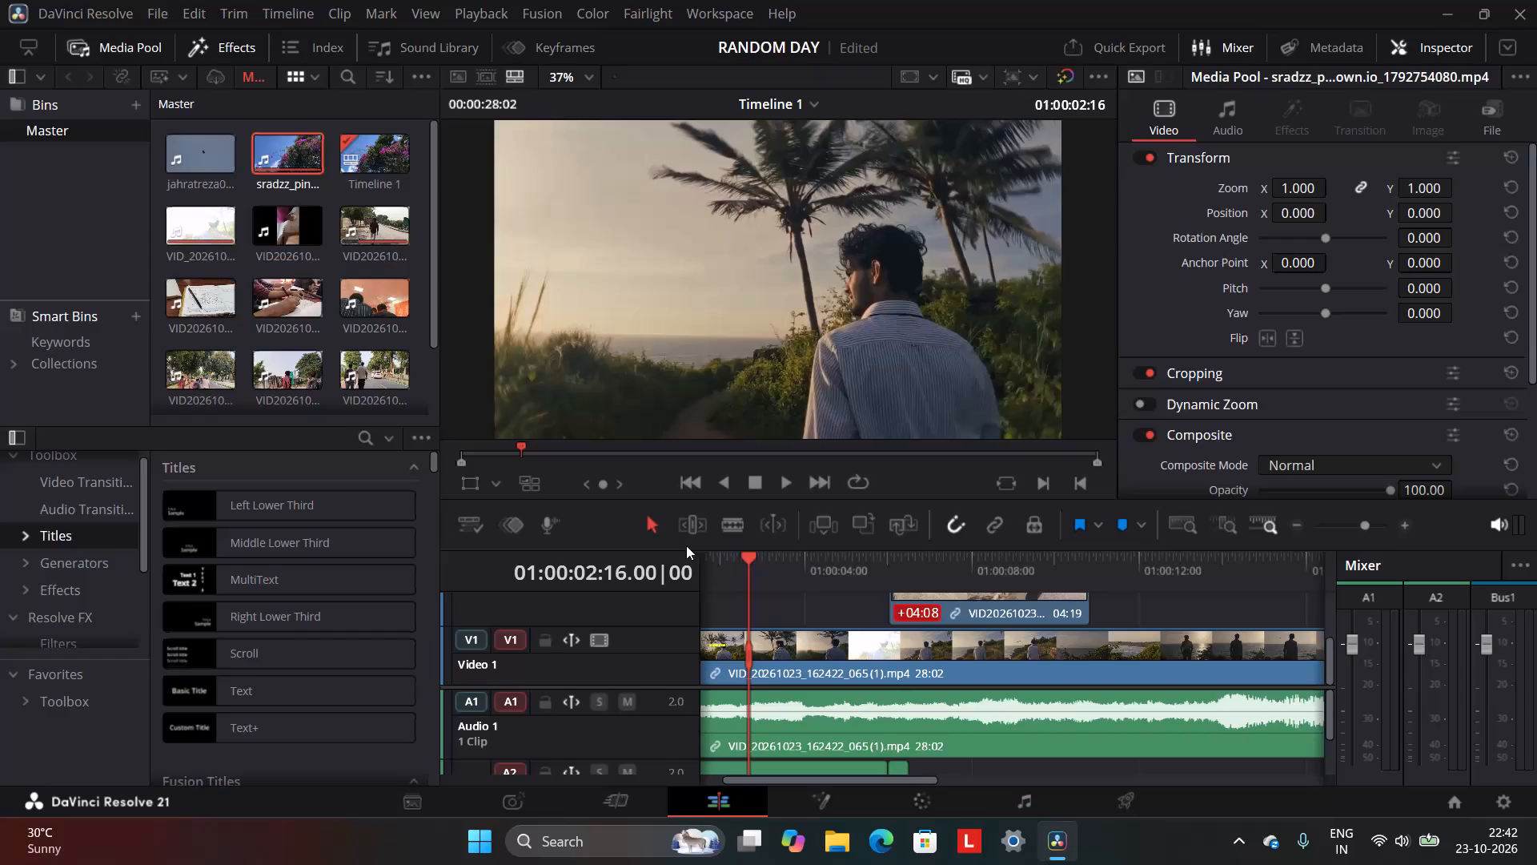
Resize the timeline area and reduce the Video 2 and Video 1 track heights so both tracks fit in view.
drag(686, 548, 696, 555)
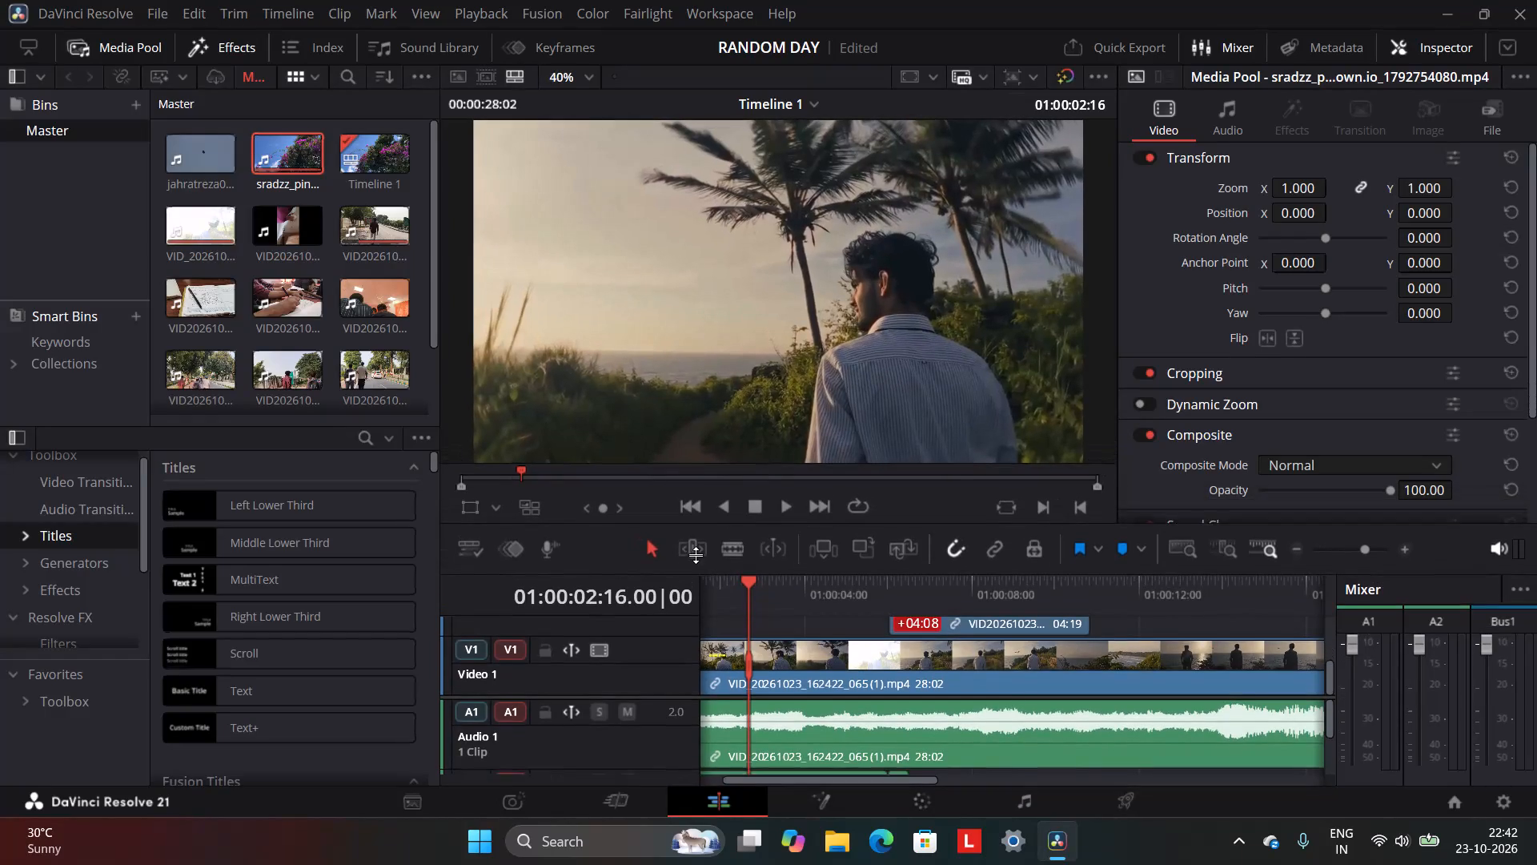
drag(696, 555, 696, 553)
scroll(879, 607, up, 1)
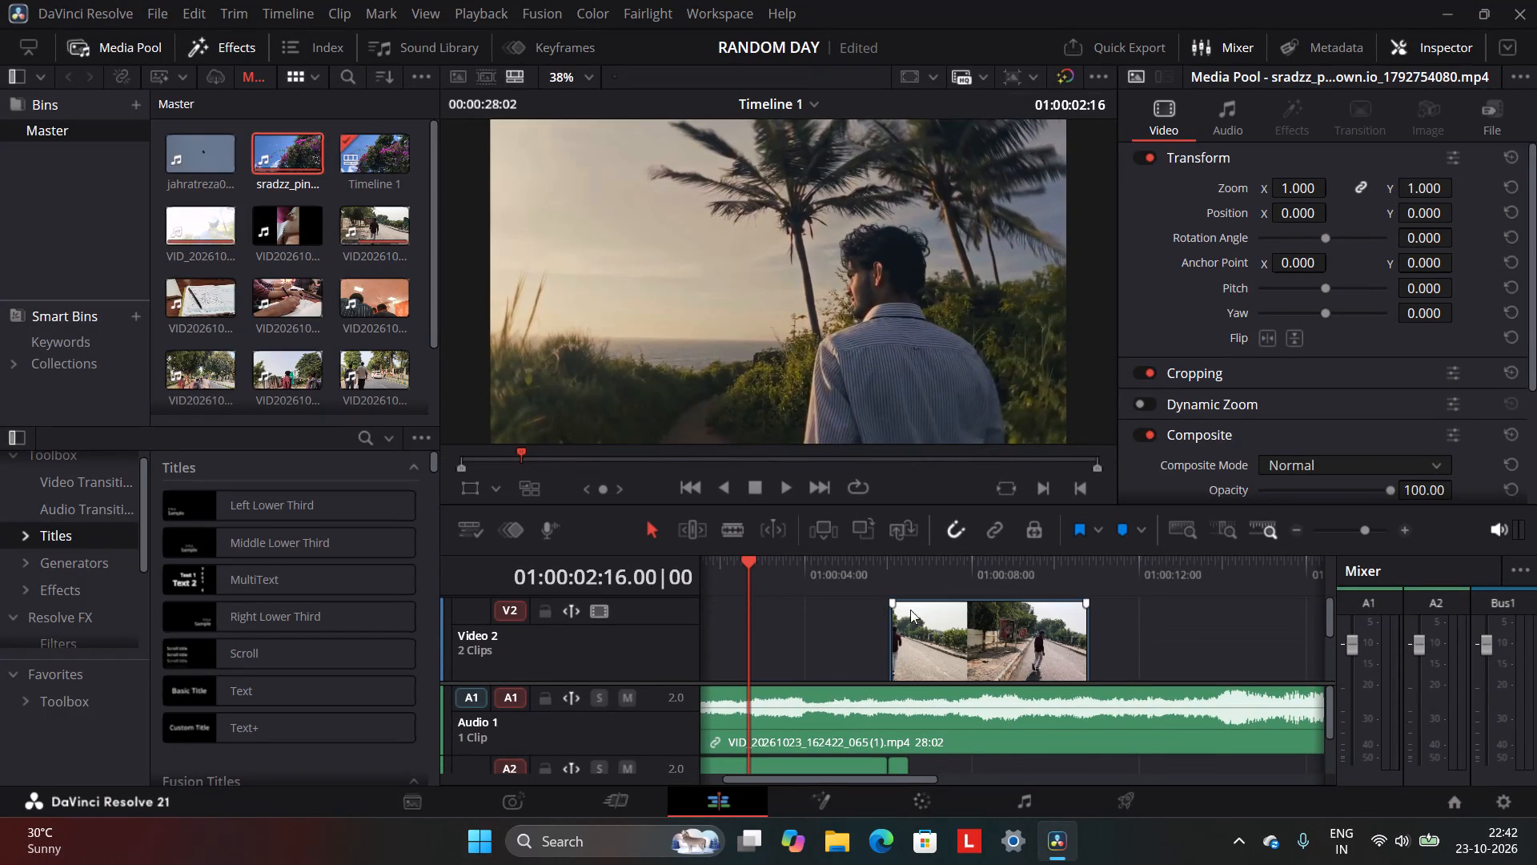
drag(652, 597, 652, 618)
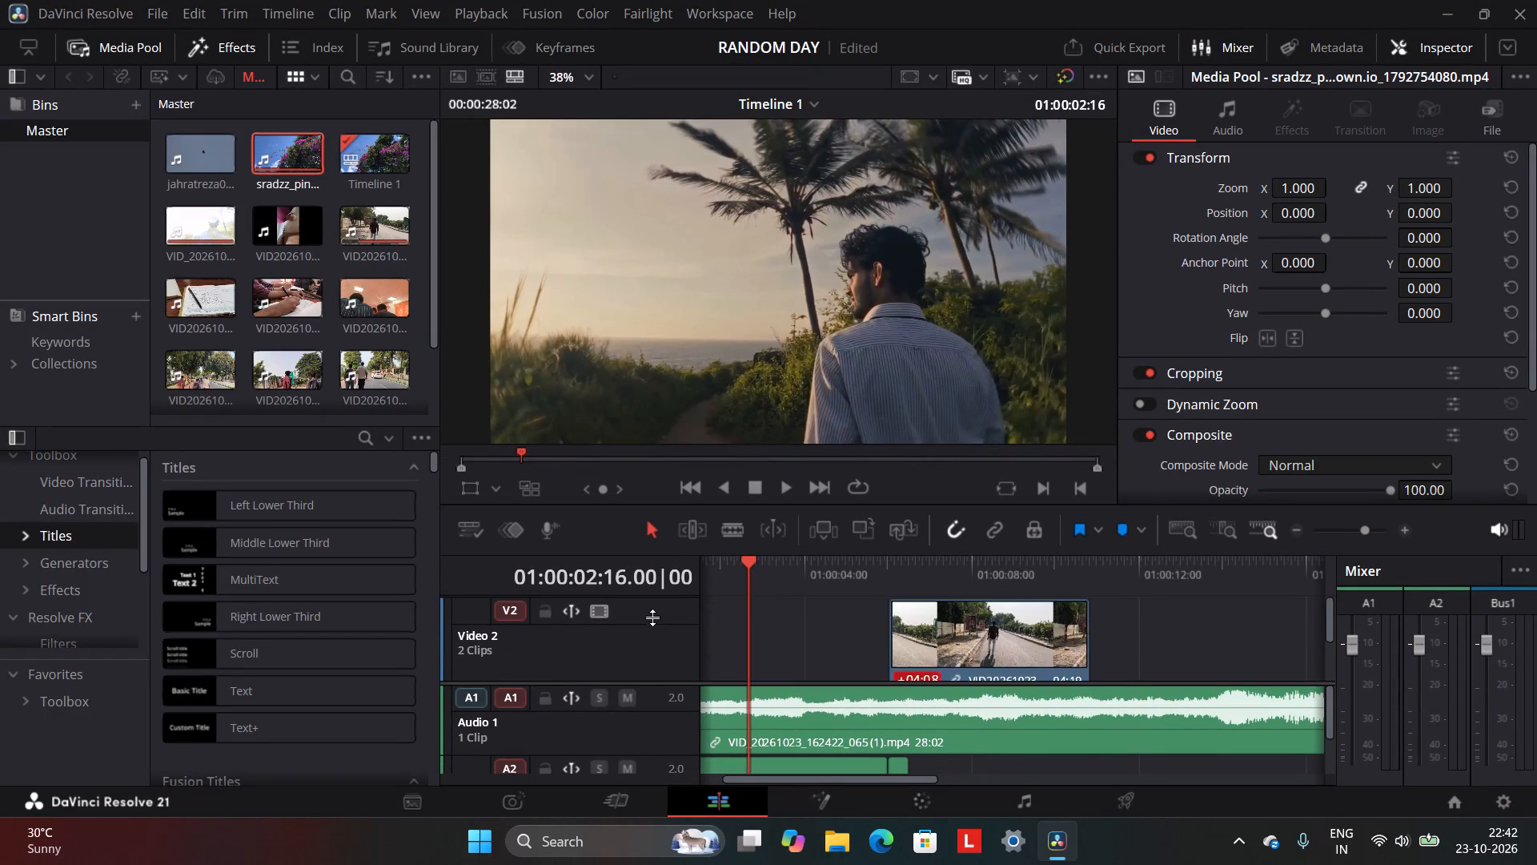
drag(652, 618, 650, 659)
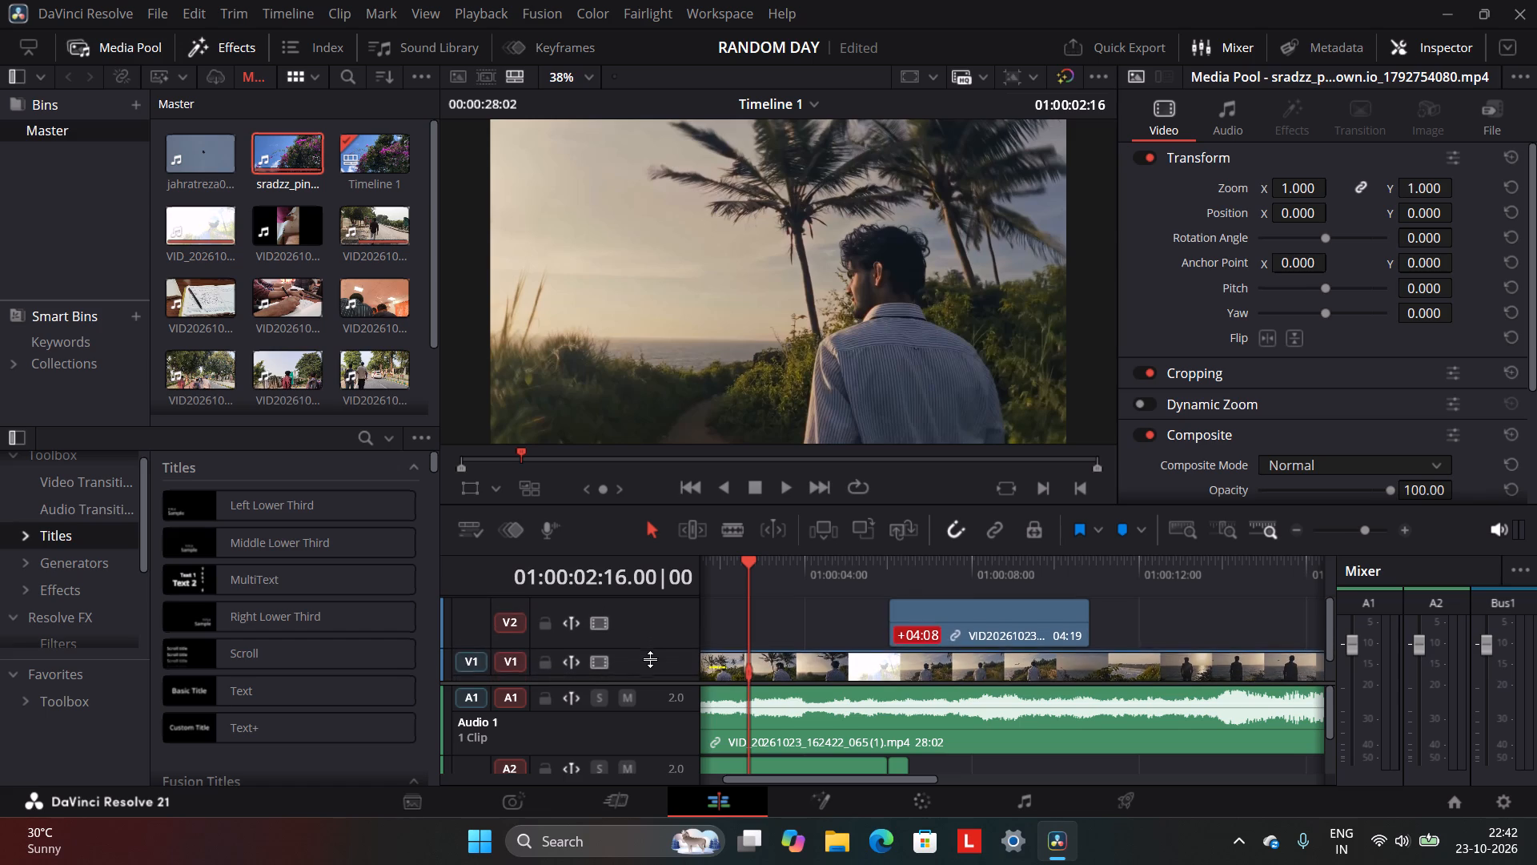
drag(650, 659, 650, 670)
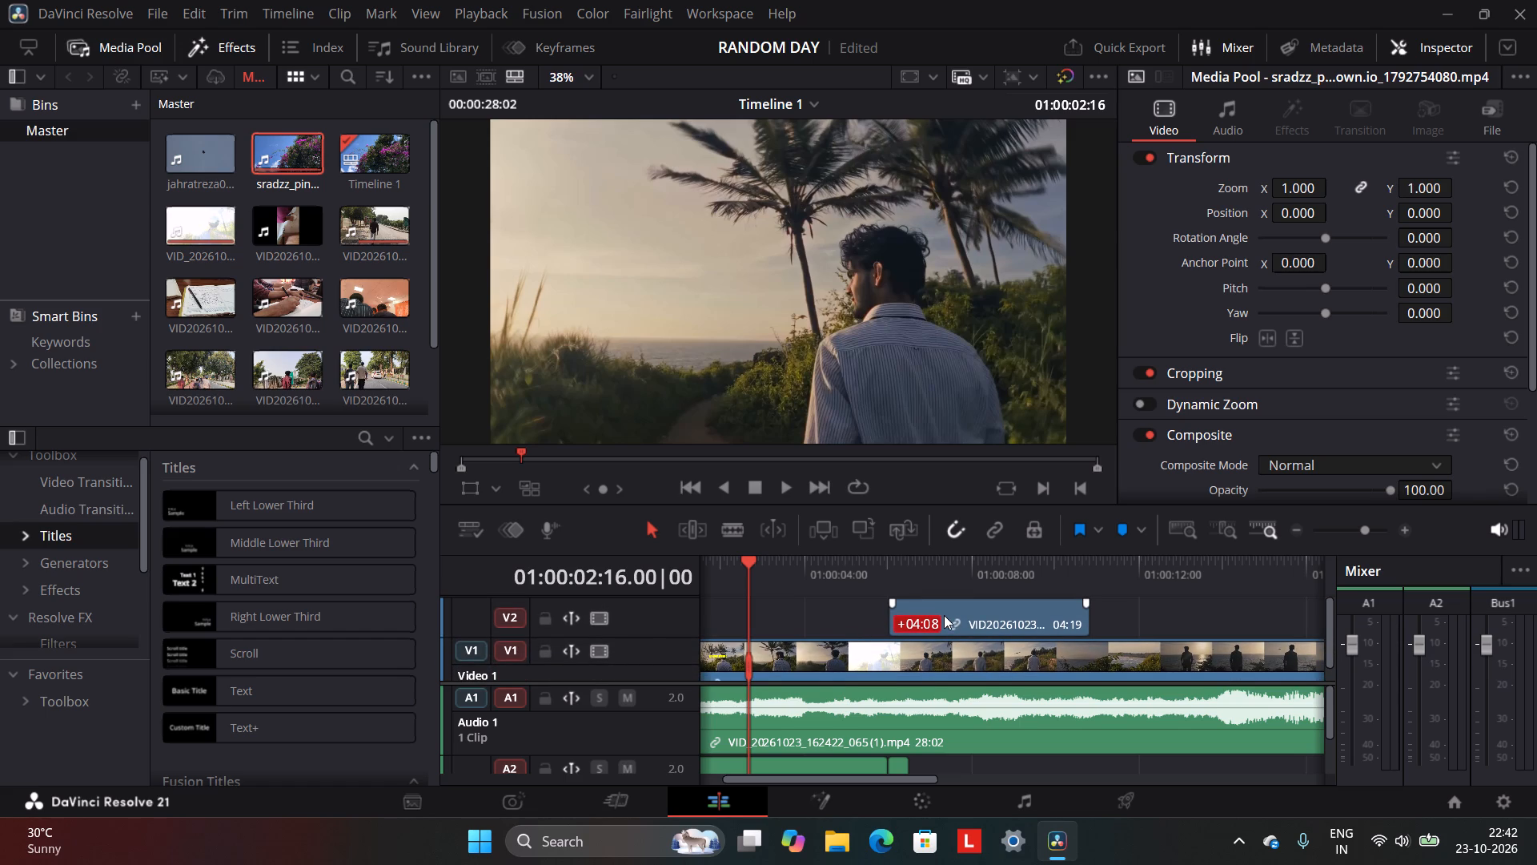
scroll(944, 615, up, 1)
Add the sradzz_pindown flower clip to Video 2 directly after the opening clip, and dismiss the security notification.
drag(277, 138, 737, 588)
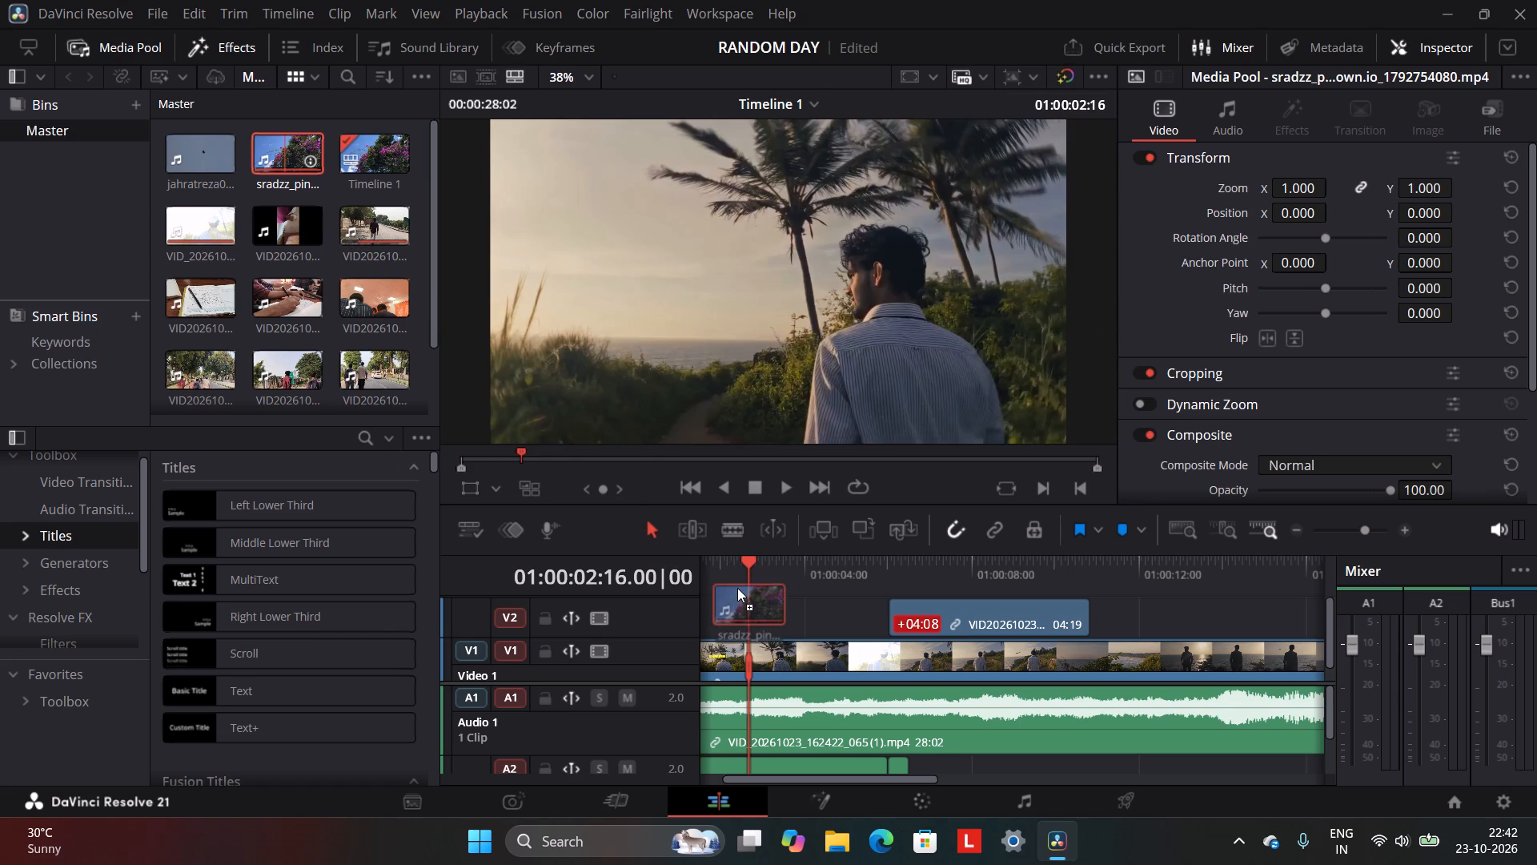
drag(737, 588, 732, 610)
drag(843, 618, 829, 619)
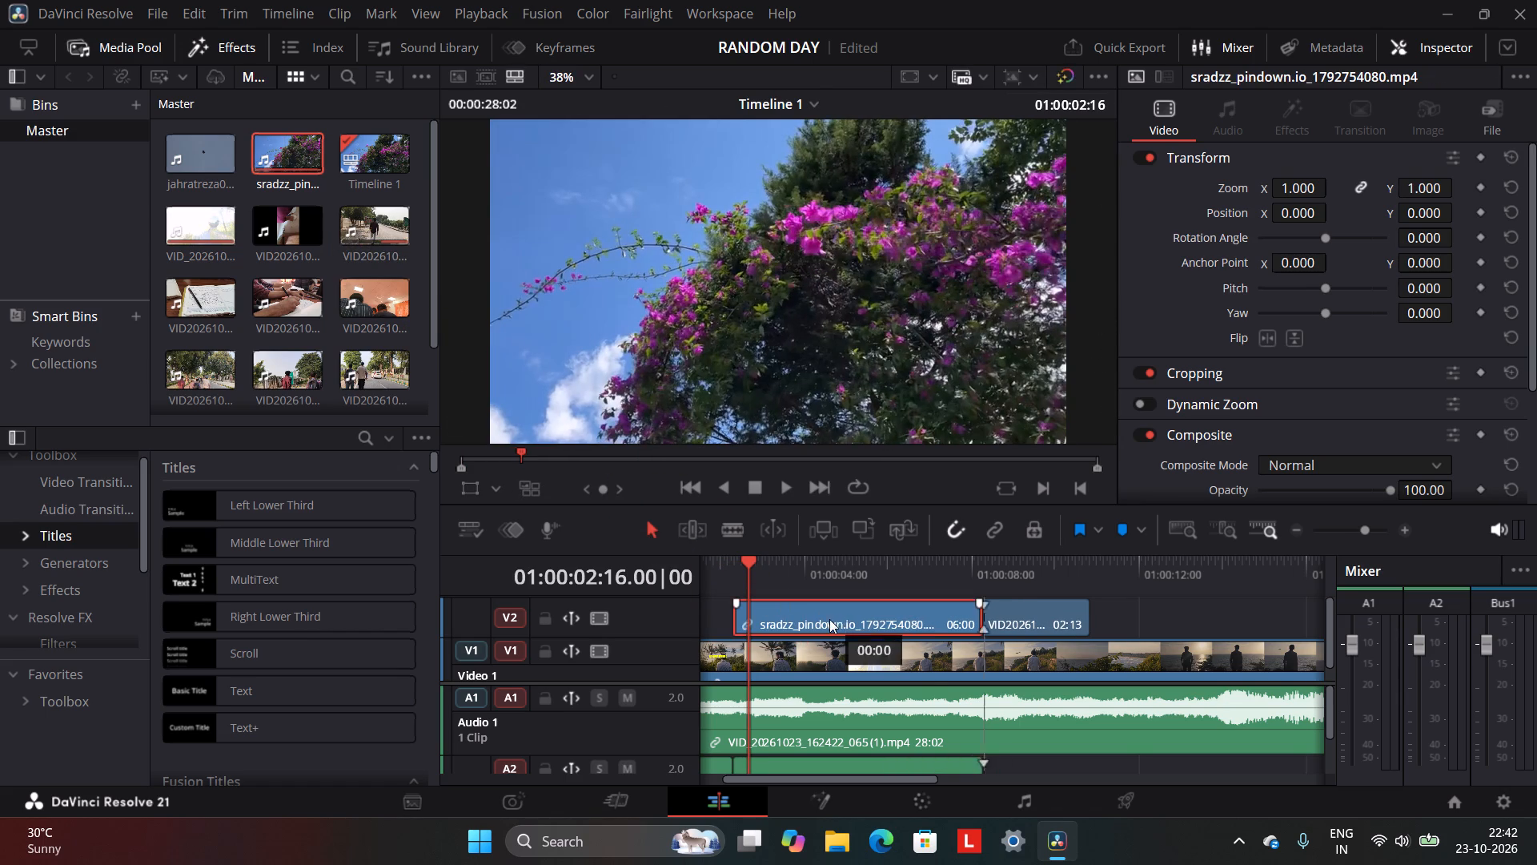
drag(829, 619, 790, 625)
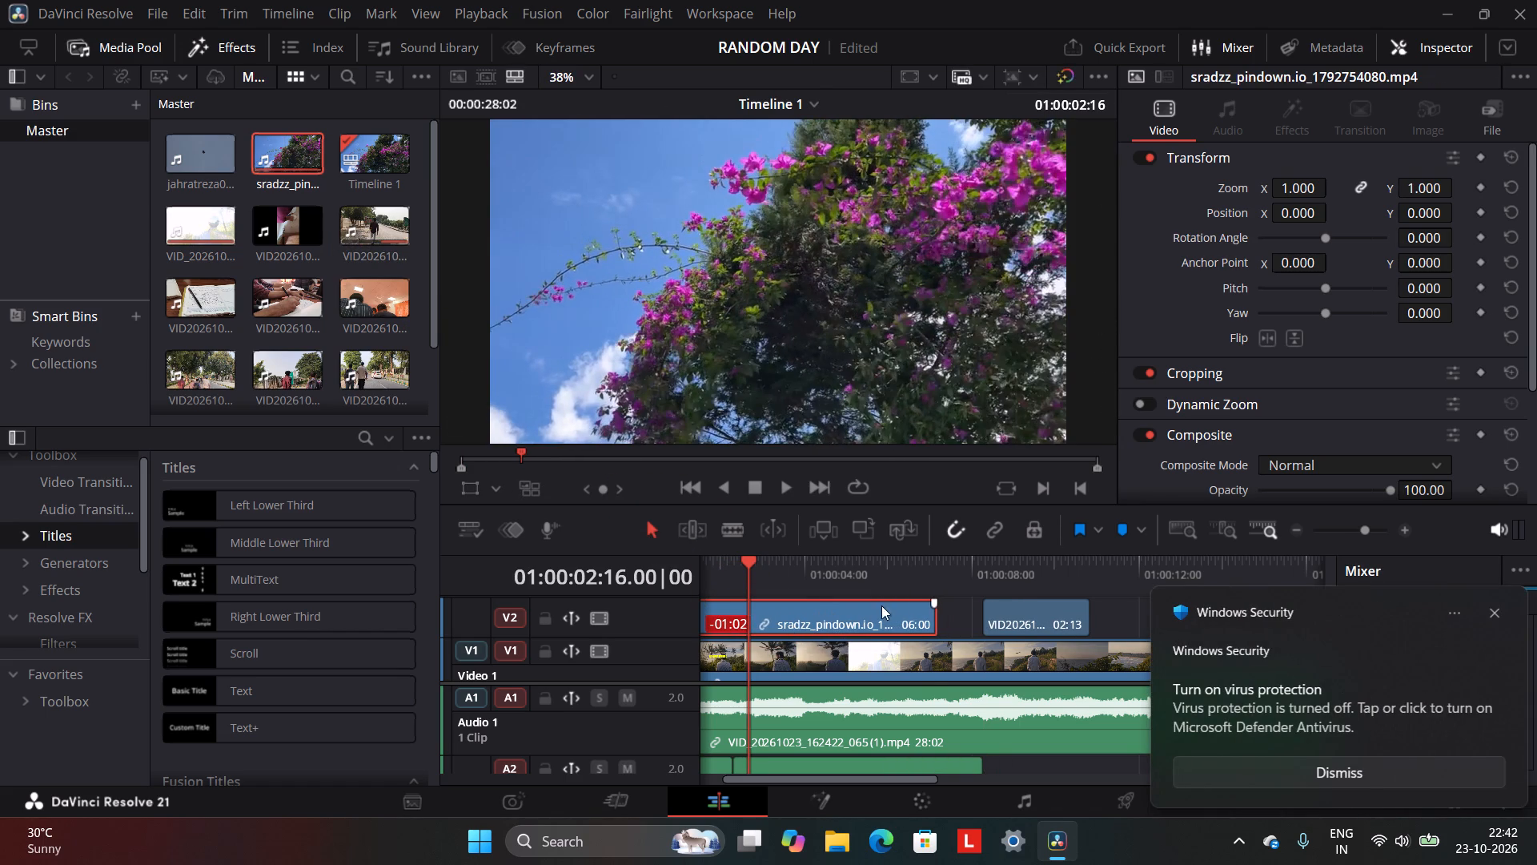
click(1494, 608)
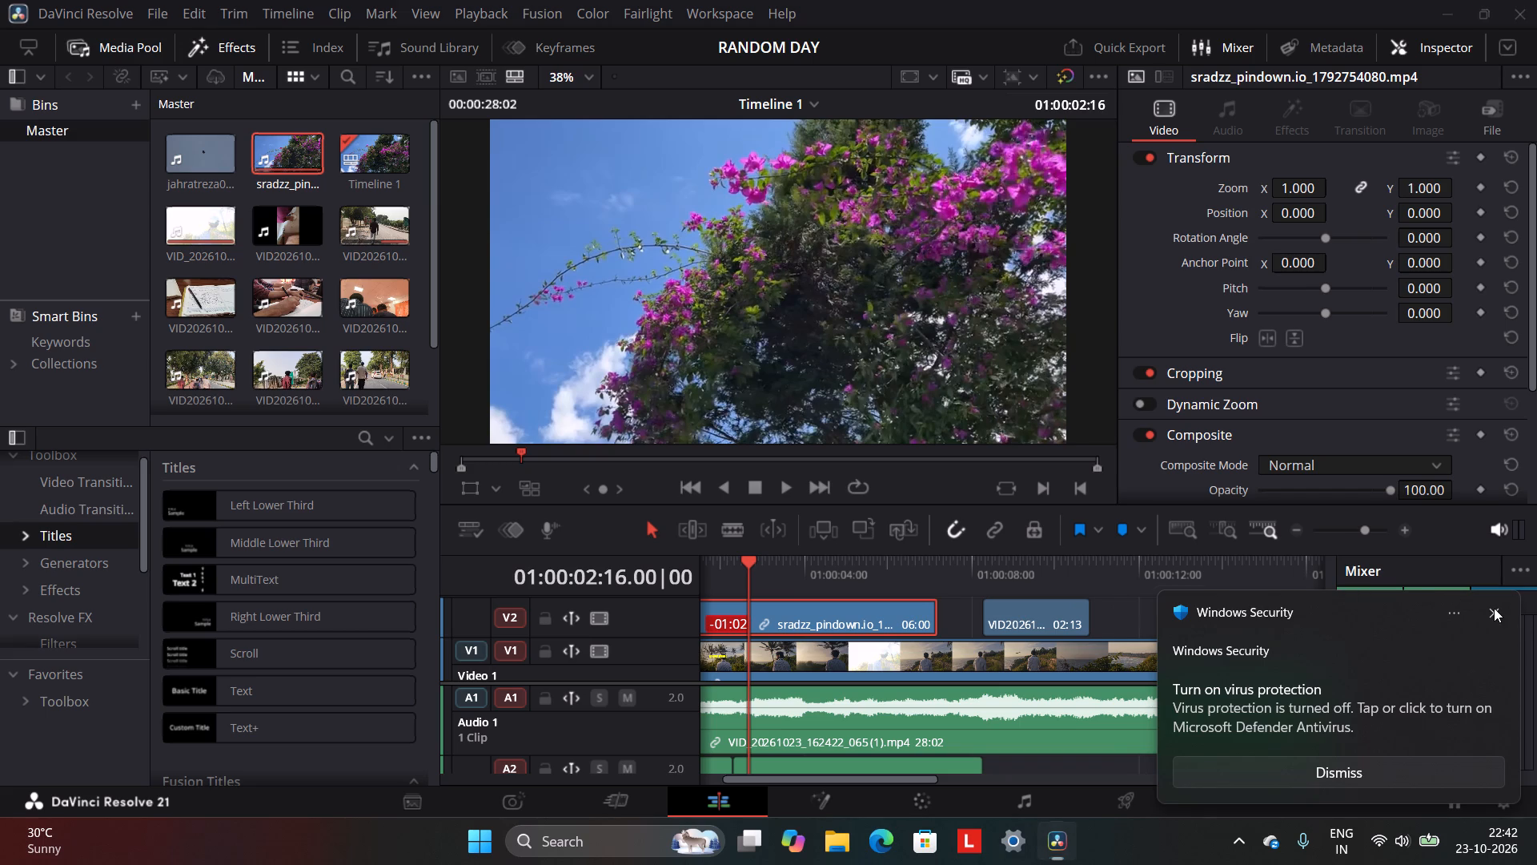
Delete the newly added six-second sradzz_pindown clip from Video 2, leaving the short opening clip in place.
click(499, 461)
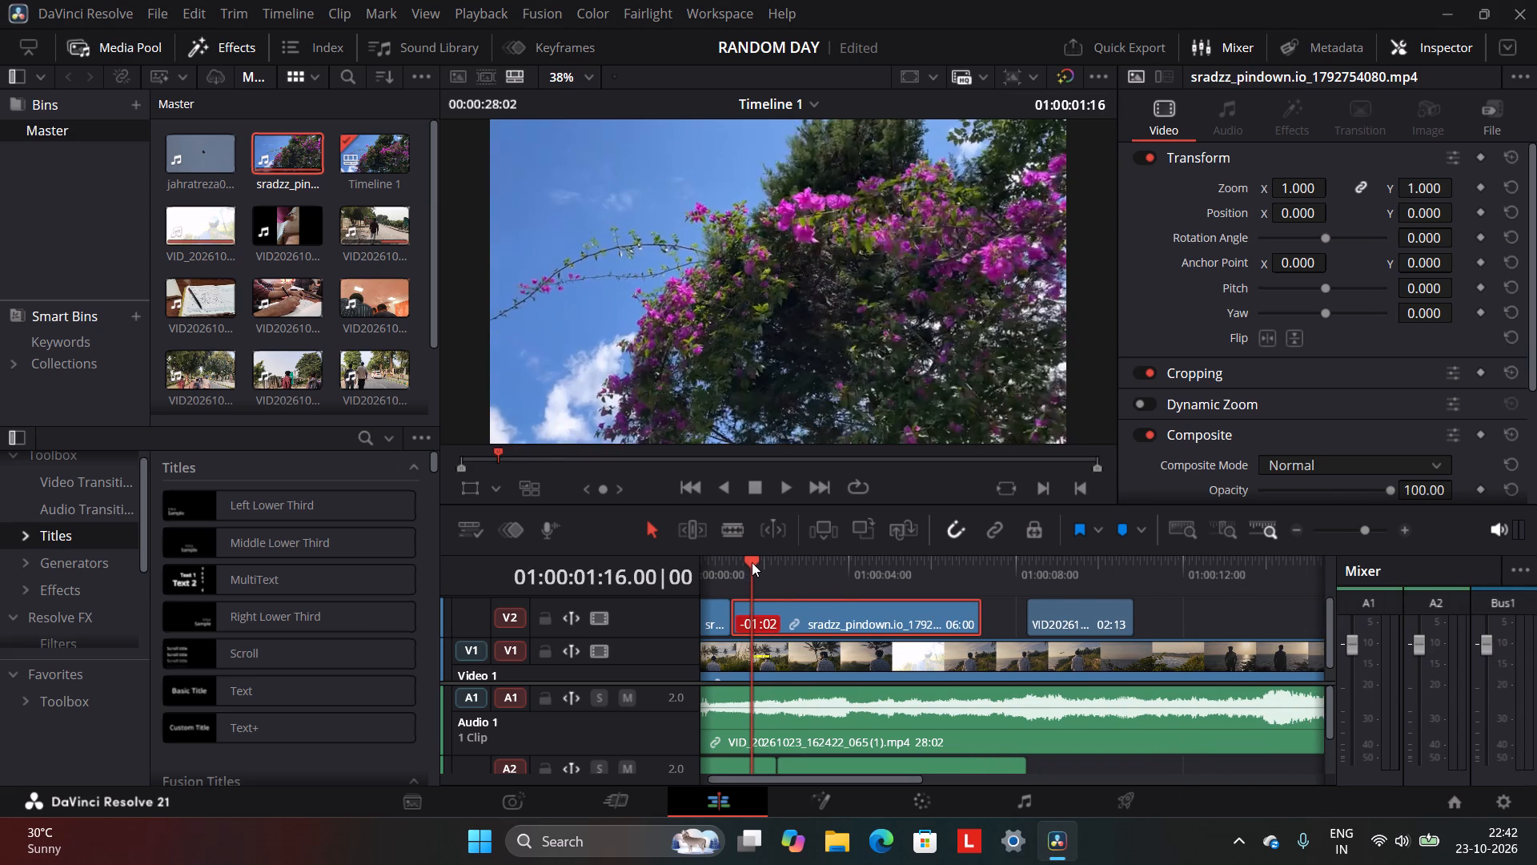
drag(752, 562, 695, 573)
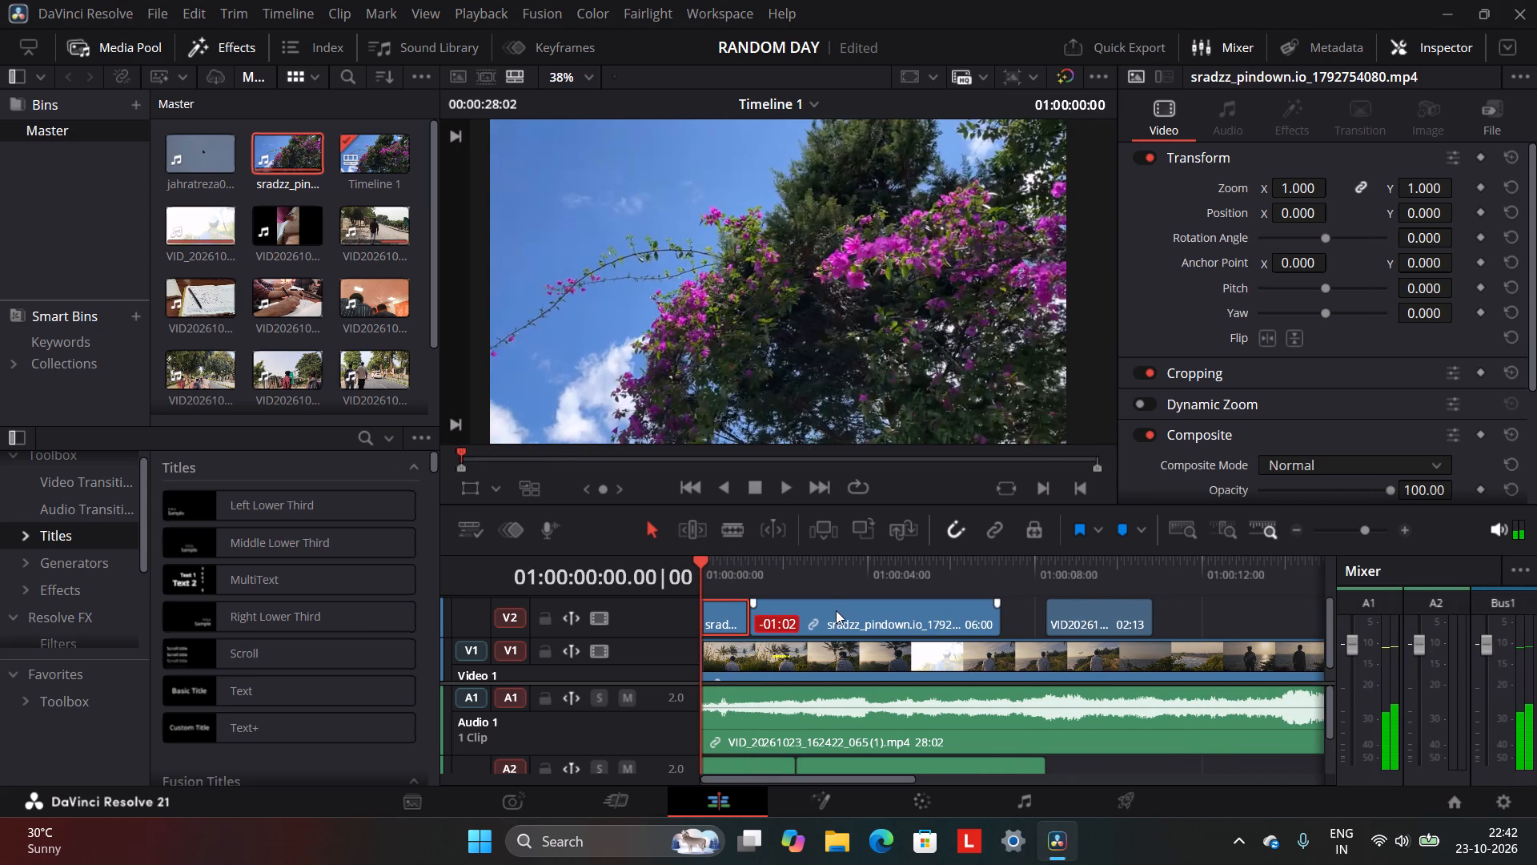
click(836, 610)
right_click(836, 610)
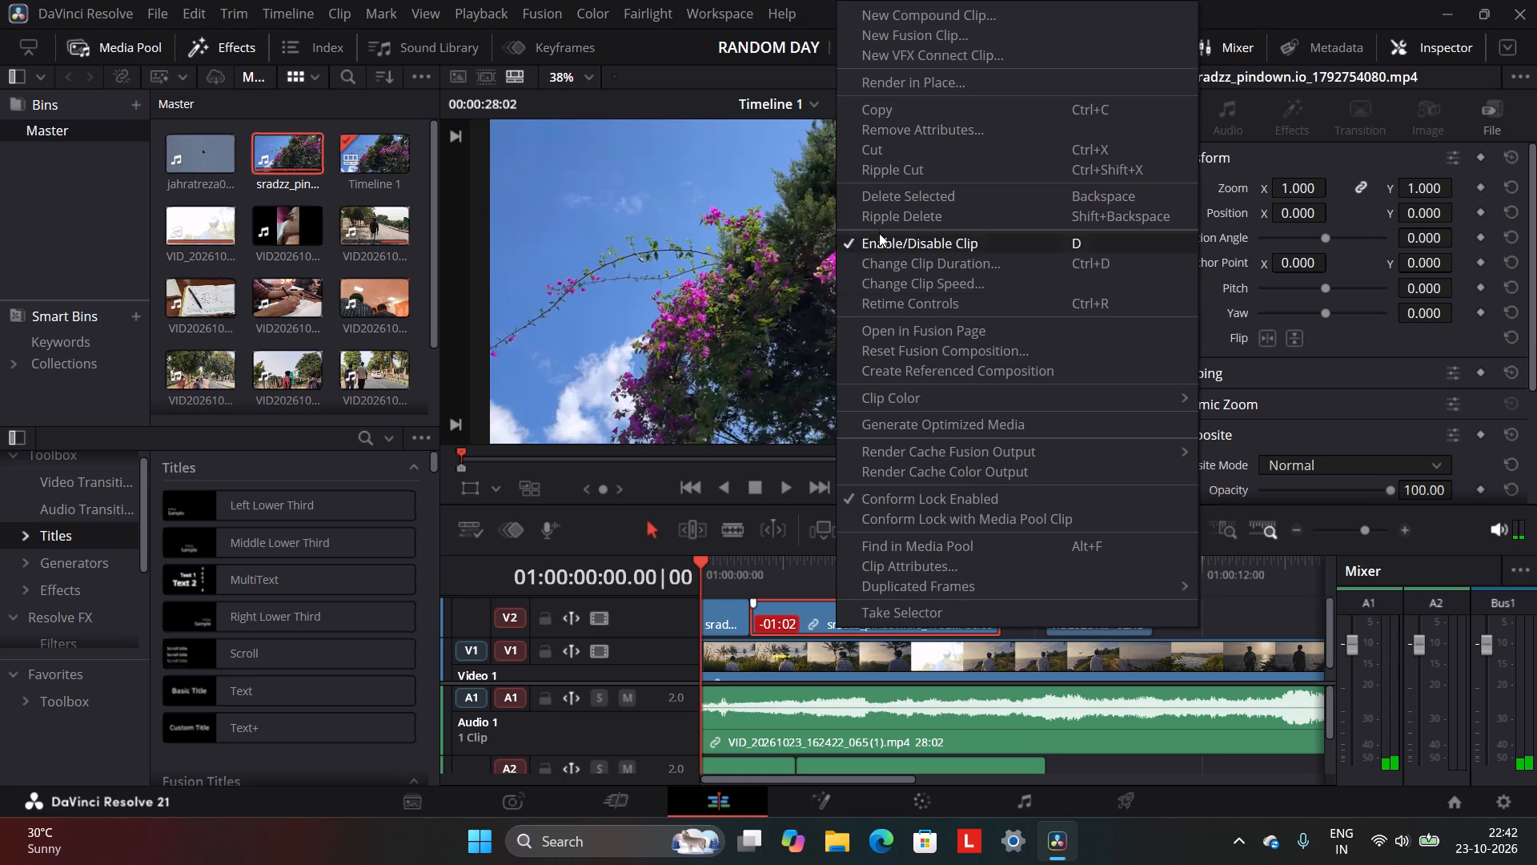
click(881, 195)
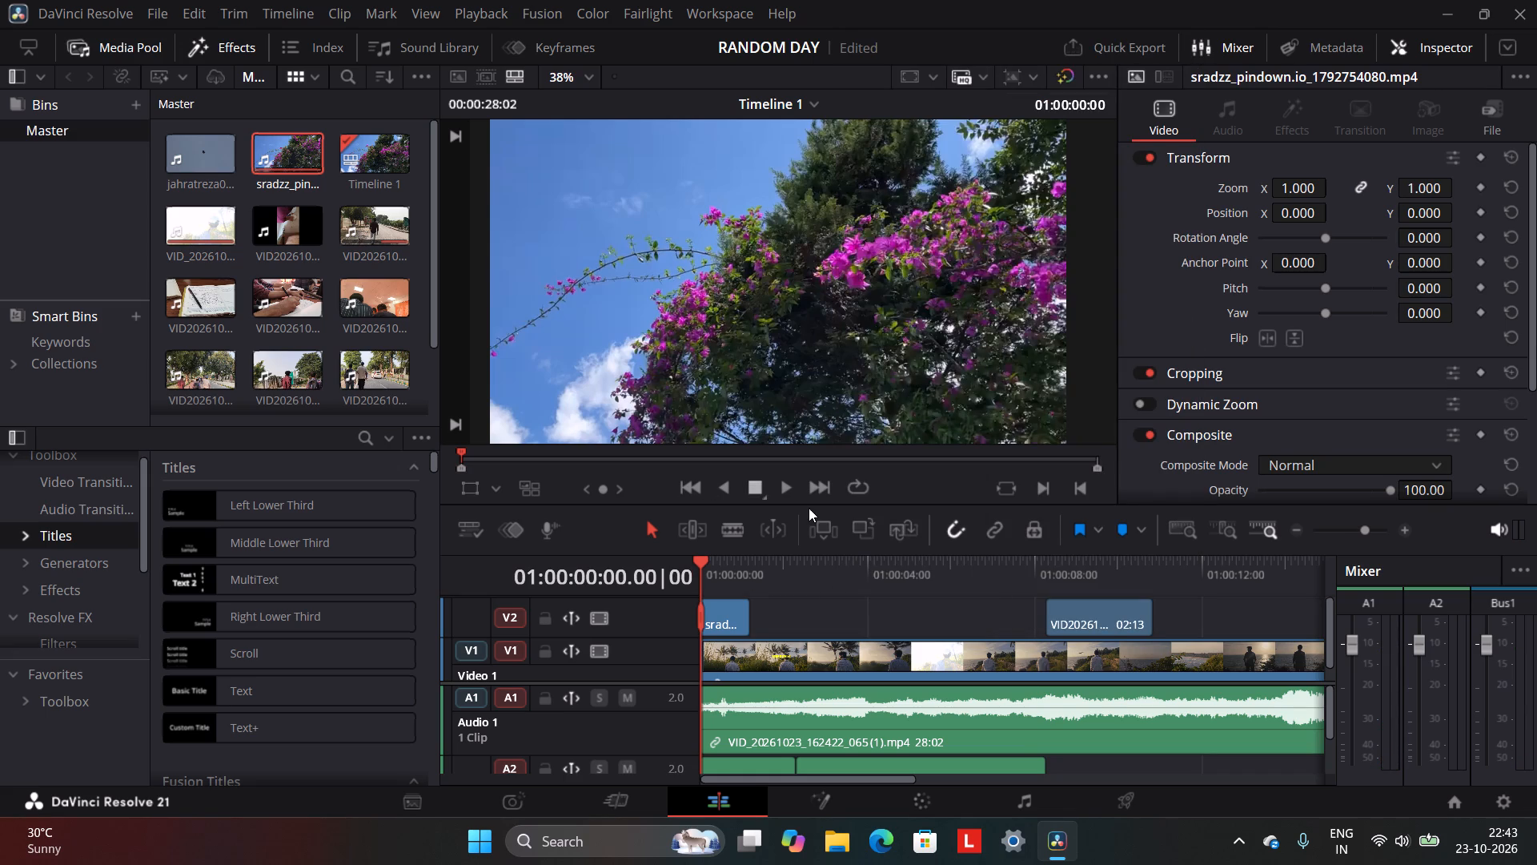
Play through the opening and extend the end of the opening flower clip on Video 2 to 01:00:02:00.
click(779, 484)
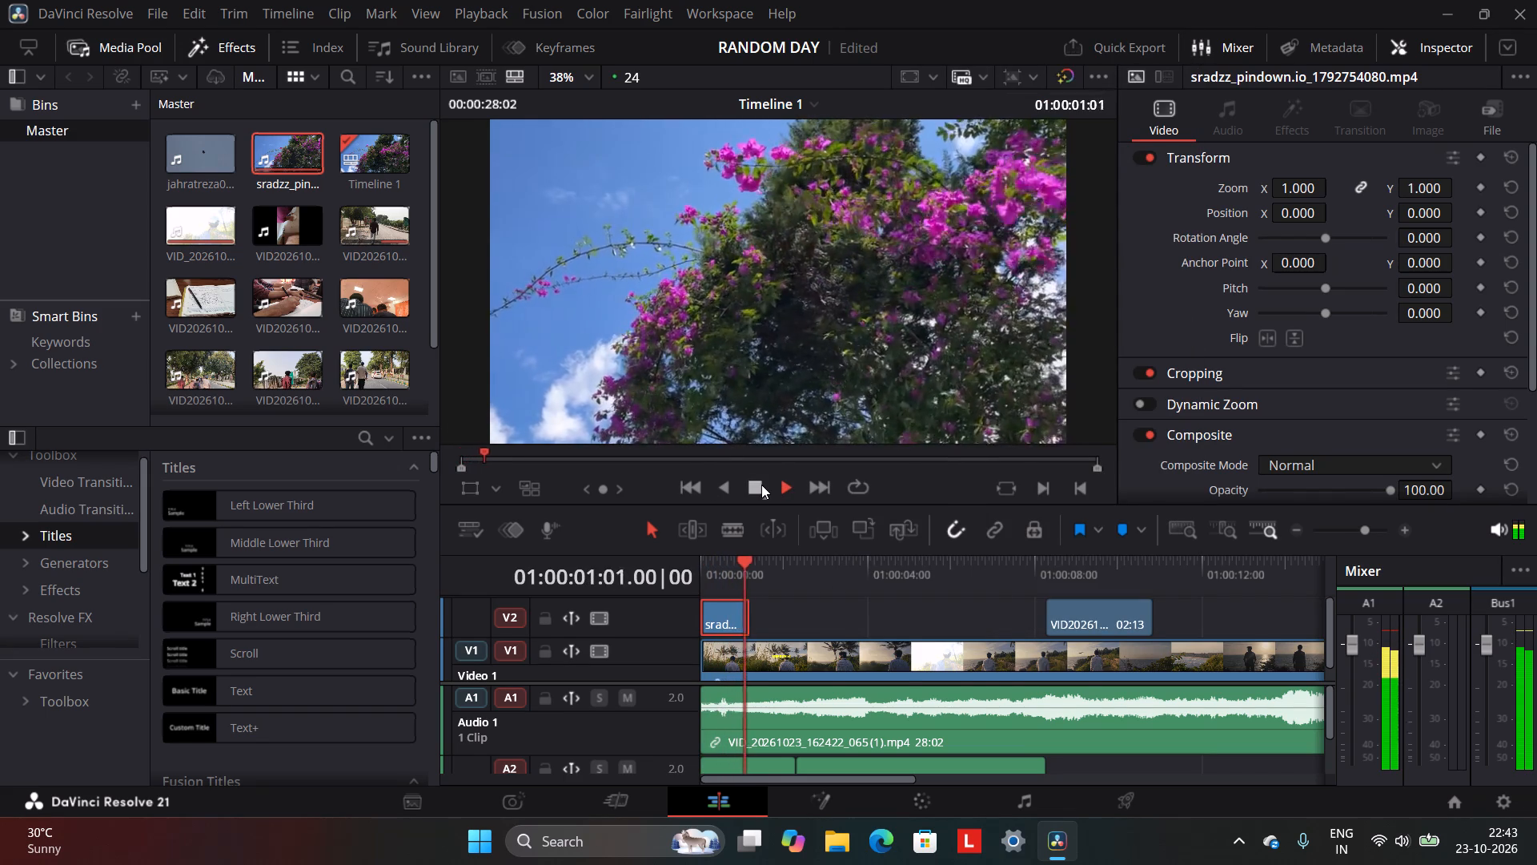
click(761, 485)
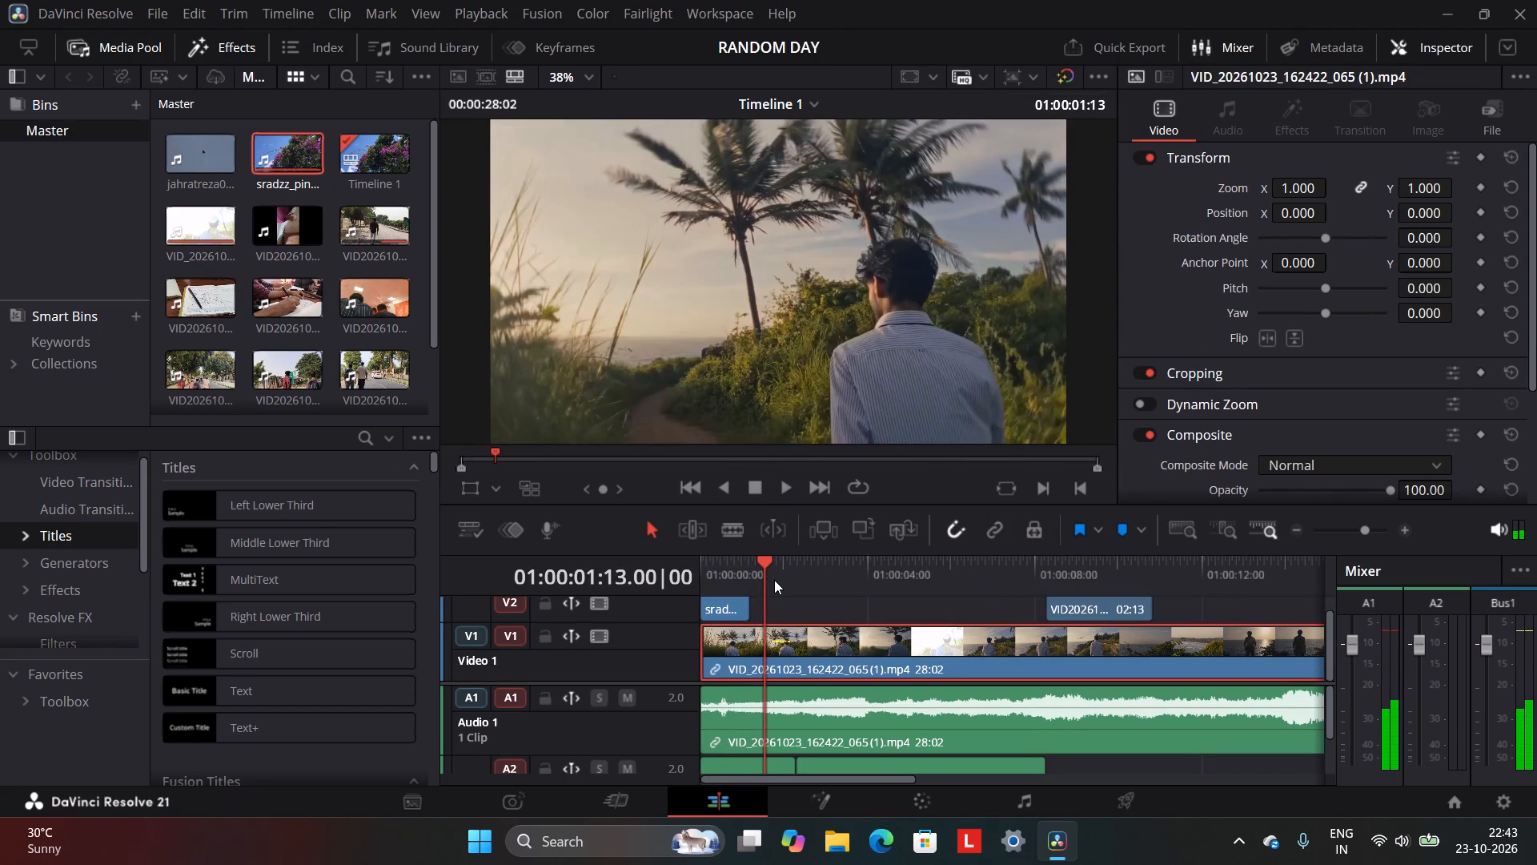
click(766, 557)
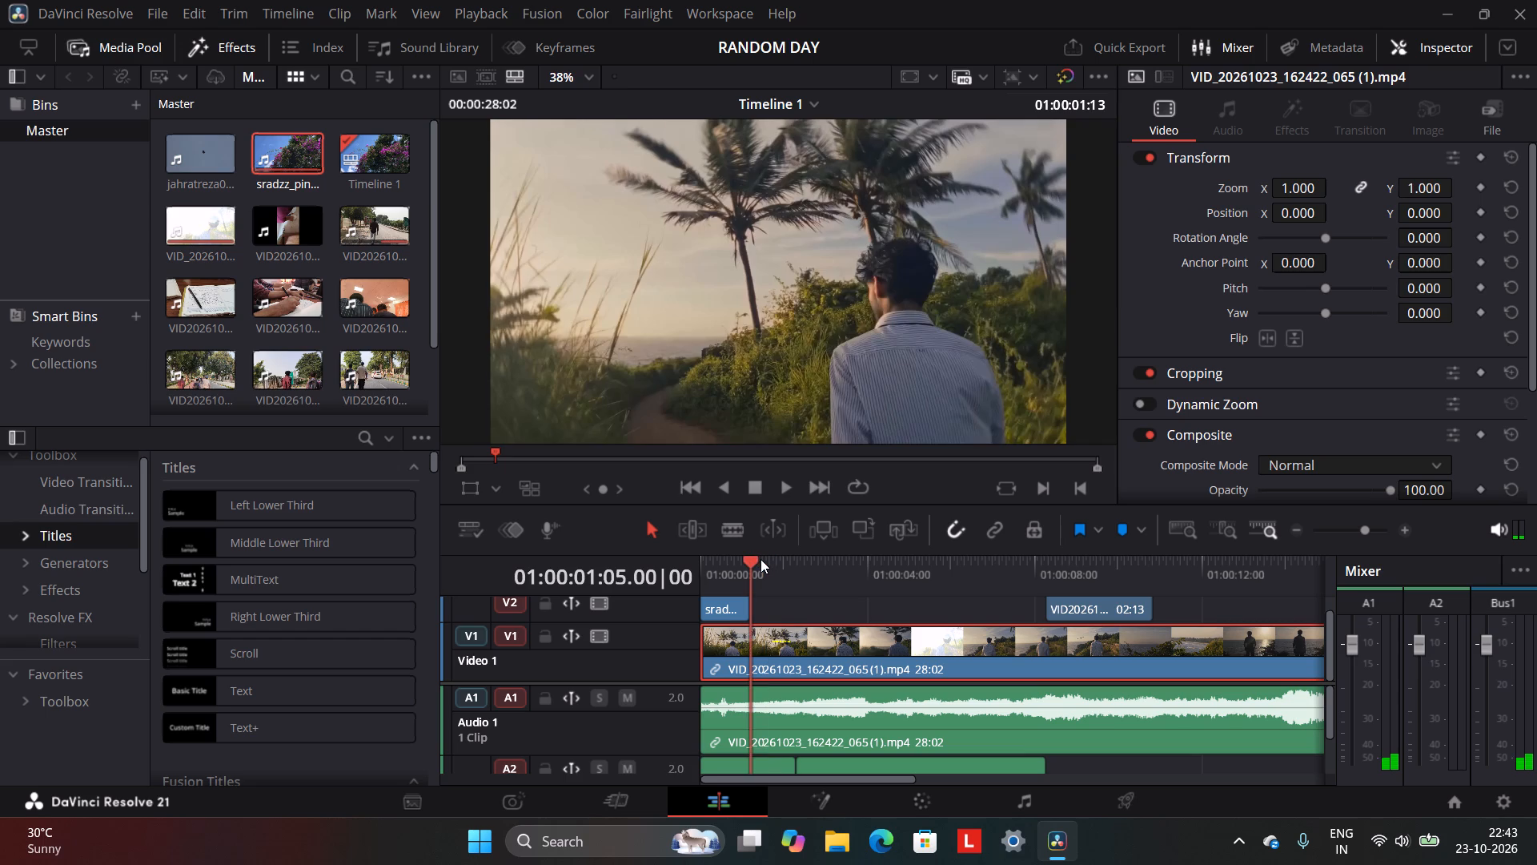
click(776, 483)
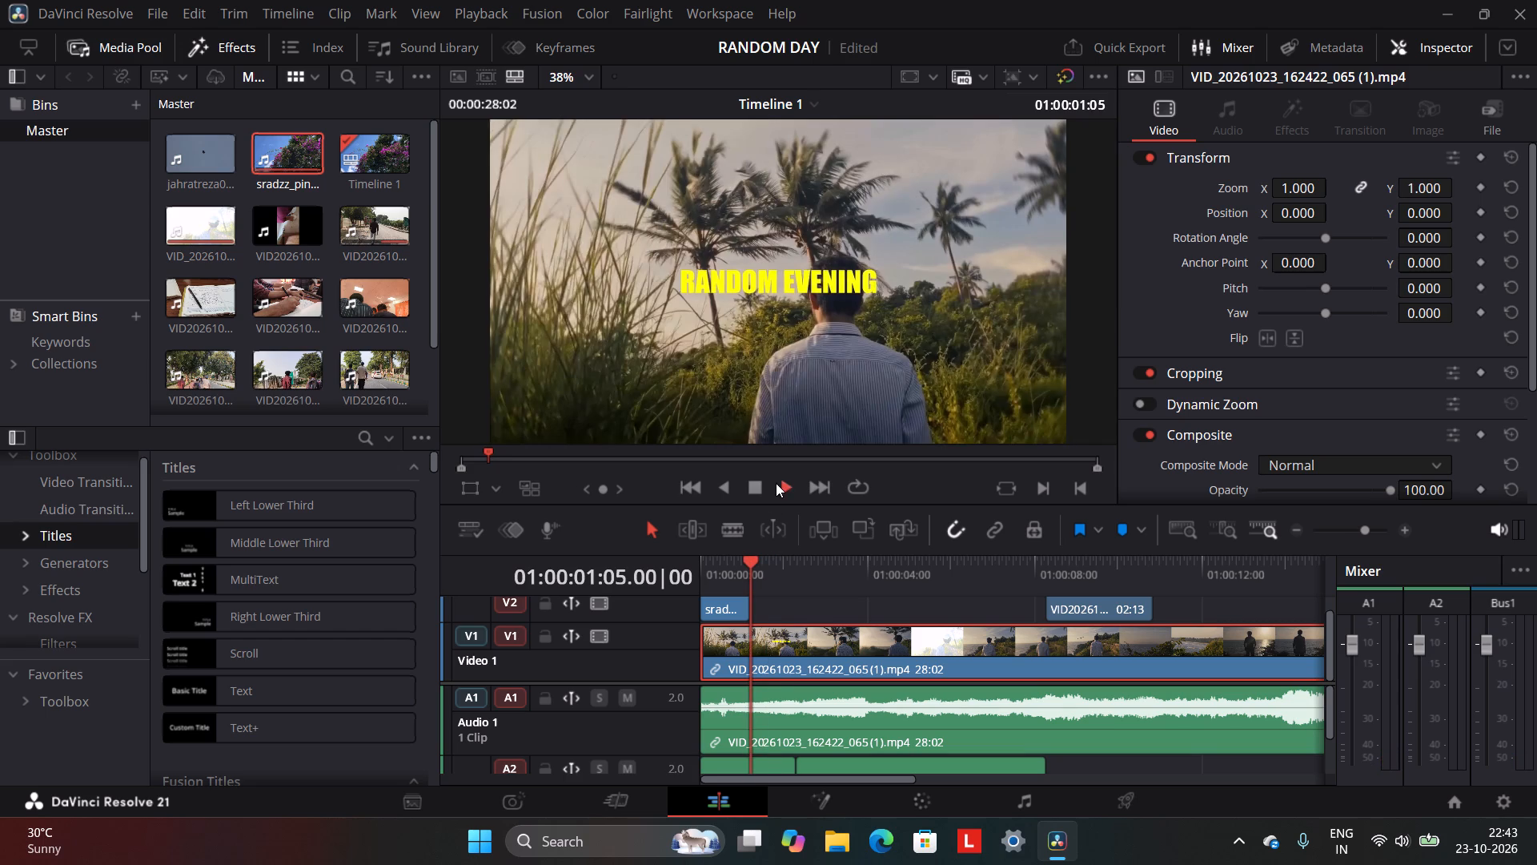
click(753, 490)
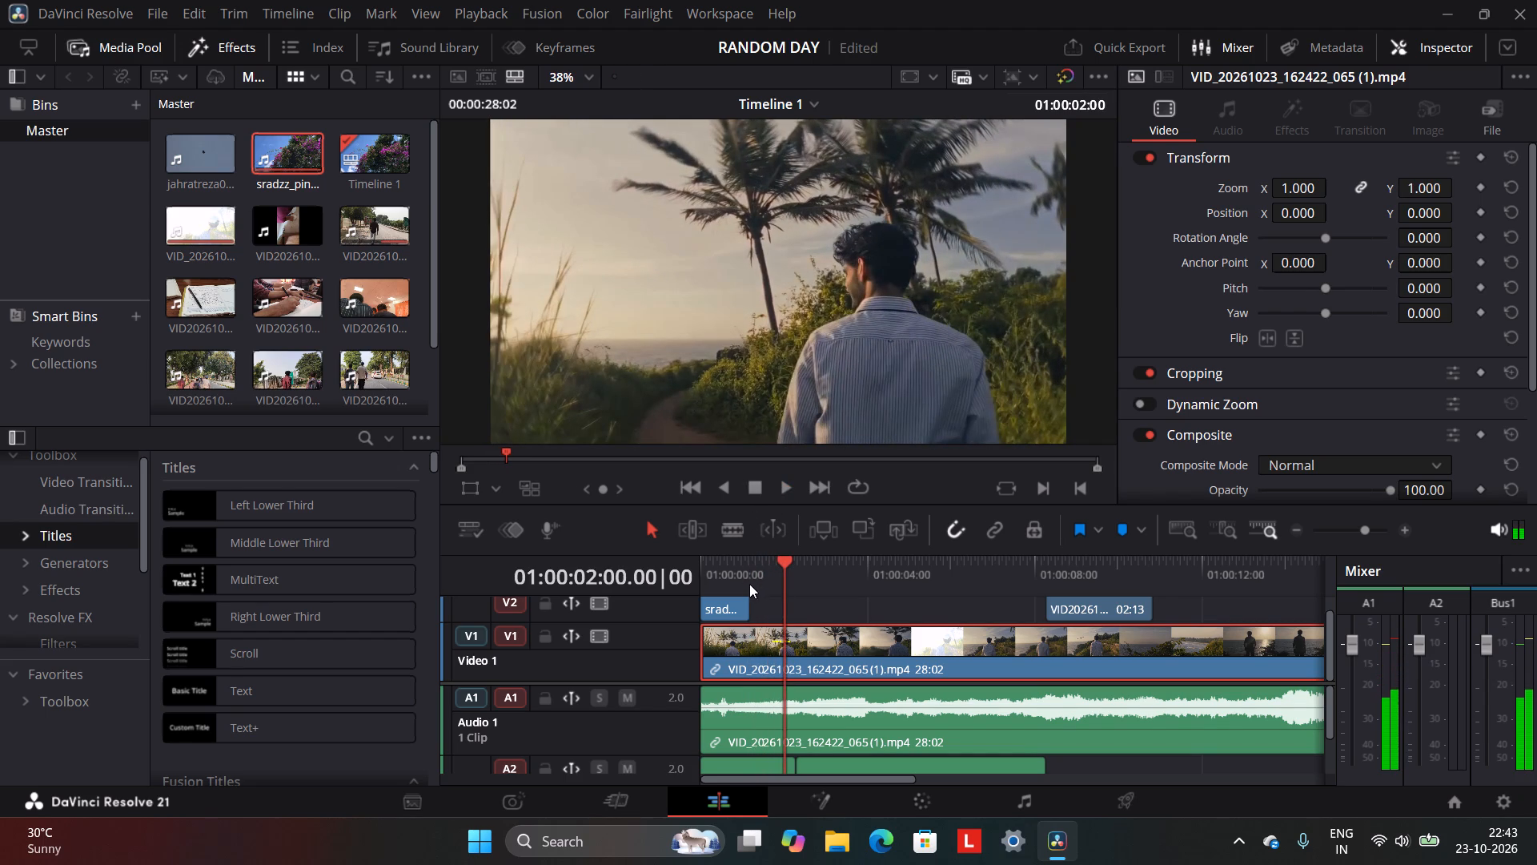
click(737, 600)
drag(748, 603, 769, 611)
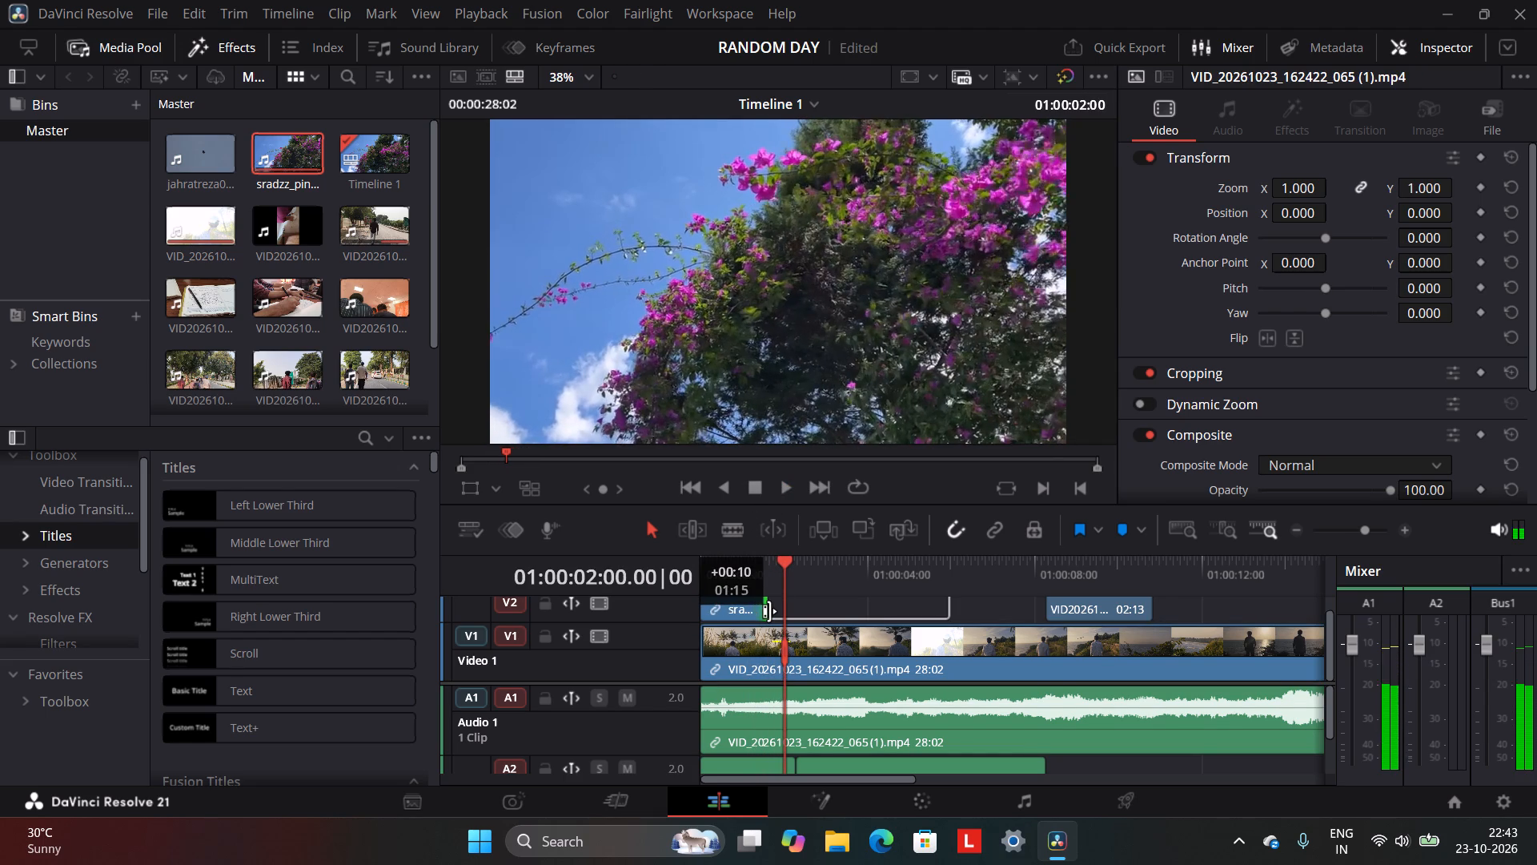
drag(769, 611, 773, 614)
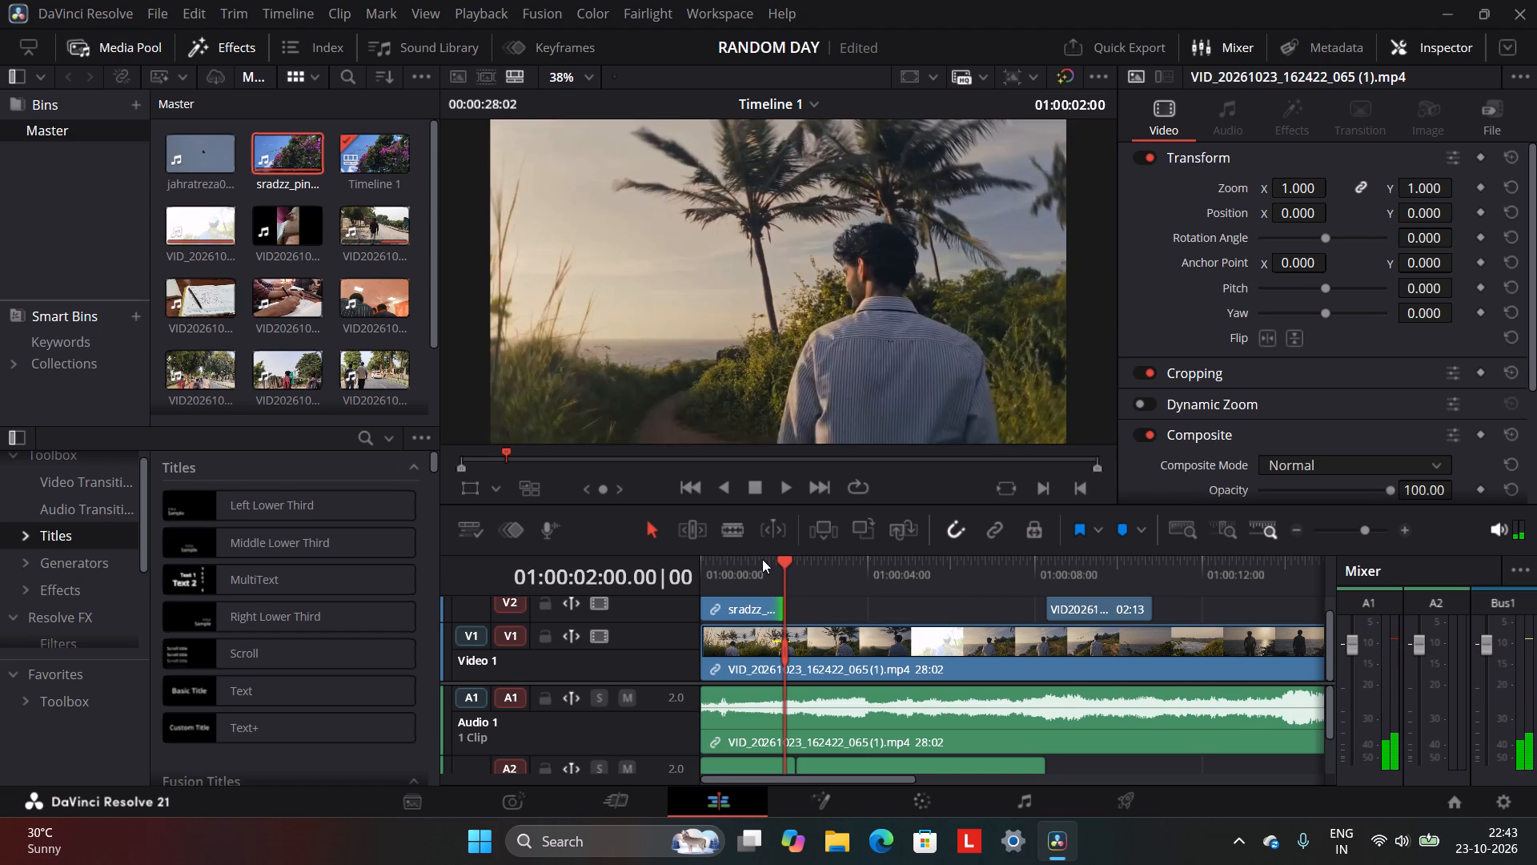
Trim the end of the opening flower clip on Video 2 to 01:00:01:16.
click(766, 560)
click(771, 560)
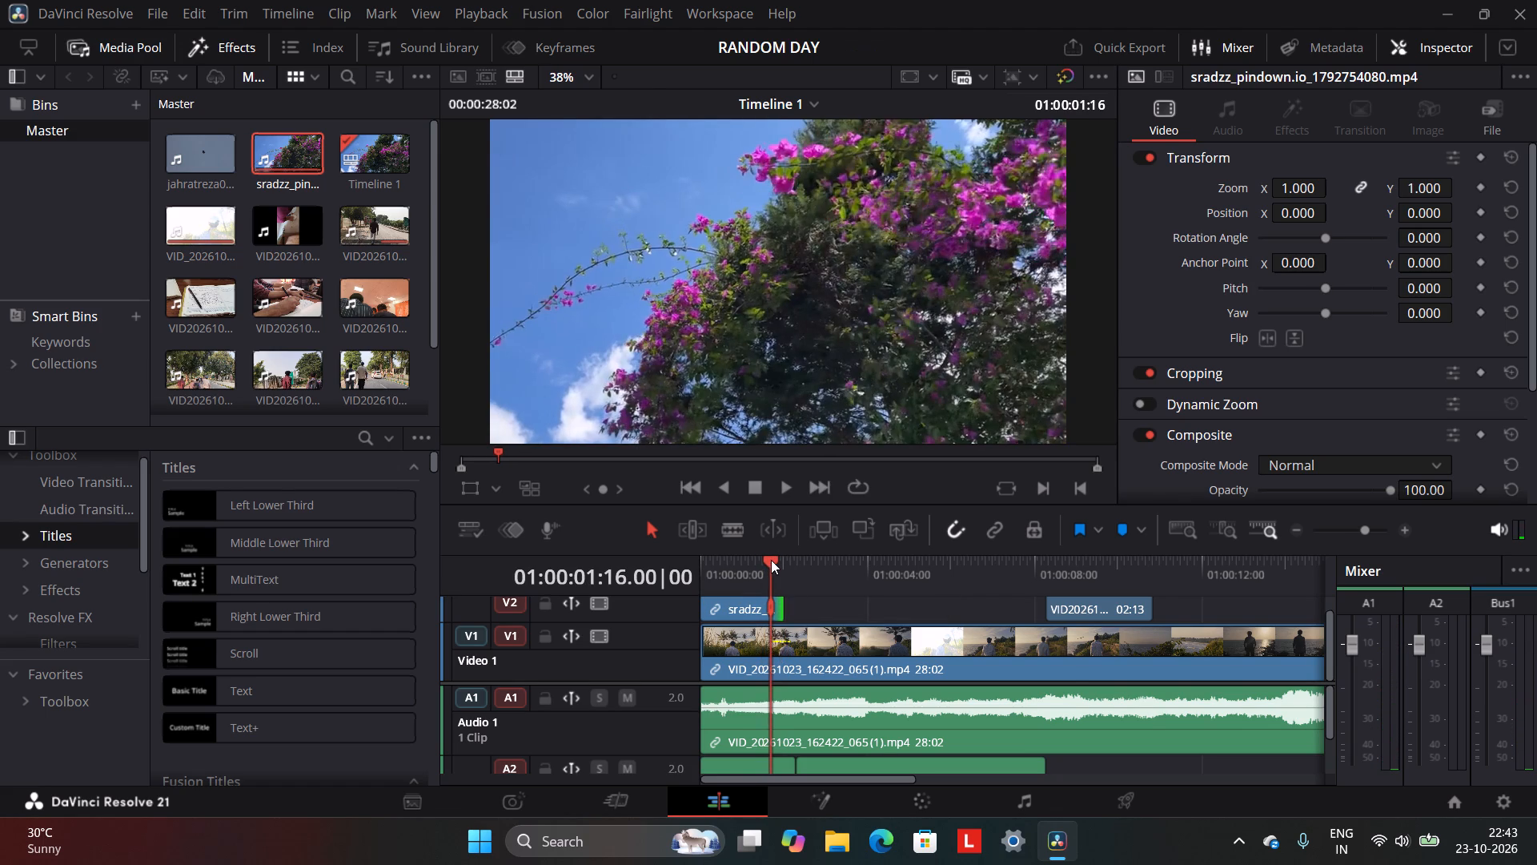
click(784, 611)
click(779, 612)
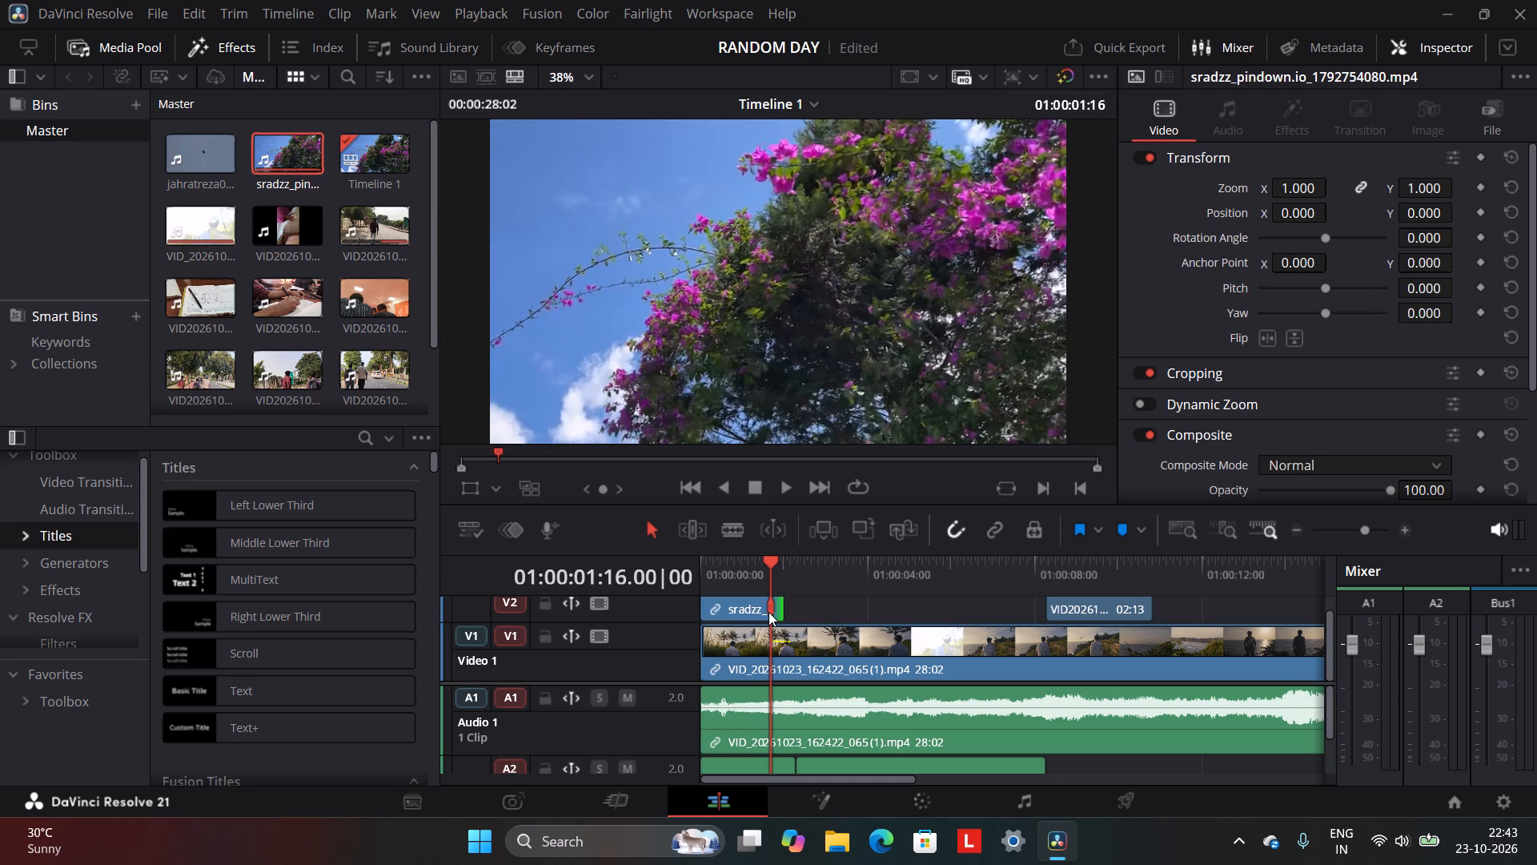
click(760, 609)
drag(776, 607, 768, 609)
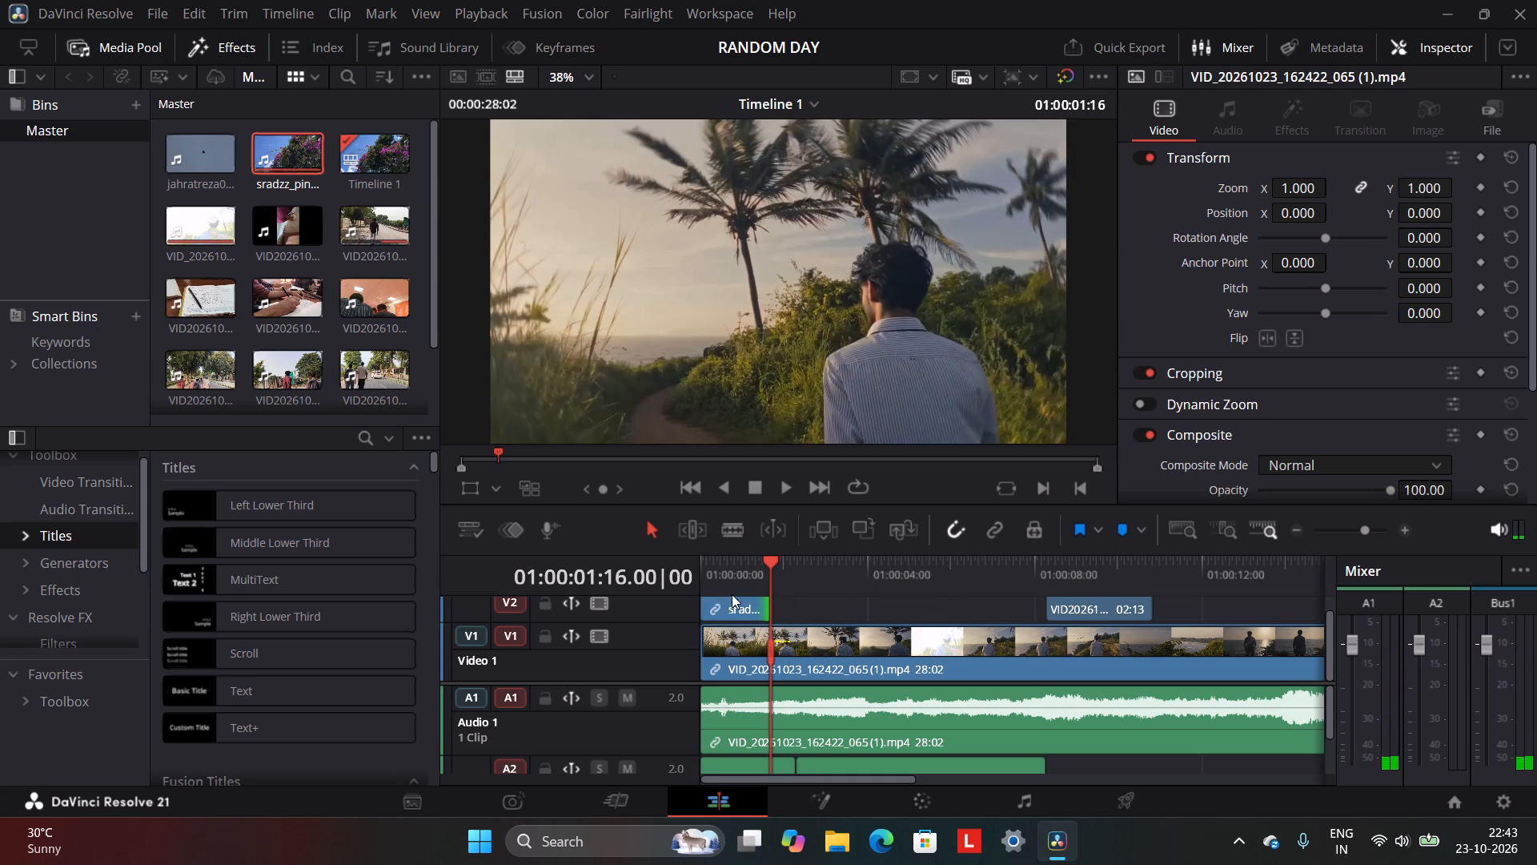
click(783, 497)
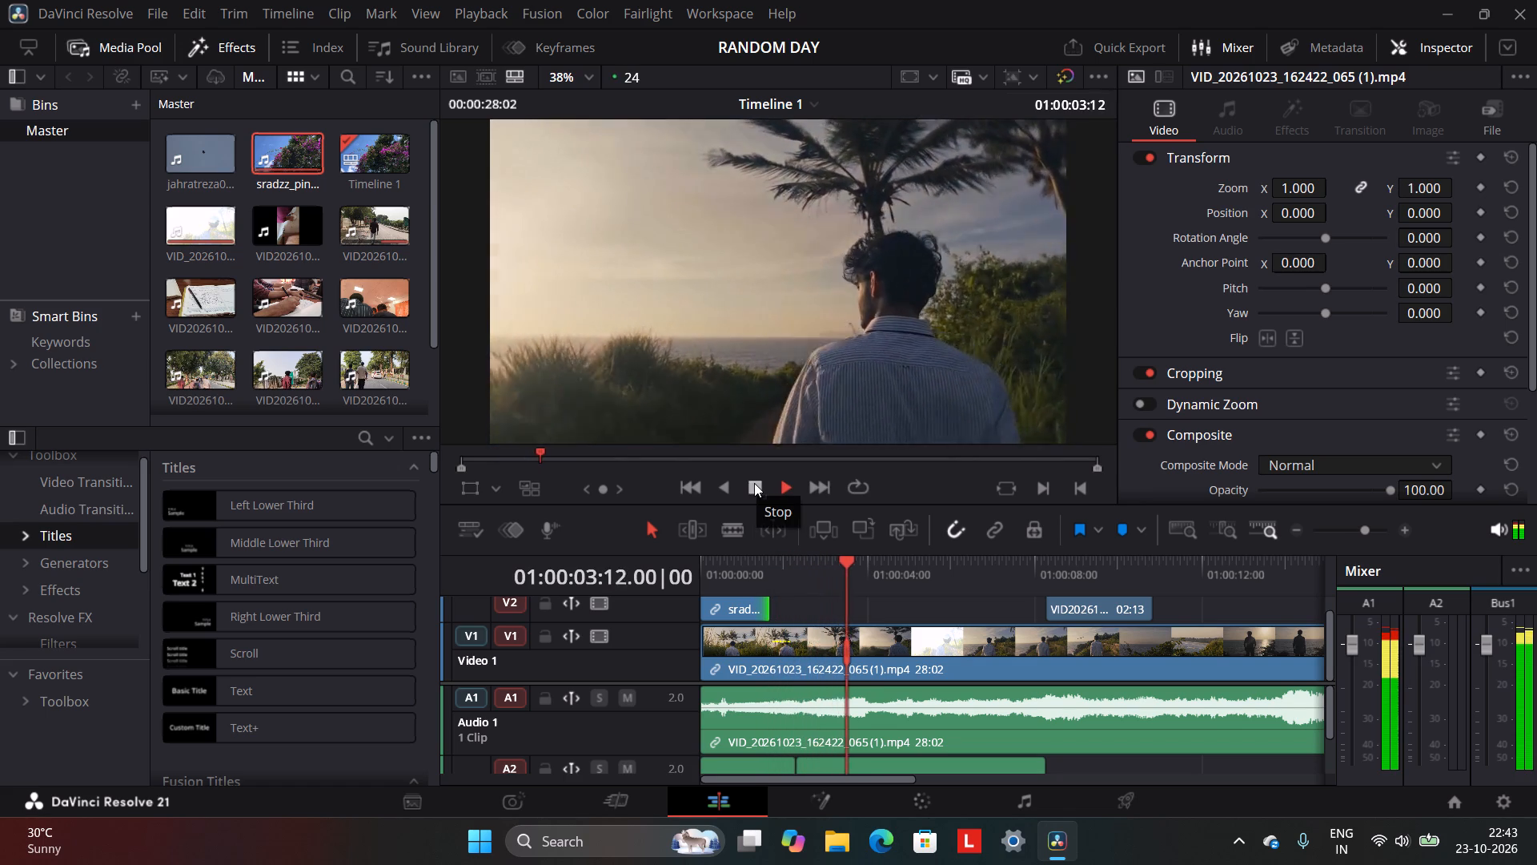
click(754, 483)
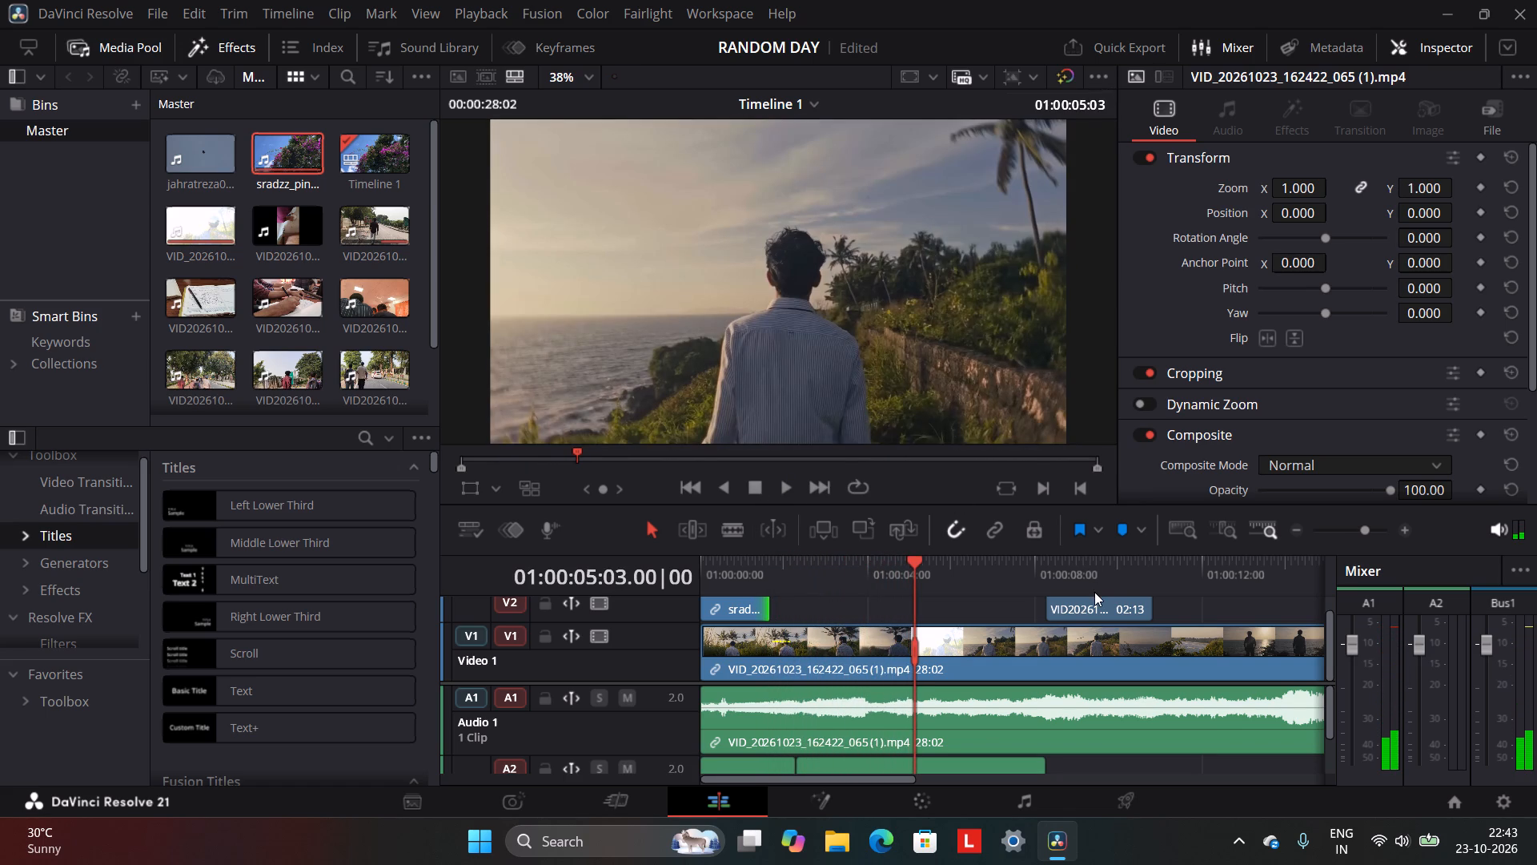
drag(1101, 605, 865, 617)
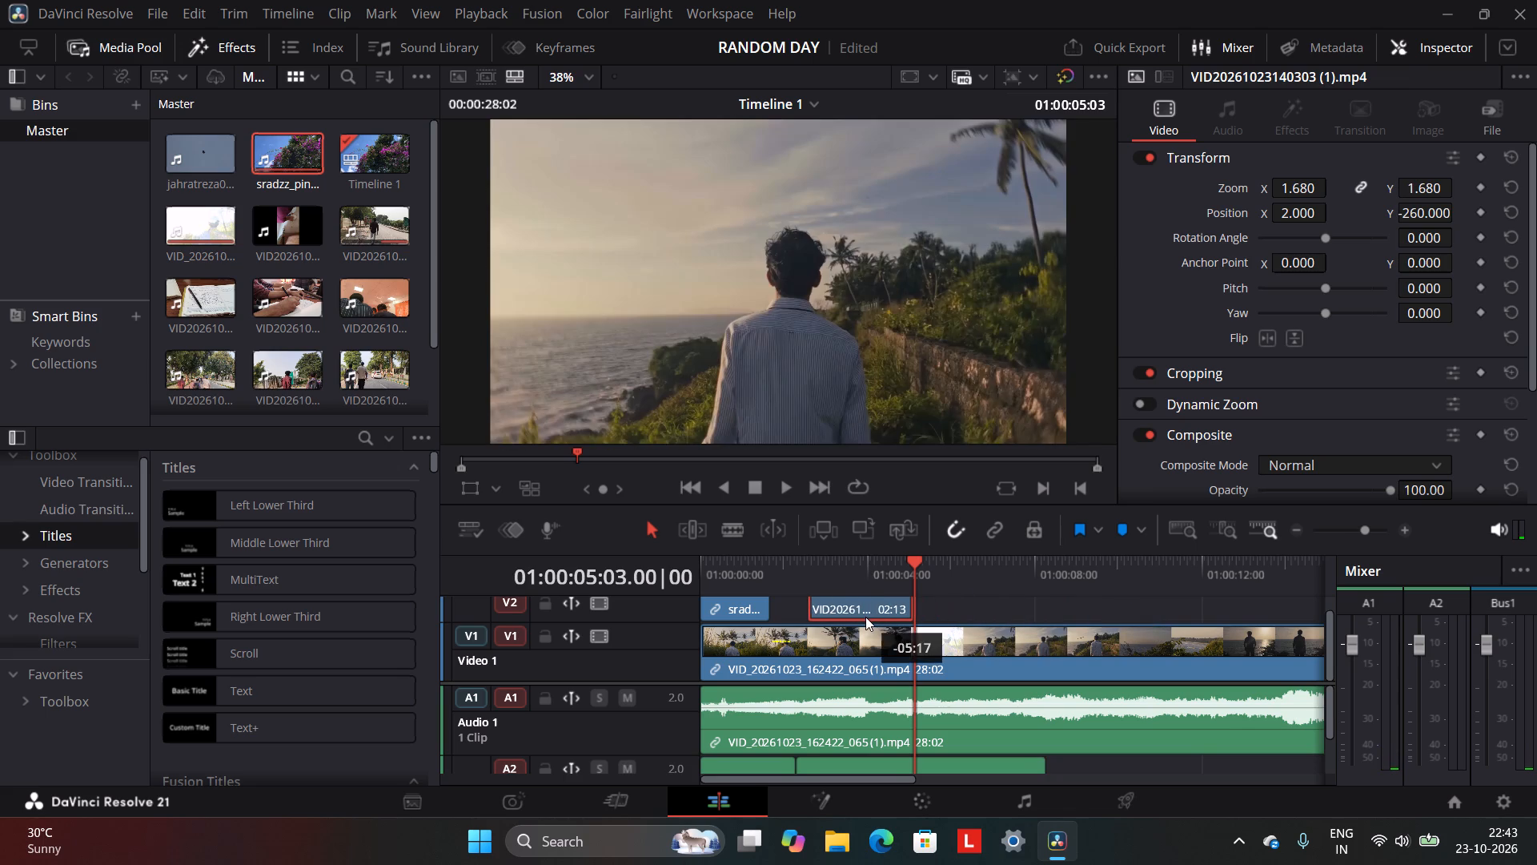
drag(865, 617, 833, 617)
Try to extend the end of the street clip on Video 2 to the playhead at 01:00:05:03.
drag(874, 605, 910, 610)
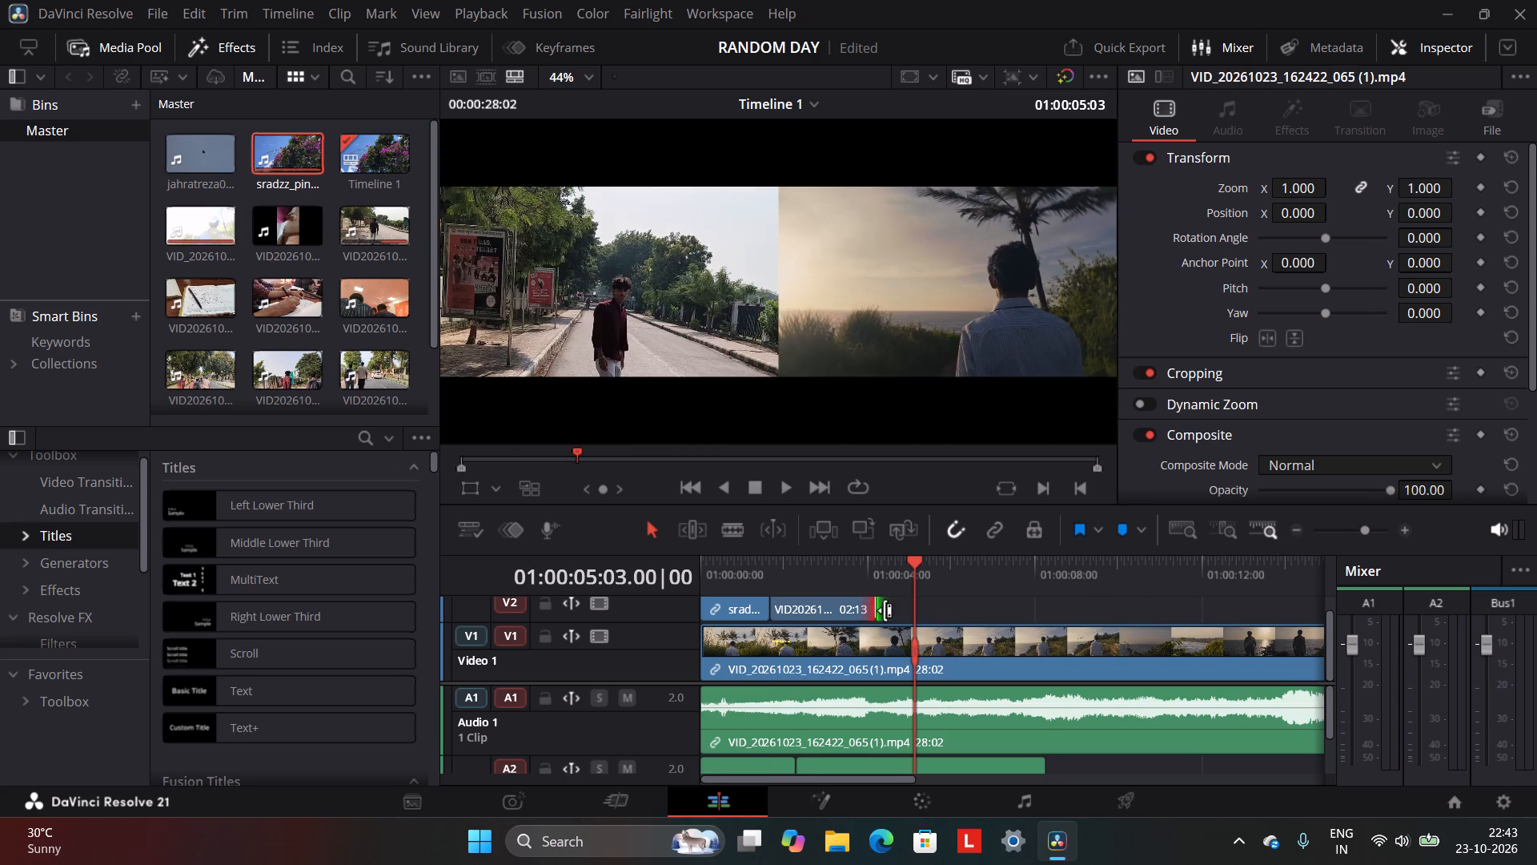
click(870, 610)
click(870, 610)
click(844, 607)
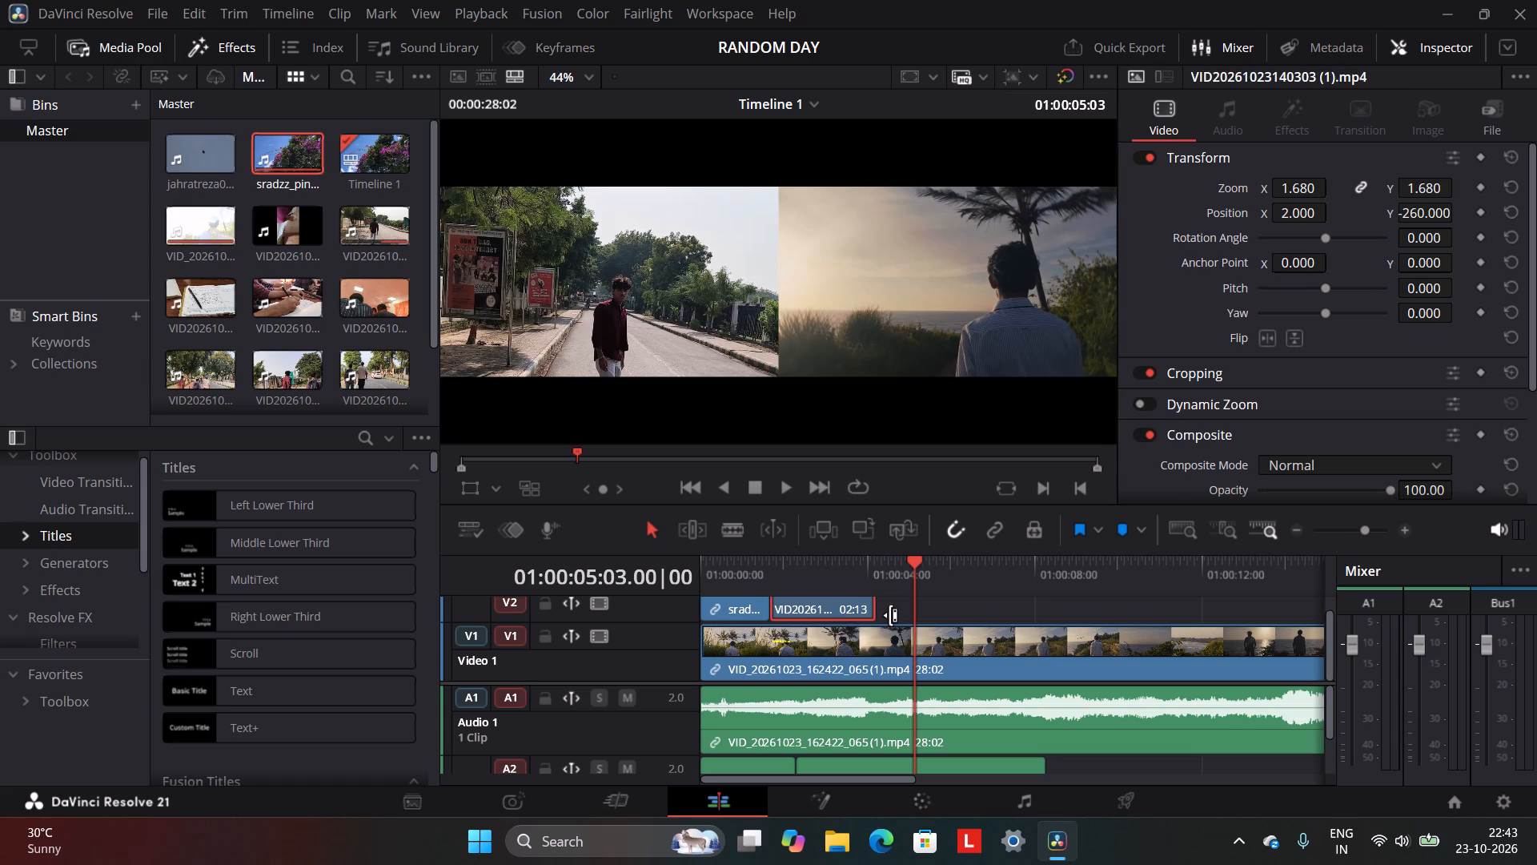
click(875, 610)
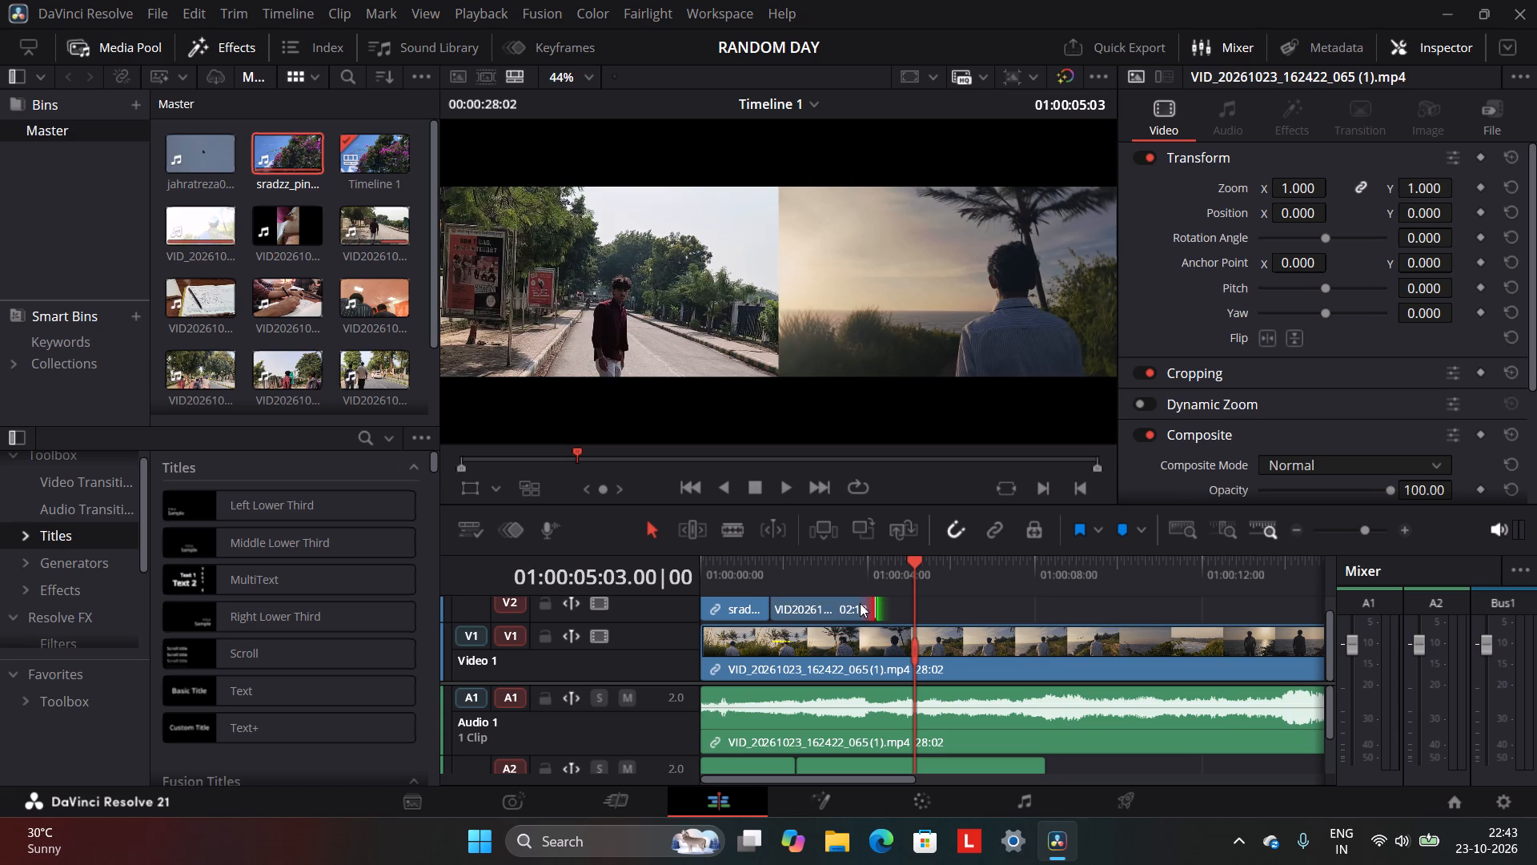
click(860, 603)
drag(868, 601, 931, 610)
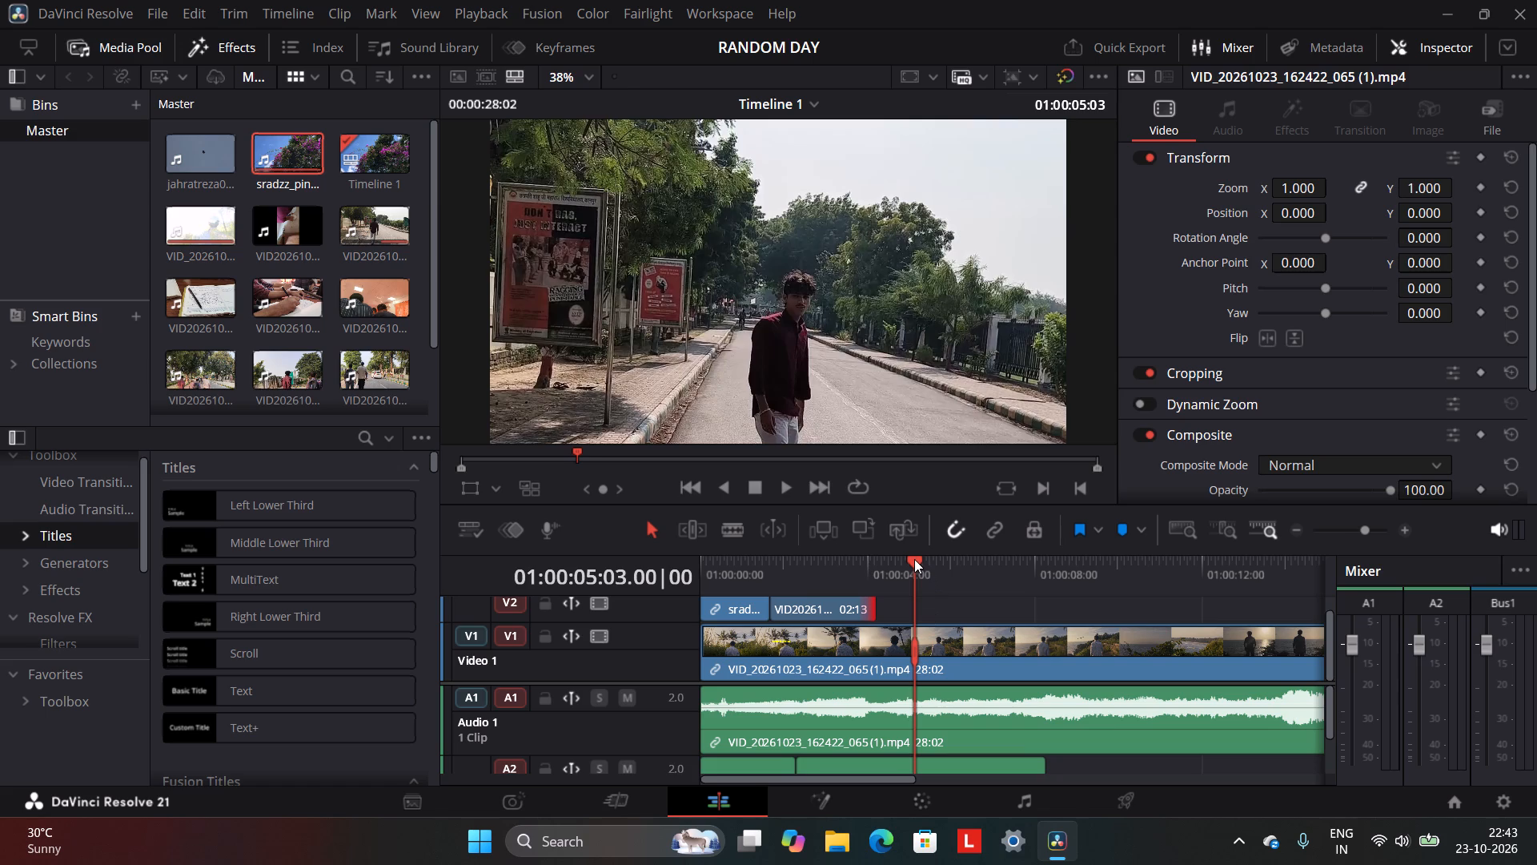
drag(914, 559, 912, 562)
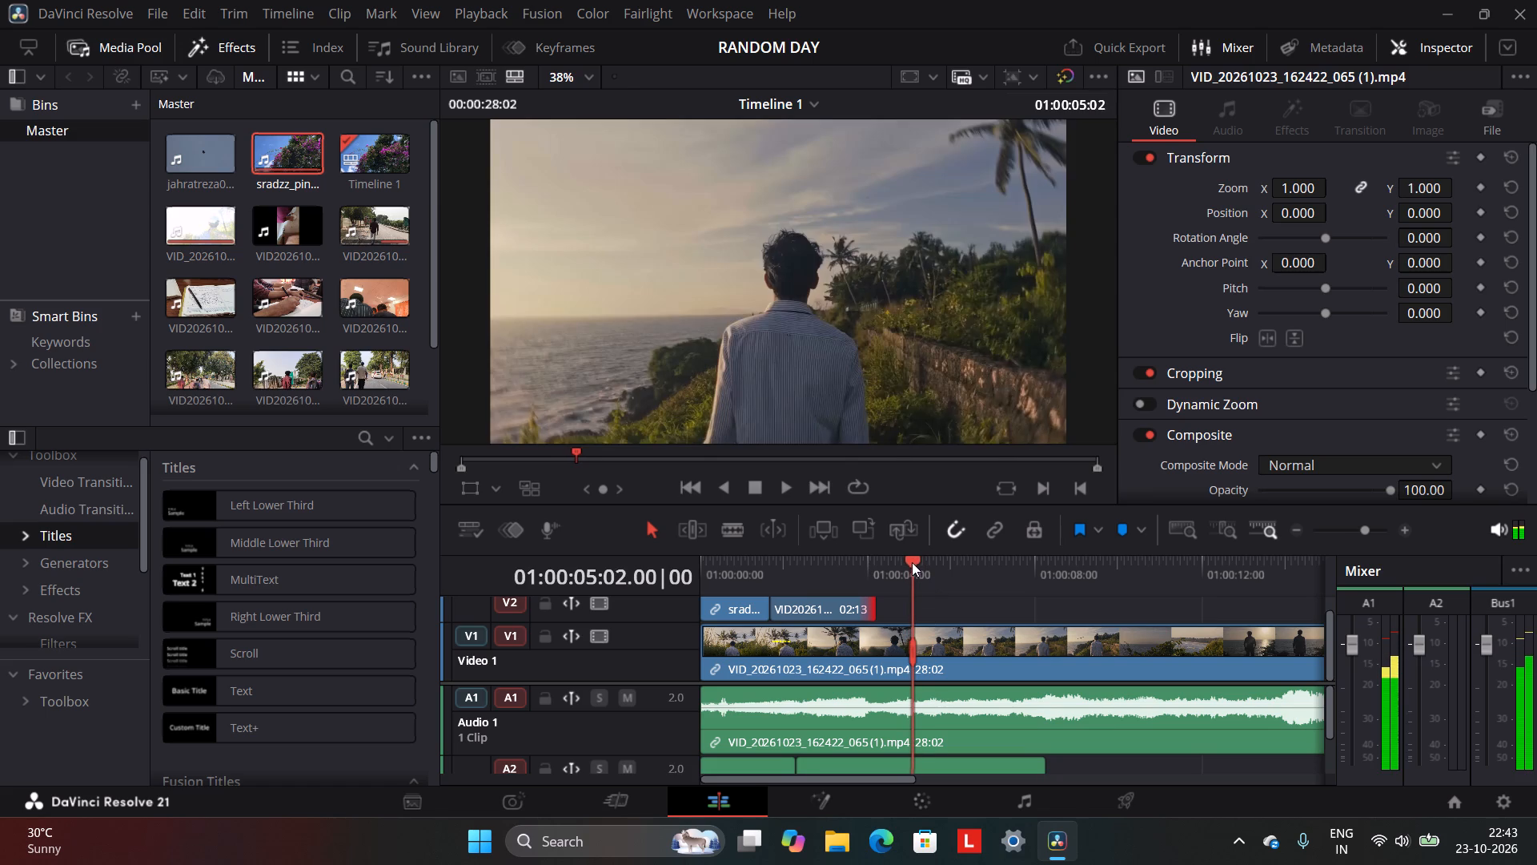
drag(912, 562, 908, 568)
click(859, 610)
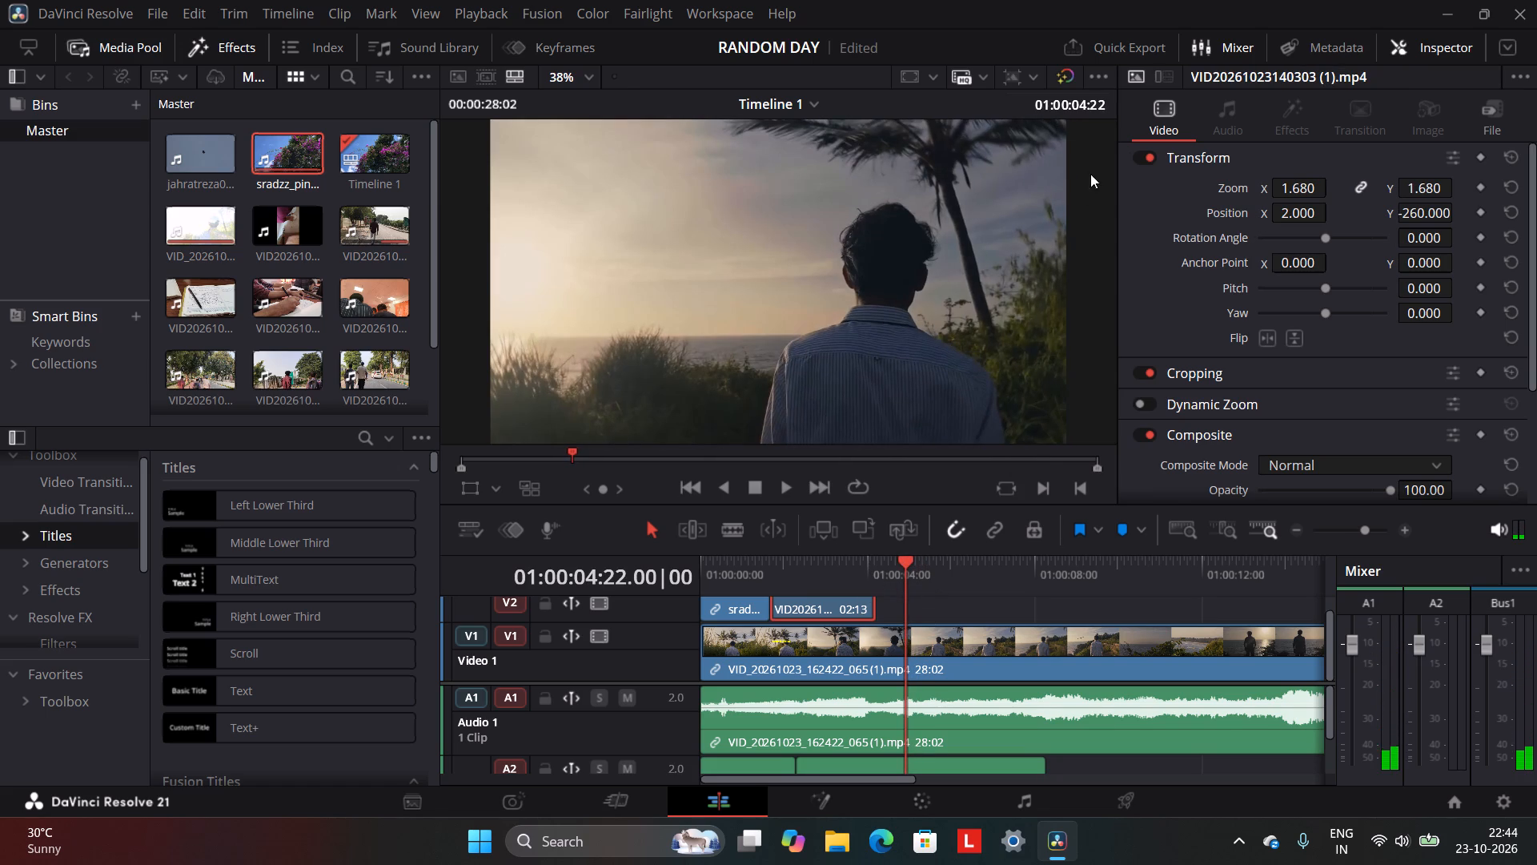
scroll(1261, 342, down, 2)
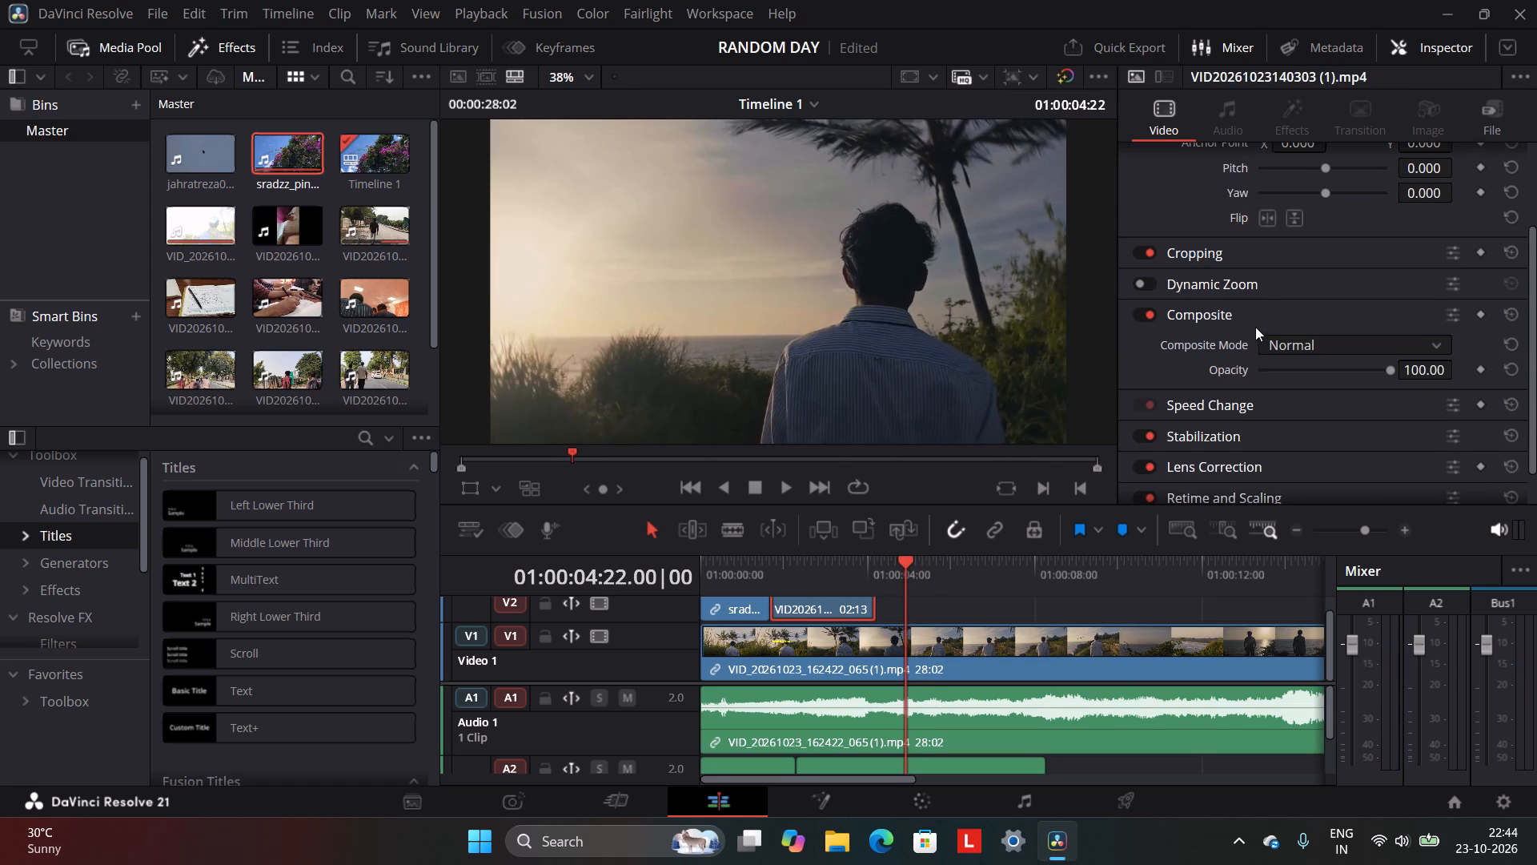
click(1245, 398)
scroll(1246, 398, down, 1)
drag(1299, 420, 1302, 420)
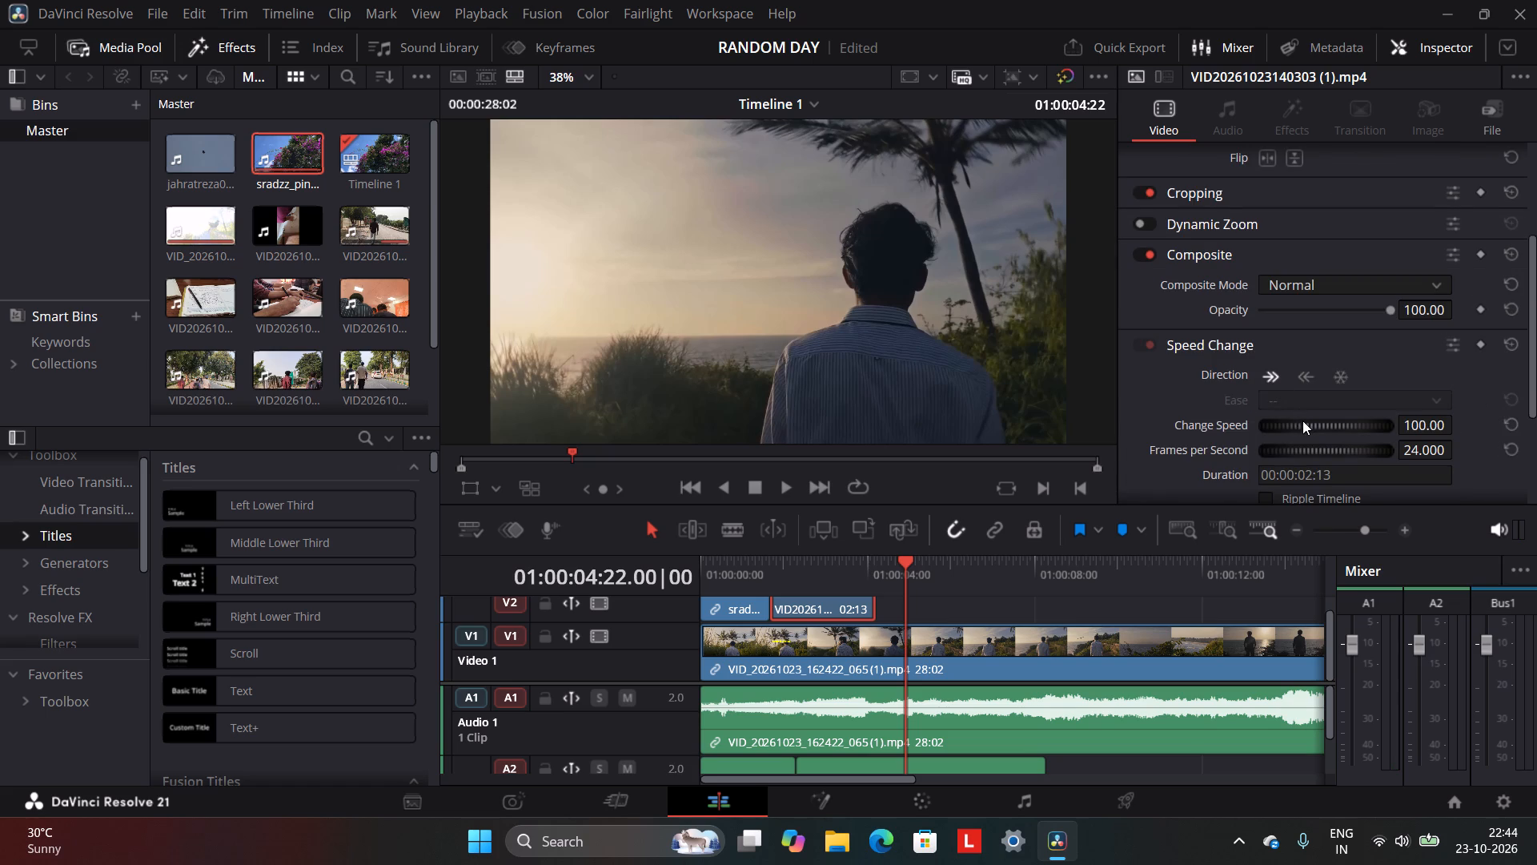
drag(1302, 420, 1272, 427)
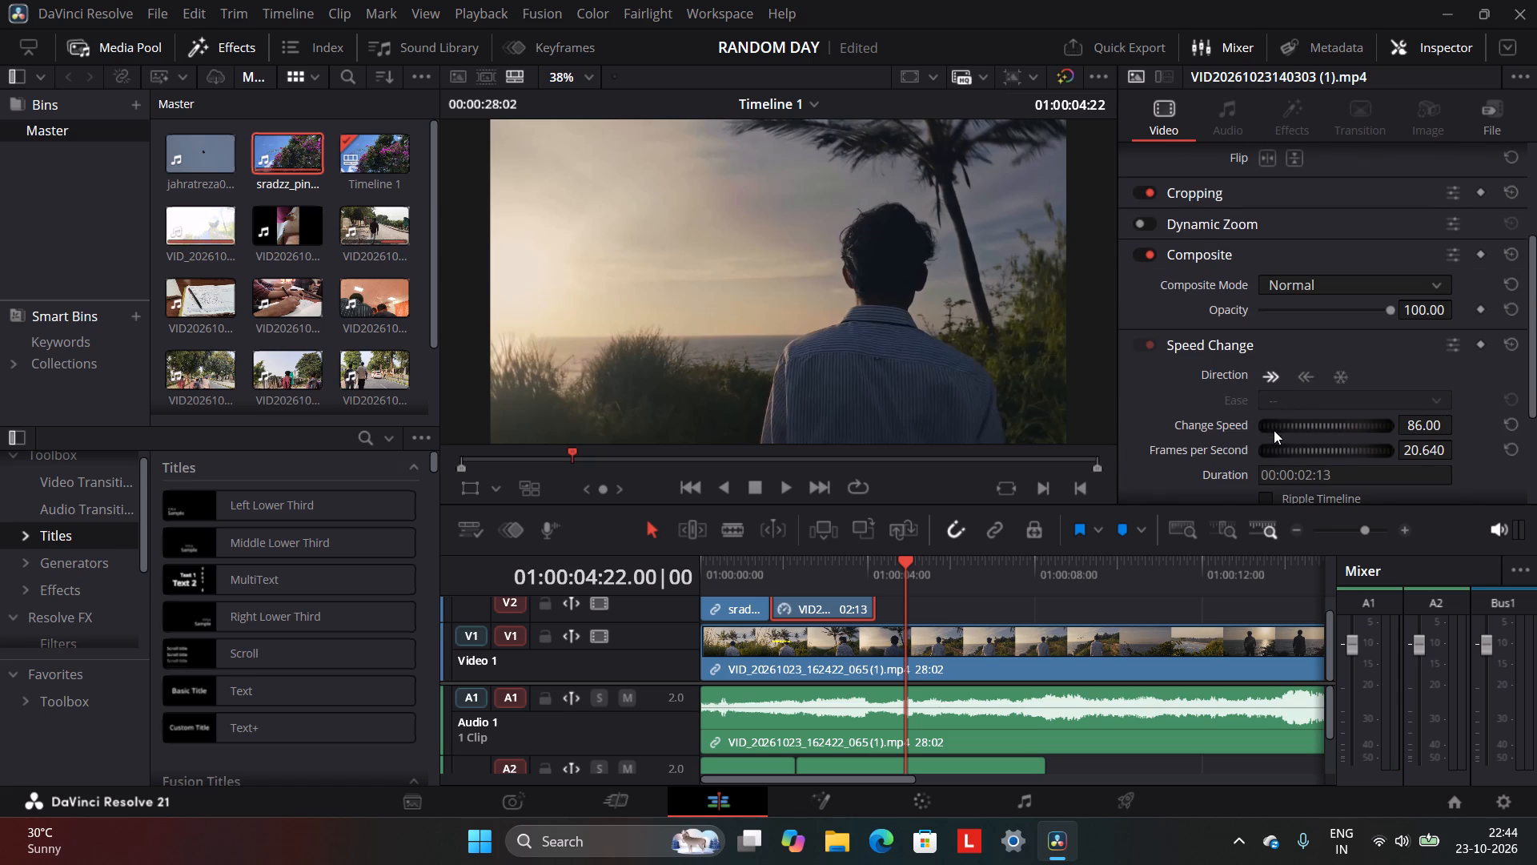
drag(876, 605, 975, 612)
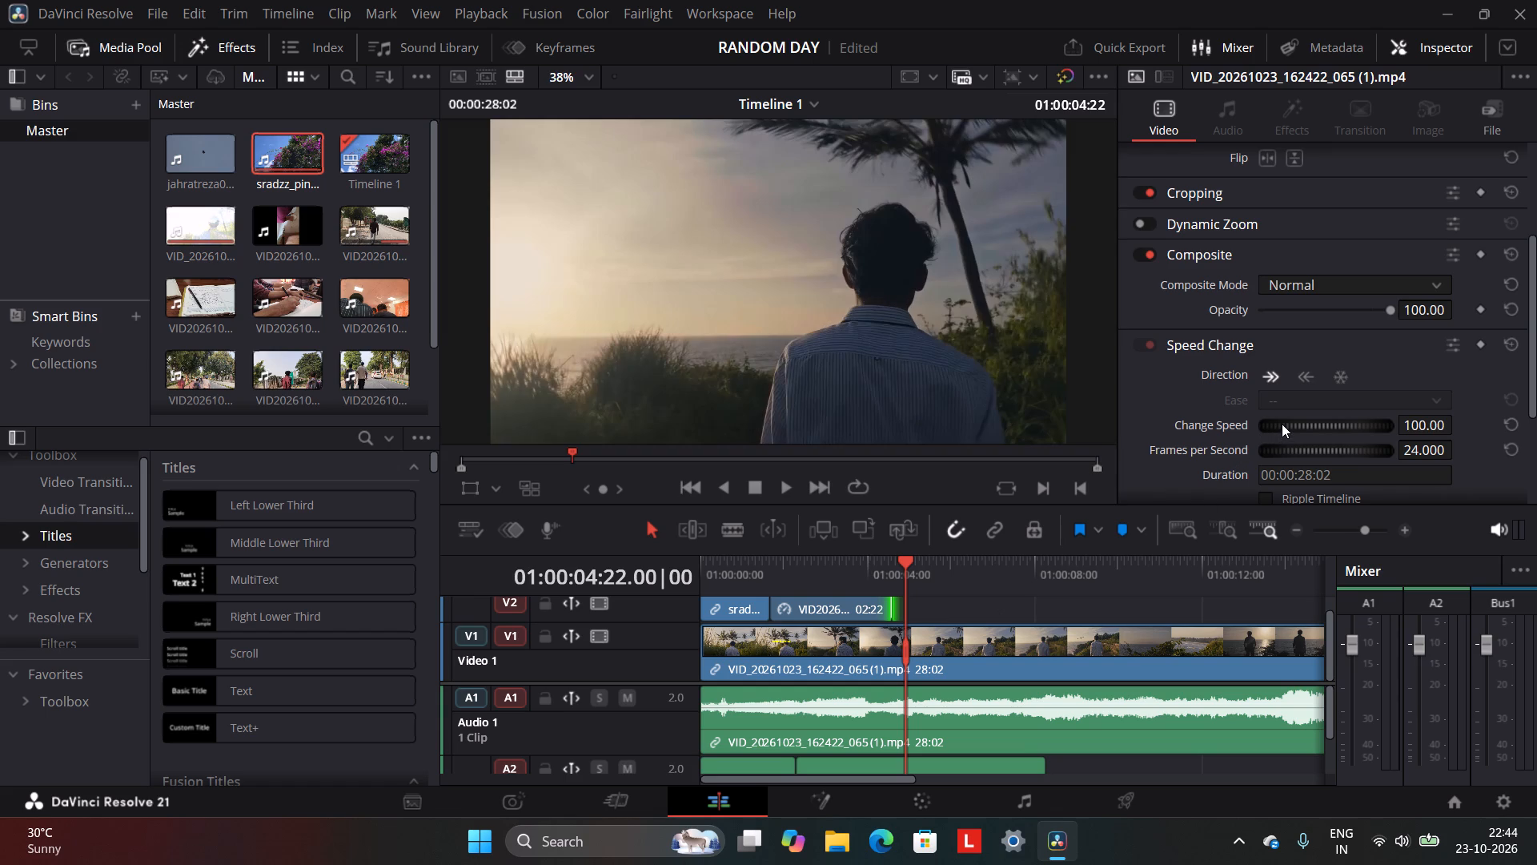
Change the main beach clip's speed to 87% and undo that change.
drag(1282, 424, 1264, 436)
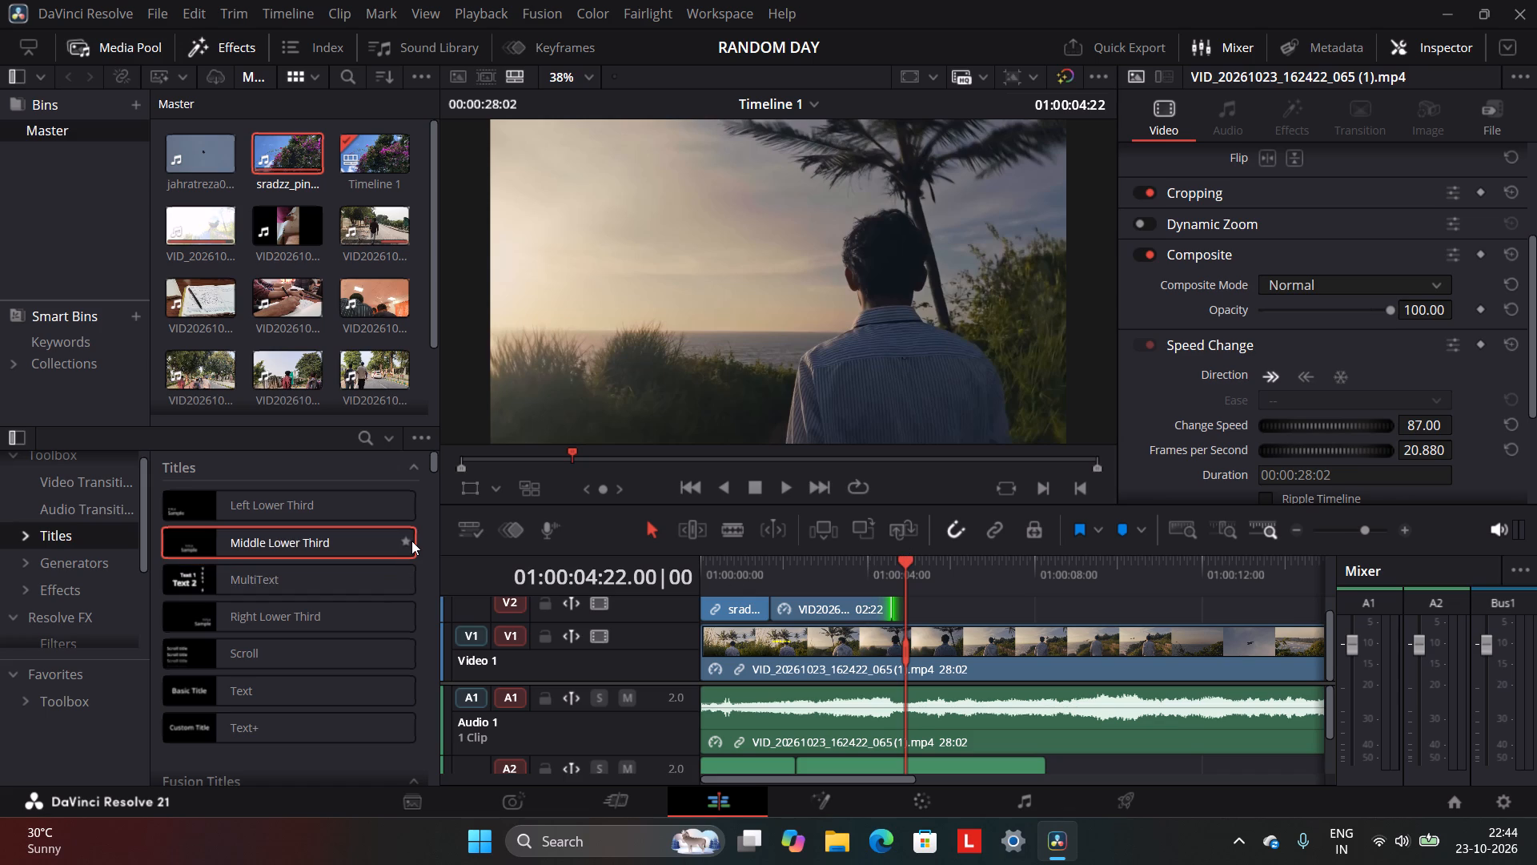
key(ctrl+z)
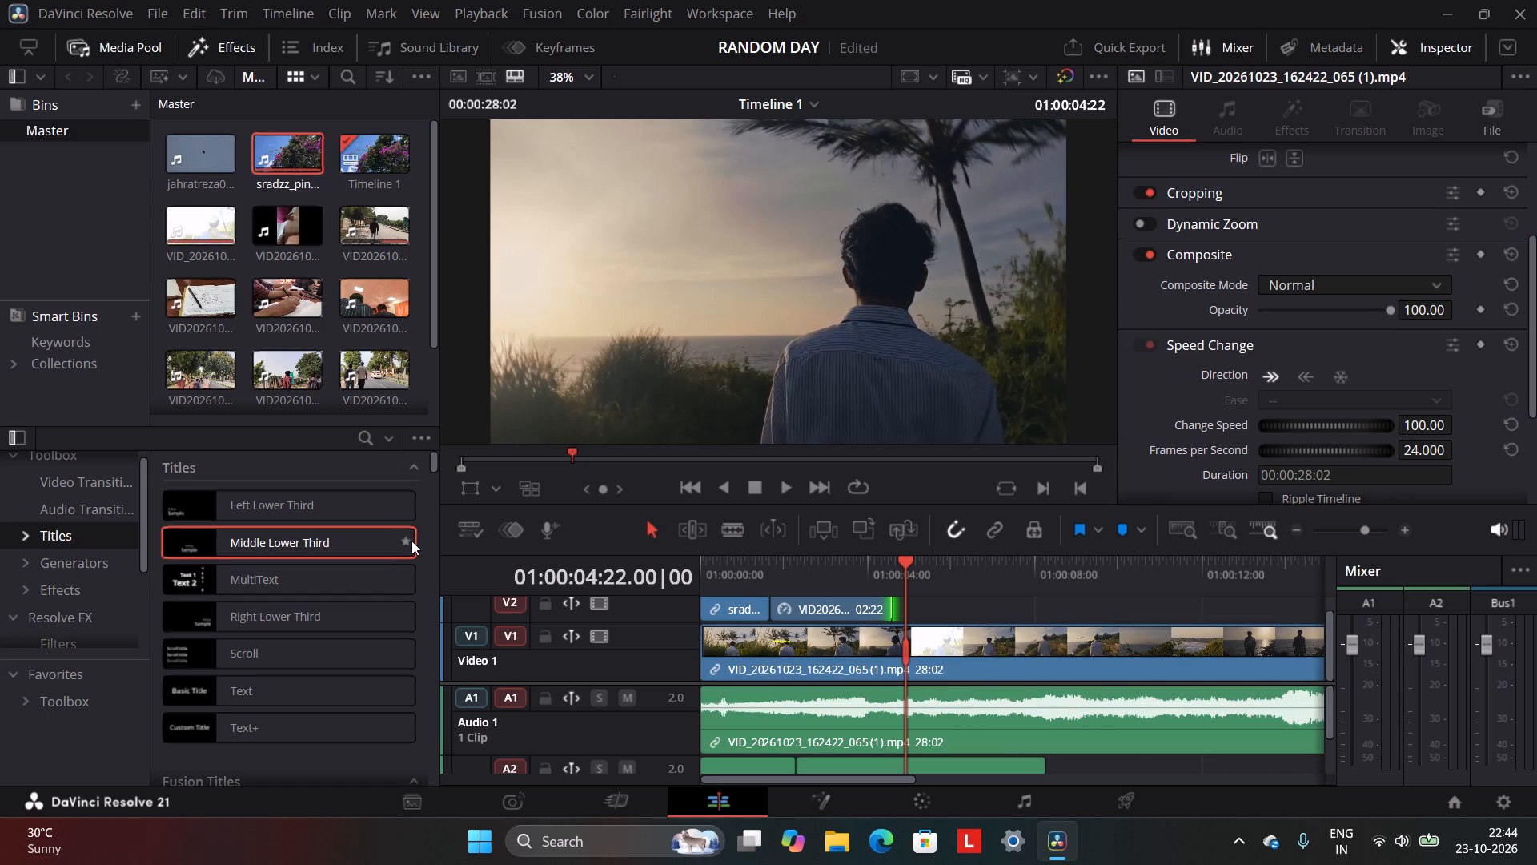
Set the street clip's speed to 77% and extend its end on Video 2 to the playhead at 01:00:04:22.
click(843, 612)
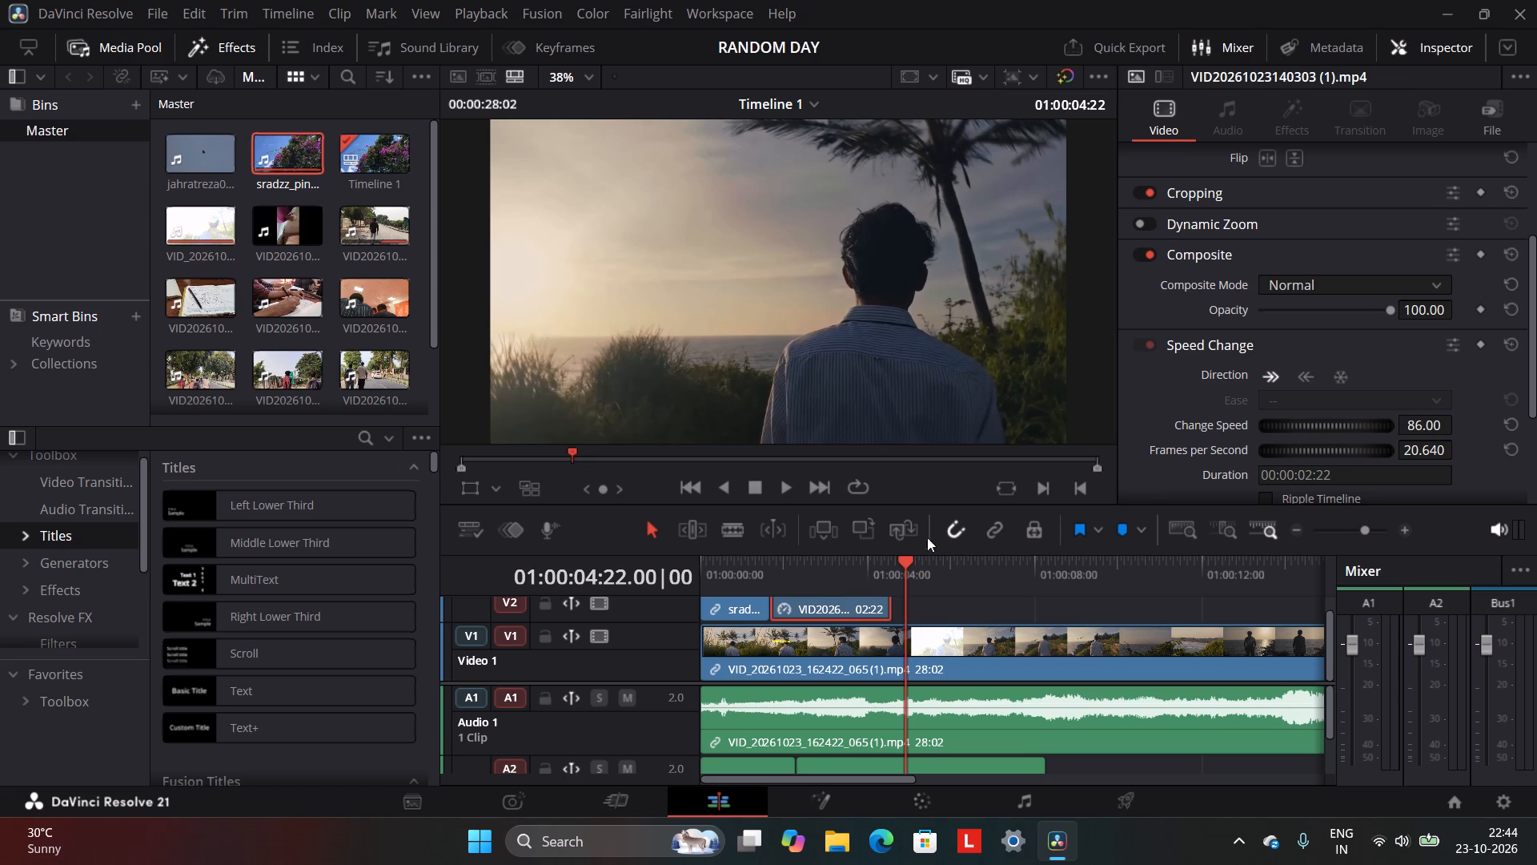
drag(1295, 426, 1352, 428)
drag(1352, 428, 1295, 433)
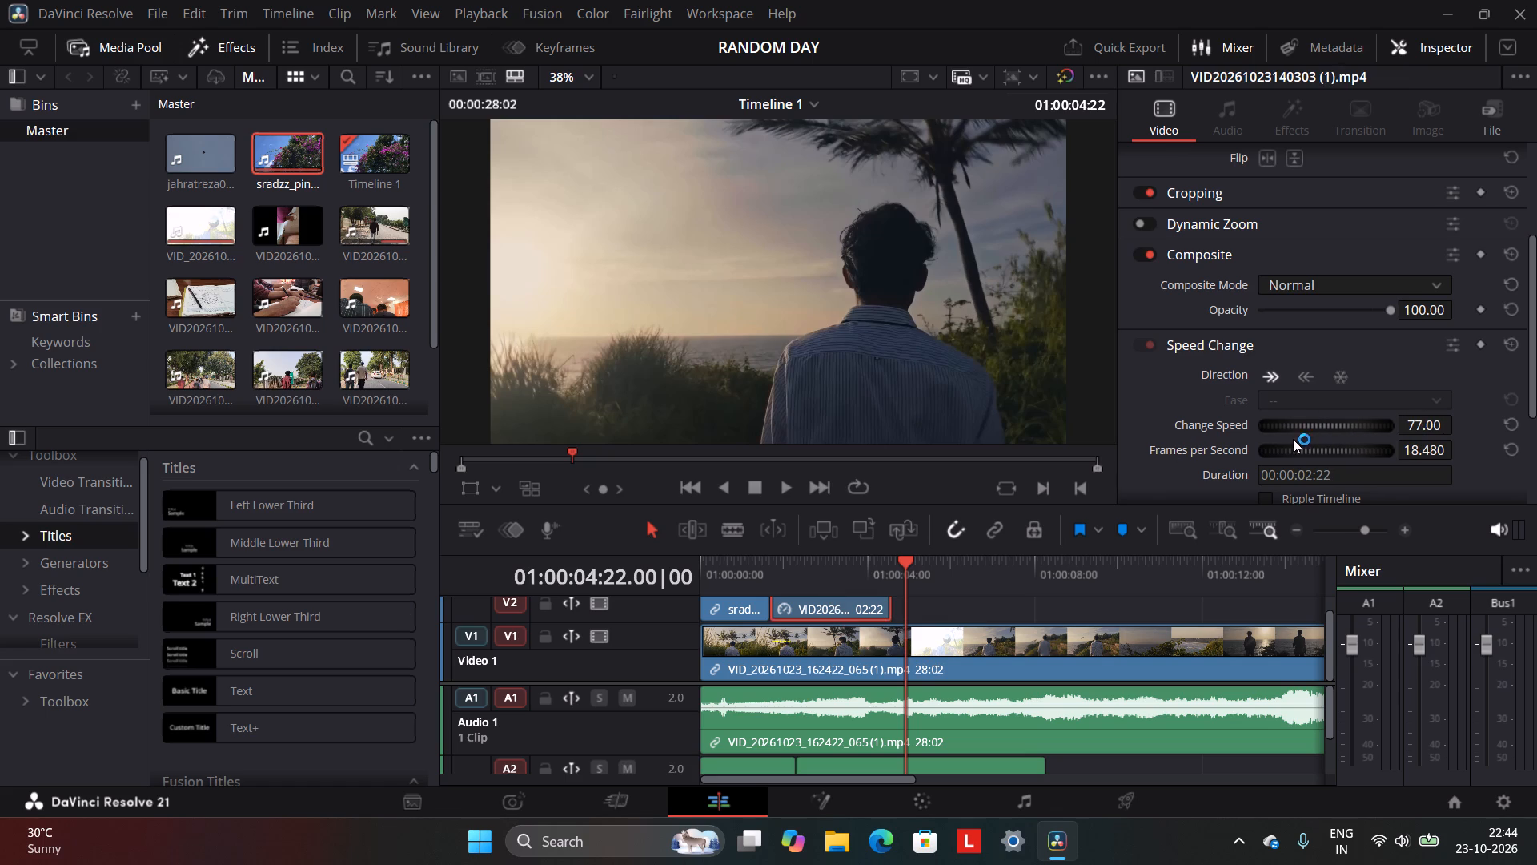
drag(889, 606, 908, 608)
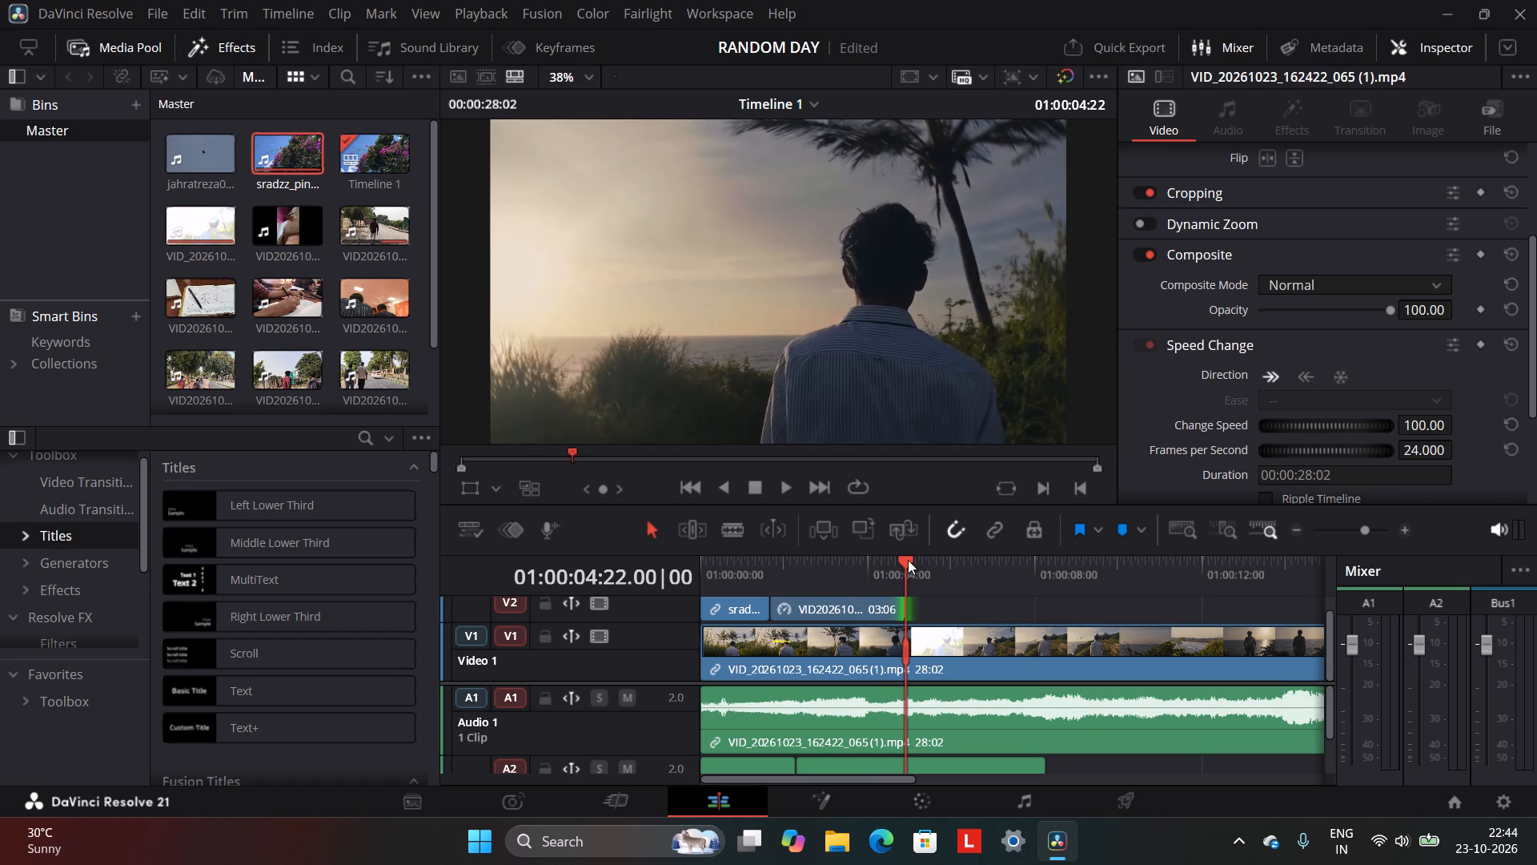
Play the timeline from 01:00:00:00 to review the opening flower clip and the slowed street clip.
drag(908, 560, 707, 601)
drag(656, 601, 644, 600)
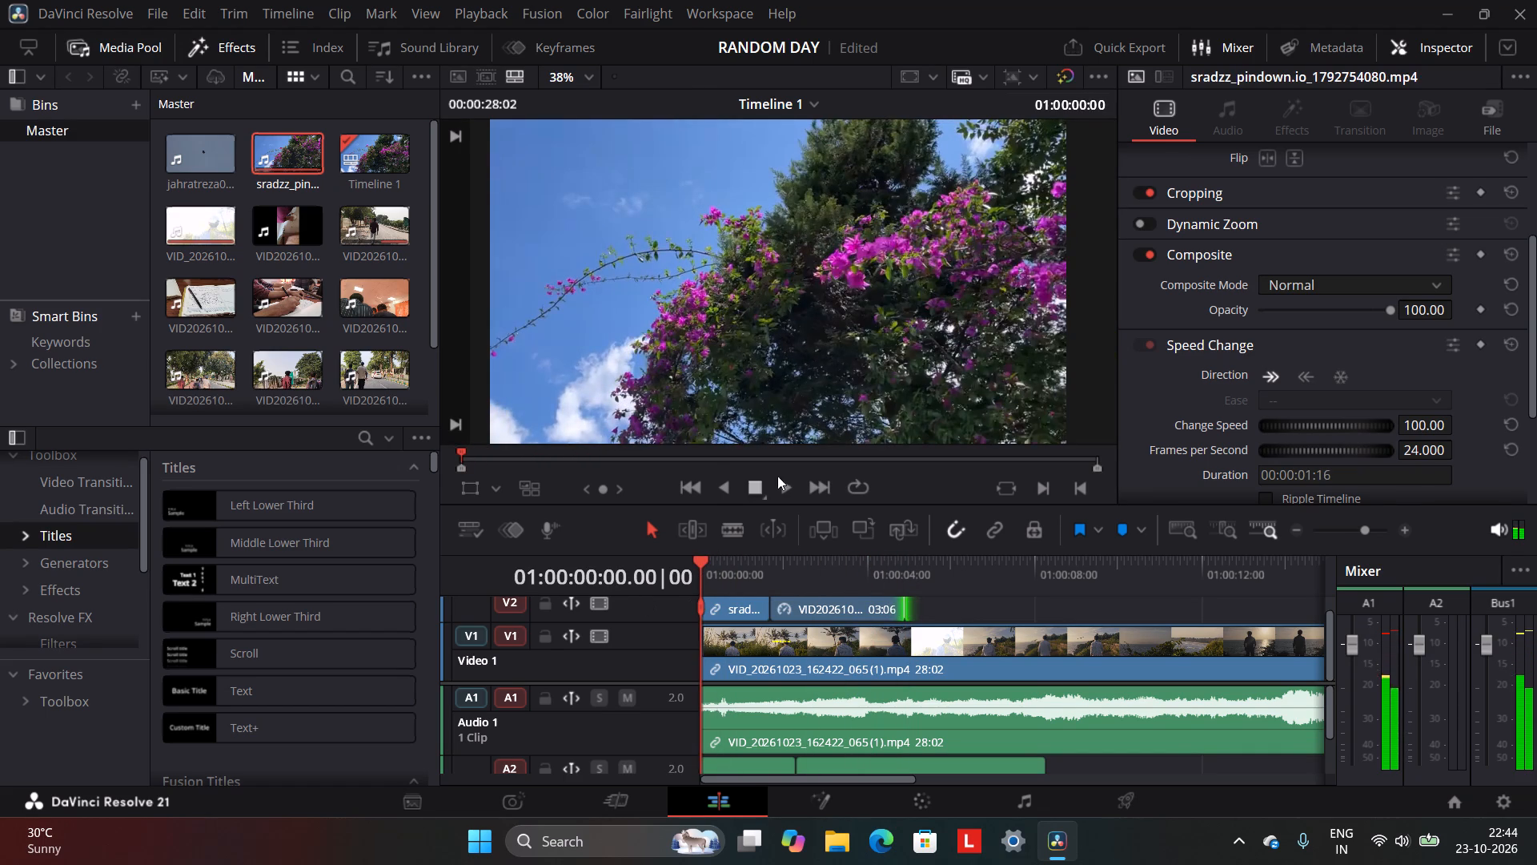
click(783, 485)
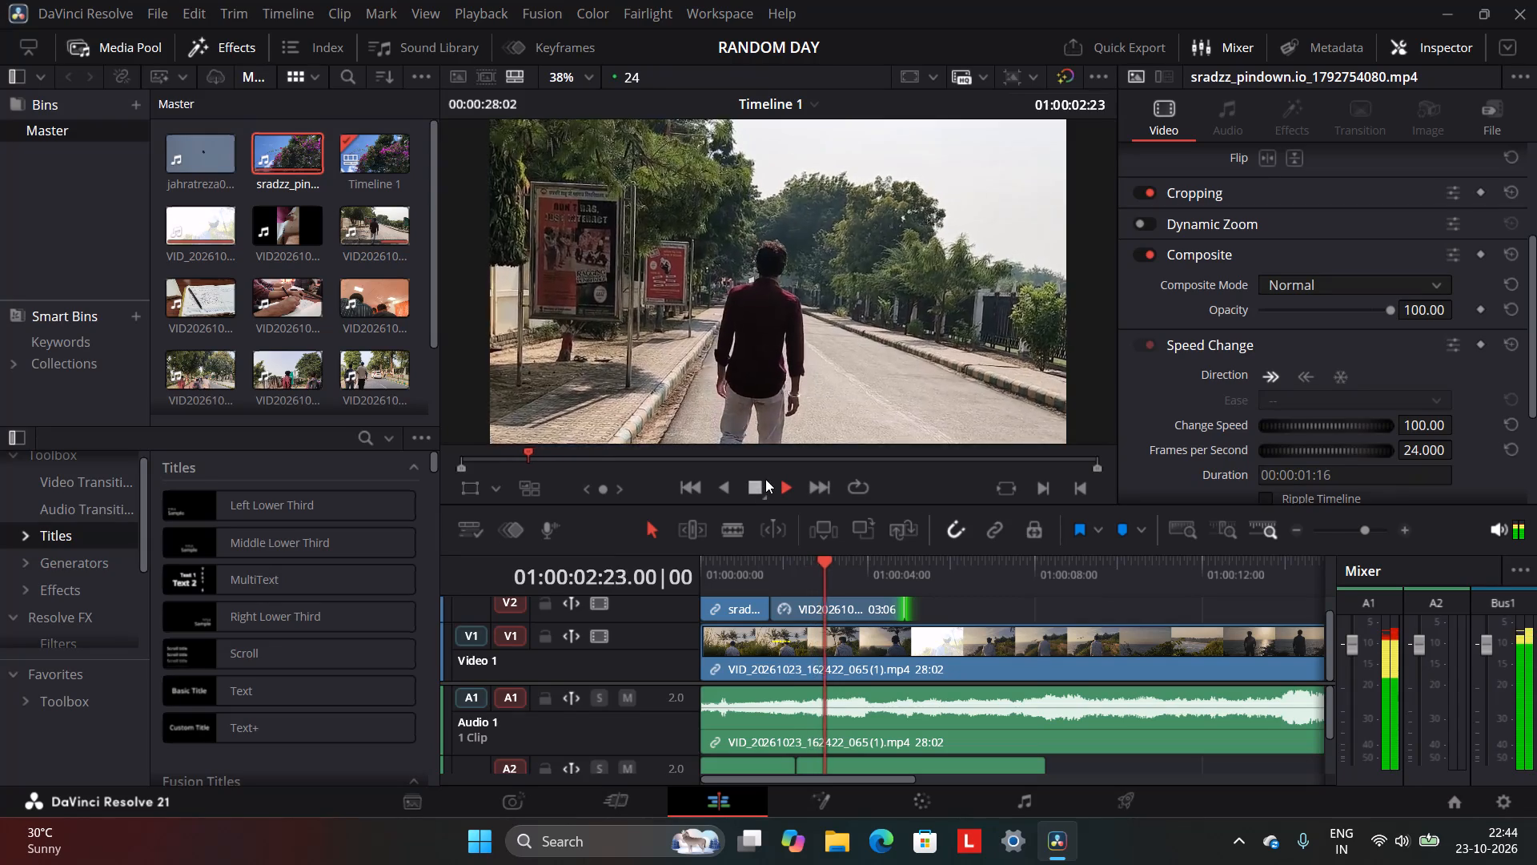
click(757, 487)
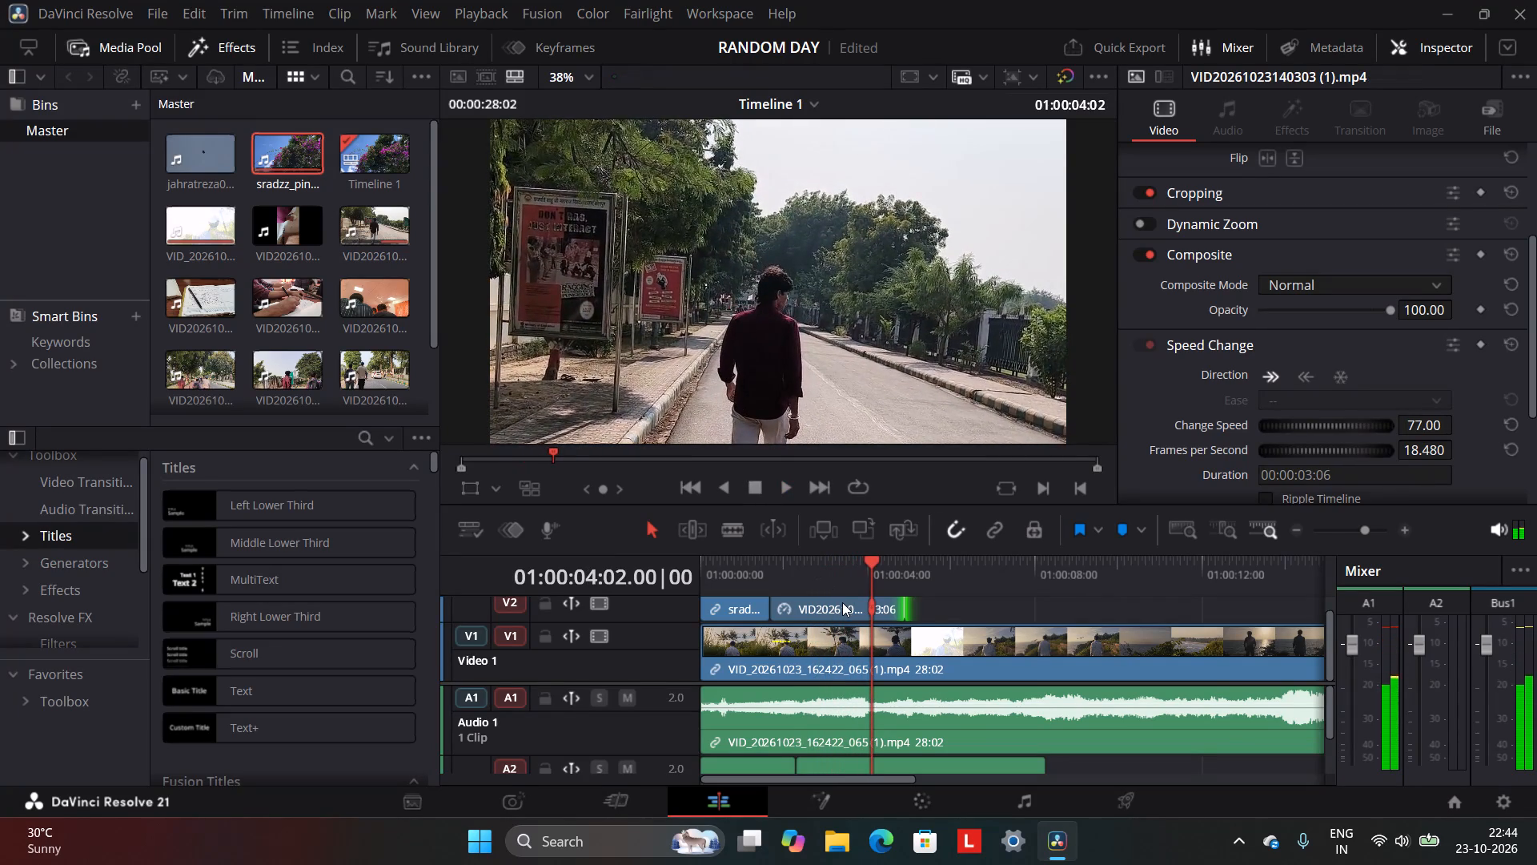
Reframe the street clip on Video 2 by setting its Position Y to -321, and check the framing at earlier frames.
click(842, 602)
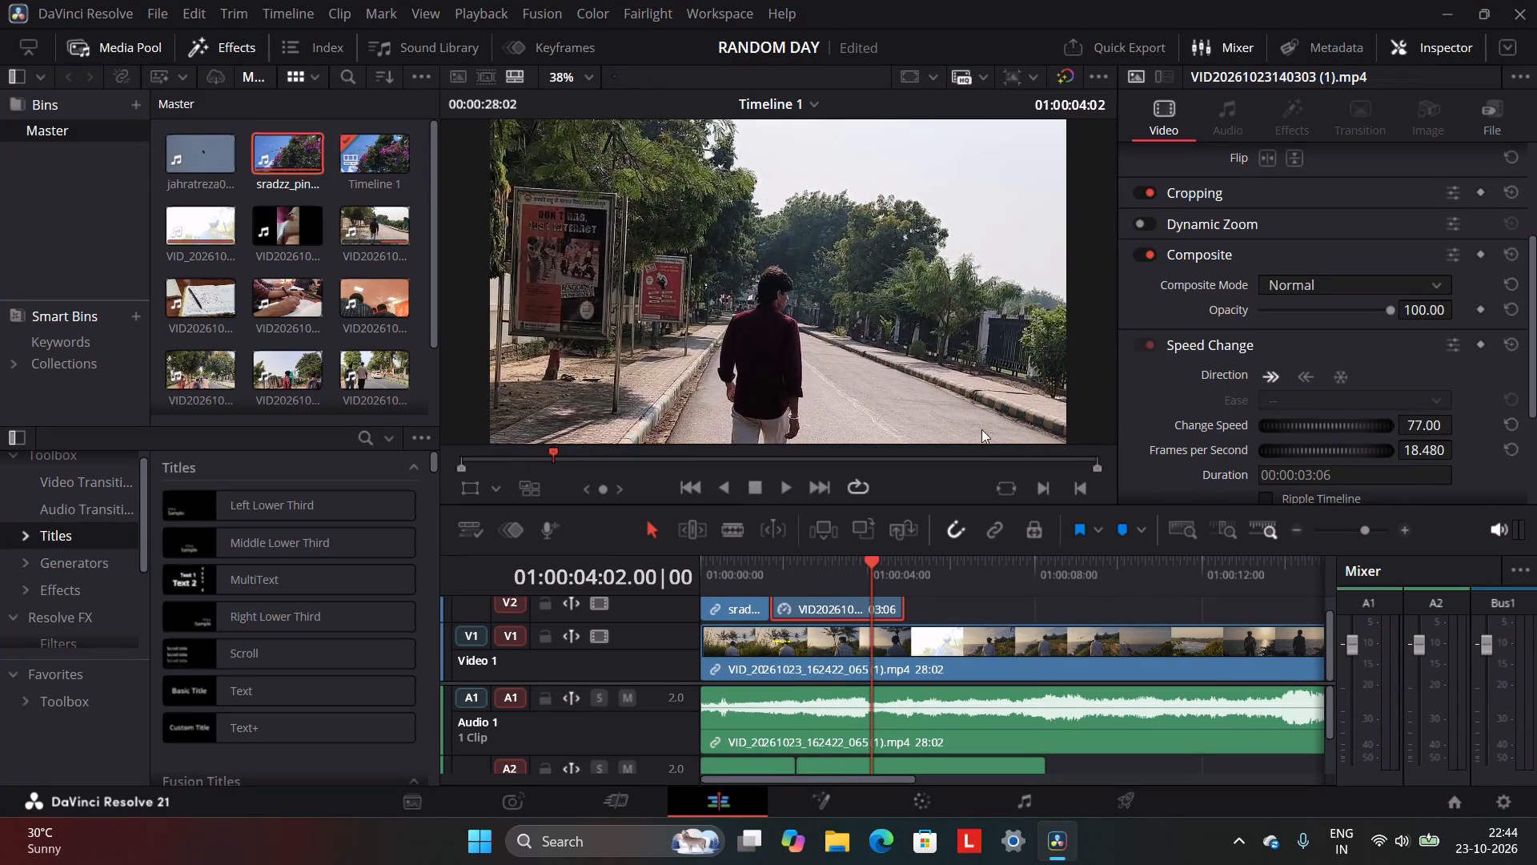
scroll(1273, 344, up, 2)
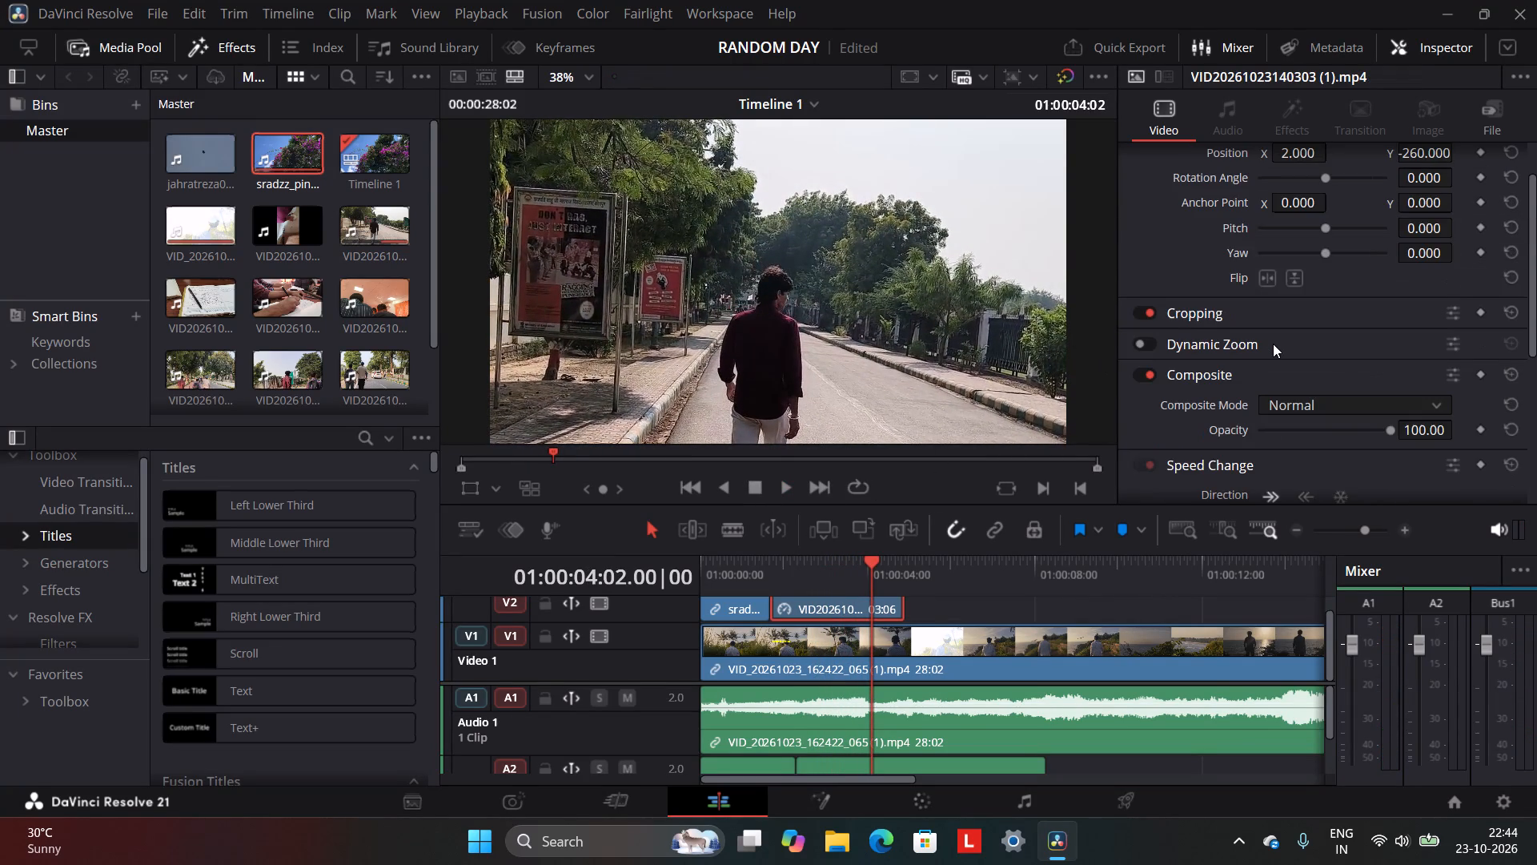
scroll(1273, 344, down, 1)
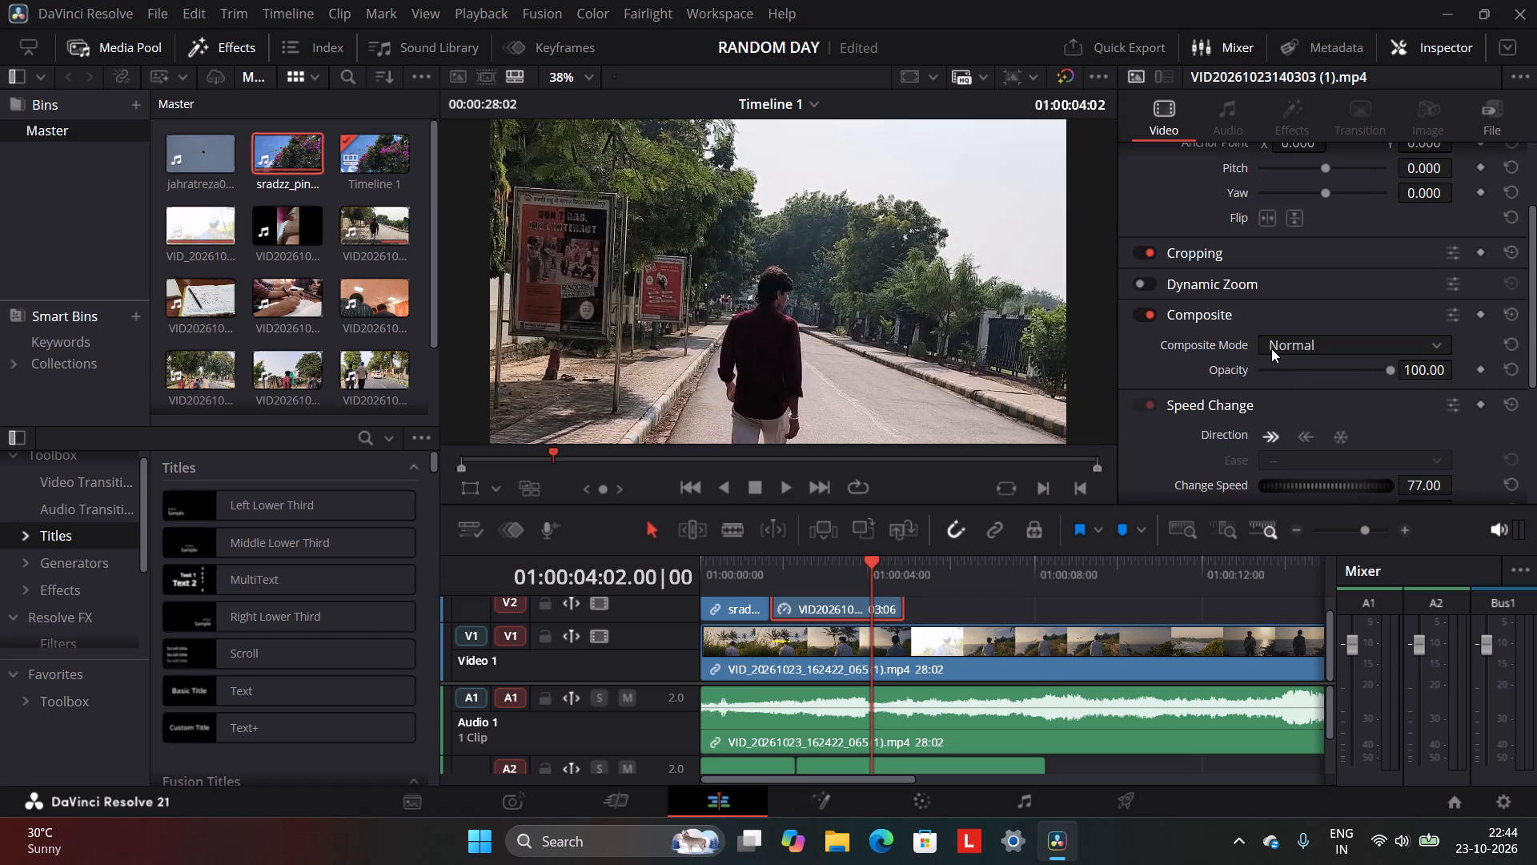
scroll(1271, 348, up, 1)
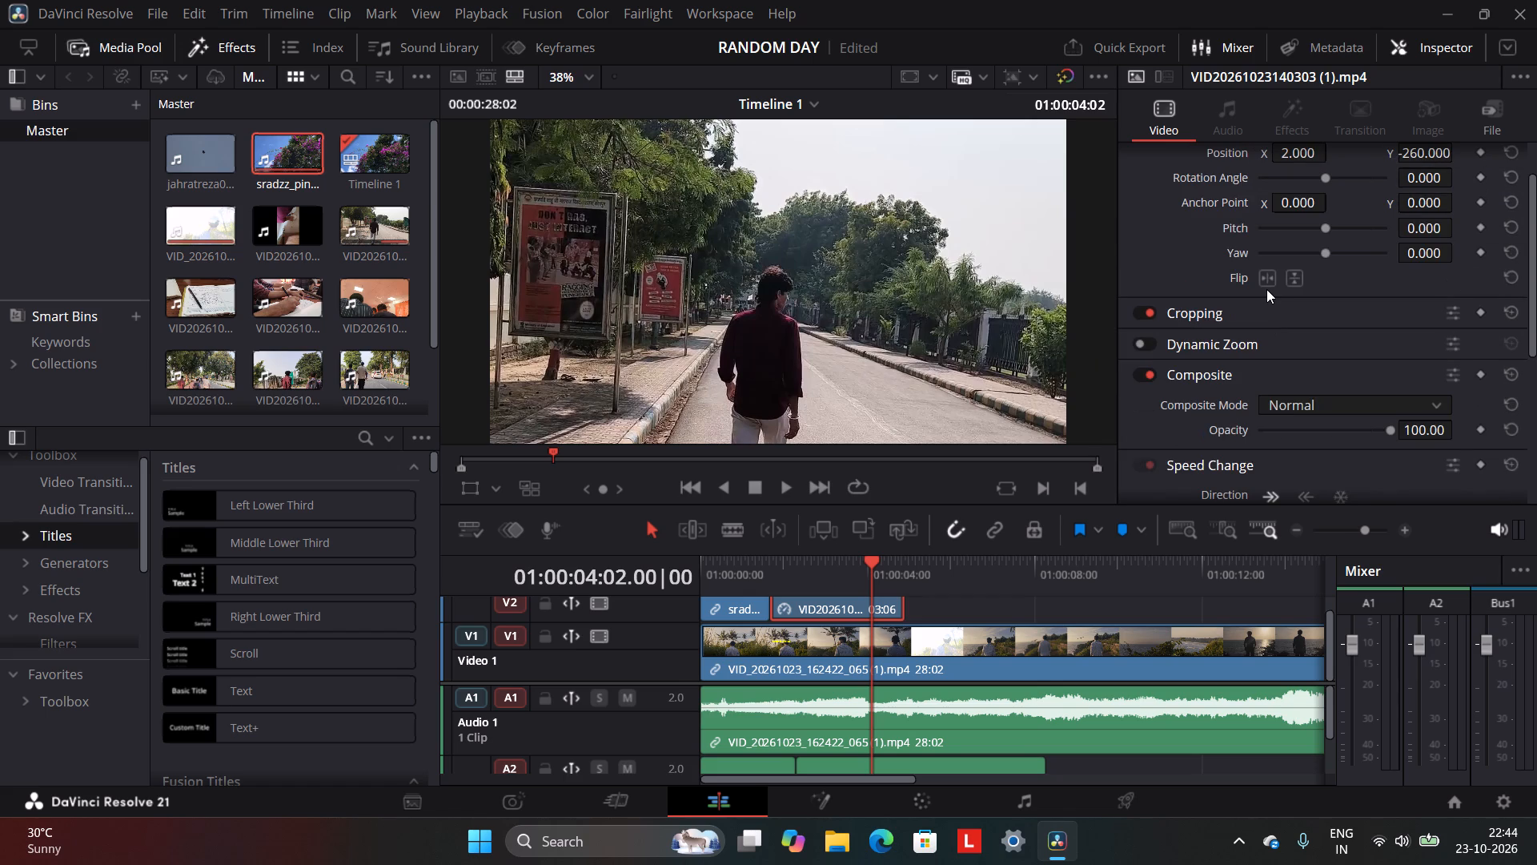
scroll(1266, 289, down, 4)
scroll(1266, 289, up, 8)
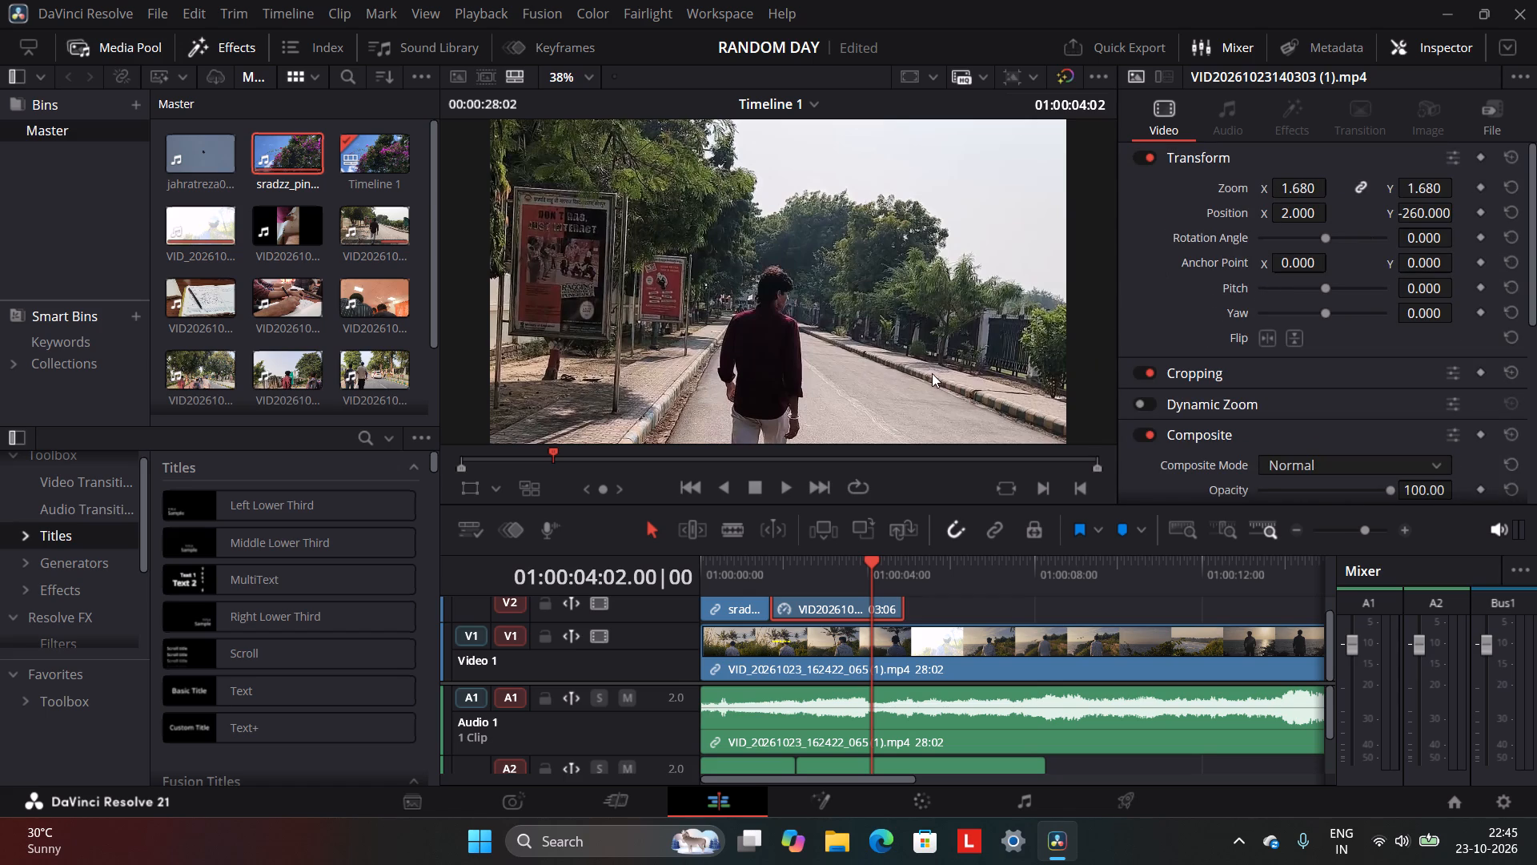
click(932, 373)
drag(1416, 209, 817, 423)
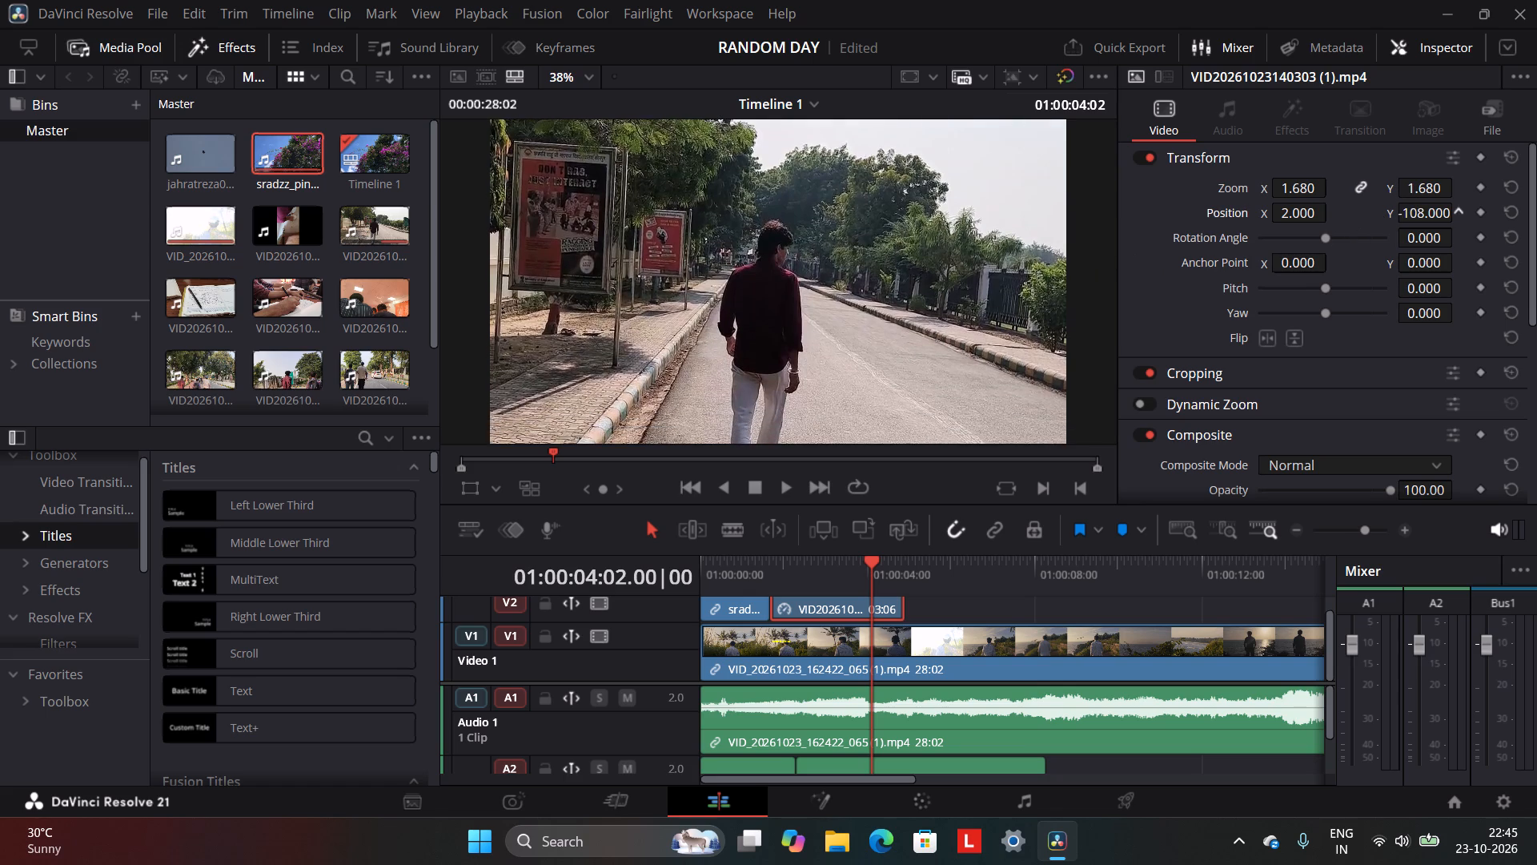
drag(817, 423, 604, 509)
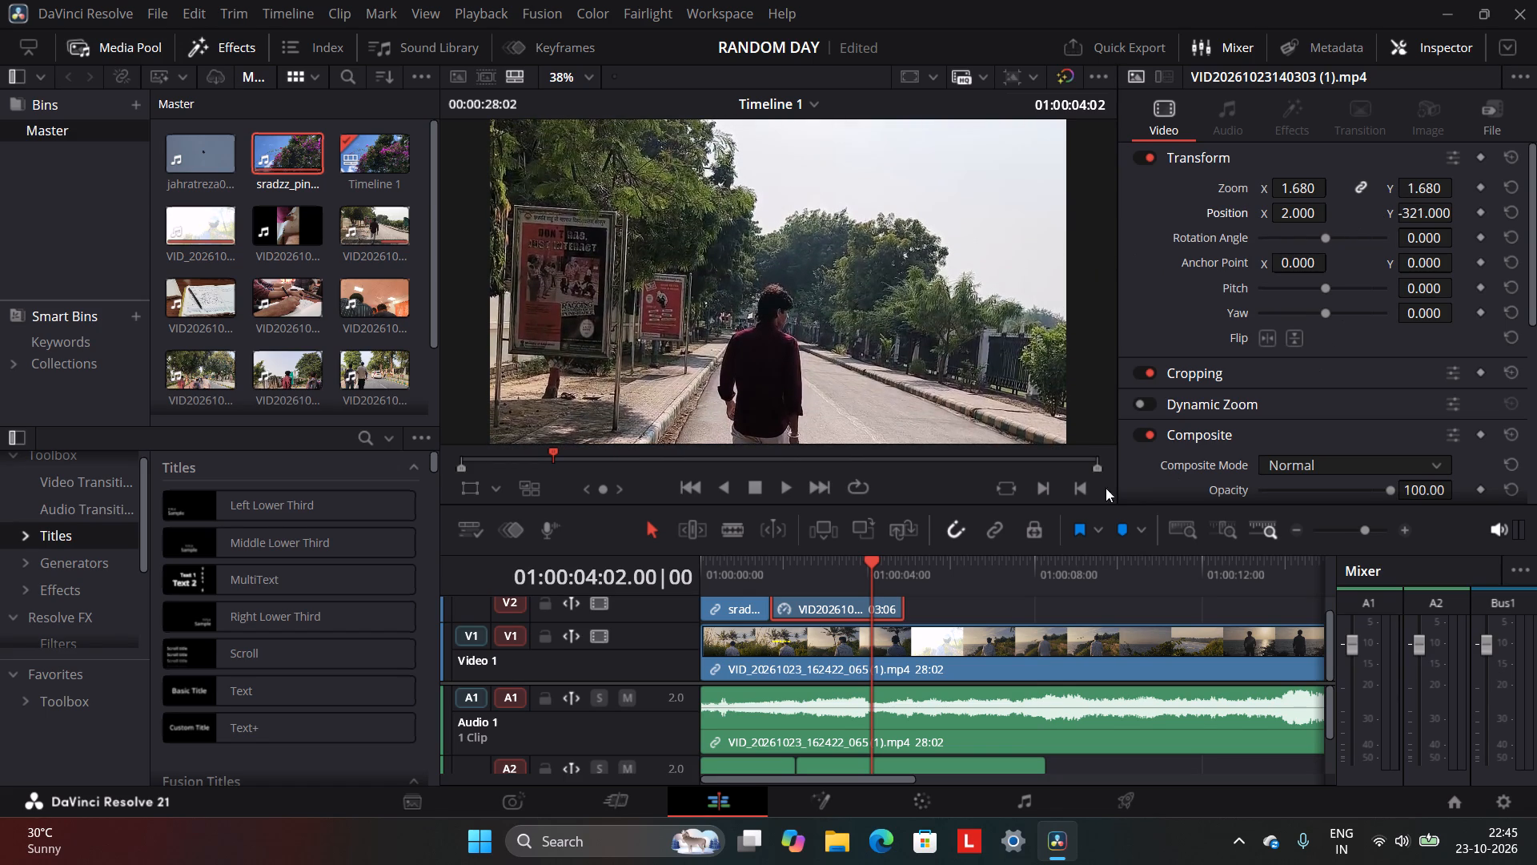
drag(872, 566, 853, 570)
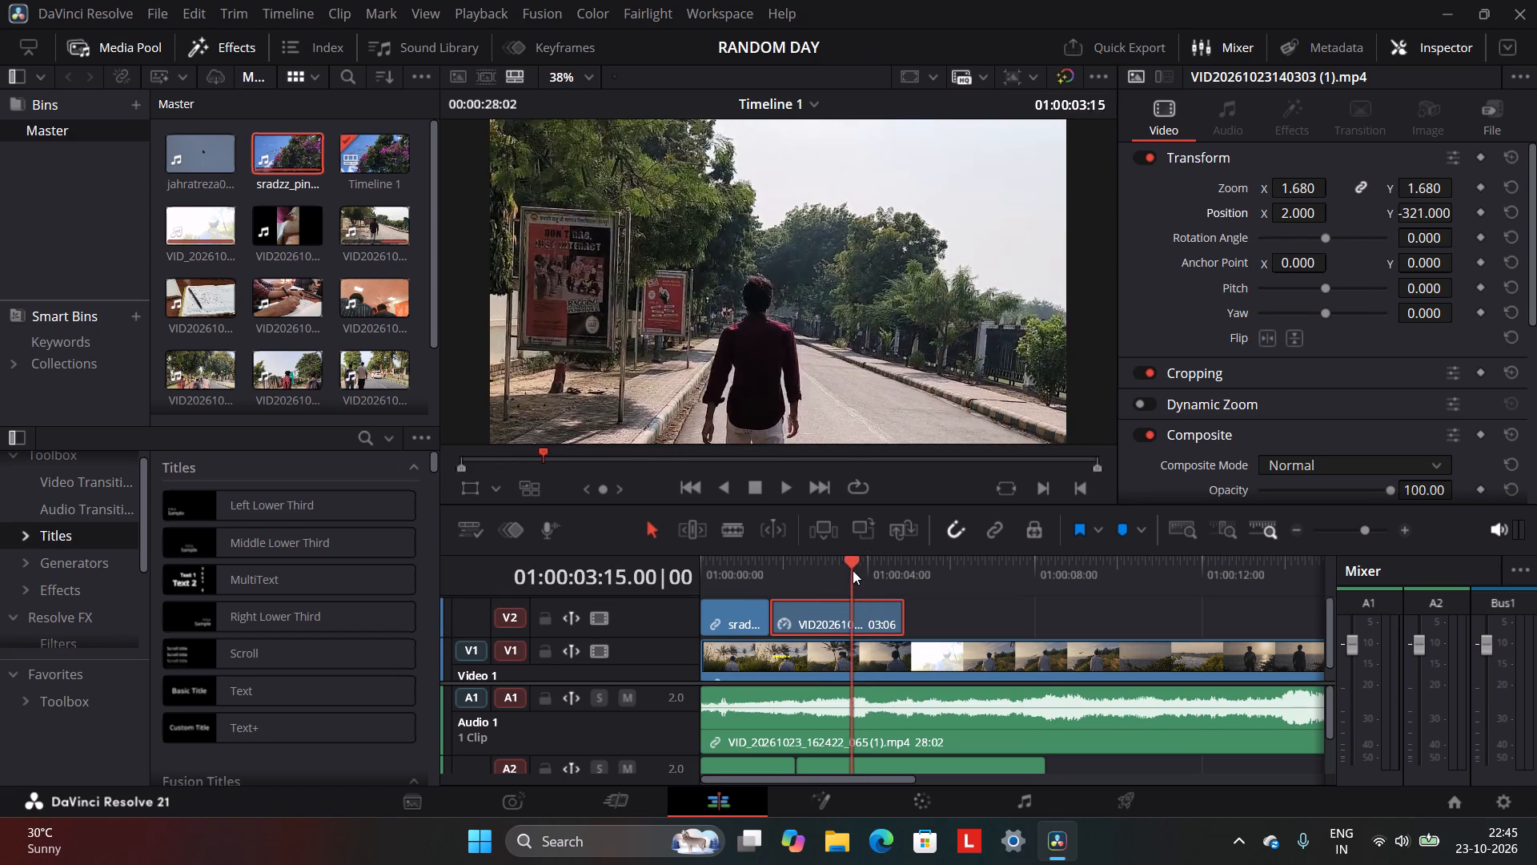
drag(853, 570, 833, 578)
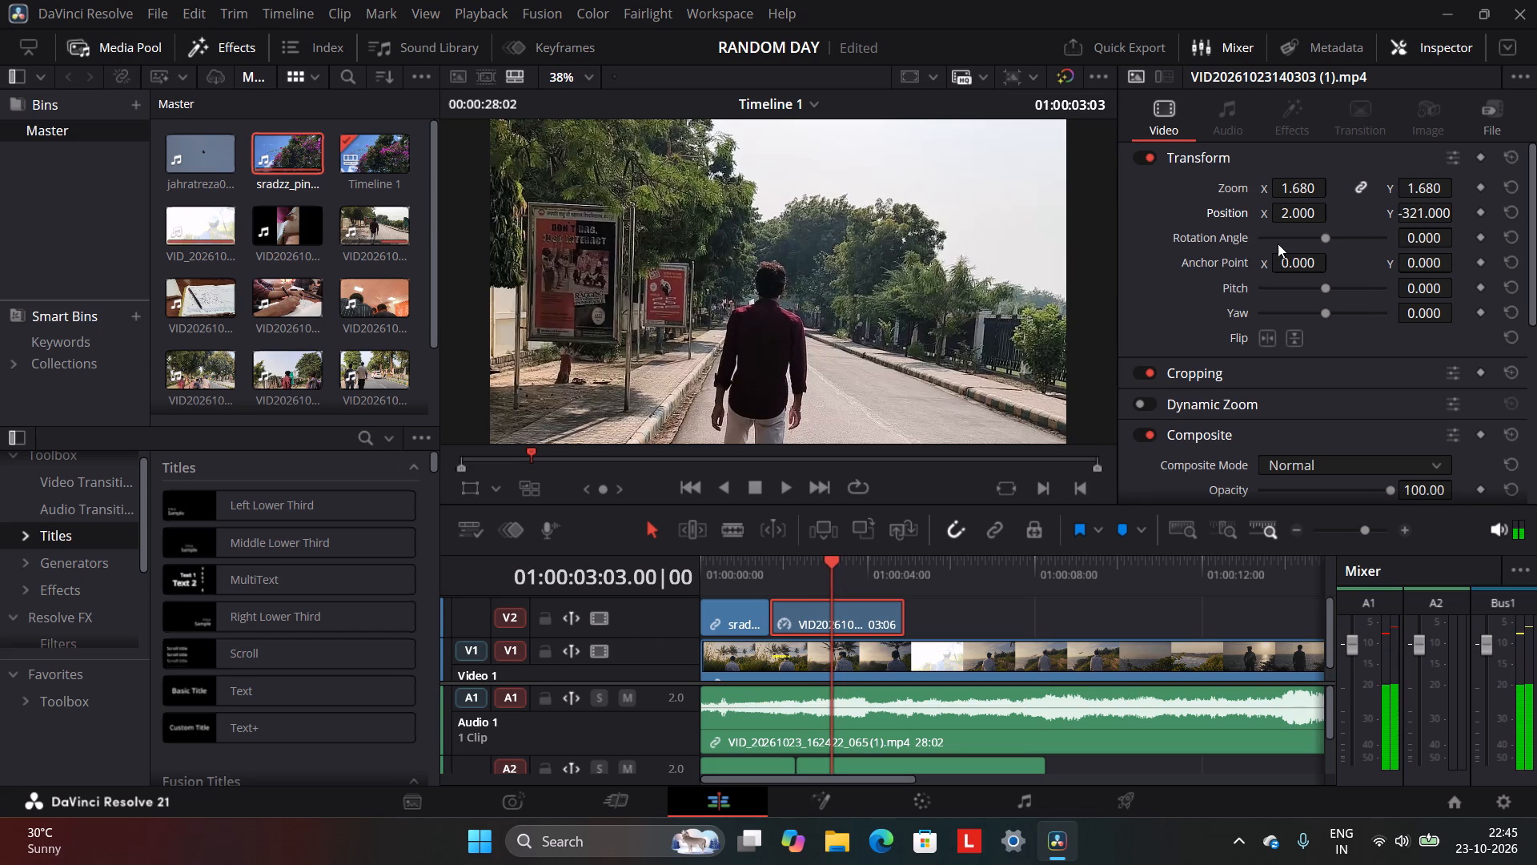
scroll(1254, 301, down, 4)
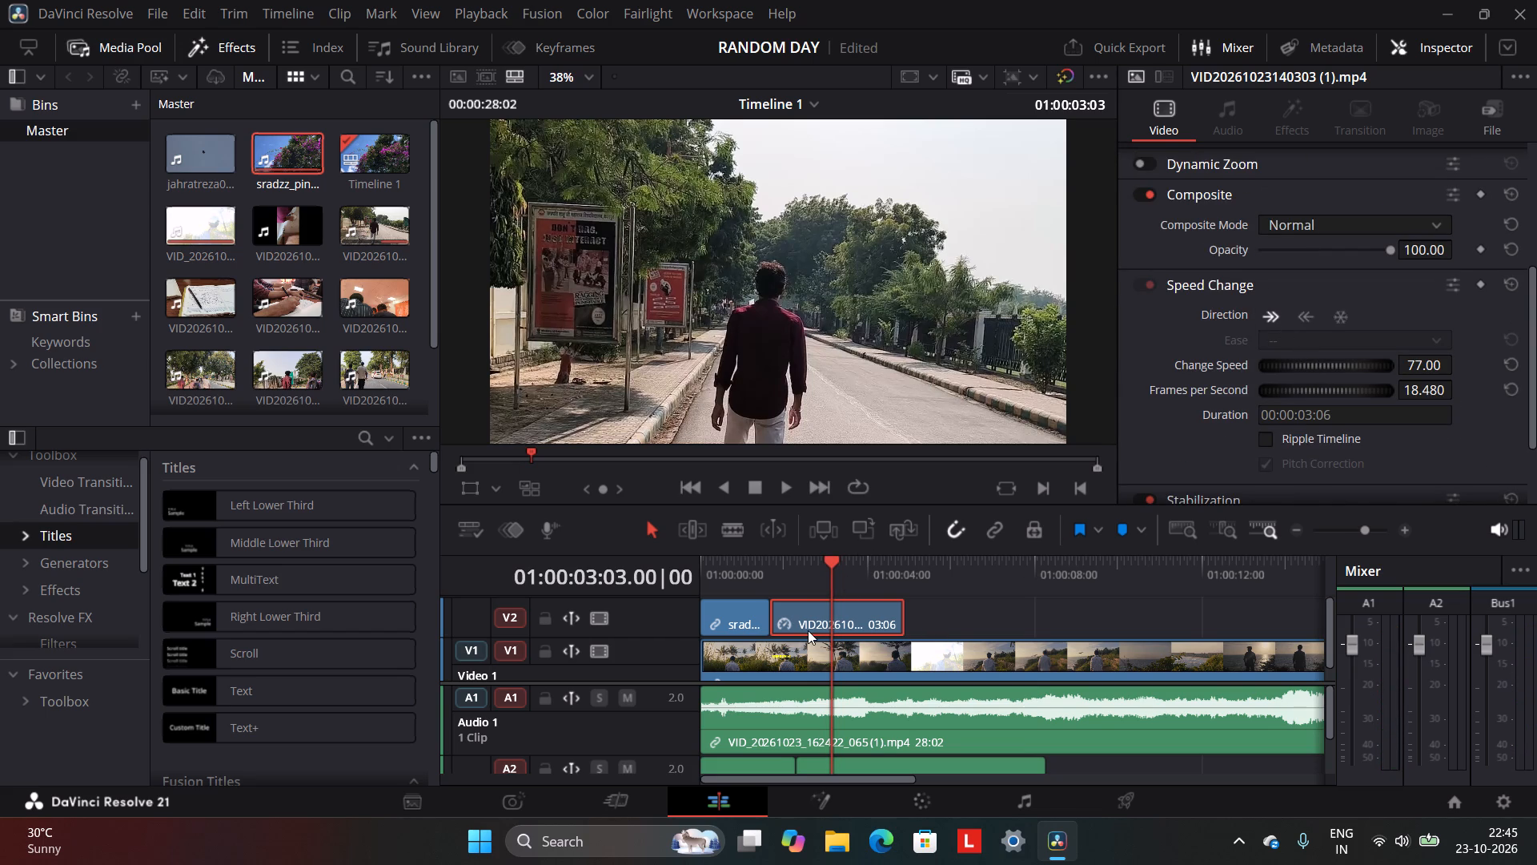
Disable Video 2 and play the main beach footage alone from the beginning twice to review it.
click(830, 656)
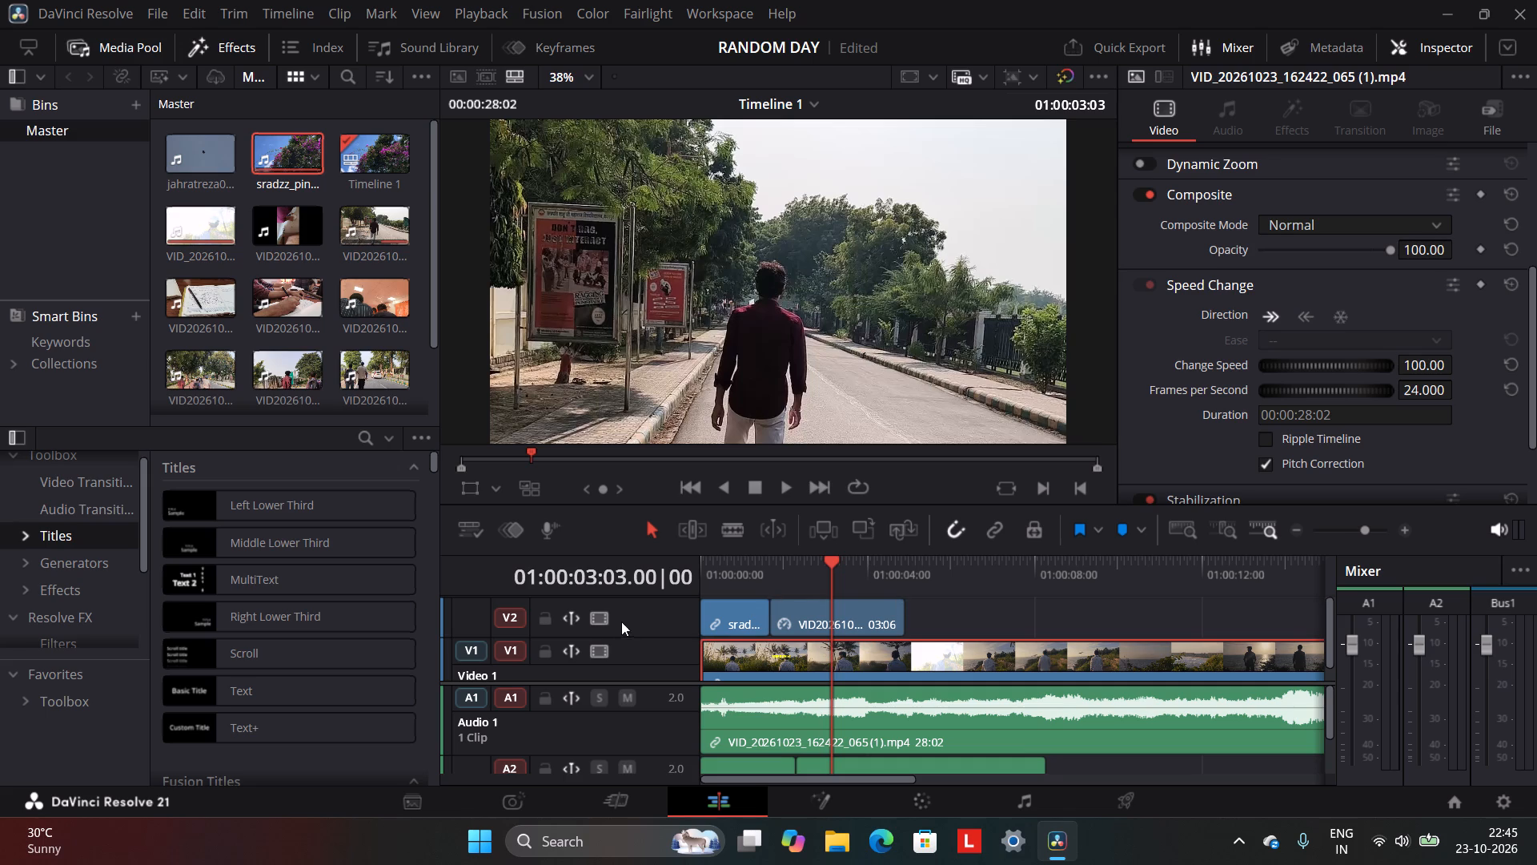
scroll(680, 626, up, 1)
click(601, 622)
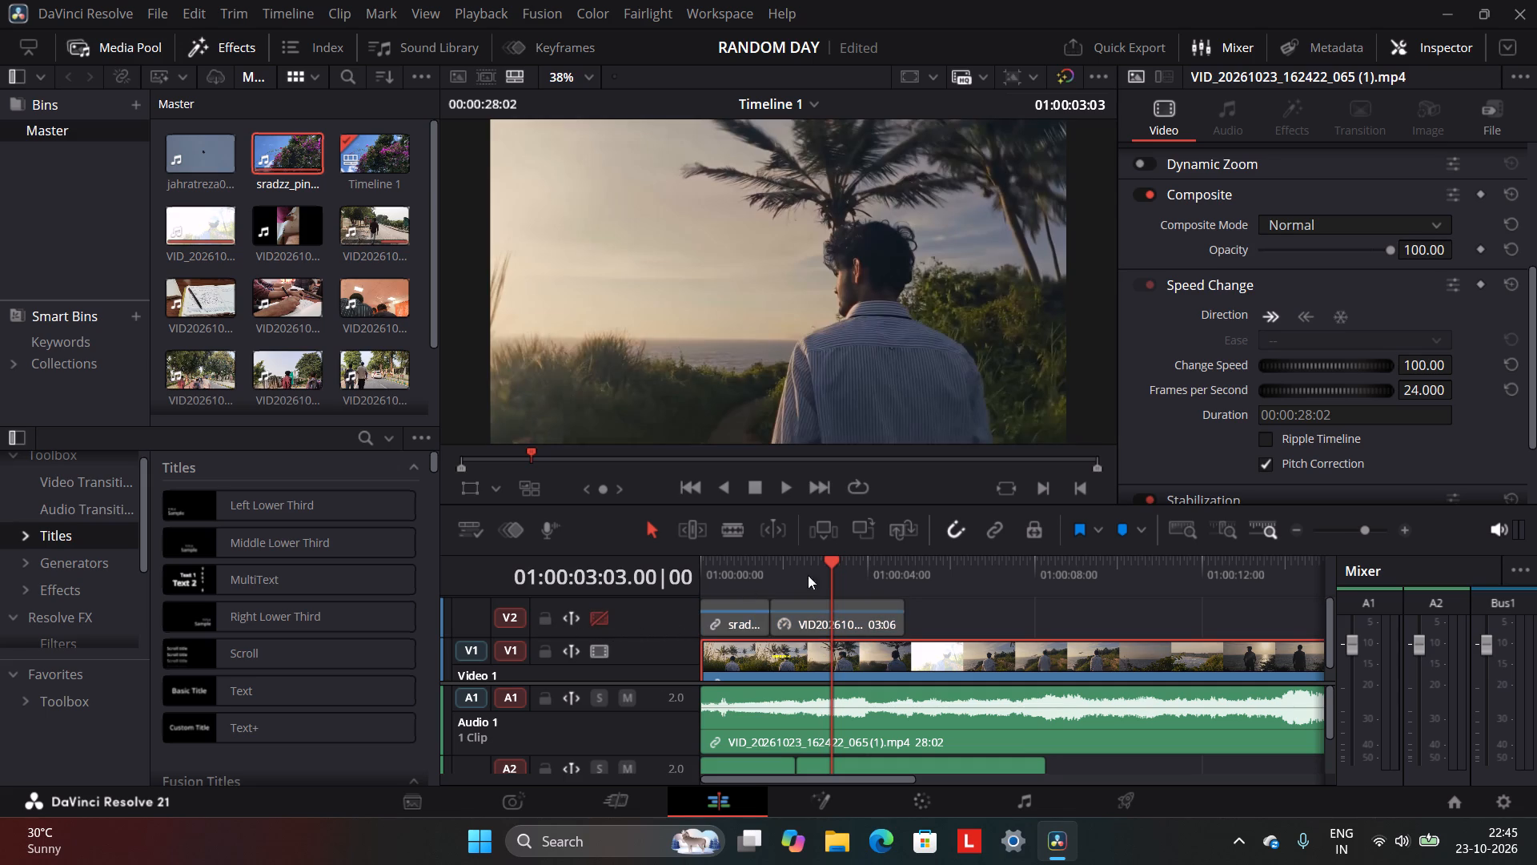
drag(833, 556, 652, 608)
click(780, 487)
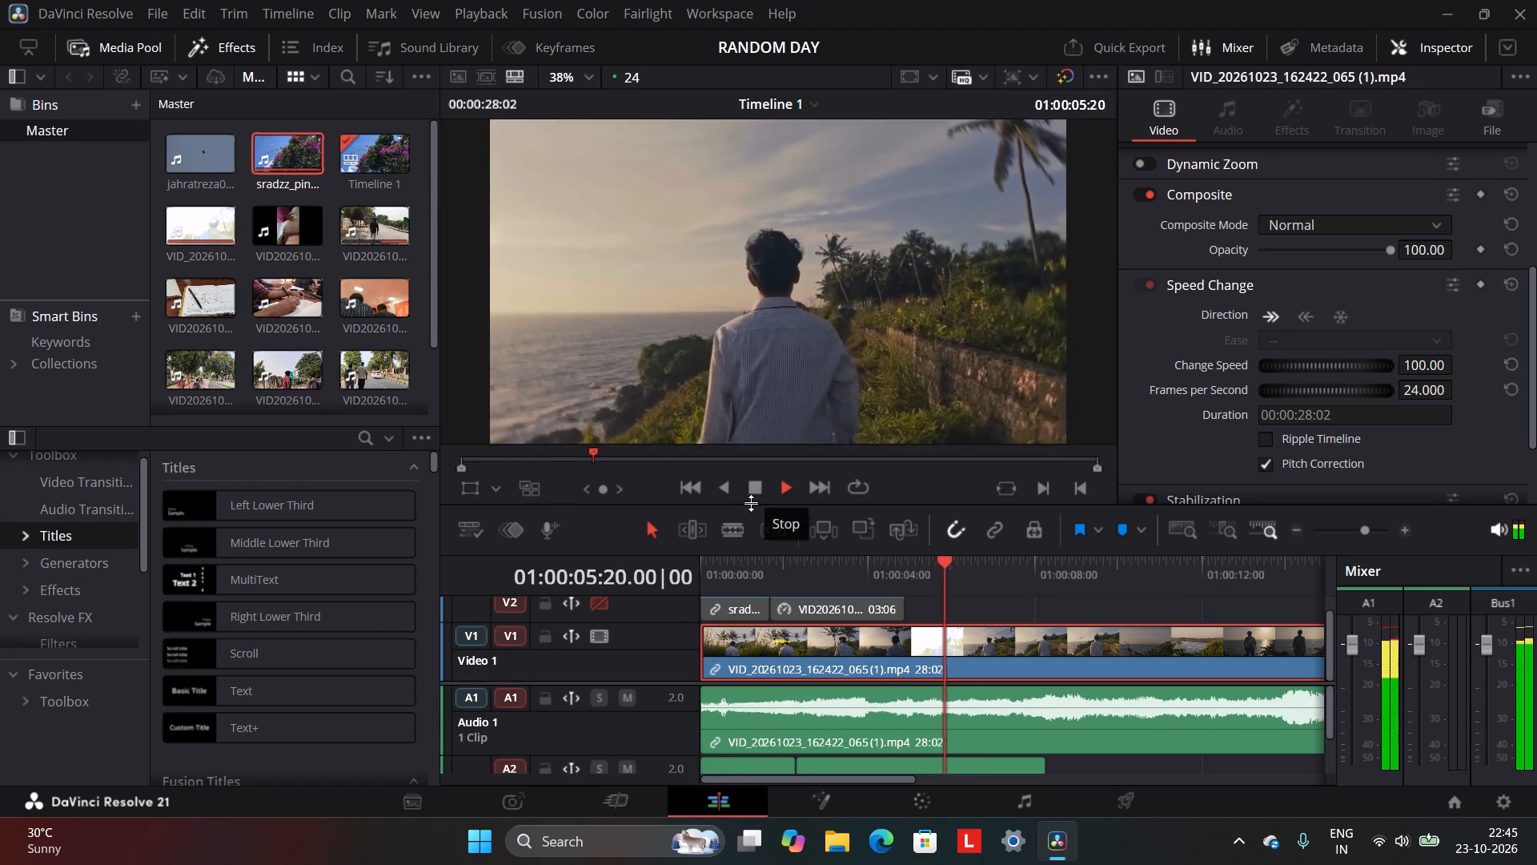
click(760, 491)
click(760, 491)
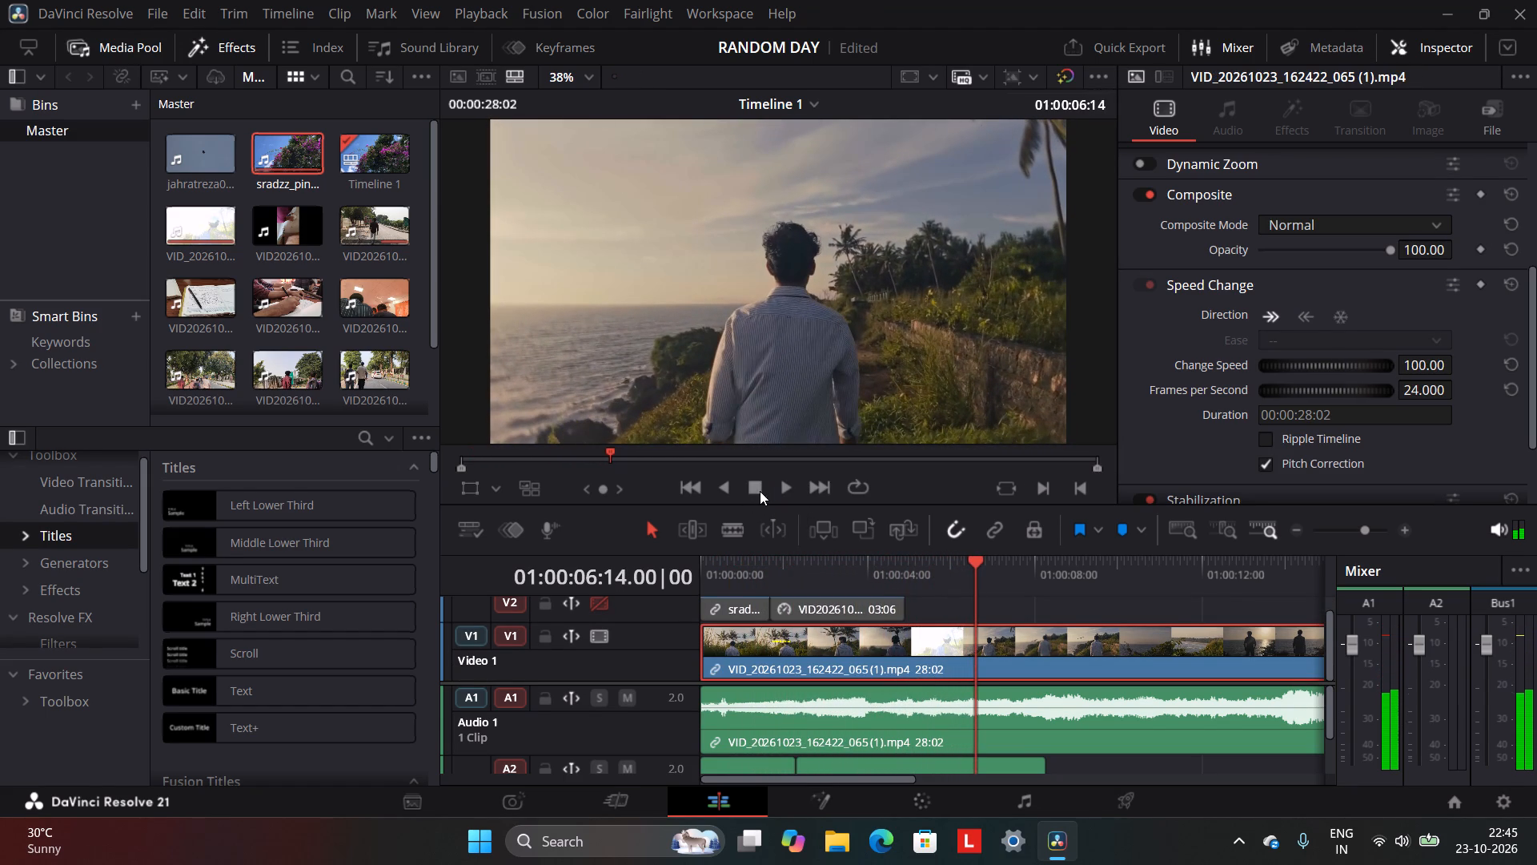
click(785, 480)
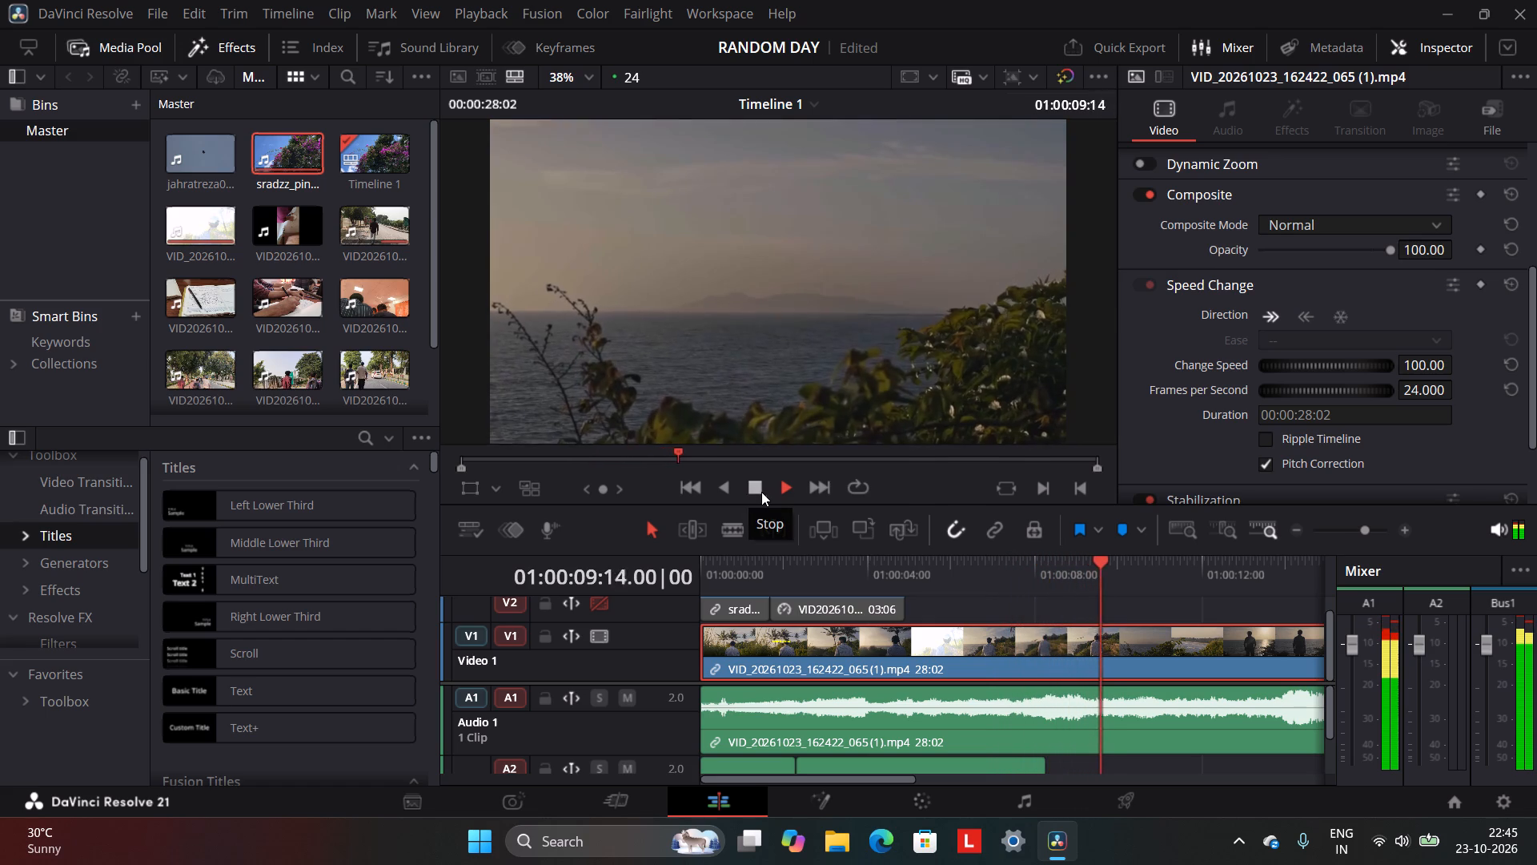
click(760, 492)
scroll(874, 572, up, 1)
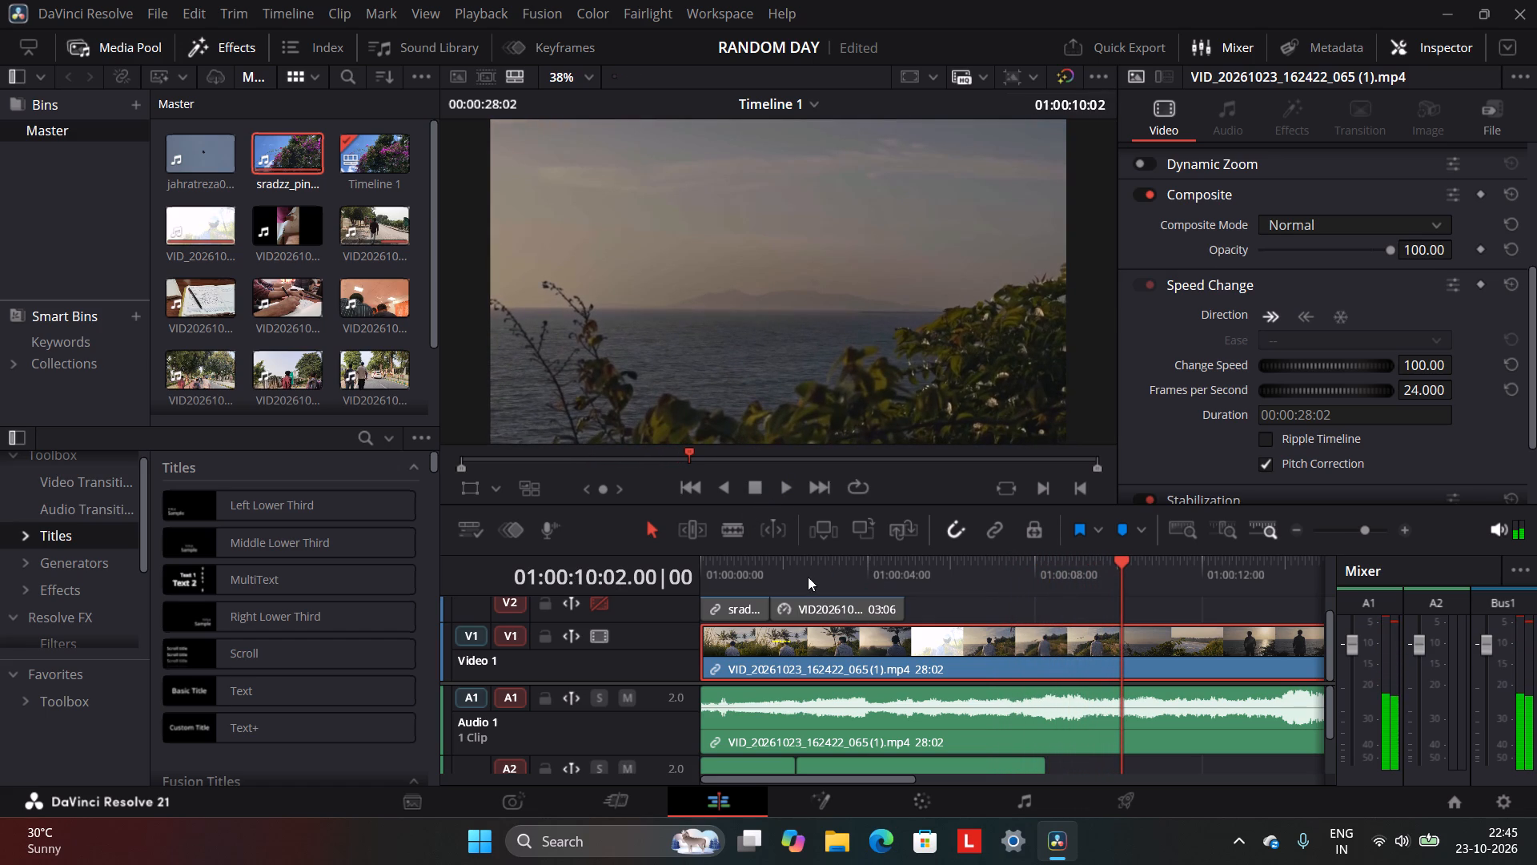
click(699, 559)
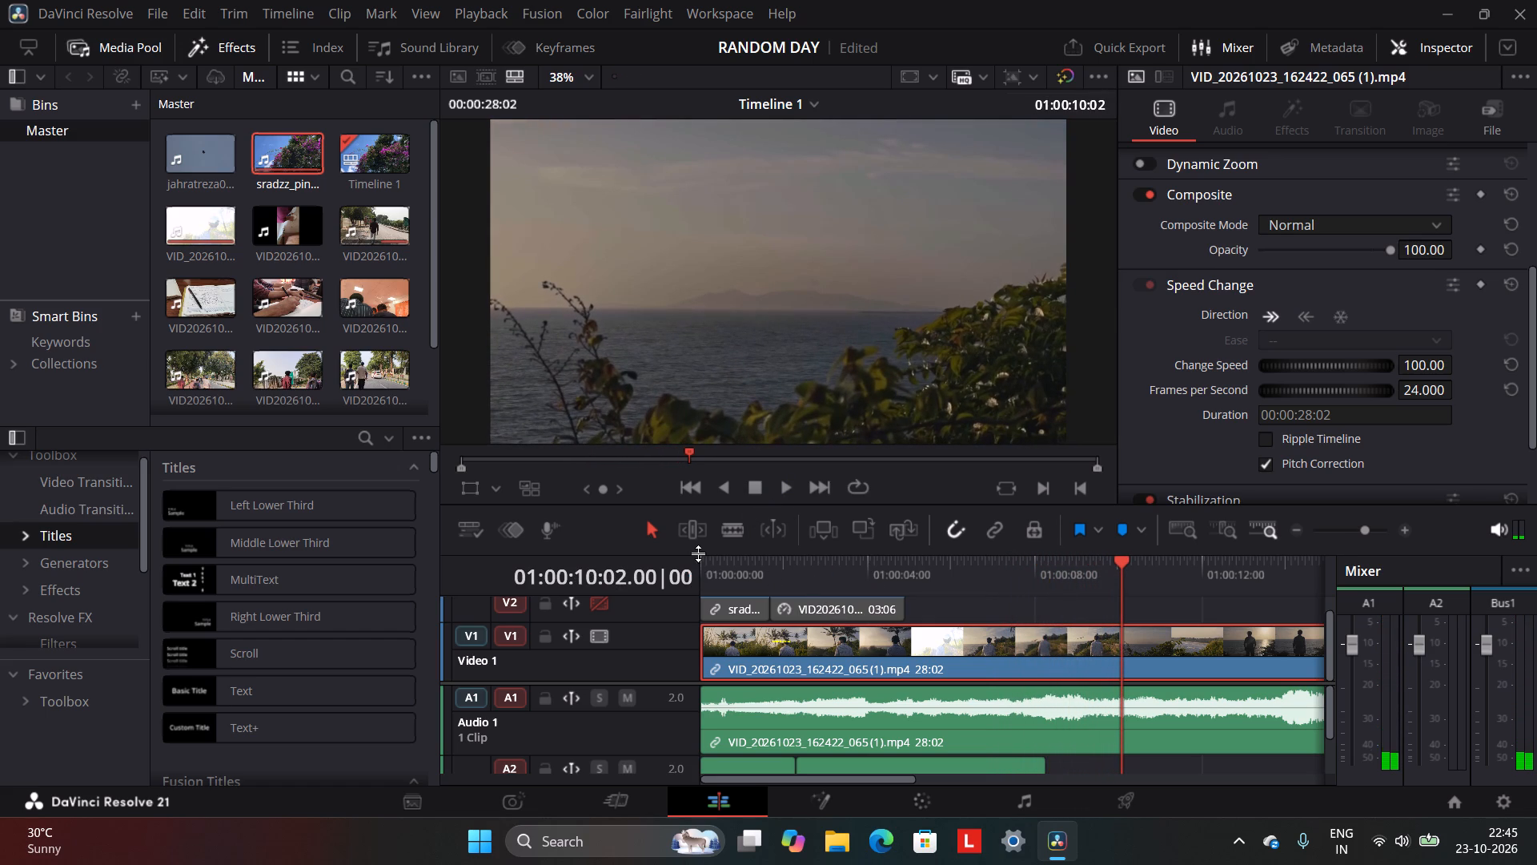
click(709, 561)
click(785, 492)
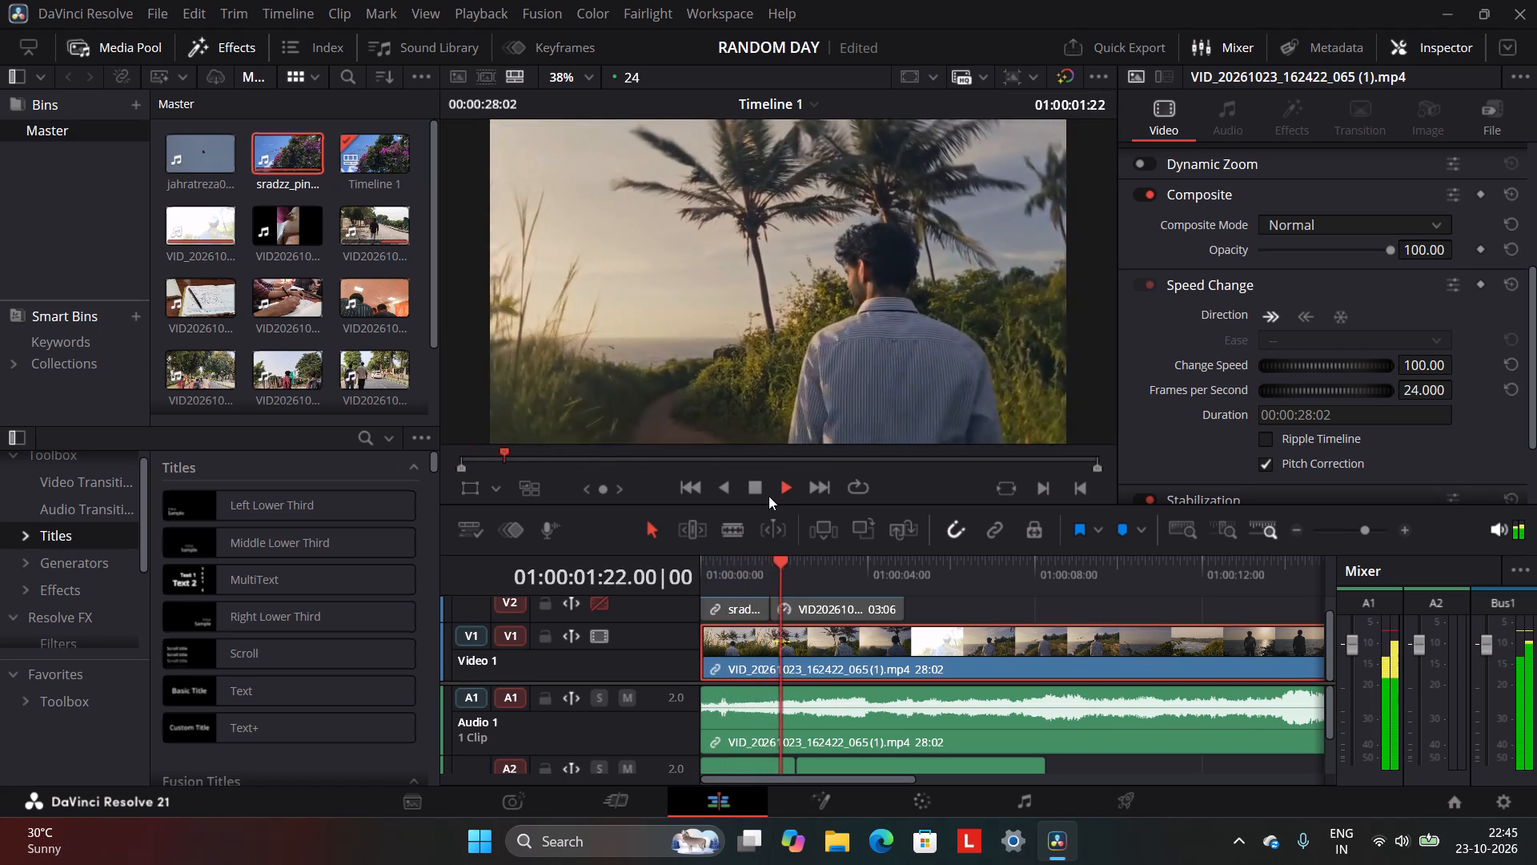
Stop playback, return the playhead to 01:00:00:00 and re-enable the Video 2 track.
click(760, 495)
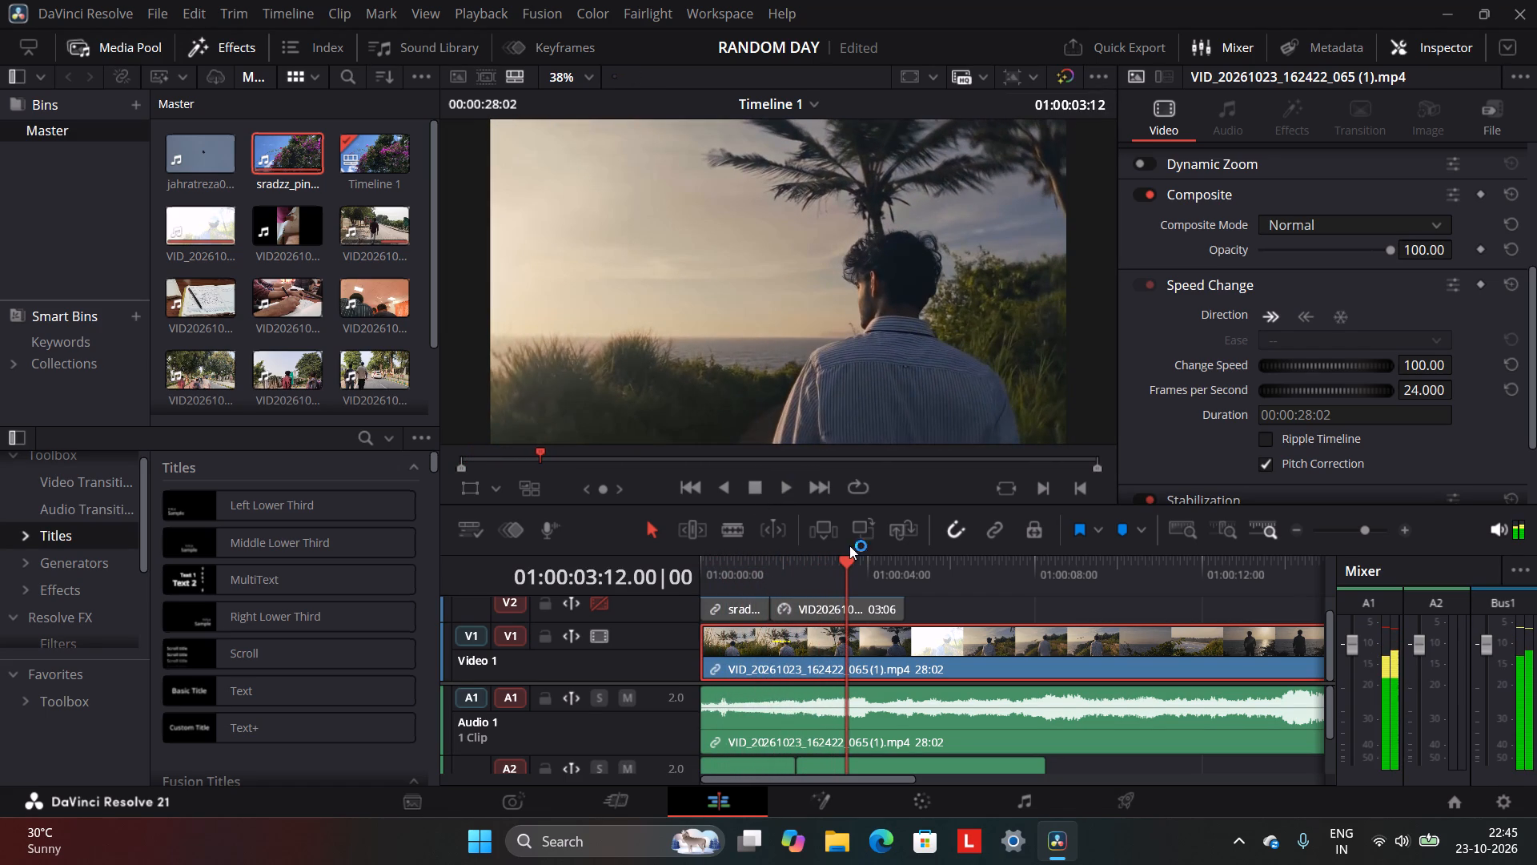
drag(845, 561, 668, 599)
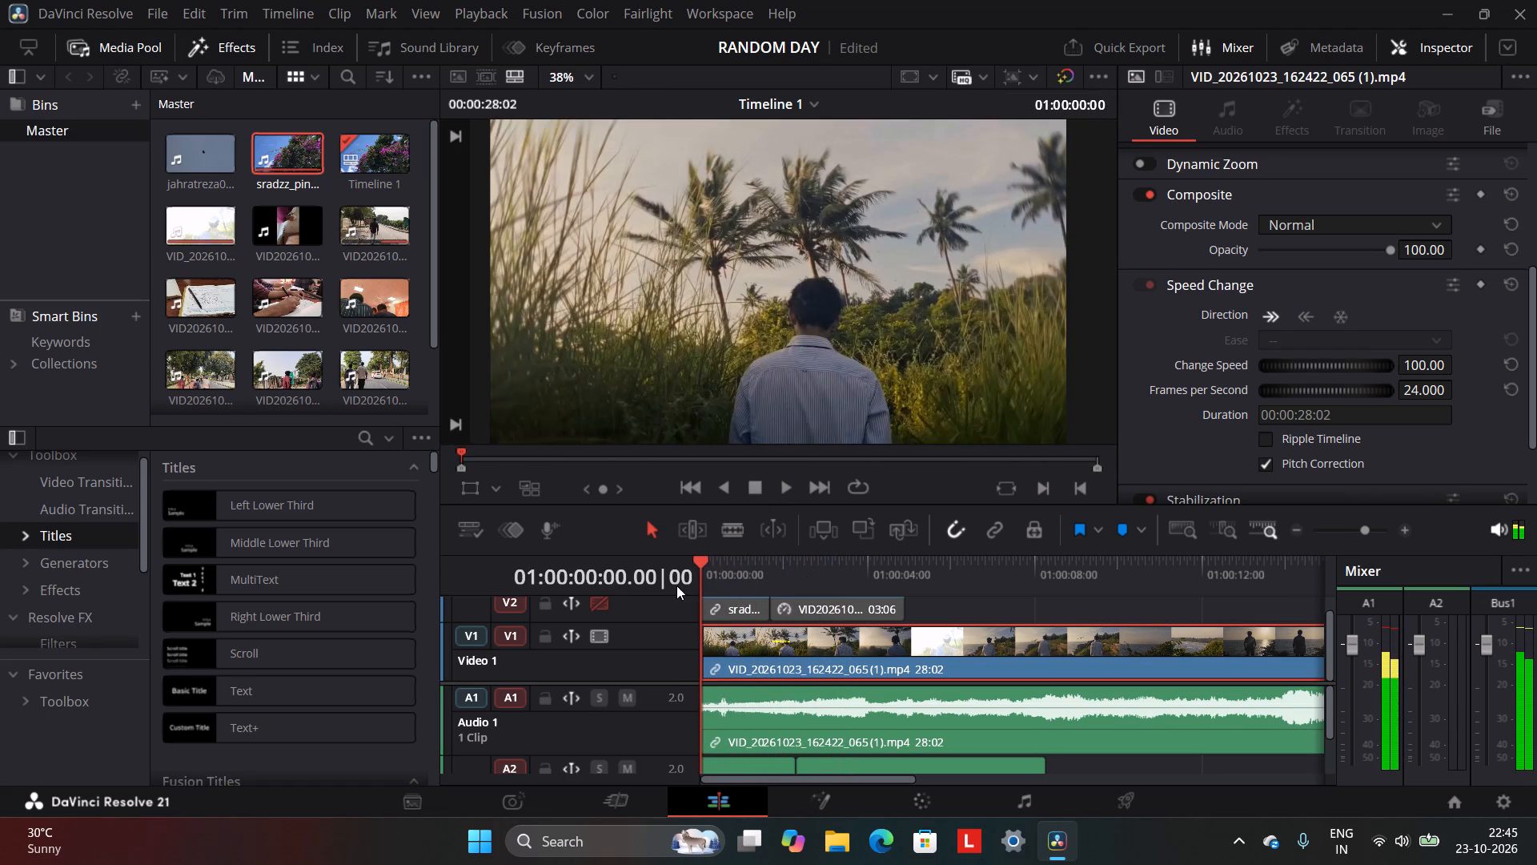
click(595, 601)
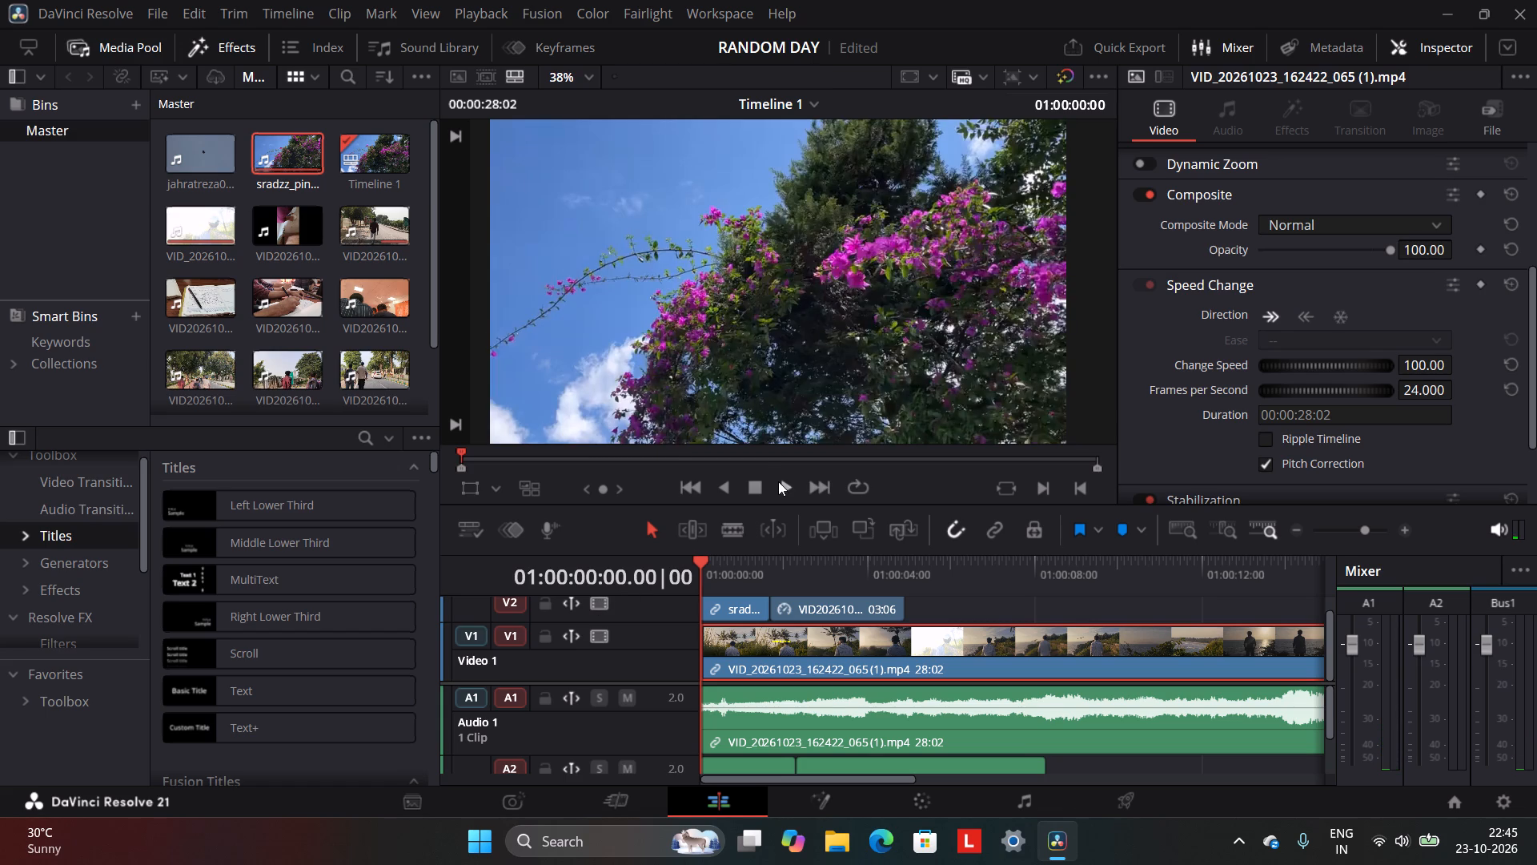
Play the timeline from the start to about 01:00:03:22 to review the flower and street clips, and dismiss the chat notification.
click(780, 481)
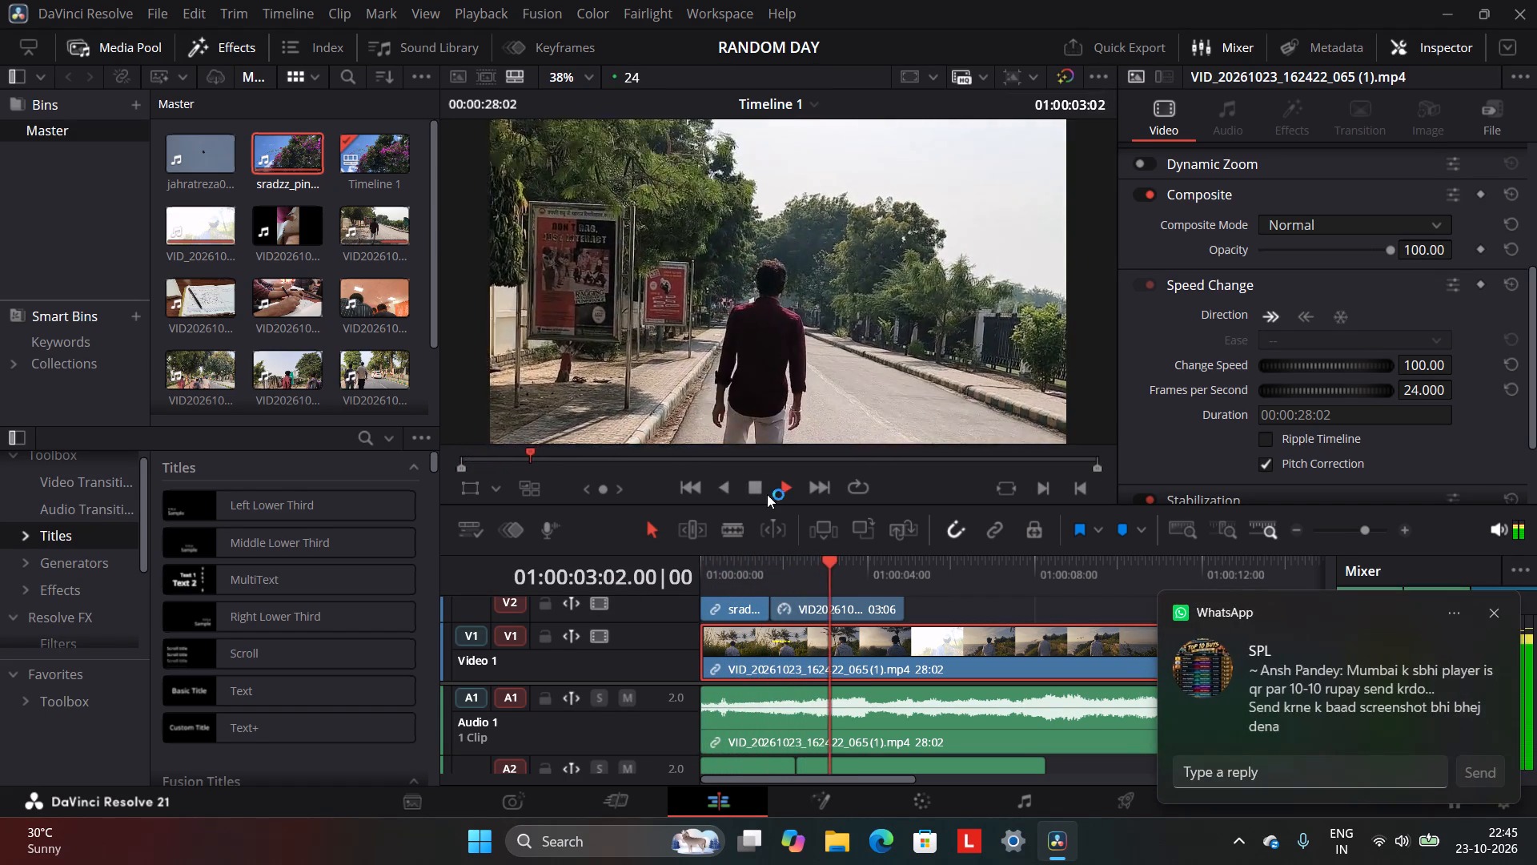
click(765, 490)
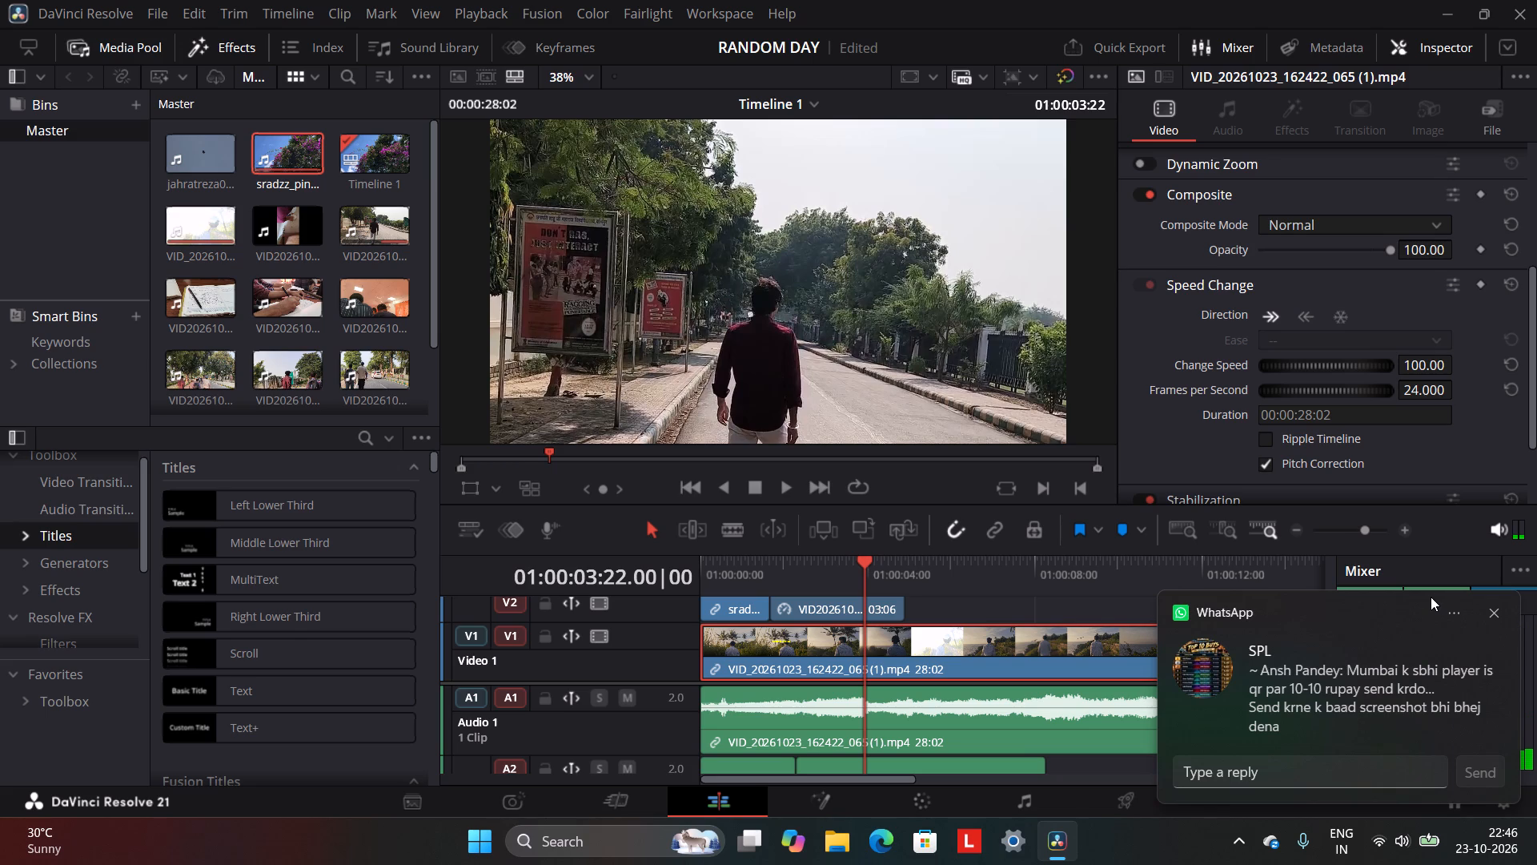
click(1499, 610)
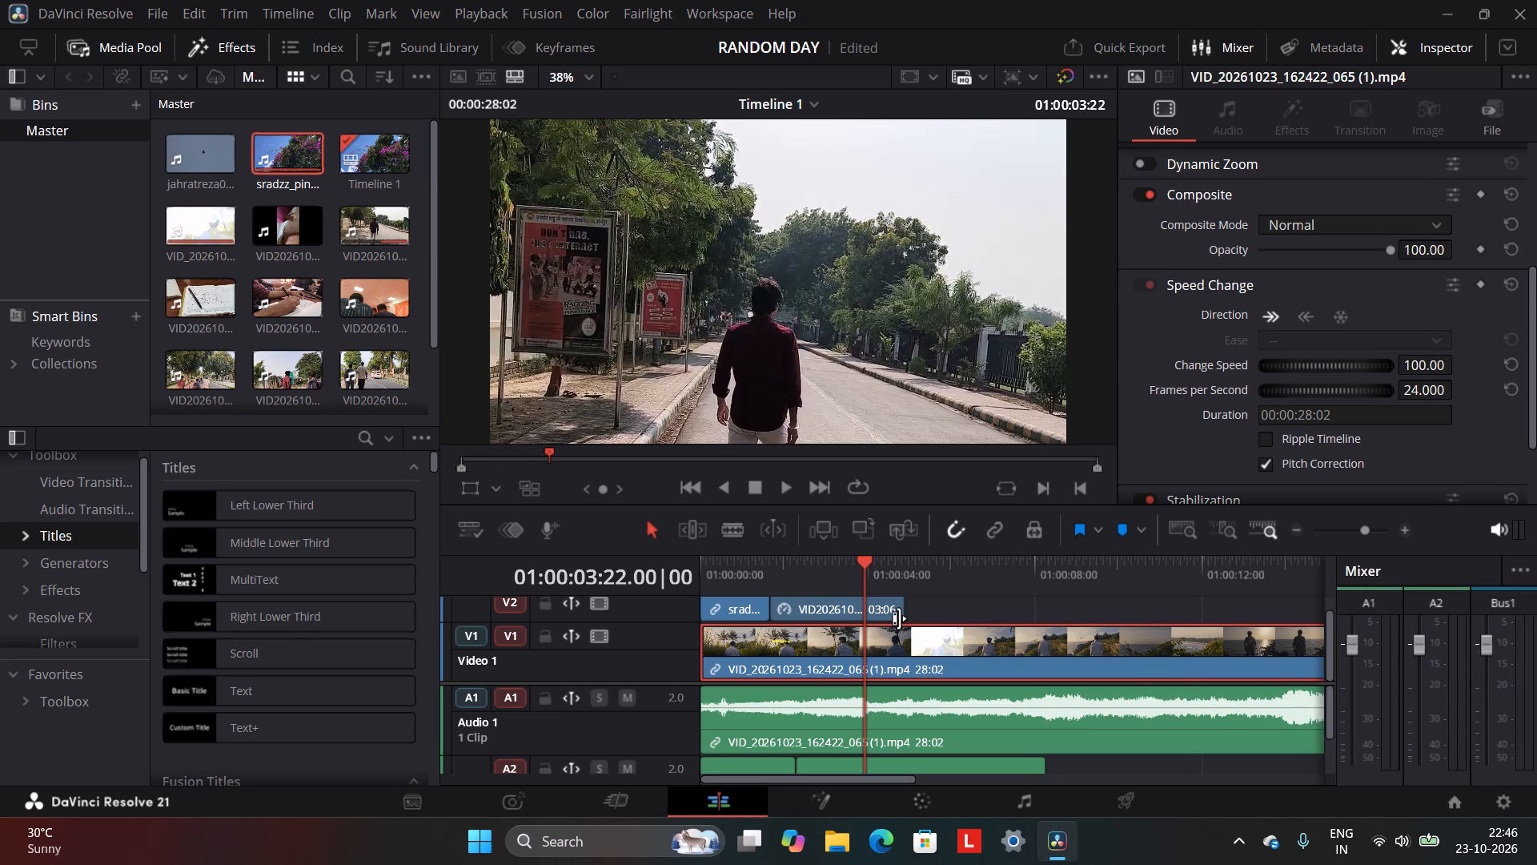
Select the street clip on Video 2 and look through the Master bin's remaining footage for another clip.
click(880, 599)
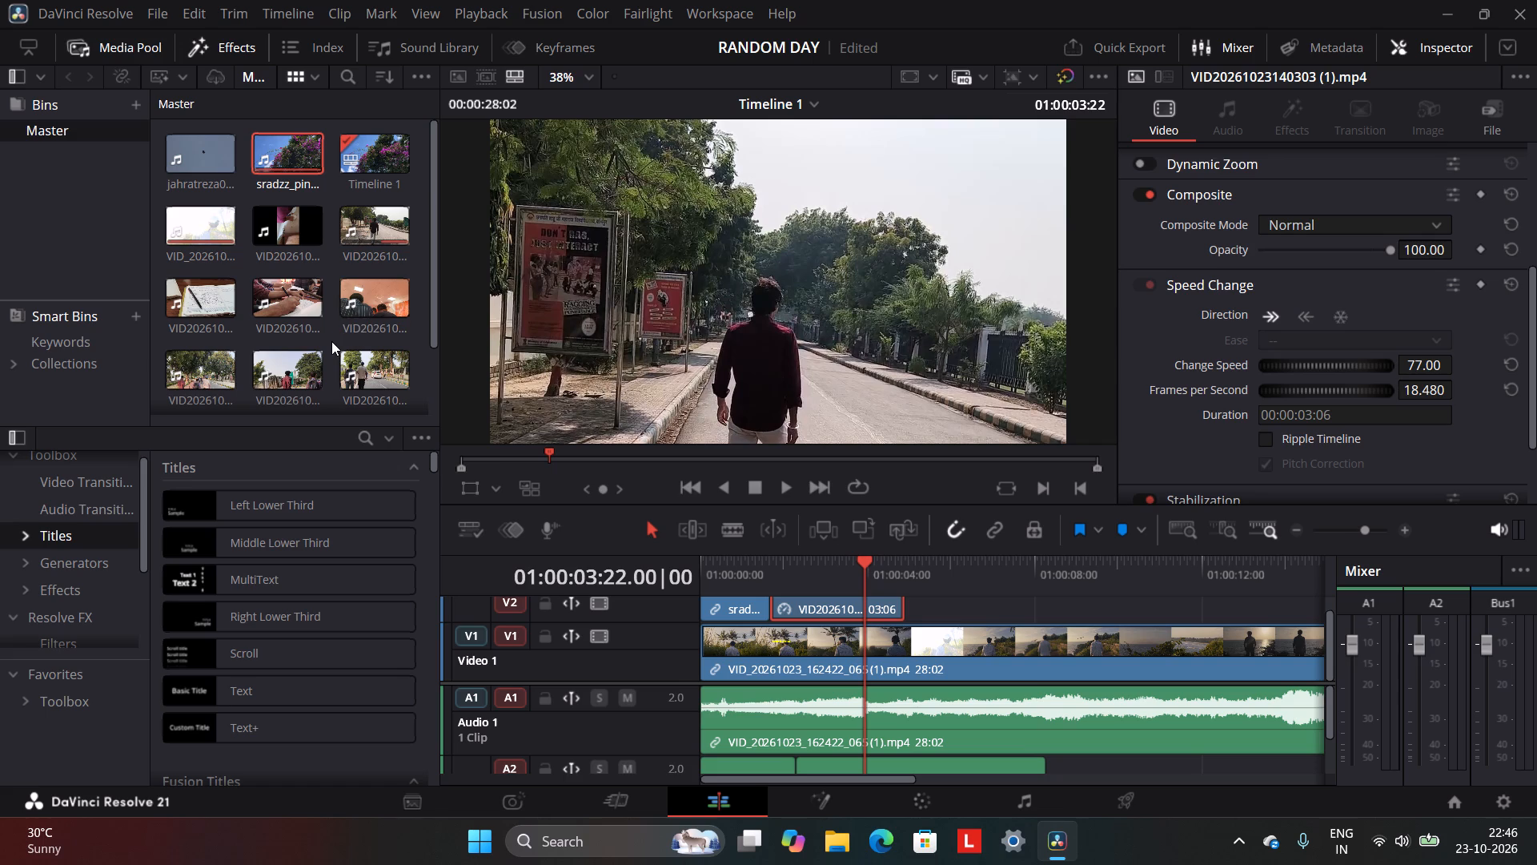
scroll(331, 341, down, 1)
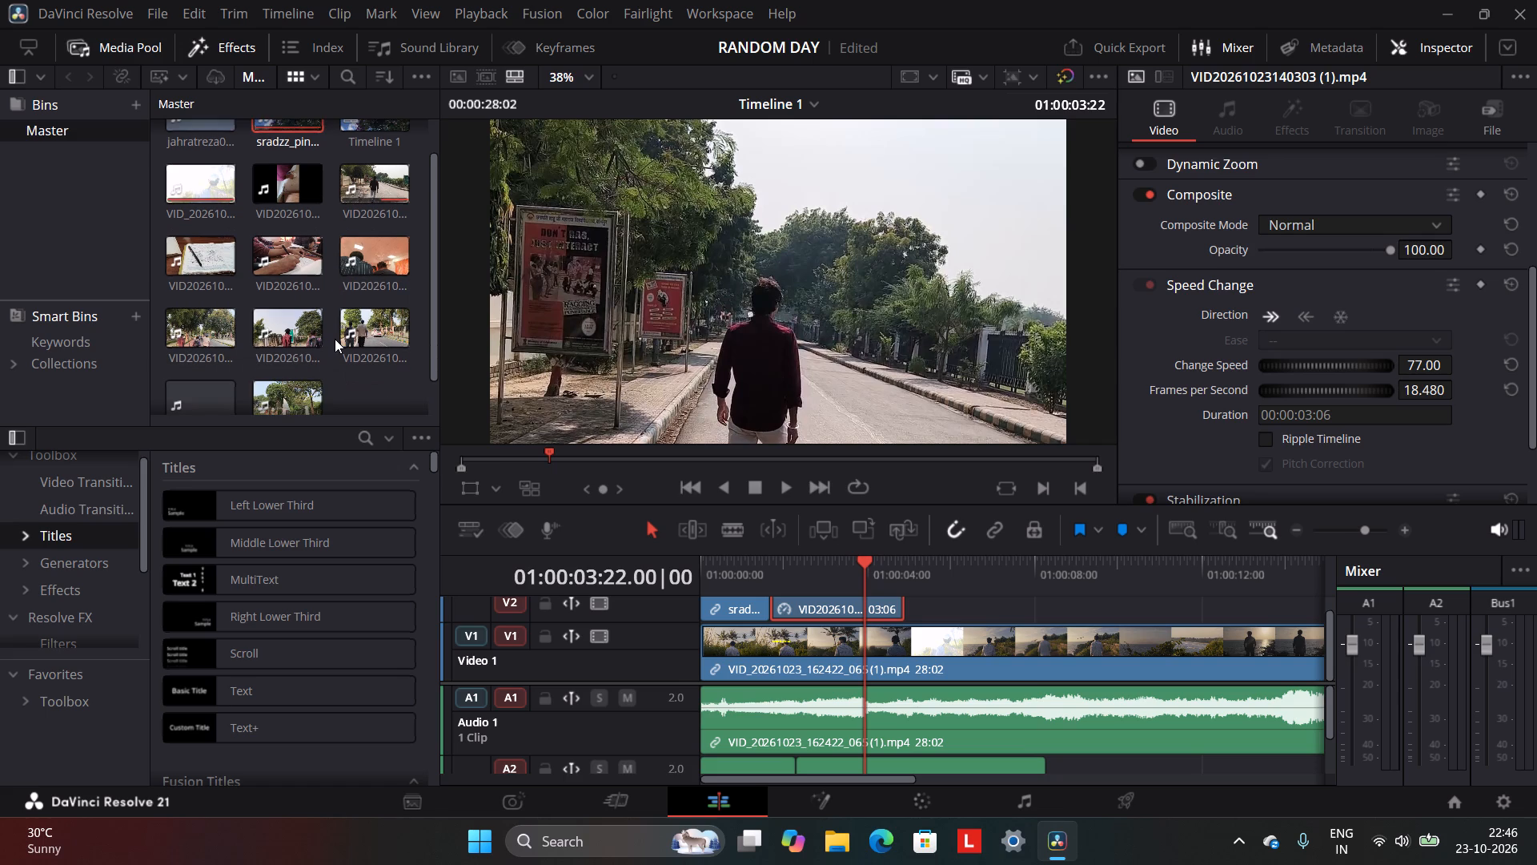
scroll(400, 335, down, 1)
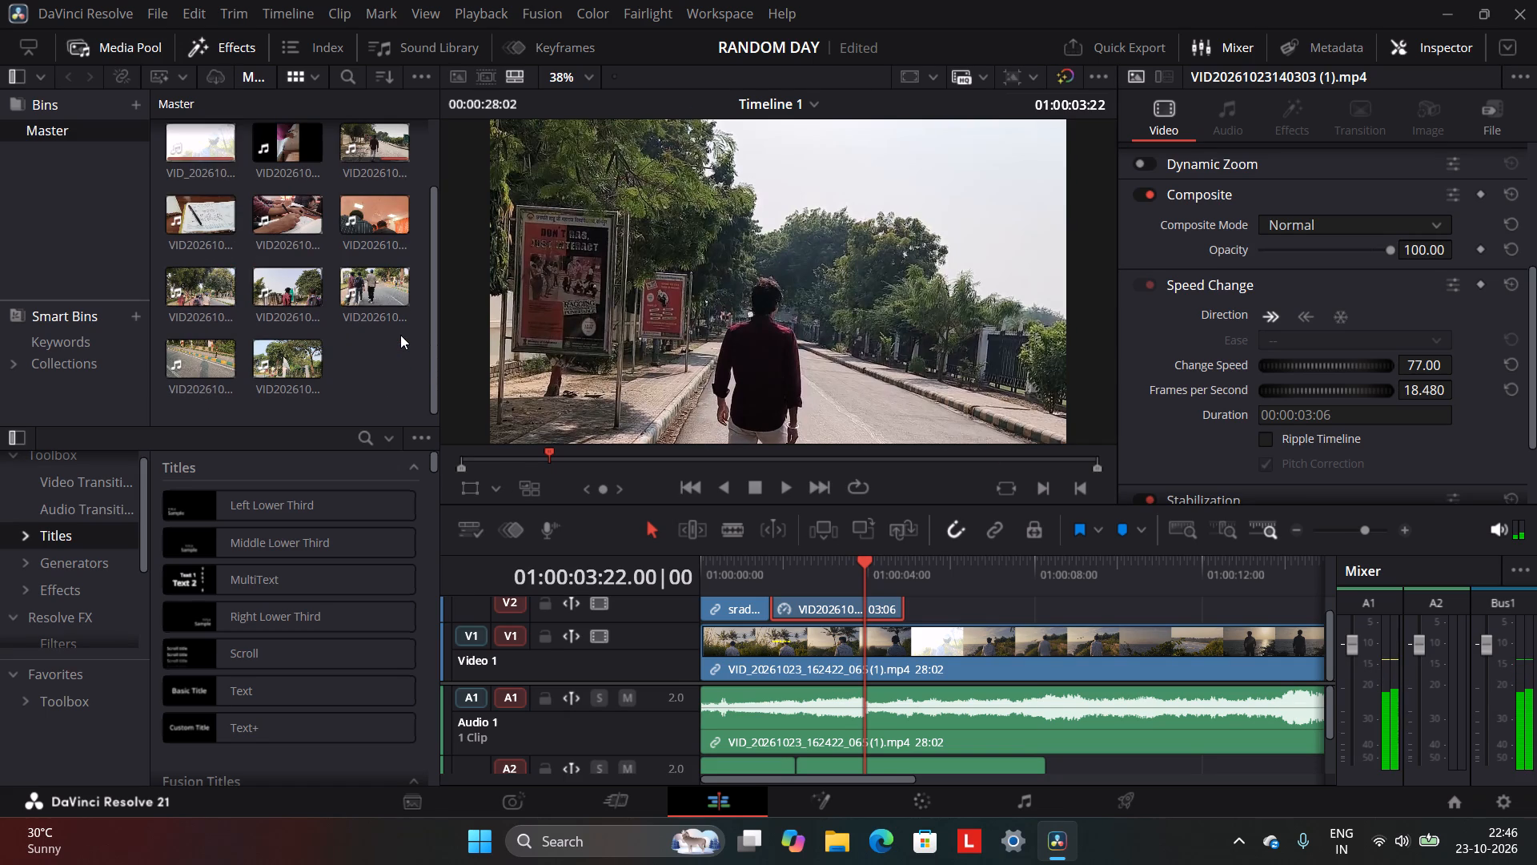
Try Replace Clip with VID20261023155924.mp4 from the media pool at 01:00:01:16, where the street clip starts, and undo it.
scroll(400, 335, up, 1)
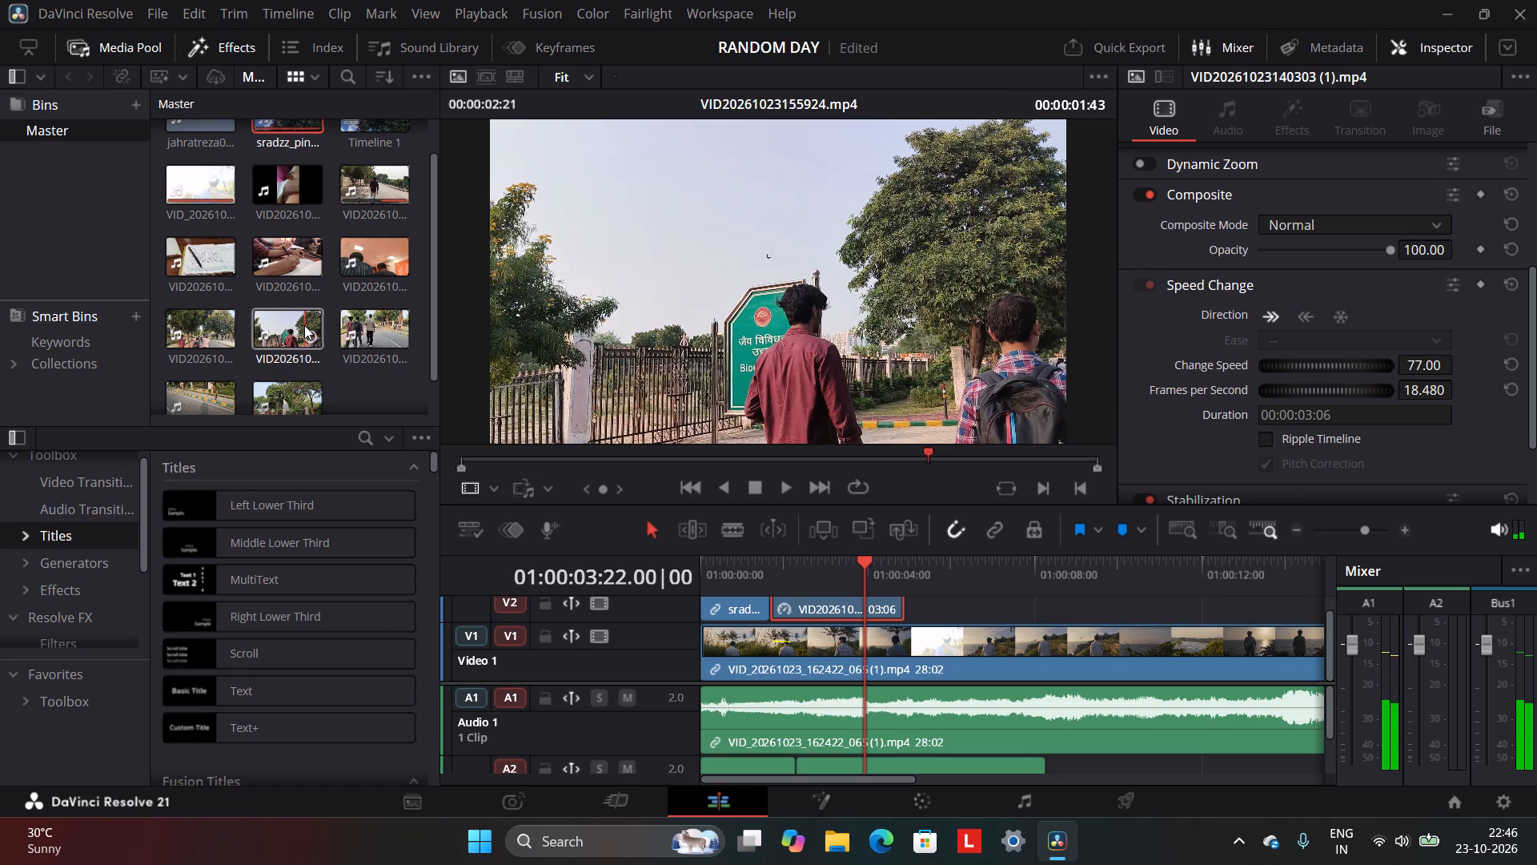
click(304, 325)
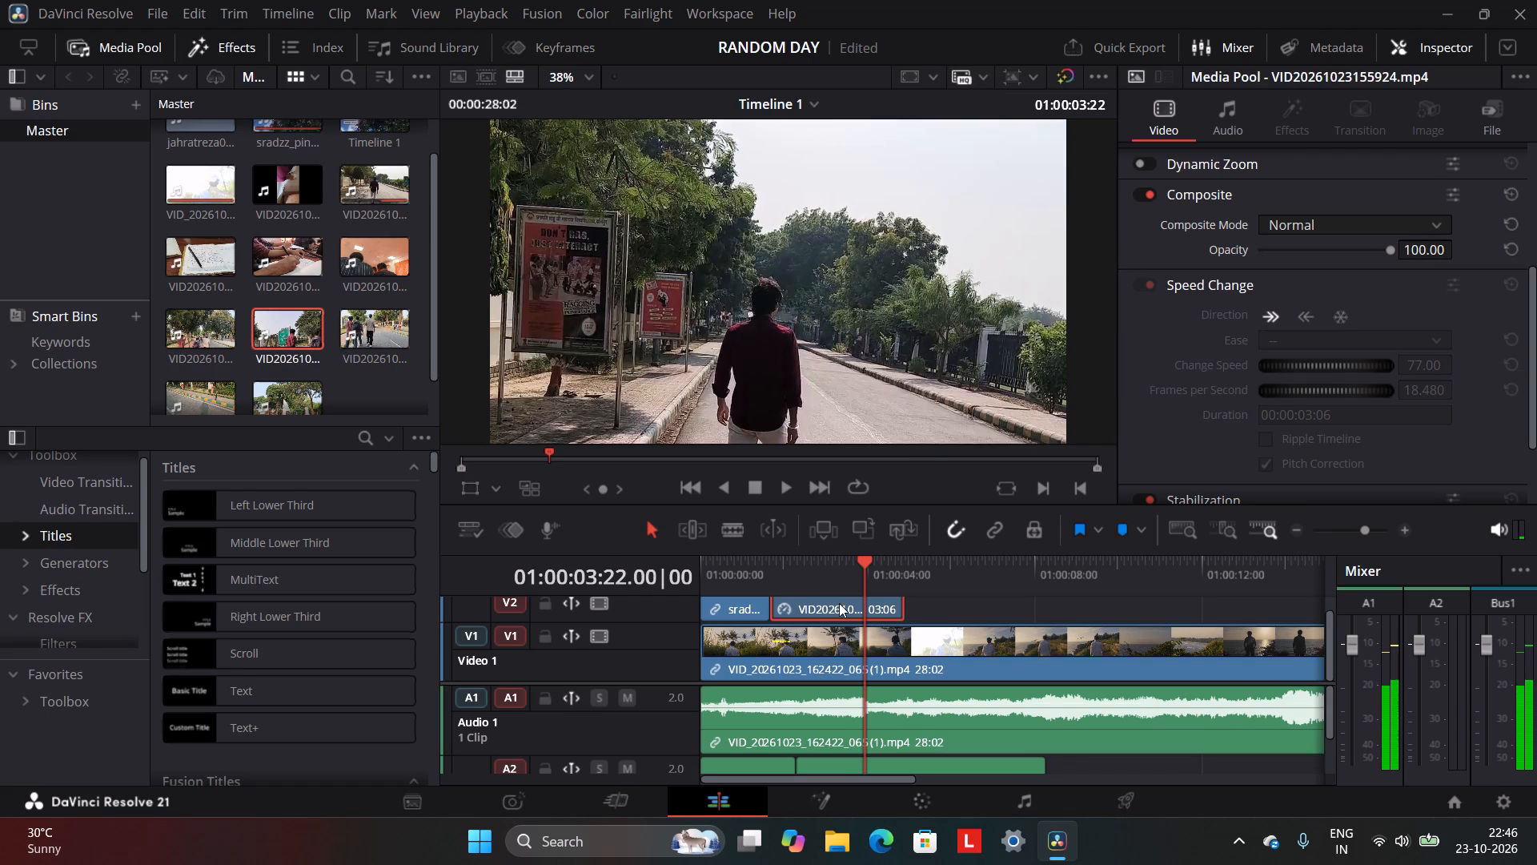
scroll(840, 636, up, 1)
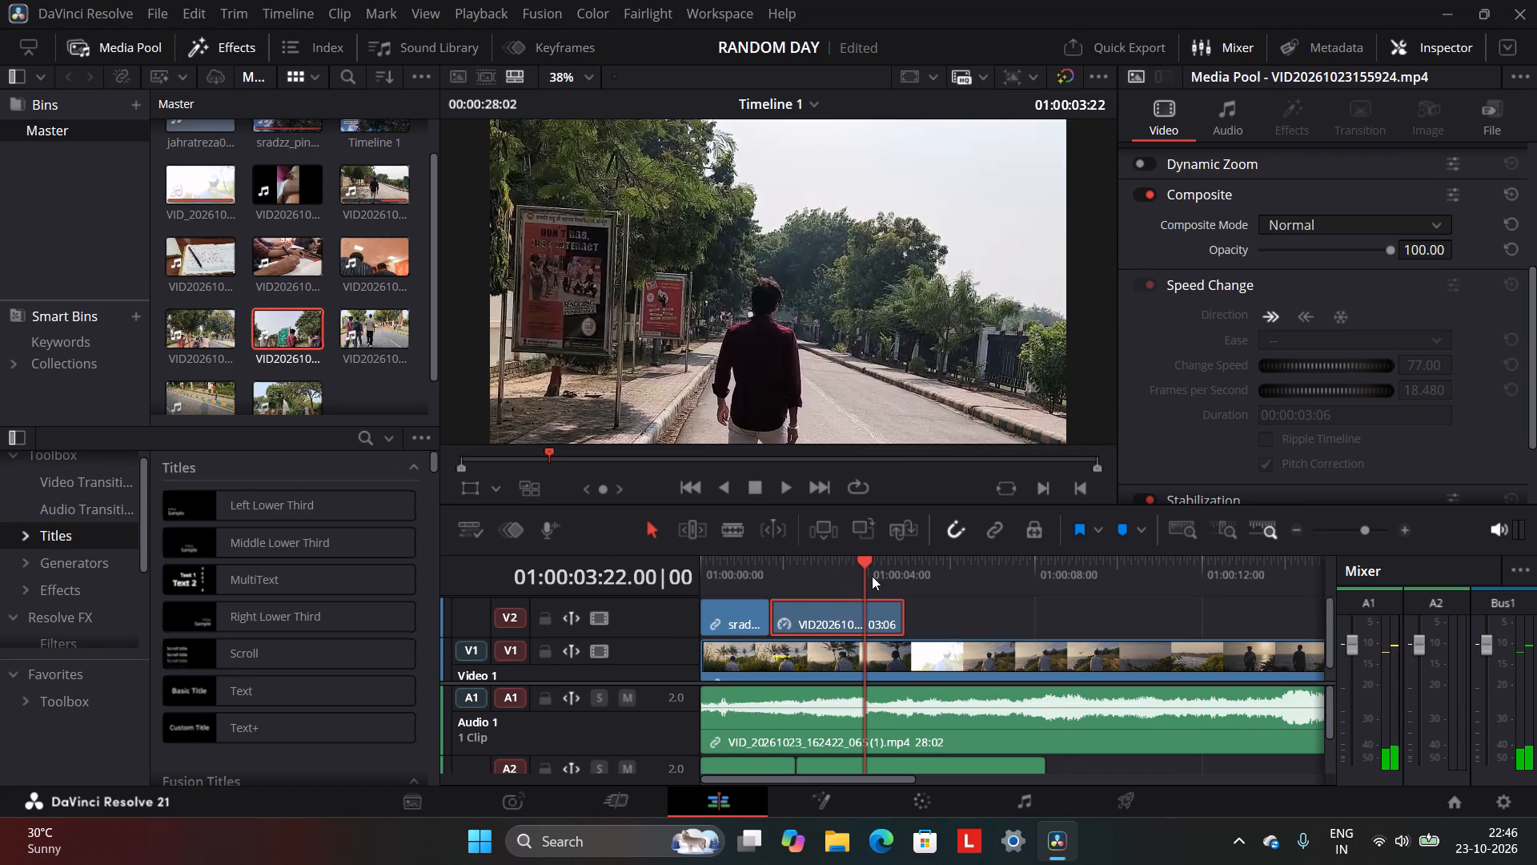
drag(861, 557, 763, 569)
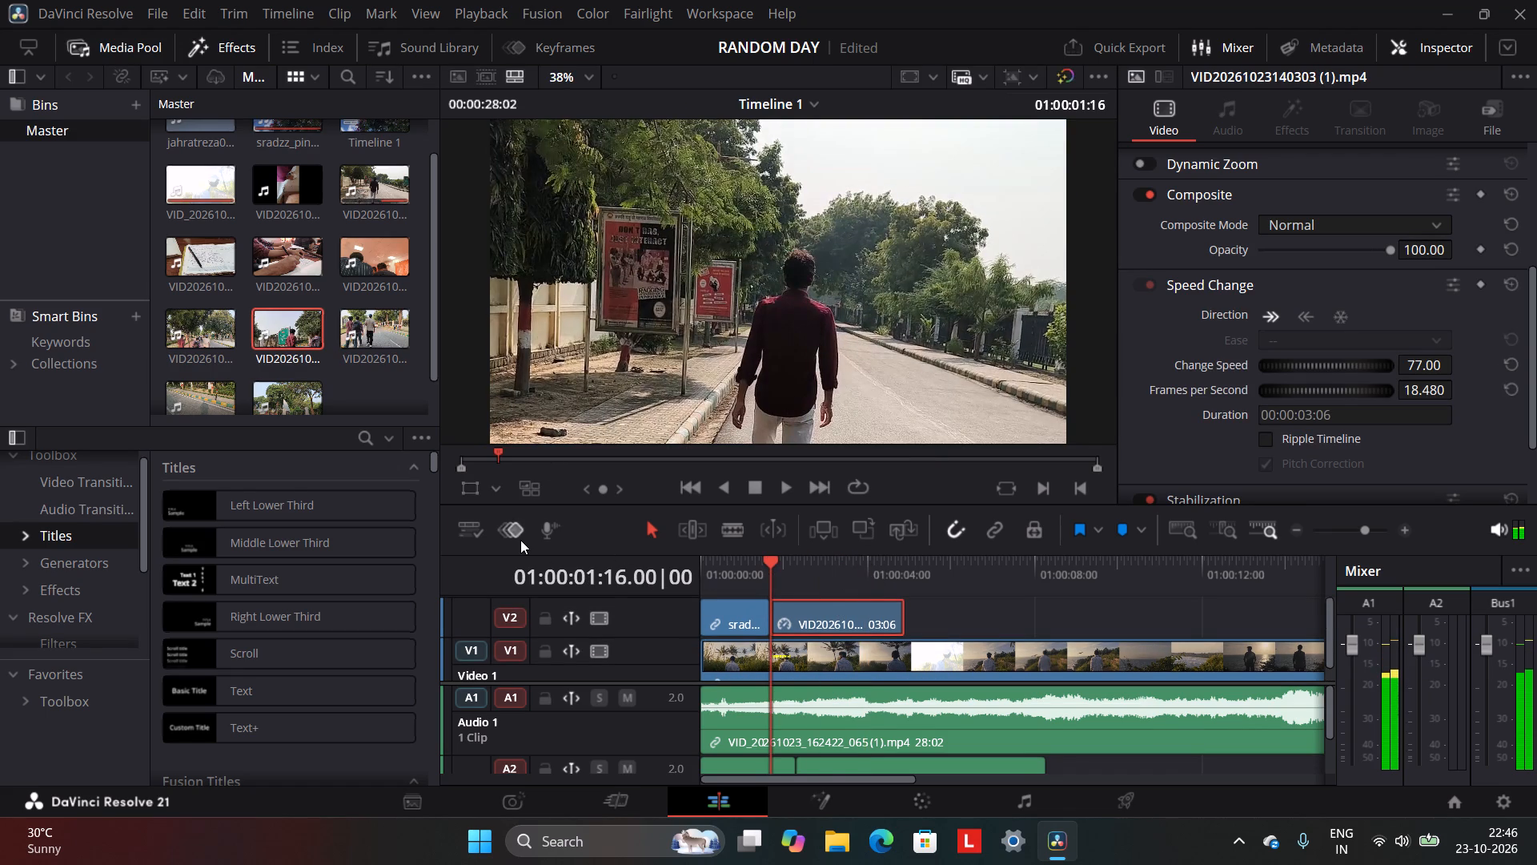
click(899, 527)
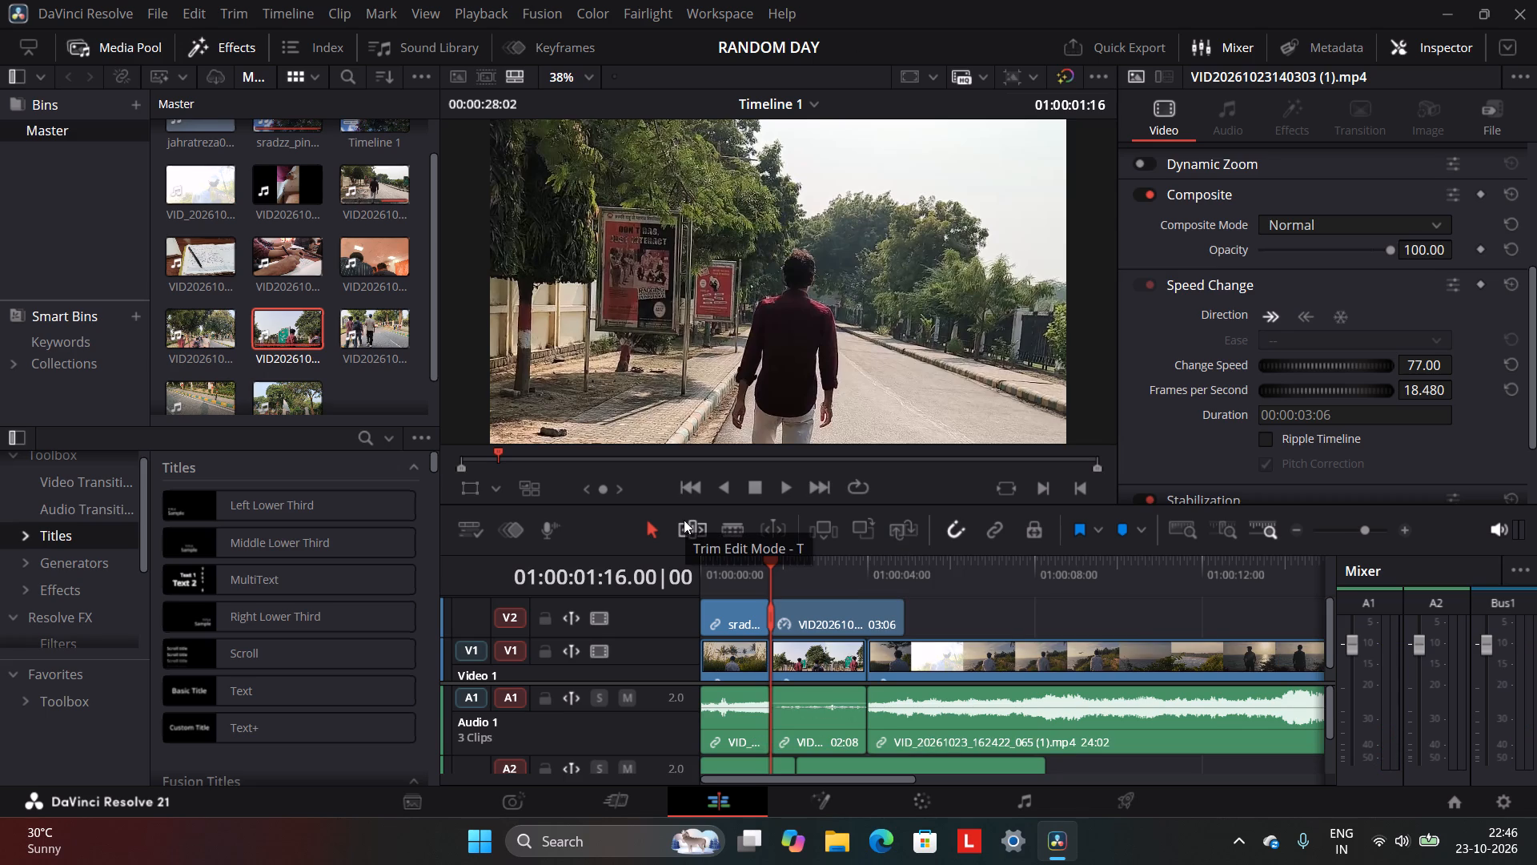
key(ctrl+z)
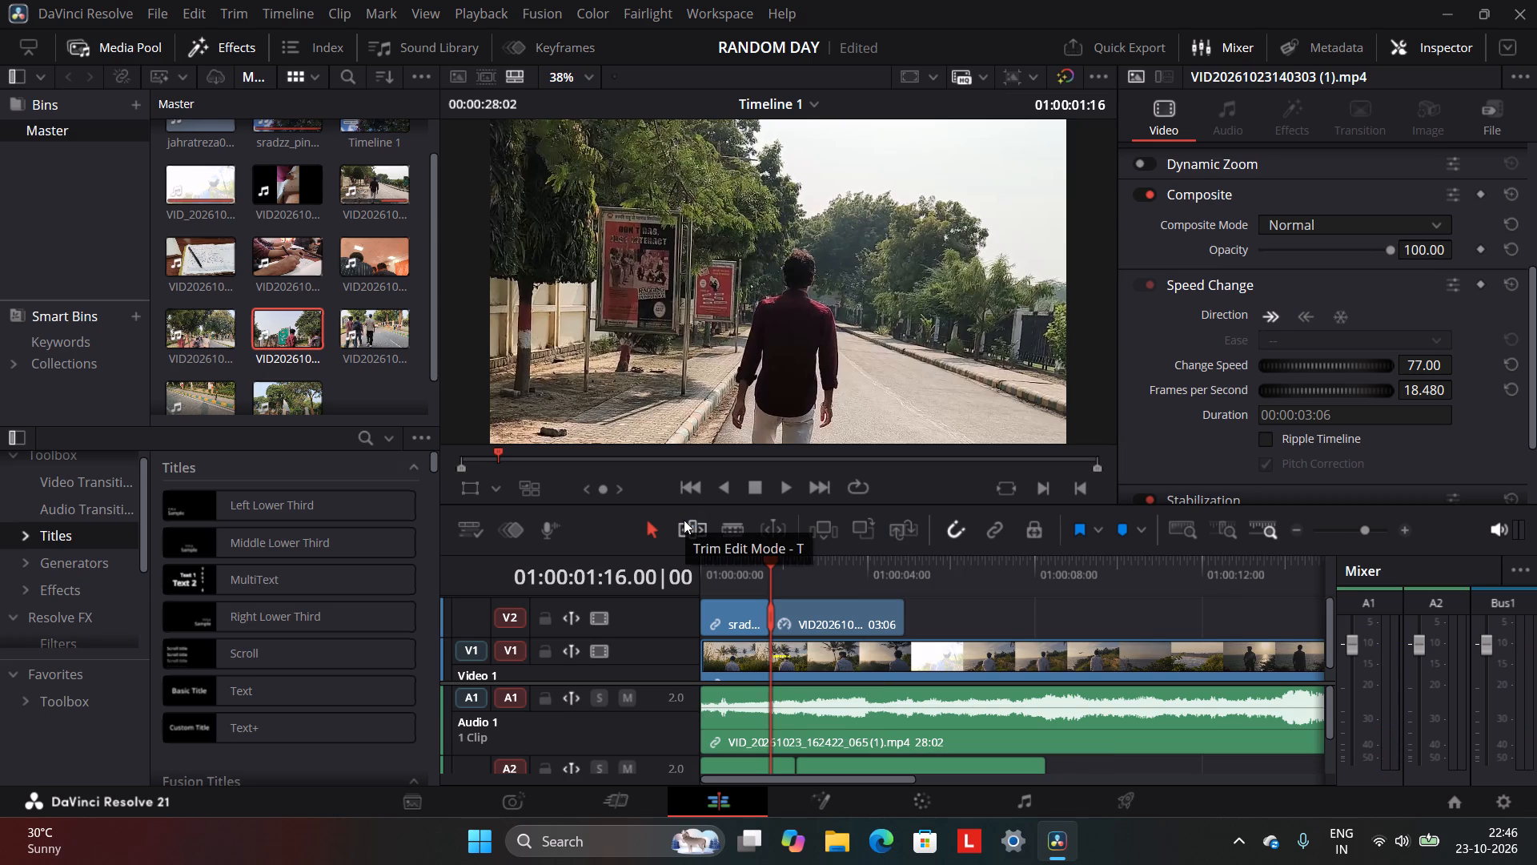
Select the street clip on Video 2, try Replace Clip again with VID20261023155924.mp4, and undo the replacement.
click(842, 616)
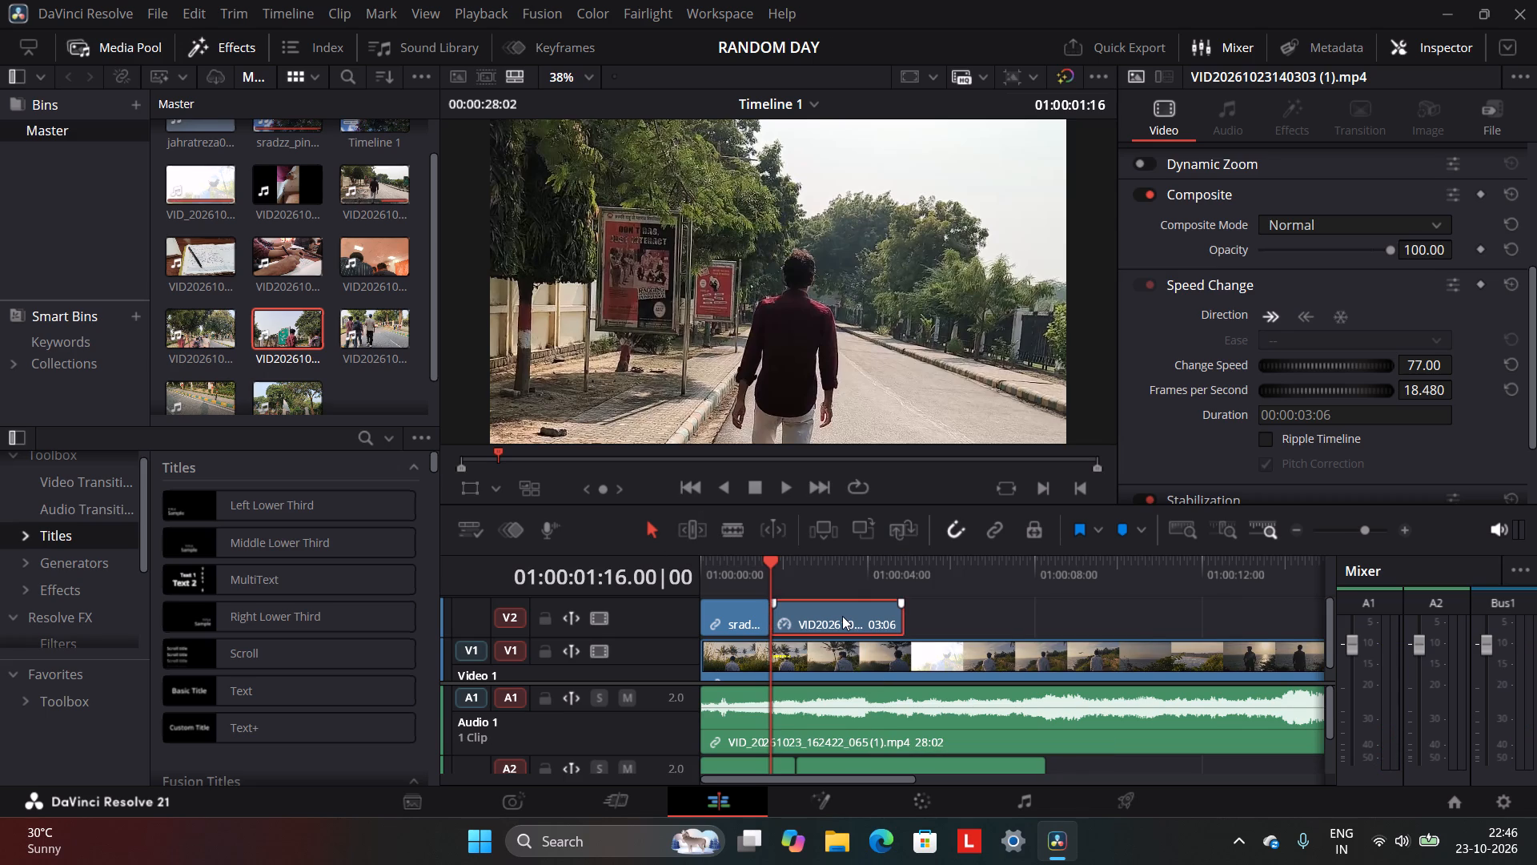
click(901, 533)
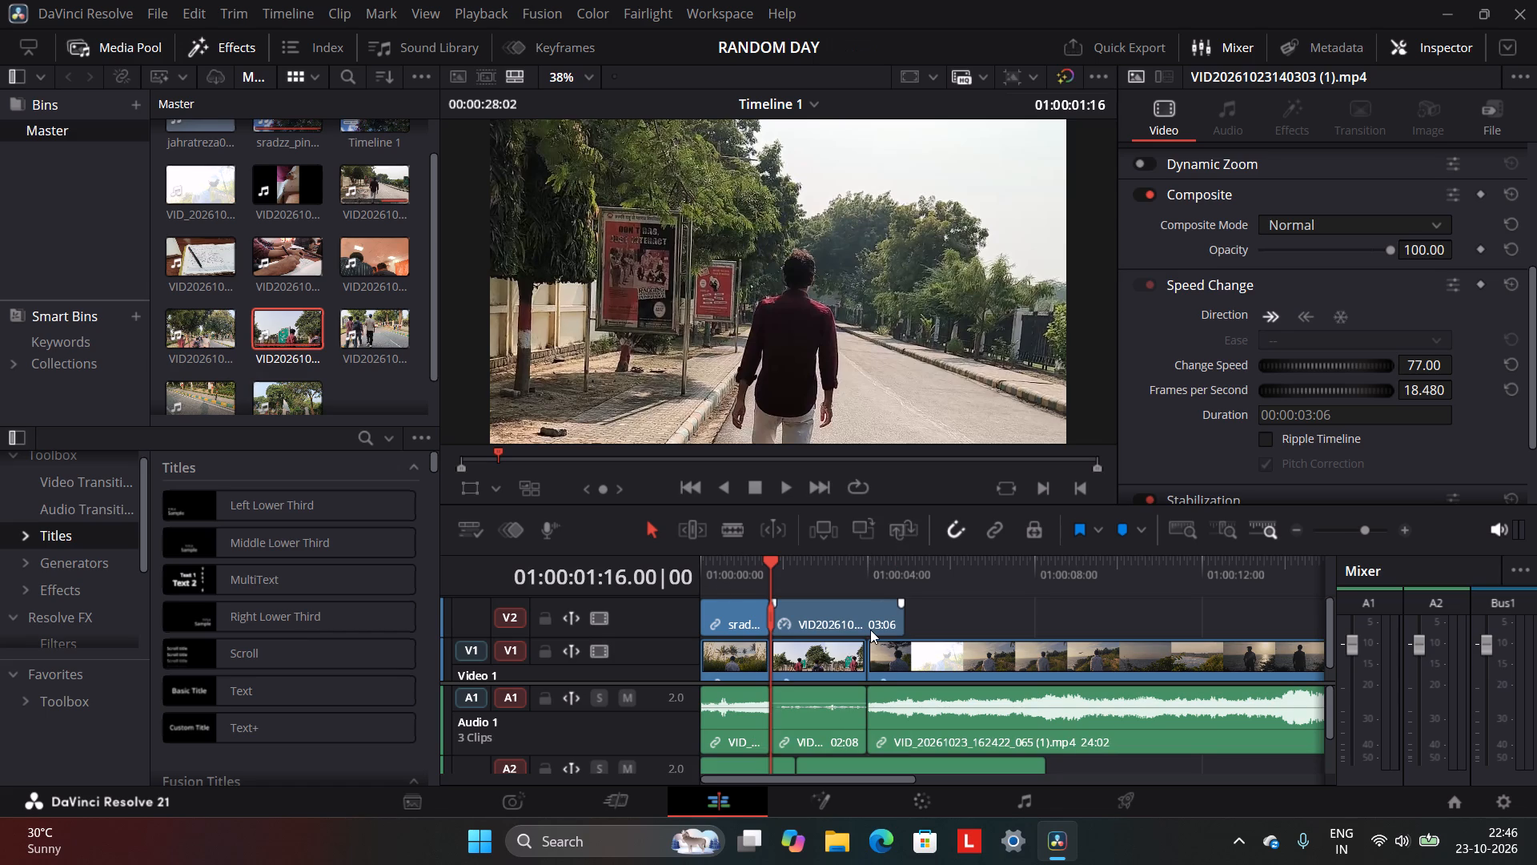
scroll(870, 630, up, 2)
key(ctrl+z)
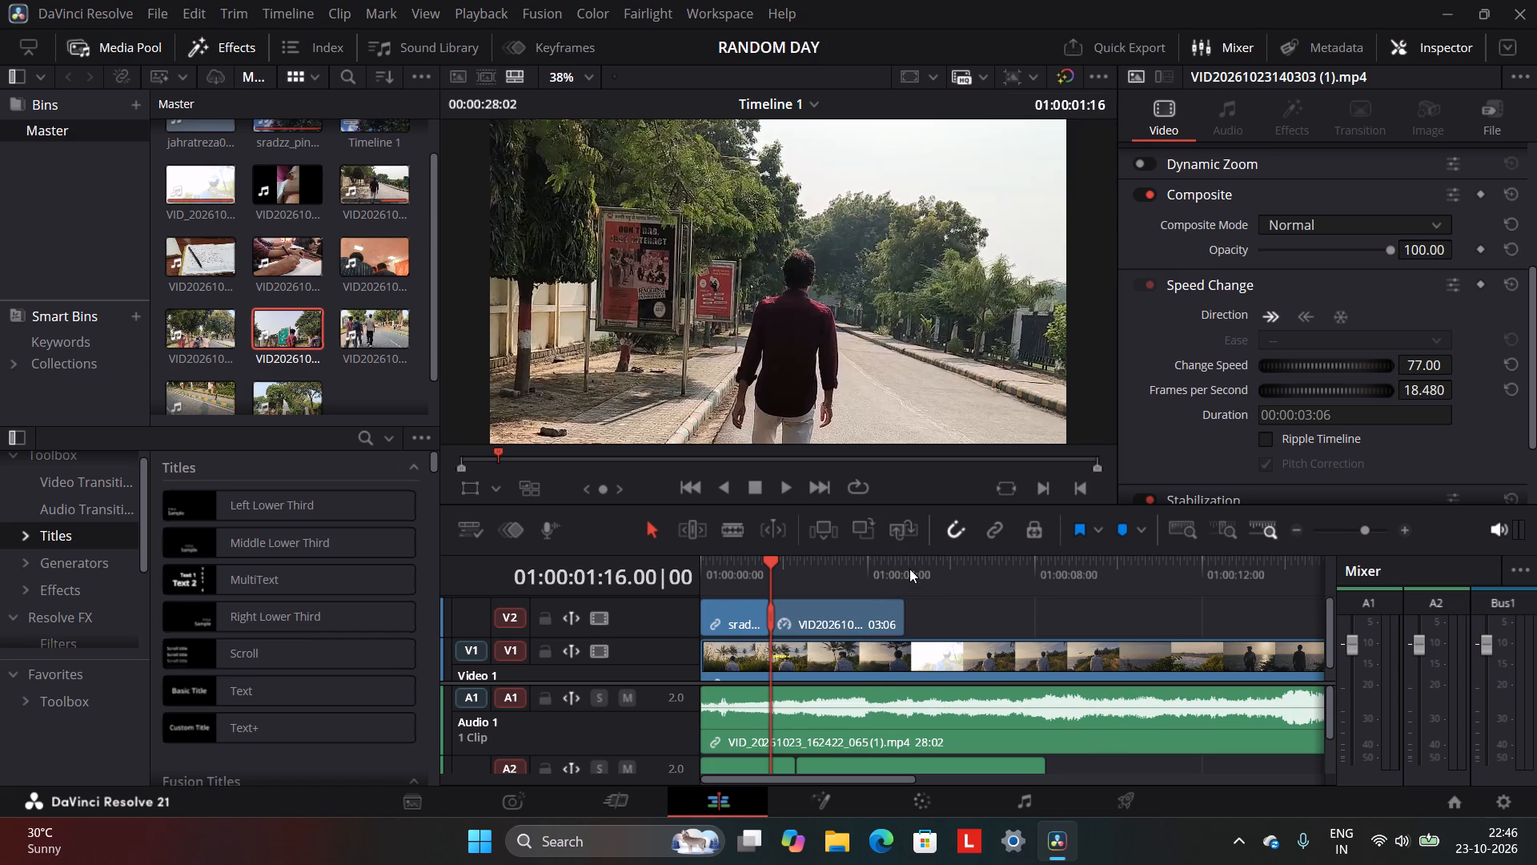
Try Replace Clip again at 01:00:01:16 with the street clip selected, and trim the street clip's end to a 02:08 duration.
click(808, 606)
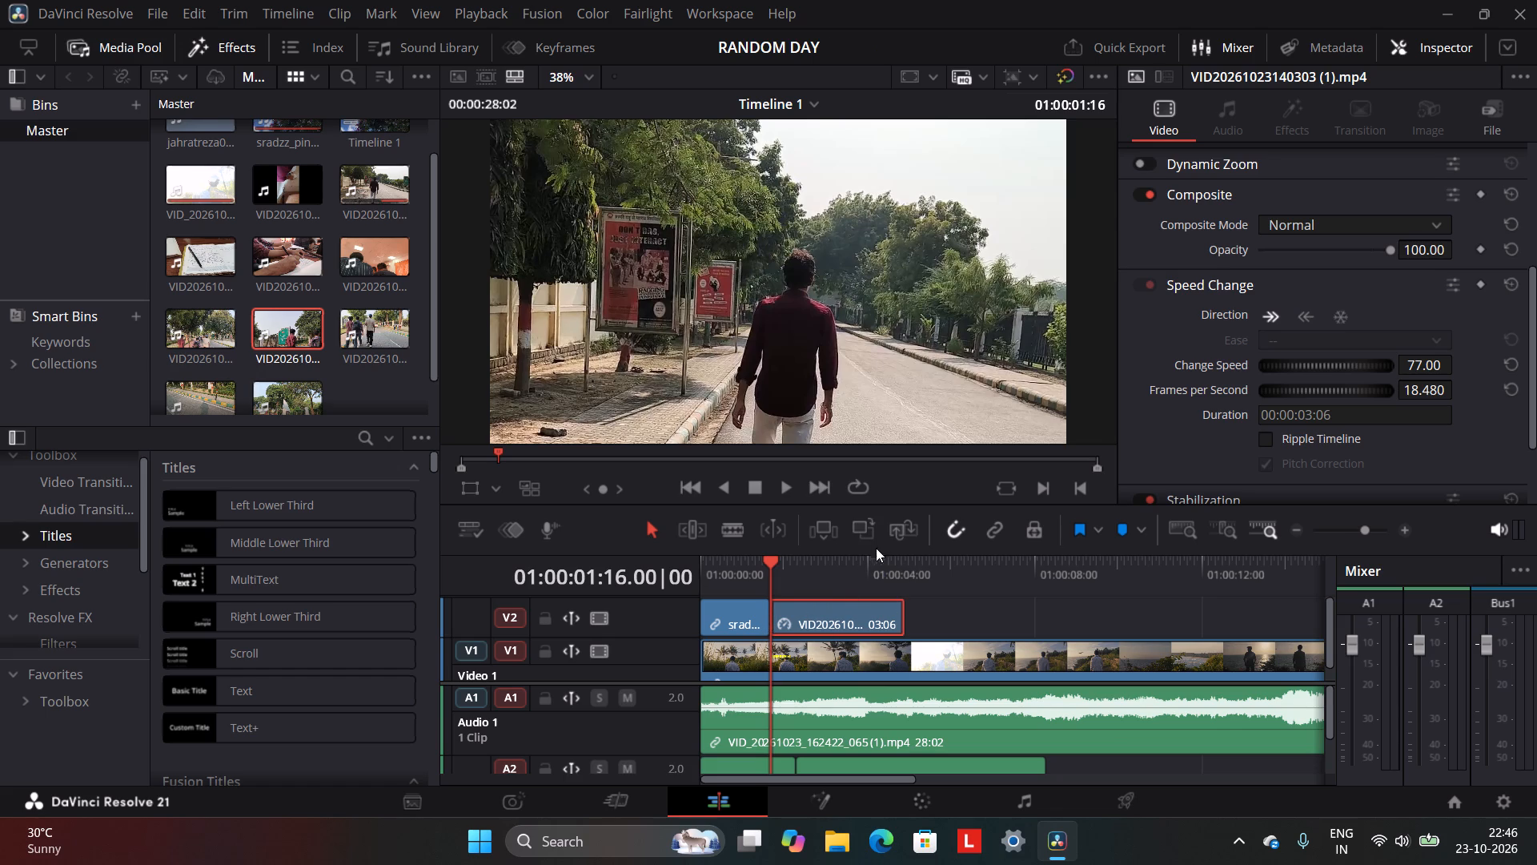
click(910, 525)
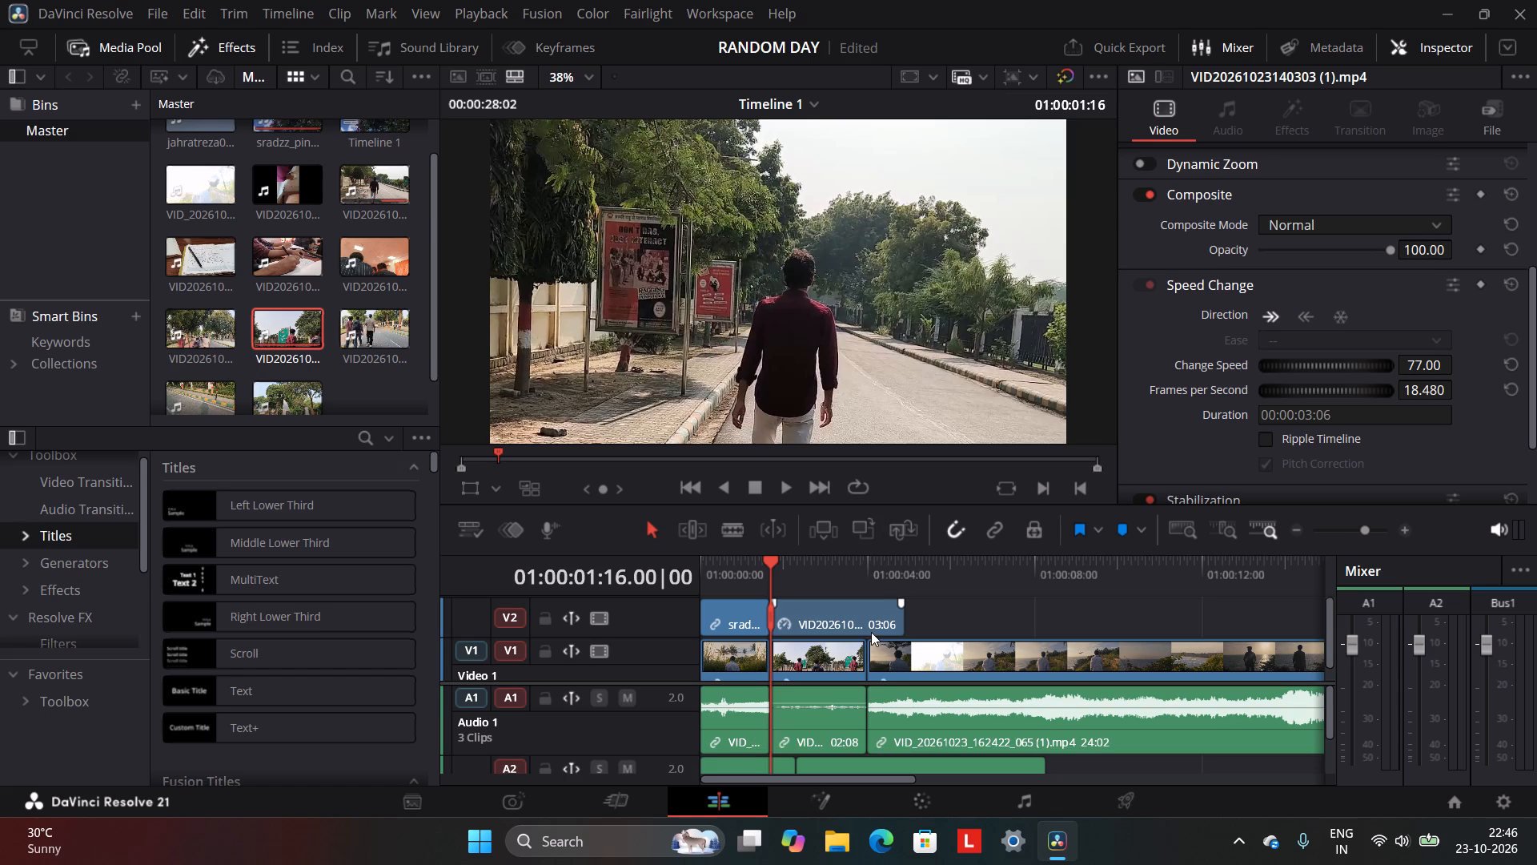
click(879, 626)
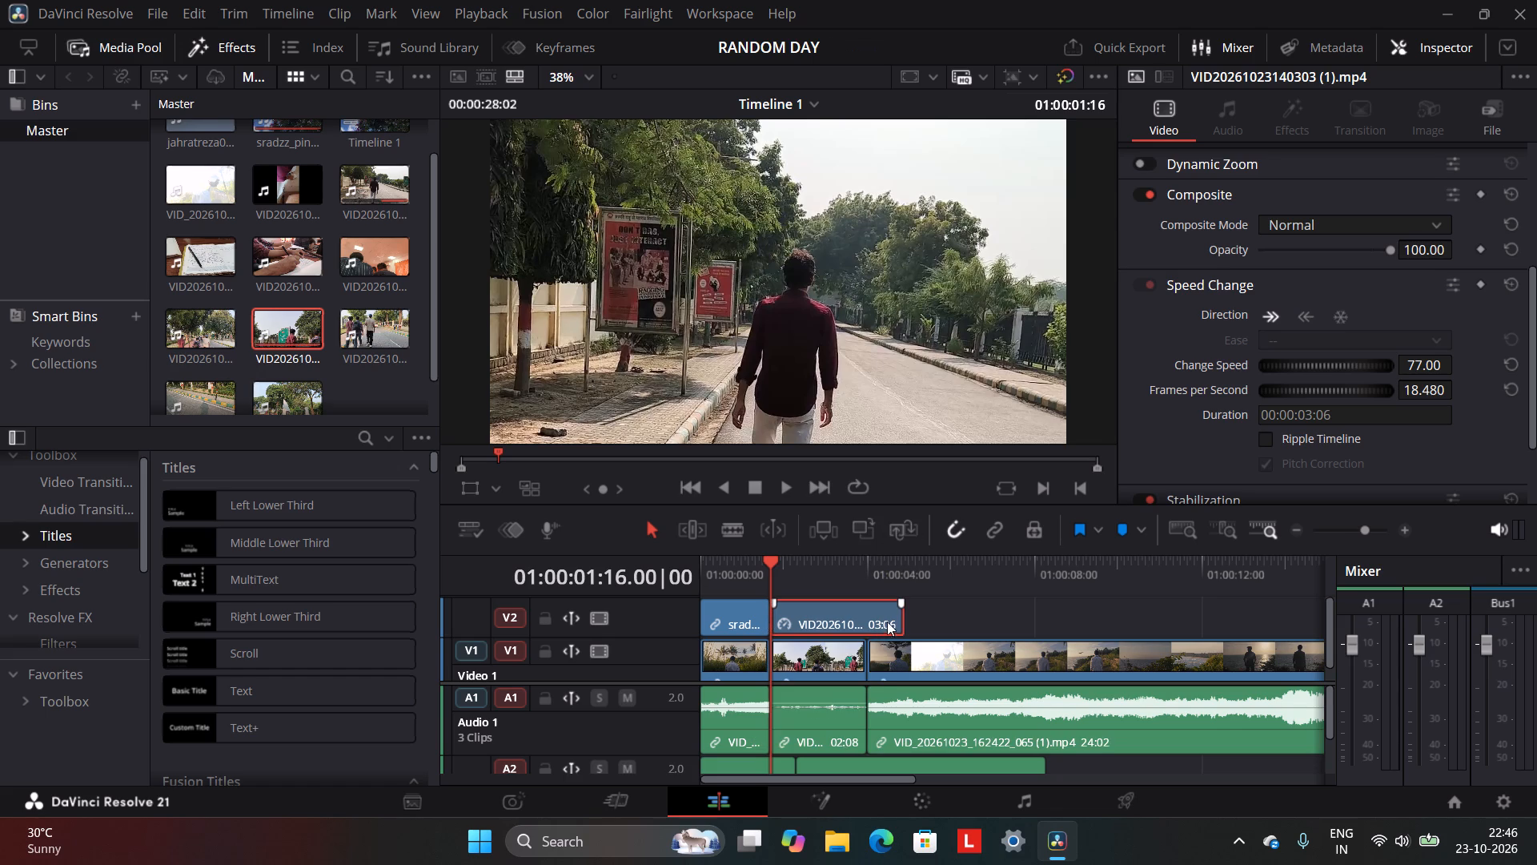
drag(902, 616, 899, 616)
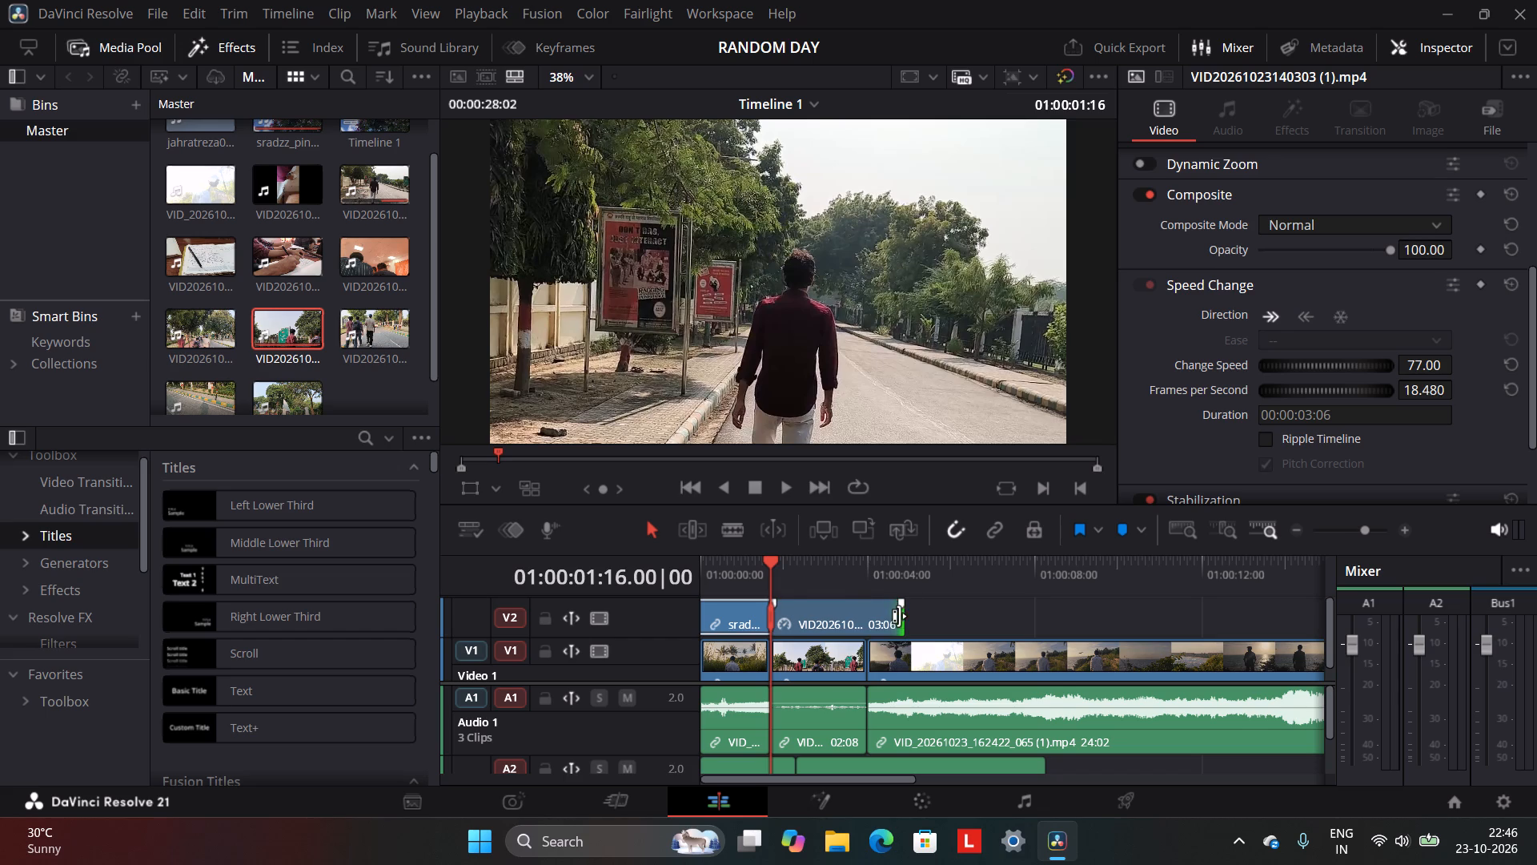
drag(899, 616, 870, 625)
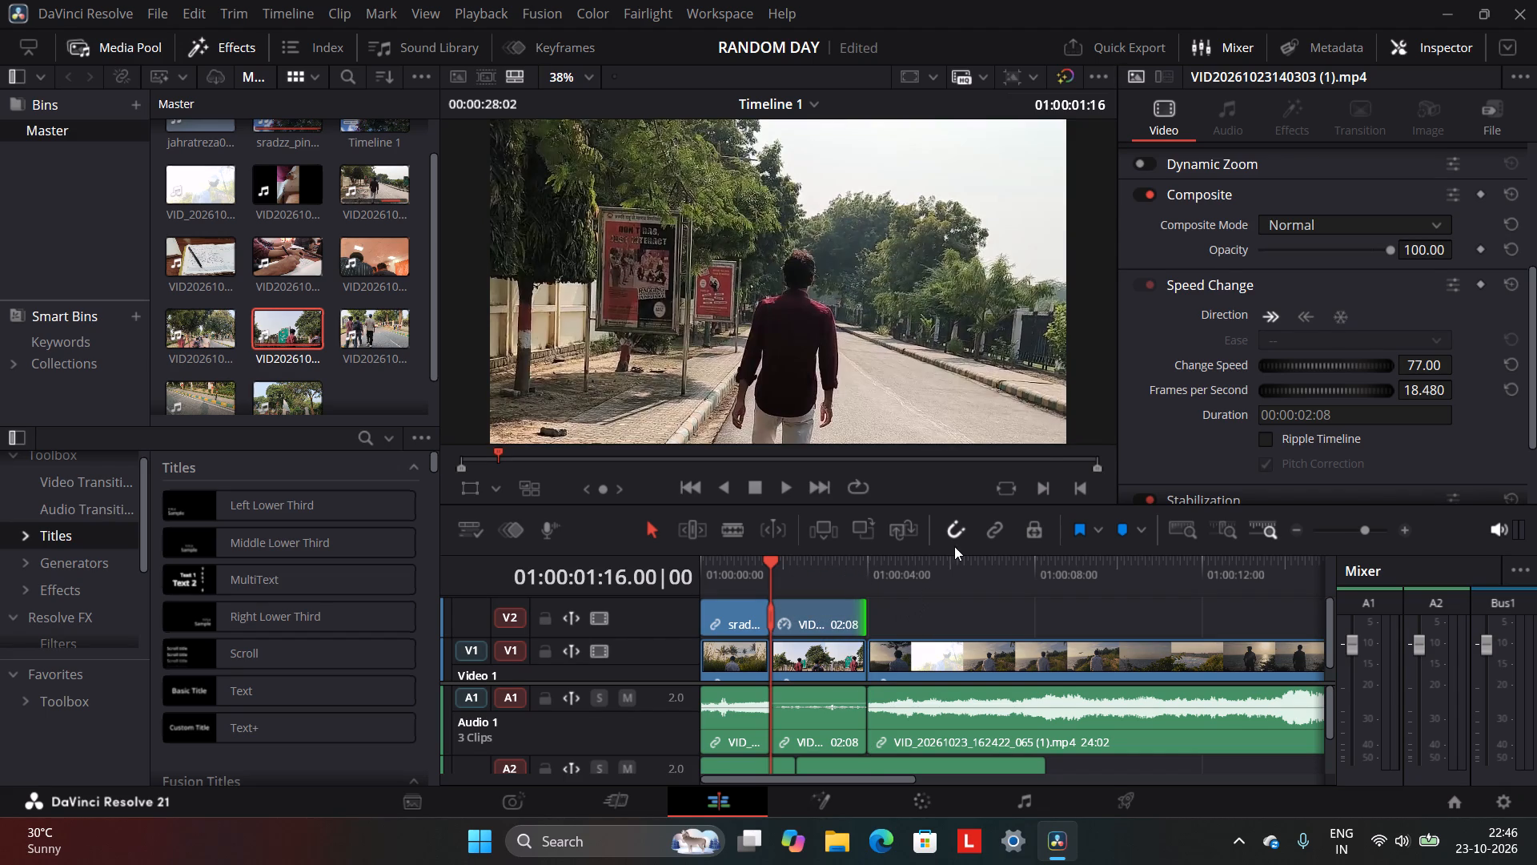
Turn off timeline snapping.
click(960, 530)
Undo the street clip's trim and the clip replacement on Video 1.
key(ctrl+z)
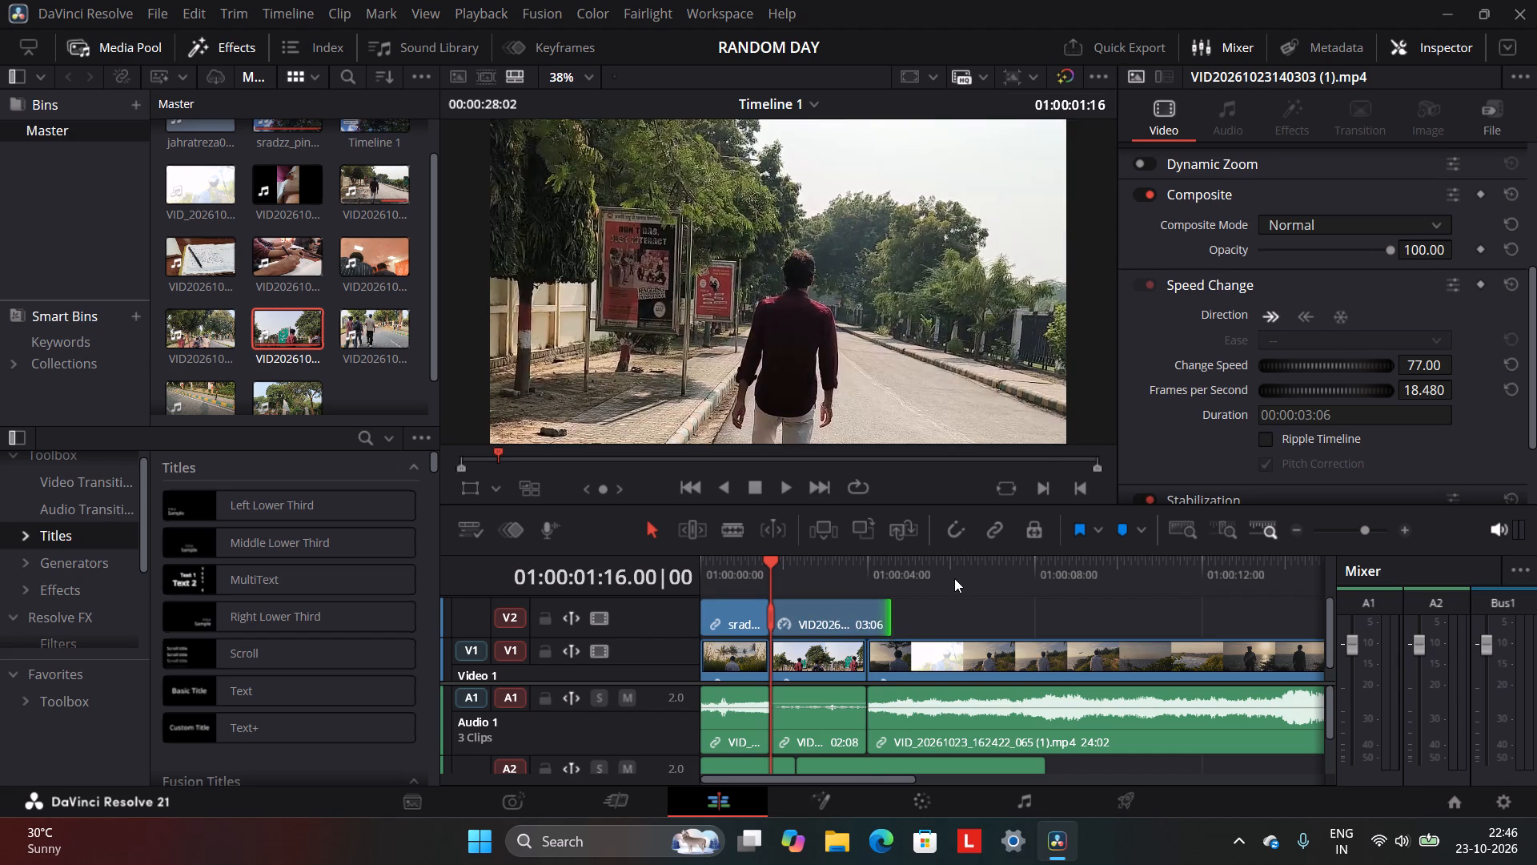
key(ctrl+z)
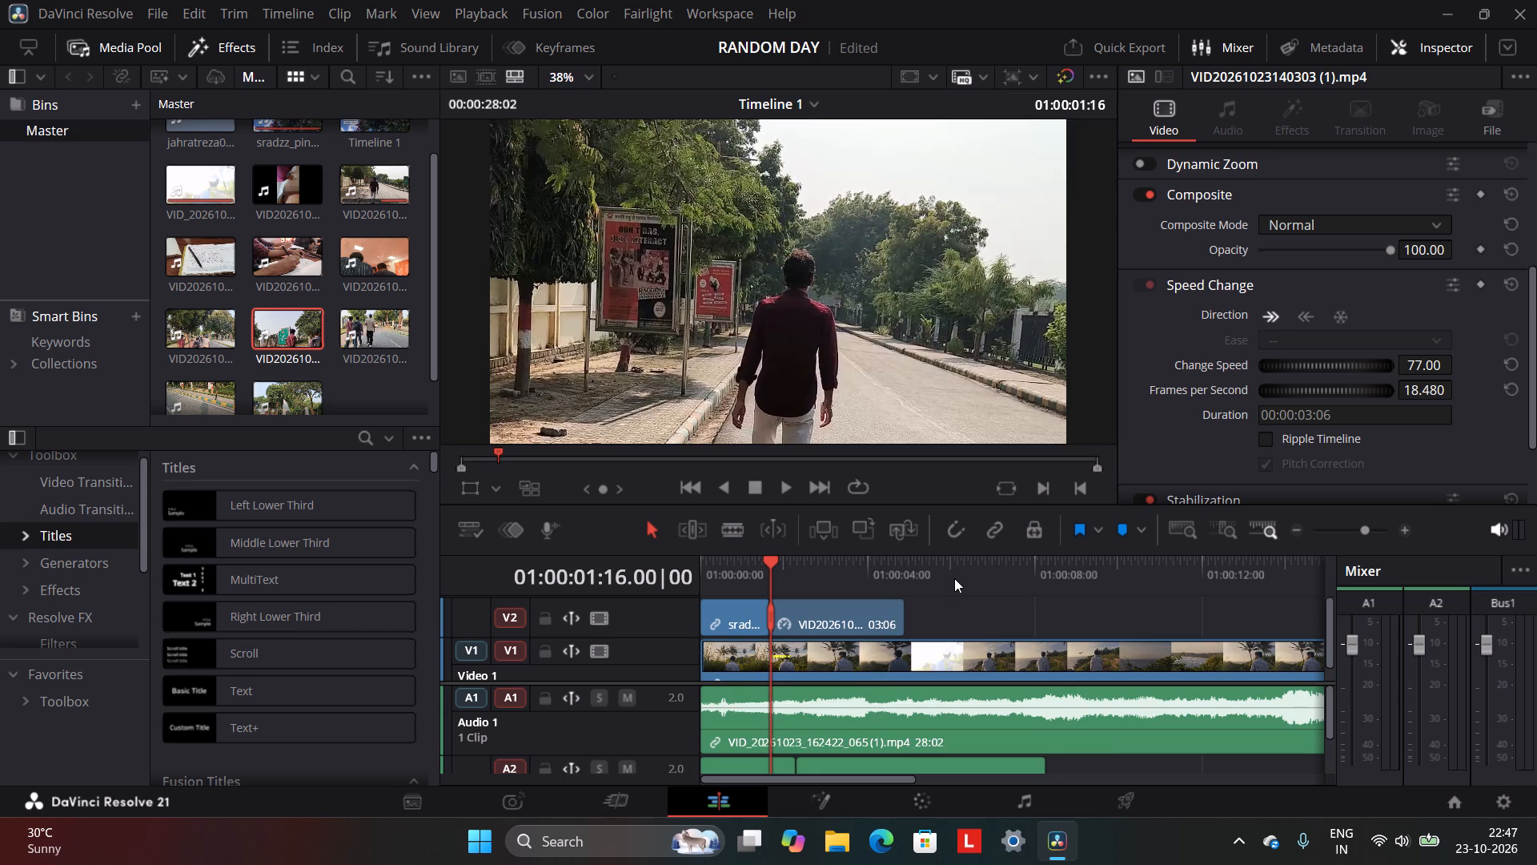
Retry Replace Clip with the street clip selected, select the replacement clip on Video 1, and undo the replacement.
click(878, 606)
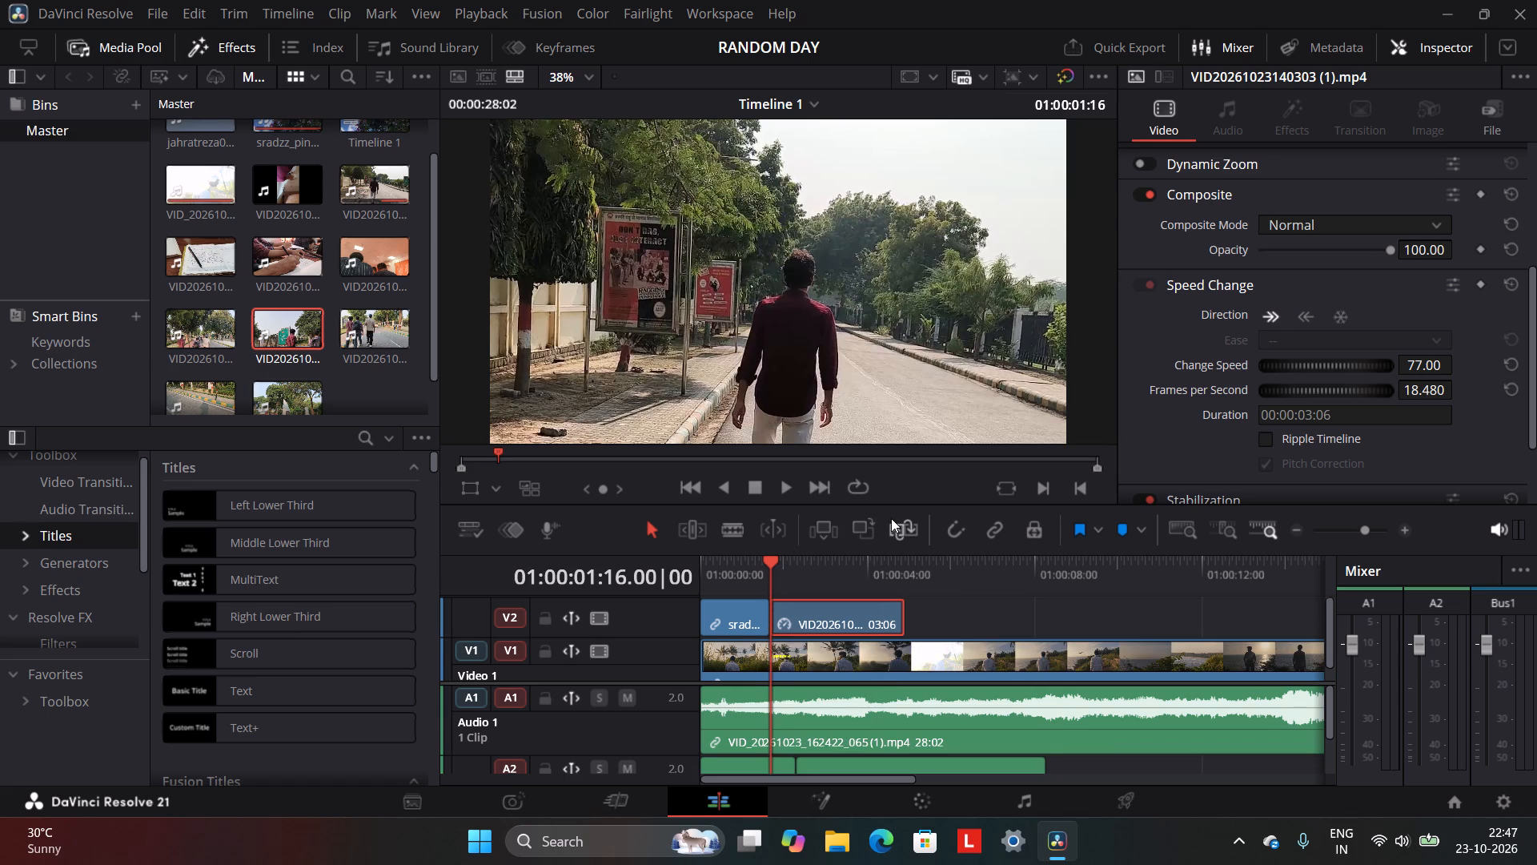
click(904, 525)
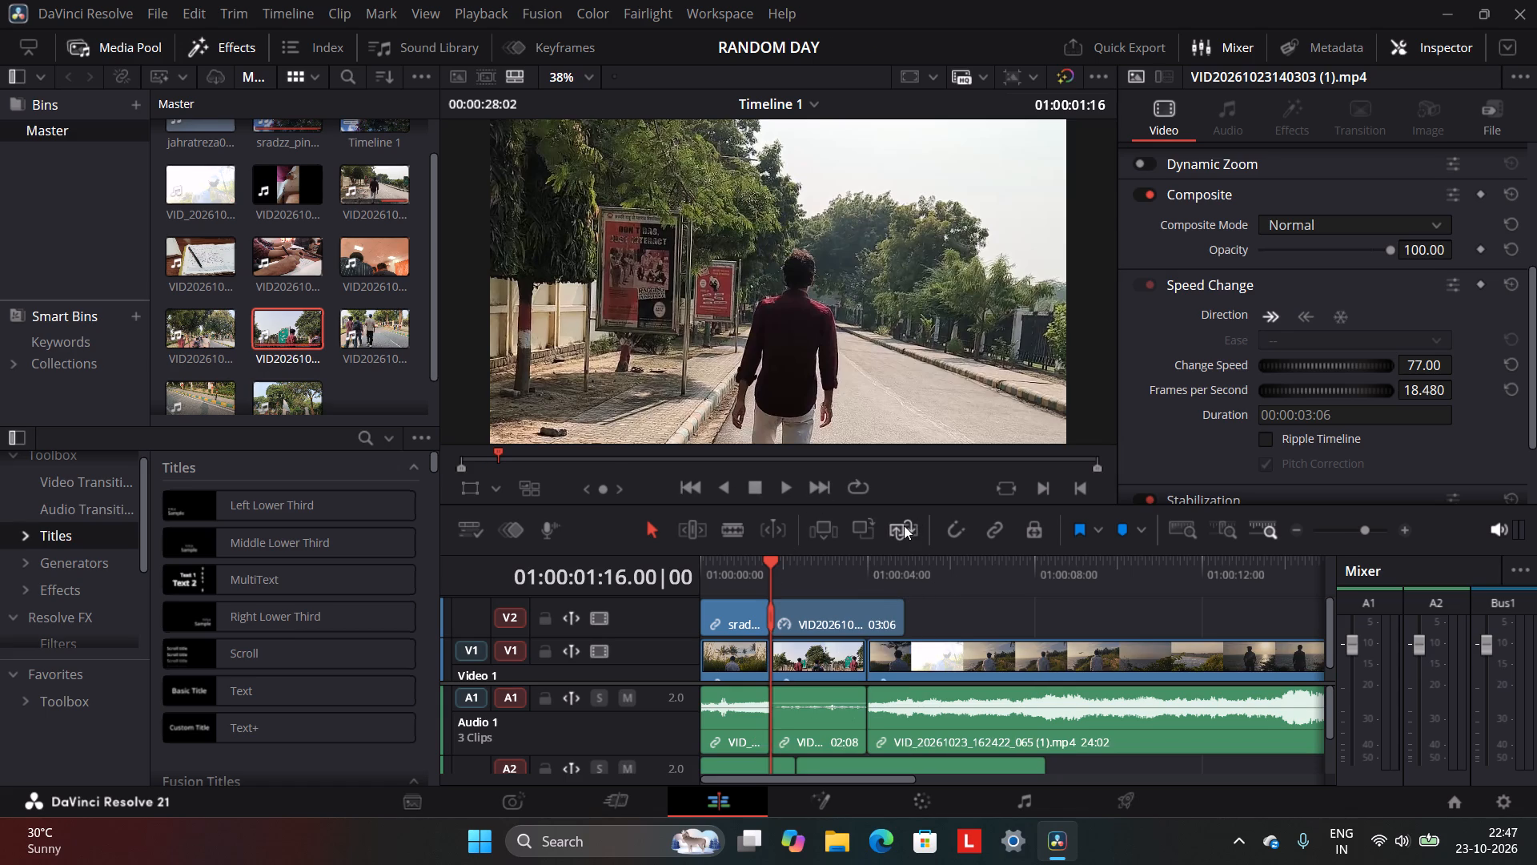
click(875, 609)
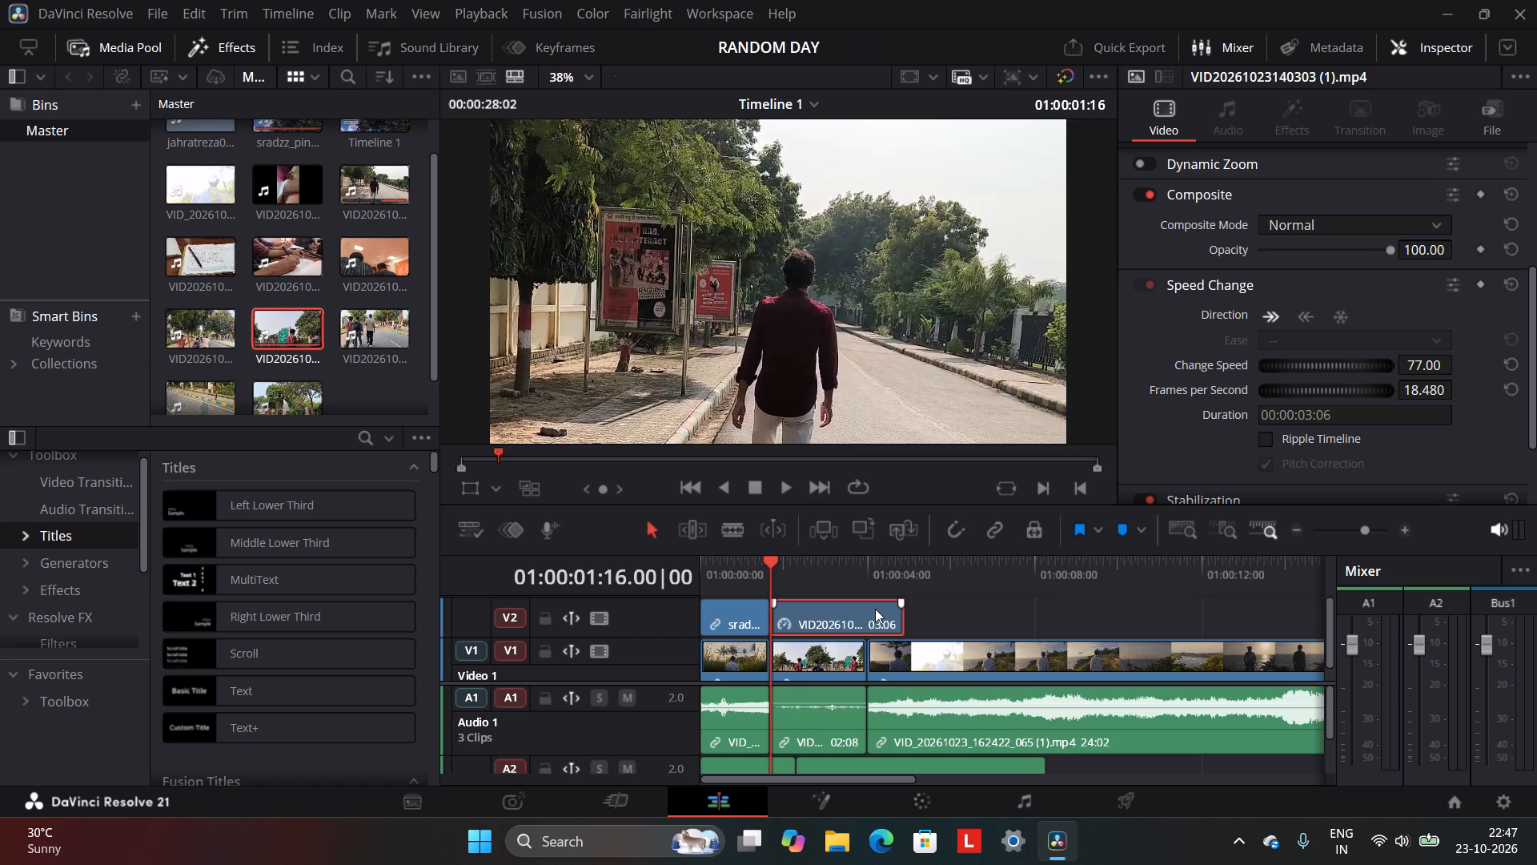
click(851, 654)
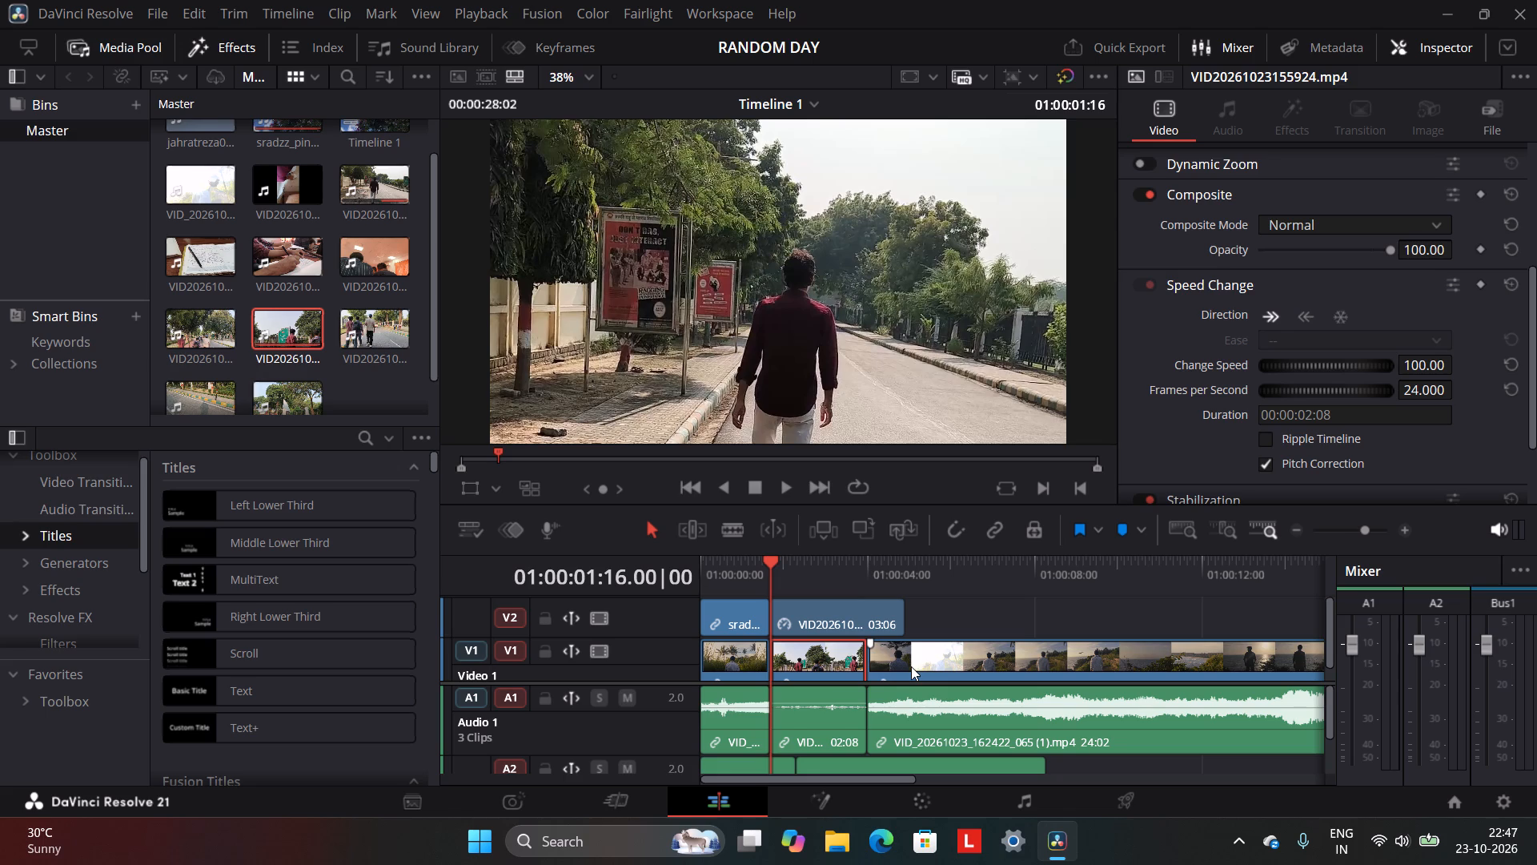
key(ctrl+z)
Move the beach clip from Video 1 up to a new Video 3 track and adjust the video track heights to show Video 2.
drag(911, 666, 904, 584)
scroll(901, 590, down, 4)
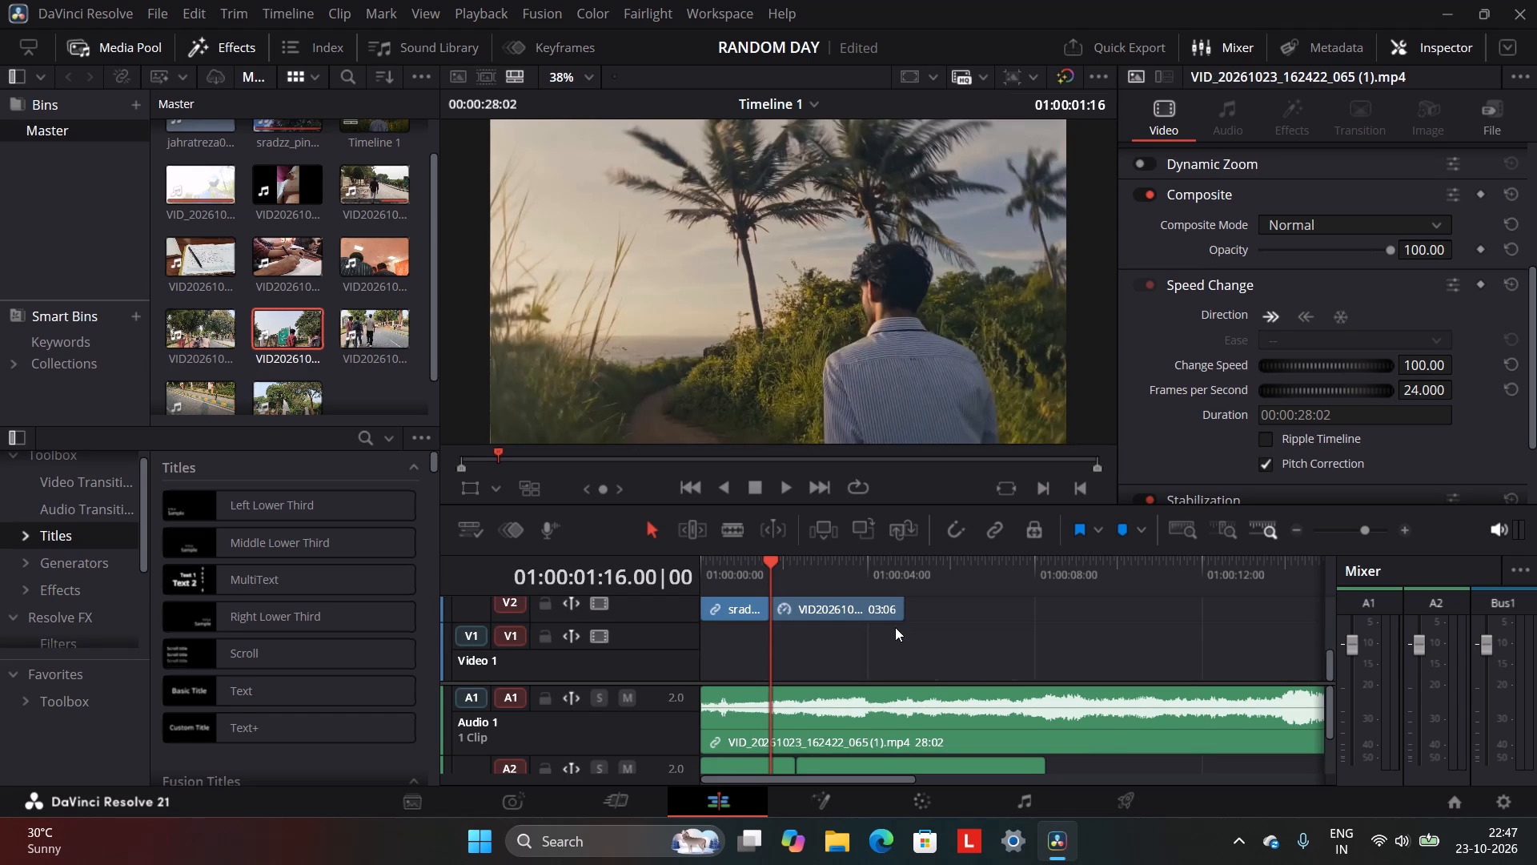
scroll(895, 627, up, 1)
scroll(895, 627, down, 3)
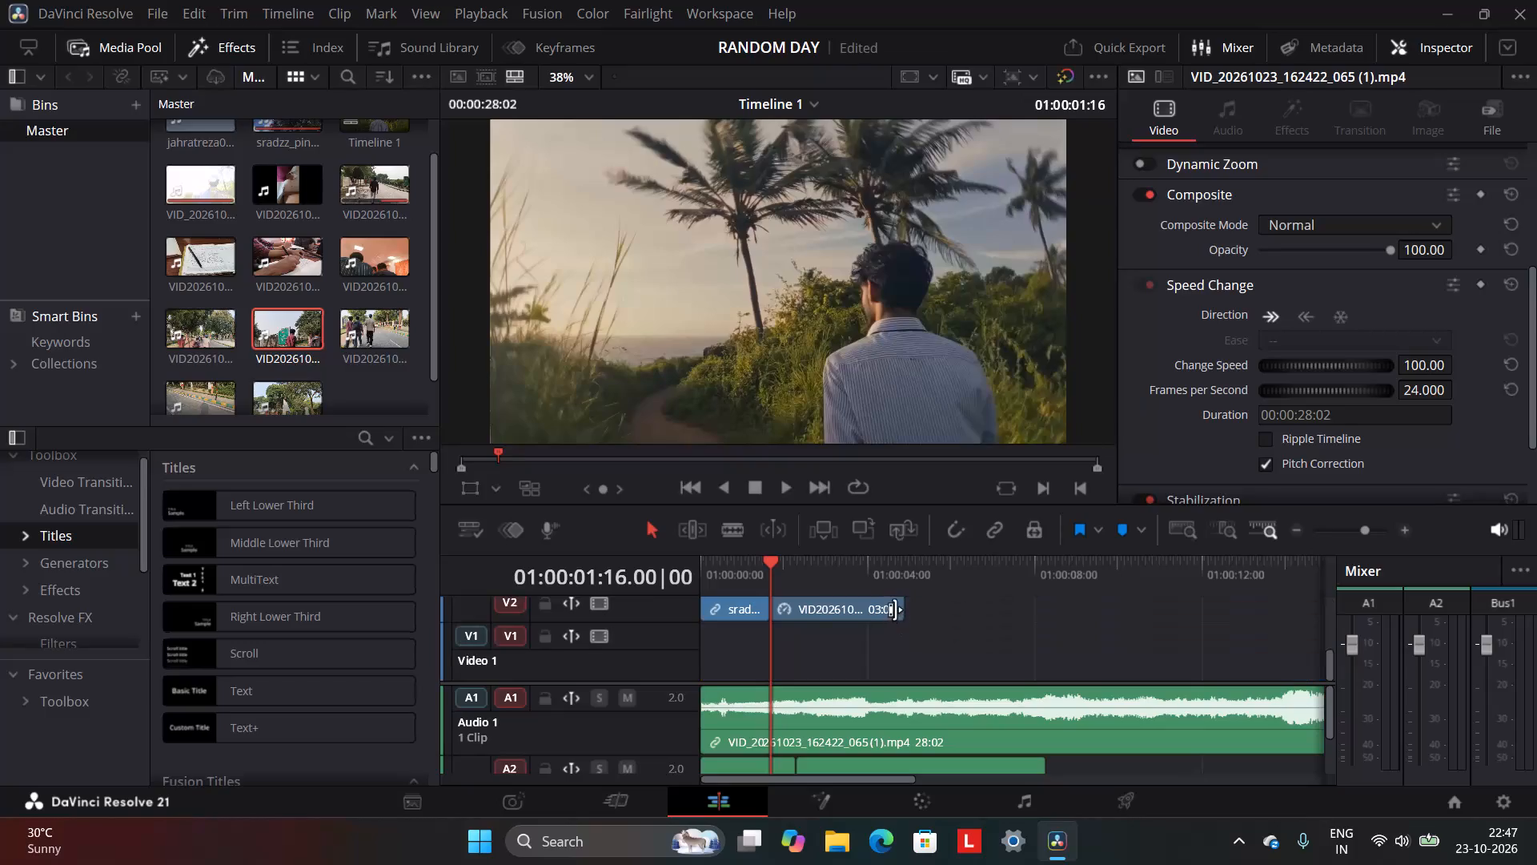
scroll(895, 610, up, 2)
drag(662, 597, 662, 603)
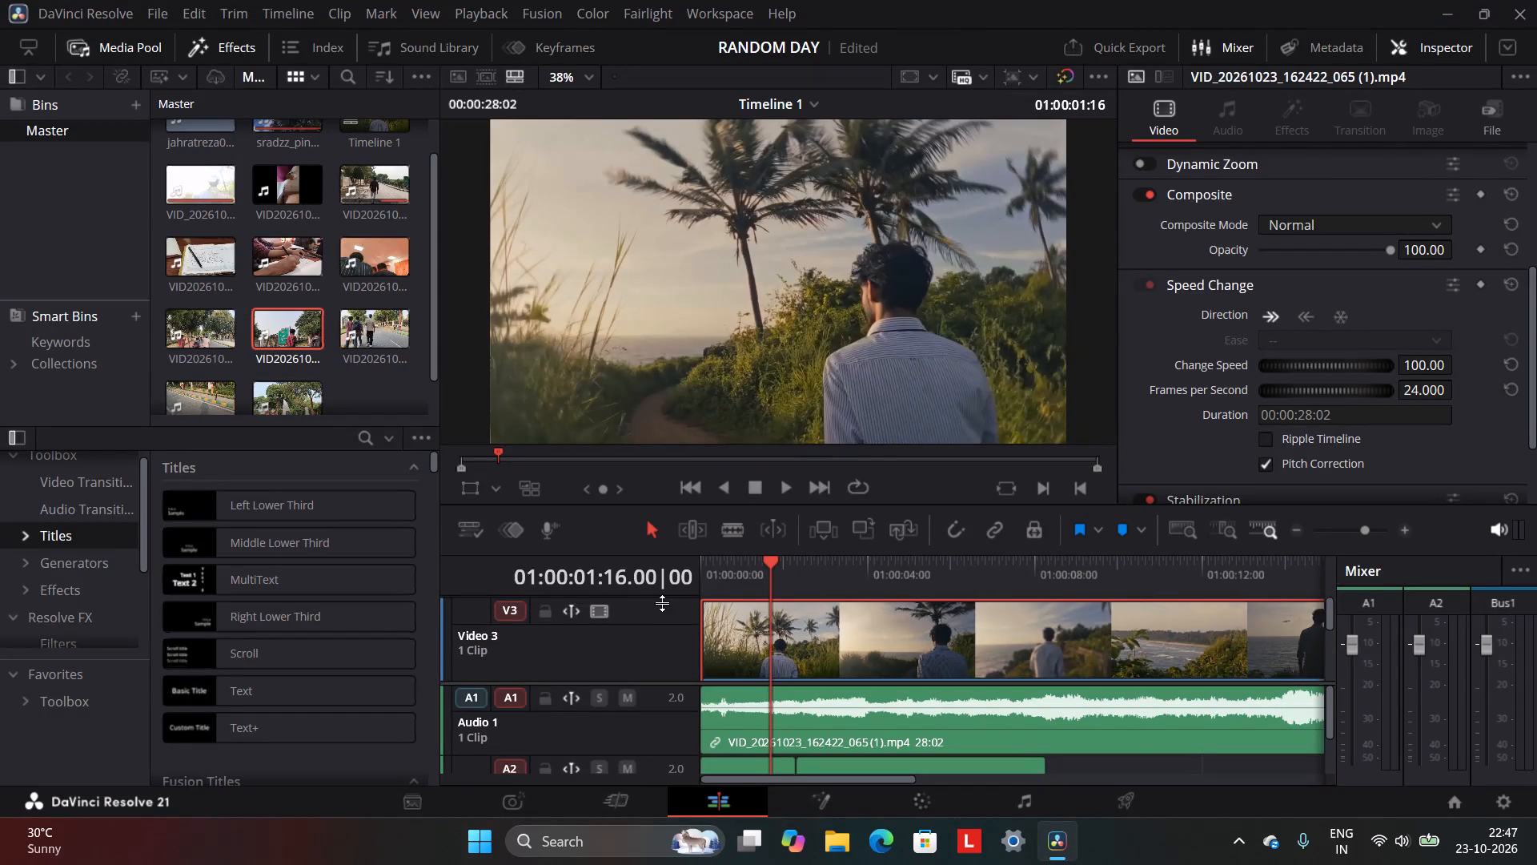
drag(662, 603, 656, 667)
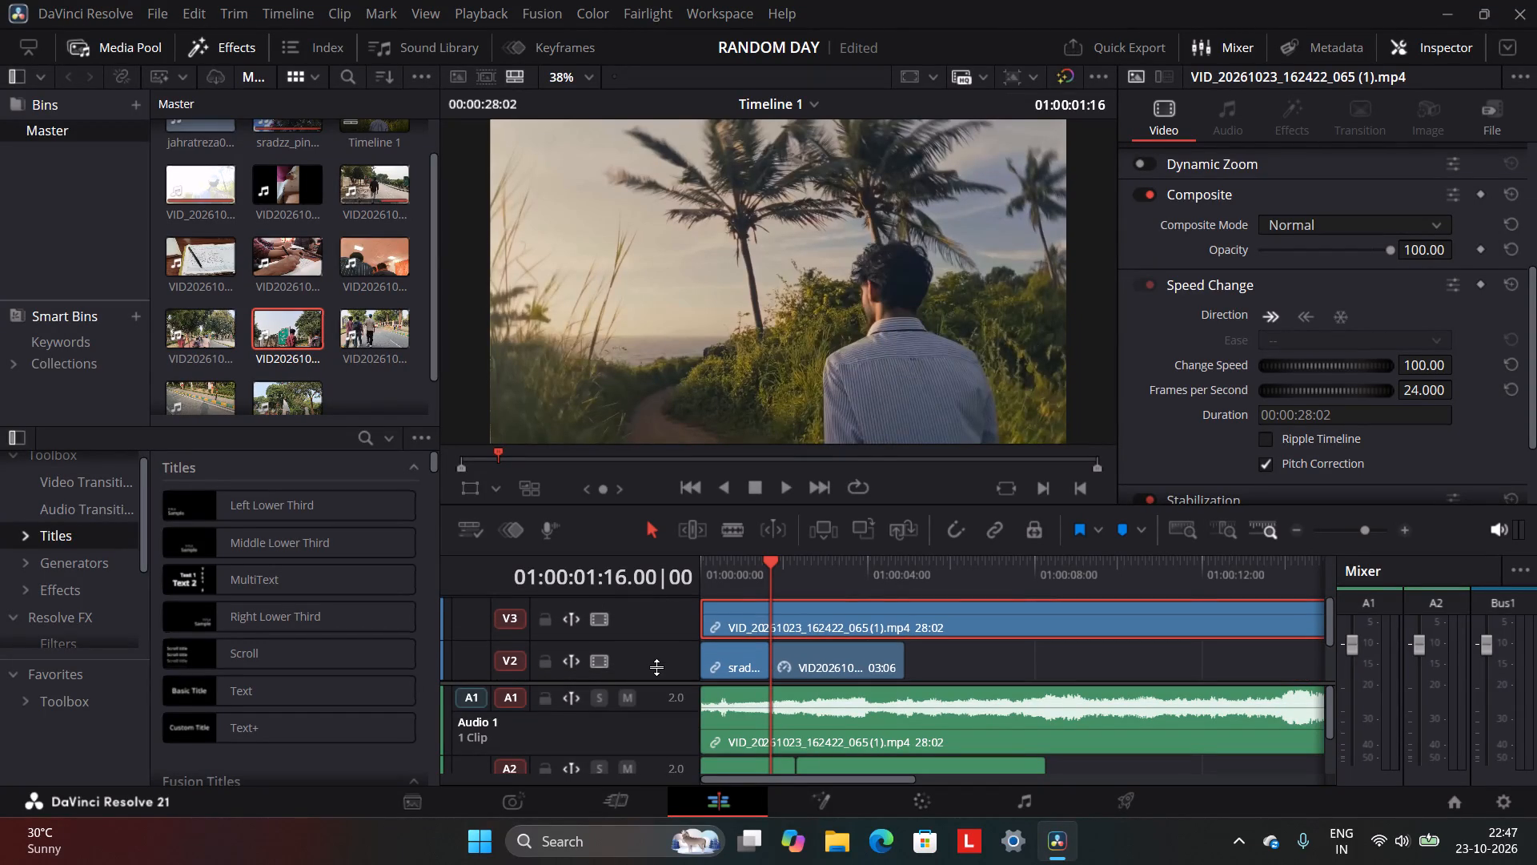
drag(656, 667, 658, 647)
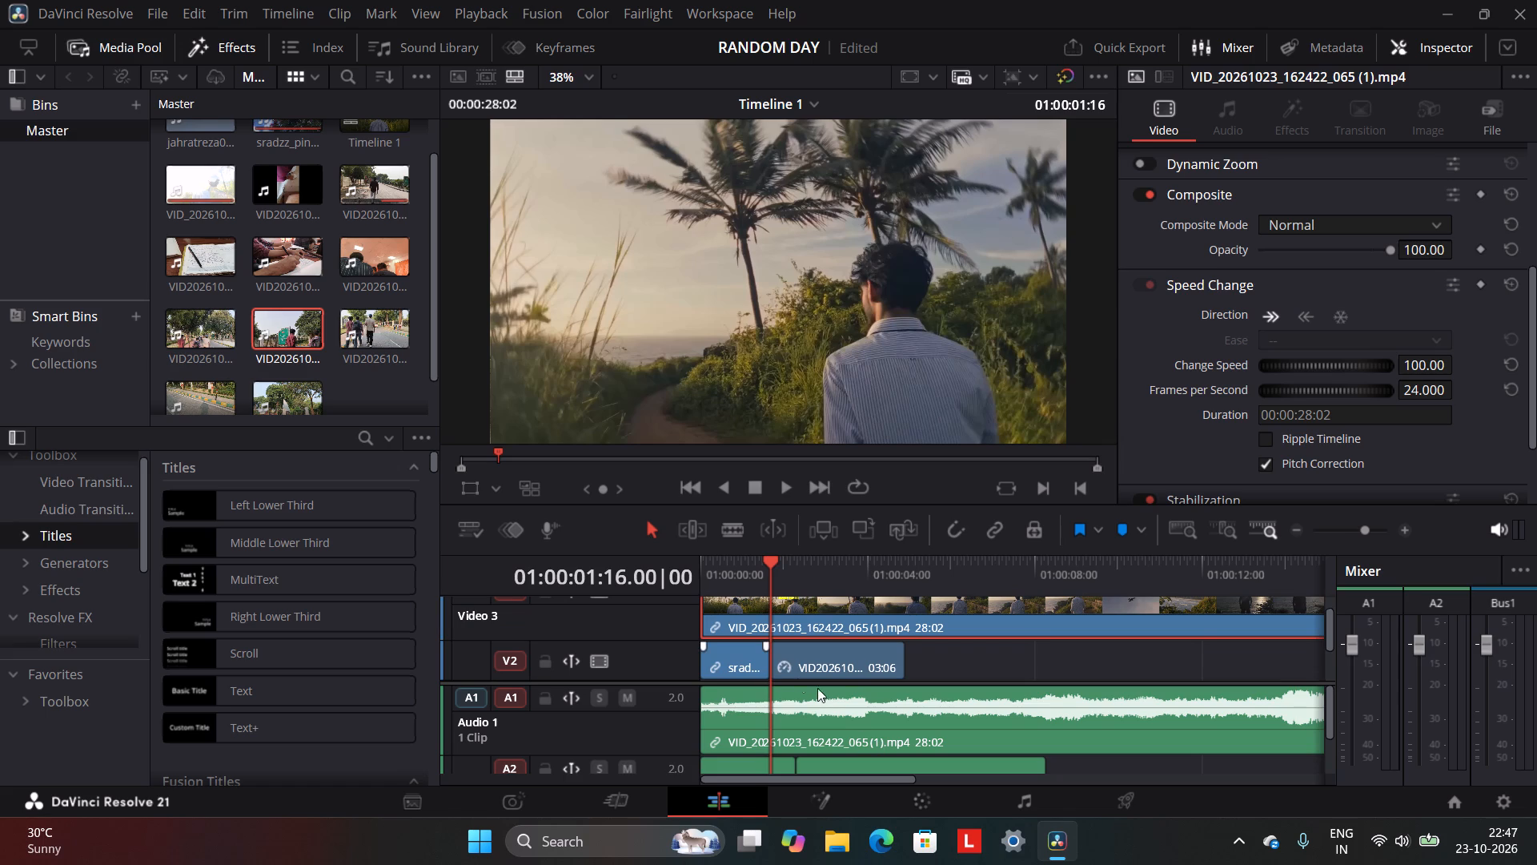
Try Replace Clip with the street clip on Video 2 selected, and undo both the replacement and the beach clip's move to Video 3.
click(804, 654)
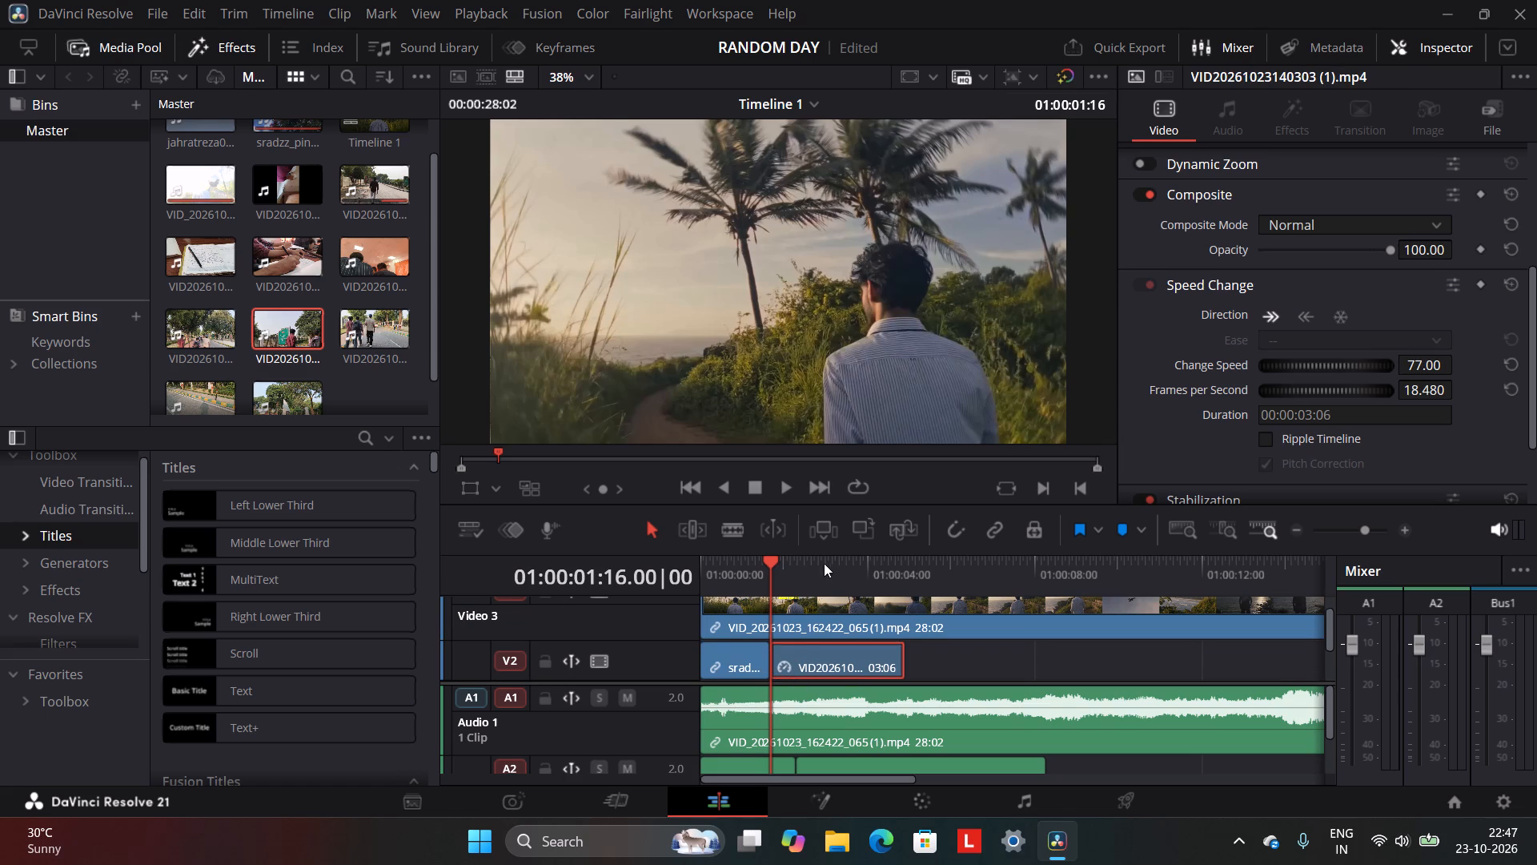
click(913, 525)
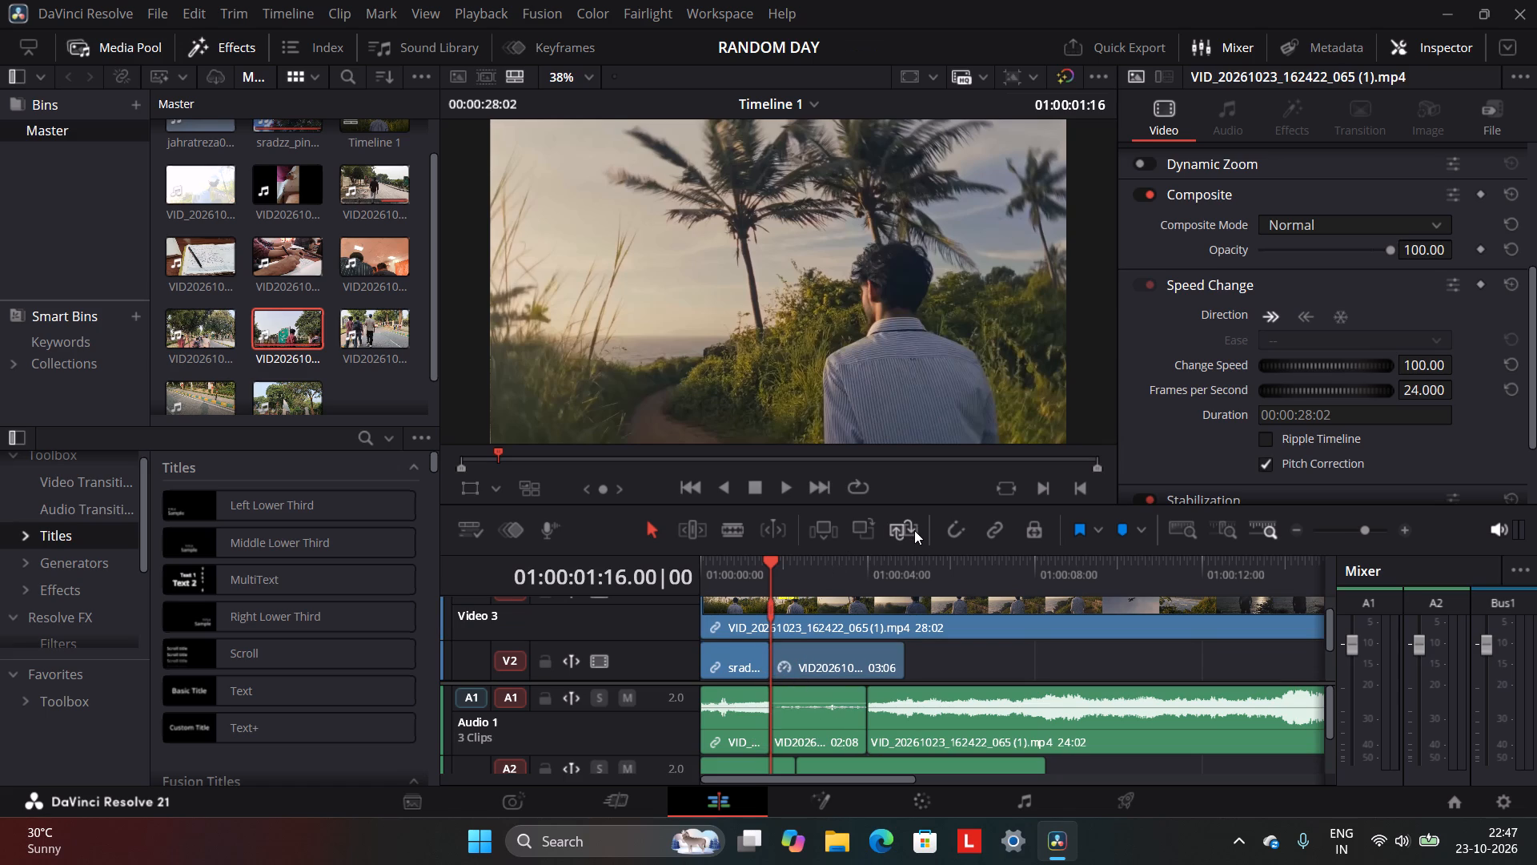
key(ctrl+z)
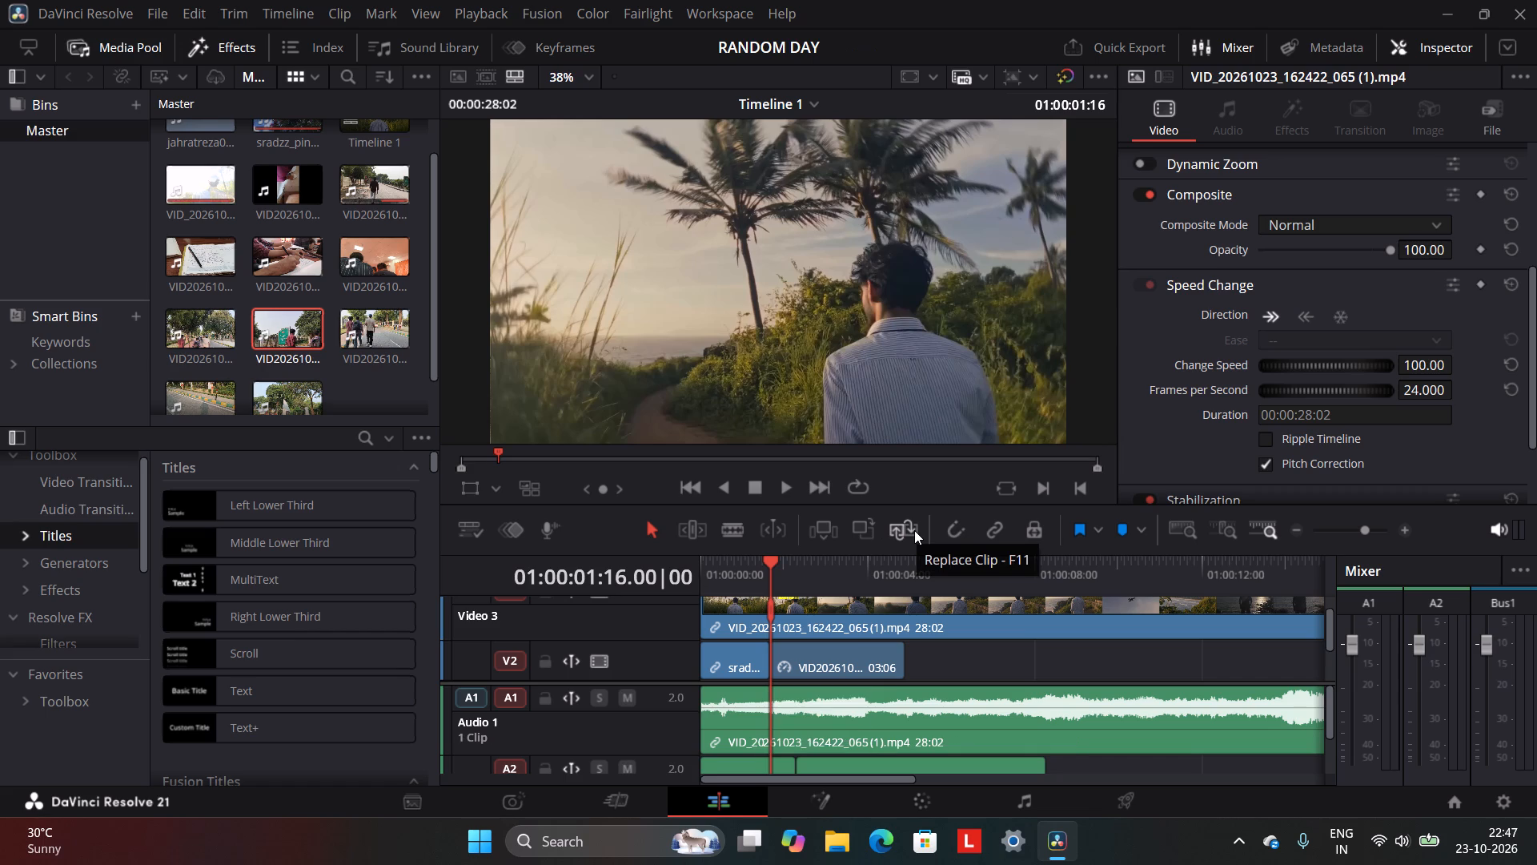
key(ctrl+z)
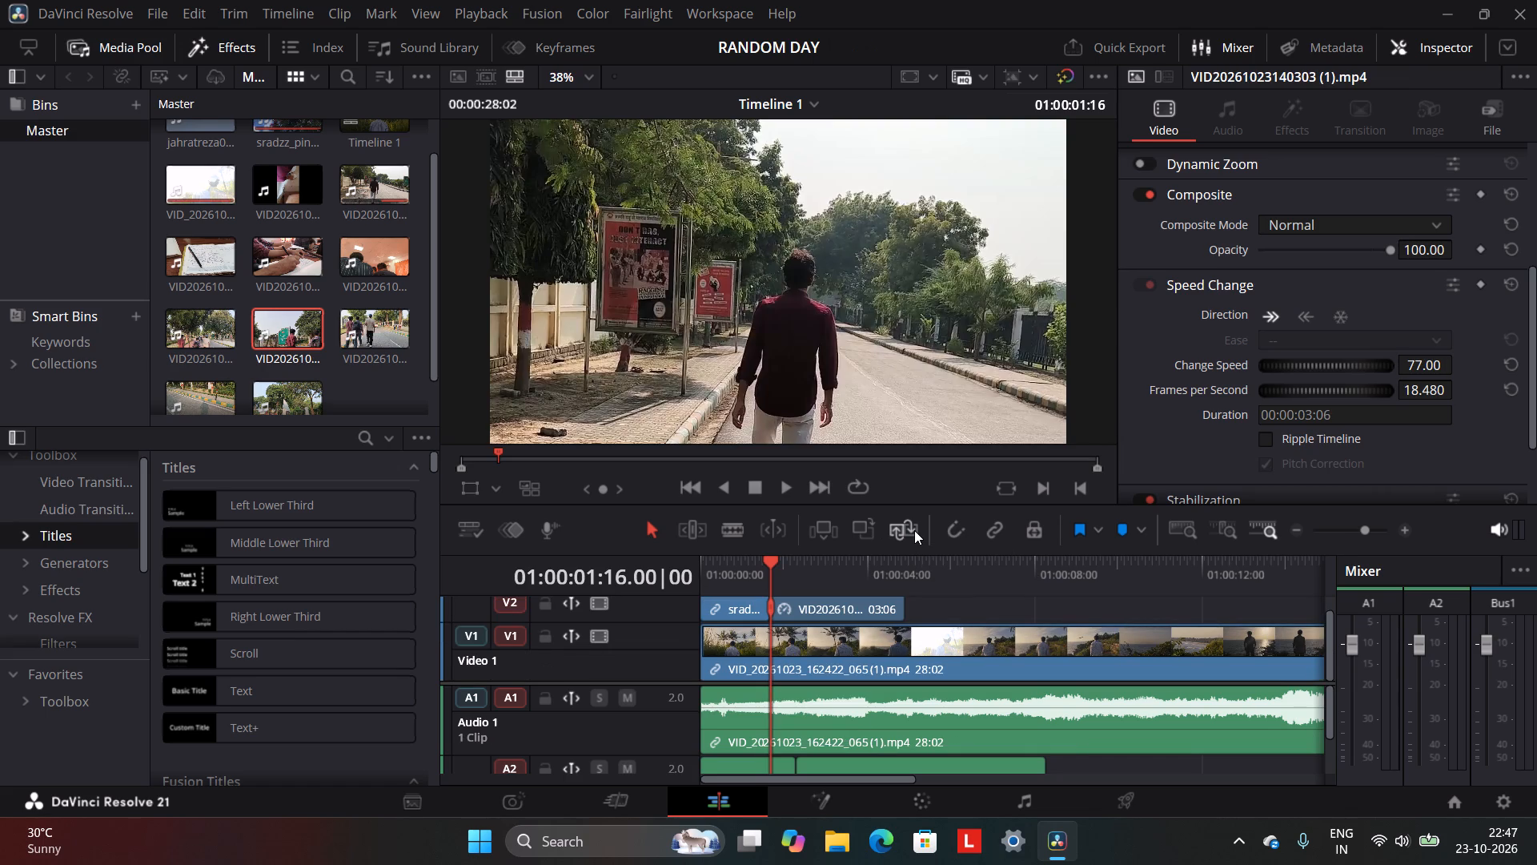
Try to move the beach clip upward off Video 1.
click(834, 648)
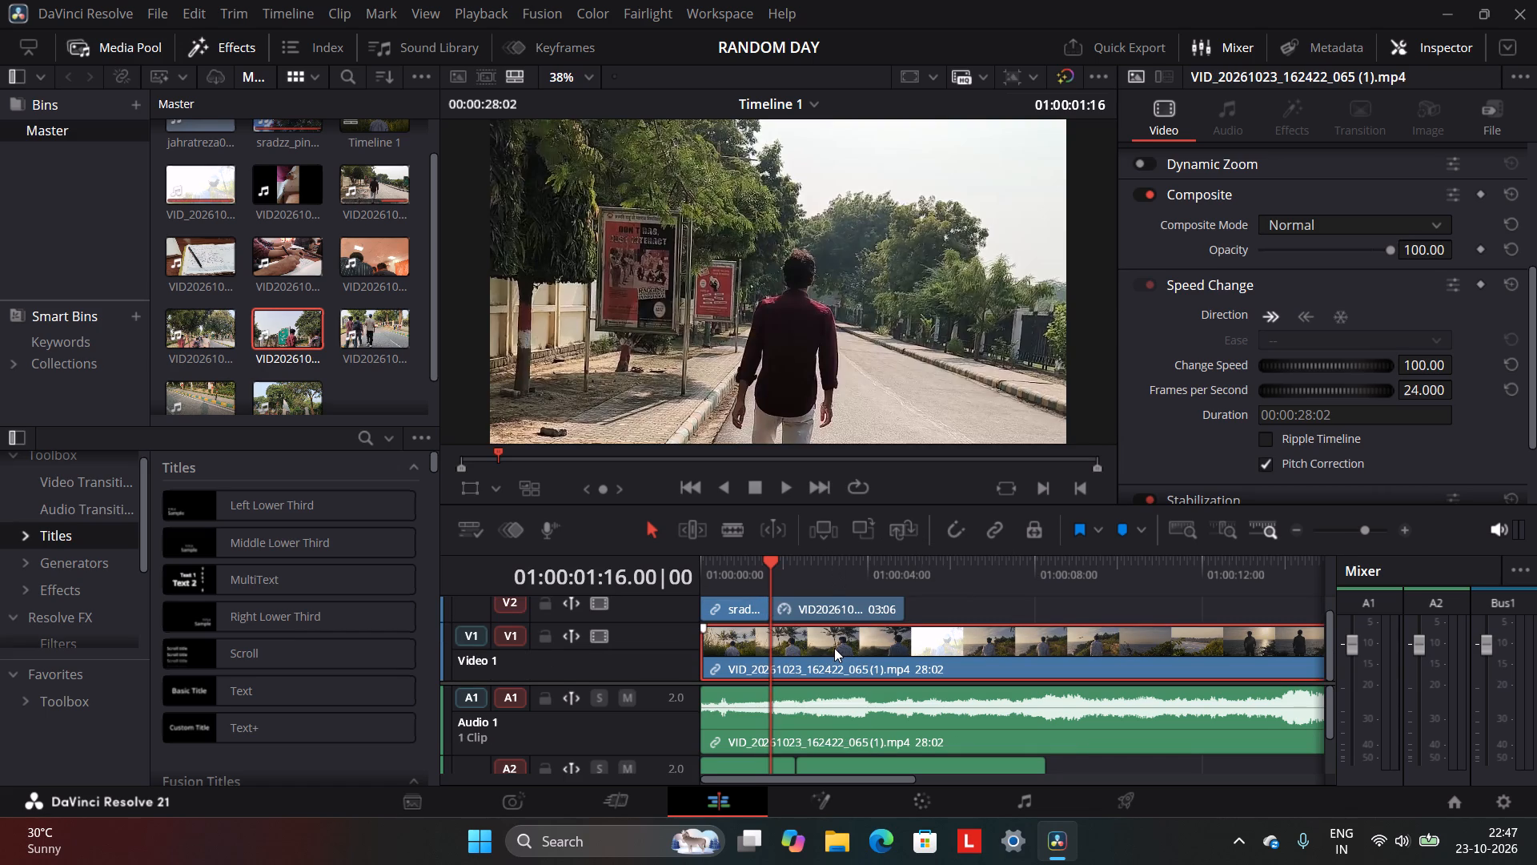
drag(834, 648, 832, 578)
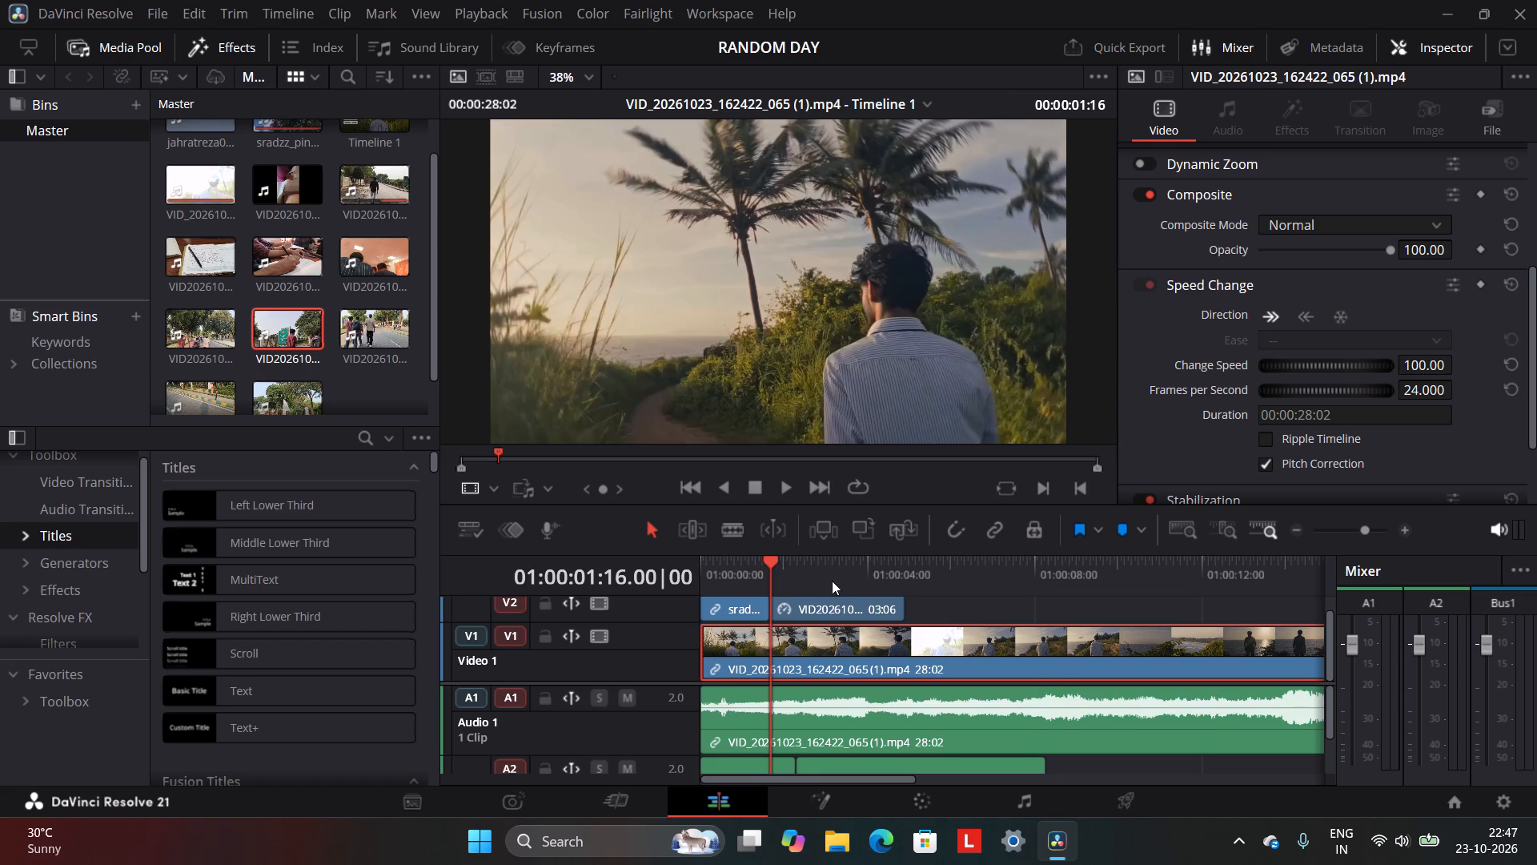
Delete the short sradzz_pindown.io audio clip at the start of Audio 2.
scroll(832, 690, down, 1)
click(739, 731)
right_click(739, 731)
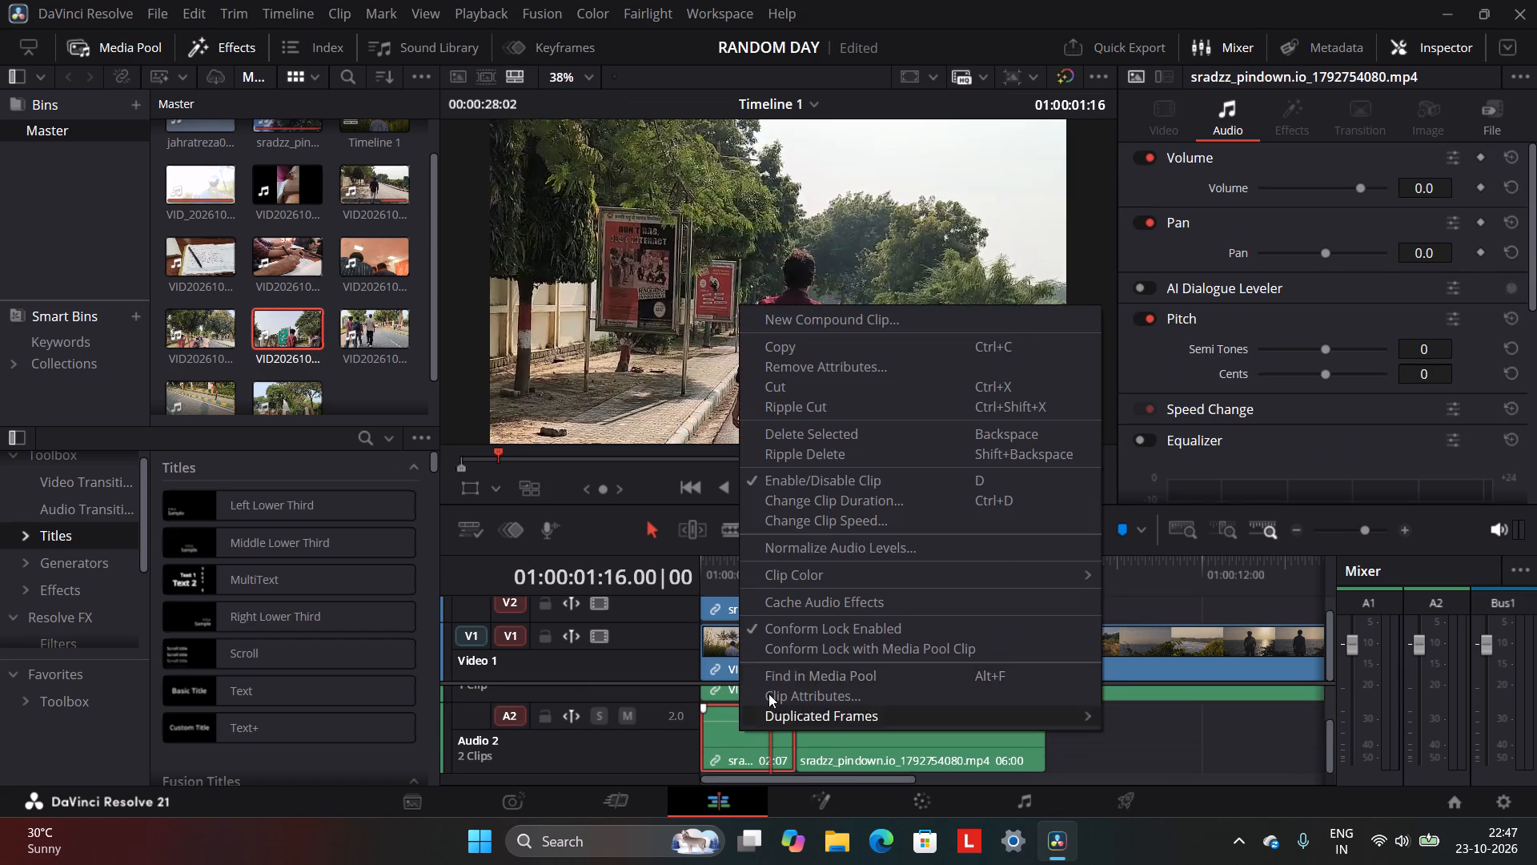
click(856, 441)
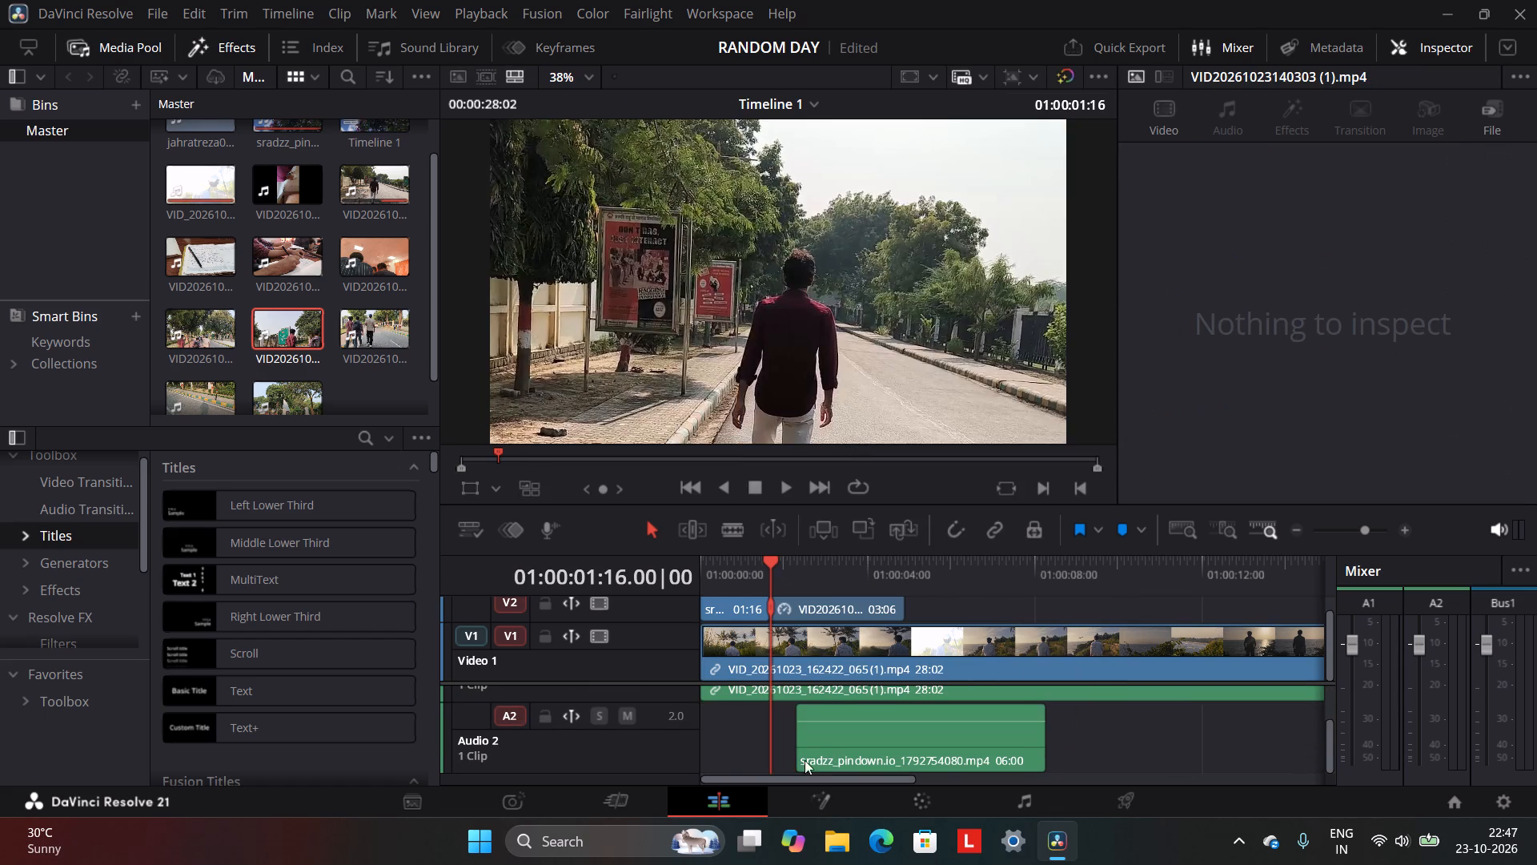
click(805, 768)
right_drag(805, 768, 805, 756)
click(833, 731)
right_click(833, 731)
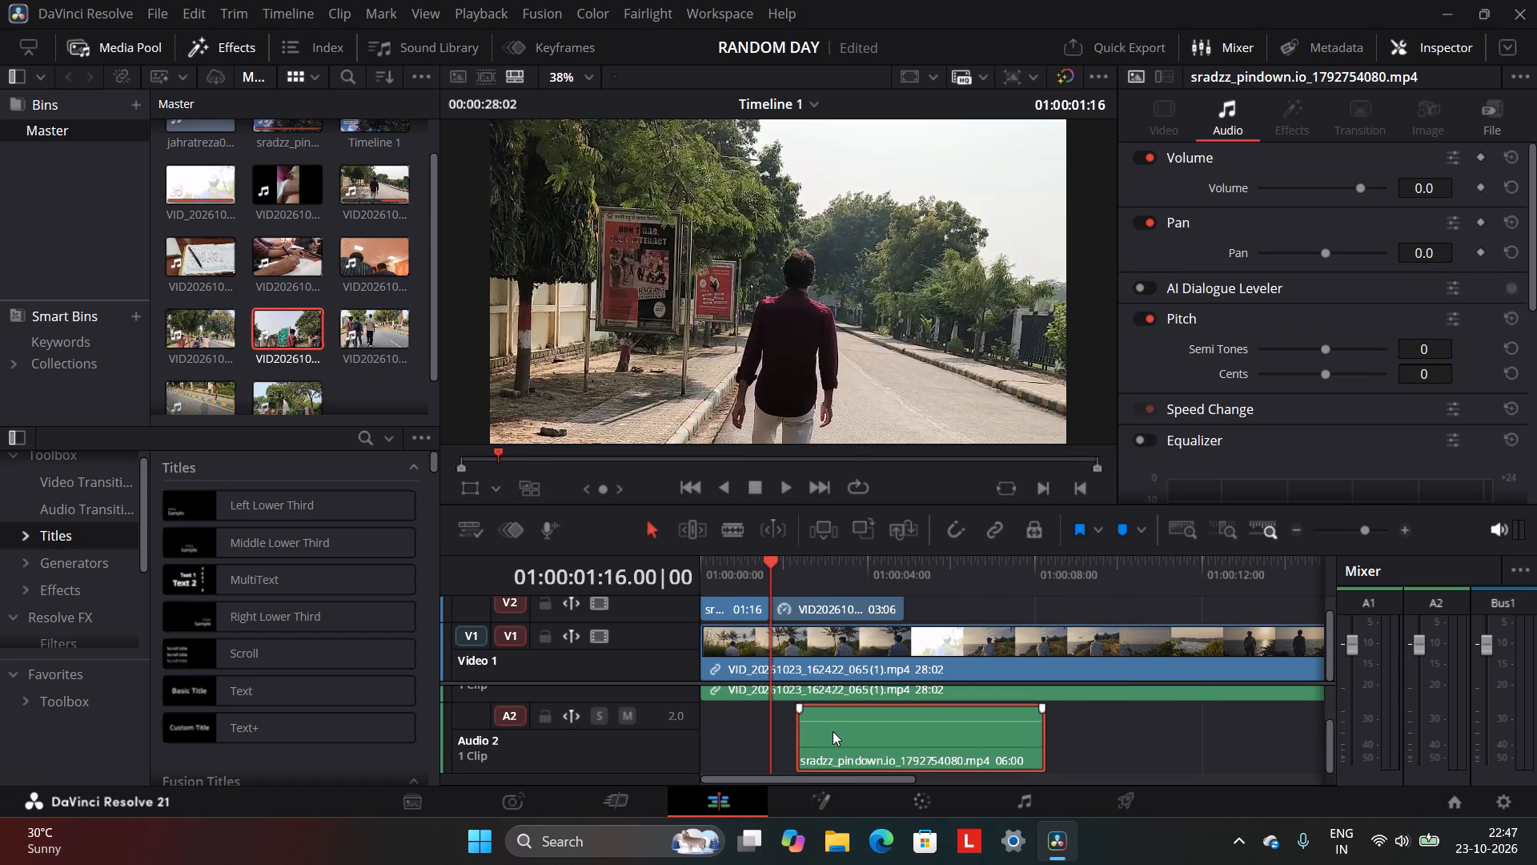
click(922, 436)
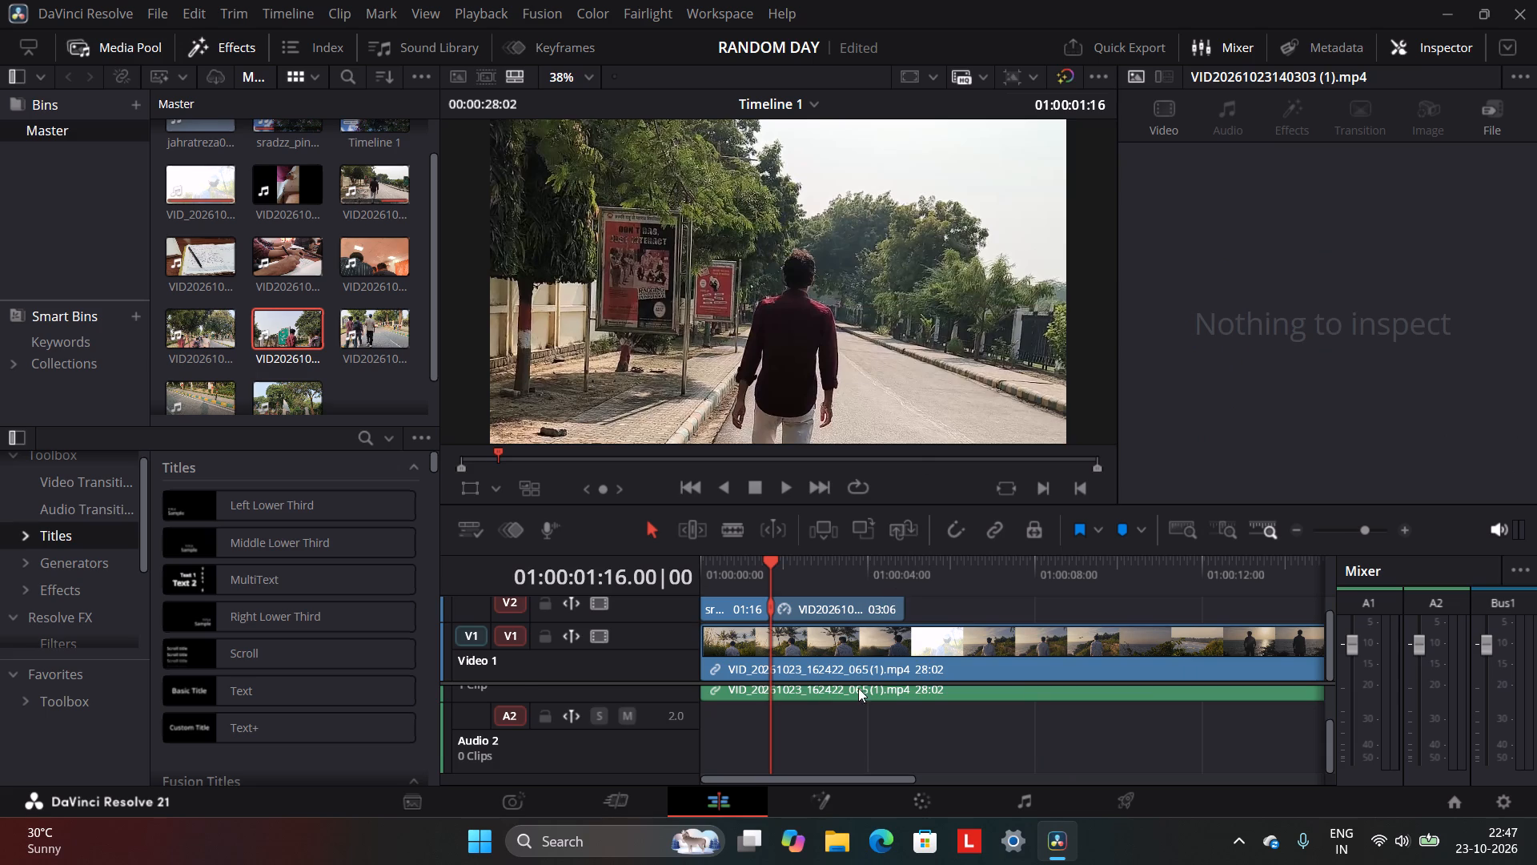
Move the beach clip's audio from Audio 1 down to Audio 2, keeping it at the timeline start.
scroll(858, 688, up, 1)
drag(856, 718, 856, 762)
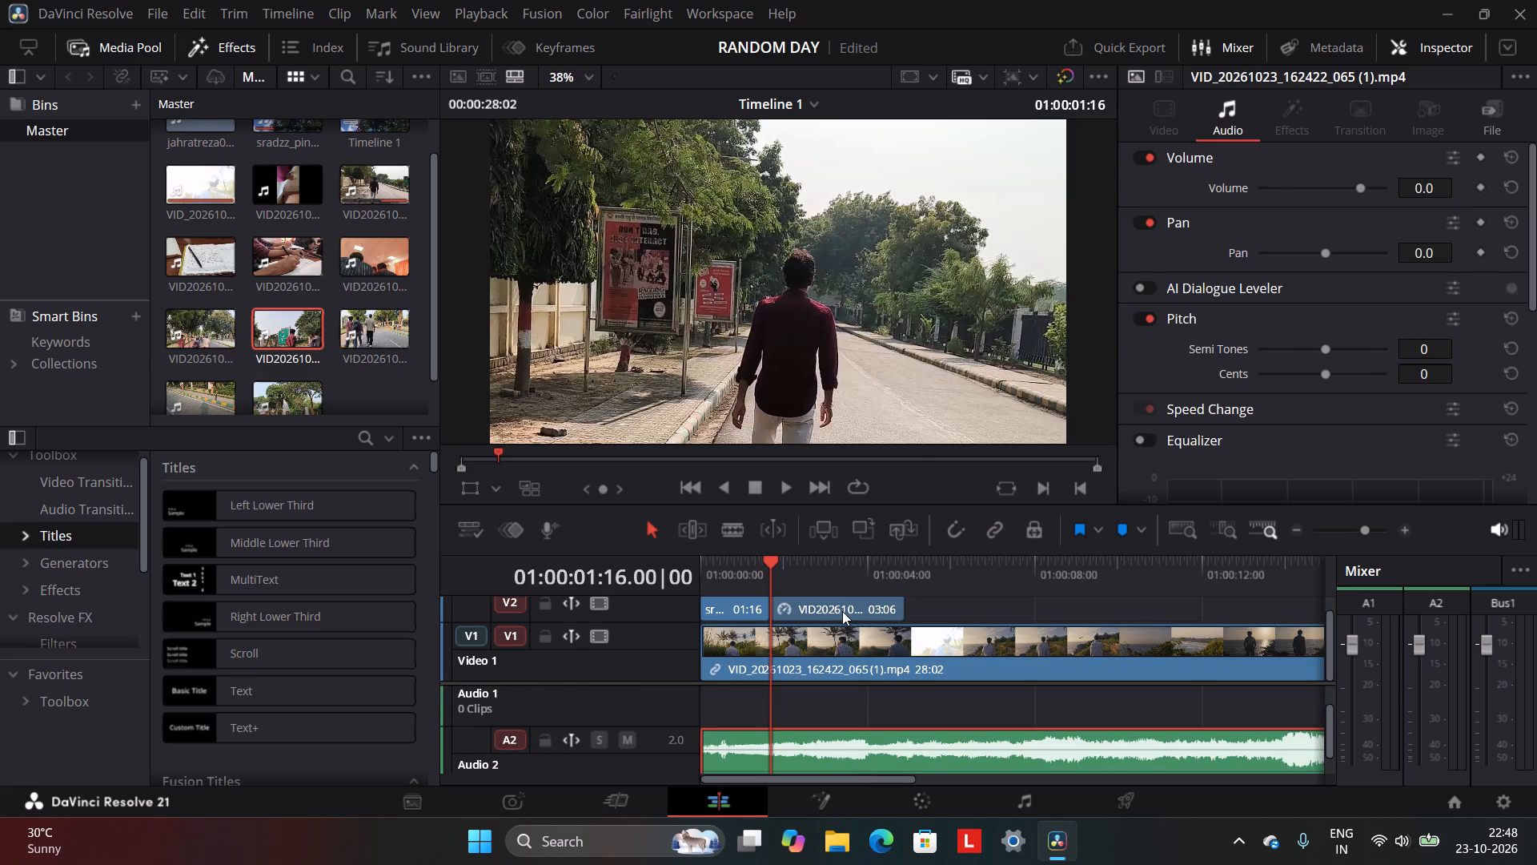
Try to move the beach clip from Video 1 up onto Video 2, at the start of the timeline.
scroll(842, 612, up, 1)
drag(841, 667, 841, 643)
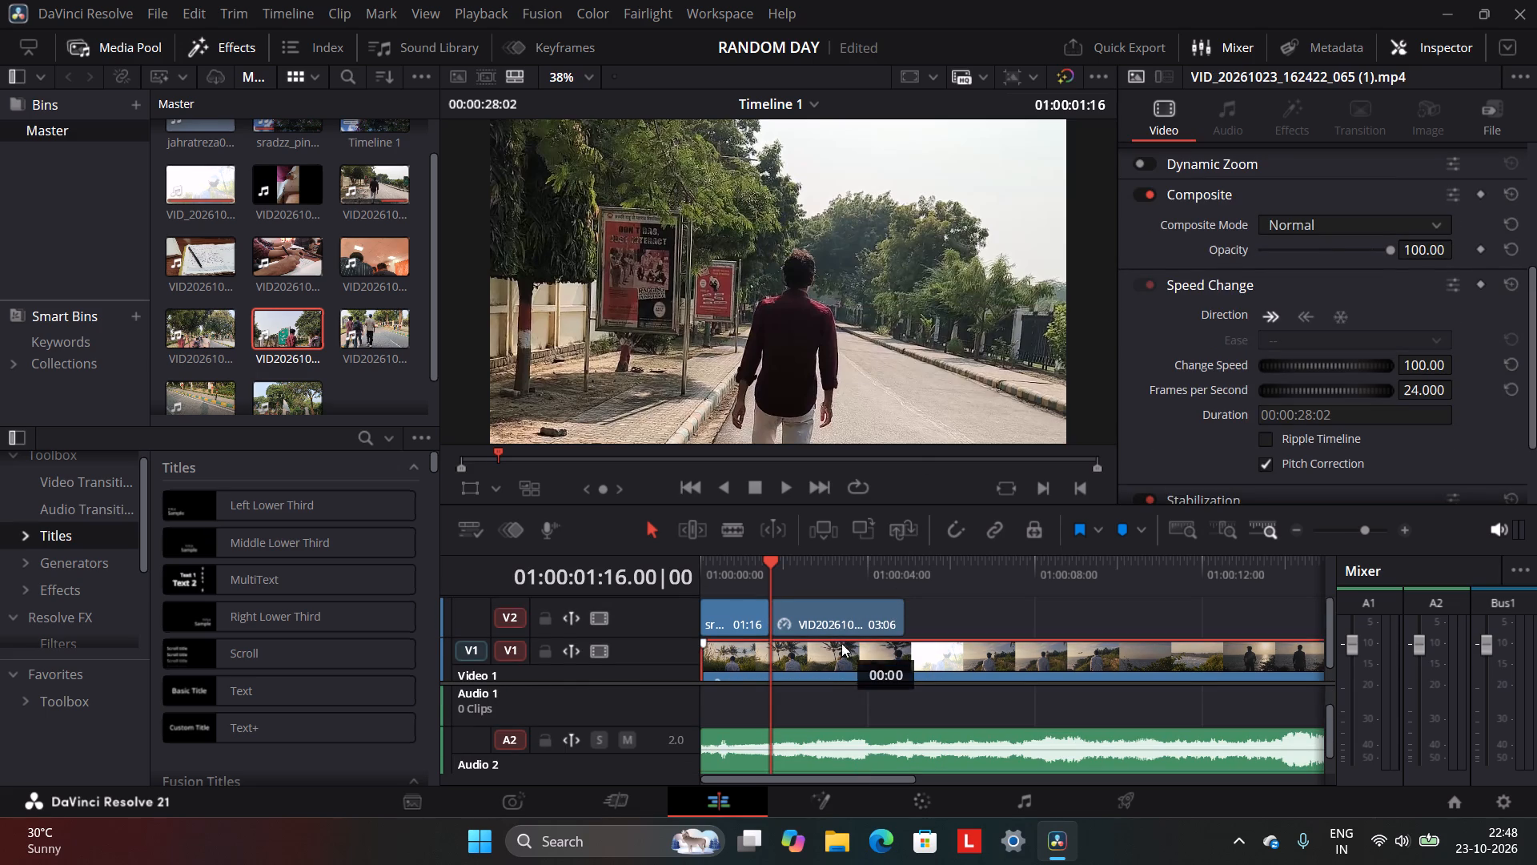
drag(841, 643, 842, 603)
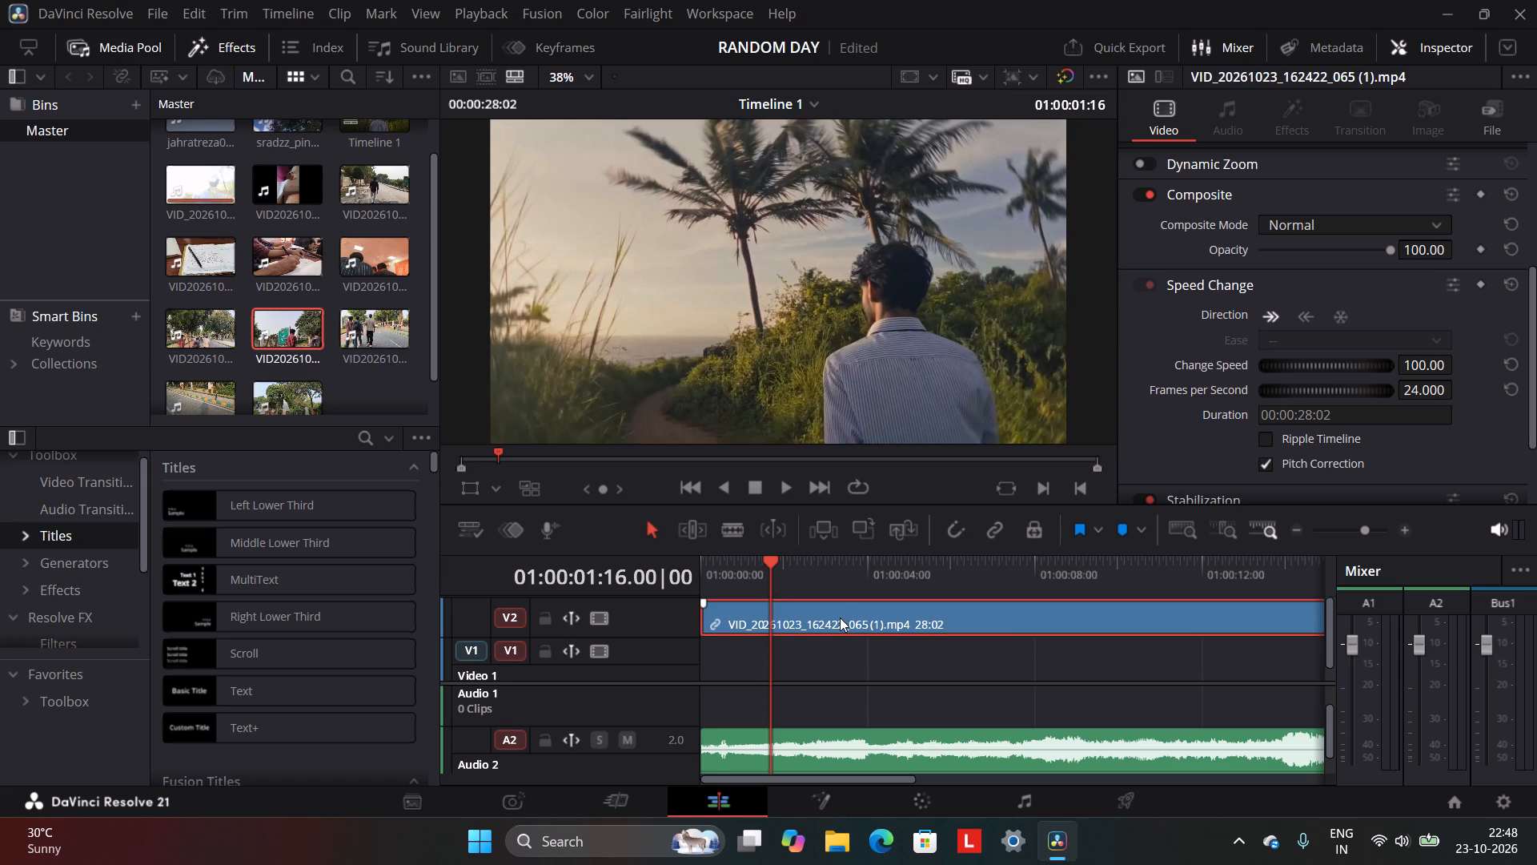
Increase the height of the Video 1 track slightly.
scroll(840, 618, down, 3)
scroll(840, 618, up, 7)
scroll(840, 611, down, 5)
scroll(840, 611, up, 1)
drag(670, 640, 667, 654)
click(667, 654)
drag(667, 654, 667, 658)
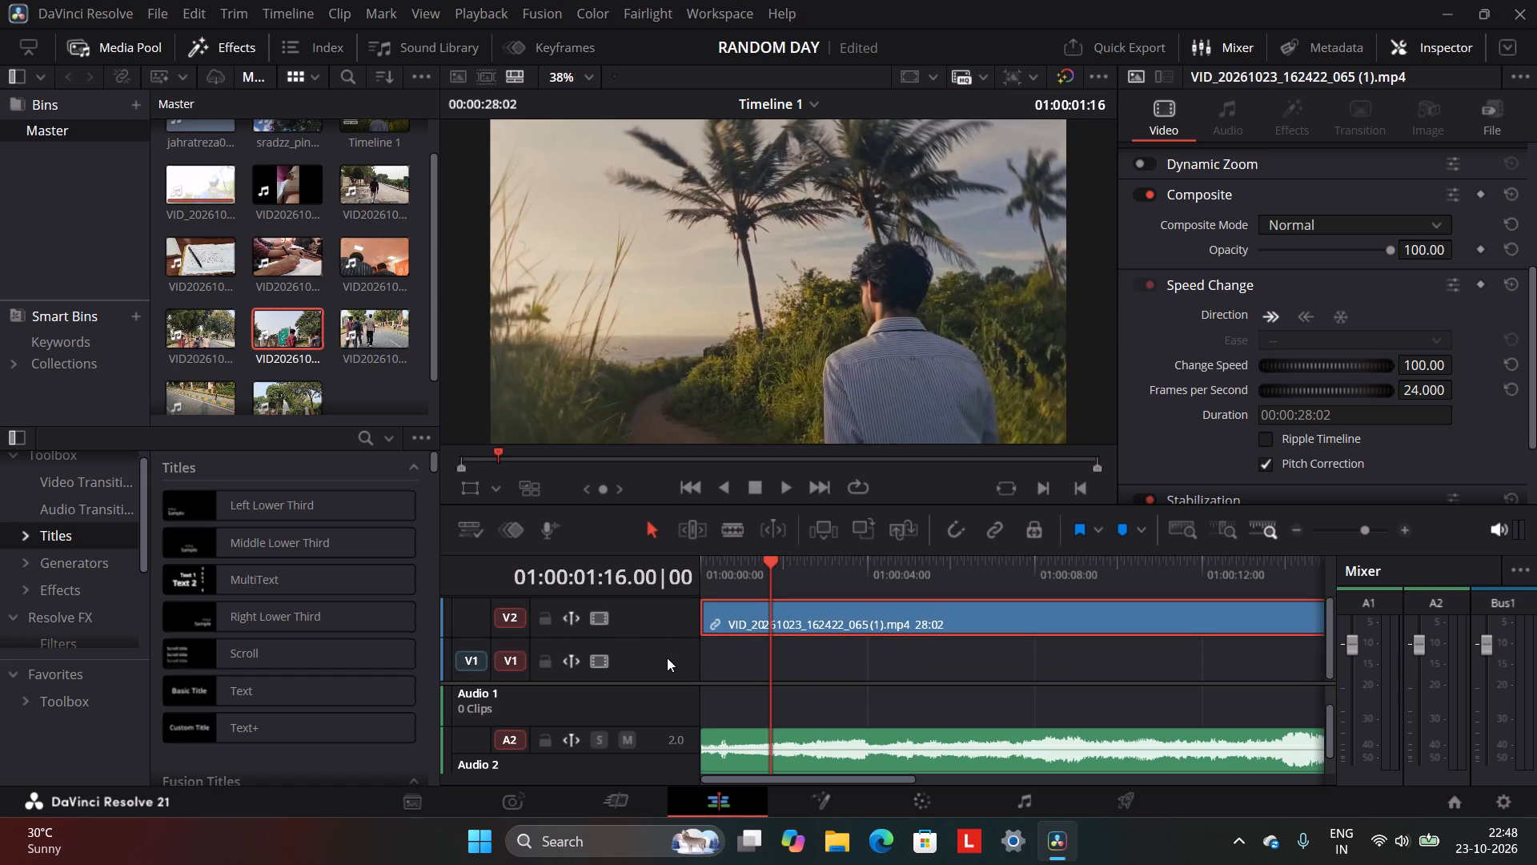
drag(667, 658, 667, 666)
double_click(668, 650)
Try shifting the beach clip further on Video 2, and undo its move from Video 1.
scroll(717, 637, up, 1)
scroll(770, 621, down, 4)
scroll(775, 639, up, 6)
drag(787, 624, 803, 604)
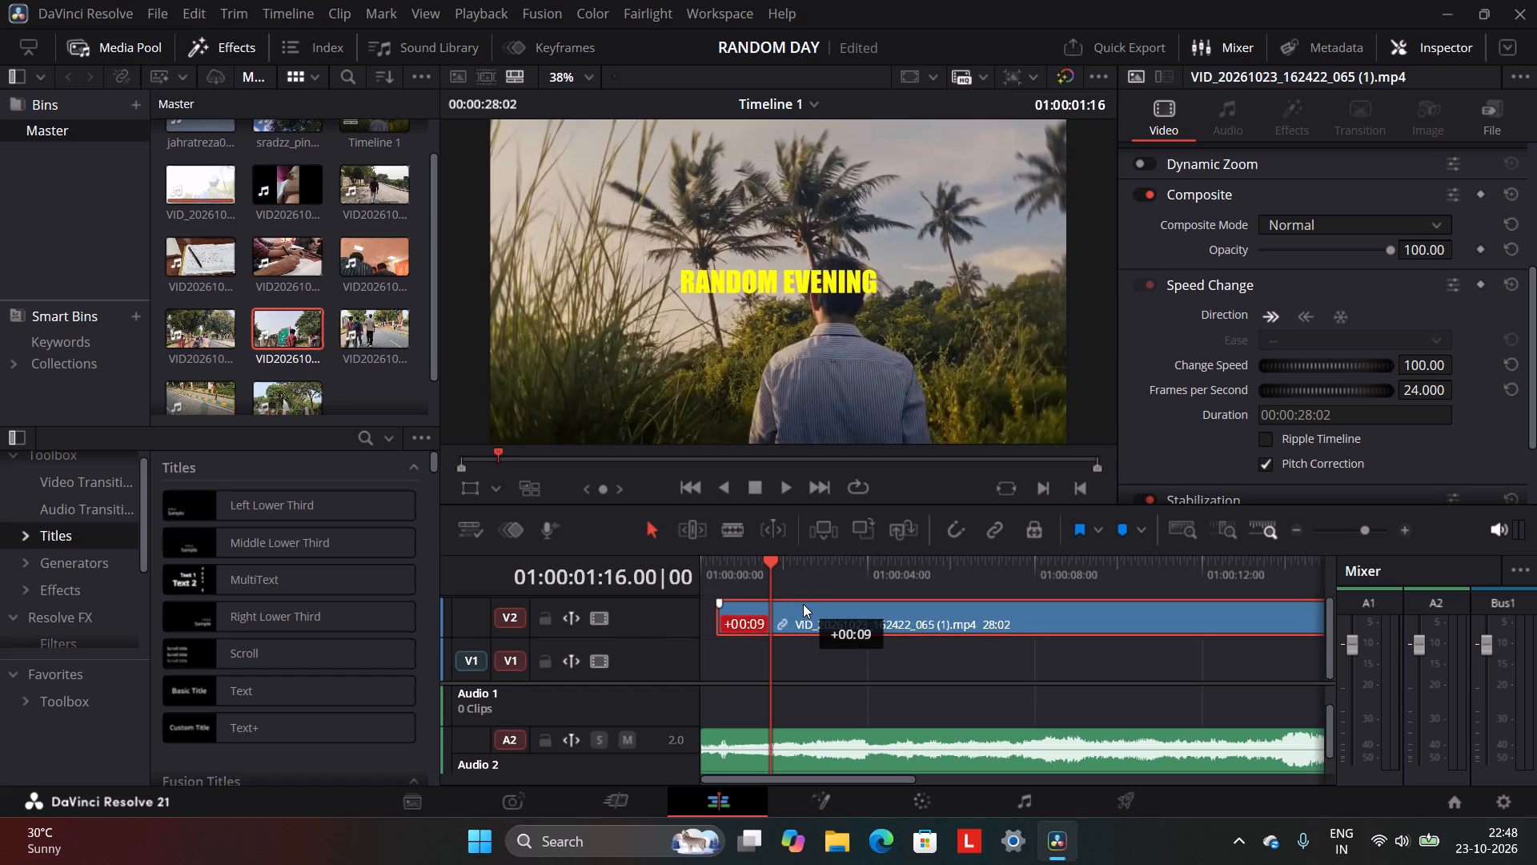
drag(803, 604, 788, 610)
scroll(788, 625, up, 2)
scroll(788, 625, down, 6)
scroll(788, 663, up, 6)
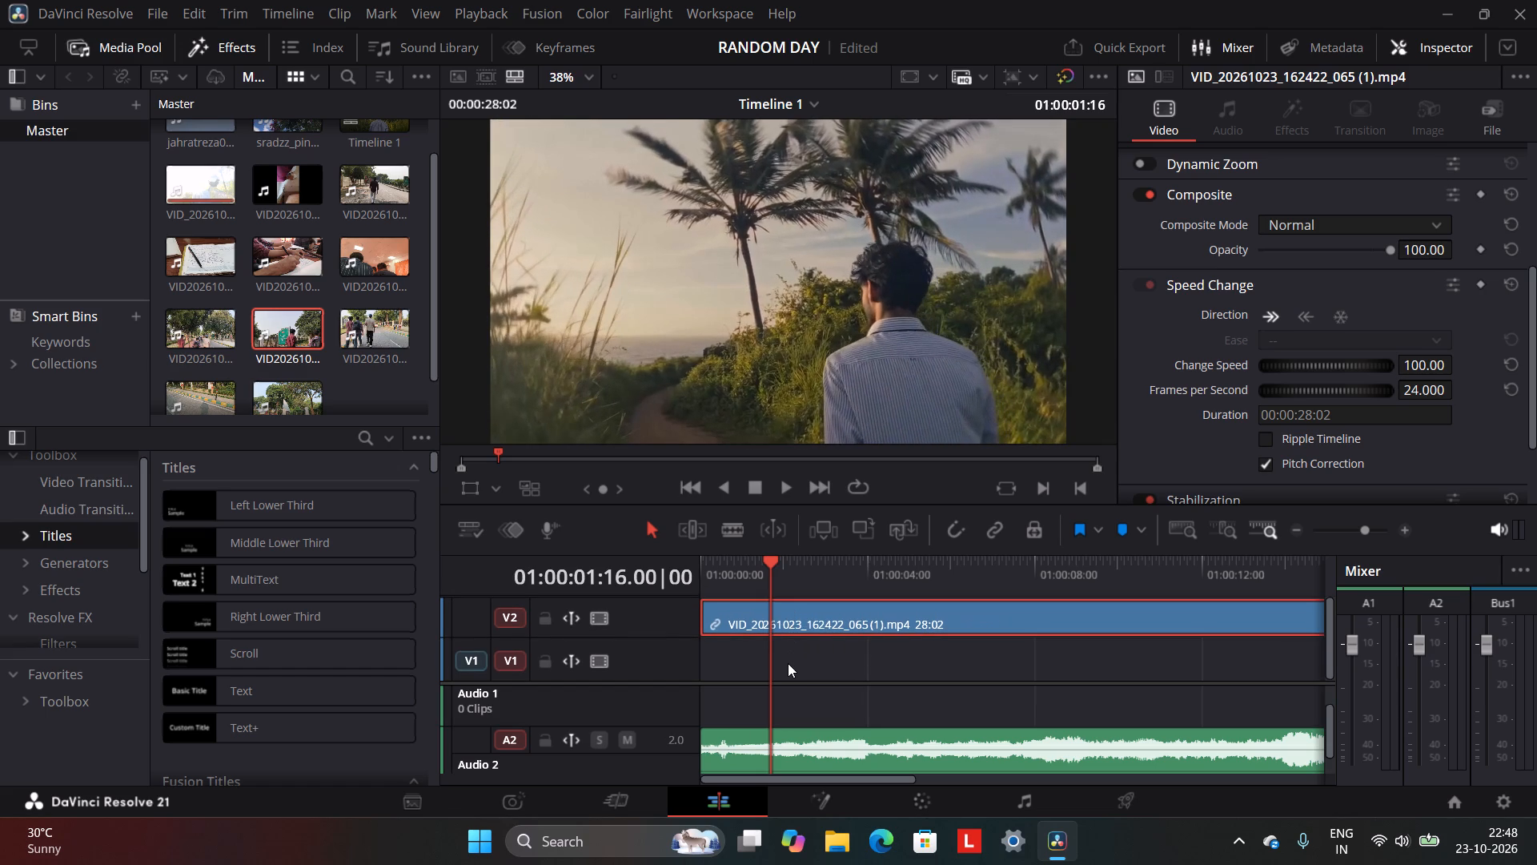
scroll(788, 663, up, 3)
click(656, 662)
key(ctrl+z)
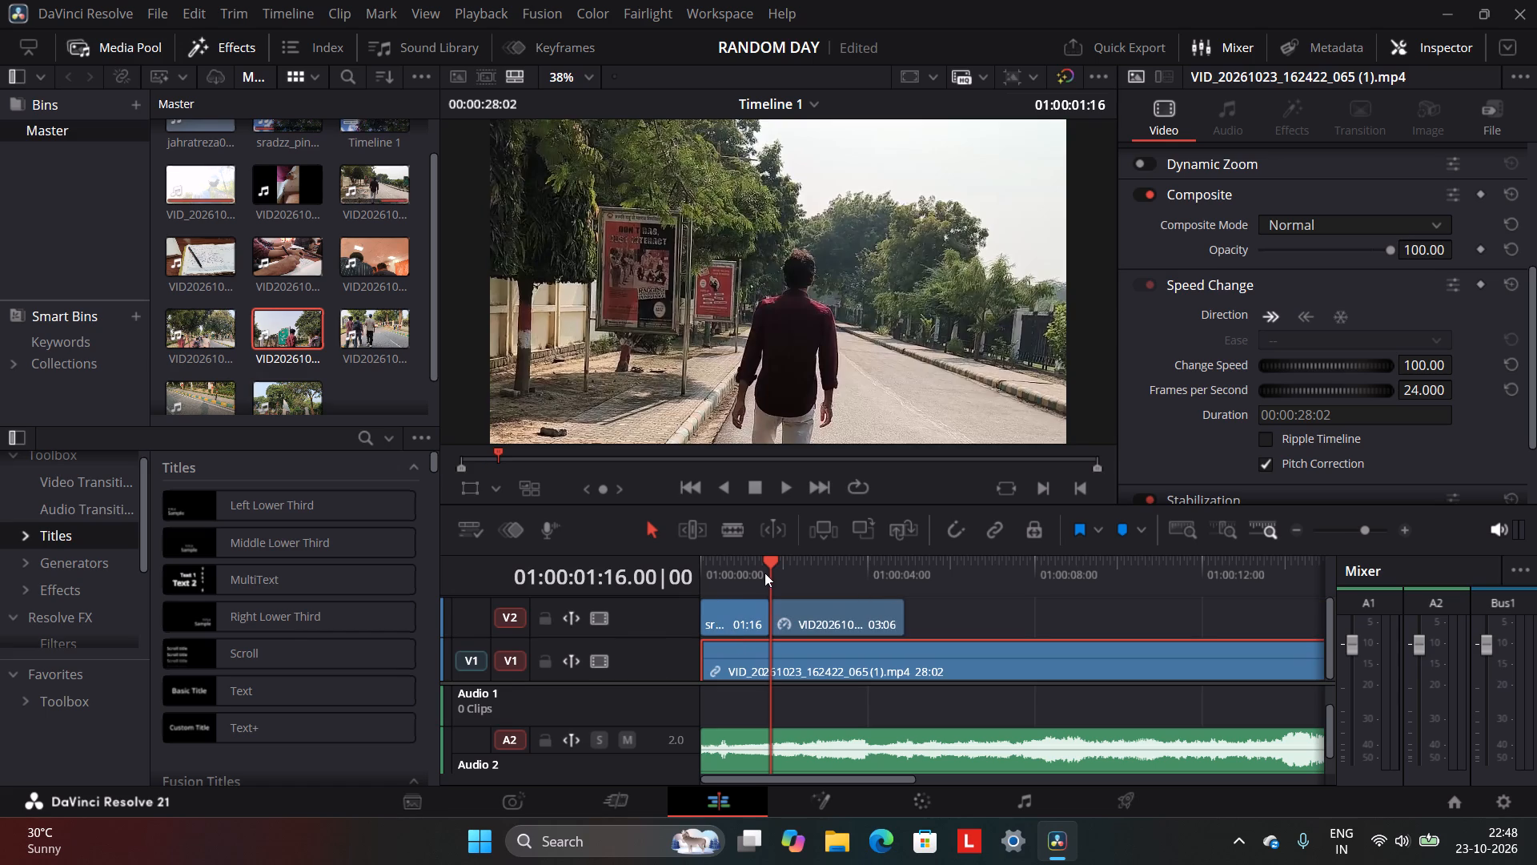
Move the short sradzz_pindown.io clip and the street clip from Video 2 straight down onto Video 1.
drag(749, 615, 747, 658)
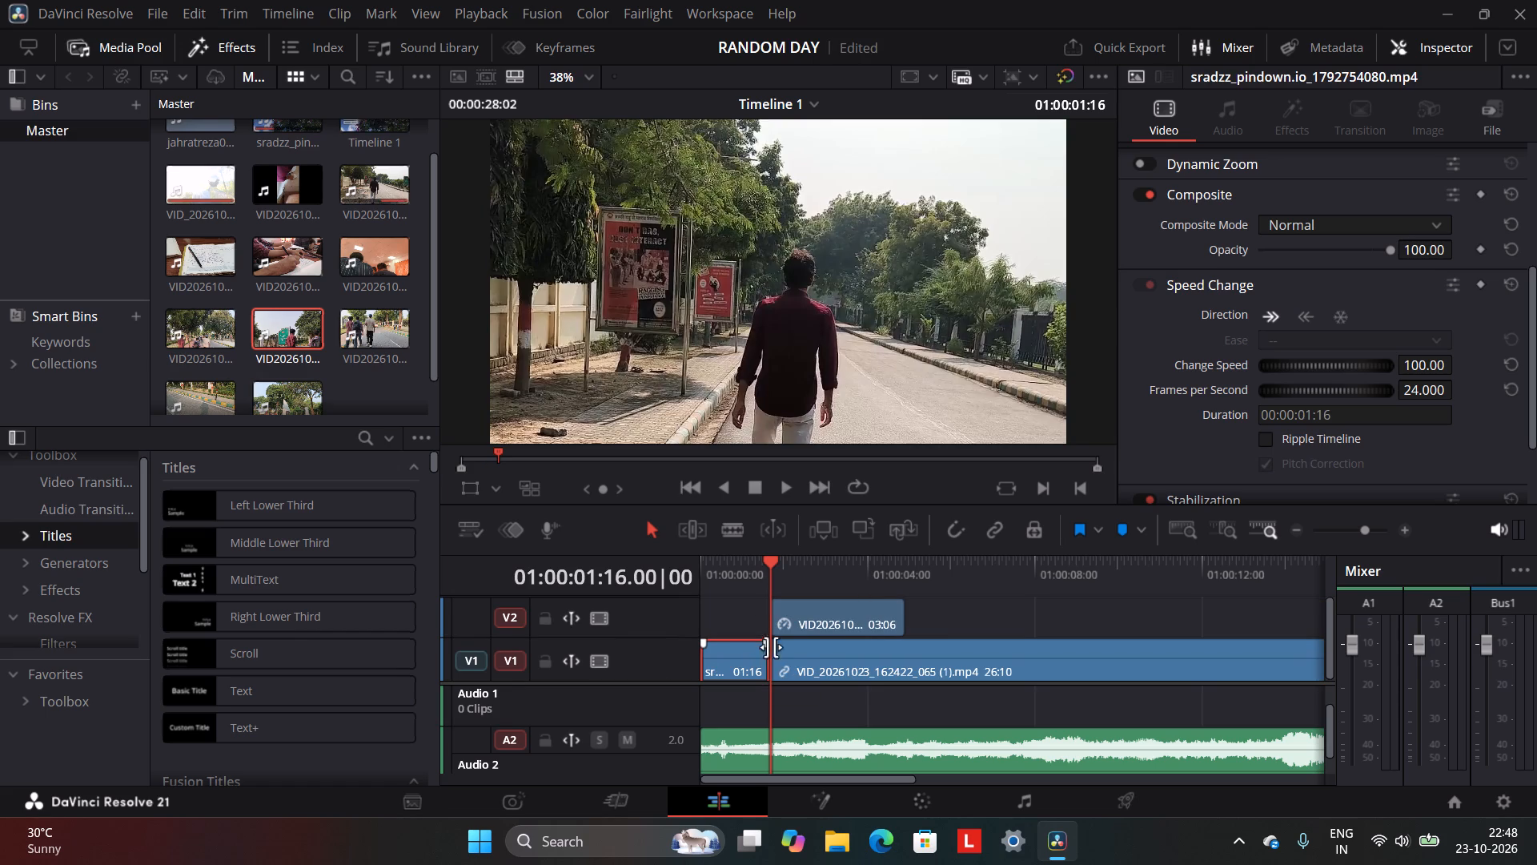
drag(818, 612, 818, 644)
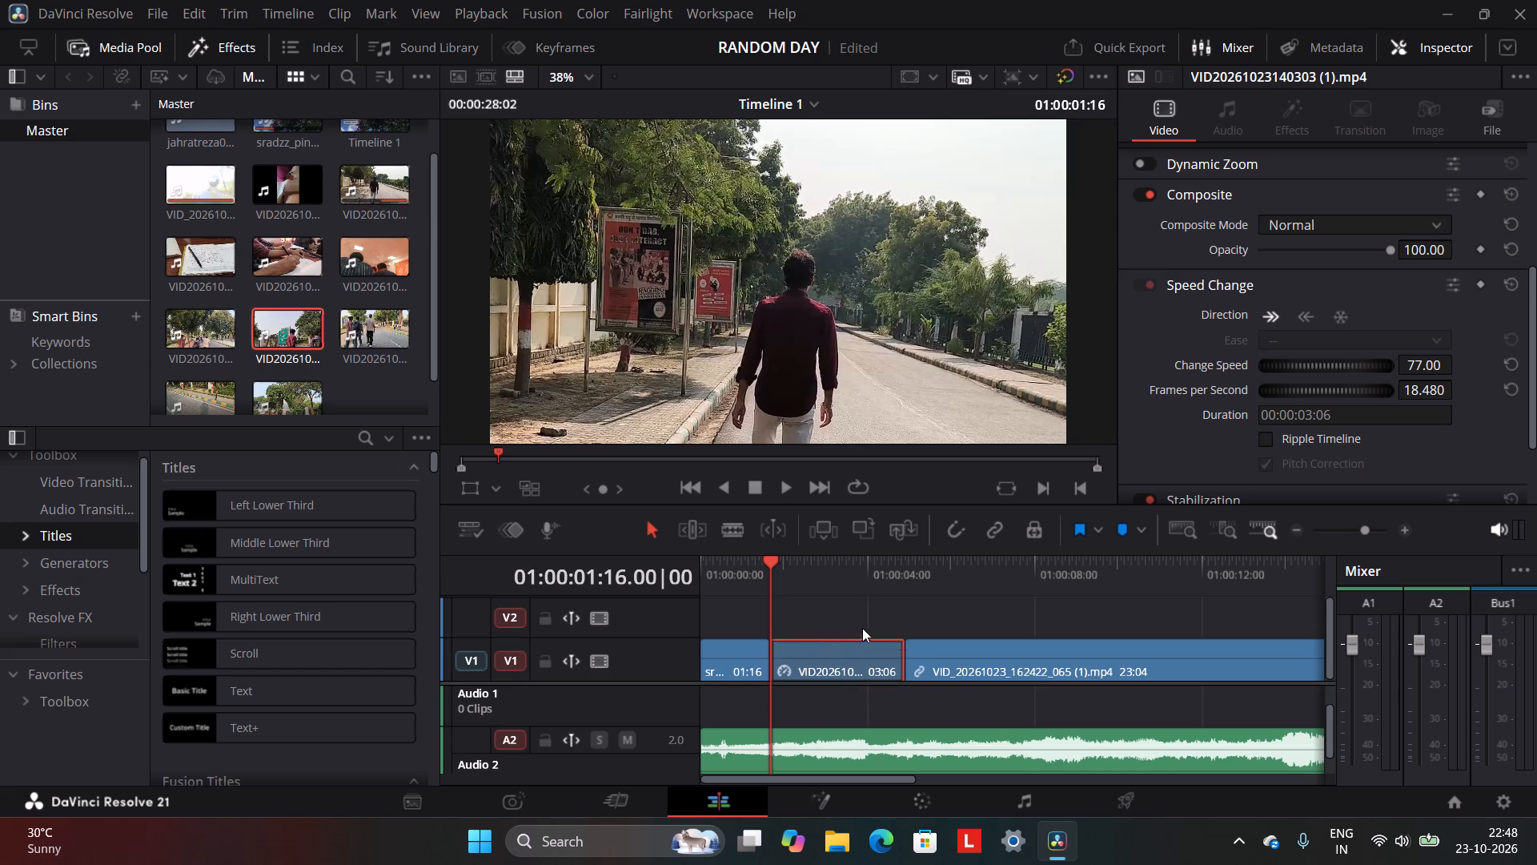
Move the remaining beach clip up to Video 2, extend its start back to a 28:02 duration and align it with the timeline start.
drag(921, 654, 865, 610)
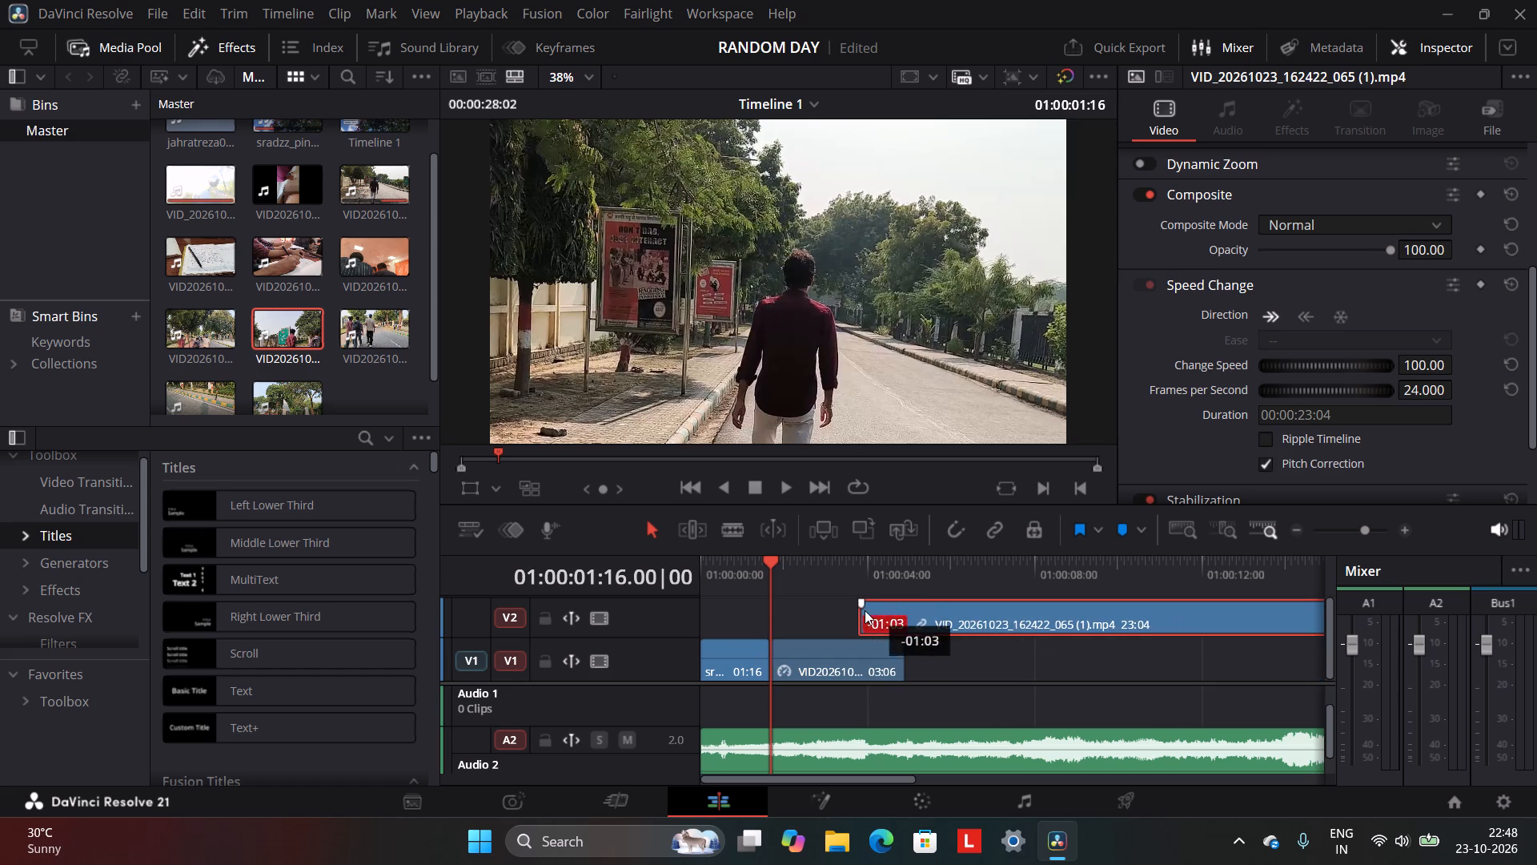
drag(865, 610, 839, 615)
drag(831, 618, 813, 623)
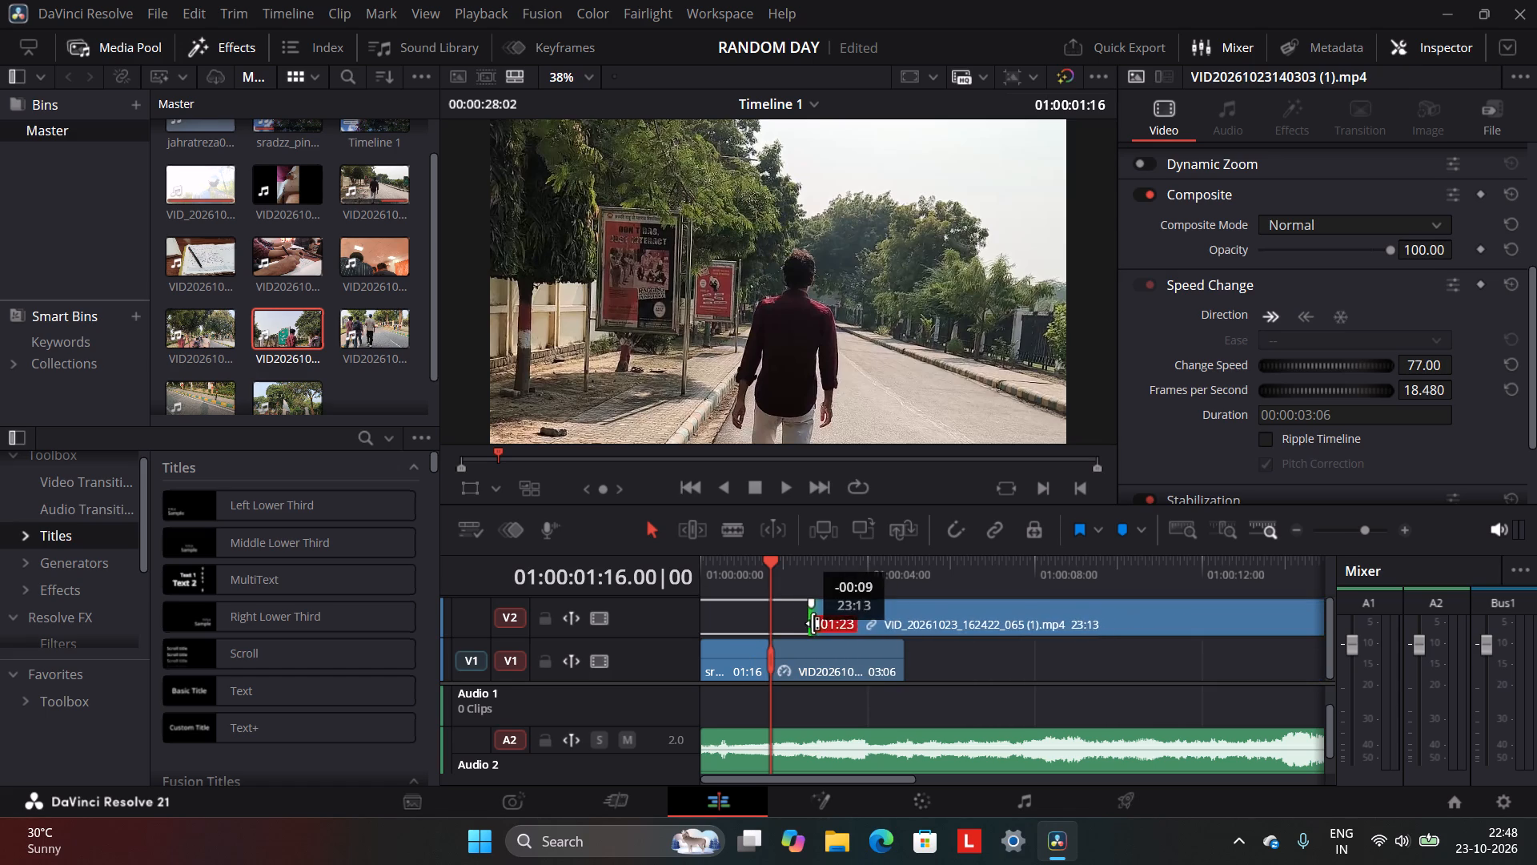
drag(813, 623, 668, 637)
drag(822, 614, 937, 626)
drag(817, 614, 806, 614)
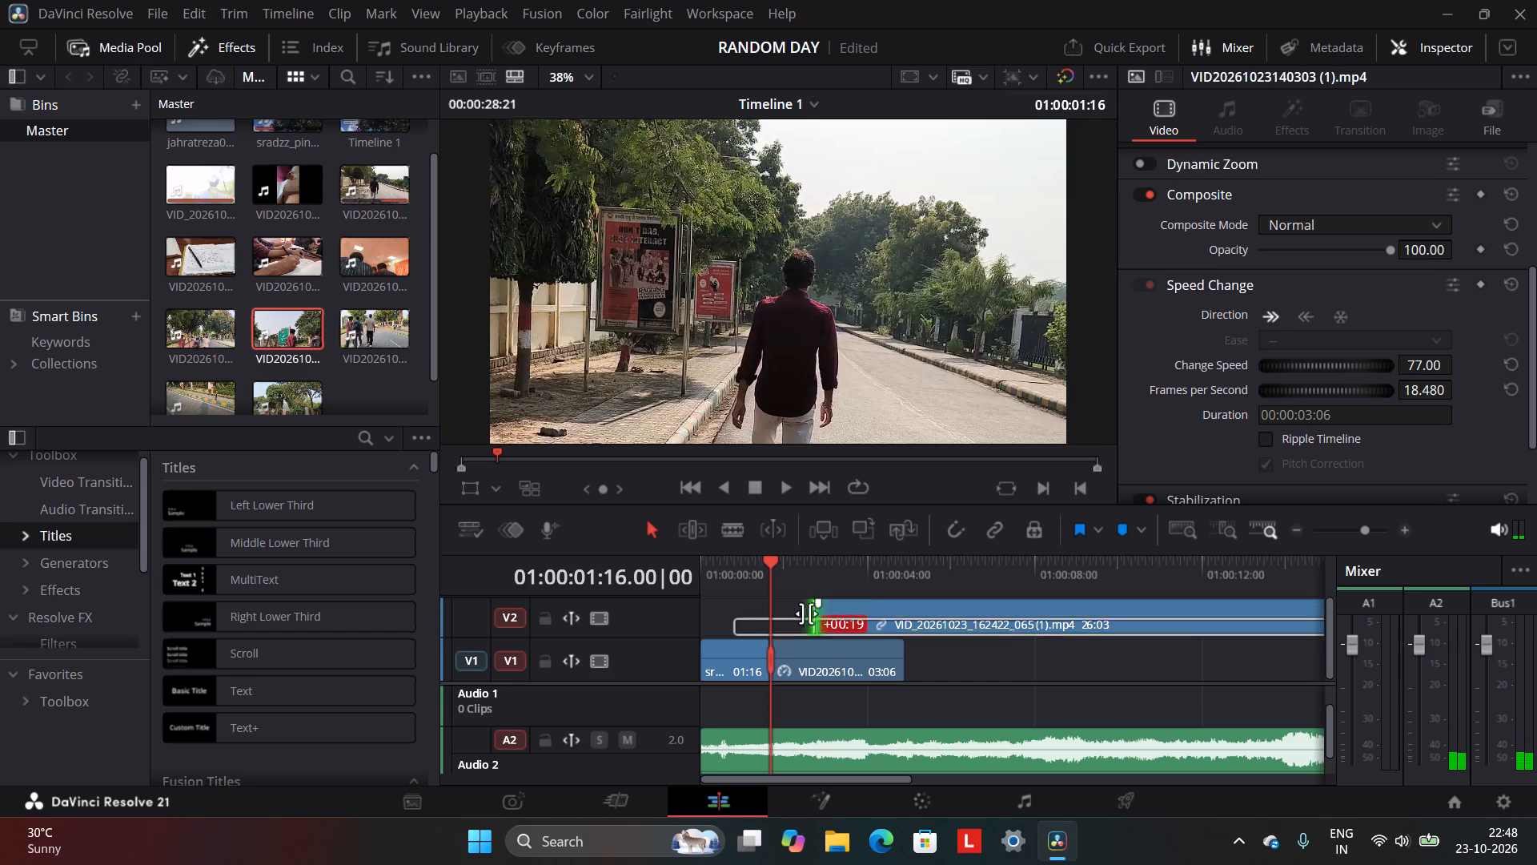
drag(806, 614, 717, 623)
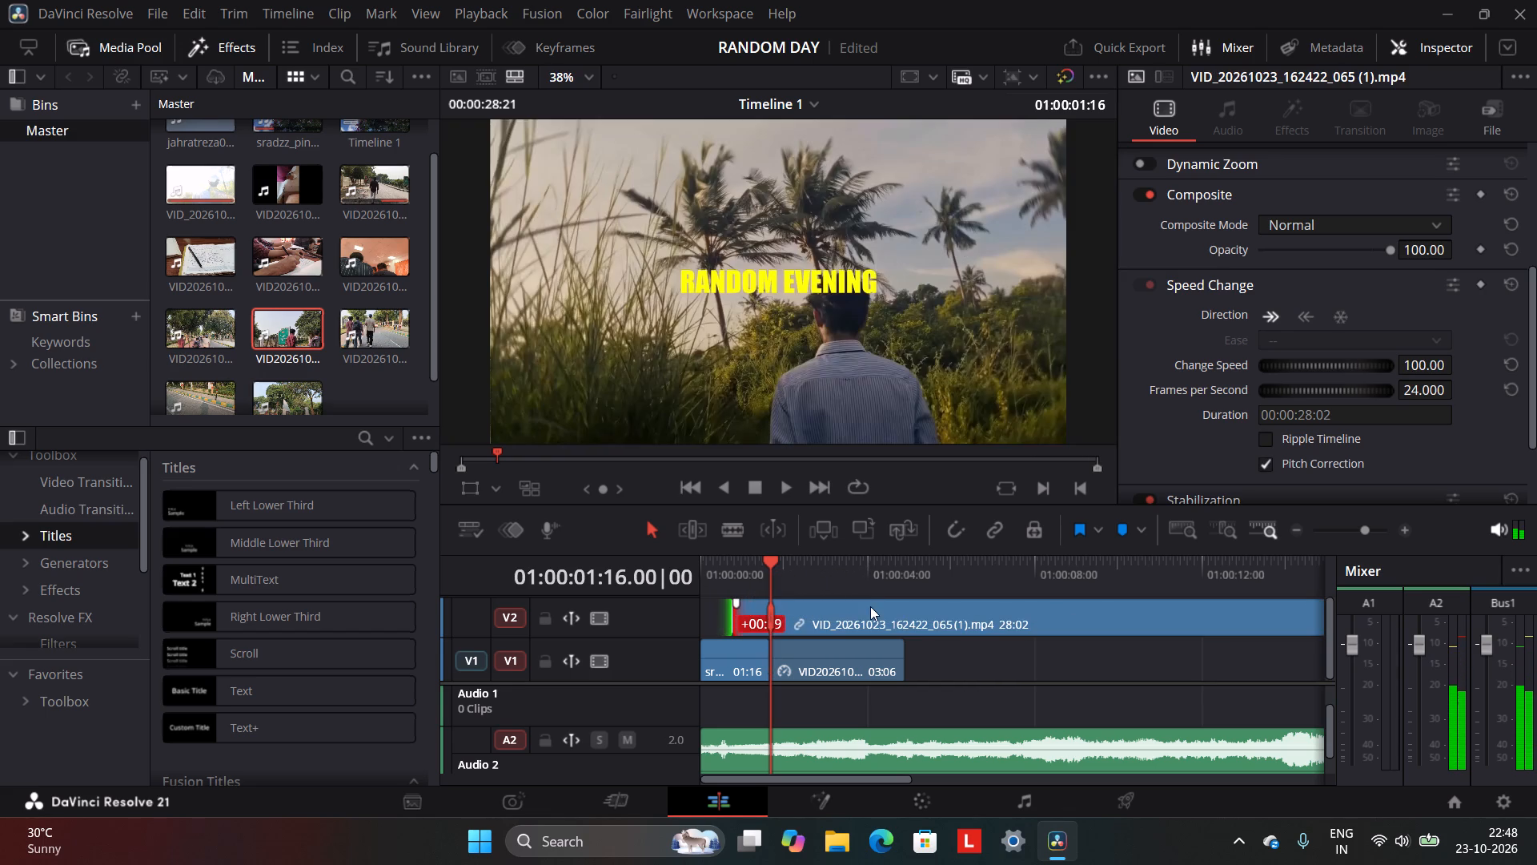
drag(870, 606, 827, 607)
Play the timeline from the start to review the rearranged tracks.
drag(771, 560, 717, 573)
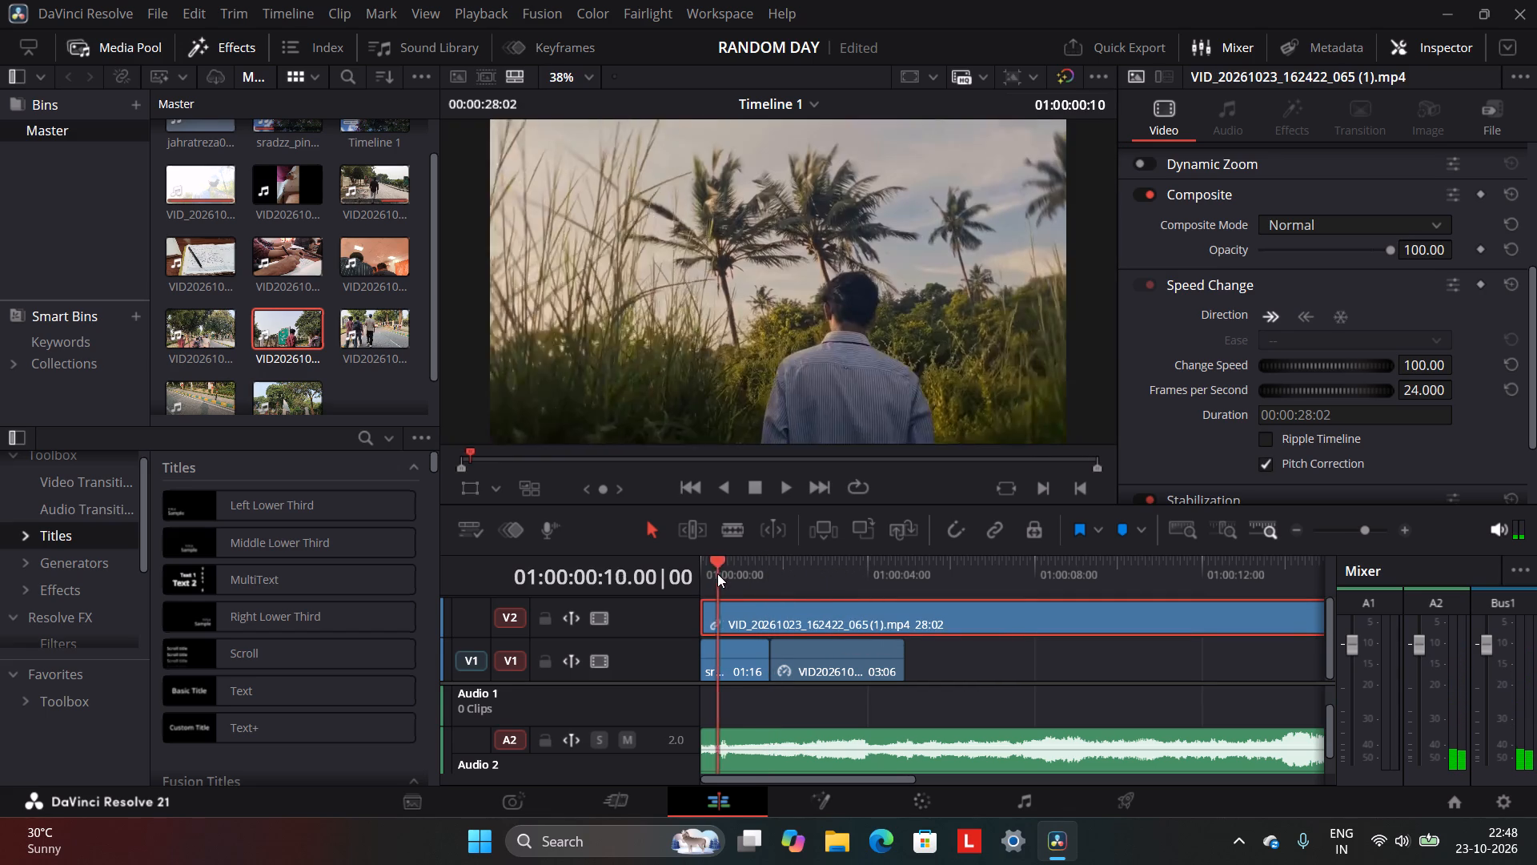
drag(717, 573, 668, 590)
click(781, 497)
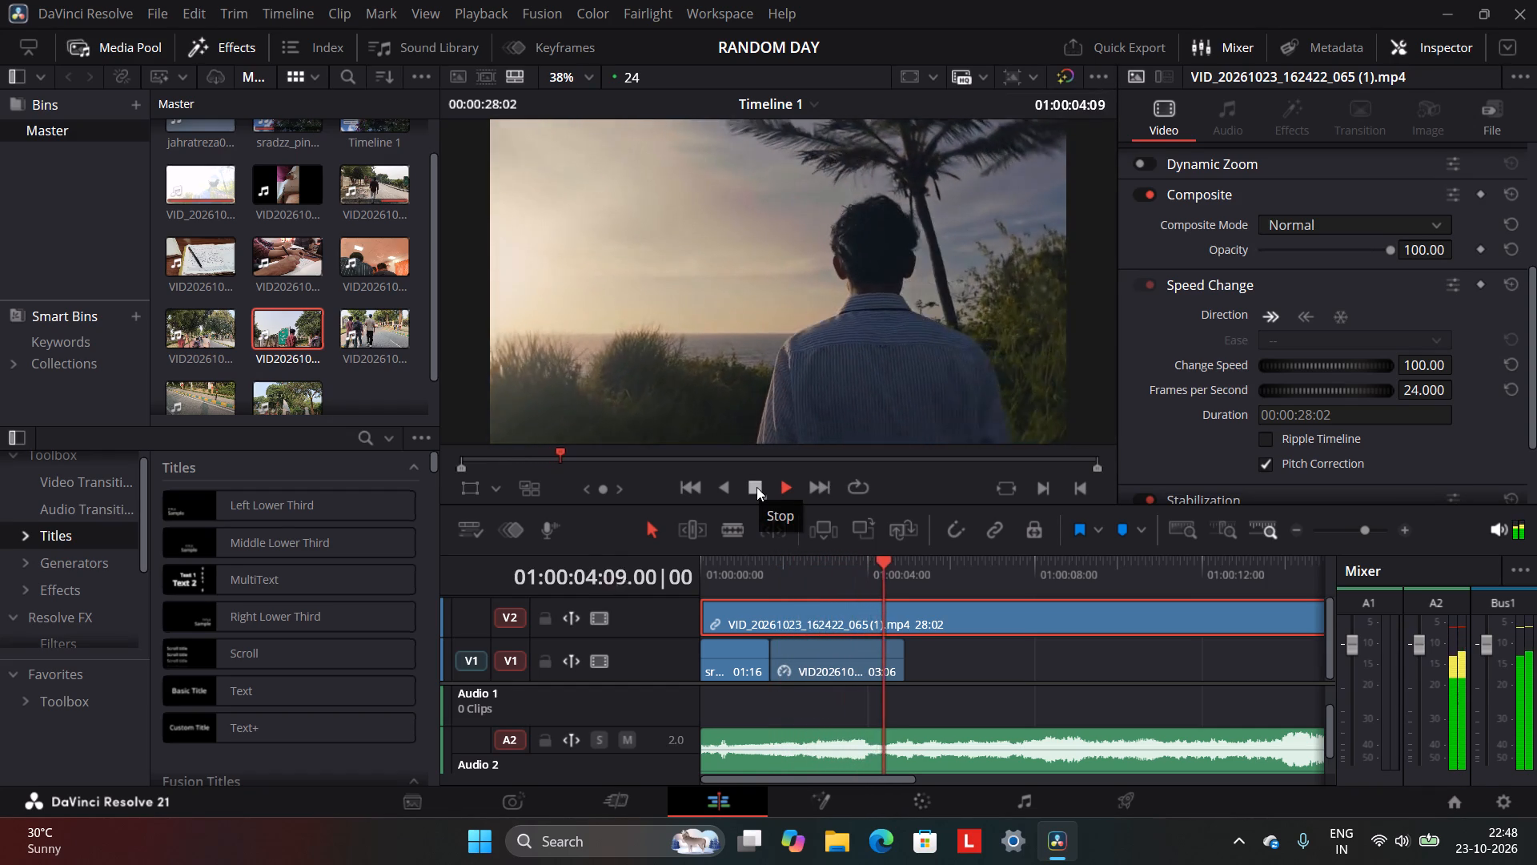
click(756, 487)
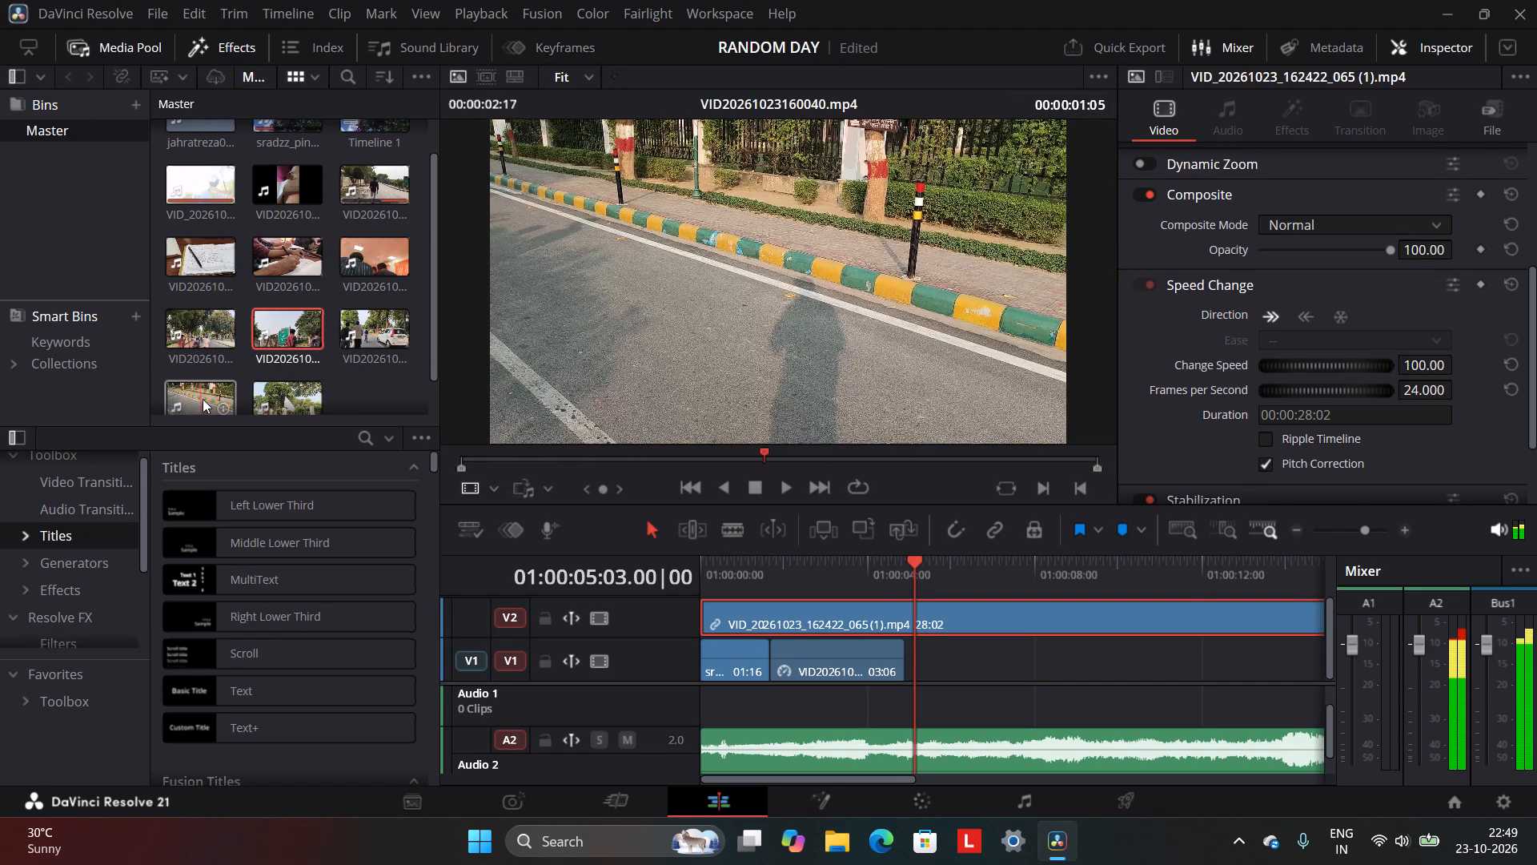
Add VID20261023160040.mp4 from the media pool to Video 1, just after the street clip.
drag(203, 399, 952, 638)
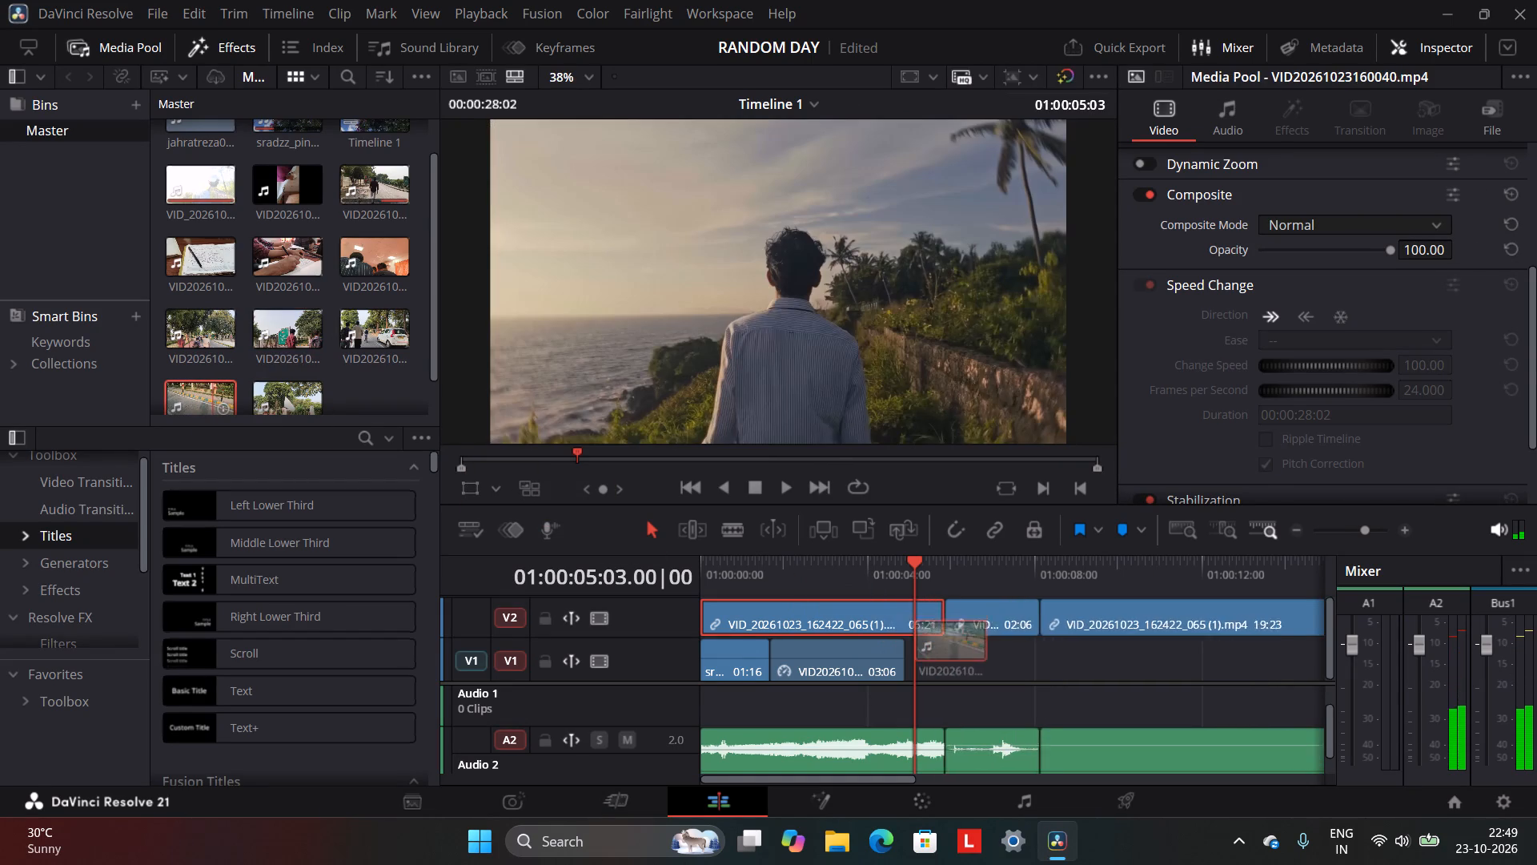
drag(952, 638, 917, 668)
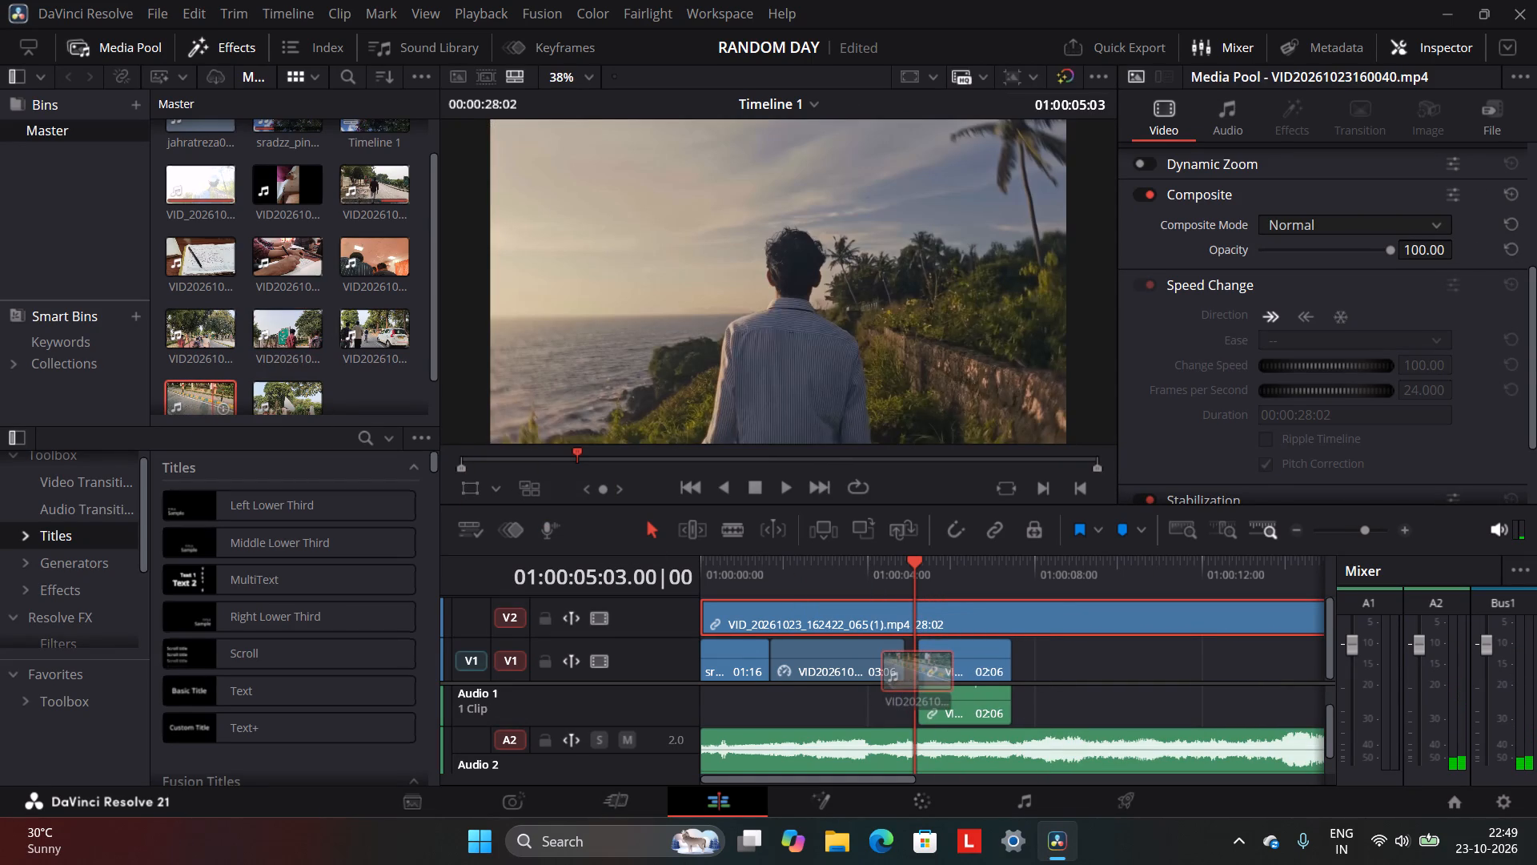
drag(917, 668, 888, 681)
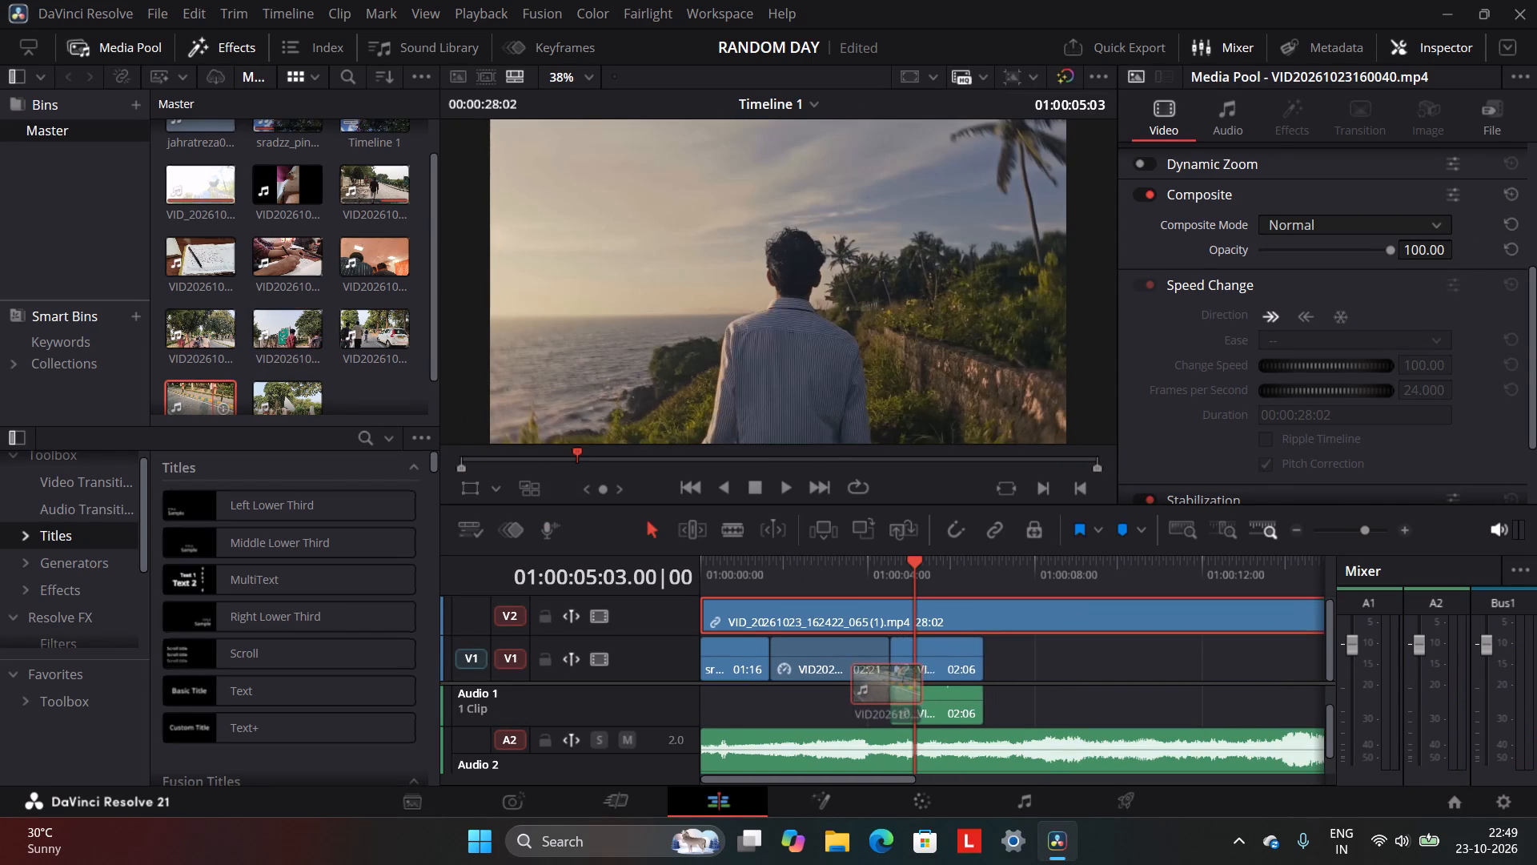
drag(888, 681, 911, 681)
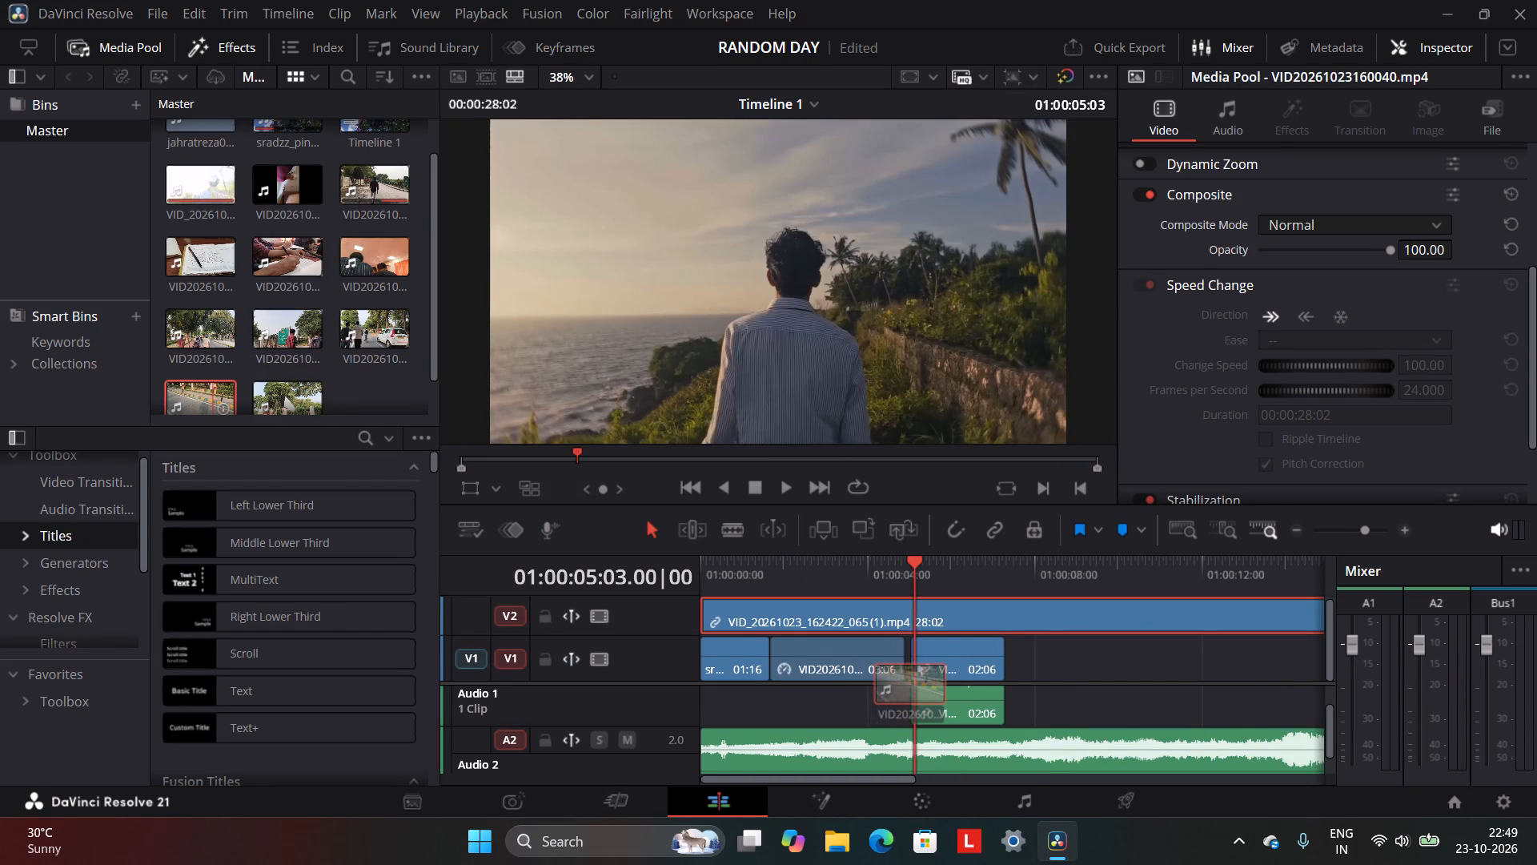
drag(911, 681, 907, 683)
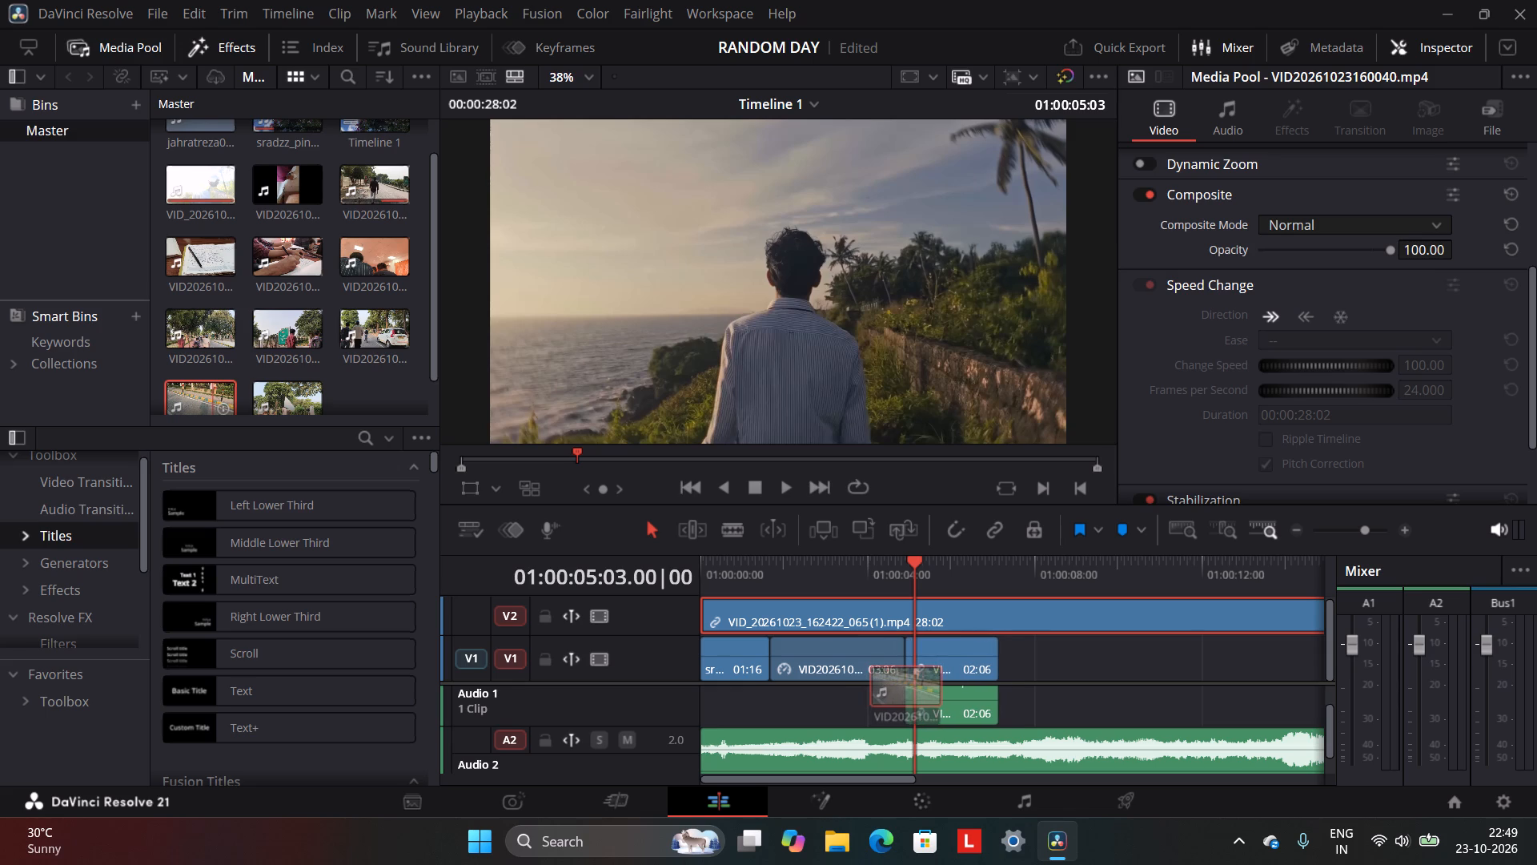
drag(907, 683, 909, 683)
Delete the audio of the newly added VID20261023160040.mp4 clip from Audio 1.
click(957, 690)
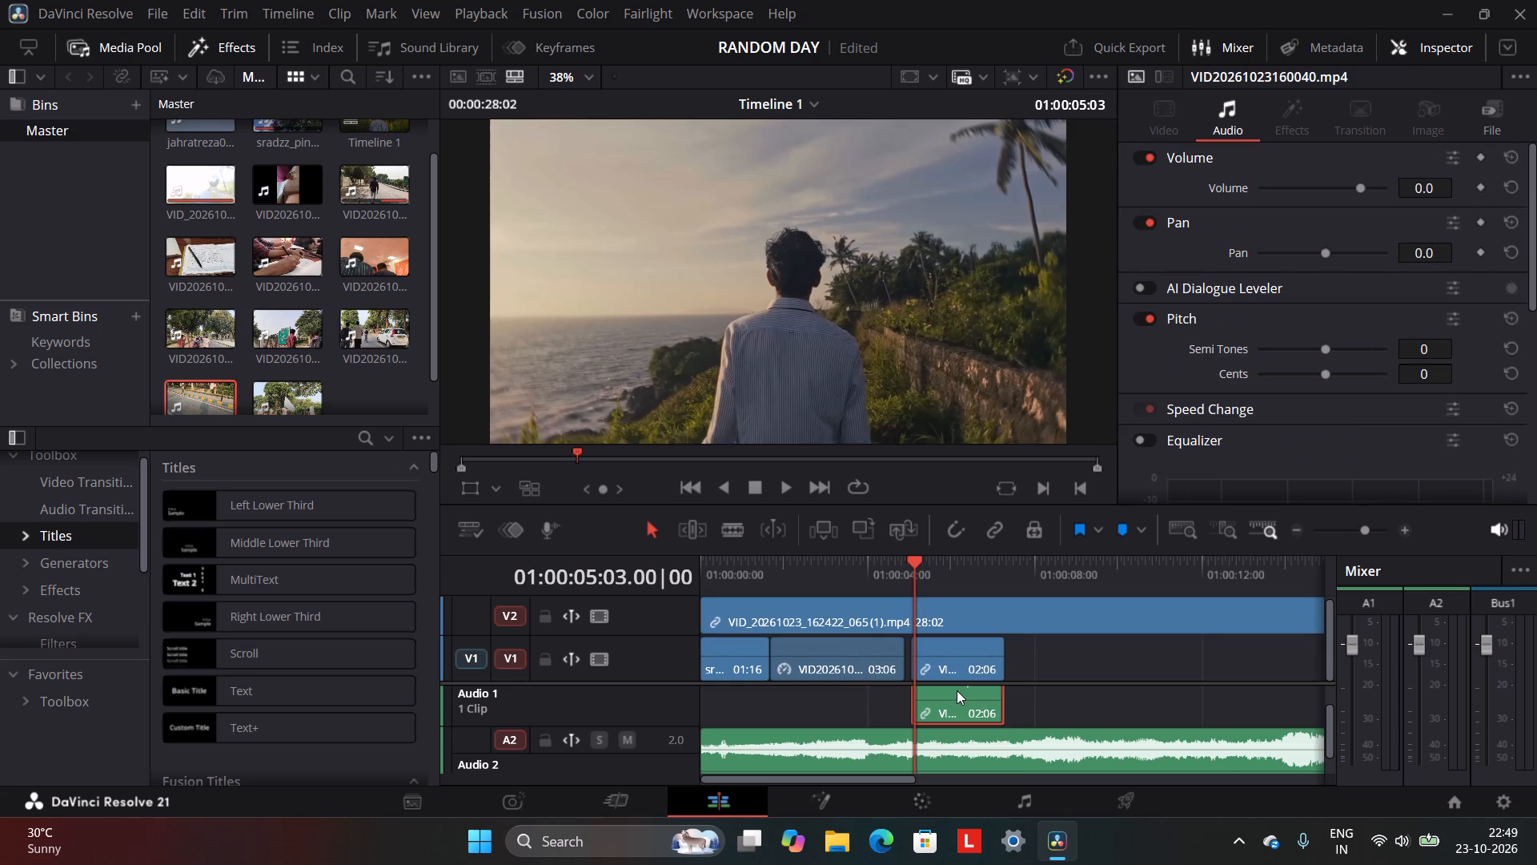
right_click(957, 690)
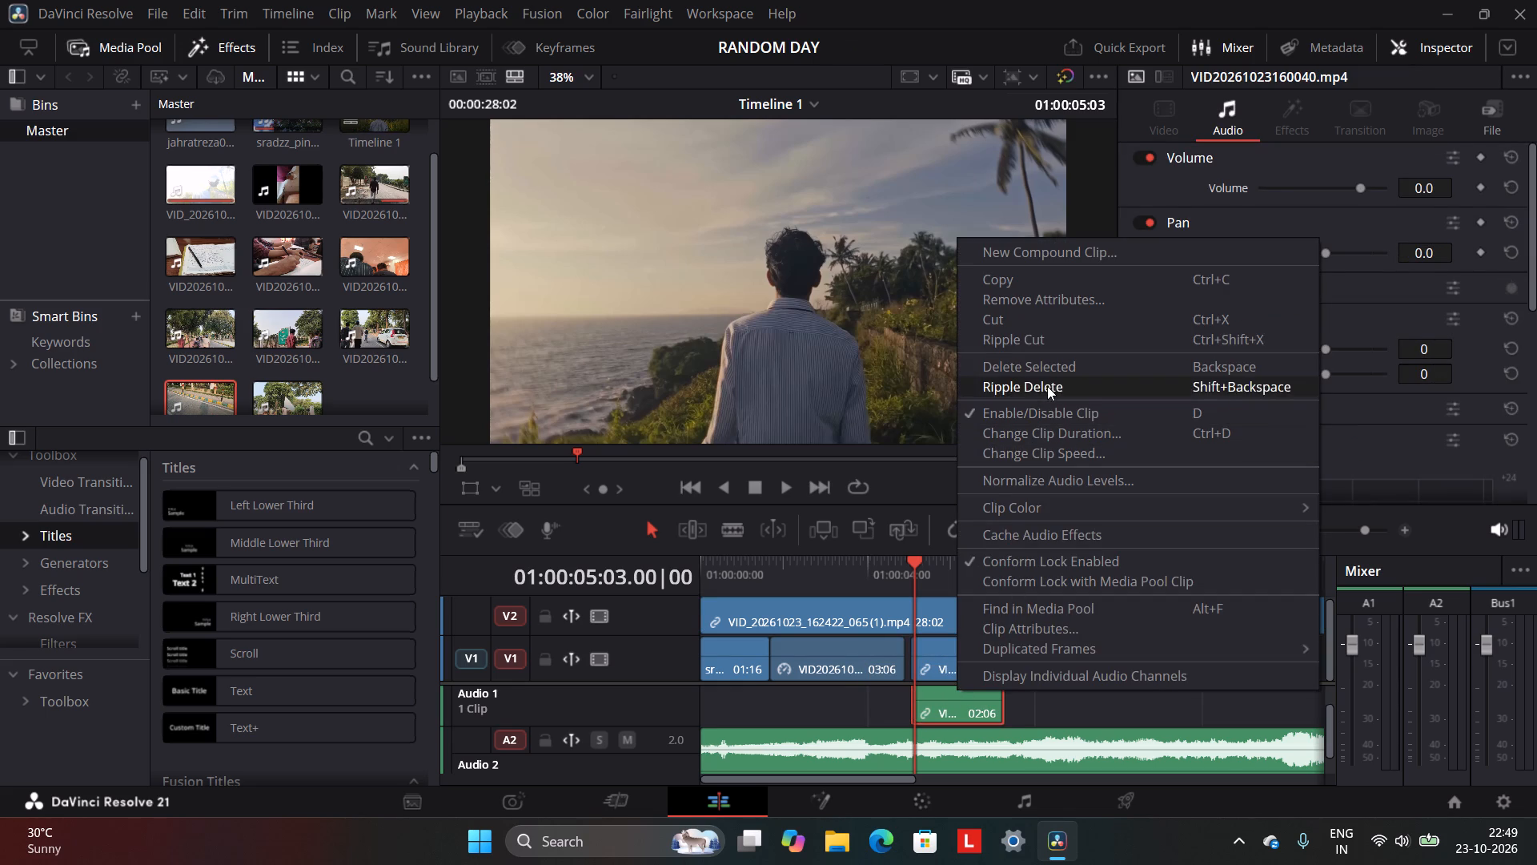
click(1048, 376)
Move the VID20261023160040.mp4 clip on Video 1 back against the end of the street clip, leaving no gap.
drag(941, 658, 965, 647)
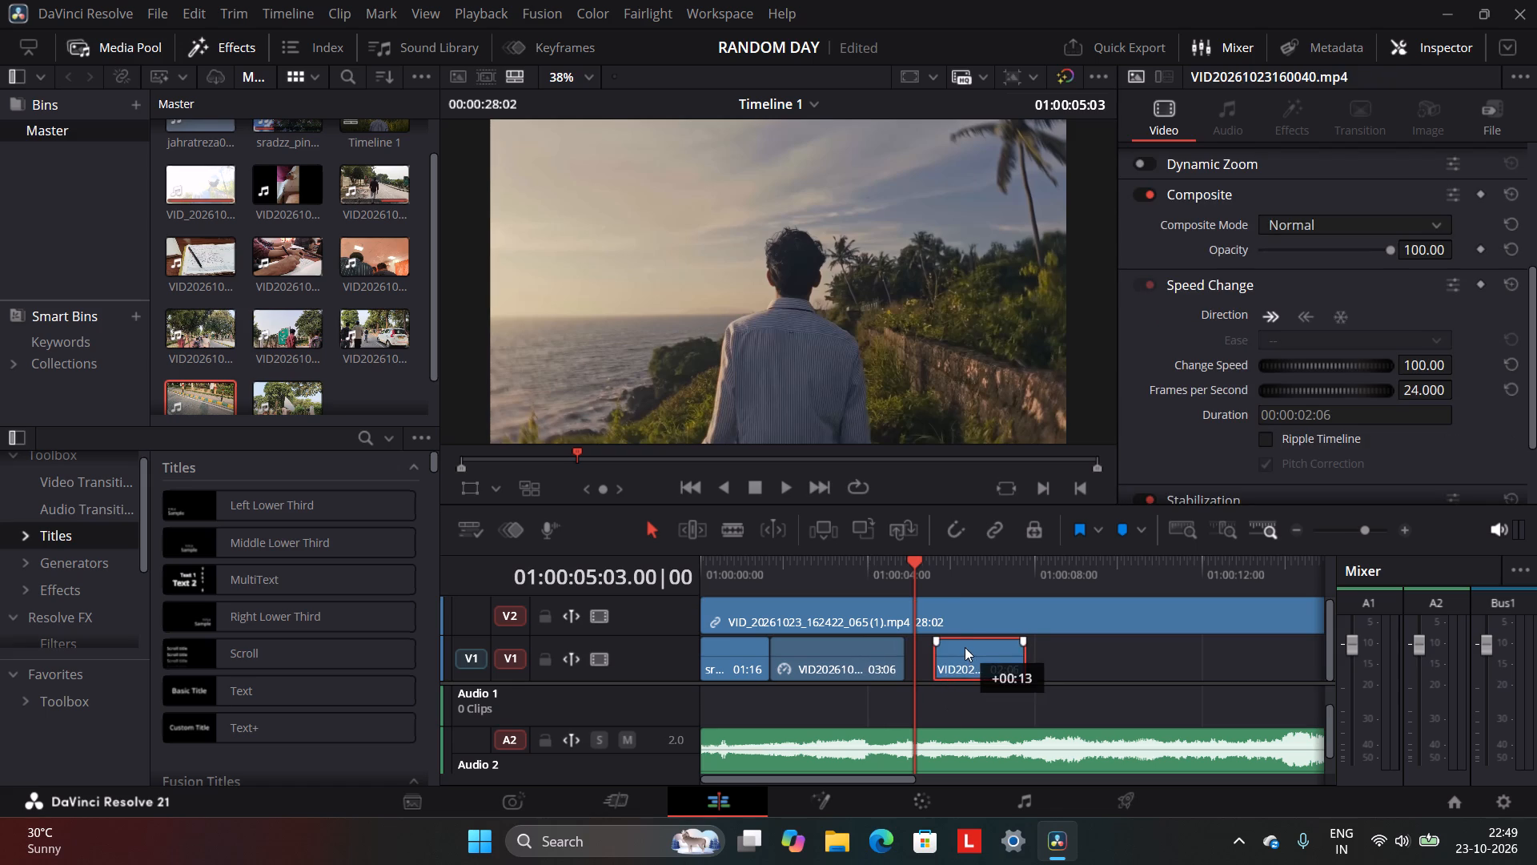
drag(965, 647, 934, 679)
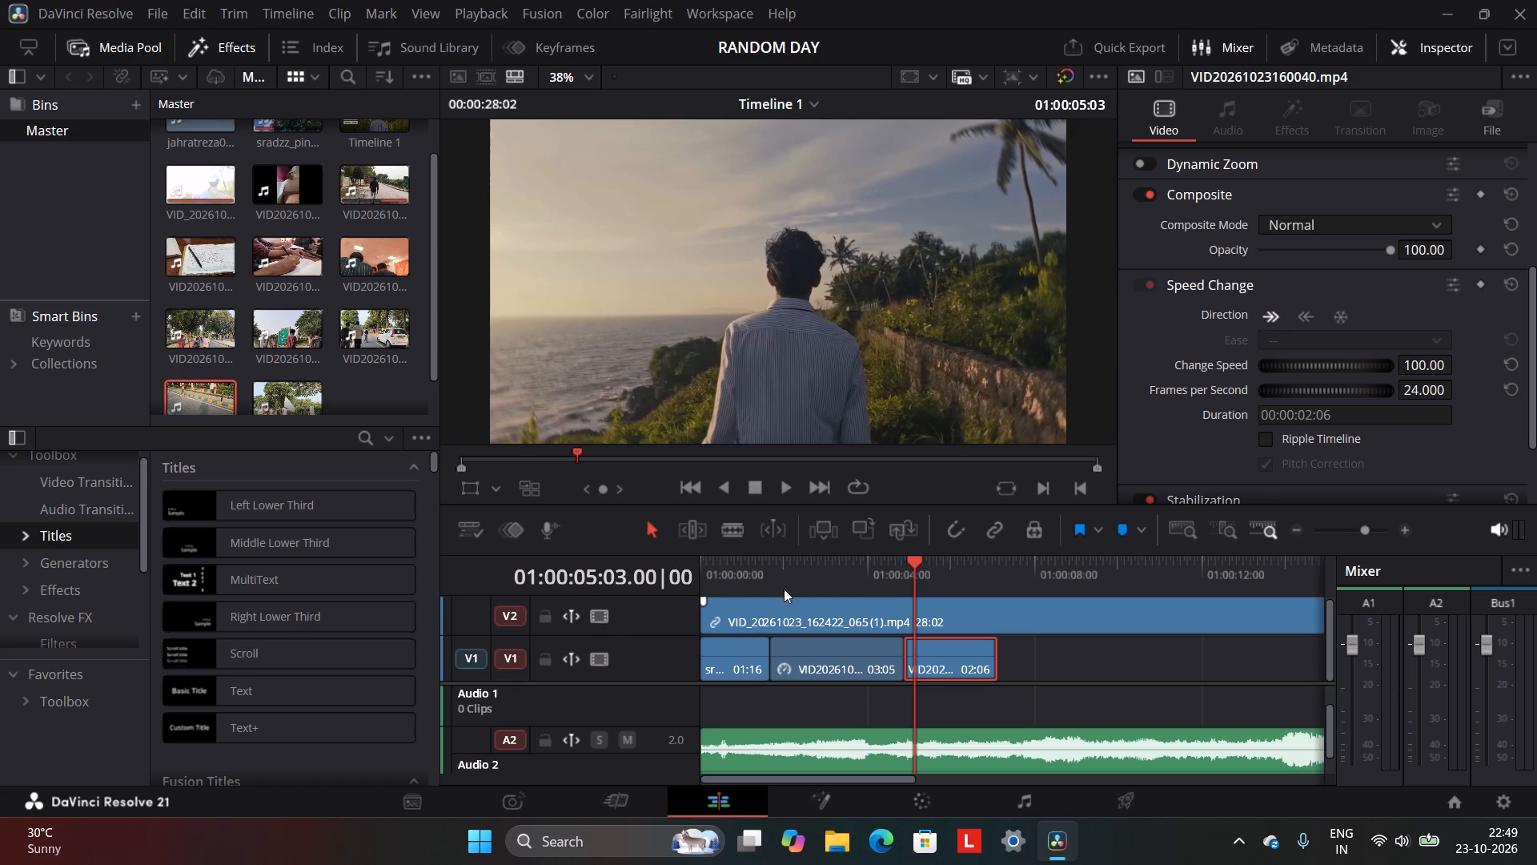
Check the join around 01:00:04:22 and play the timeline from the start.
drag(912, 564, 901, 566)
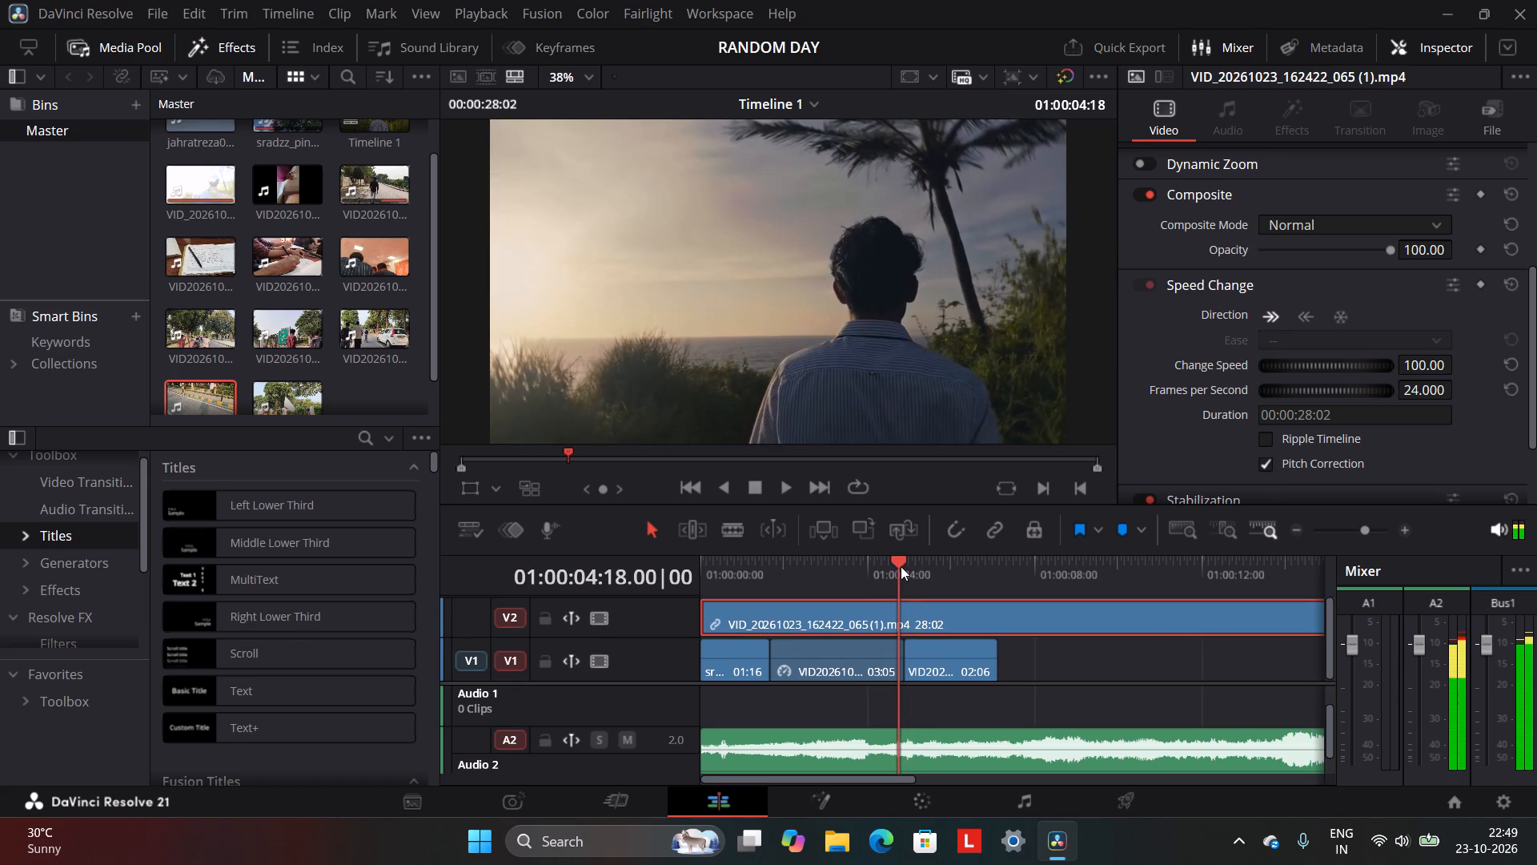
drag(901, 566, 905, 563)
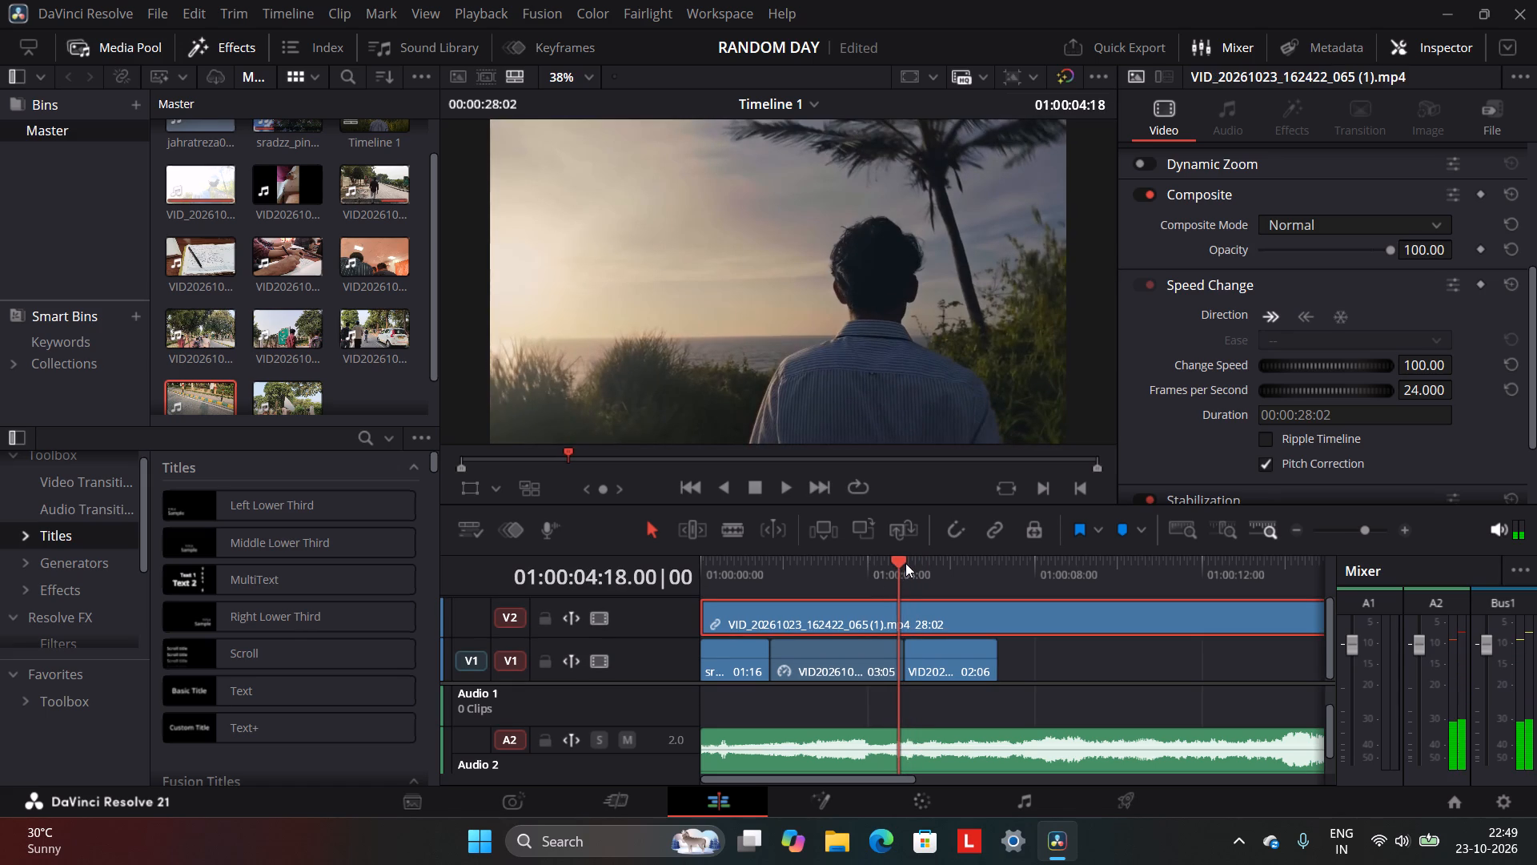
drag(905, 563, 908, 563)
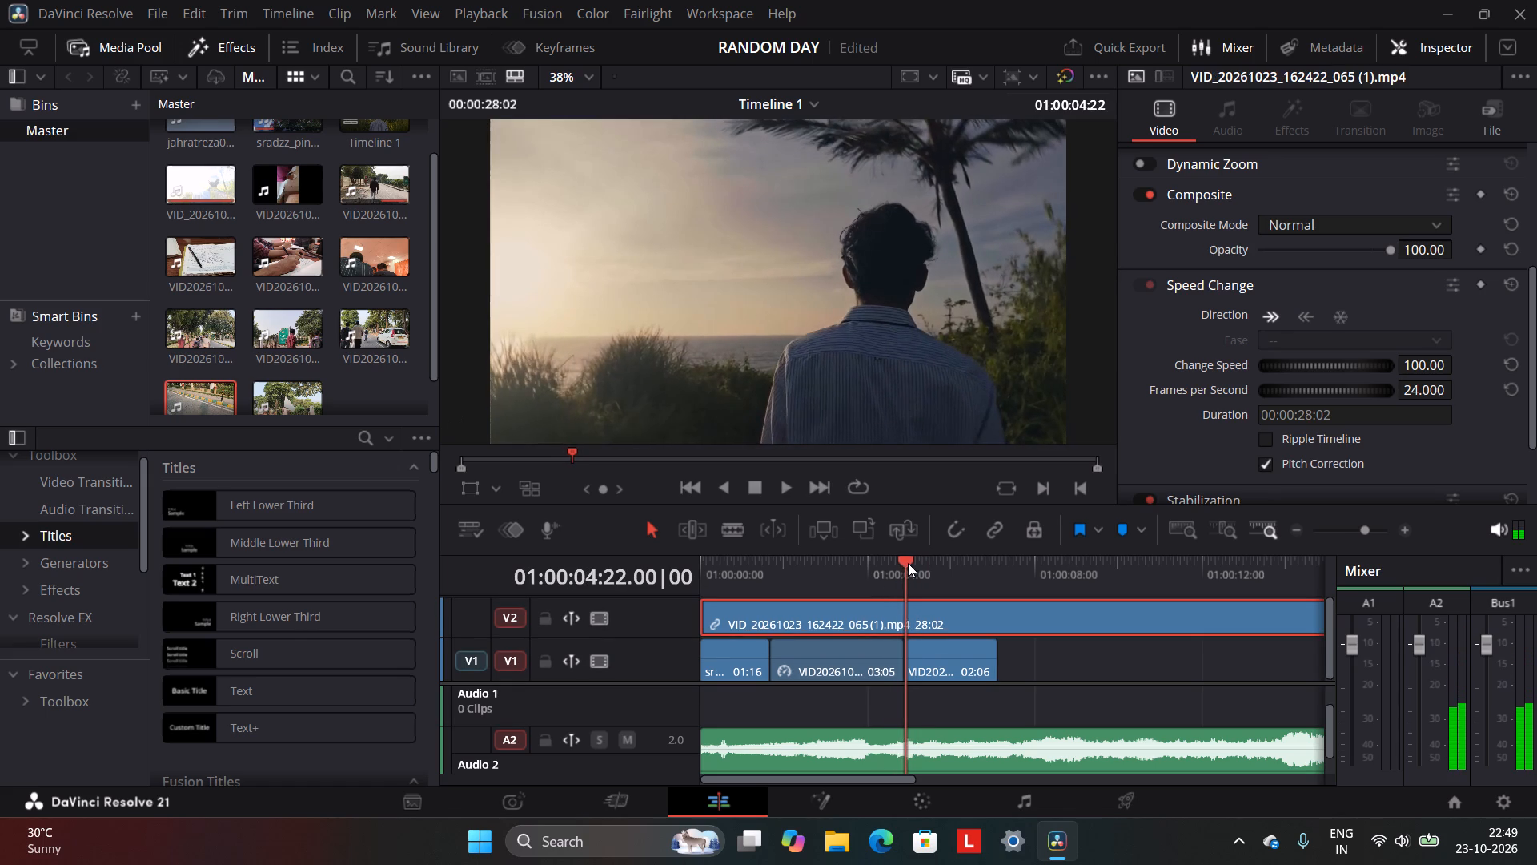
drag(908, 563, 659, 628)
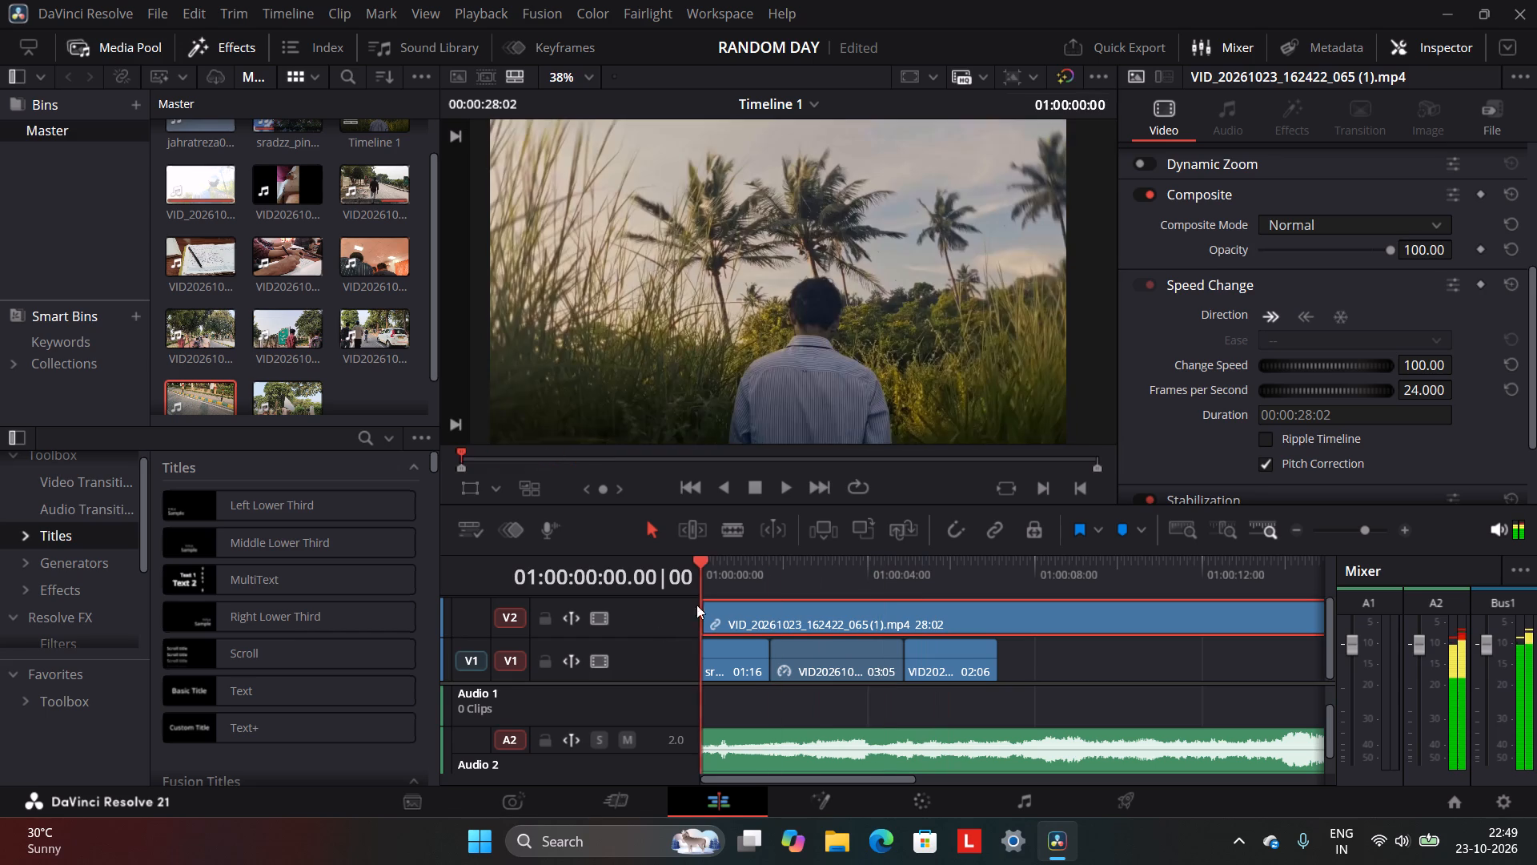
click(785, 481)
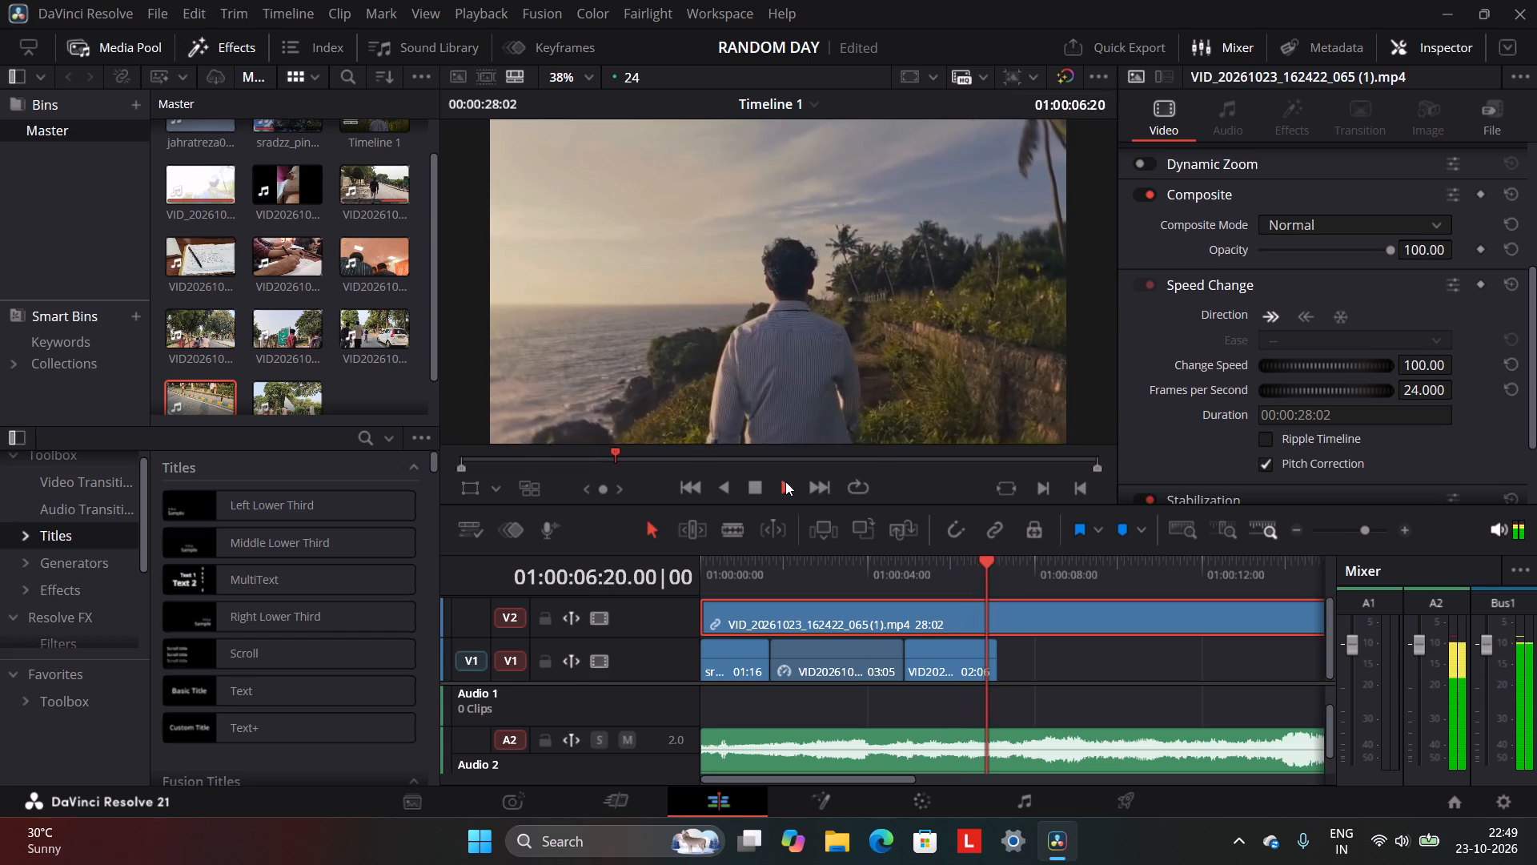
Play the timeline from about 01:00:06:05 to check the footage past the end of the last Video 1 clip.
click(748, 487)
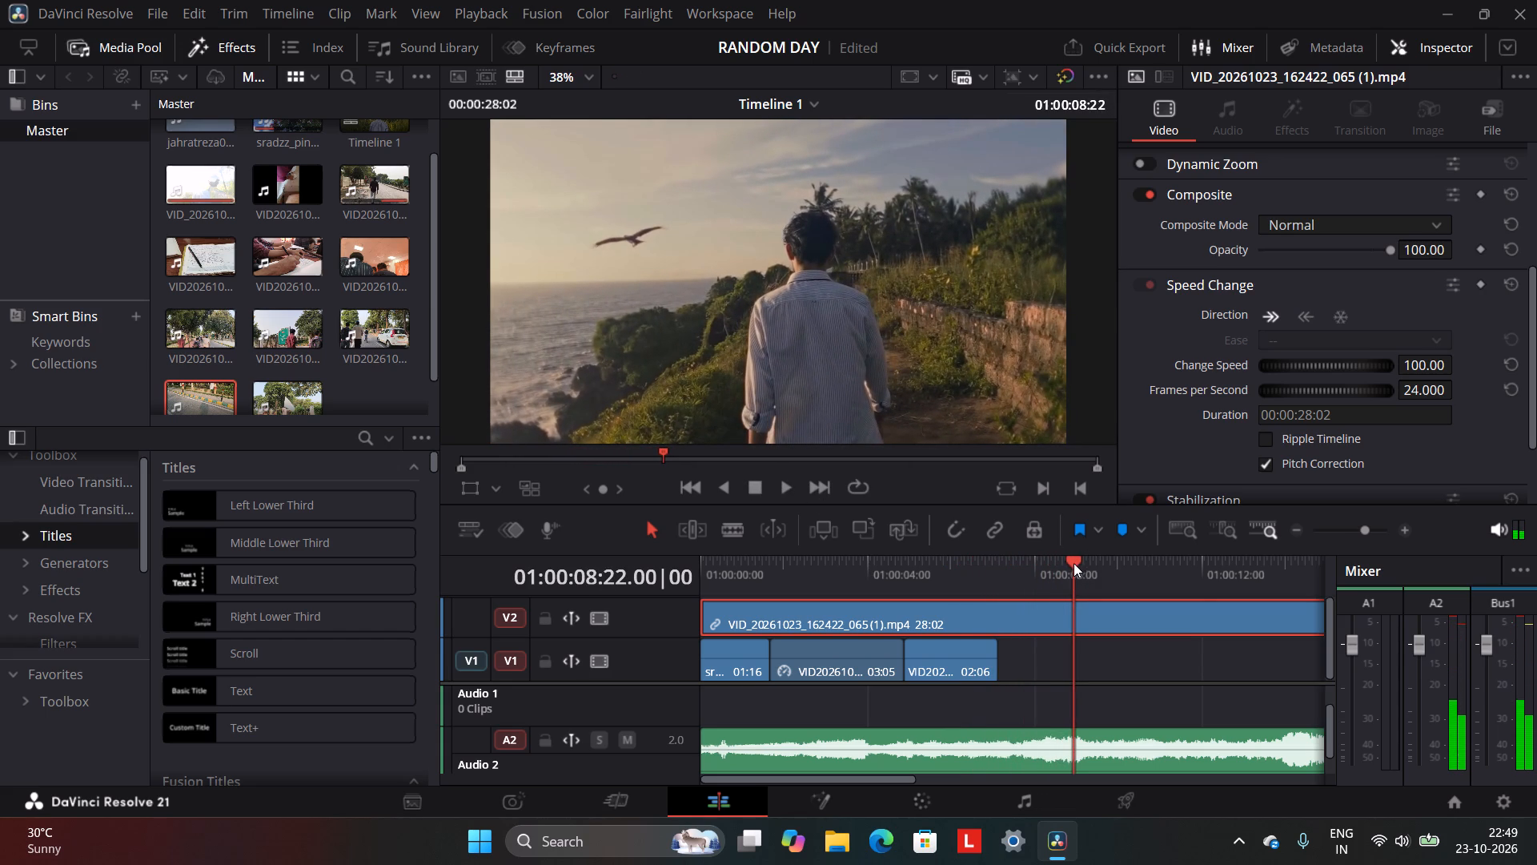
drag(1073, 563, 962, 605)
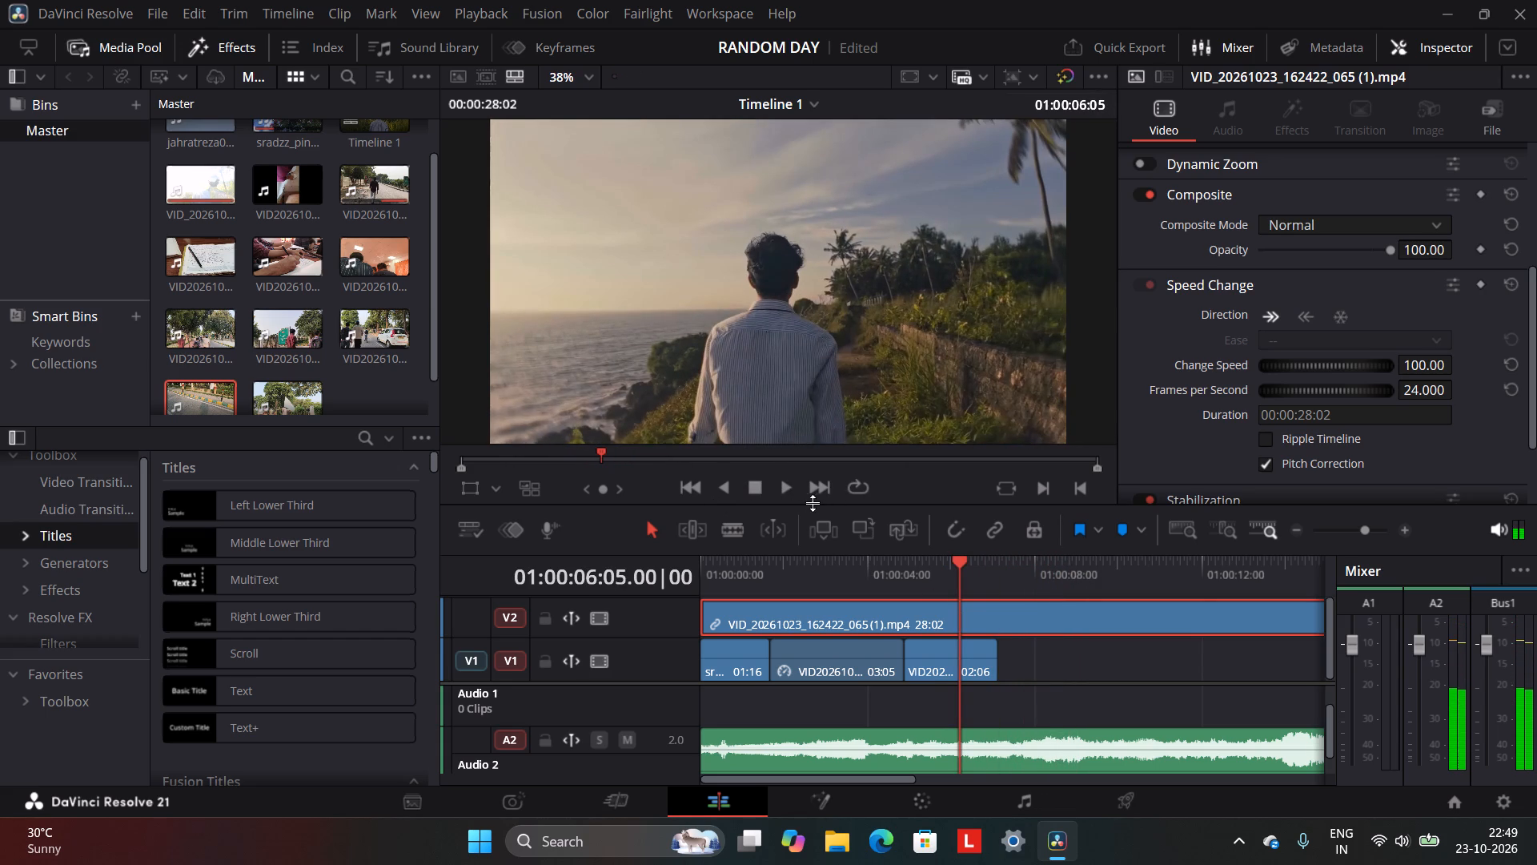
click(788, 489)
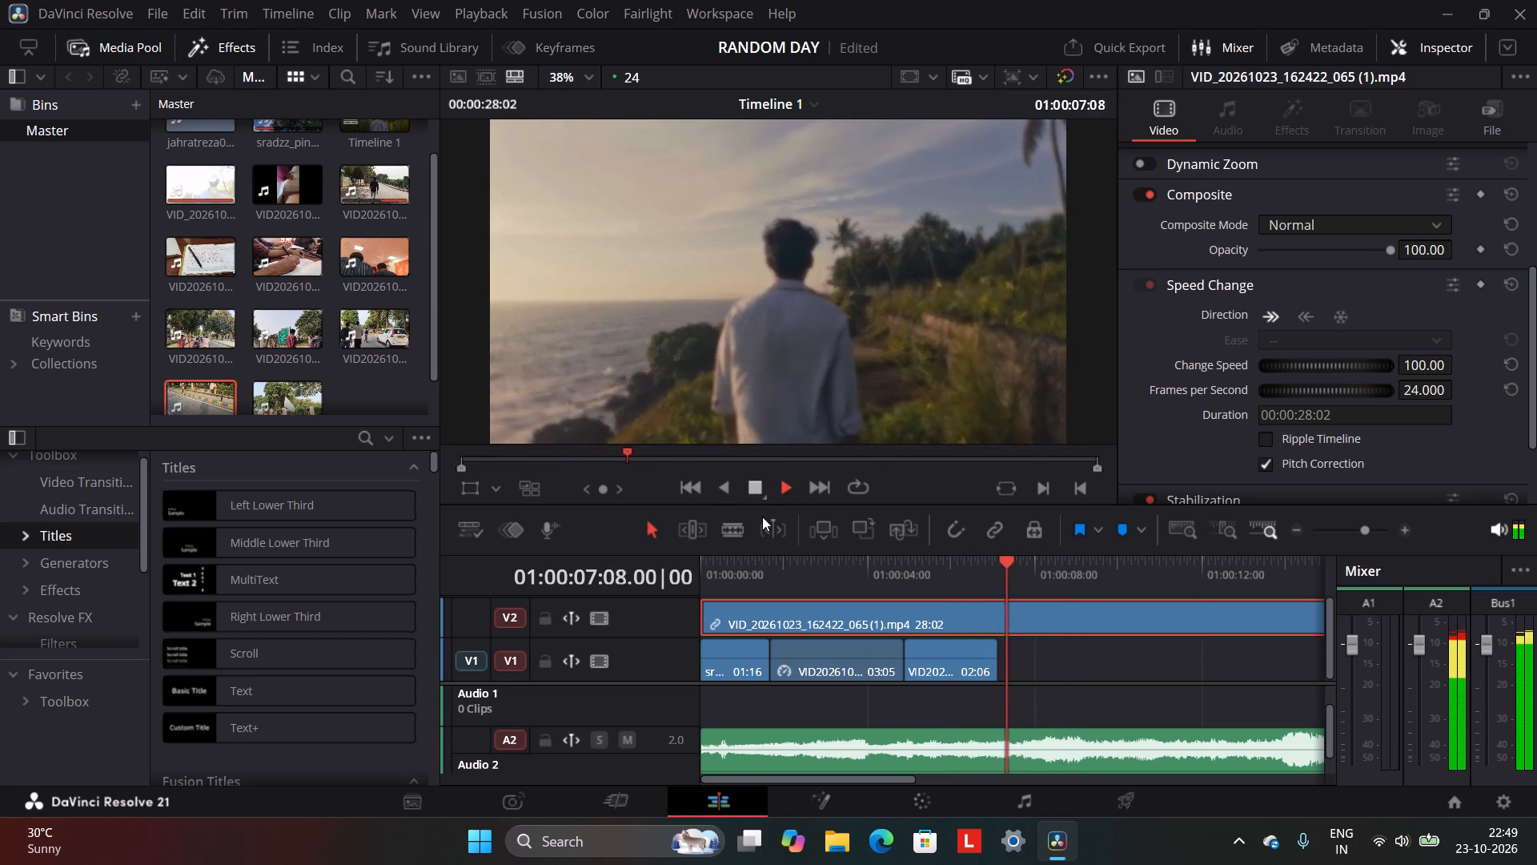
click(759, 486)
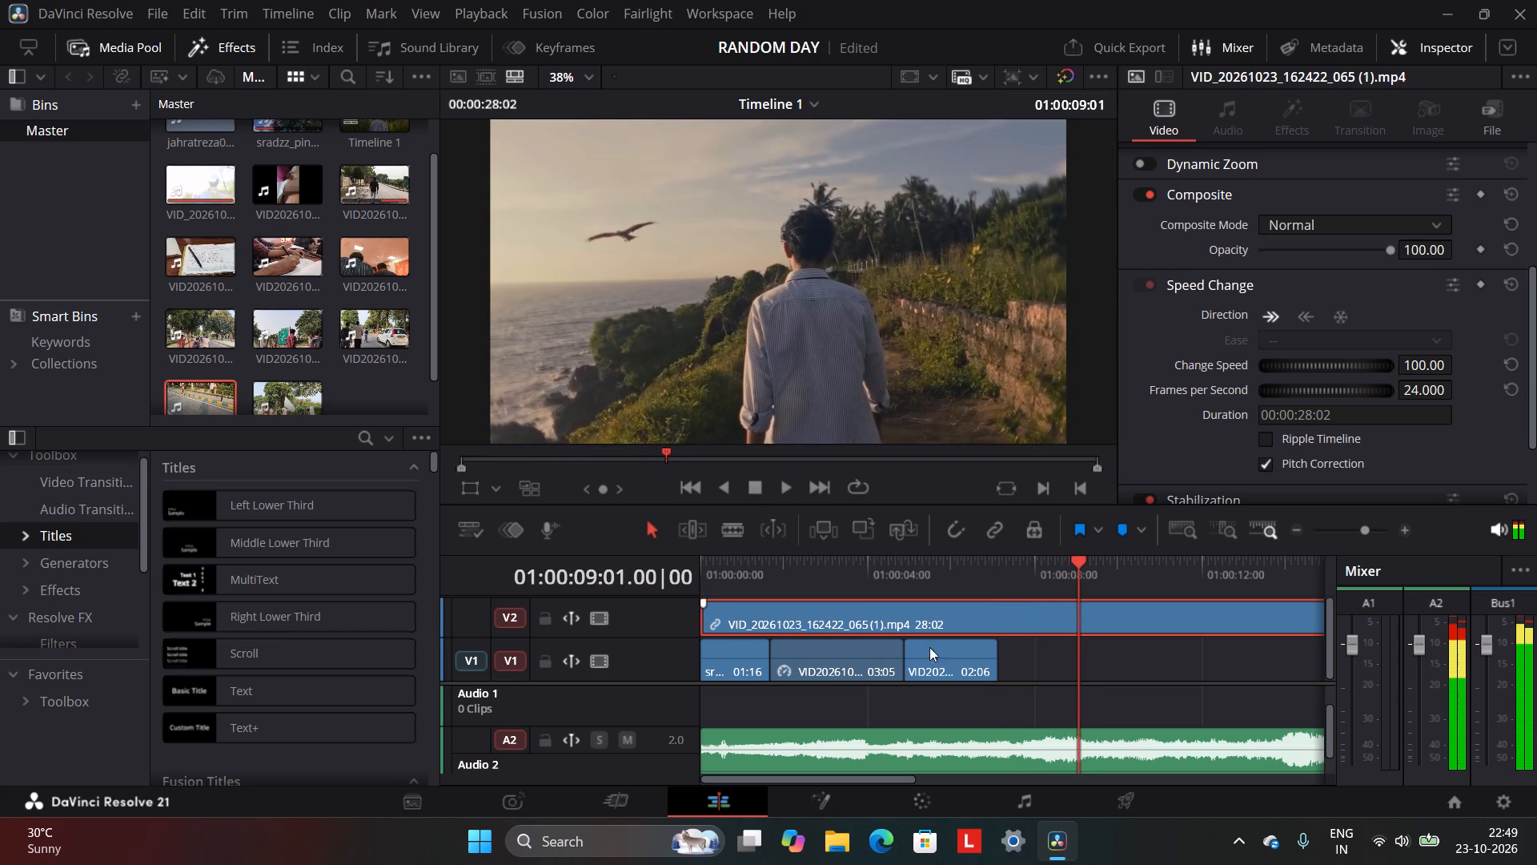
Slow the VID20261023160040.mp4 clip on Video 1 to 66% speed.
click(975, 649)
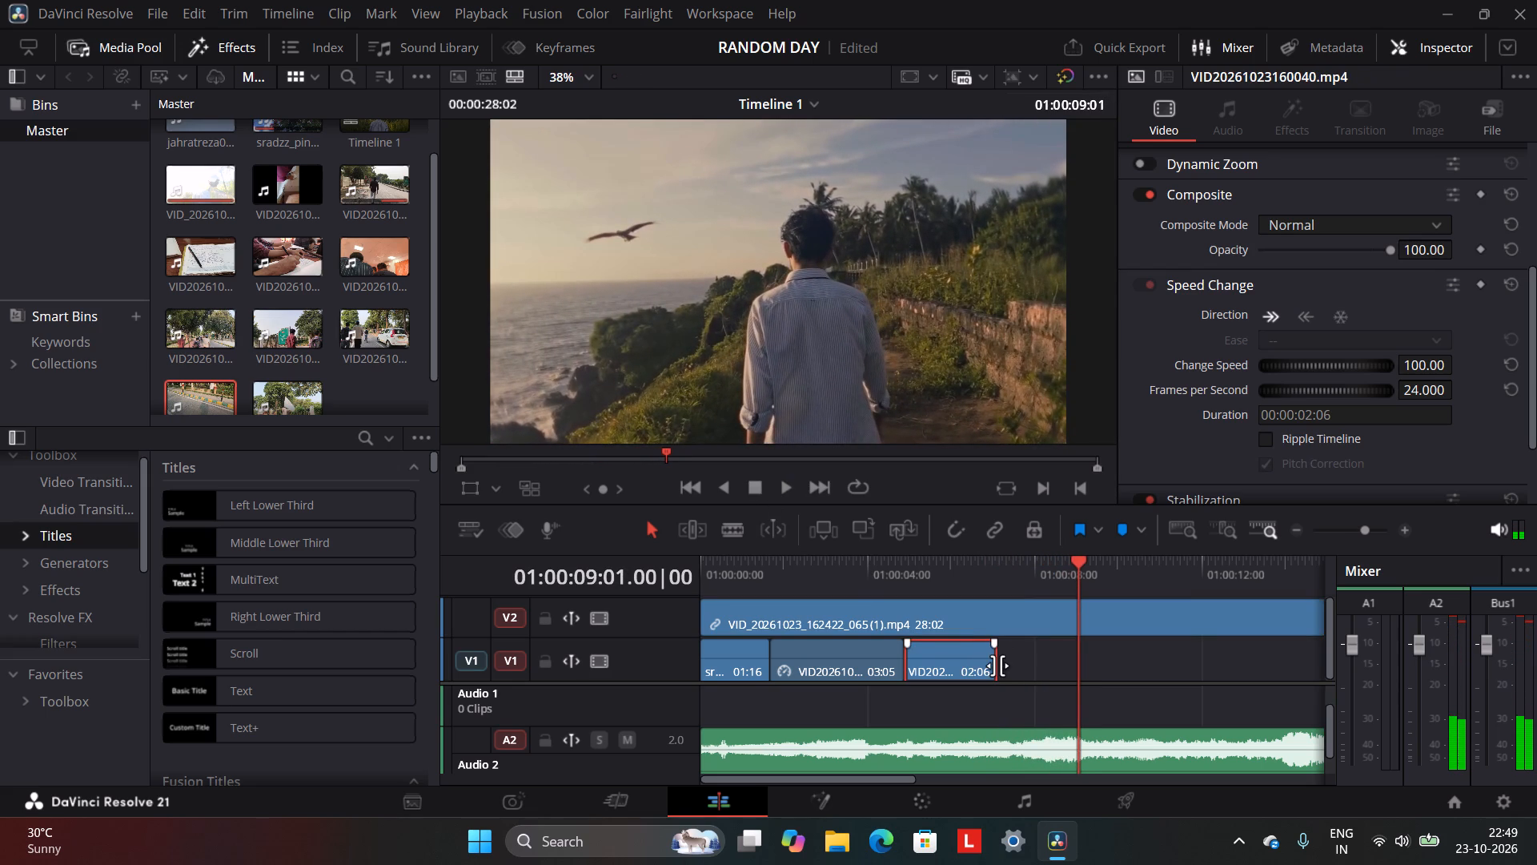
drag(997, 666, 1024, 666)
click(969, 669)
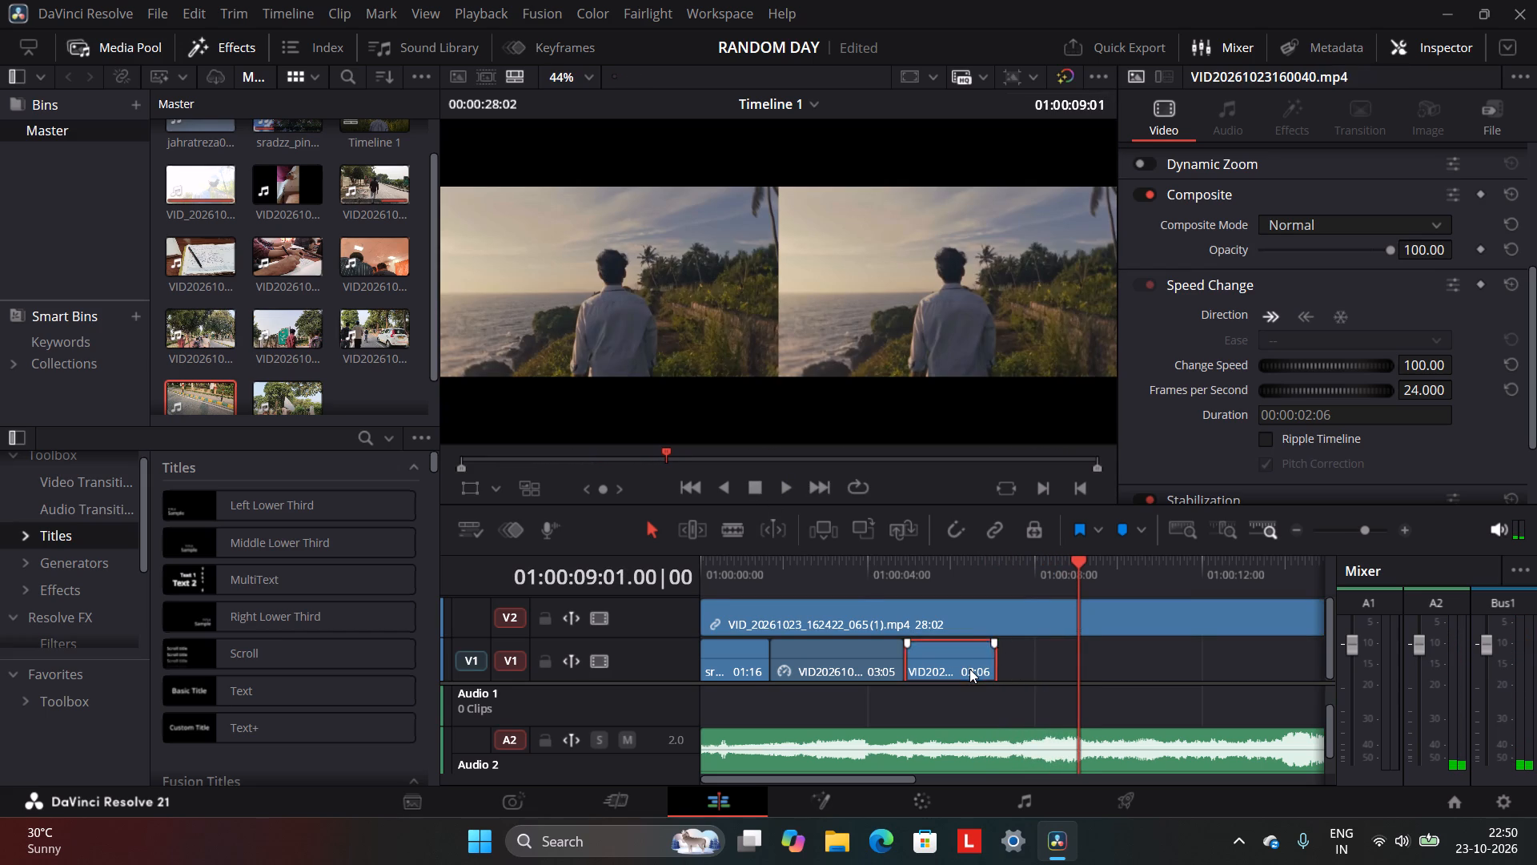
drag(1295, 363, 1316, 364)
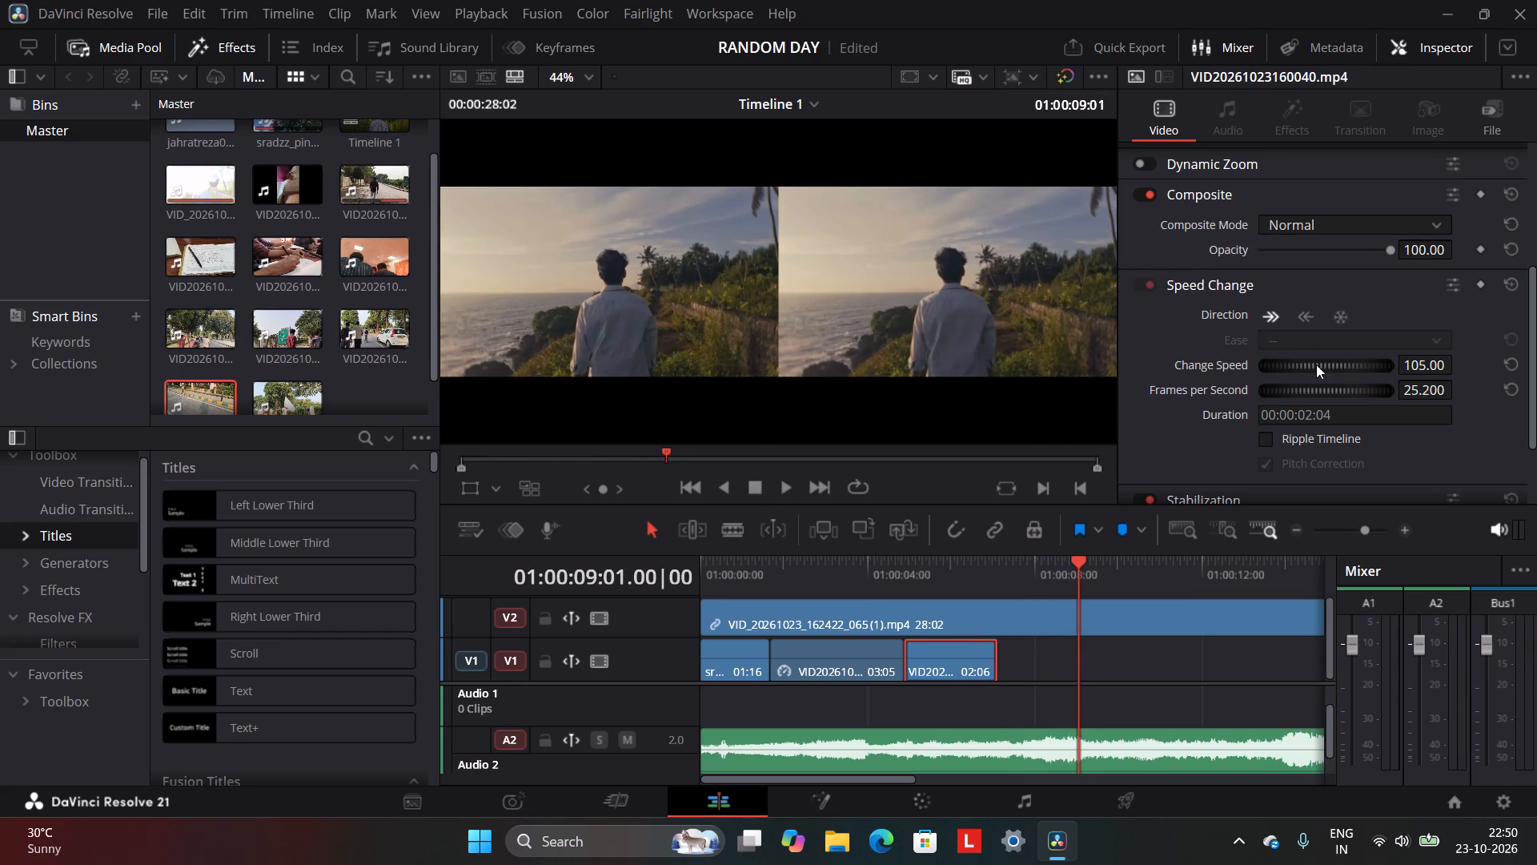
drag(1316, 364, 1239, 399)
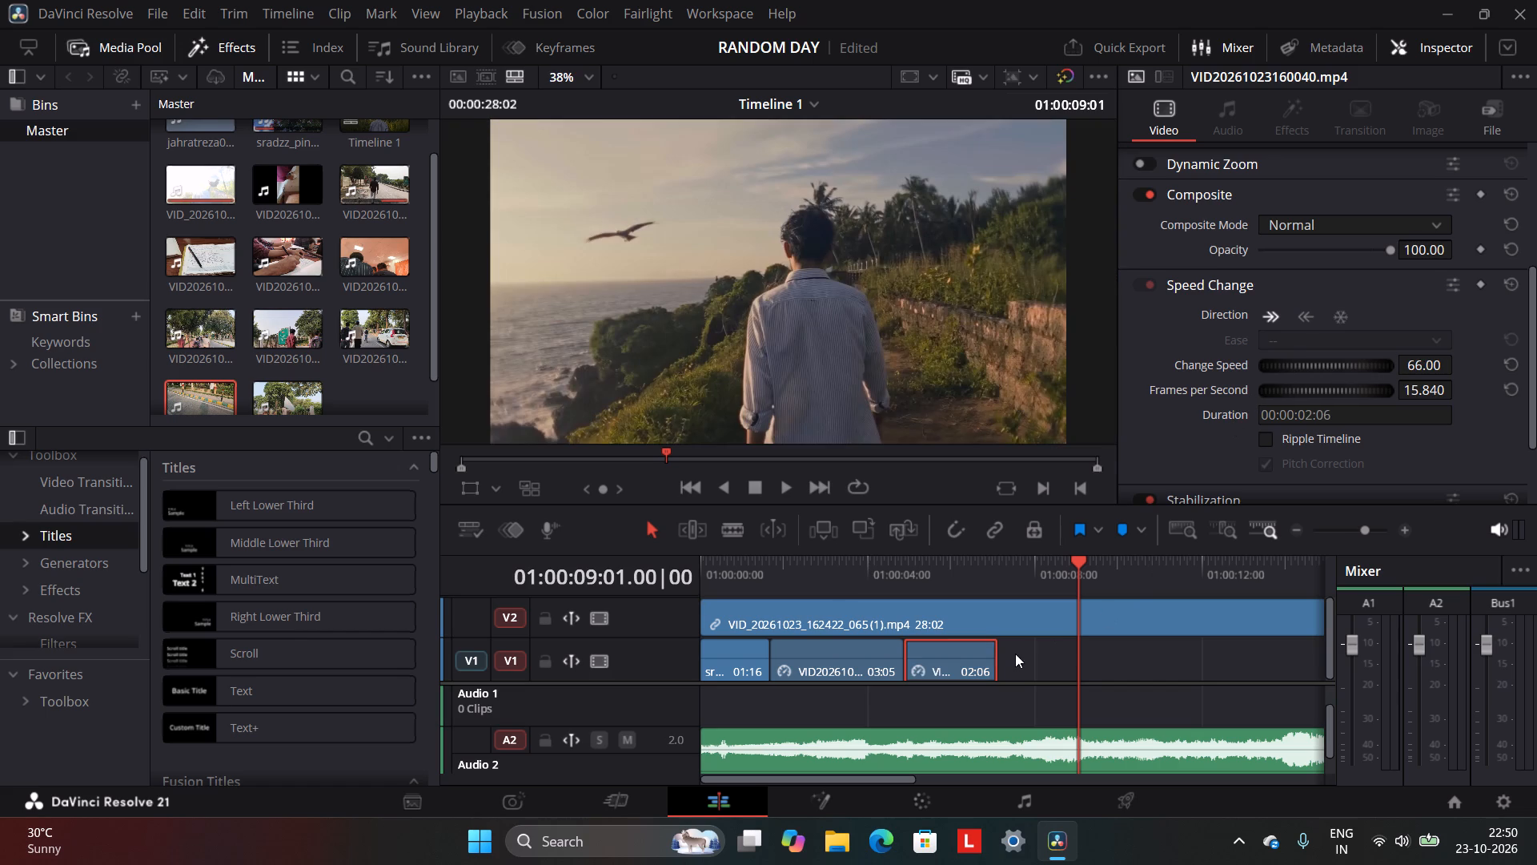
Extend the end of the slowed VID20261023160040.mp4 clip on Video 1 to a duration of 02:16.
drag(1000, 663, 1013, 662)
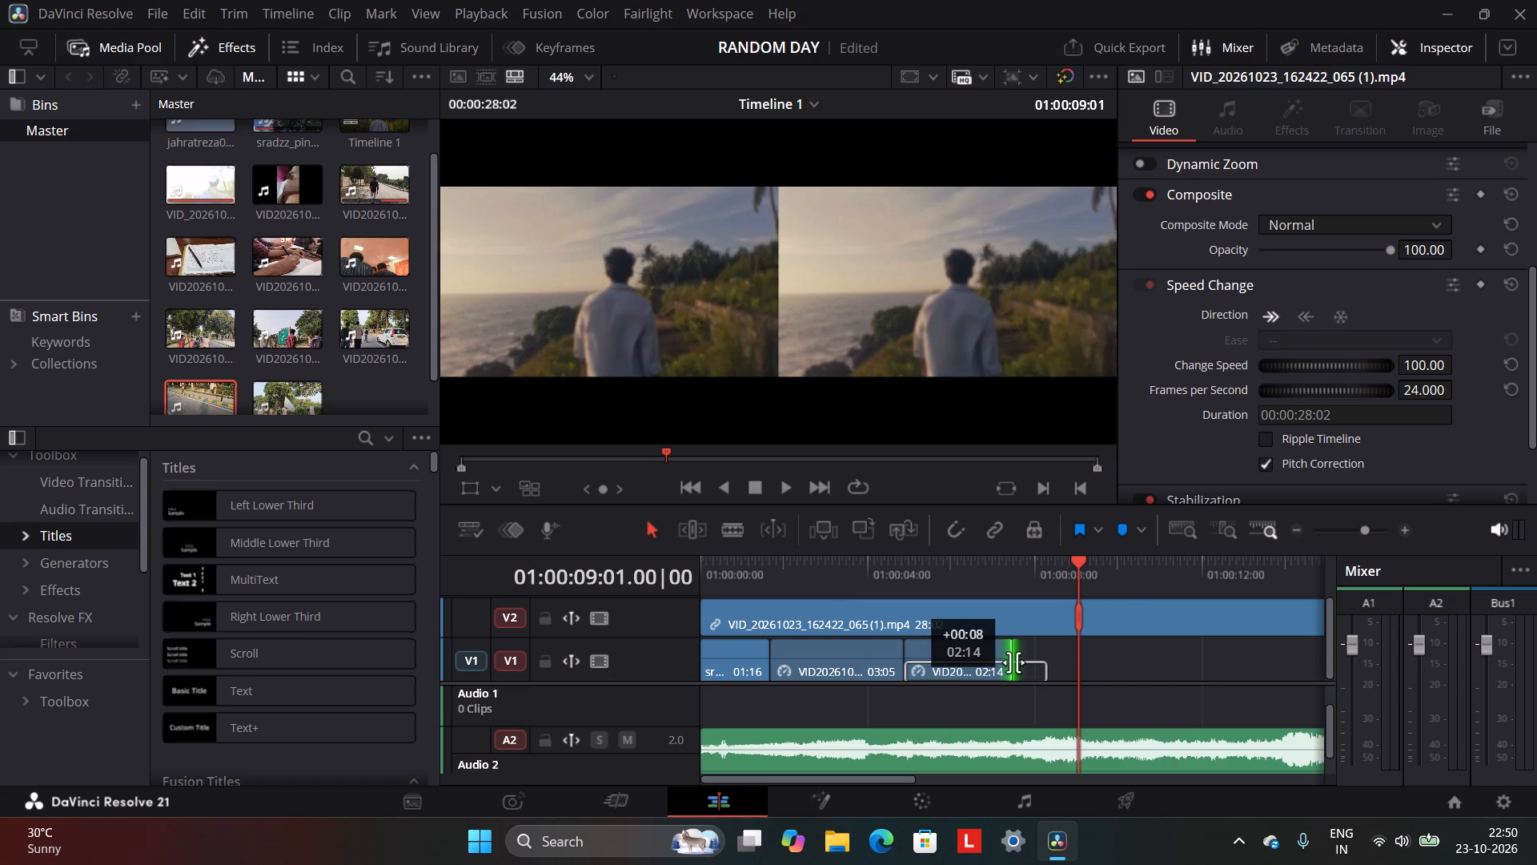
drag(1013, 662, 1018, 661)
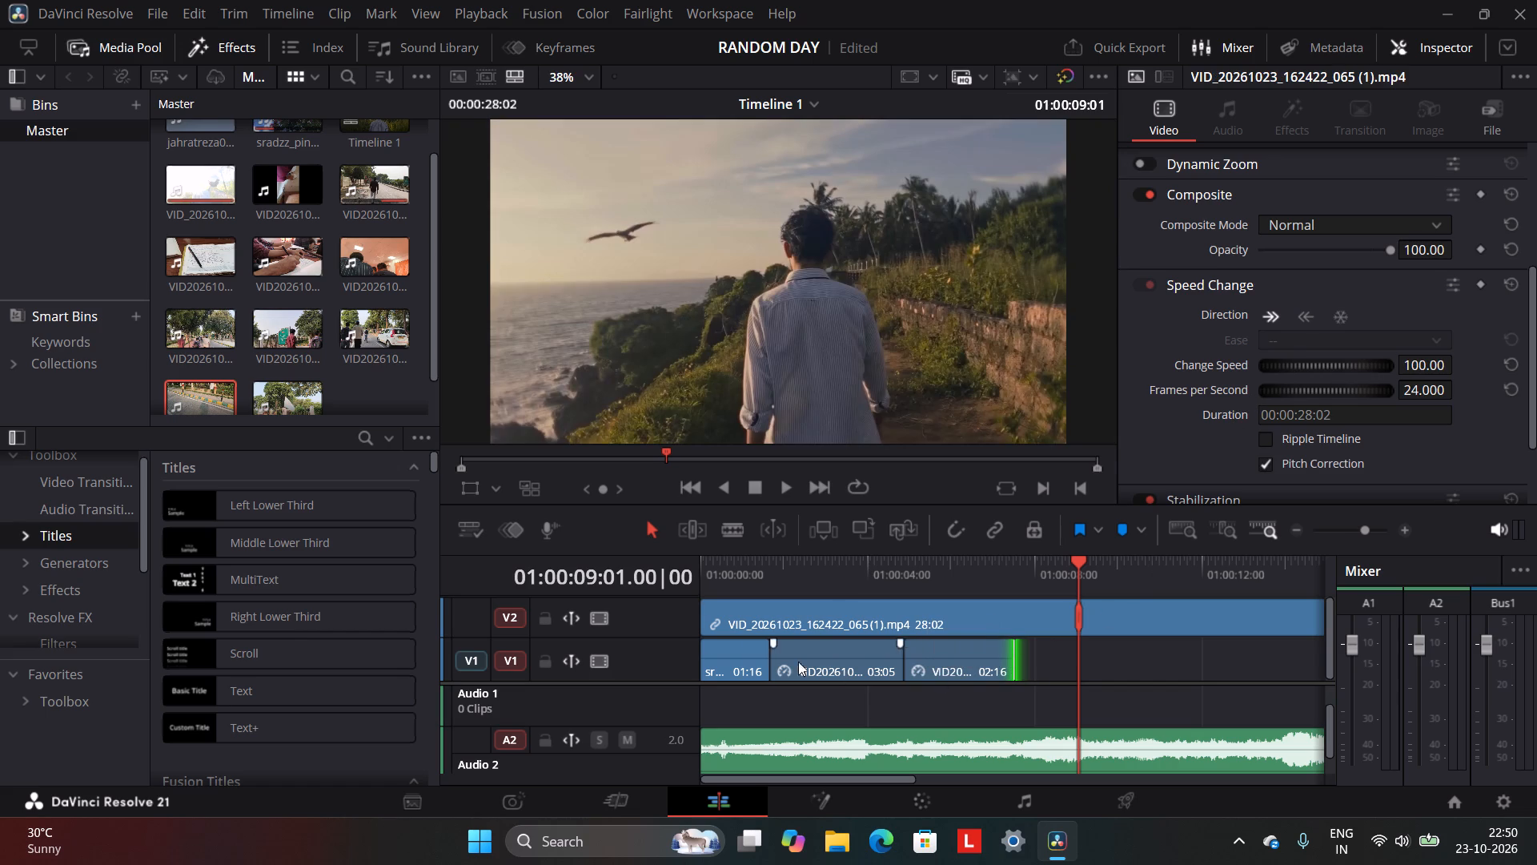
Add the flying-bird sky clip from the media pool to Video 1, just after the VID20261023160040.mp4 clip.
scroll(296, 315, up, 6)
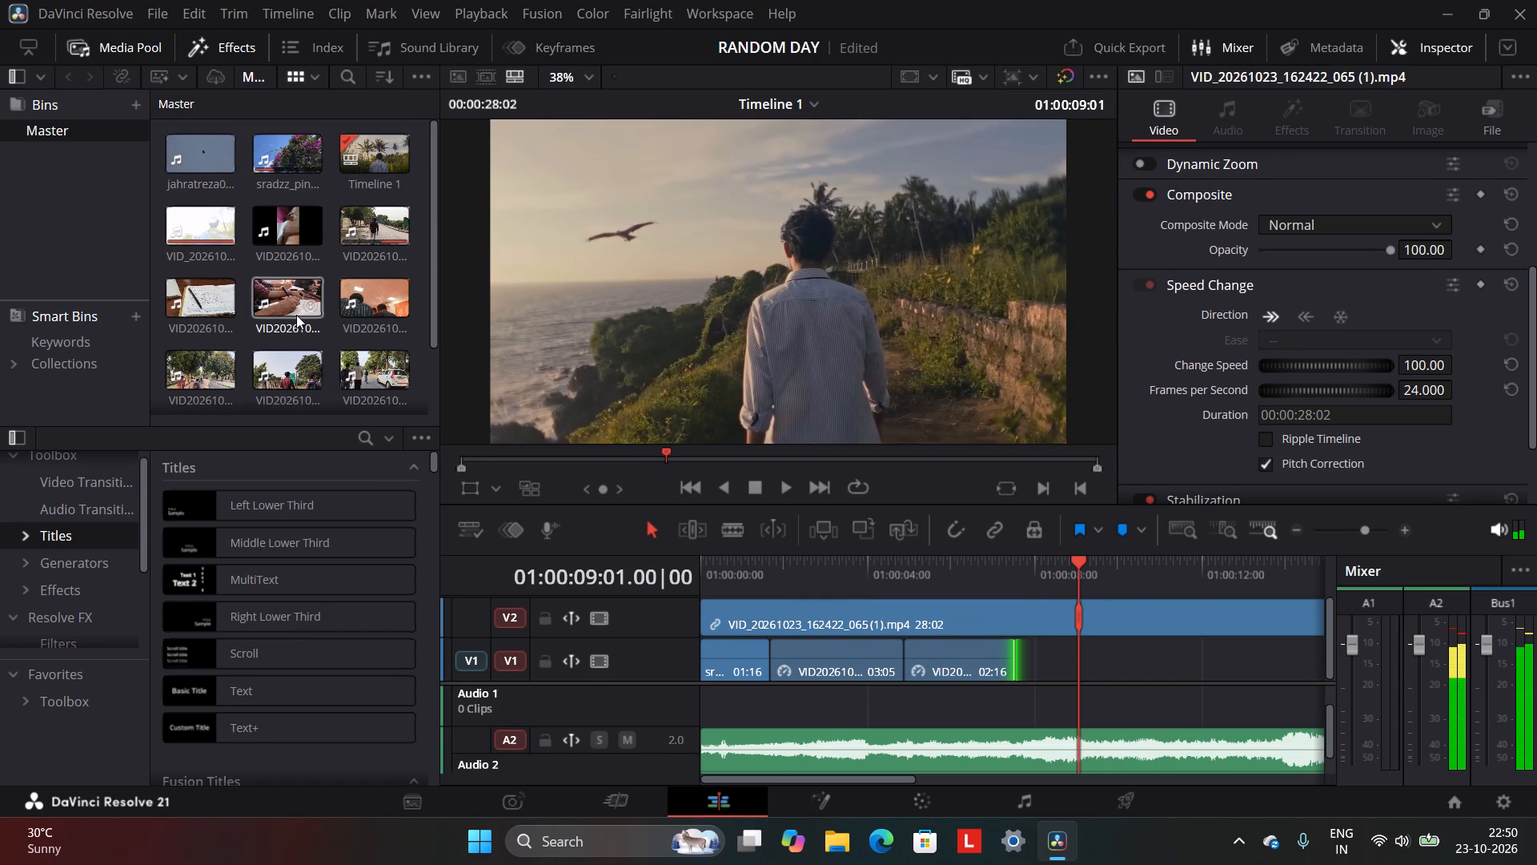
scroll(296, 315, up, 4)
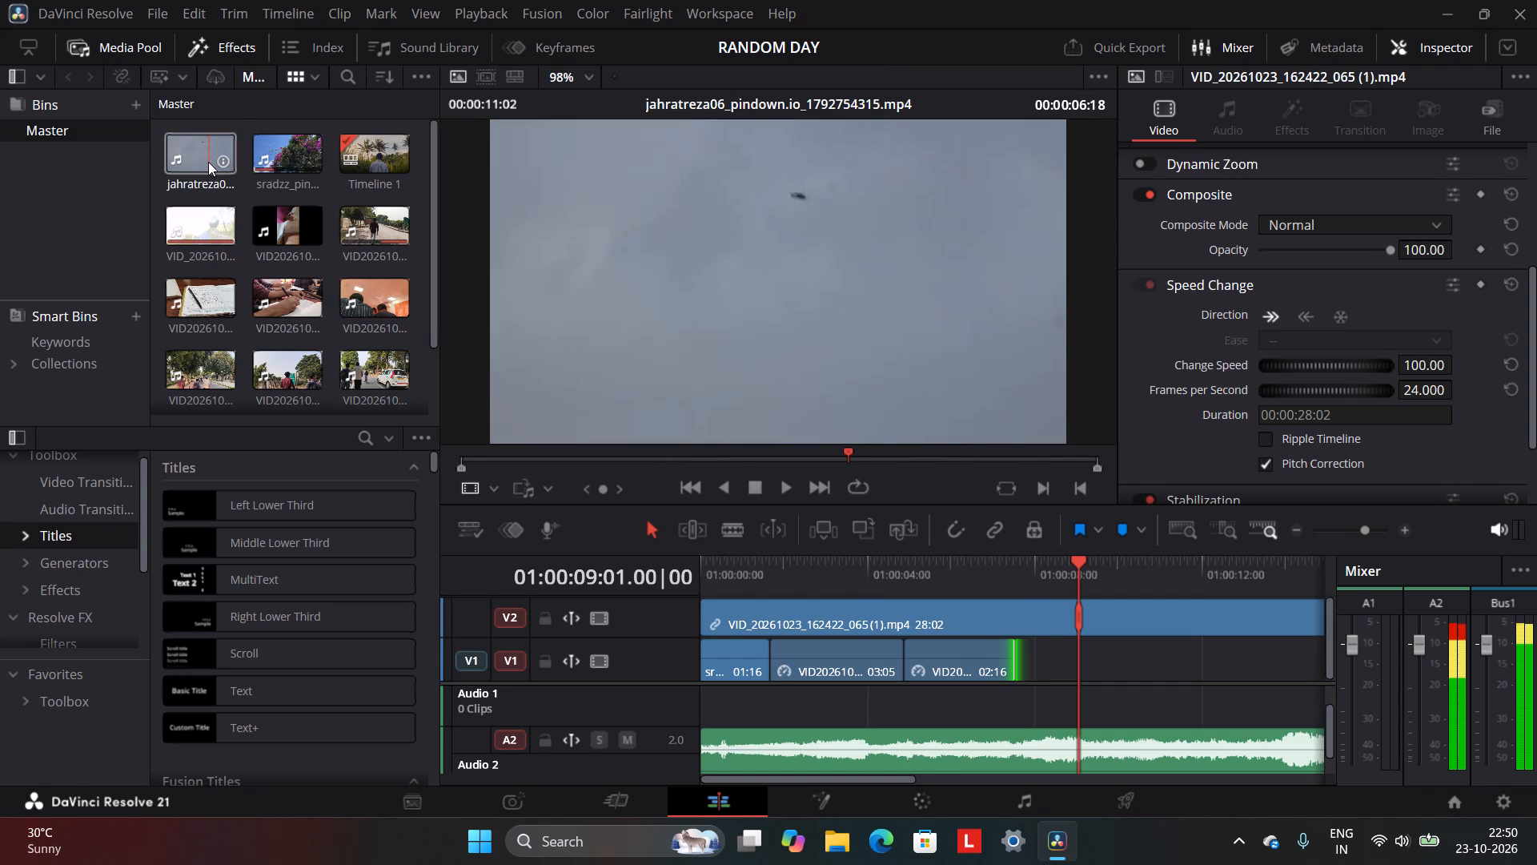
drag(208, 162, 881, 540)
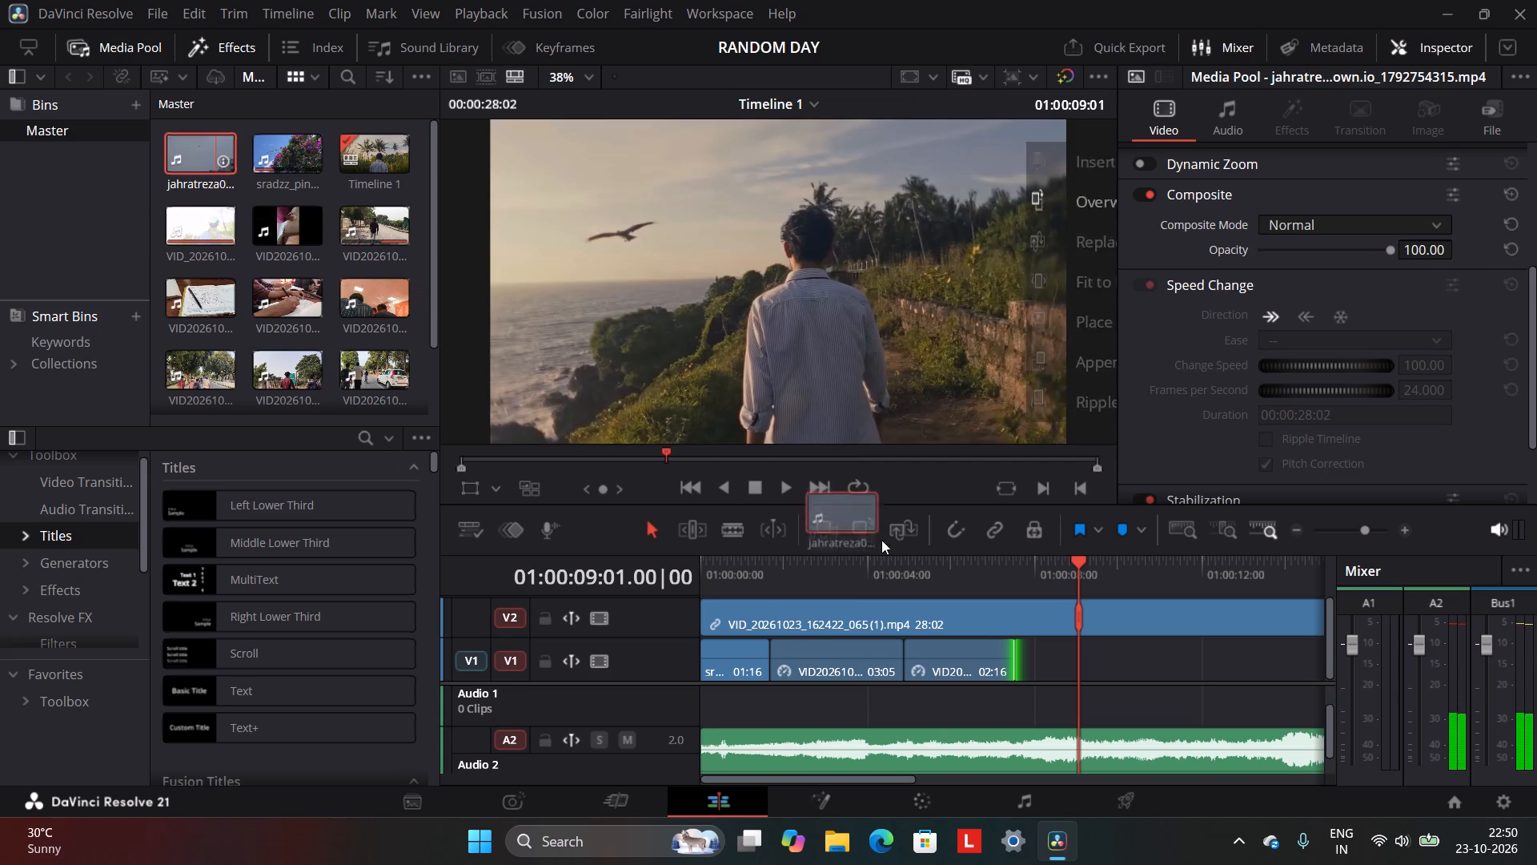
drag(881, 540, 1018, 659)
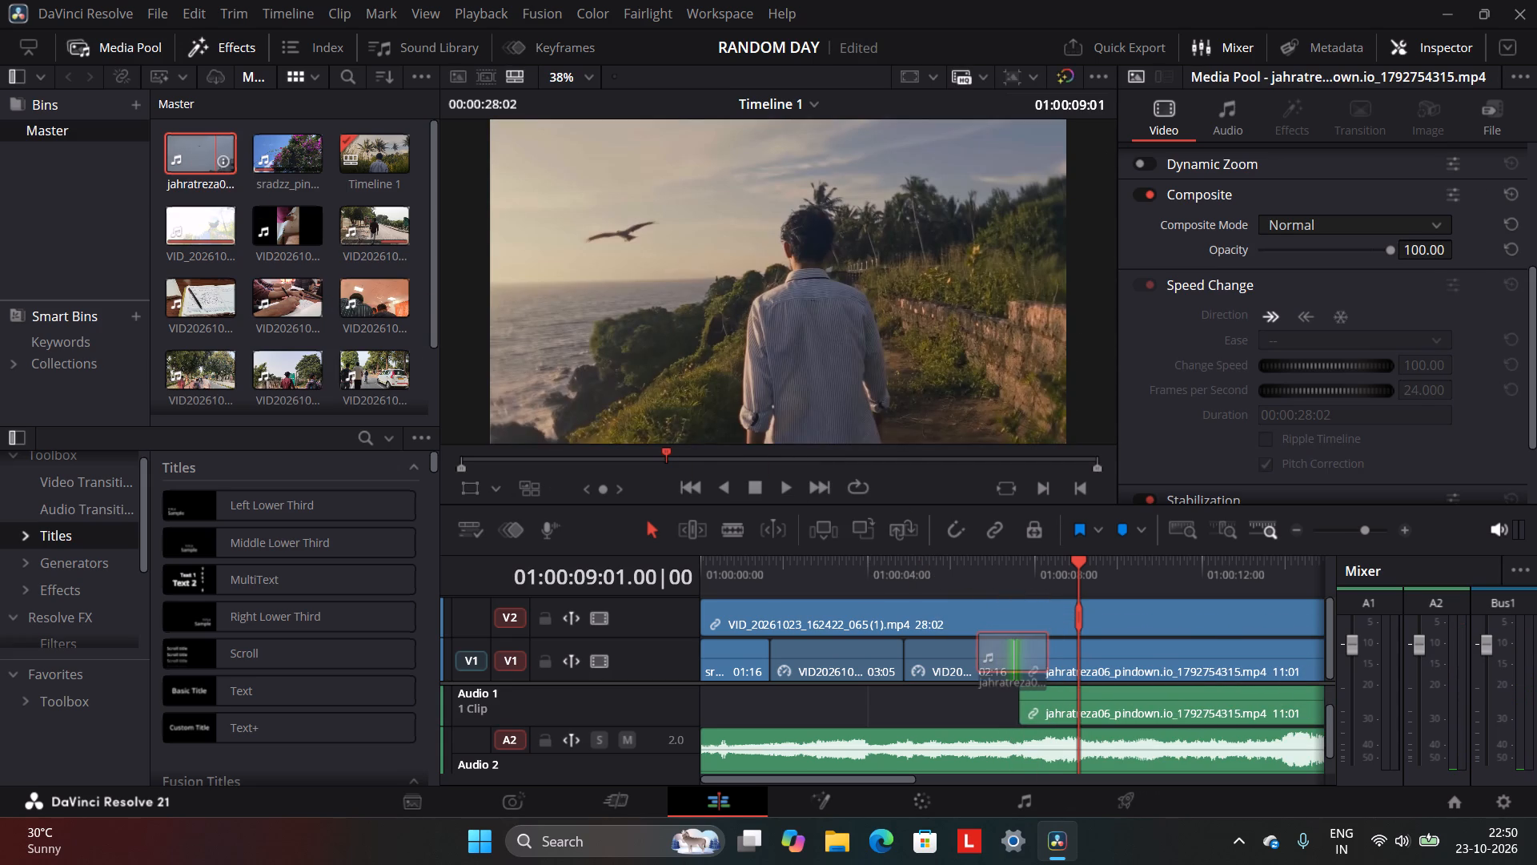
drag(1018, 659, 1021, 659)
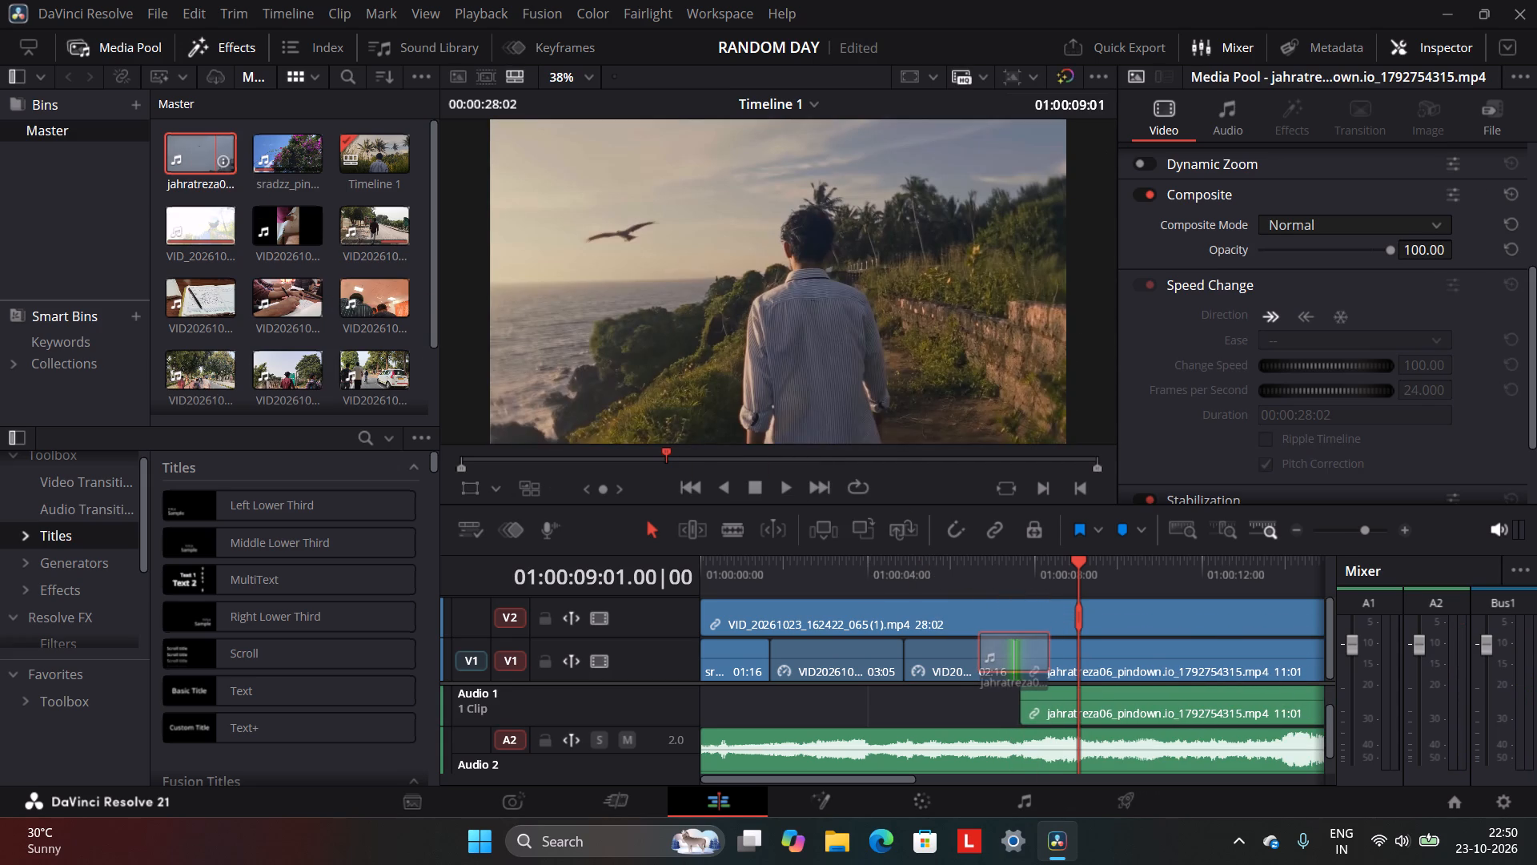
drag(1021, 659, 1021, 659)
Delete the flying-bird clip's audio from Audio 1.
click(1103, 717)
right_click(1113, 707)
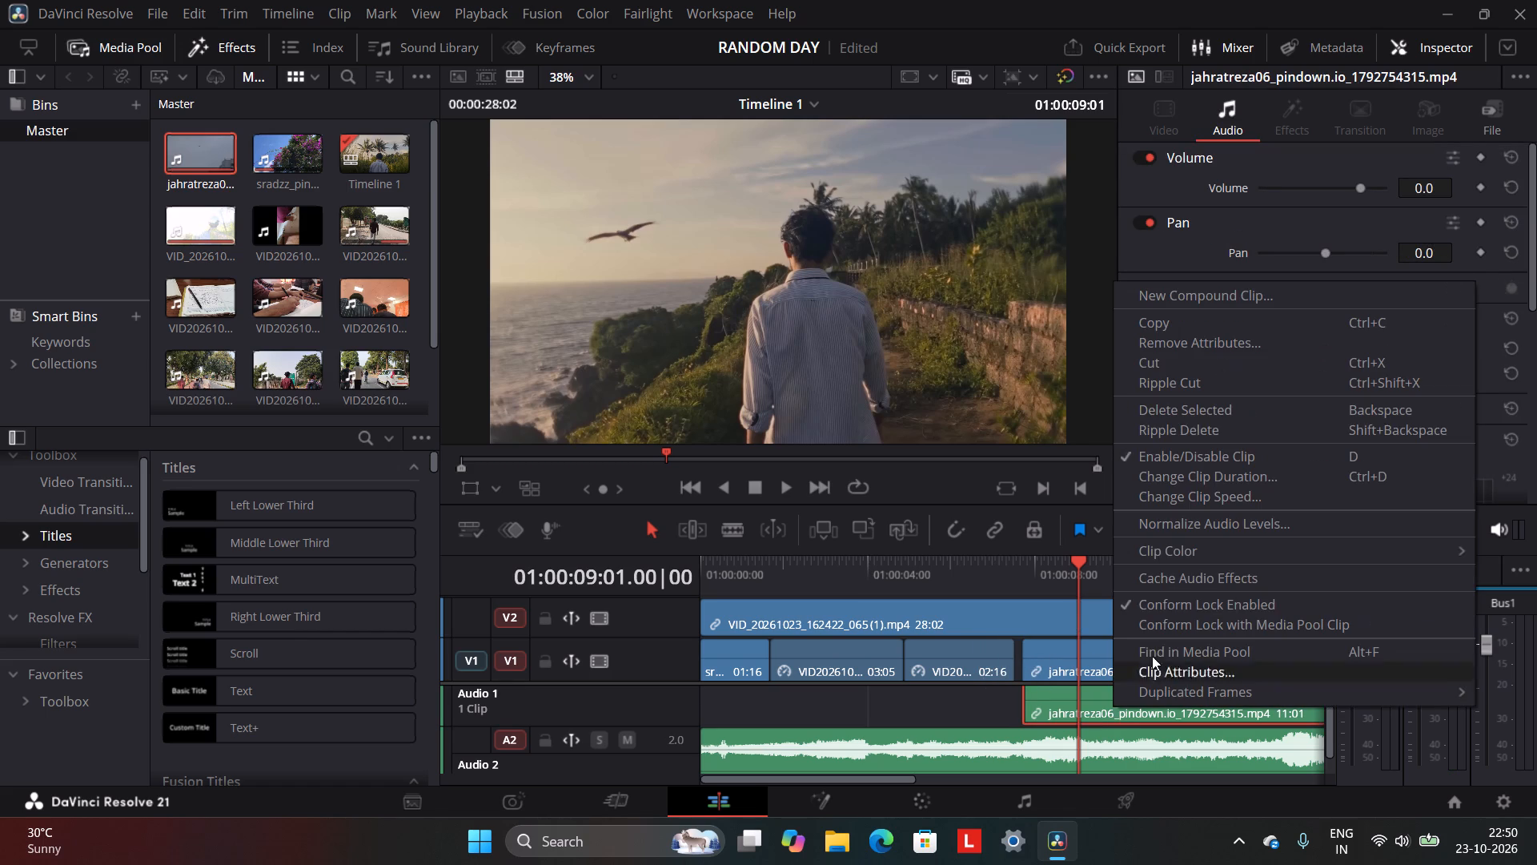
click(1159, 400)
Extend the end of the VID20261023160040.mp4 clip to 02:20 so it meets the start of the flying-bird clip.
click(988, 669)
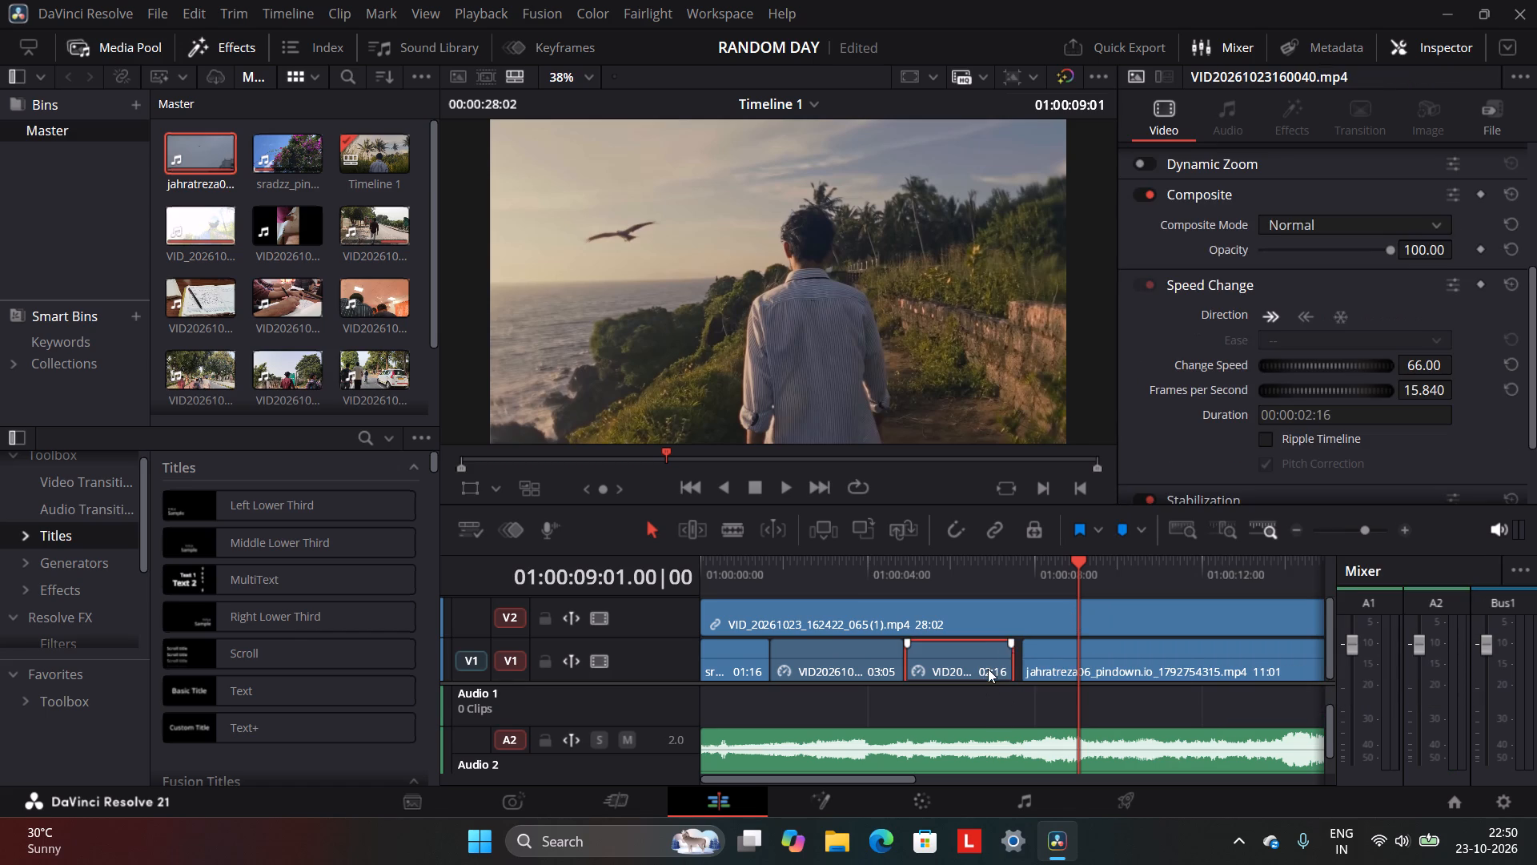
drag(1015, 660, 1029, 661)
Play the timeline across the flying-bird clip's join and the Video 2 shot change around 01:00:09.
drag(1078, 561, 981, 593)
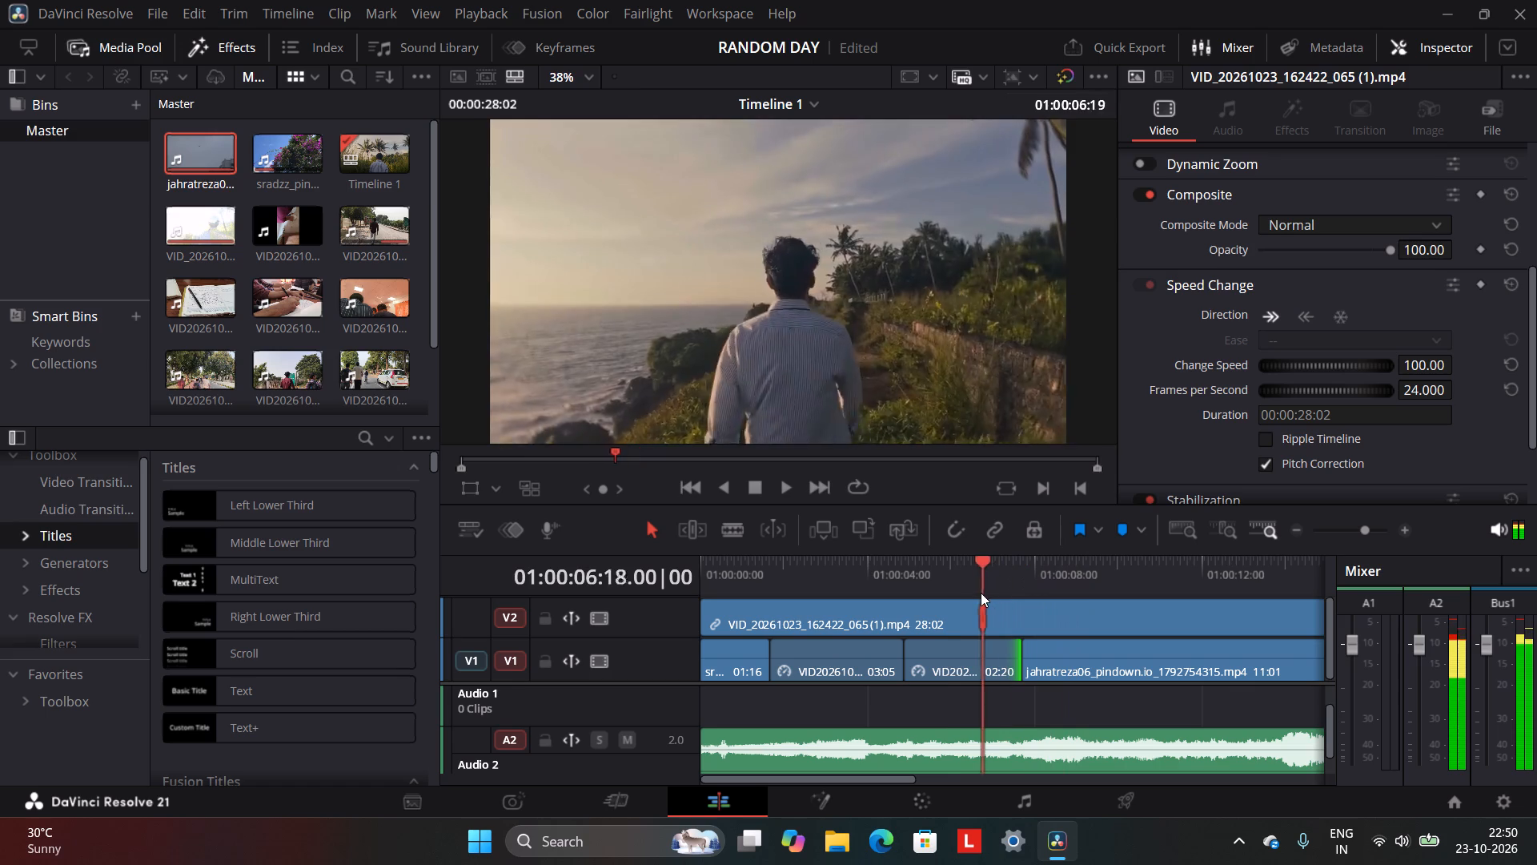
drag(981, 593, 953, 601)
click(790, 486)
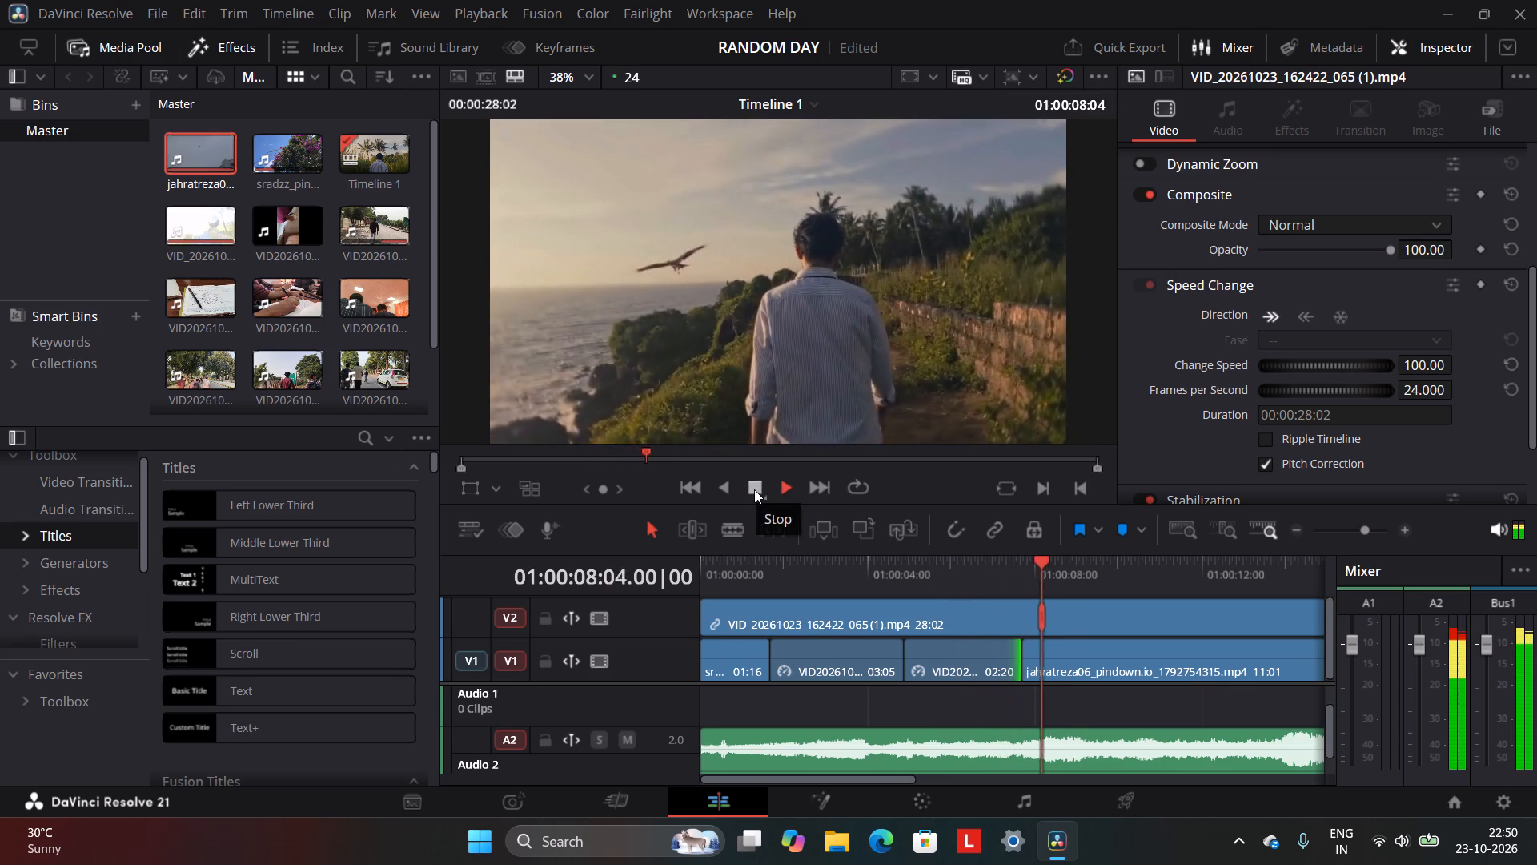
click(757, 489)
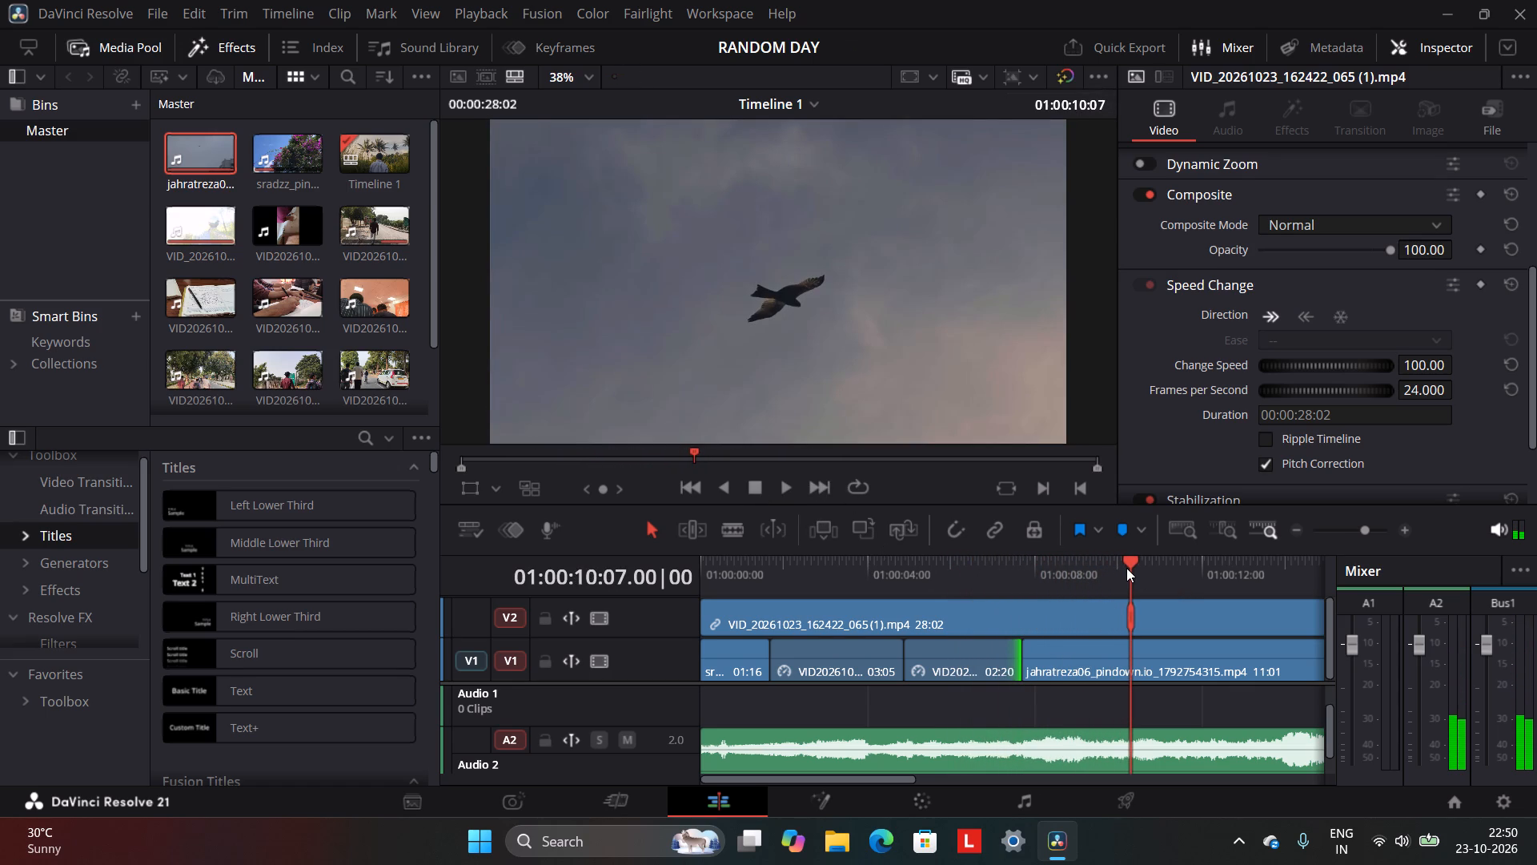
drag(1128, 566, 1097, 571)
click(793, 489)
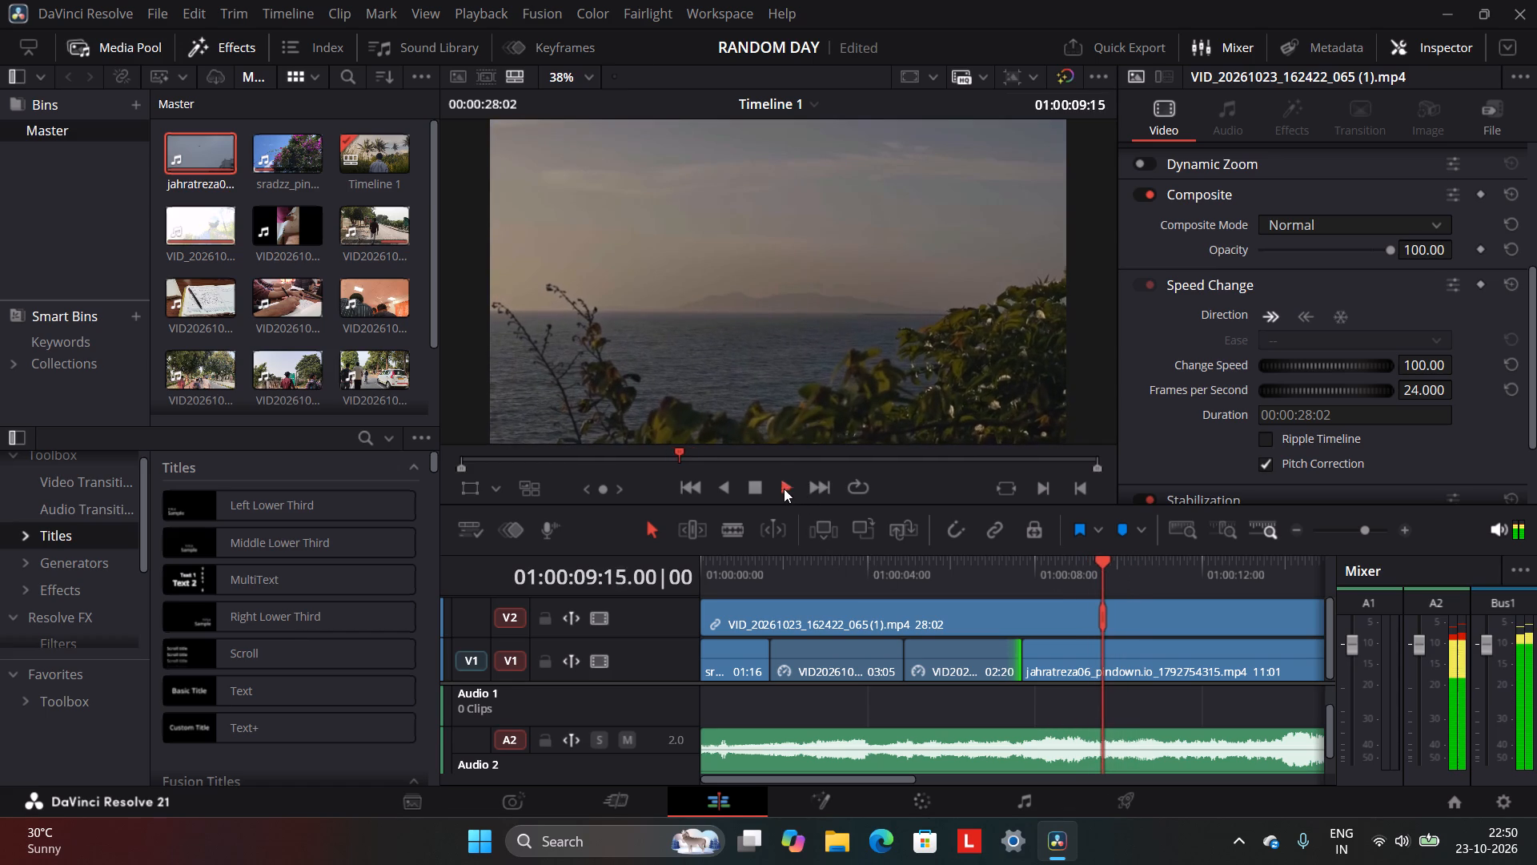
click(1065, 567)
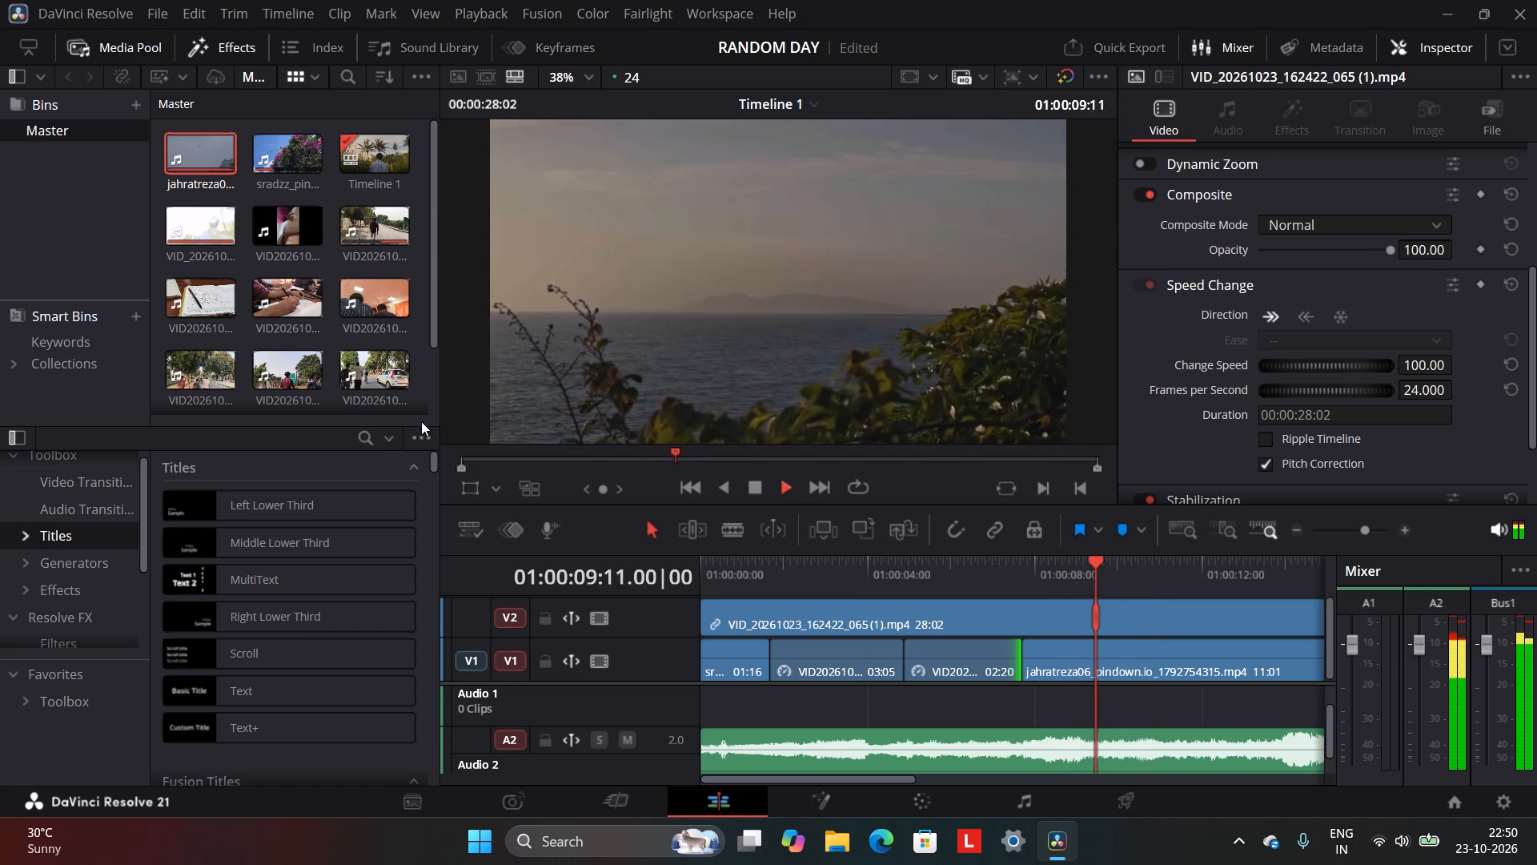
click(760, 488)
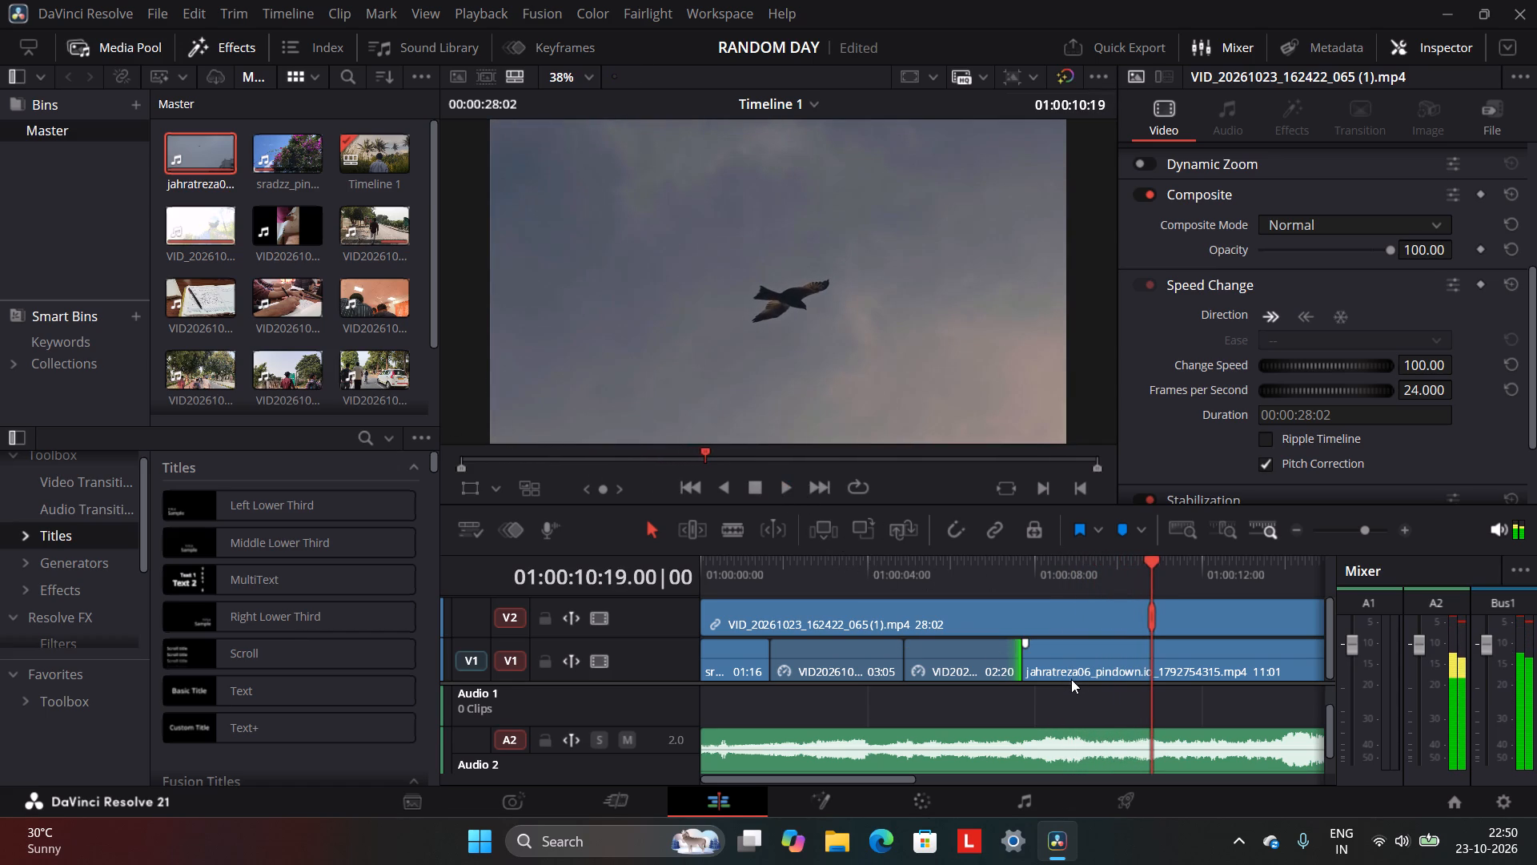
Split the flying-bird clip on Video 1 at 01:00:09:01, where the beach footage on Video 2 changes shot.
click(1070, 579)
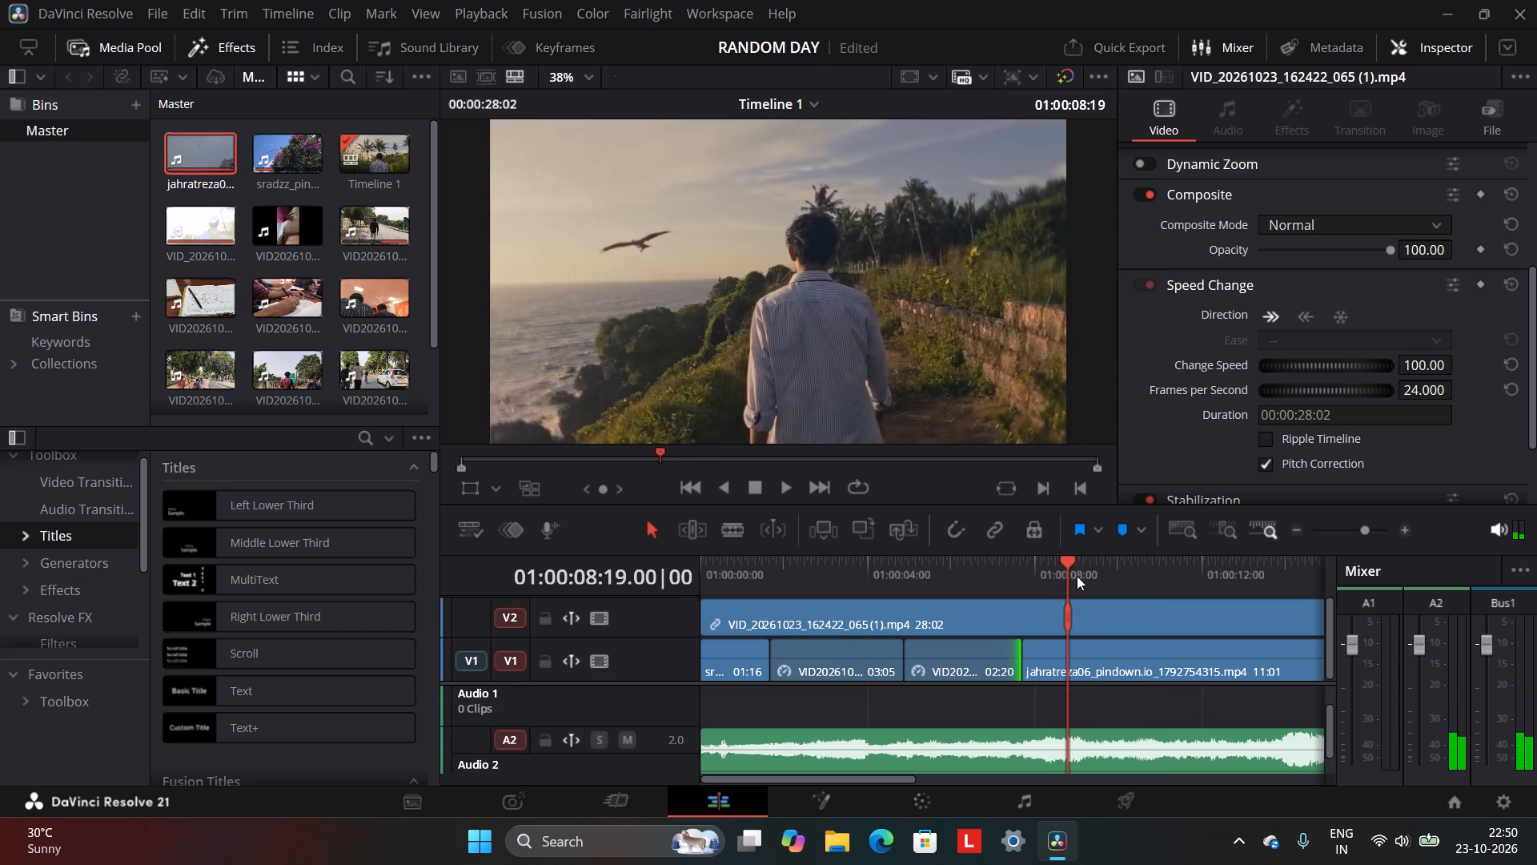
click(1077, 576)
click(1086, 575)
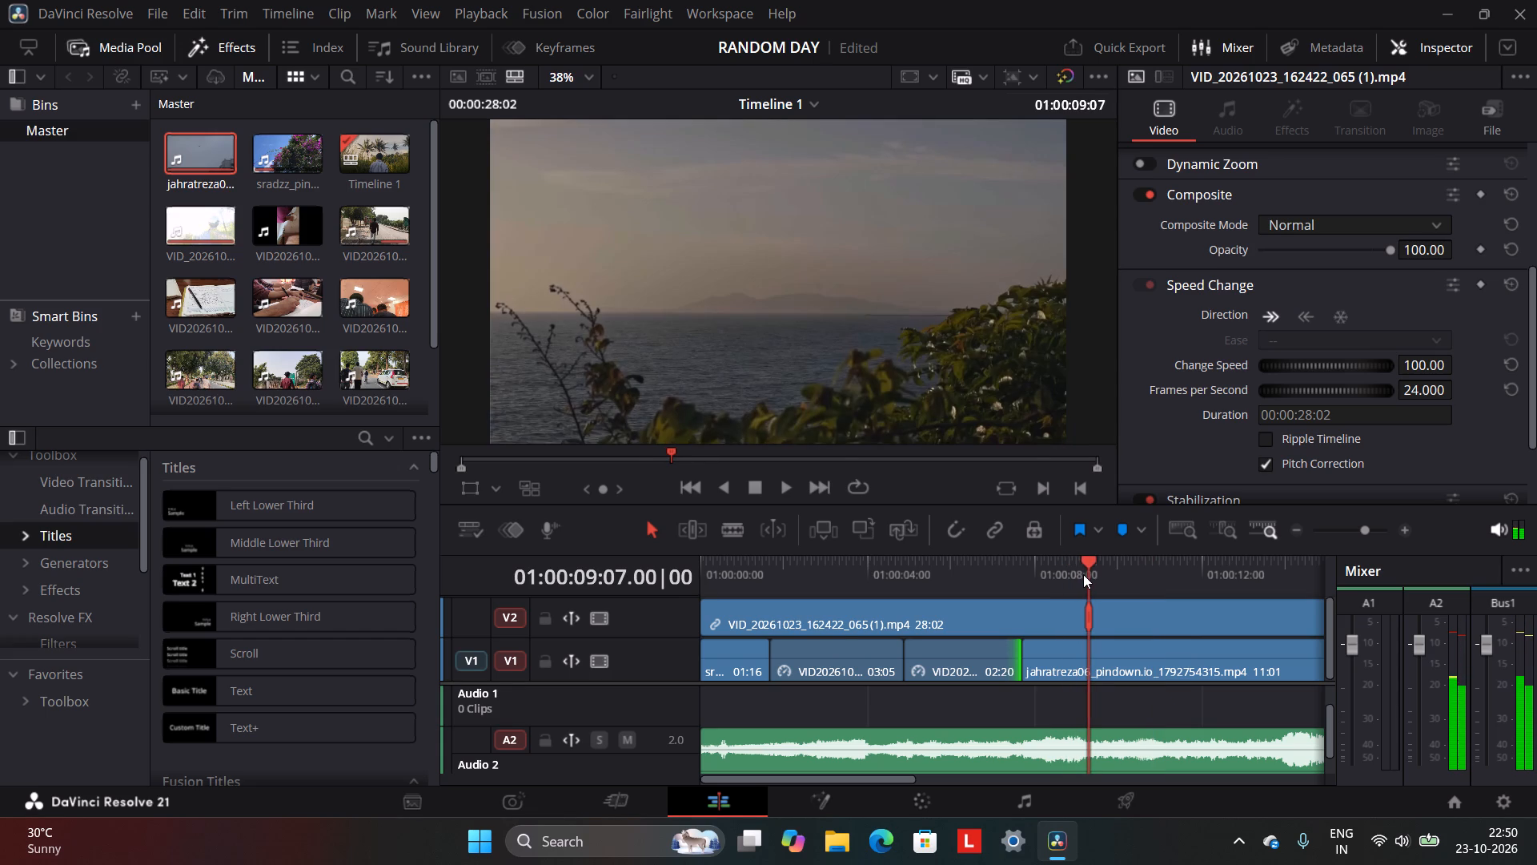
click(1083, 574)
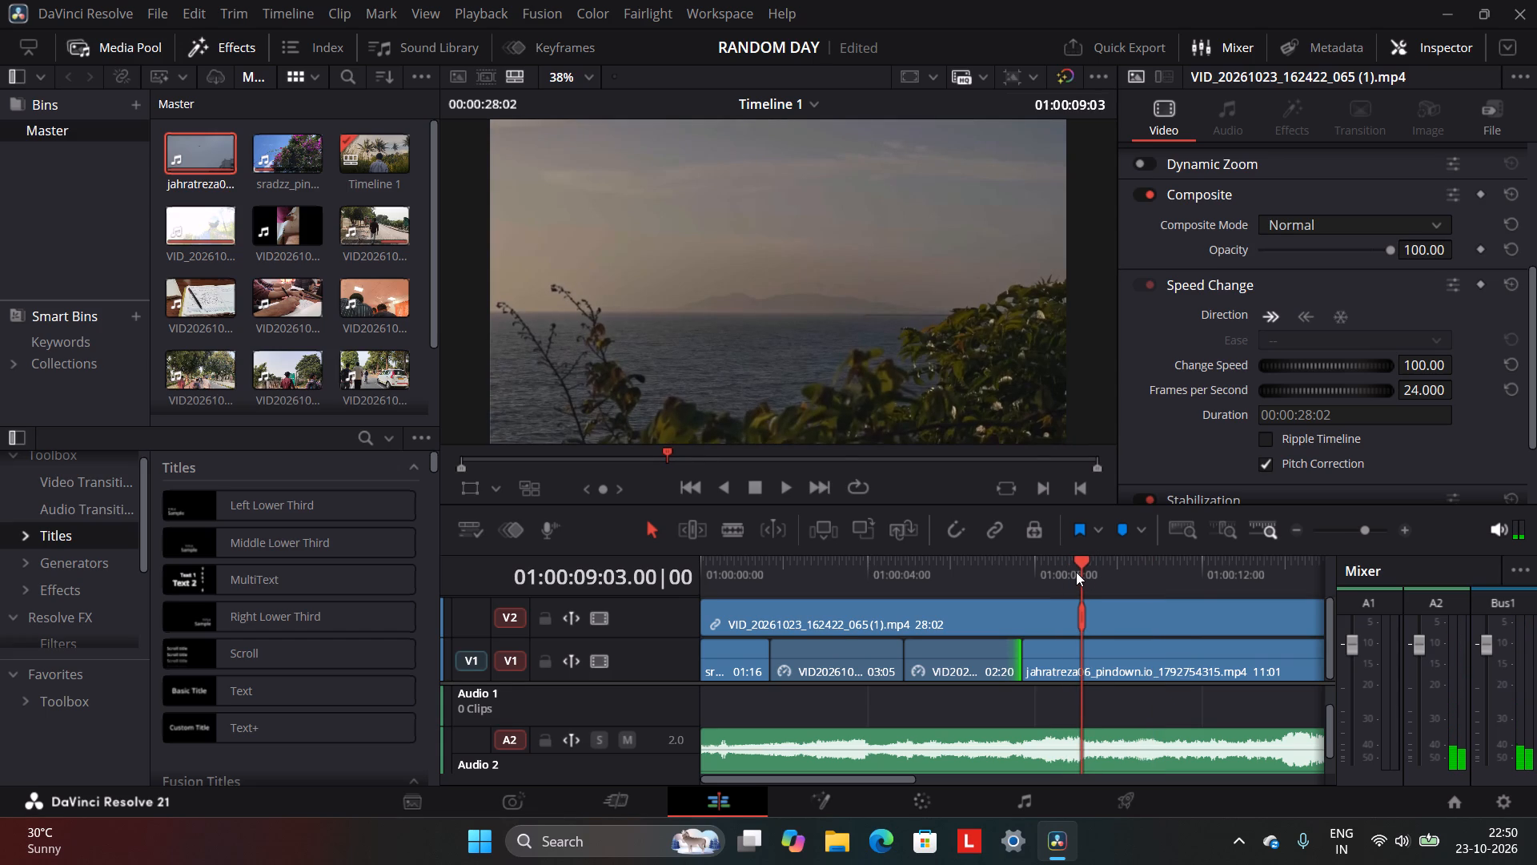
click(1076, 572)
click(1077, 572)
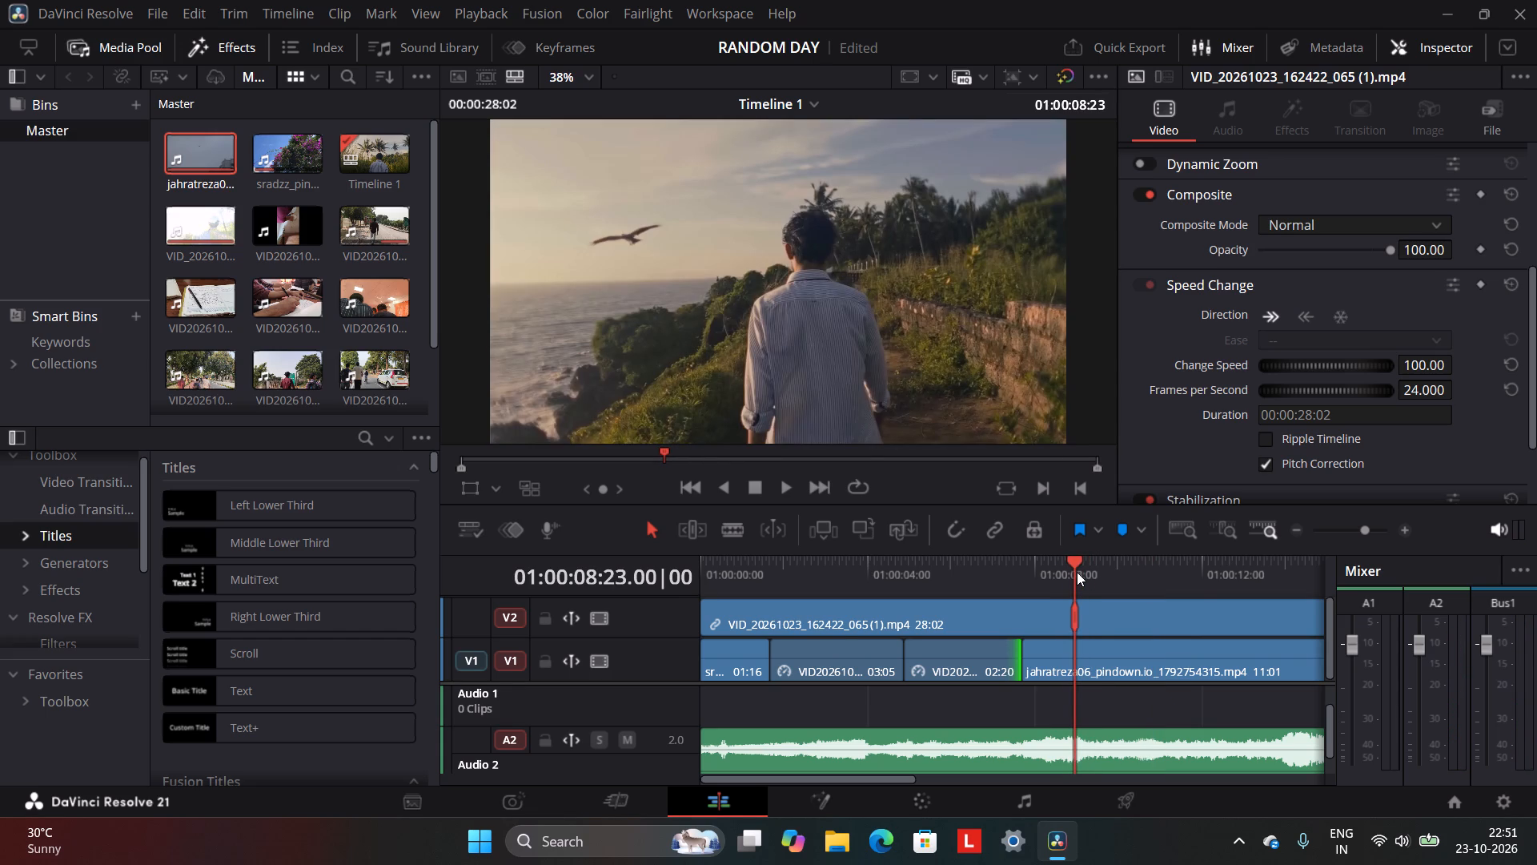
click(1077, 572)
click(1077, 572)
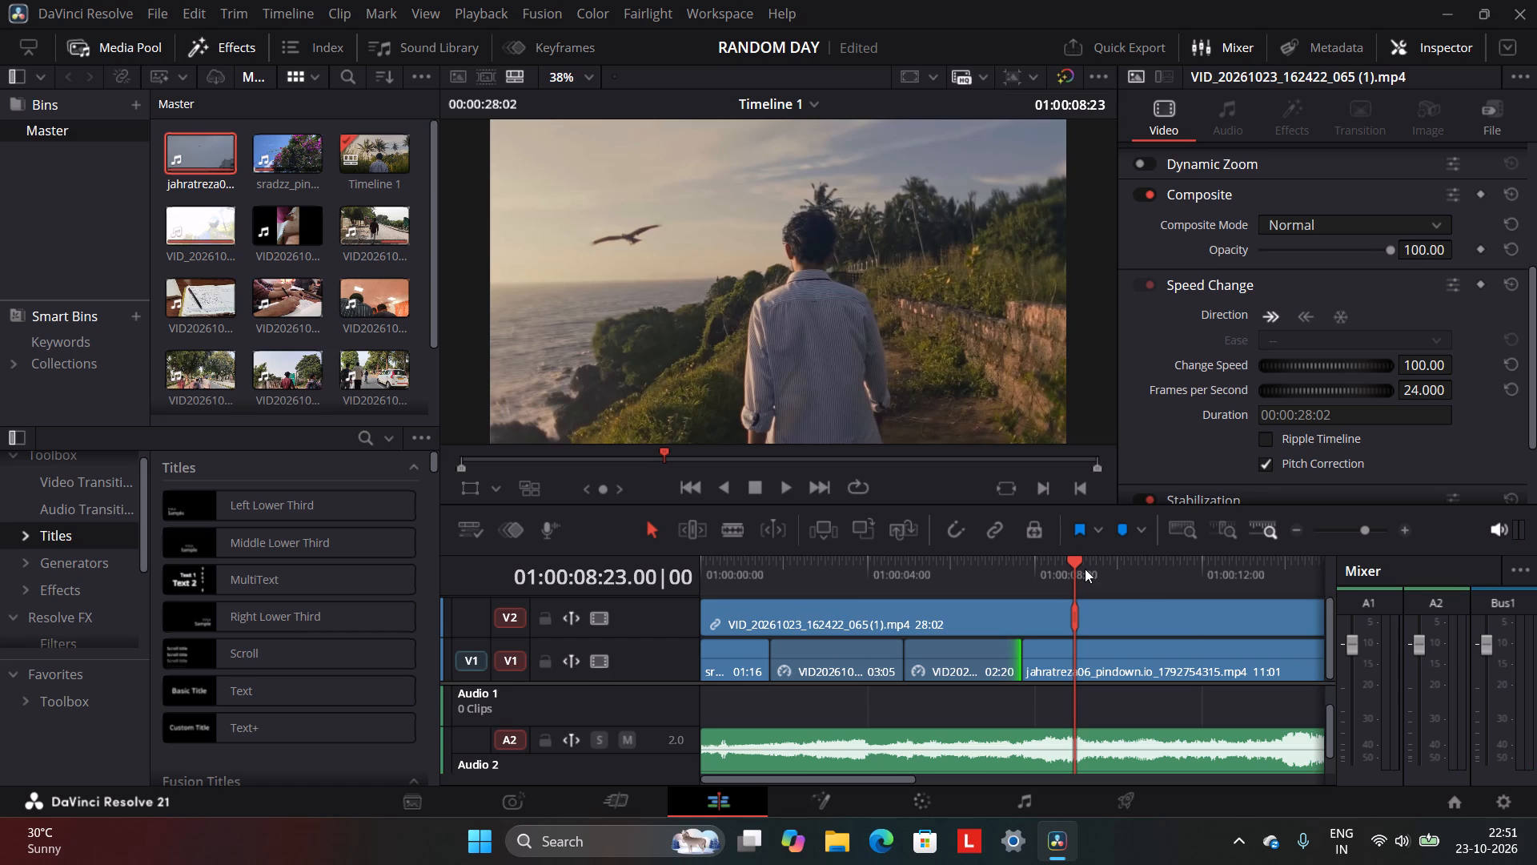
click(1077, 574)
click(1077, 574)
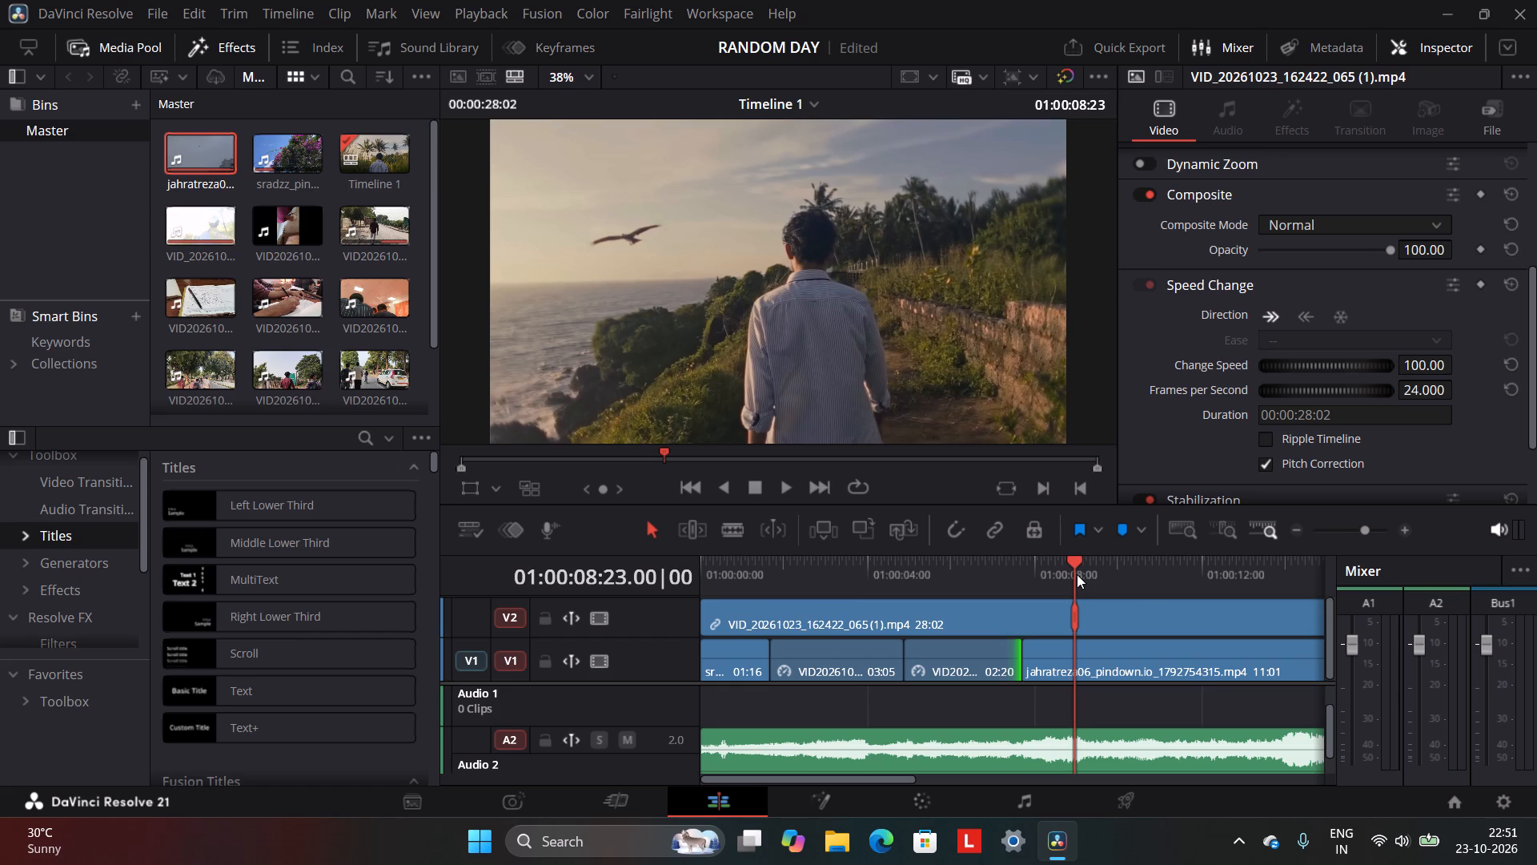
click(1079, 573)
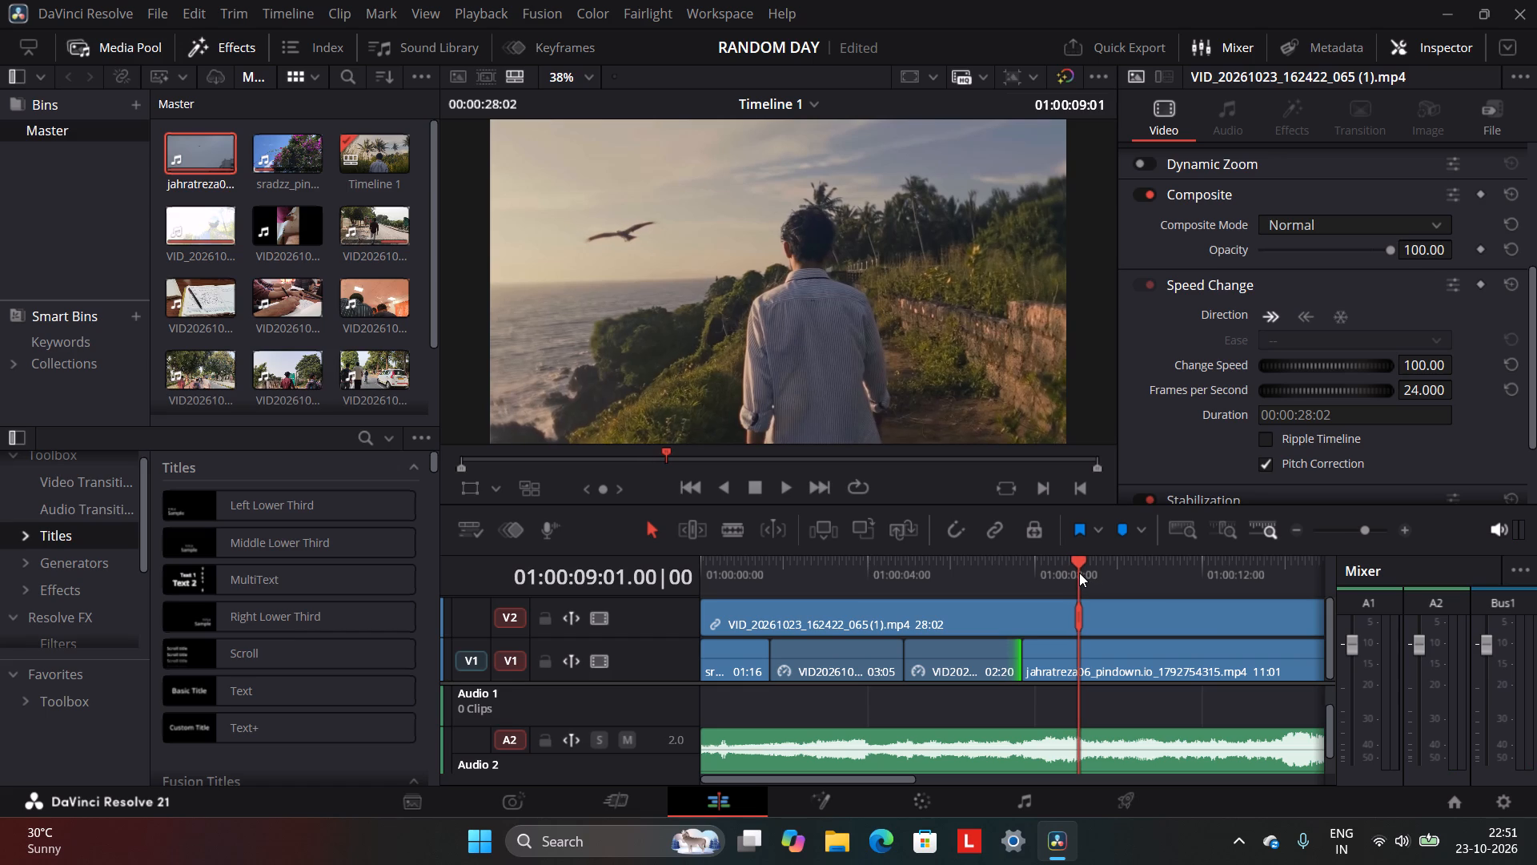
click(1101, 669)
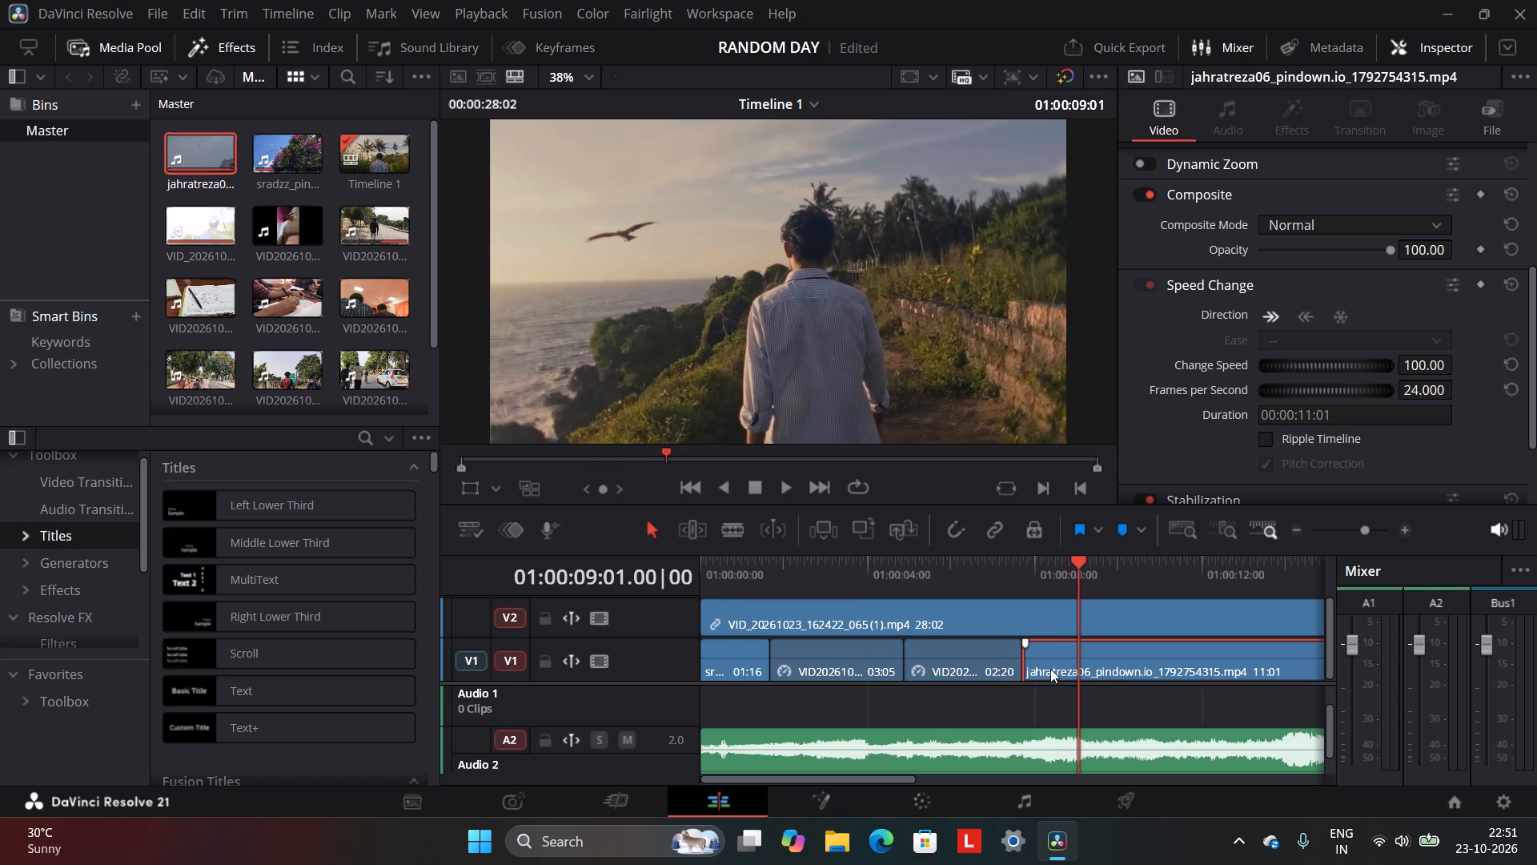
click(745, 527)
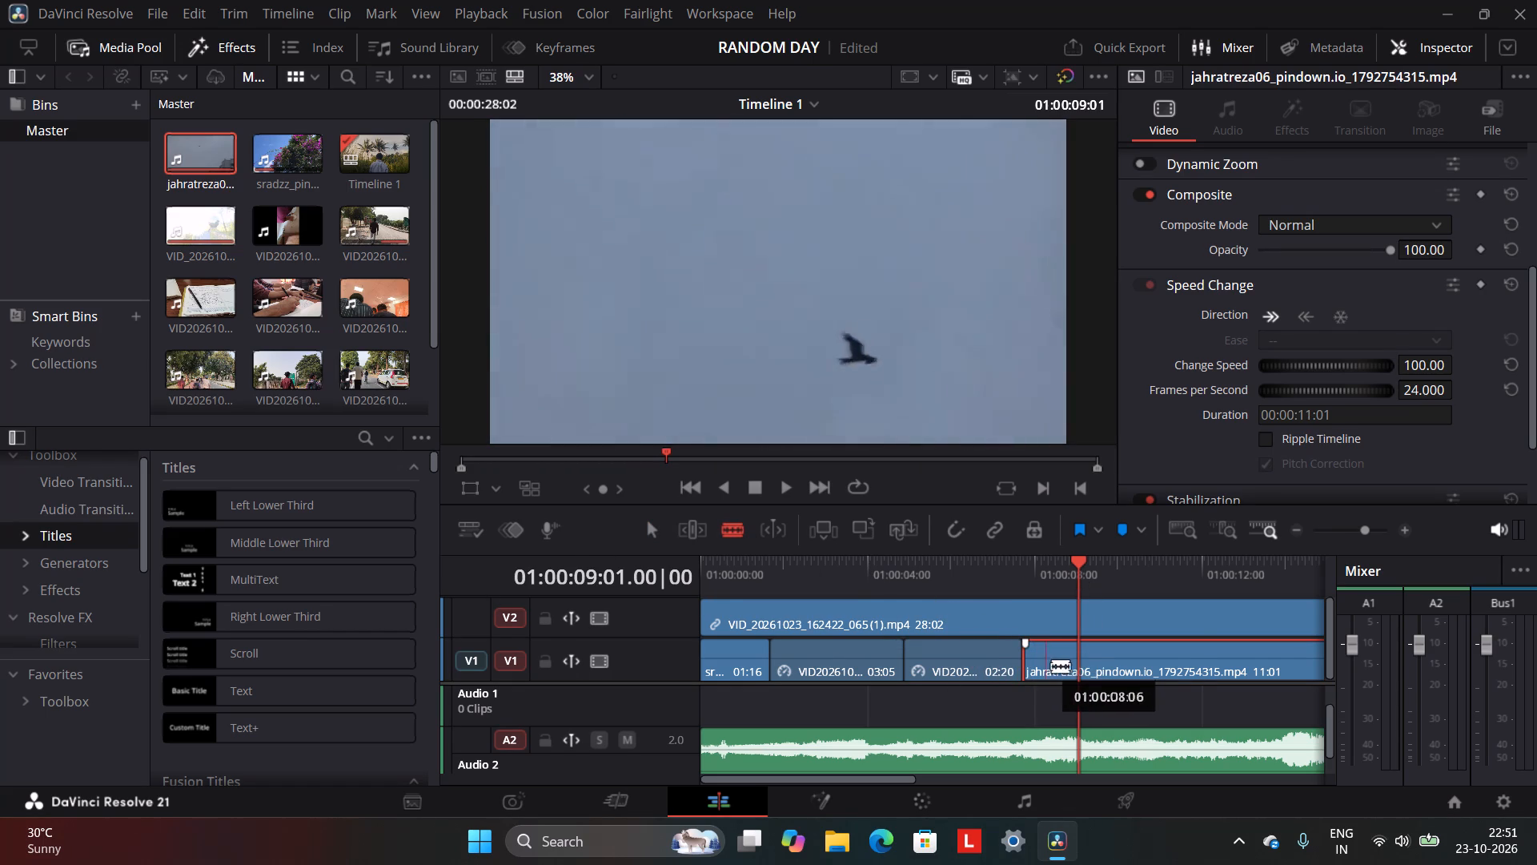
click(1084, 666)
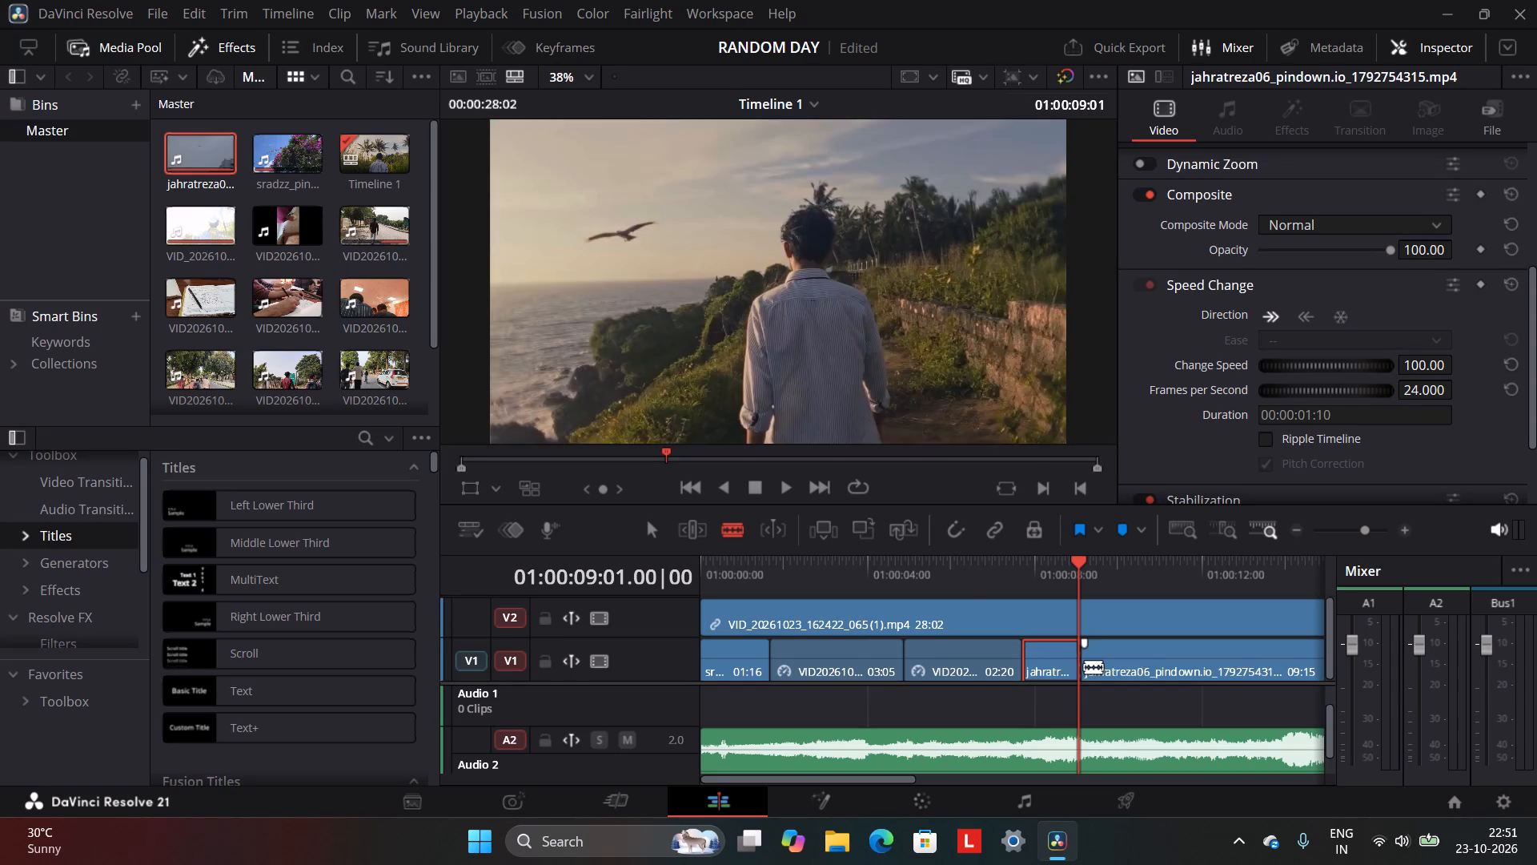
click(651, 529)
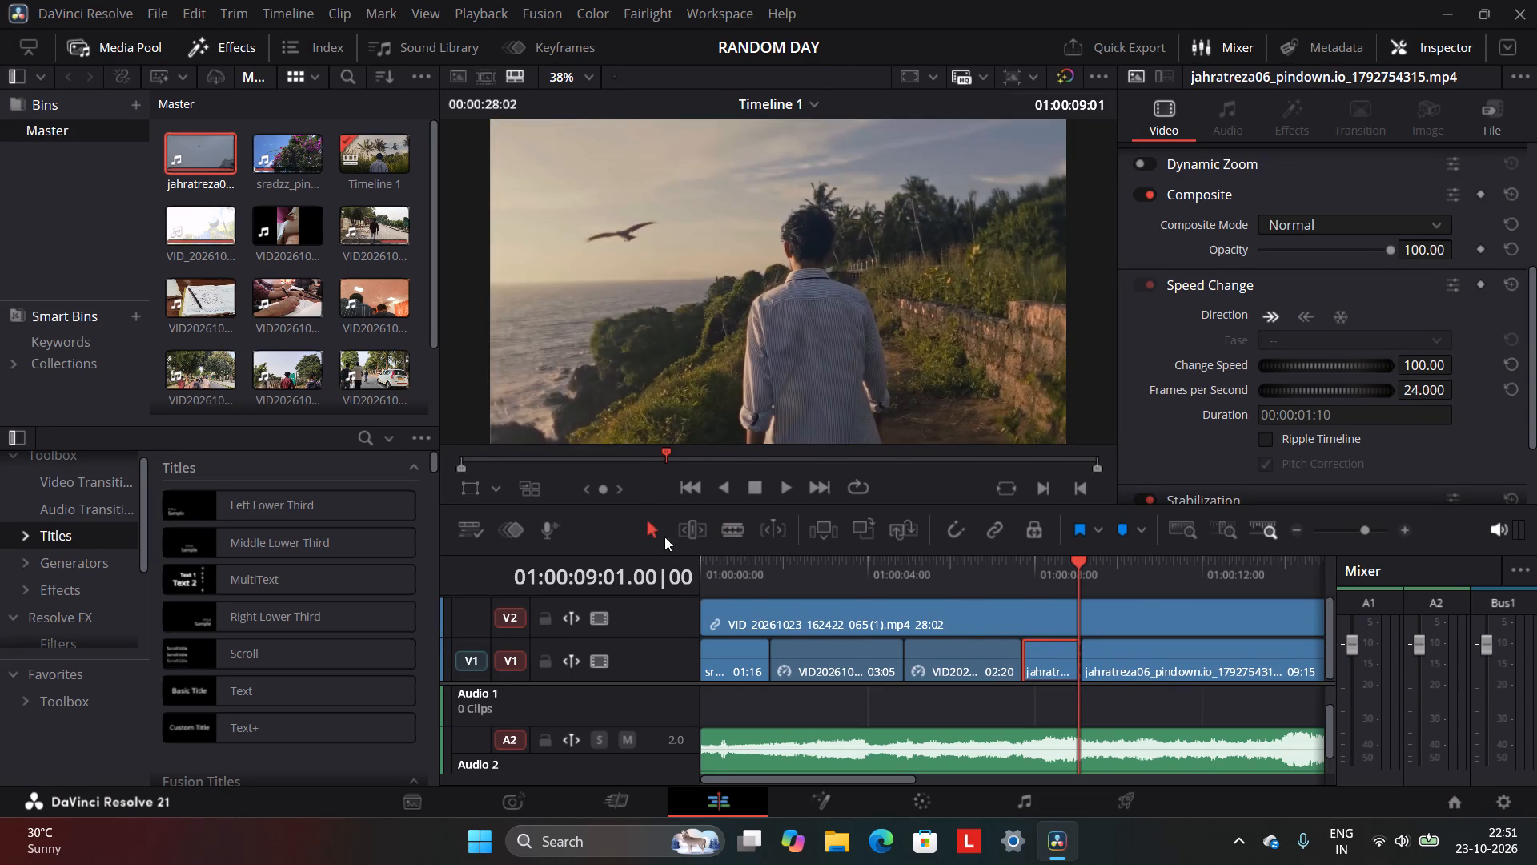
Delete the remaining part of the flying-bird clip after 01:00:09:01 on Video 1.
click(1110, 660)
right_click(1113, 660)
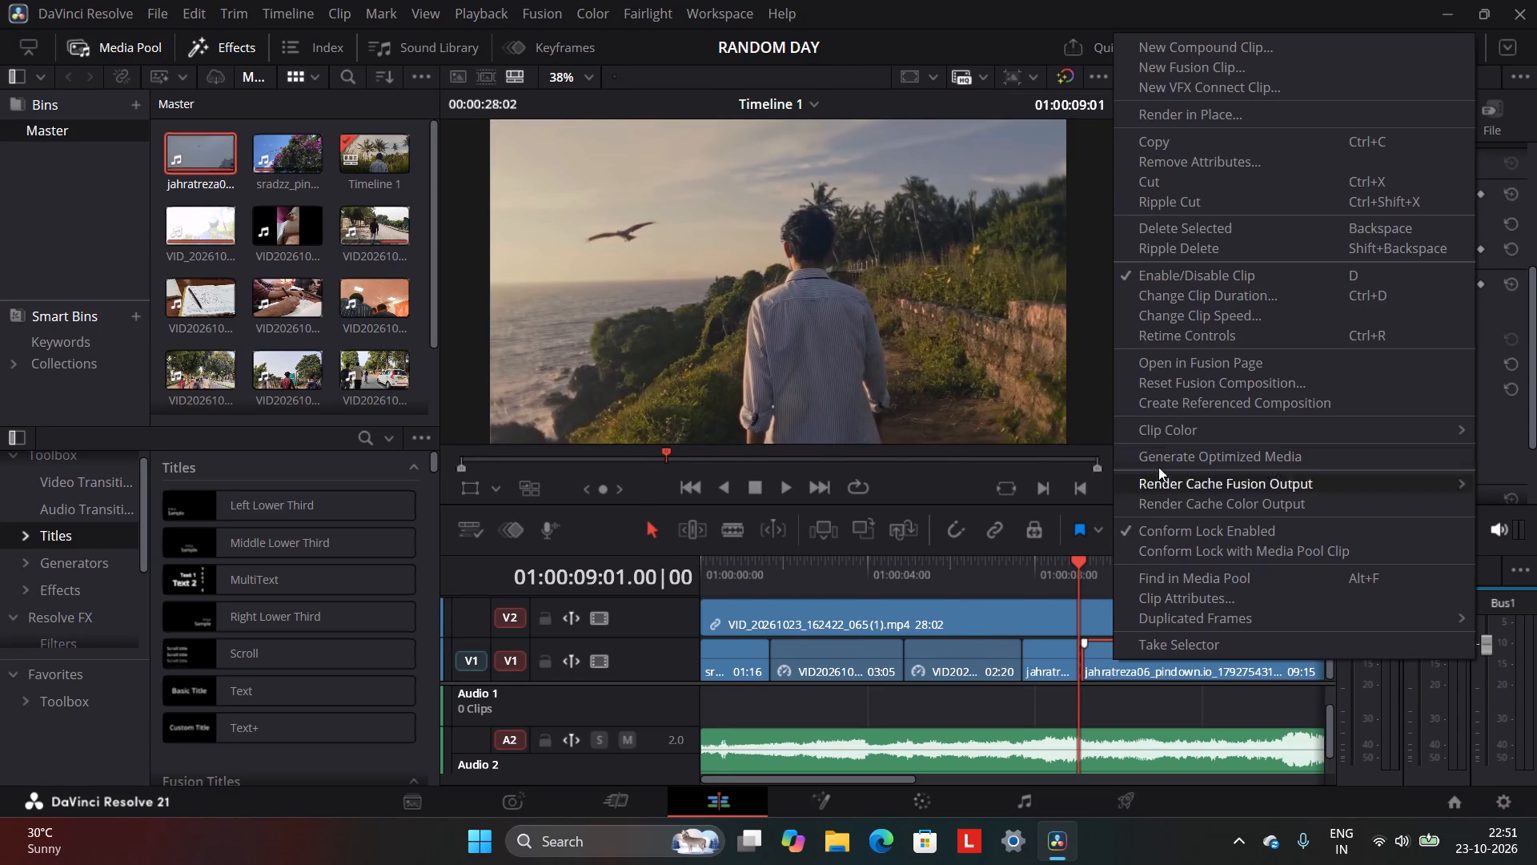
click(1185, 230)
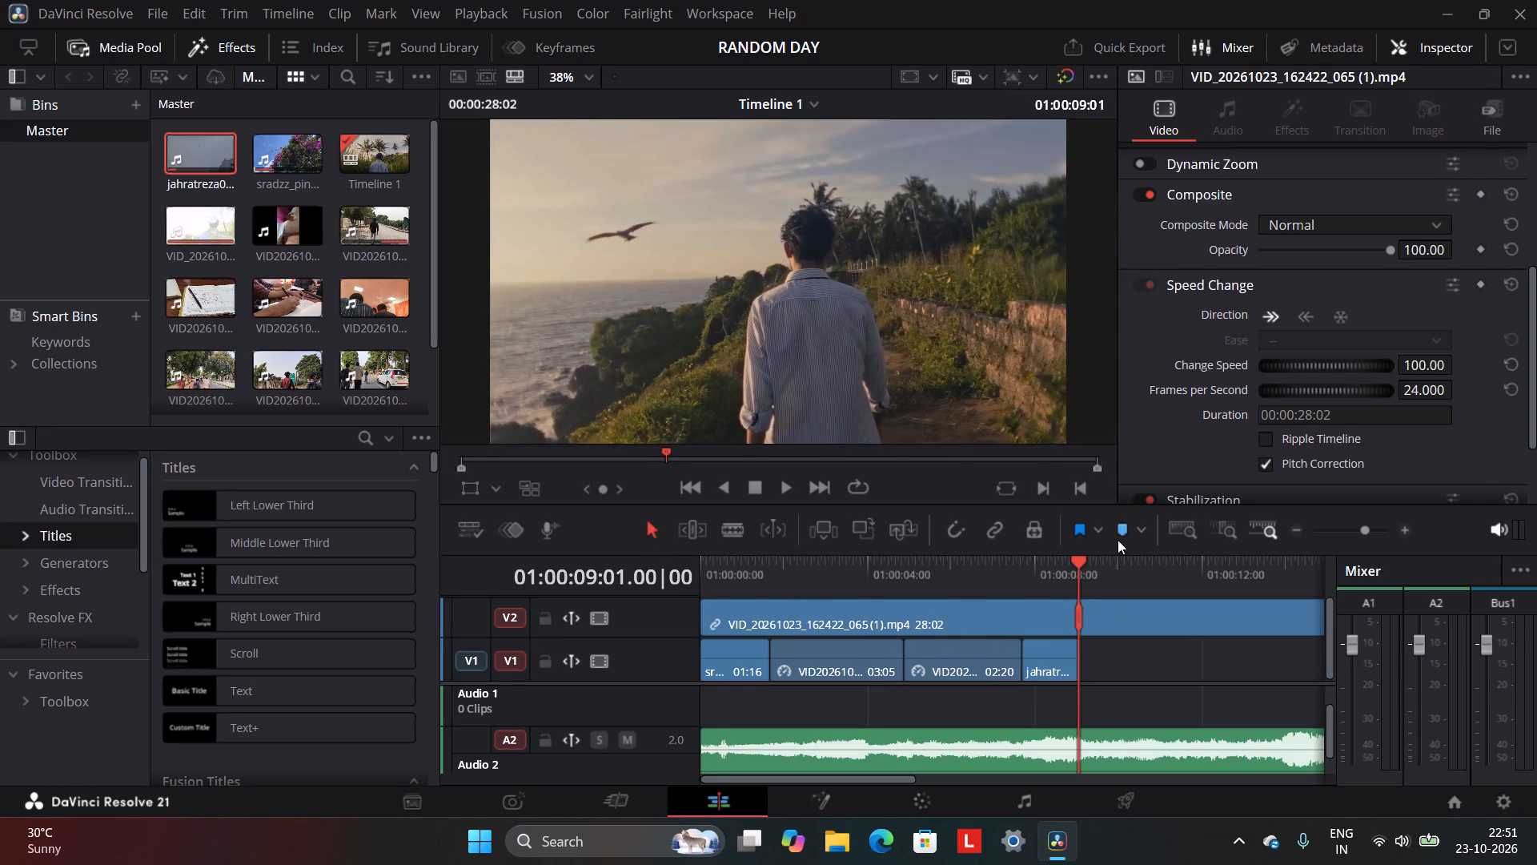
Play the timeline from 01:00:08:10 across the end of the shortened flying-bird clip, stopping at 01:00:09:19.
click(1077, 554)
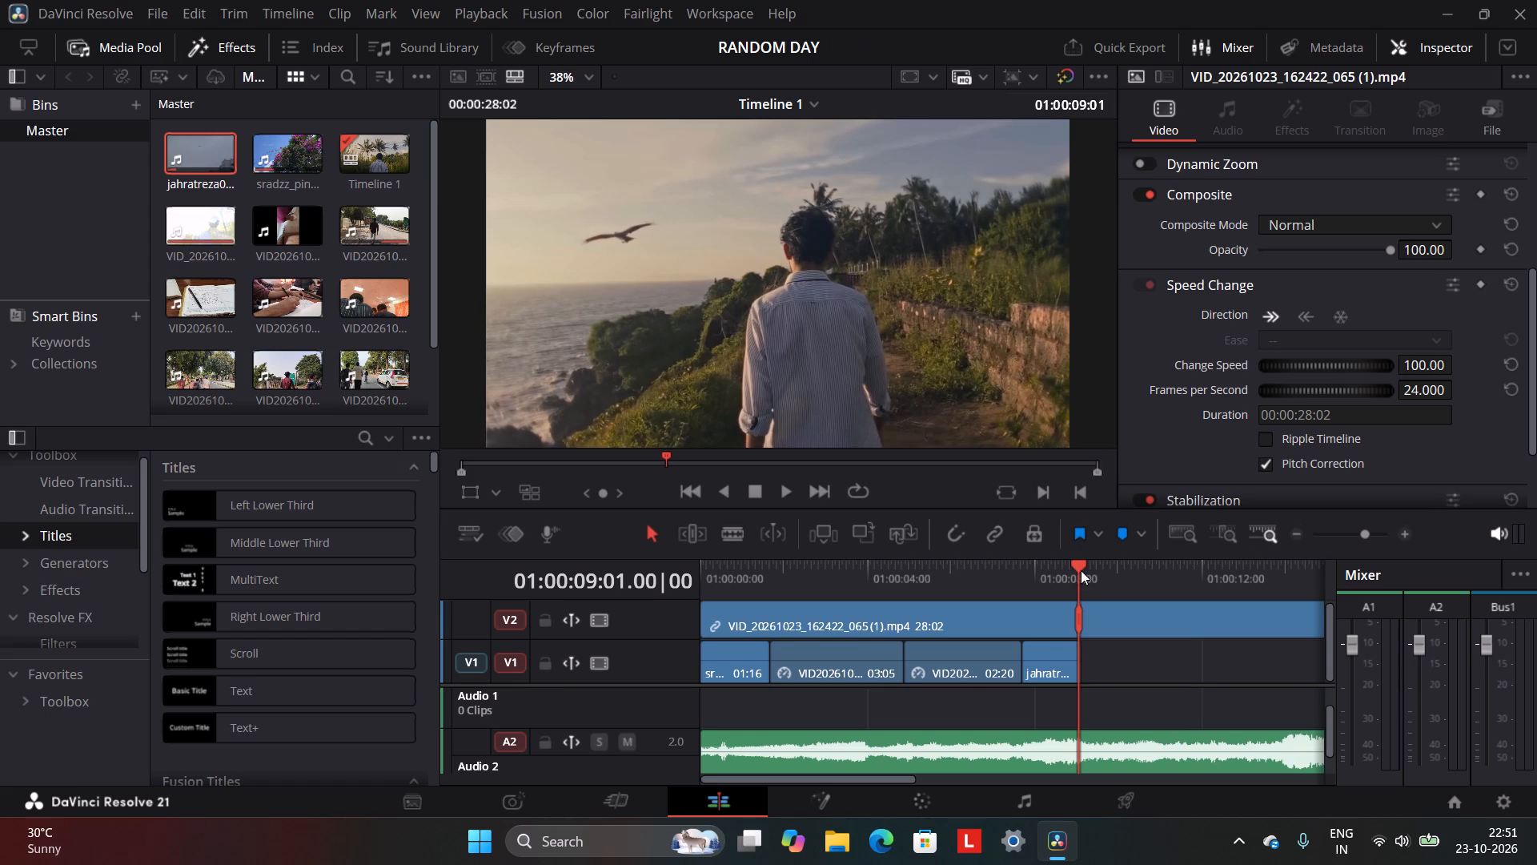
drag(1081, 564, 1053, 581)
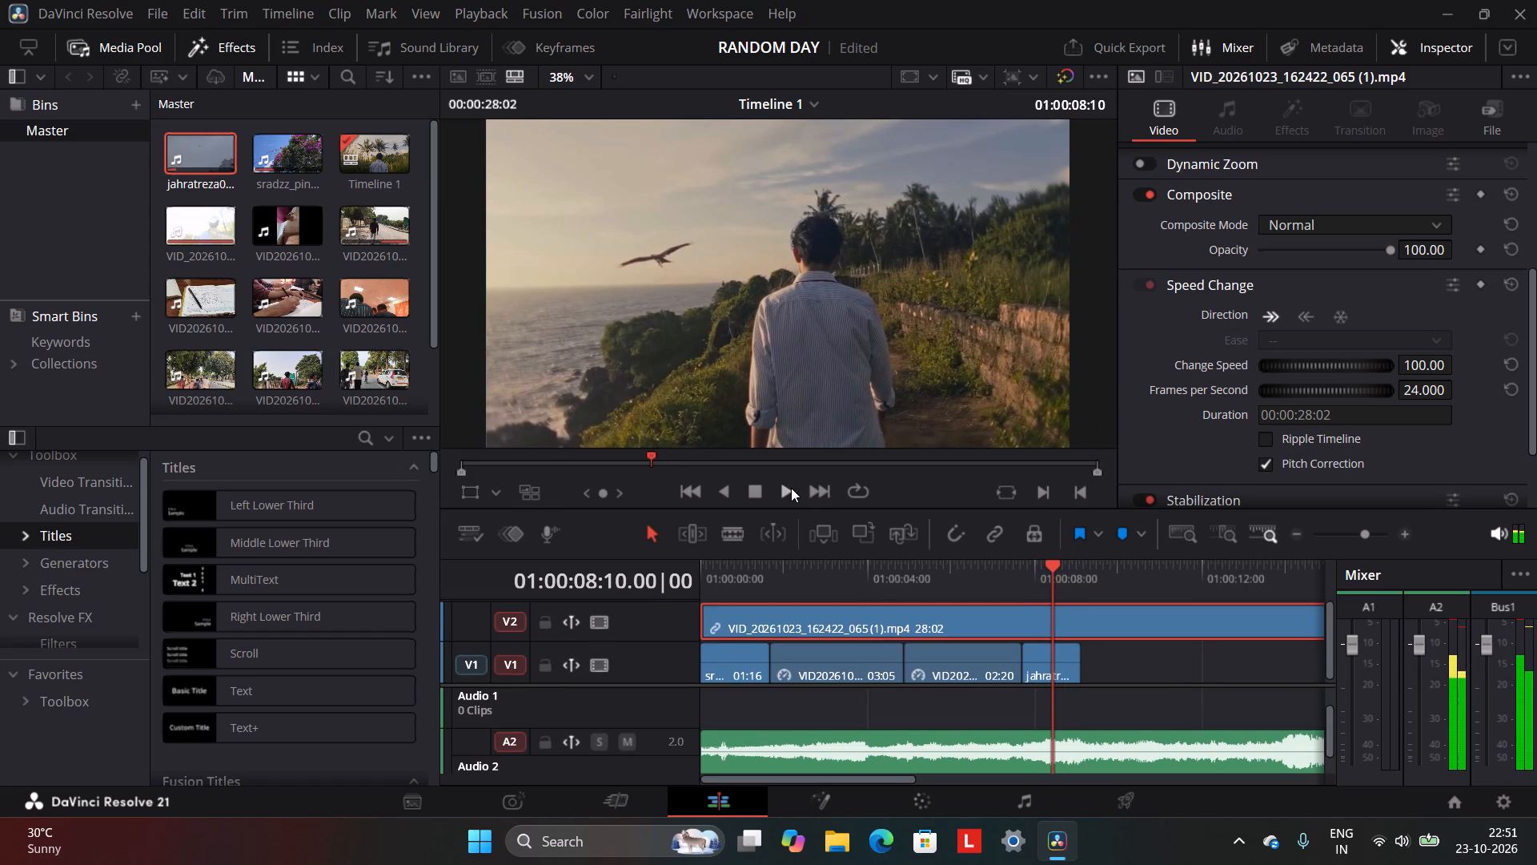
click(791, 488)
click(760, 491)
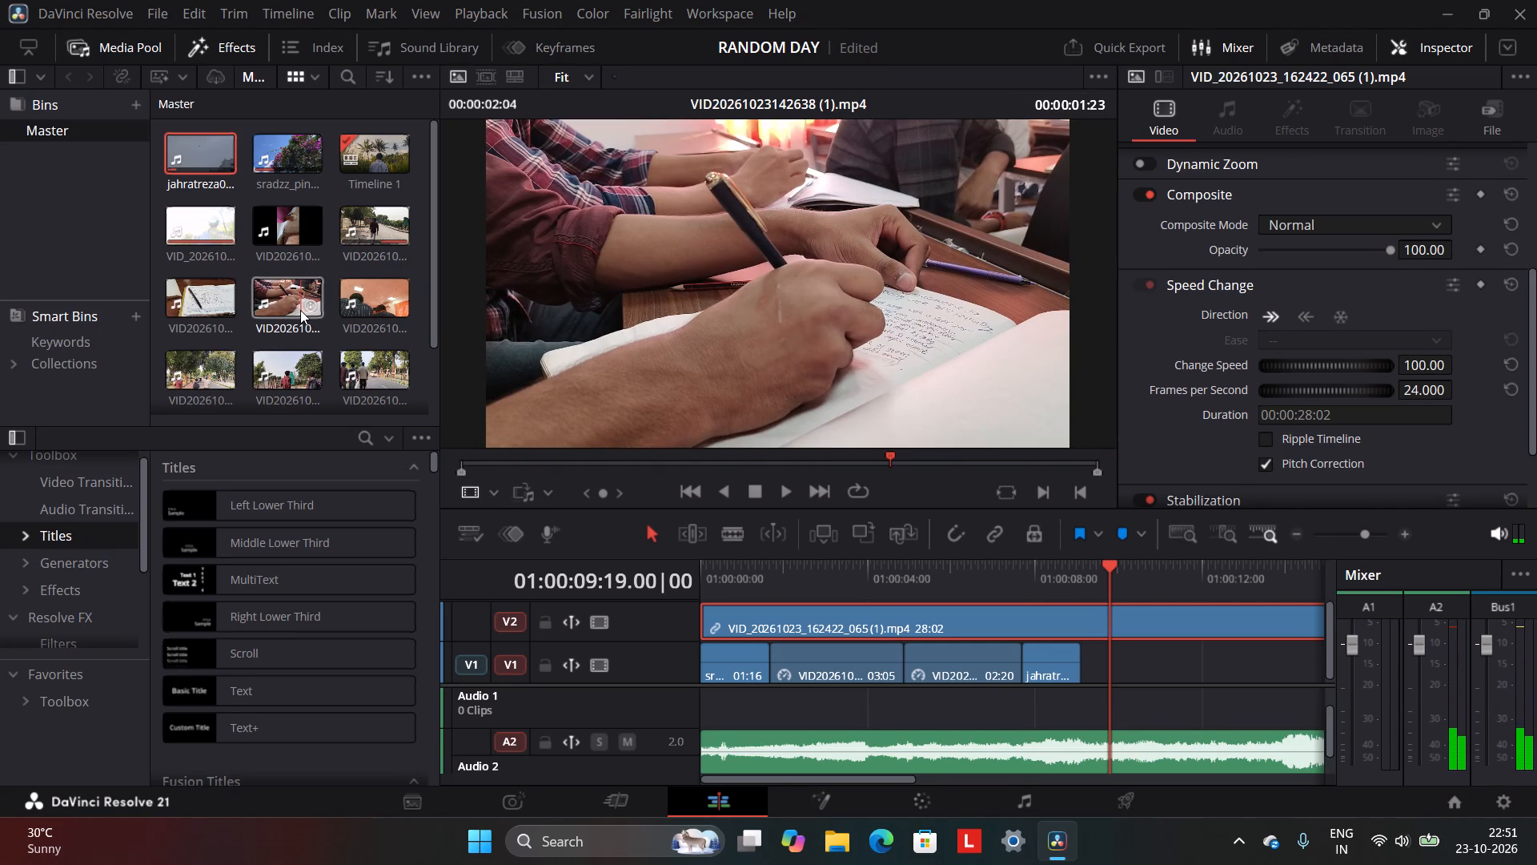
drag(282, 304, 1097, 664)
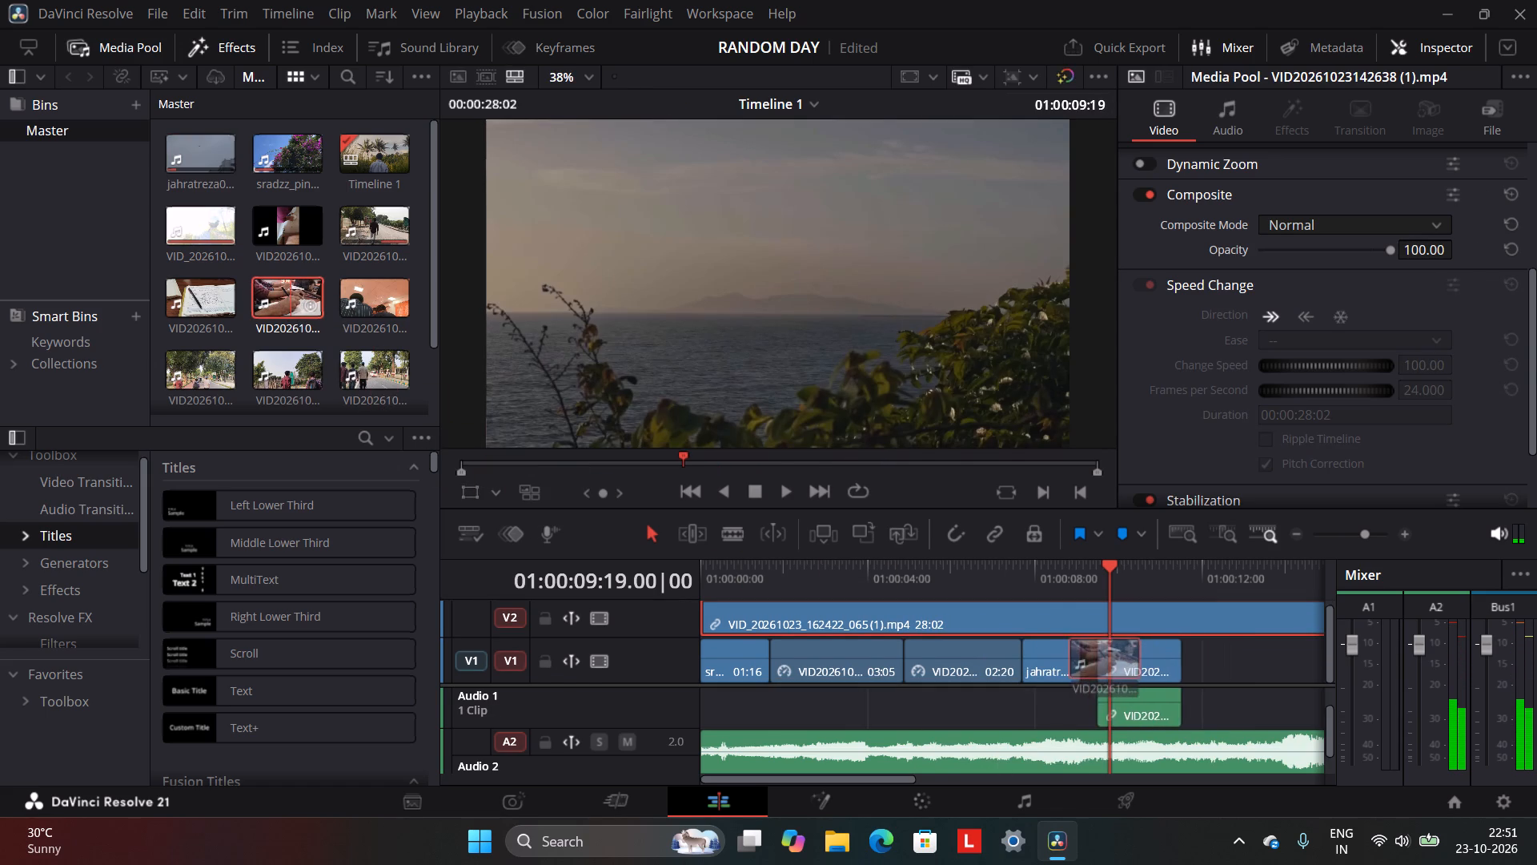
drag(1097, 664, 1102, 666)
Delete the writing clip's audio from Audio 1.
click(1151, 703)
right_click(1151, 703)
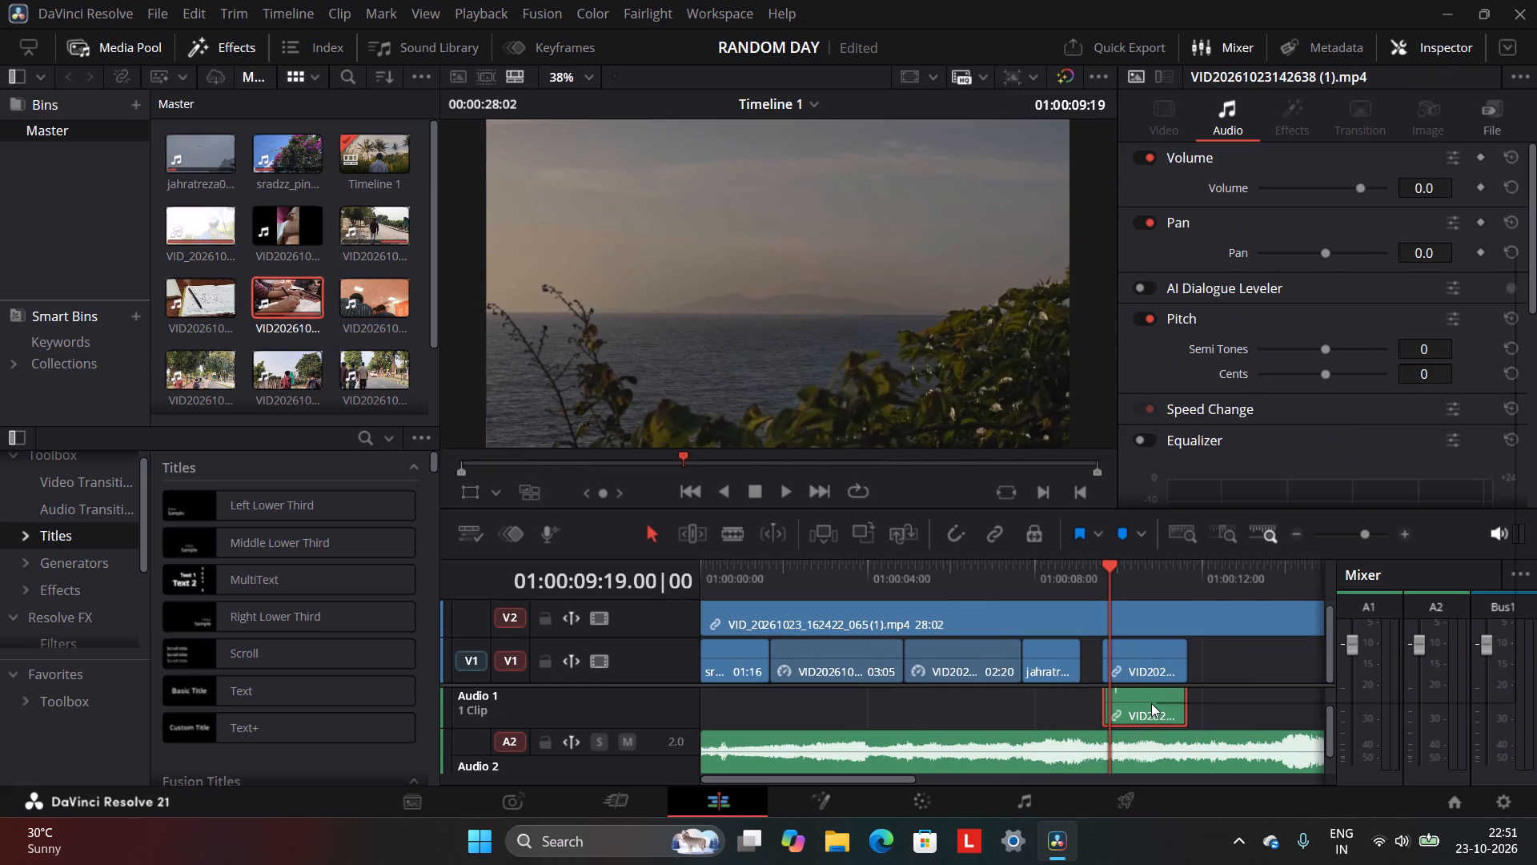
click(1218, 380)
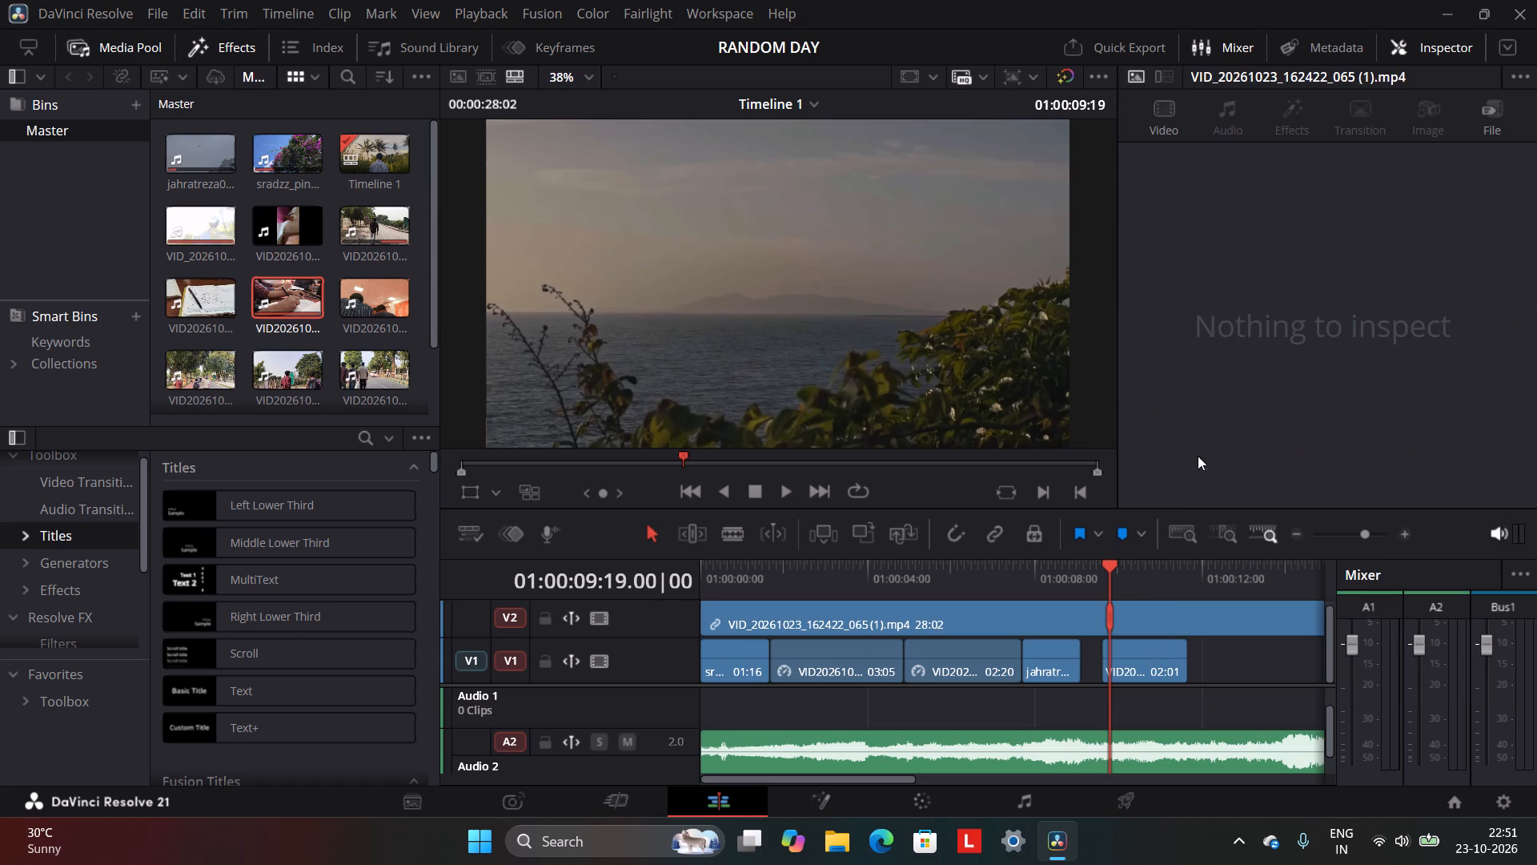
Move the writing clip 12 frames earlier on Video 1 to meet the flying-bird clip's end, and turn snapping on.
click(1154, 646)
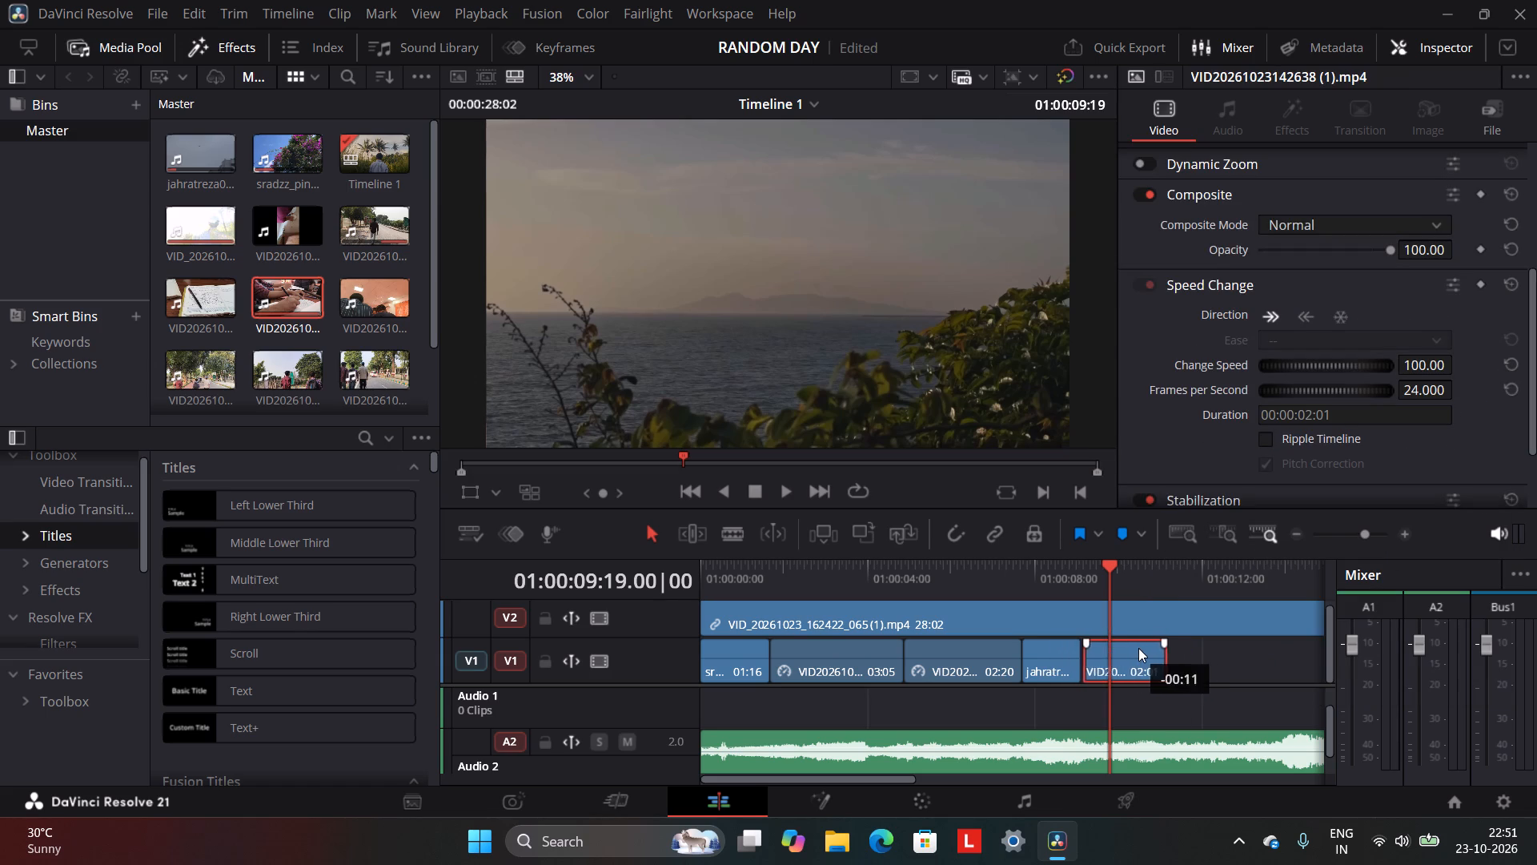
click(987, 525)
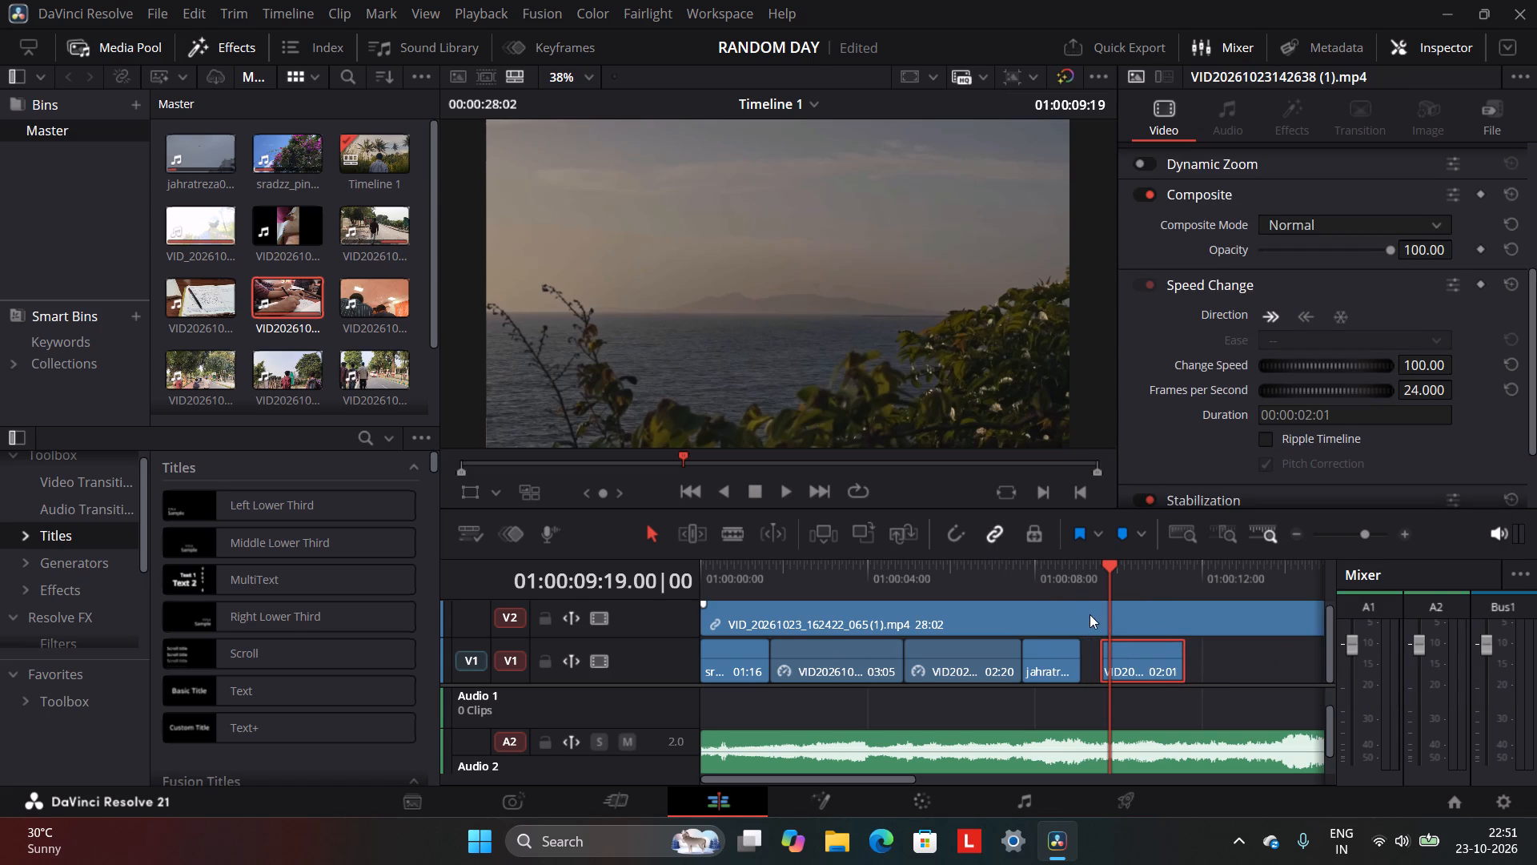
drag(1140, 656, 1120, 657)
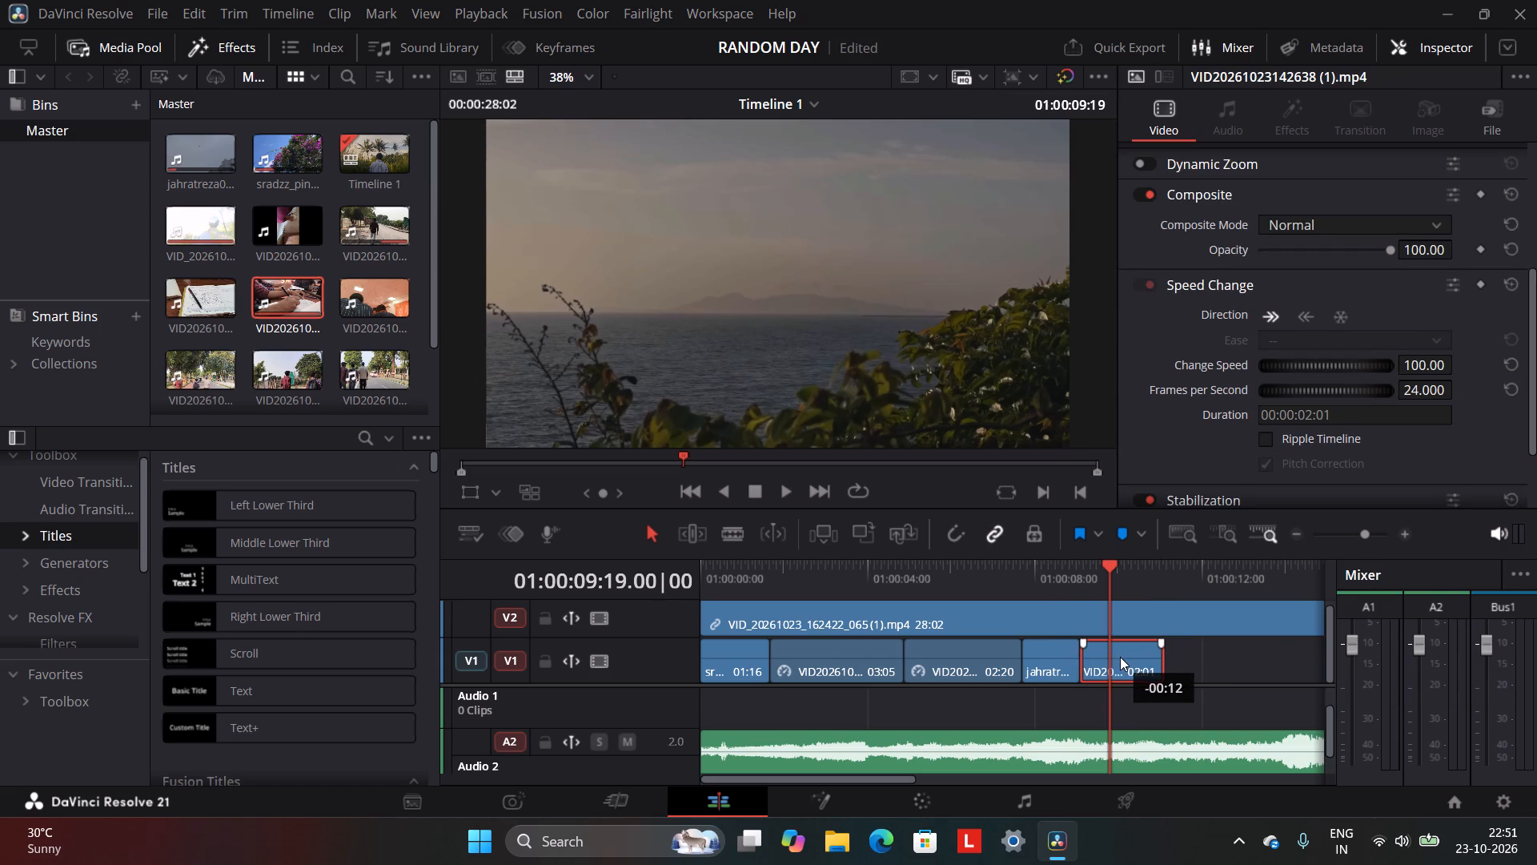
drag(1120, 657, 1121, 658)
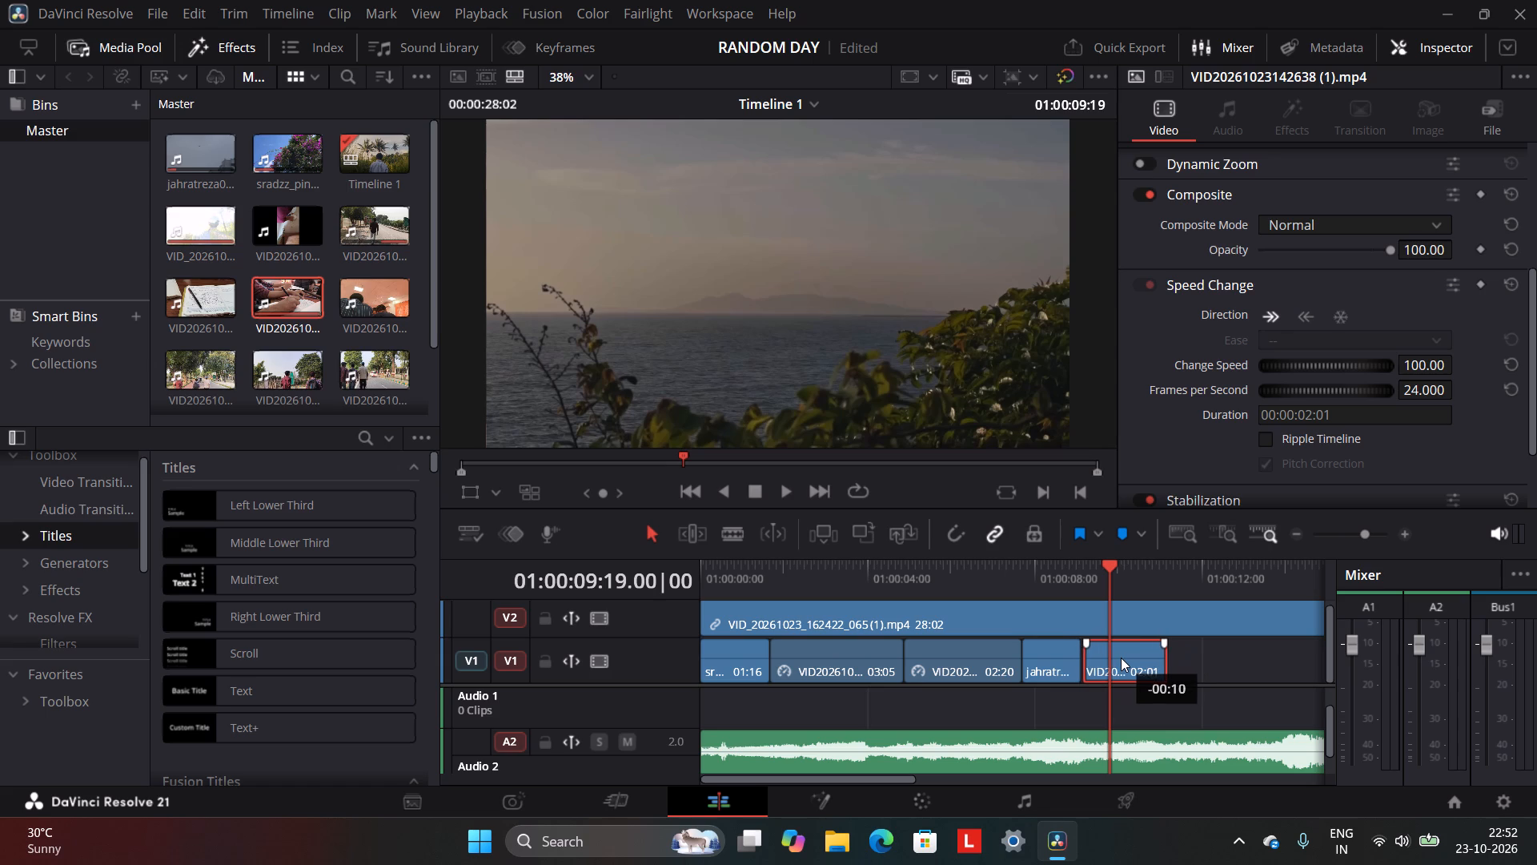
drag(1121, 658, 1118, 658)
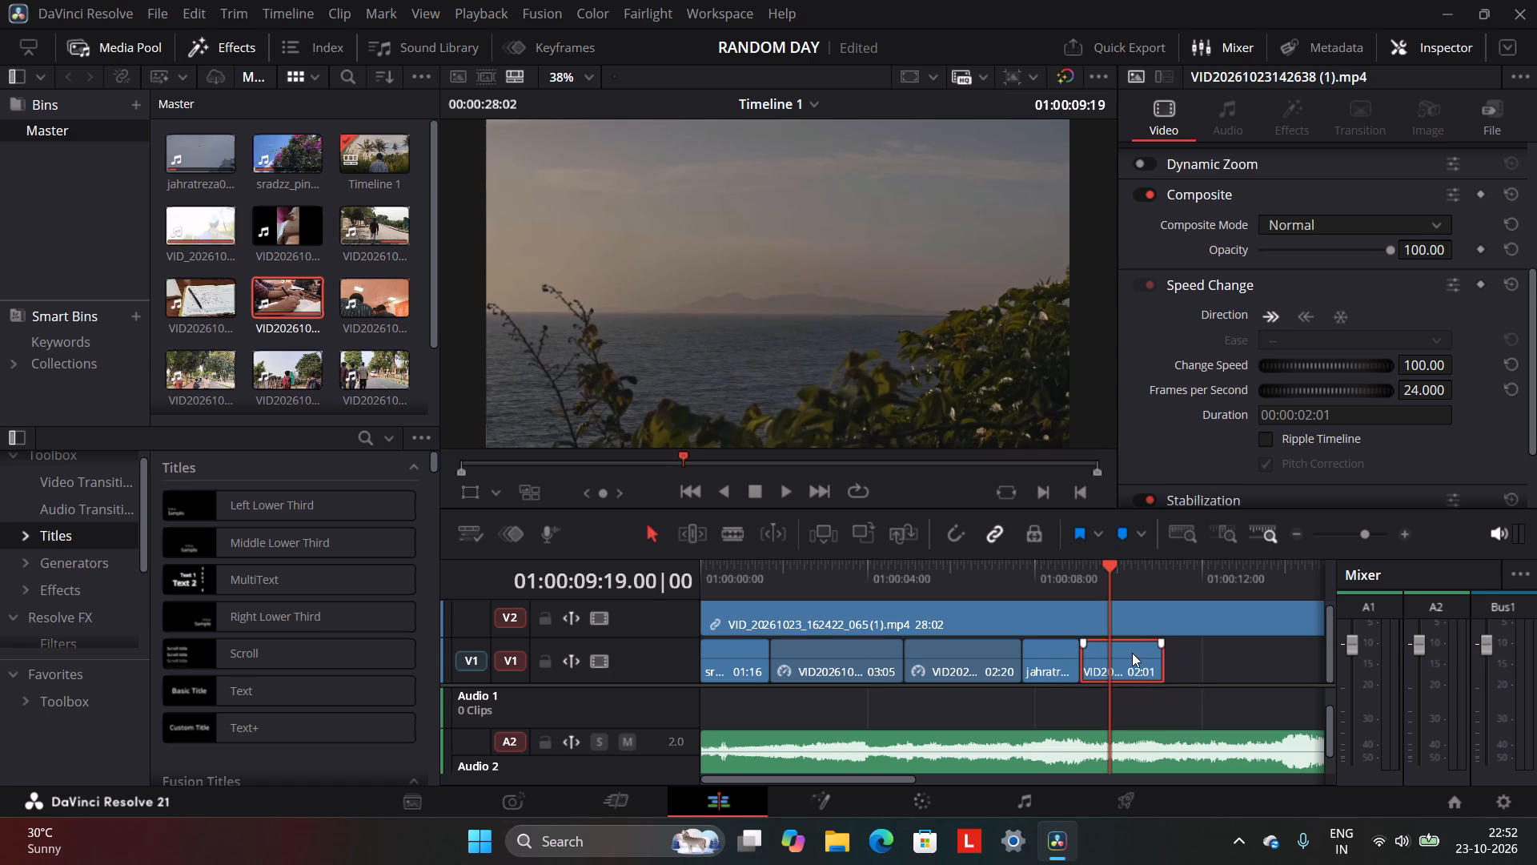
click(965, 533)
click(1002, 533)
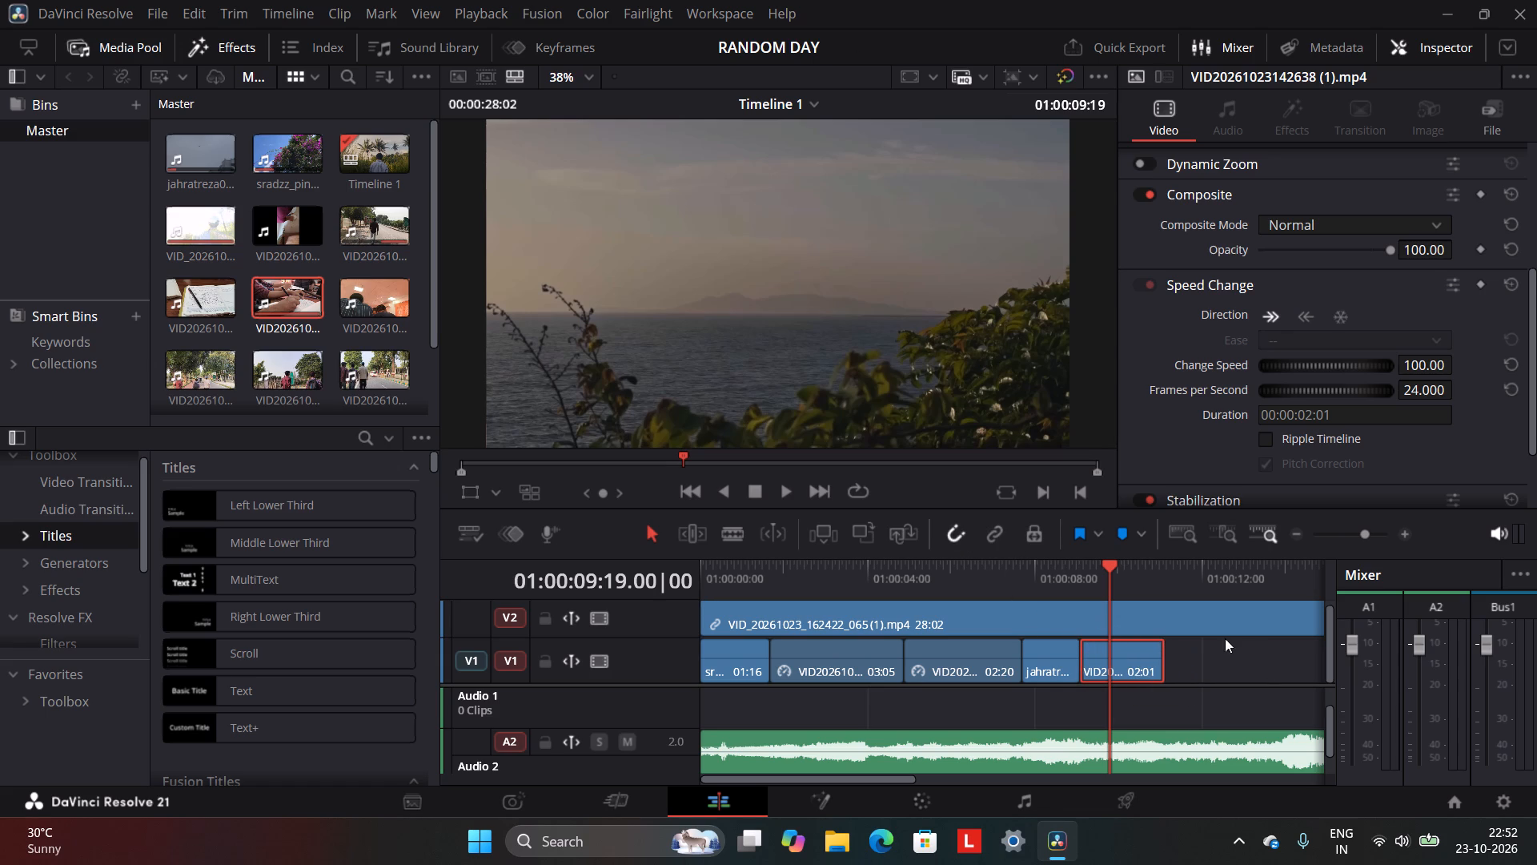
Play the timeline from 01:00:09:19, and replay it from 01:00:08:10 to 01:00:10:20 to check the writing clip's timing against the main footage.
click(1222, 662)
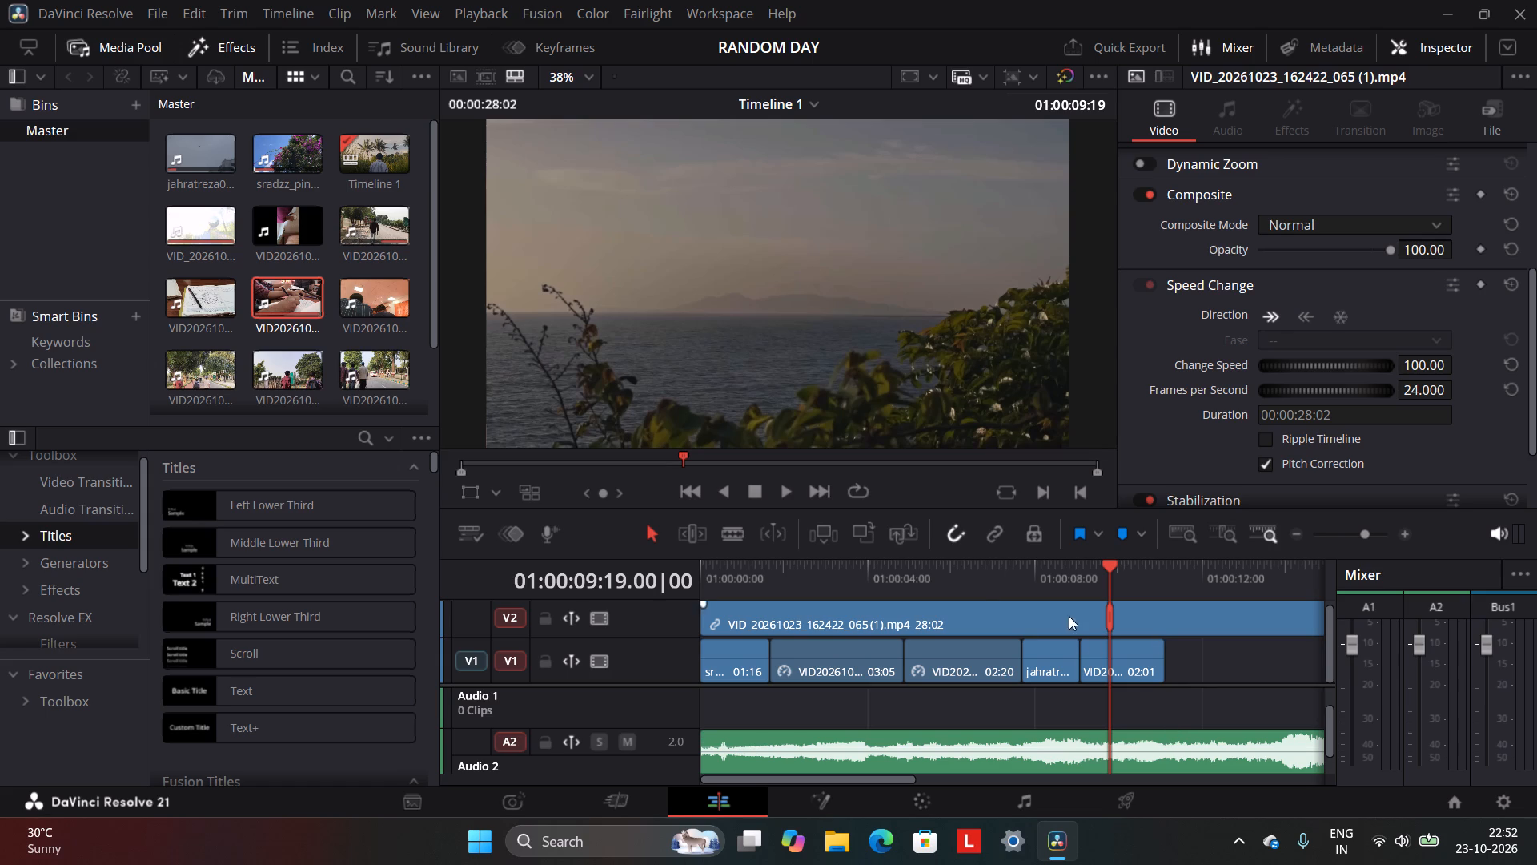
click(781, 495)
click(758, 488)
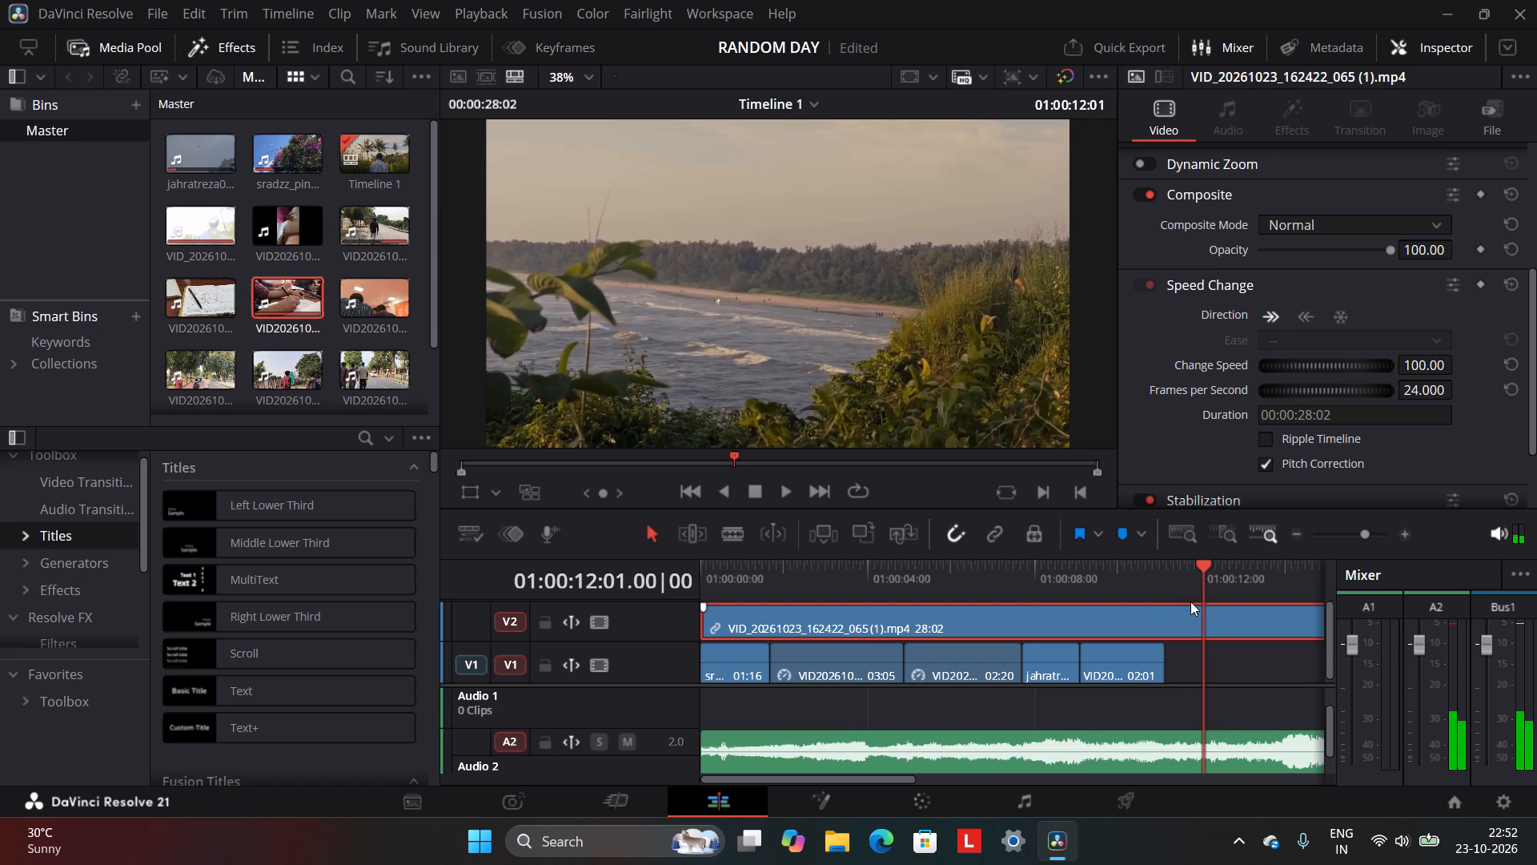
drag(1200, 565, 1053, 591)
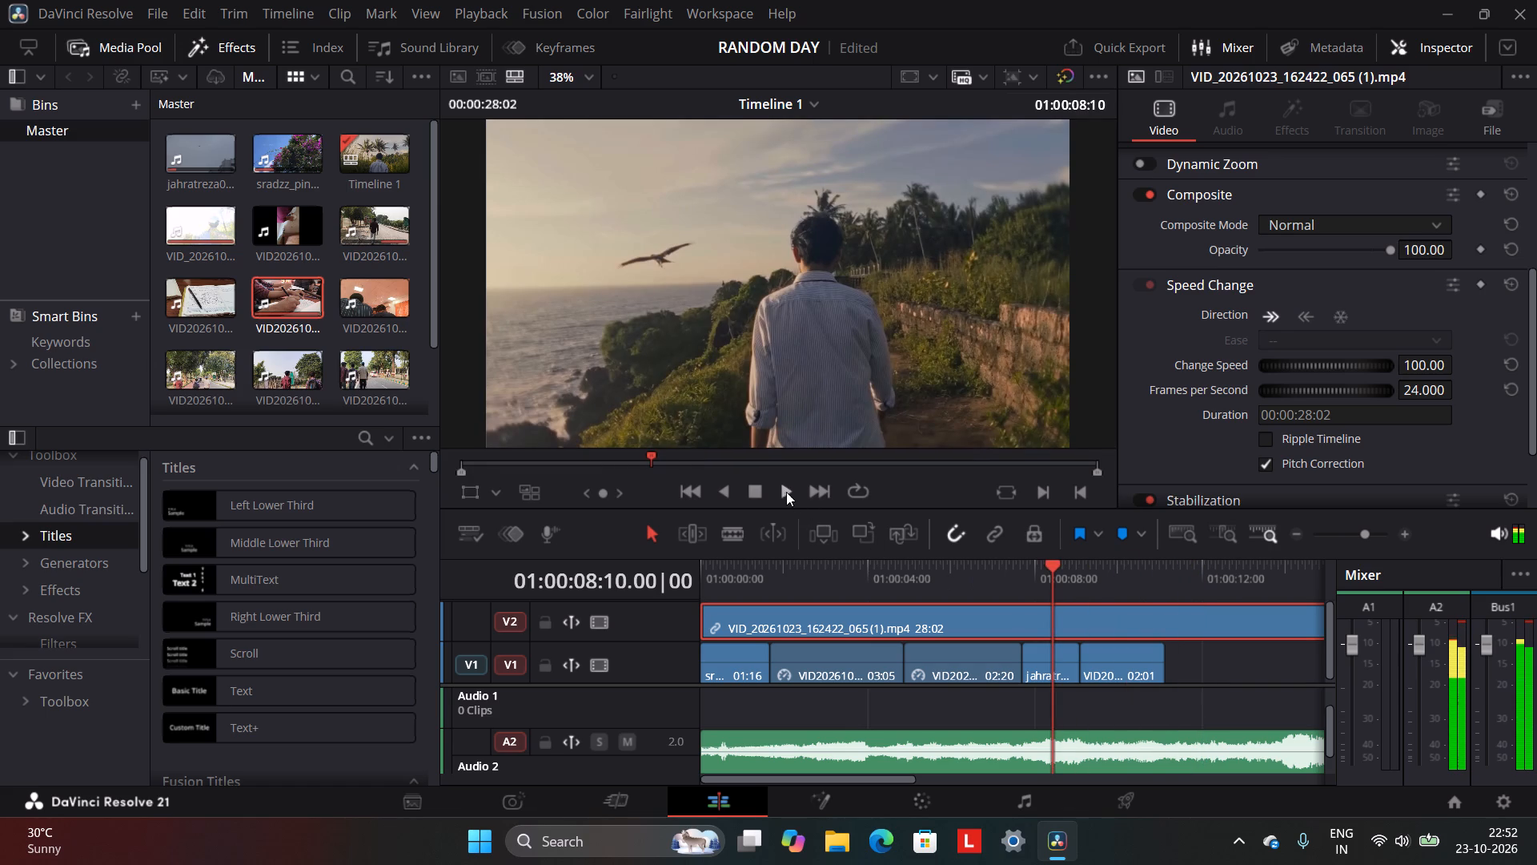
click(785, 492)
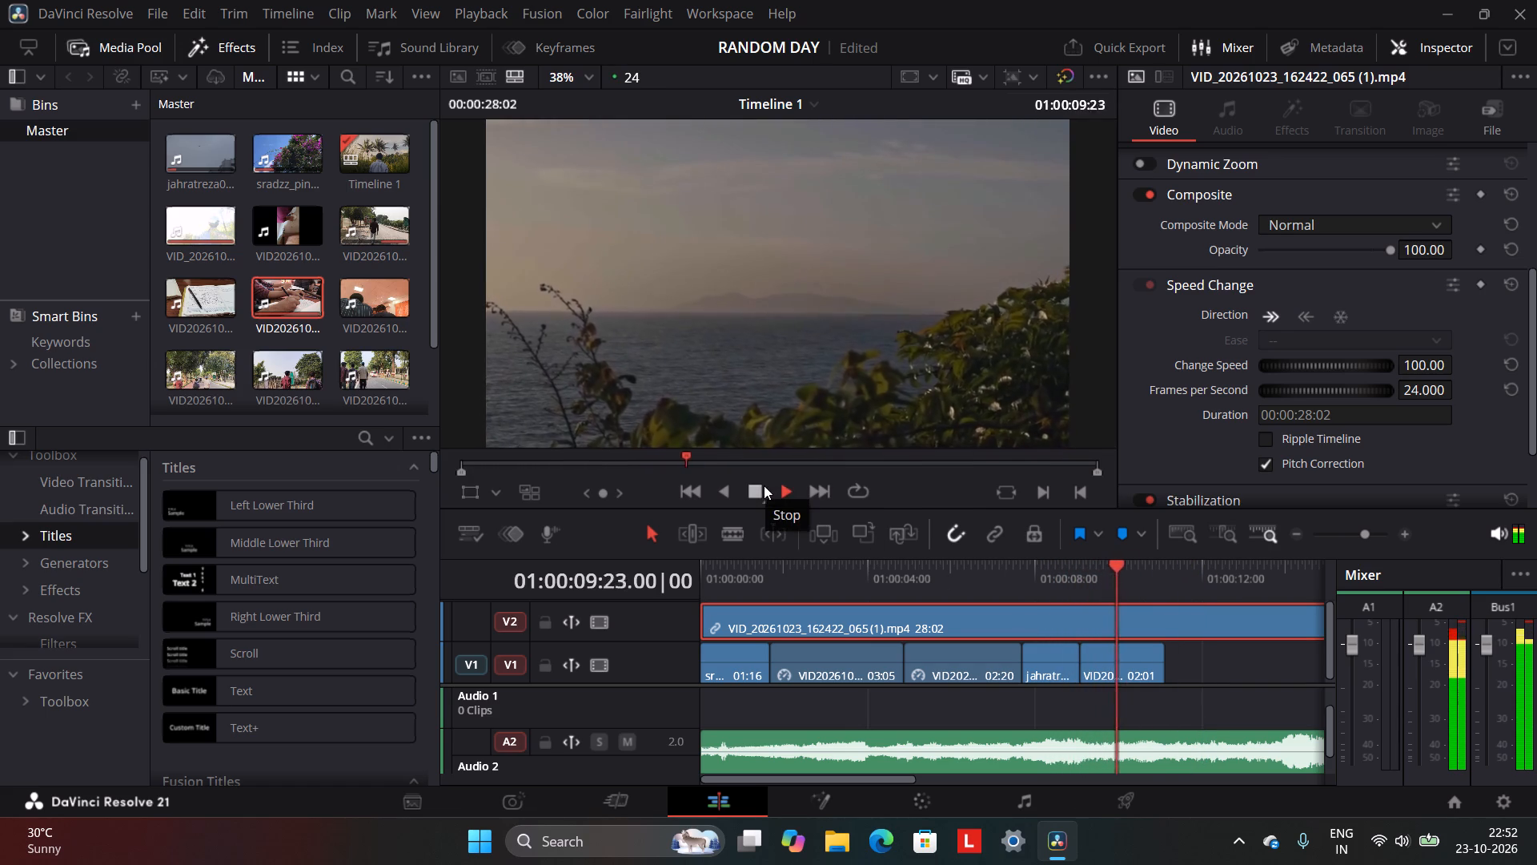
click(764, 485)
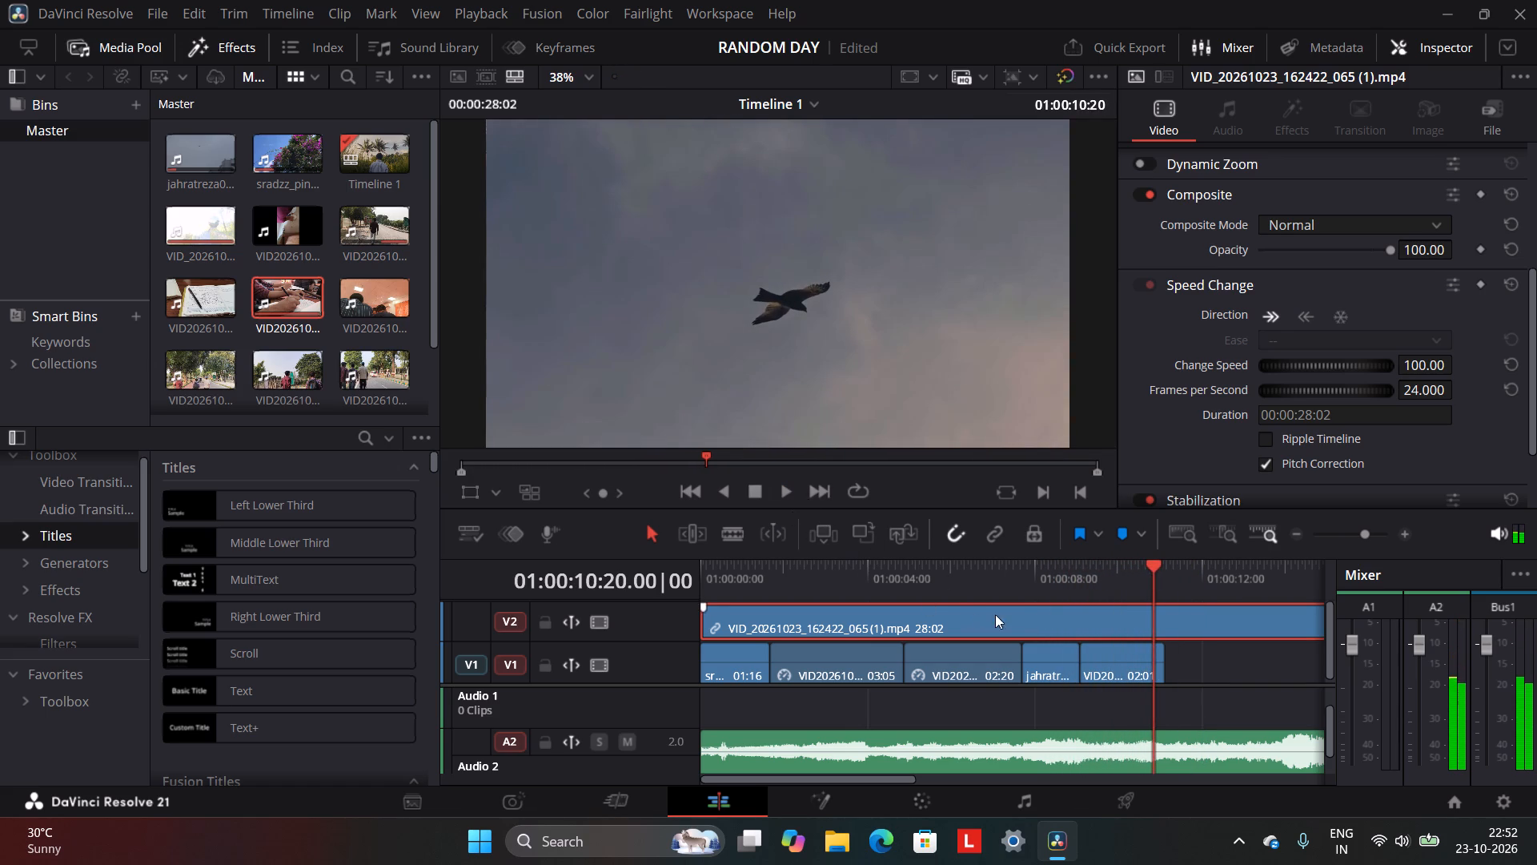
Trim the end of the writing clip on Video 1 back to 01:00:10:05, where the main footage cuts to the flying bird.
drag(1150, 566, 1142, 566)
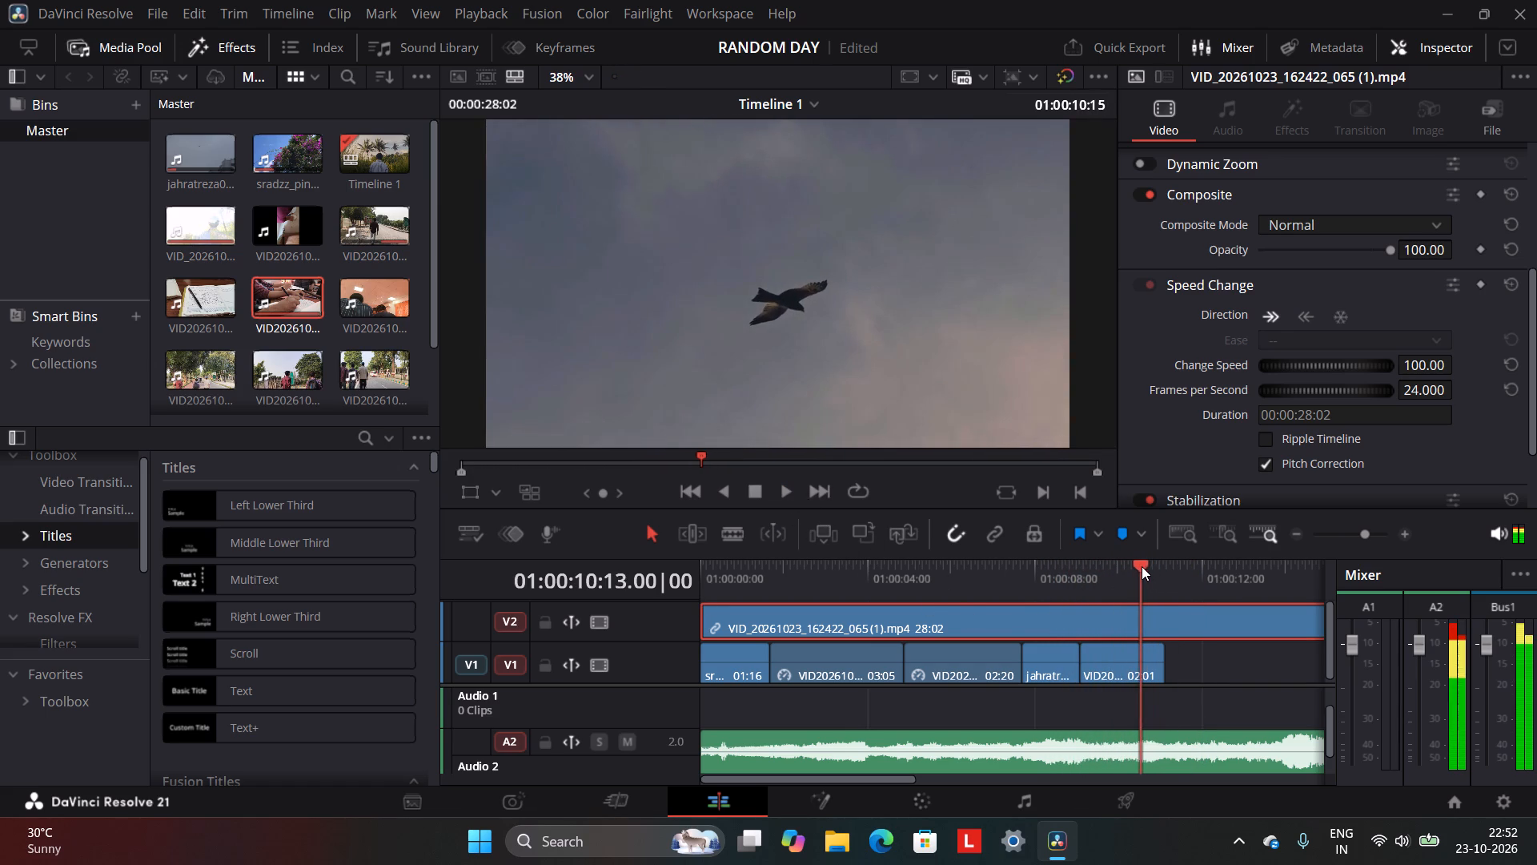
drag(1142, 566, 1131, 568)
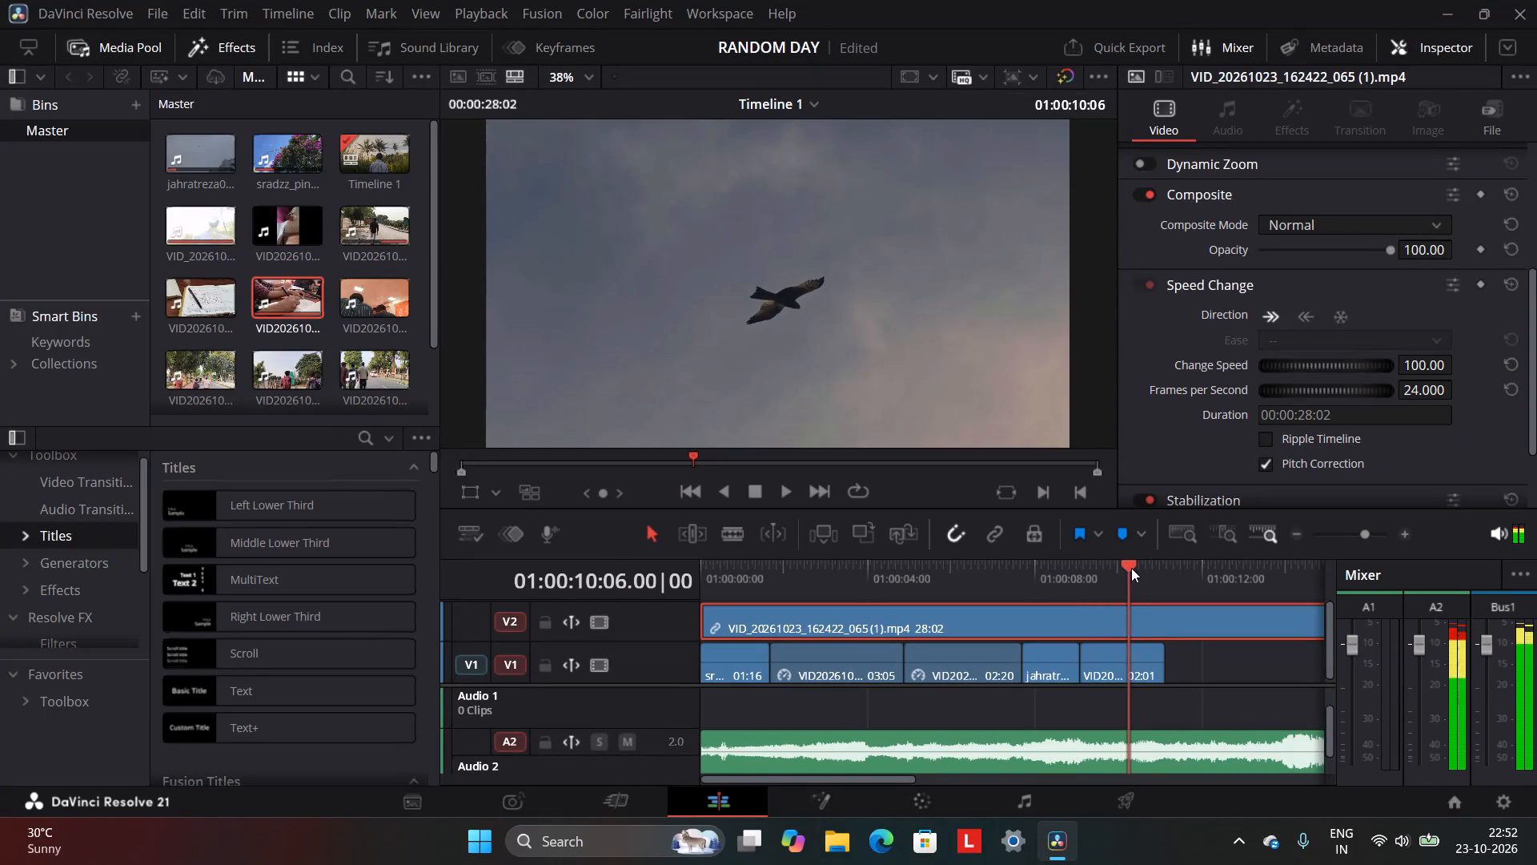
drag(1131, 568, 1125, 569)
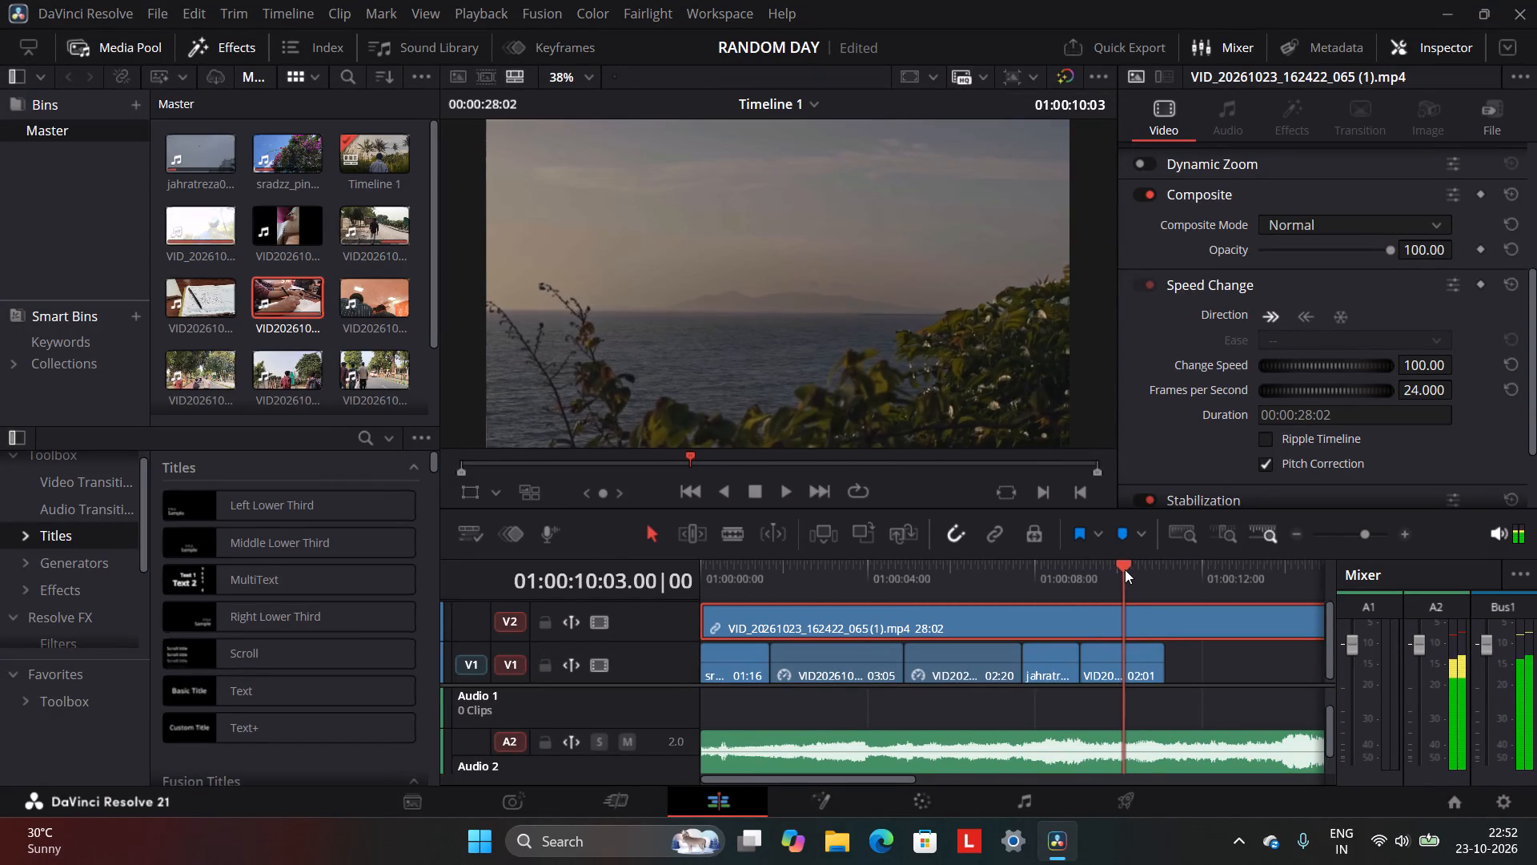
drag(1125, 569, 1133, 570)
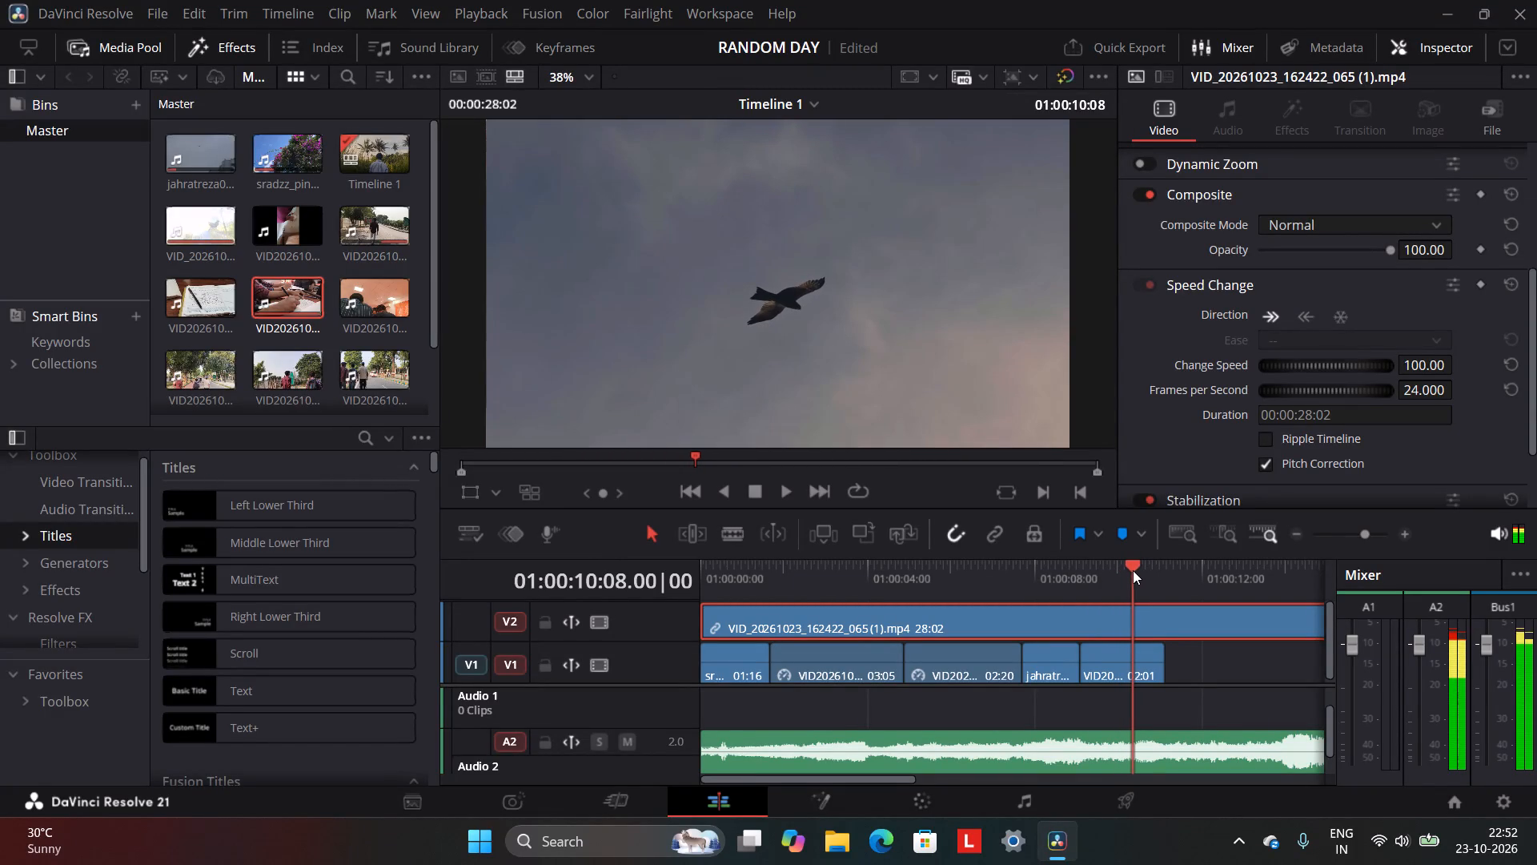
drag(1133, 570, 1131, 571)
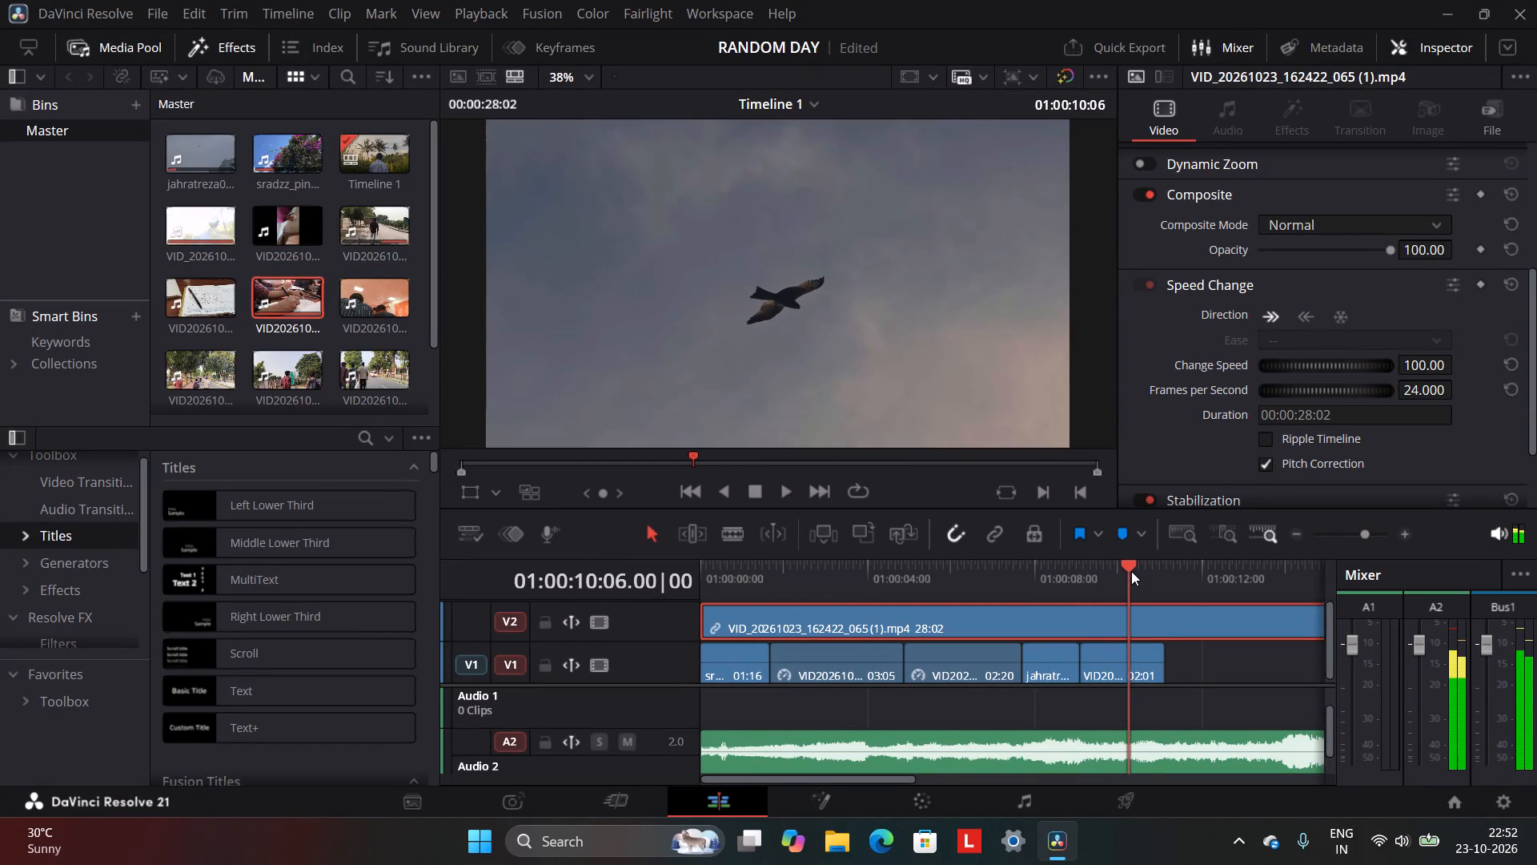
drag(1131, 571, 1127, 573)
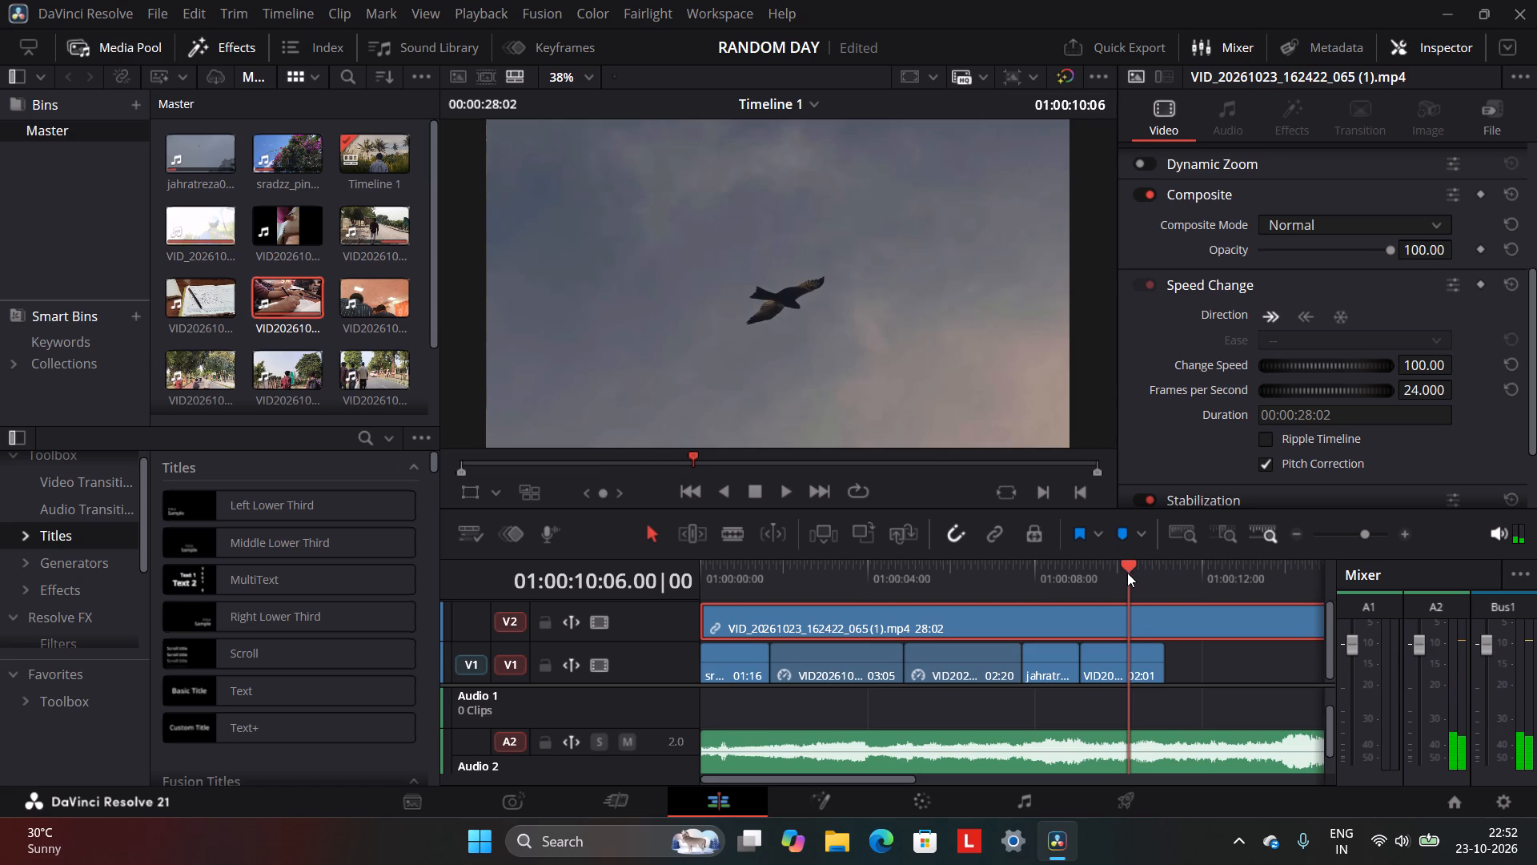
drag(1127, 573, 1129, 573)
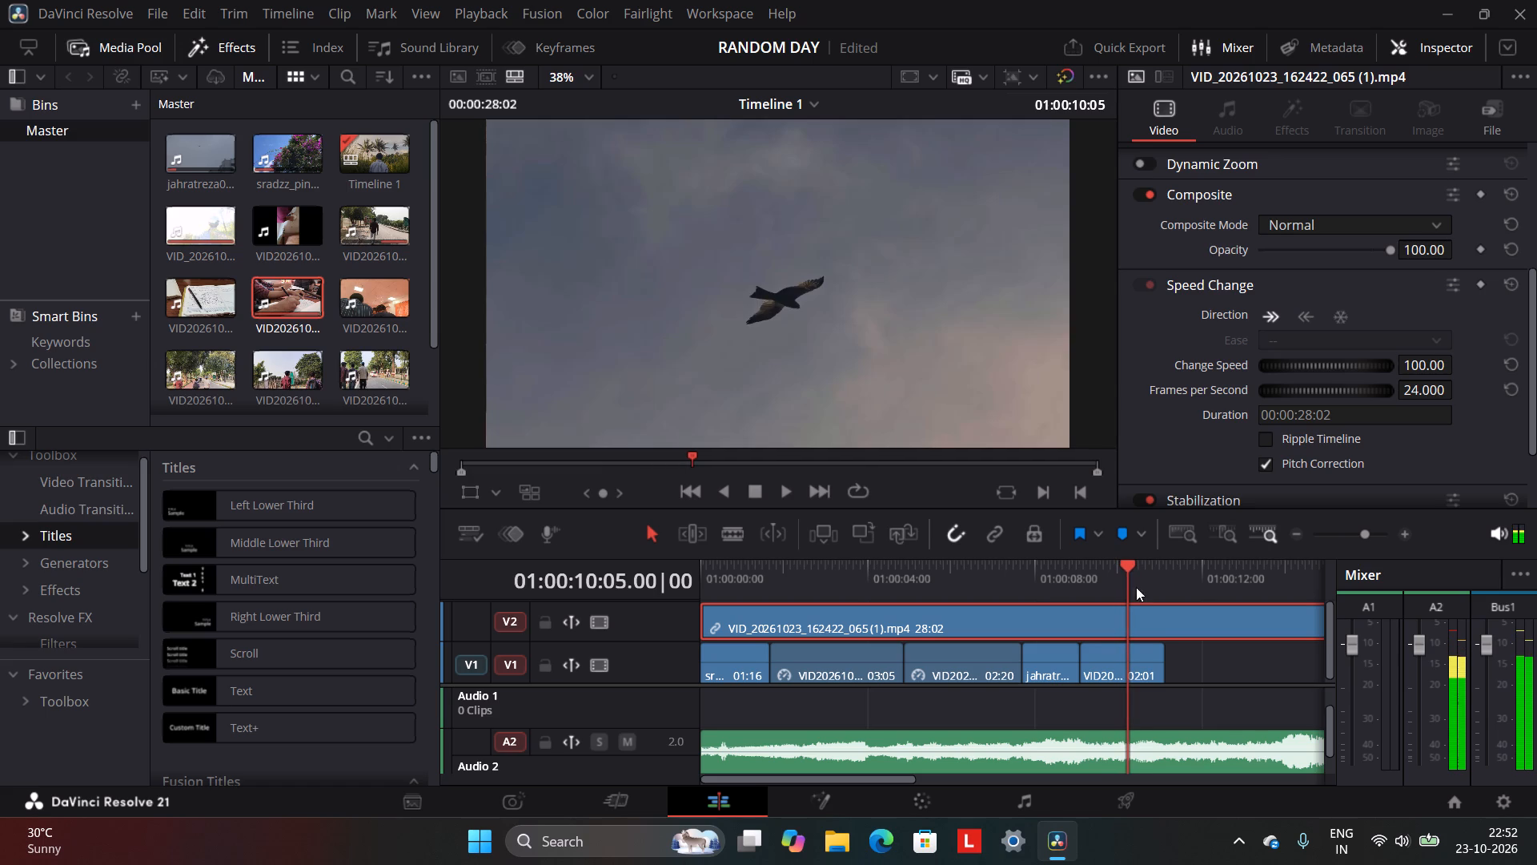
click(1143, 655)
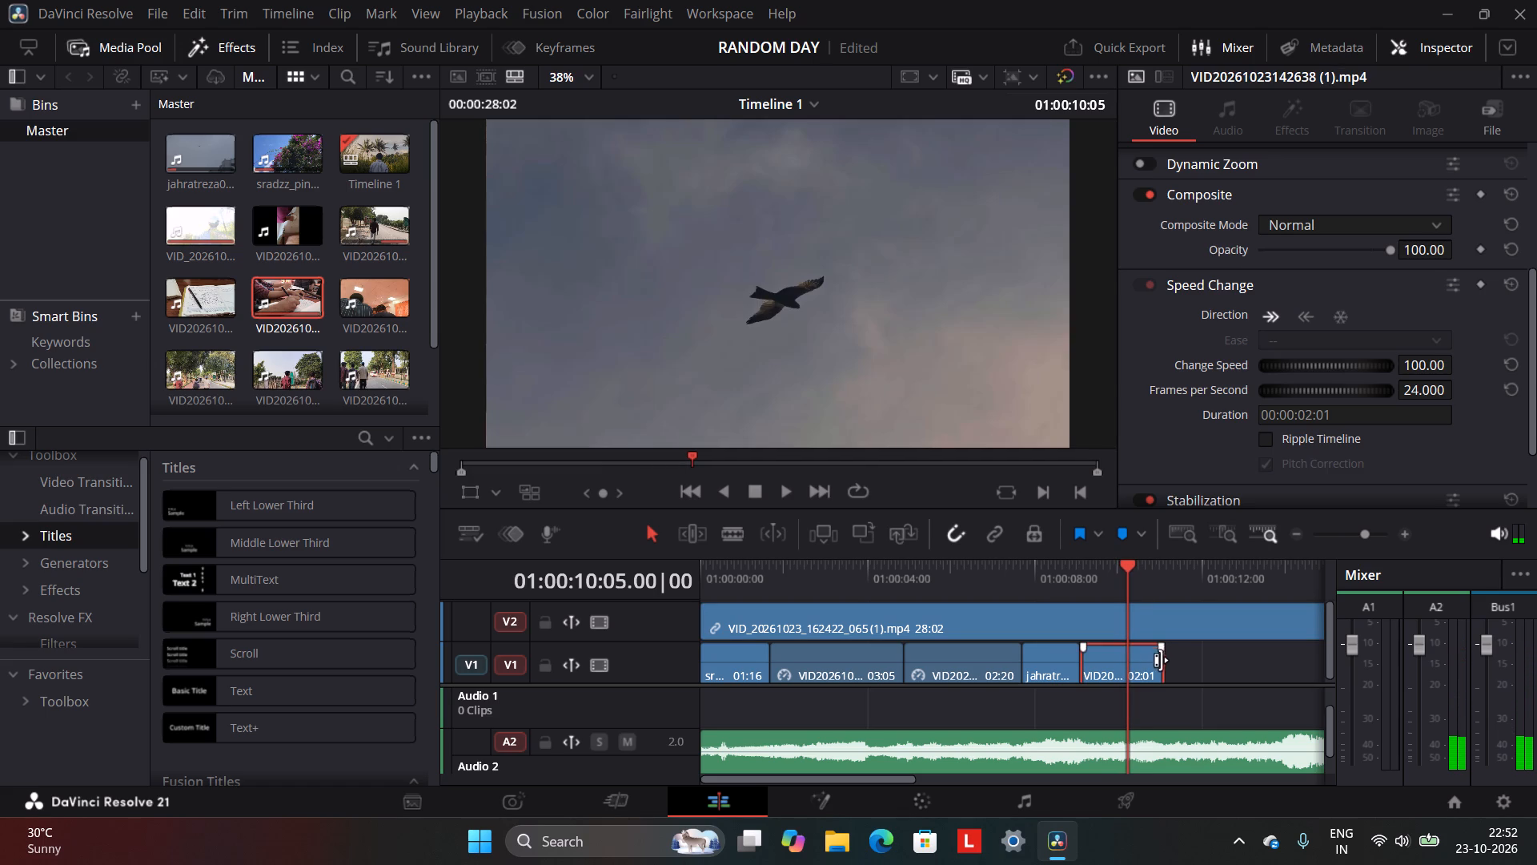
click(1166, 666)
click(1154, 670)
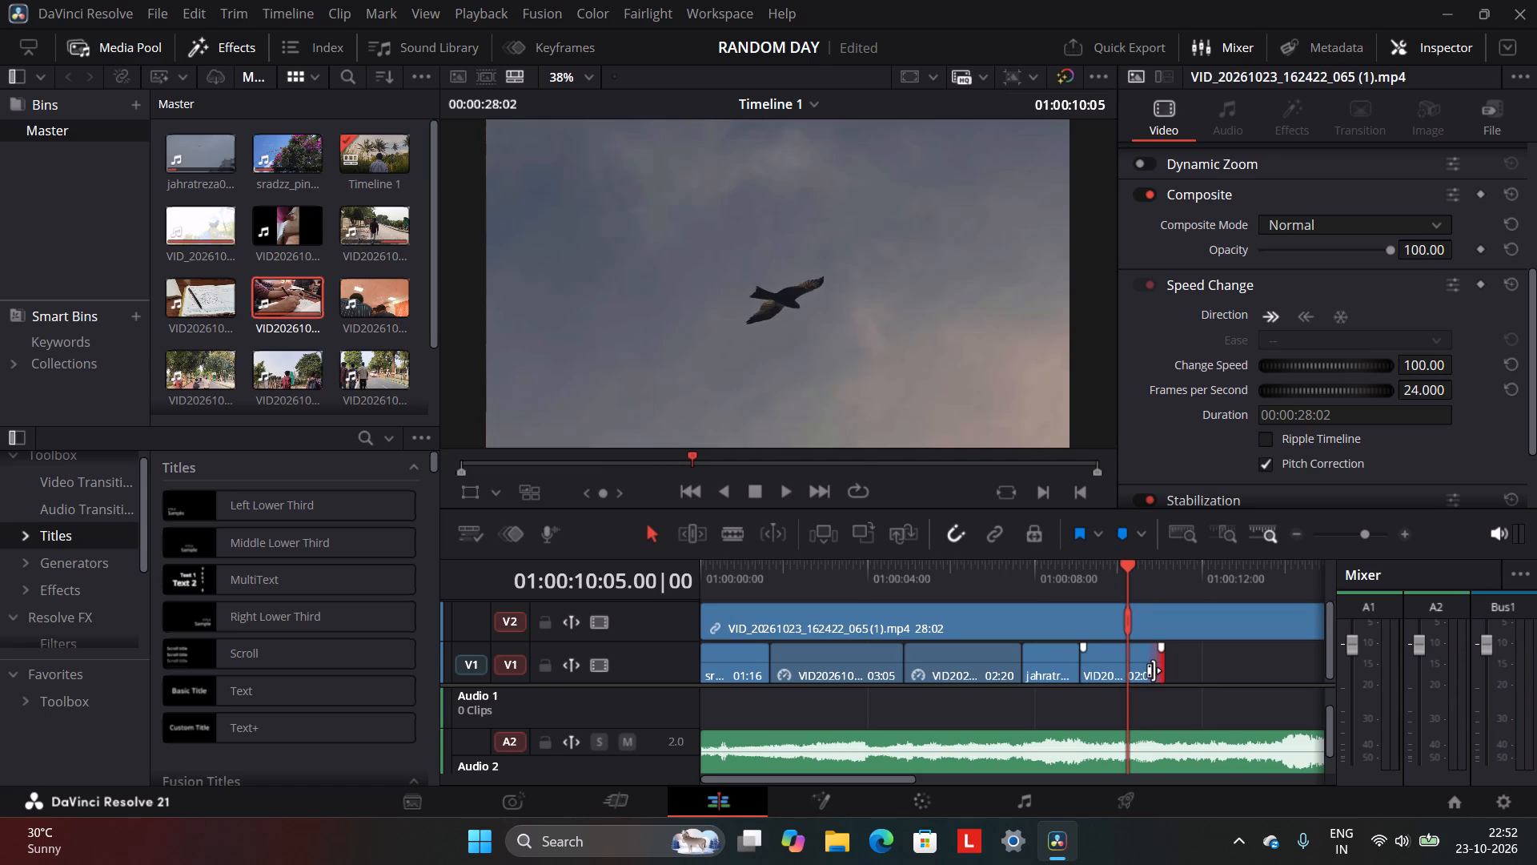
click(1153, 670)
click(1143, 666)
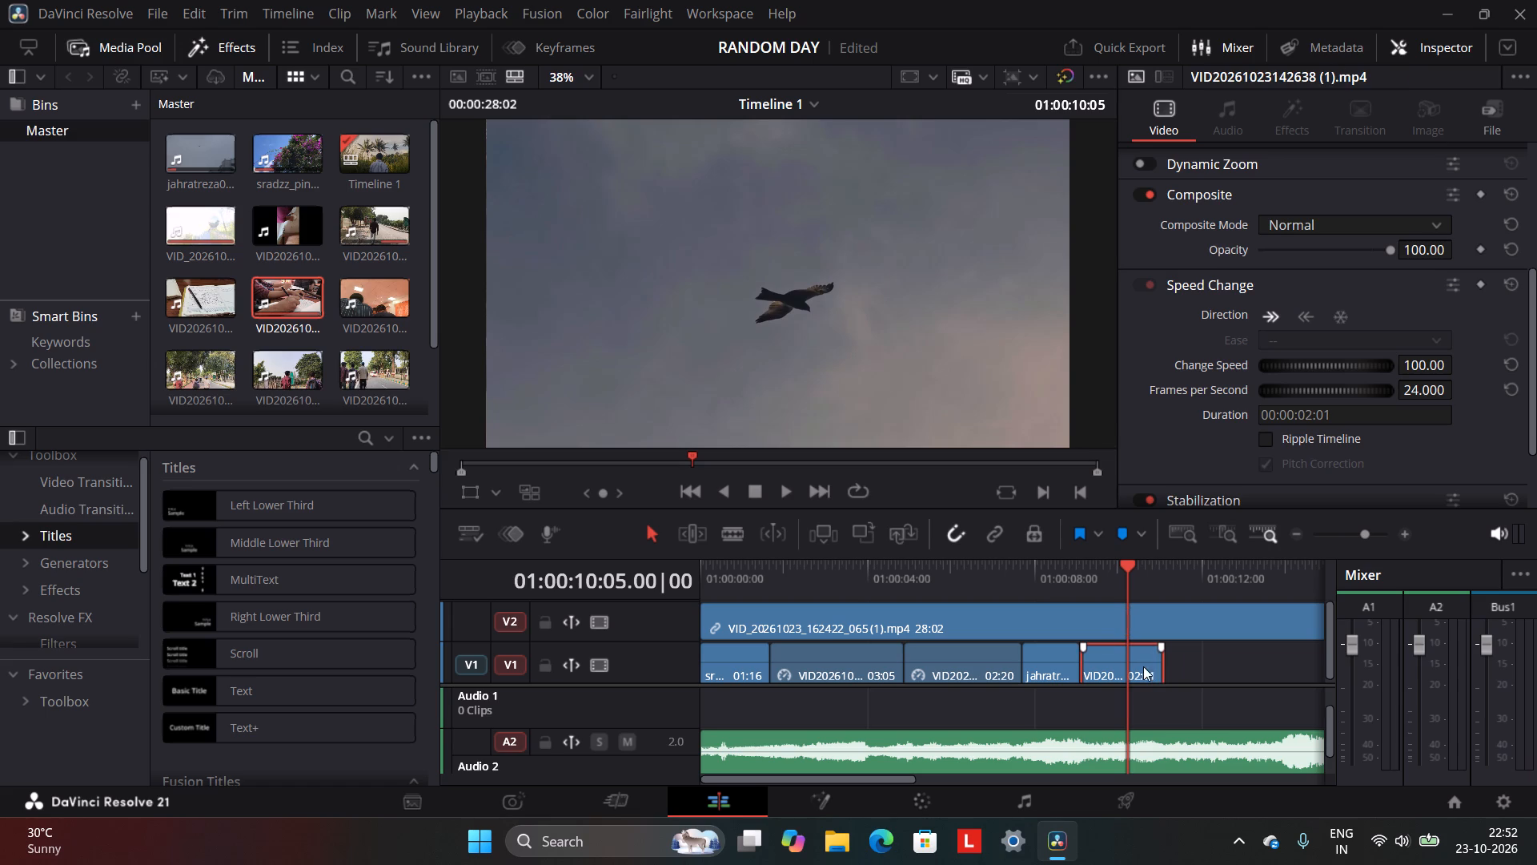
drag(1154, 670, 1123, 671)
Play the timeline from about 01:00:09:17 to check the cut at the writing clip's trimmed end.
drag(1126, 569, 1101, 571)
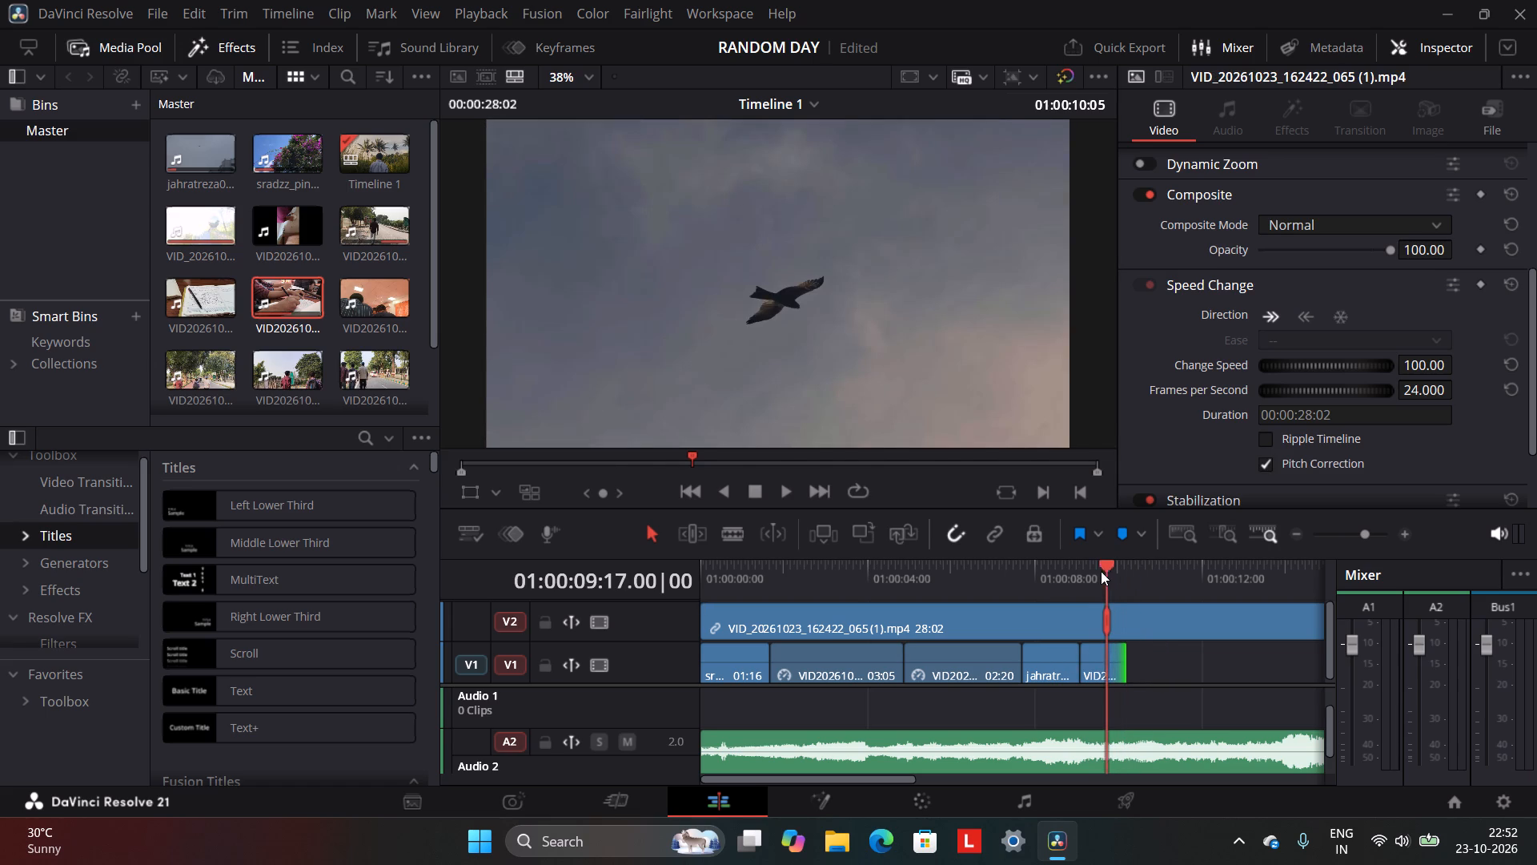
drag(1101, 571, 1099, 572)
click(780, 489)
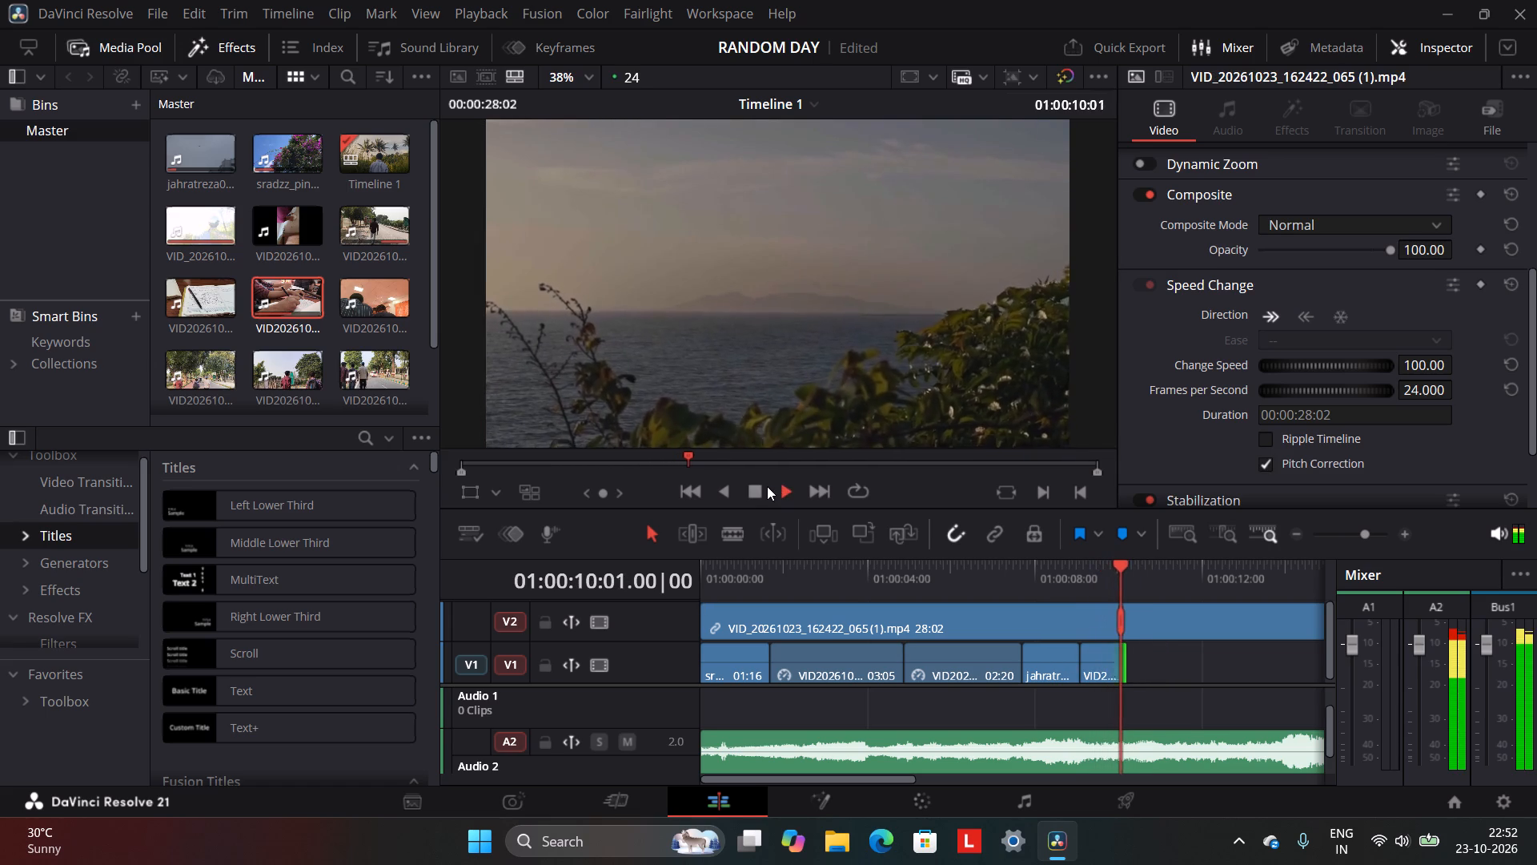
Stop playback beyond the writing clip and set the playhead at 01:00:11:09 in the Video 2 beach shot.
click(752, 492)
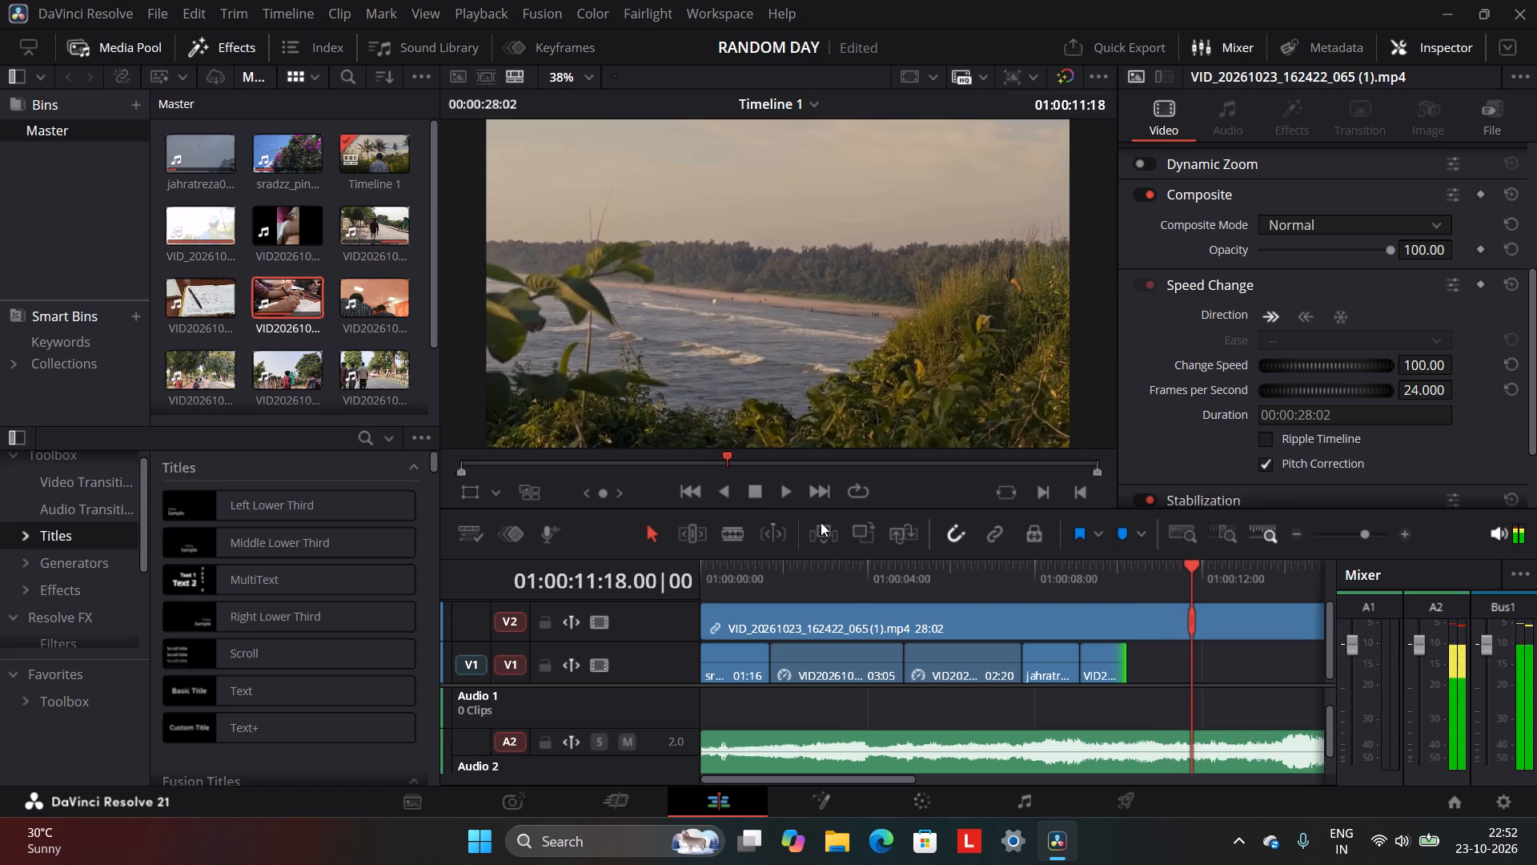
click(1172, 577)
click(1177, 577)
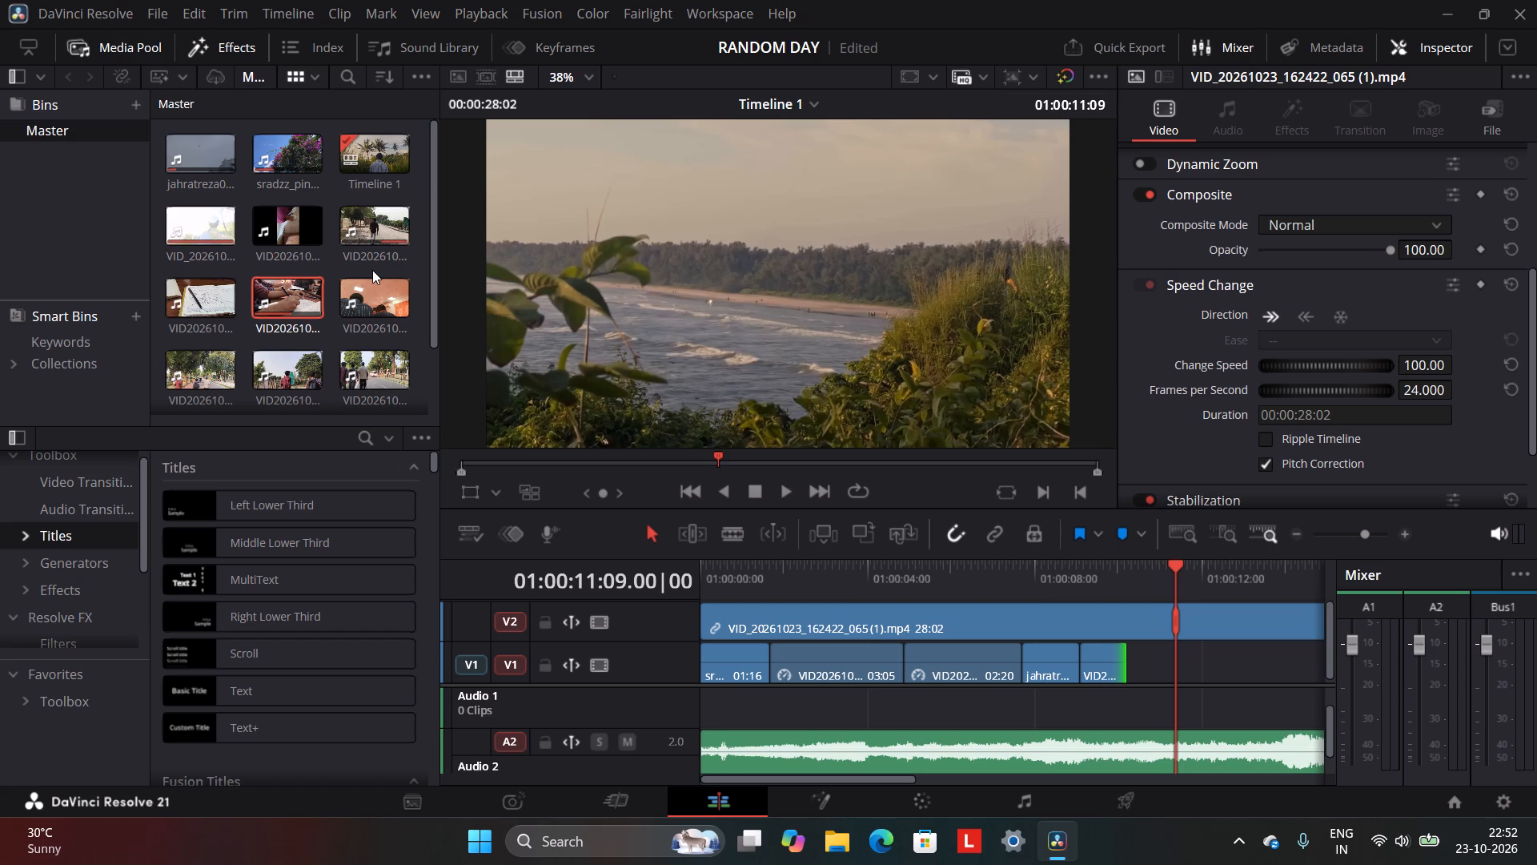
drag(295, 288, 1142, 636)
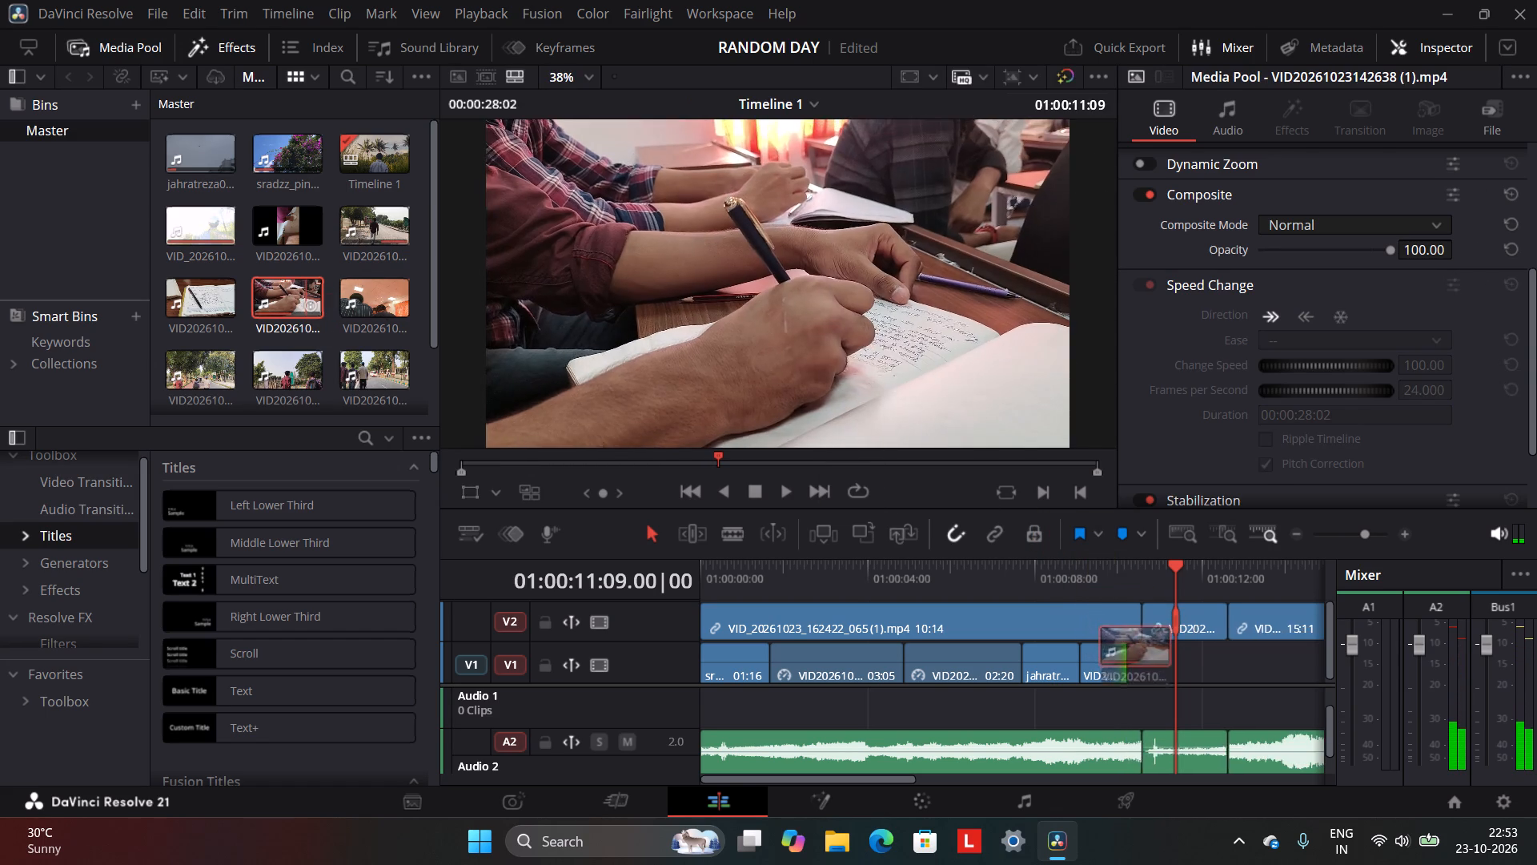
drag(1142, 636, 1137, 670)
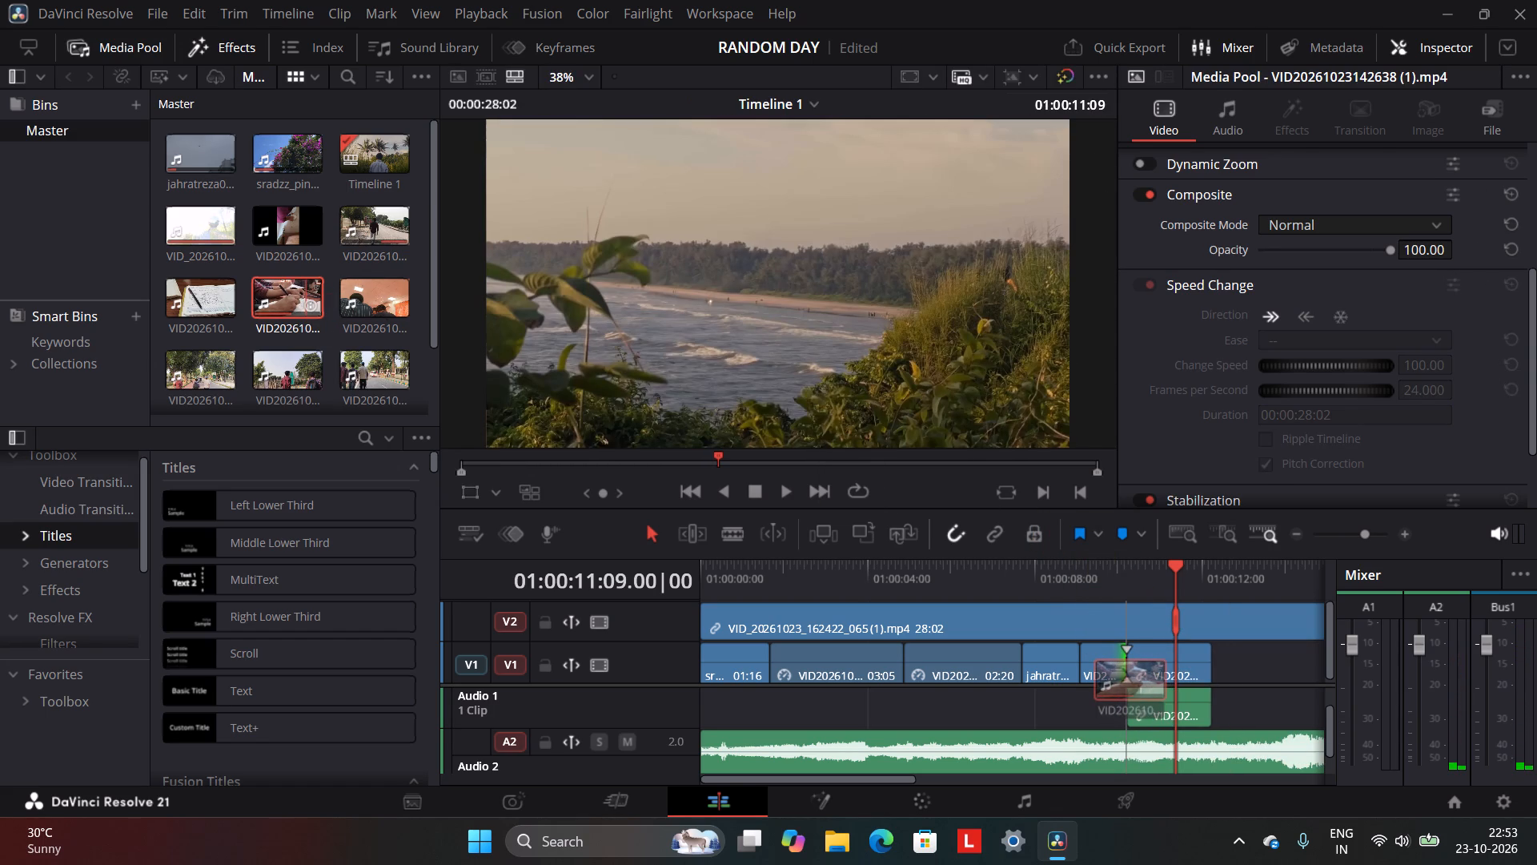
drag(1137, 670, 1127, 673)
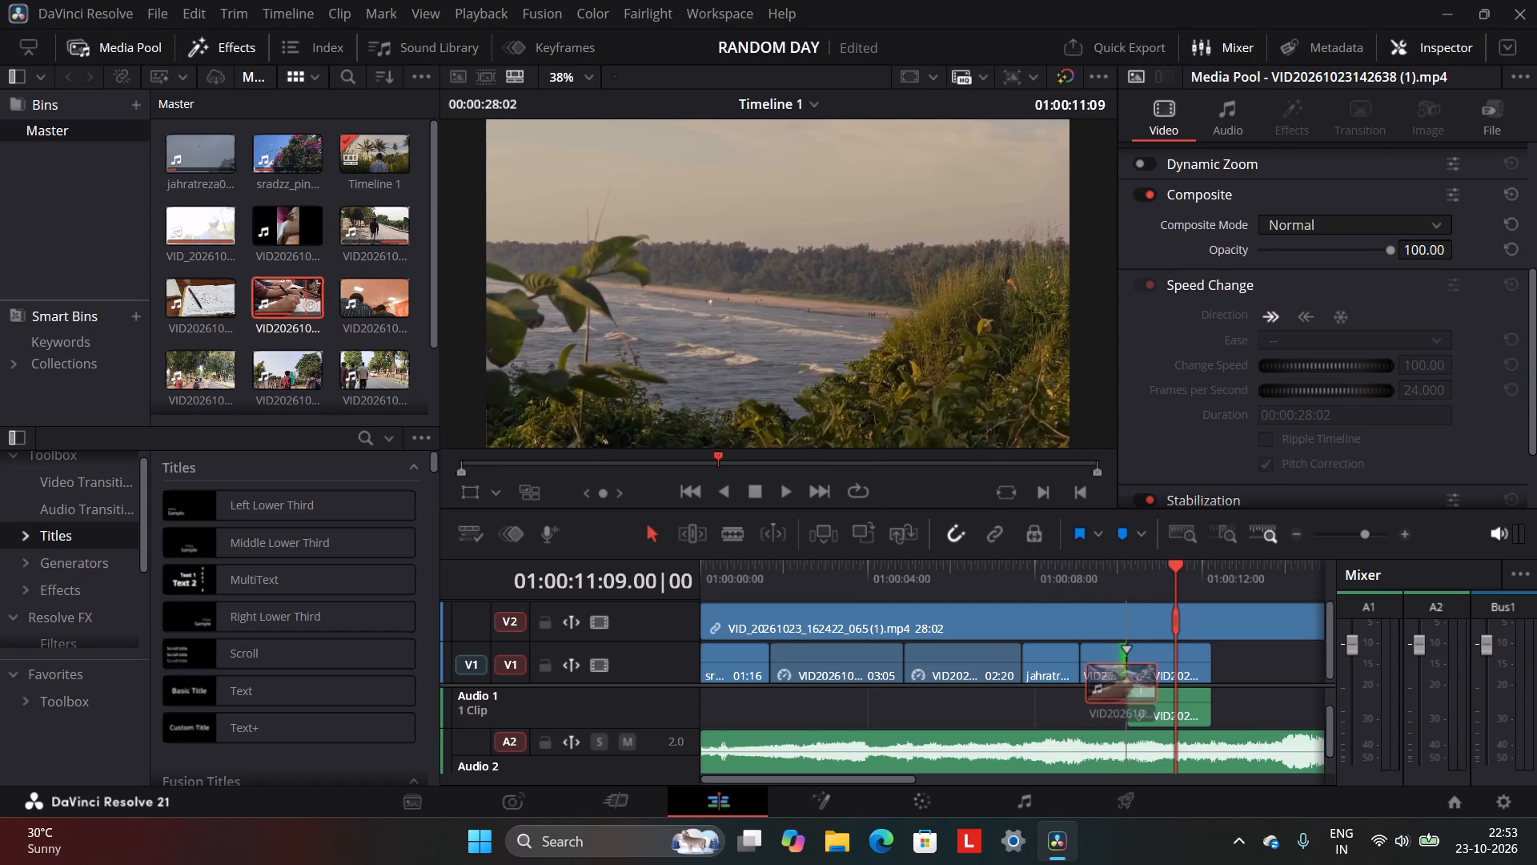
drag(1127, 673, 1126, 673)
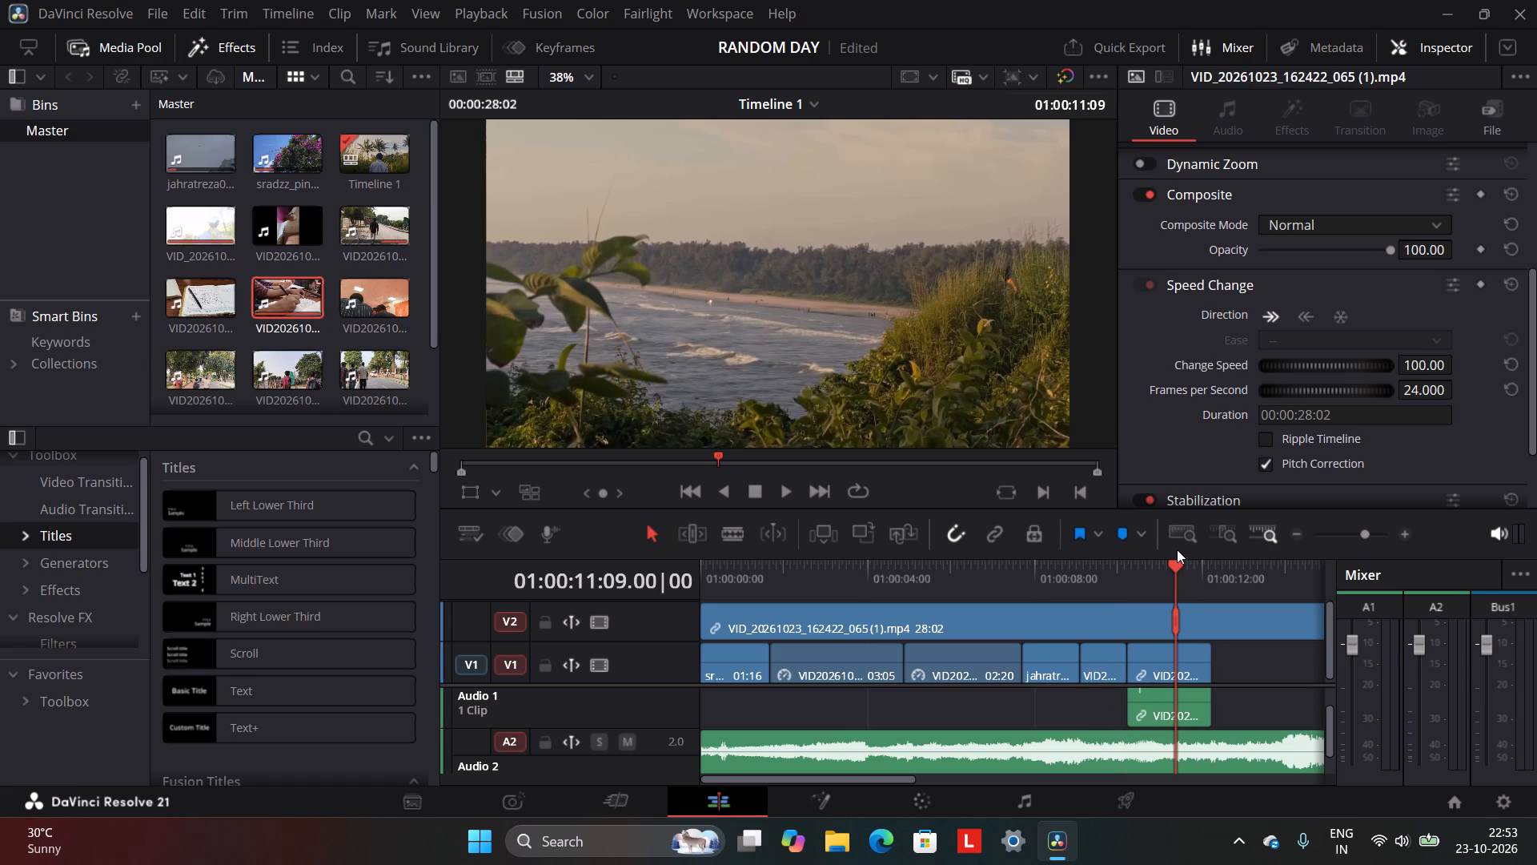
Delete the second writing clip's audio from Audio 1.
click(1179, 706)
right_click(1187, 708)
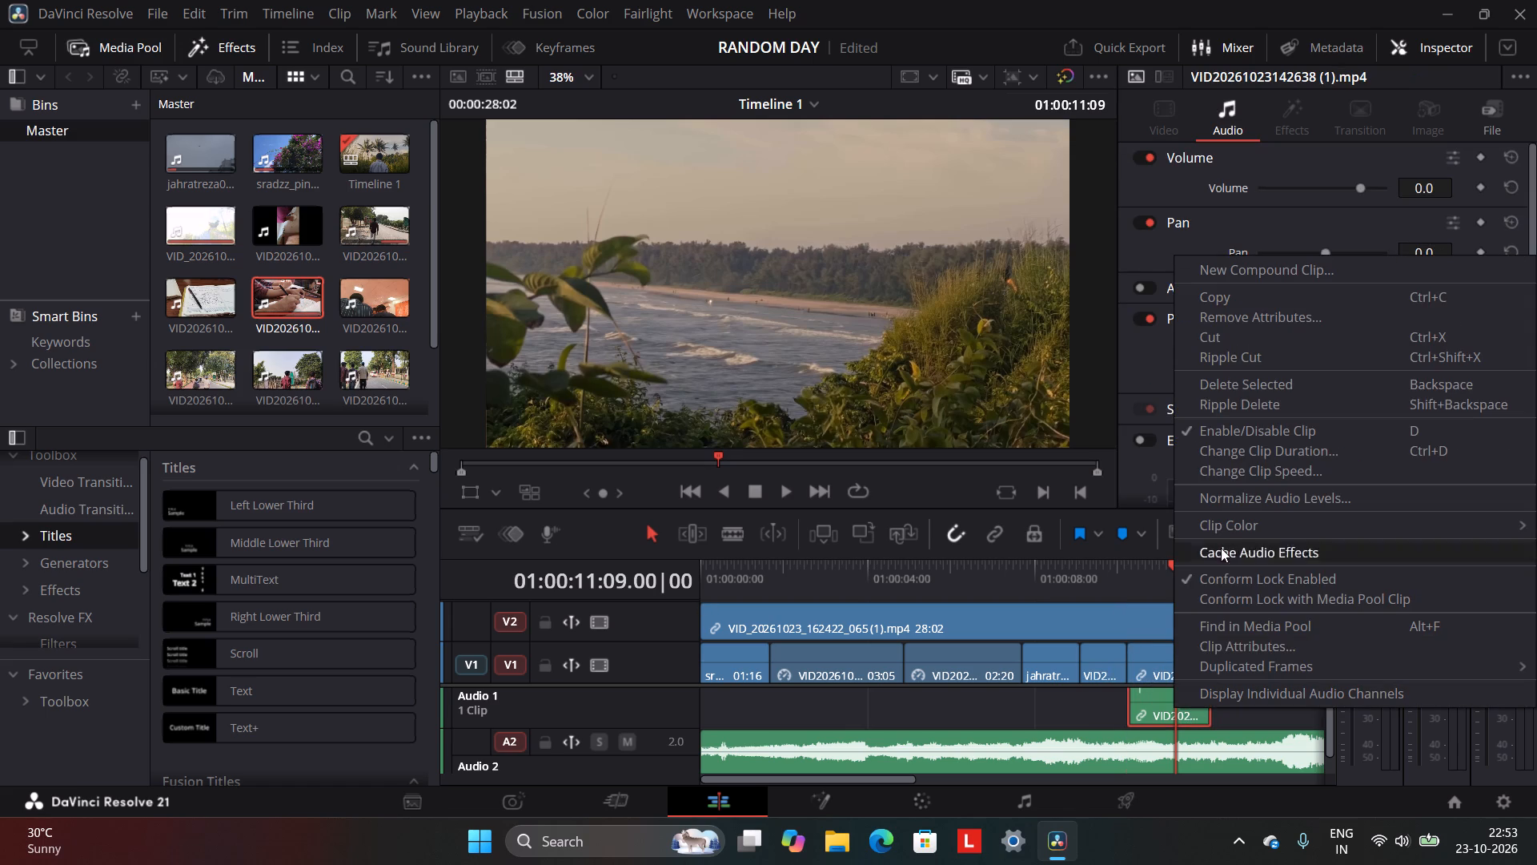
click(1226, 379)
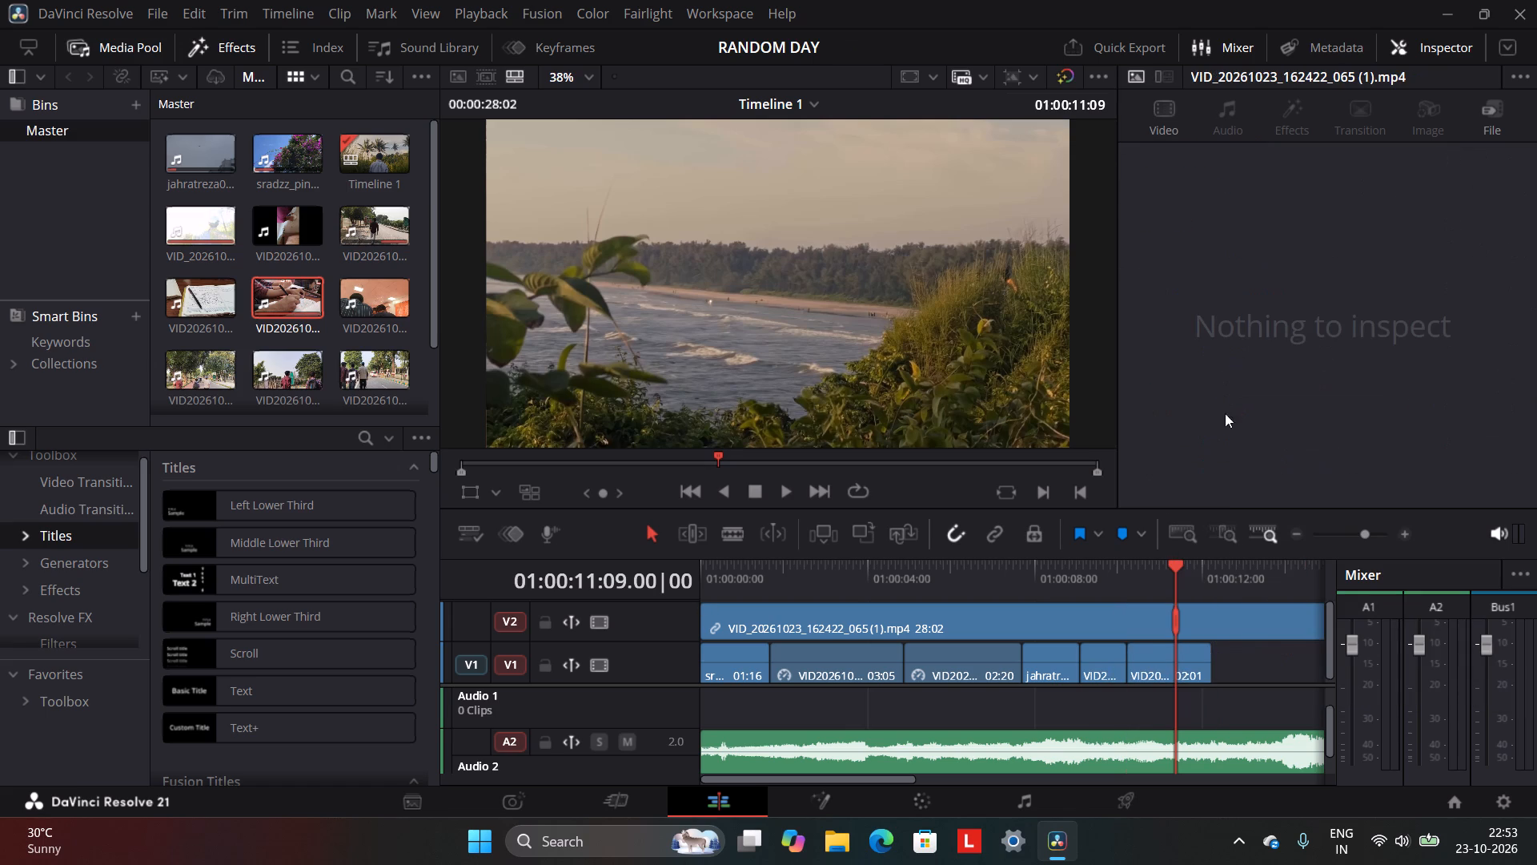
Play the timeline from the start of the first writing clip into the second one, stopping at 01:00:11:22.
drag(1175, 564, 1137, 579)
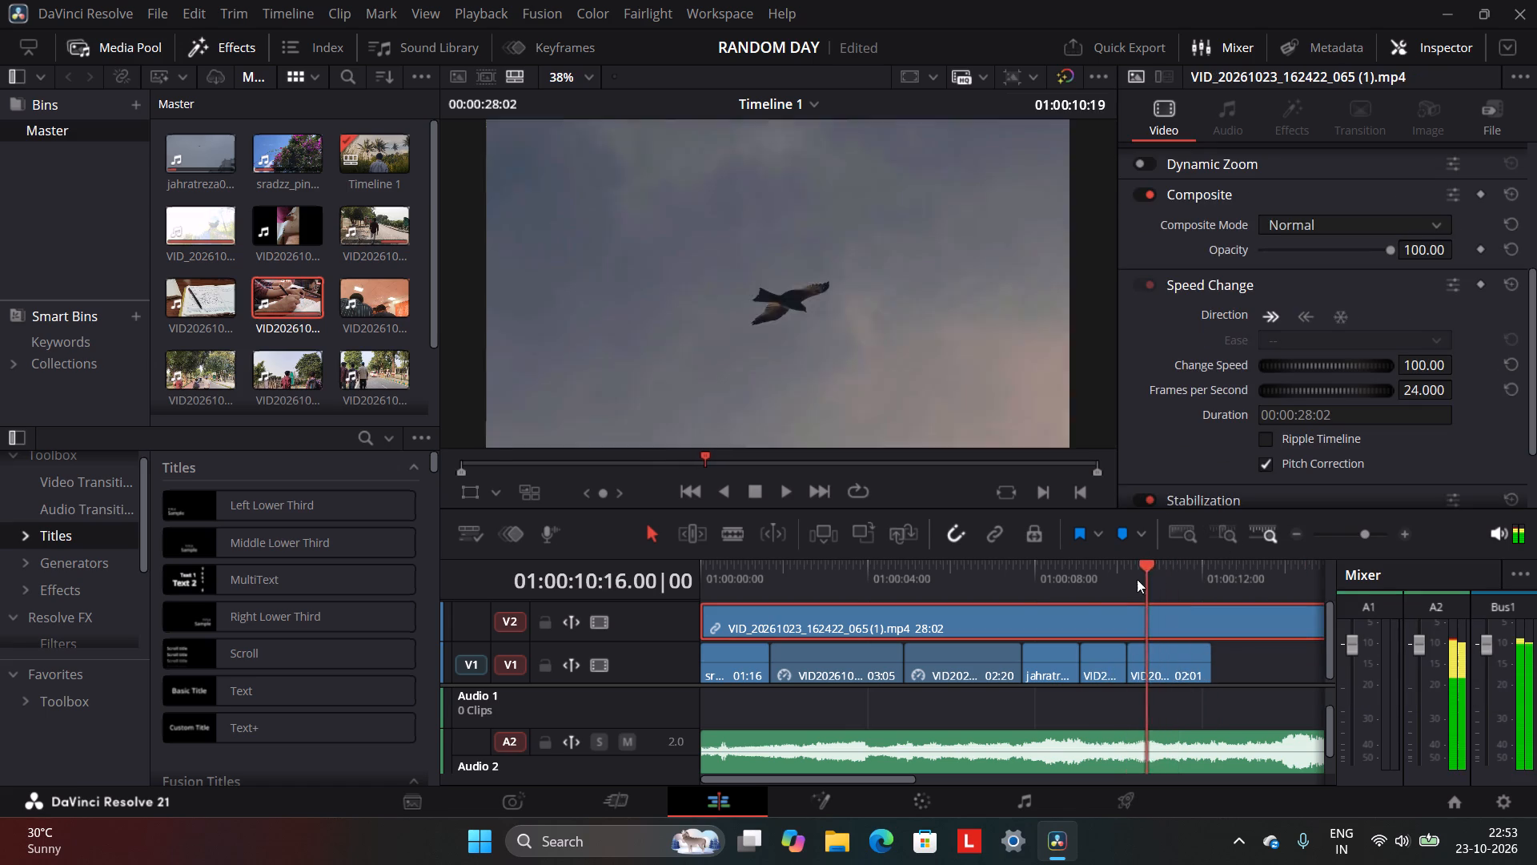
drag(1137, 579, 1086, 597)
click(782, 481)
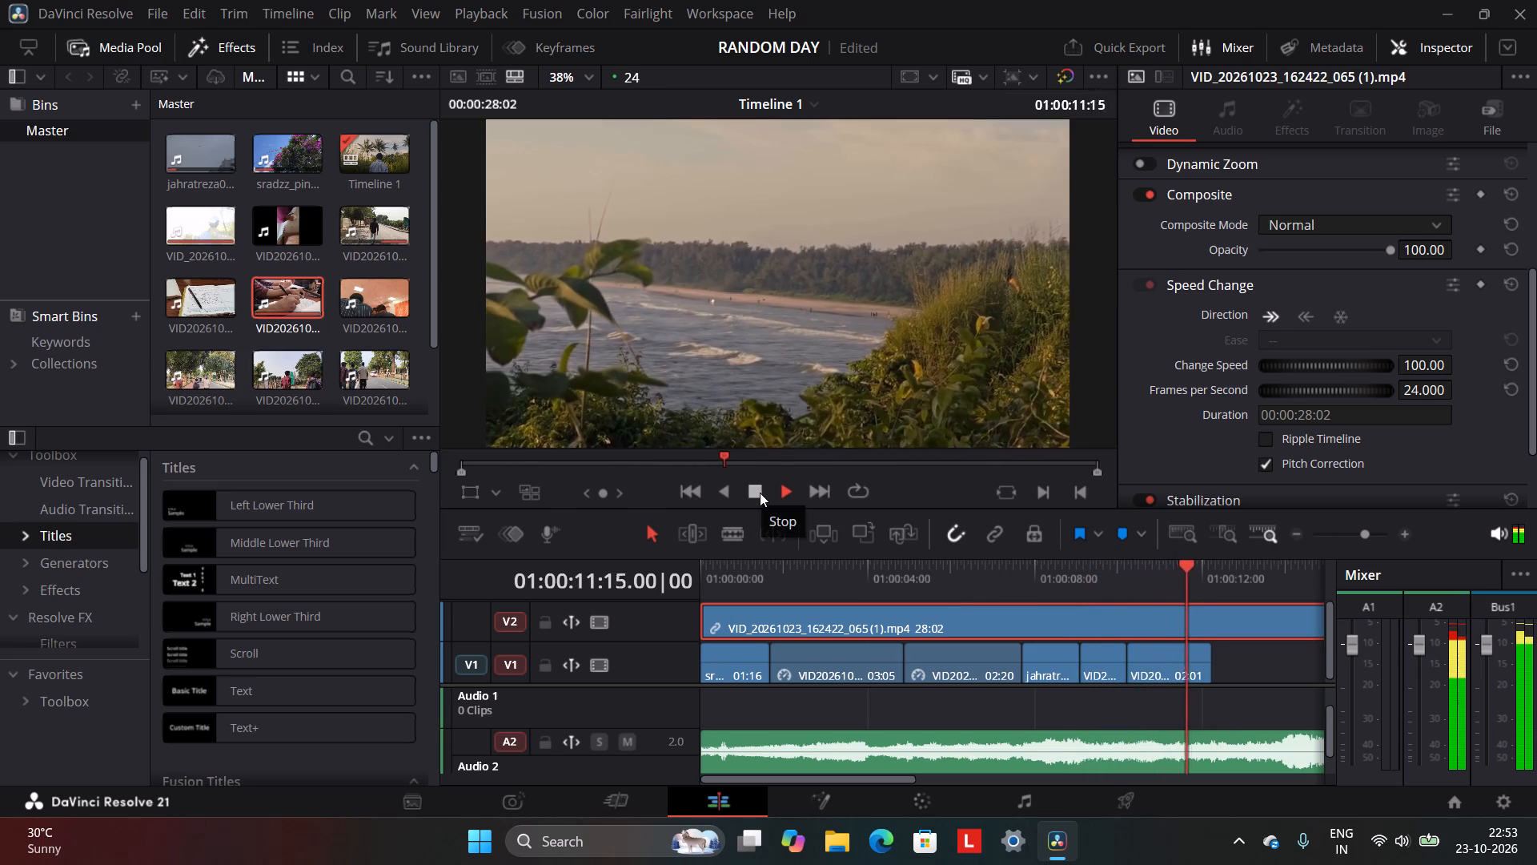
click(760, 493)
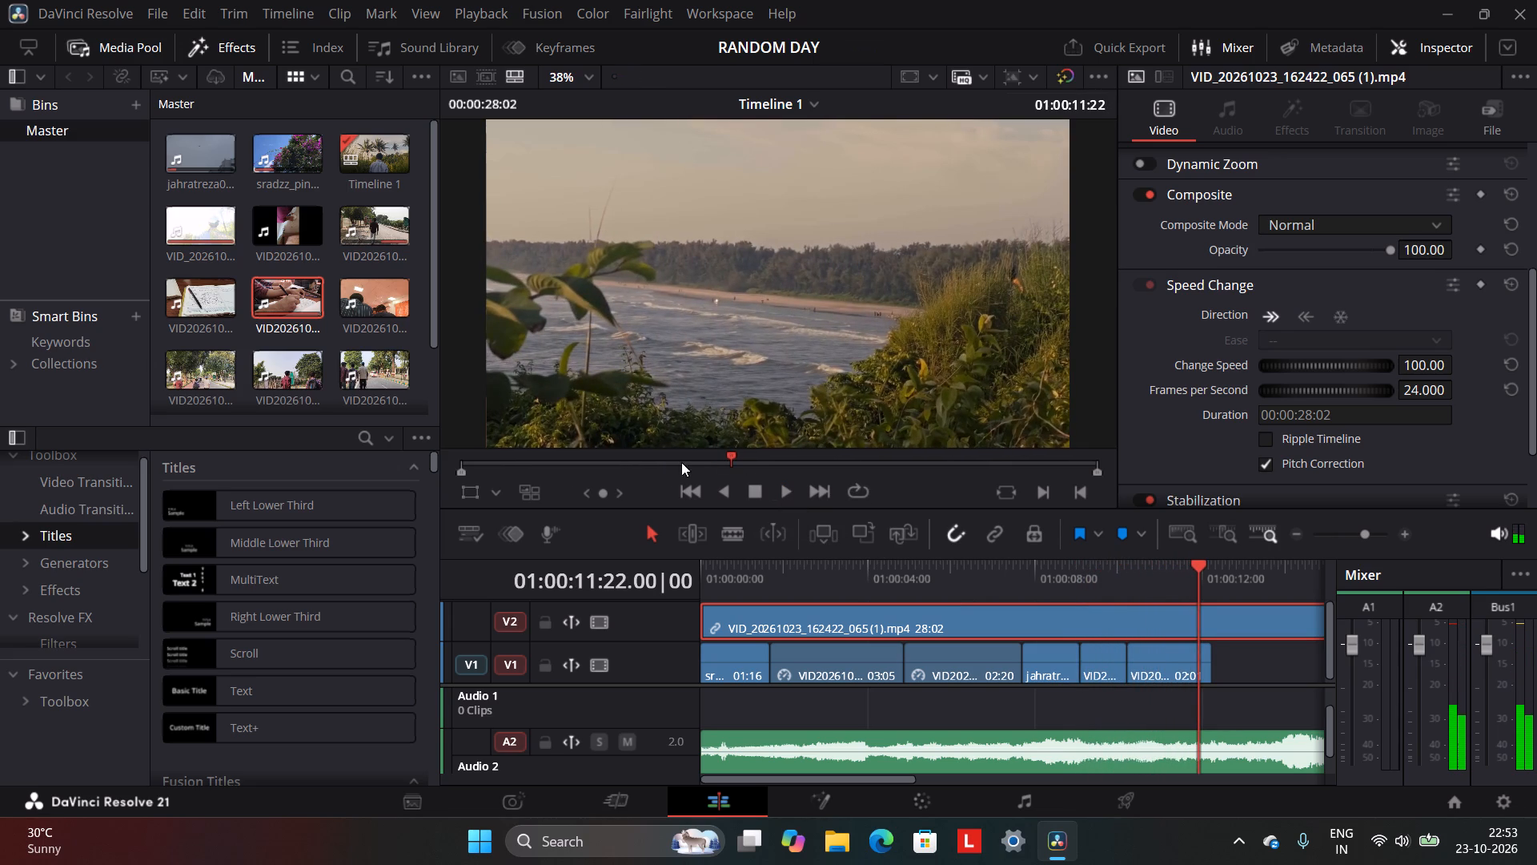
Position the playhead at 01:00:11:08 and trim the end of the second writing clip on Video 1 to it.
click(707, 467)
drag(707, 451, 716, 450)
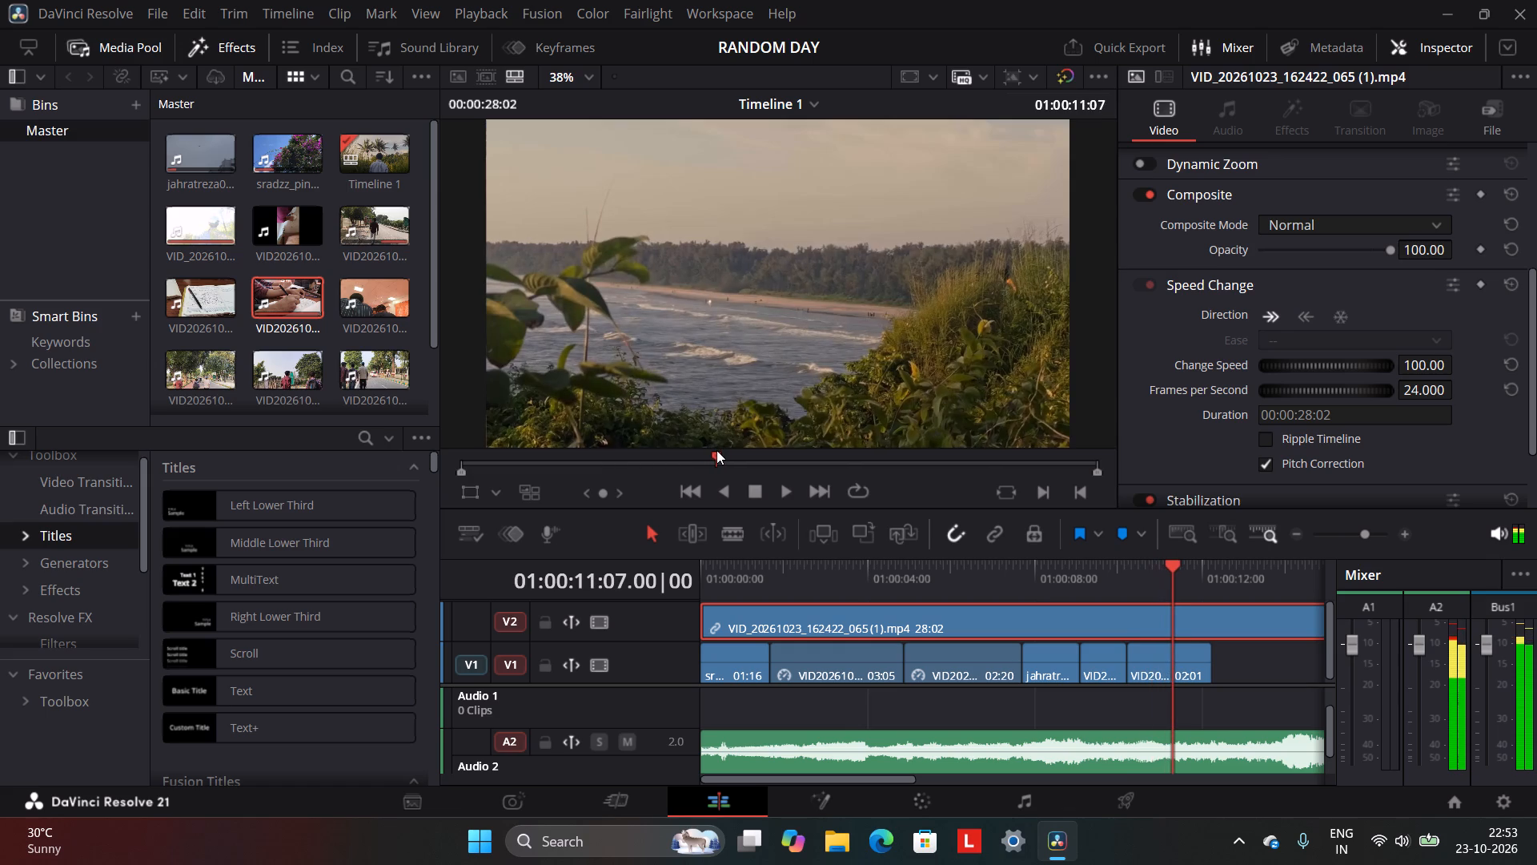
drag(716, 450, 714, 452)
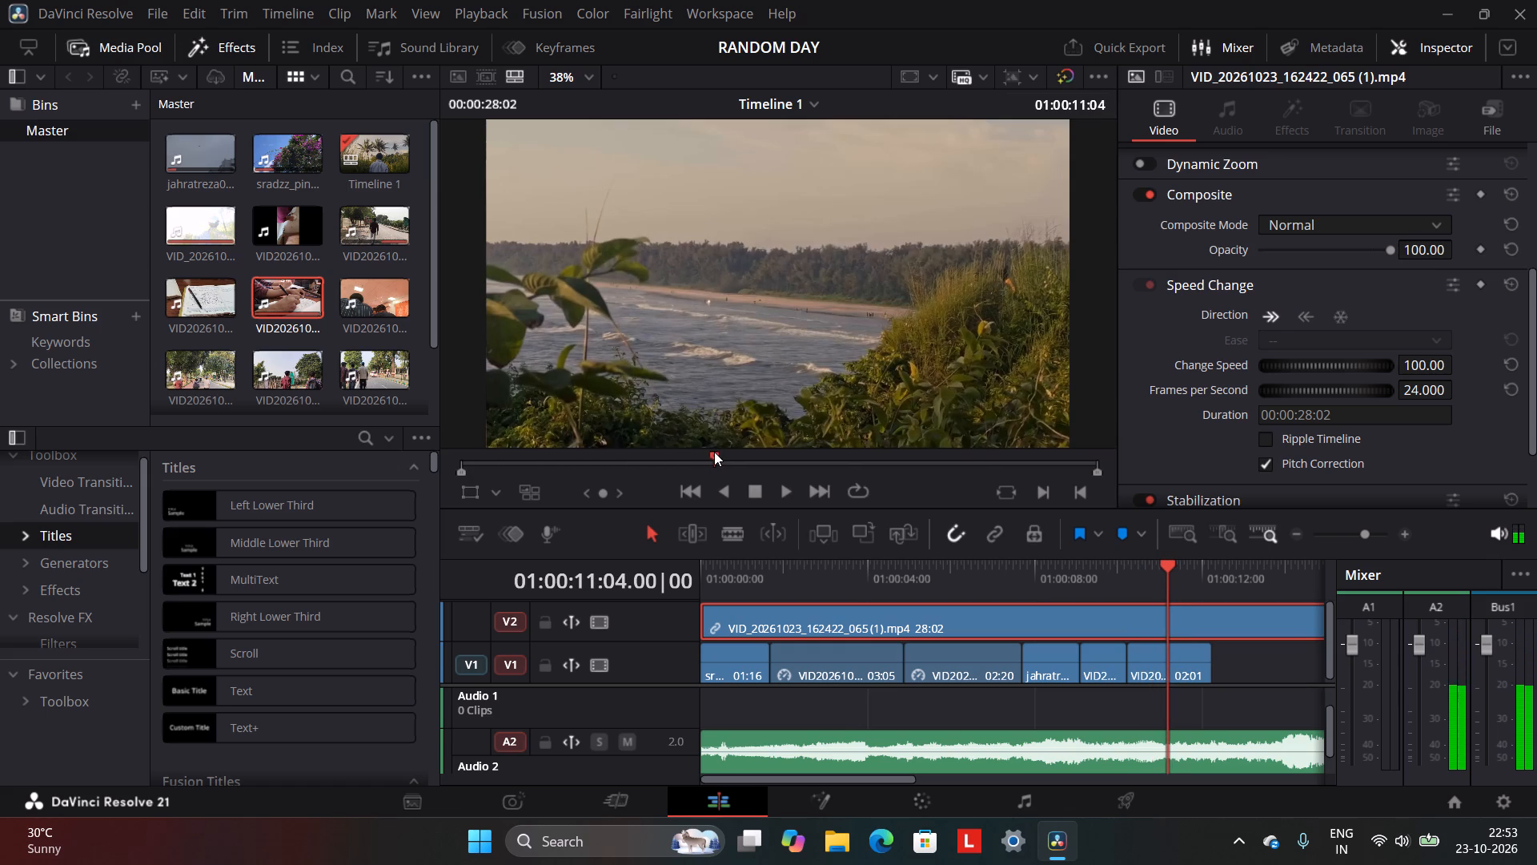
drag(714, 452, 711, 459)
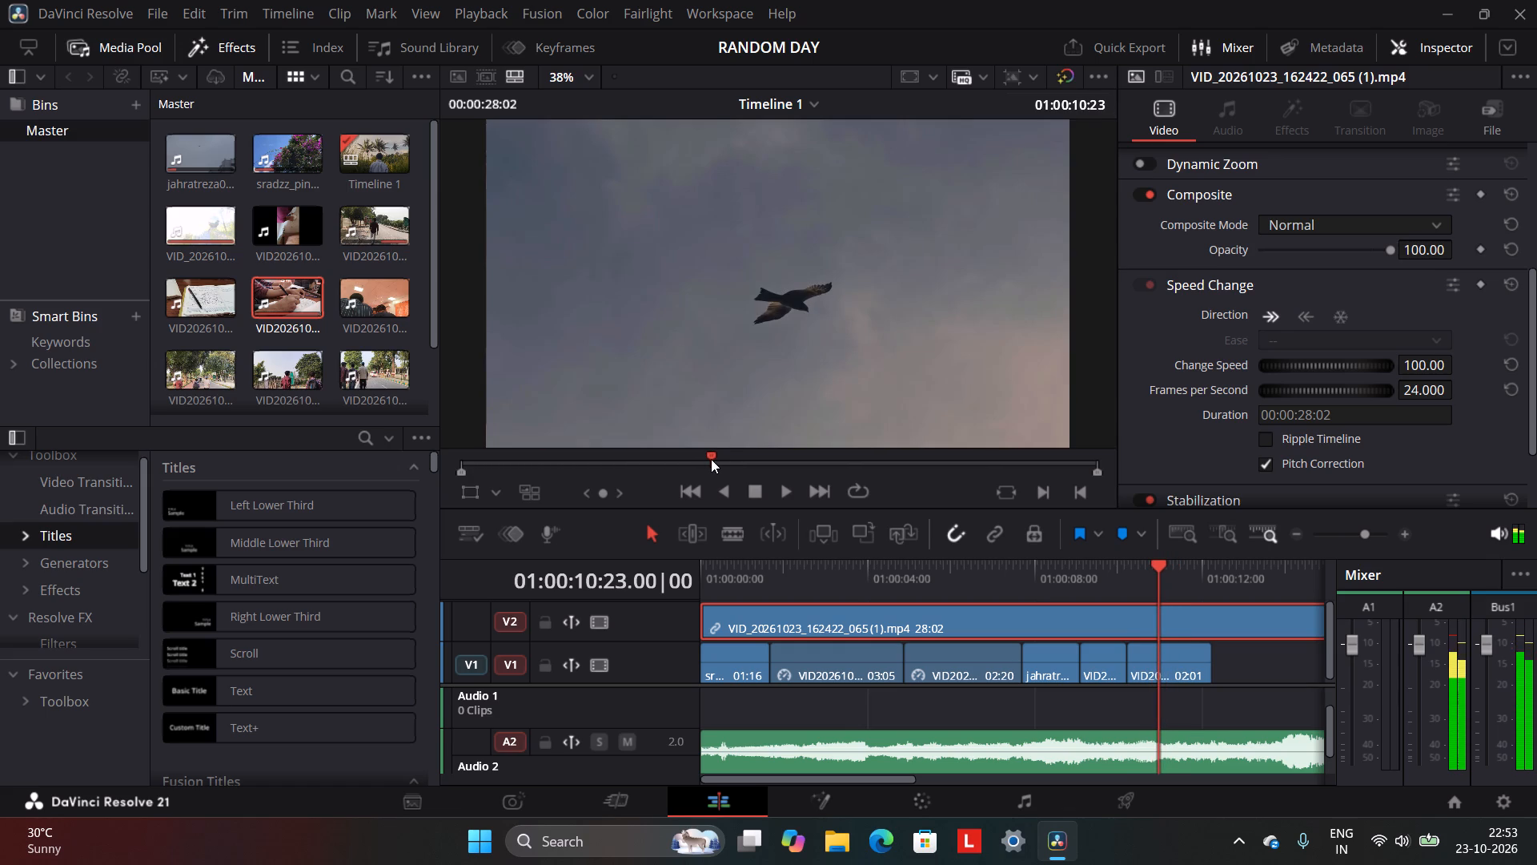
drag(711, 459, 718, 459)
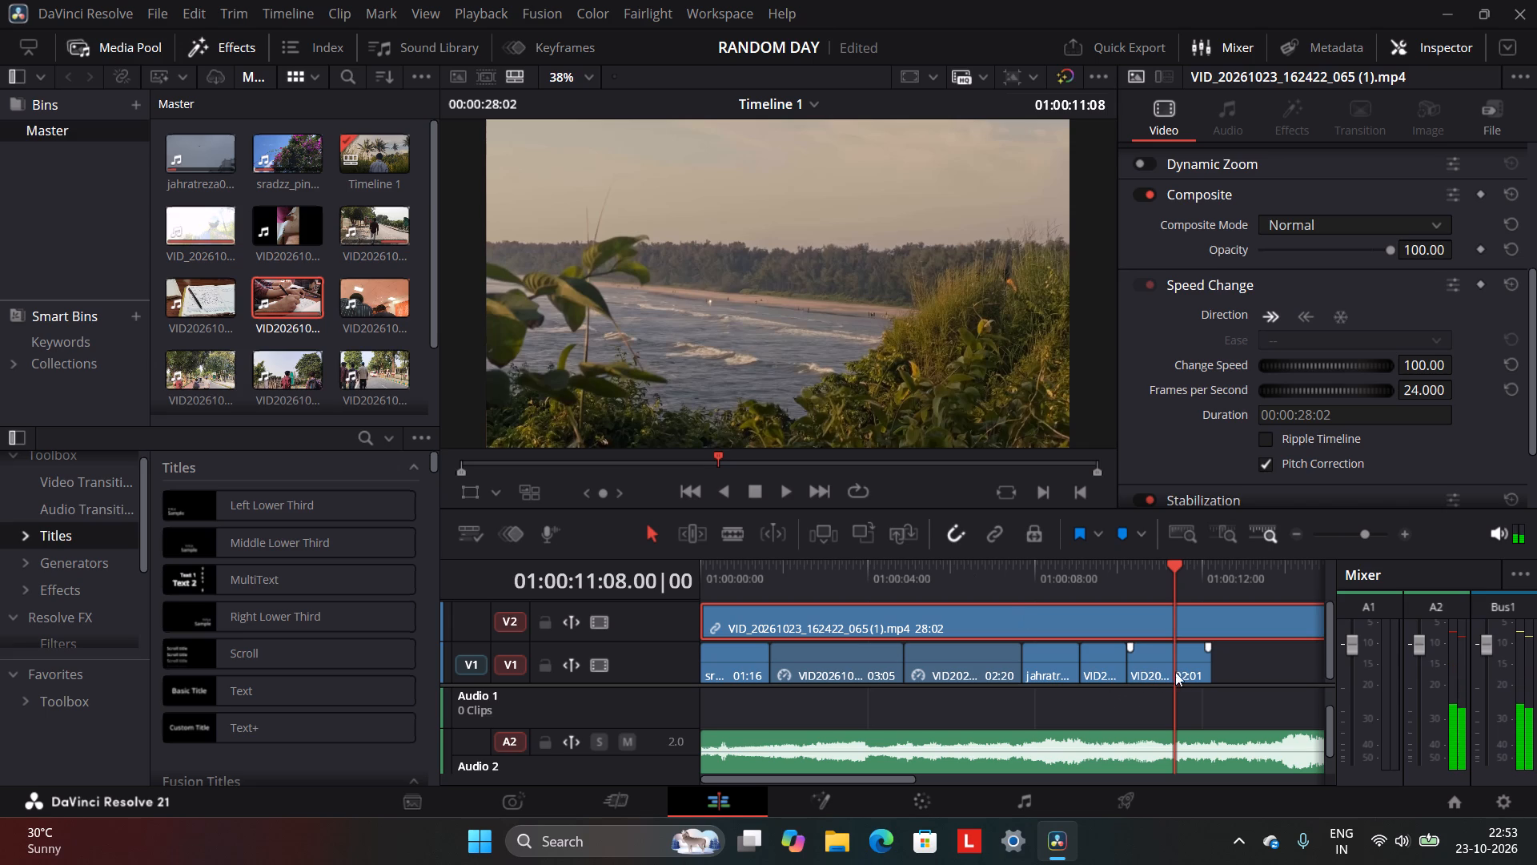
click(1181, 668)
click(1208, 675)
drag(1208, 675, 1194, 675)
click(1190, 666)
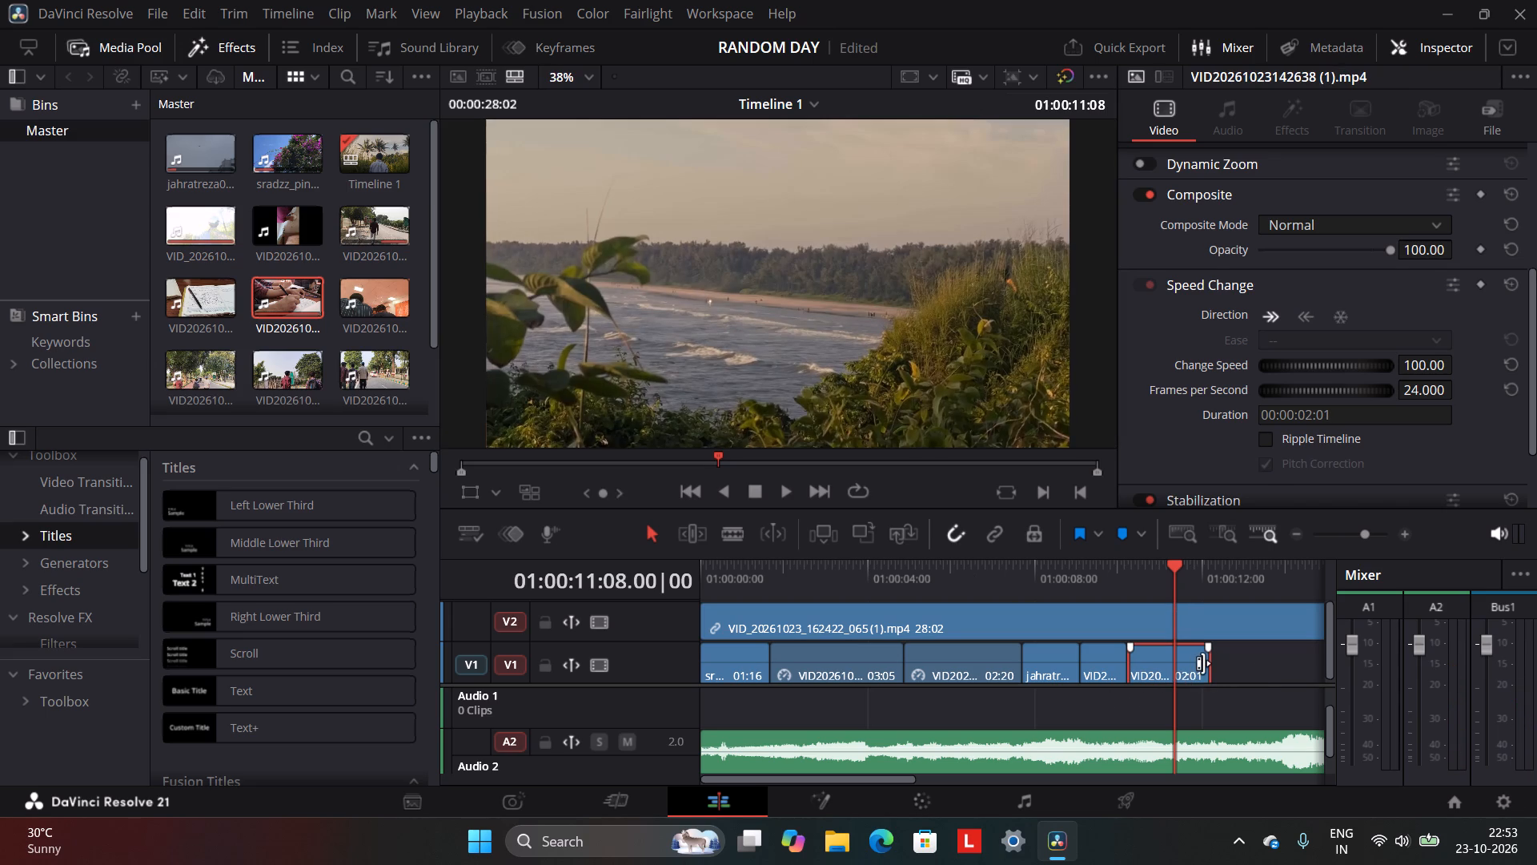
drag(1203, 663, 1151, 683)
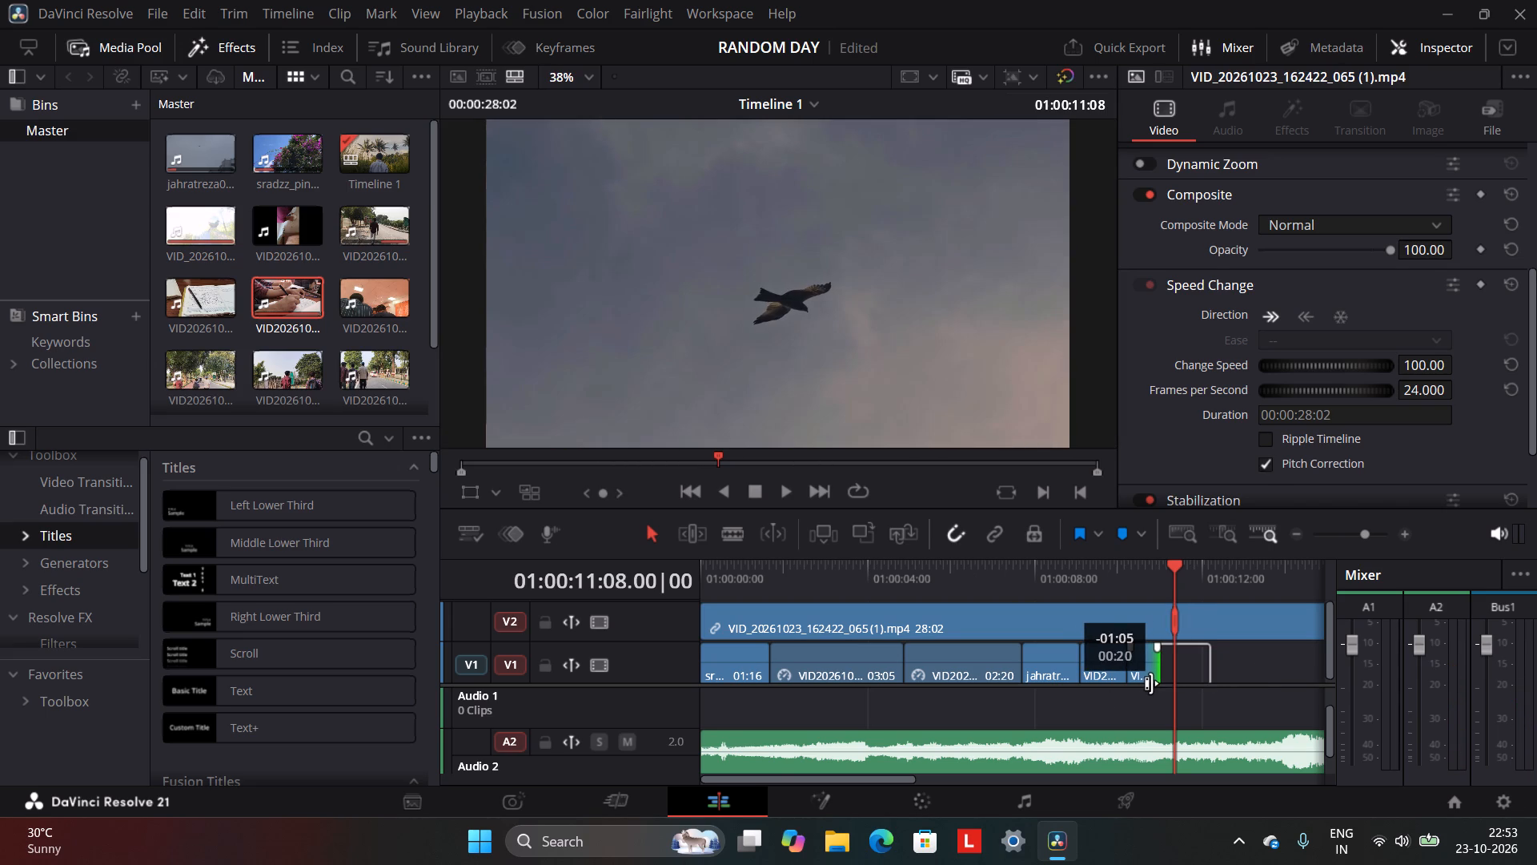
drag(1151, 683, 1153, 682)
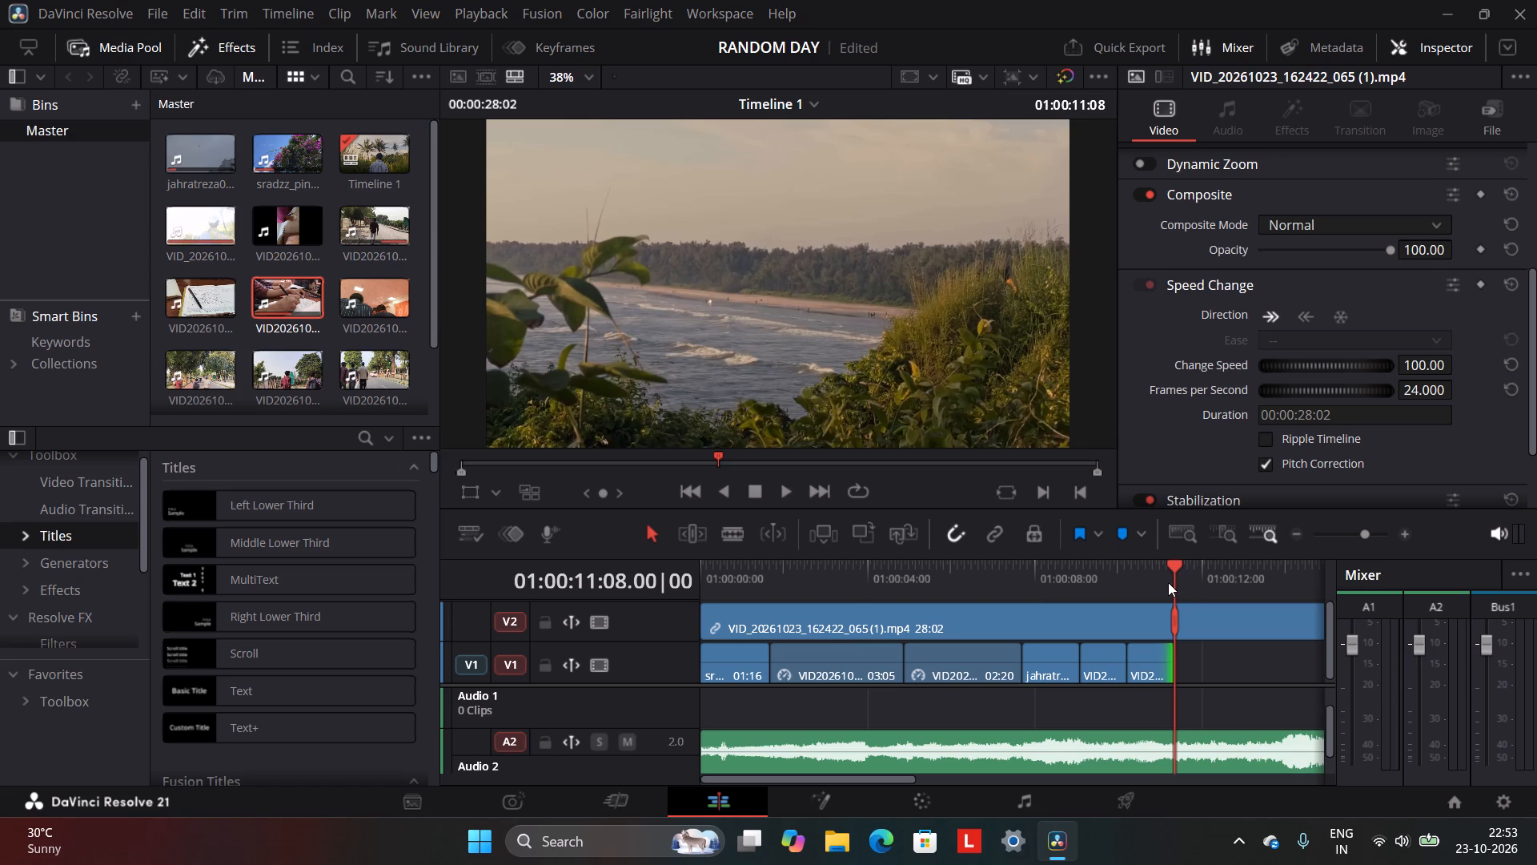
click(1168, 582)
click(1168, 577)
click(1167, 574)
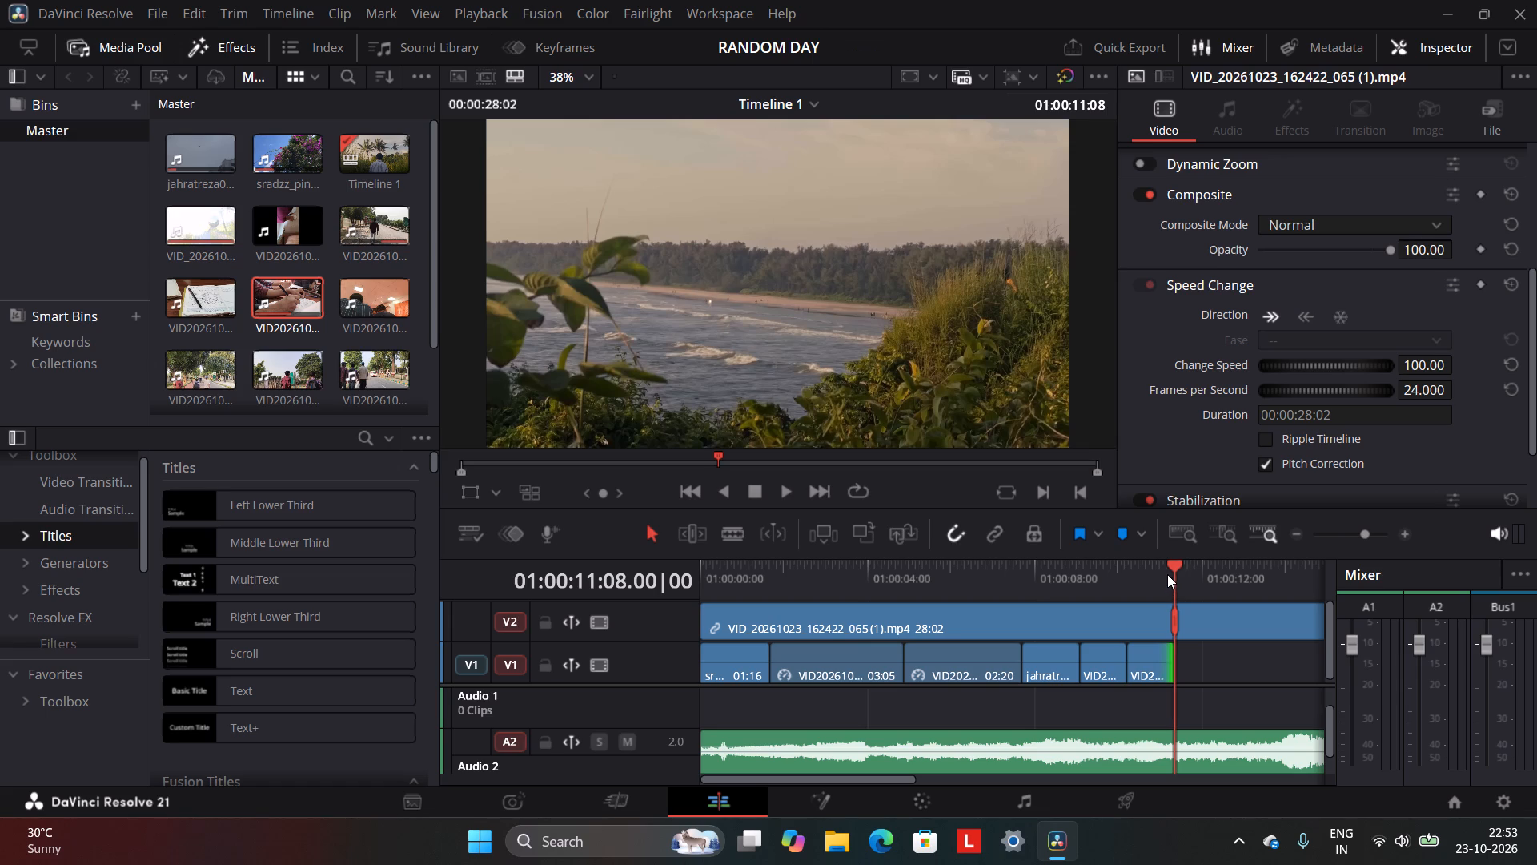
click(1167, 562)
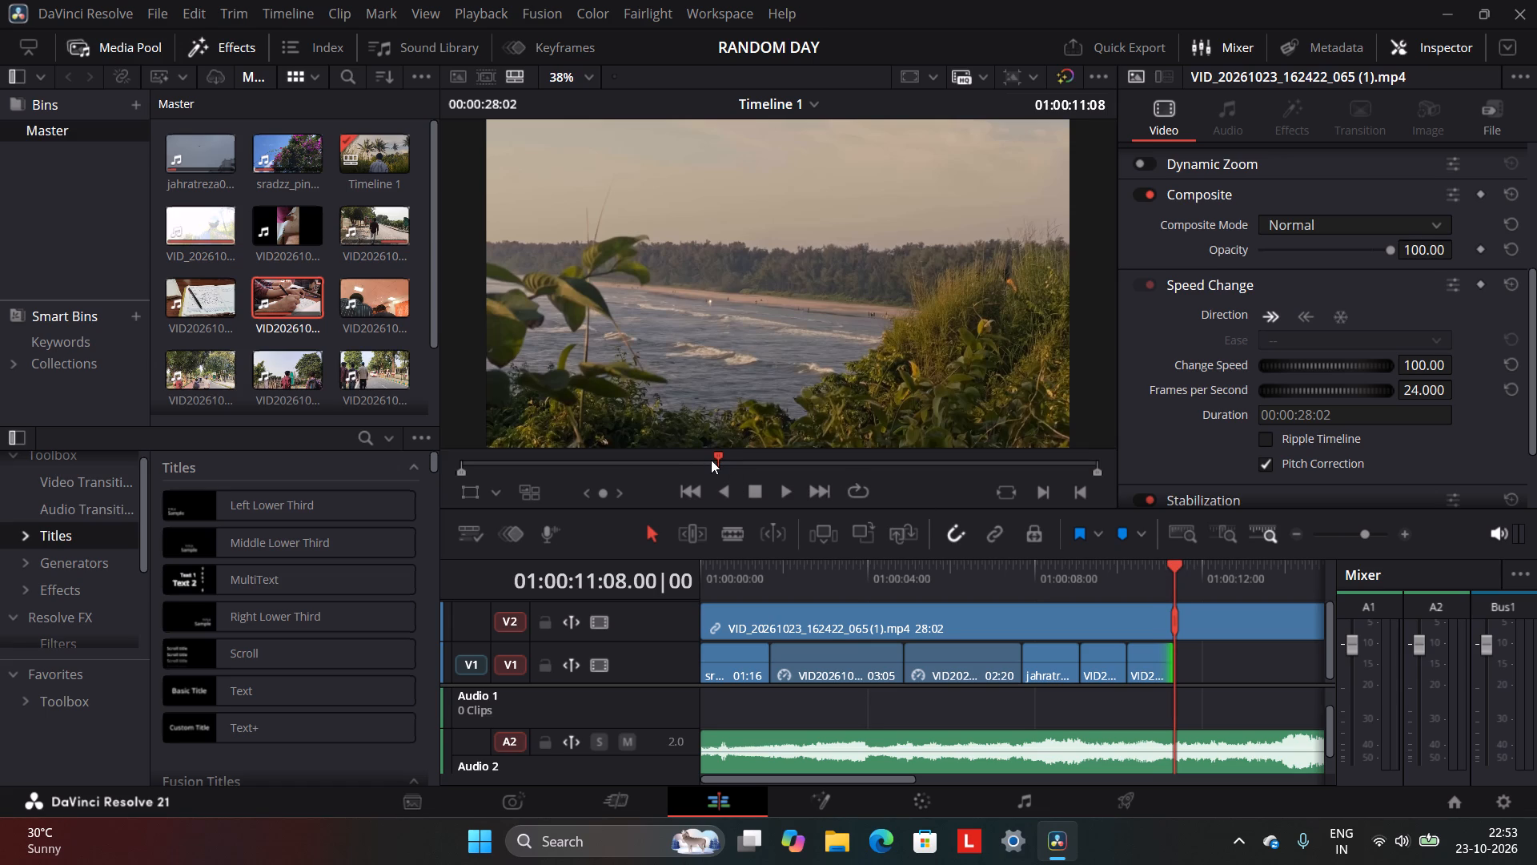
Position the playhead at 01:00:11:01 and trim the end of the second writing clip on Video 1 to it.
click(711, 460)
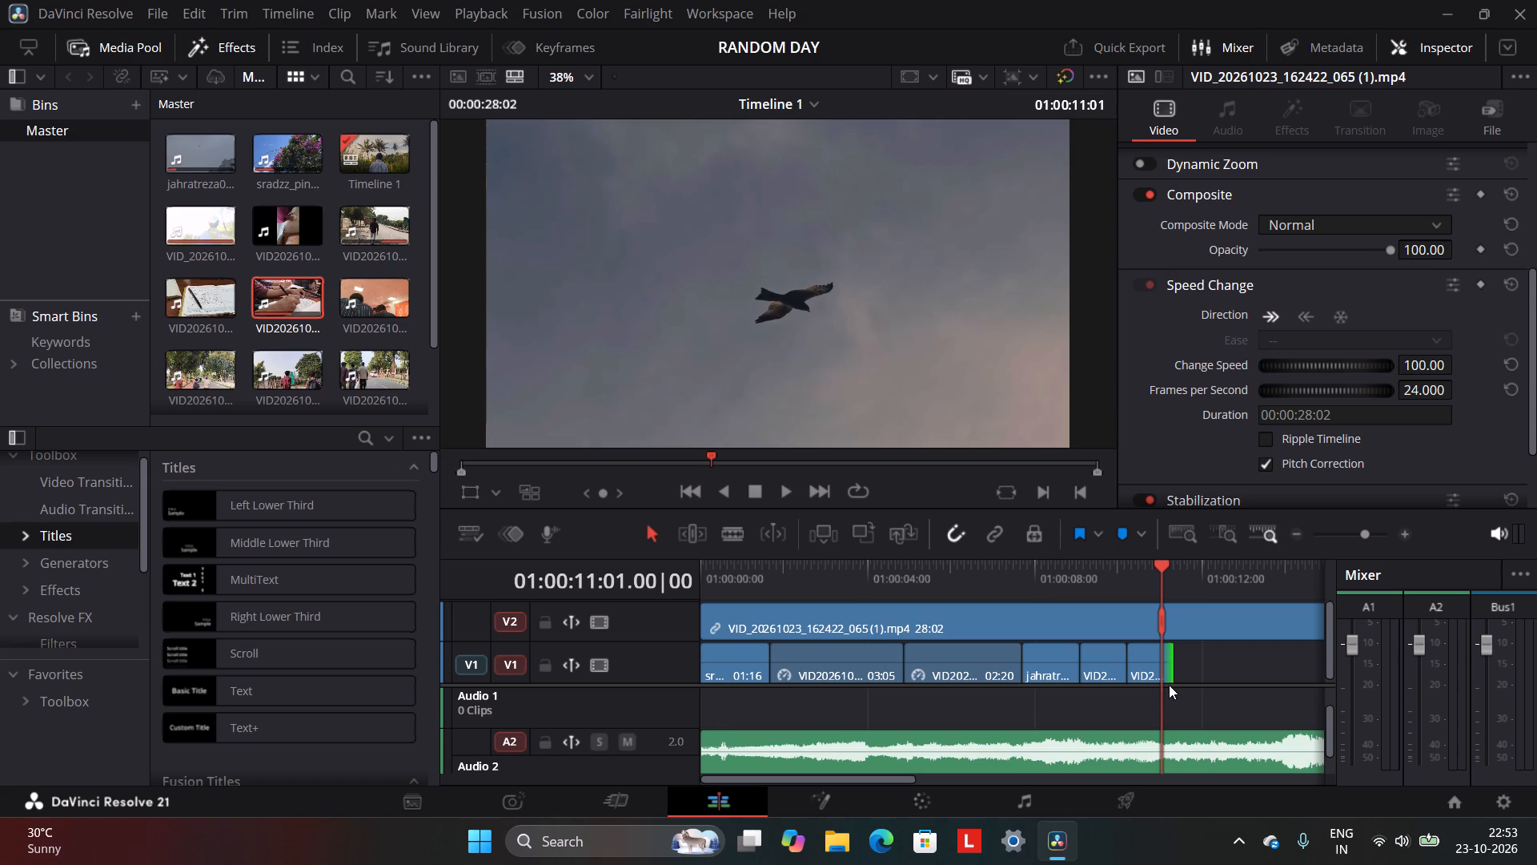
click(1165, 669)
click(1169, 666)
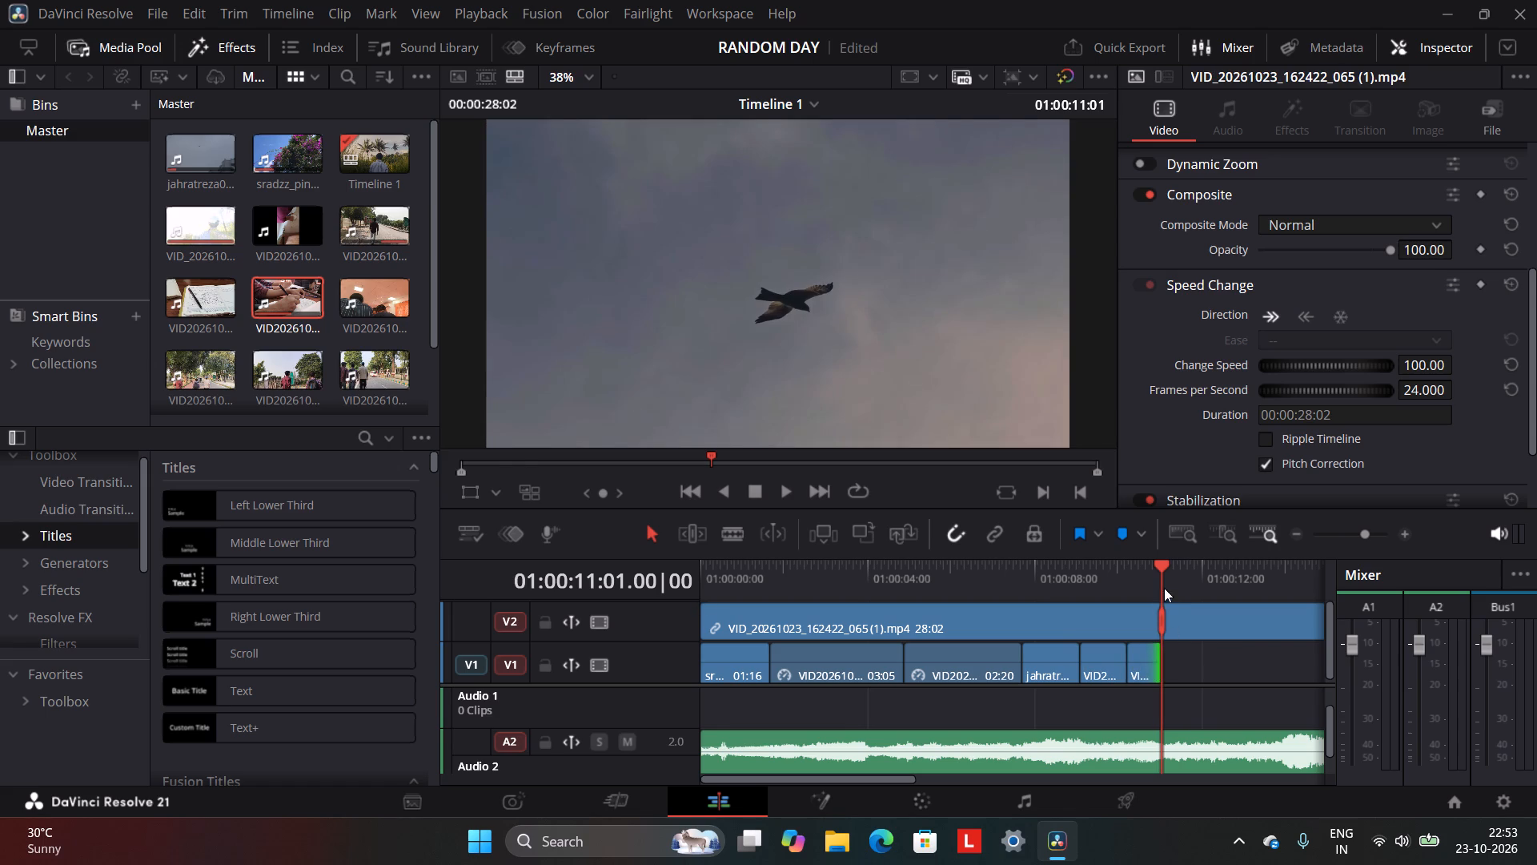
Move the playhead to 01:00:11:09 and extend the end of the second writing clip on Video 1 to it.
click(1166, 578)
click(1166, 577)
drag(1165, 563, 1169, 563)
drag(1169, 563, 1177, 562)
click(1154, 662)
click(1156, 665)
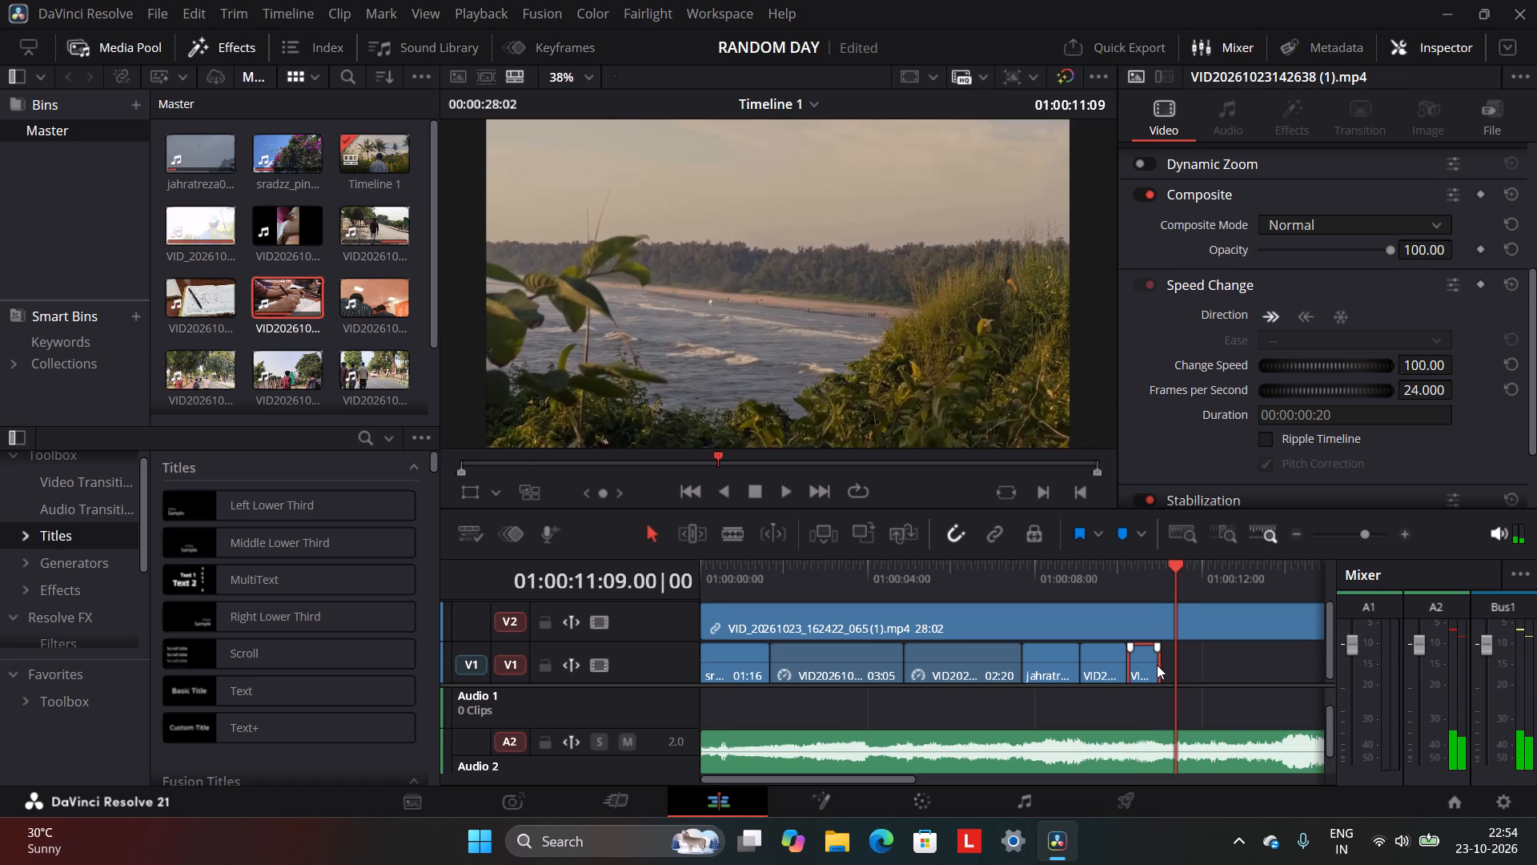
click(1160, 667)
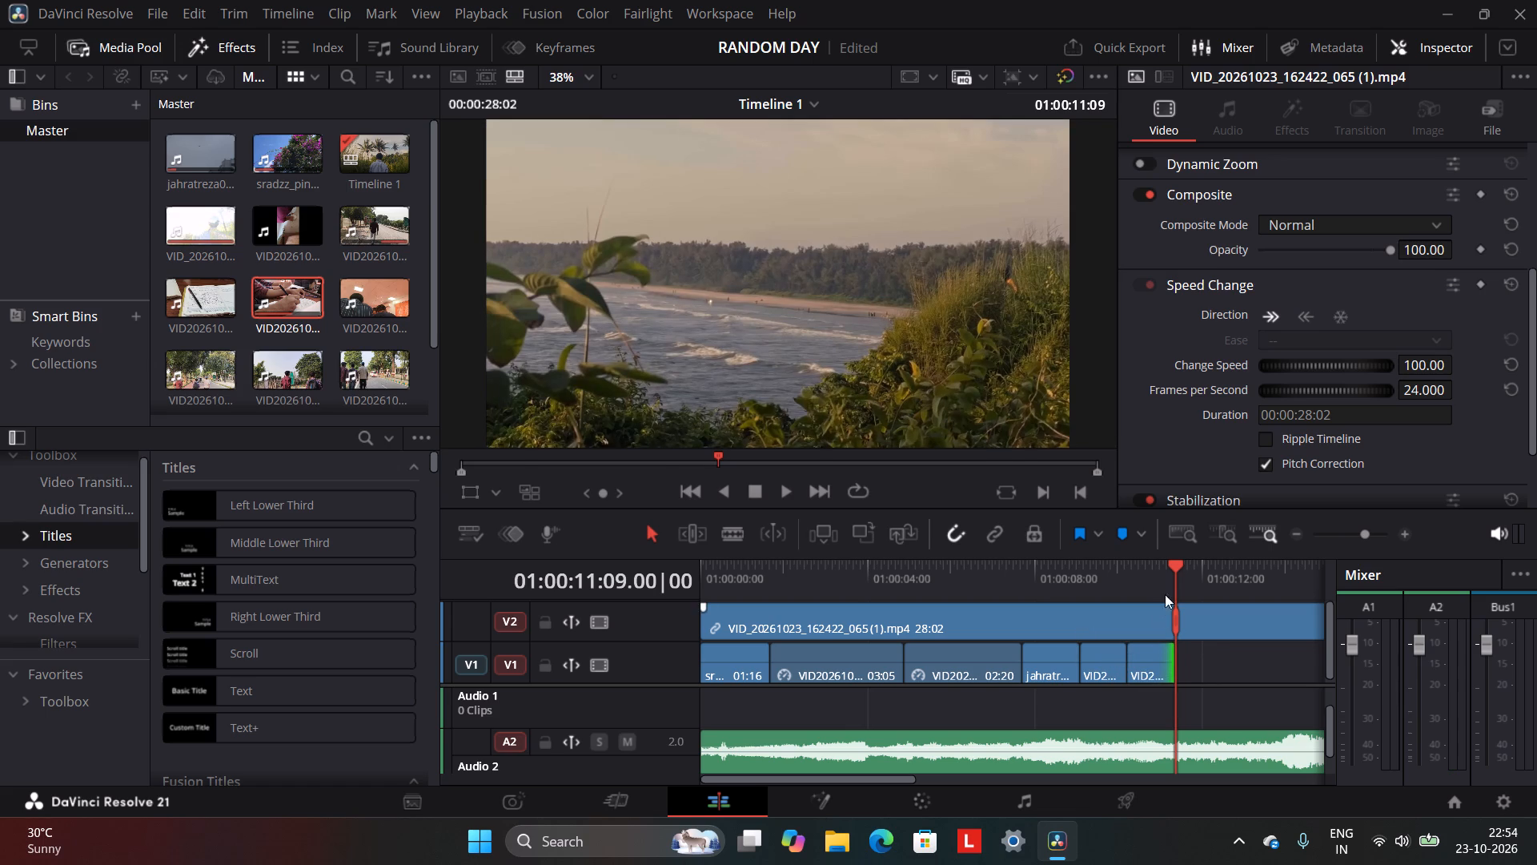
Position the playhead at 01:00:11:01 and split the second writing clip on Video 1 at 01:00:11:05.
click(1169, 573)
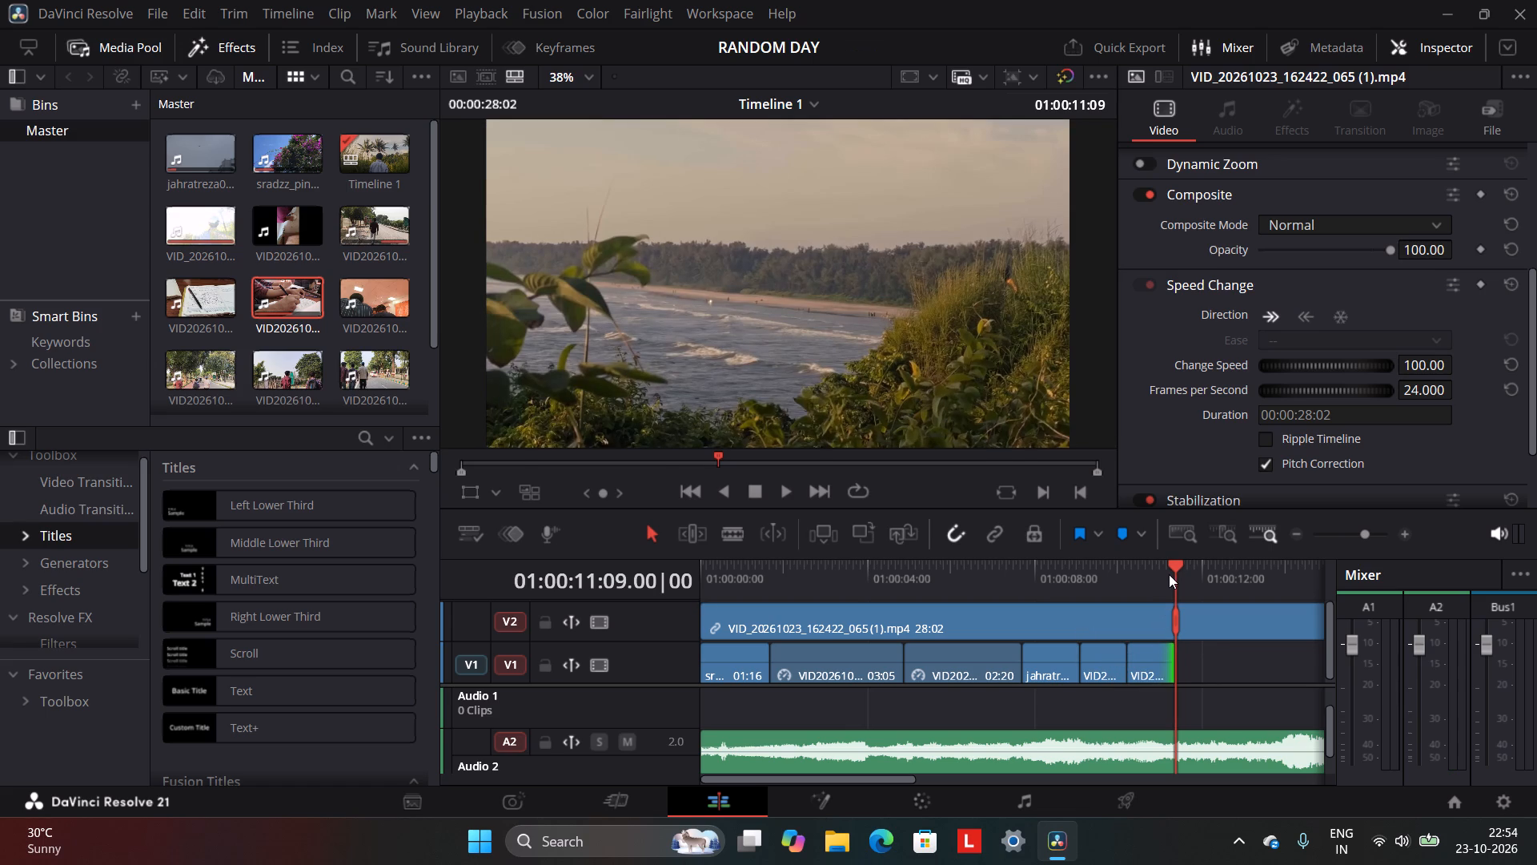
click(1169, 574)
click(1169, 577)
click(1167, 581)
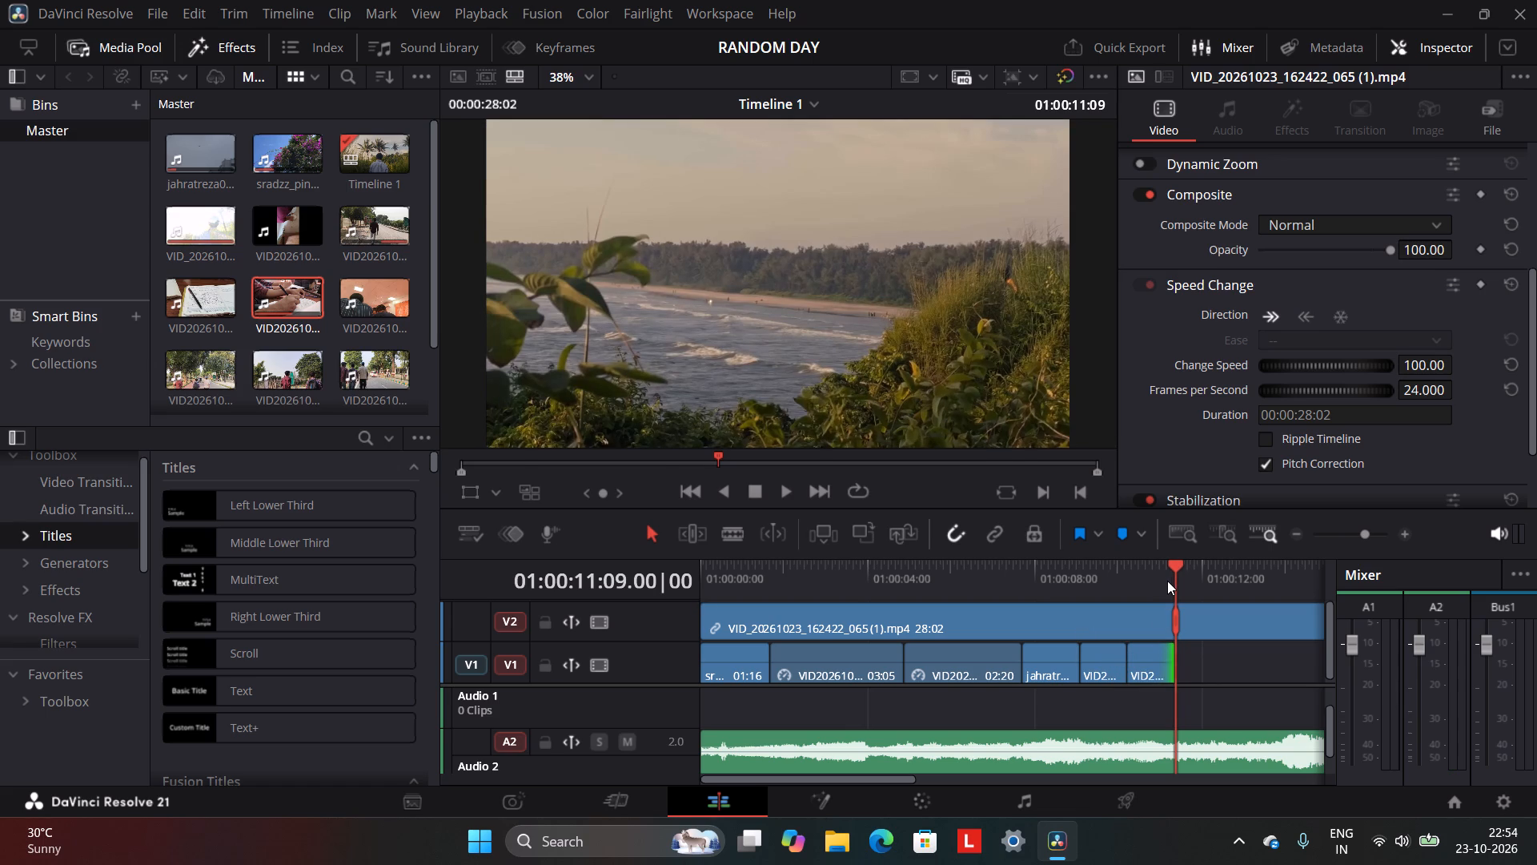
click(1166, 581)
click(1166, 575)
click(1166, 574)
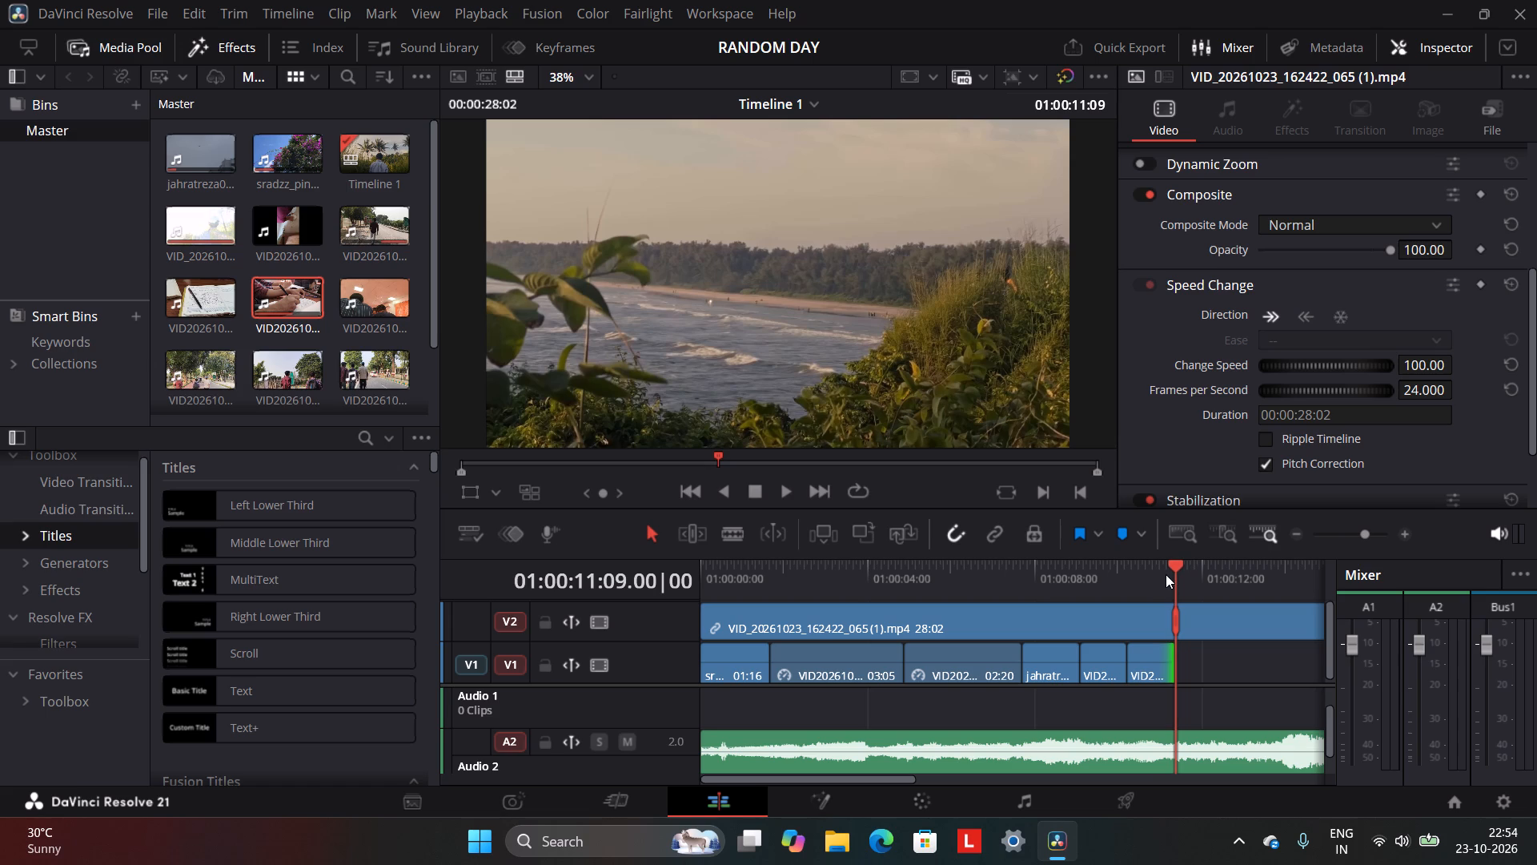
click(1166, 568)
click(1166, 565)
drag(1174, 565, 1166, 570)
drag(1166, 570, 1150, 577)
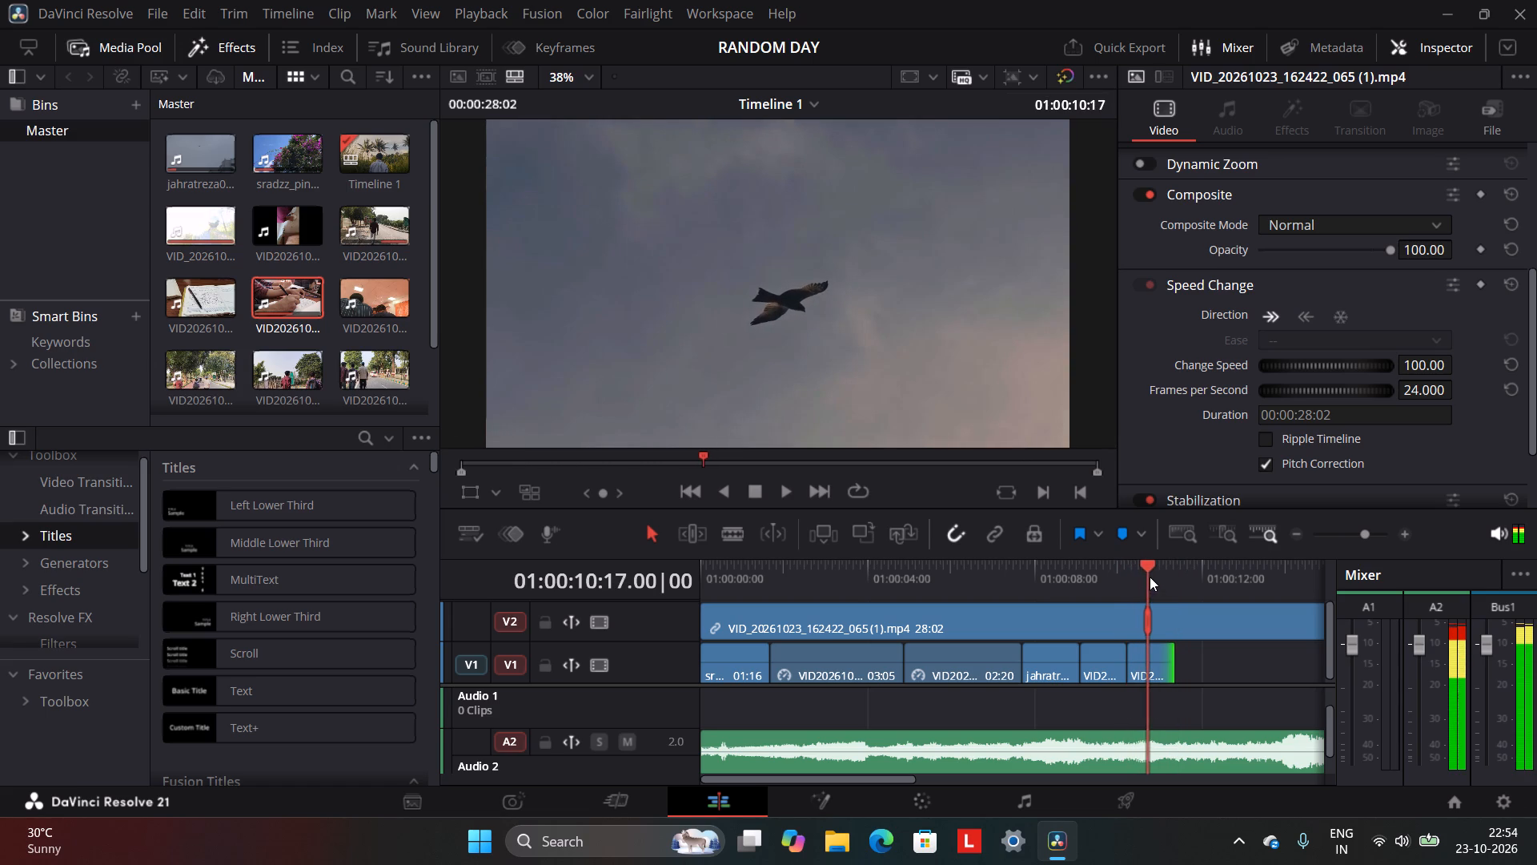
drag(1150, 577, 1160, 565)
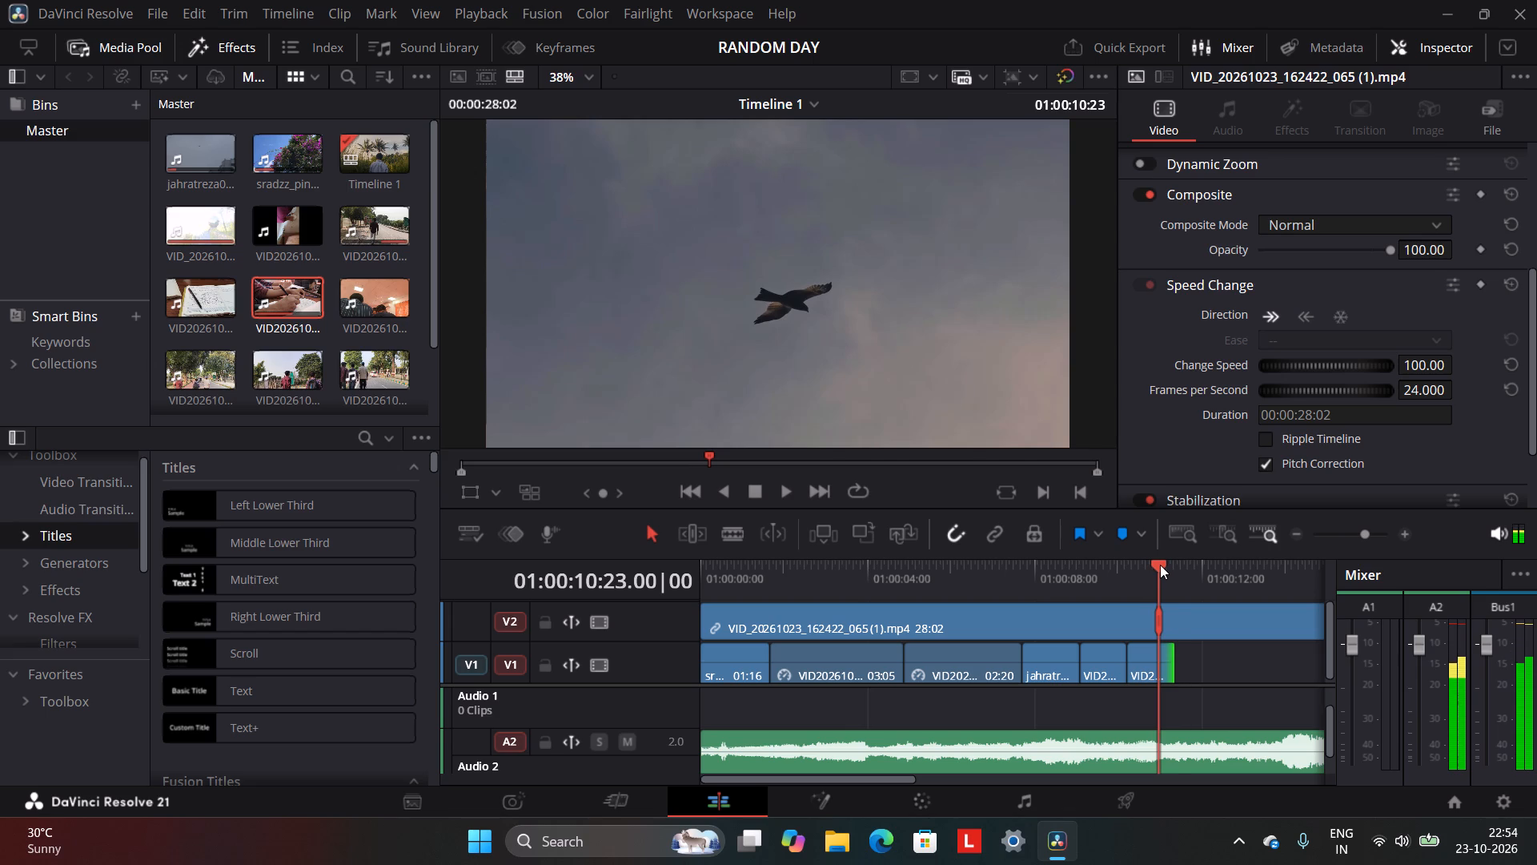
drag(1160, 565, 1162, 565)
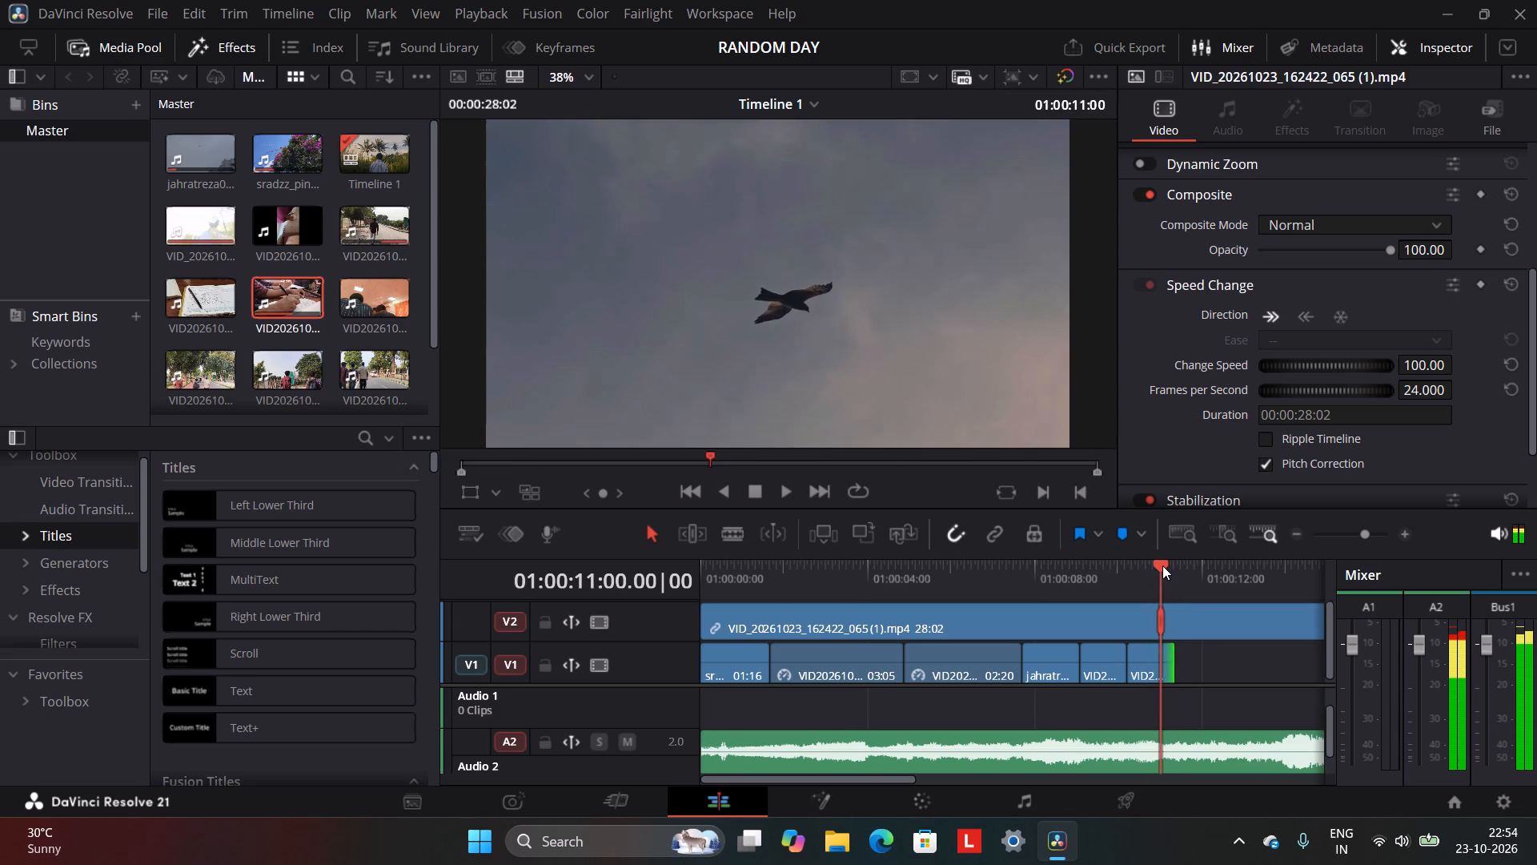
drag(1162, 565, 1163, 565)
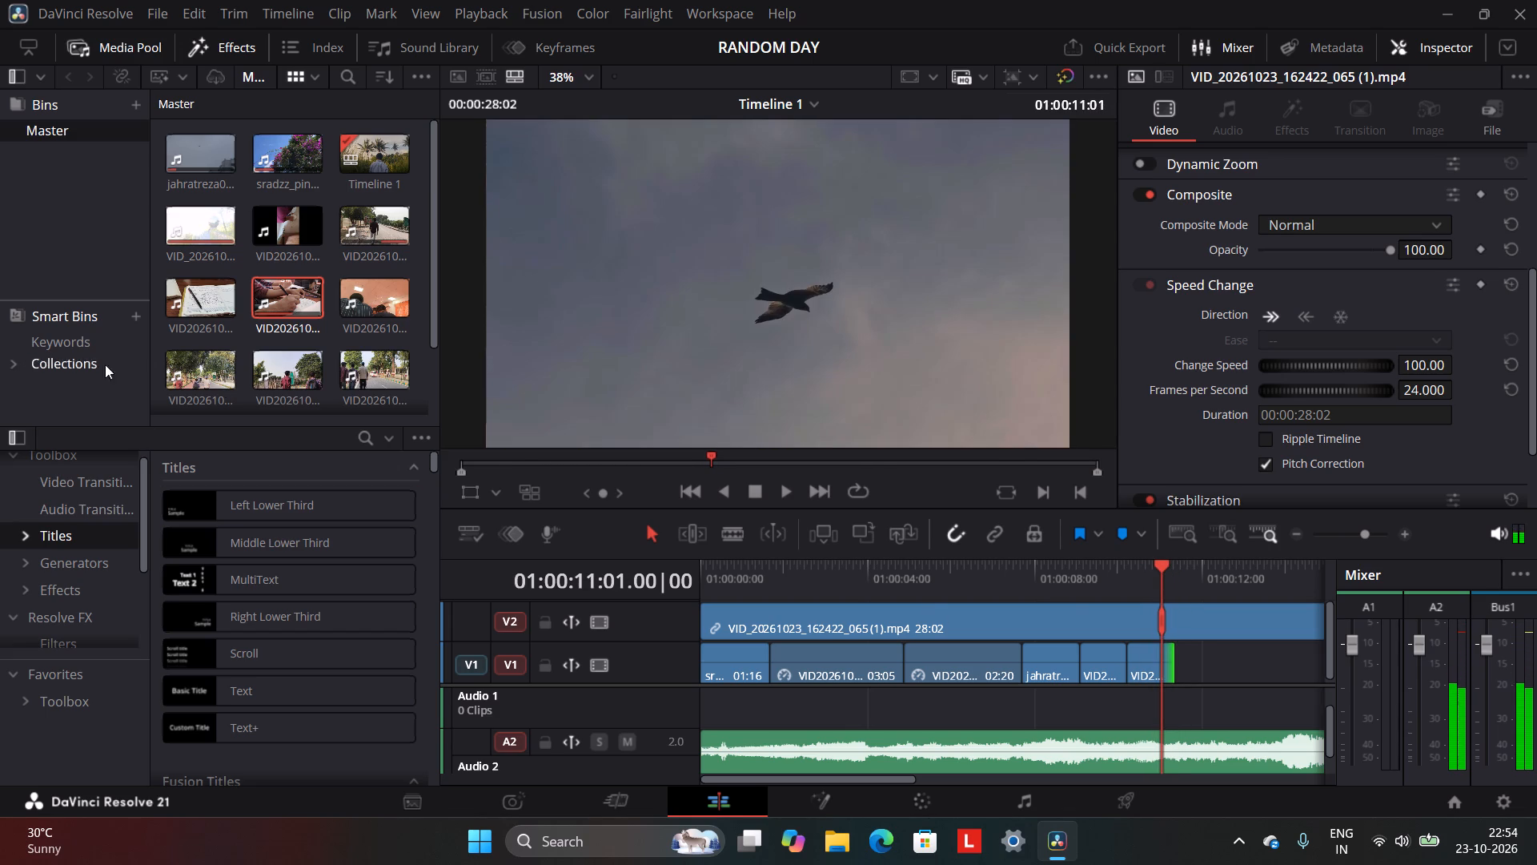
click(722, 529)
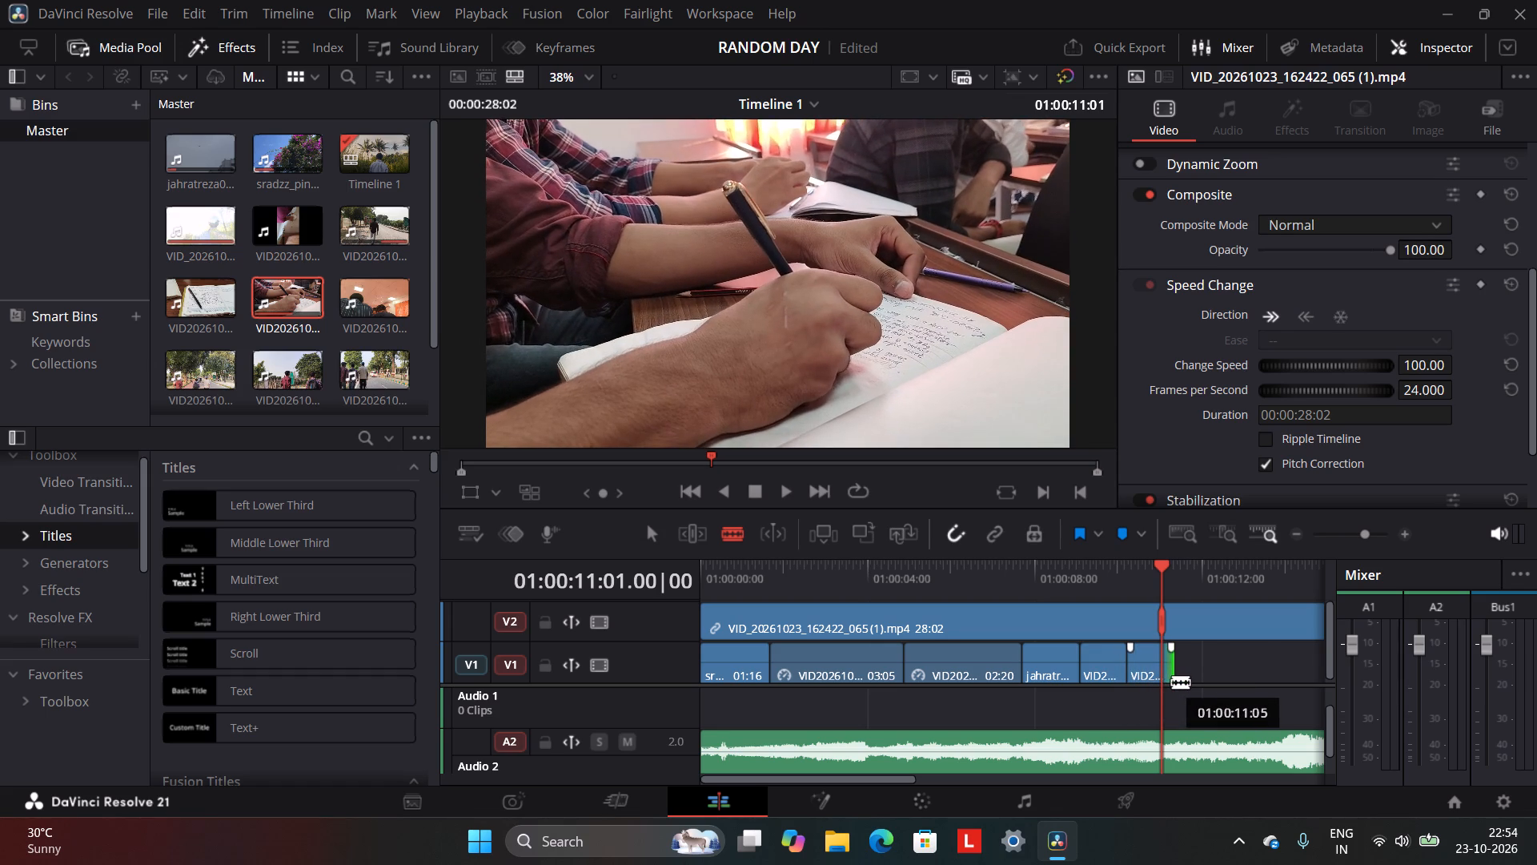
click(1171, 682)
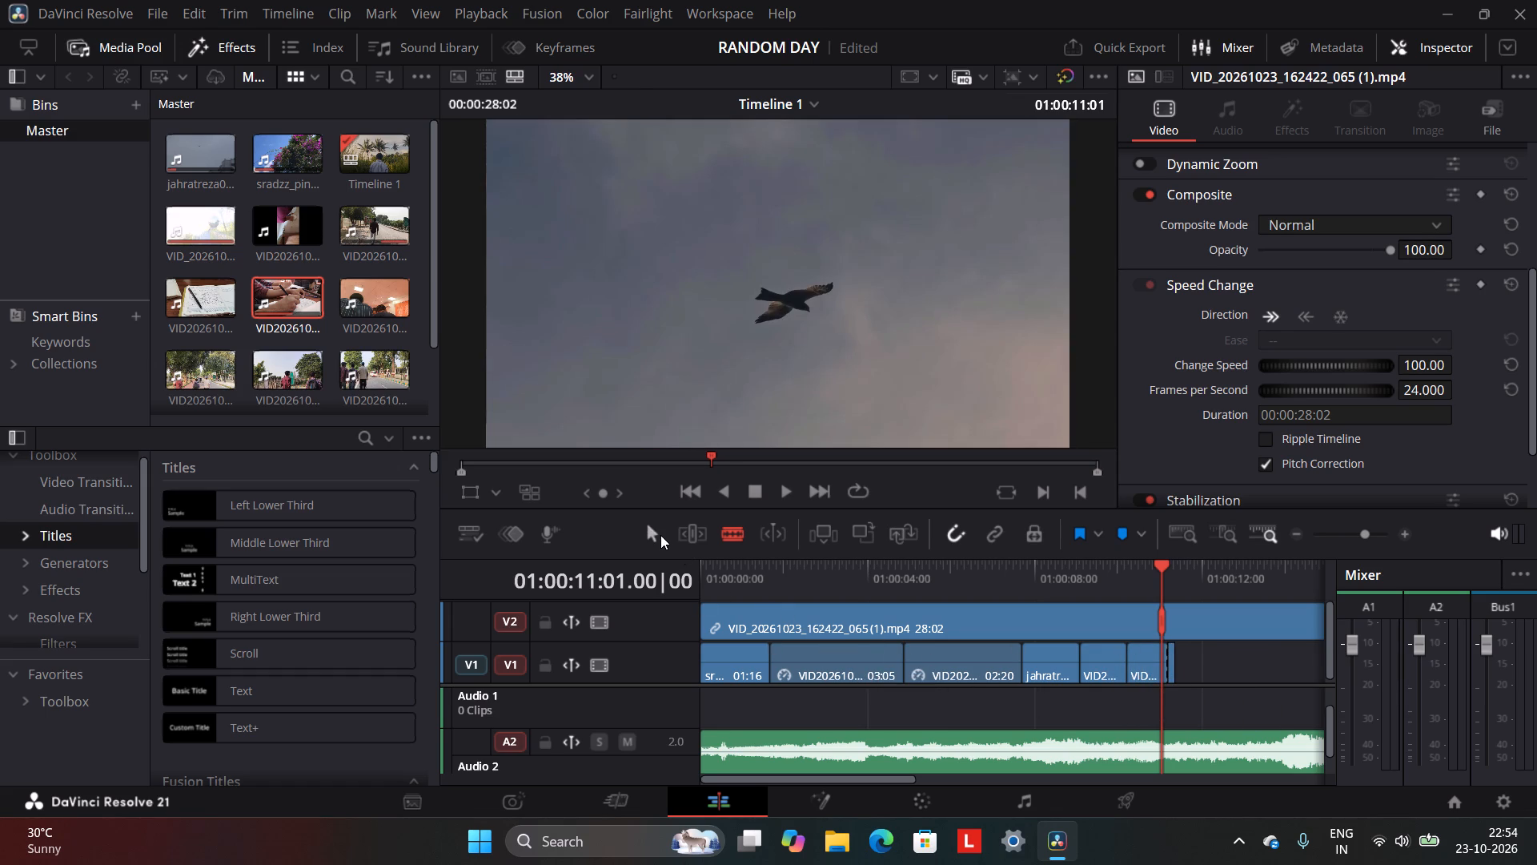
Separate the short leftover piece after the split from the second writing clip and delete it from Video 1.
click(660, 535)
click(1178, 672)
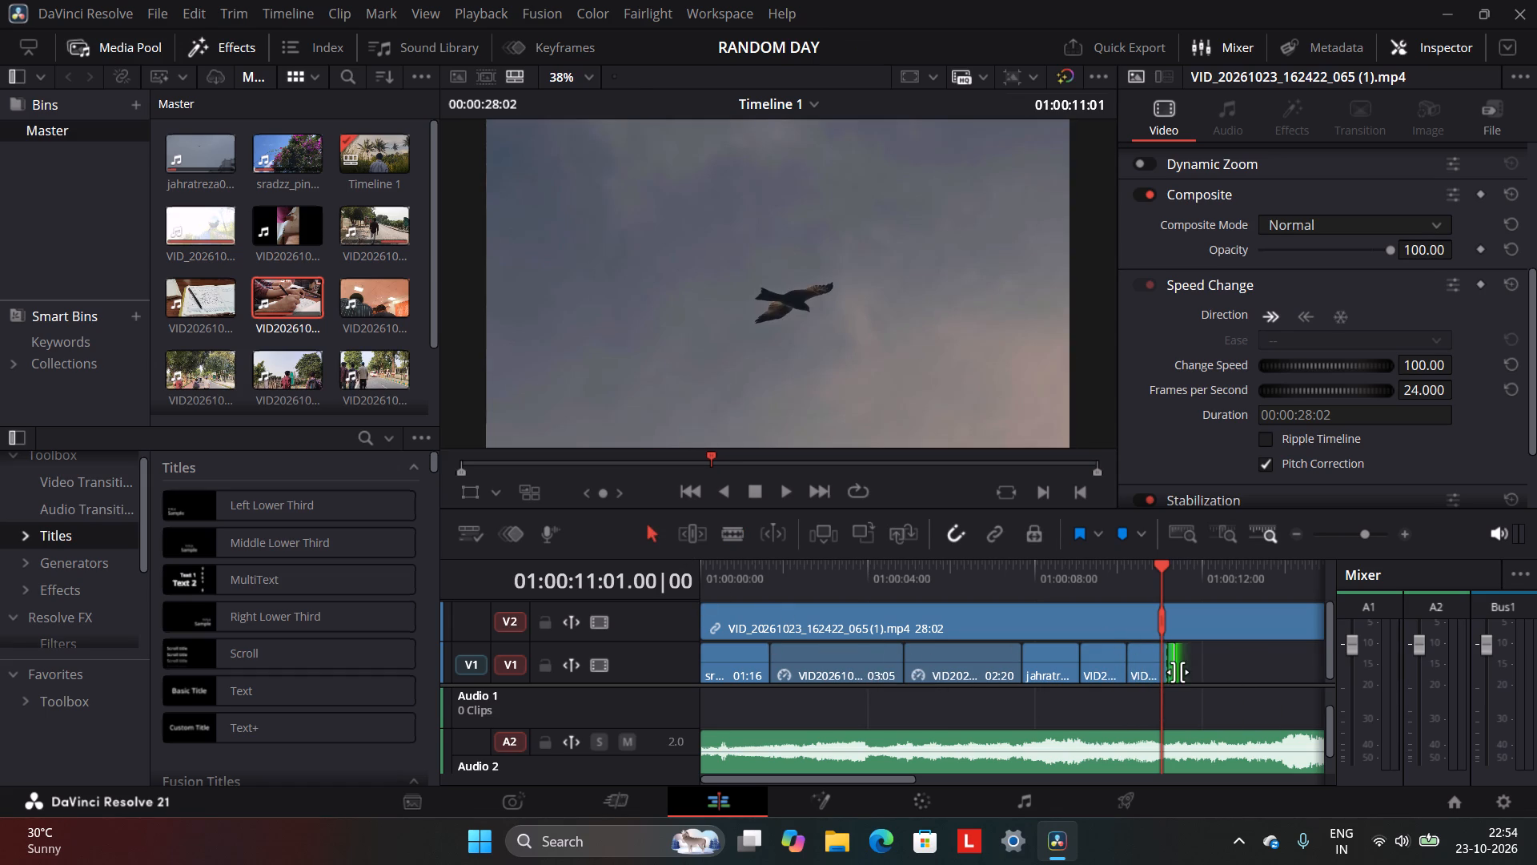
click(1171, 670)
right_click(1171, 670)
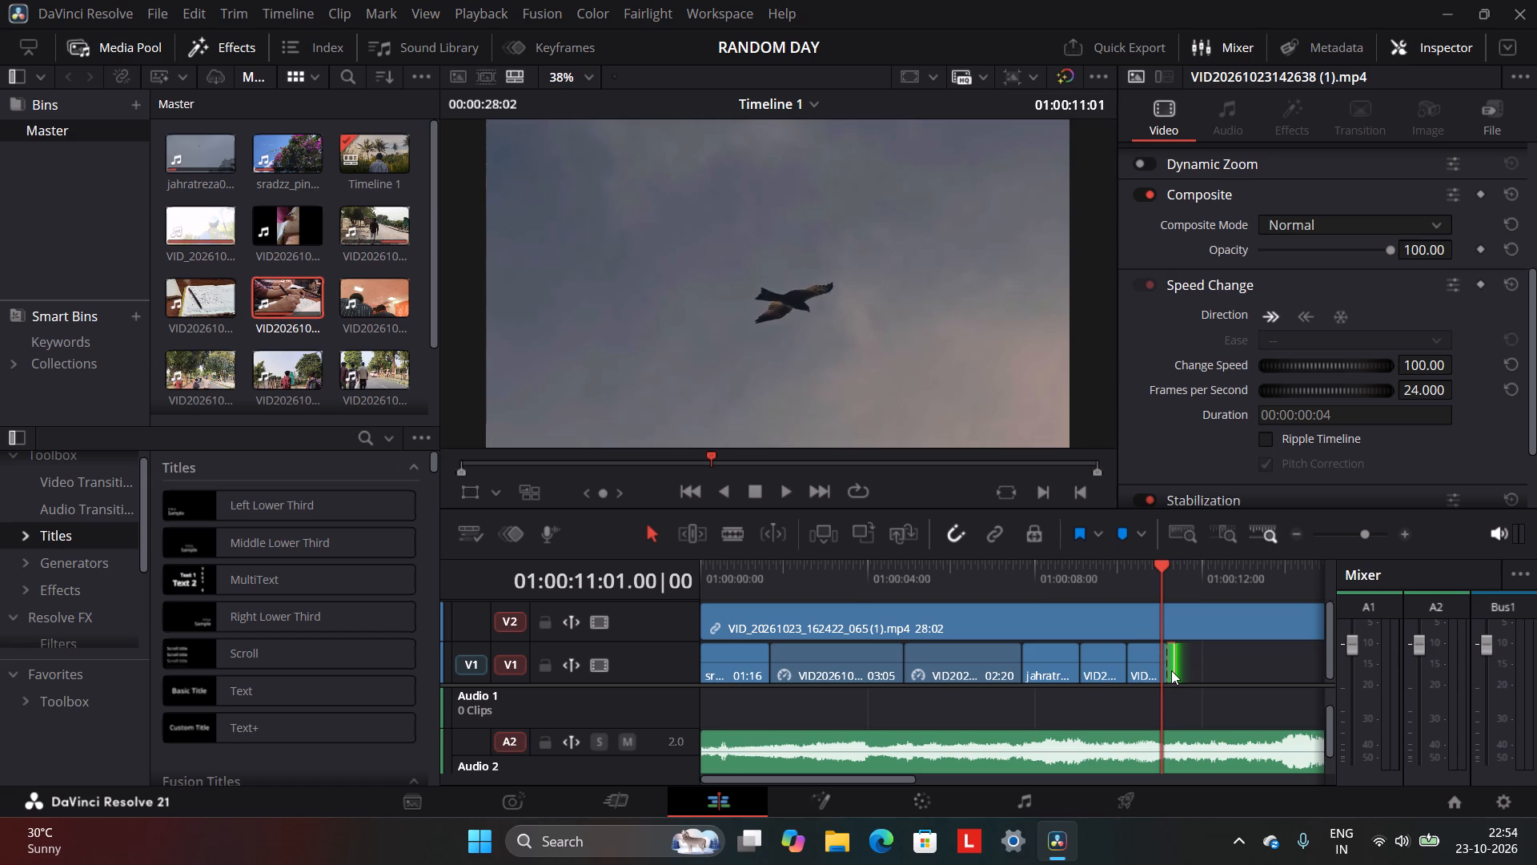
click(1171, 662)
right_click(1171, 662)
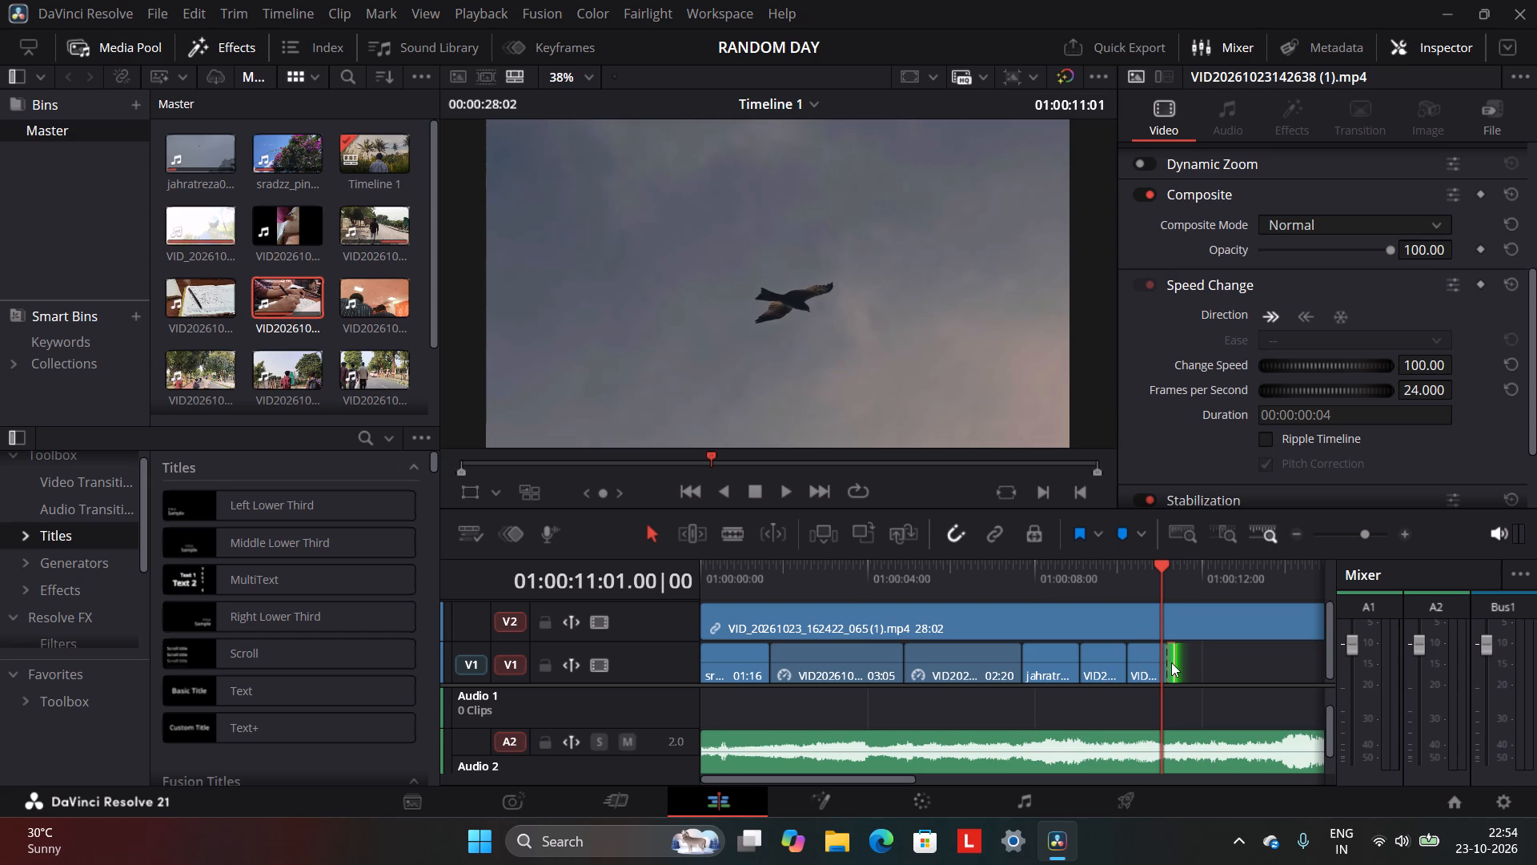
click(1172, 650)
click(1171, 646)
drag(1171, 657, 1194, 657)
right_click(1194, 657)
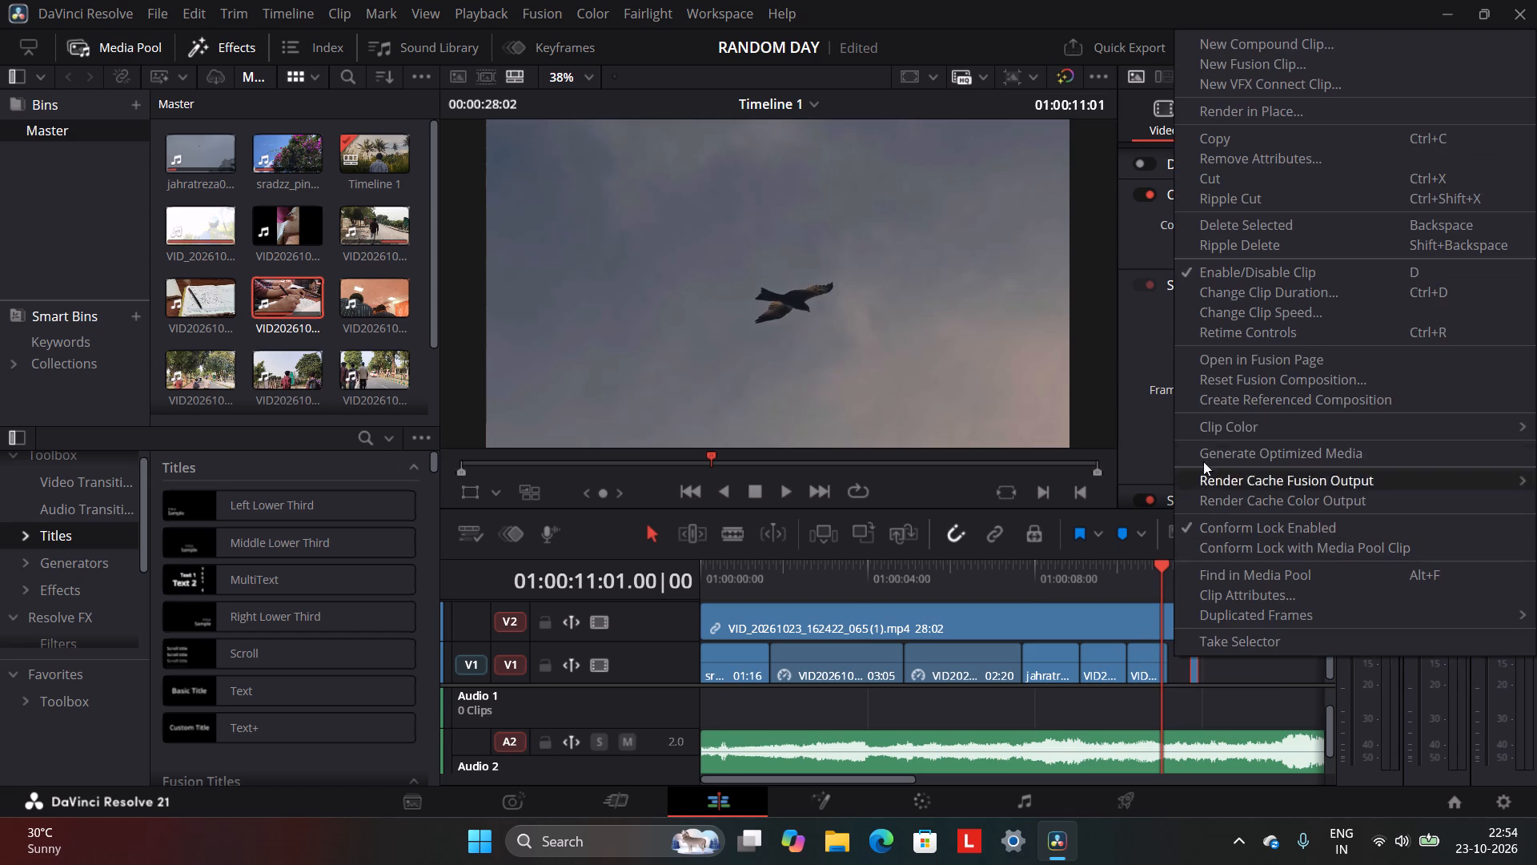
click(1229, 227)
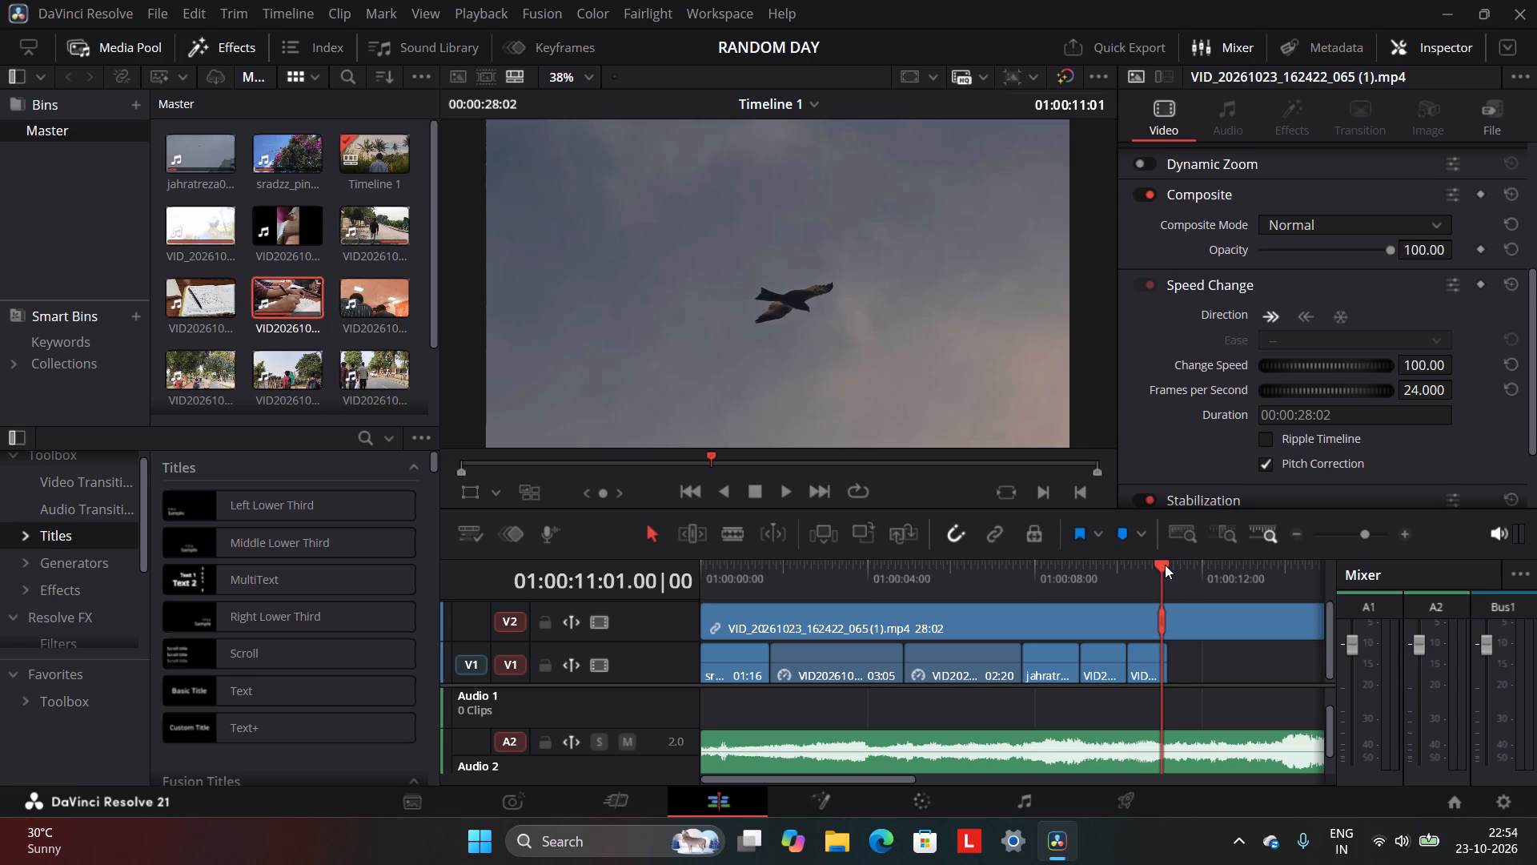
Play the timeline past the writing clips to 01:00:15:00, then replay it from 01:00:08:15 to 01:00:11:10.
drag(1165, 565, 1091, 588)
click(781, 496)
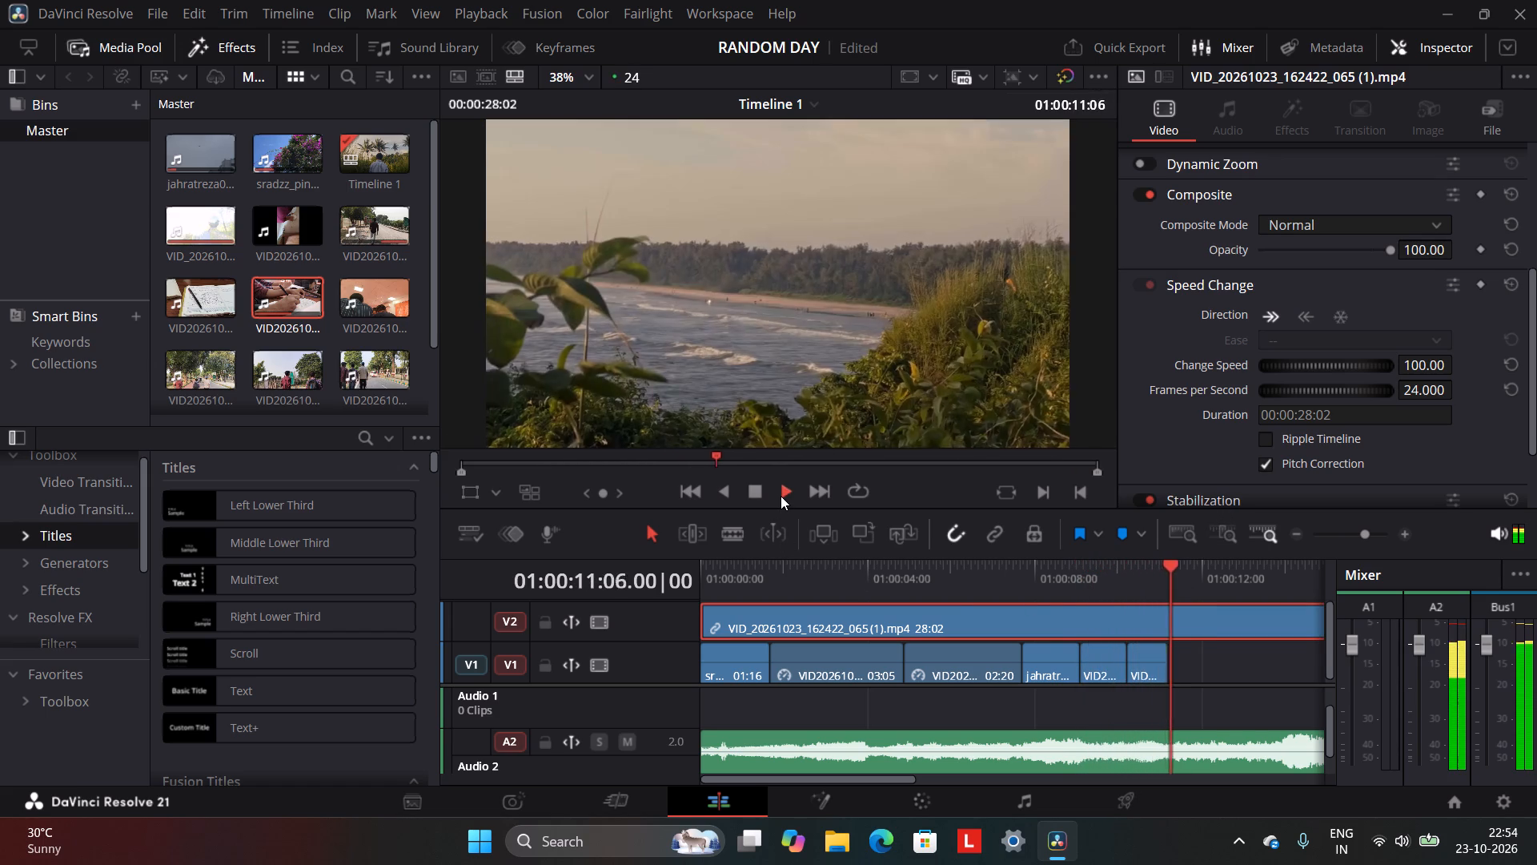
click(767, 497)
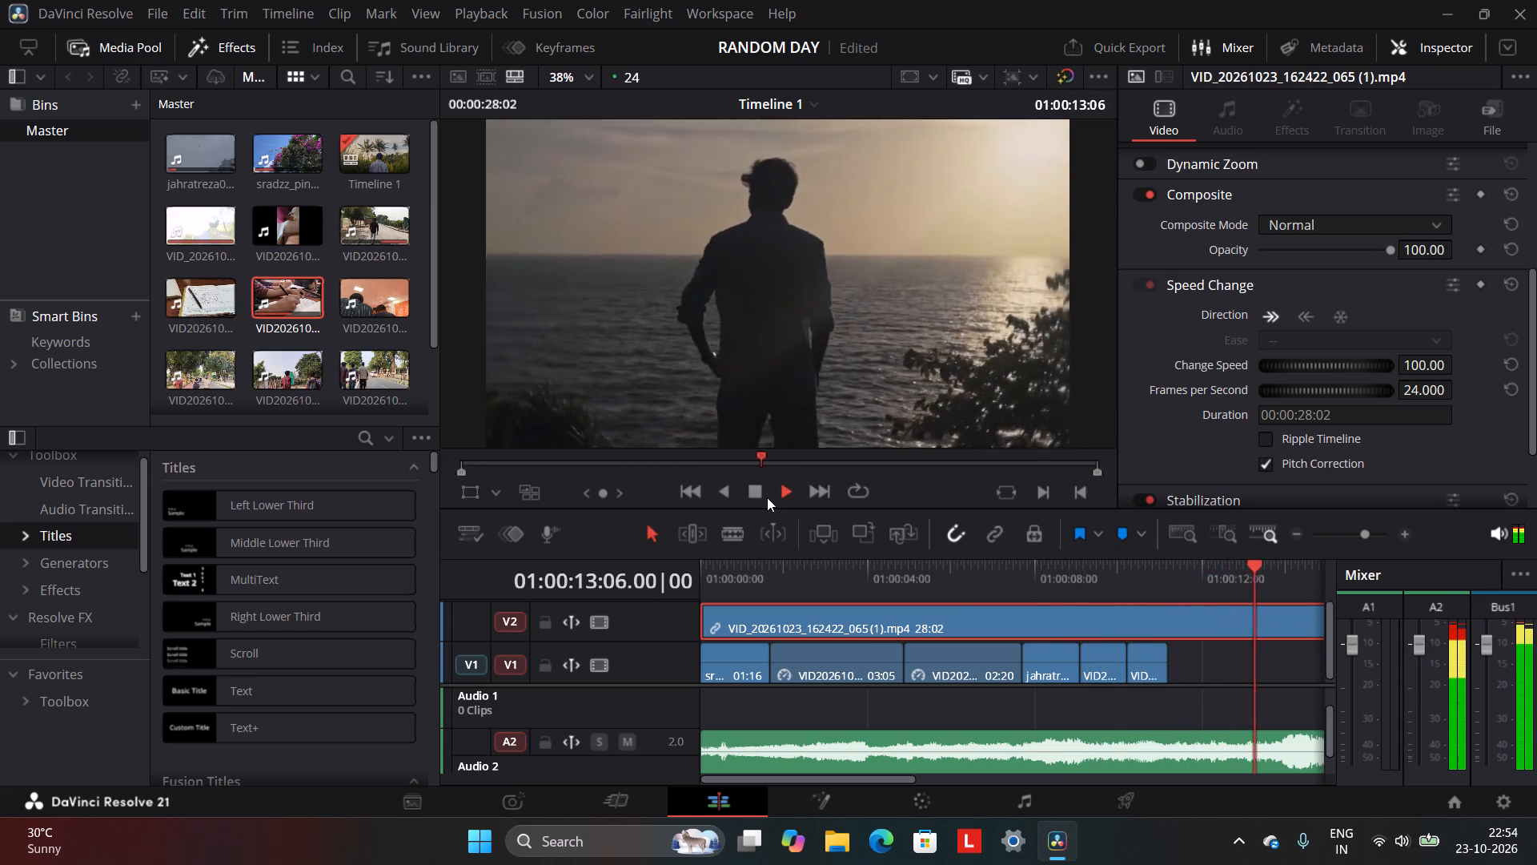
click(764, 492)
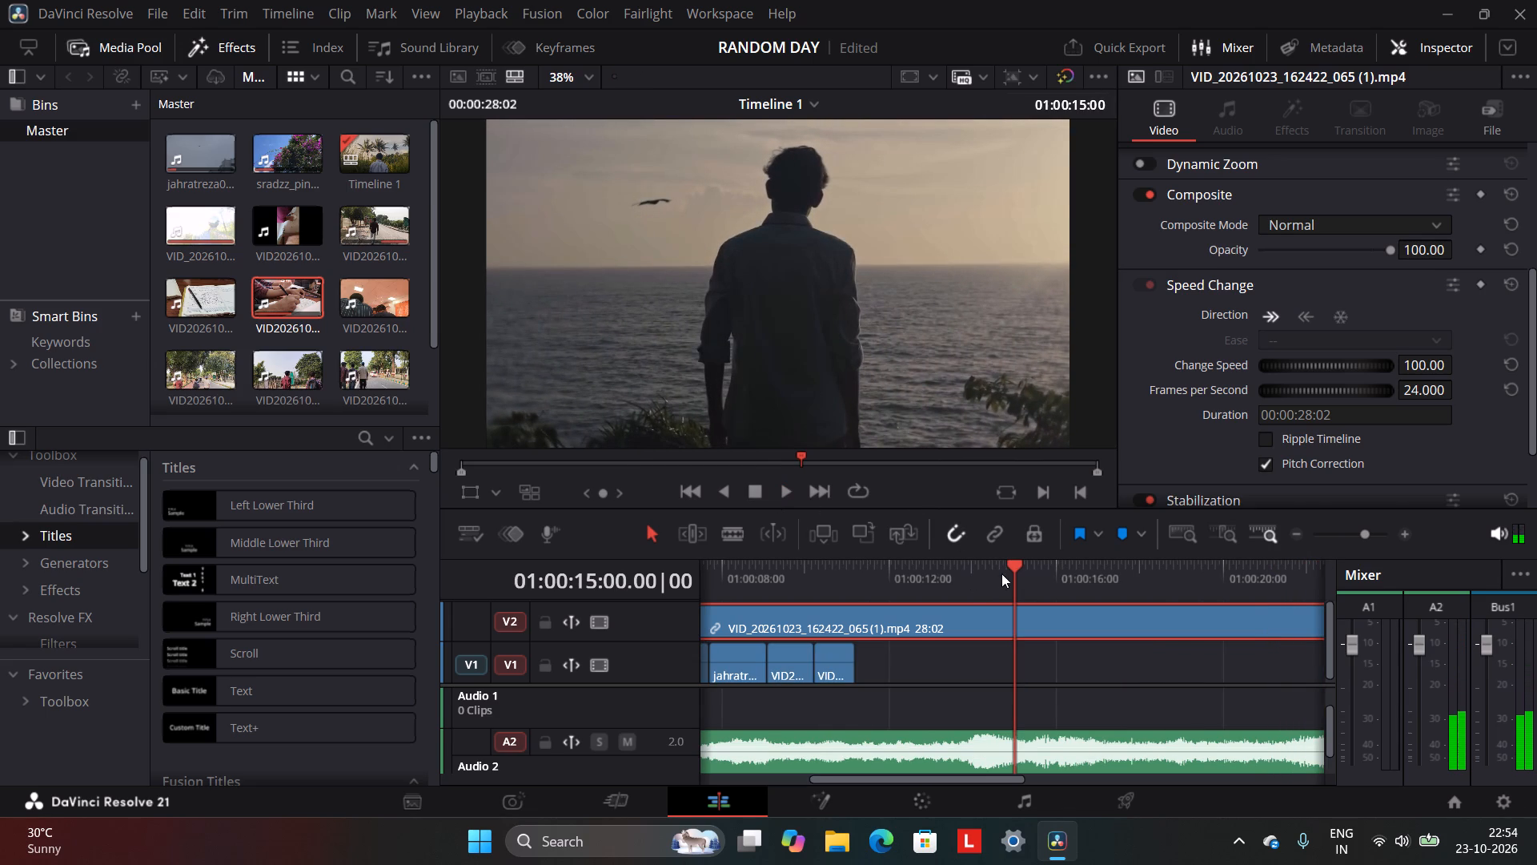
drag(1013, 571, 749, 611)
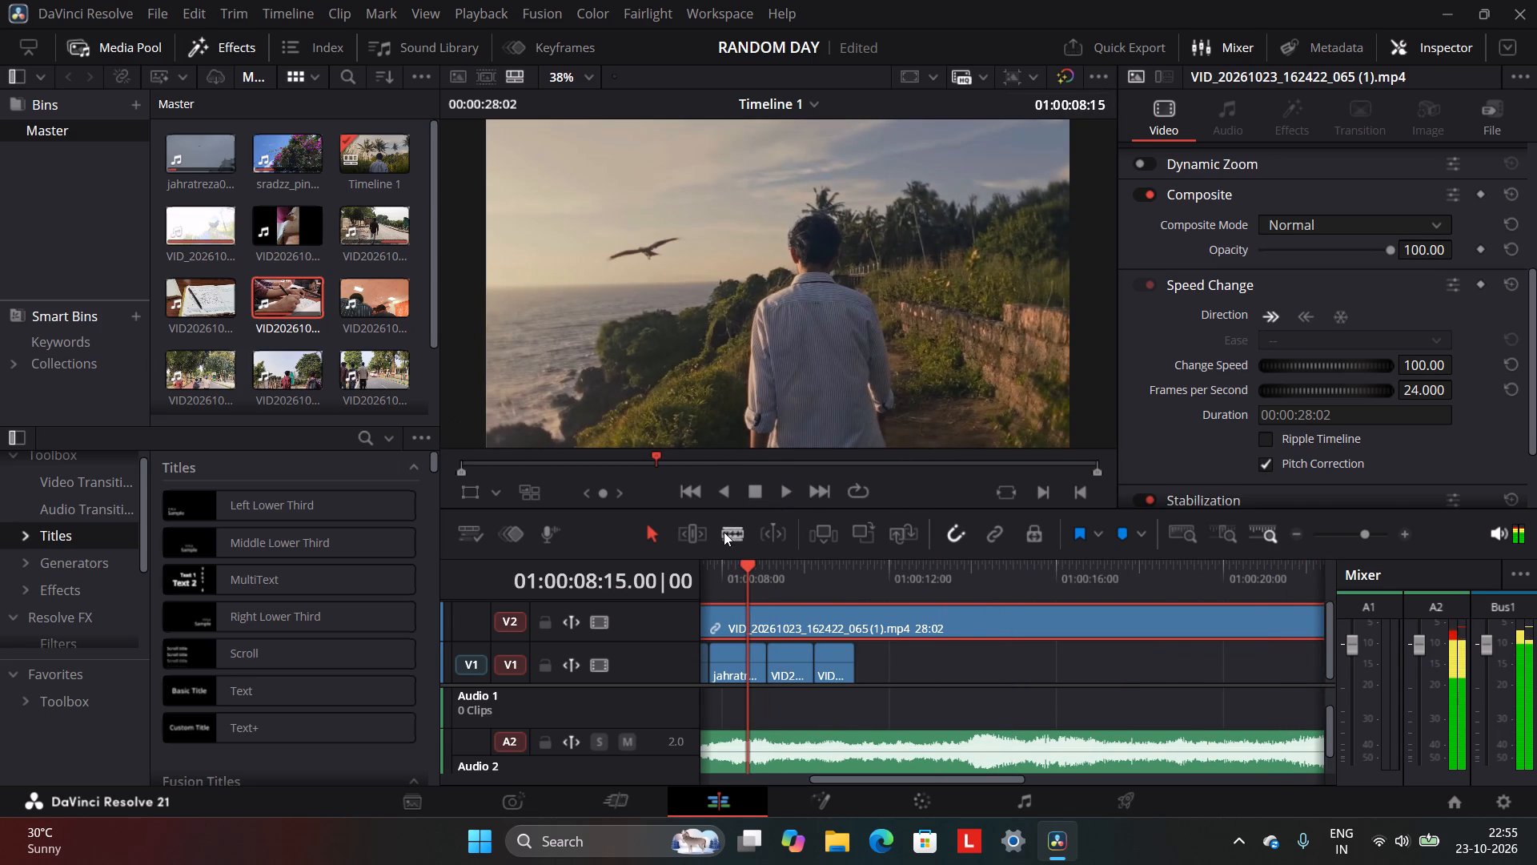
click(778, 494)
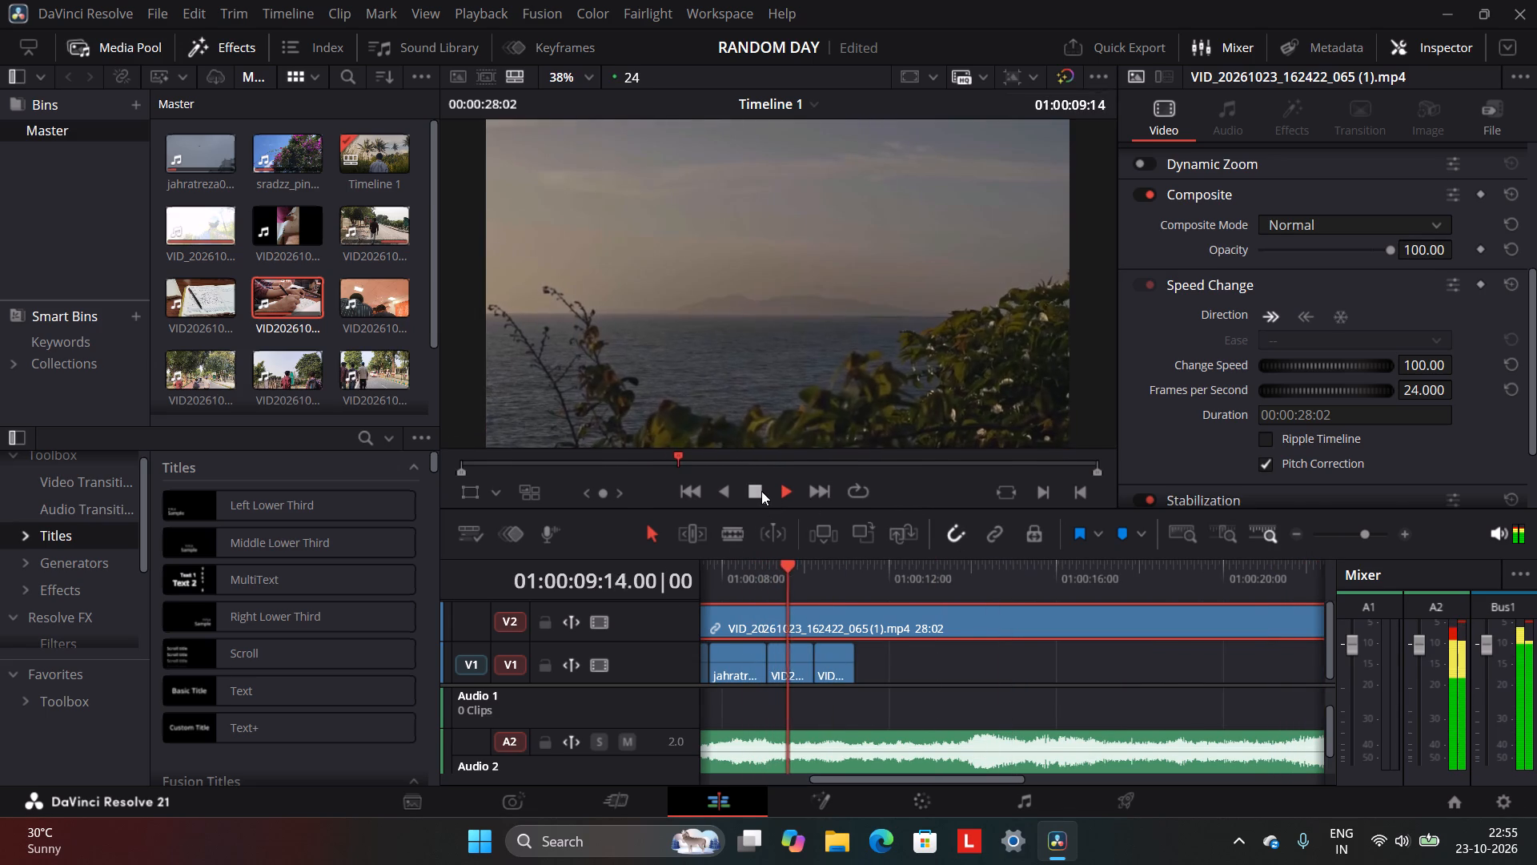
click(761, 491)
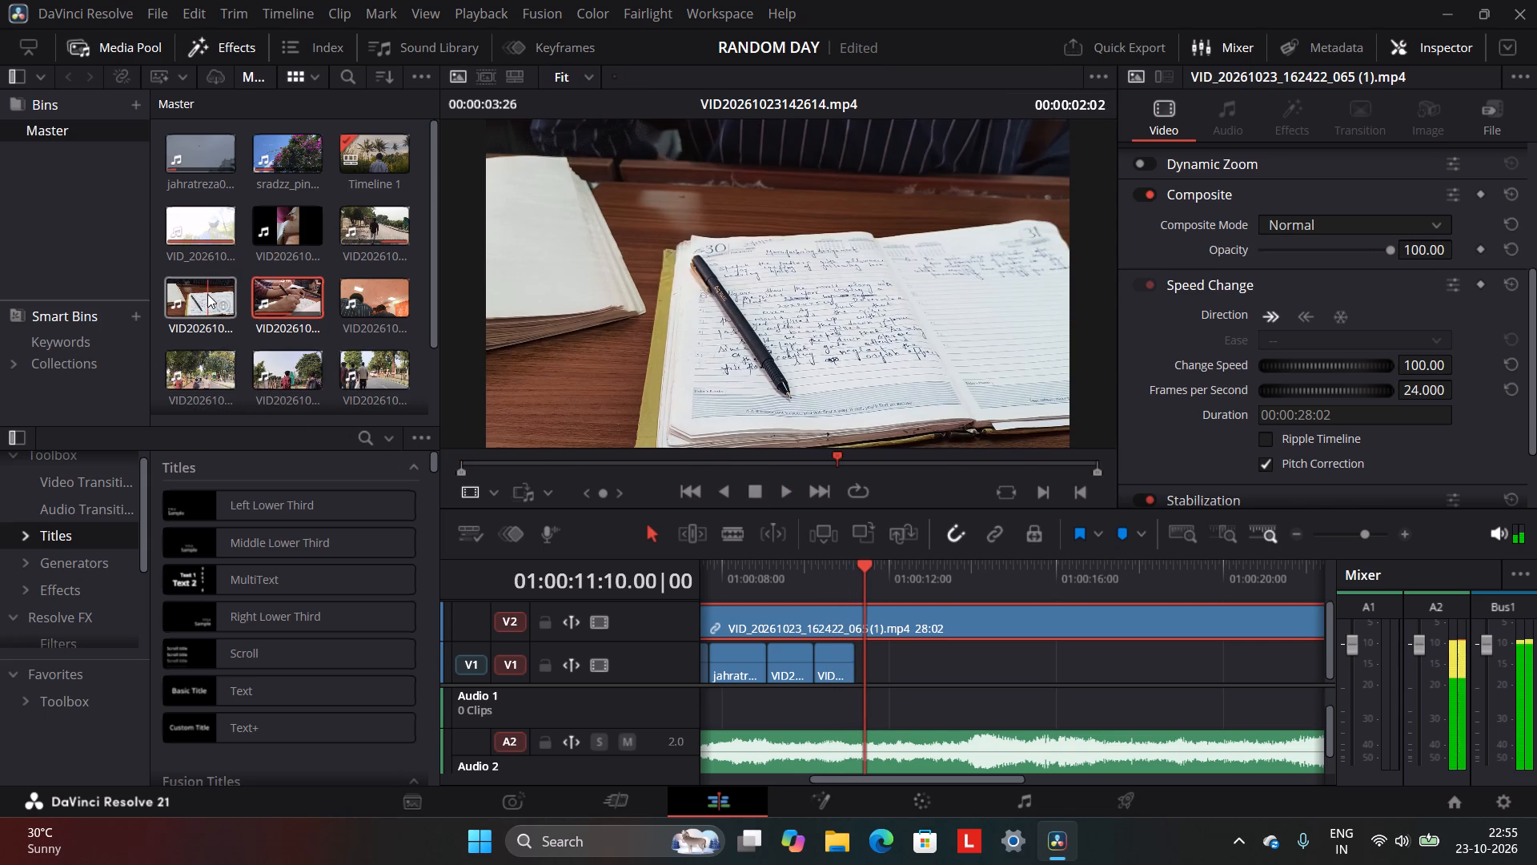
Place the notebook clip VID20261023142614.mp4 on Video 1 directly against the end of the second writing clip.
drag(207, 294, 884, 699)
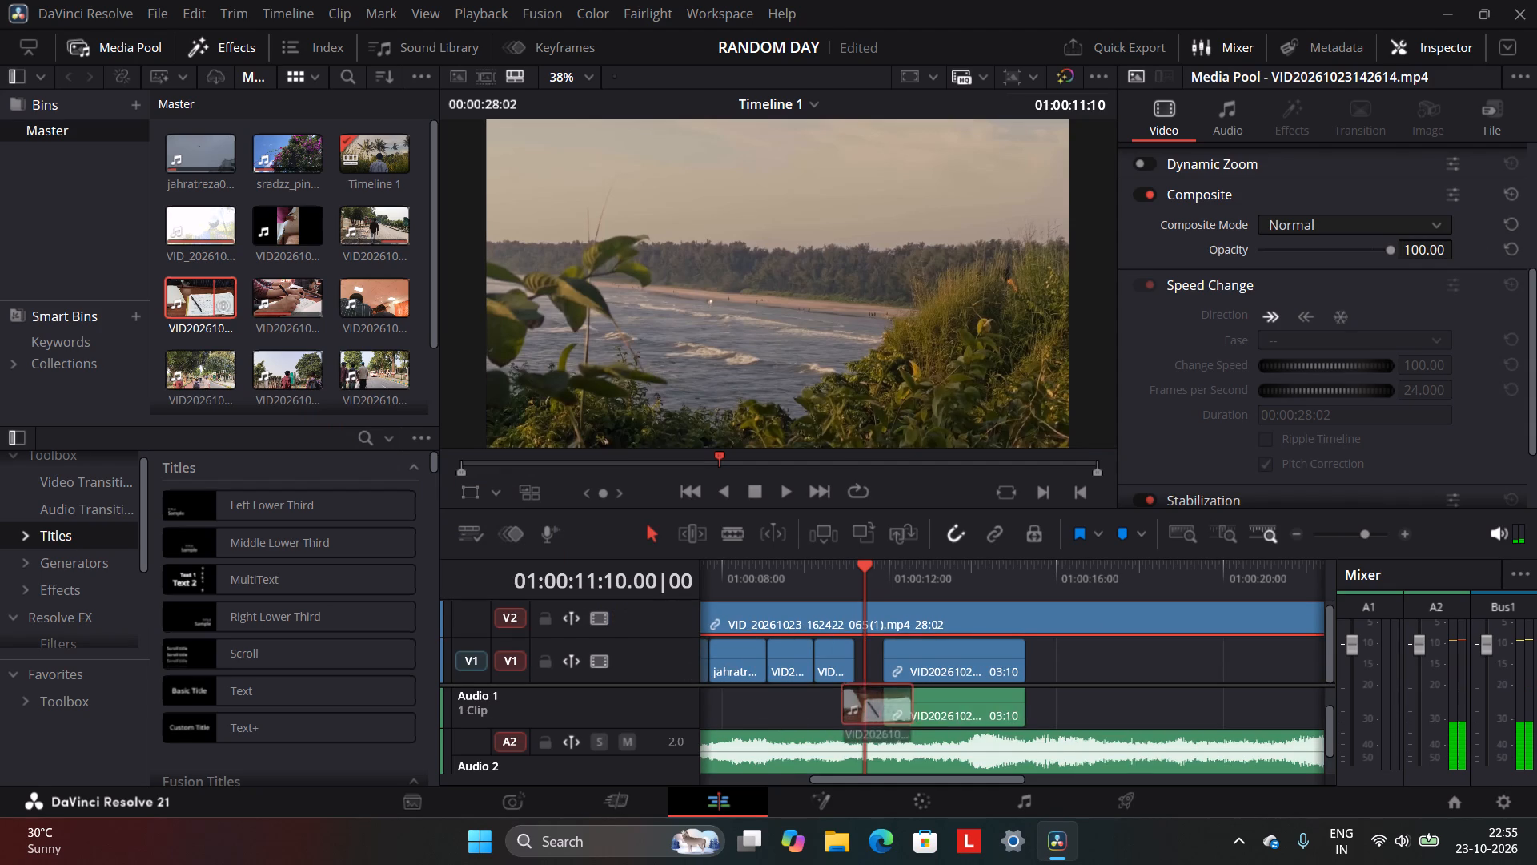
drag(884, 699, 858, 711)
Delete the notebook clip's audio from Audio 1.
click(929, 715)
right_click(929, 715)
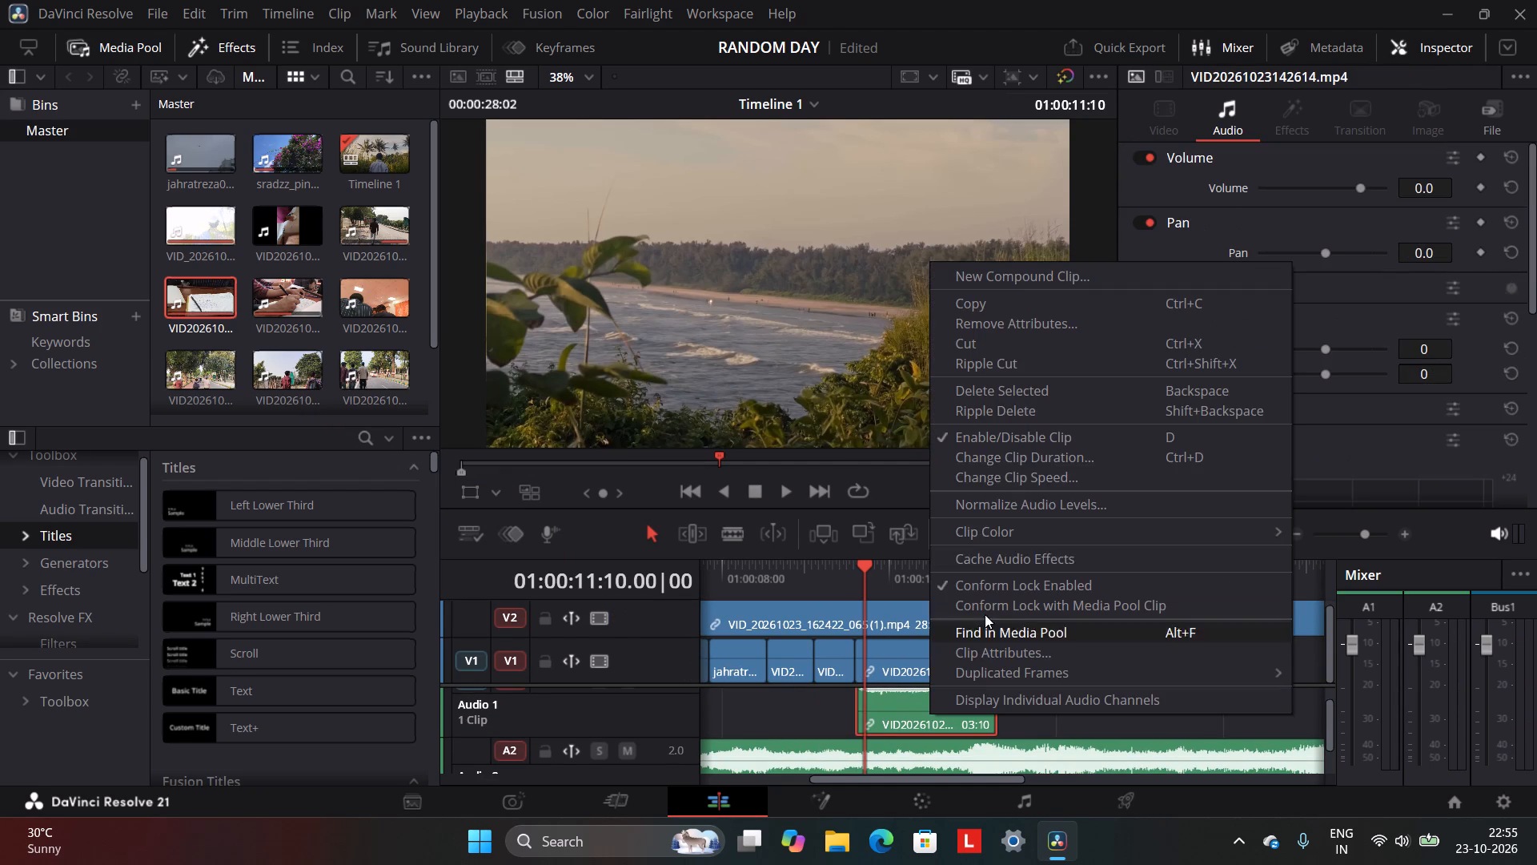
click(980, 389)
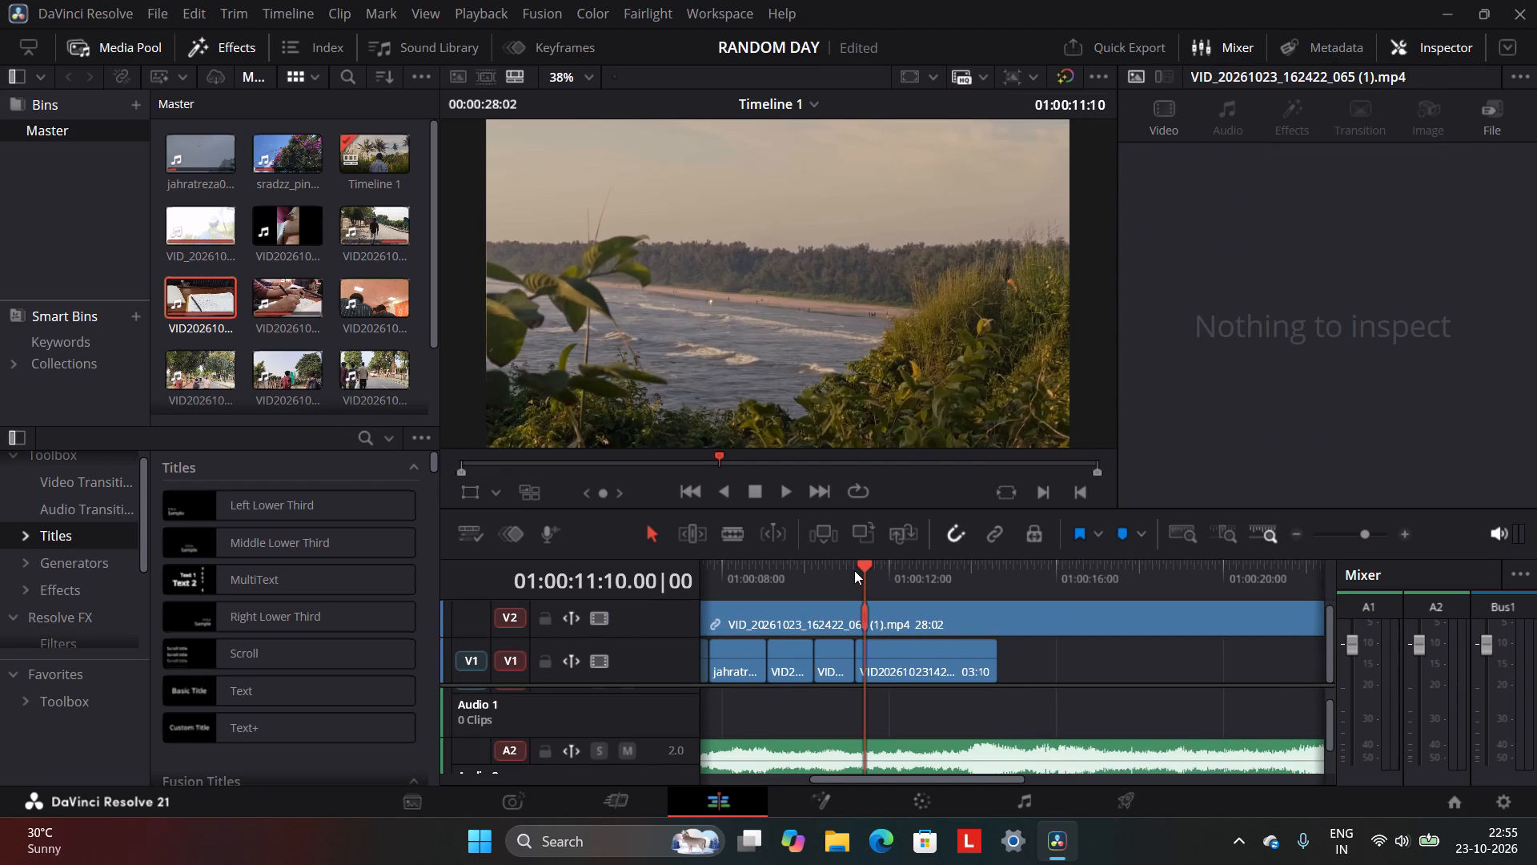
Play the timeline from 01:00:09:21 into the notebook clip, stopping at 01:00:12:17.
drag(861, 567, 801, 600)
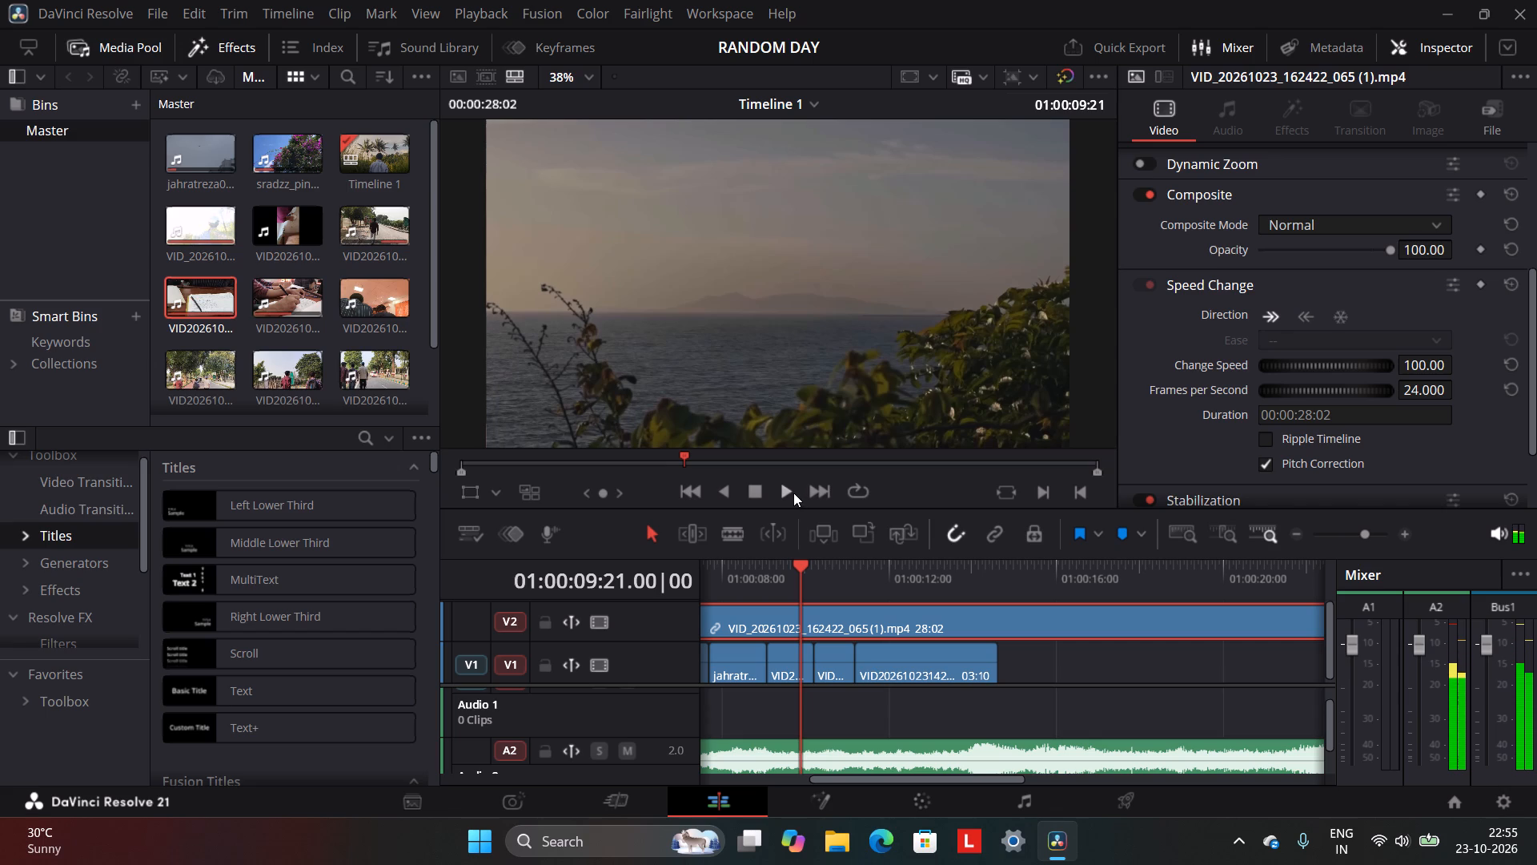
click(793, 493)
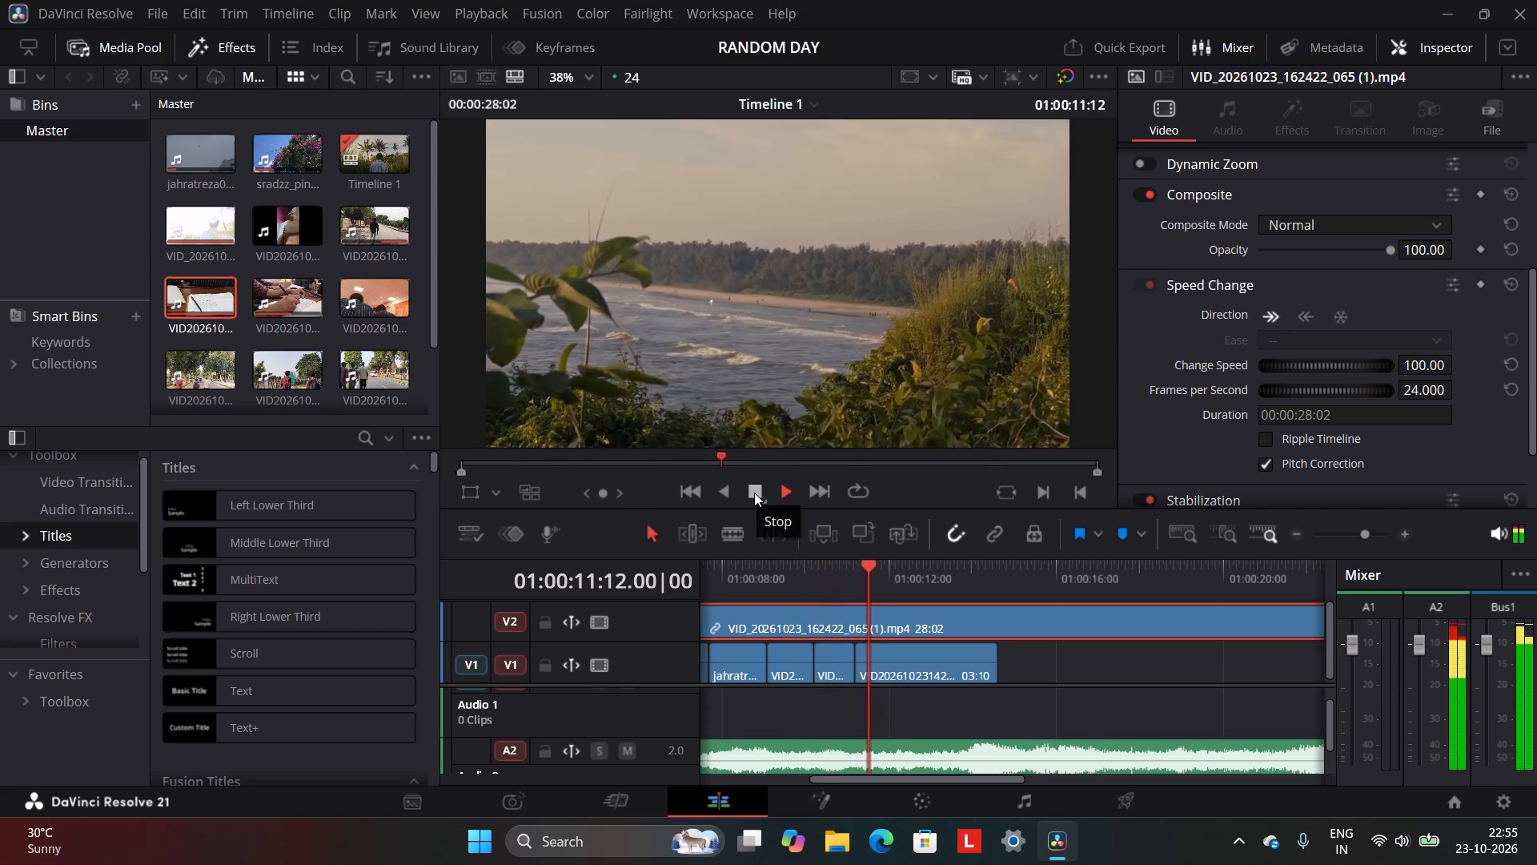
click(754, 493)
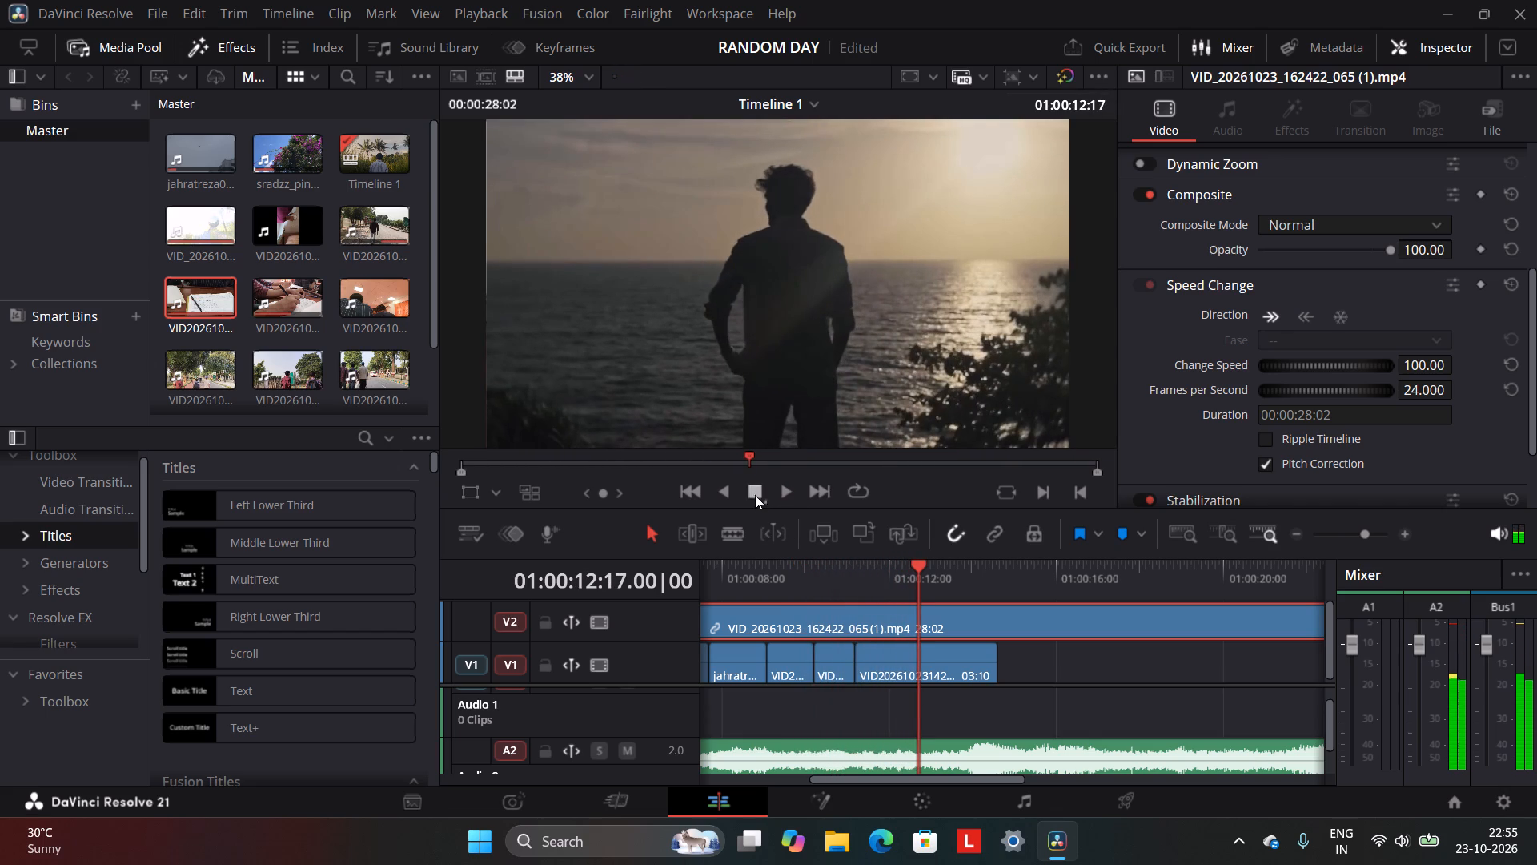
Trim the end of the notebook clip on Video 1 so it lasts about one second.
click(962, 666)
drag(997, 671, 982, 672)
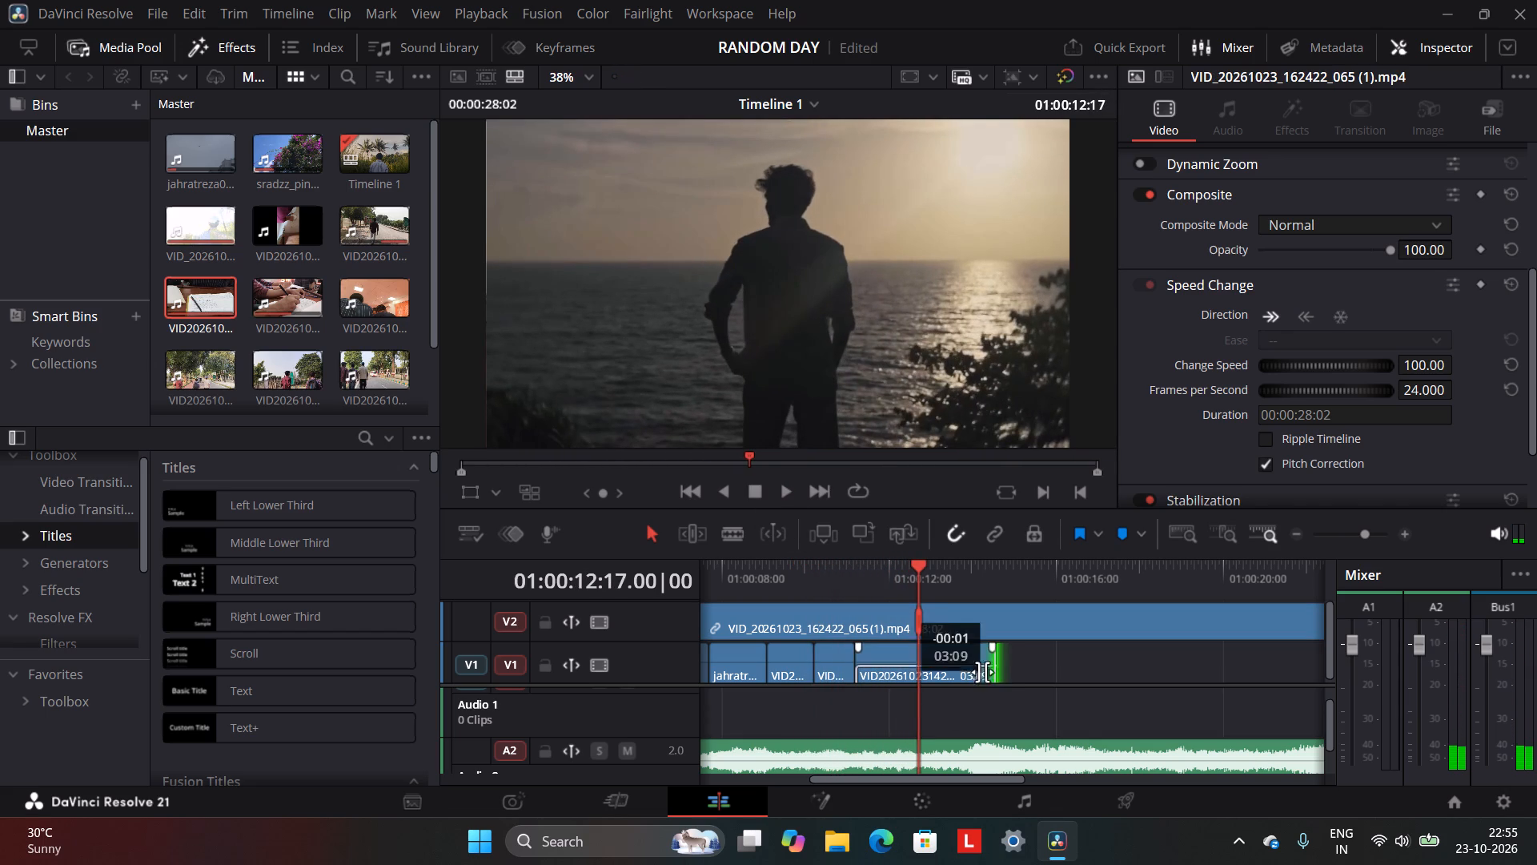
drag(982, 672, 899, 710)
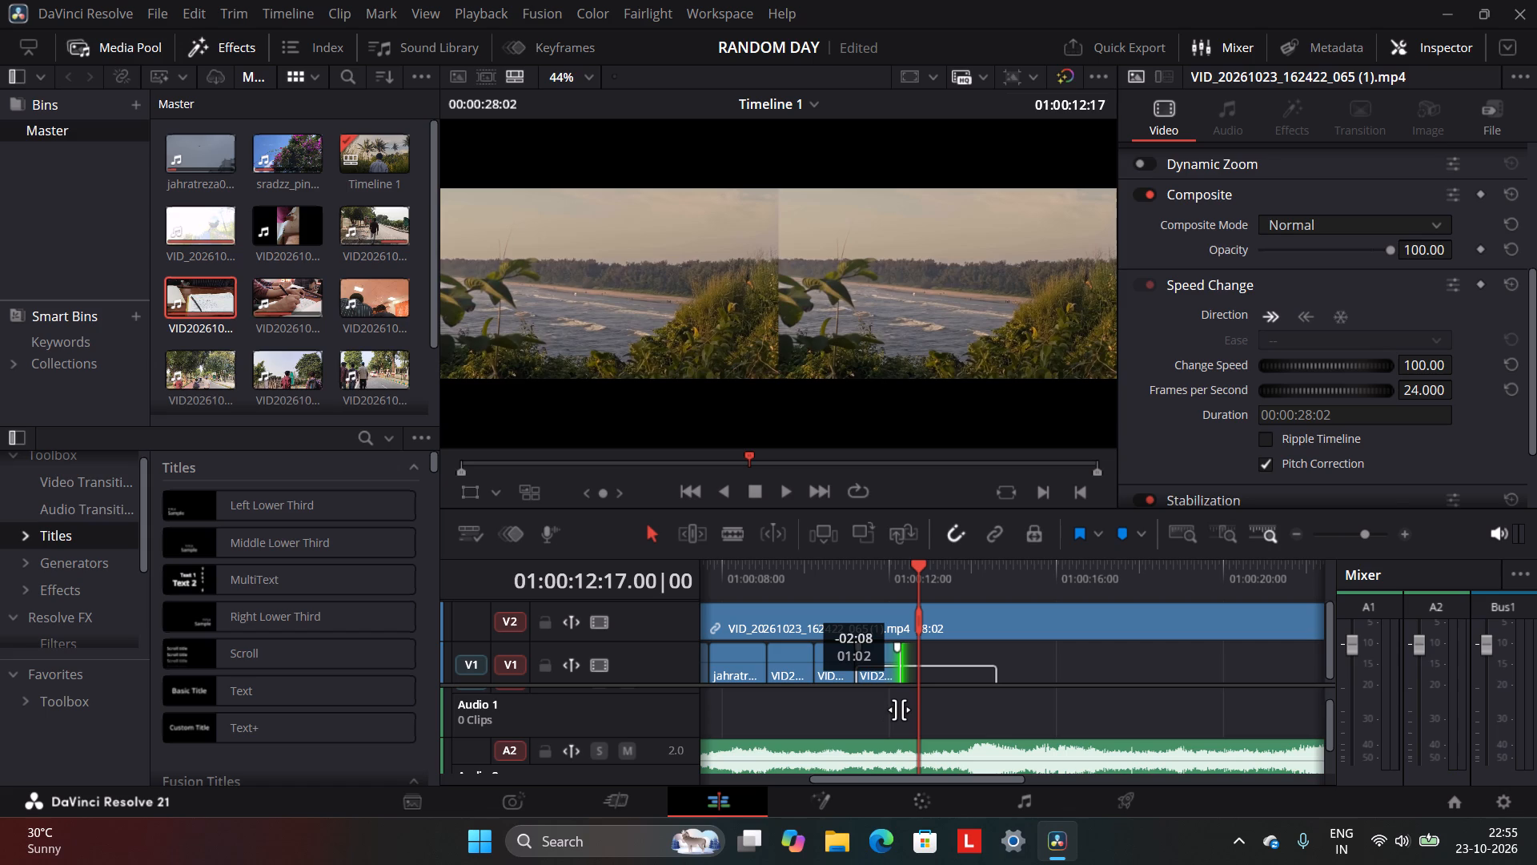
drag(899, 710, 903, 708)
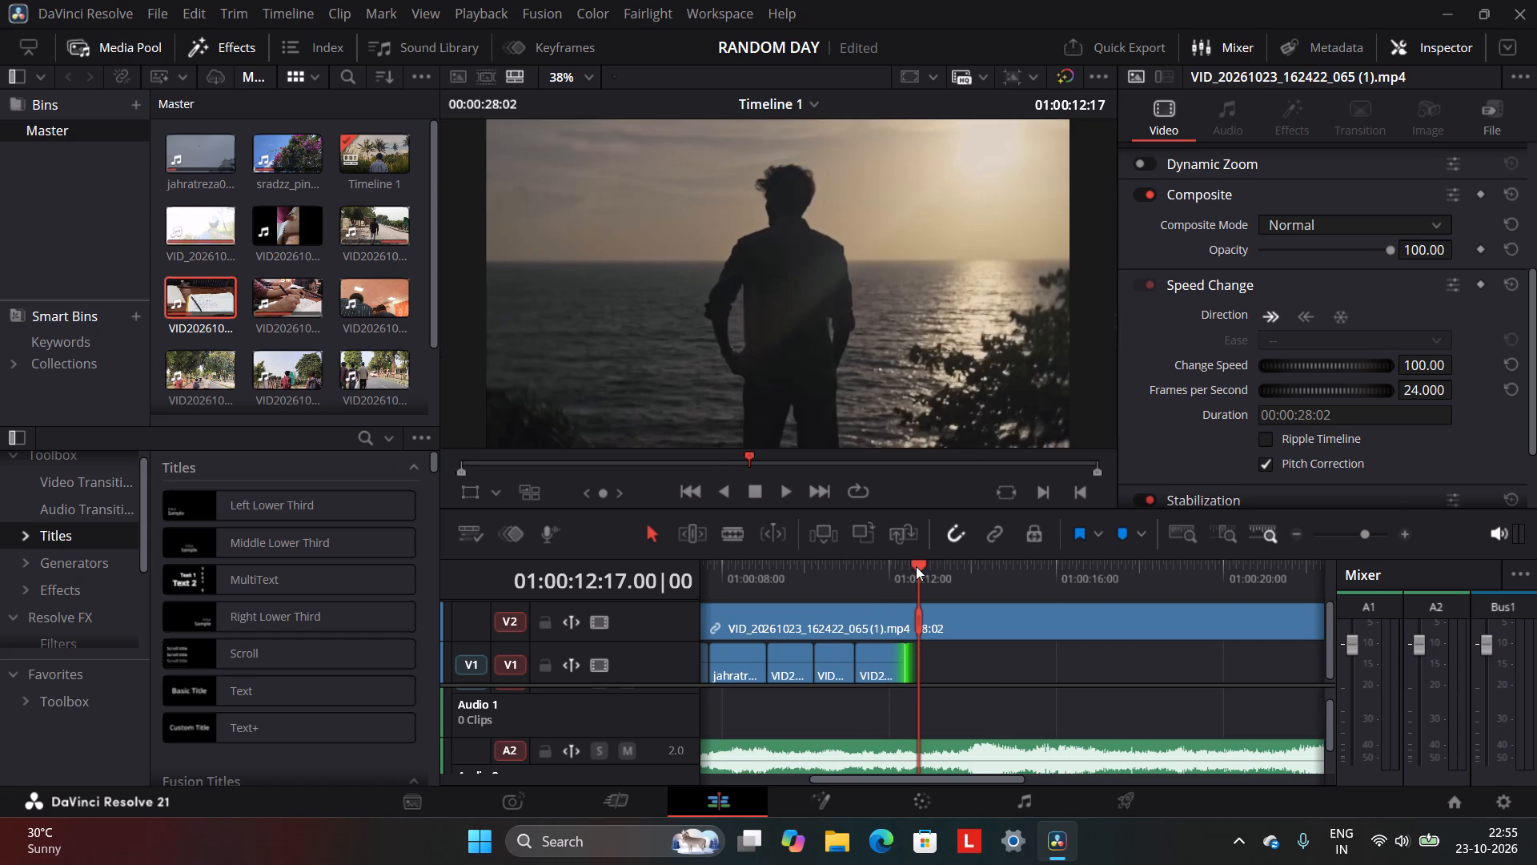
Play the timeline from 01:00:11:05 through the trimmed notebook clip, stopping at 01:00:12:22.
drag(916, 566, 851, 605)
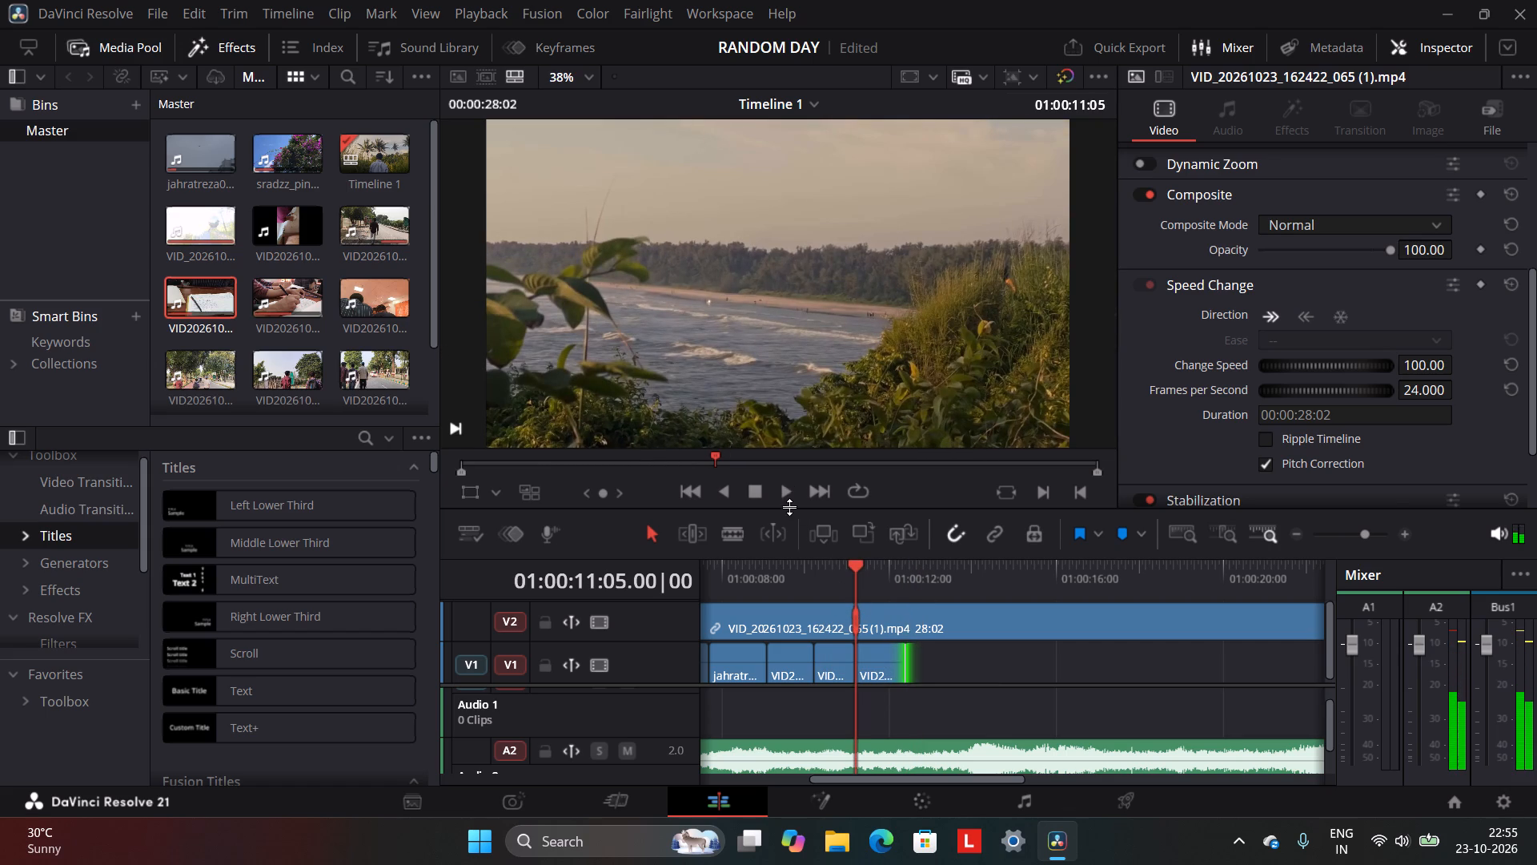
click(789, 507)
click(789, 489)
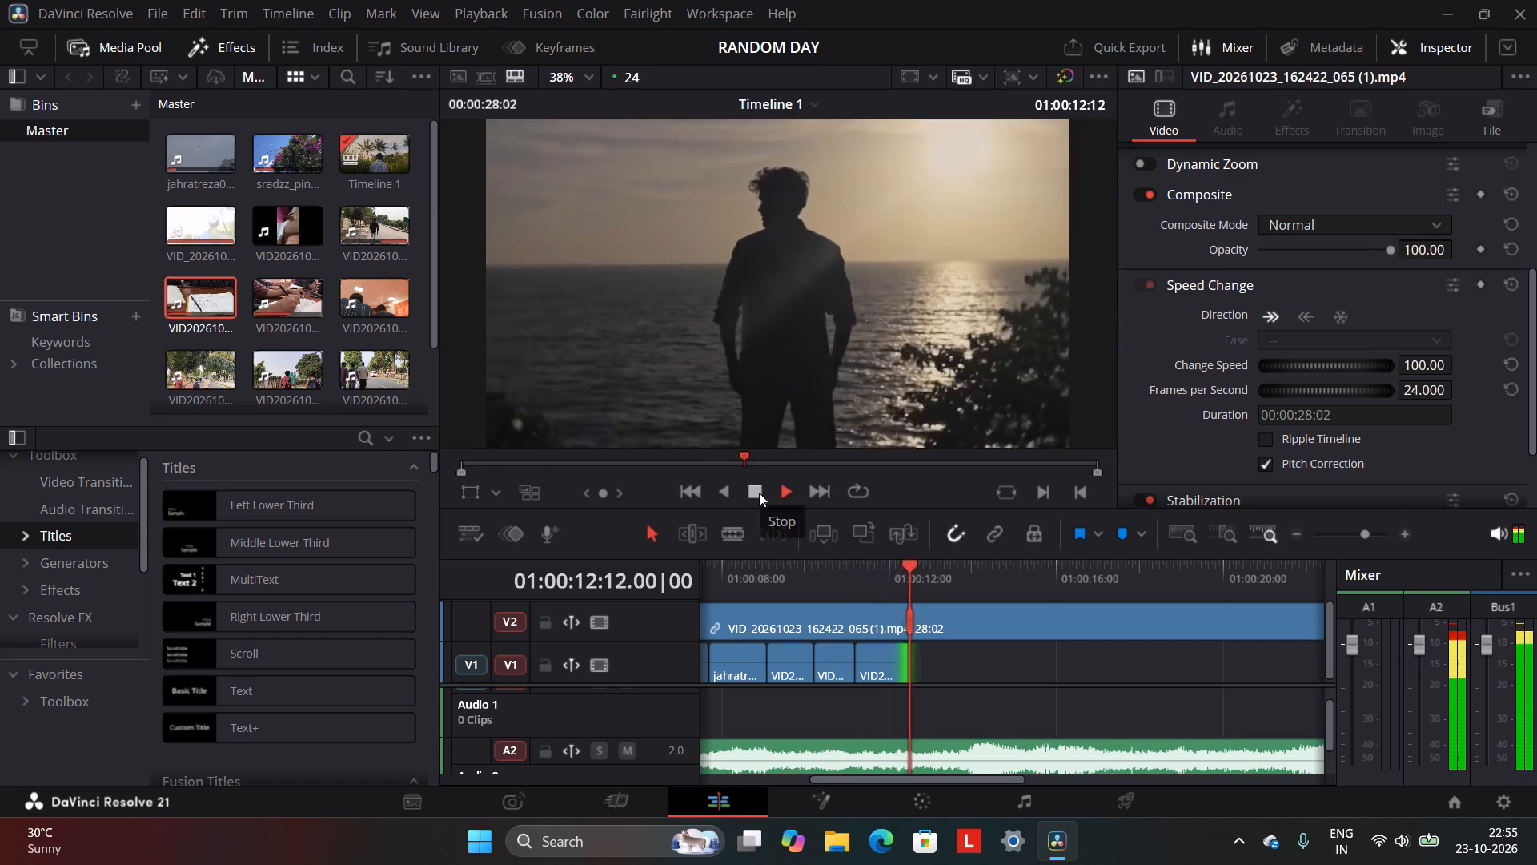
click(759, 493)
Shorten the end of the notebook clip on Video 1 slightly, by a few frames.
click(900, 670)
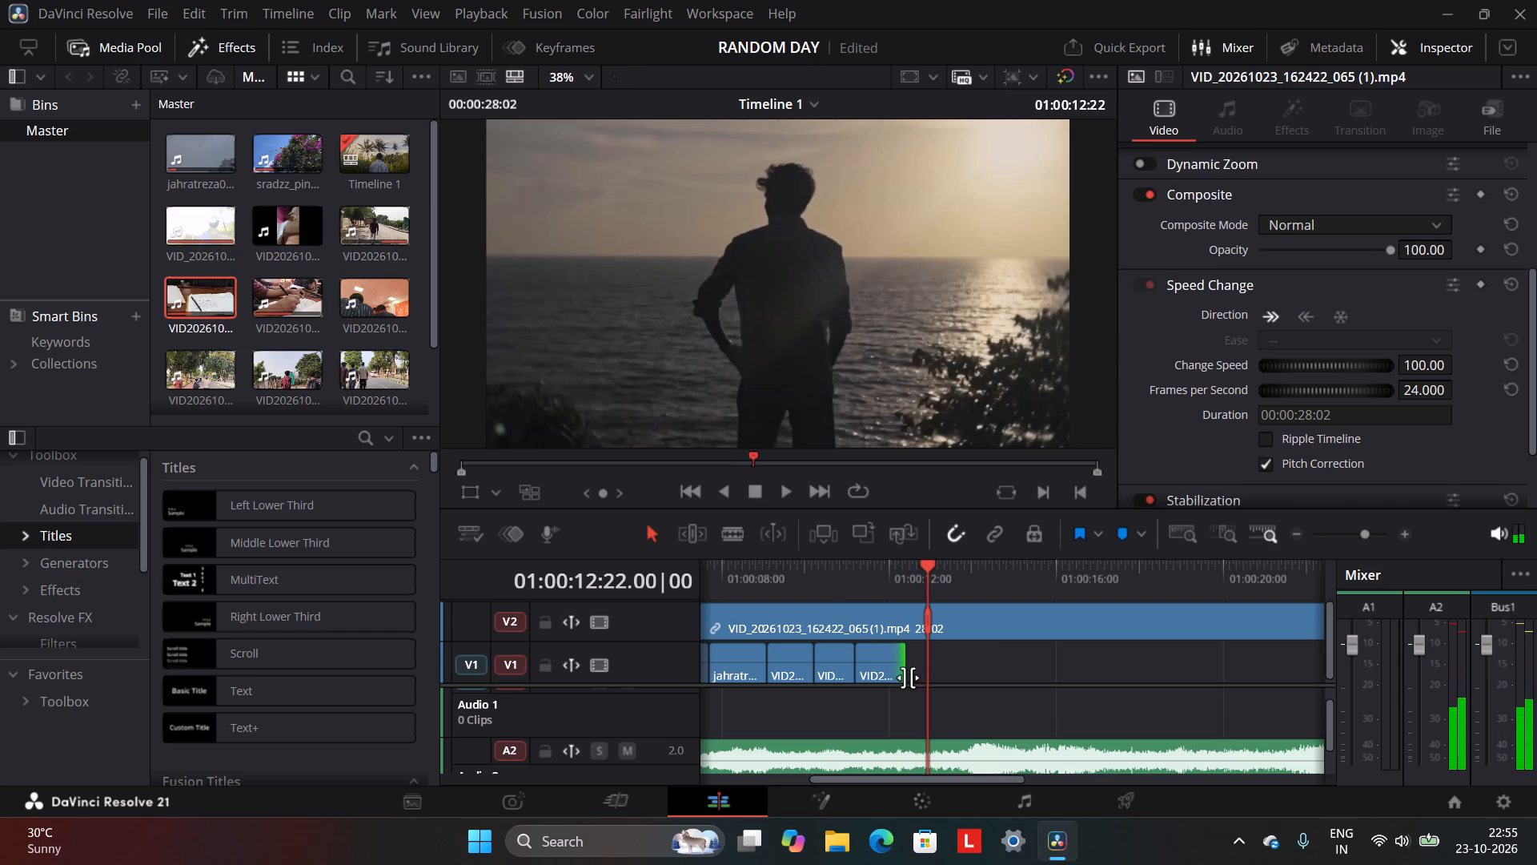
click(901, 666)
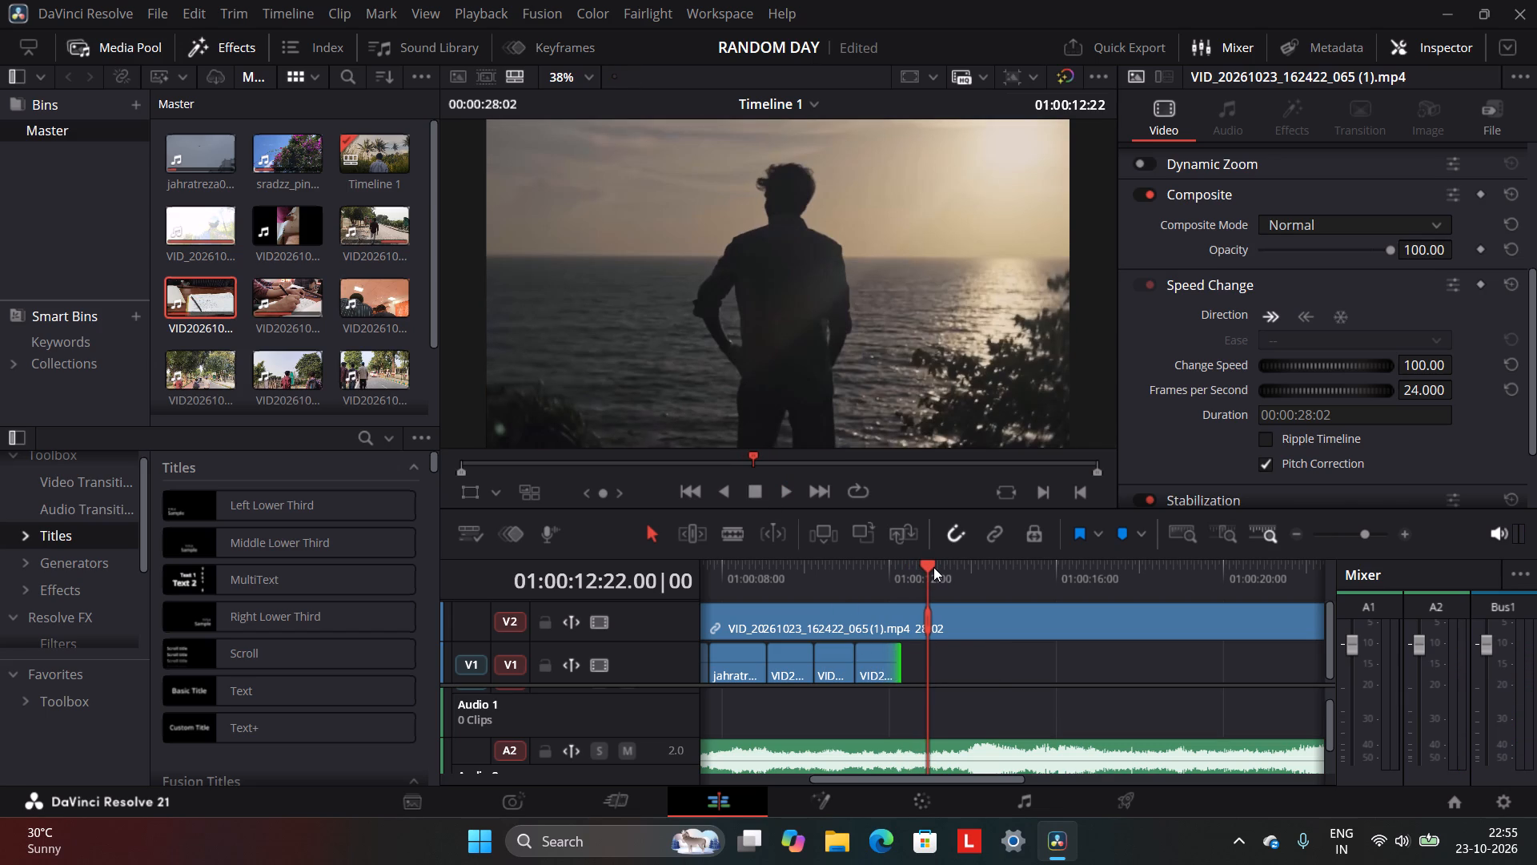
Play the timeline from 01:00:10:05 to 01:00:12:23, and replay the writing and notebook clips up to 01:00:13:00.
drag(925, 562, 813, 612)
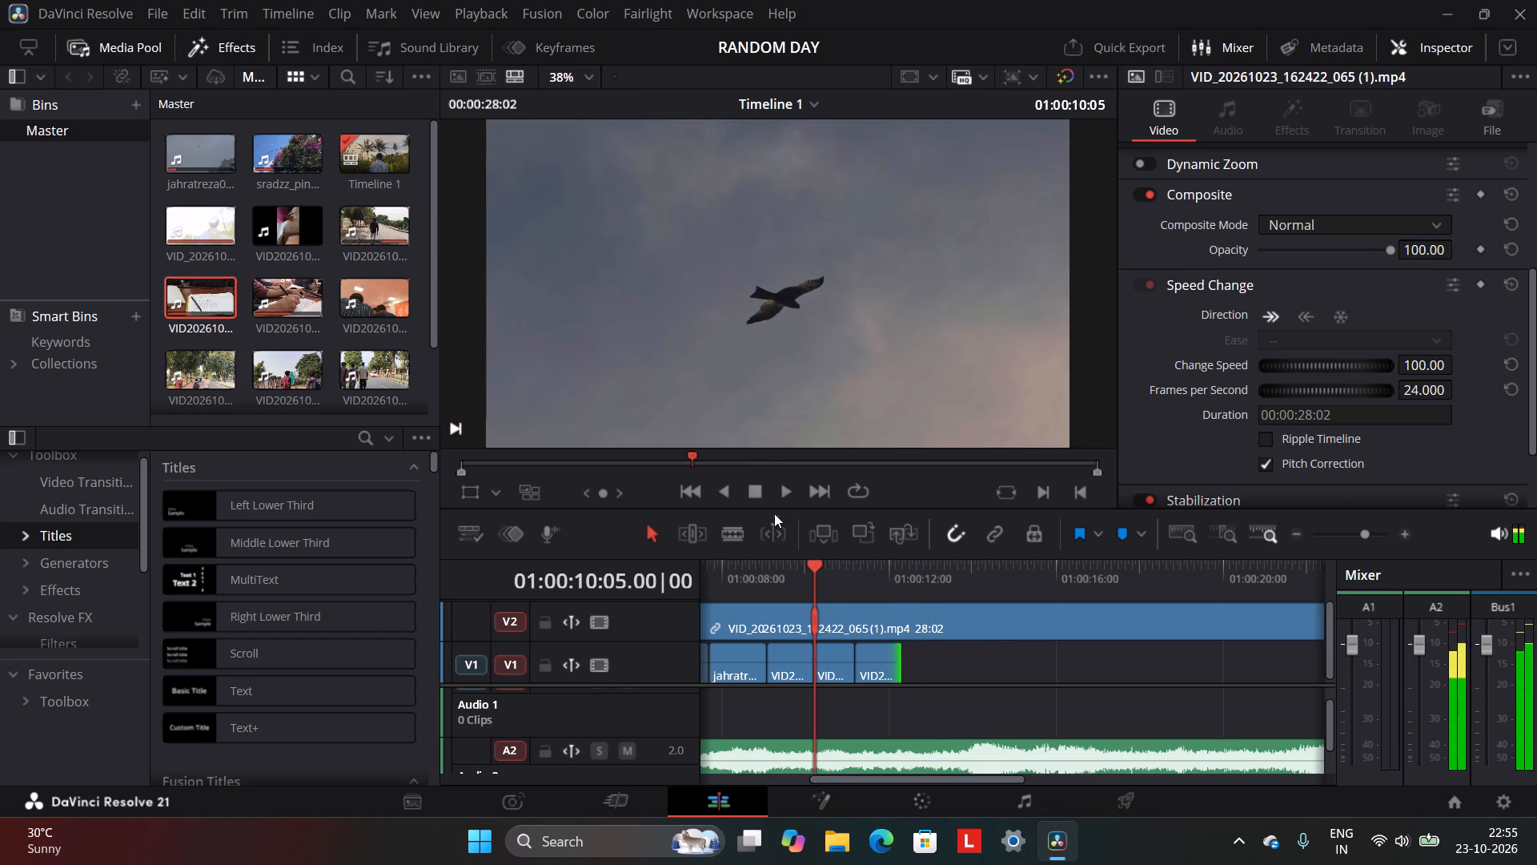
click(788, 499)
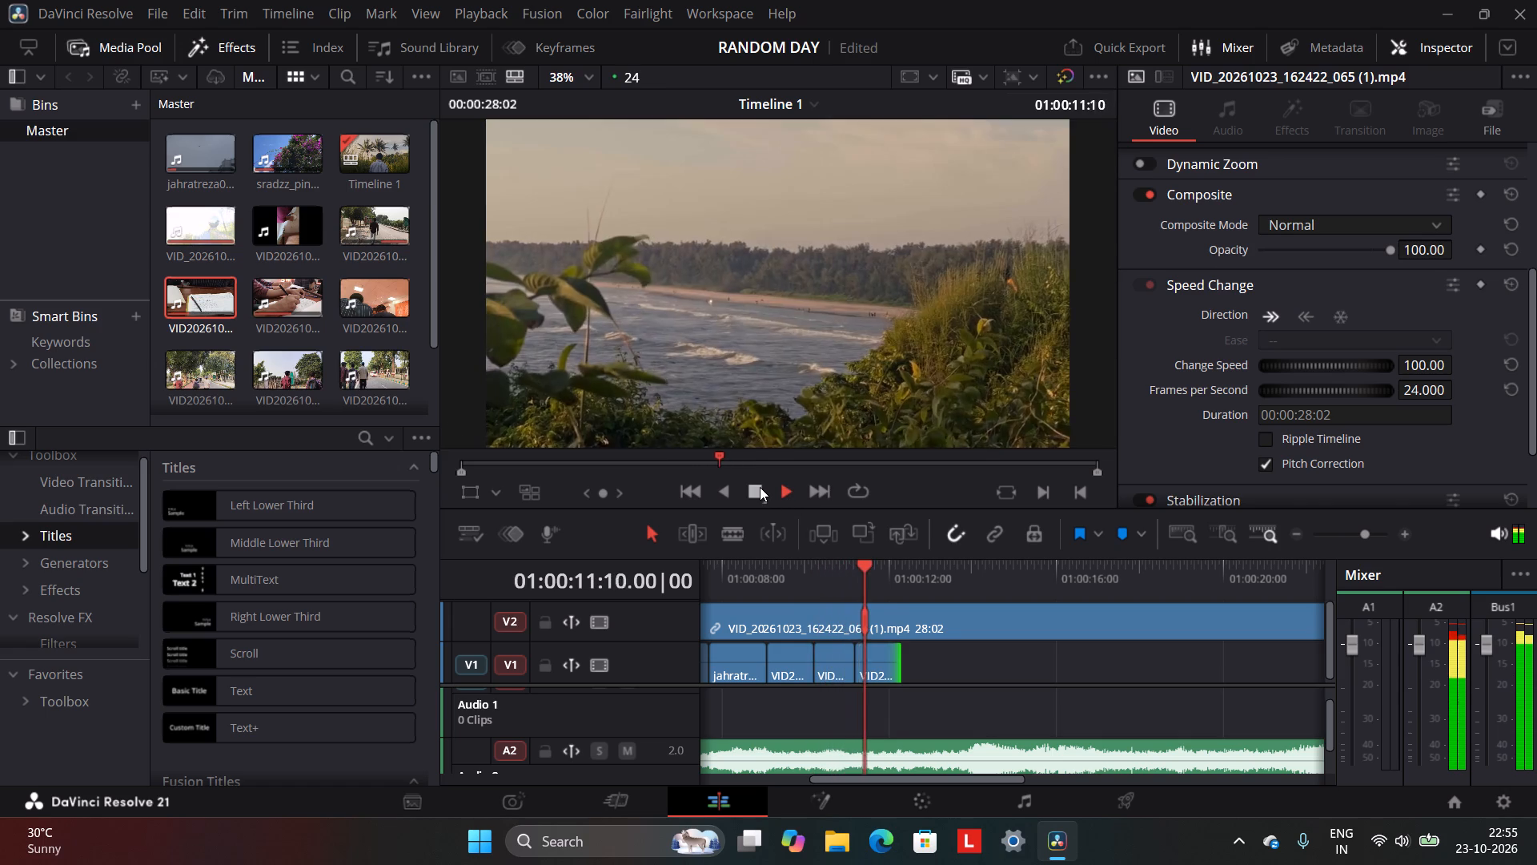
click(760, 487)
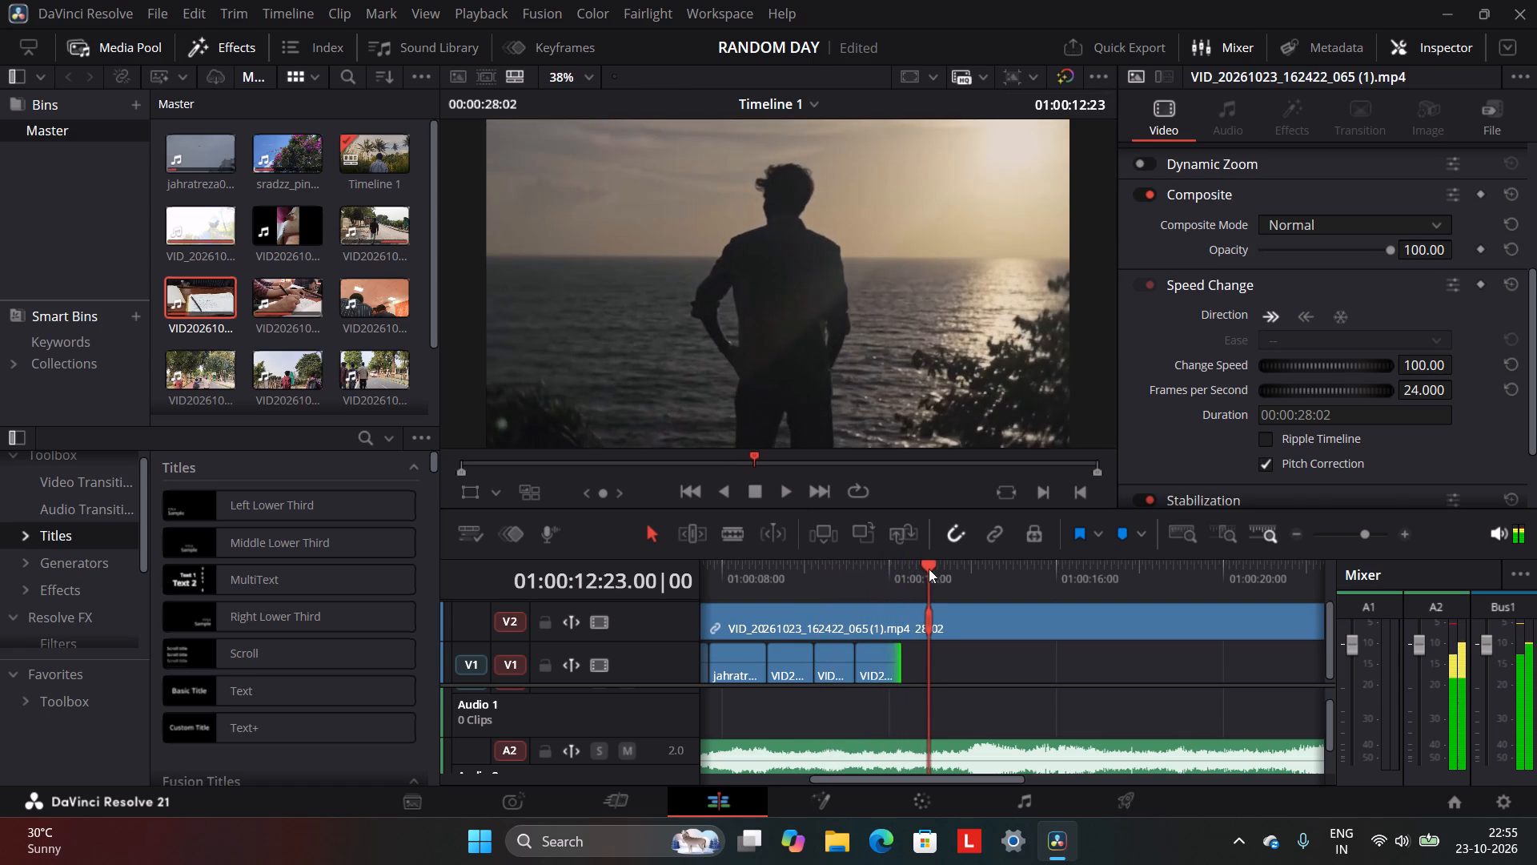
drag(932, 562, 784, 581)
click(781, 493)
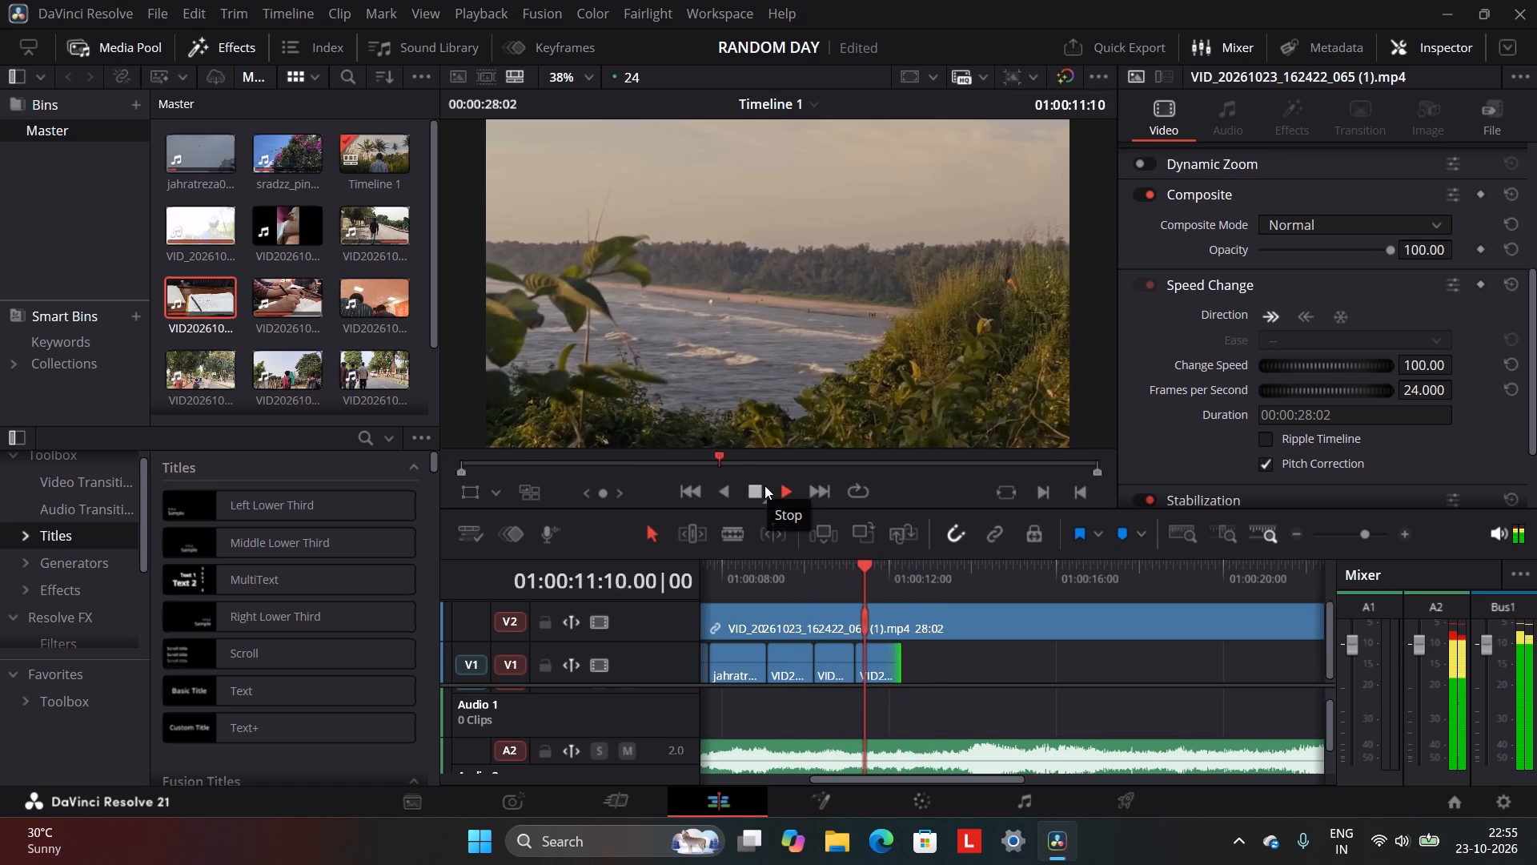
click(764, 485)
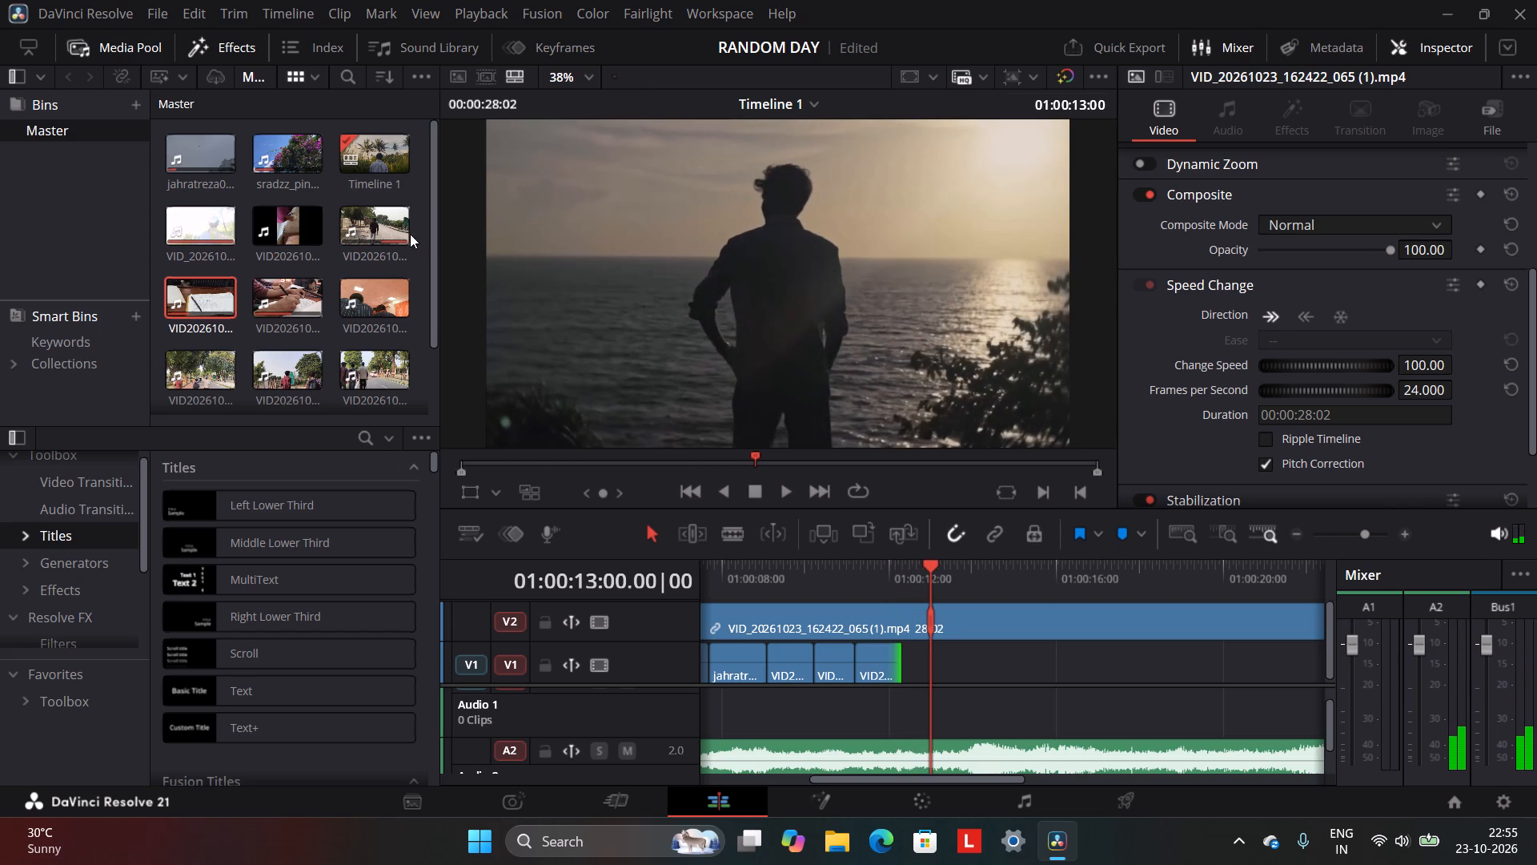
scroll(378, 343, up, 2)
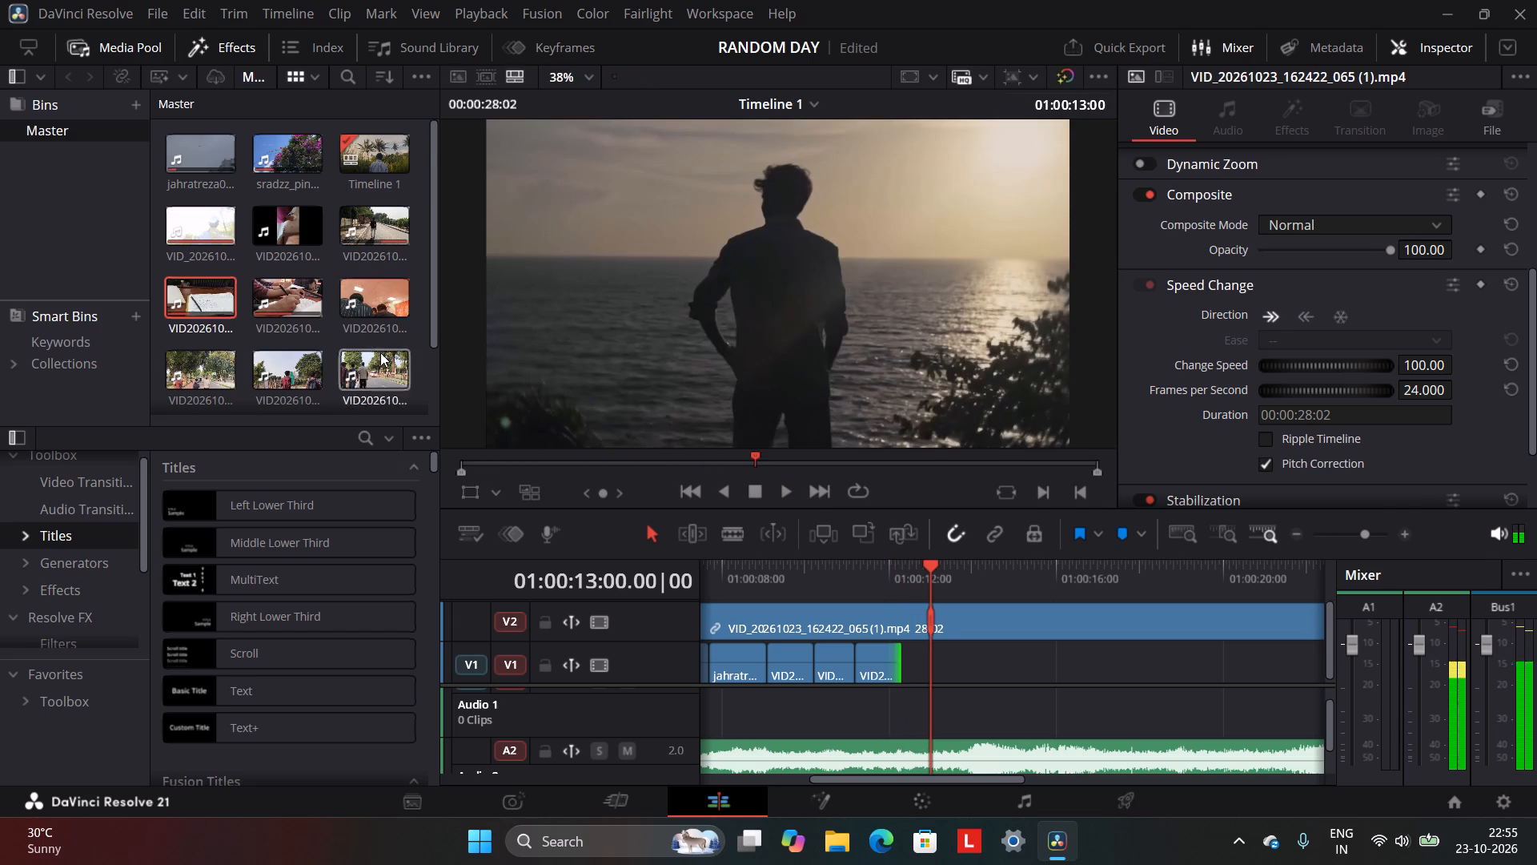
scroll(380, 352, down, 3)
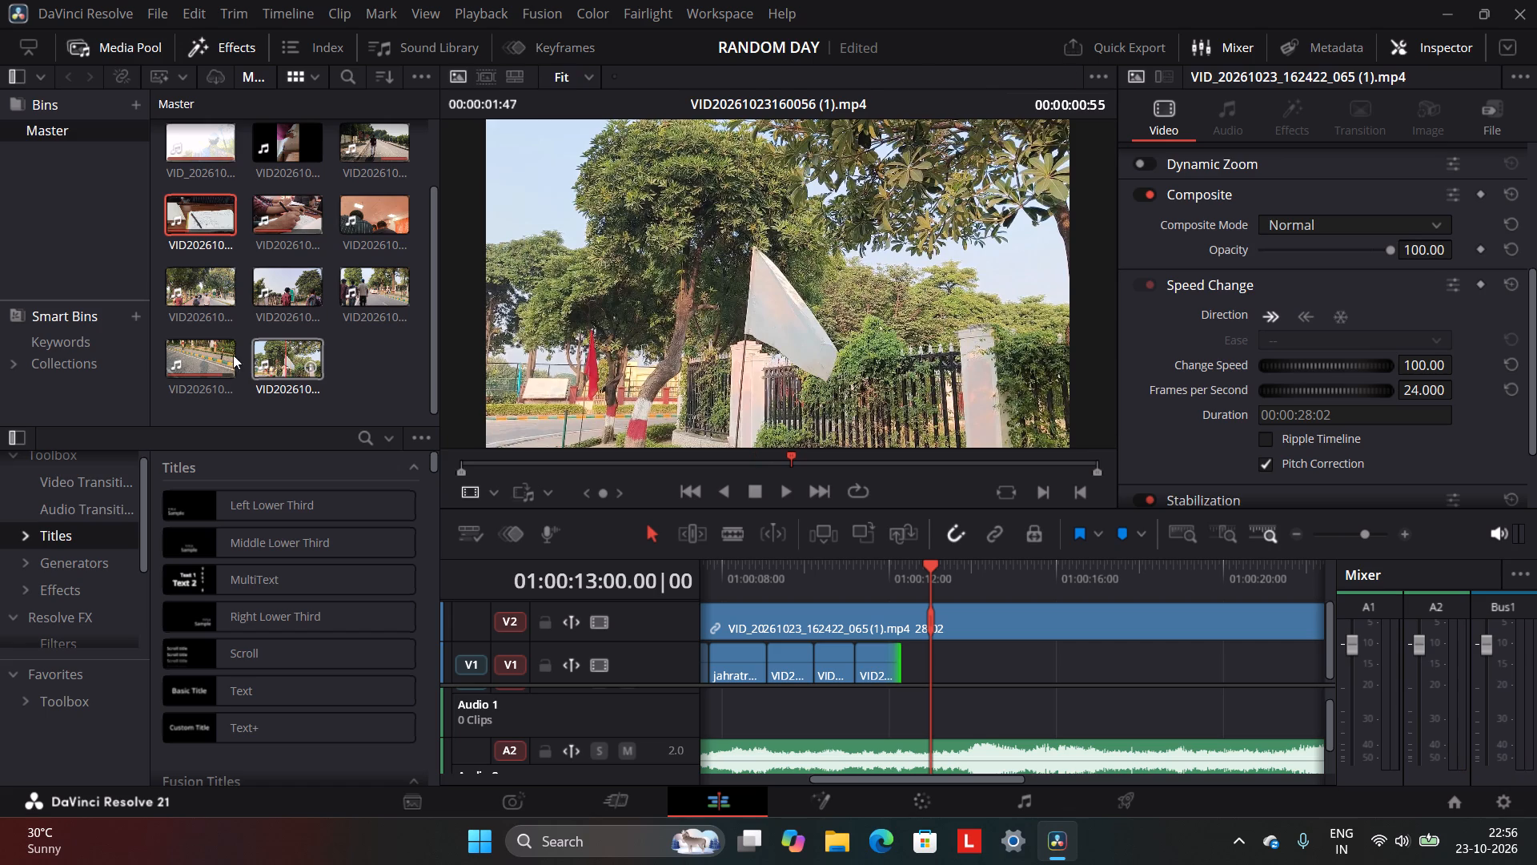
scroll(201, 354, up, 2)
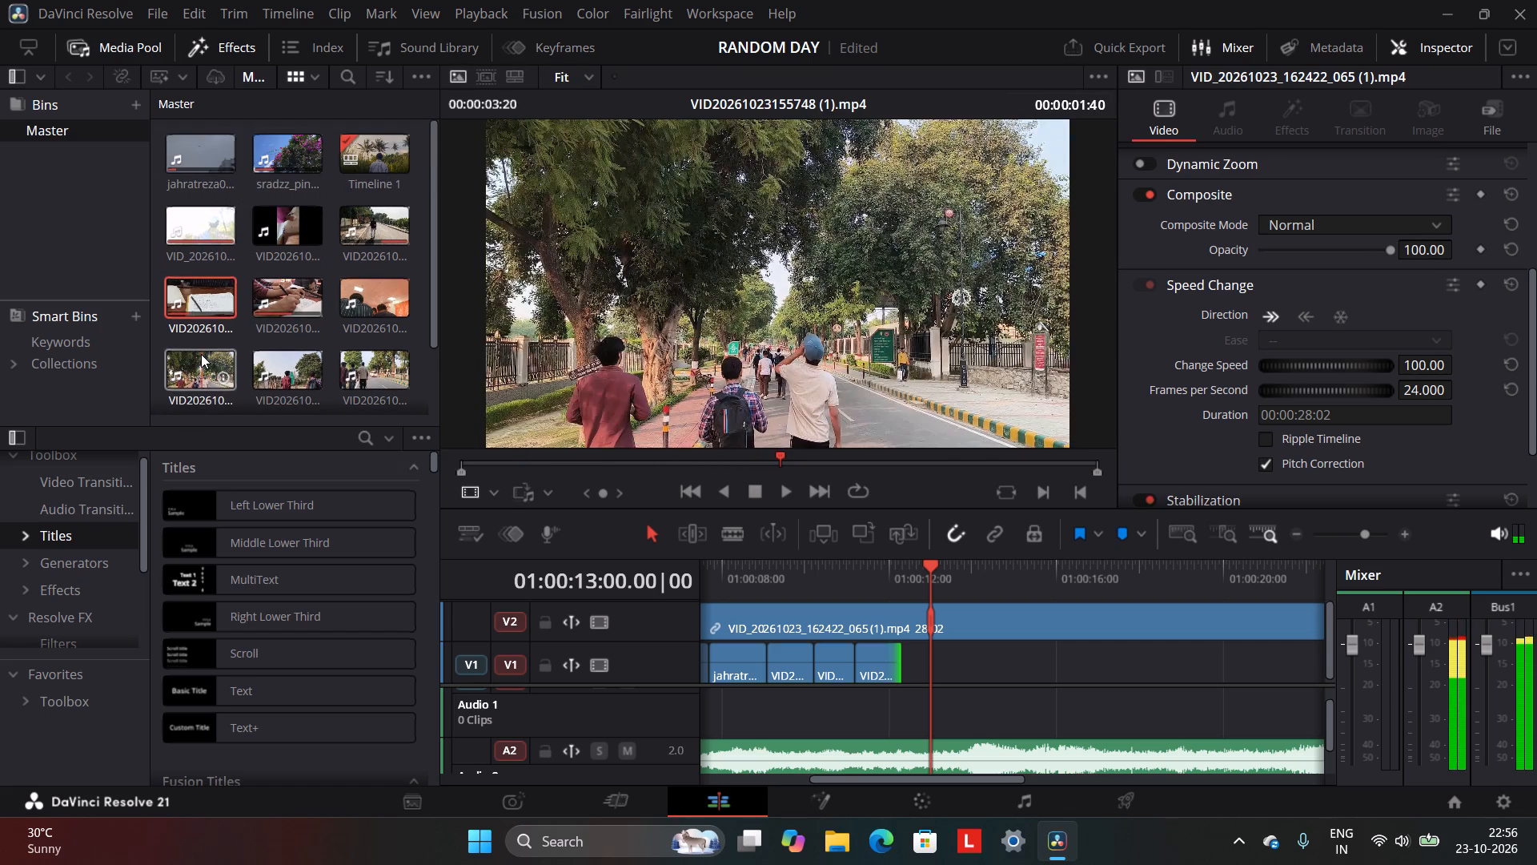
scroll(201, 354, up, 2)
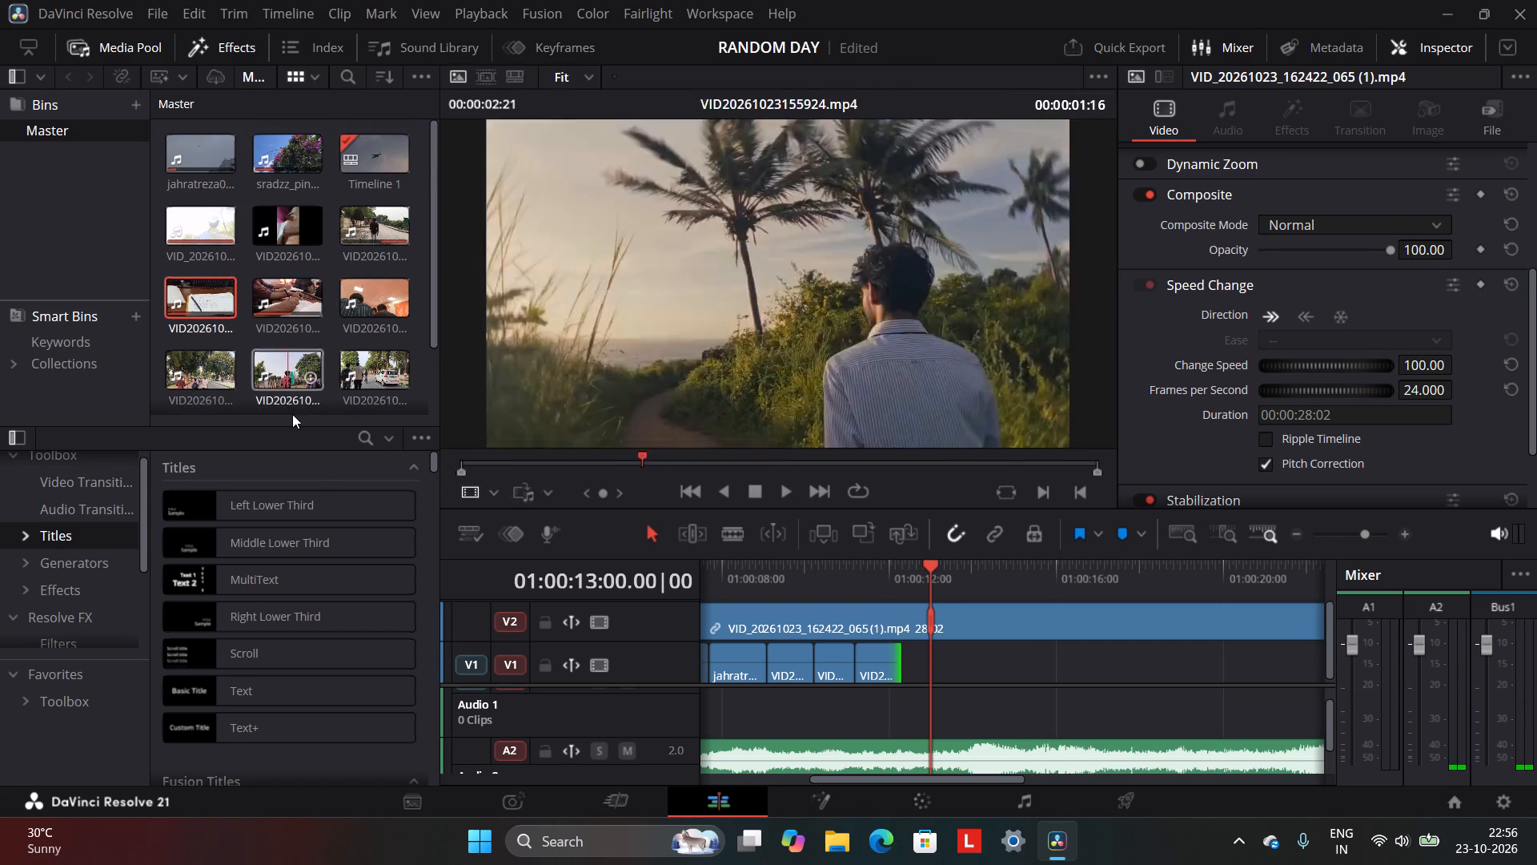
Look through the Downloads folder for further video clips to import, leaving without importing any.
right_click(297, 453)
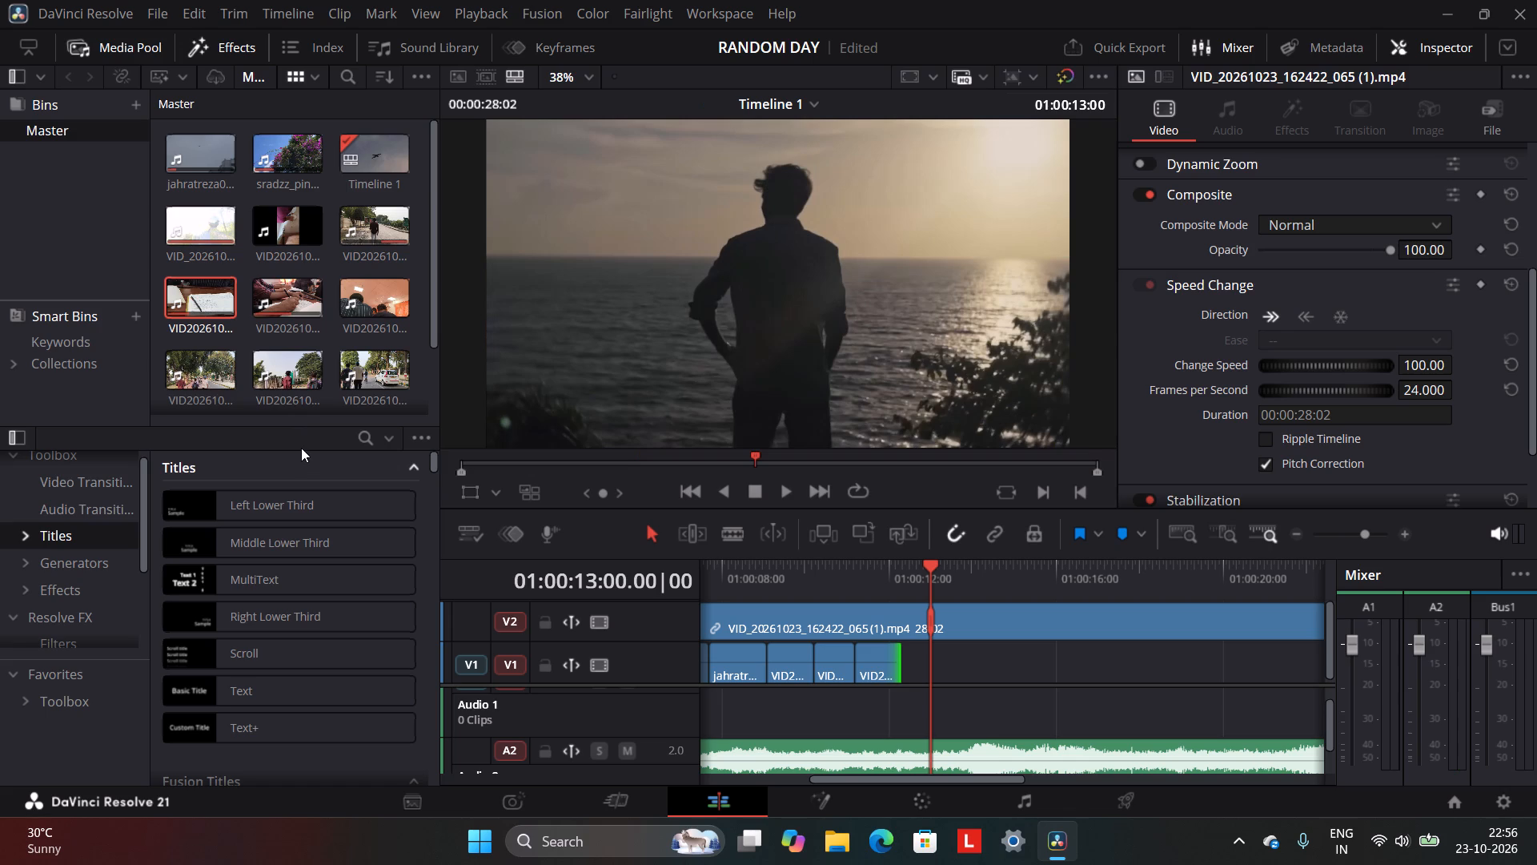
right_click(309, 433)
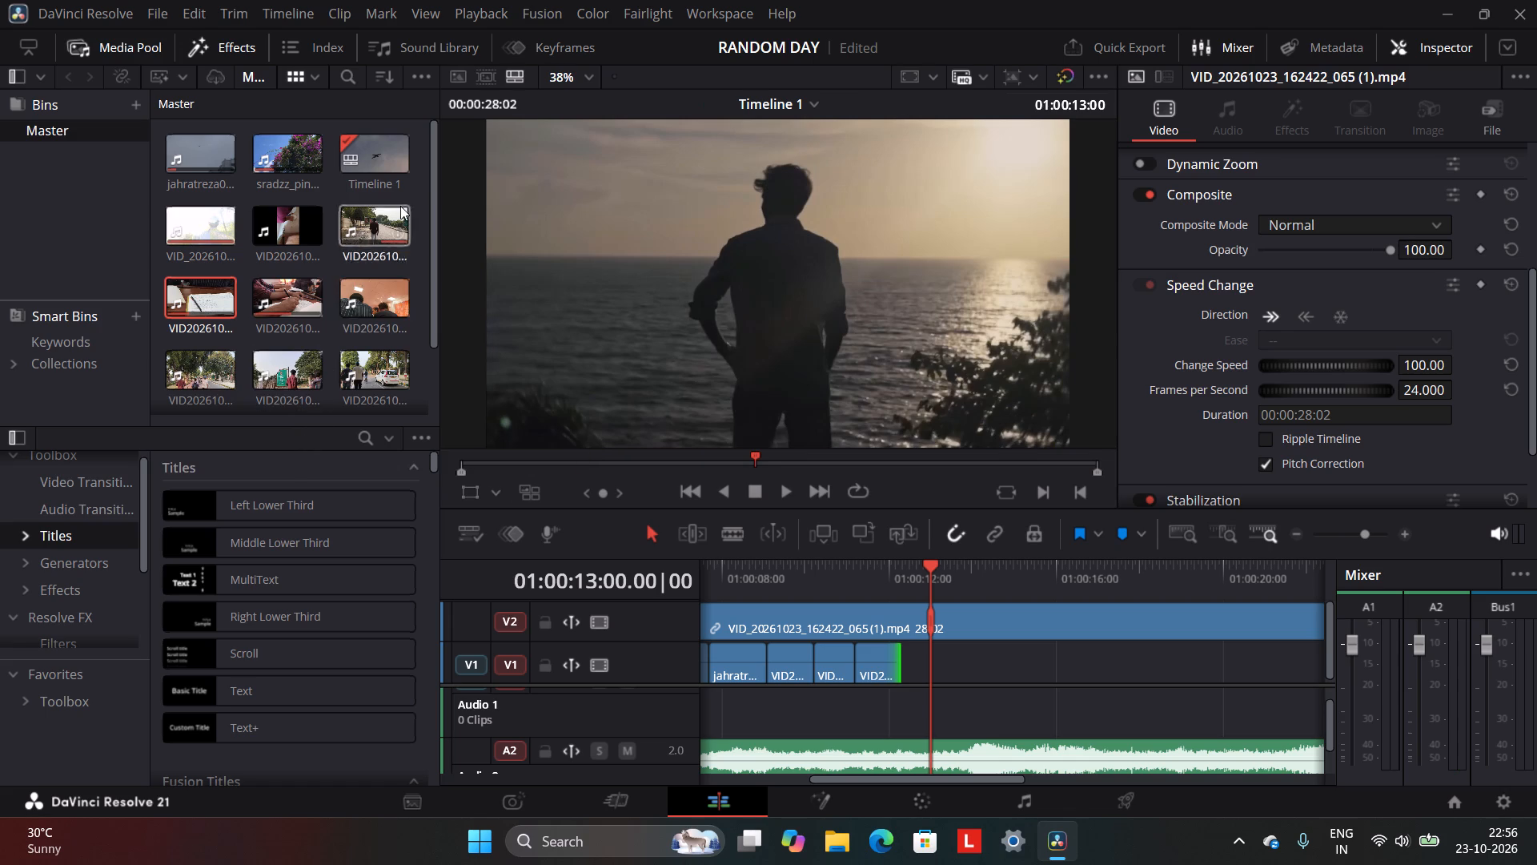
scroll(404, 195, down, 6)
right_click(367, 384)
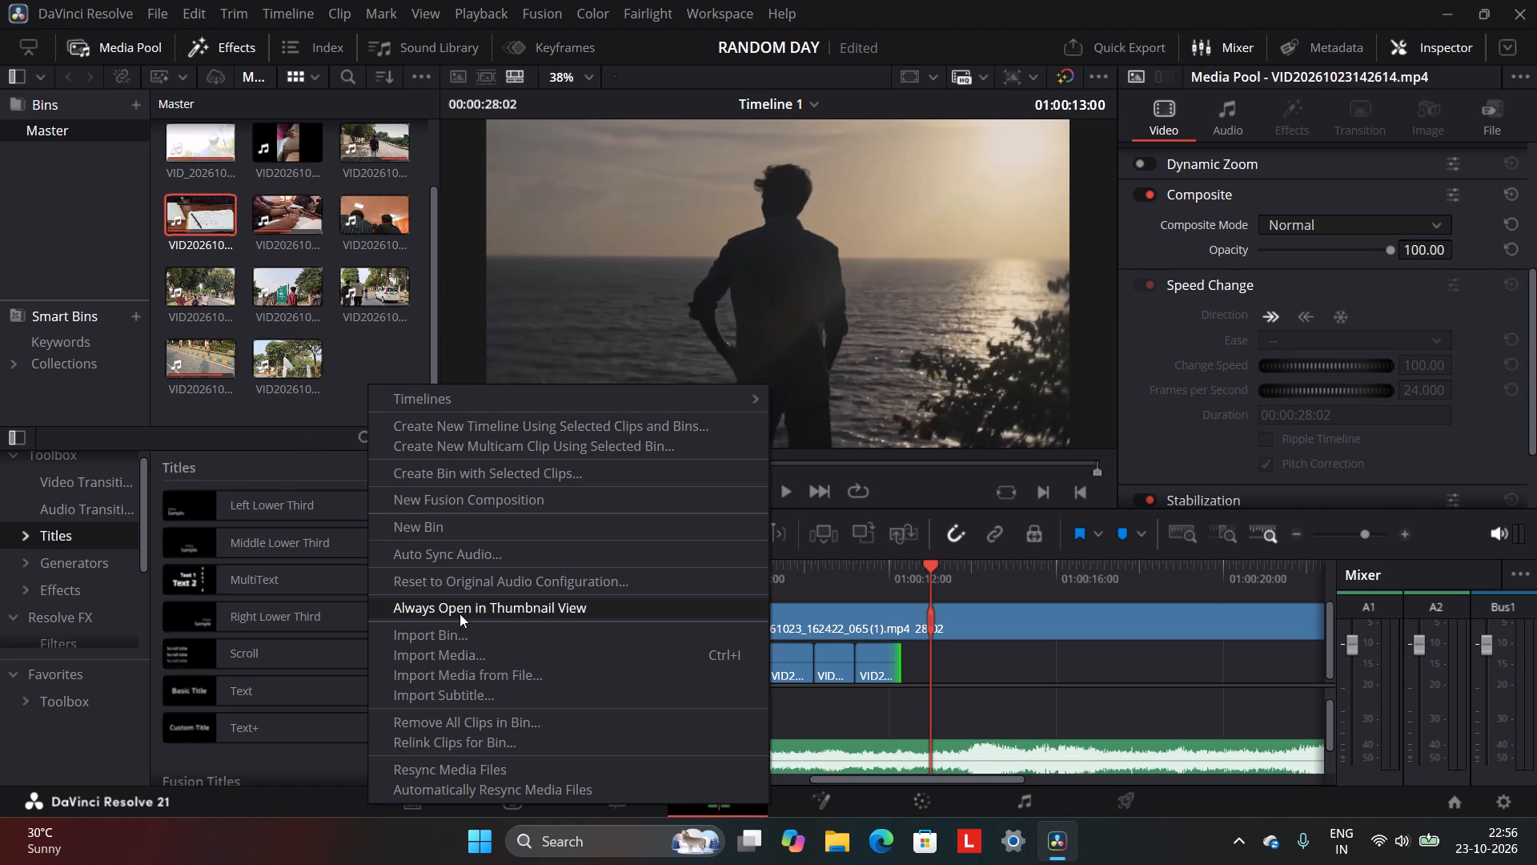
click(461, 655)
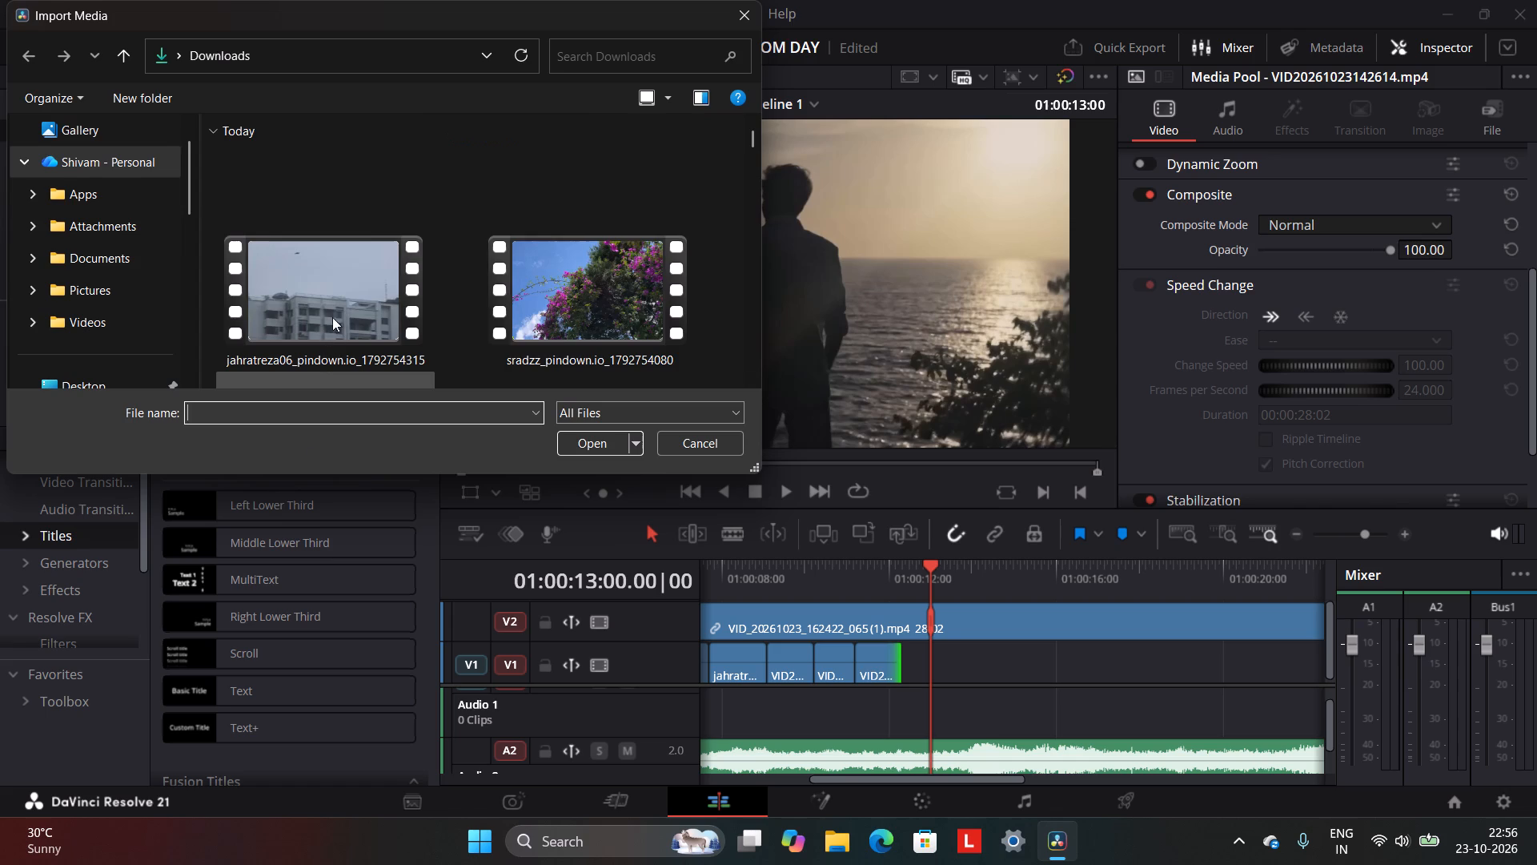
scroll(336, 308, down, 3)
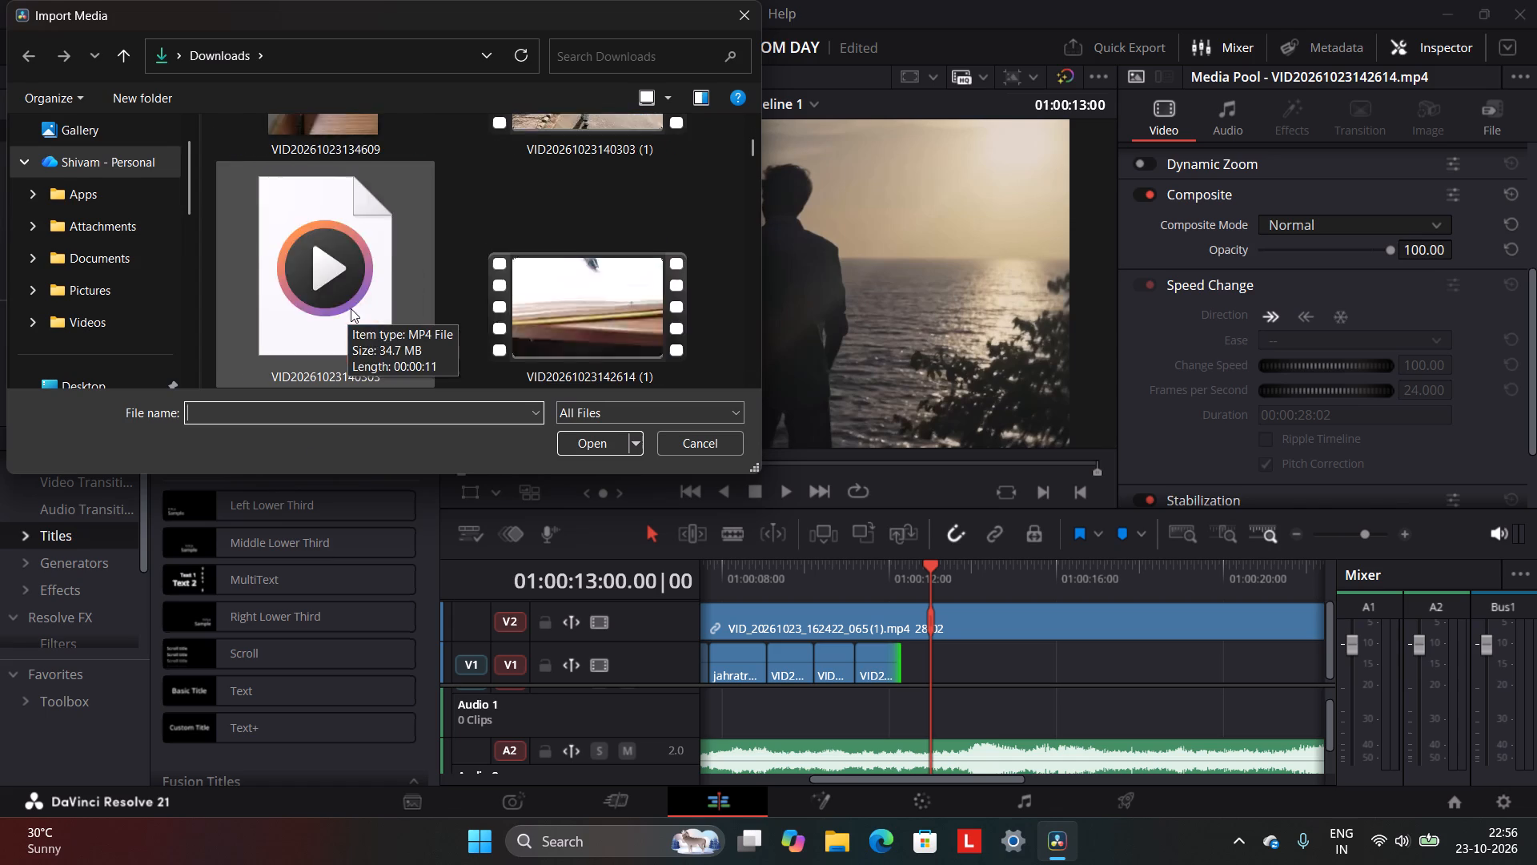
scroll(351, 308, down, 4)
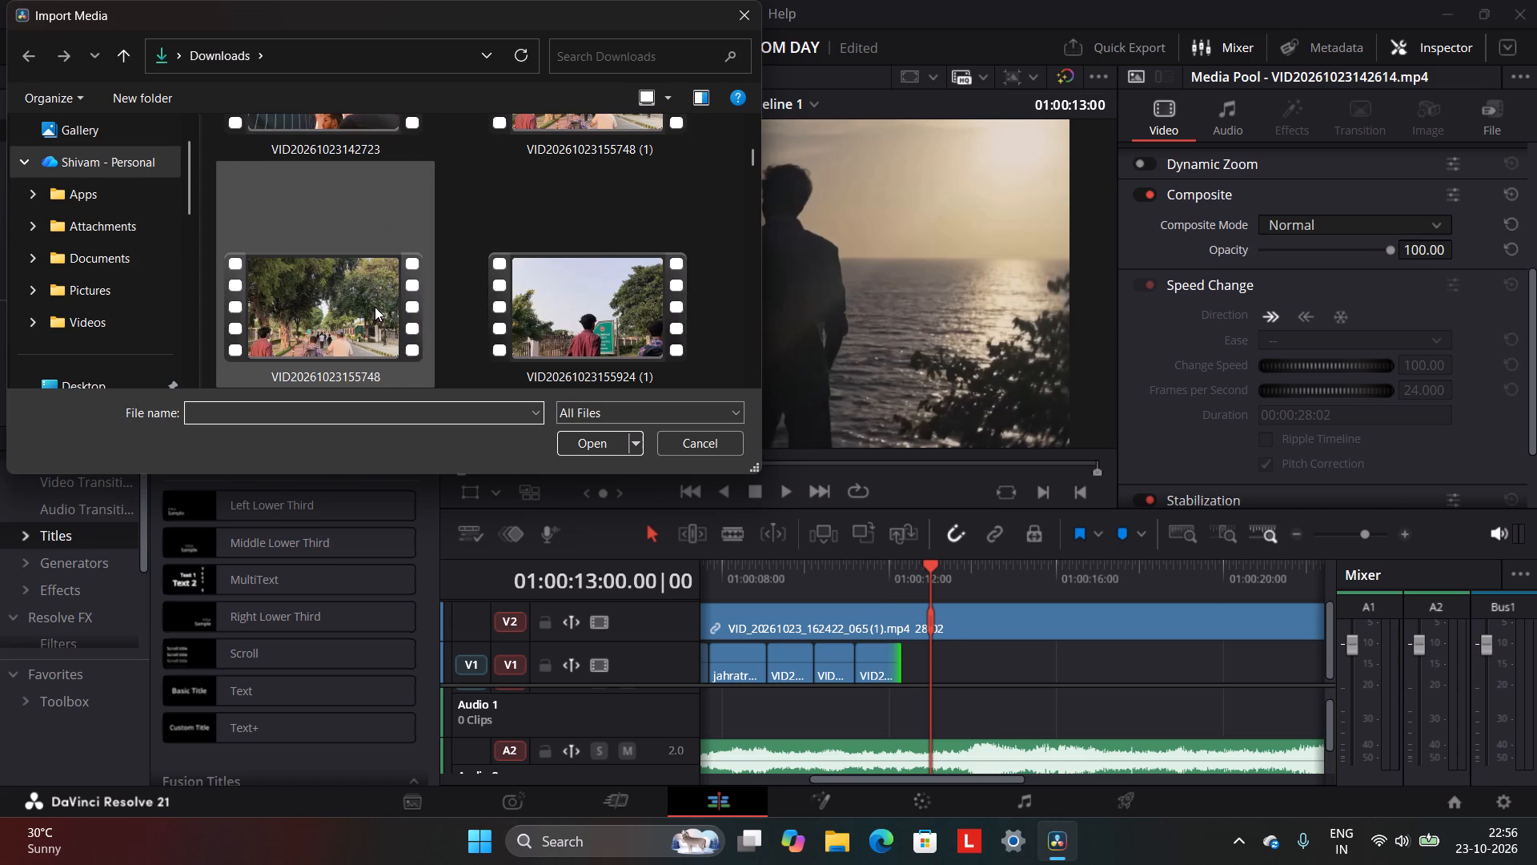
scroll(375, 307, down, 3)
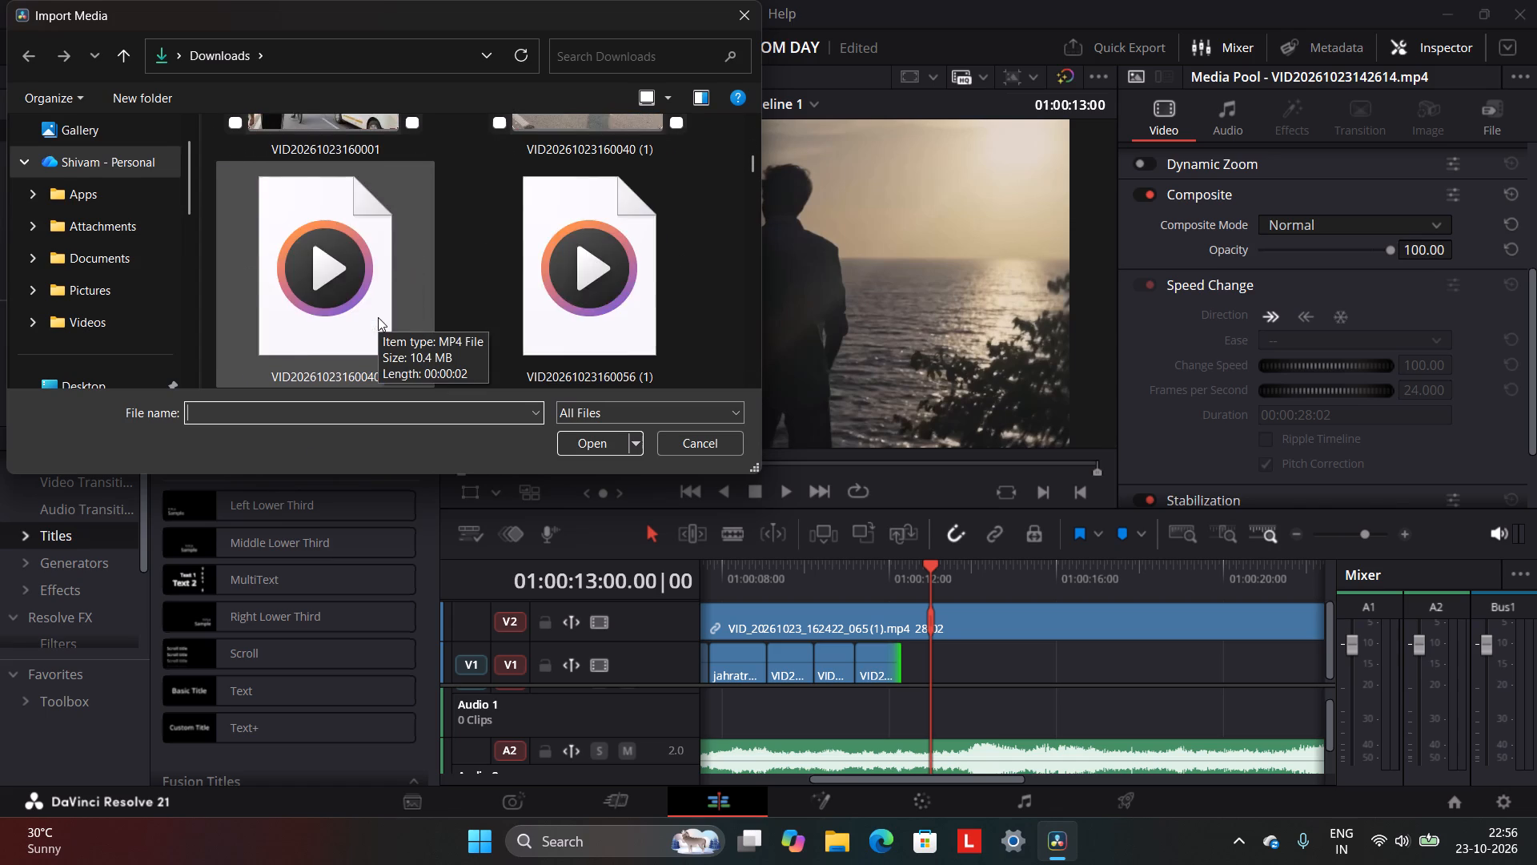
scroll(378, 317, down, 9)
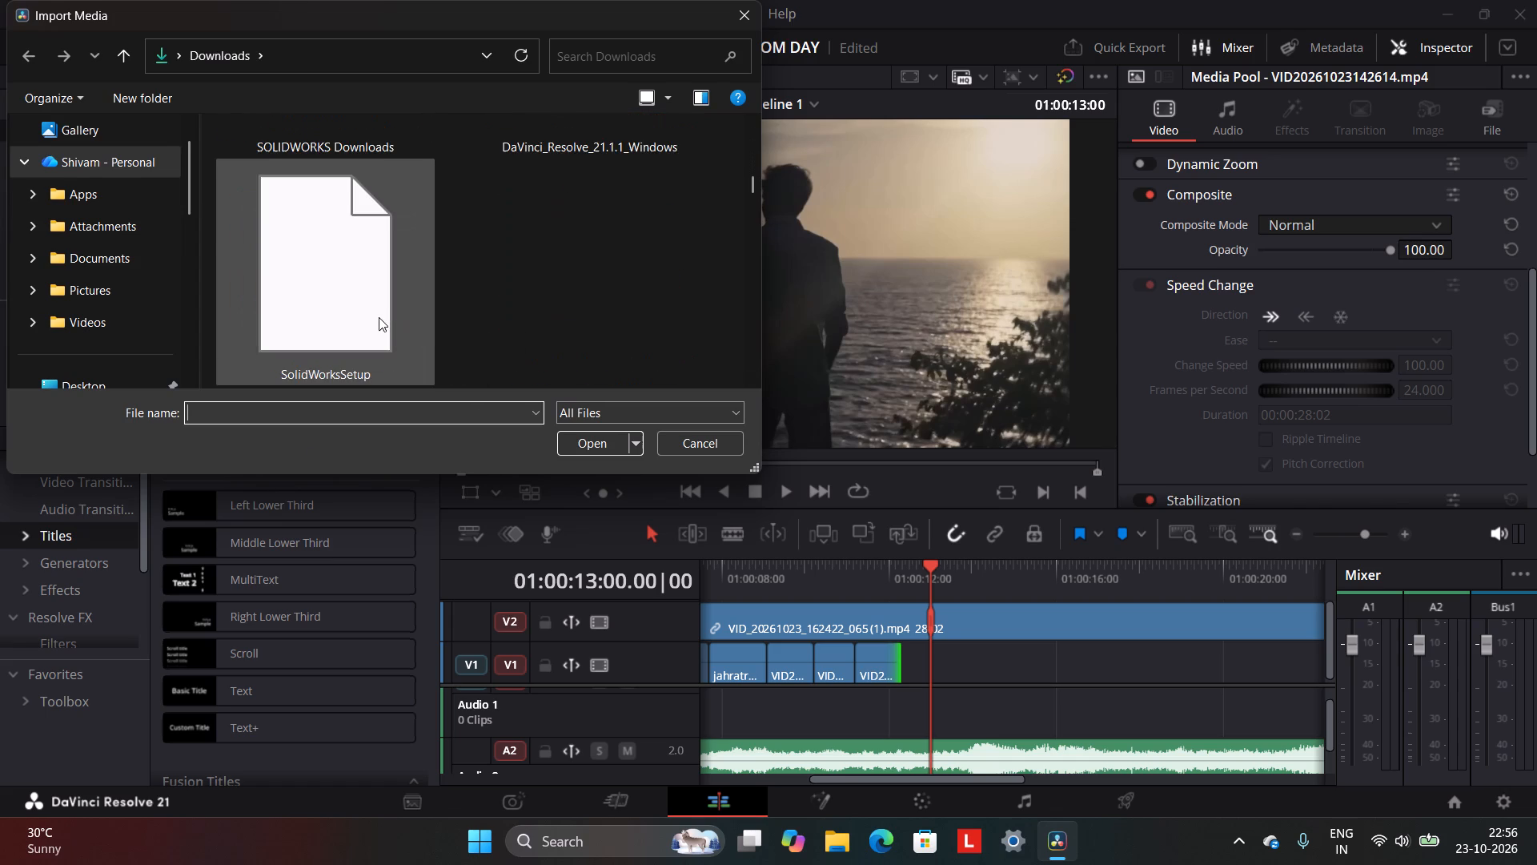
scroll(379, 317, down, 6)
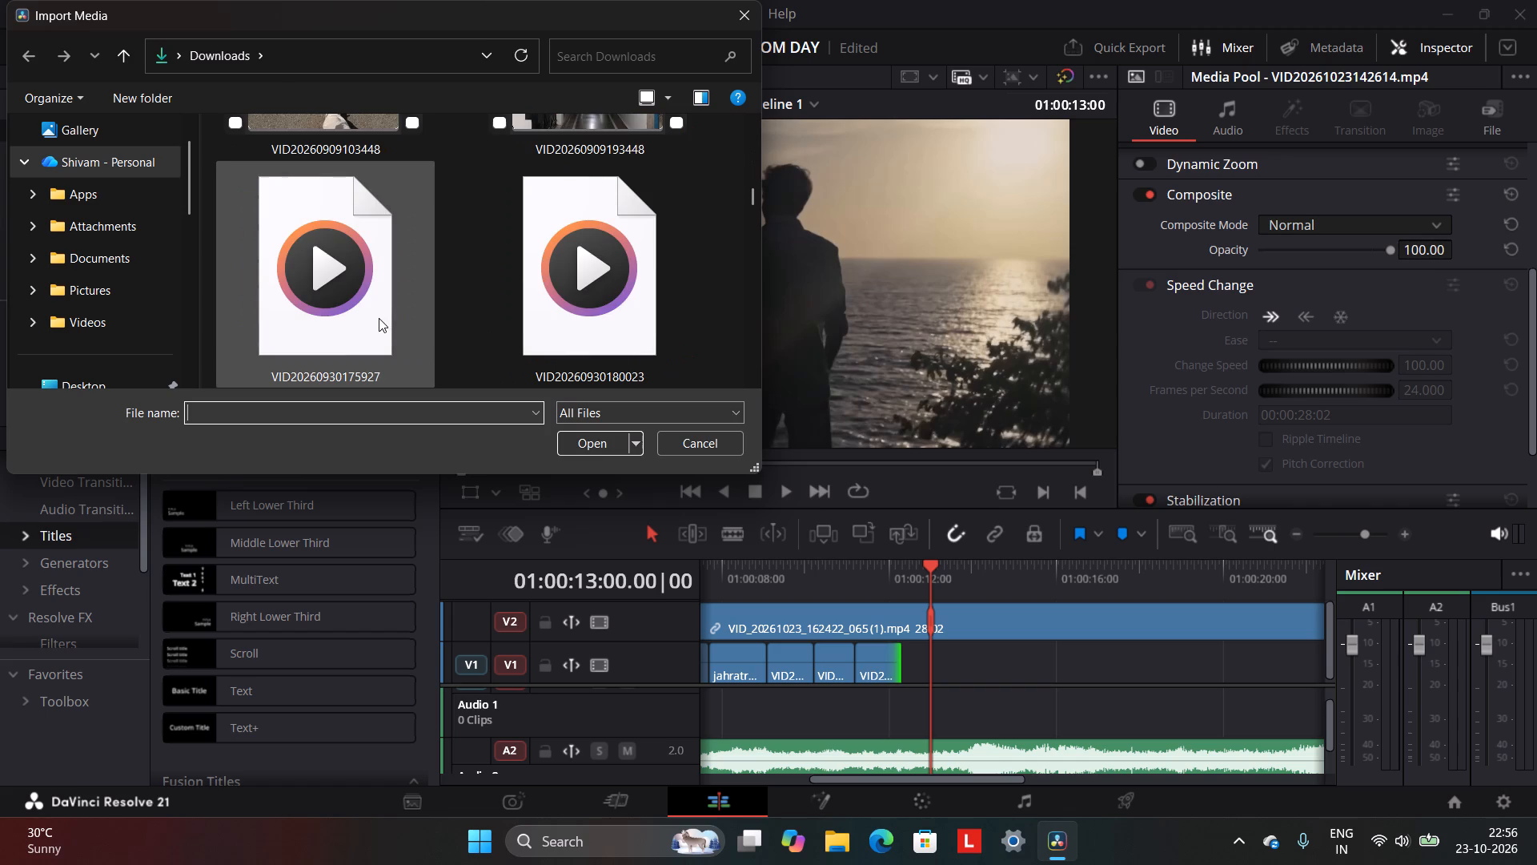
scroll(379, 318, down, 5)
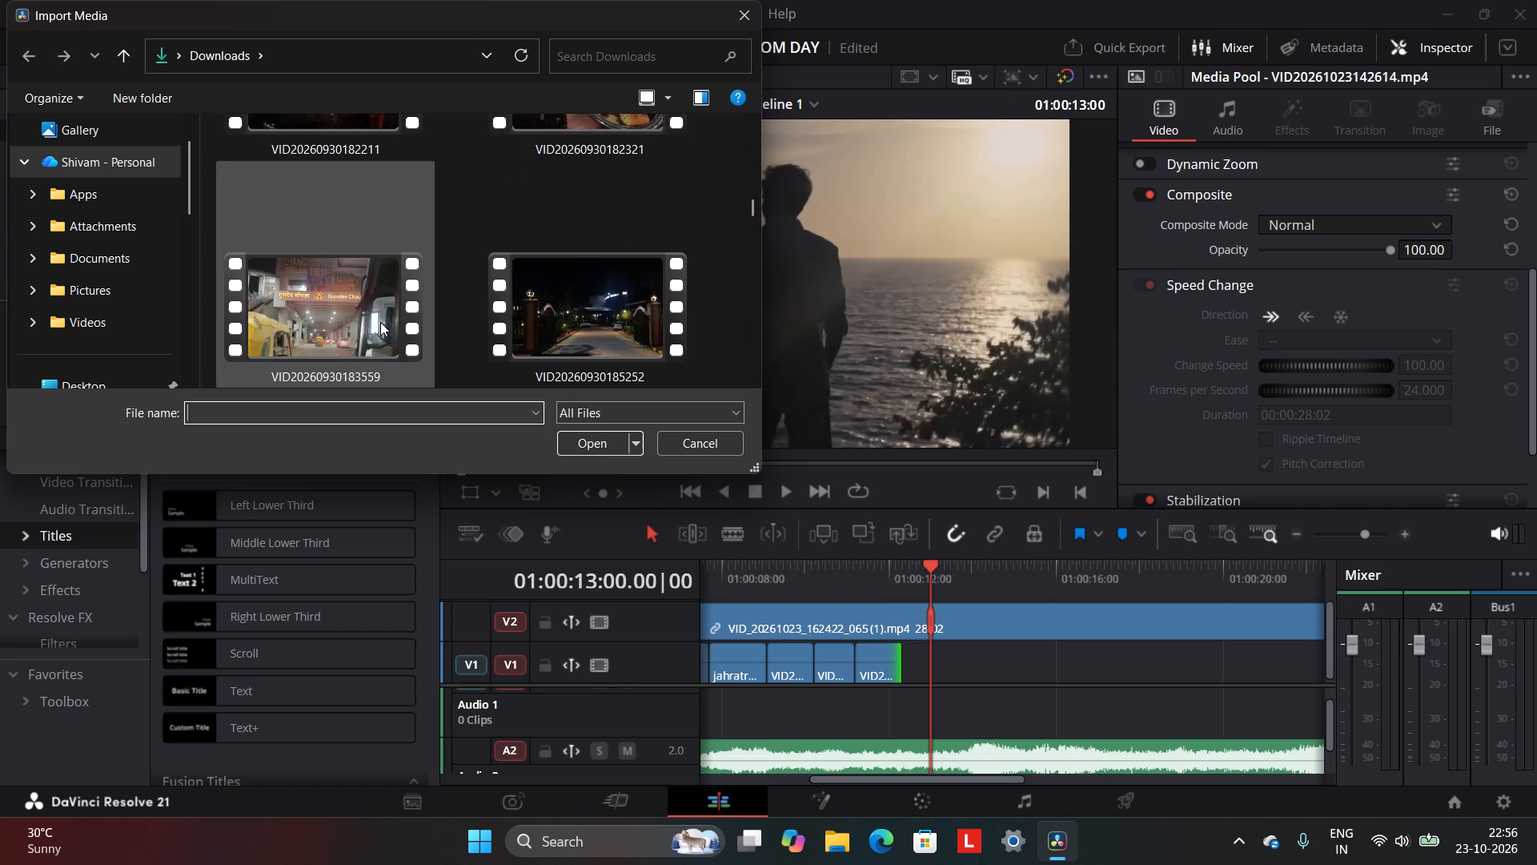
scroll(380, 322, down, 3)
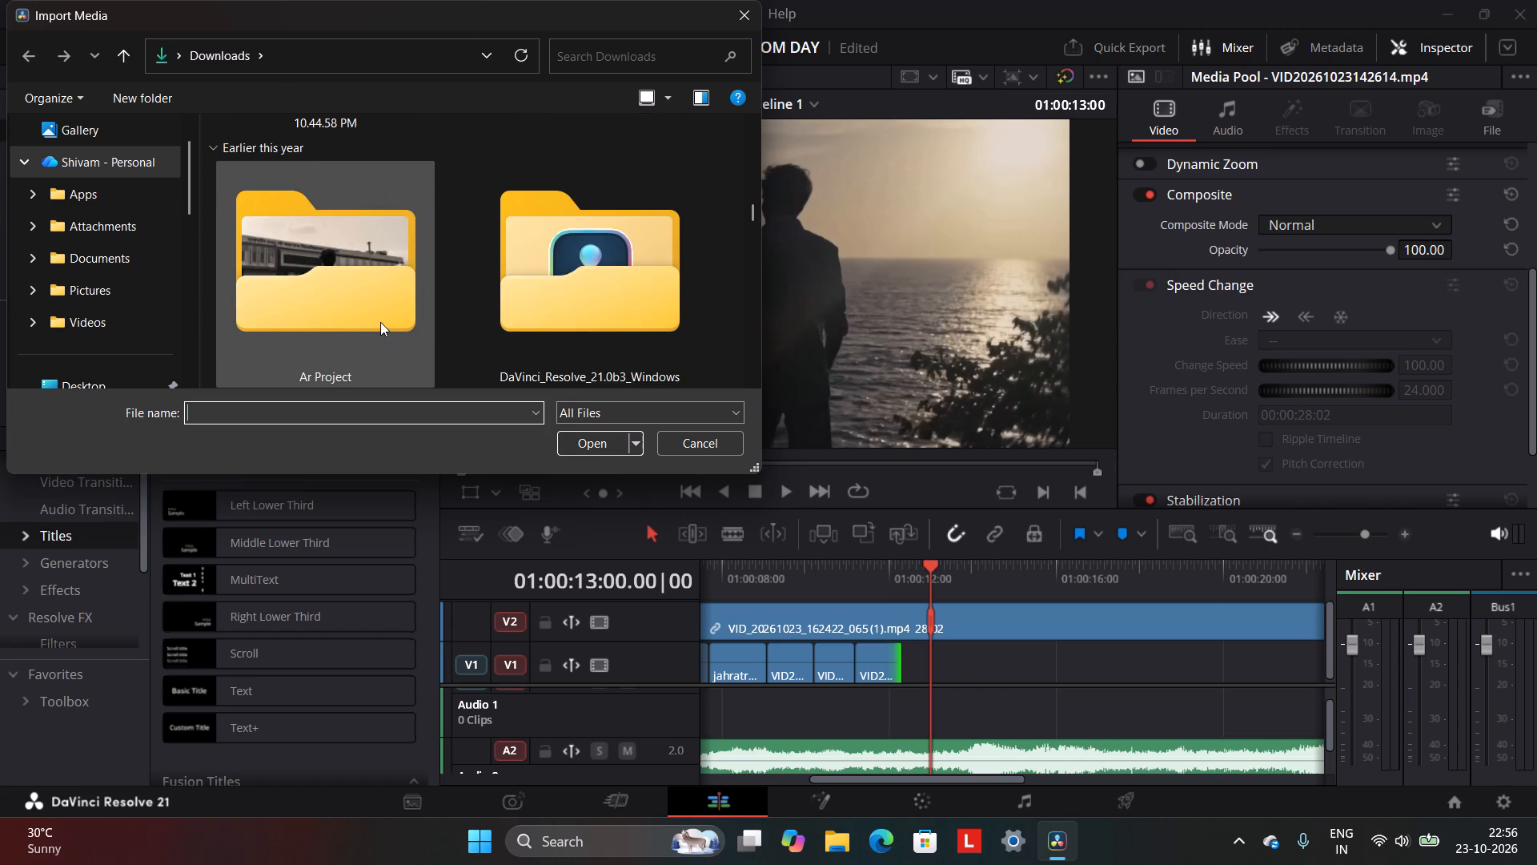
scroll(380, 322, down, 8)
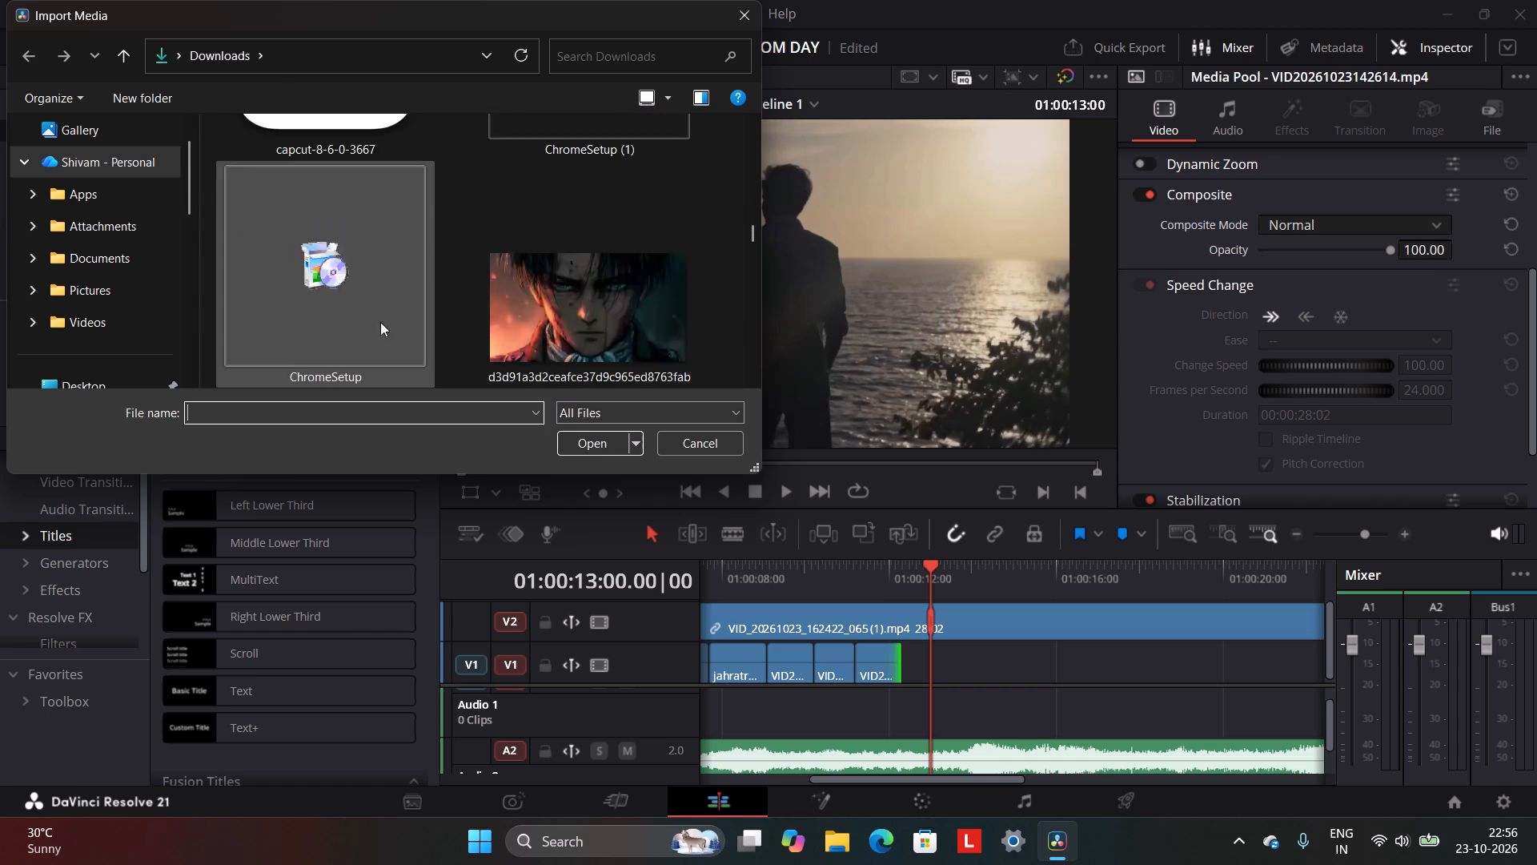
scroll(380, 322, down, 12)
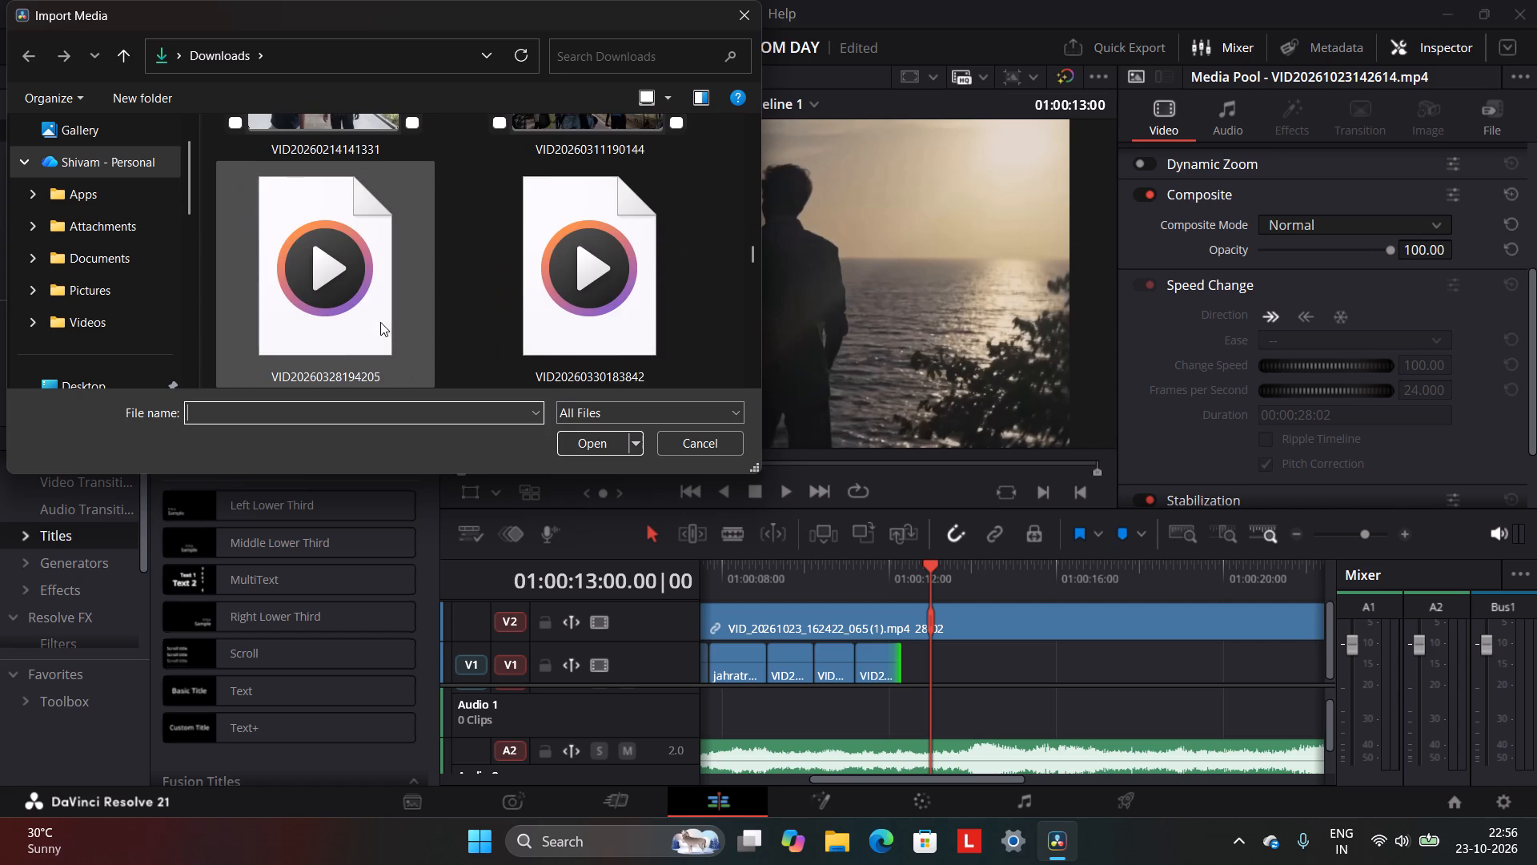
scroll(380, 321, up, 1)
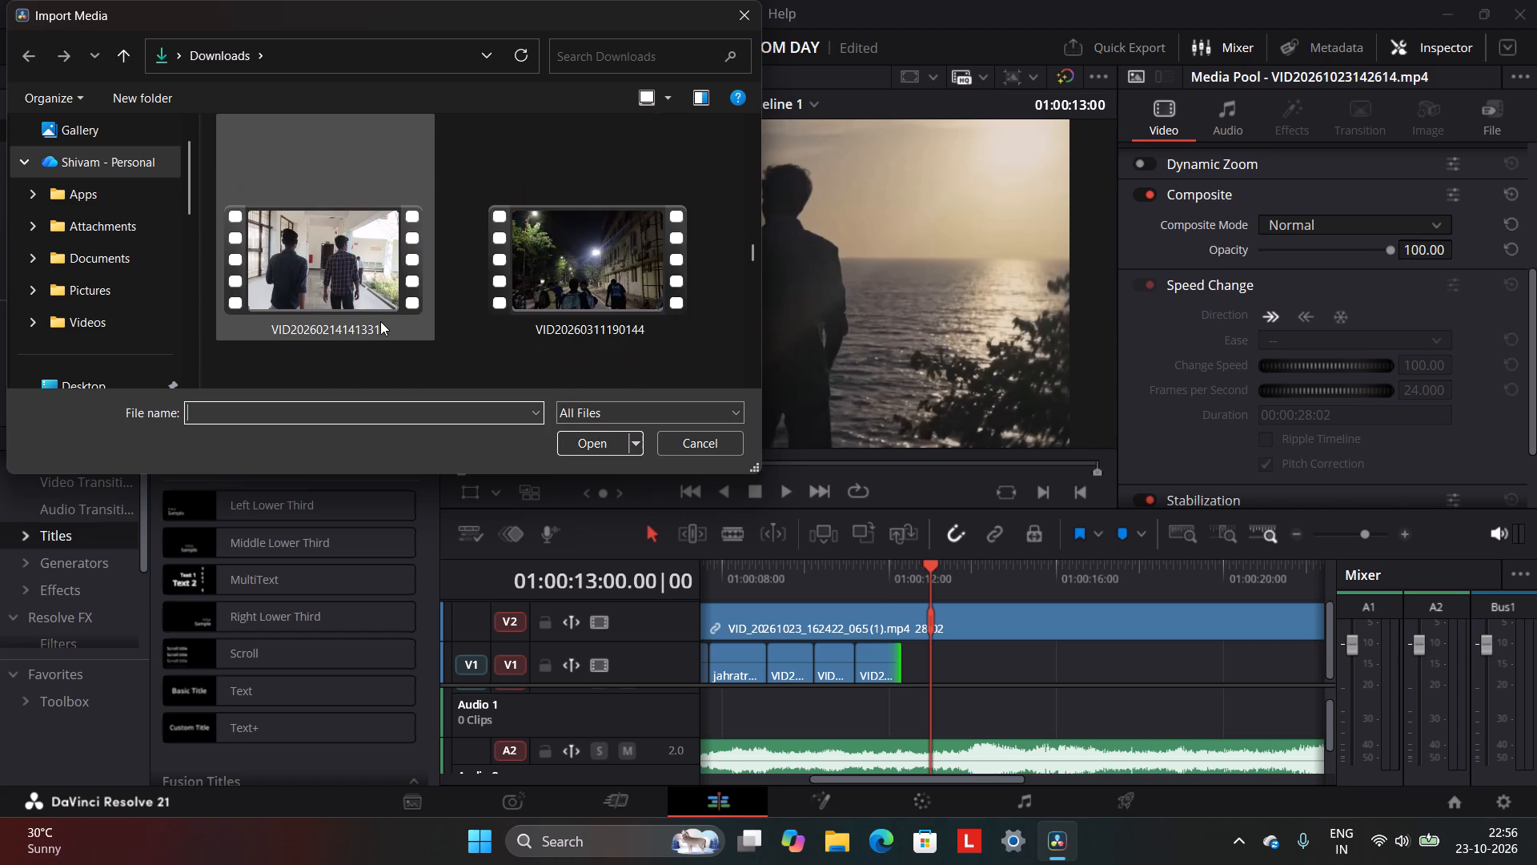
scroll(380, 321, down, 4)
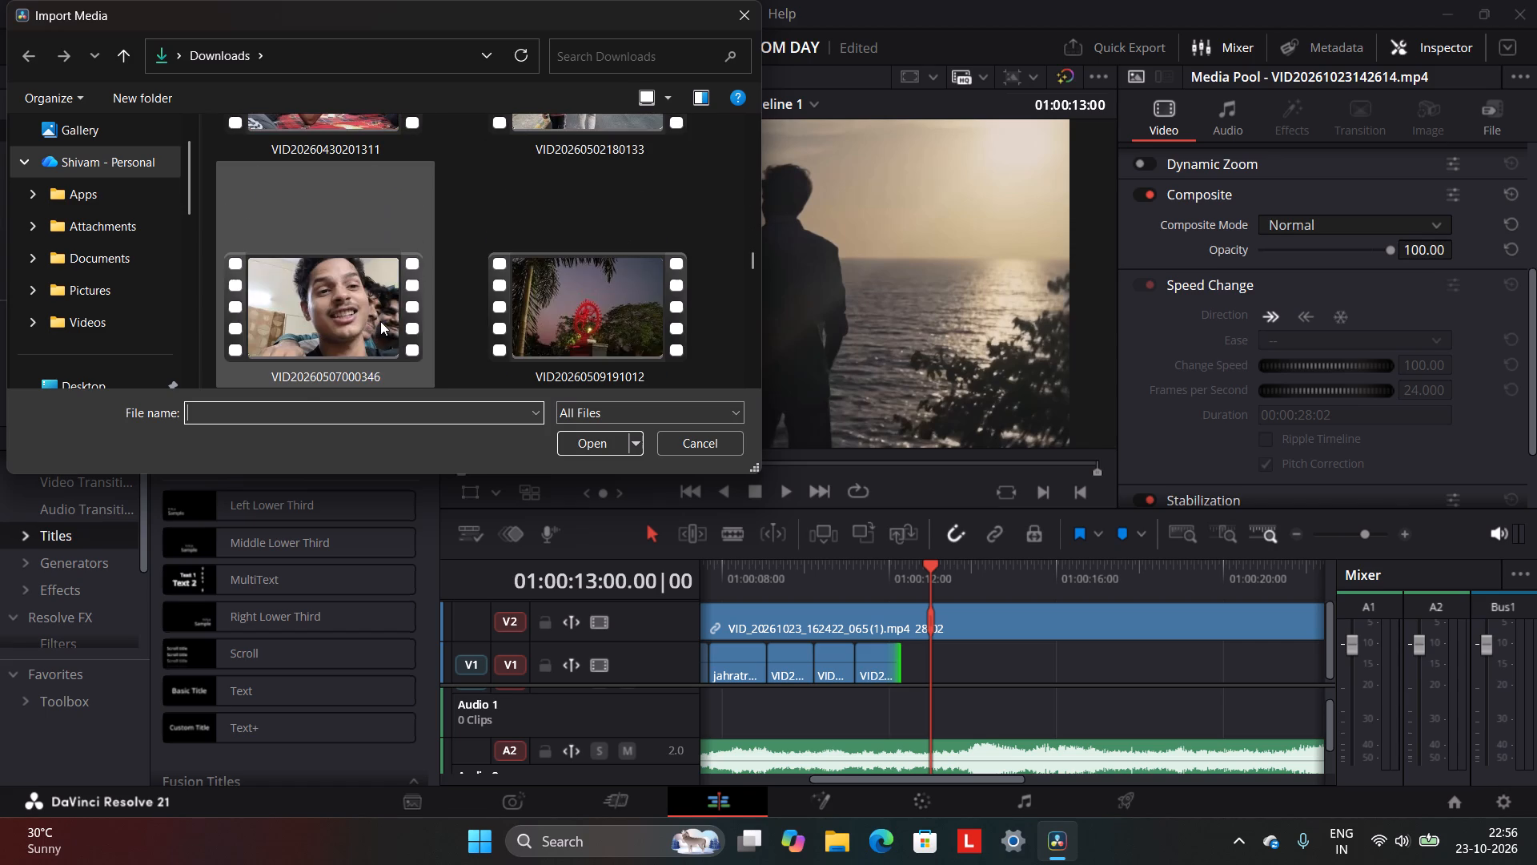
scroll(380, 321, down, 4)
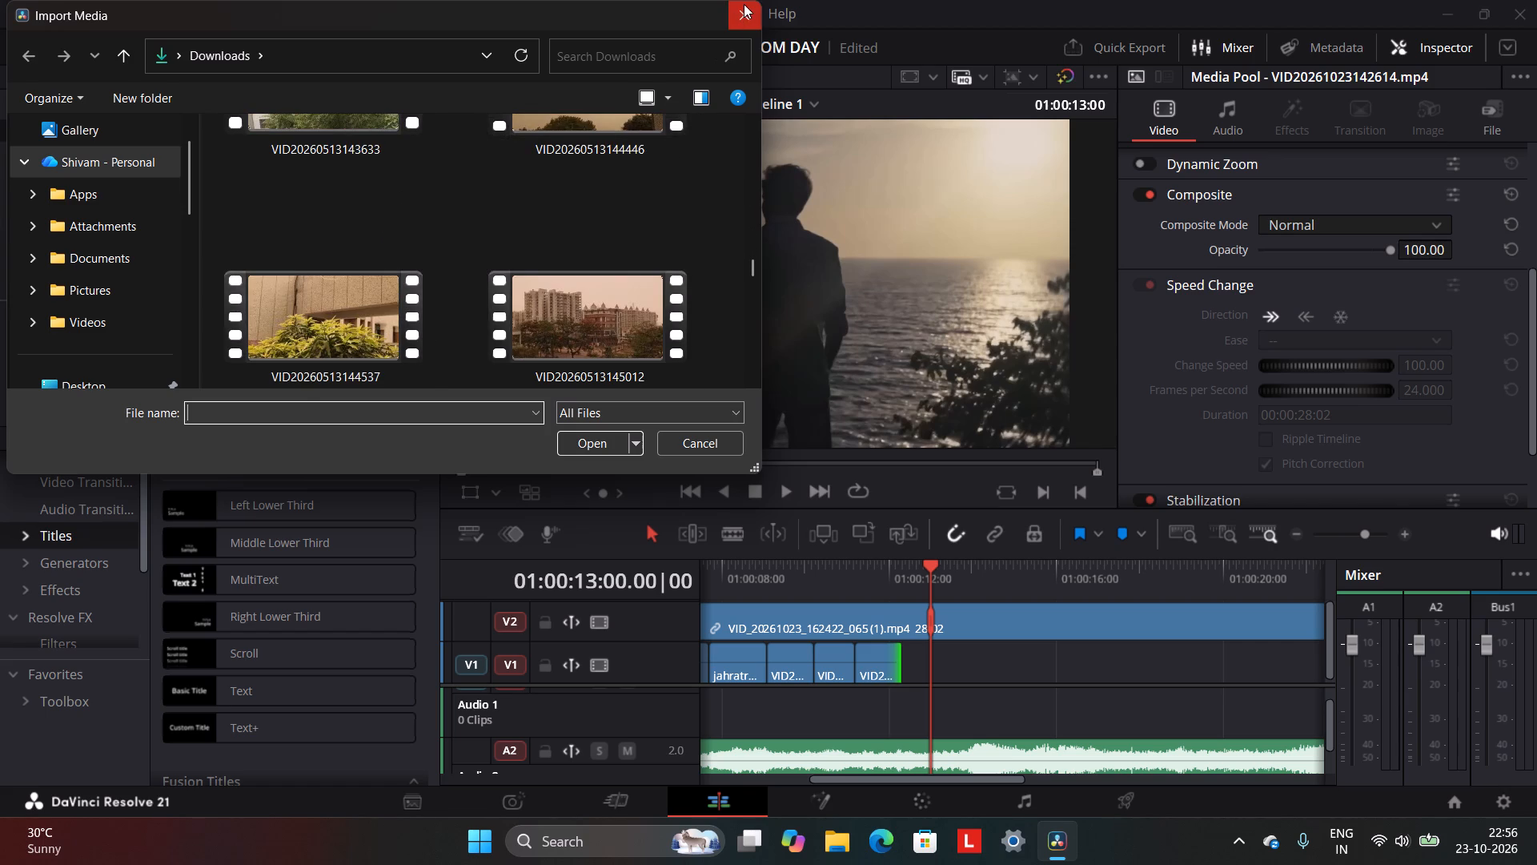
click(744, 4)
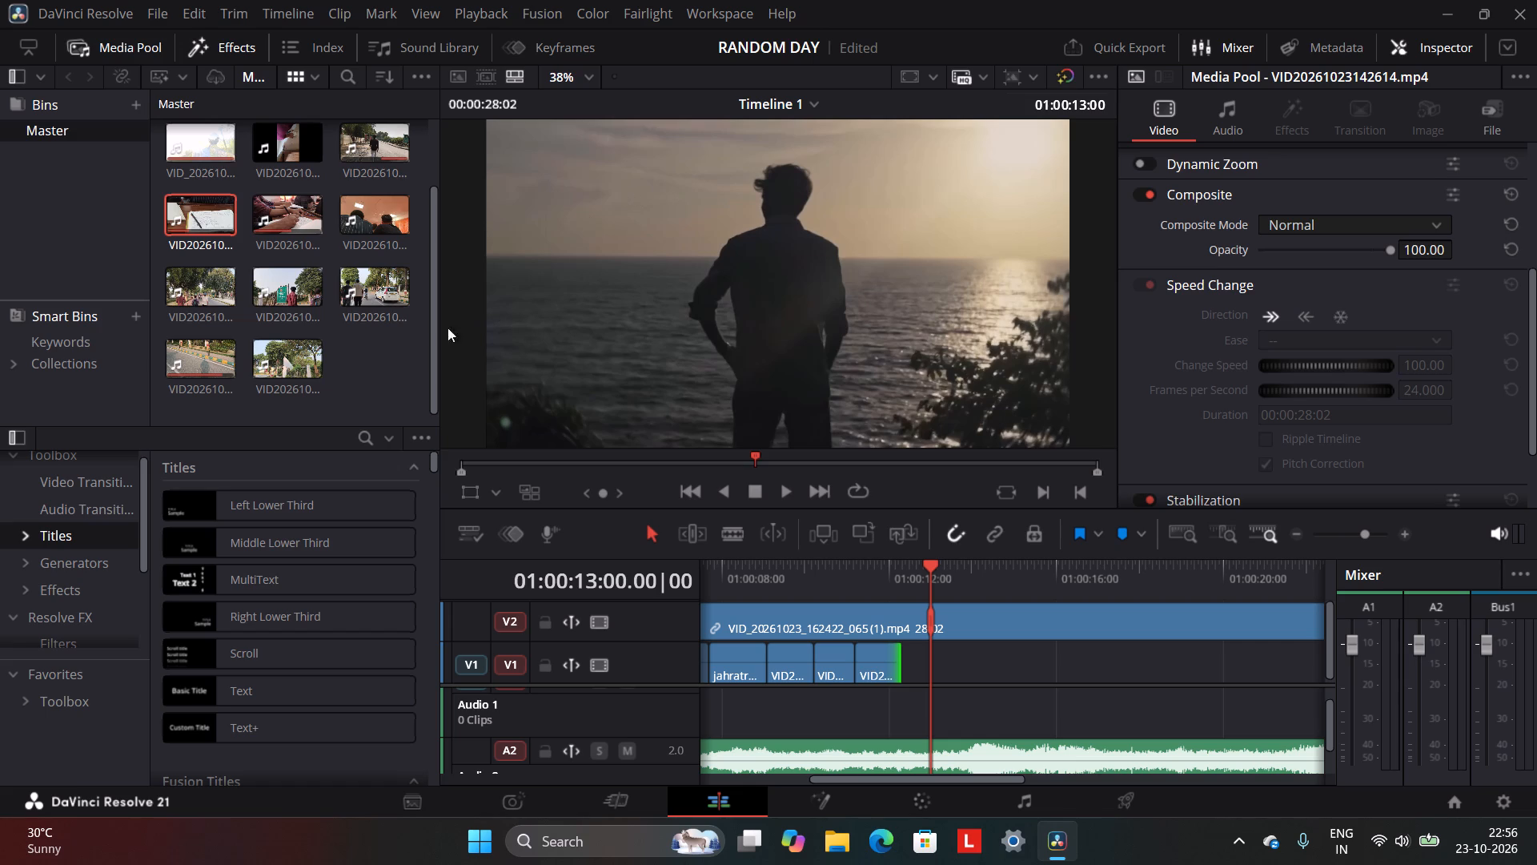
scroll(382, 341, up, 12)
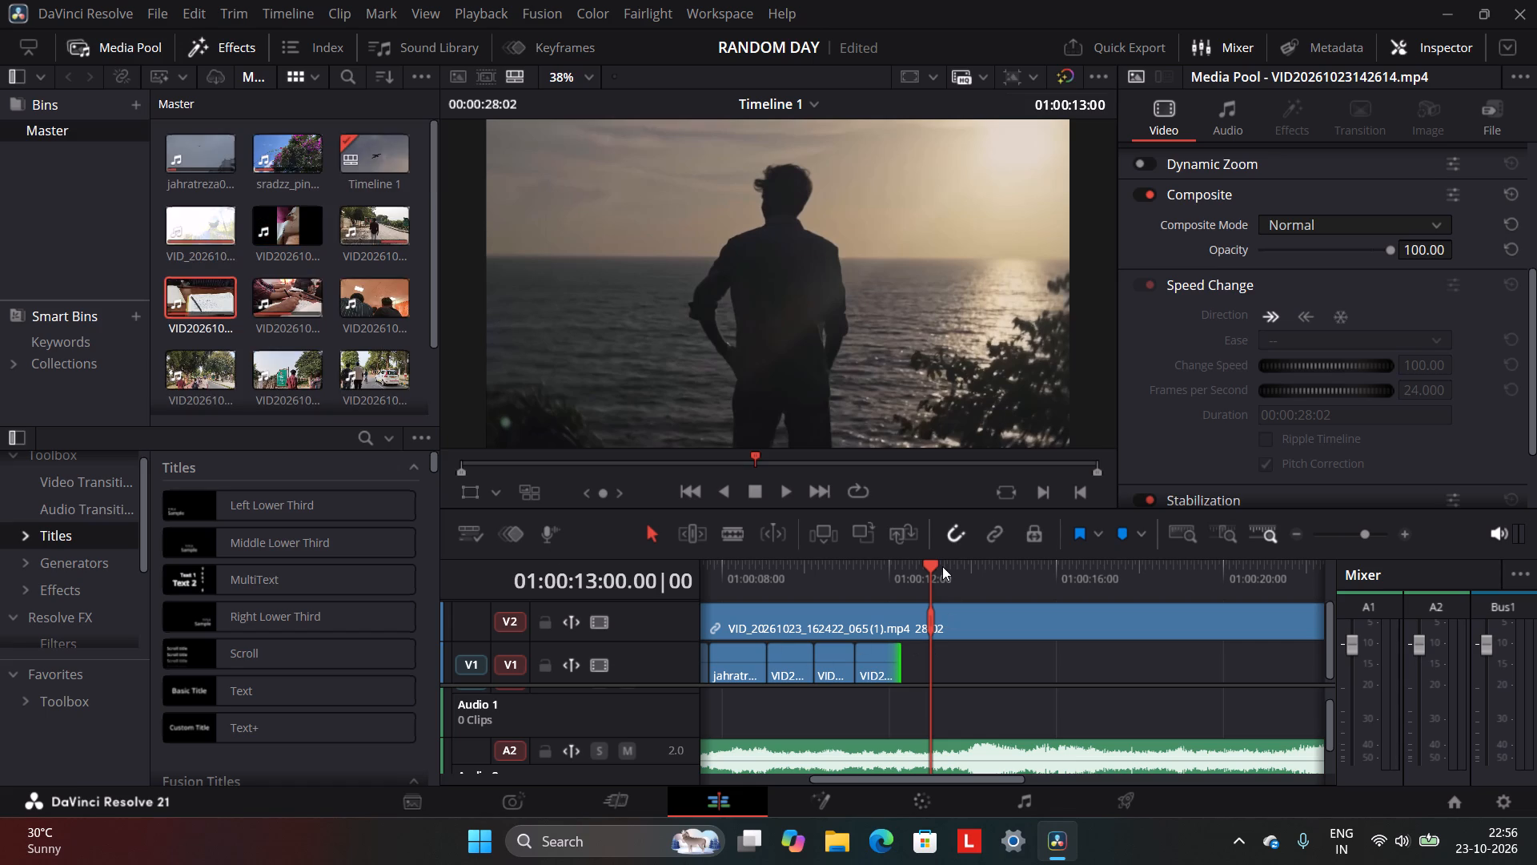
Return the playhead to 01:00:00:00 and disable the Video 2 track so only Video 1 is shown.
drag(933, 565, 596, 643)
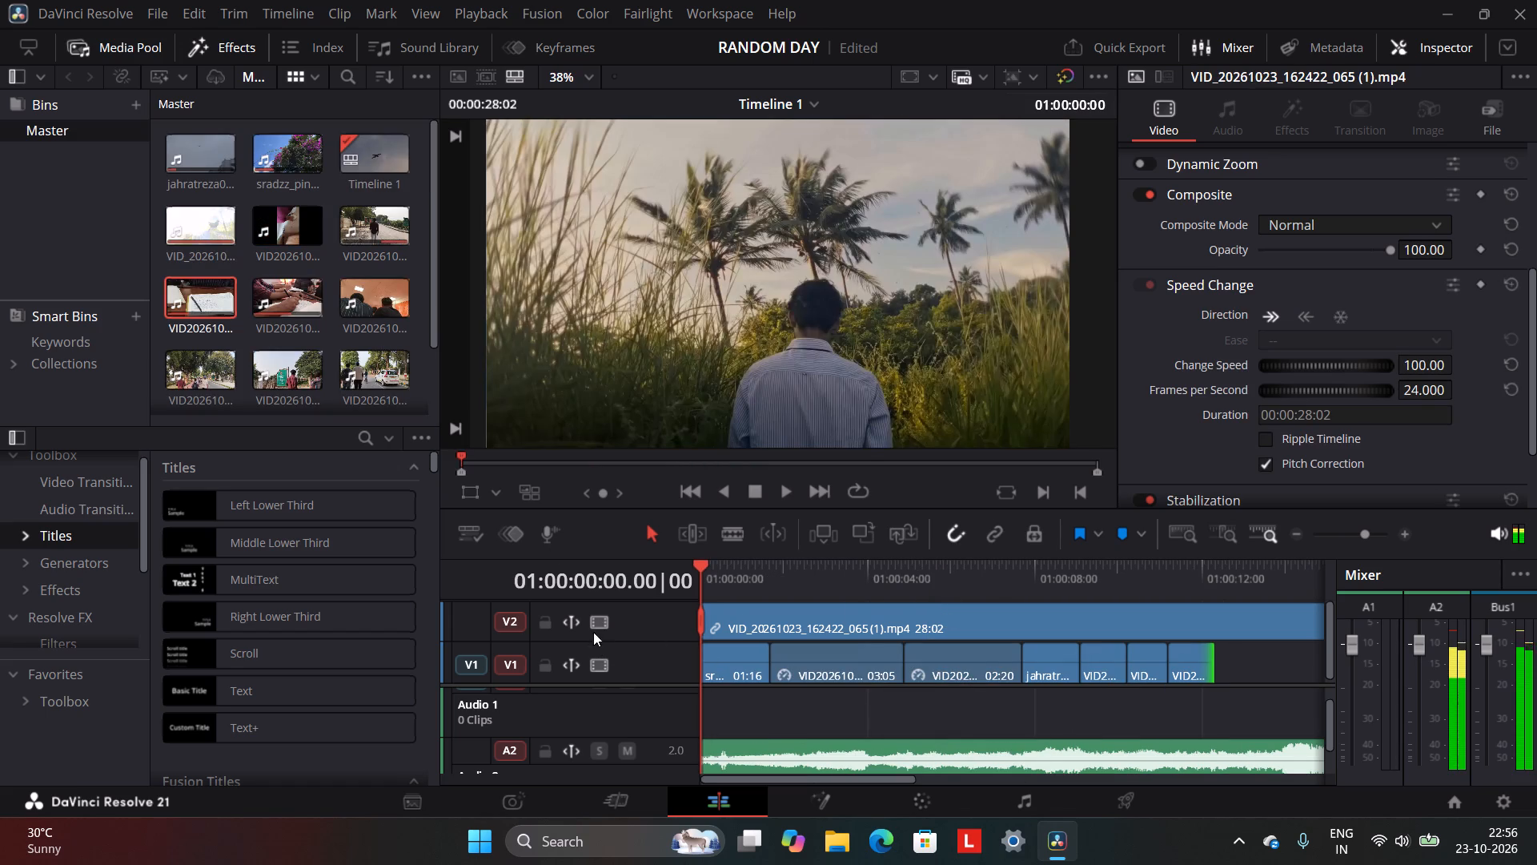
click(595, 626)
Play the Video 1 sequence from the start to 01:00:17:12, and scrub back over the writing and street clips.
click(789, 487)
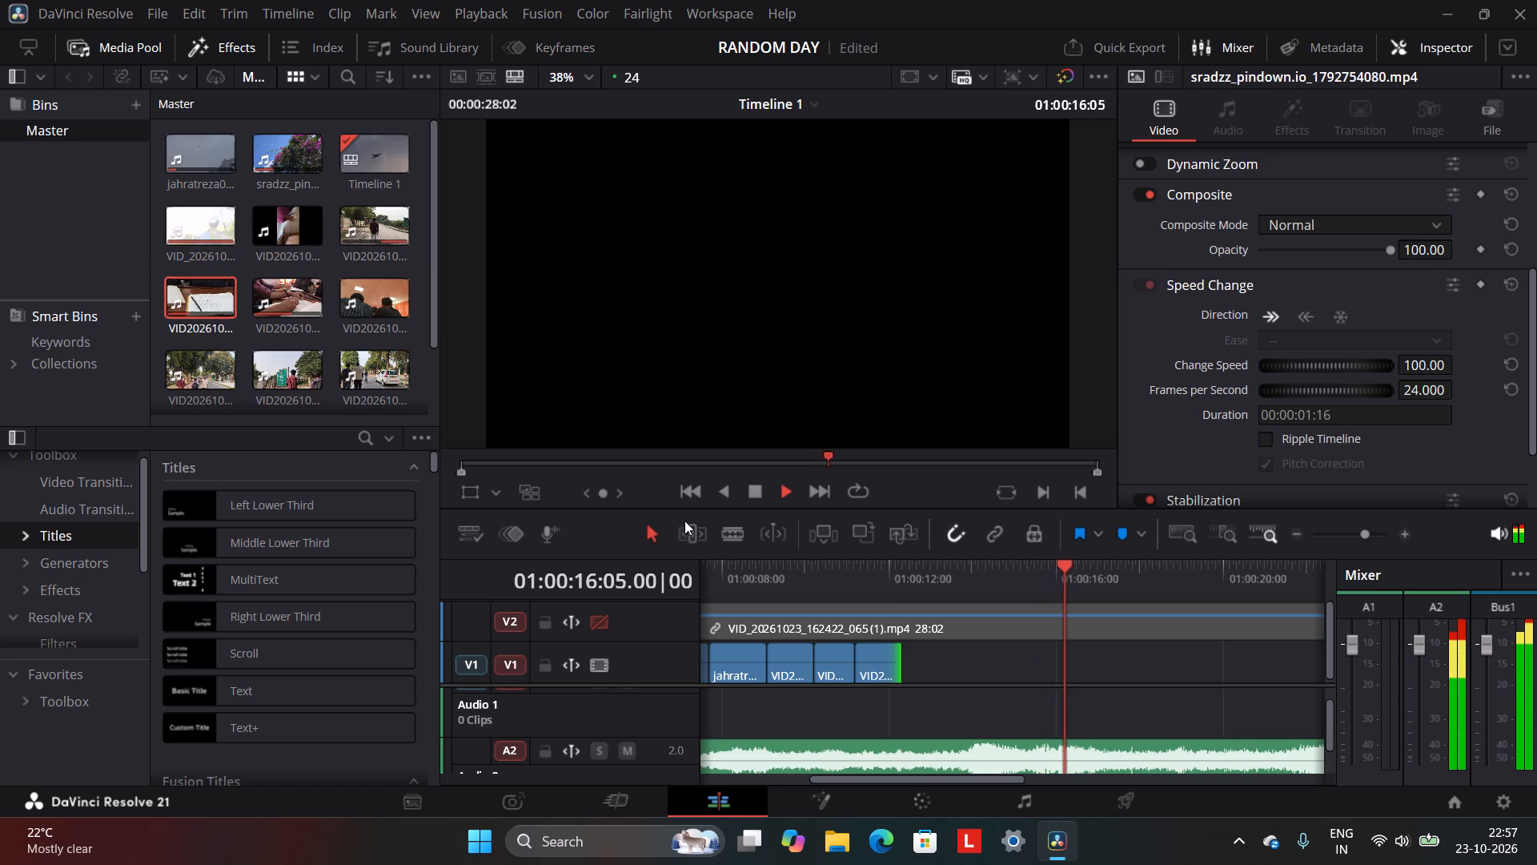
click(761, 481)
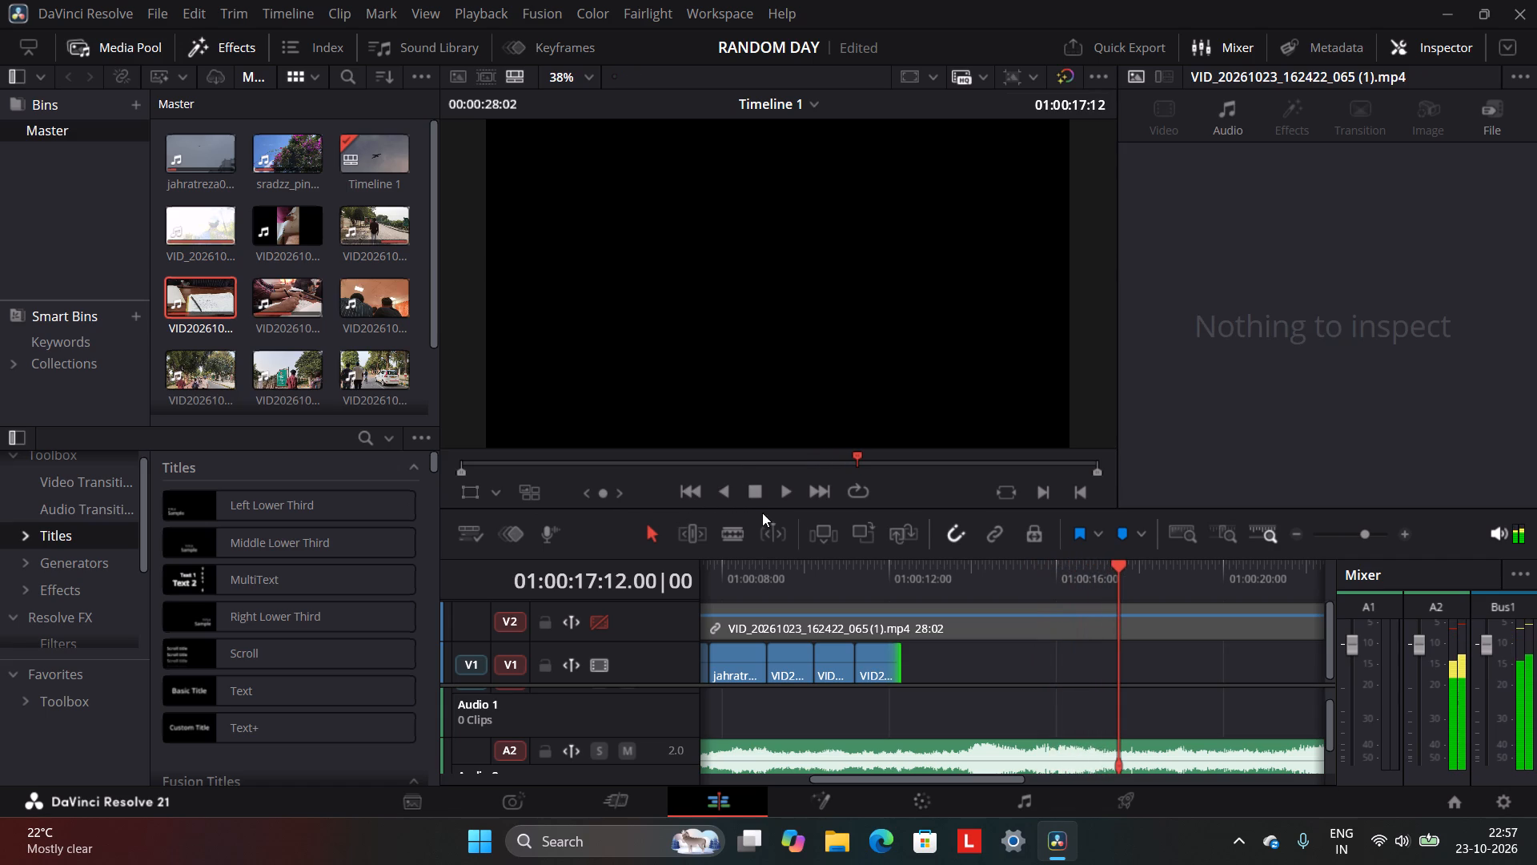
click(813, 563)
drag(813, 563, 750, 597)
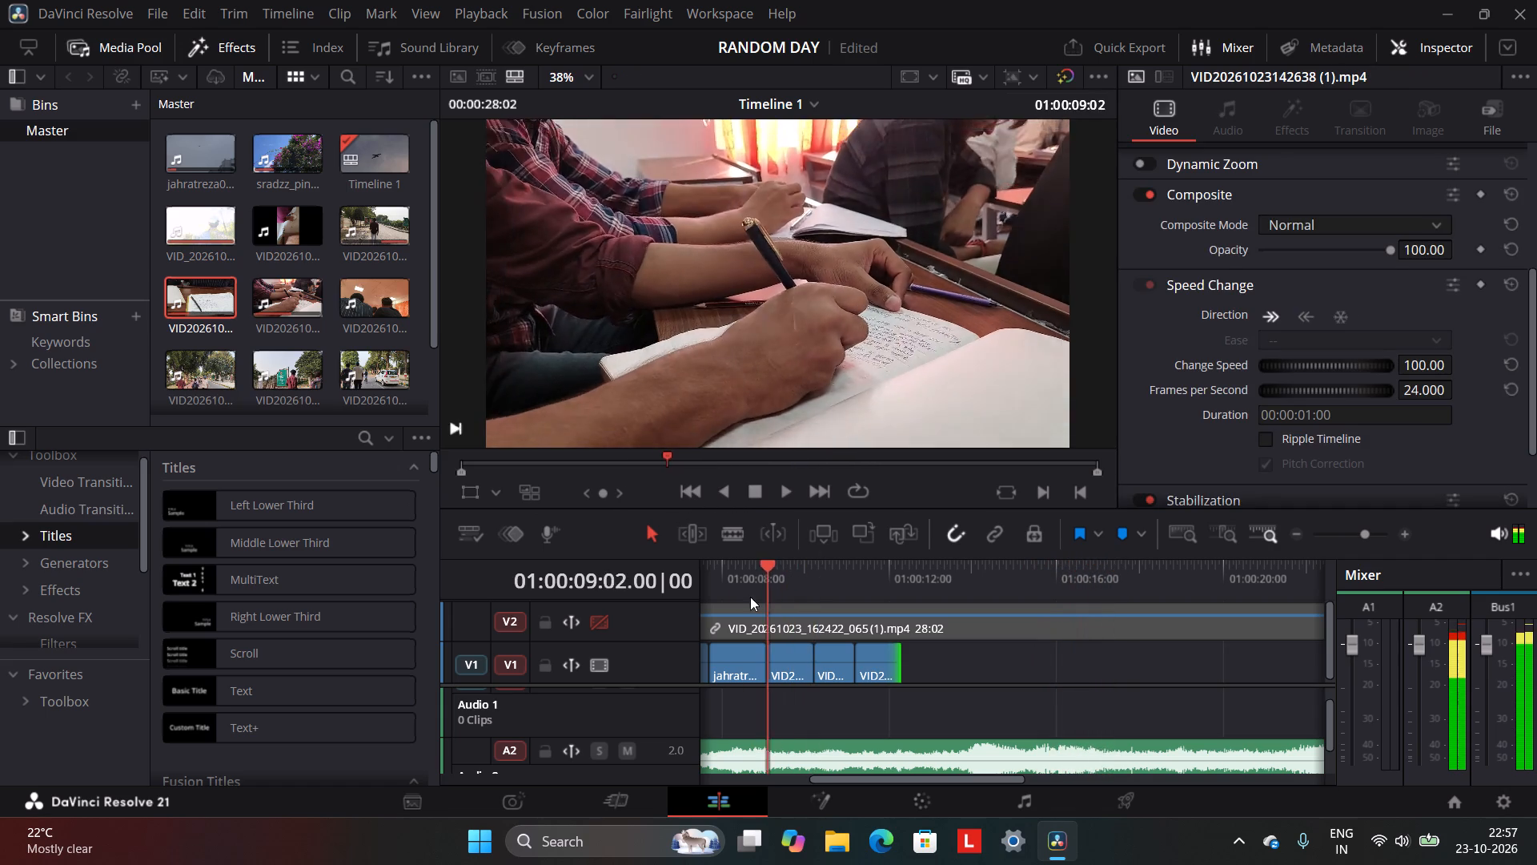
drag(750, 597, 879, 602)
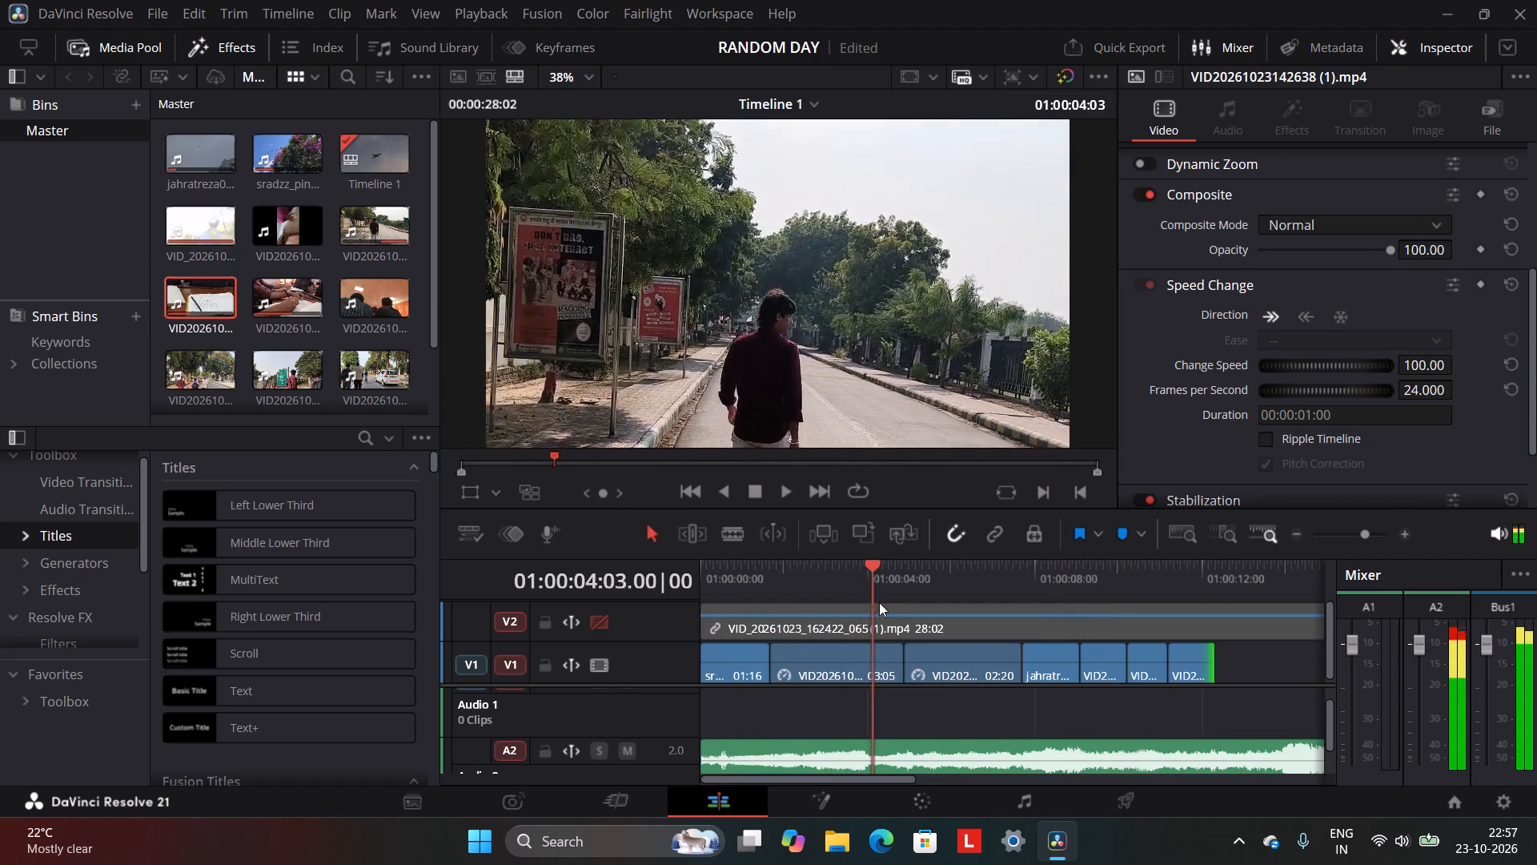
drag(879, 602, 842, 634)
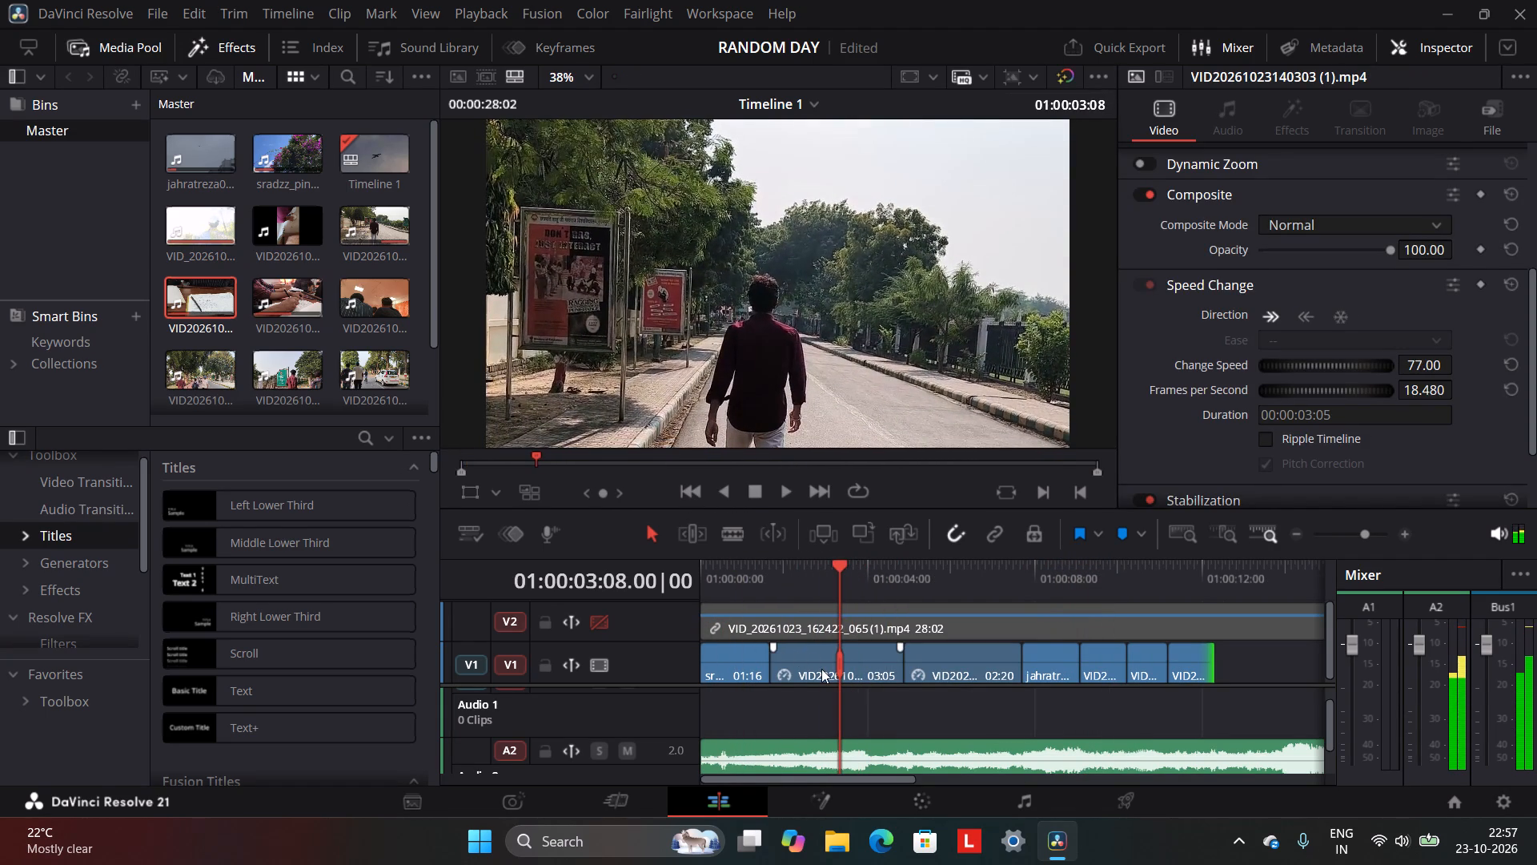
click(821, 669)
click(771, 577)
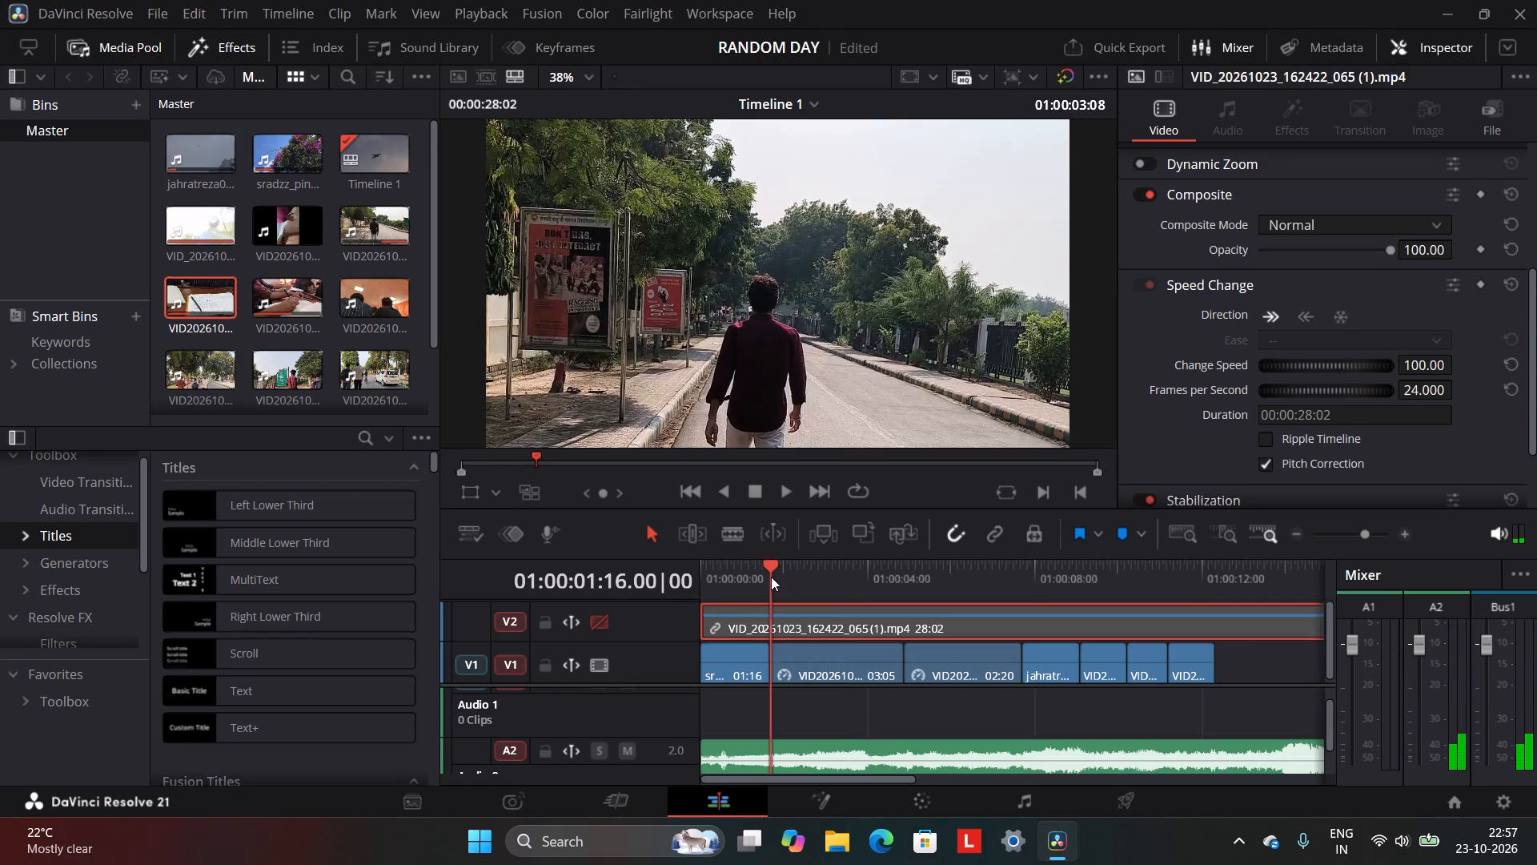
click(785, 657)
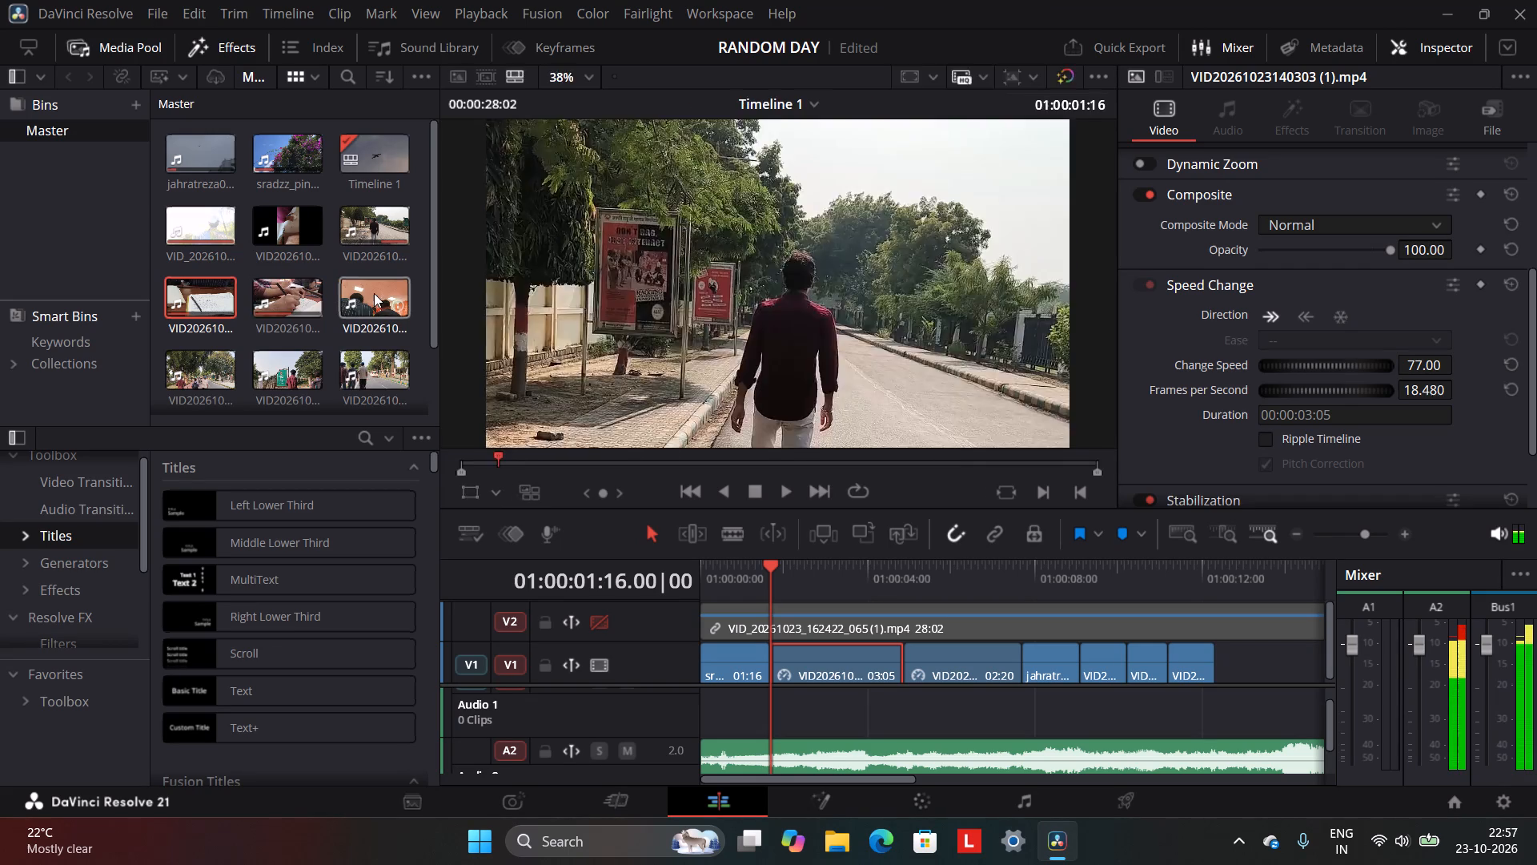
click(374, 293)
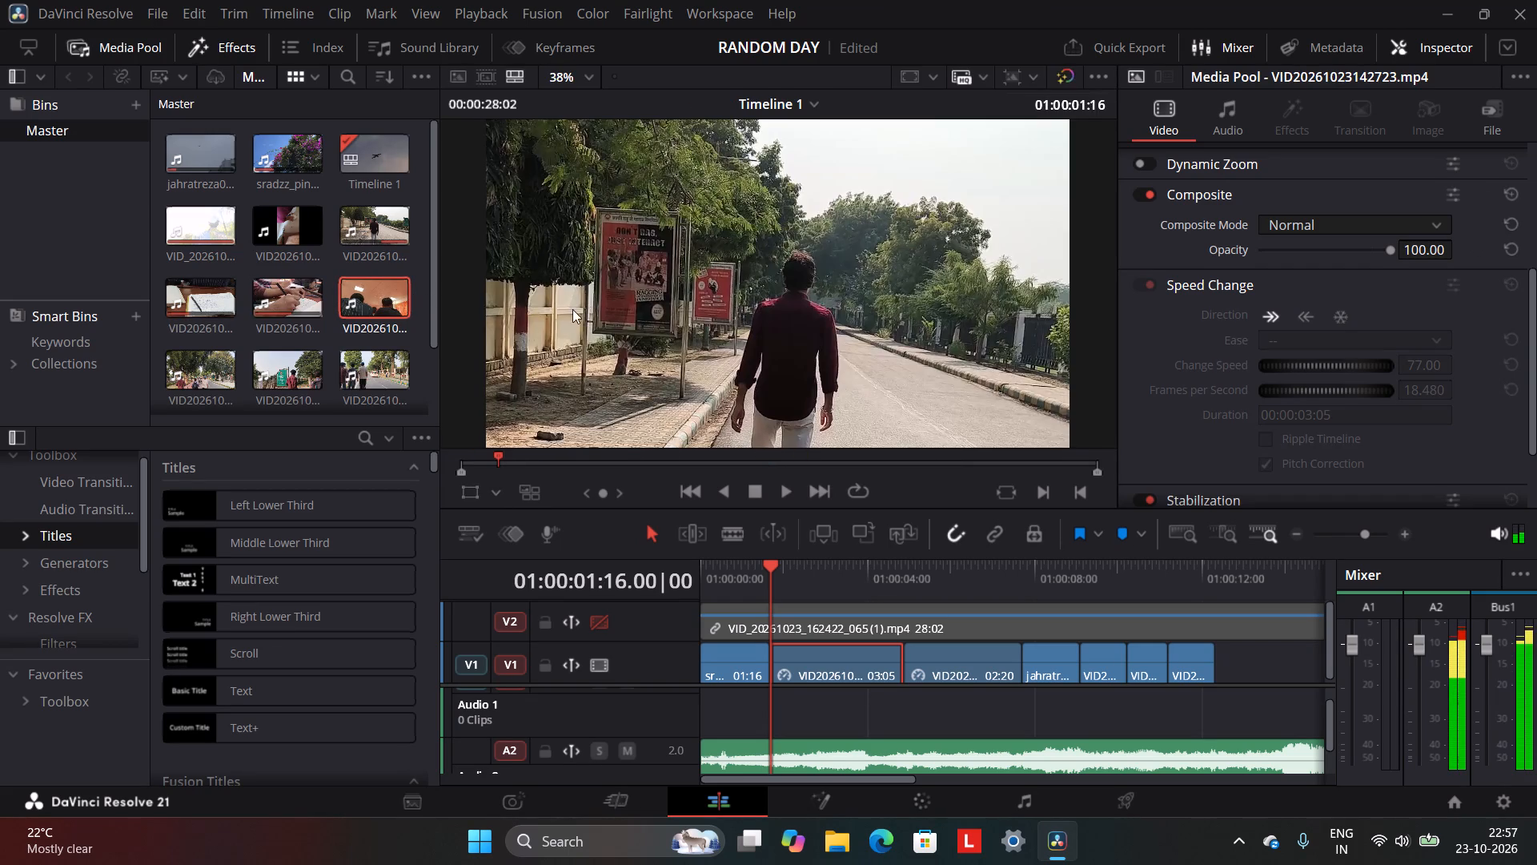
click(905, 540)
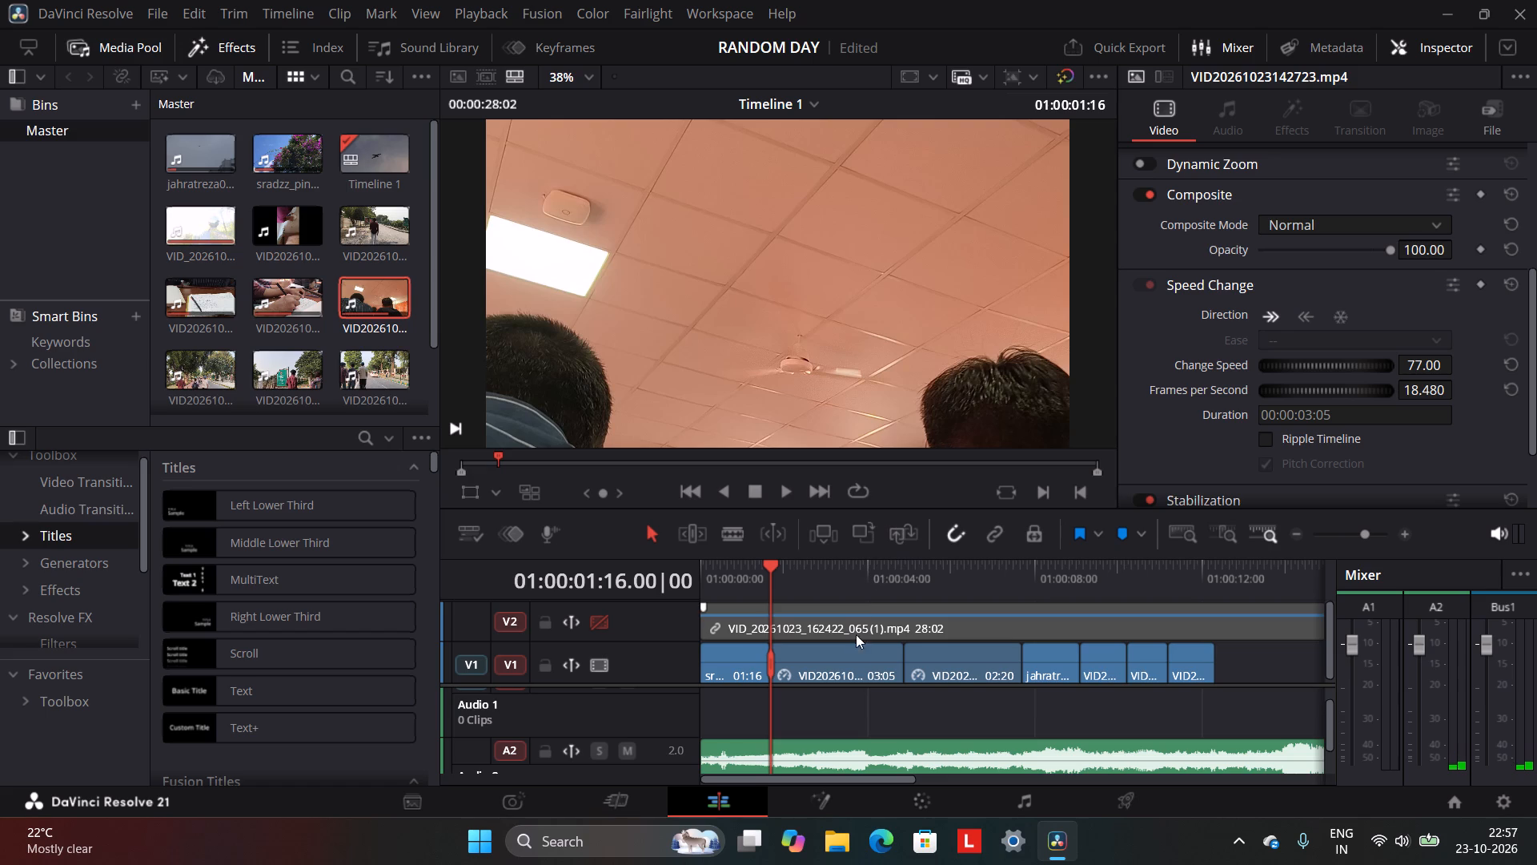
Set the classroom clip's vertical position (Position Y) to 3.000.
scroll(854, 643, down, 2)
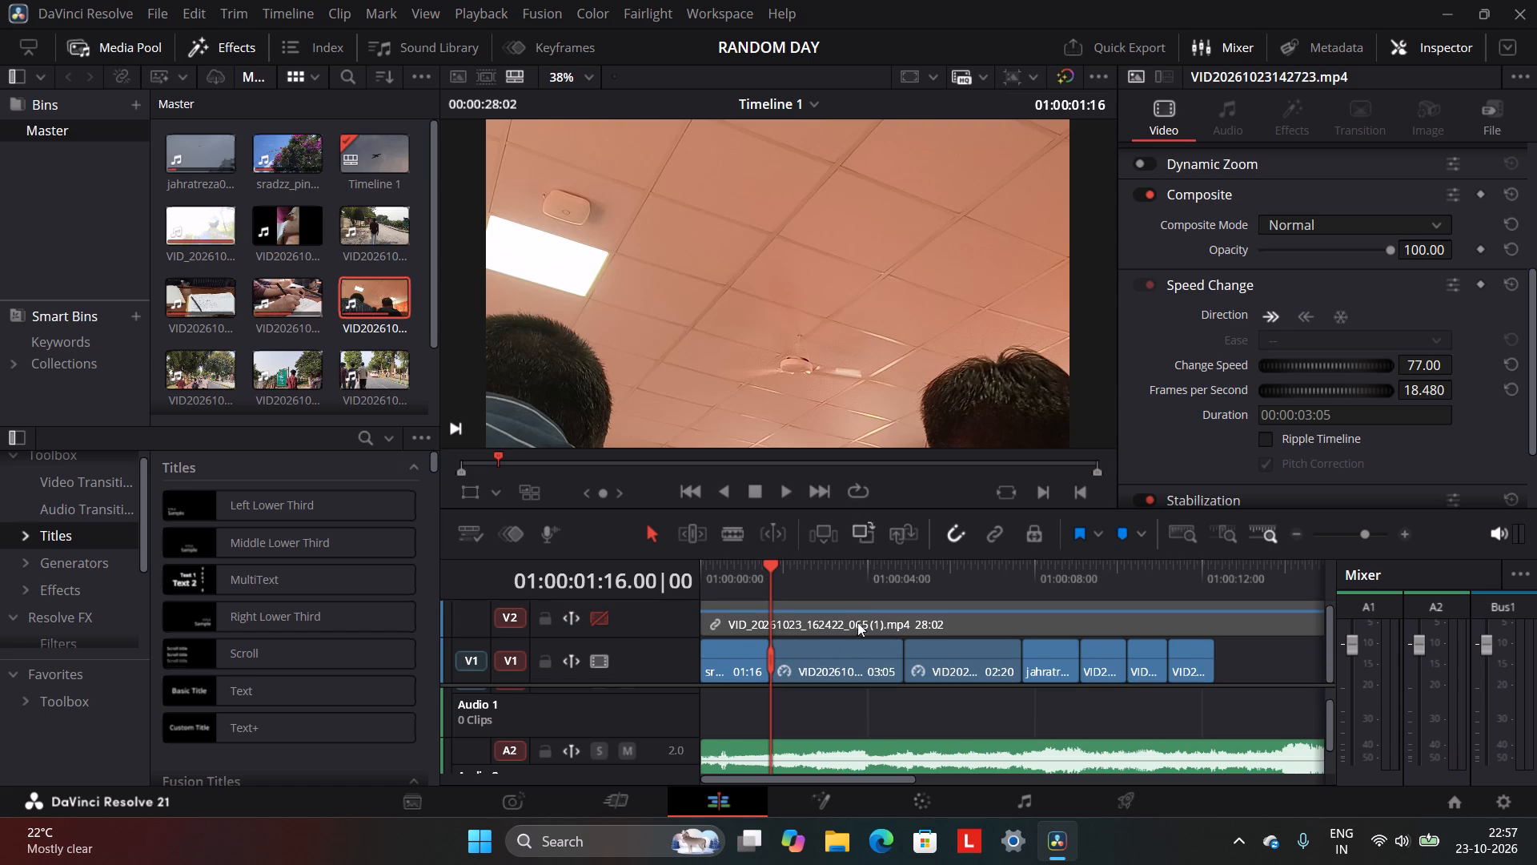
click(851, 646)
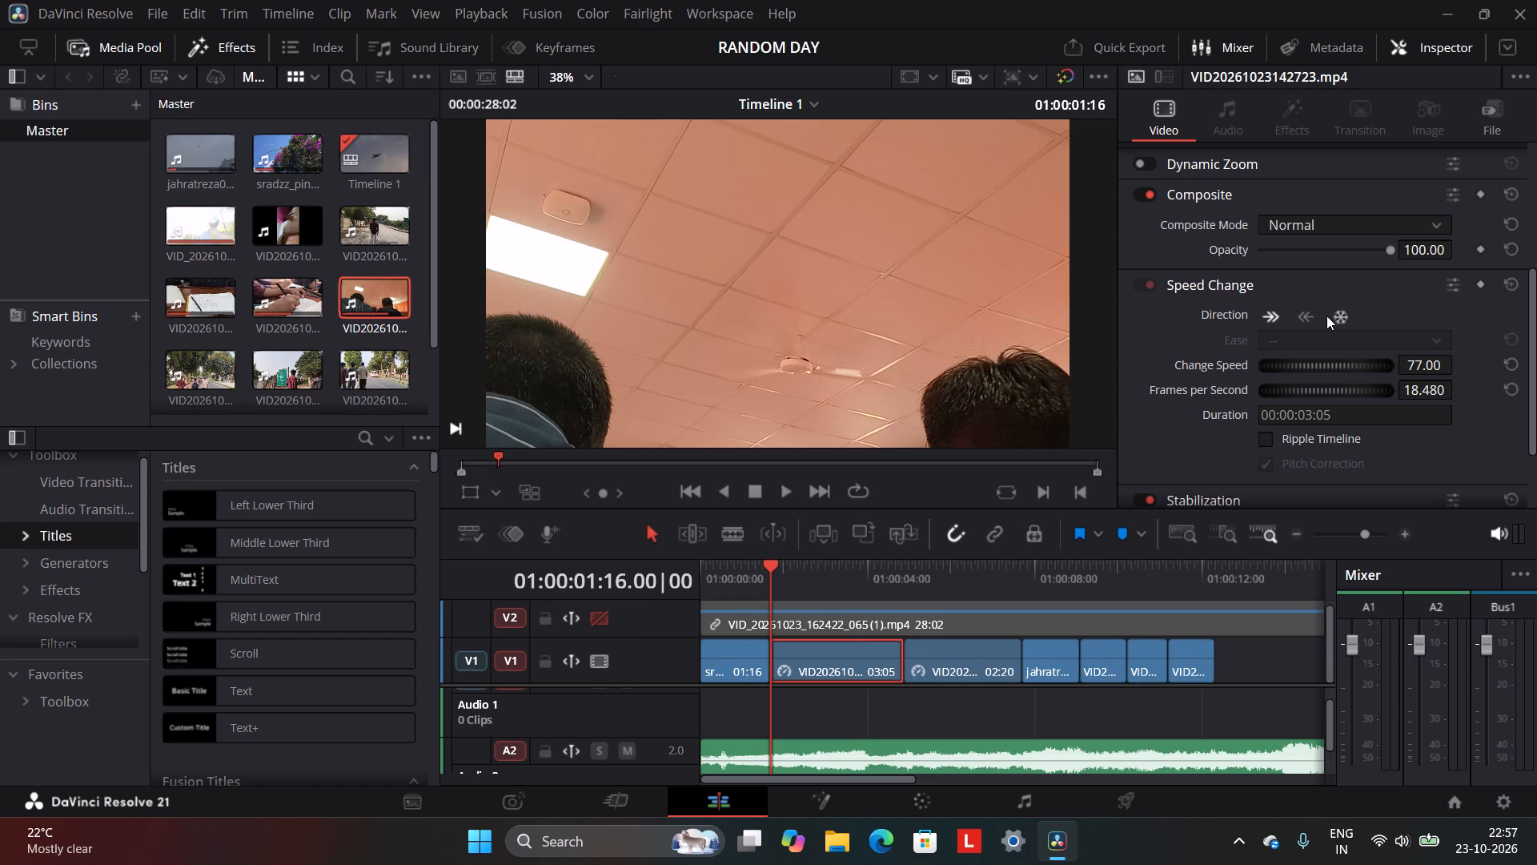
scroll(1326, 316, up, 4)
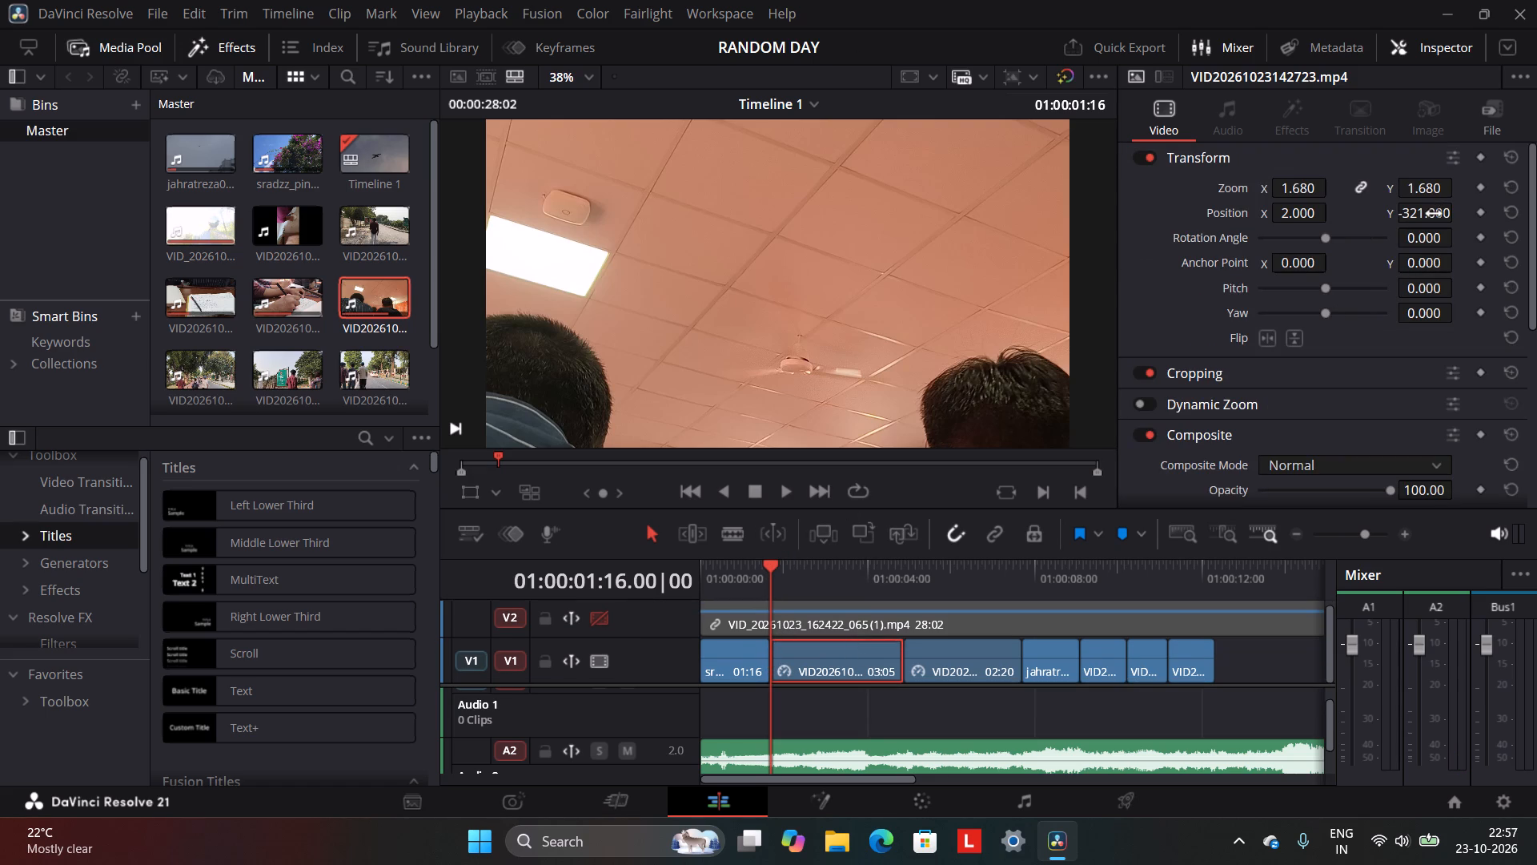
drag(1434, 214, 838, 423)
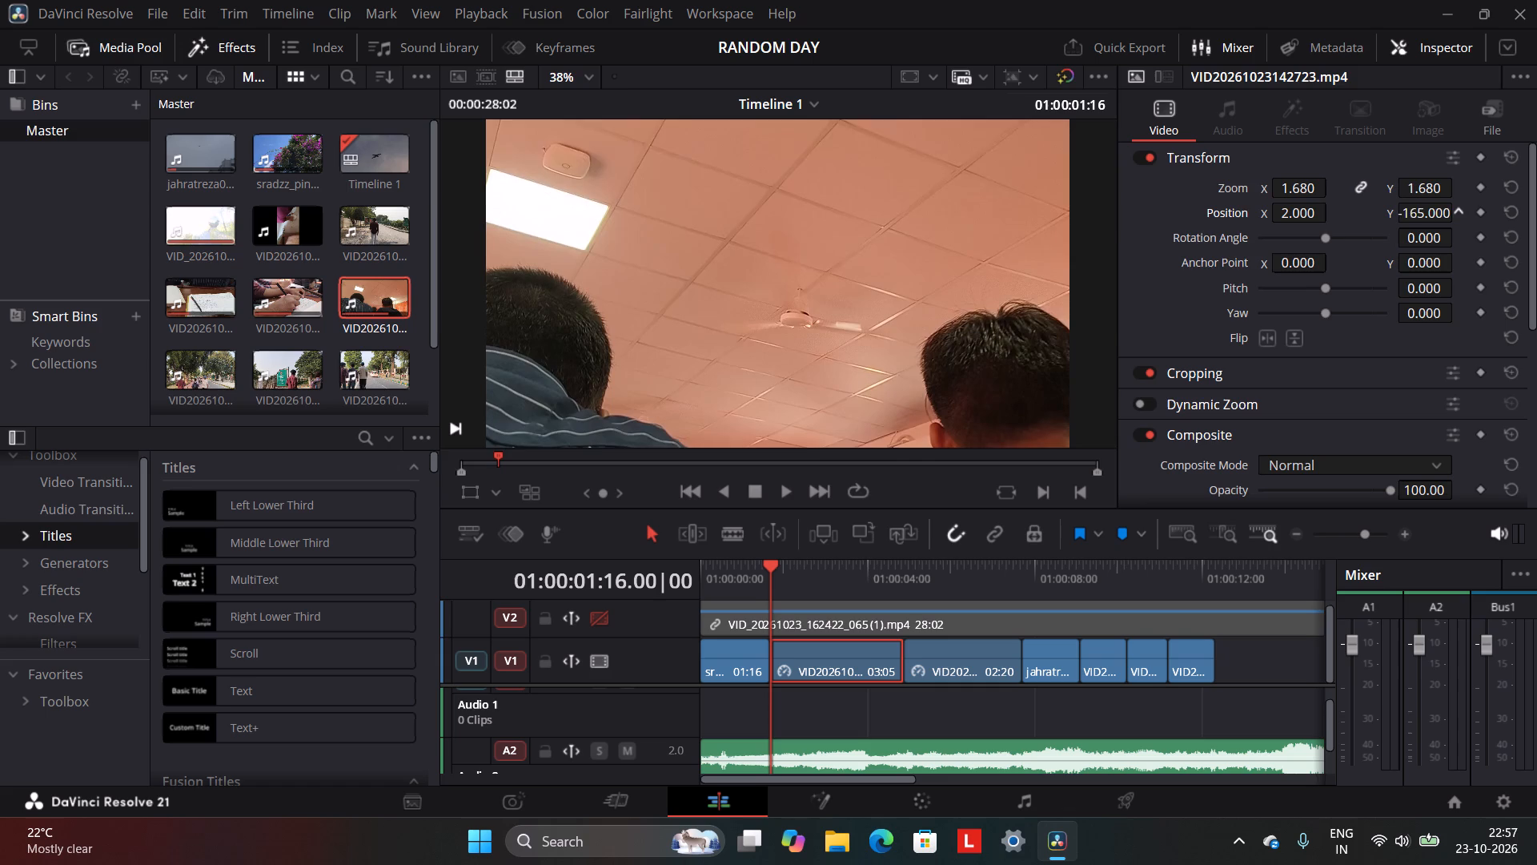
drag(838, 423, 1009, 430)
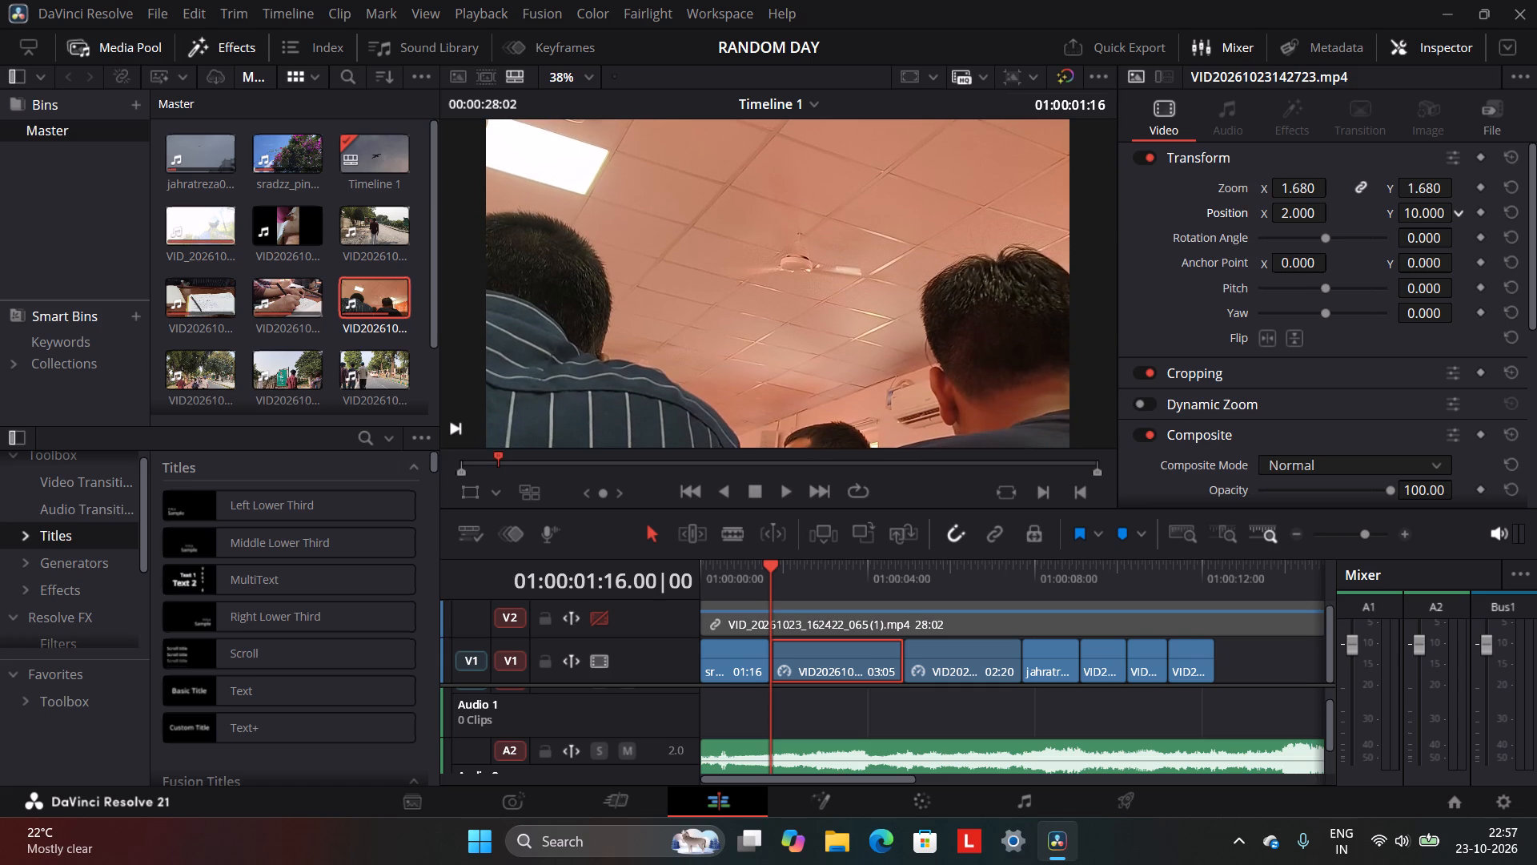
drag(1009, 430, 994, 440)
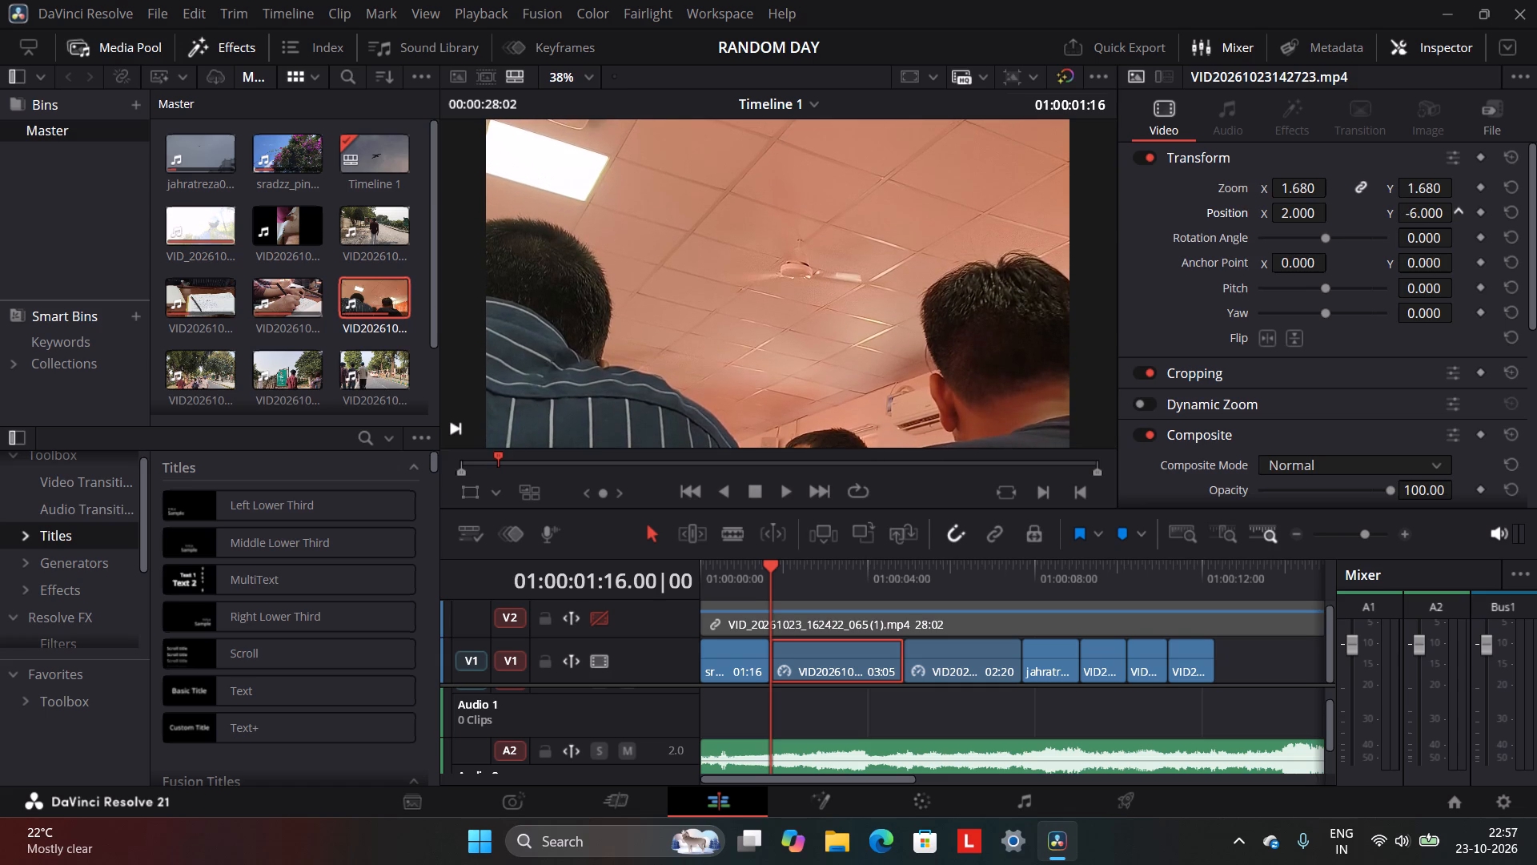
drag(994, 440, 977, 445)
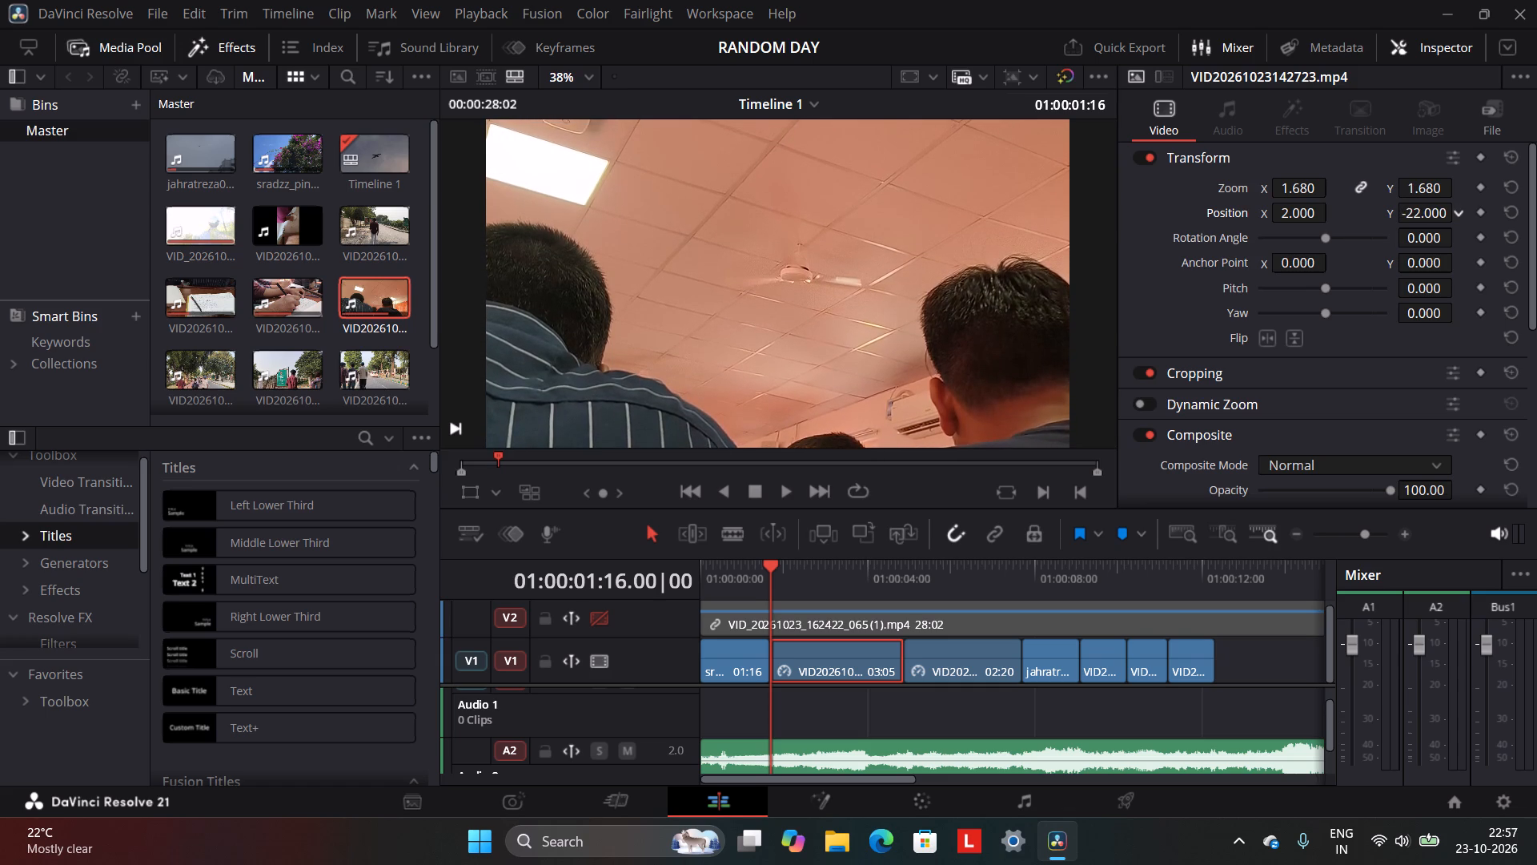
drag(977, 445, 997, 438)
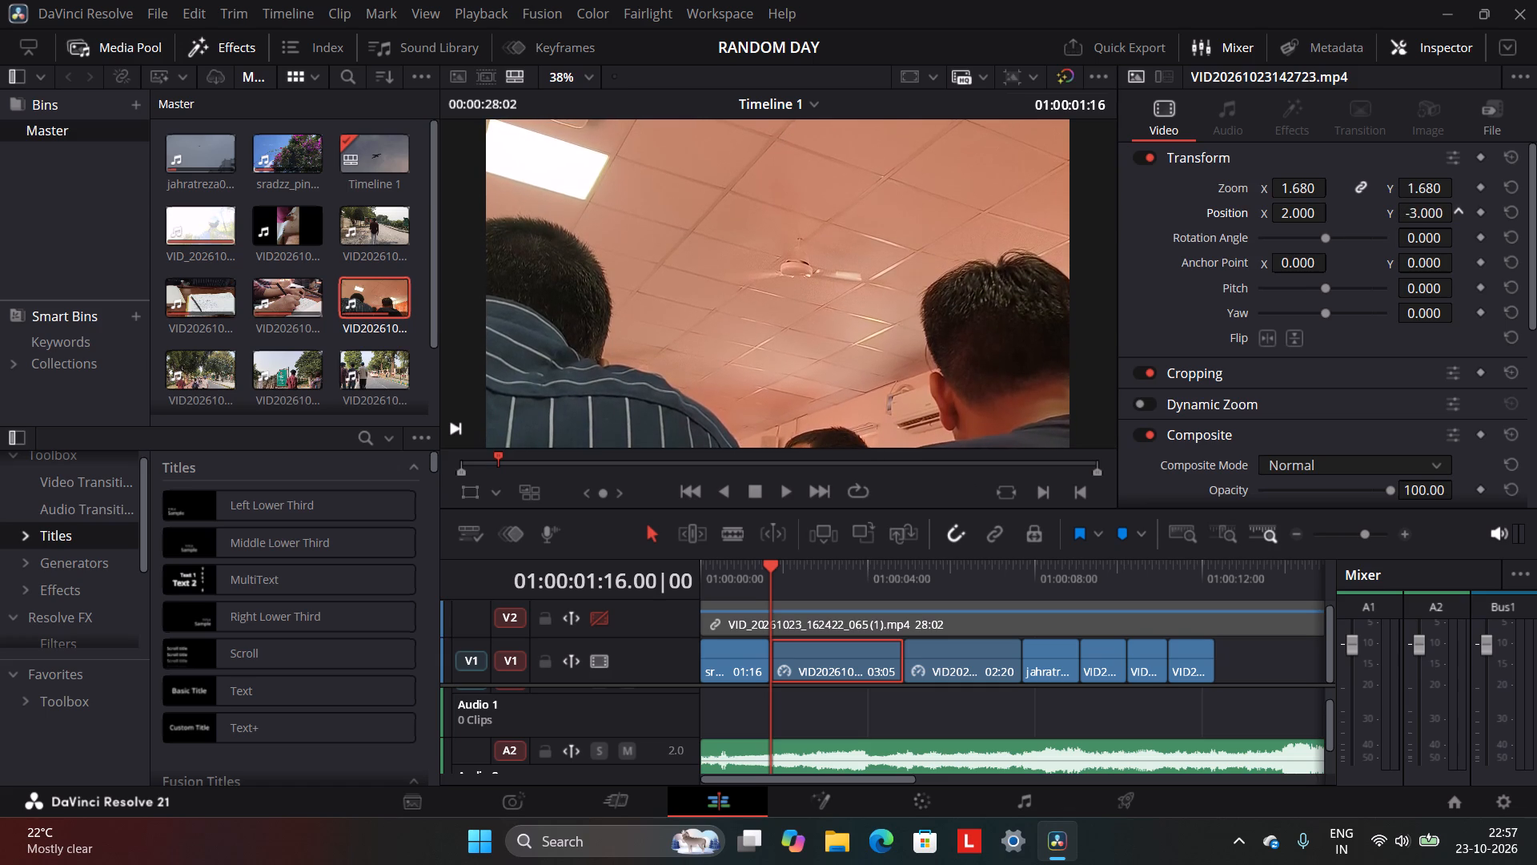
drag(997, 438, 1002, 435)
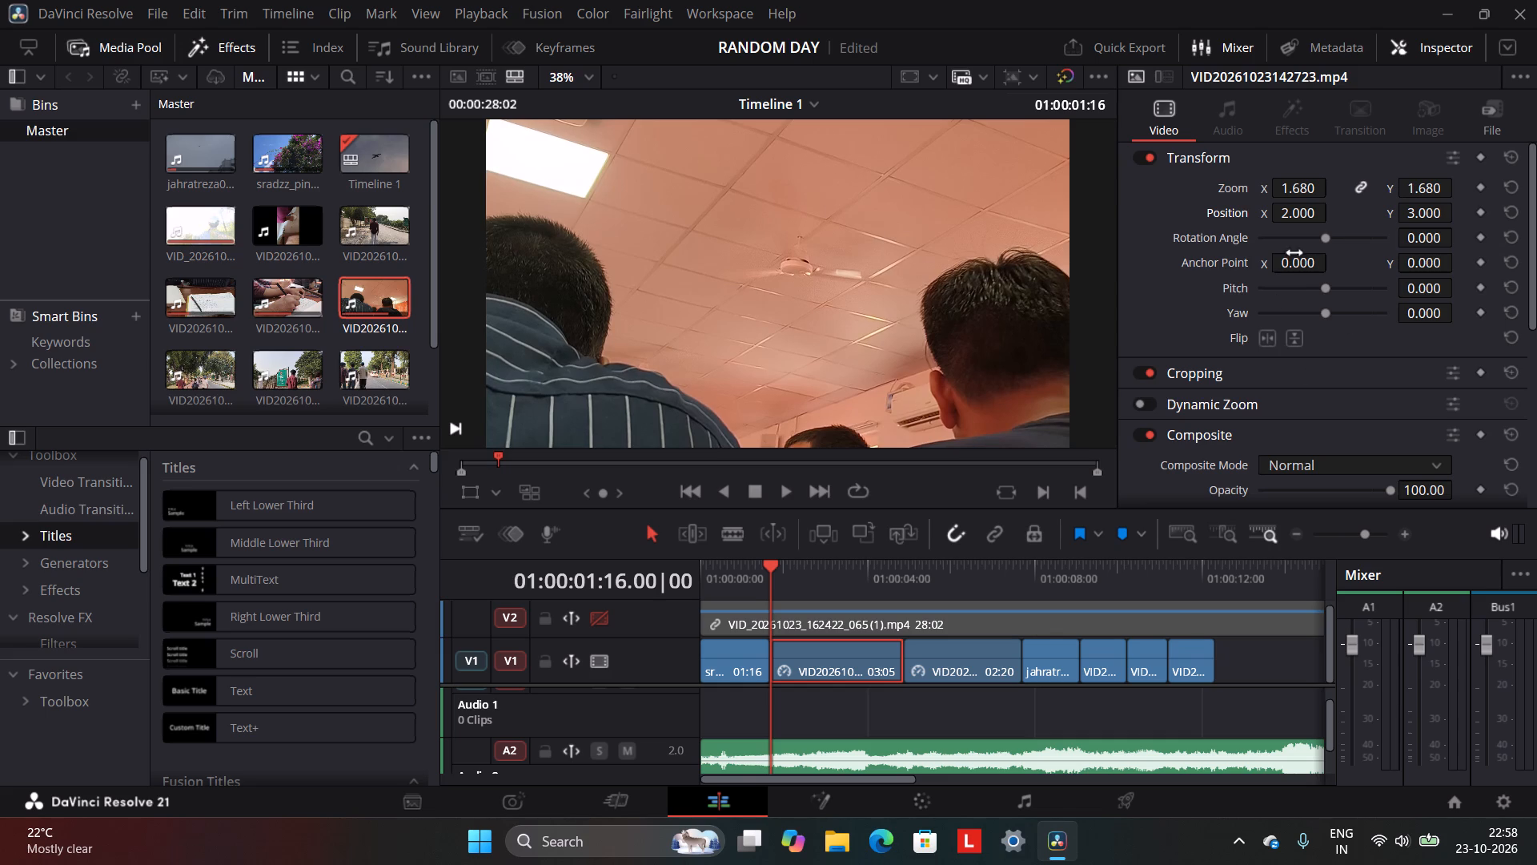
Set the classroom clip's linked X and Y zoom to 1.000.
drag(1309, 192, 1277, 208)
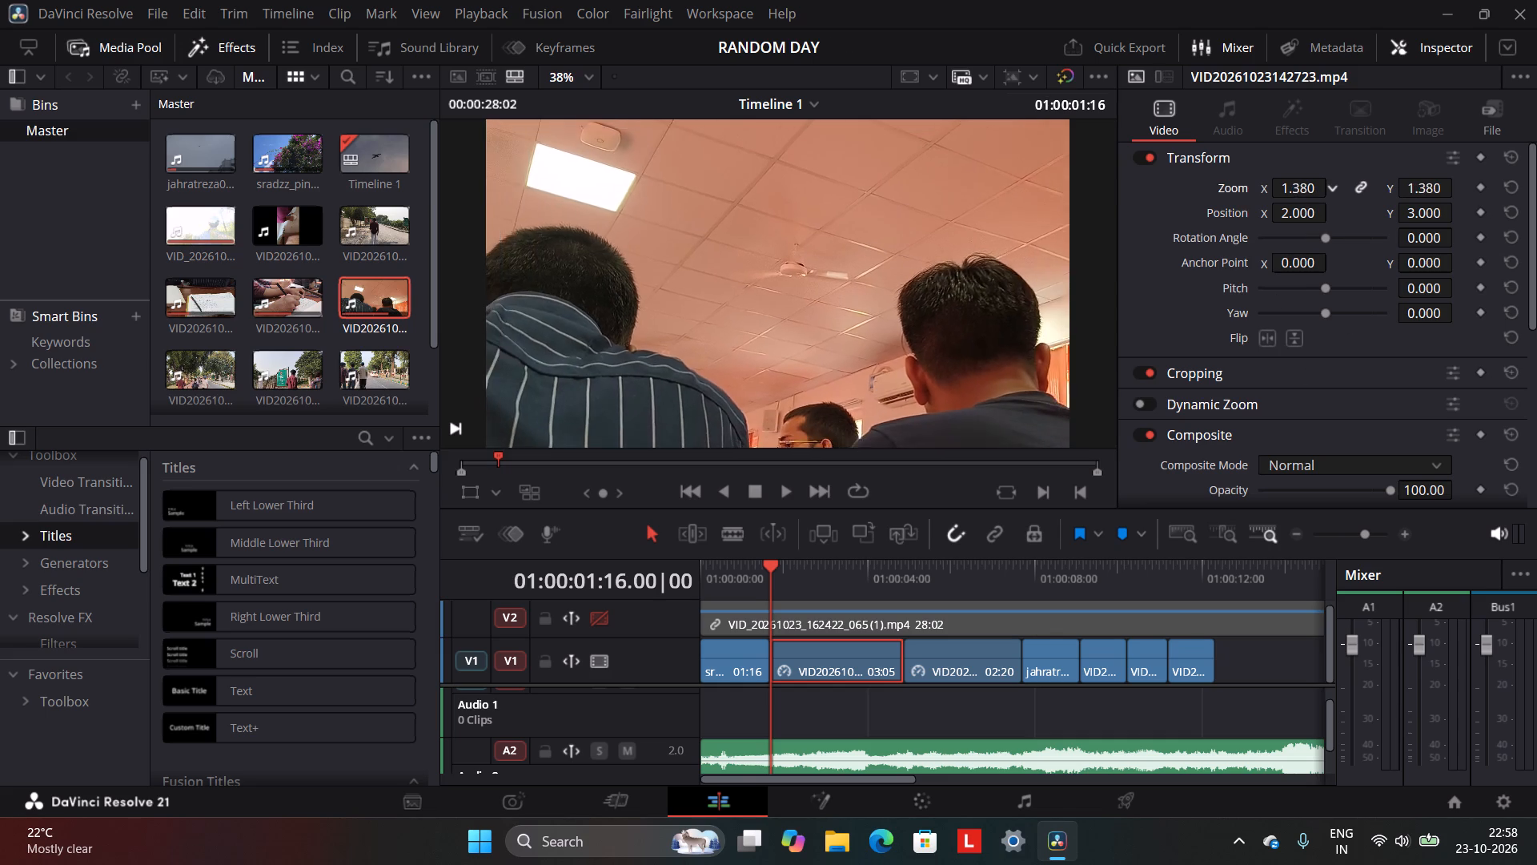
drag(1277, 208, 1222, 239)
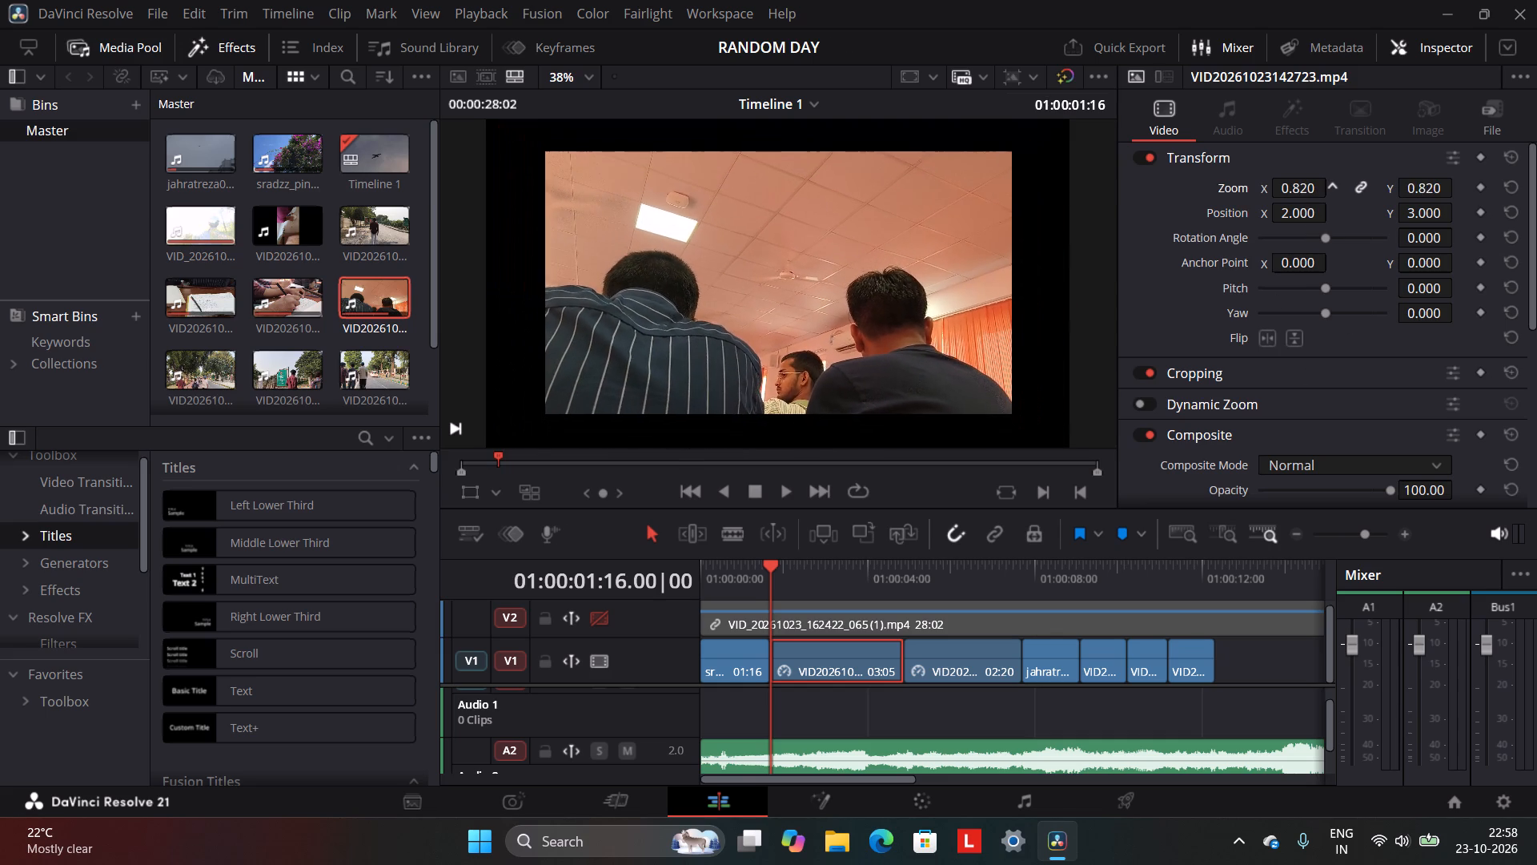
drag(1222, 239, 1241, 233)
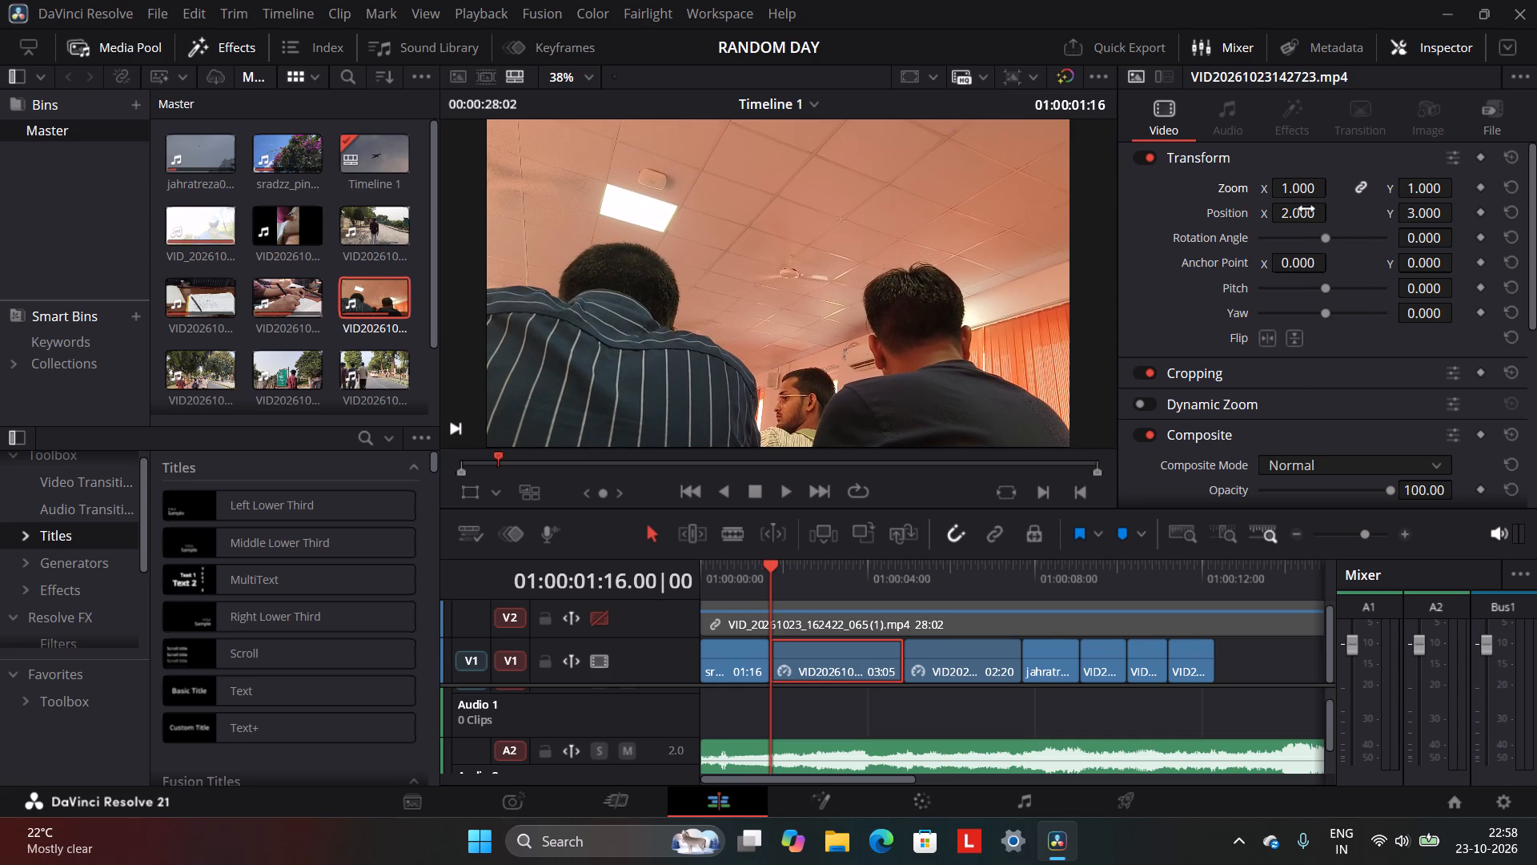
Set the classroom clip's horizontal position (Position X) to -7.000.
drag(1306, 222, 1341, 220)
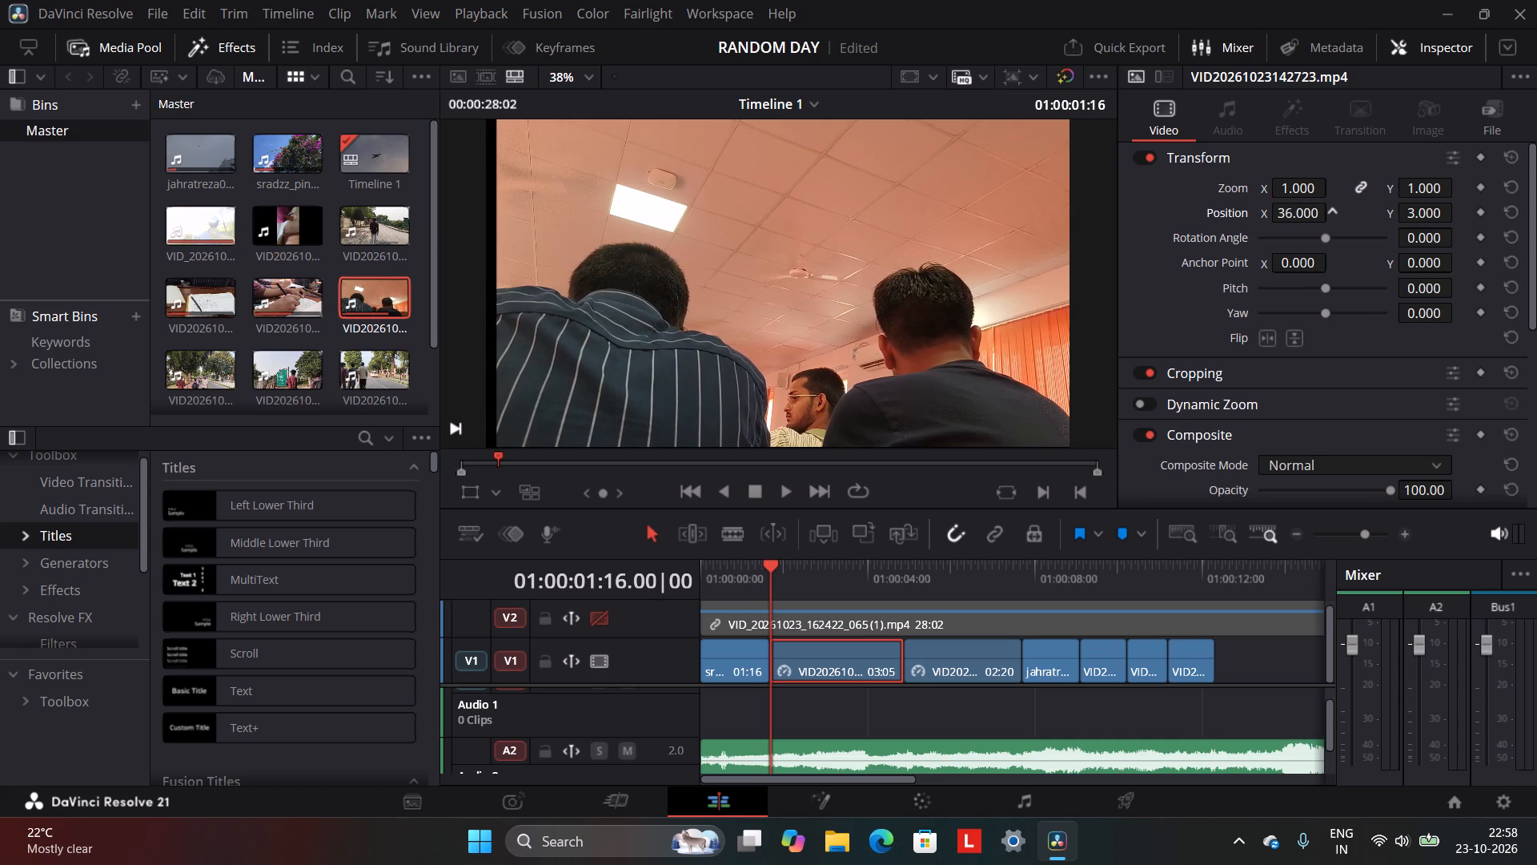
drag(1341, 220, 1329, 242)
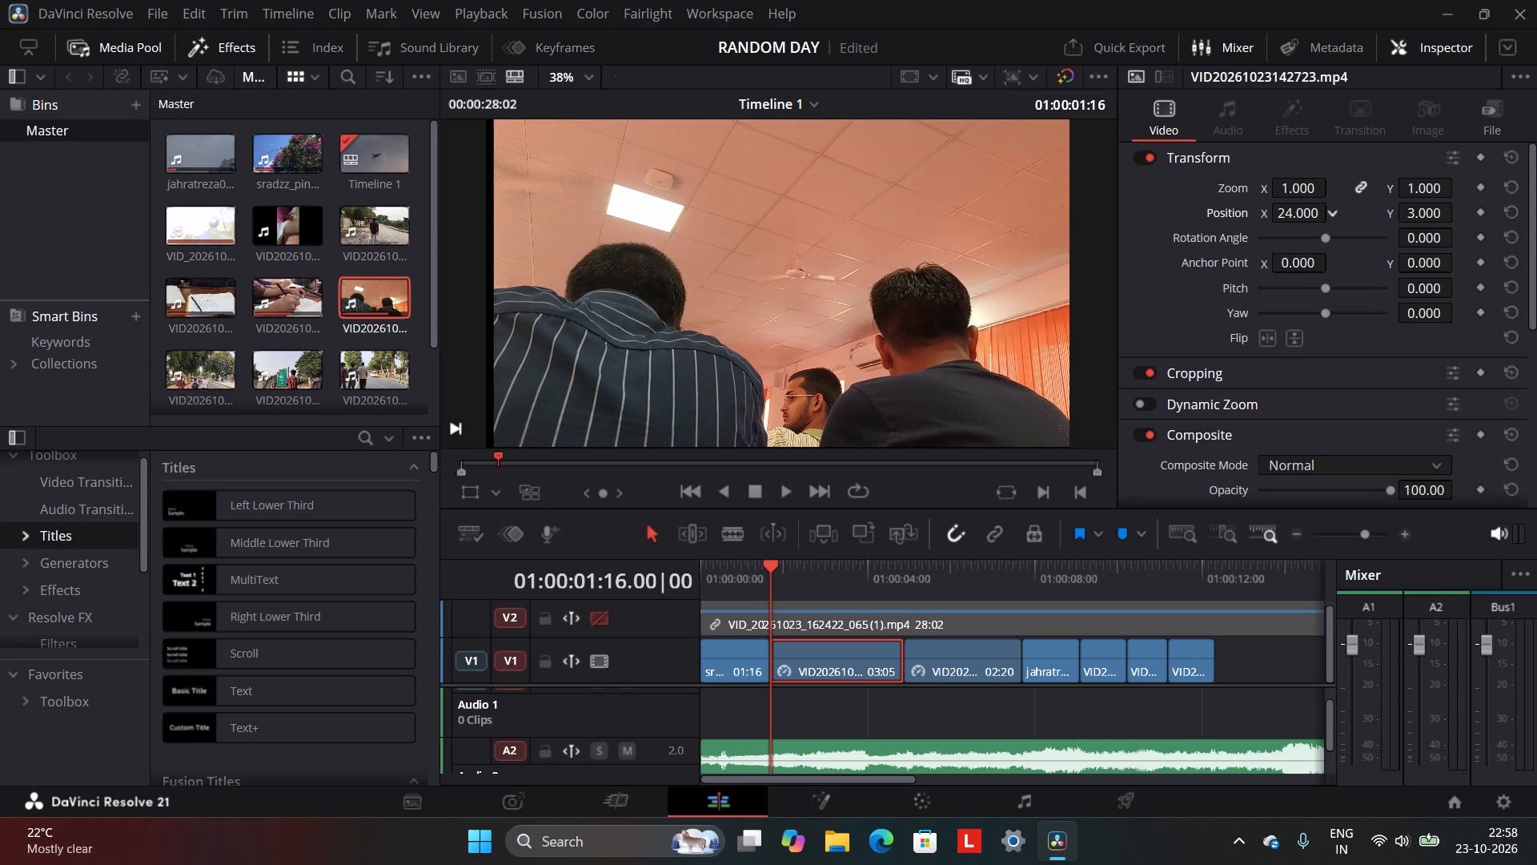
drag(1329, 242, 1294, 257)
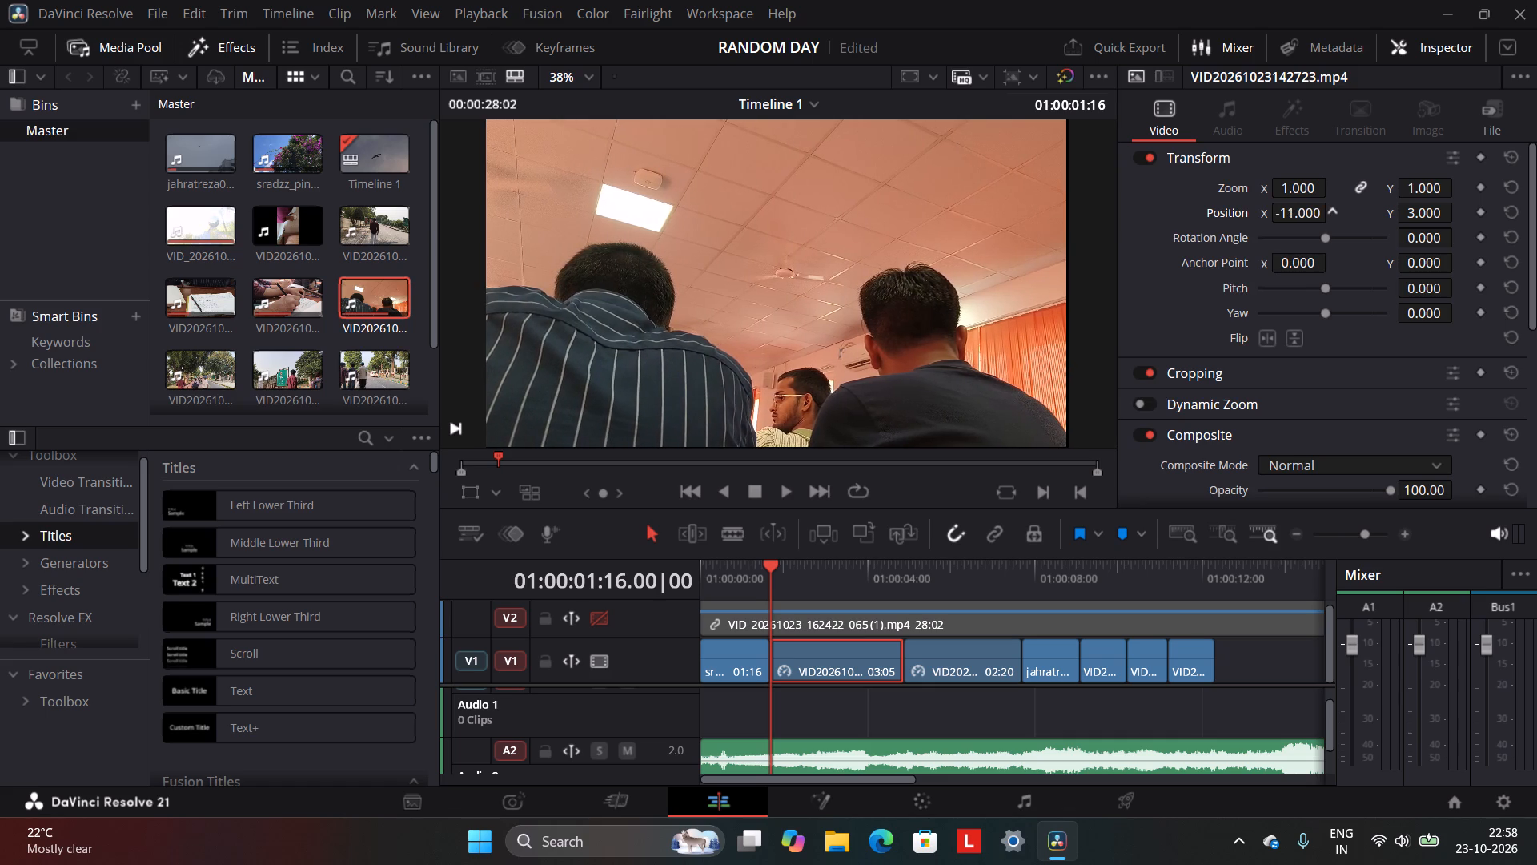
drag(1294, 257, 1298, 257)
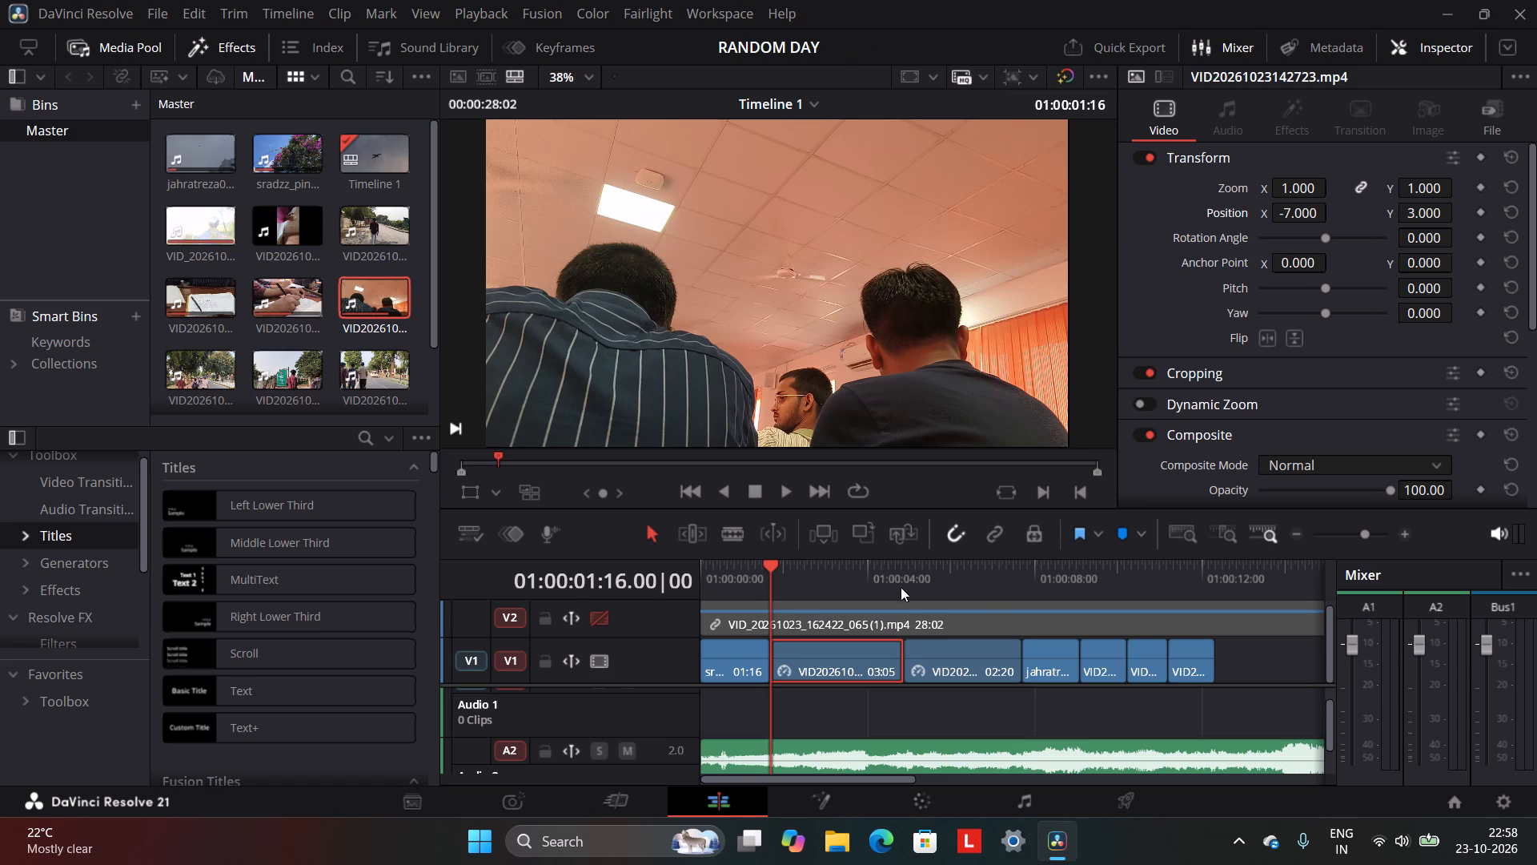
Play the timeline from 01:00:01:16 to 01:00:11:00, and go back to the writing clip at 01:00:10:05.
click(789, 496)
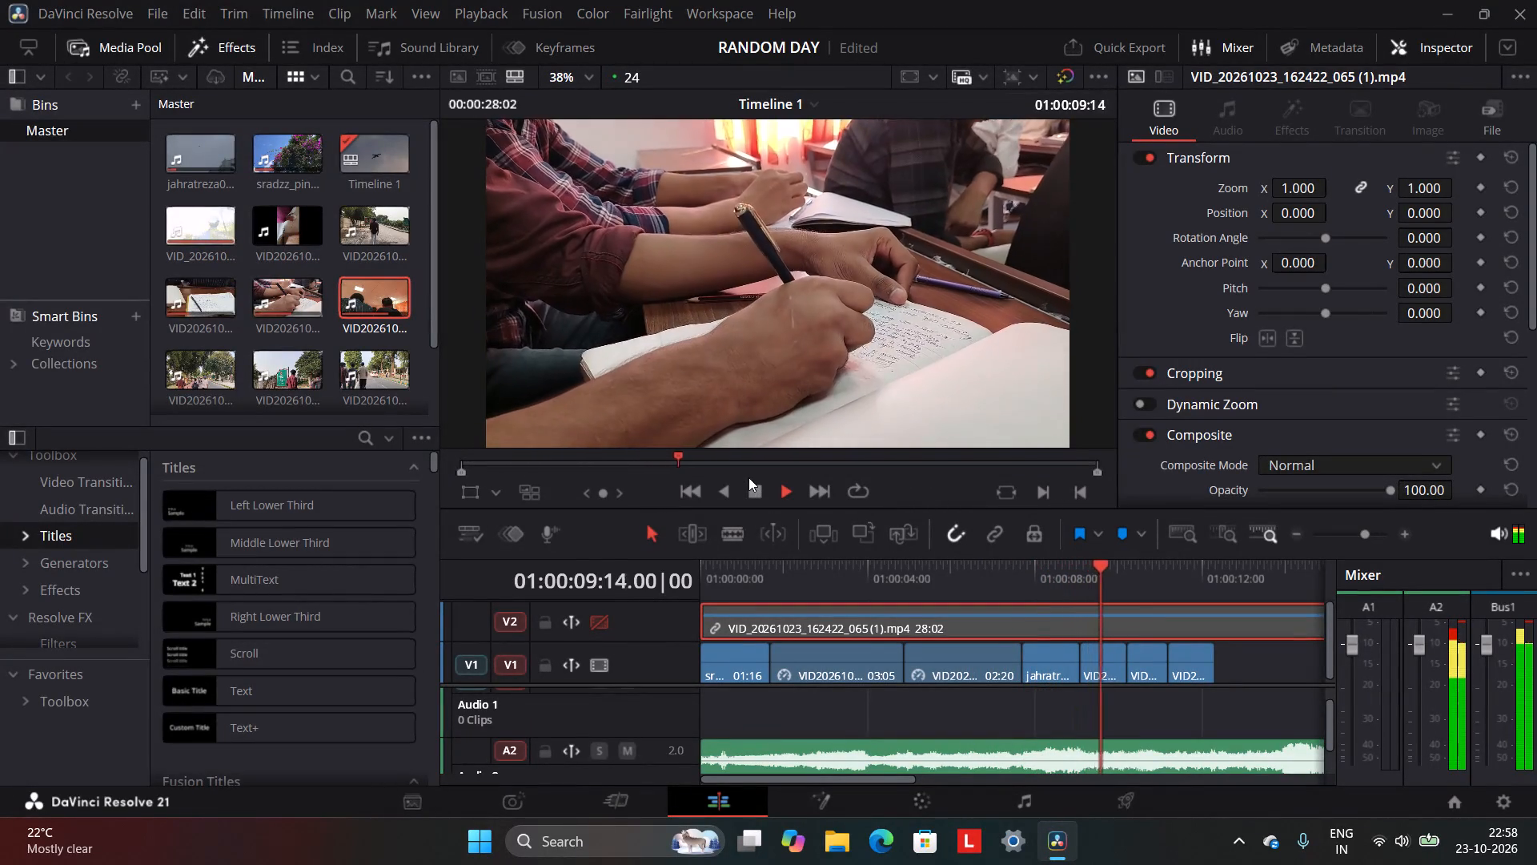
click(748, 482)
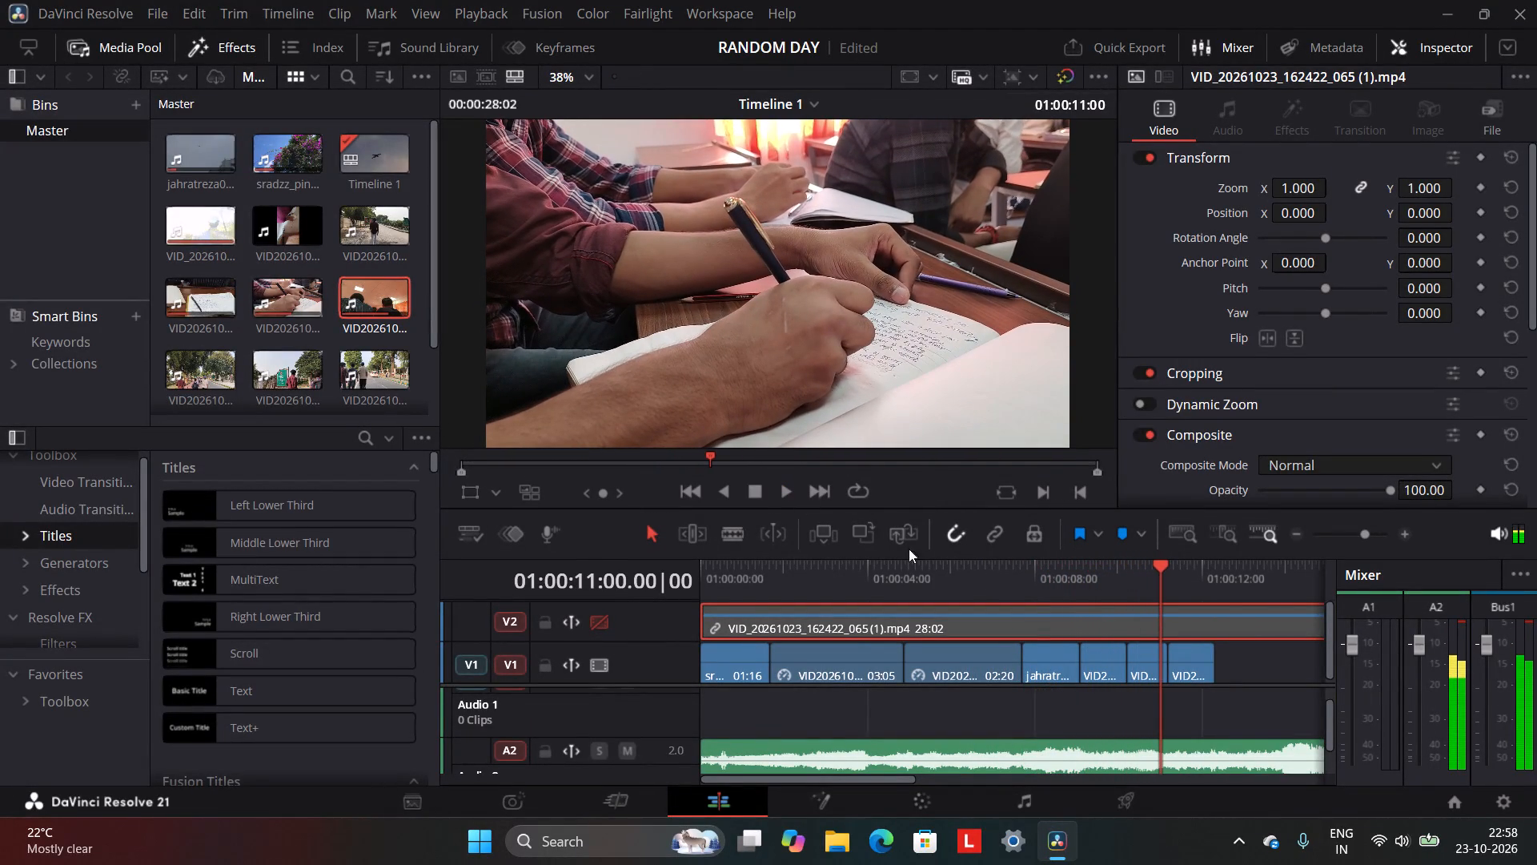
drag(1153, 565, 1136, 583)
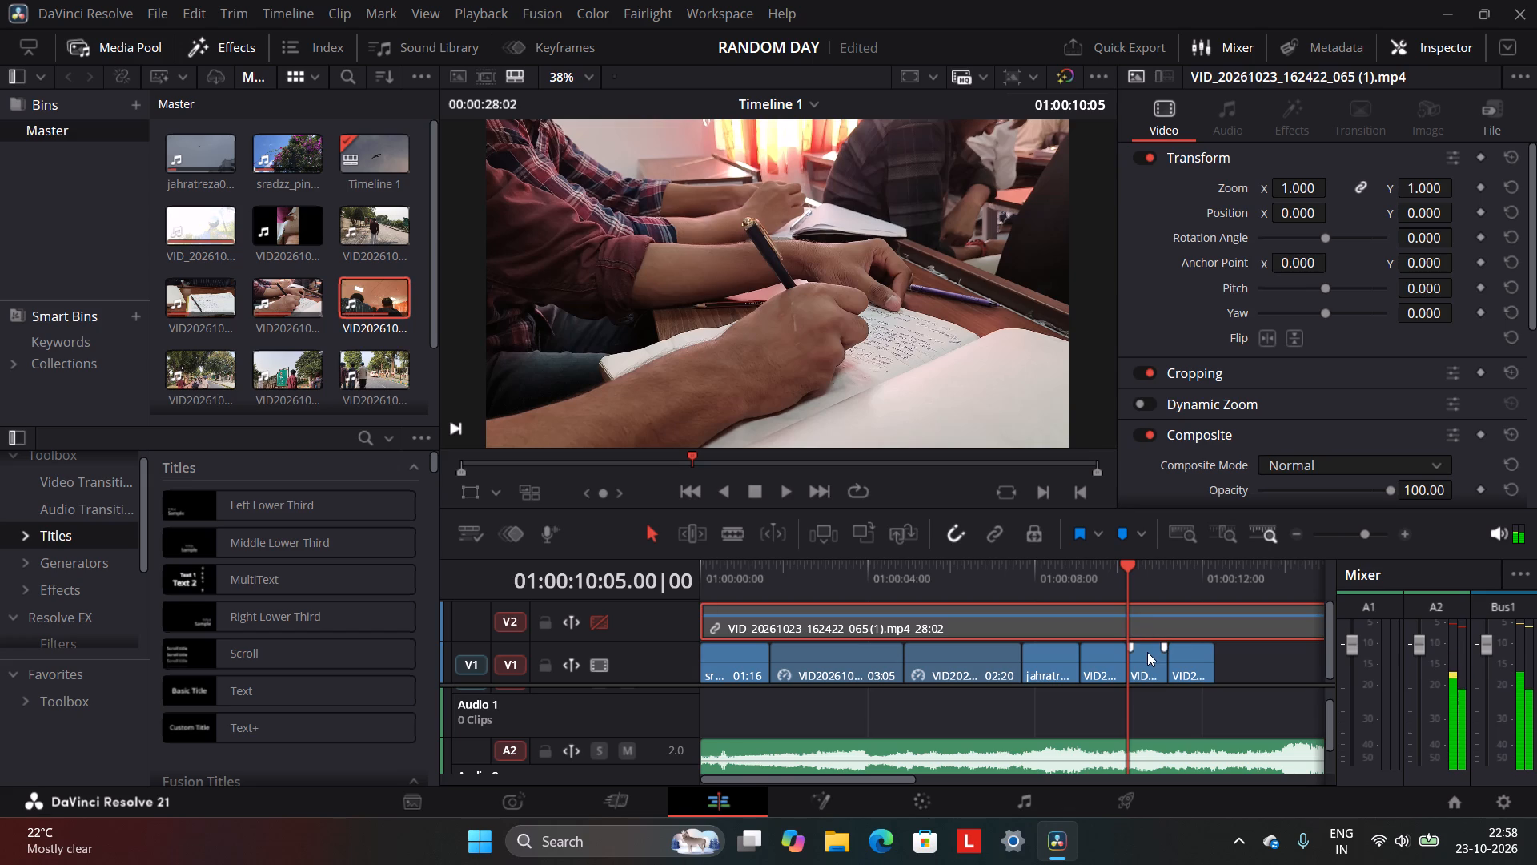
click(1147, 653)
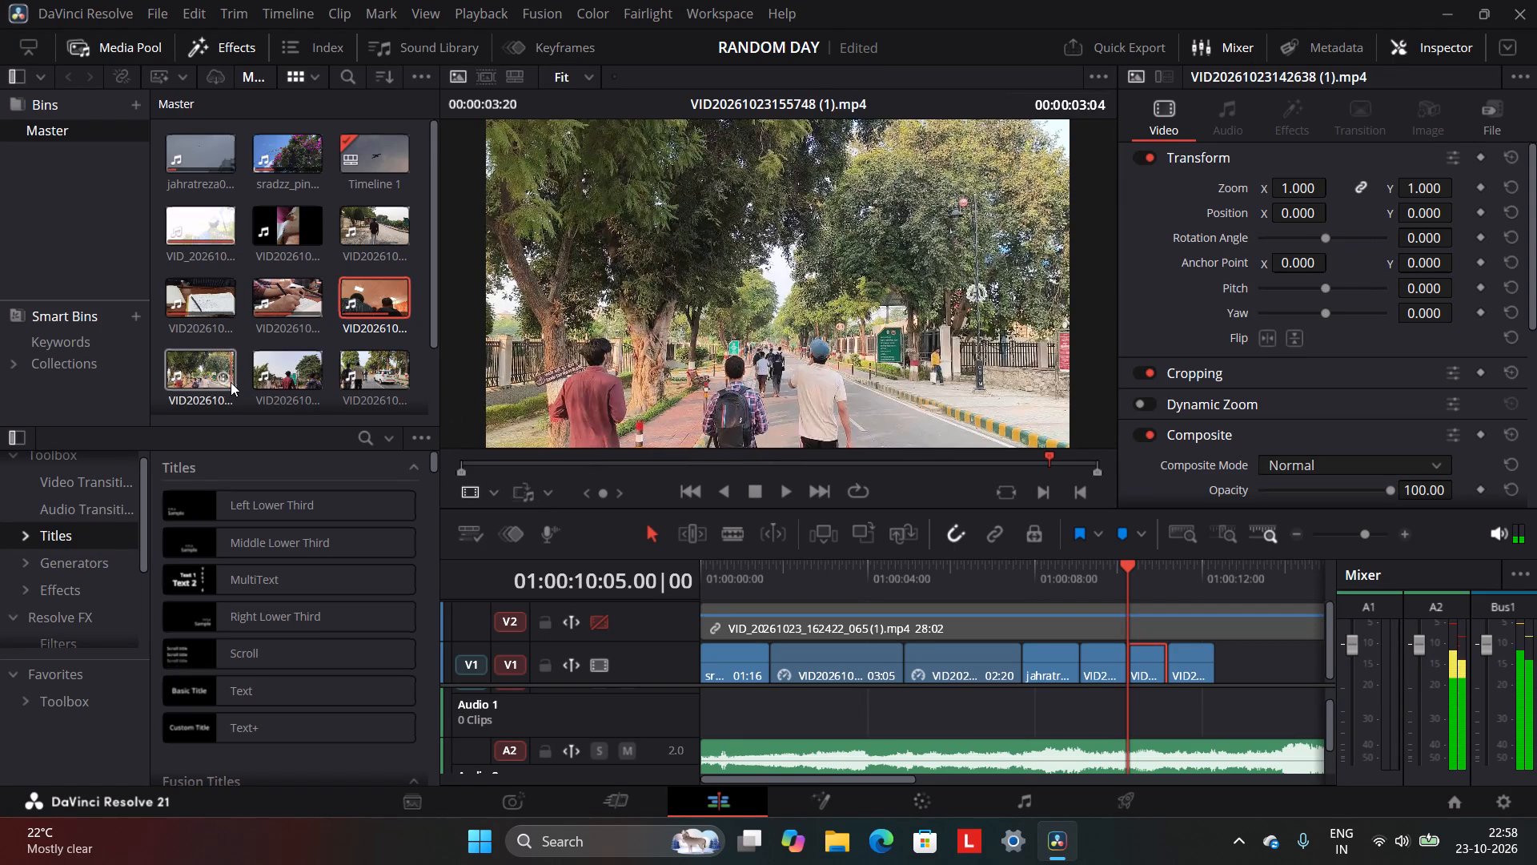
Replace the writing clip at 01:00:10:05 on Video 1 with the roadside shadow clip VID20261023160040.mp4.
scroll(231, 382, down, 1)
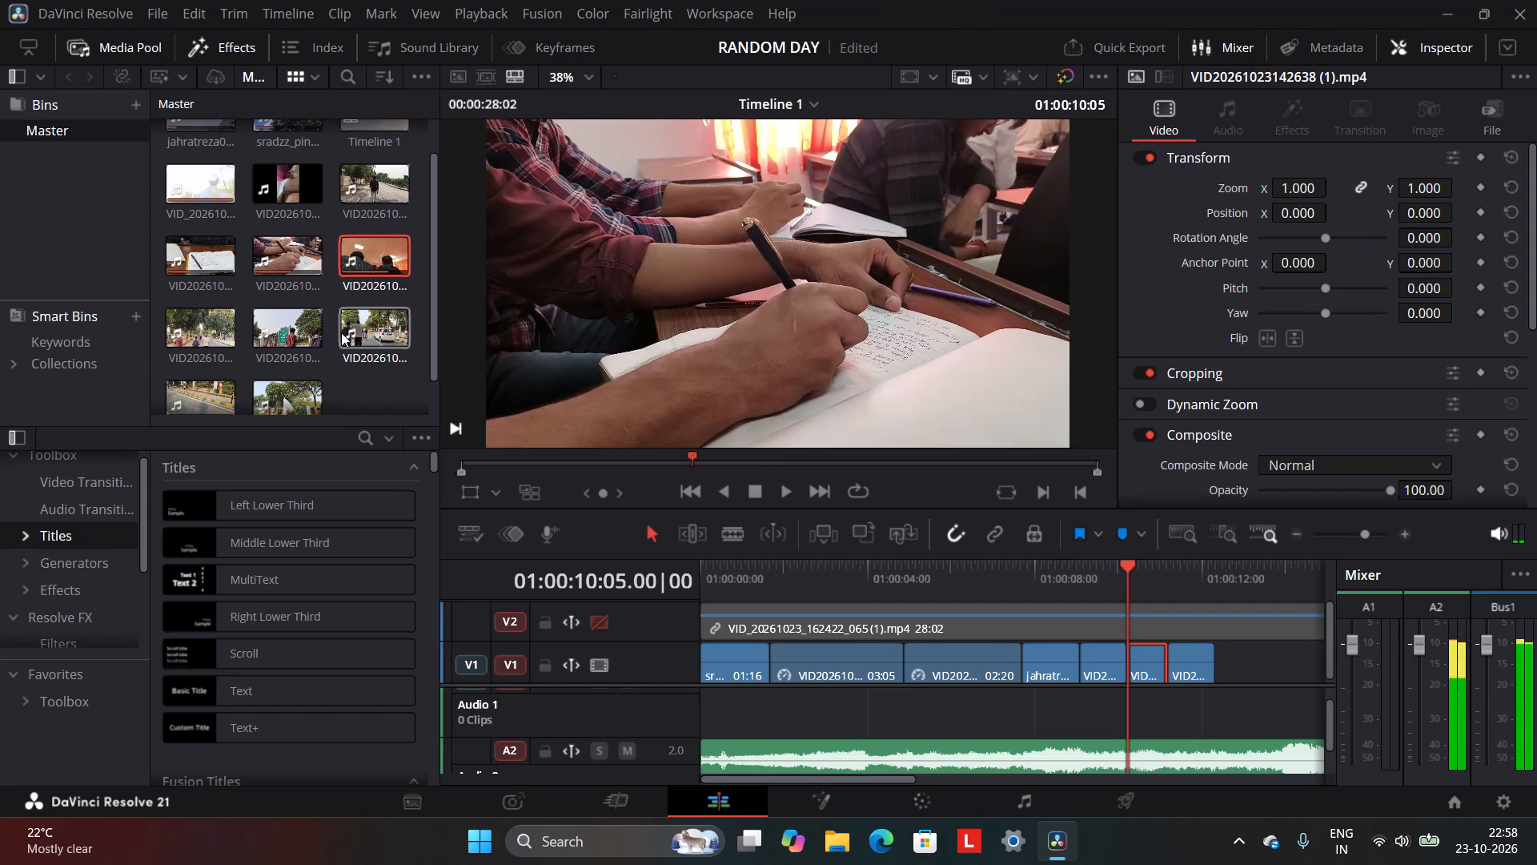
click(191, 402)
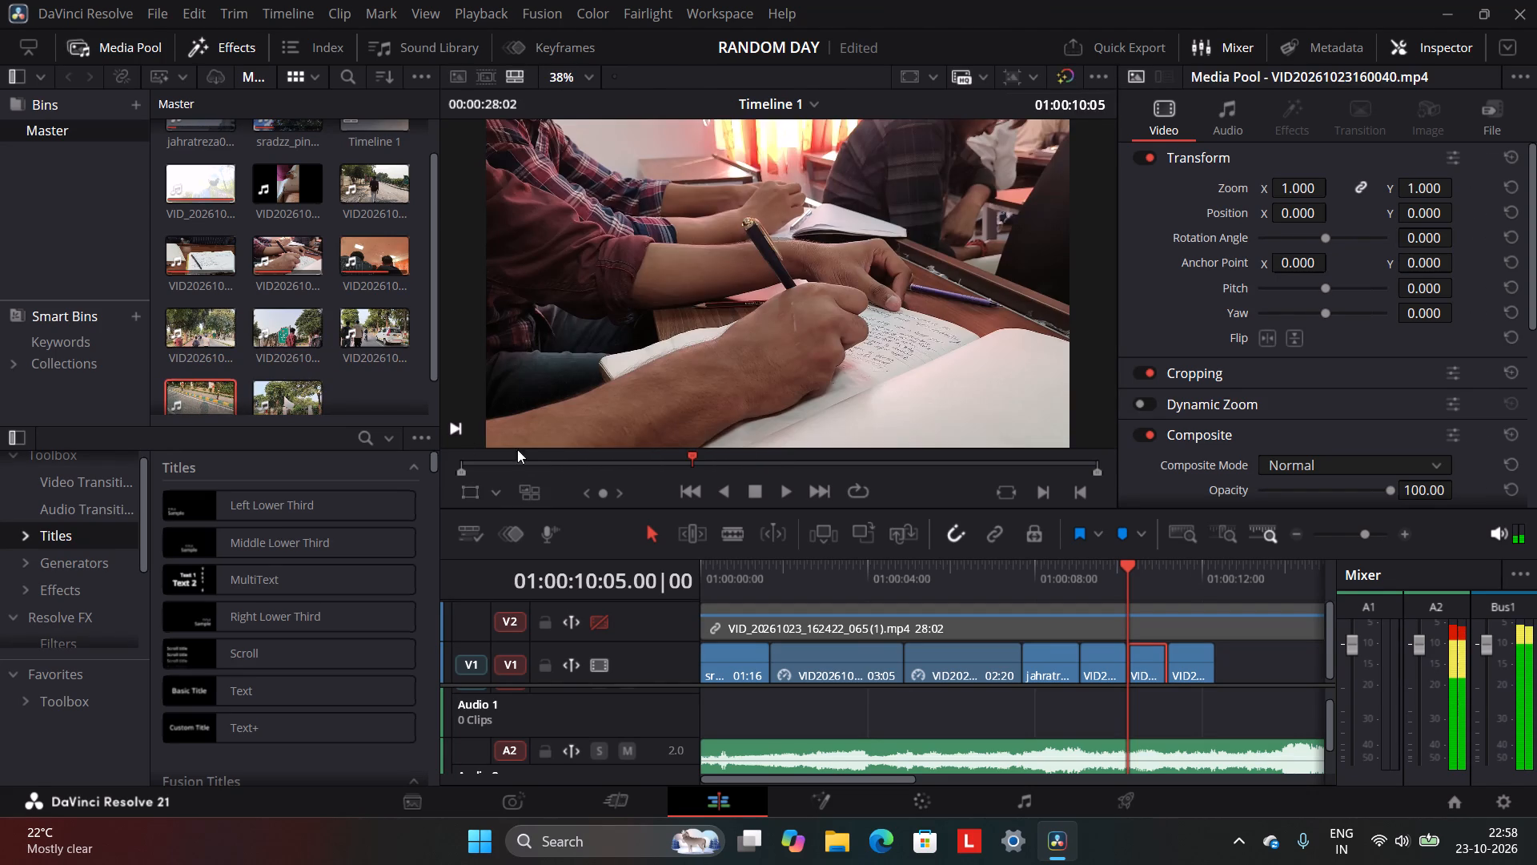
click(889, 529)
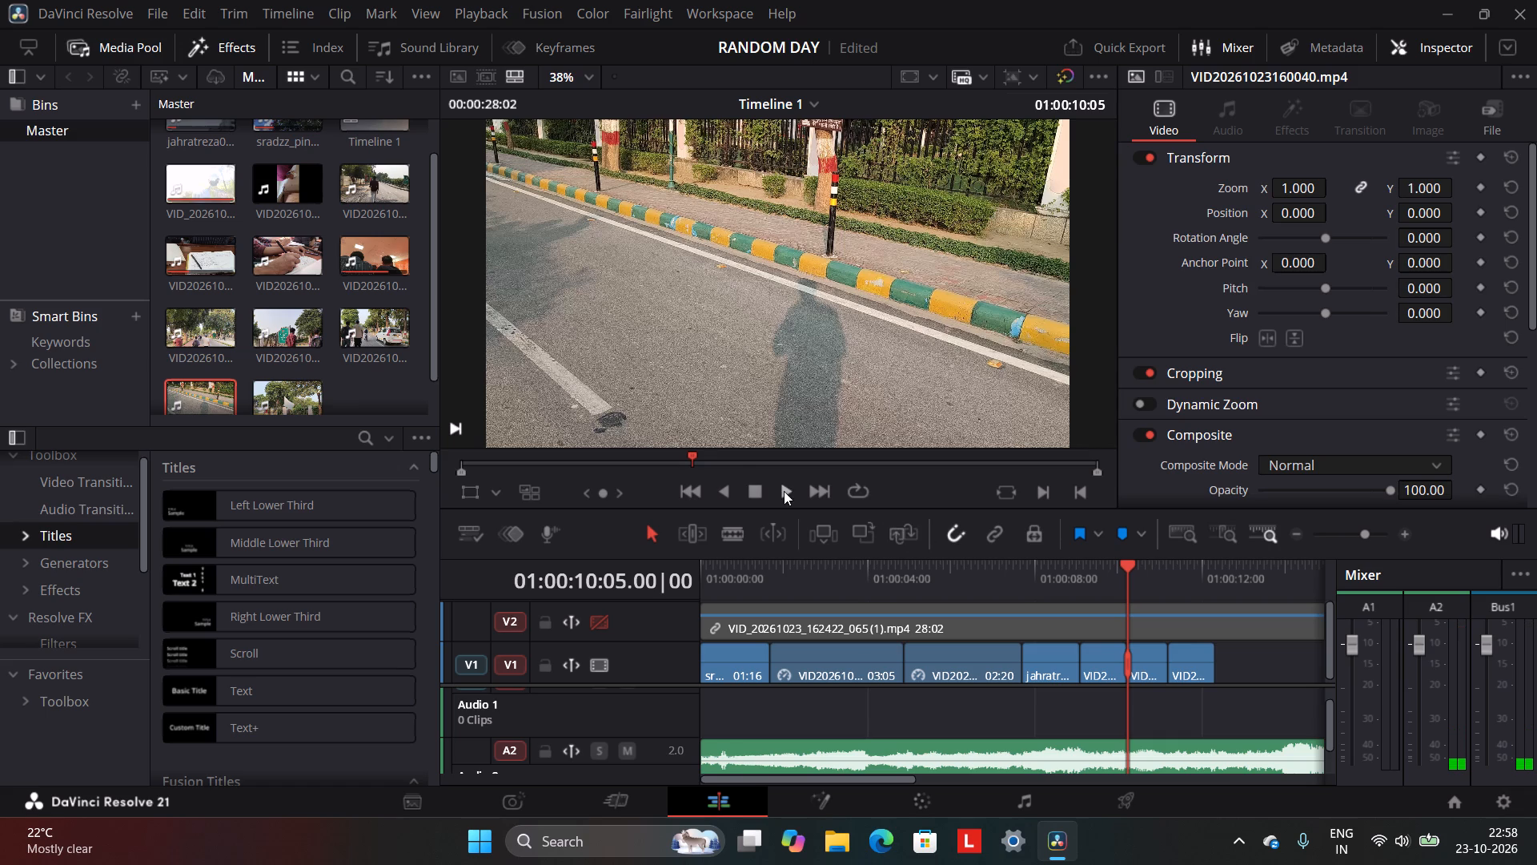
Play back the roadside shadow clip and the notebook clip after it from 01:00:10:05, and review that section again.
click(784, 491)
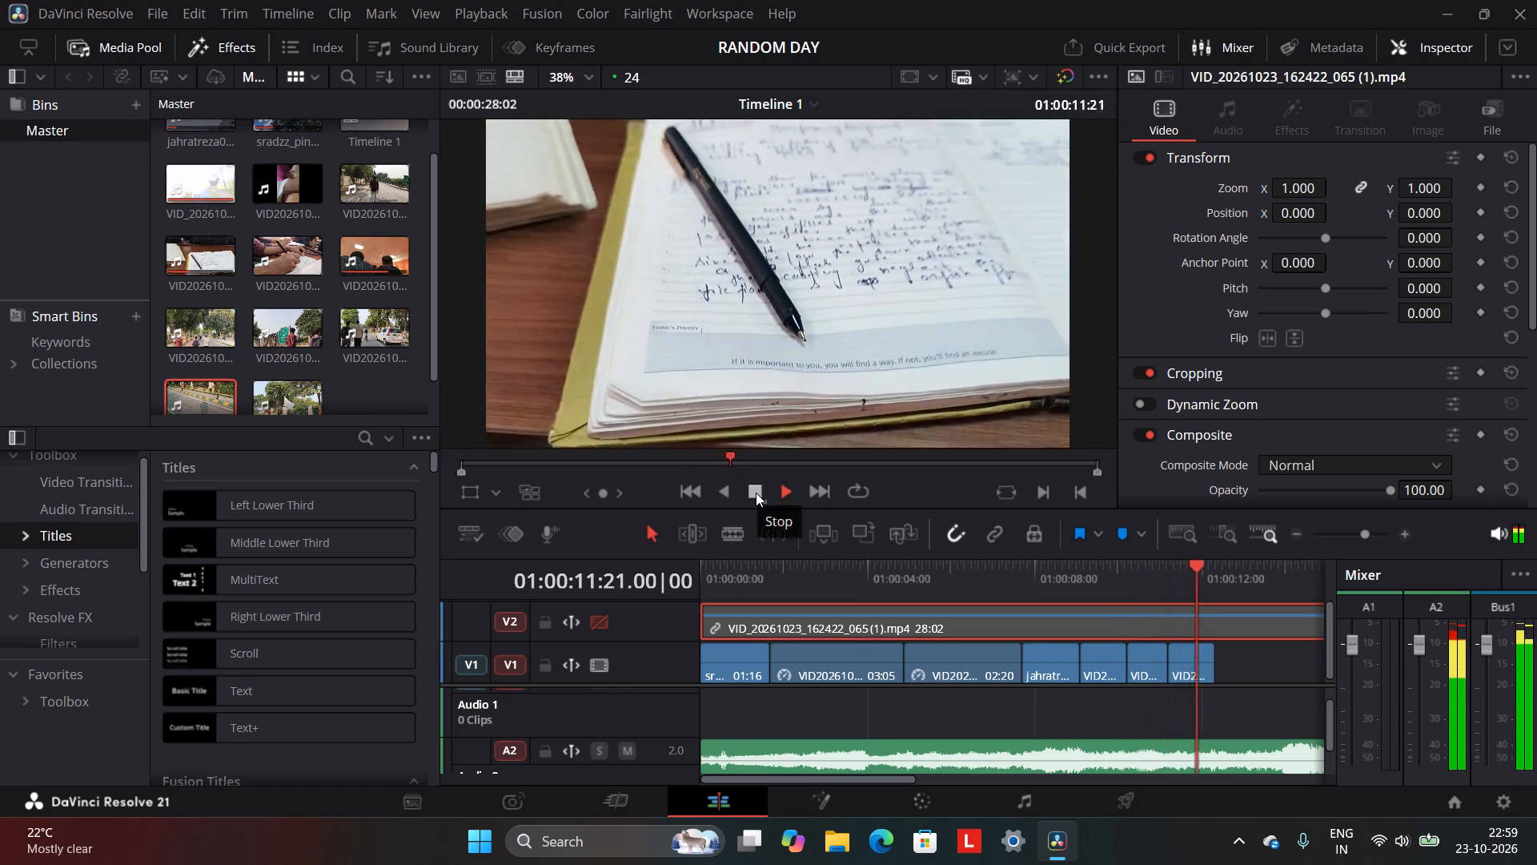
click(756, 493)
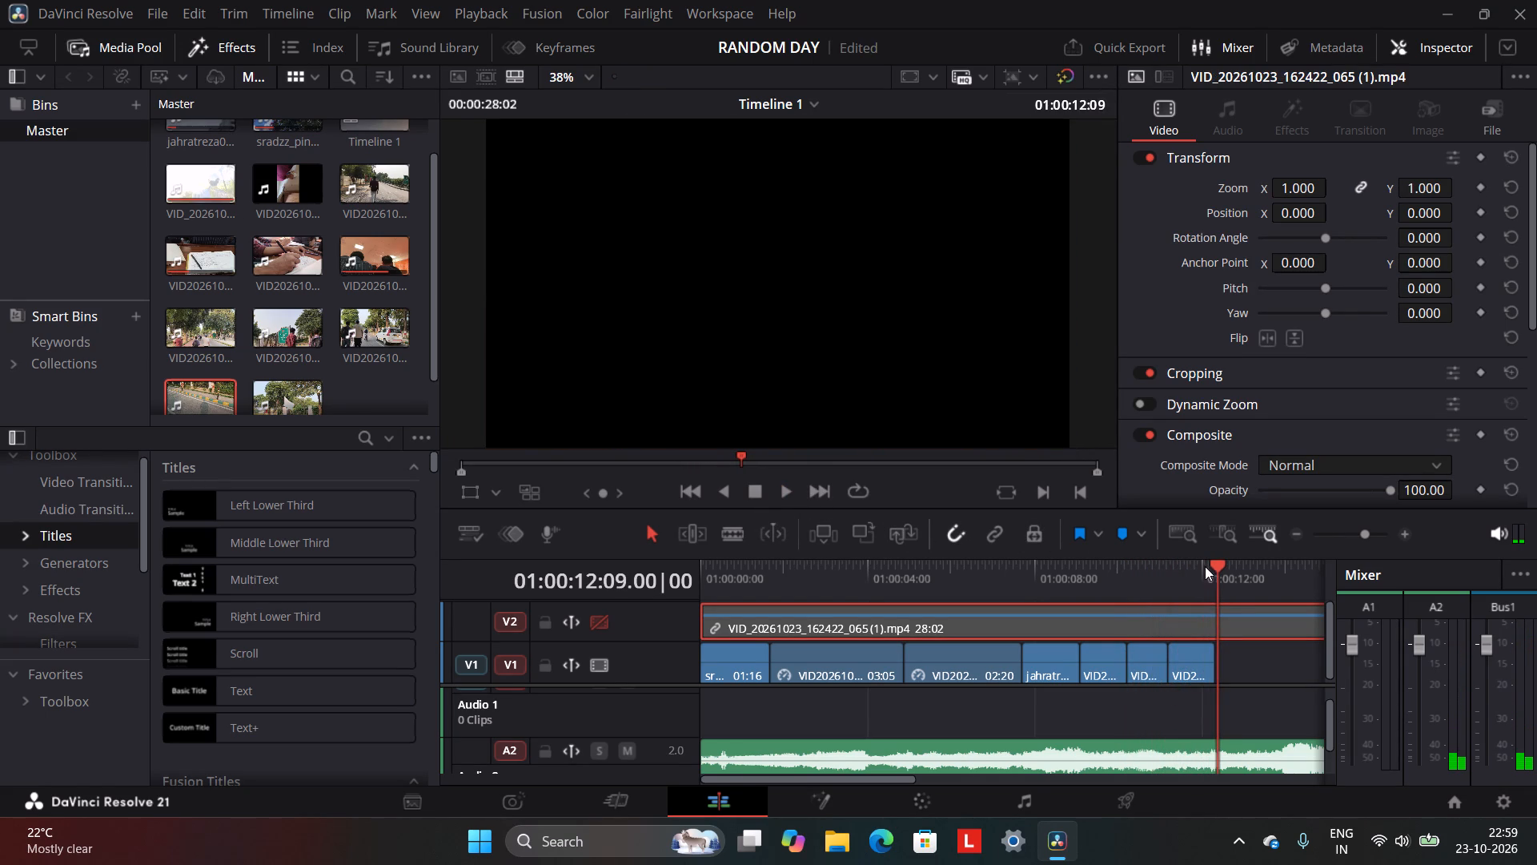
drag(1218, 565, 1174, 581)
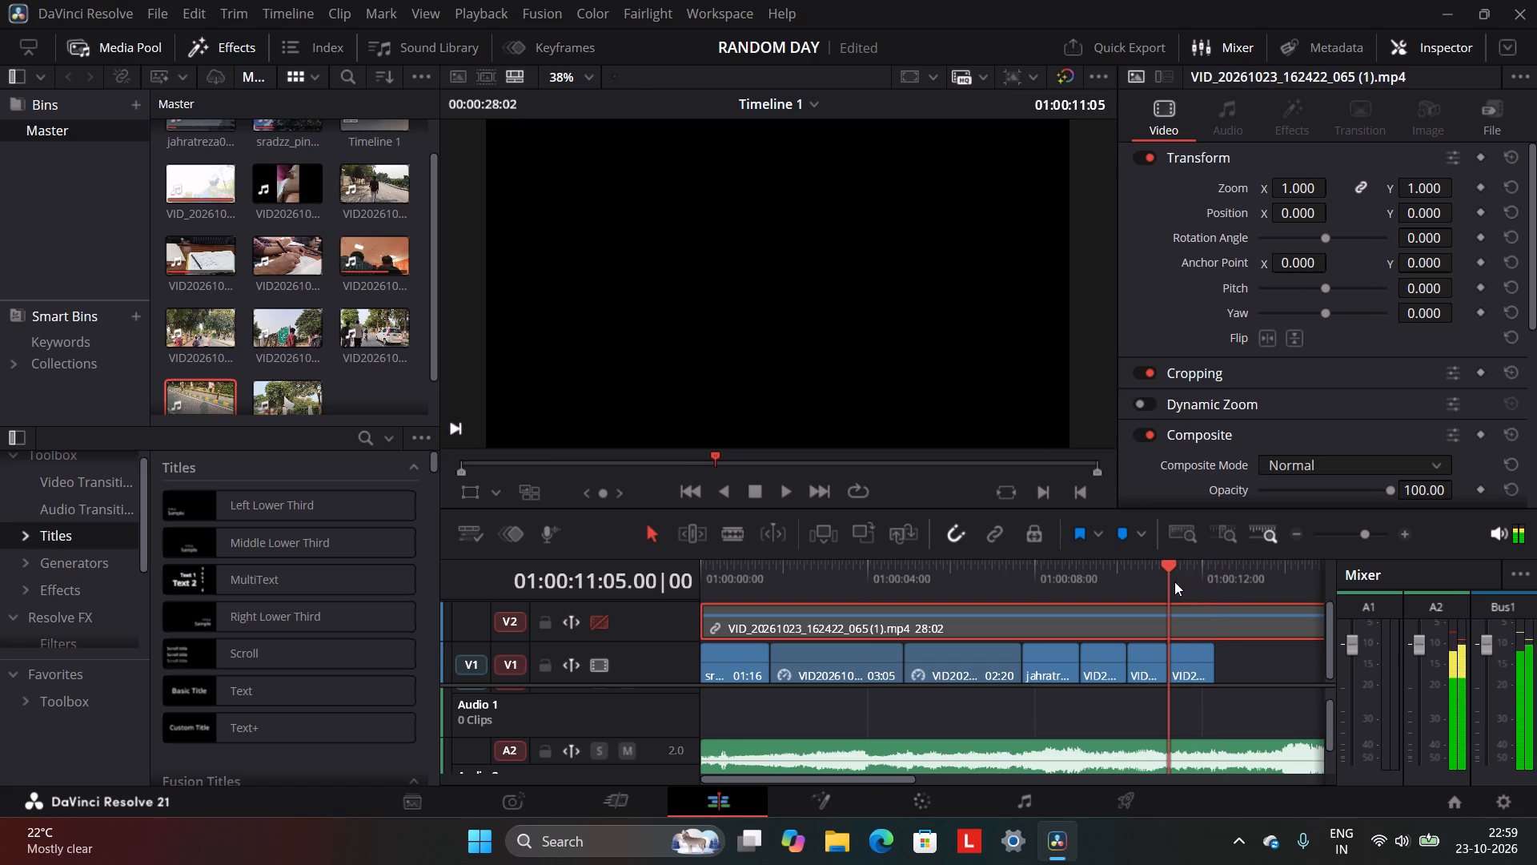
drag(1174, 581, 1118, 593)
click(781, 497)
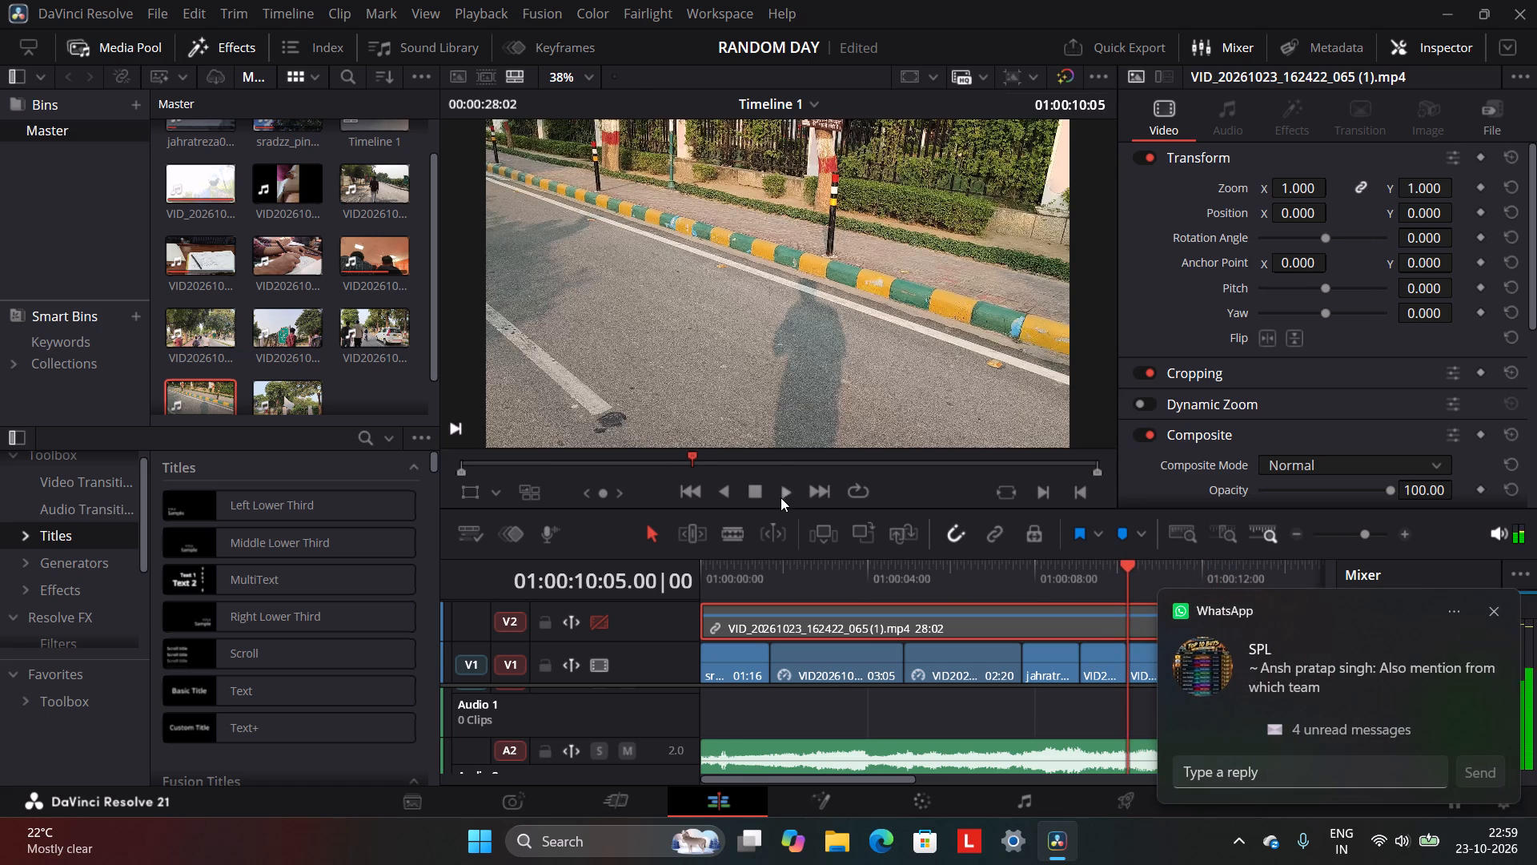
click(760, 495)
click(760, 495)
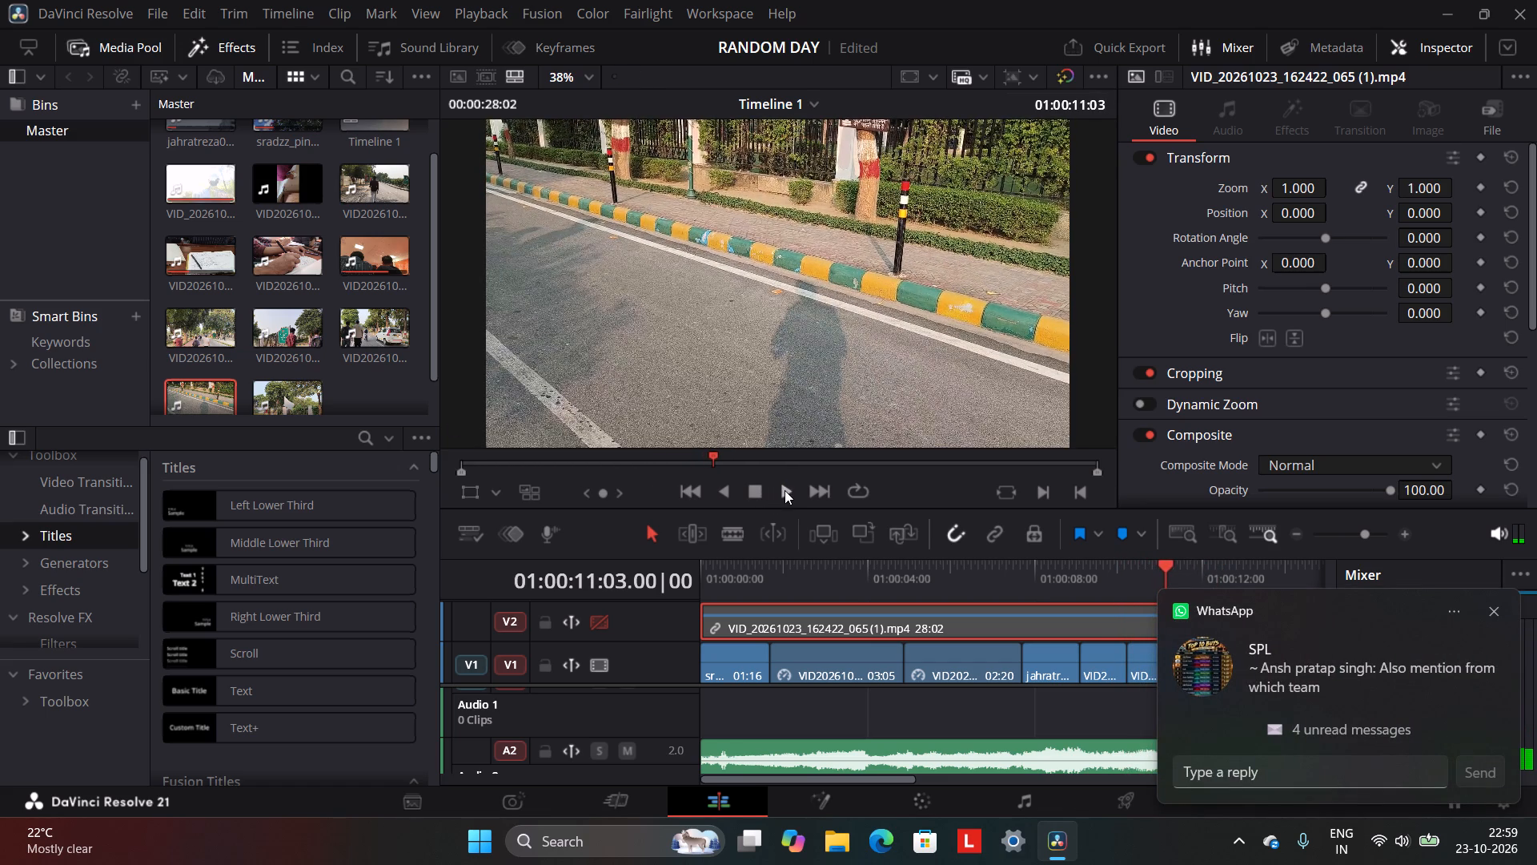
click(785, 490)
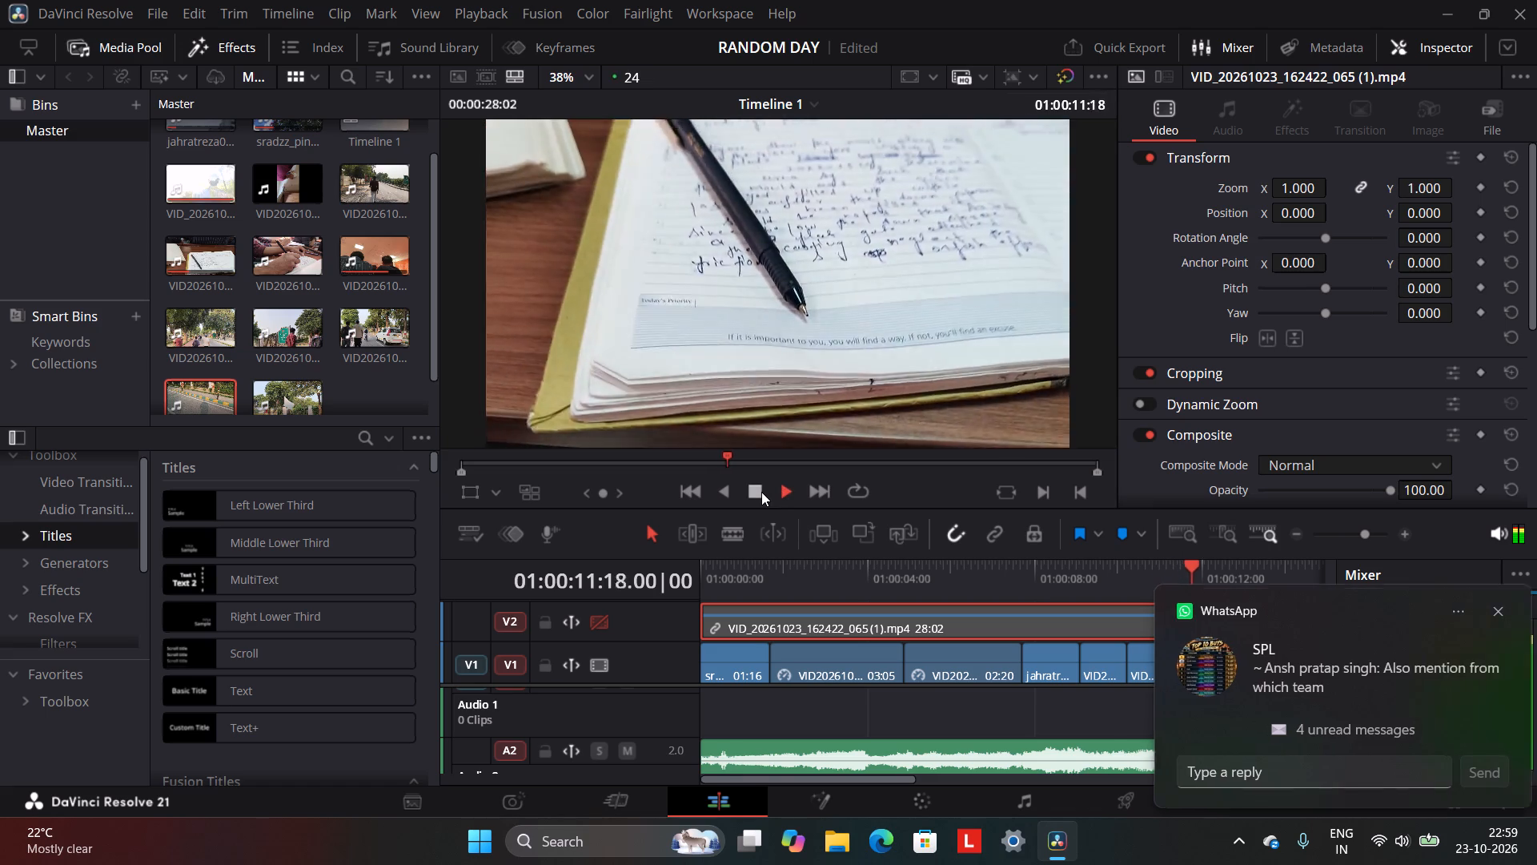
click(761, 492)
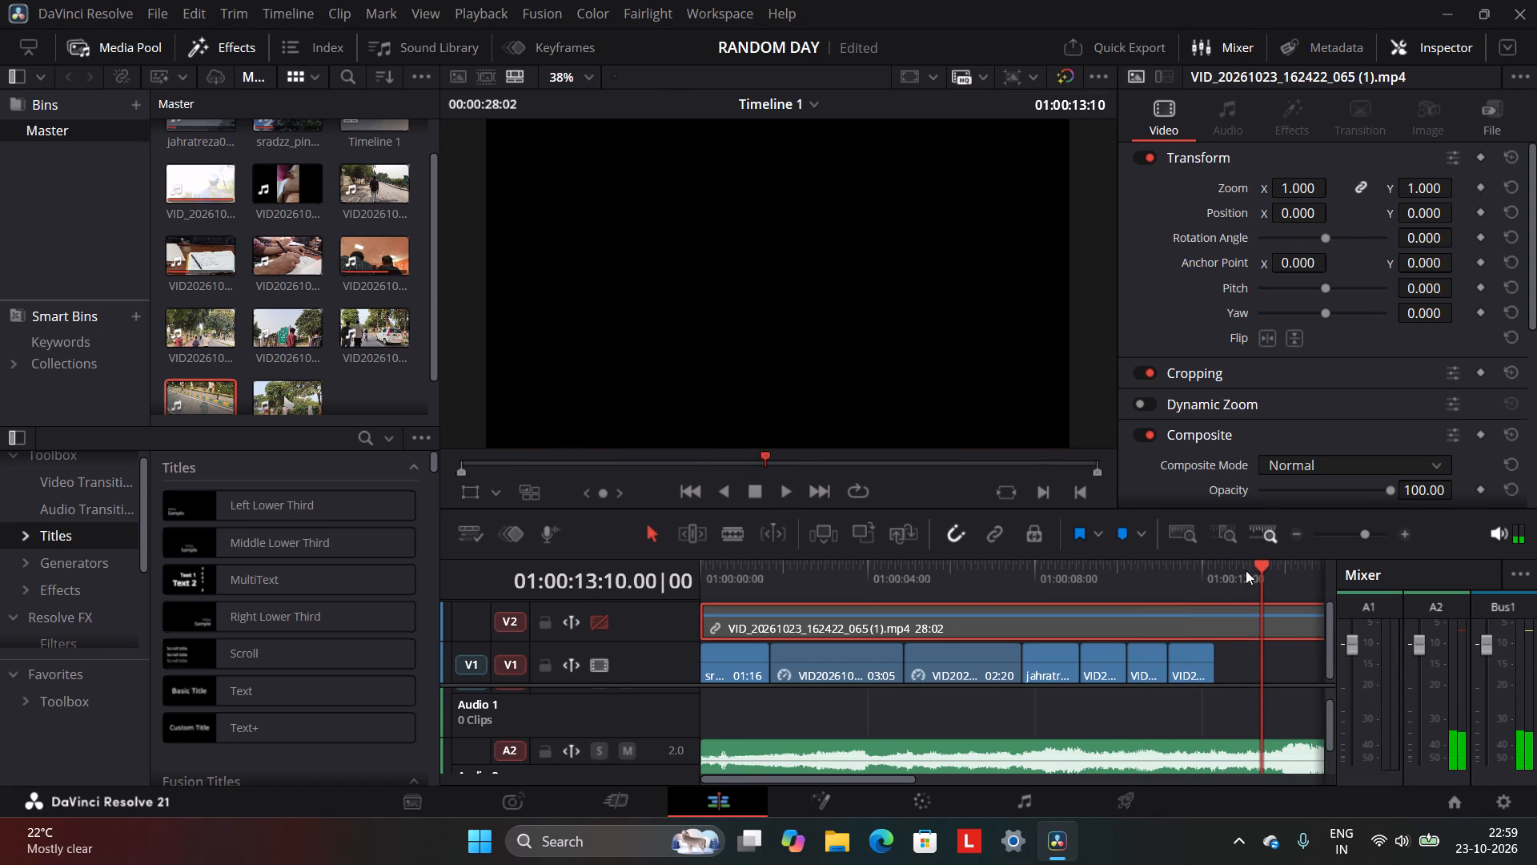
Place the street clip VID20261023155924.mp4 on Video 1 at 01:00:12:08, directly after the notebook clip.
click(821, 488)
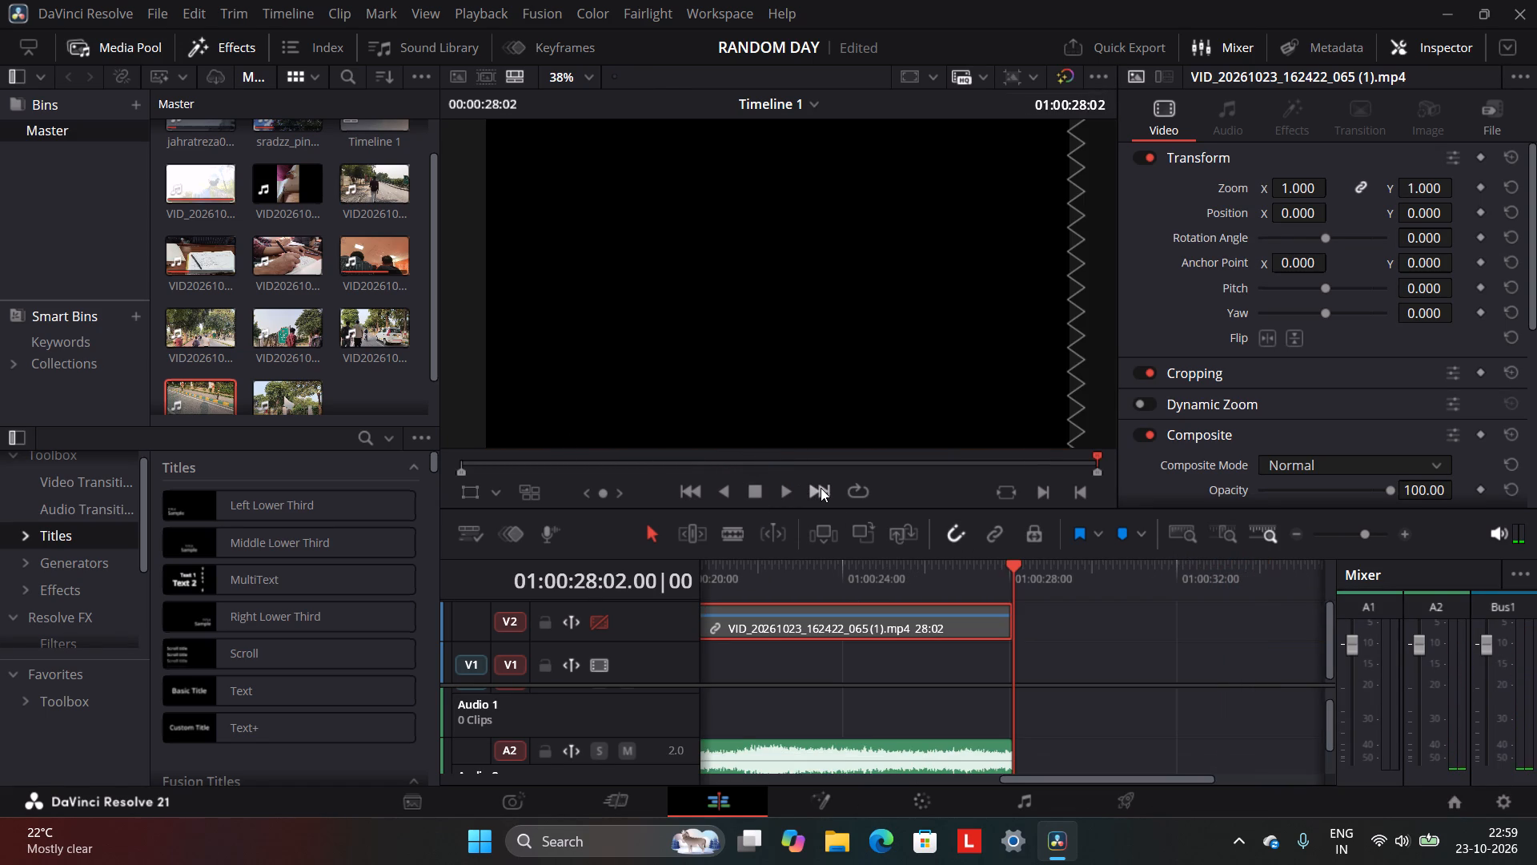
click(696, 493)
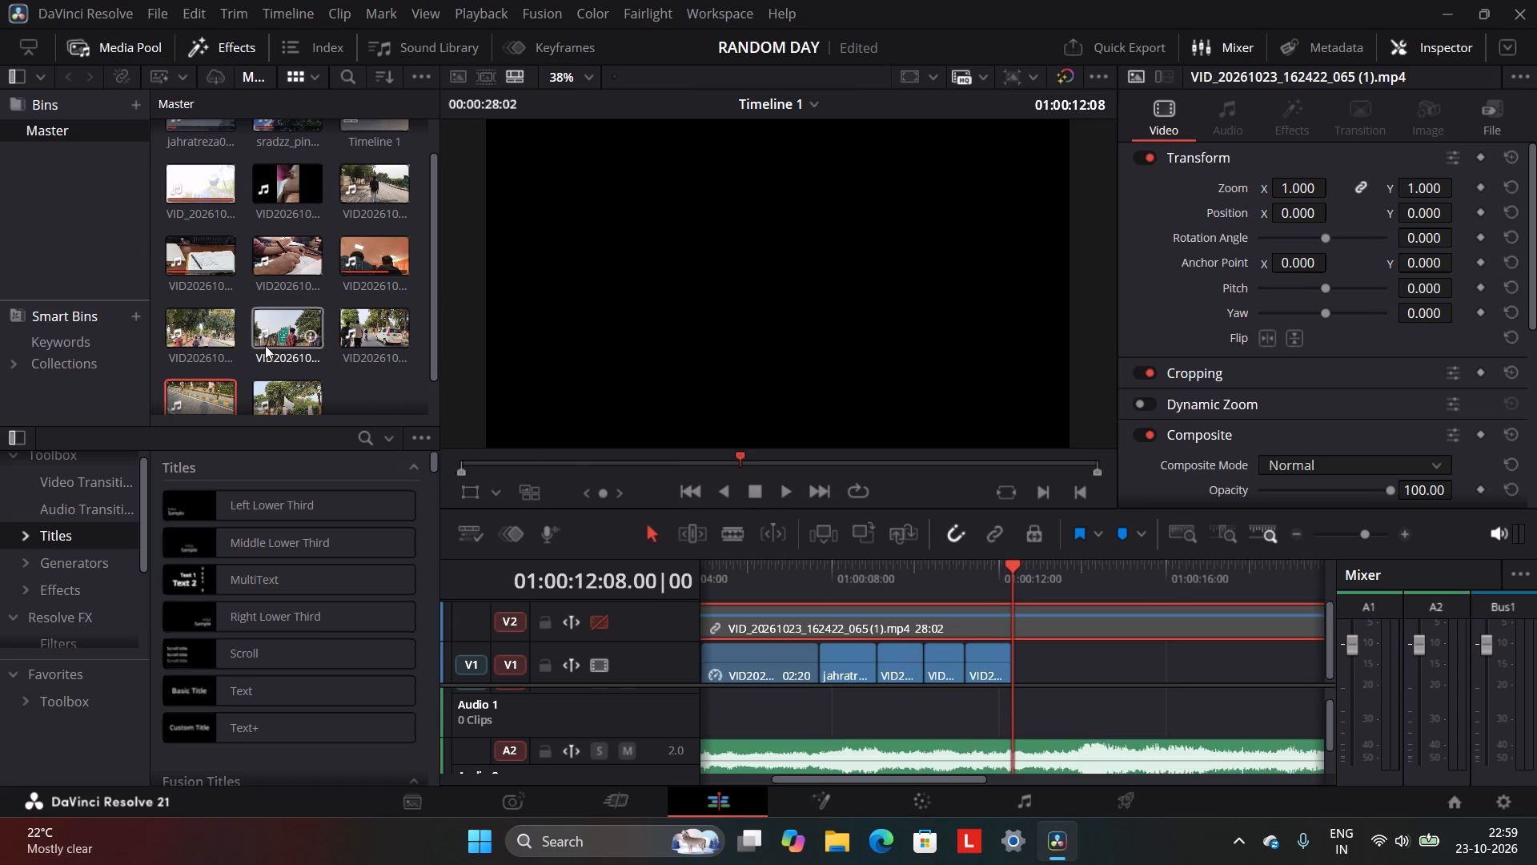
drag(265, 345, 730, 630)
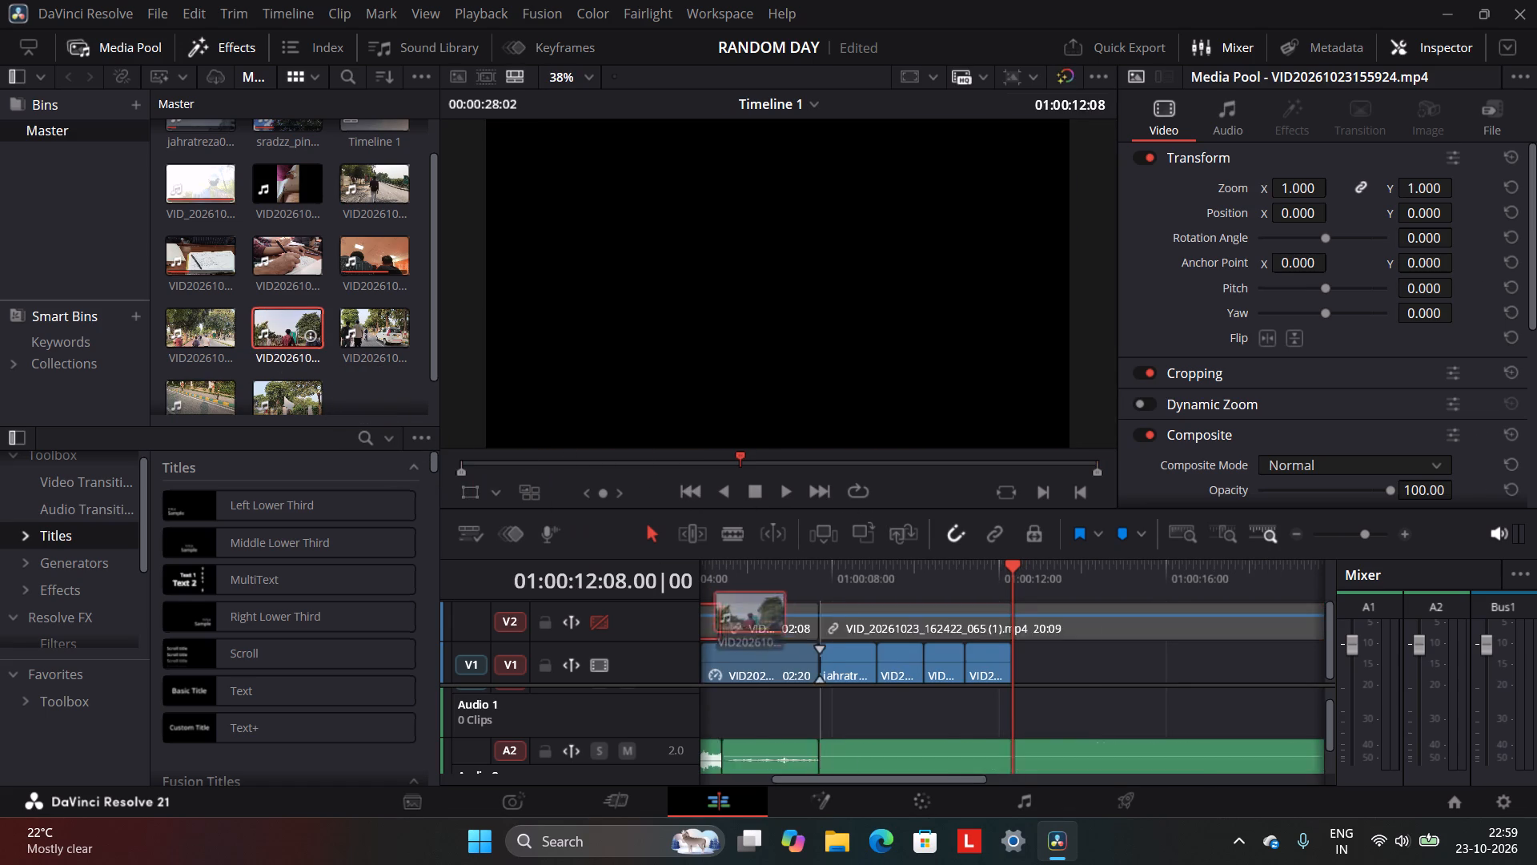
drag(730, 630, 1028, 695)
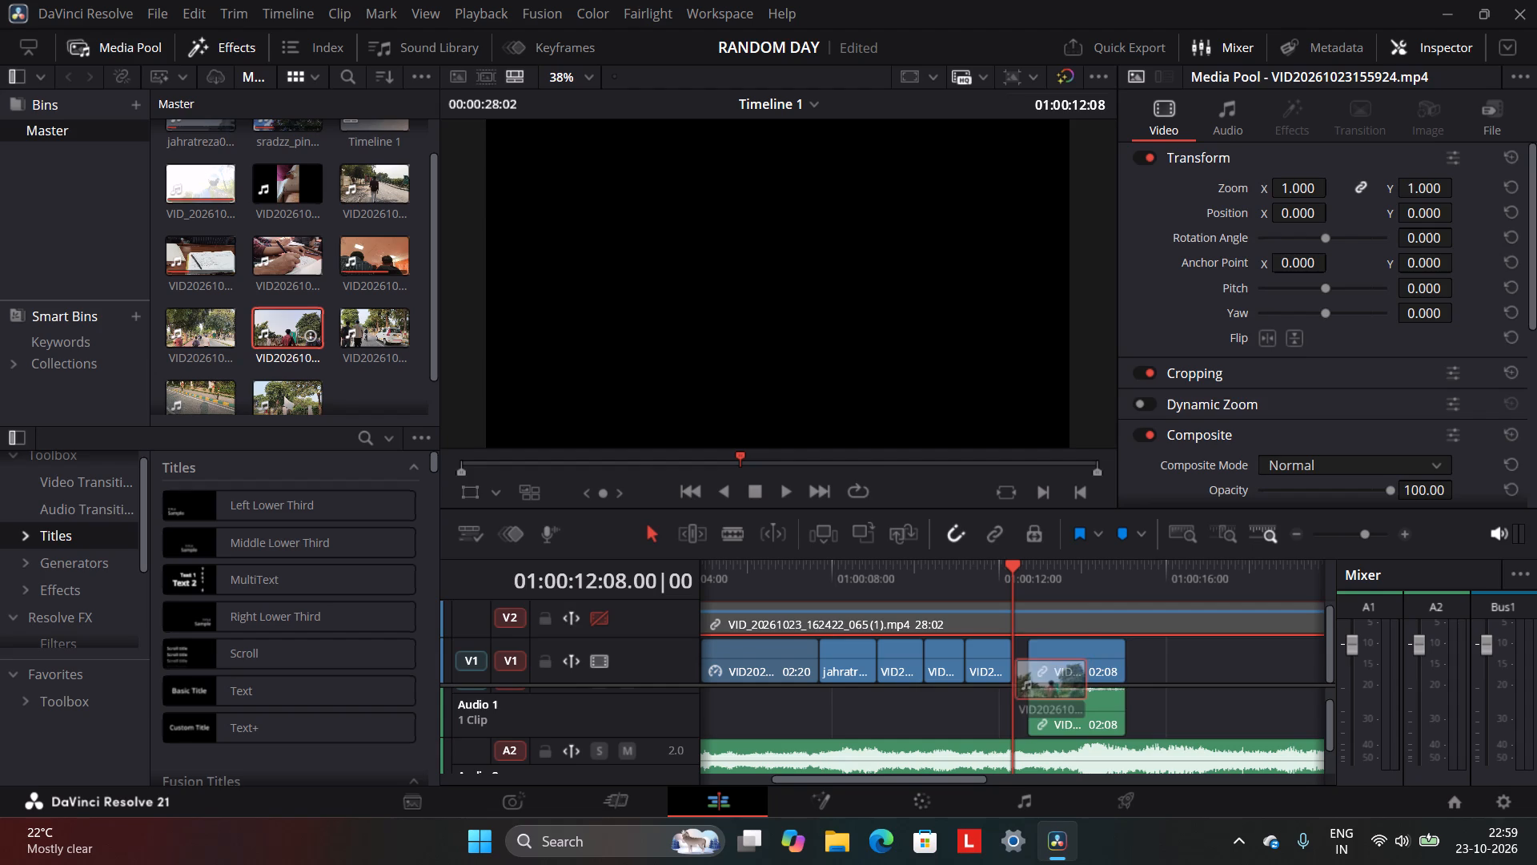
drag(1028, 695, 1017, 702)
Remove the audio part of the new VID20261023155924.mp4 street clip from Audio 1, keeping its video.
click(1085, 709)
right_click(1085, 709)
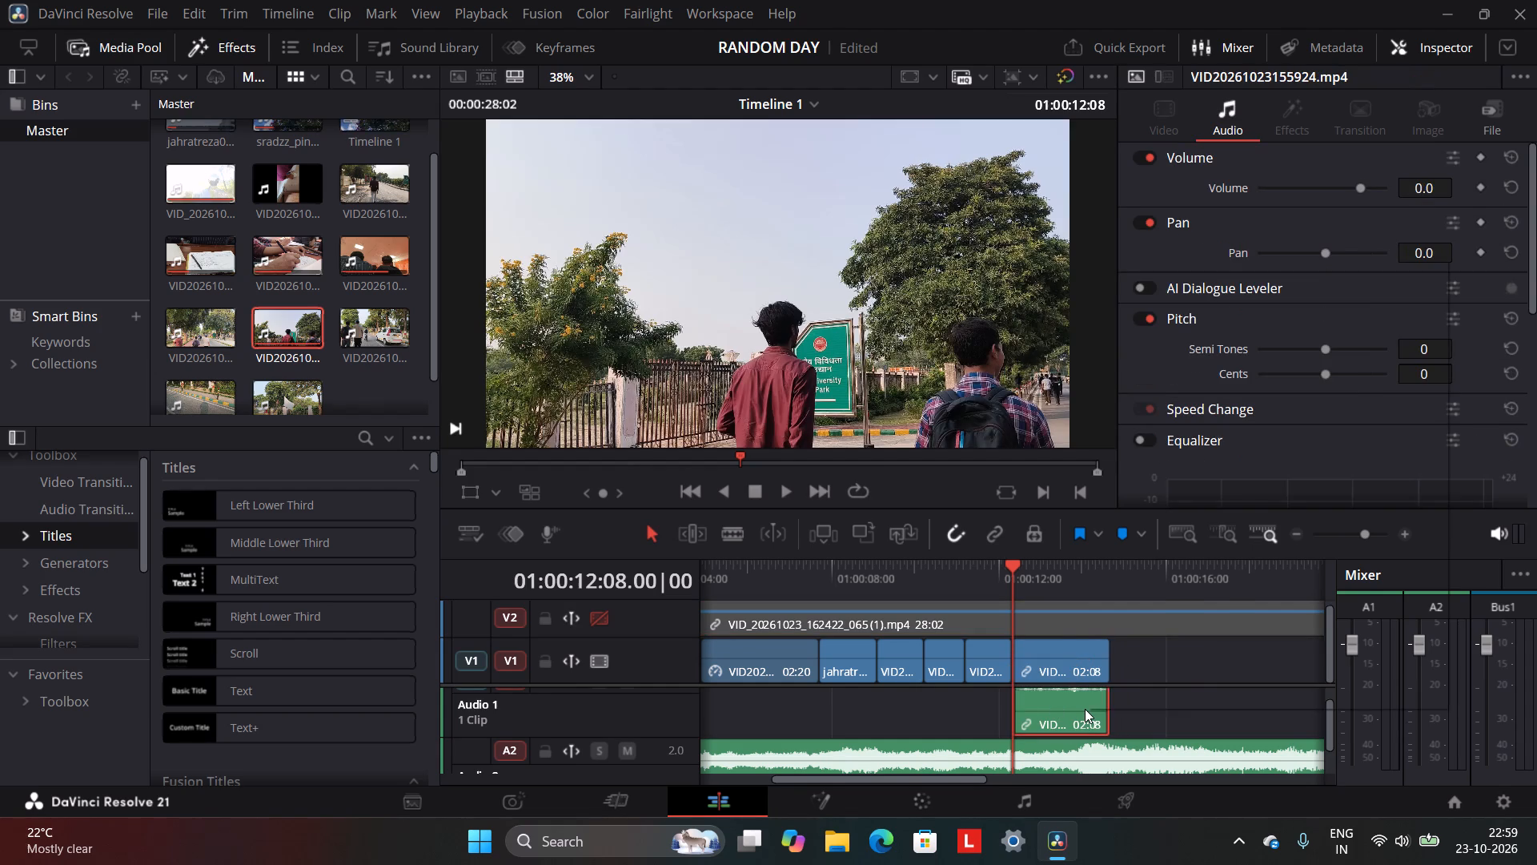
click(1109, 394)
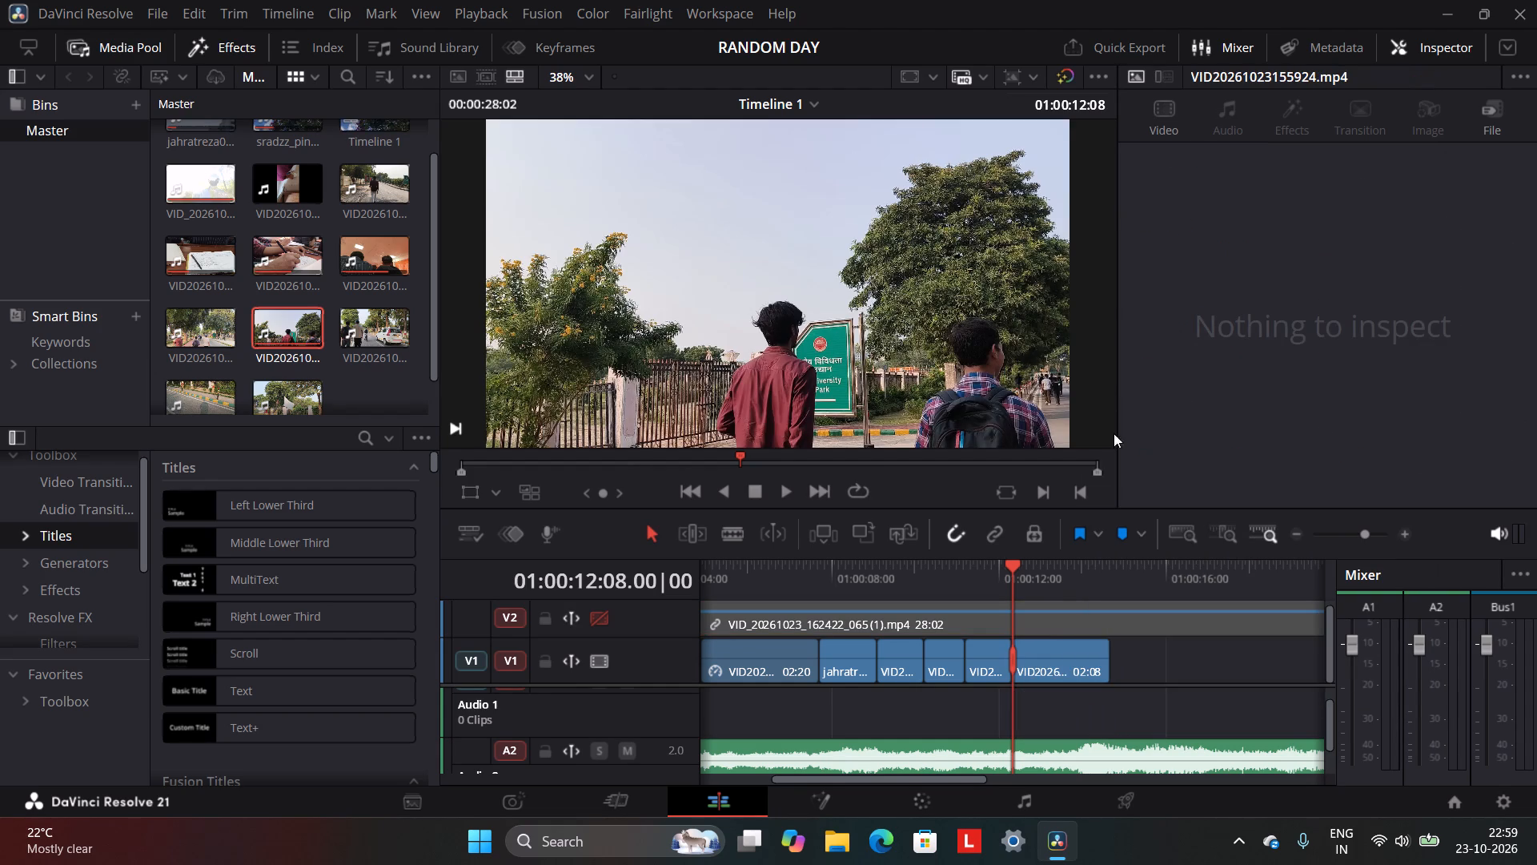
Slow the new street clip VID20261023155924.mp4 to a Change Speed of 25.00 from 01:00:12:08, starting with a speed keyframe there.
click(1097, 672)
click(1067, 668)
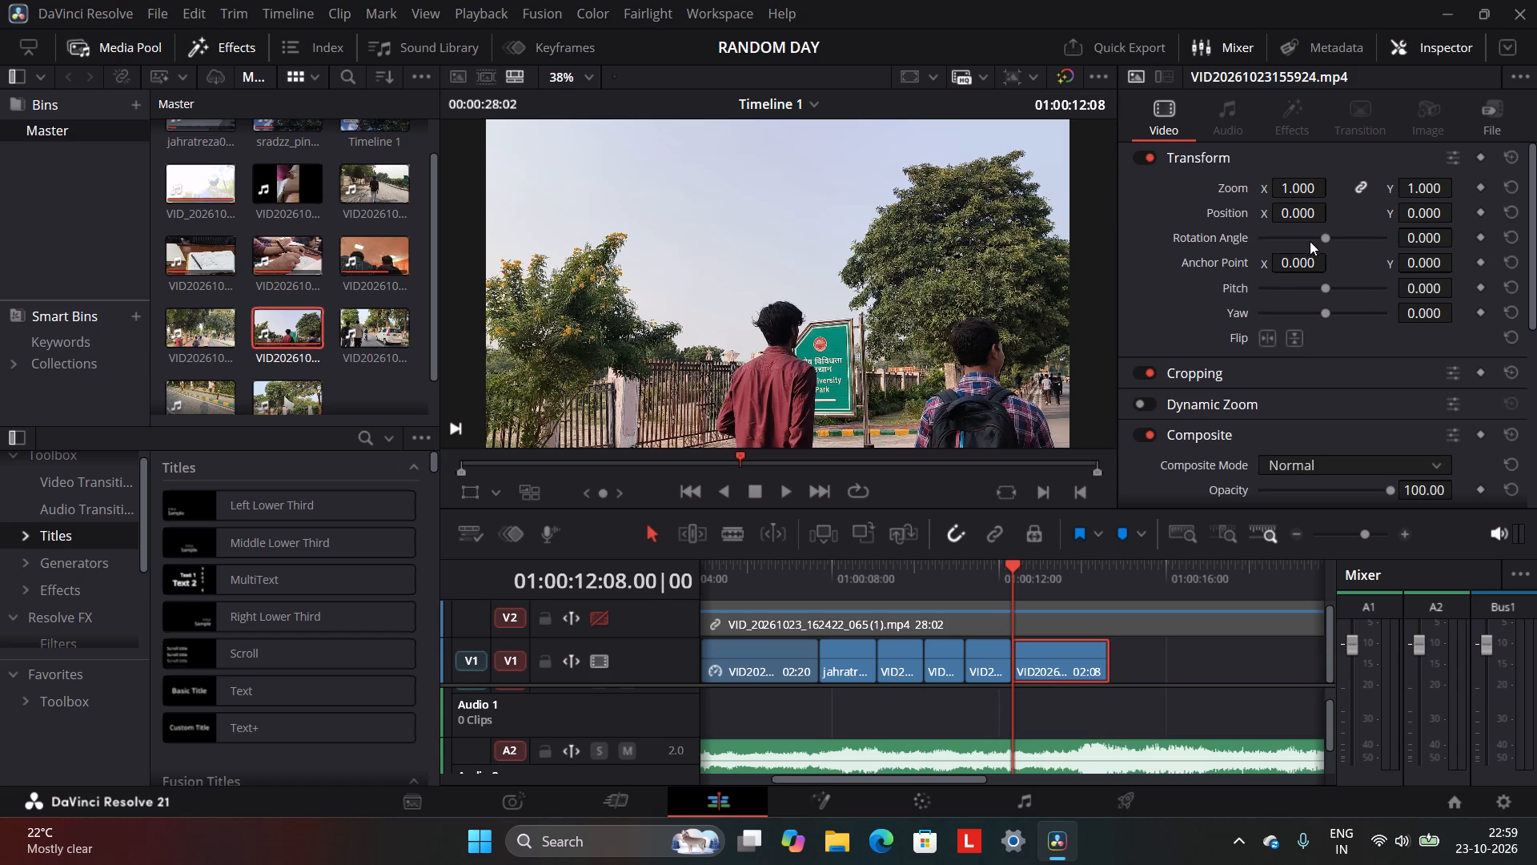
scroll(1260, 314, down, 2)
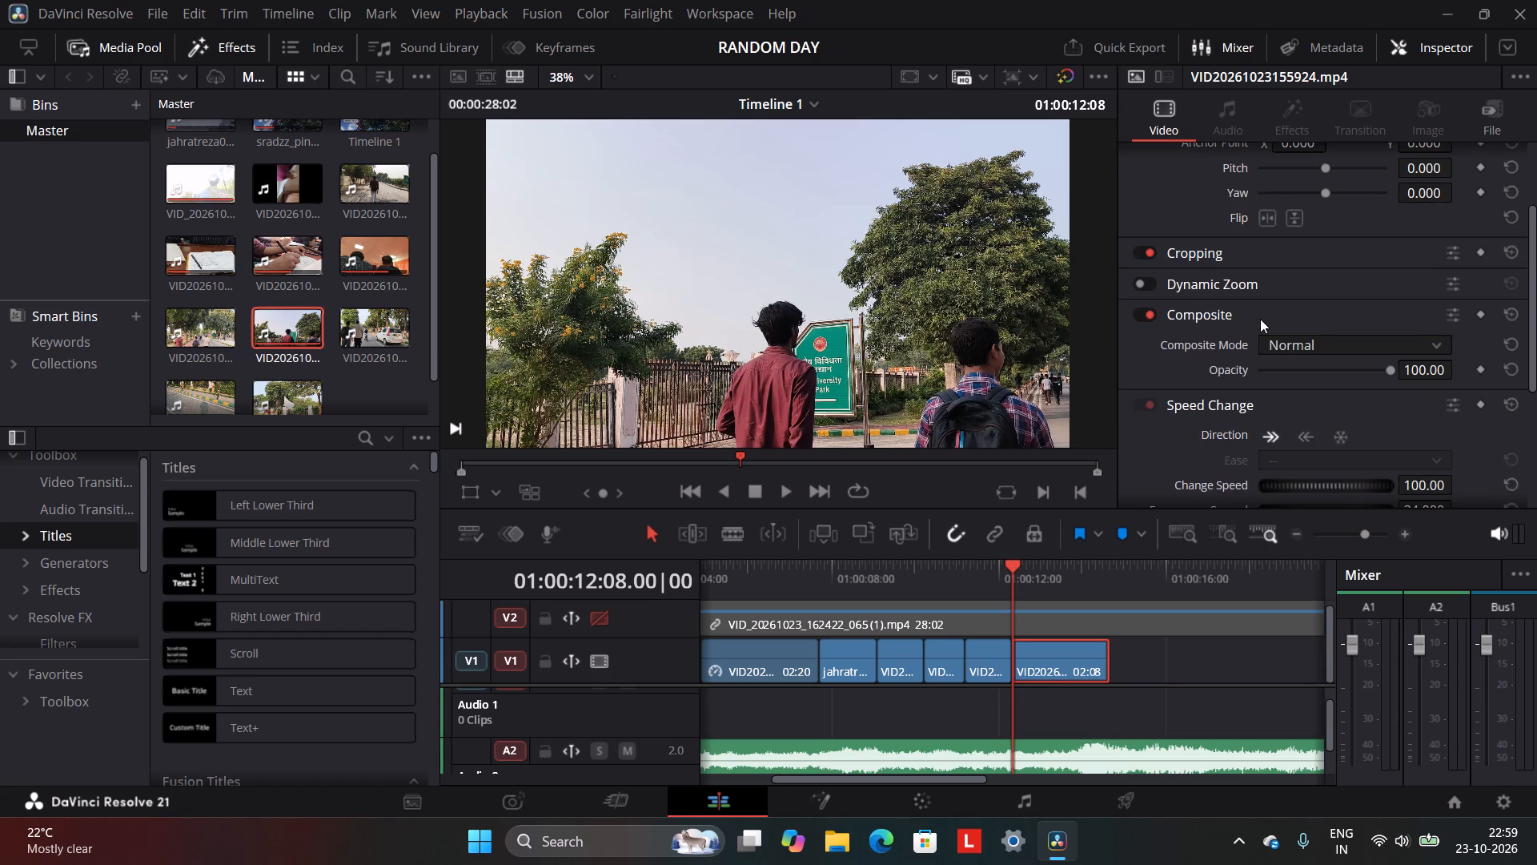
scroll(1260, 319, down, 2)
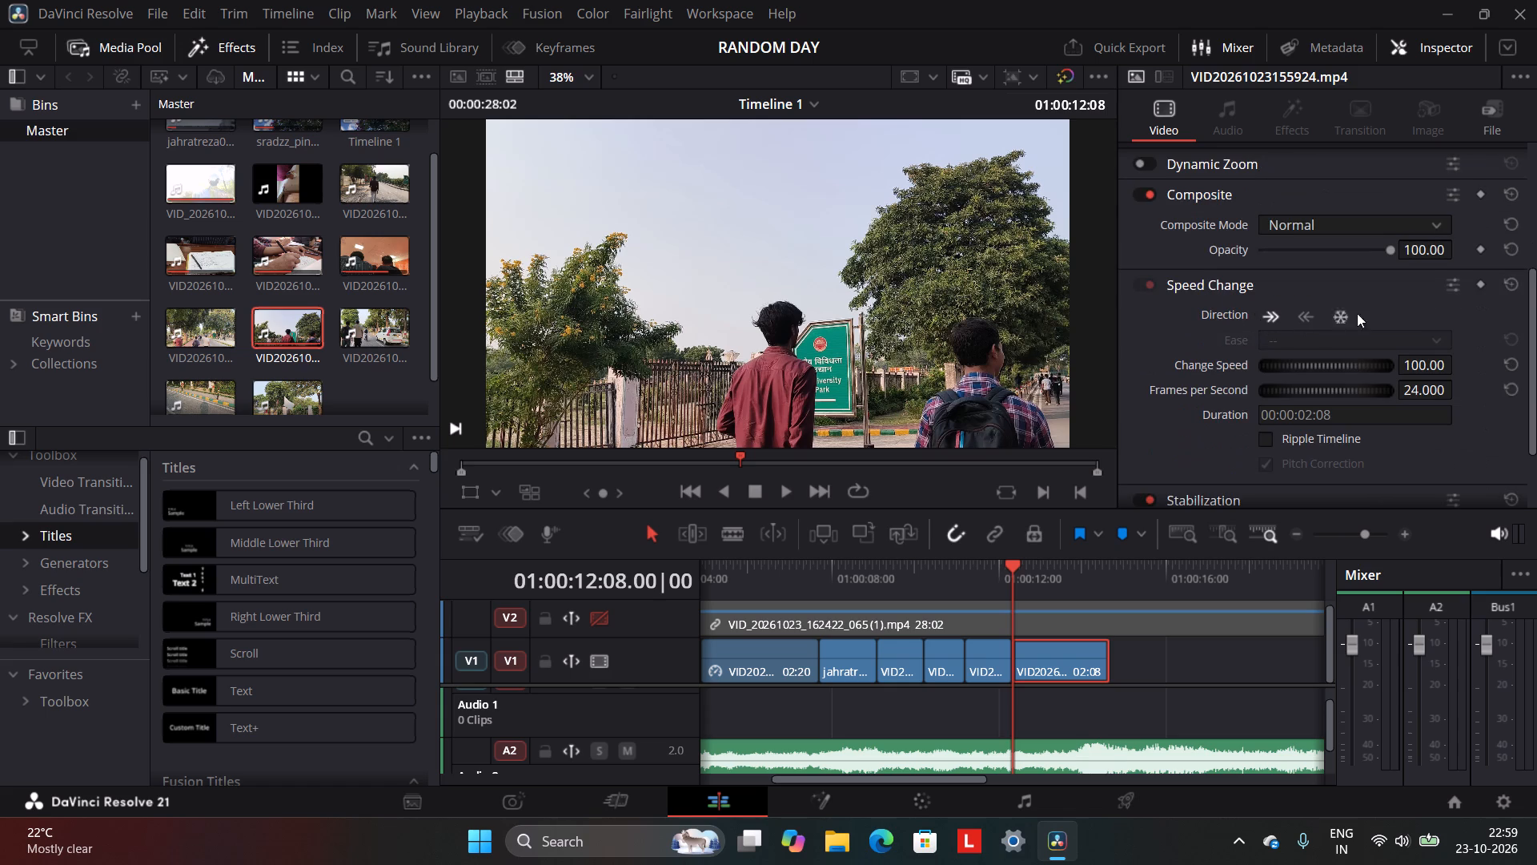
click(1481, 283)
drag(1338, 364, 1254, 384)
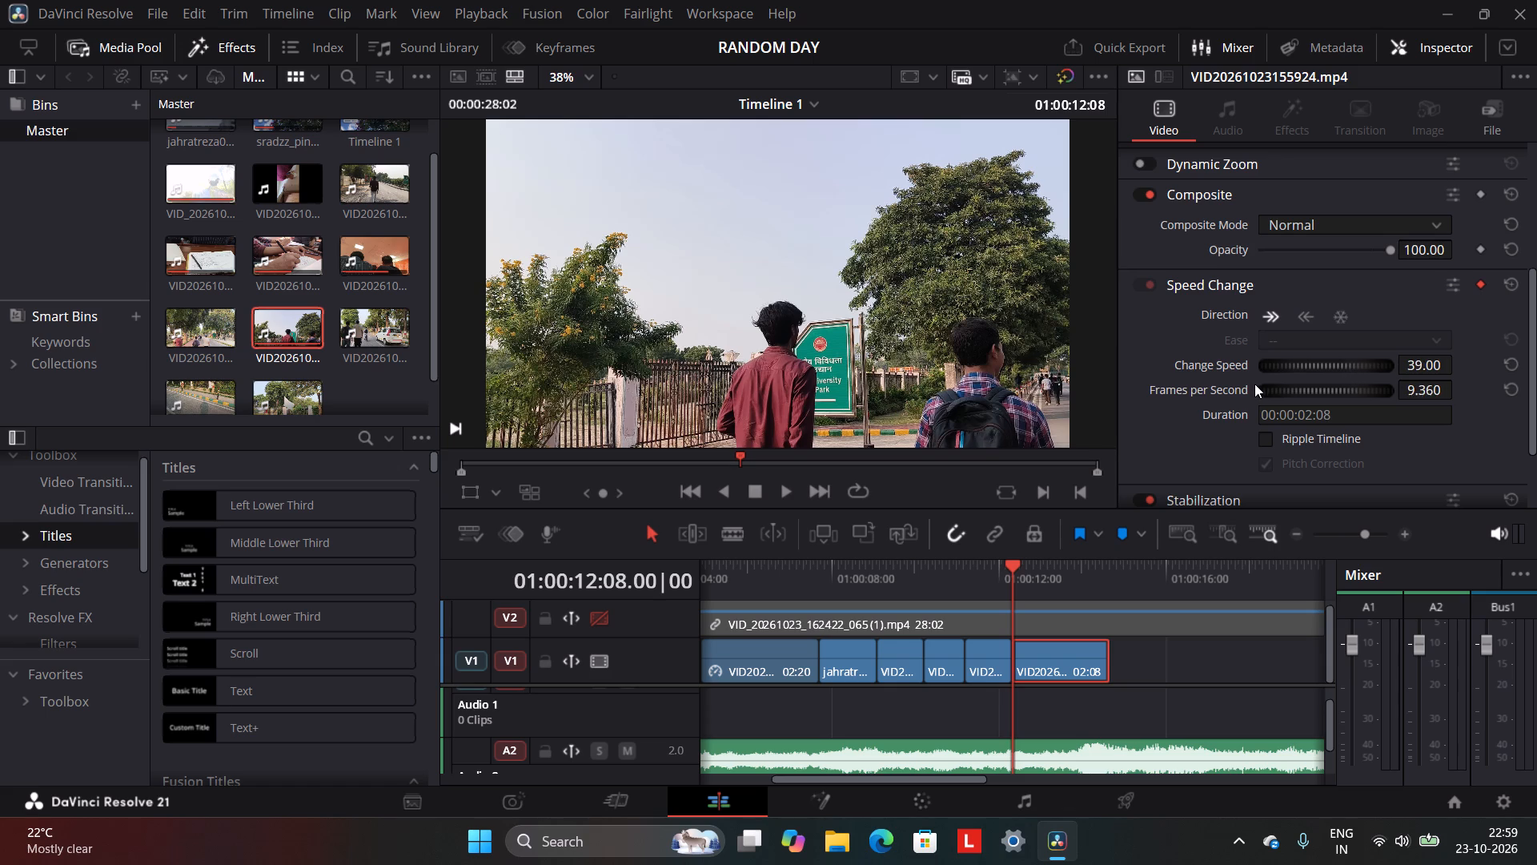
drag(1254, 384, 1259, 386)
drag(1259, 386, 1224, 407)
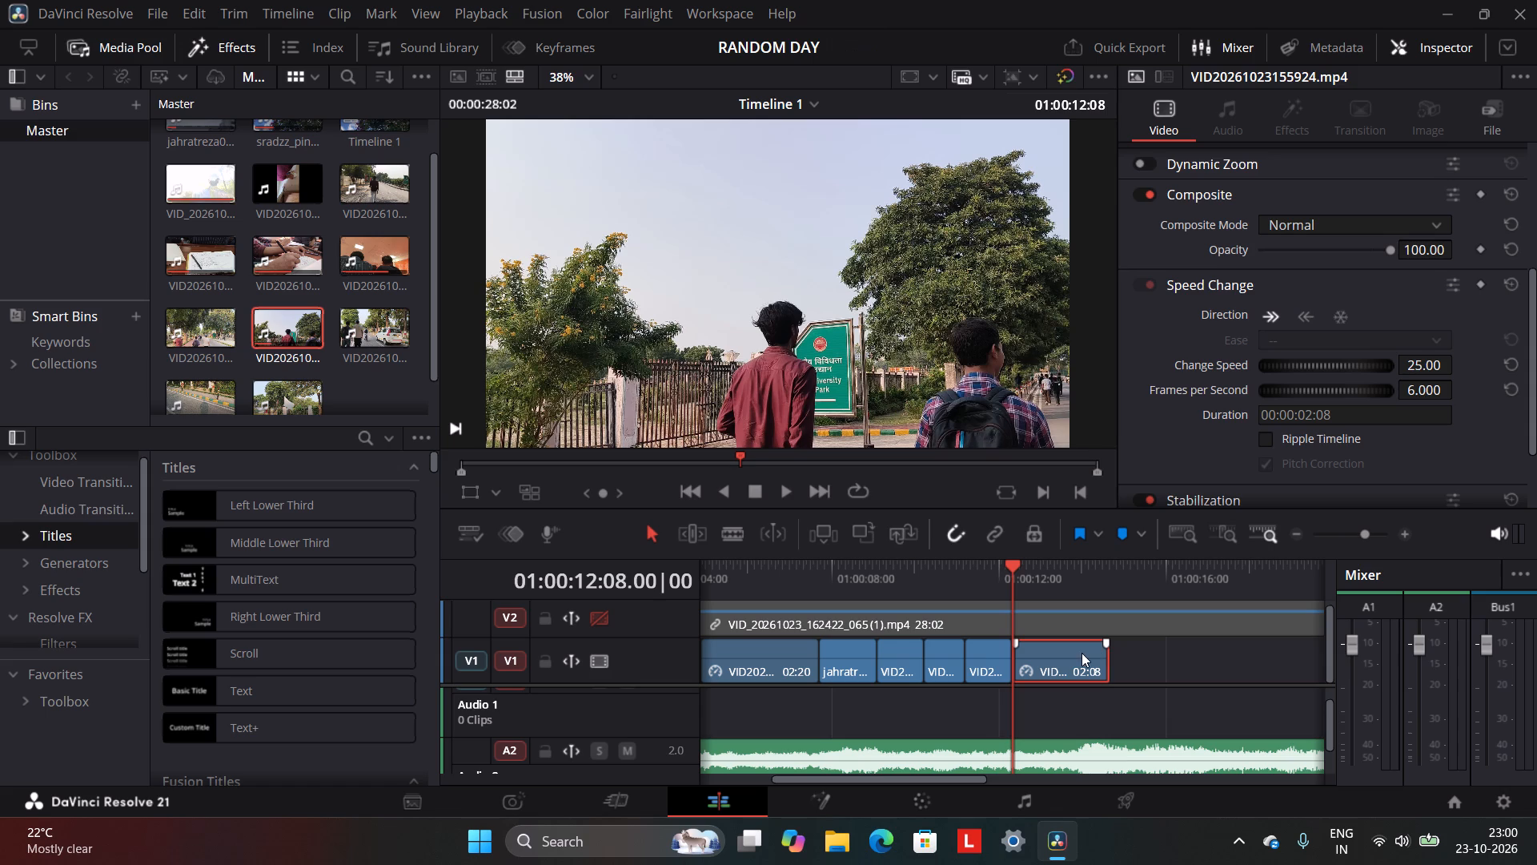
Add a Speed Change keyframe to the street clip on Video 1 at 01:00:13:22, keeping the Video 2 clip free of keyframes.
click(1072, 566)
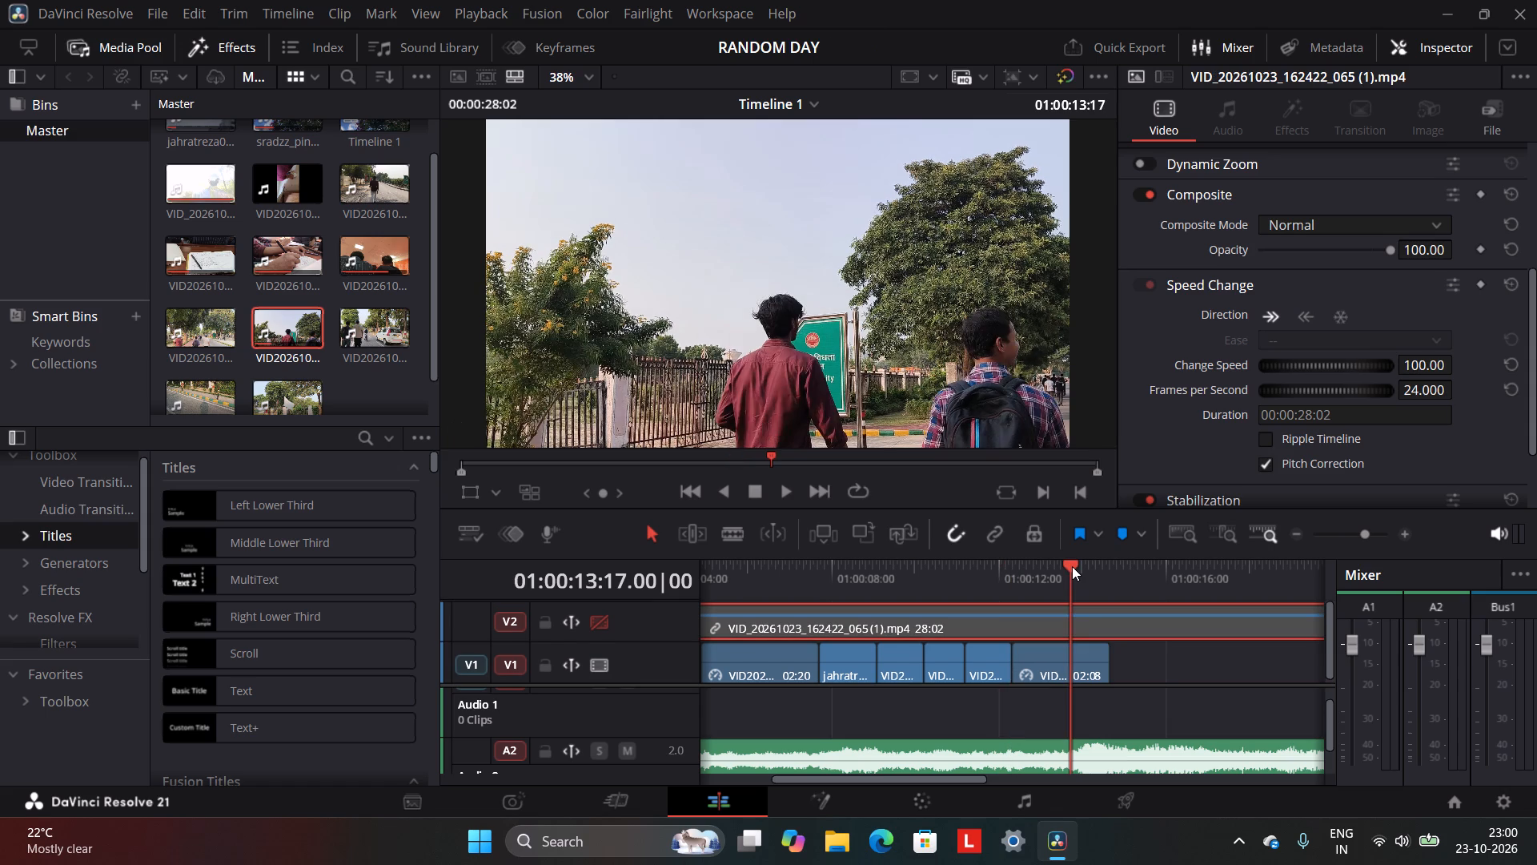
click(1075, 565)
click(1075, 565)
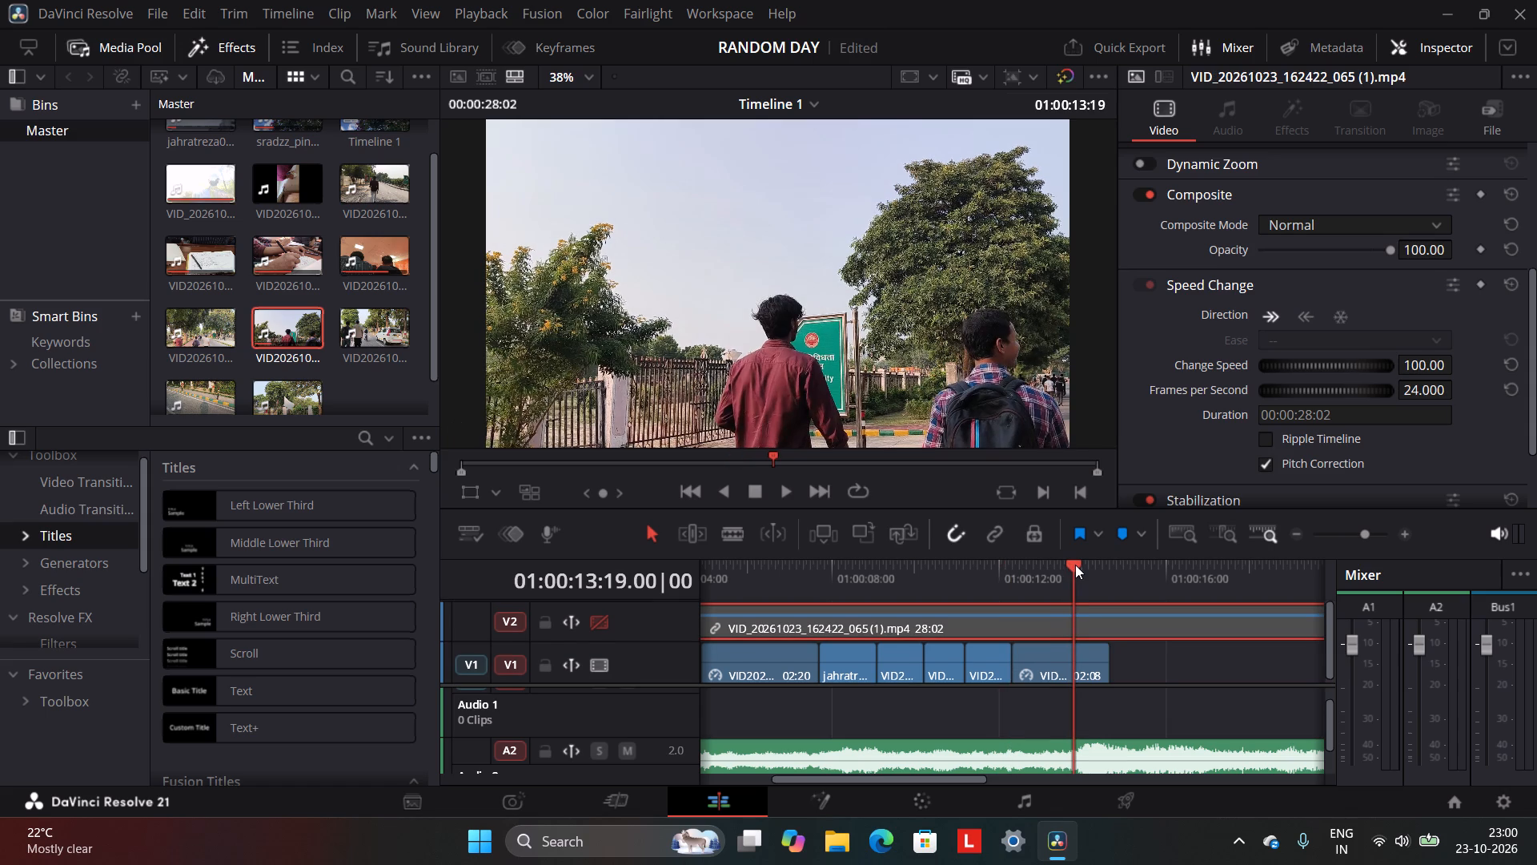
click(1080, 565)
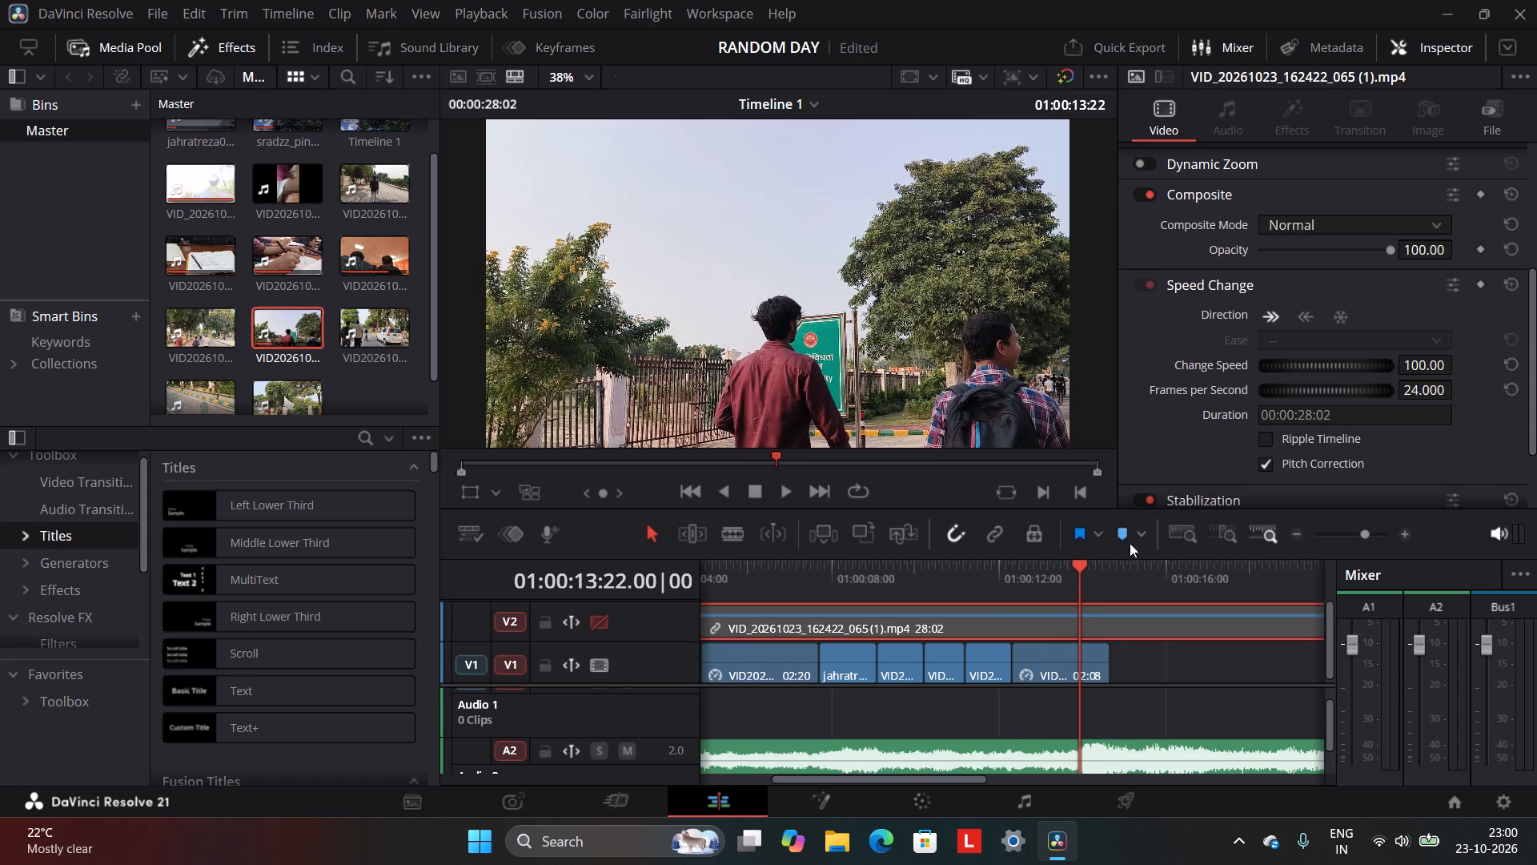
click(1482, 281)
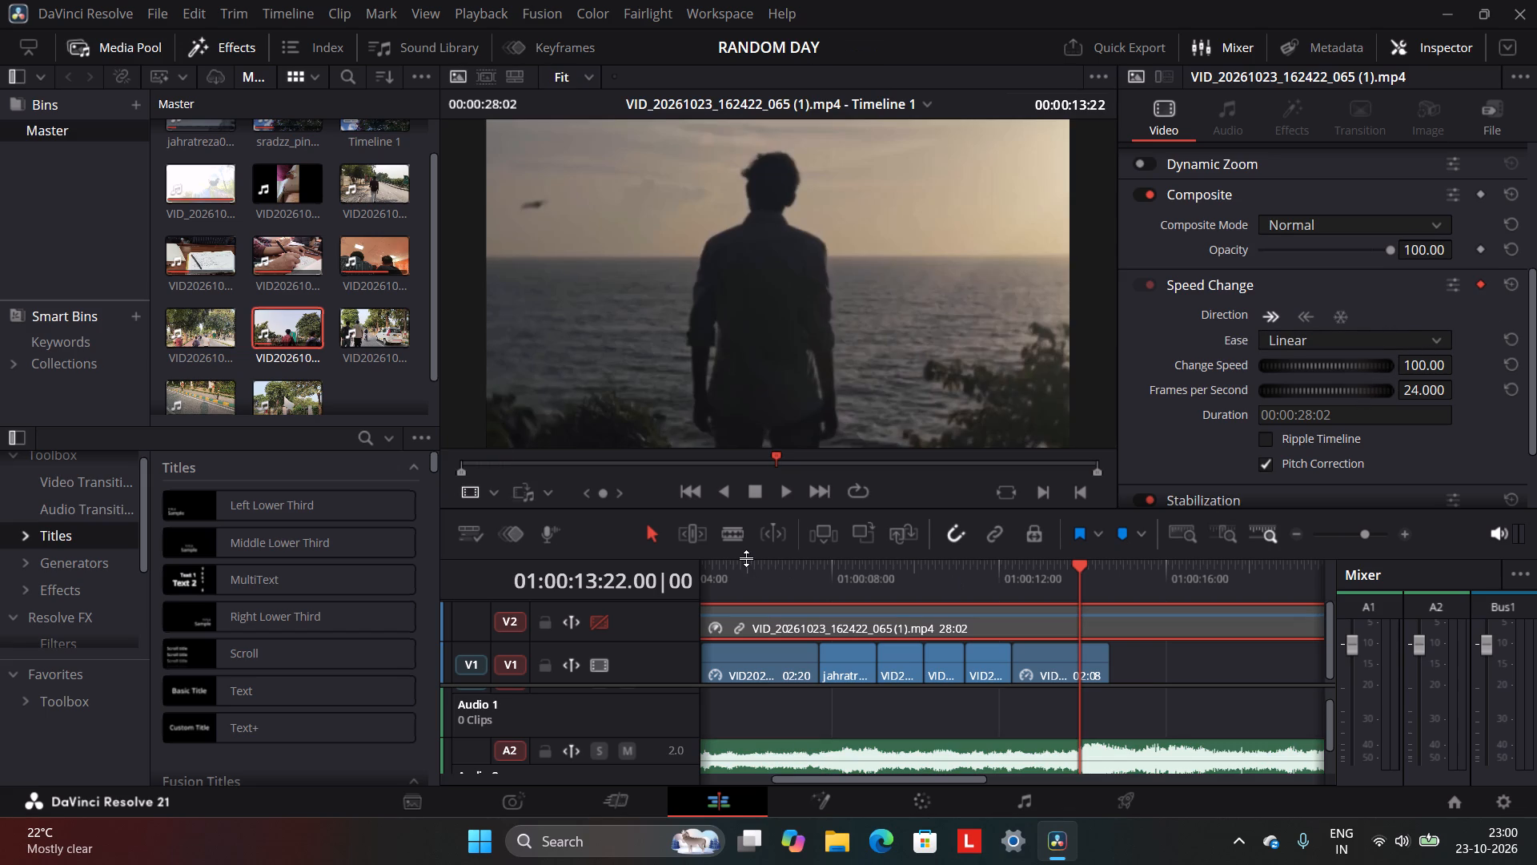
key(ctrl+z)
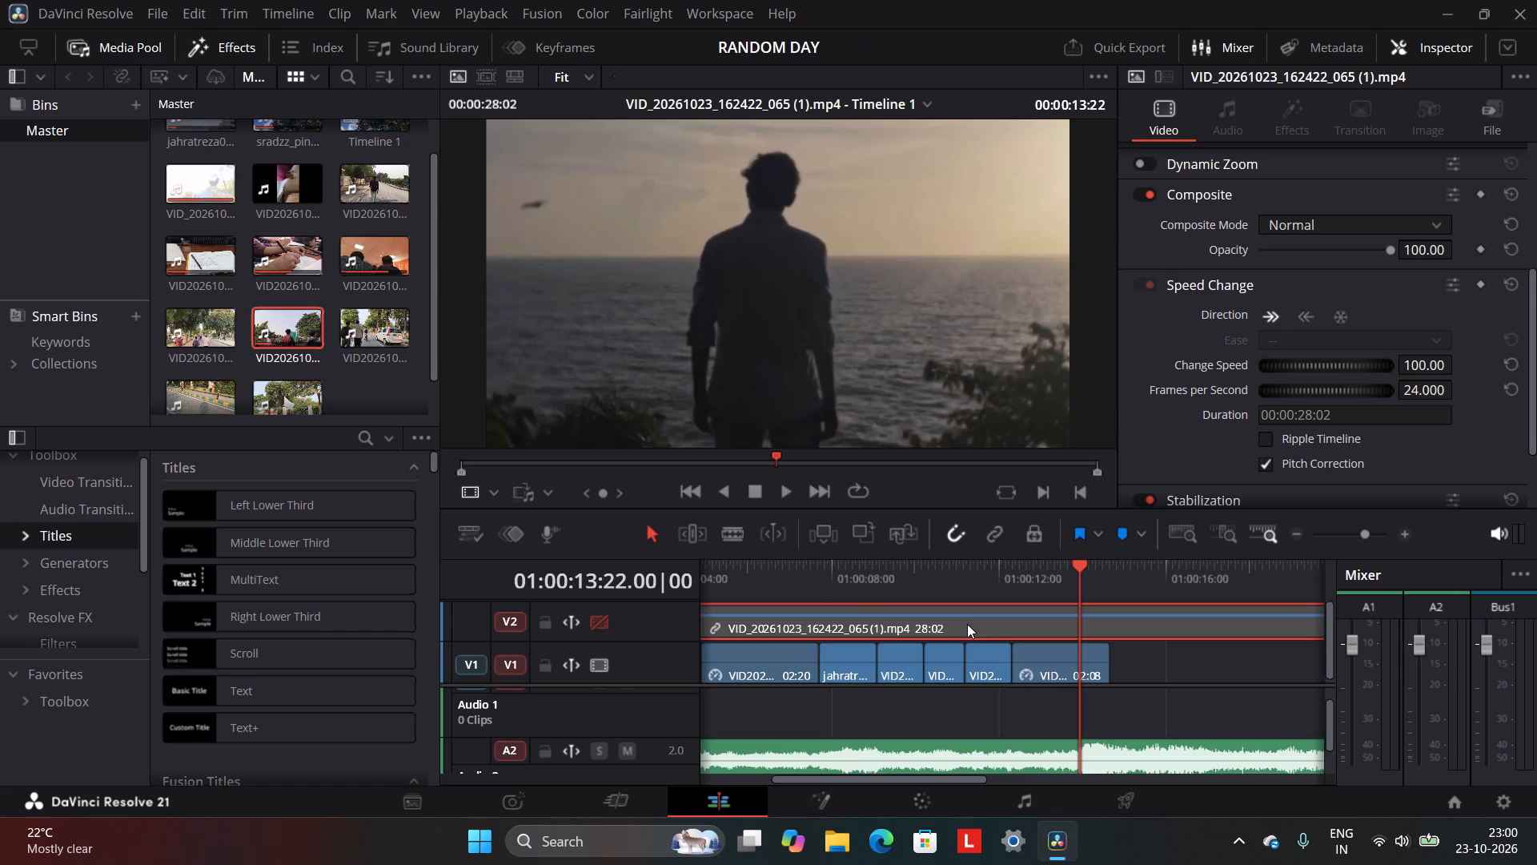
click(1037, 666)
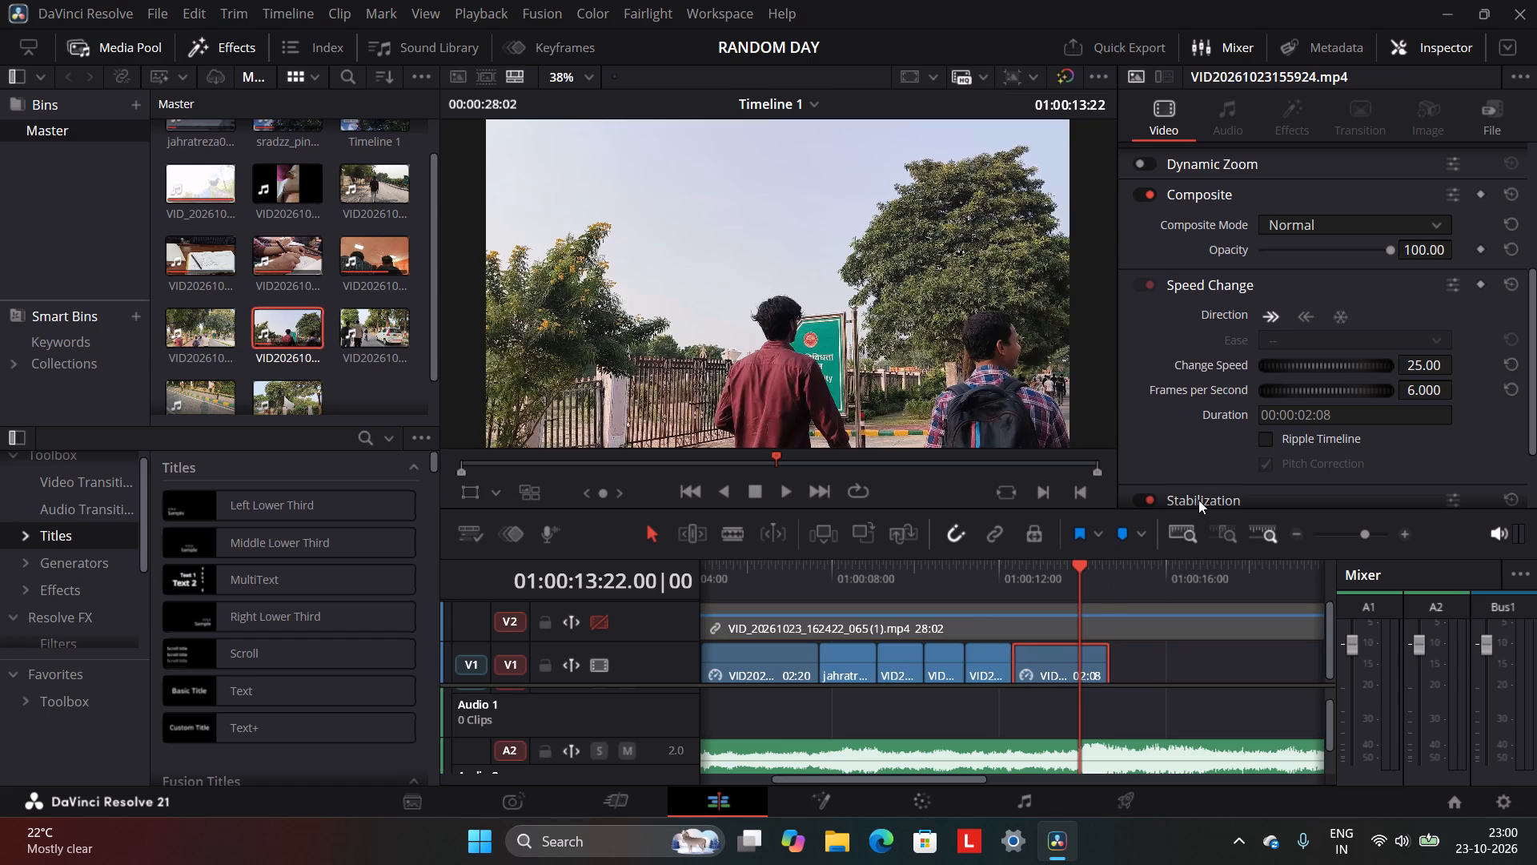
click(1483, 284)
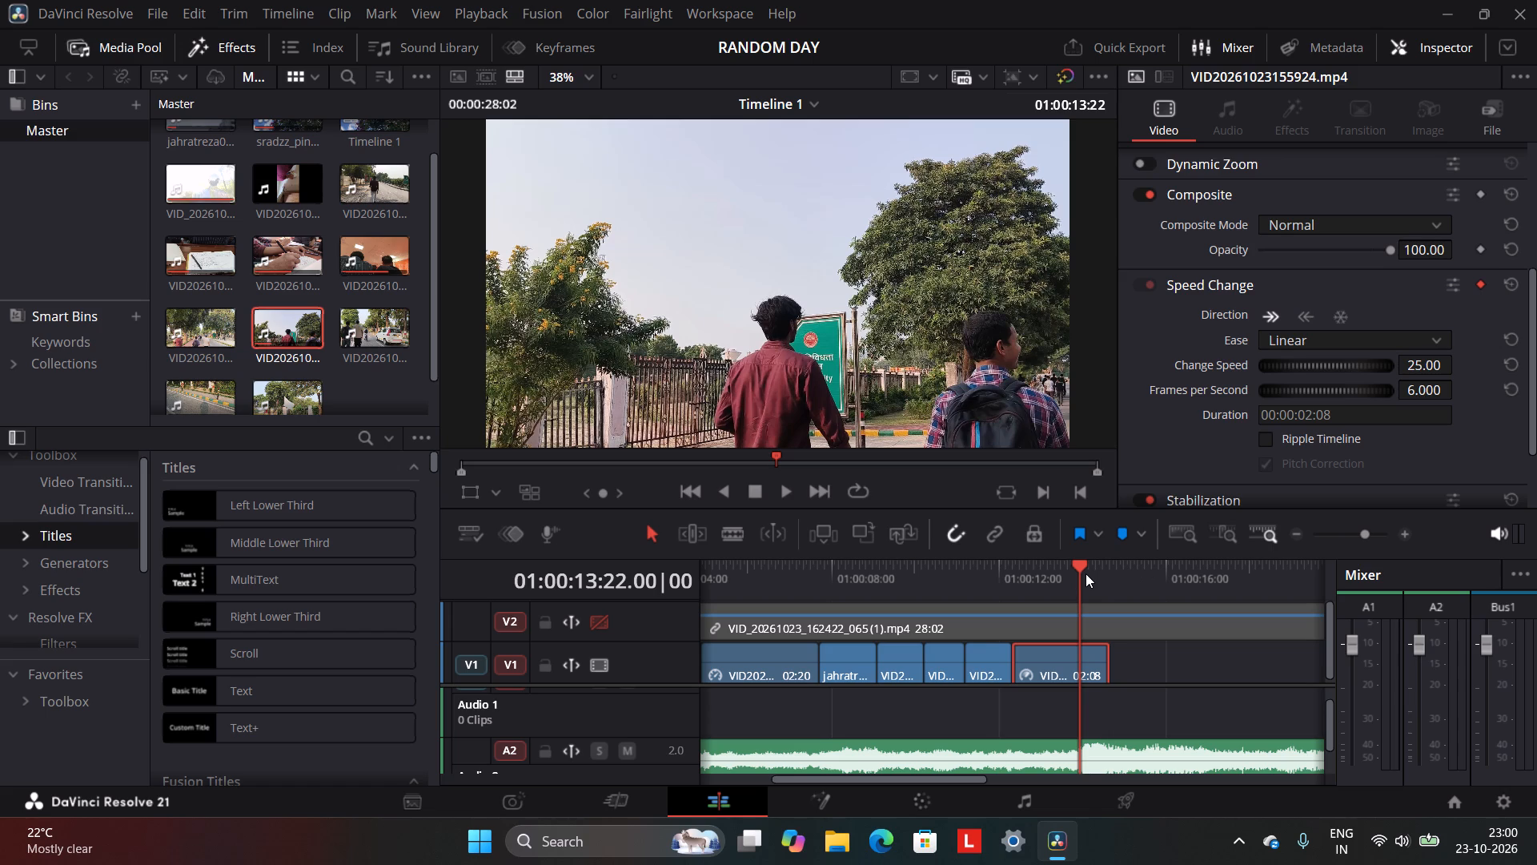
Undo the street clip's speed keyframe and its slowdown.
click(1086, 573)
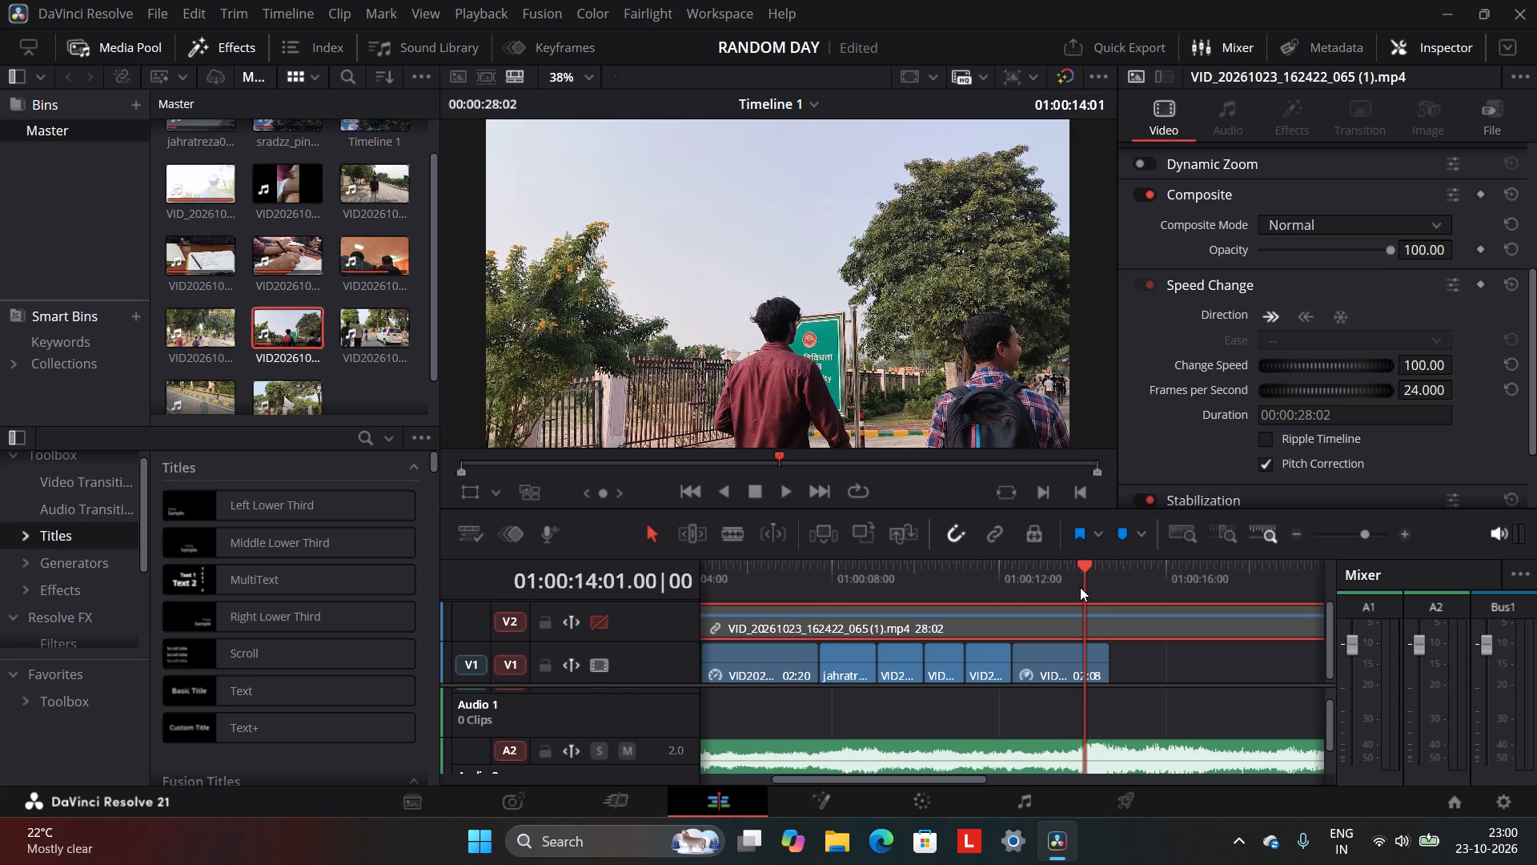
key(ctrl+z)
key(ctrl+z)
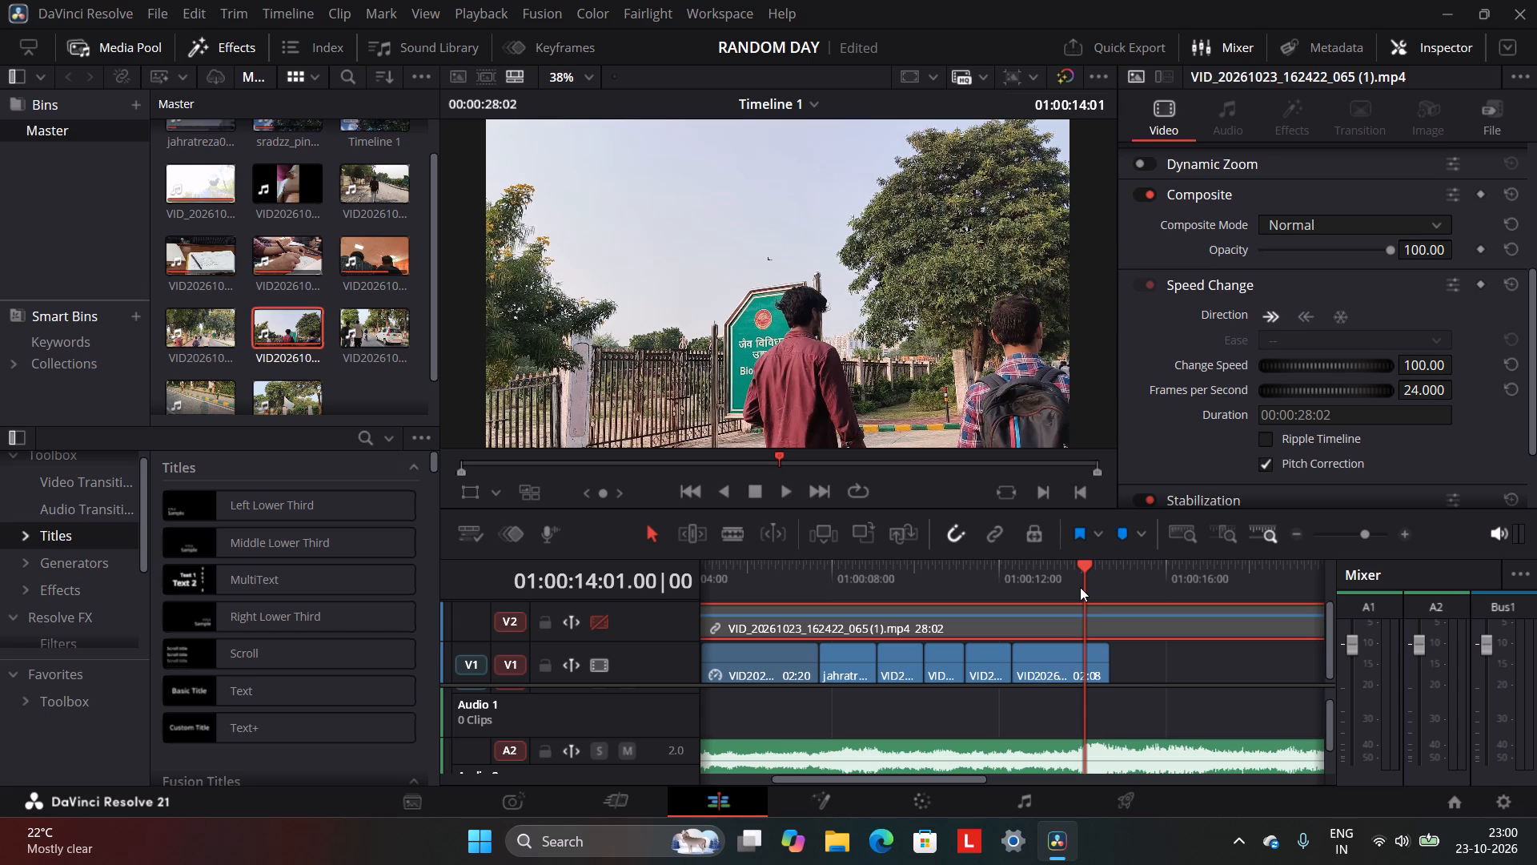
At 01:00:12:08, add a Speed Change keyframe to the street clip on Video 1 and set its Change Speed to 26.00.
click(1012, 574)
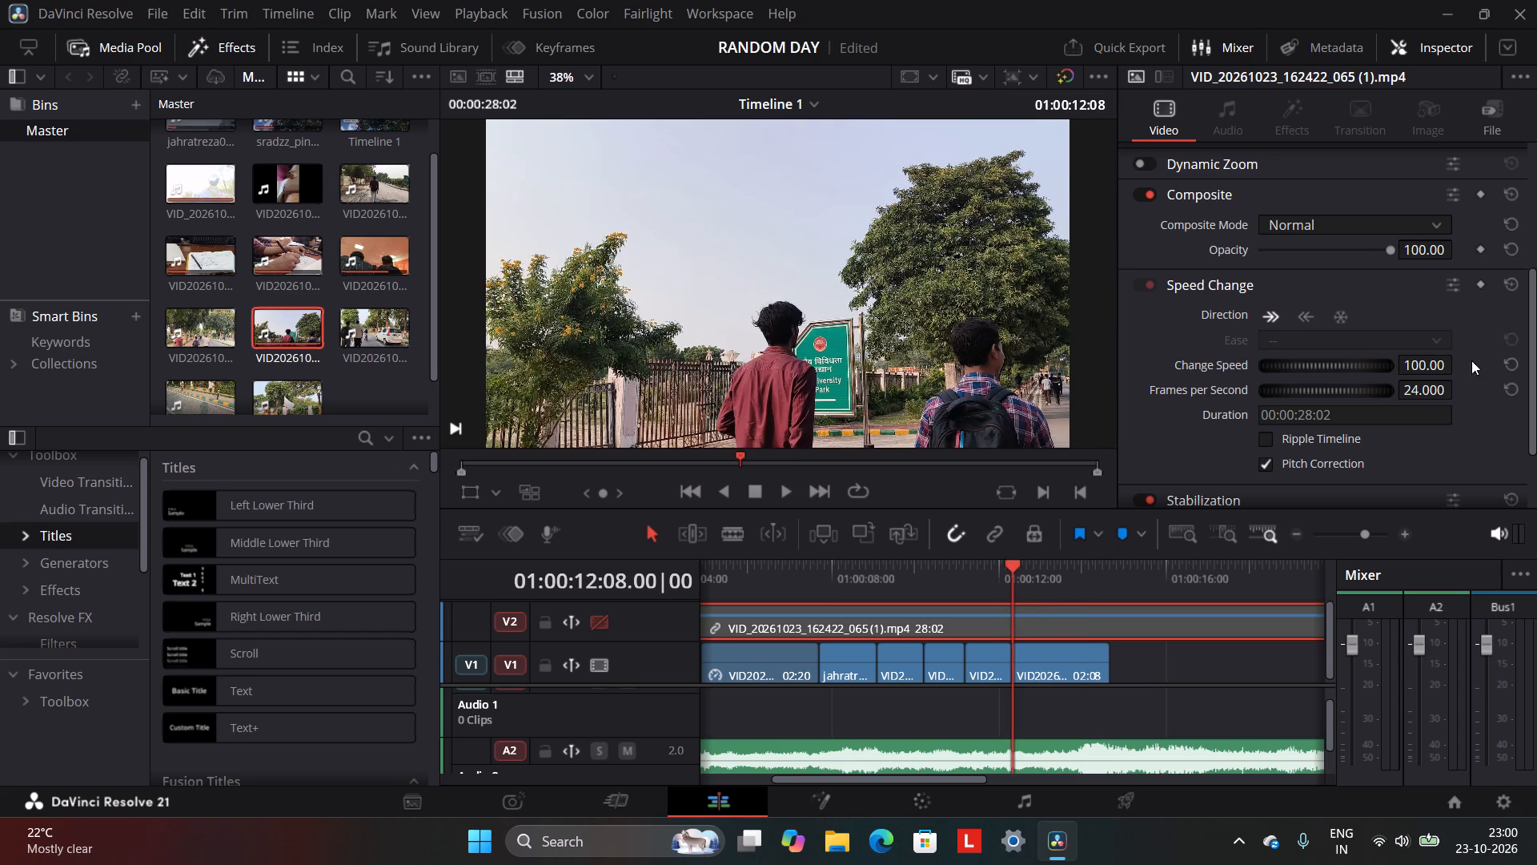
click(1484, 287)
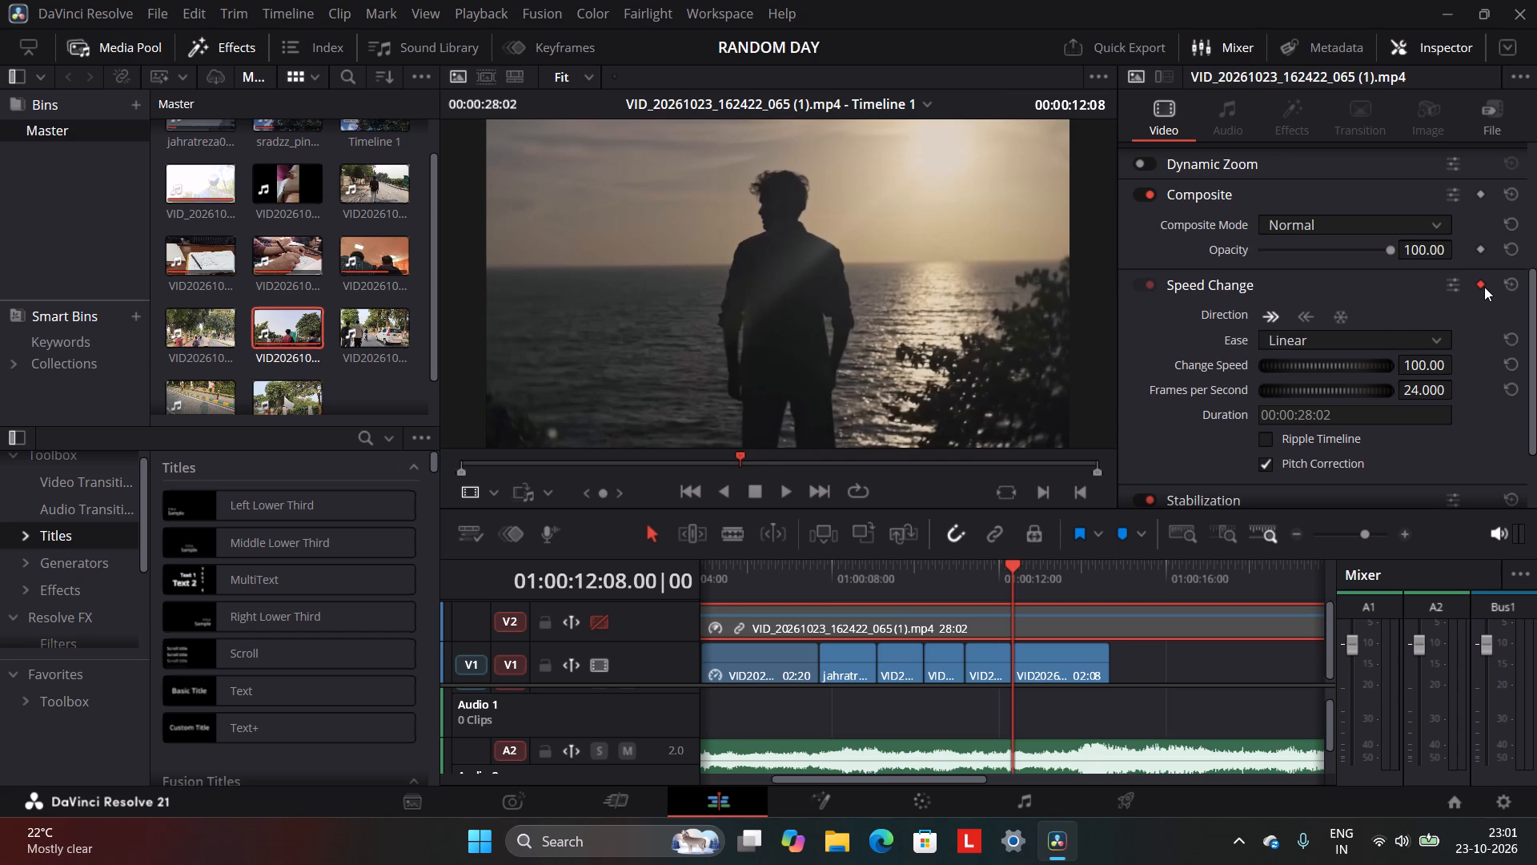
key(ctrl+z)
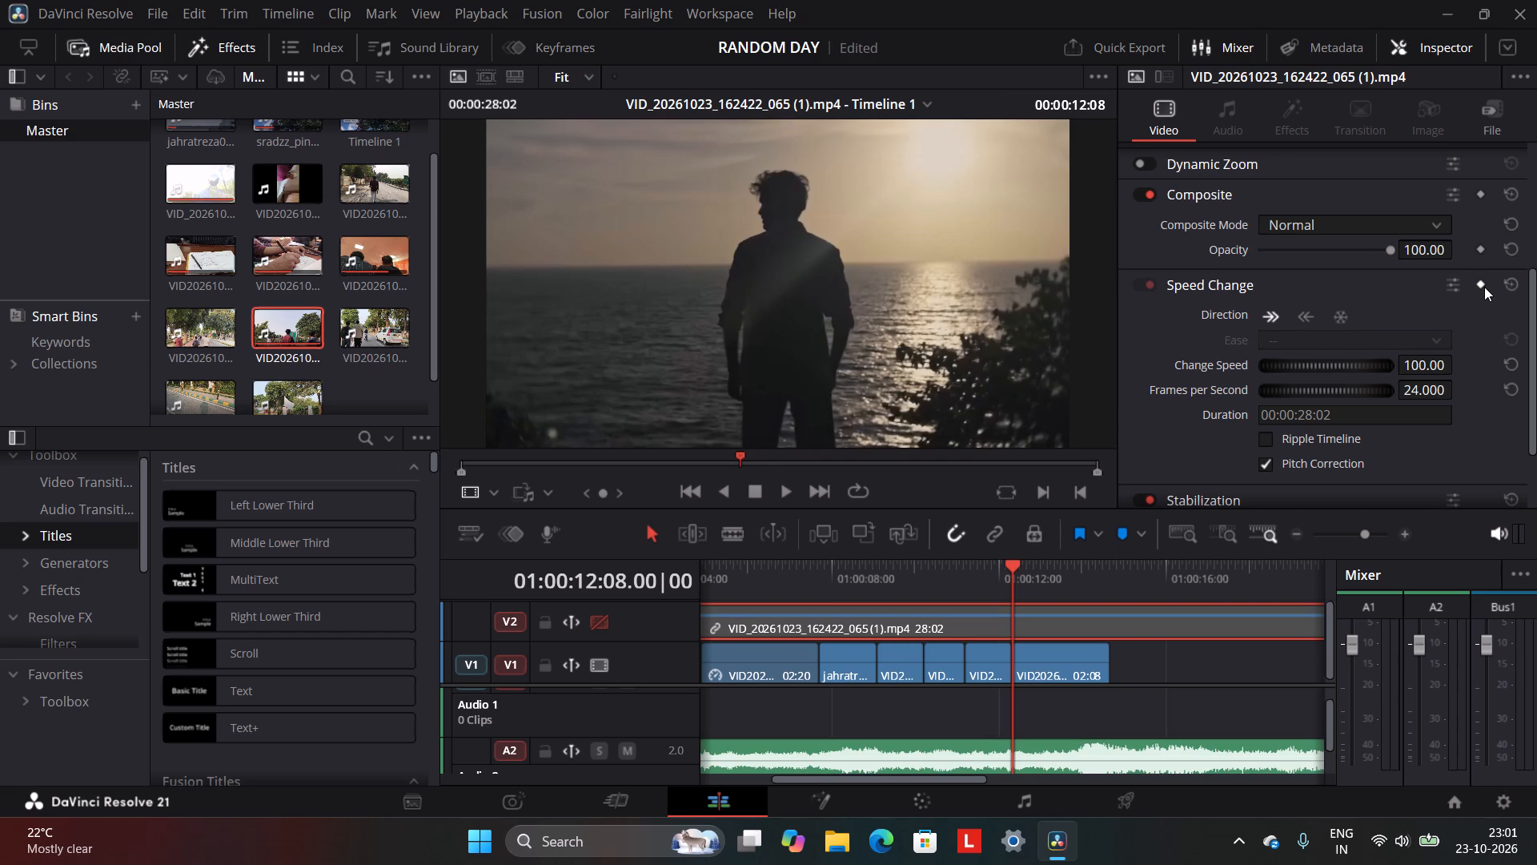
click(1053, 647)
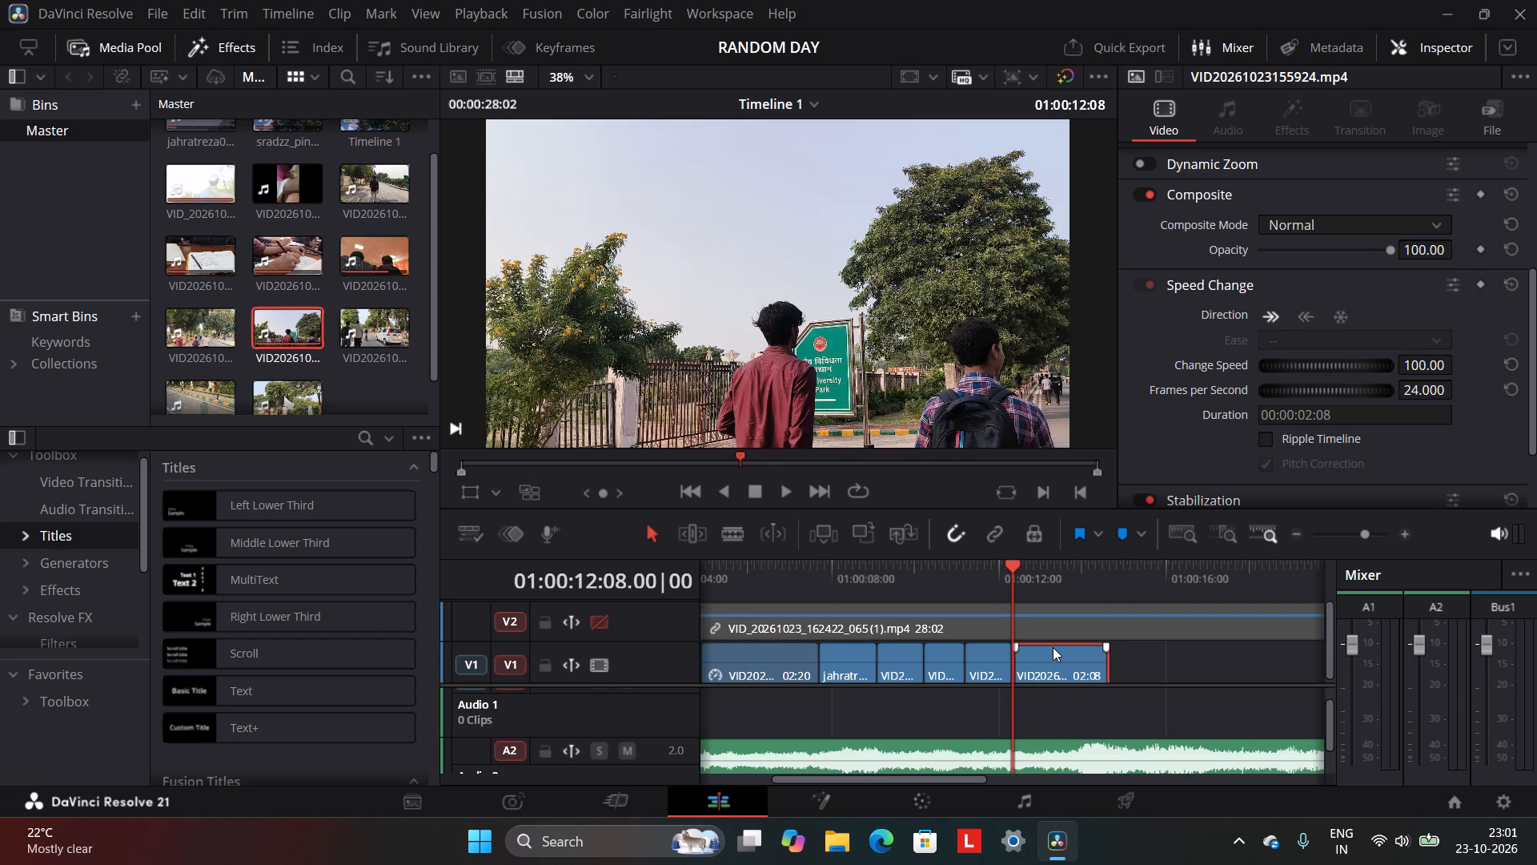
click(1481, 287)
drag(1285, 365, 1235, 385)
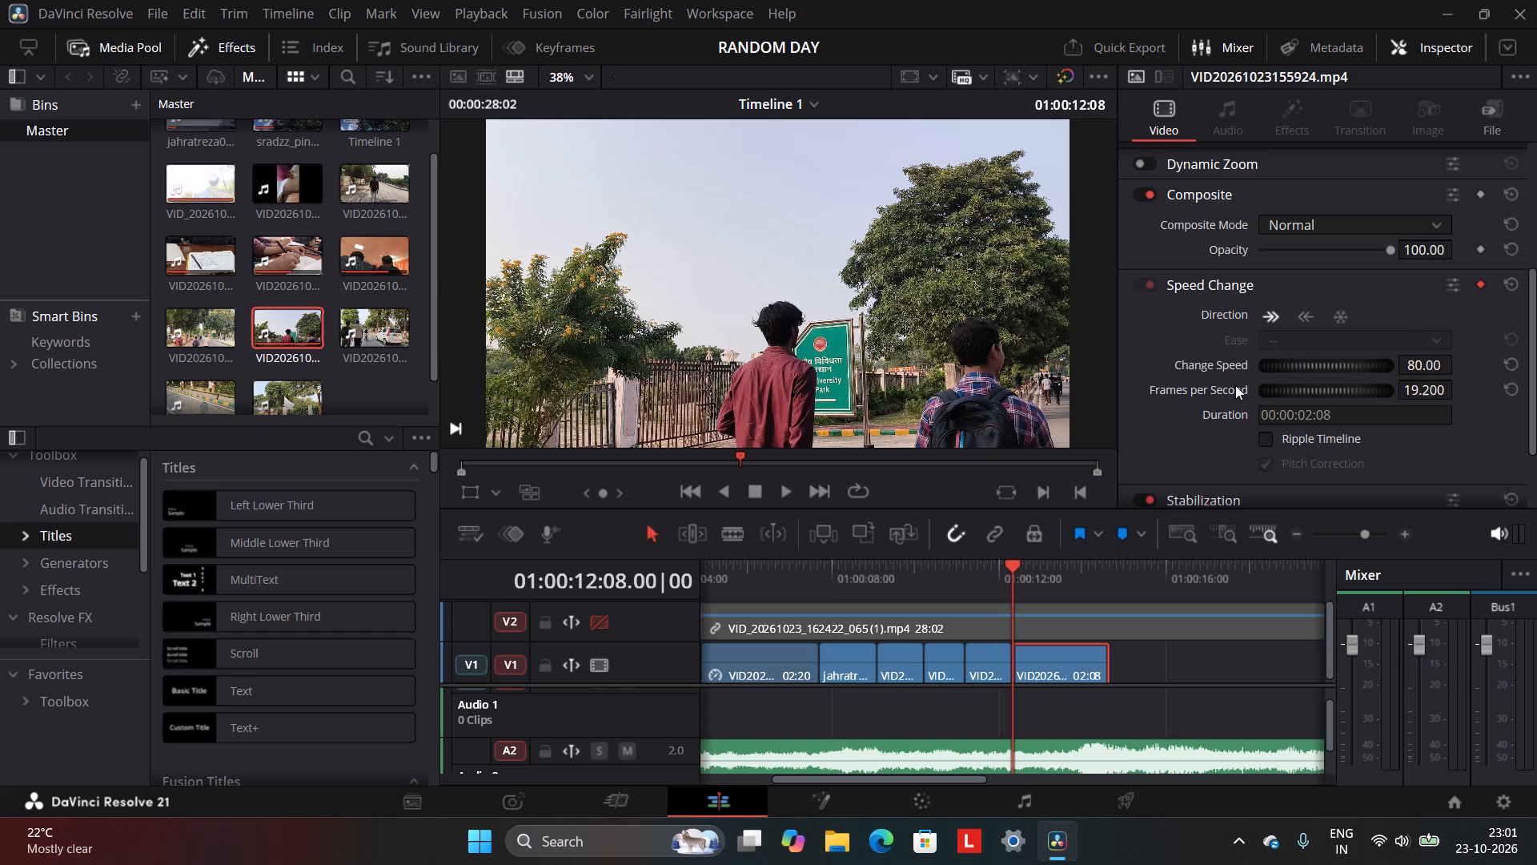
drag(1235, 385, 1085, 421)
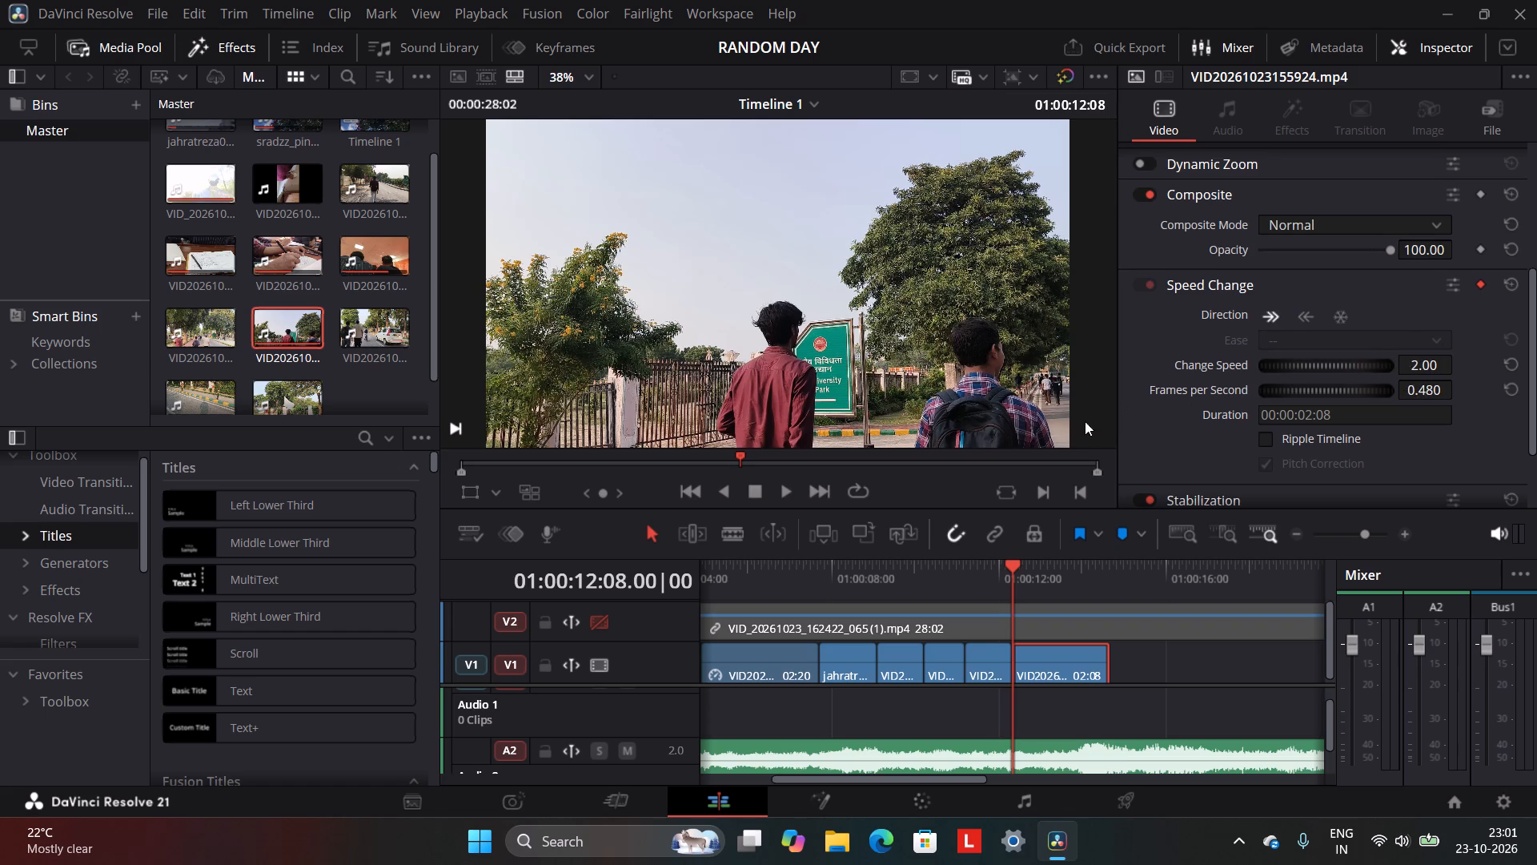
drag(1085, 421, 1158, 412)
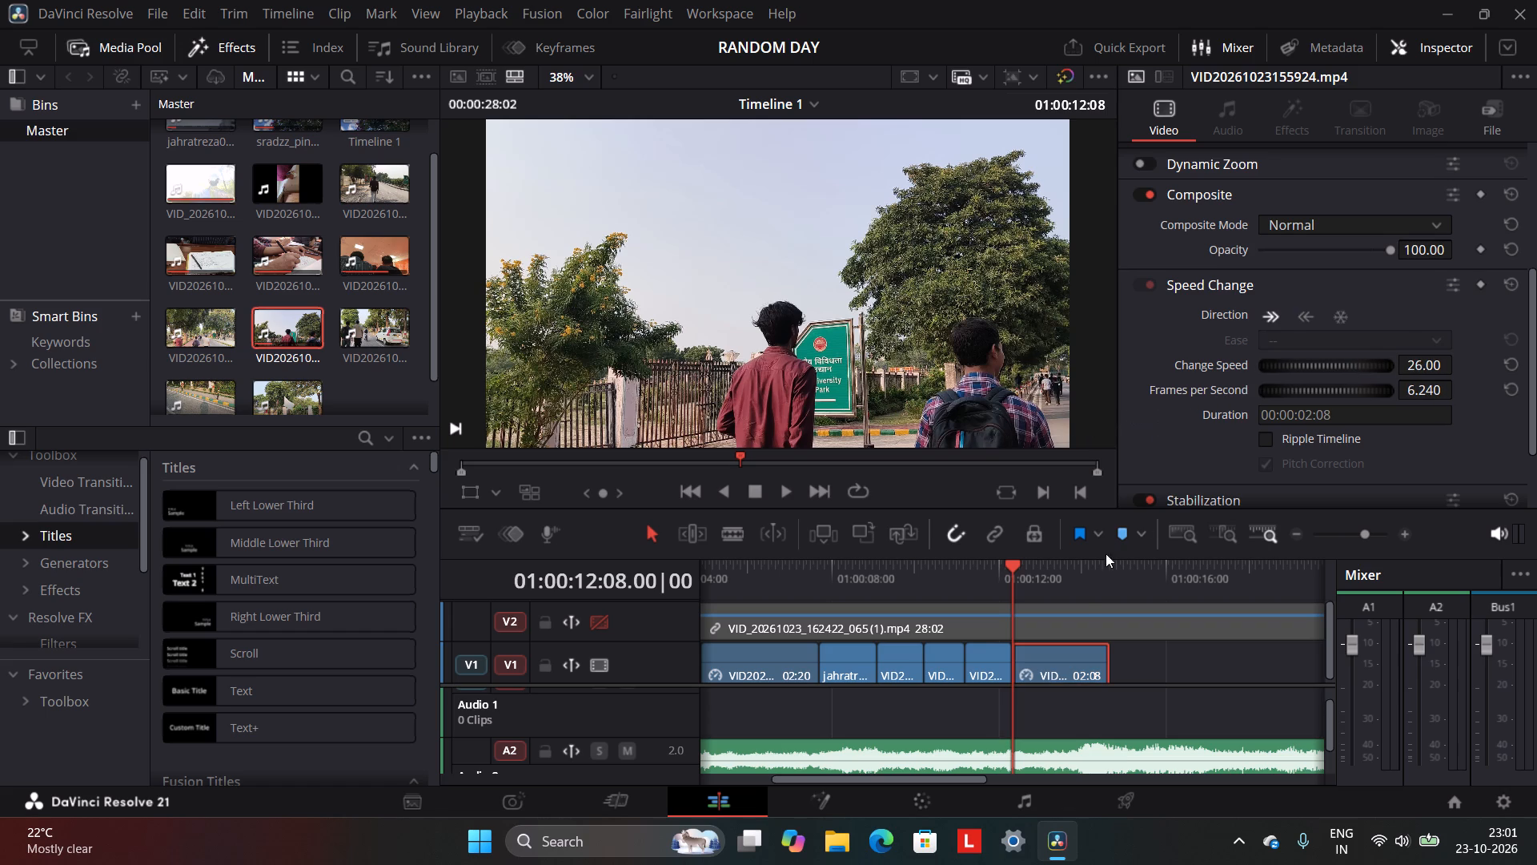
Add a Speed Change keyframe to the street clip on Video 1 at 01:00:13:15.
click(1062, 563)
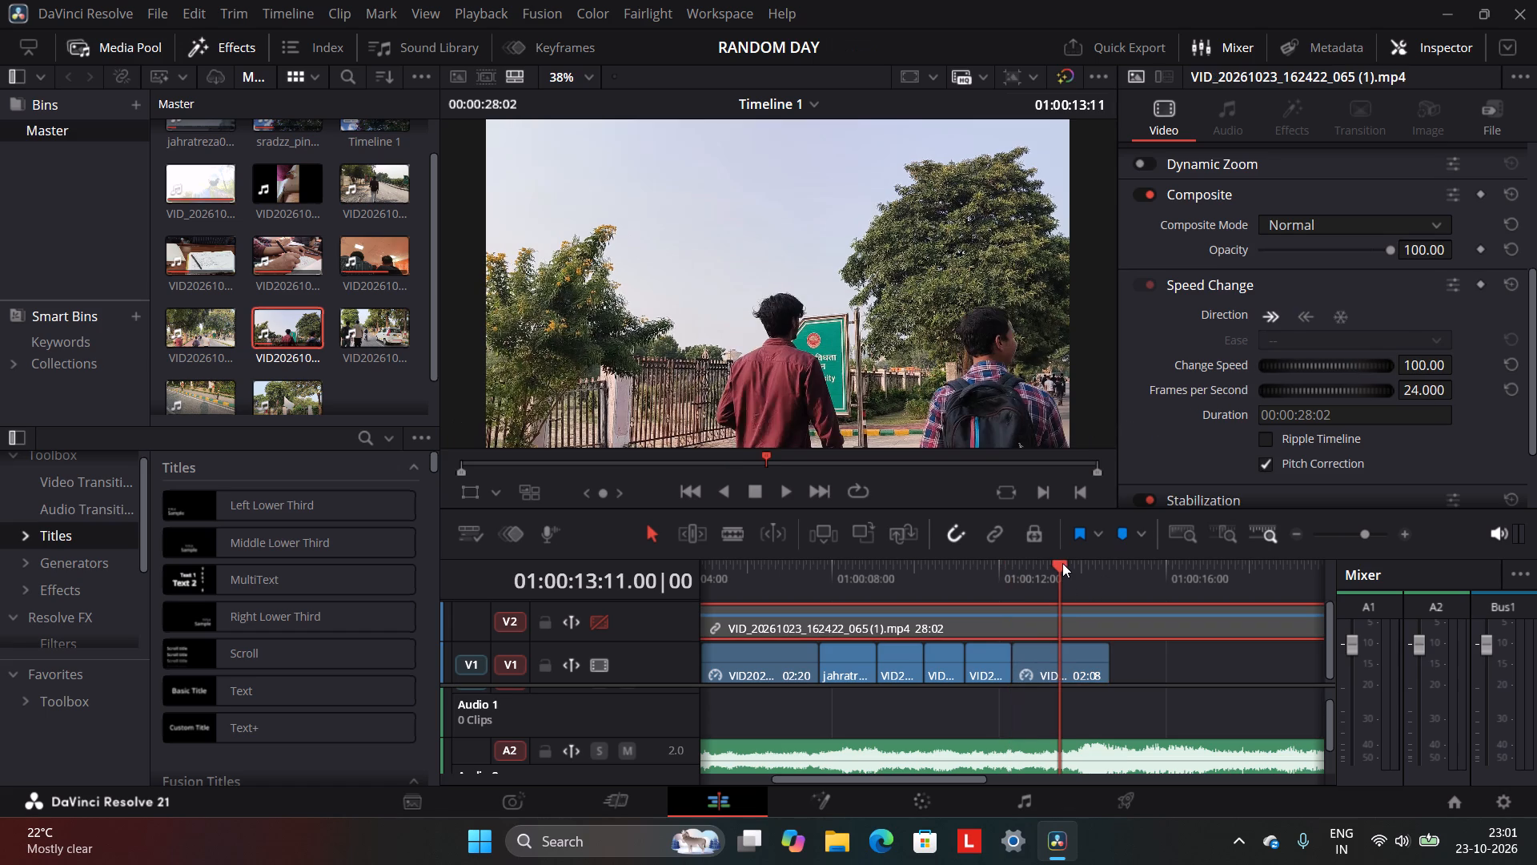
click(1064, 563)
click(1068, 563)
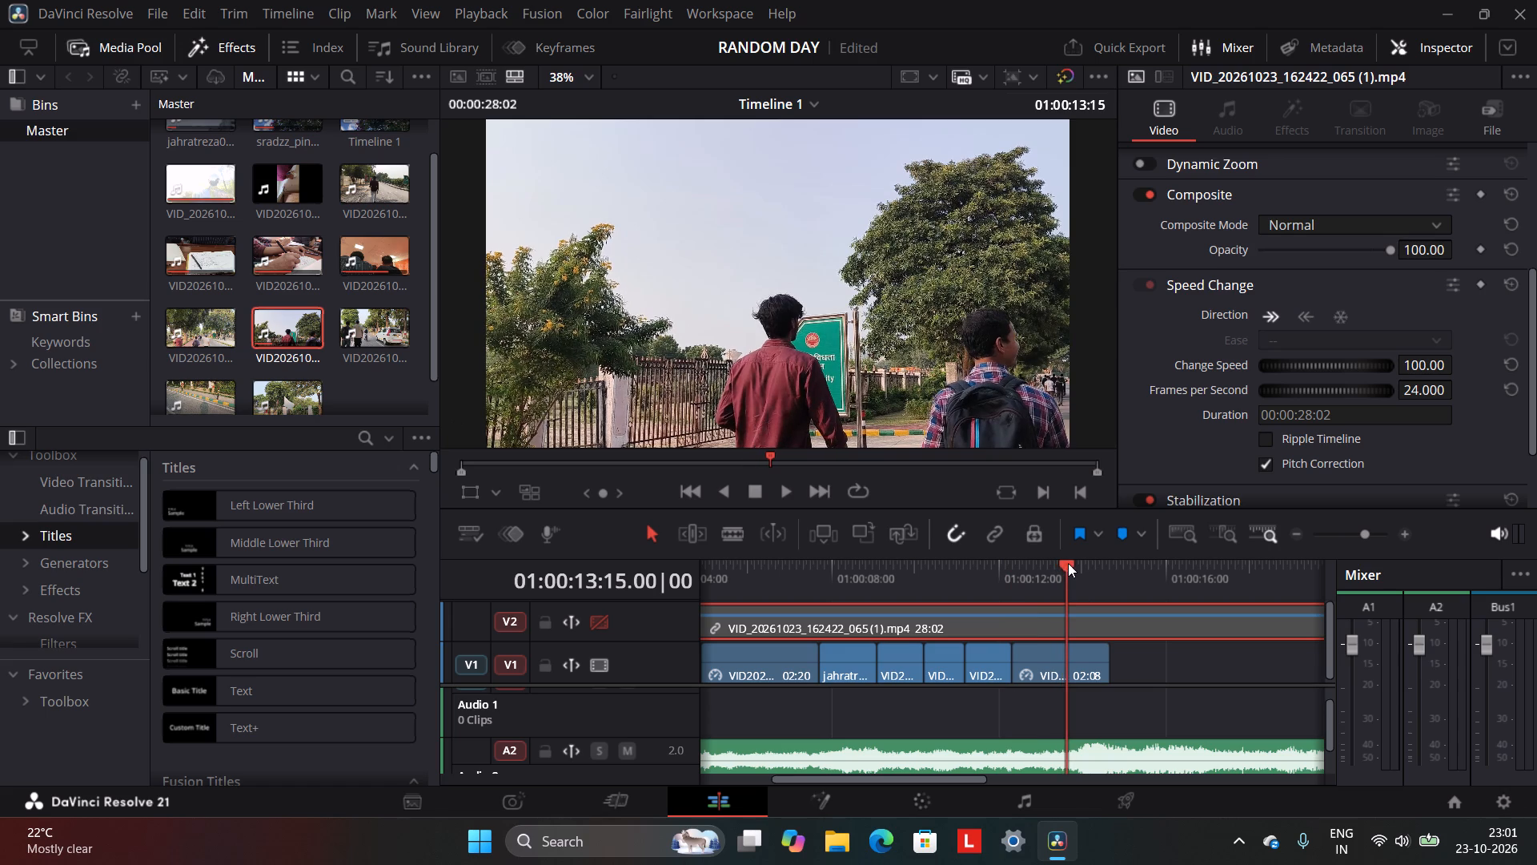
click(1485, 282)
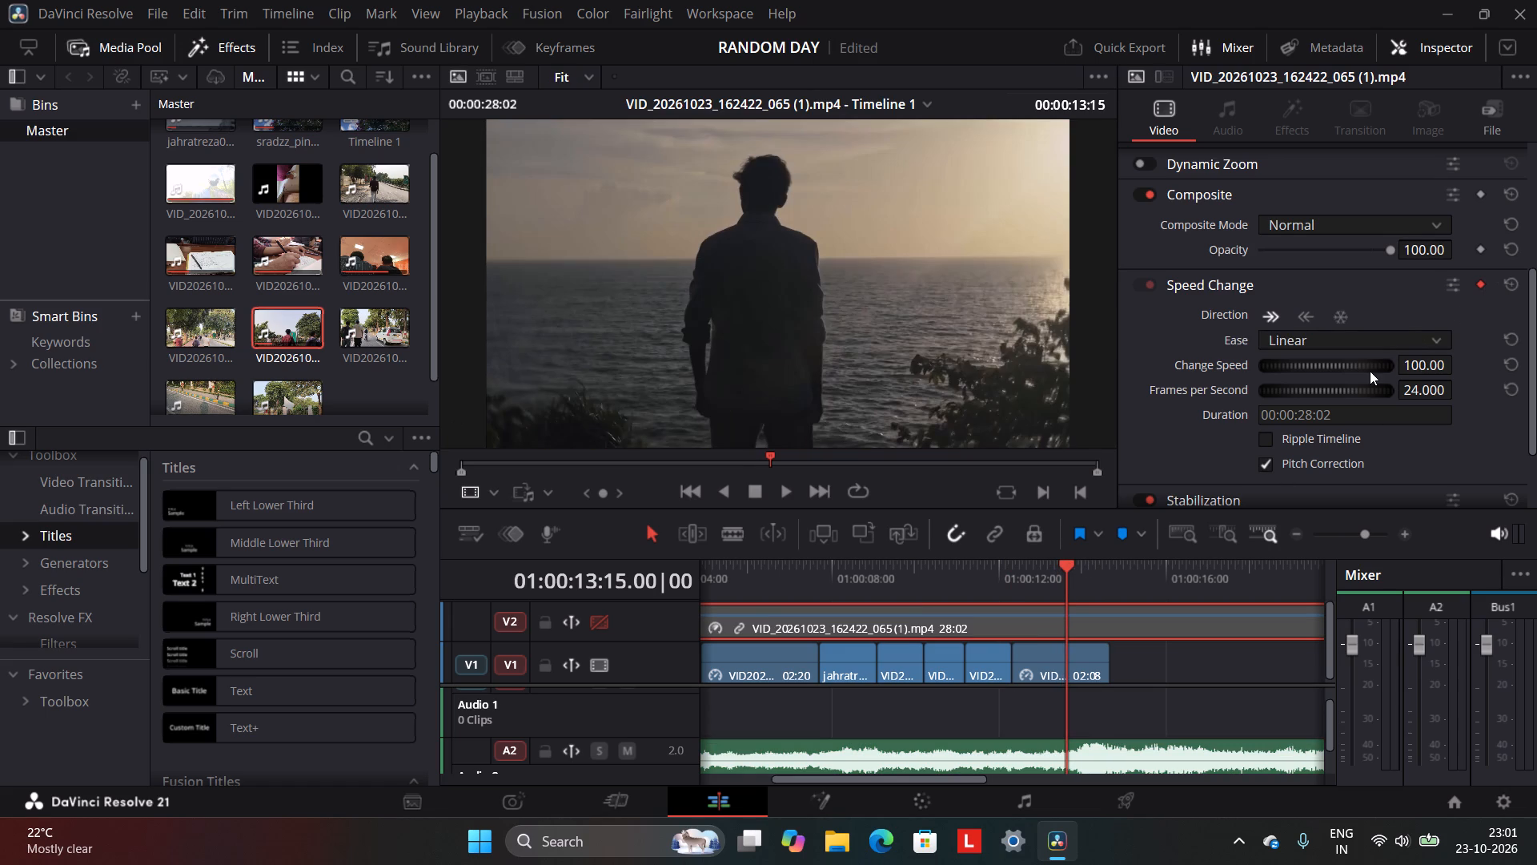
key(ctrl+z)
click(1088, 667)
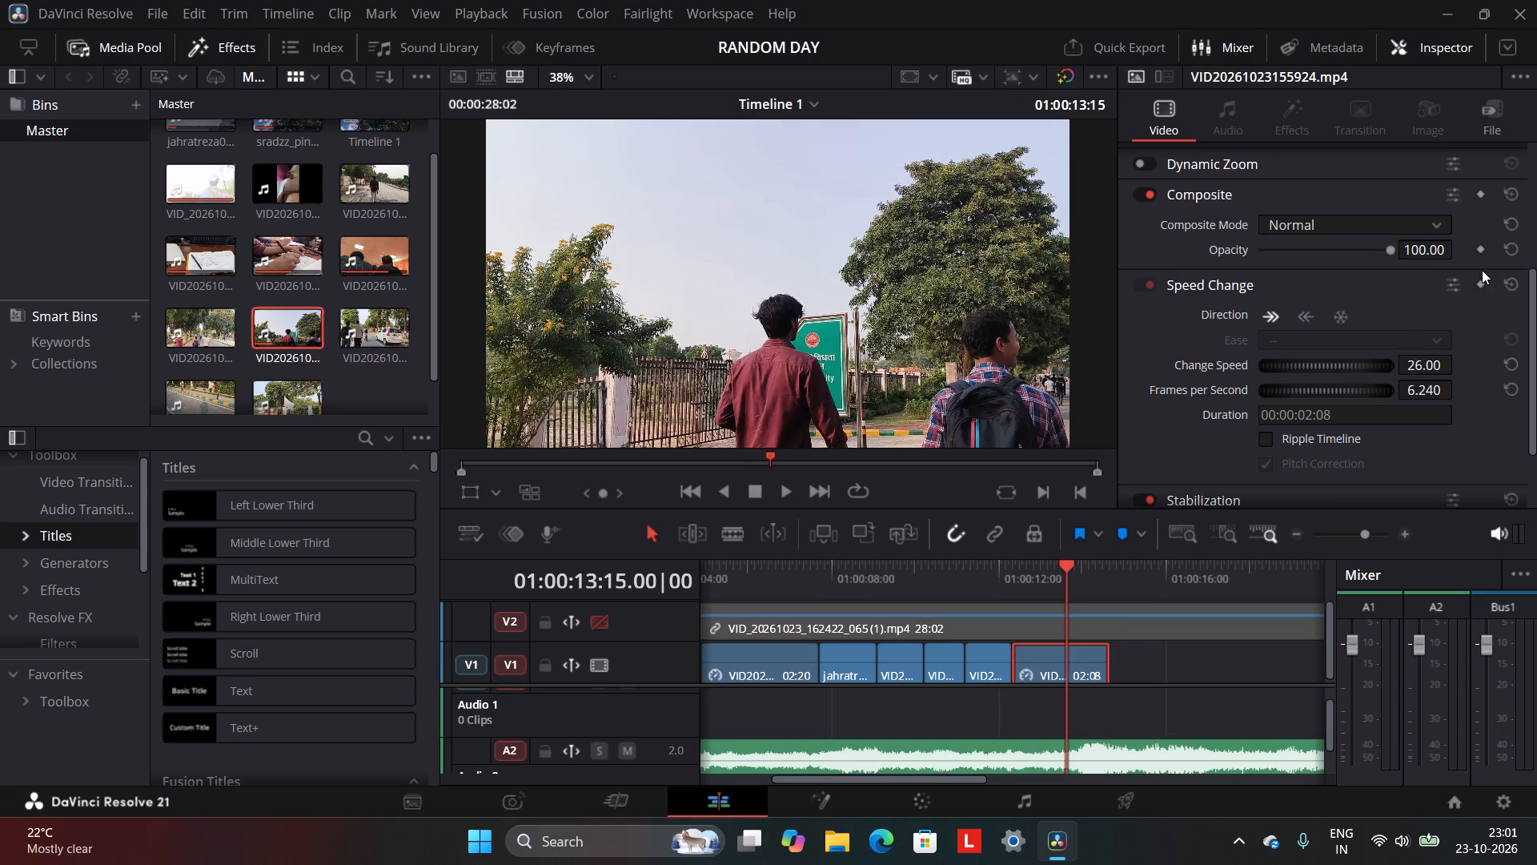
click(1482, 284)
At 01:00:13:18, add a Speed Change keyframe to the street clip on Video 1 and set its Change Speed to 7.00.
click(1073, 577)
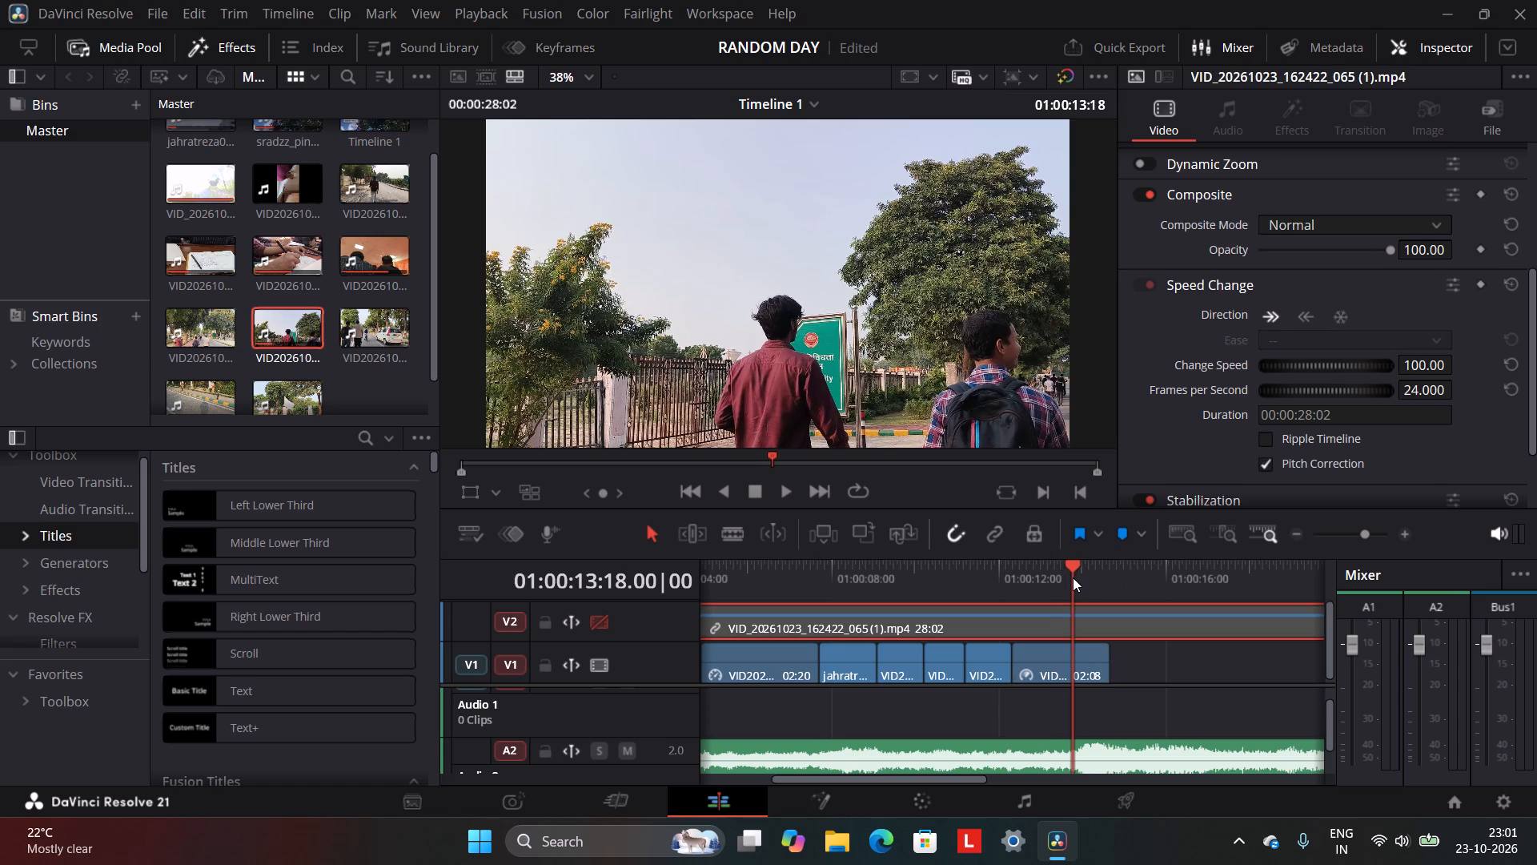
click(1078, 659)
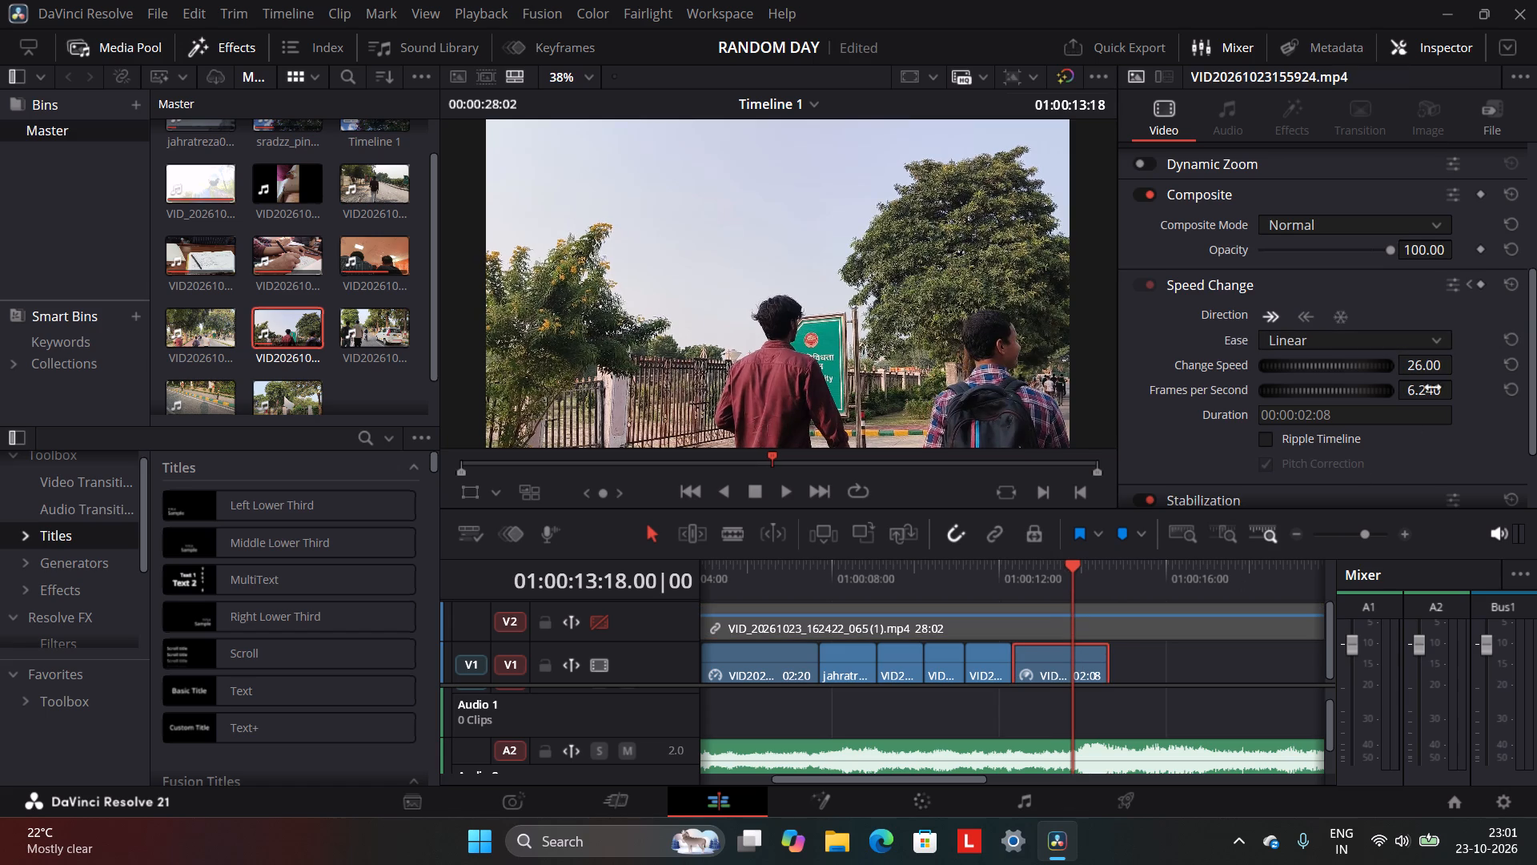
click(1481, 280)
drag(1292, 365, 1314, 362)
drag(1314, 362, 1268, 374)
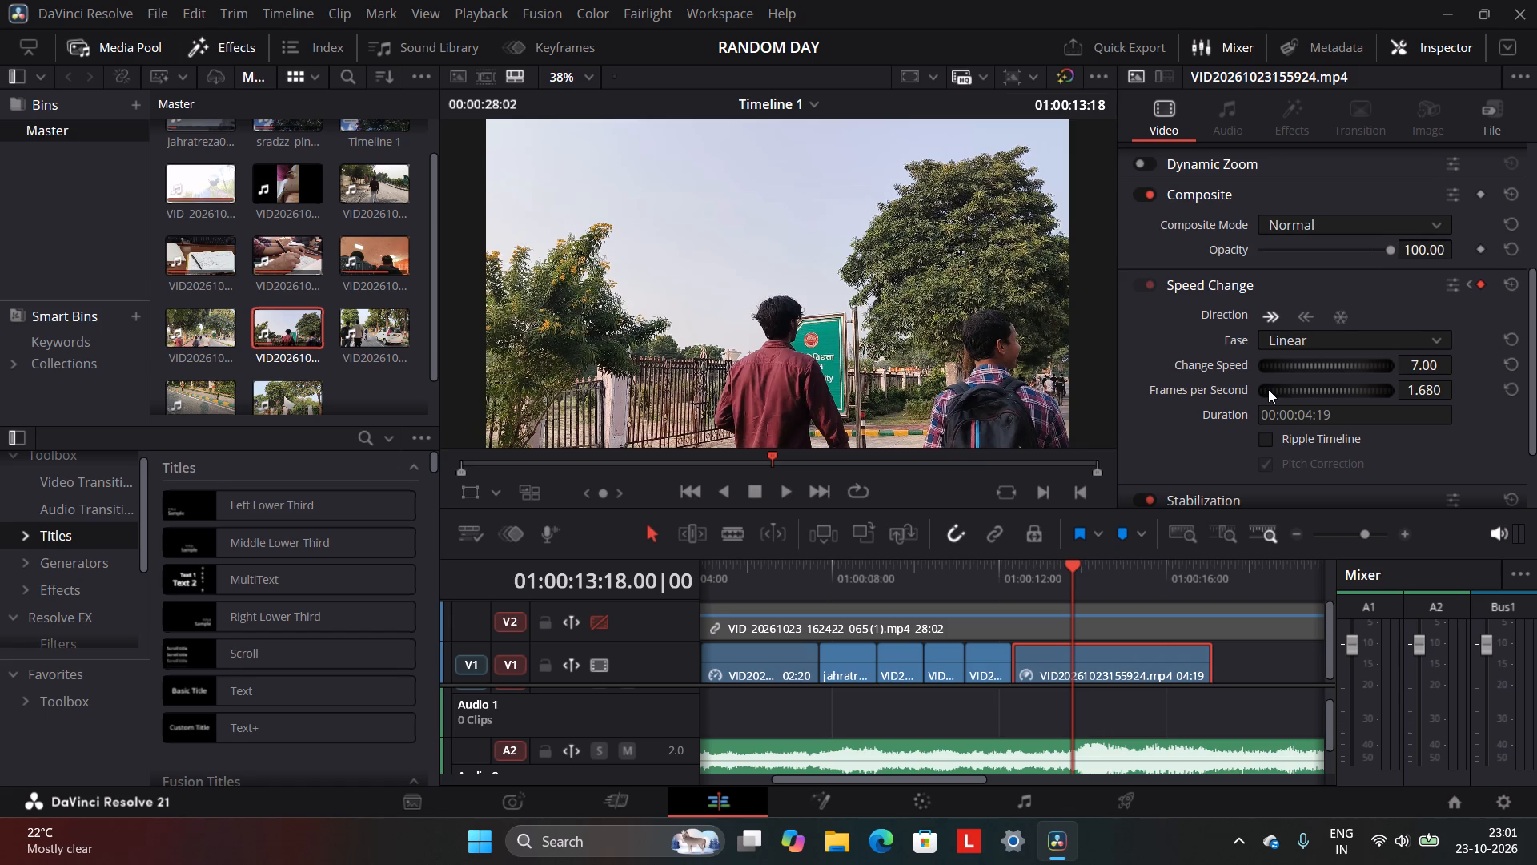
Set the street clip's Speed Change ease to Ease In and Out.
click(1338, 340)
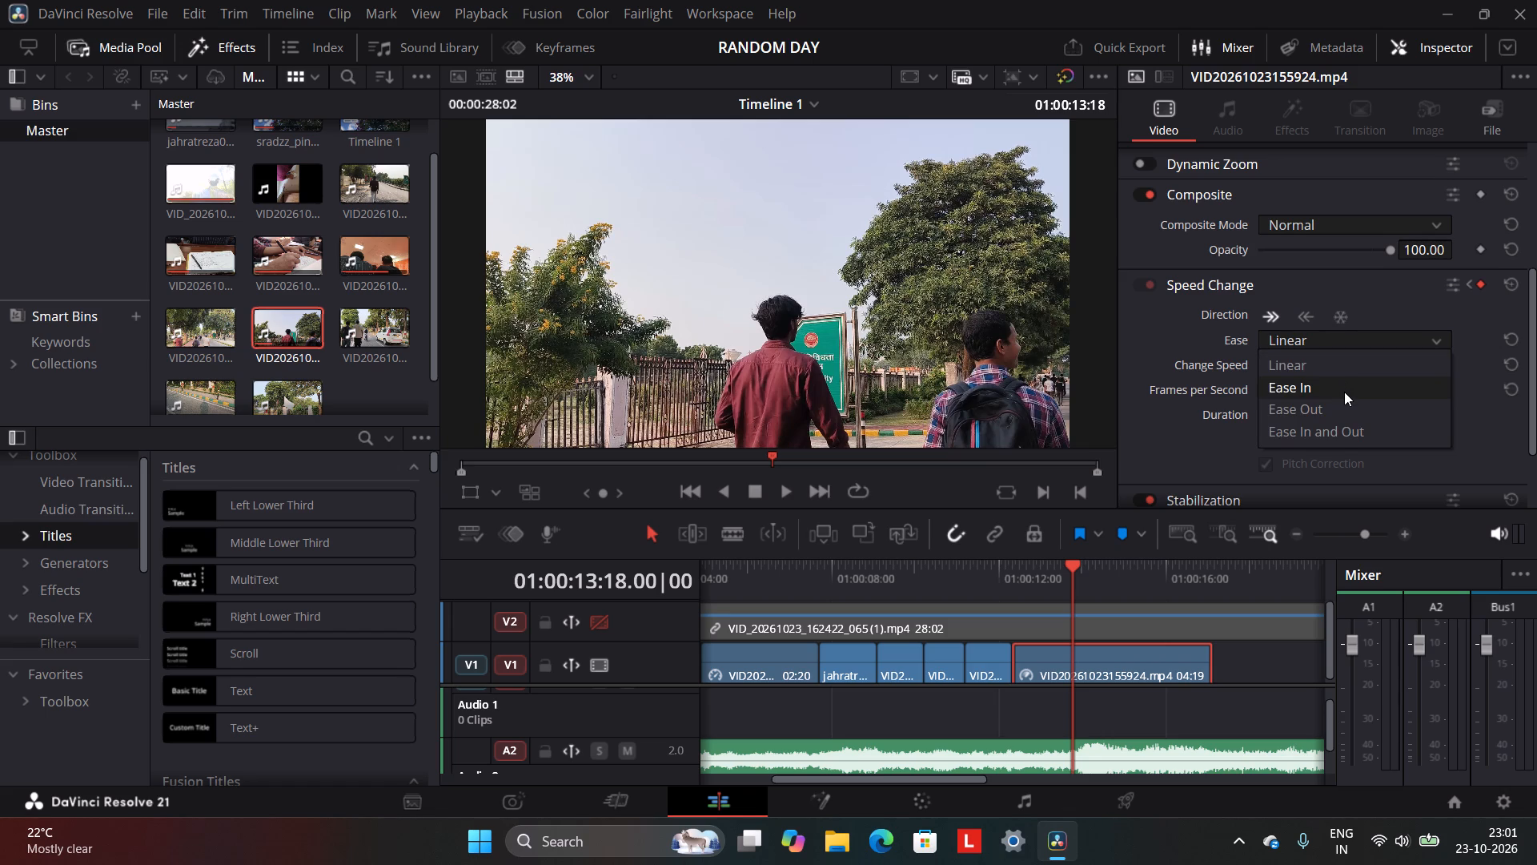
click(1346, 408)
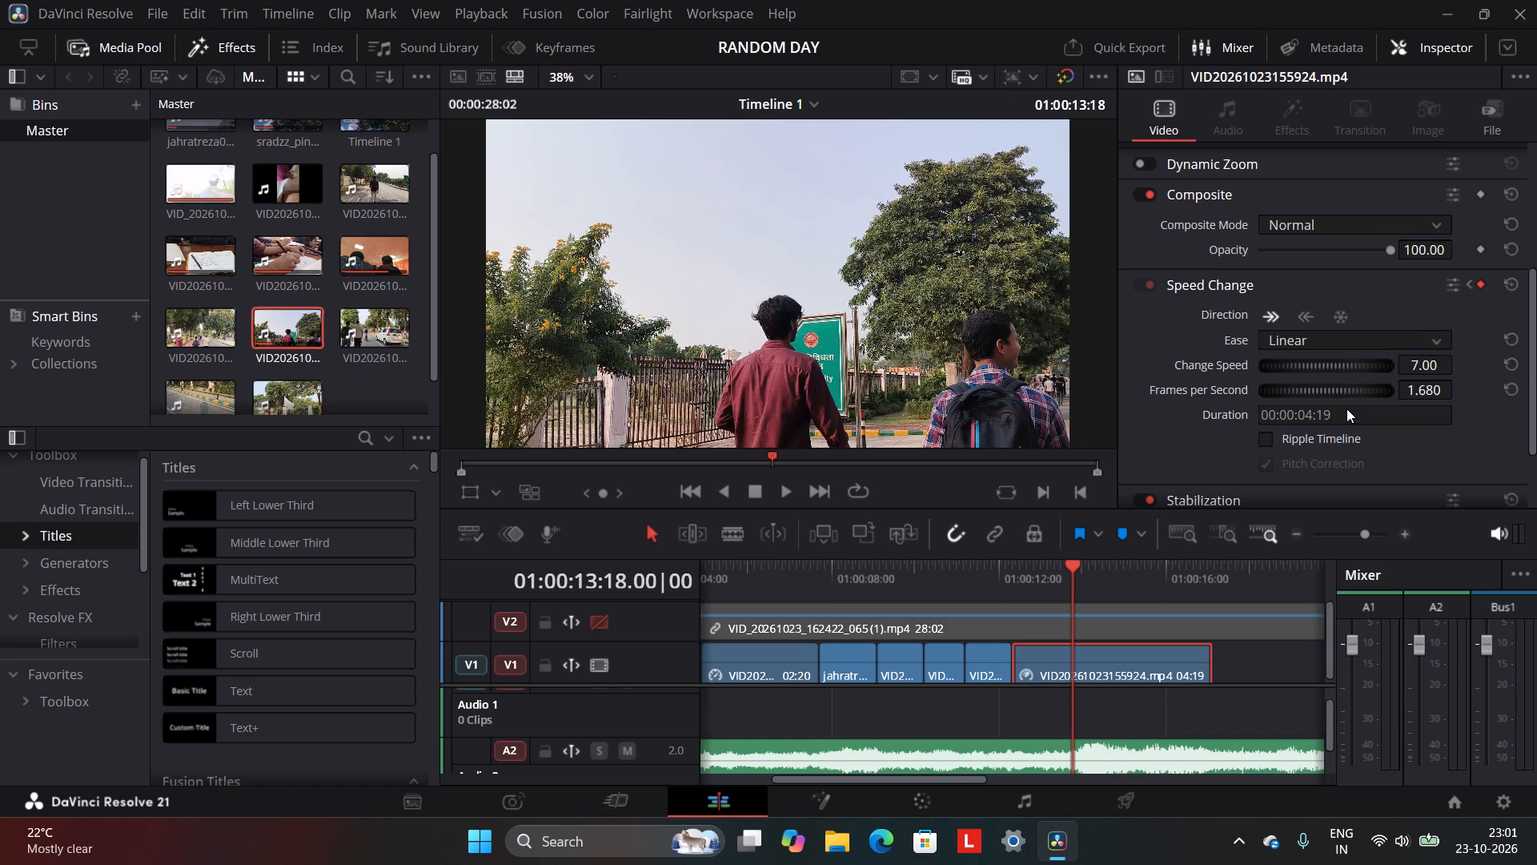
scroll(1371, 385, down, 6)
scroll(1314, 348, down, 7)
click(1146, 505)
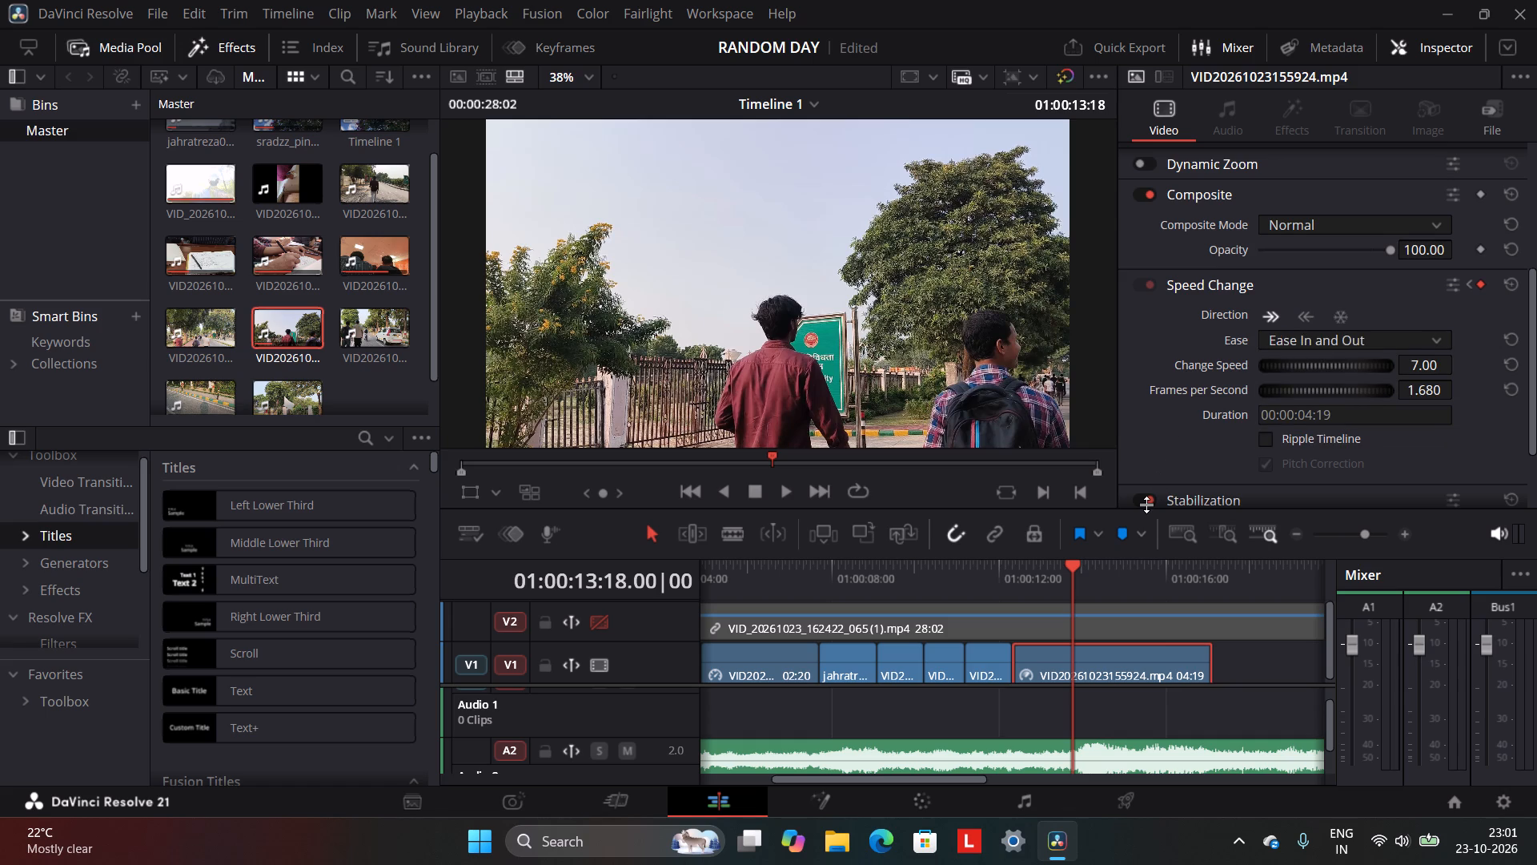
Stabilize the street clip on Video 1 with the Perspective mode.
scroll(1177, 473, down, 2)
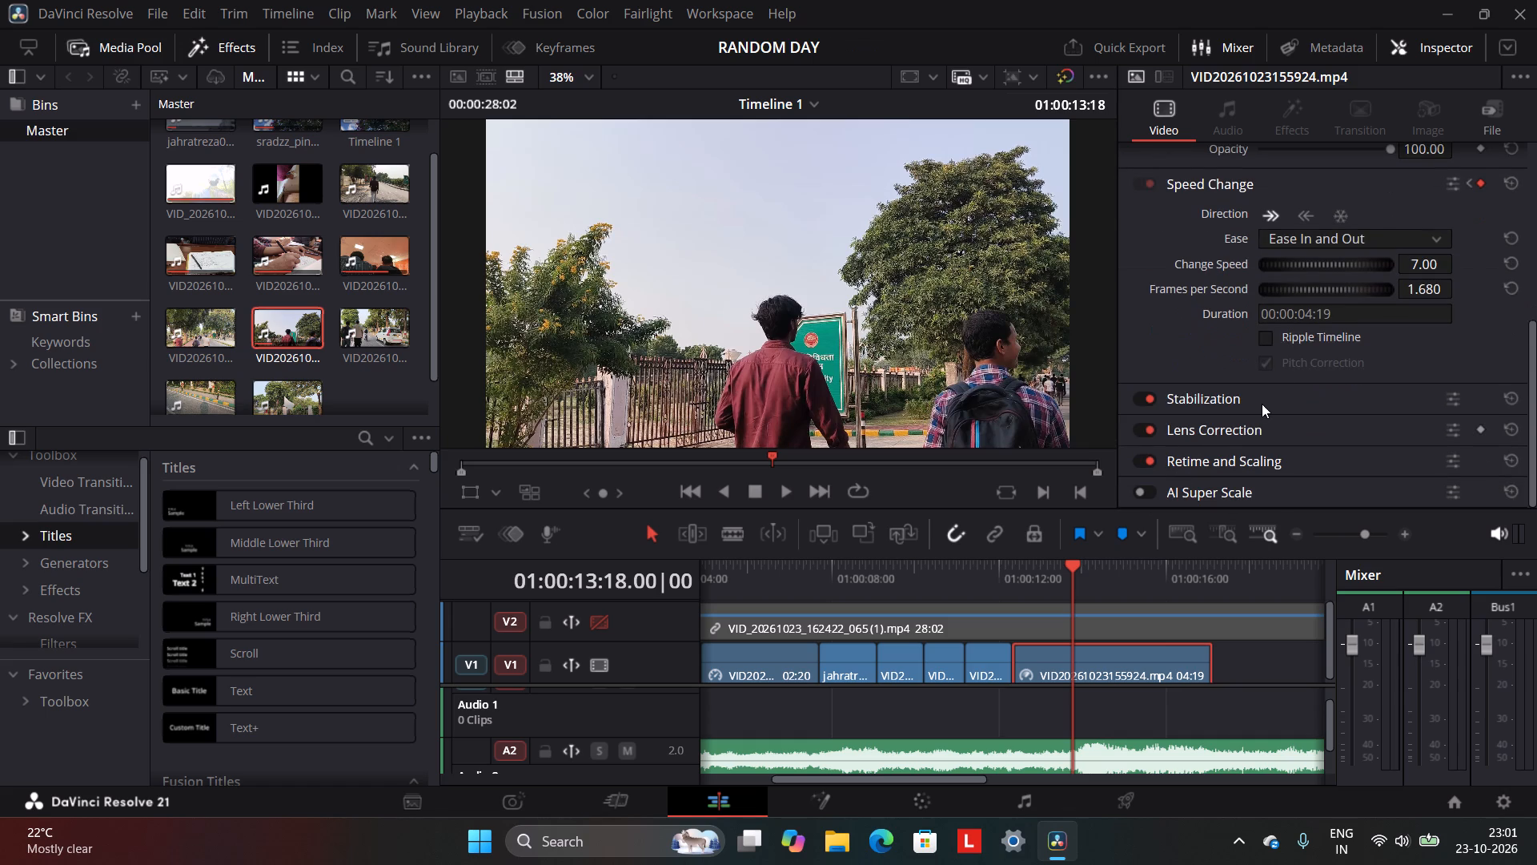
click(1262, 404)
click(1290, 424)
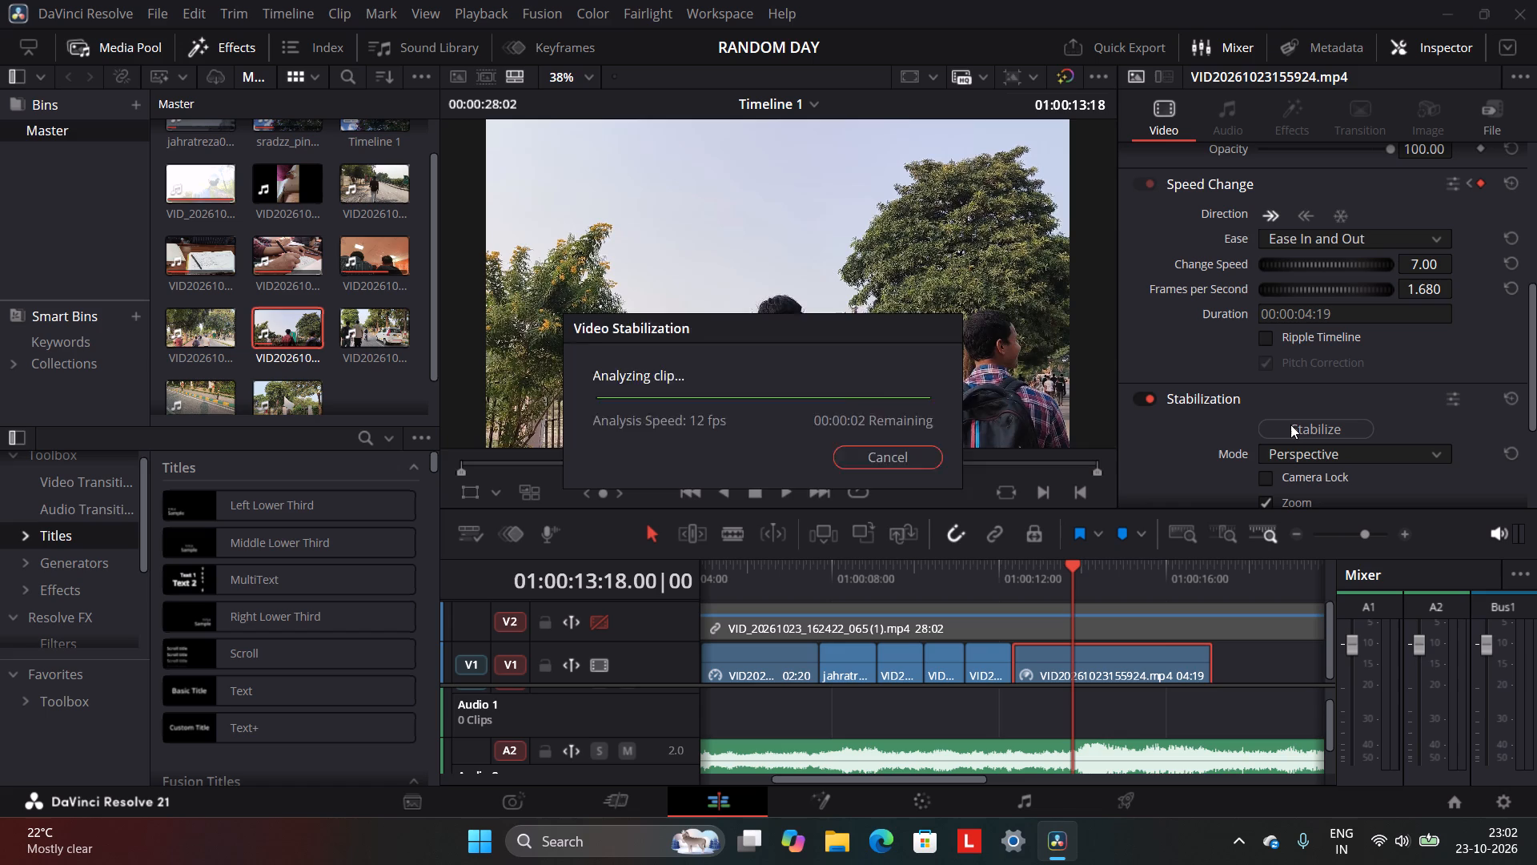
Set the street clip's Retime Process to Optical Flow and its Motion Estimation to Standard Better.
scroll(1290, 424, down, 2)
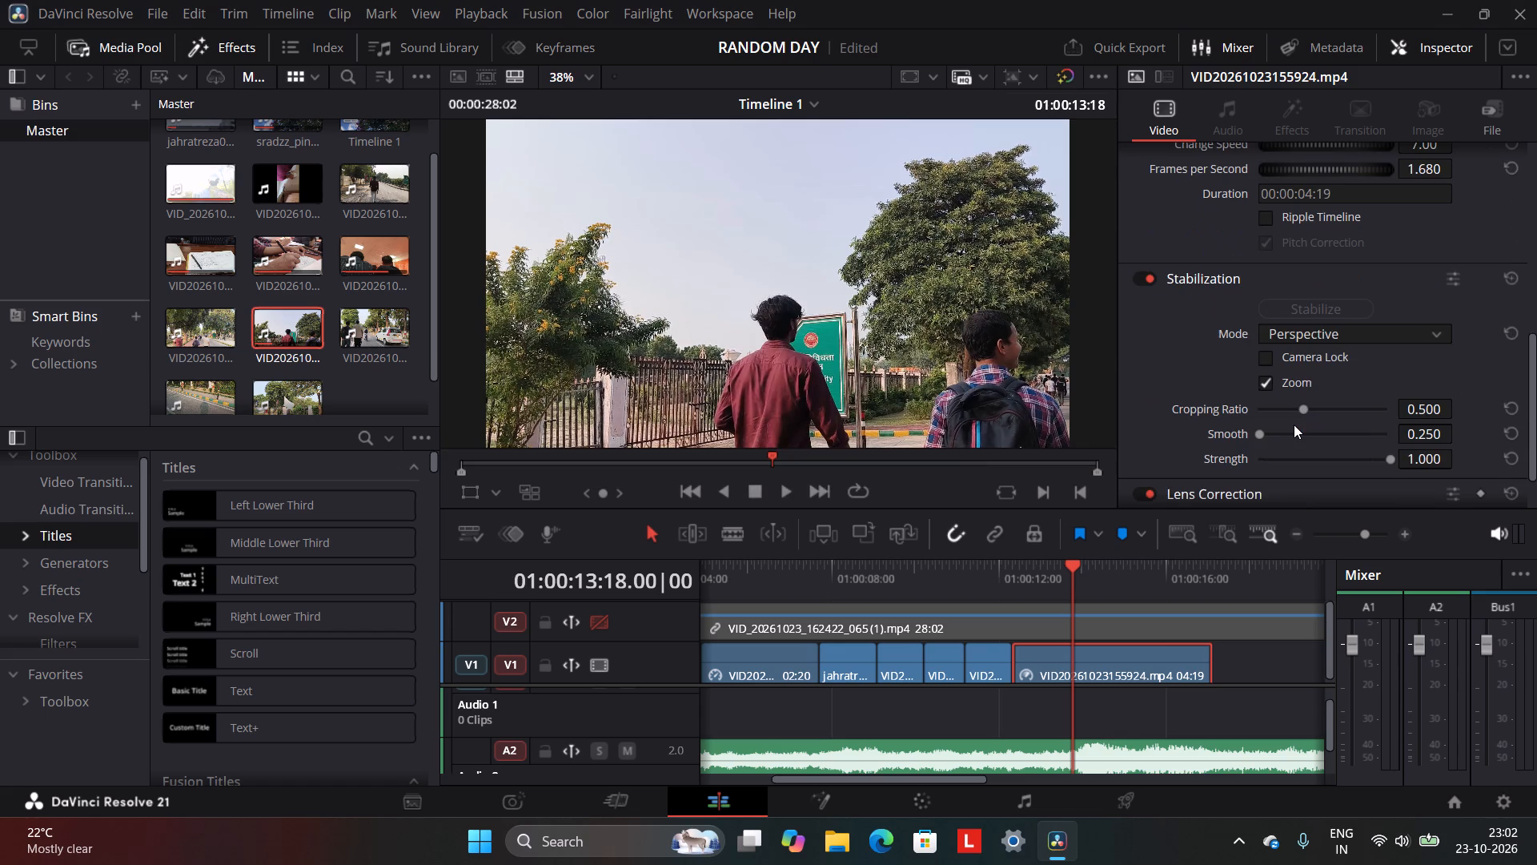
scroll(1294, 424, down, 2)
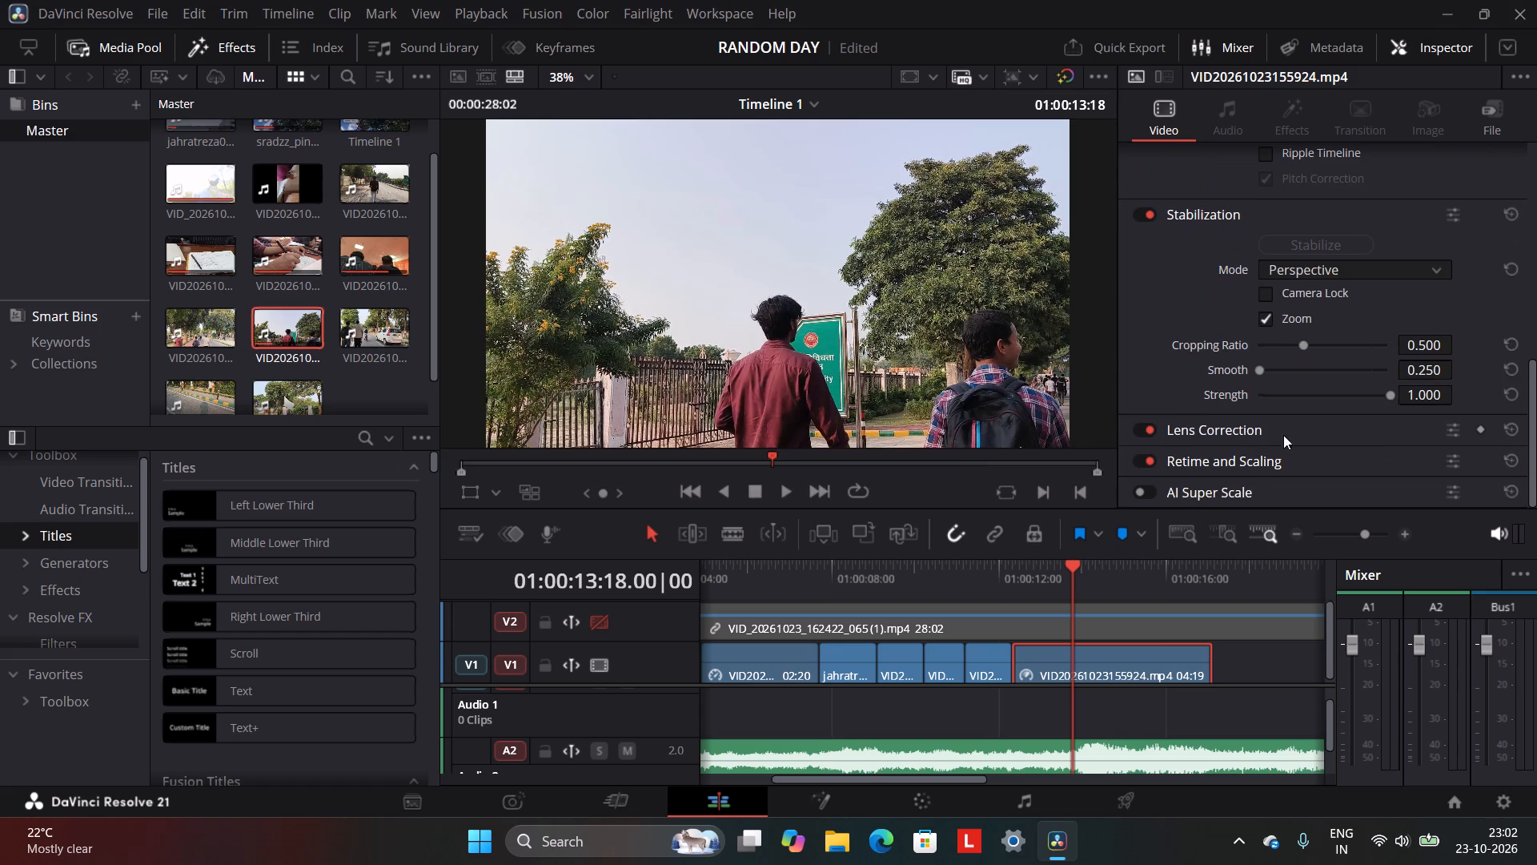
scroll(1280, 447, down, 2)
click(1274, 429)
scroll(1282, 424, down, 1)
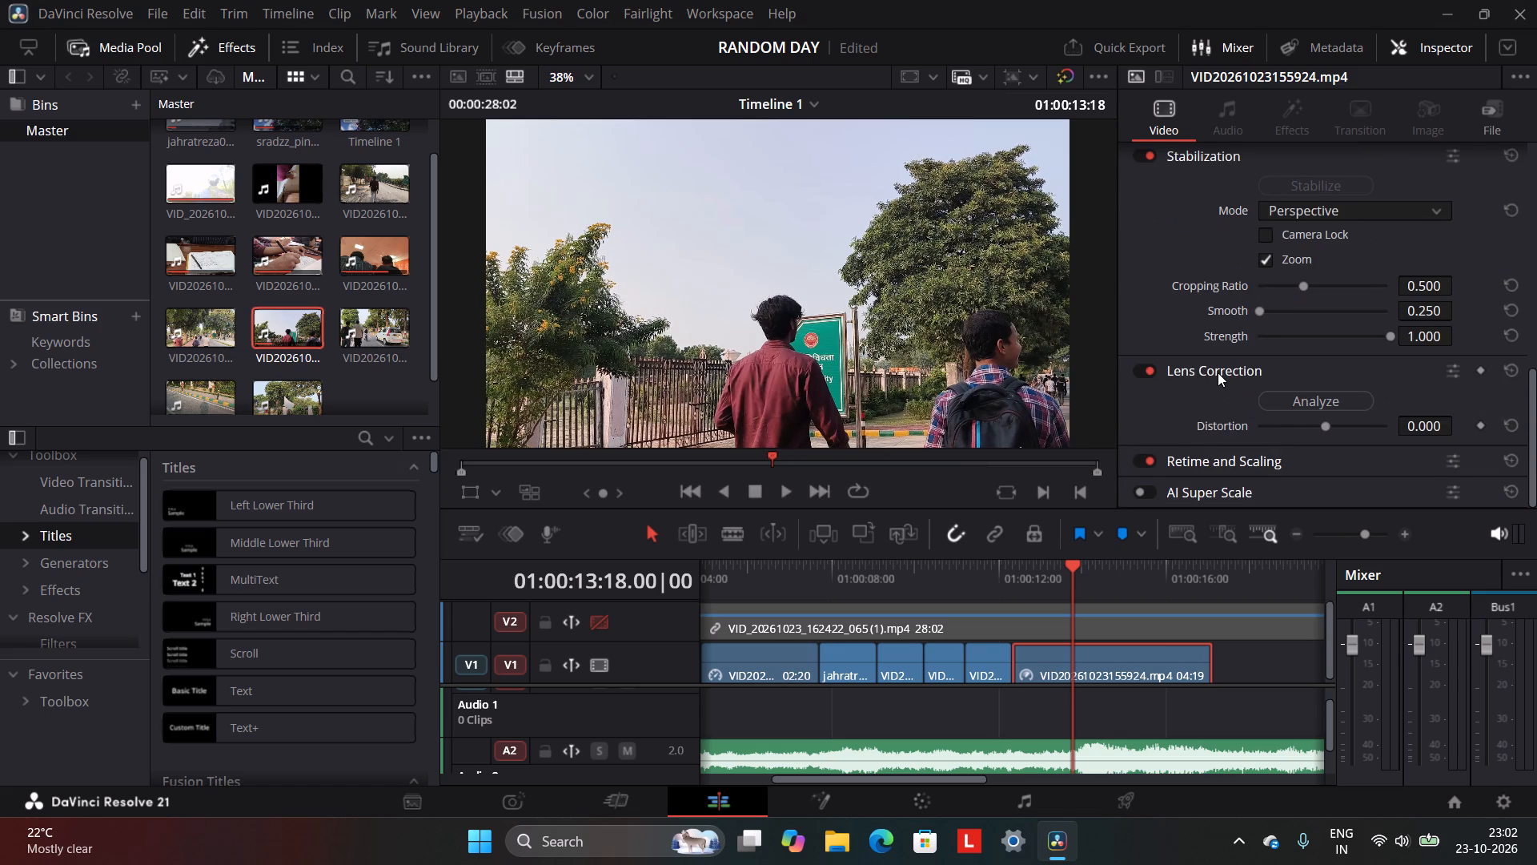
click(1218, 372)
click(1226, 457)
scroll(1259, 423, down, 2)
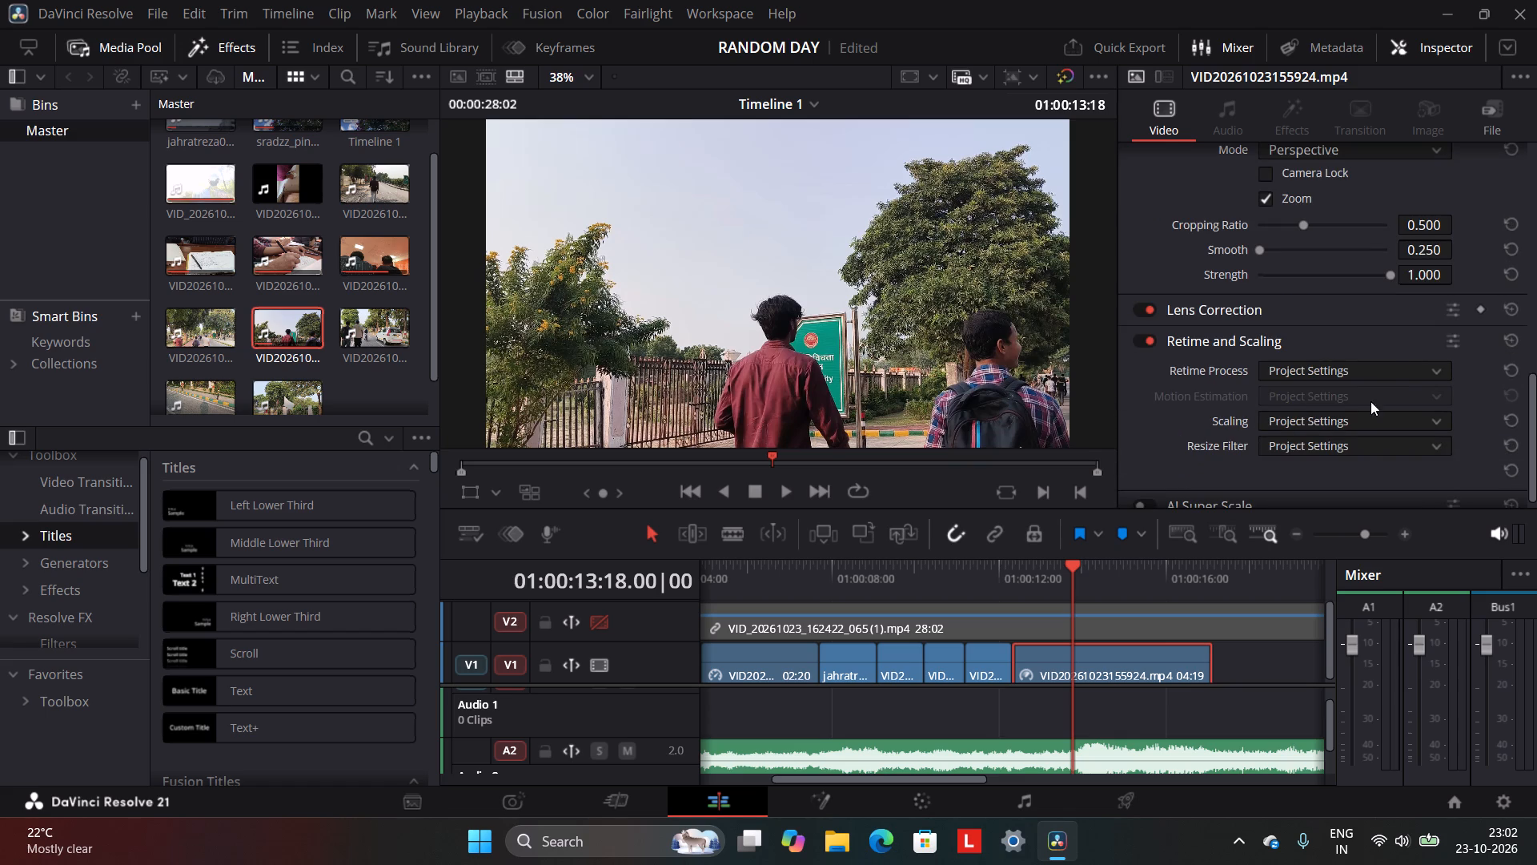
click(1386, 369)
click(1349, 469)
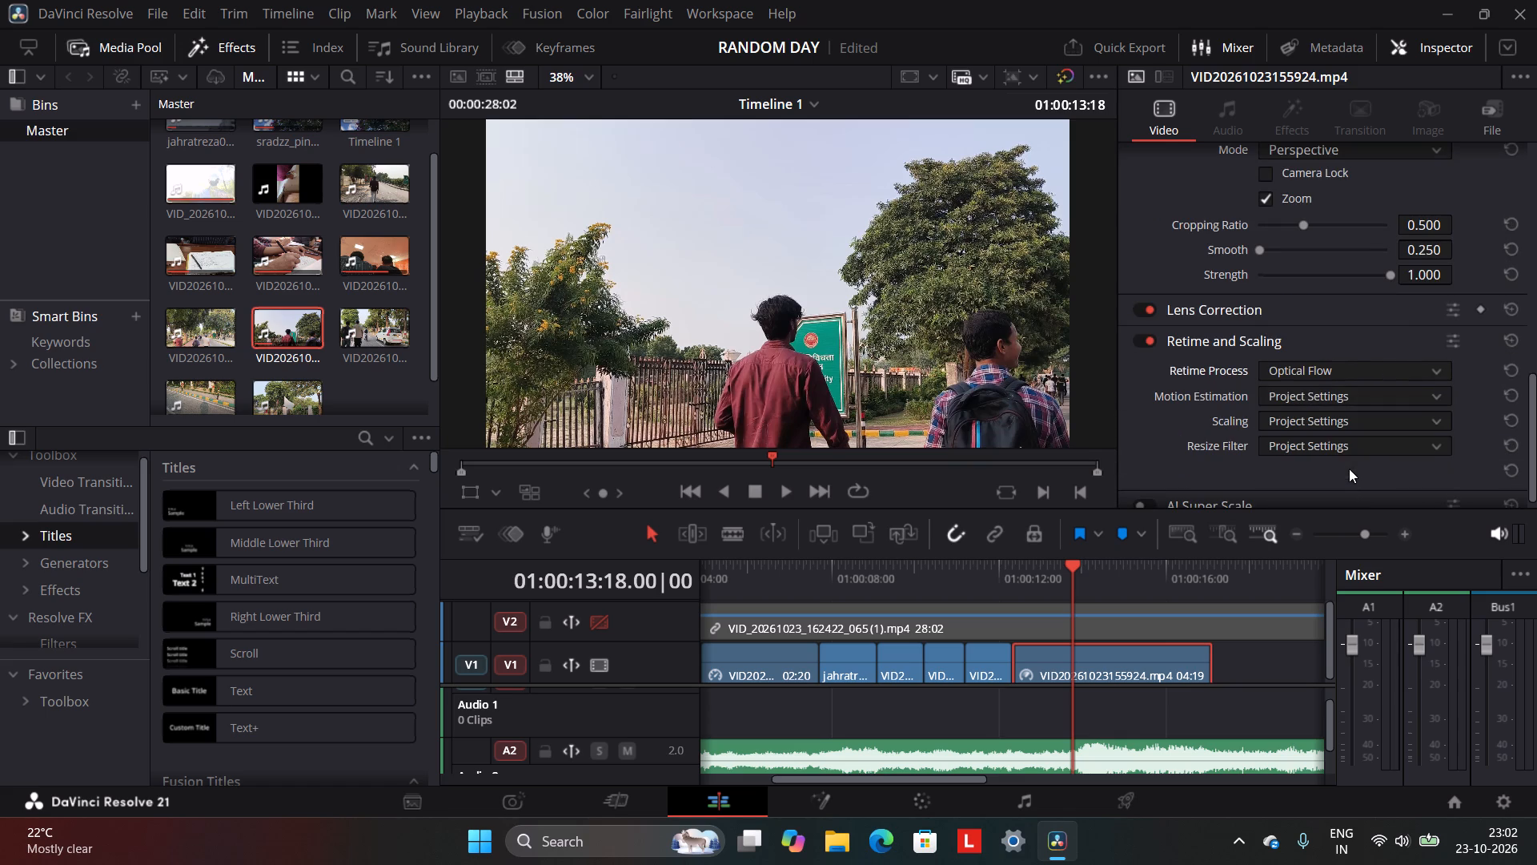
click(1362, 392)
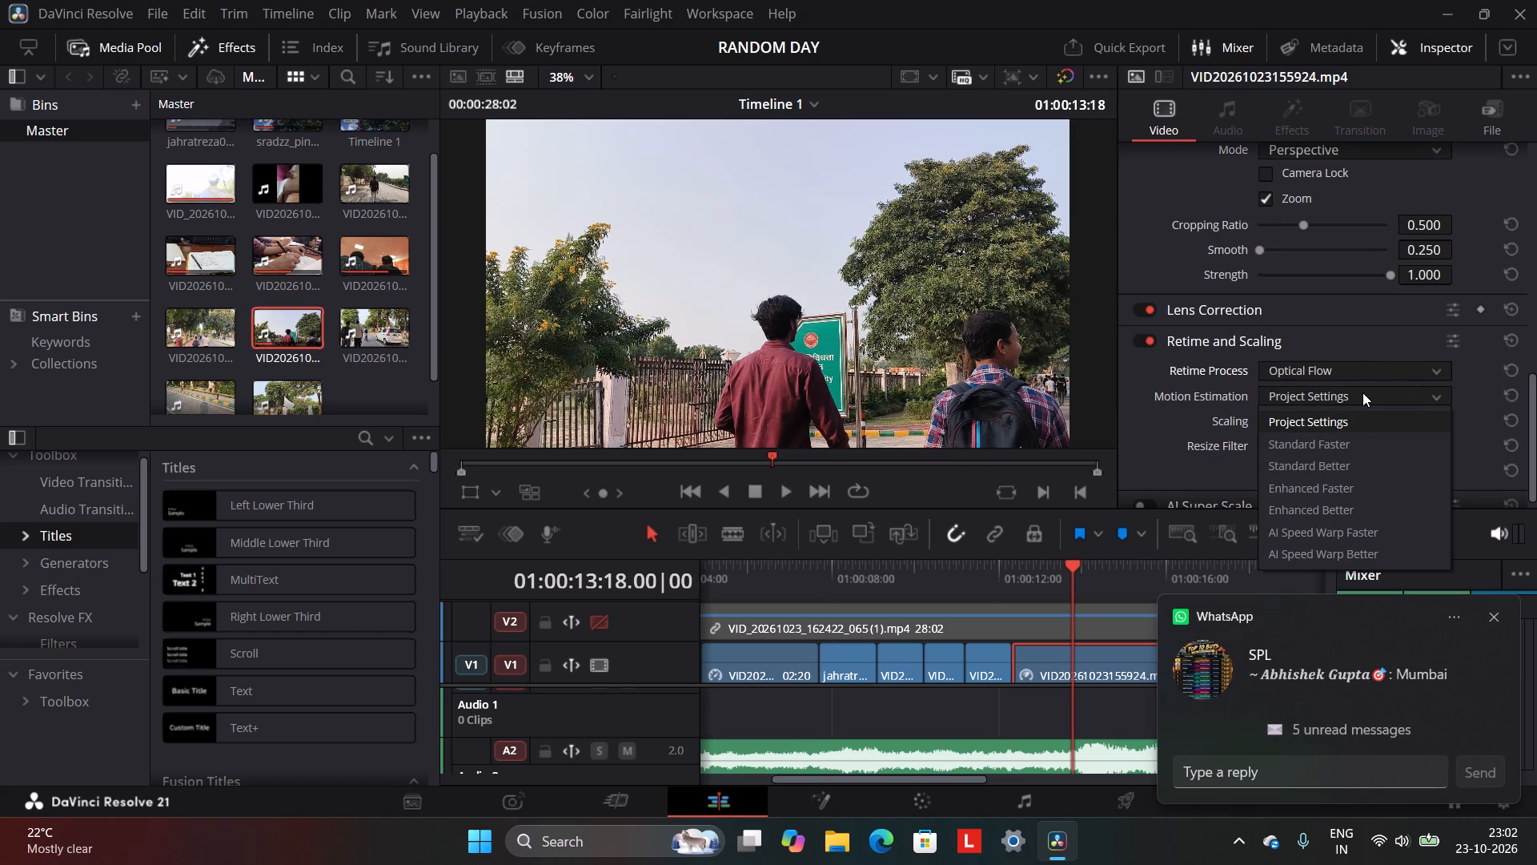
click(1367, 470)
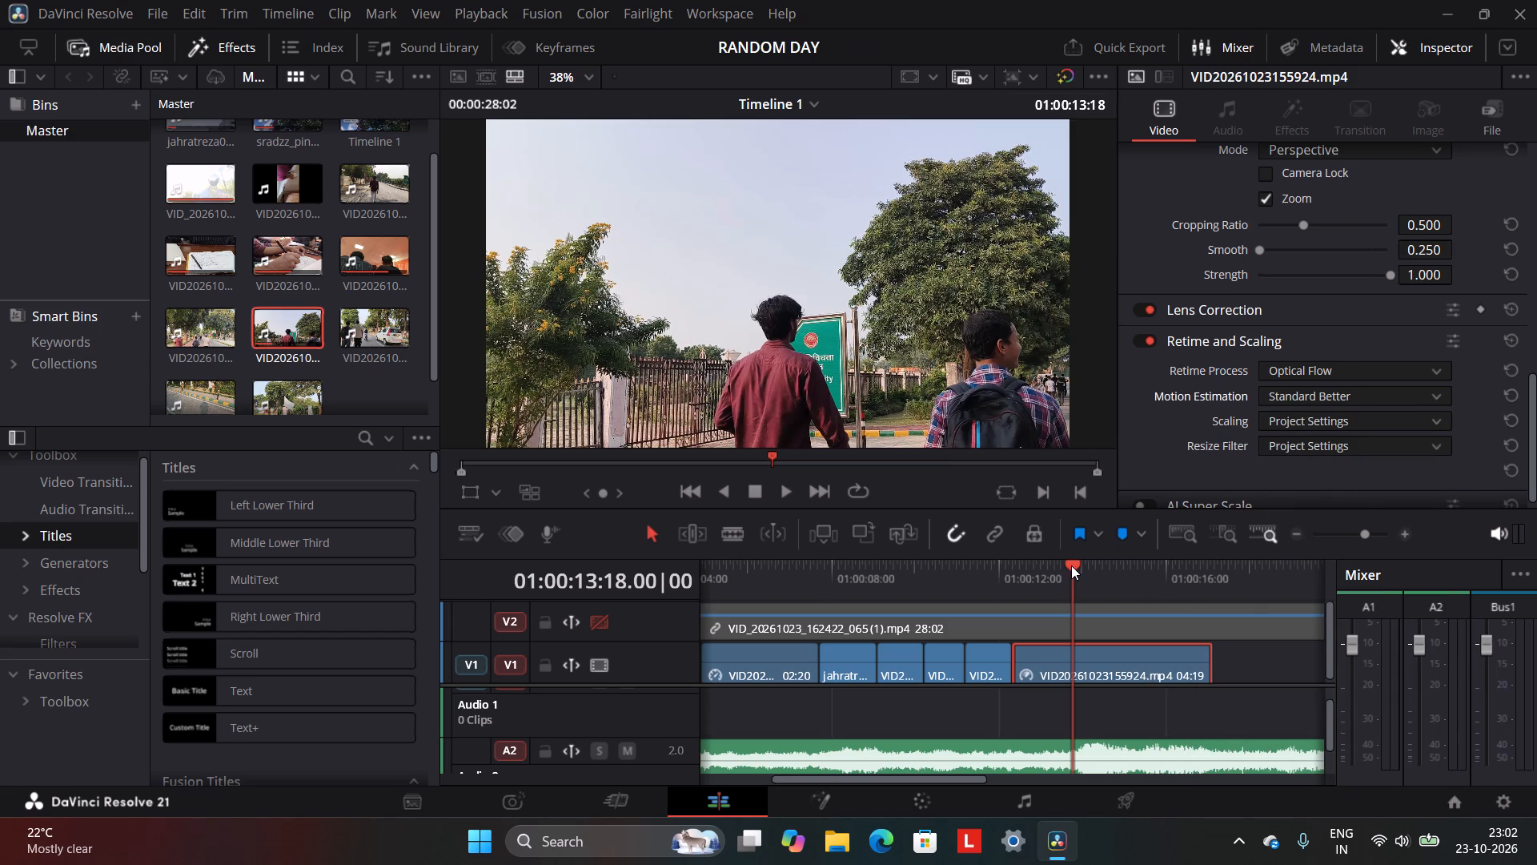
Play back the timeline from about 01:00:09:21 into the street clip on Video 1 to review the speed change.
drag(1071, 565, 912, 607)
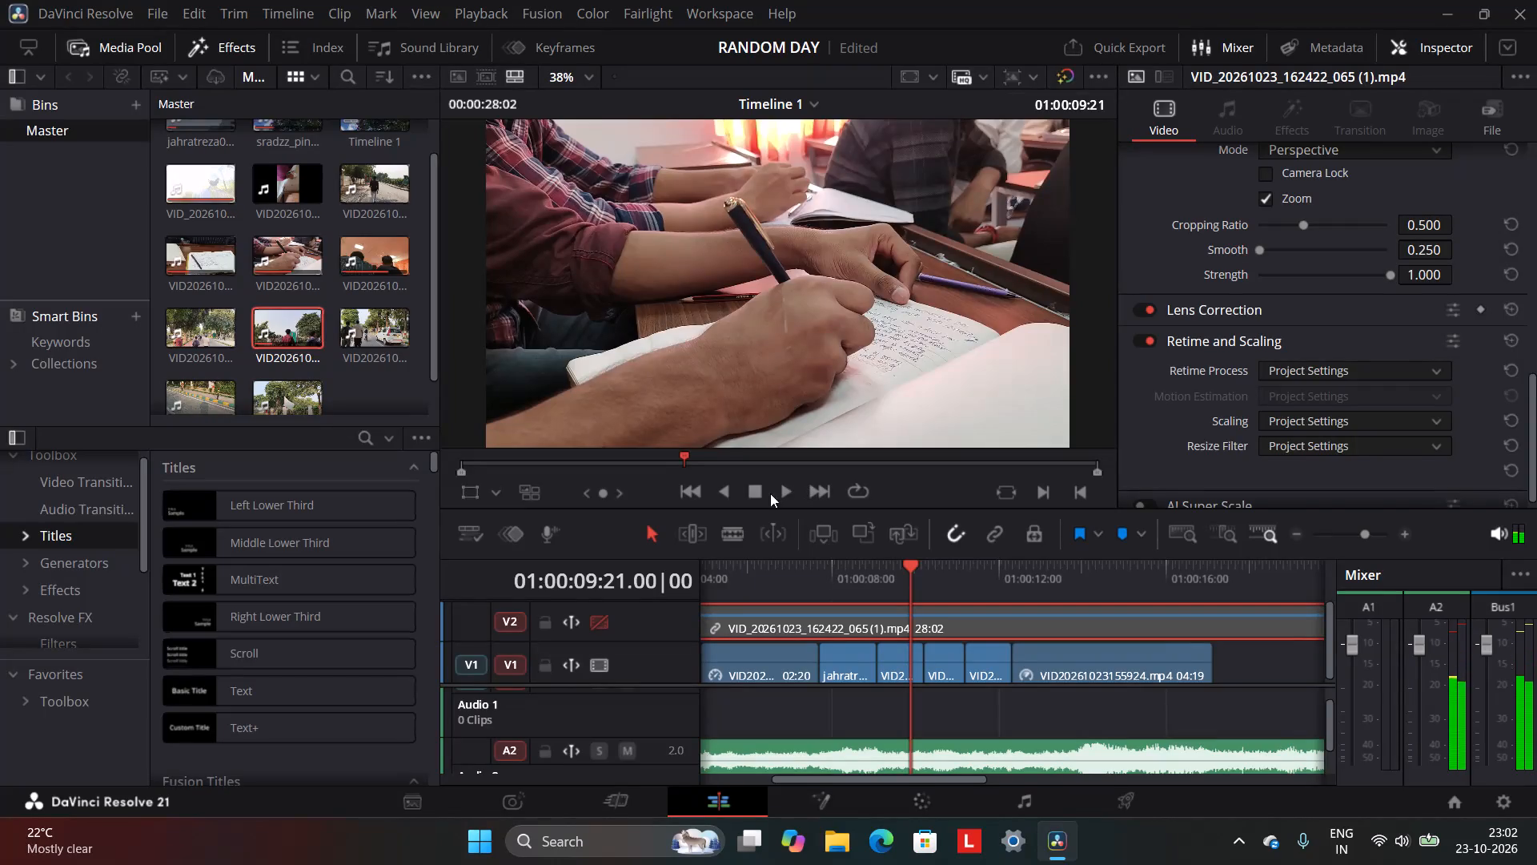
click(786, 485)
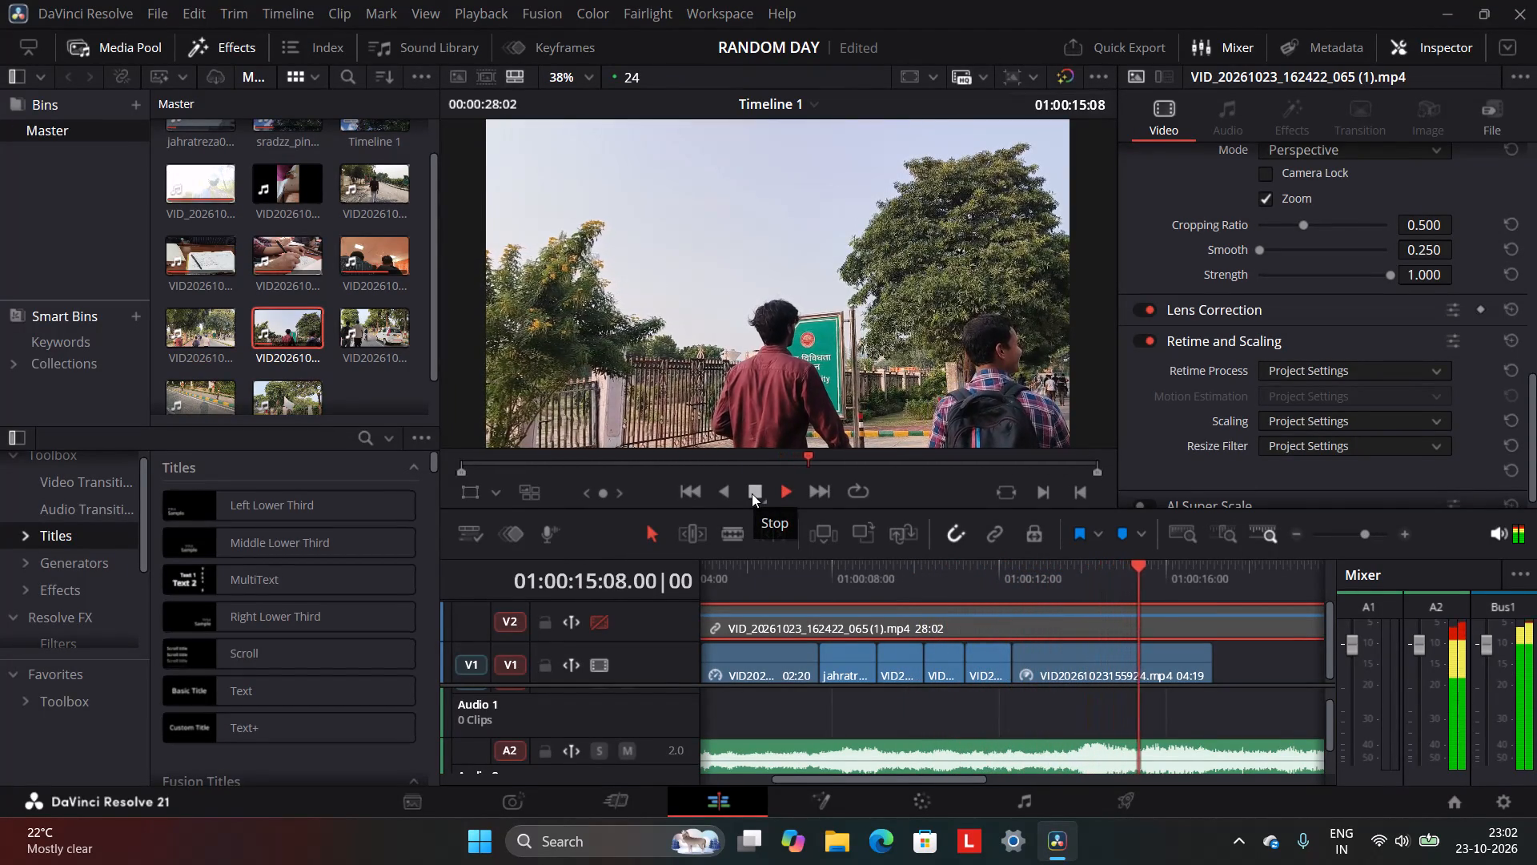
click(752, 493)
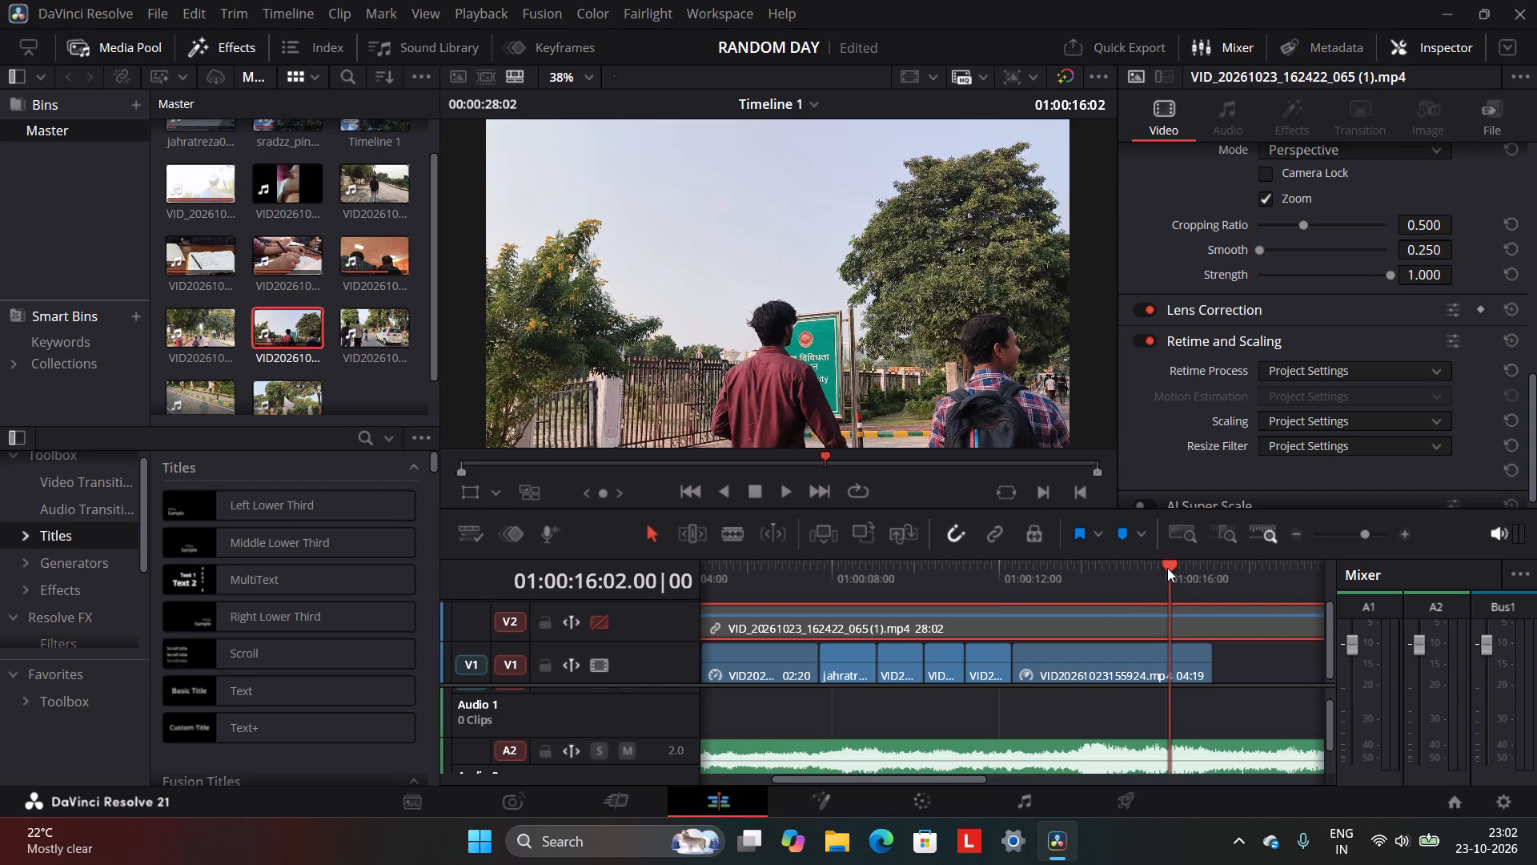
Play the timeline from 01:00:10:05 through the end of the street clip to review its speed ramp.
drag(1167, 568, 926, 612)
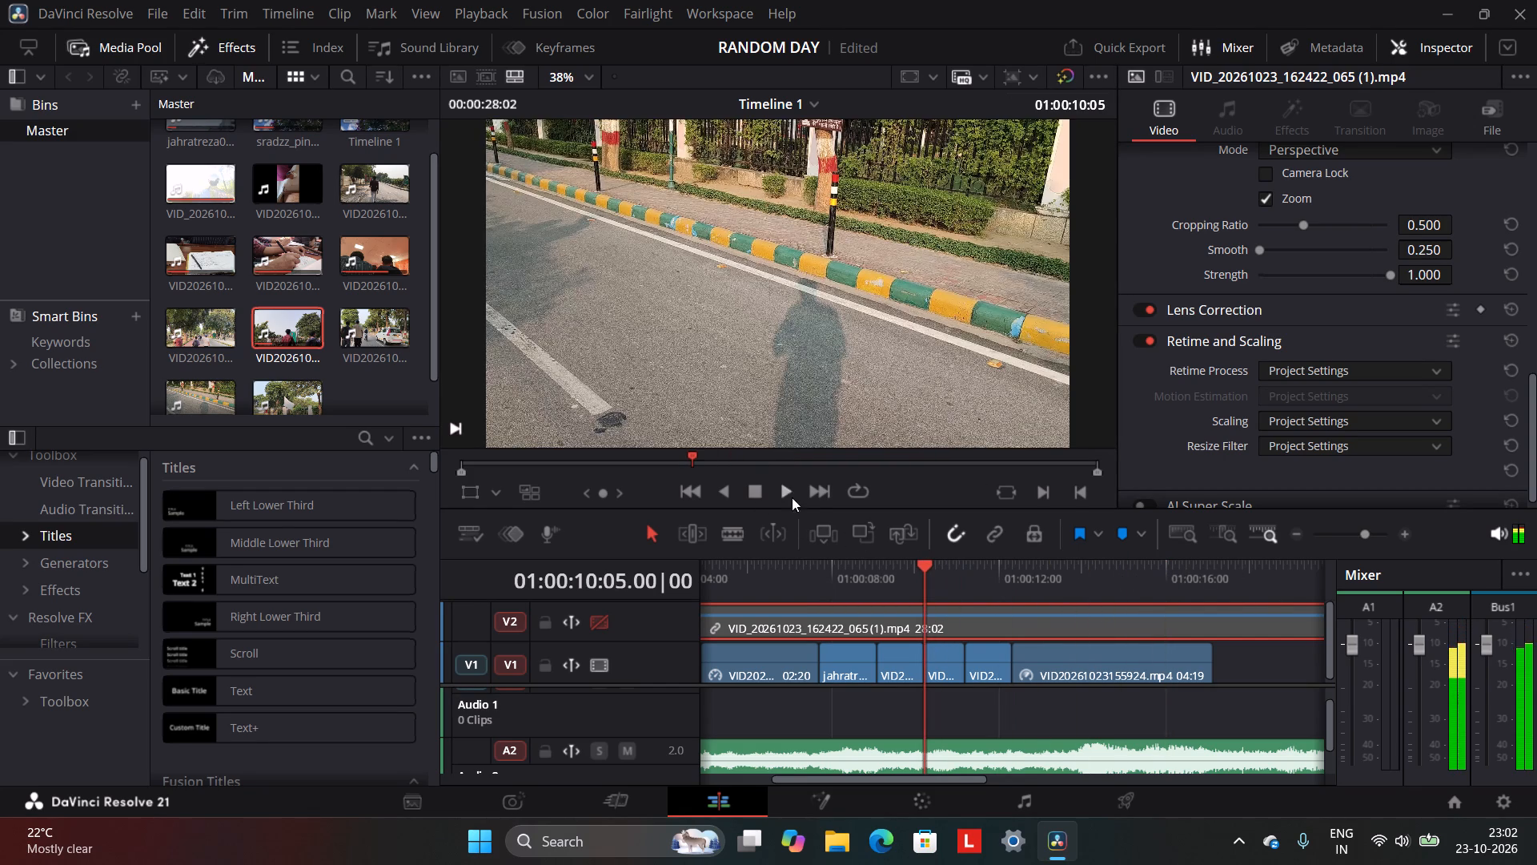
click(785, 490)
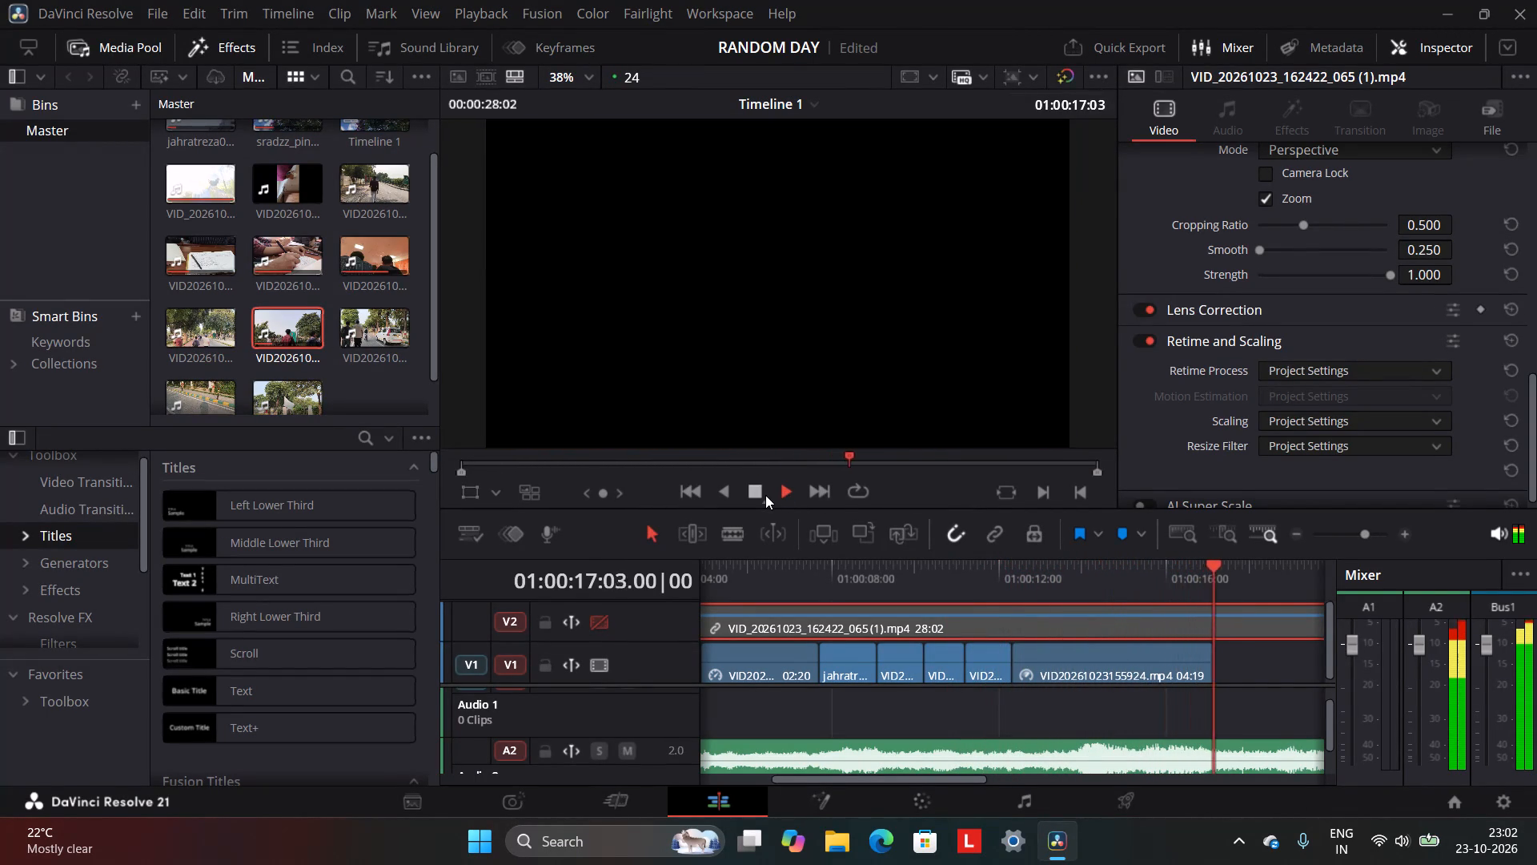
click(764, 495)
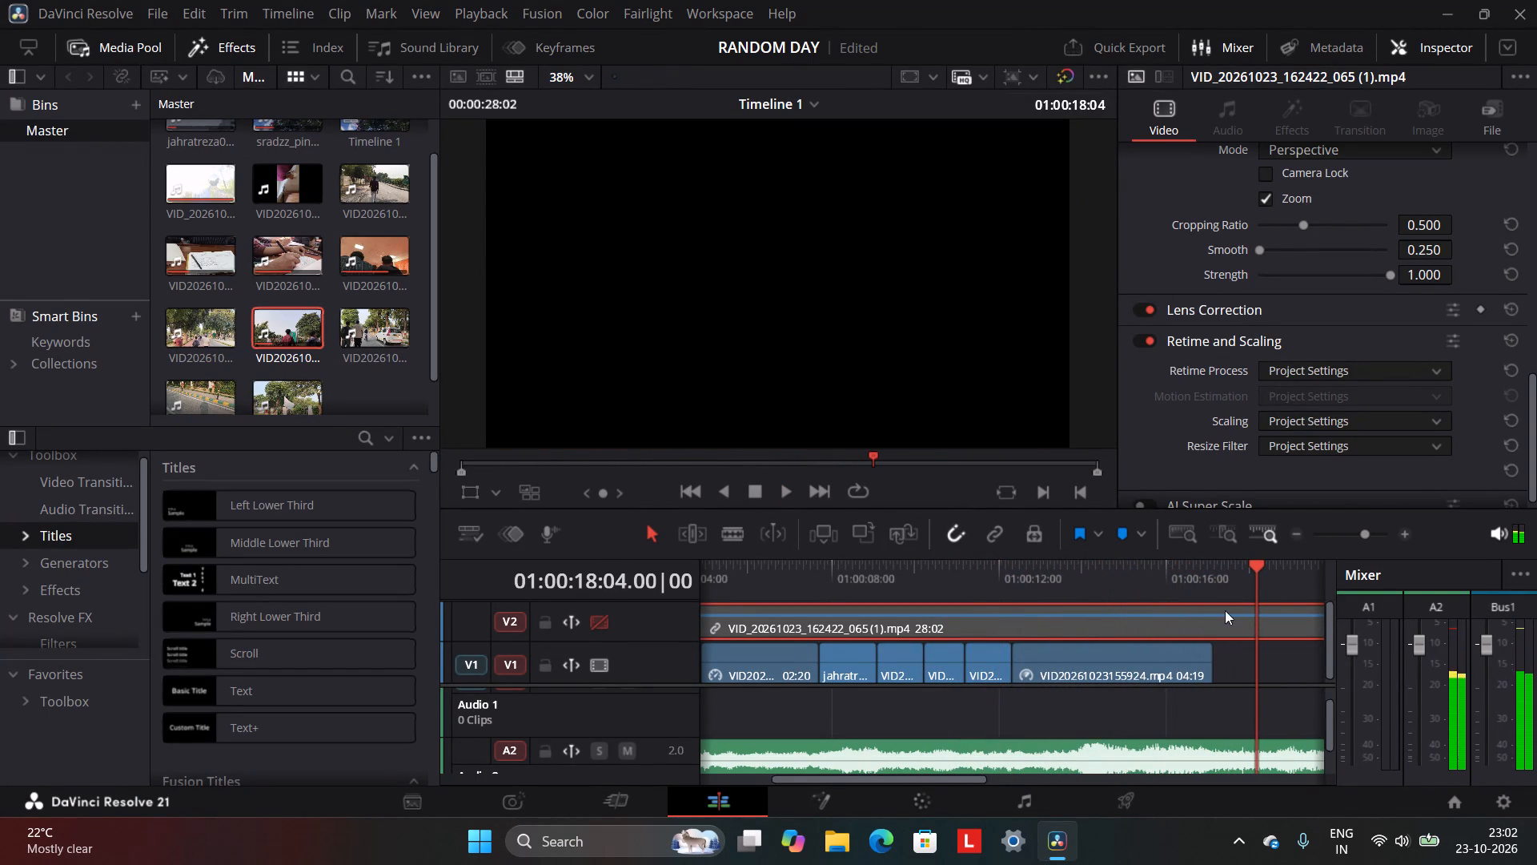
Set the Change Speed of the opening flower clip on Video 1 to 25.00.
drag(1260, 565, 743, 662)
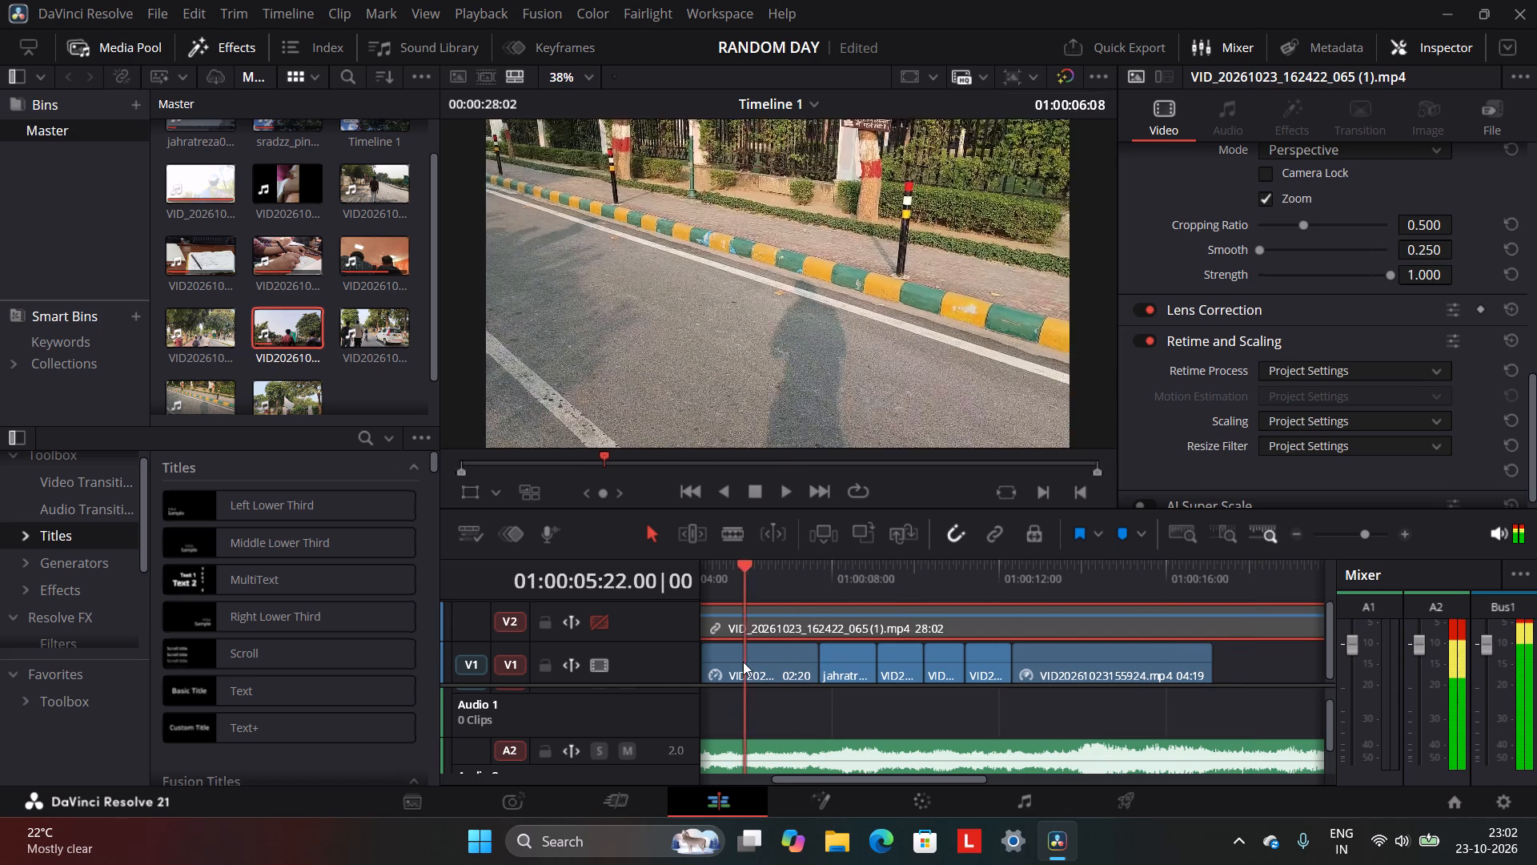
drag(743, 662, 676, 672)
click(740, 658)
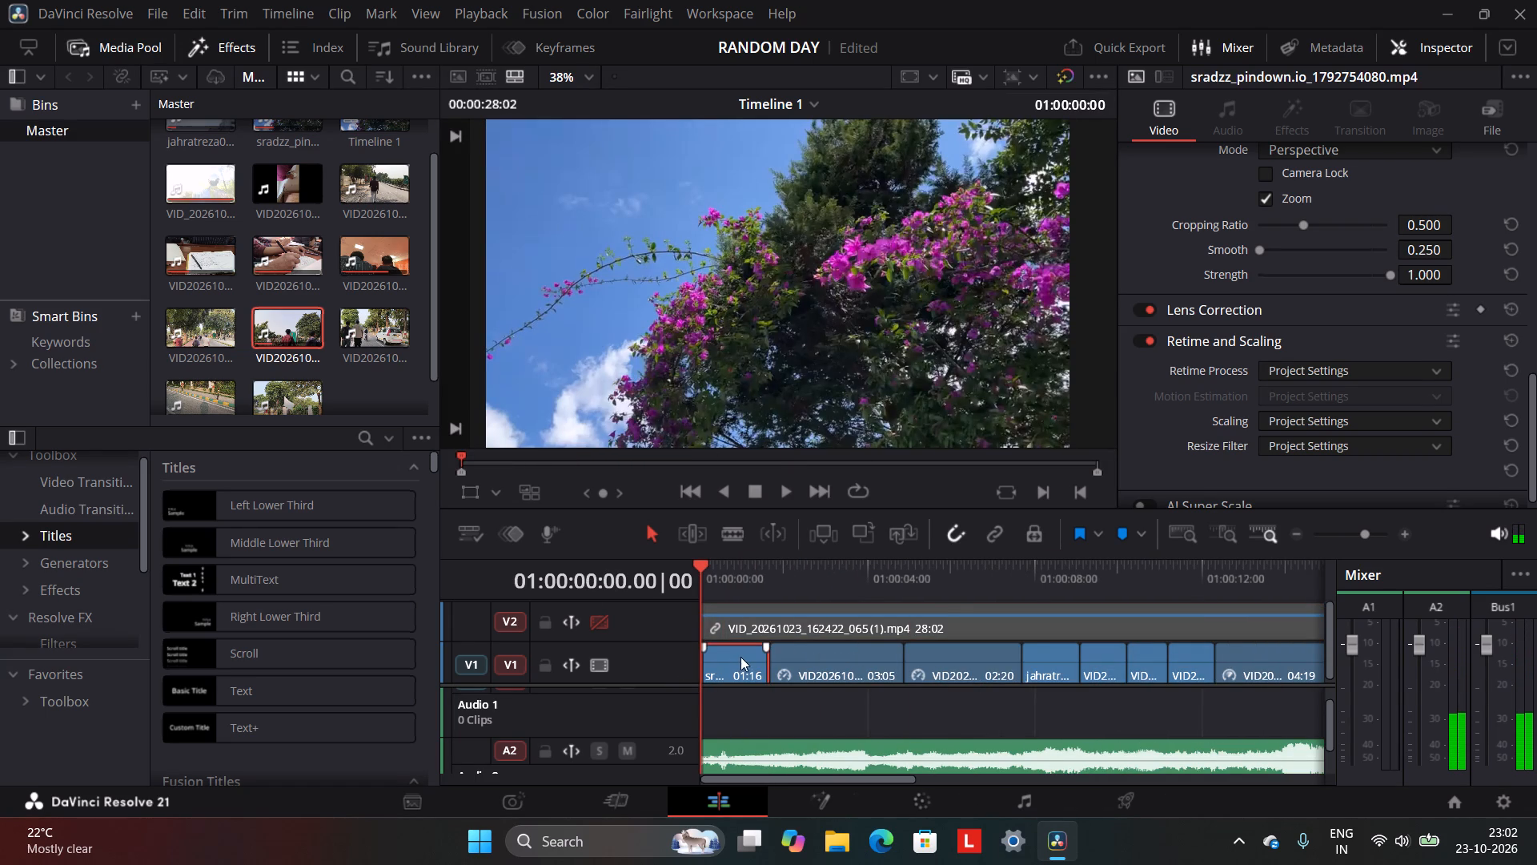
scroll(1259, 336, up, 1)
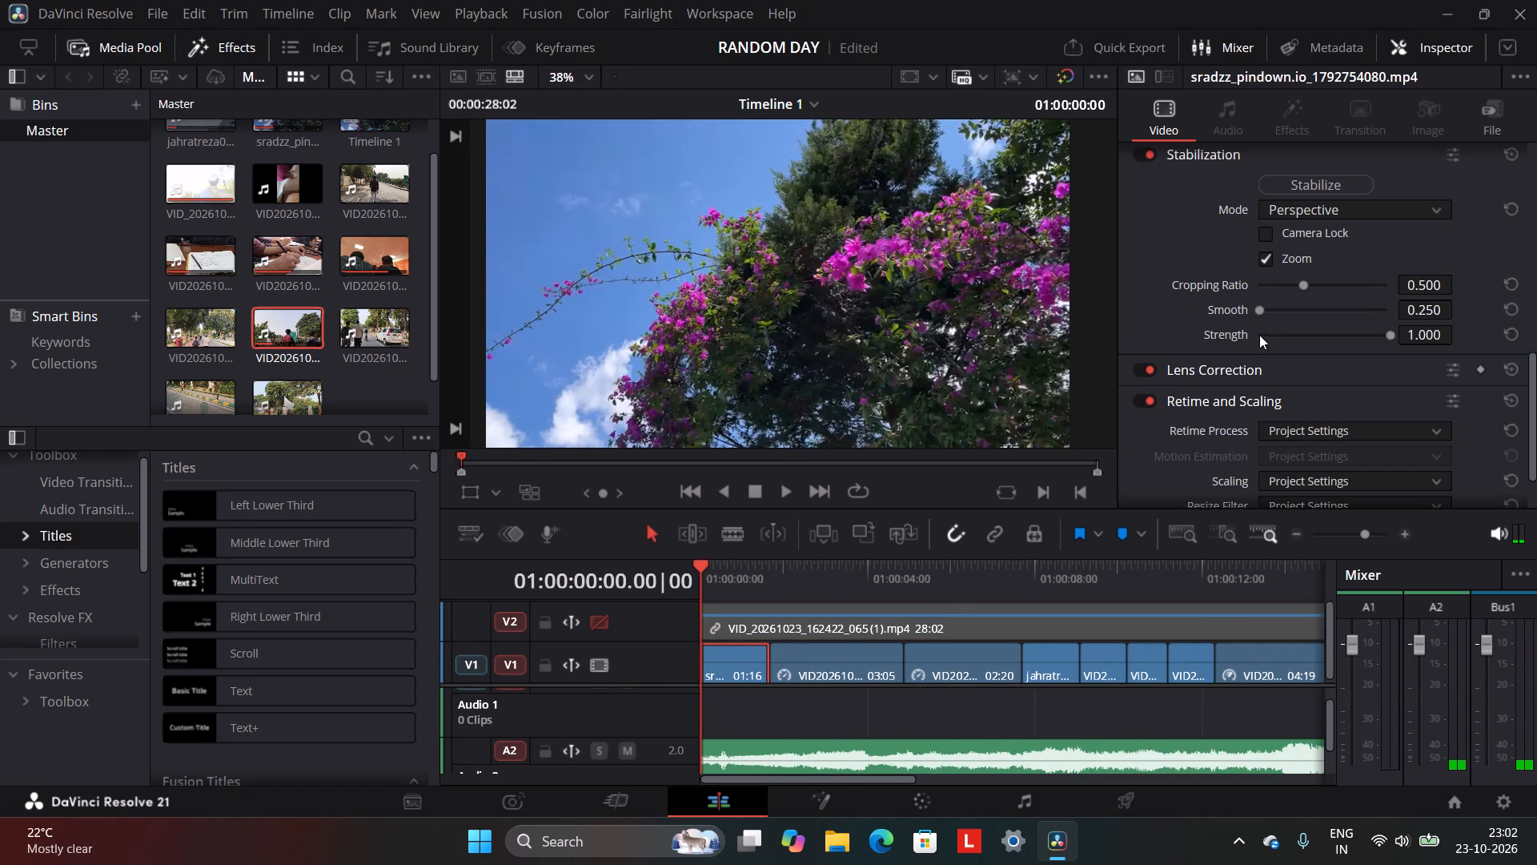
scroll(1286, 214, up, 2)
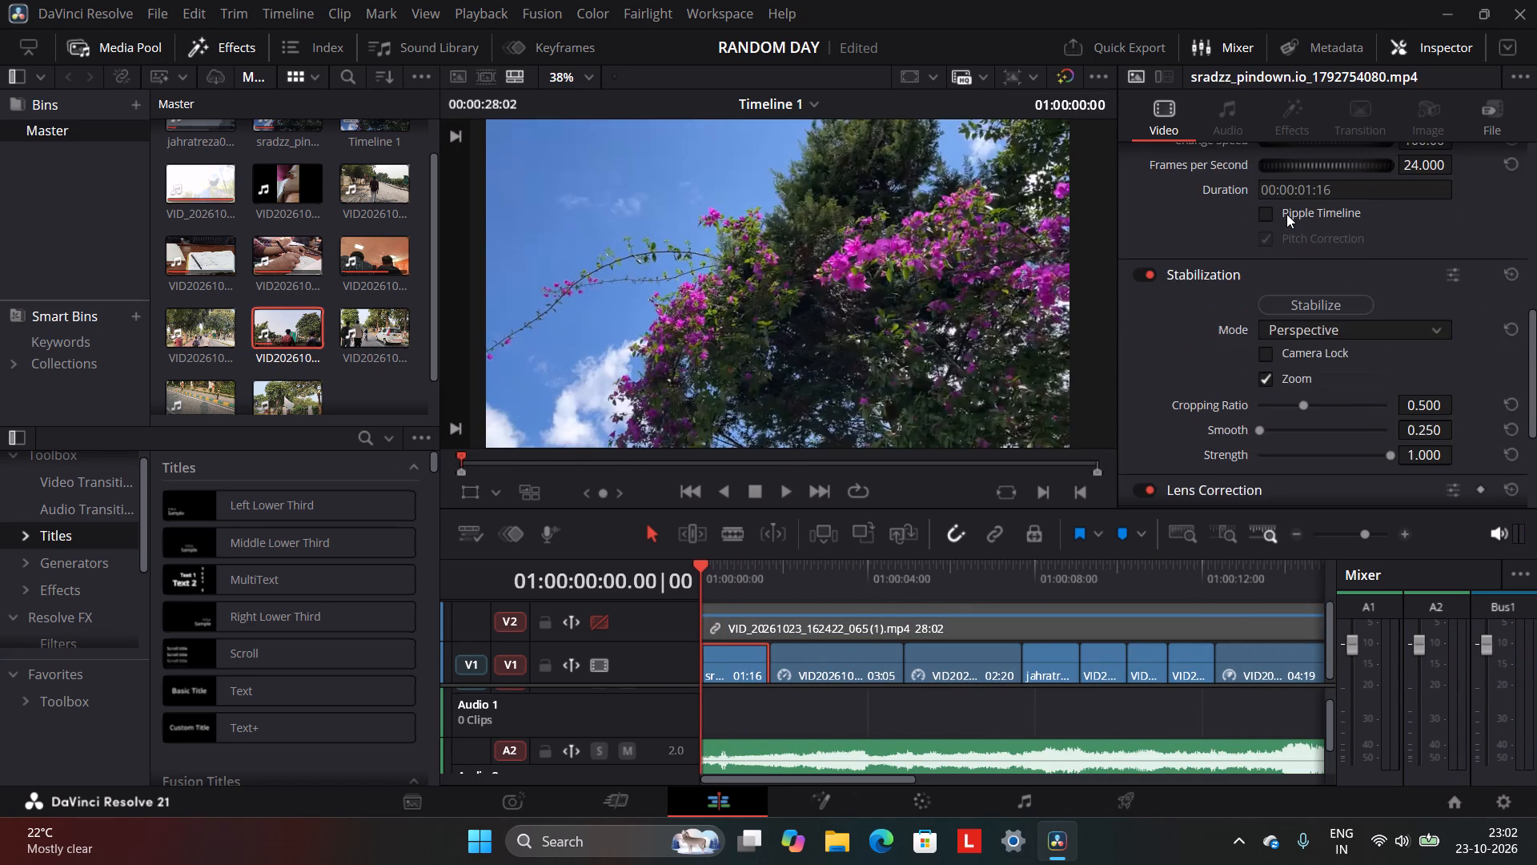
scroll(1286, 214, up, 2)
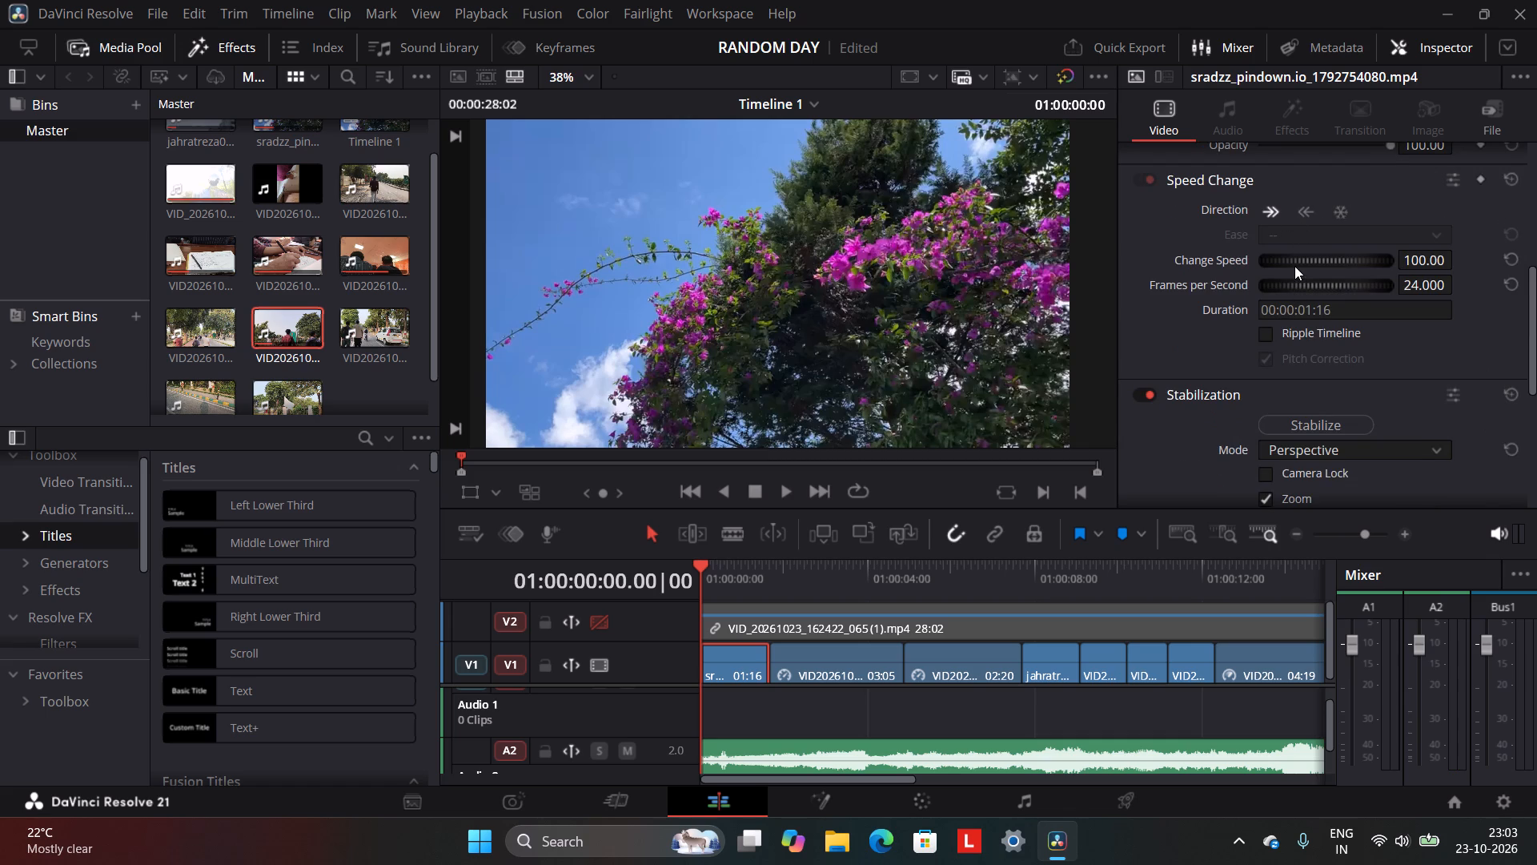
drag(1294, 266, 1165, 311)
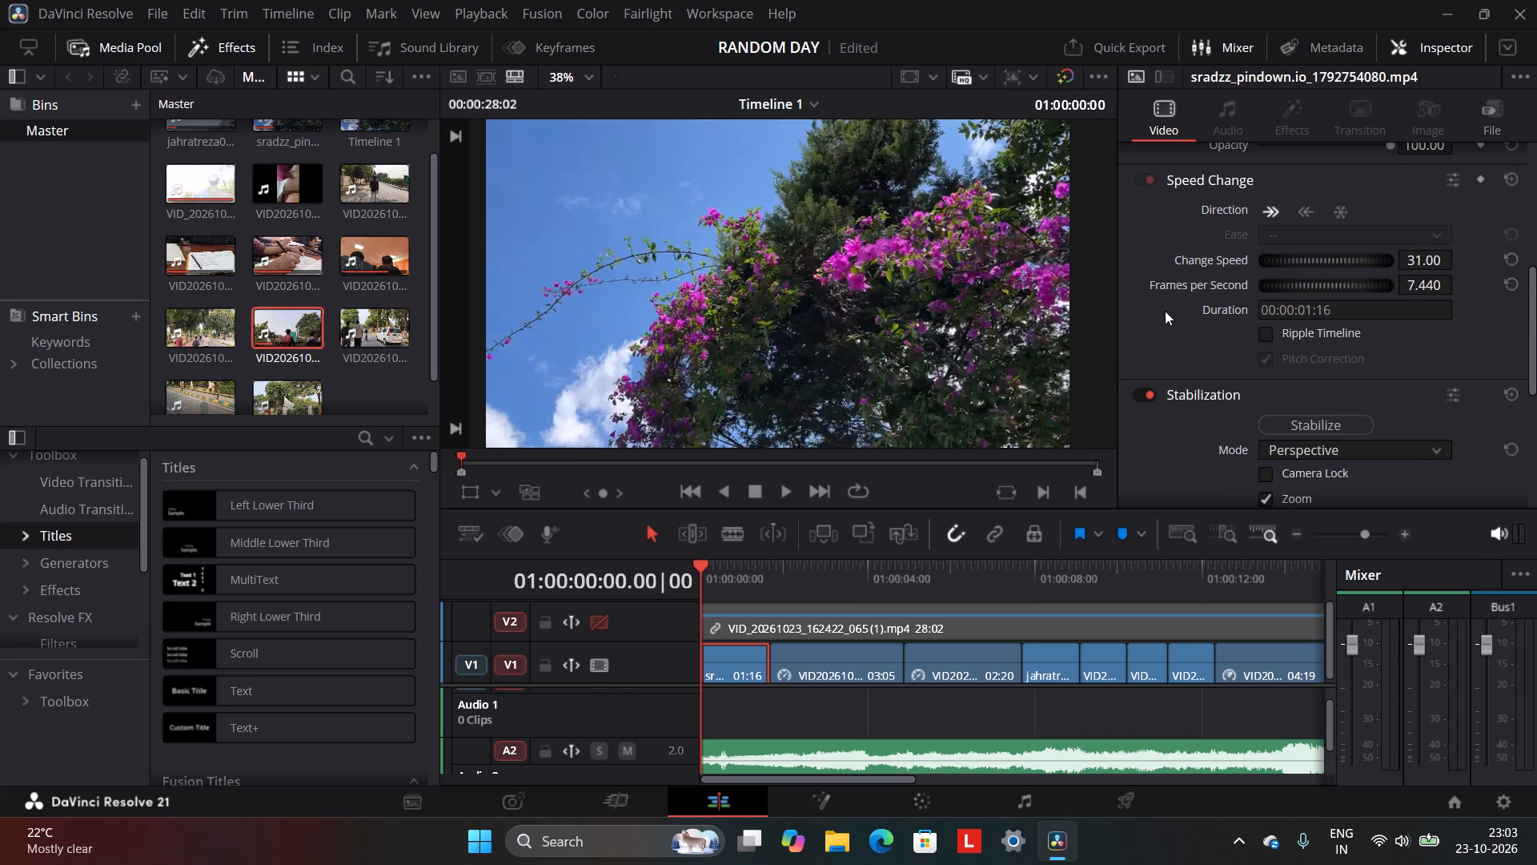
drag(1165, 311, 1098, 325)
drag(1098, 325, 1114, 333)
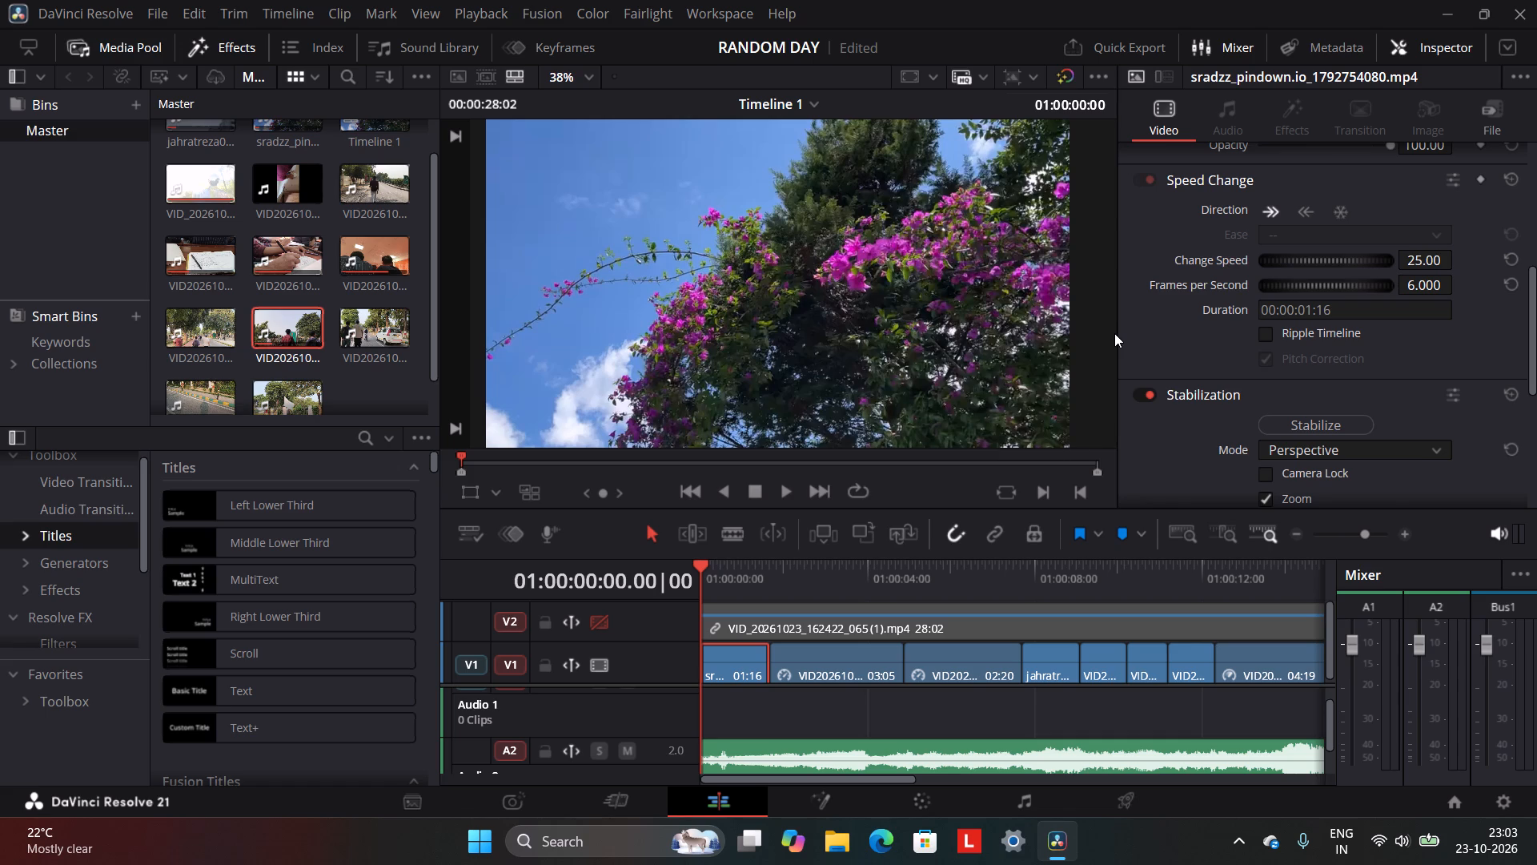
Stabilize the opening flower clip.
click(1308, 426)
Set the flower clip's Retime Process to Optical Flow and its Motion Estimation to Standard Better.
scroll(1314, 419, down, 3)
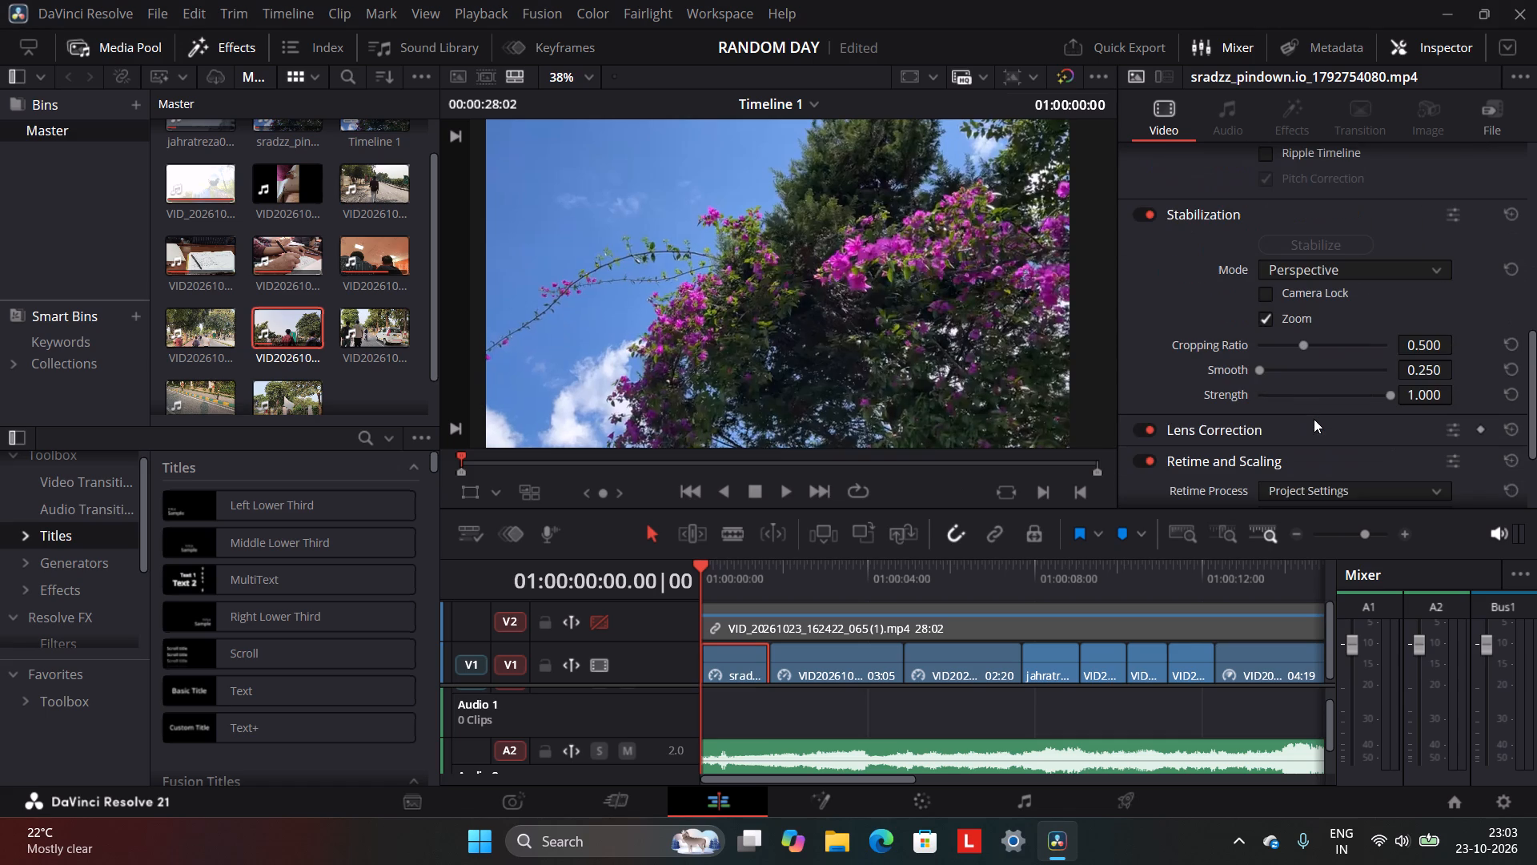
scroll(1314, 419, down, 2)
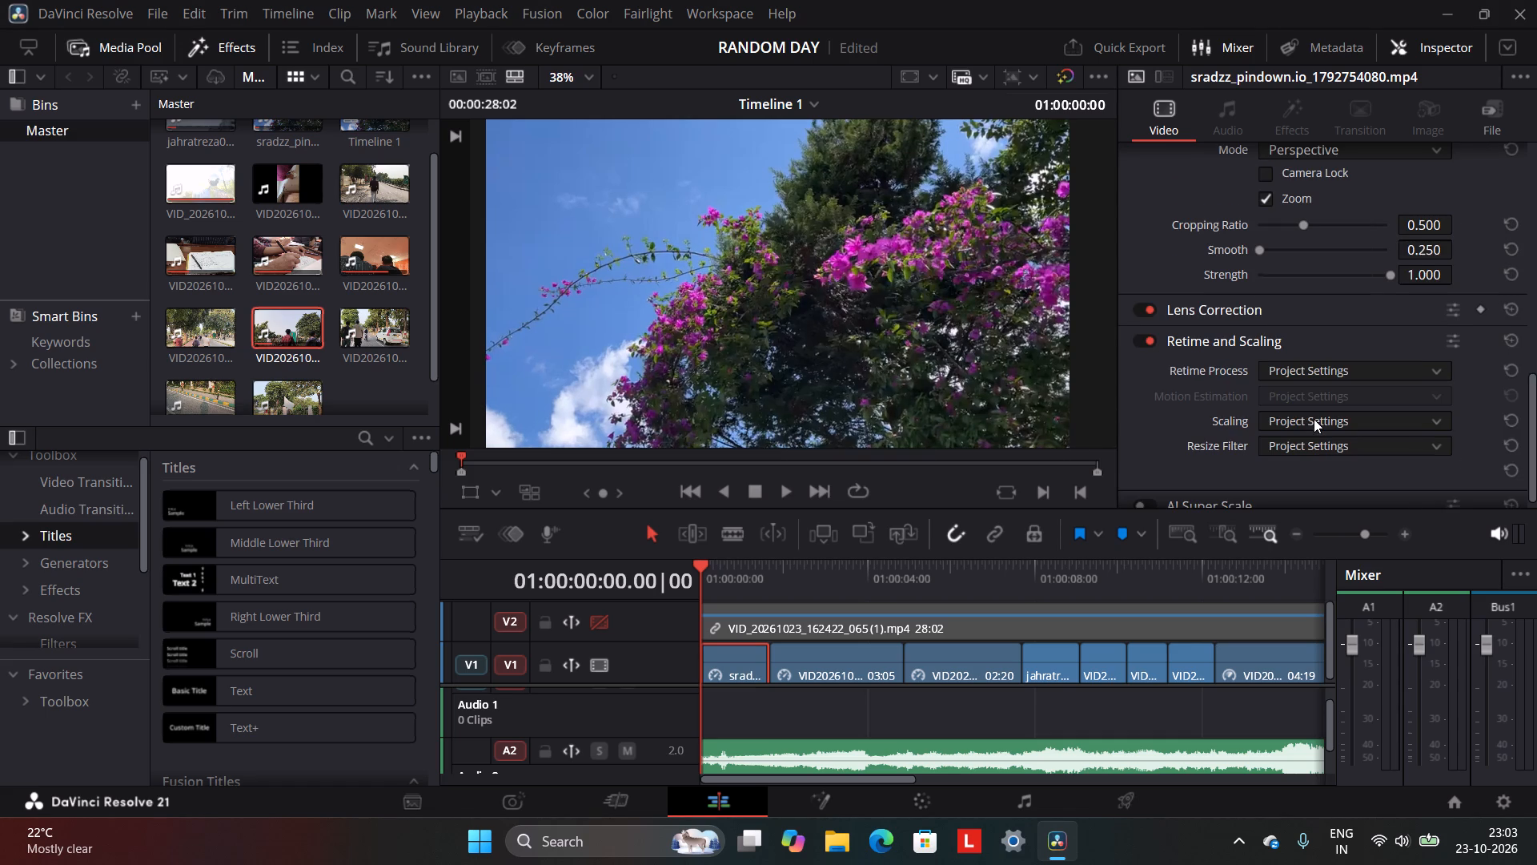
scroll(1314, 419, down, 1)
click(1338, 358)
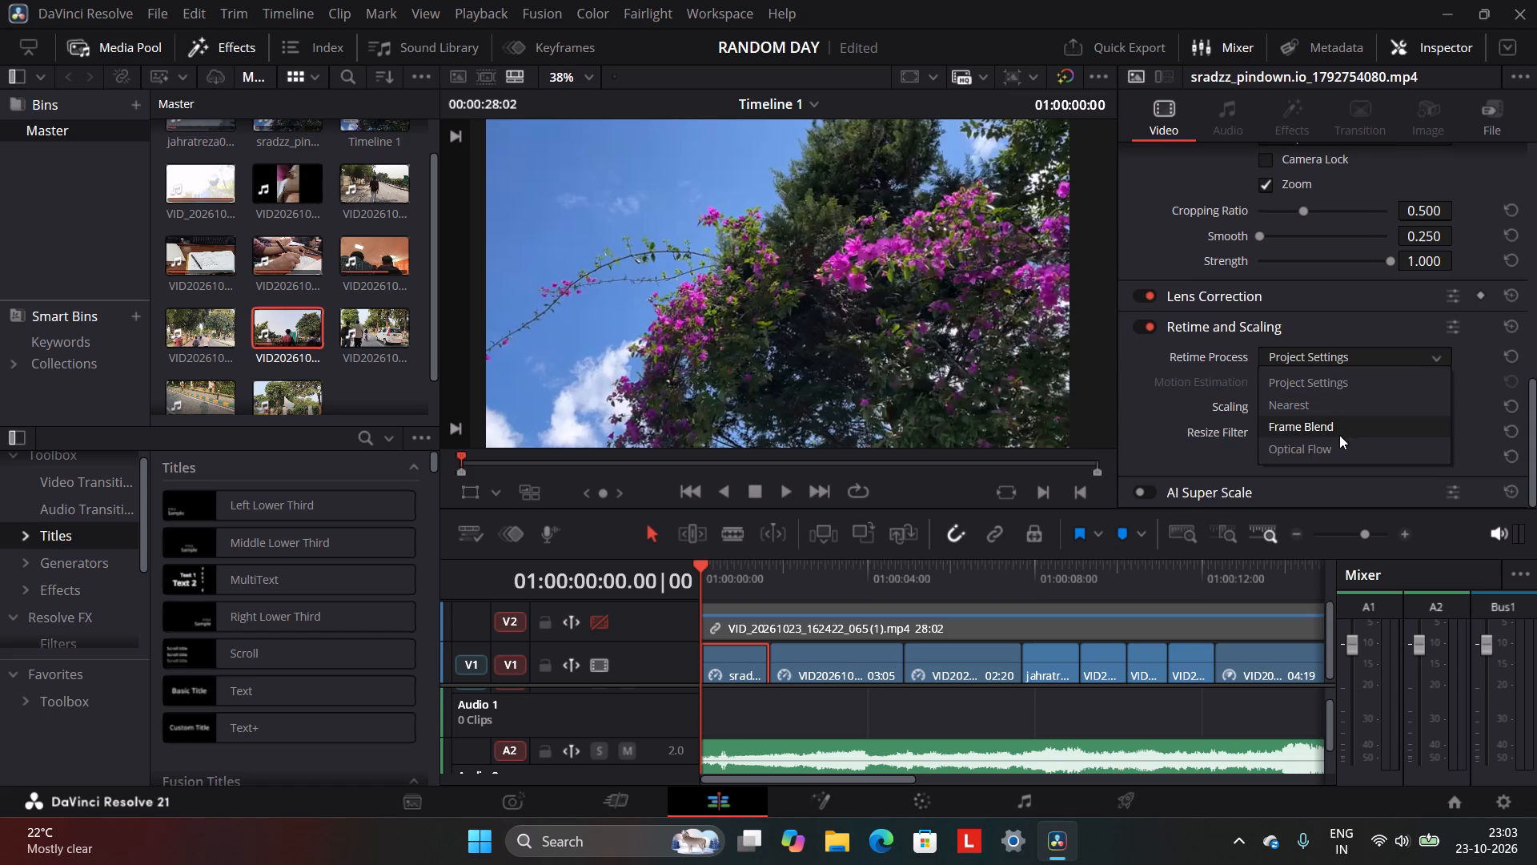
click(1340, 440)
click(1357, 377)
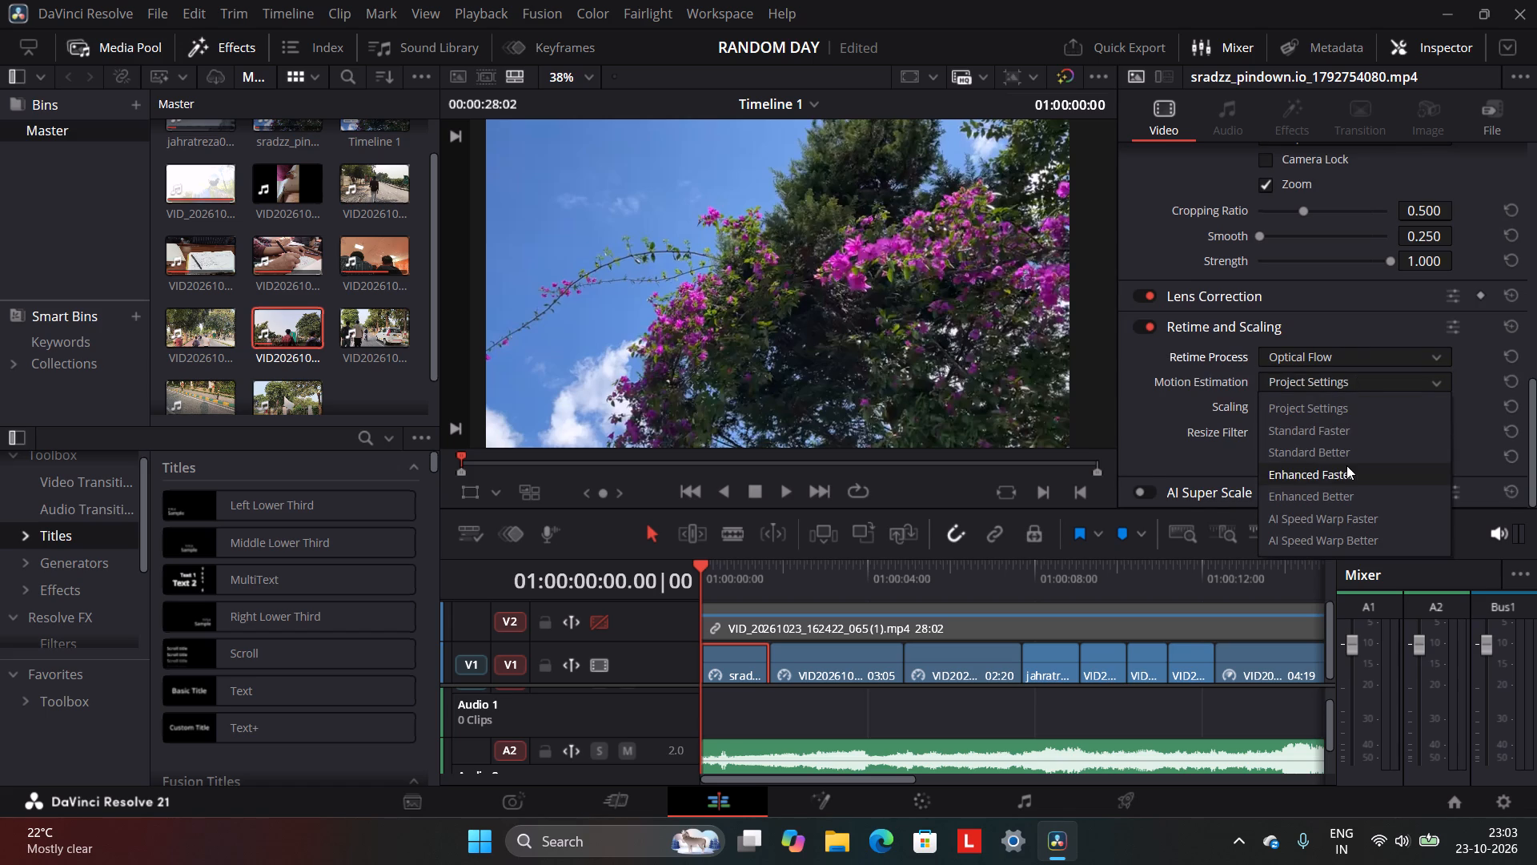
click(1350, 457)
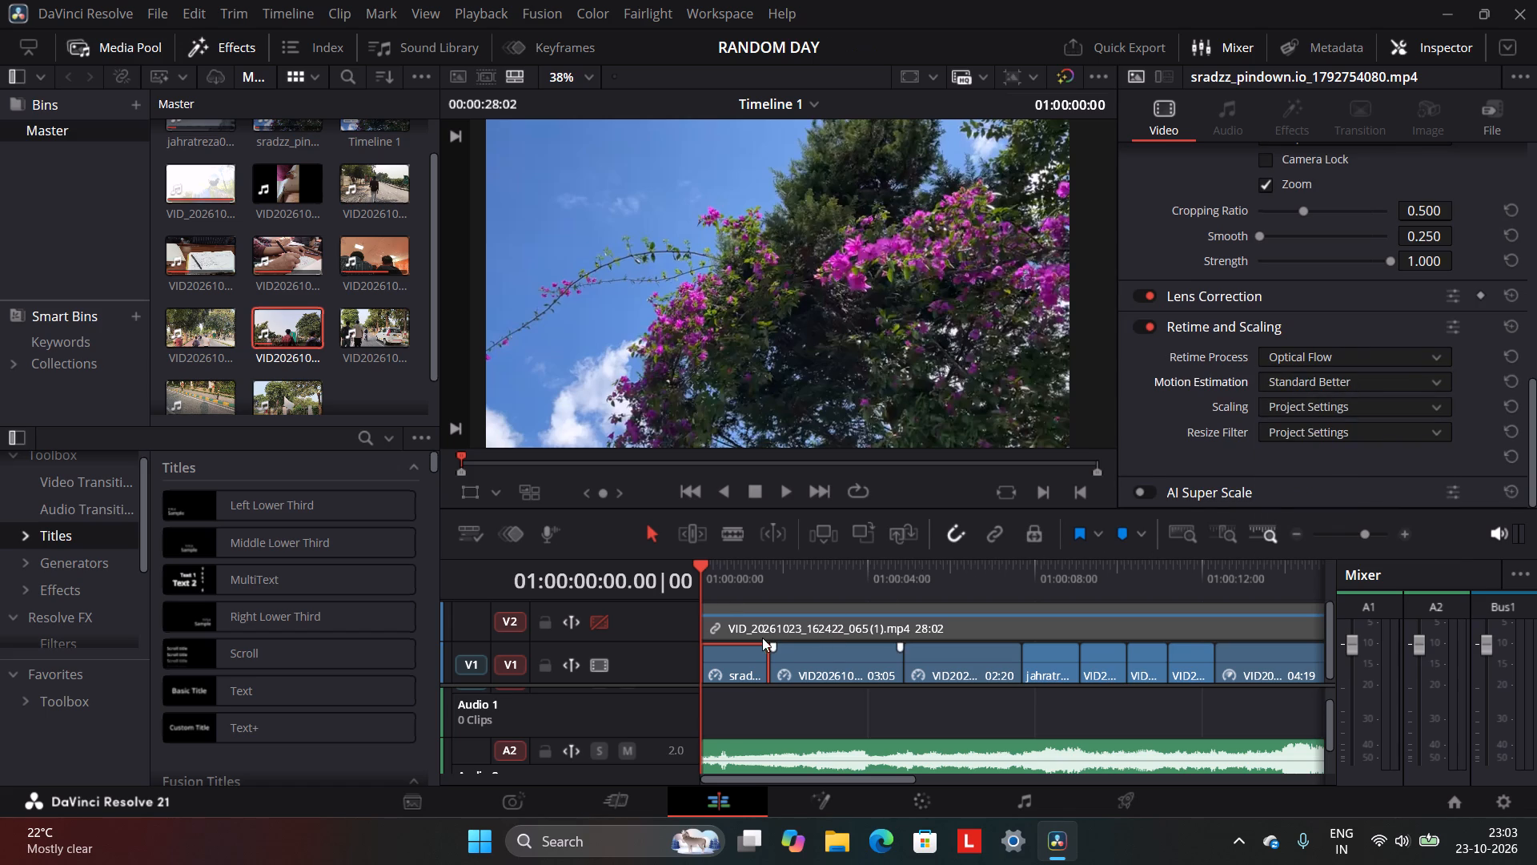
Play the opening from the timeline start and check the flower clip's slow motion and speed settings.
click(777, 489)
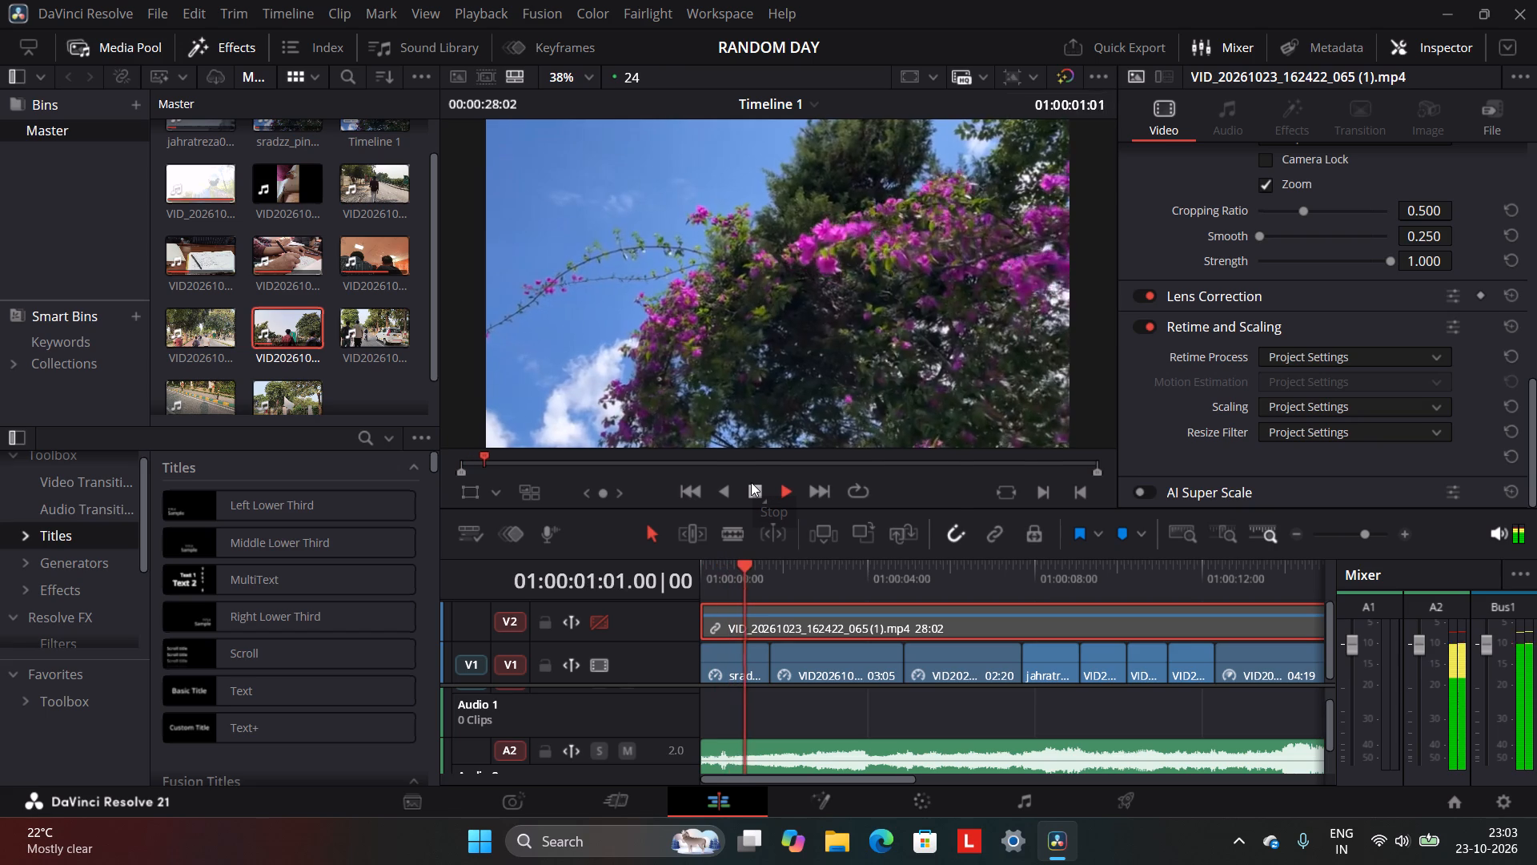
click(751, 482)
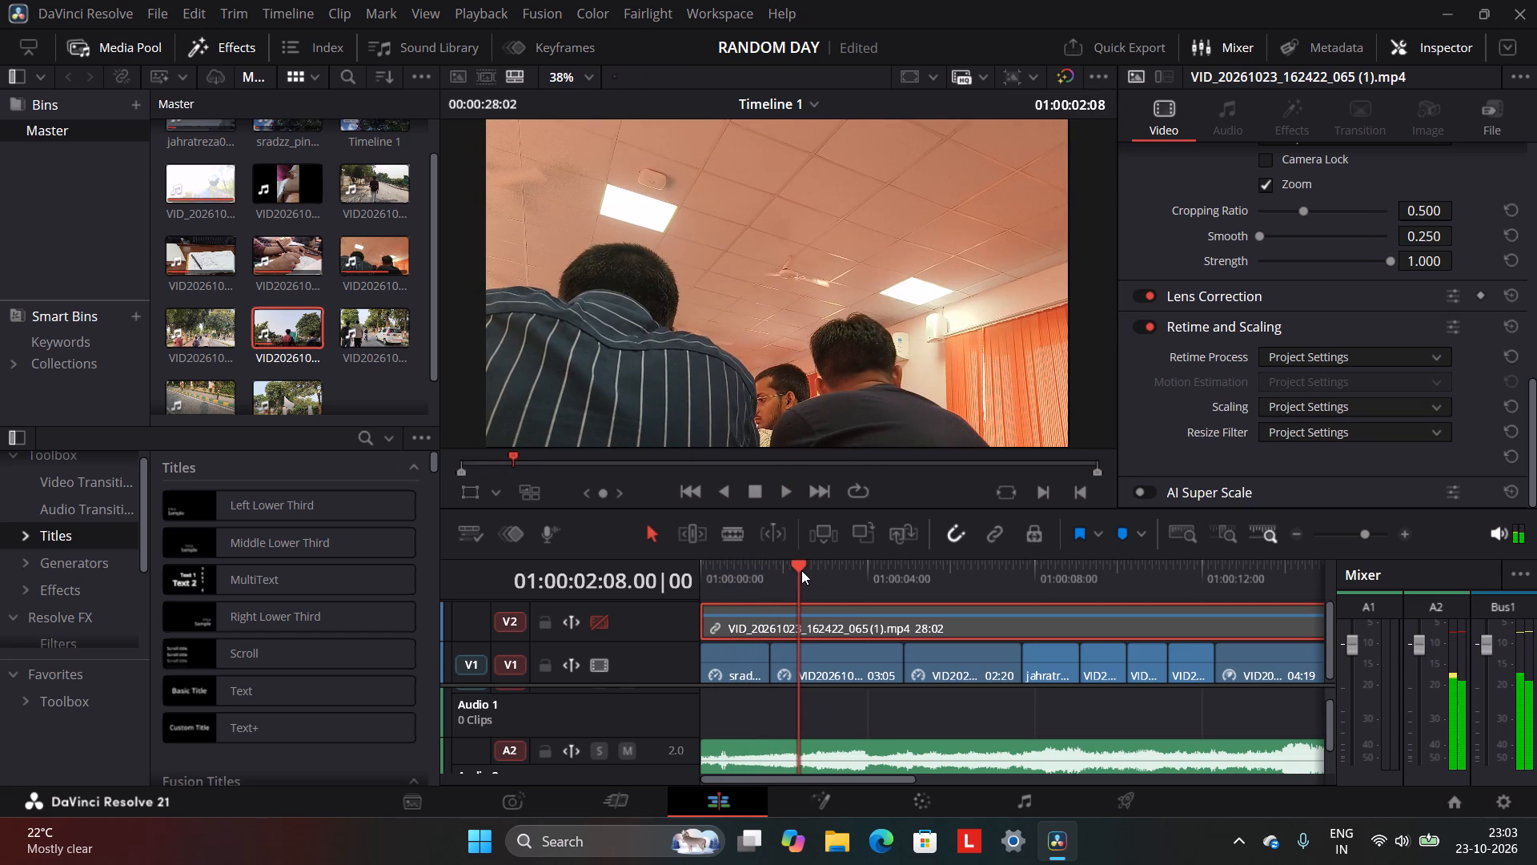
drag(801, 565, 696, 601)
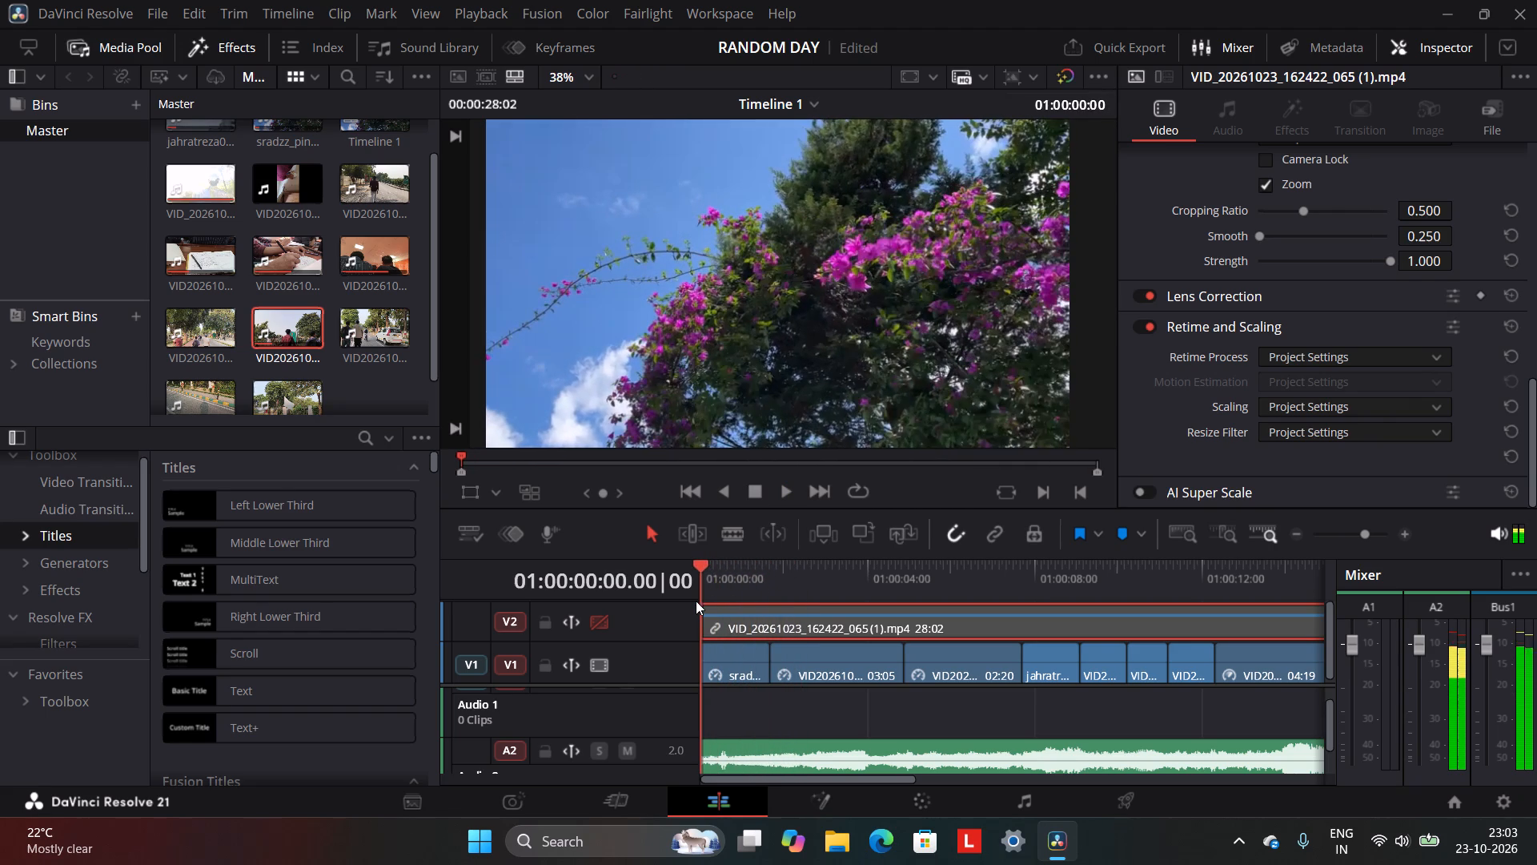
drag(696, 601, 691, 603)
click(718, 662)
scroll(1322, 437, up, 8)
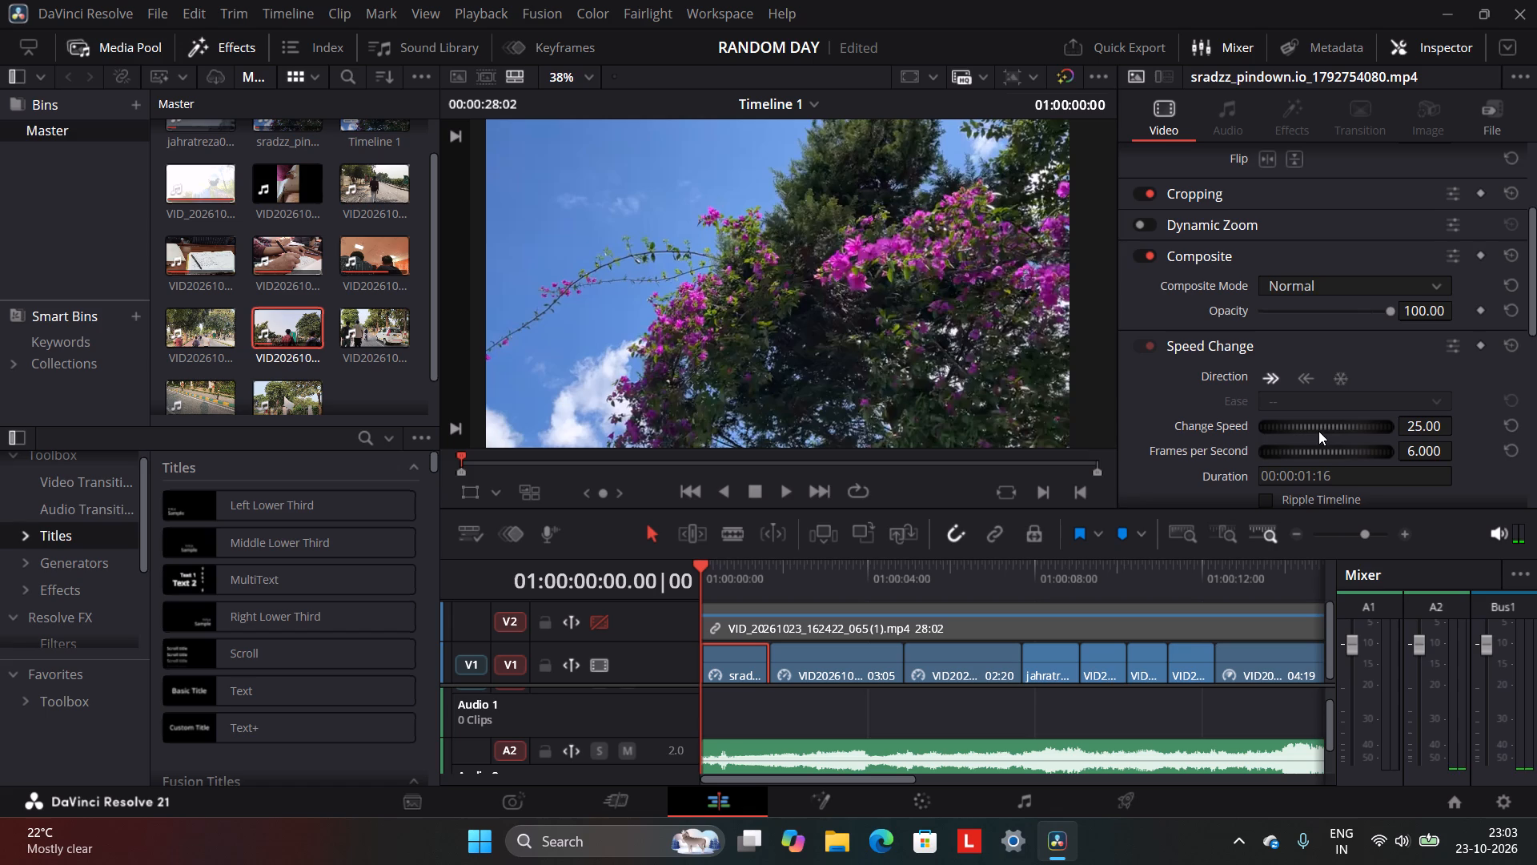
click(783, 489)
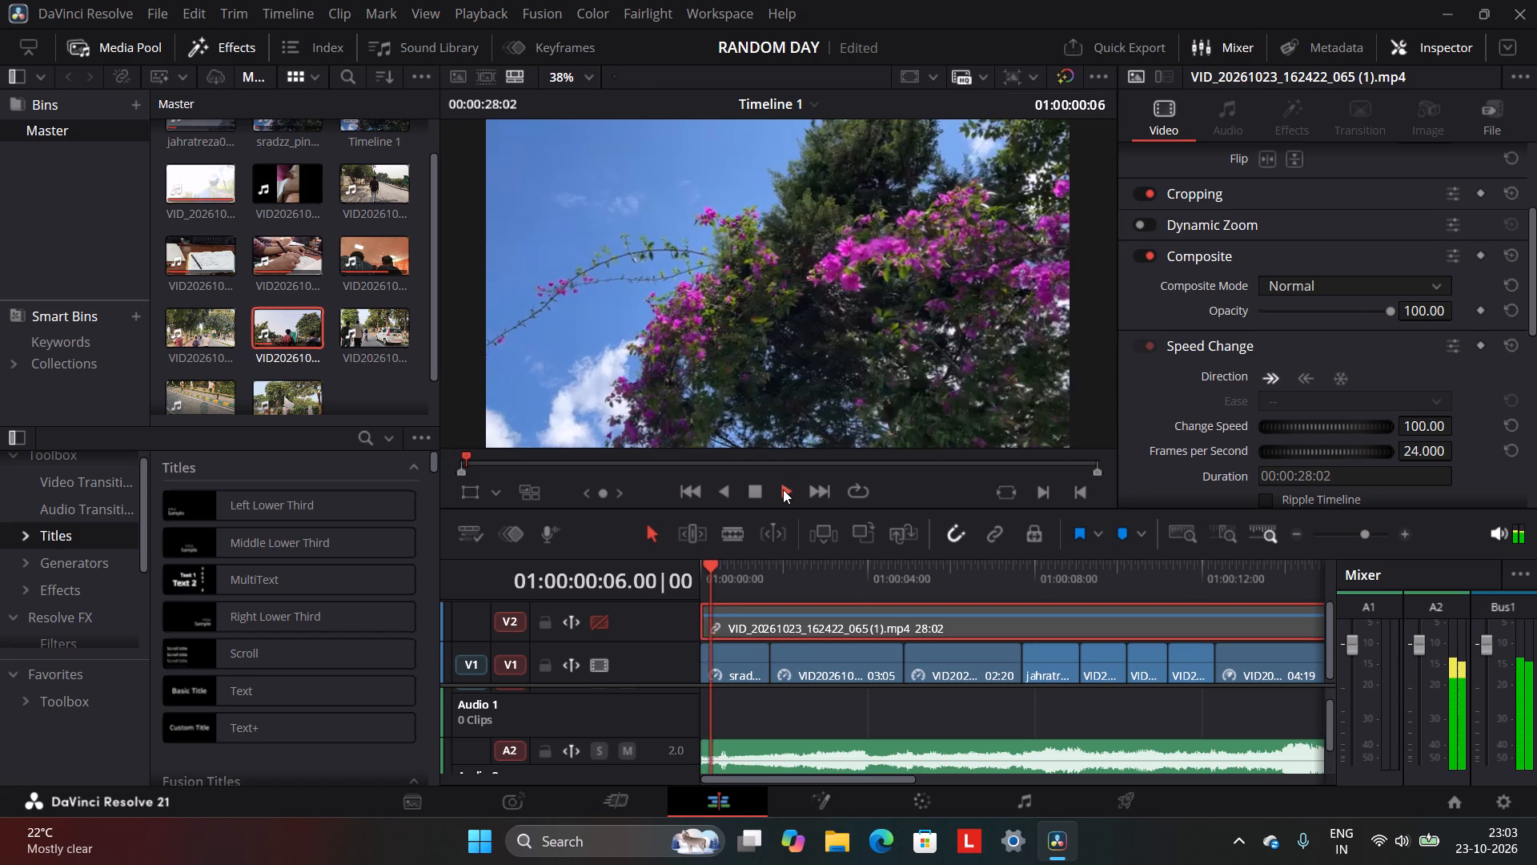
click(759, 485)
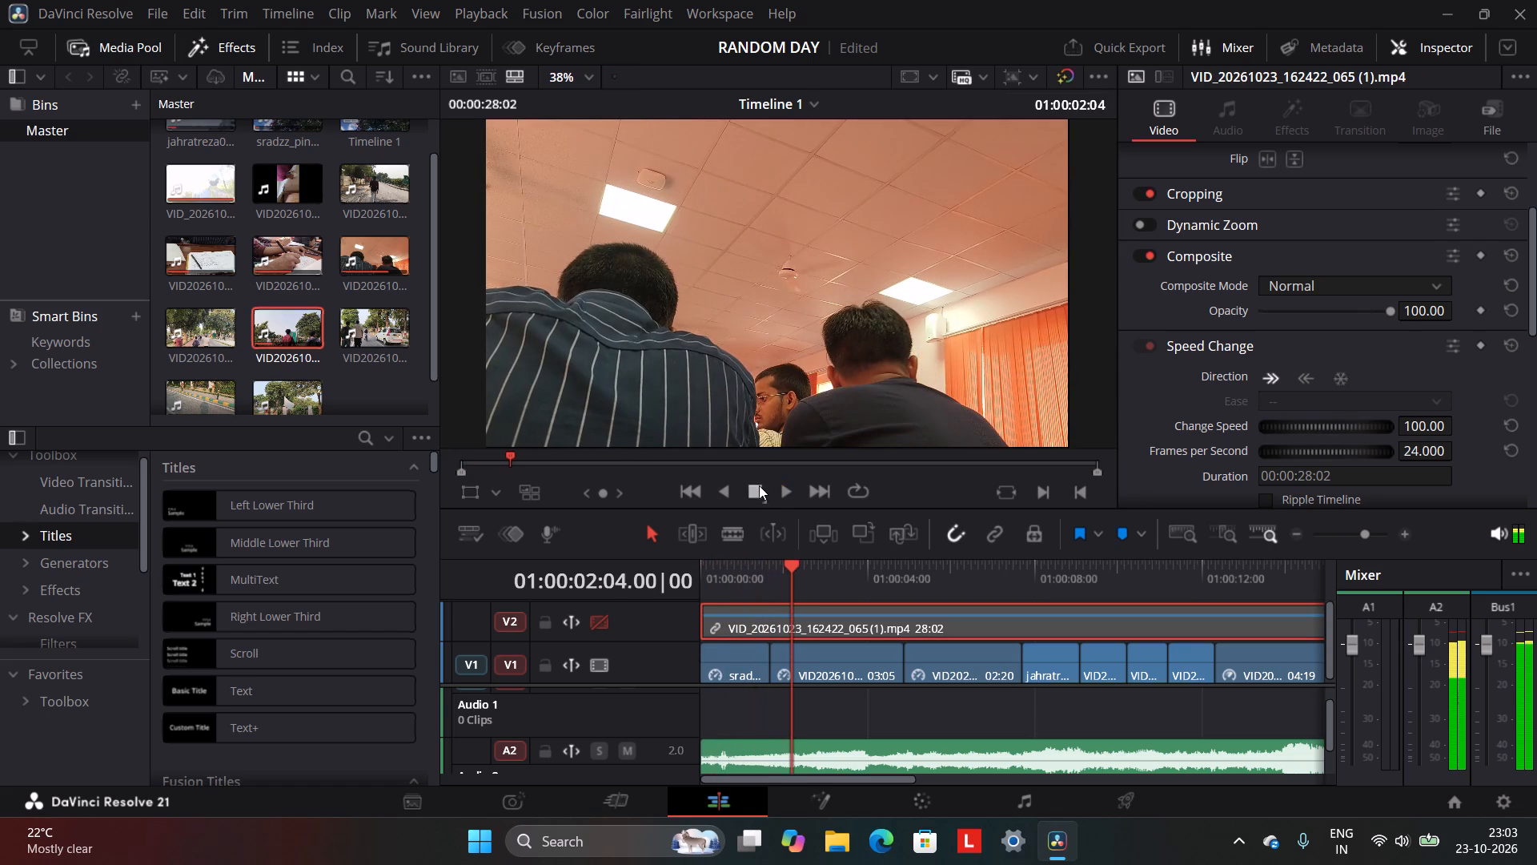
Set the Change Speed of the classroom clip, second on Video 1, to 20.00.
click(814, 669)
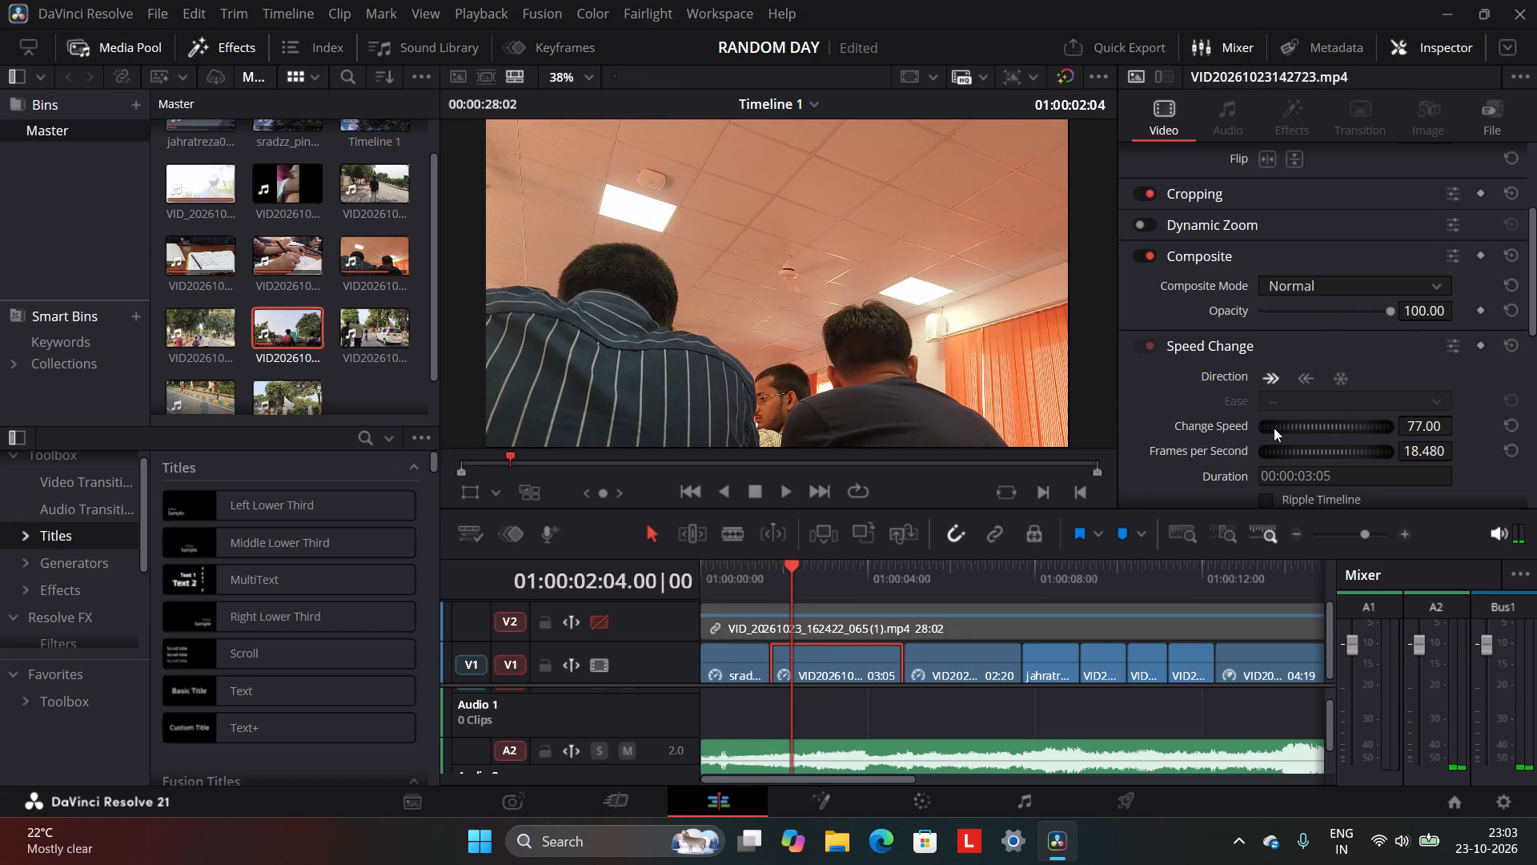
drag(1274, 428, 1202, 445)
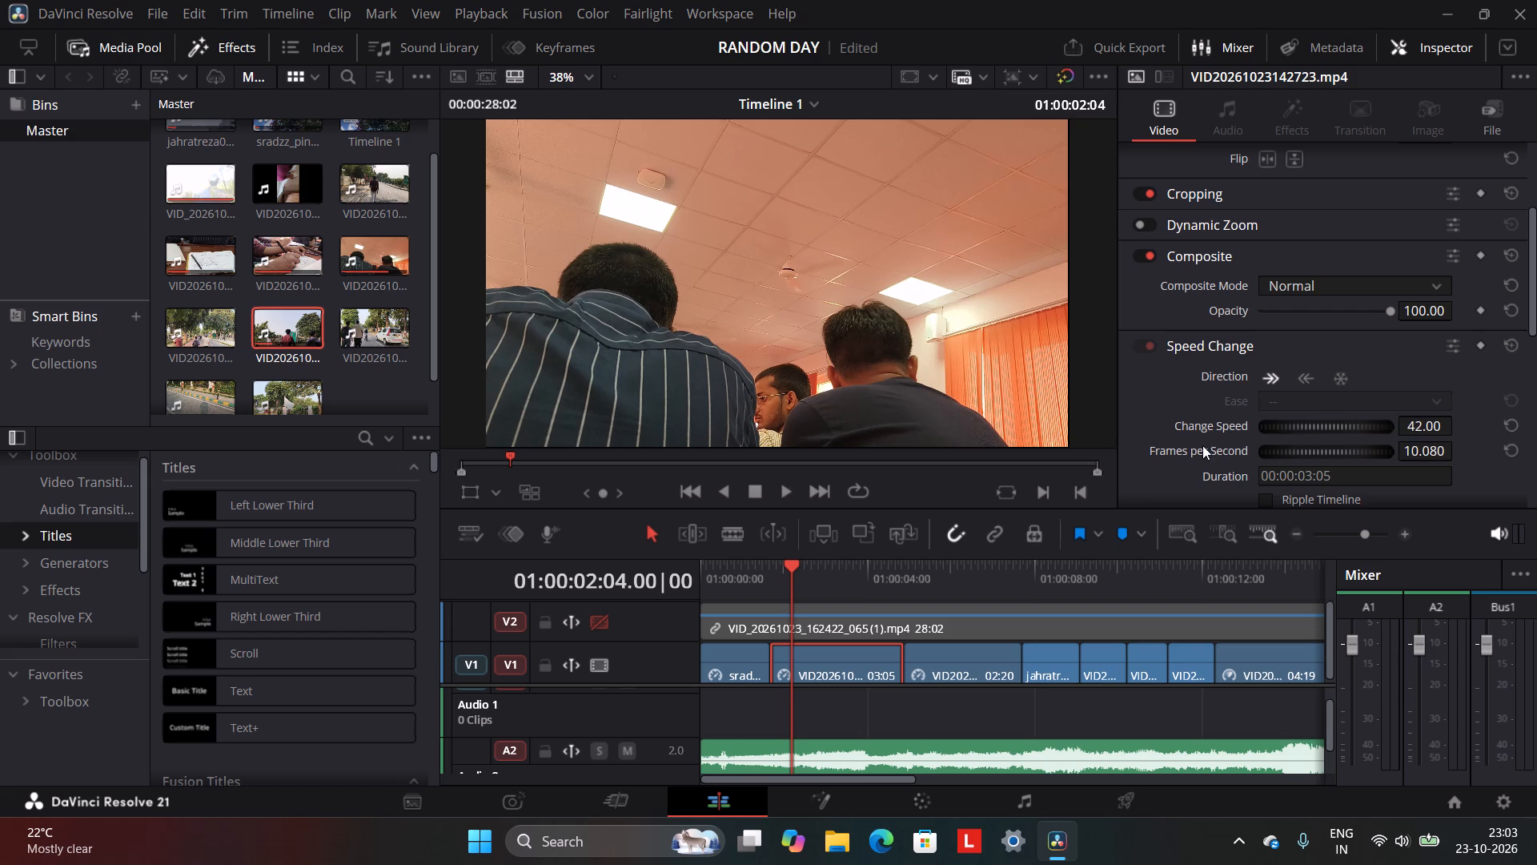
drag(1202, 445, 1182, 455)
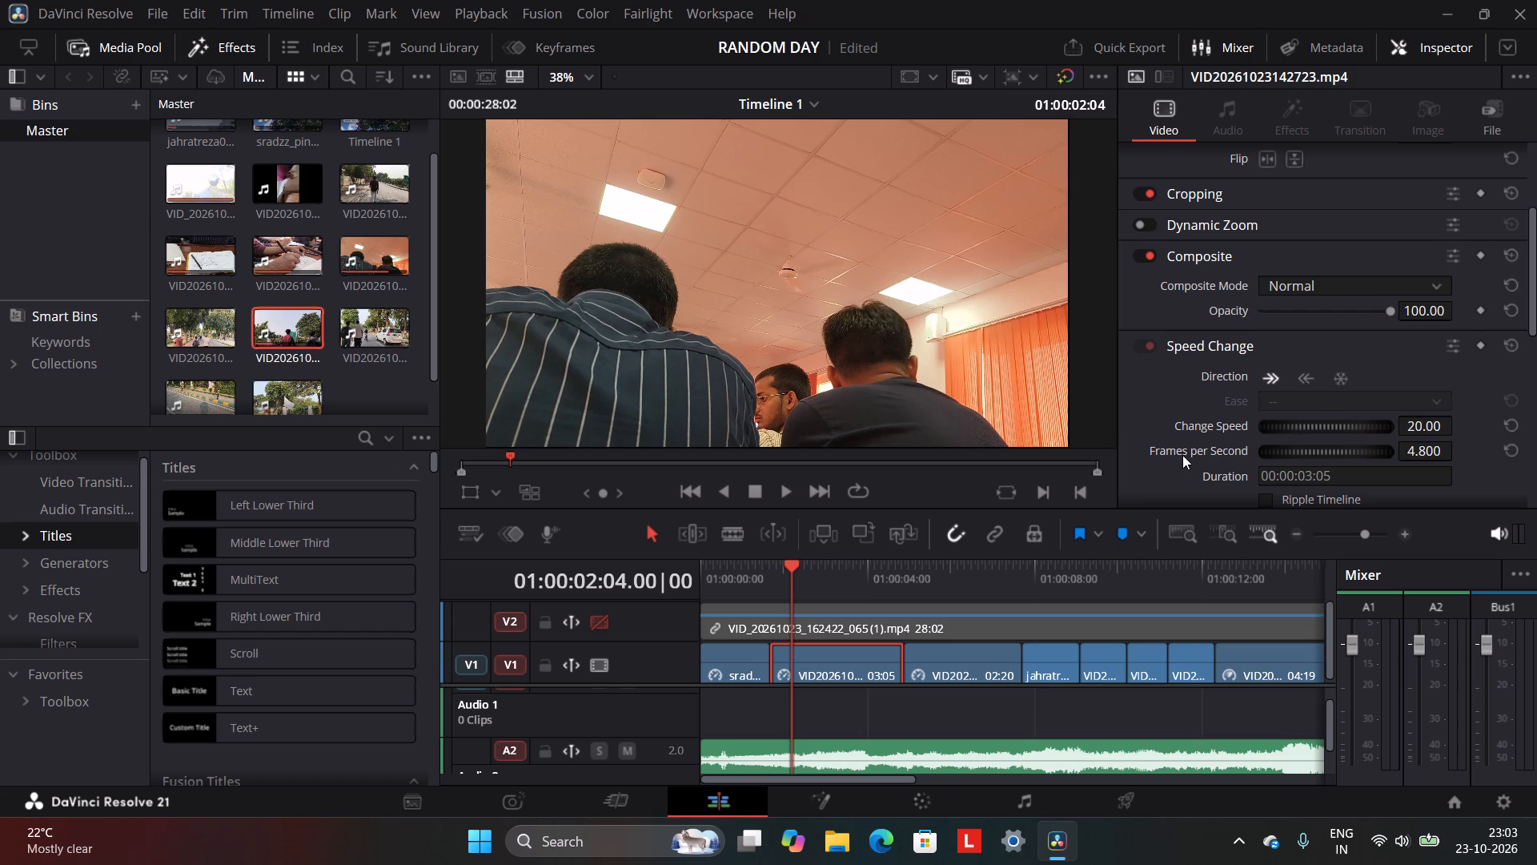
Raise the Change Speed of the classroom clip, second on Video 1, to 25.00.
drag(1182, 455, 1199, 455)
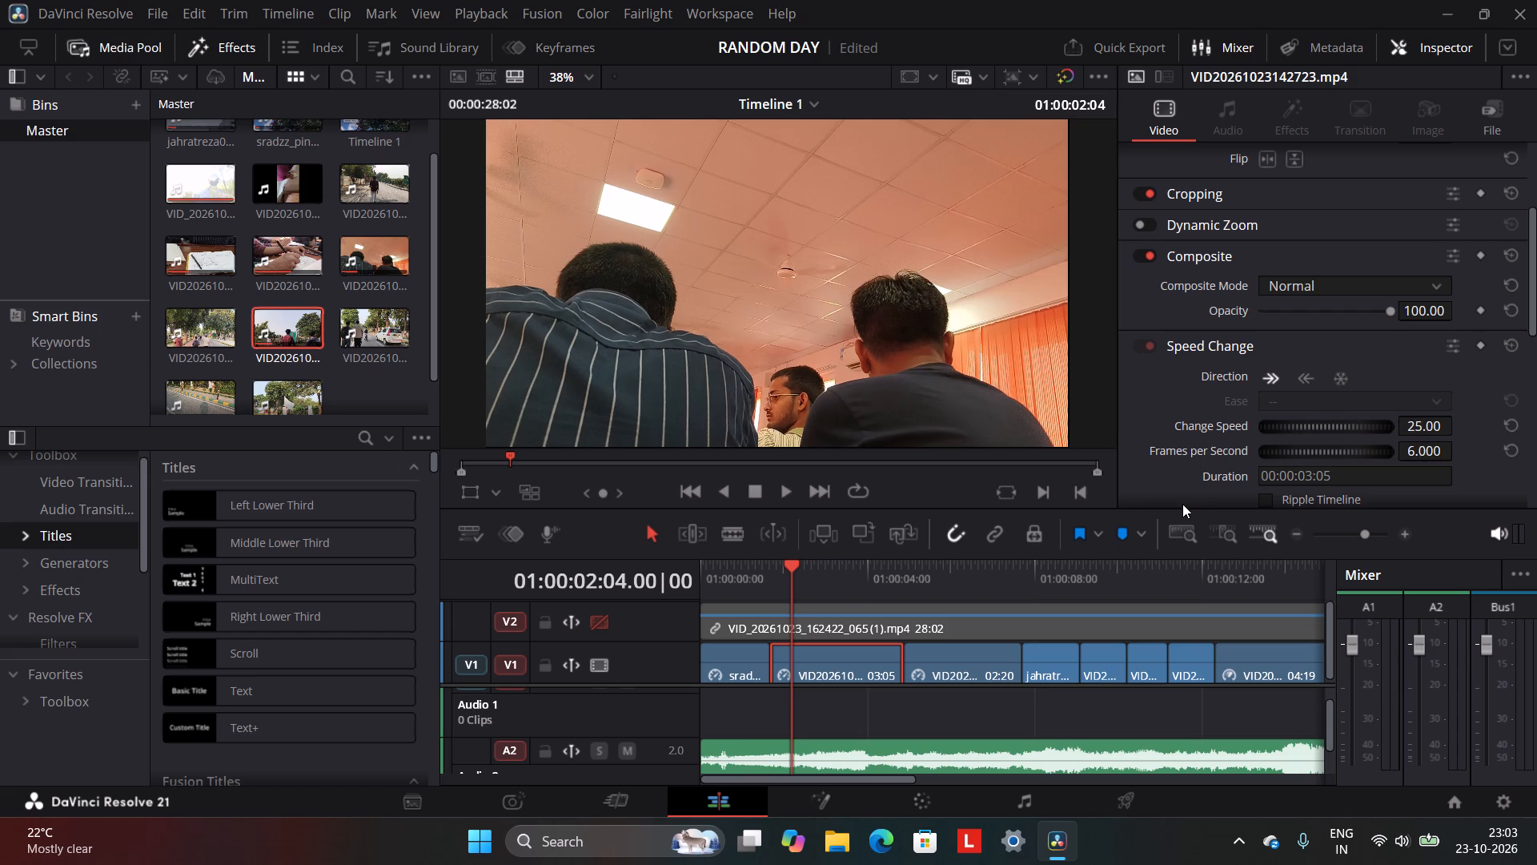
Stabilize the classroom clip using the Perspective mode.
scroll(1307, 432, down, 4)
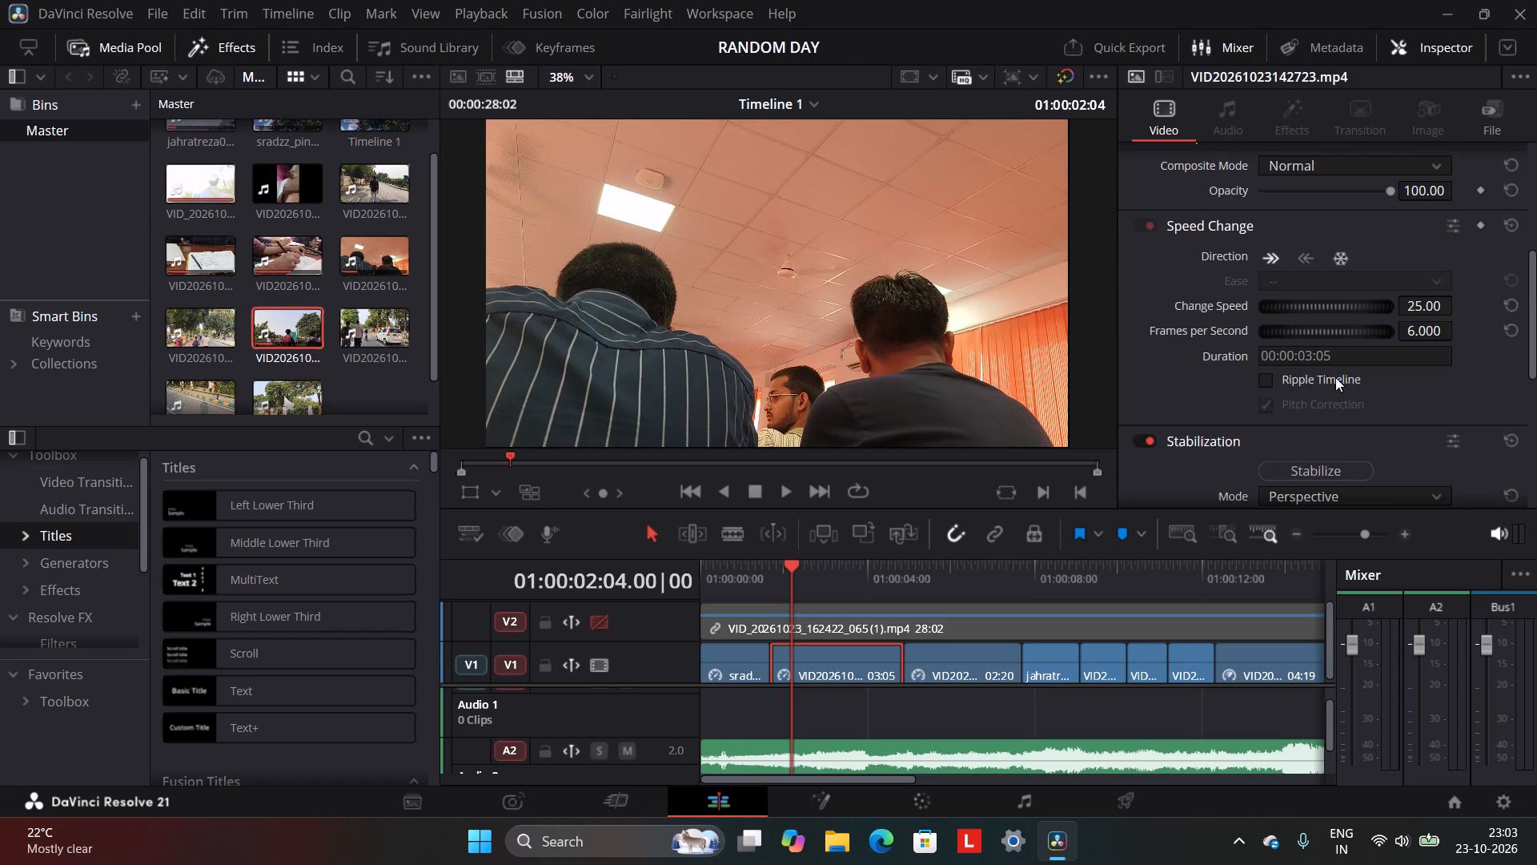
scroll(1335, 377, down, 2)
click(1335, 355)
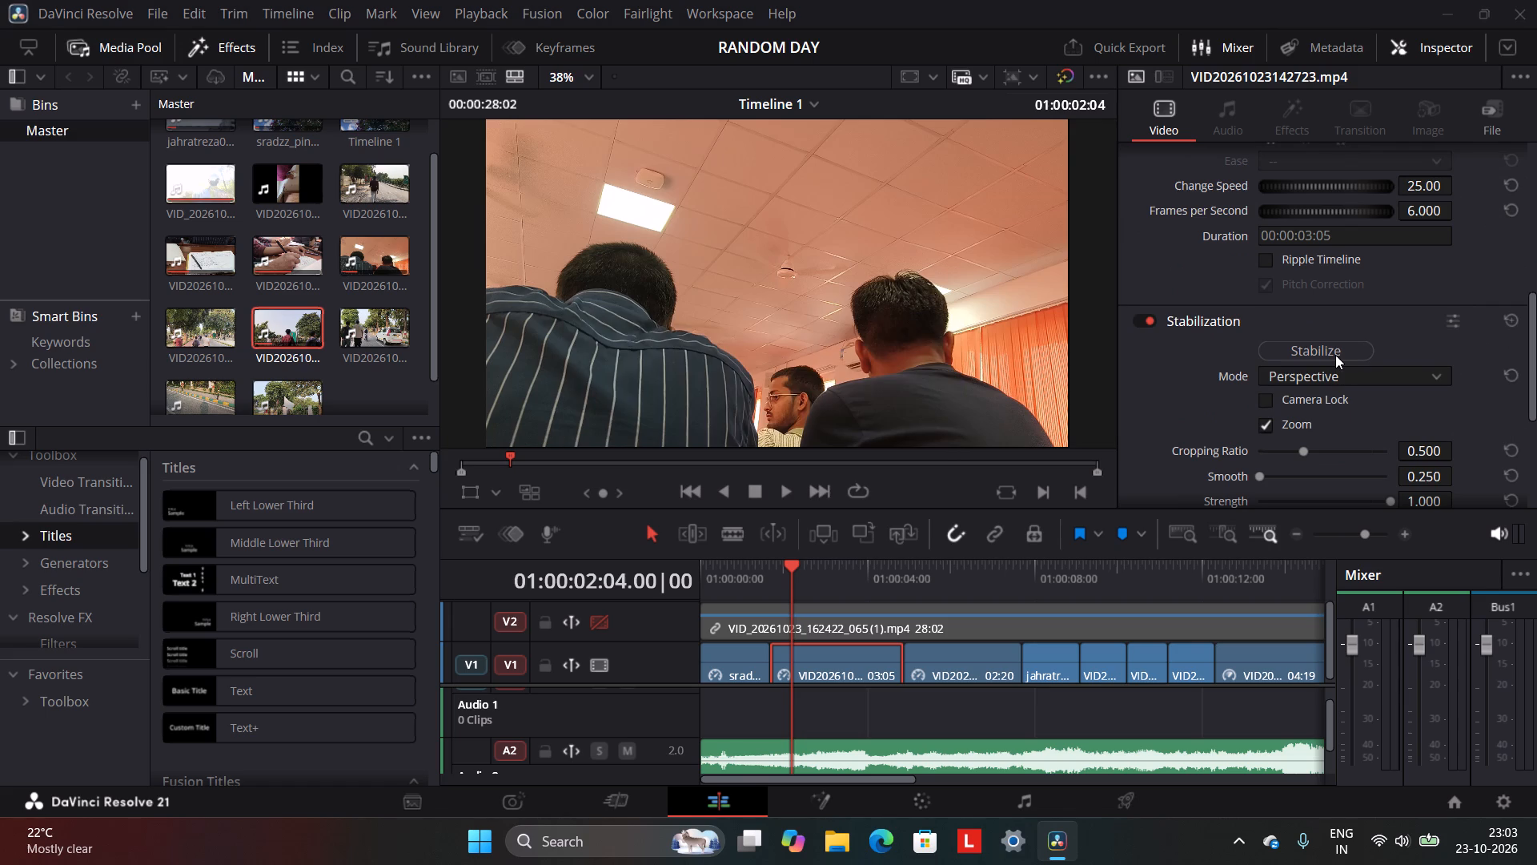
Set the classroom clip's Retime Process to Optical Flow and its Motion Estimation to Standard Better.
scroll(1335, 364, down, 2)
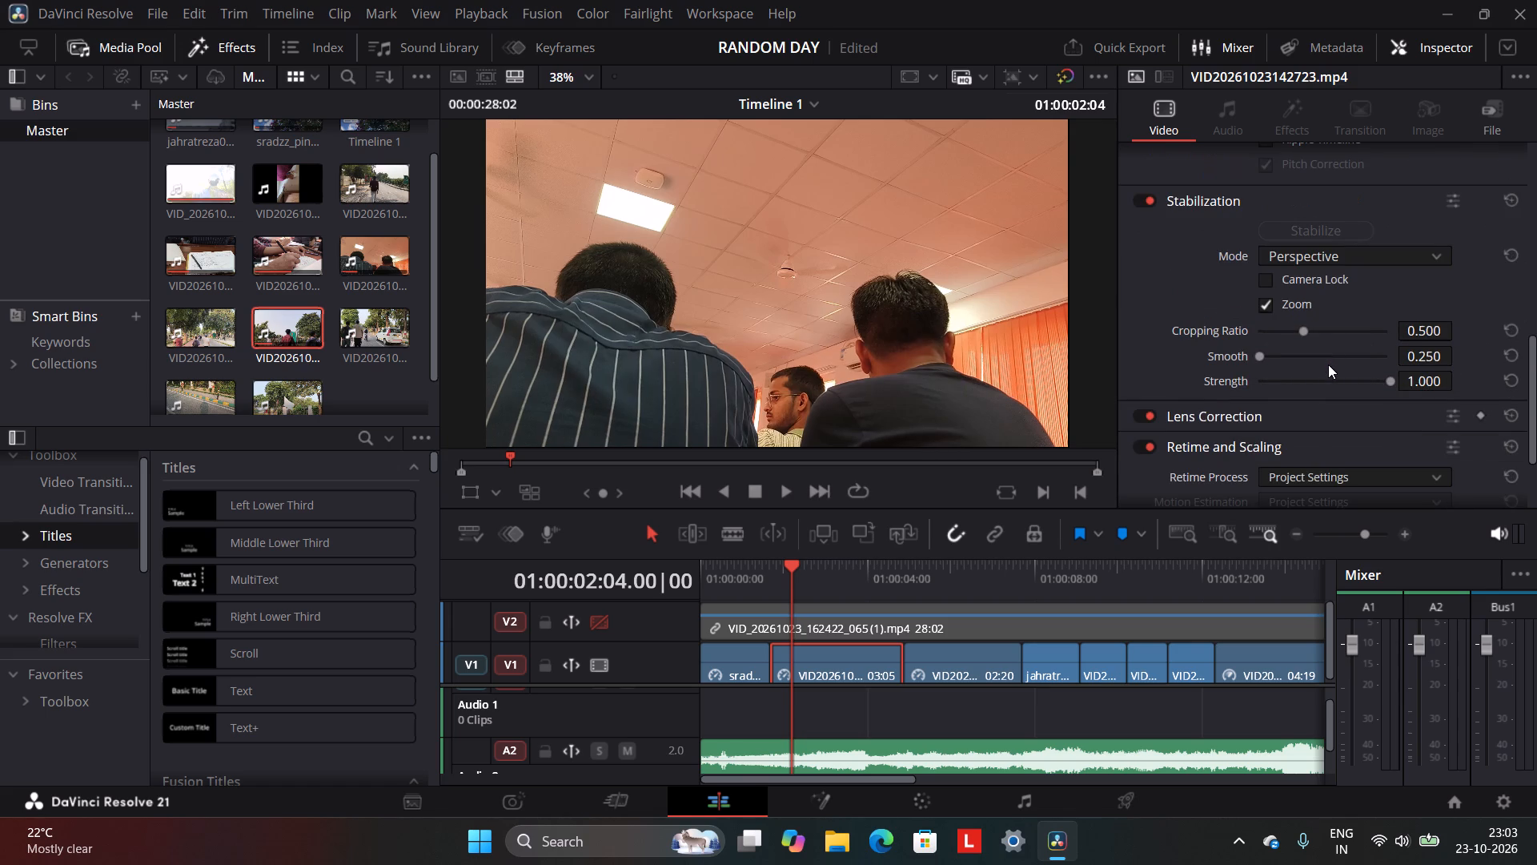
scroll(1328, 364, down, 2)
click(1328, 358)
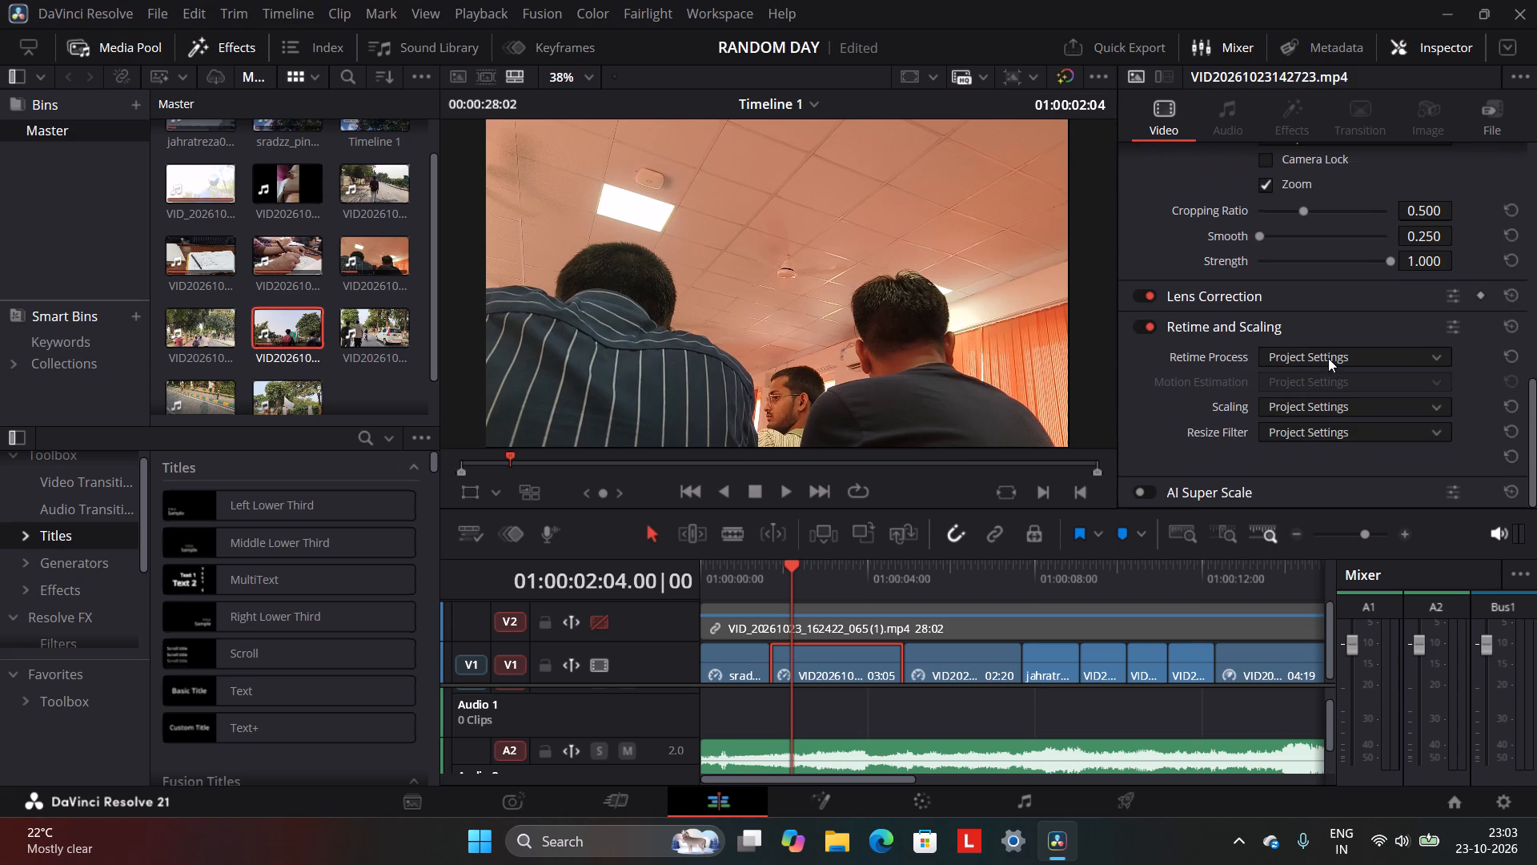
click(1339, 442)
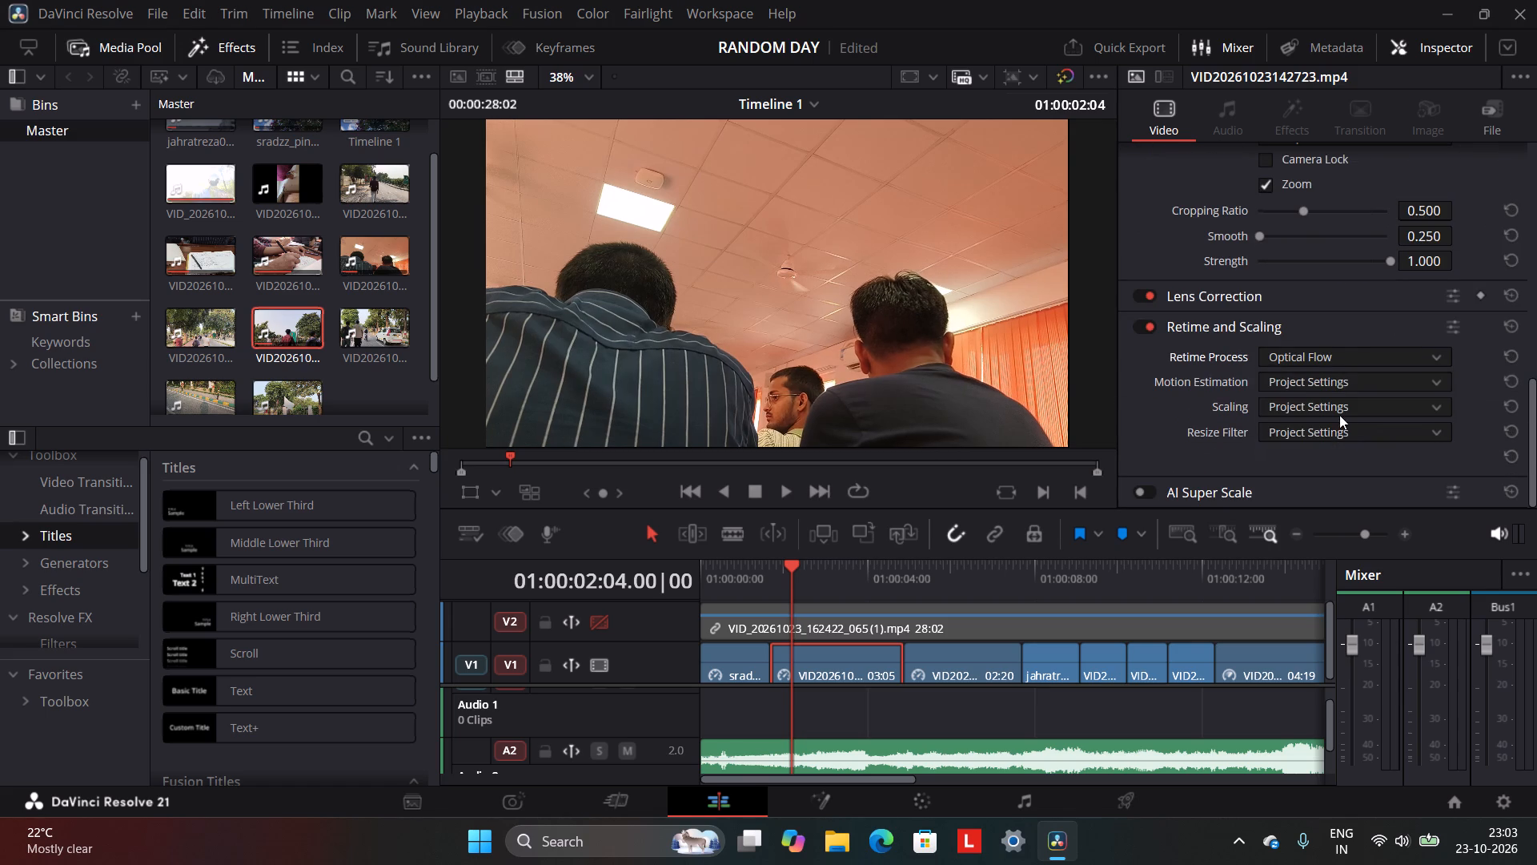
click(1345, 377)
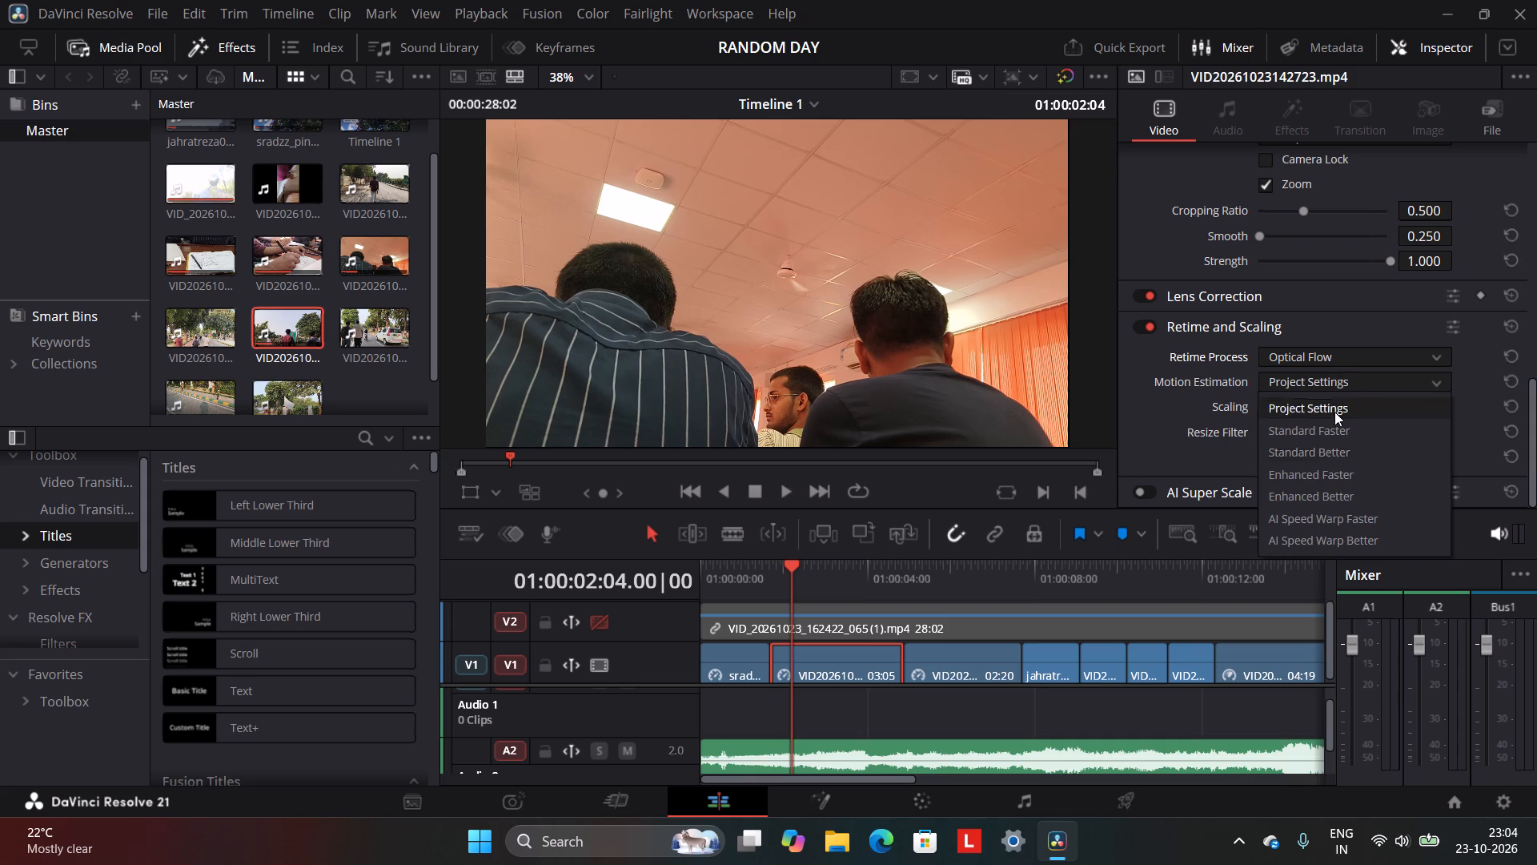
click(1329, 450)
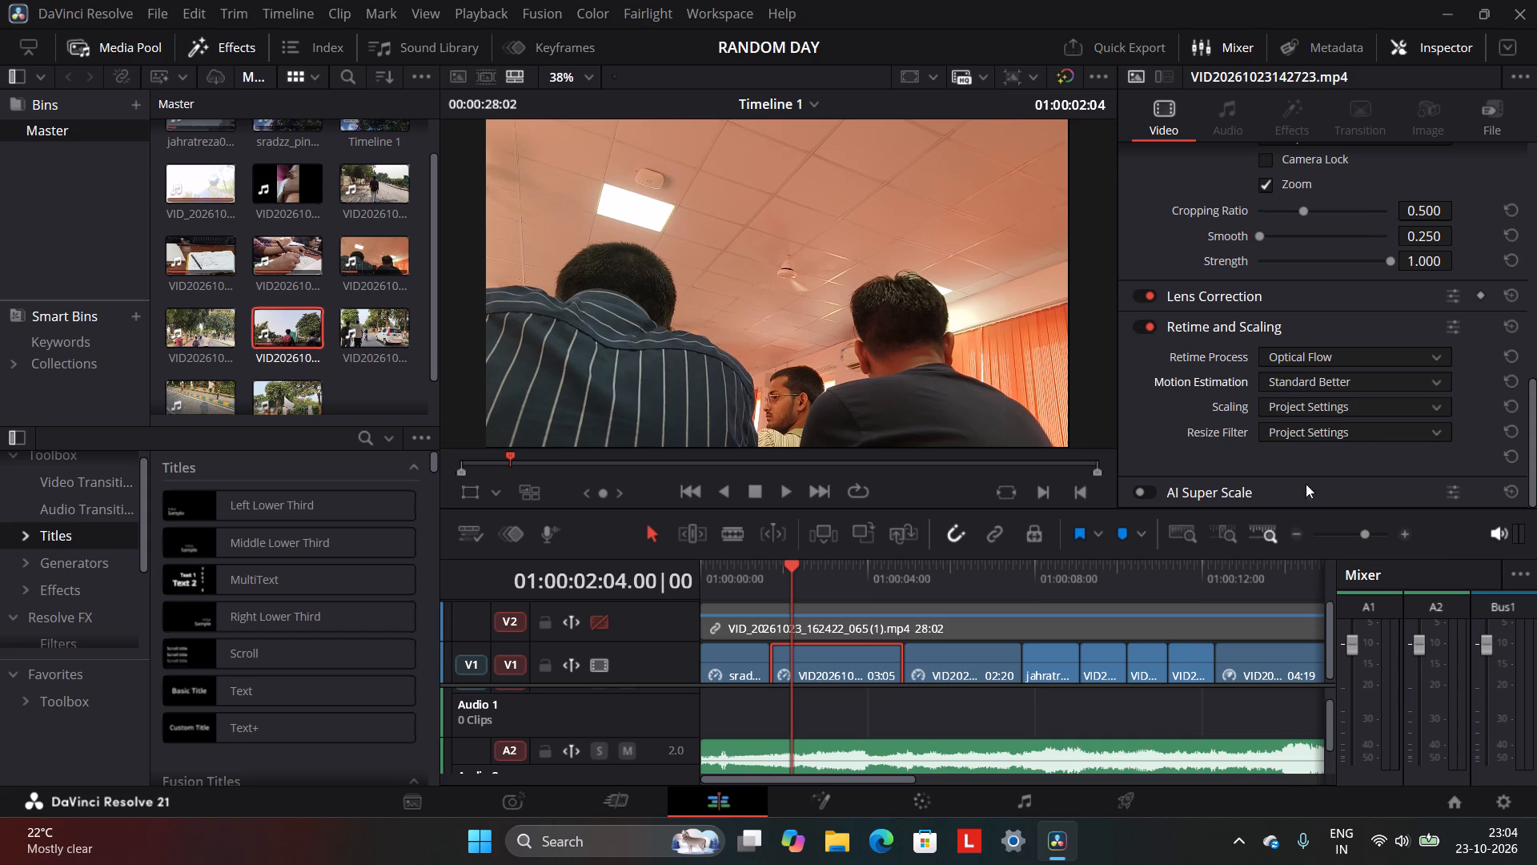
Set the Retime Process of the road shadow clip, third on Video 1, to Optical Flow with Standard Better Motion Estimation.
click(961, 653)
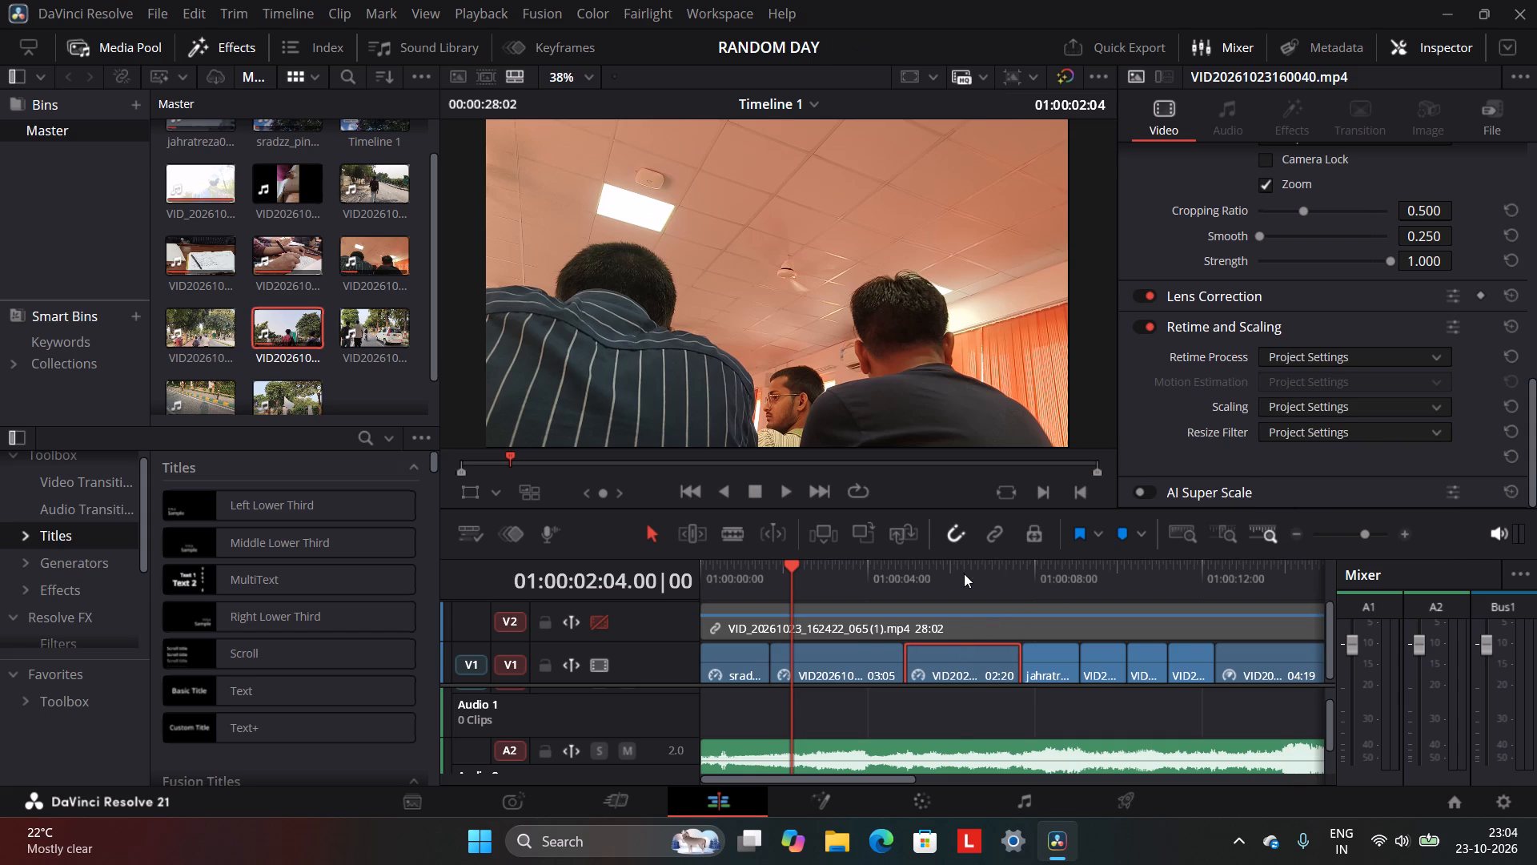
click(961, 565)
click(972, 648)
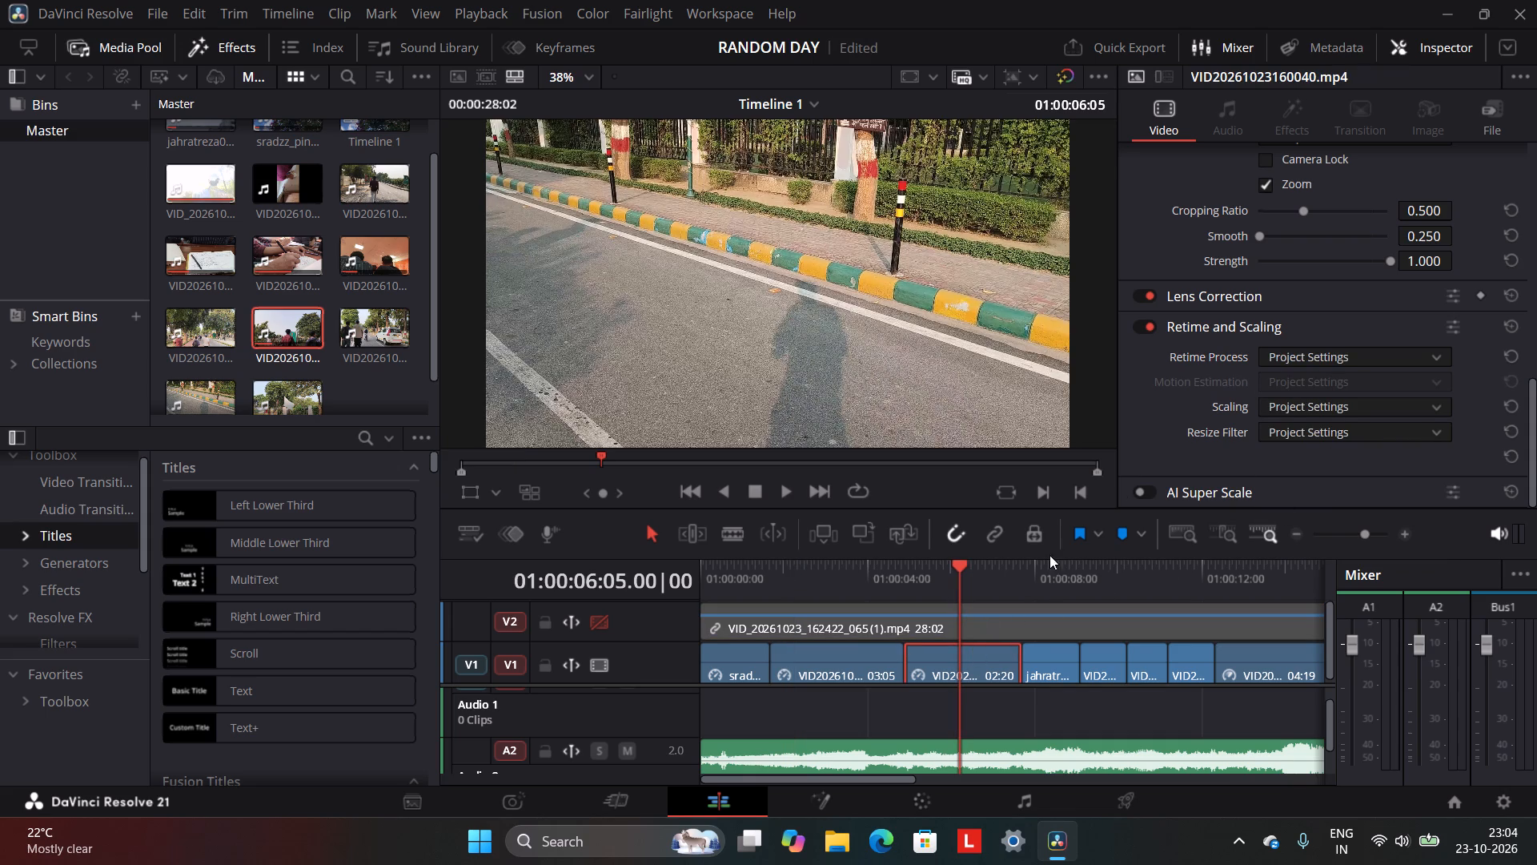
click(1304, 355)
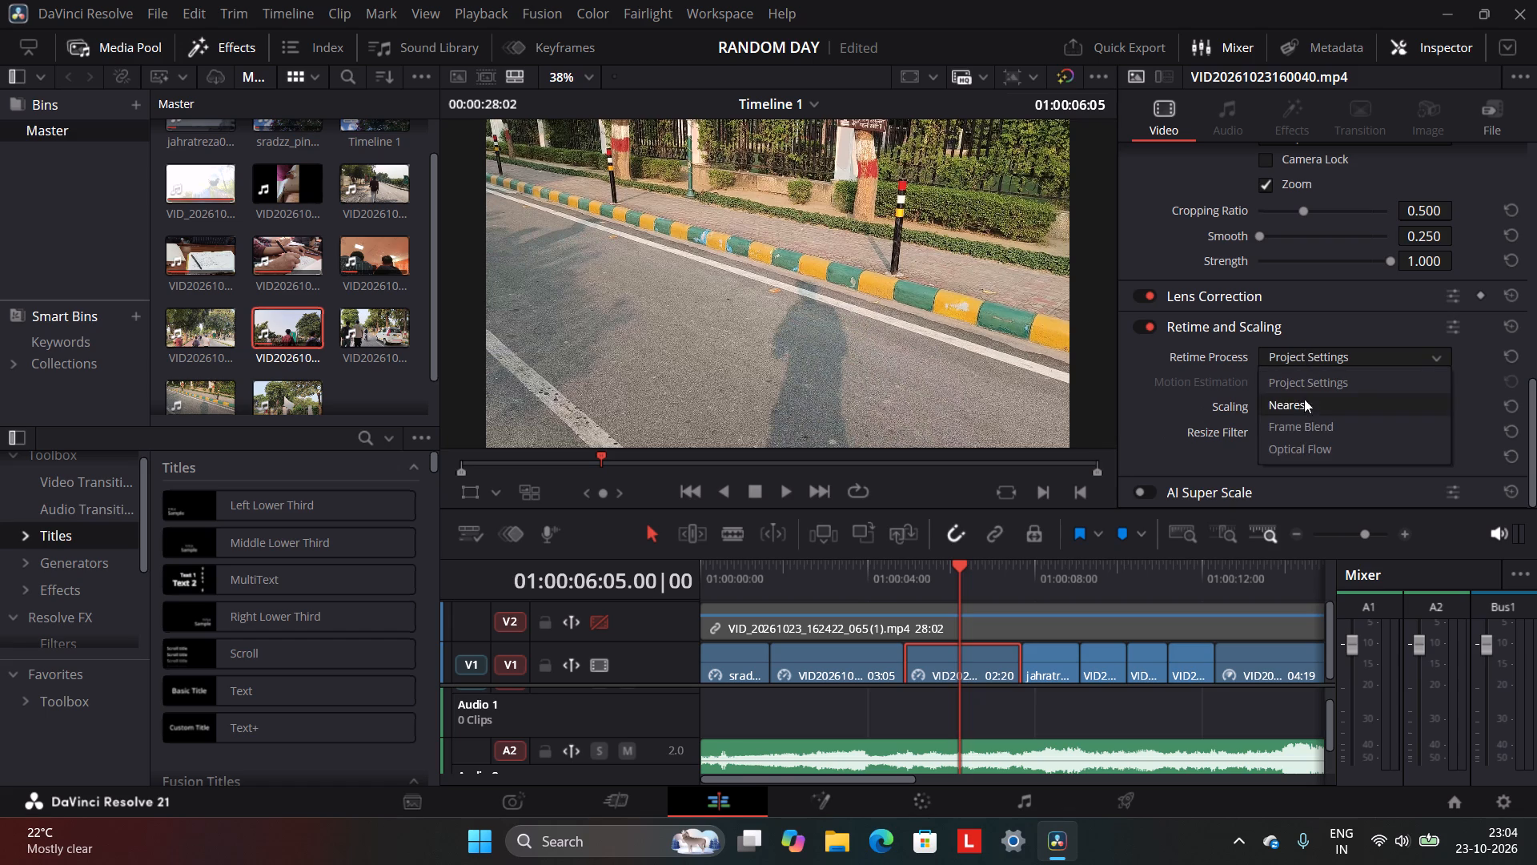
click(1304, 441)
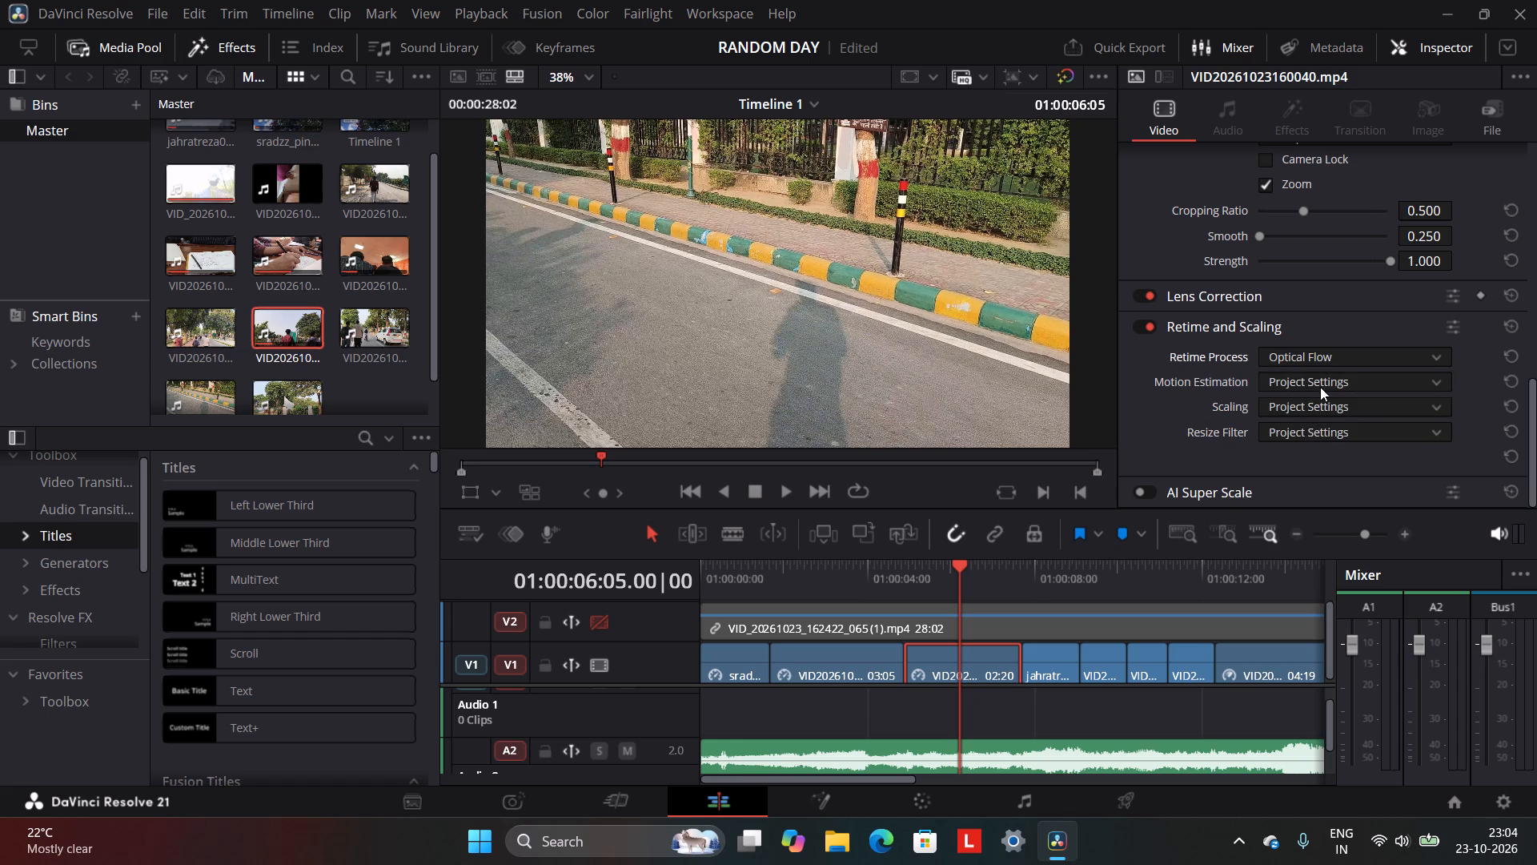
click(1324, 380)
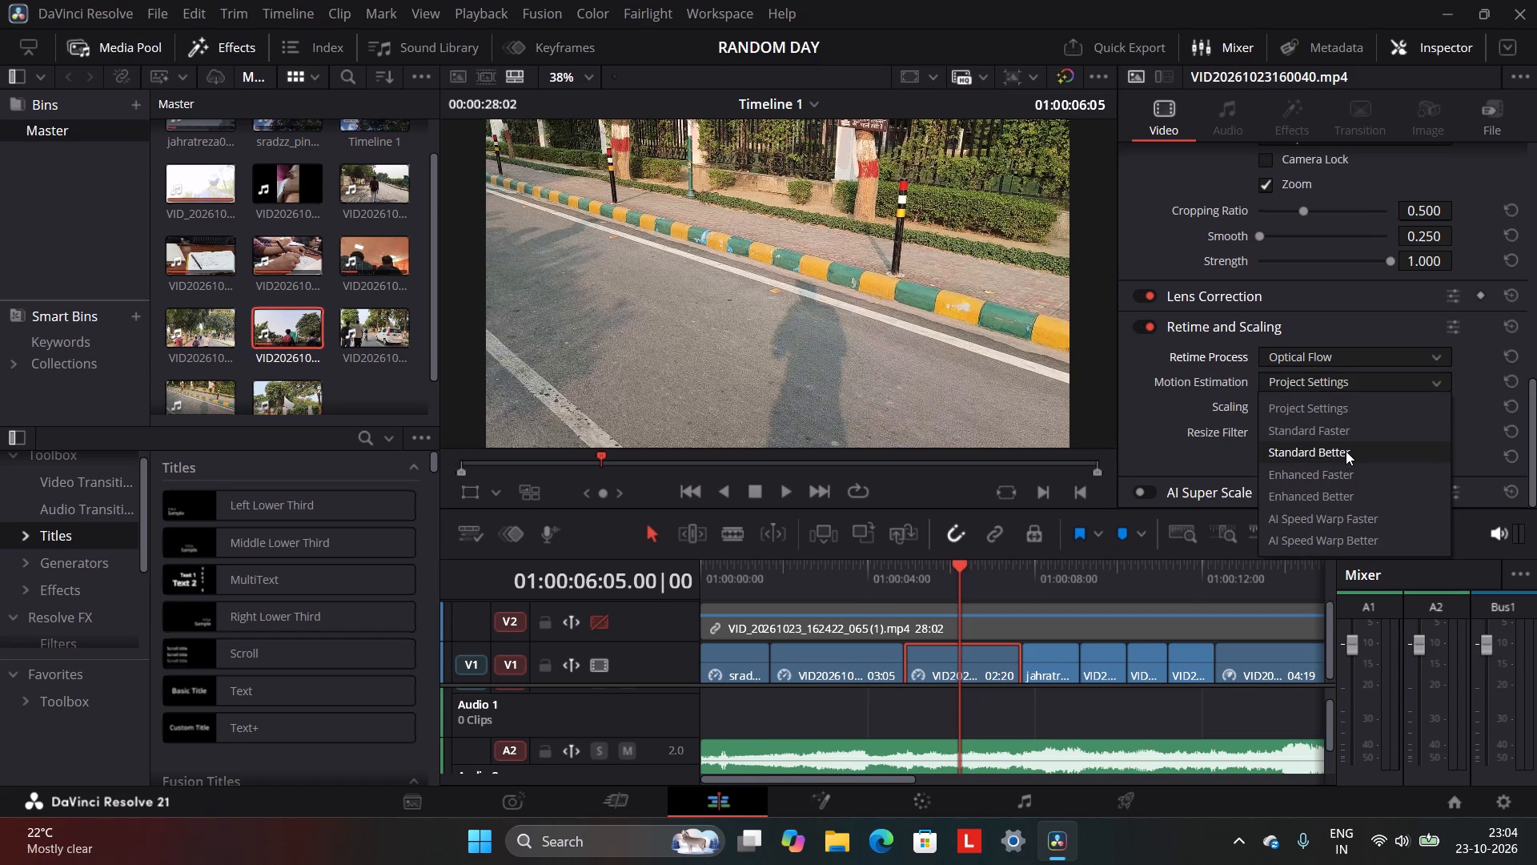
click(1346, 451)
scroll(1358, 381, up, 2)
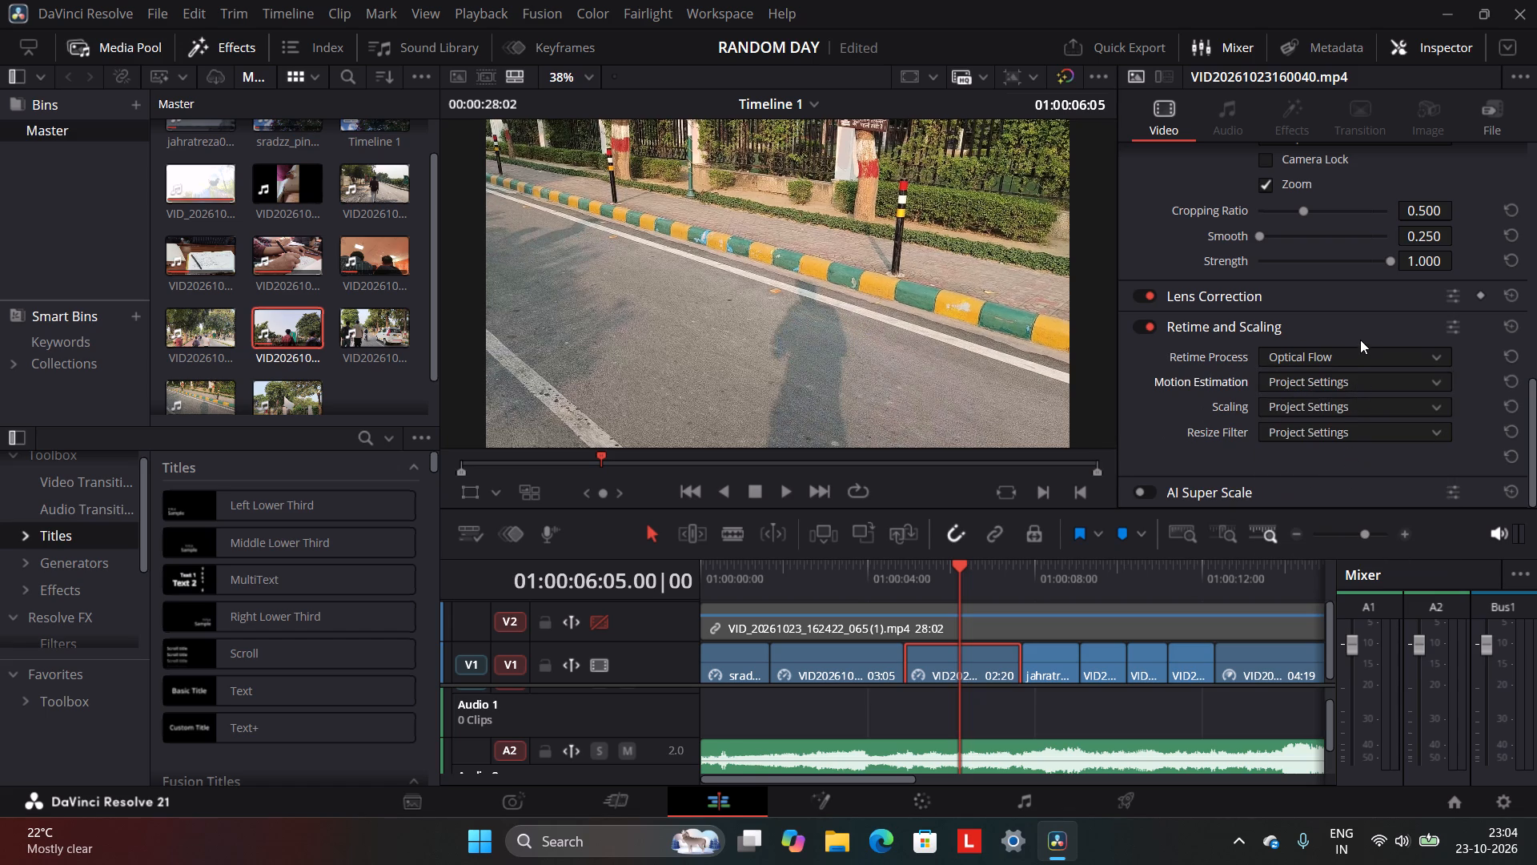
click(1353, 380)
click(1344, 454)
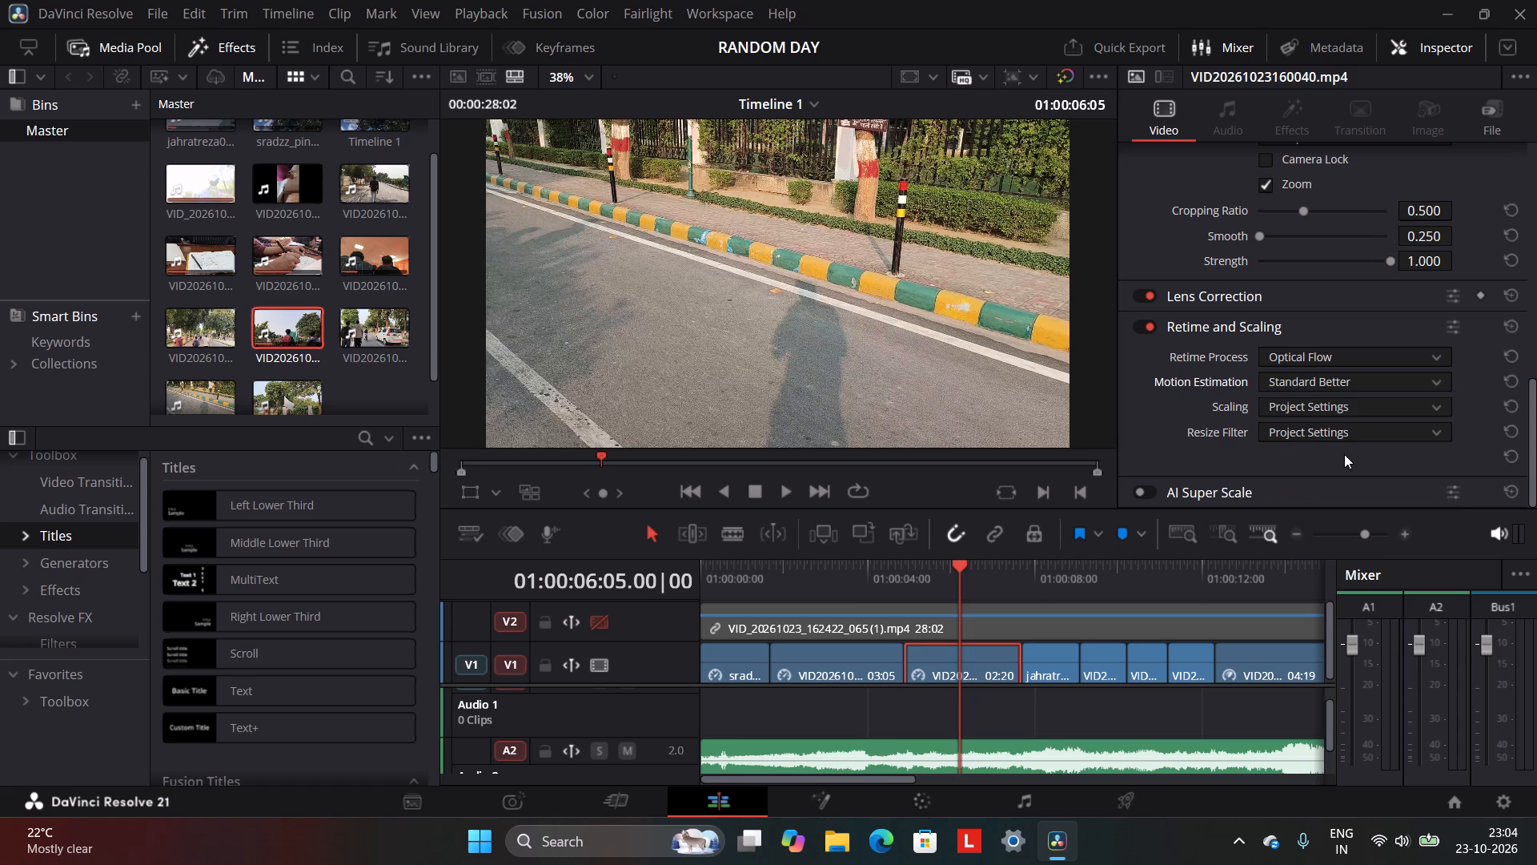
Stabilize the road shadow clip using the Perspective mode.
scroll(1374, 342, up, 2)
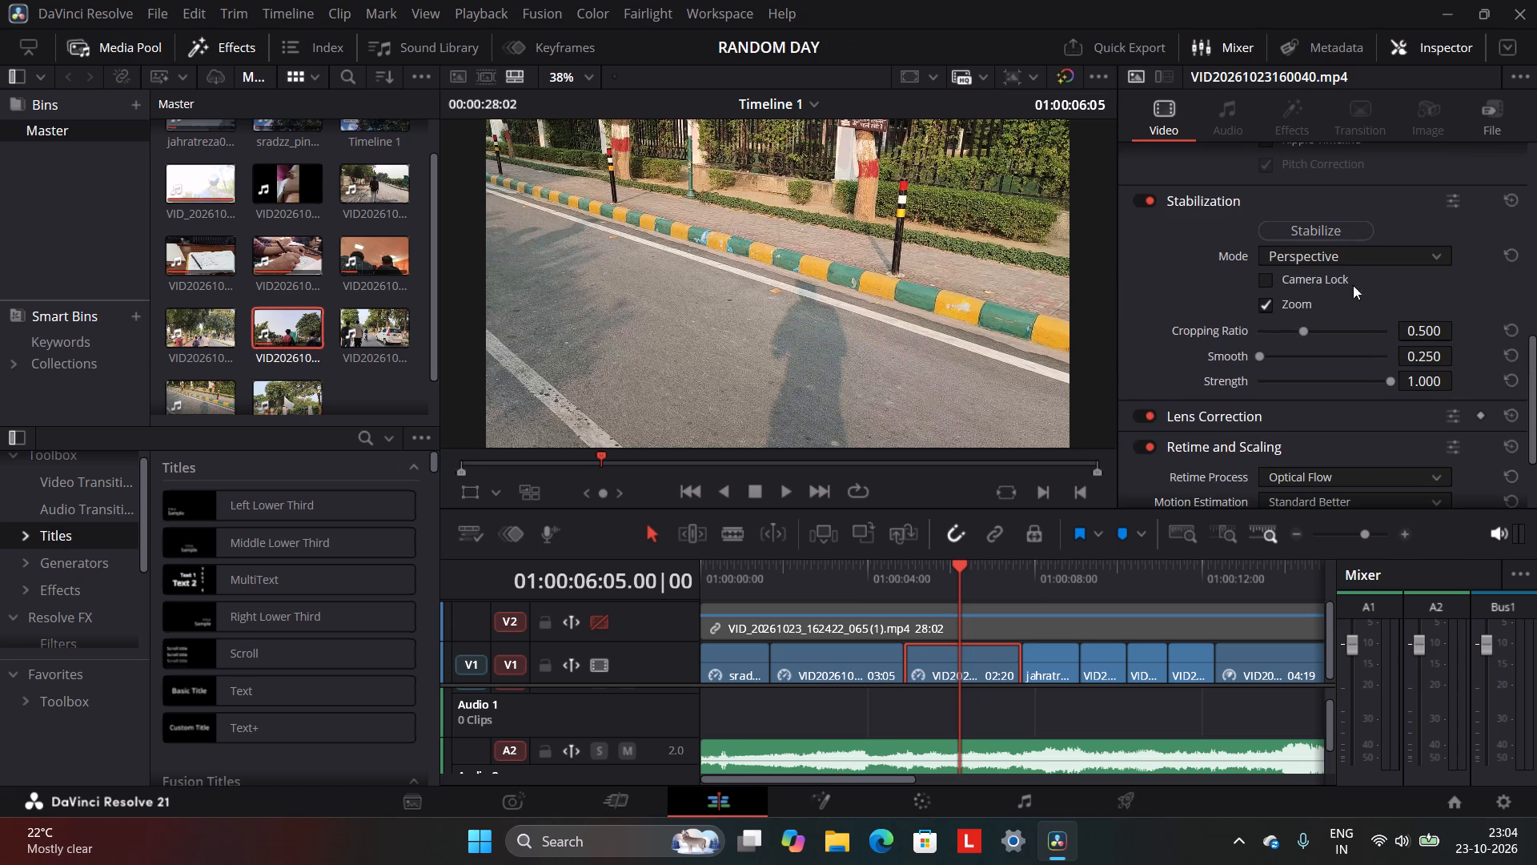
click(1337, 239)
Slow the road shadow clip to a Change Speed of 27.00.
scroll(1336, 336, up, 1)
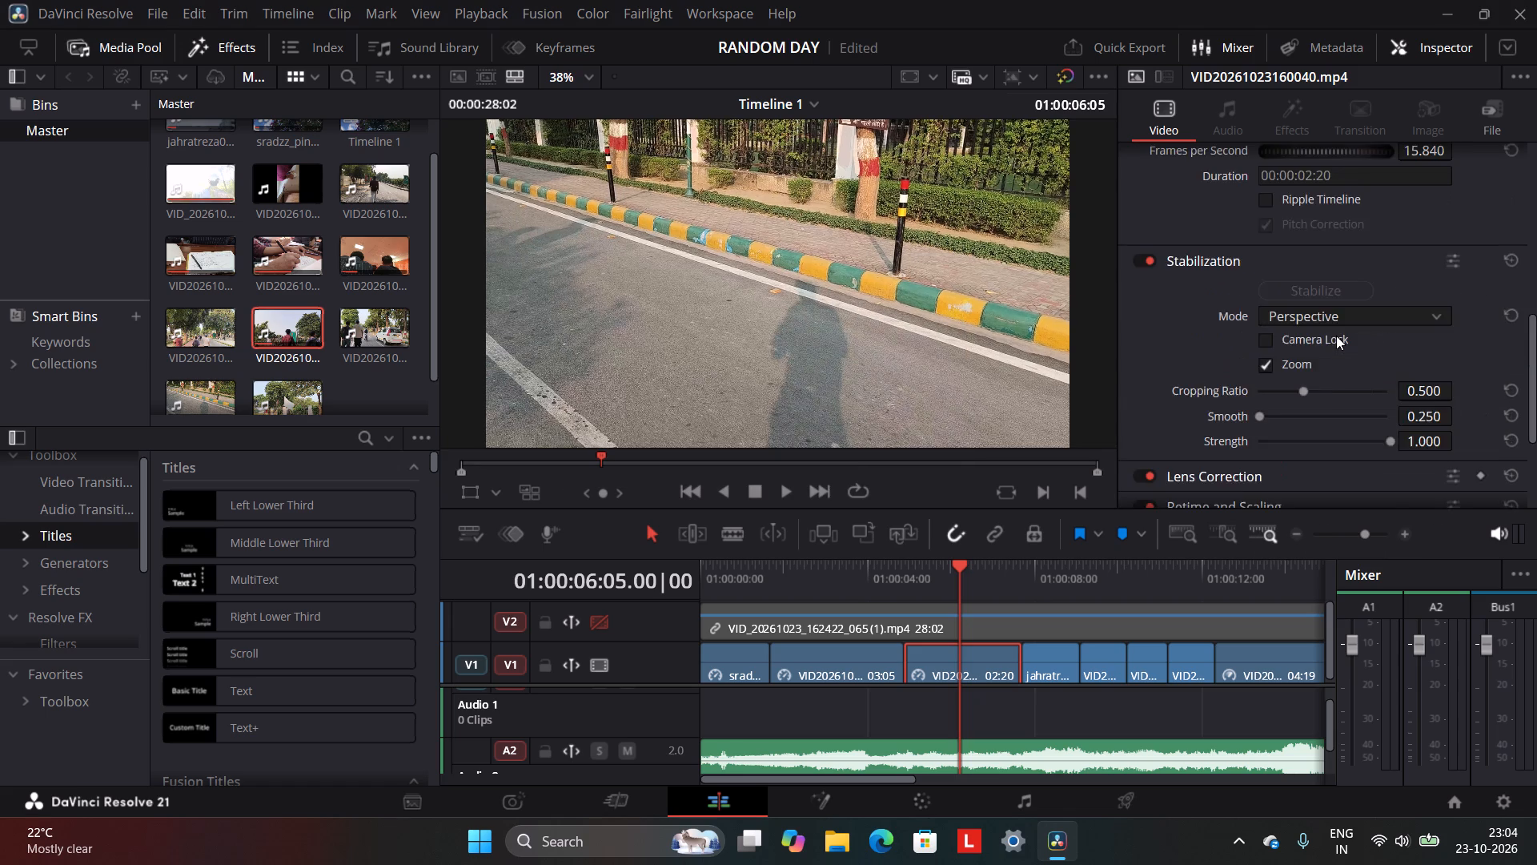
scroll(1336, 336, up, 1)
scroll(1324, 231, up, 1)
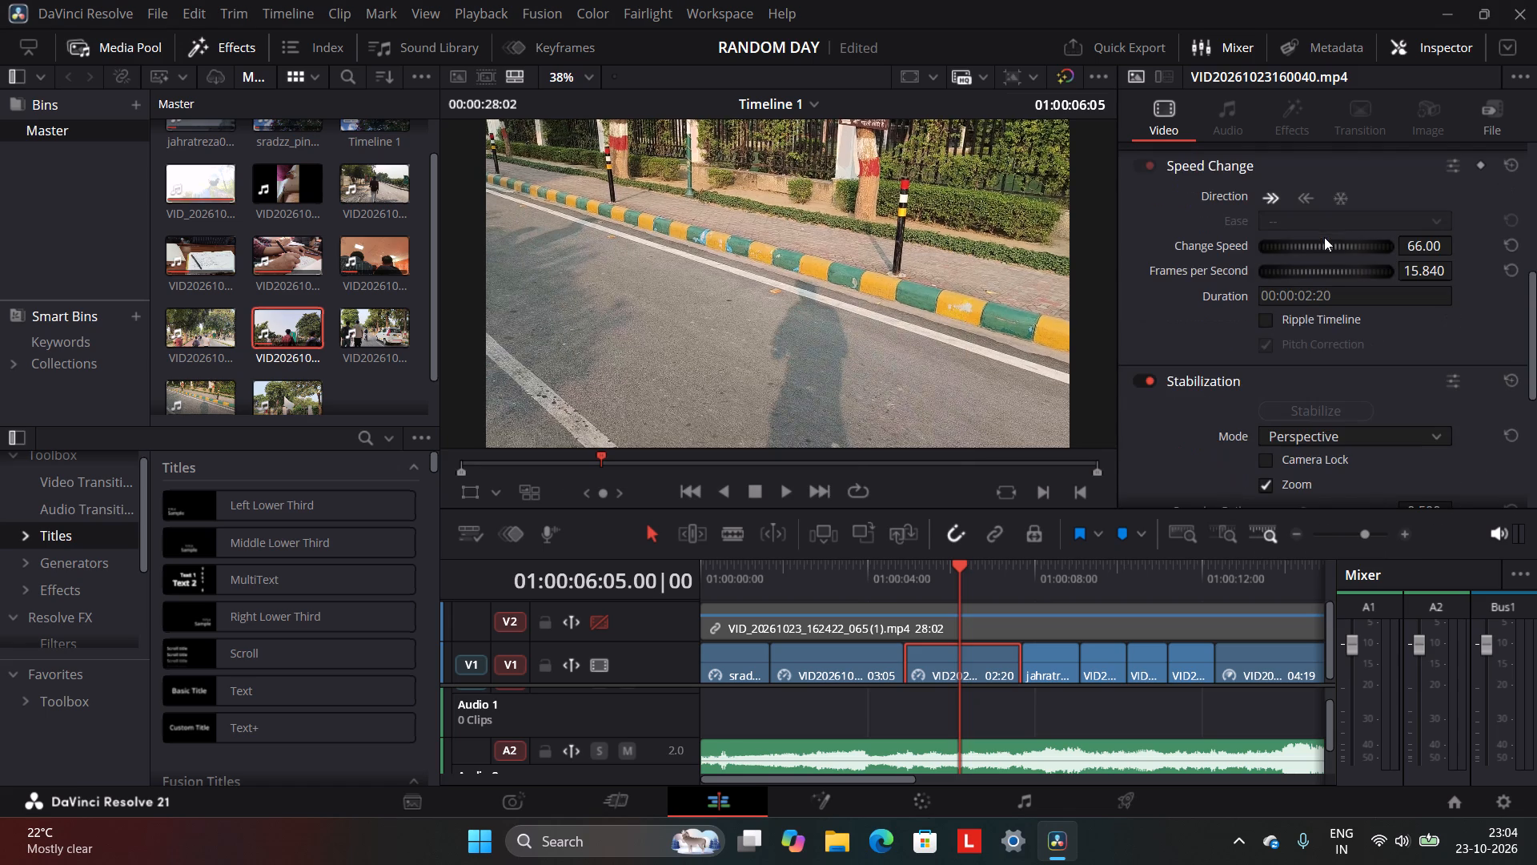
drag(1325, 238, 1258, 243)
drag(1258, 243, 1274, 247)
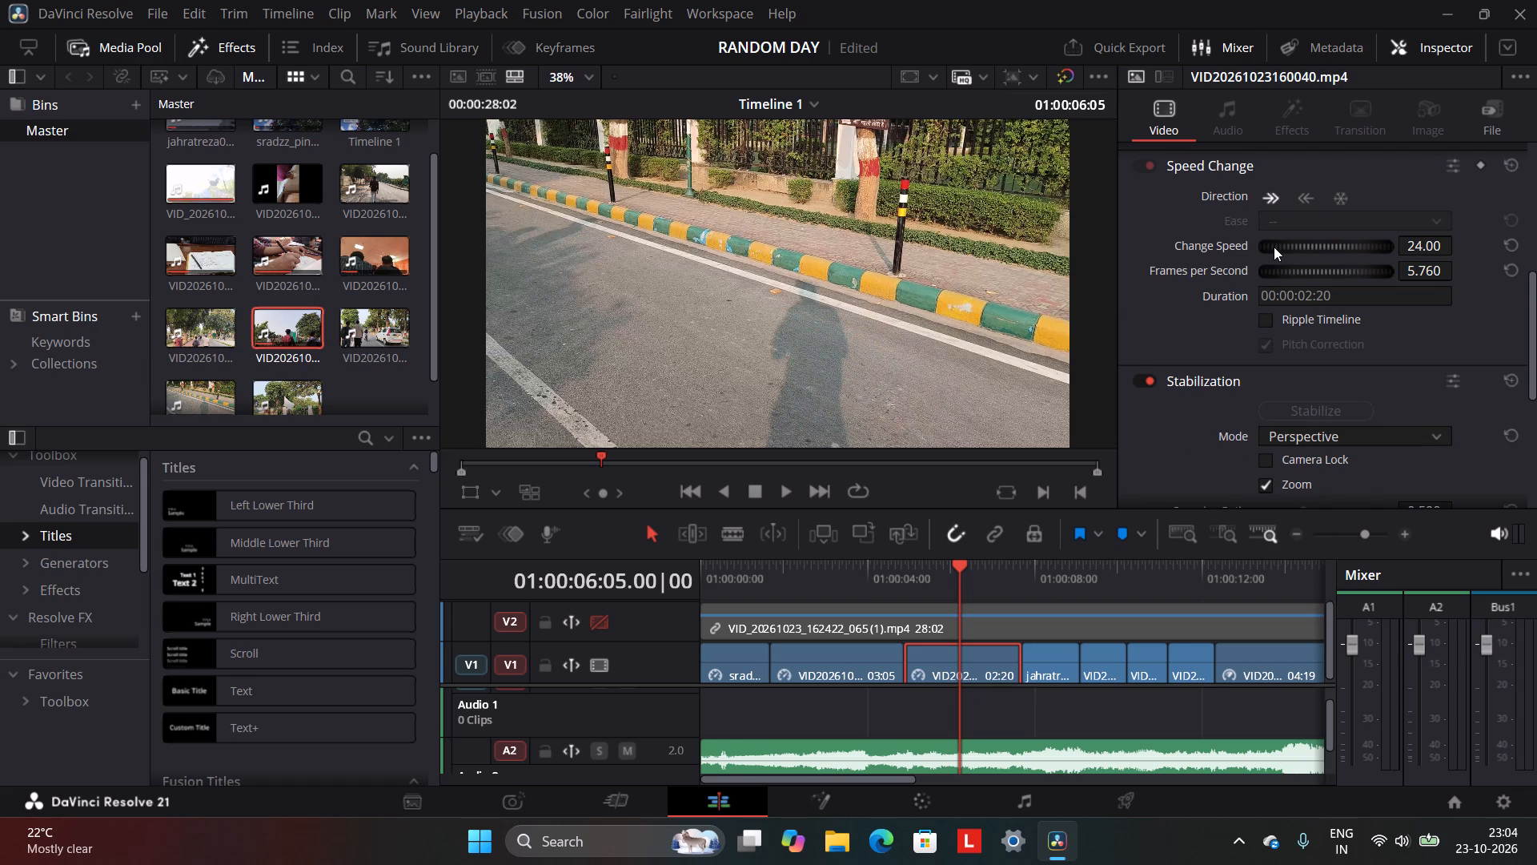
drag(1274, 247, 1276, 254)
drag(1276, 254, 1256, 267)
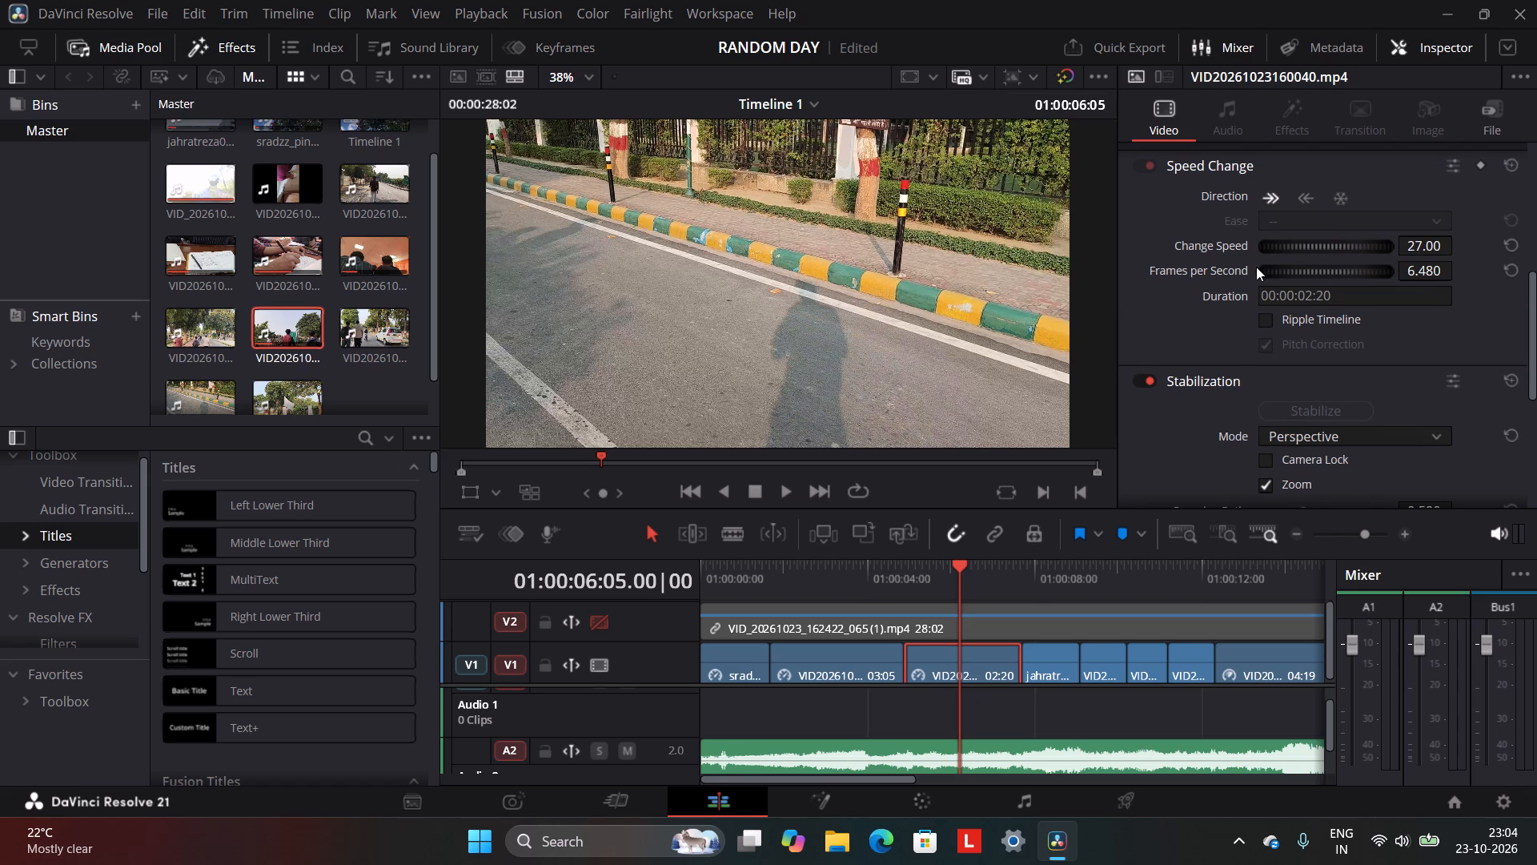
Slow the flying bird clip, fourth on Video 1, to a Change Speed of 25.00.
click(1060, 561)
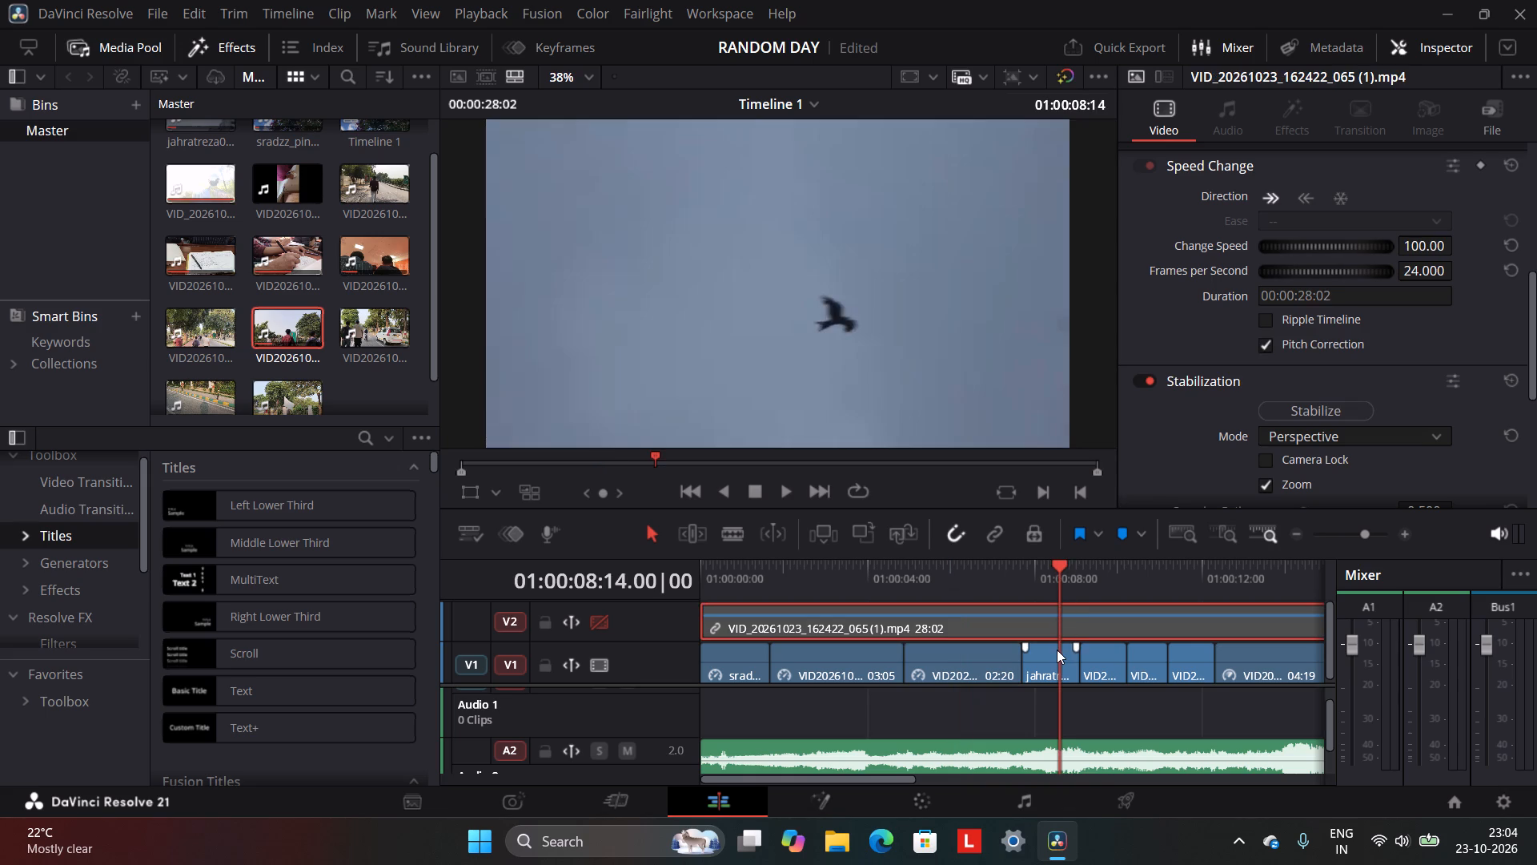
click(1057, 650)
drag(1316, 248, 1298, 249)
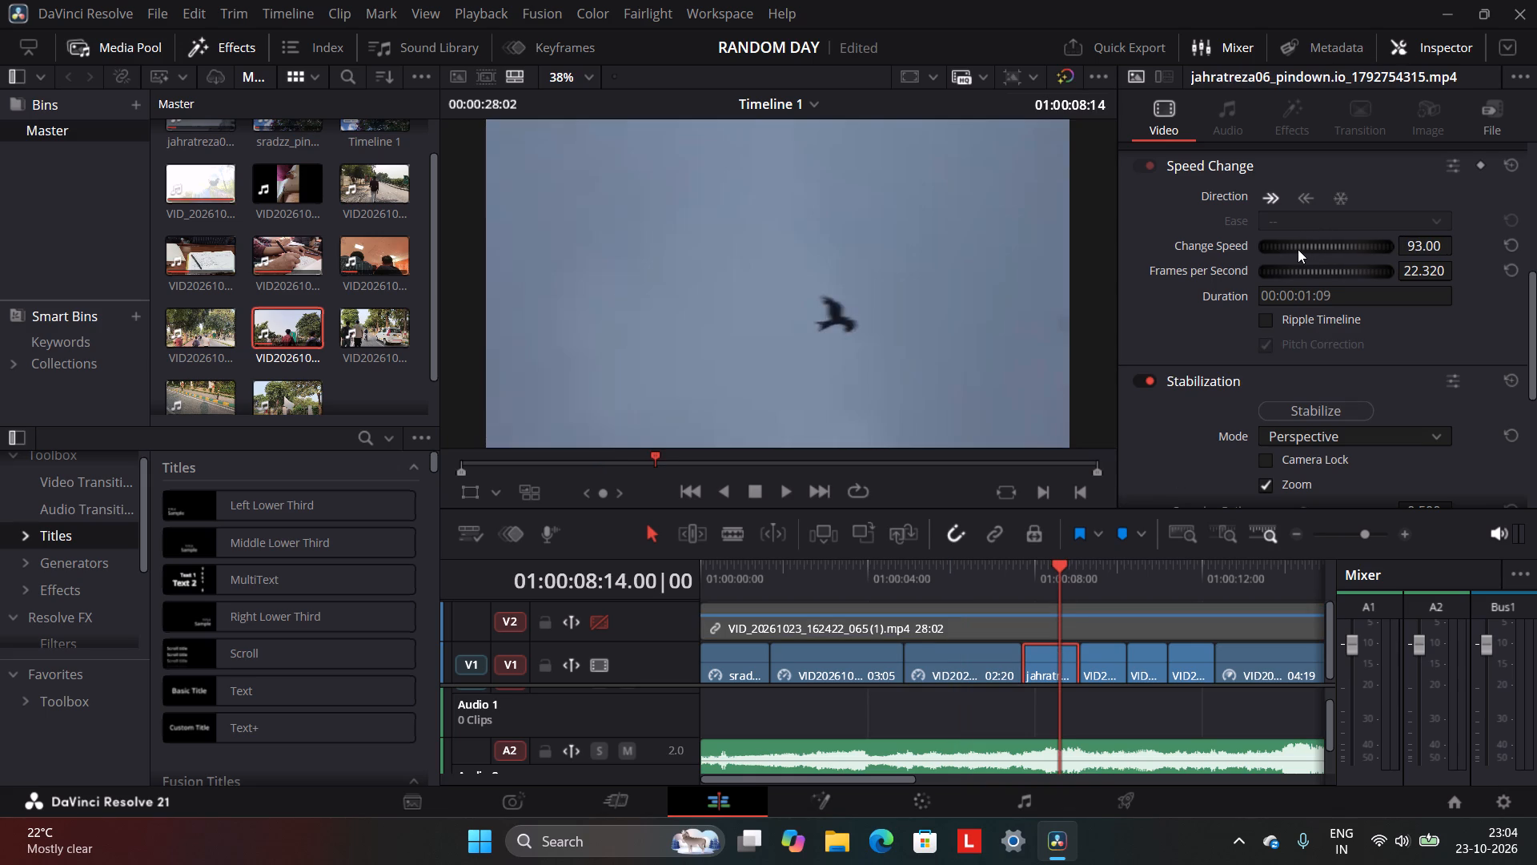
drag(1298, 249, 1174, 288)
drag(1174, 288, 1130, 298)
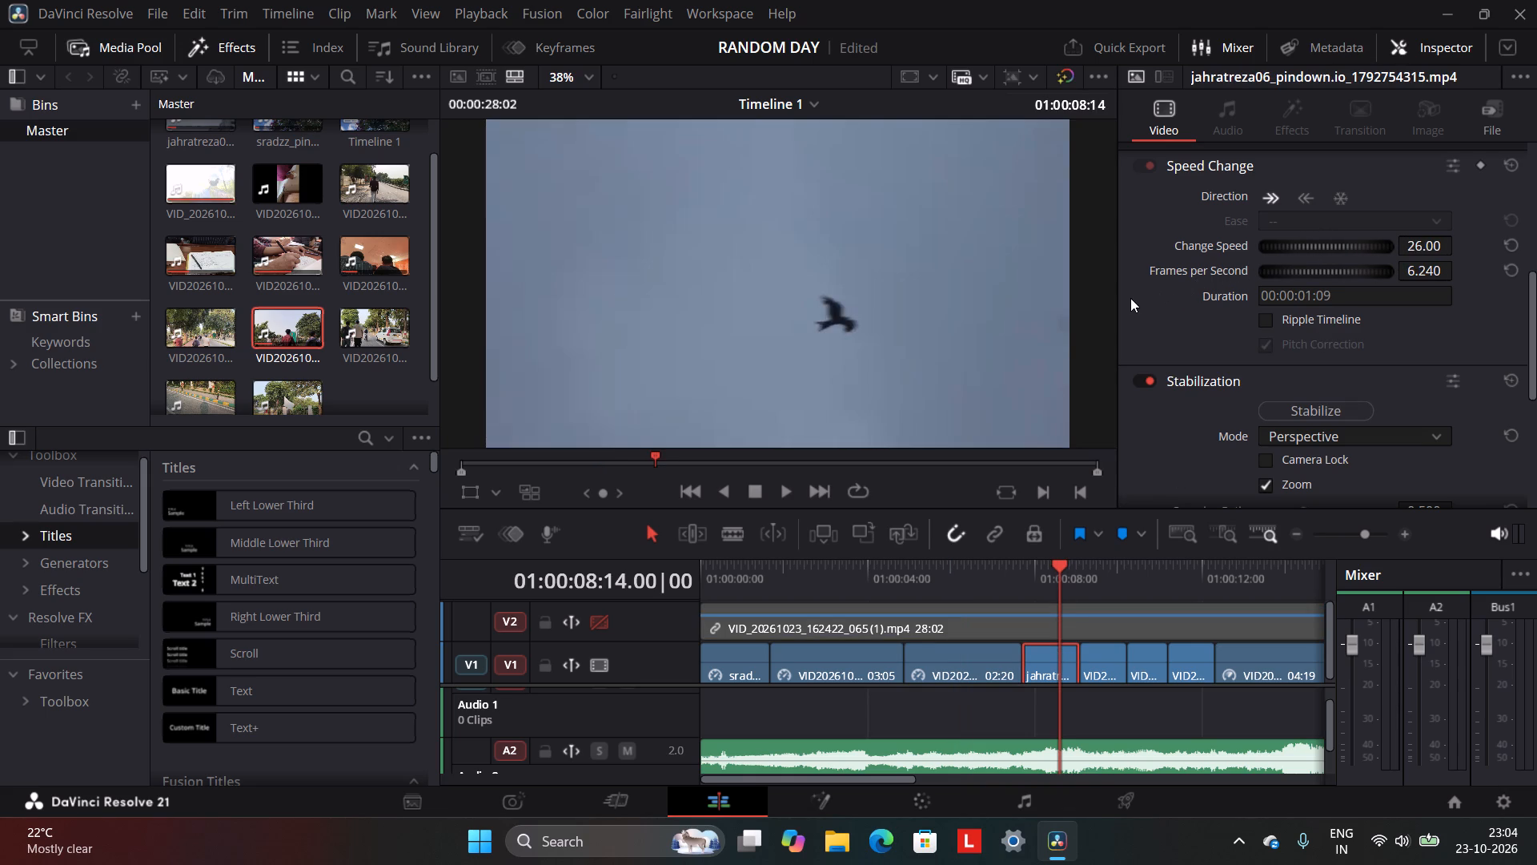
drag(1130, 298, 1155, 292)
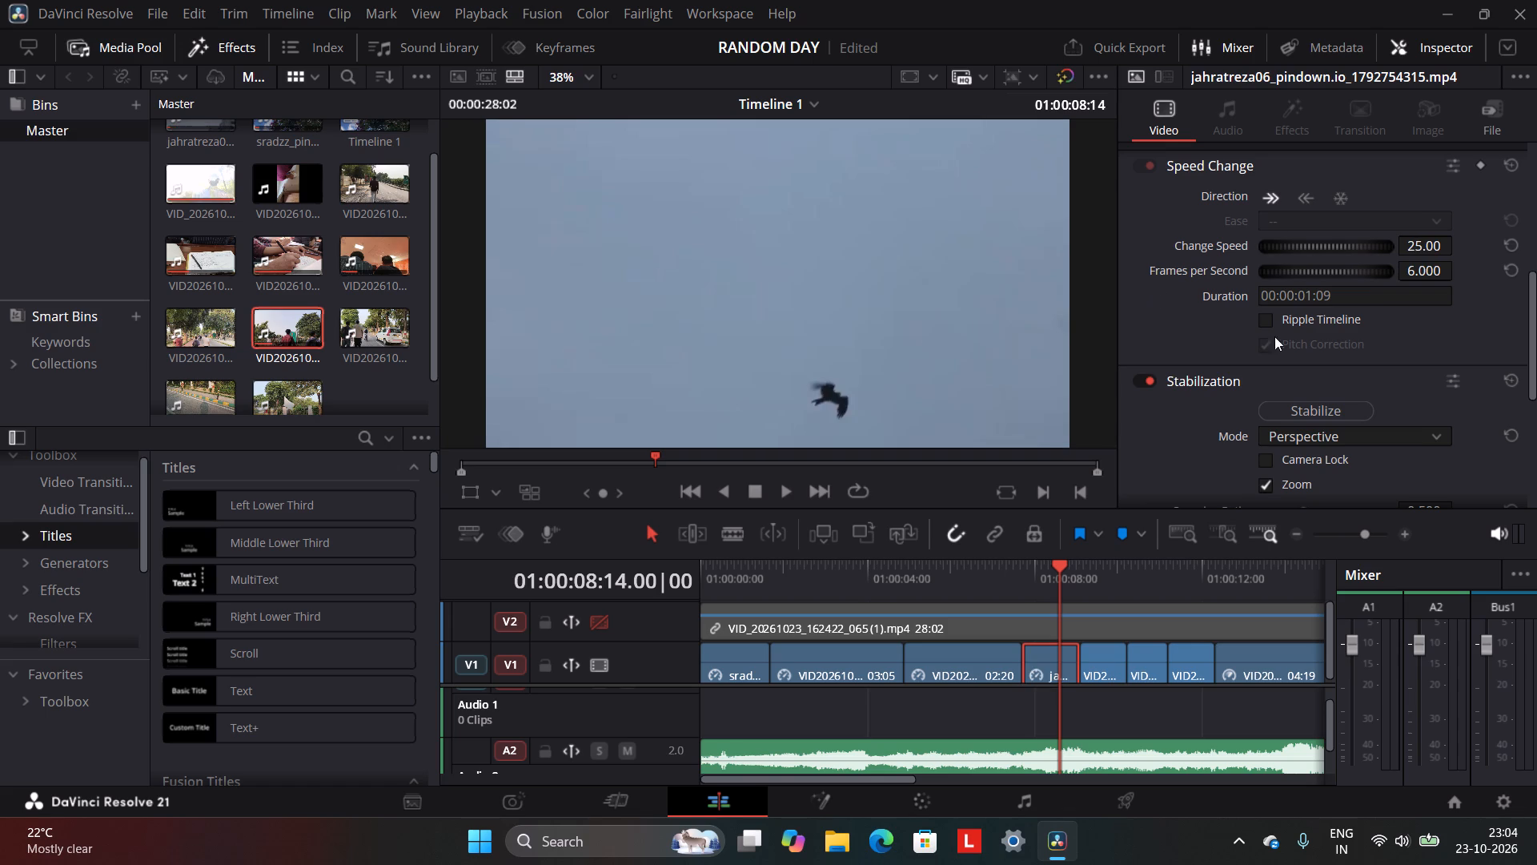
Stabilize the flying bird clip using the Perspective mode.
click(1321, 411)
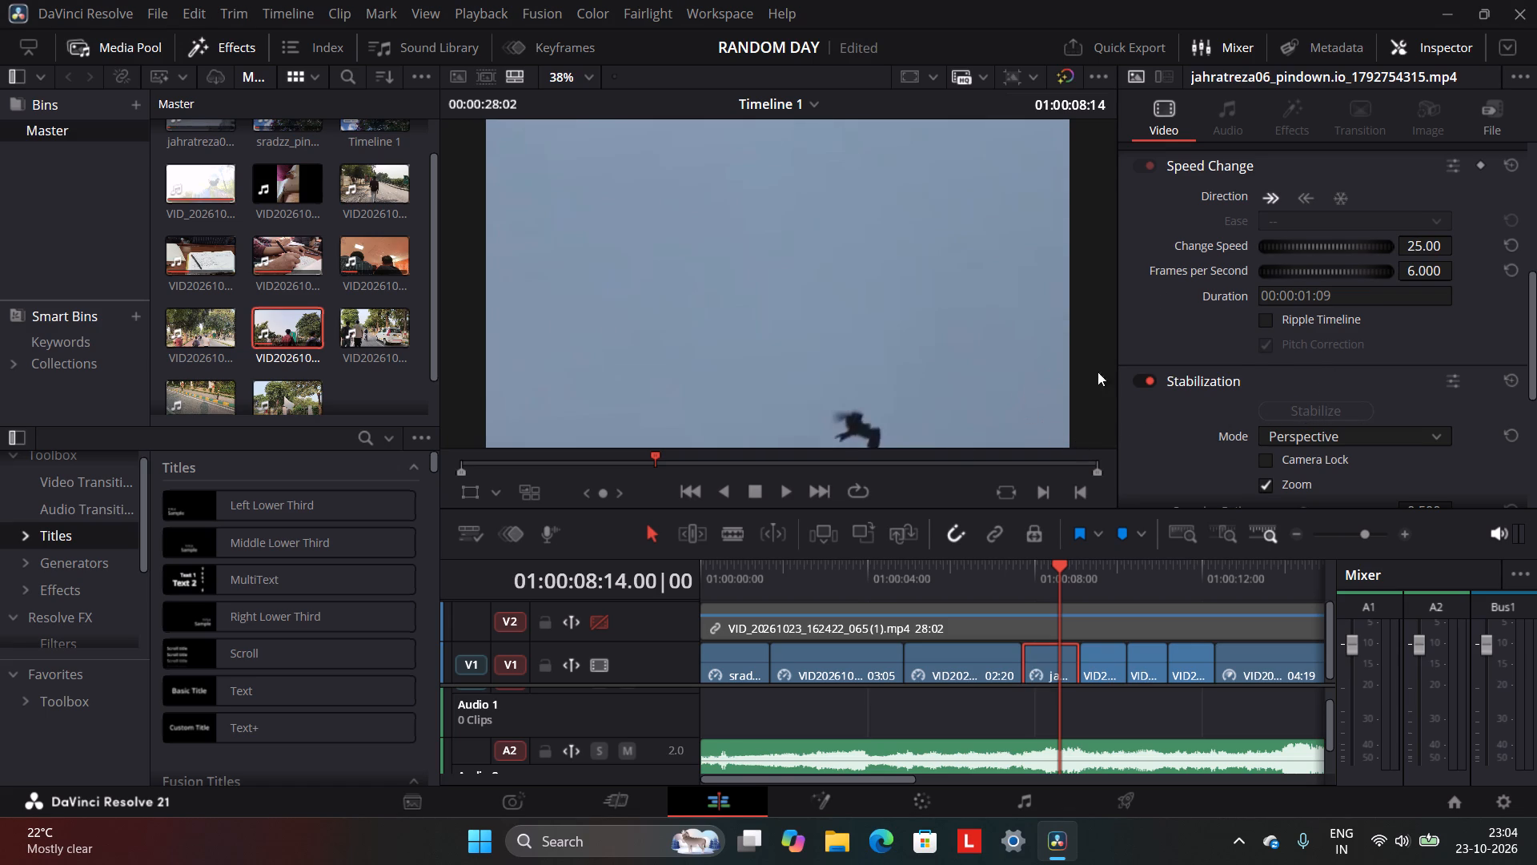
Set the bird clip's Retime Process to Optical Flow and its Motion Estimation to Enhanced Better.
scroll(1274, 359, down, 5)
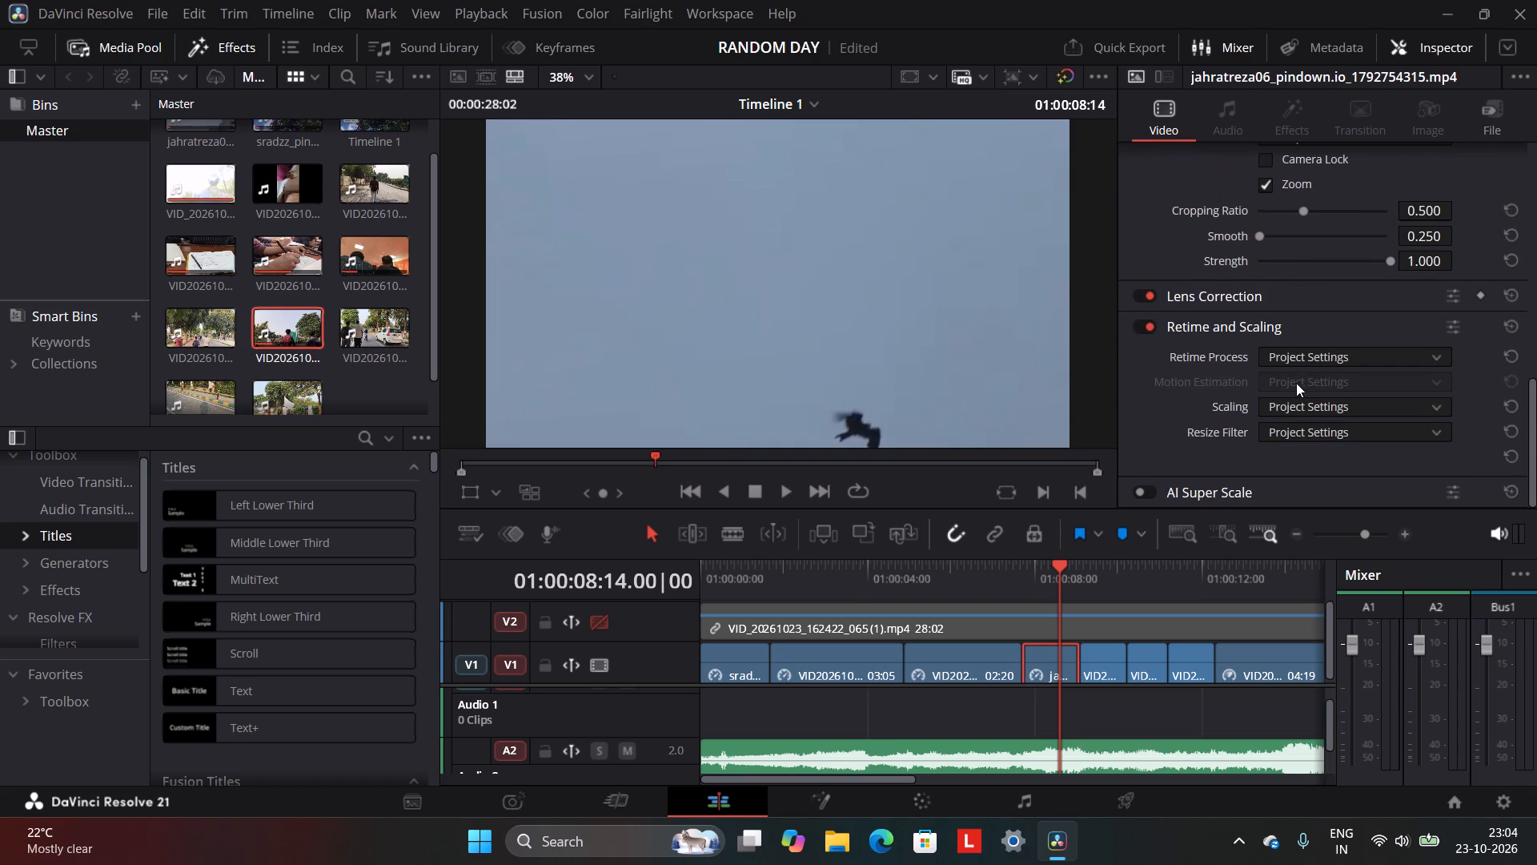
click(1317, 353)
click(1318, 444)
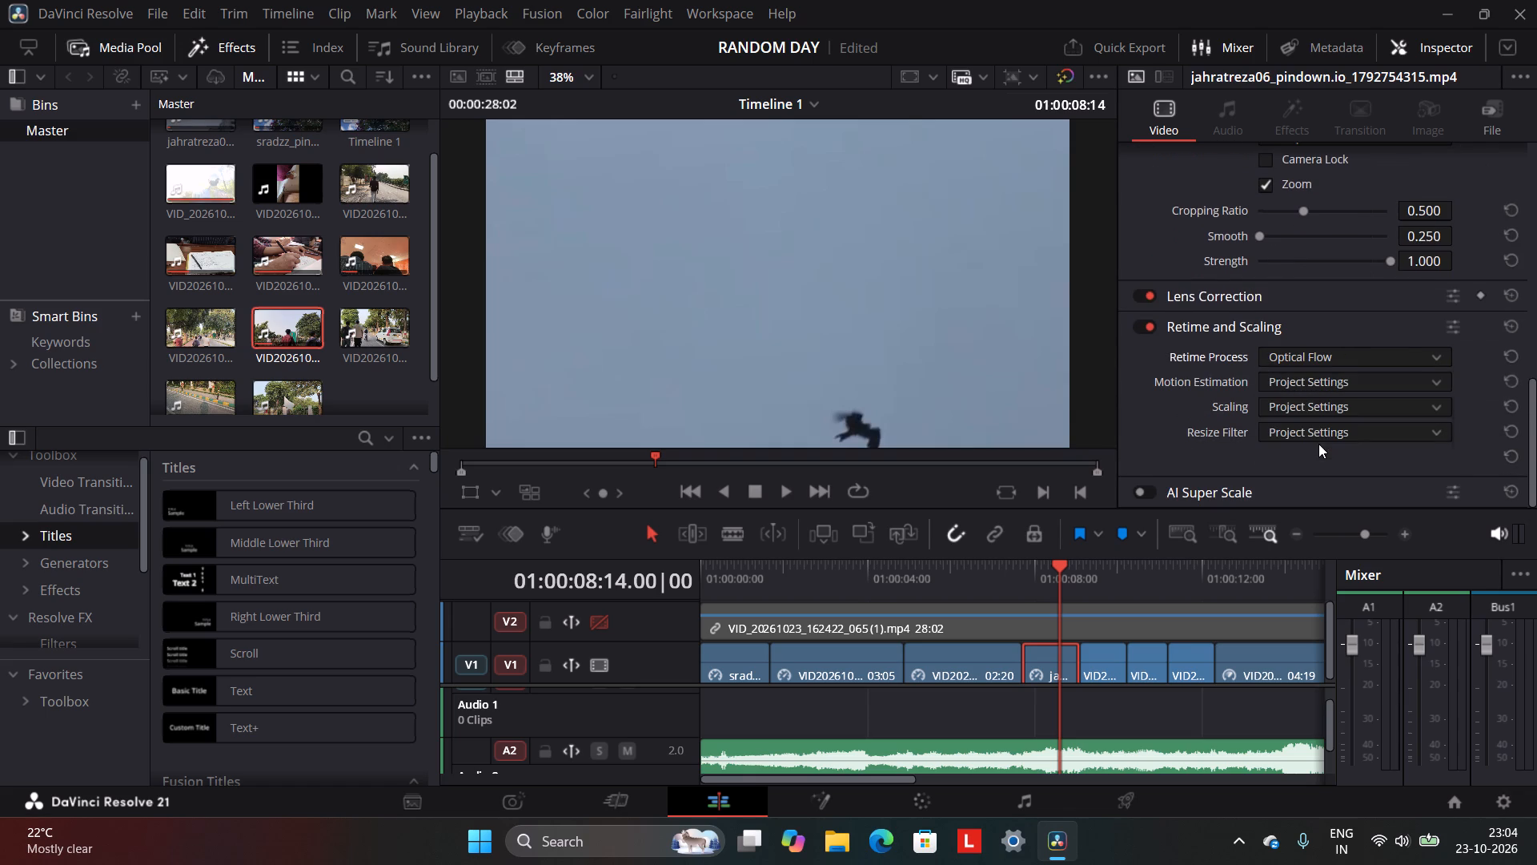
click(1326, 380)
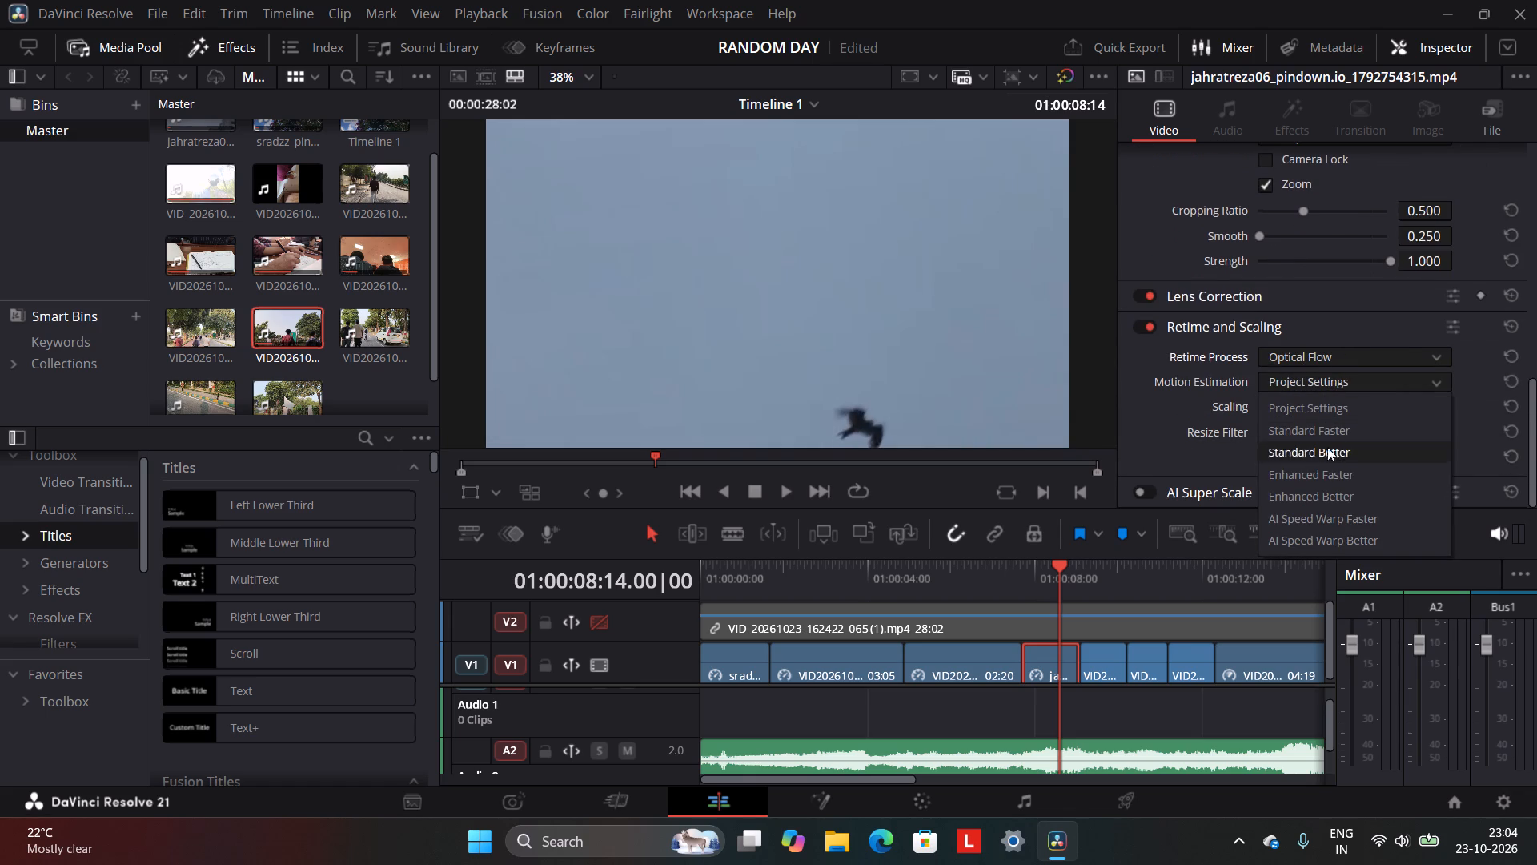
click(1327, 489)
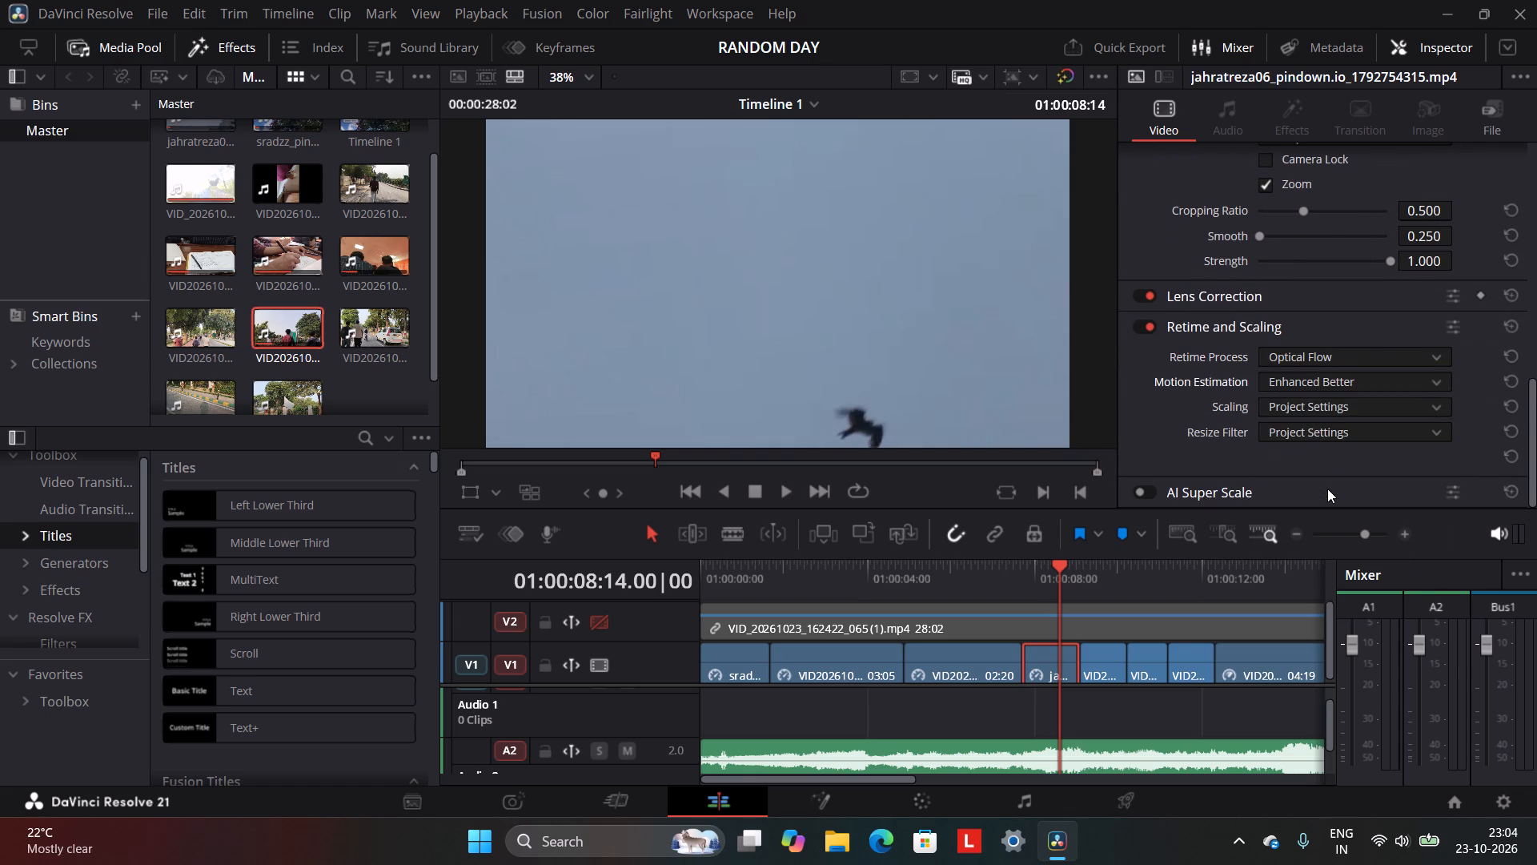
Slow the hand-writing-in-notebook clip, fifth on Video 1, to a Change Speed of 24.00.
click(1103, 573)
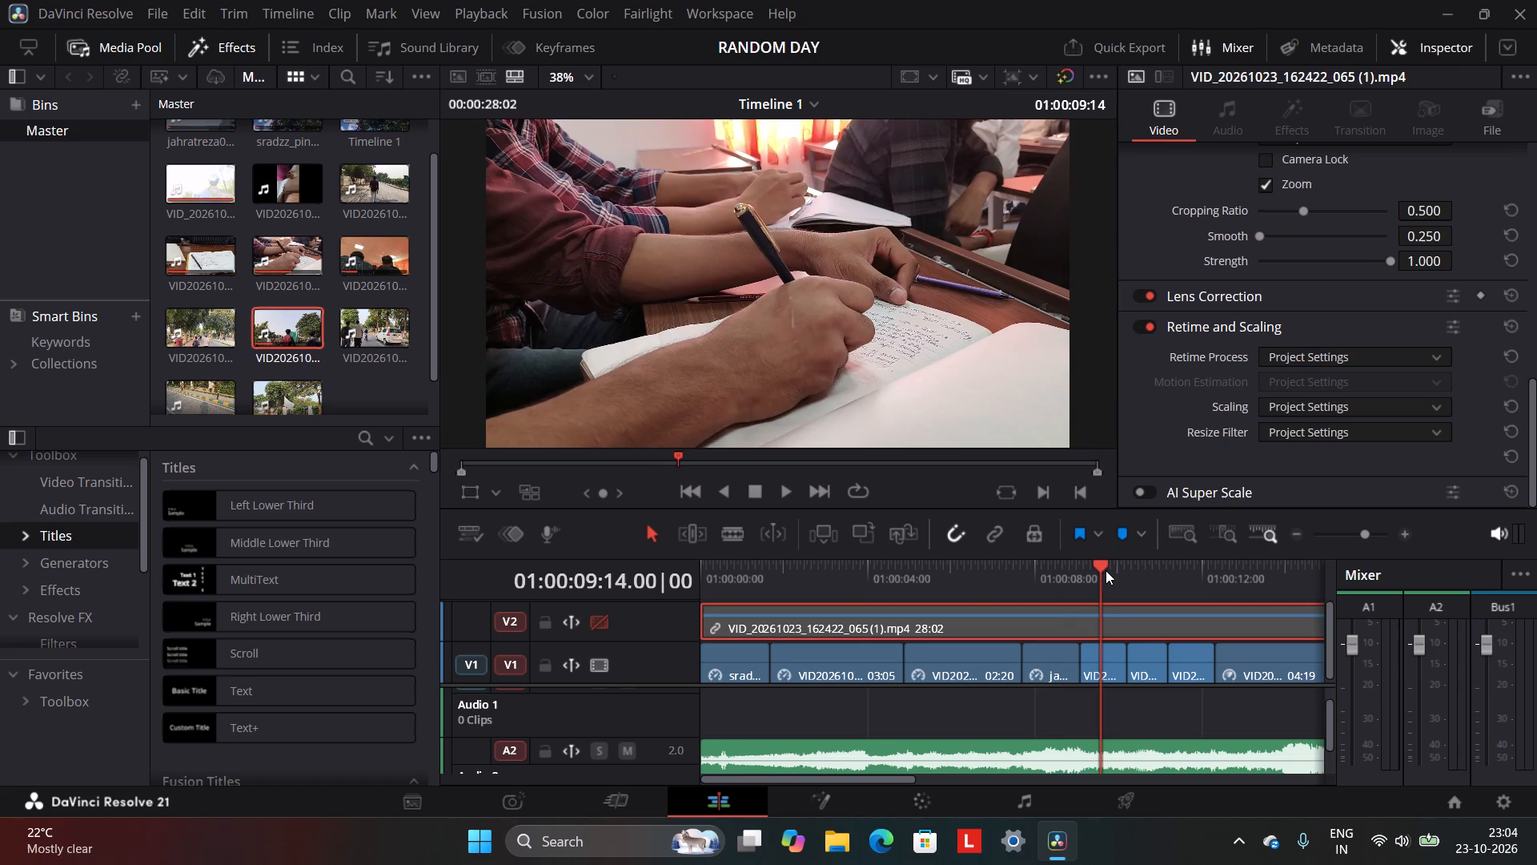
click(1110, 662)
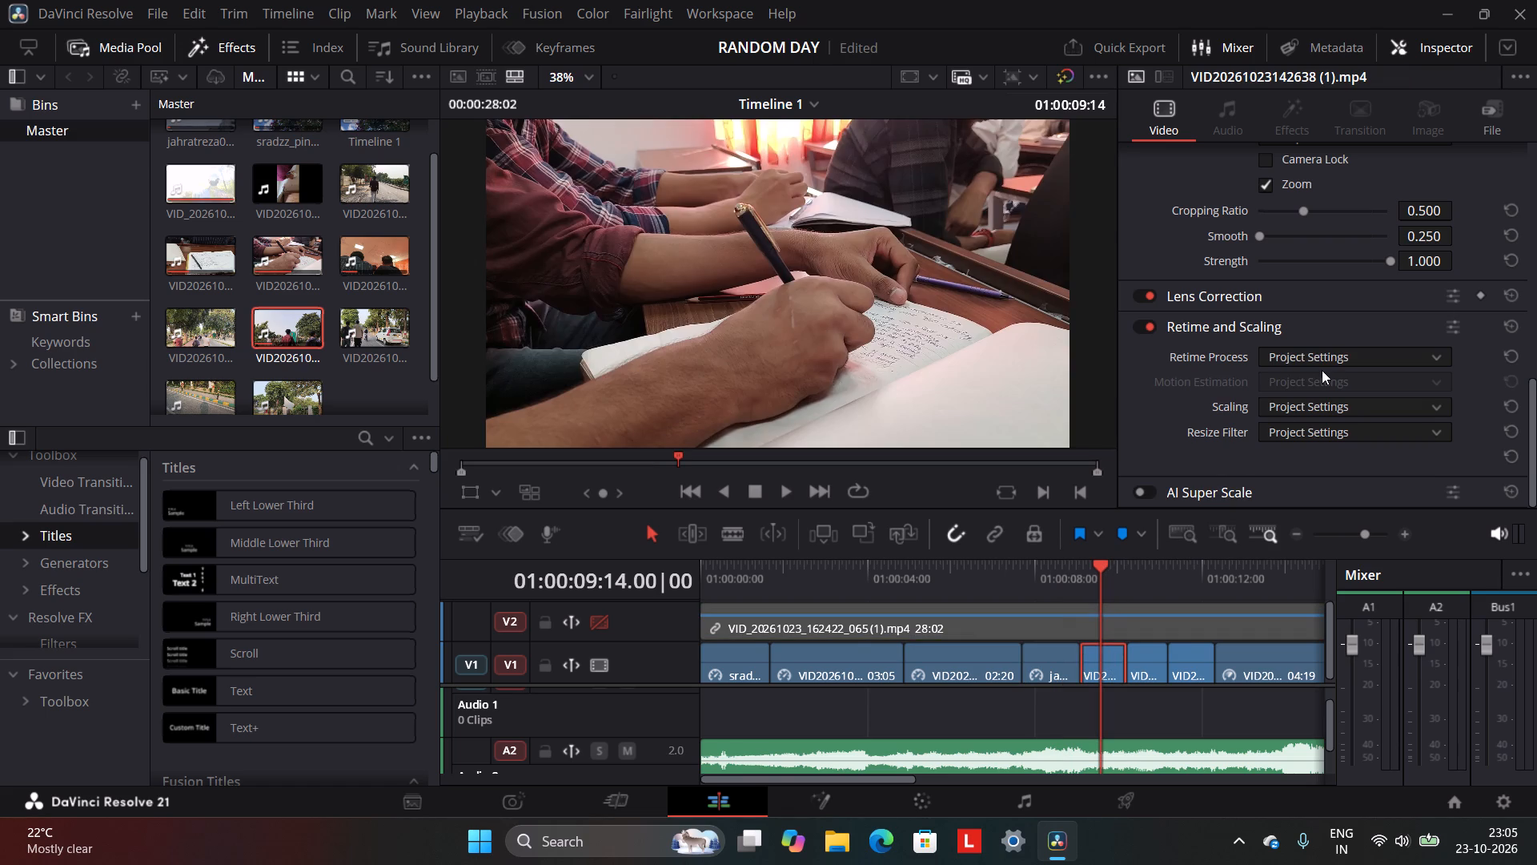
scroll(1341, 292, up, 5)
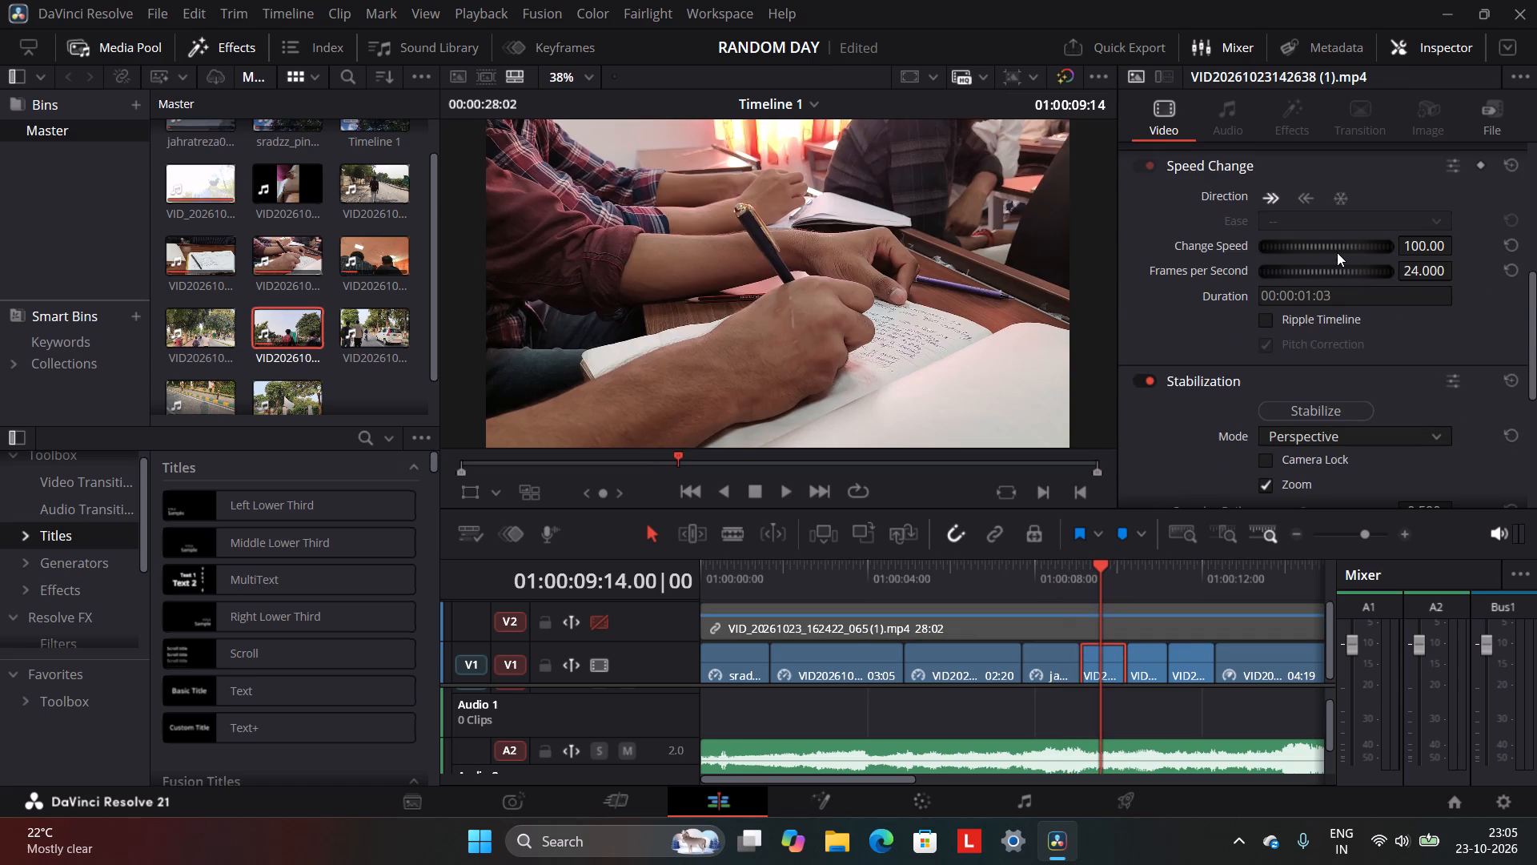
drag(1340, 247, 1206, 260)
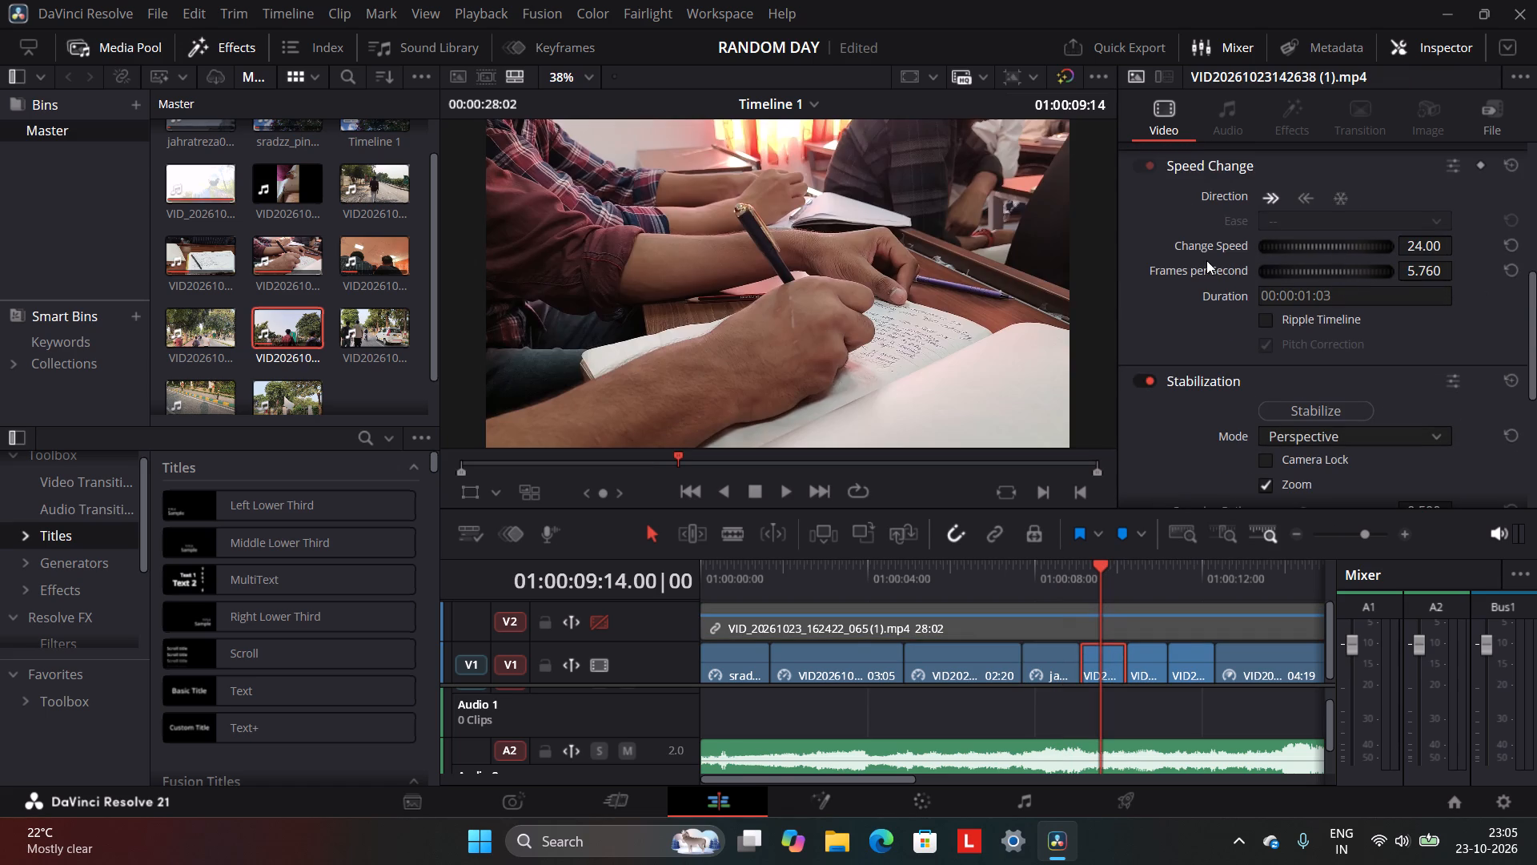
drag(1206, 260, 1210, 263)
drag(1210, 263, 1206, 260)
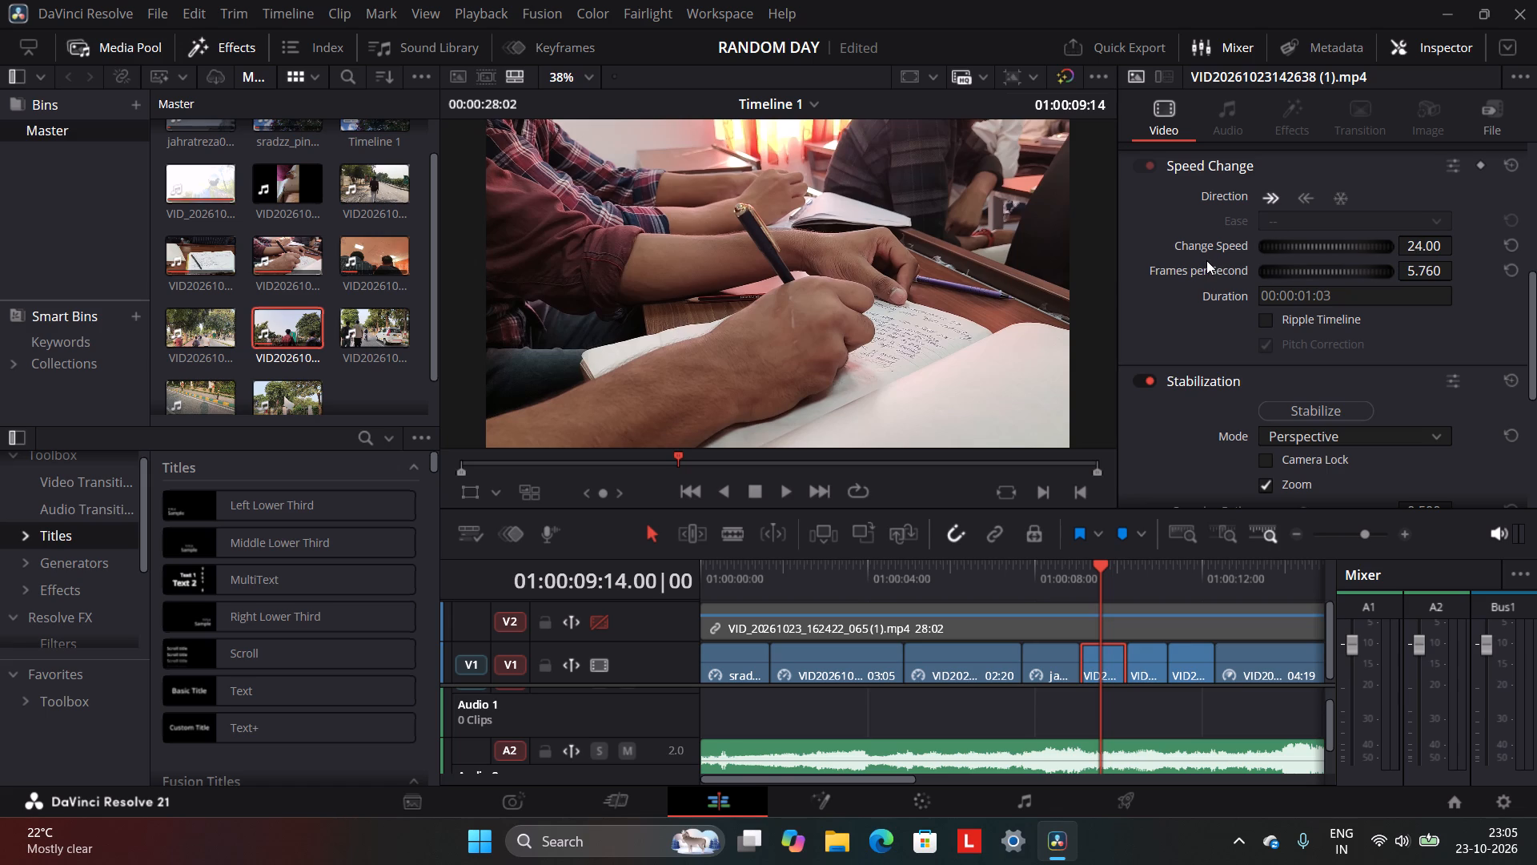
drag(1206, 260, 1210, 259)
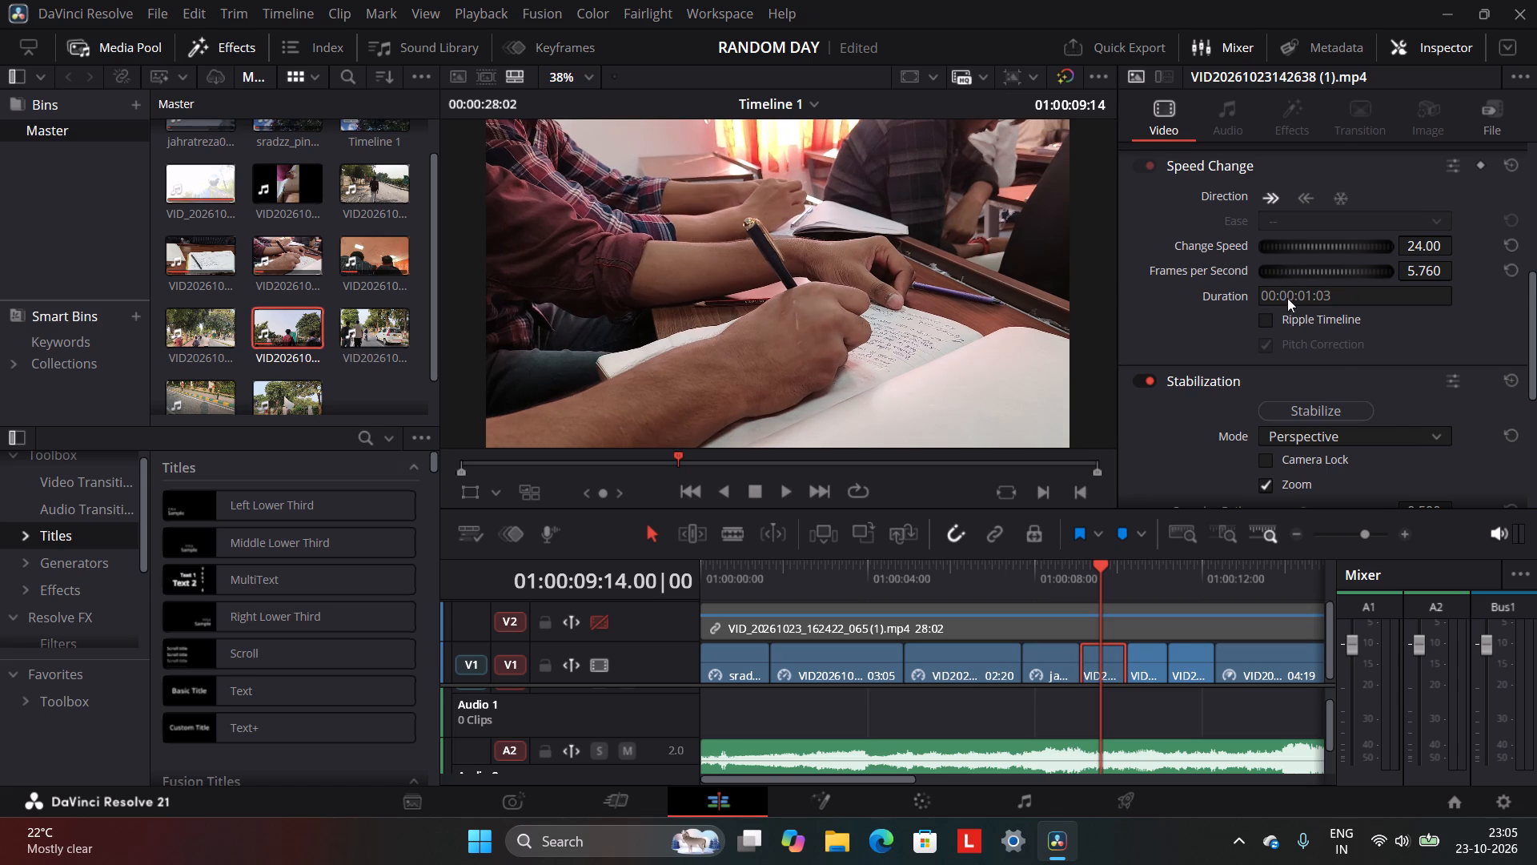
Stabilize the writing clip using the Perspective mode.
scroll(1322, 360, down, 1)
click(1324, 348)
Set the writing clip's Retime Process to Optical Flow and its Motion Estimation to Standard Better.
scroll(1324, 348, down, 1)
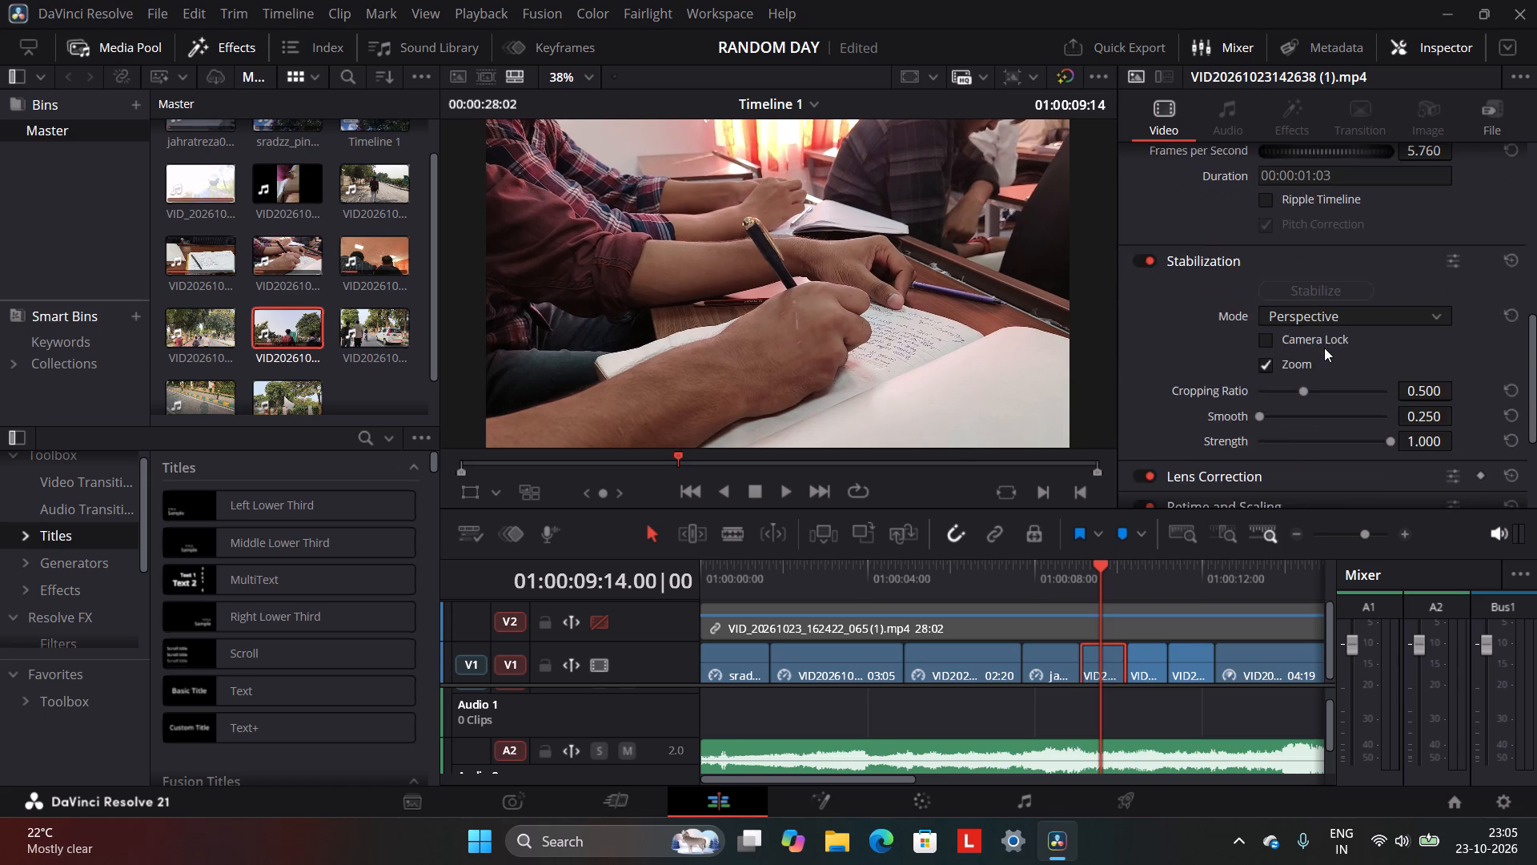
scroll(1324, 348, down, 2)
click(1331, 409)
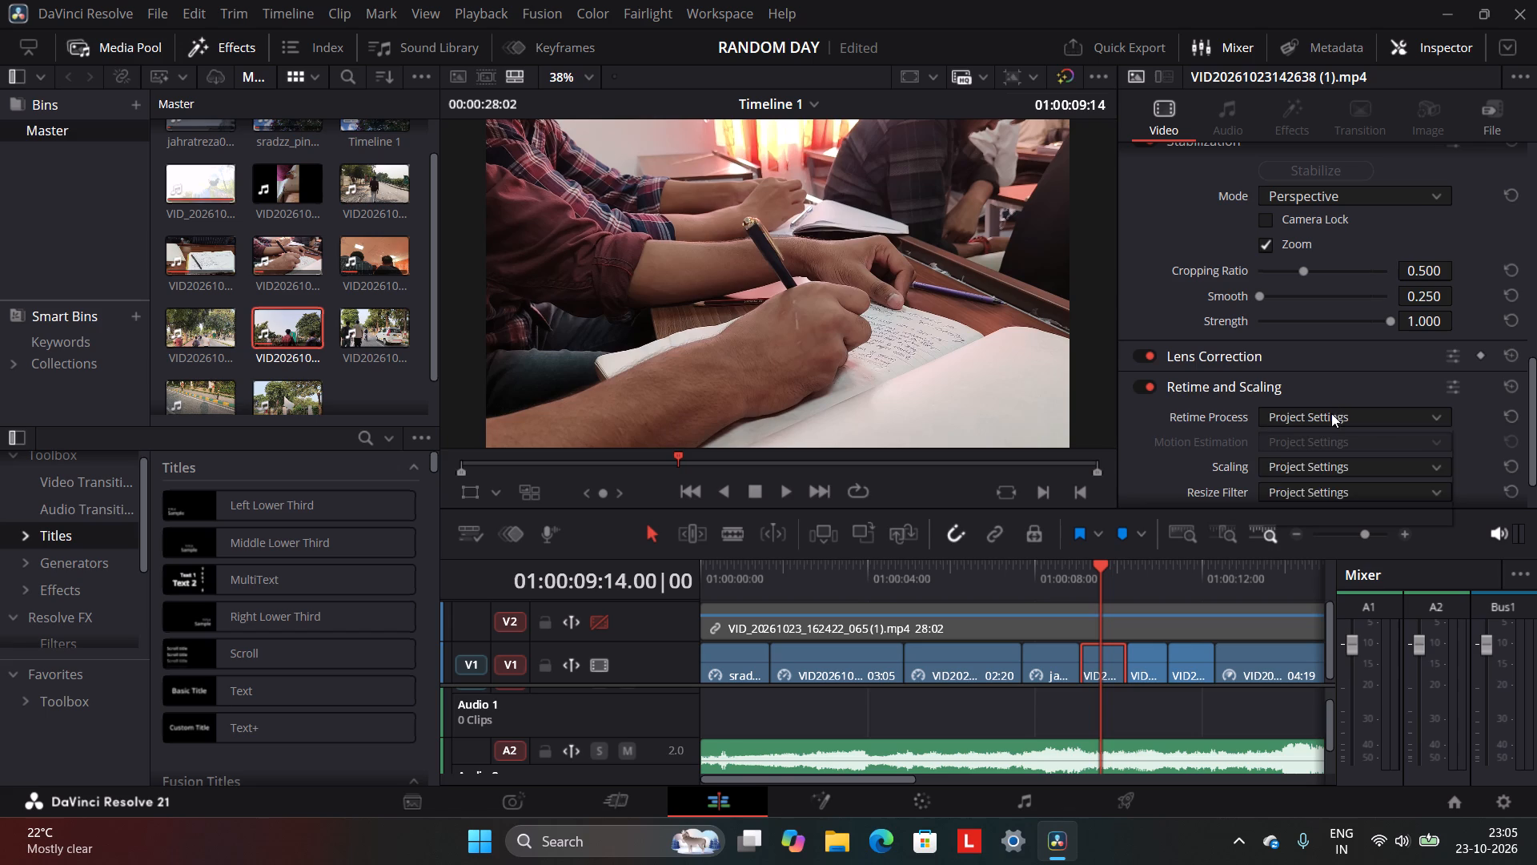
click(1335, 507)
scroll(1342, 436, down, 1)
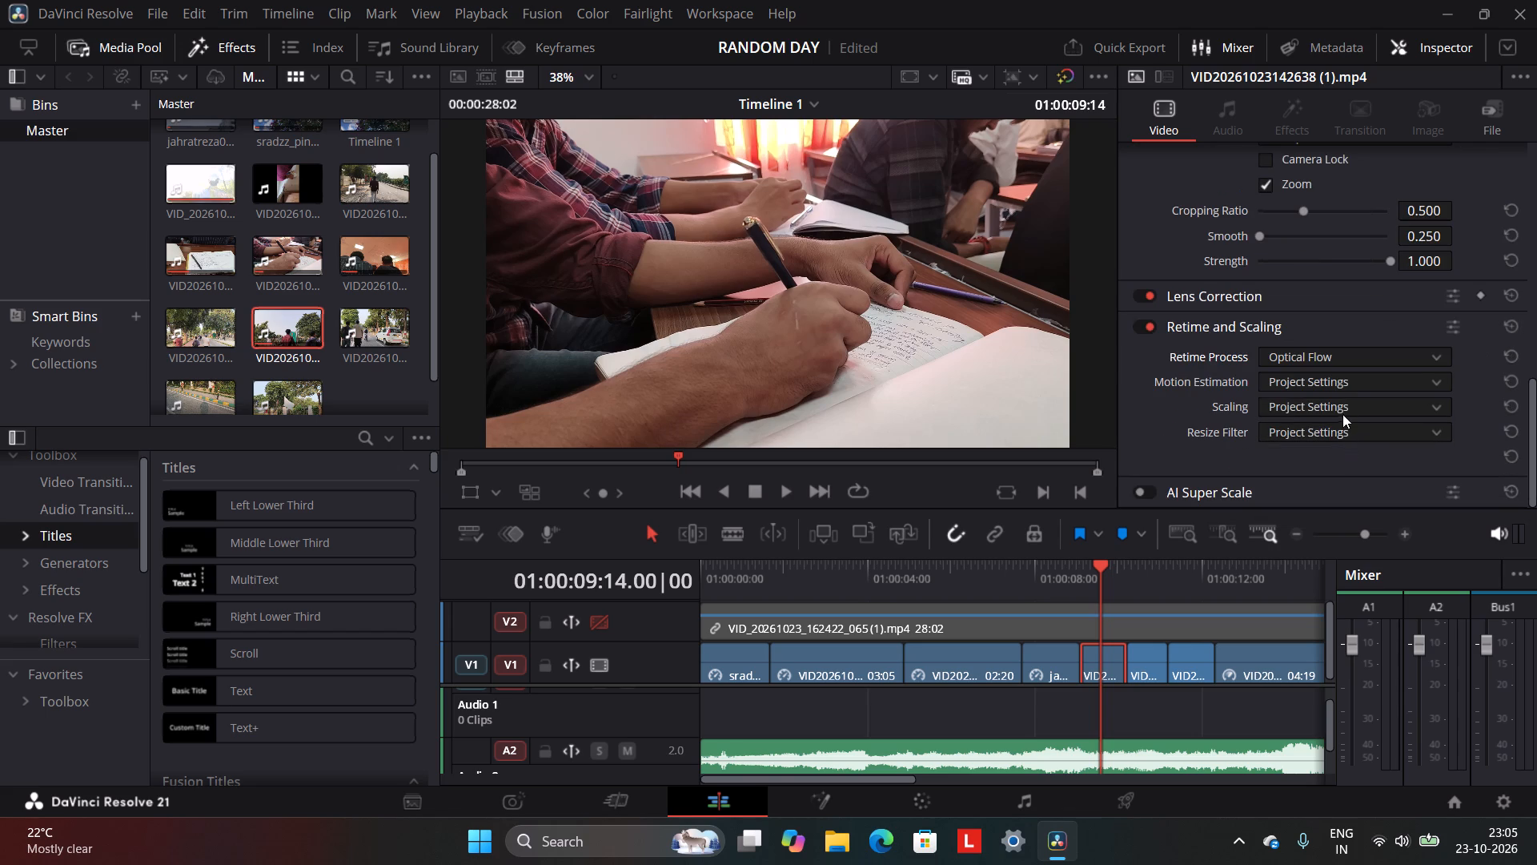
click(1351, 384)
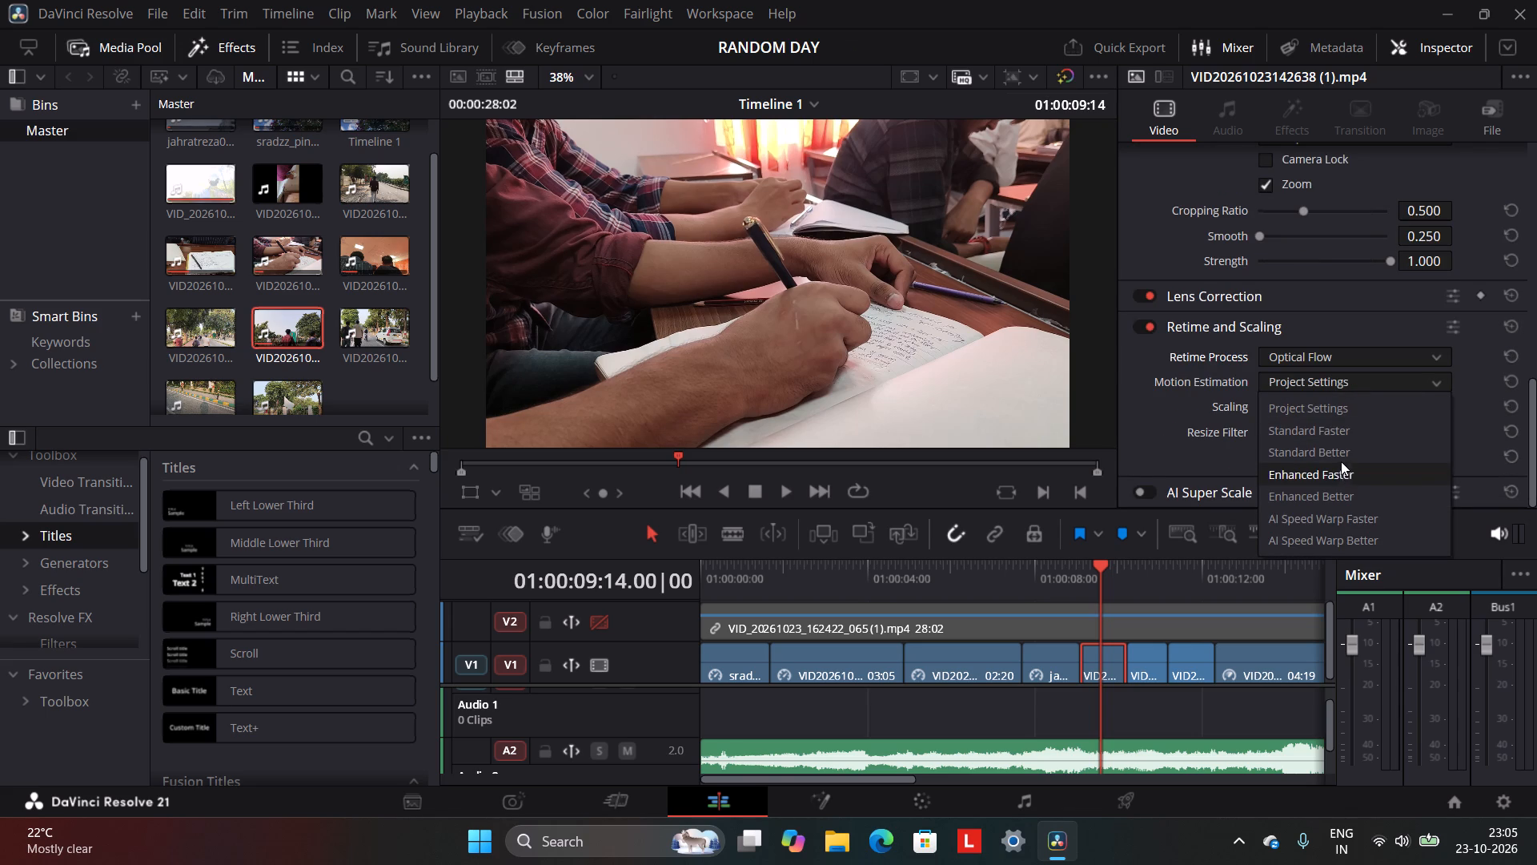
click(1343, 457)
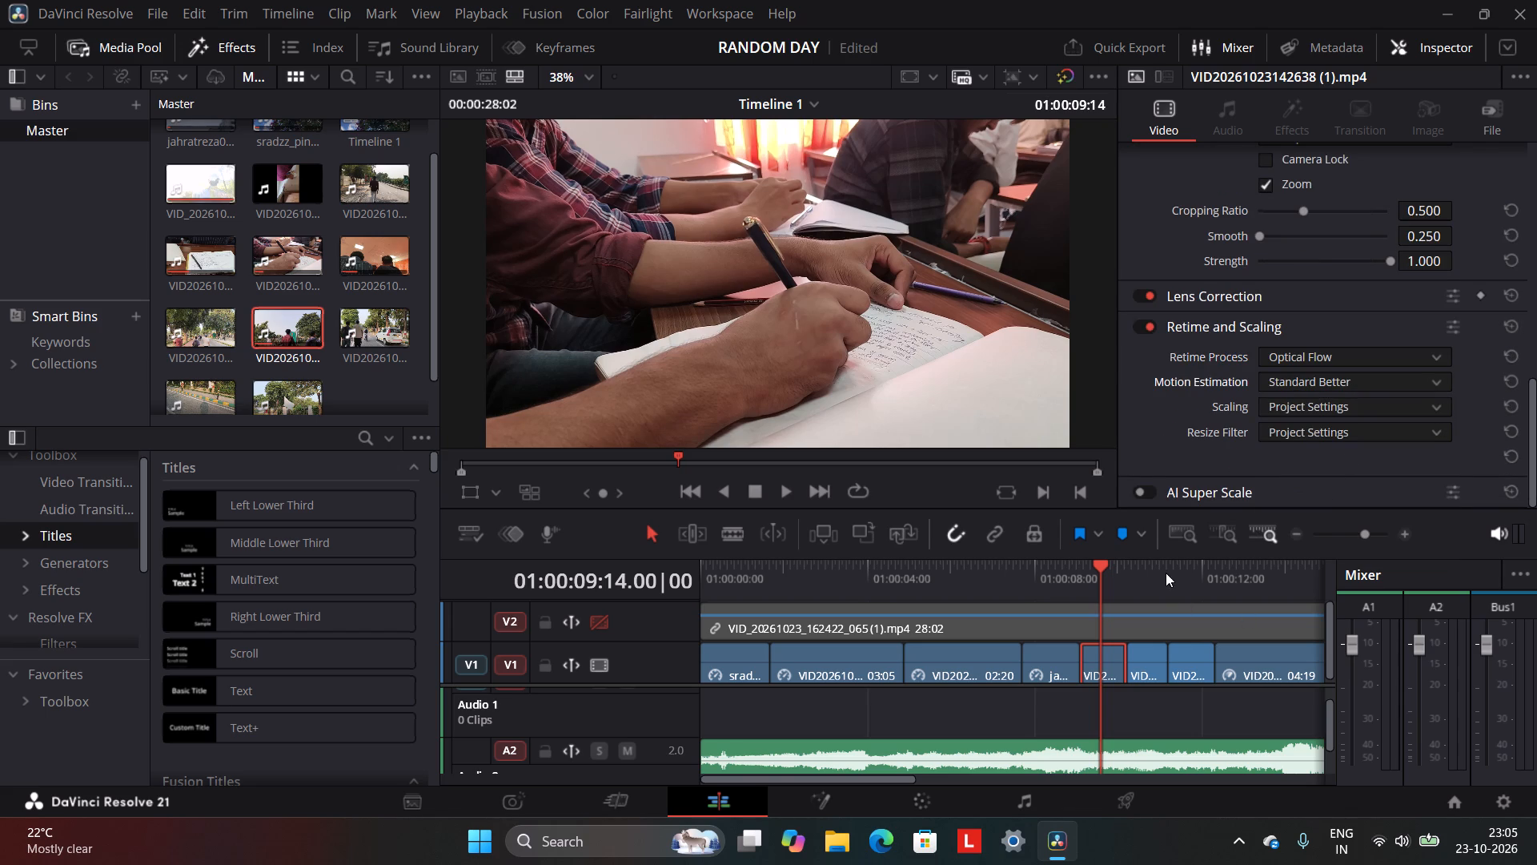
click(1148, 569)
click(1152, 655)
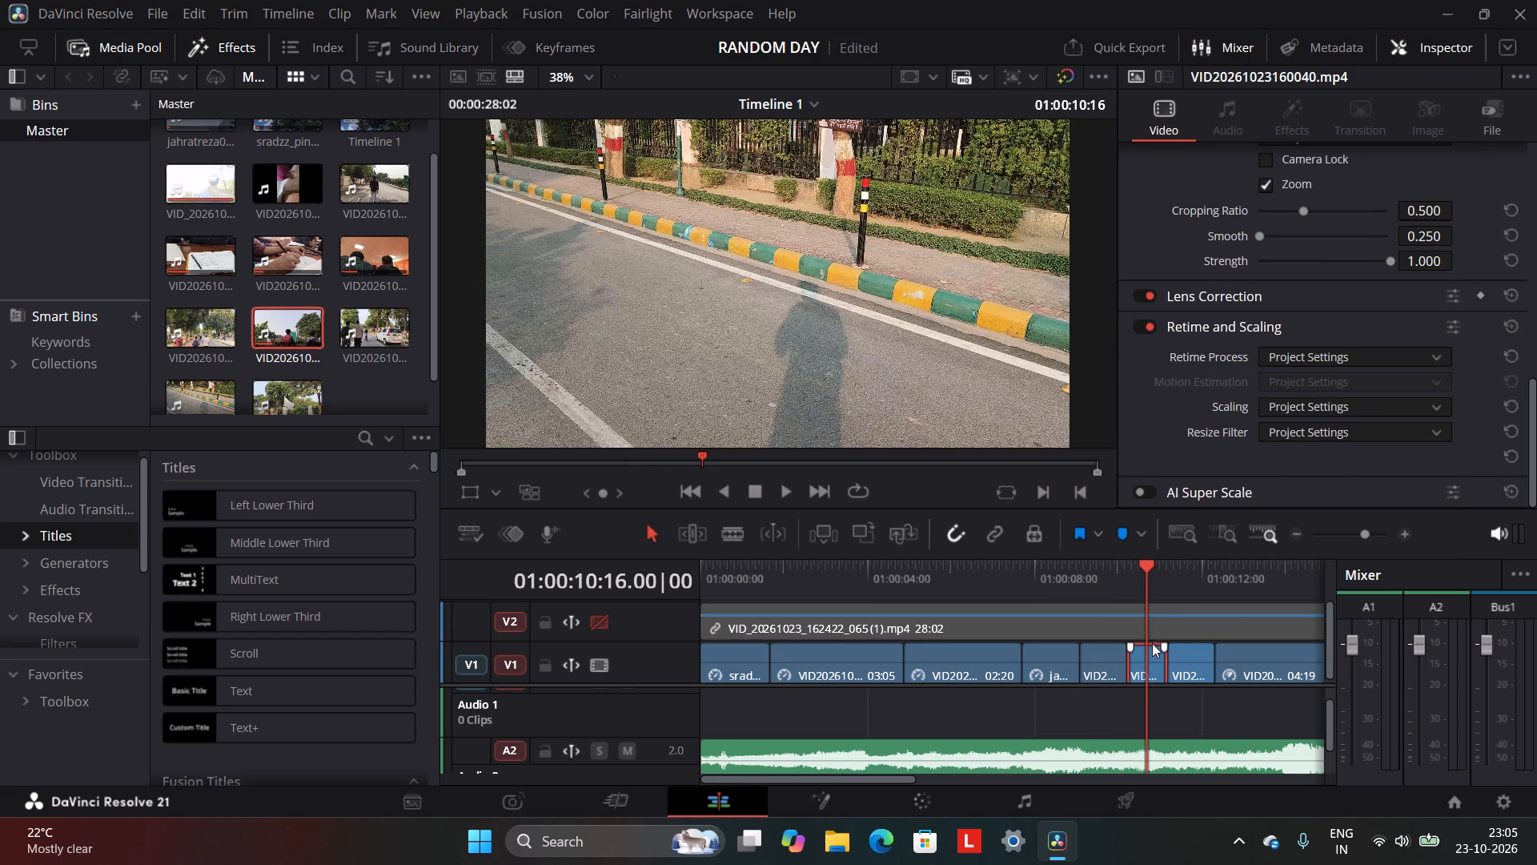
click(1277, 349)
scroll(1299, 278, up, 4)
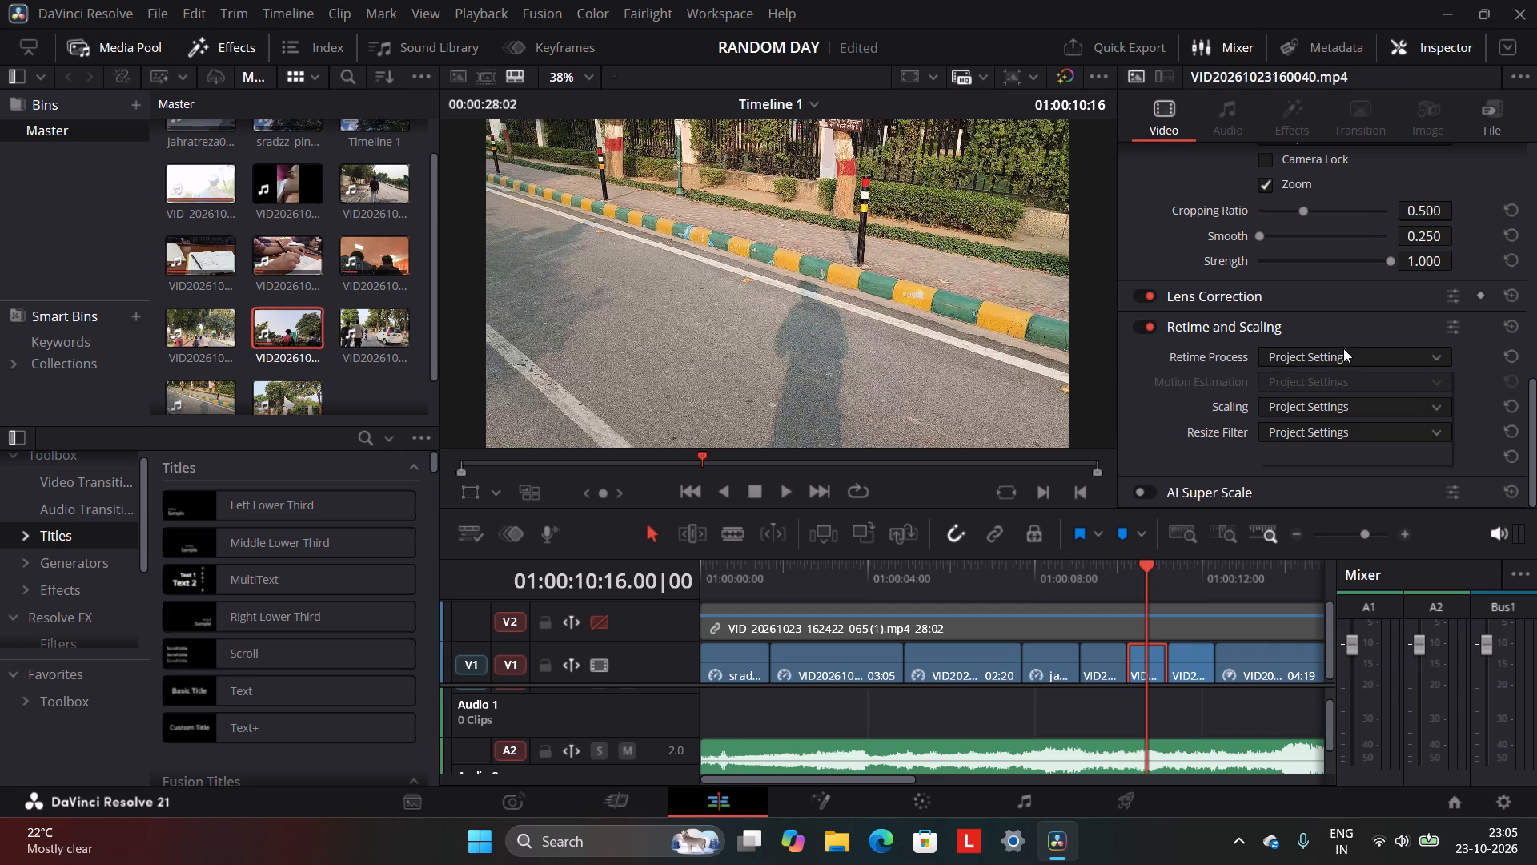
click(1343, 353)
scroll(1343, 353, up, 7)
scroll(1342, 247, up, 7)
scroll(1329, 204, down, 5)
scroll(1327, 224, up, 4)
Slow the striped-kerb roadside clip, sixth on Video 1, to a Change Speed of 27.00.
drag(1145, 564, 1150, 578)
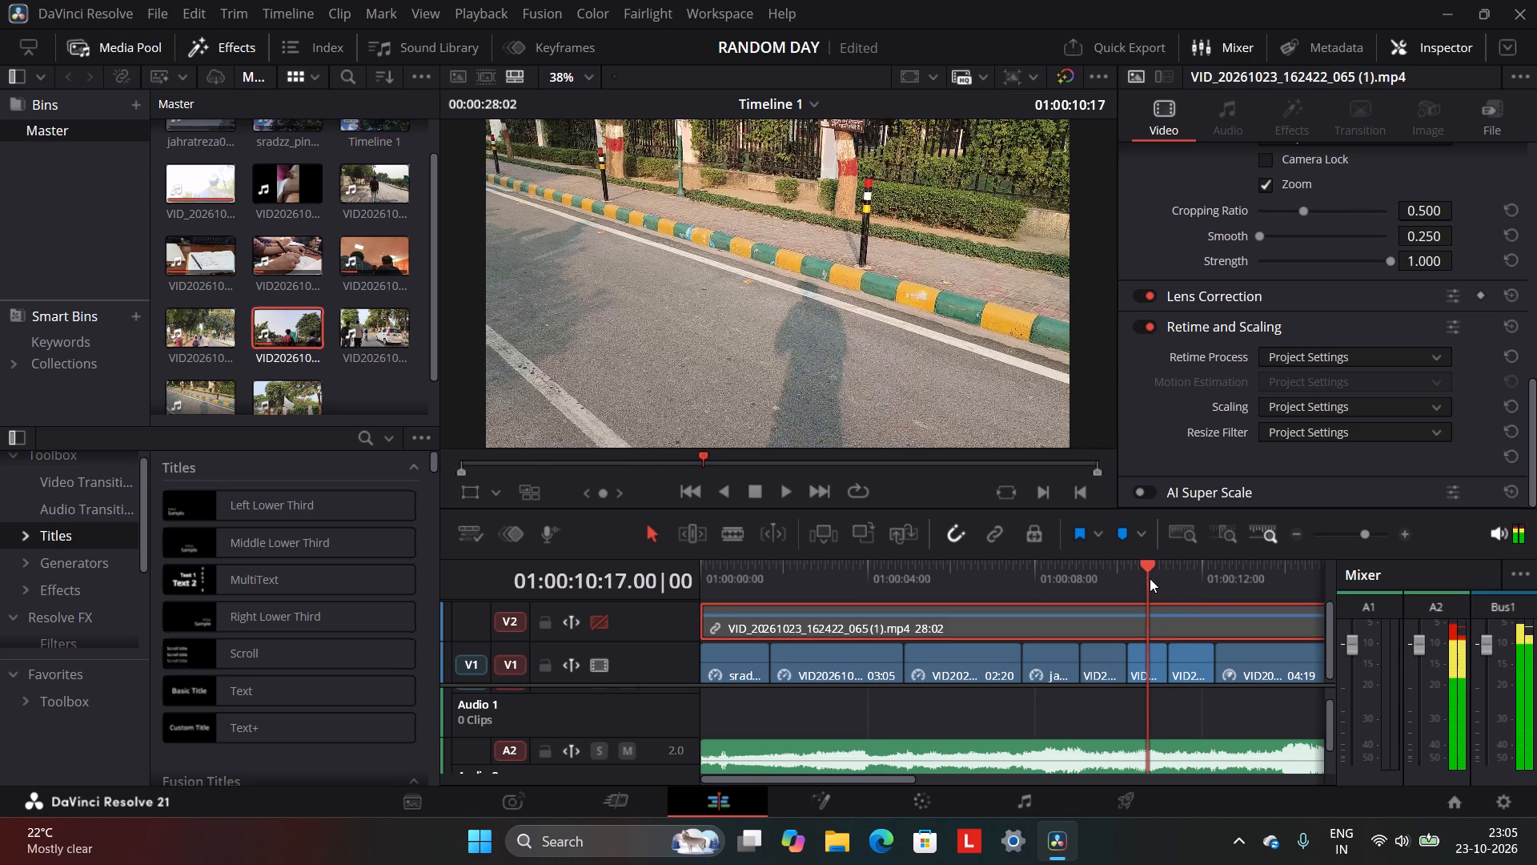
click(1156, 678)
scroll(1311, 338, up, 4)
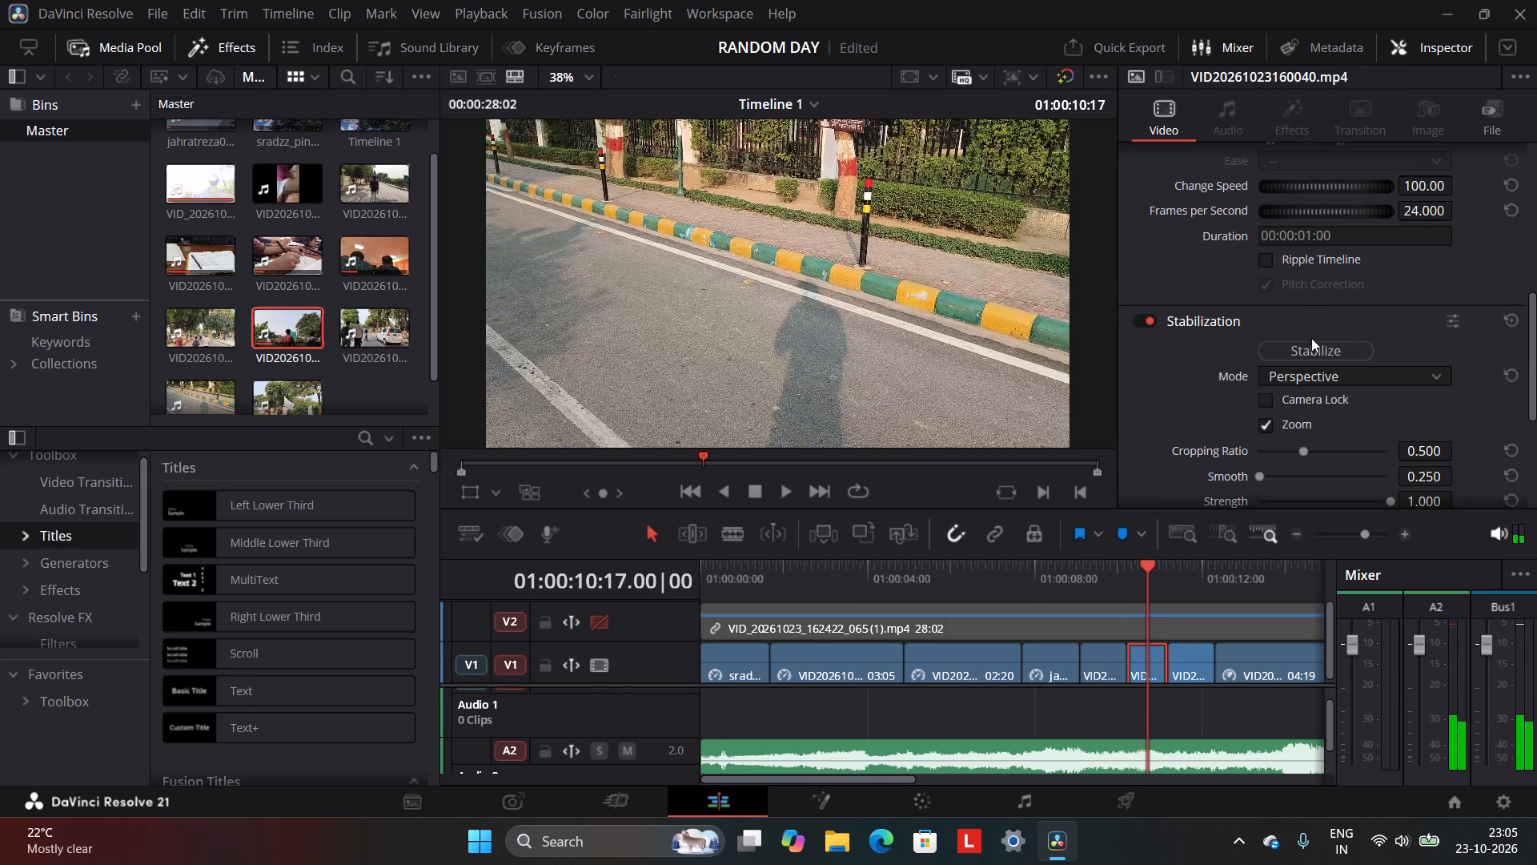
scroll(1321, 316, up, 5)
scroll(1320, 349, down, 2)
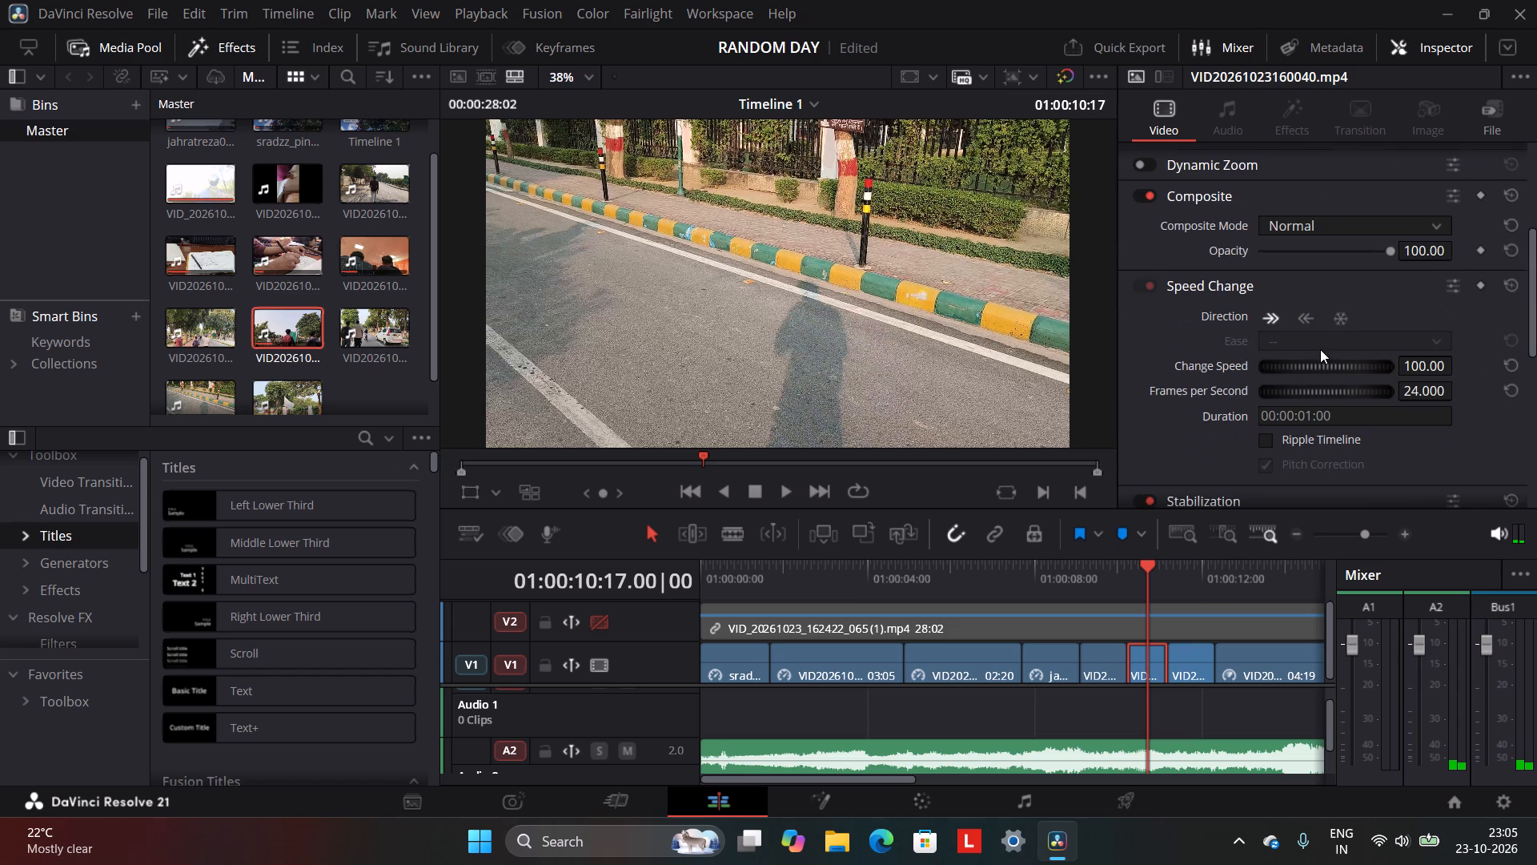
drag(1330, 363, 1247, 374)
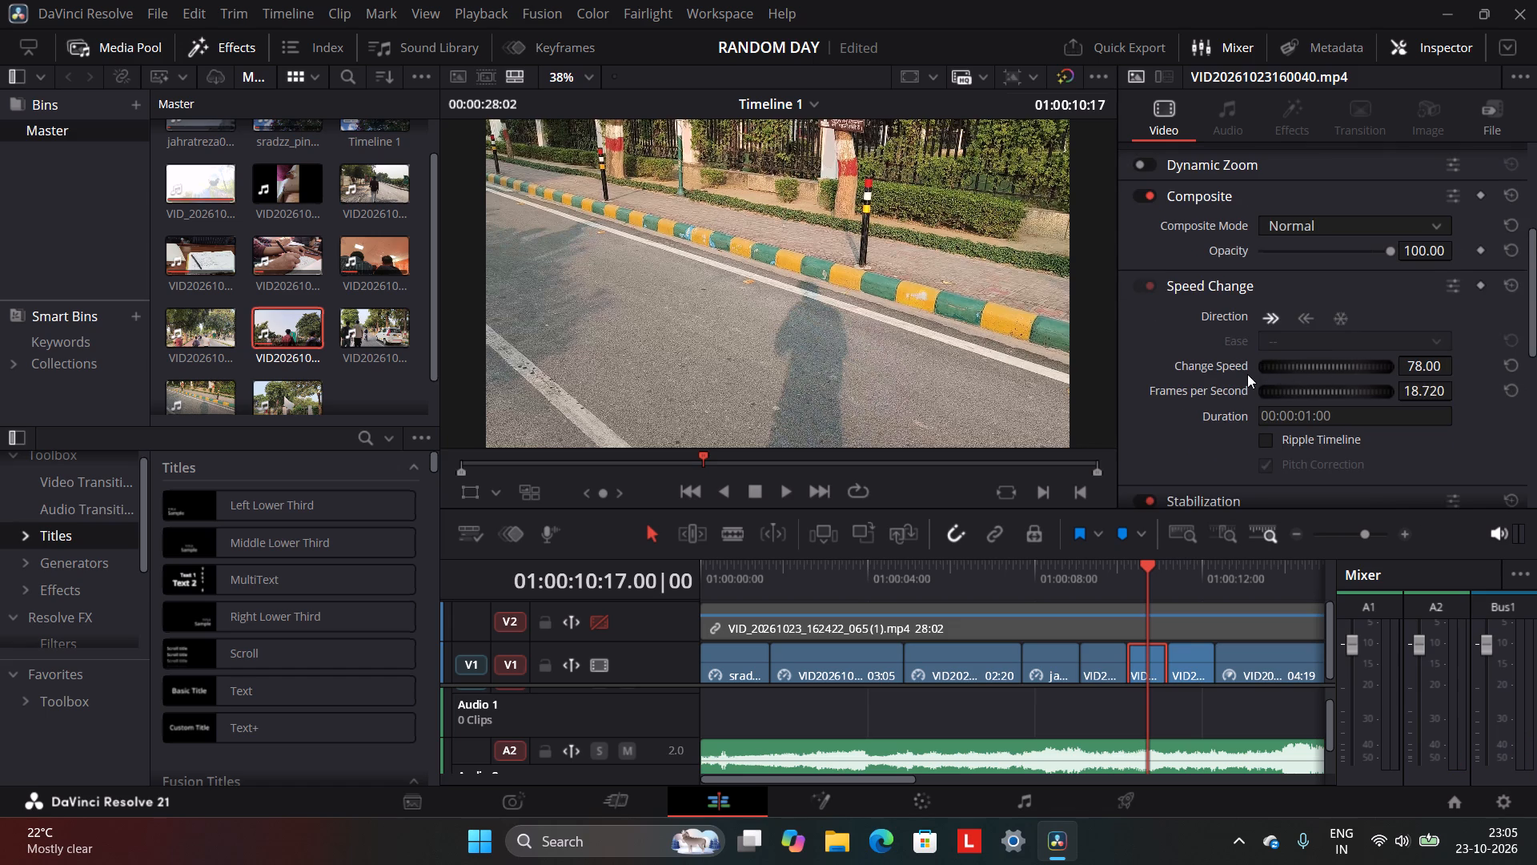
drag(1247, 374, 1120, 387)
drag(1120, 387, 1134, 386)
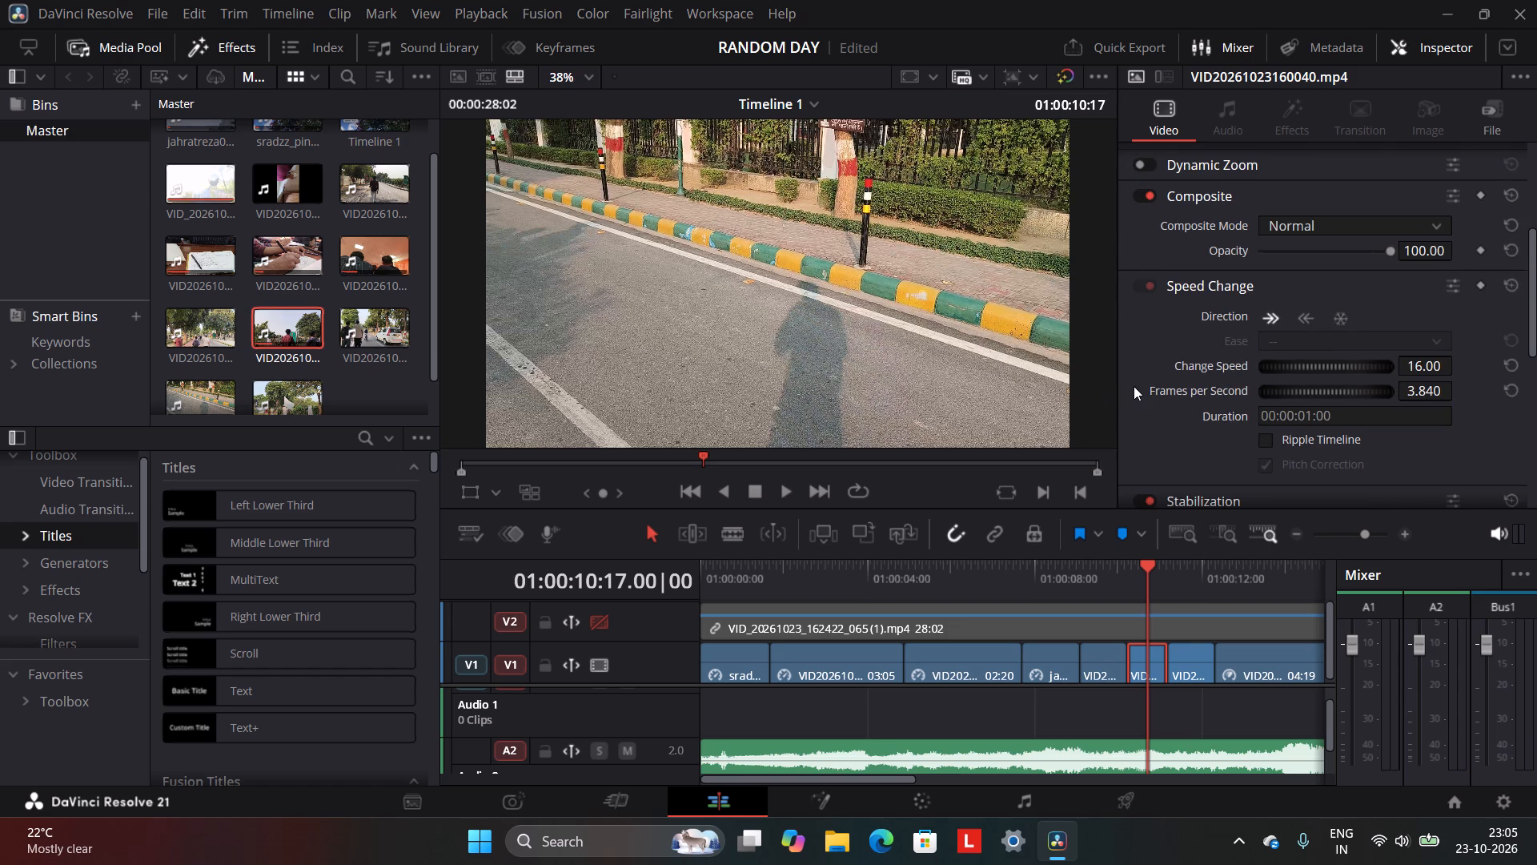
drag(1134, 386, 1159, 389)
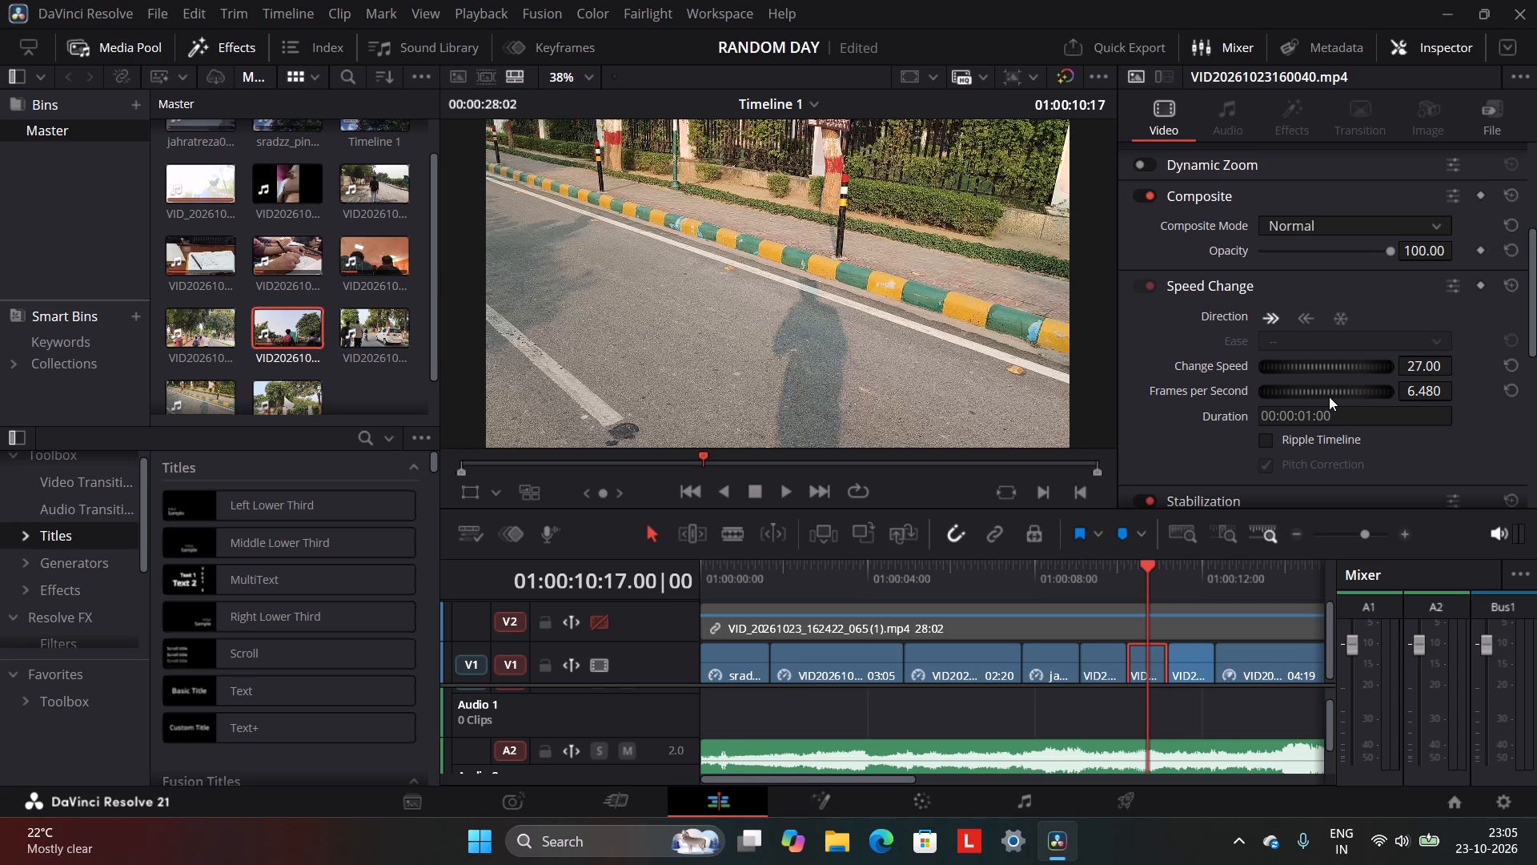
Stabilize the striped-kerb roadside clip using the Perspective mode.
scroll(1329, 396, down, 2)
scroll(1344, 315, down, 3)
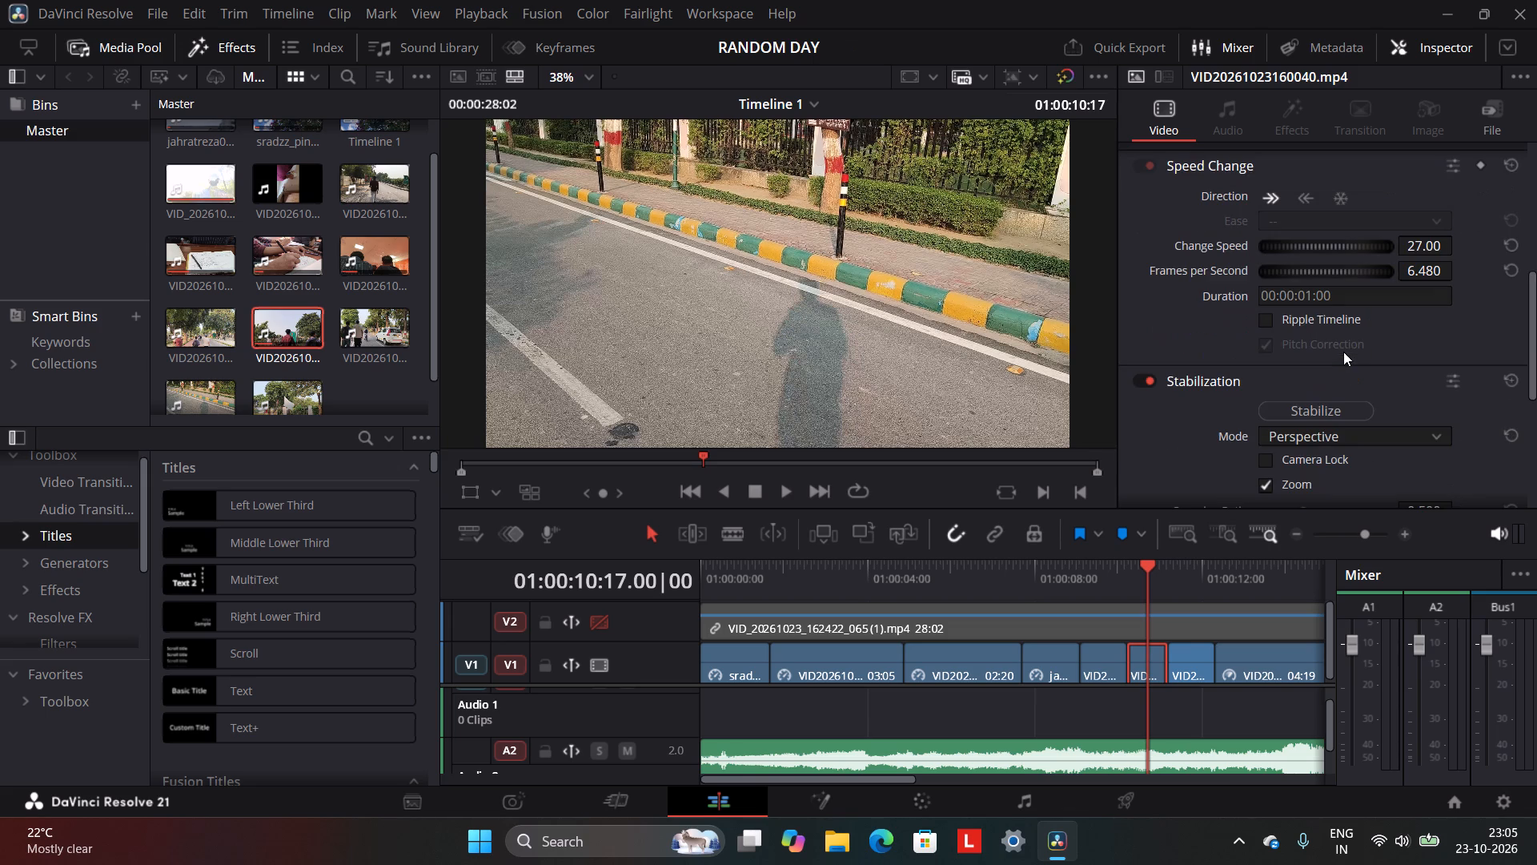
click(1337, 407)
Set the roadside clip's Retime Process to Optical Flow and its Motion Estimation to Standard Better.
scroll(1378, 266, down, 2)
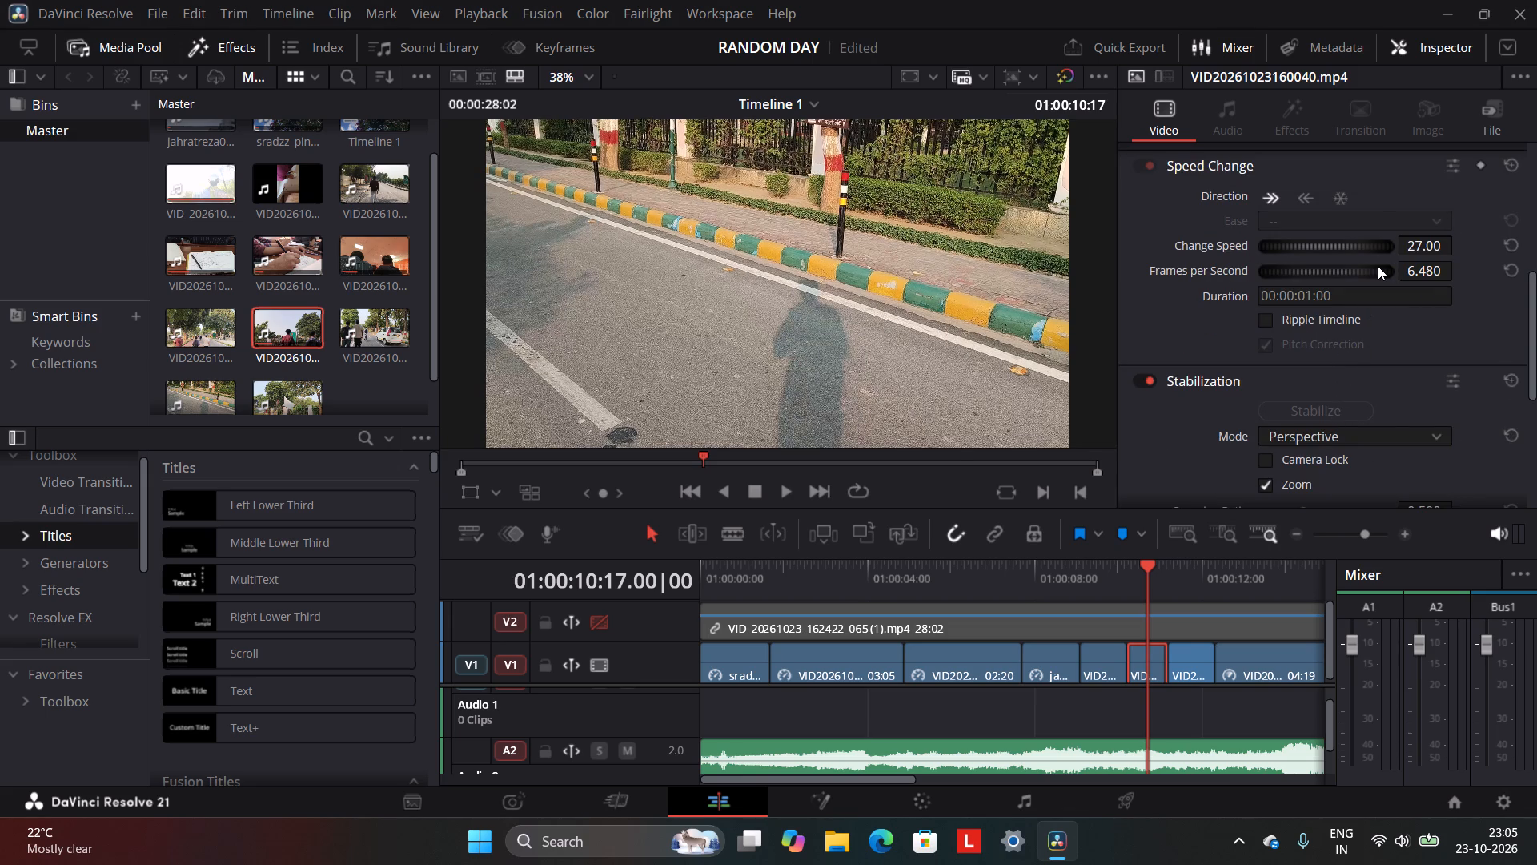
scroll(1378, 266, down, 8)
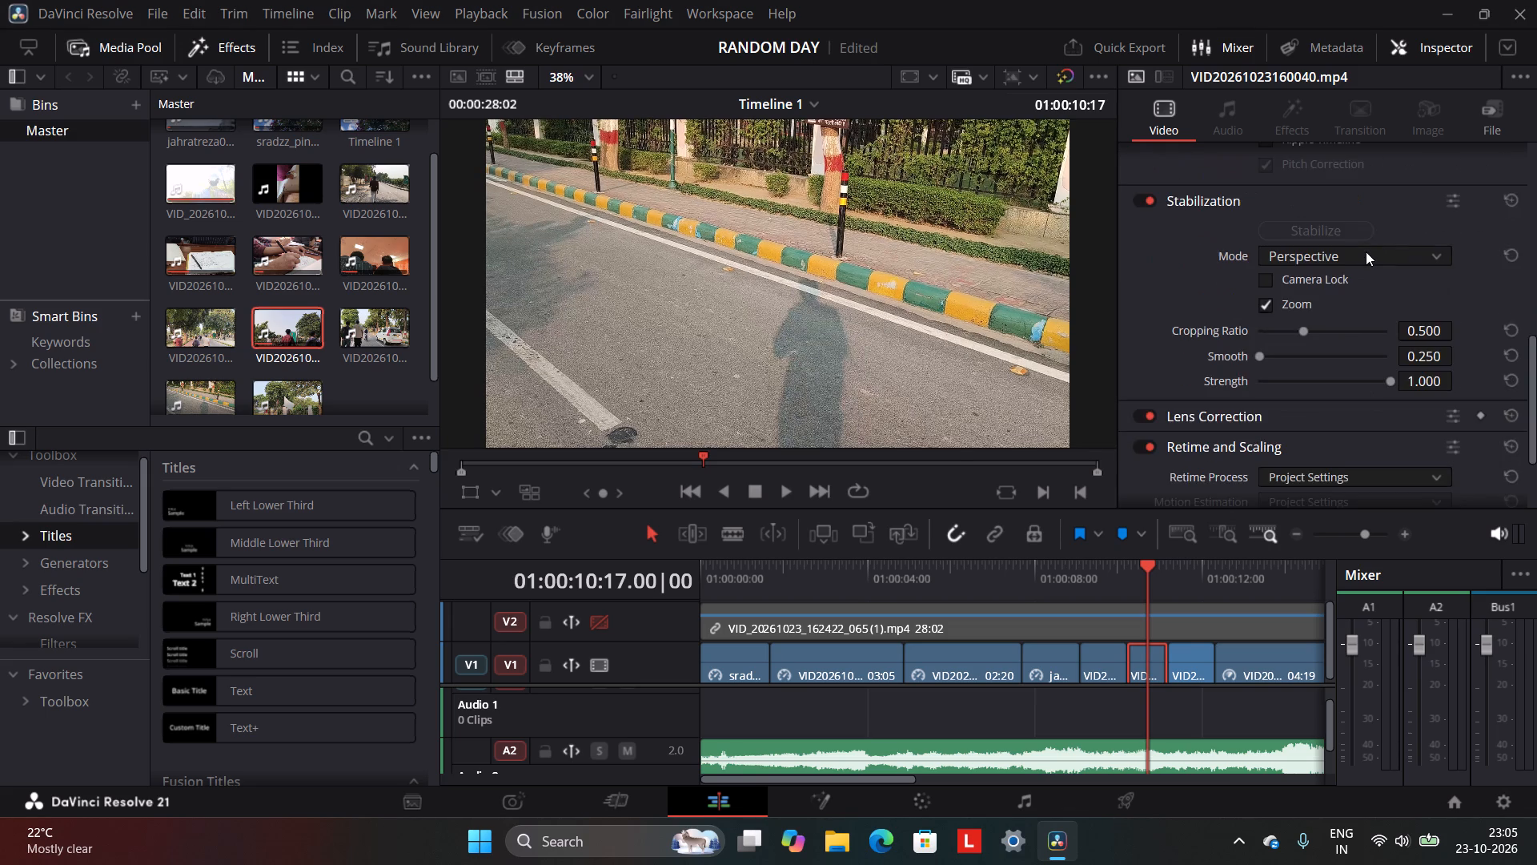
scroll(1366, 254, down, 2)
click(1364, 352)
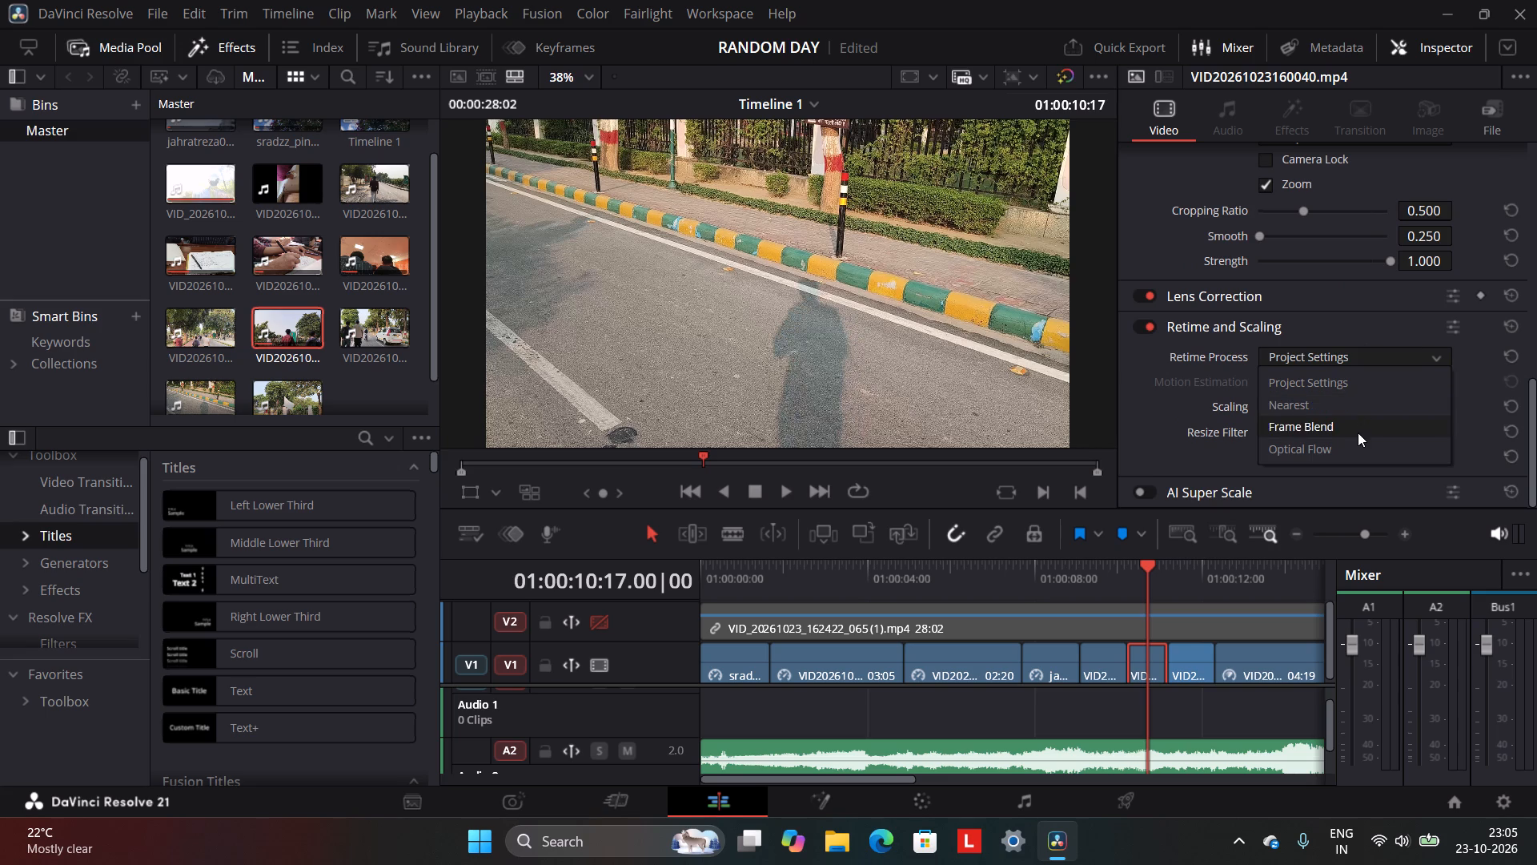
click(1358, 437)
click(1388, 378)
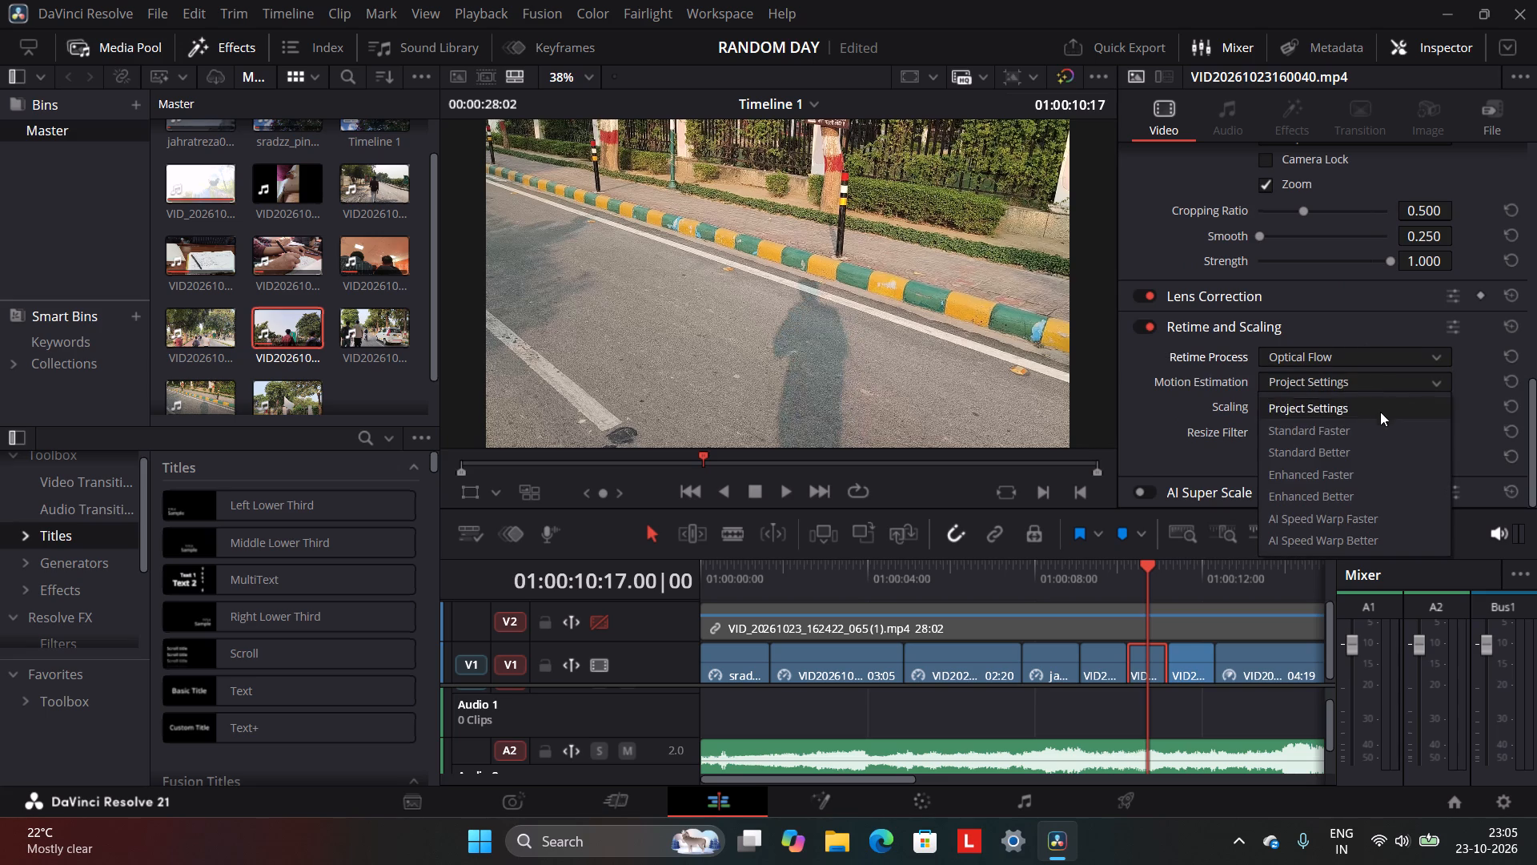
click(1369, 451)
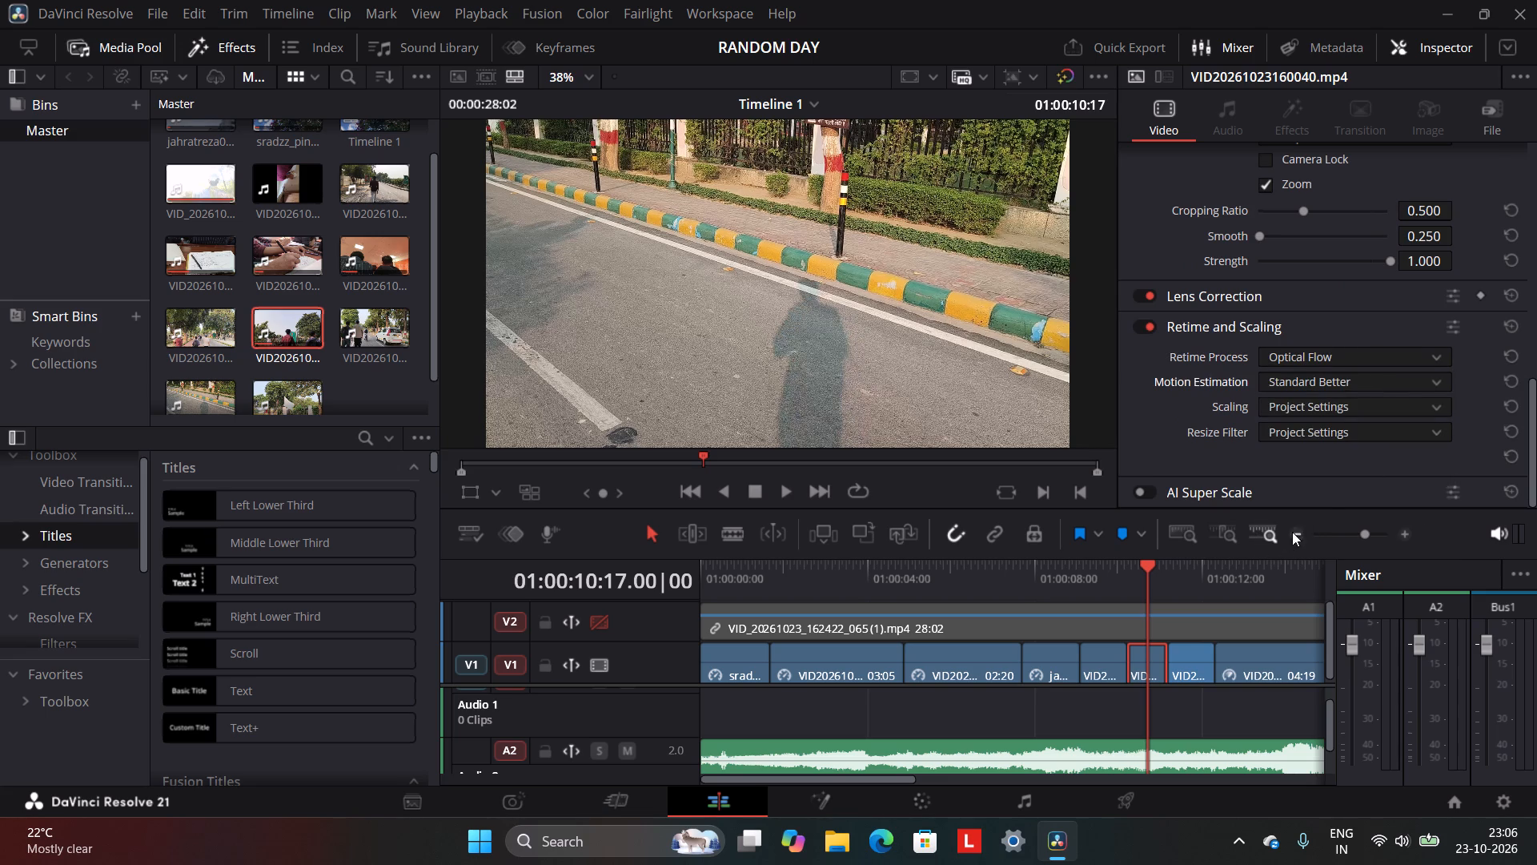
Move the notebook-and-pen clip, seventh on Video 1, to Video 3, re-trim both ends to a 01:14 duration, and return it to Video 1.
click(1183, 569)
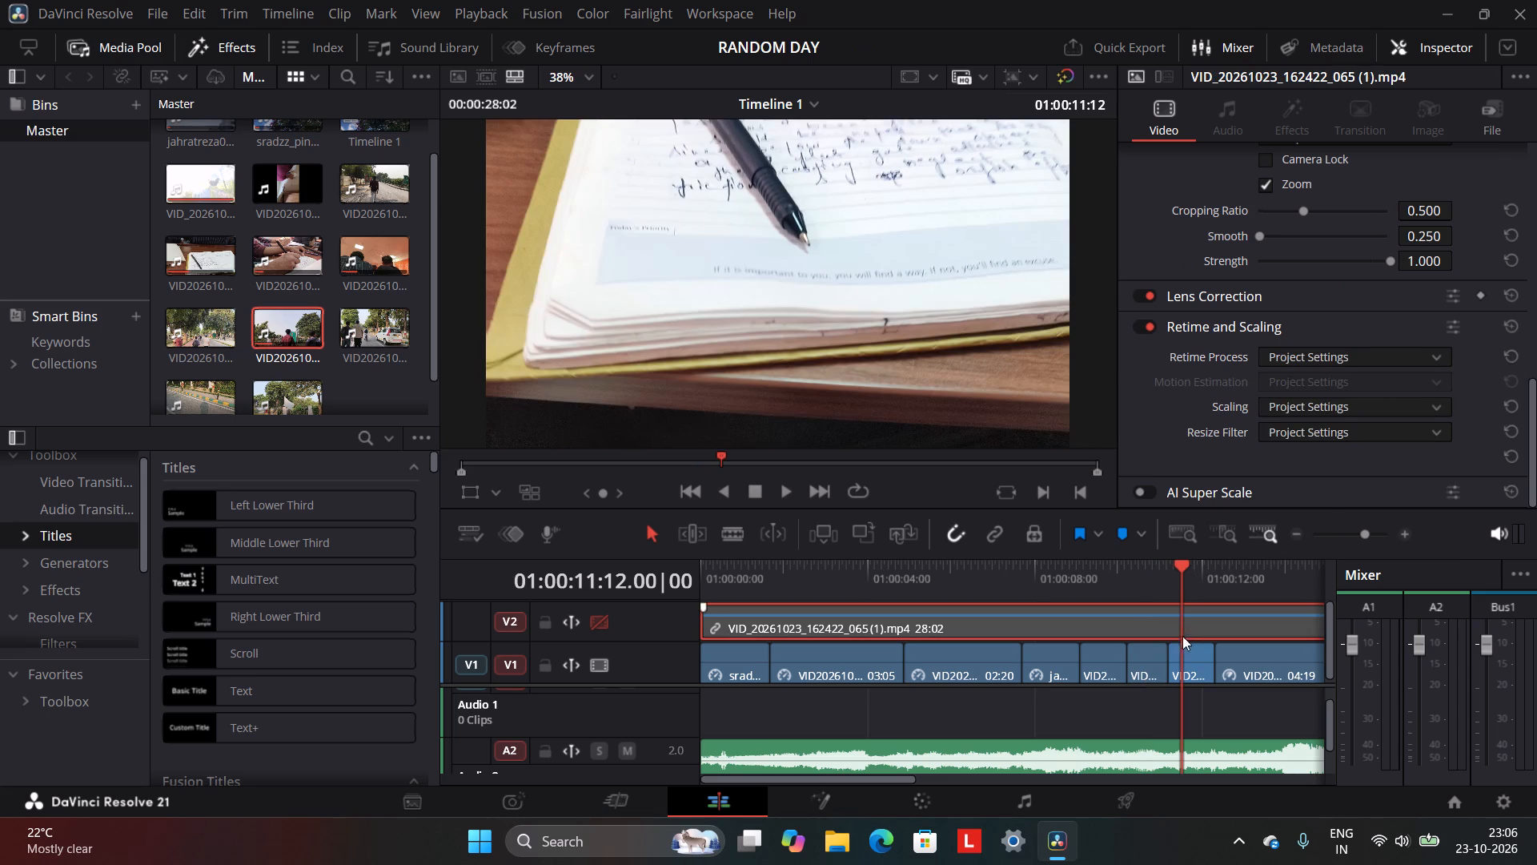
click(1182, 652)
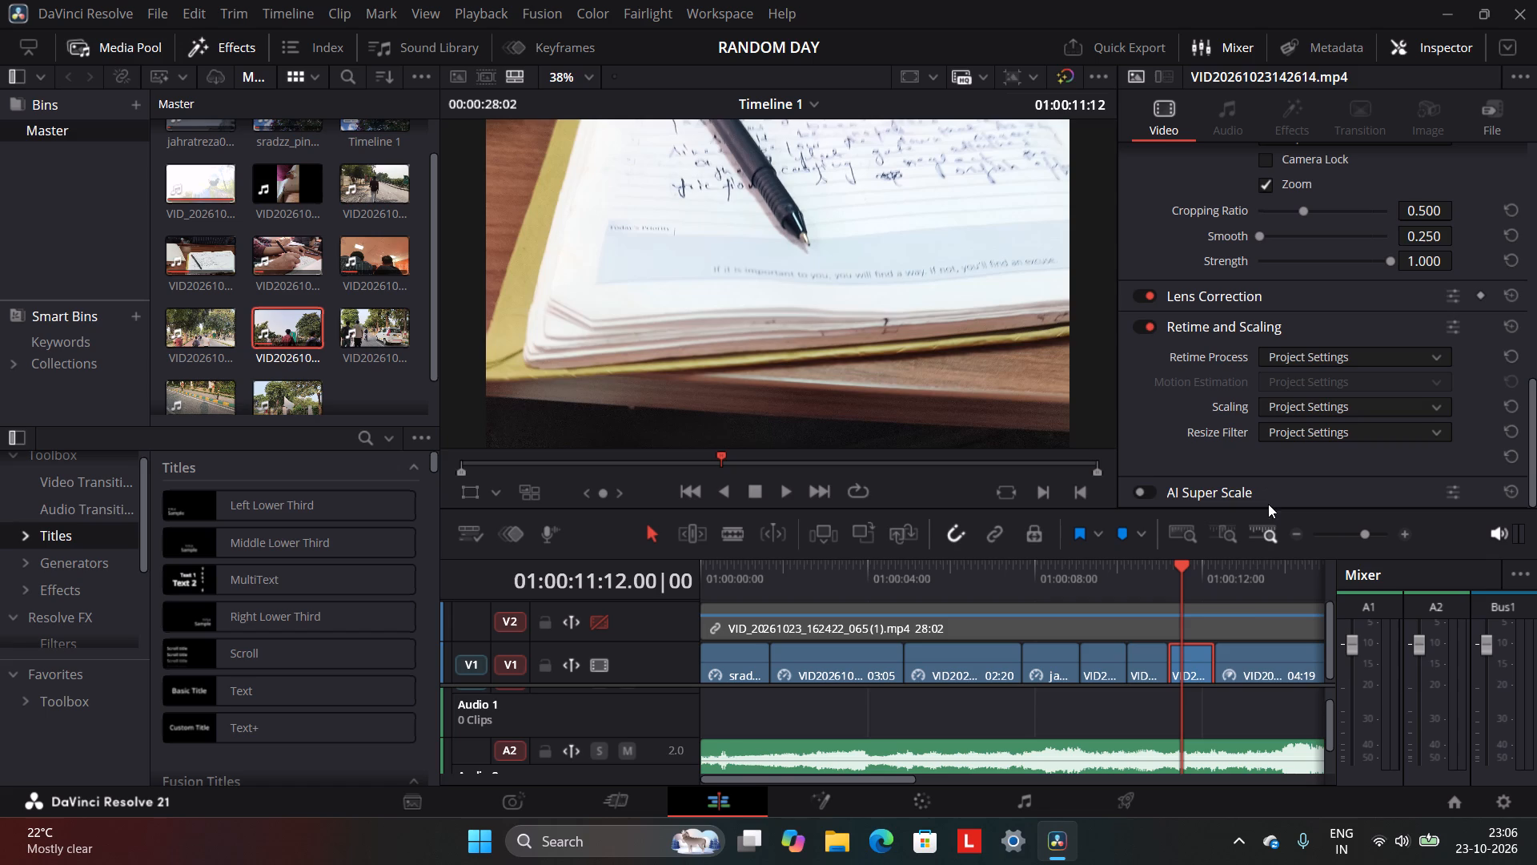
drag(1199, 675, 1199, 667)
drag(1199, 667, 1198, 597)
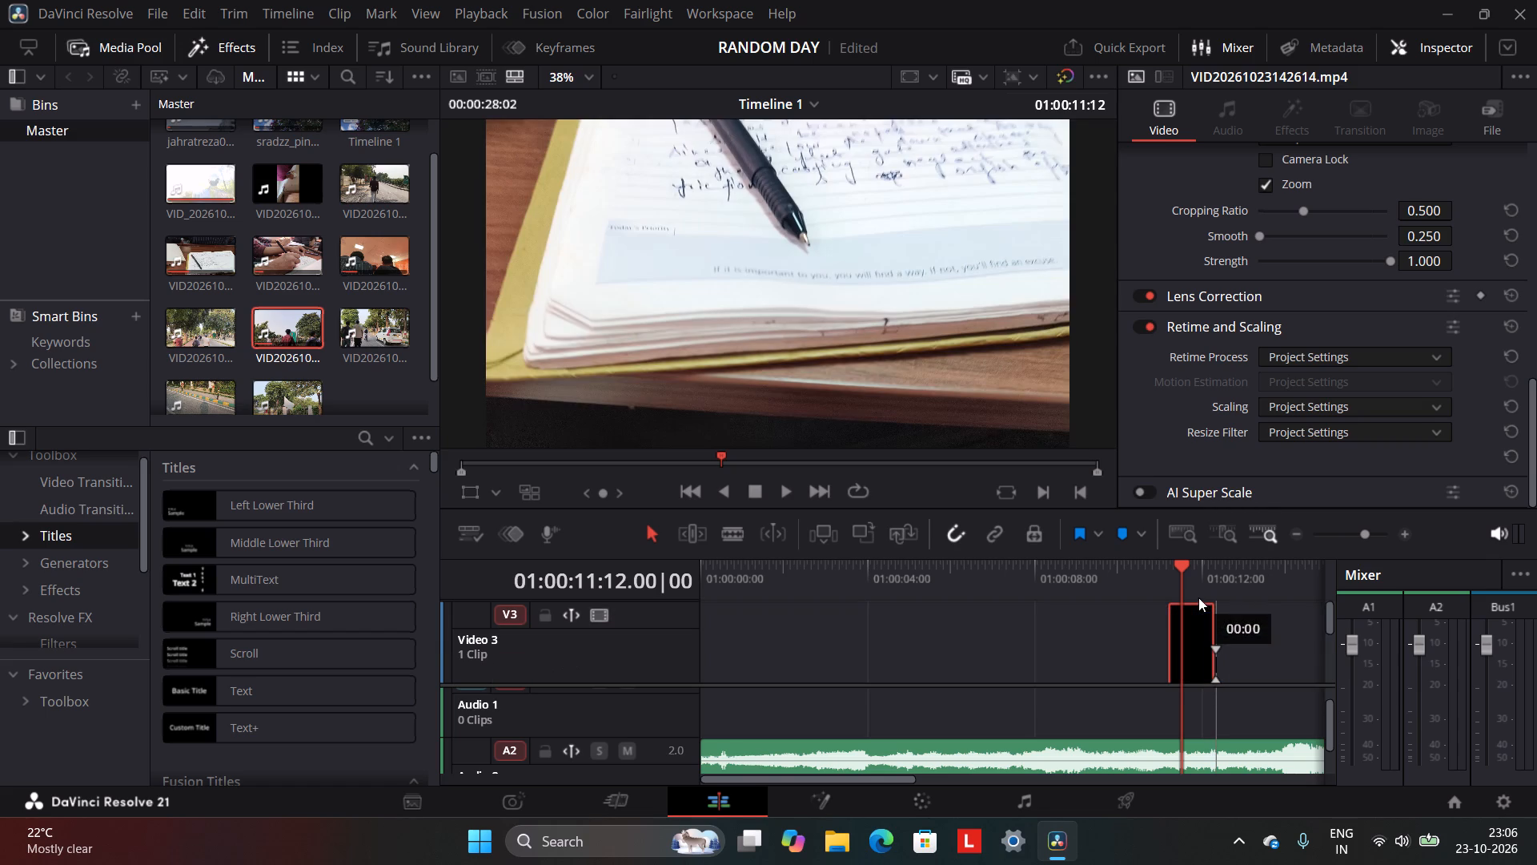
drag(1213, 631, 1262, 650)
drag(1169, 646, 1186, 646)
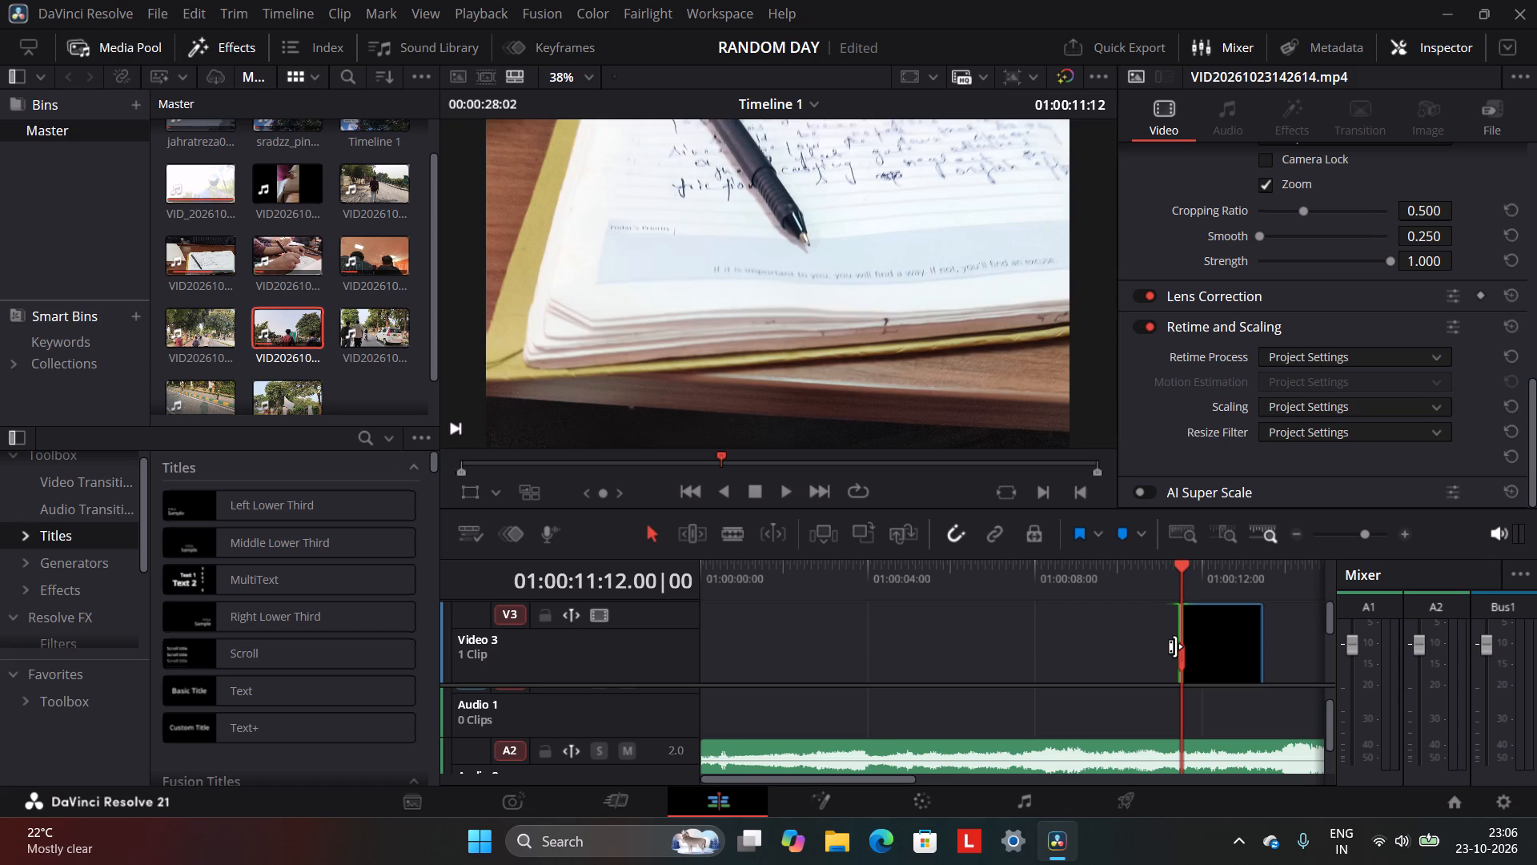
drag(1184, 643, 1198, 645)
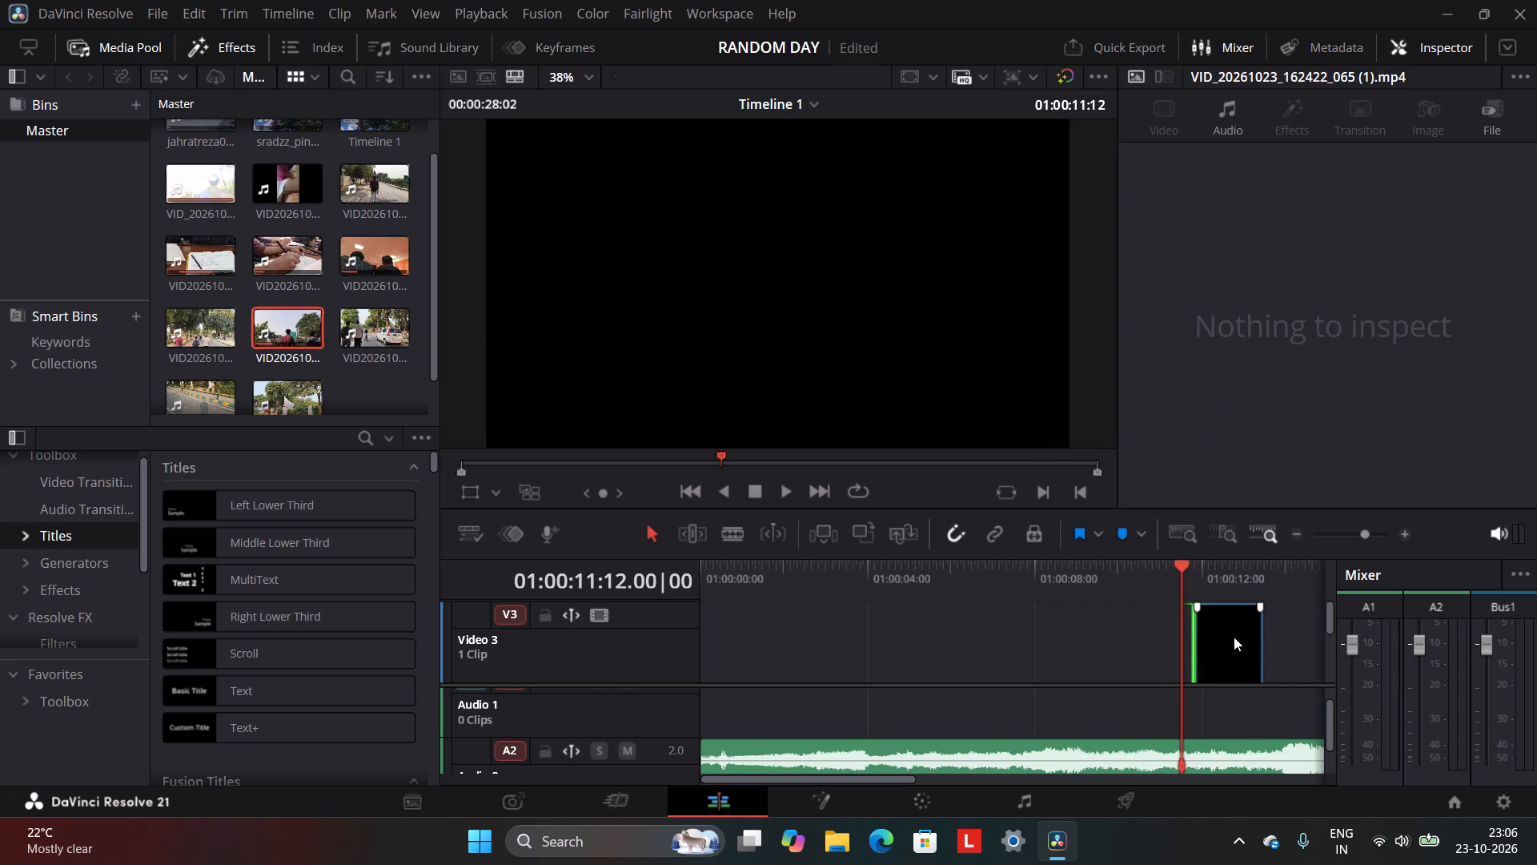
click(1195, 645)
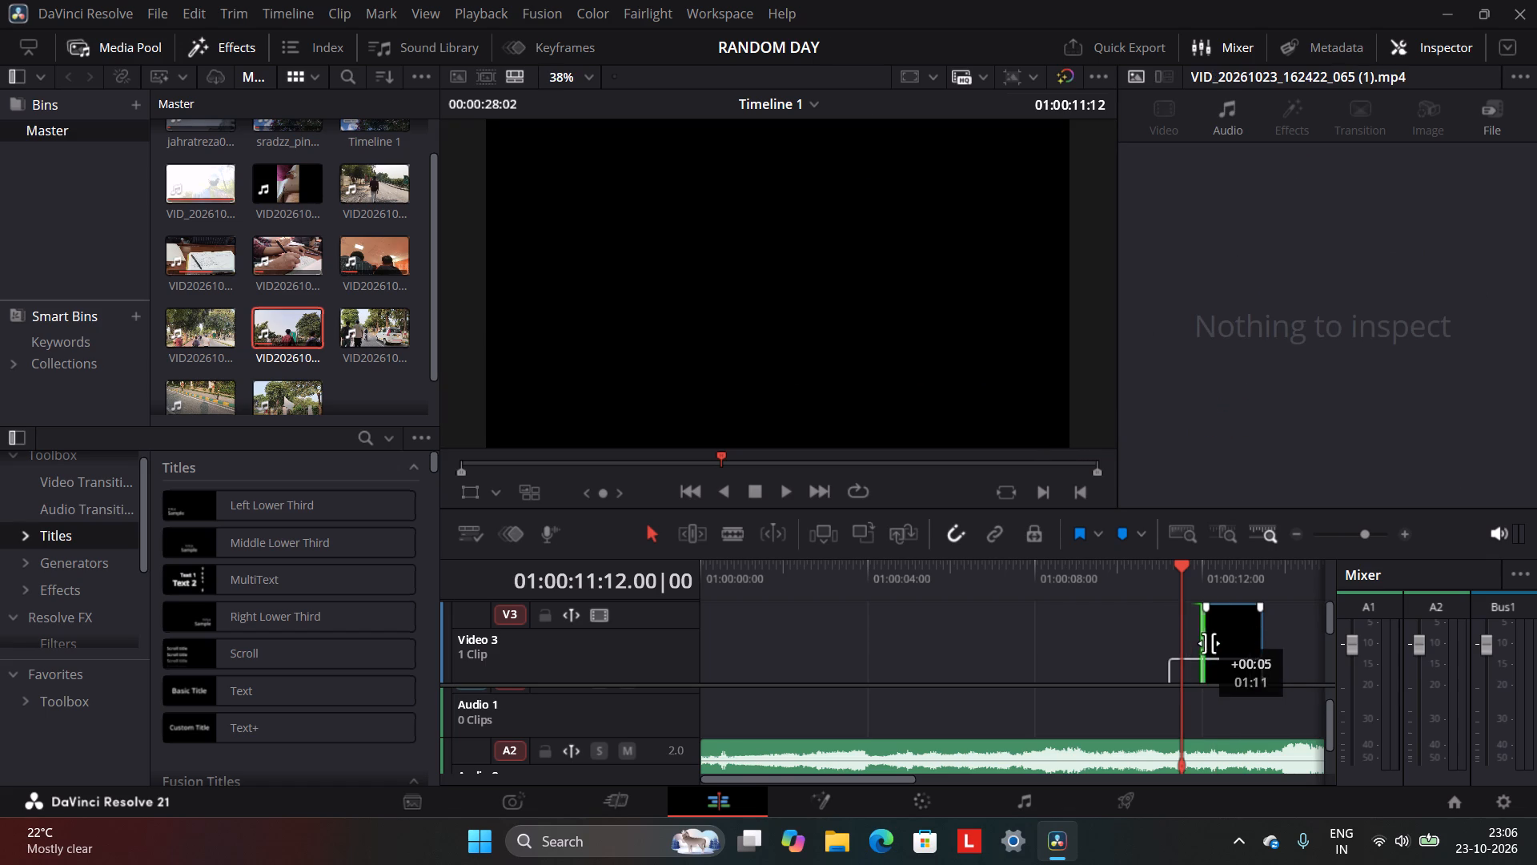
drag(1216, 640, 1182, 679)
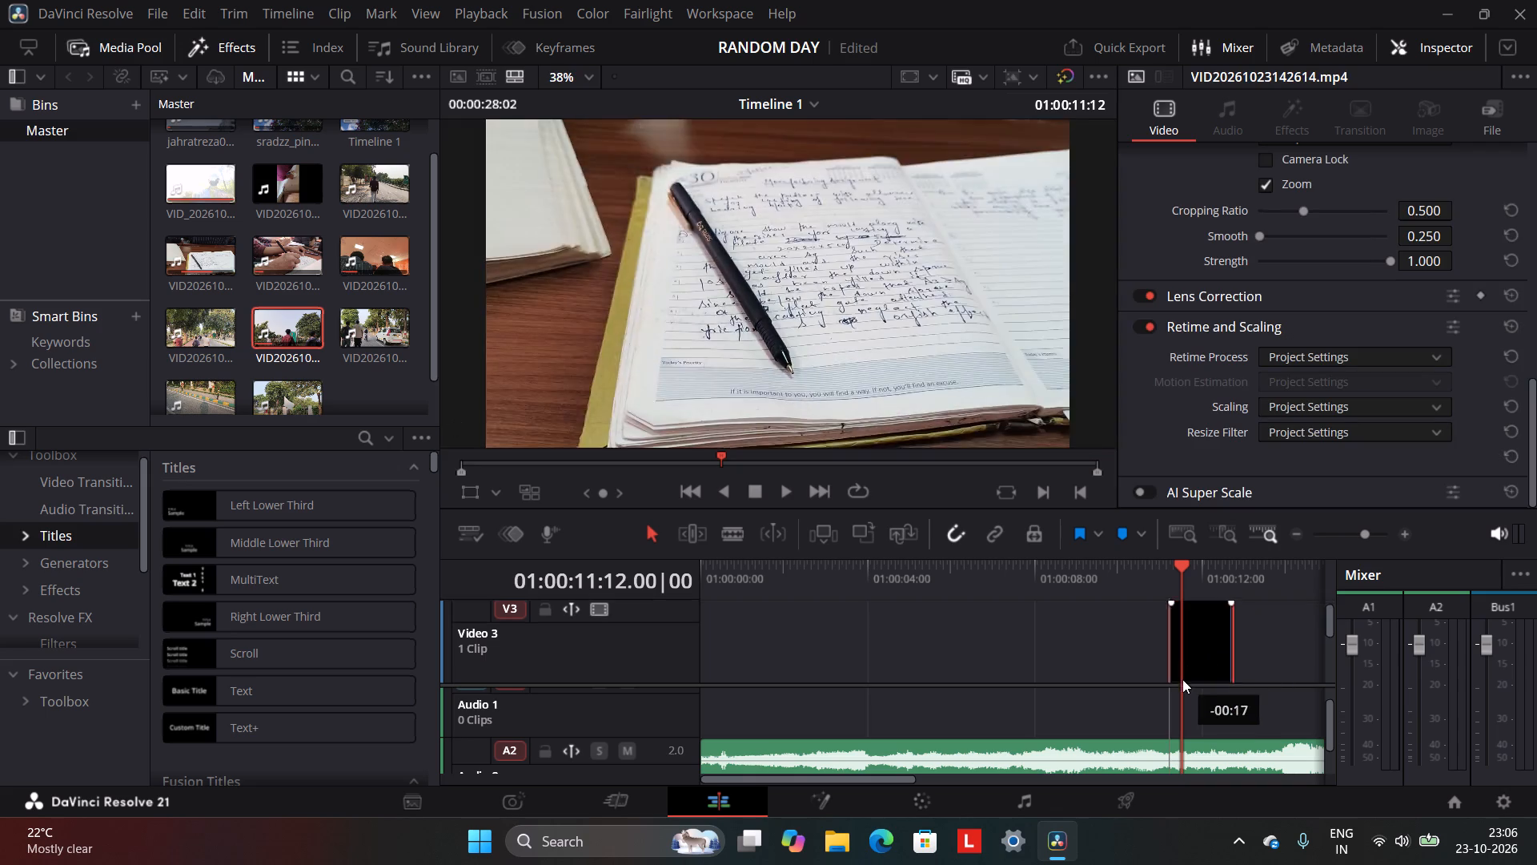
drag(1182, 679, 1178, 714)
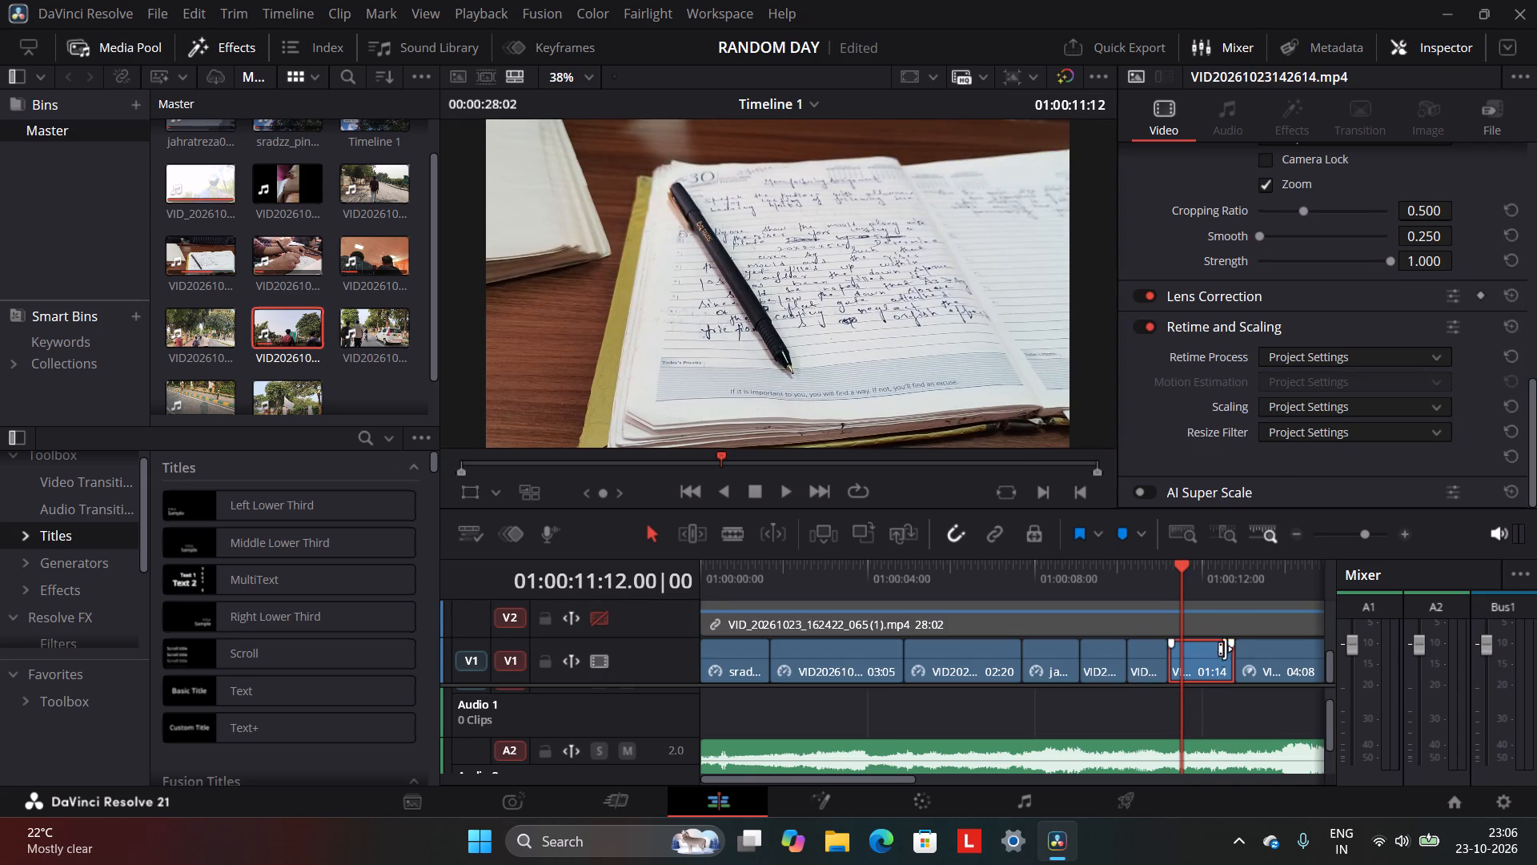
Set the notebook clip's Retime Process to Optical Flow and its Motion Estimation to Standard Better.
click(1336, 355)
click(1325, 447)
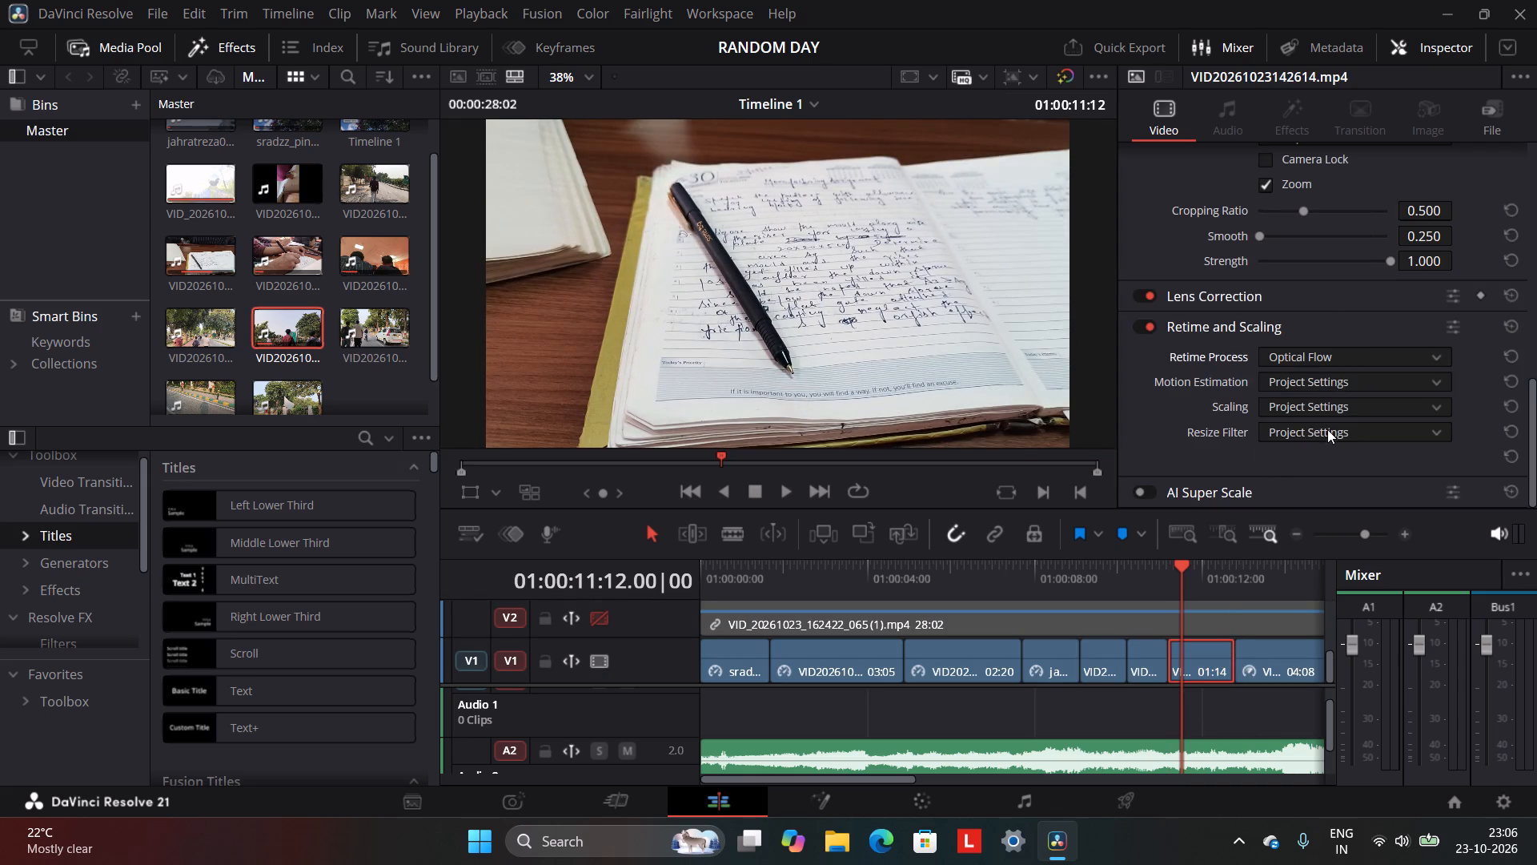
click(1343, 377)
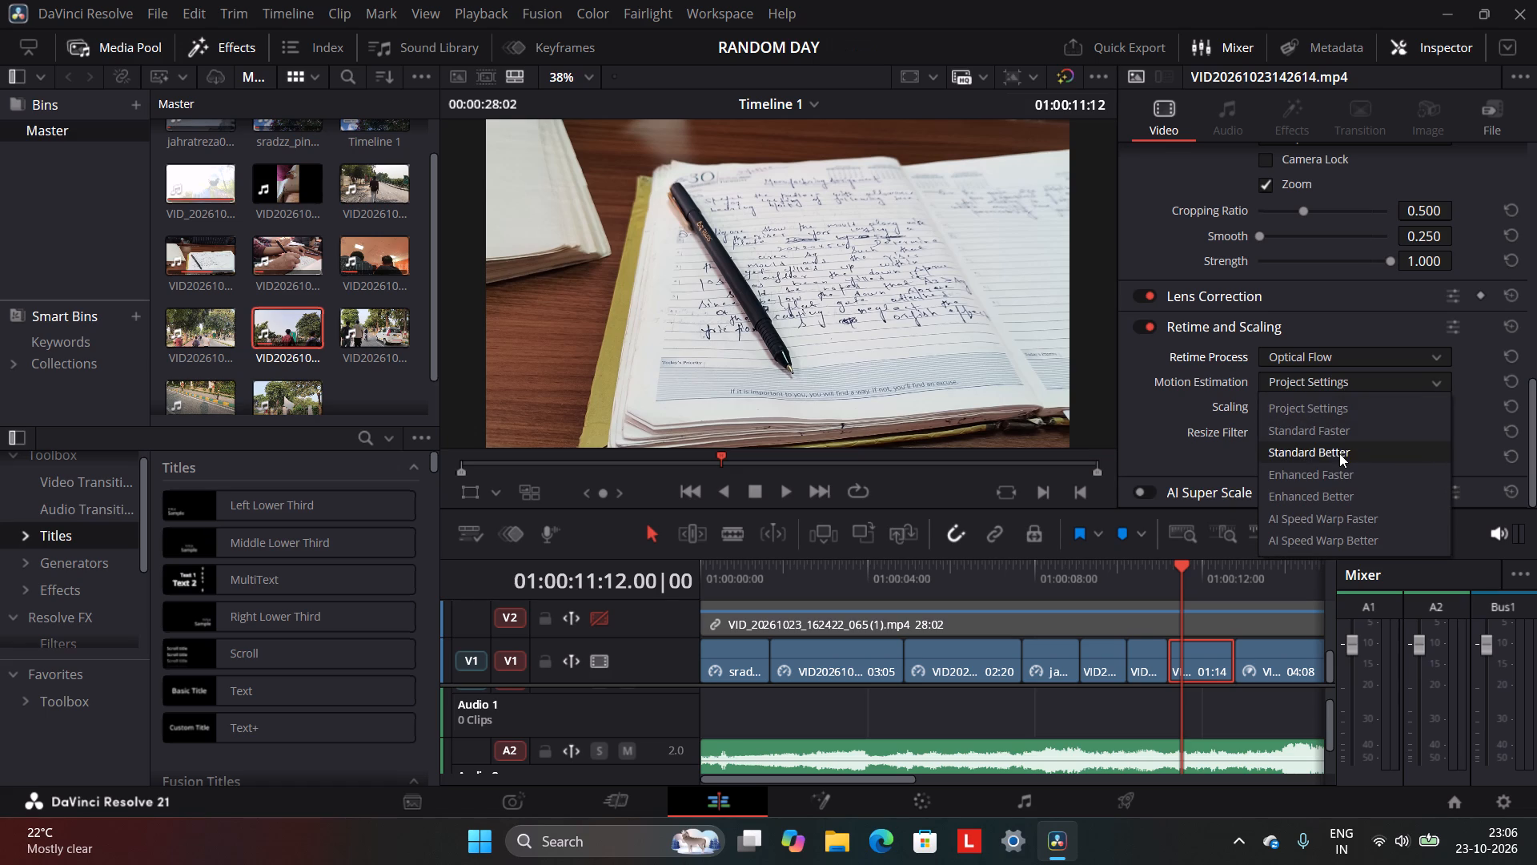
click(1339, 453)
Stabilize the notebook clip using the Perspective mode.
scroll(1343, 437, up, 6)
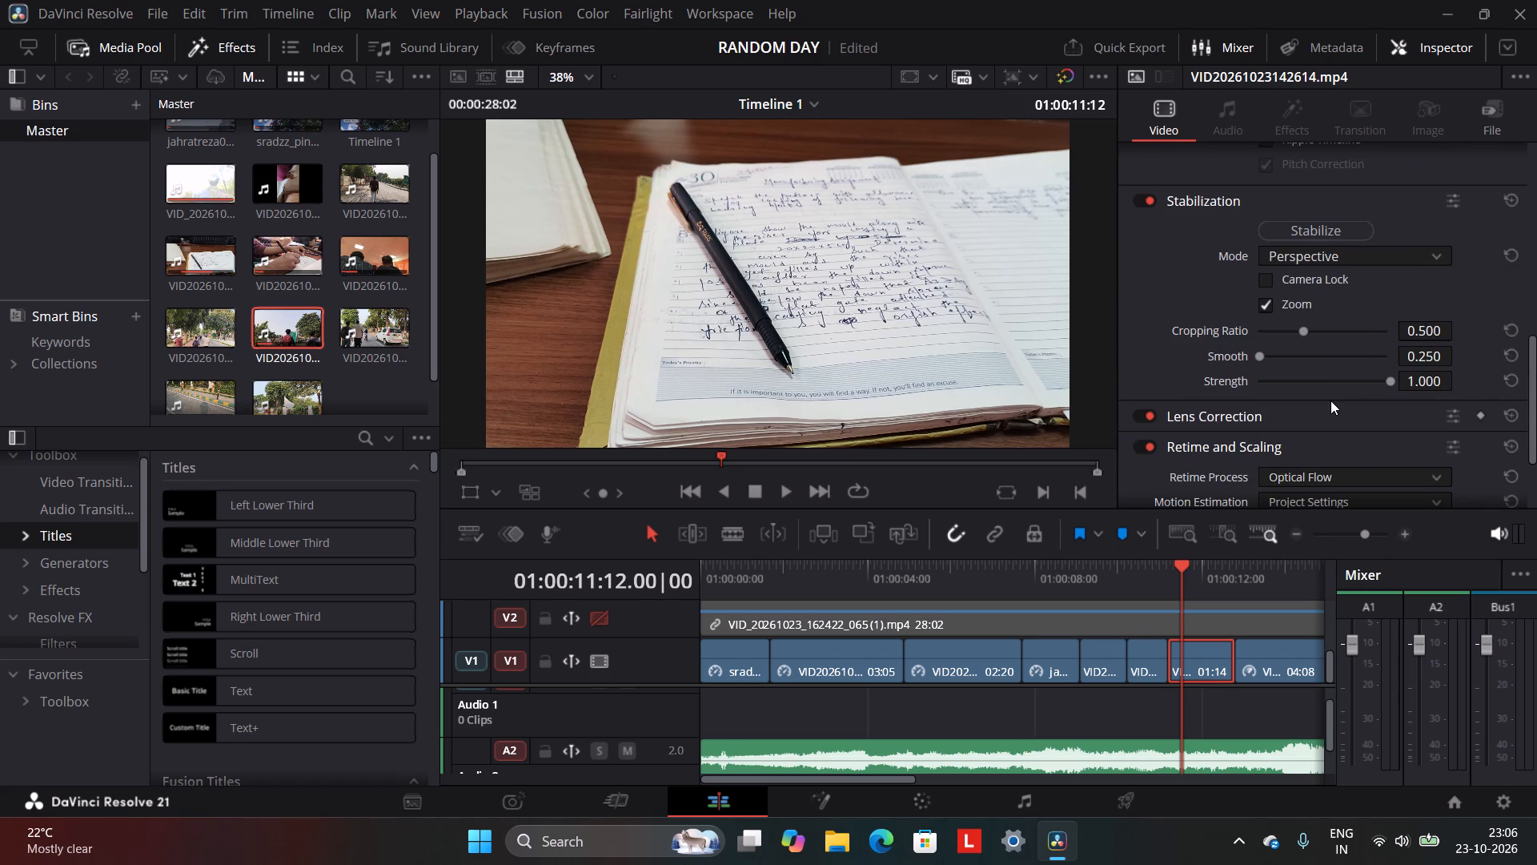
scroll(1330, 400, up, 1)
click(1340, 284)
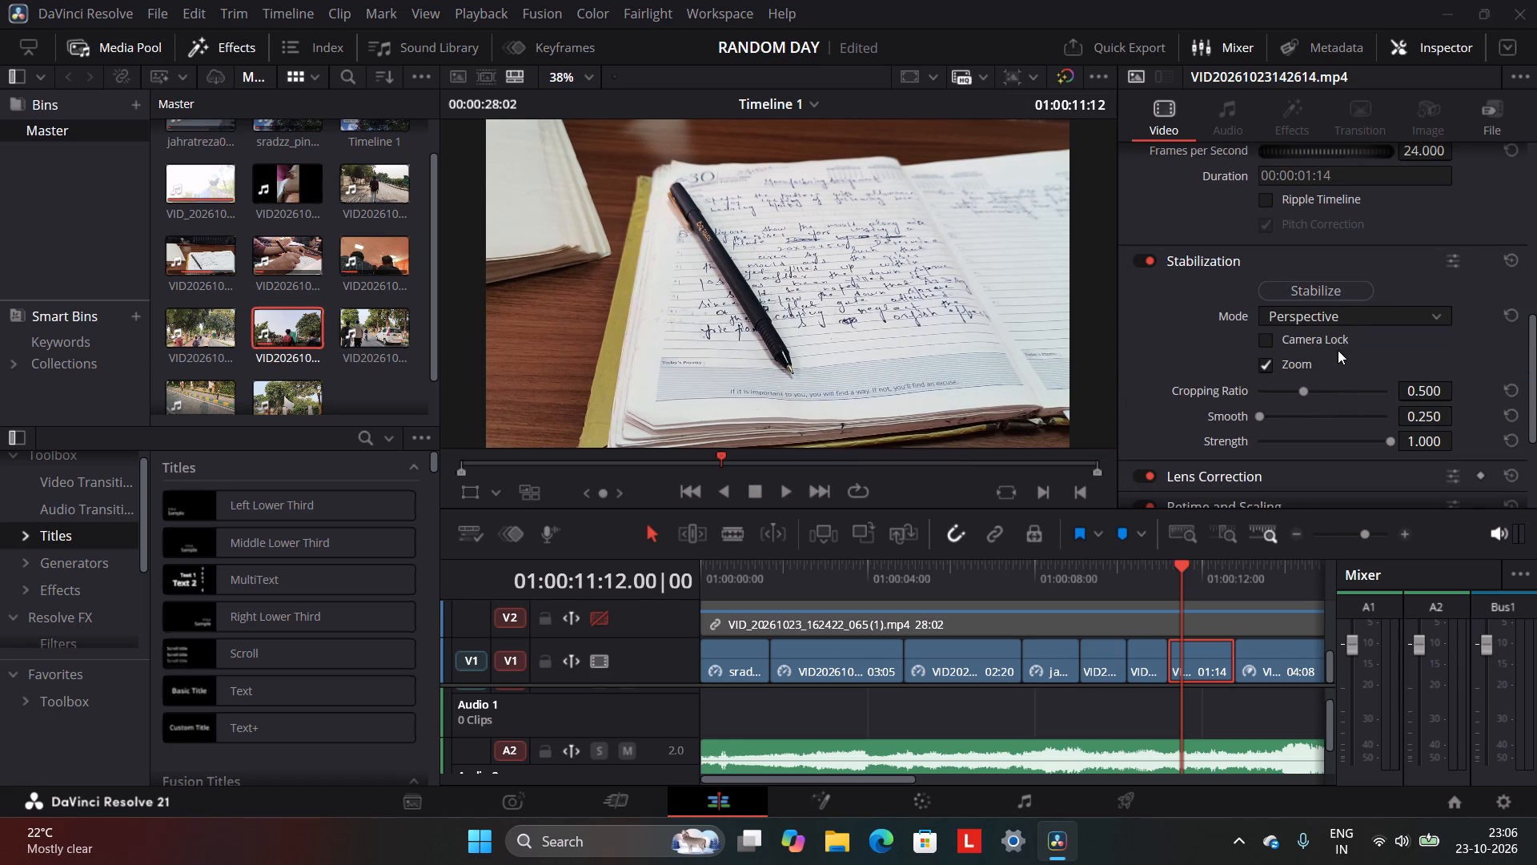
Slow the notebook clip to a Change Speed of 27.00.
scroll(1338, 350, up, 3)
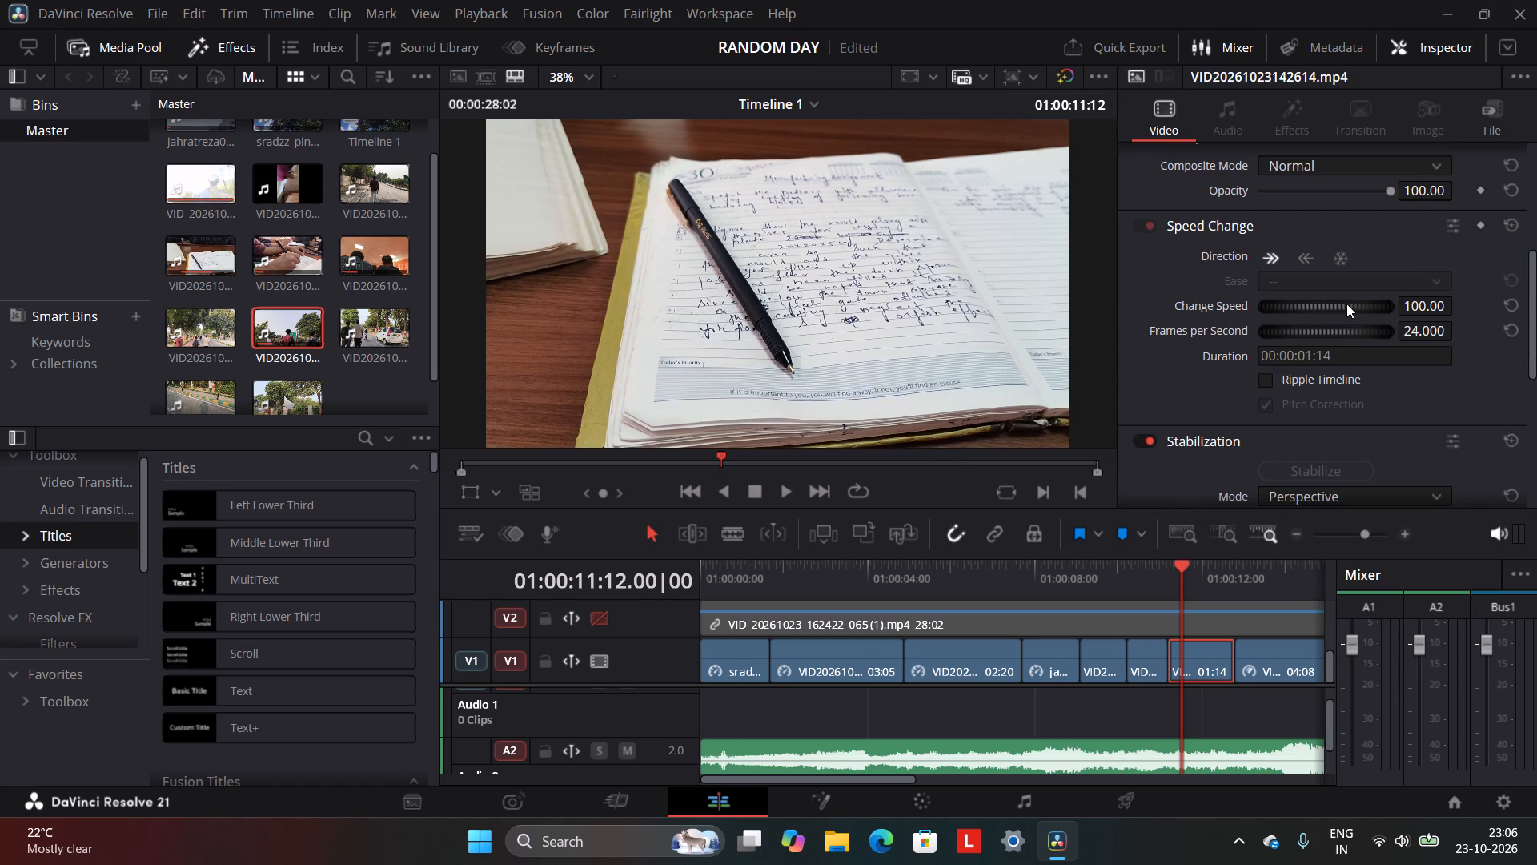
drag(1346, 304, 1308, 303)
drag(1308, 303, 1217, 314)
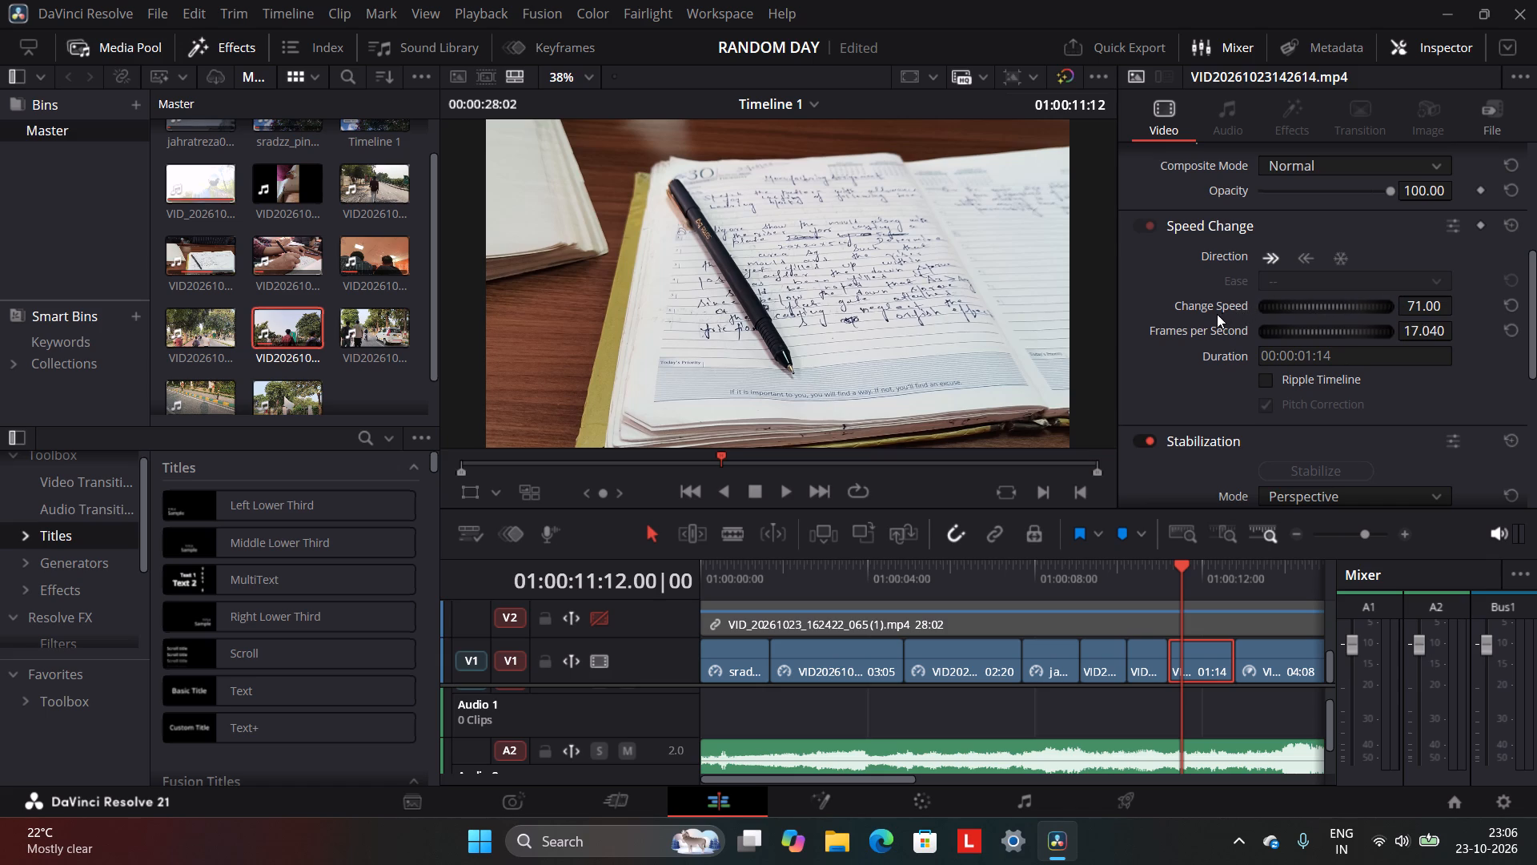
drag(1217, 314, 1084, 318)
drag(1084, 318, 1072, 320)
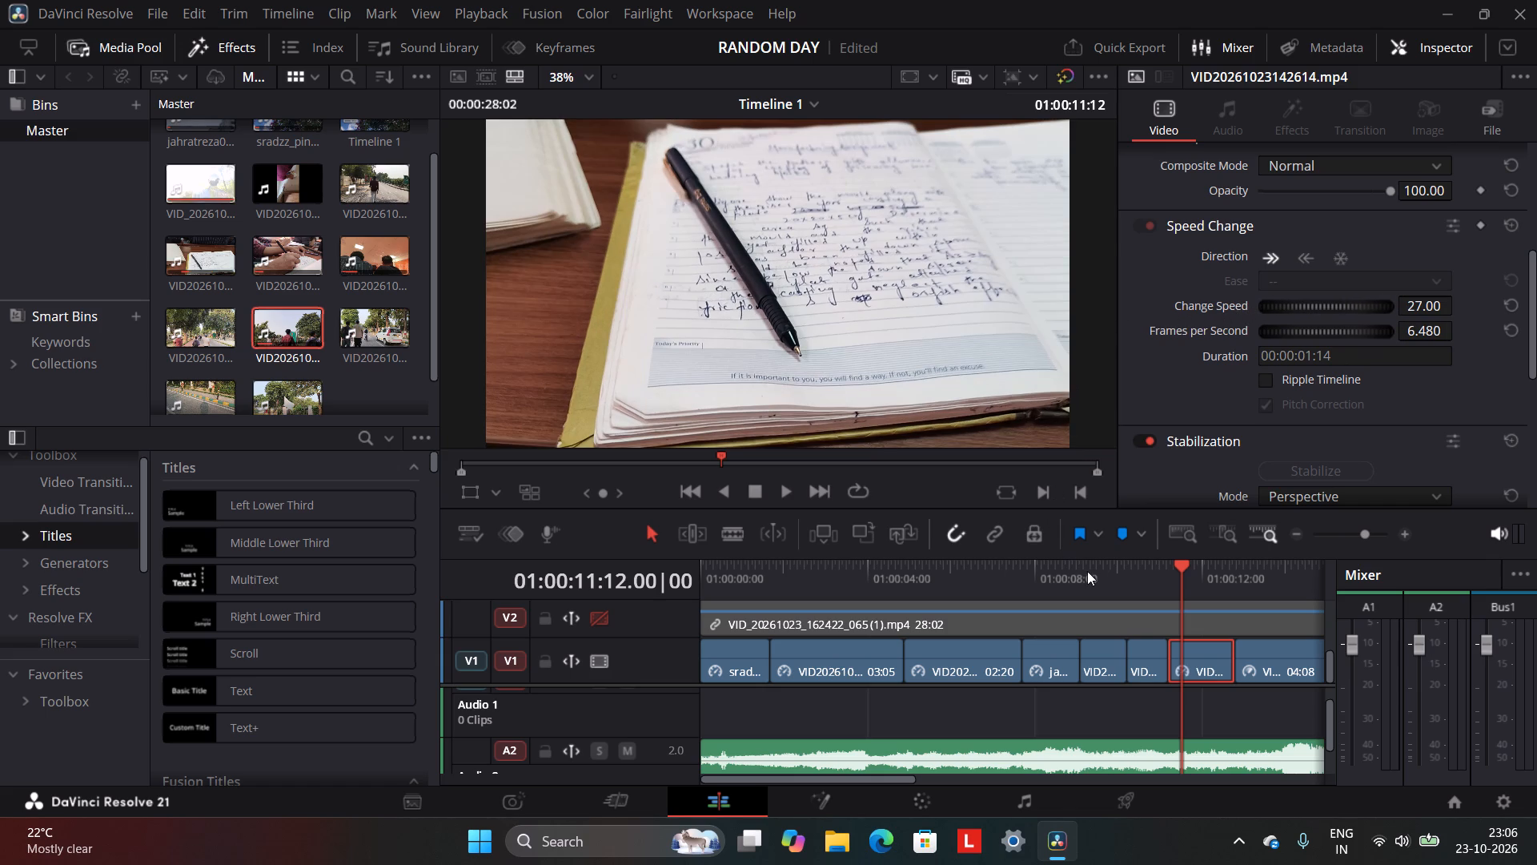
Play the timeline from its beginning to review the slowed and stabilized clips, and return the playhead to the start.
click(1141, 569)
scroll(1141, 569, down, 2)
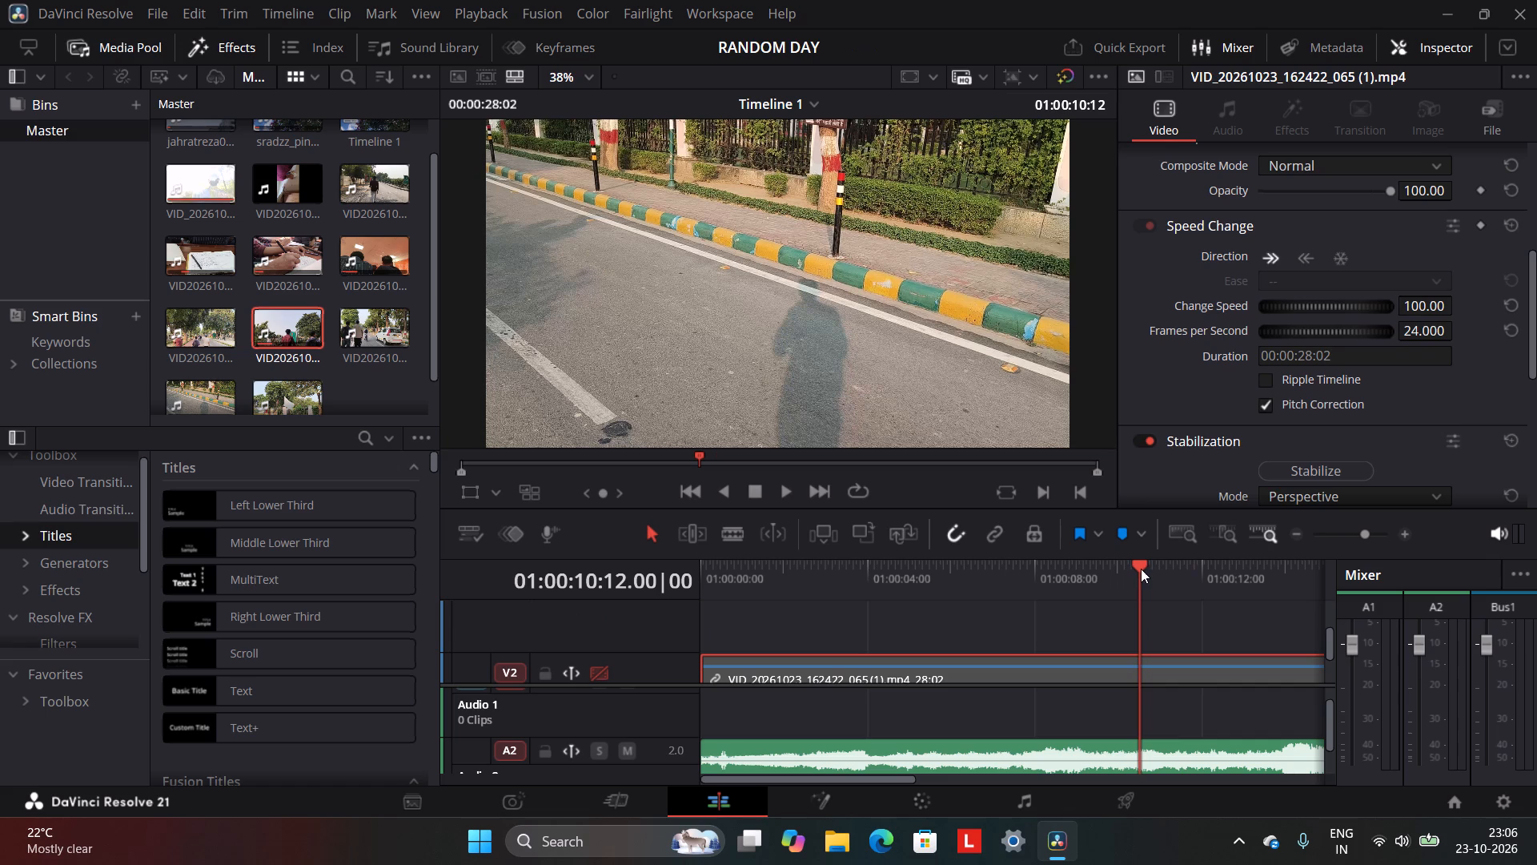
scroll(1140, 585, down, 6)
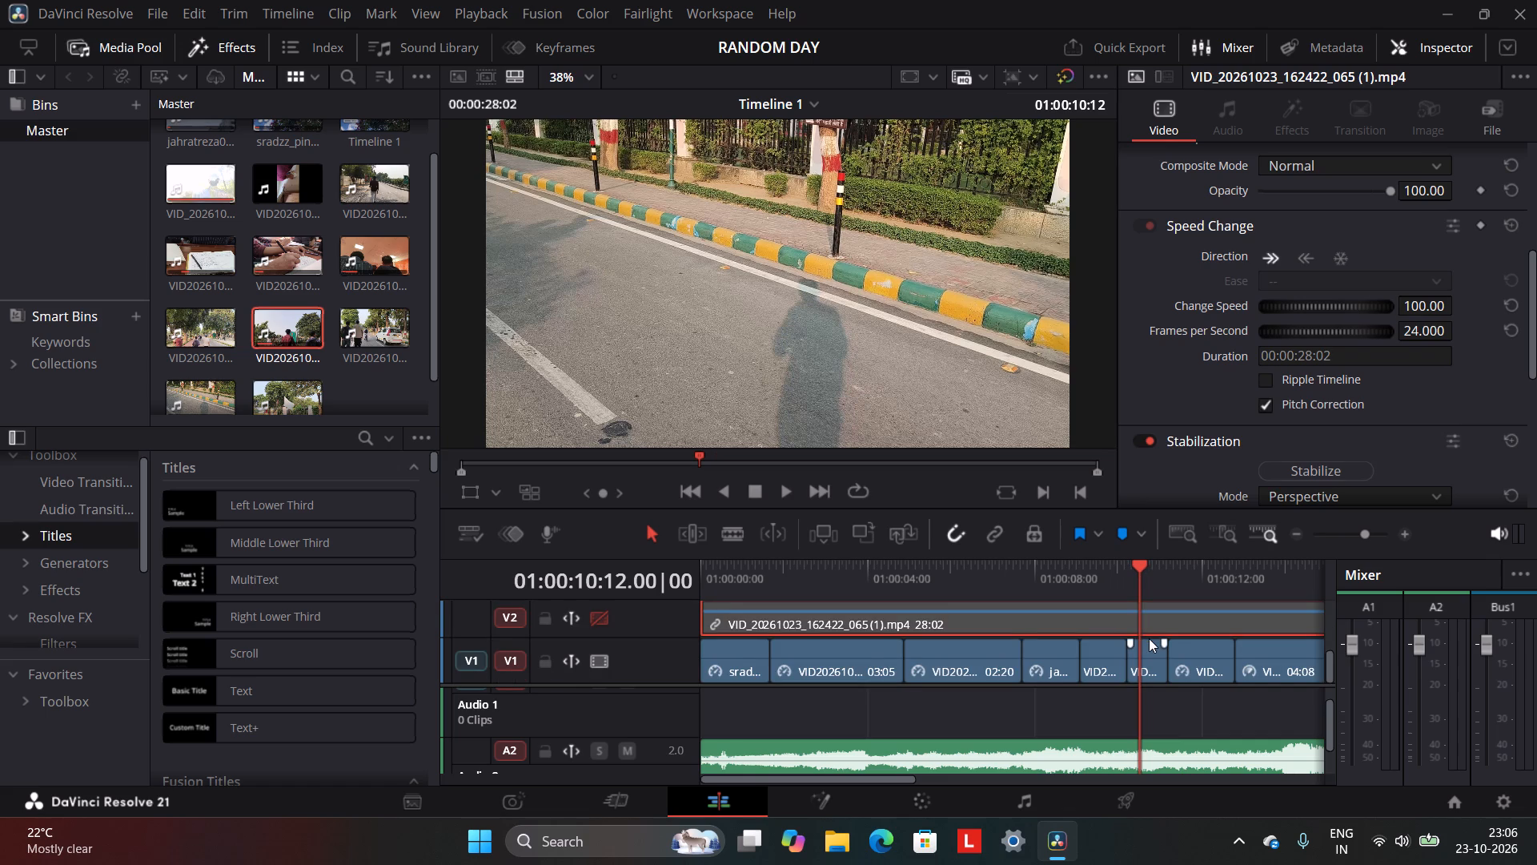
click(1149, 638)
drag(1140, 569, 1060, 581)
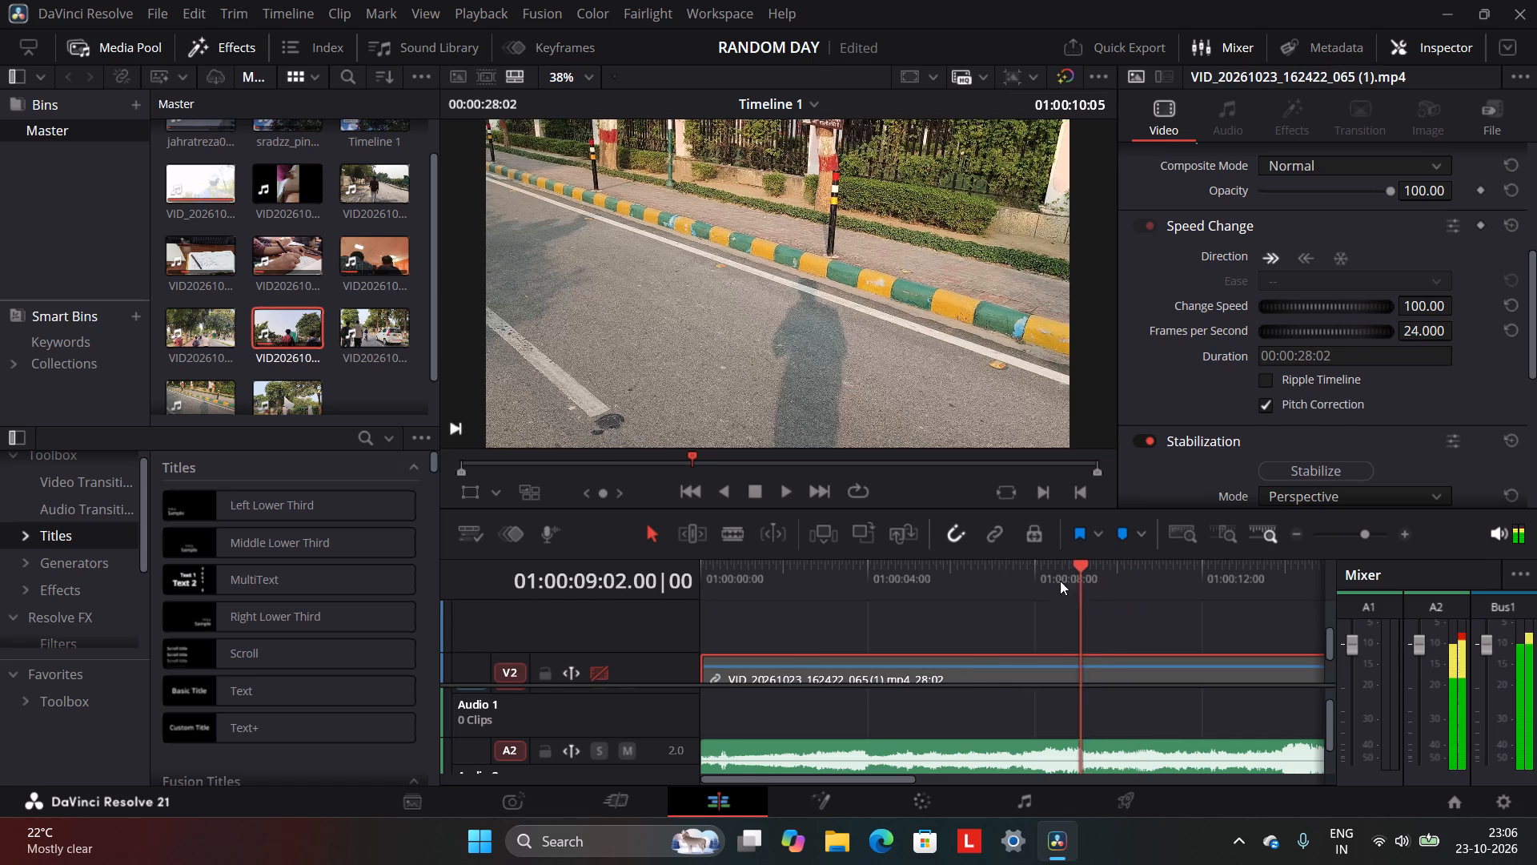
drag(1060, 581, 672, 591)
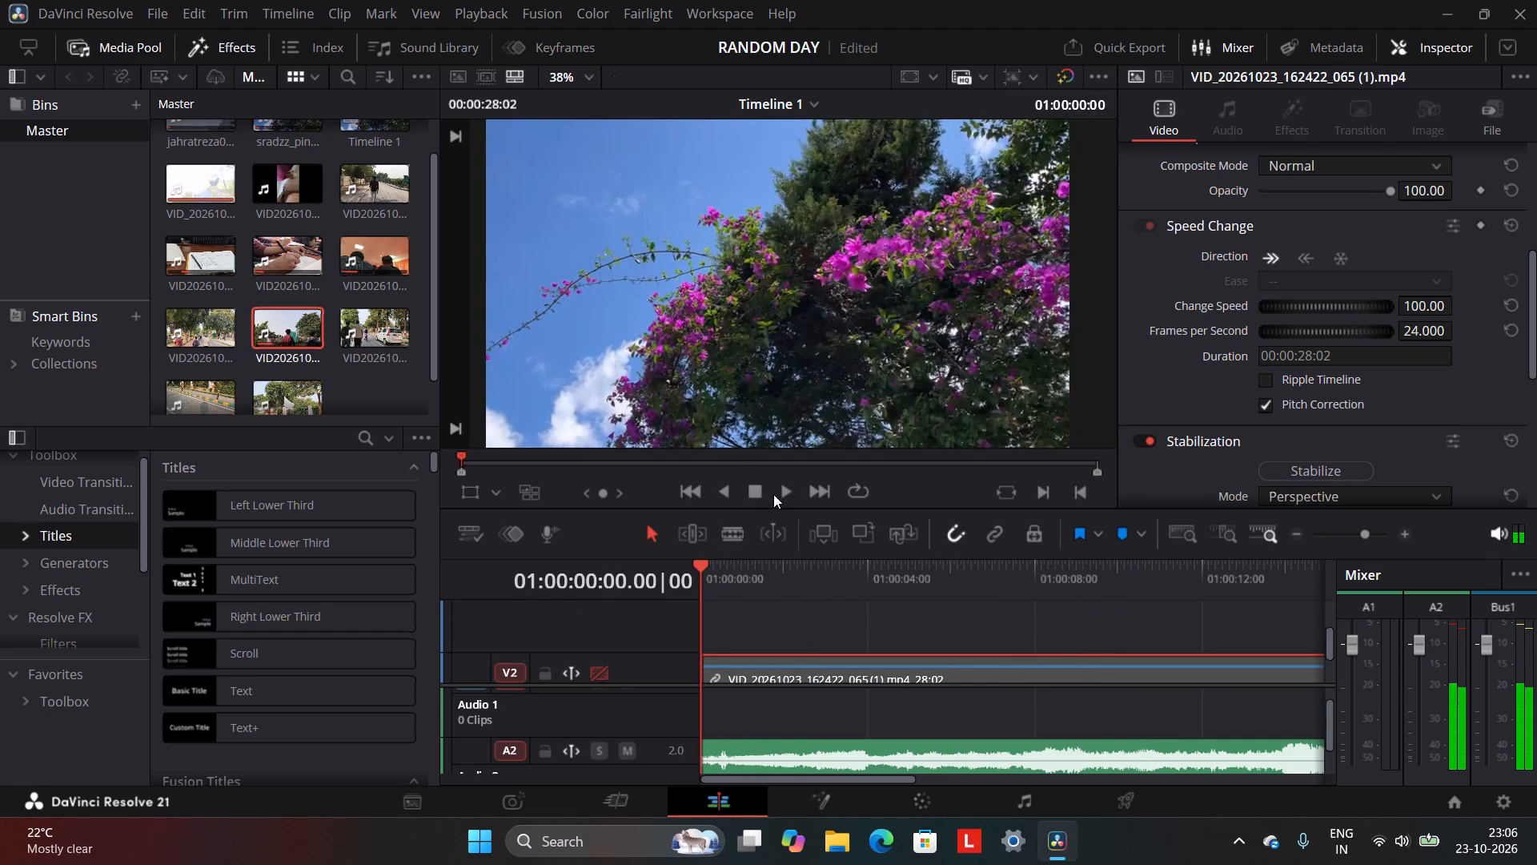
click(779, 493)
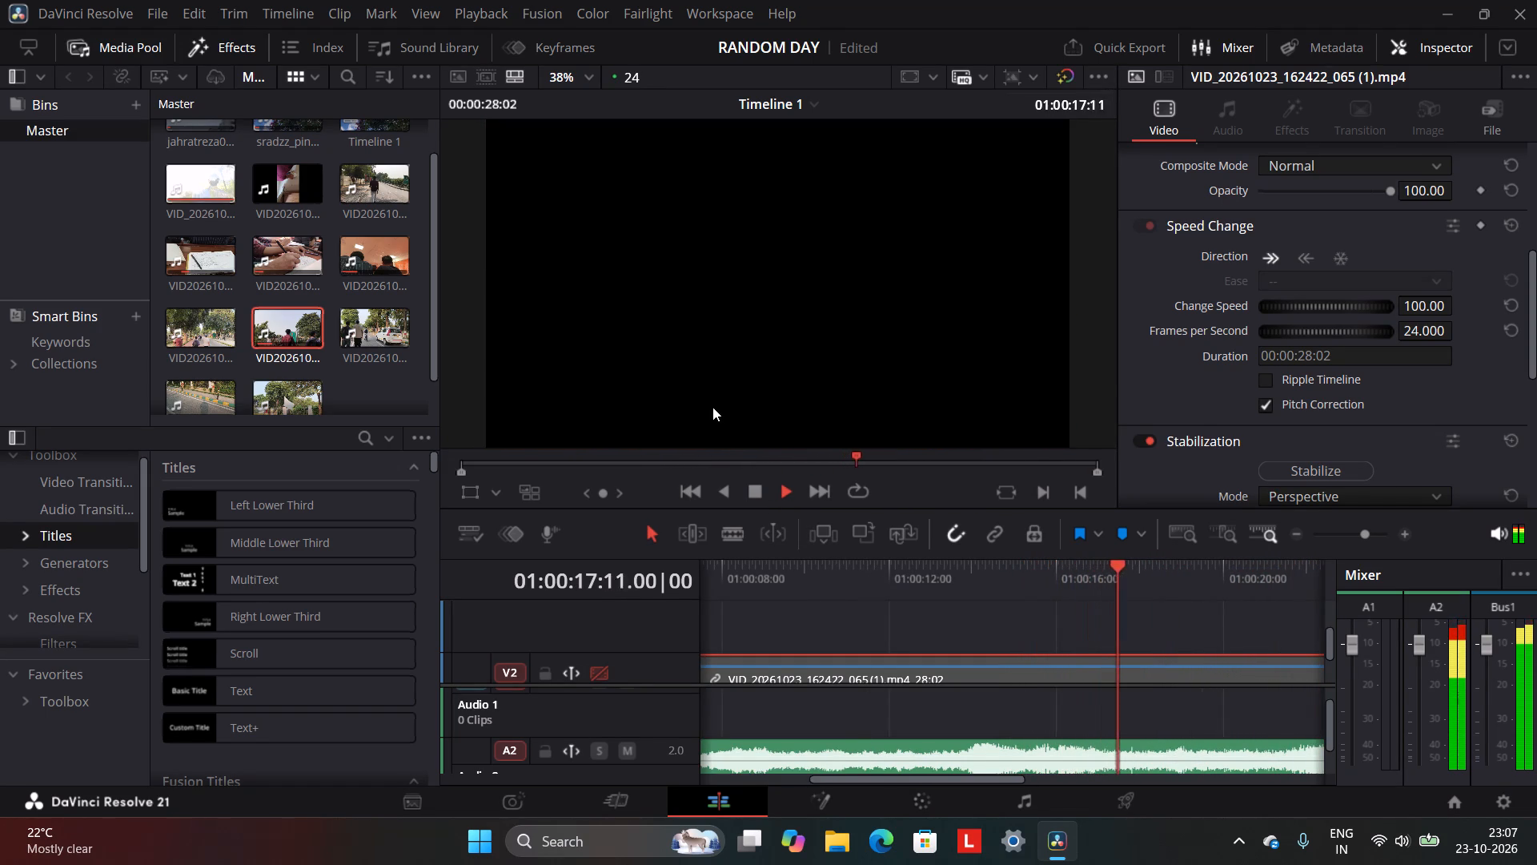
click(763, 493)
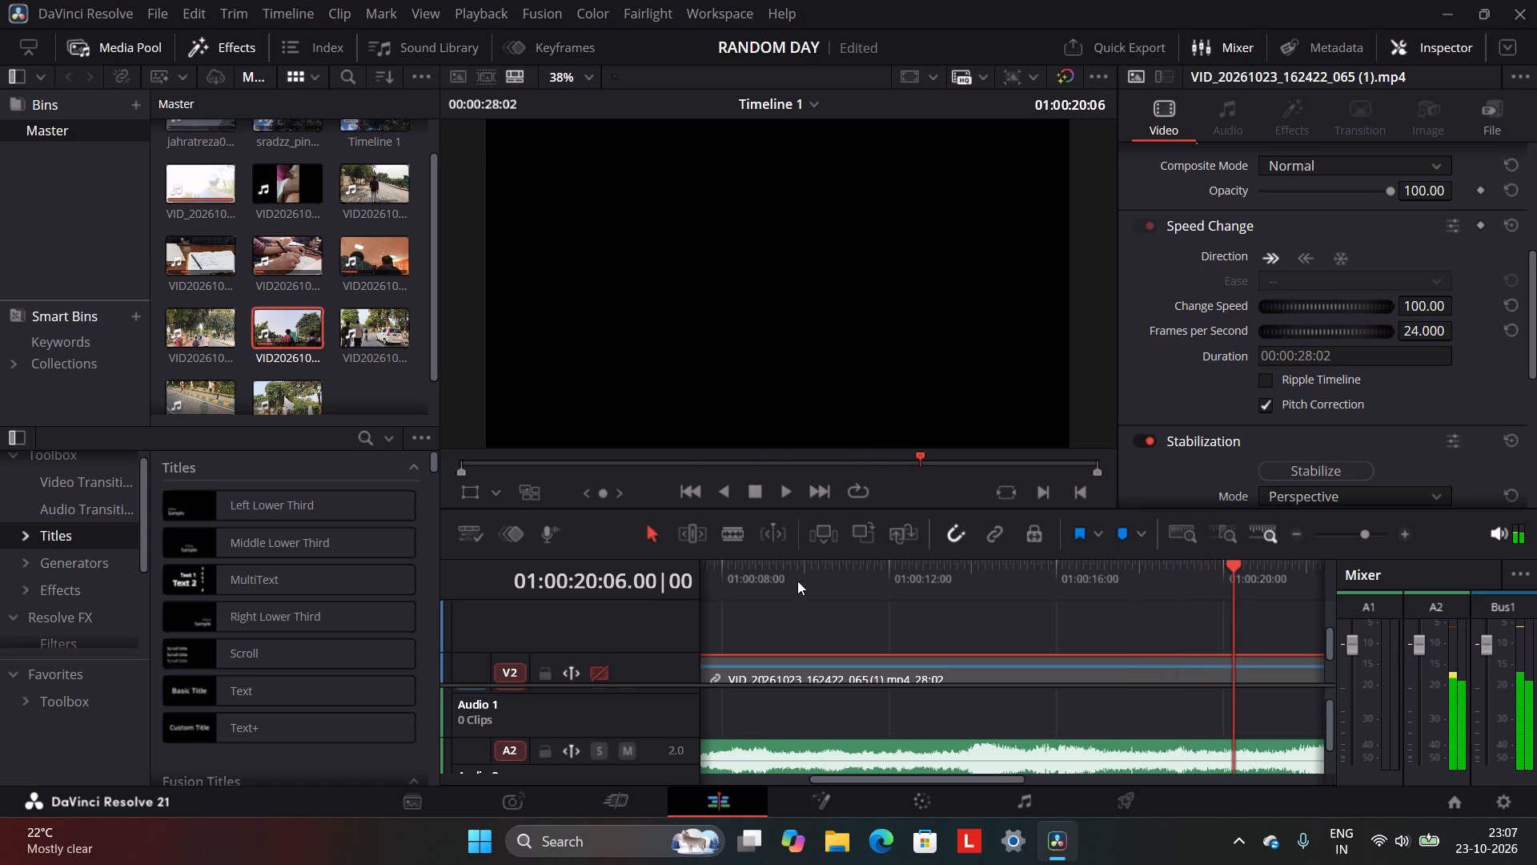
click(805, 566)
drag(813, 563, 603, 619)
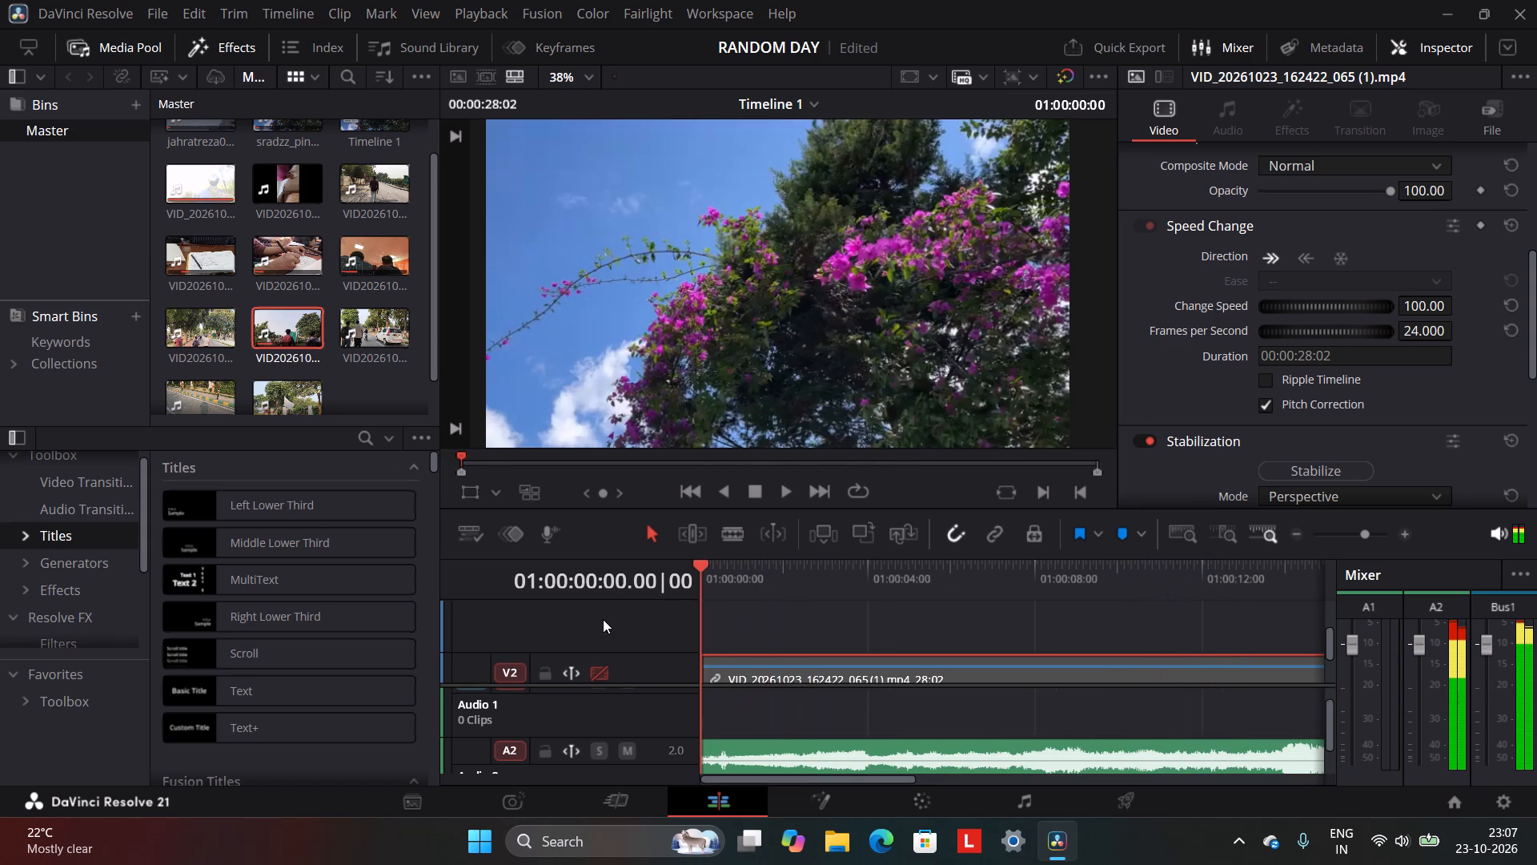
drag(603, 619, 584, 623)
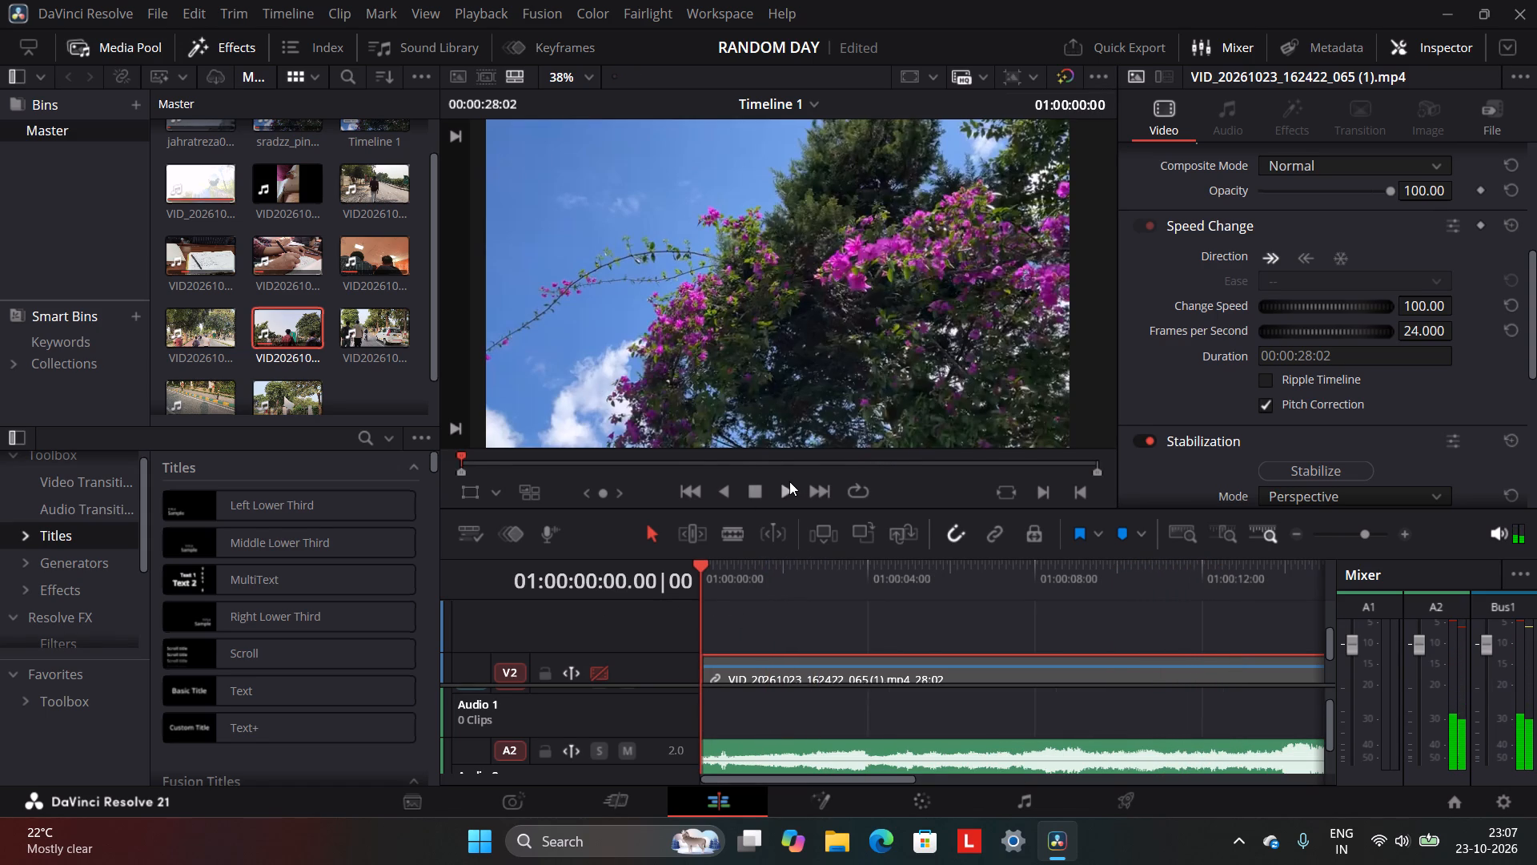
Move the flying-bird clip from Video 1 up to Video 3 and extend its end to a duration of 00:00:03:12.
click(813, 564)
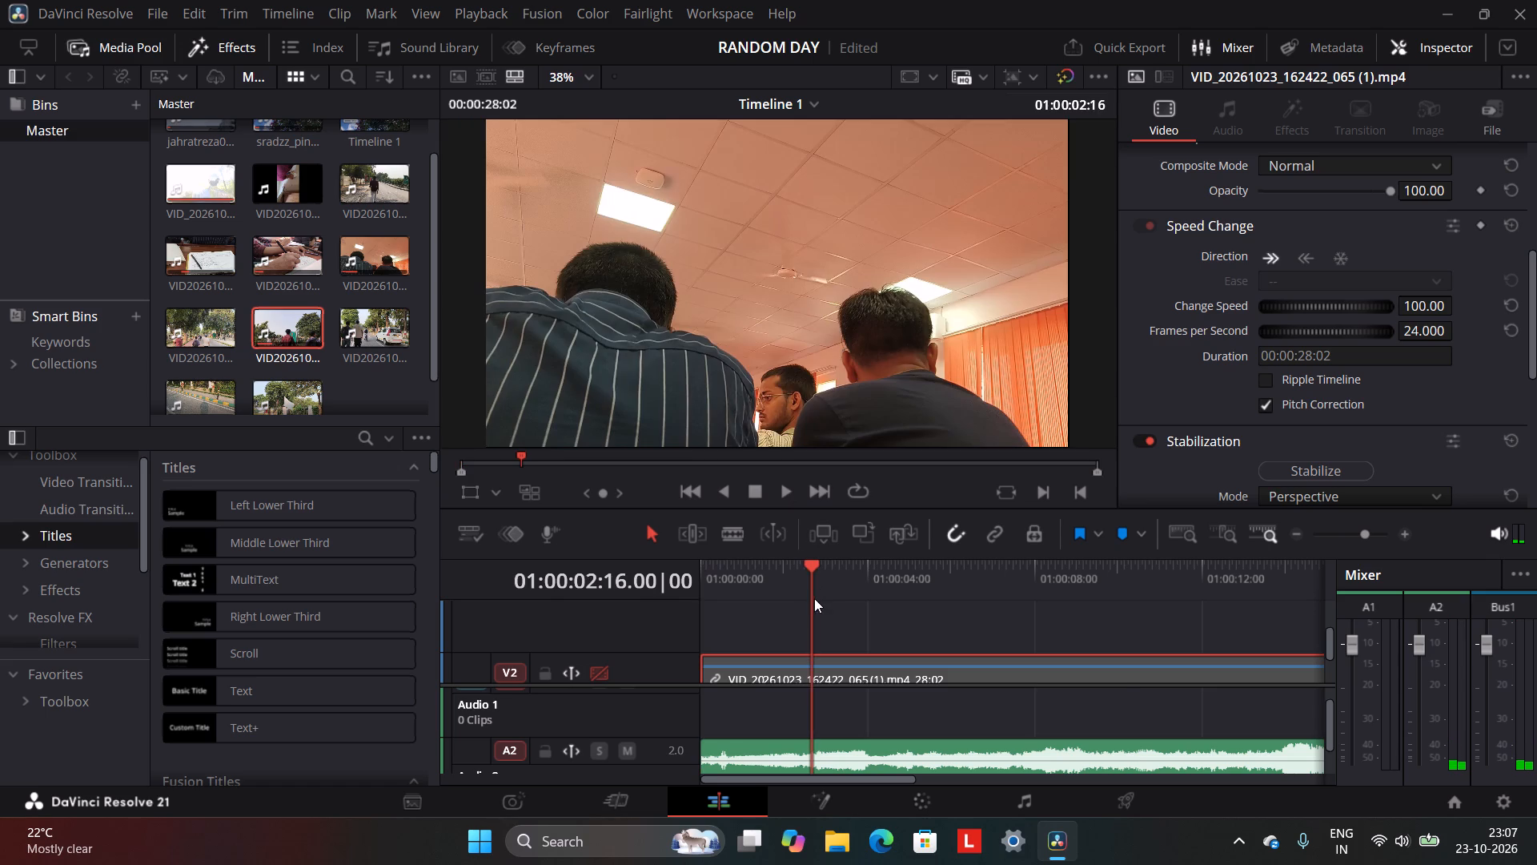
scroll(822, 611, down, 2)
click(969, 573)
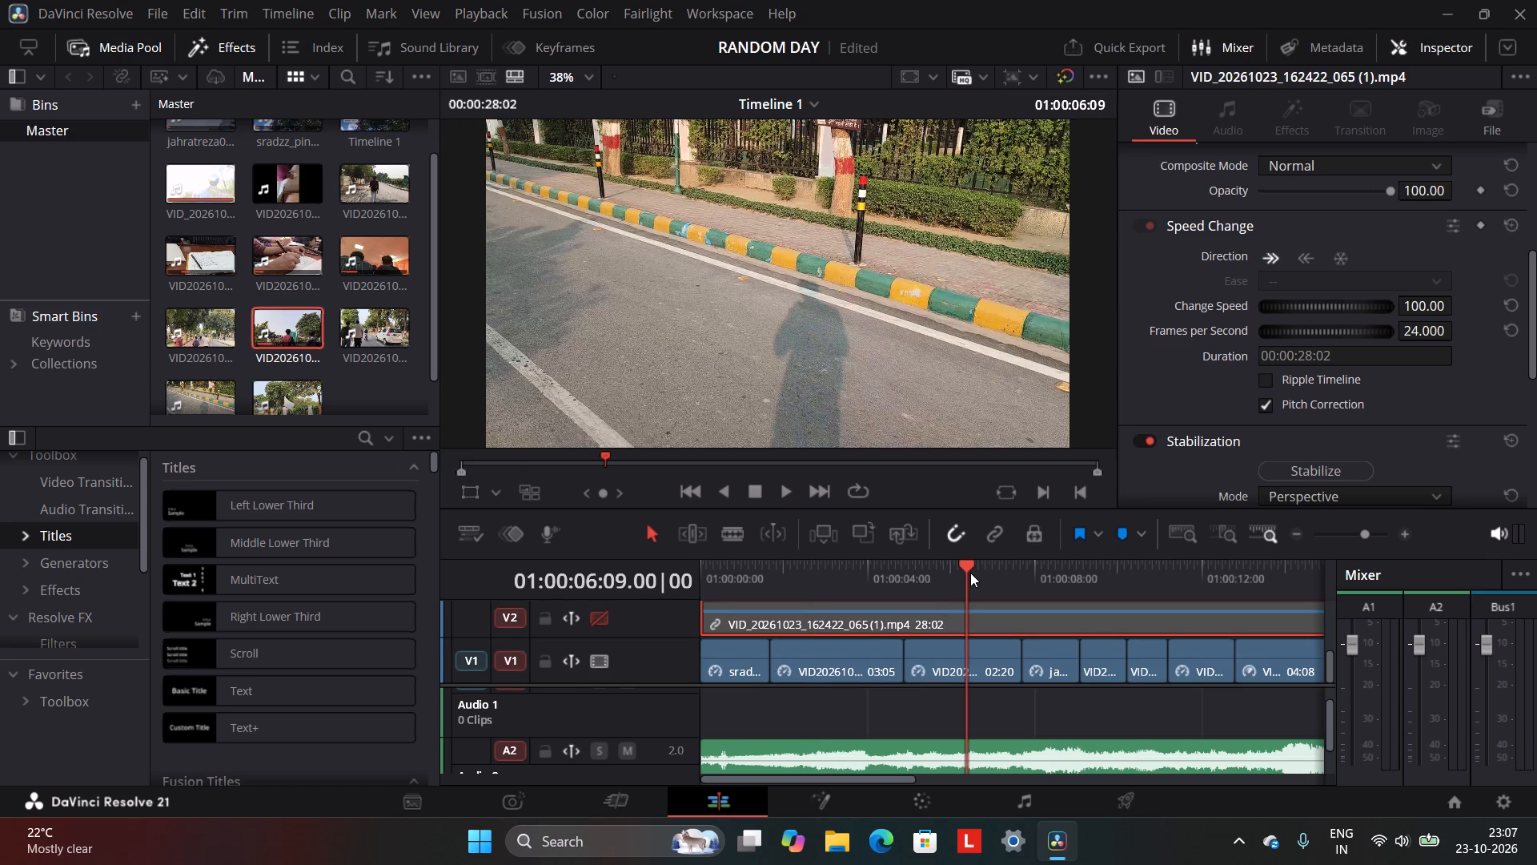
click(1042, 561)
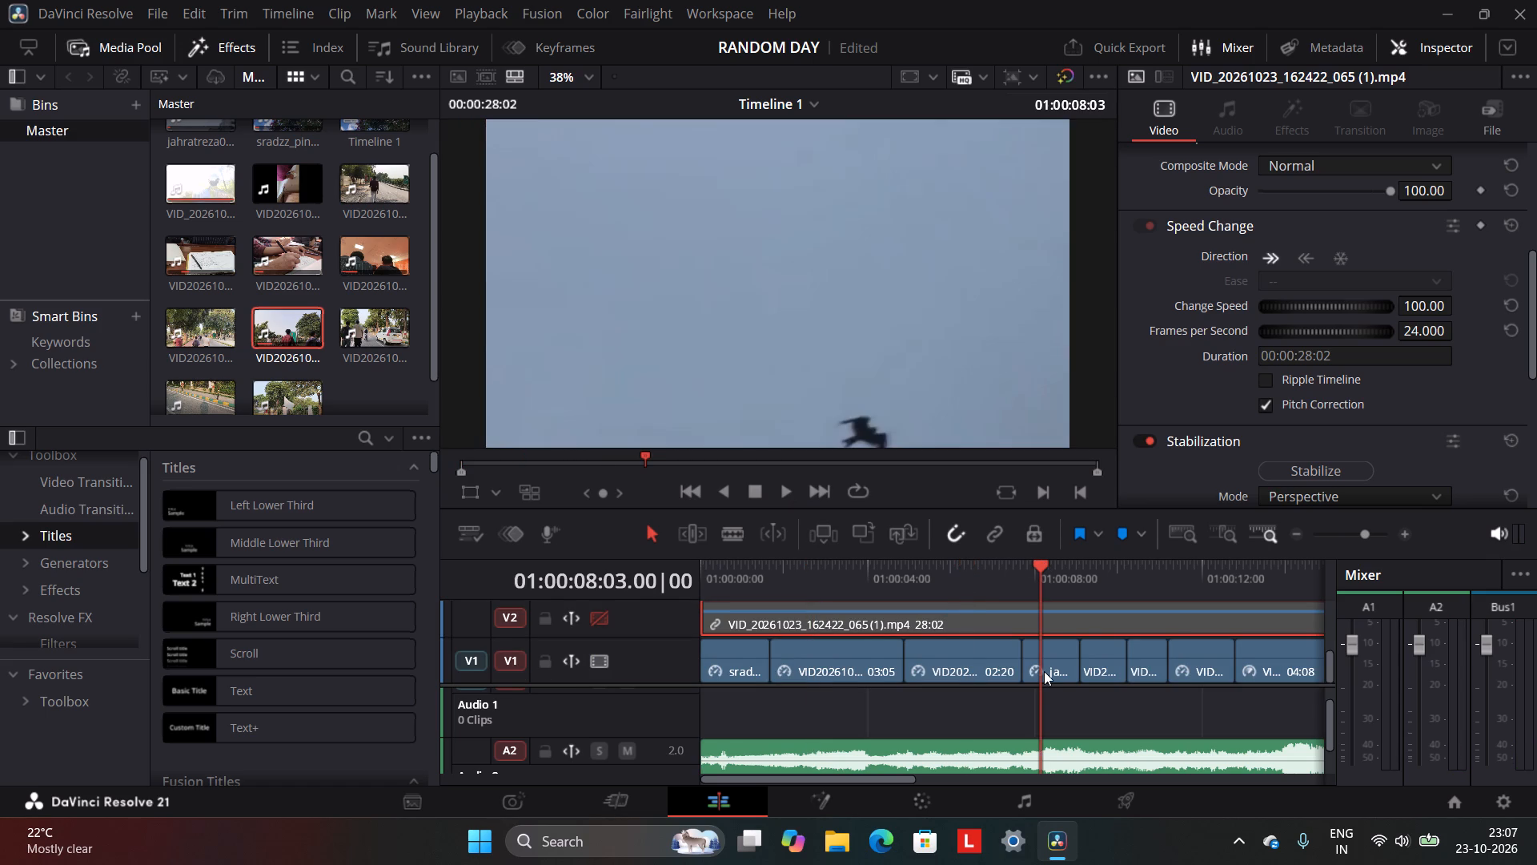
drag(1044, 671, 1045, 608)
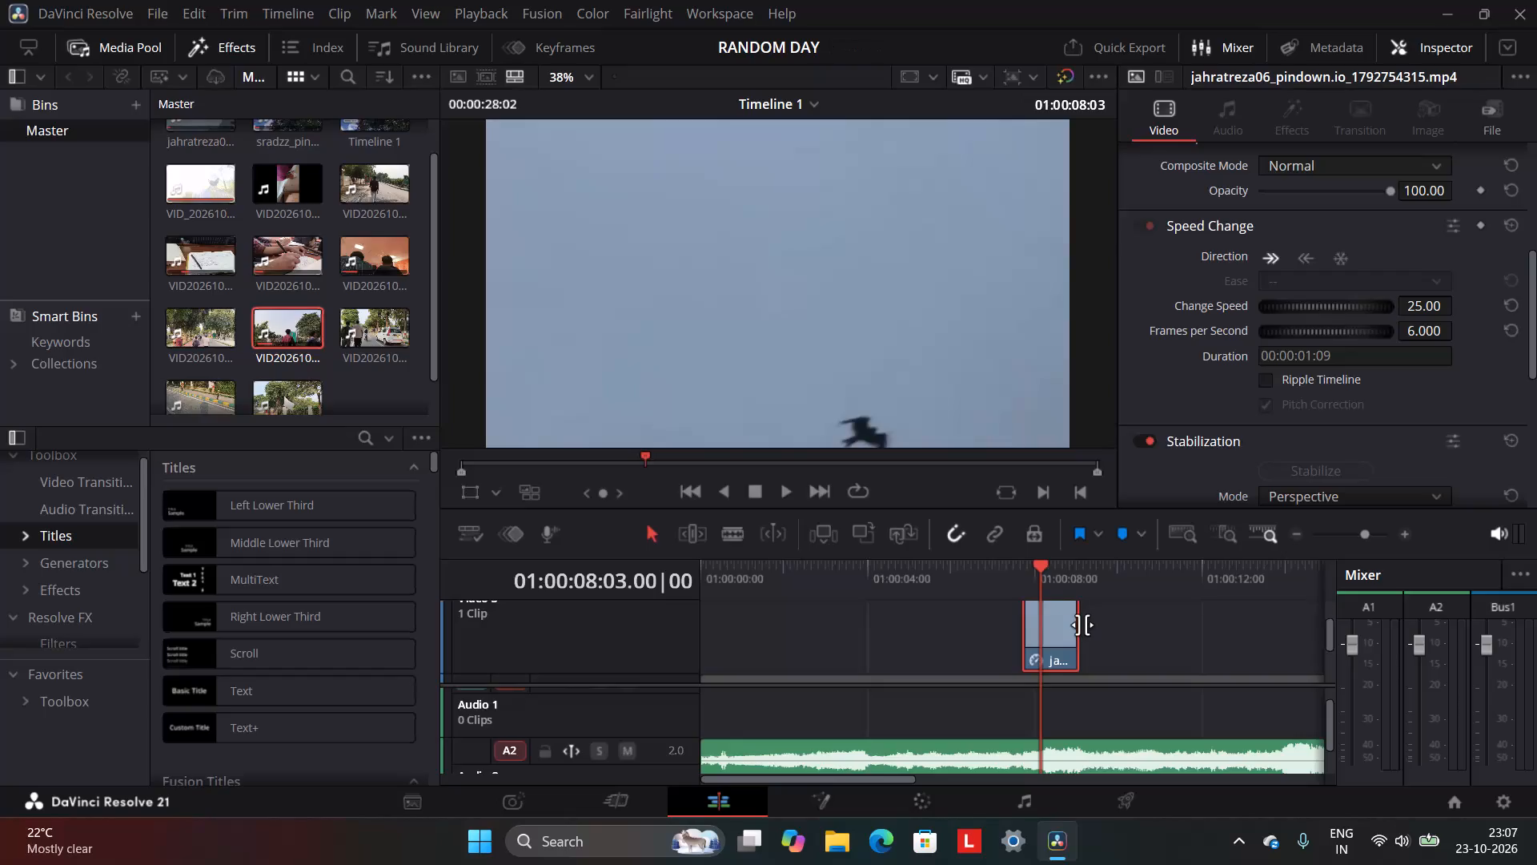
drag(1082, 625, 1178, 623)
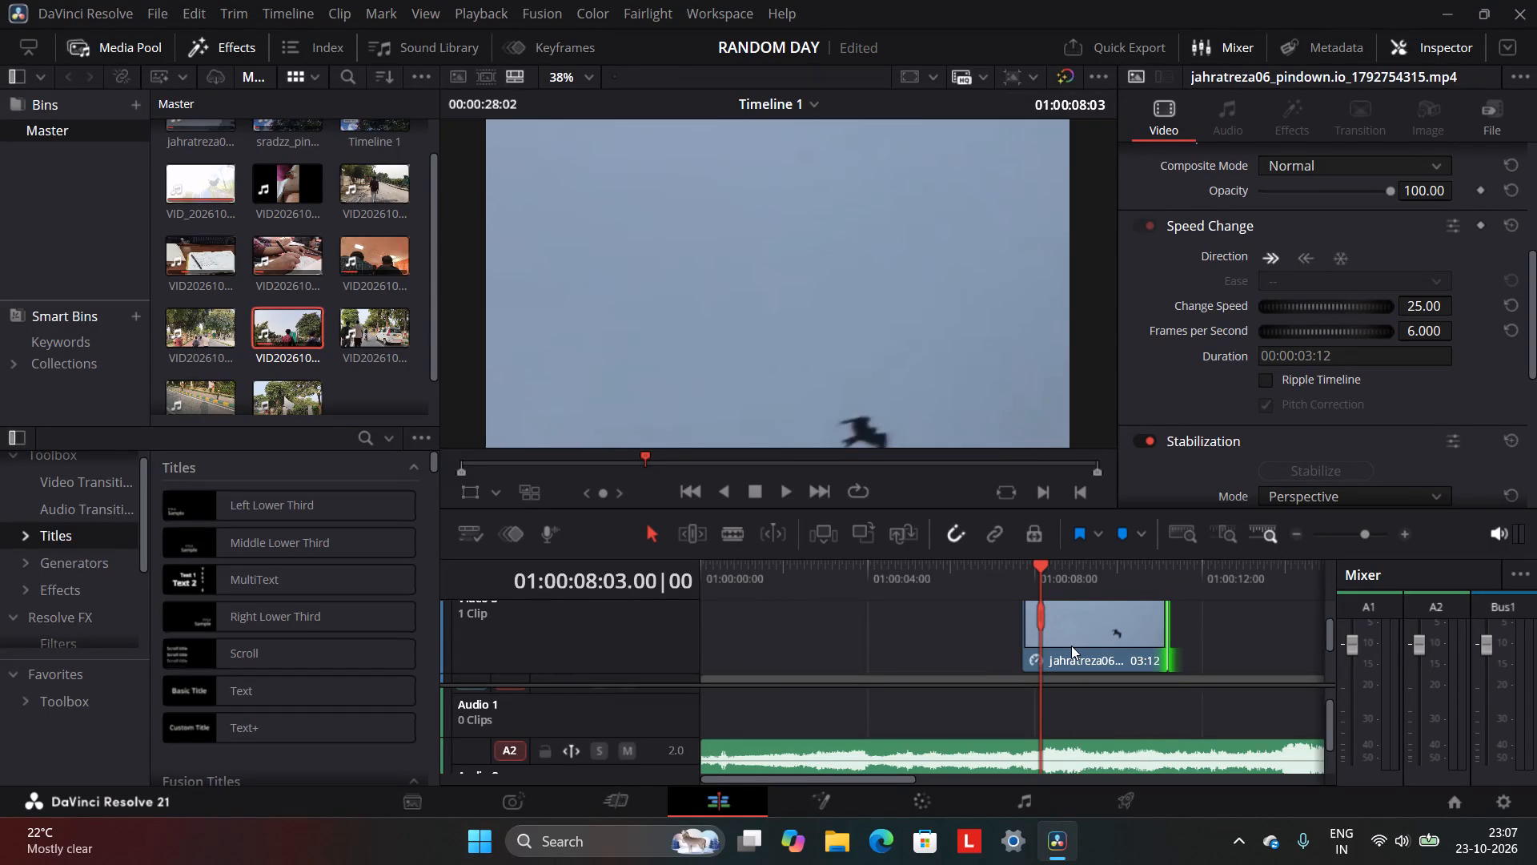
Select a later portion of the bird footage by extending the clip's end to 00:00:04:22 and trimming its start to a 00:00:01:10 duration.
click(1044, 646)
drag(1025, 629, 1072, 629)
drag(1082, 627, 1033, 638)
drag(1122, 642, 1060, 654)
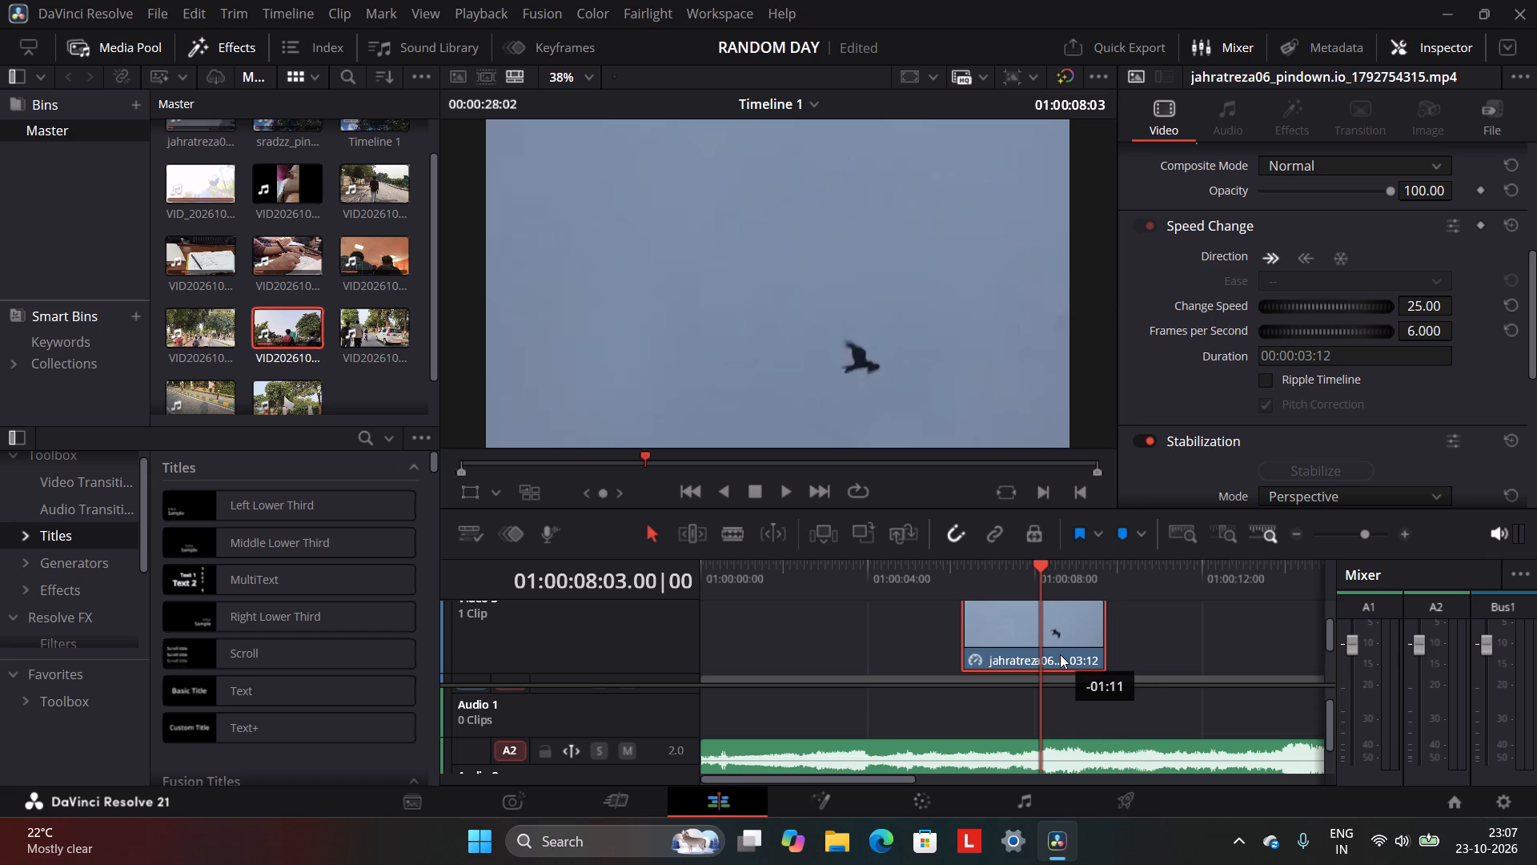
drag(1060, 654, 1030, 661)
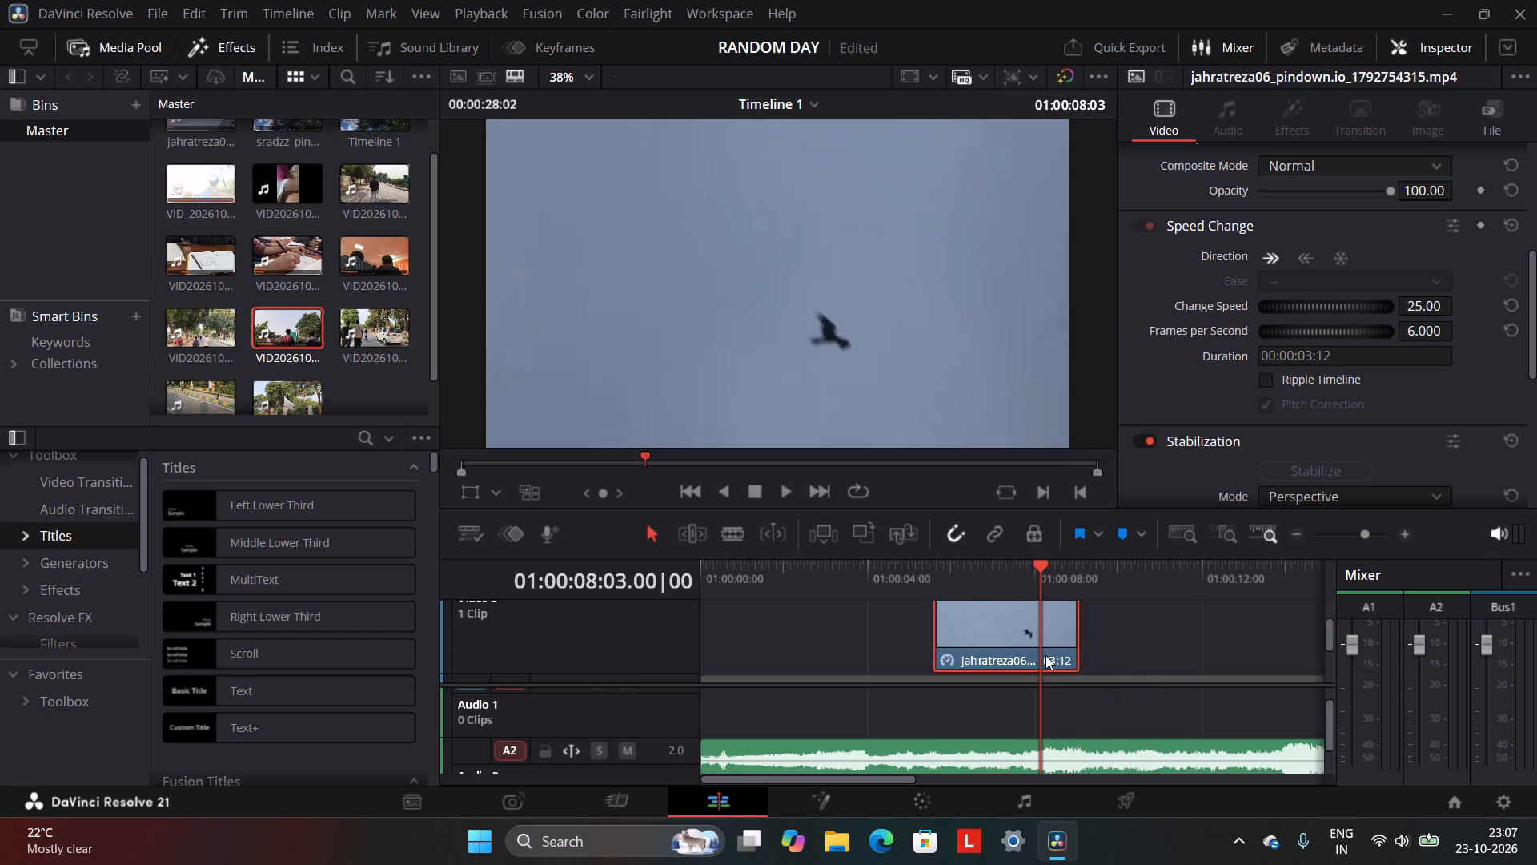
drag(1079, 634, 1139, 634)
drag(936, 635, 954, 634)
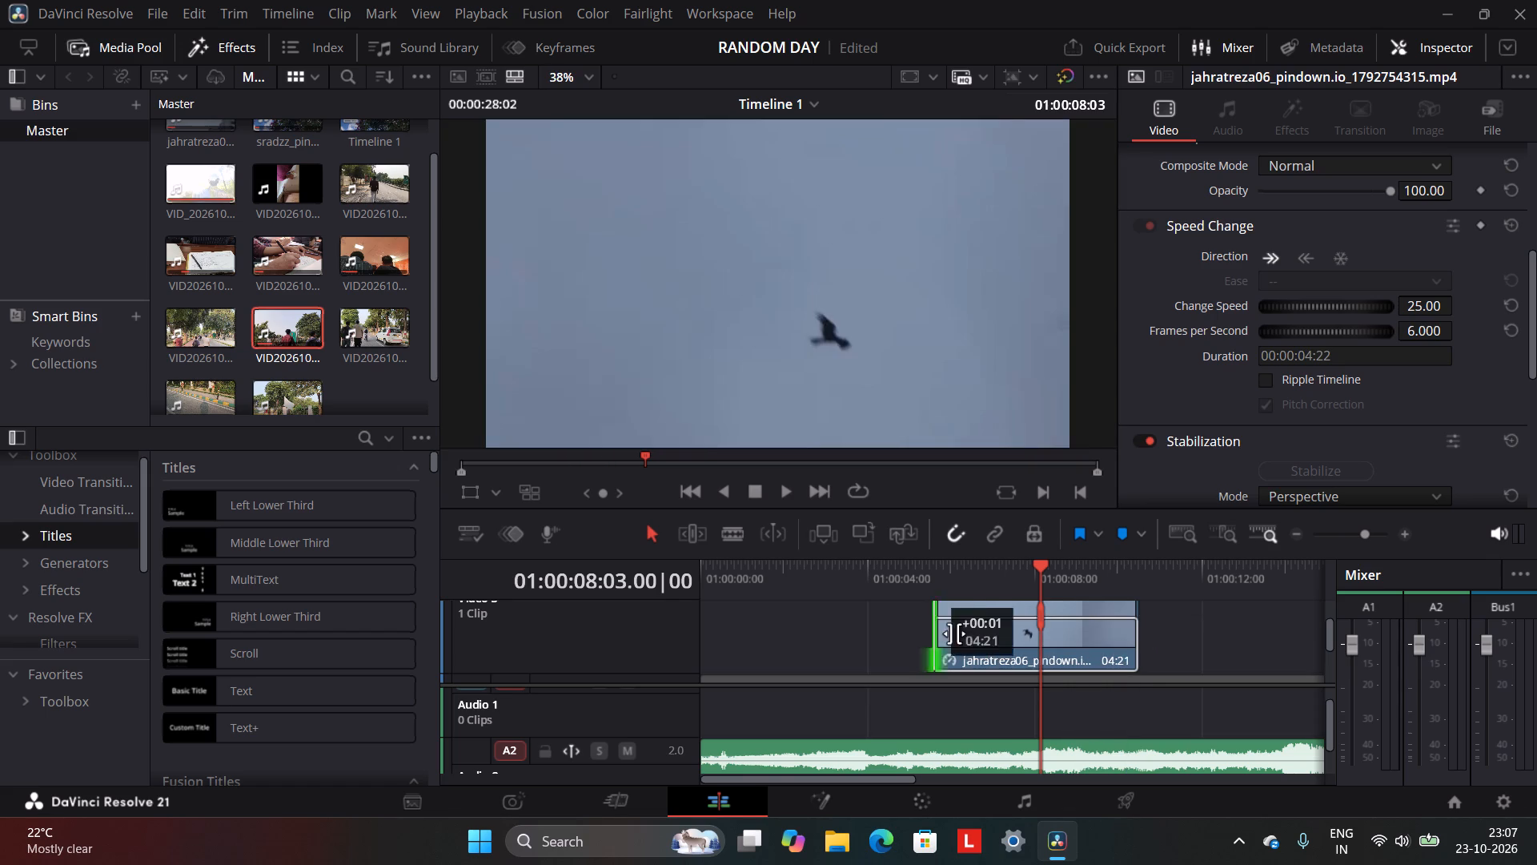
drag(954, 634, 1078, 638)
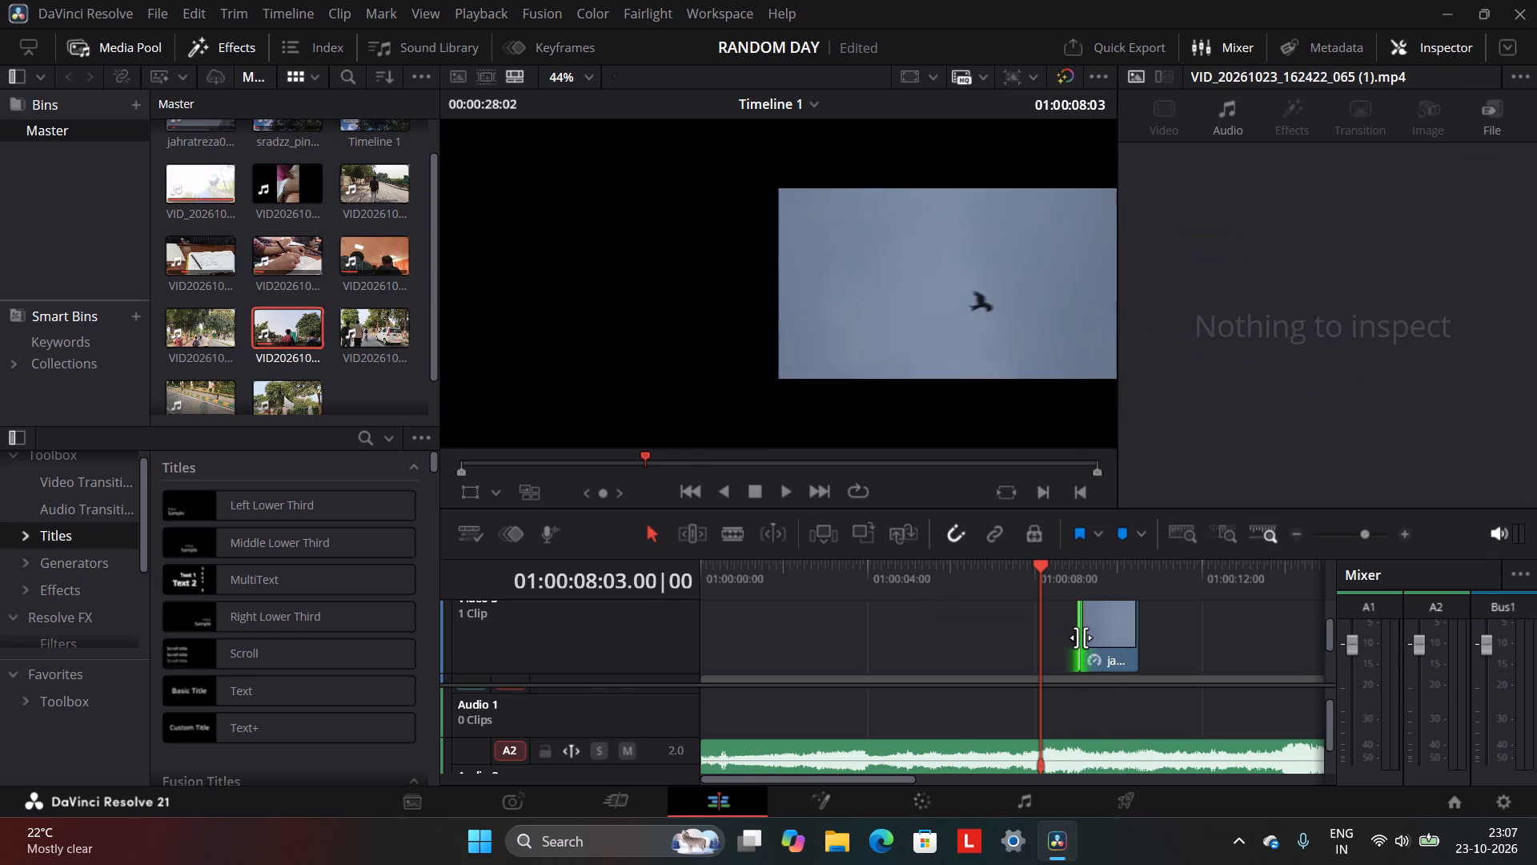
Move the trimmed bird clip on Video 3 earlier so that it starts at 01:00:07:17, above its gap on Video 1.
drag(1109, 633, 1071, 646)
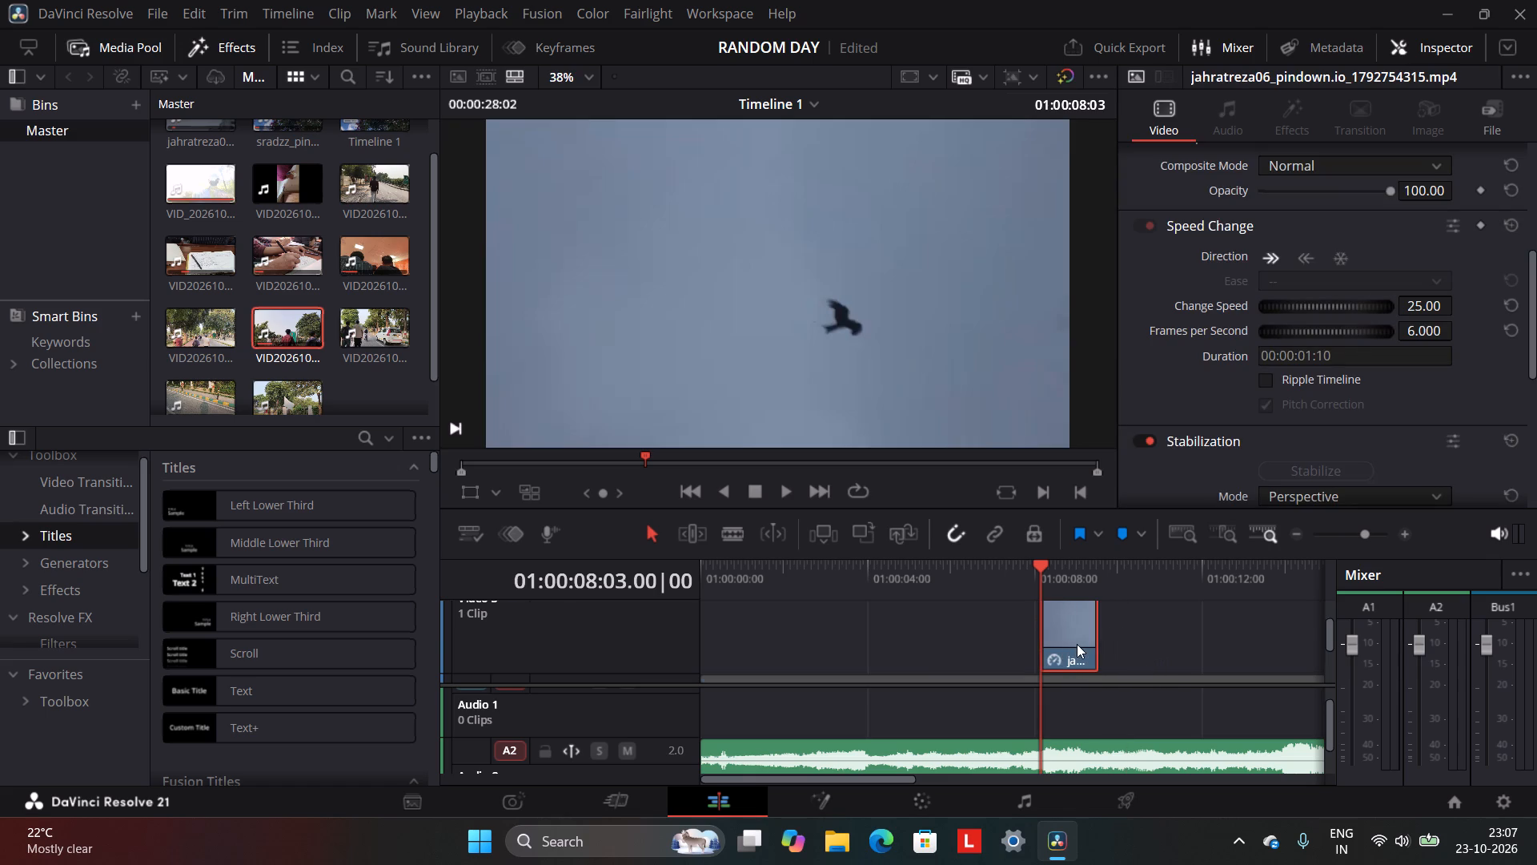
scroll(1077, 644, down, 2)
scroll(1077, 644, up, 1)
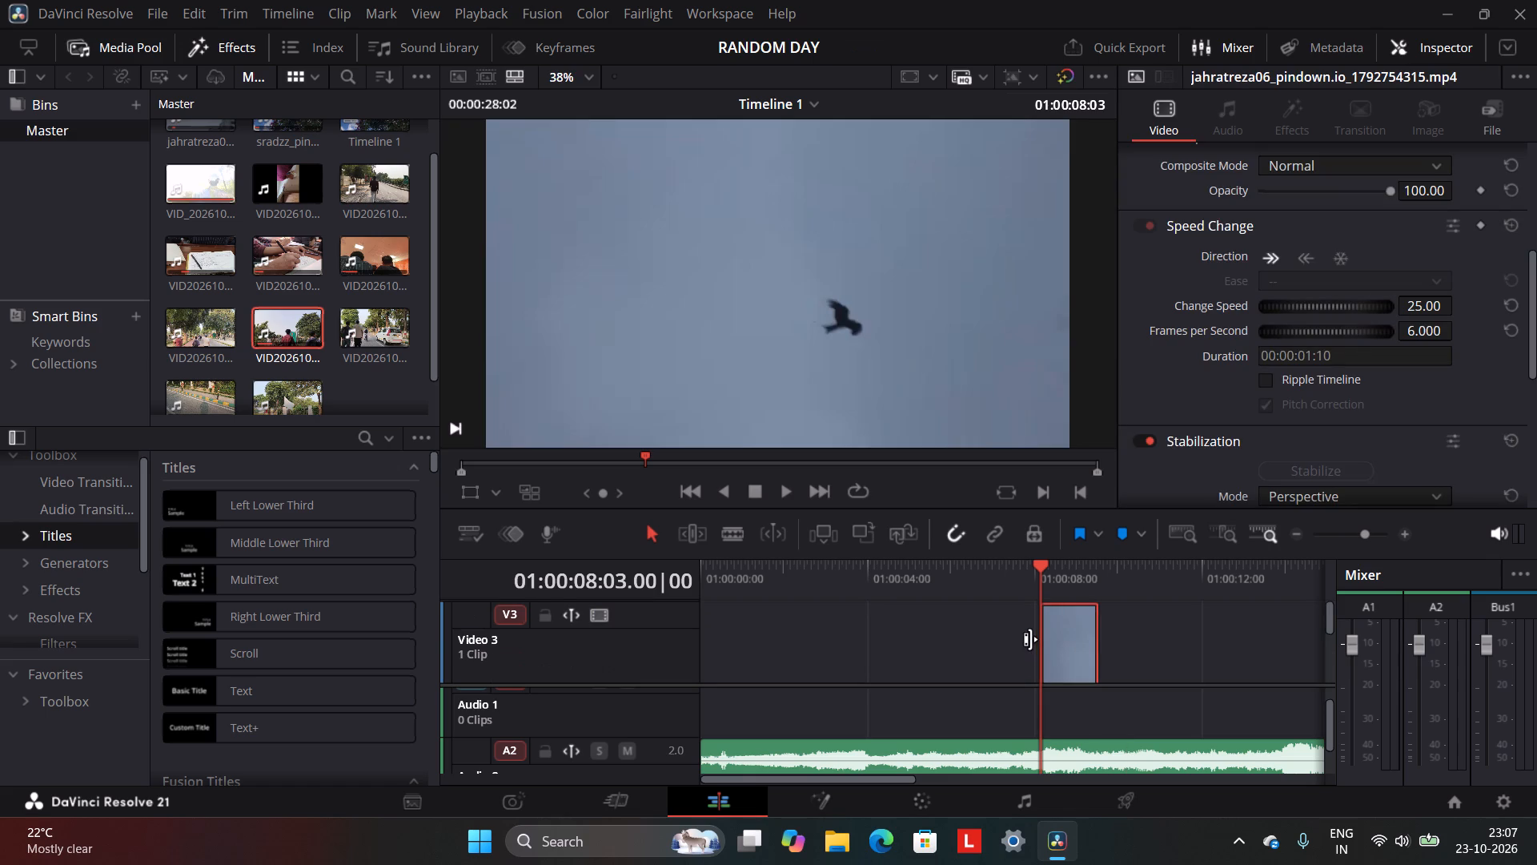
scroll(1030, 639, down, 4)
click(1020, 576)
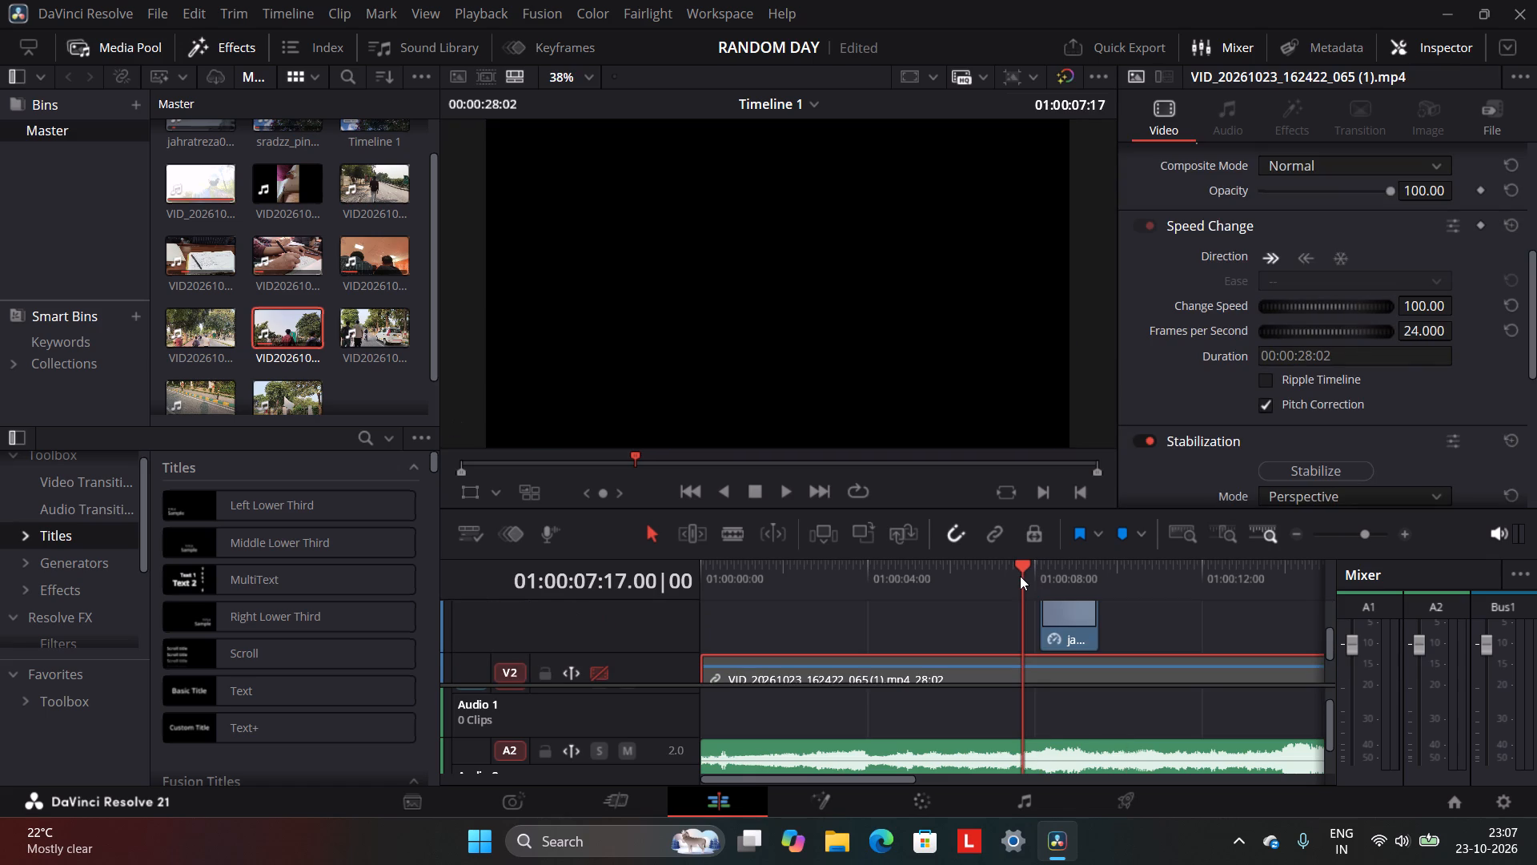
scroll(1020, 576, down, 3)
drag(1085, 604, 1061, 634)
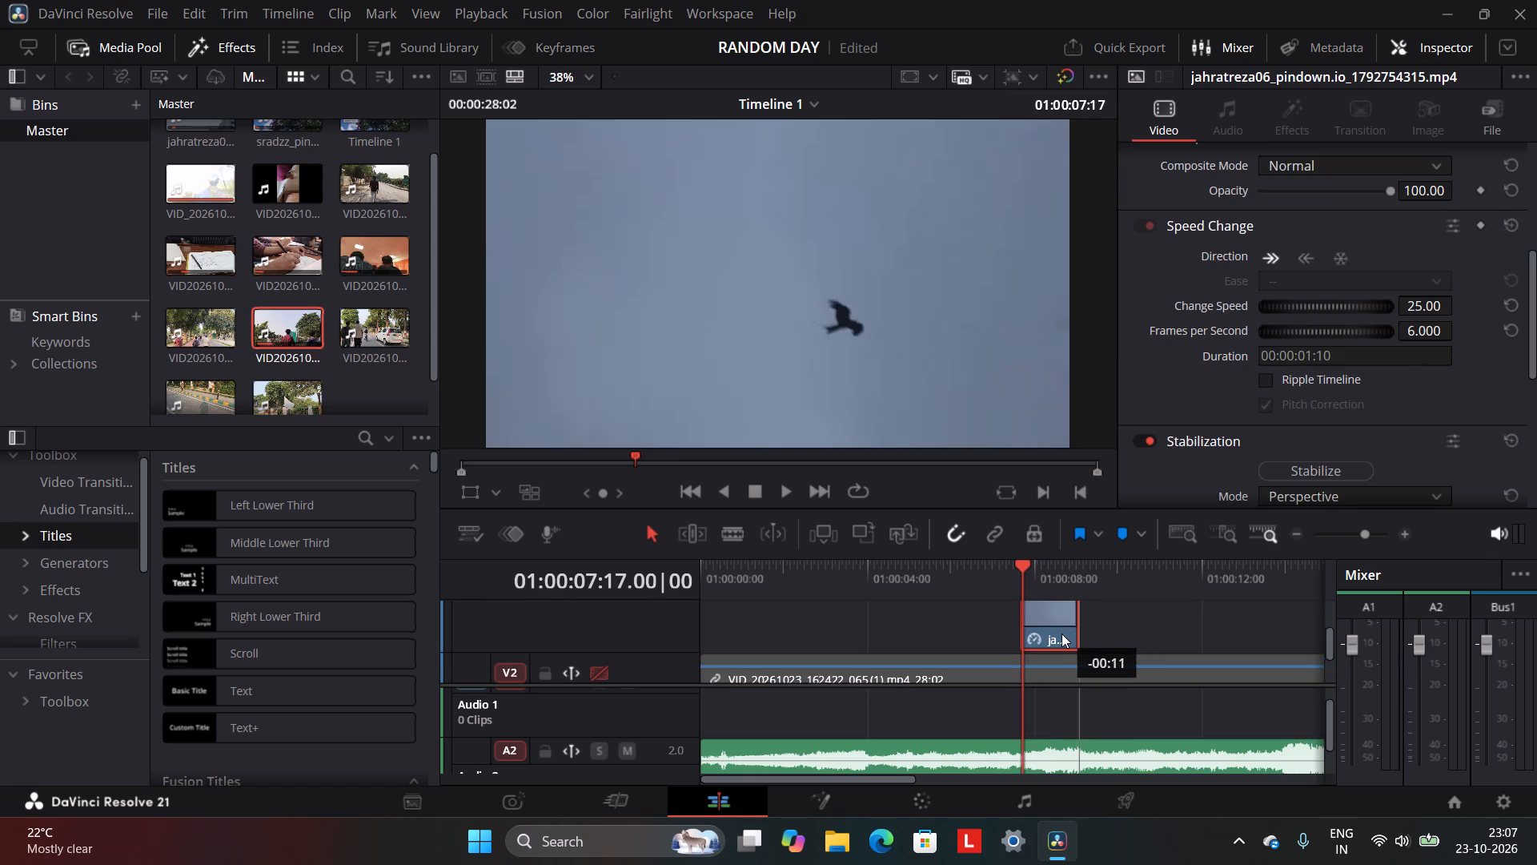
drag(1061, 634, 1073, 643)
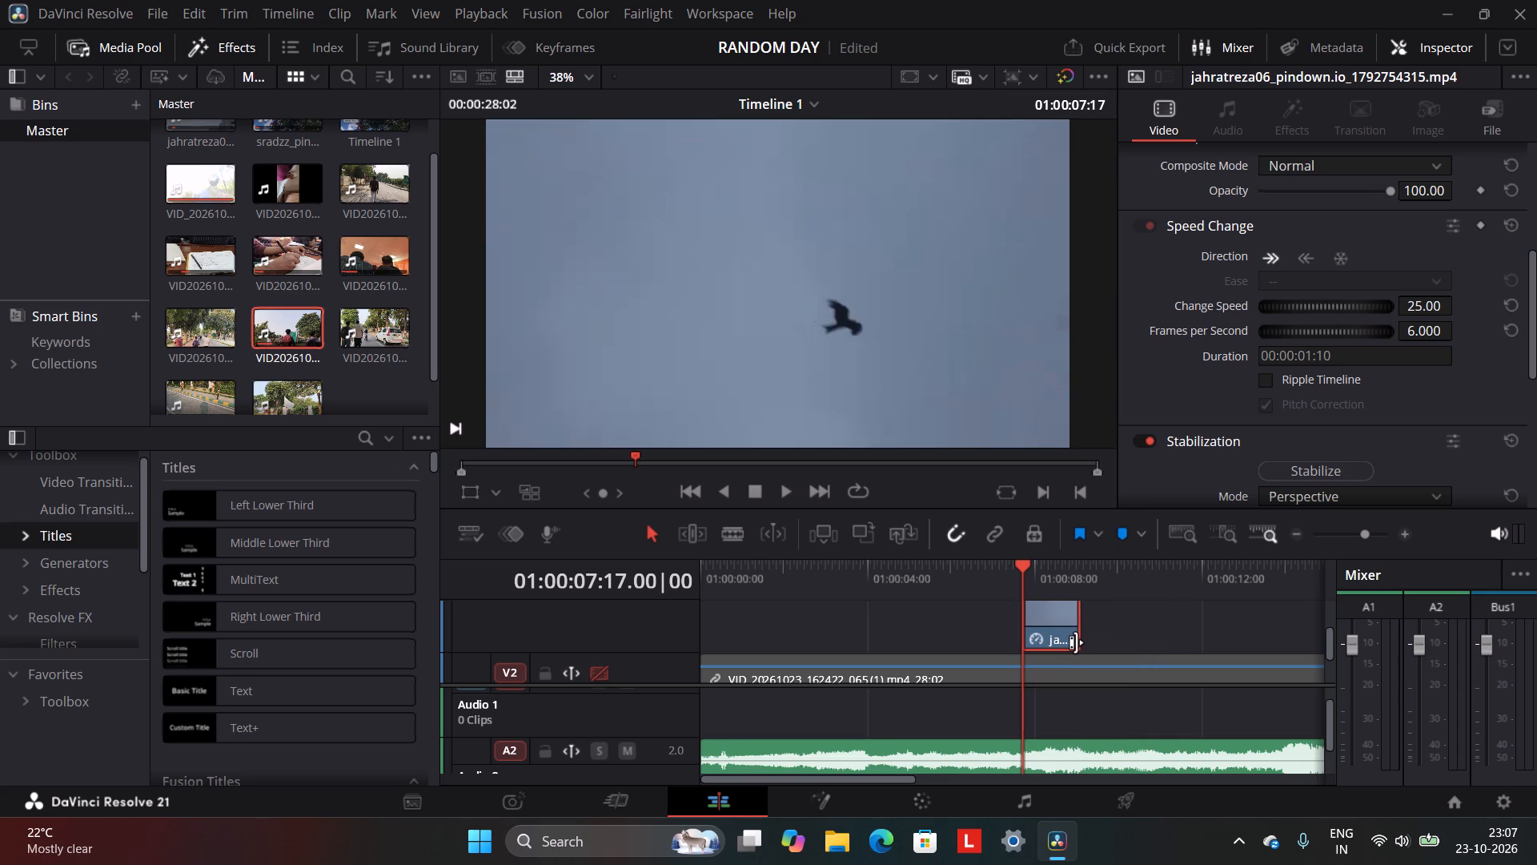
Shorten the bird clip's end to 00:00:00:22, return the clip to its Video 1 gap, and extend its end to 00:00:01:09.
scroll(1076, 642, down, 3)
scroll(1076, 642, up, 2)
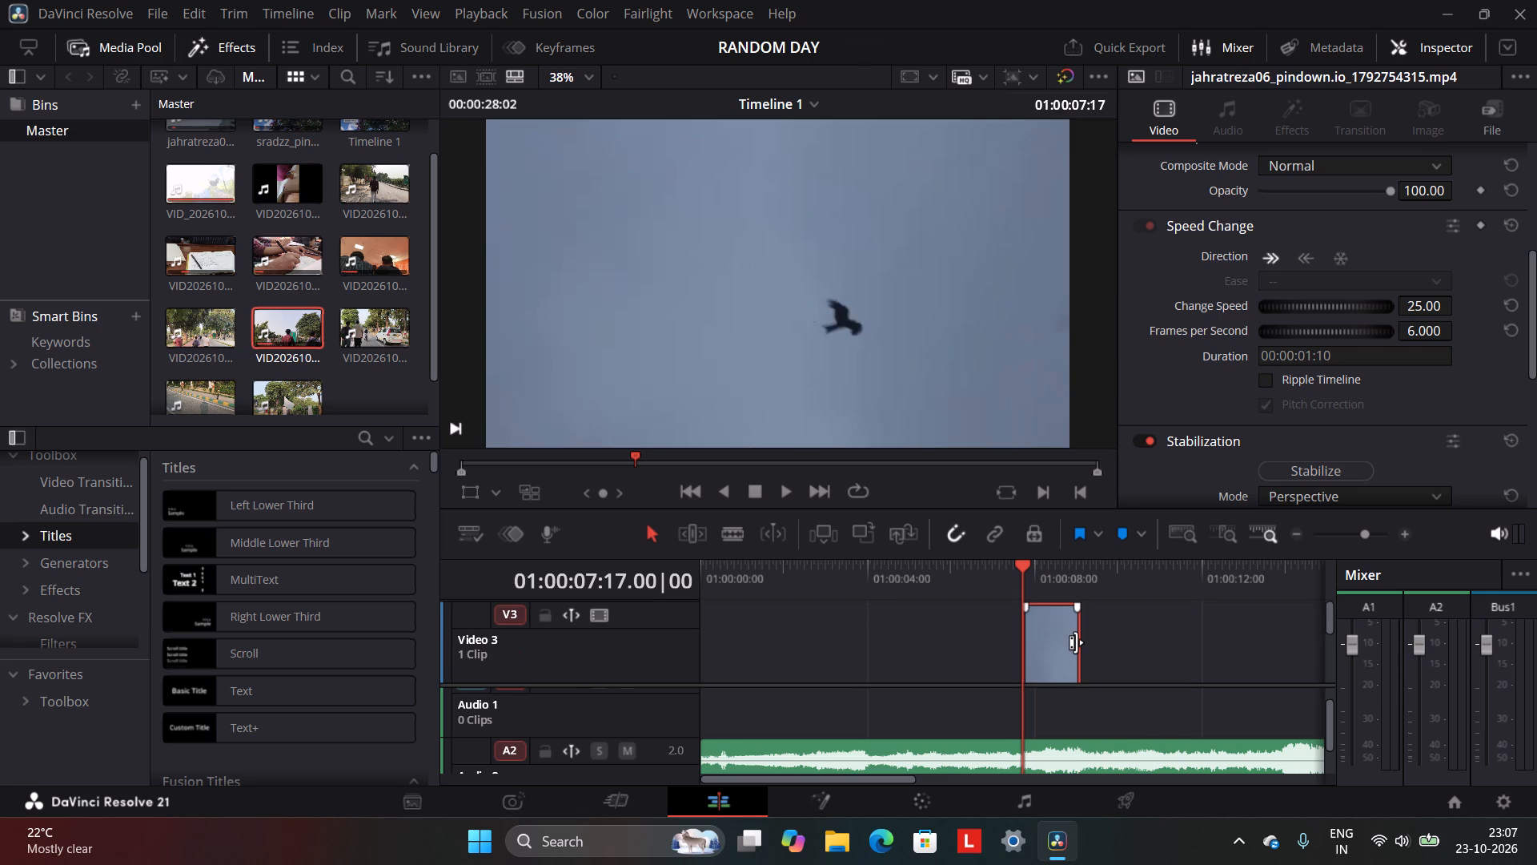
drag(1080, 640, 1069, 644)
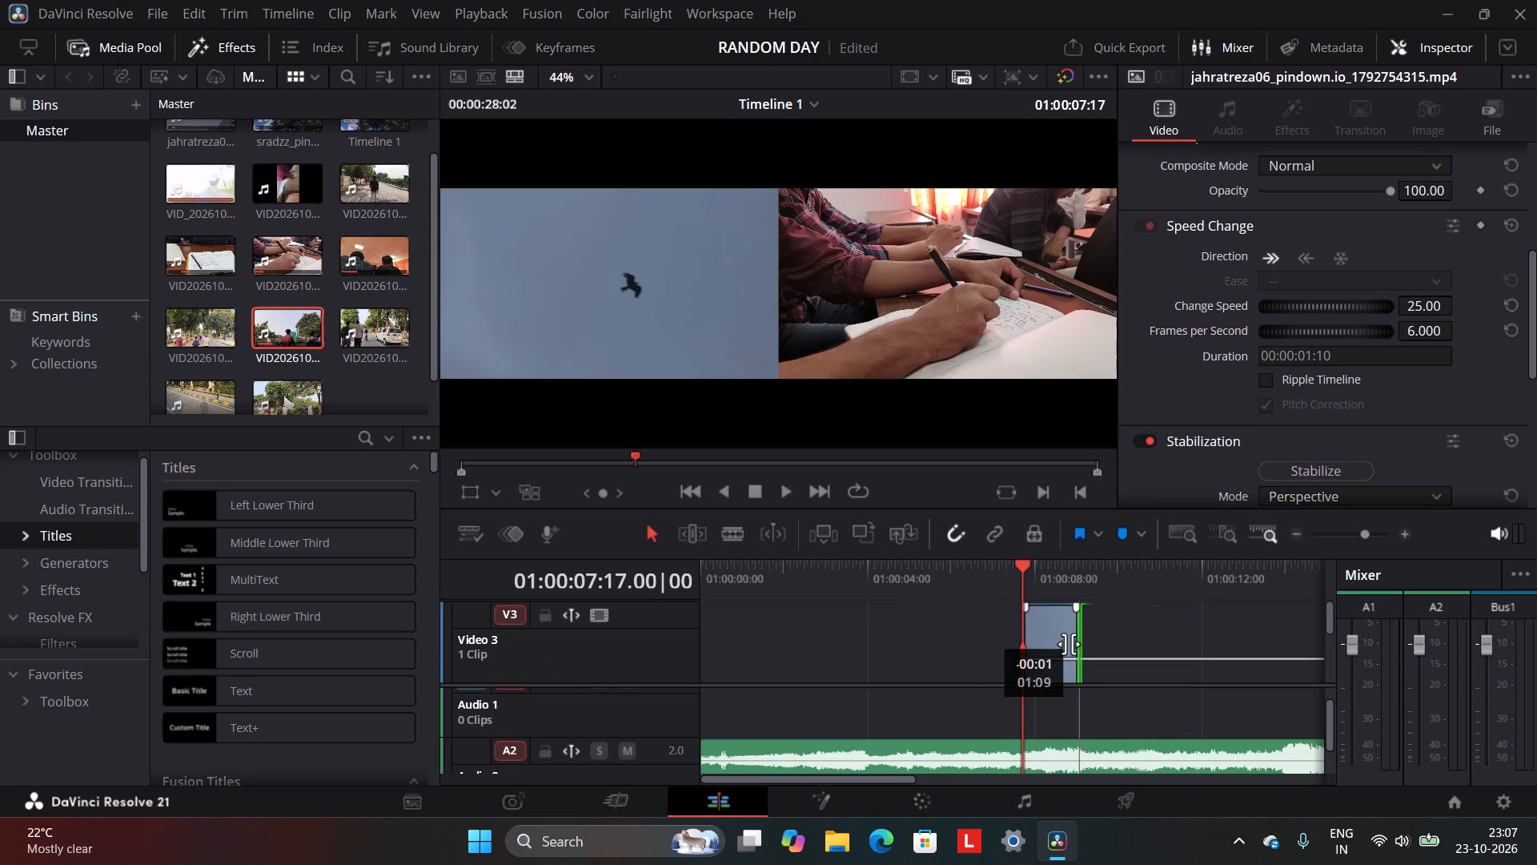
drag(1069, 644, 1057, 649)
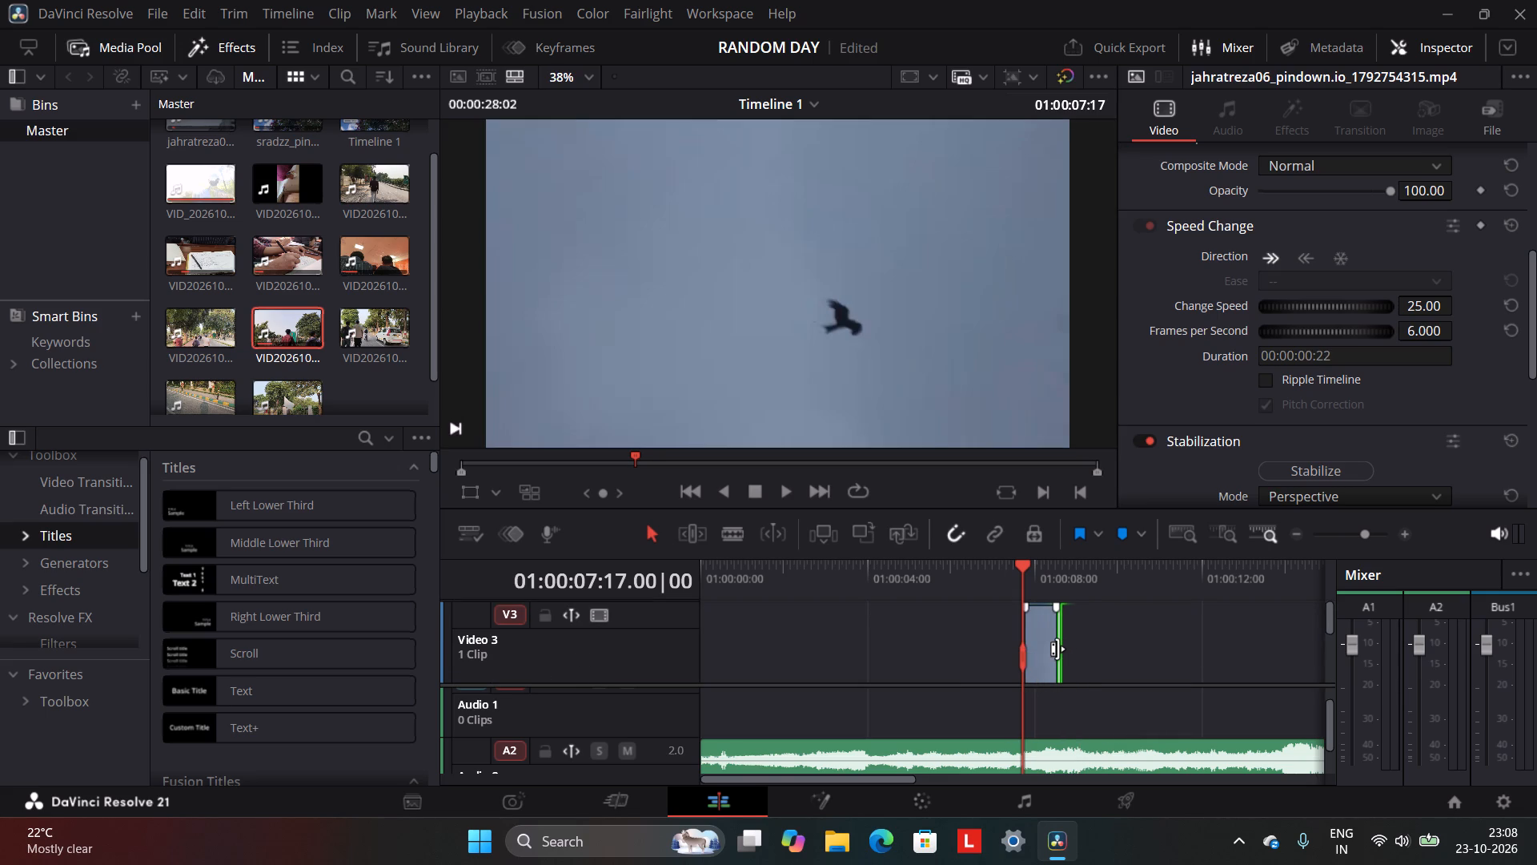
drag(1049, 640, 1049, 694)
drag(1059, 674, 1069, 674)
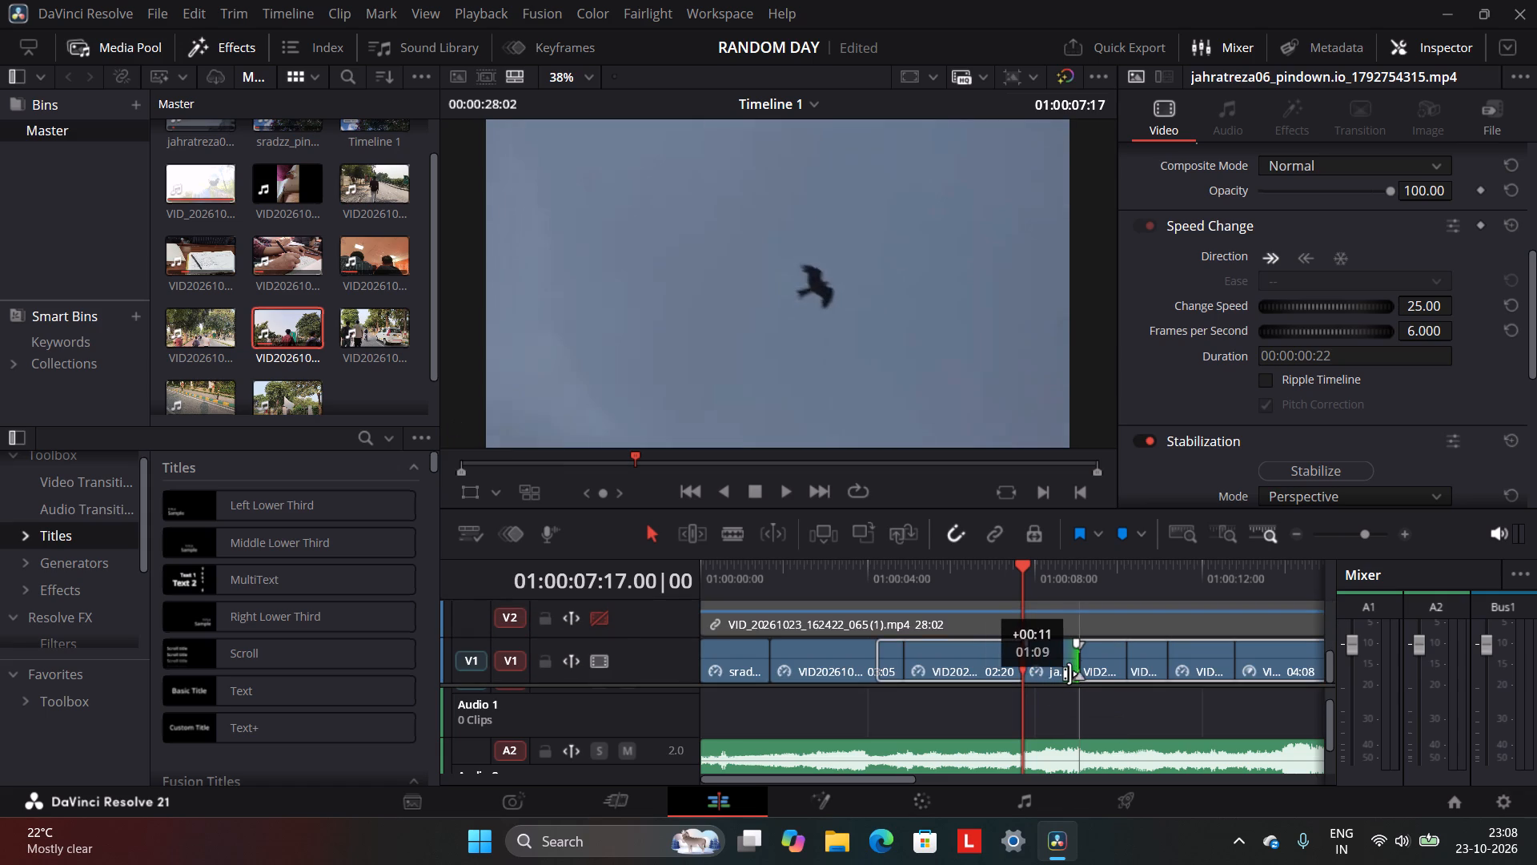
drag(1069, 674, 1073, 674)
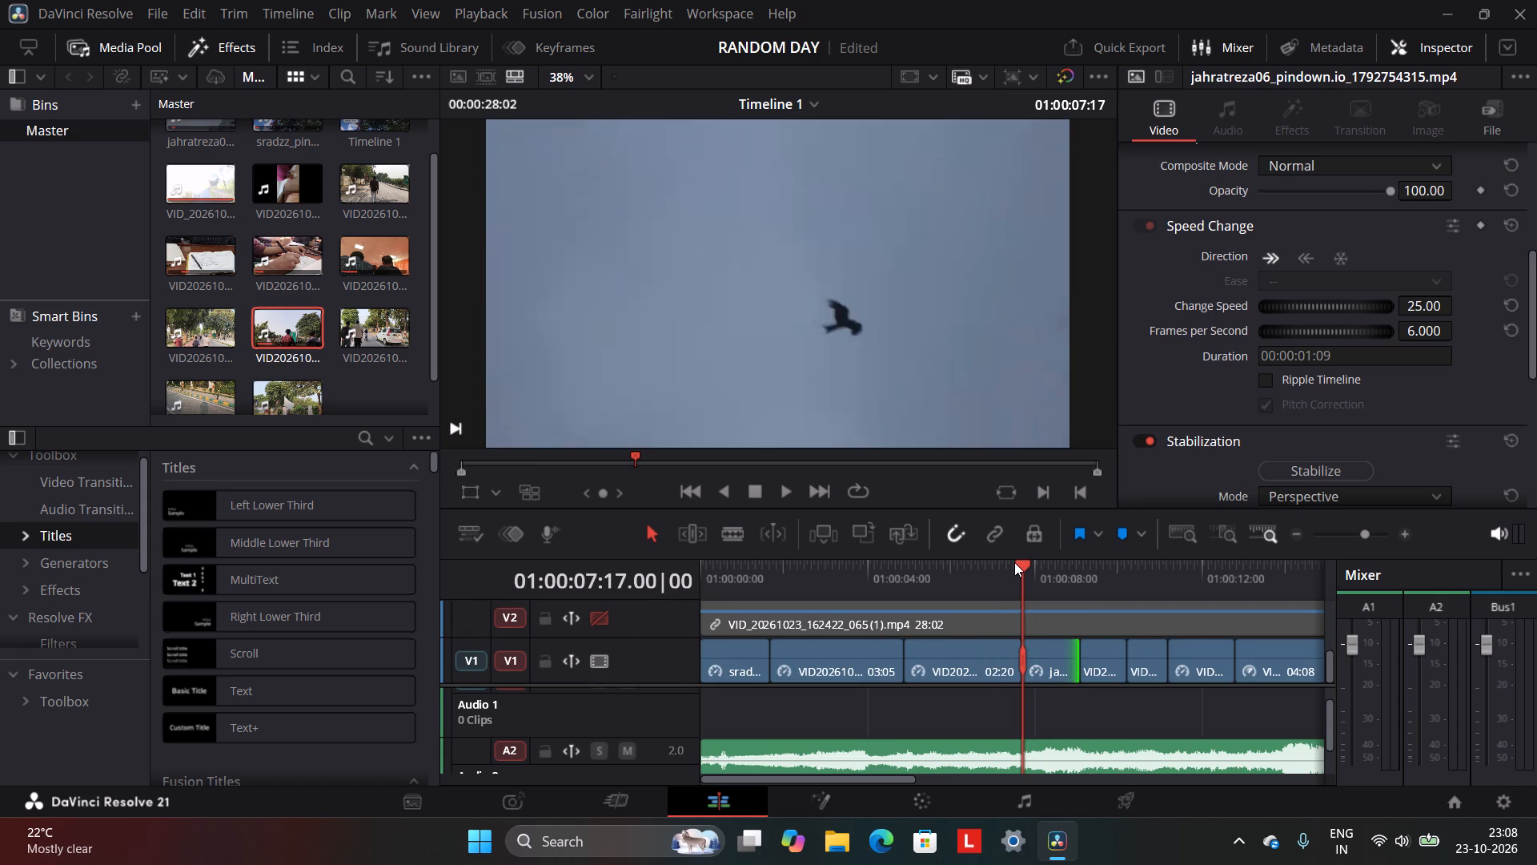
Play the timeline from its beginning past the last Video 1 clip, and examine several frames of that clip through its end.
drag(1021, 562, 692, 600)
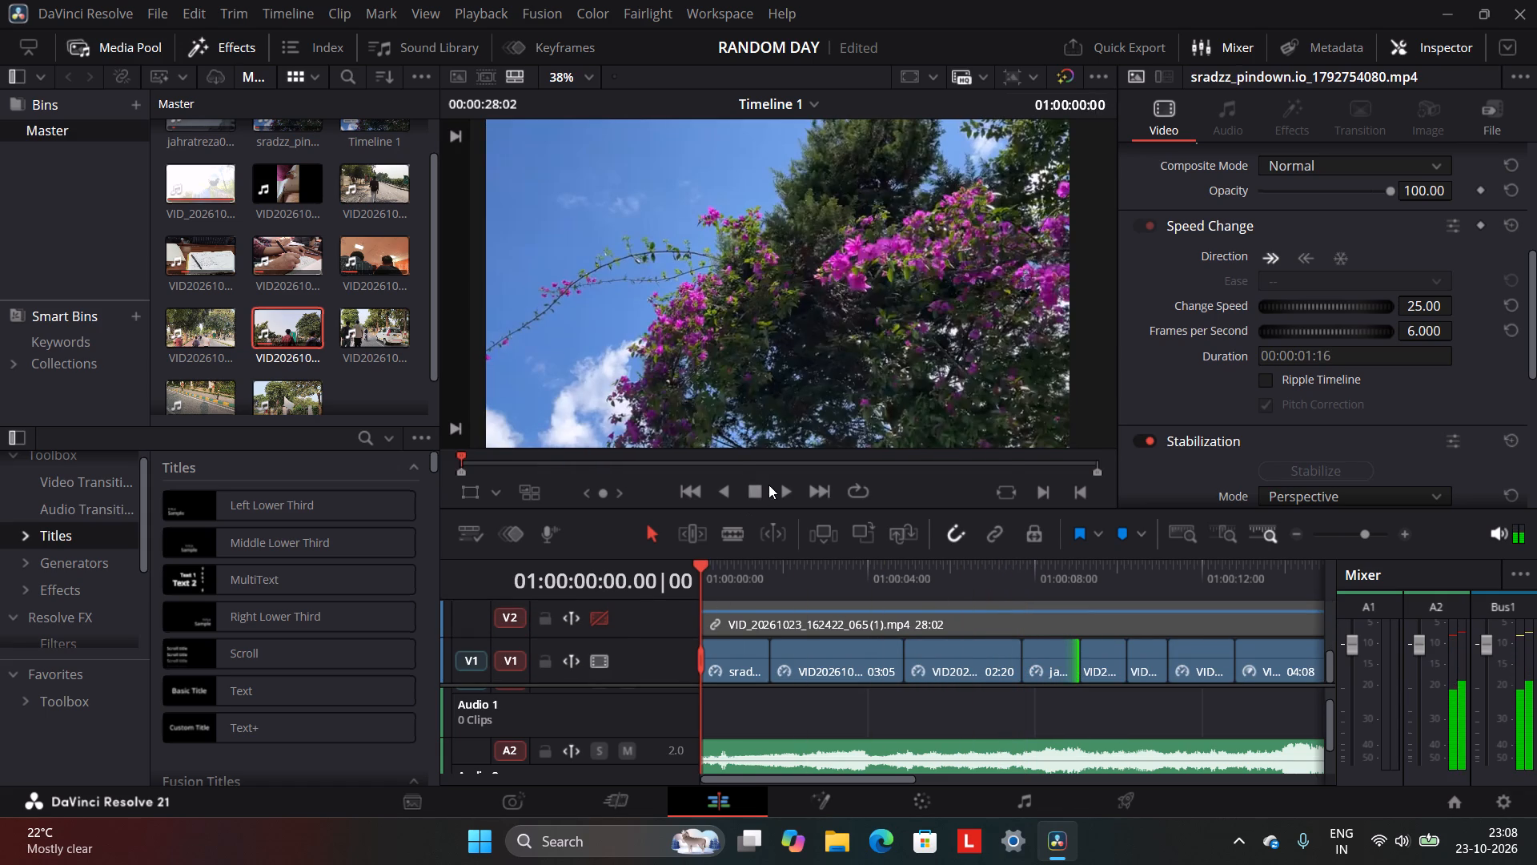
click(781, 485)
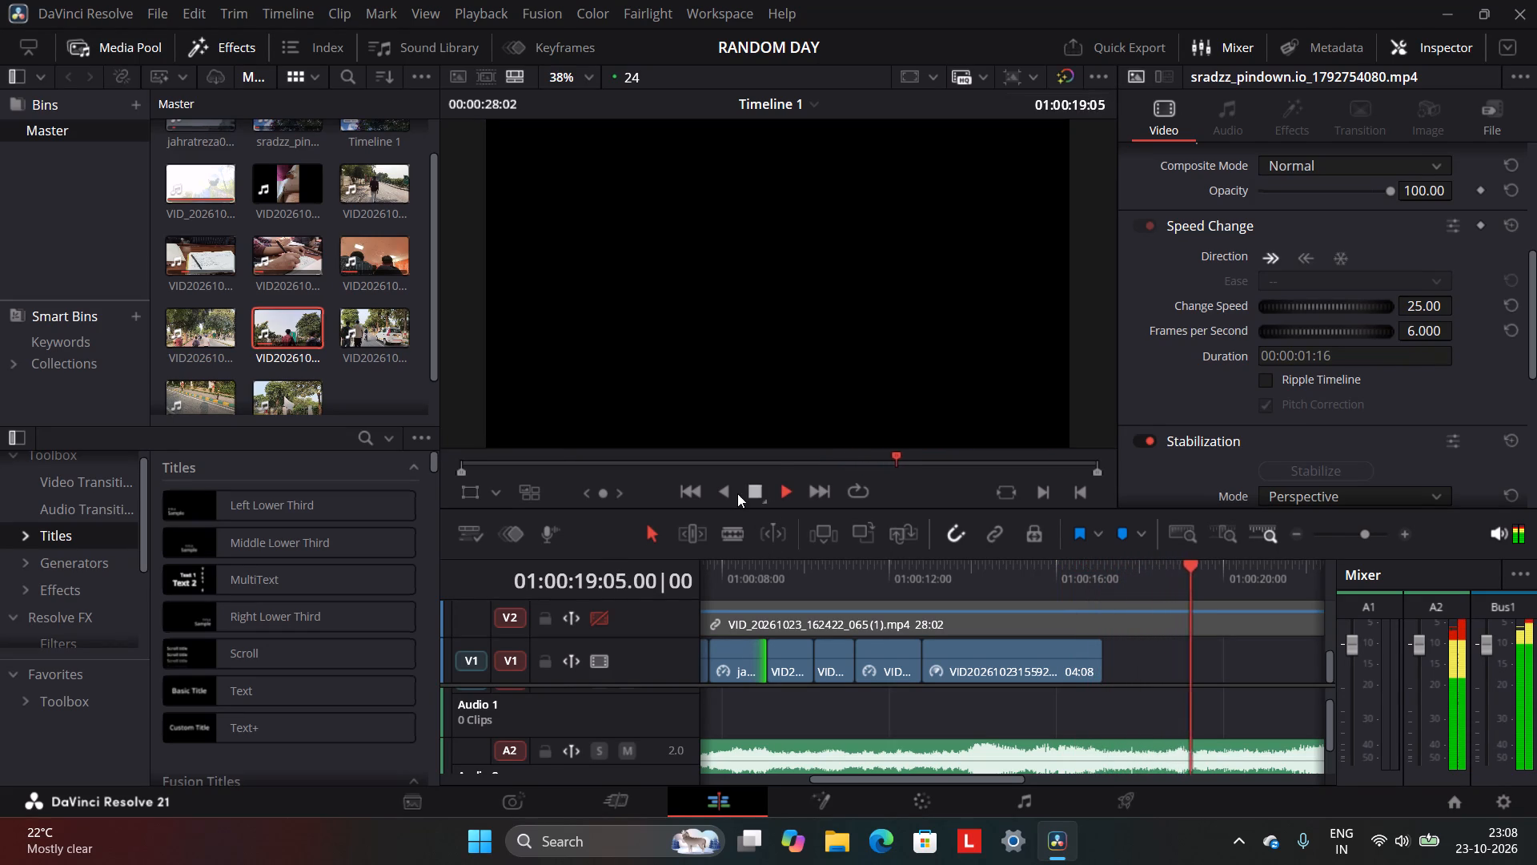
click(746, 487)
click(804, 457)
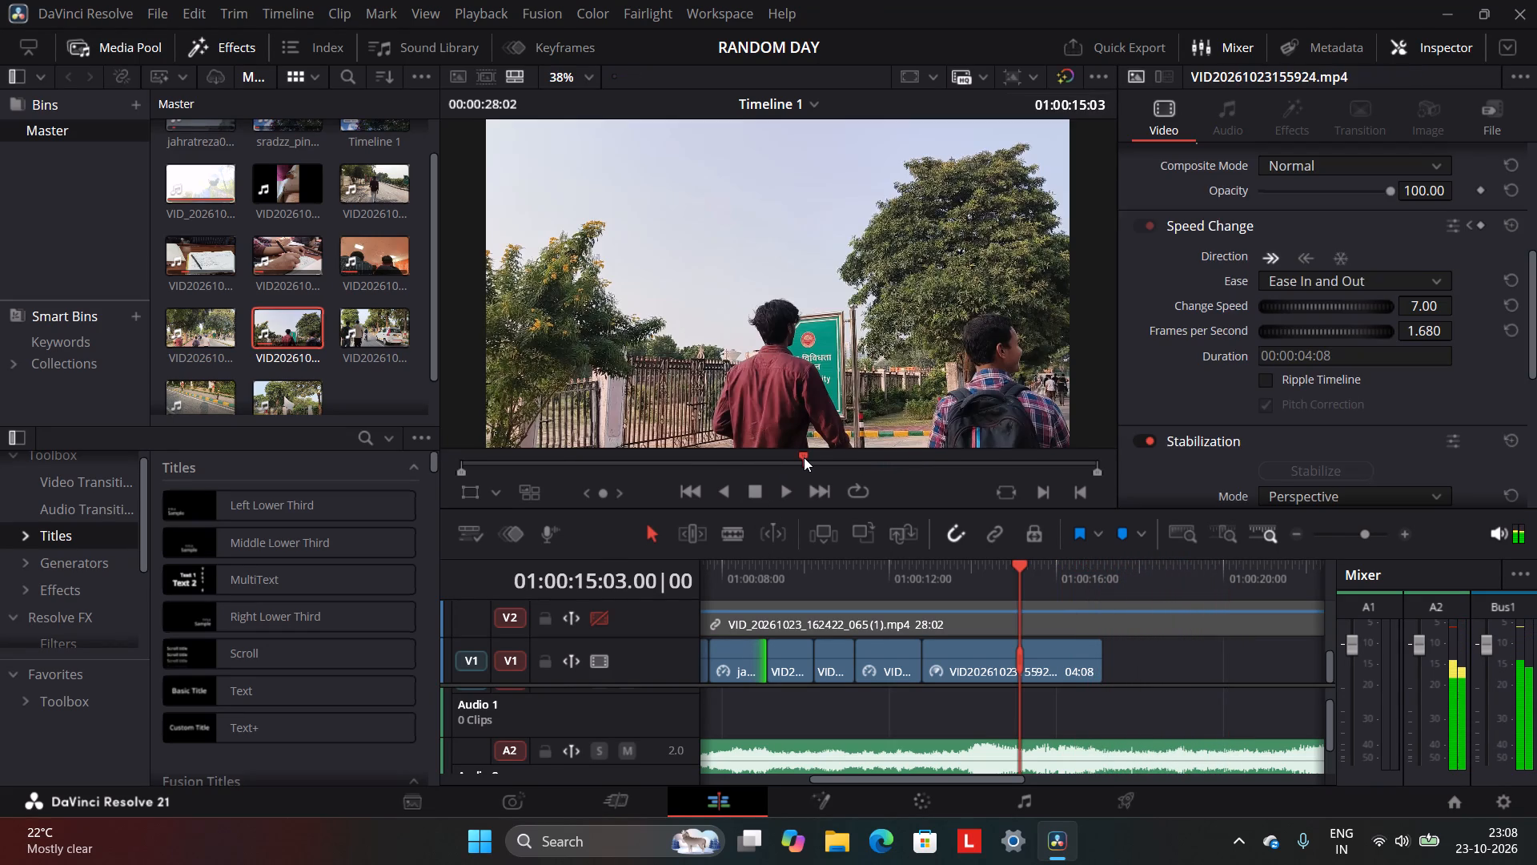
click(817, 463)
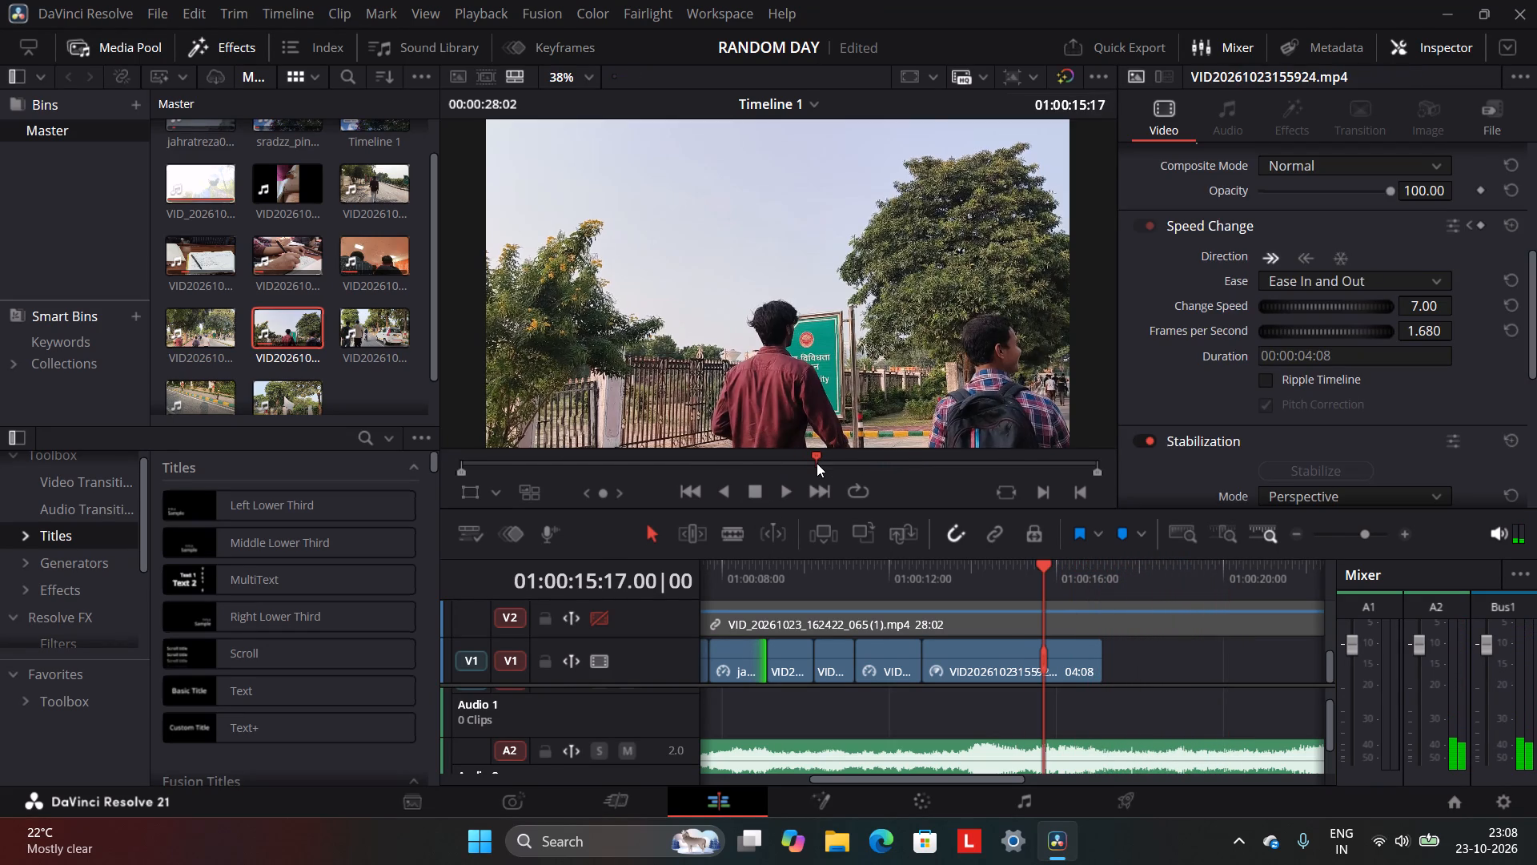
click(824, 462)
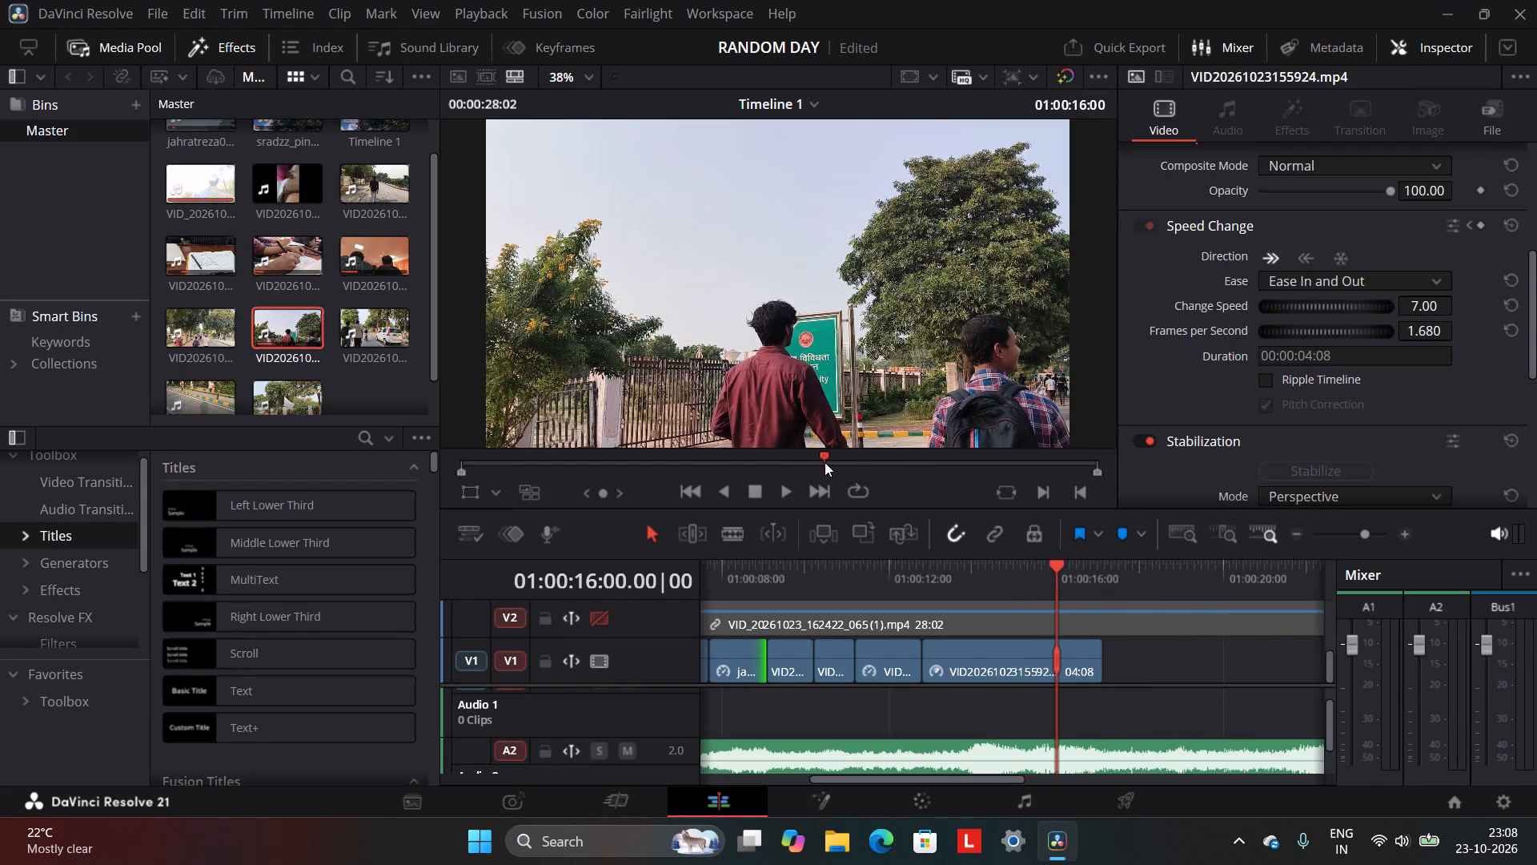
click(840, 461)
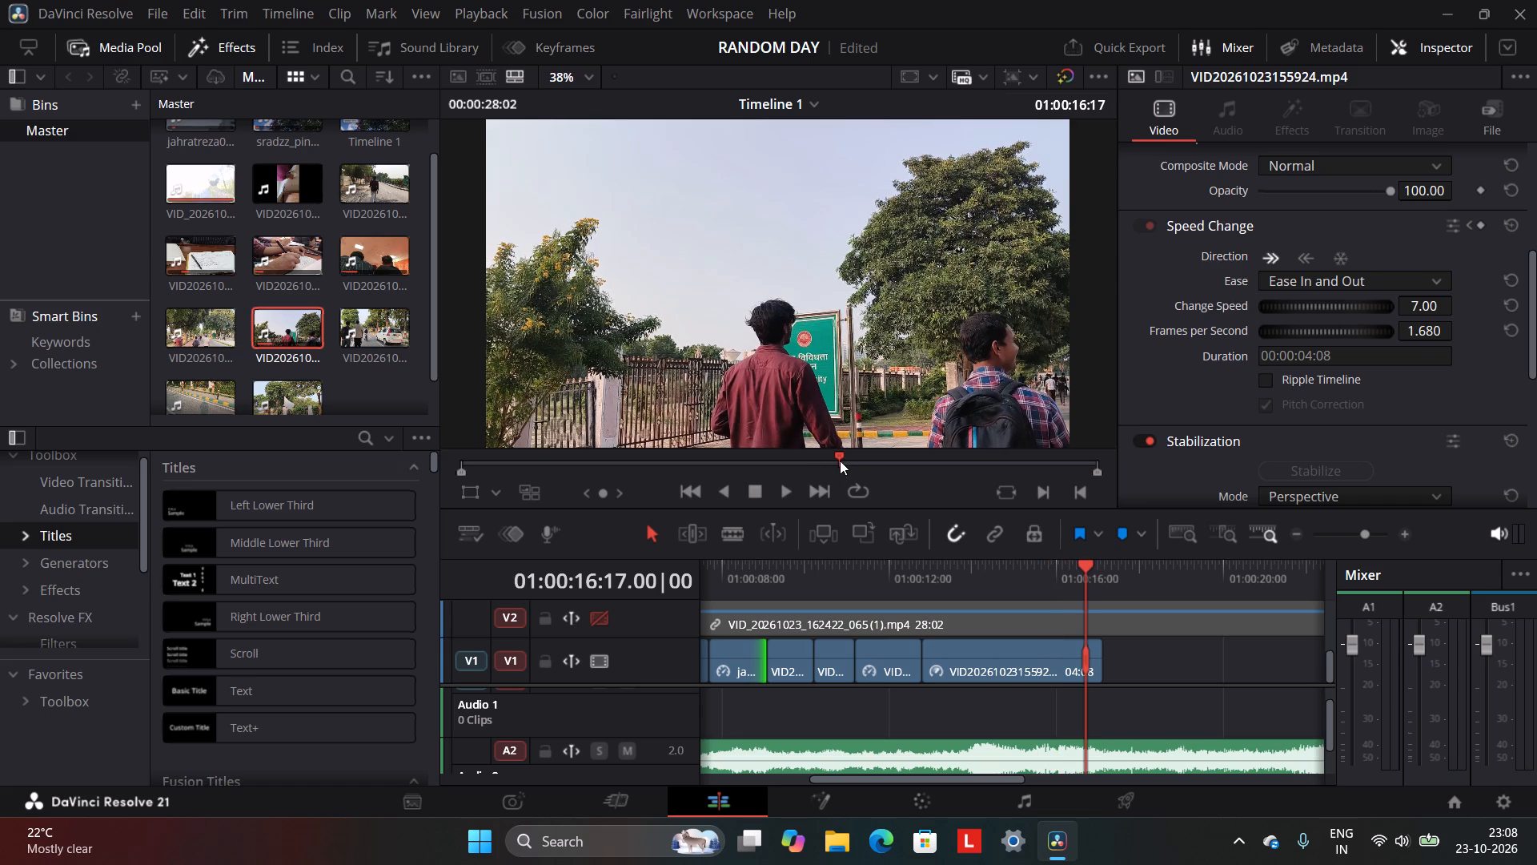
click(845, 461)
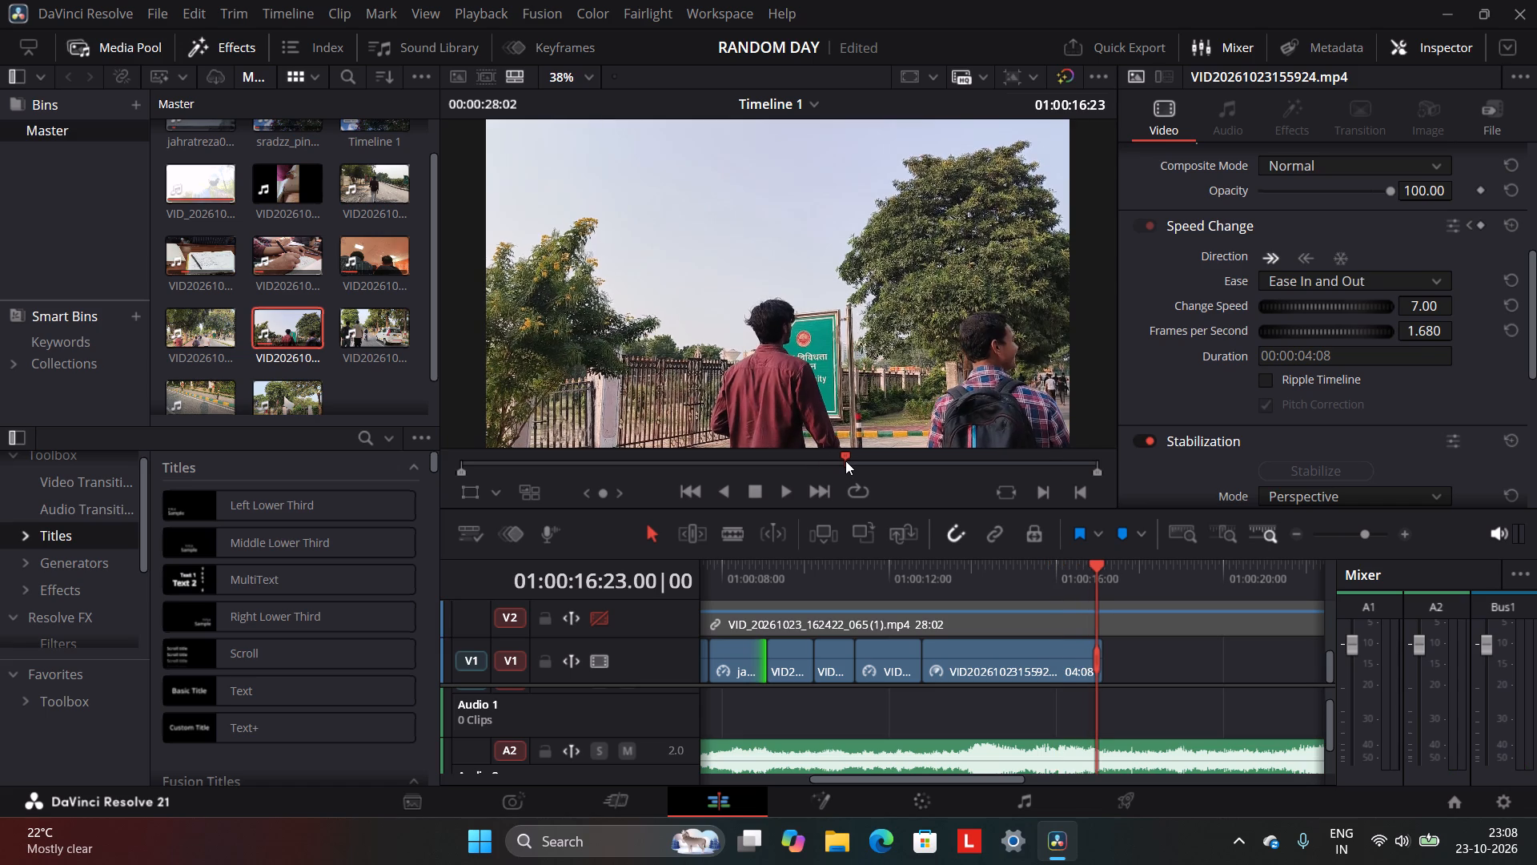
click(854, 461)
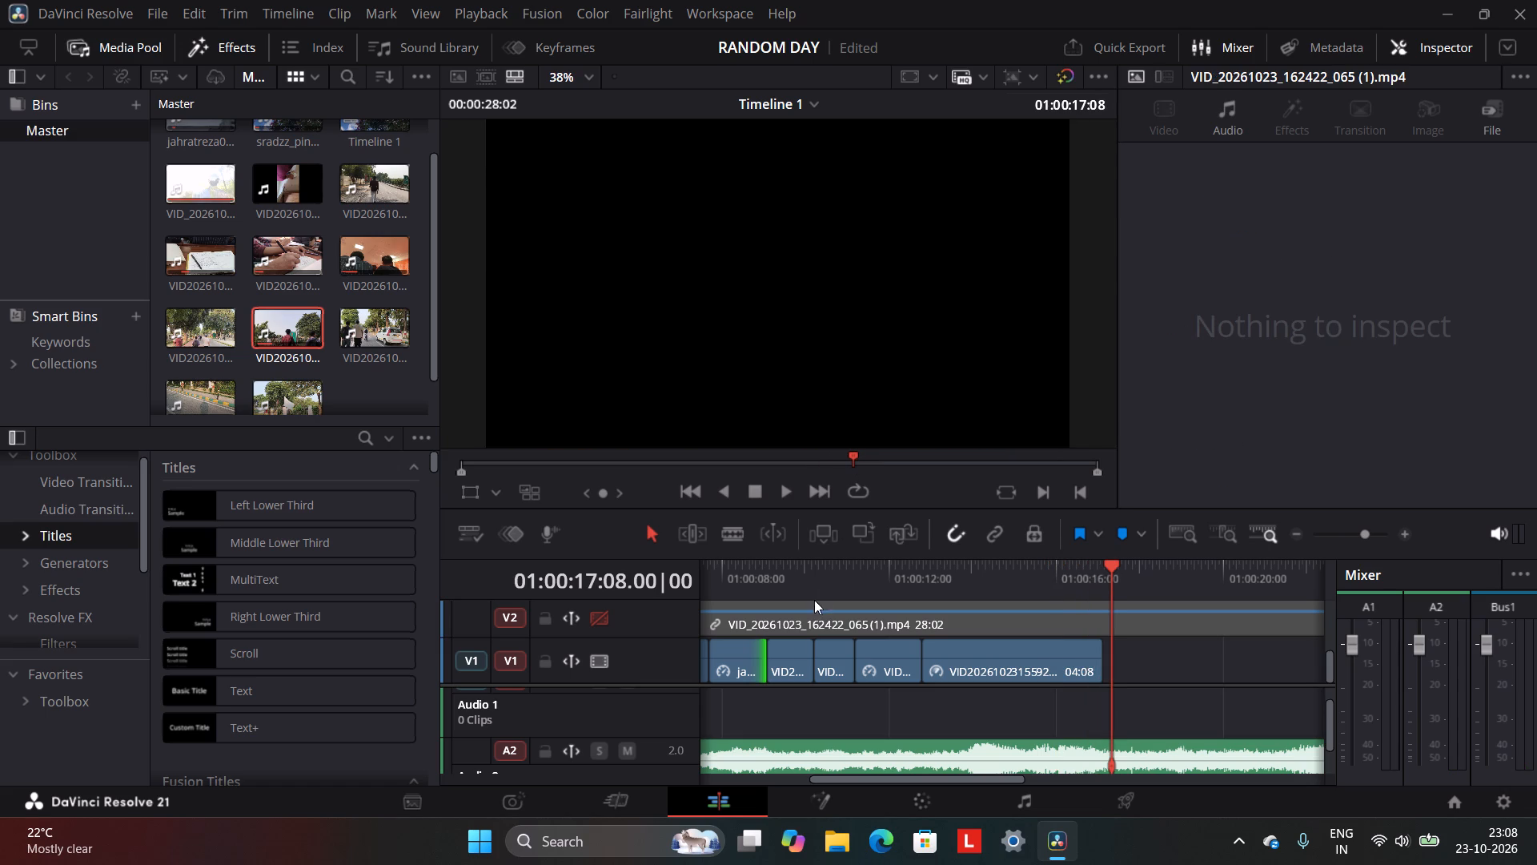
click(789, 560)
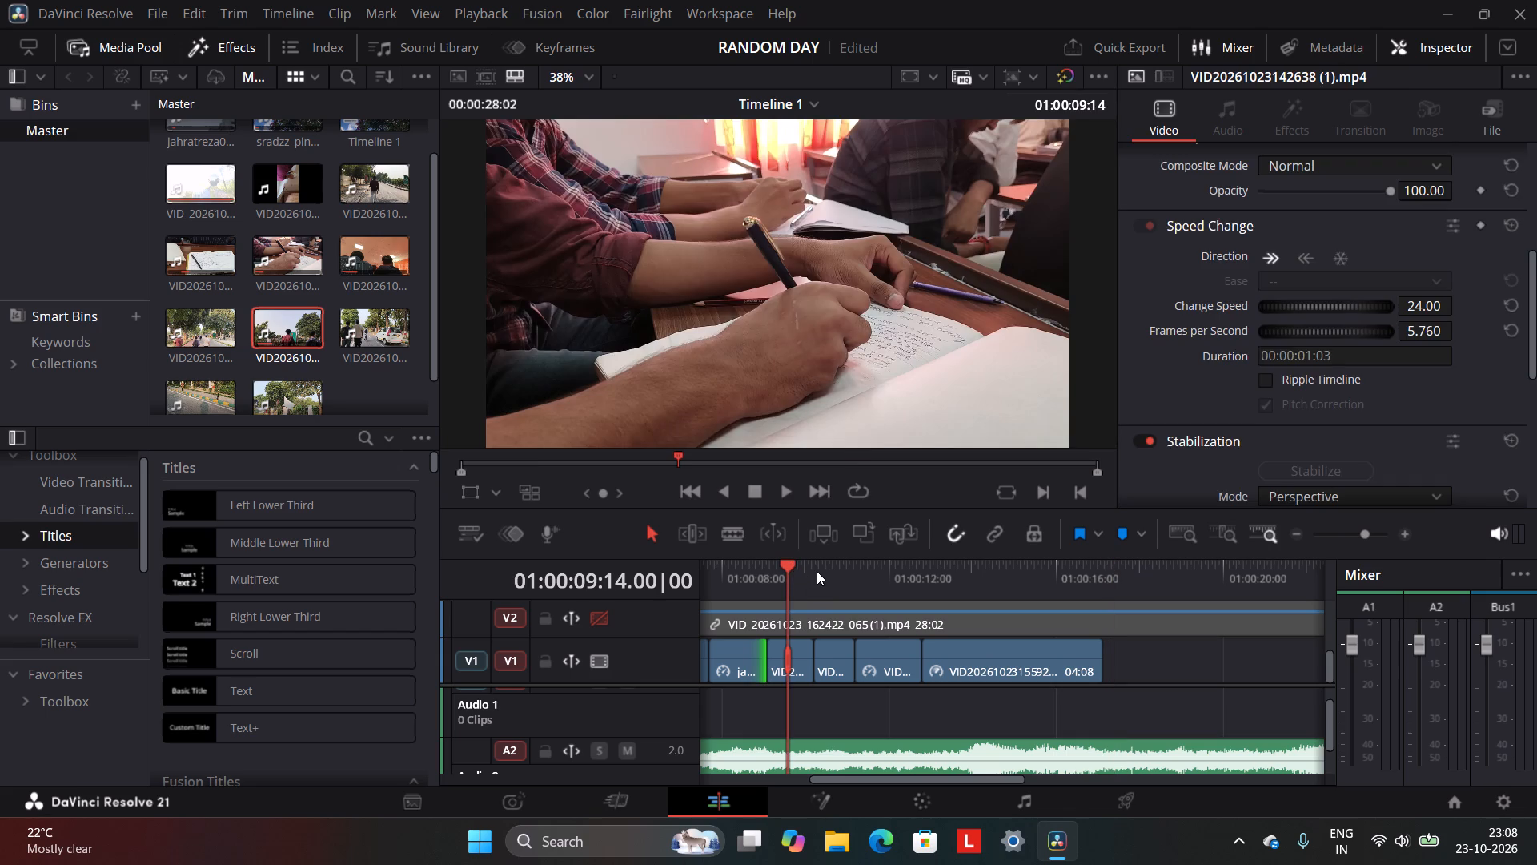
click(817, 571)
click(833, 569)
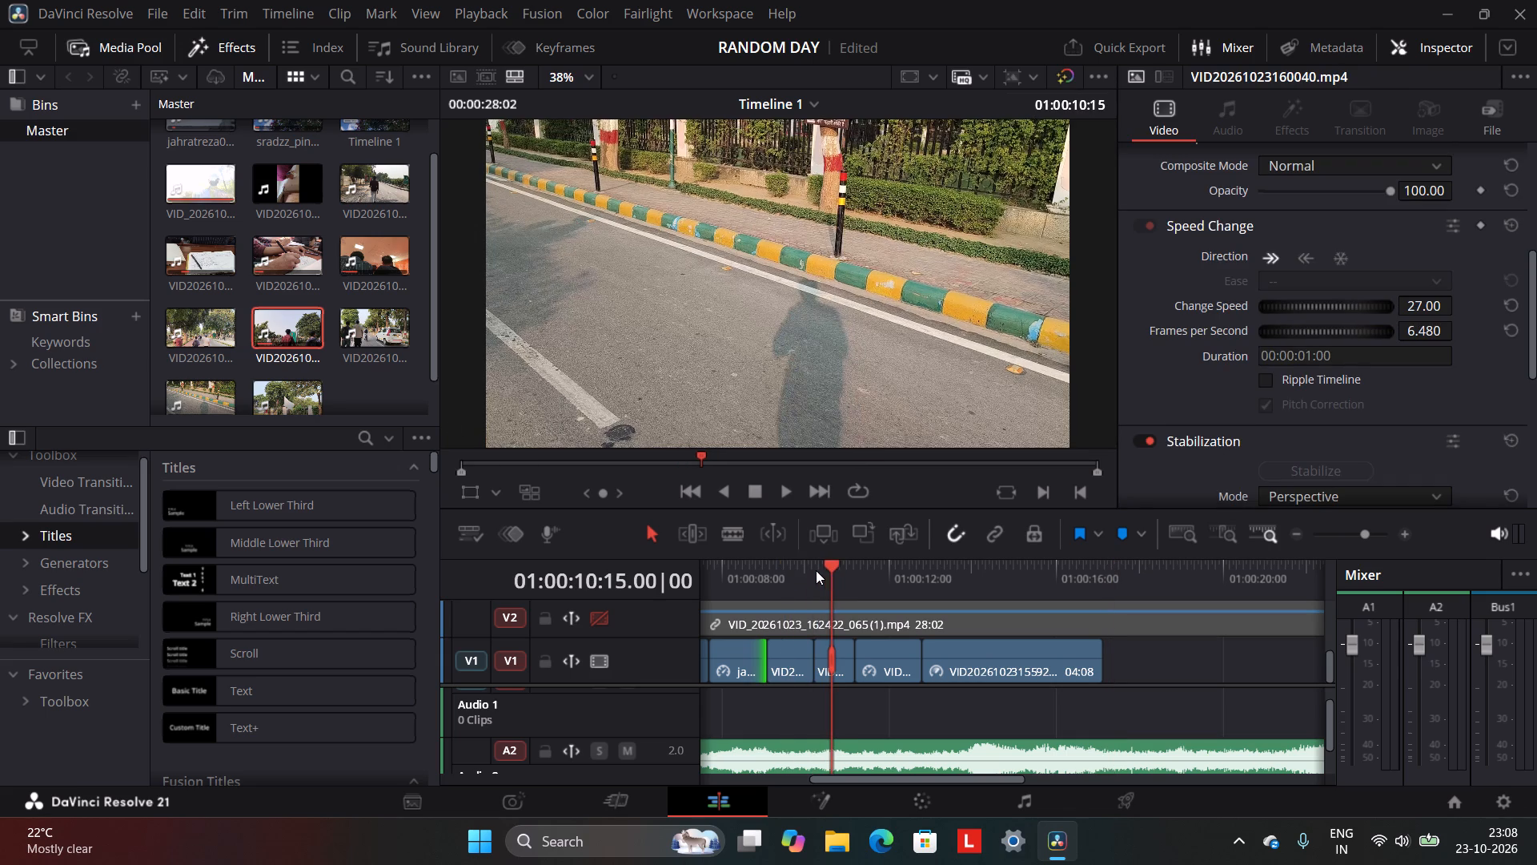
click(808, 563)
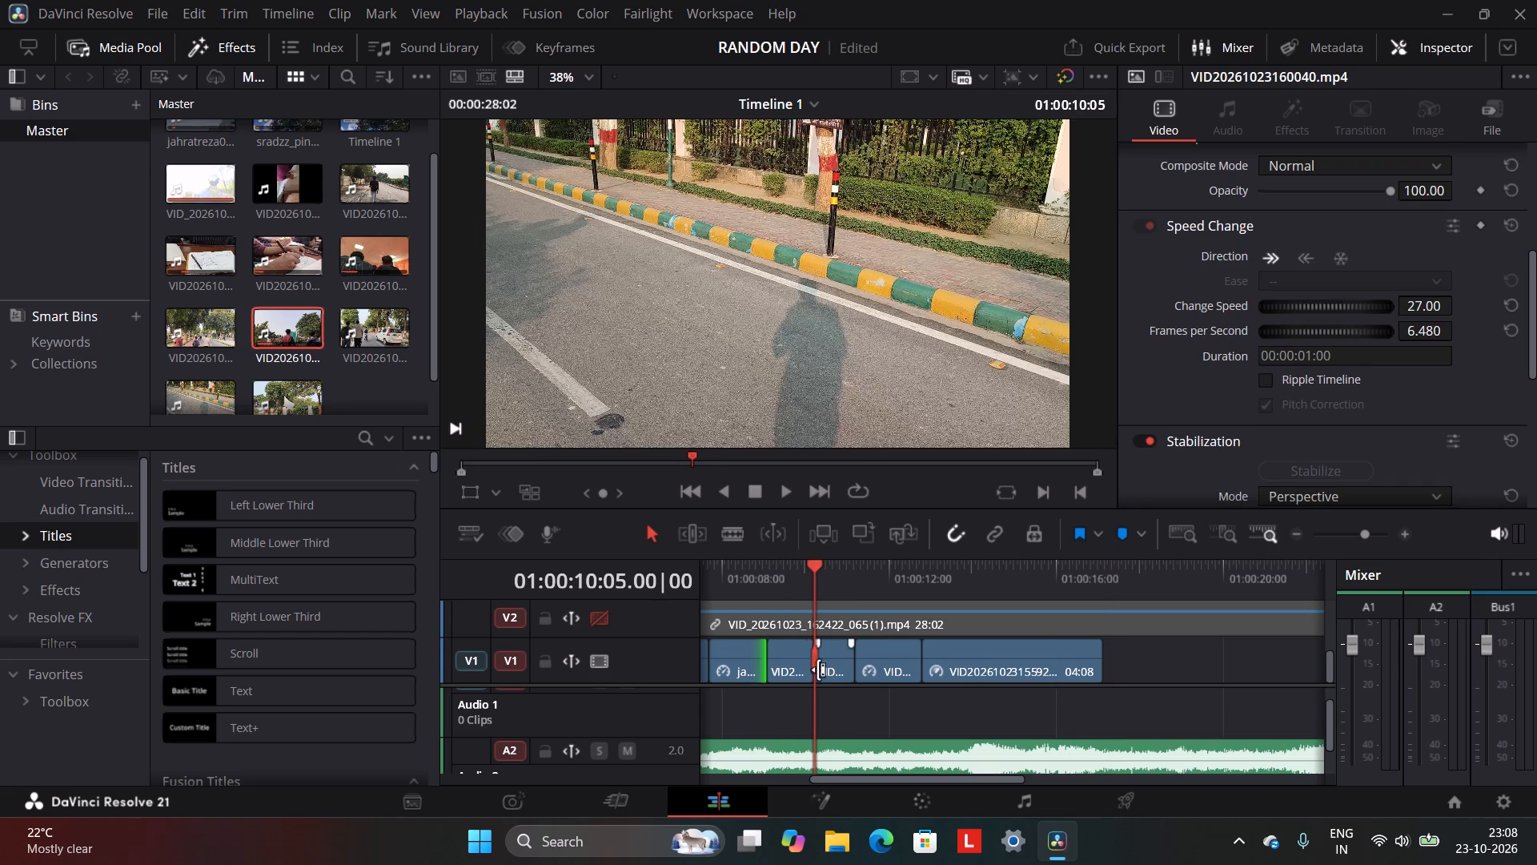
click(829, 668)
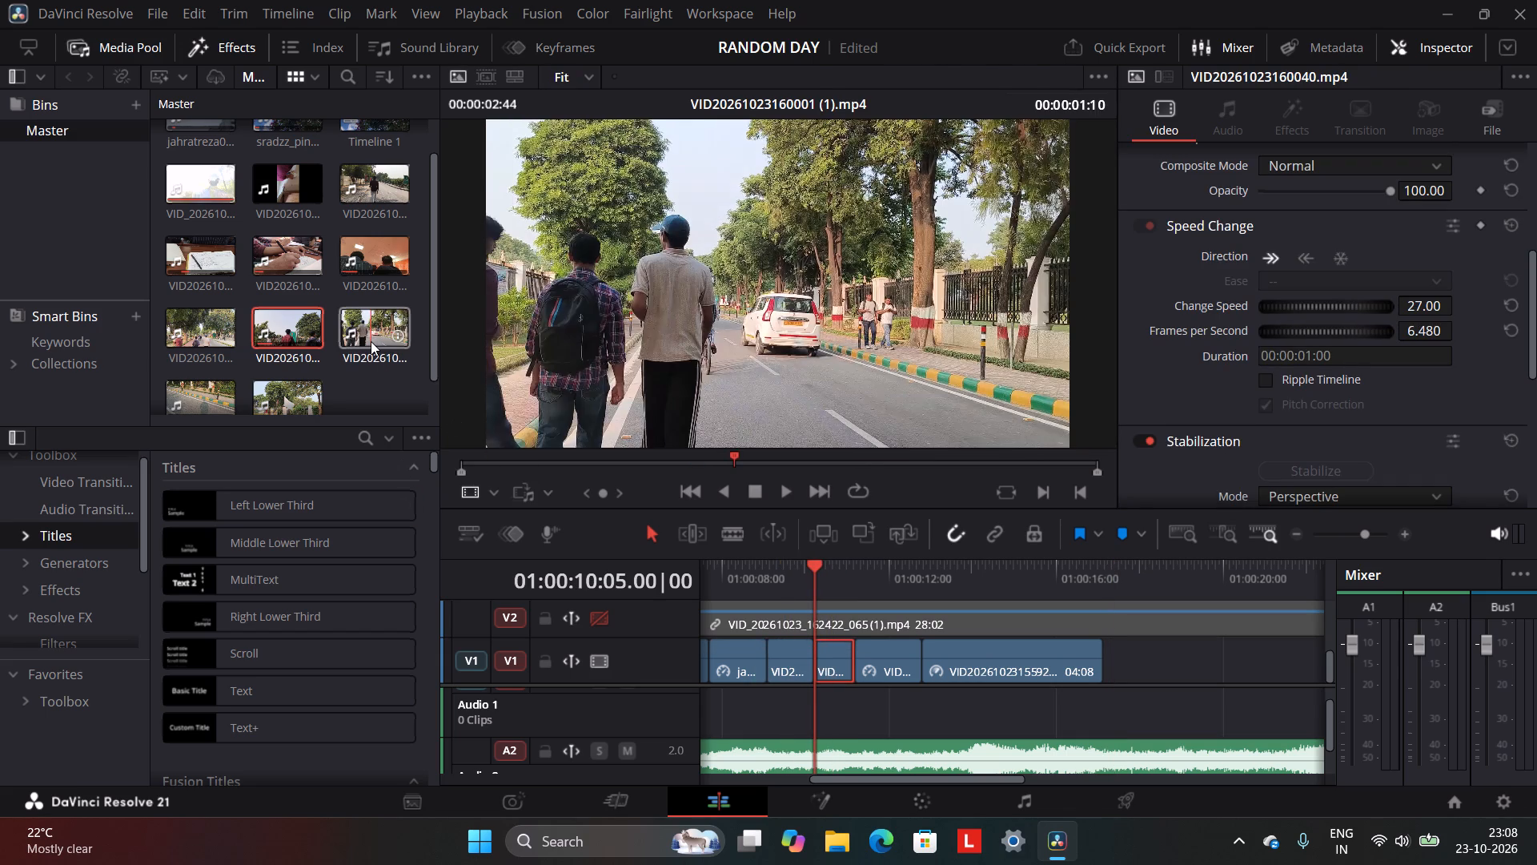
scroll(371, 341, up, 4)
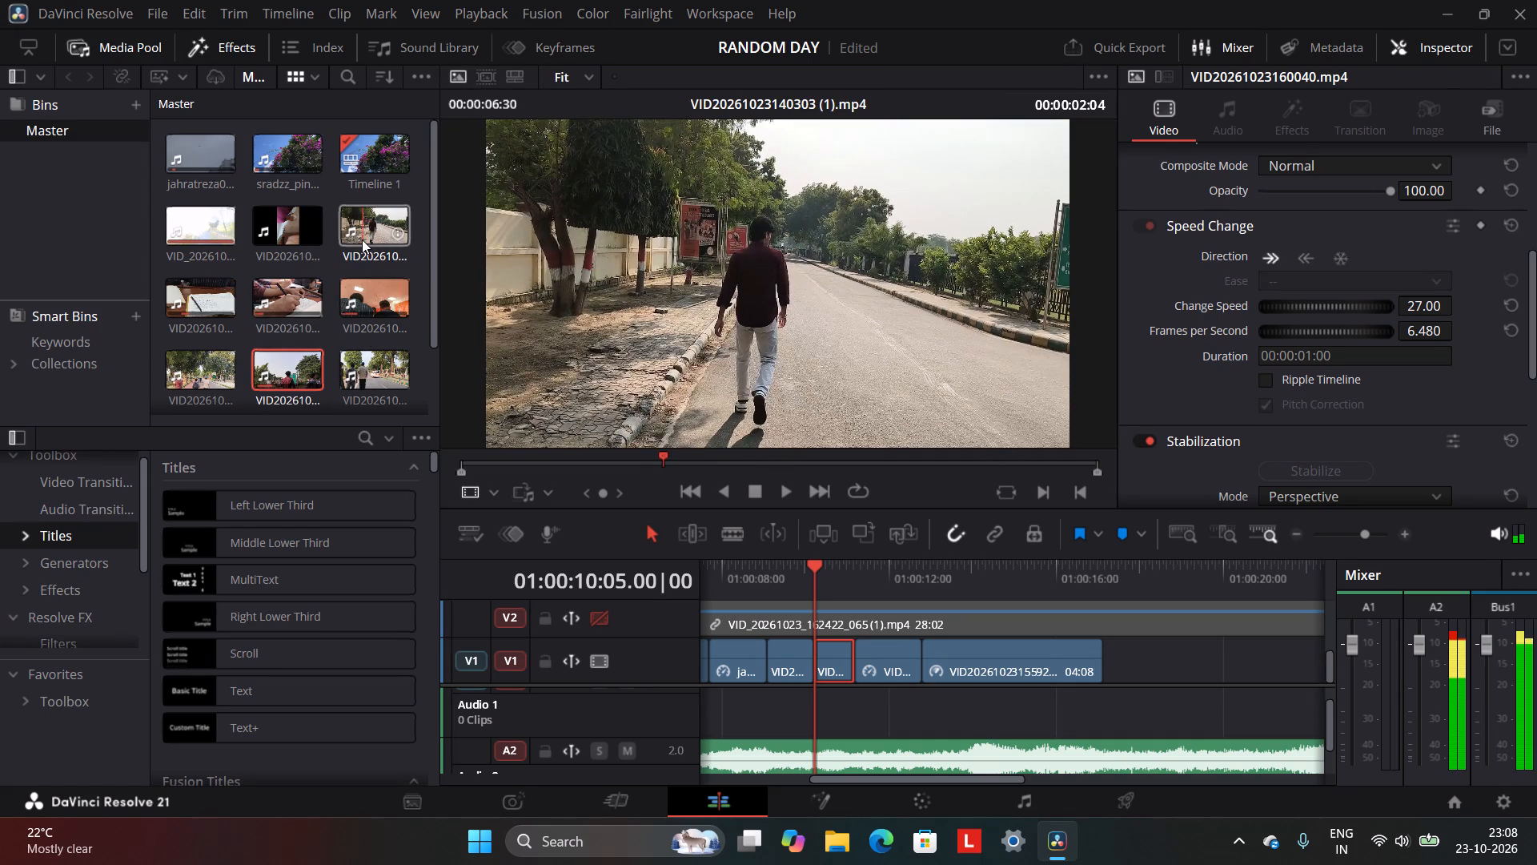
click(362, 239)
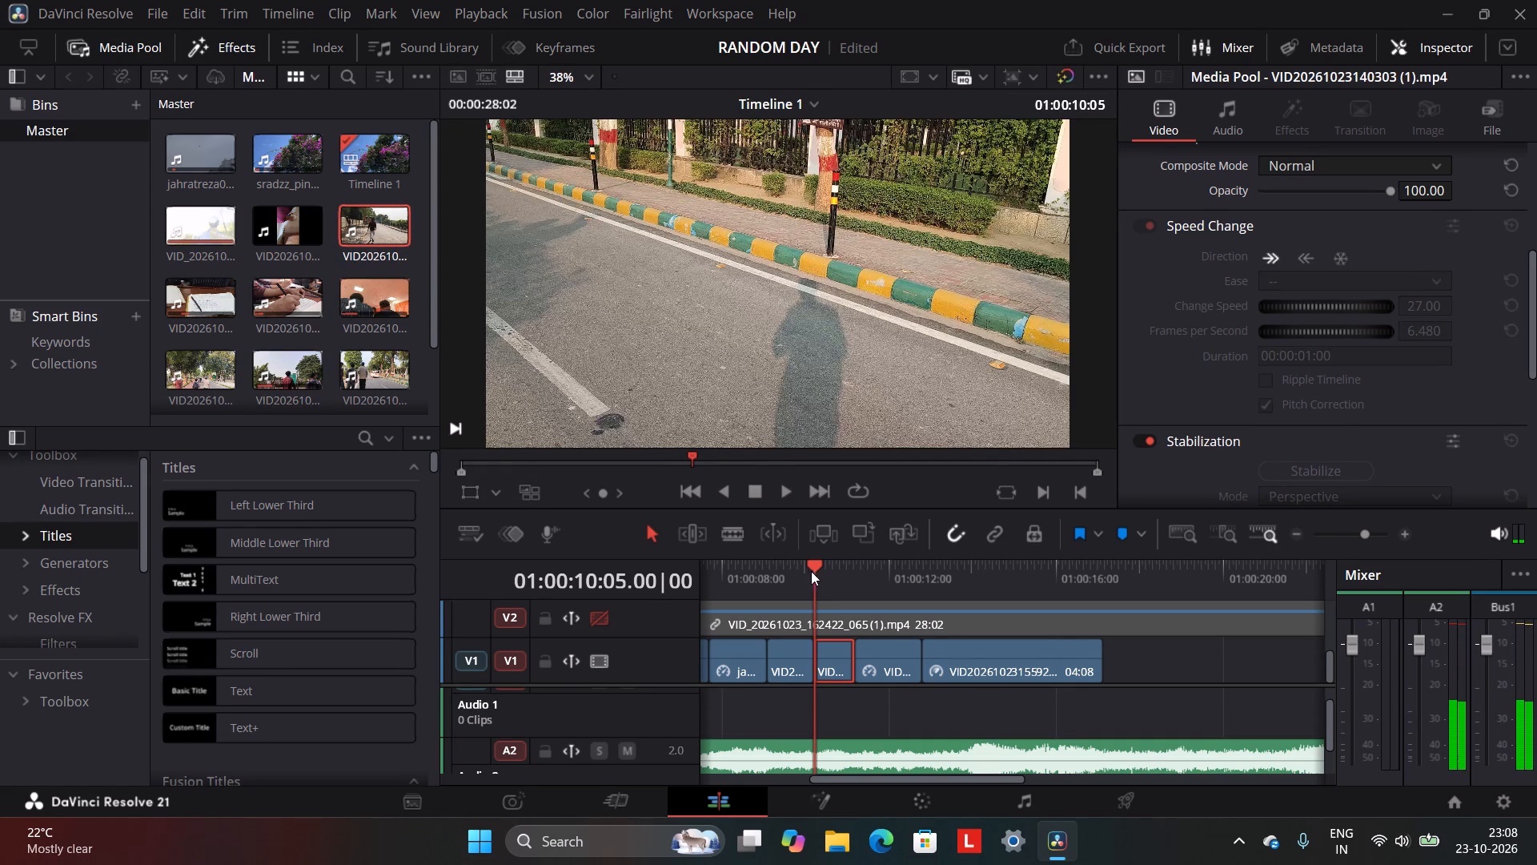
click(894, 537)
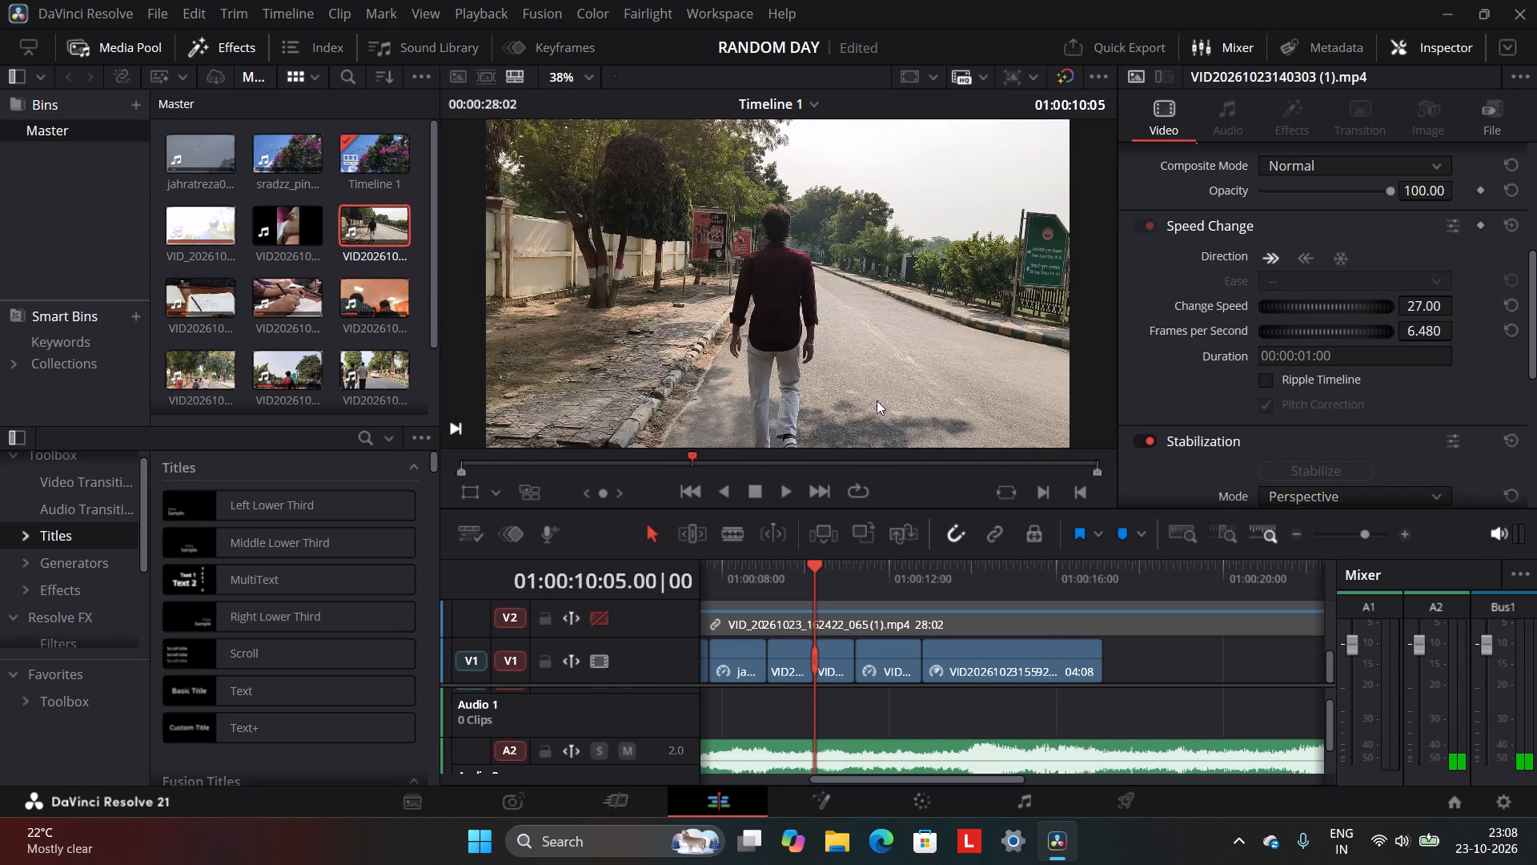
Play the newly placed walking-man clip and review the earlier Video 1 clips, returning to the clip's start at 01:00:10:05.
click(877, 400)
click(789, 489)
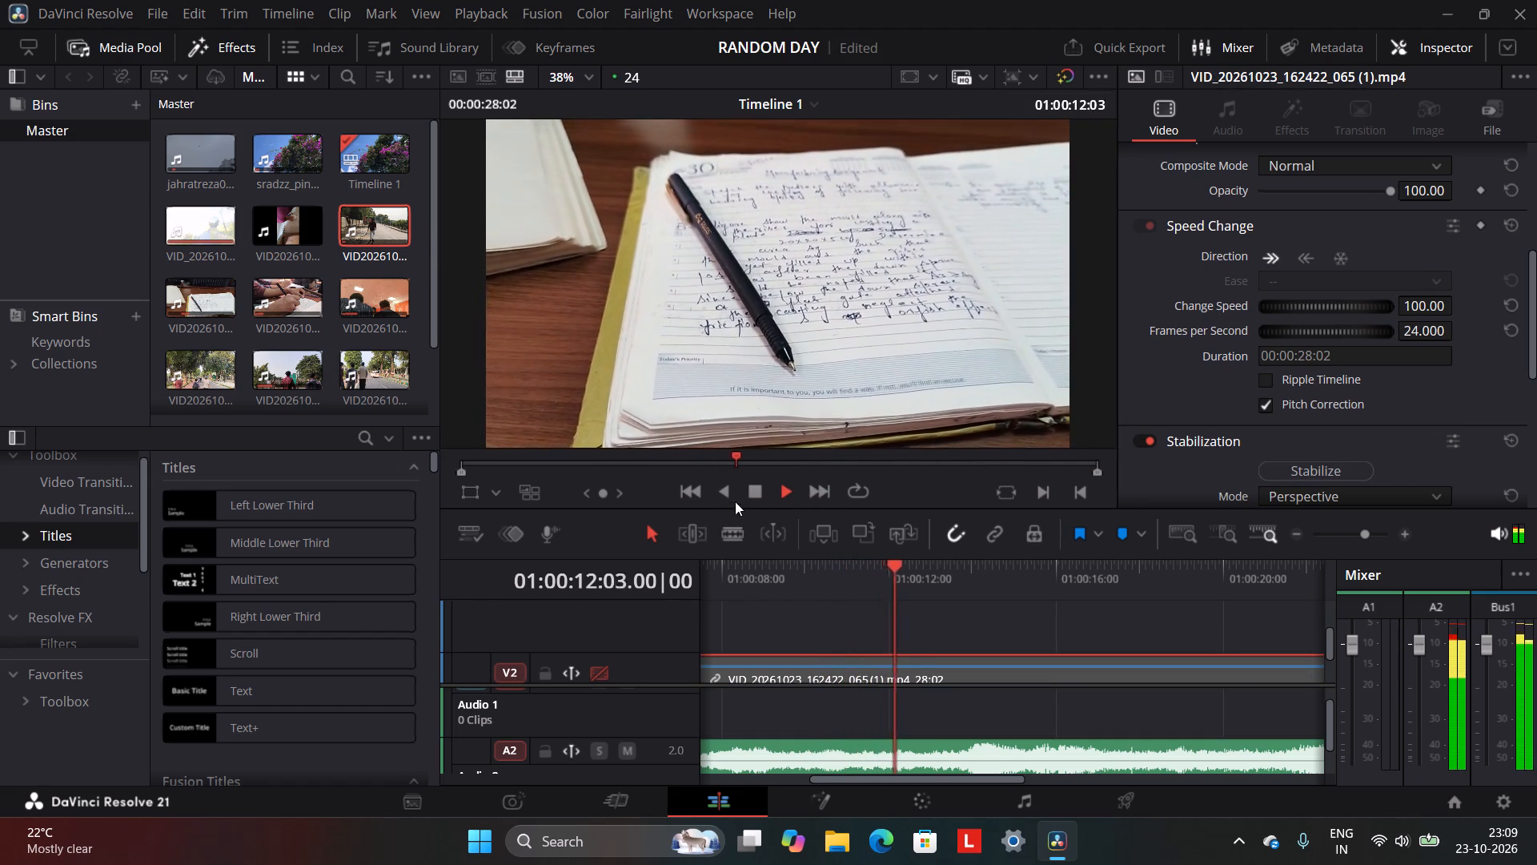
click(748, 492)
click(770, 572)
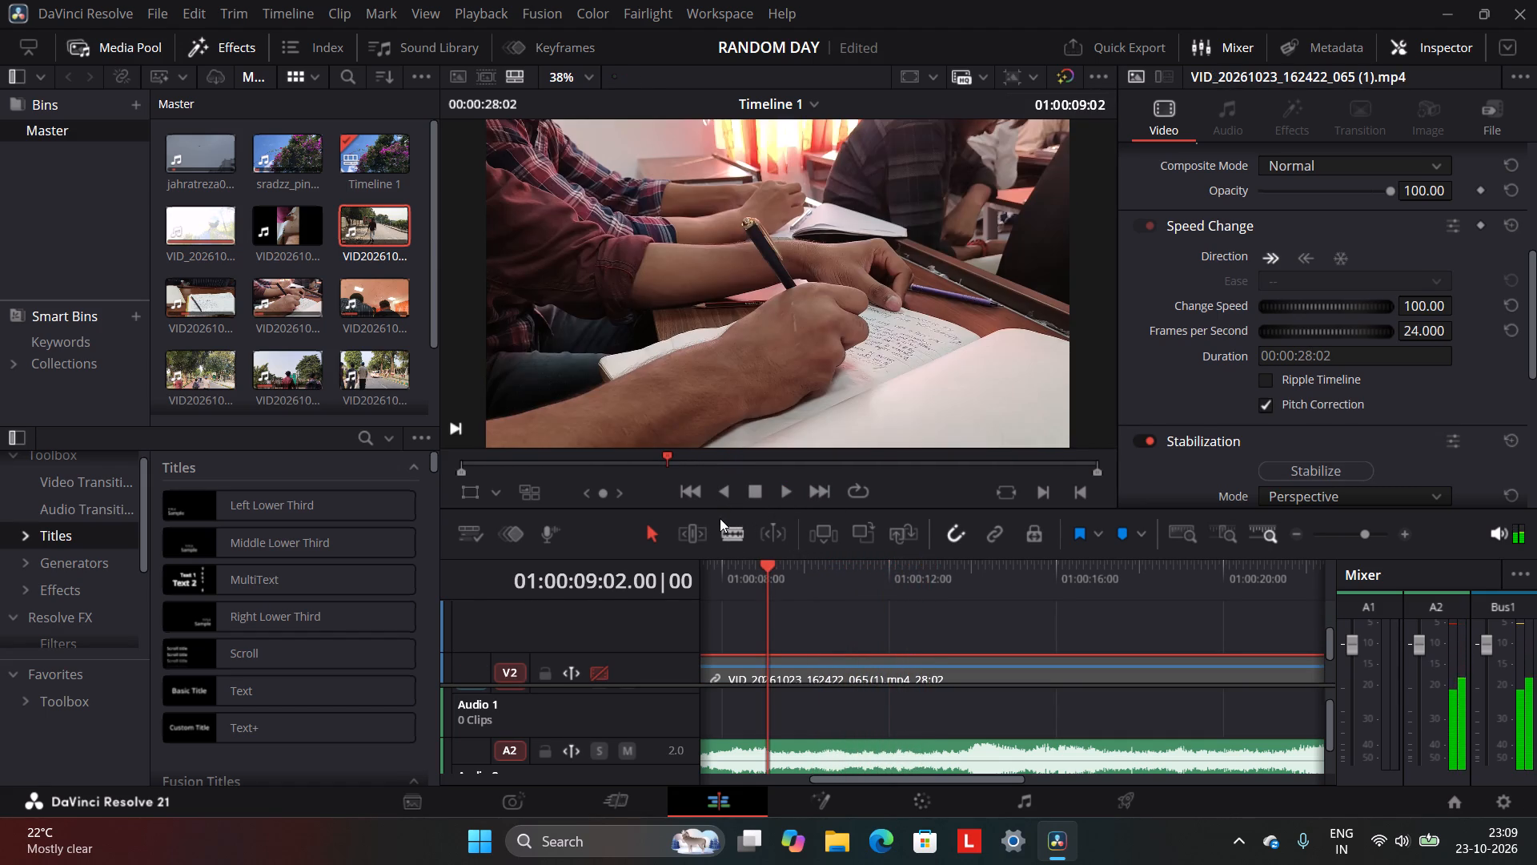
click(696, 489)
click(696, 489)
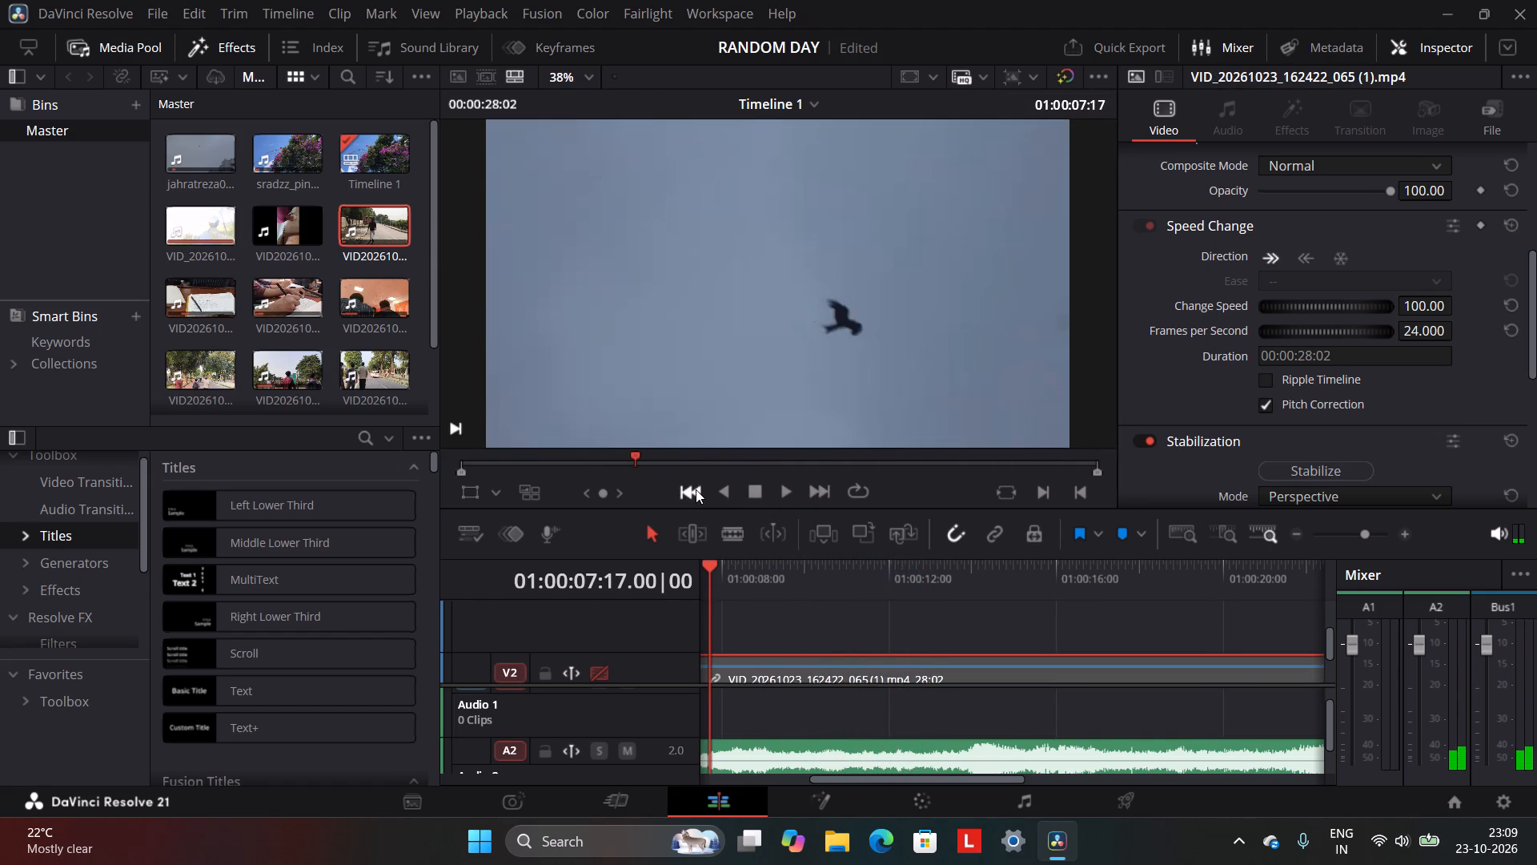
click(696, 489)
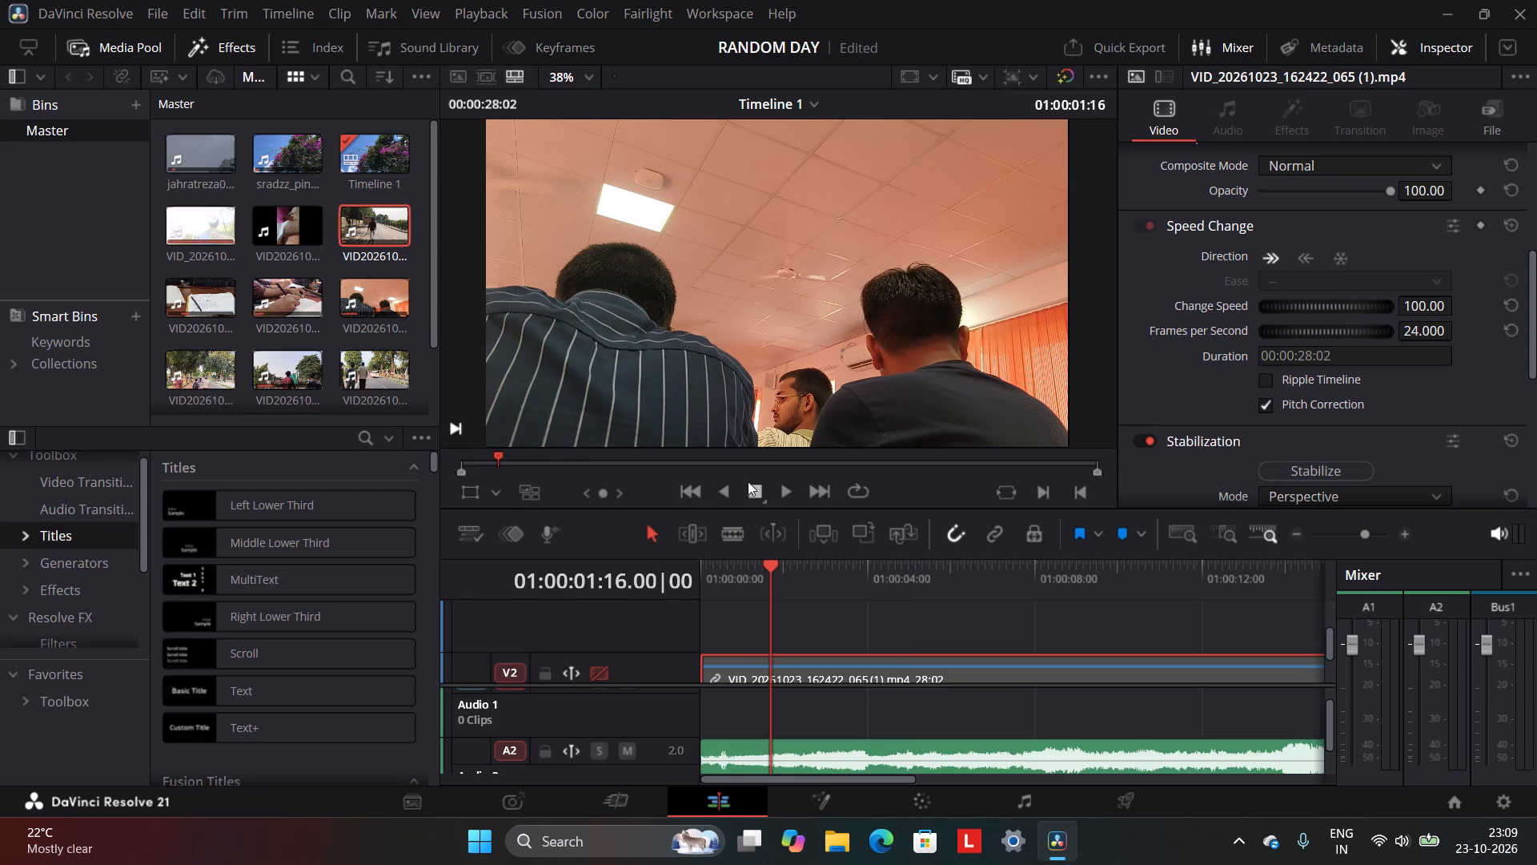
scroll(829, 622, down, 2)
double_click(815, 493)
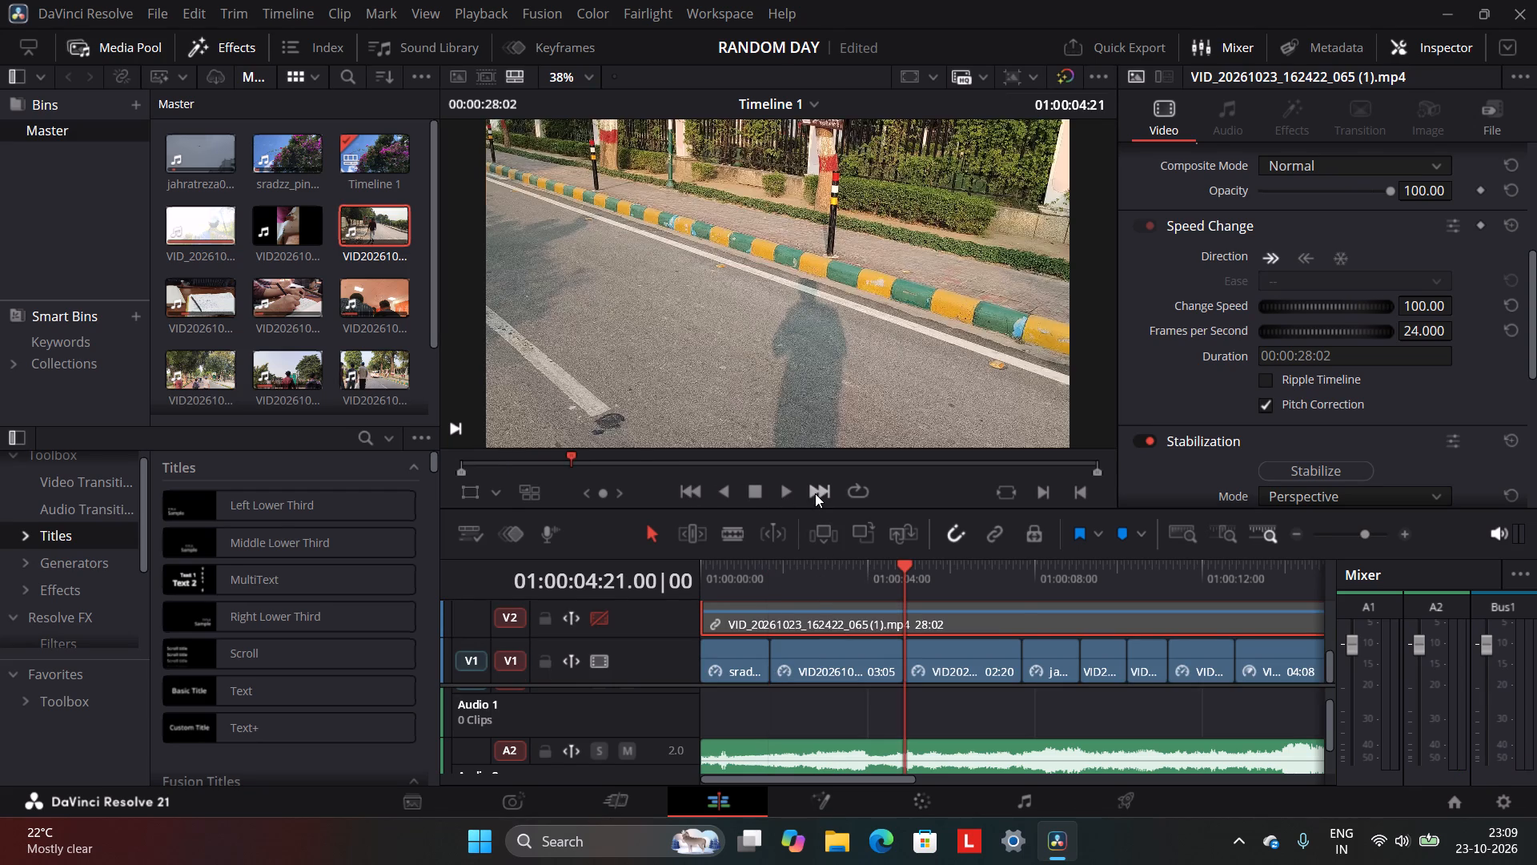
click(815, 493)
click(815, 493)
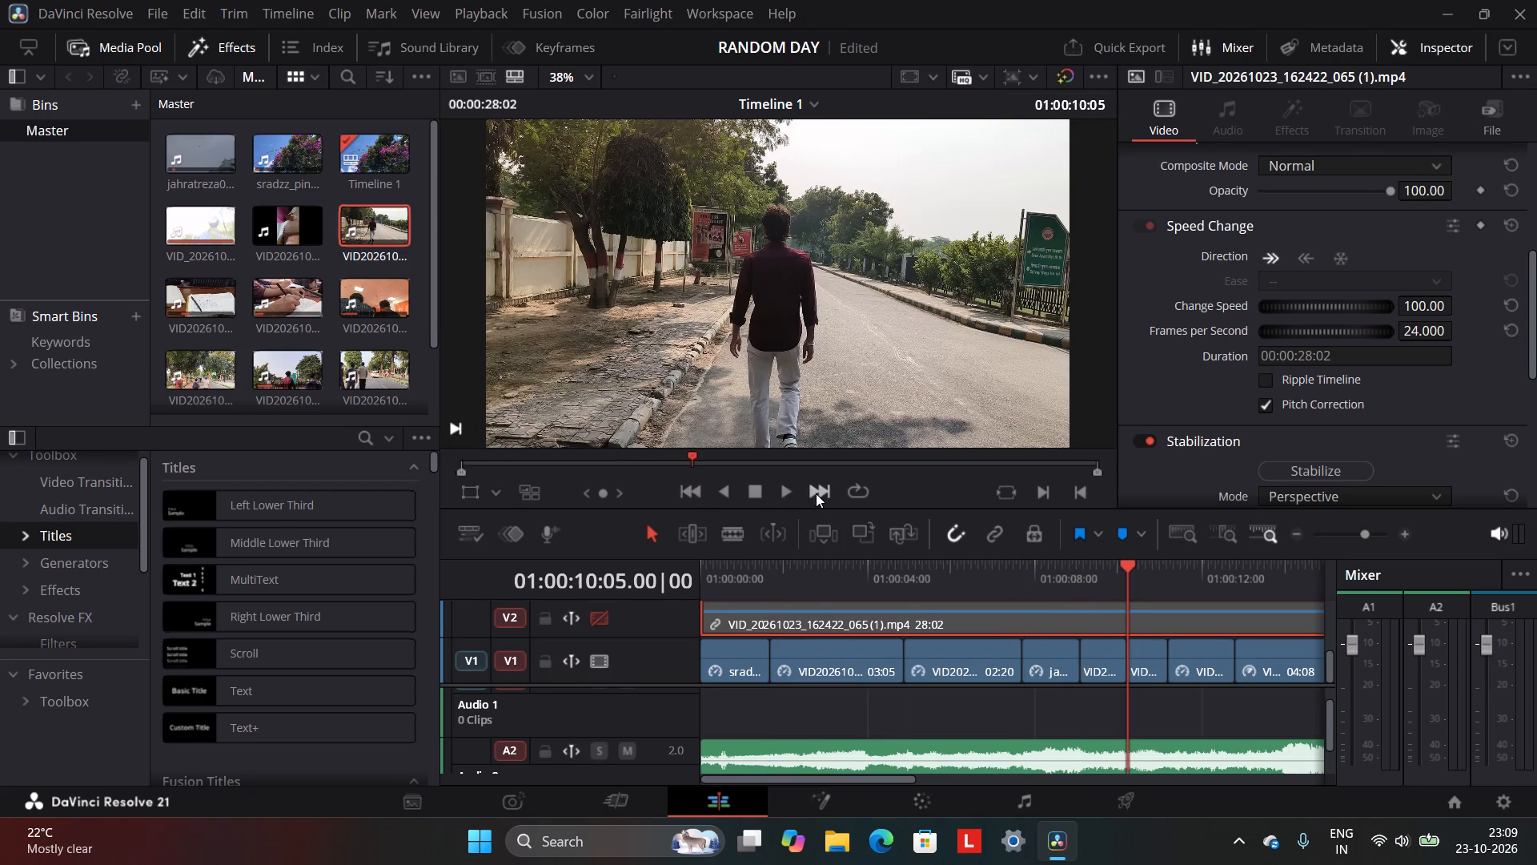
Reset the stabilization of the walking-man clip at 01:00:10:05 and stabilize it again in Perspective mode.
click(1145, 674)
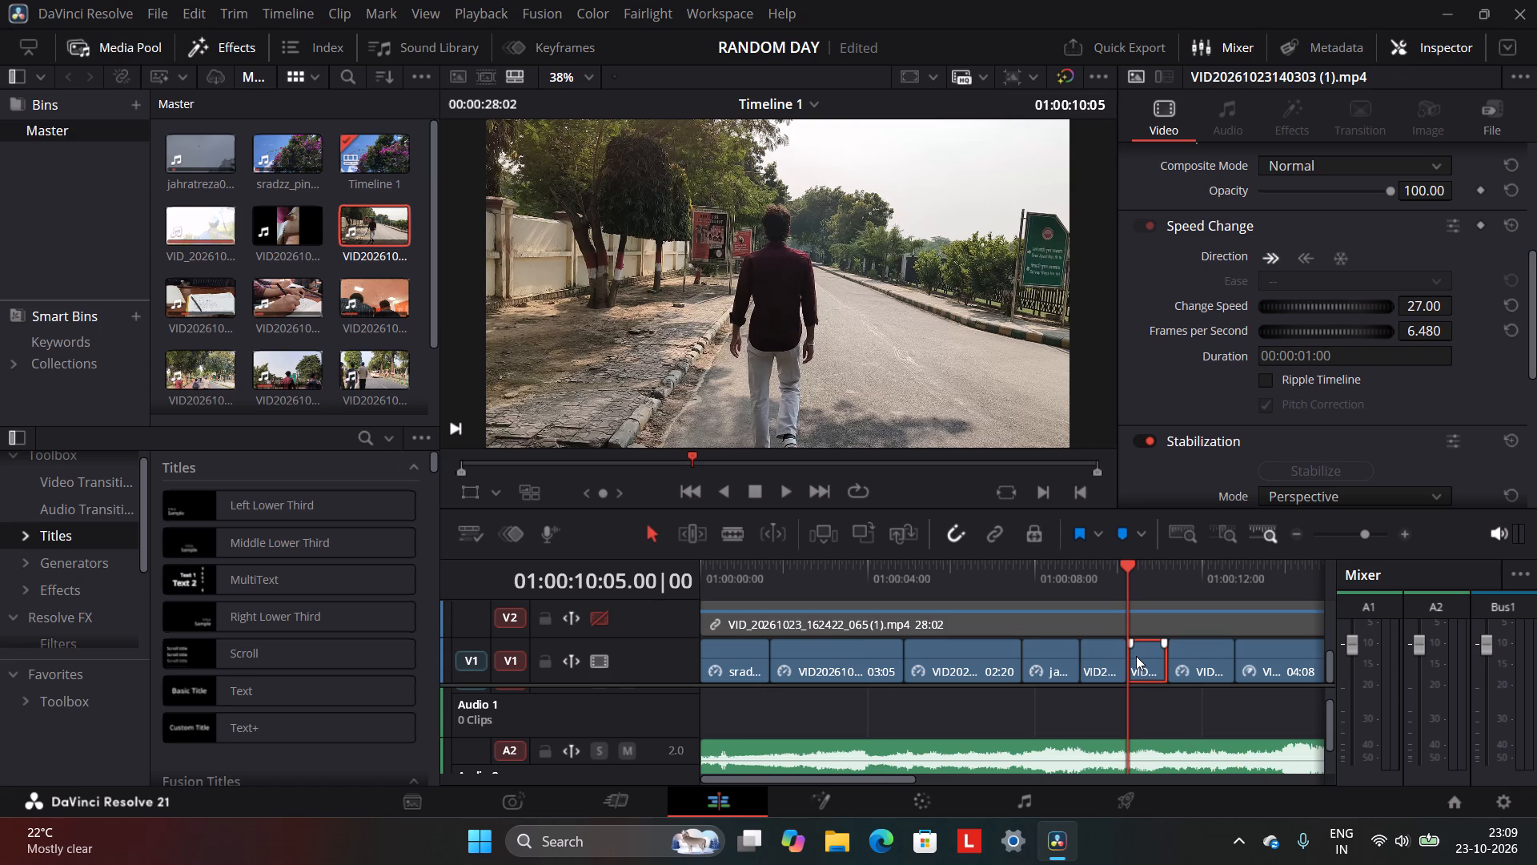
scroll(1361, 356, up, 3)
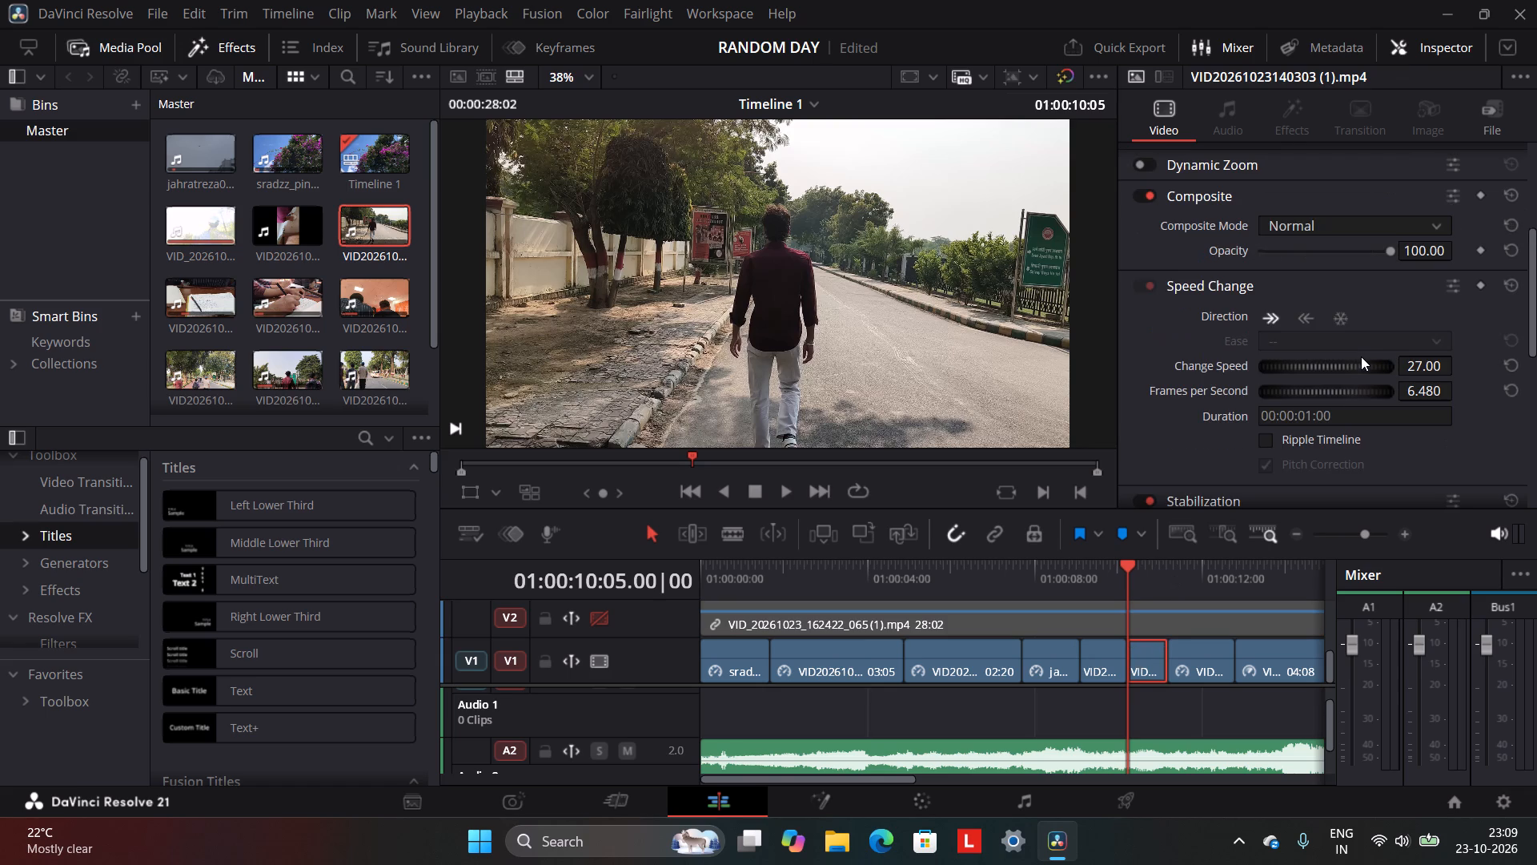
scroll(1348, 363, up, 1)
scroll(1347, 363, down, 4)
scroll(1339, 442, down, 2)
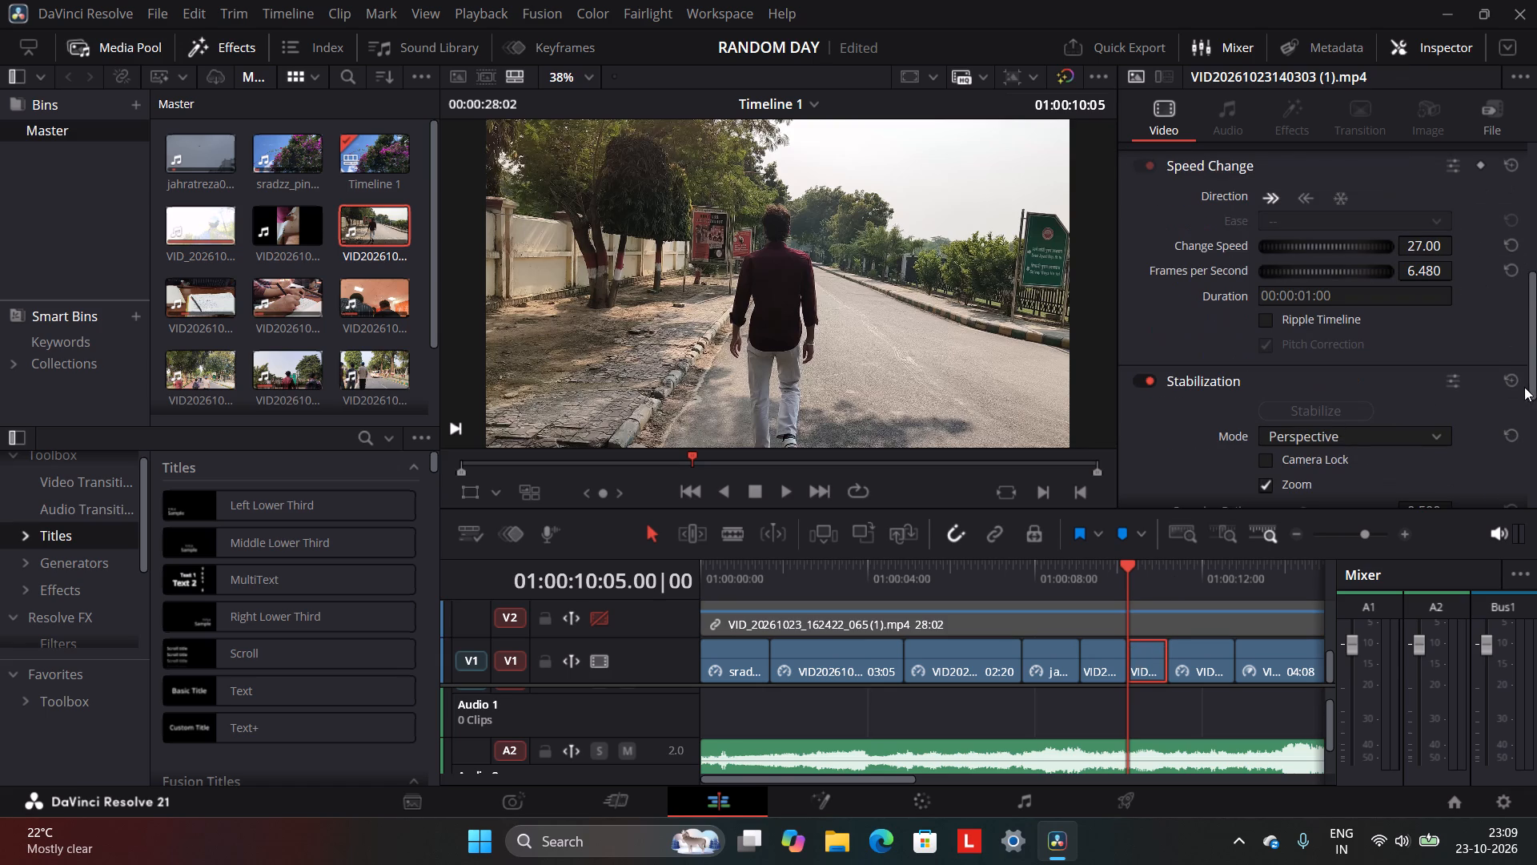
click(1511, 374)
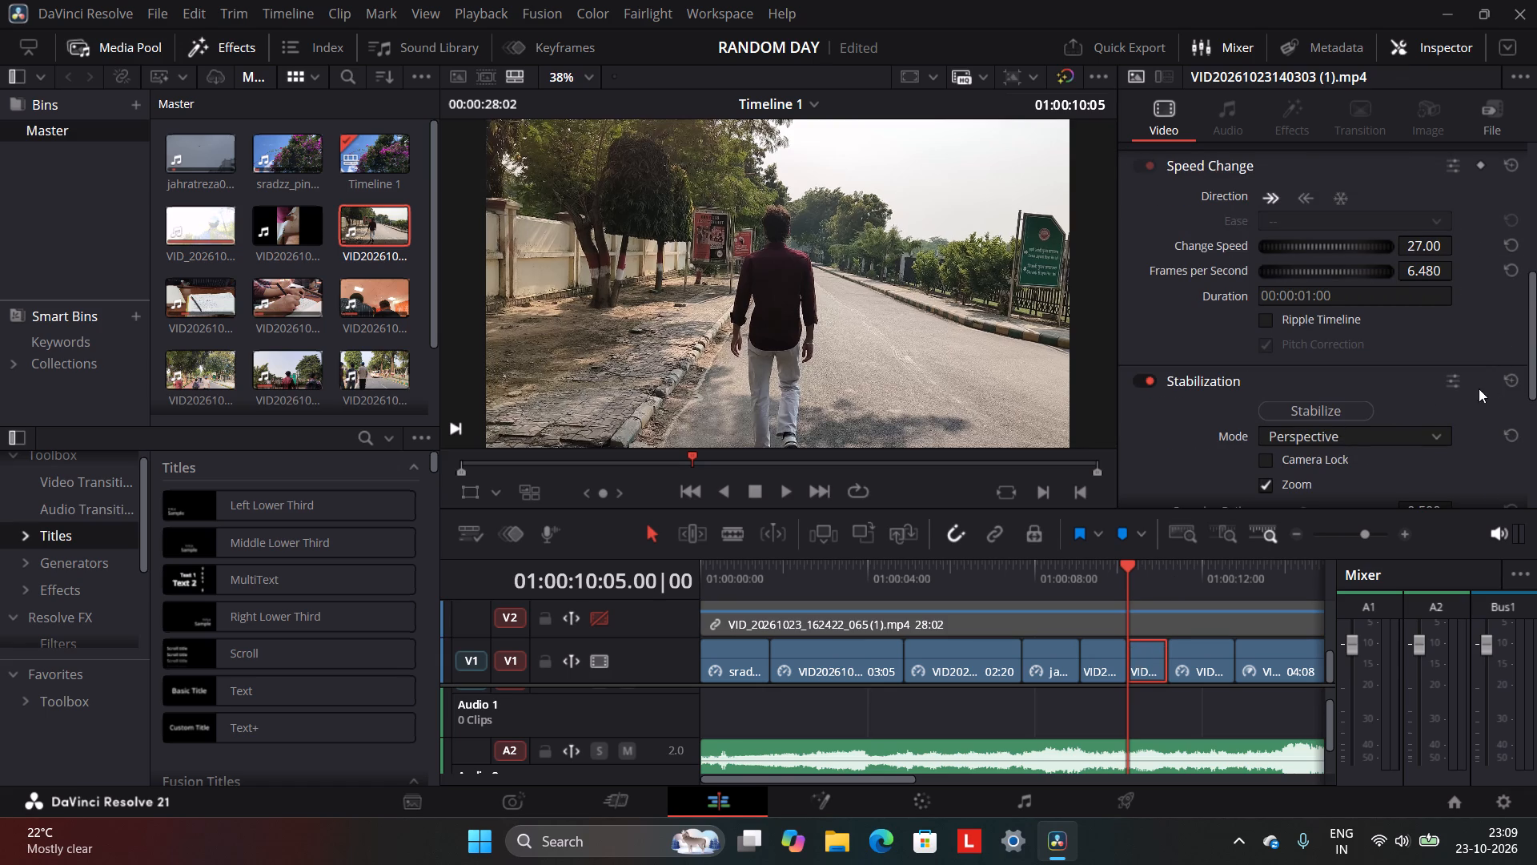
click(1333, 407)
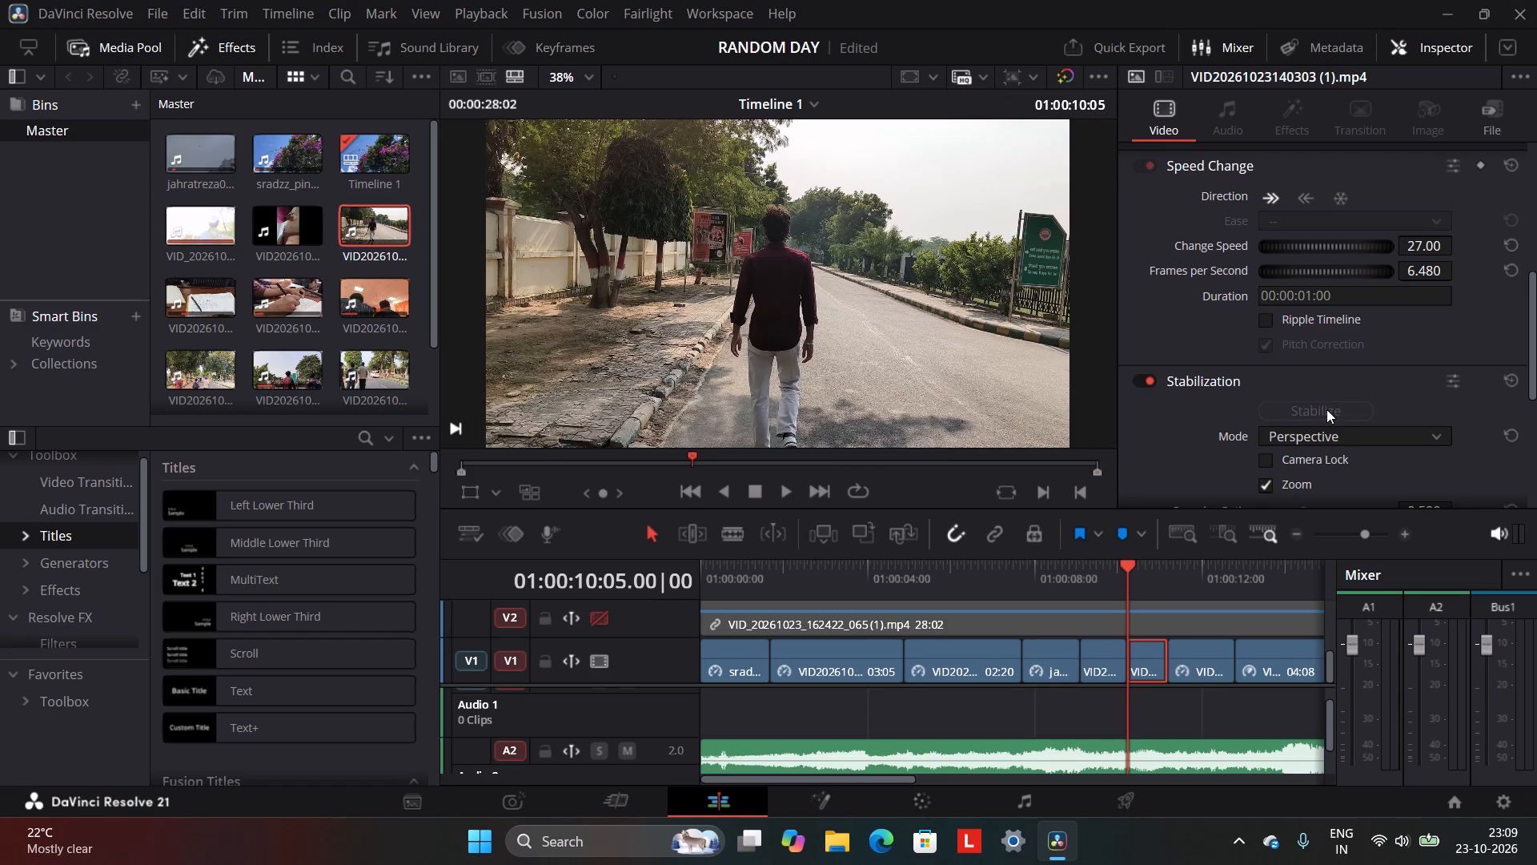
Reframe the walking-man clip with Zoom 1.440, Position X 10.000 and Position Y -224.000.
scroll(1326, 409, up, 10)
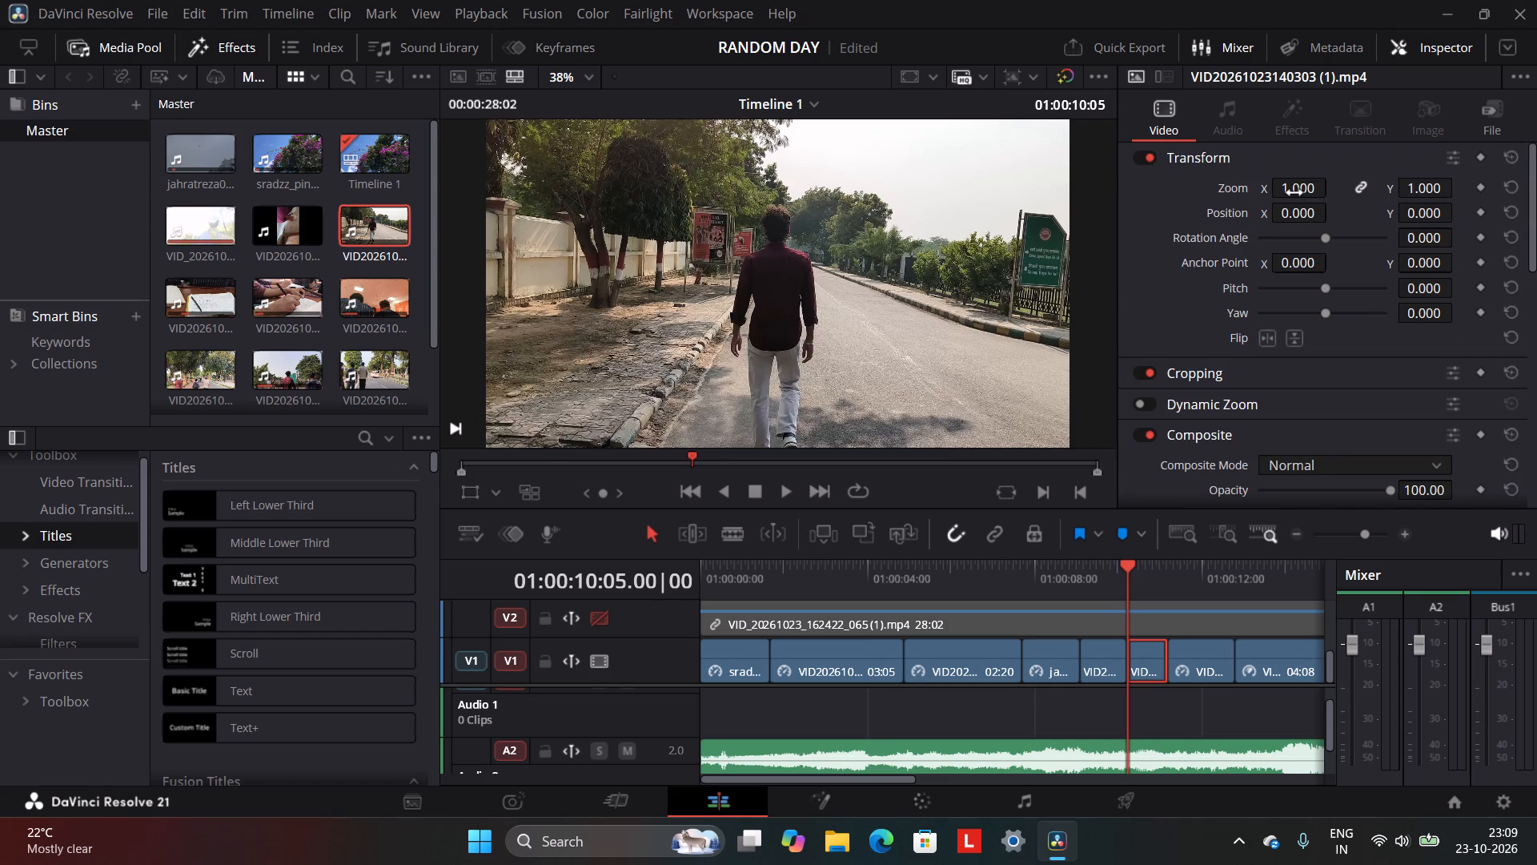
drag(1294, 193, 1306, 201)
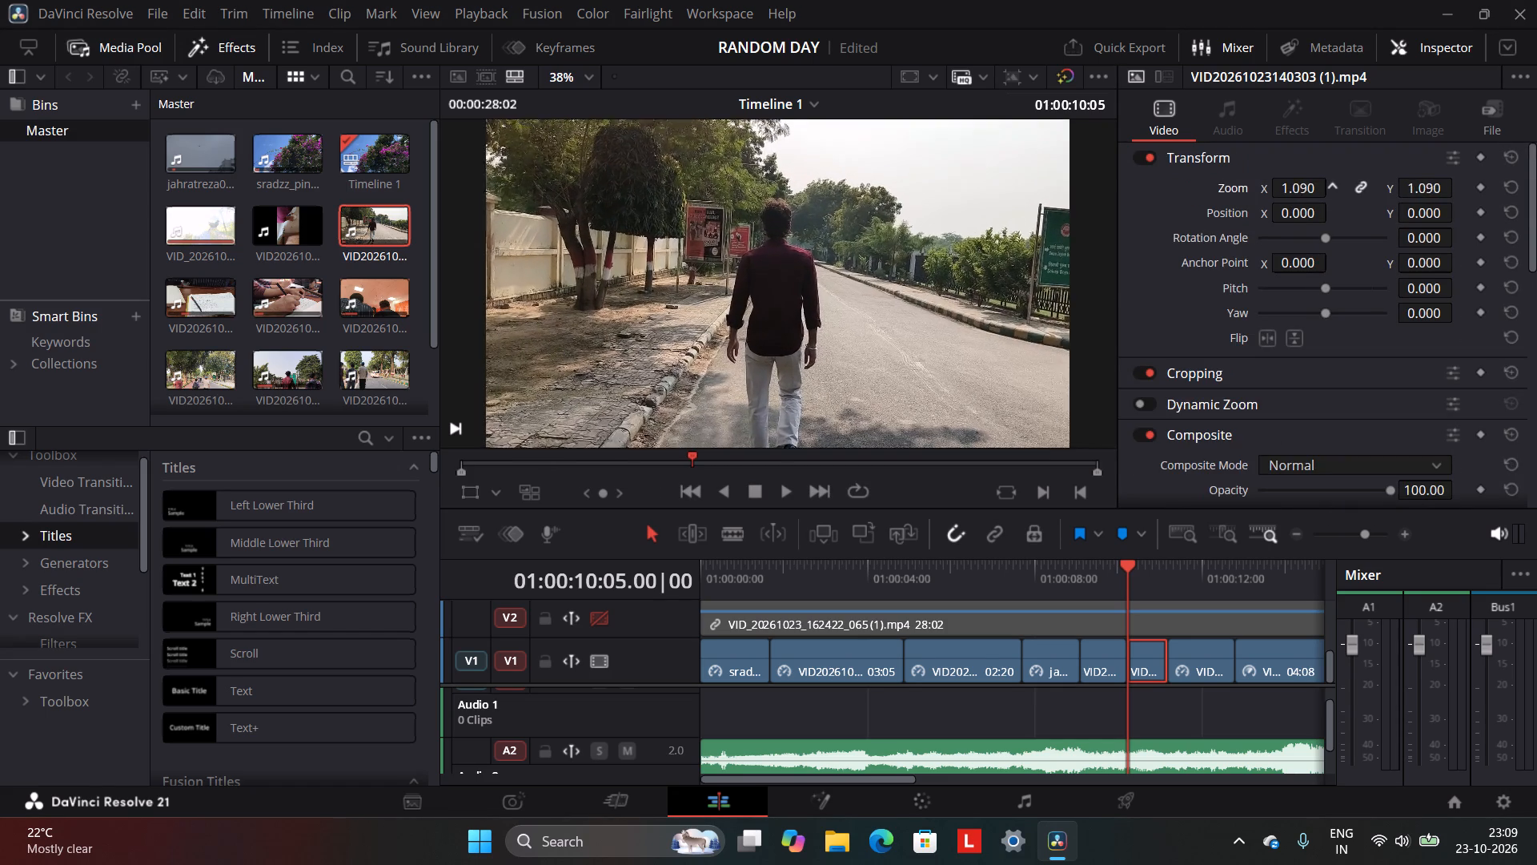
drag(1306, 201, 1338, 202)
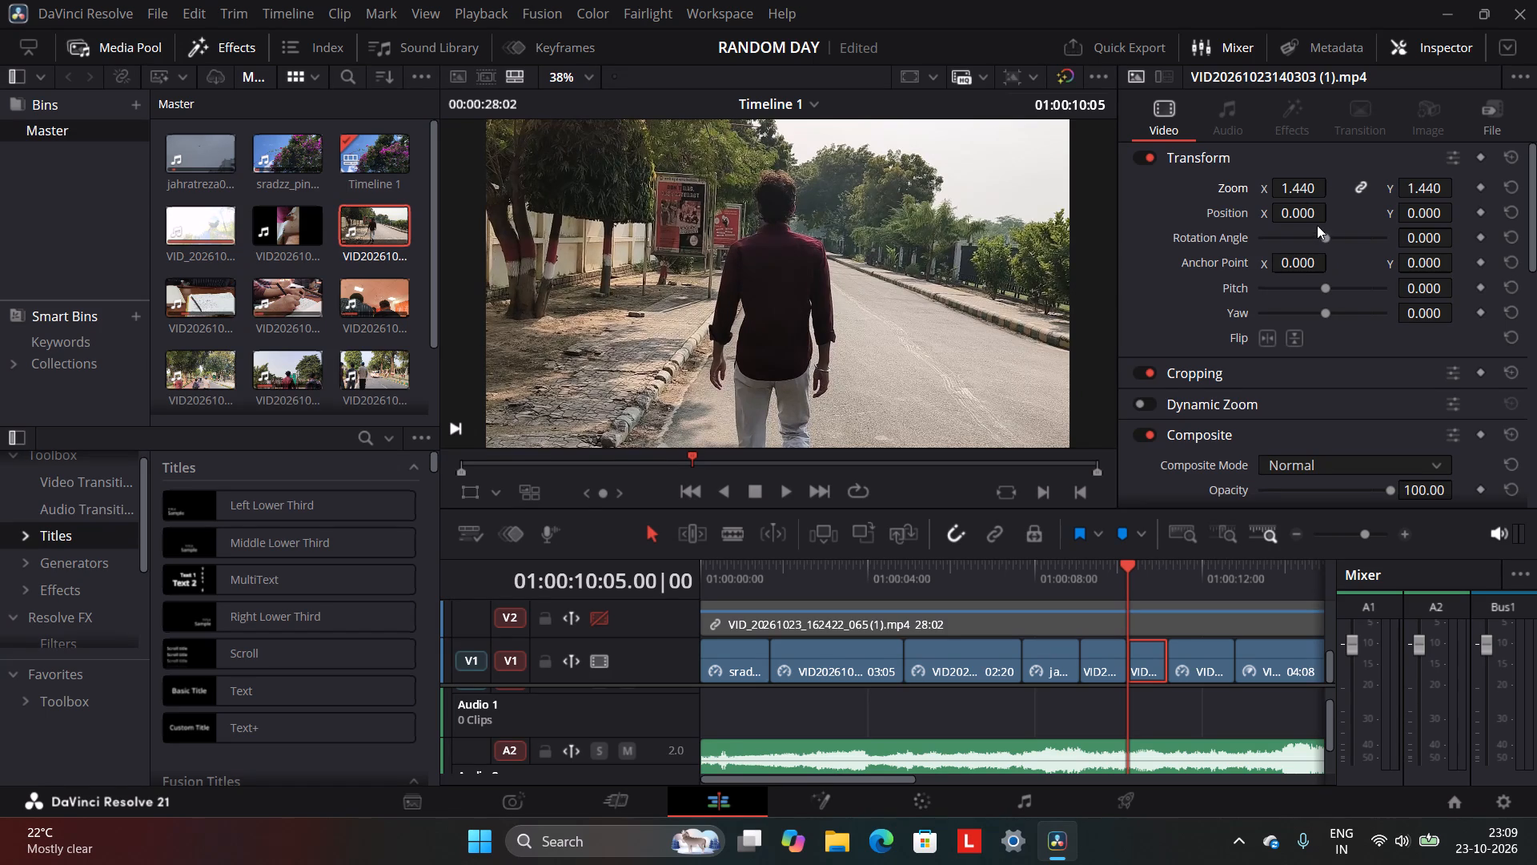
drag(1320, 215, 1311, 217)
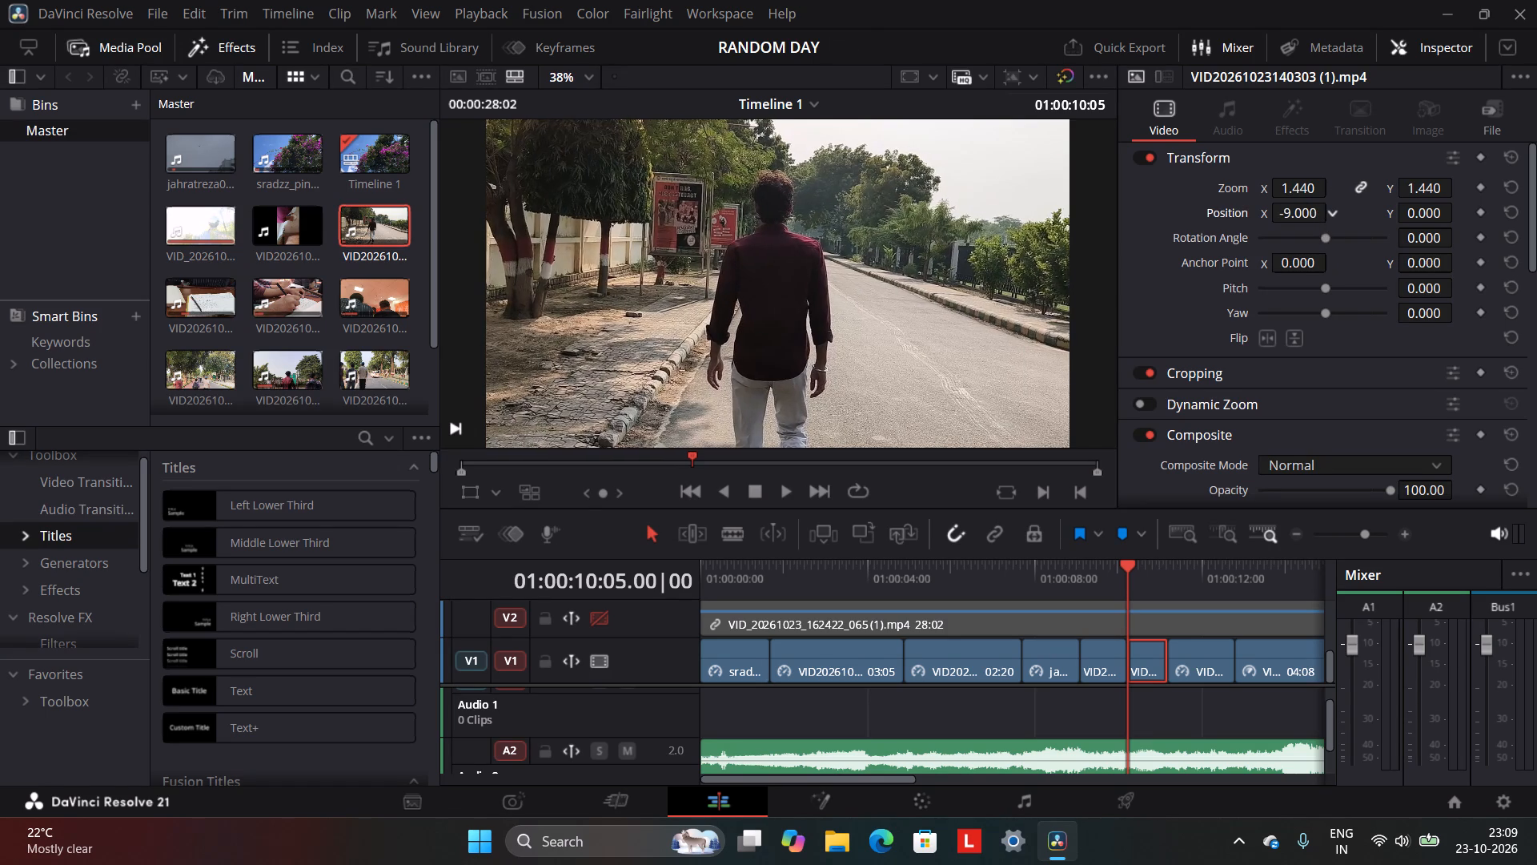
drag(1311, 217, 1330, 217)
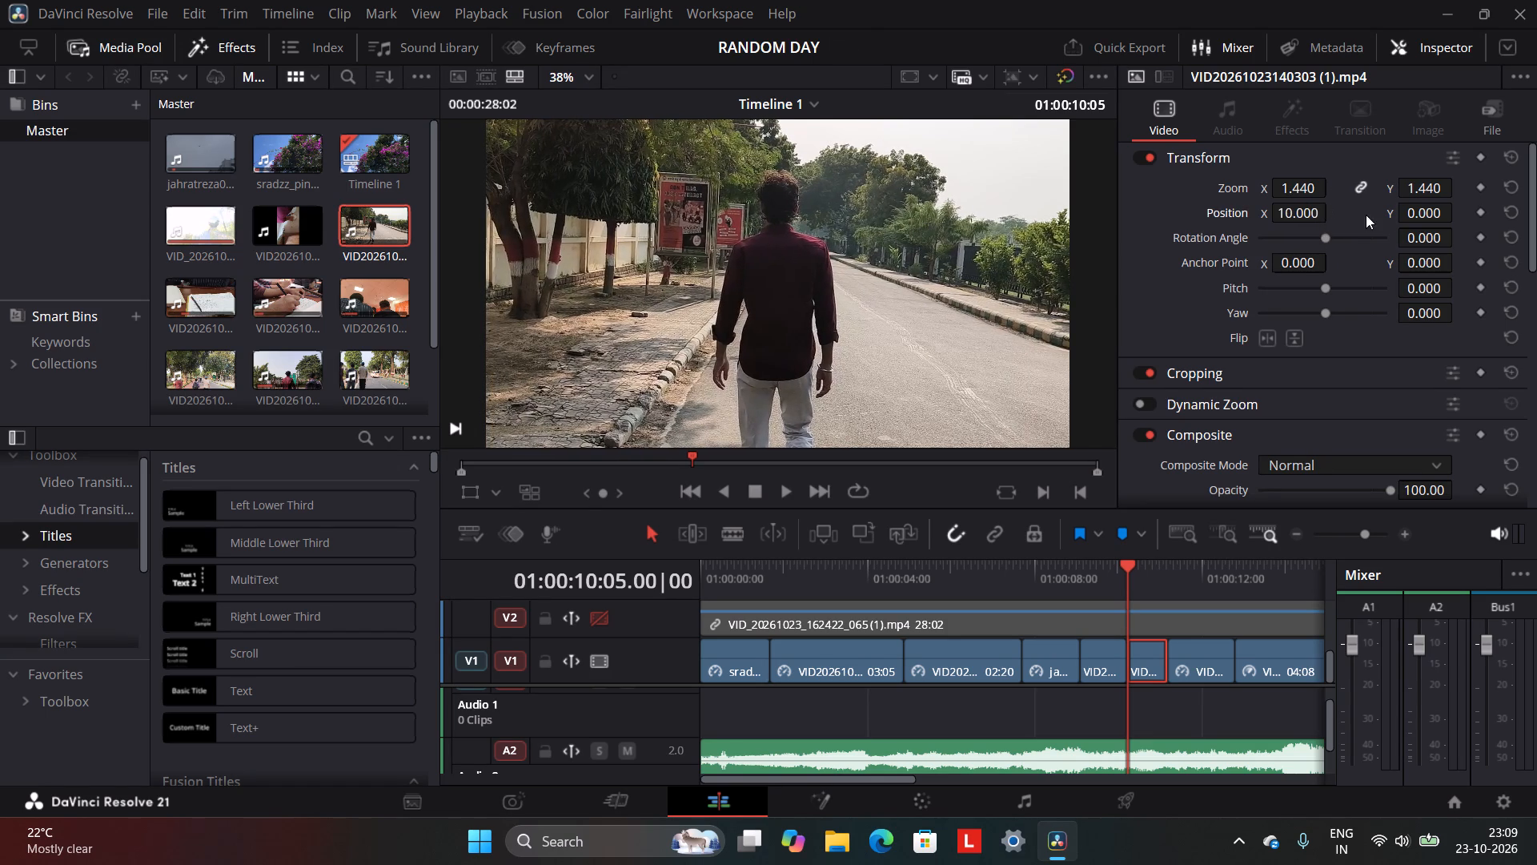
drag(1436, 216, 1312, 257)
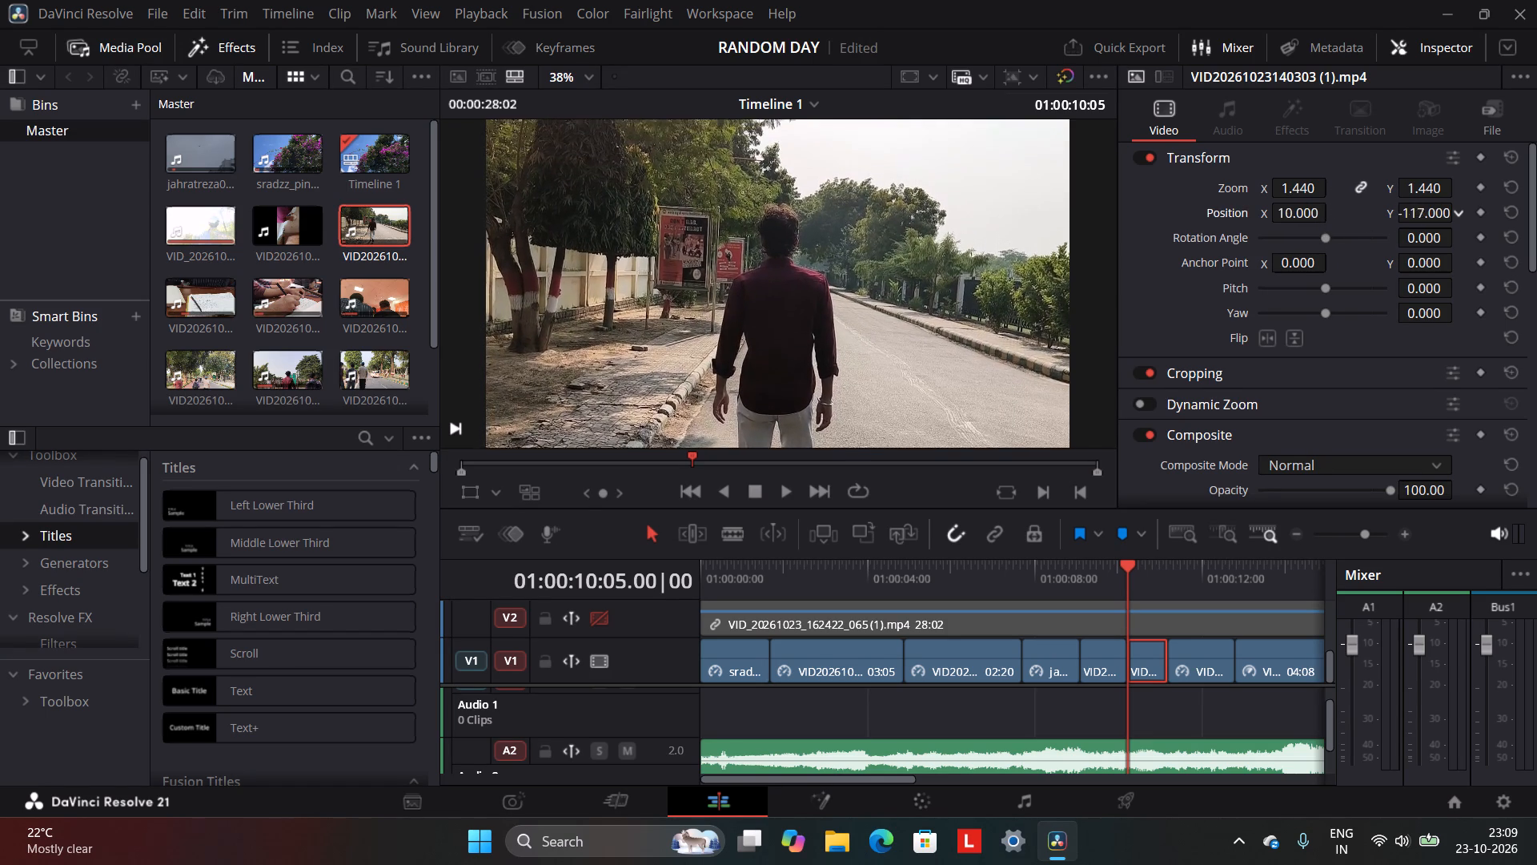
drag(1312, 257, 1212, 296)
Play the timeline from before the reframed walking-man clip past the last Video 1 clip.
drag(1125, 564, 1121, 565)
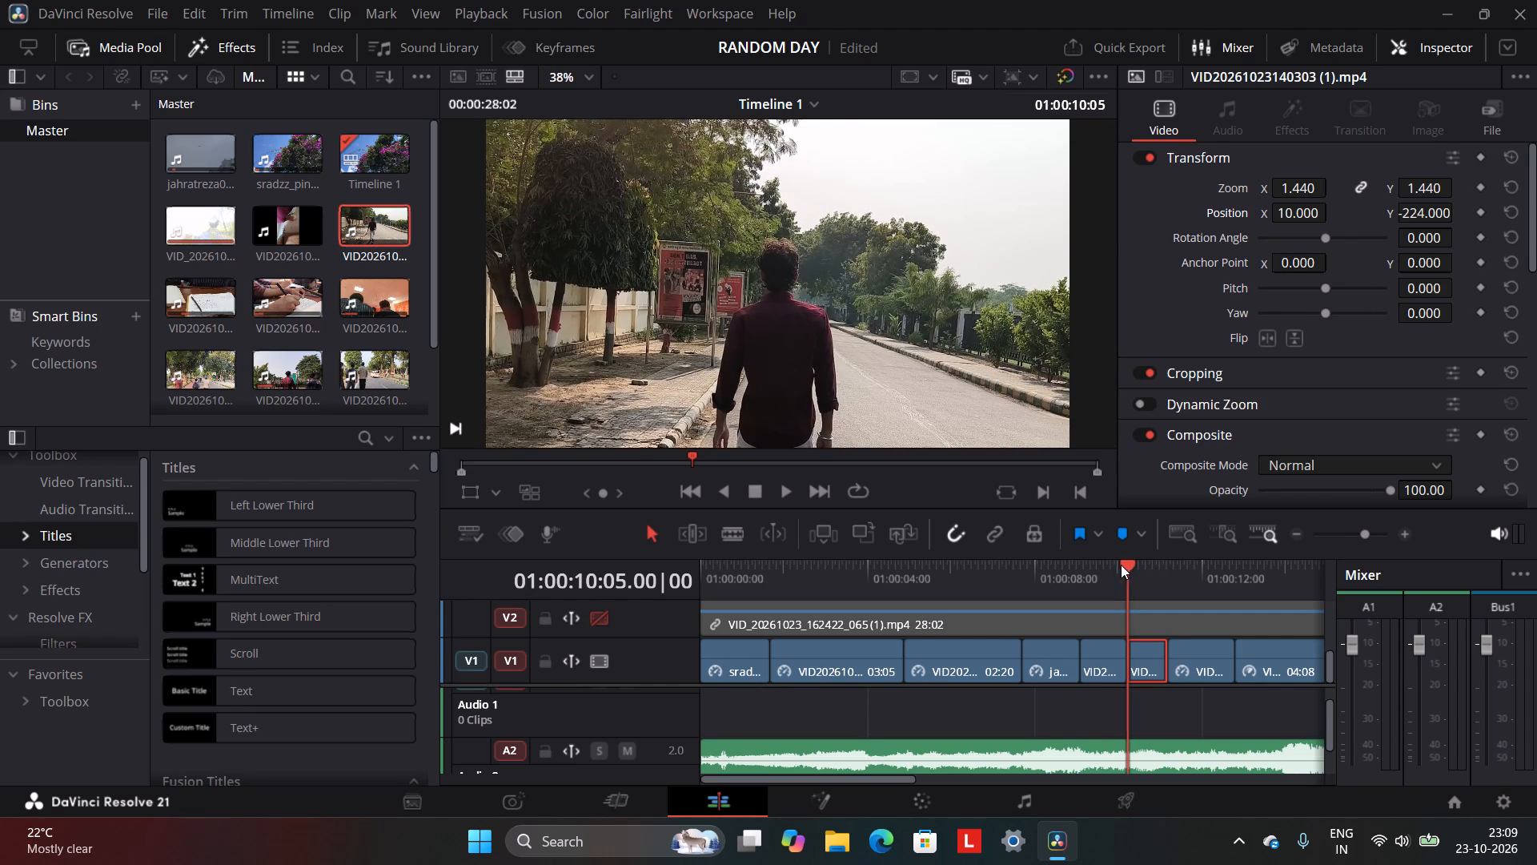
drag(1121, 565, 1034, 589)
click(784, 485)
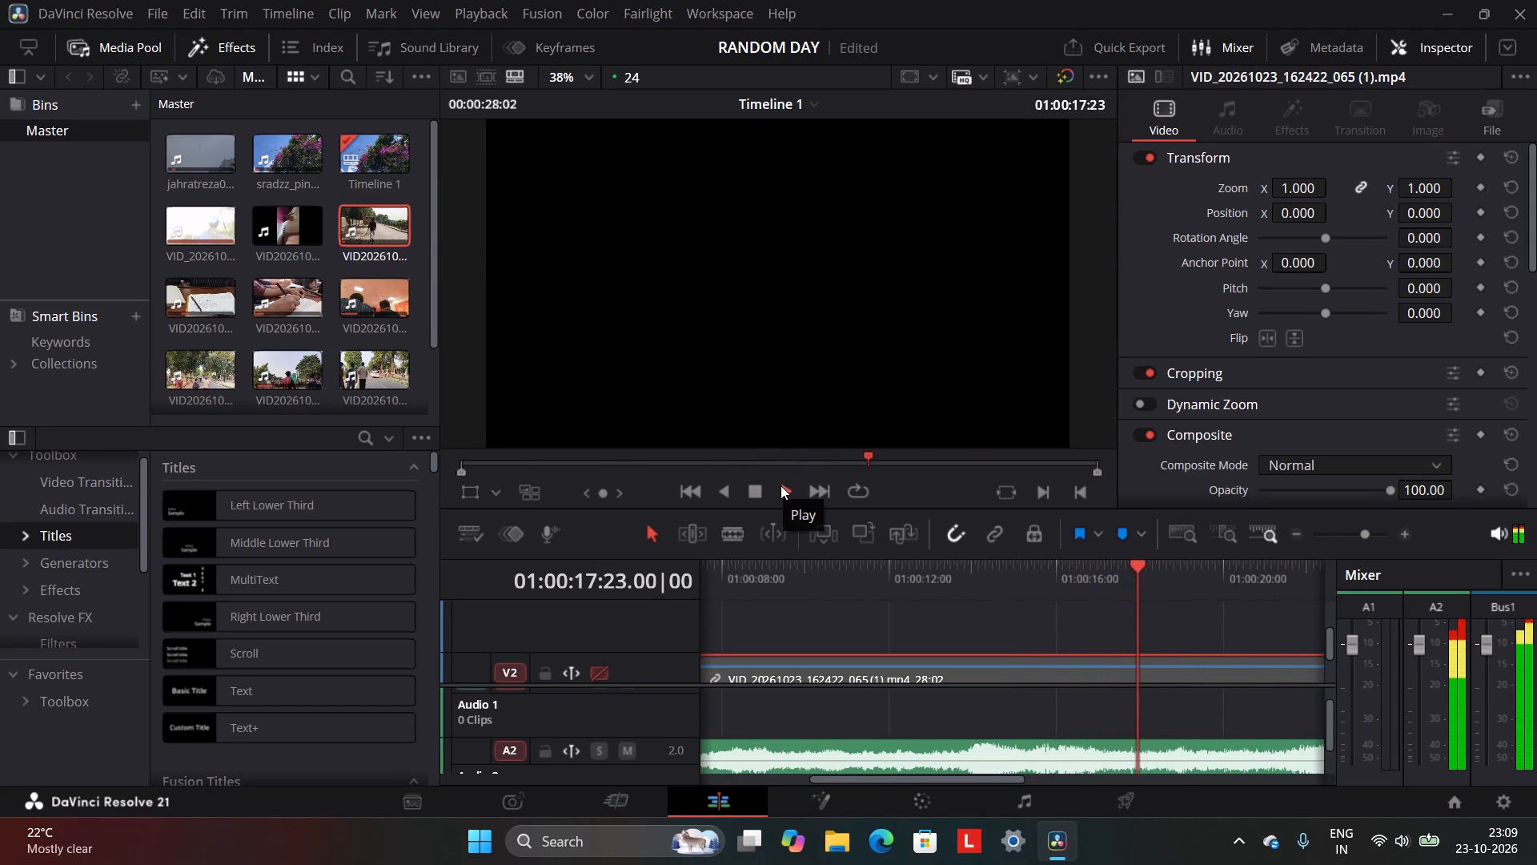
click(754, 487)
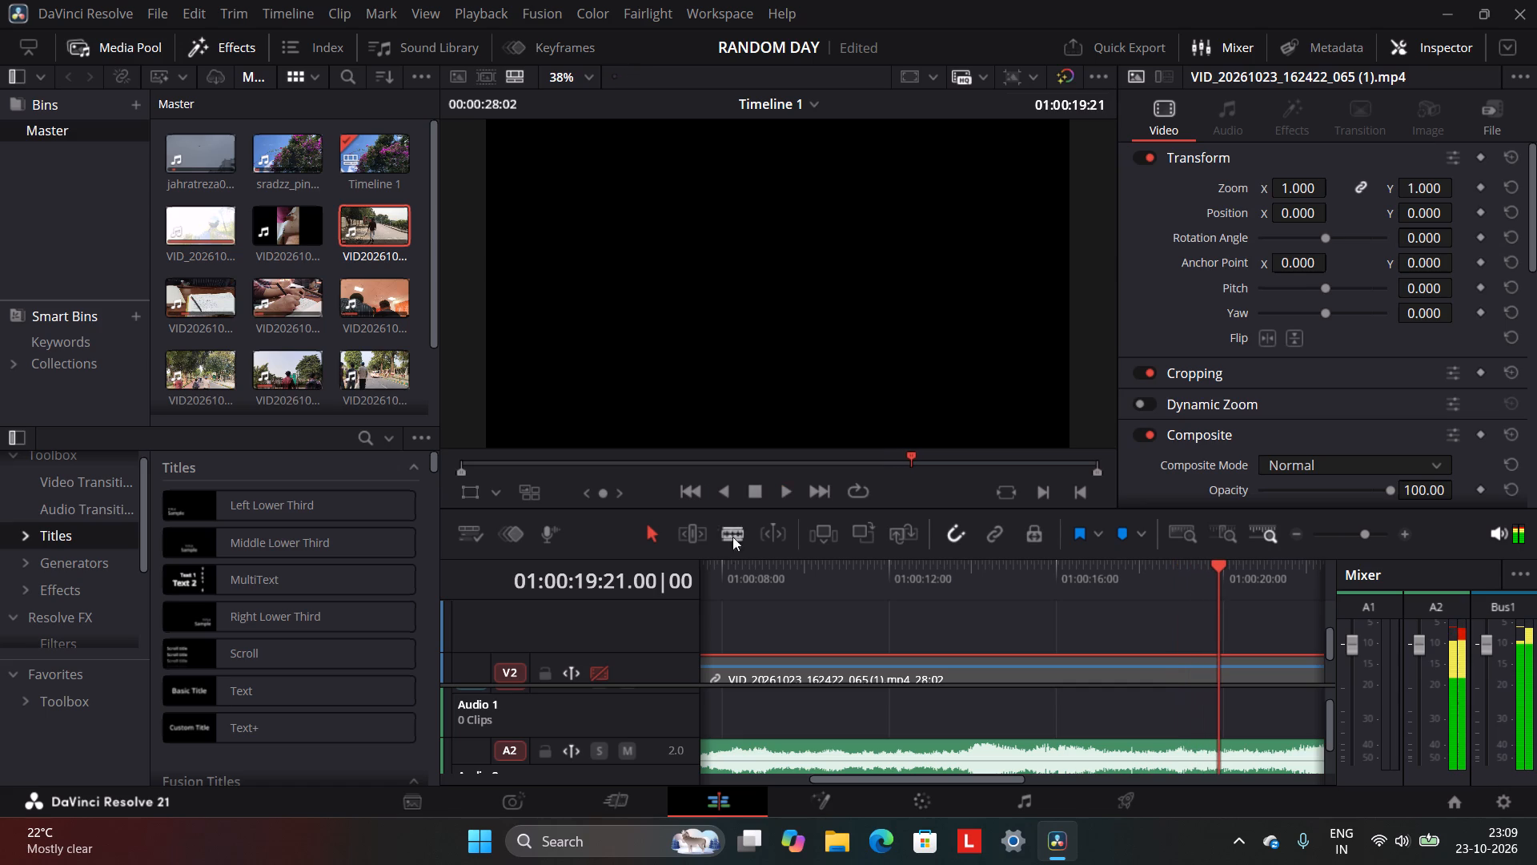
Return the playhead to 01:00:00:00 and enable the Video 2 track with the reference video.
scroll(805, 620, down, 1)
click(837, 558)
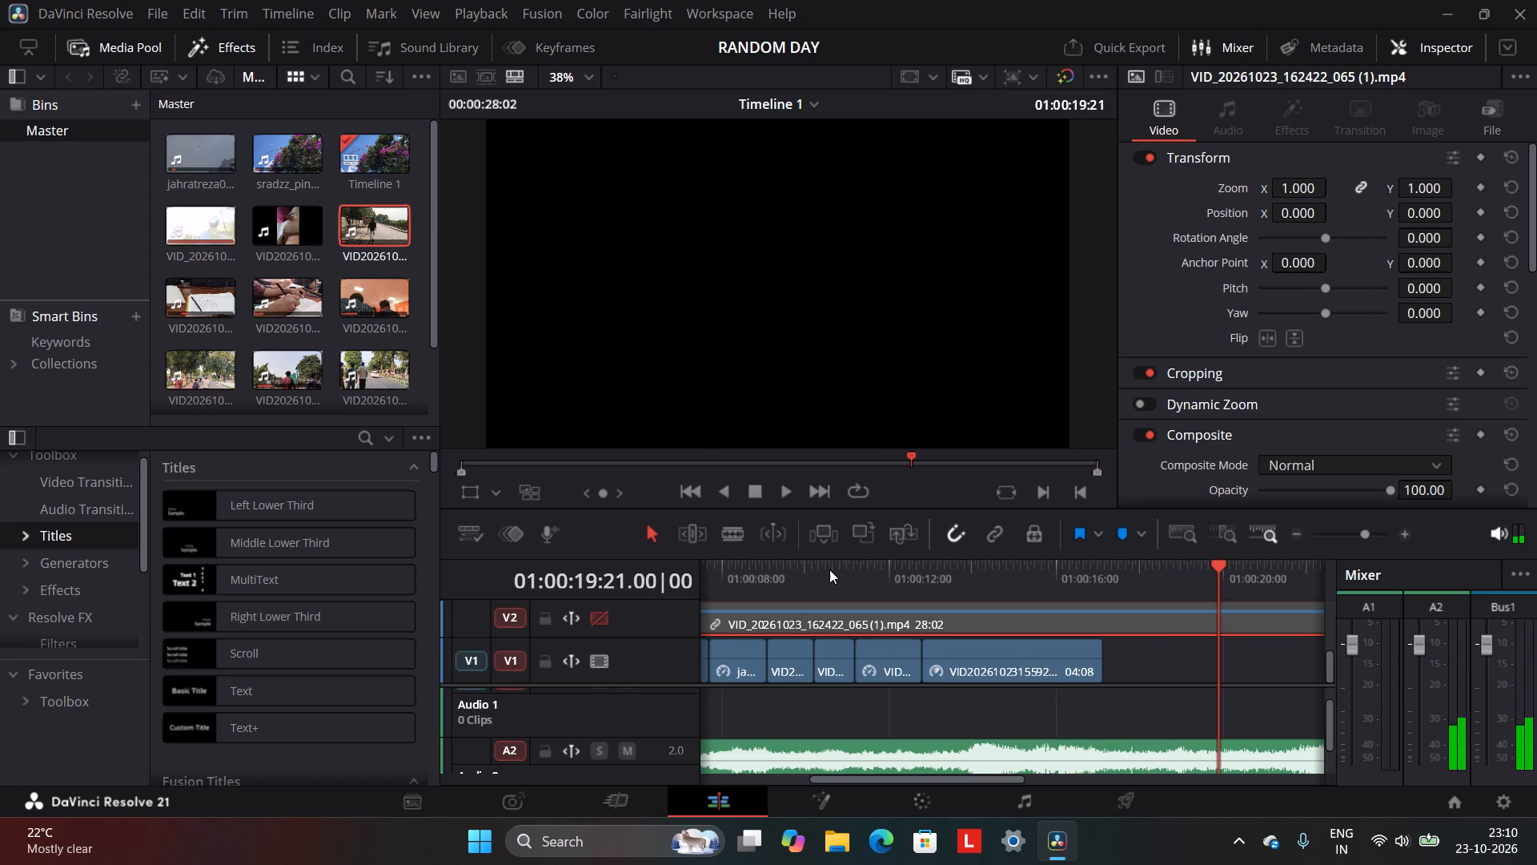
click(829, 569)
drag(829, 561, 697, 622)
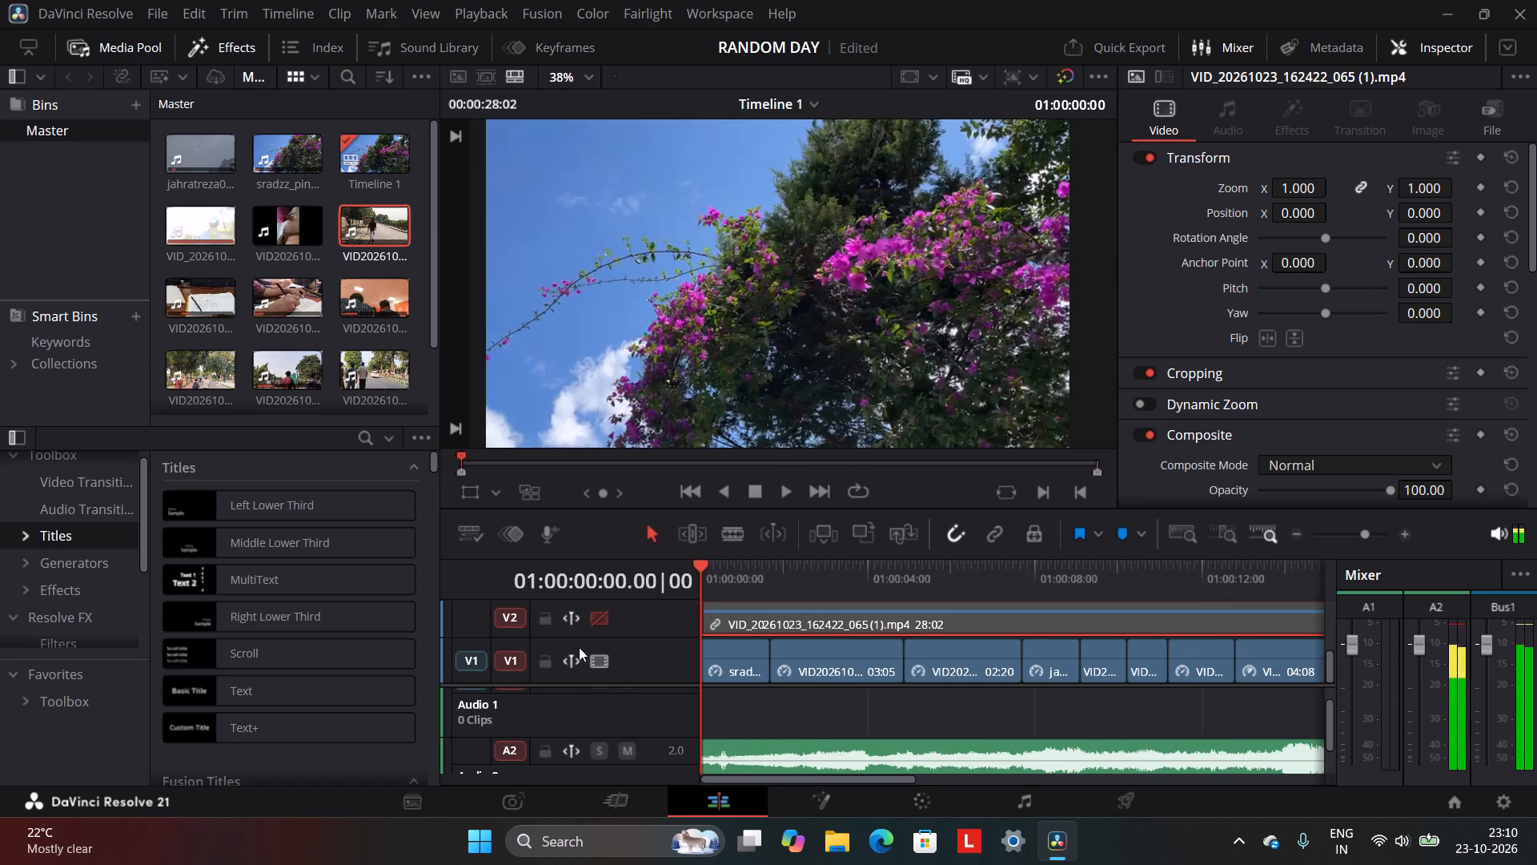
click(597, 626)
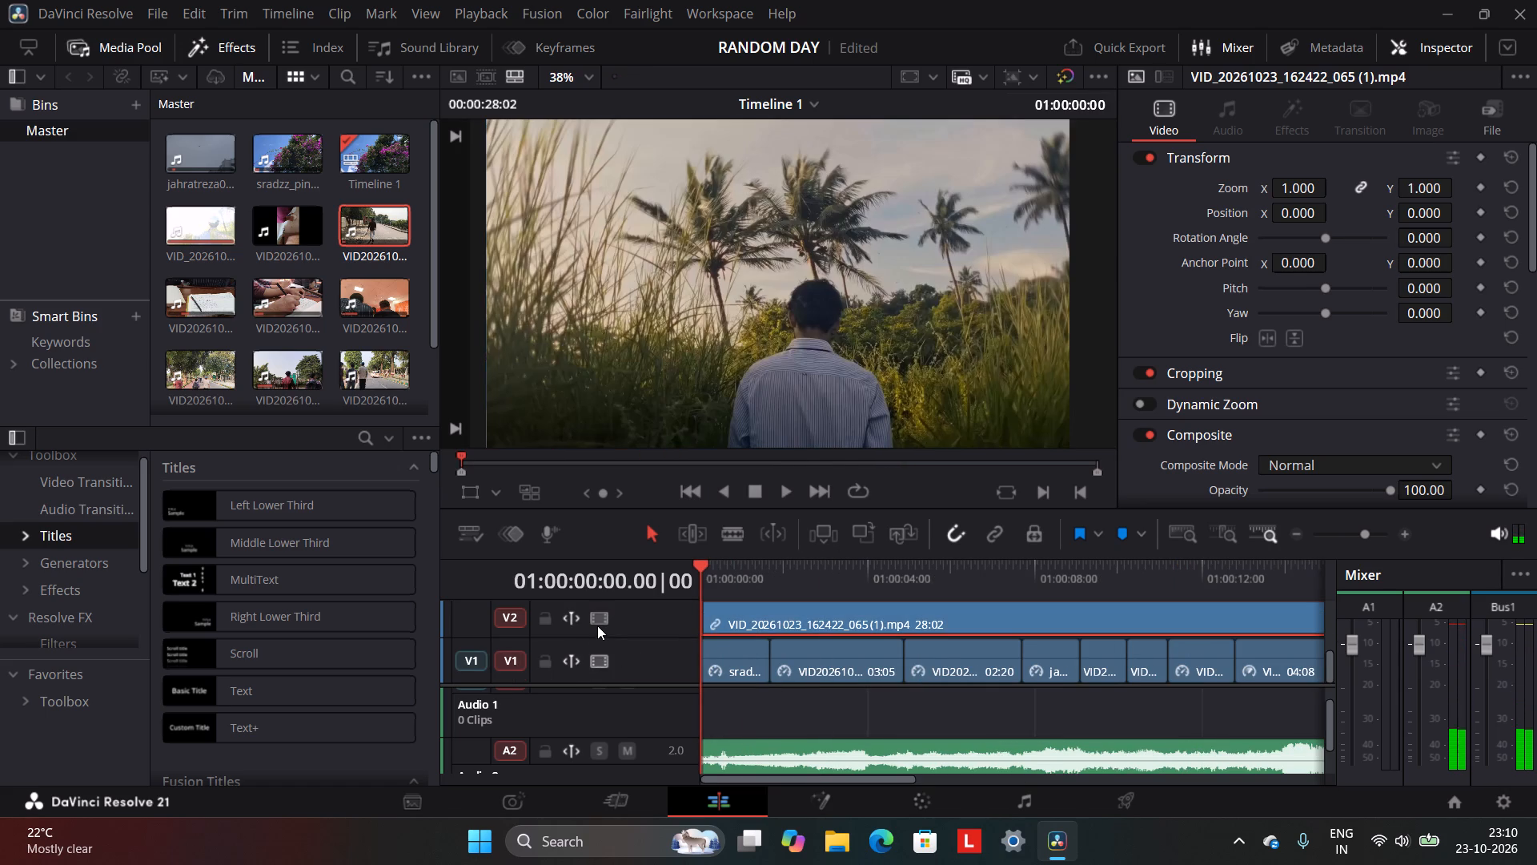
Play the reference video from the beginning, and replay its shots between about 01:00:11:16 and 01:00:13:01.
click(784, 485)
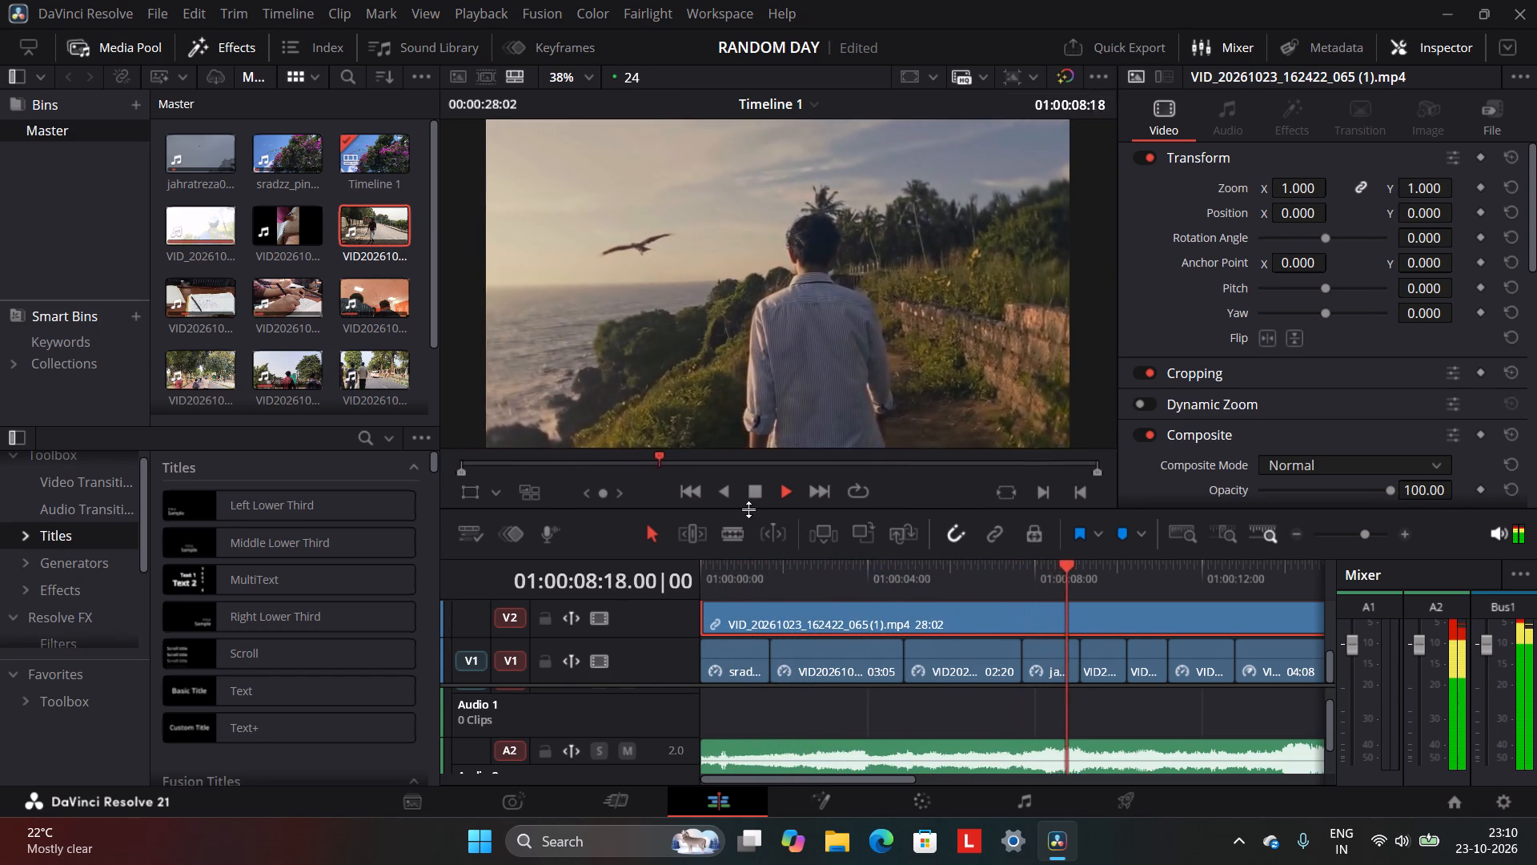
click(755, 494)
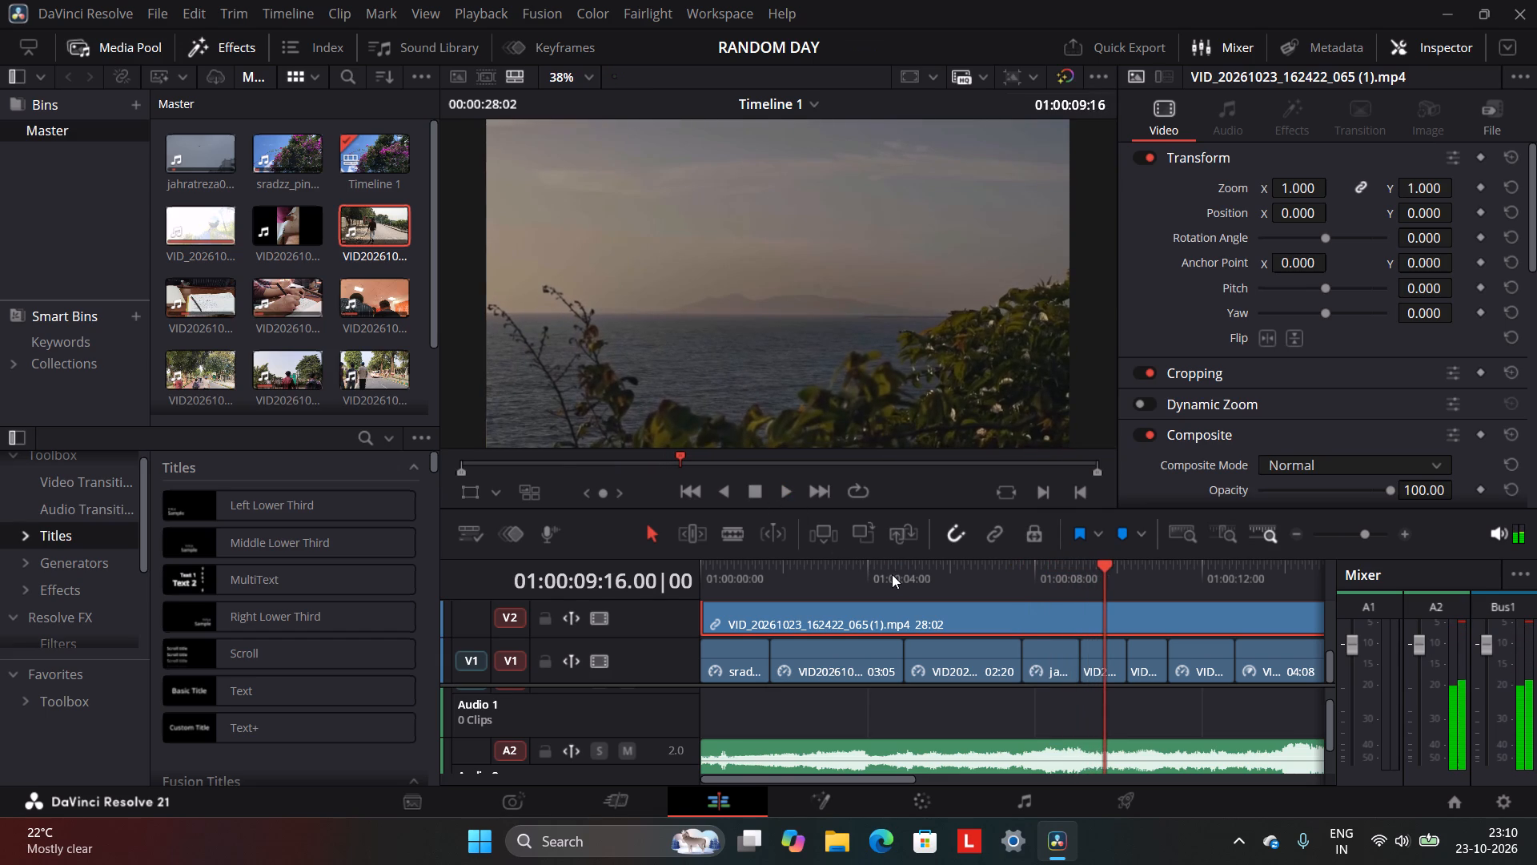
click(892, 574)
click(780, 493)
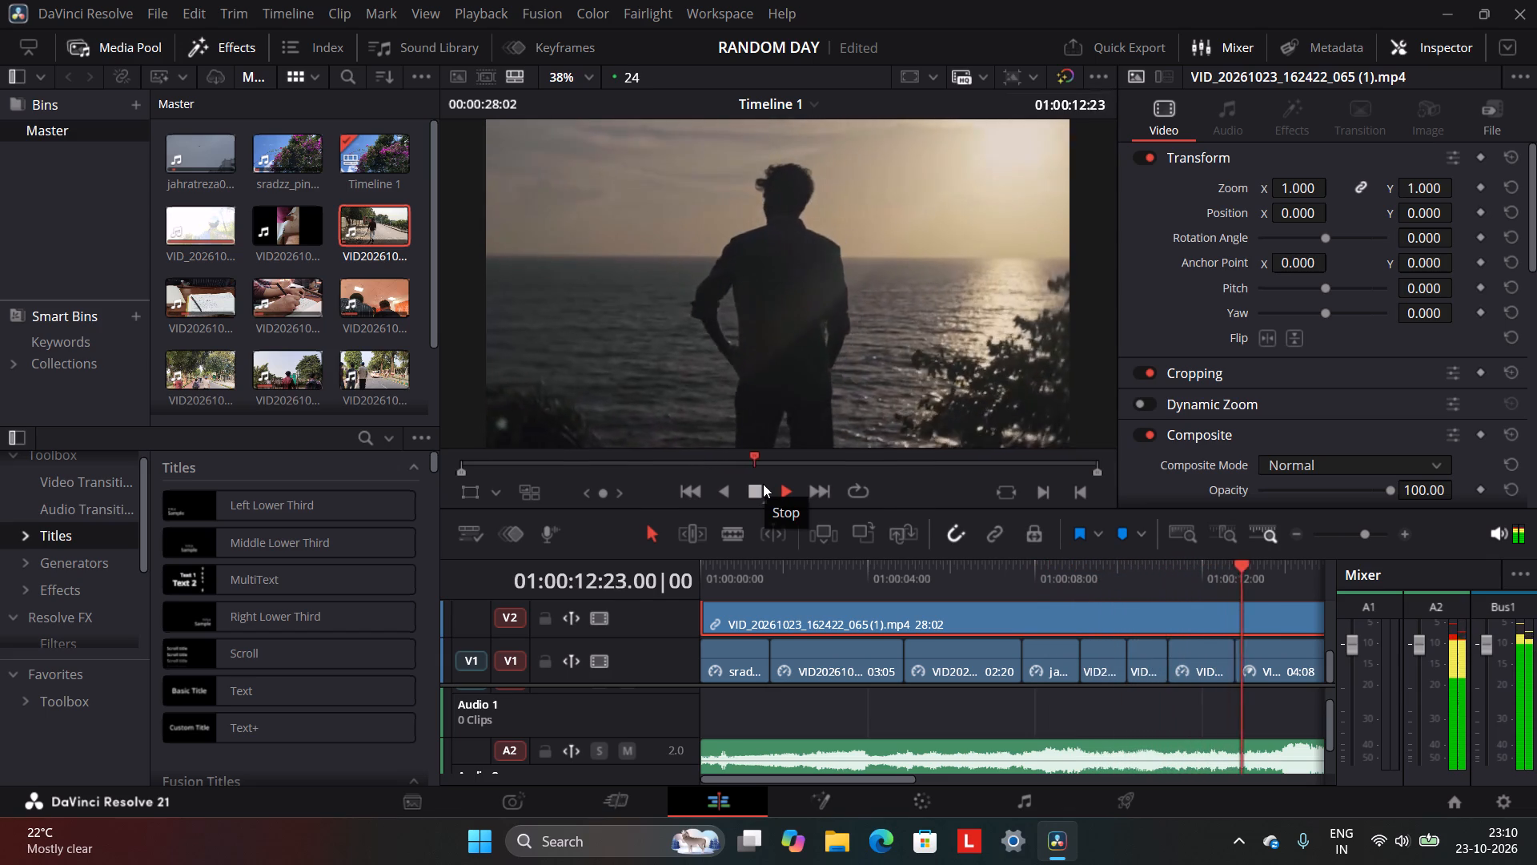
click(763, 484)
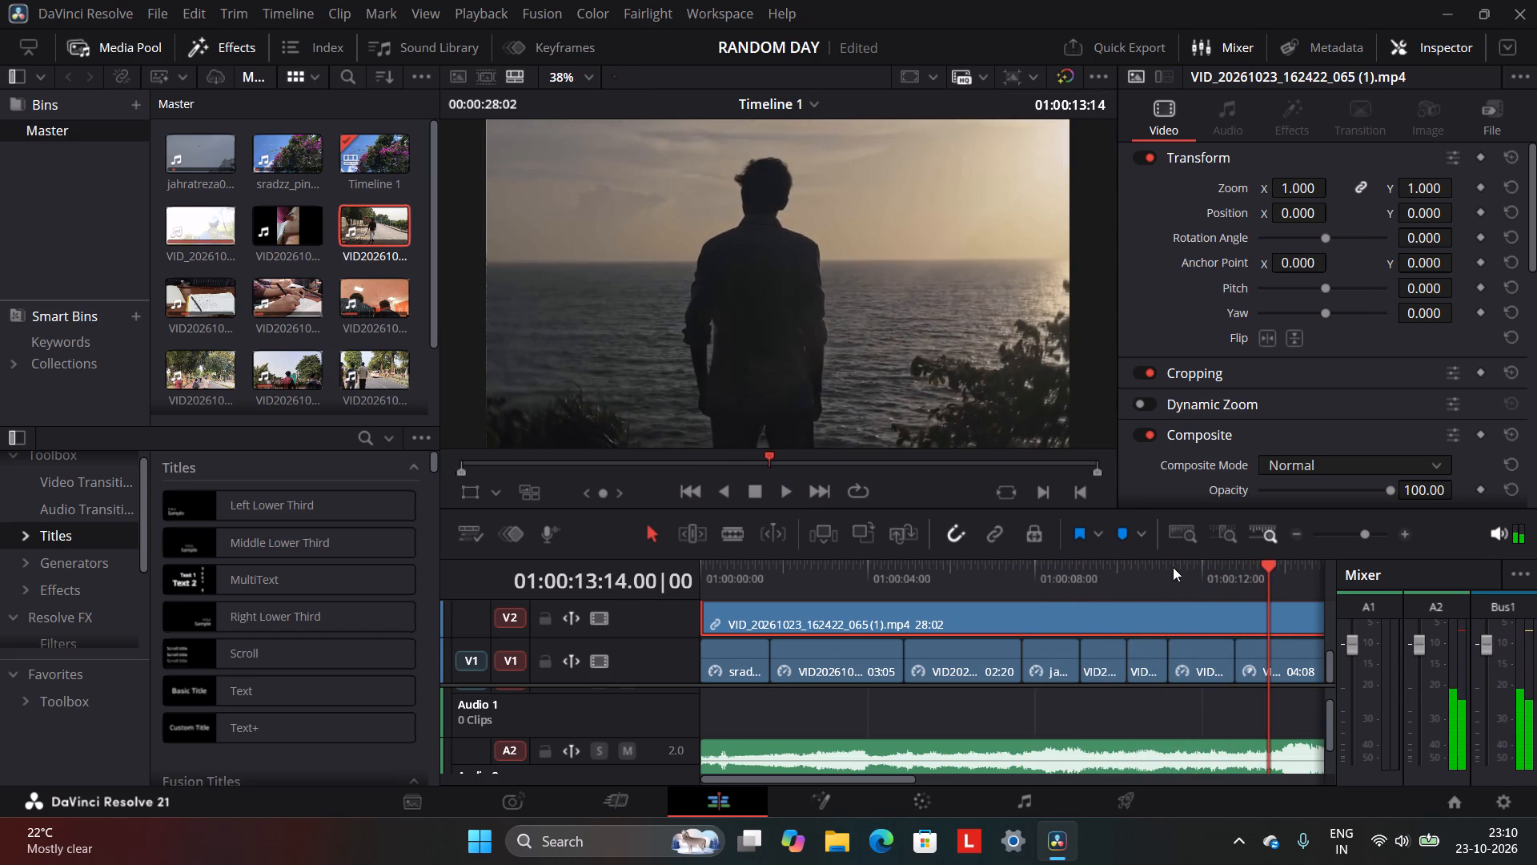
click(1189, 565)
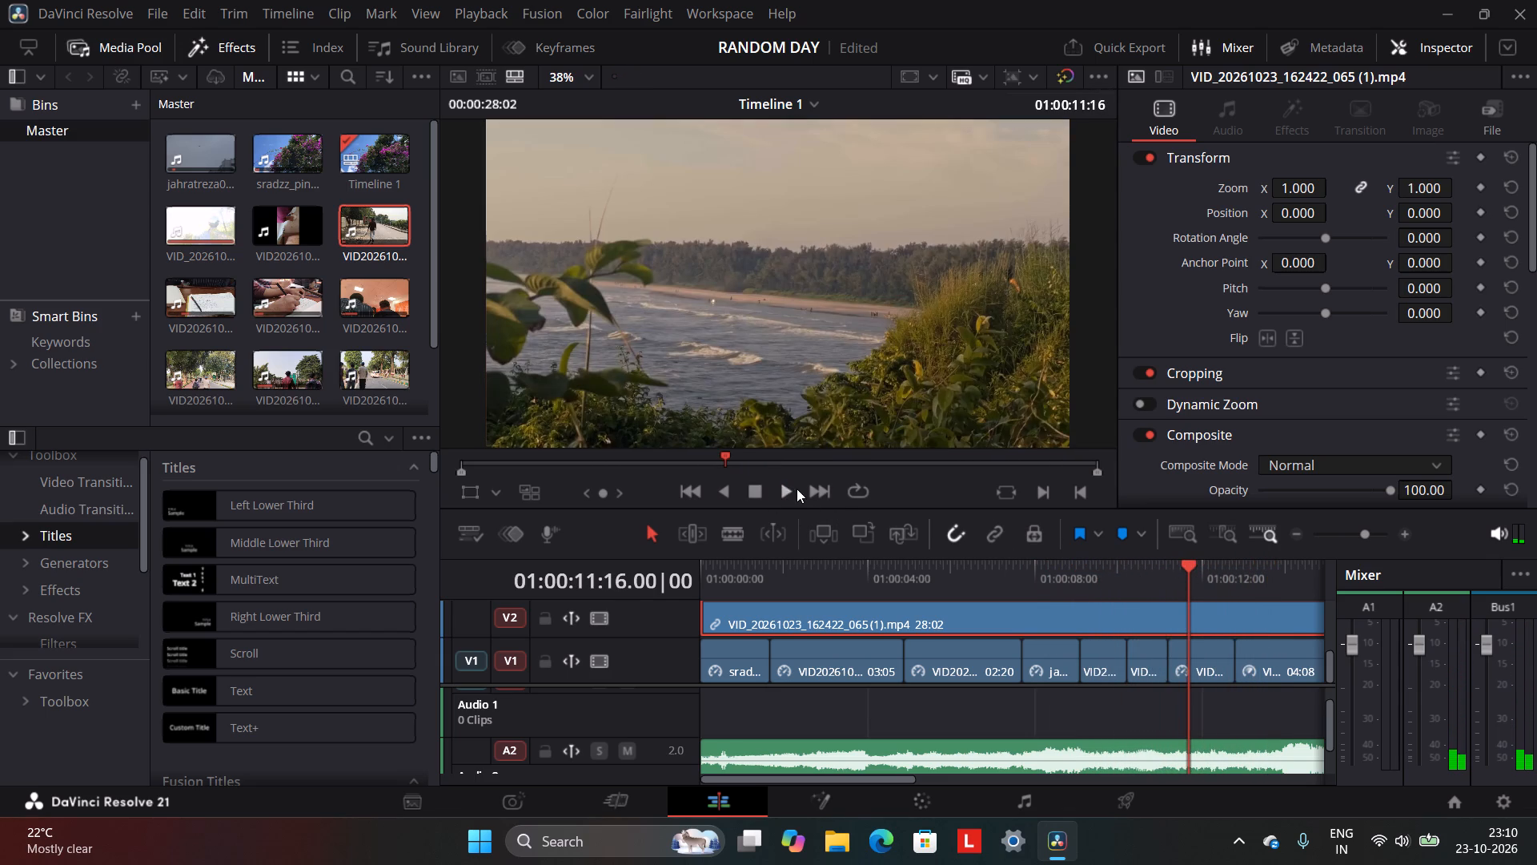
click(787, 490)
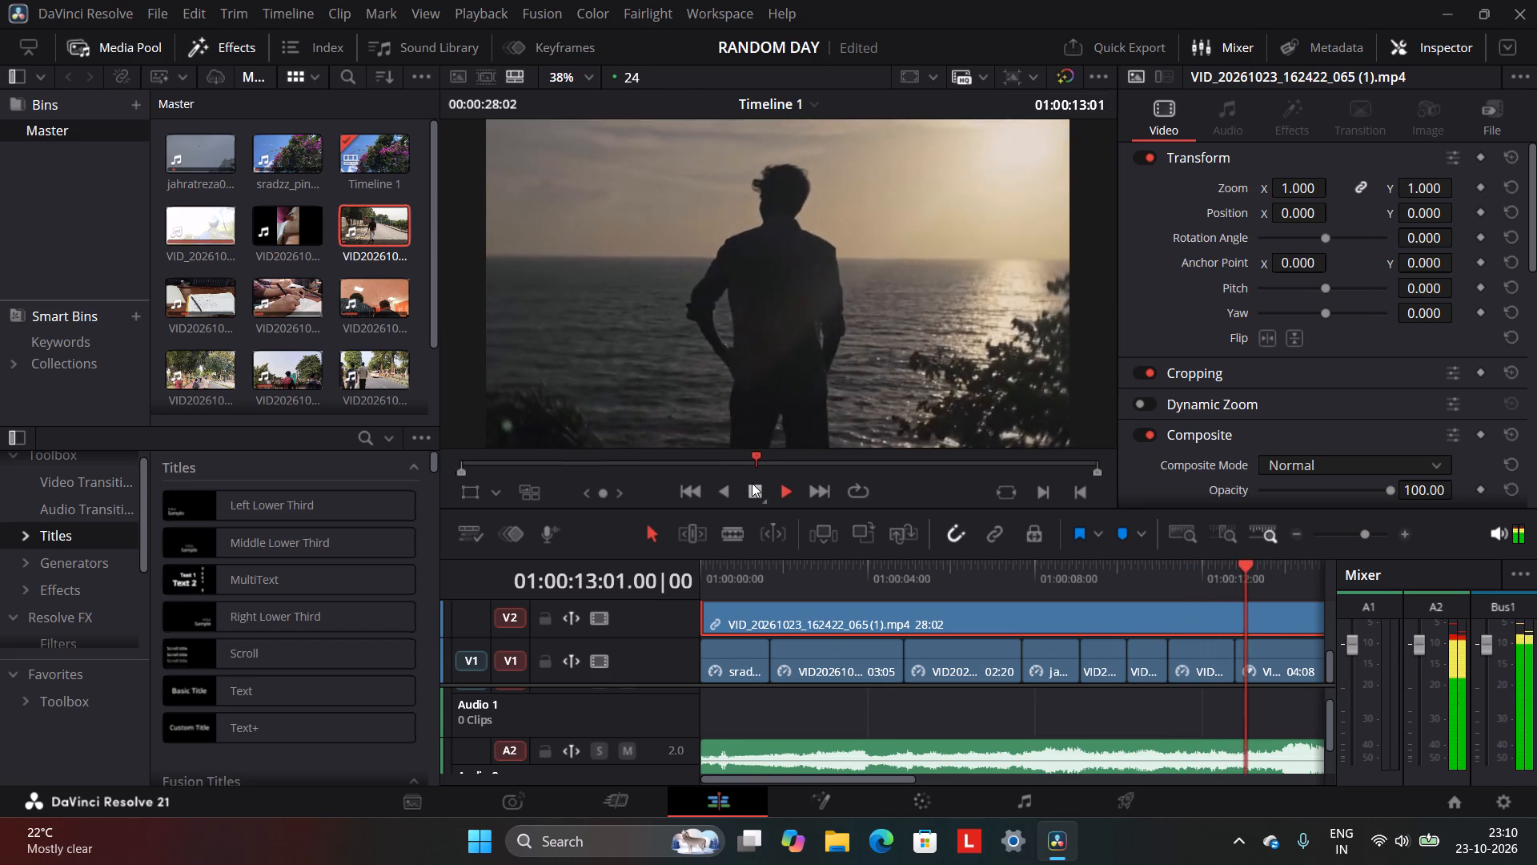
click(752, 483)
Roll the Video 1 cut between VID20261023142614.mp4 and the last clip earlier, to the reference video's shot change at 01:00:12:08.
click(1206, 578)
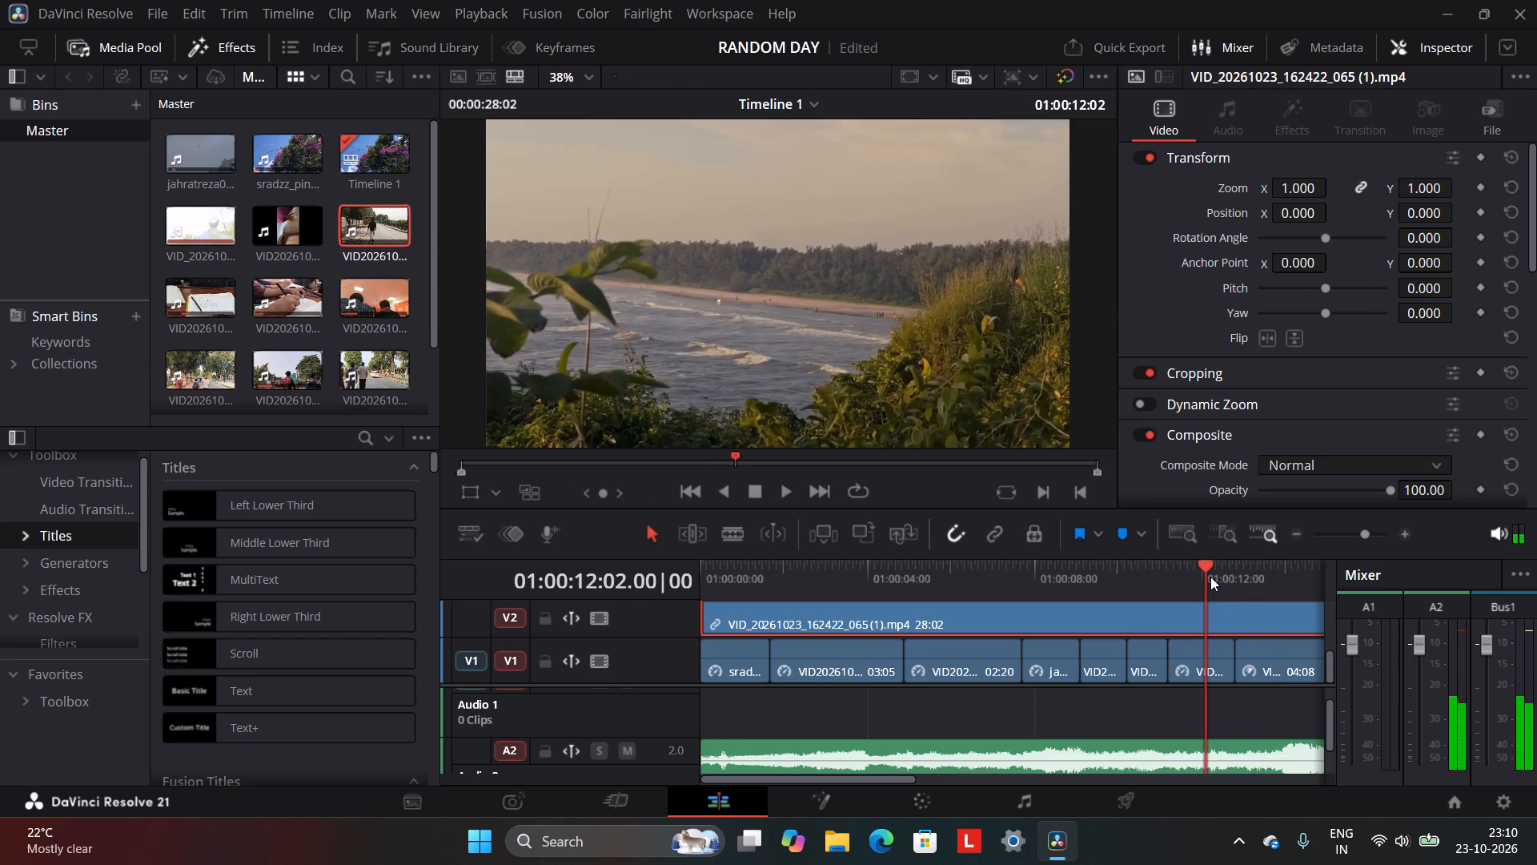
click(1211, 577)
click(1214, 577)
click(1218, 577)
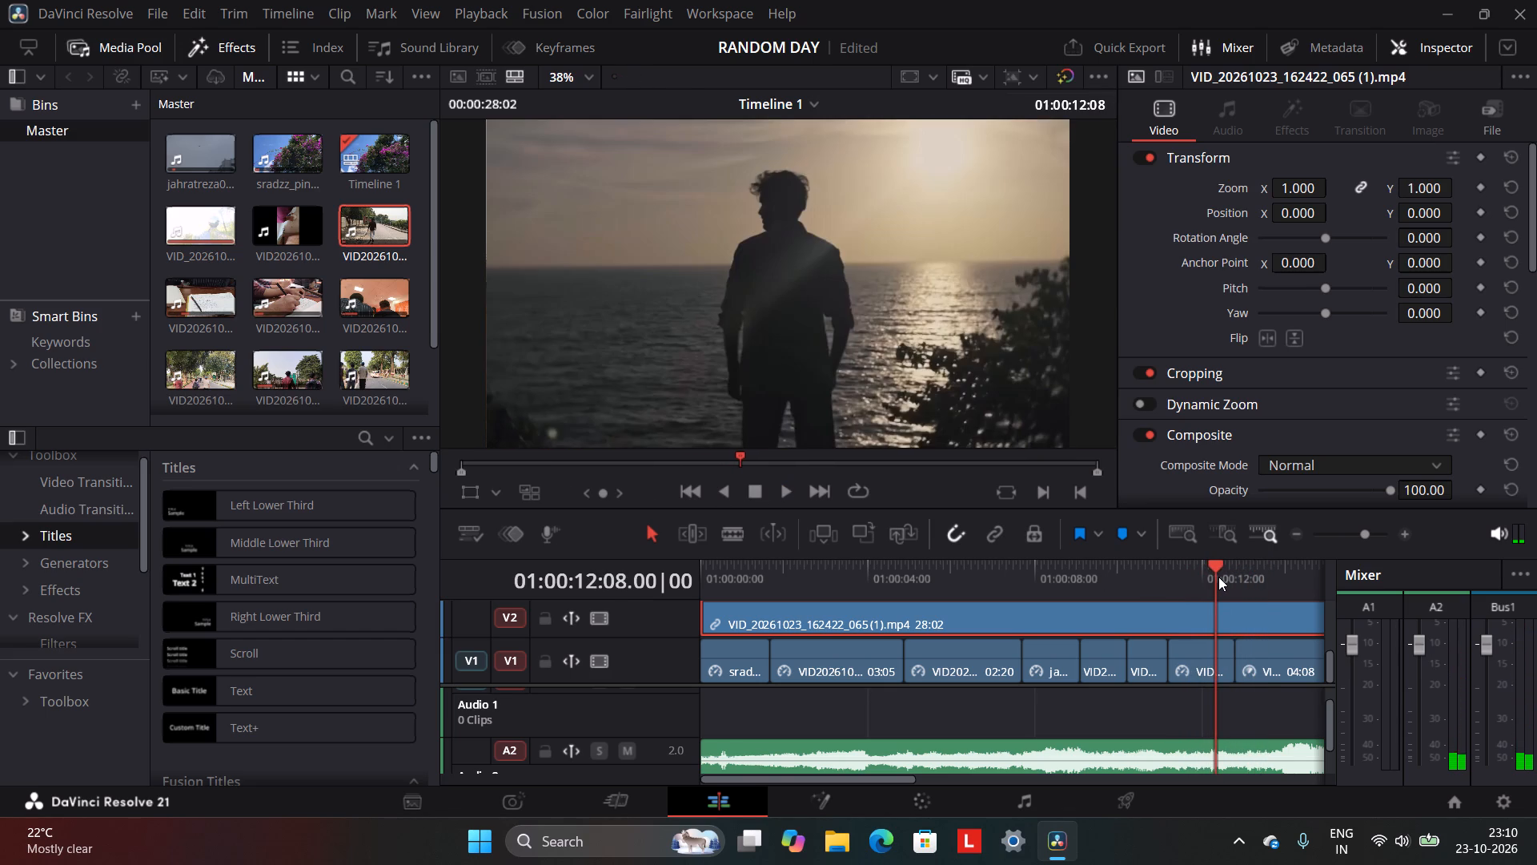
click(1219, 654)
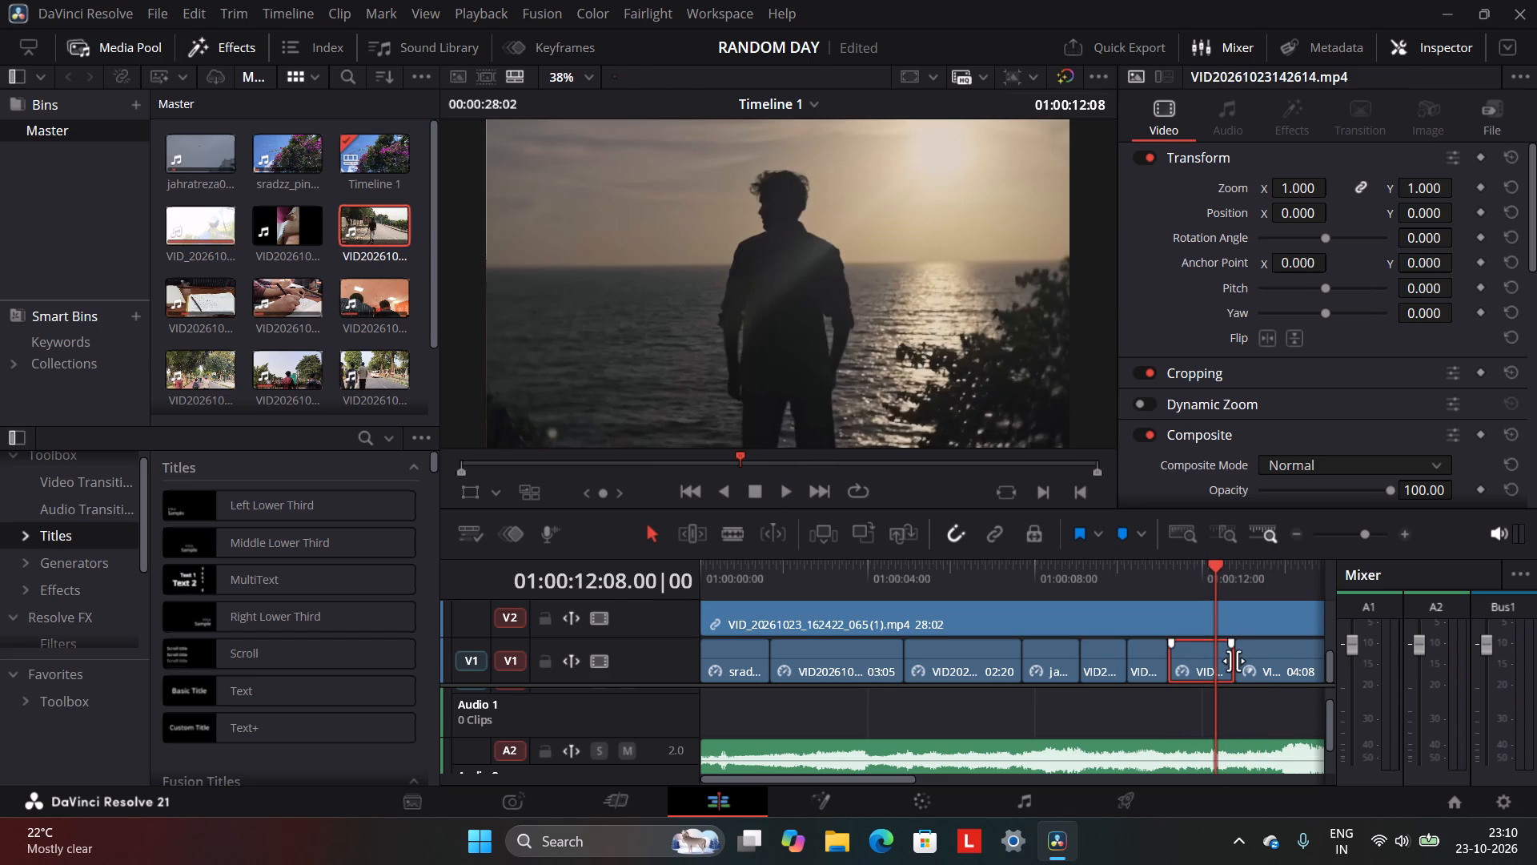
drag(1234, 661, 1221, 663)
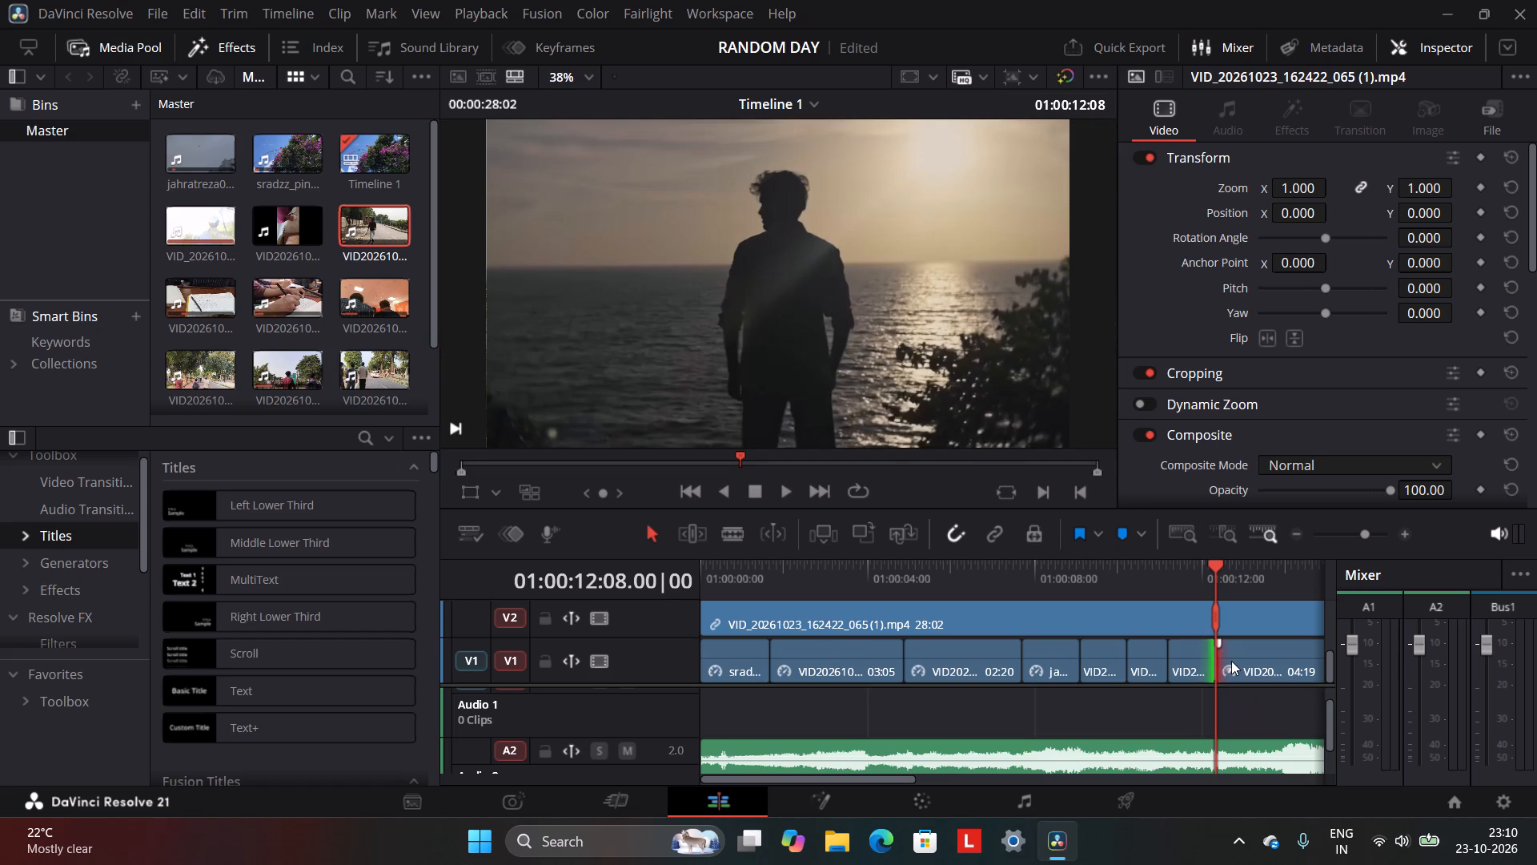
Play the reference video from just before 01:00:12:08, and play the Video 1 clips from 01:00:11:16 with the Video 2 track disabled.
drag(1219, 566, 1200, 573)
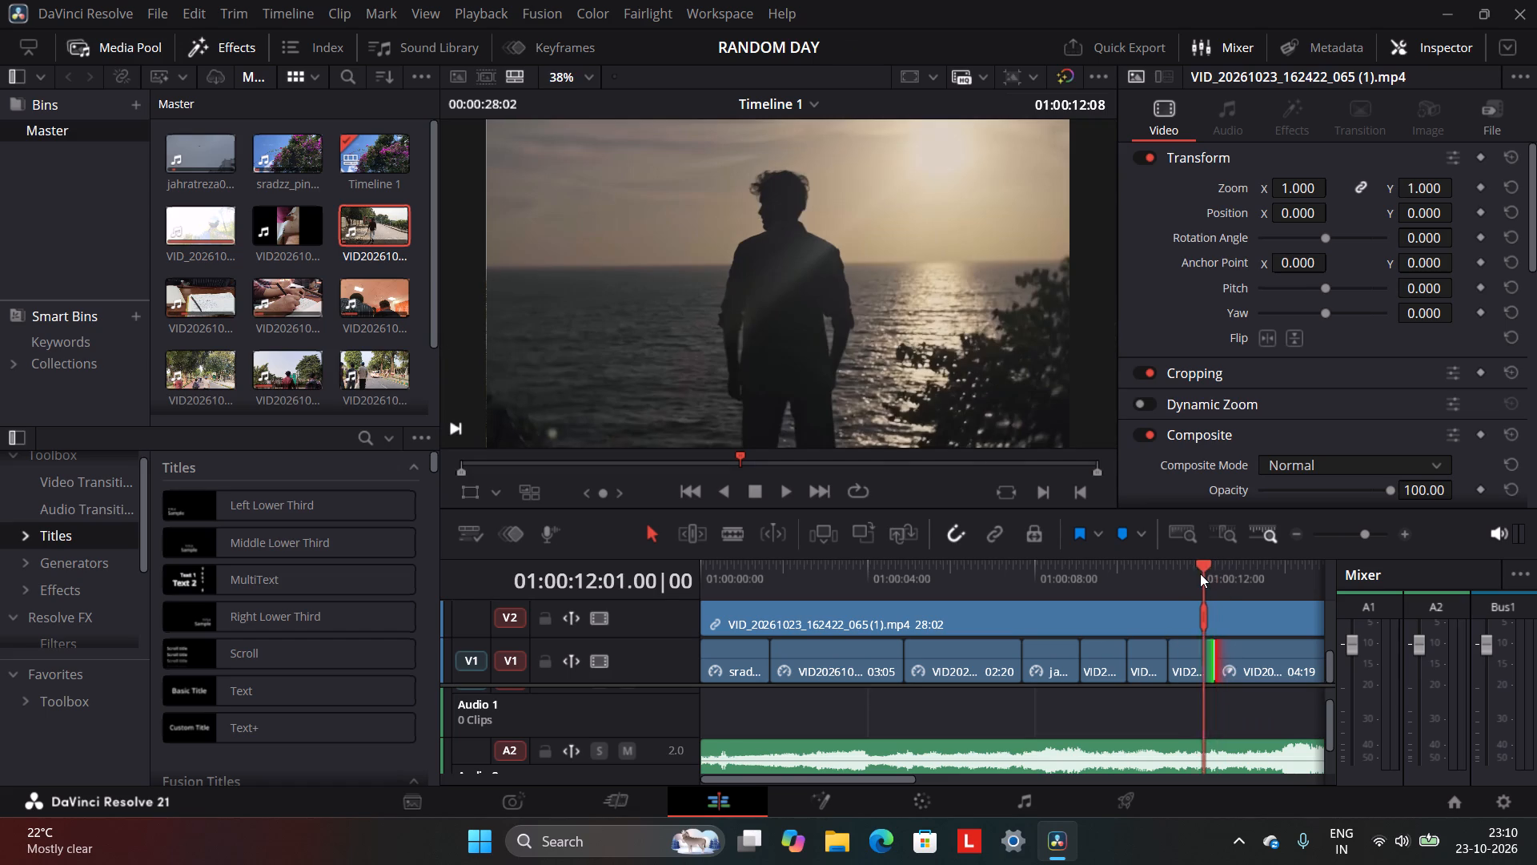
drag(1200, 573, 1191, 575)
click(782, 486)
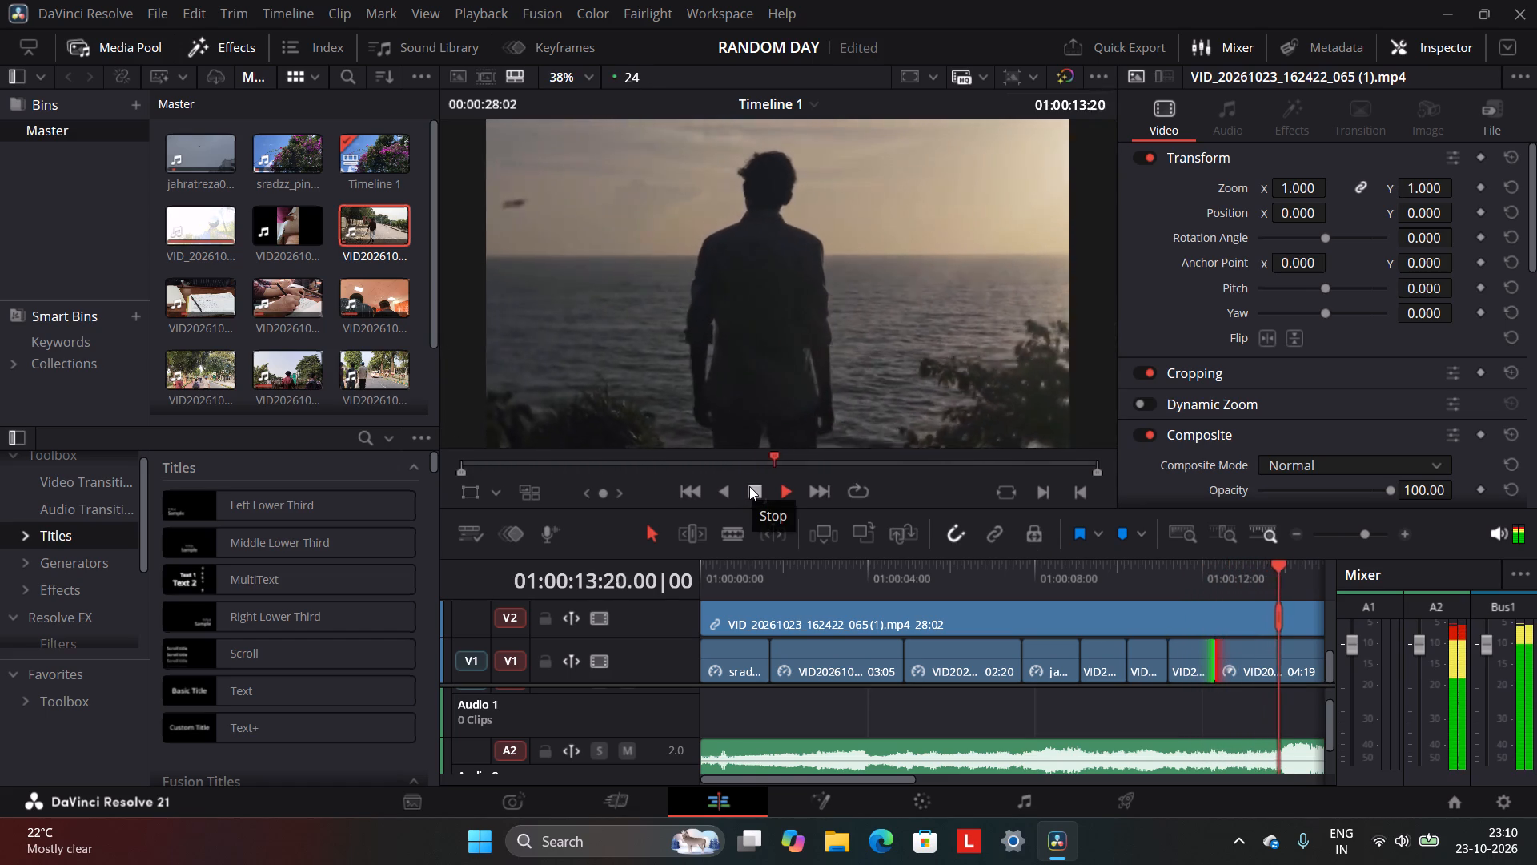
click(749, 486)
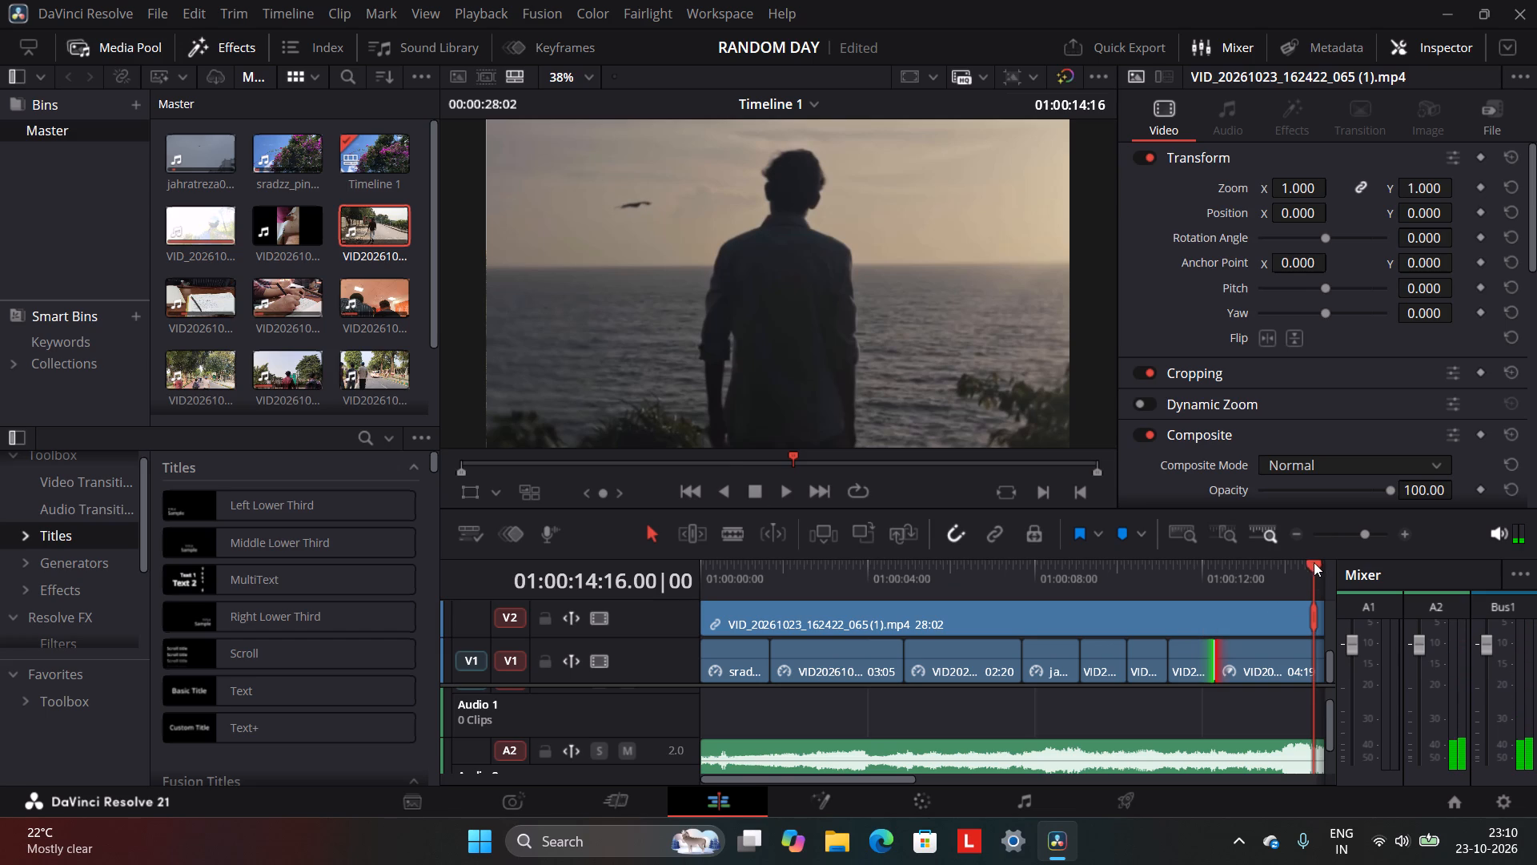
drag(1314, 562, 830, 669)
click(602, 614)
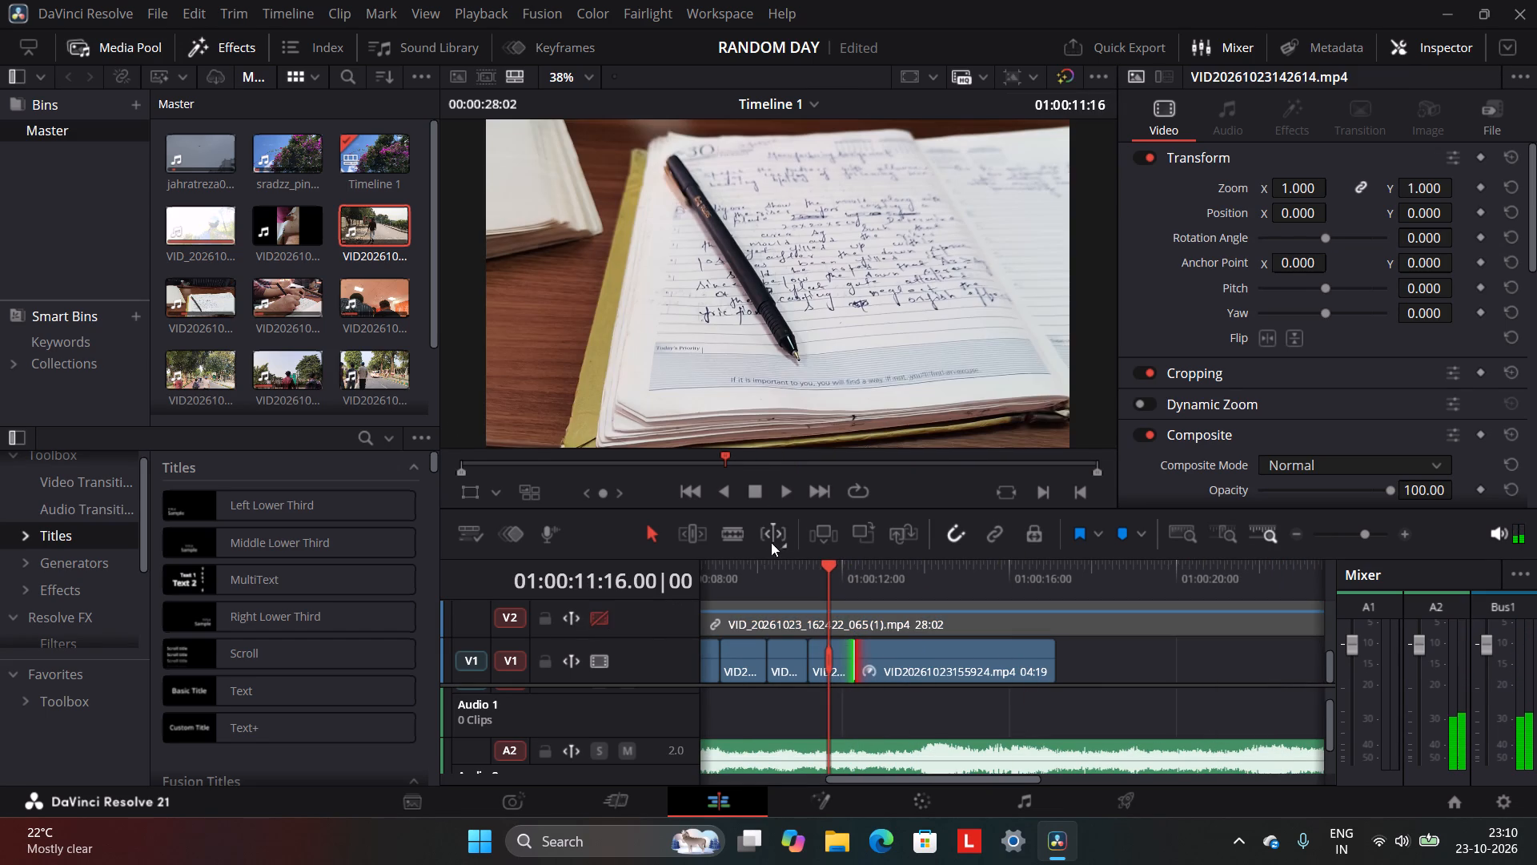
click(783, 498)
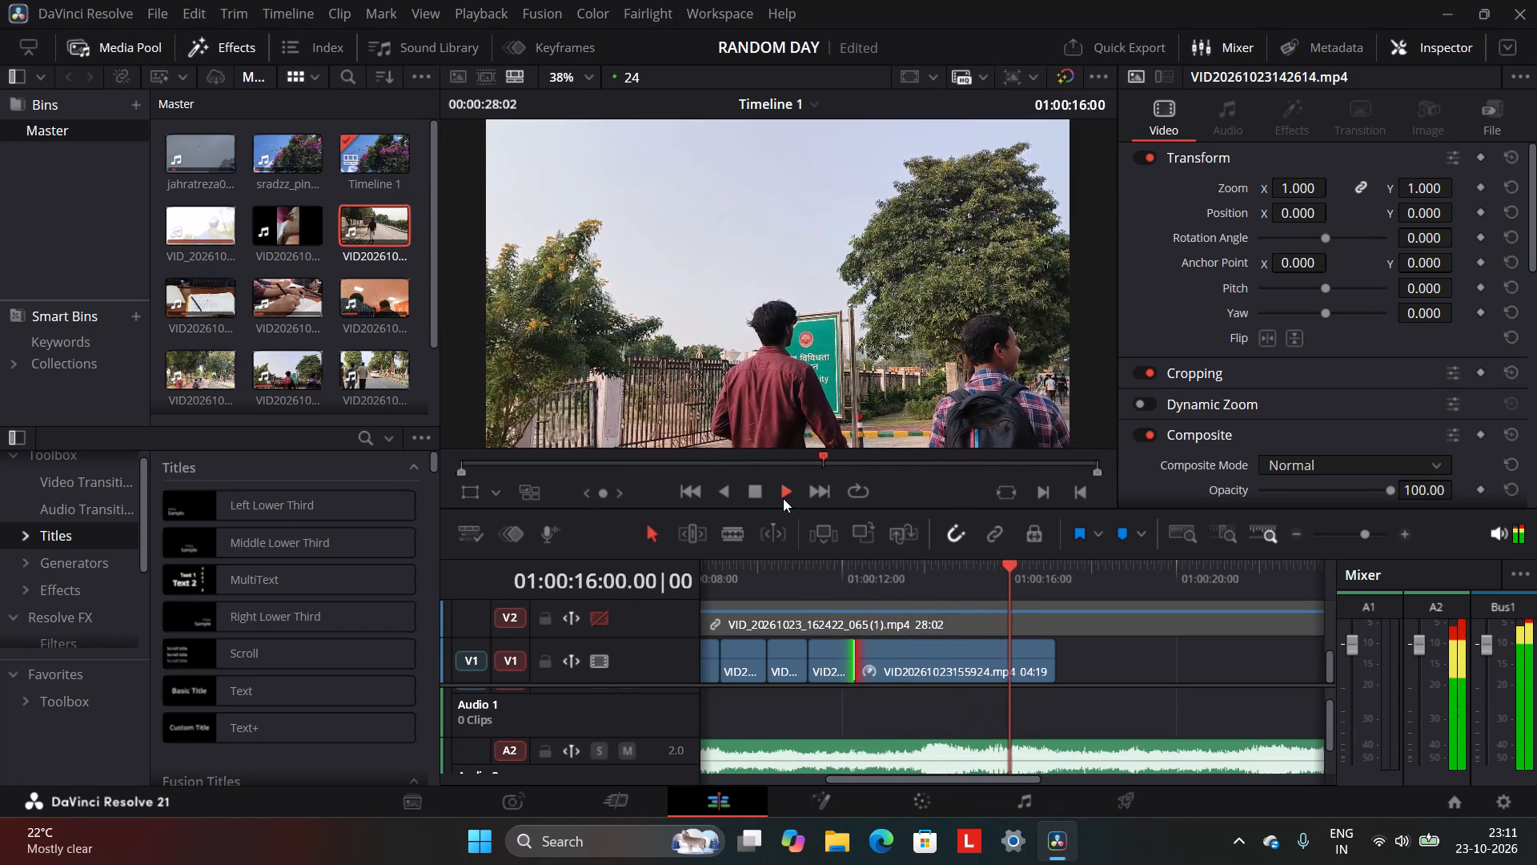
click(762, 494)
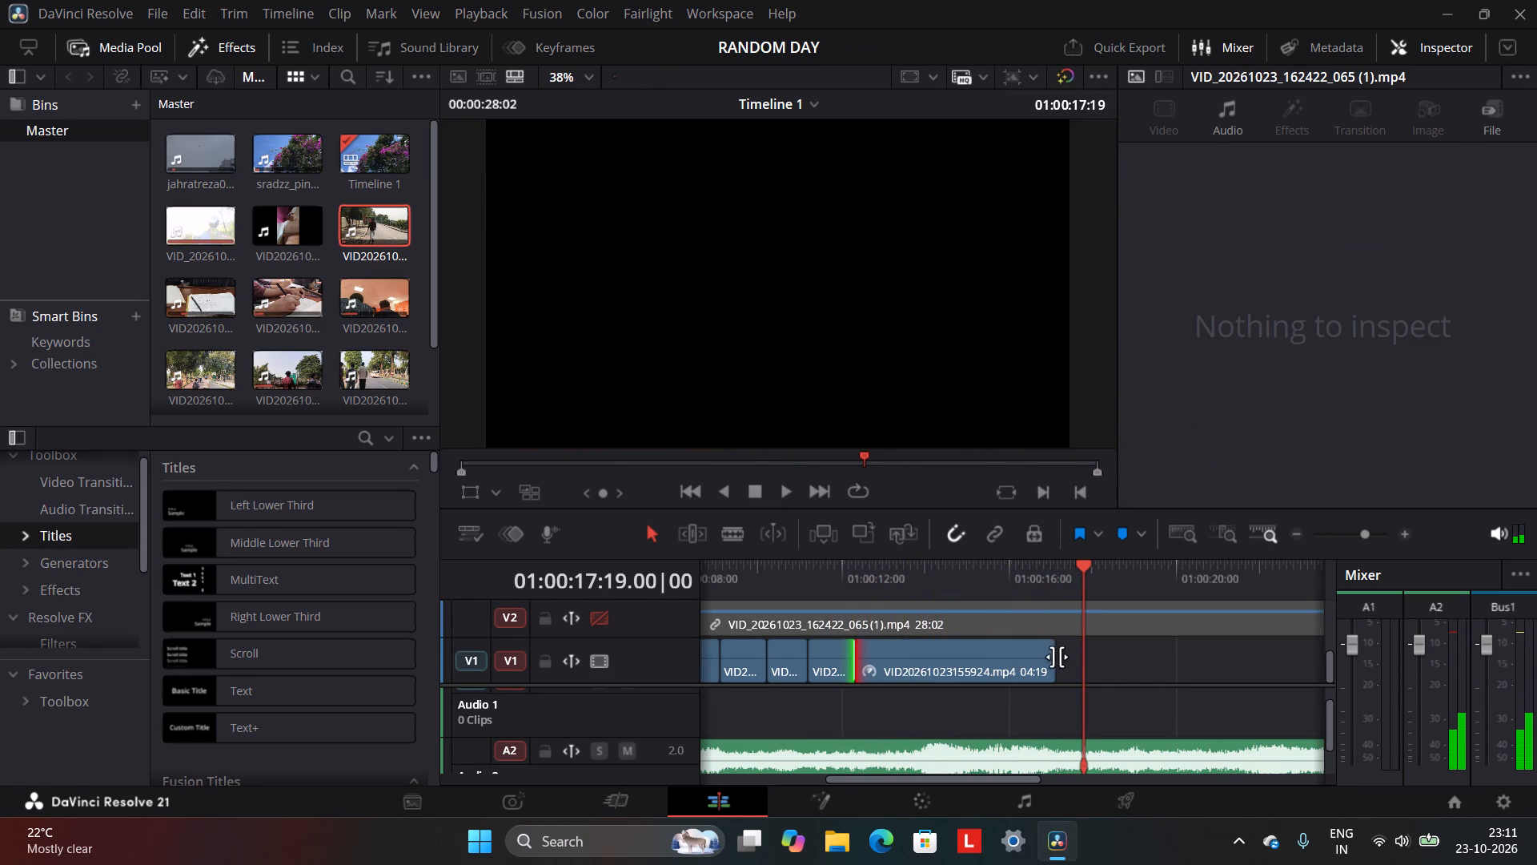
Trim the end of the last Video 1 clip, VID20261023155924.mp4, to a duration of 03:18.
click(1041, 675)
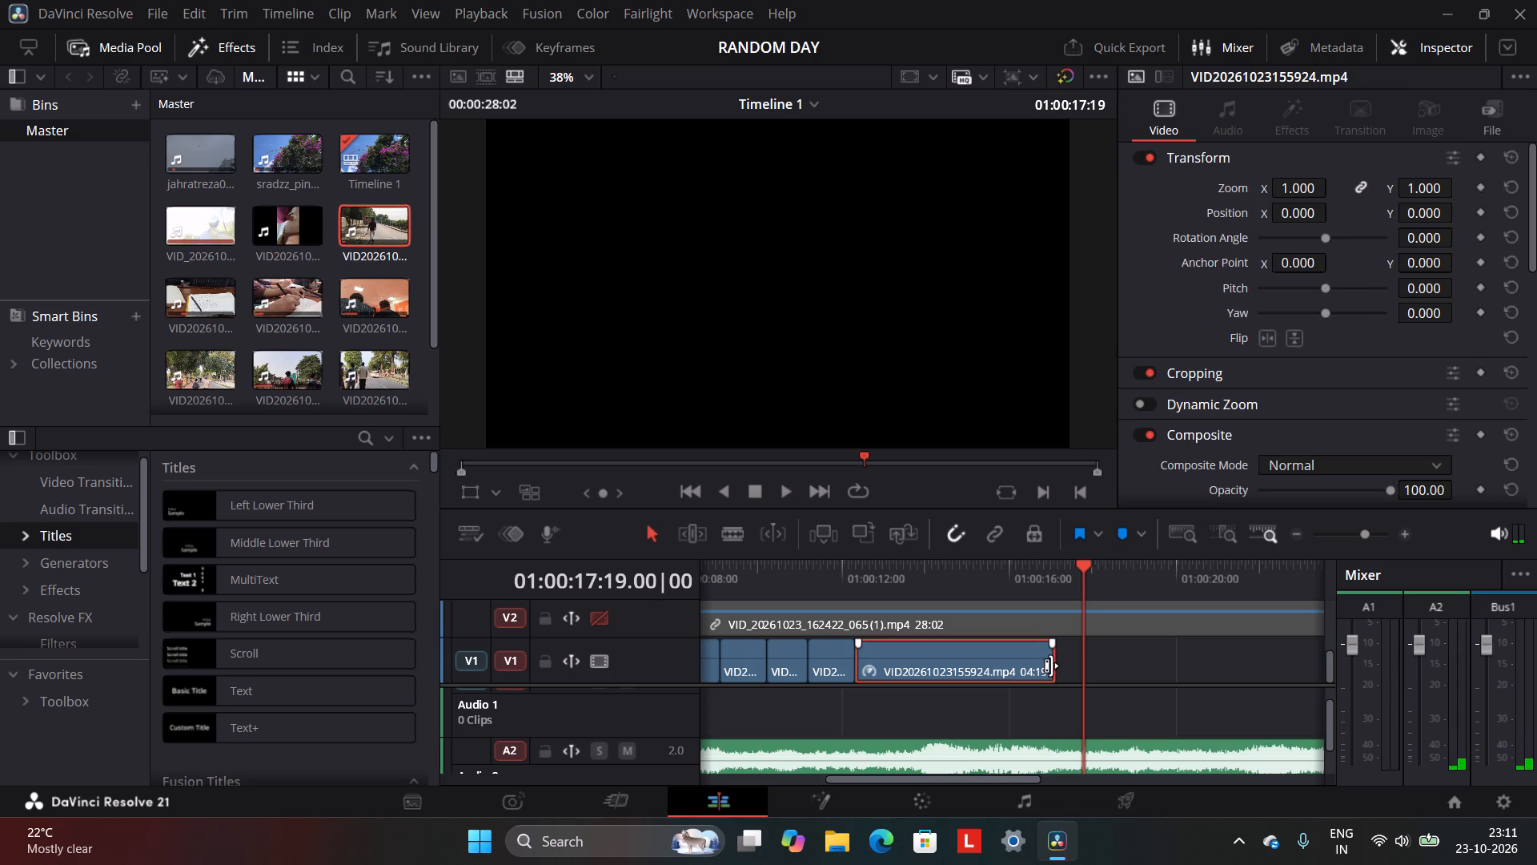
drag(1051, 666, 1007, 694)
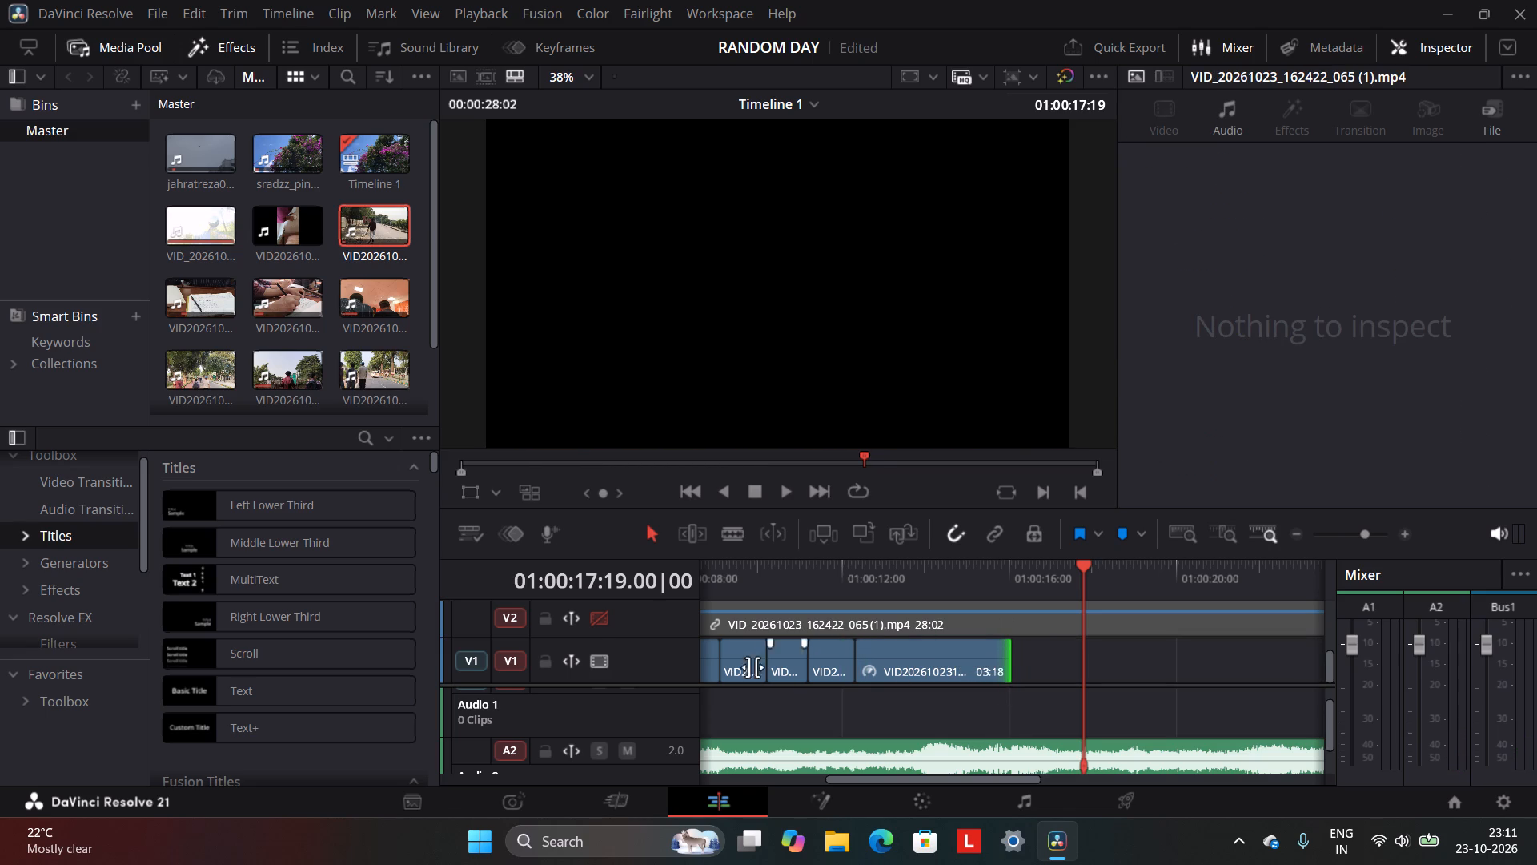
Enable the Video 2 track and play the reference video's silhouette shot through to 01:00:18:08.
click(596, 622)
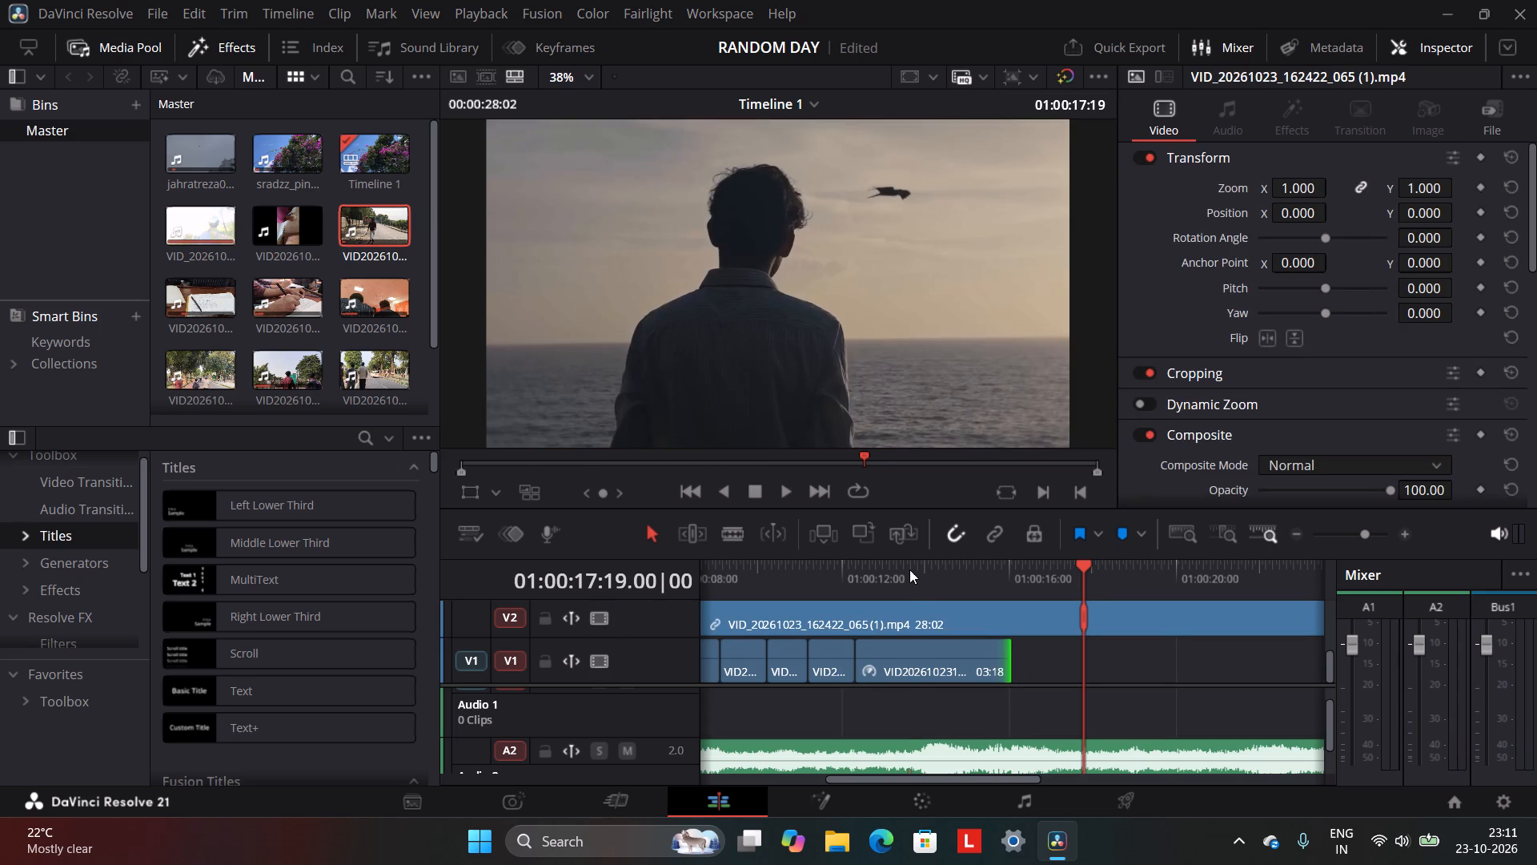
click(911, 569)
click(782, 486)
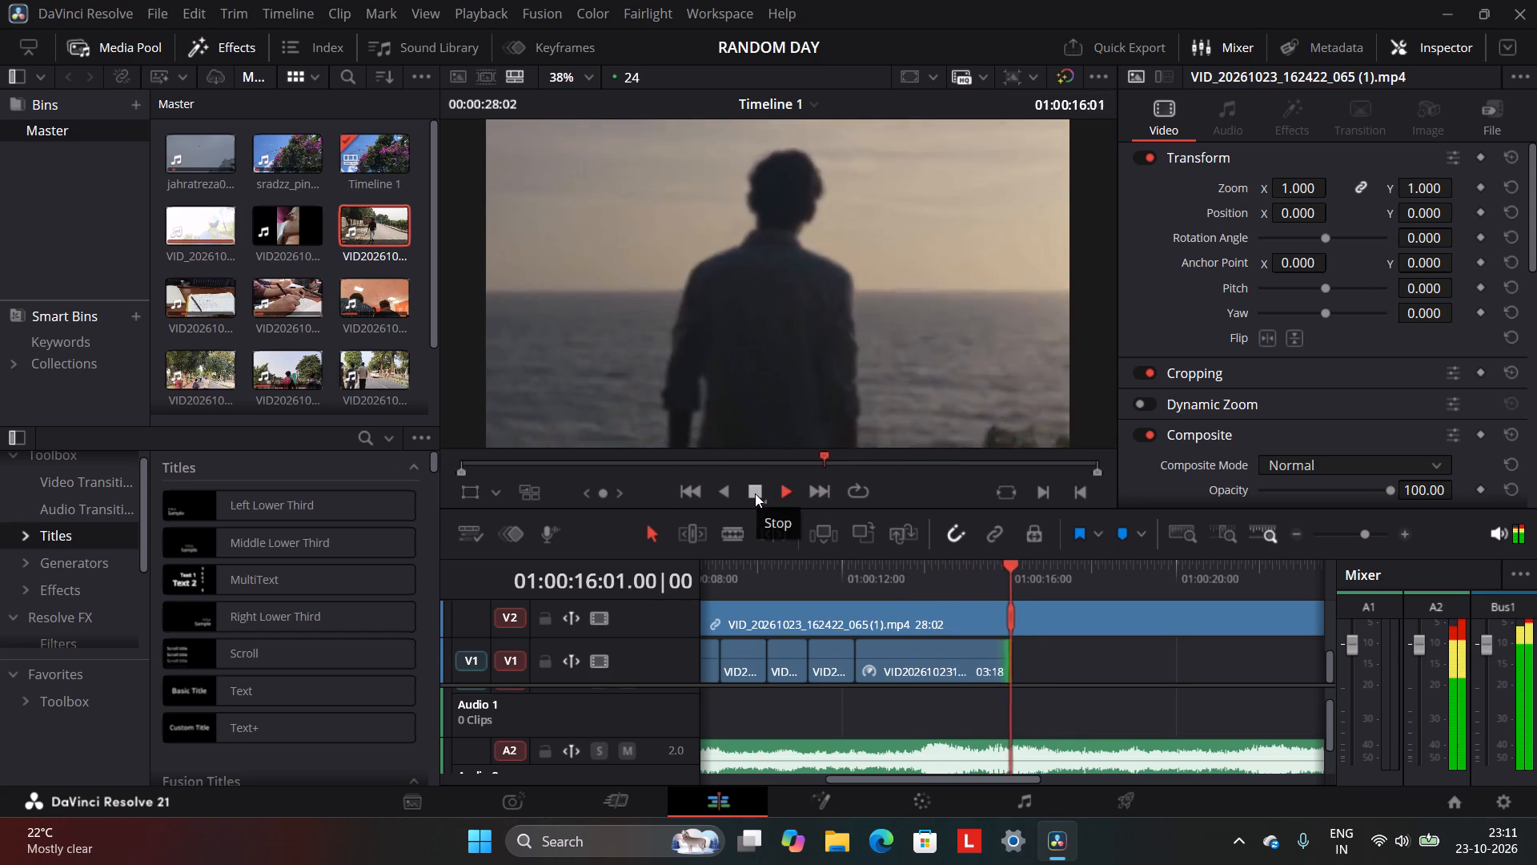
click(755, 493)
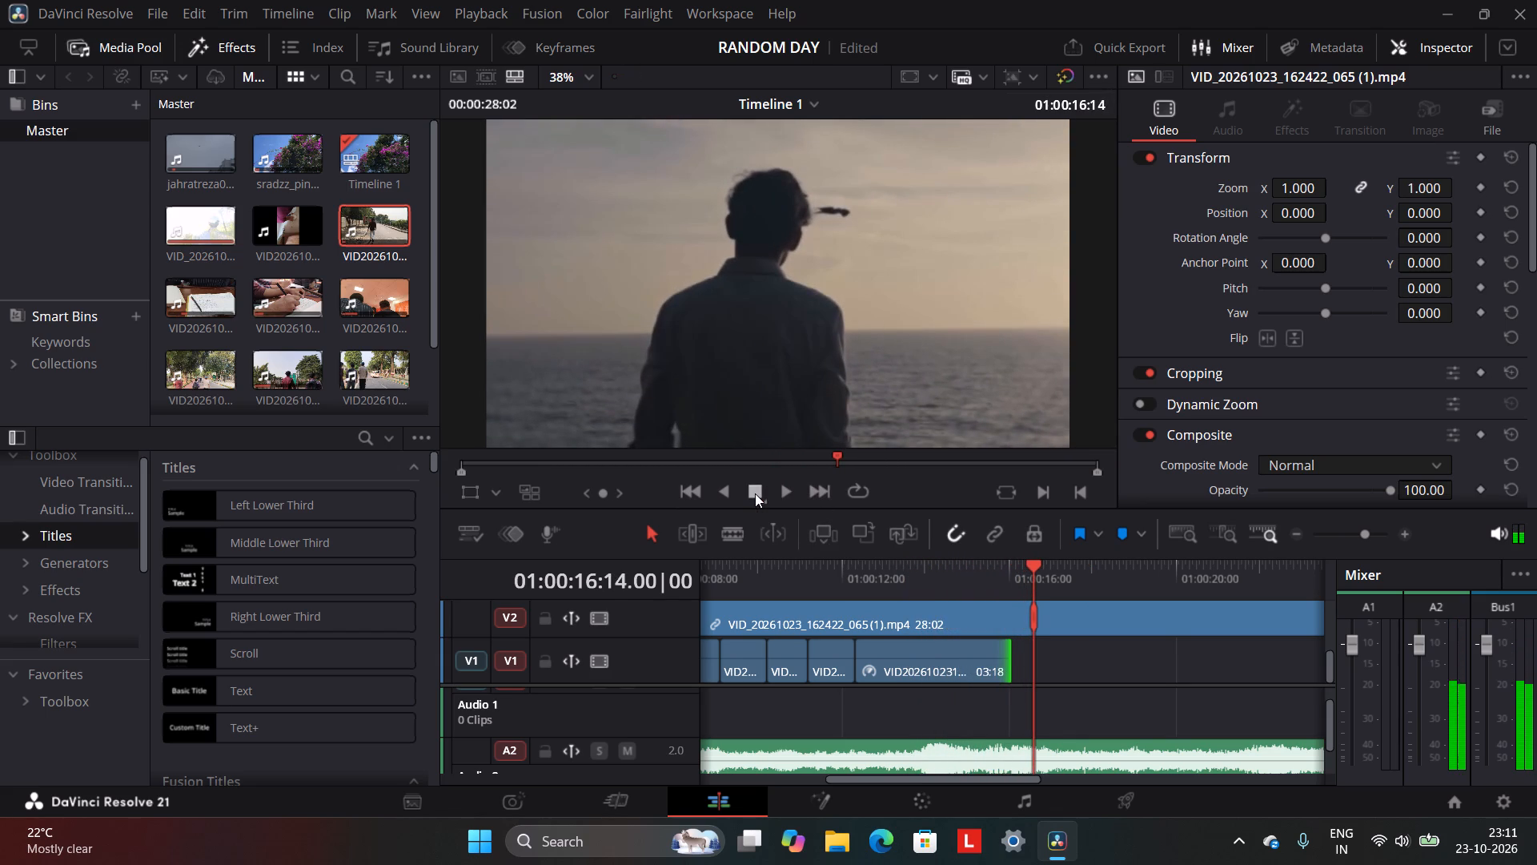
click(755, 493)
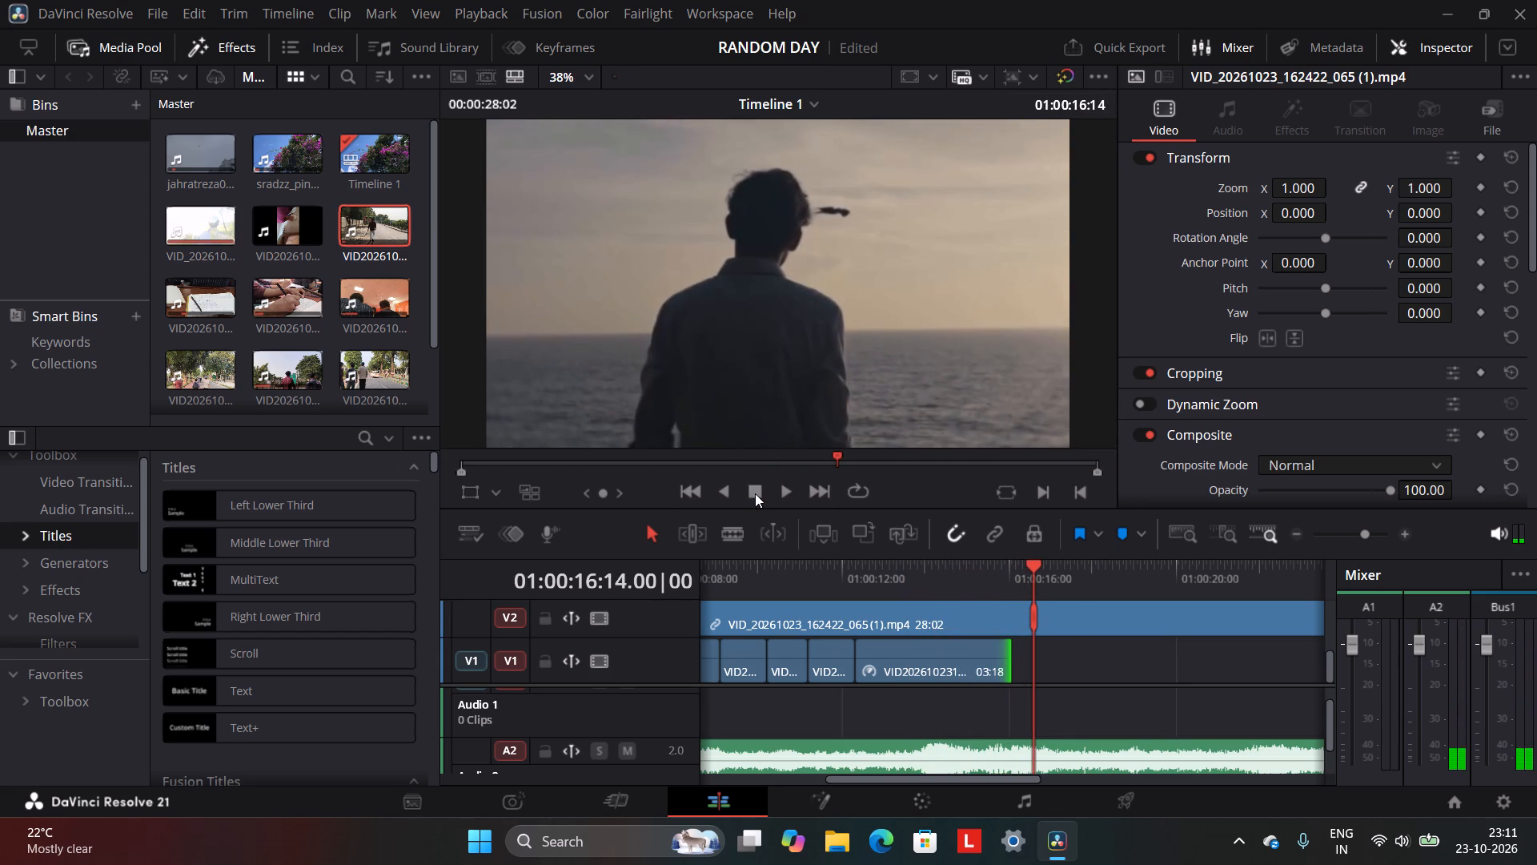
click(788, 492)
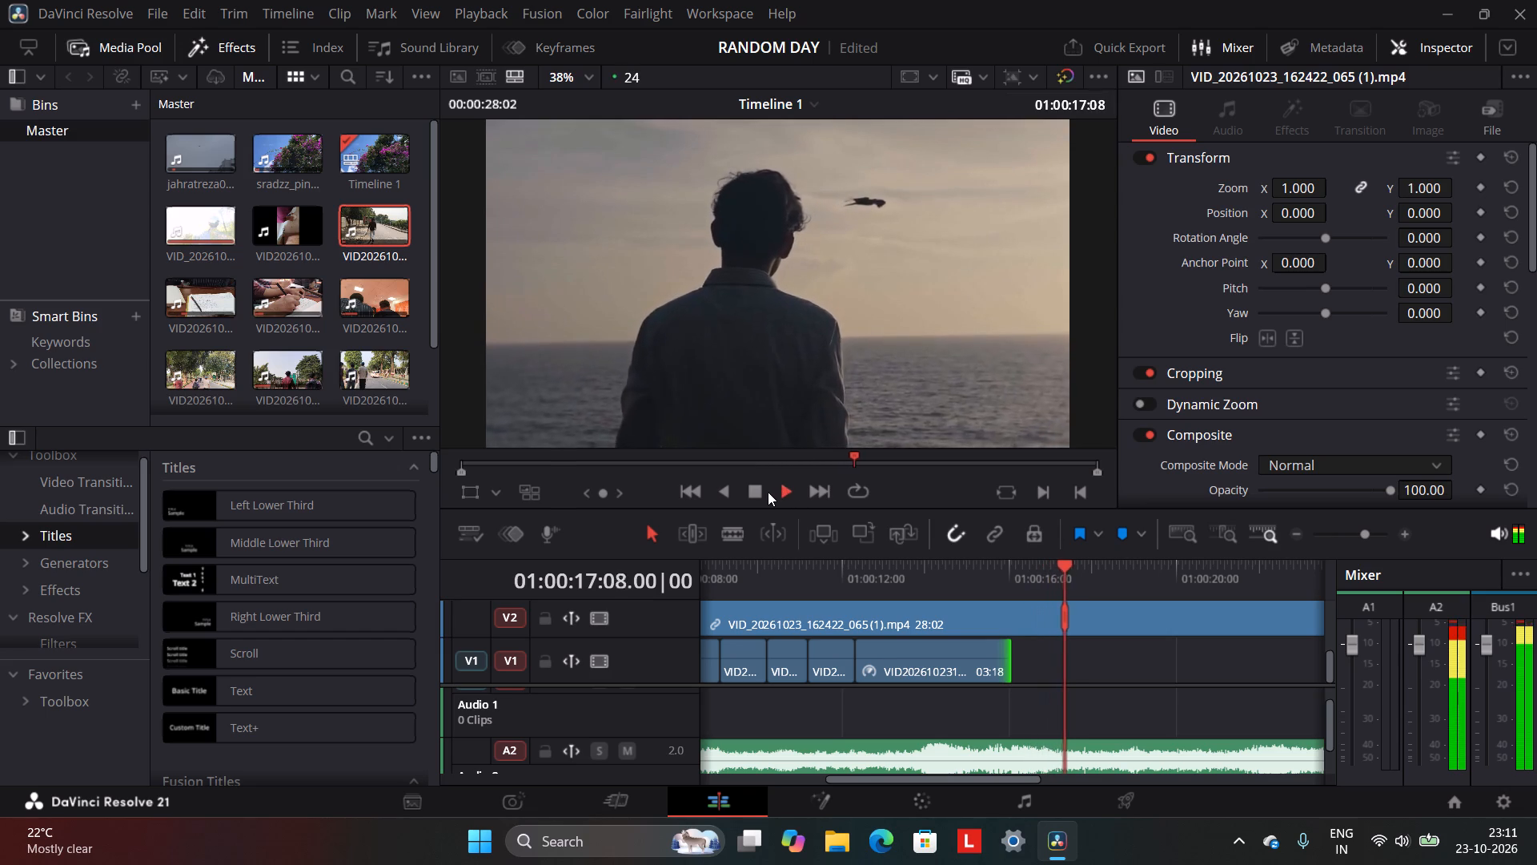
click(764, 492)
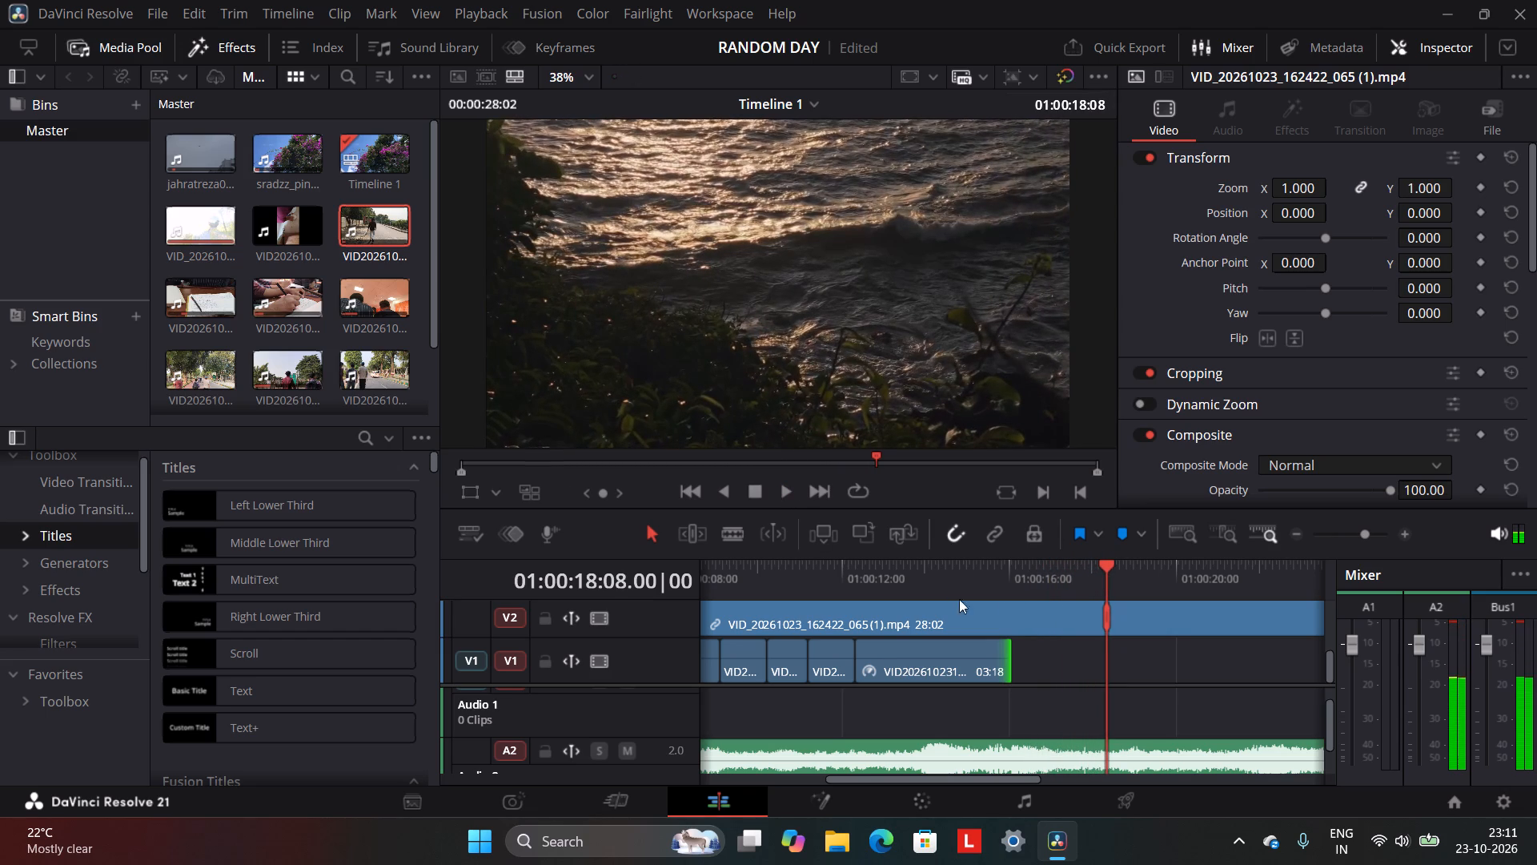
Extend the end of the last Video 1 clip, VID20261023155924.mp4, to the end of the reference silhouette shot at 01:00:17:17.
click(1072, 574)
click(1078, 574)
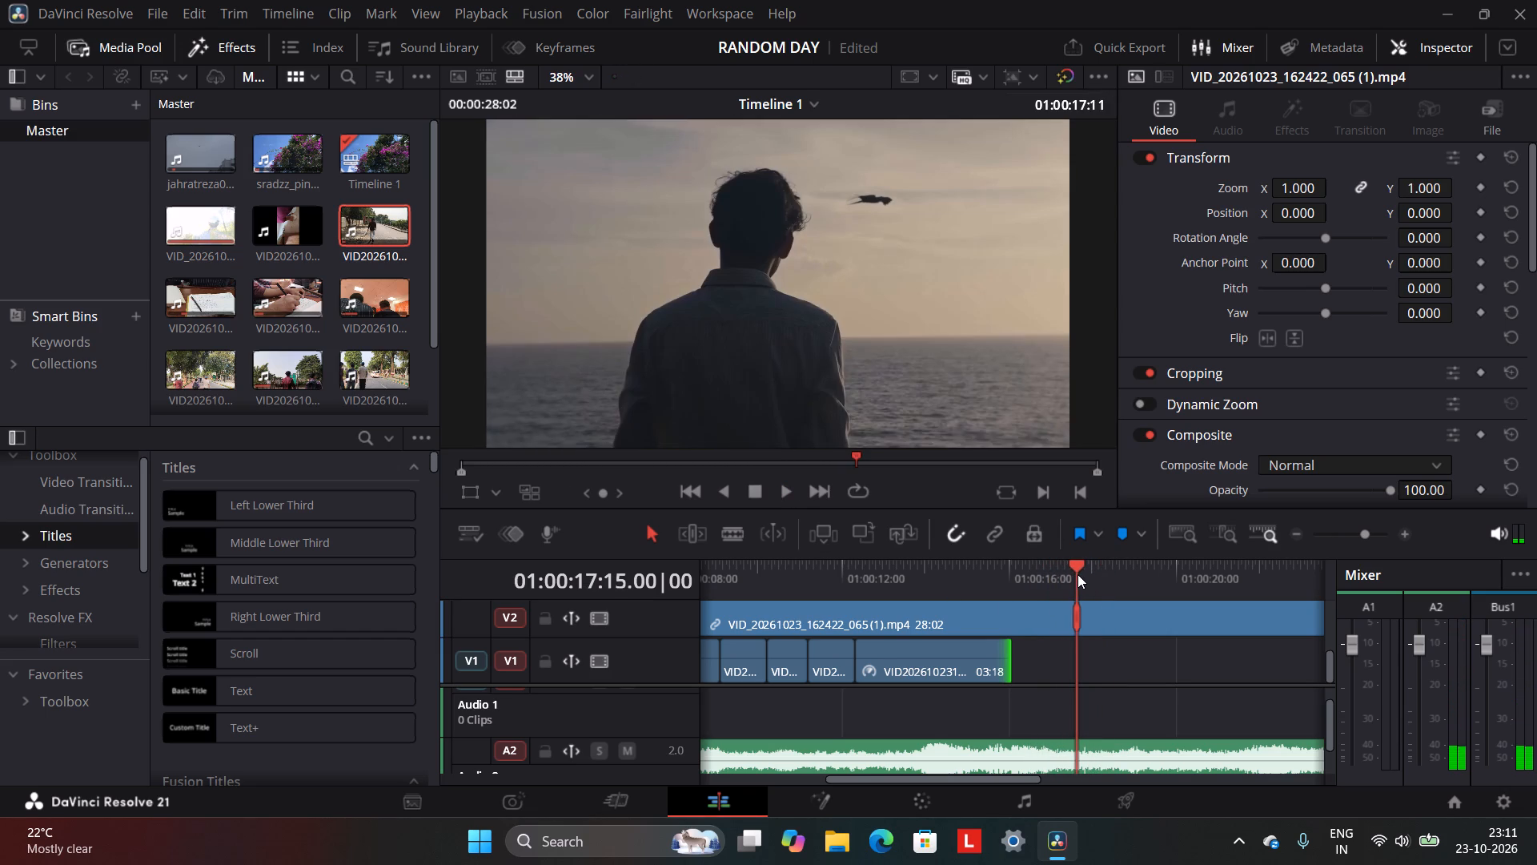
click(1078, 577)
click(1079, 580)
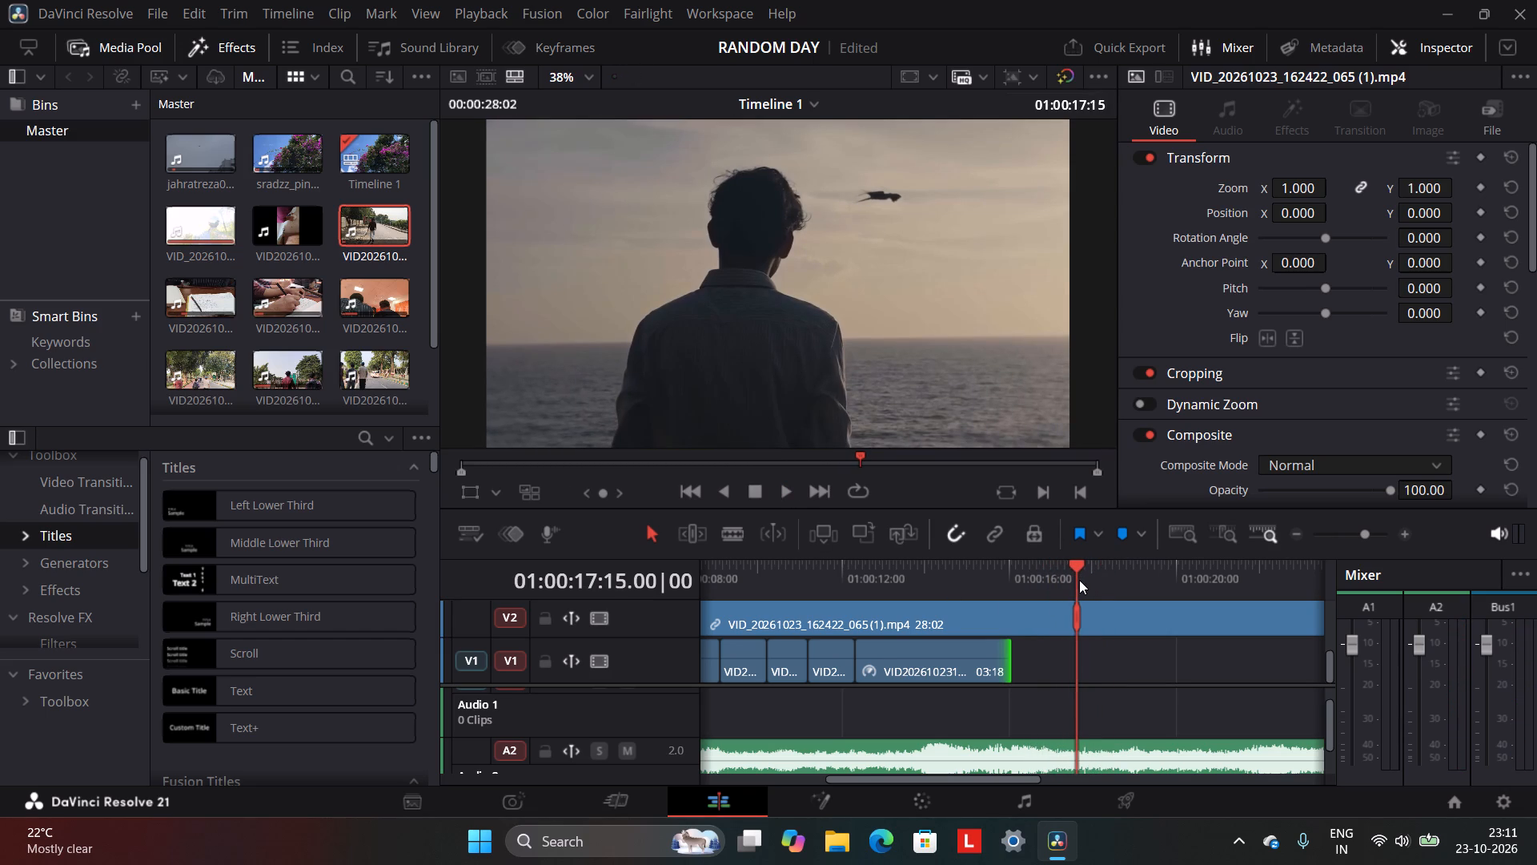
click(1081, 580)
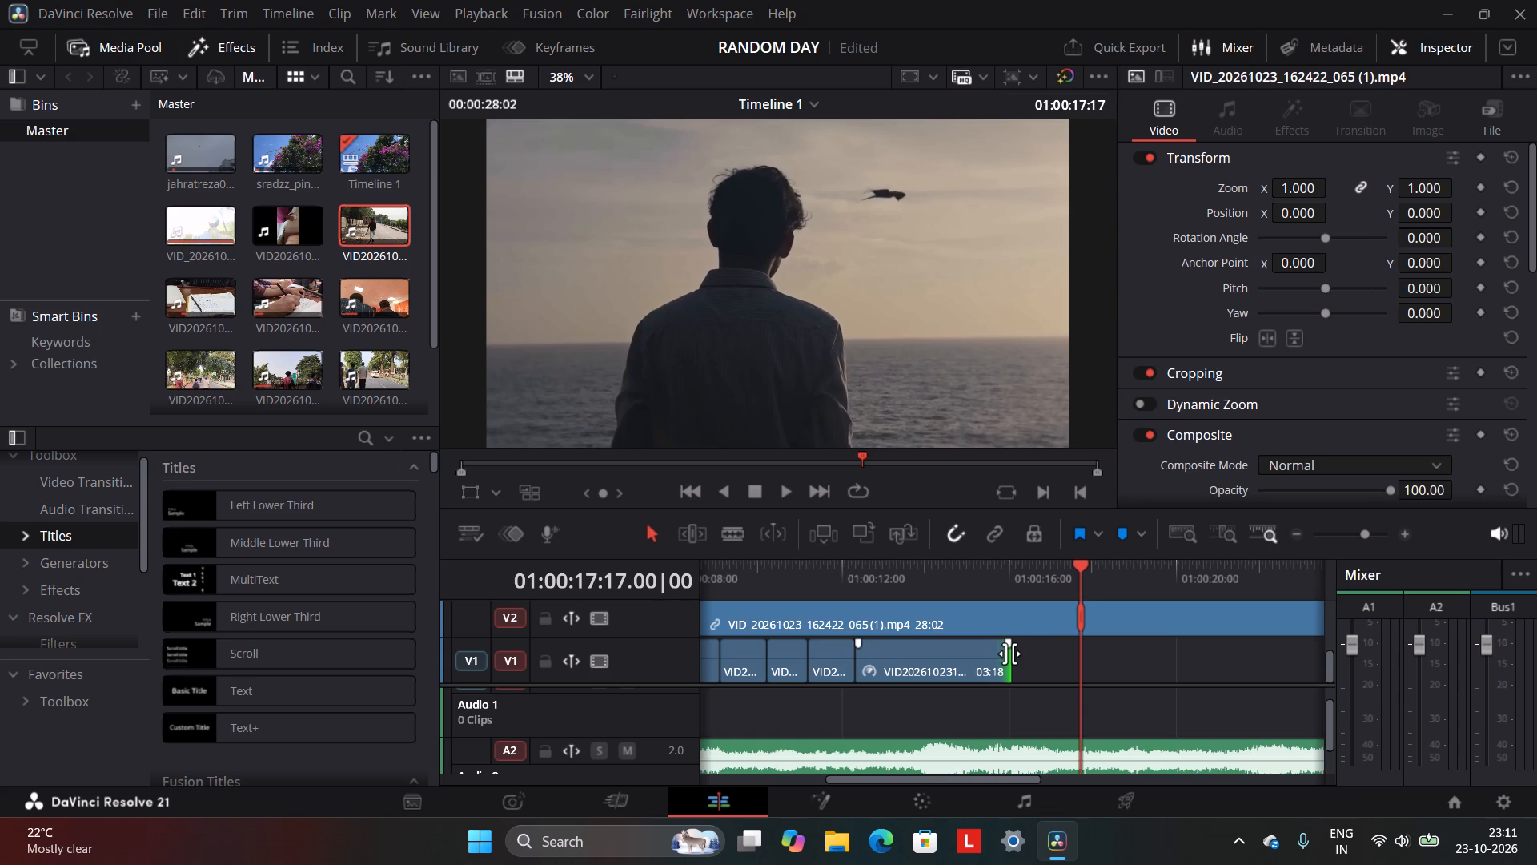
click(1009, 654)
click(997, 676)
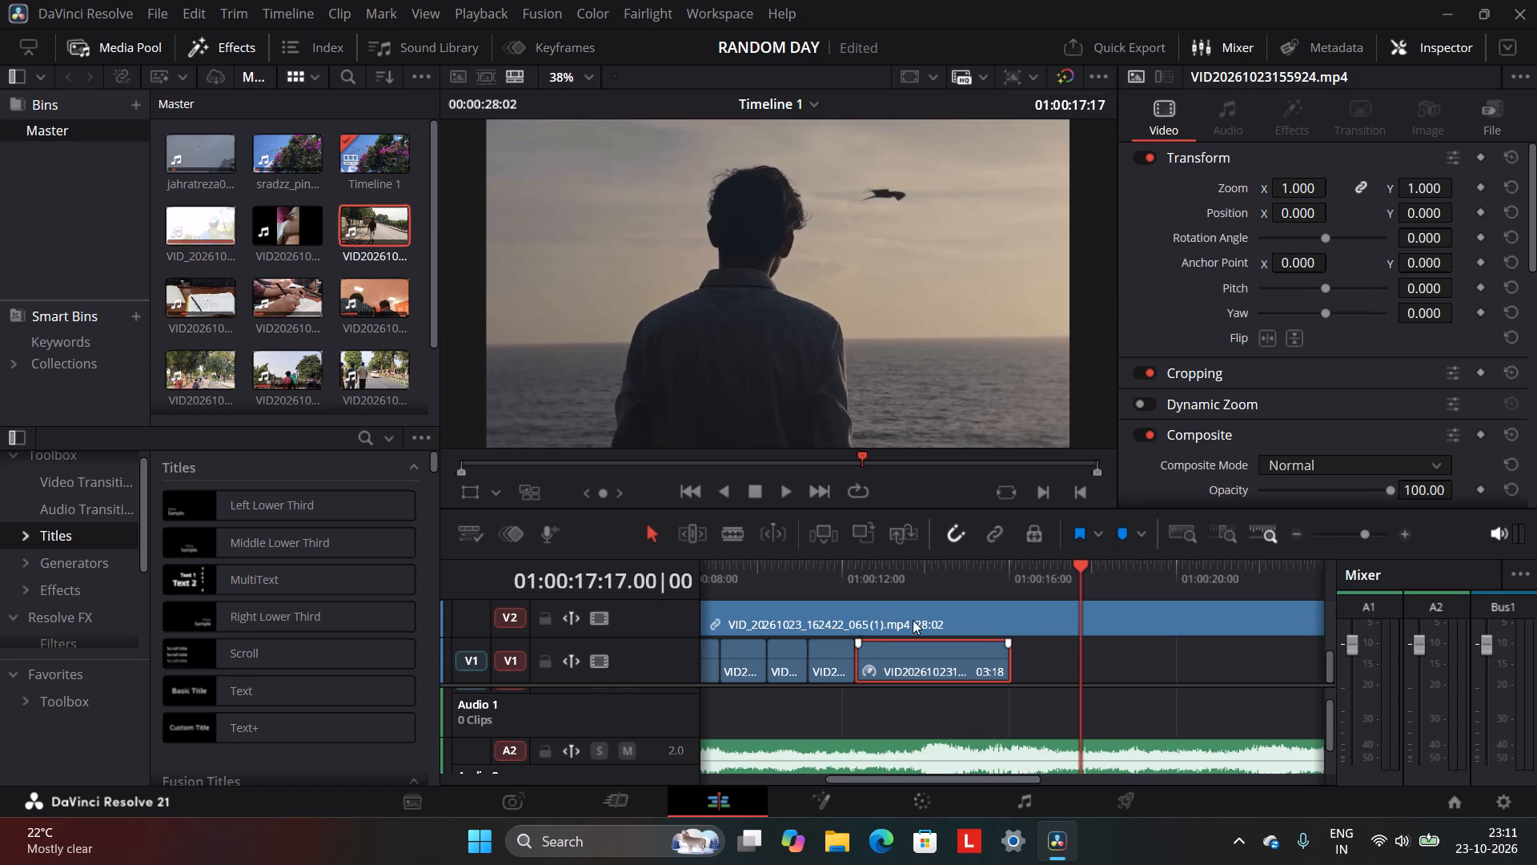
drag(1006, 670, 1013, 670)
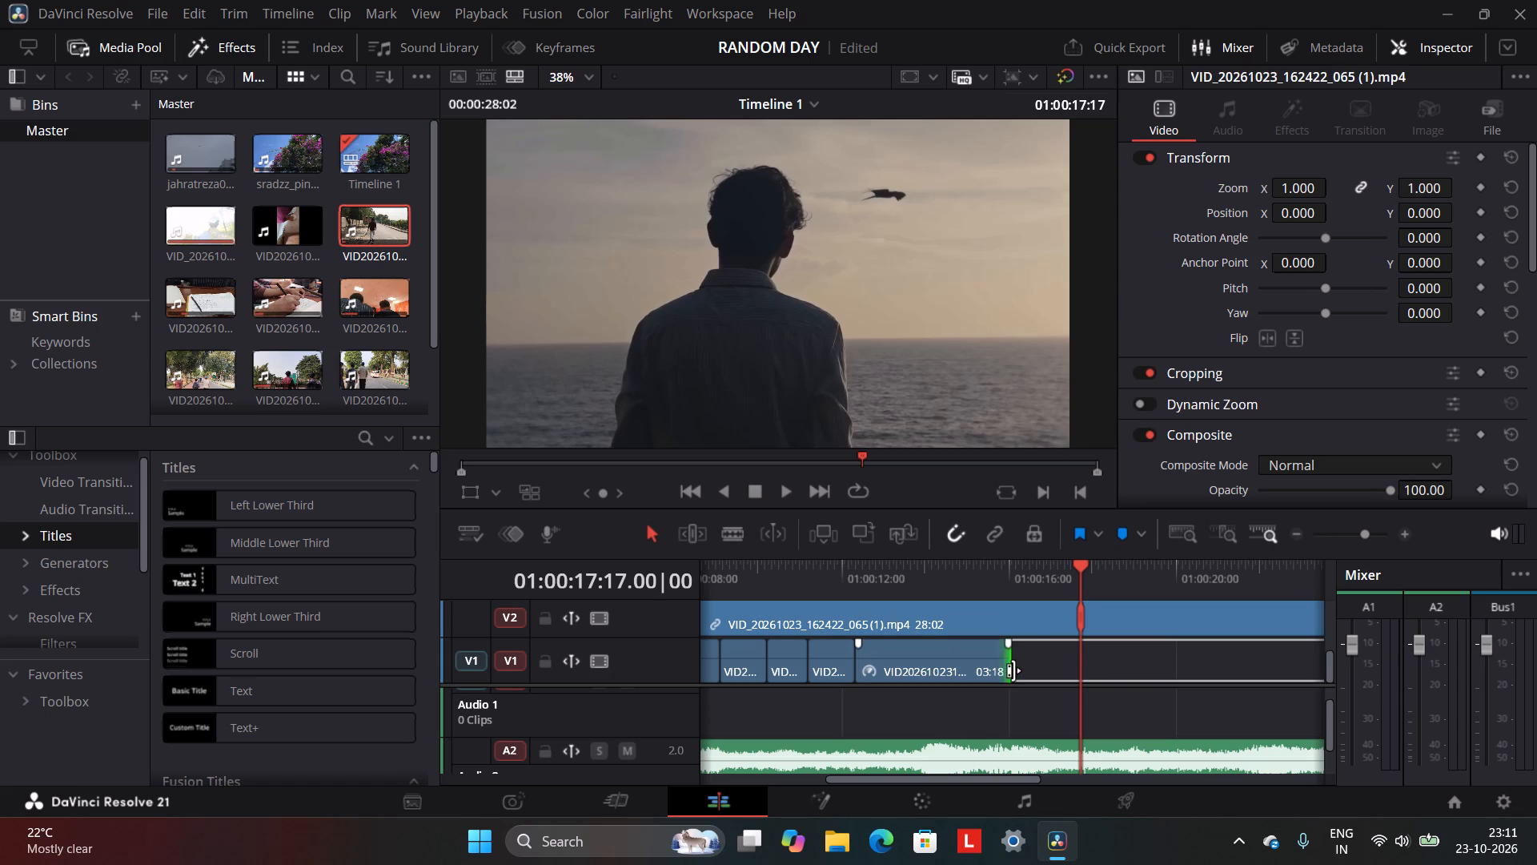
drag(1013, 670, 1078, 679)
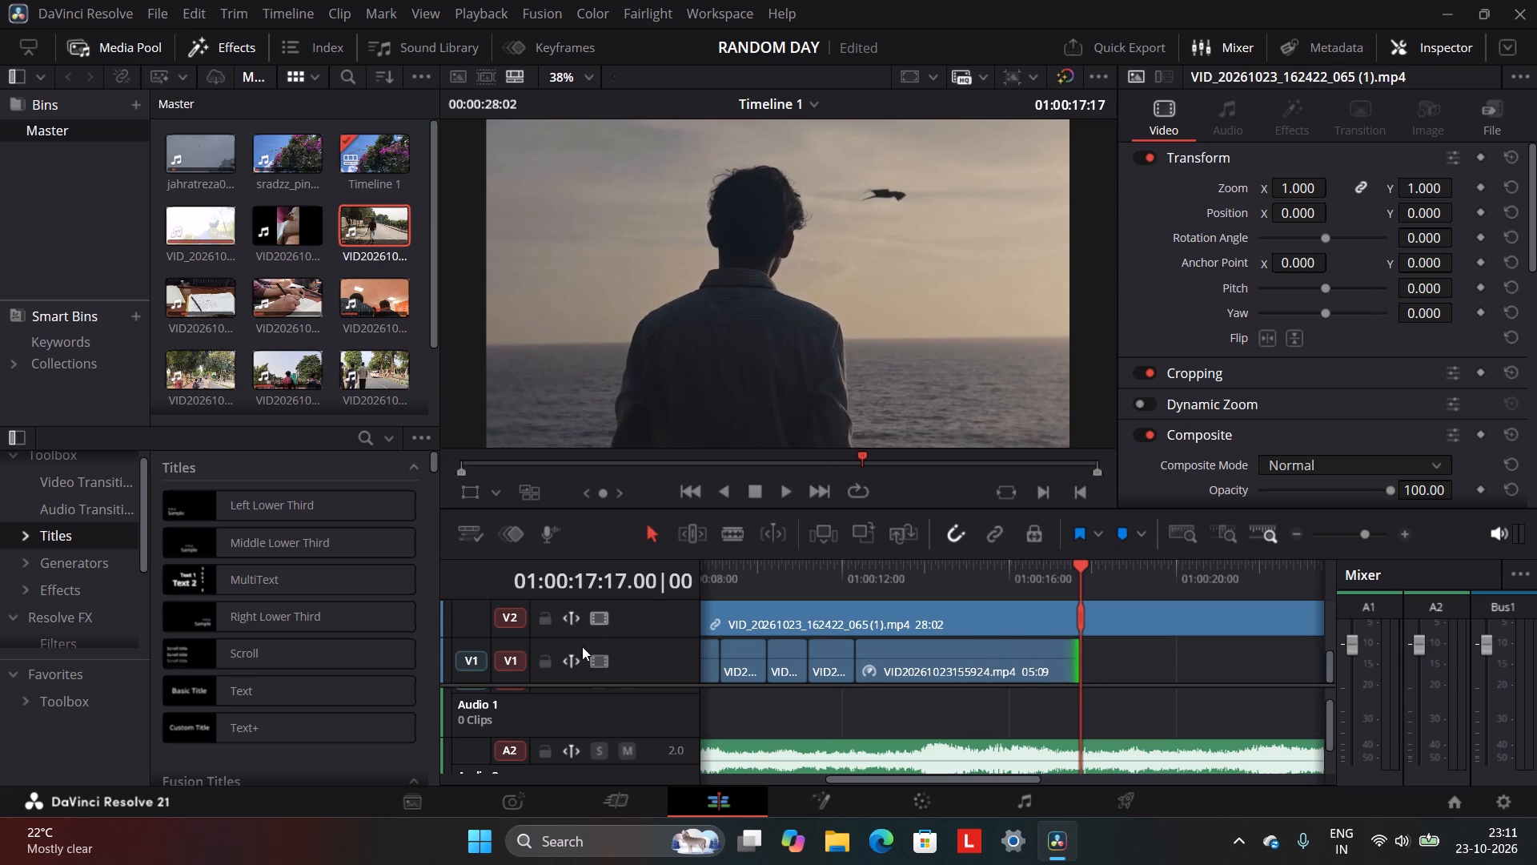
Disable the Video 2 track and play the extended last Video 1 clip up to about 01:00:16:10.
click(599, 622)
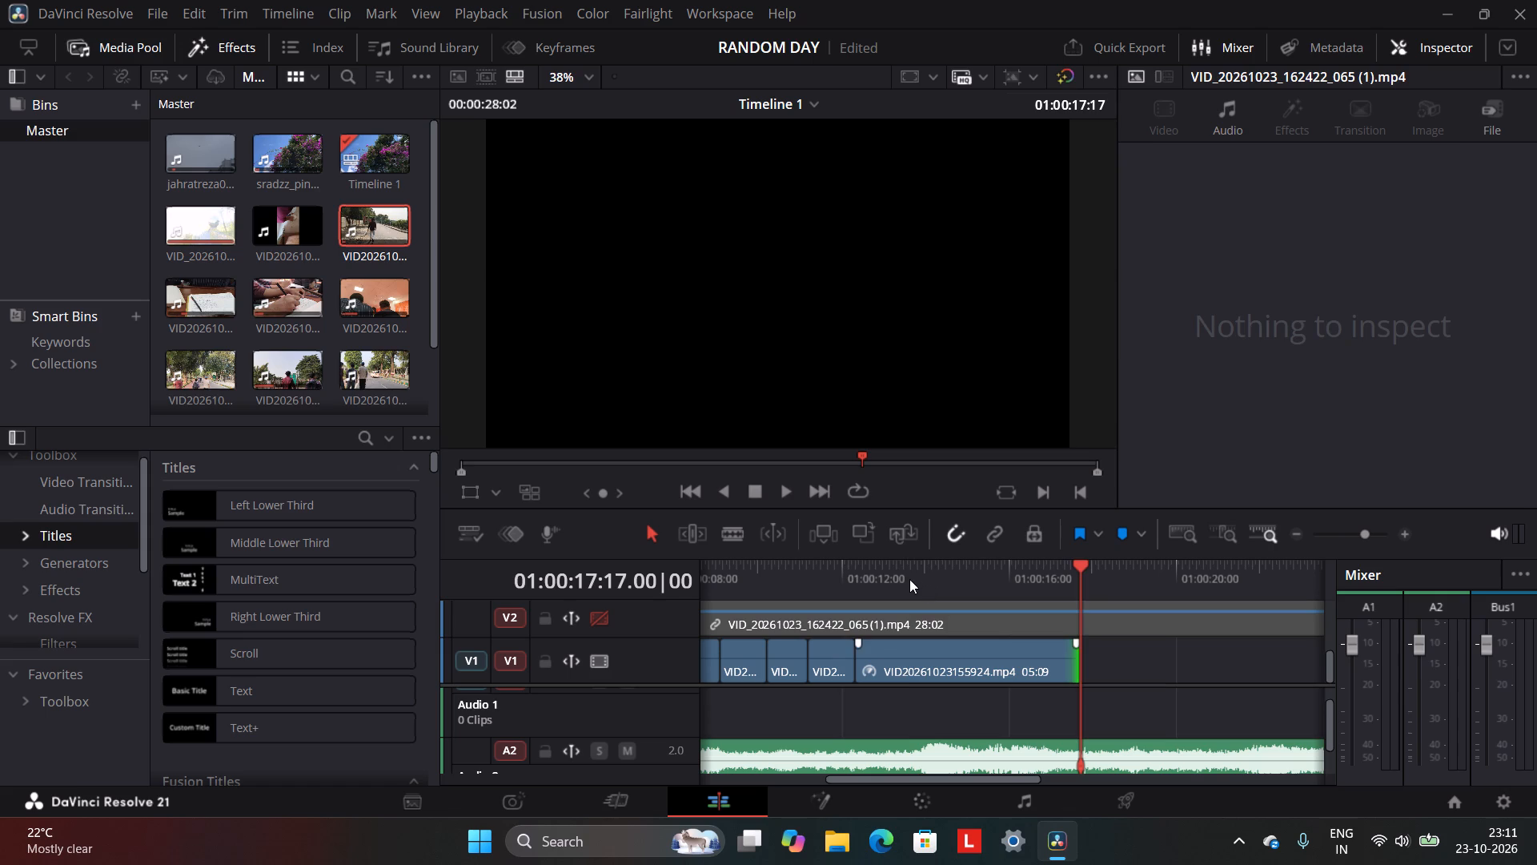
click(909, 579)
click(781, 481)
click(781, 487)
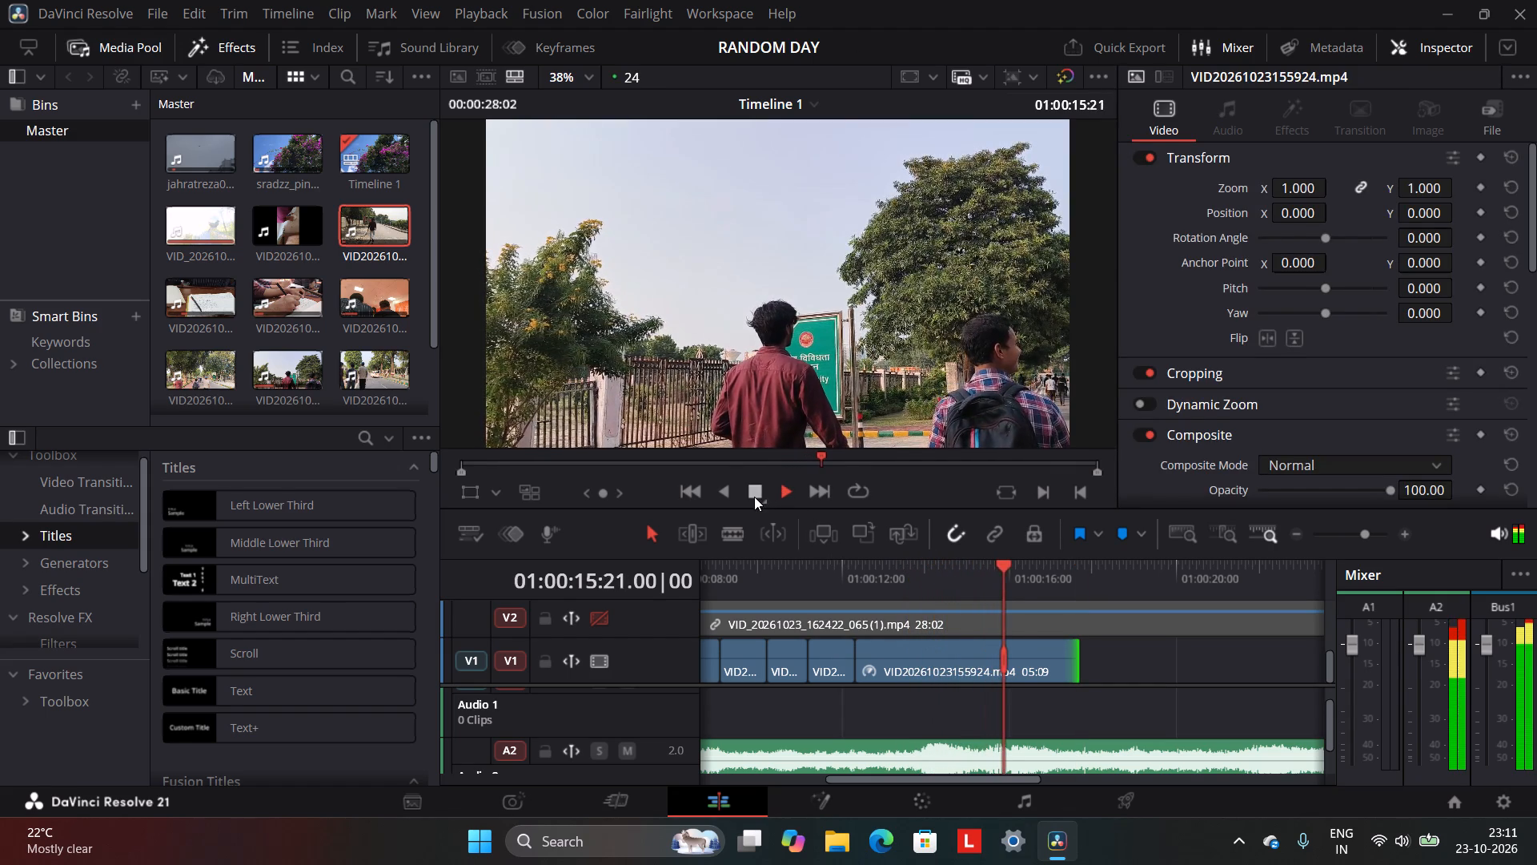
click(754, 495)
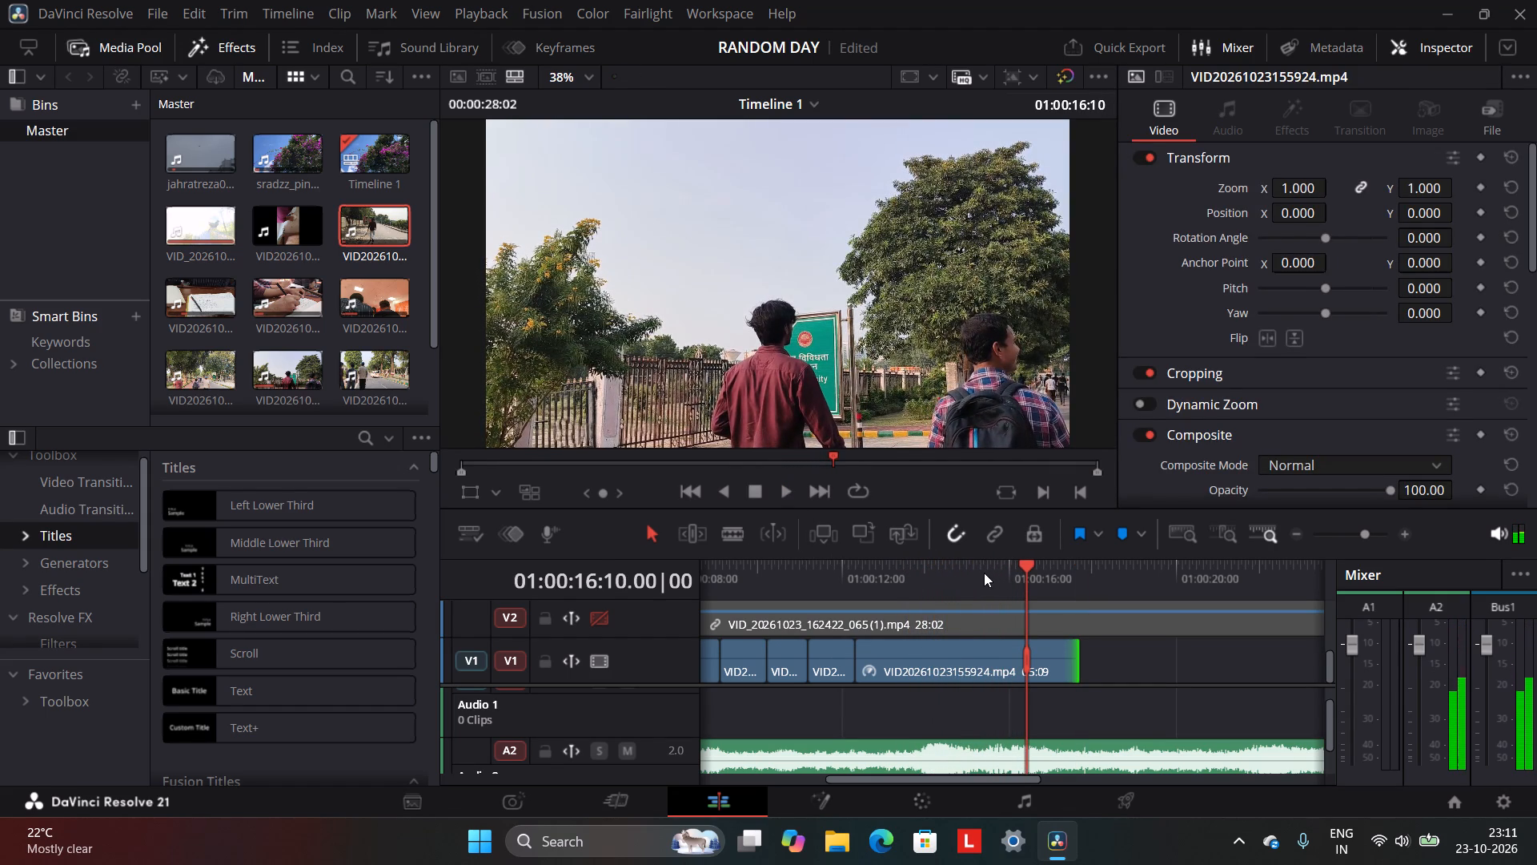
click(990, 571)
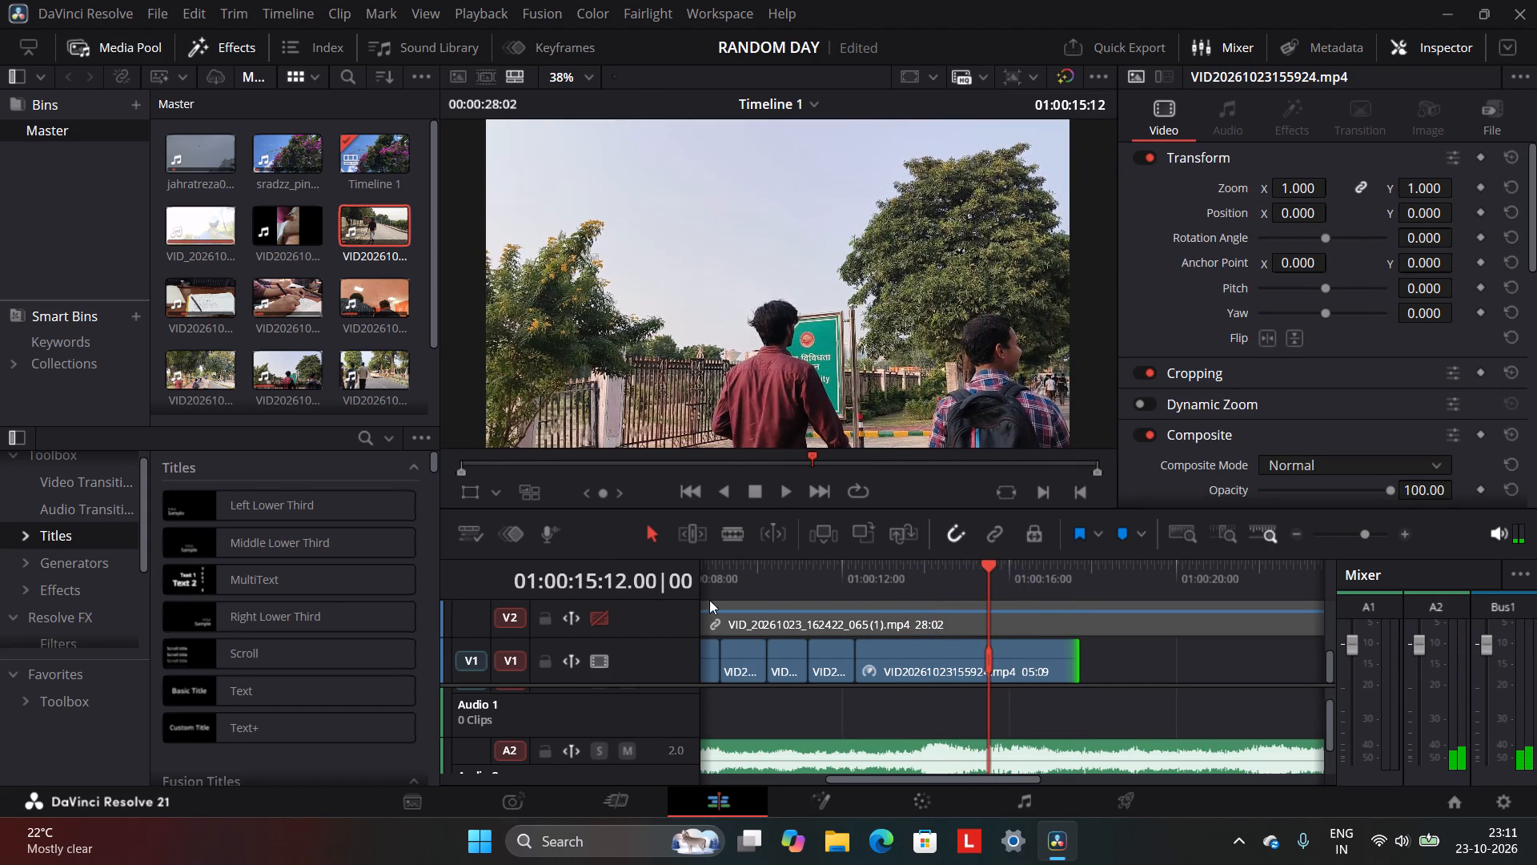
Show only the Video 2 track and replay the reference silhouette shot between about 01:00:14:13 and 01:00:17:05, stopping at 01:00:15:22.
click(599, 659)
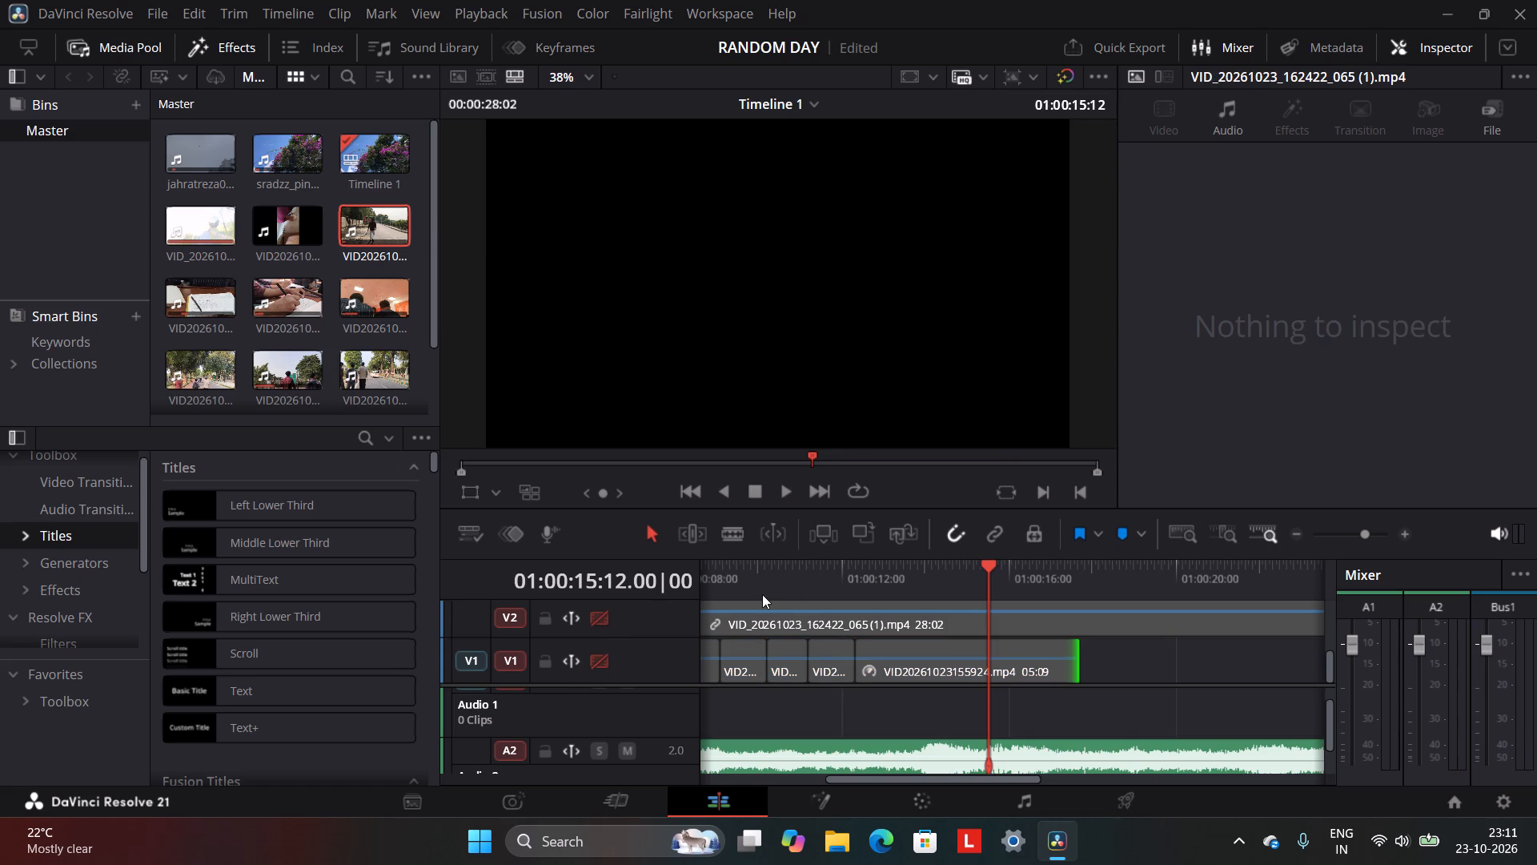
click(604, 622)
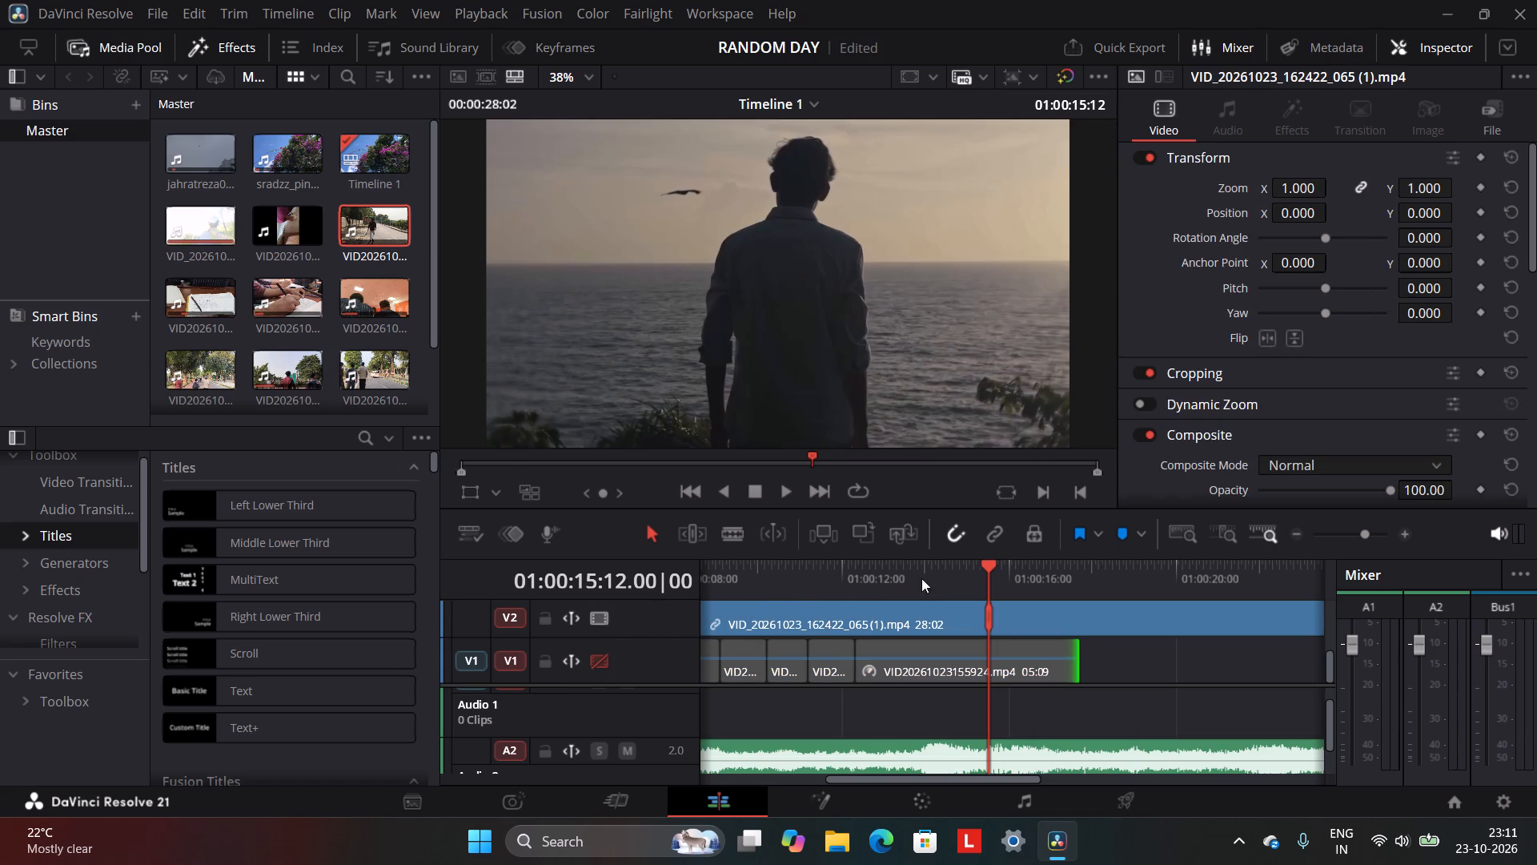
click(942, 580)
click(780, 493)
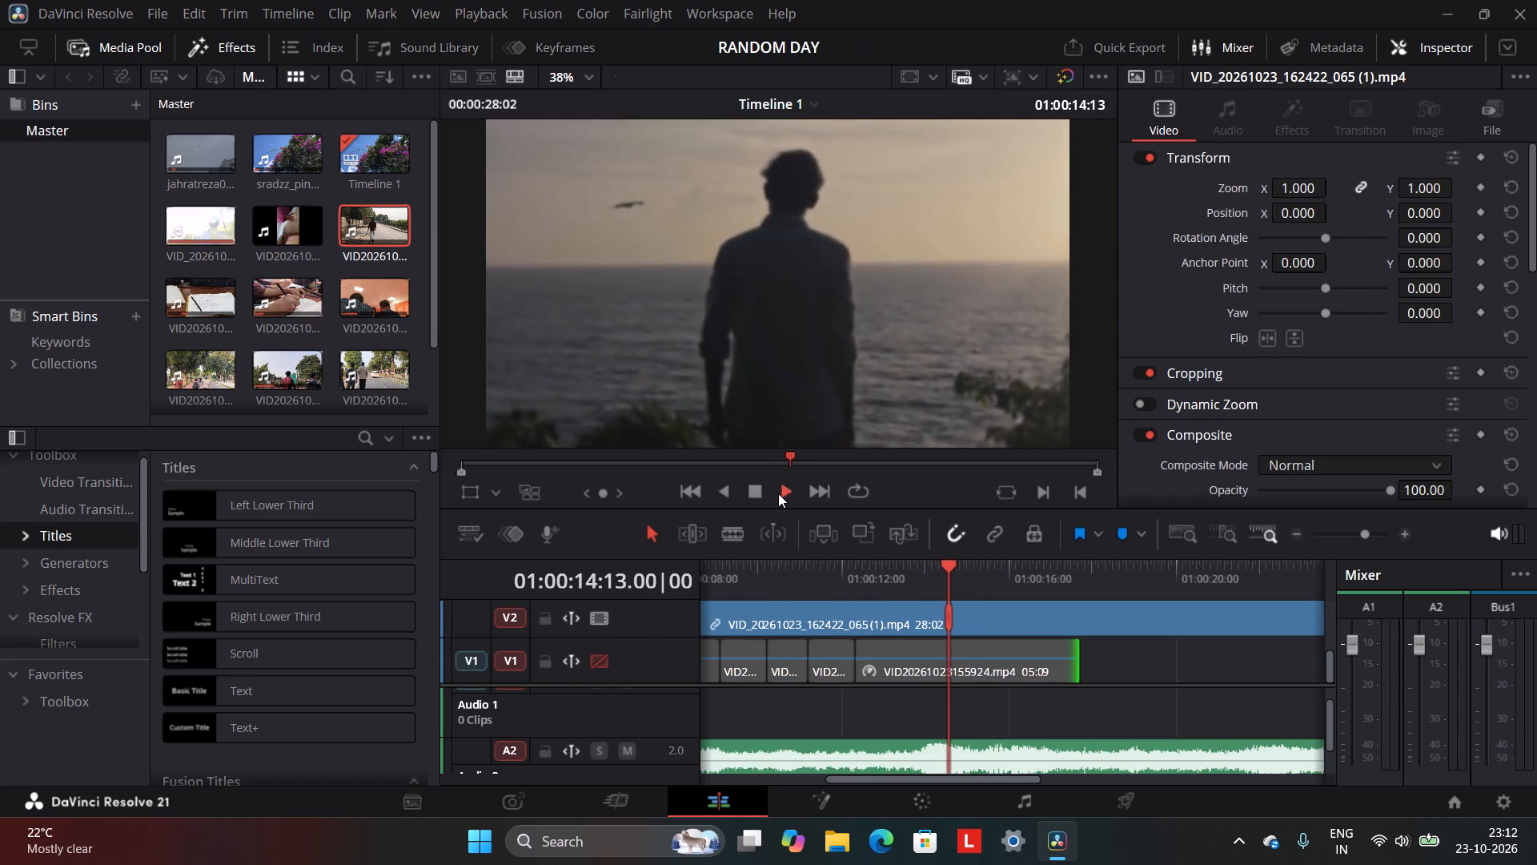
click(749, 485)
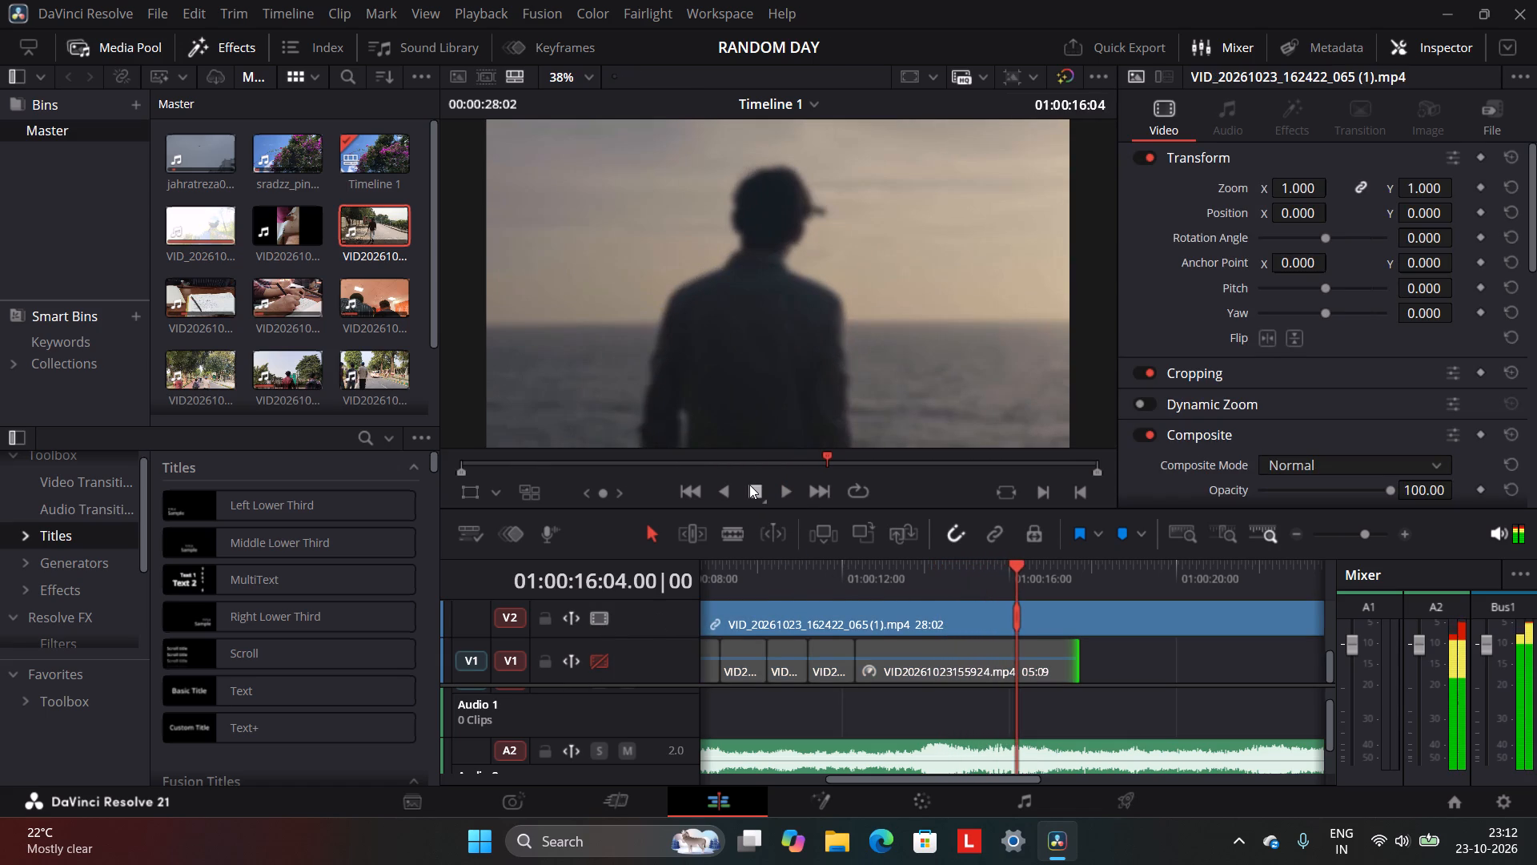
click(749, 485)
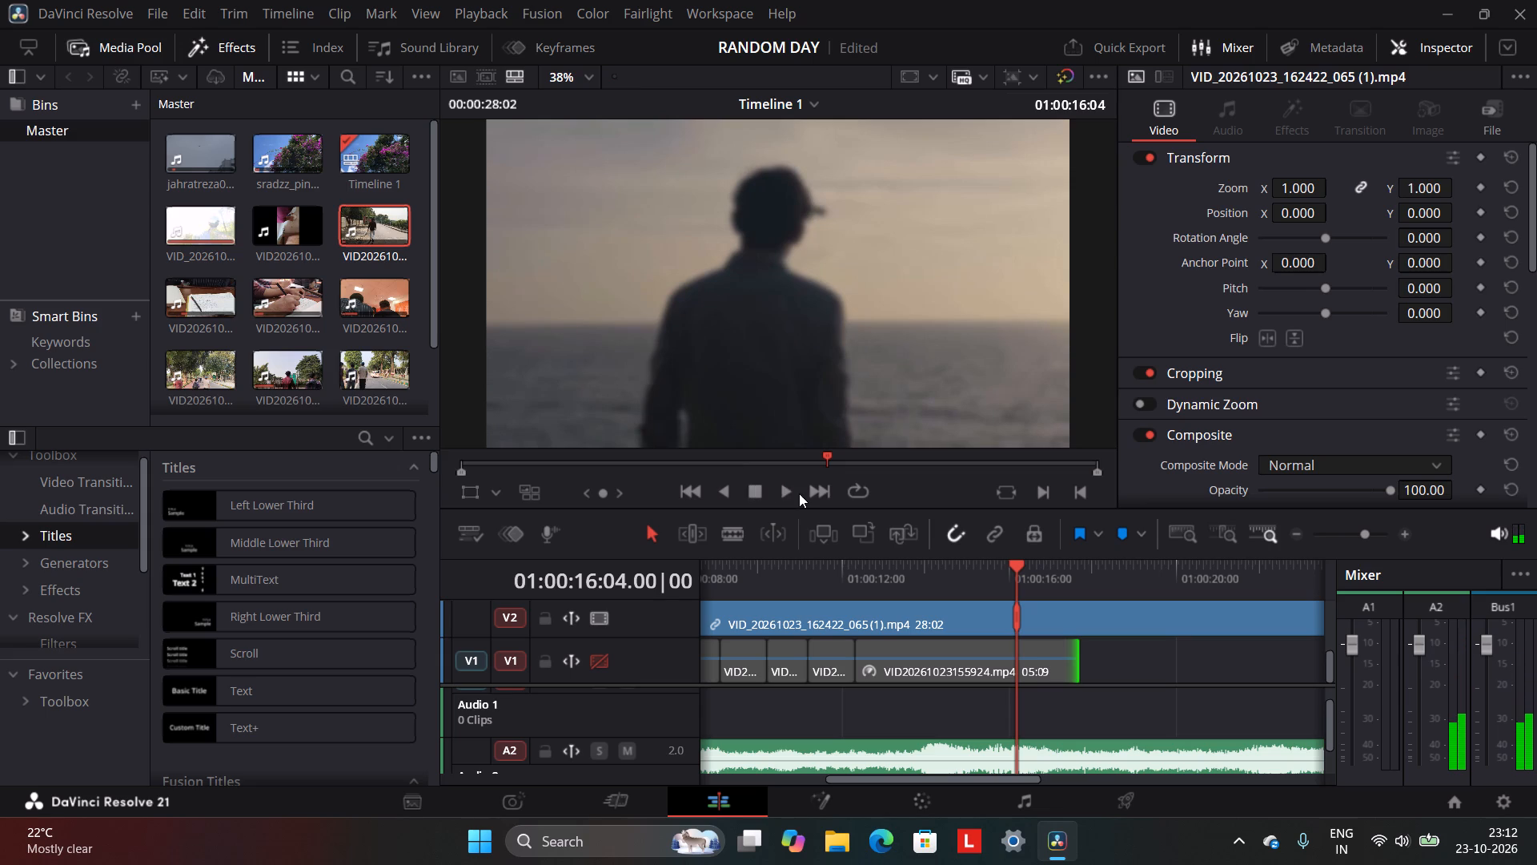
click(785, 485)
click(765, 487)
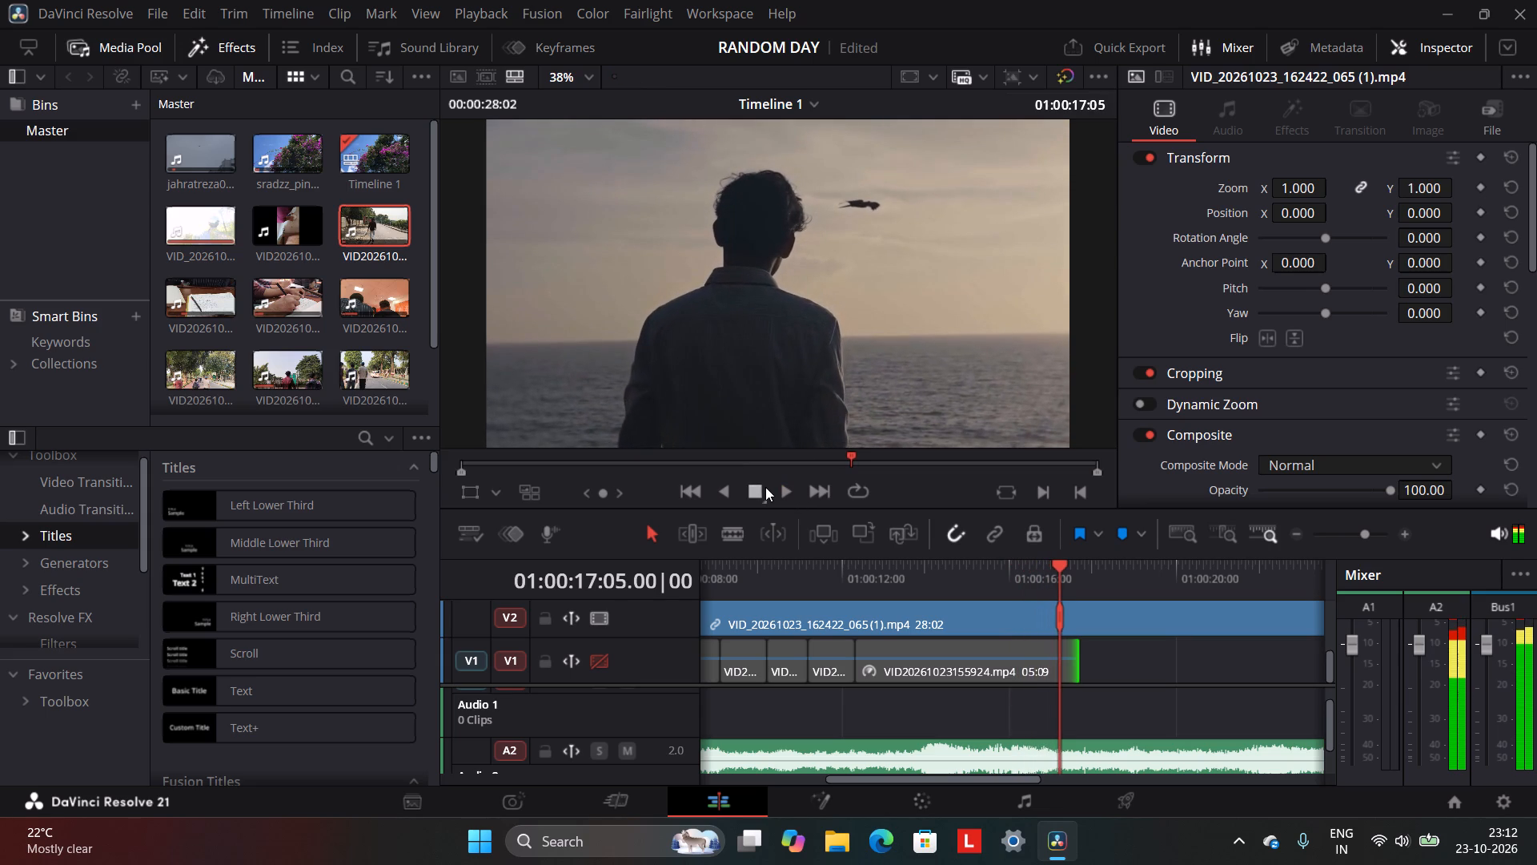
click(981, 564)
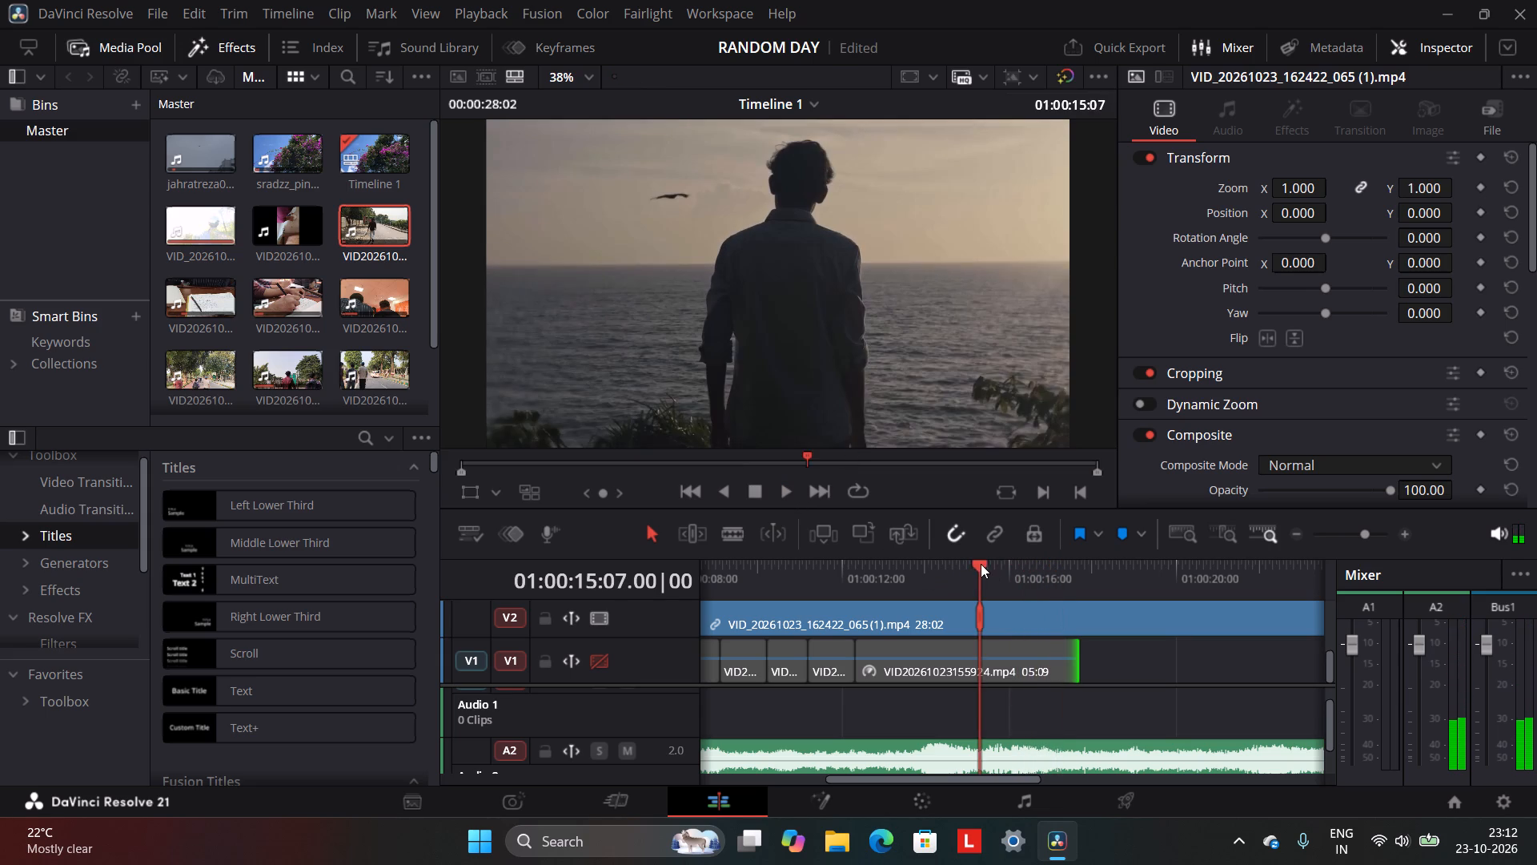
click(992, 566)
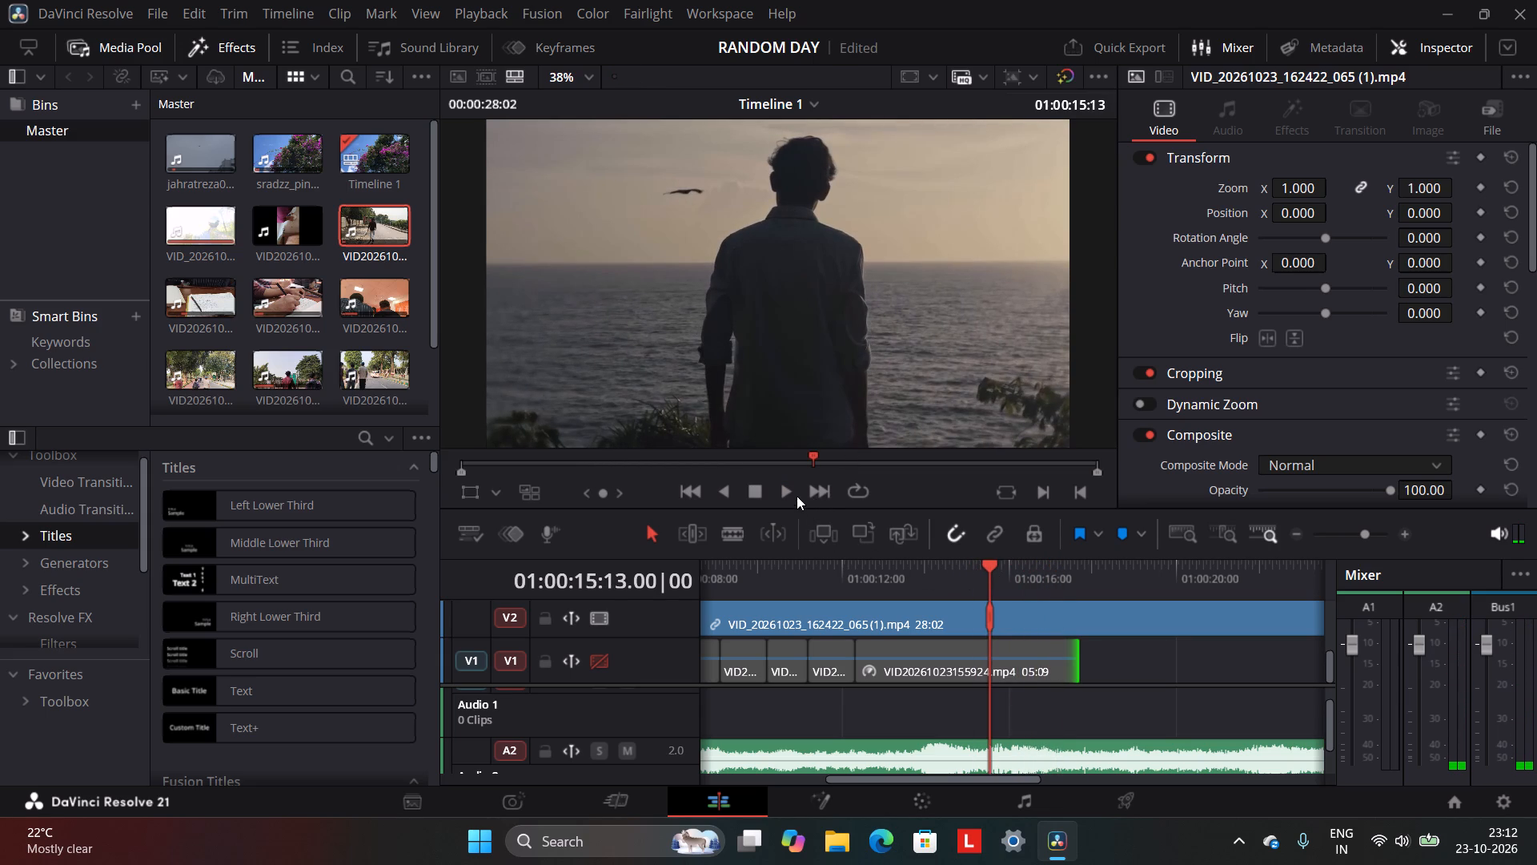
click(785, 489)
click(759, 489)
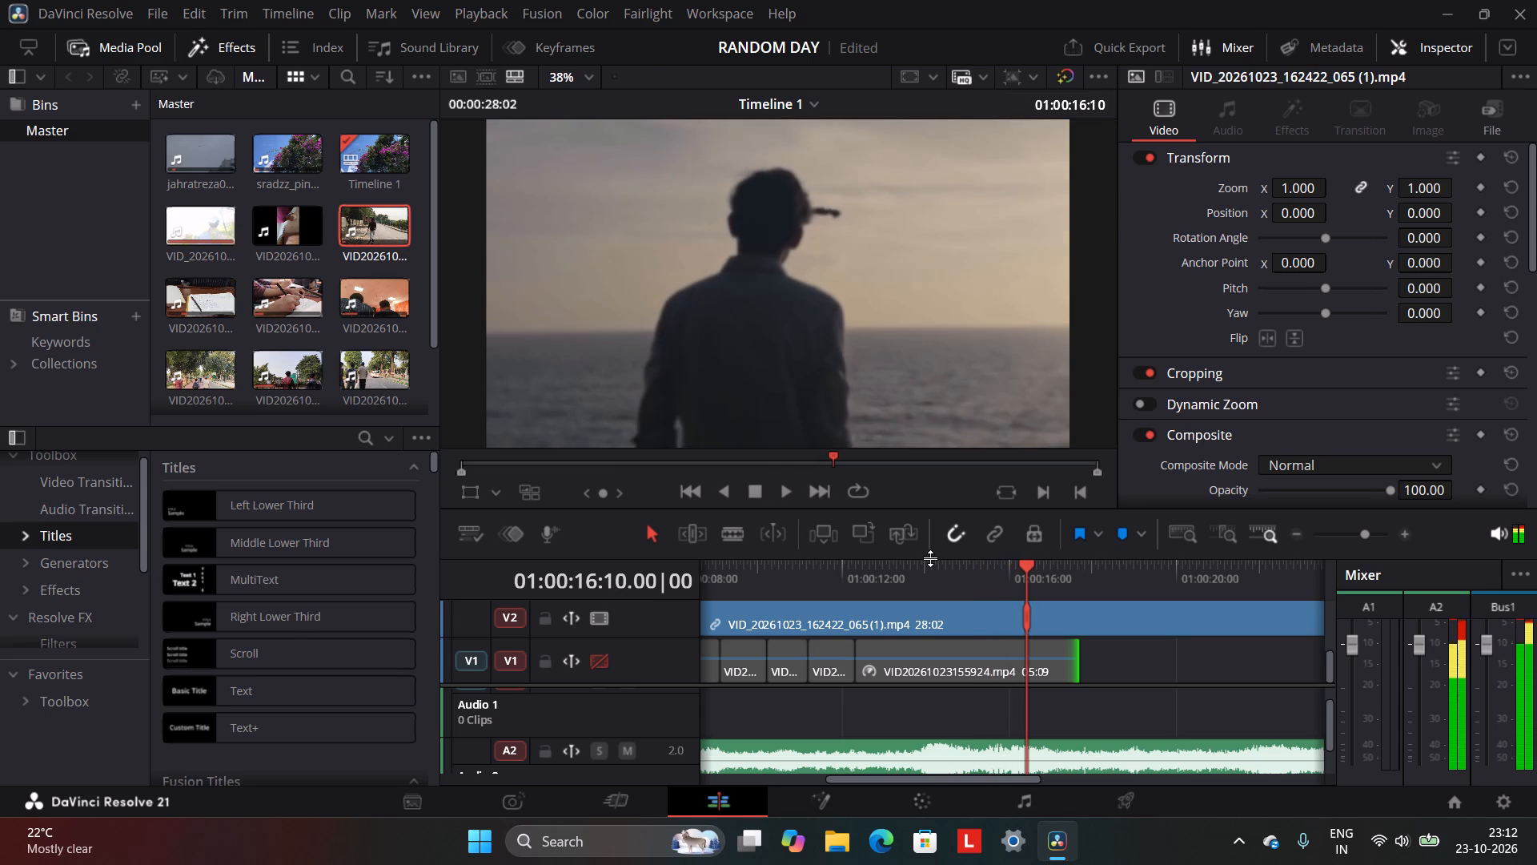
drag(1026, 563, 1023, 563)
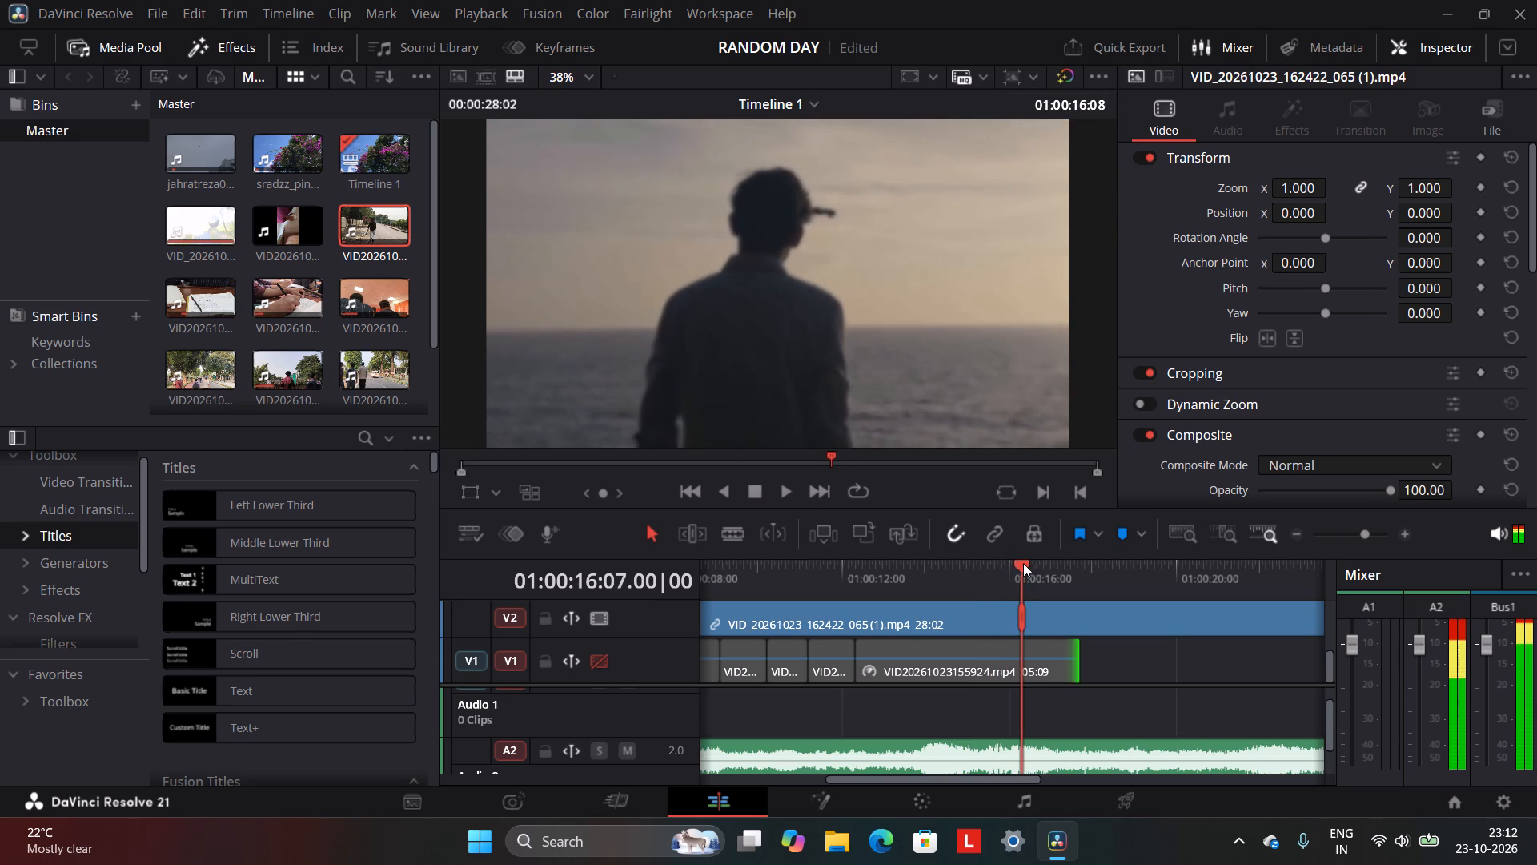
drag(1023, 563, 1011, 570)
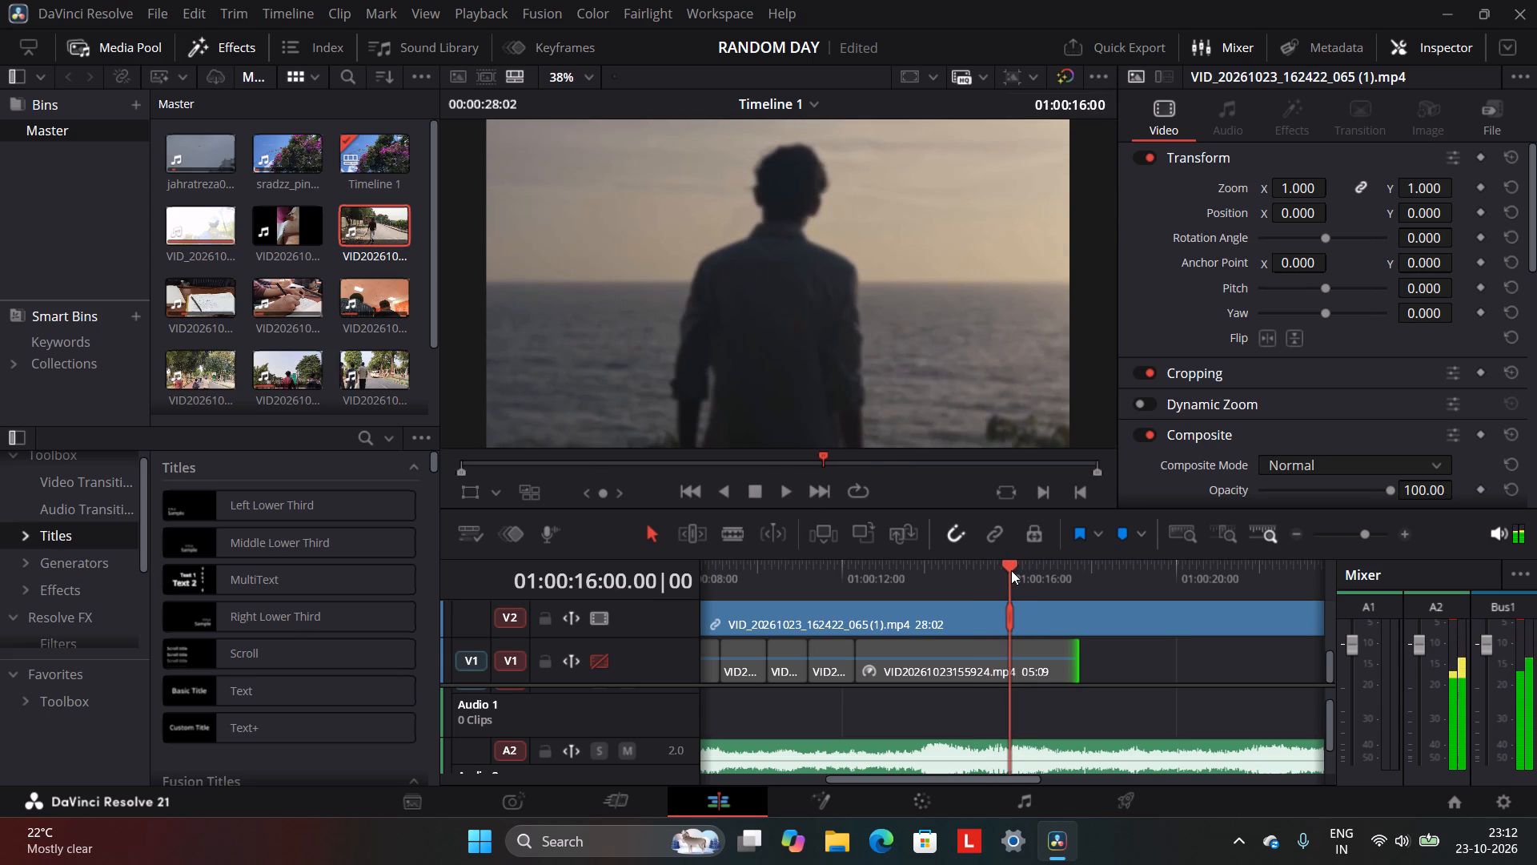
drag(1011, 570, 1007, 578)
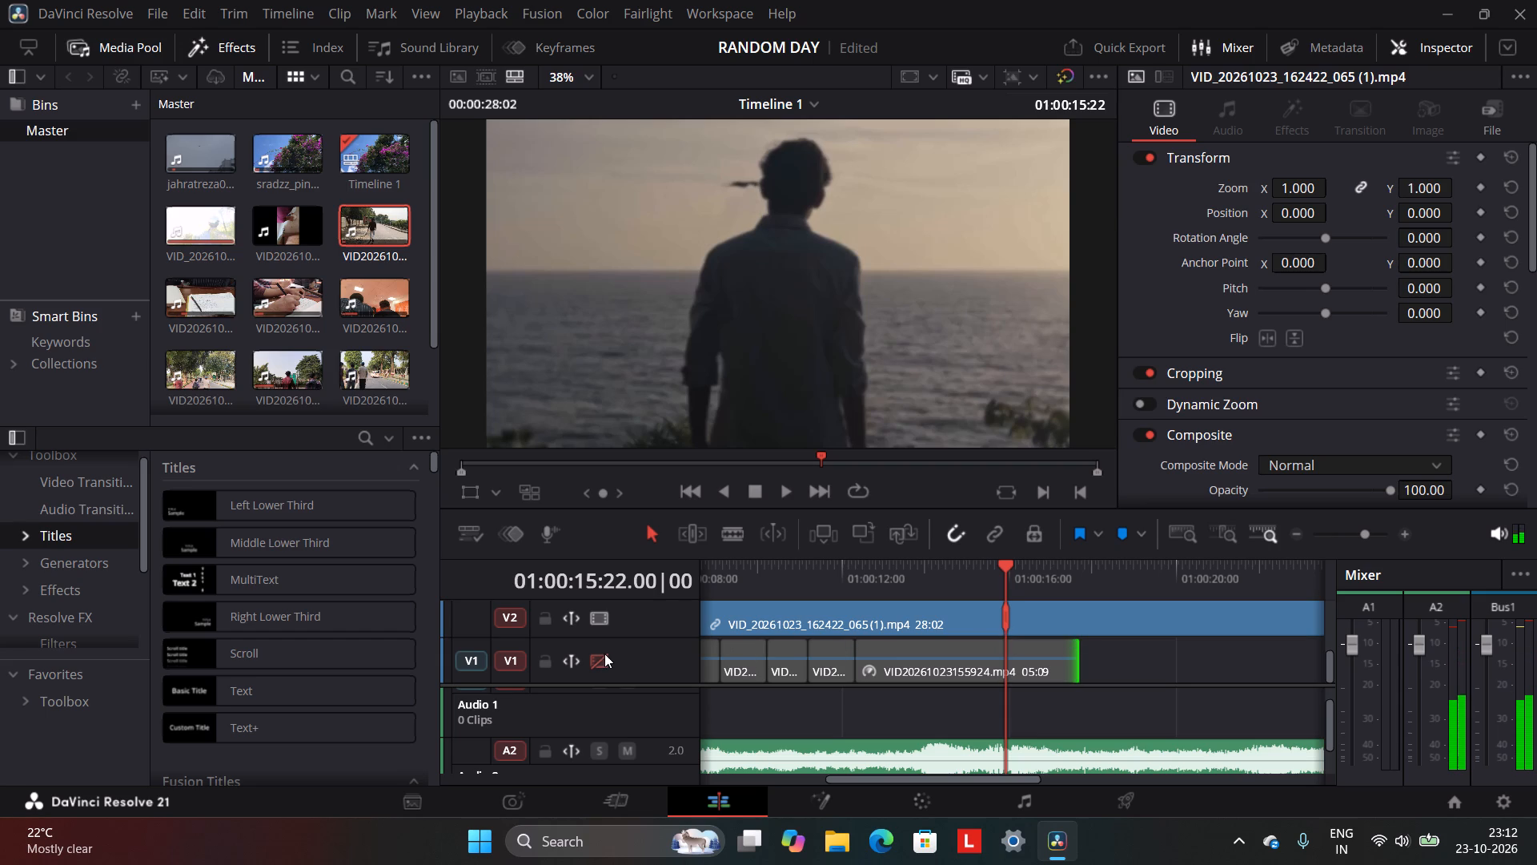
Enable the Video 1 track, disable Video 2, and bring up the Speed Change settings of the last Video 1 clip, VID20261023155924.mp4.
click(604, 658)
click(600, 619)
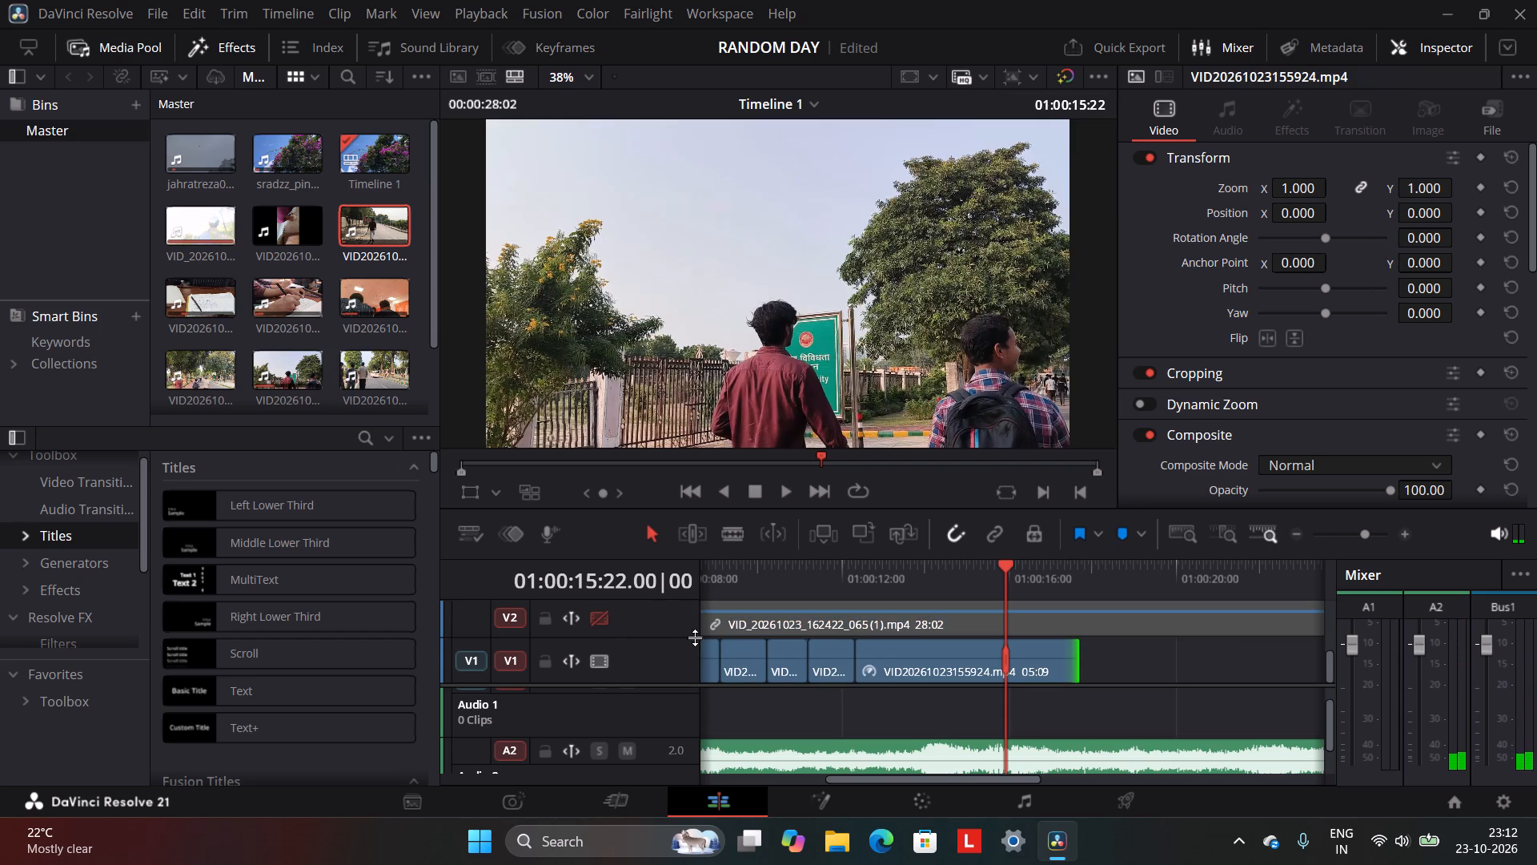
click(1005, 665)
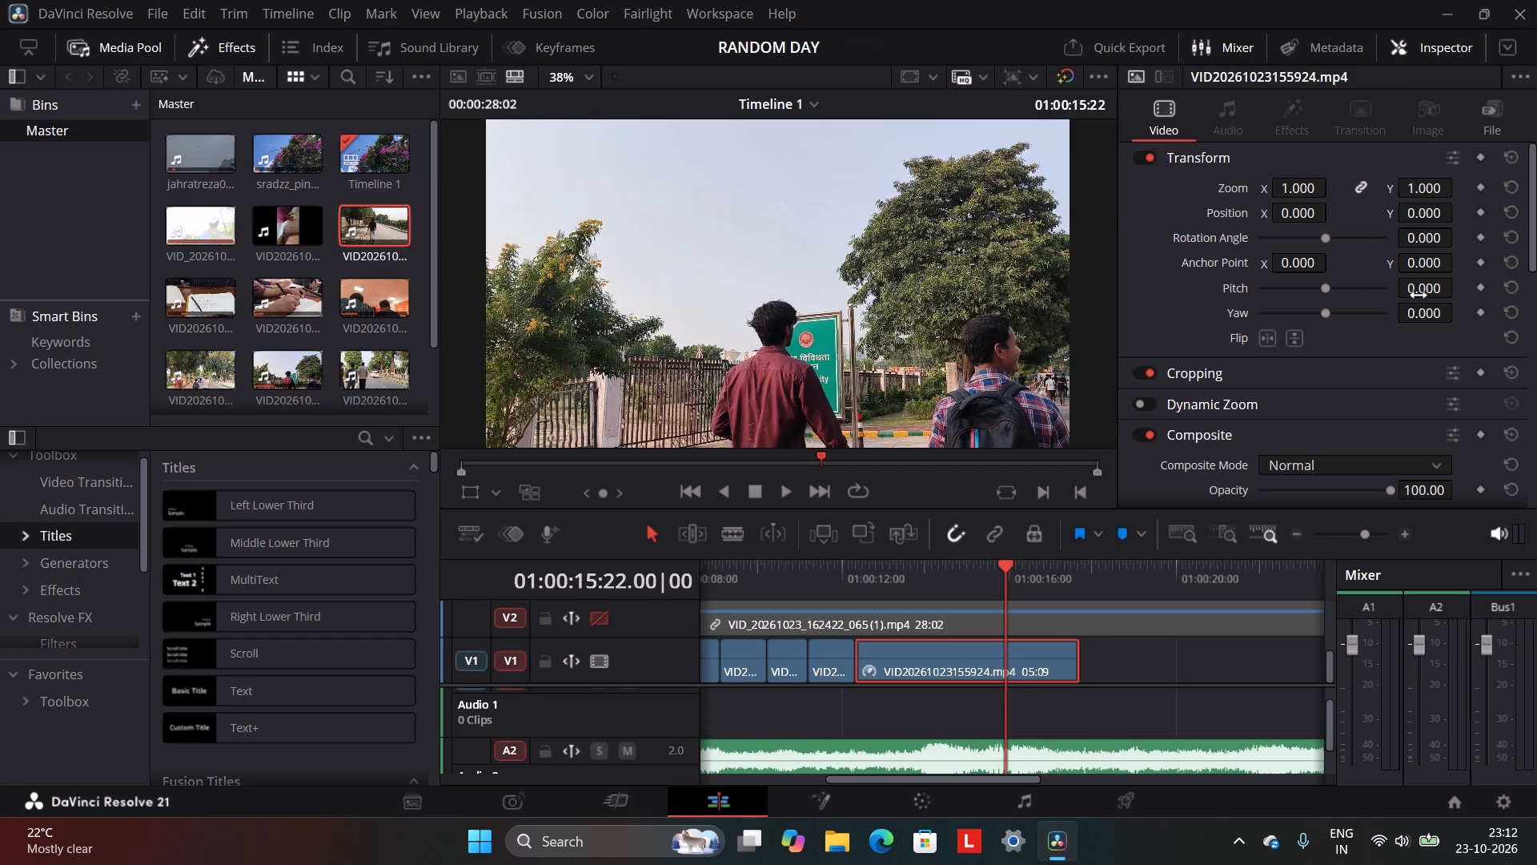
scroll(1411, 332, down, 6)
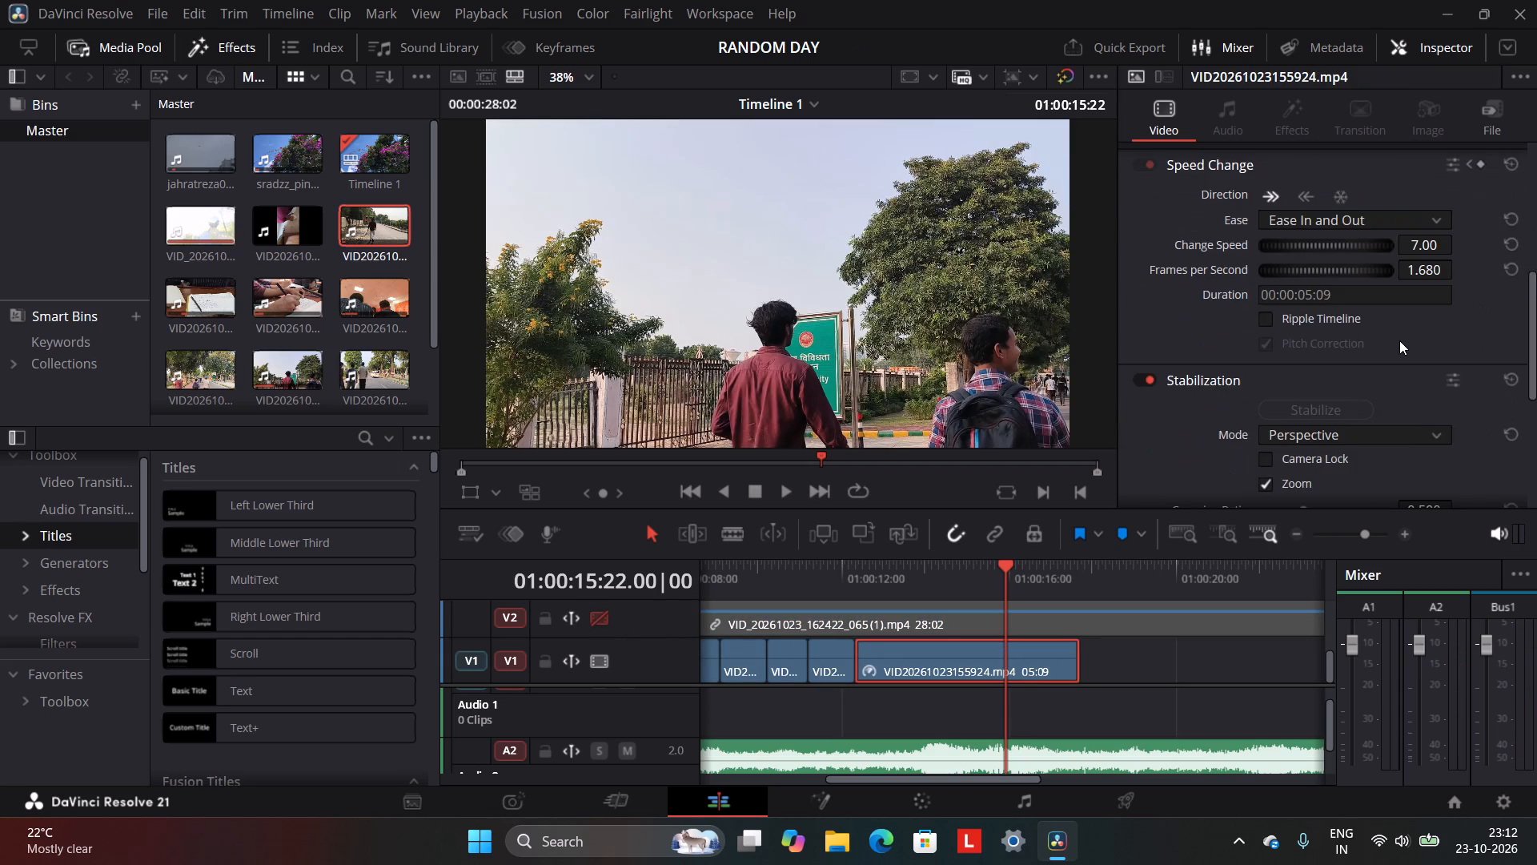
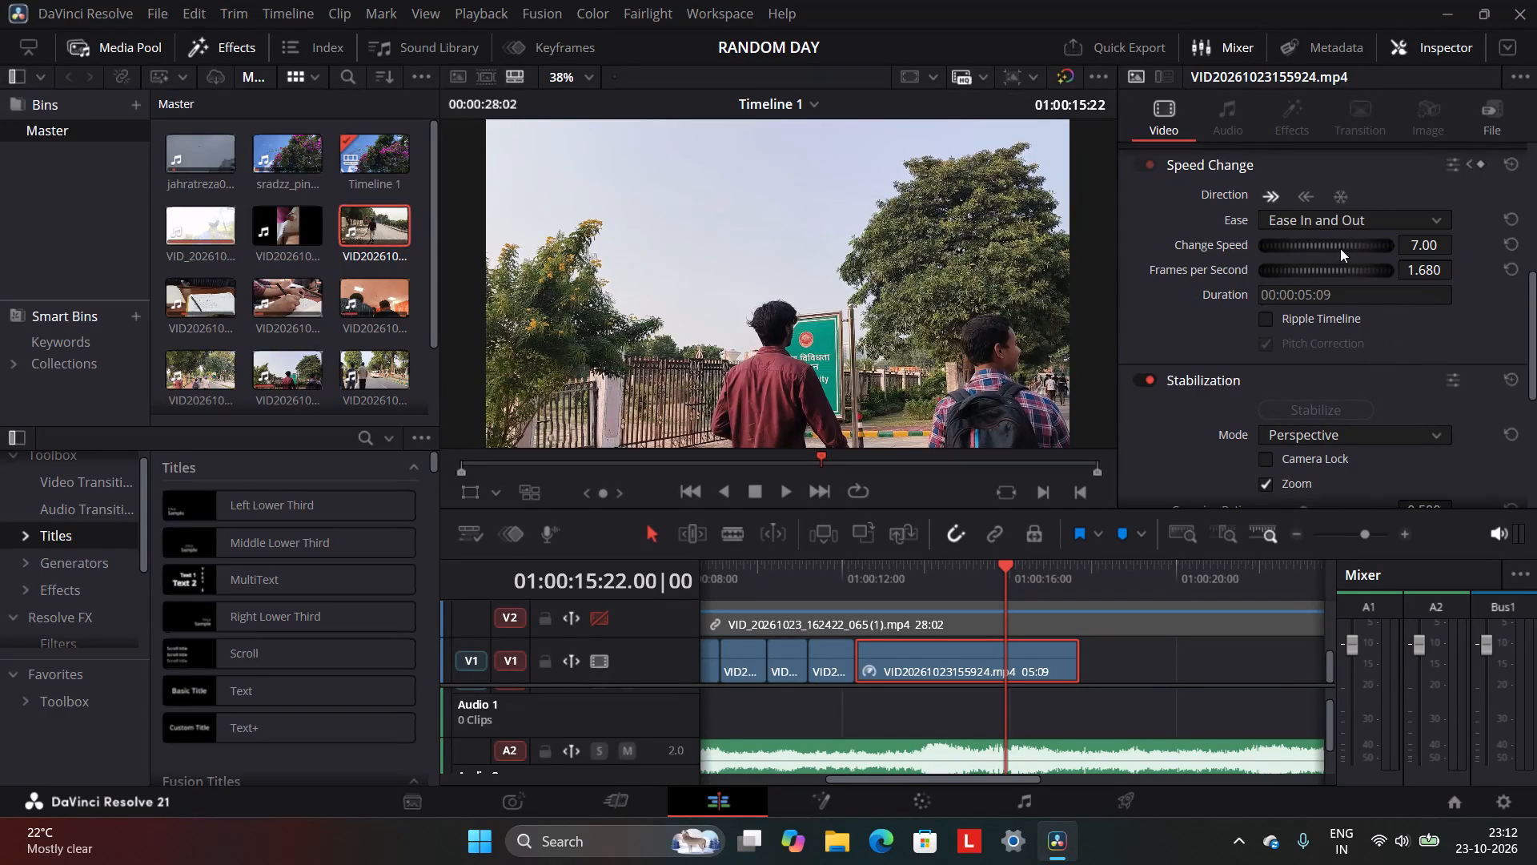
Add a speed keyframe to the last Video 1 clip at 01:00:15:22 and set its Change Speed to 21.00.
click(1482, 165)
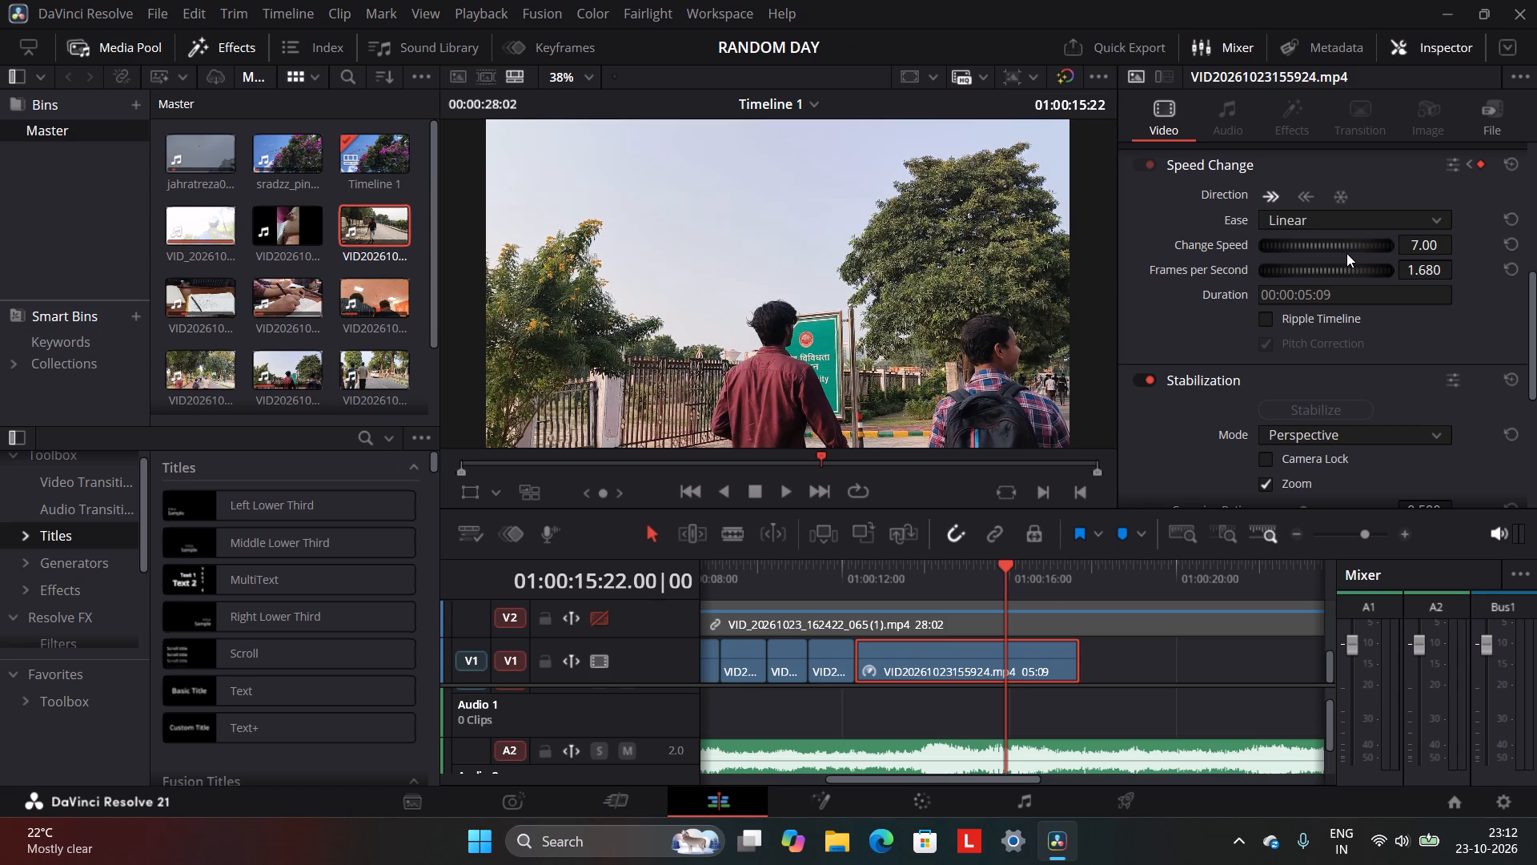
drag(1361, 249, 1343, 248)
drag(1343, 248, 1391, 242)
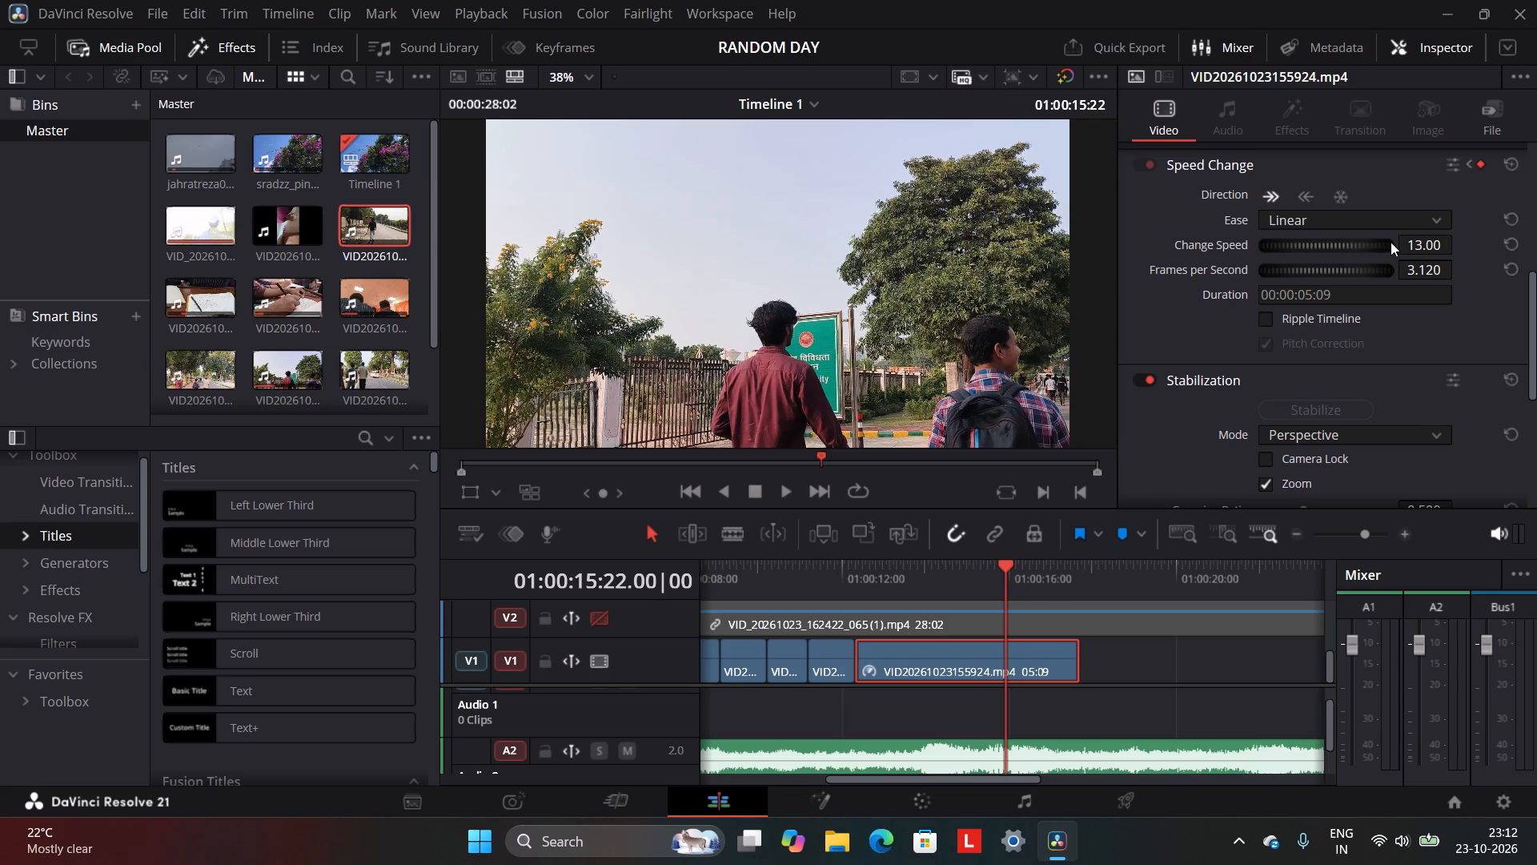
drag(1391, 242, 1415, 234)
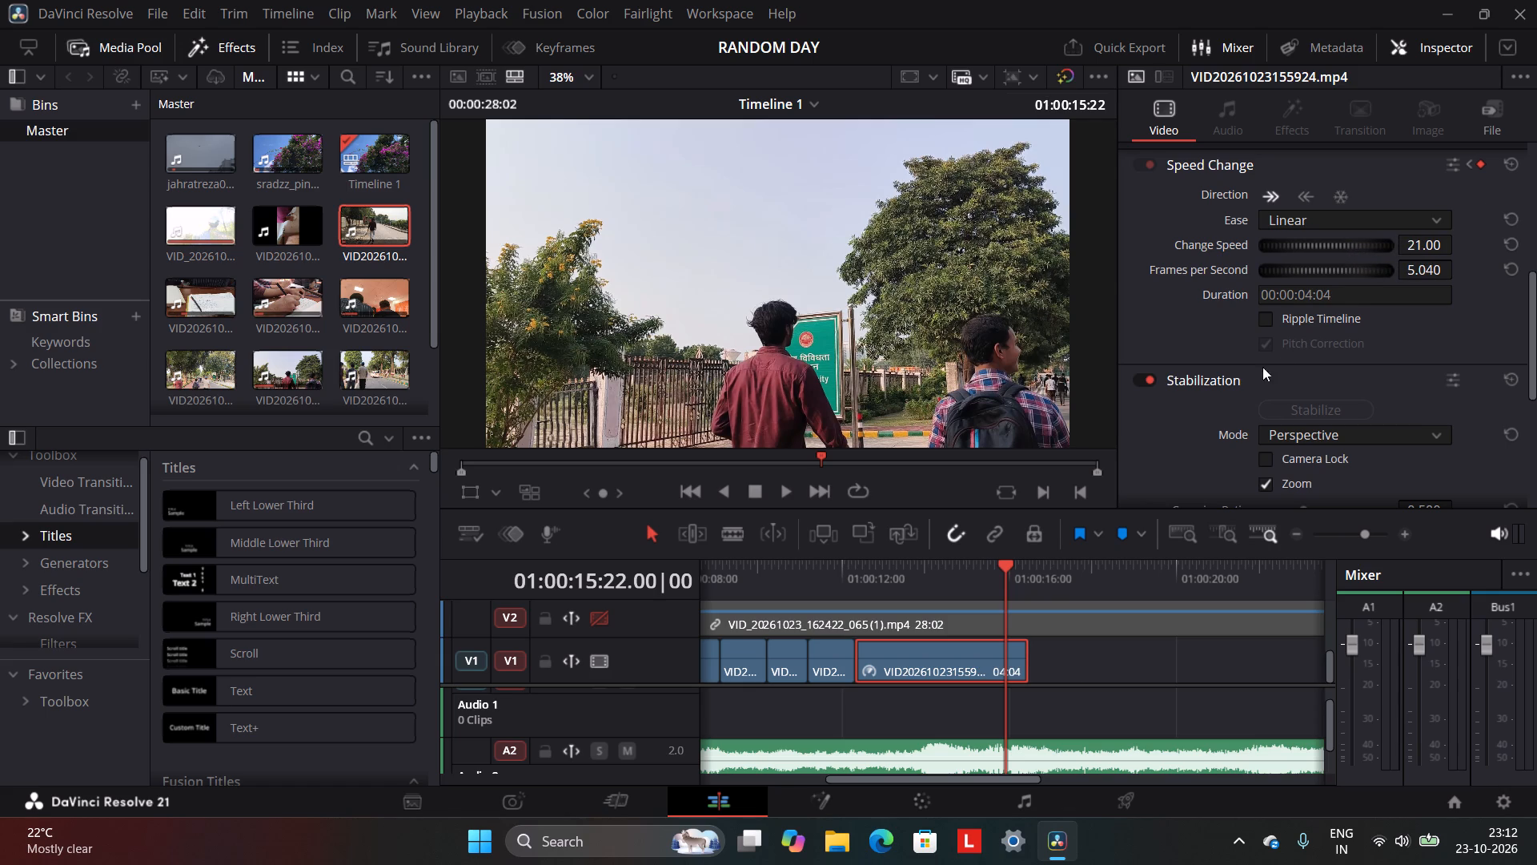
Add another speed keyframe to the last Video 1 clip at 01:00:16:00.
click(1011, 569)
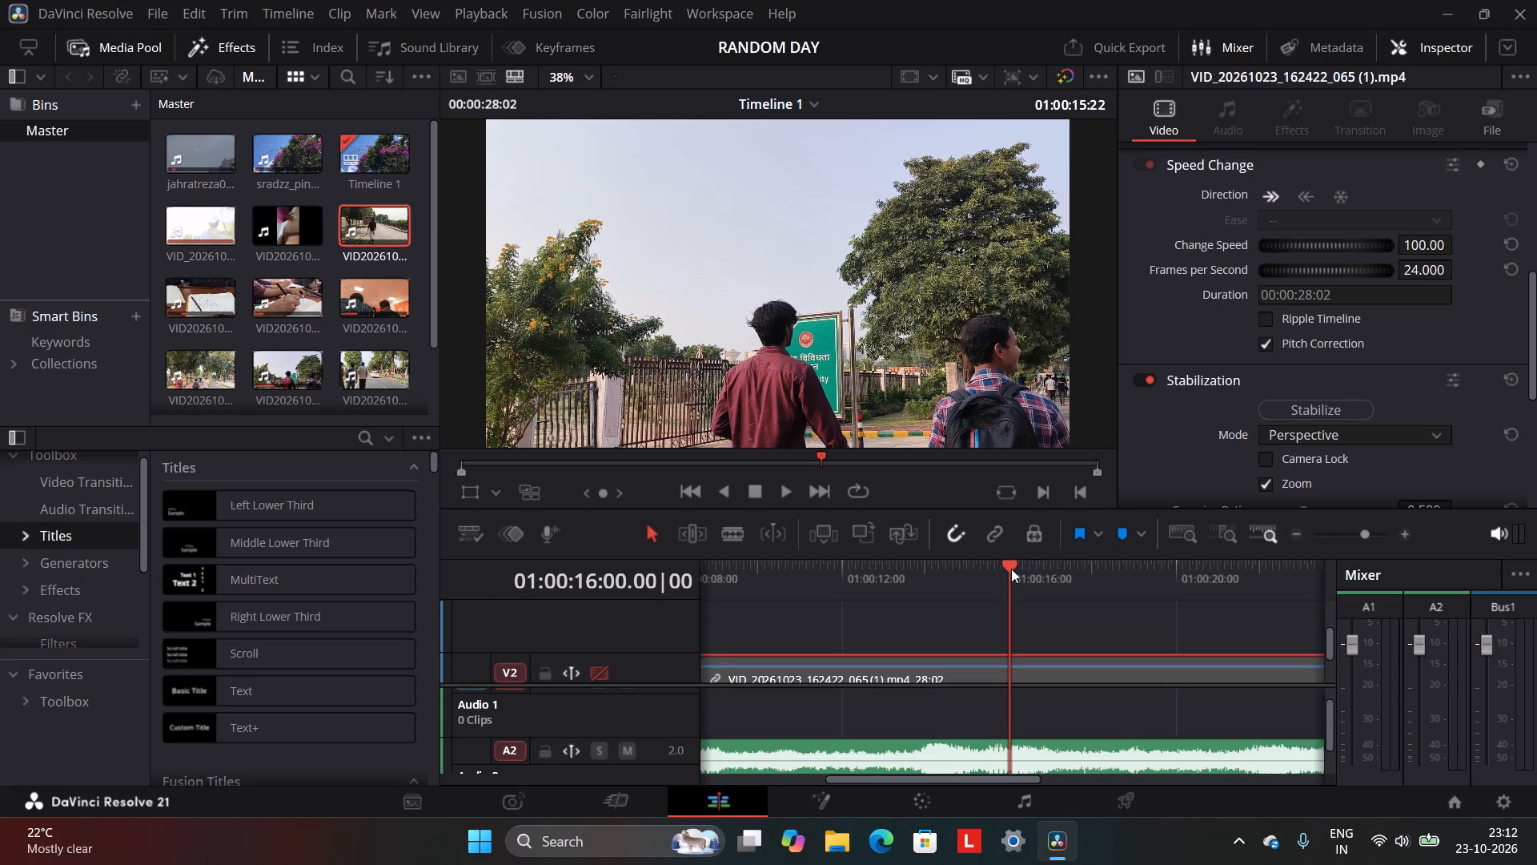
scroll(1019, 610, down, 1)
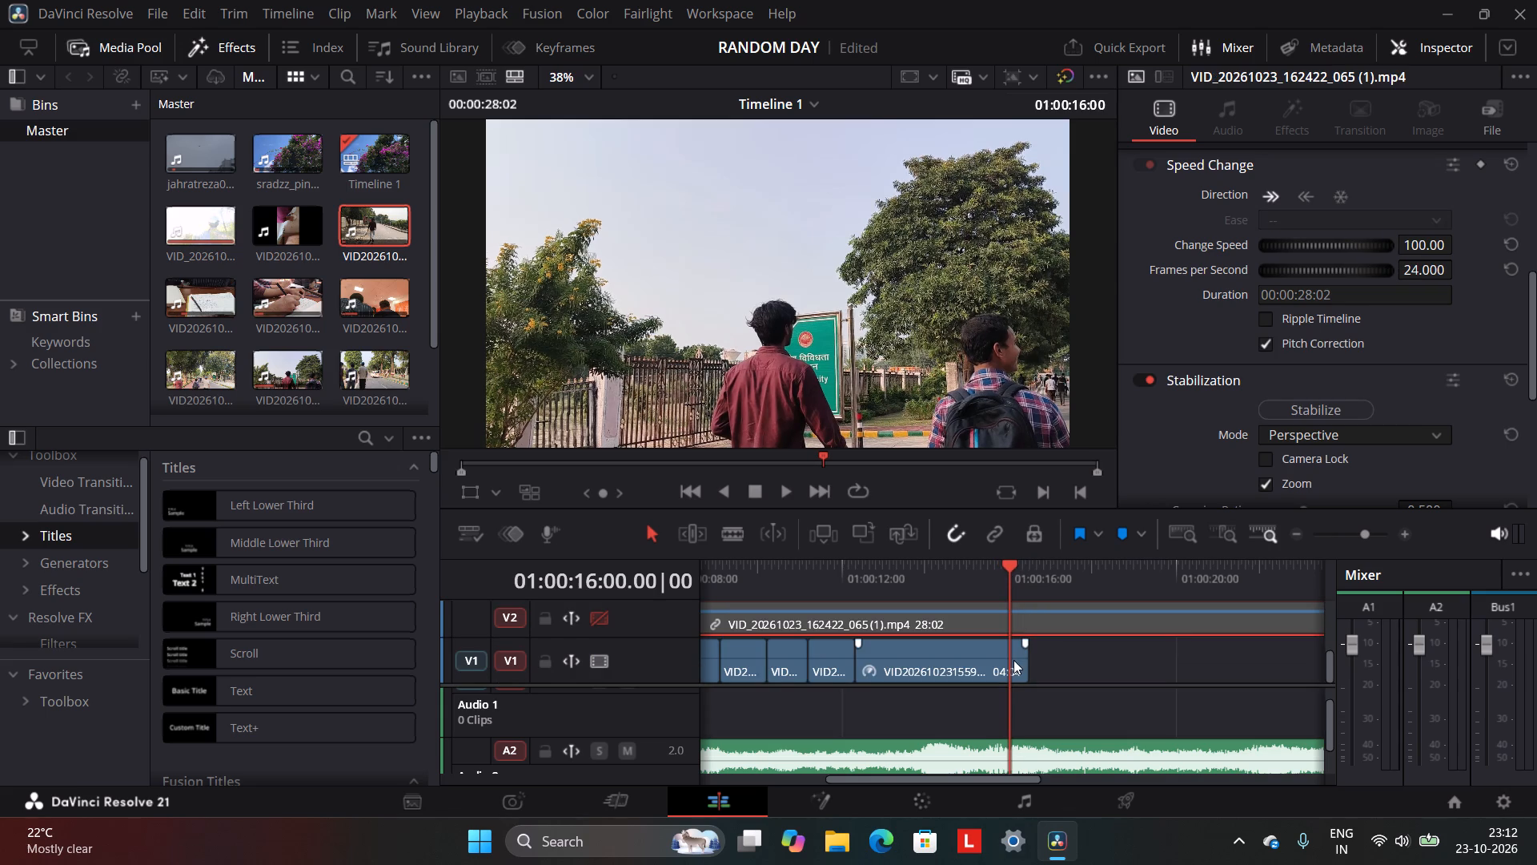
click(1013, 660)
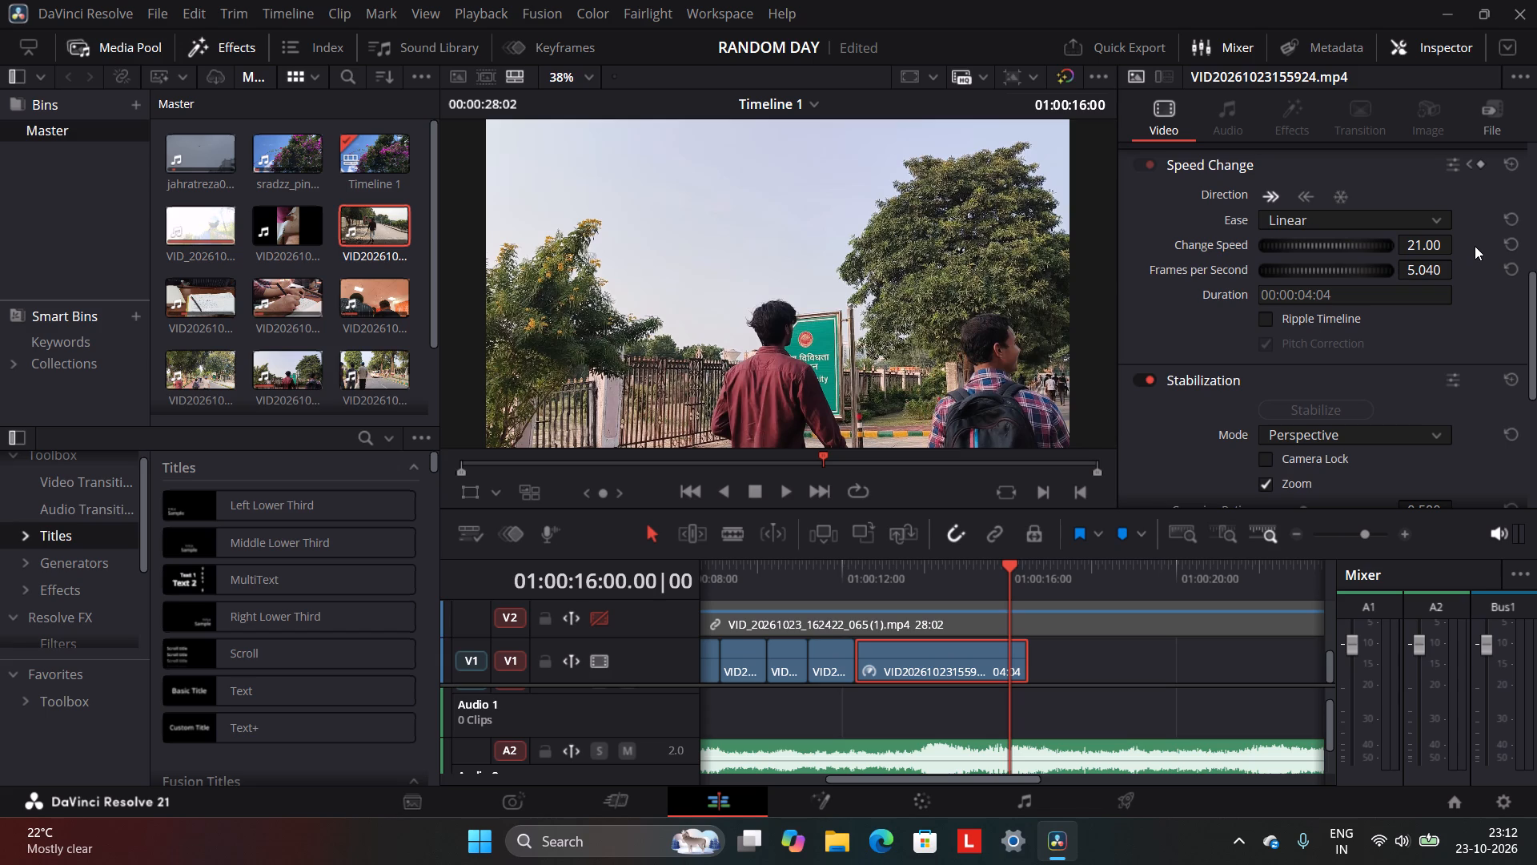
click(1480, 164)
Add a speed keyframe to the last Video 1 clip at 01:00:16:02 and set its Change Speed to 5.00.
click(1014, 581)
scroll(1017, 613, down, 1)
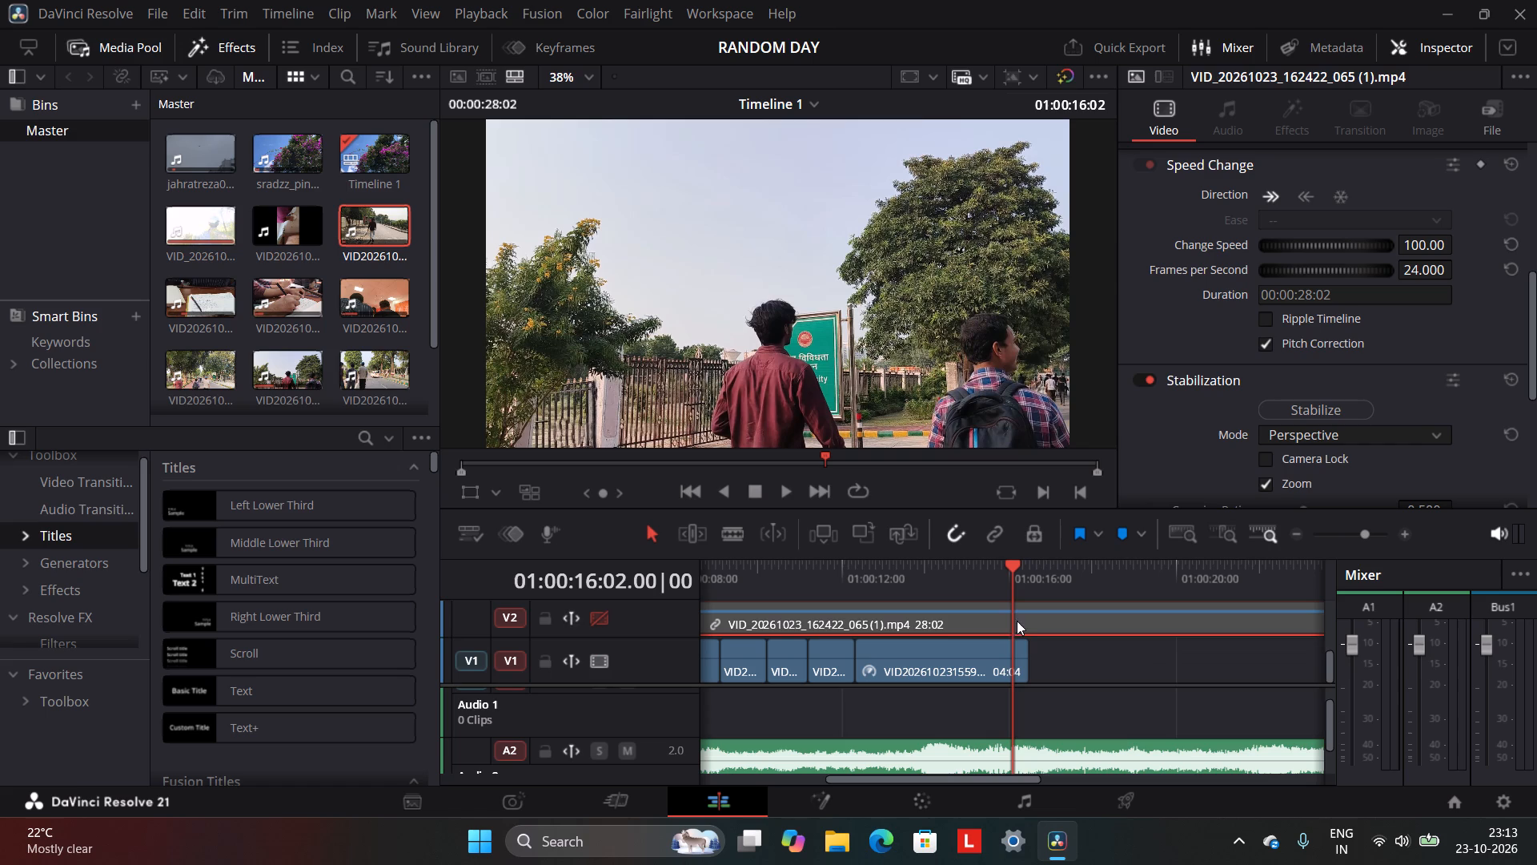
click(1017, 674)
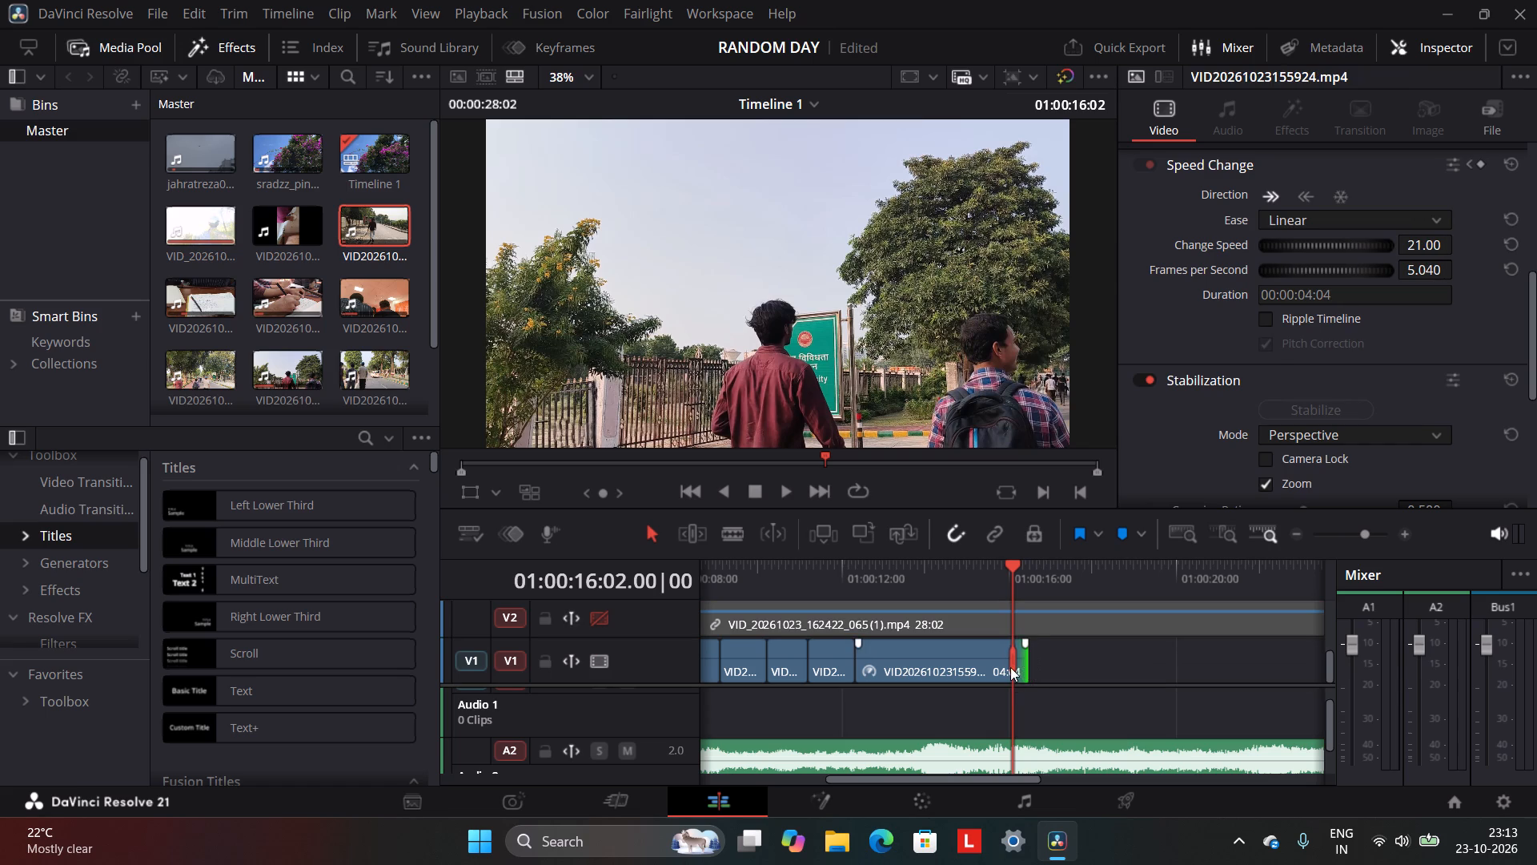
click(980, 660)
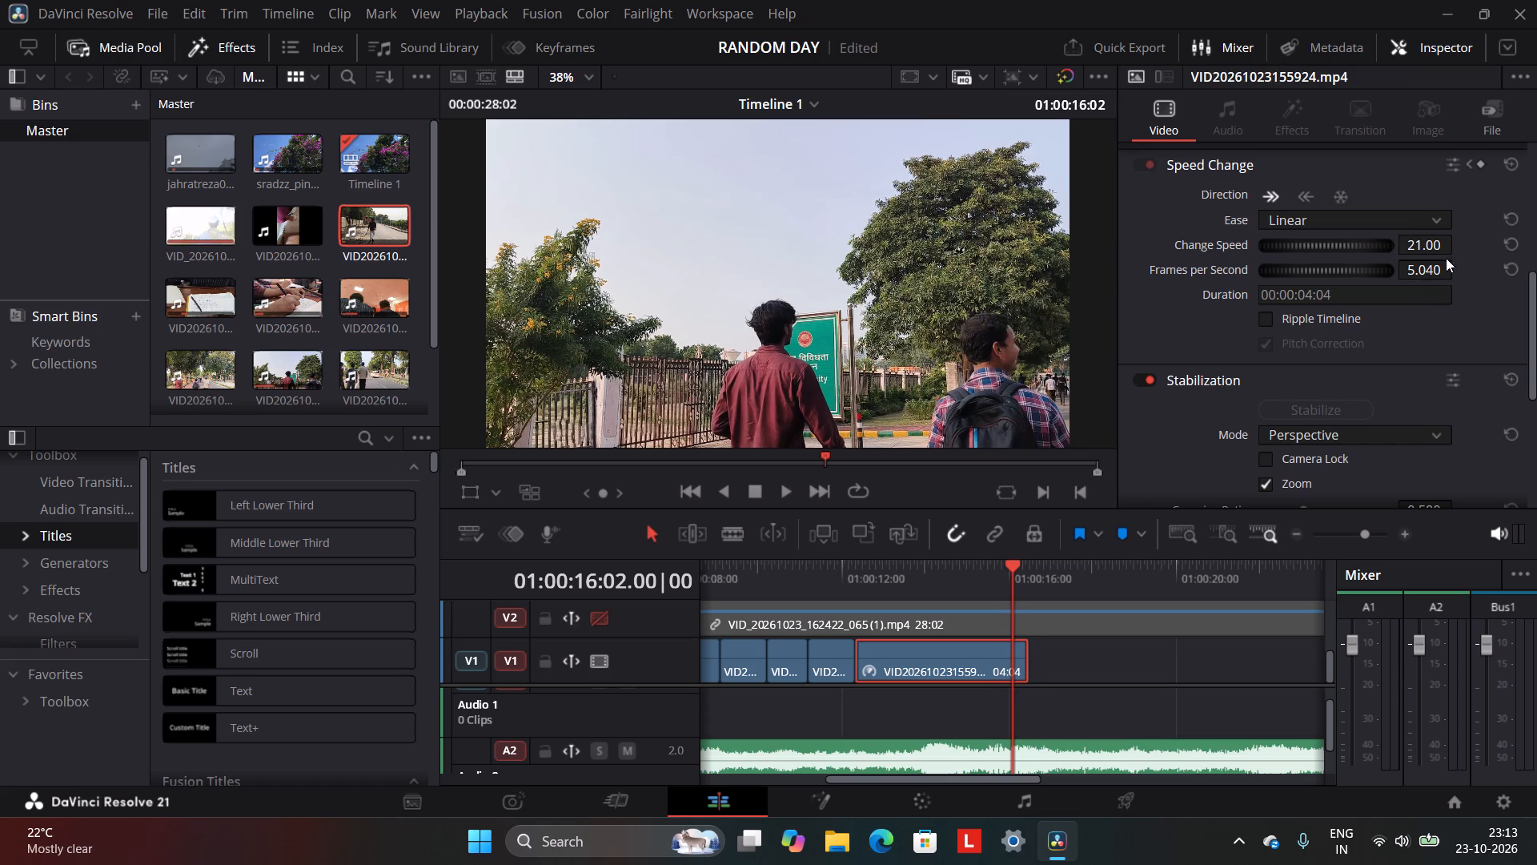
click(1479, 159)
drag(1357, 251, 1336, 247)
drag(1336, 247, 1322, 252)
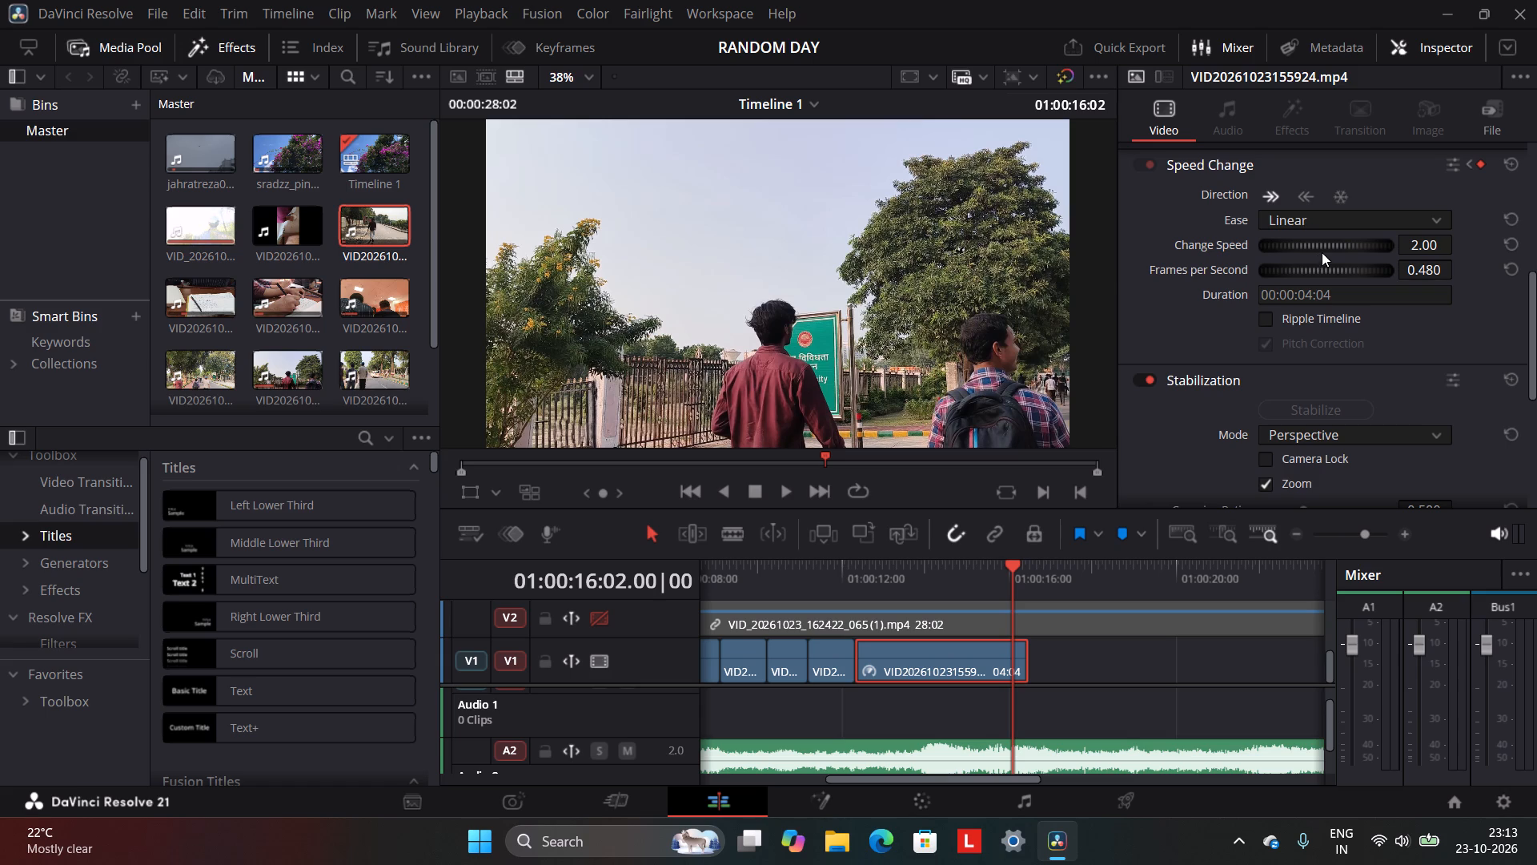
drag(1322, 252, 1330, 254)
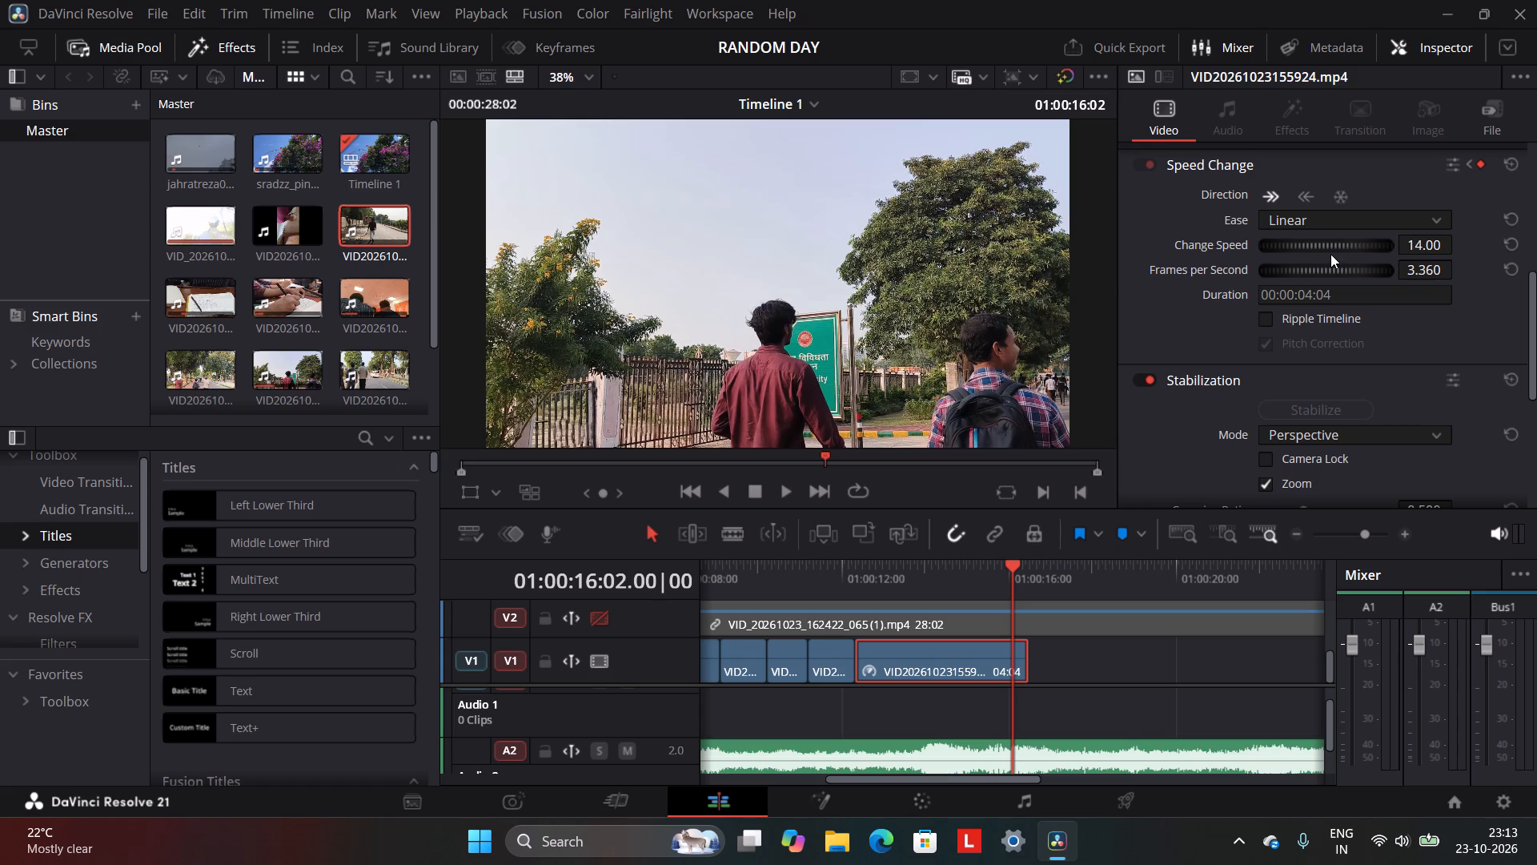
drag(1330, 254, 1317, 258)
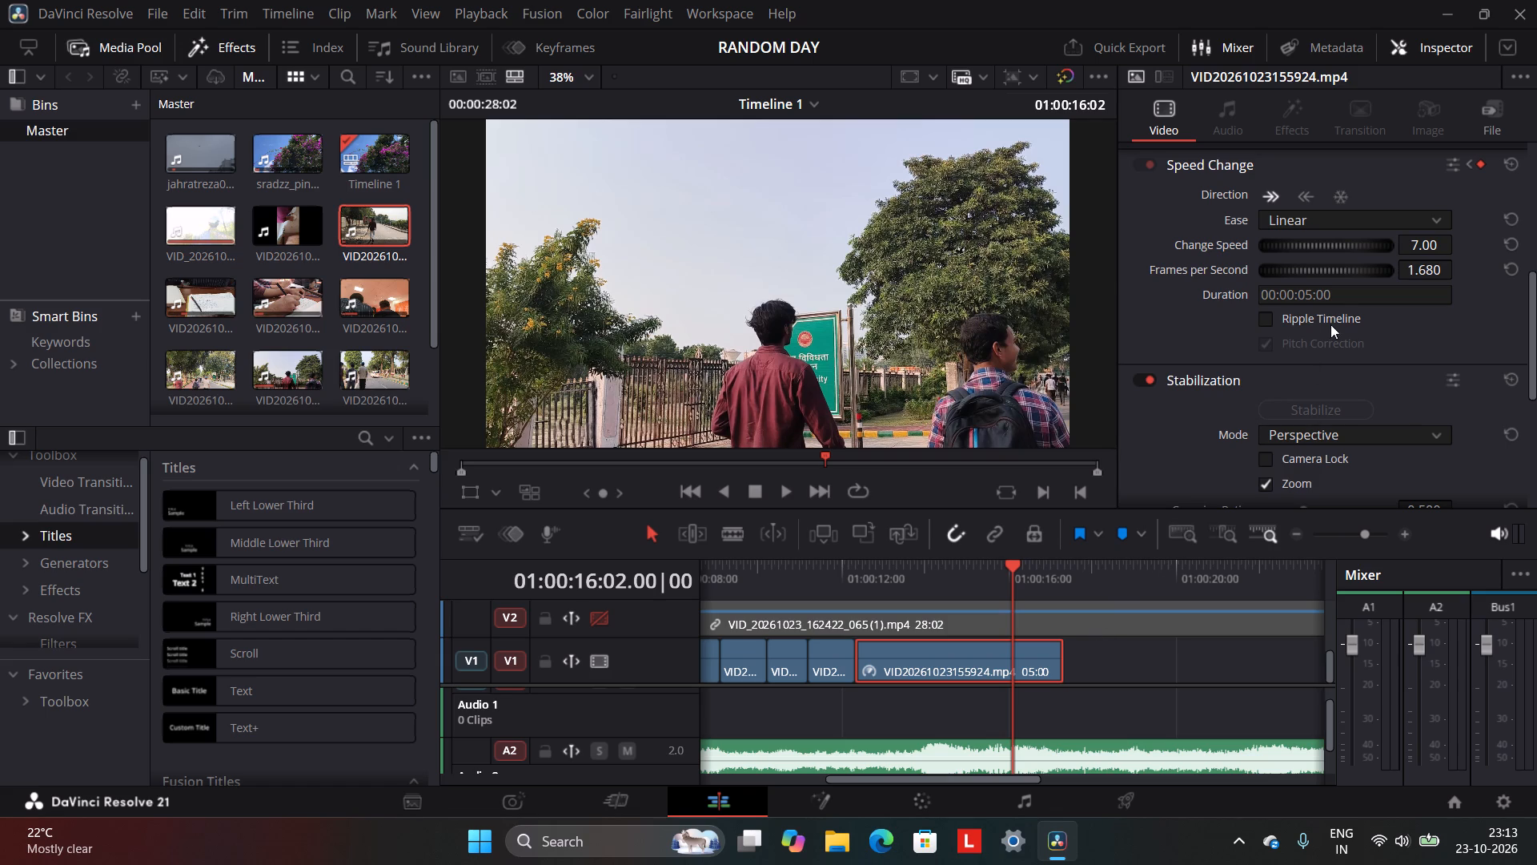
drag(1354, 247, 1341, 249)
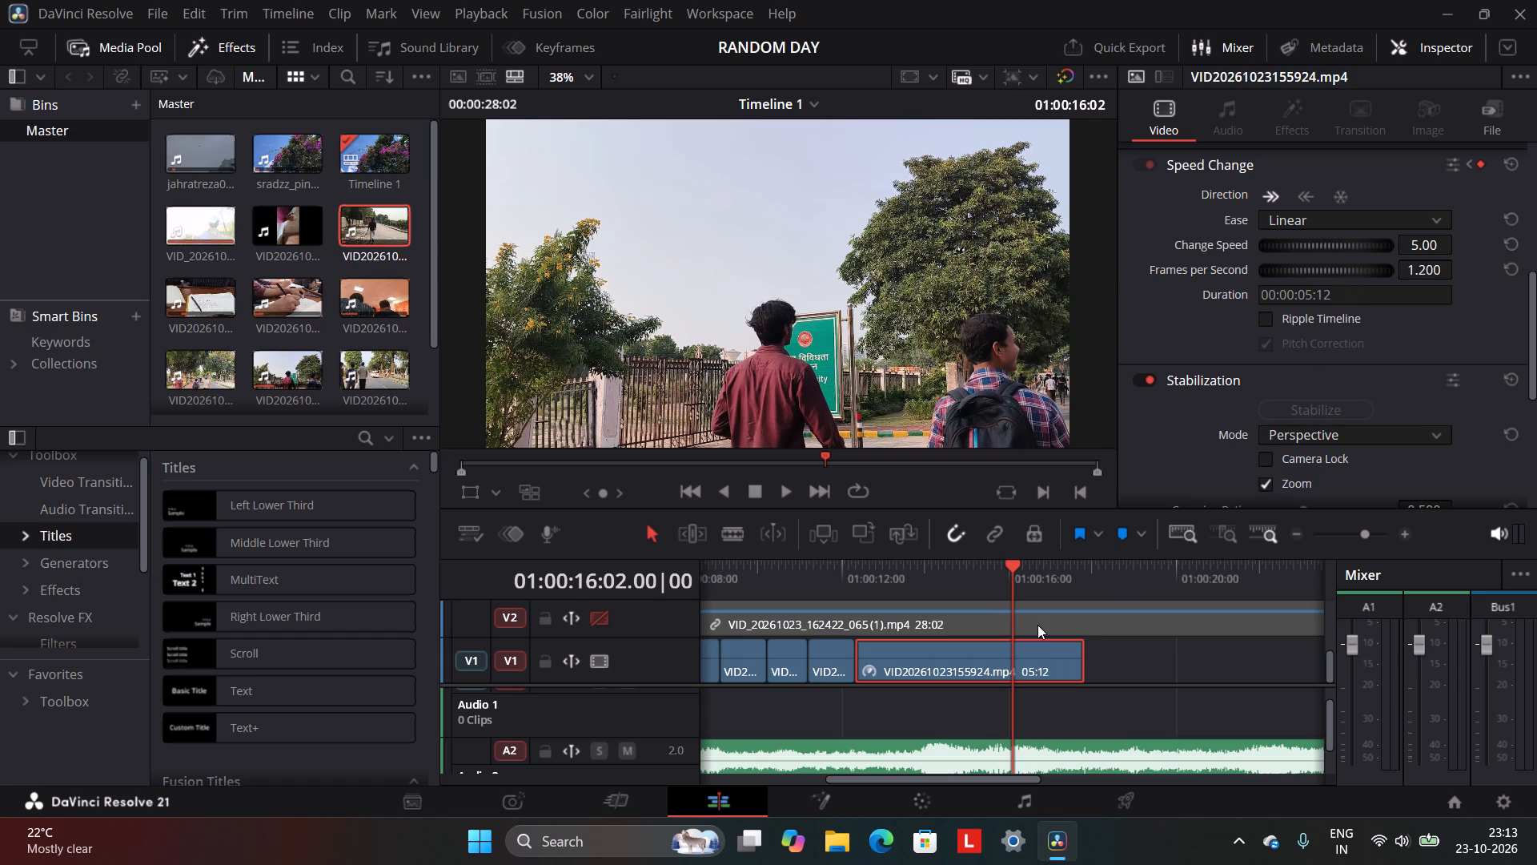
Add a speed keyframe at the end of the last Video 1 clip, at 01:00:17:20.
click(1073, 572)
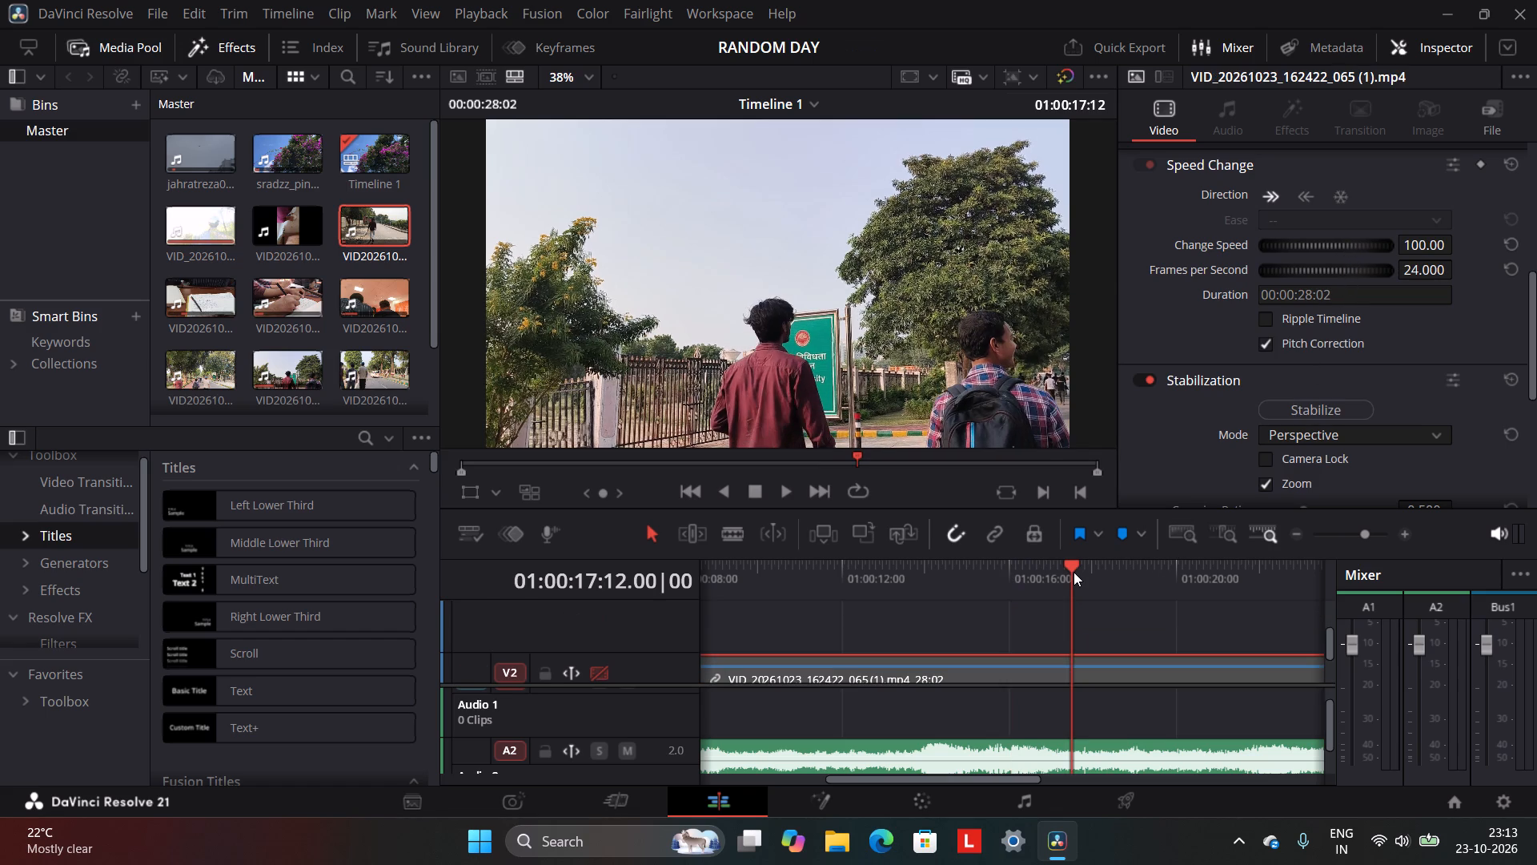
click(1074, 573)
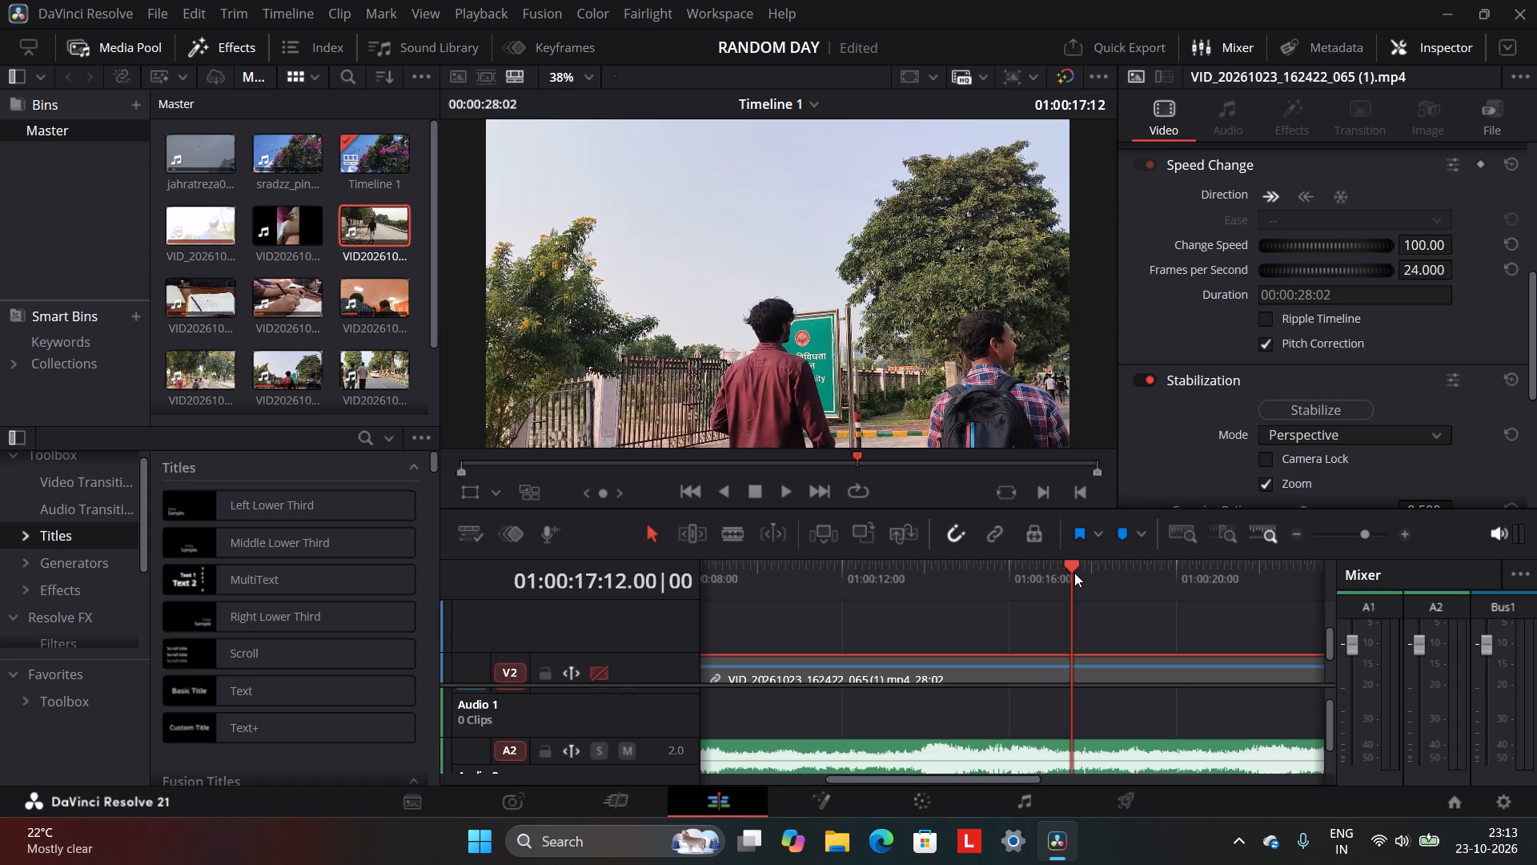
click(1076, 573)
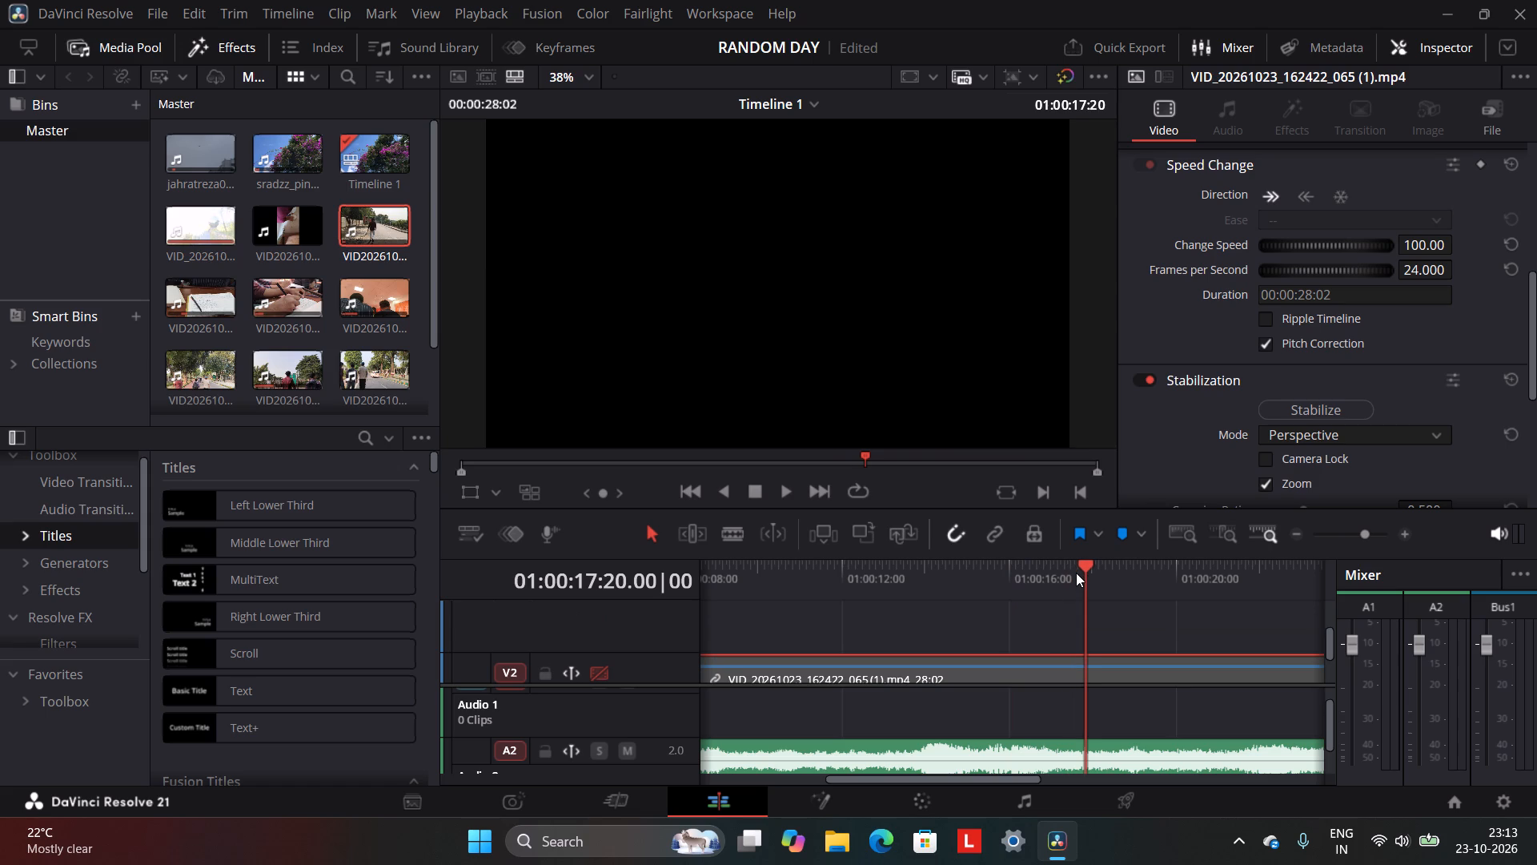
scroll(1076, 573, down, 5)
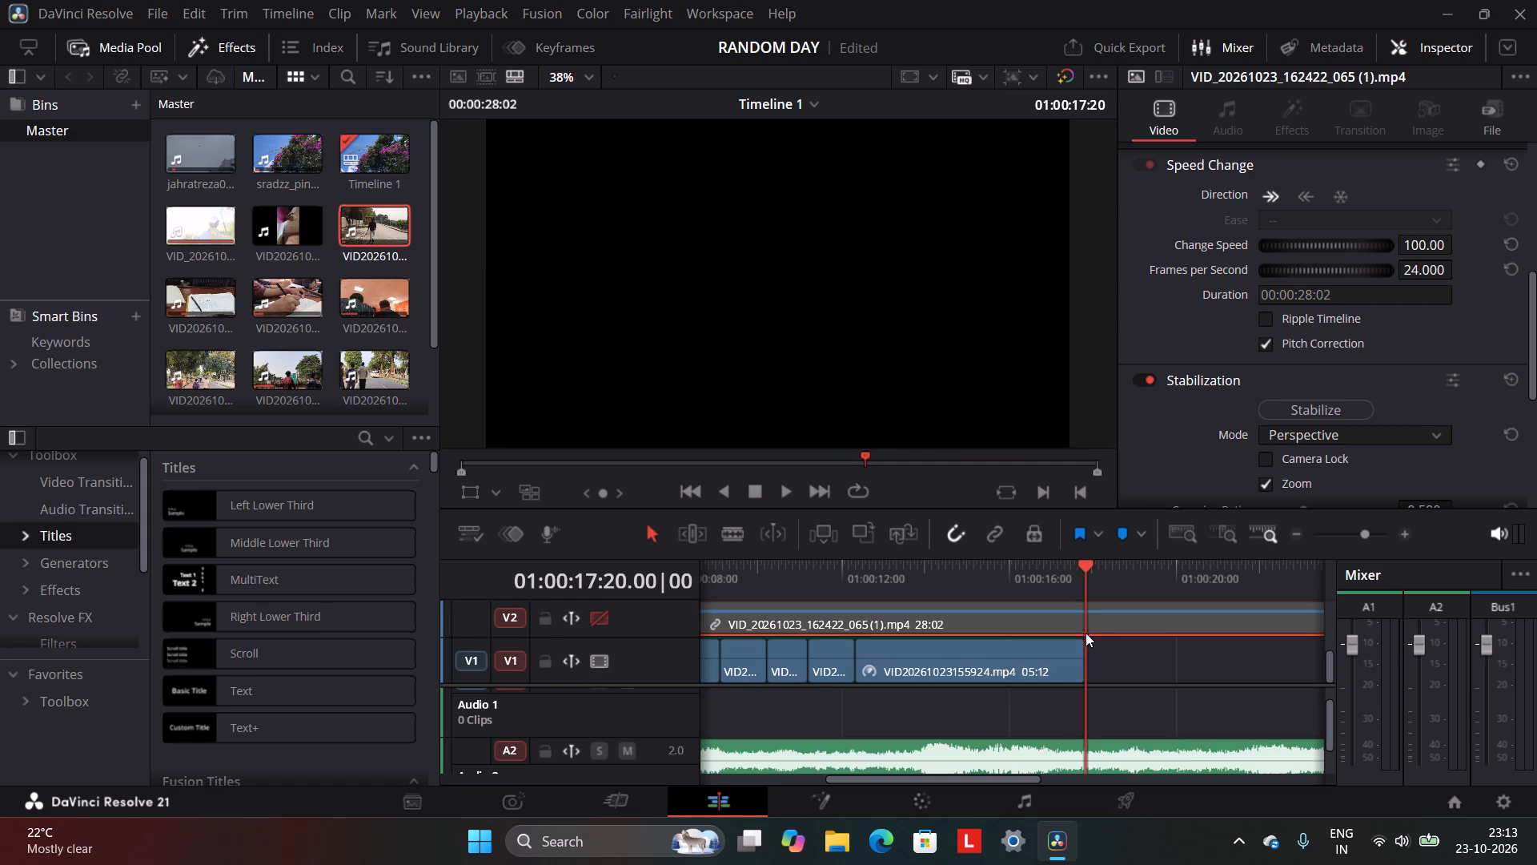
click(1080, 650)
click(1079, 666)
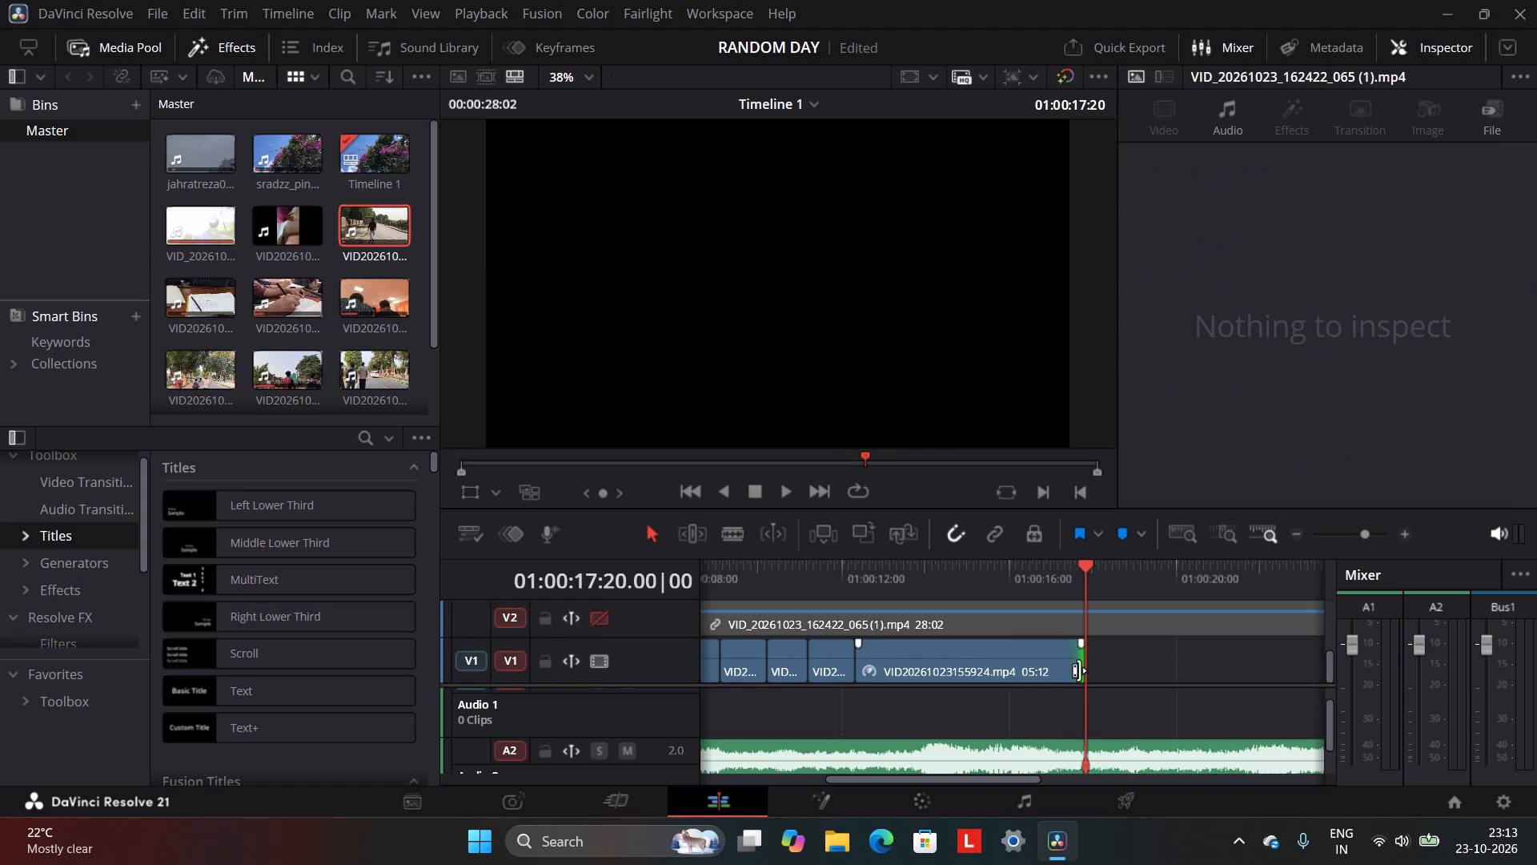
click(1079, 670)
click(1080, 583)
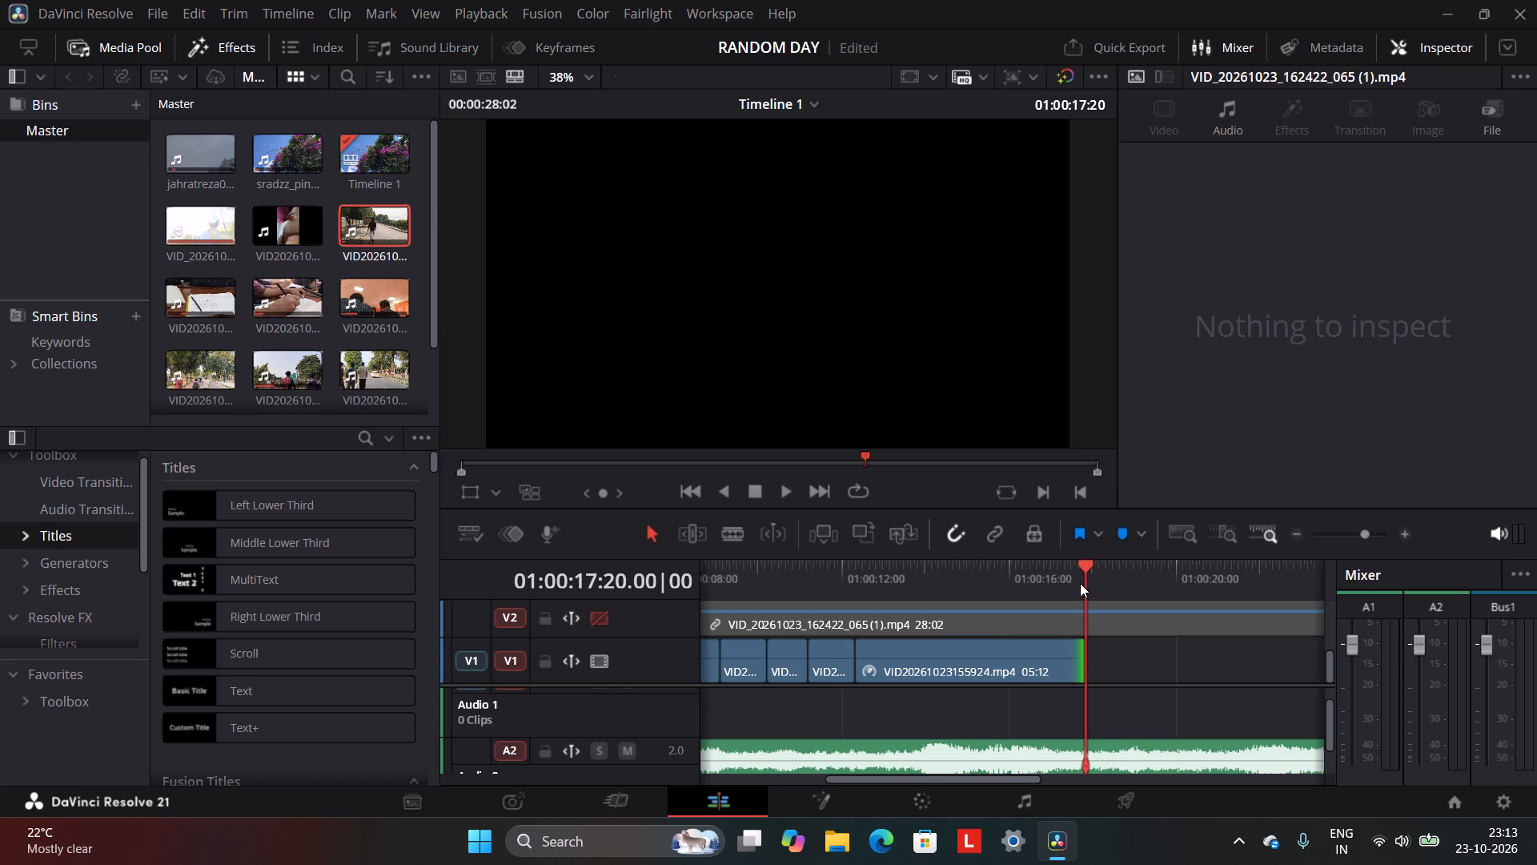
click(1076, 578)
click(1078, 577)
click(1044, 568)
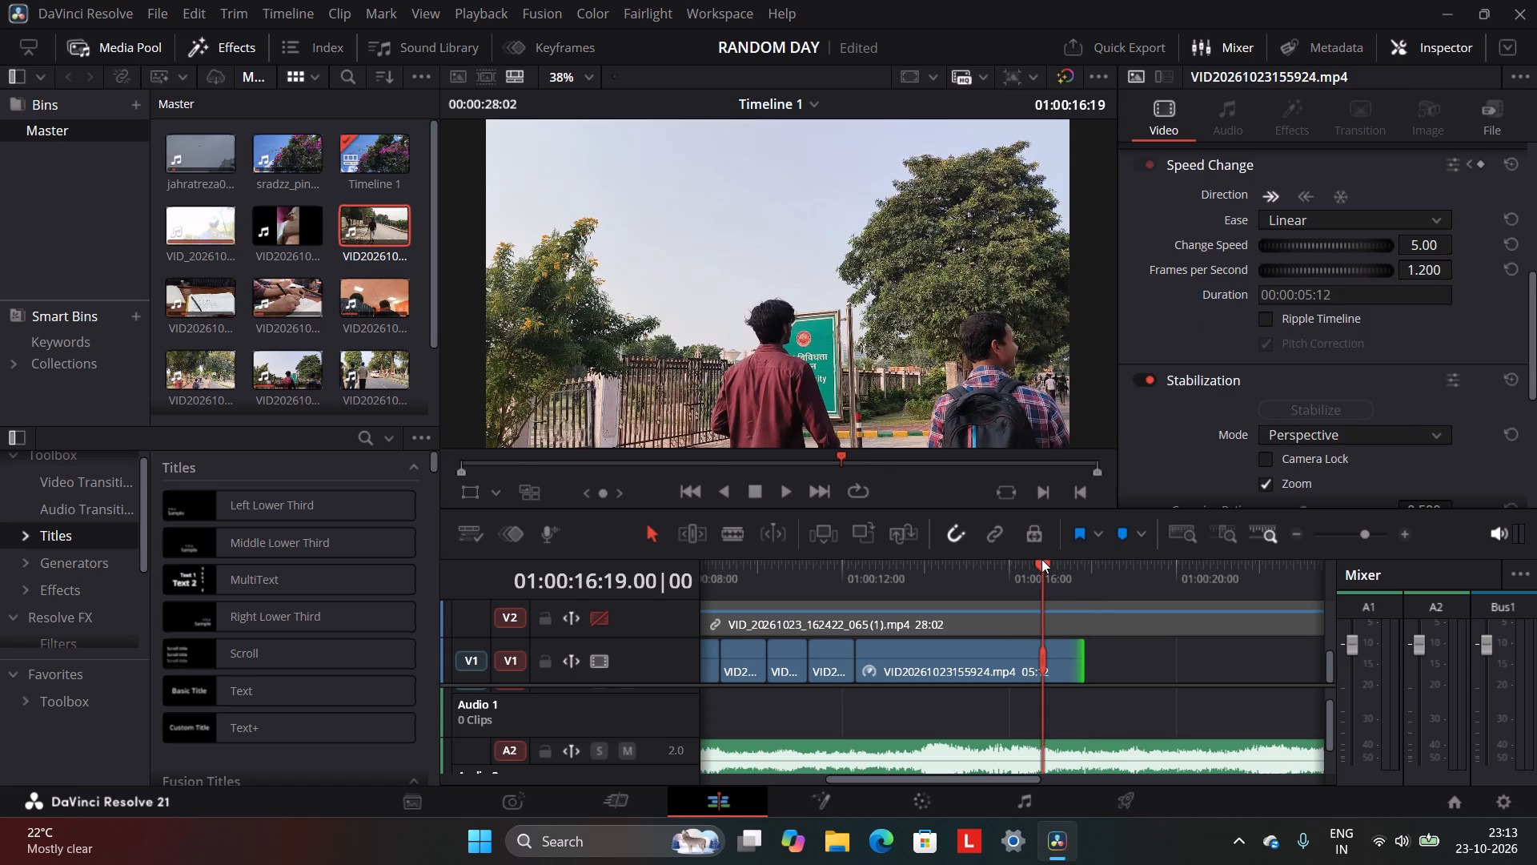
drag(1041, 561, 1090, 570)
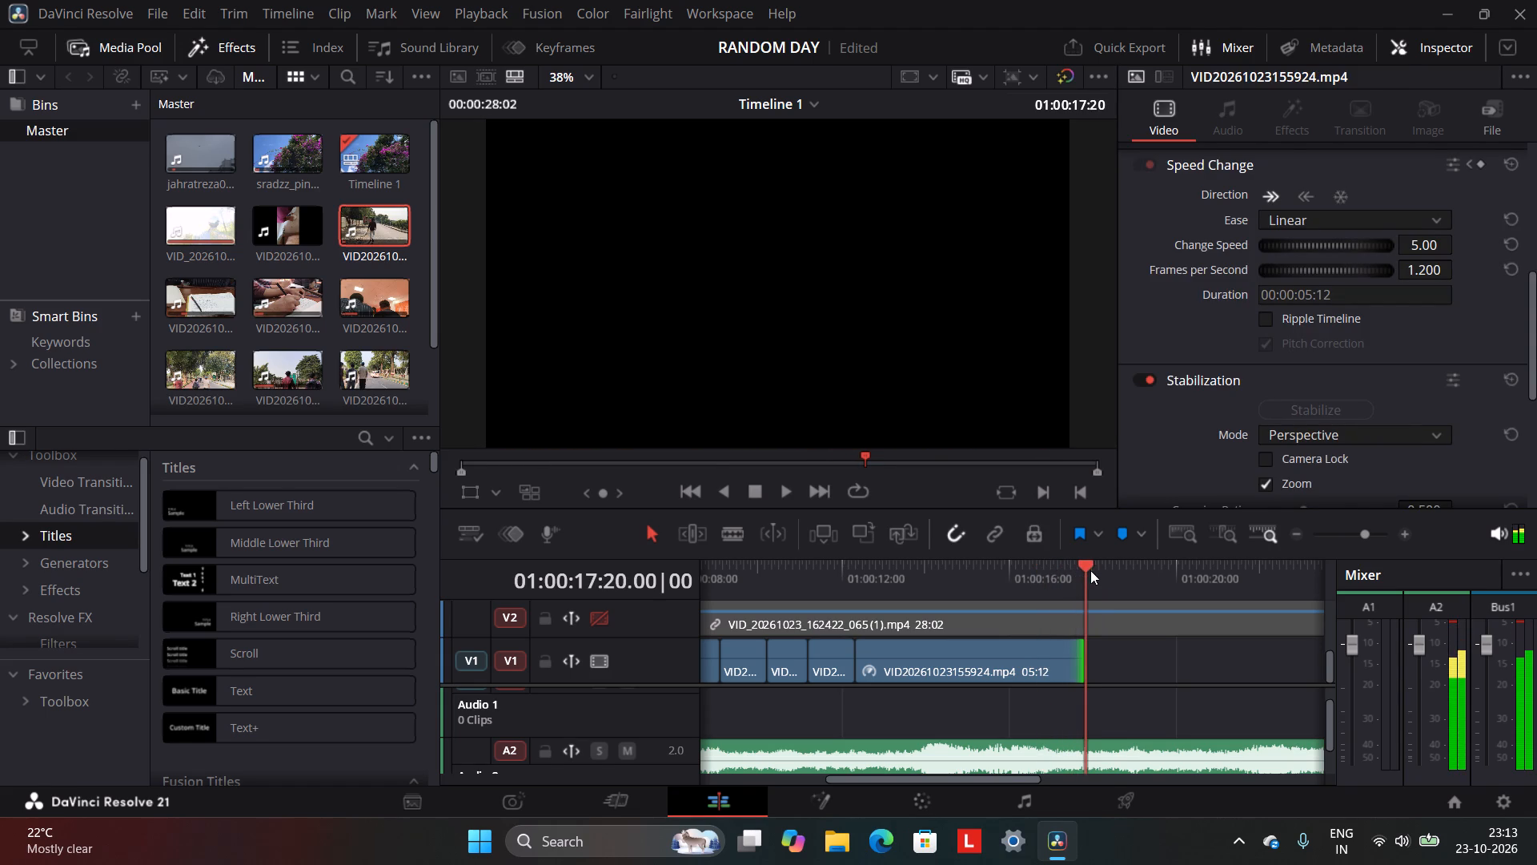
drag(1090, 570, 1073, 588)
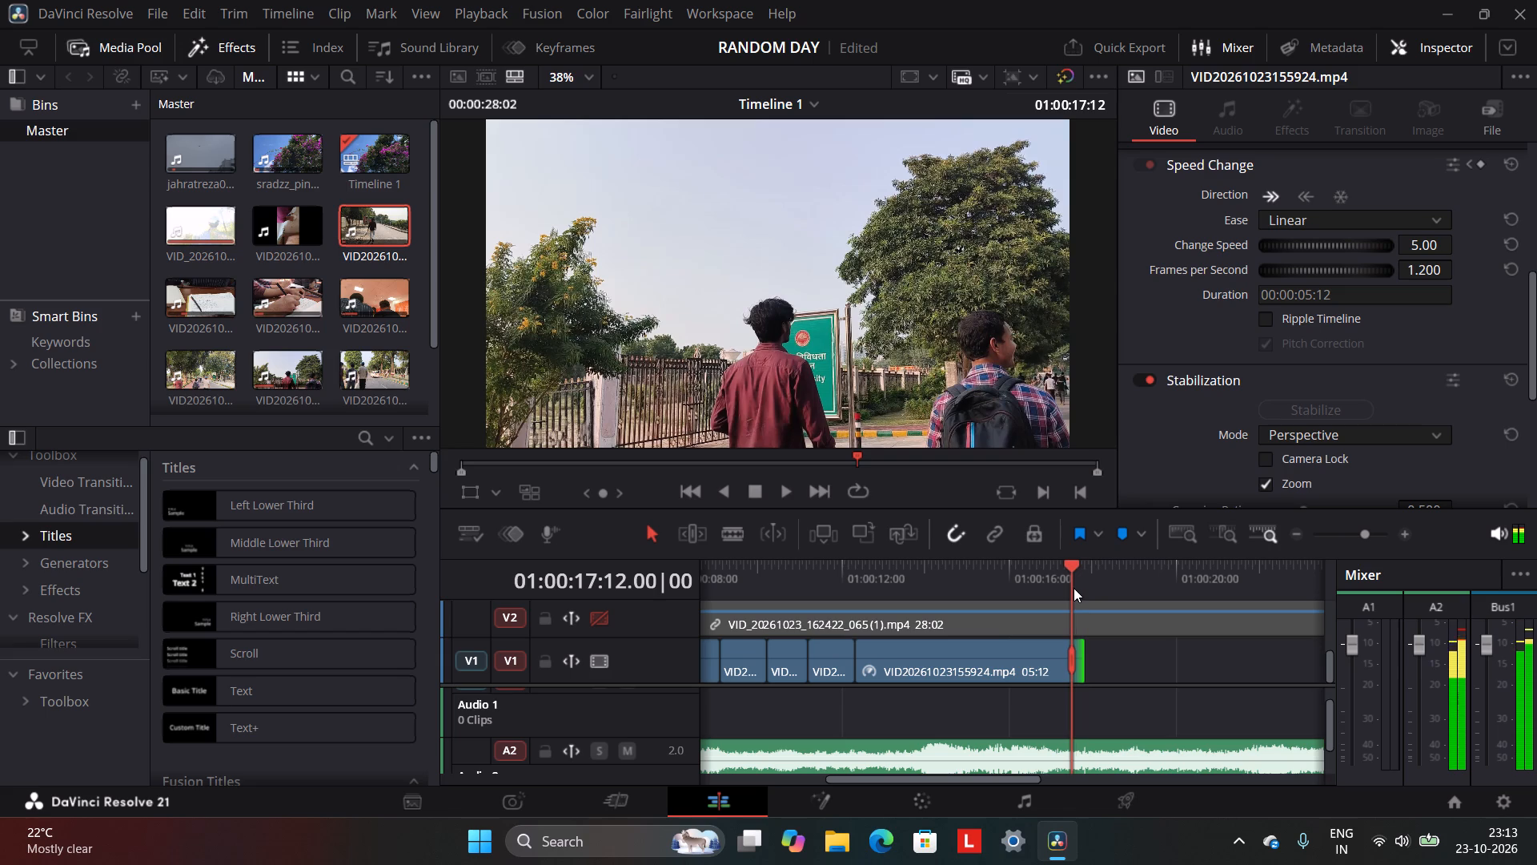
drag(1073, 588, 1073, 589)
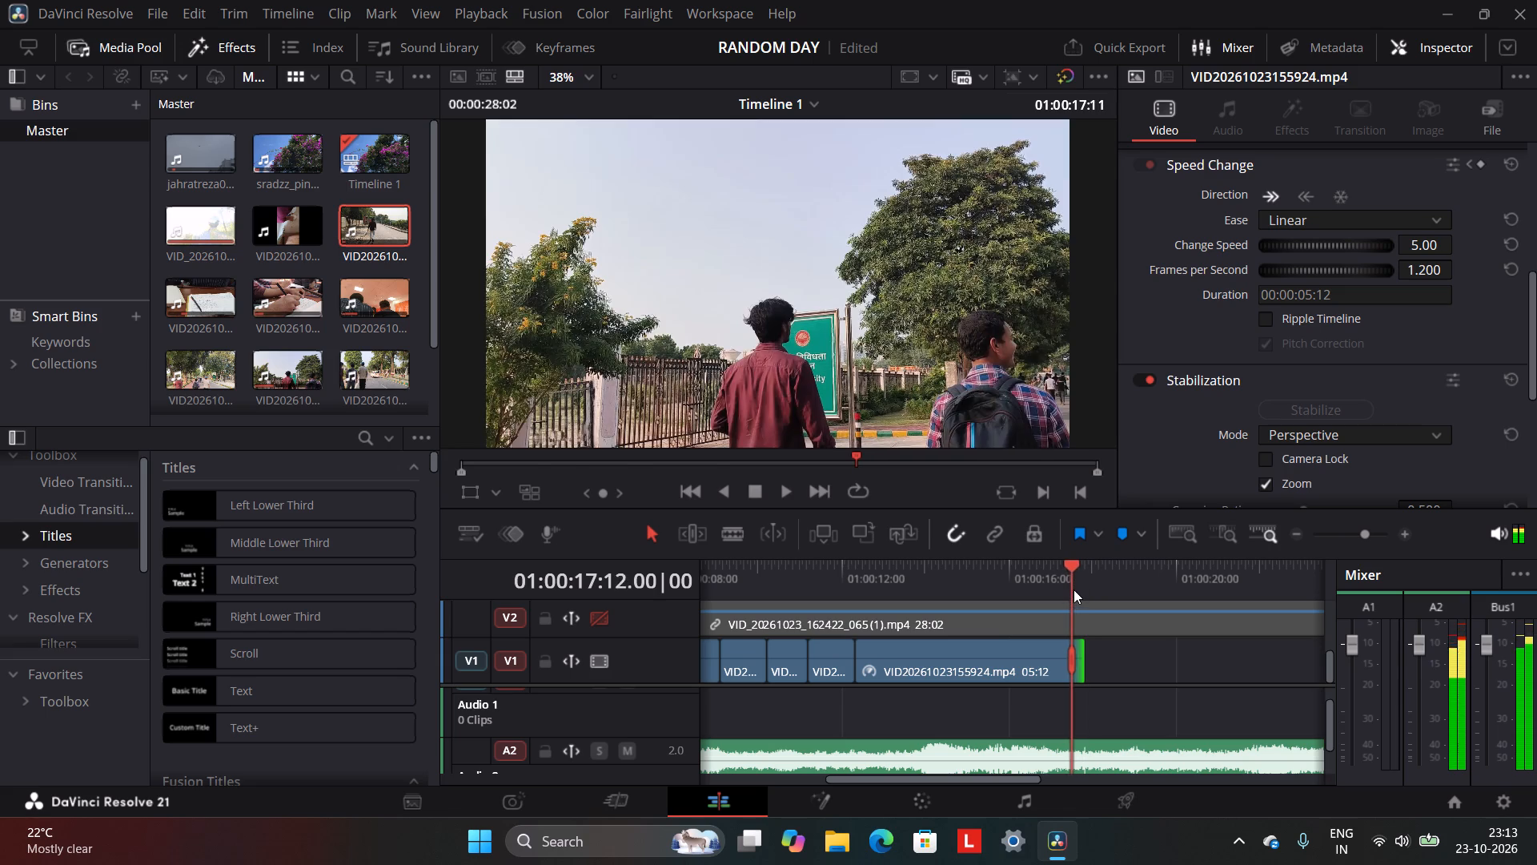
drag(1073, 589, 1076, 588)
click(1075, 669)
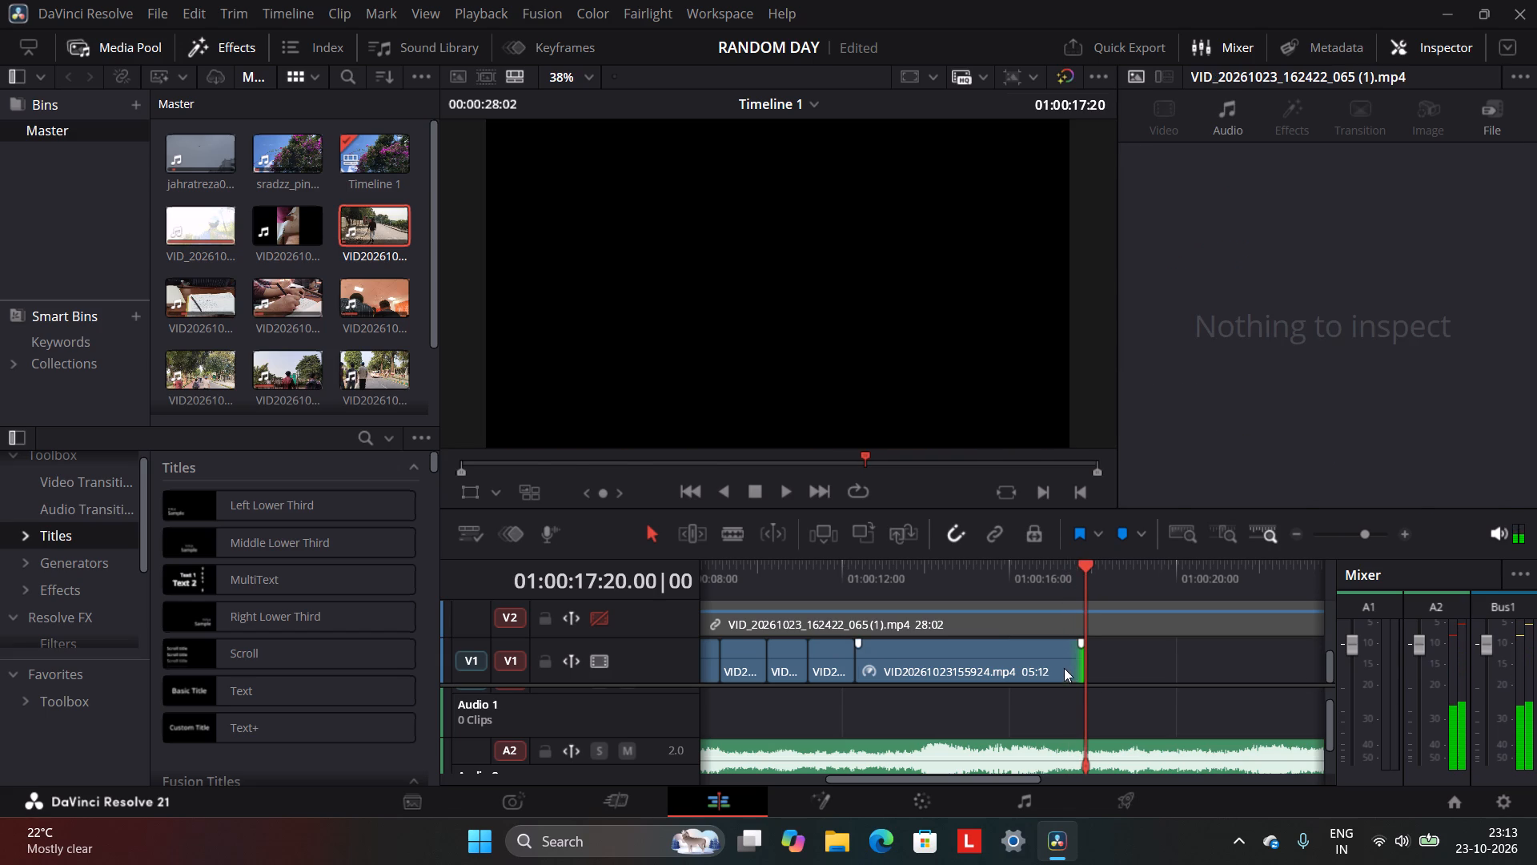
click(1064, 668)
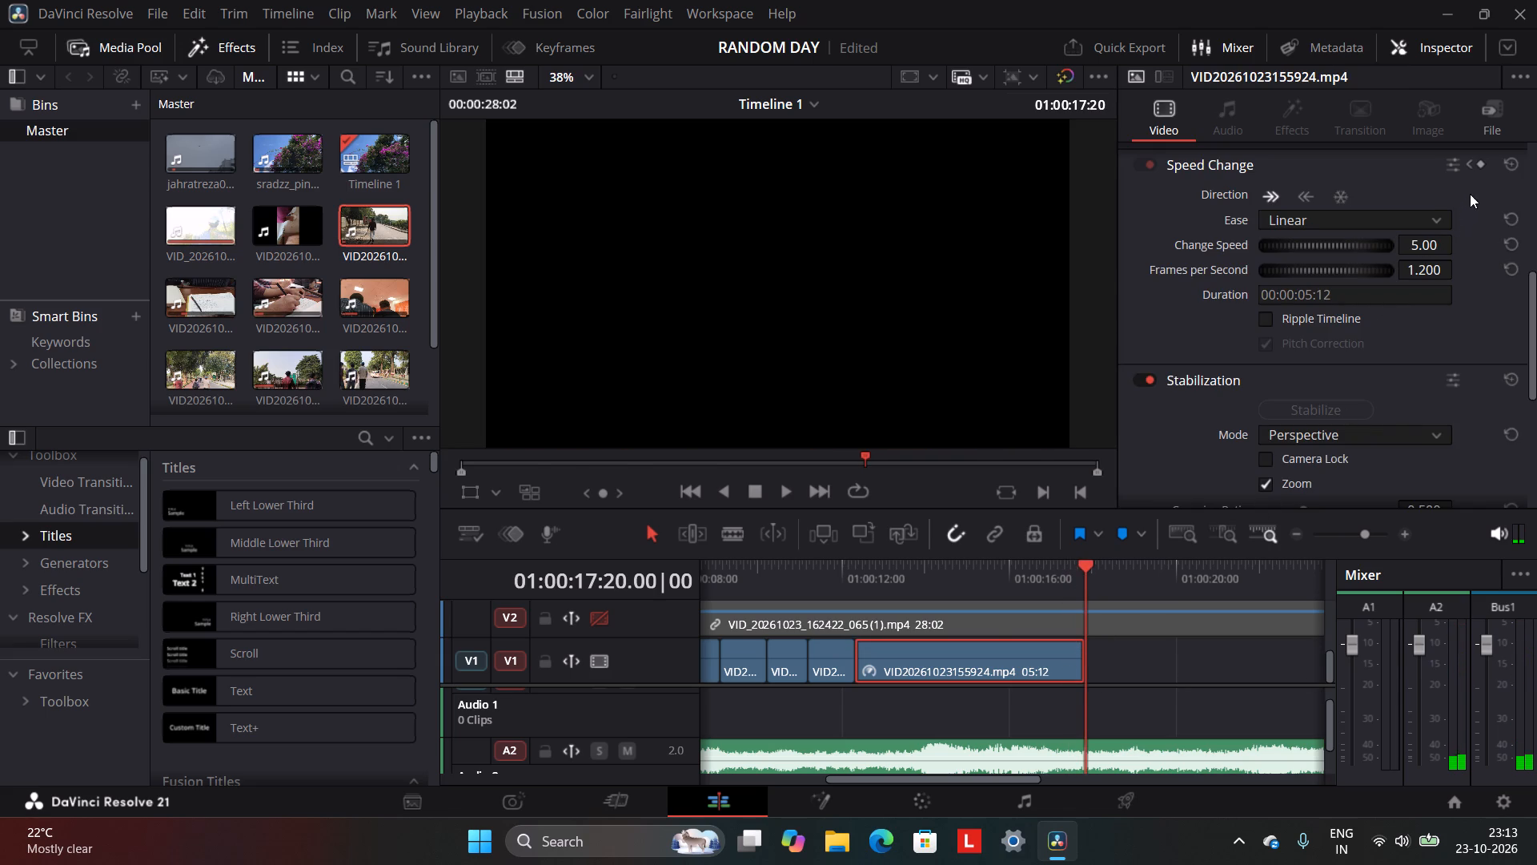
click(1478, 164)
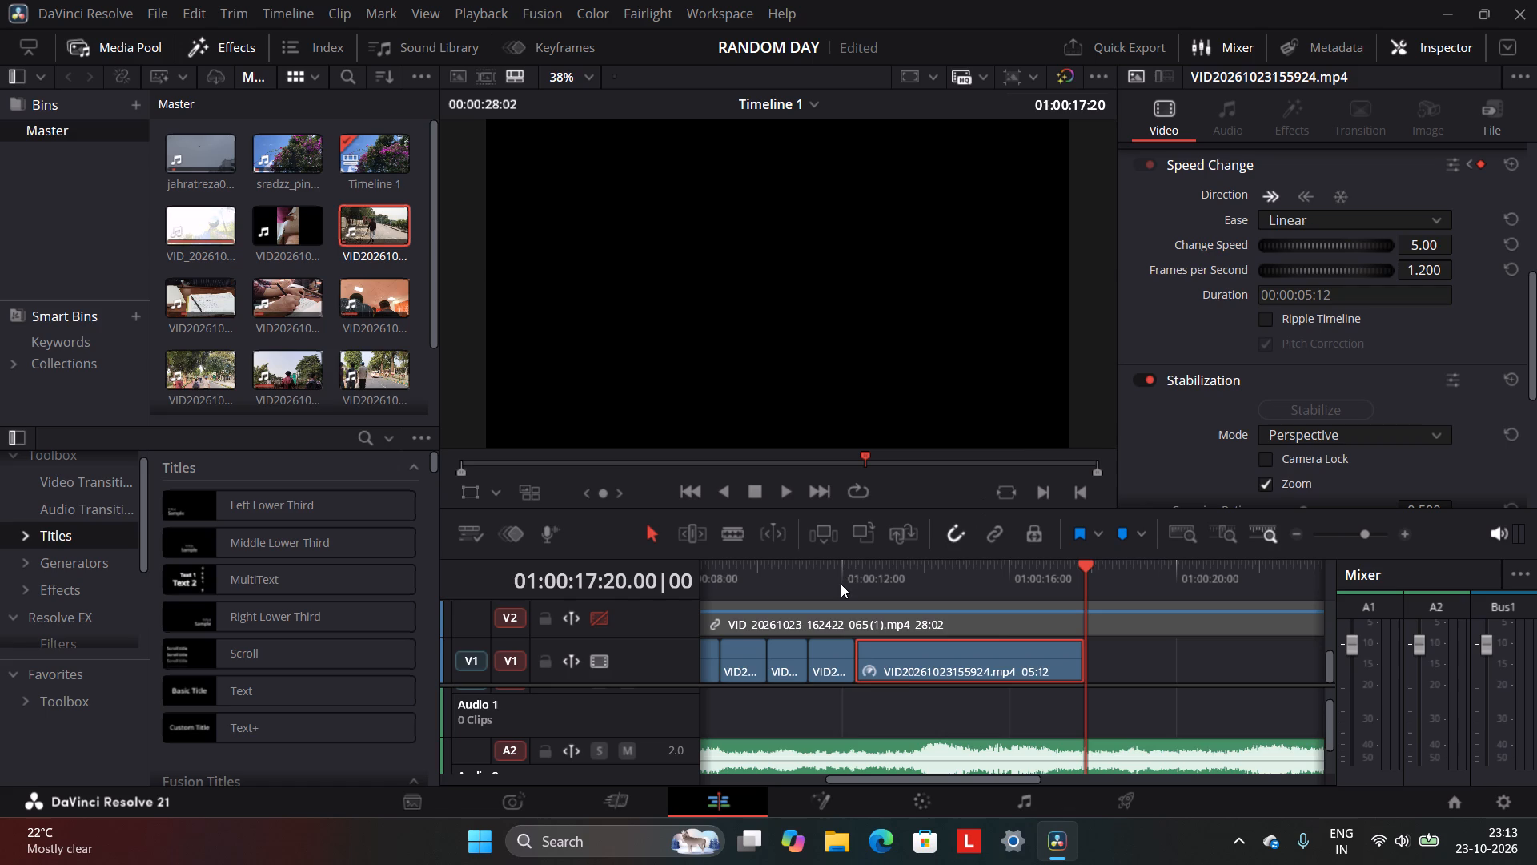
Play the speed-ramped last Video 1 clip, and replay the edit from before 01:00:09:12, stopping at 01:00:21:02.
click(866, 569)
click(789, 493)
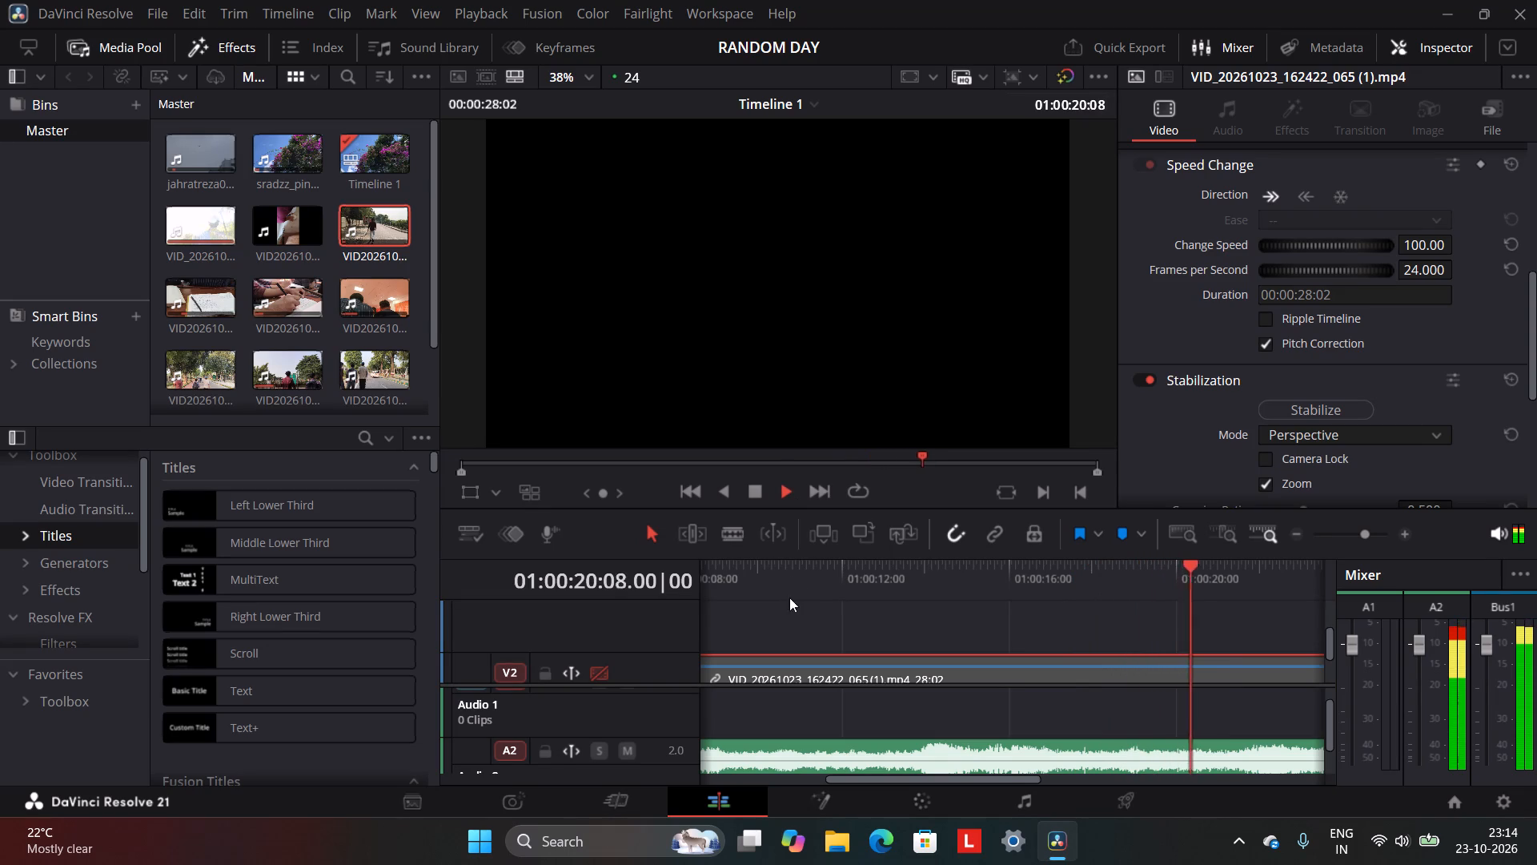
click(743, 487)
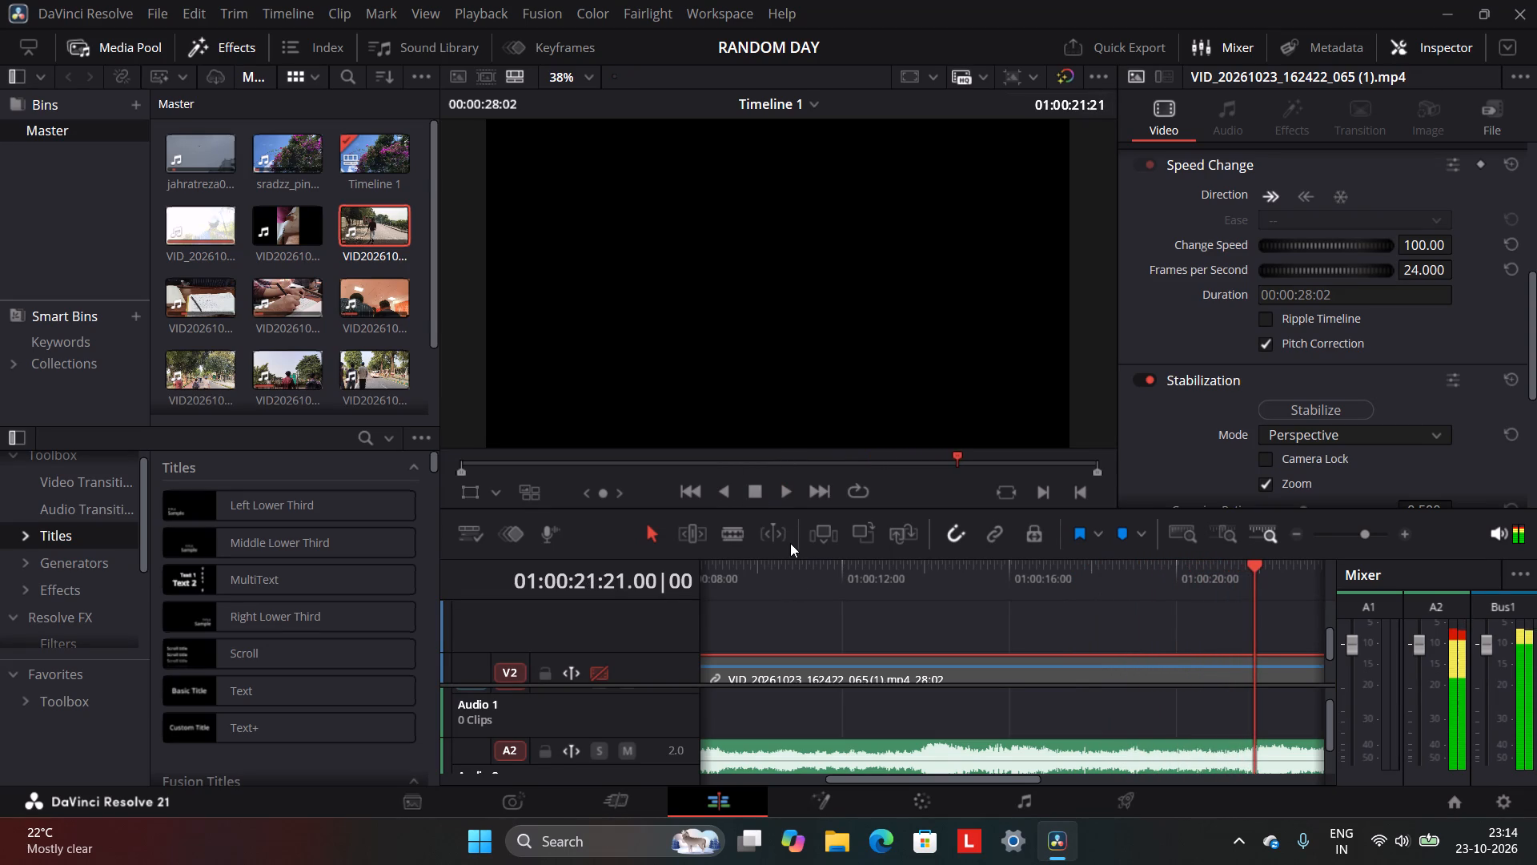
click(792, 568)
drag(792, 565, 730, 585)
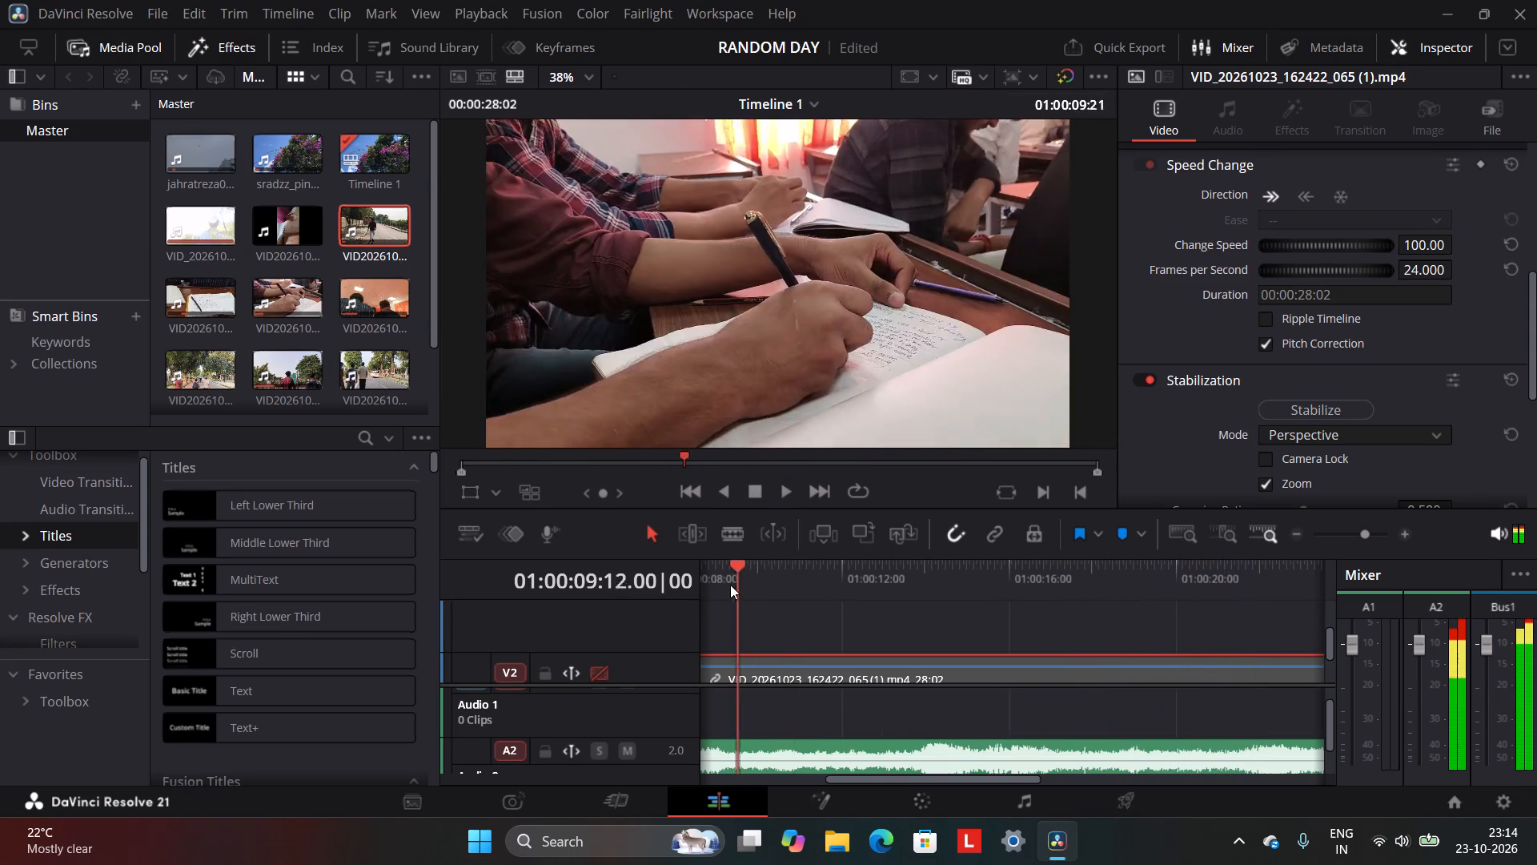
drag(730, 585, 548, 610)
drag(782, 498, 789, 498)
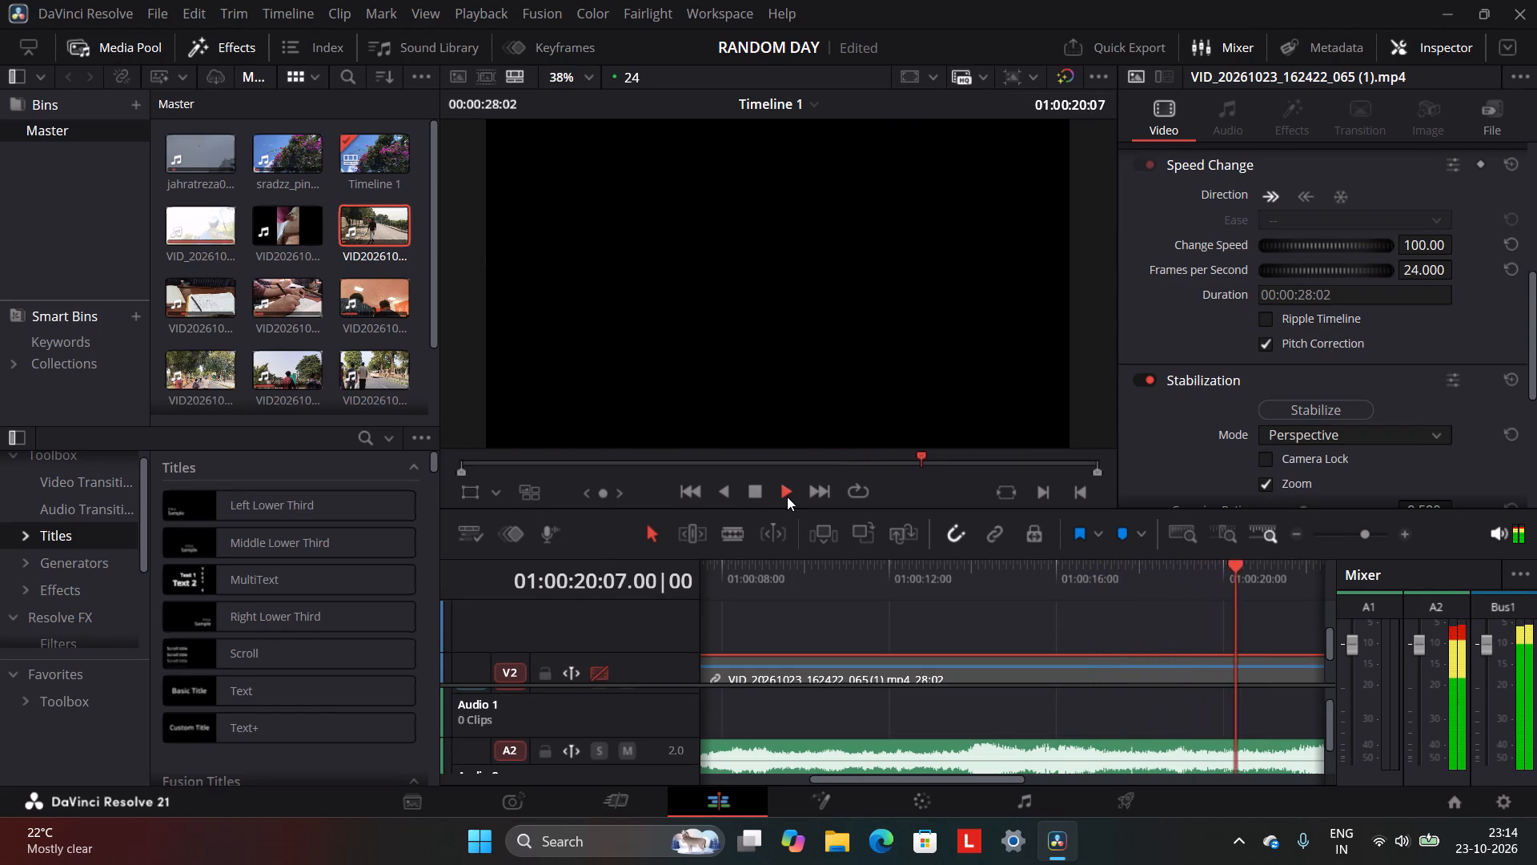
click(756, 489)
scroll(1022, 647, down, 6)
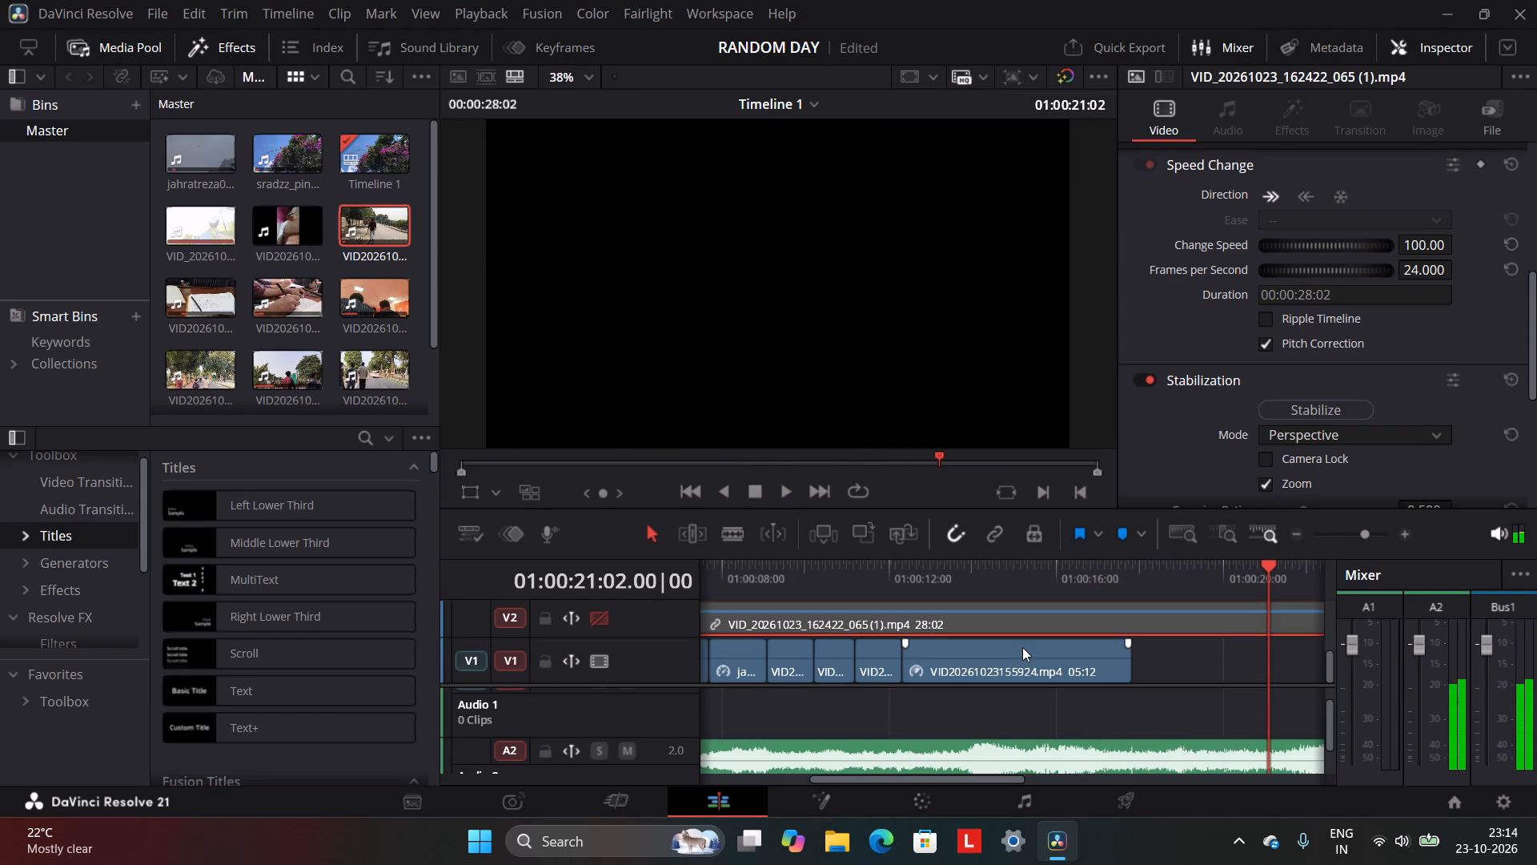
Replay the last Video 1 clip several times, starting from 01:00:15:02, about 01:00:14:10 and 01:00:12:15, to check its speed ramp.
click(1020, 585)
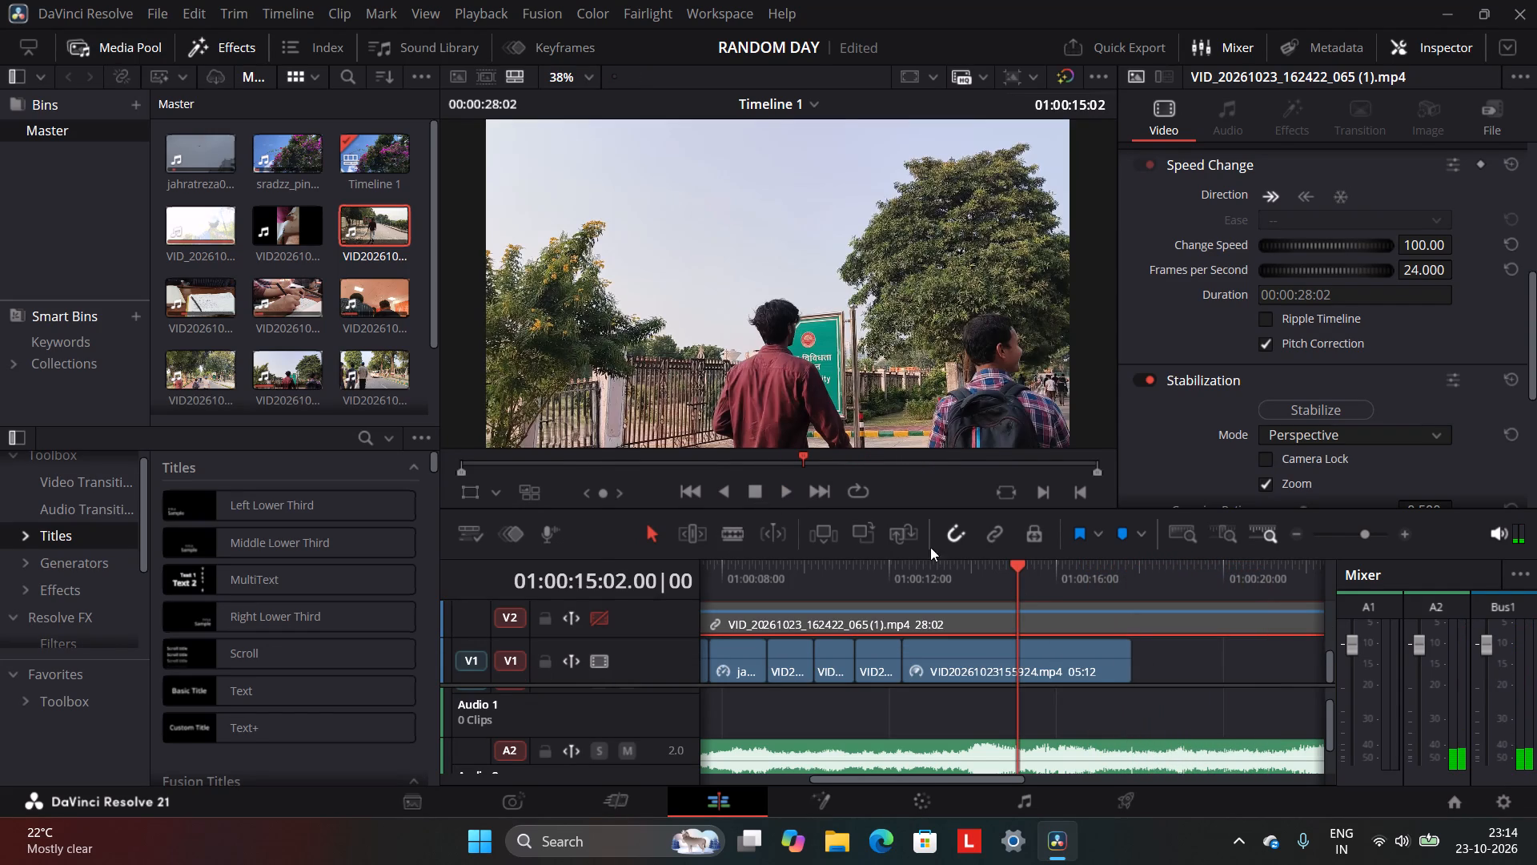
click(784, 482)
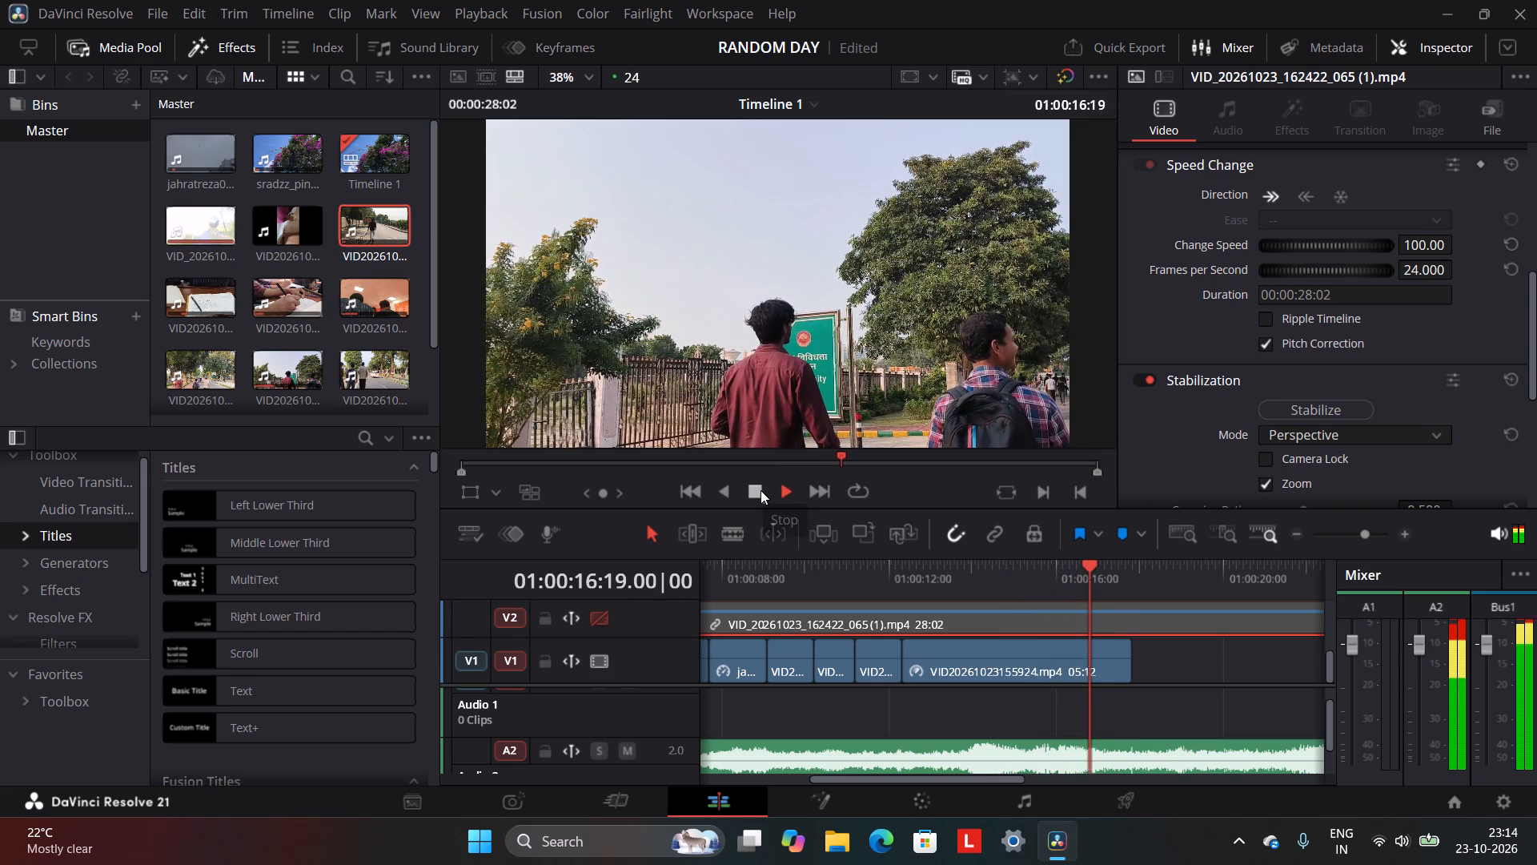
click(760, 490)
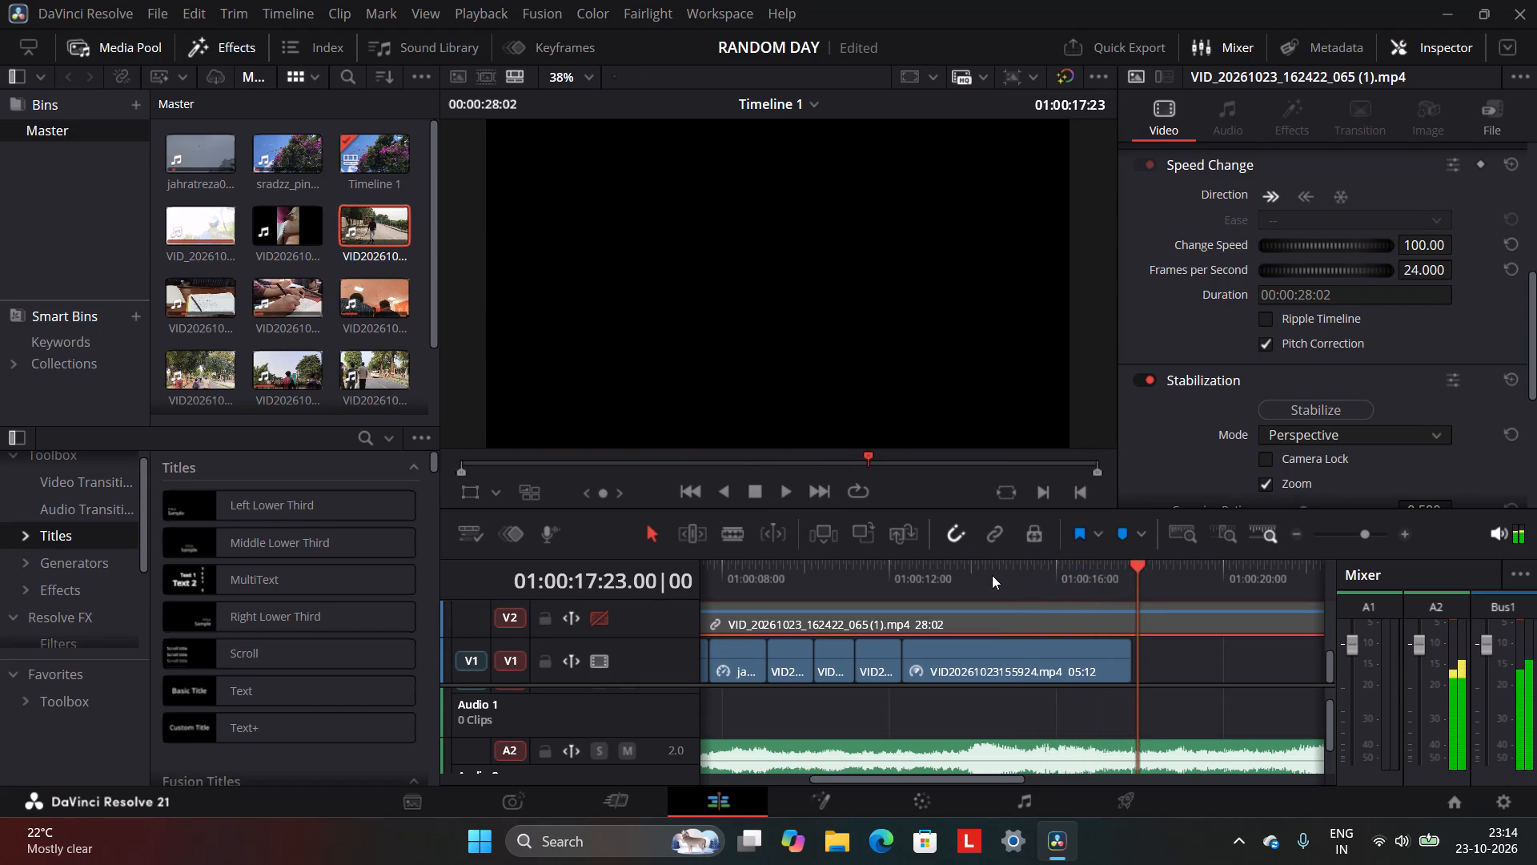
click(992, 575)
click(789, 491)
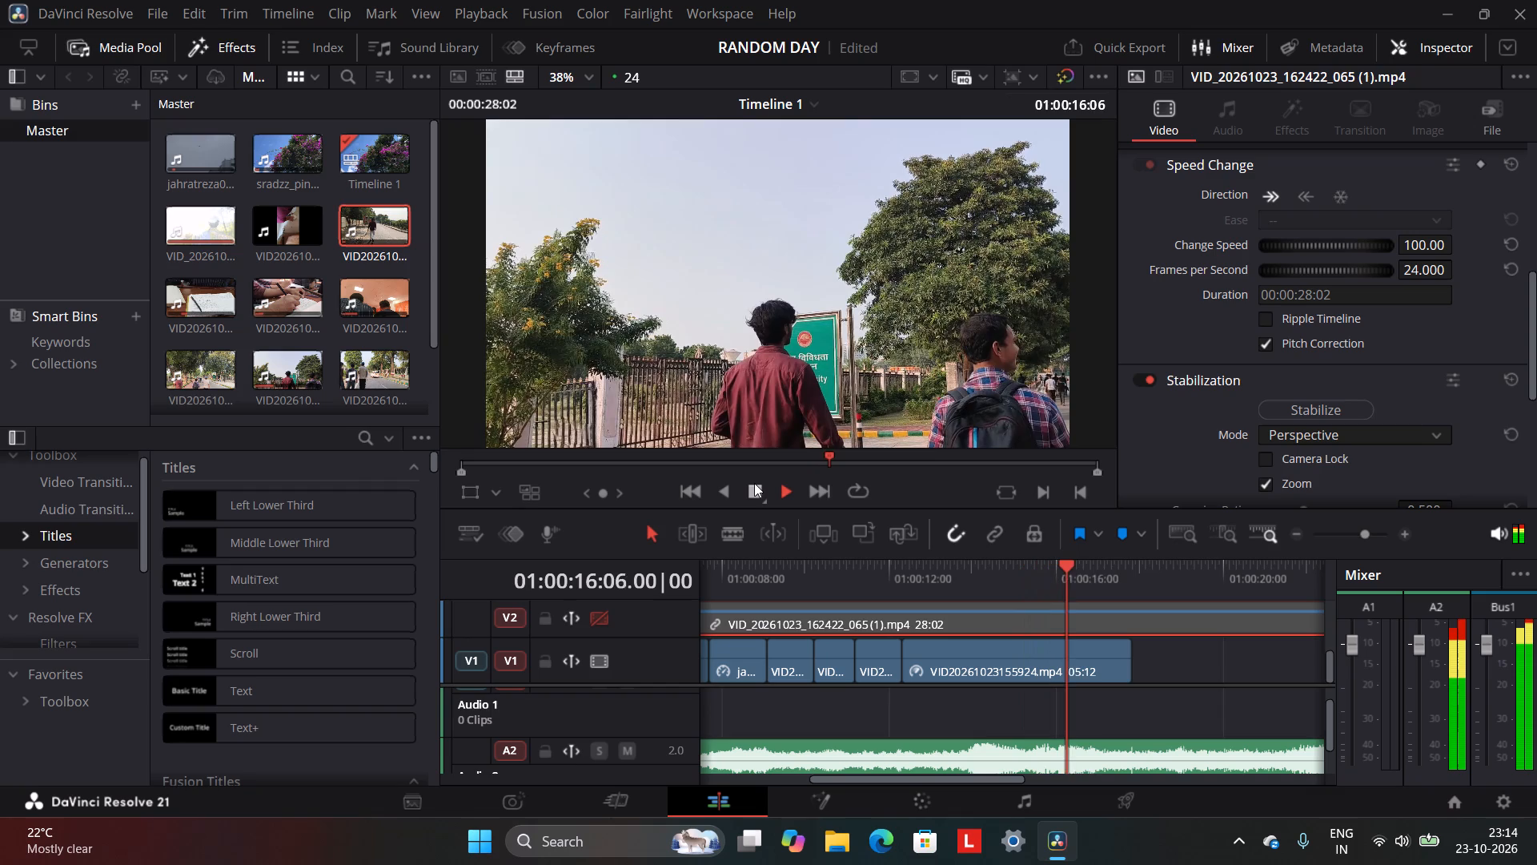
click(754, 483)
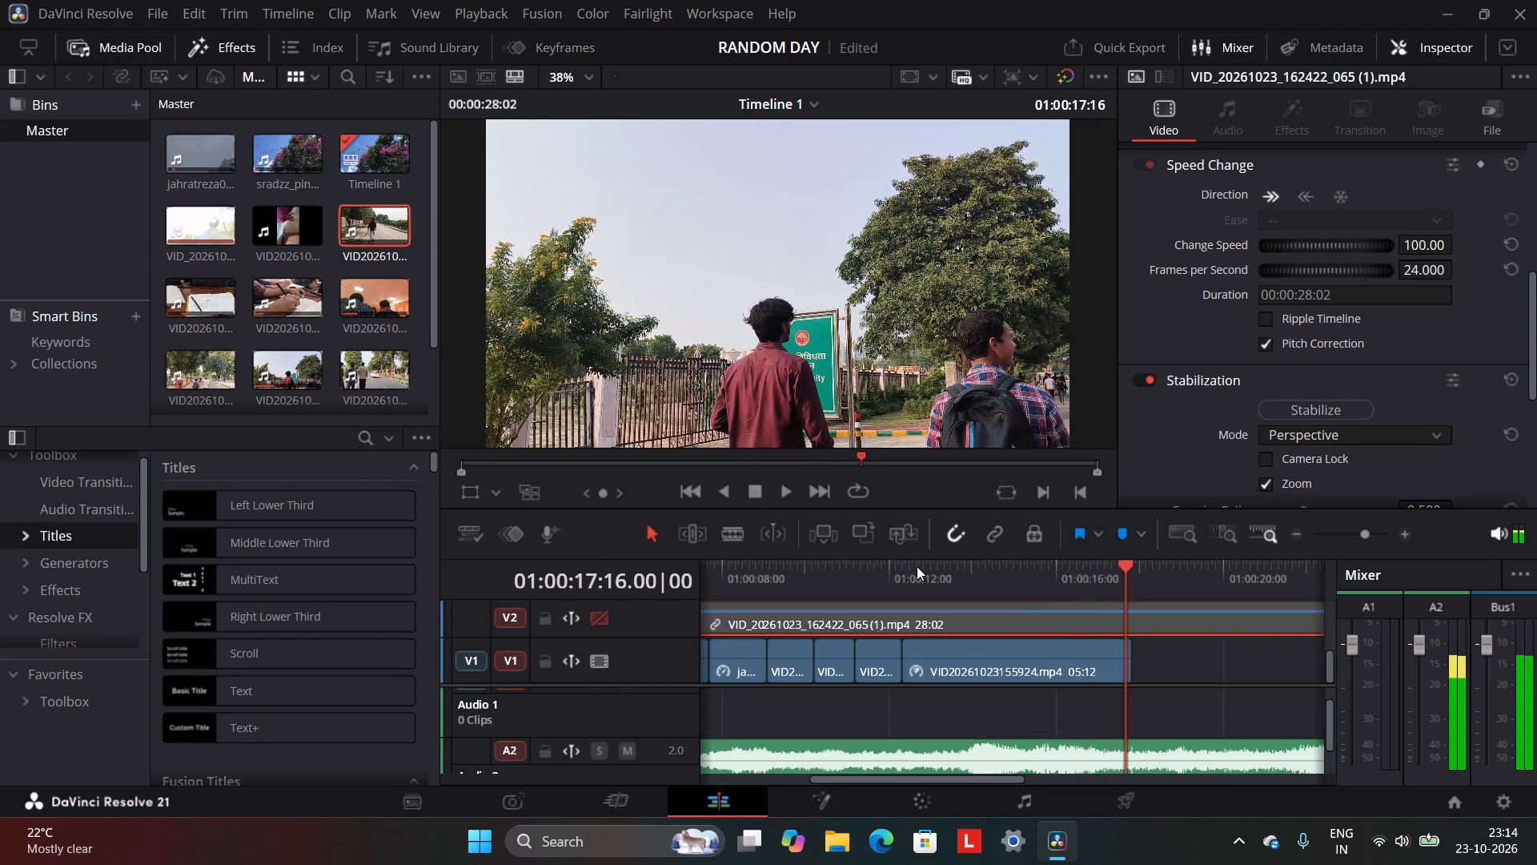
click(917, 566)
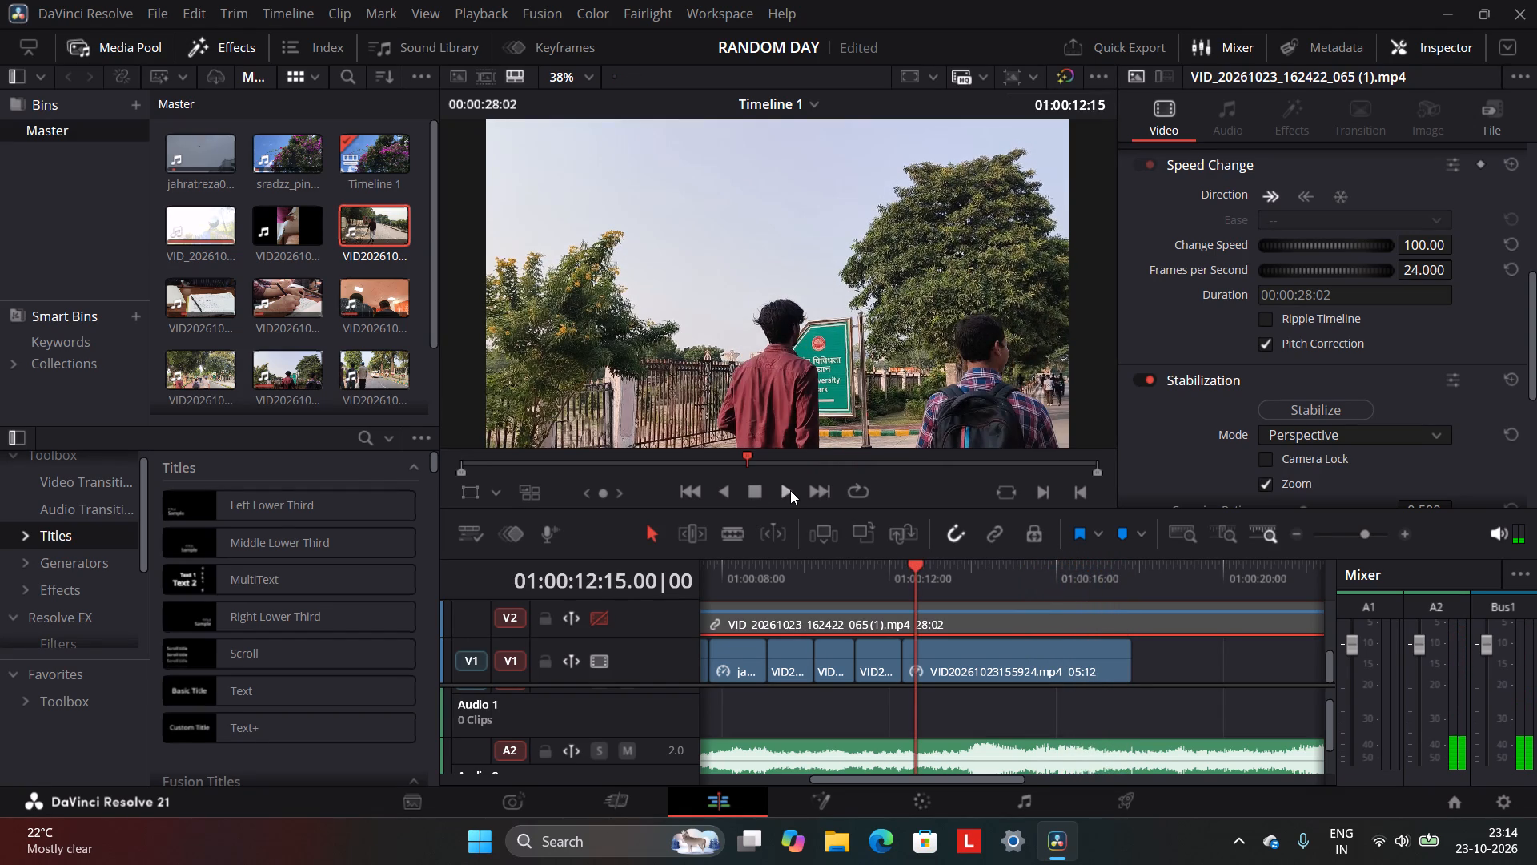
click(790, 490)
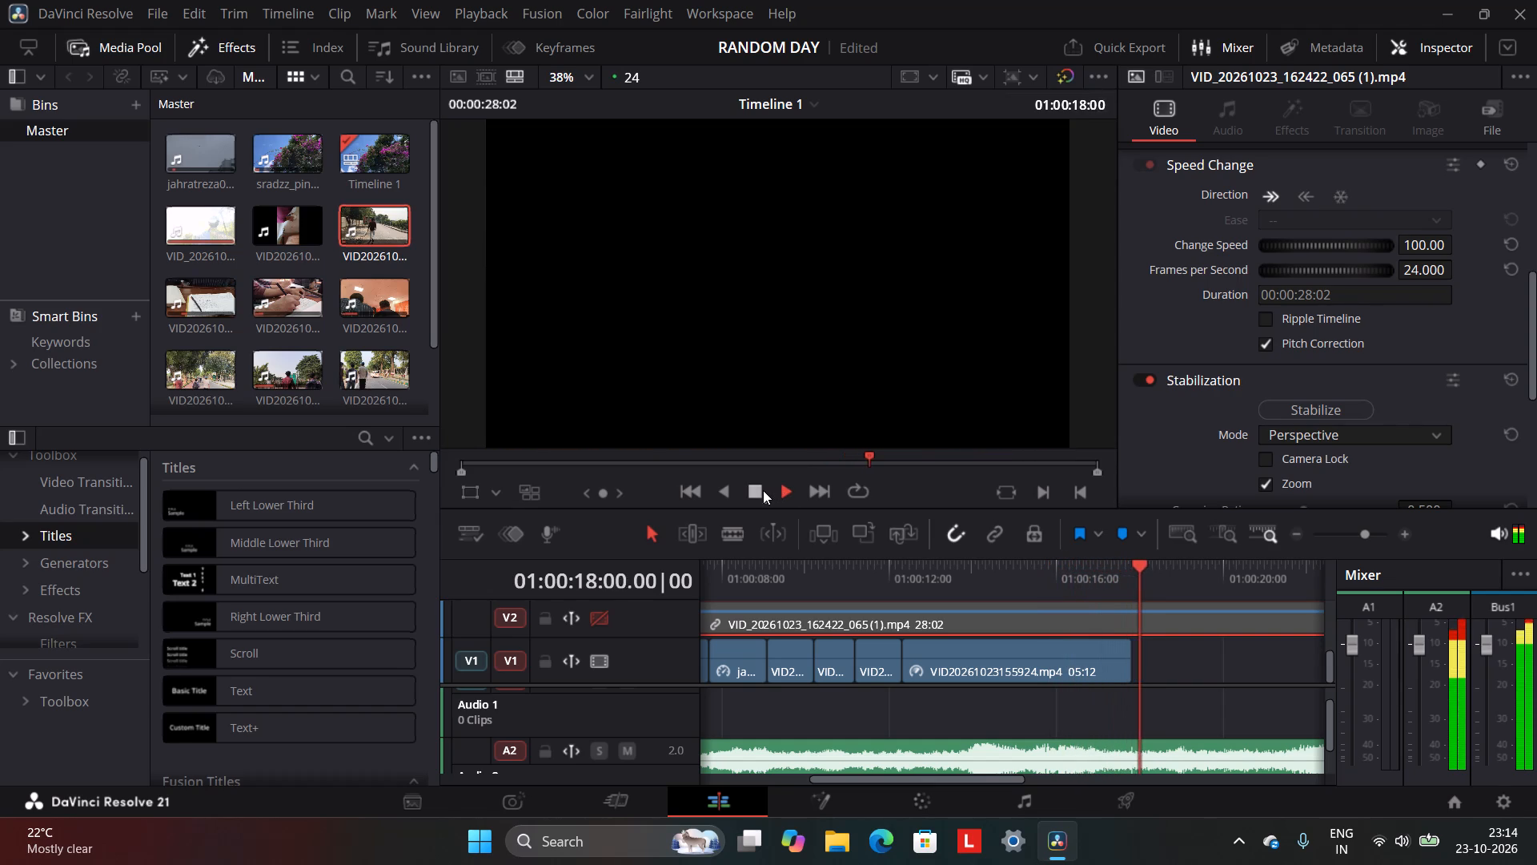
click(763, 490)
Scrub the last Video 1 clip between 01:00:14:10 and 01:00:15:15, checking its speed settings along the way.
click(992, 584)
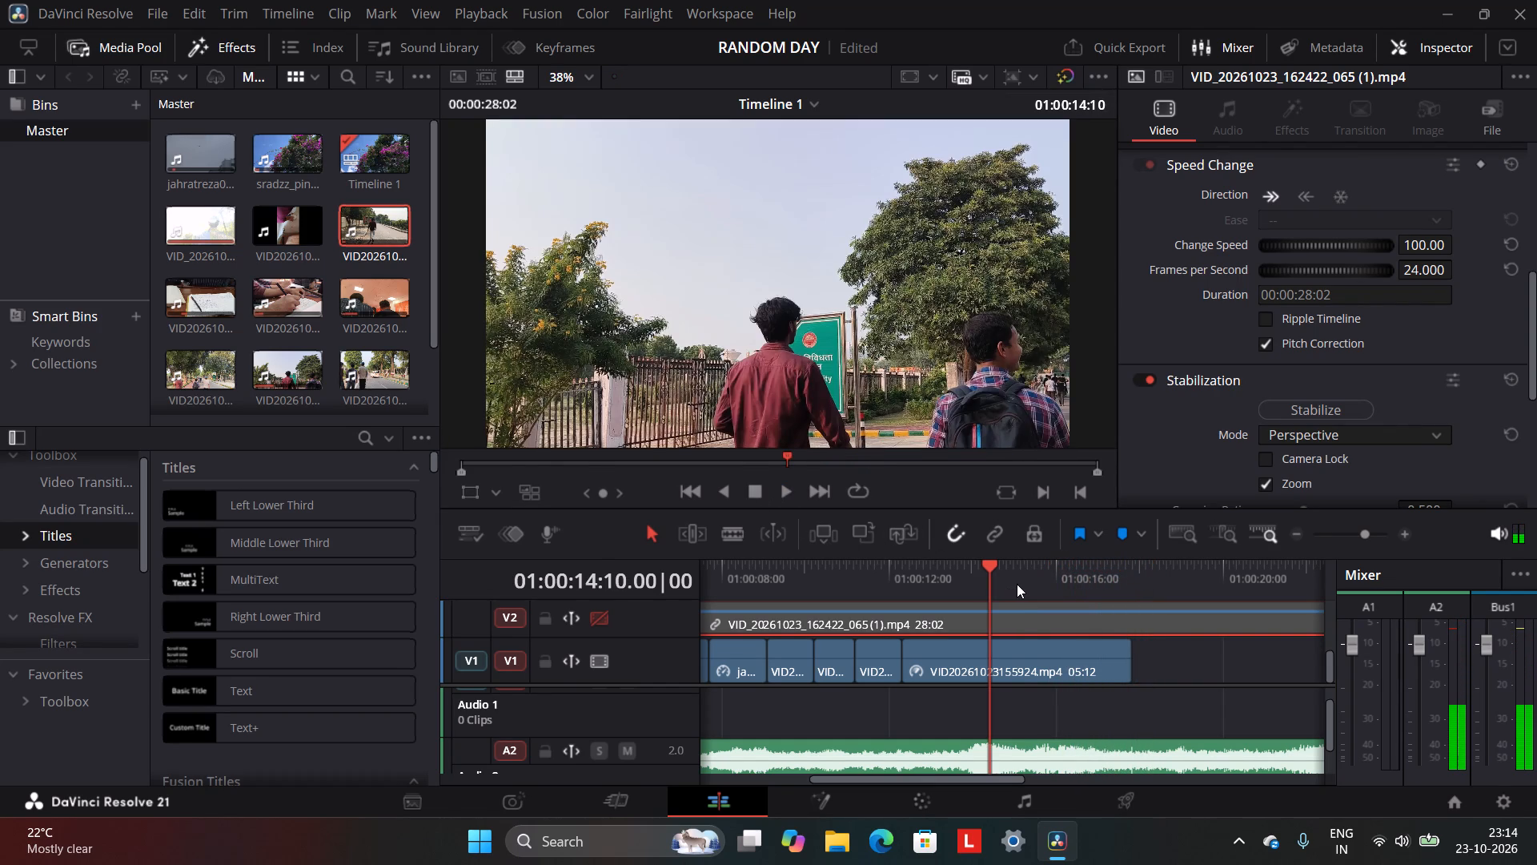
click(1026, 581)
click(1040, 572)
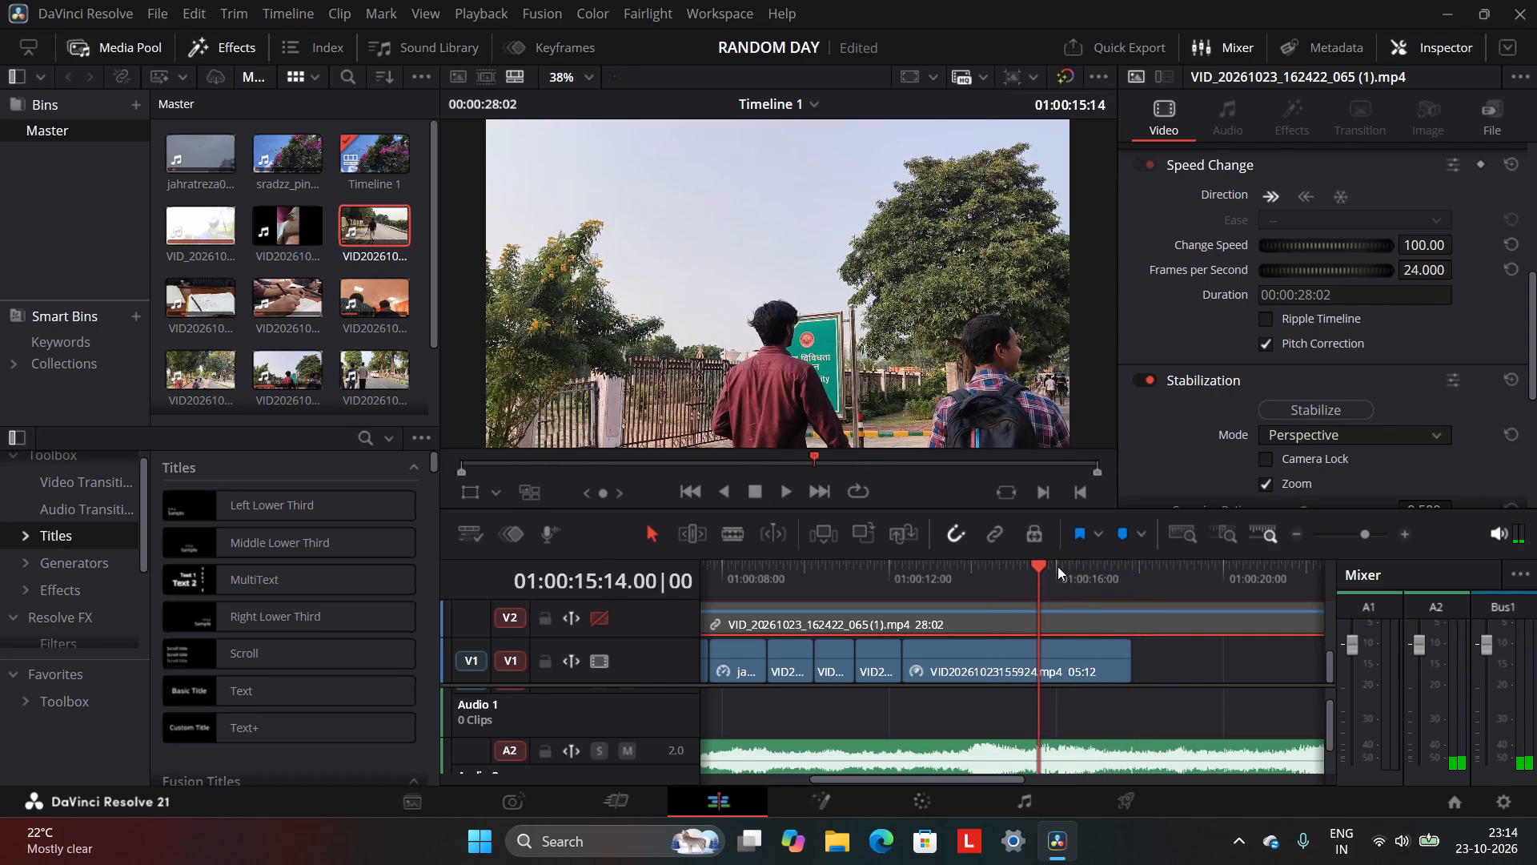
drag(1042, 565, 1011, 575)
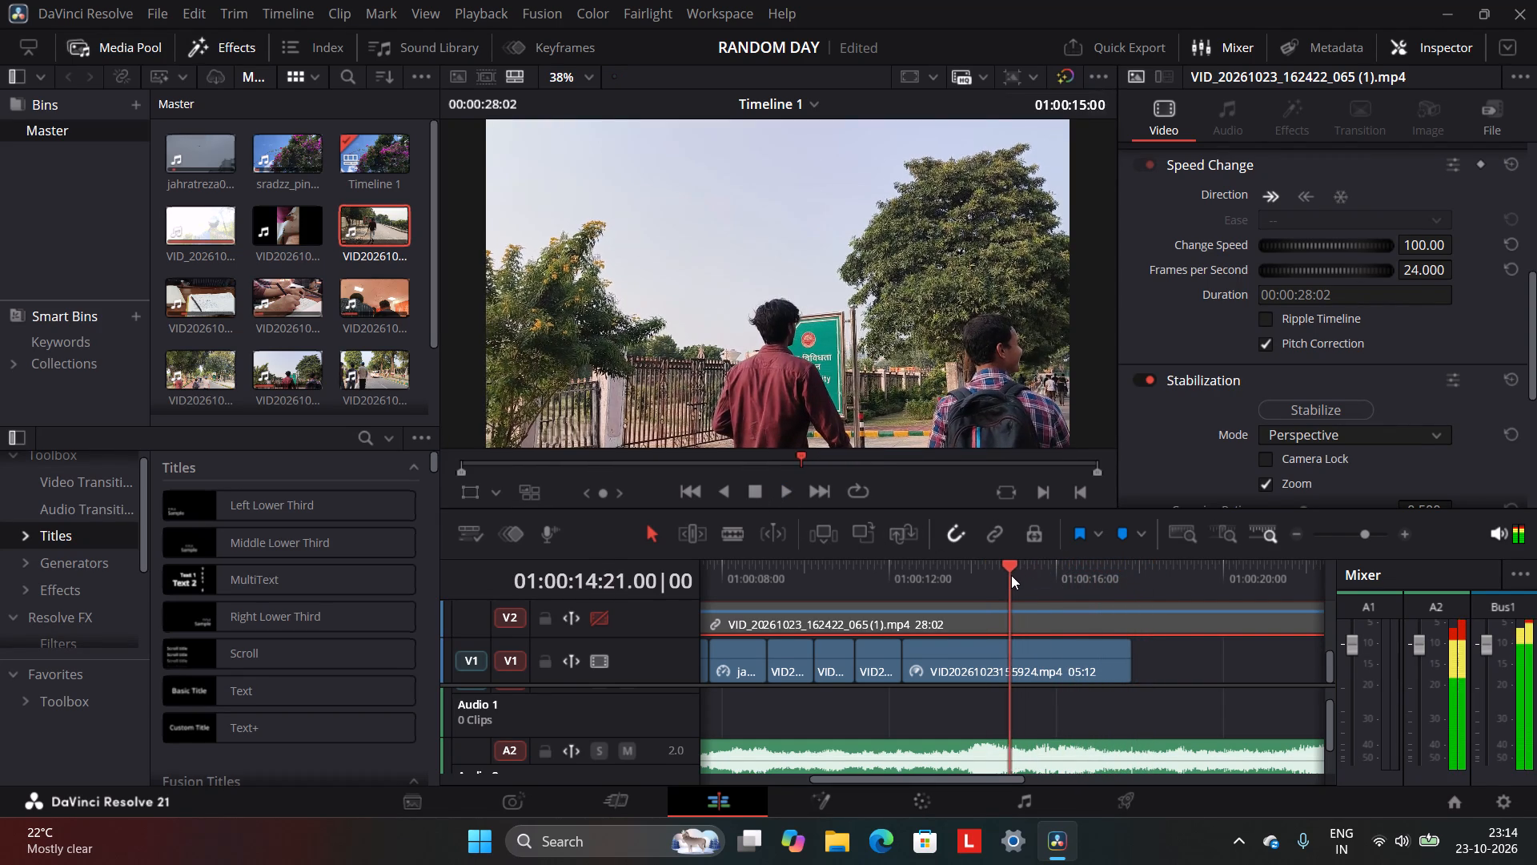
drag(1011, 575, 997, 578)
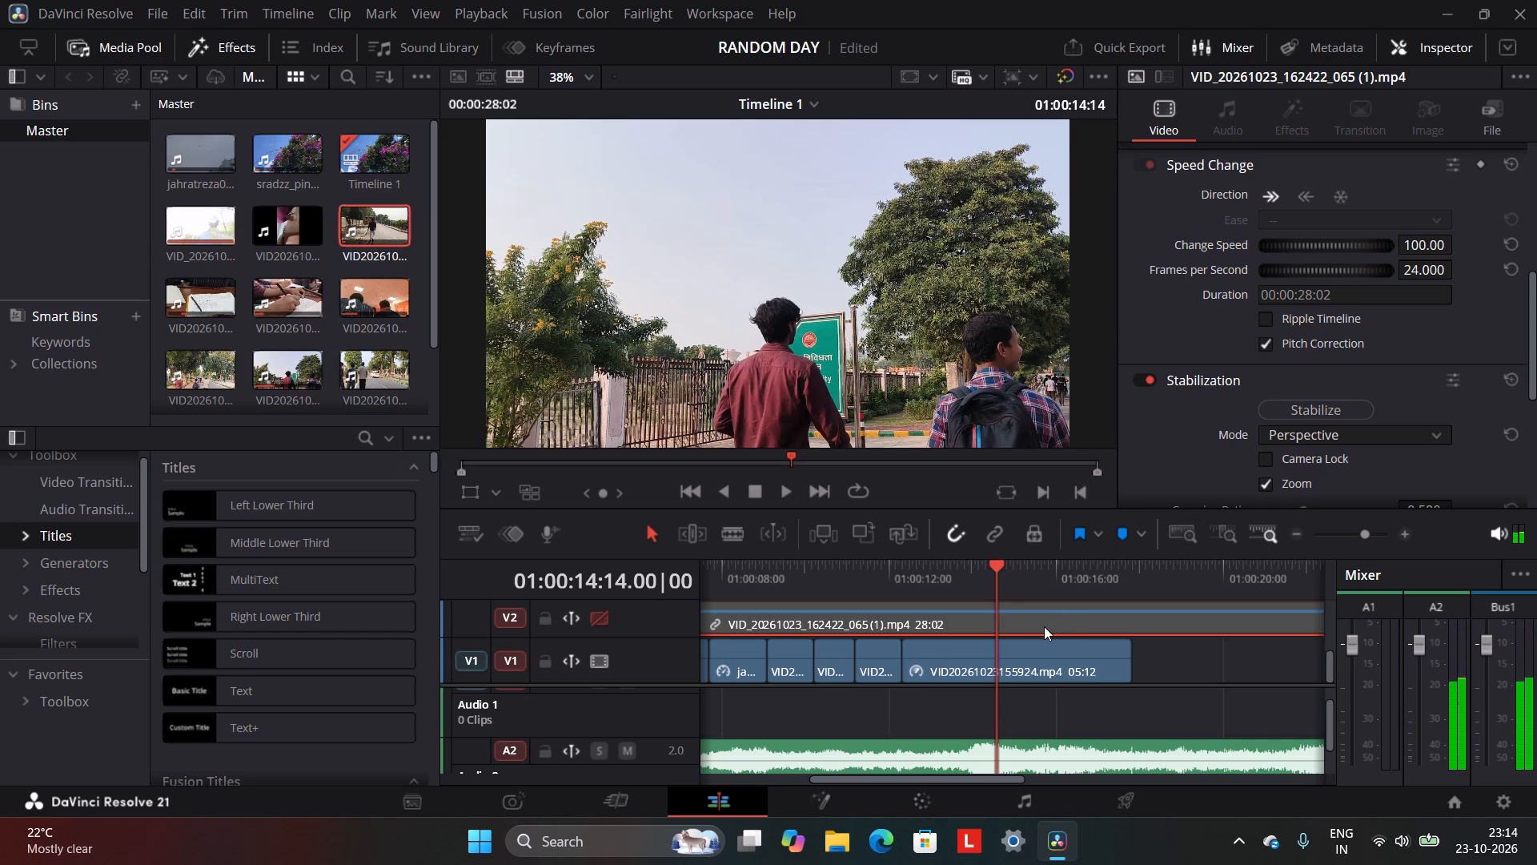
click(1042, 648)
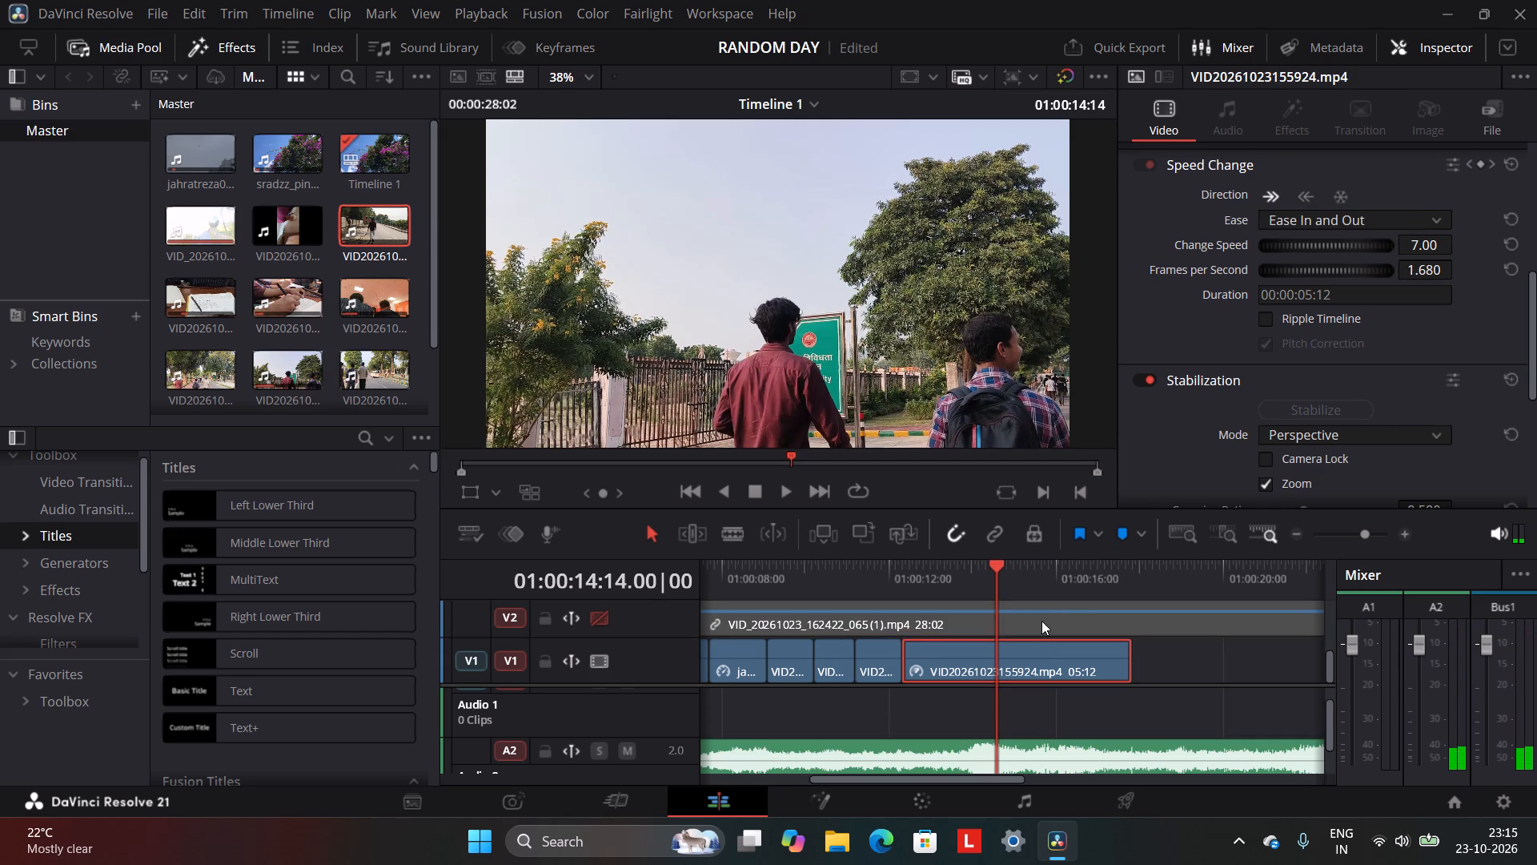
drag(994, 569, 1004, 572)
scroll(1033, 610, down, 2)
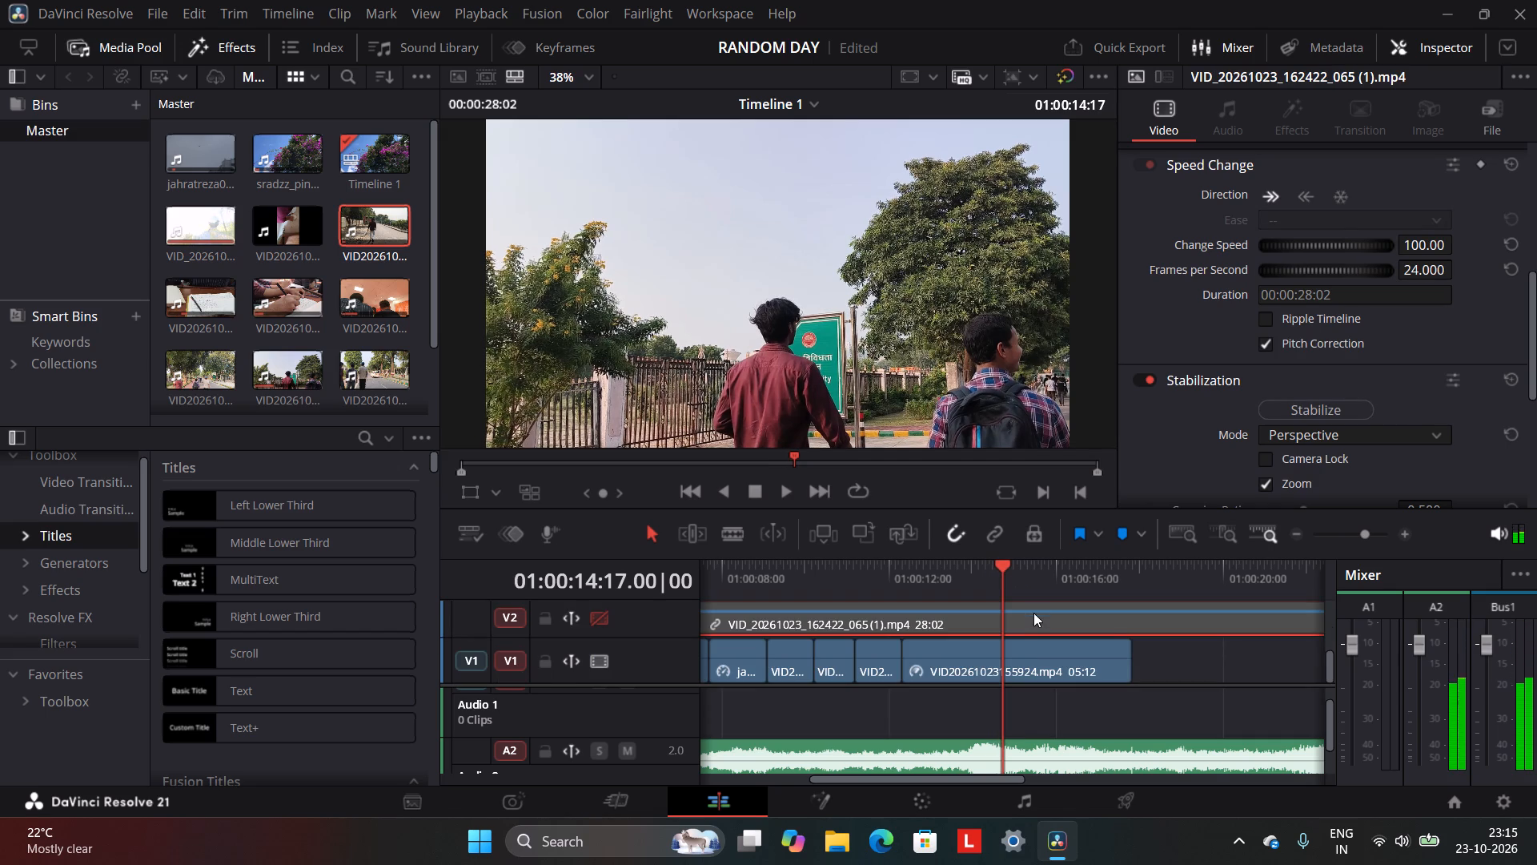
click(1037, 642)
click(1023, 578)
scroll(1025, 594, down, 2)
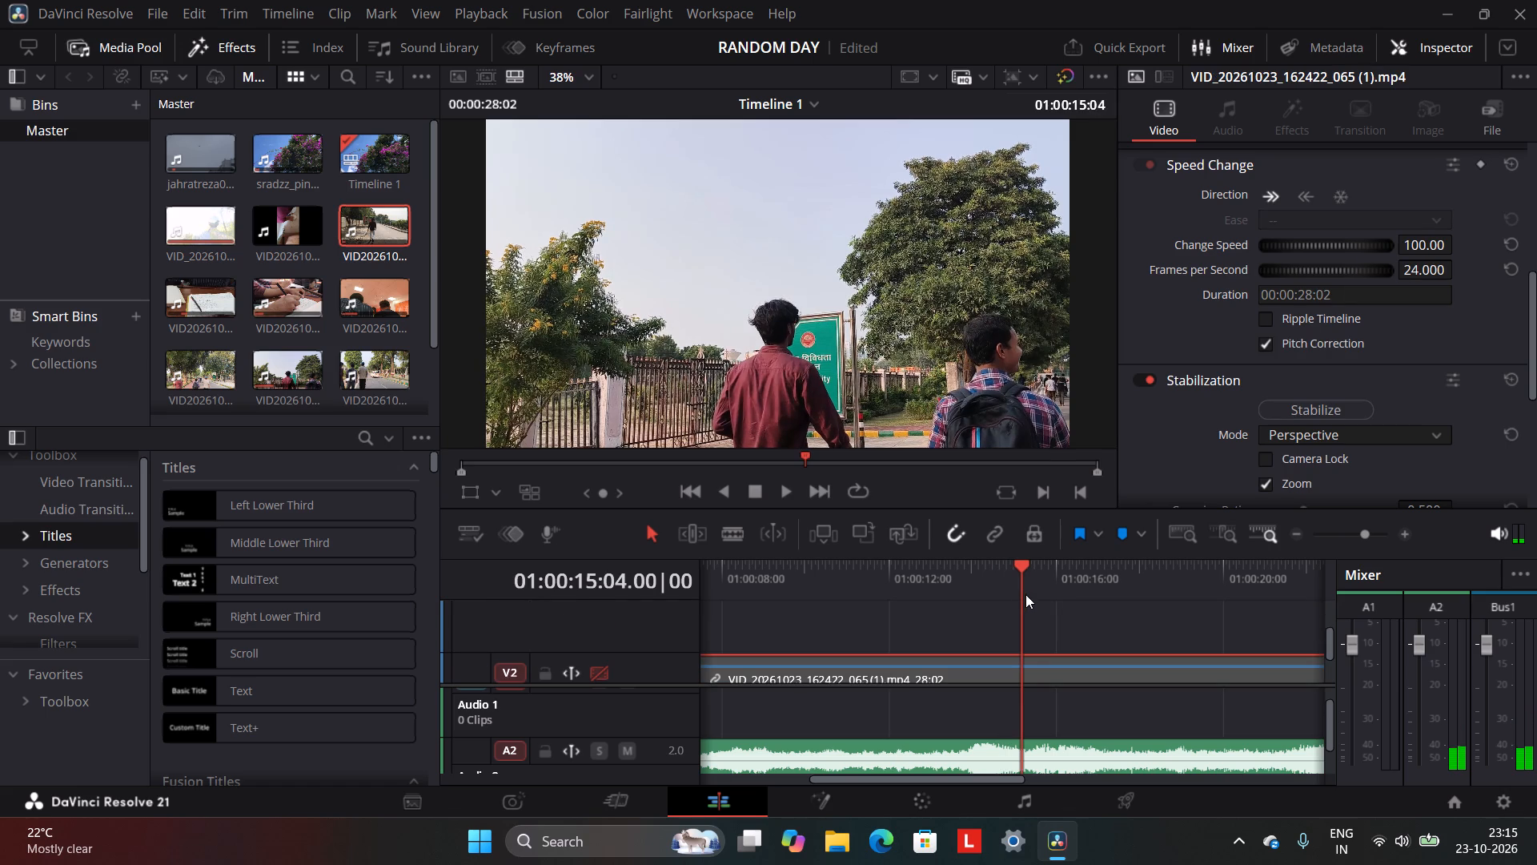
scroll(1056, 663, down, 1)
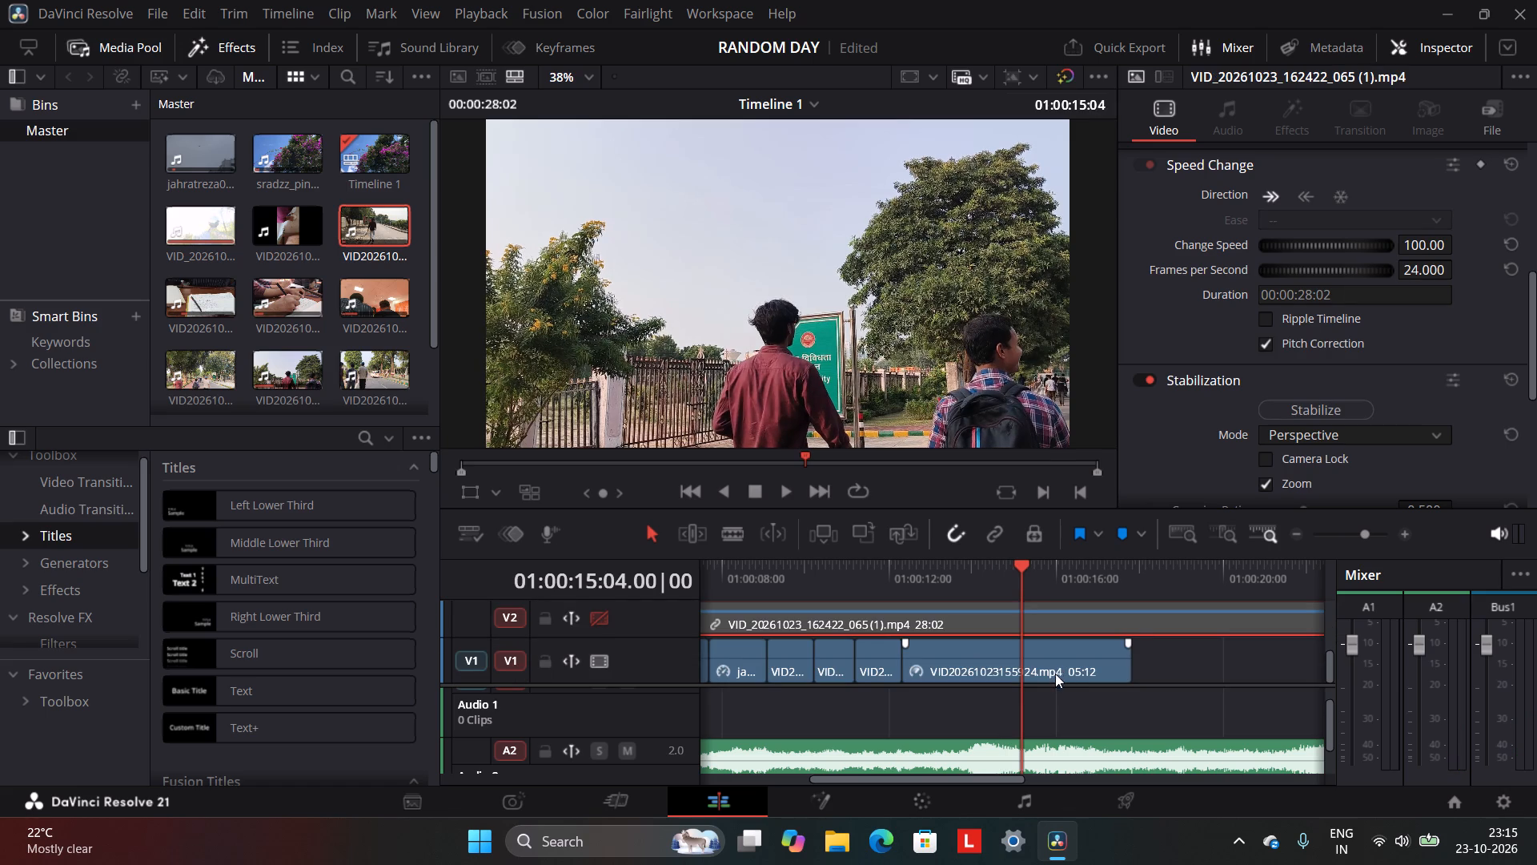
click(1029, 724)
click(1033, 724)
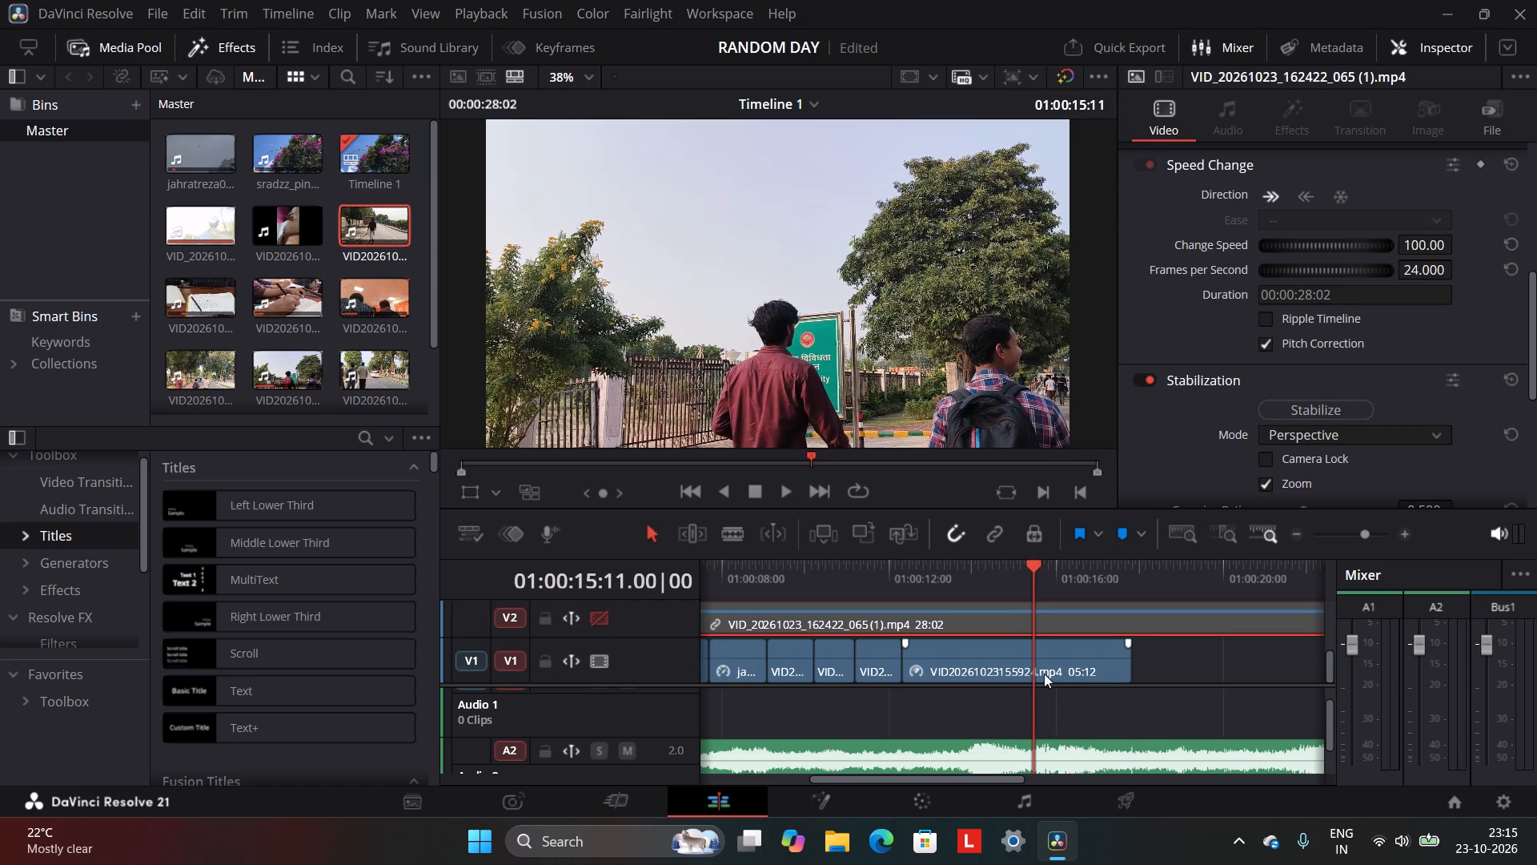
click(1044, 672)
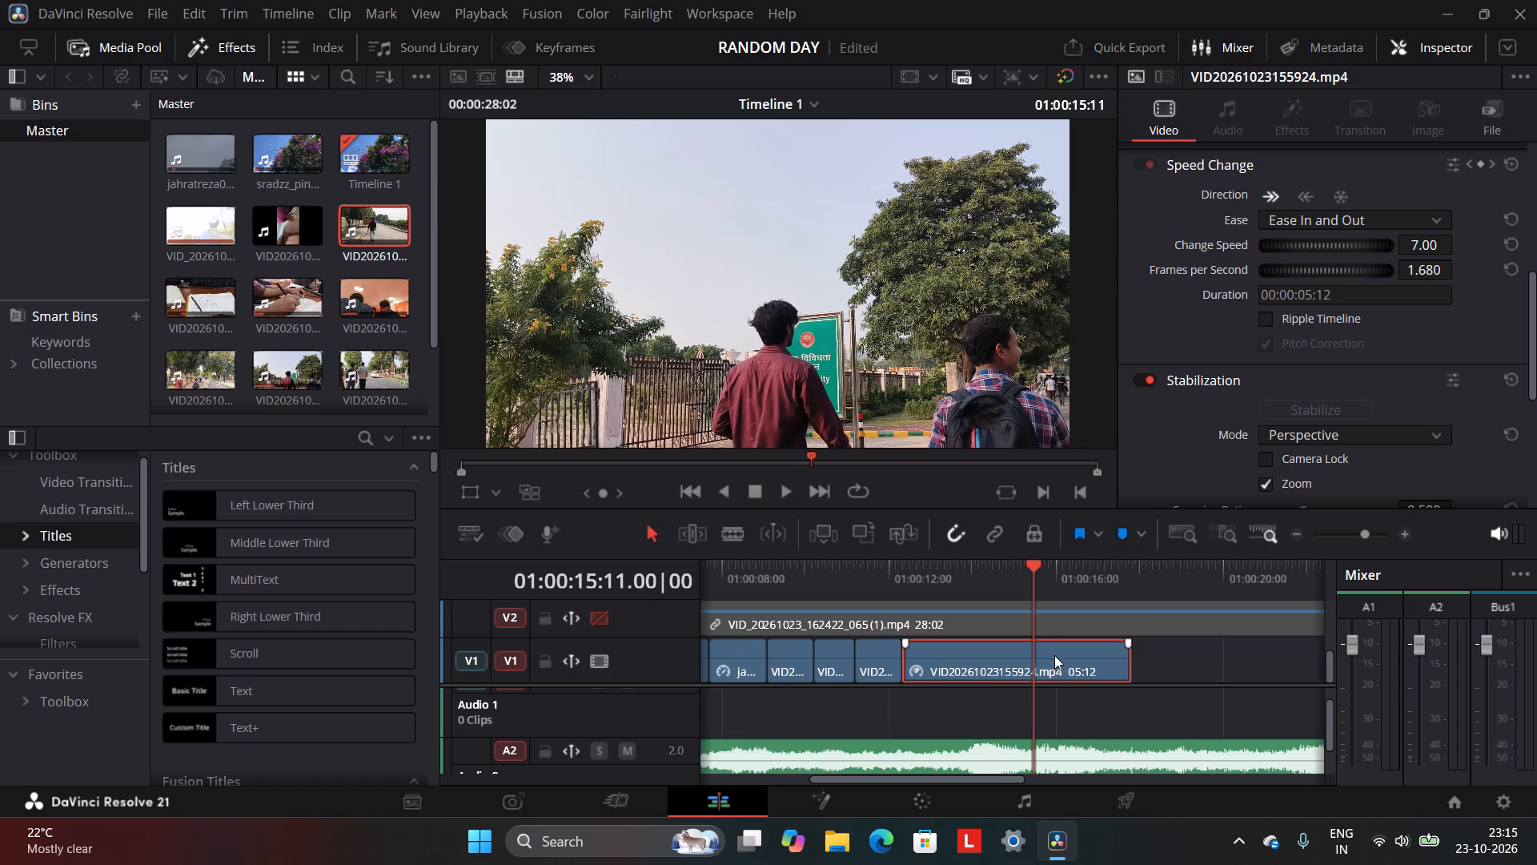
click(1042, 710)
scroll(1042, 710, down, 2)
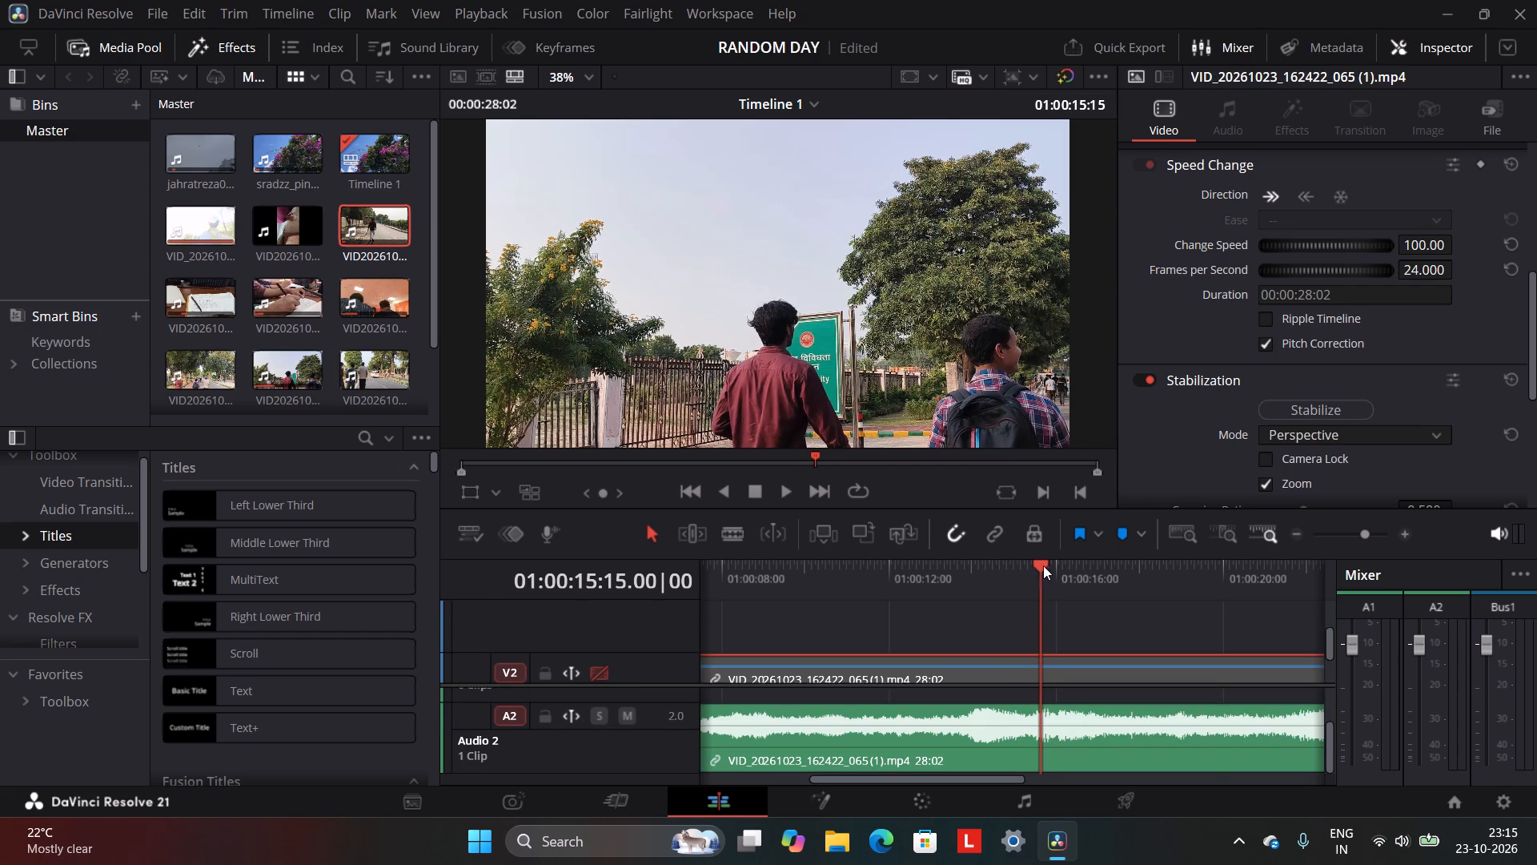
Play the last Video 1 clip from 01:00:14:22 to 01:00:16:09, and check its speed settings there and at 01:00:15:15.
drag(1043, 565, 1013, 588)
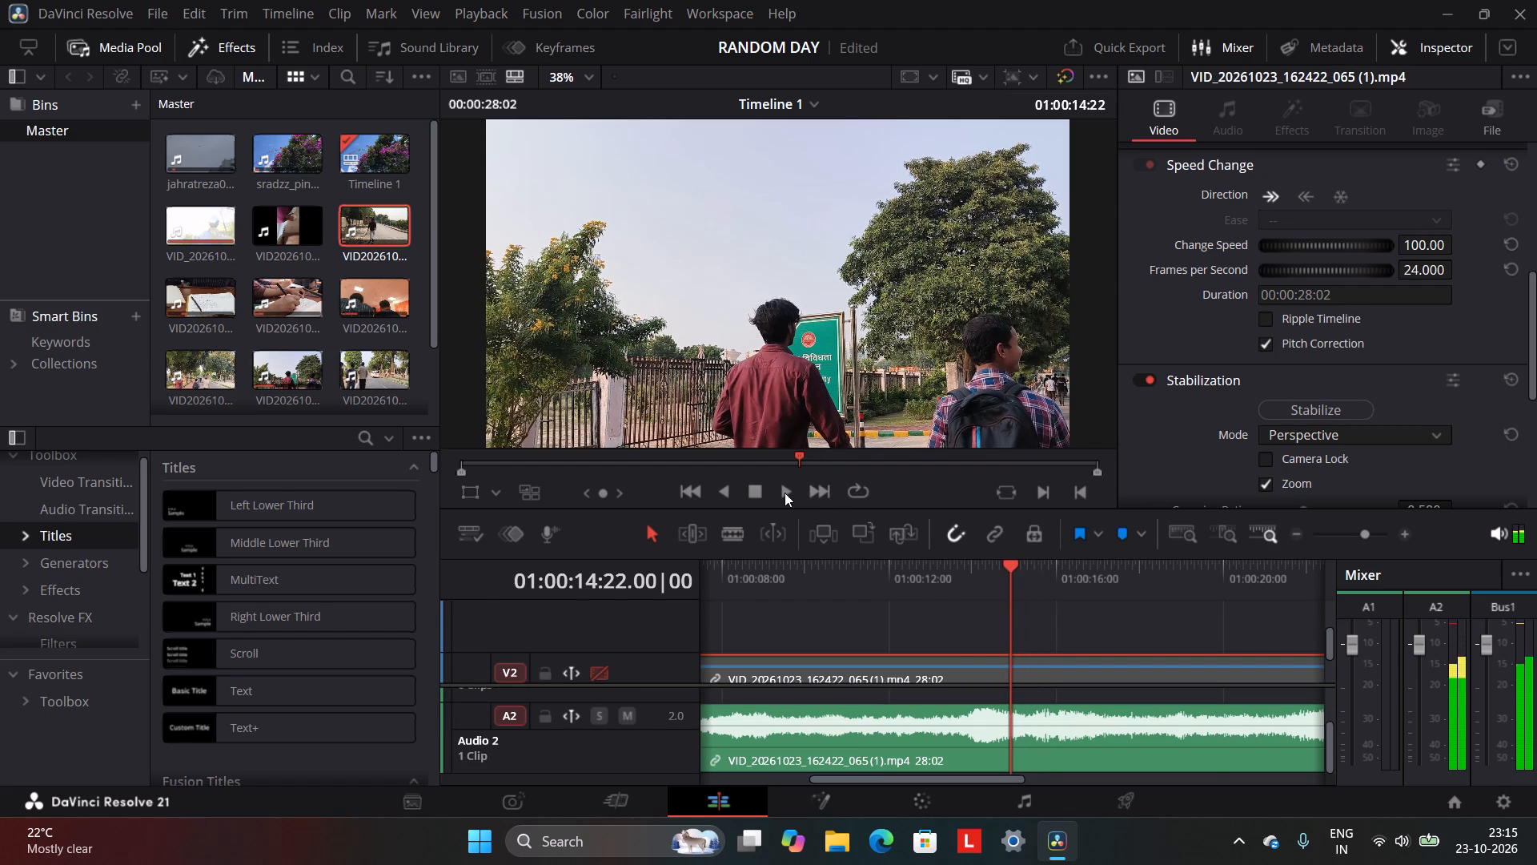
click(782, 493)
click(759, 491)
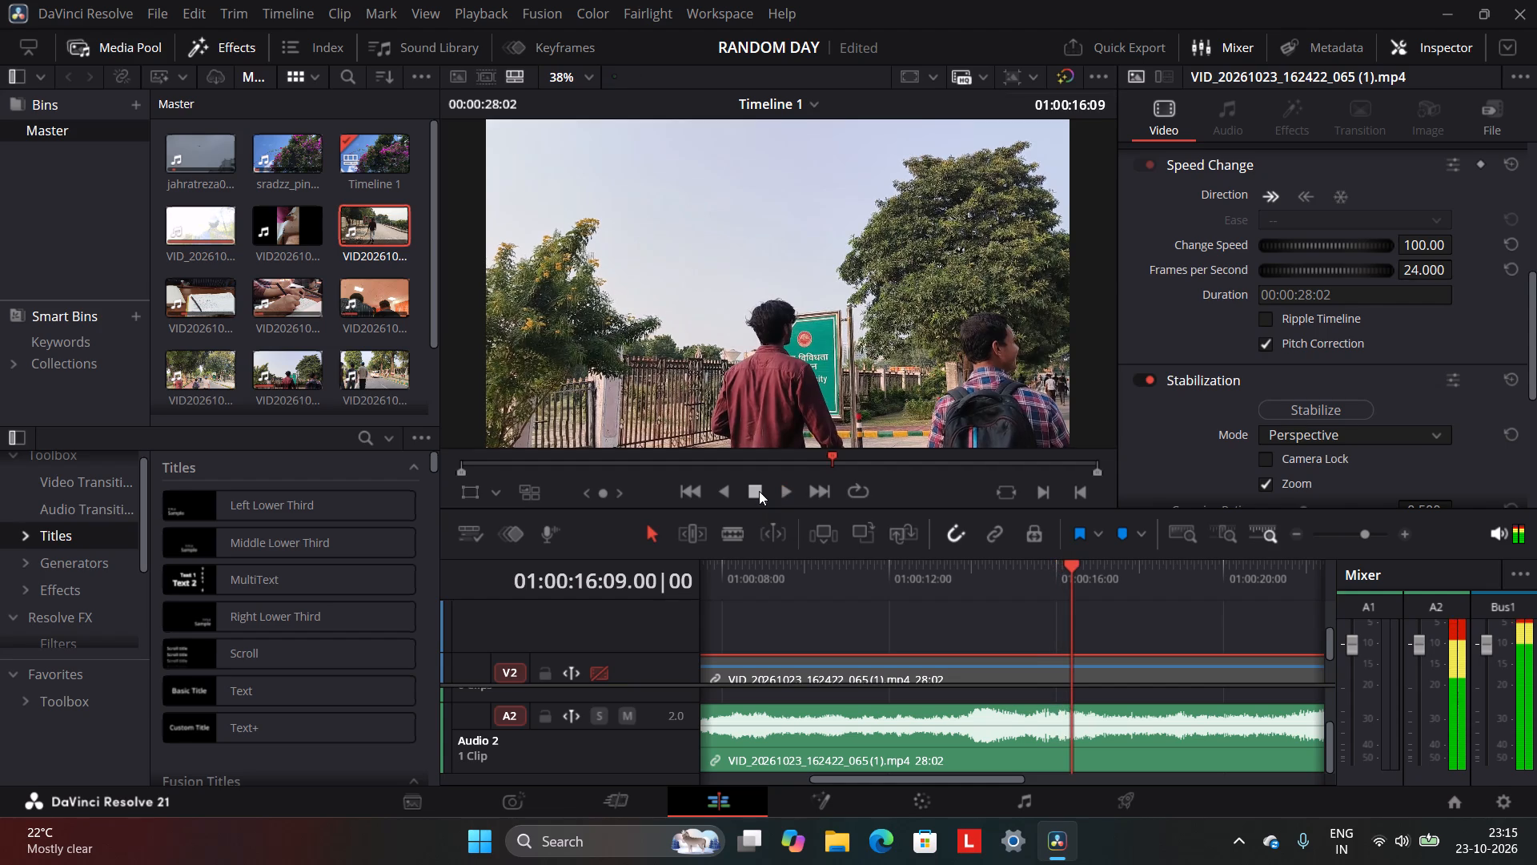
click(1056, 686)
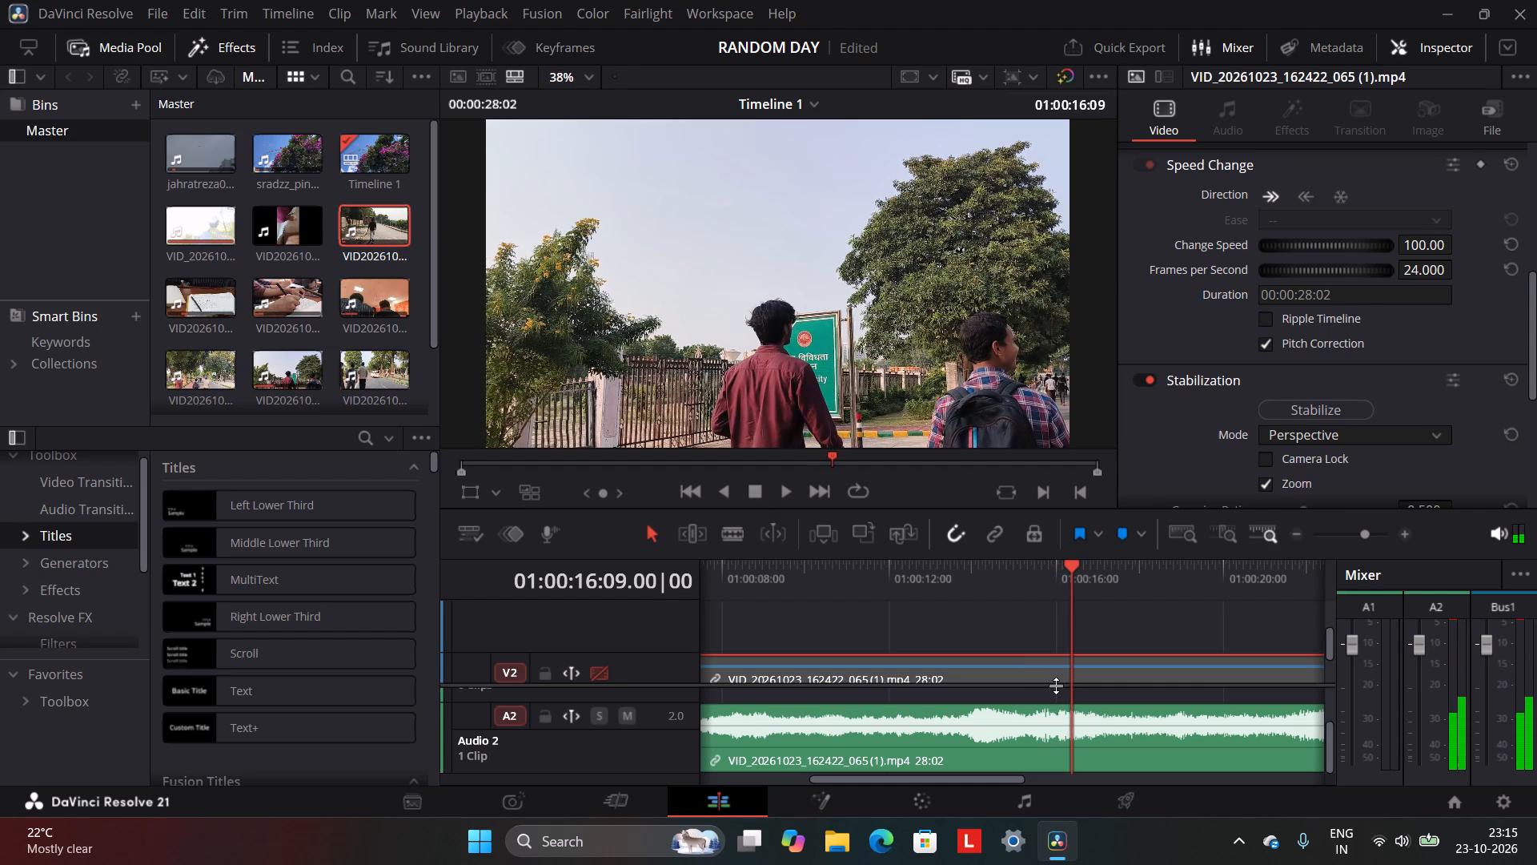
click(1045, 630)
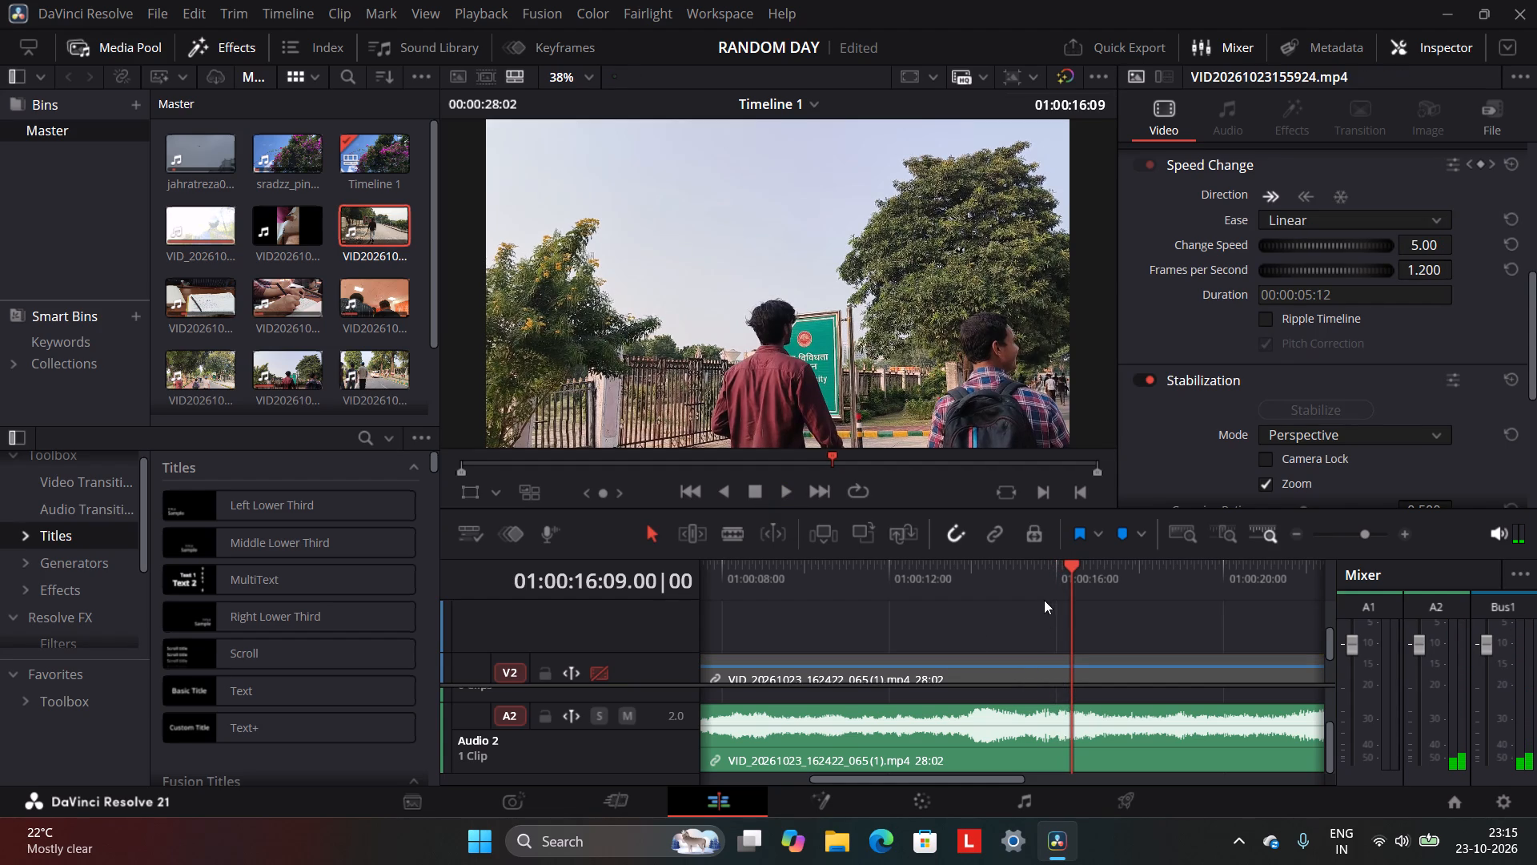
click(1042, 568)
scroll(1050, 588, down, 1)
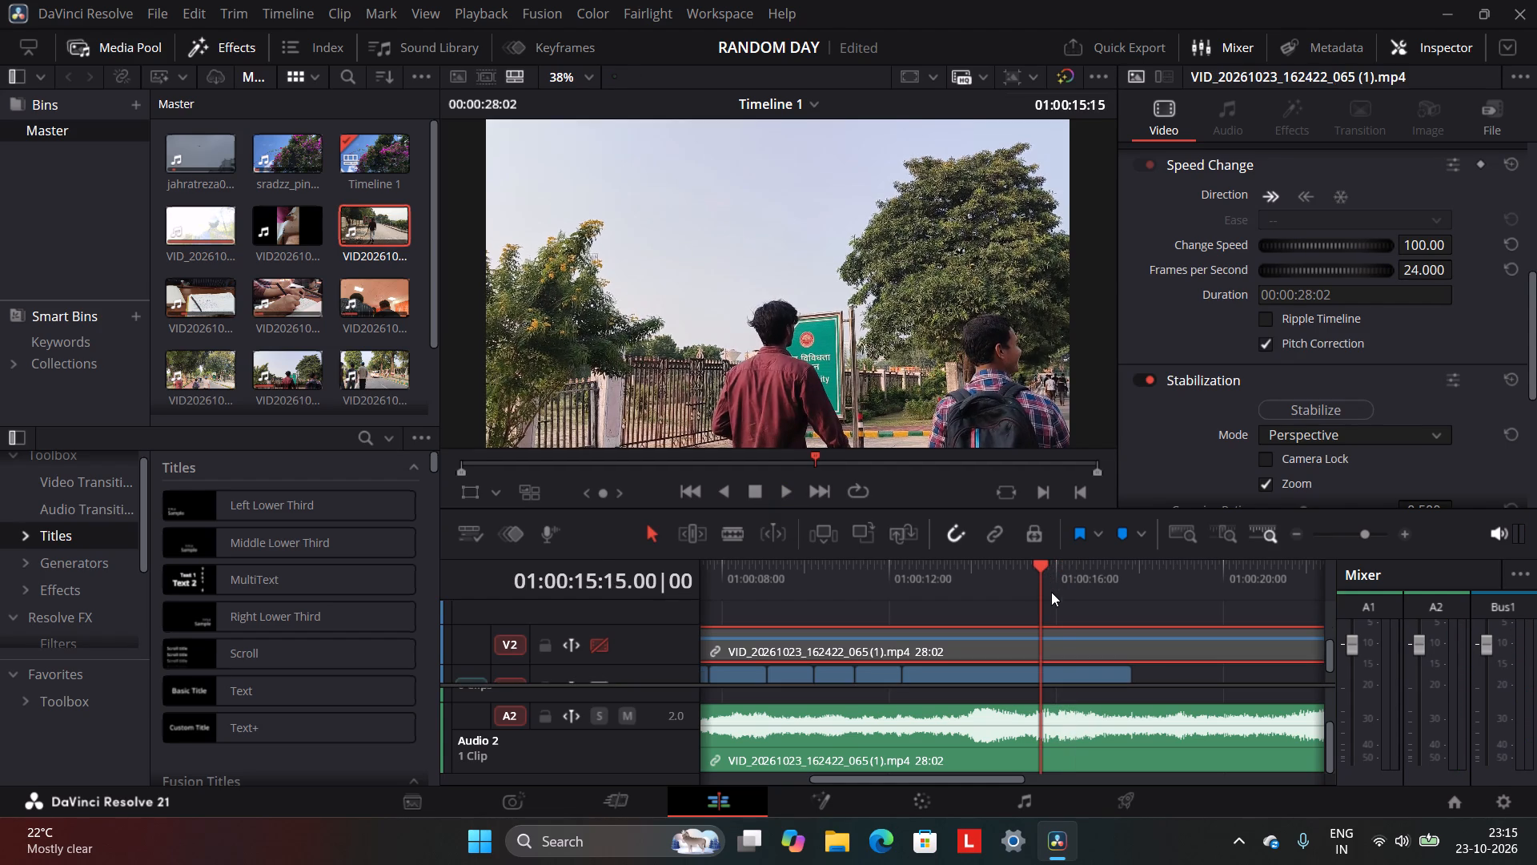
scroll(1051, 592, down, 1)
click(1056, 662)
click(1064, 674)
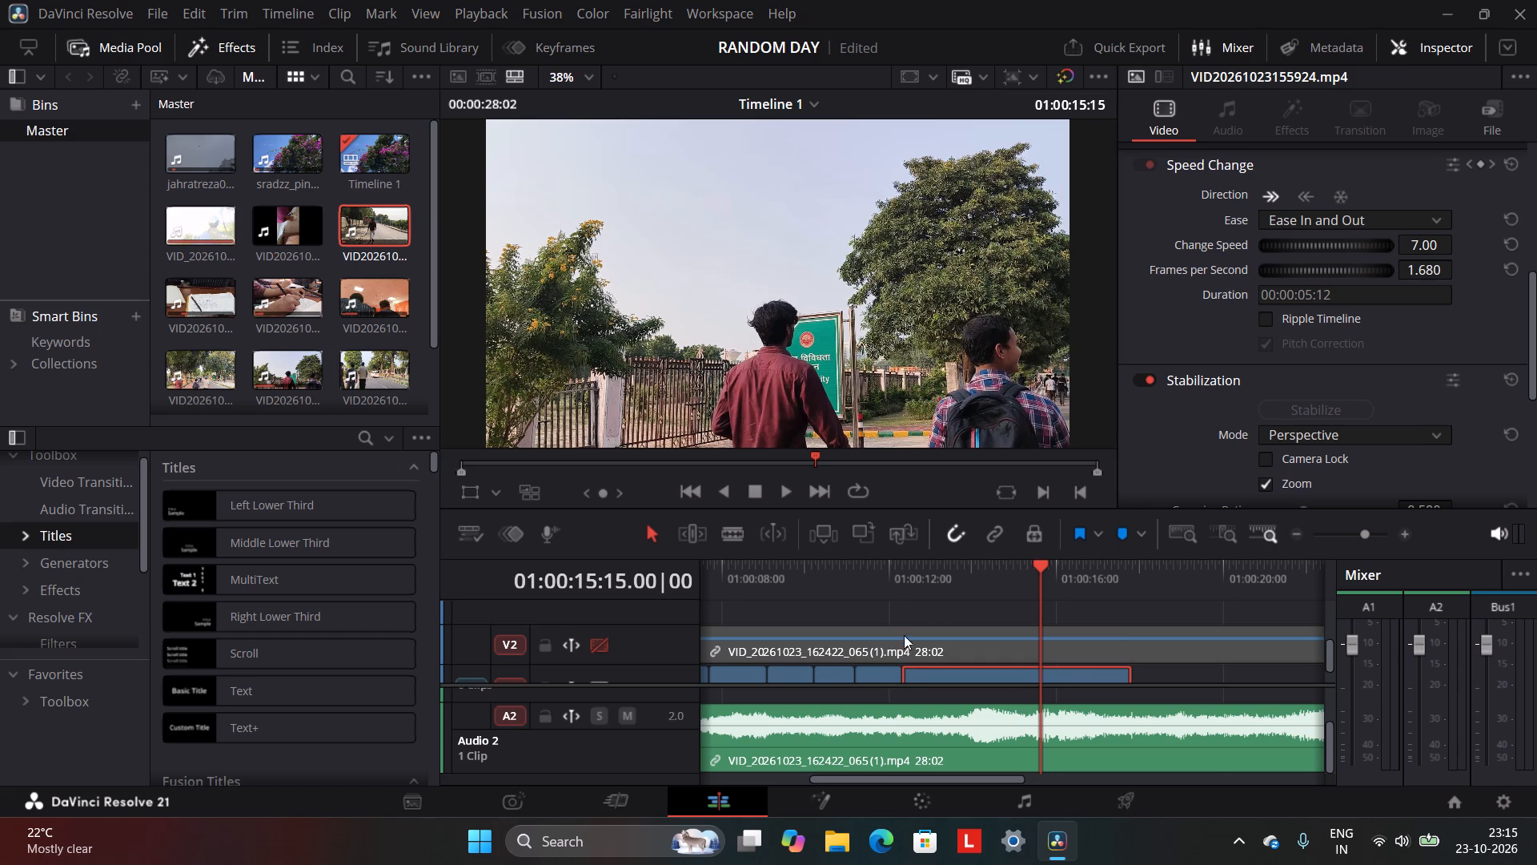
Enable the Video 2 track and play its reference footage from 01:00:13:19 to 01:00:16:03.
click(591, 637)
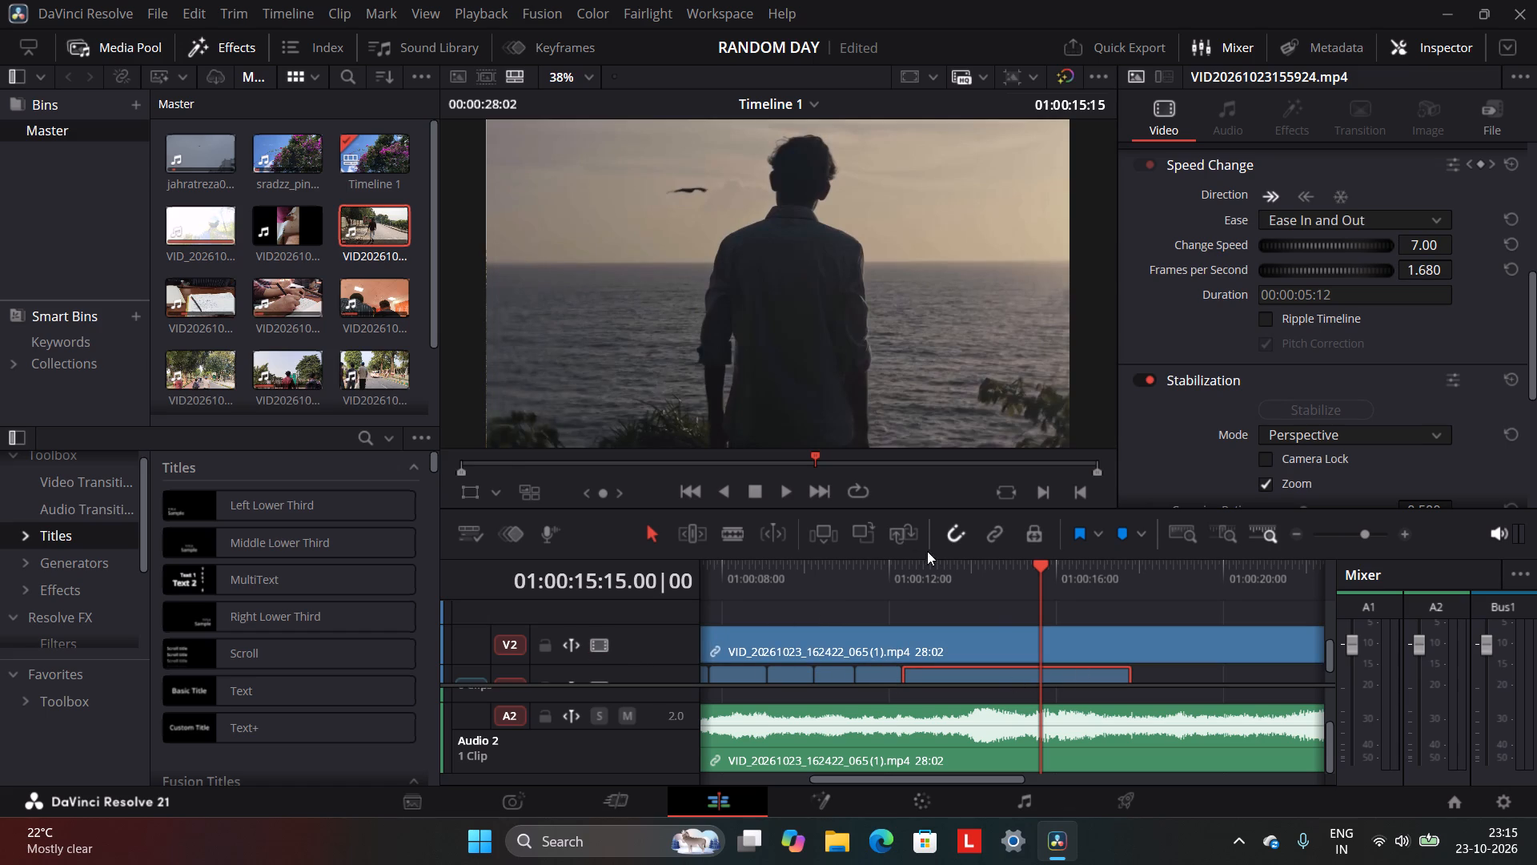
click(996, 577)
click(966, 565)
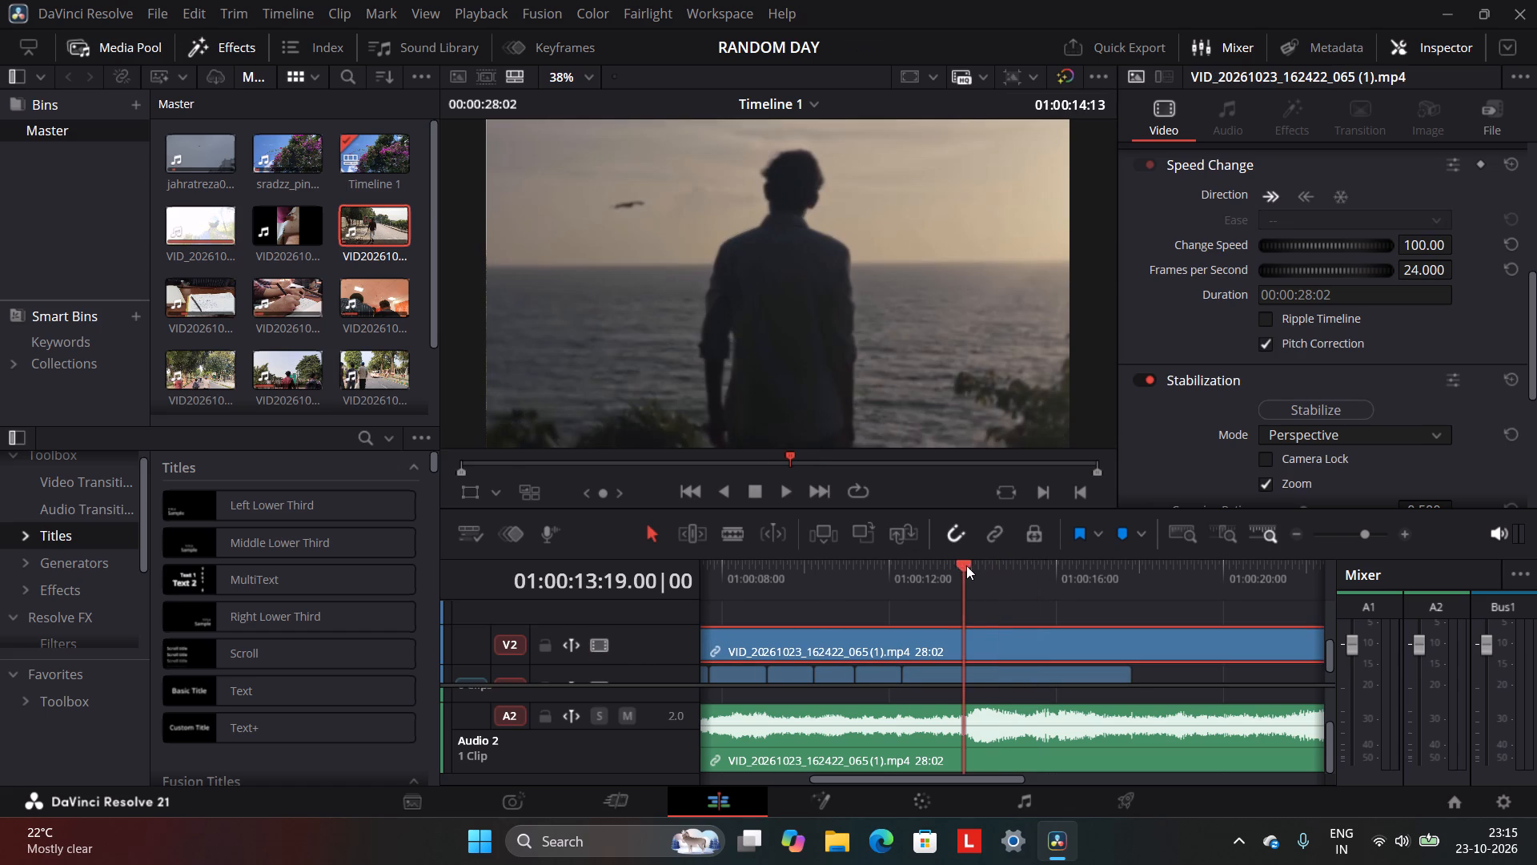
click(789, 487)
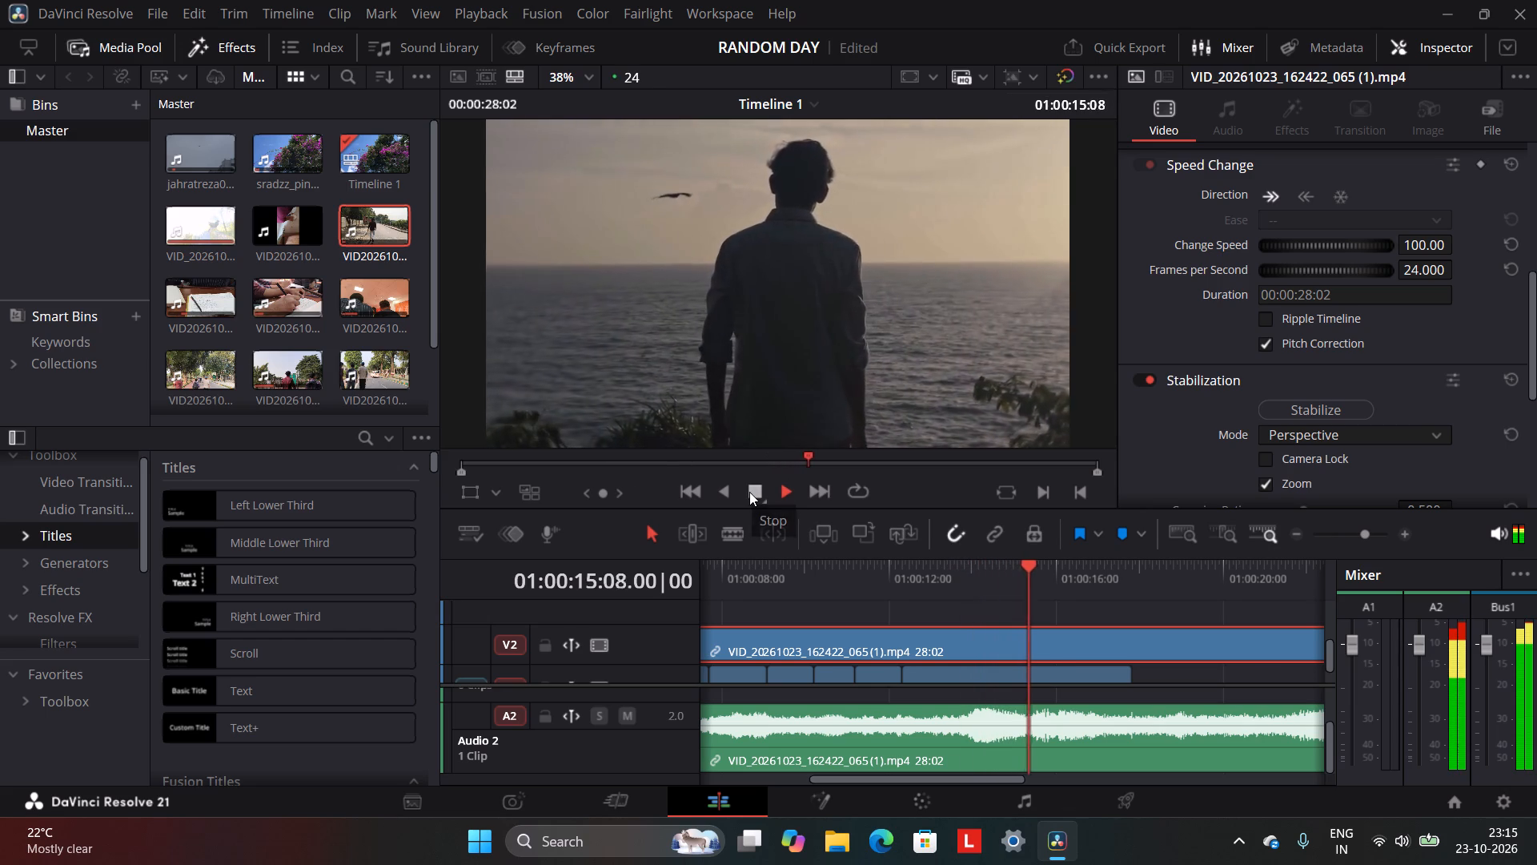
click(749, 492)
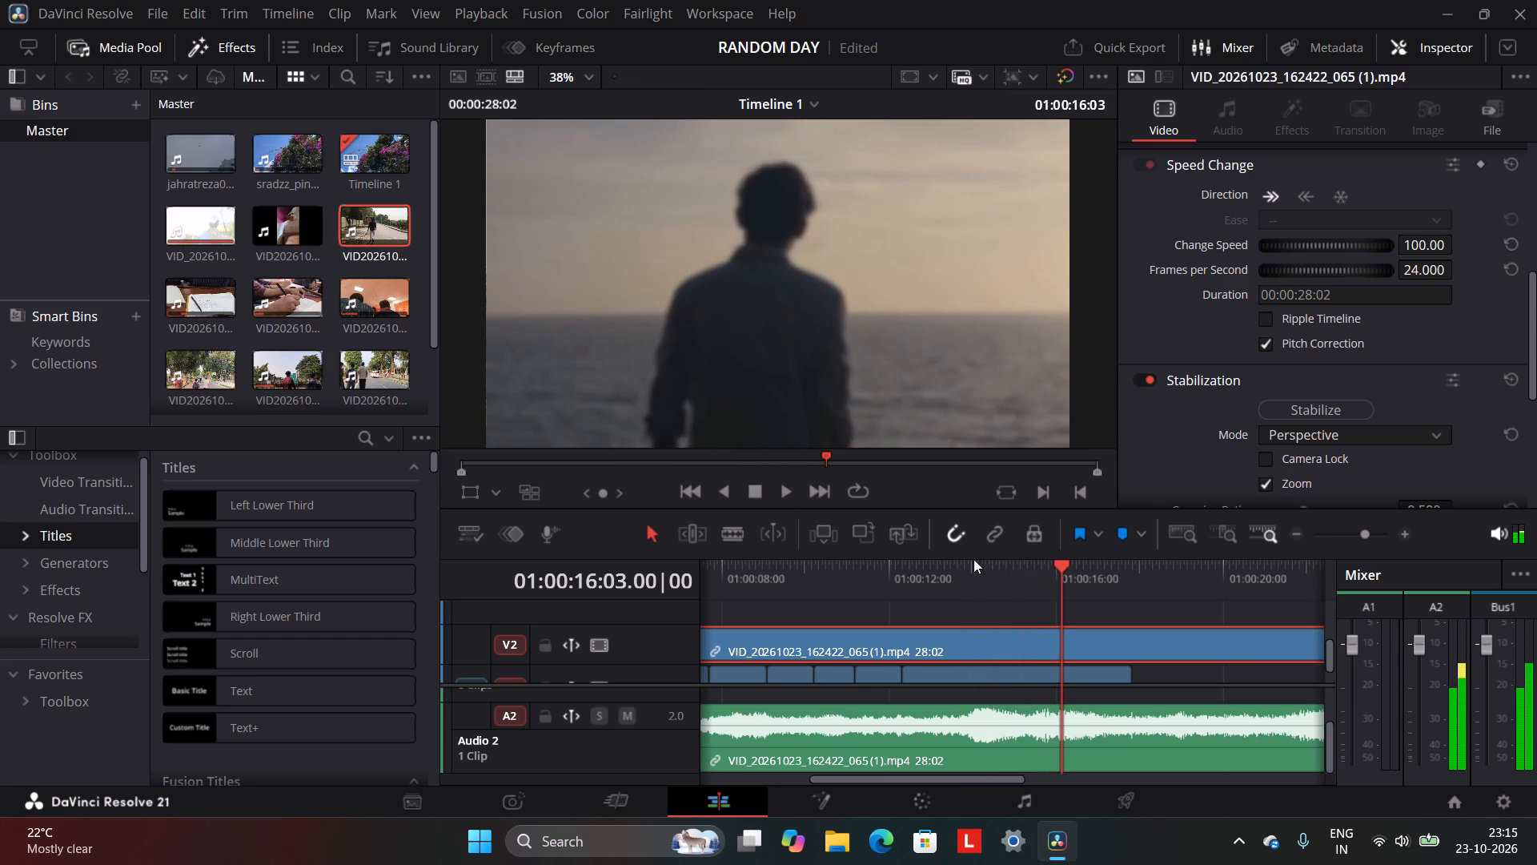
Add a Zoom keyframe to the last Video 1 clip at 01:00:15:19 and set its Zoom X and Y to 0.730.
drag(1061, 559, 1051, 563)
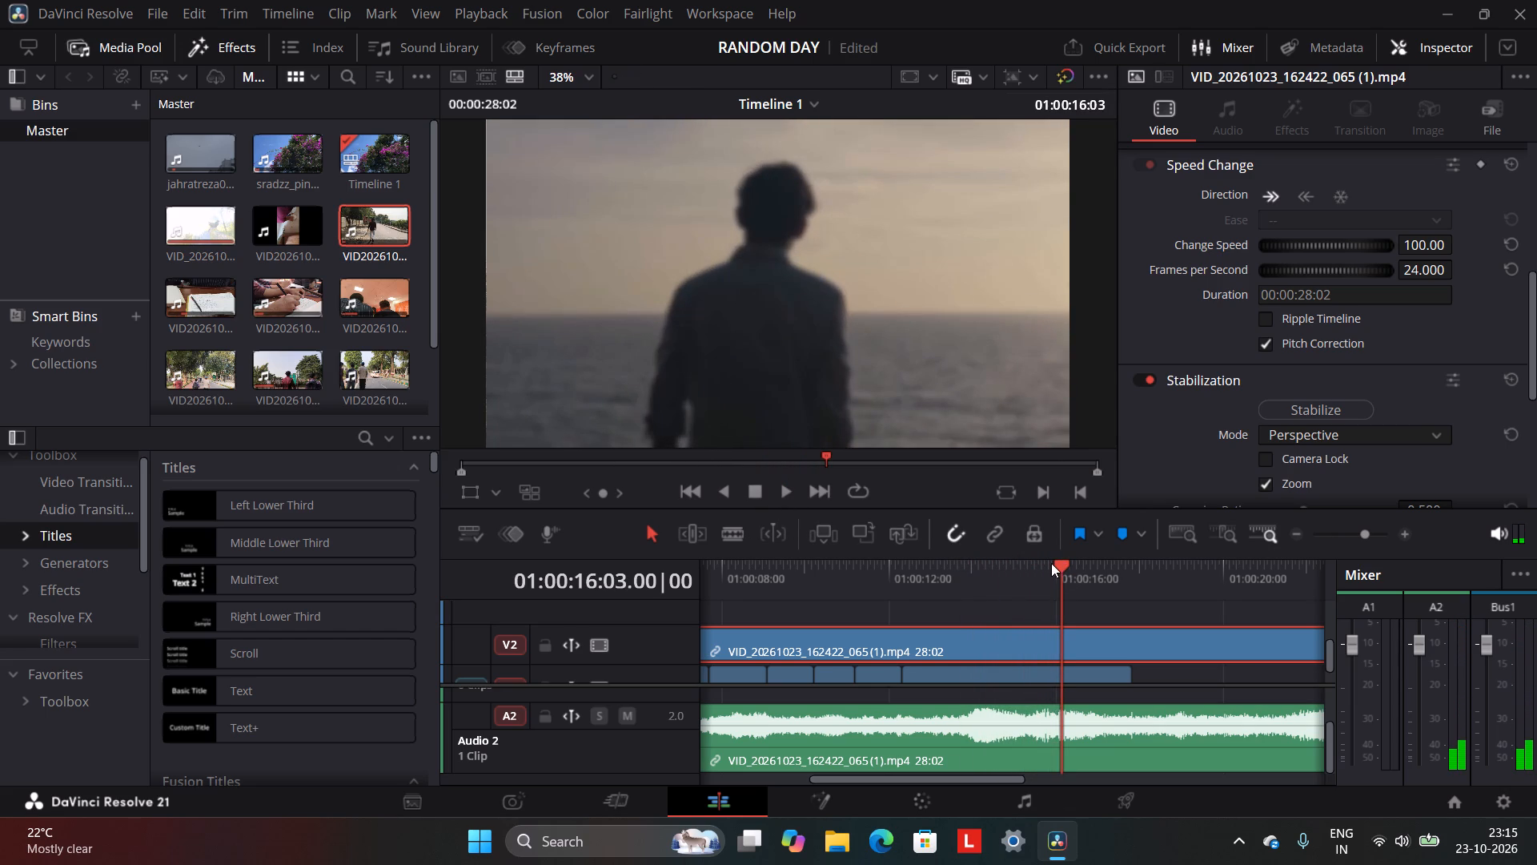
drag(1051, 563, 1035, 568)
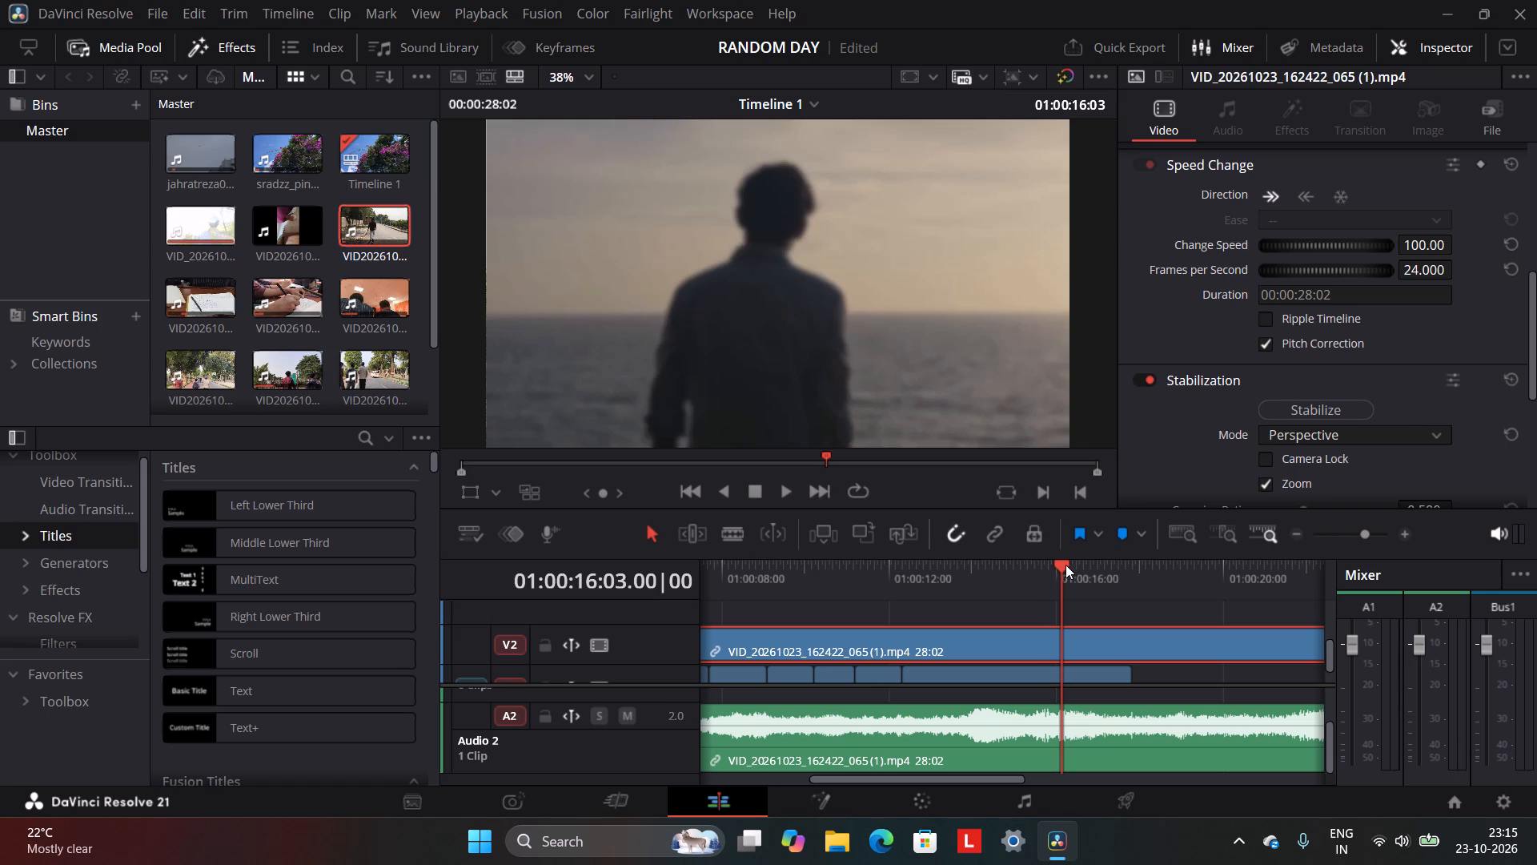
drag(1065, 565, 1049, 571)
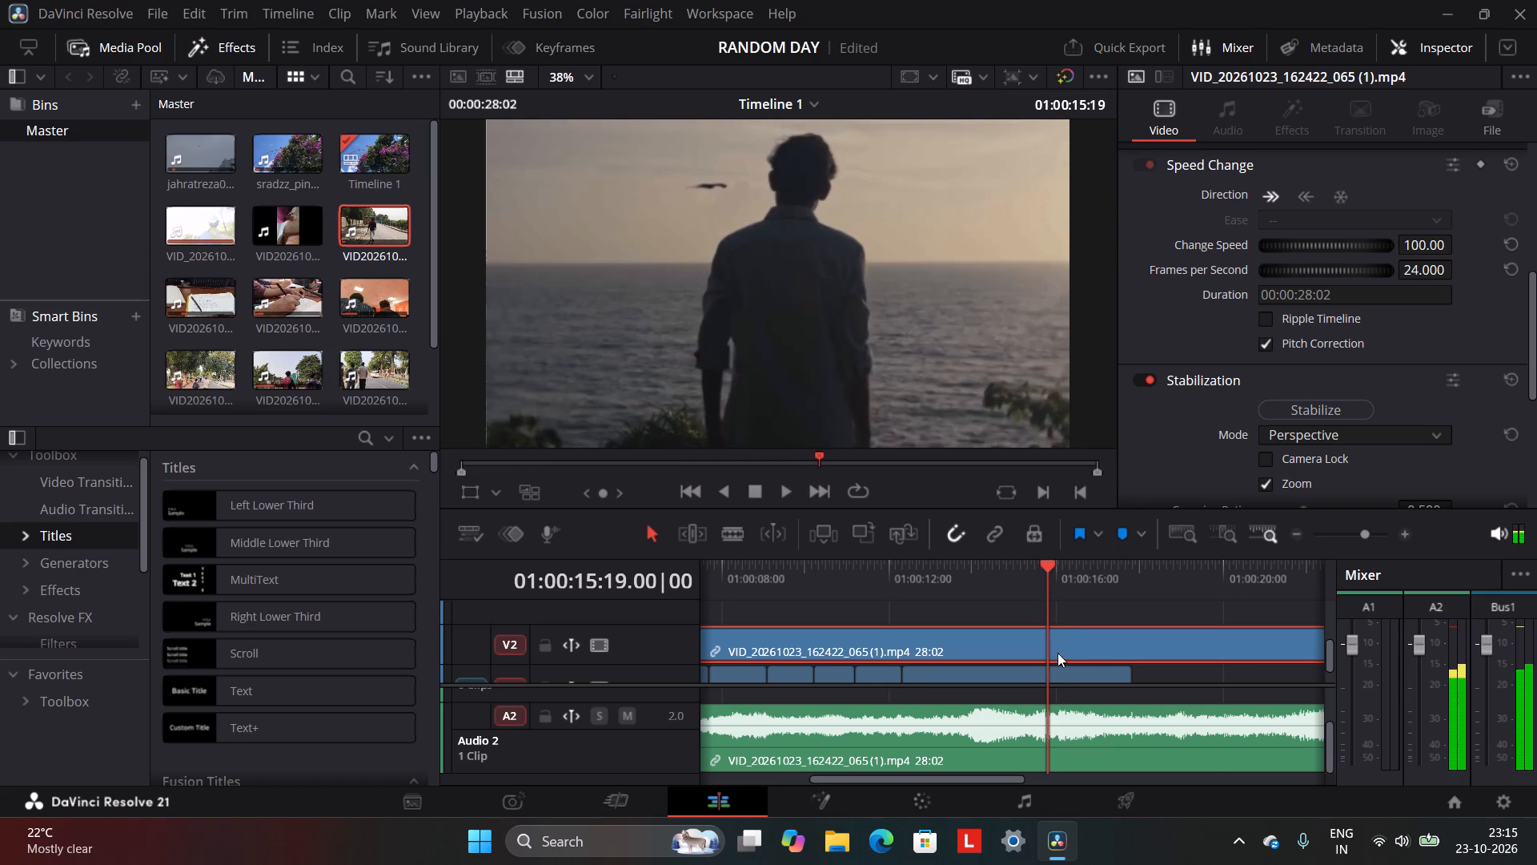
scroll(1060, 651, down, 1)
click(1060, 651)
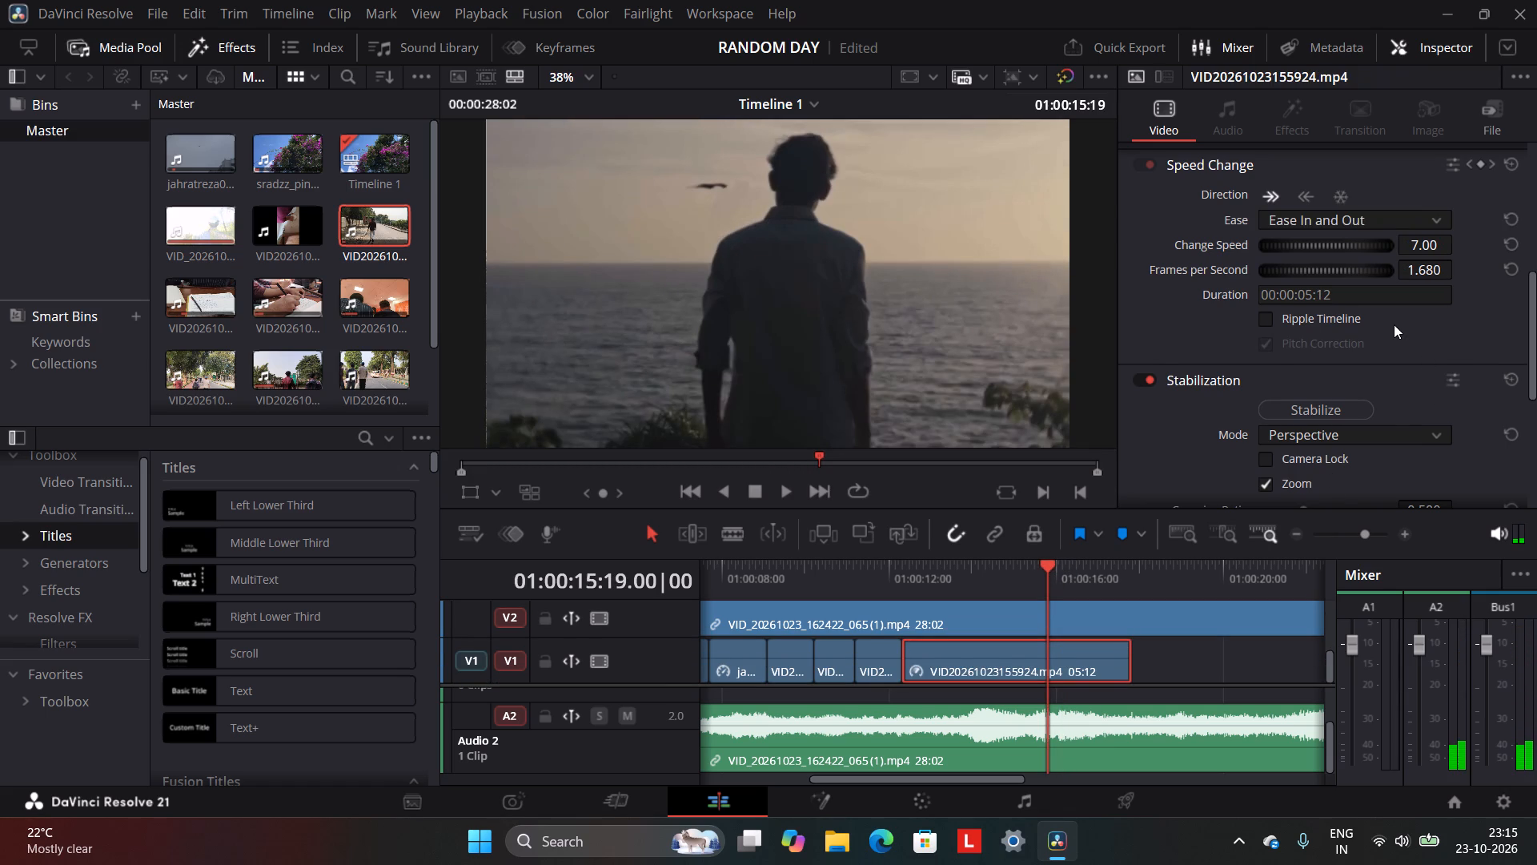
scroll(1394, 324, up, 8)
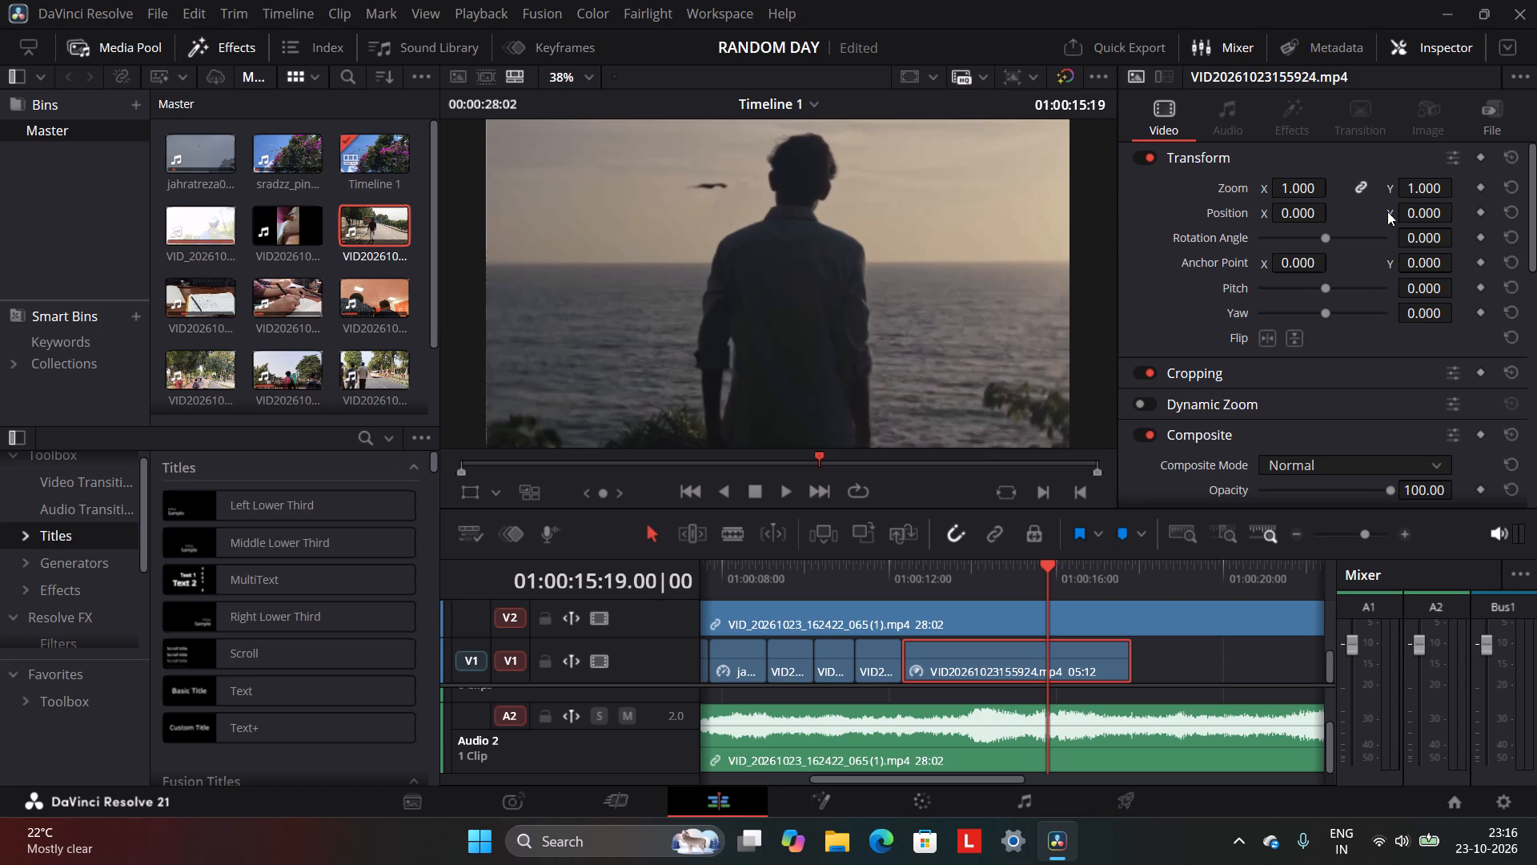
click(1483, 185)
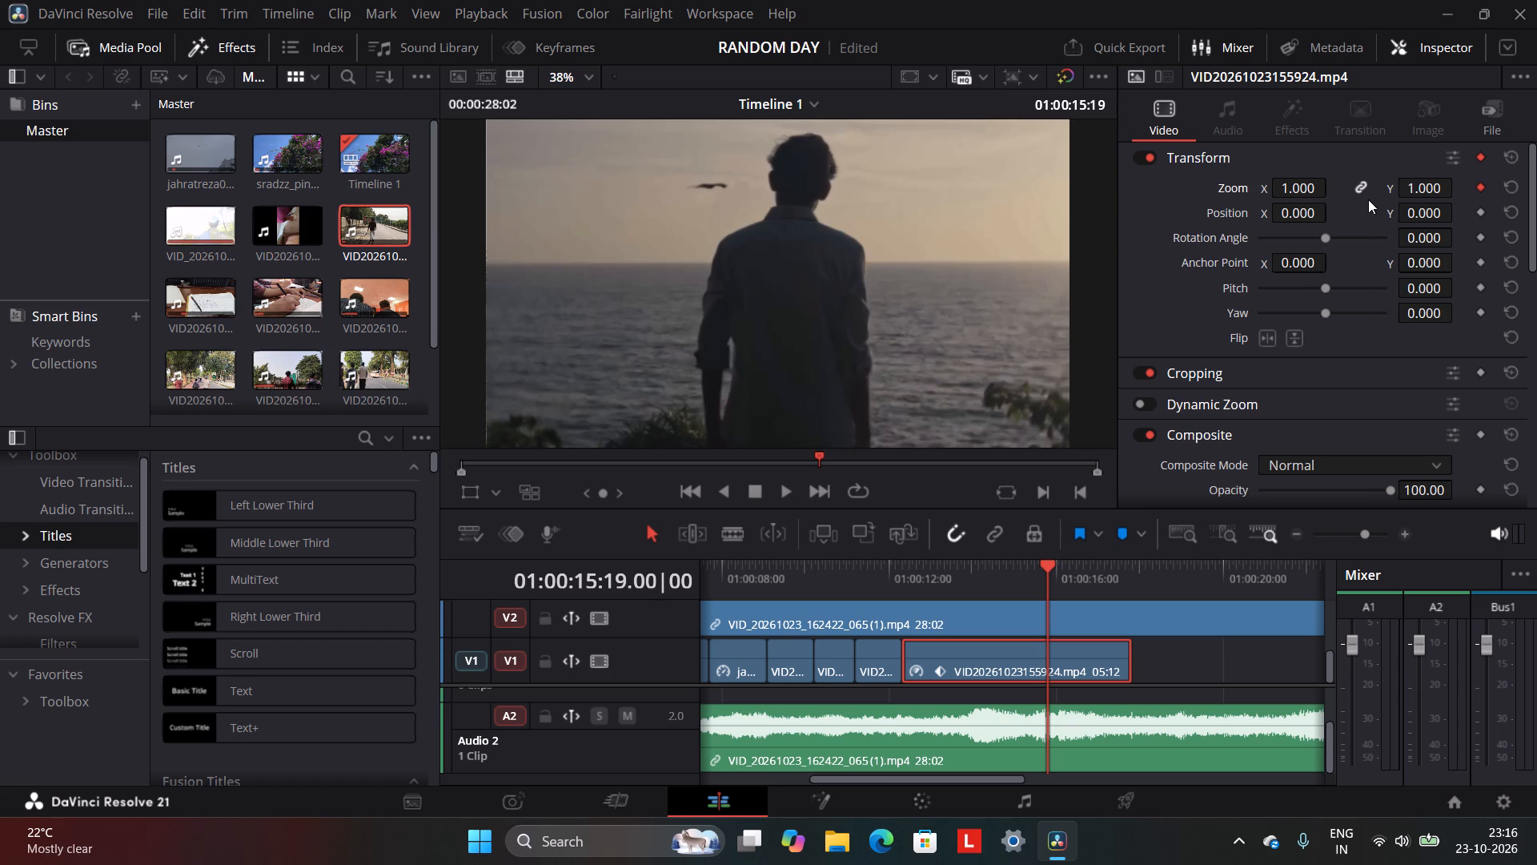
drag(1310, 191, 1282, 194)
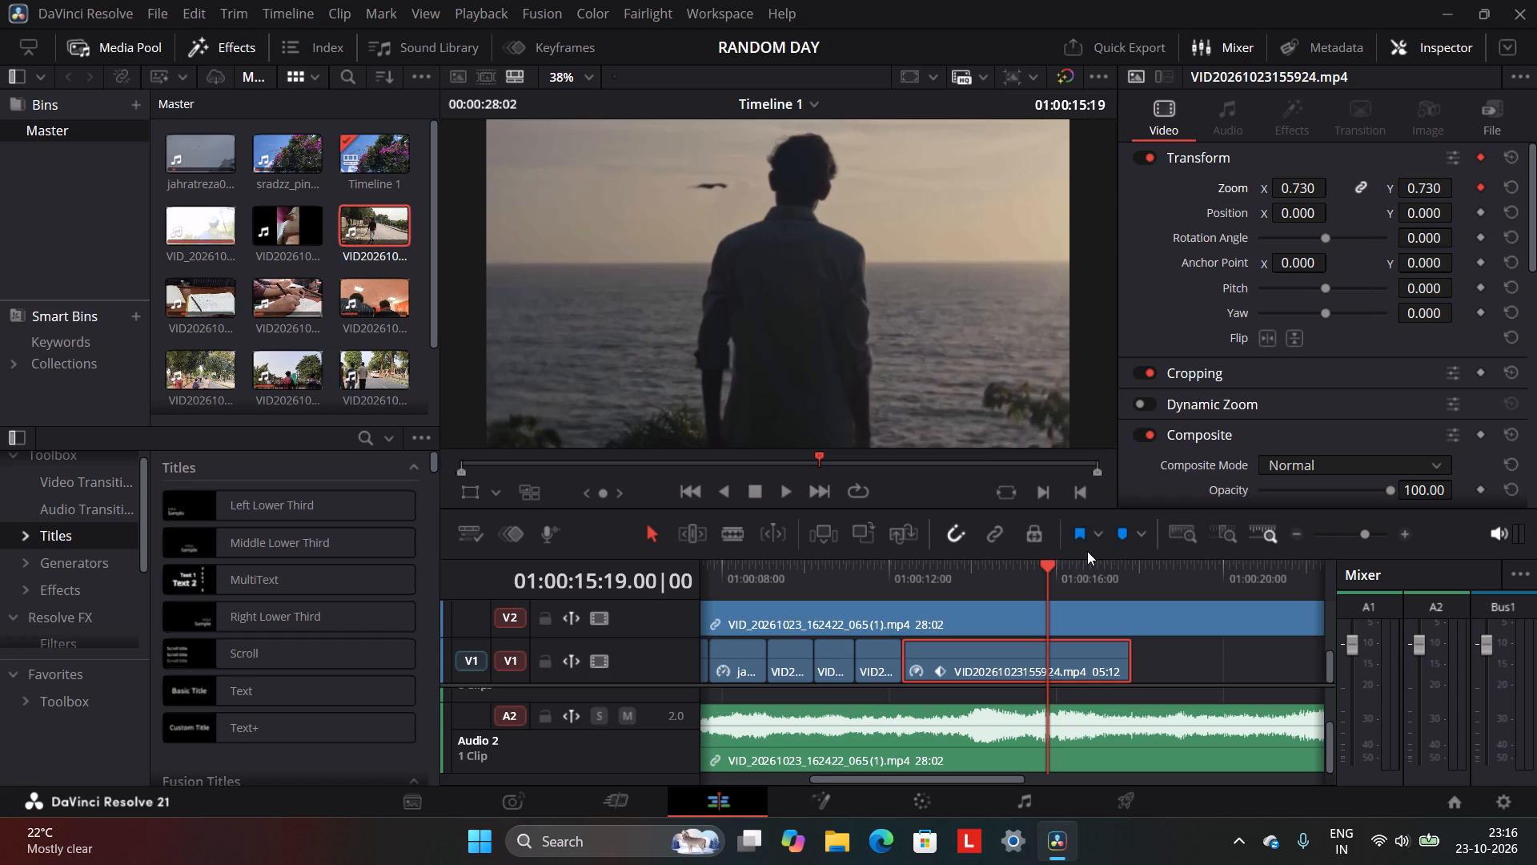
Change the last Video 1 clip's Zoom X and Y to 1.140 at the 01:00:15:19 keyframe.
drag(1302, 191, 1325, 189)
drag(1304, 187, 1289, 191)
drag(1289, 191, 1323, 186)
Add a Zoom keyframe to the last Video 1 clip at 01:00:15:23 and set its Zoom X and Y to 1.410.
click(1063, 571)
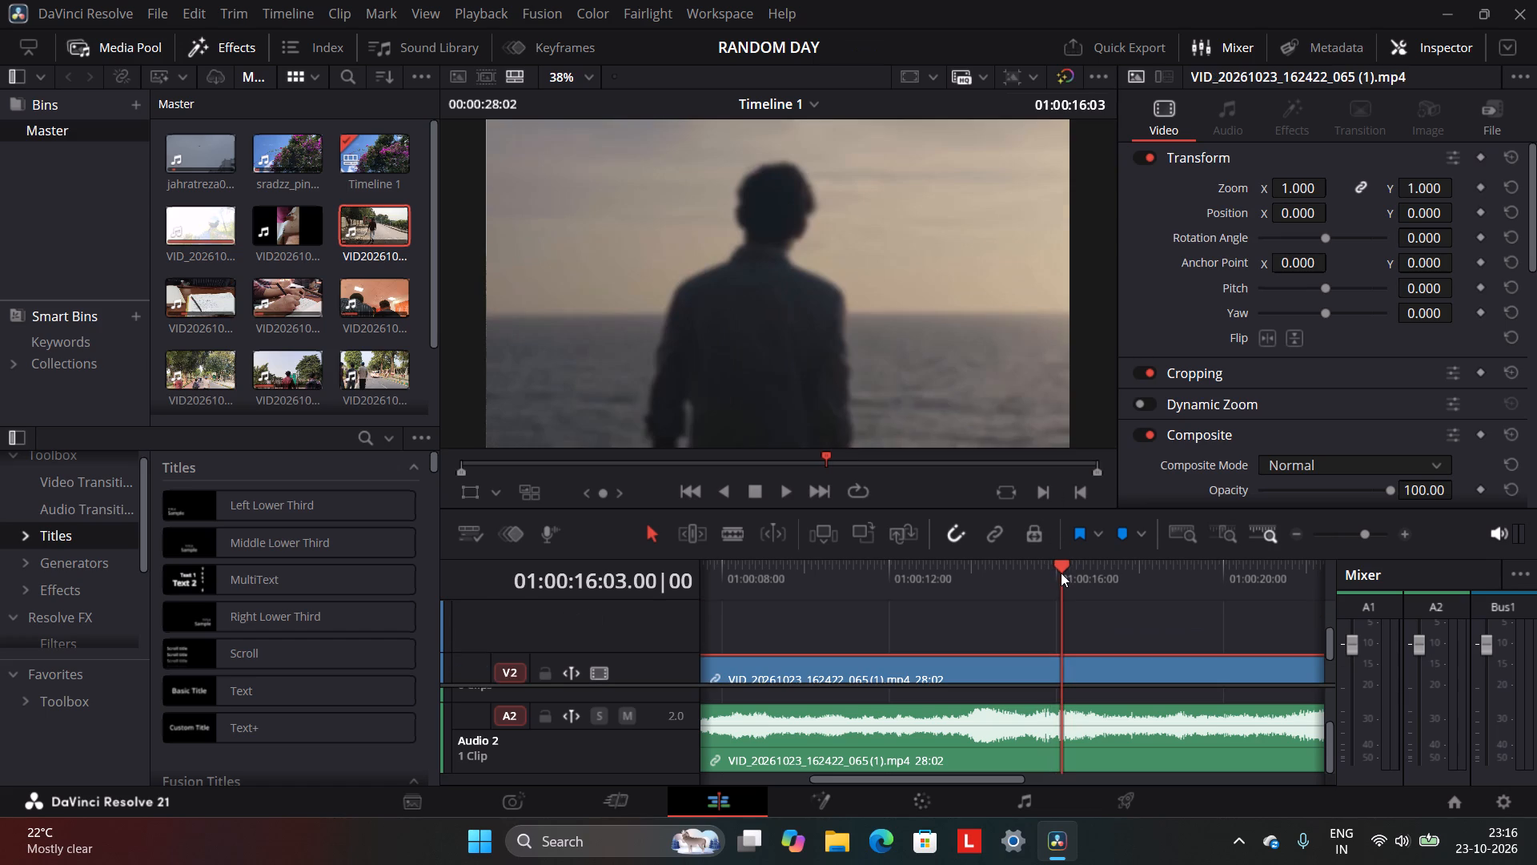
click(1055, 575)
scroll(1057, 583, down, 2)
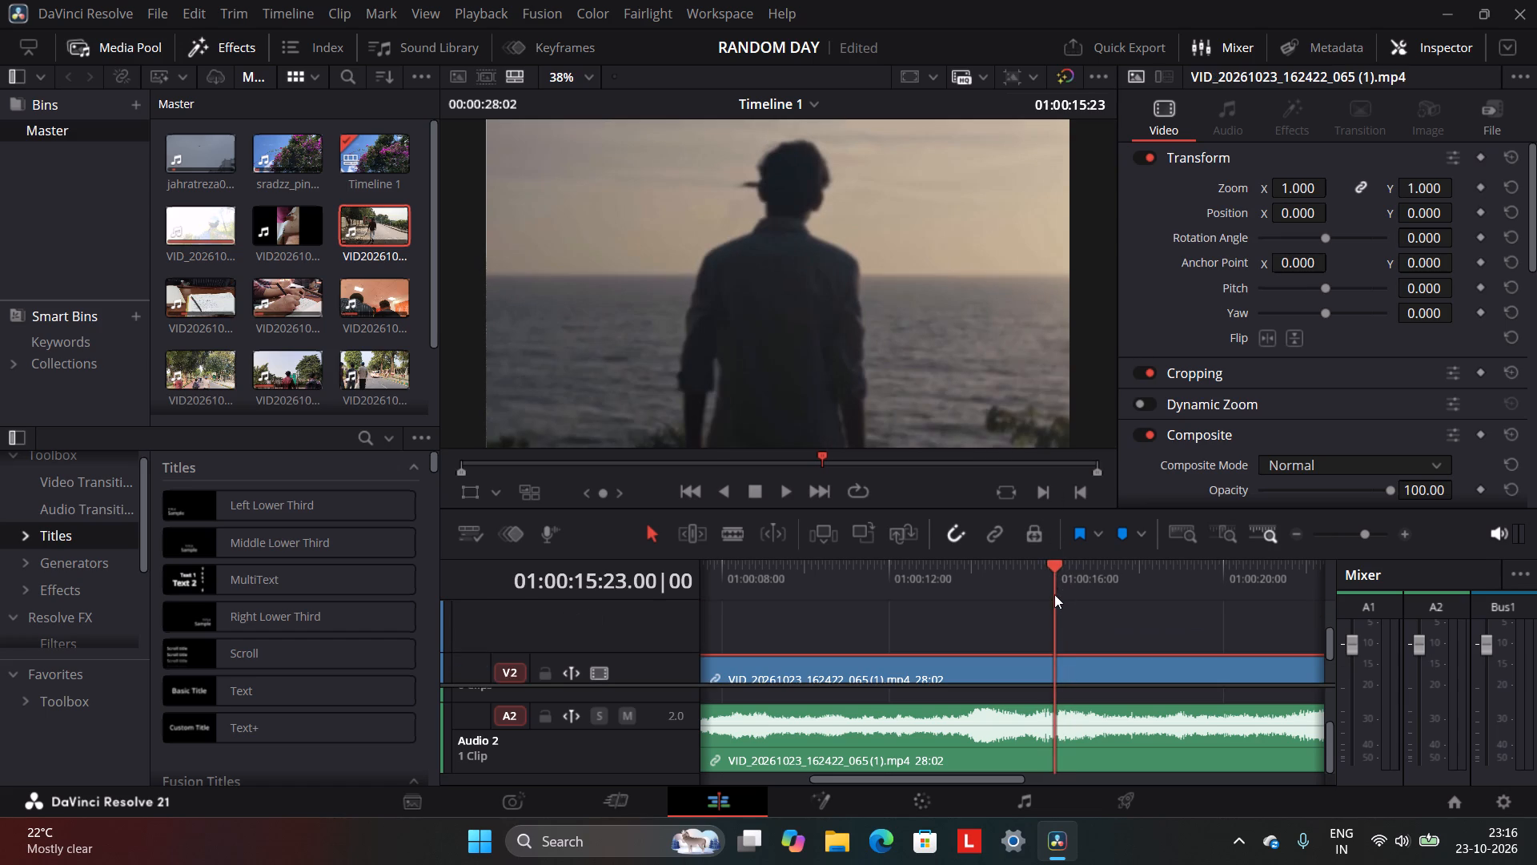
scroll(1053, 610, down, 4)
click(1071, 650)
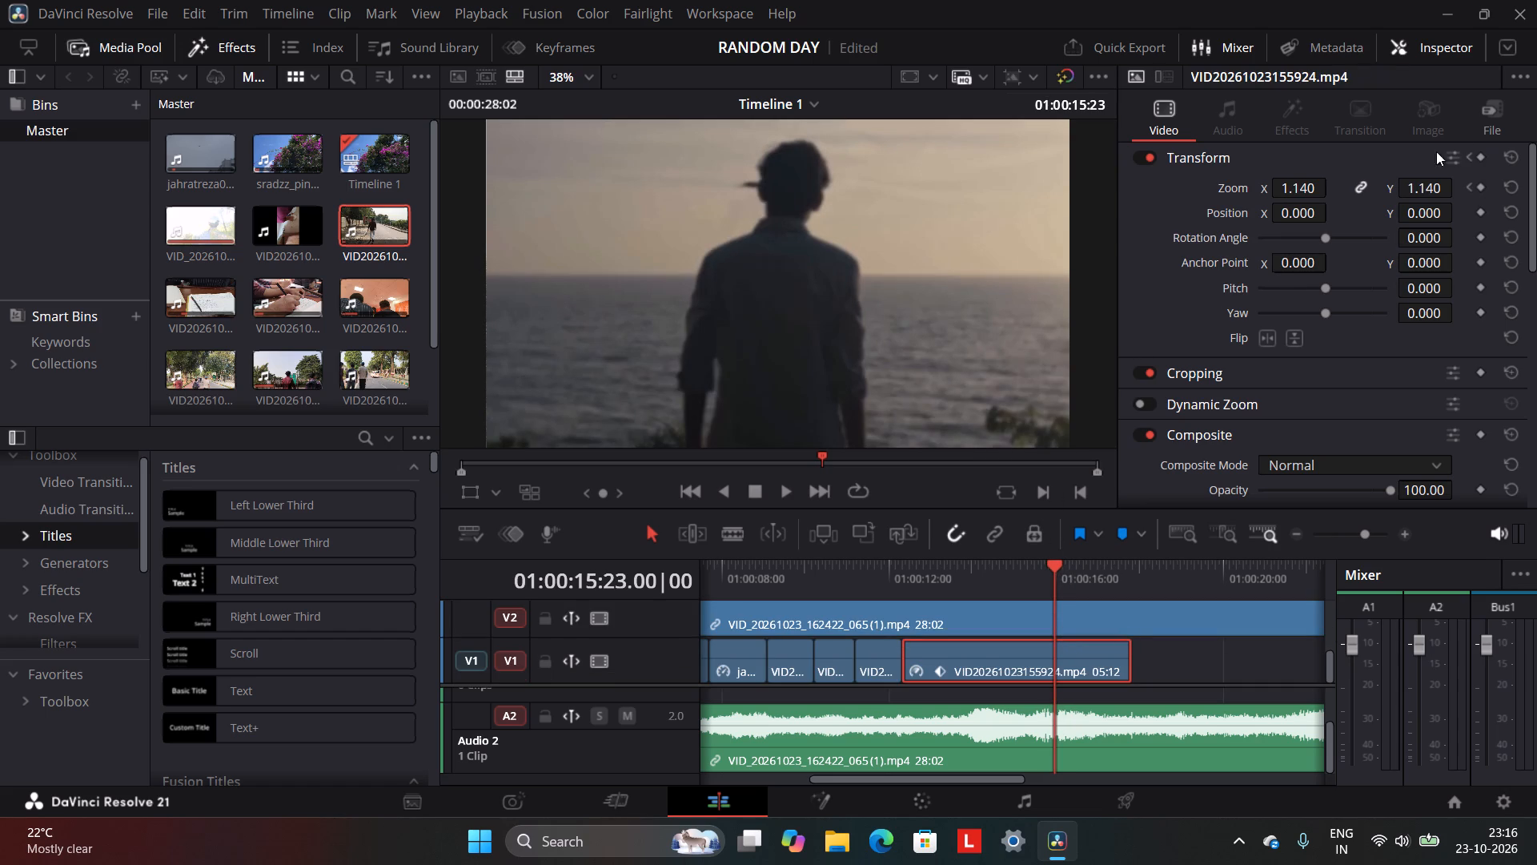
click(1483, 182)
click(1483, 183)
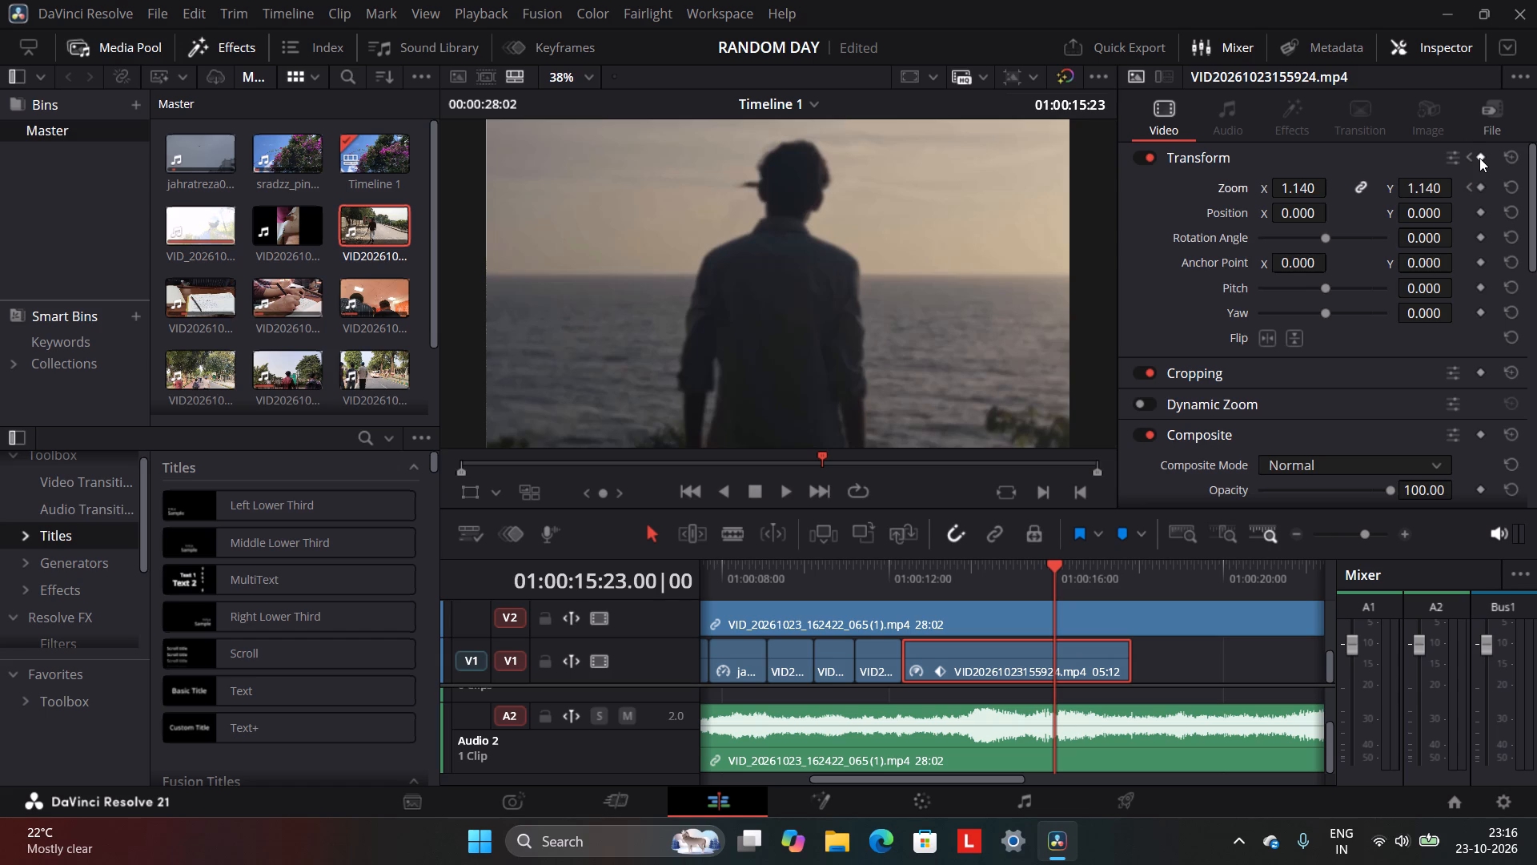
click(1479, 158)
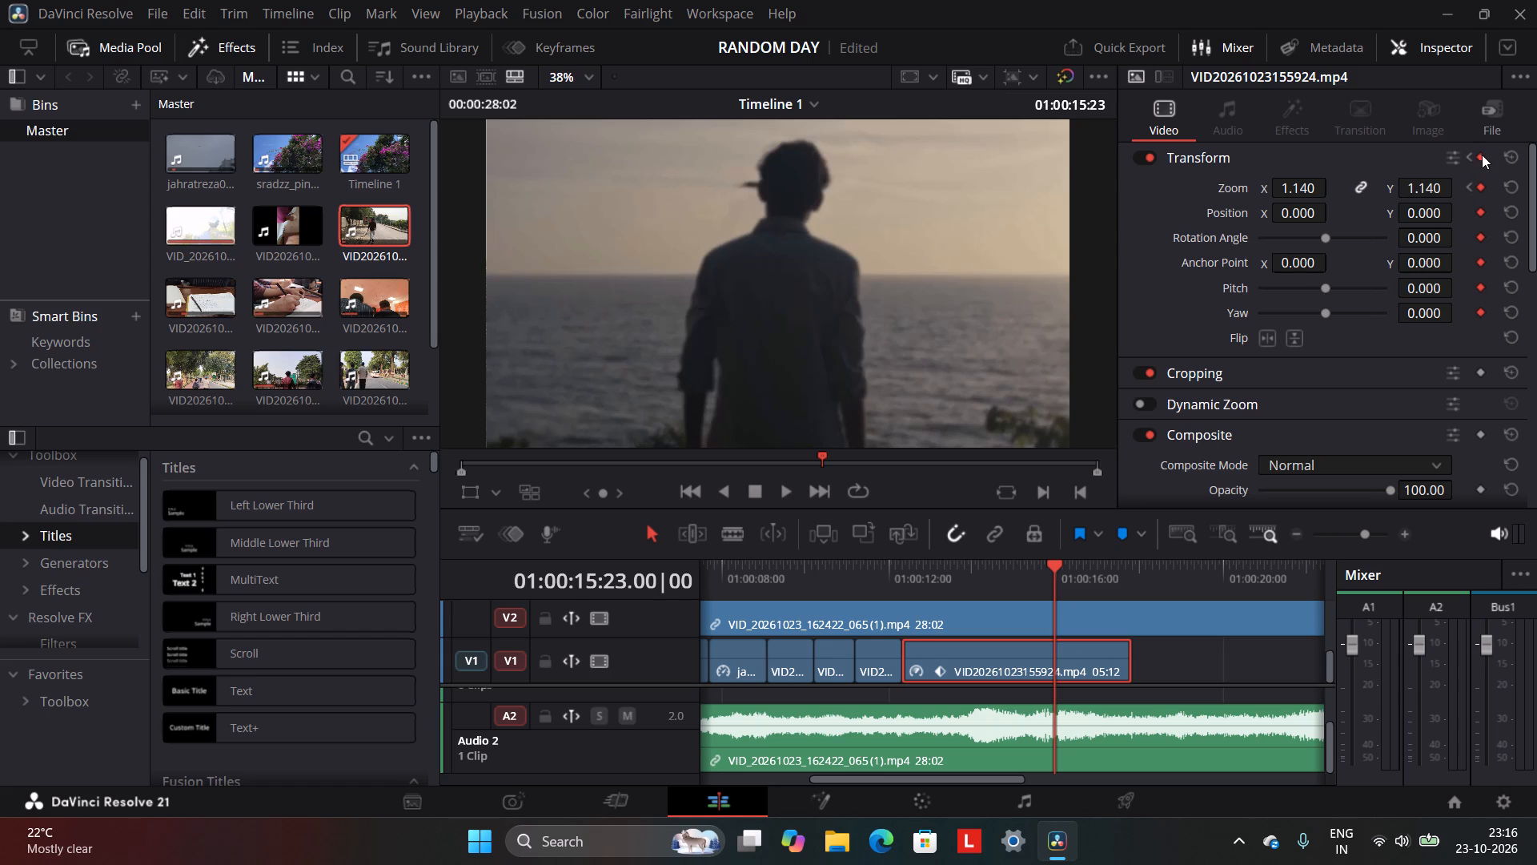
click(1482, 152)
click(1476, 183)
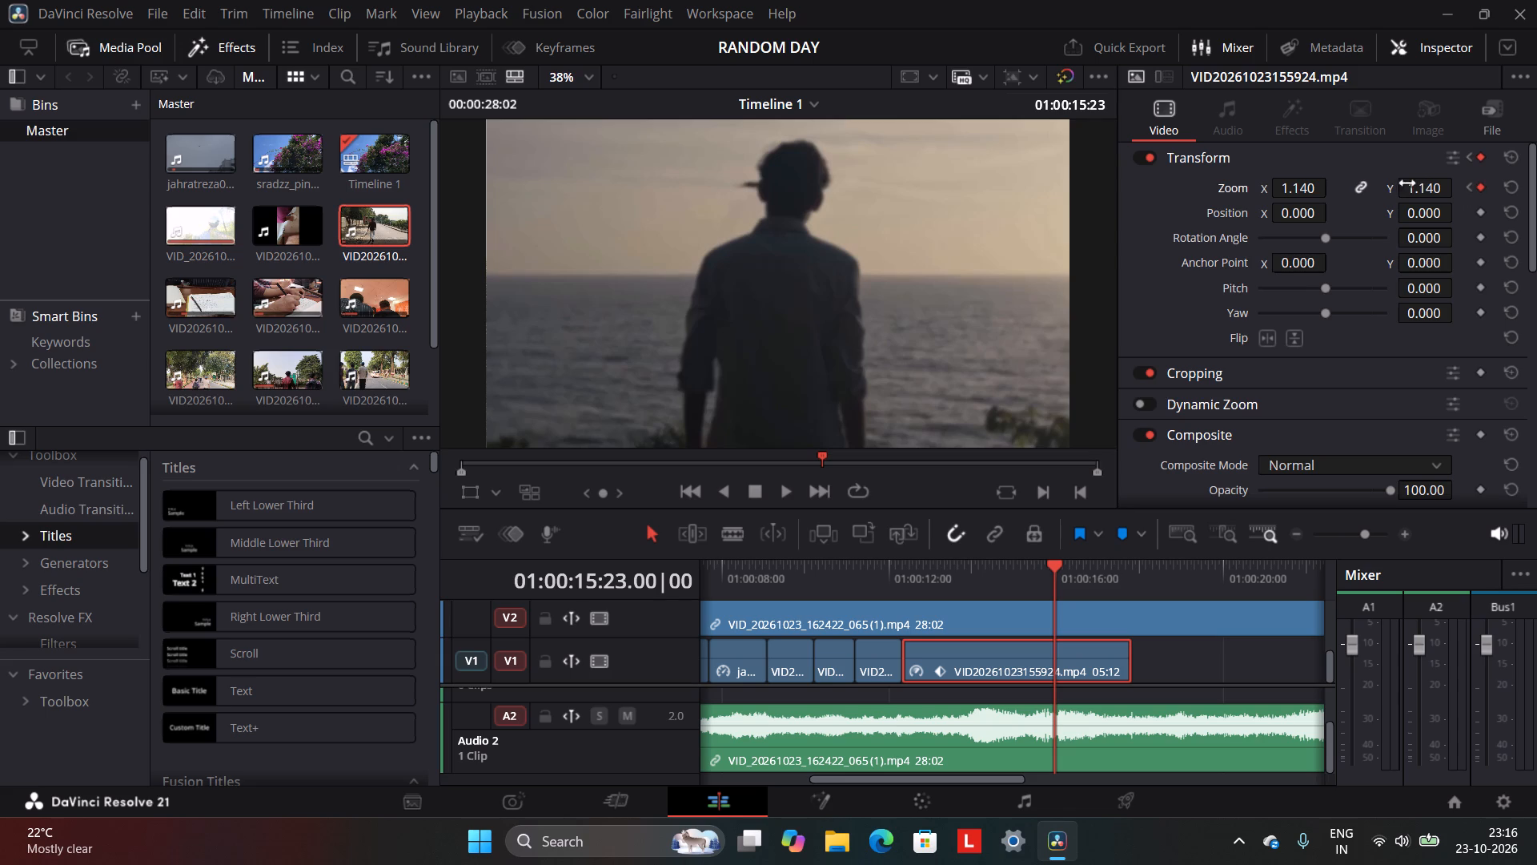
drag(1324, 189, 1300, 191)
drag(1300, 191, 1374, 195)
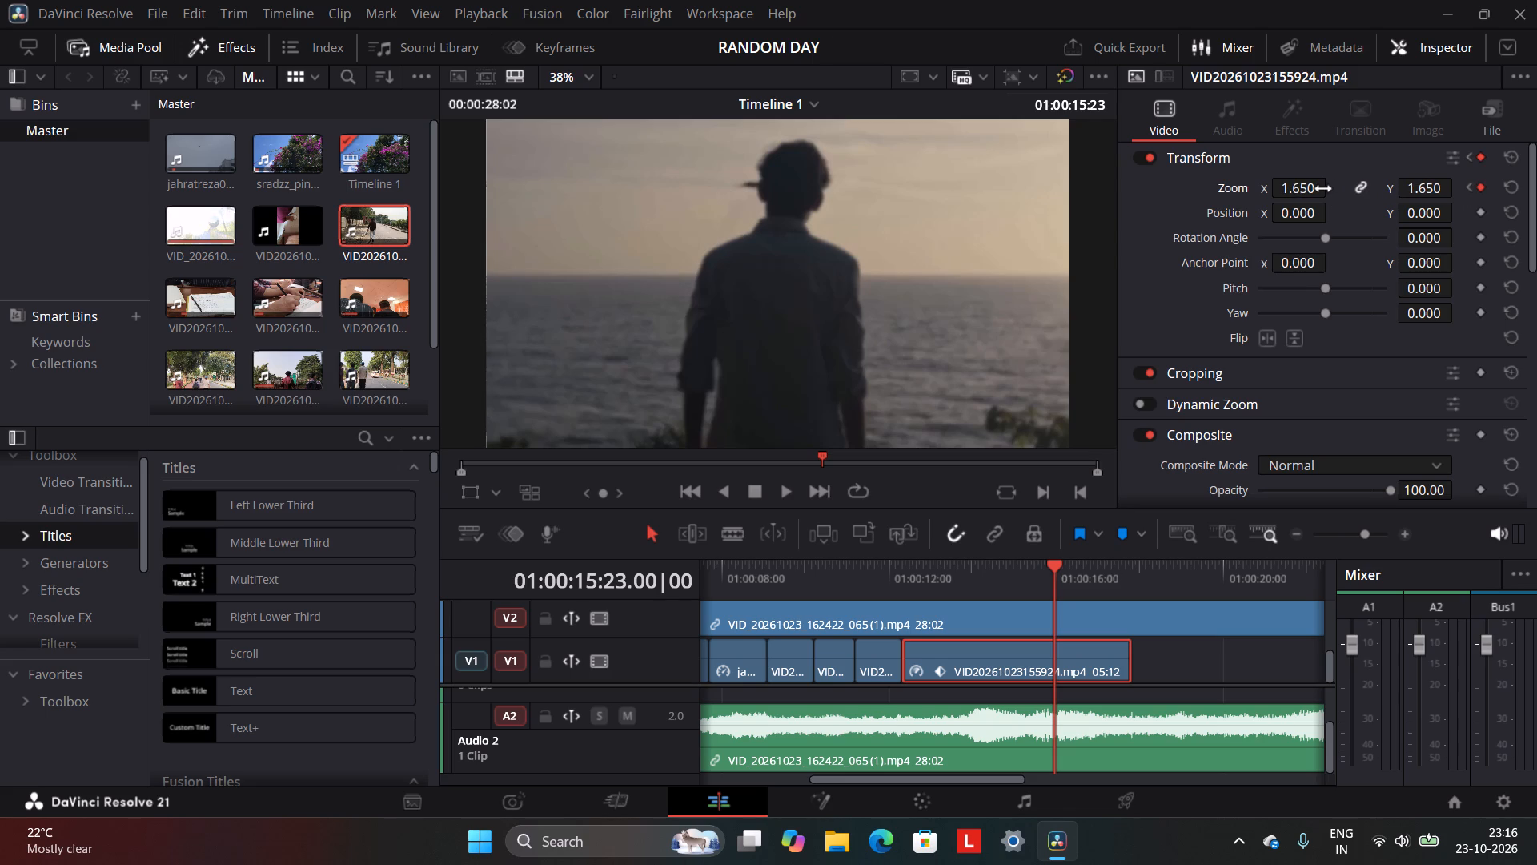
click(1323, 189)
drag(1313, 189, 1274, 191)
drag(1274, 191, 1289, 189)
Disable the Video 2 track and play the last Video 1 clip from just before its start past its end to 01:00:19:18.
click(594, 611)
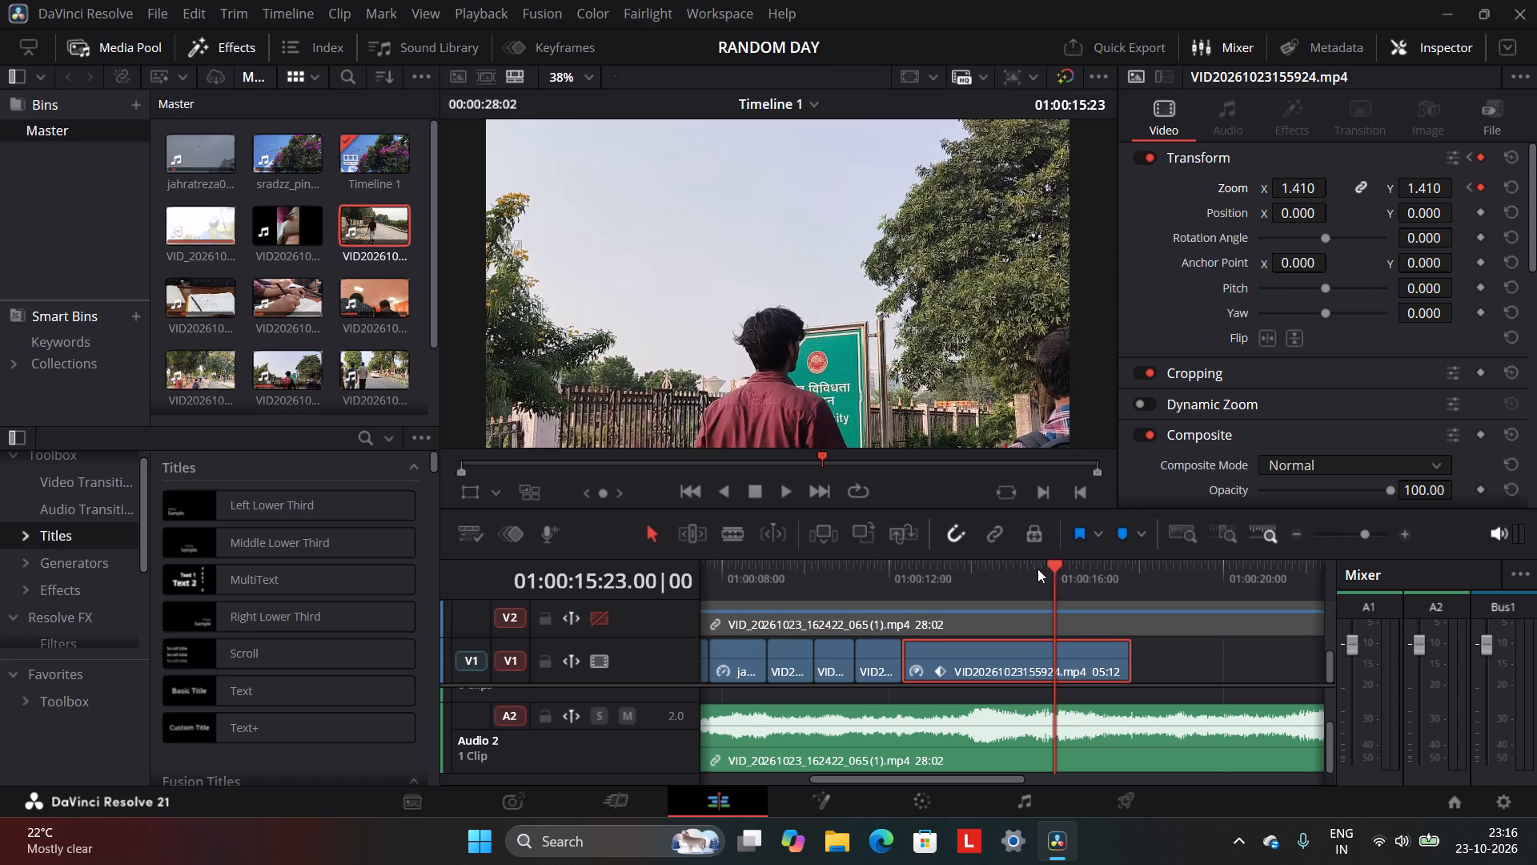
drag(1052, 565, 997, 566)
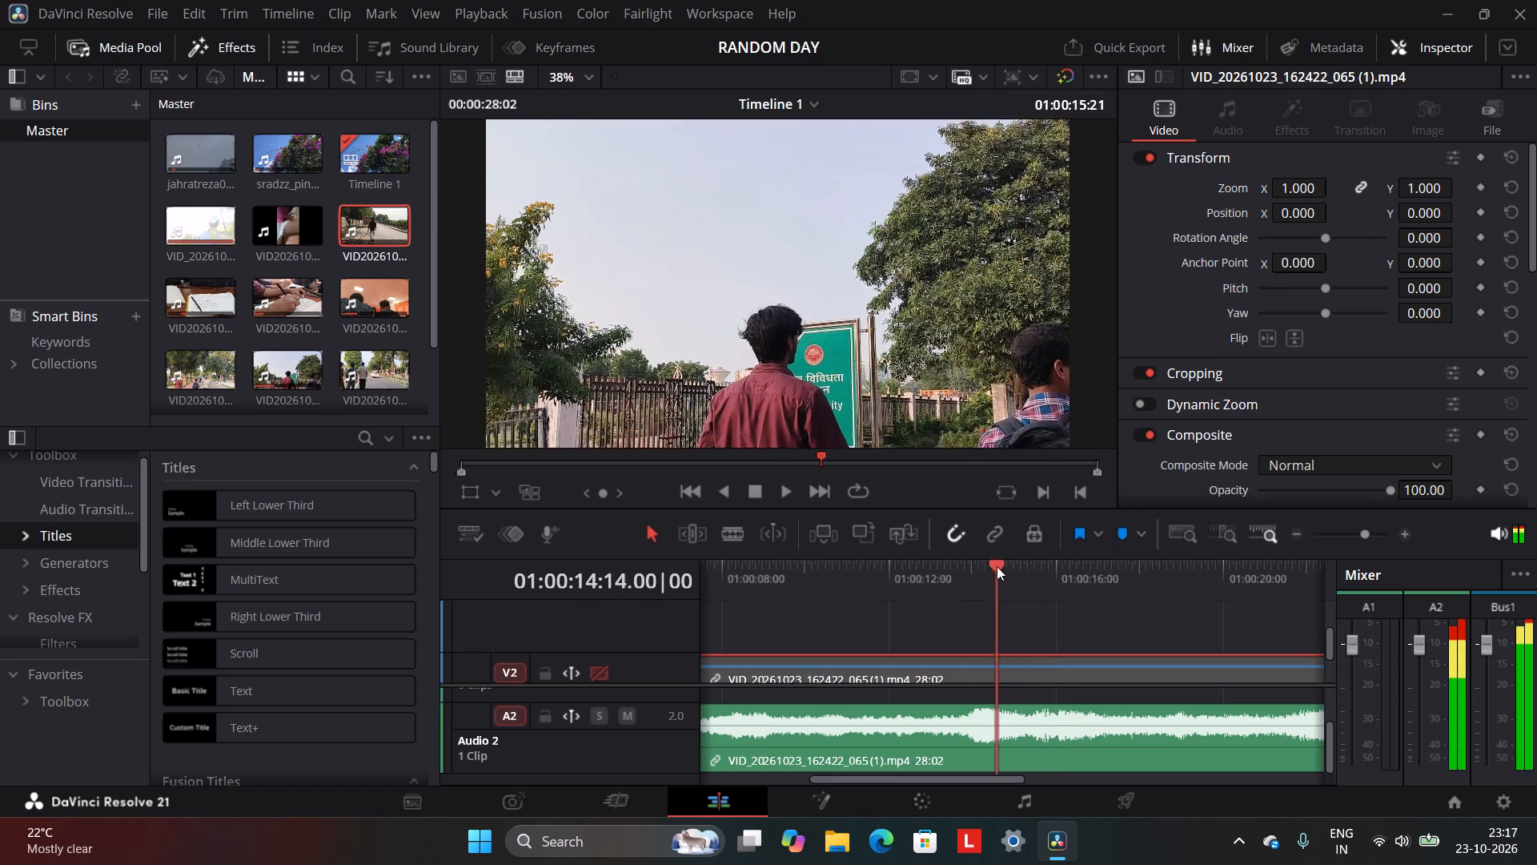
drag(997, 566, 884, 591)
click(793, 486)
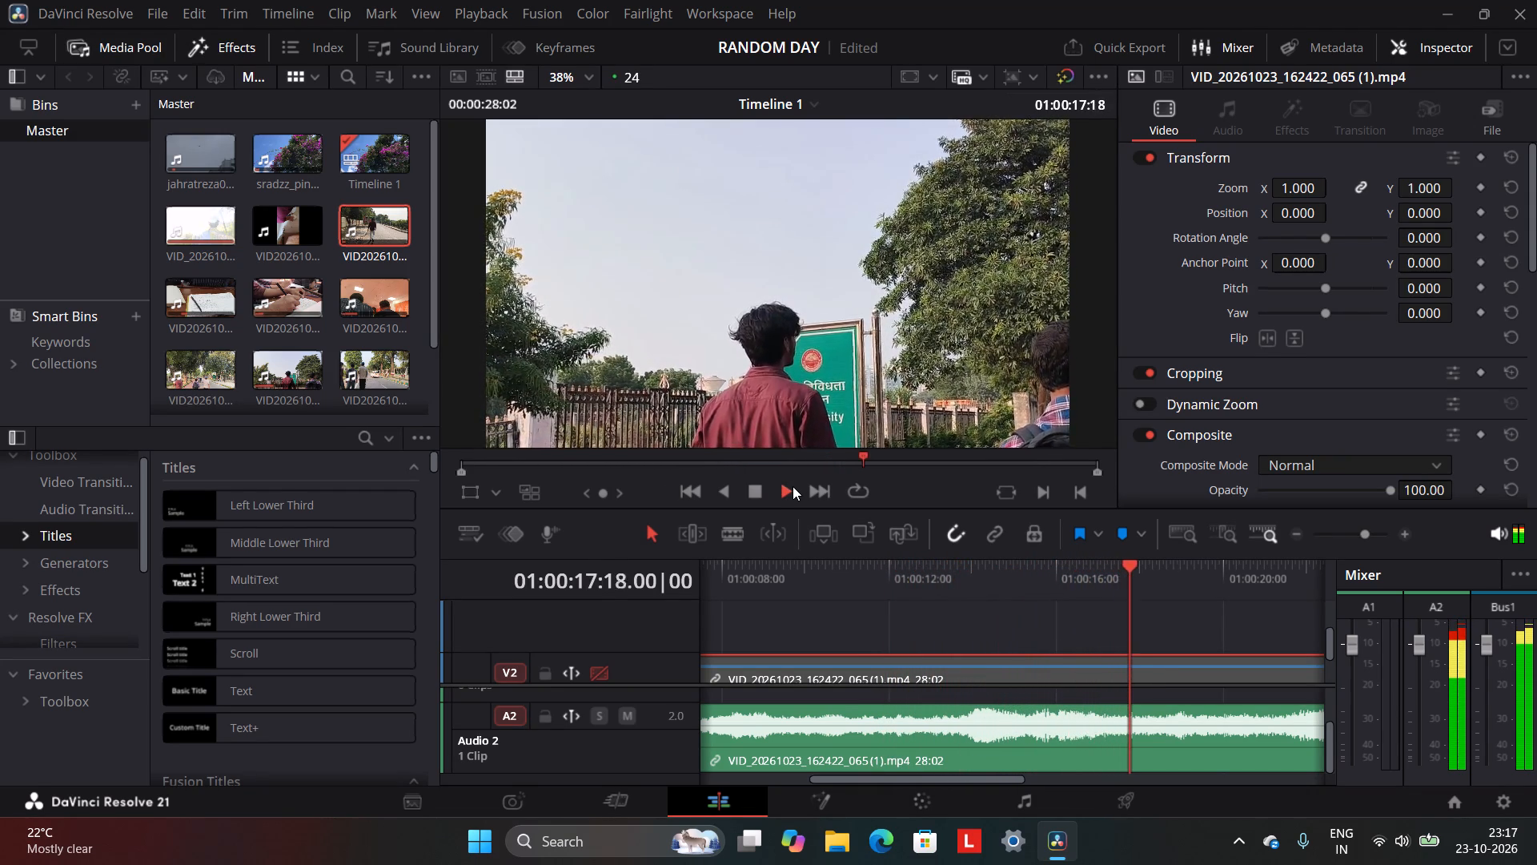
click(748, 492)
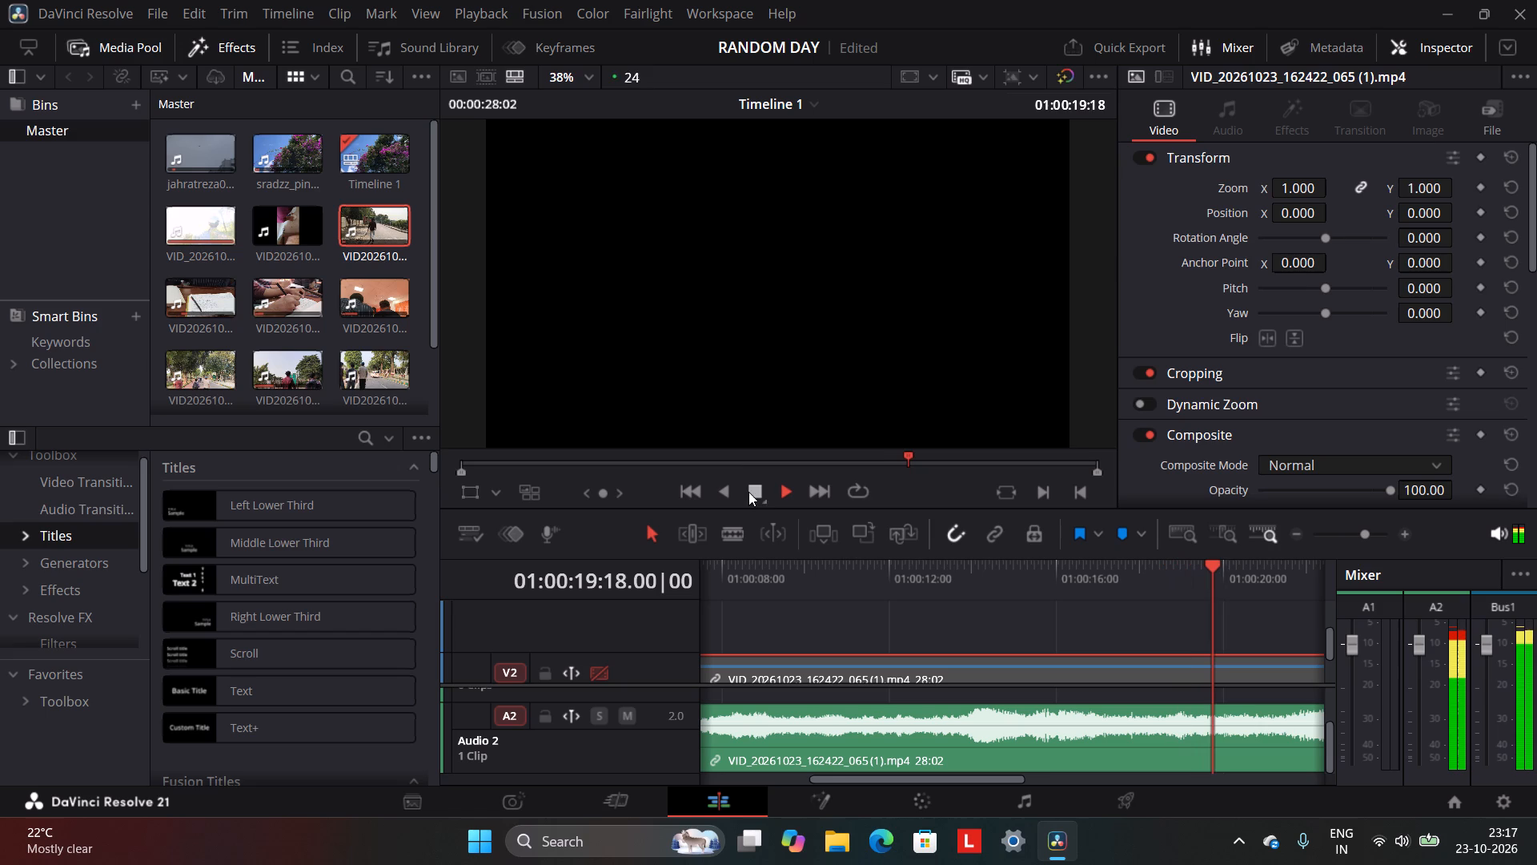
Check the last Video 1 clip's Transform settings at 01:00:15:06 and examine its frames up to 01:00:16:00.
click(1026, 583)
scroll(1030, 584, down, 4)
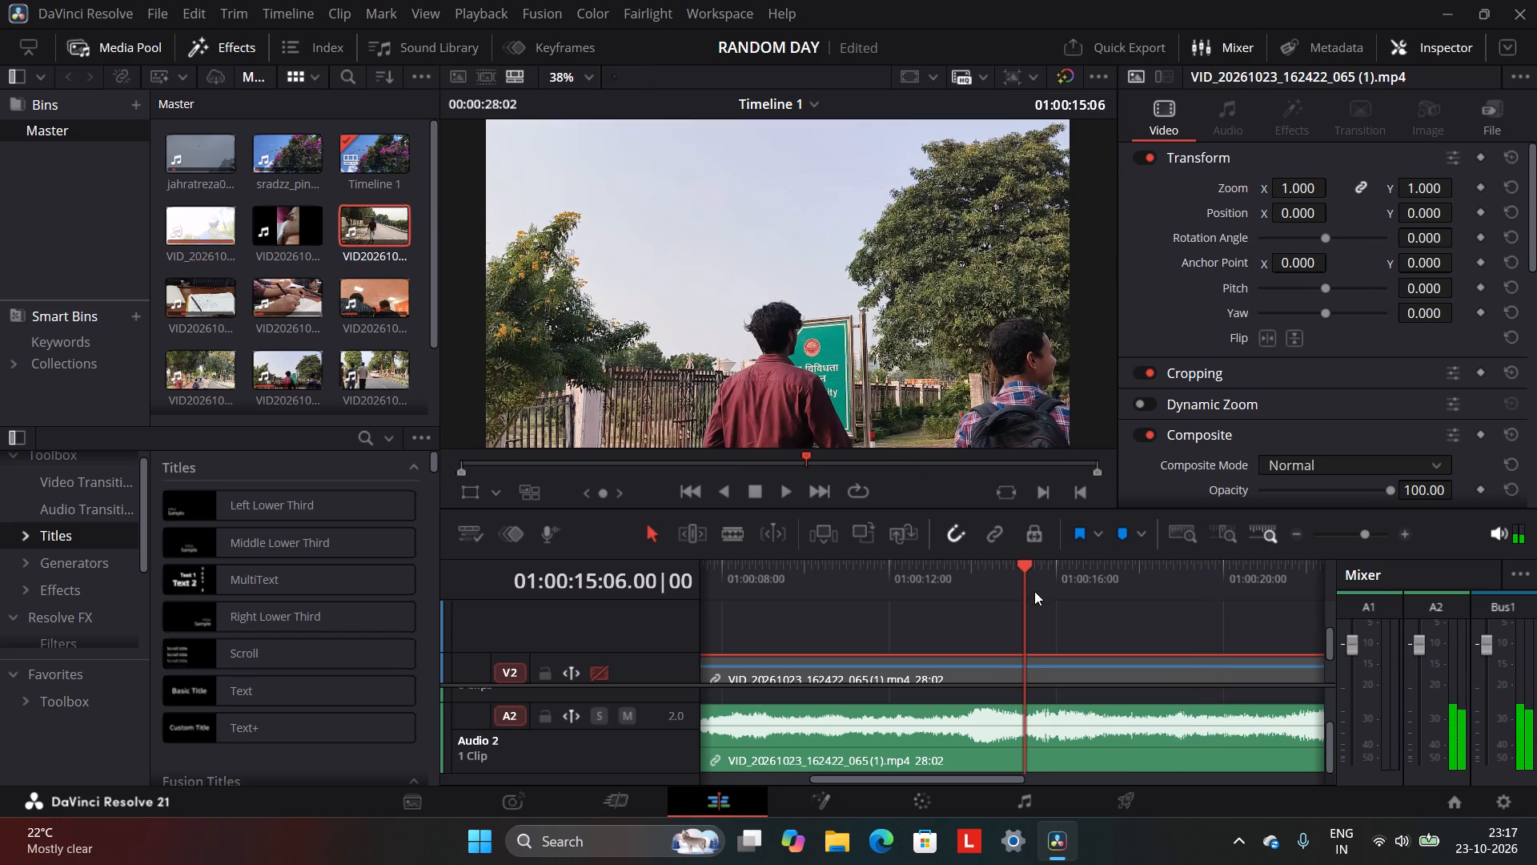
scroll(1035, 598, down, 2)
click(1050, 661)
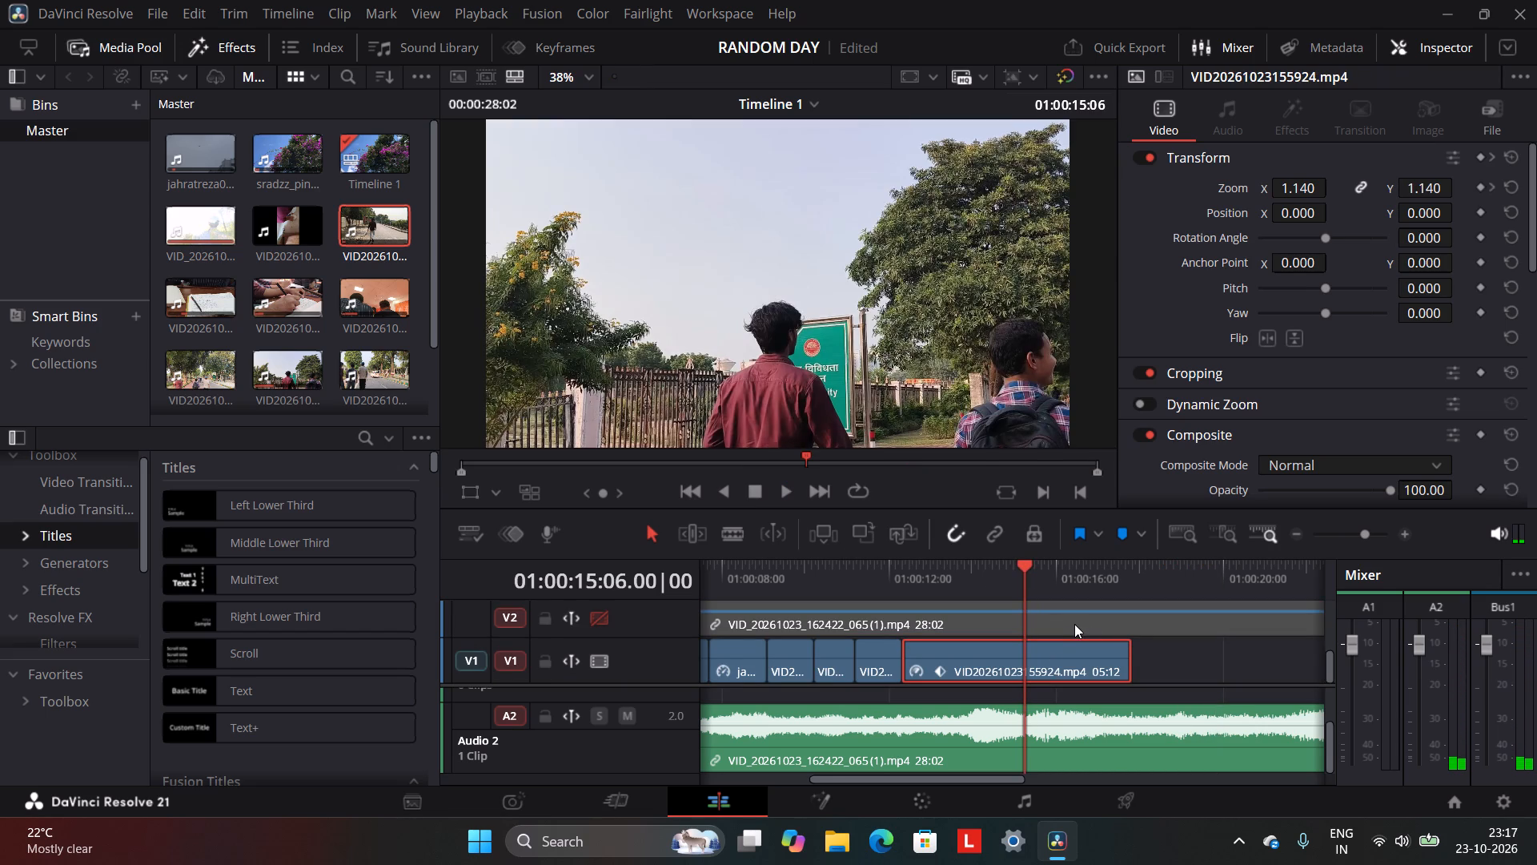
click(1446, 161)
click(1454, 159)
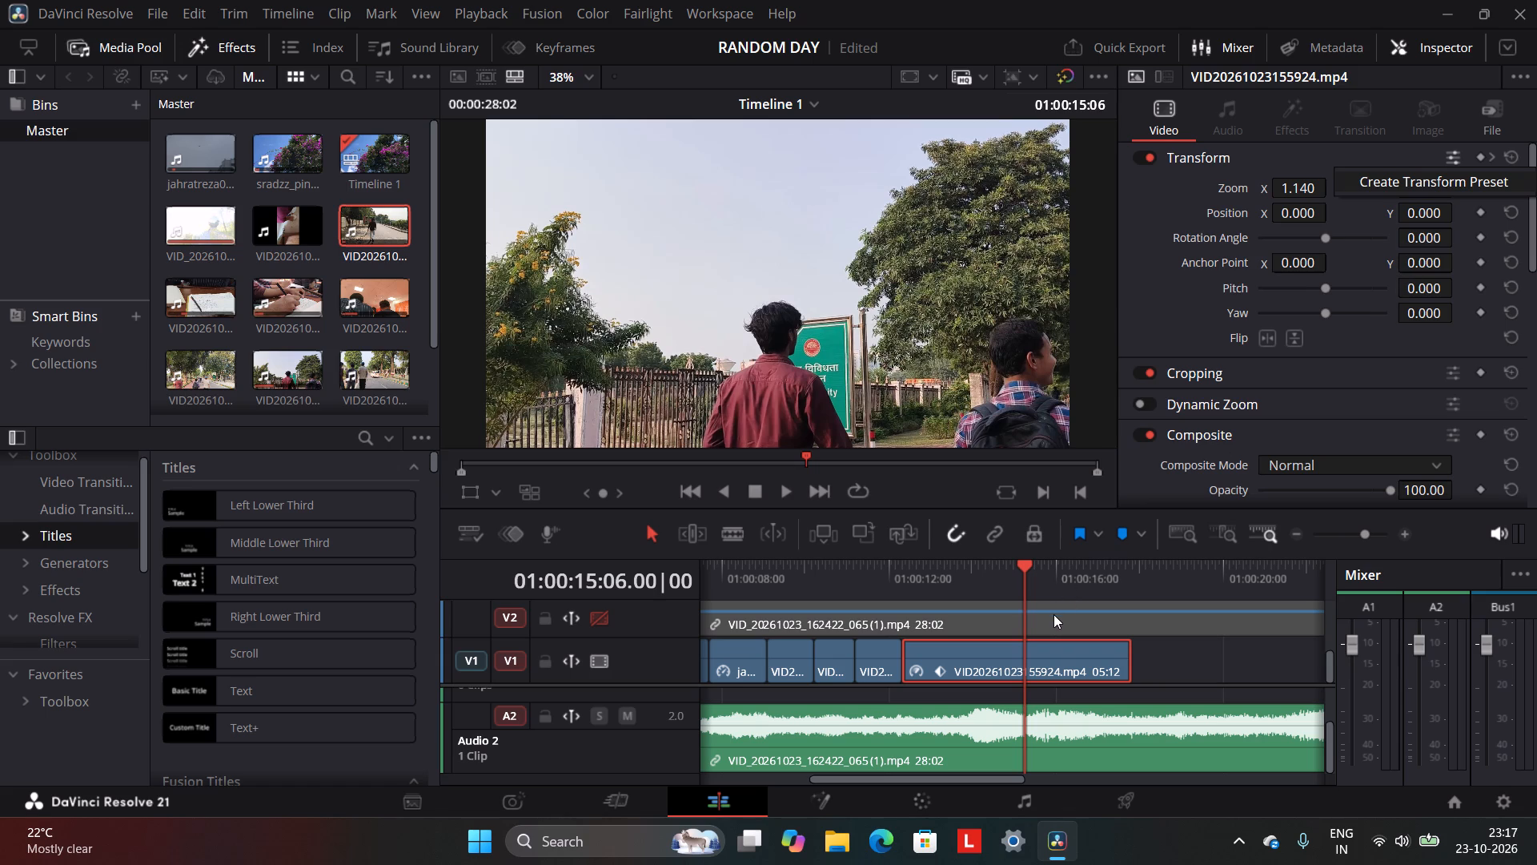
click(1046, 576)
click(1051, 574)
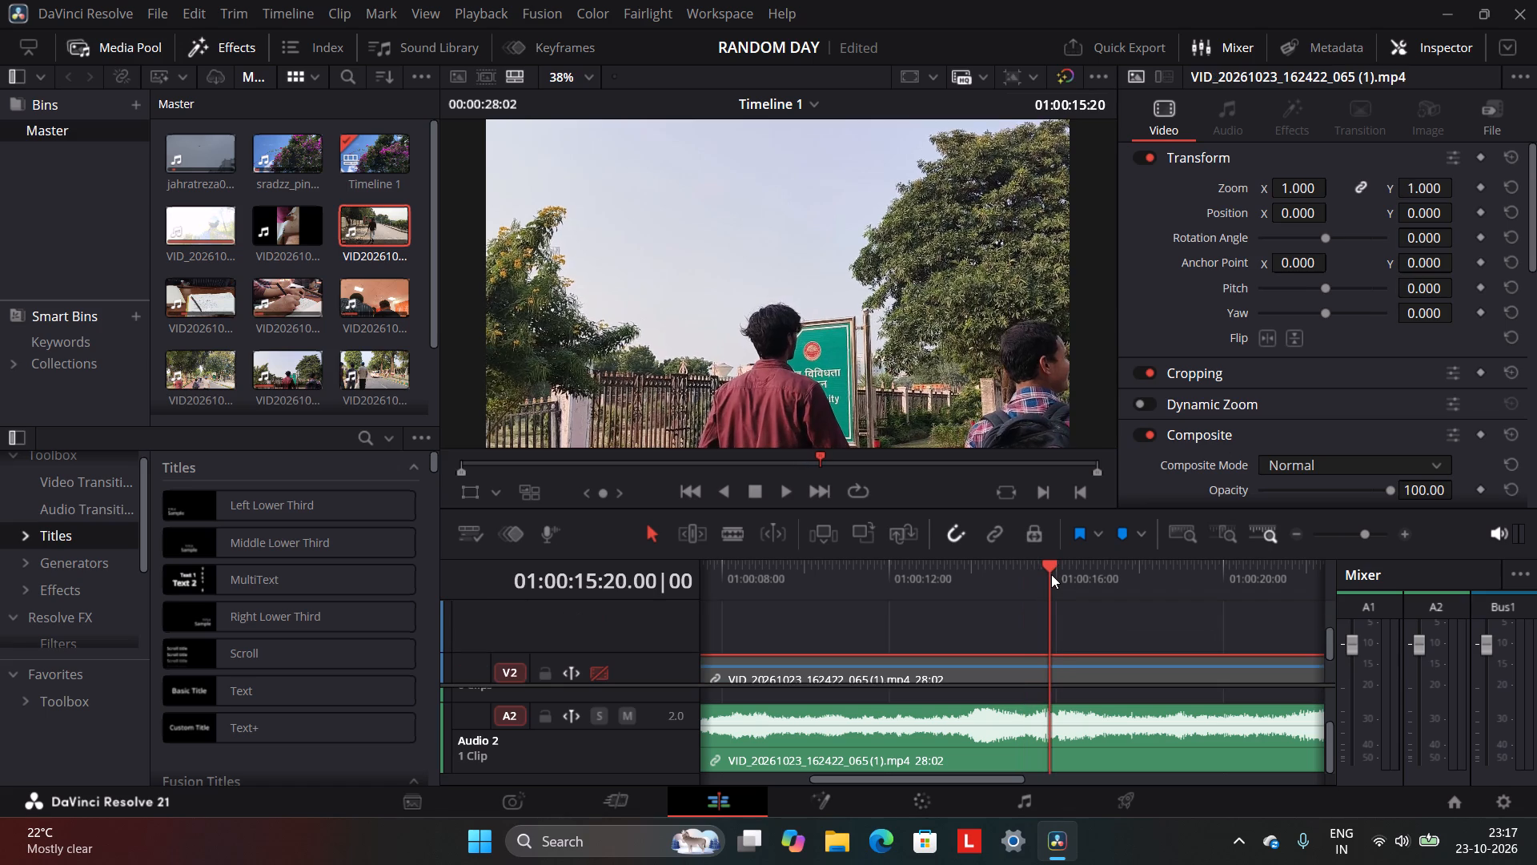
click(1056, 579)
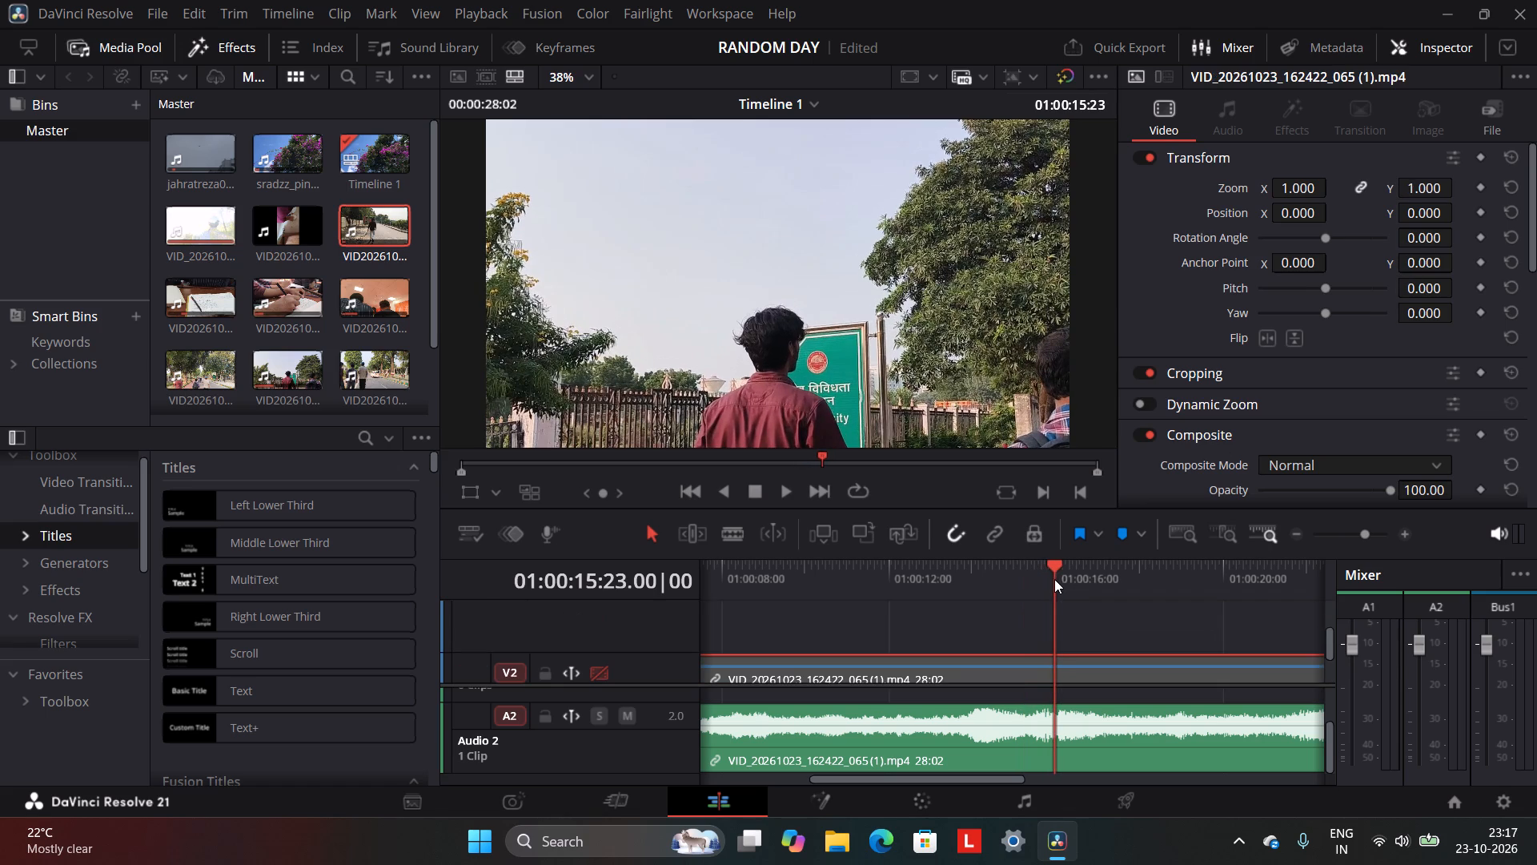
click(1044, 581)
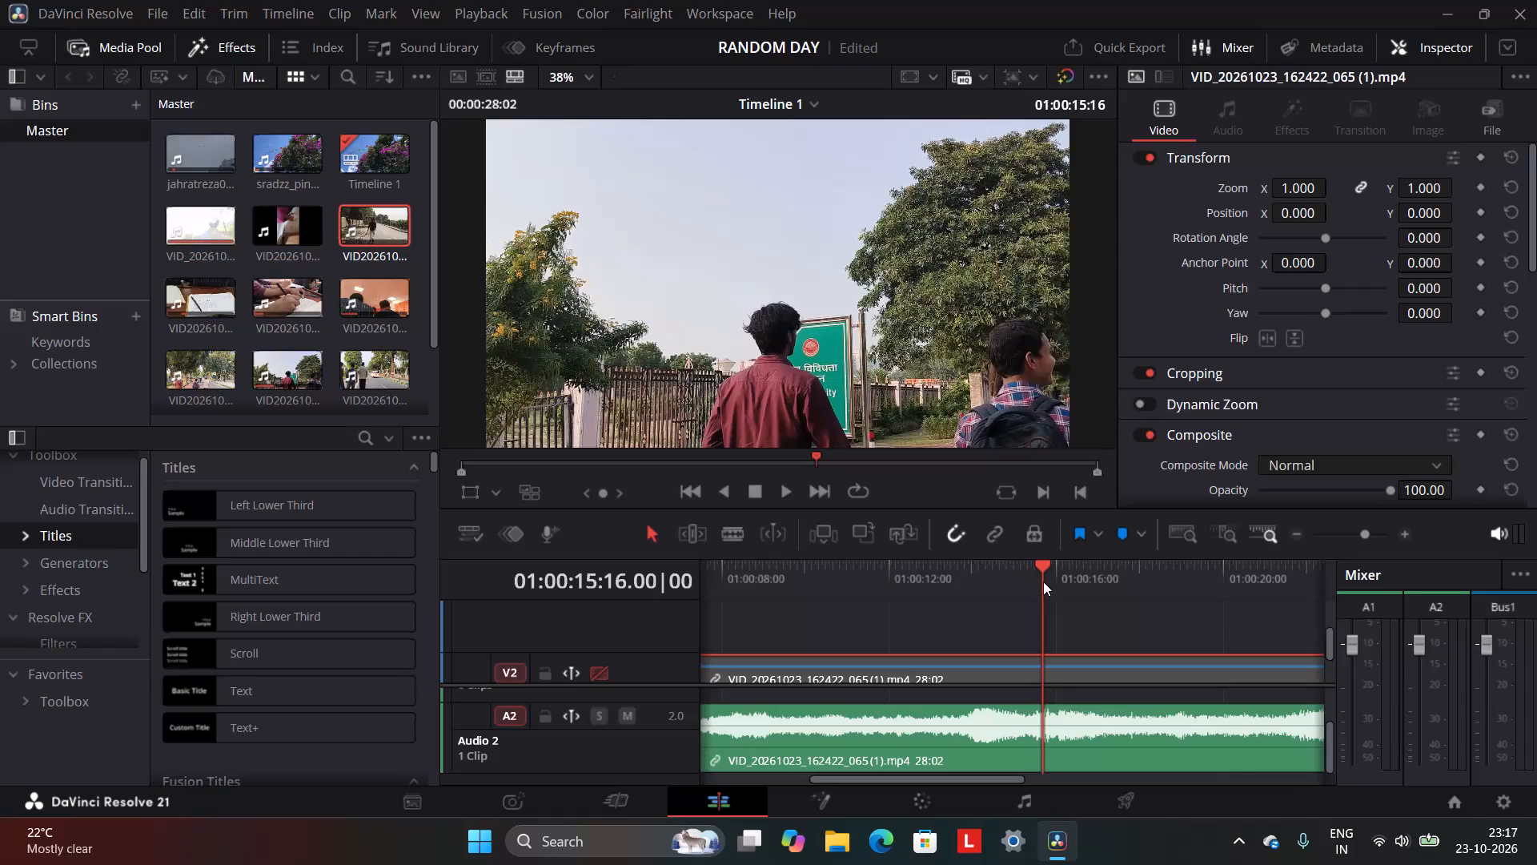
click(1053, 599)
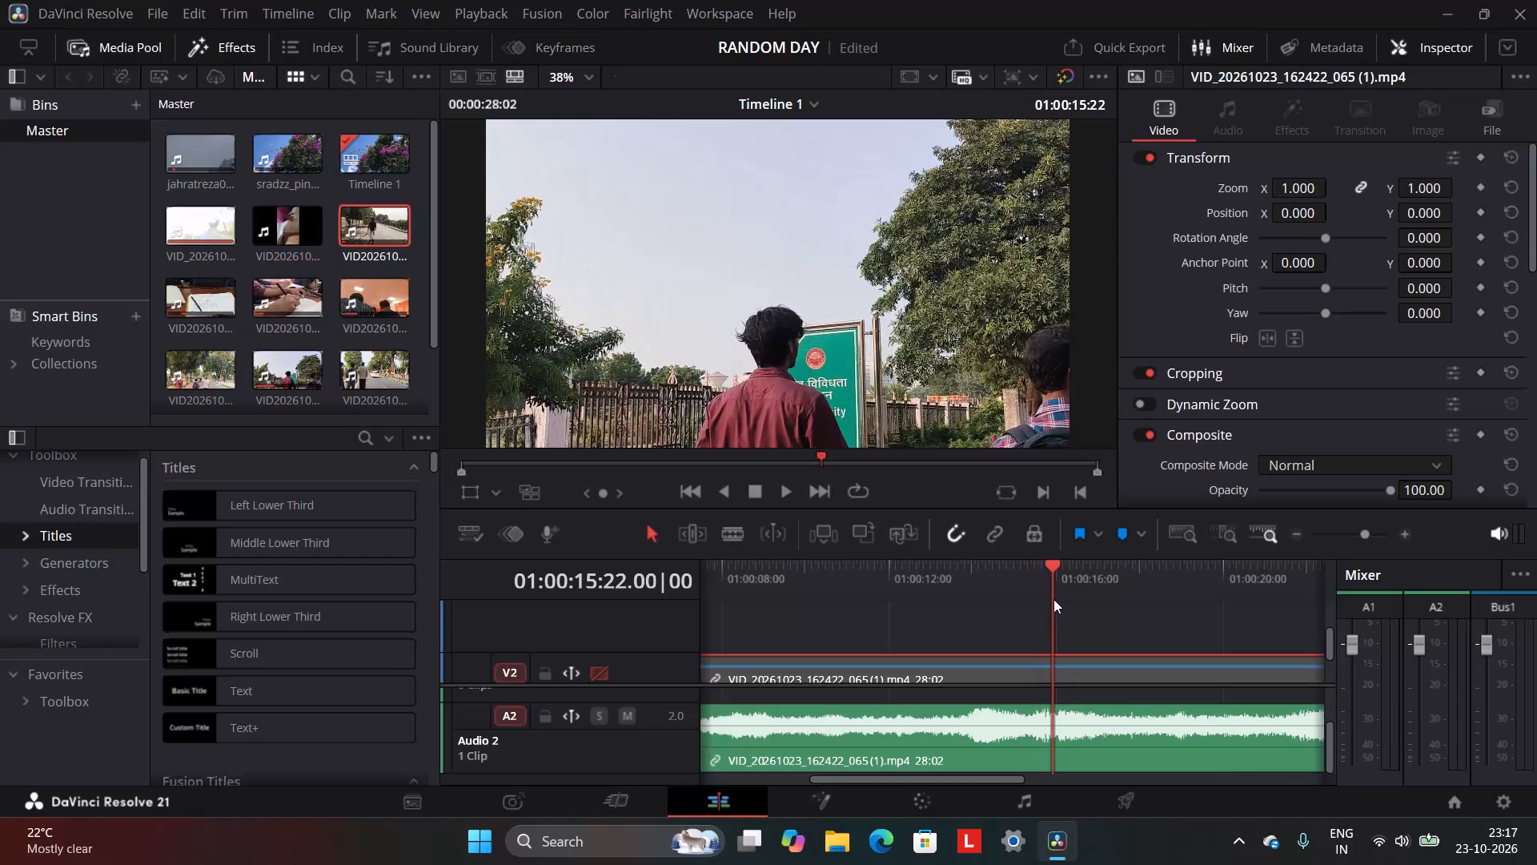
click(1058, 599)
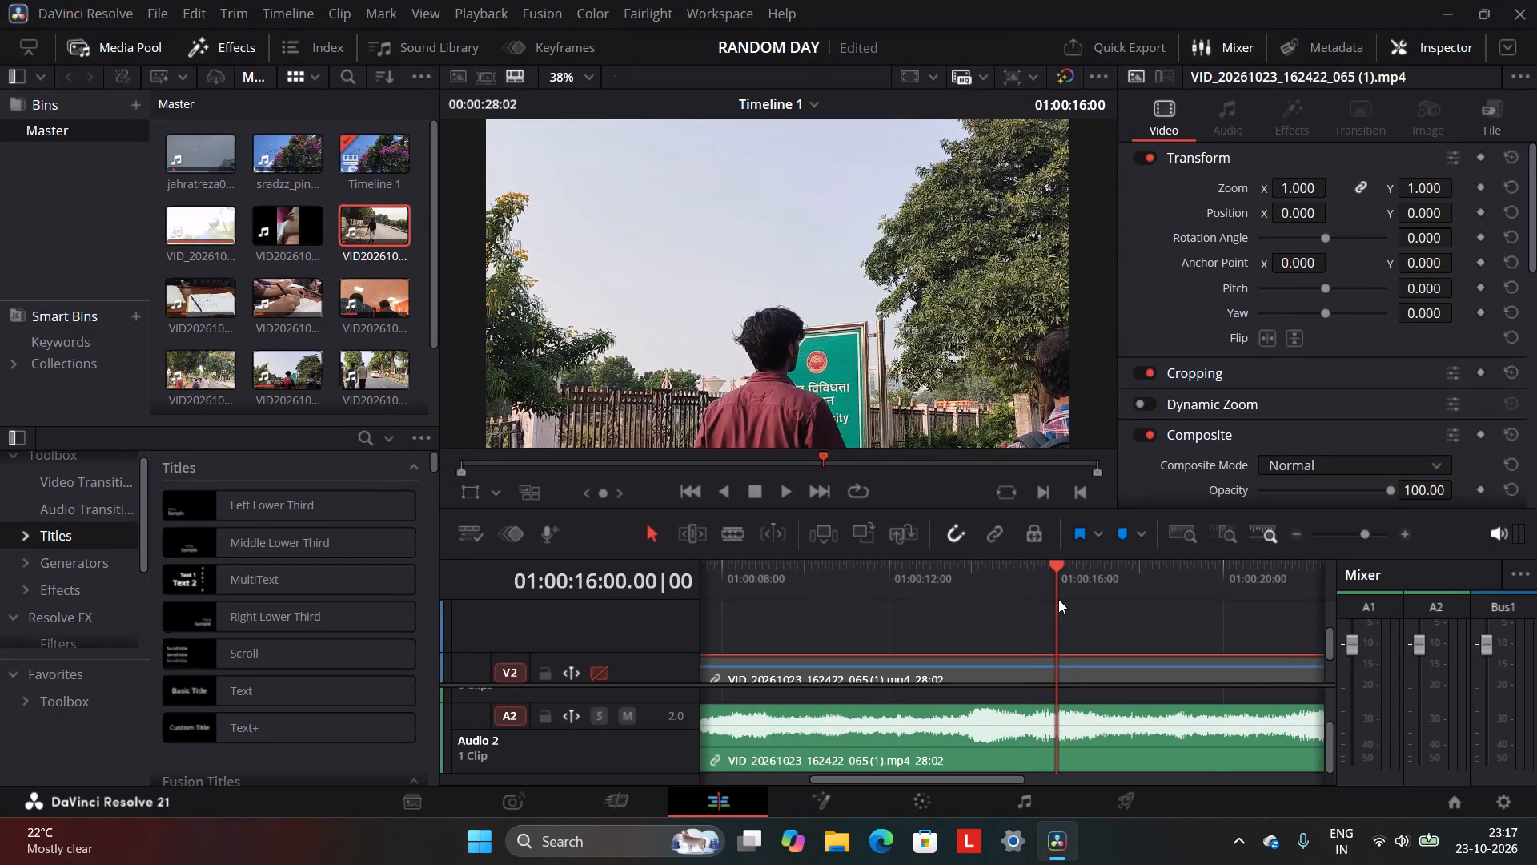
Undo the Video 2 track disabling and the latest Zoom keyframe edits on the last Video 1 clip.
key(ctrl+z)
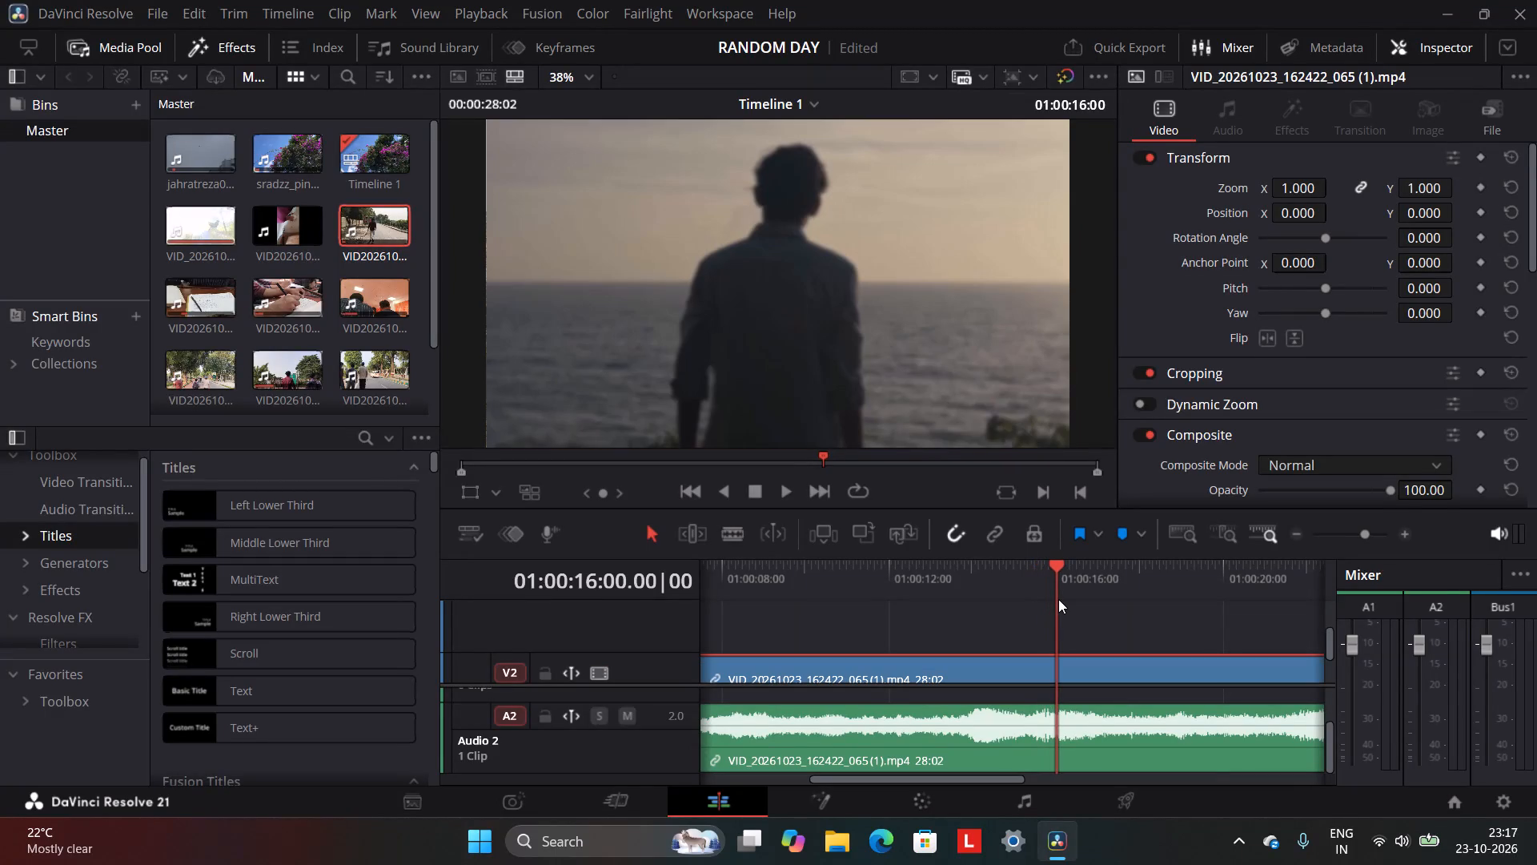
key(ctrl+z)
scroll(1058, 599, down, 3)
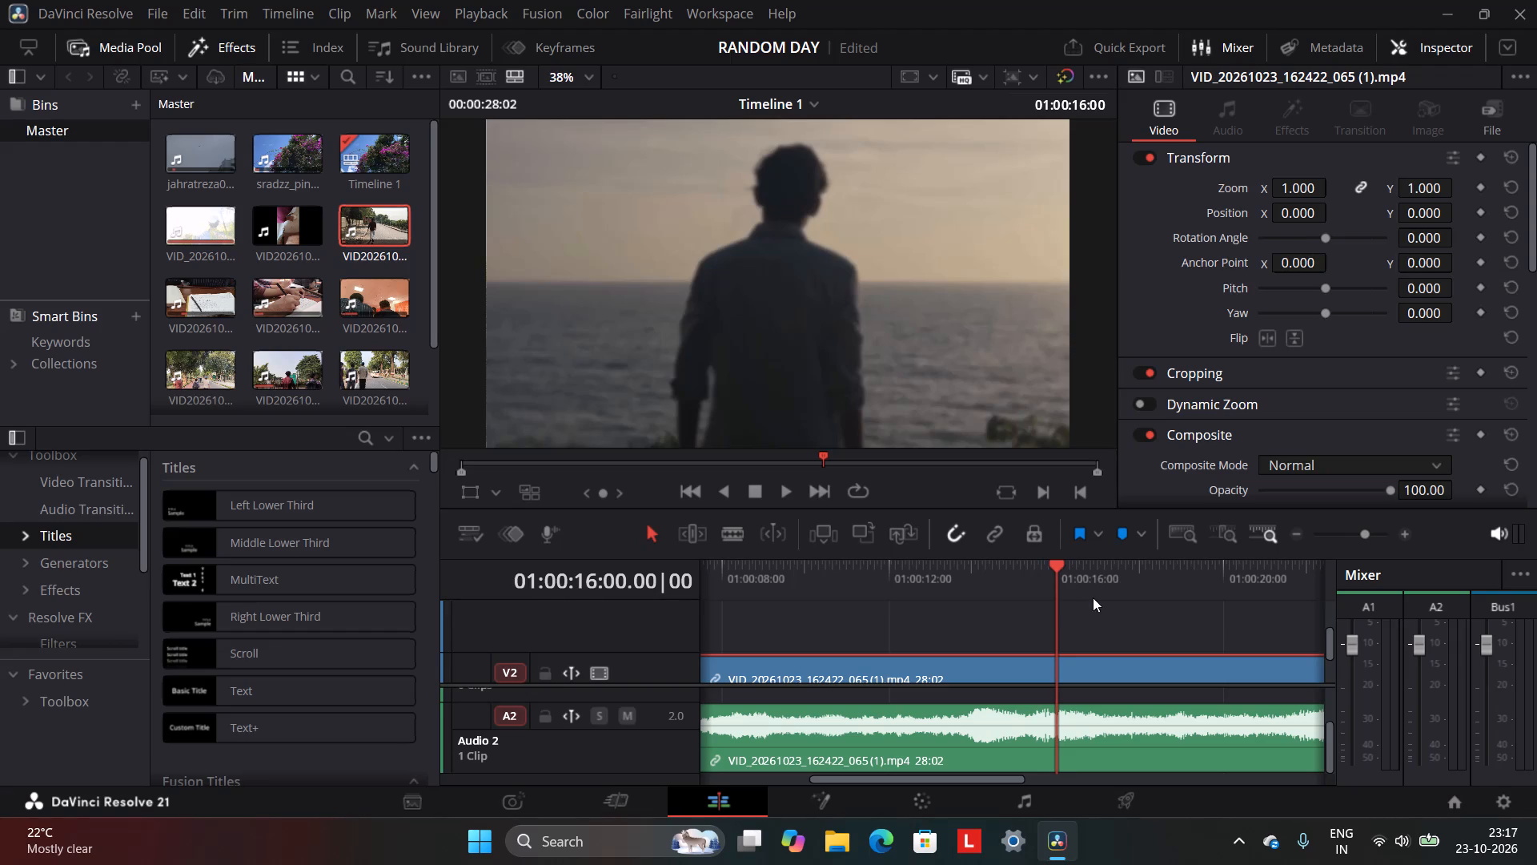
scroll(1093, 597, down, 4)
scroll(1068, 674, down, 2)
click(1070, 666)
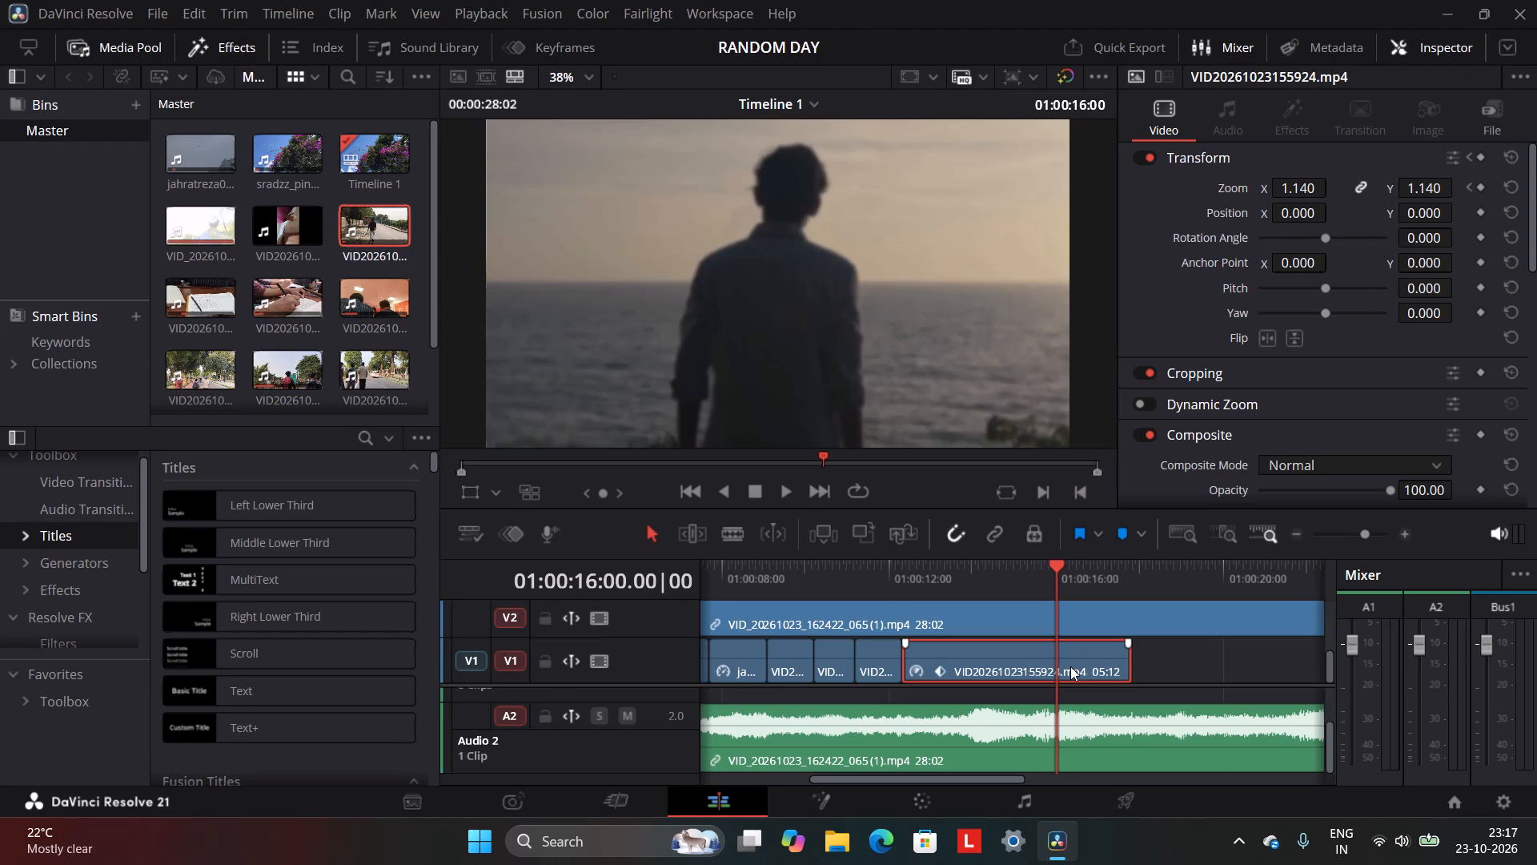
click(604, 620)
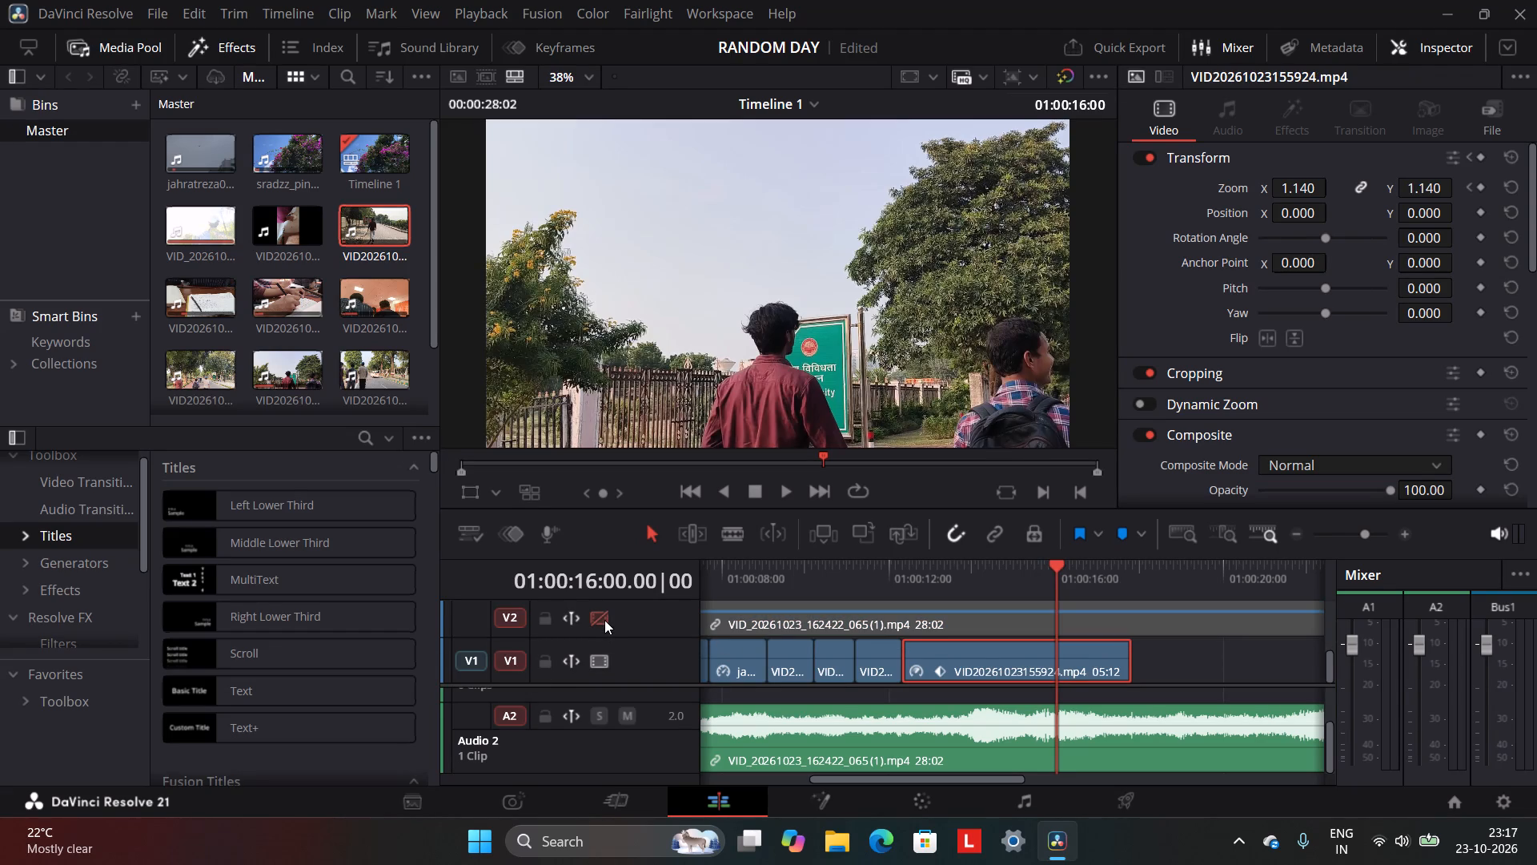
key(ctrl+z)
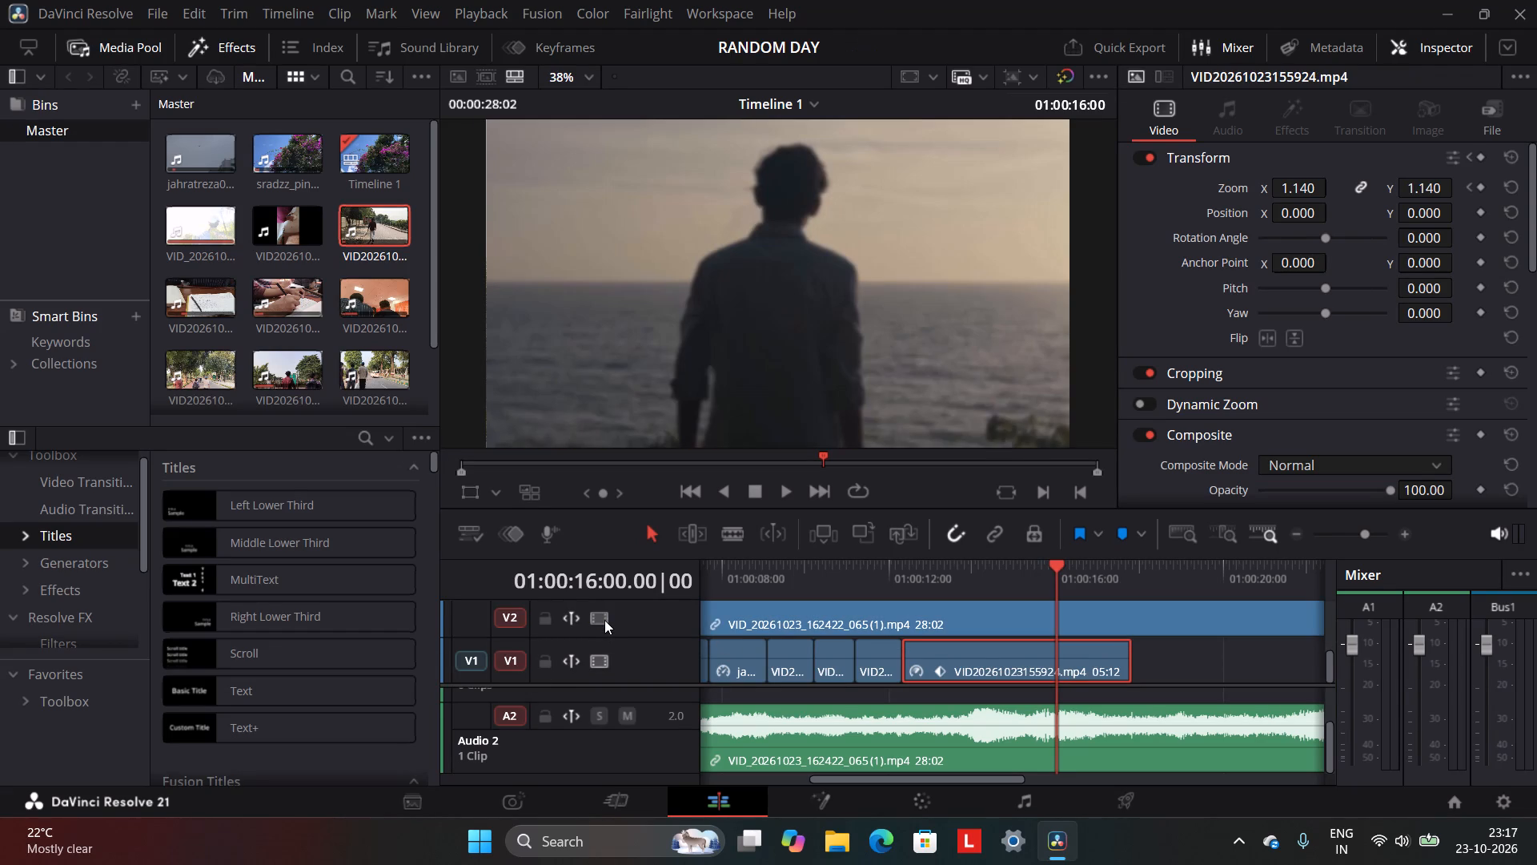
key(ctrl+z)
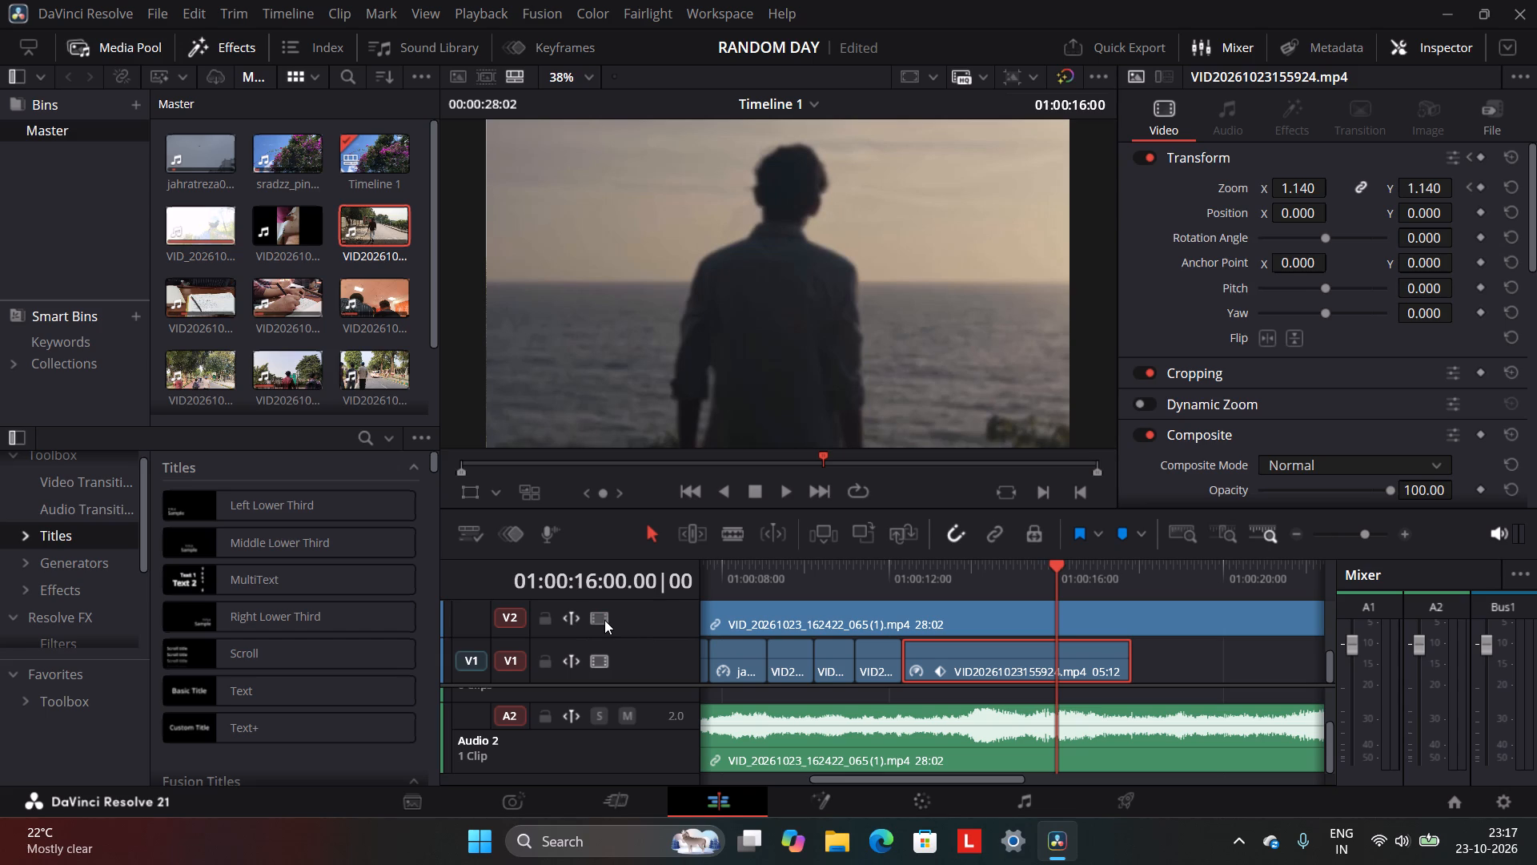
Disable the Video 2 track, play the last Video 1 clip from 01:00:14:14 past its end, and scrub back to 01:00:13:18.
click(592, 611)
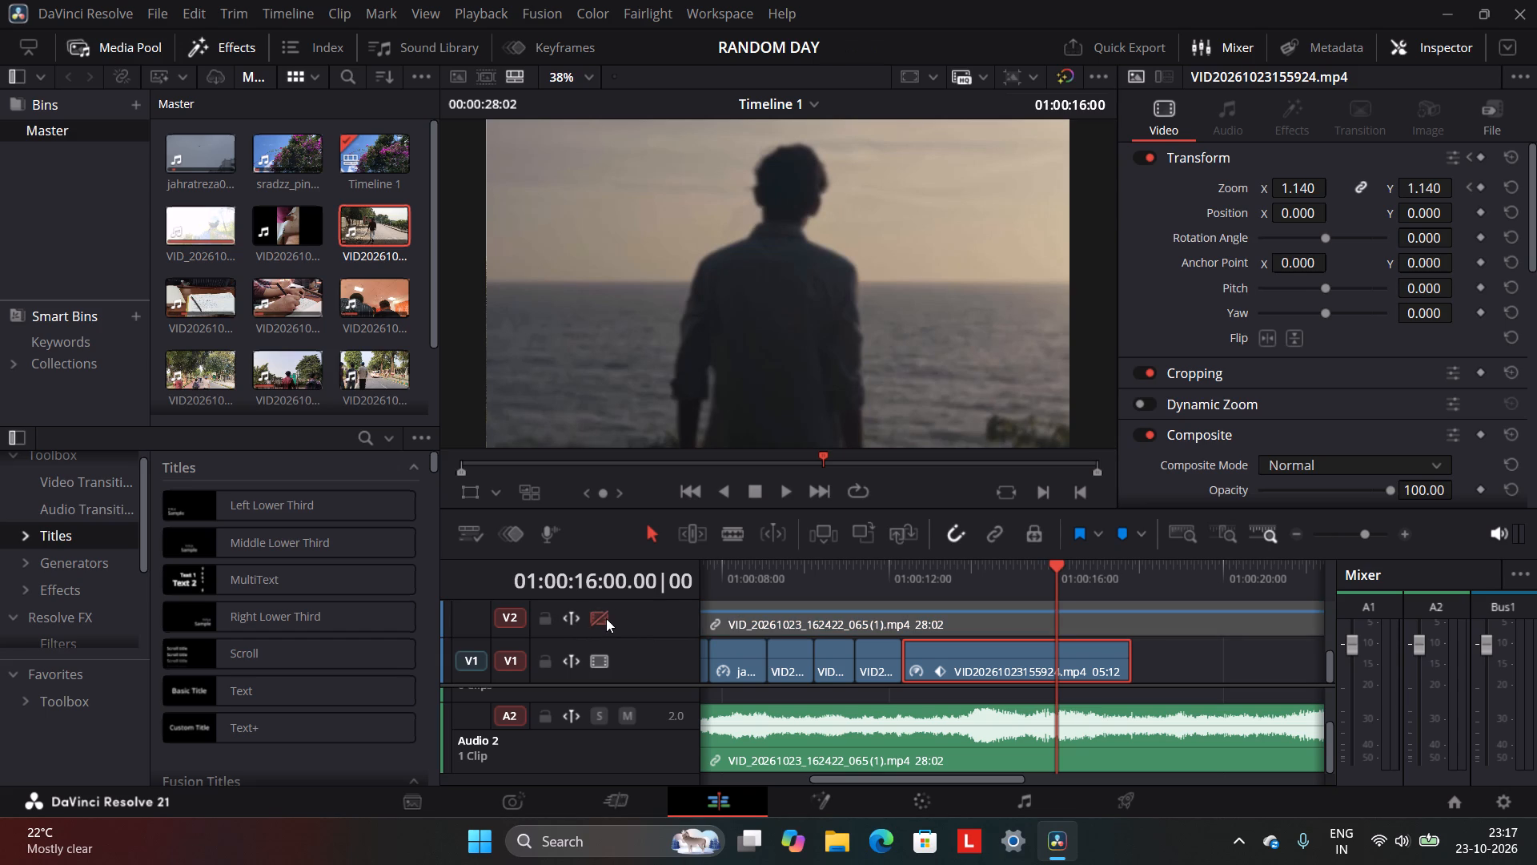
click(961, 581)
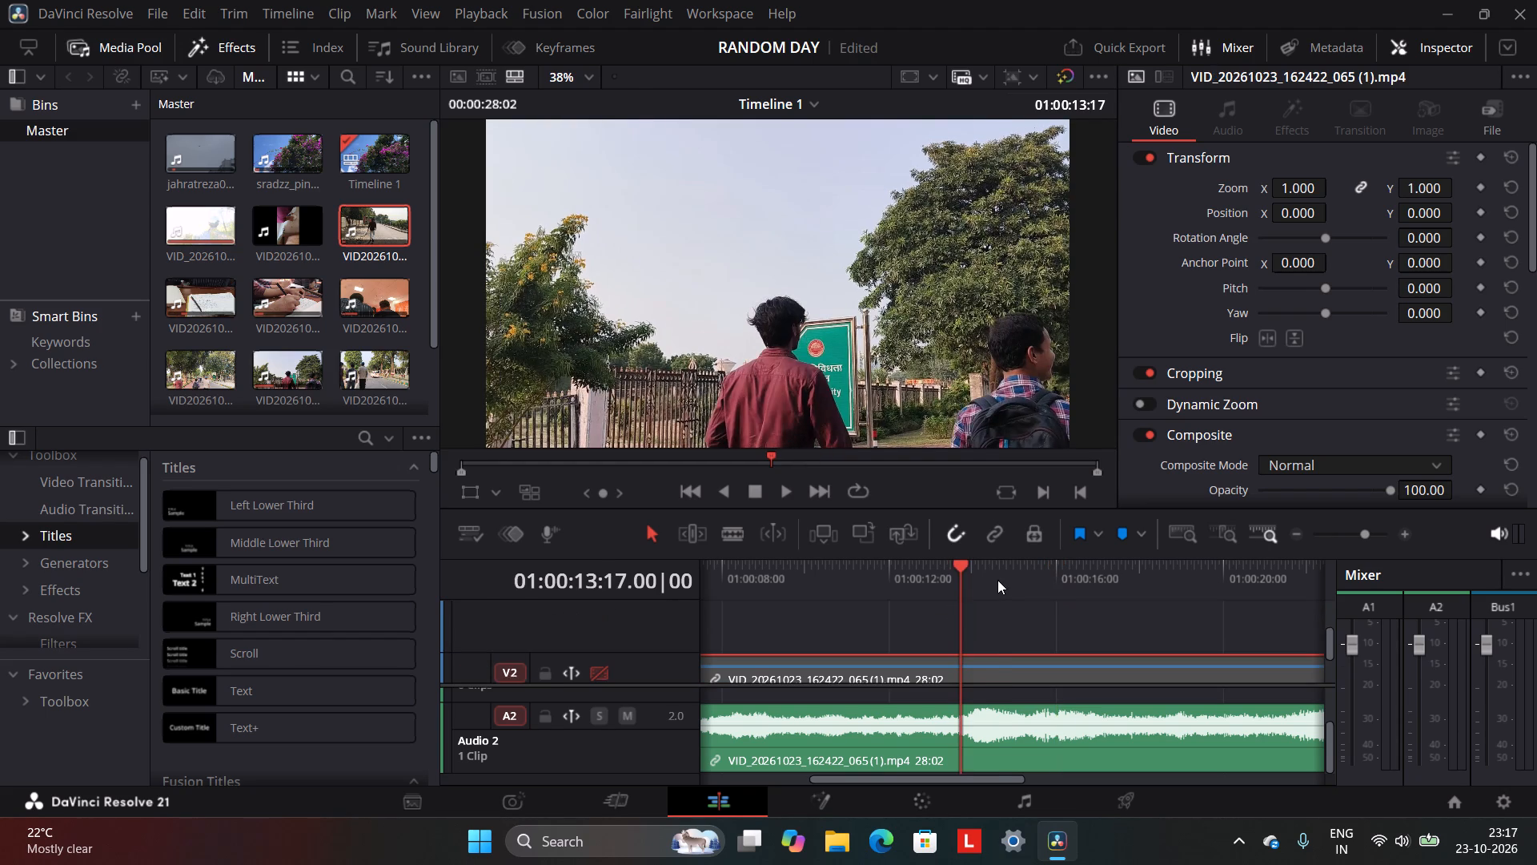
click(997, 580)
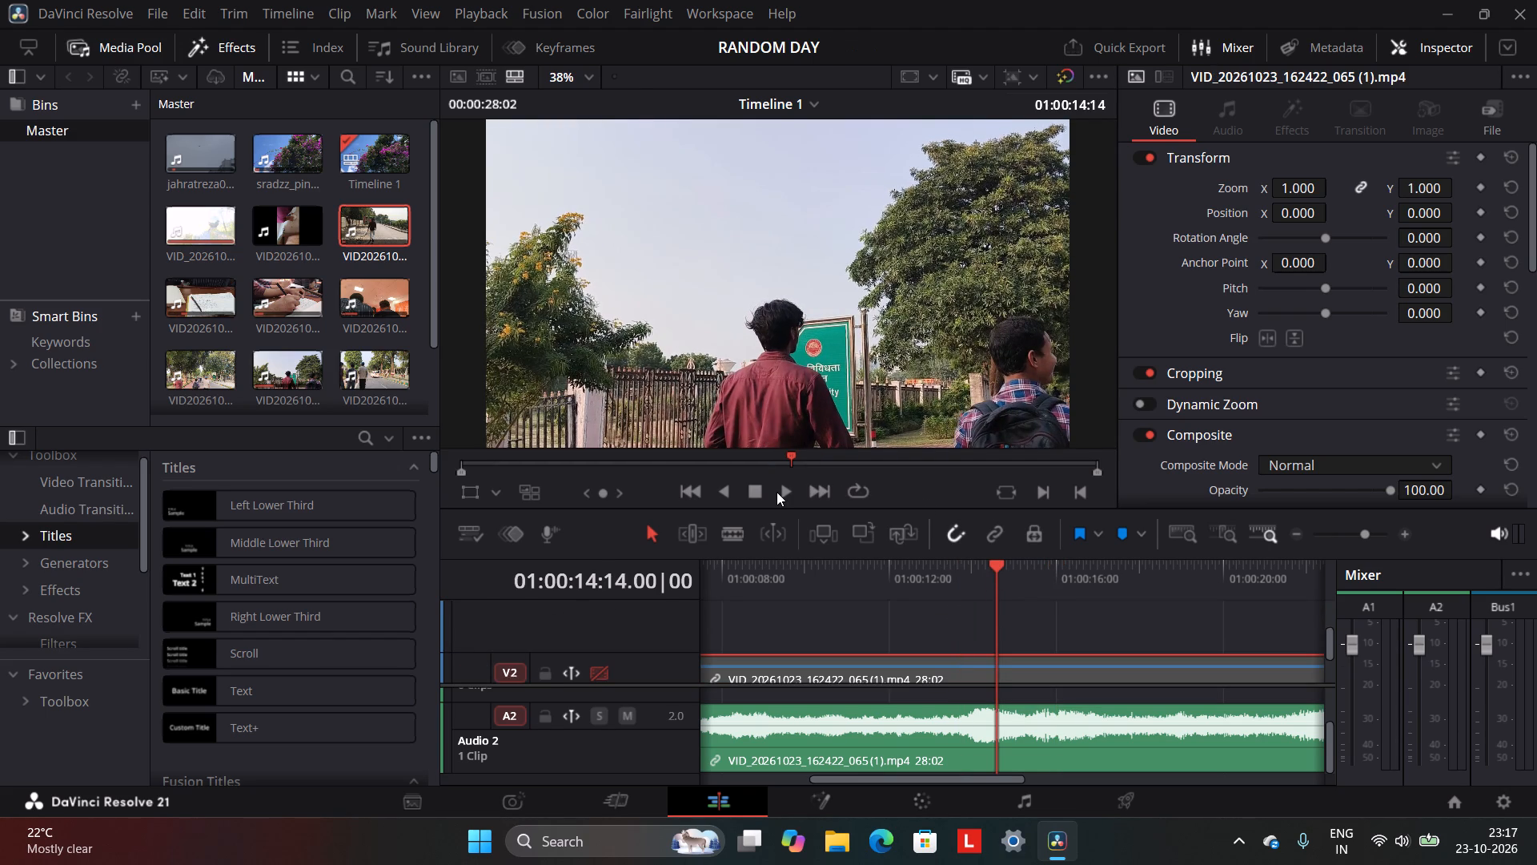
click(781, 489)
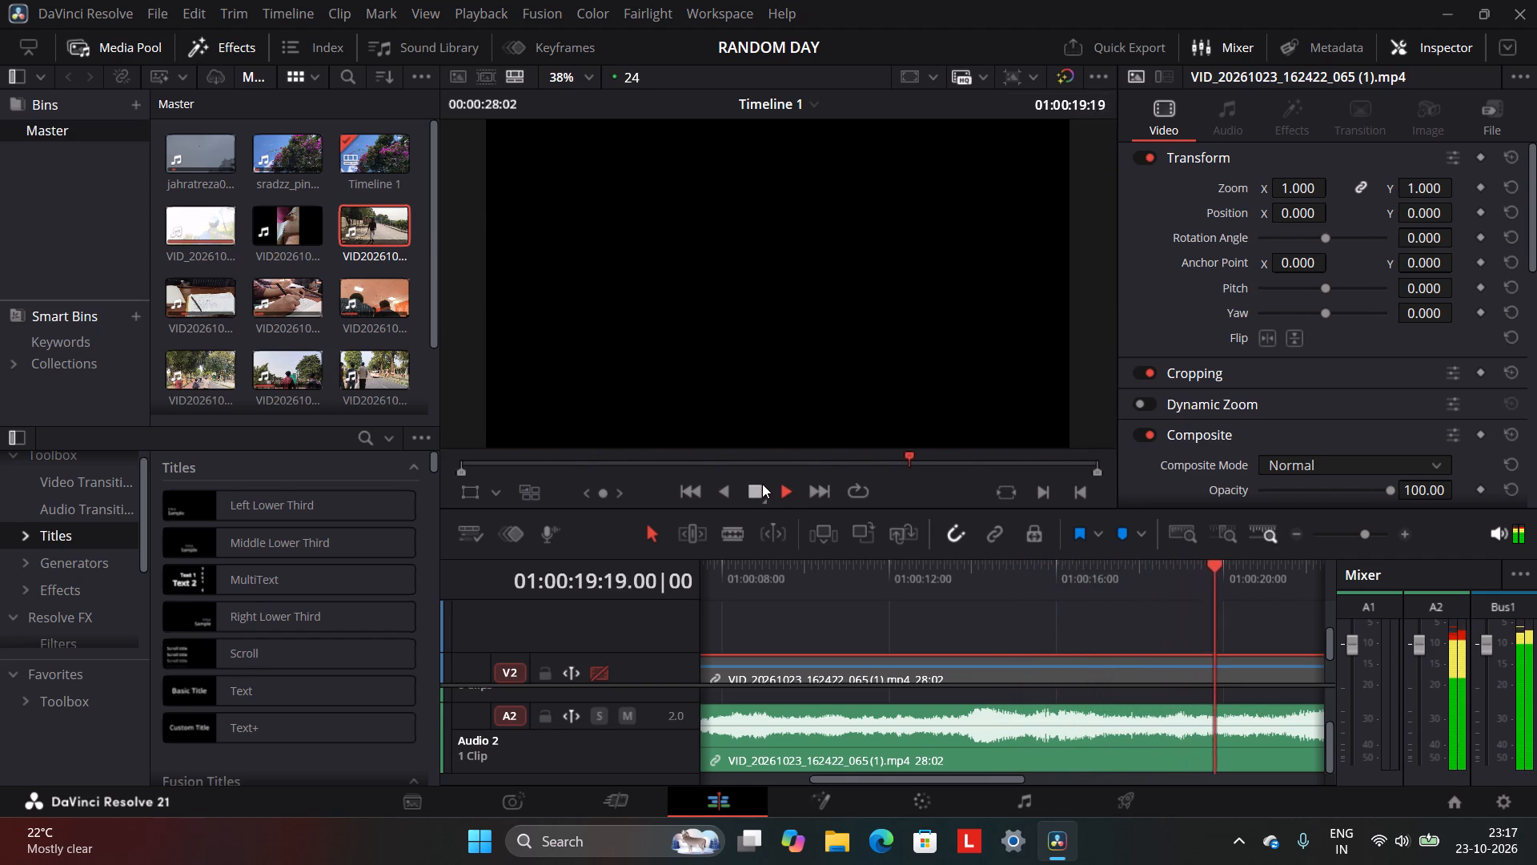
click(762, 484)
scroll(1031, 653, down, 1)
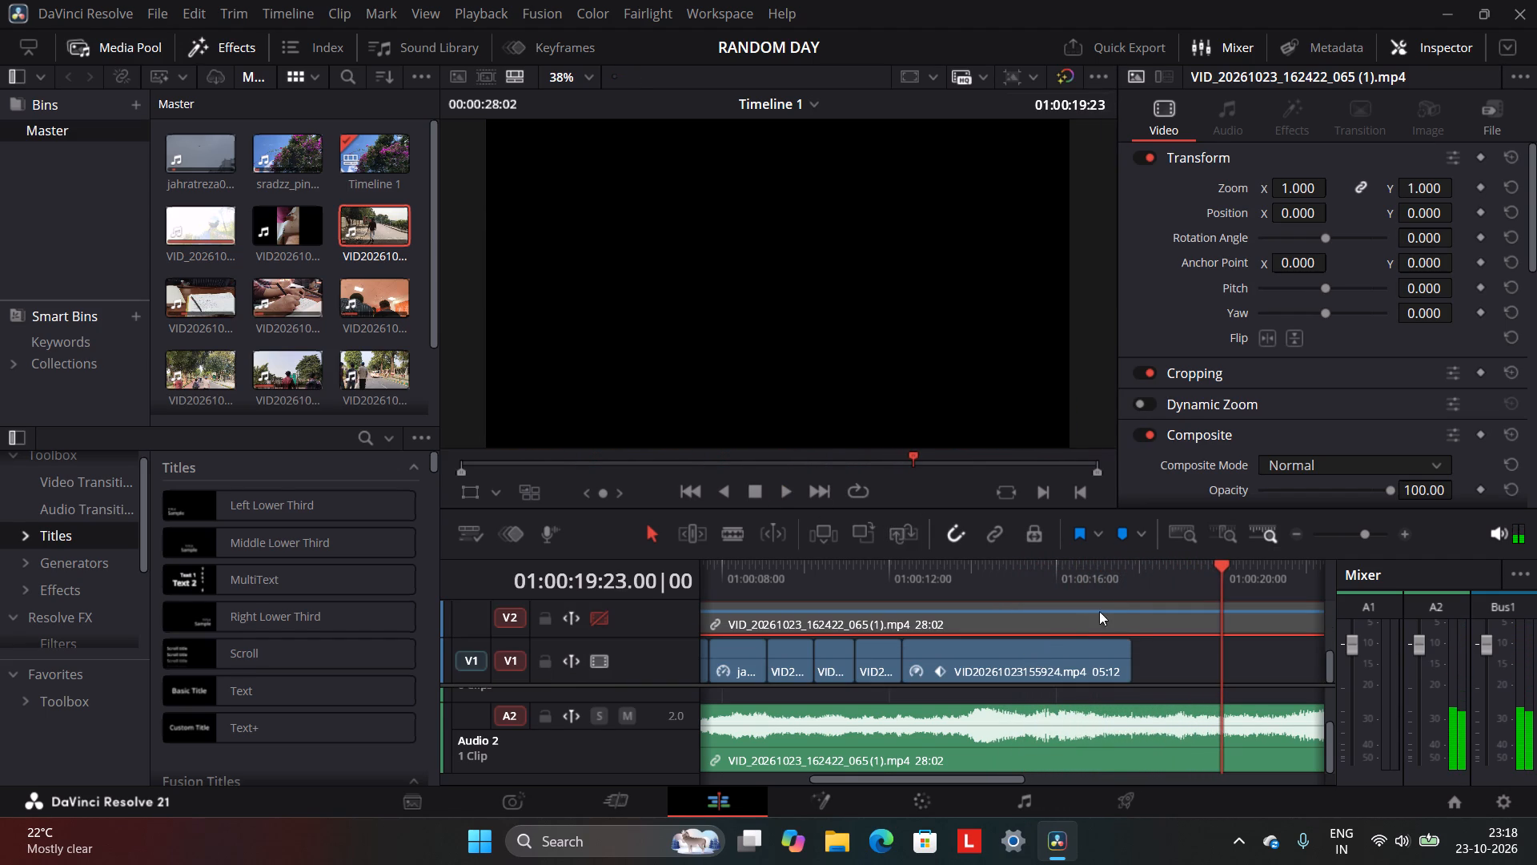
drag(1222, 559, 1065, 605)
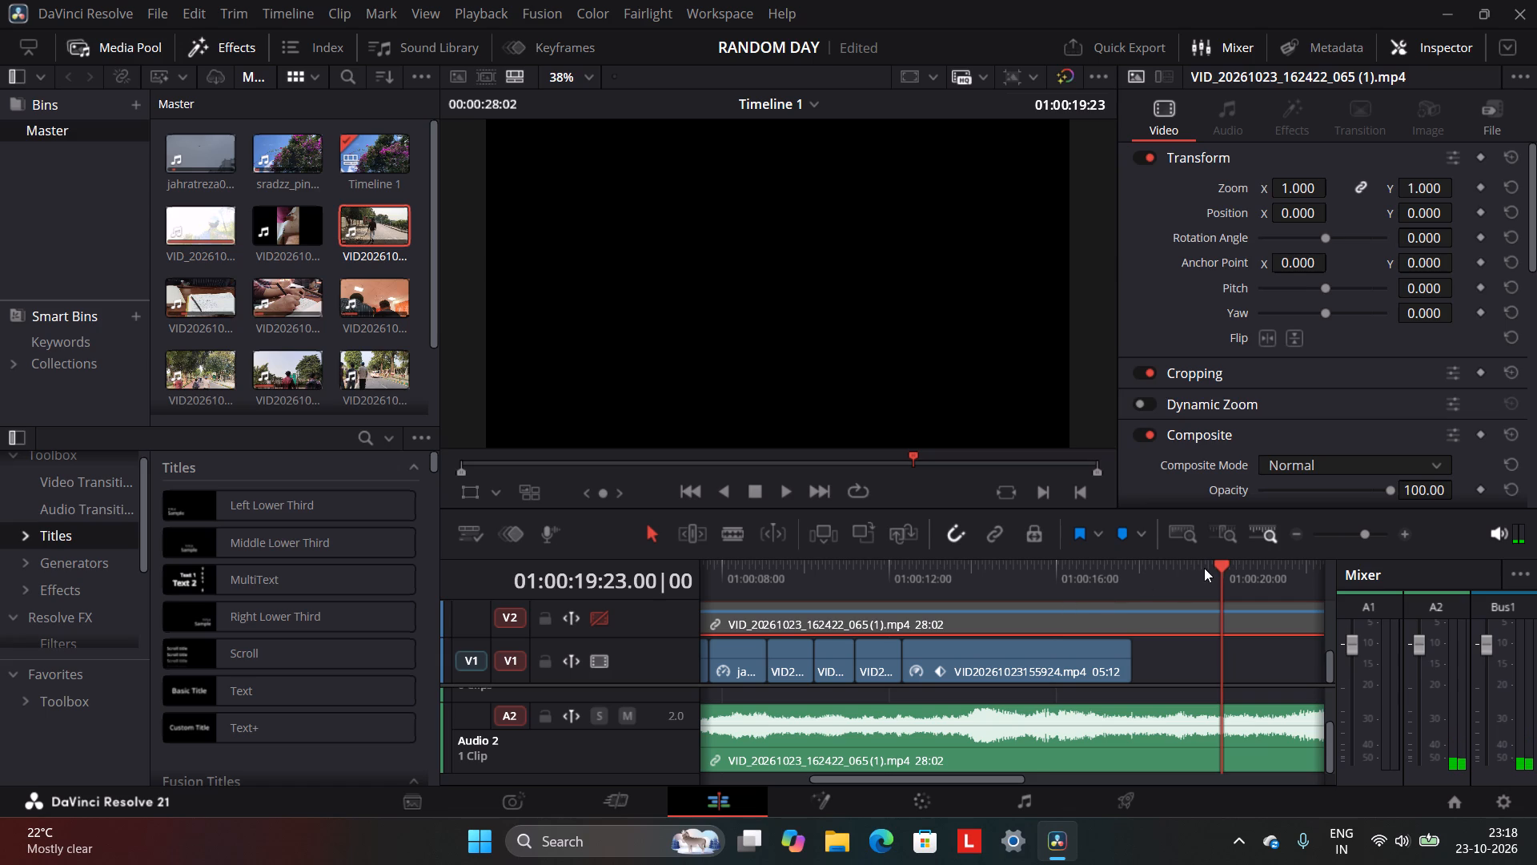
drag(1226, 563, 1029, 605)
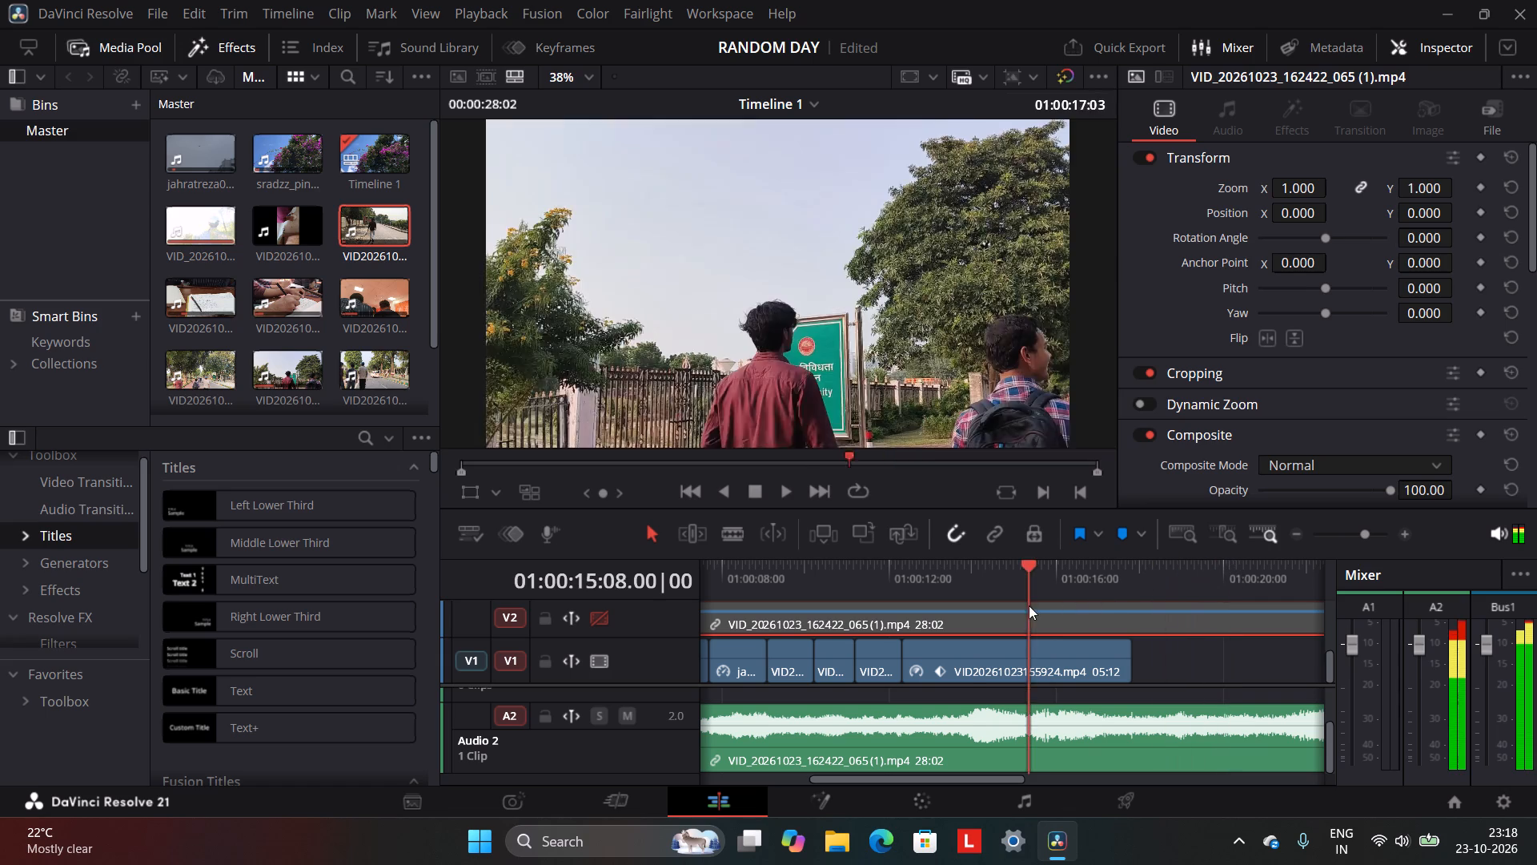
drag(1029, 605, 963, 629)
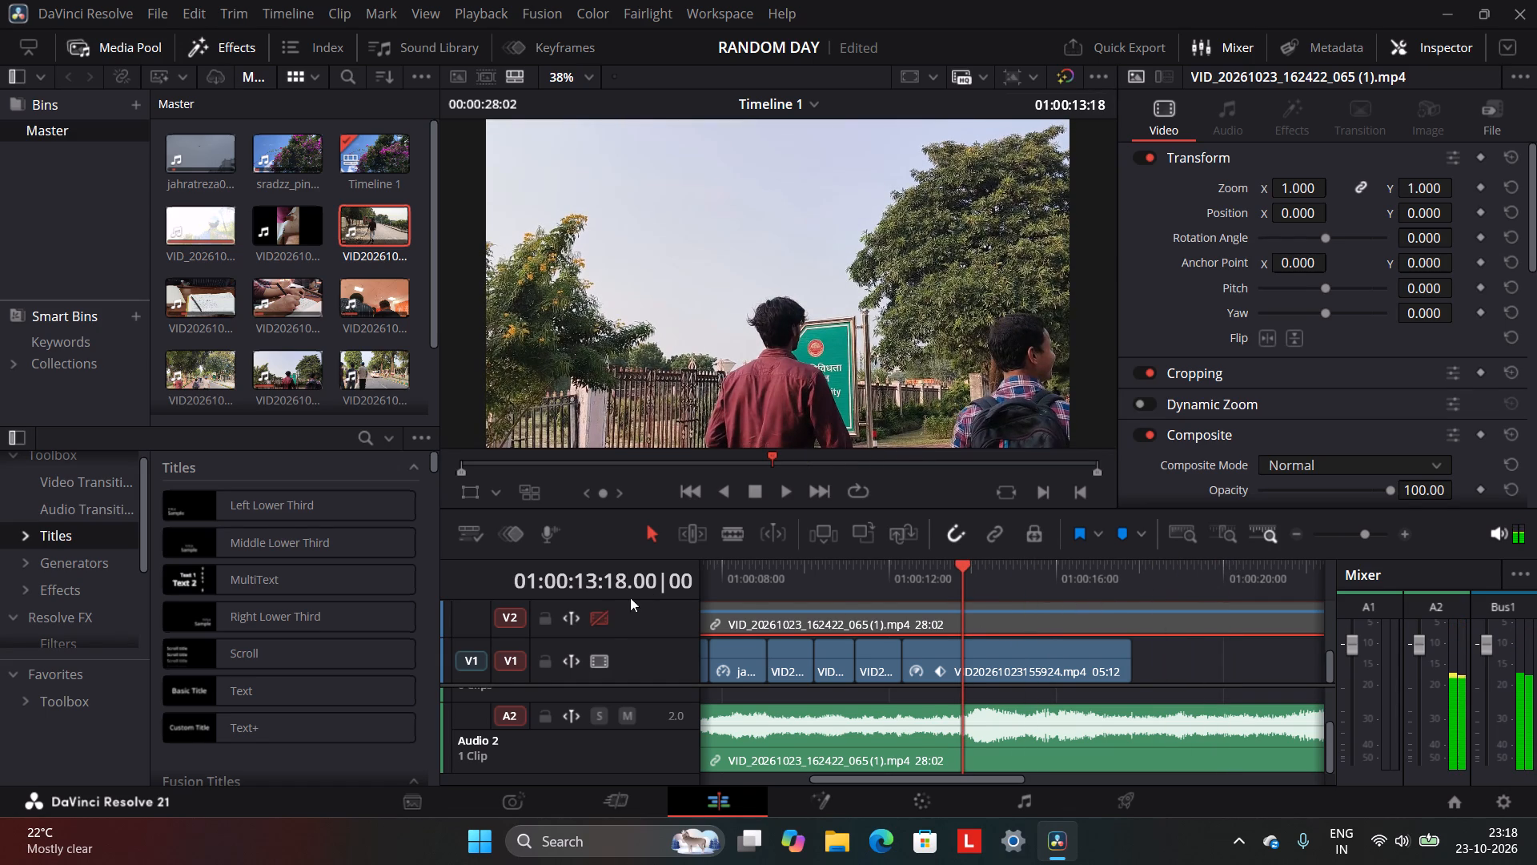
Re-enable the Video 2 track and play its reference footage from 01:00:13:18 to 01:00:18:05.
click(608, 614)
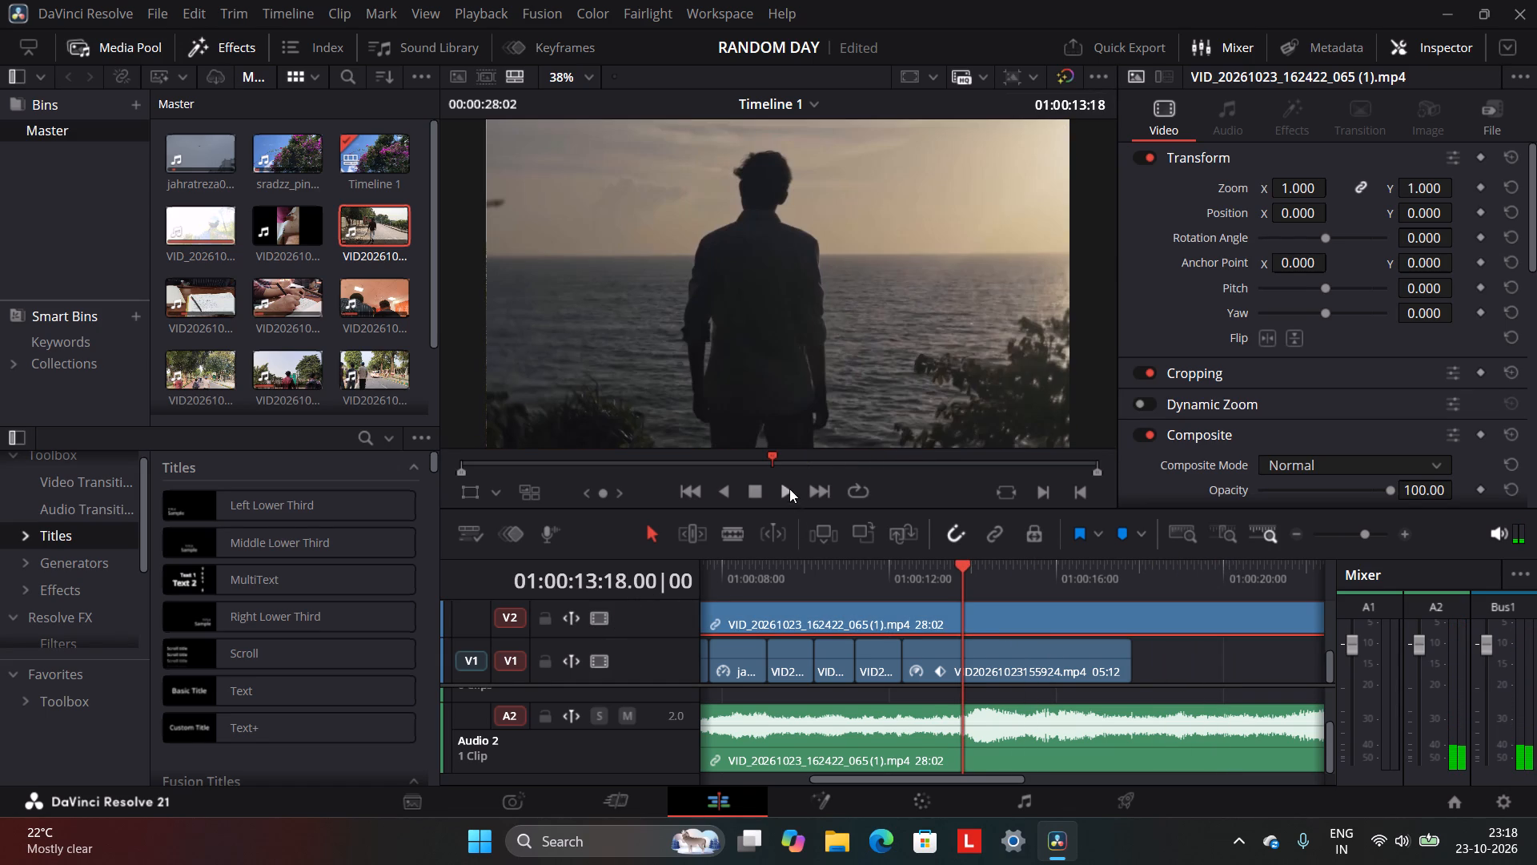
click(789, 489)
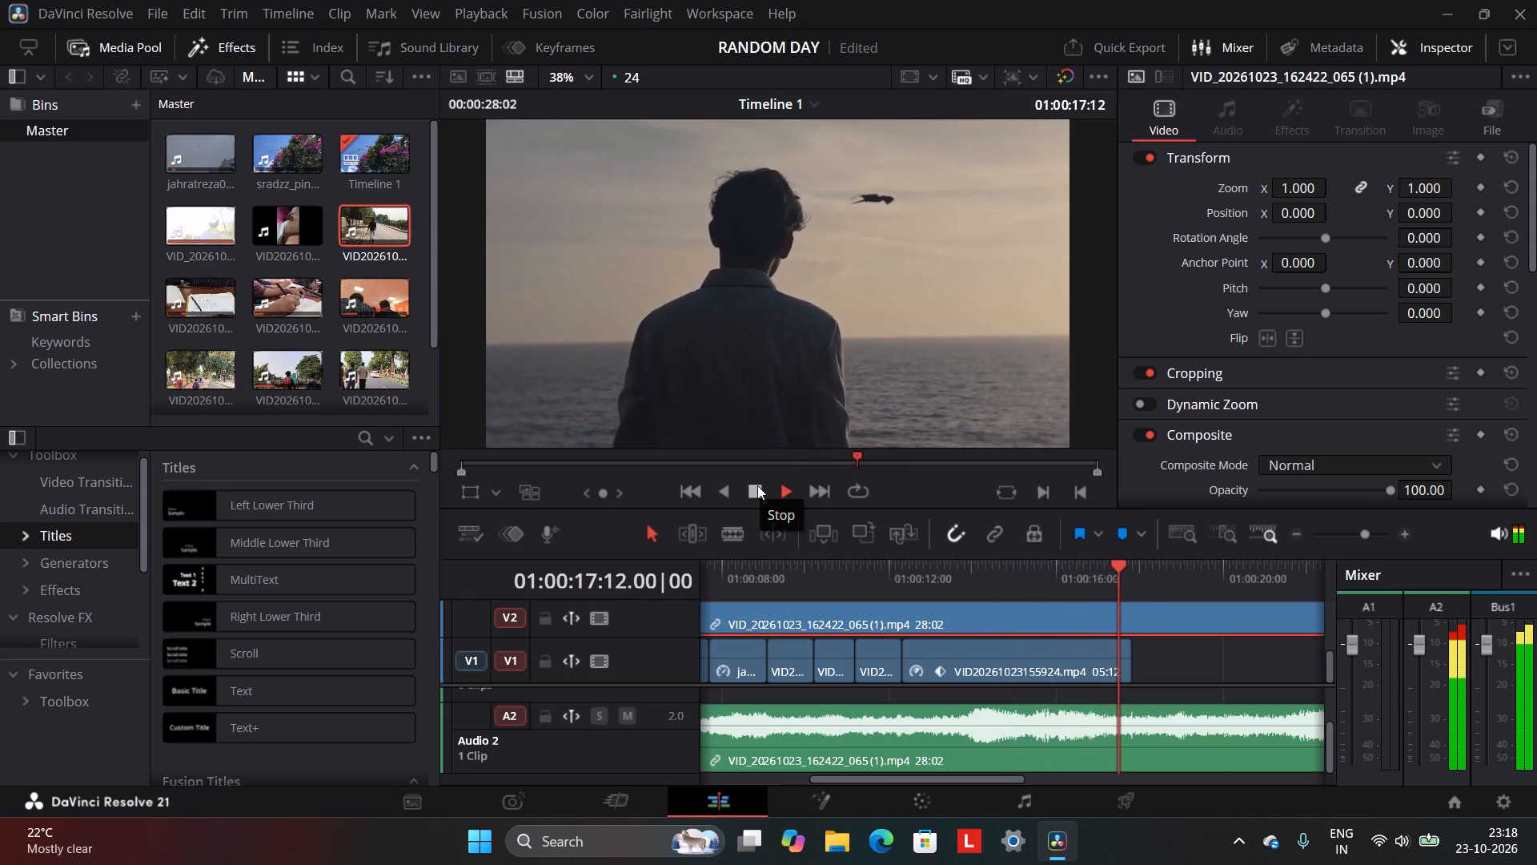
click(757, 485)
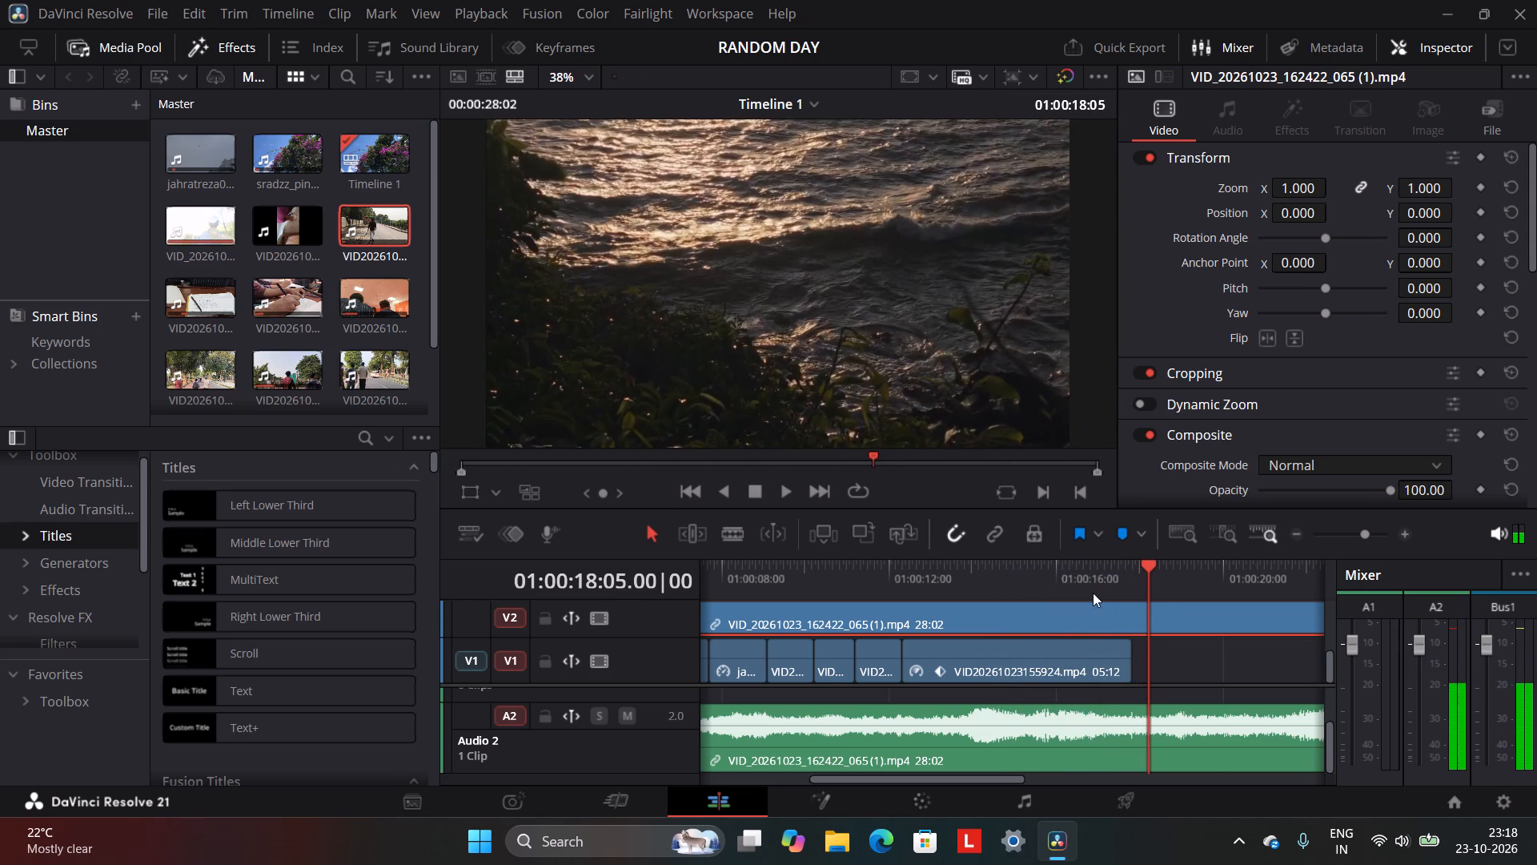
drag(1147, 562, 1140, 568)
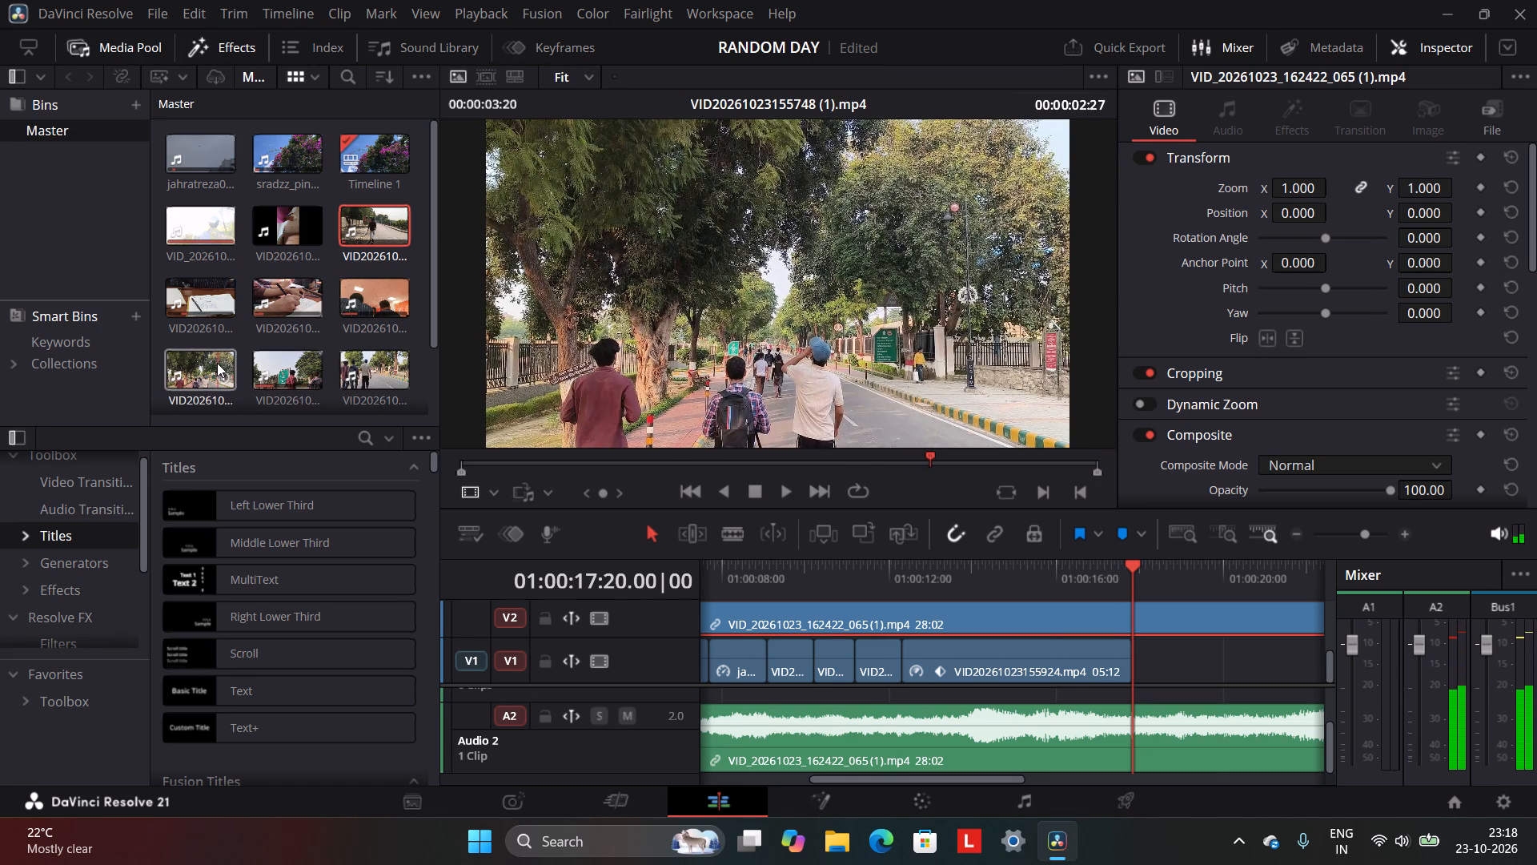
scroll(217, 363, up, 3)
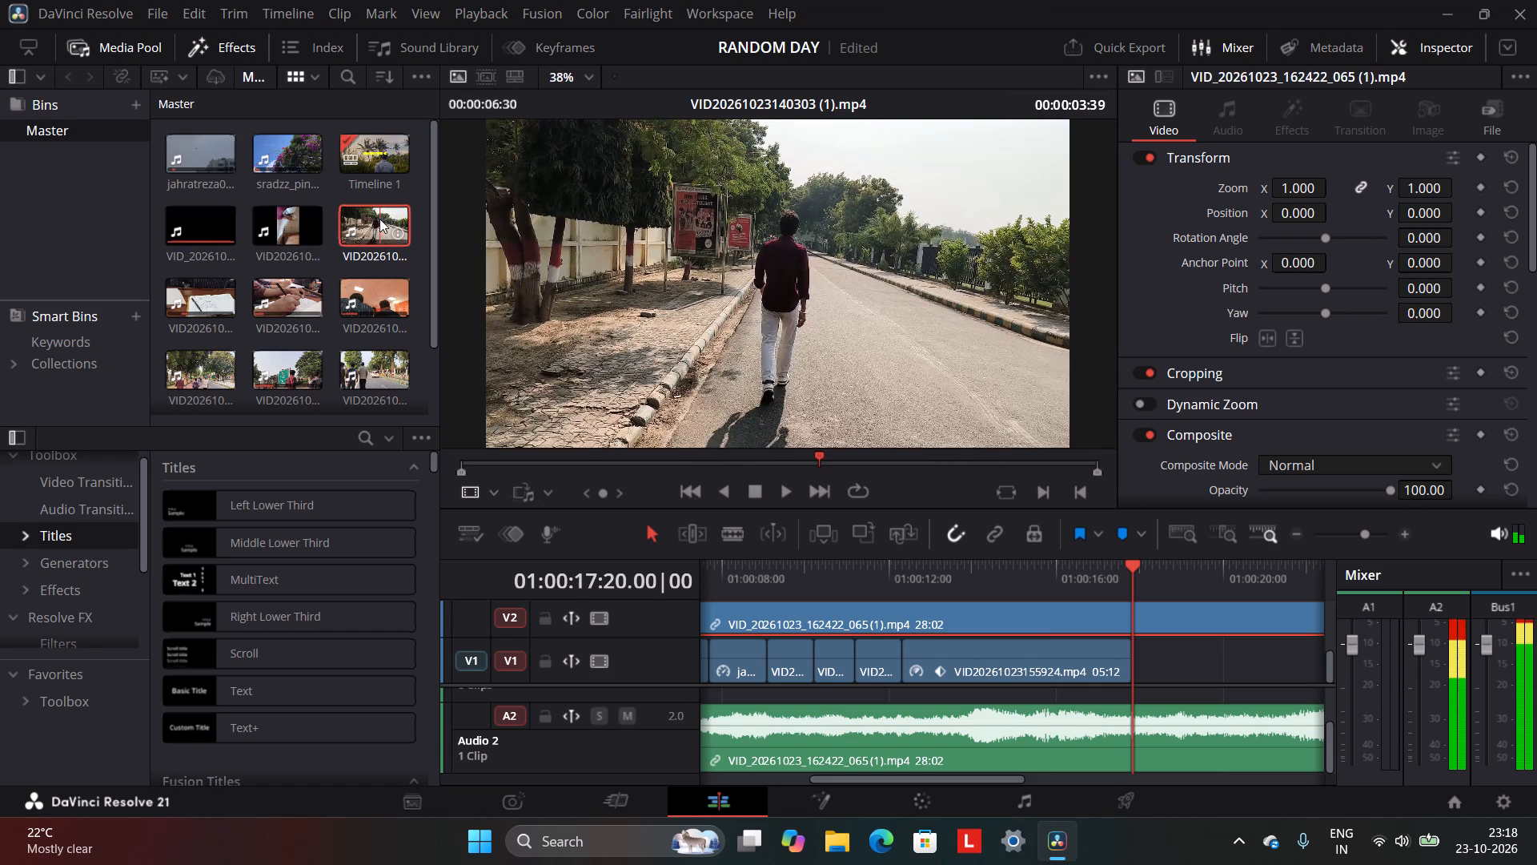
drag(379, 219, 962, 585)
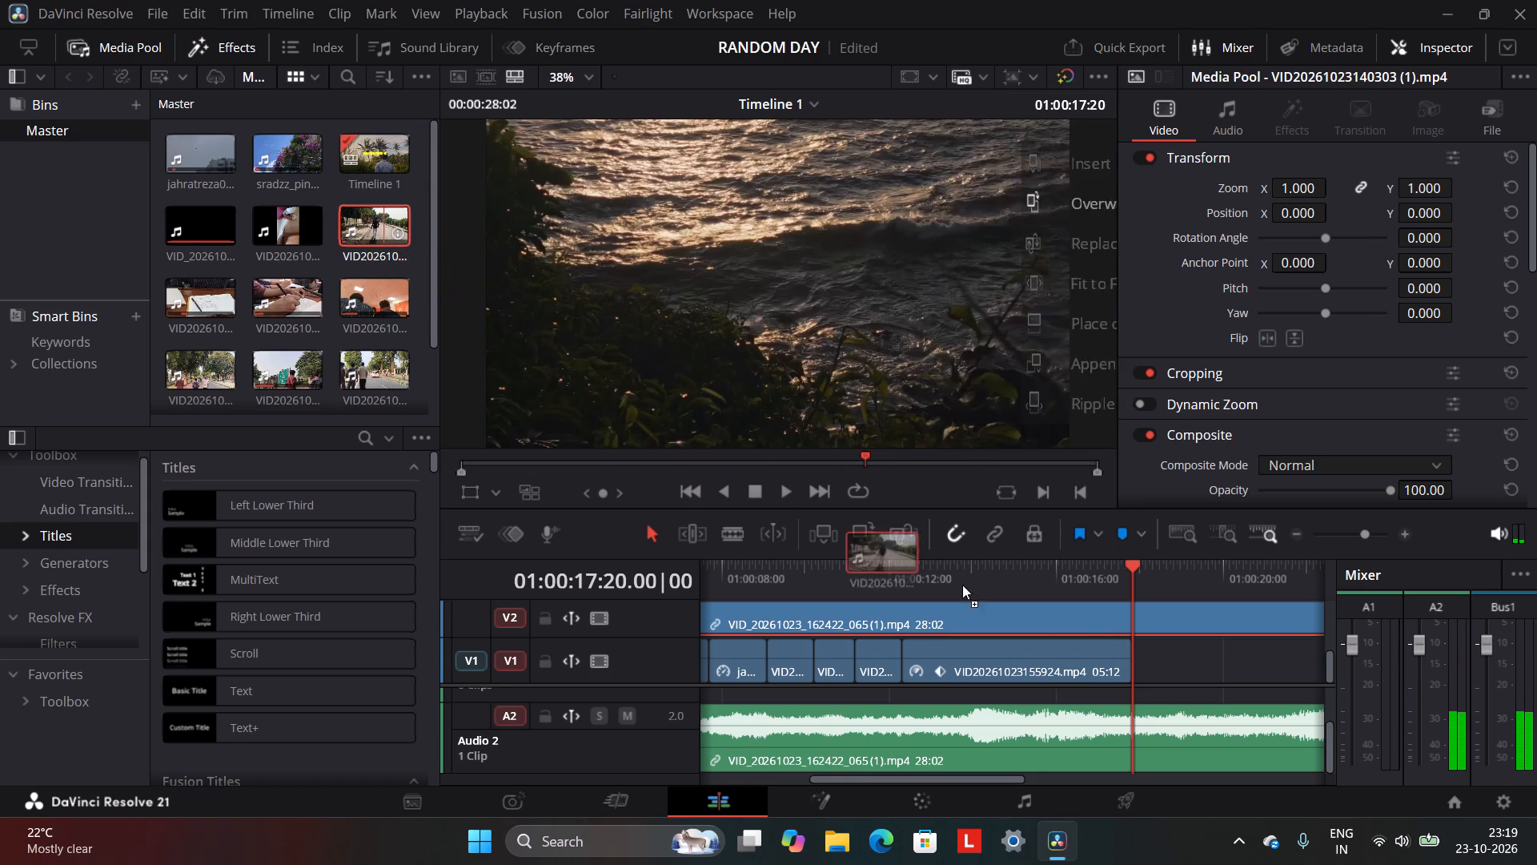
drag(962, 585, 1125, 698)
click(1181, 697)
right_click(1181, 697)
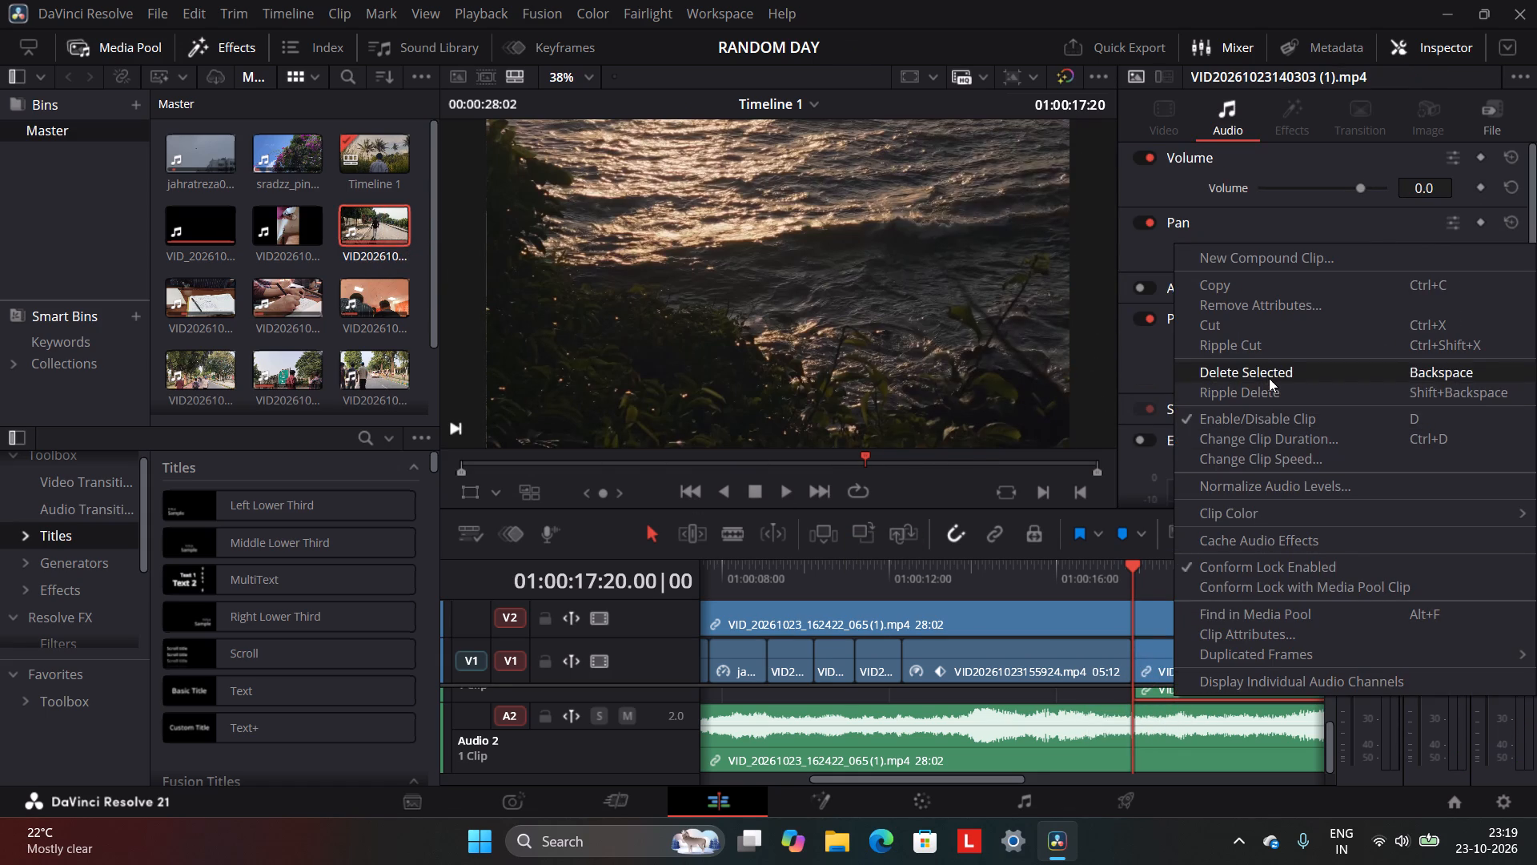
click(1269, 378)
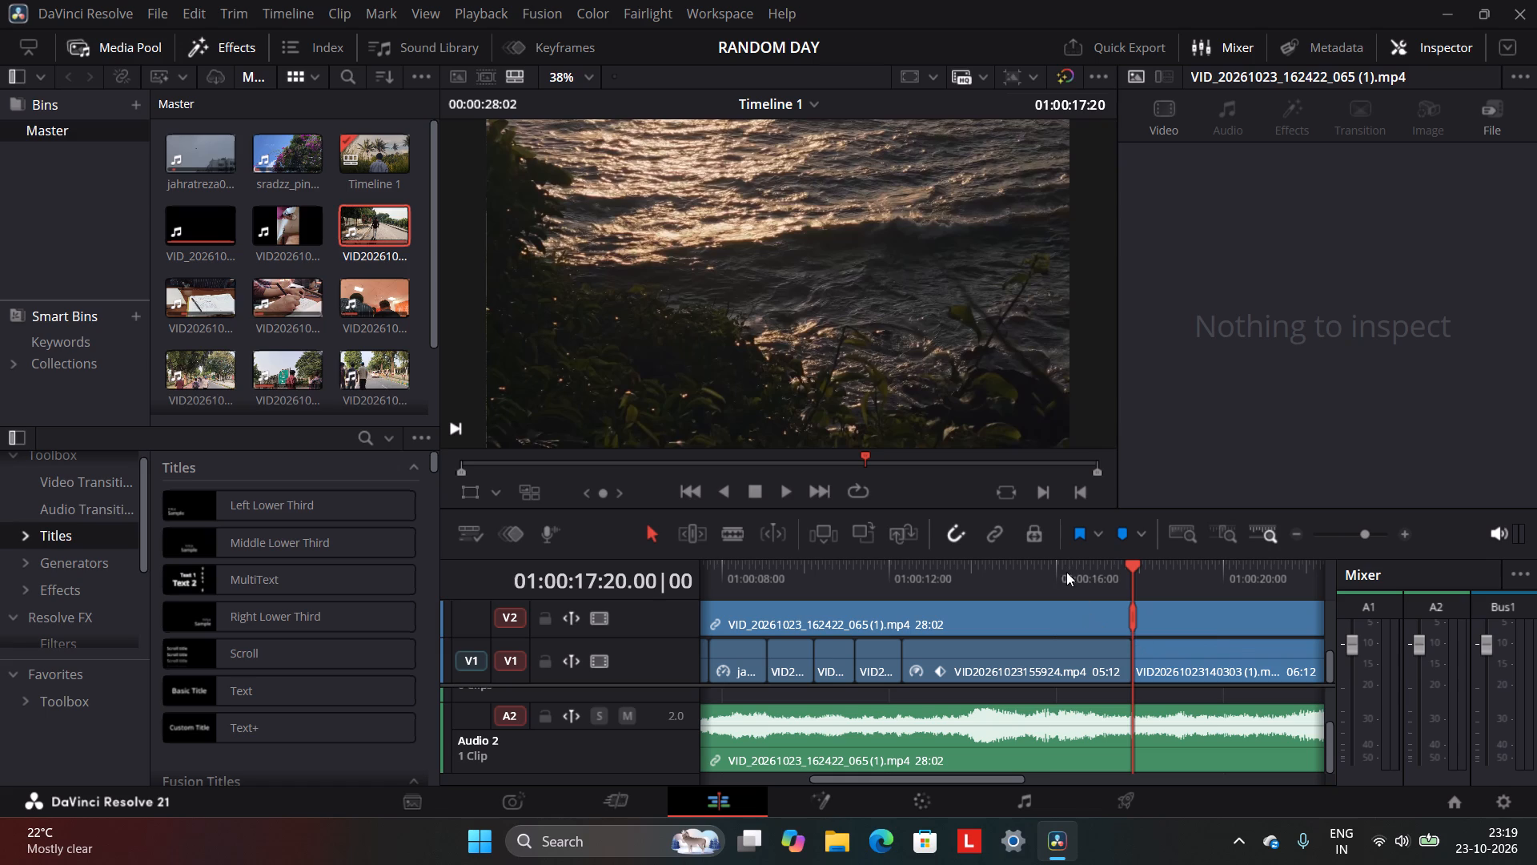
Play the Video 2 reference from 01:00:17:20 and scrub around 01:00:19:05 to locate the end of the sea shot.
click(778, 487)
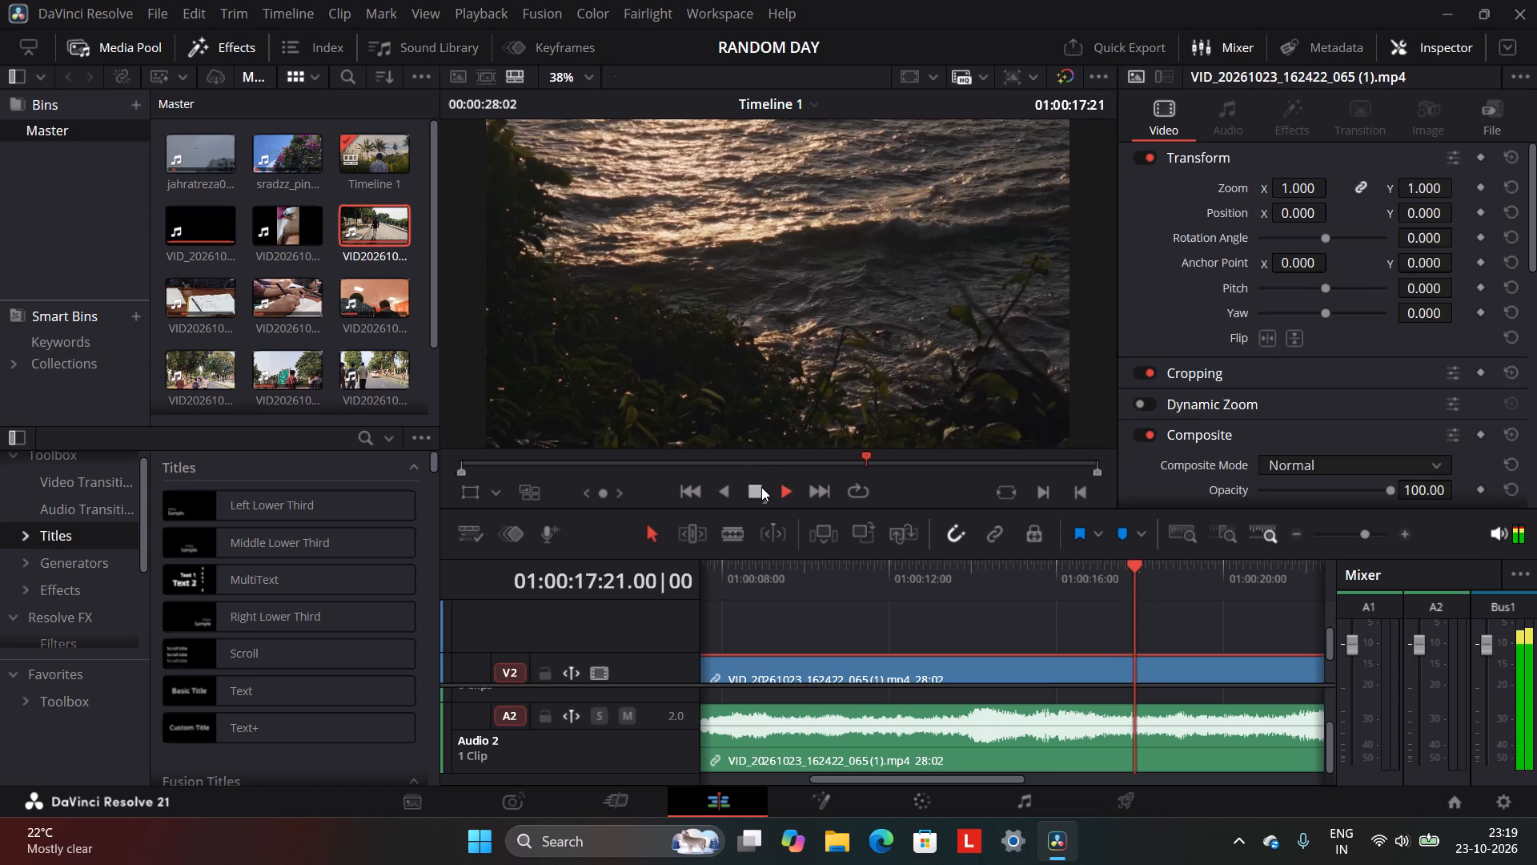
click(758, 487)
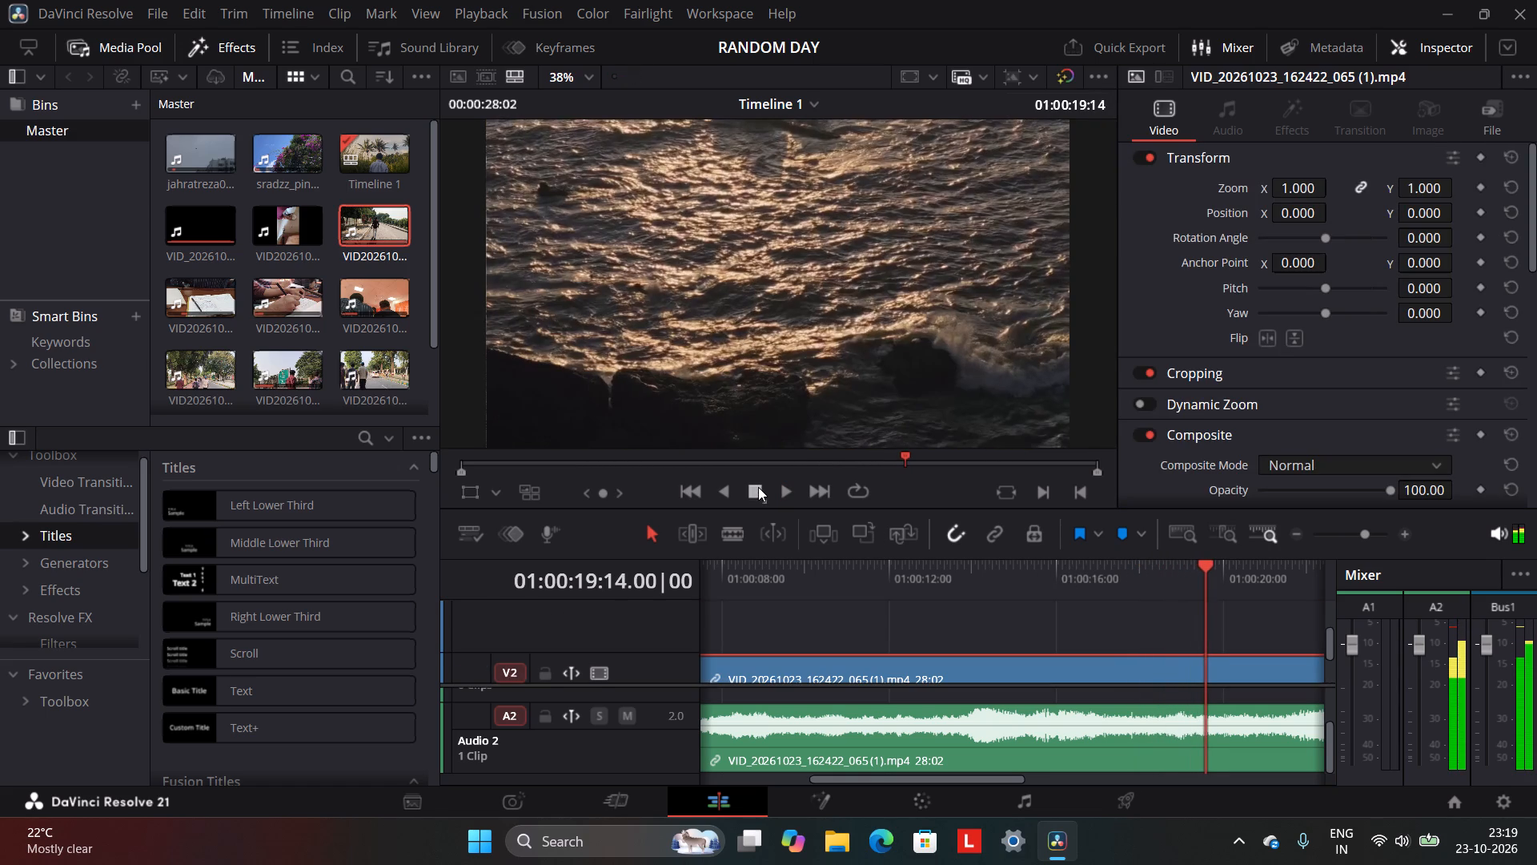
click(1190, 569)
click(1192, 569)
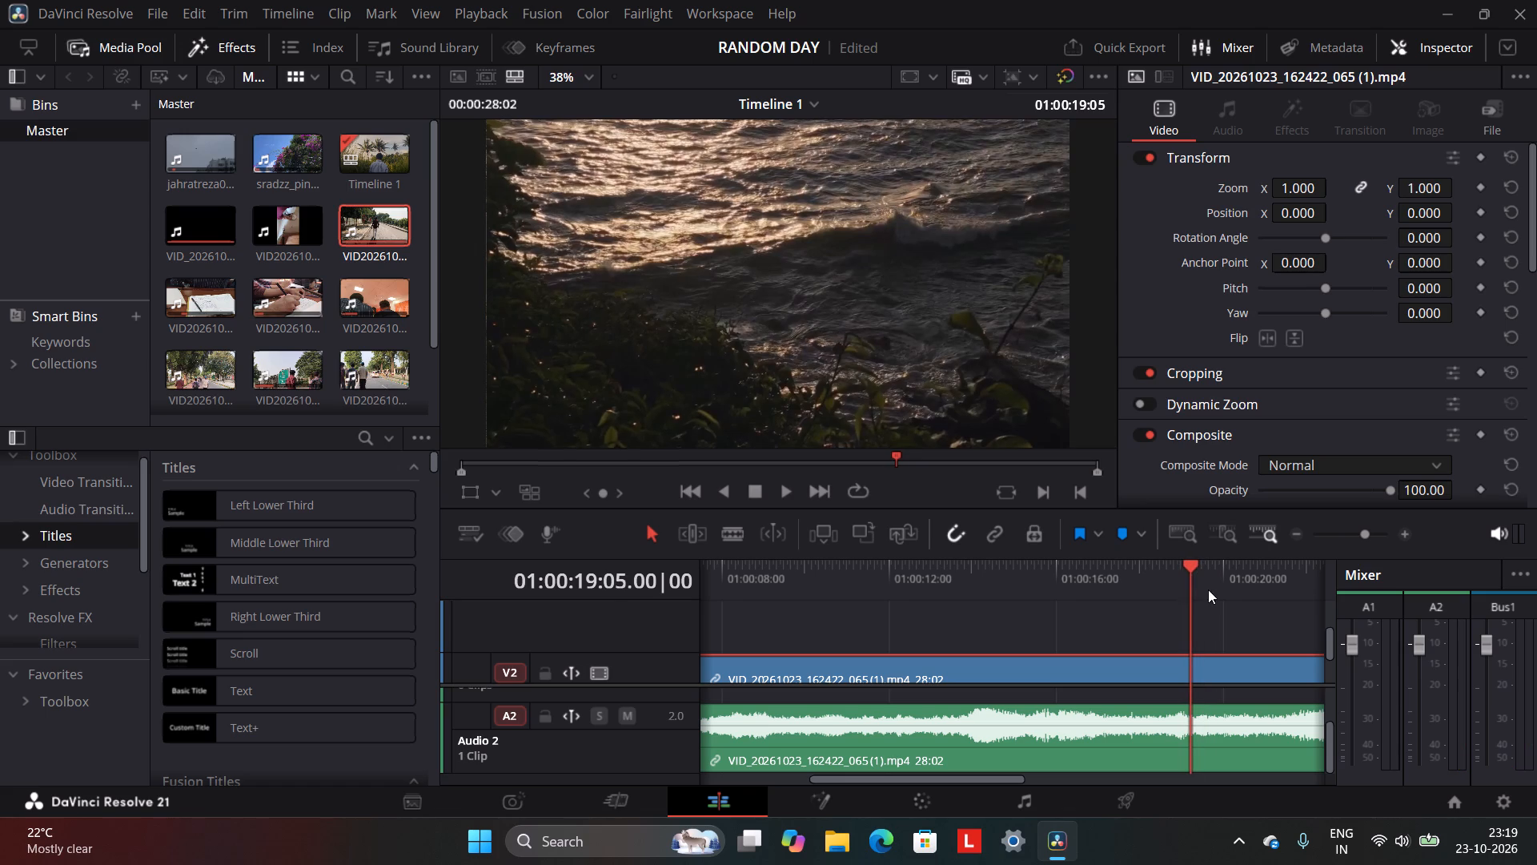
click(1192, 575)
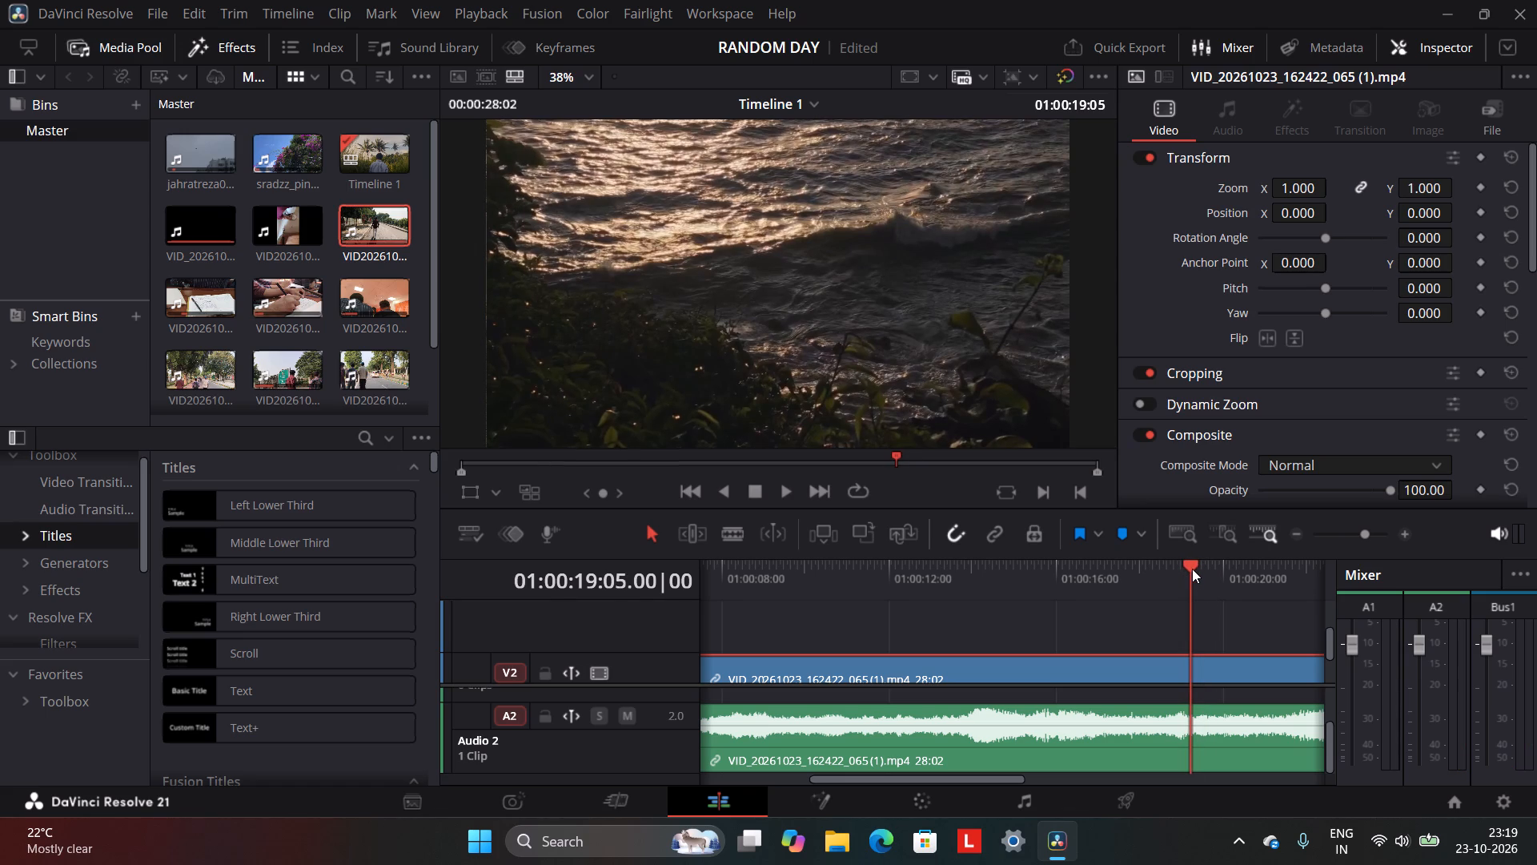
click(1192, 569)
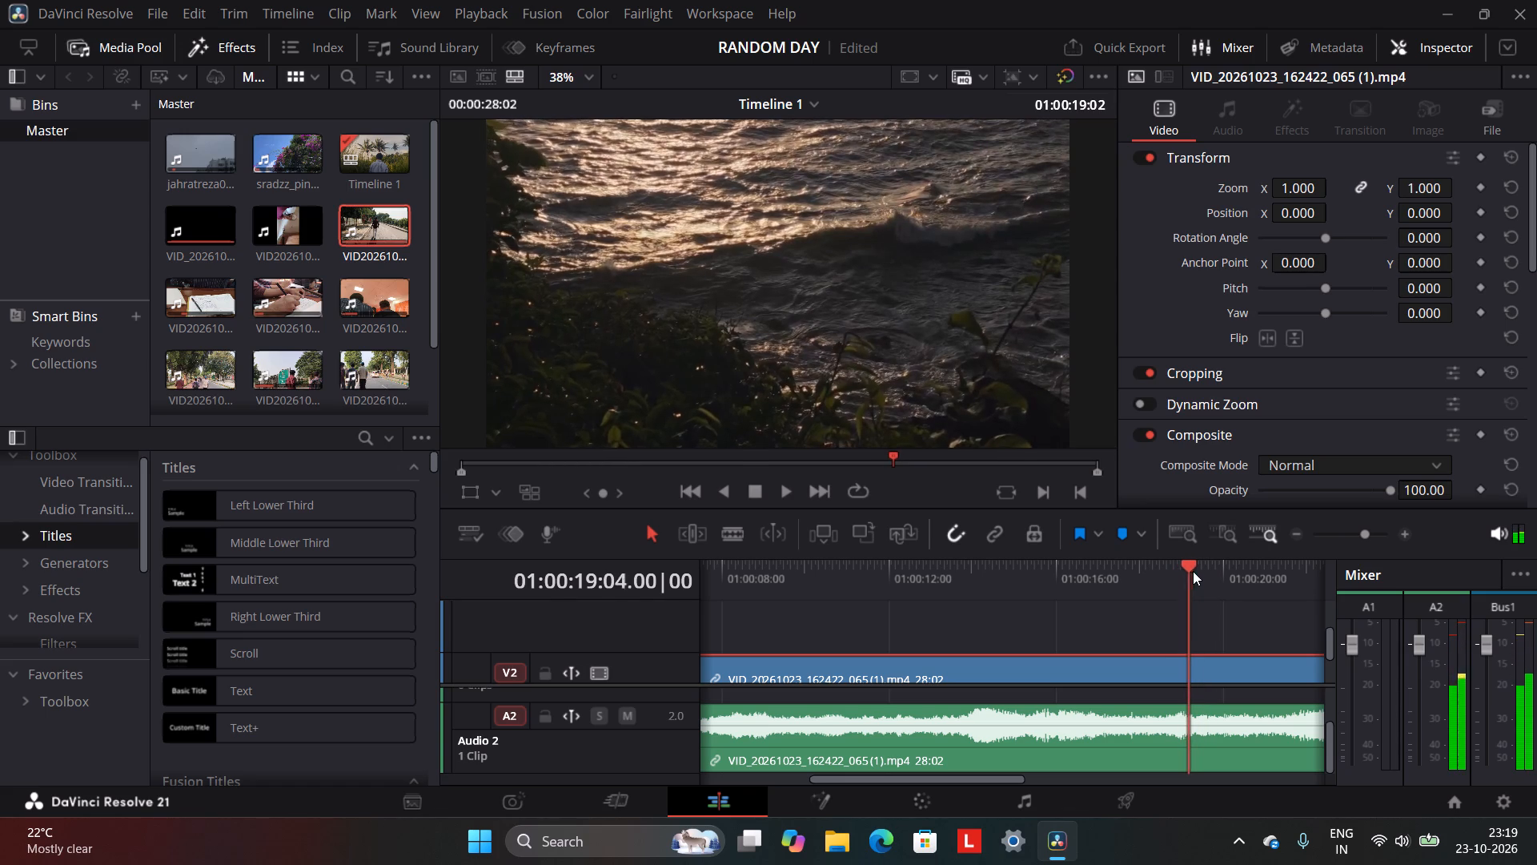
scroll(1193, 593, down, 4)
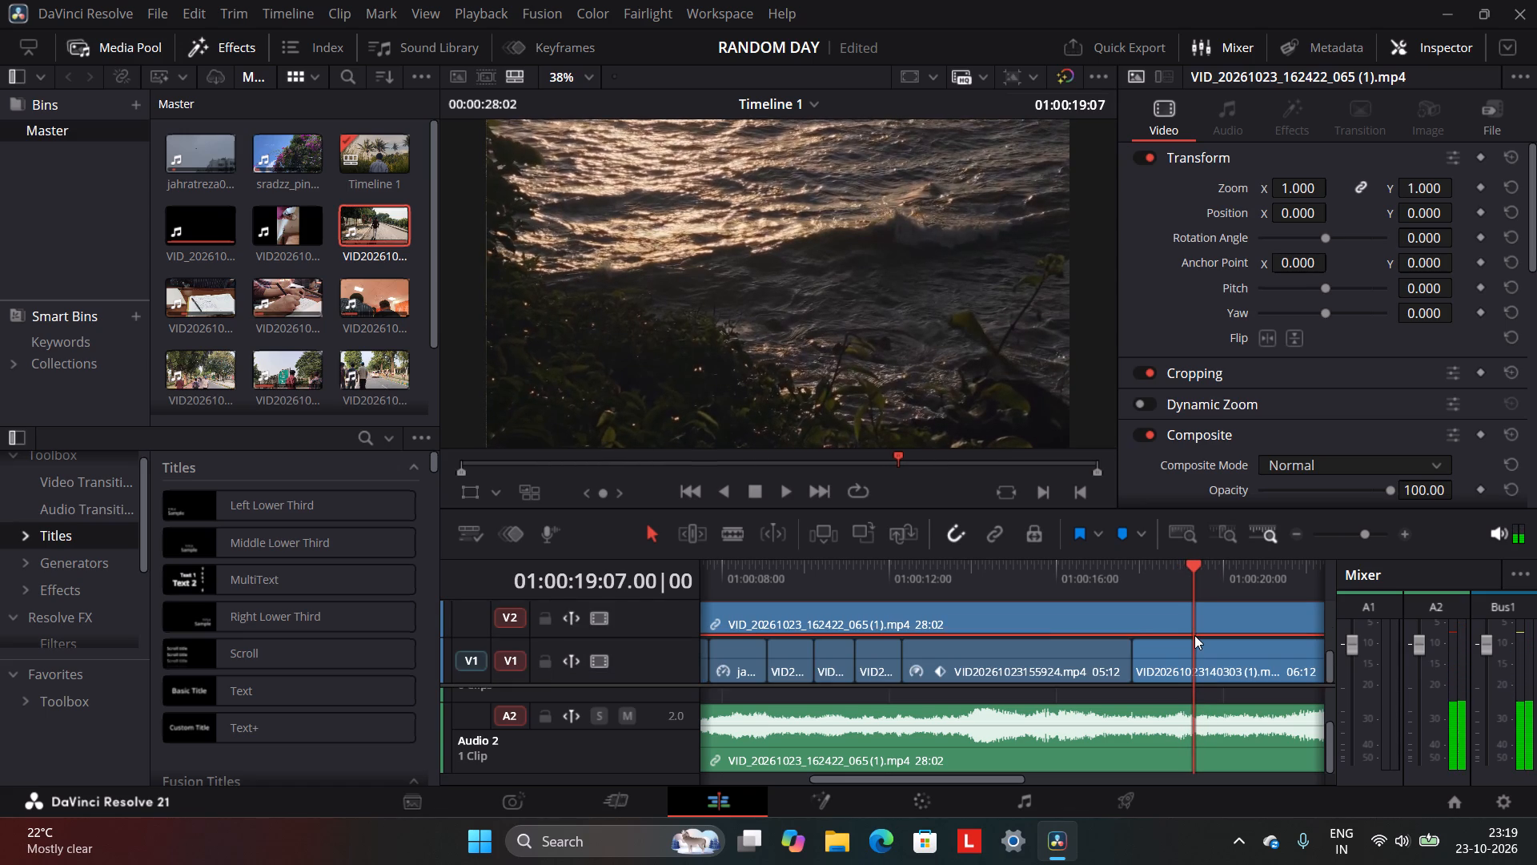
click(1199, 646)
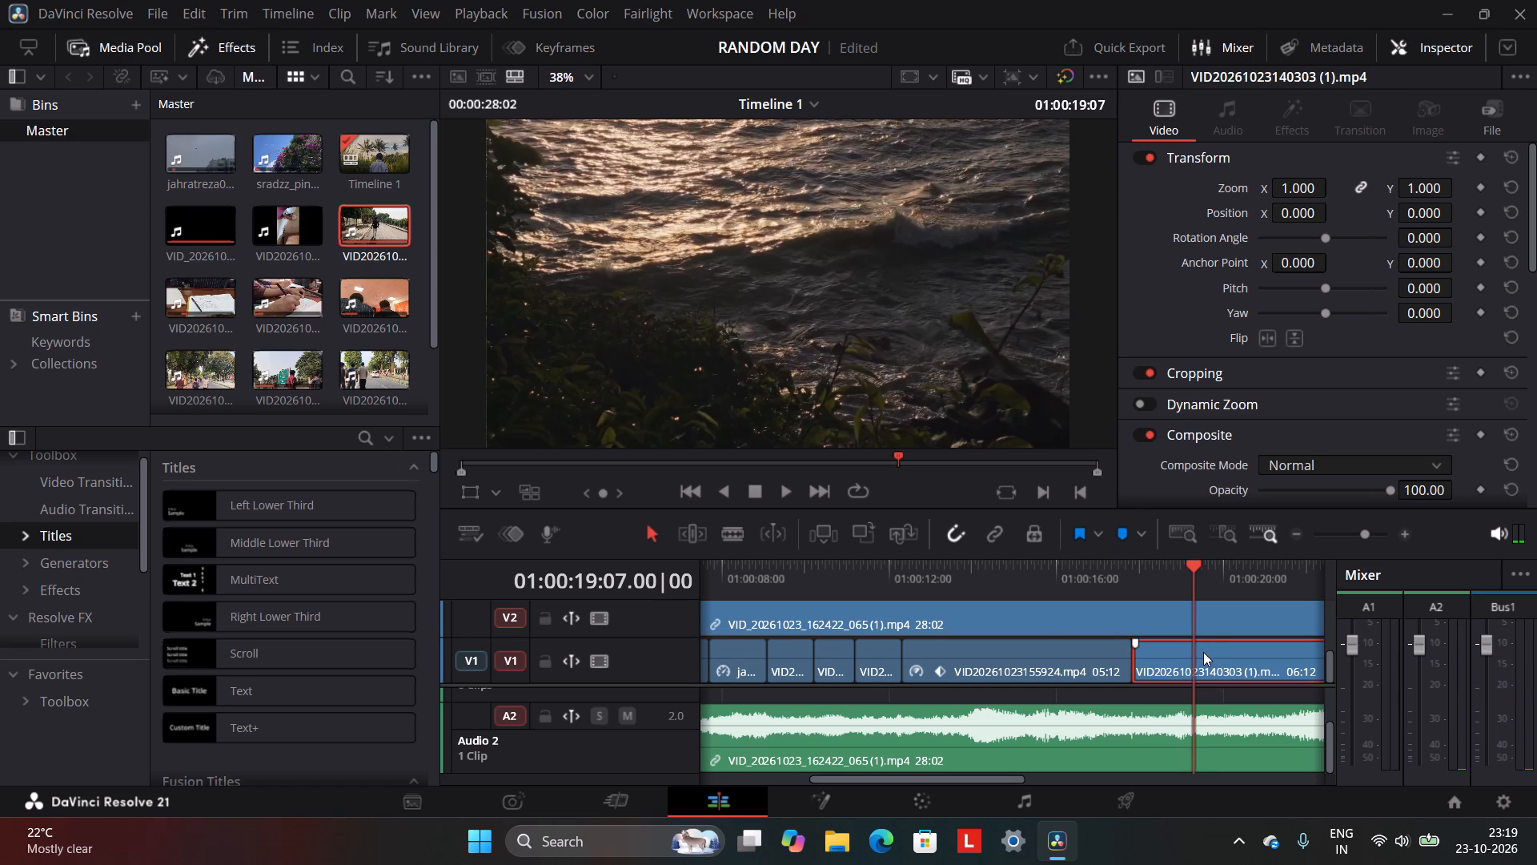
click(724, 529)
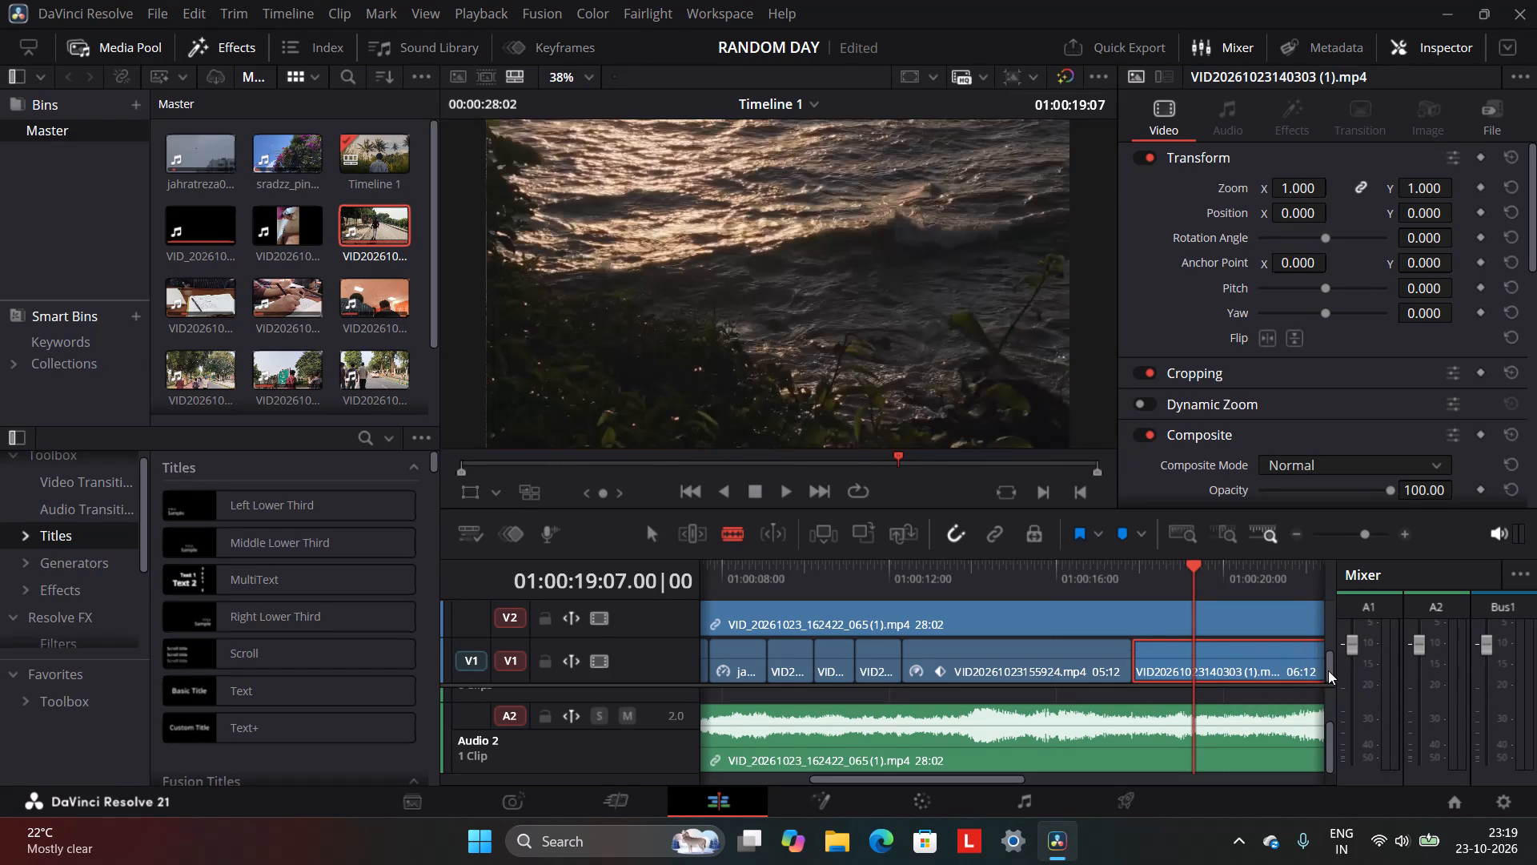
click(1306, 659)
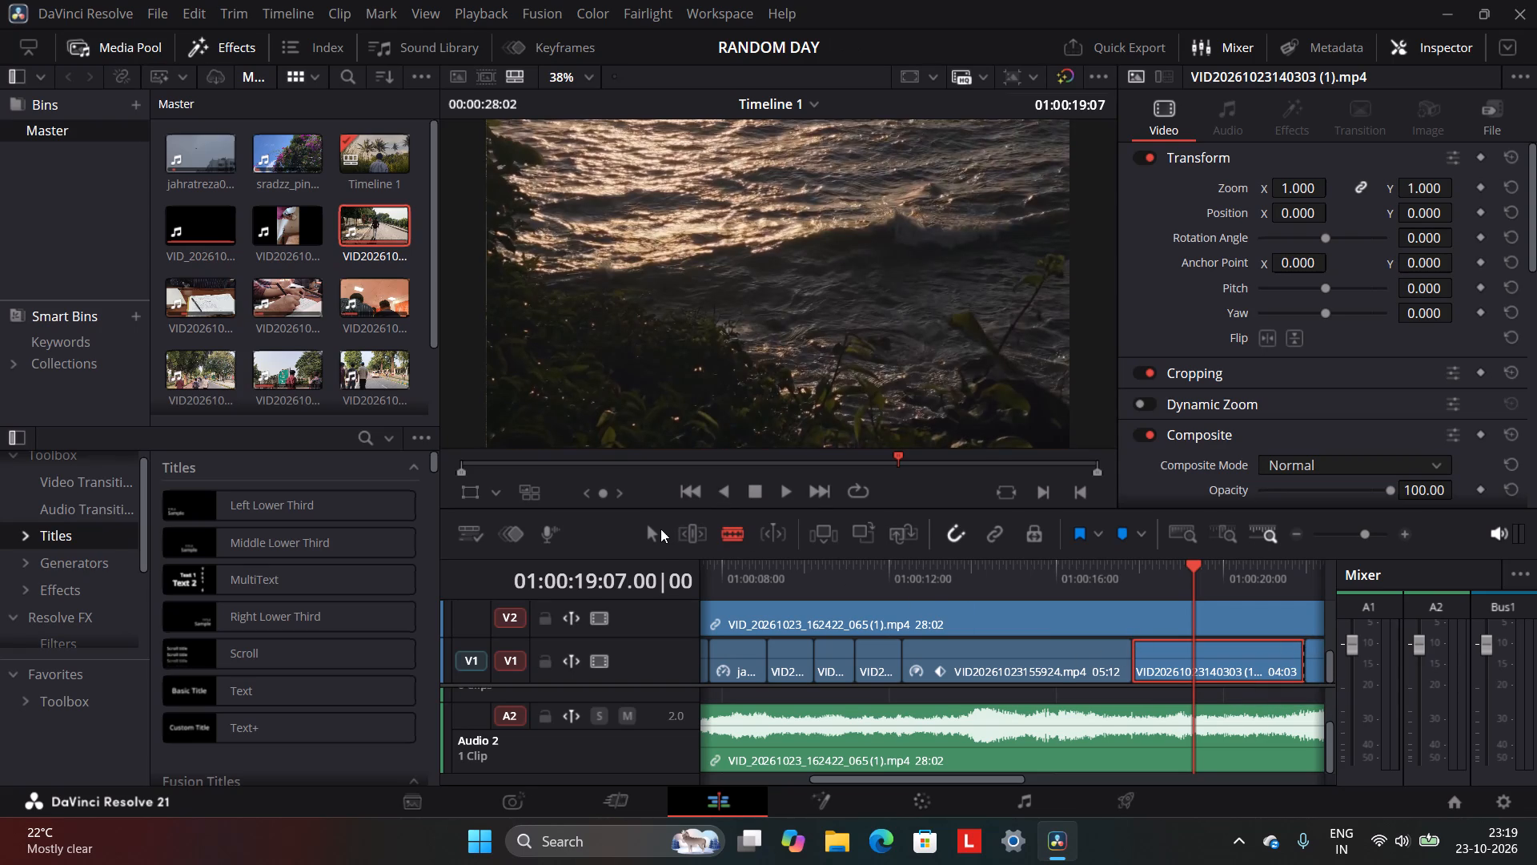
click(660, 529)
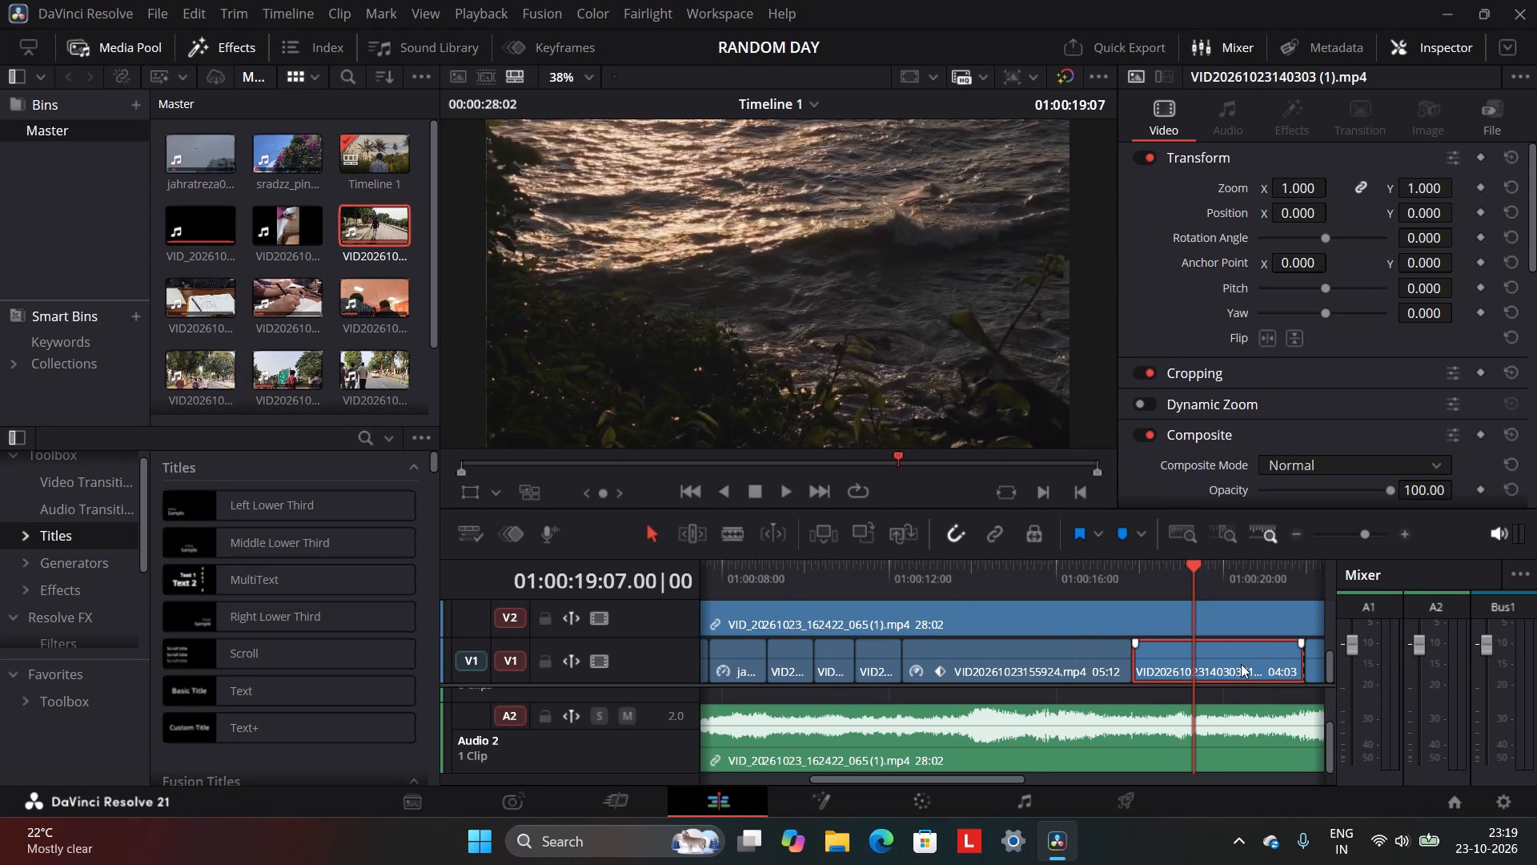
right_click(1241, 664)
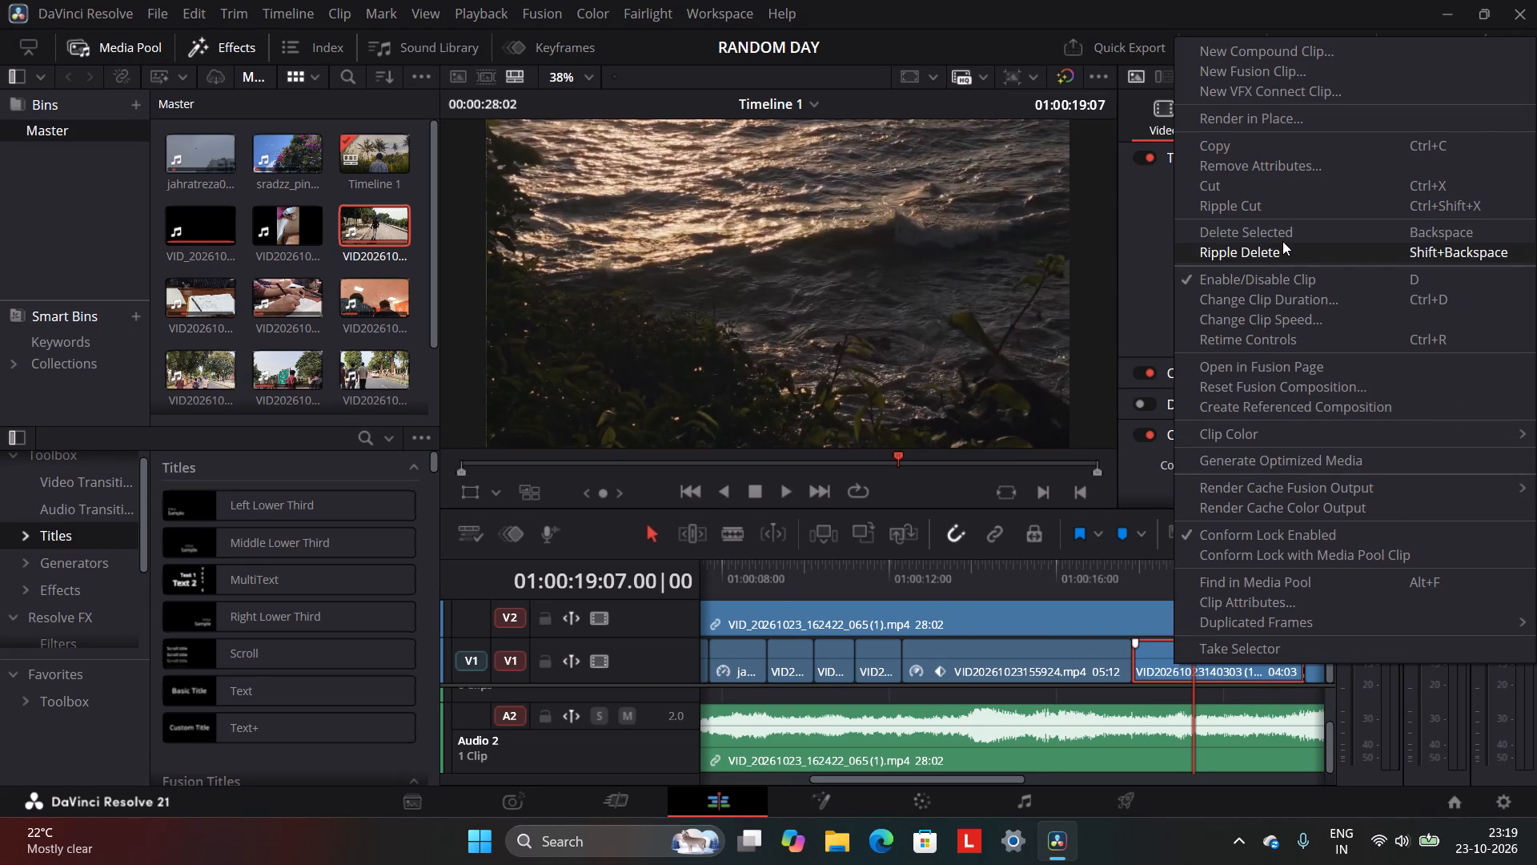
click(1285, 235)
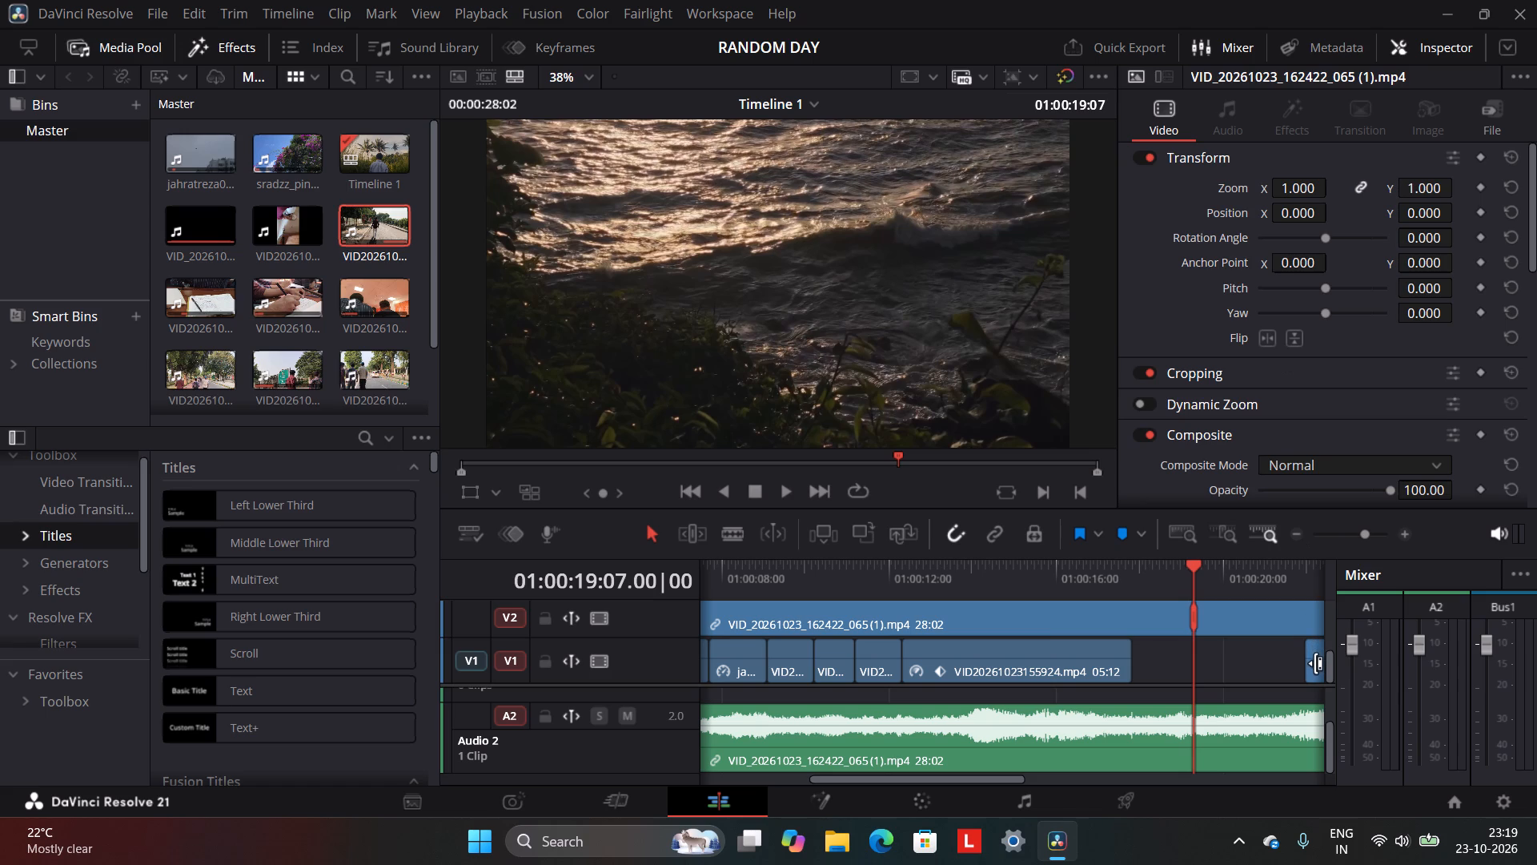
click(1321, 654)
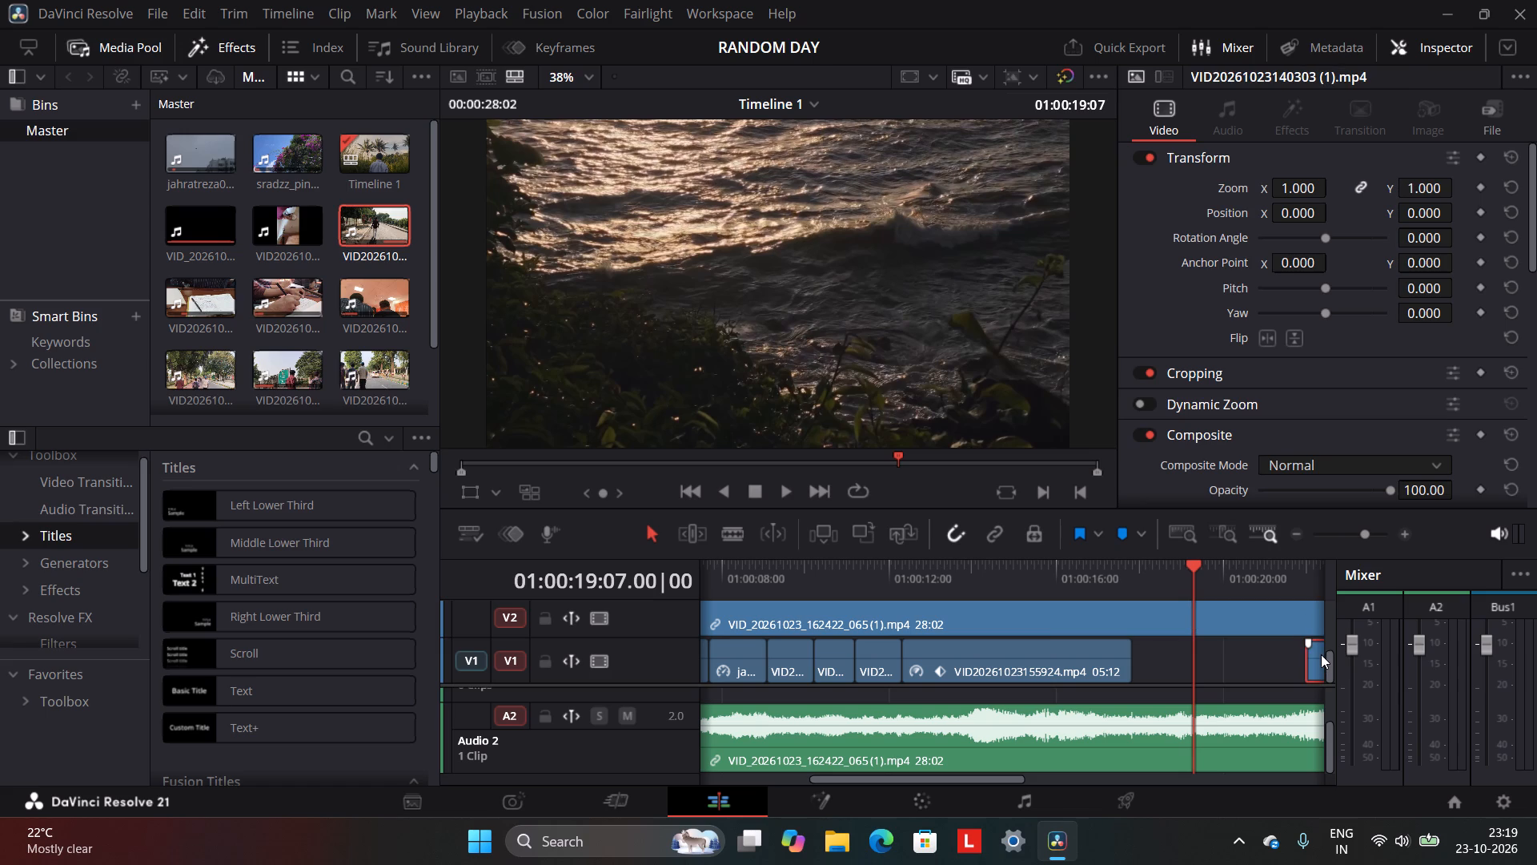
drag(1321, 654, 1162, 665)
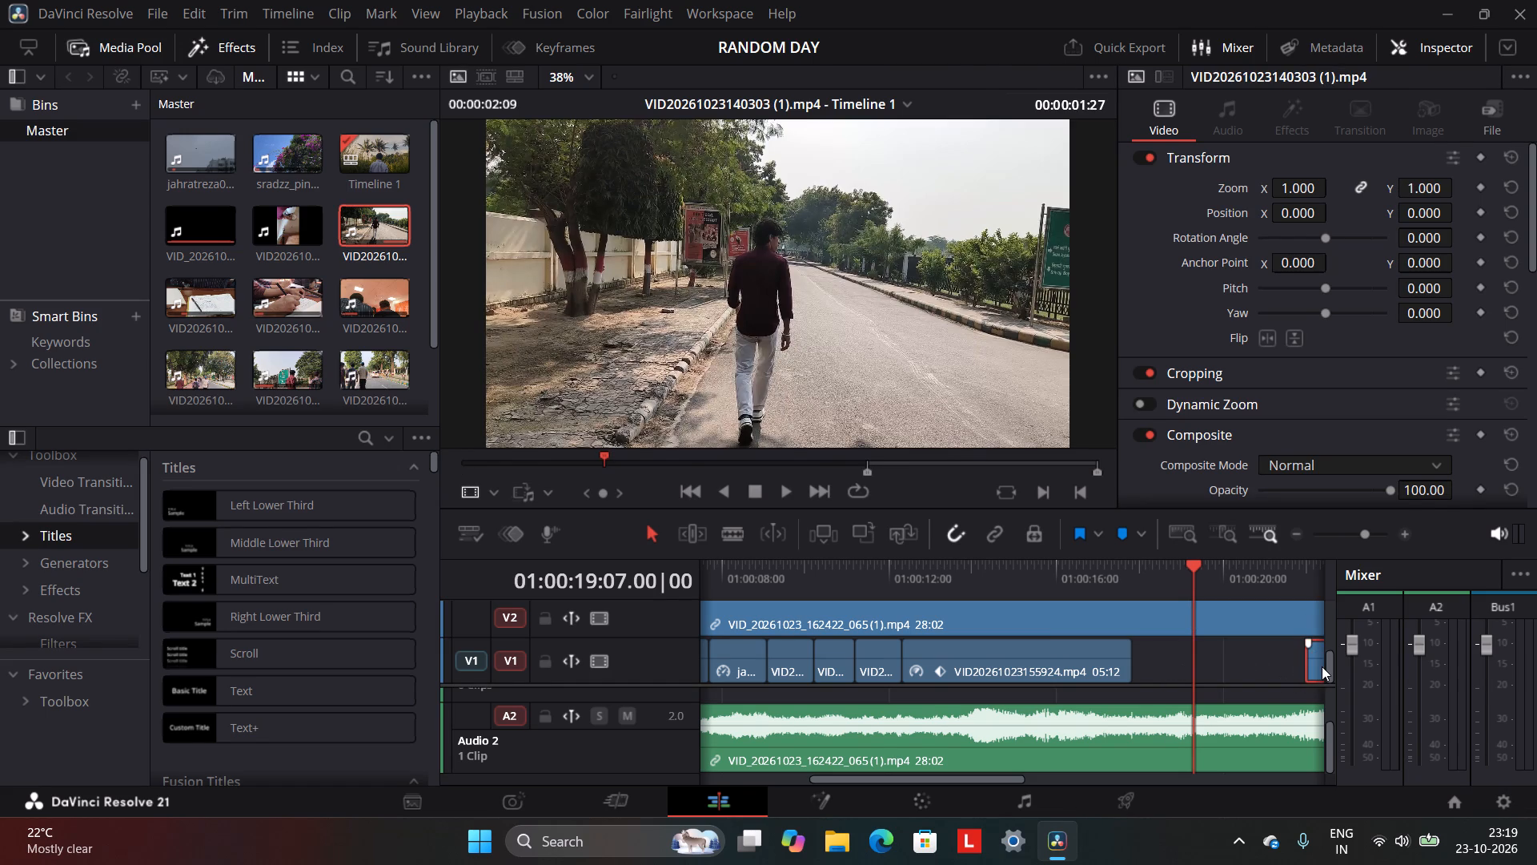
drag(1322, 666, 780, 674)
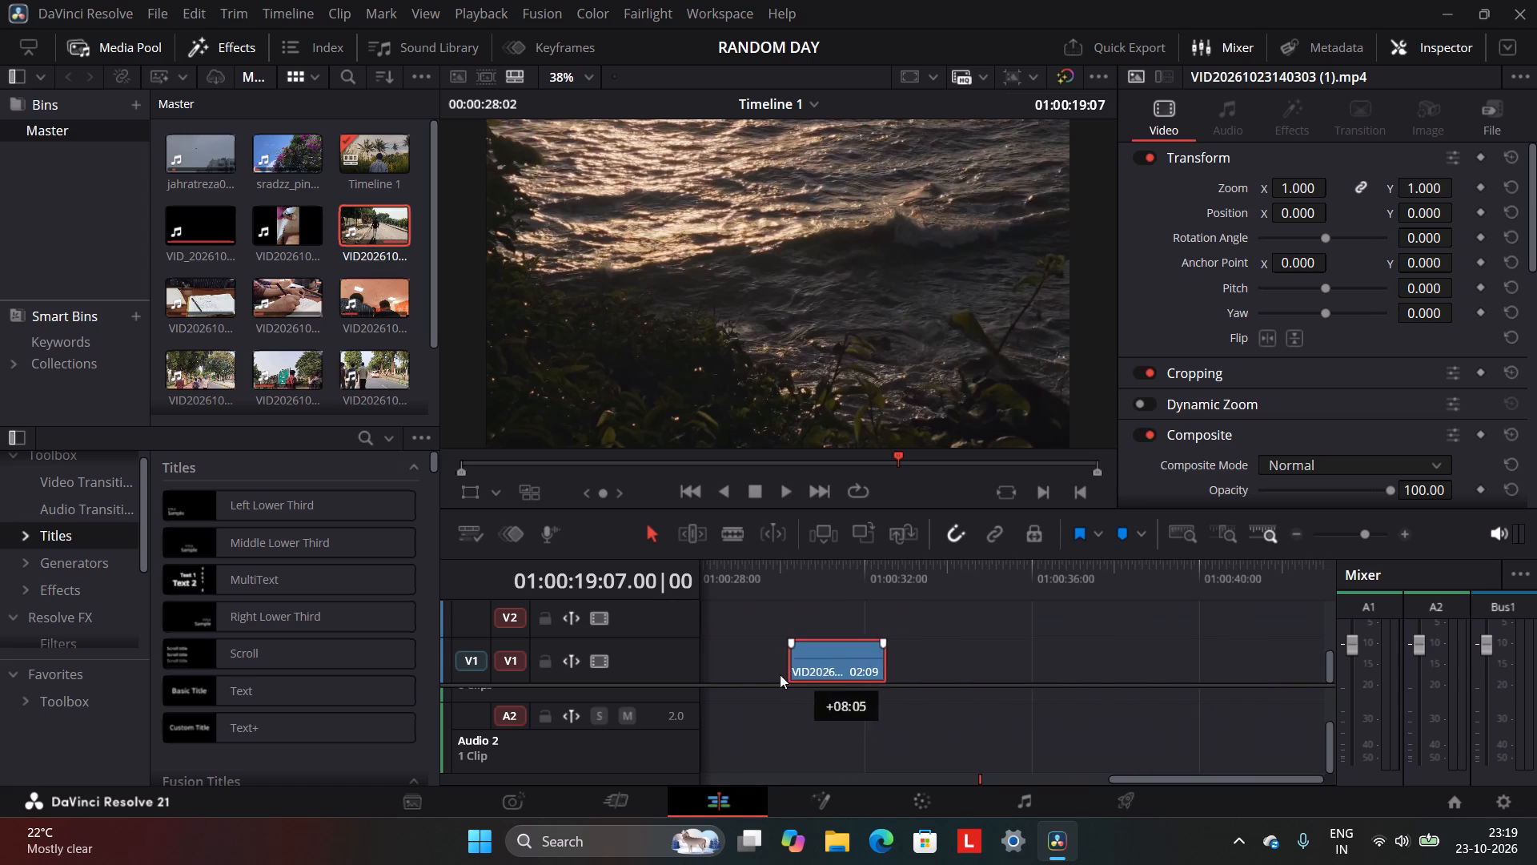
drag(780, 674, 1122, 691)
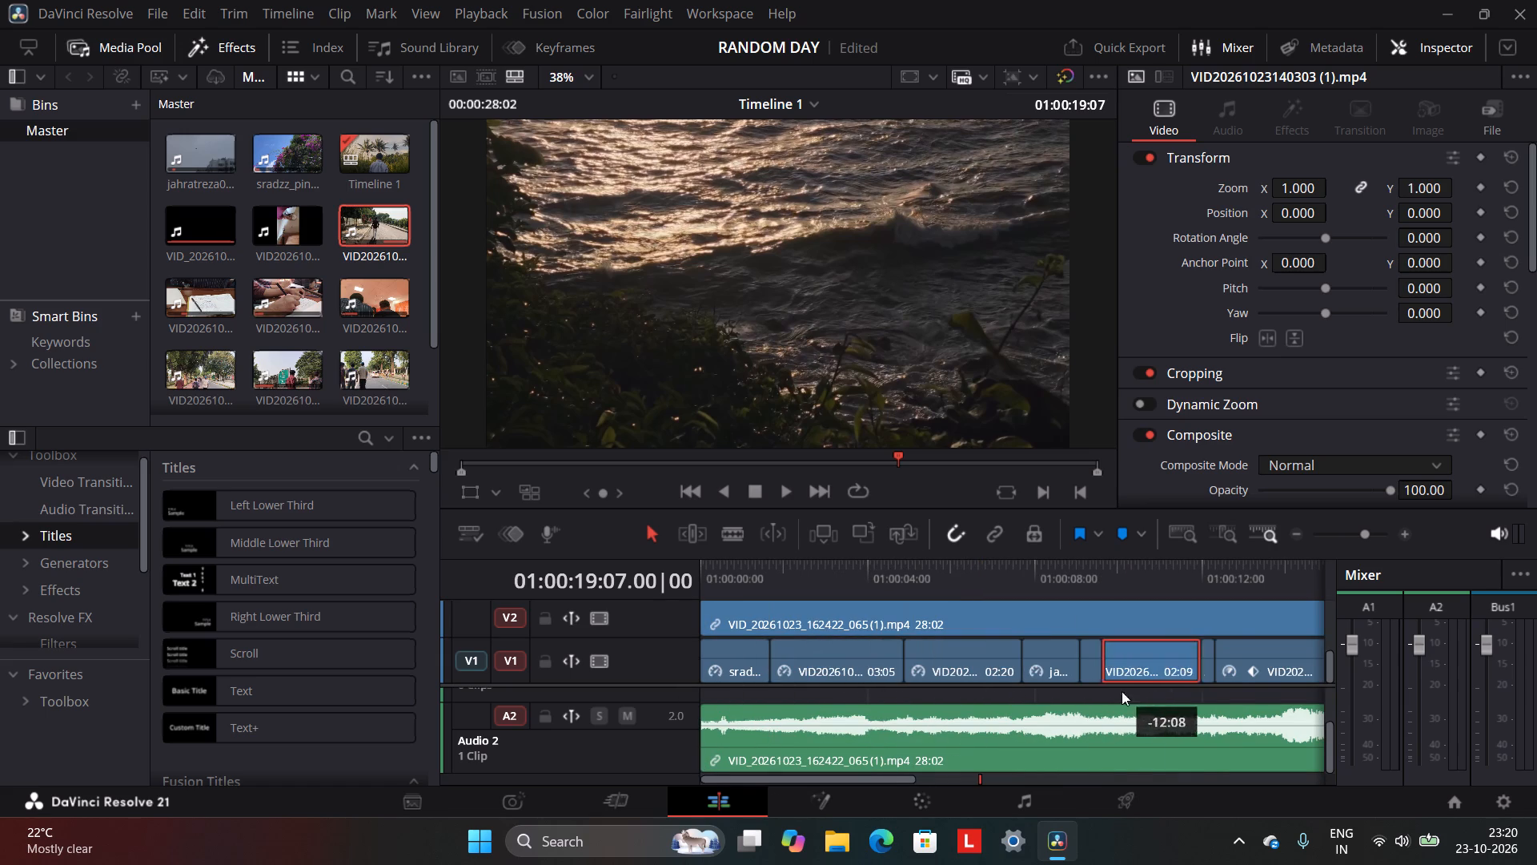
drag(1122, 691, 1028, 670)
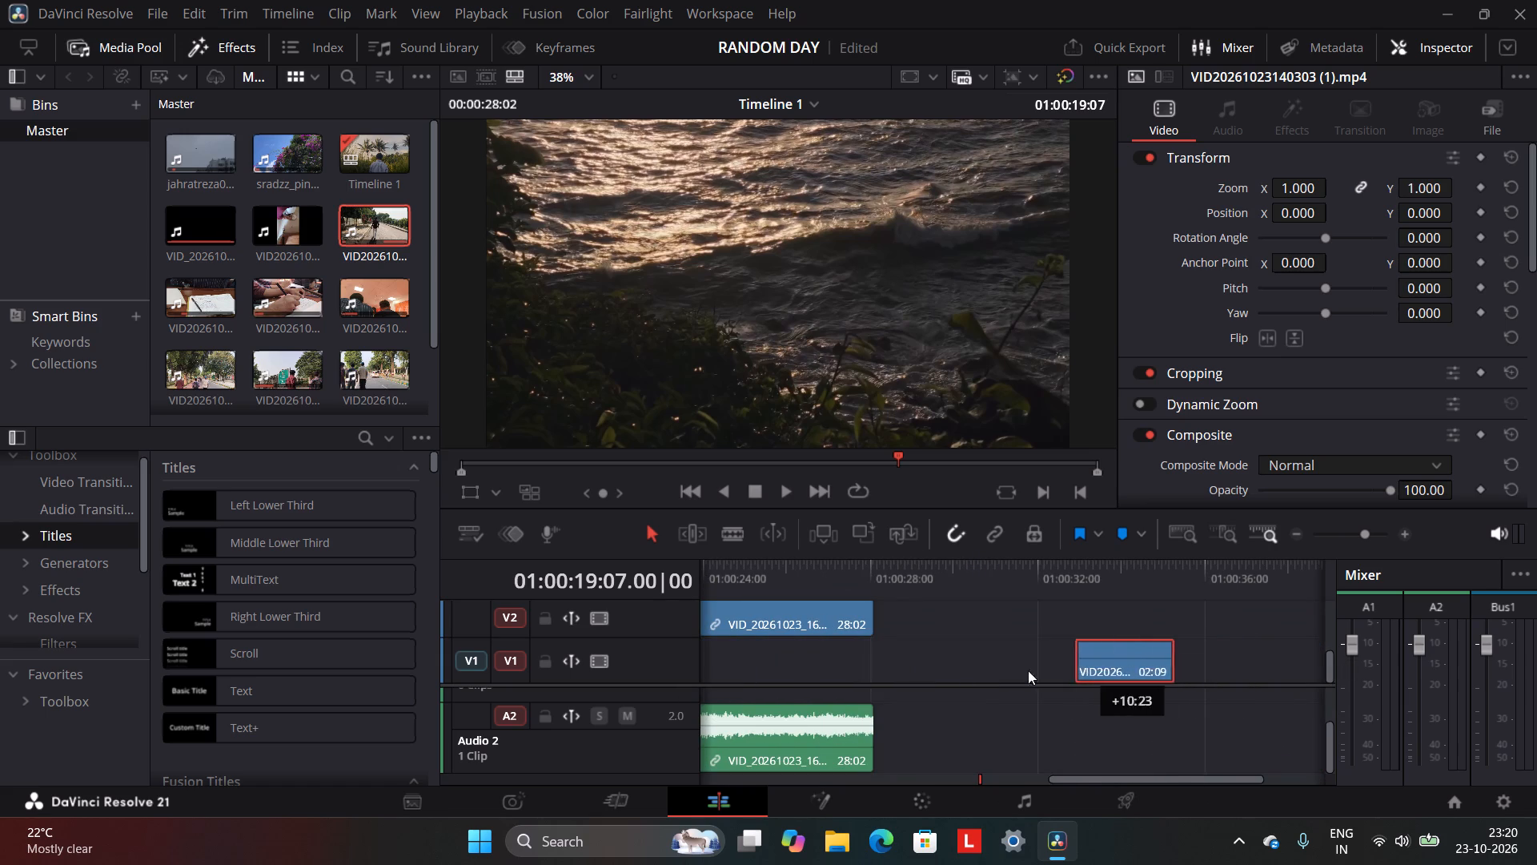
drag(1028, 670, 810, 668)
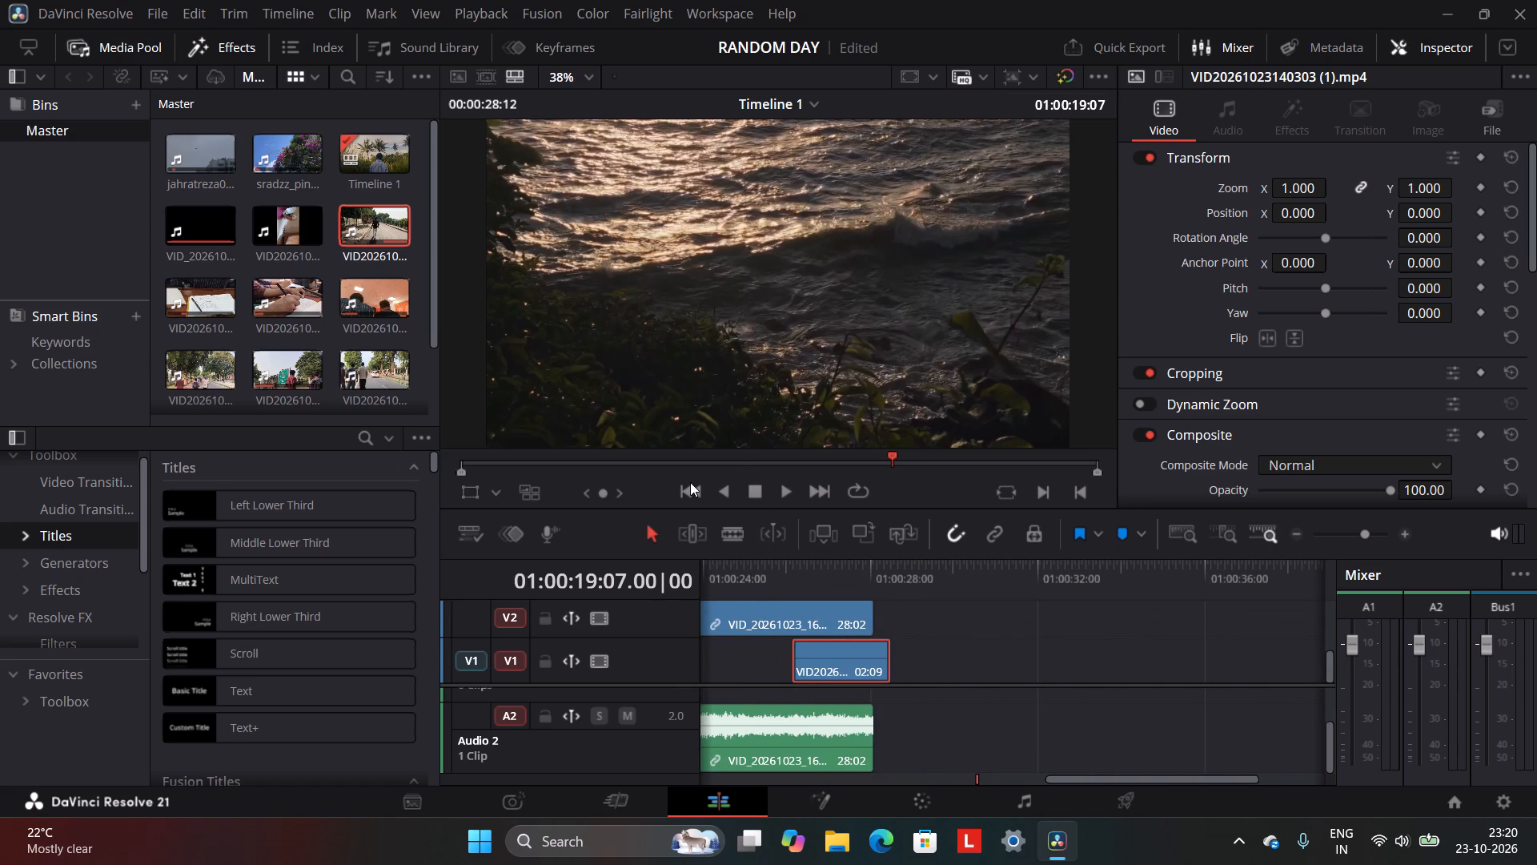
click(690, 482)
scroll(970, 612, down, 3)
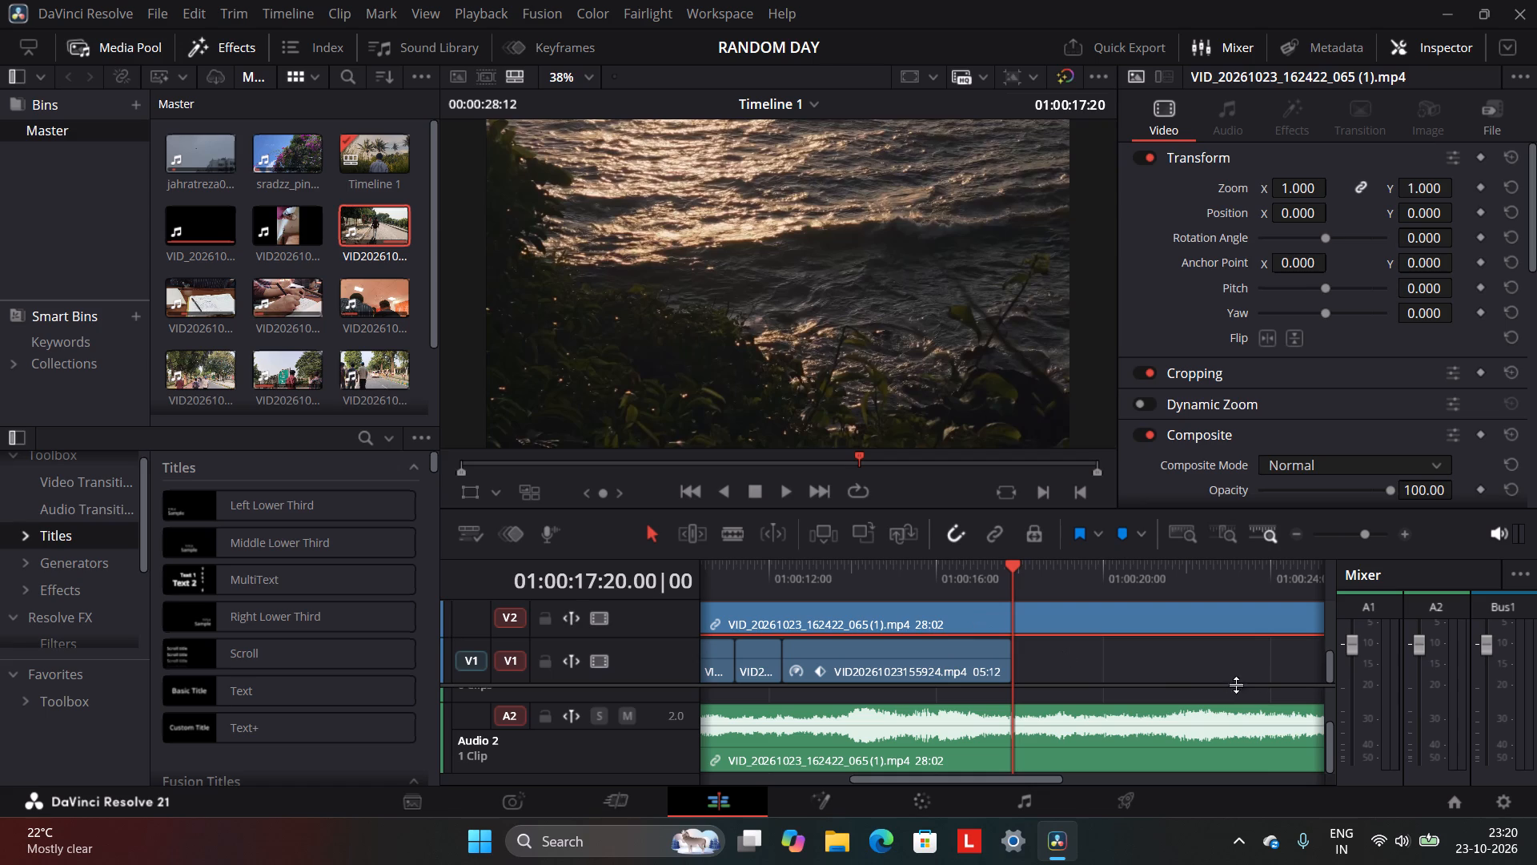
click(825, 489)
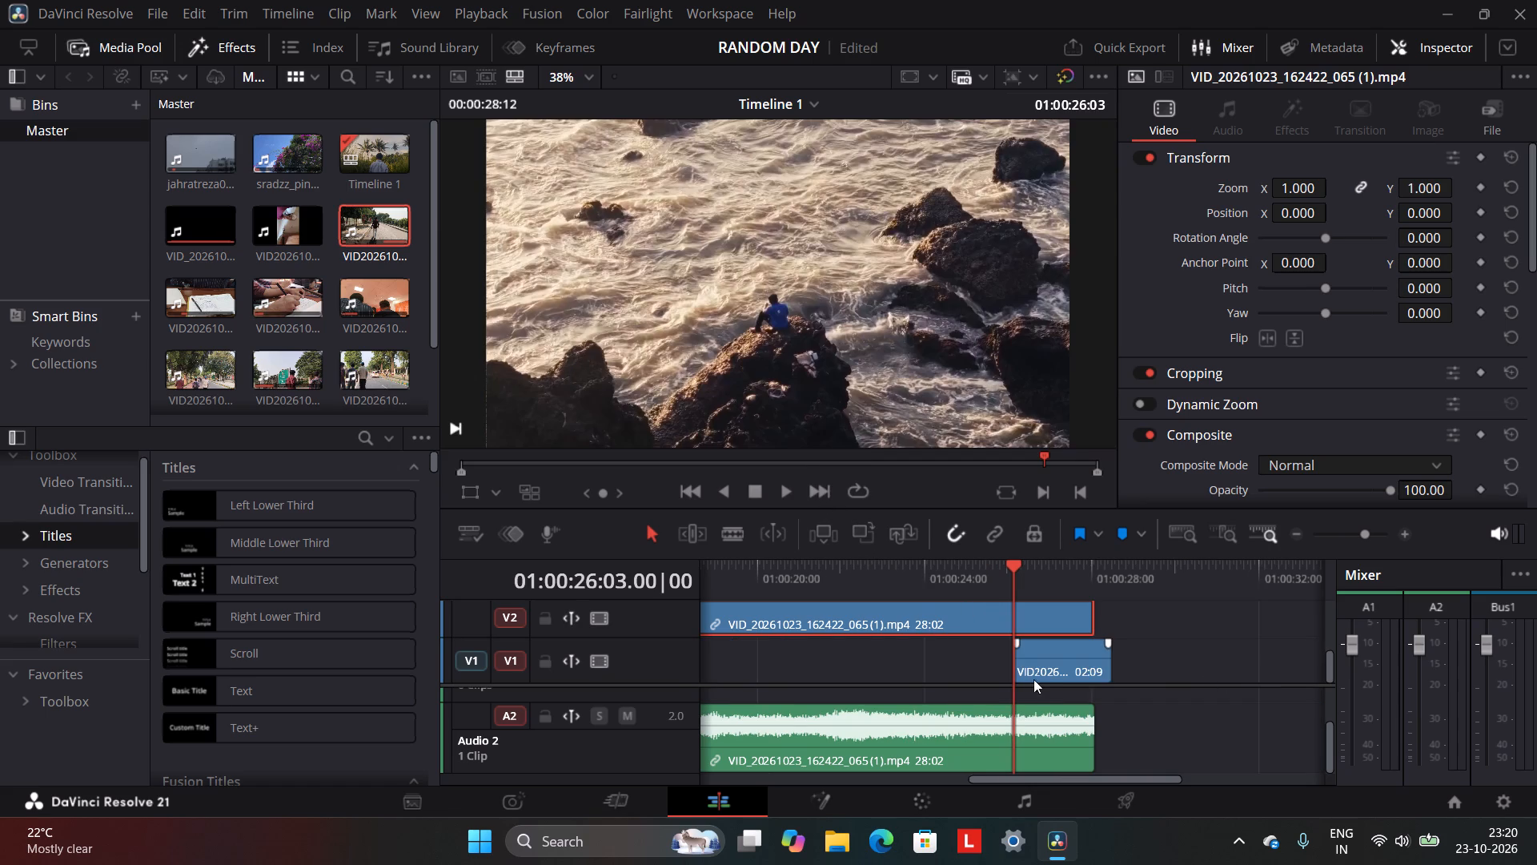
drag(1052, 671, 773, 679)
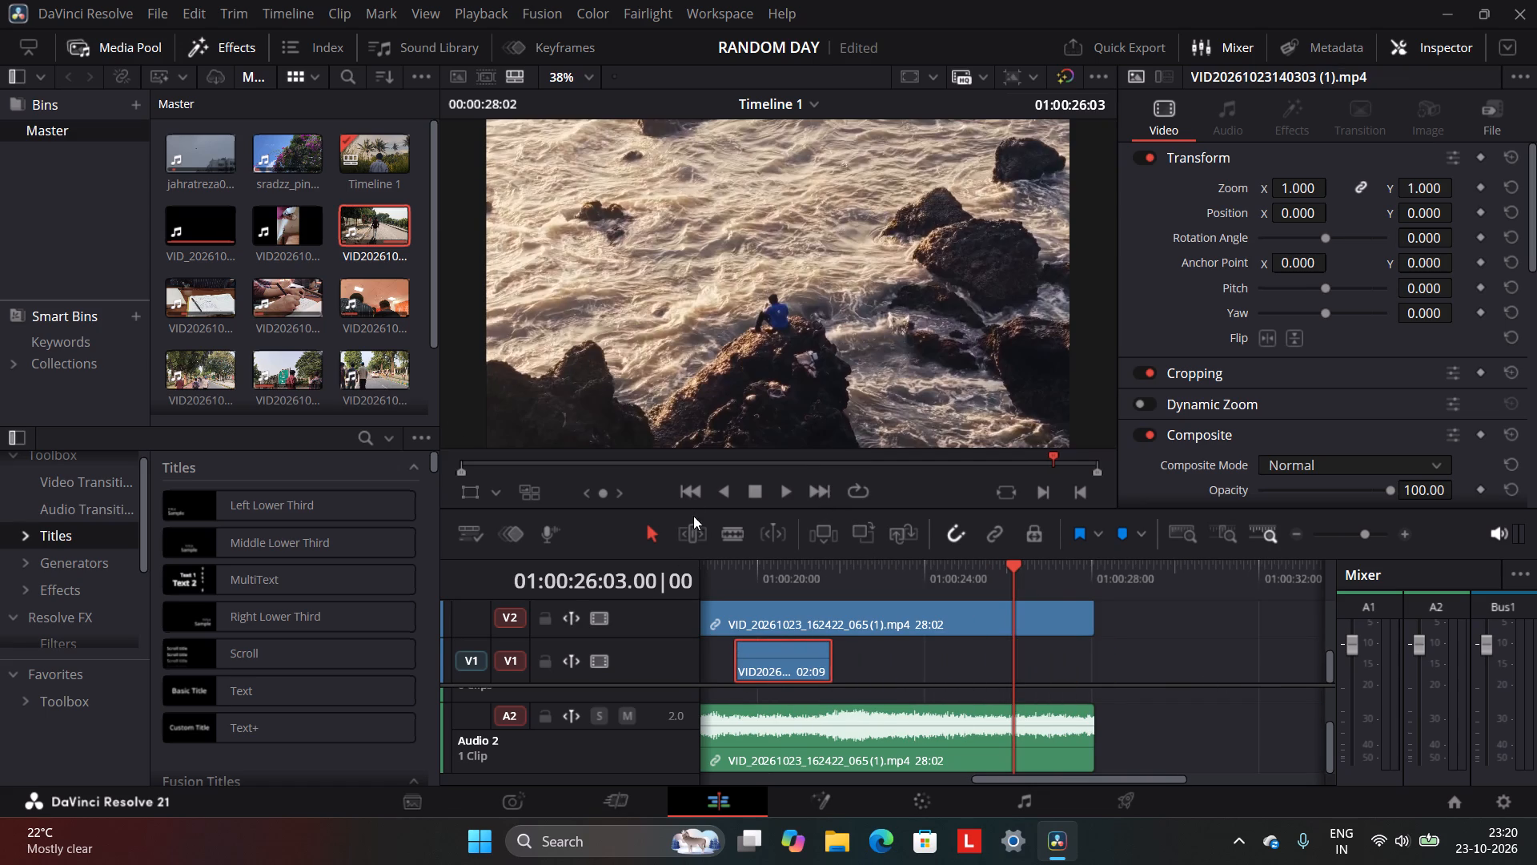
click(695, 497)
scroll(934, 629, down, 4)
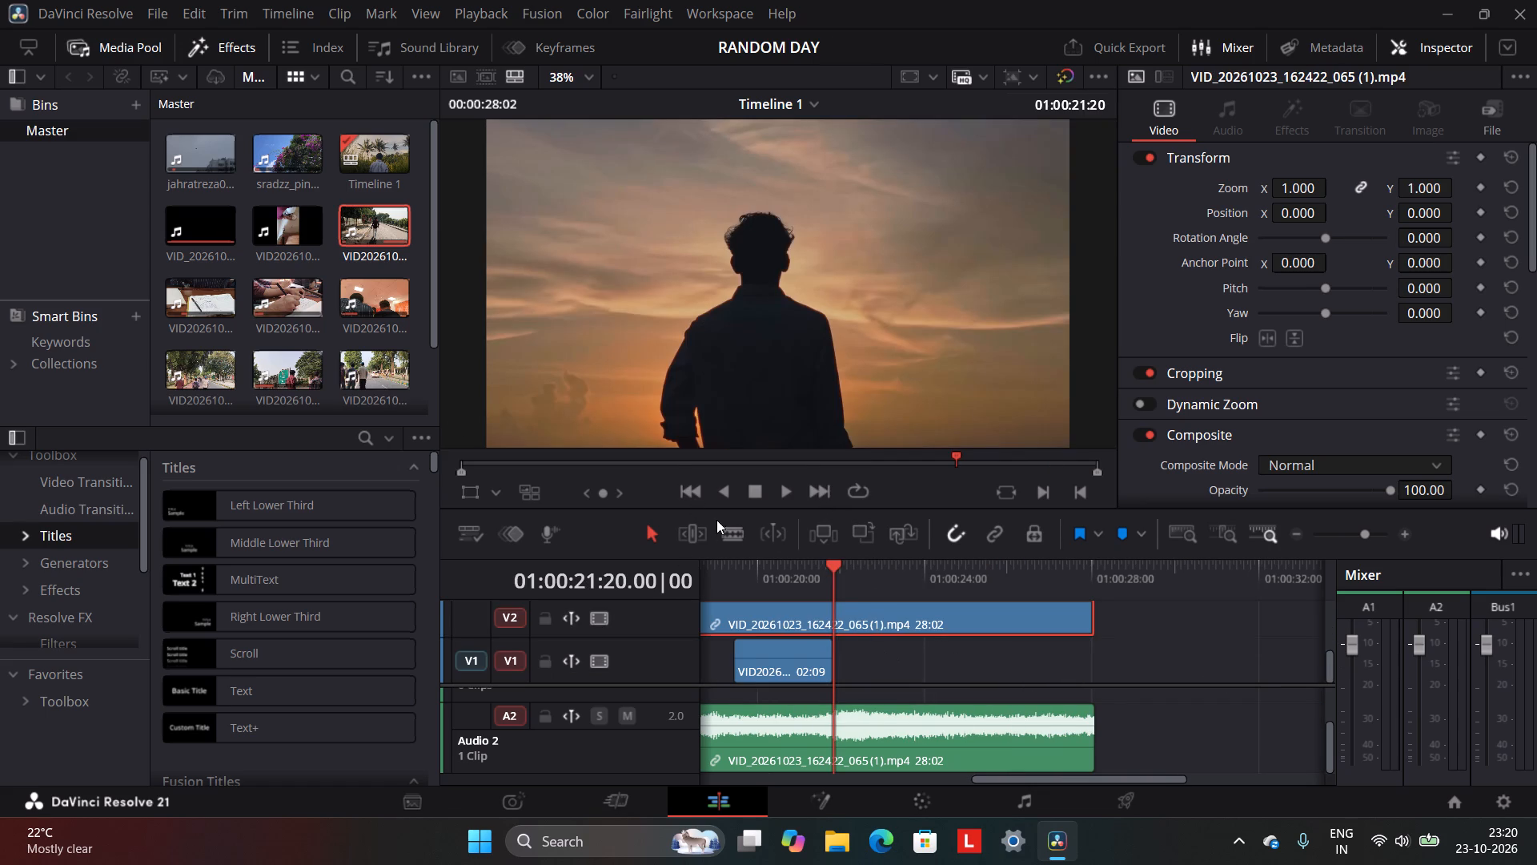
click(692, 489)
click(692, 489)
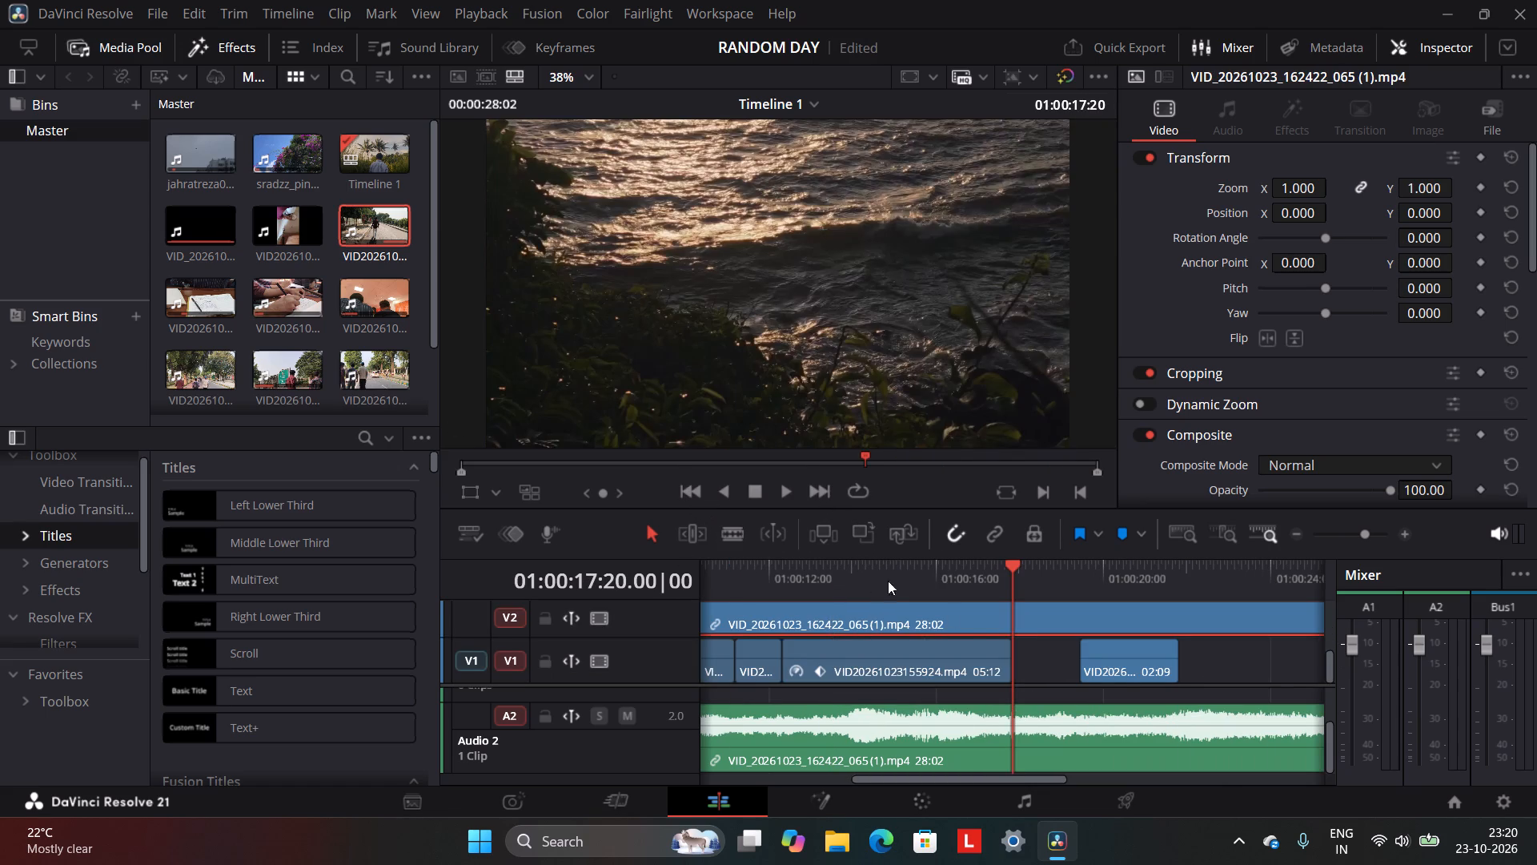
drag(1121, 664, 1059, 661)
Disable the Video 2 track and check the walking clip's frames on Video 1 at 01:00:18:05 and 01:00:19:04.
click(1029, 573)
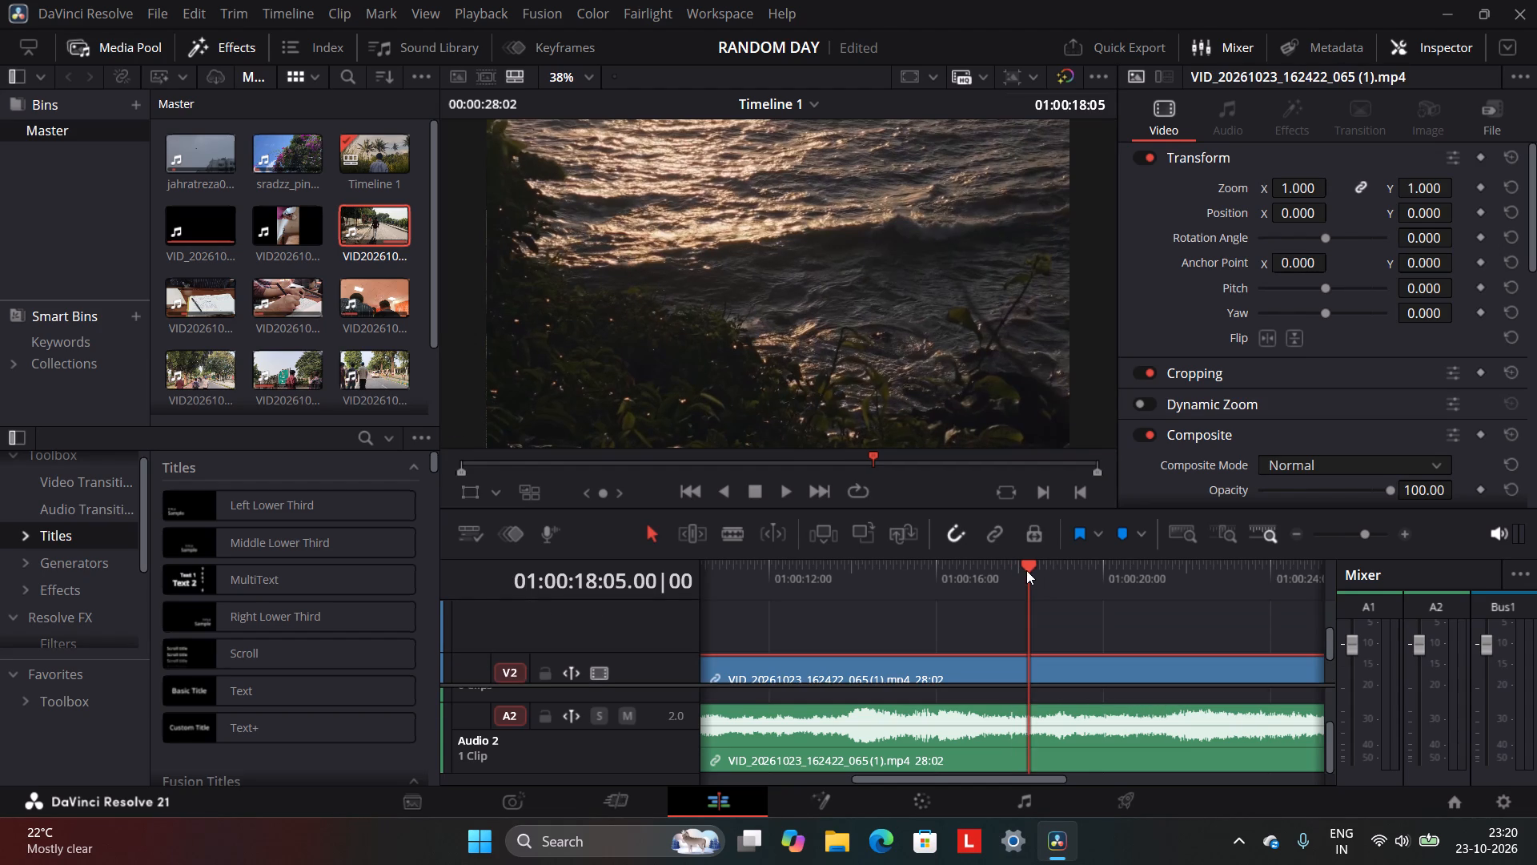
click(600, 670)
scroll(1129, 634, down, 2)
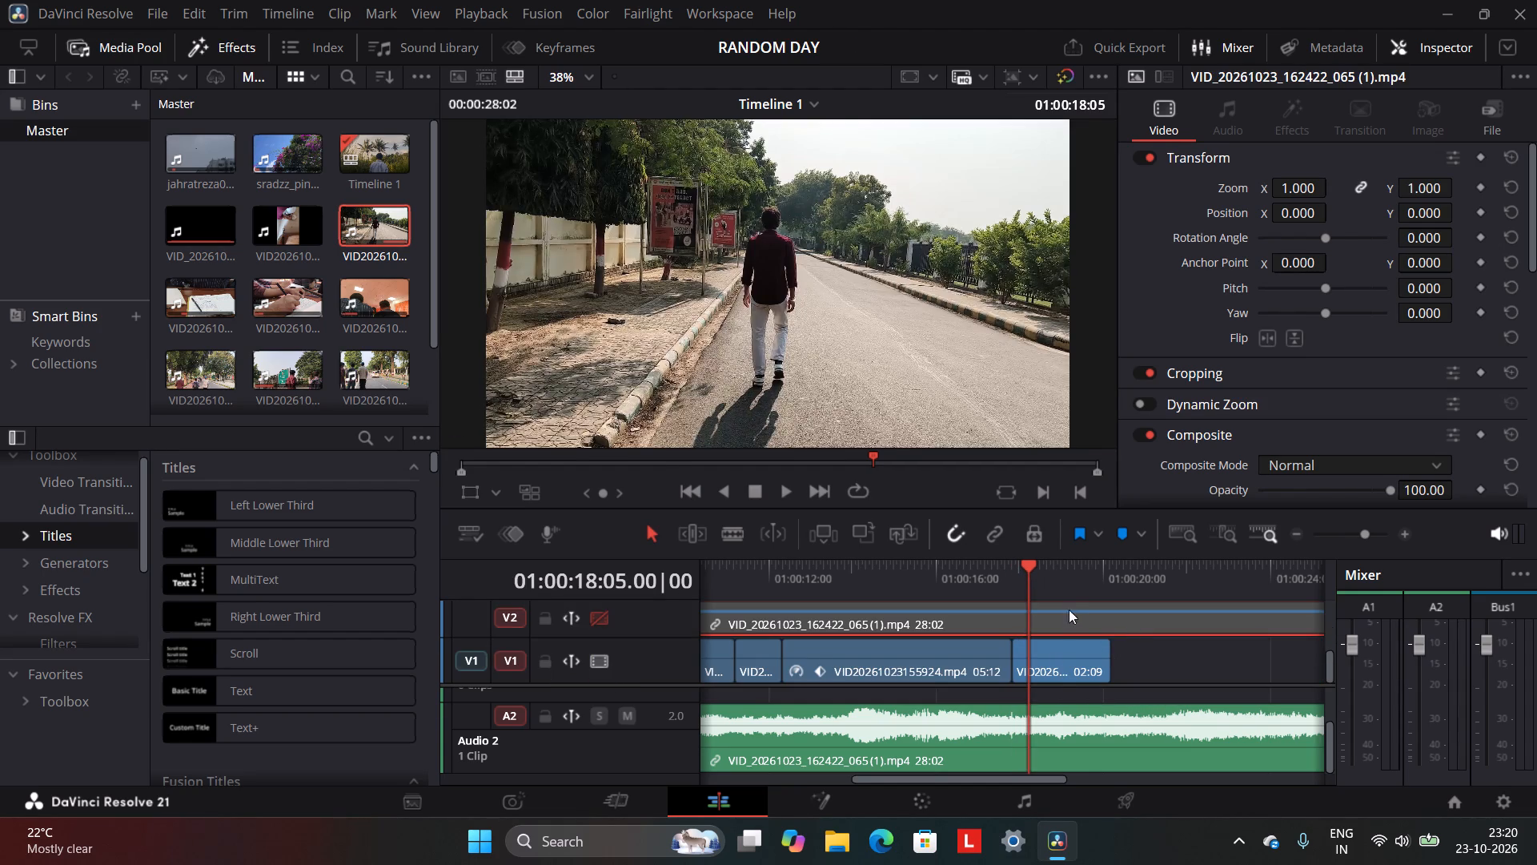
click(1063, 573)
click(1070, 577)
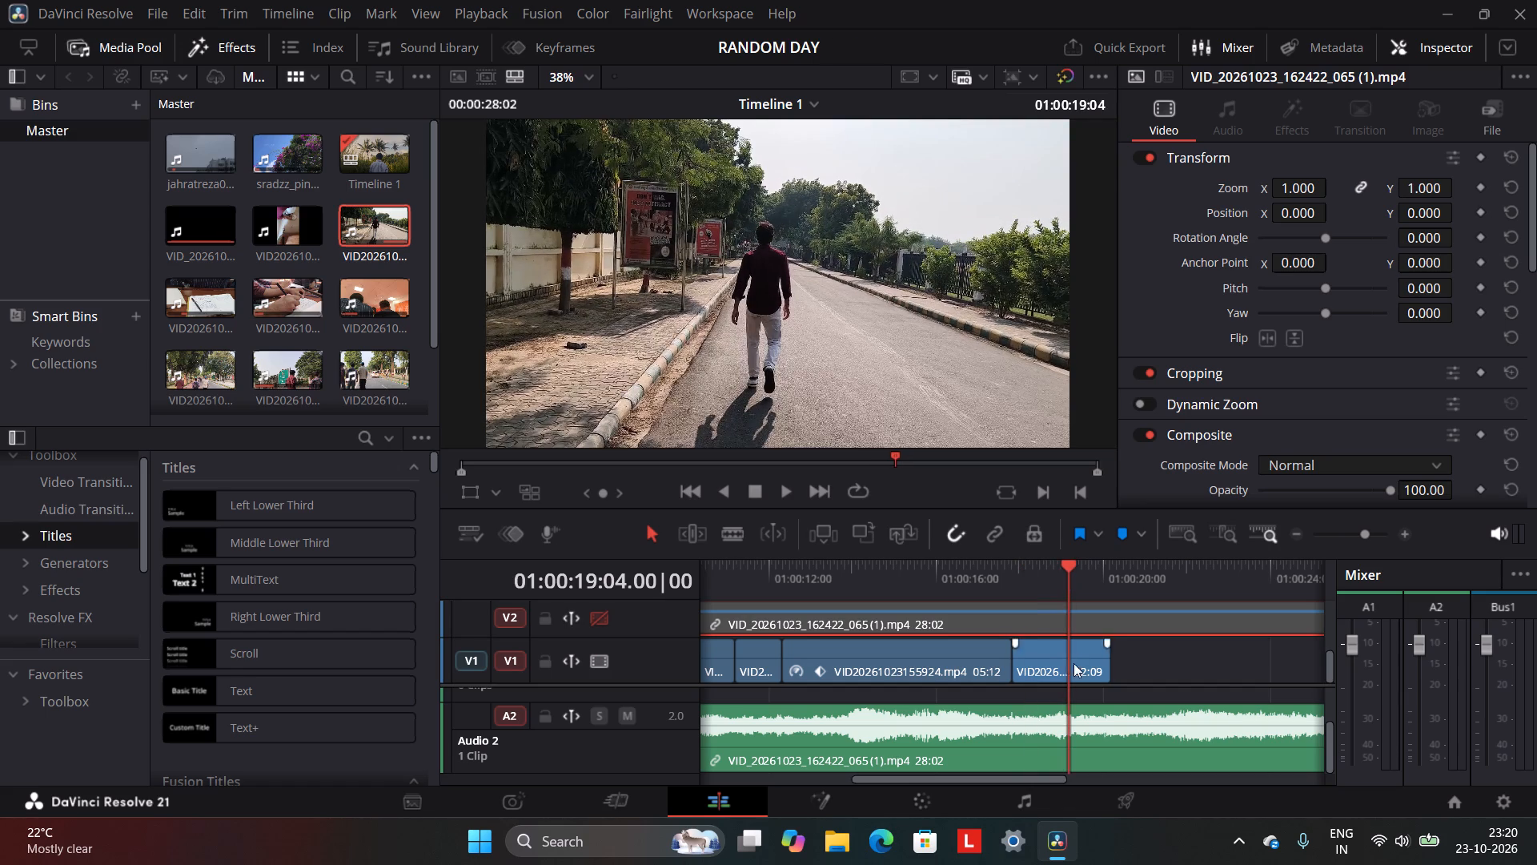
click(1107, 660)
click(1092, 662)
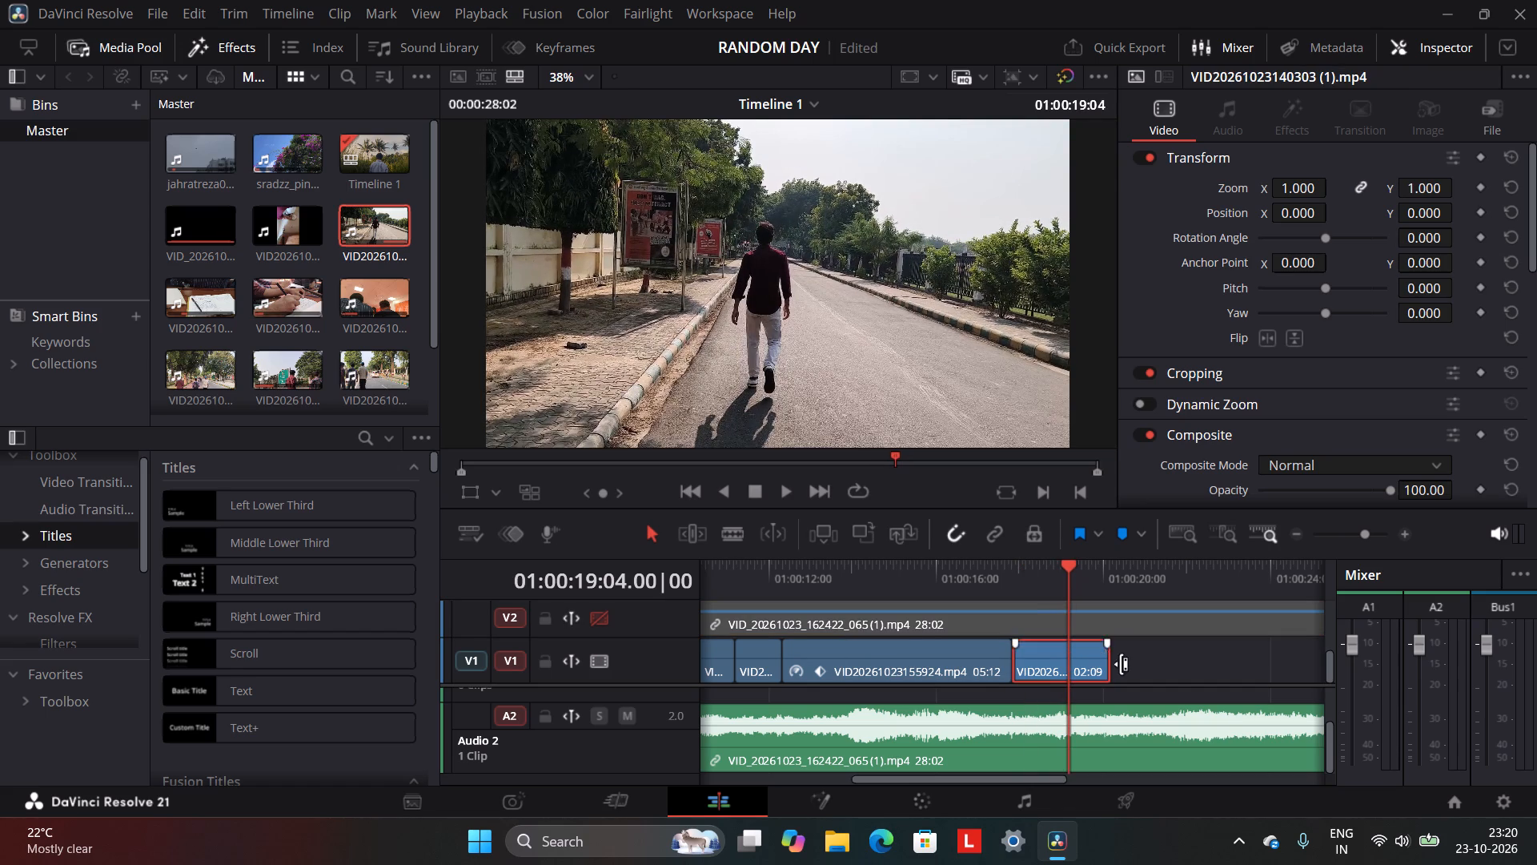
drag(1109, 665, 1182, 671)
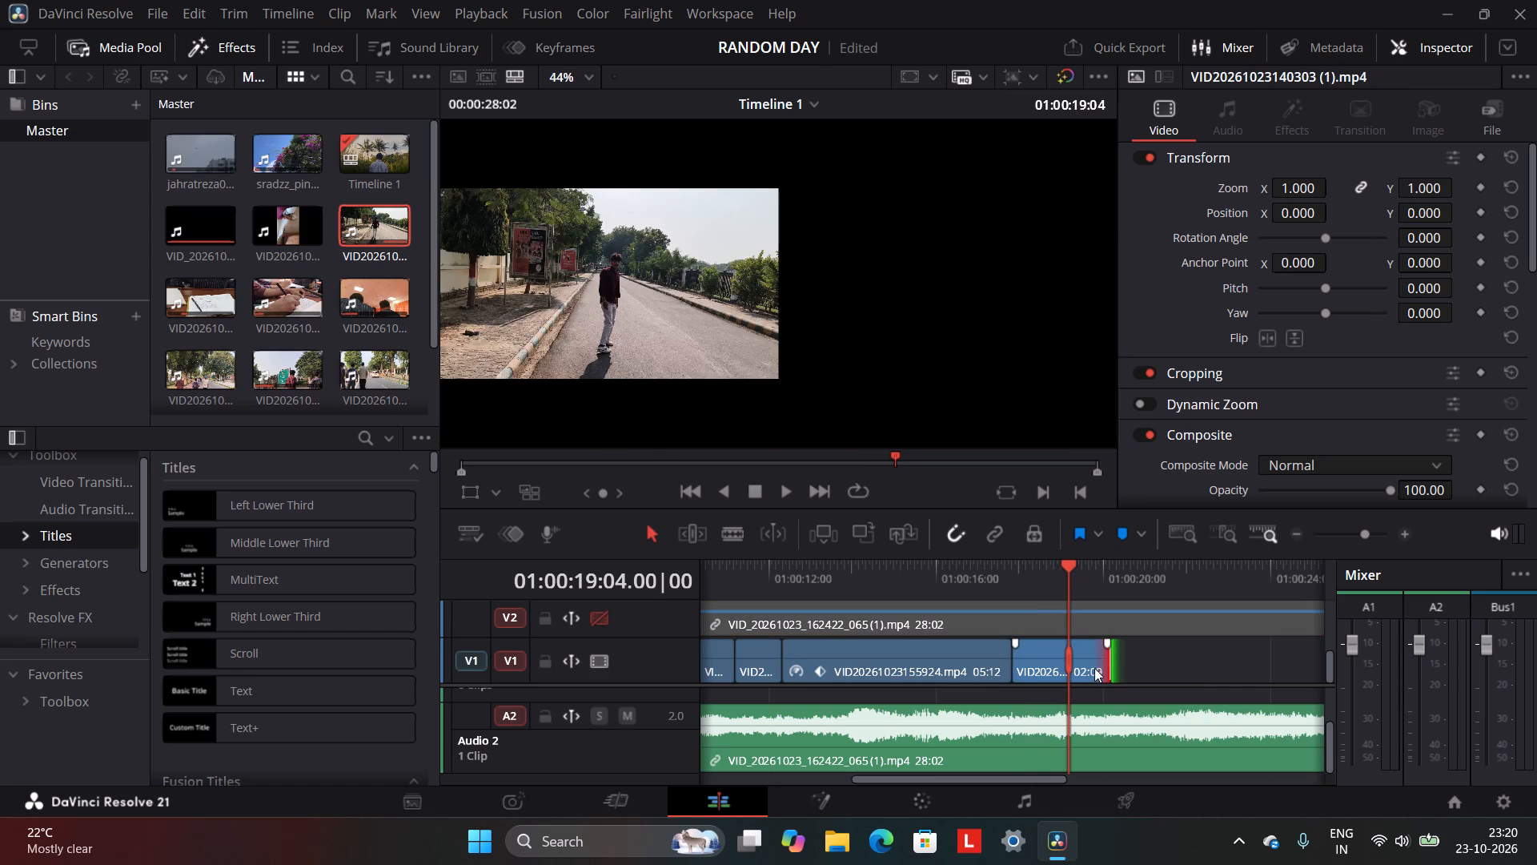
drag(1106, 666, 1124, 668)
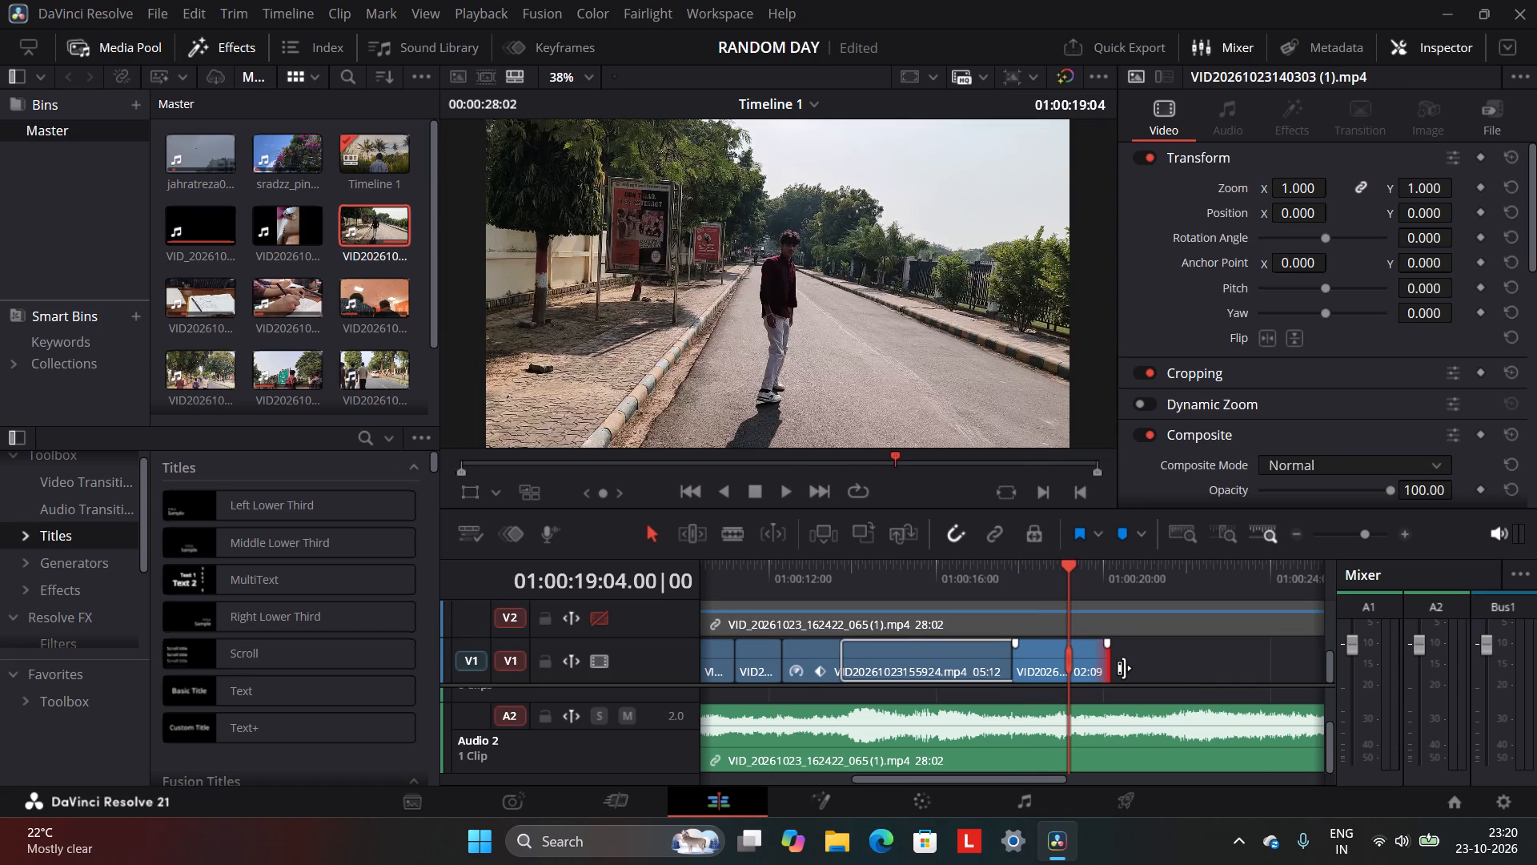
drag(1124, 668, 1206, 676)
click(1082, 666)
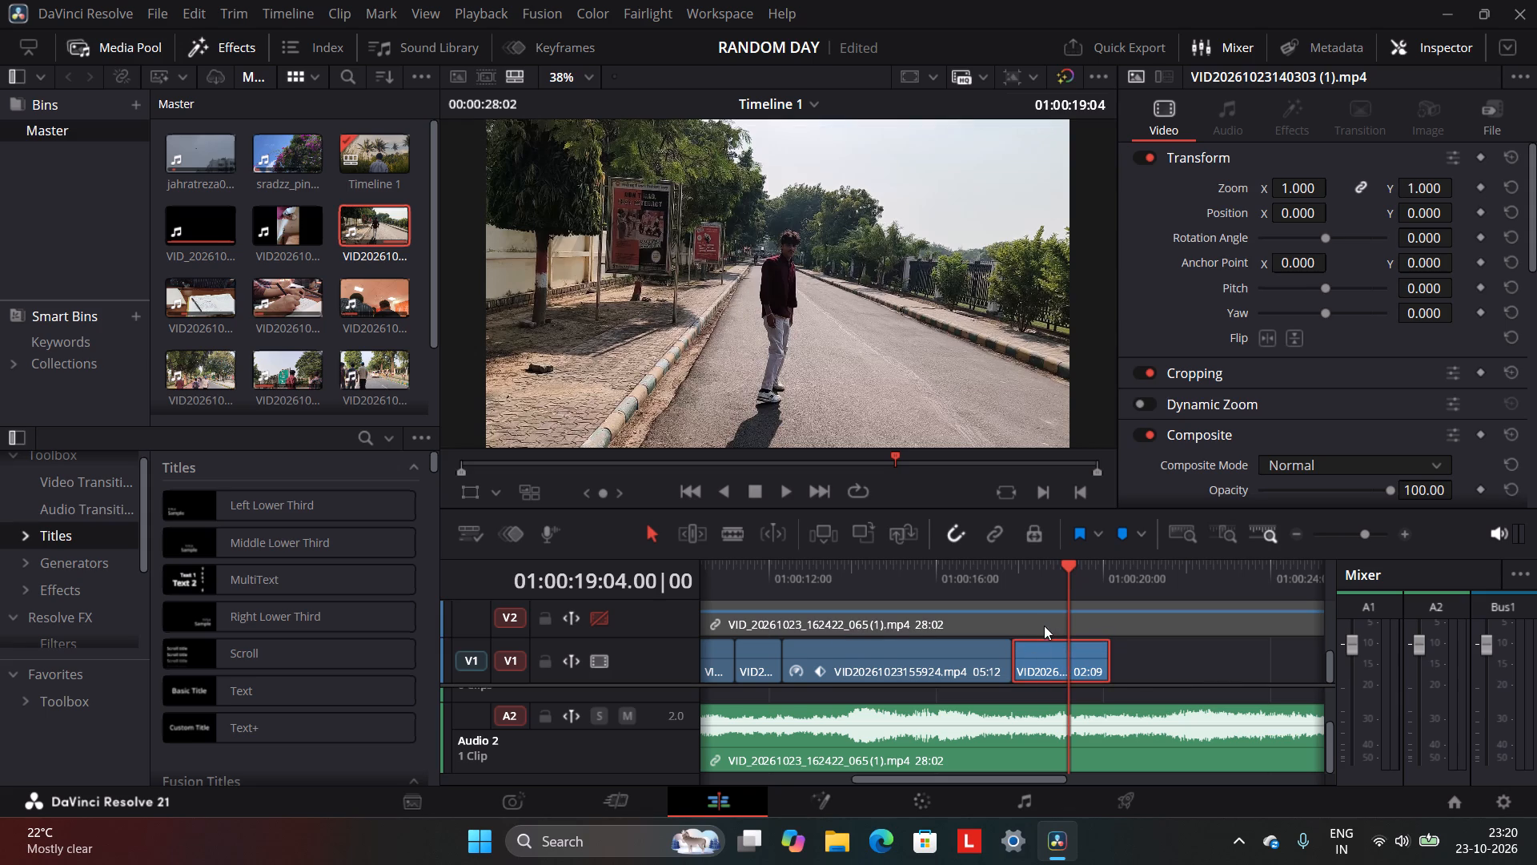
drag(1070, 567, 1086, 570)
scroll(1086, 570, down, 5)
scroll(1107, 631, down, 3)
click(1088, 653)
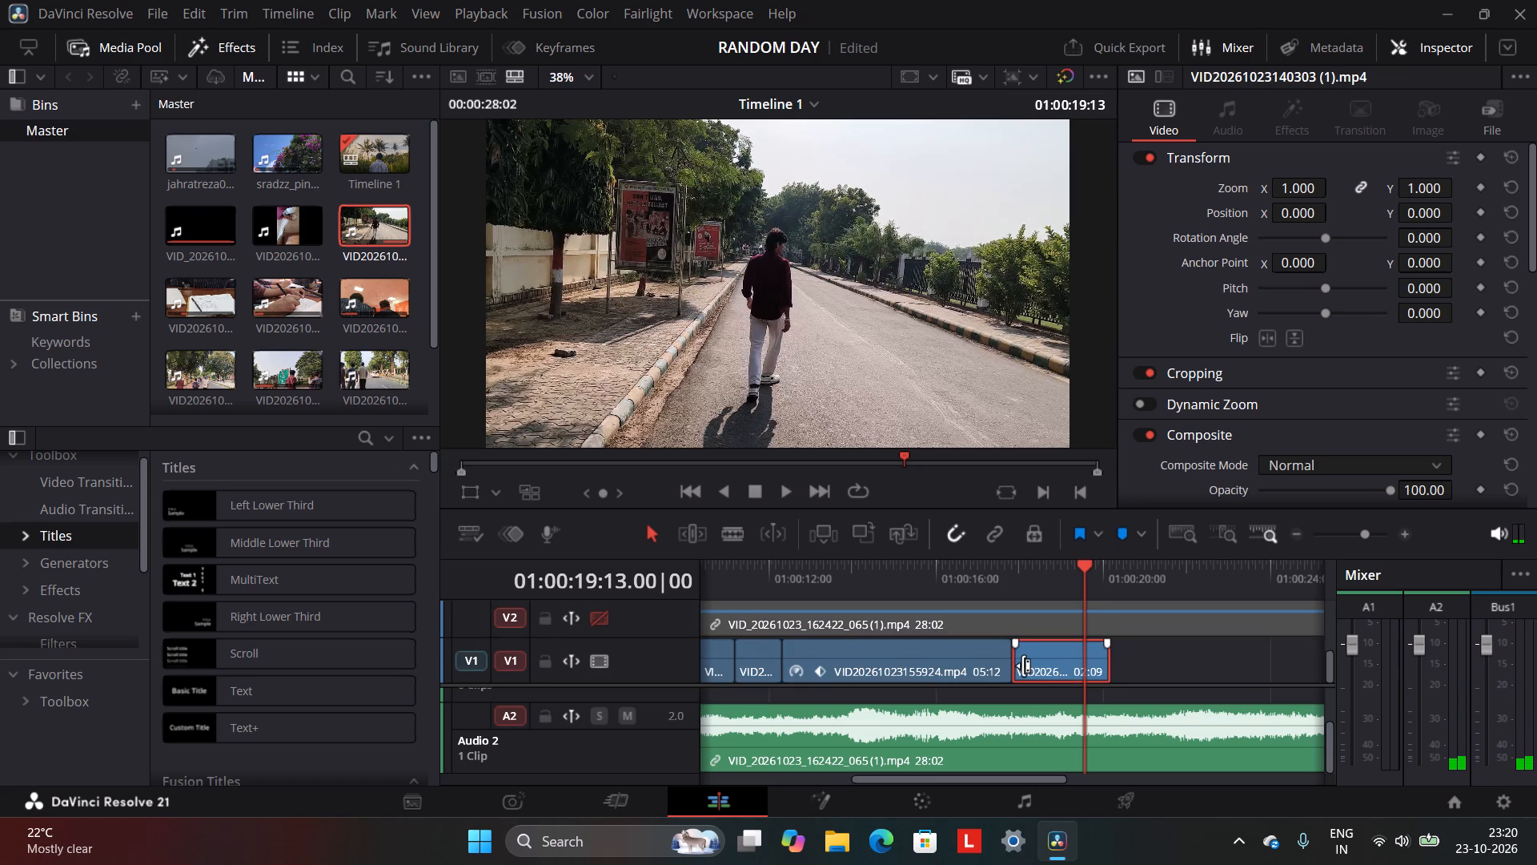
drag(1023, 666, 1079, 674)
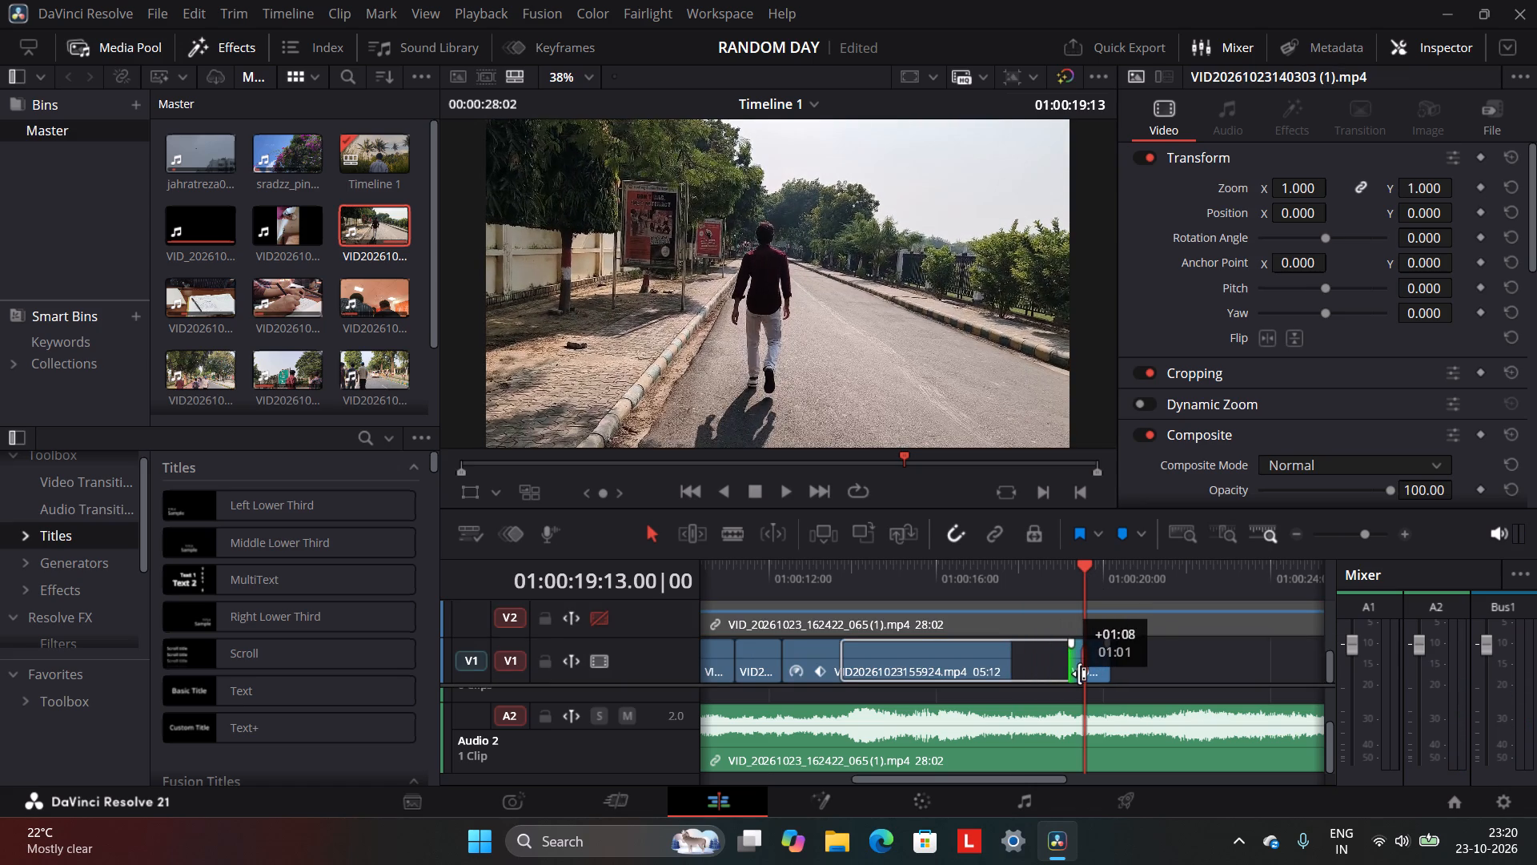
drag(1079, 674, 1094, 674)
Move the trimmed walking clip on Video 1 back to 01:00:17:20, against the end of VID20261023155924.mp4.
drag(1097, 668, 1061, 668)
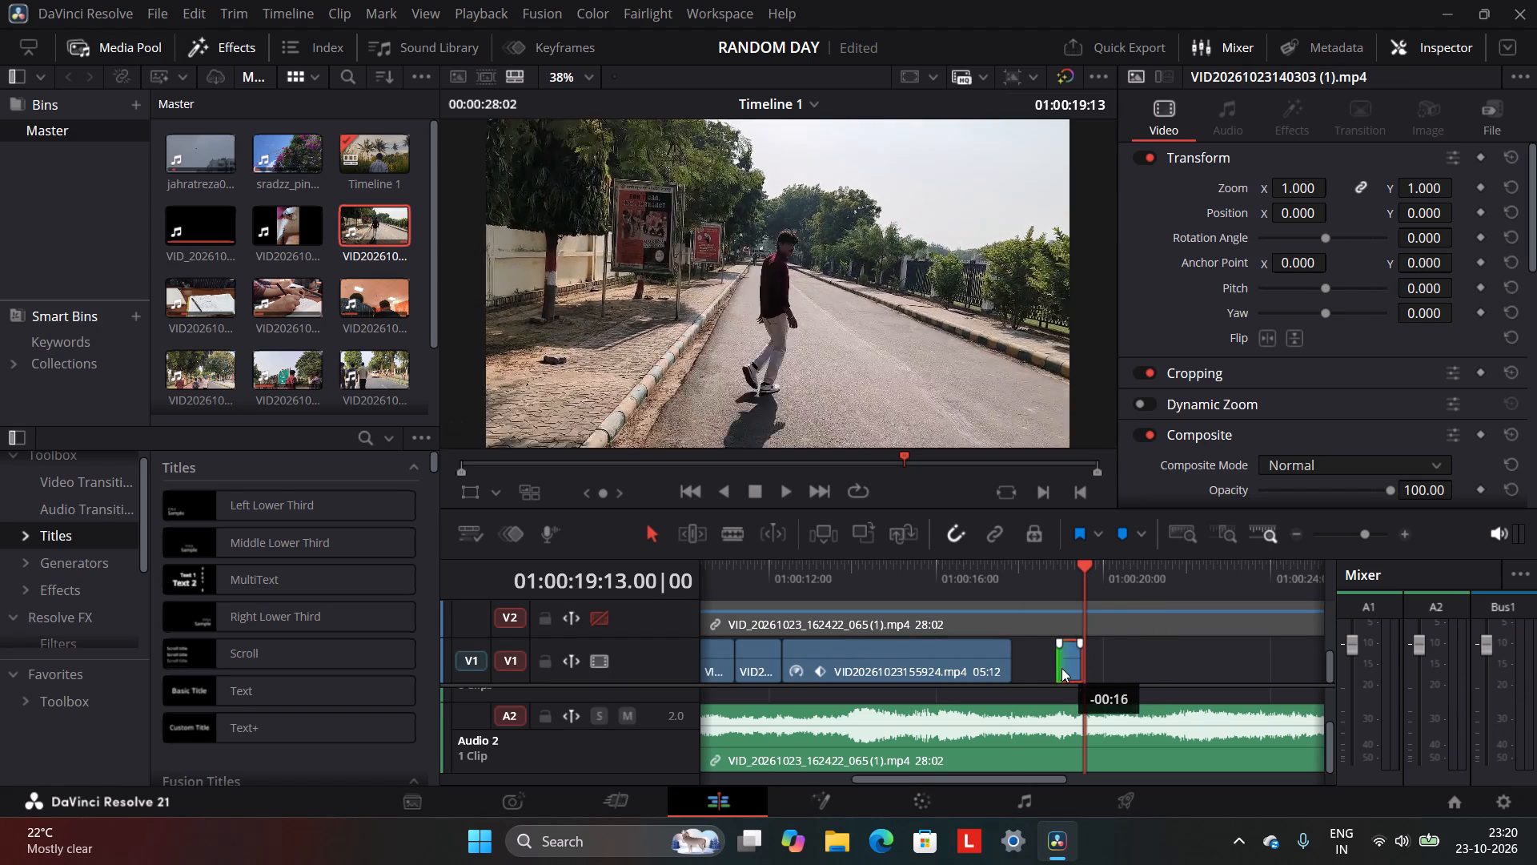
drag(1061, 668, 1034, 669)
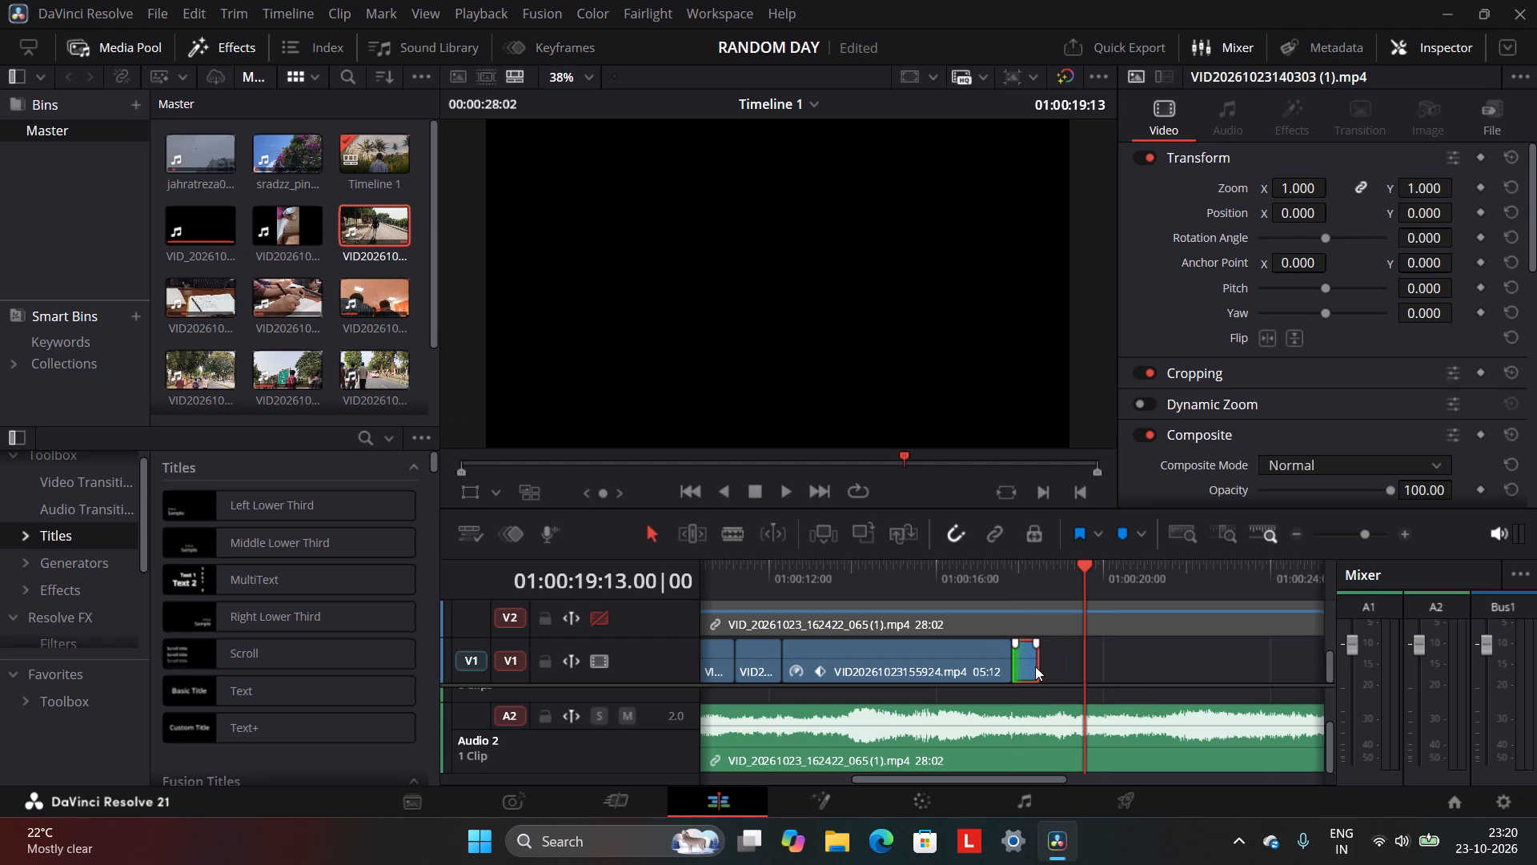
Re-enable Video 2, play the reference from 01:00:17:20 and park the playhead at 01:00:19:13, where the sea shot changes.
click(1013, 584)
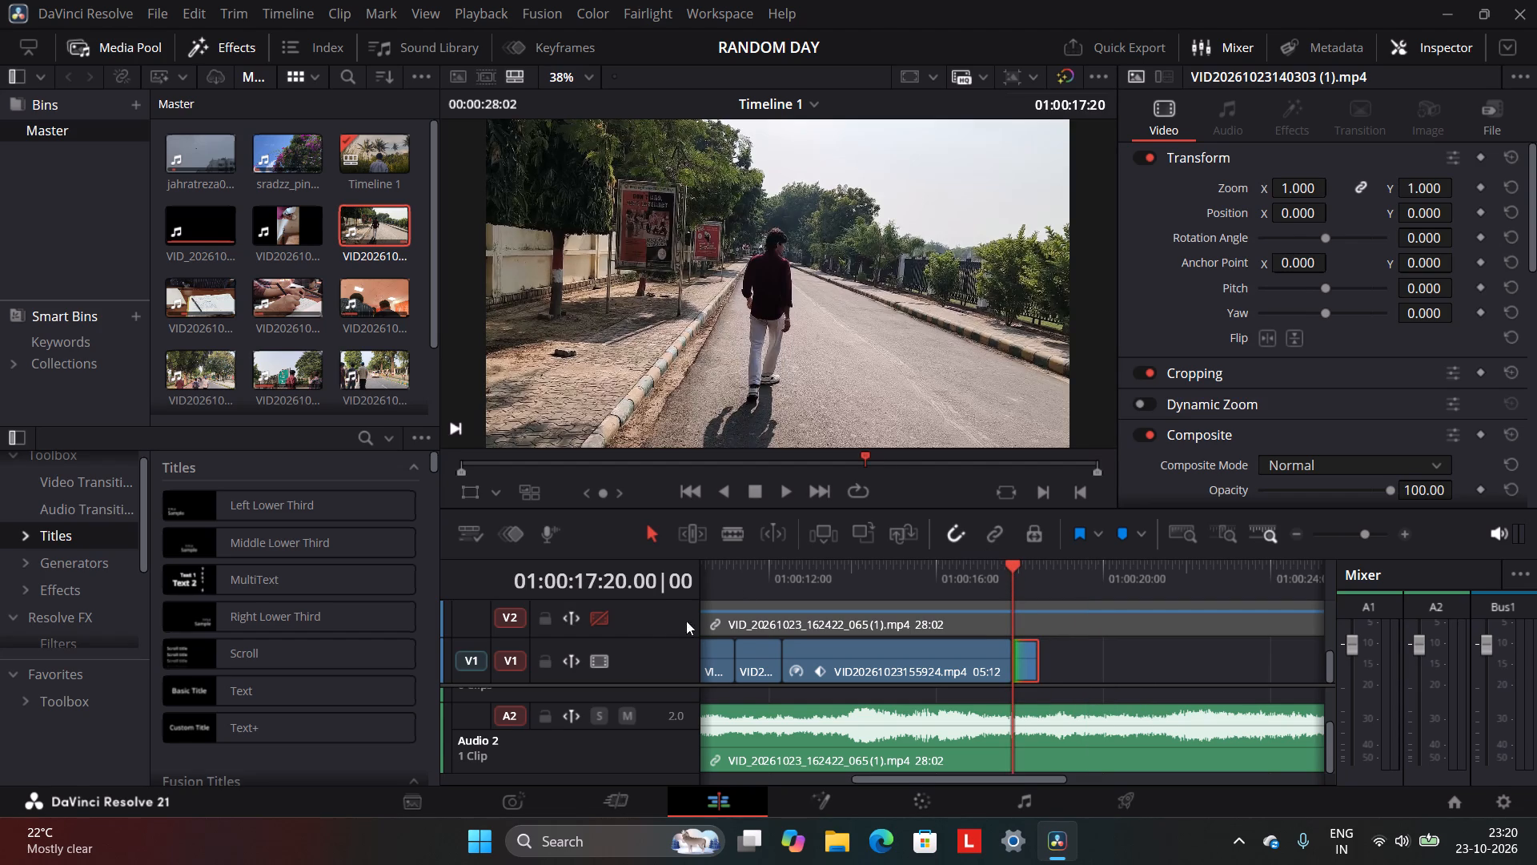
click(596, 614)
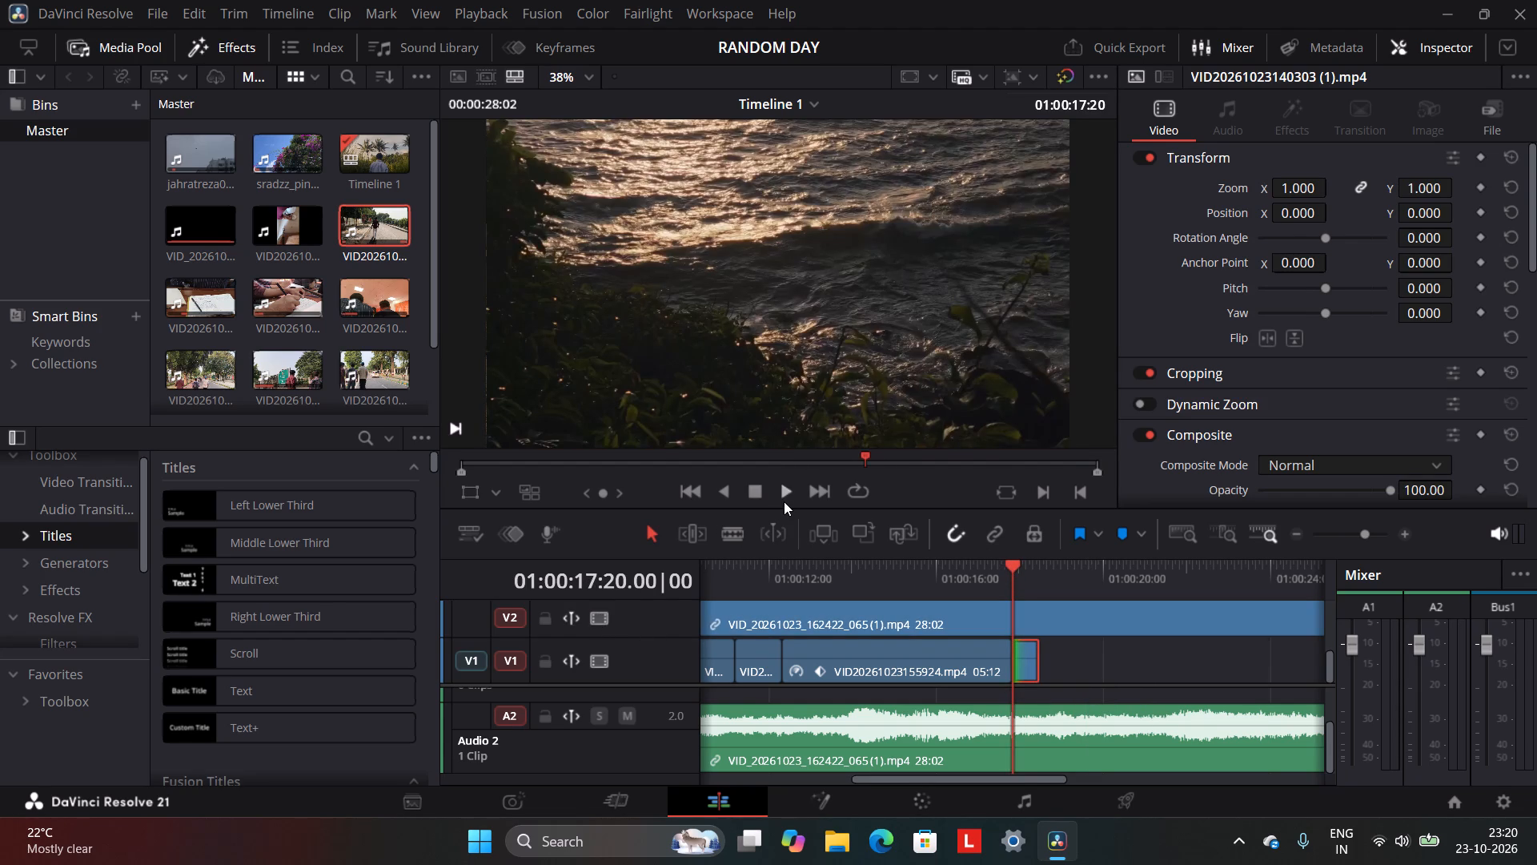
click(784, 500)
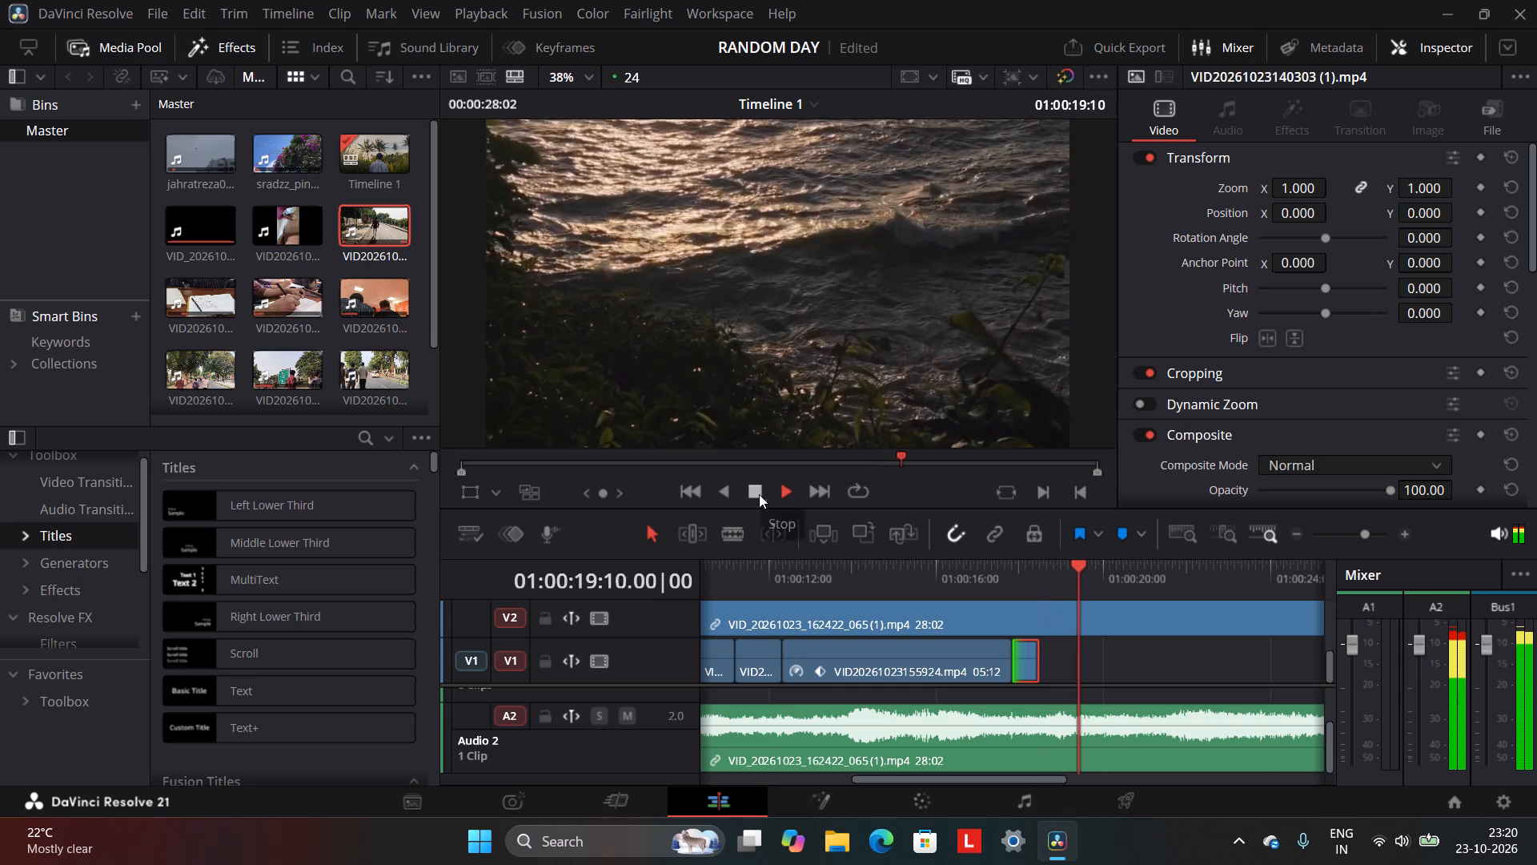
click(759, 494)
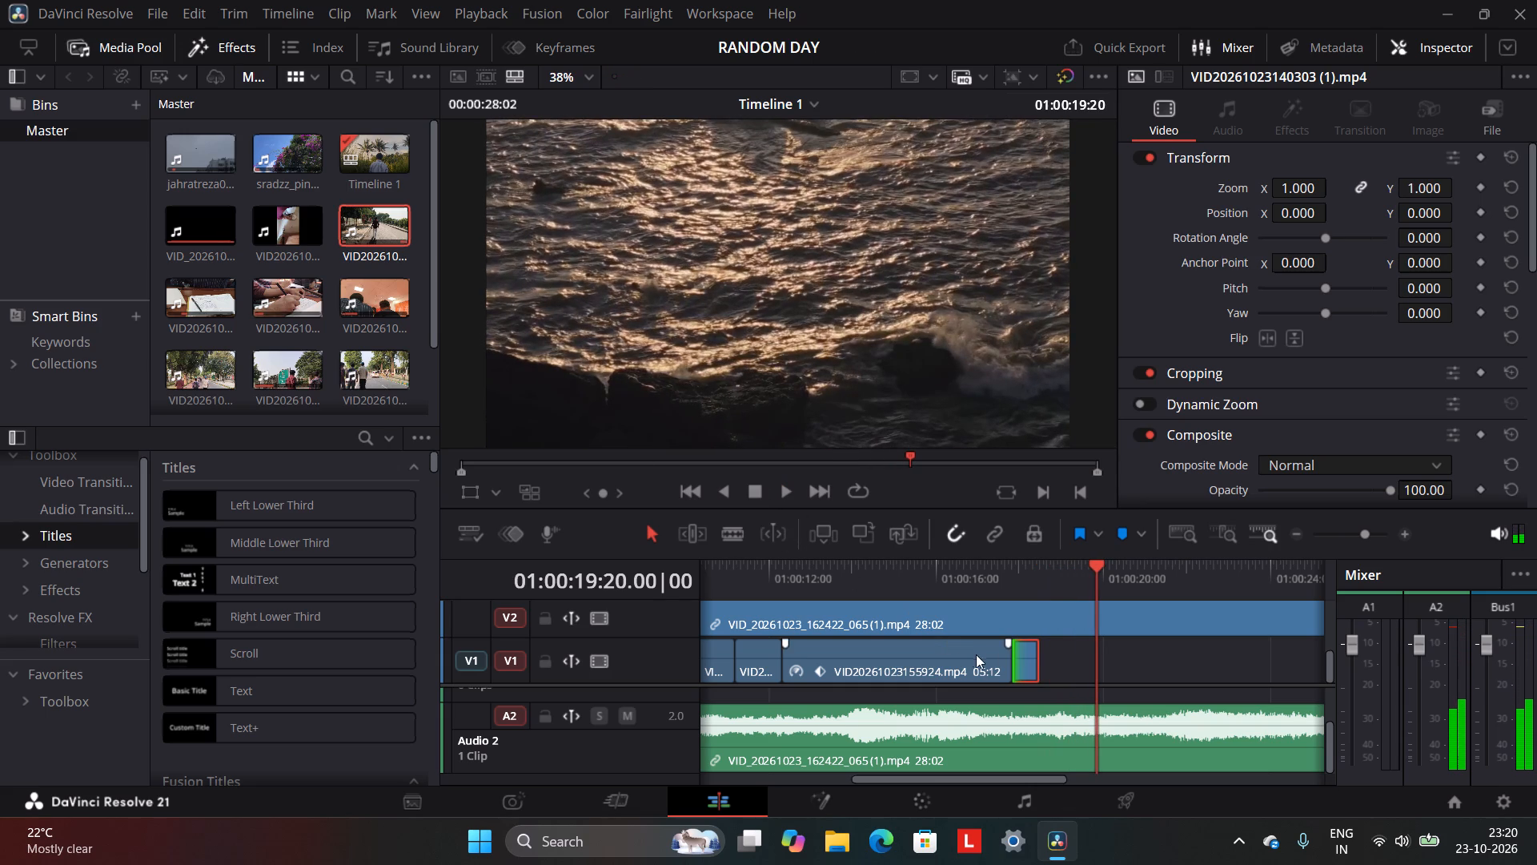
click(1080, 670)
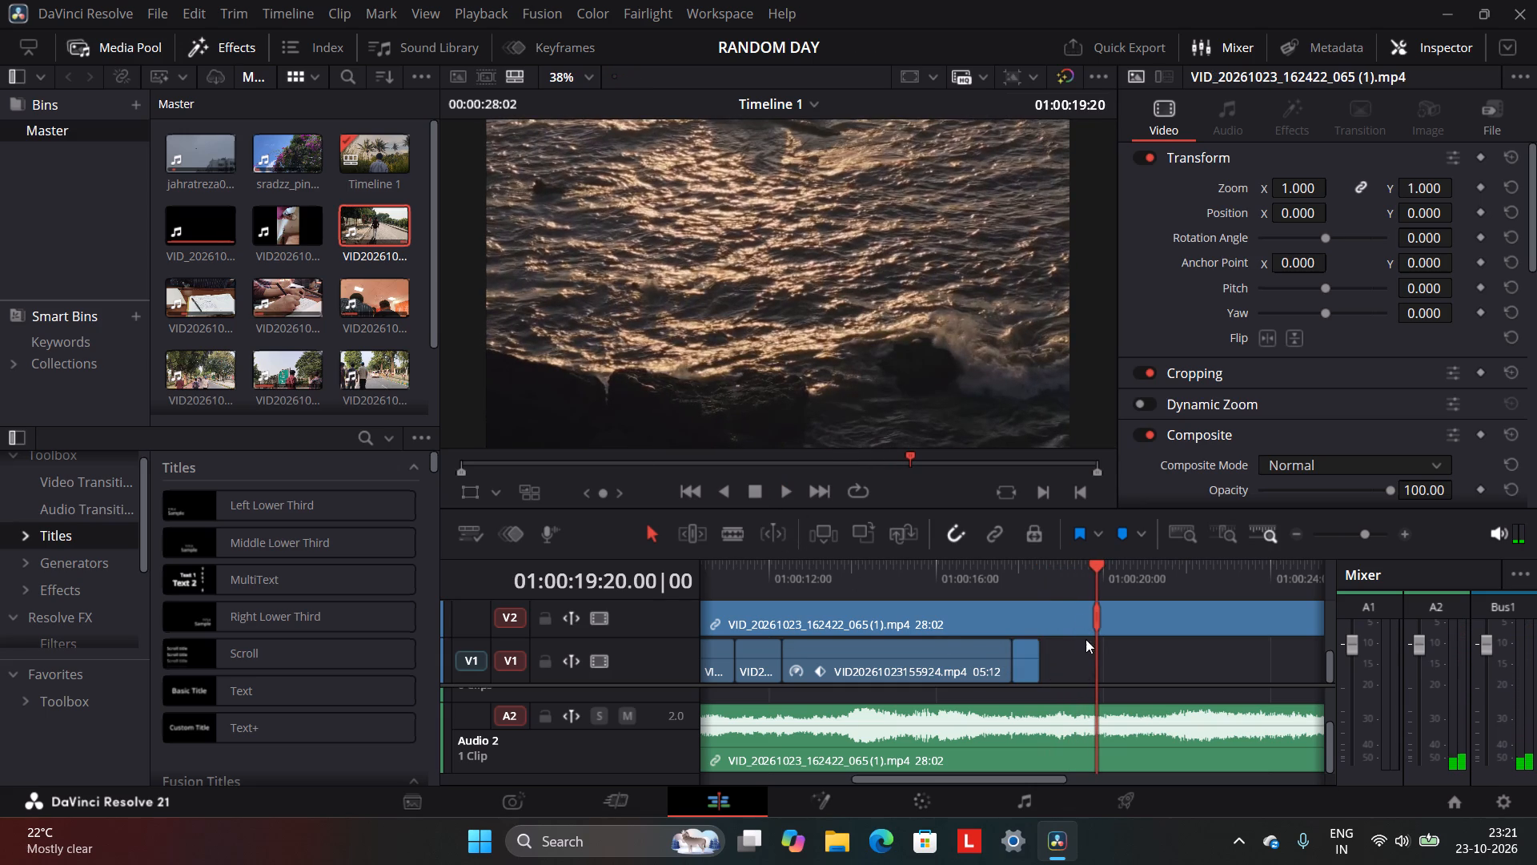
click(1082, 577)
click(1085, 577)
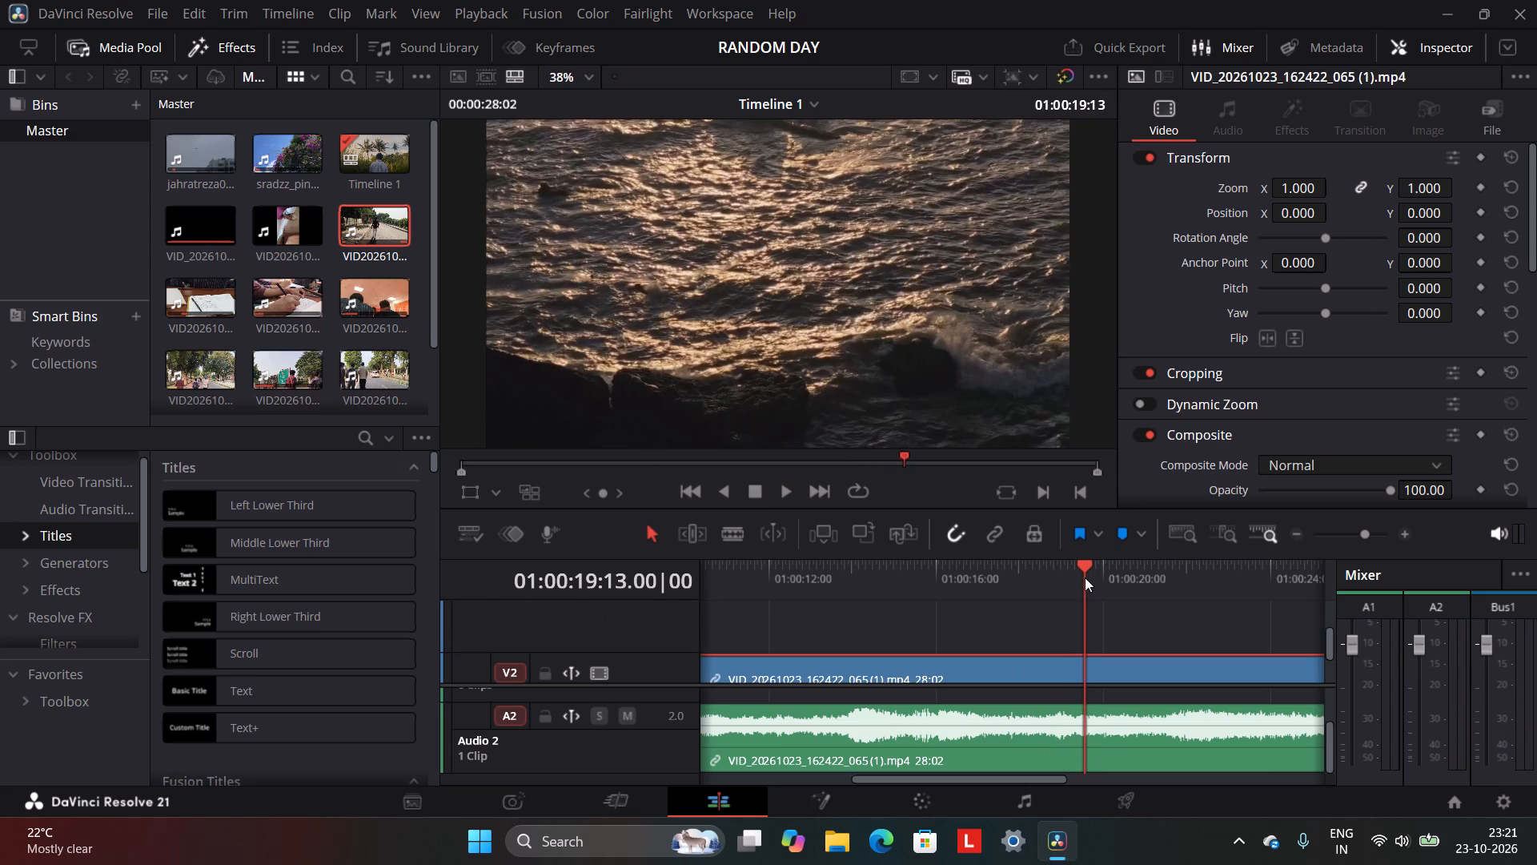
scroll(1076, 618, down, 2)
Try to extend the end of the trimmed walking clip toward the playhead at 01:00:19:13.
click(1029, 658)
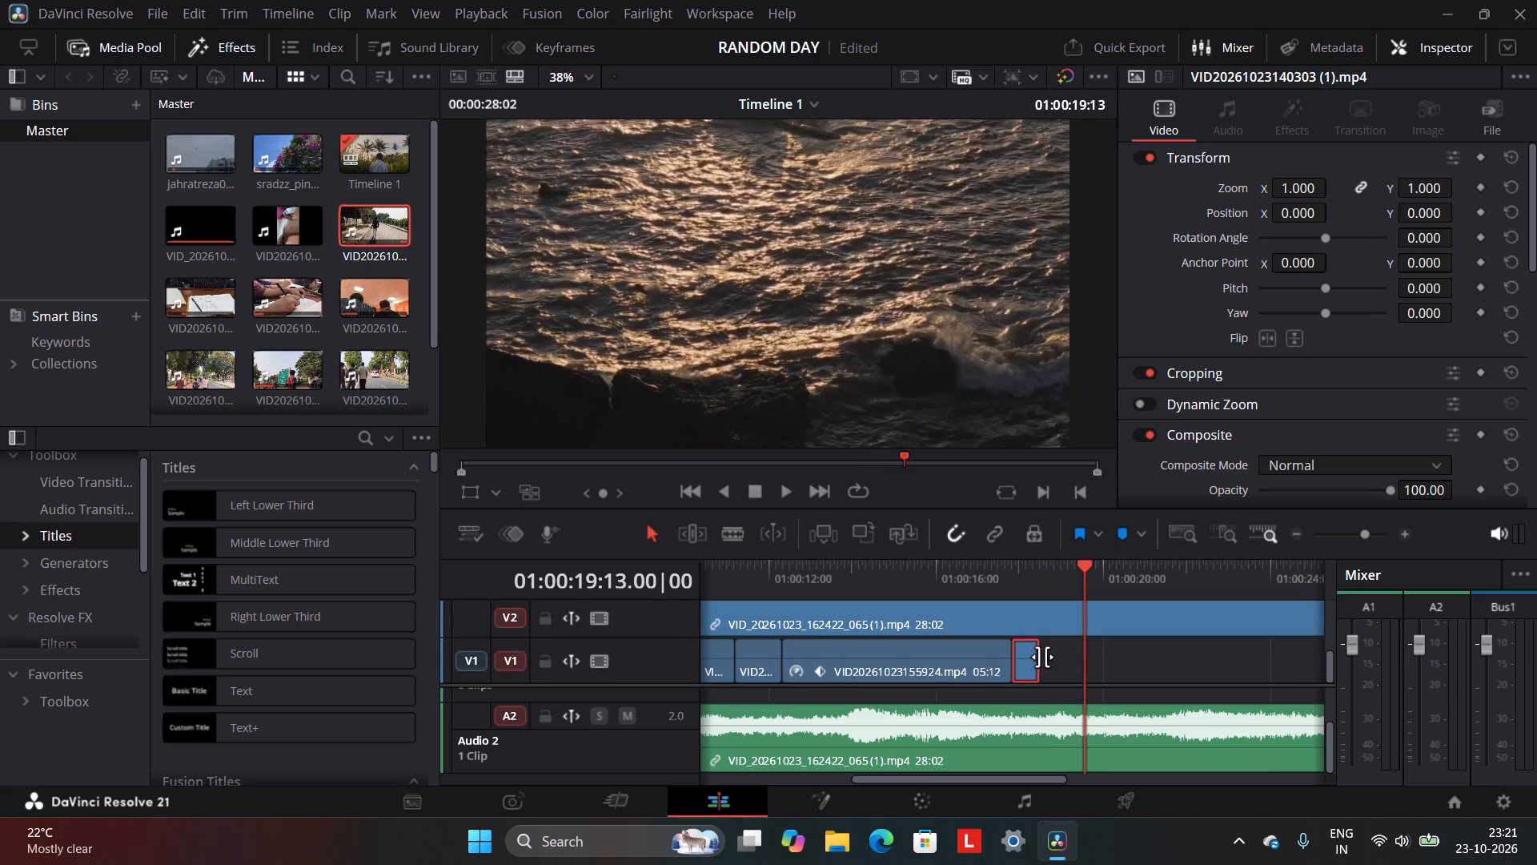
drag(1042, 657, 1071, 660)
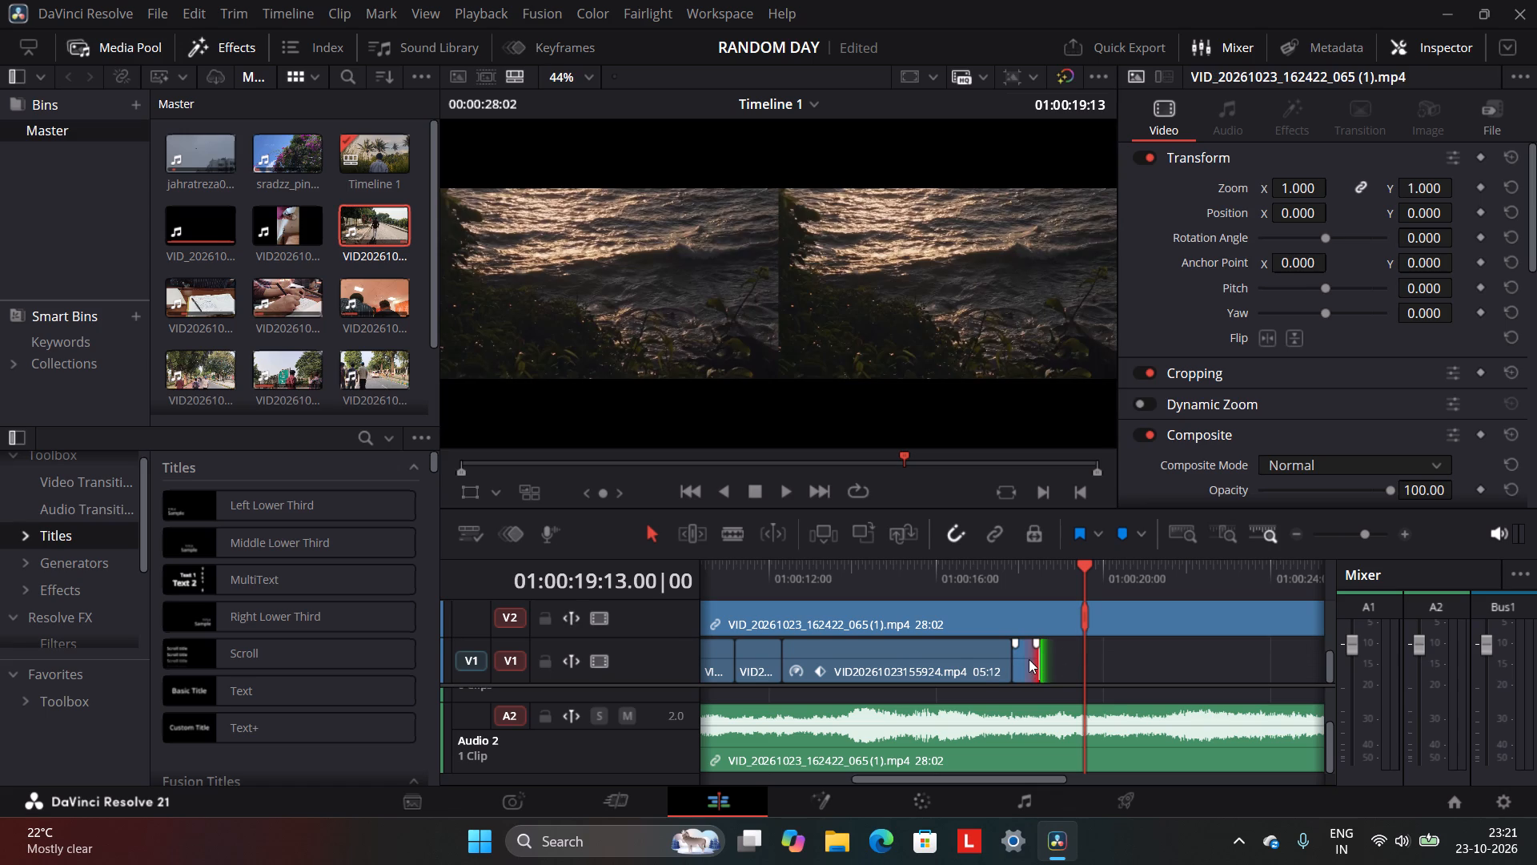
click(1029, 659)
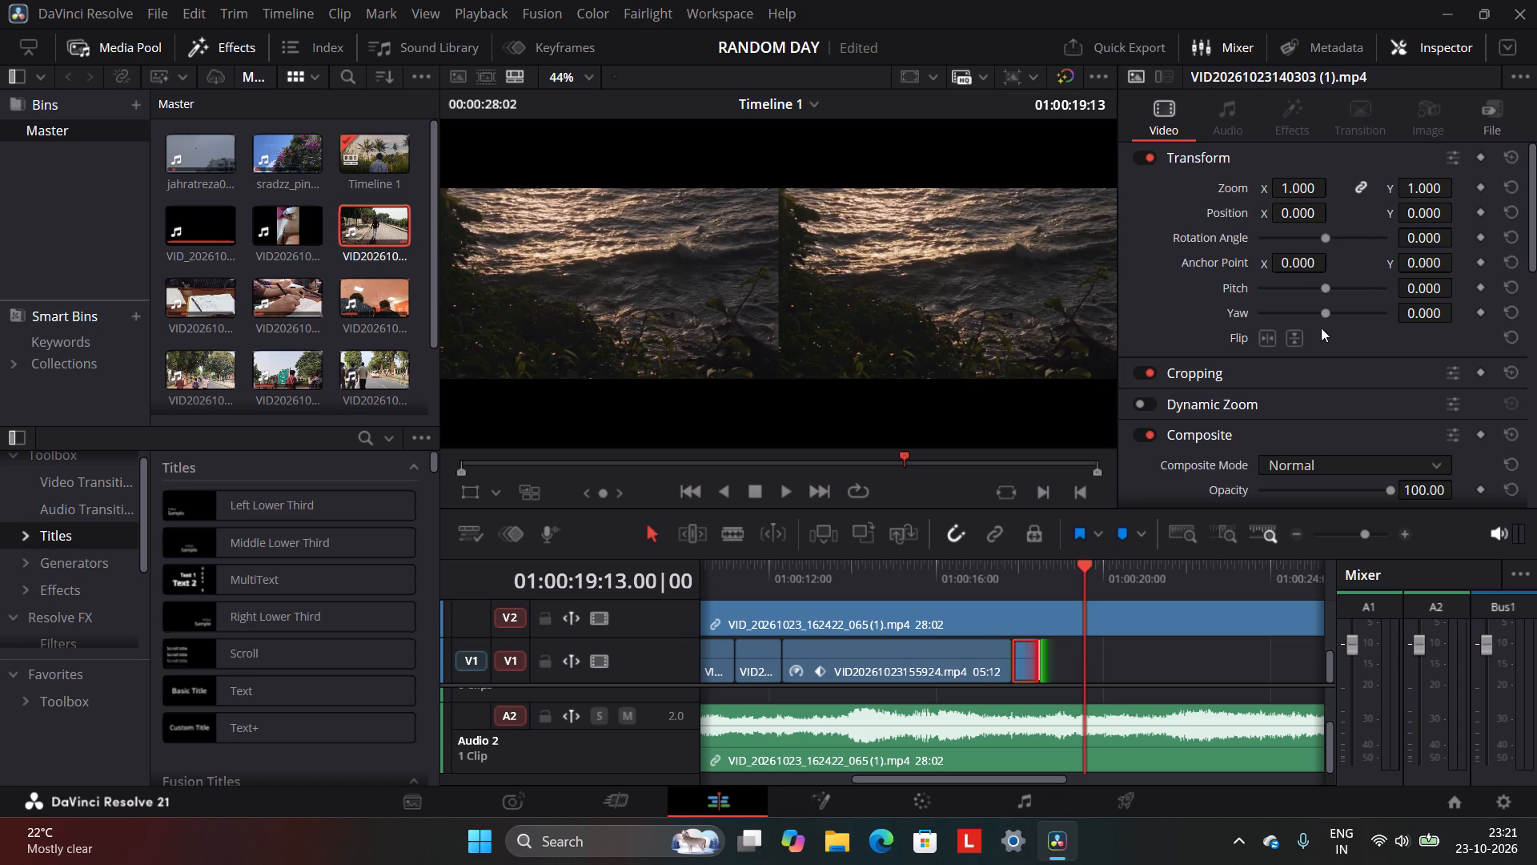
scroll(1294, 380, down, 2)
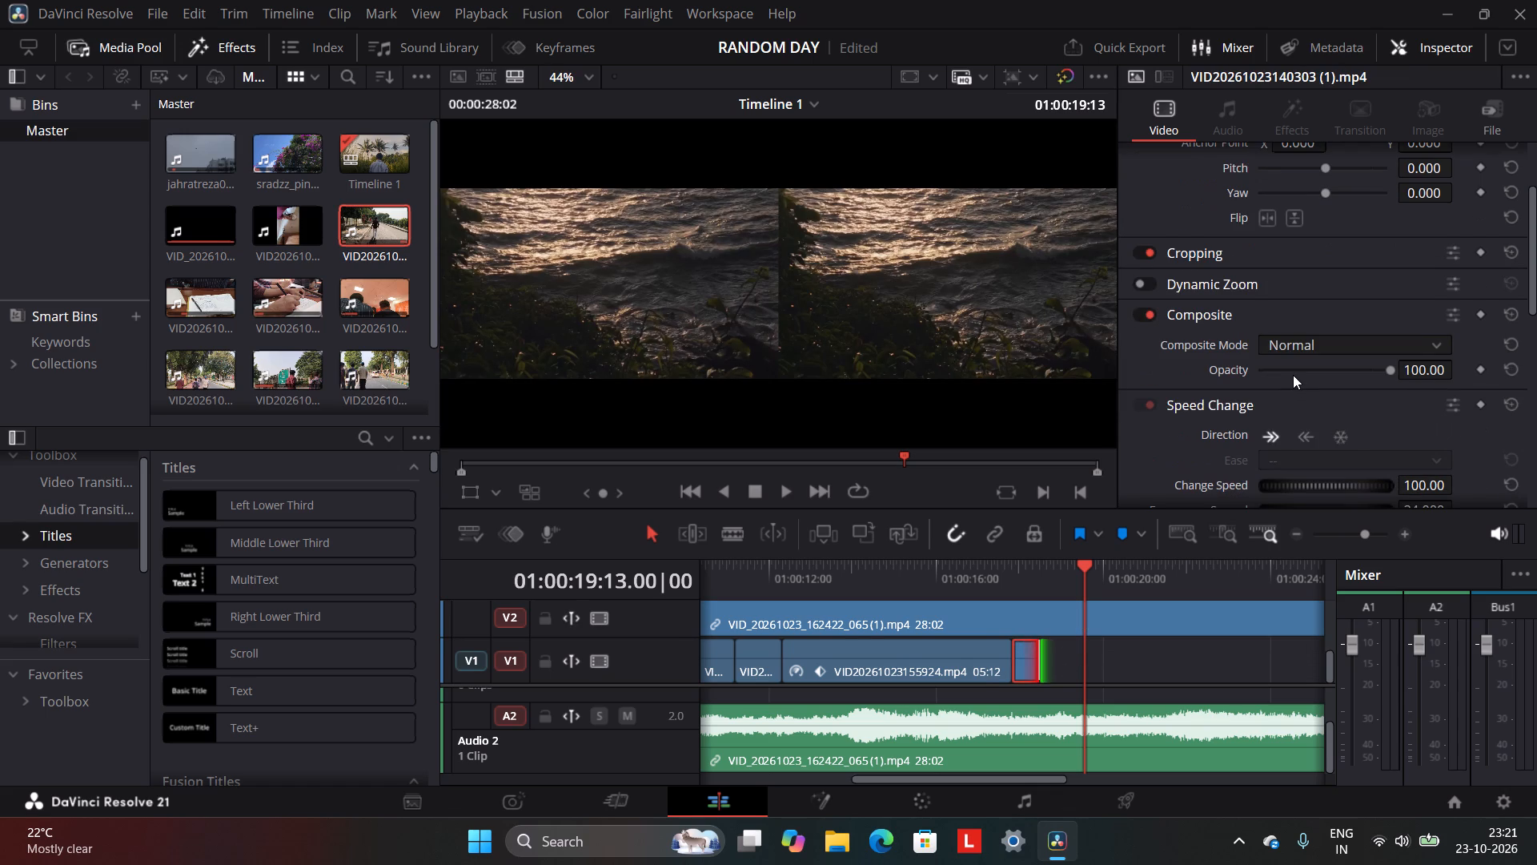
scroll(1293, 375, down, 1)
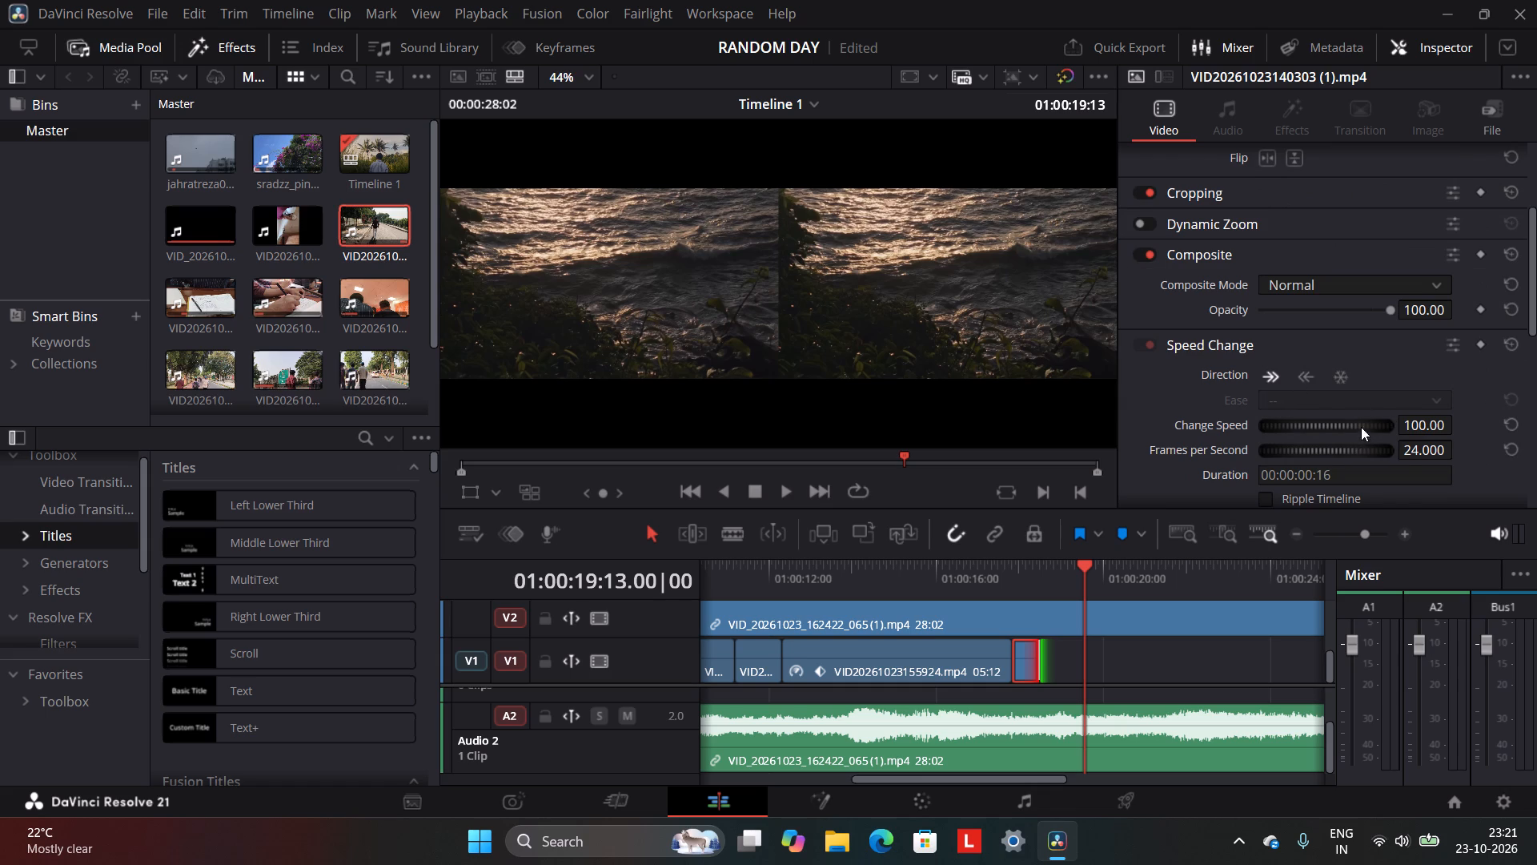
drag(1356, 425, 1202, 445)
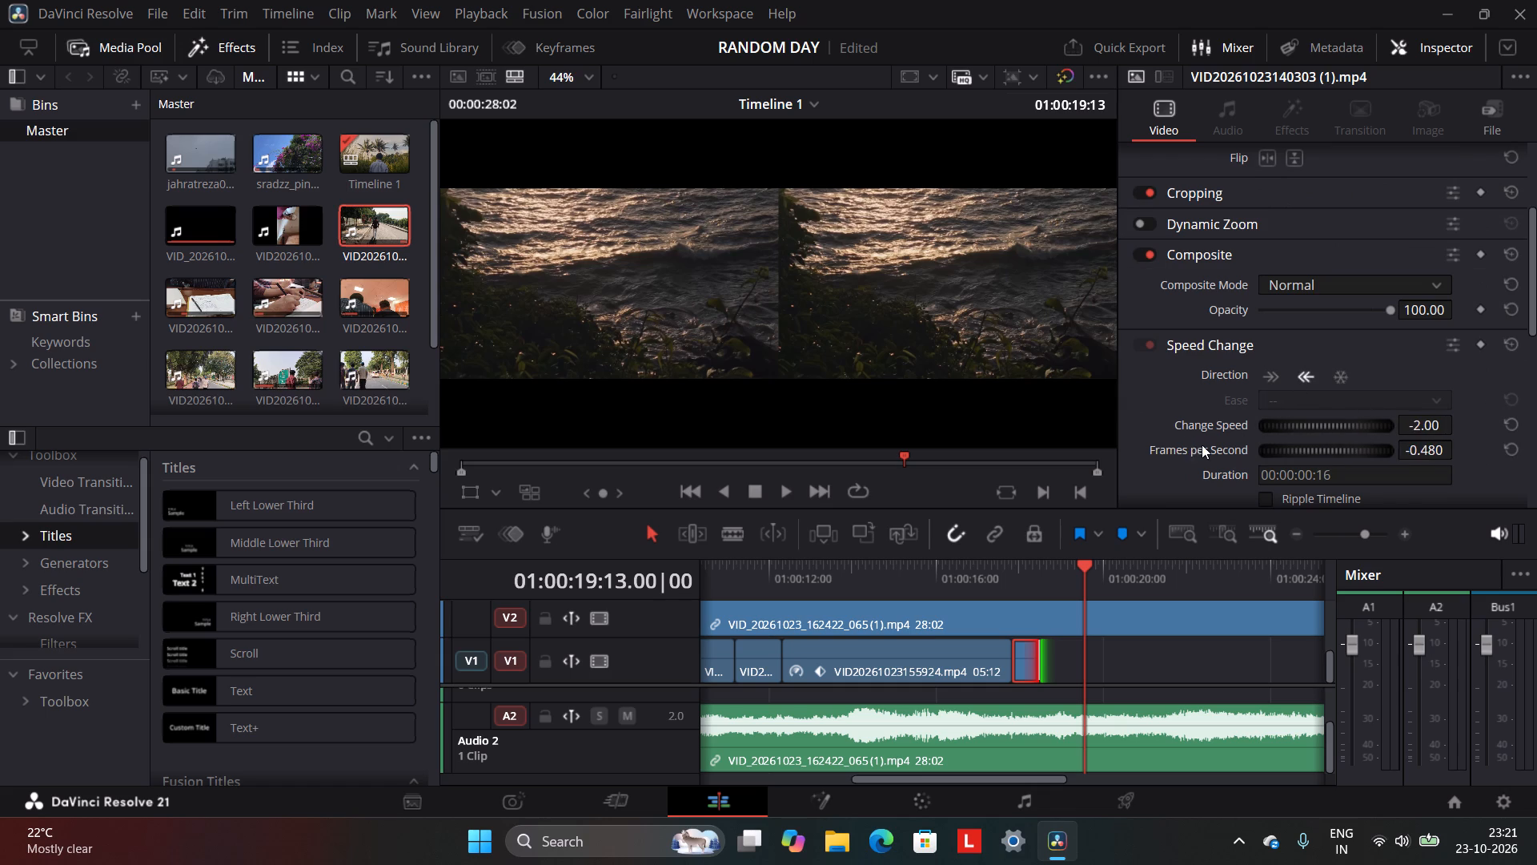
drag(1202, 445, 1226, 448)
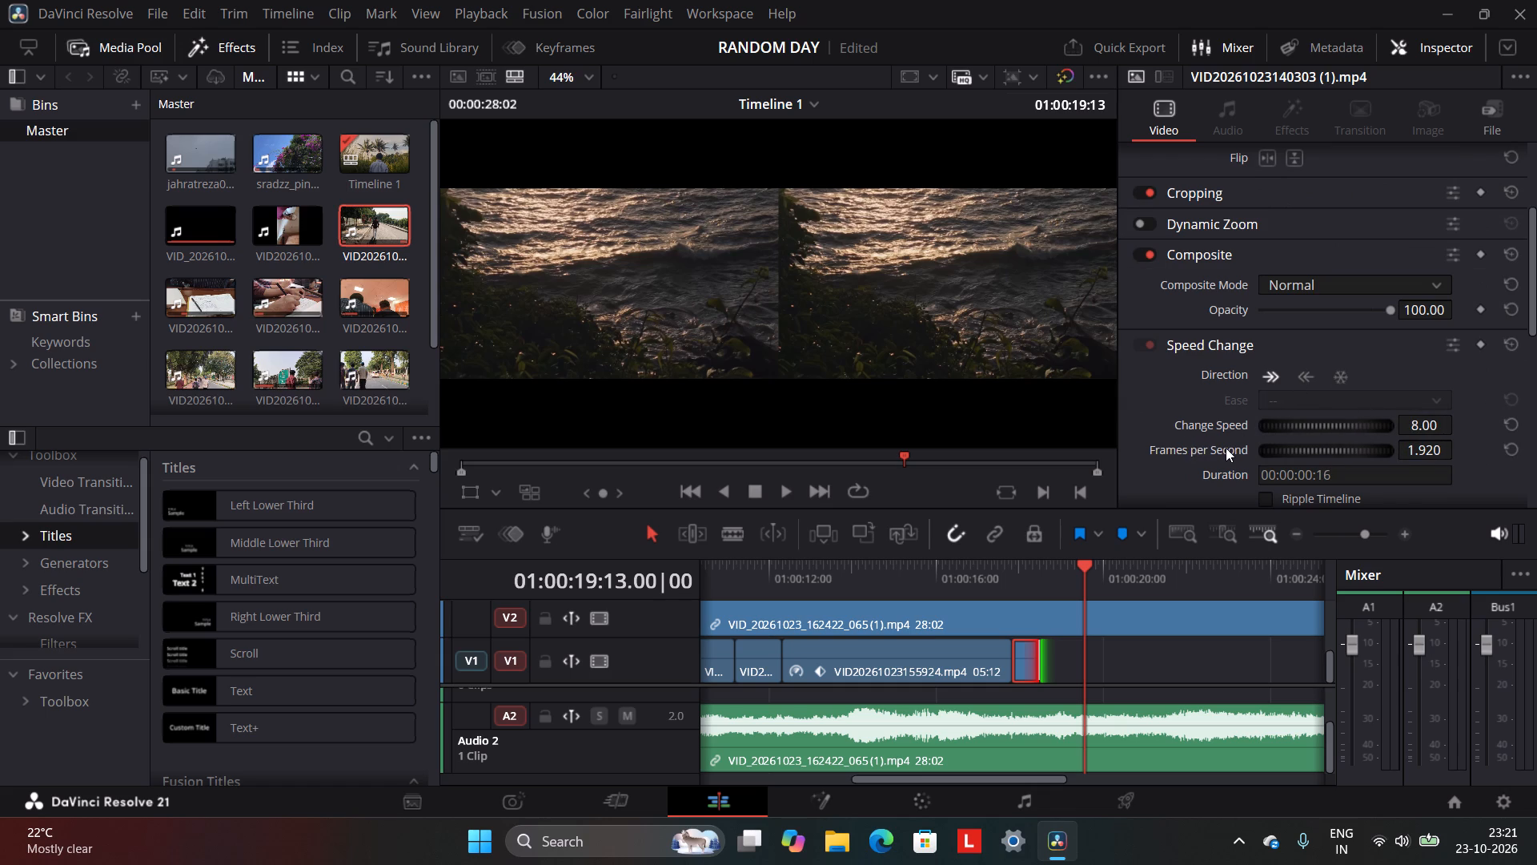
drag(1226, 448, 1222, 448)
Stabilize the slowed walking clip in Perspective mode with Zoom enabled.
scroll(1338, 424, down, 1)
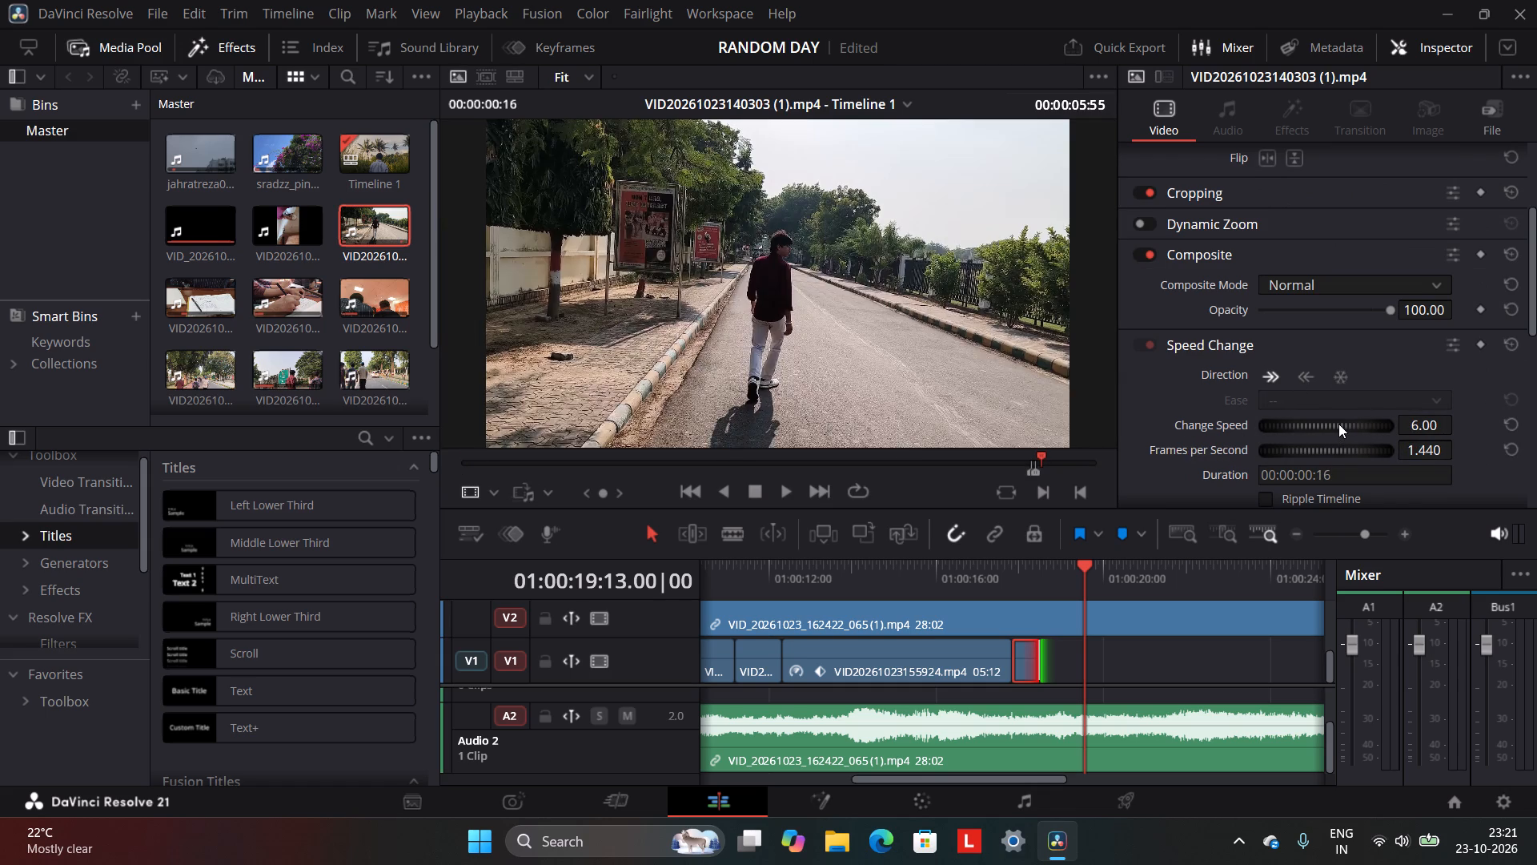
scroll(1338, 424, down, 6)
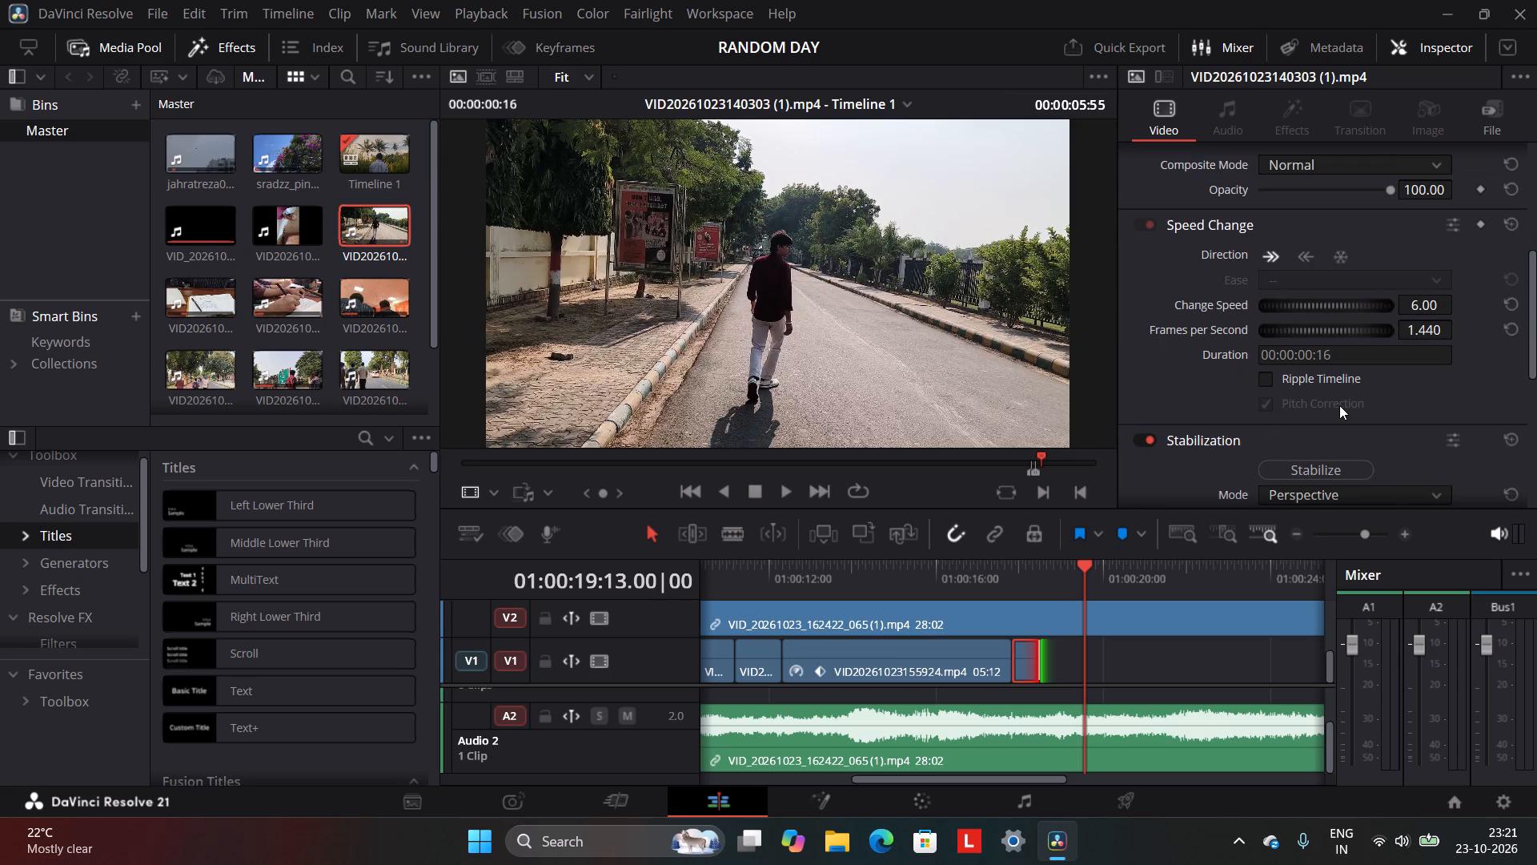
scroll(1339, 405, down, 2)
click(1318, 359)
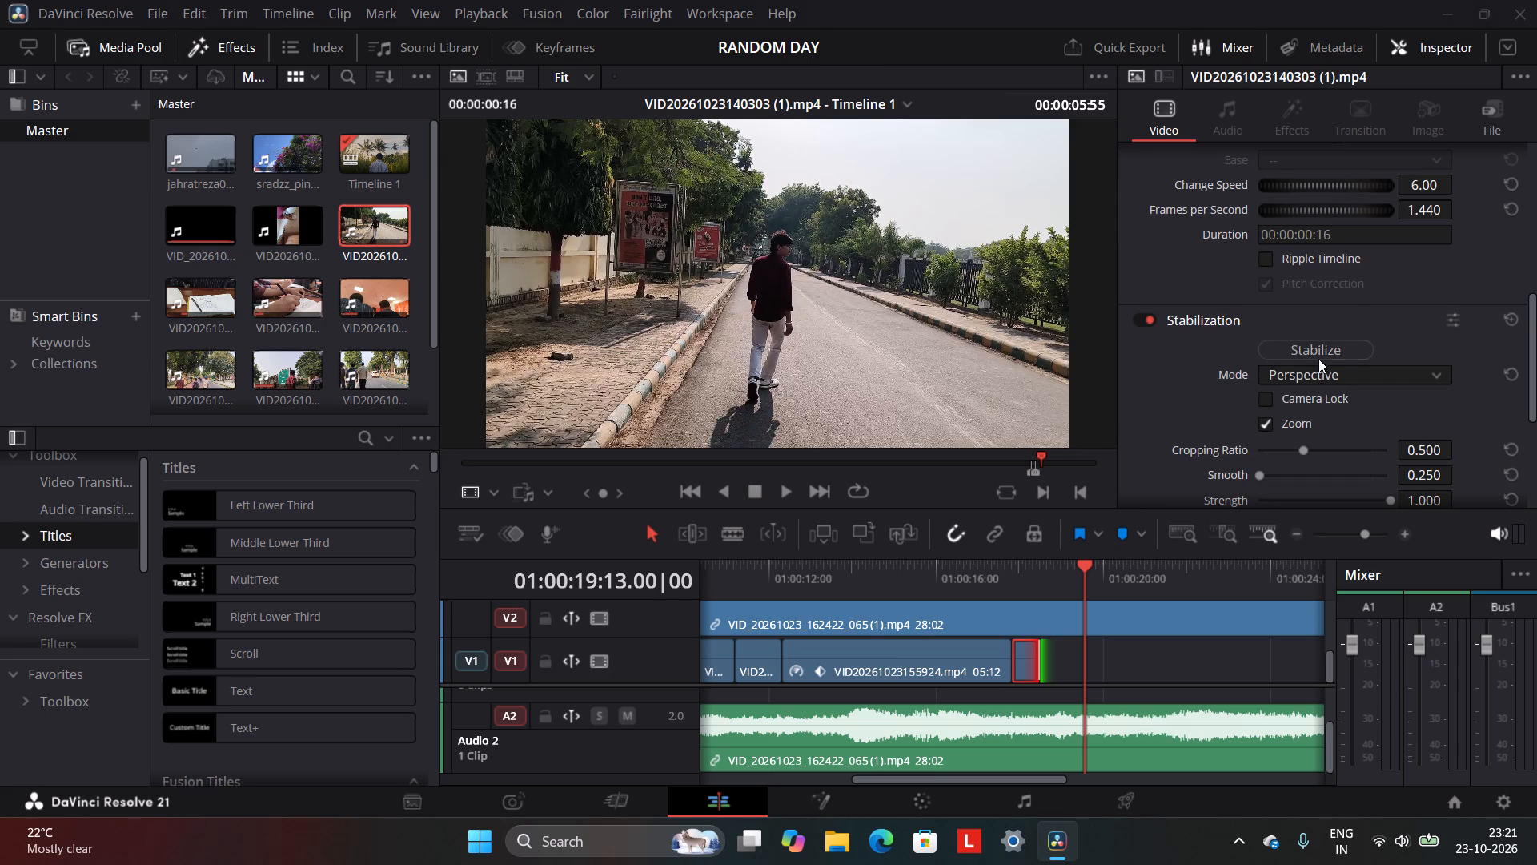
Set the walking clip's retime process to Optical Flow and its motion estimation to Standard Better.
scroll(1320, 379, down, 4)
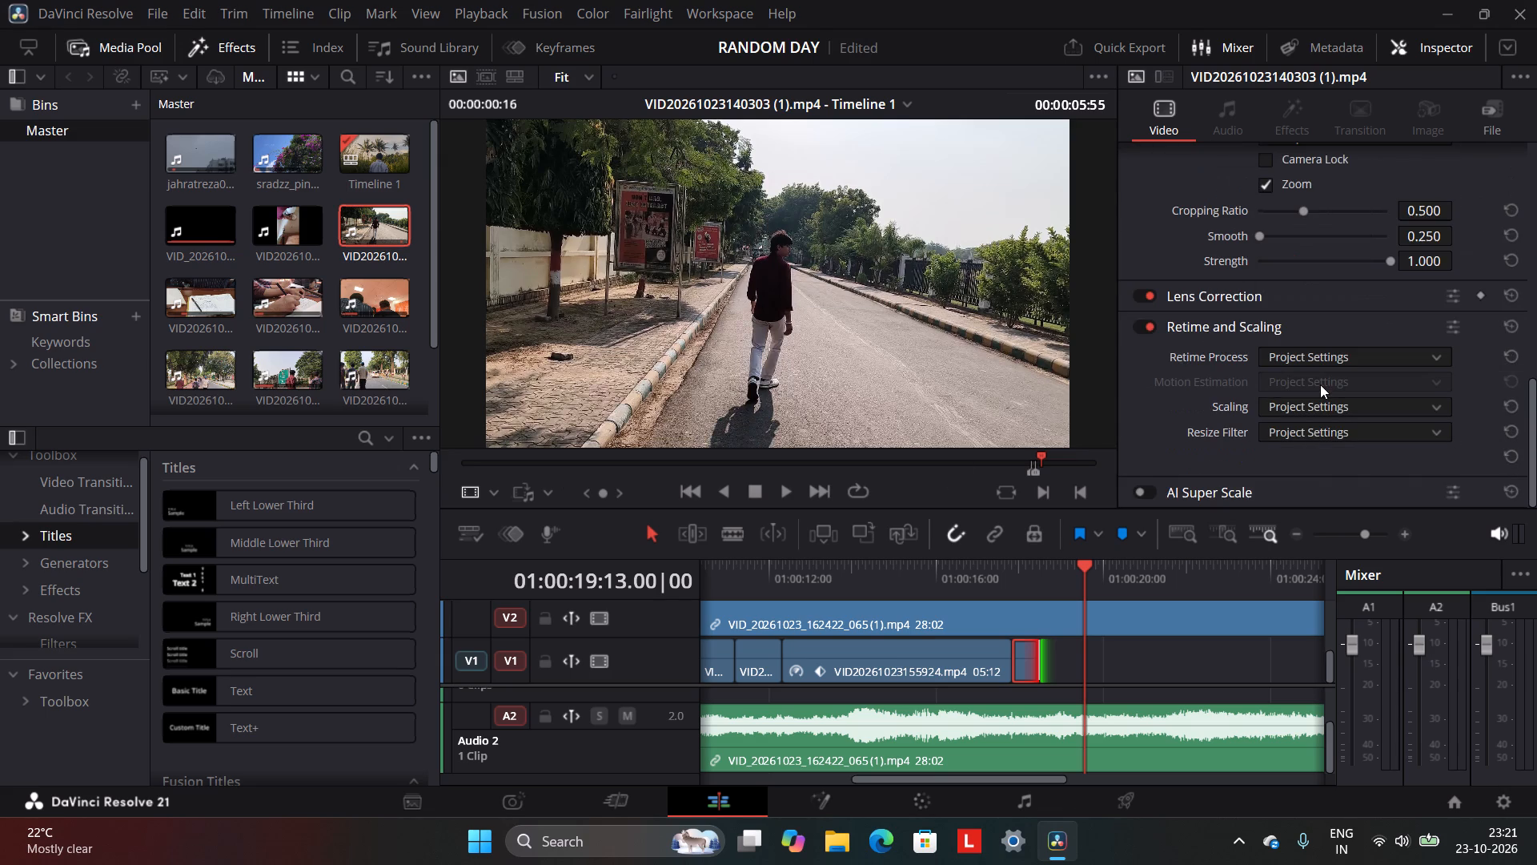
scroll(1327, 360, down, 1)
click(1328, 355)
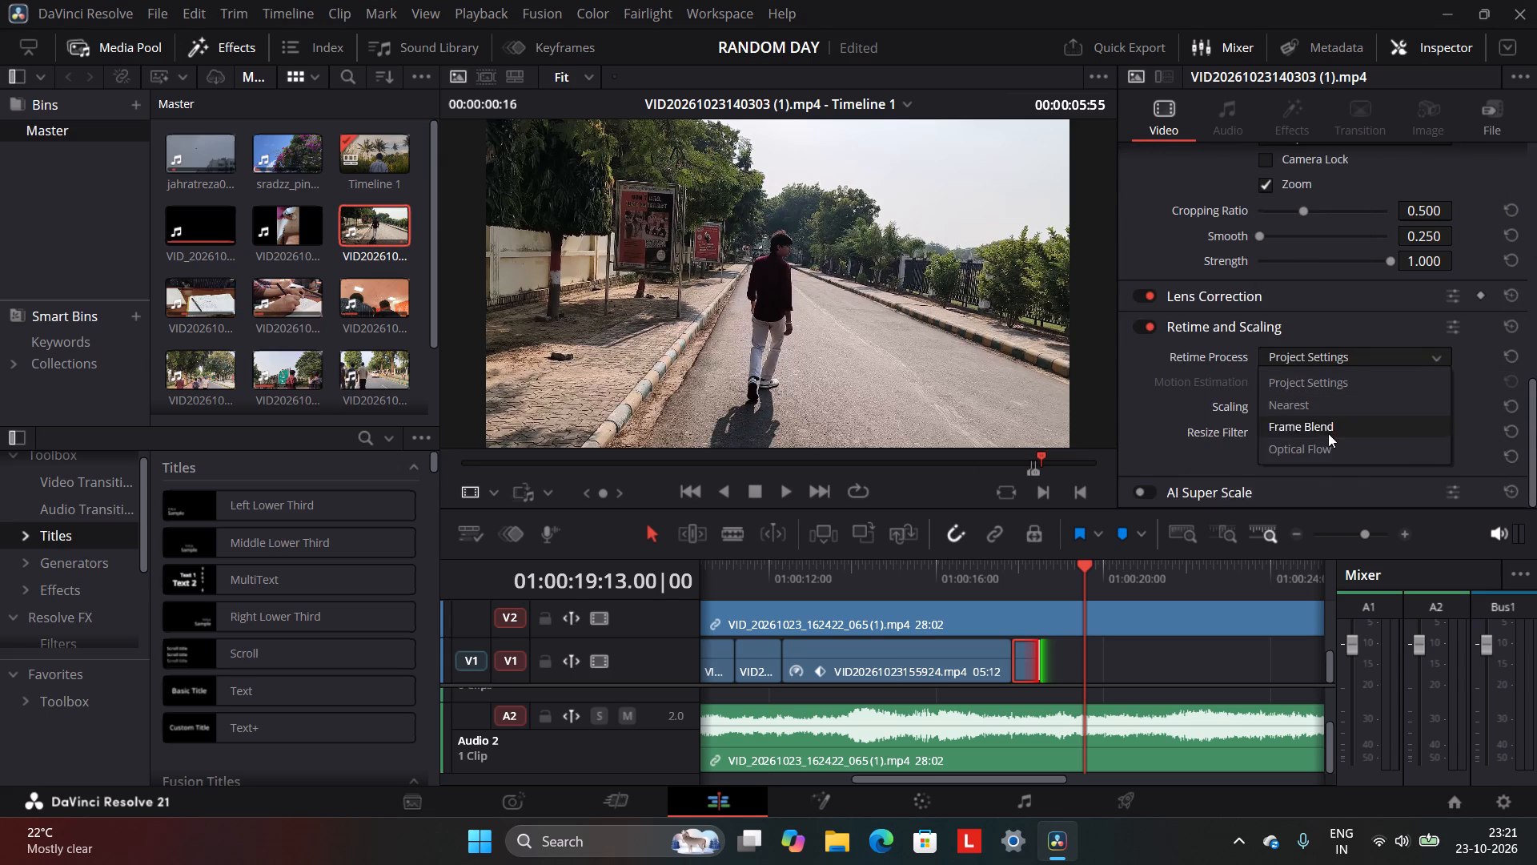
click(1328, 445)
click(1345, 380)
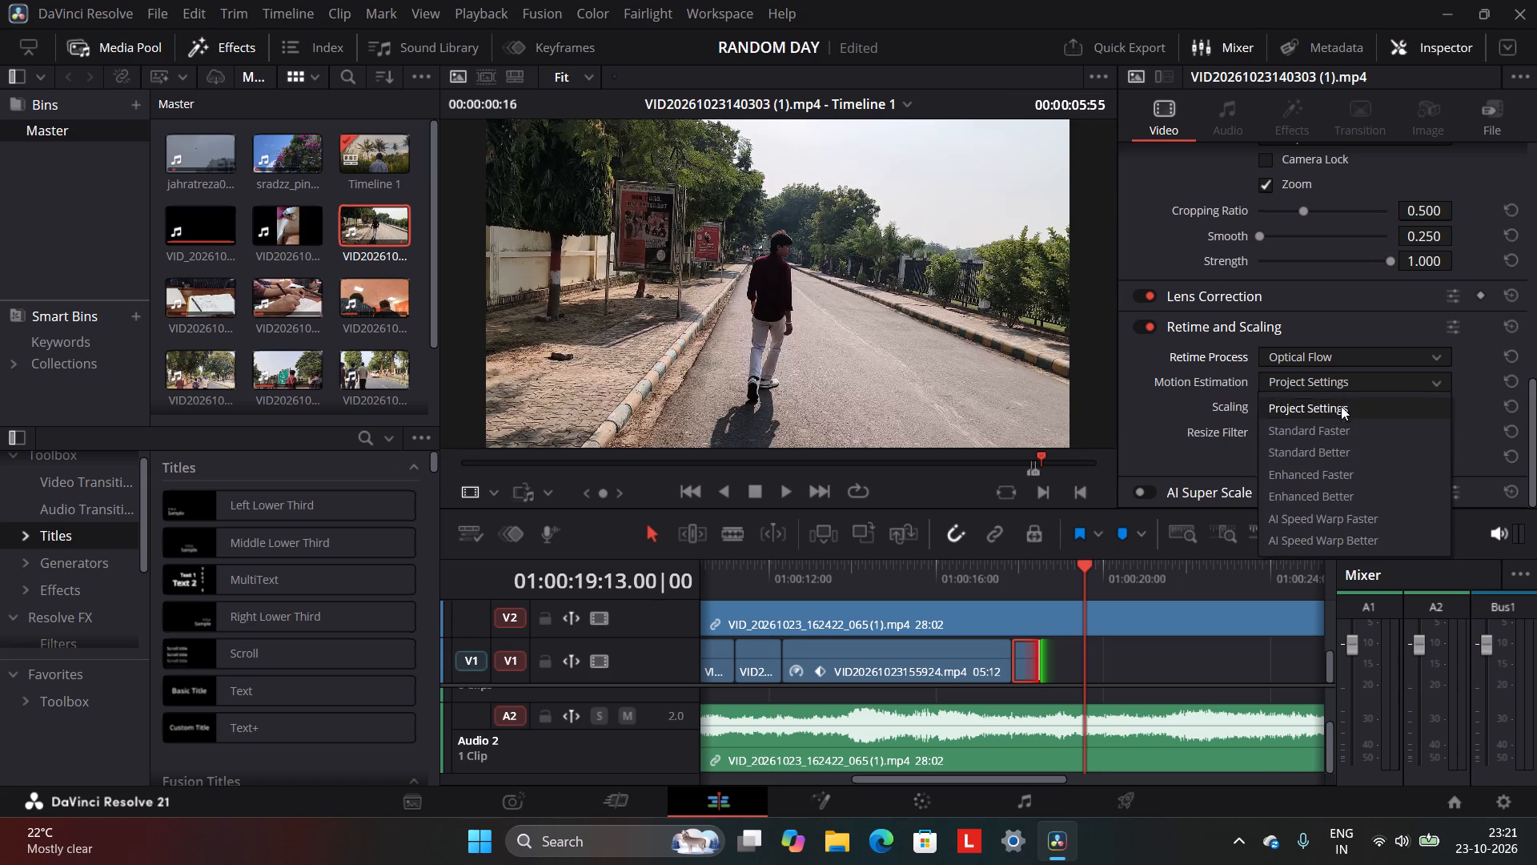
click(1337, 450)
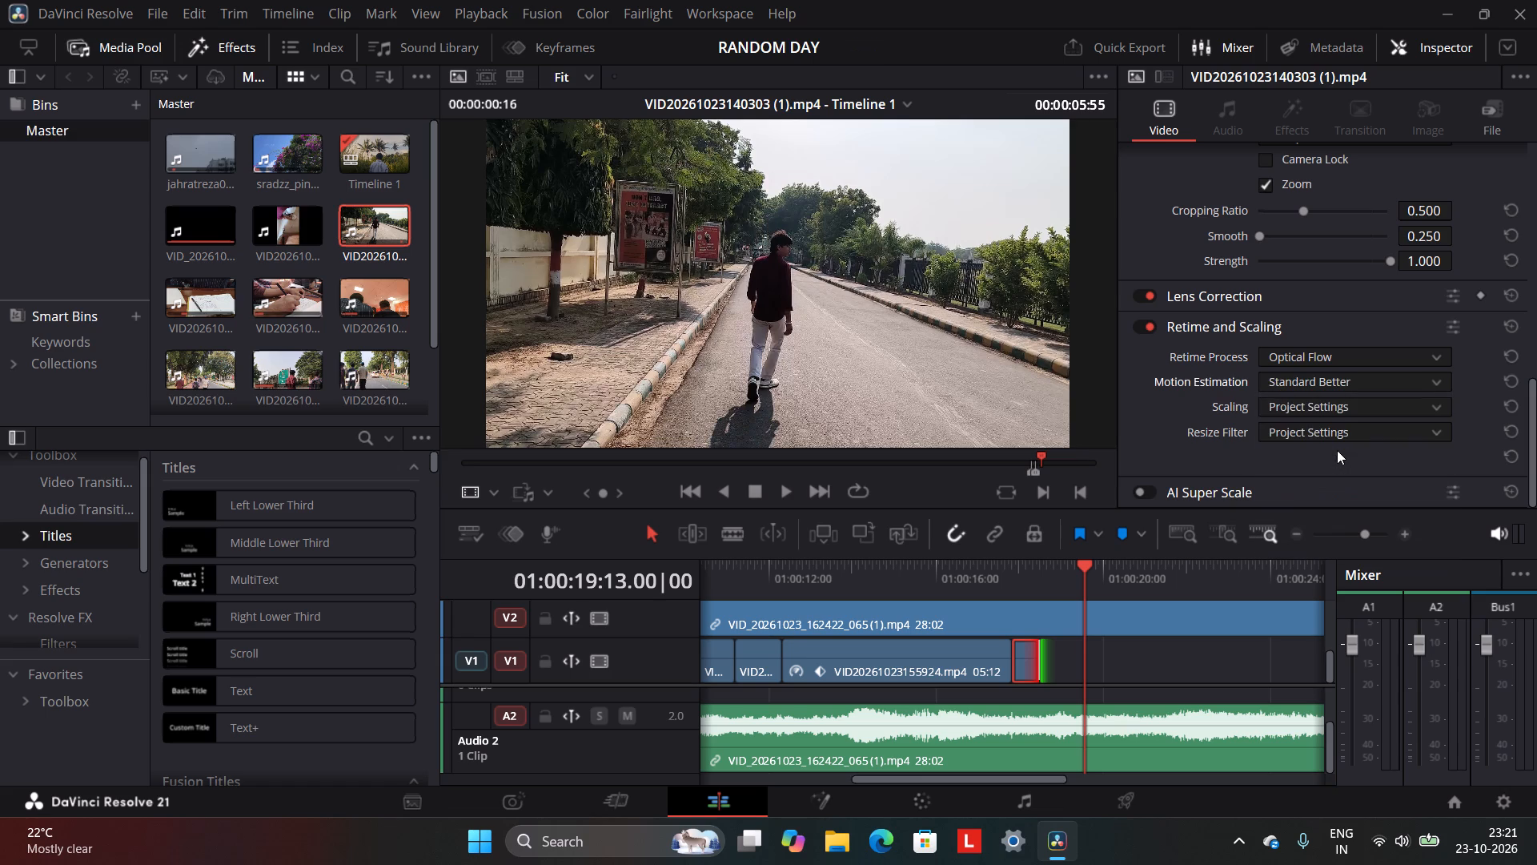
Extend the end of the slowed walking clip on Video 1 to the playhead at 01:00:19:13.
drag(1047, 655, 1068, 663)
click(1035, 662)
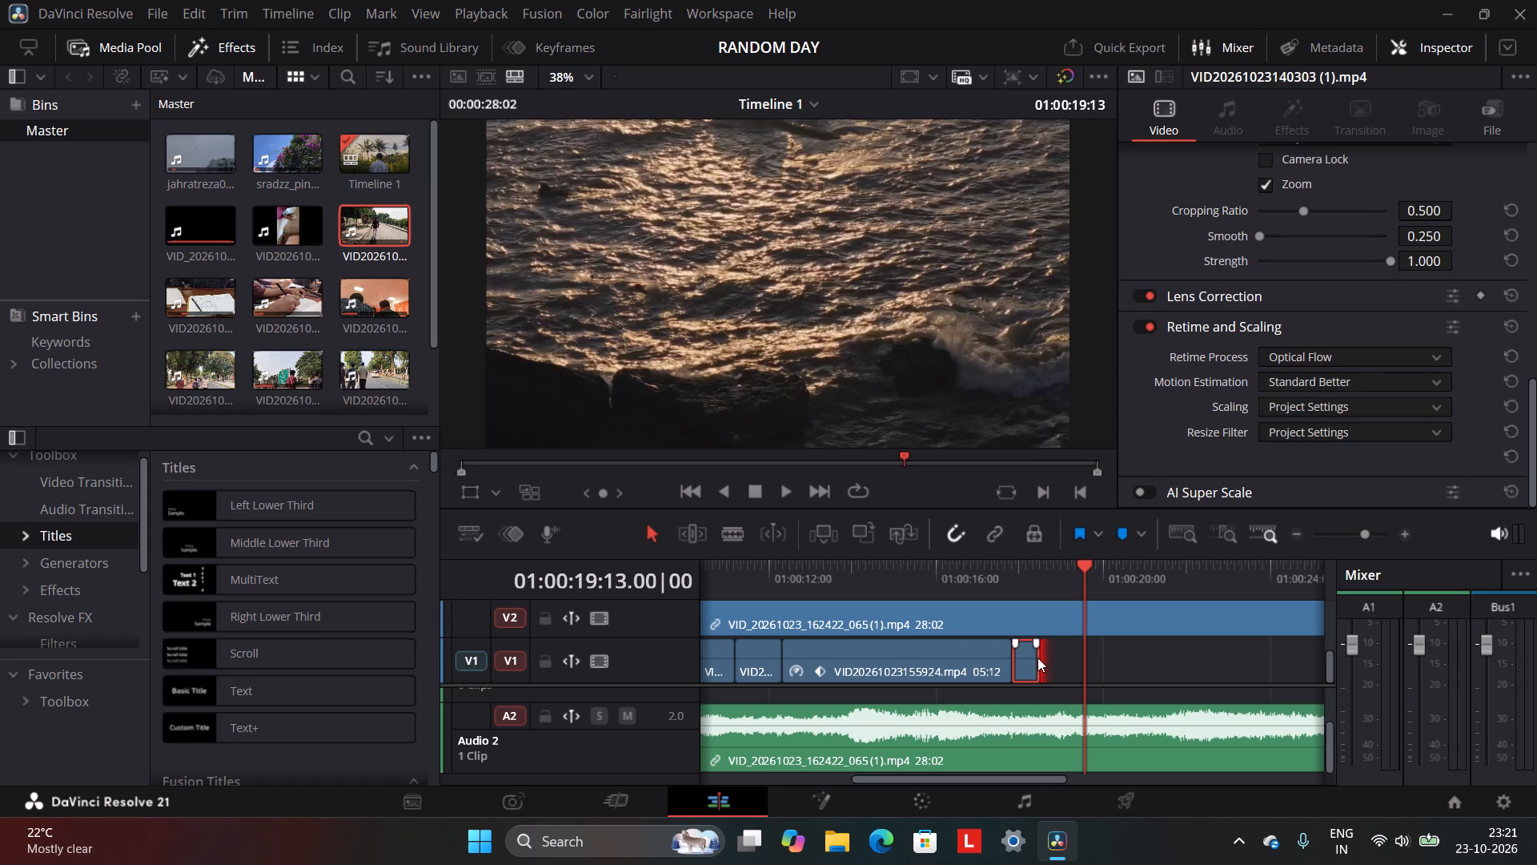
drag(1045, 658, 1071, 661)
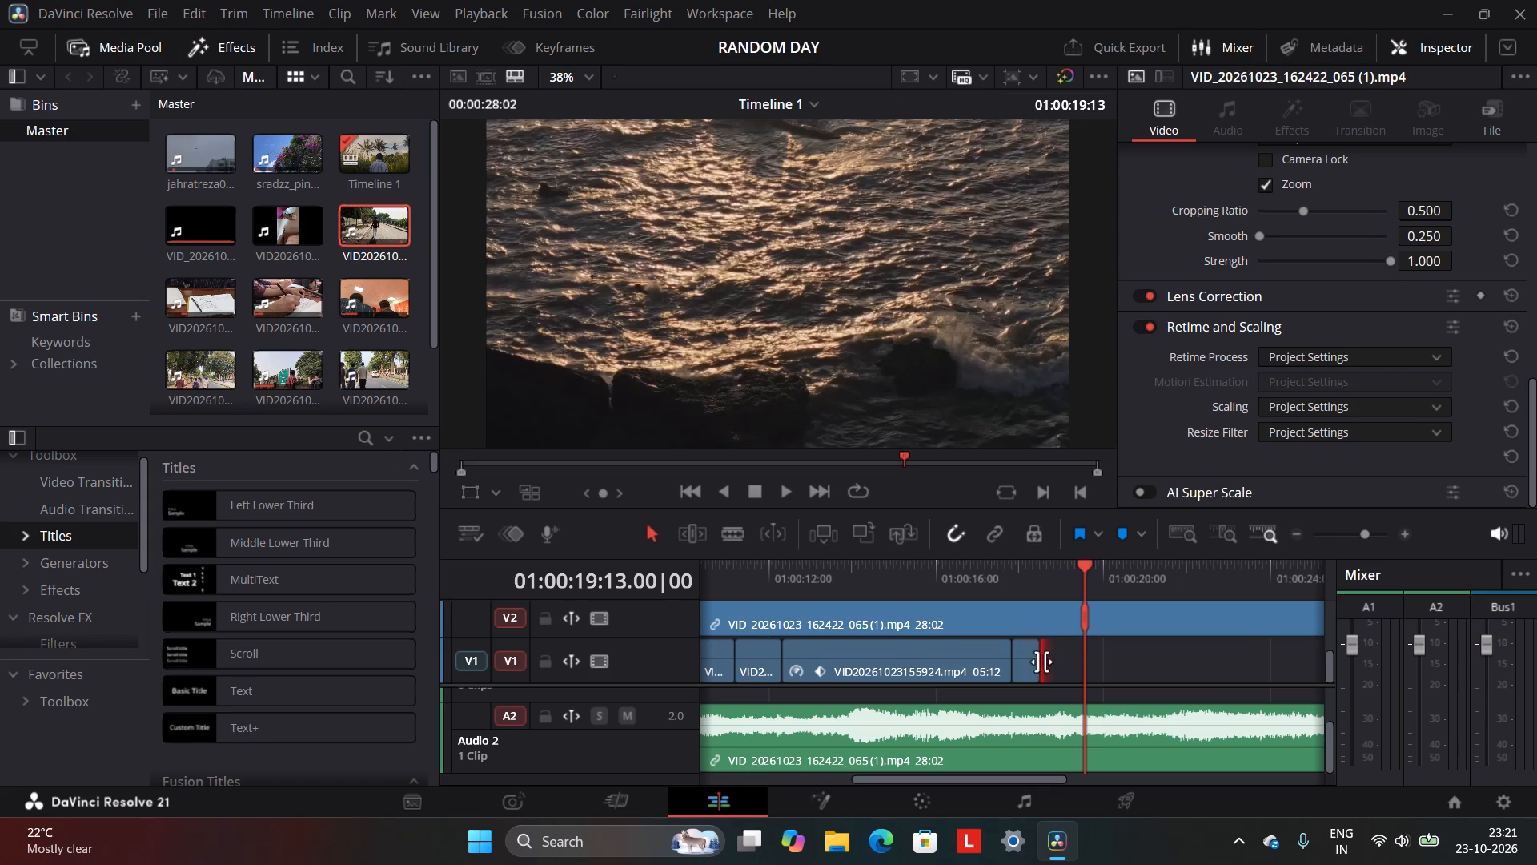
click(1030, 664)
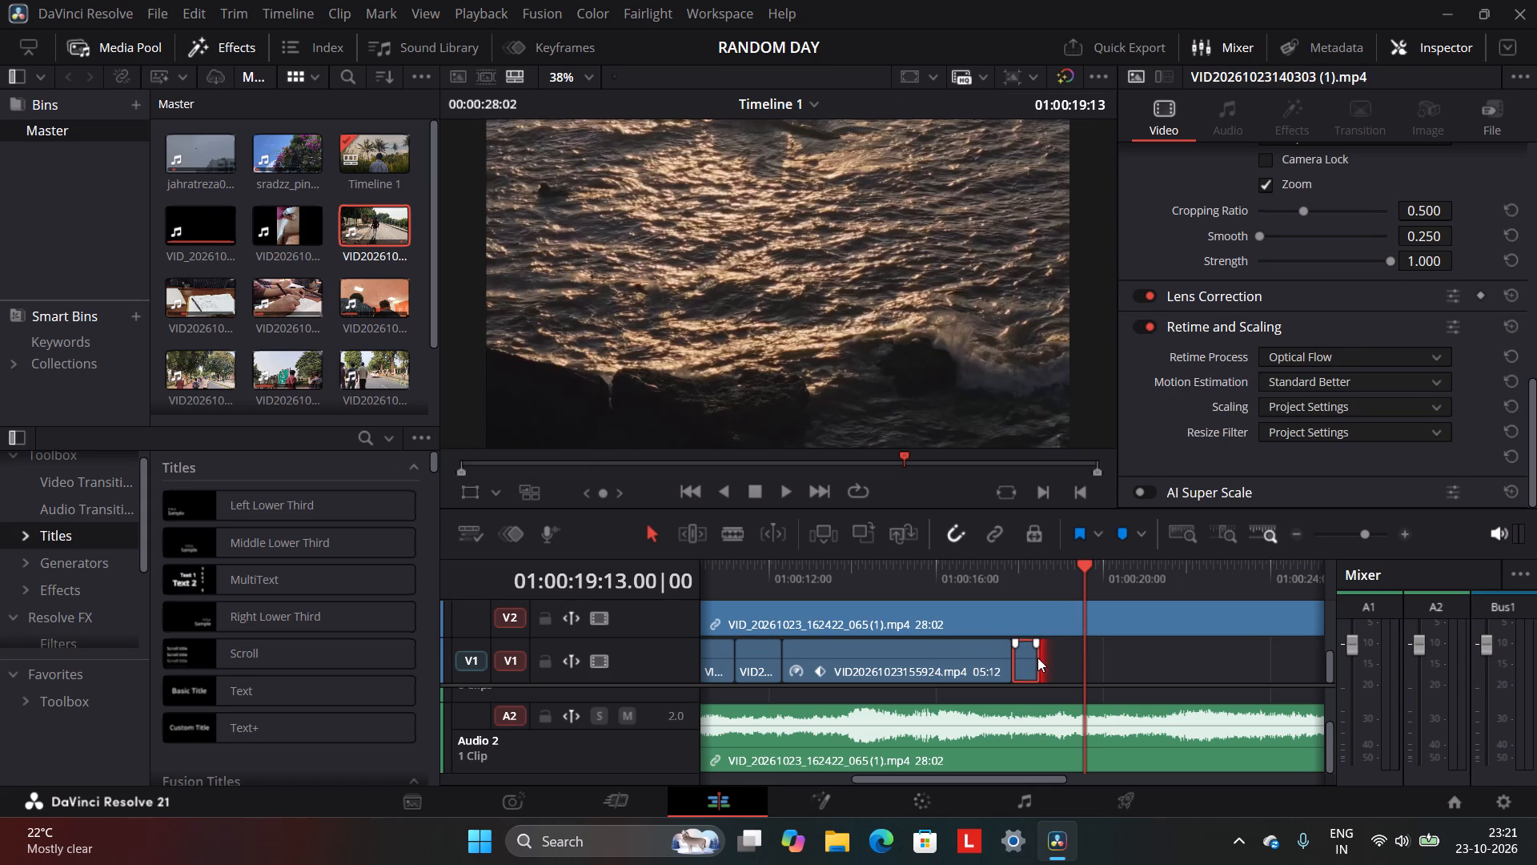
drag(1041, 659, 1077, 668)
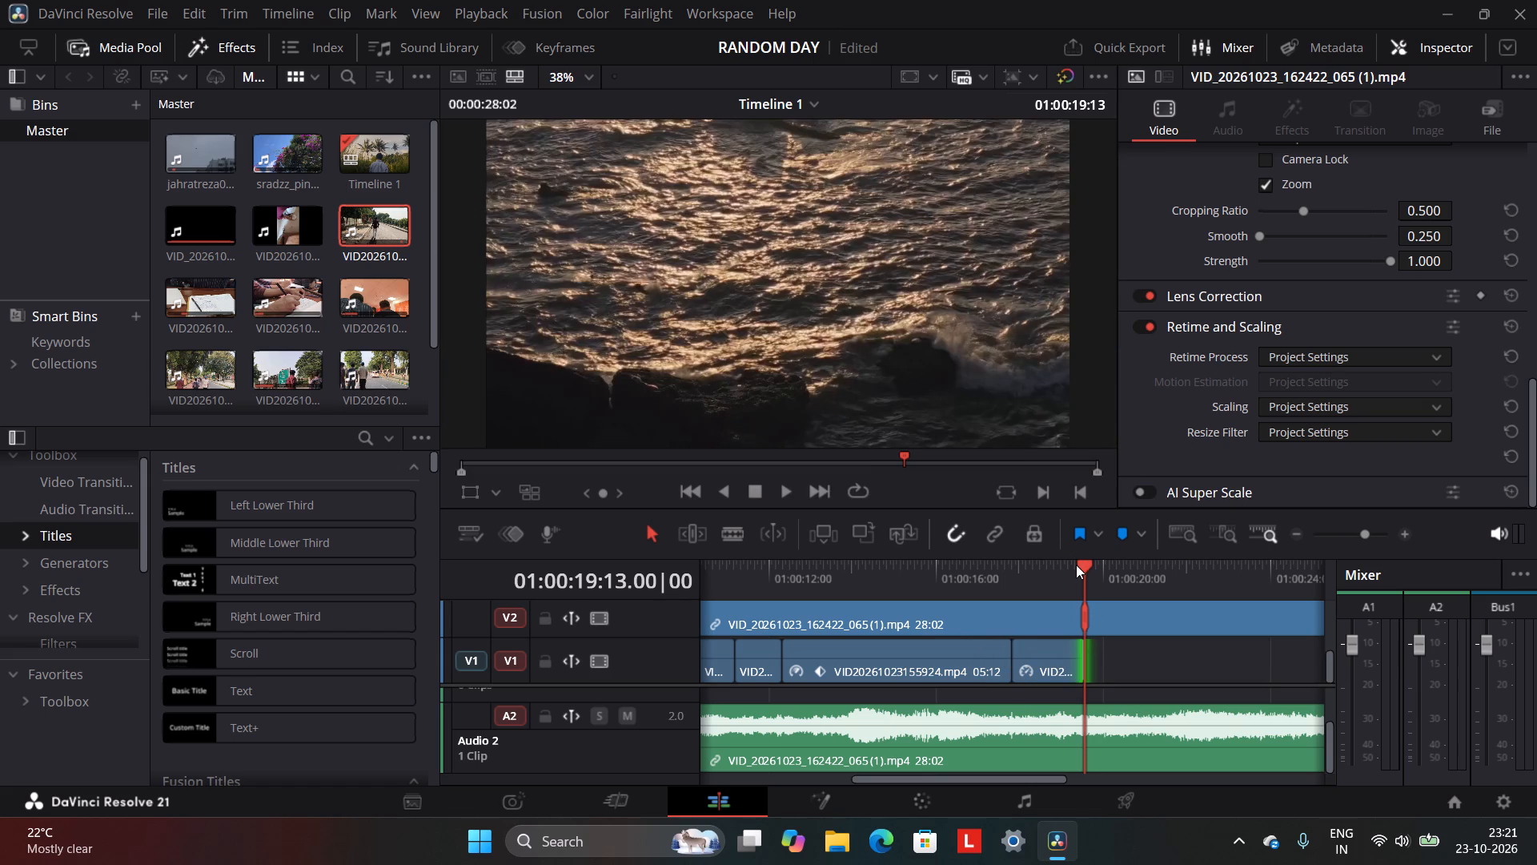
Disable Video 2 and reframe the walking clip with Zoom 1.530 and Position Y -173.
click(607, 618)
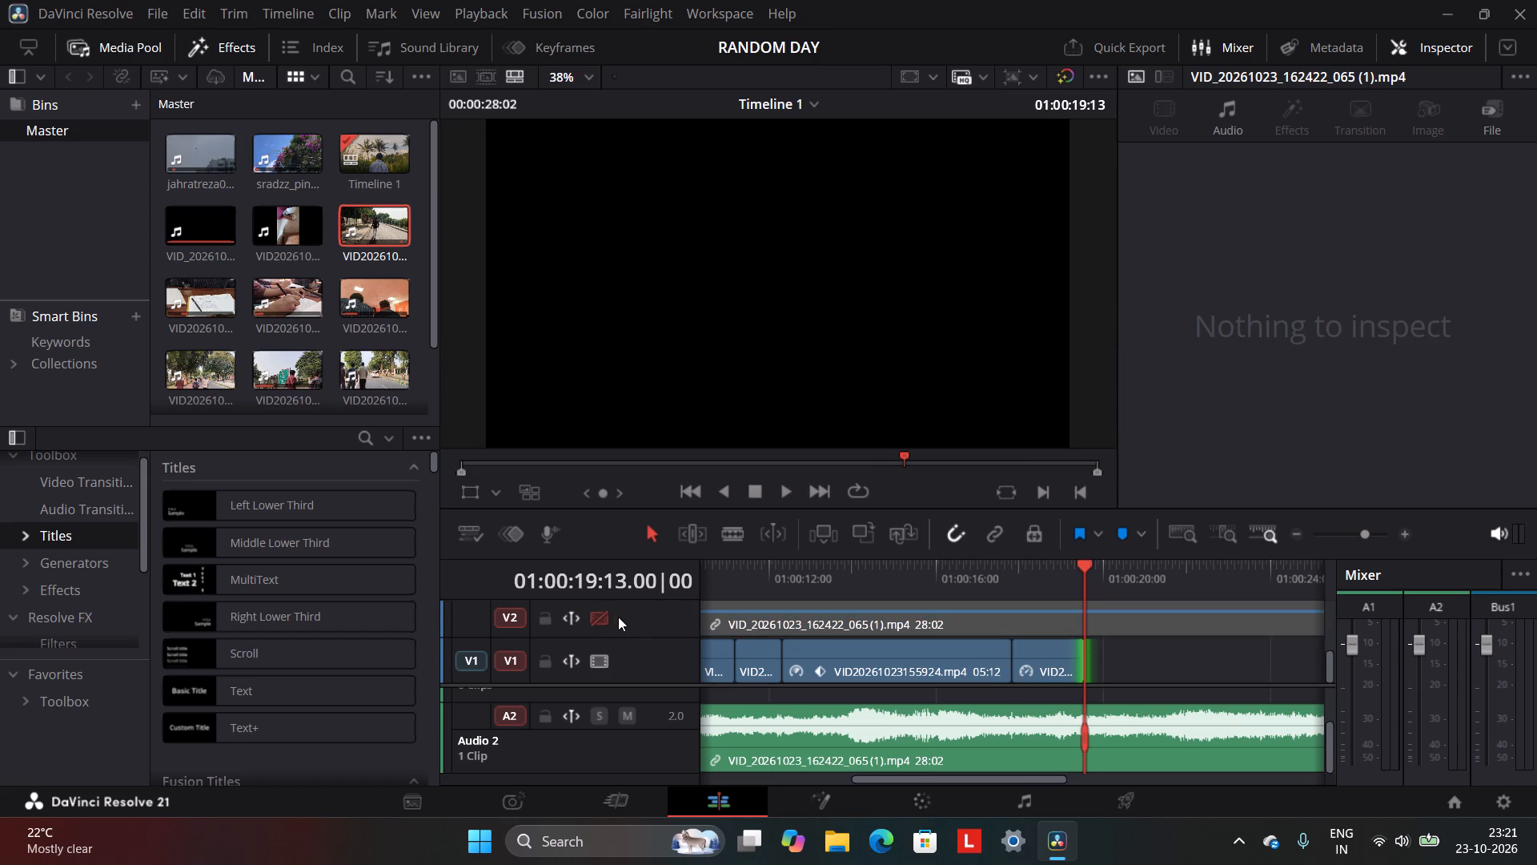
click(1044, 578)
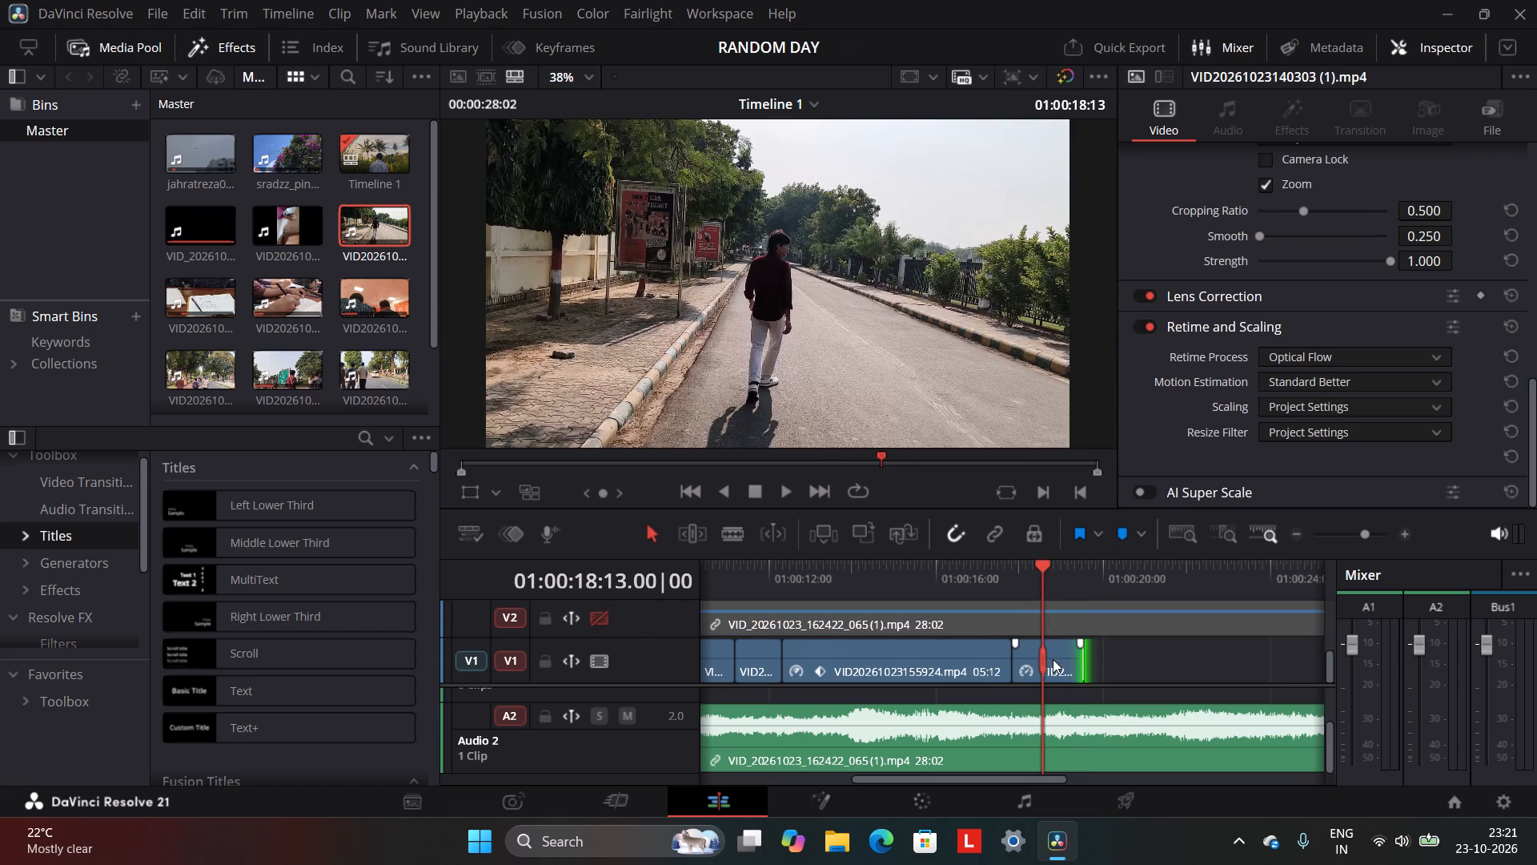
click(1053, 659)
scroll(1325, 304, up, 10)
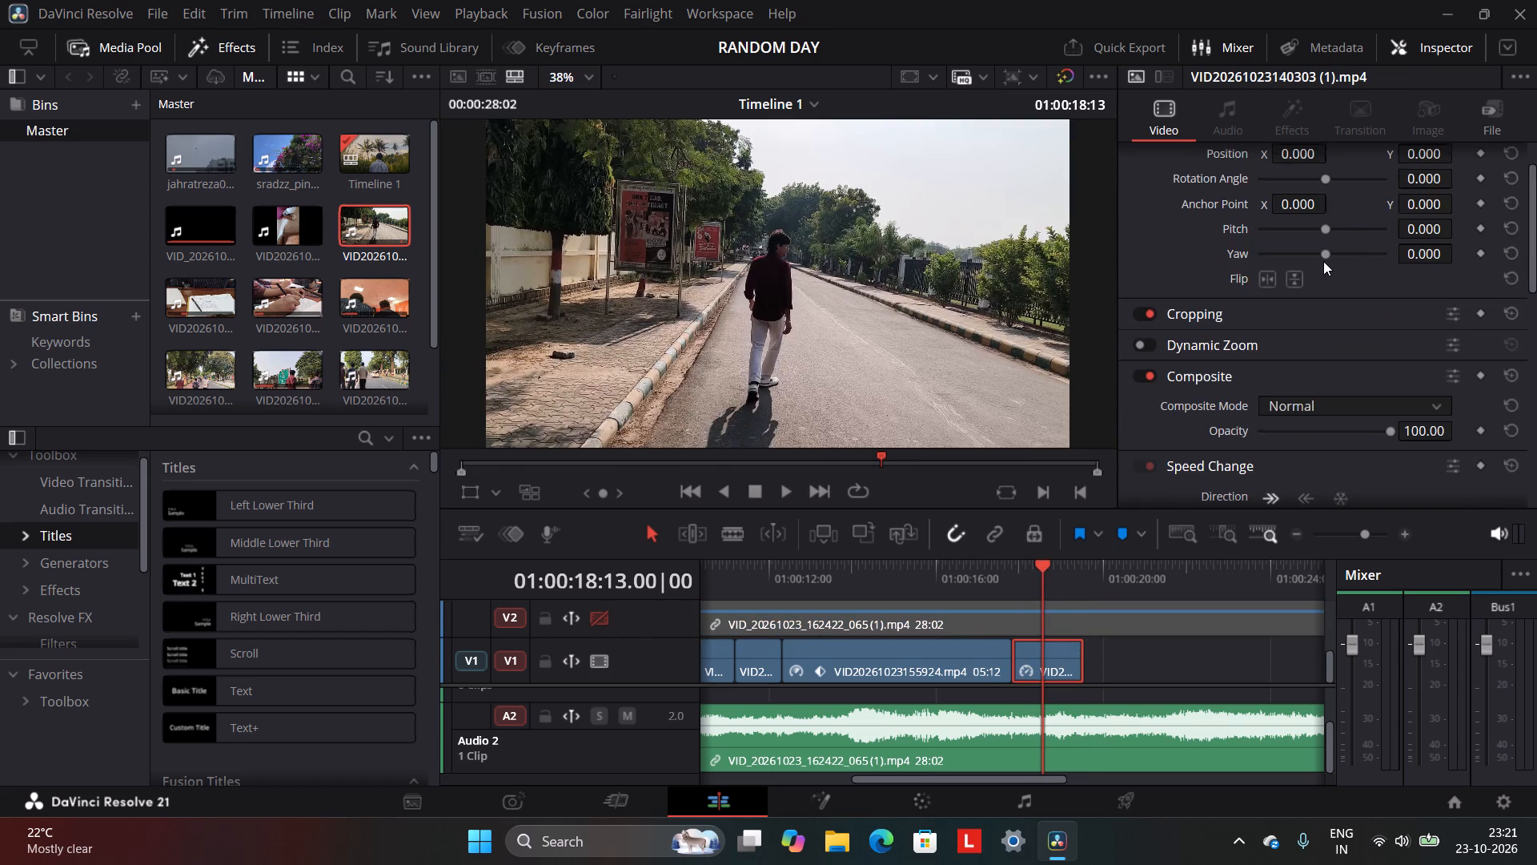
scroll(1323, 261, up, 2)
drag(1294, 188, 1281, 195)
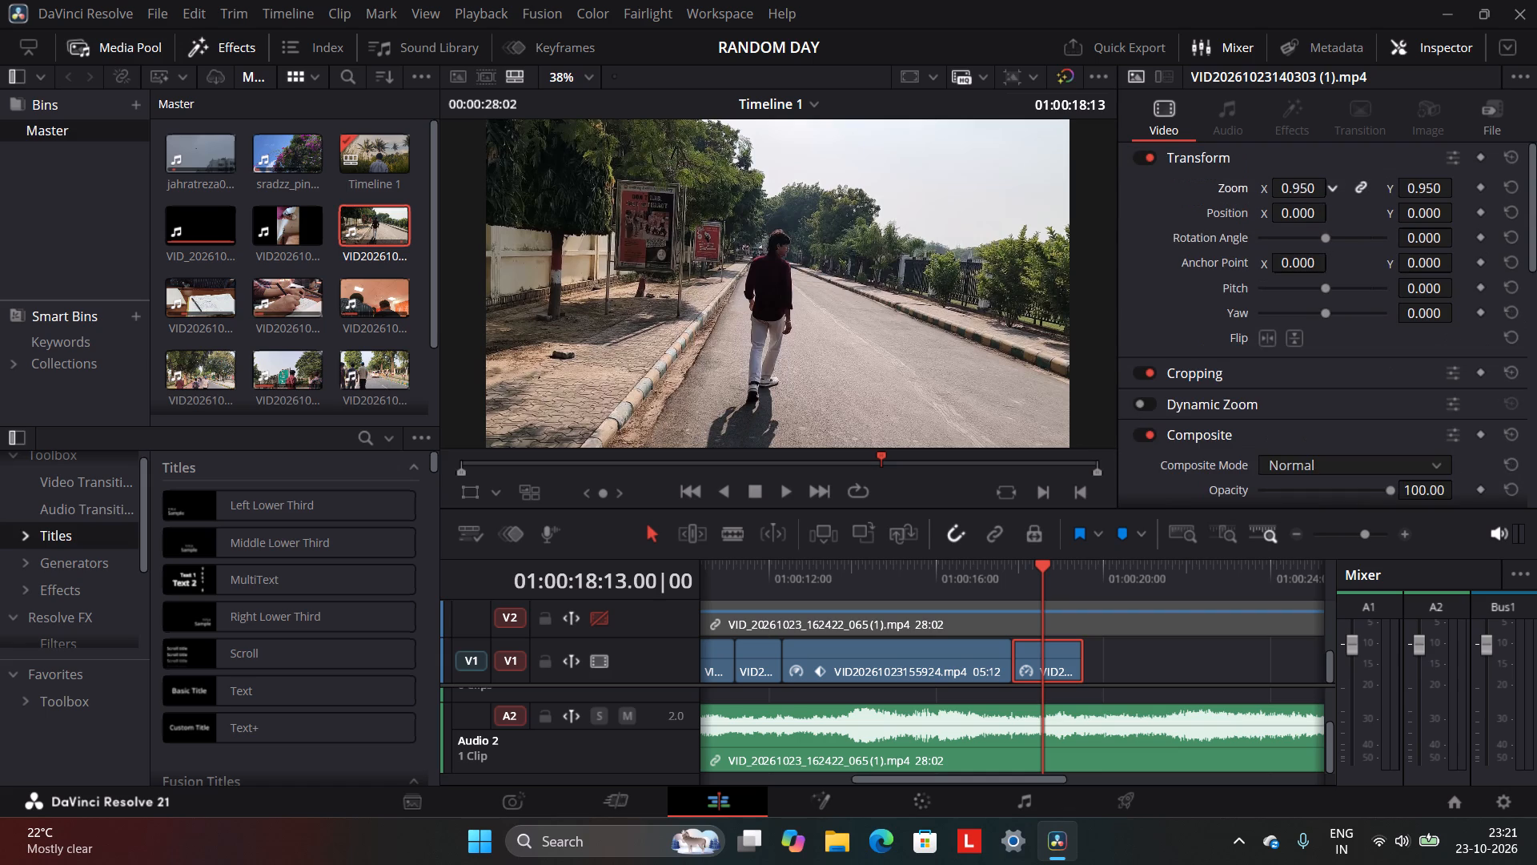
drag(1281, 195, 1347, 217)
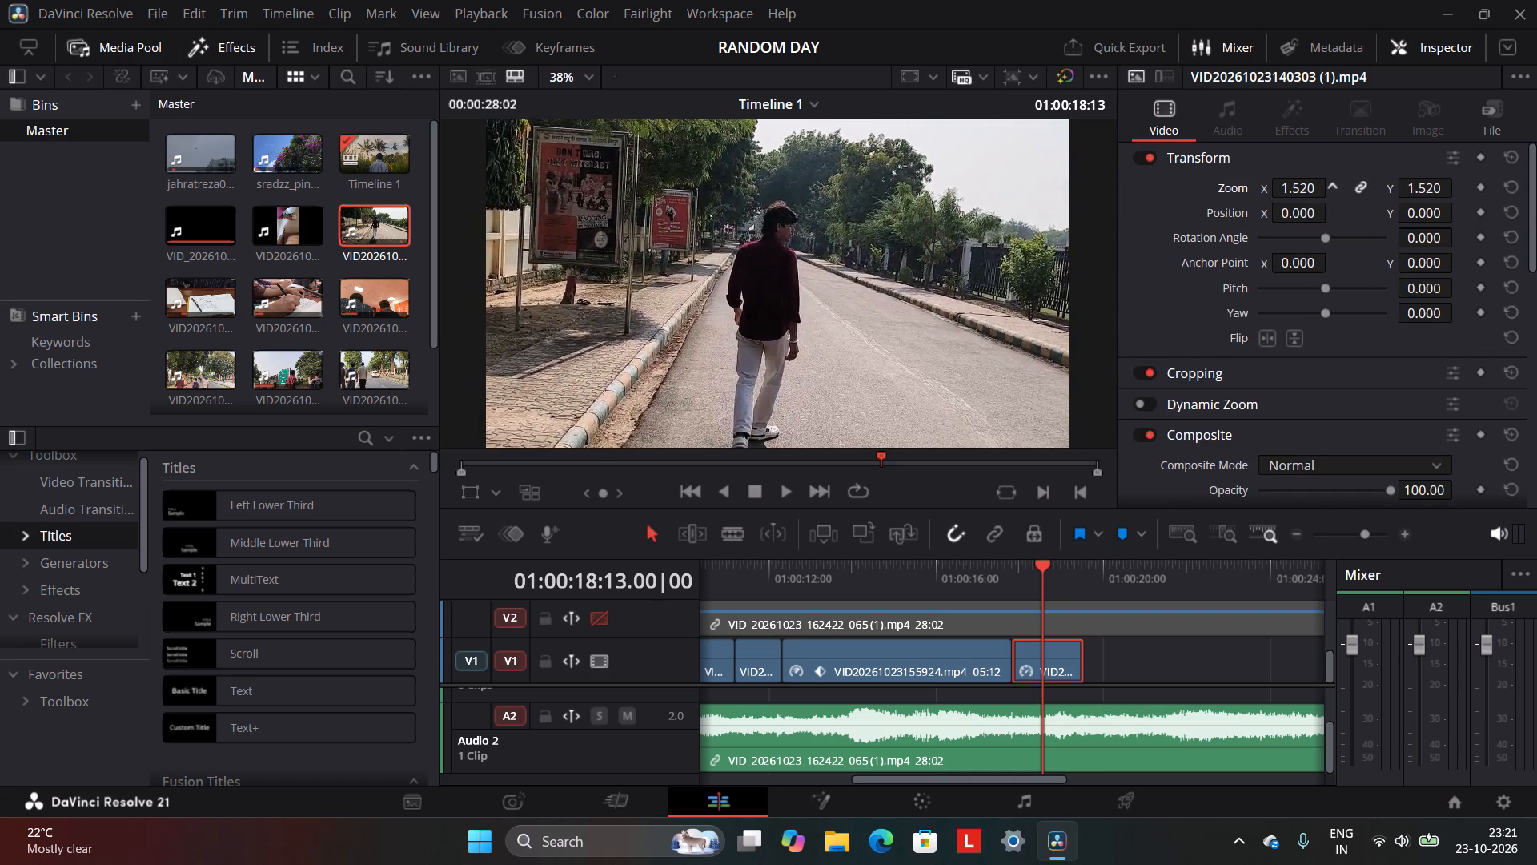
drag(1347, 217, 1336, 222)
drag(1435, 208, 1262, 251)
drag(1313, 187, 1310, 188)
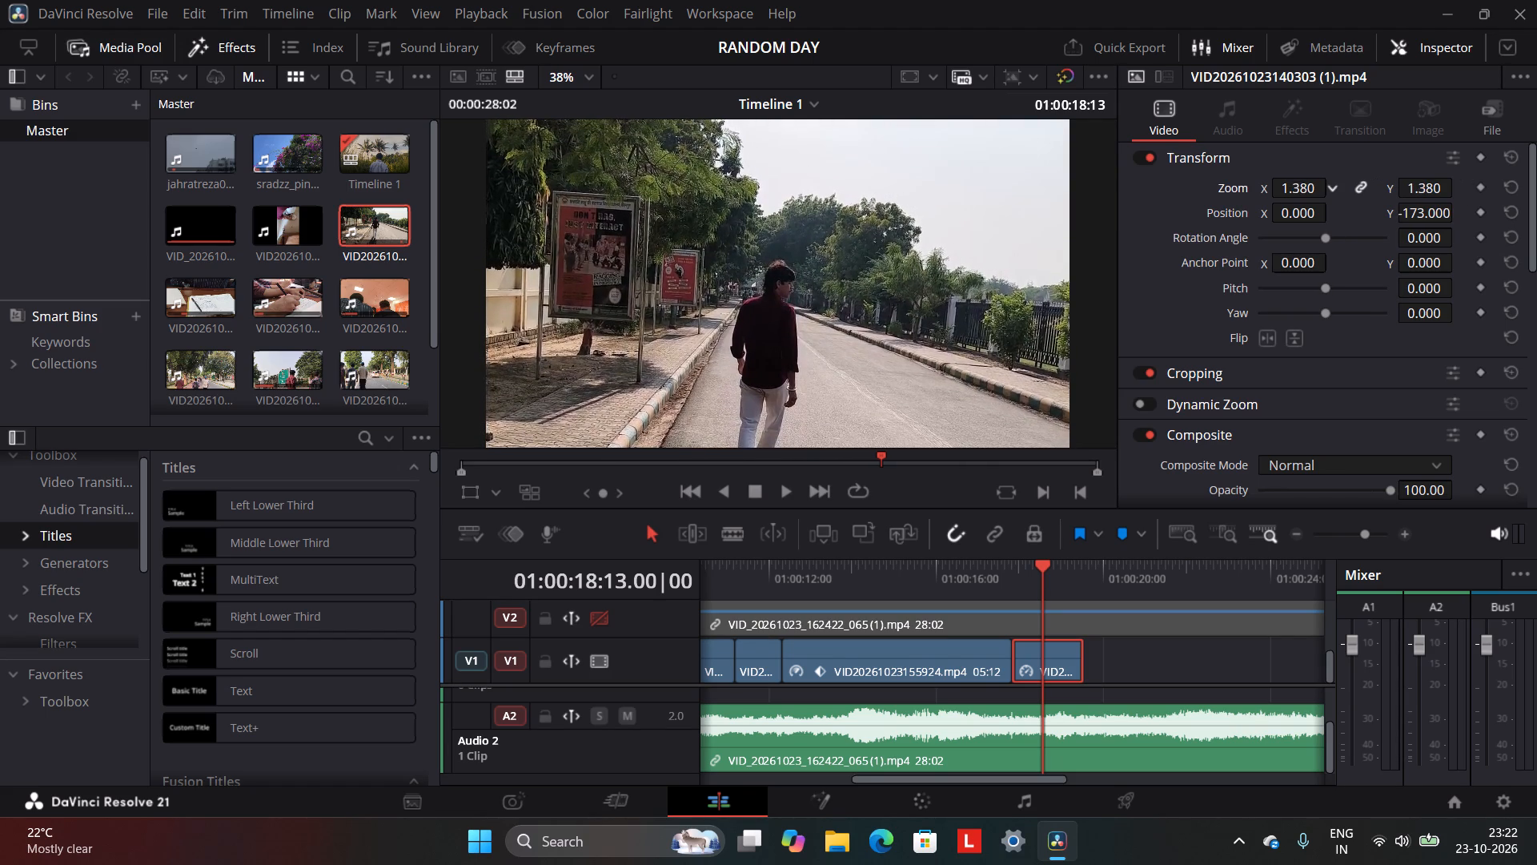
drag(1310, 188, 1340, 190)
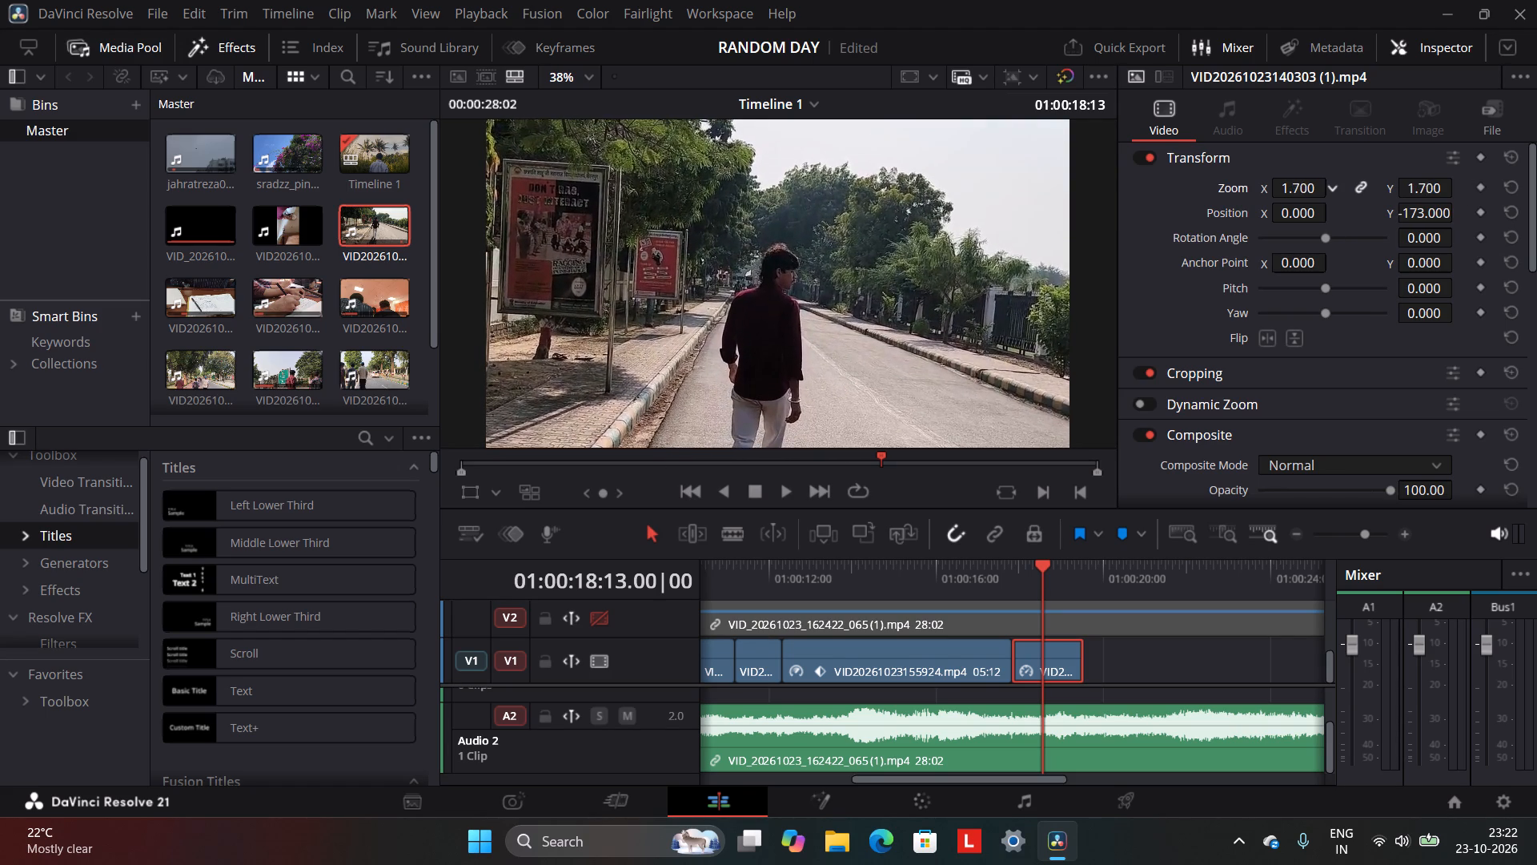
drag(1340, 190, 1325, 195)
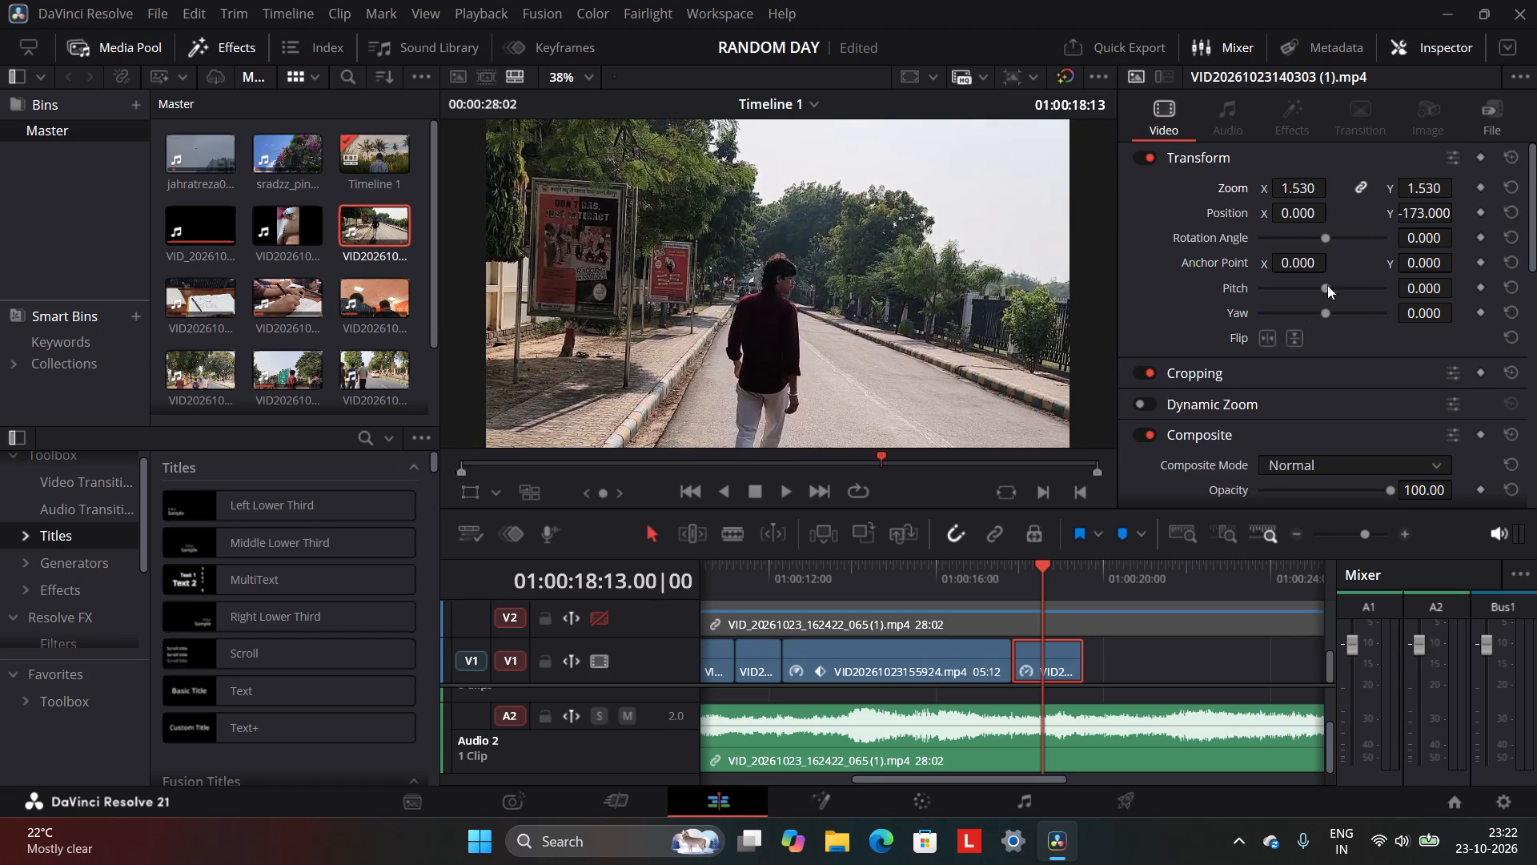
Play Video 1 from 01:00:16:15 through the walking clip, and lower that clip's framing to Position Y -295.
drag(1045, 566, 1021, 573)
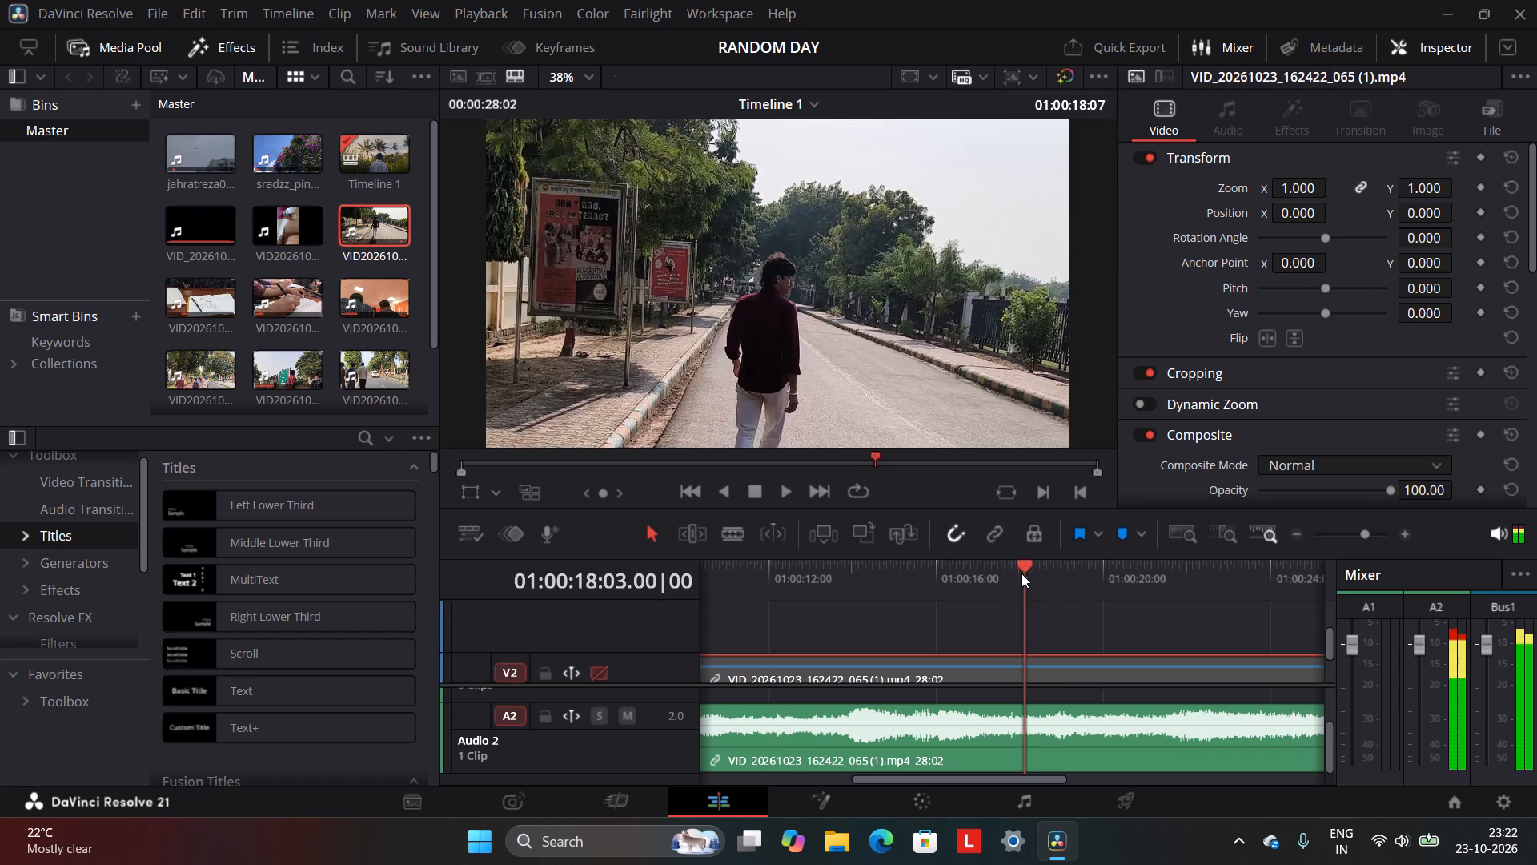
drag(1021, 573, 963, 591)
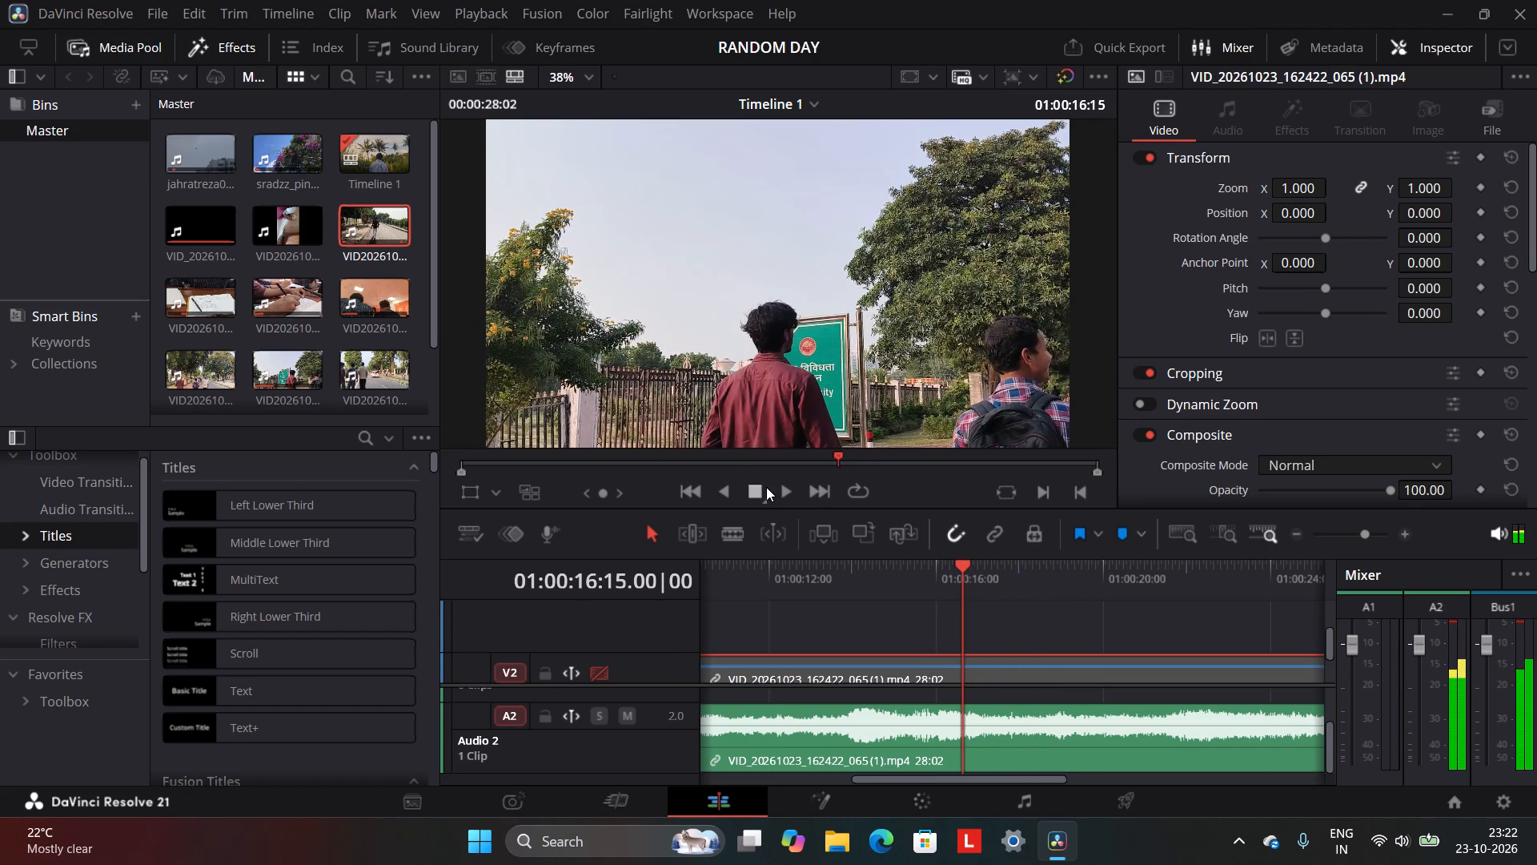
click(783, 493)
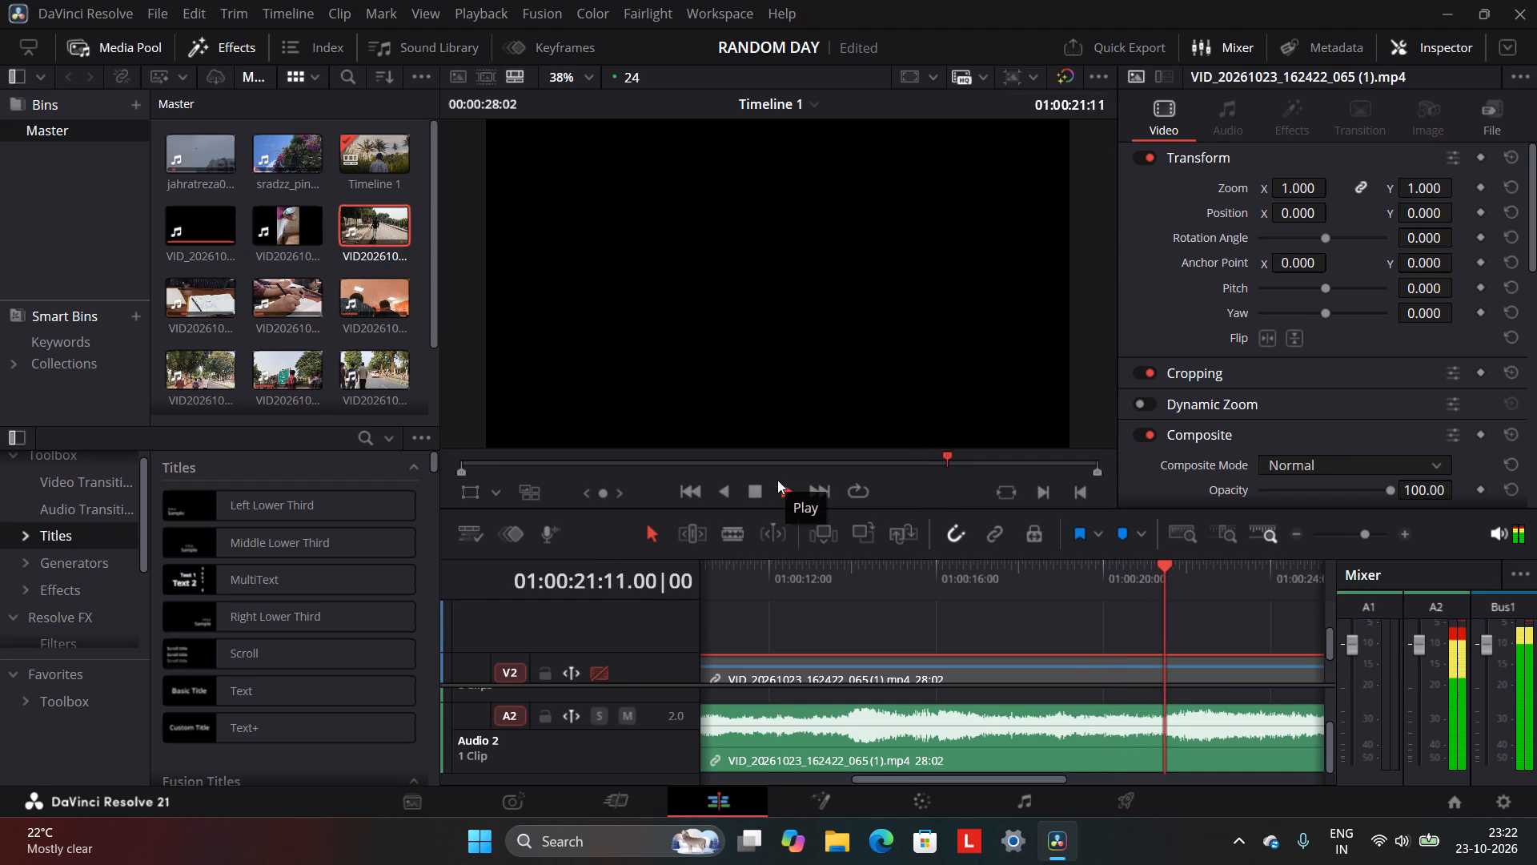
click(749, 485)
scroll(1177, 694, down, 2)
scroll(1158, 628, down, 3)
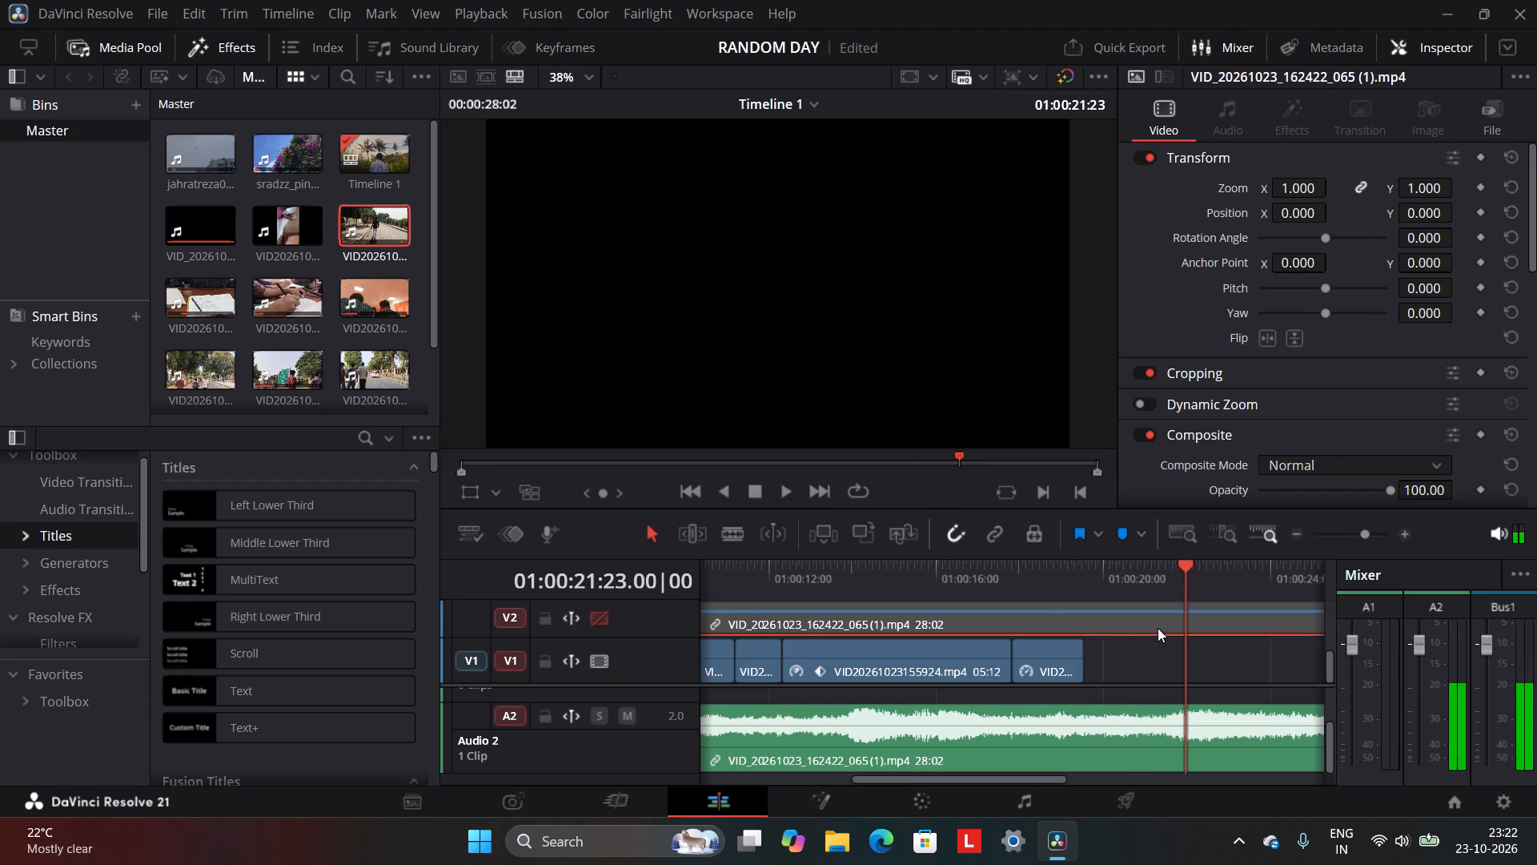
click(1038, 580)
click(1038, 646)
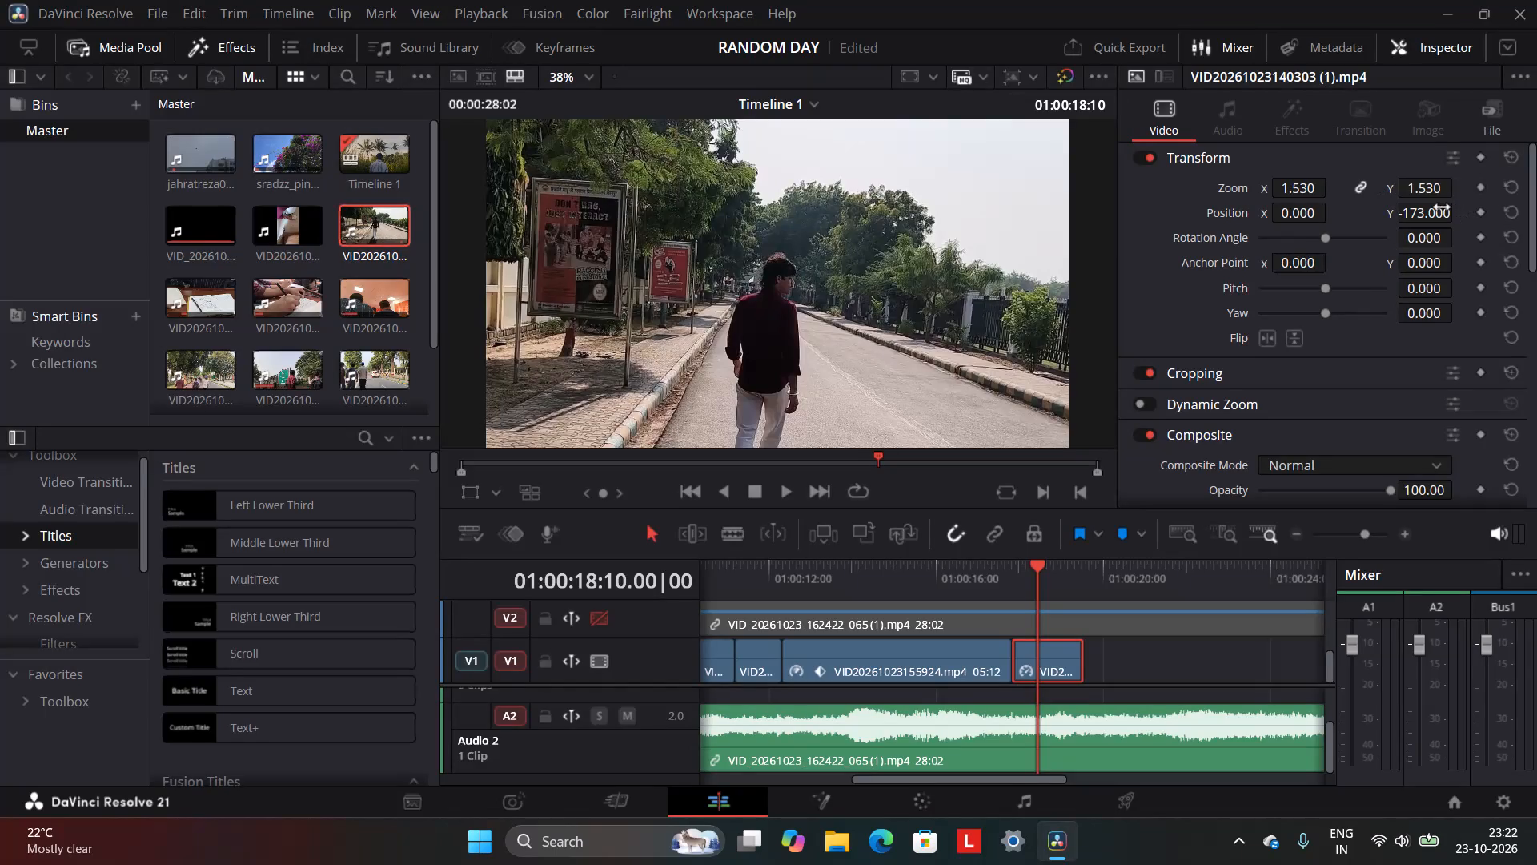
drag(1444, 216, 1359, 250)
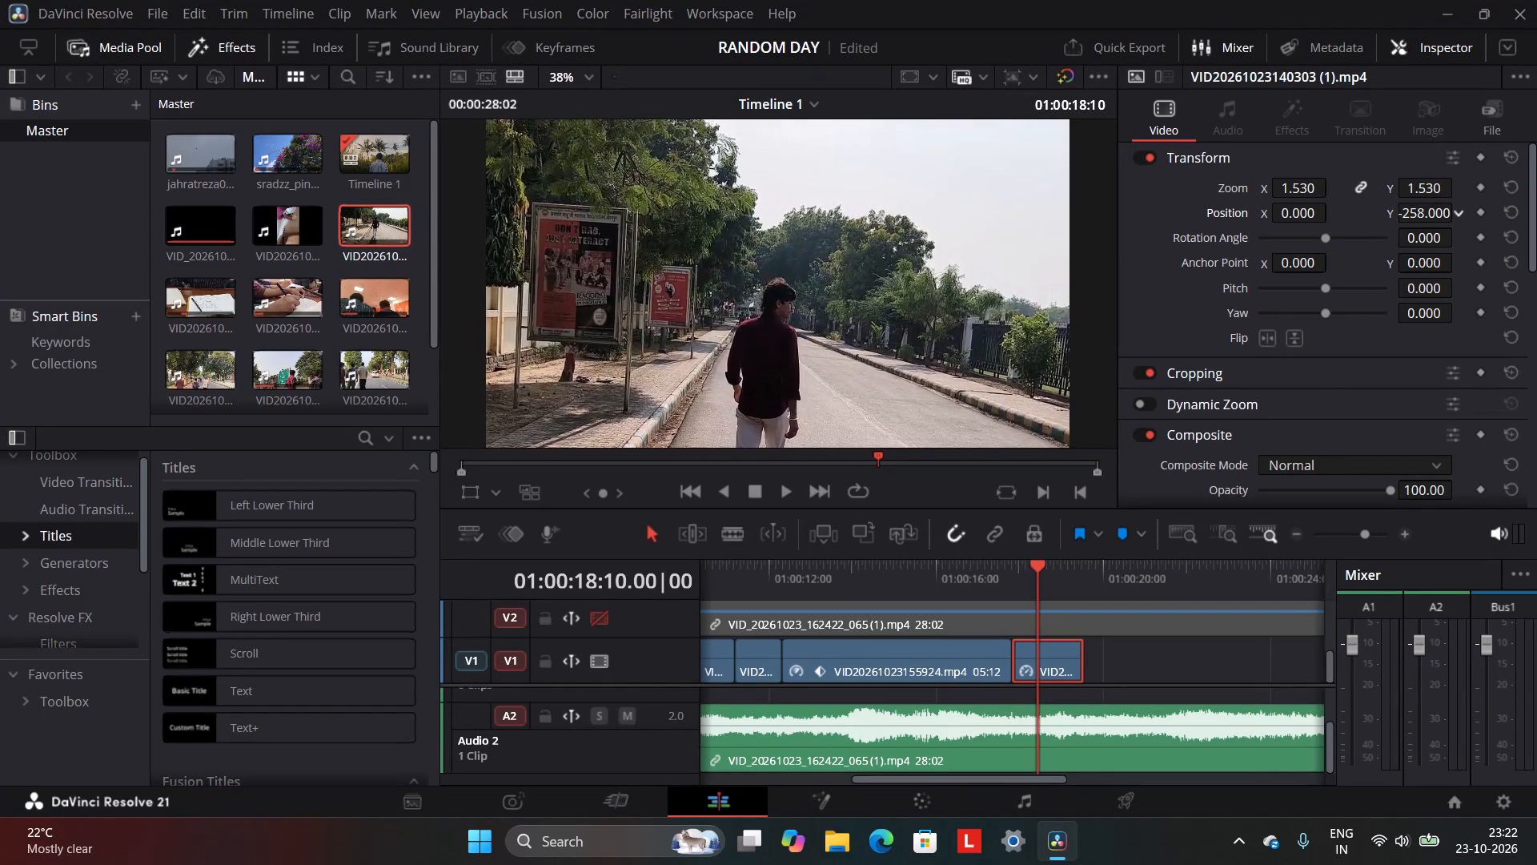
drag(1359, 250, 1322, 288)
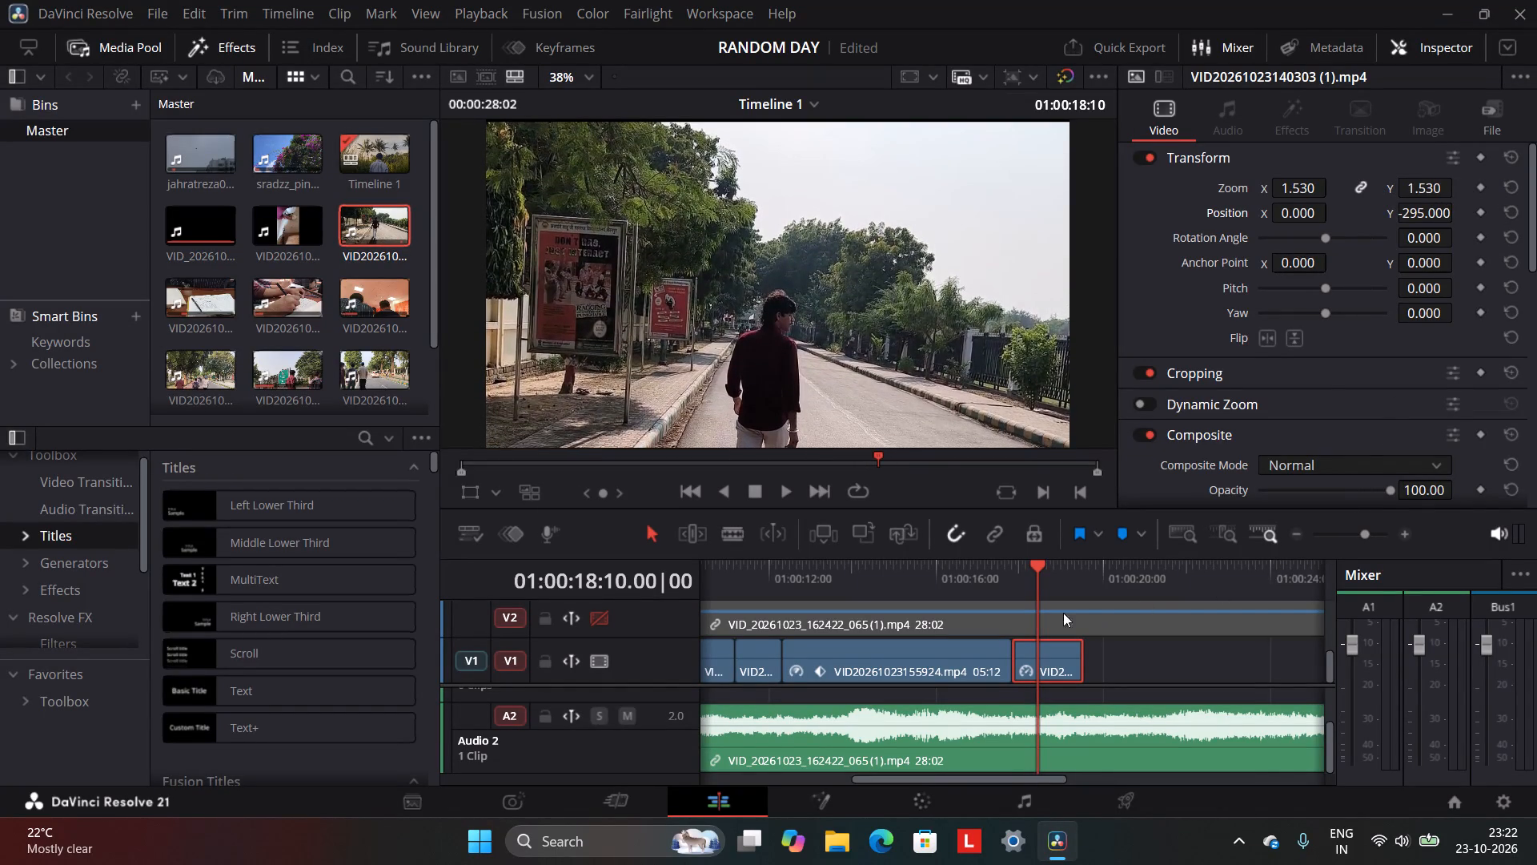
Play Video 1 from 01:00:17:12 past the end of the walking clip to review its slowed motion and framing.
drag(1038, 561, 1000, 576)
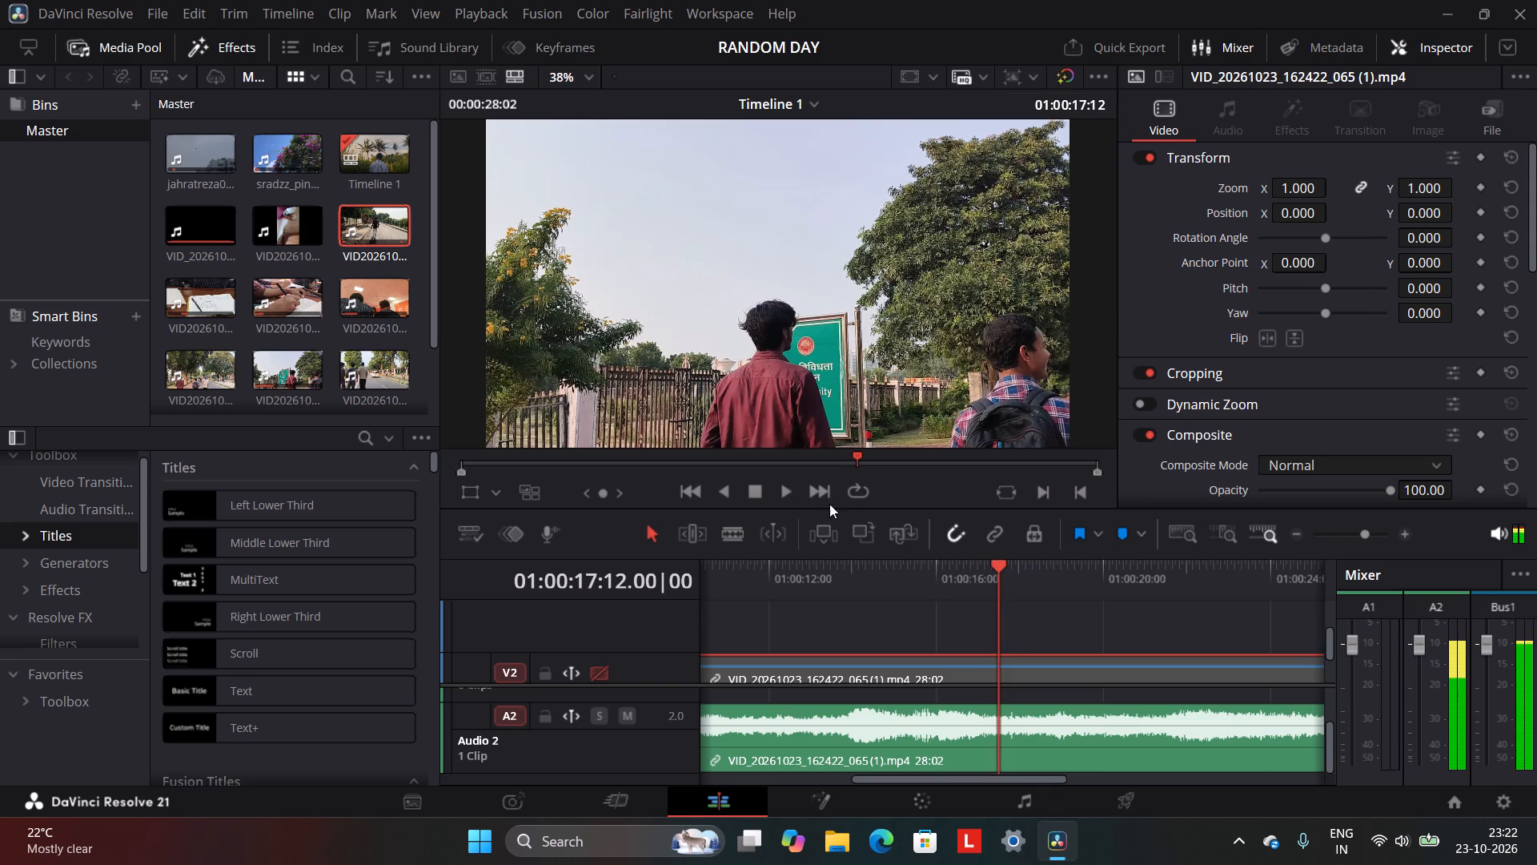
click(781, 487)
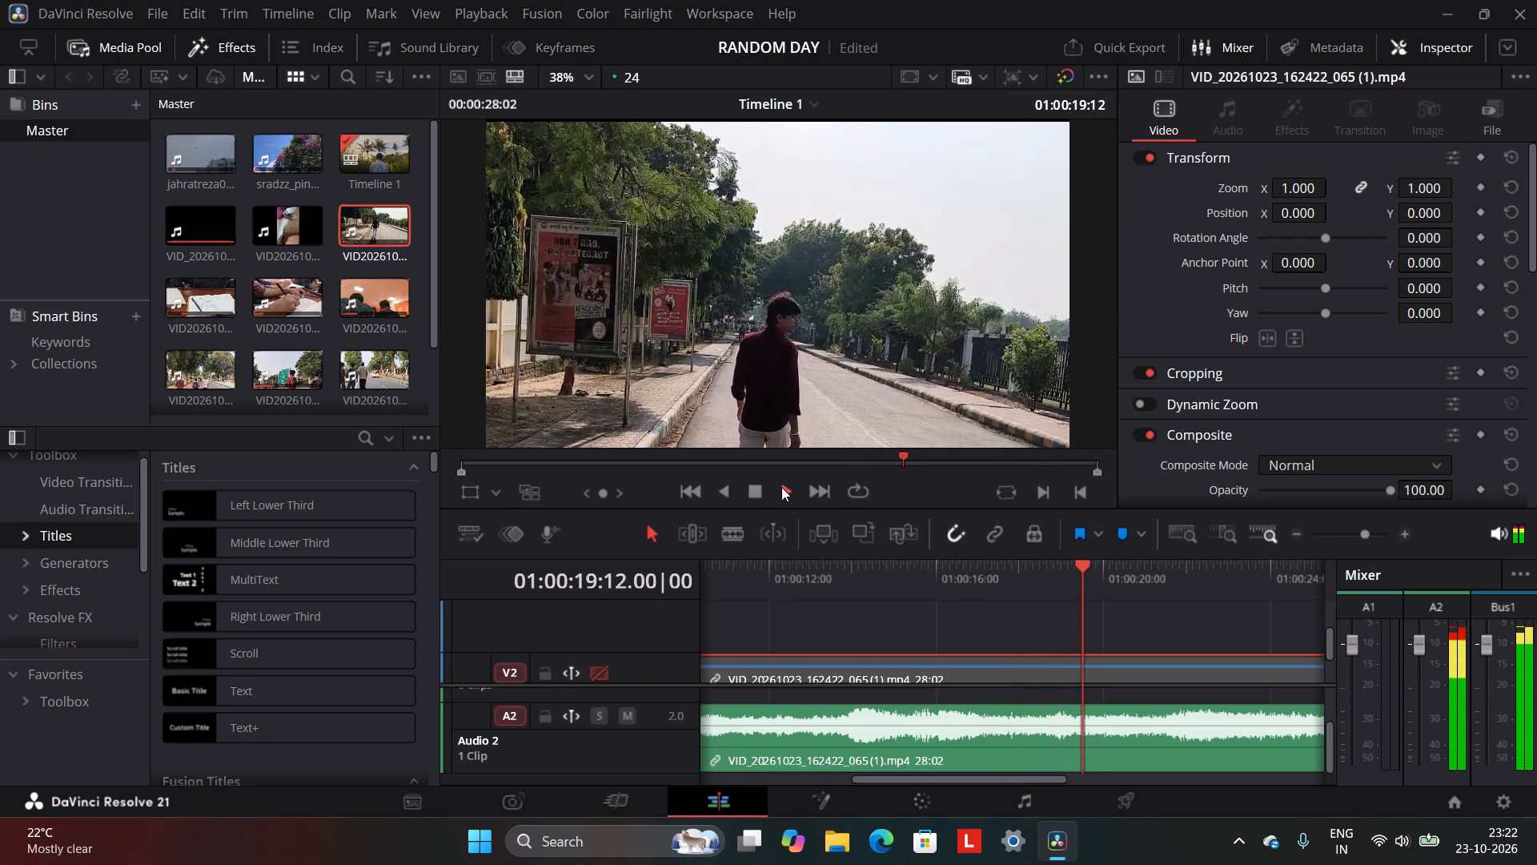
click(755, 485)
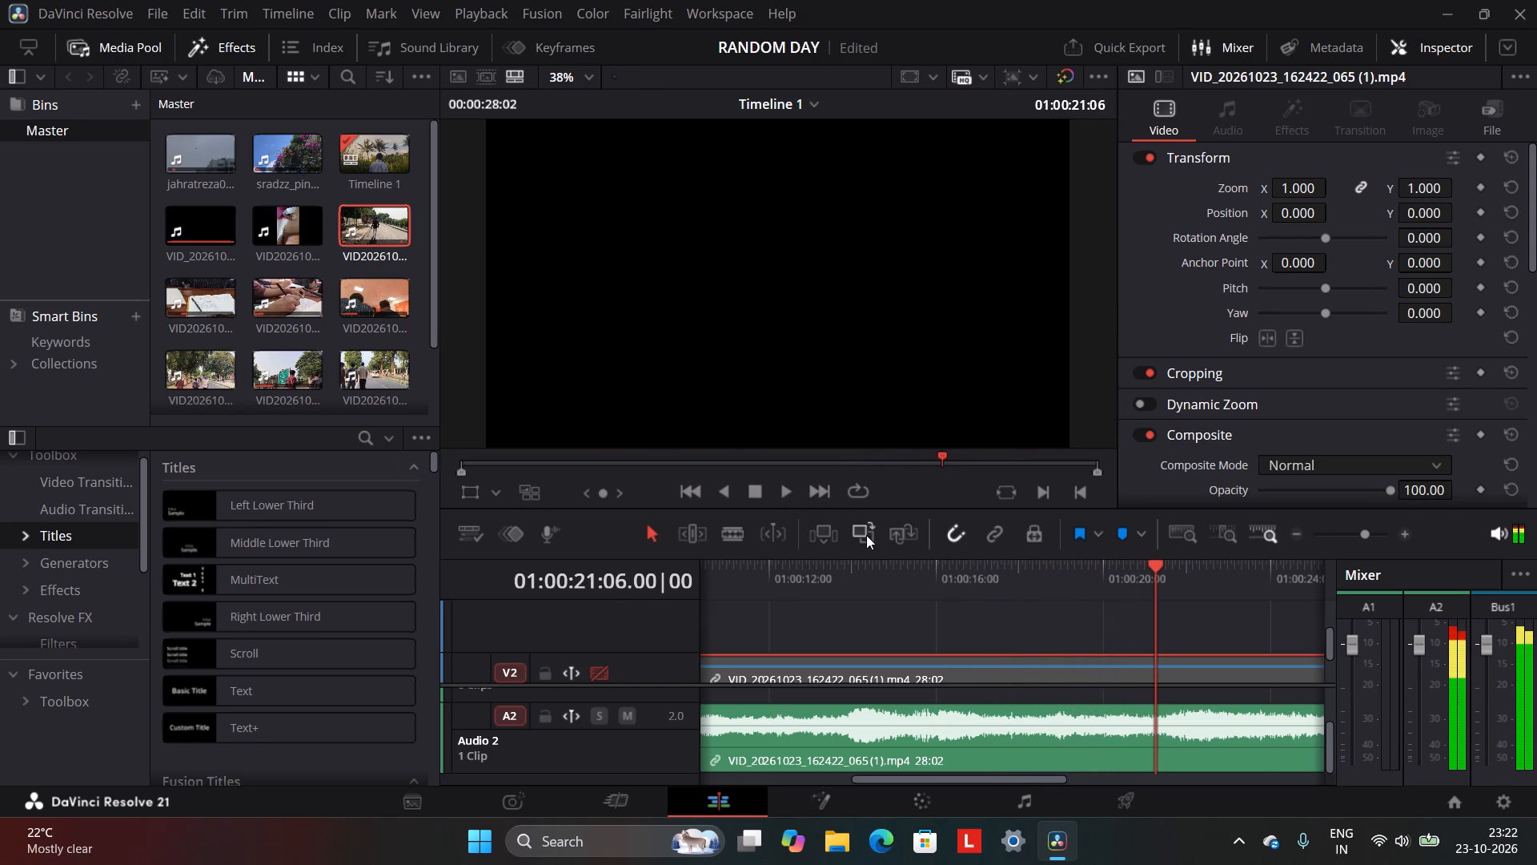
scroll(1019, 597, down, 2)
scroll(1085, 636, down, 3)
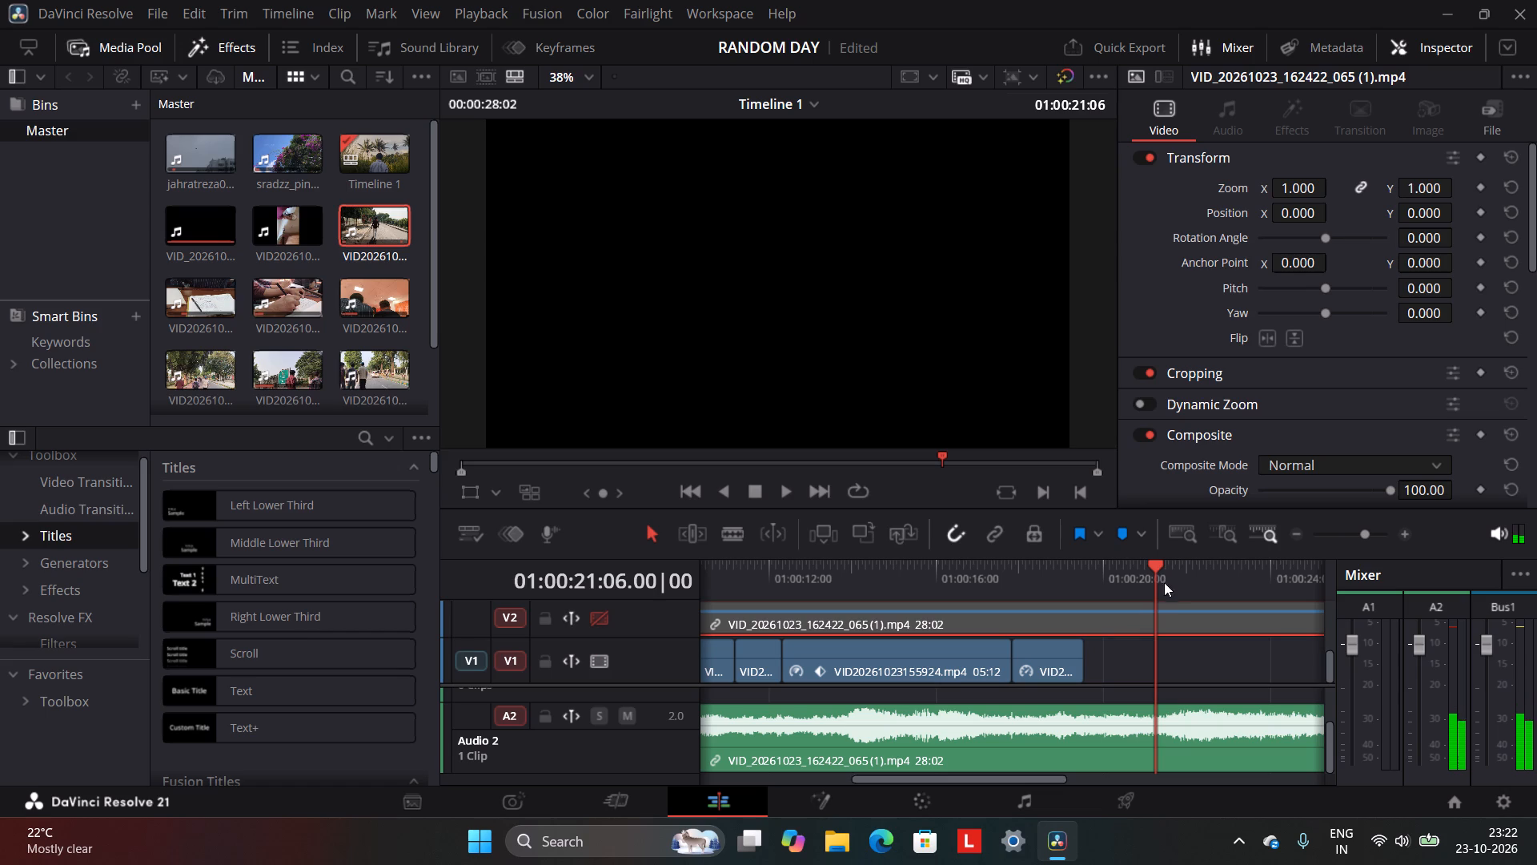
Copy the slowed walking clip on Video 1 and paste it directly after the original at 01:00:19:13.
drag(1151, 560, 1060, 607)
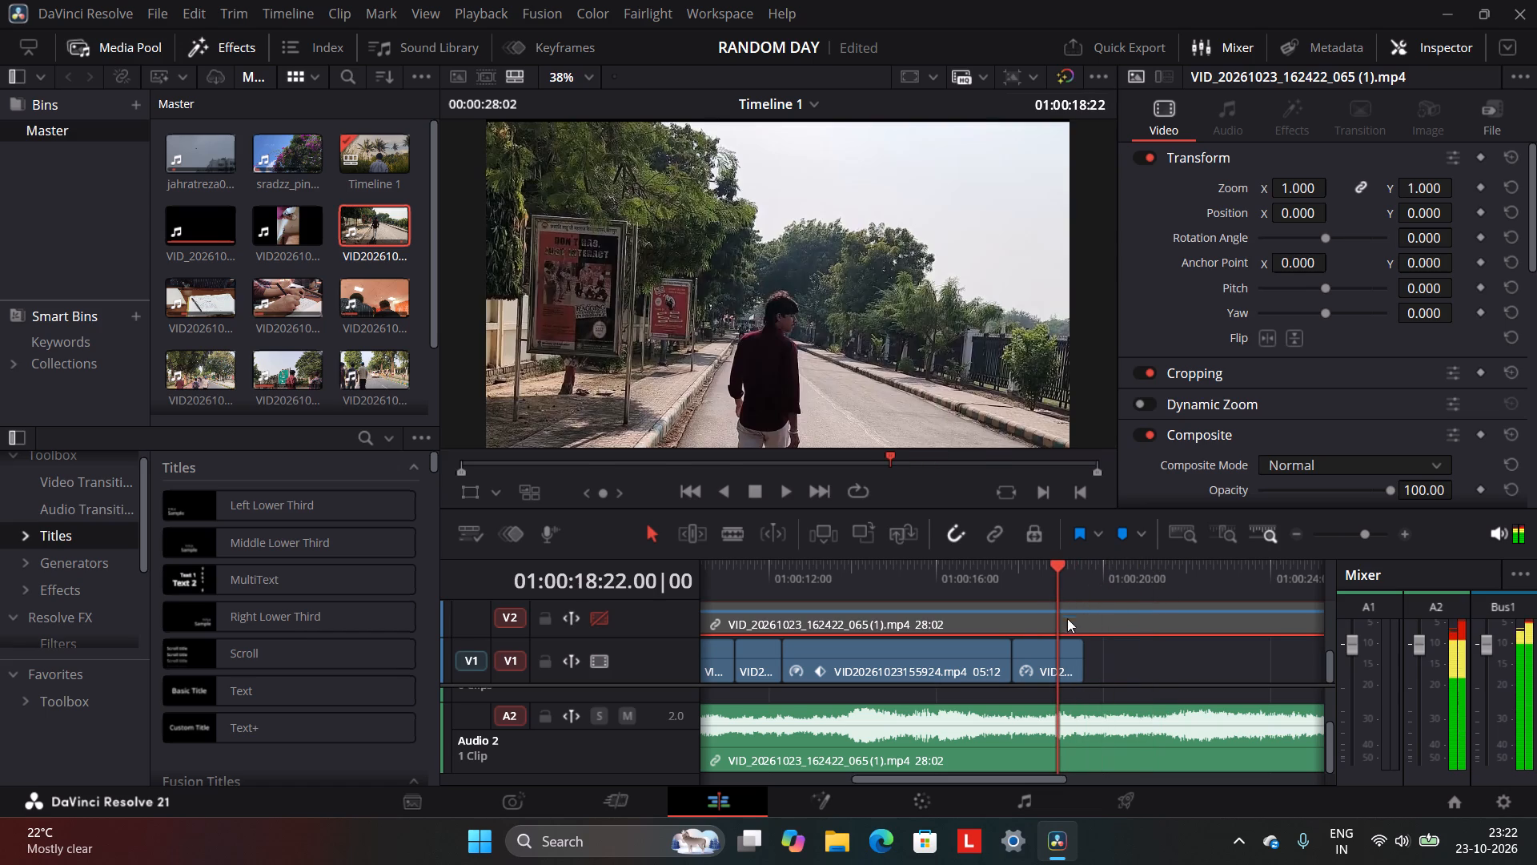
click(1069, 668)
right_drag(1071, 662, 1055, 662)
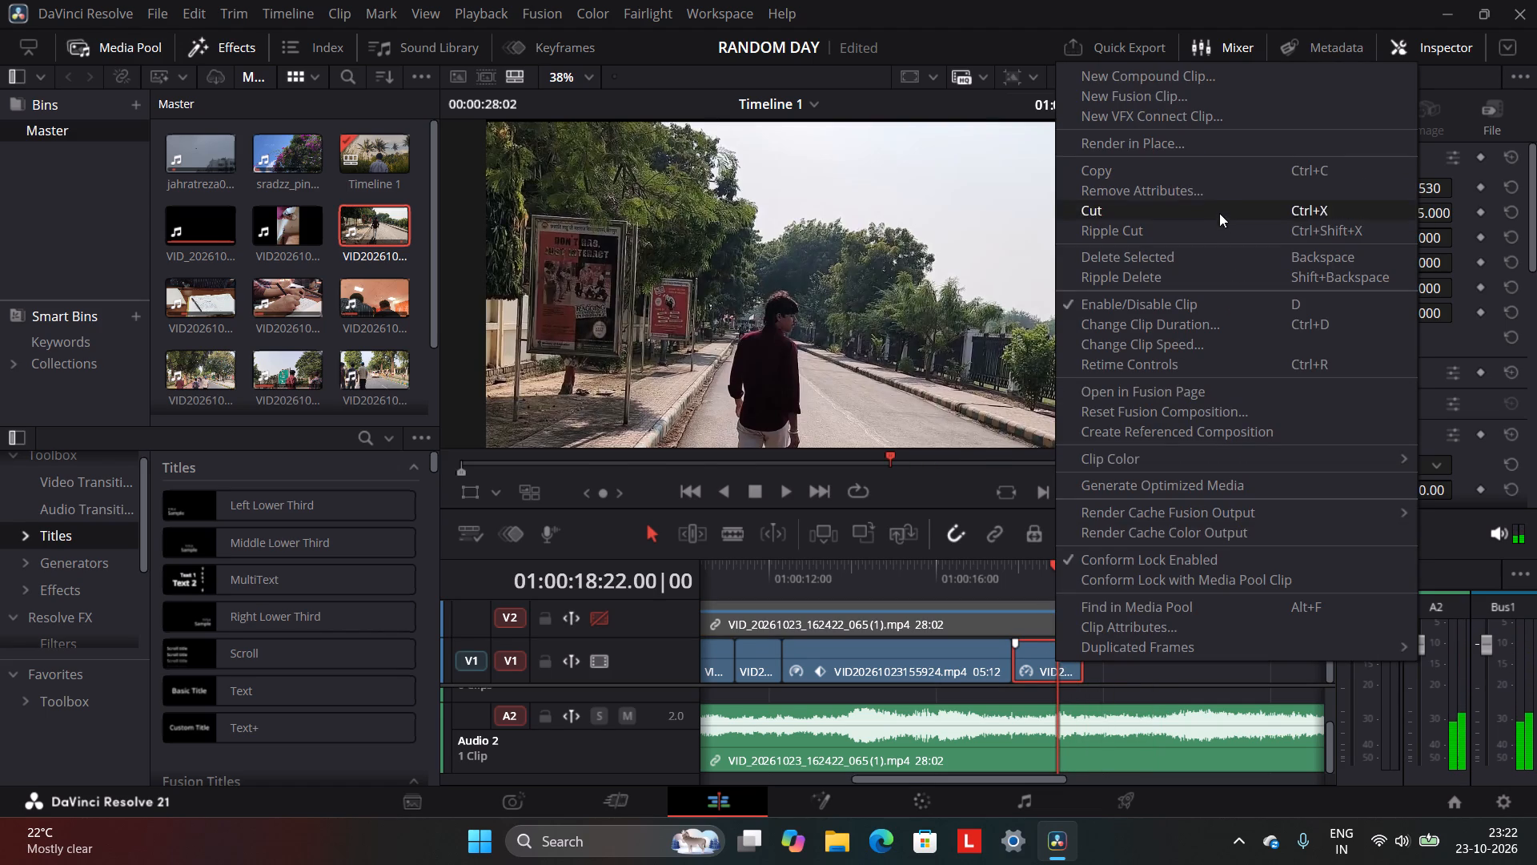
click(1238, 163)
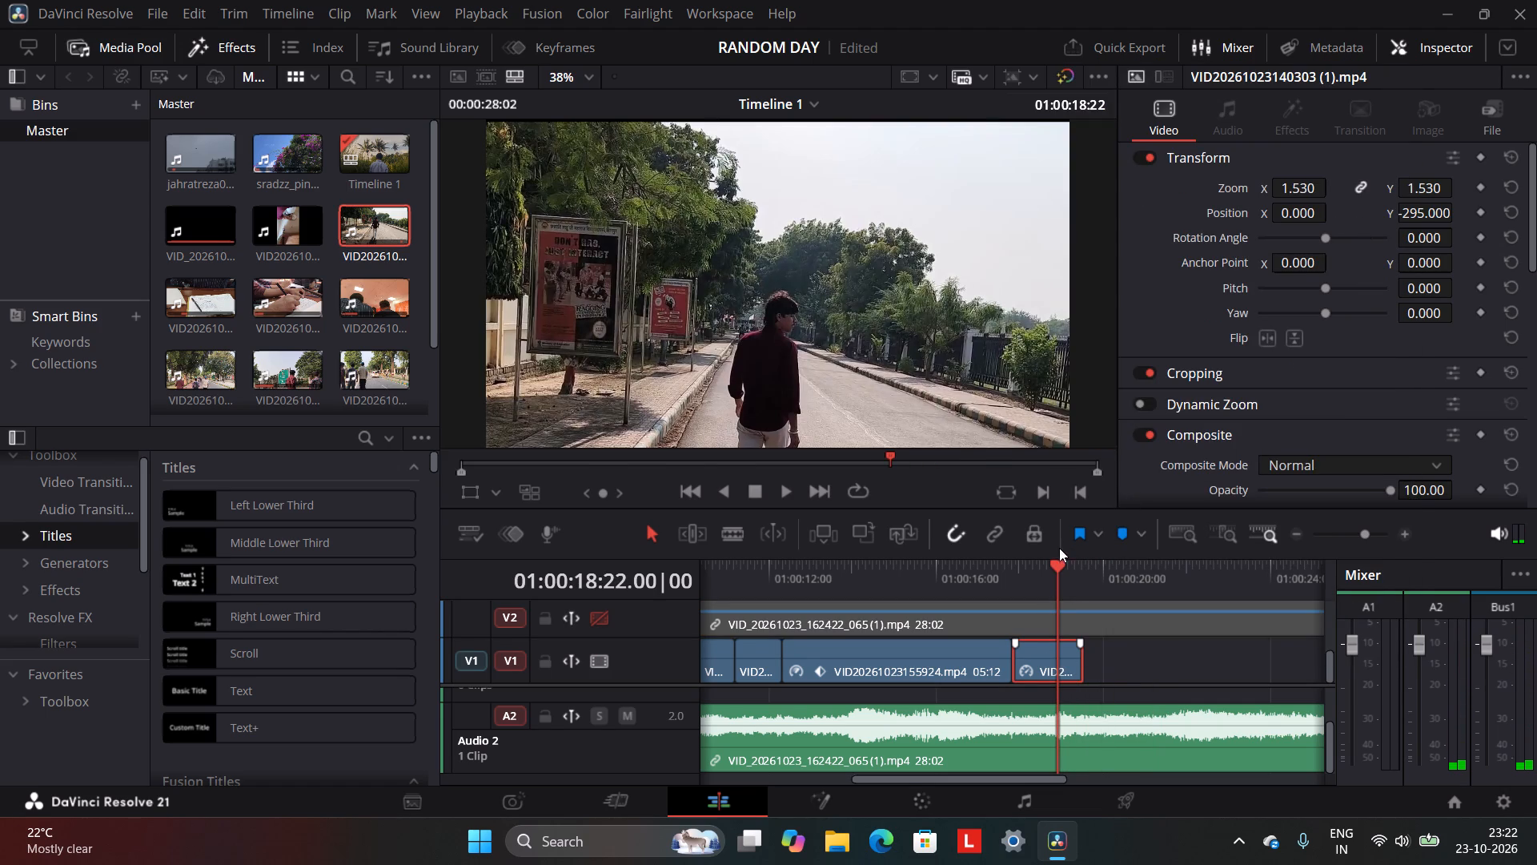
click(1077, 569)
scroll(1087, 556, down, 3)
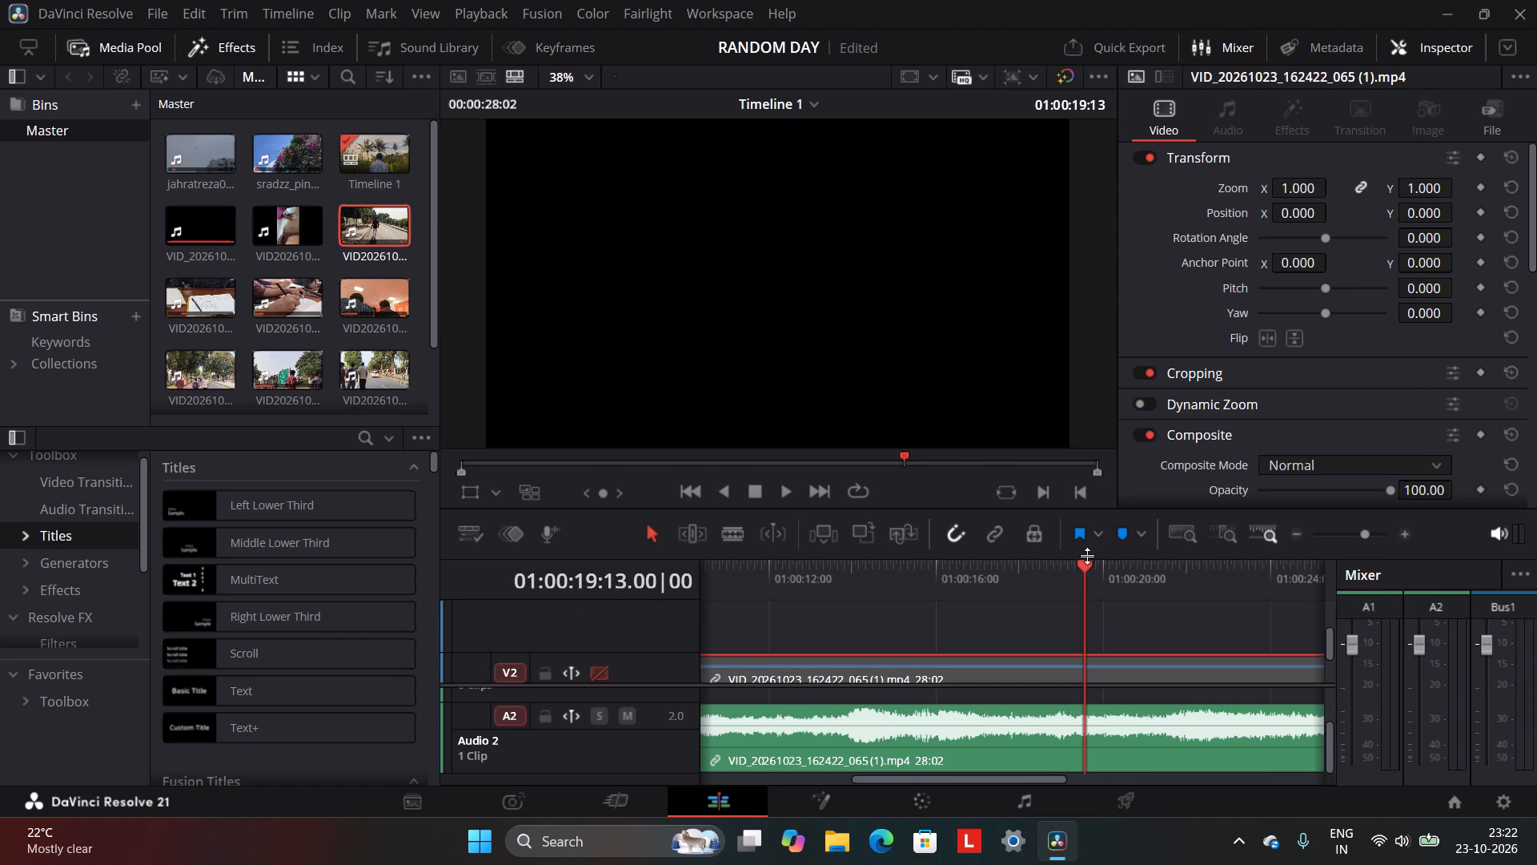
scroll(1105, 582, down, 16)
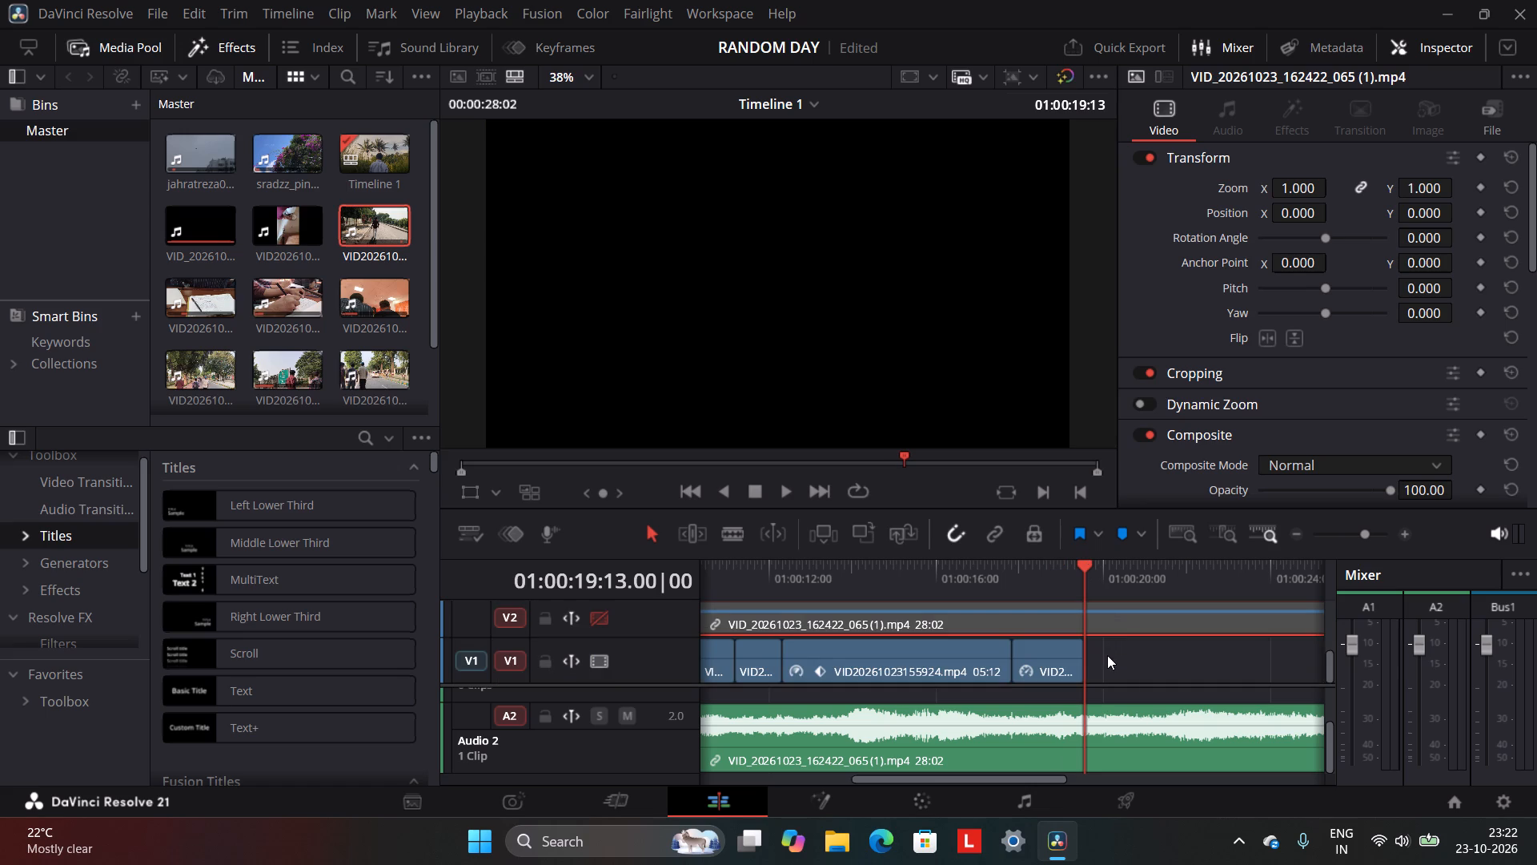
click(1107, 655)
right_click(1107, 655)
click(1131, 664)
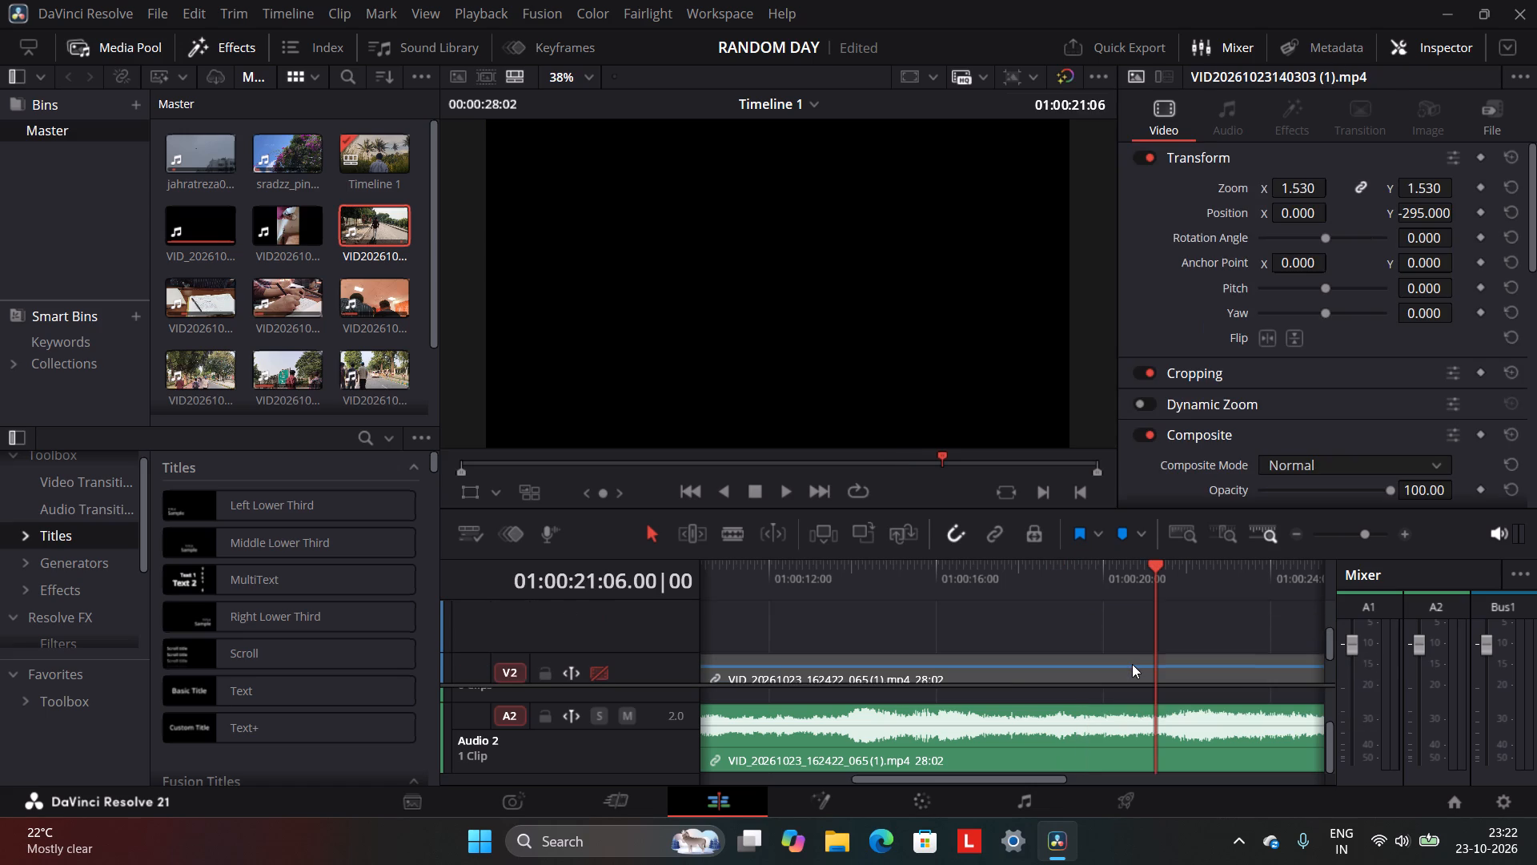
scroll(1134, 659, down, 3)
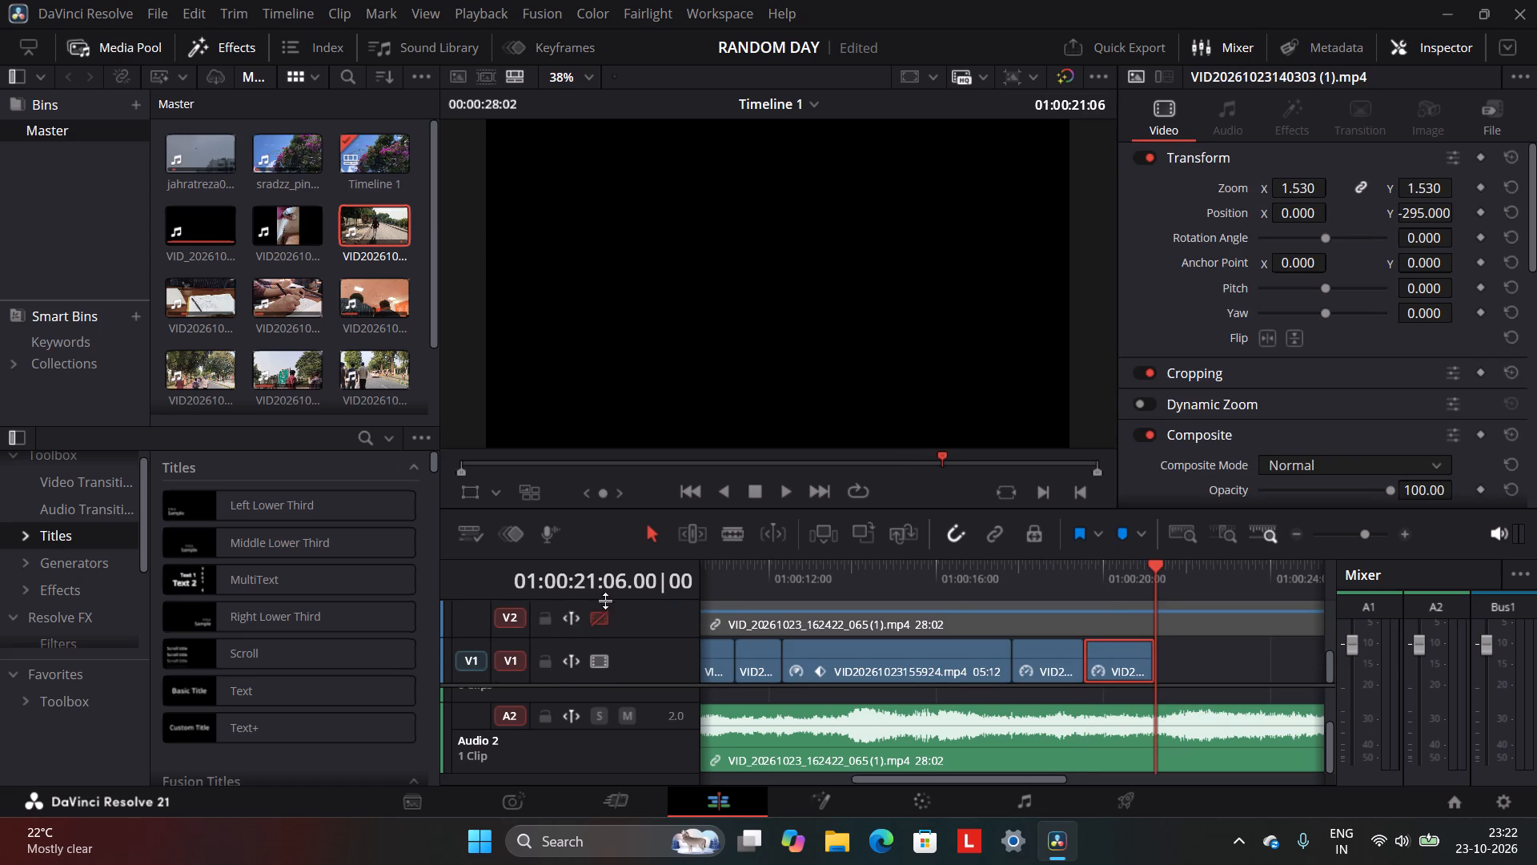
Enable Video 2 and play the reference from 01:00:18:18 past the end of the pasted walking clip.
click(592, 617)
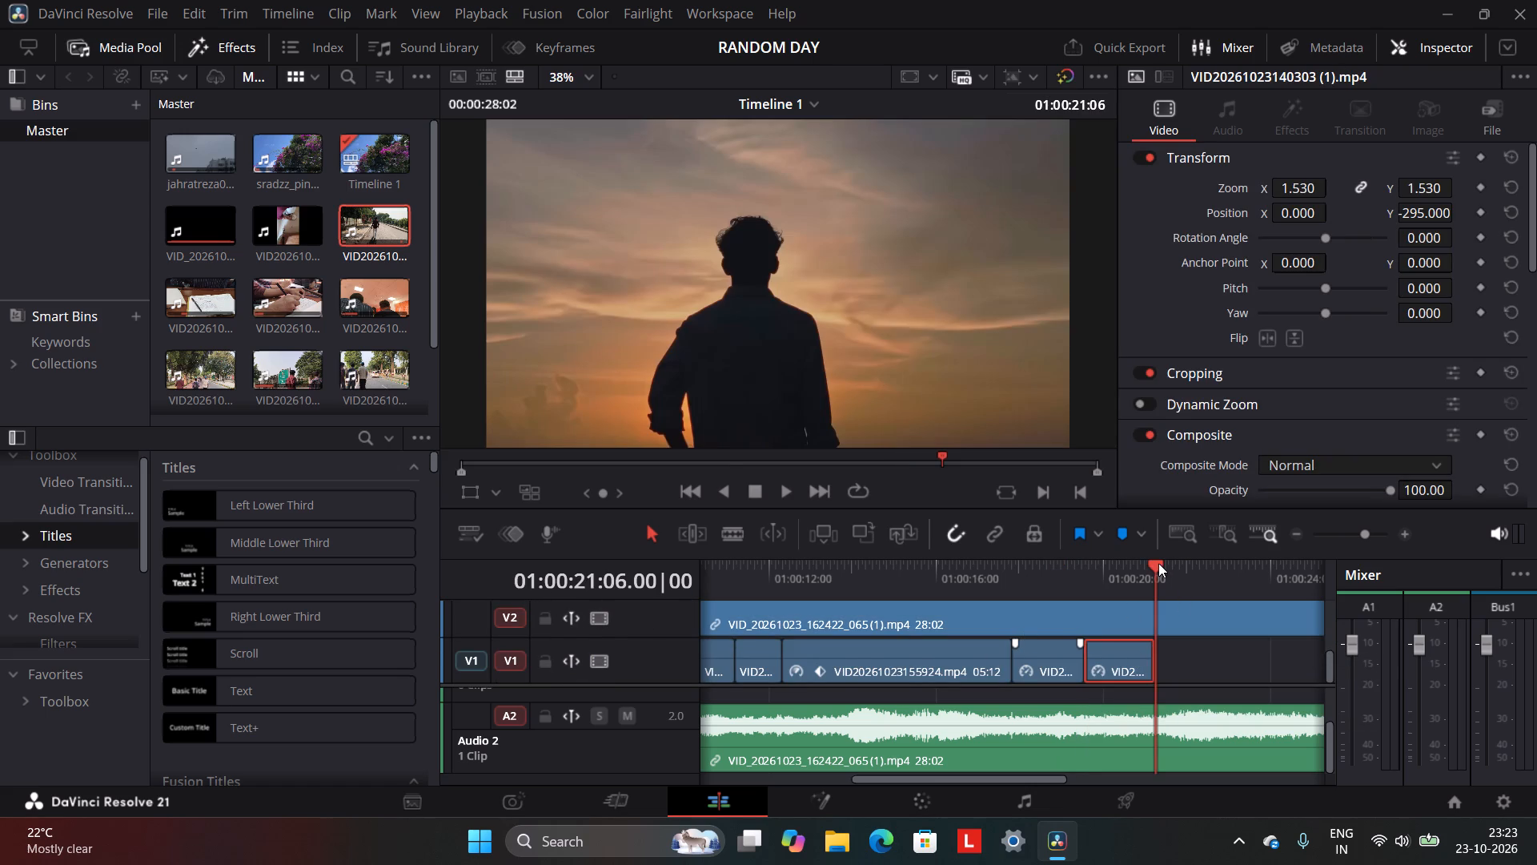
drag(1158, 563, 1053, 602)
scroll(1043, 603, down, 5)
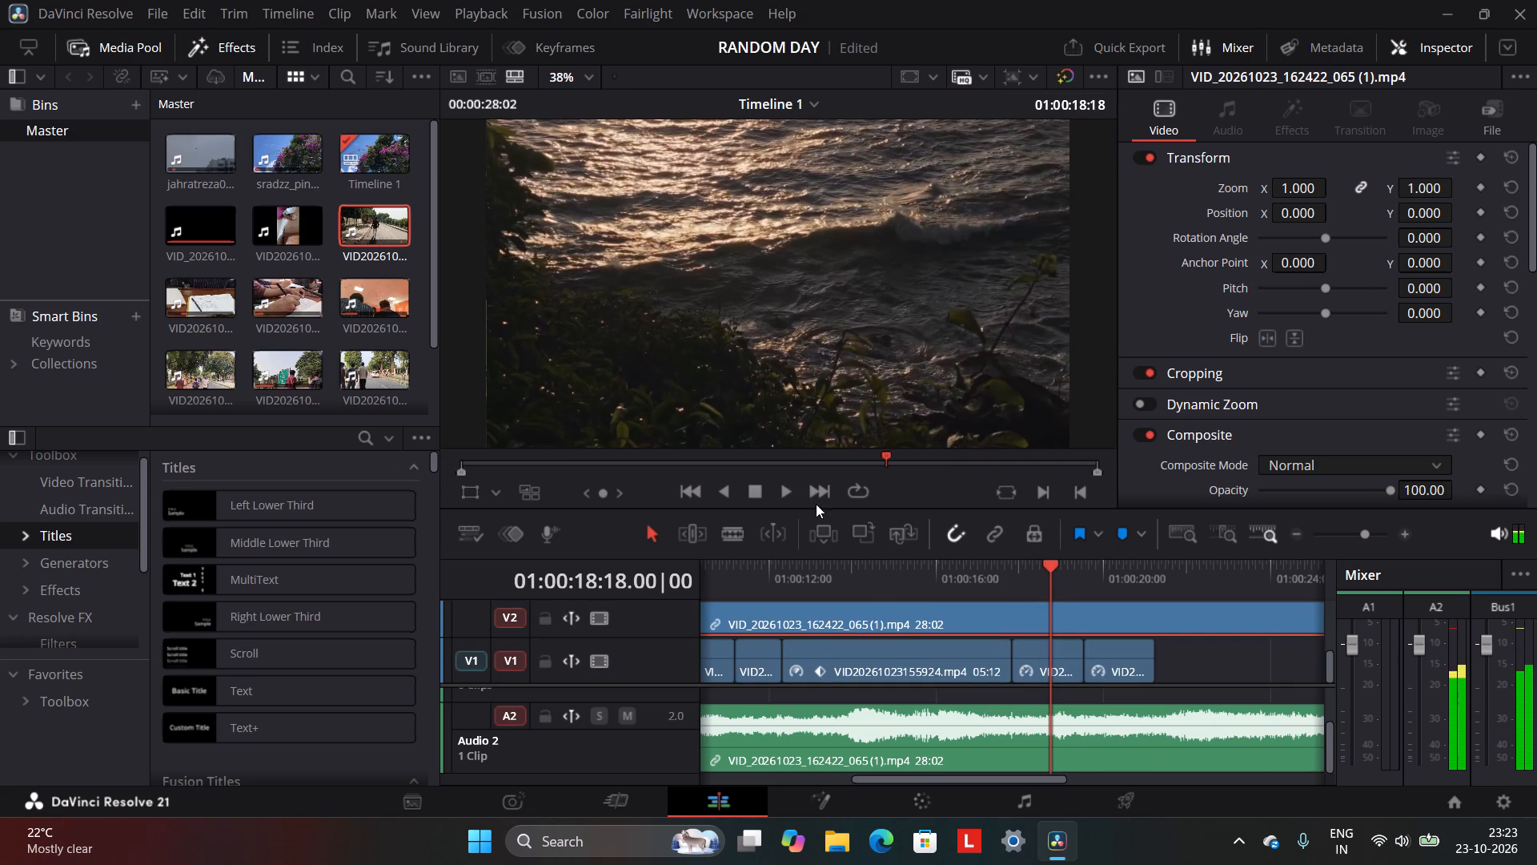
click(778, 489)
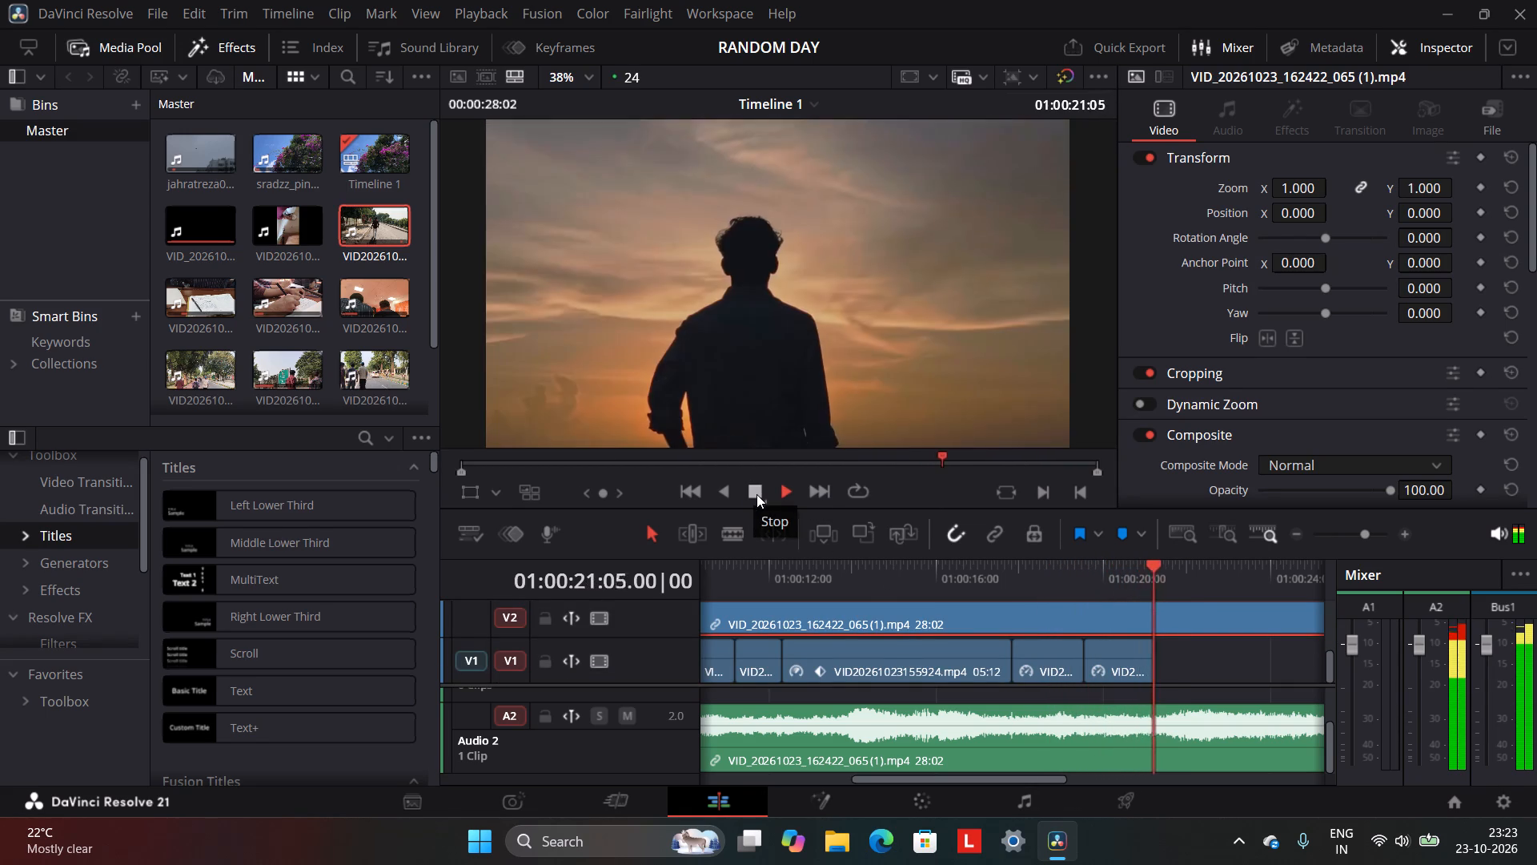
click(756, 494)
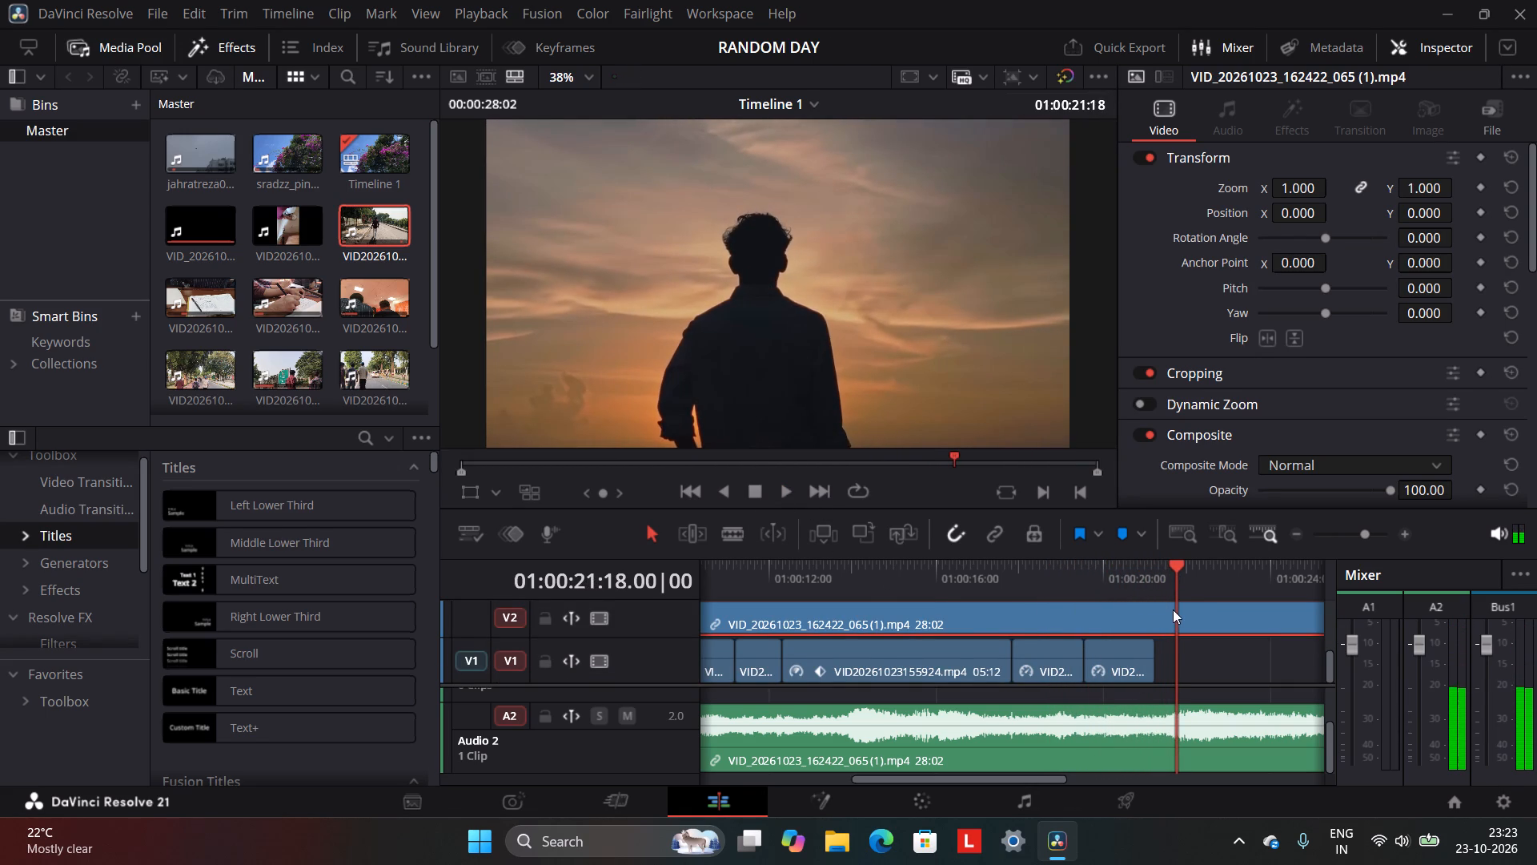
Paste another copy of the walking clip on Video 1 at 01:00:21:06, directly after the previous copy.
click(1146, 582)
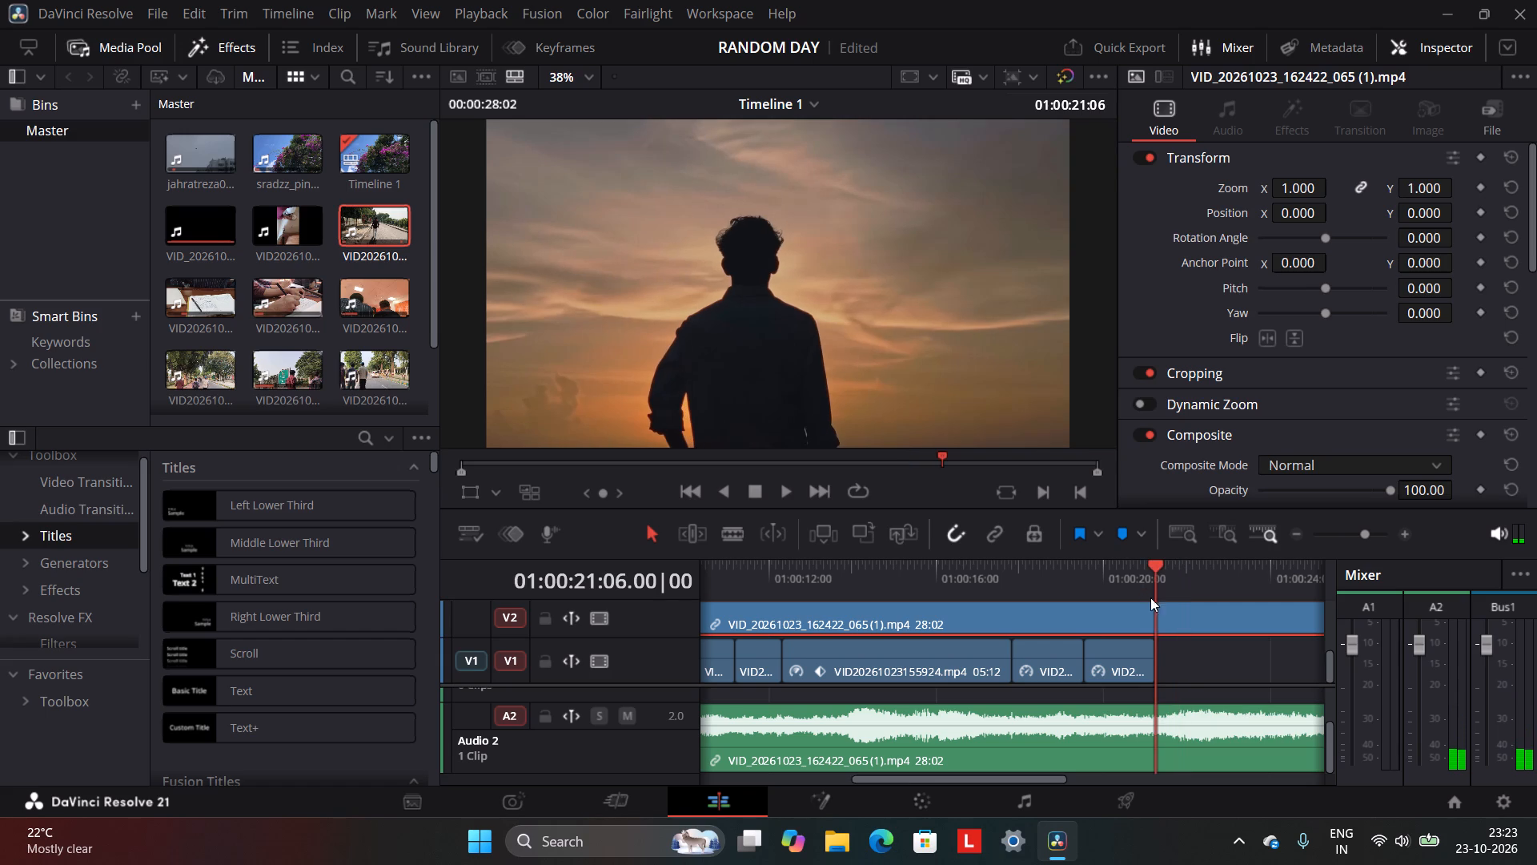
right_click(1162, 667)
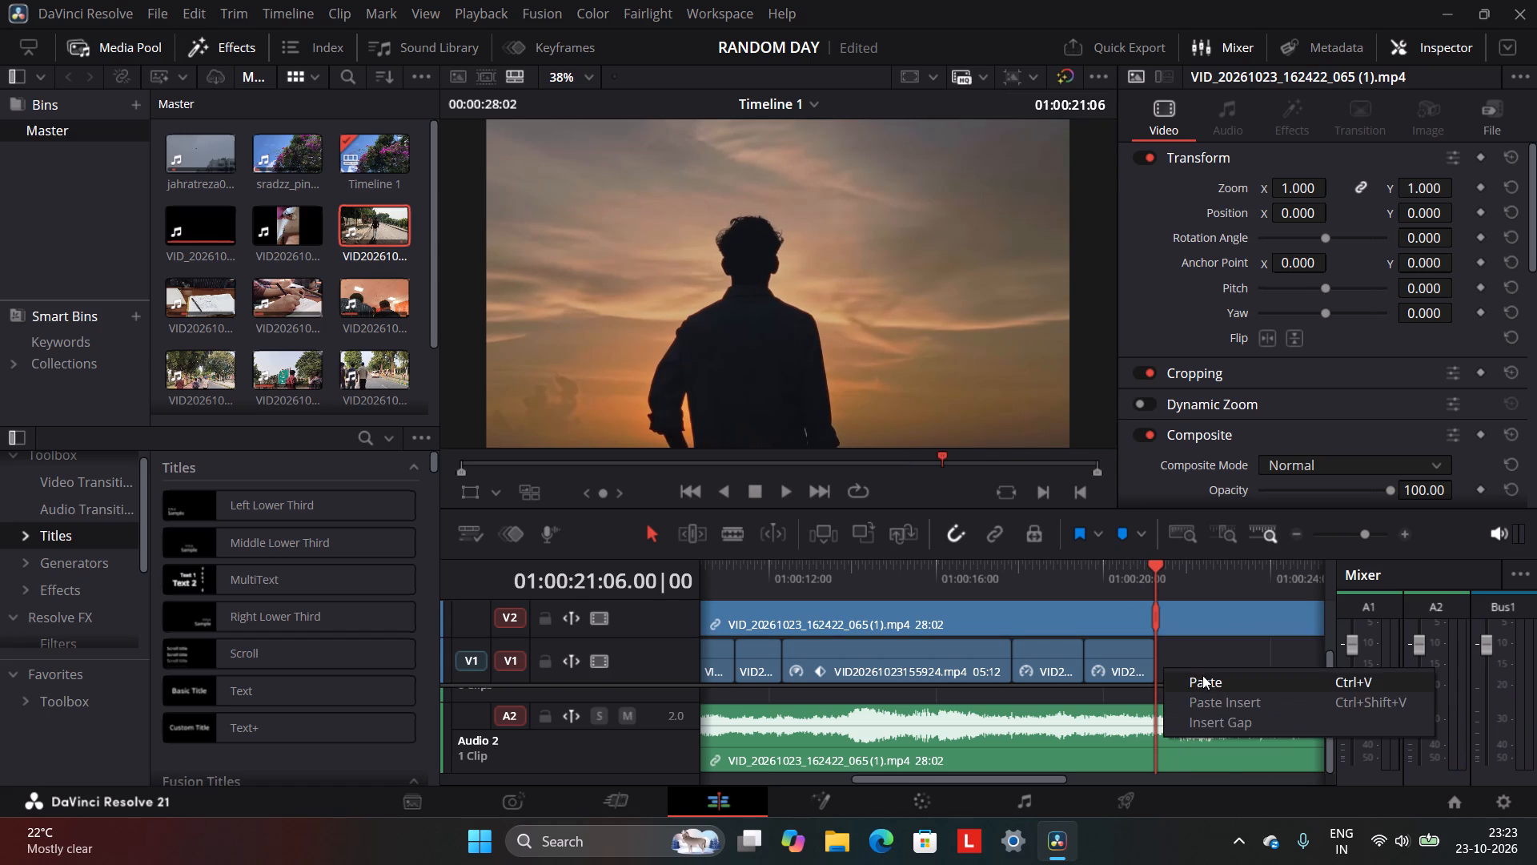
click(1202, 675)
scroll(1189, 662, down, 3)
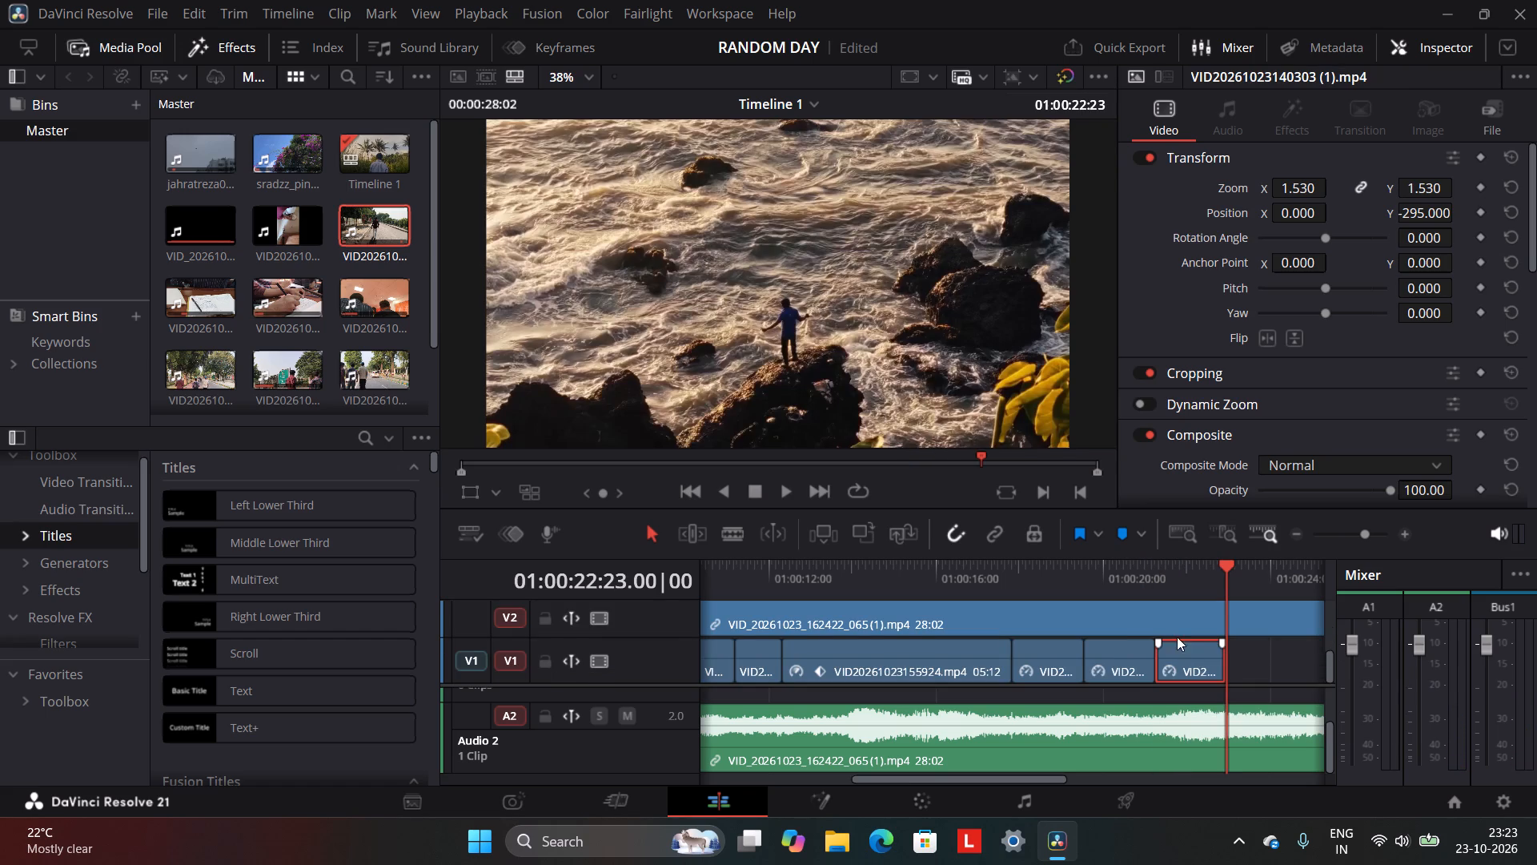
Play the Video 2 reference from 01:00:19:13 to about 01:00:24:10, past the end of the last pasted walking clip.
click(1083, 577)
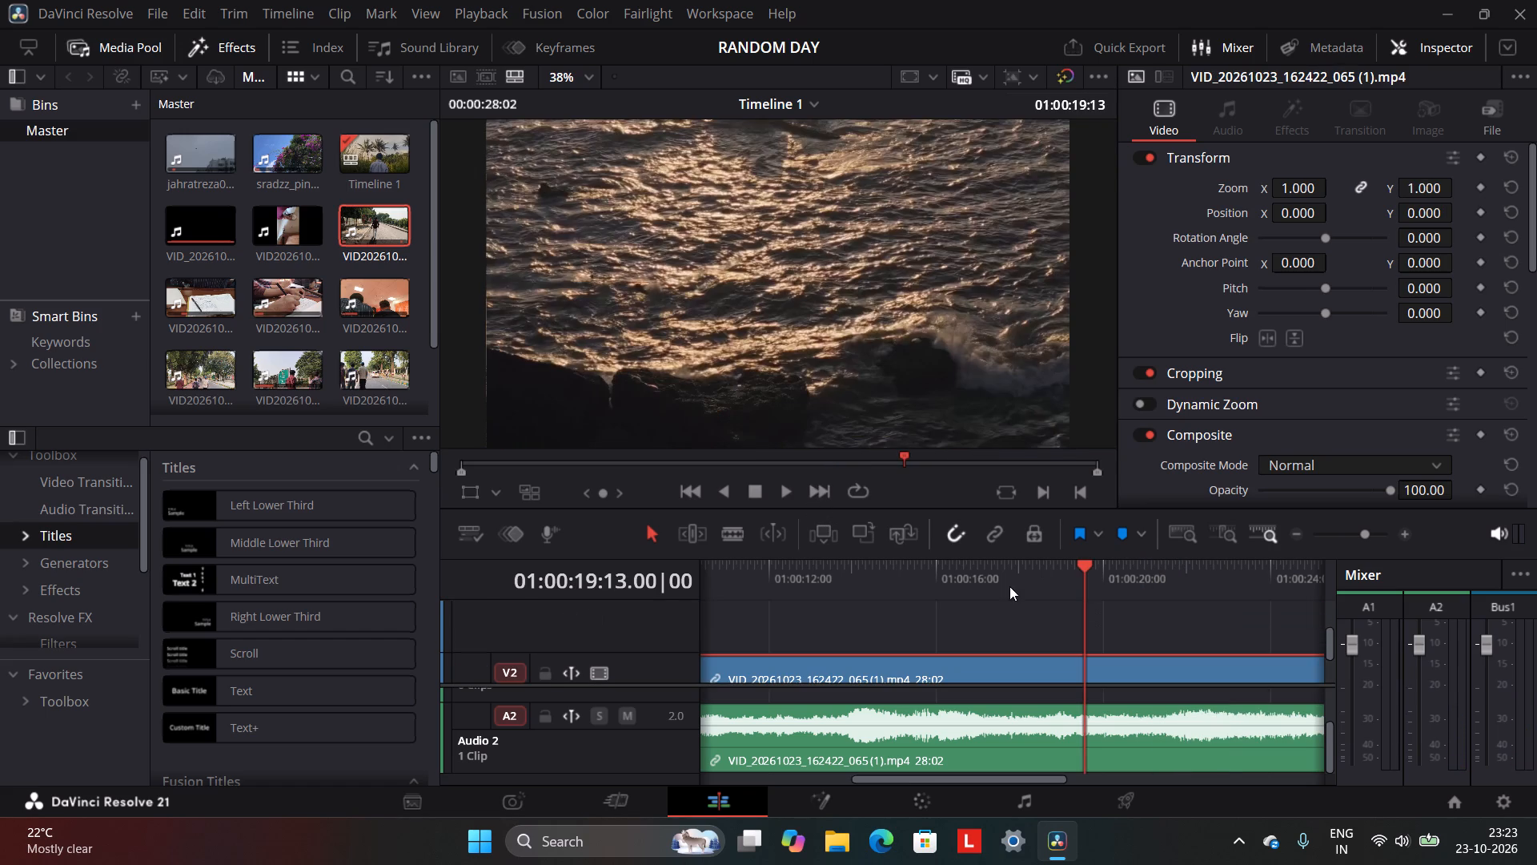
click(781, 487)
scroll(952, 630, down, 3)
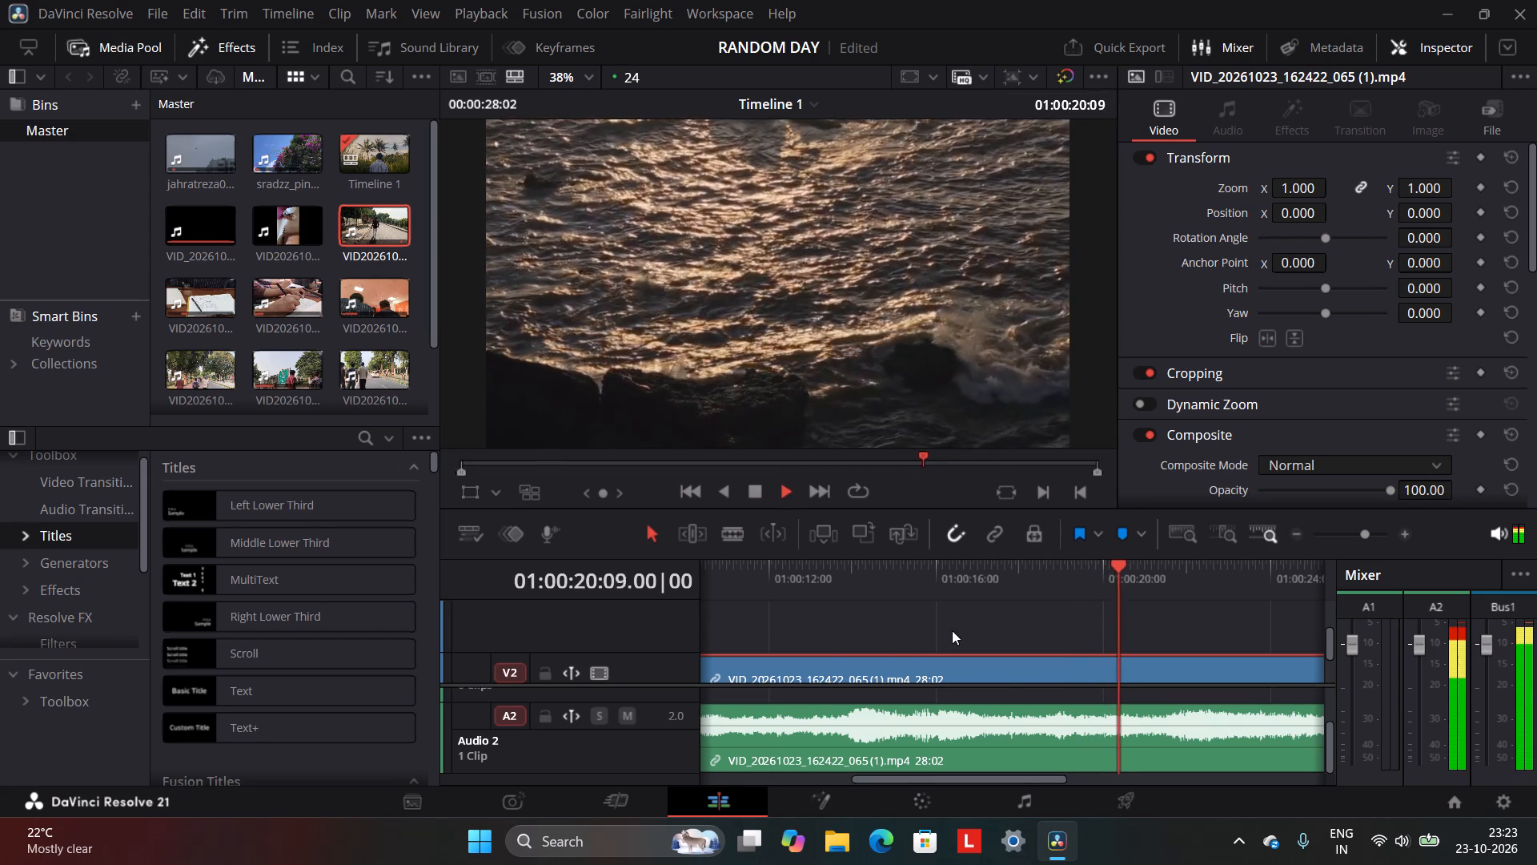
scroll(952, 630, down, 2)
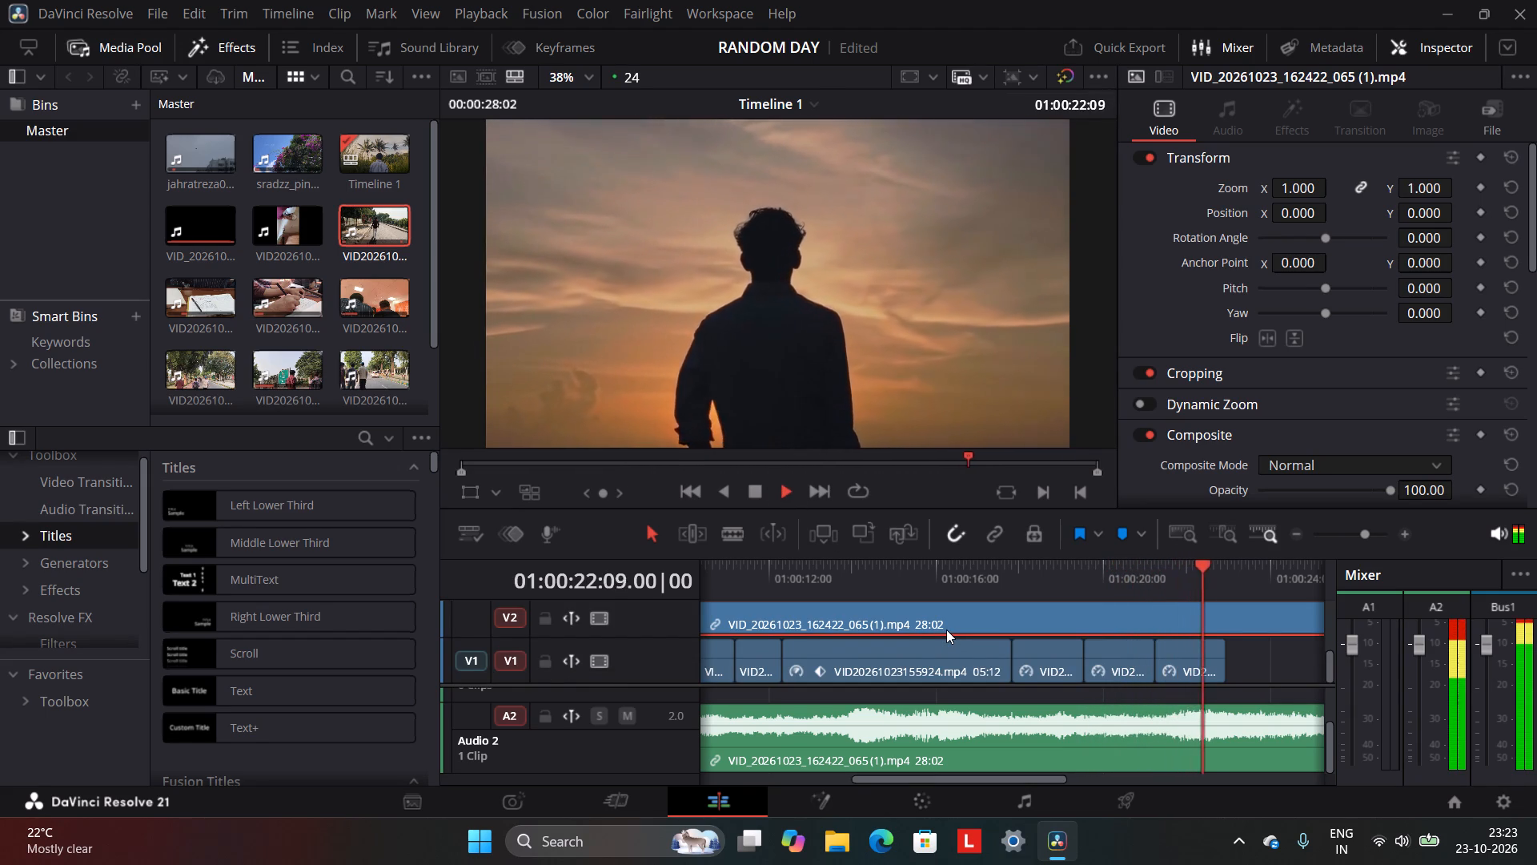
click(752, 492)
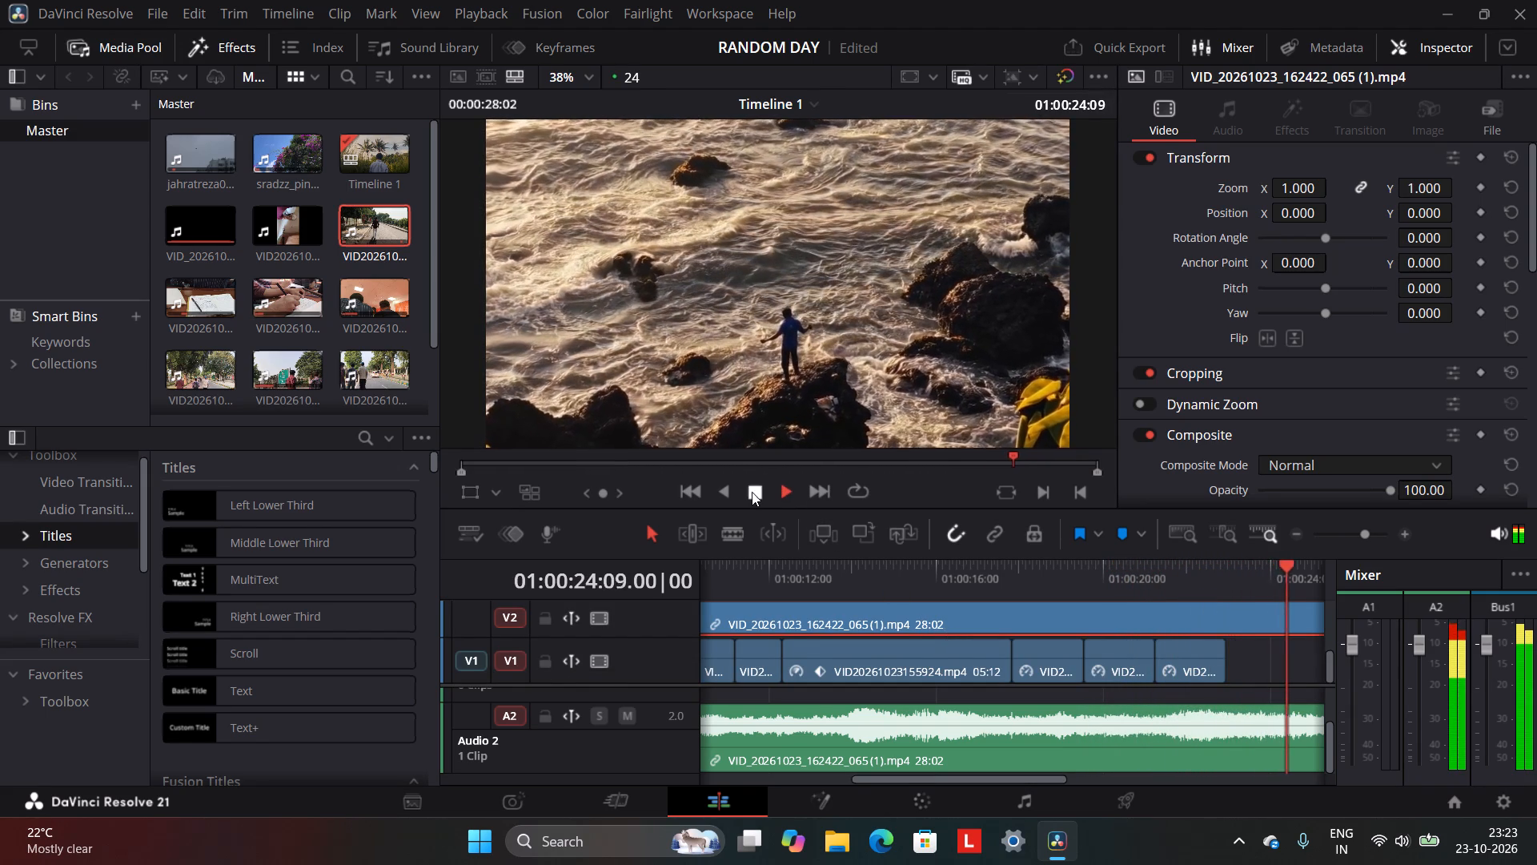
Paste two more copies of the walking clip back to back on Video 1, at 01:00:22:23 and 01:00:24:16.
click(1230, 652)
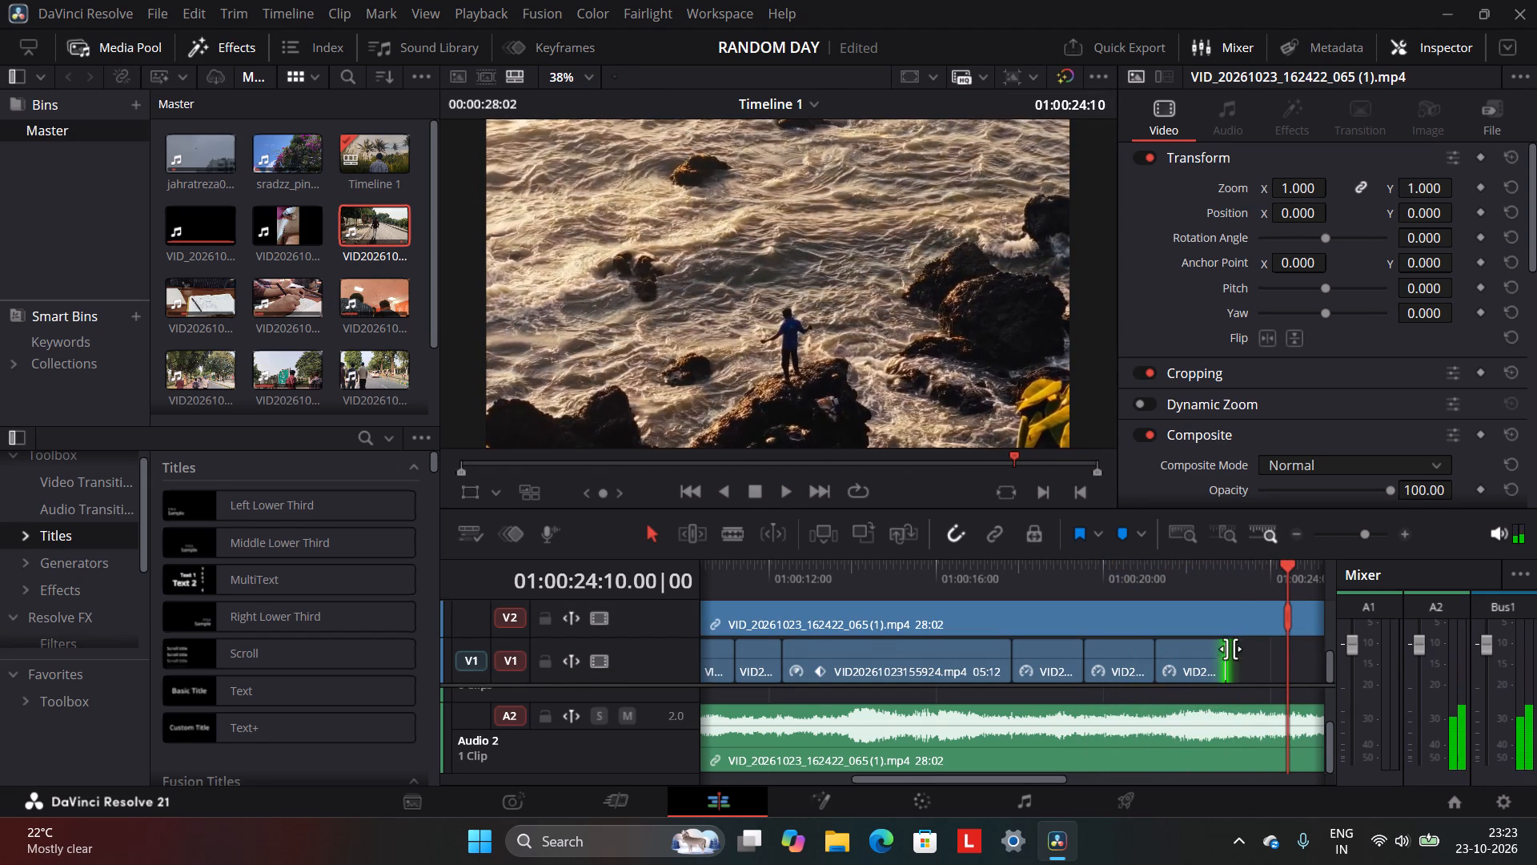
click(1225, 582)
right_click(1244, 650)
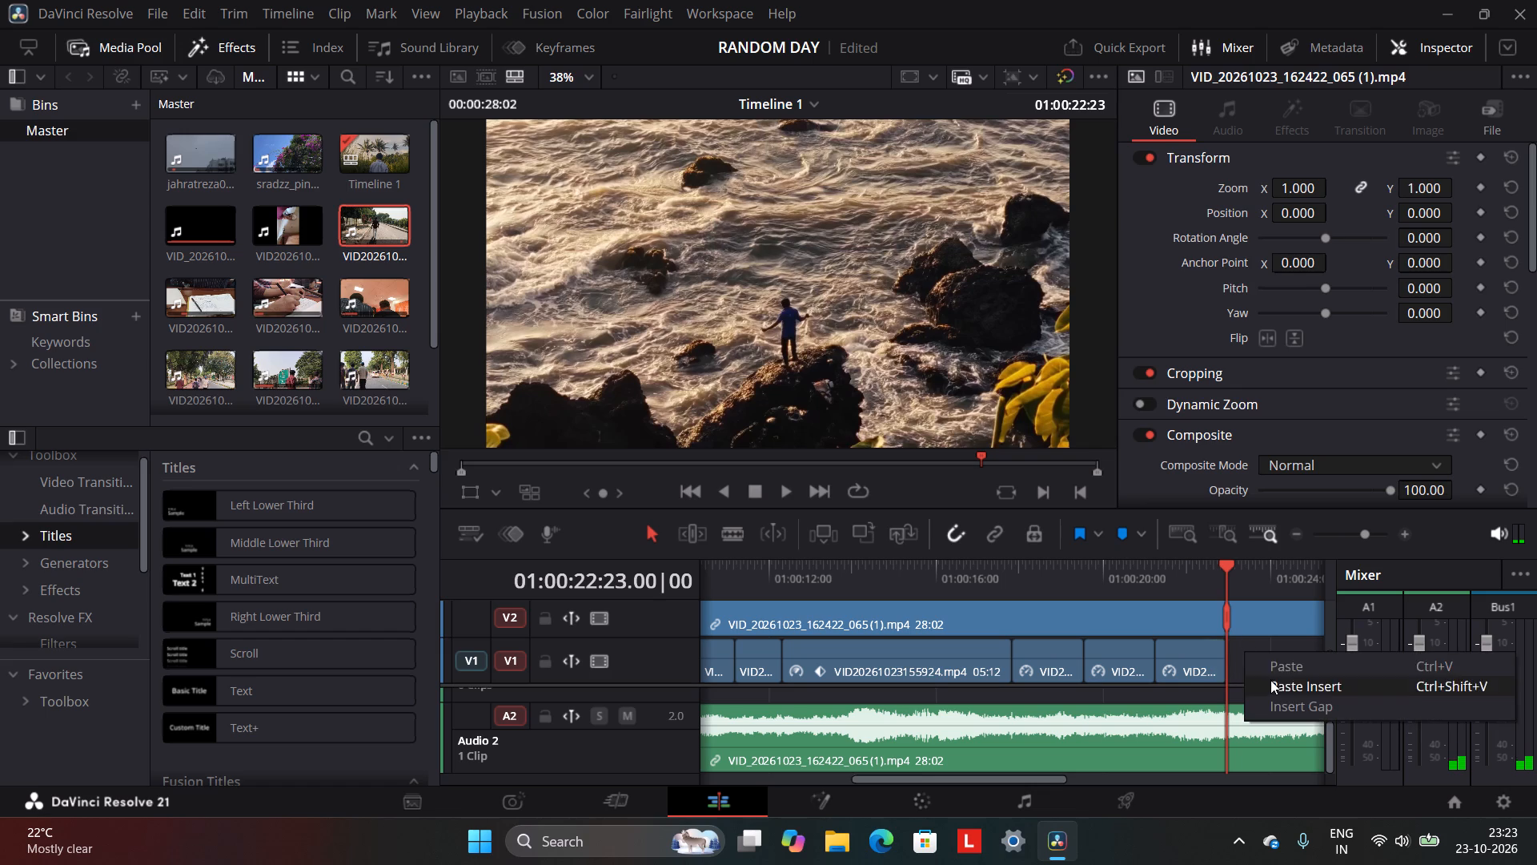
click(1270, 662)
scroll(1259, 654, down, 4)
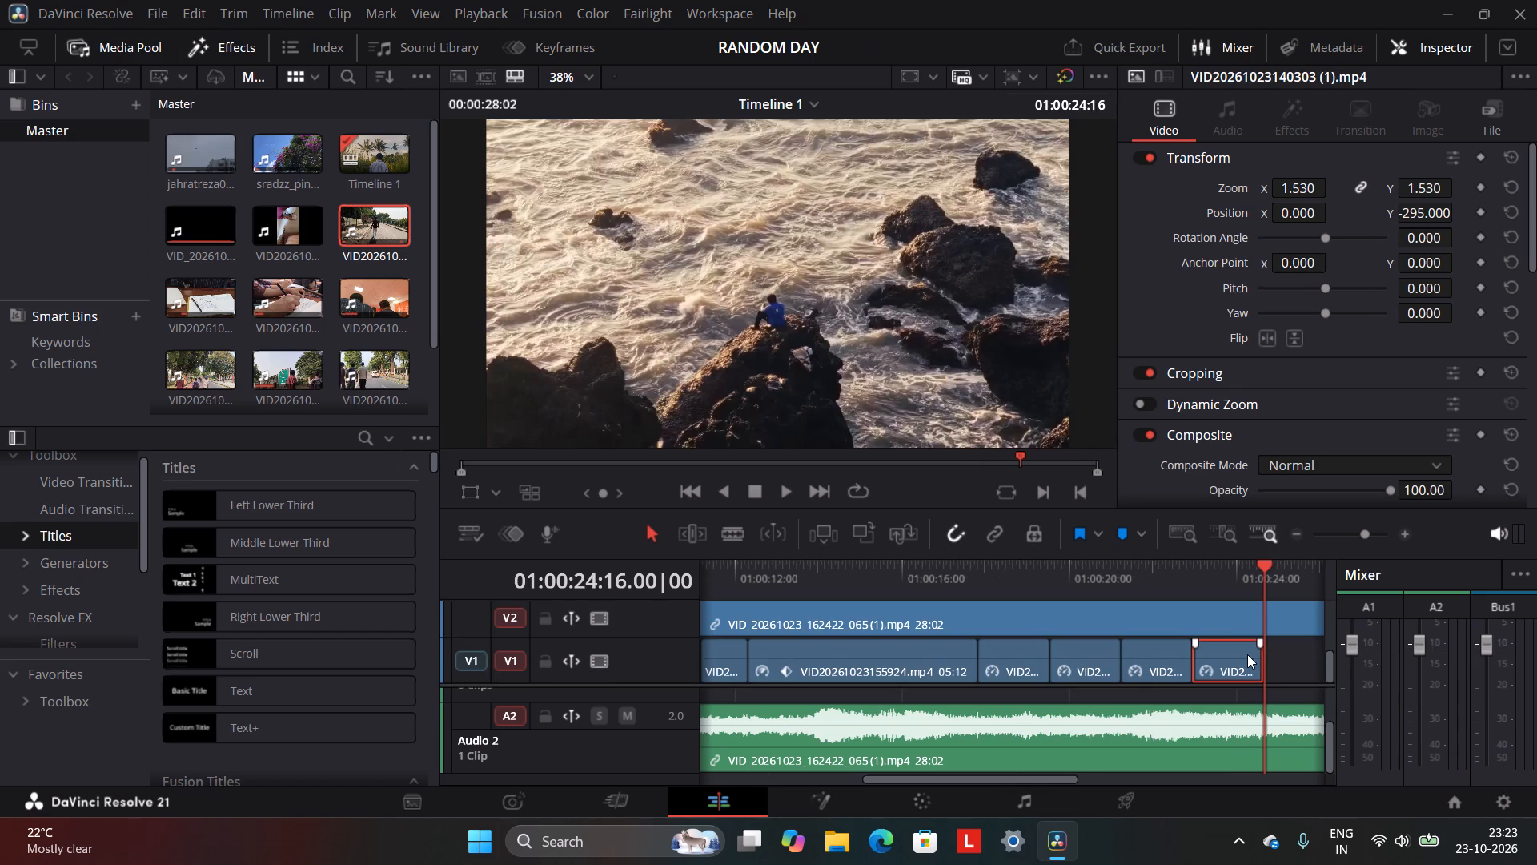
right_click(1302, 663)
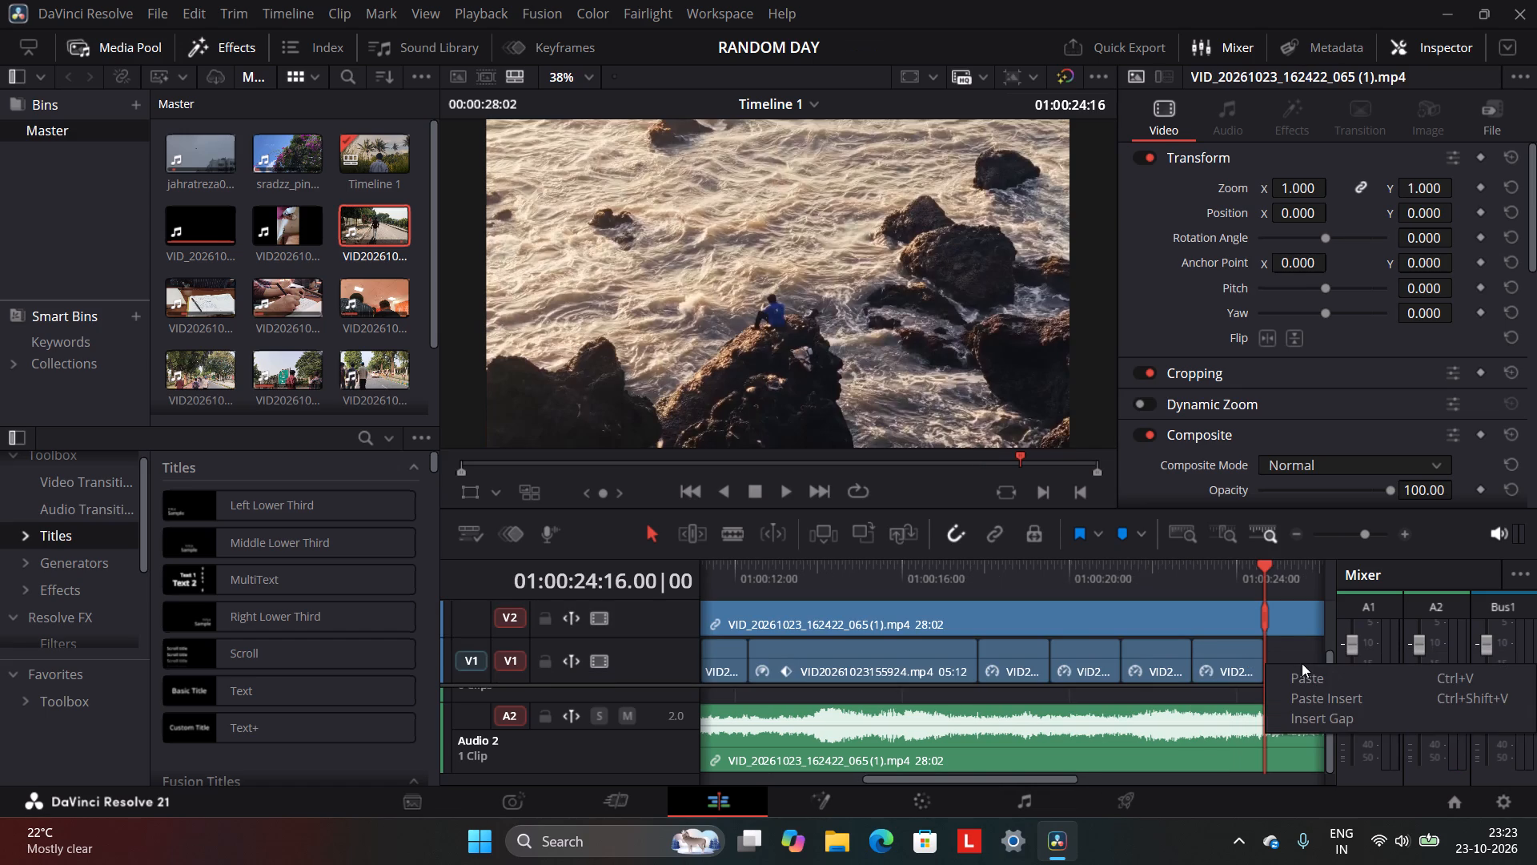
click(1313, 681)
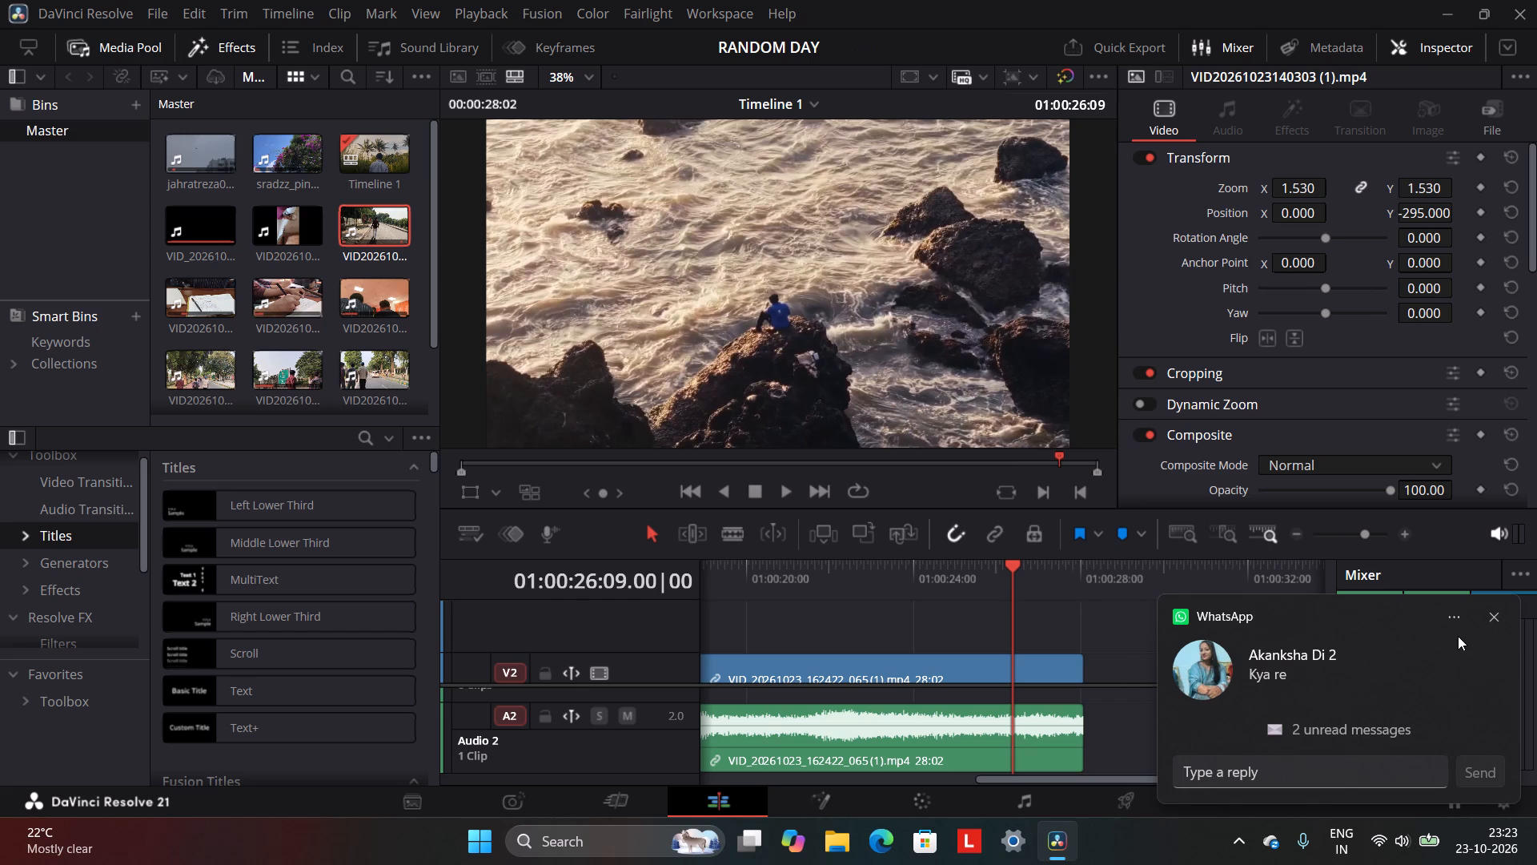
Dismiss the WhatsApp notifications covering the timeline.
click(1505, 610)
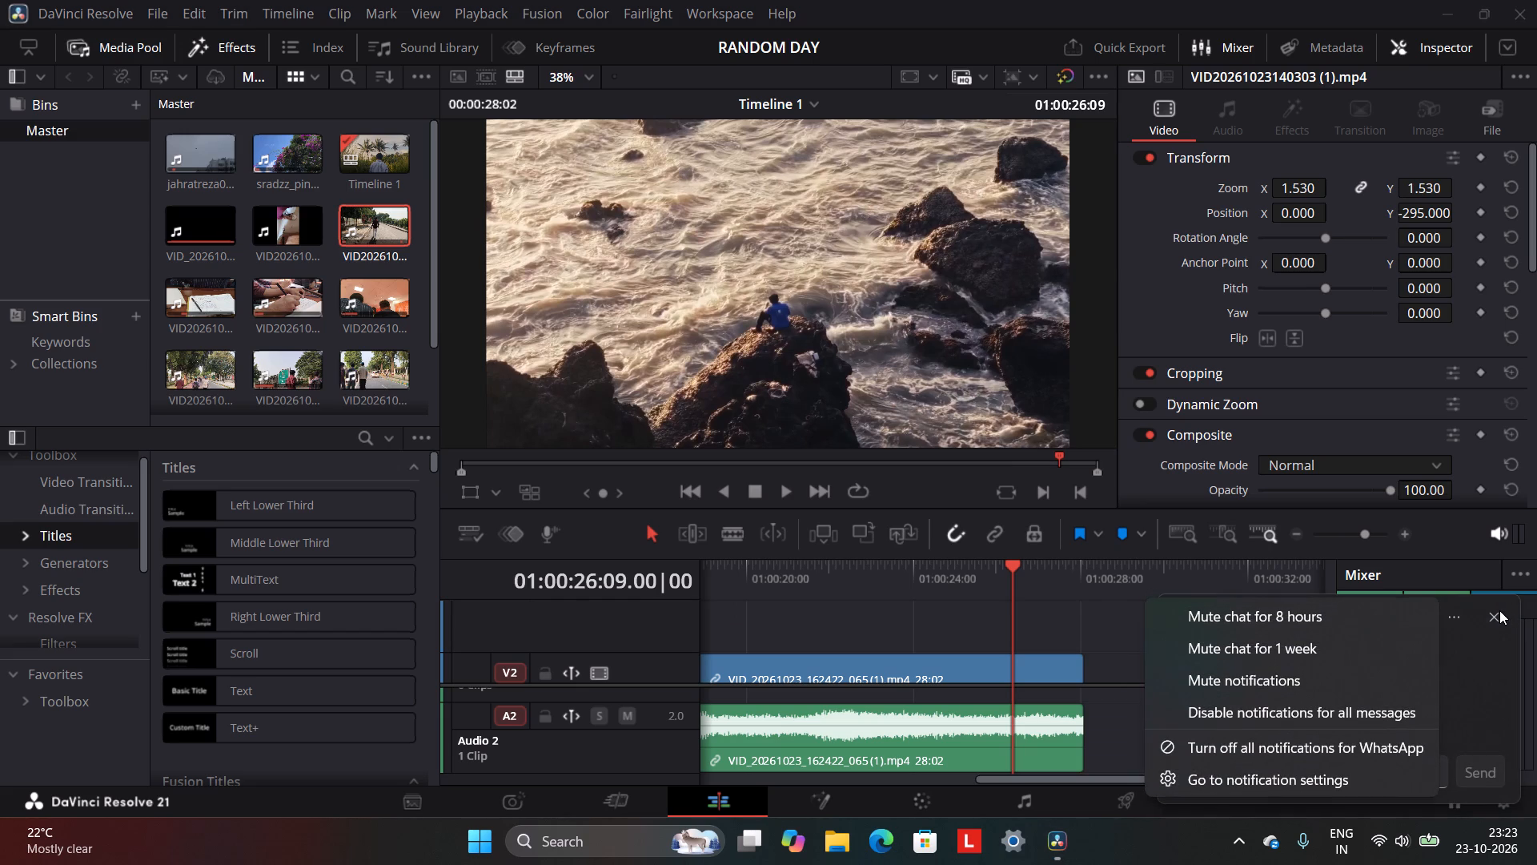
click(1471, 644)
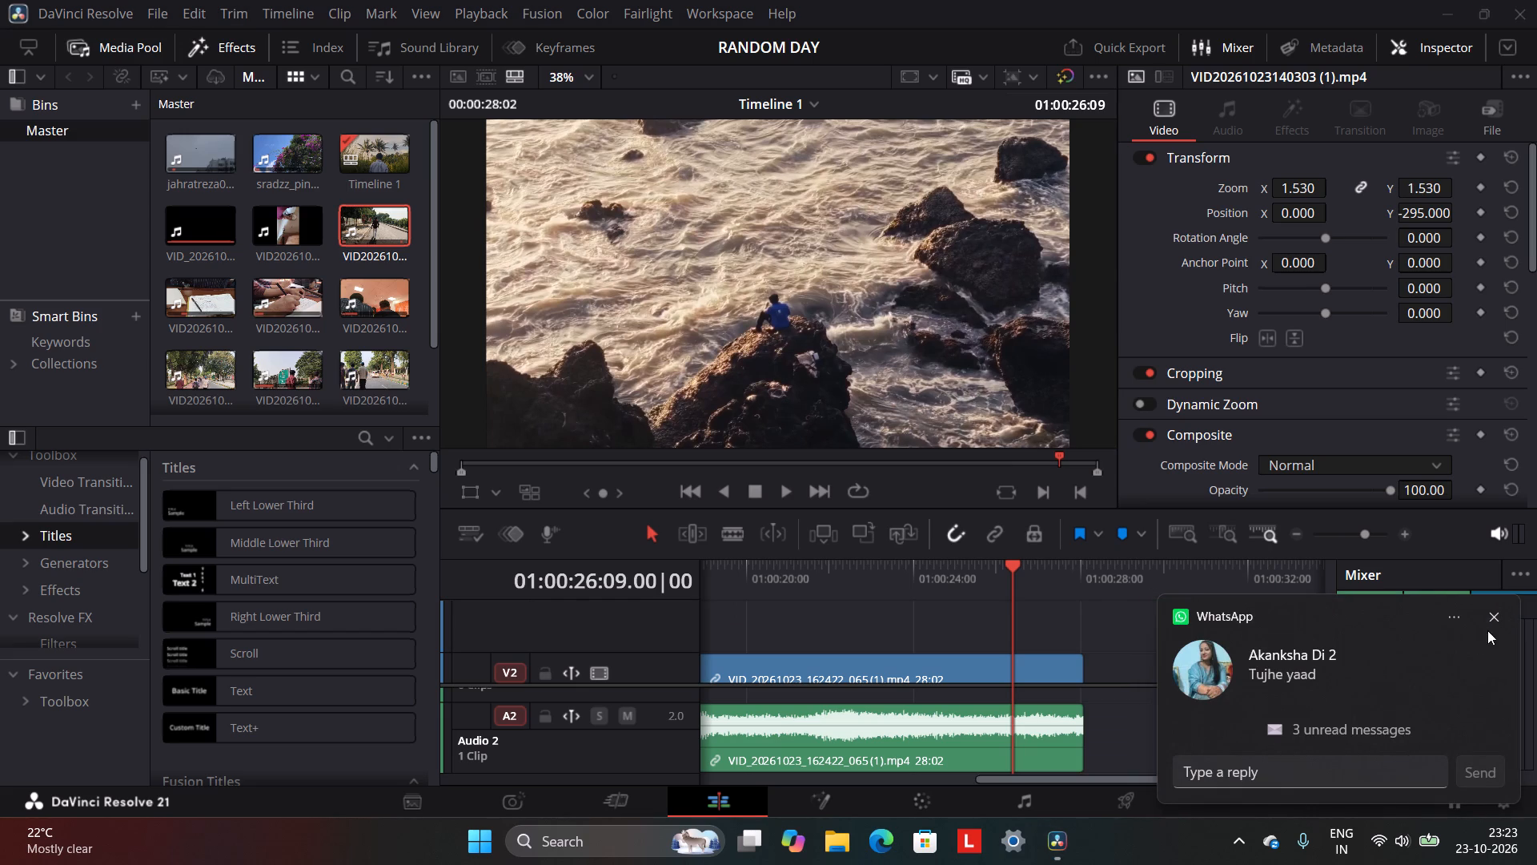
click(1503, 614)
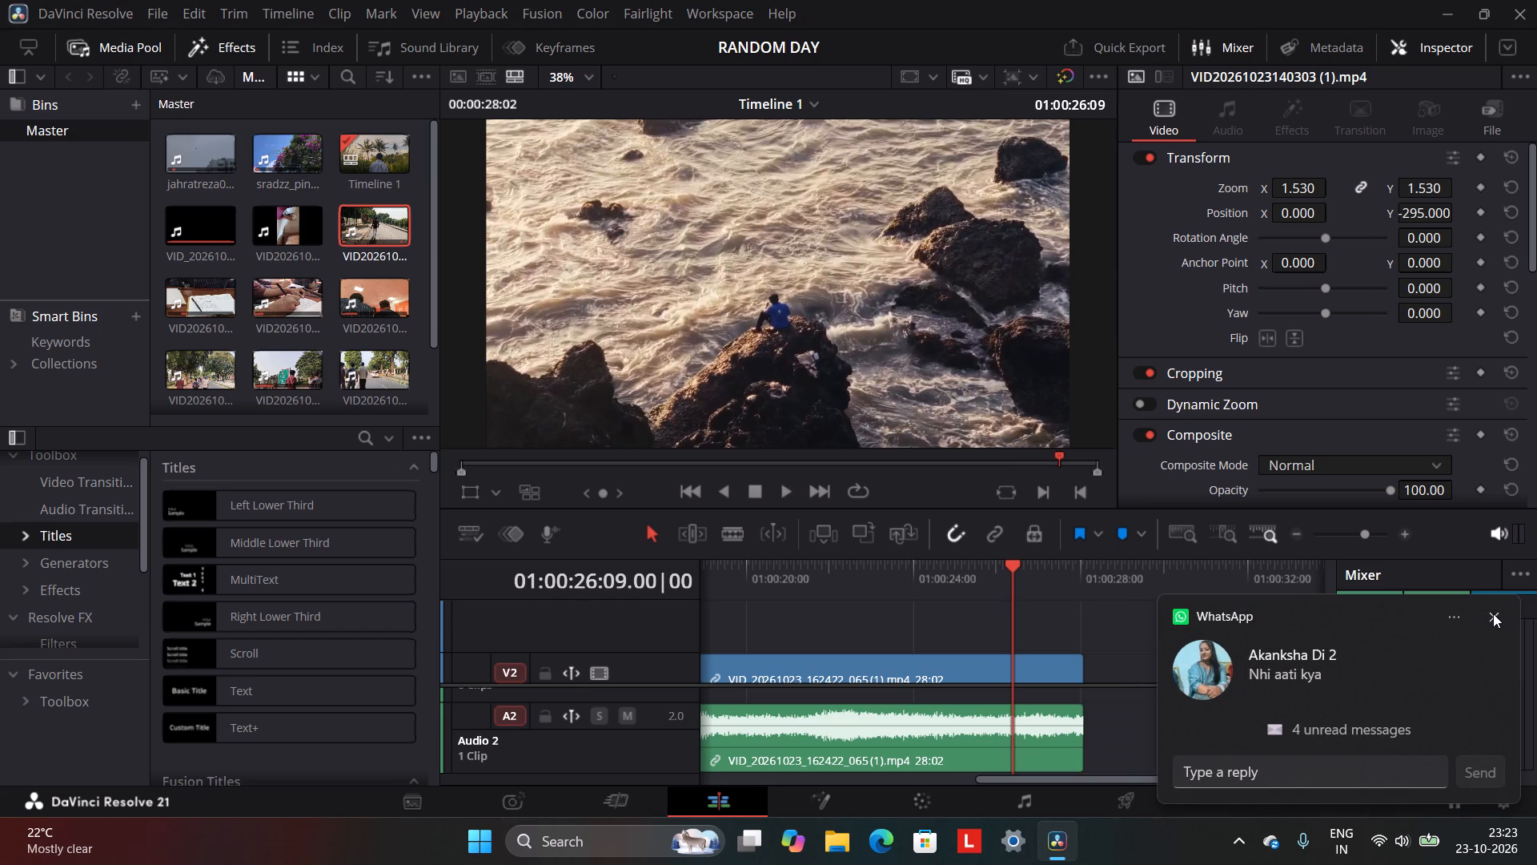
click(1493, 614)
scroll(1182, 642, down, 4)
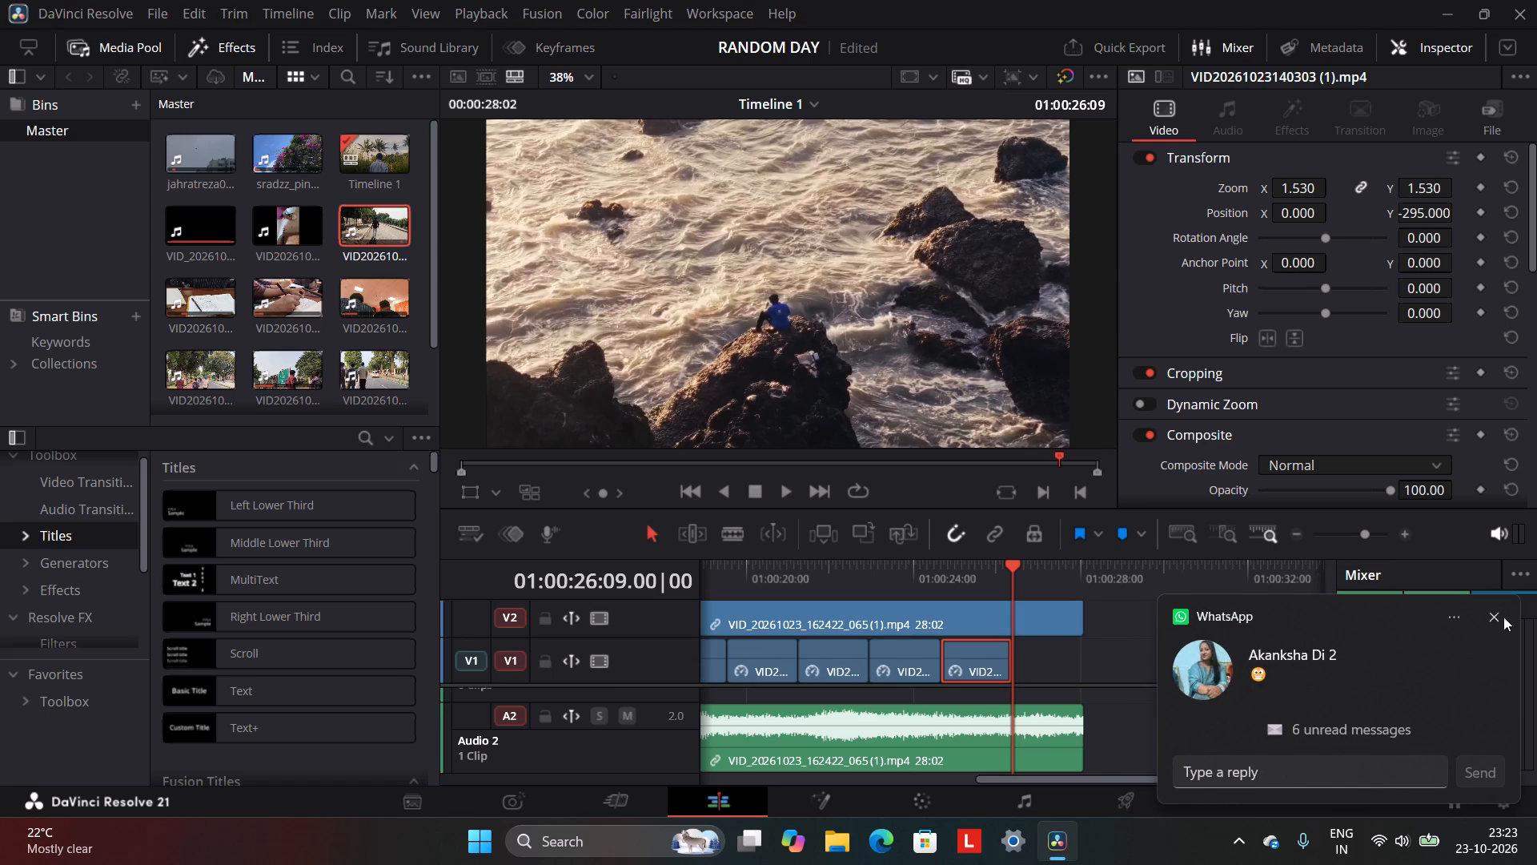
click(1498, 613)
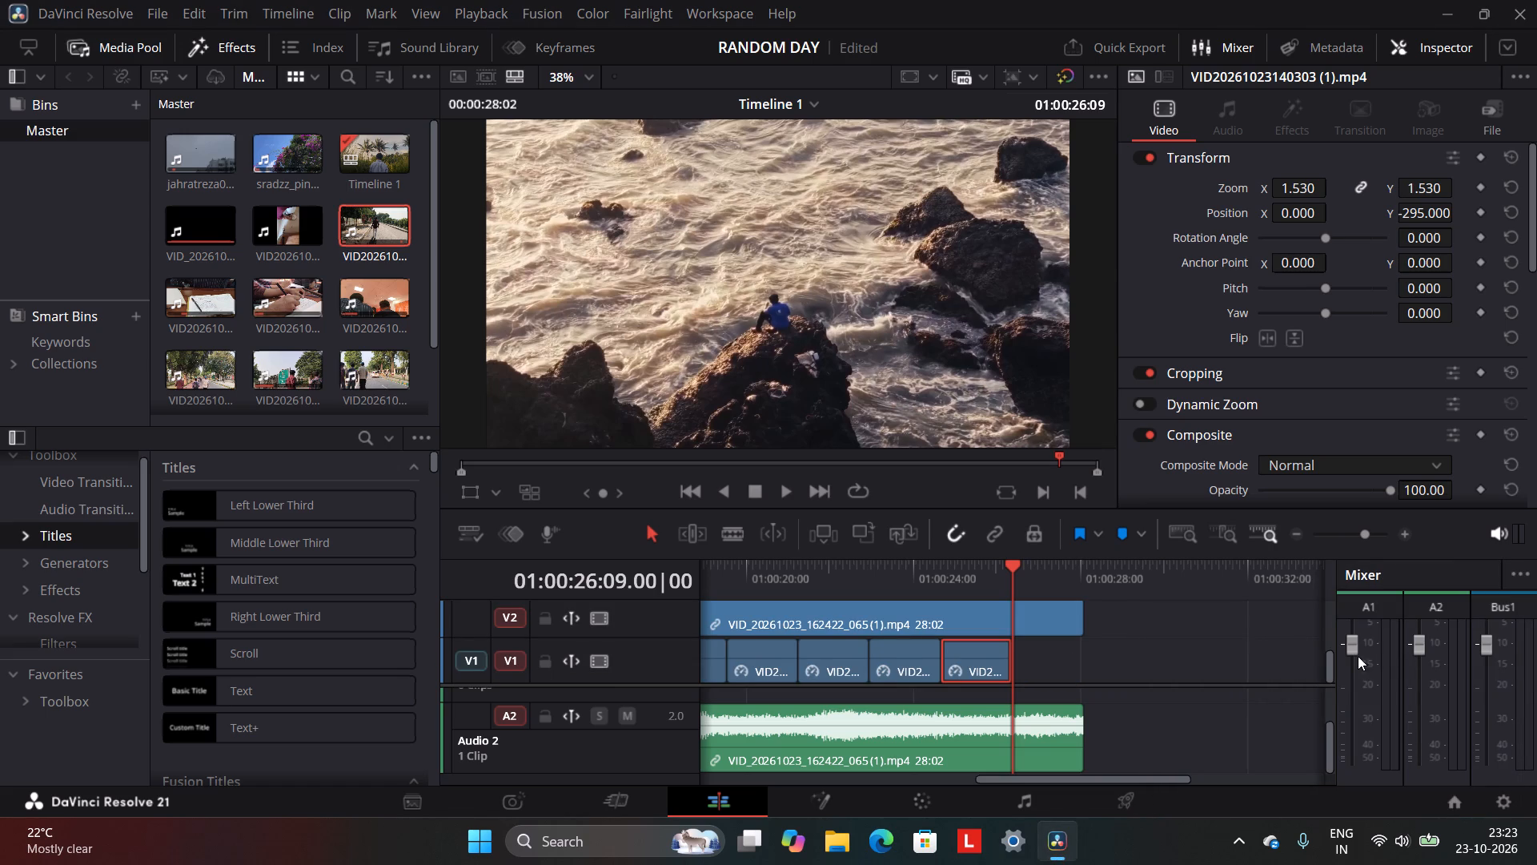
Paste one more copy of the walking clip on Video 1 at 01:00:26:09, directly after the previous copy.
right_click(1300, 656)
click(1306, 667)
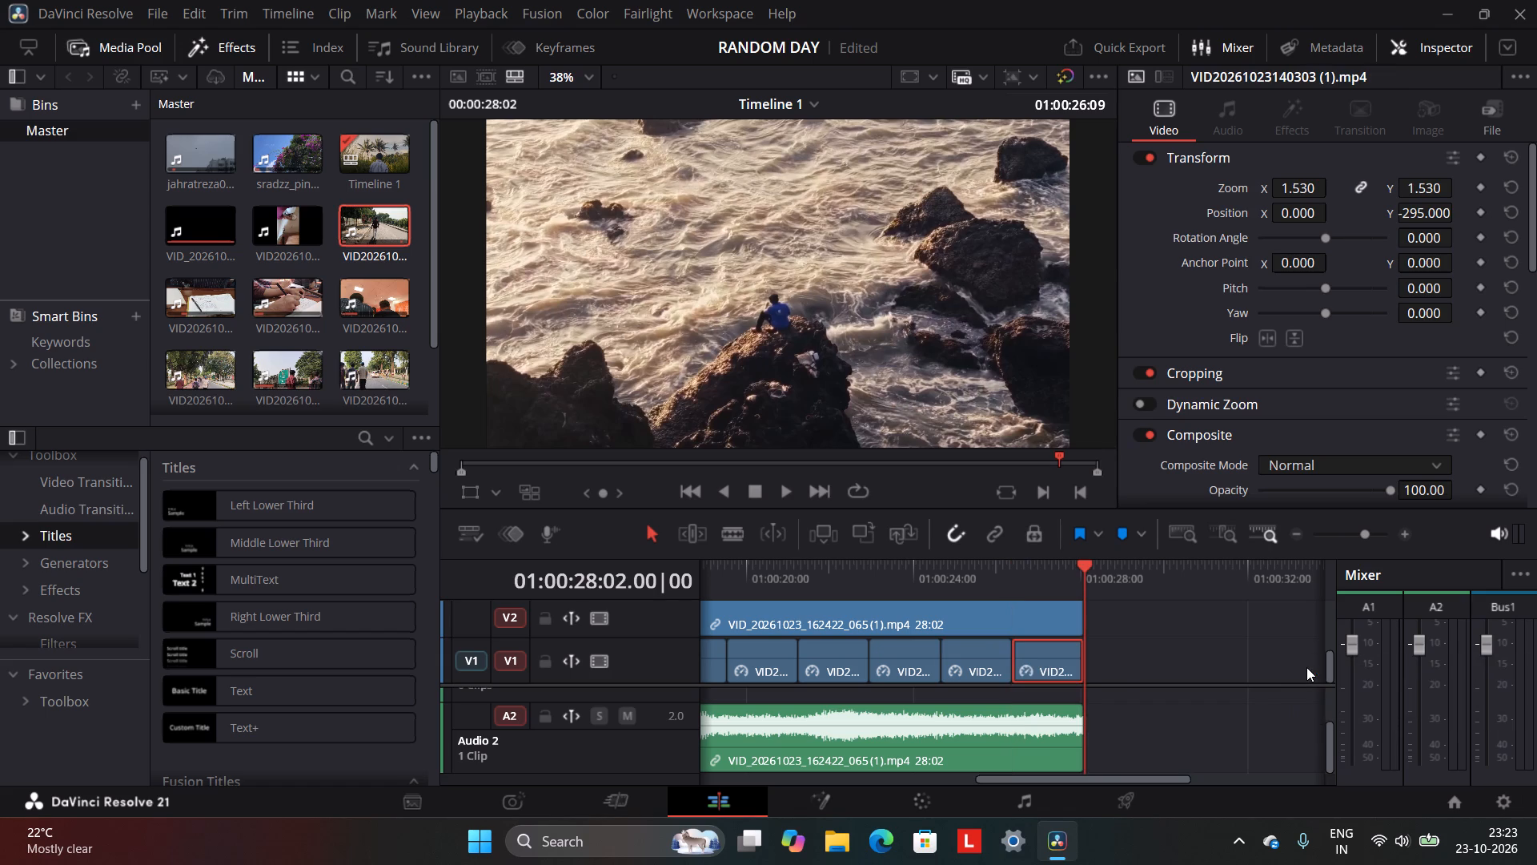
Play the timeline from the first walking clip at 01:00:17:20 through to its end at 01:00:28:02 to review the reference.
drag(1087, 567, 1070, 571)
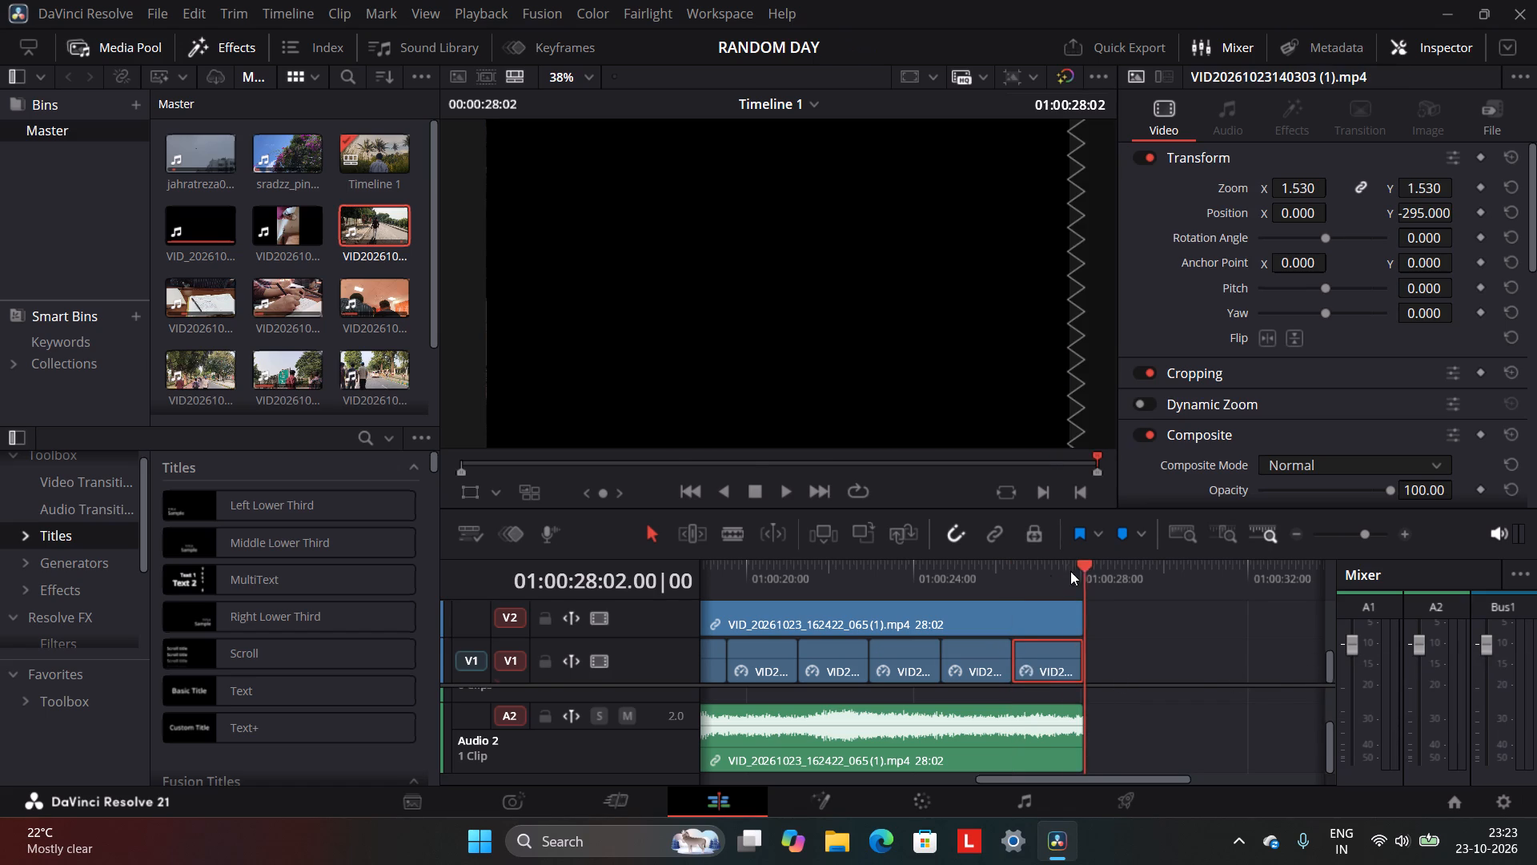
drag(1070, 571, 740, 612)
scroll(802, 572, down, 3)
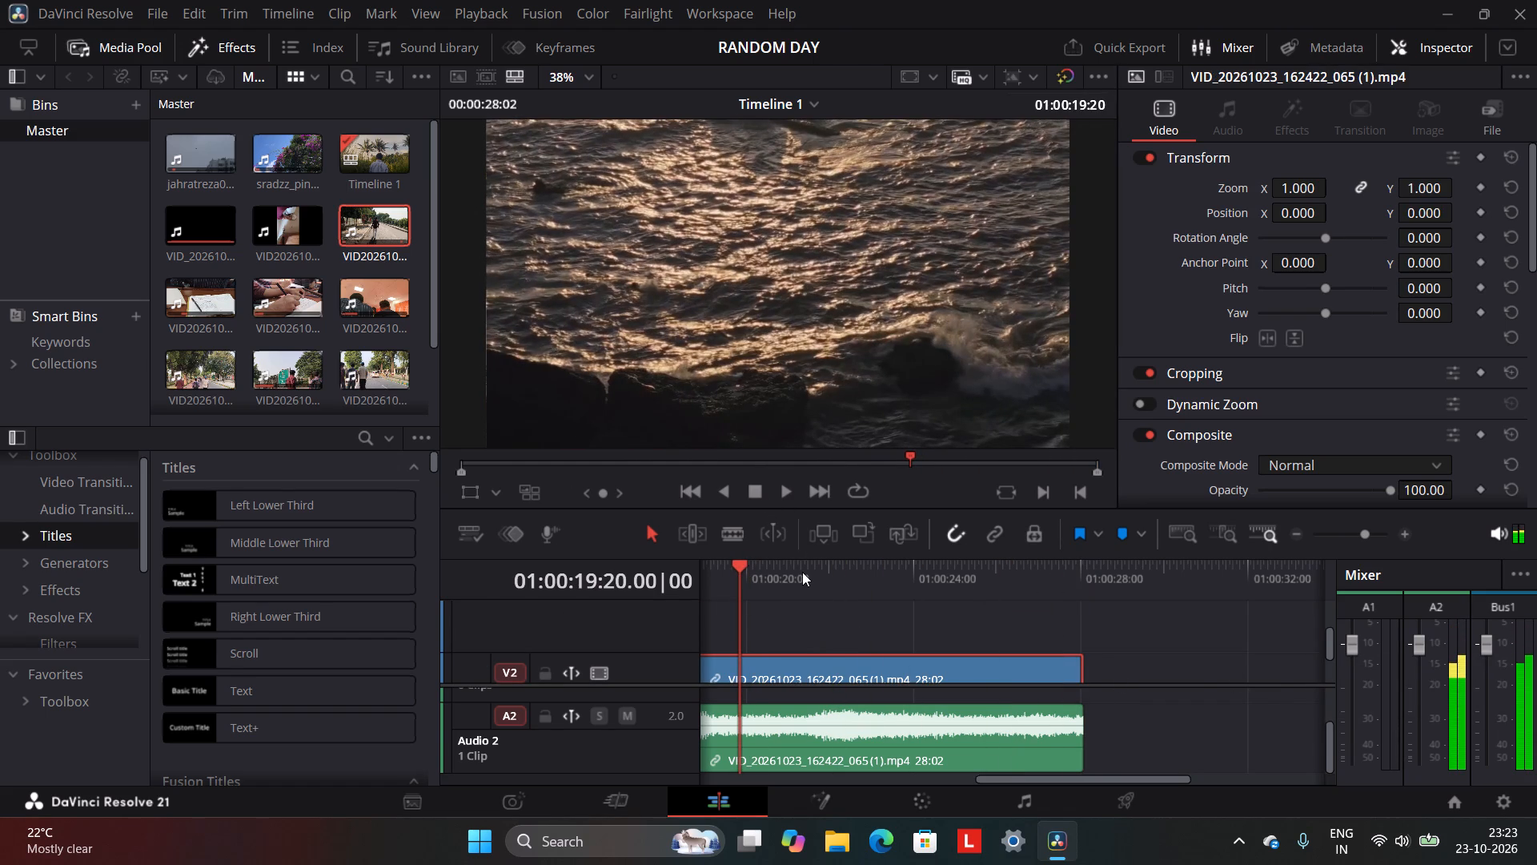
scroll(802, 572, down, 7)
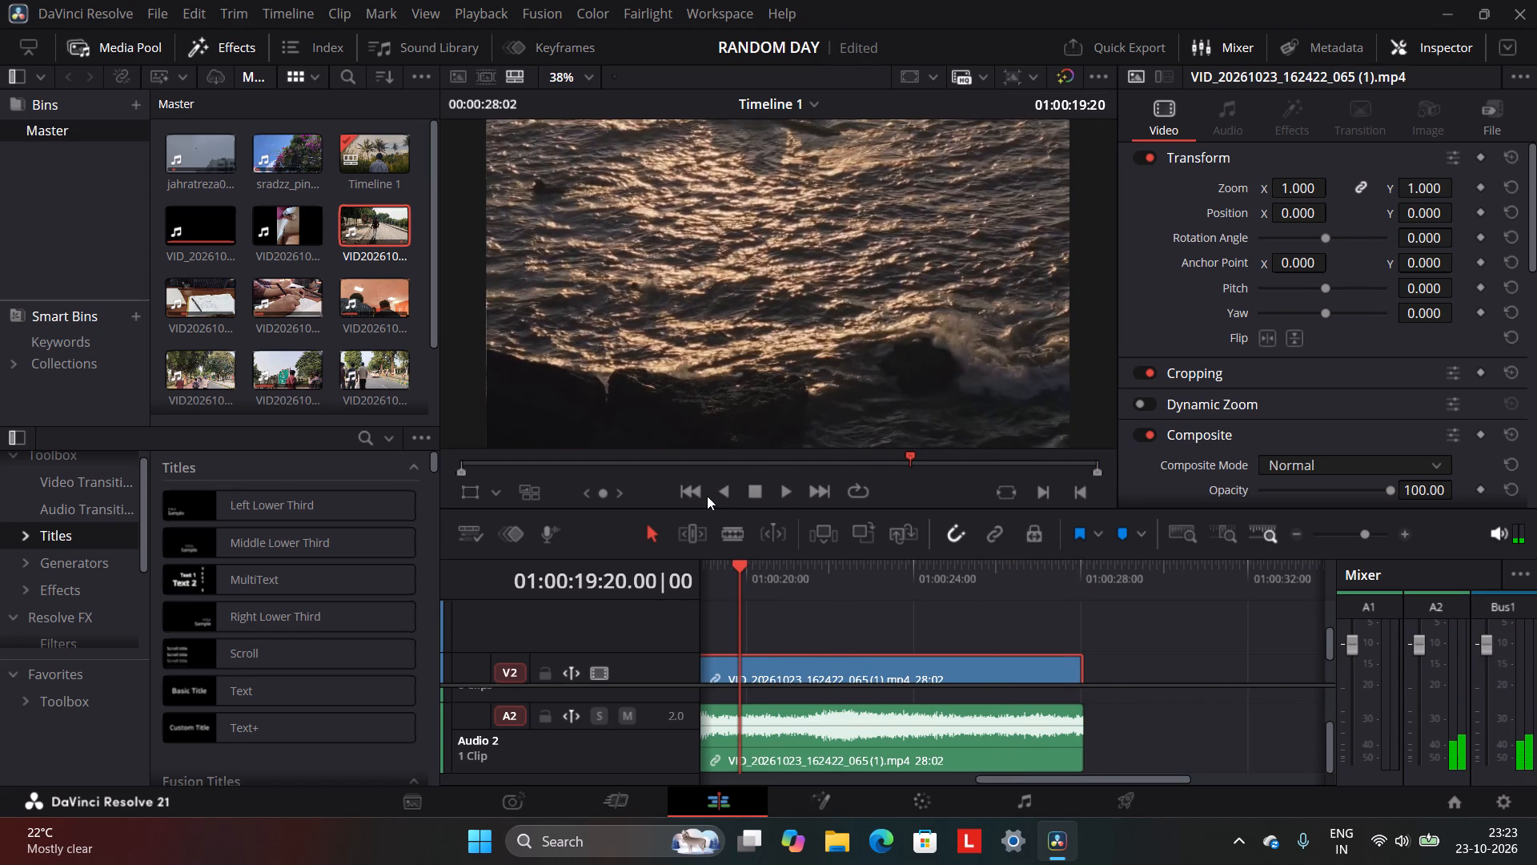
double_click(698, 489)
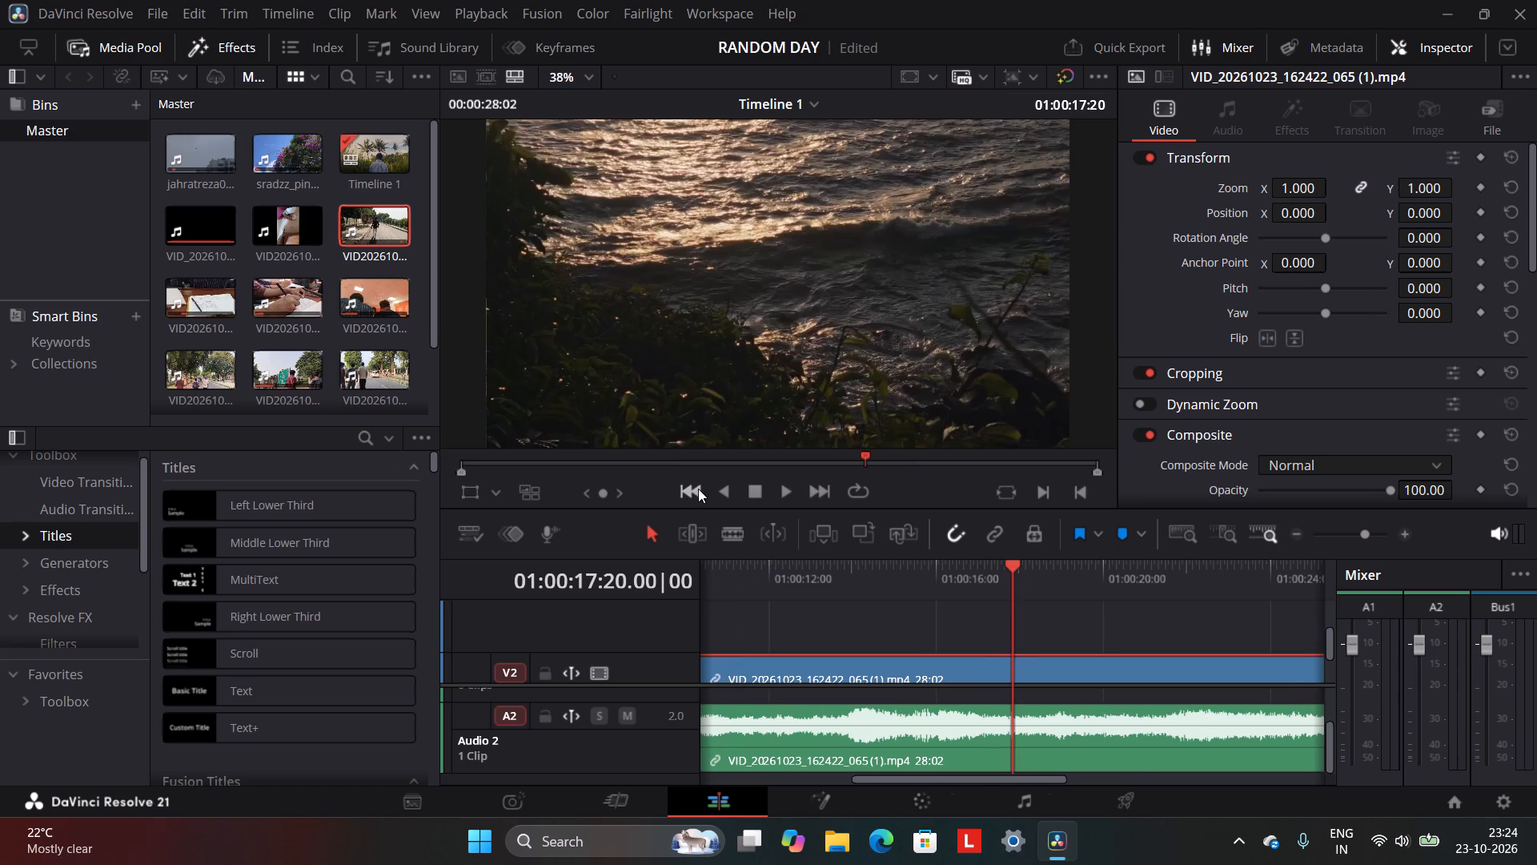
scroll(1061, 649, down, 3)
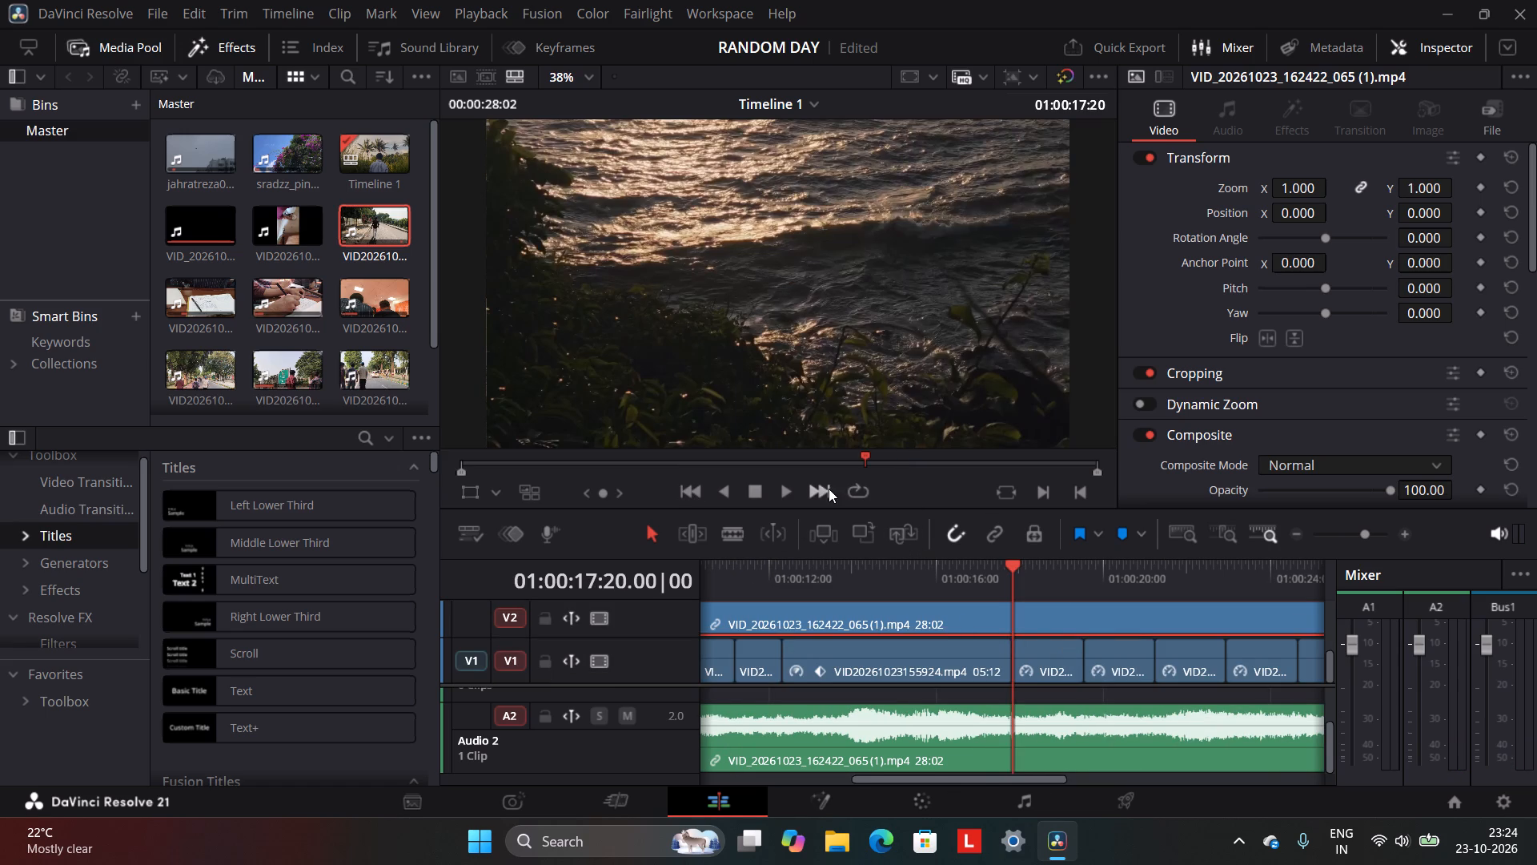
click(785, 490)
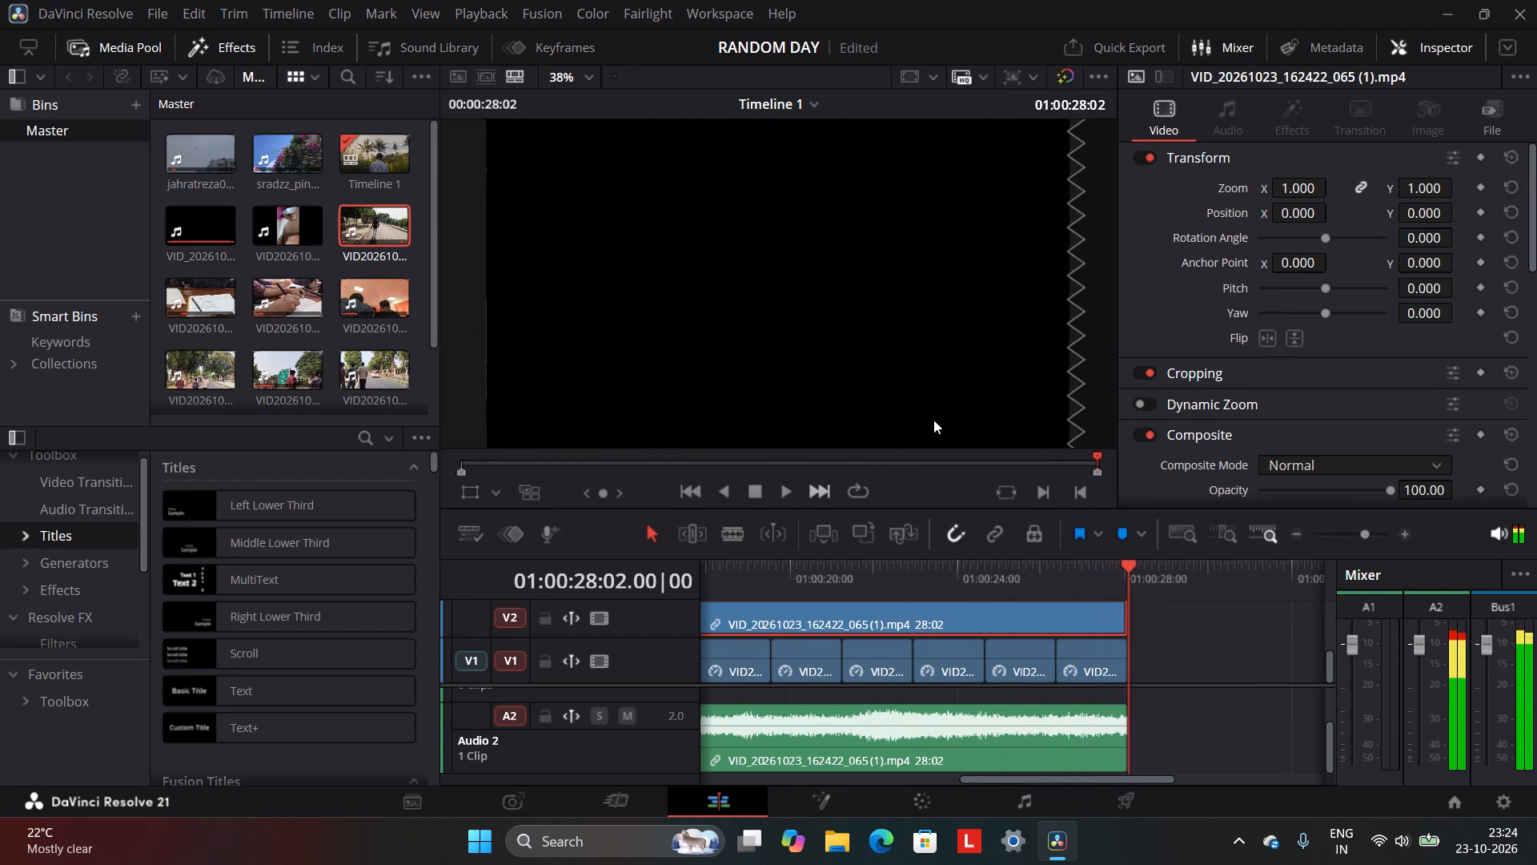
Disable Video 2 and play the Video 1 edit from before 01:00:10:19 into the repeated walking clips, stopping near 01:00:23:06.
click(855, 568)
drag(841, 561, 770, 579)
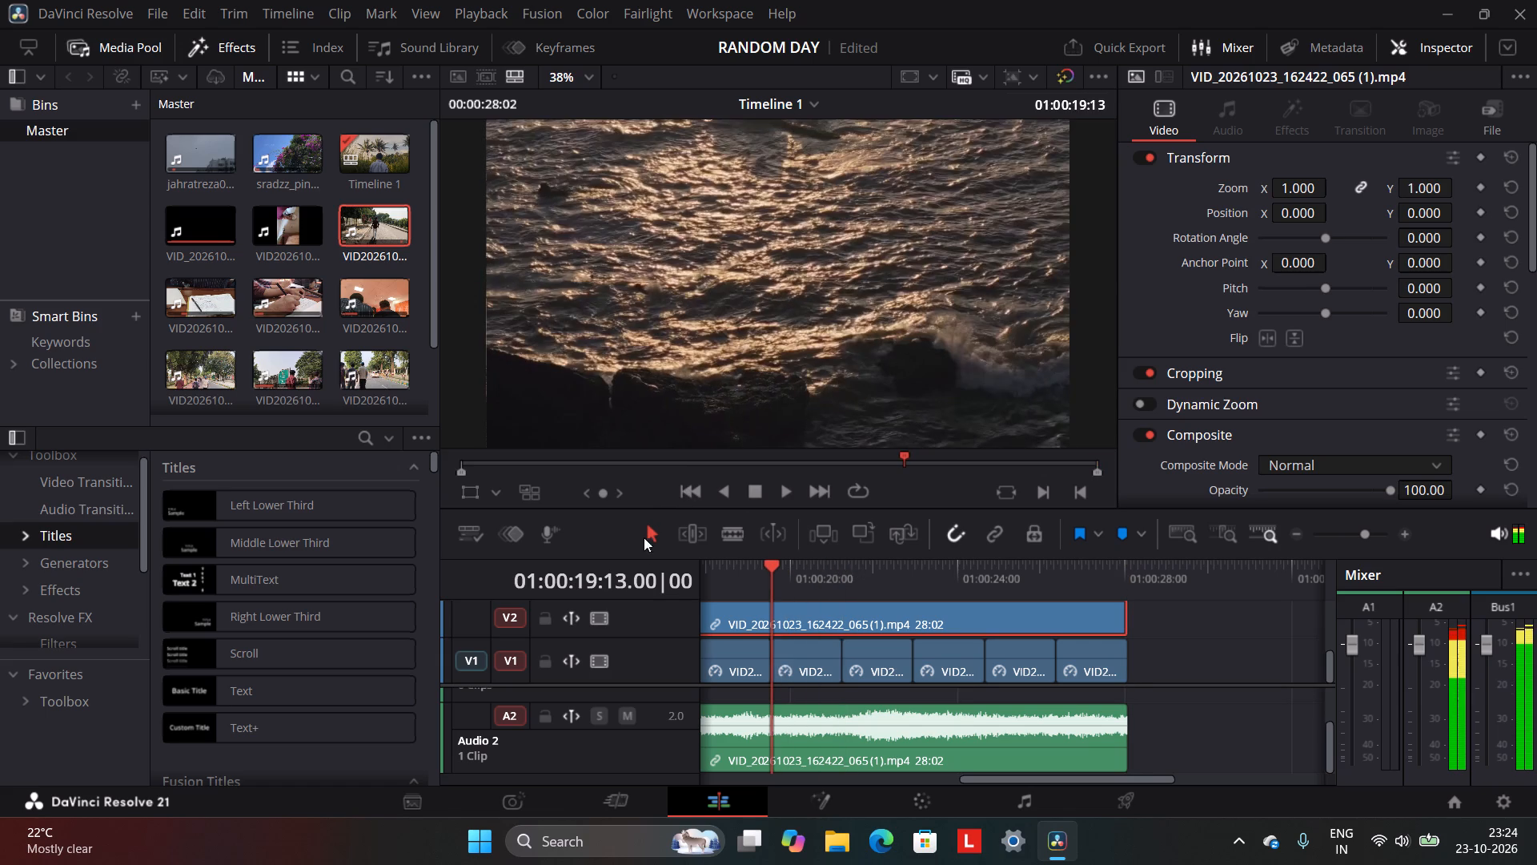
click(698, 501)
click(688, 491)
click(688, 491)
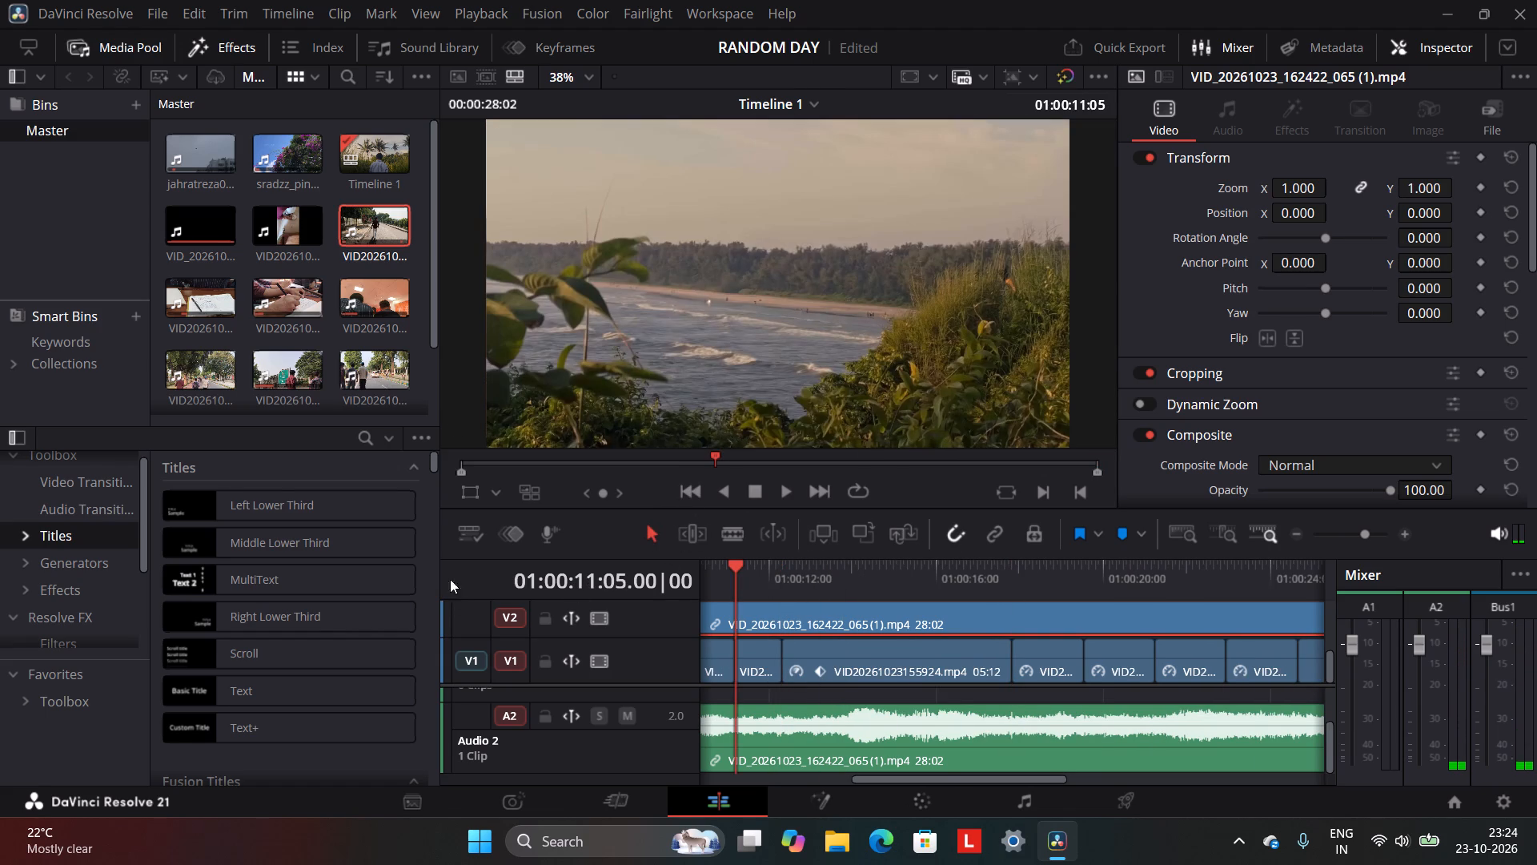
click(603, 610)
drag(738, 567, 710, 581)
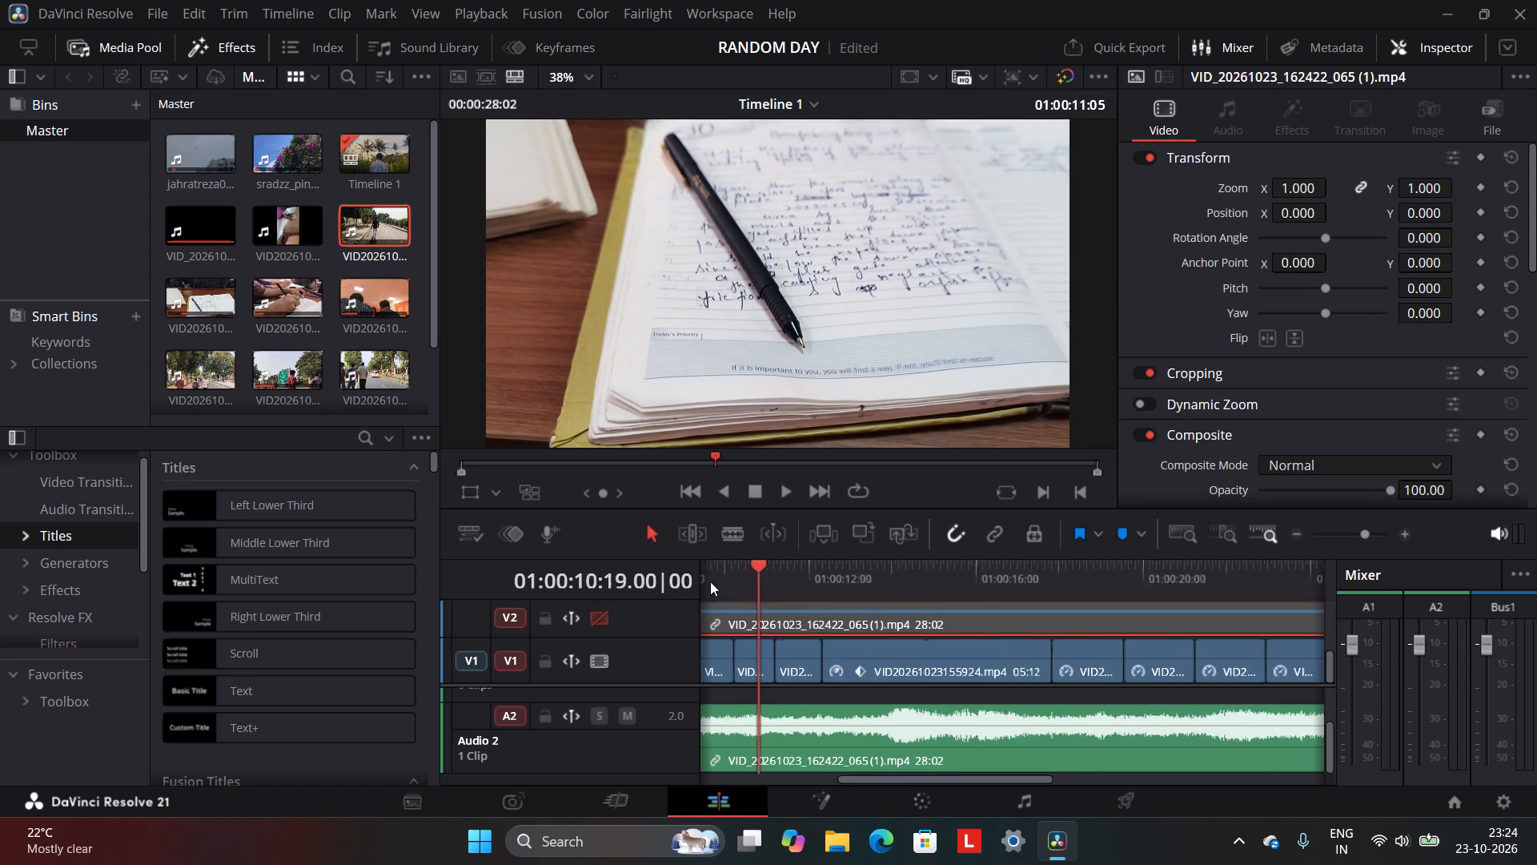
drag(710, 581, 673, 595)
click(783, 492)
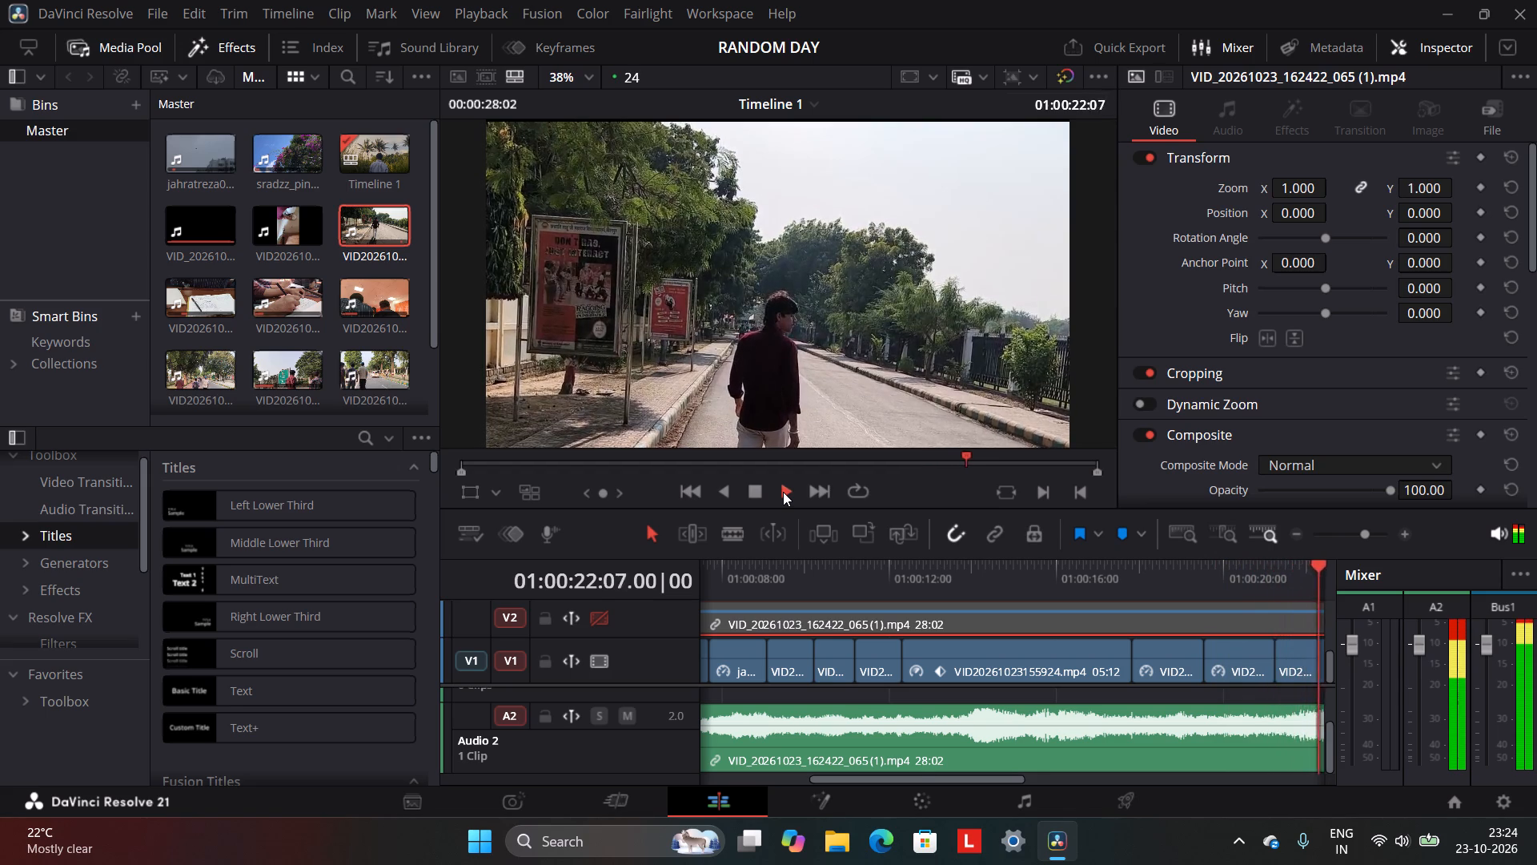
click(755, 489)
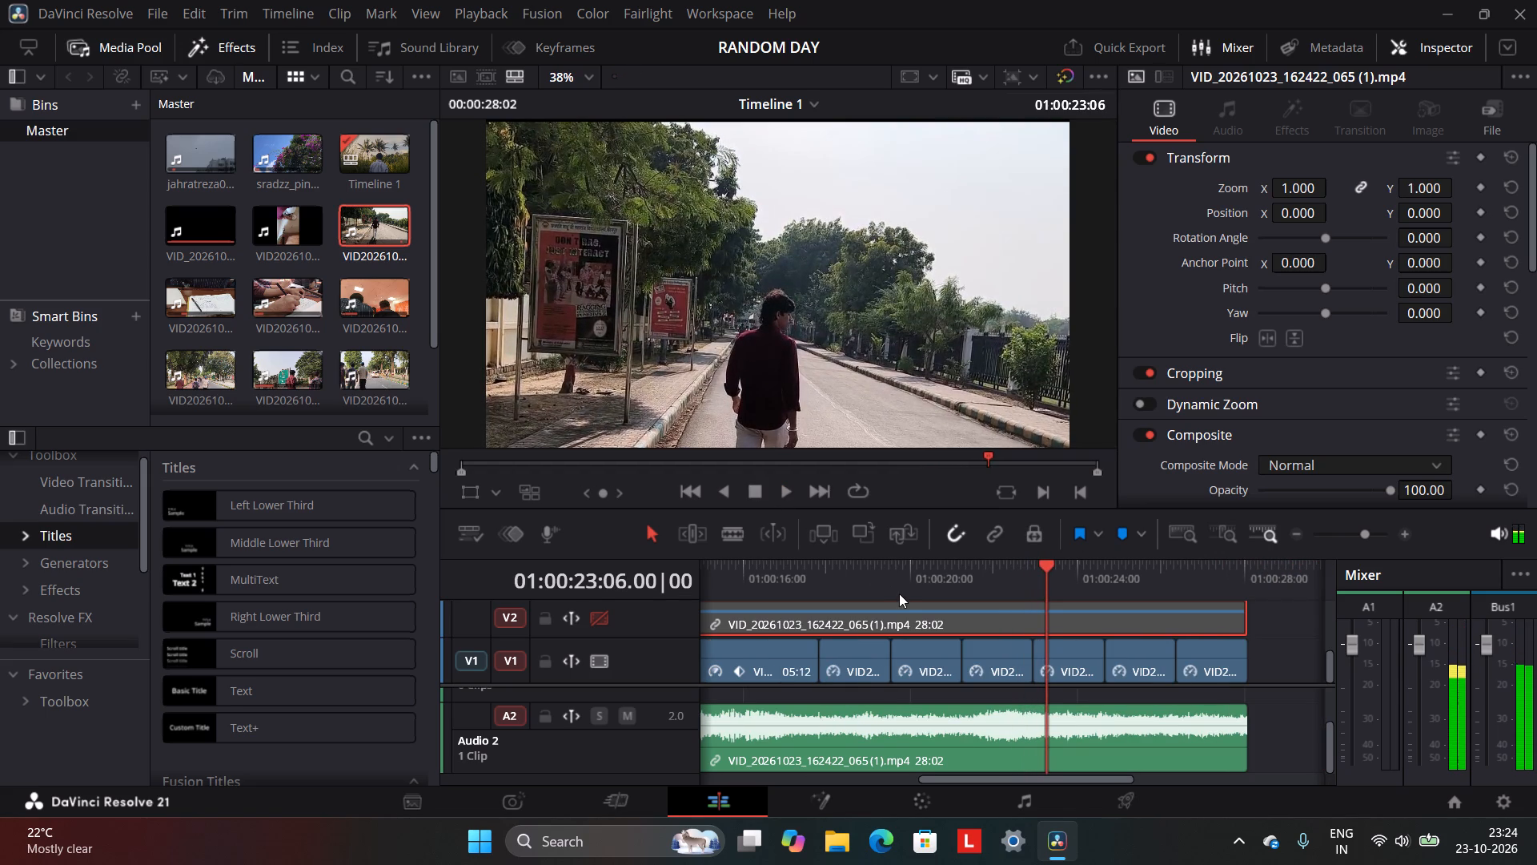
Move the first walking clip, starting at 01:00:17:20, from Video 1 up to Video 3.
click(901, 568)
drag(892, 563, 877, 570)
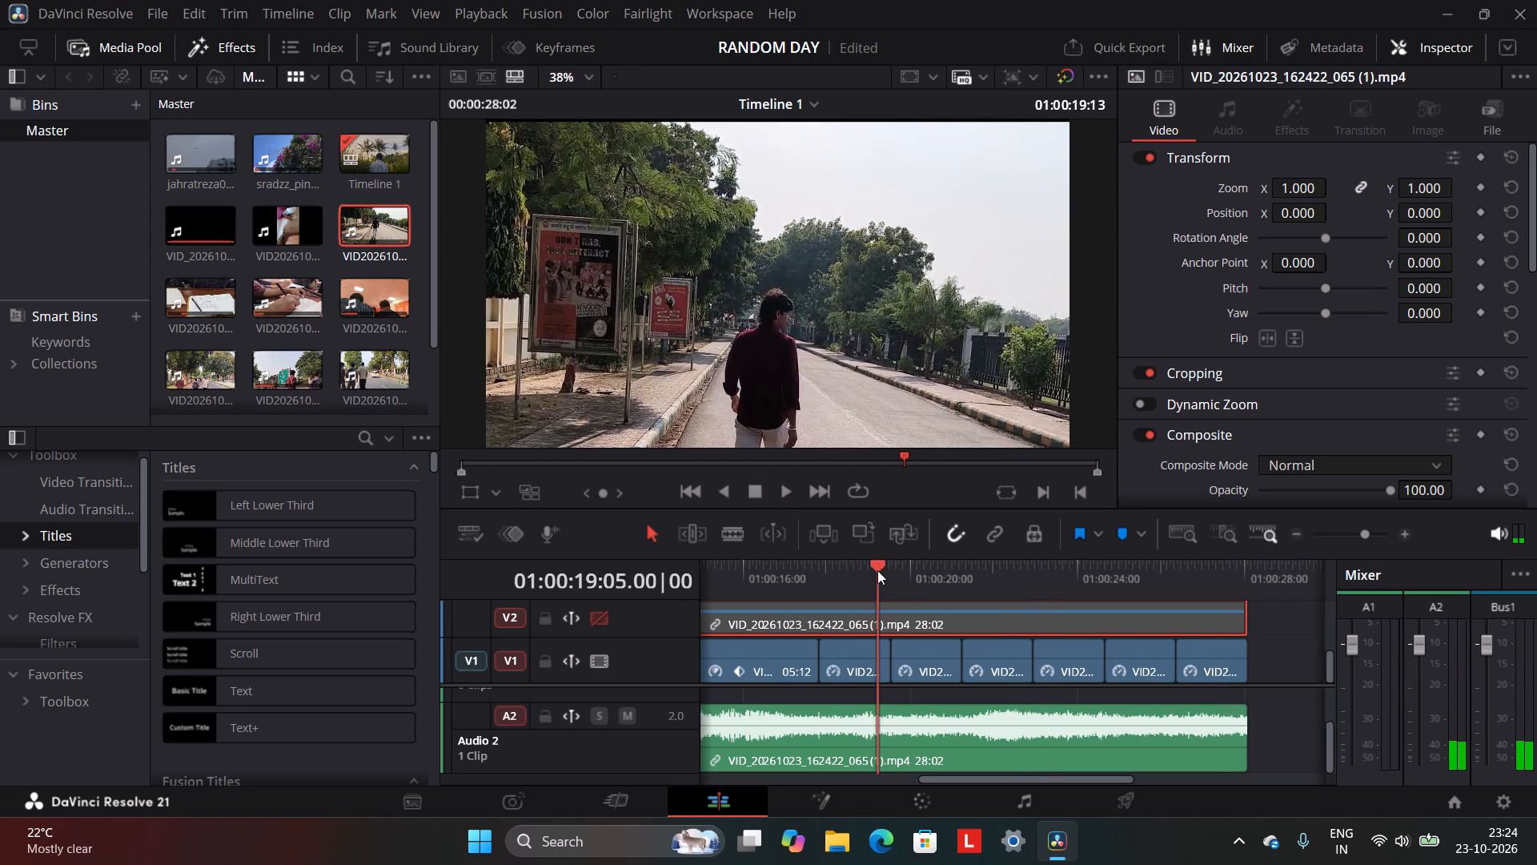
drag(877, 570, 828, 578)
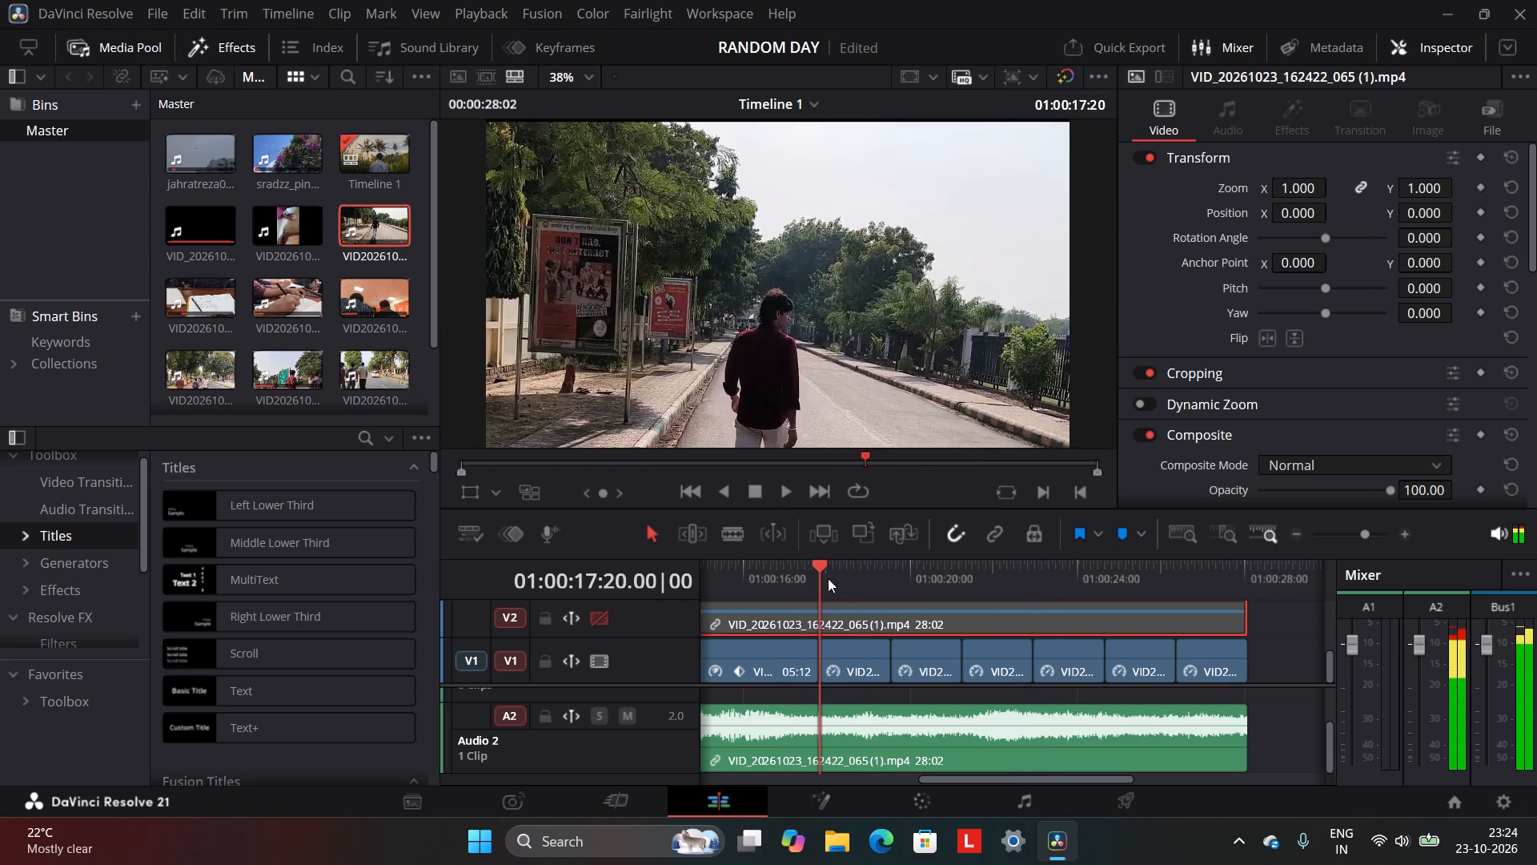
drag(828, 578, 843, 576)
drag(849, 662, 855, 597)
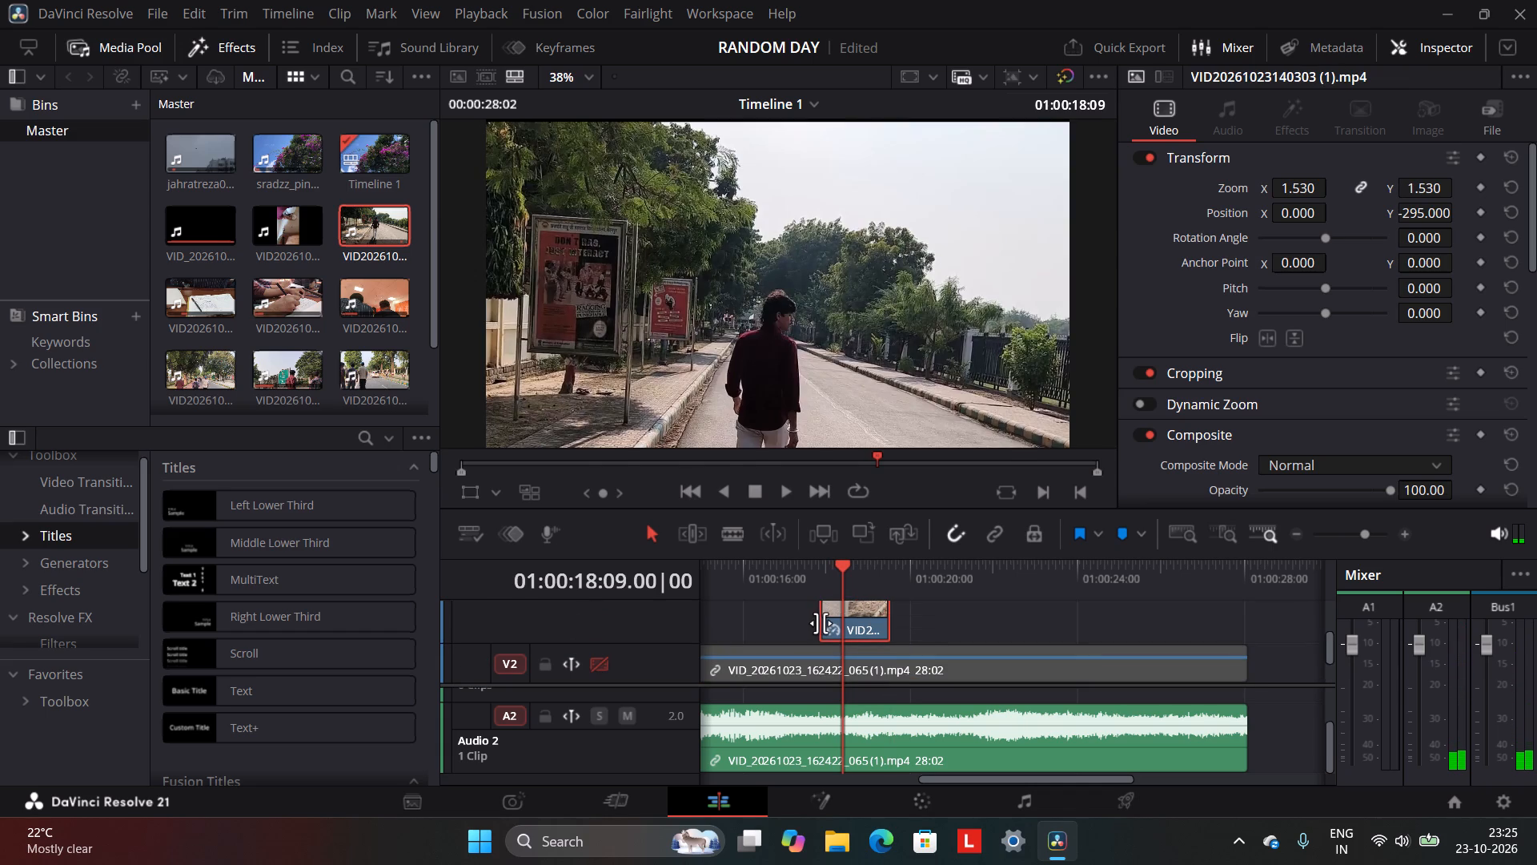
scroll(845, 611, down, 5)
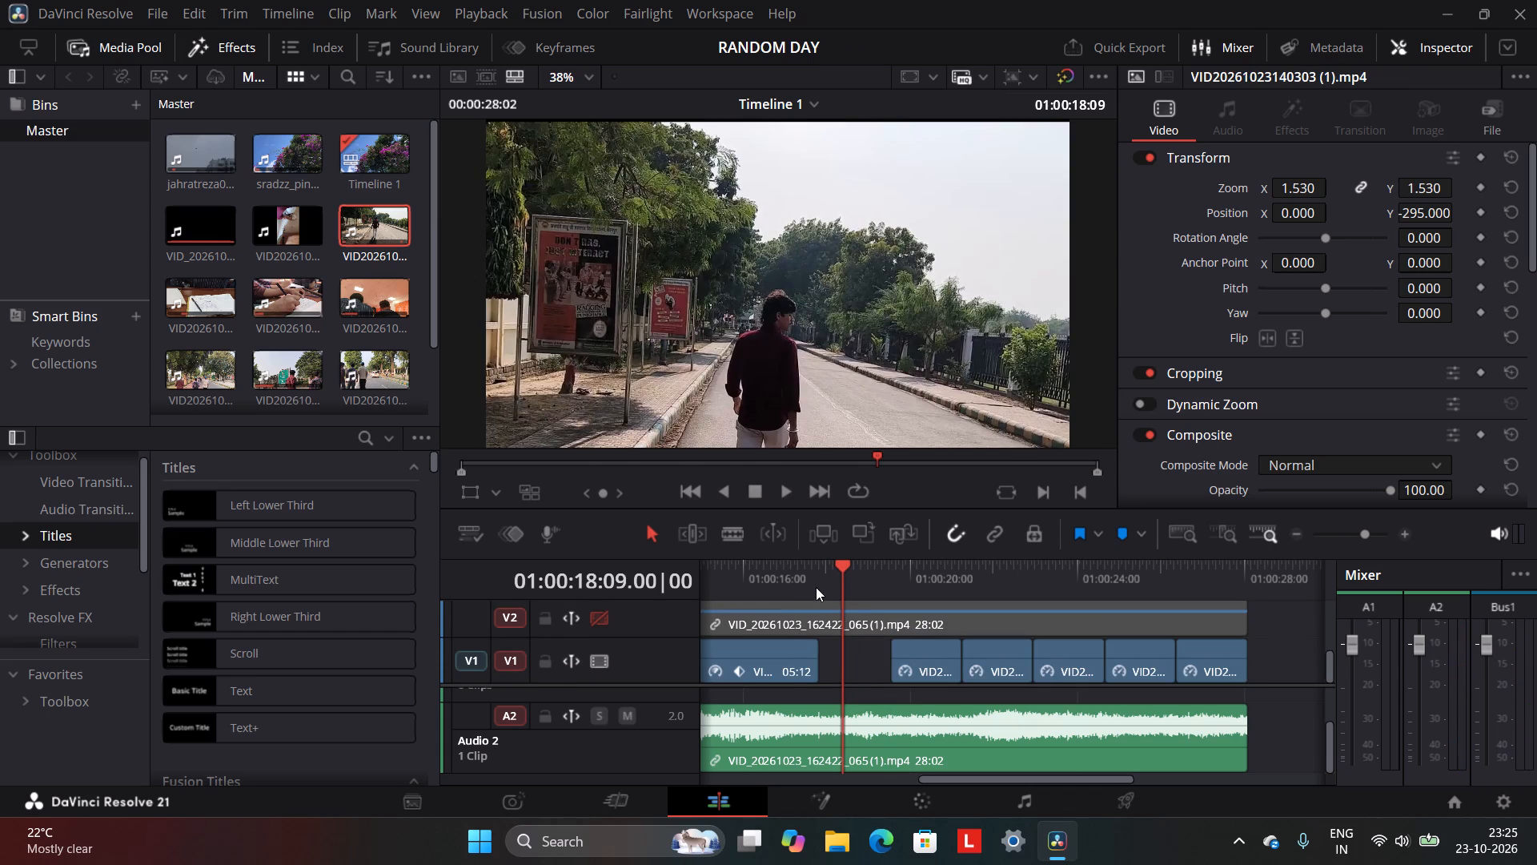
Trim the start of the walking clip on Video 3 and slide the shortened clip later, past 01:00:20:00.
click(817, 587)
scroll(821, 595, down, 6)
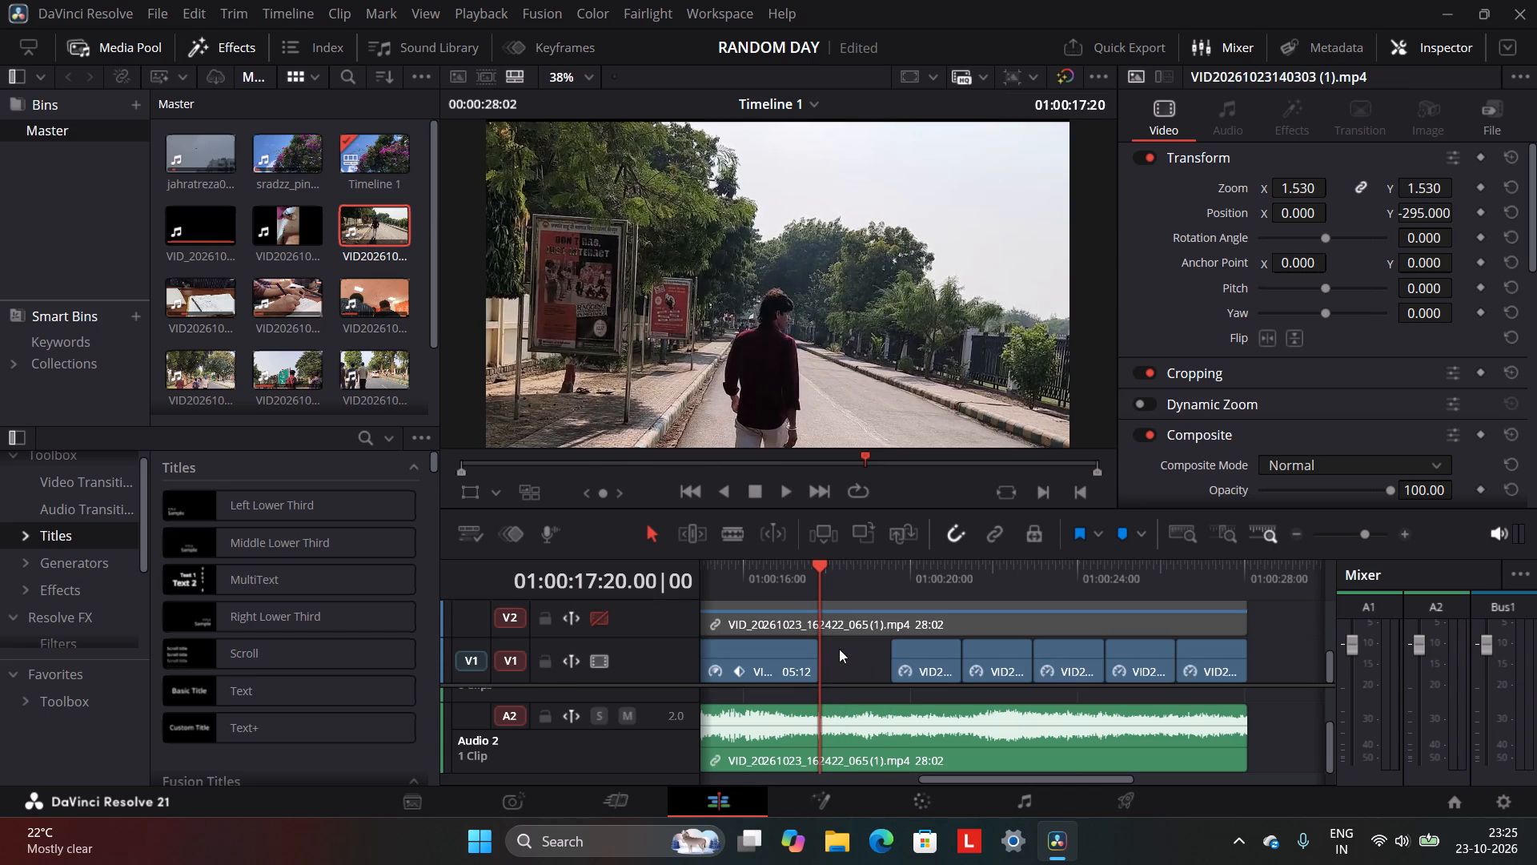
scroll(839, 649, down, 1)
scroll(844, 652, up, 3)
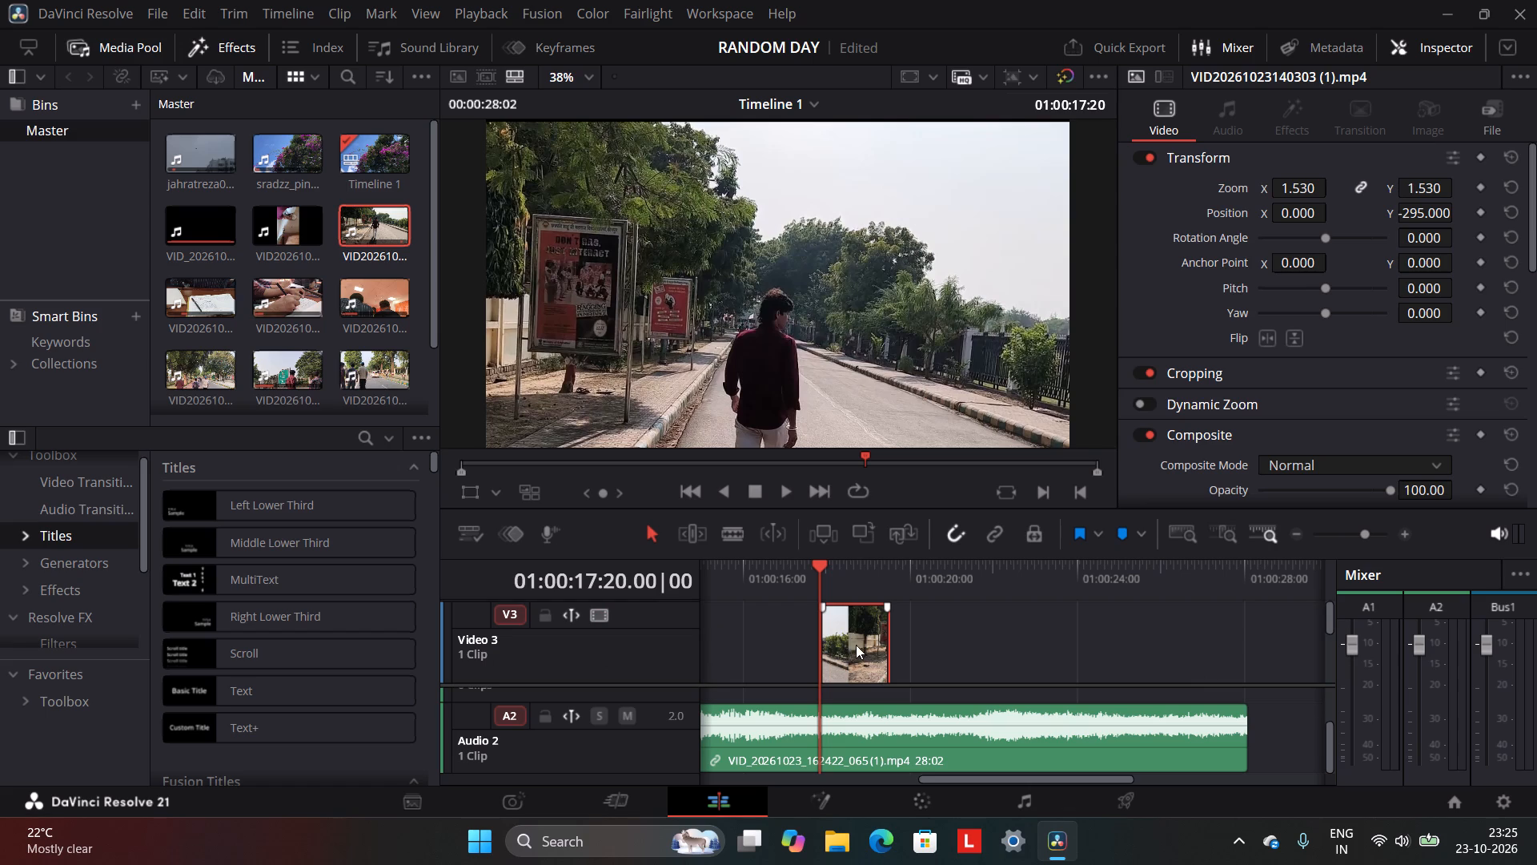
drag(834, 646, 880, 650)
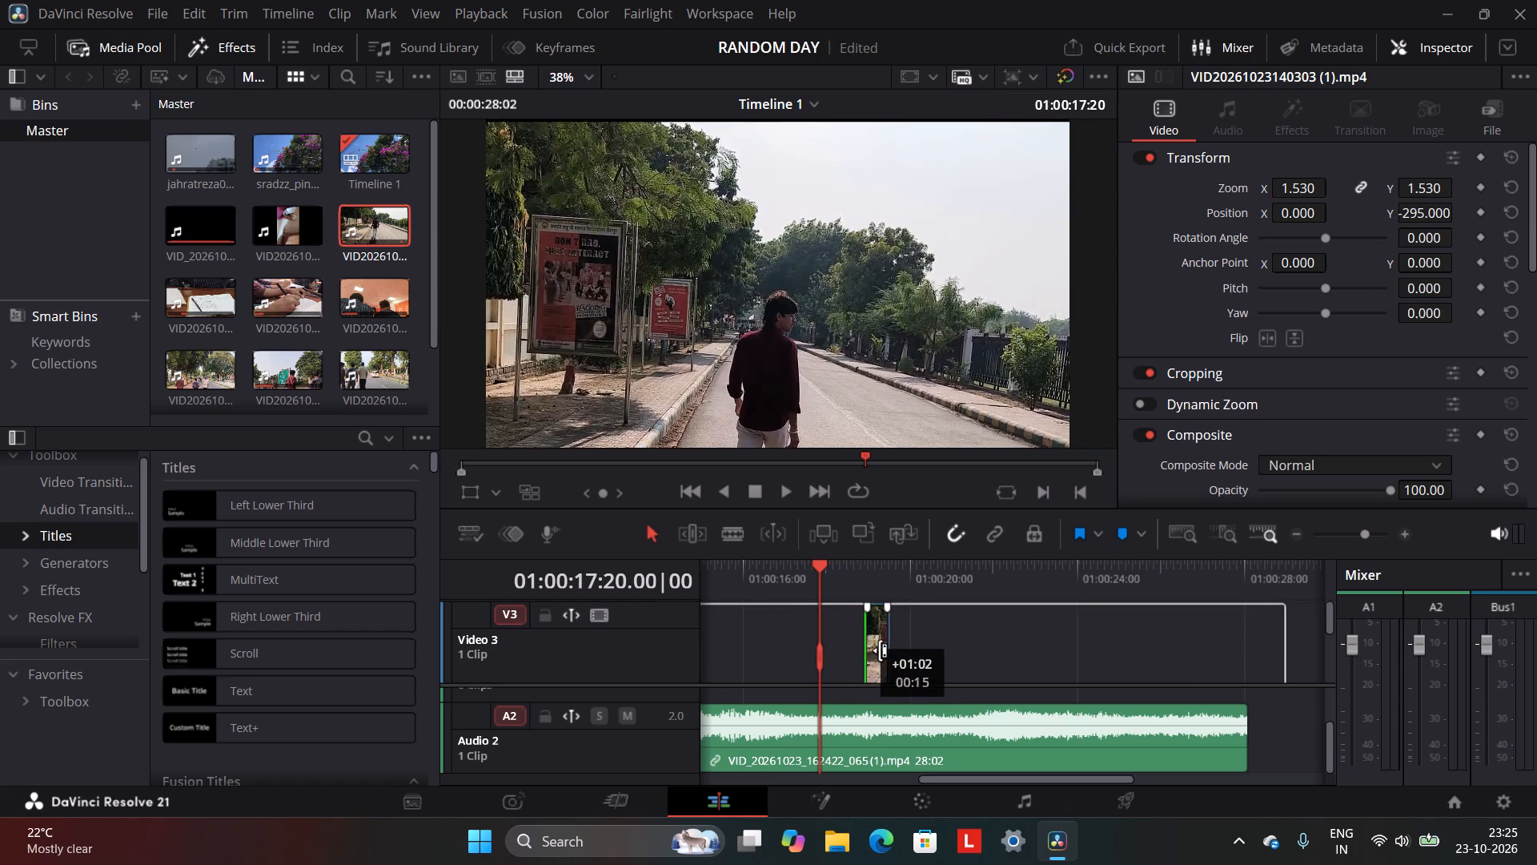
drag(880, 650, 862, 655)
click(870, 641)
drag(870, 641, 888, 643)
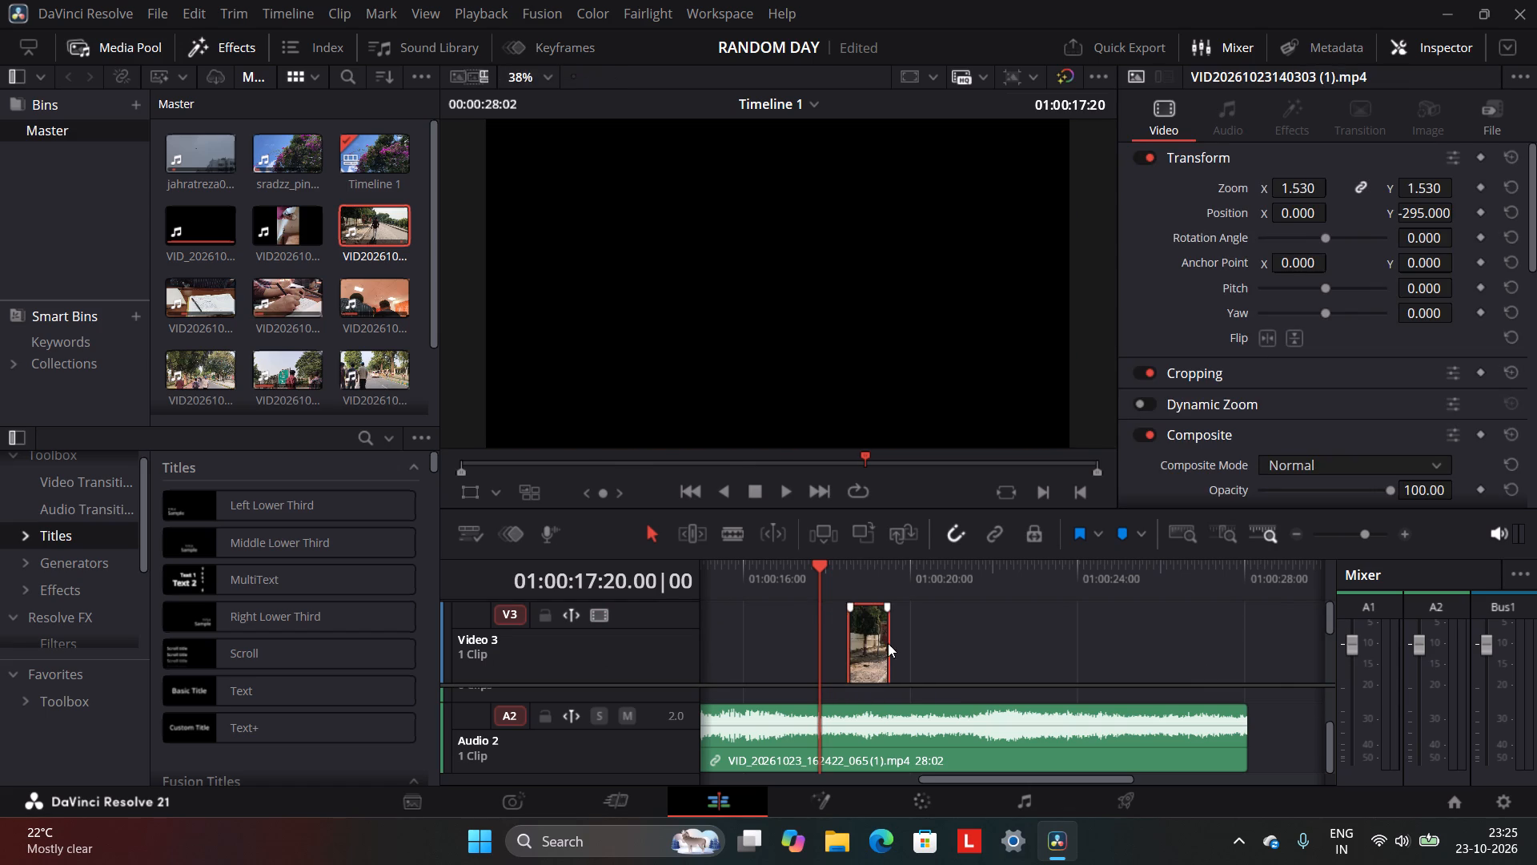
drag(888, 643, 940, 642)
drag(864, 636, 909, 635)
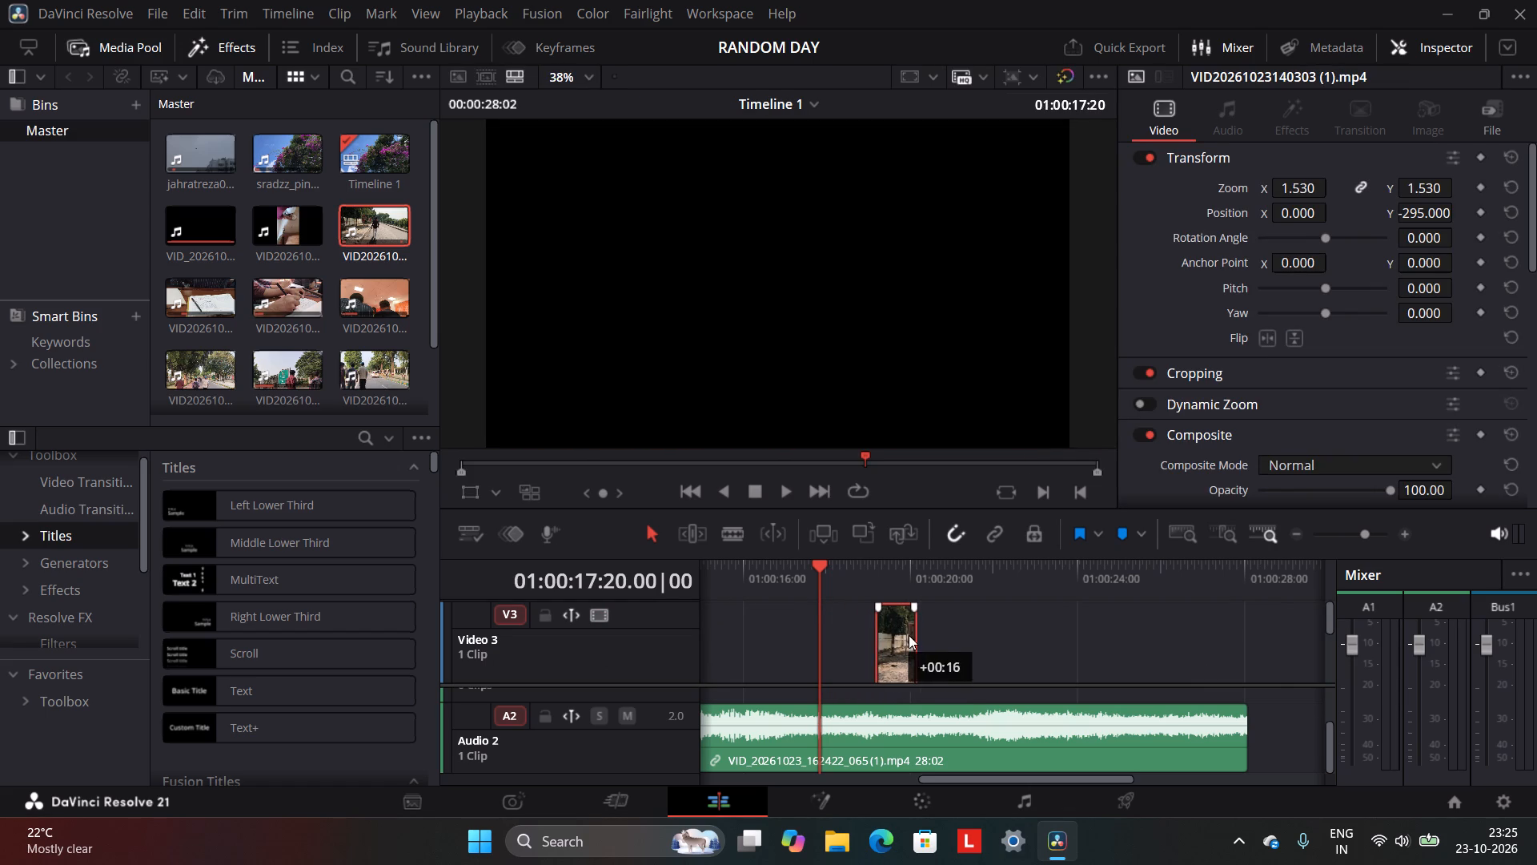
drag(909, 635, 958, 635)
Alternately slide the walking clip on Video 3 later and extend its start back to 01:00:17:20, exposing earlier walking footage.
drag(943, 632, 925, 641)
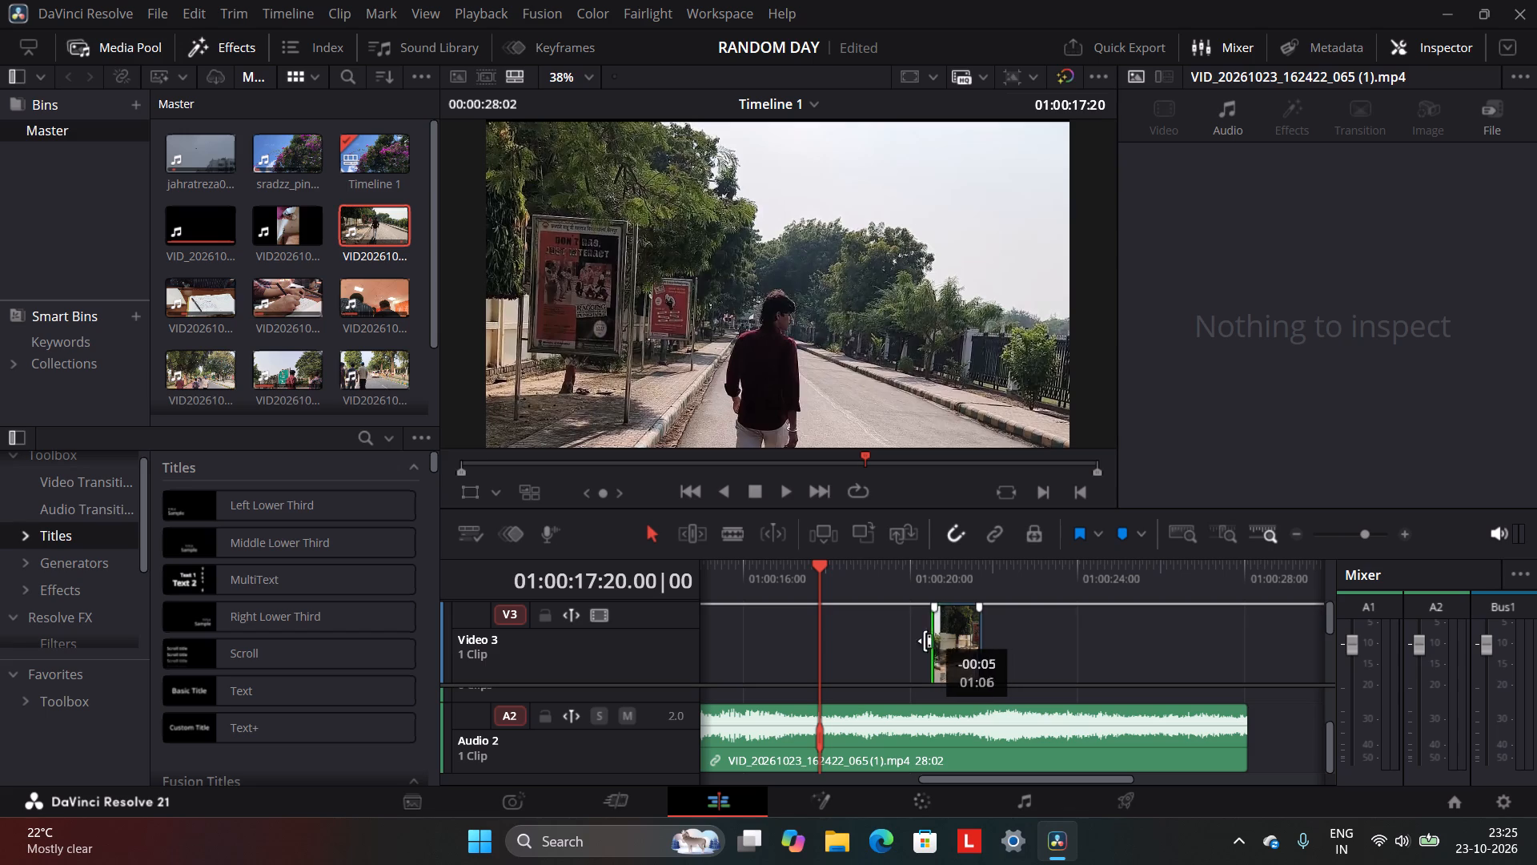
drag(925, 641, 794, 674)
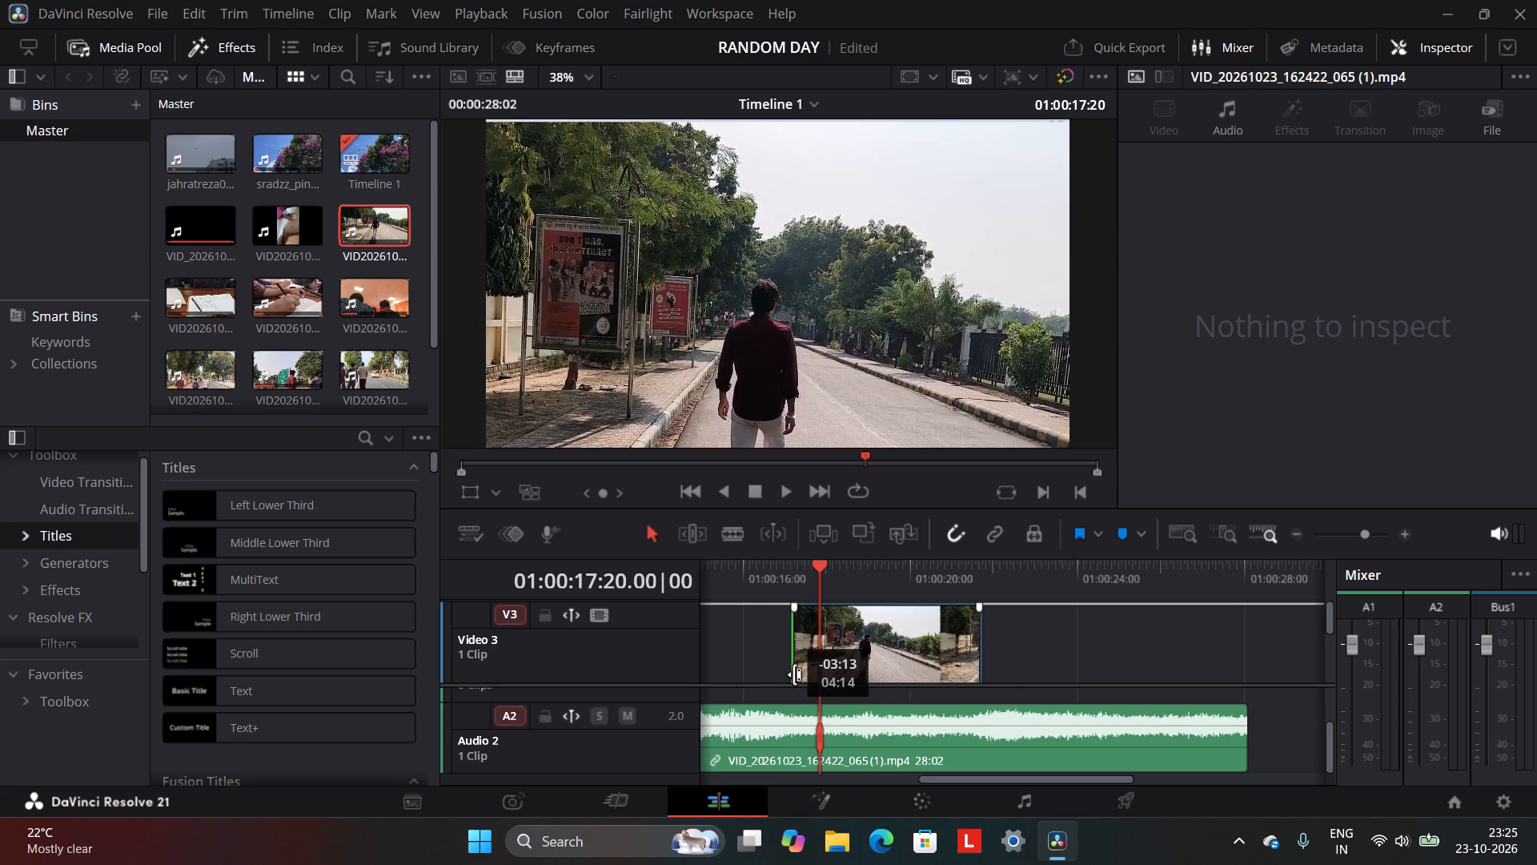
drag(794, 674, 767, 677)
drag(848, 663, 935, 674)
drag(847, 626, 840, 636)
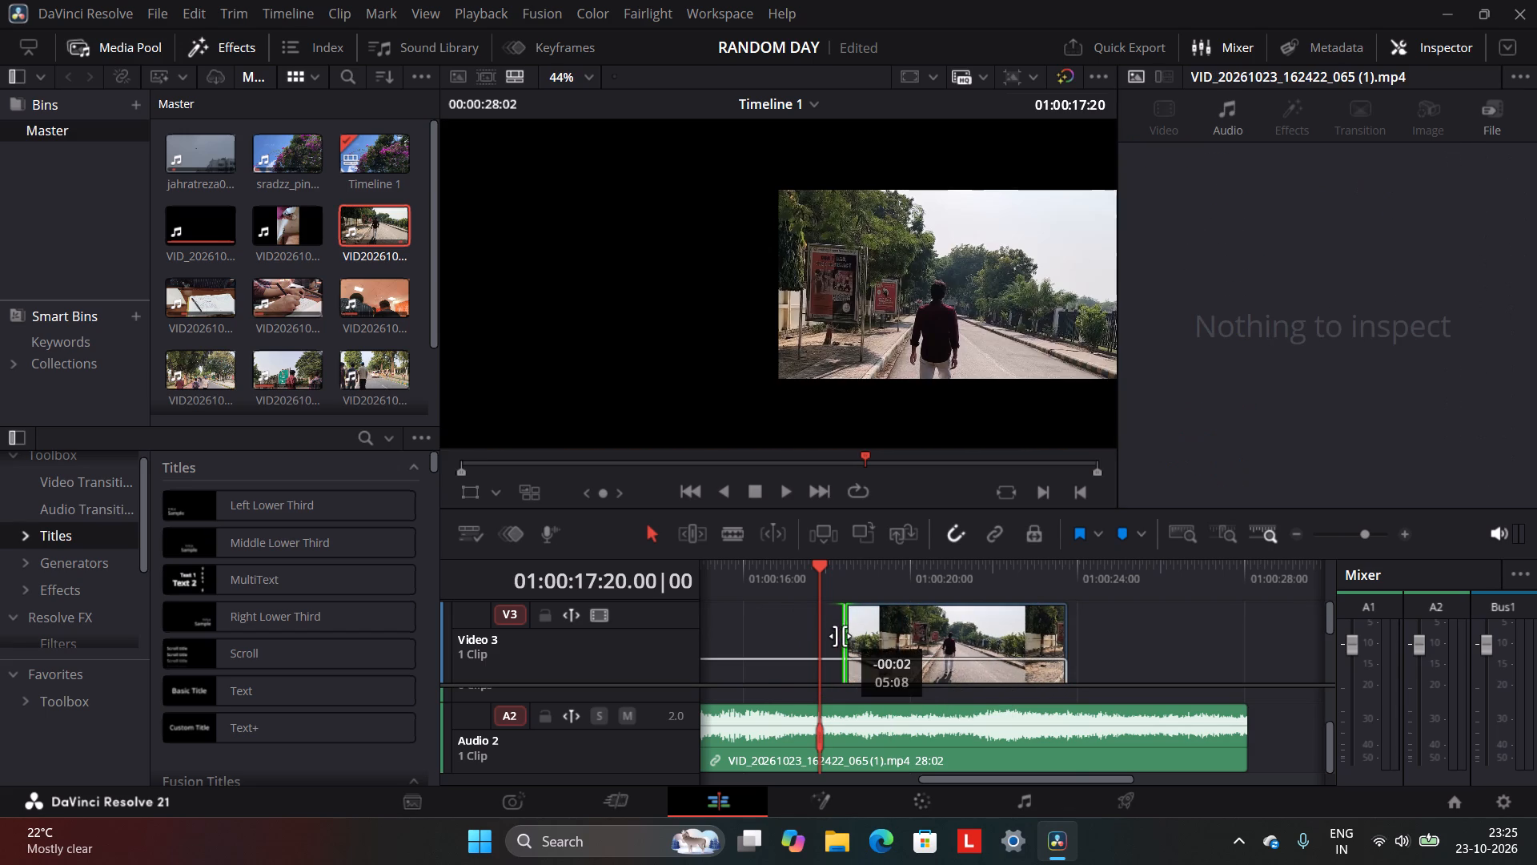
drag(840, 636, 806, 652)
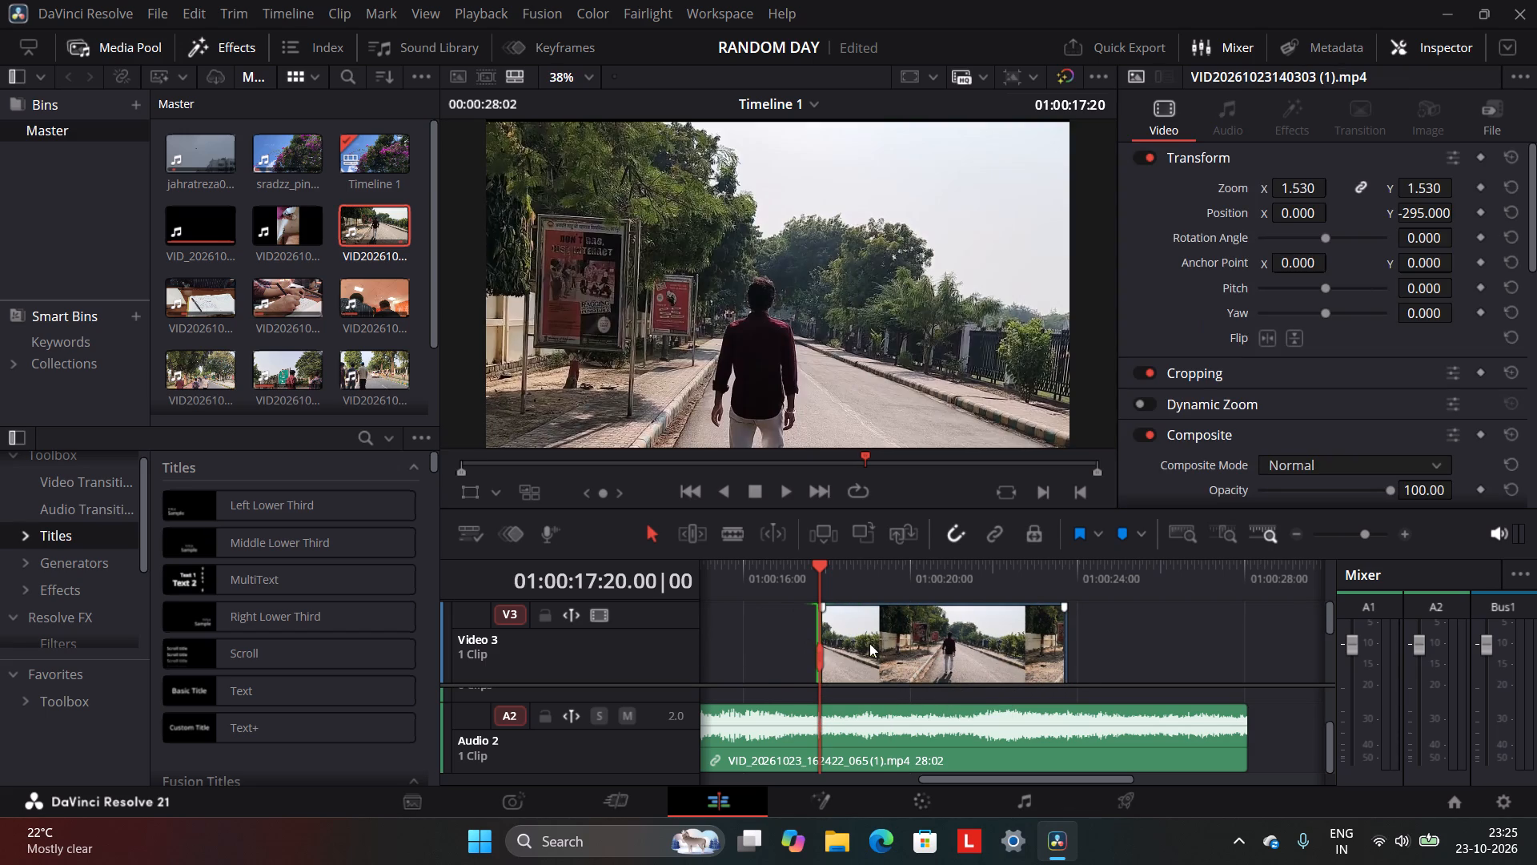
drag(903, 648, 956, 649)
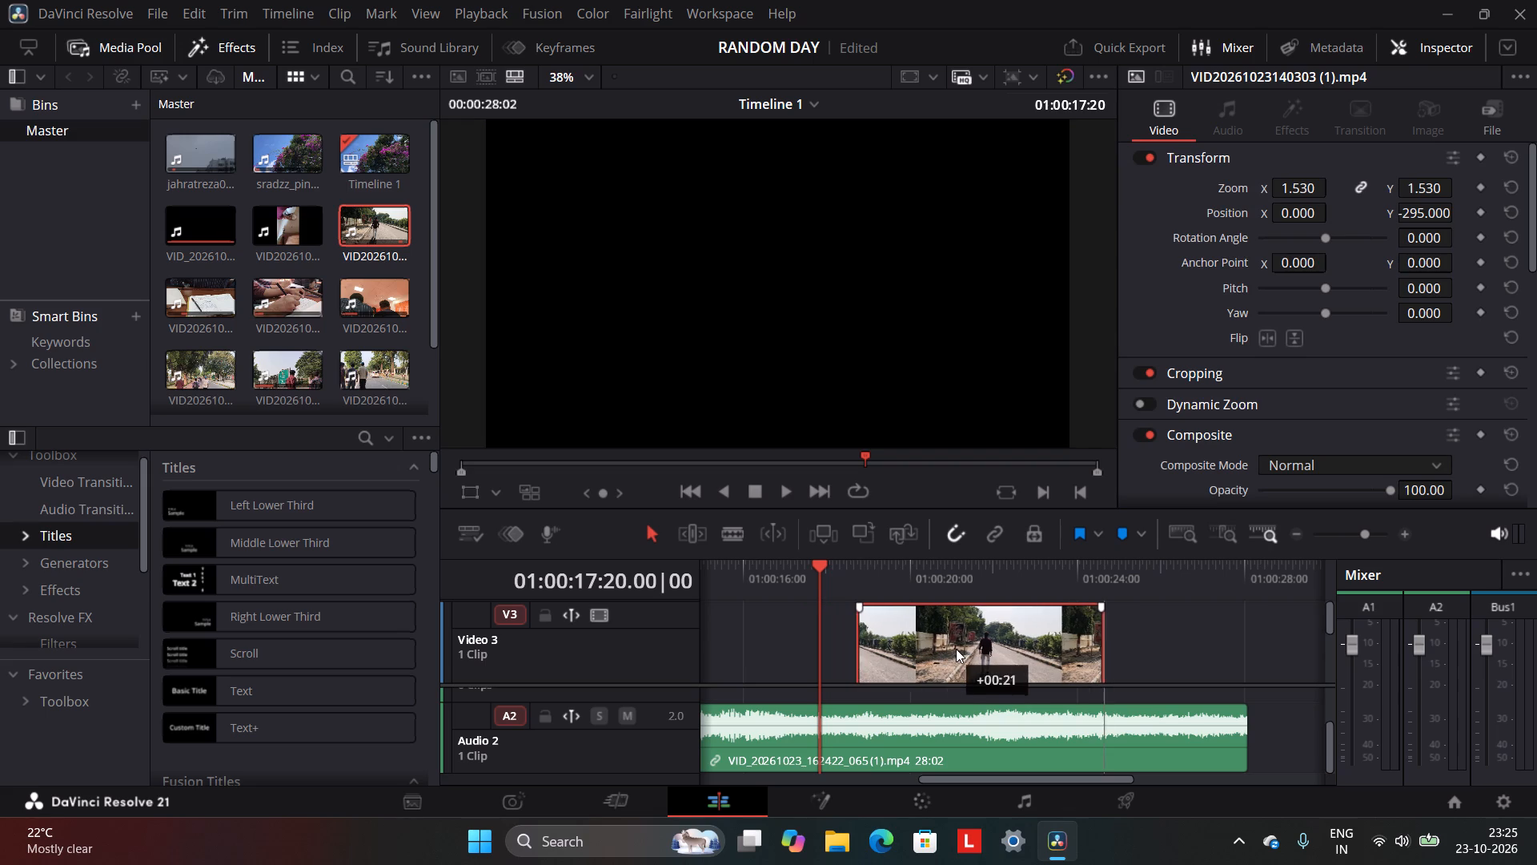
drag(956, 649, 957, 649)
drag(878, 642, 821, 663)
drag(890, 643, 1041, 643)
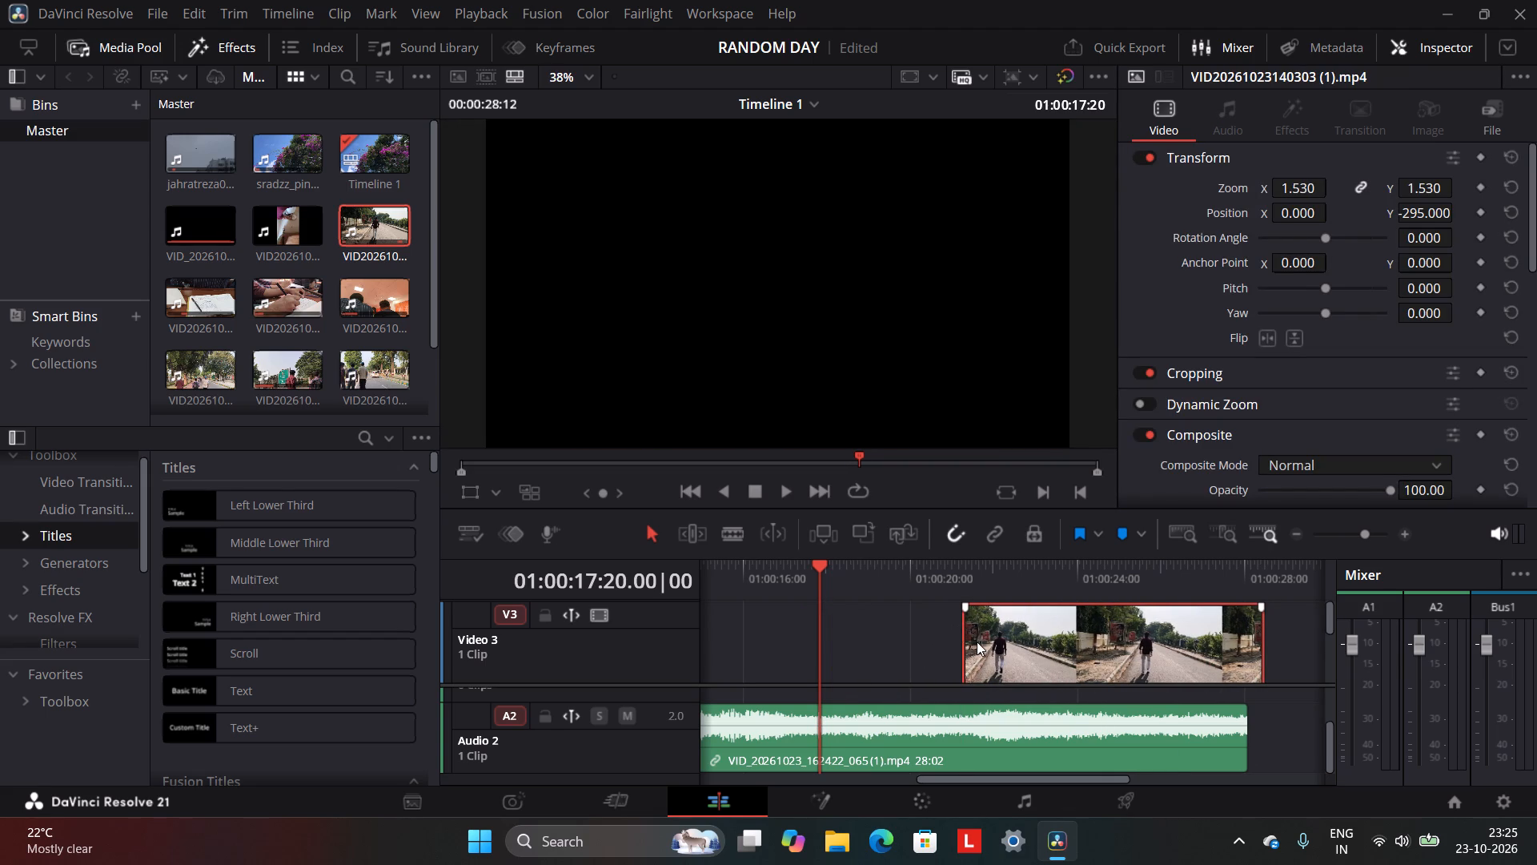
drag(965, 647, 853, 671)
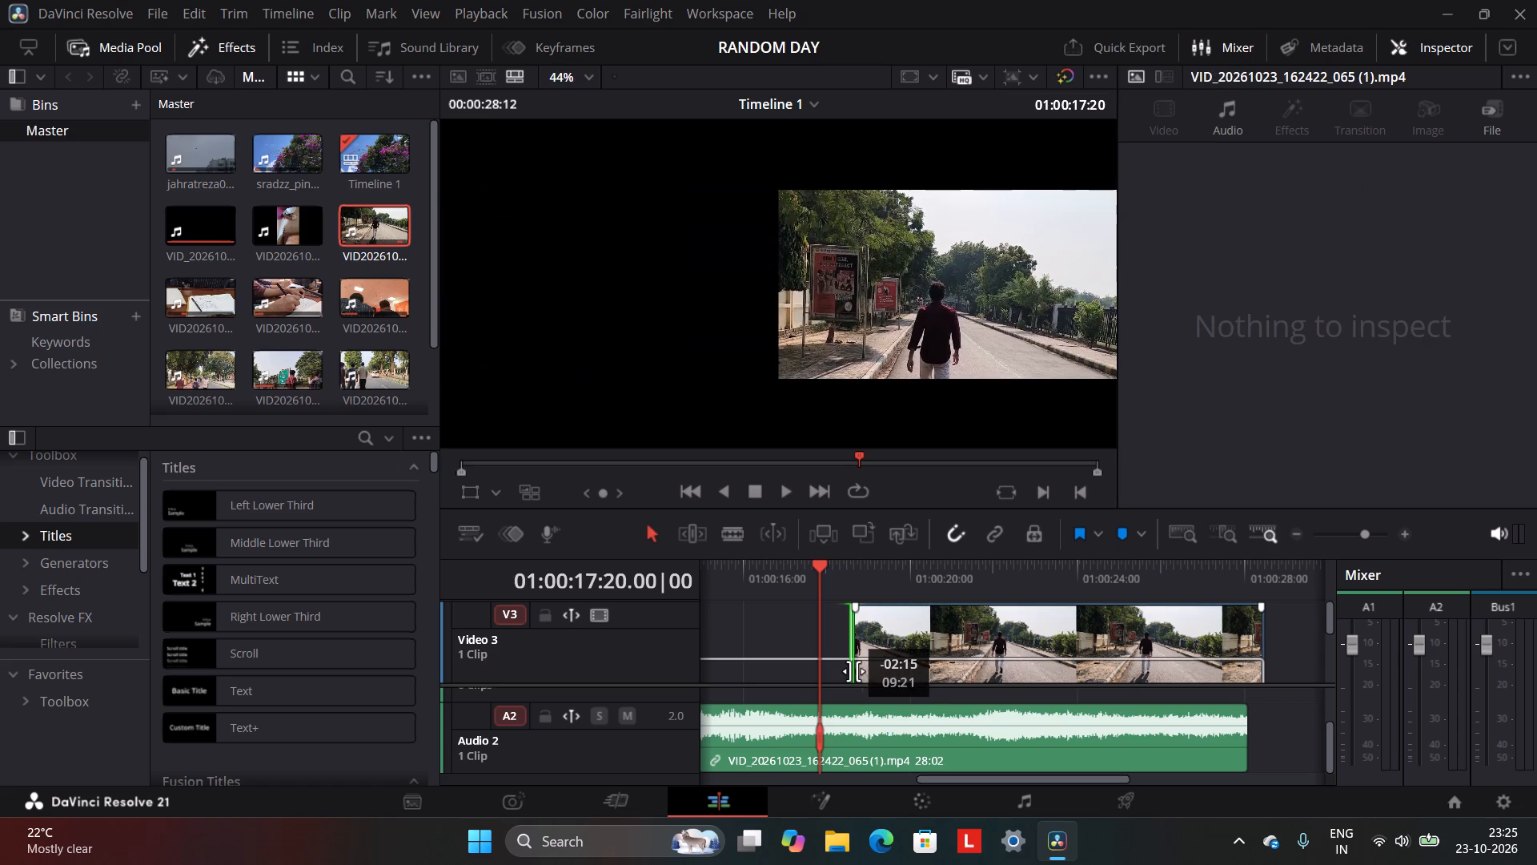
drag(853, 671, 813, 678)
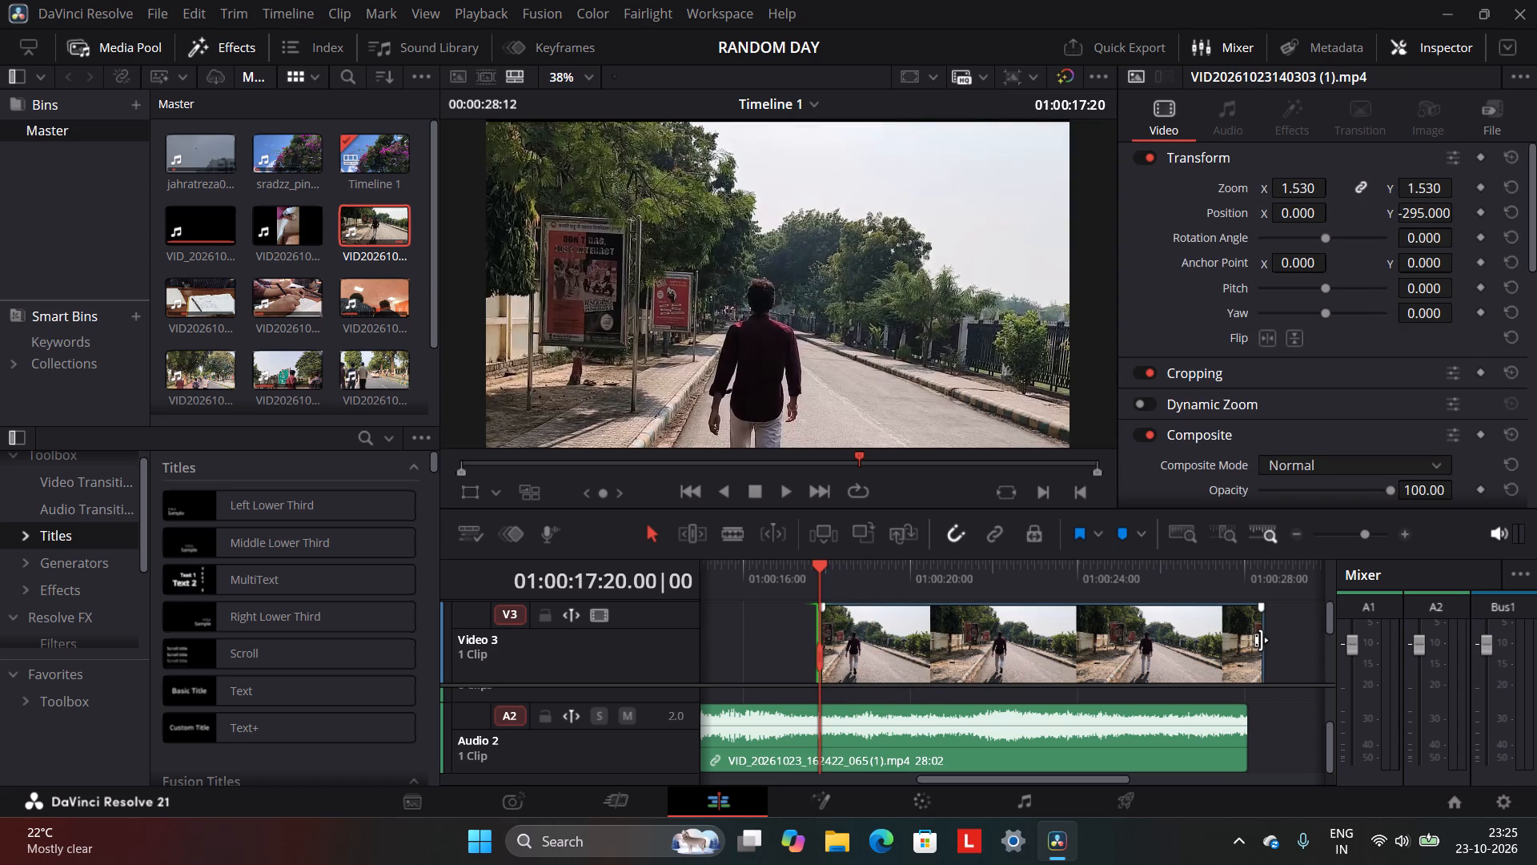
Trim the end of the walking clip on Video 3 back to about 01:00:19:13.
drag(1261, 641, 935, 678)
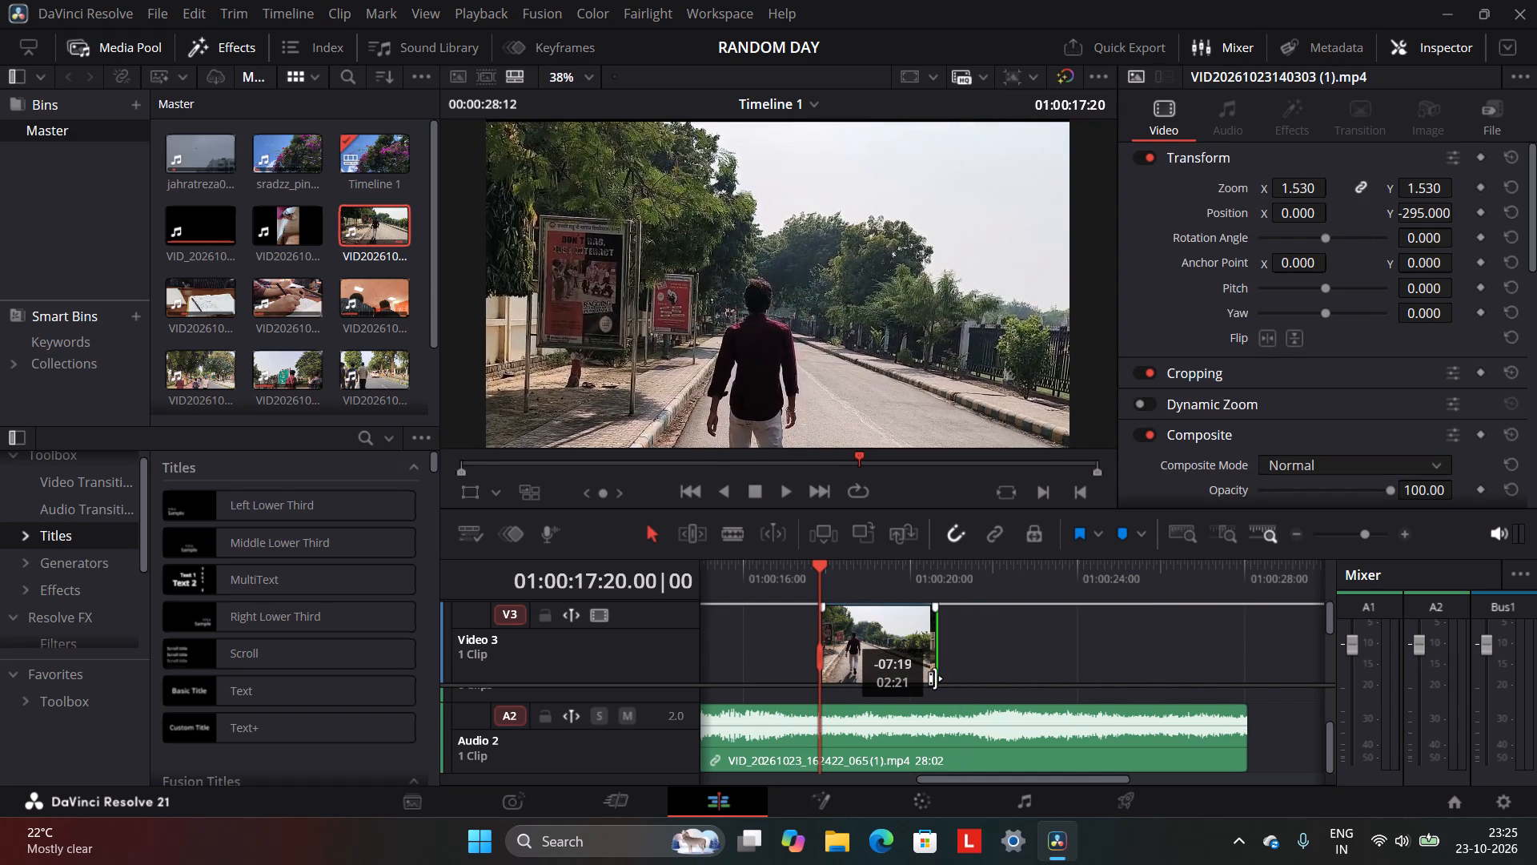
drag(935, 678, 911, 684)
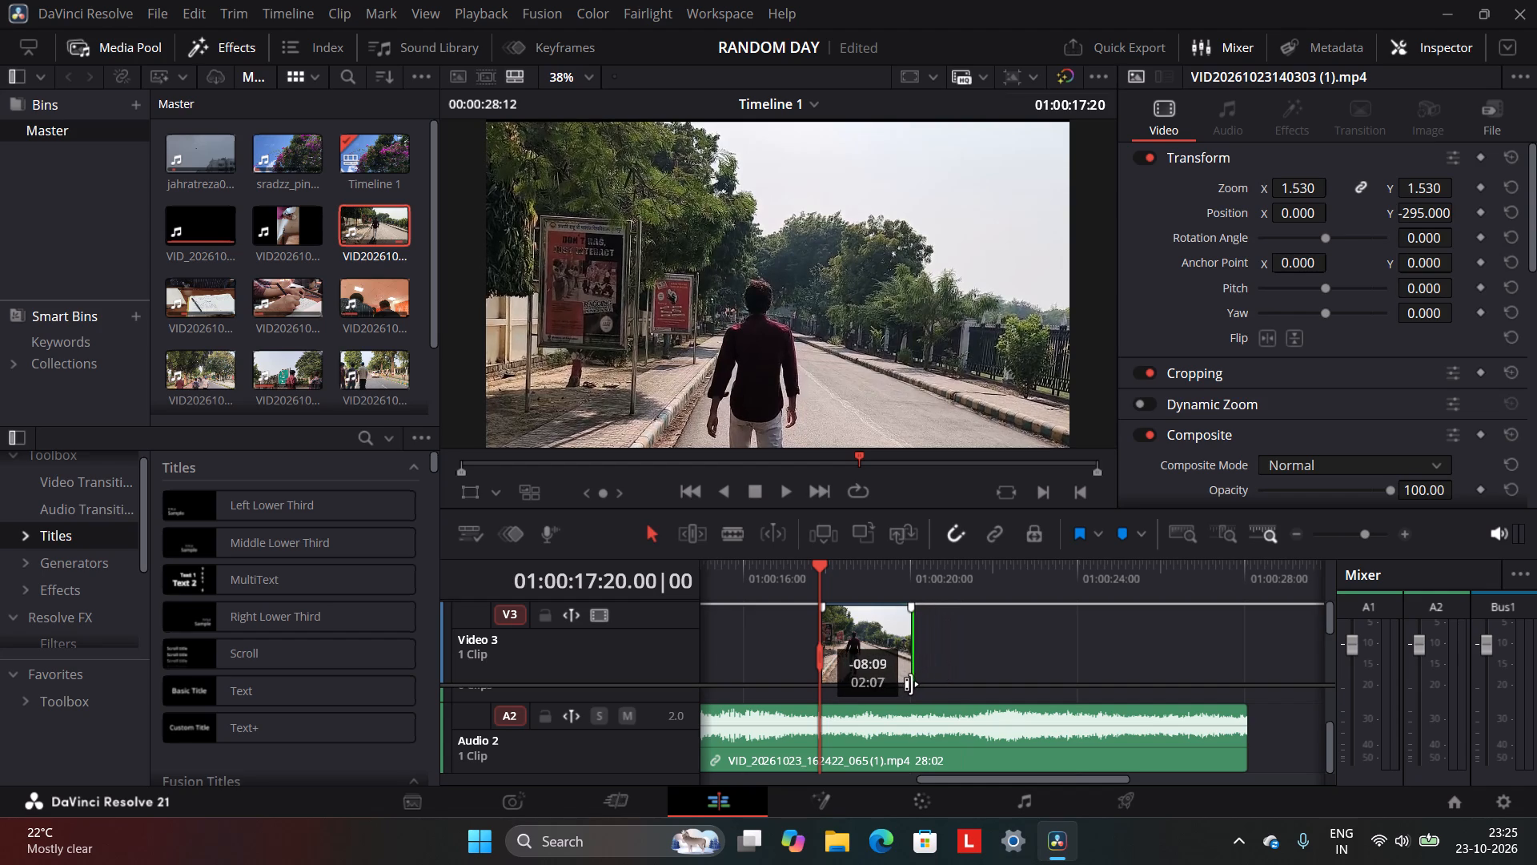
drag(911, 684, 891, 690)
Move the shortened walking clip from Video 3 down into the Video 1 gap starting at 01:00:17:20.
scroll(899, 686, down, 2)
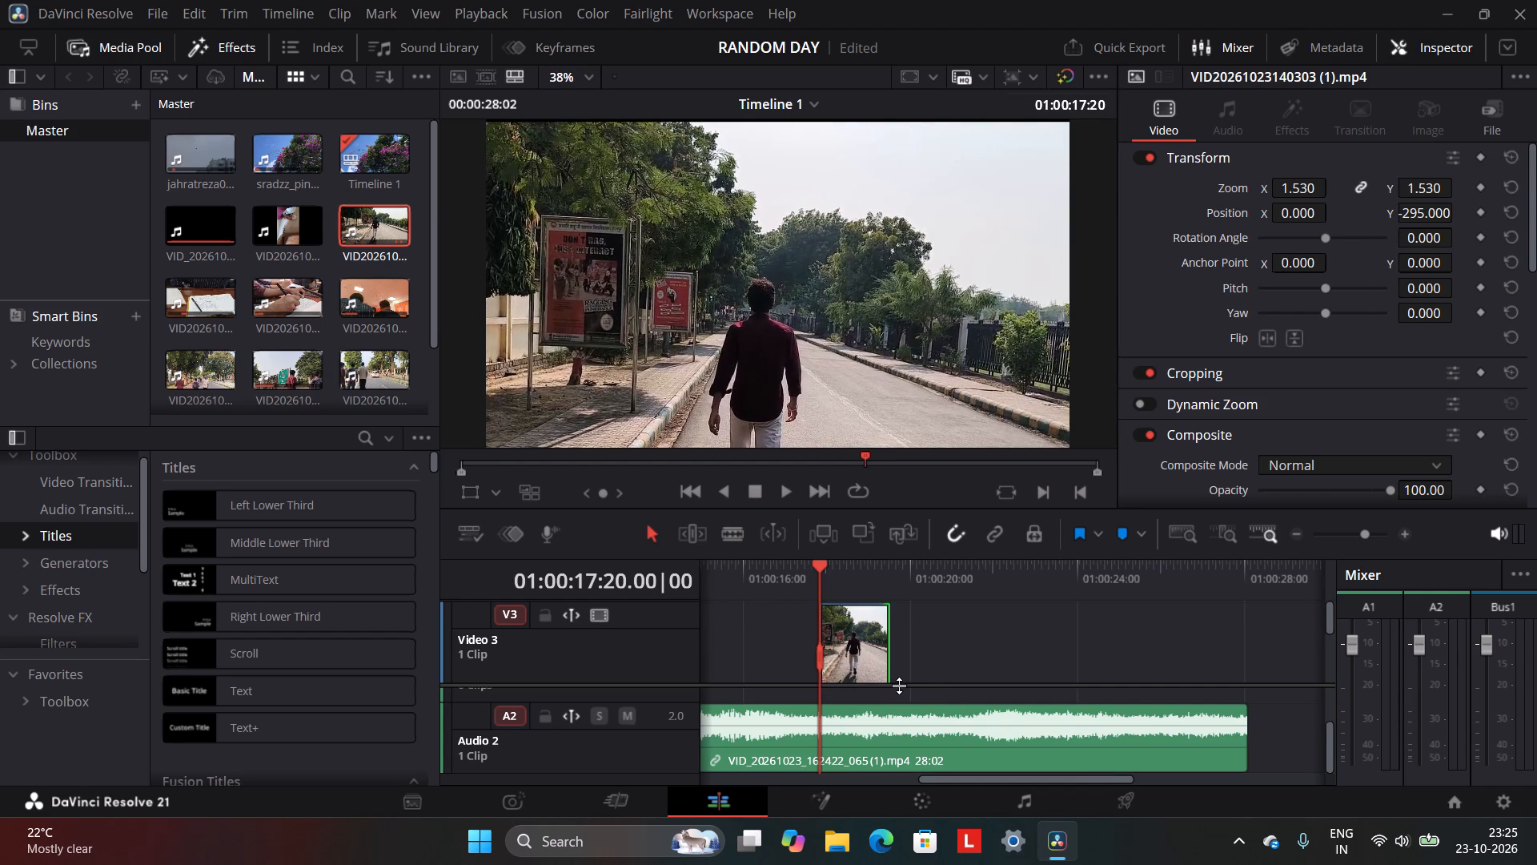
scroll(899, 686, down, 5)
scroll(847, 651, up, 2)
drag(848, 647, 833, 695)
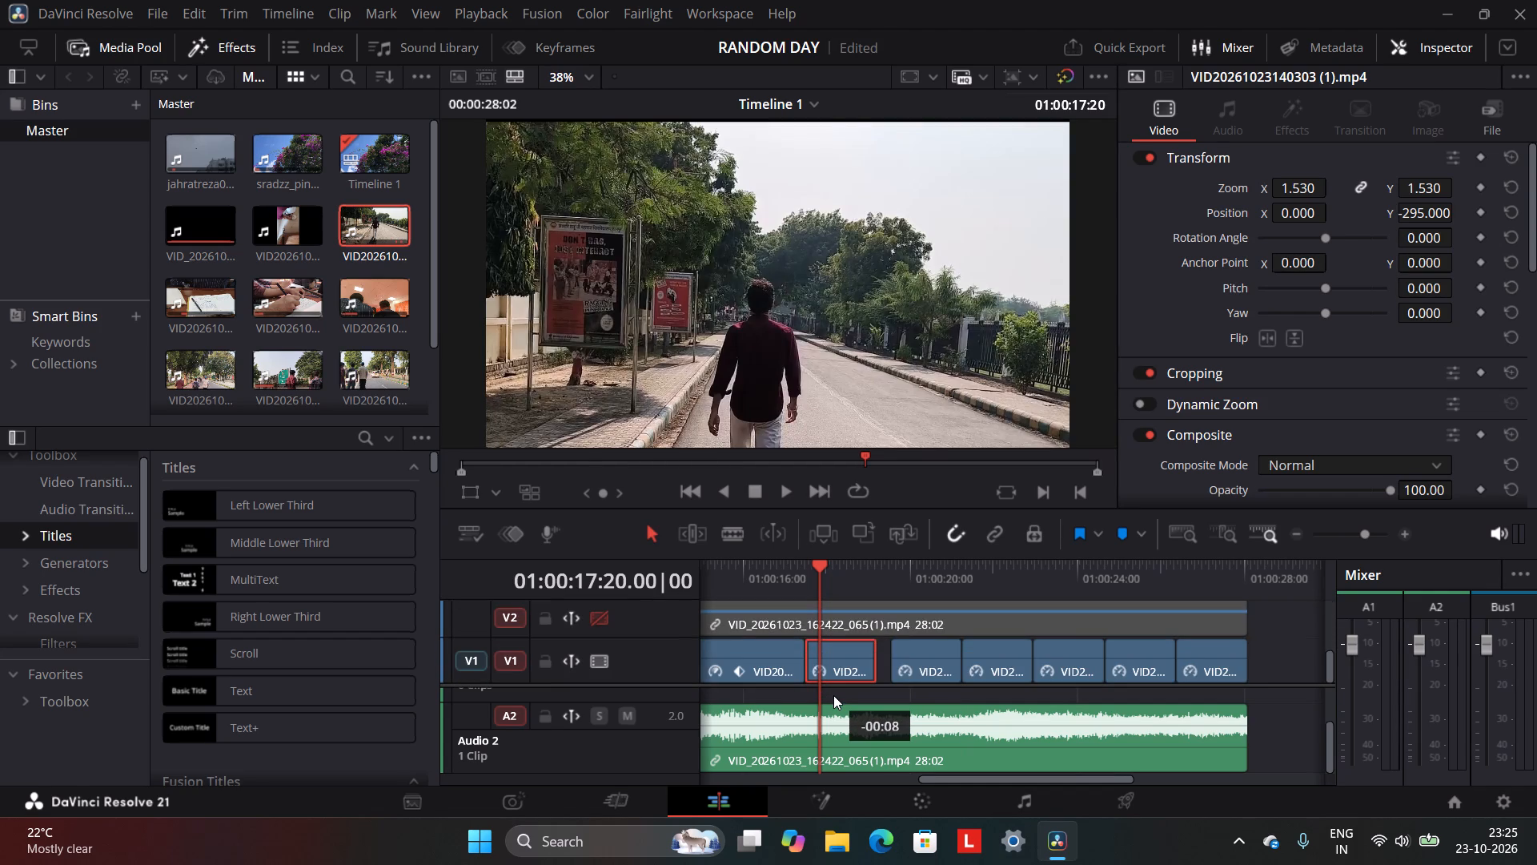
drag(833, 695, 846, 698)
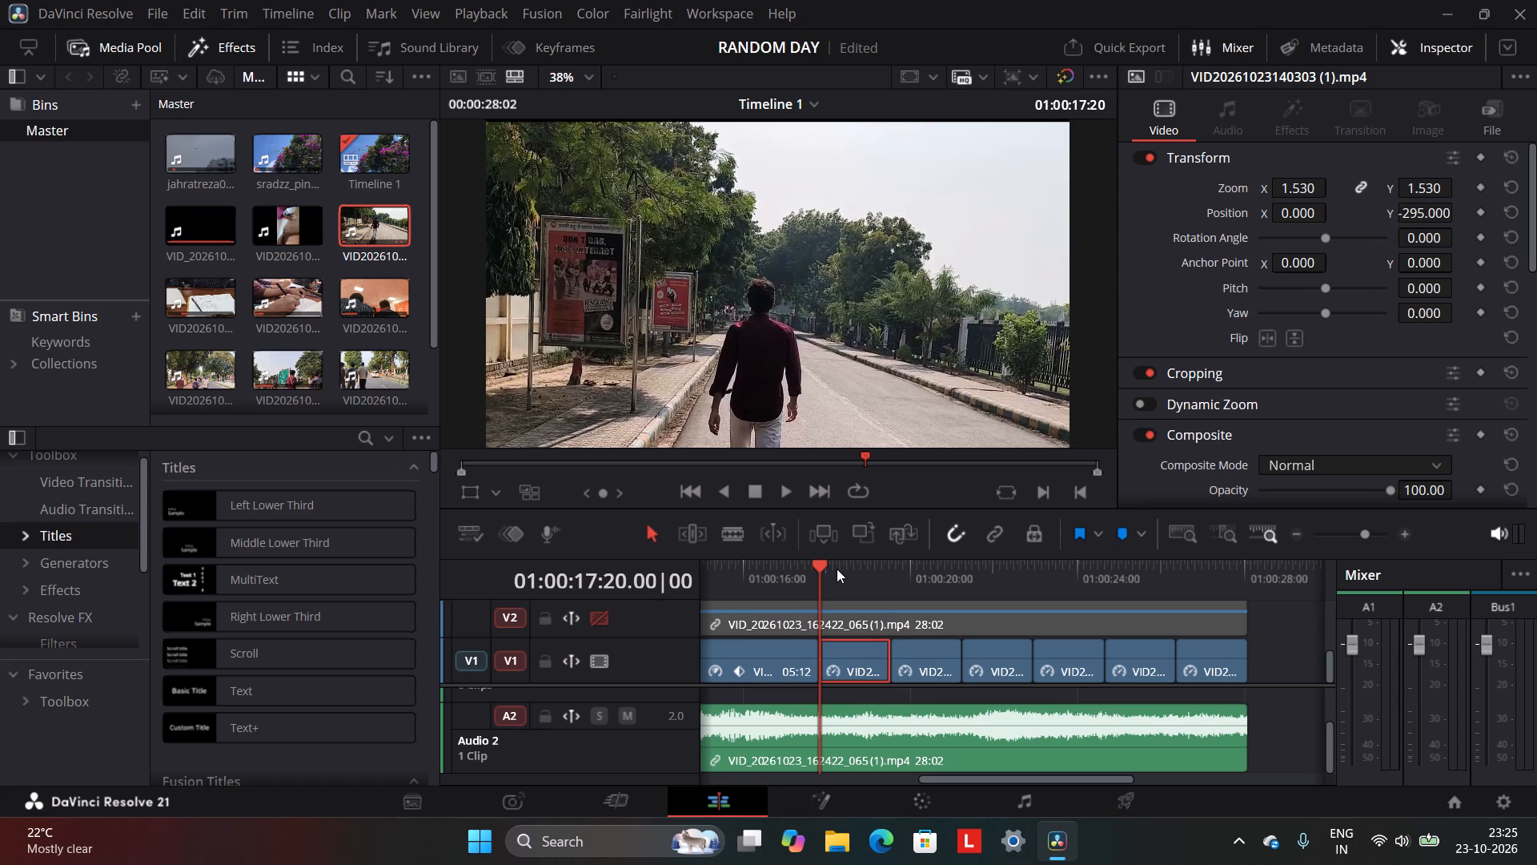
Play the edit from 01:00:16:00 through the walking clips, stopping near 01:00:23:01.
drag(821, 565, 744, 585)
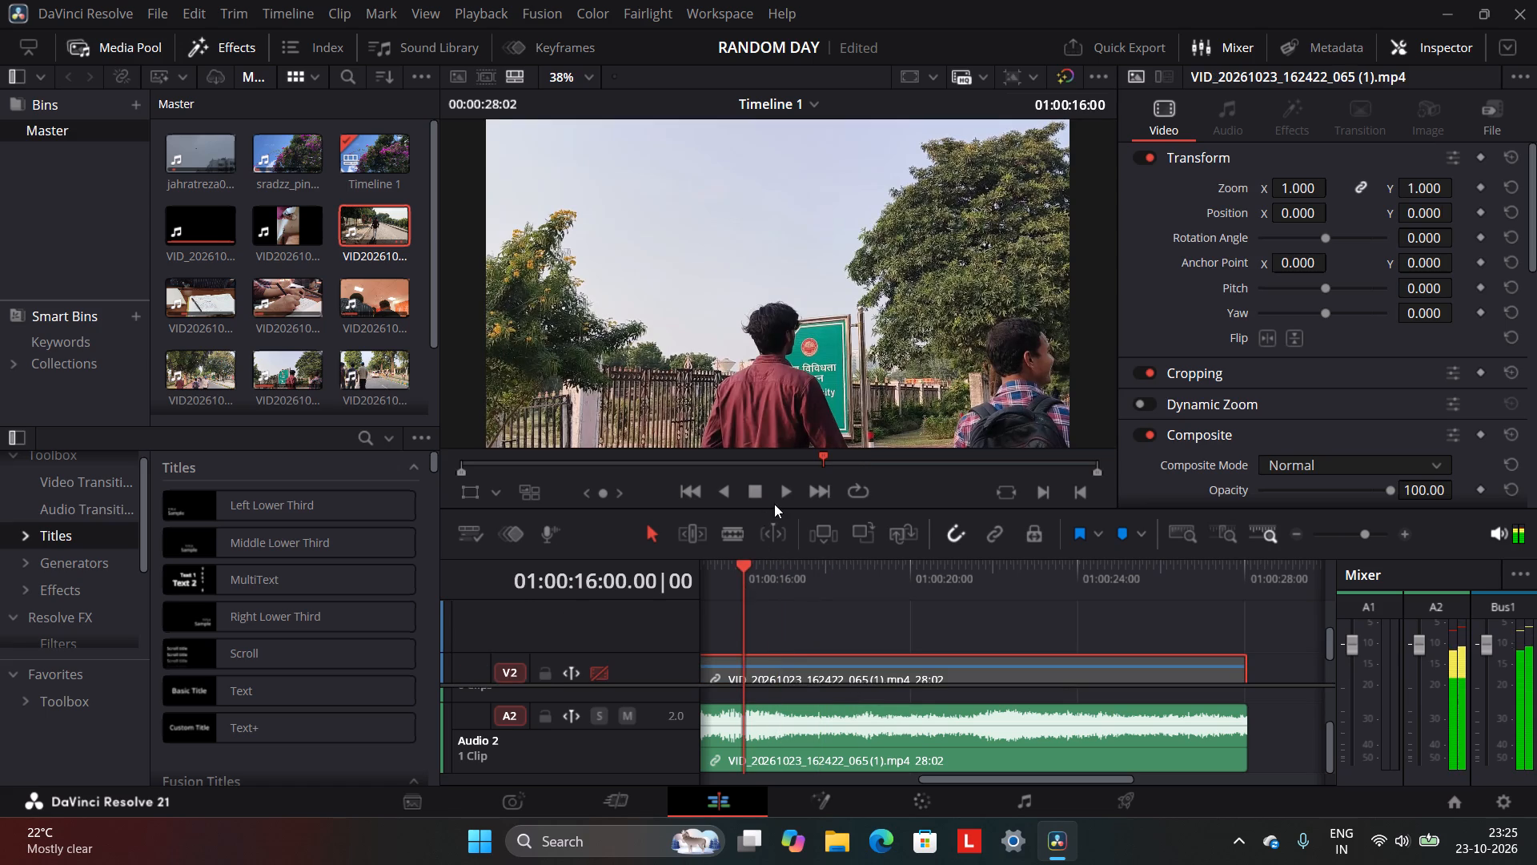
click(780, 495)
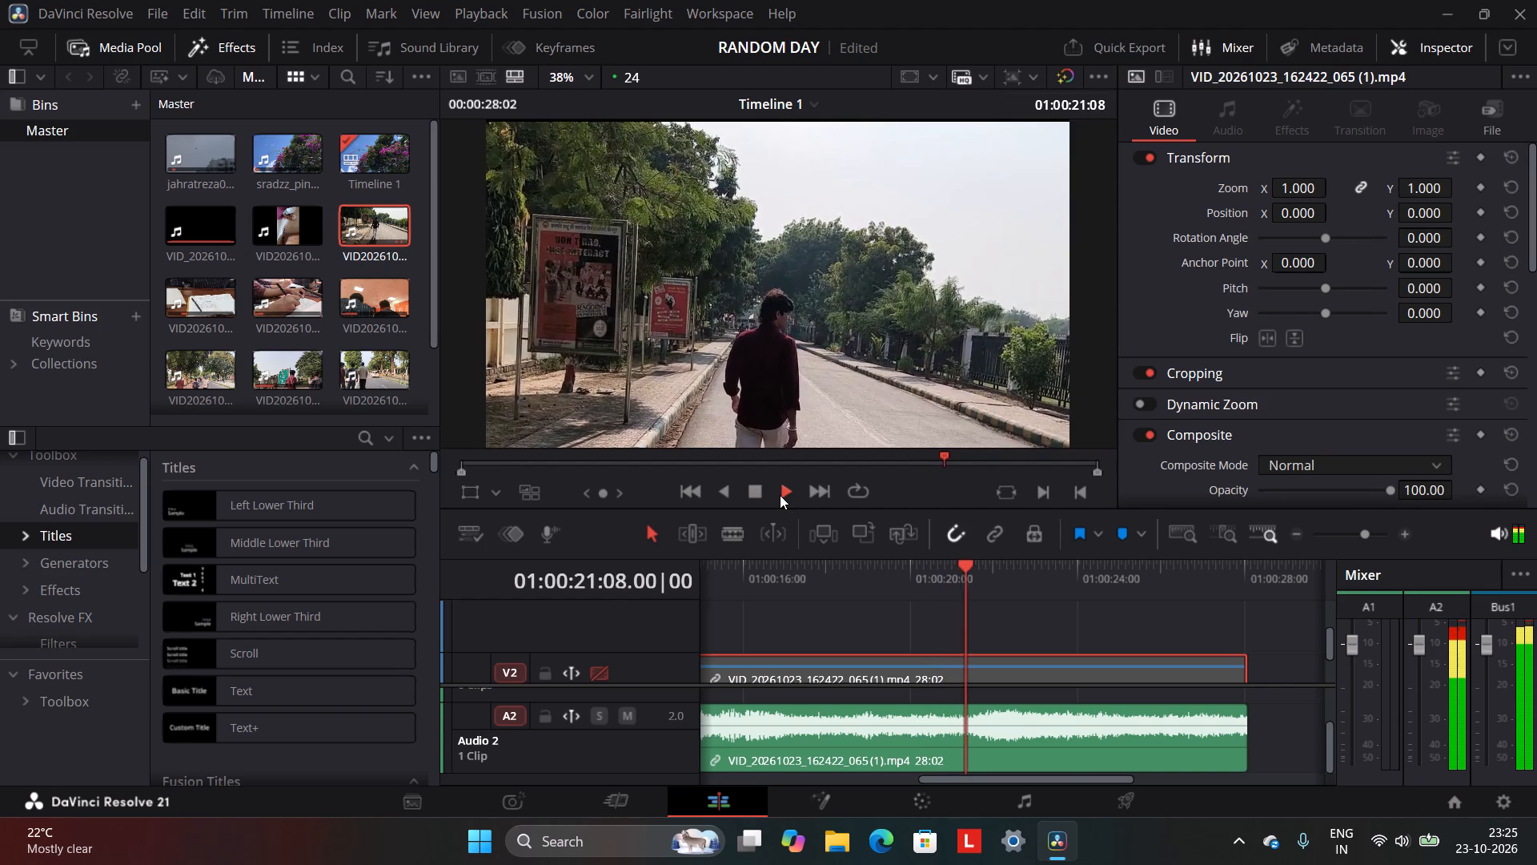
click(757, 485)
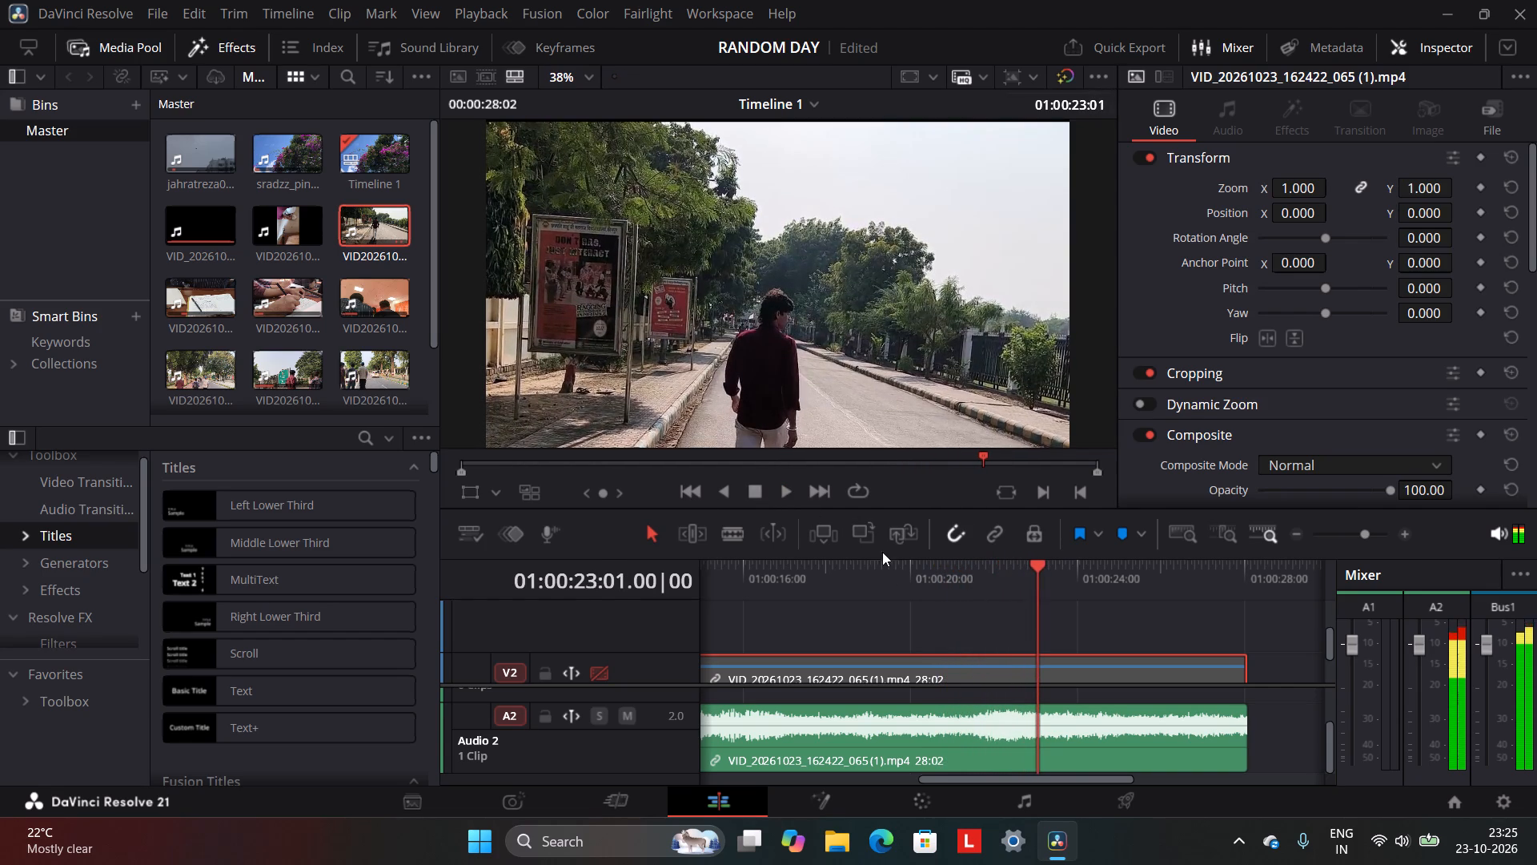
scroll(905, 634, down, 3)
click(883, 579)
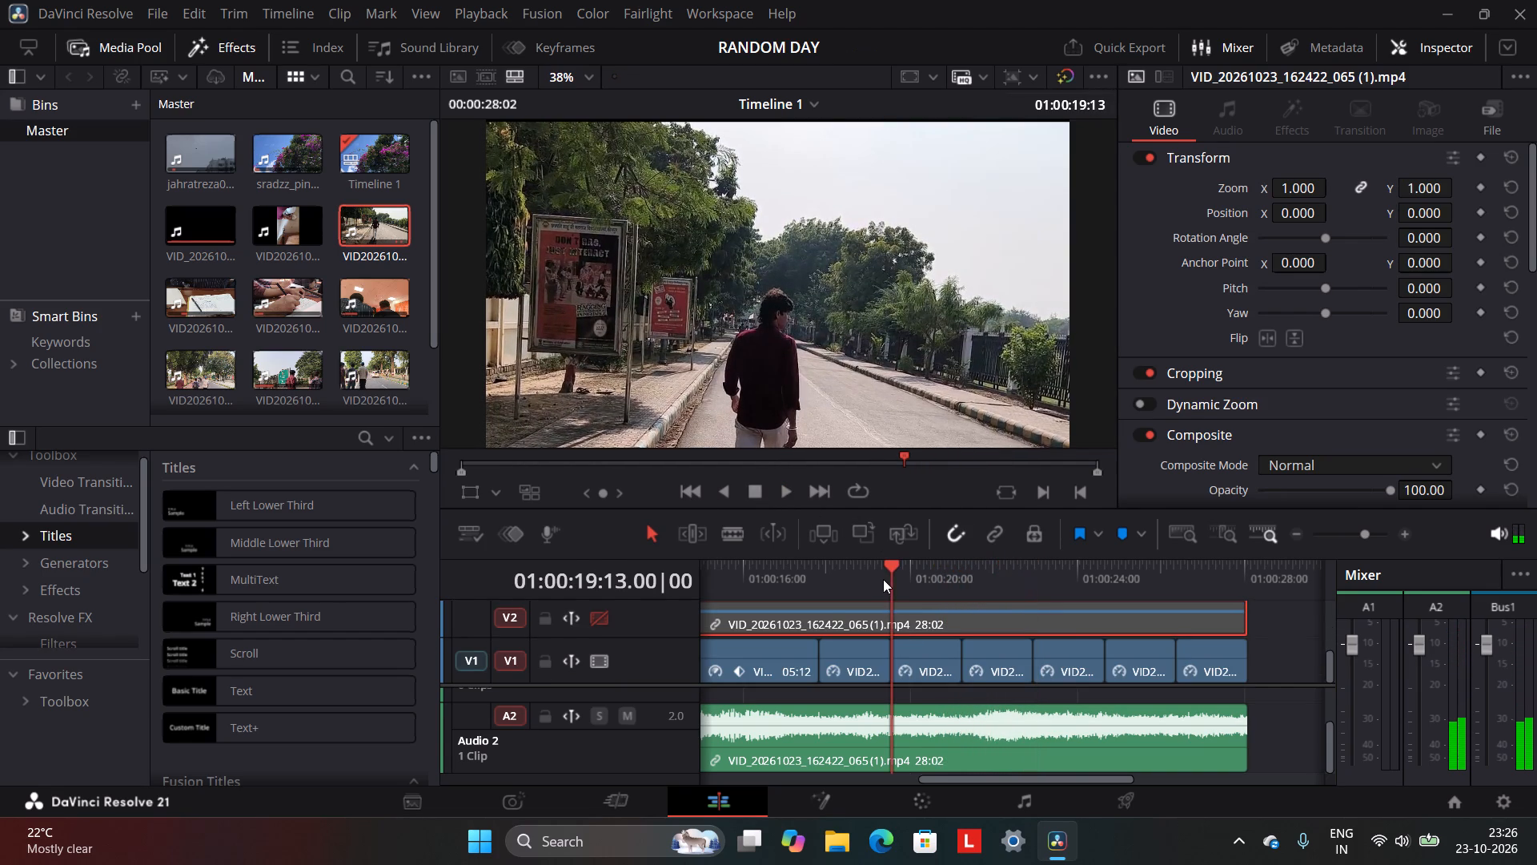
click(917, 676)
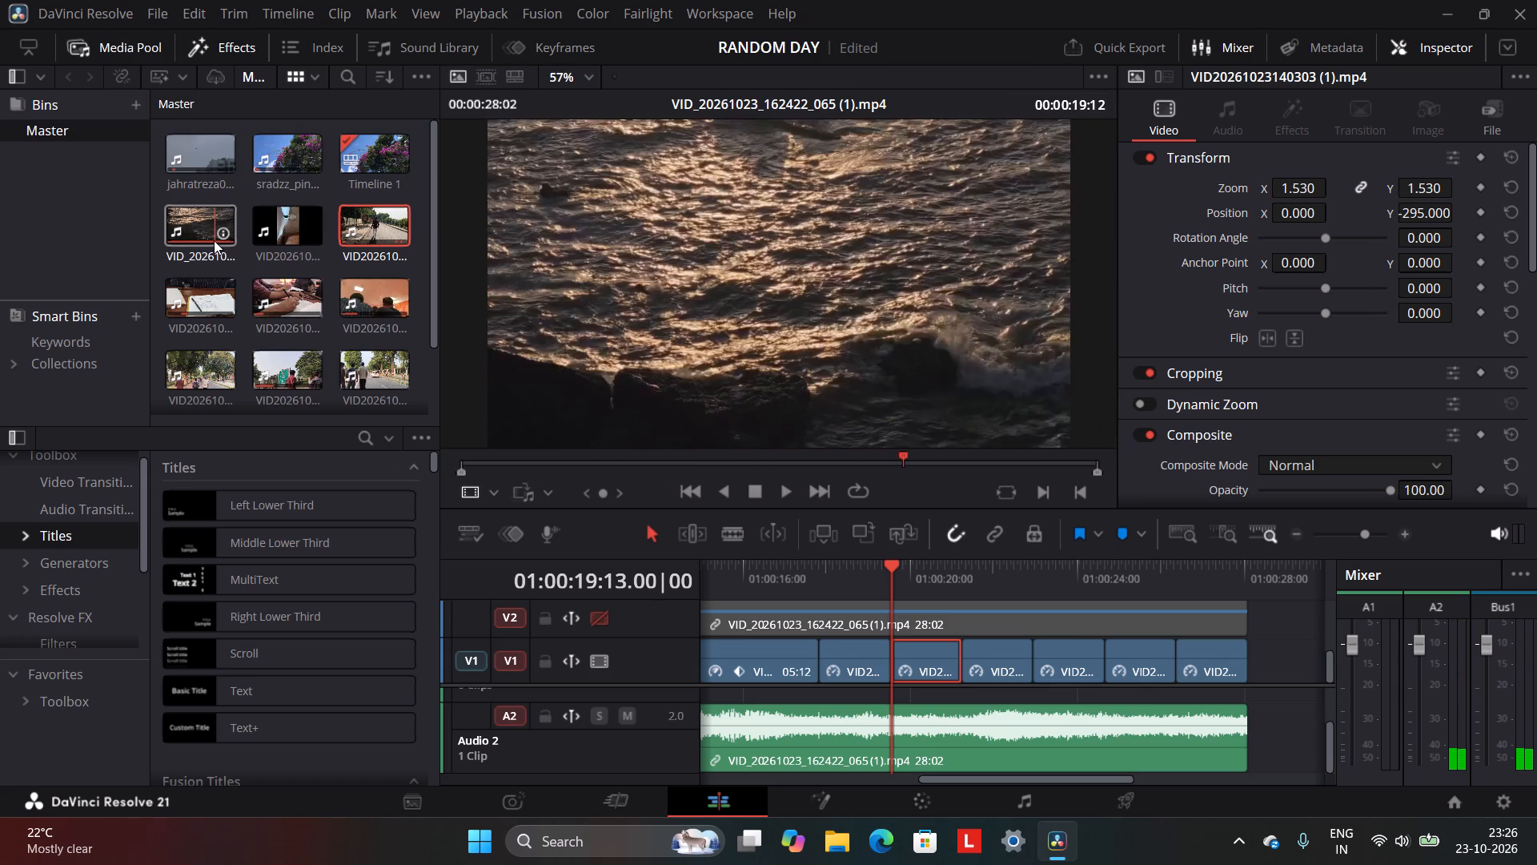
scroll(285, 311, up, 3)
scroll(270, 252, down, 7)
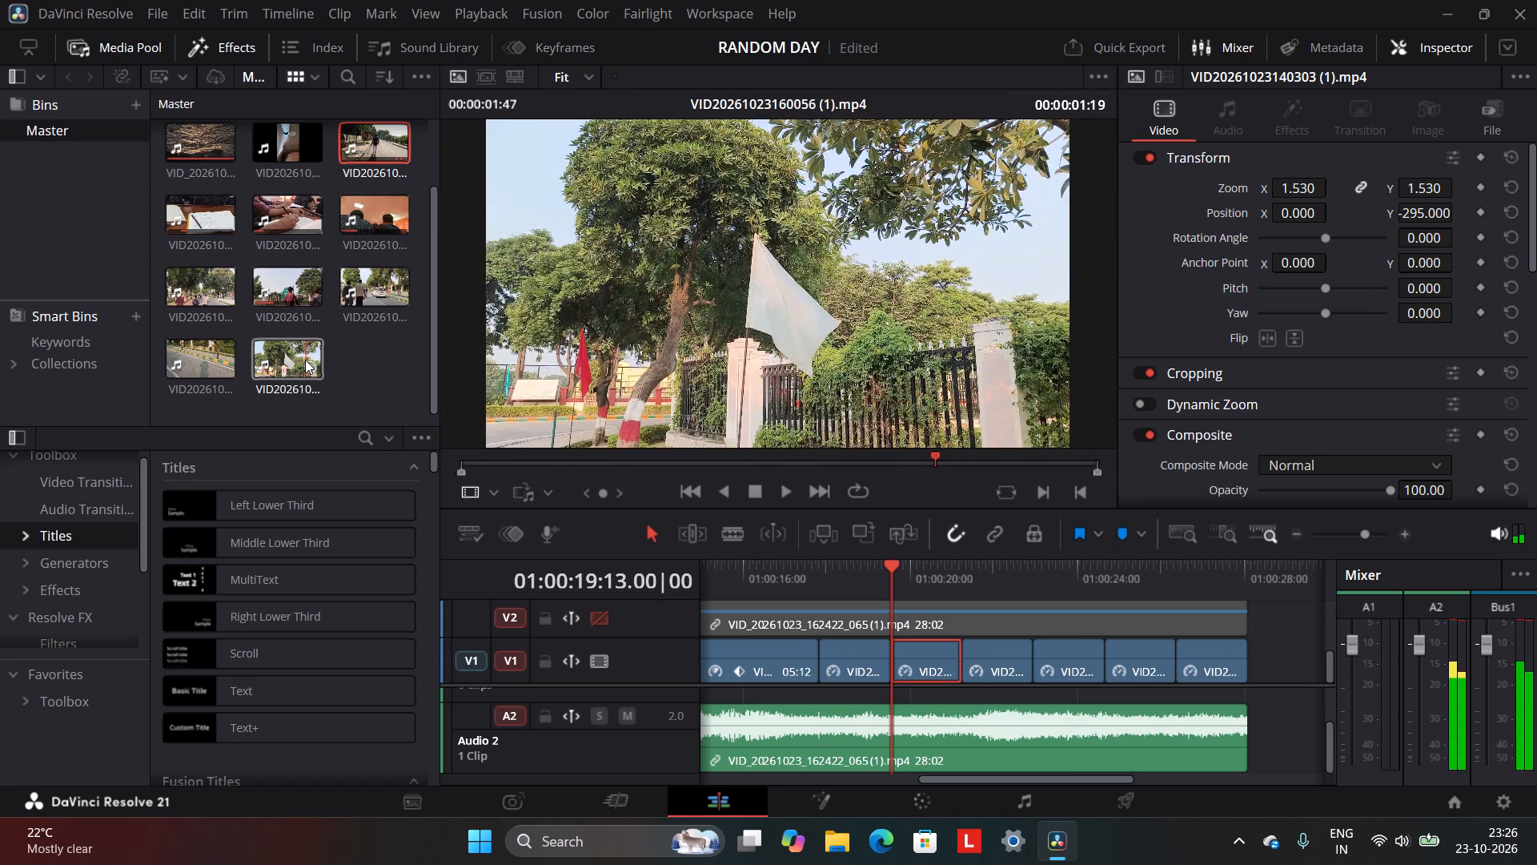
click(305, 360)
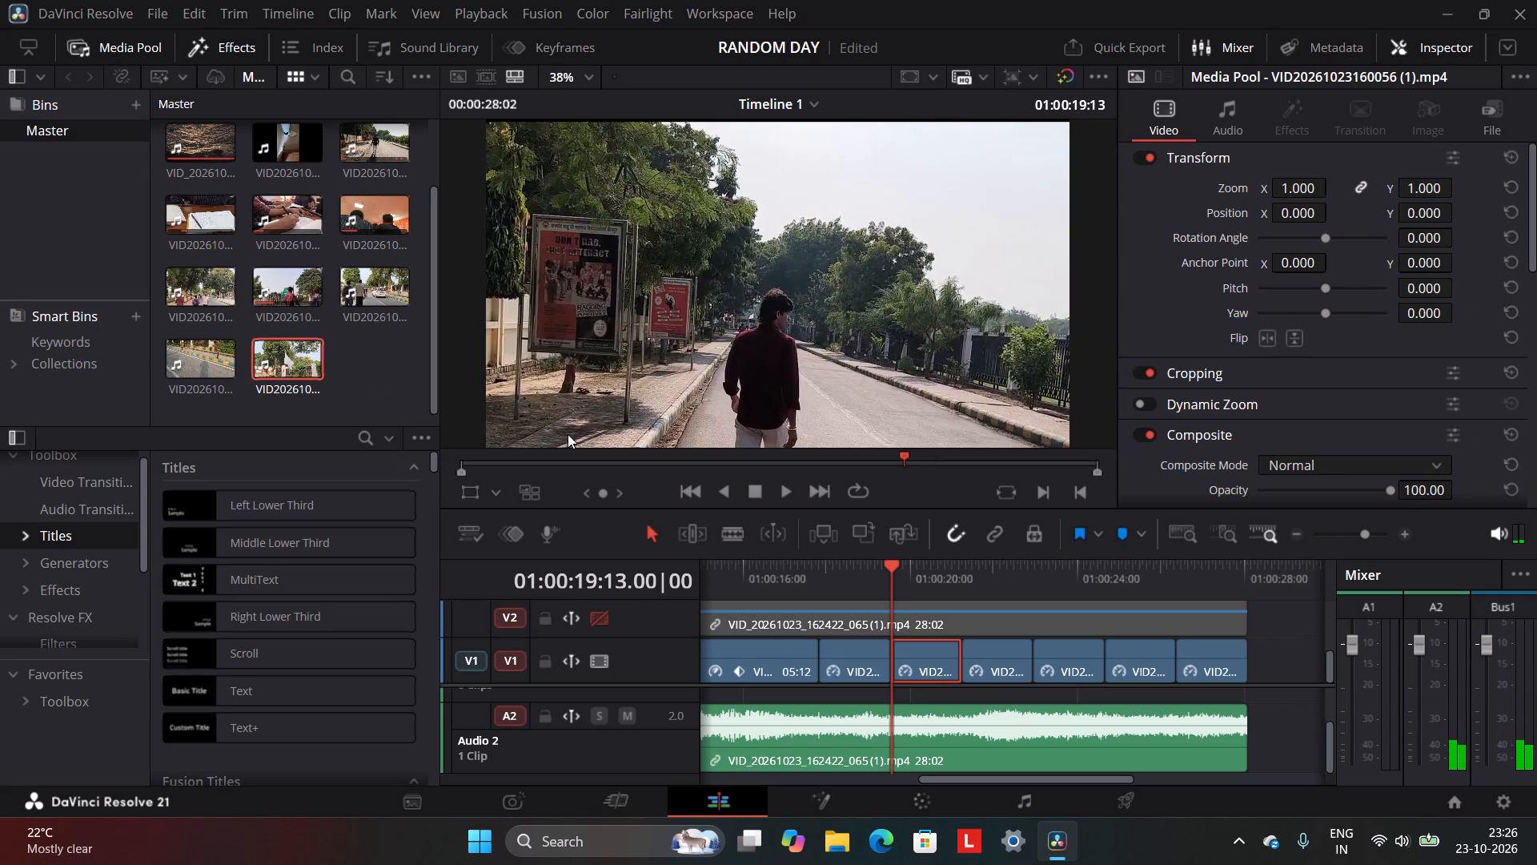
click(899, 530)
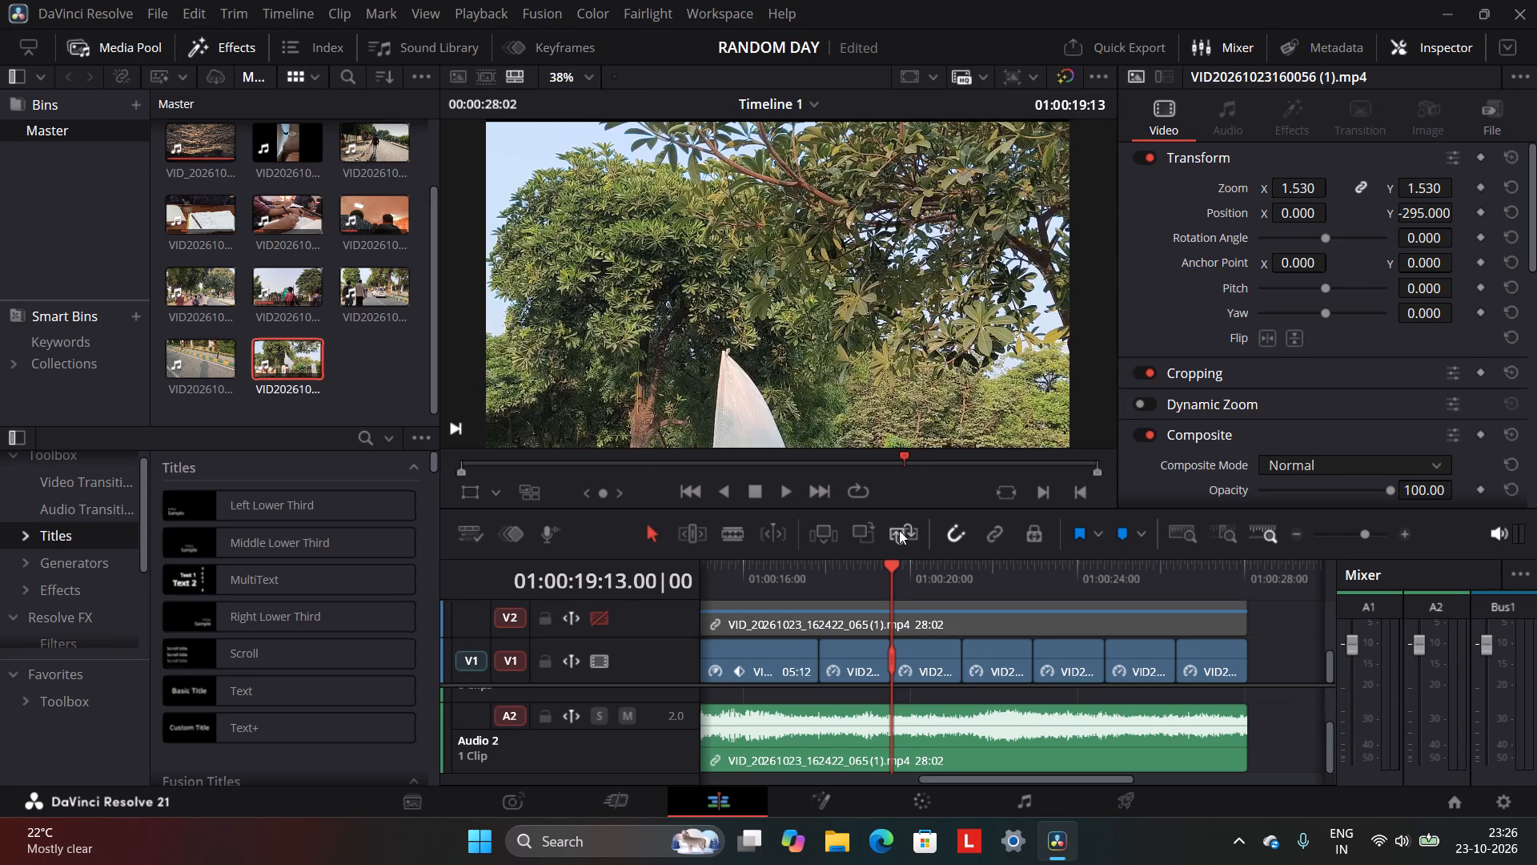
Reframe the flag clip on Video 1 with zoom 1.050 and vertical position 0.000.
click(911, 655)
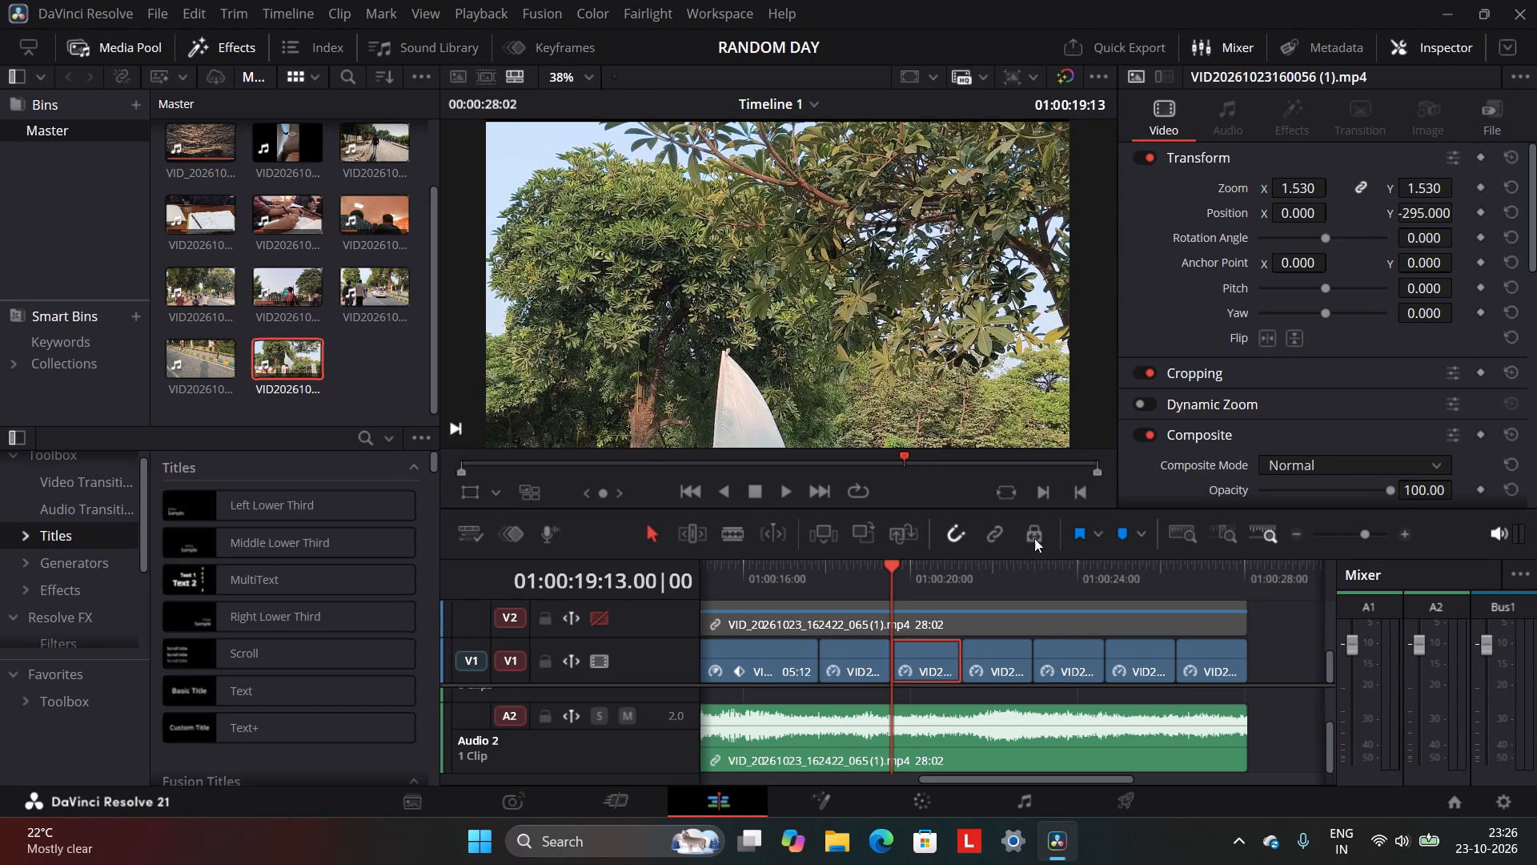
drag(1314, 195, 1286, 217)
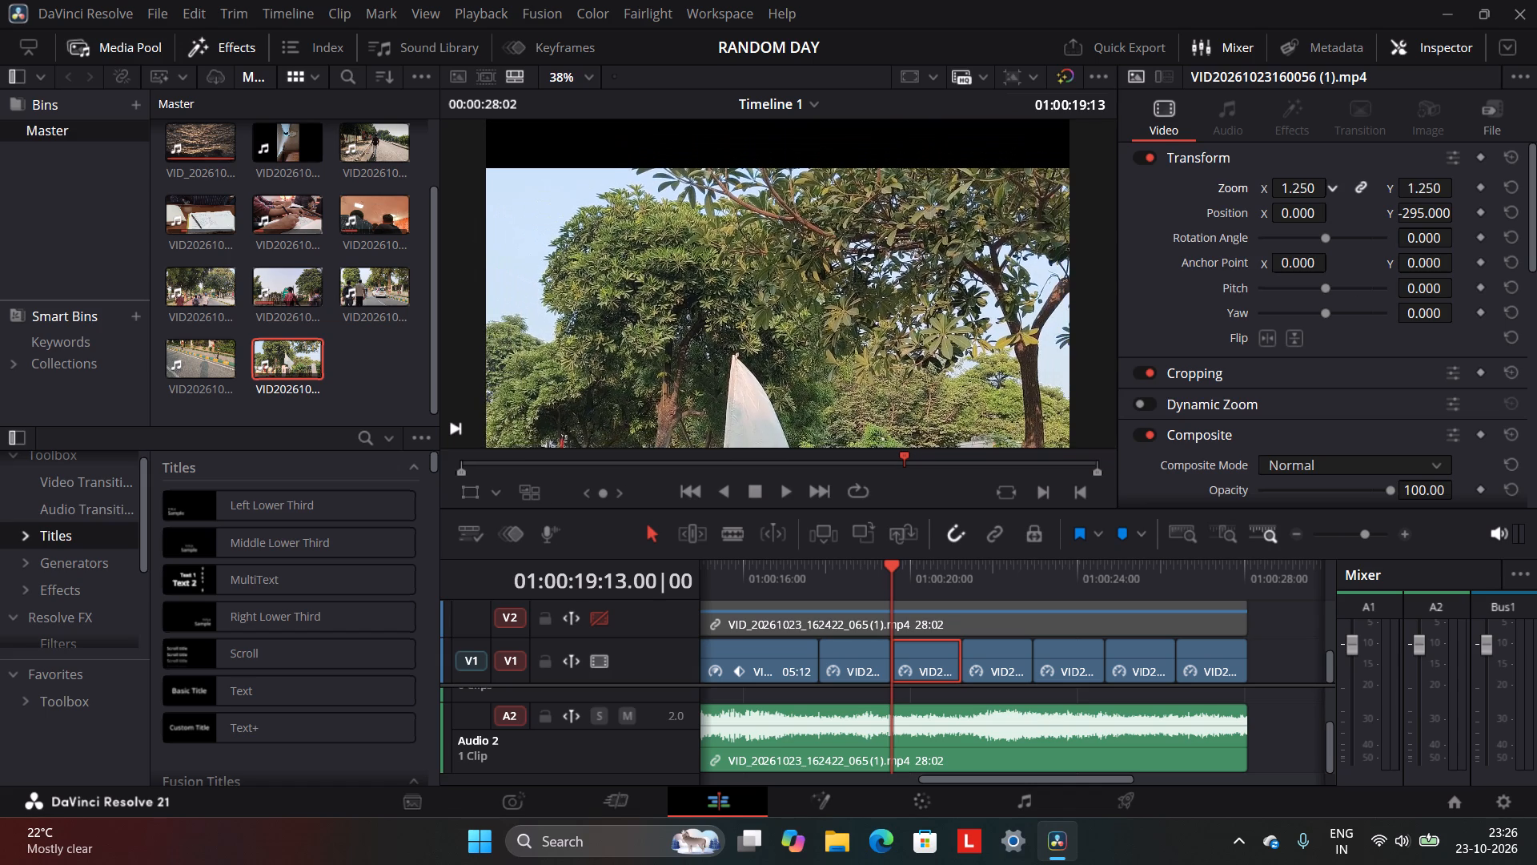
drag(1286, 217, 1272, 222)
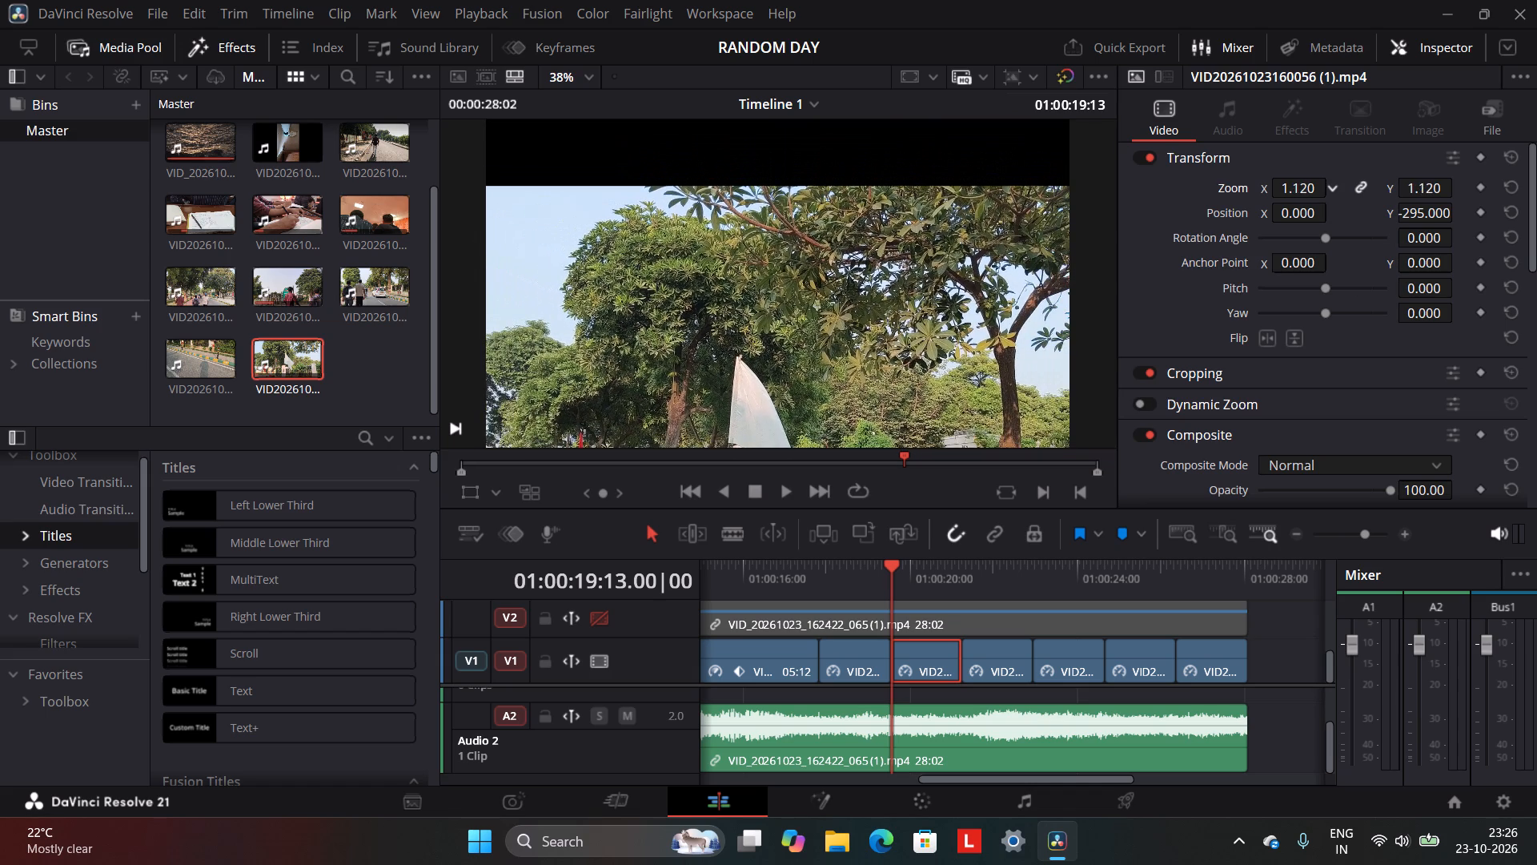
drag(1272, 222, 1266, 223)
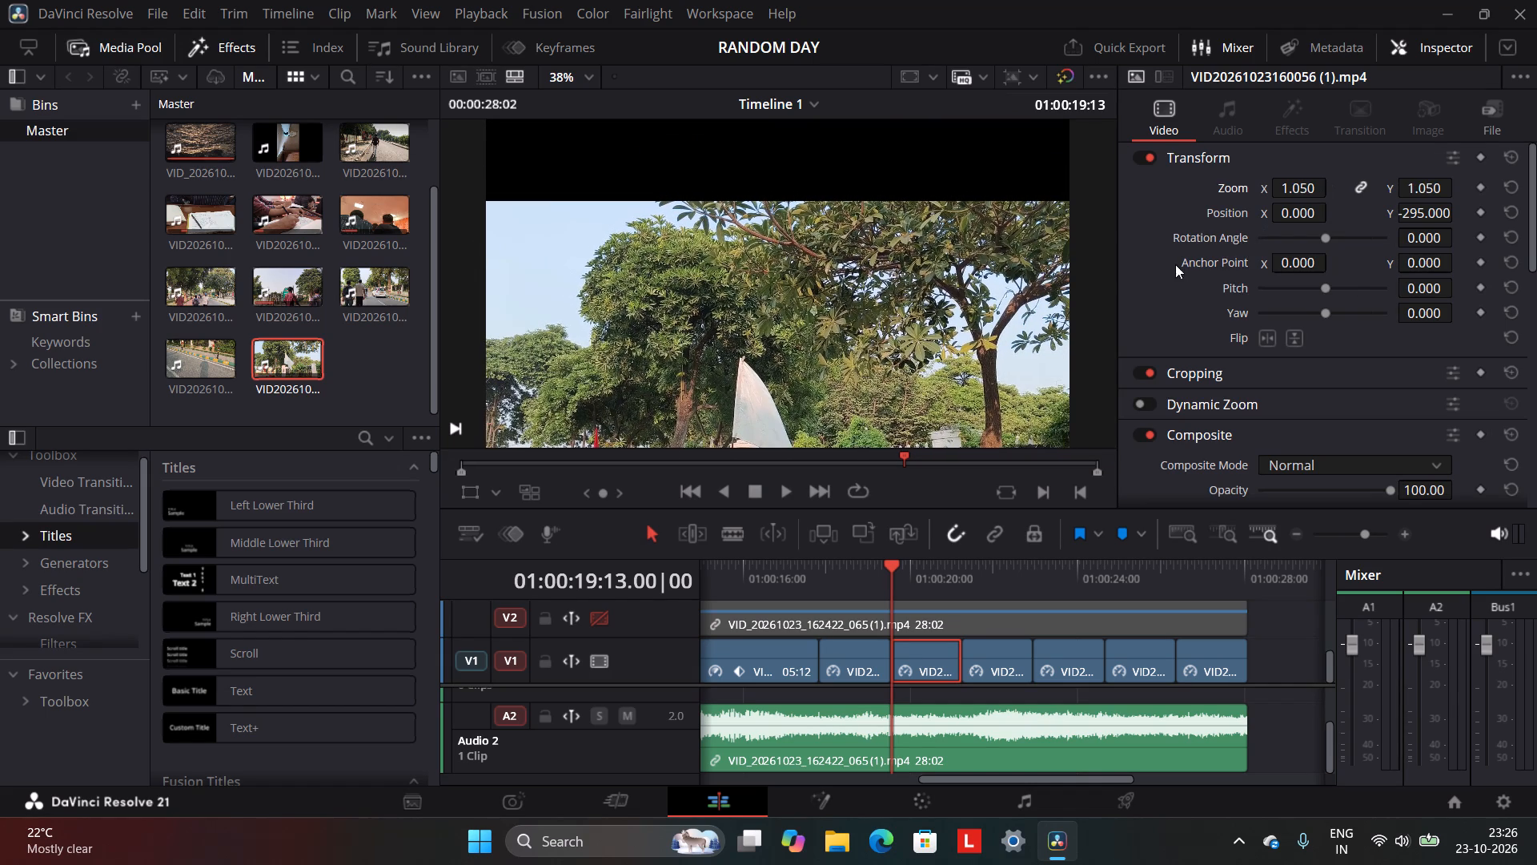
drag(1417, 212, 1399, 219)
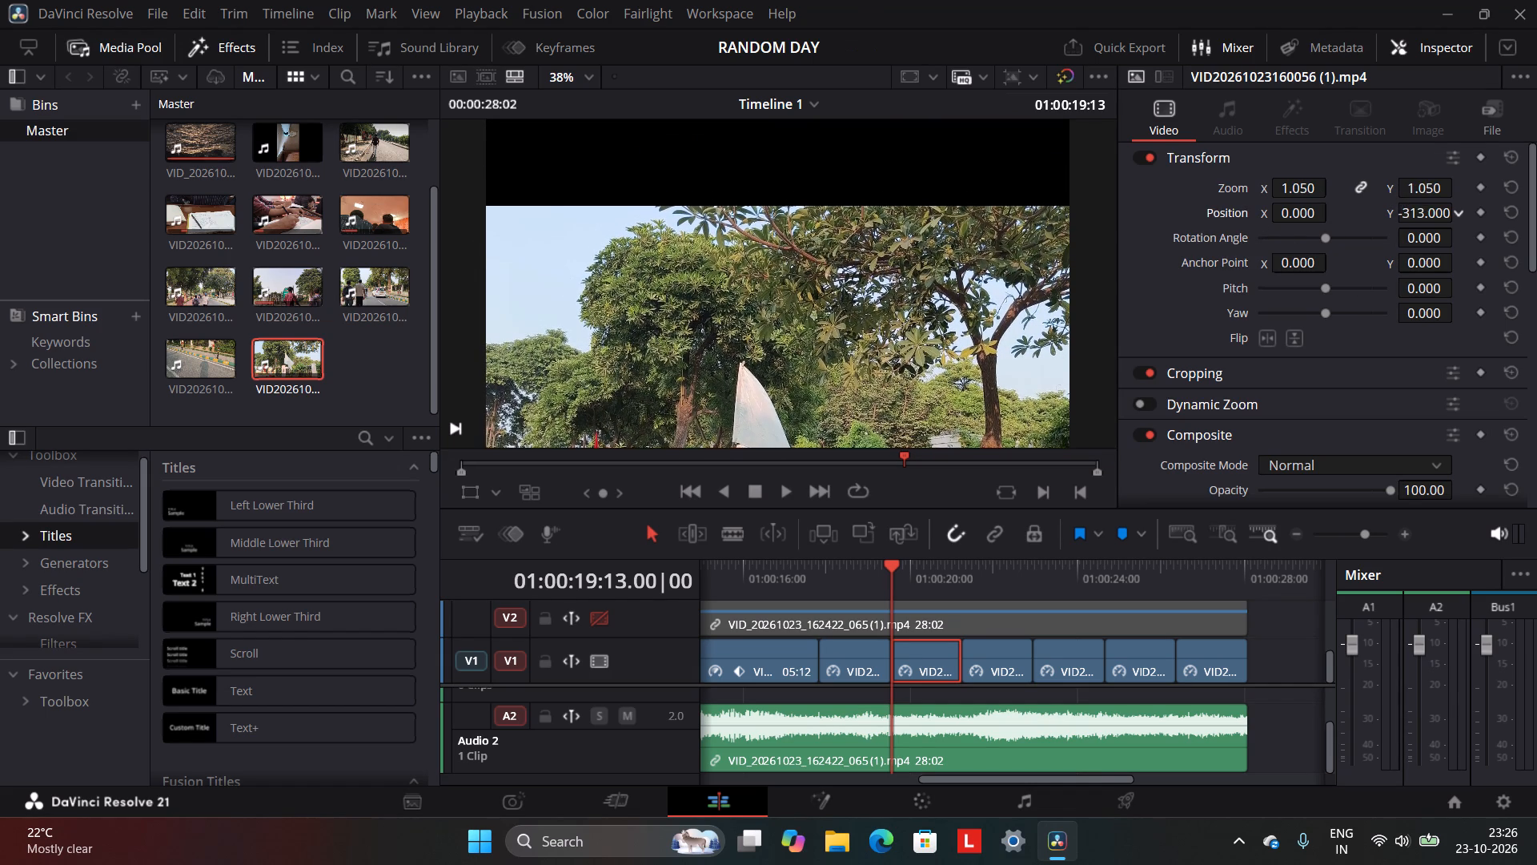
drag(1399, 219, 818, 432)
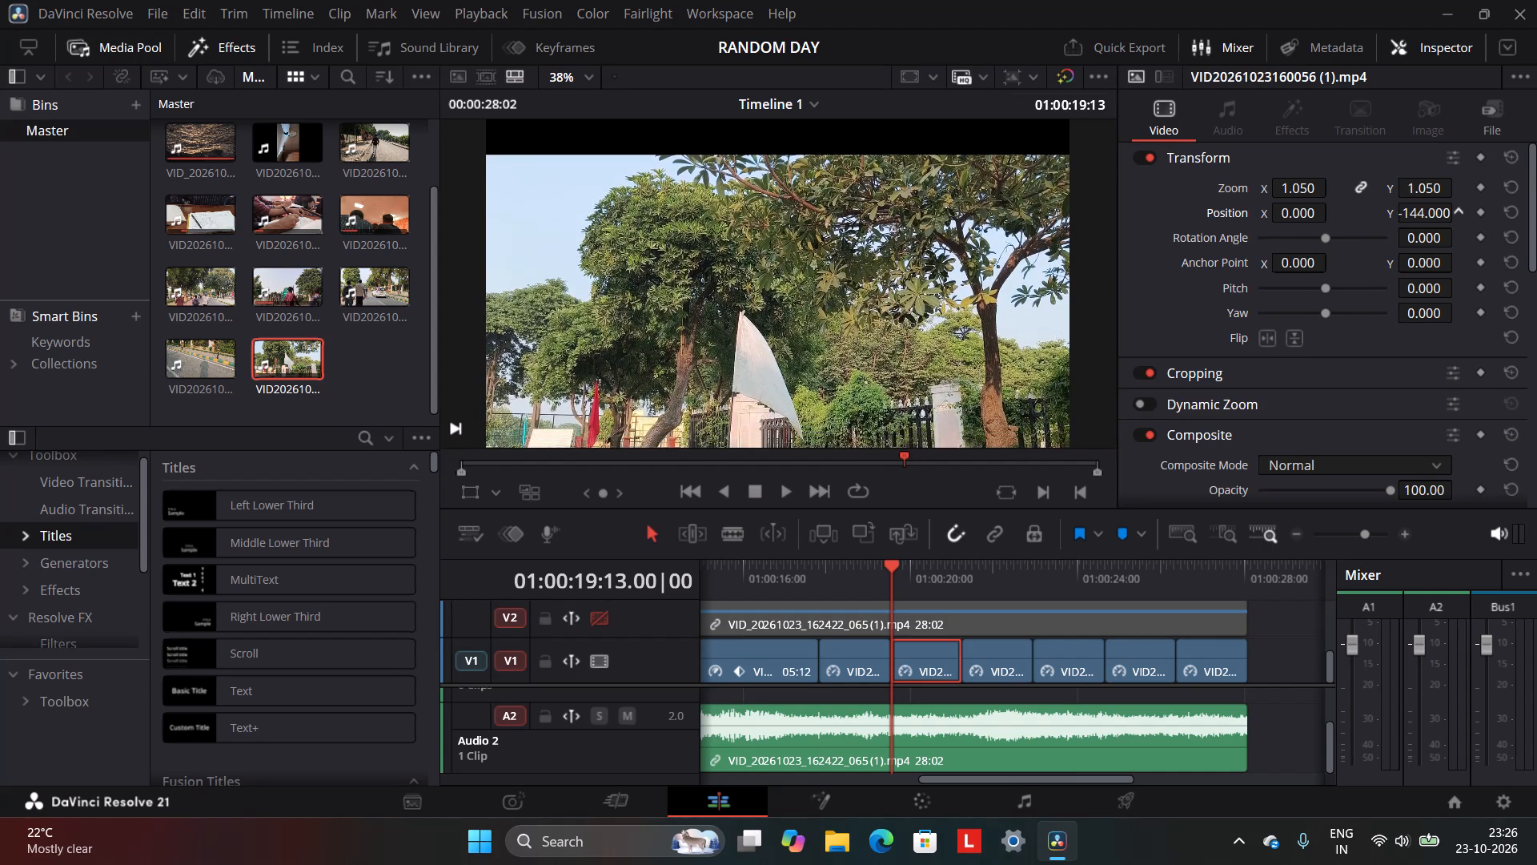
drag(818, 432, 952, 433)
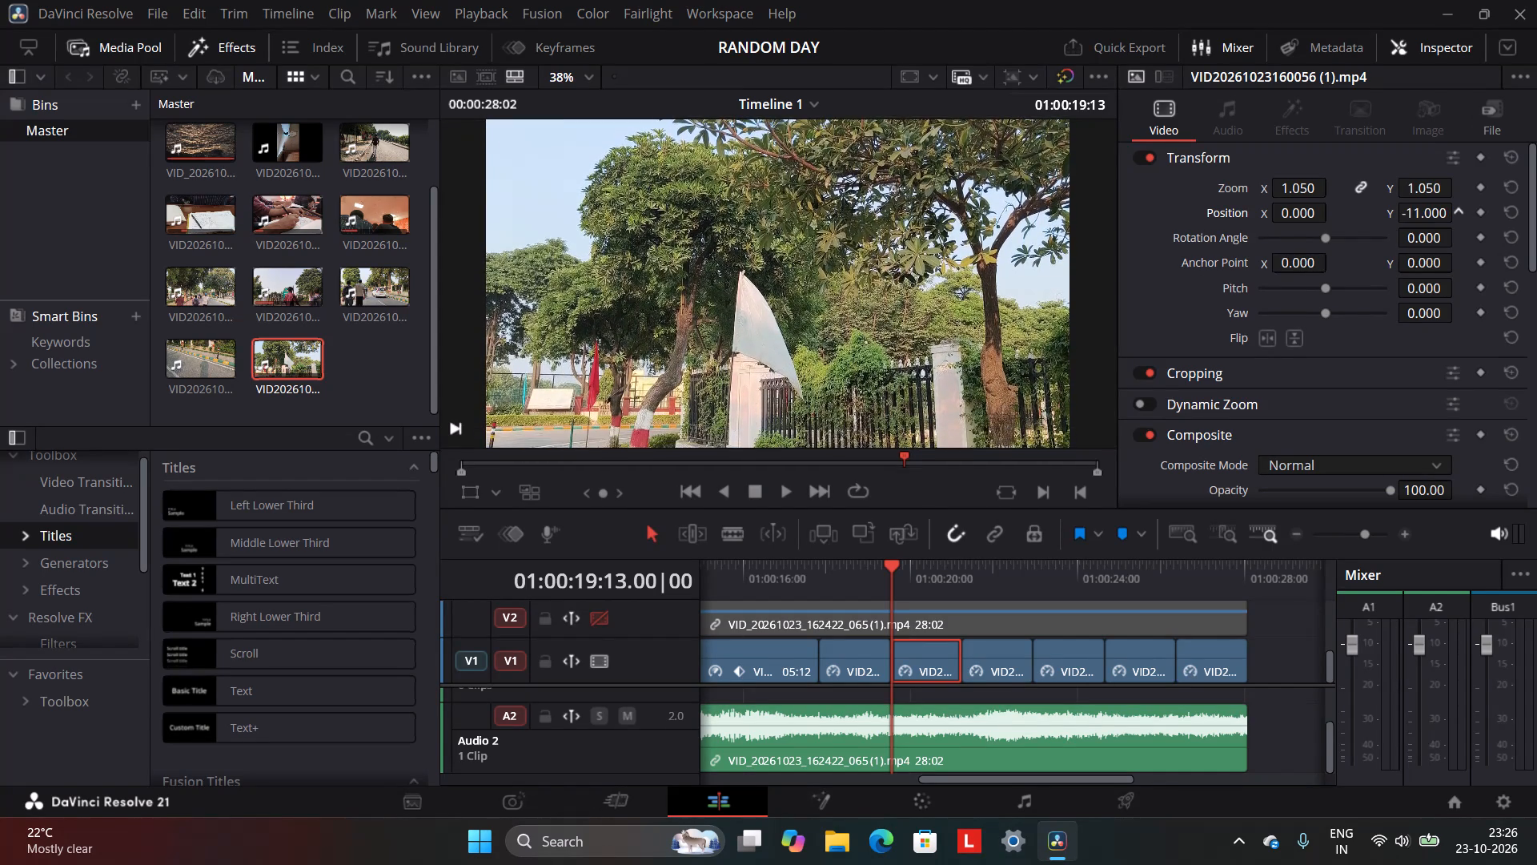
drag(952, 433, 971, 437)
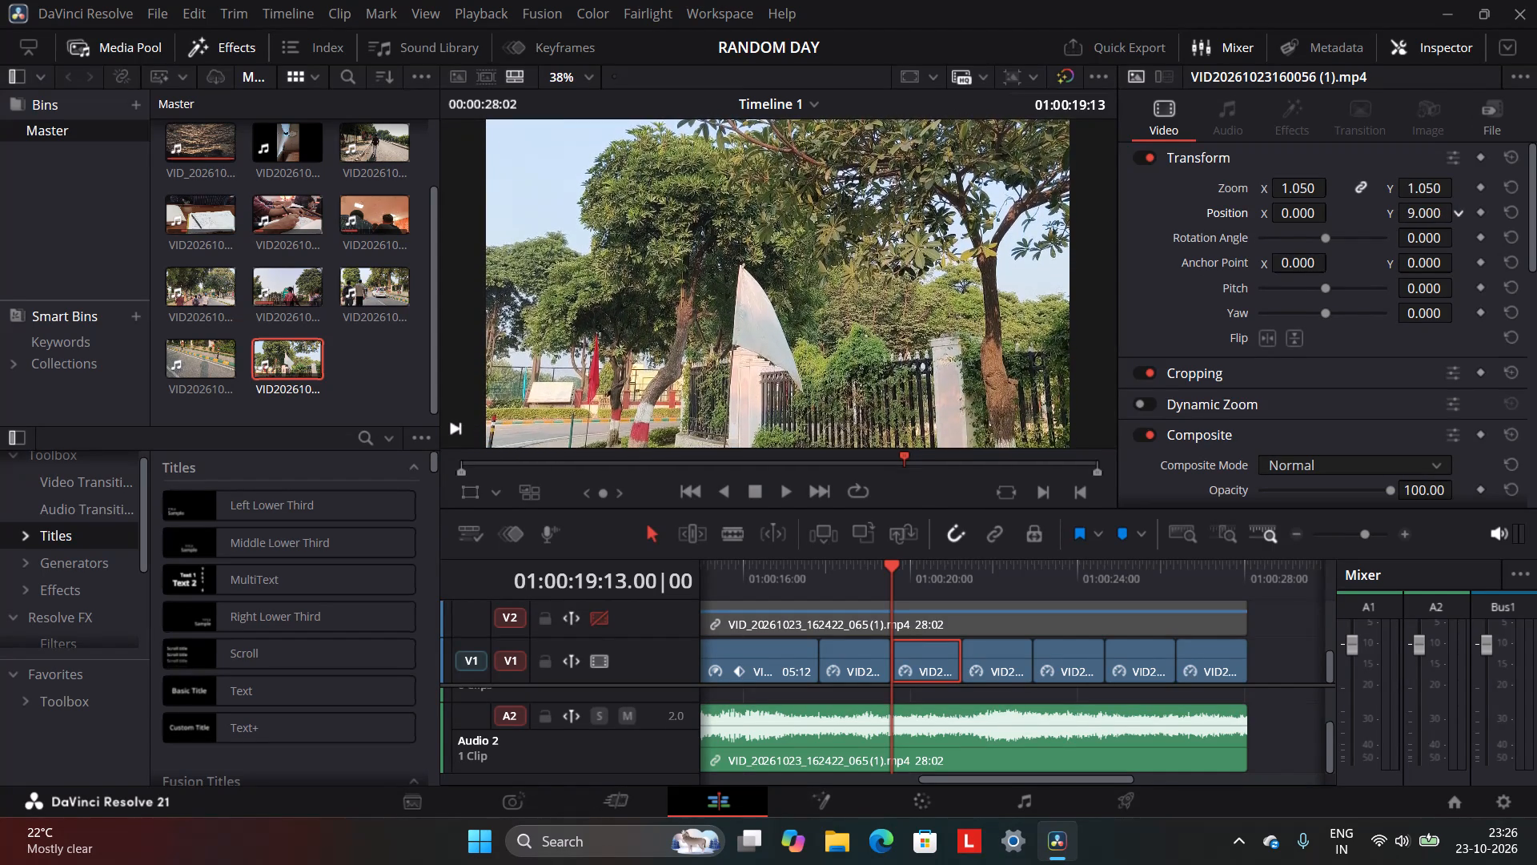
drag(971, 437, 962, 441)
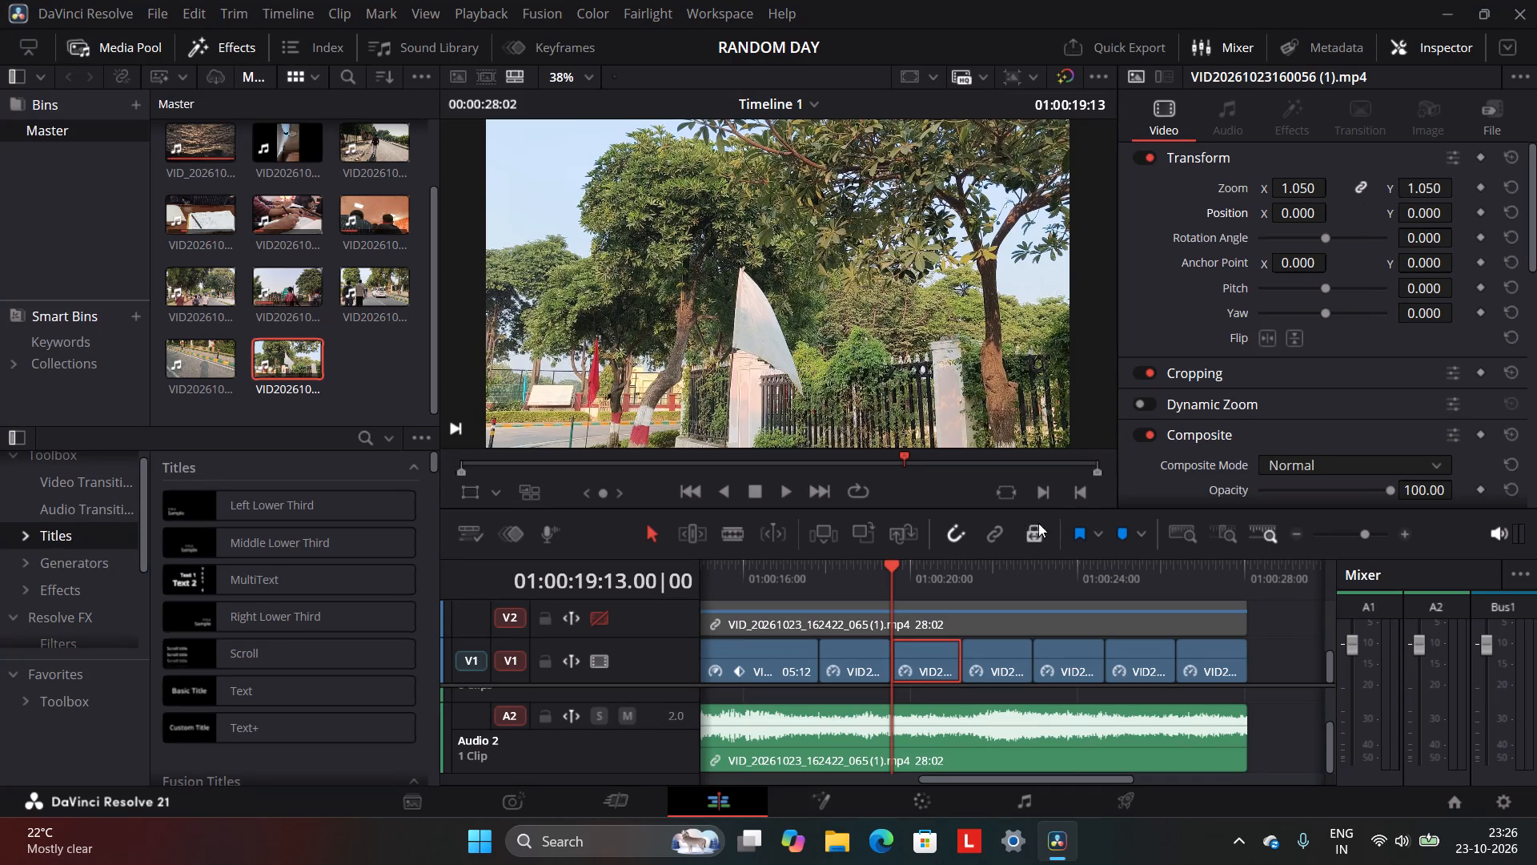
Play the reframed flag clip from 01:00:19:13 into the following walking clip, stopping near 01:00:22:00.
click(787, 489)
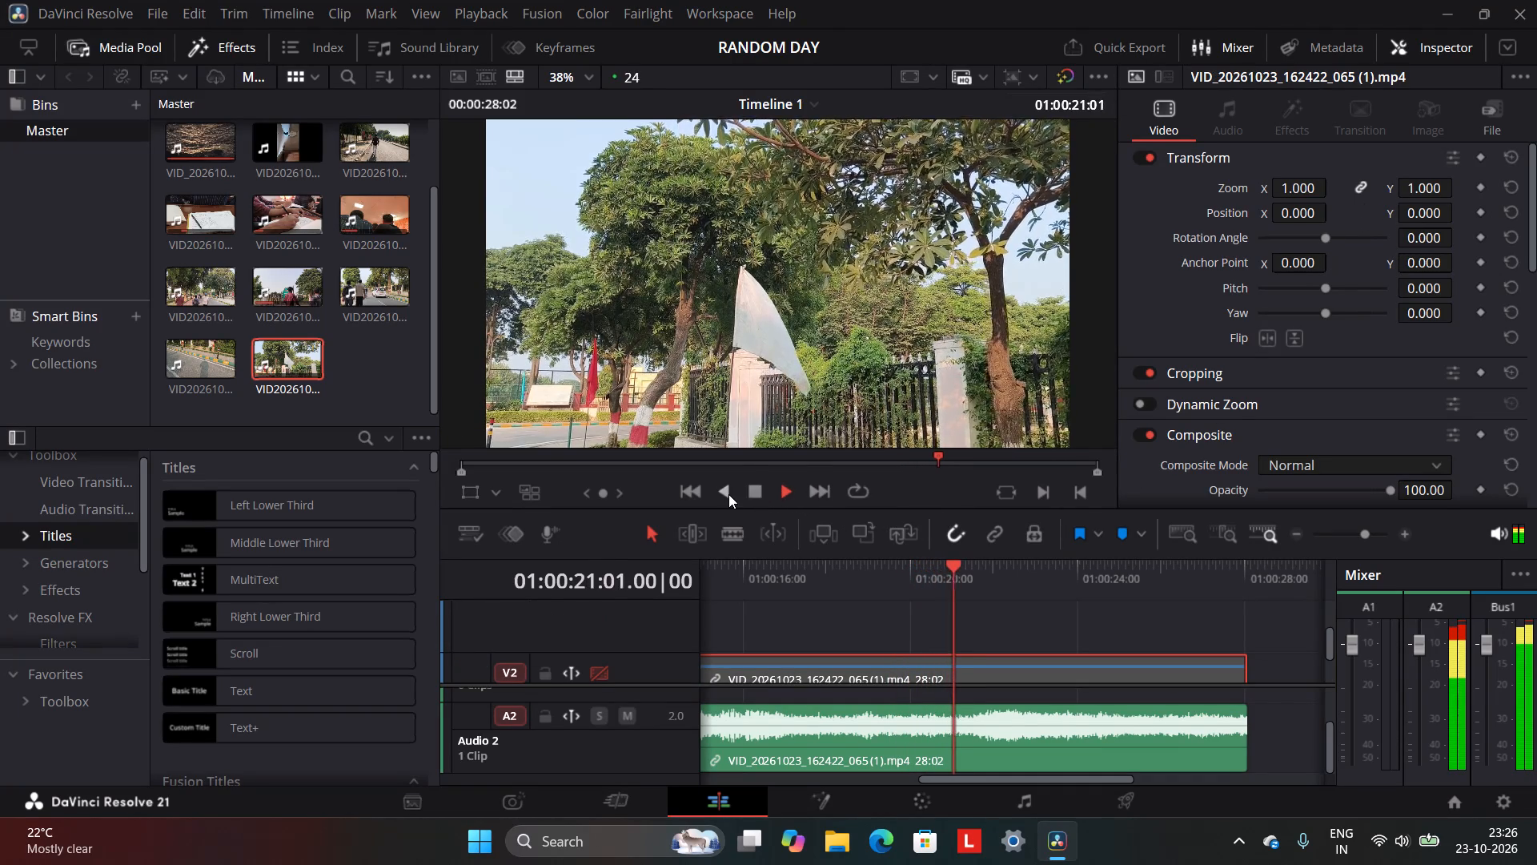
click(750, 488)
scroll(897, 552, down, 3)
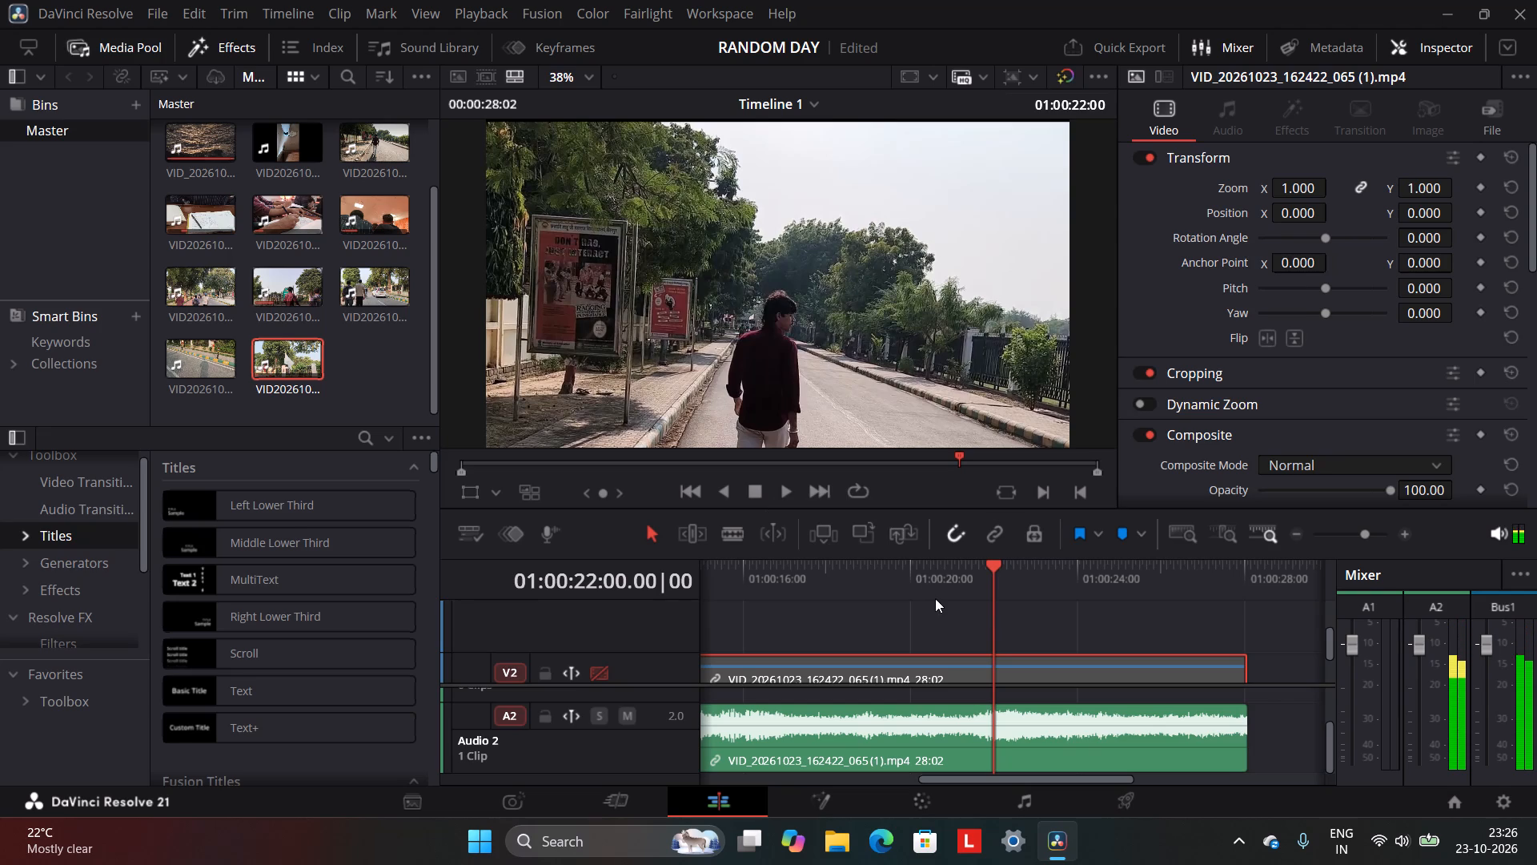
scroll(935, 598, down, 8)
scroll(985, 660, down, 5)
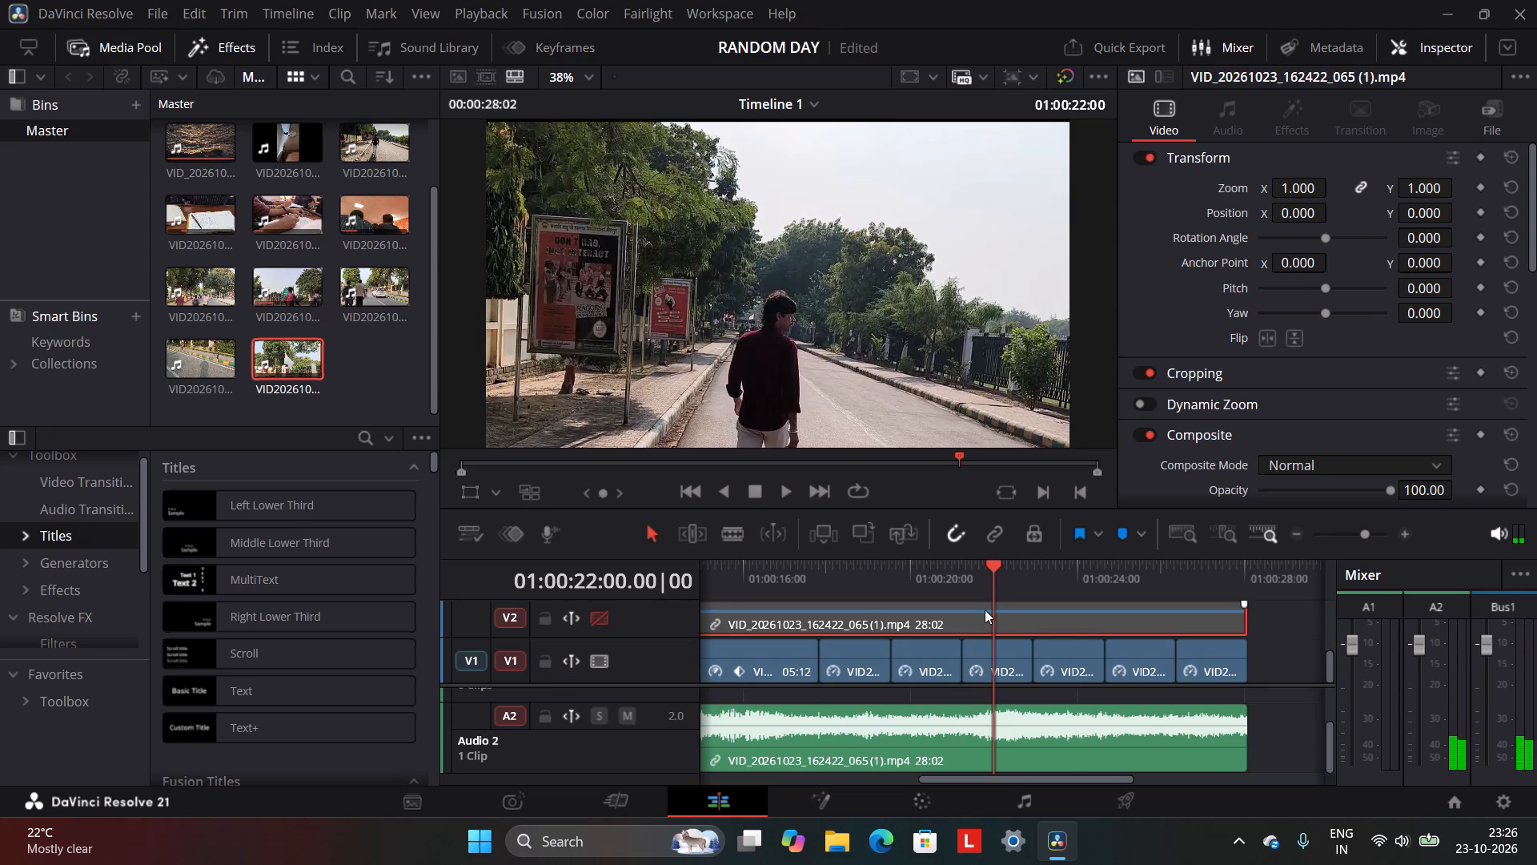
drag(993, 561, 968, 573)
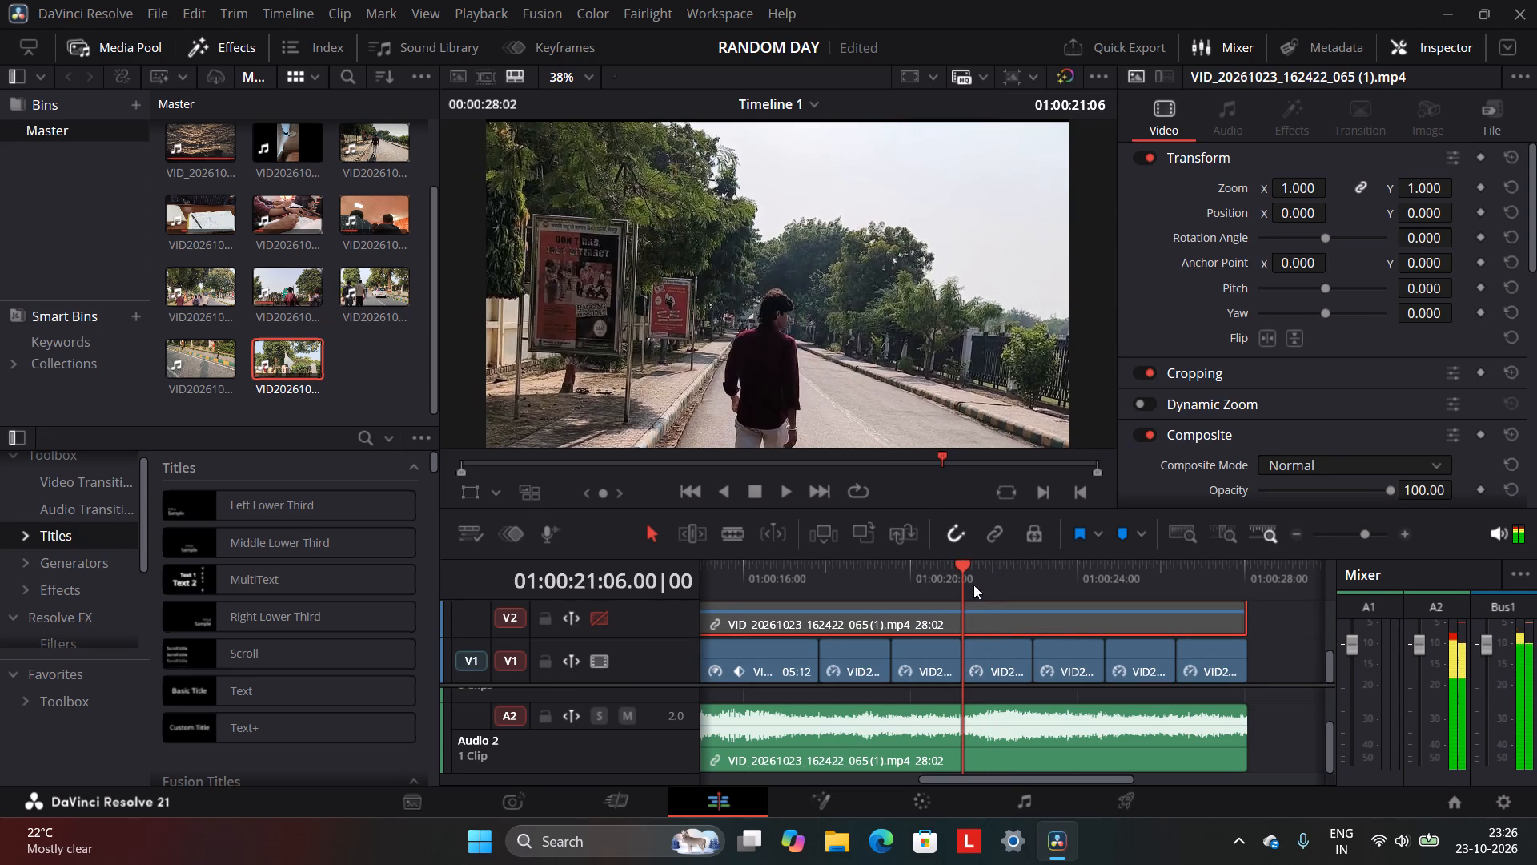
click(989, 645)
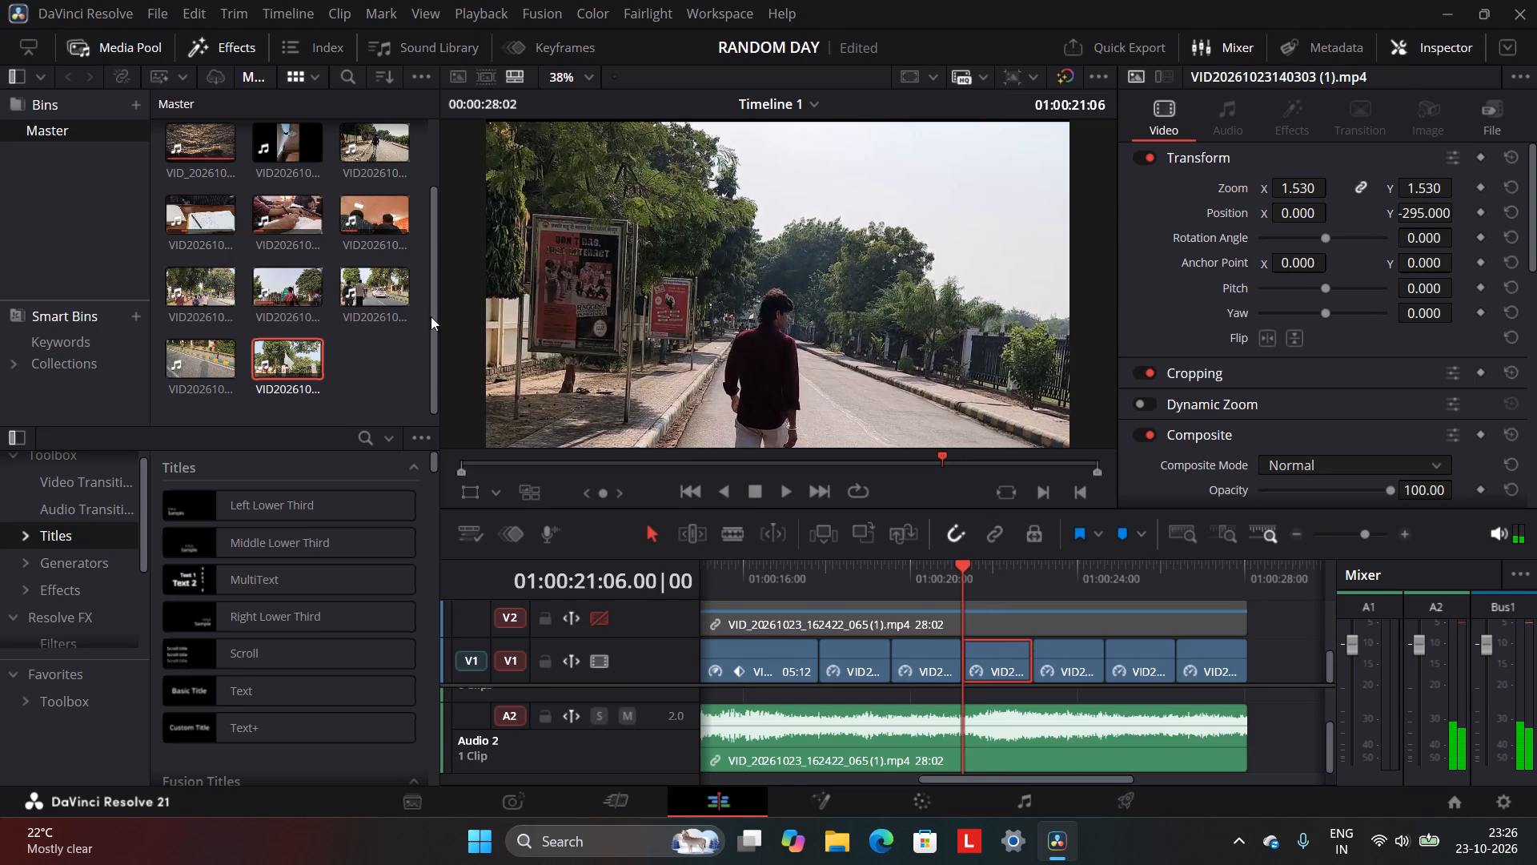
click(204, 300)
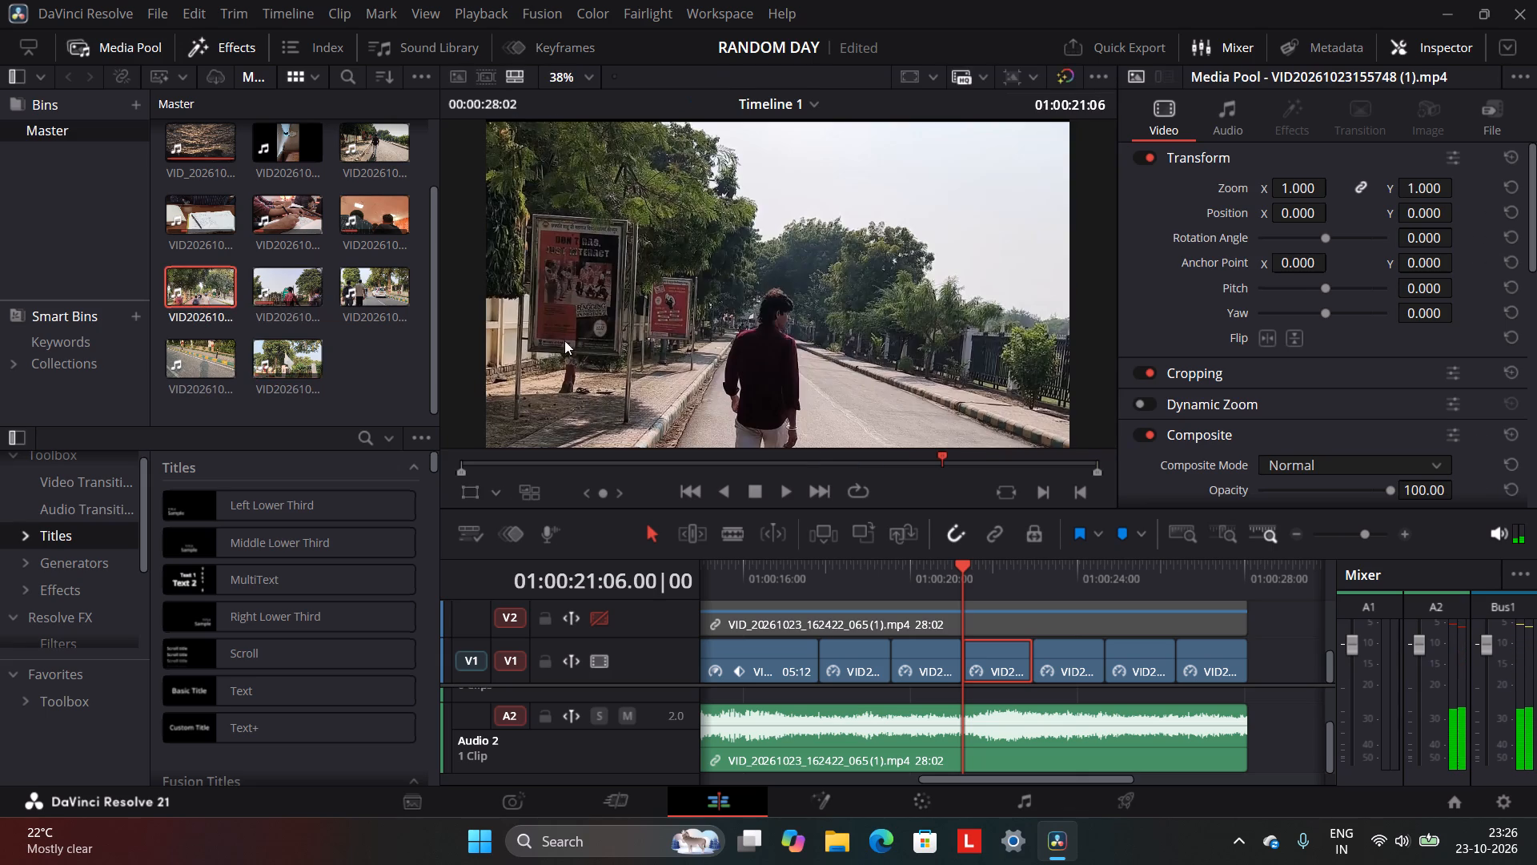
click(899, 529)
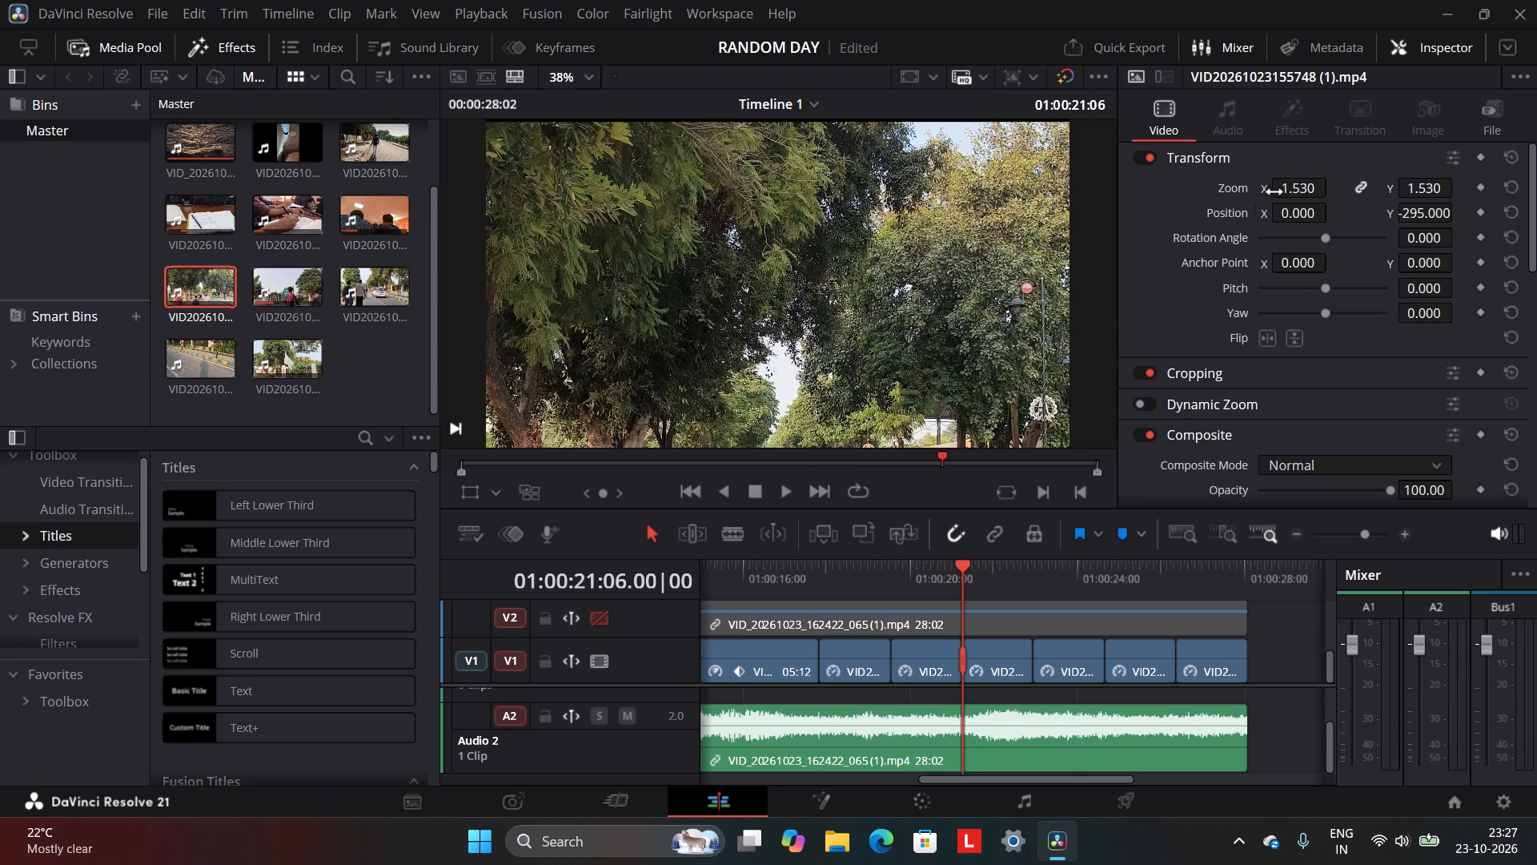
Reframe the tree-lined path clip at 01:00:21:06 with zoom 1.000 and vertical position 0.000.
drag(1305, 185, 1311, 217)
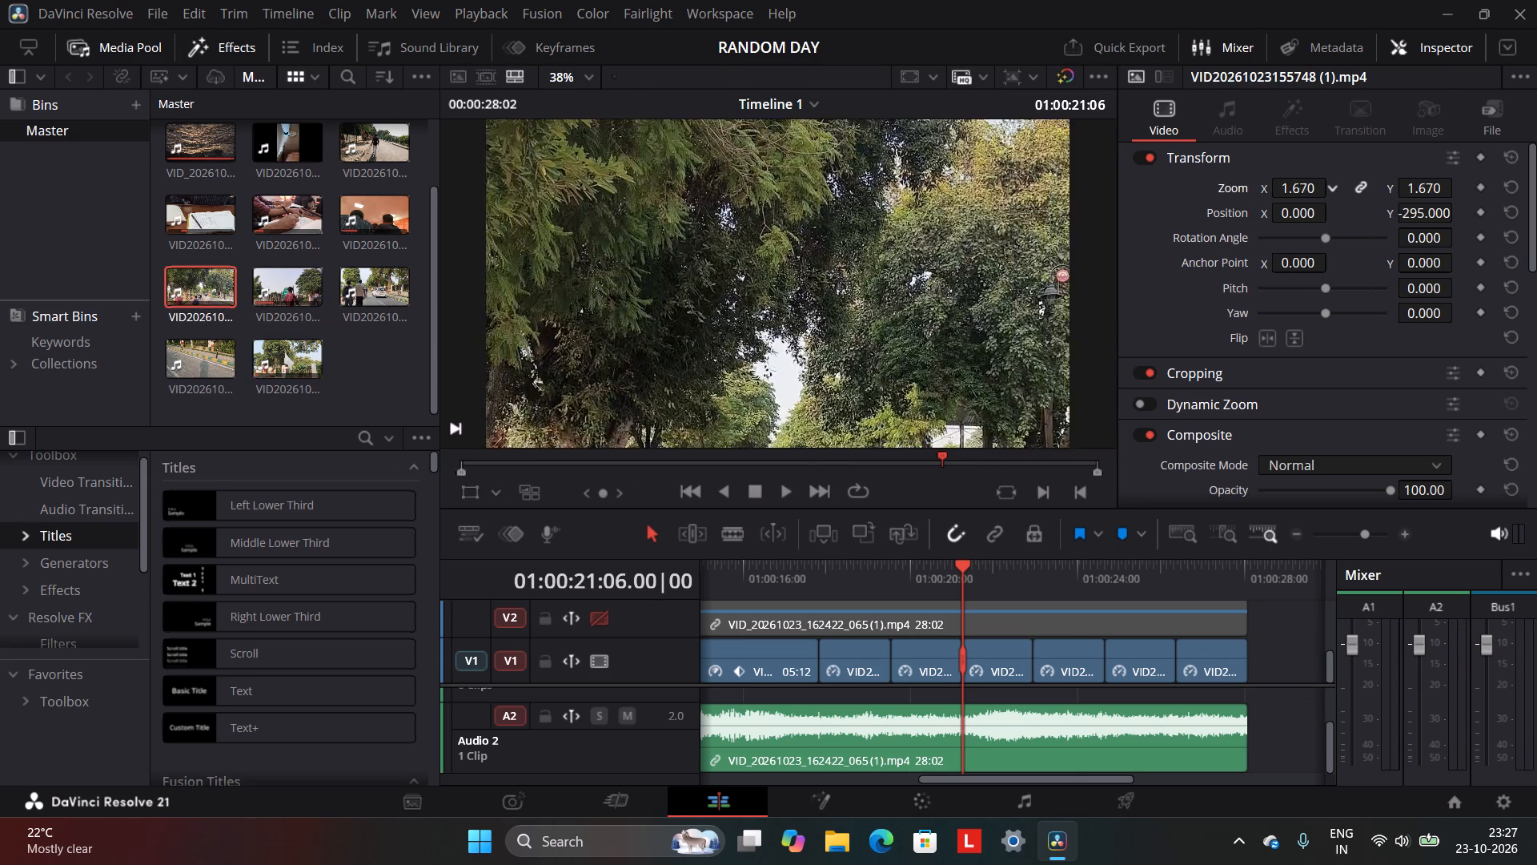
drag(1311, 217, 1254, 225)
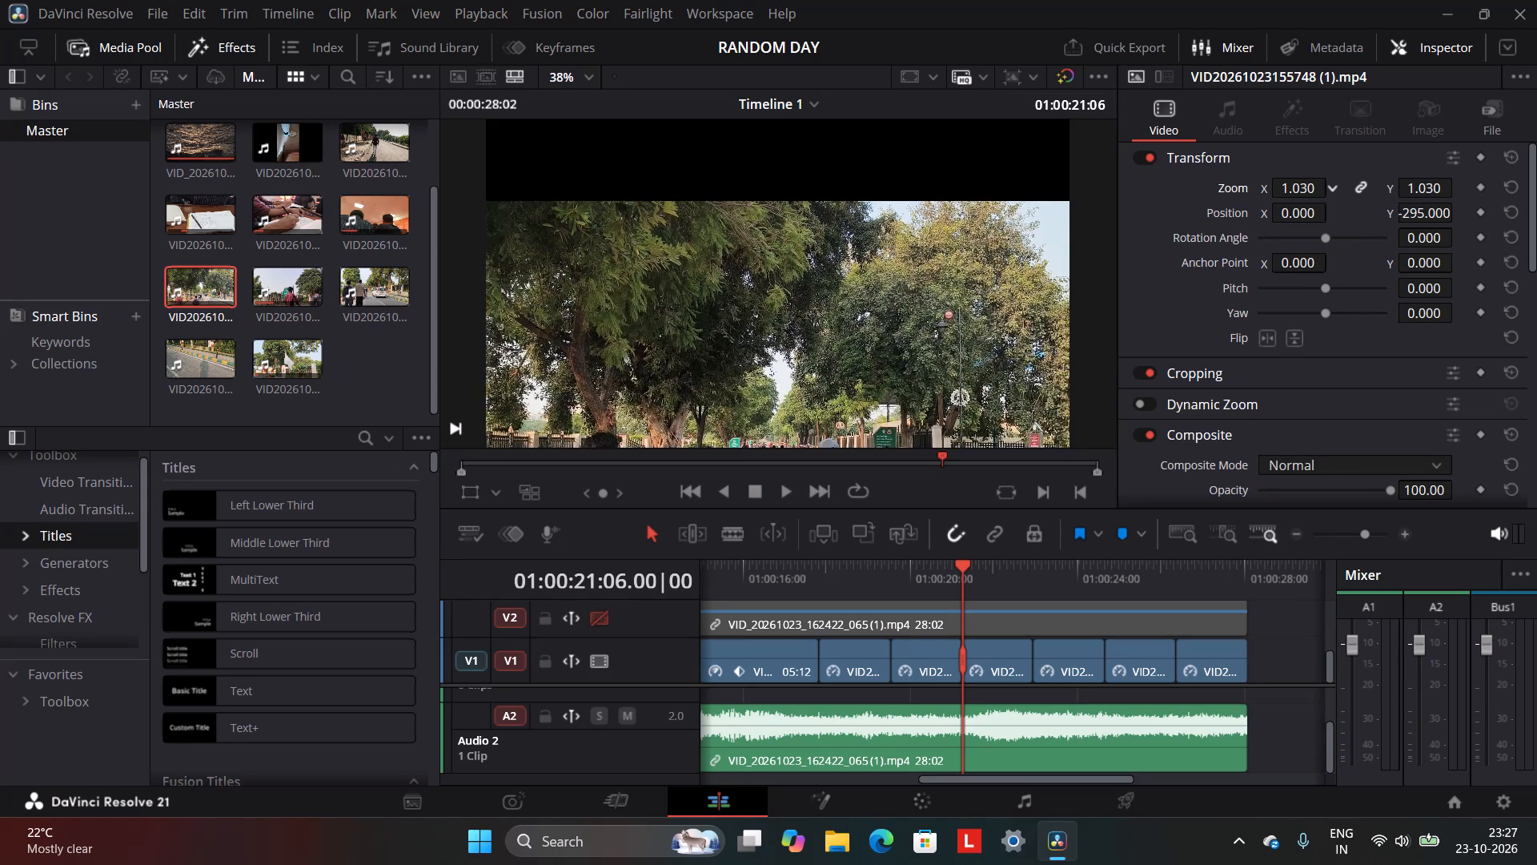
drag(1254, 225, 1252, 226)
drag(1437, 213, 913, 428)
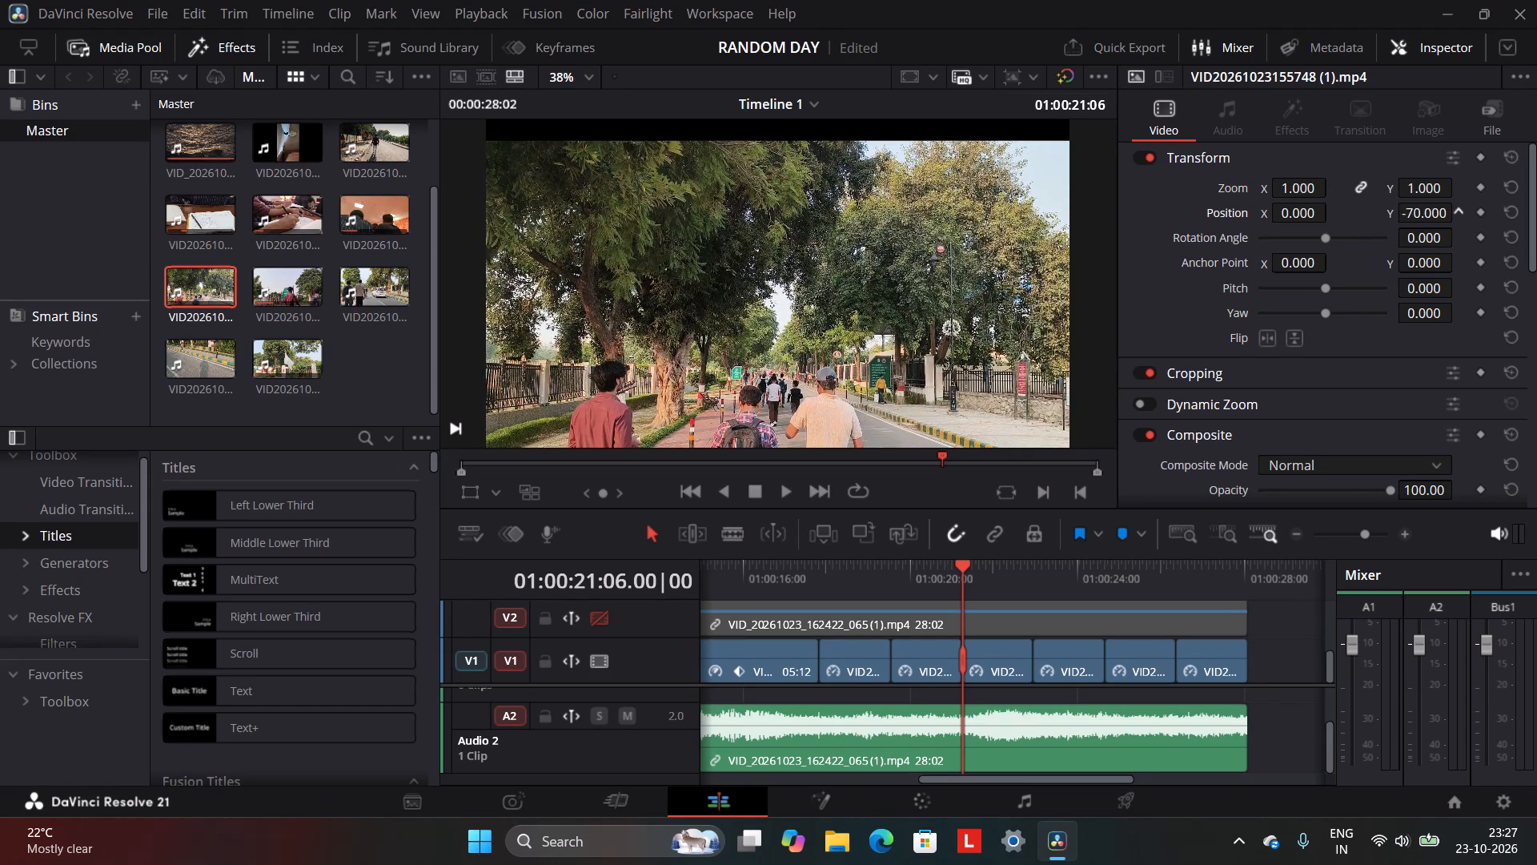
drag(913, 428, 992, 438)
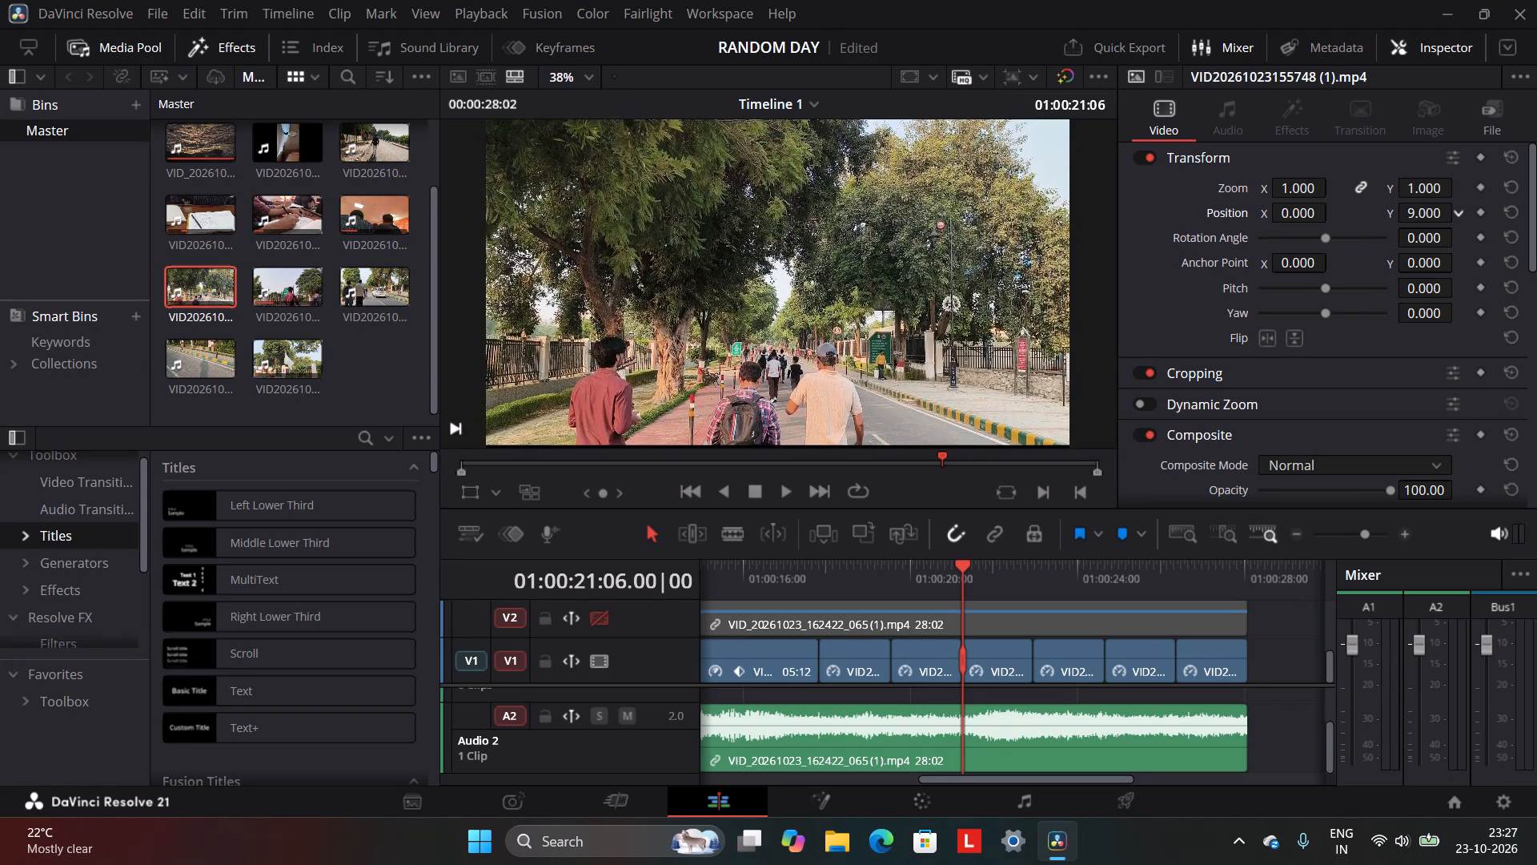
drag(992, 438, 987, 440)
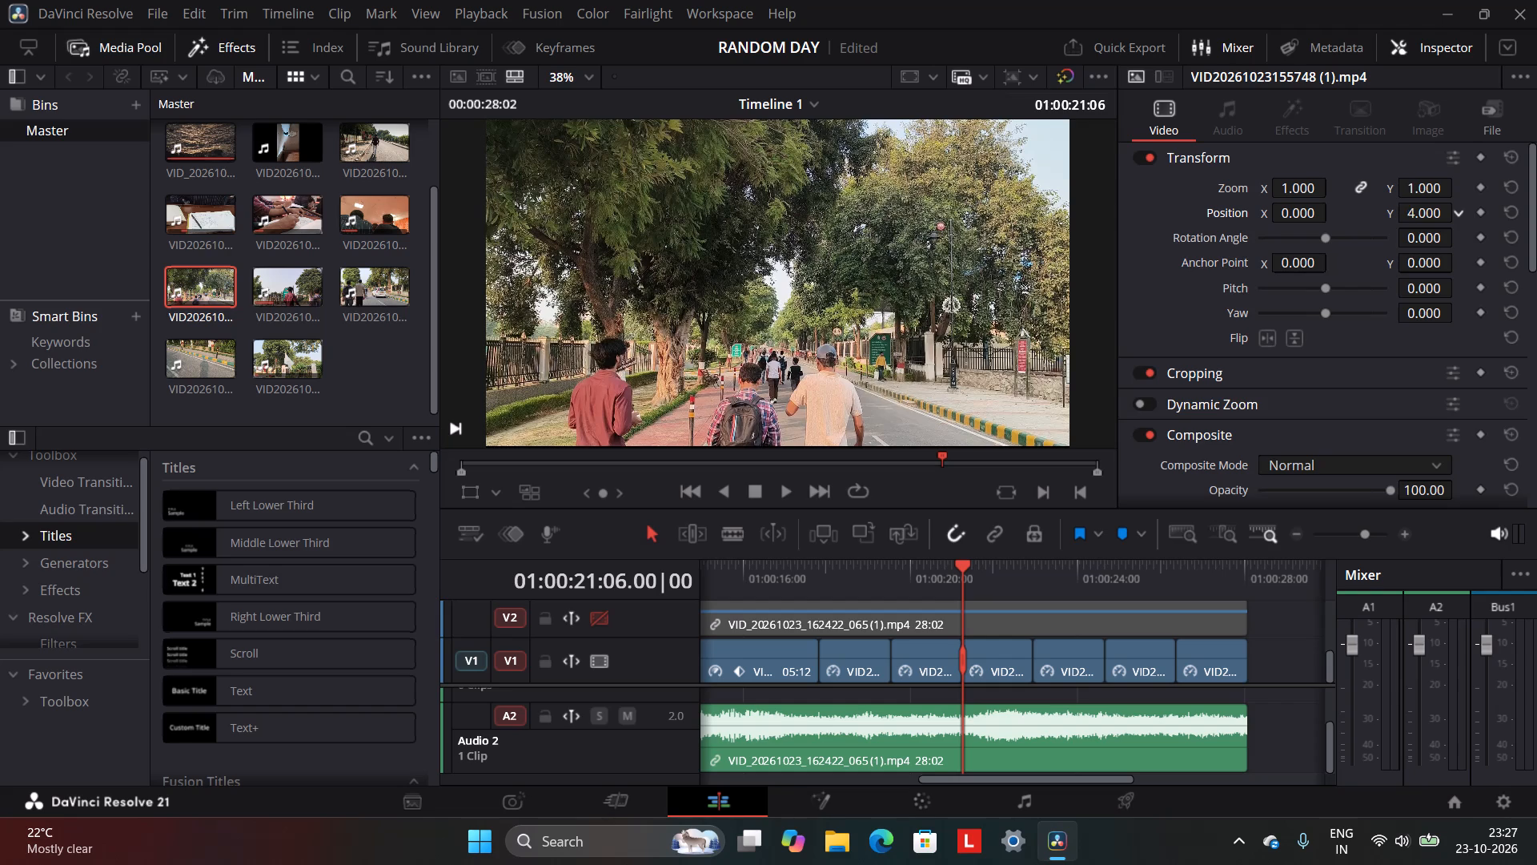
drag(987, 440, 982, 440)
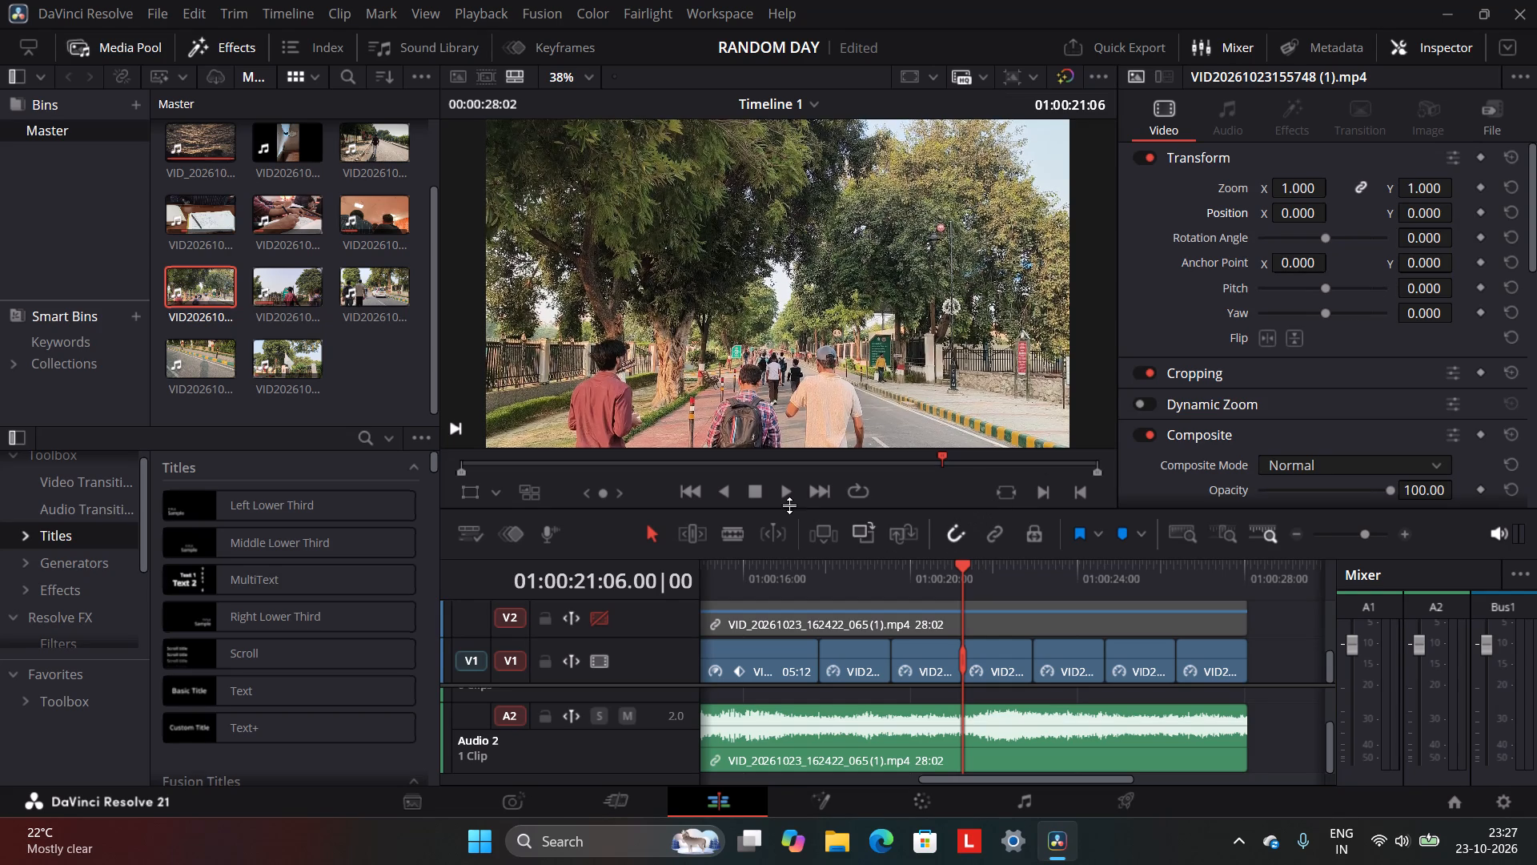
Play the edit from 01:00:21:06 through the reframed clip into the following walking clips, stopping near 01:00:24:20.
click(790, 491)
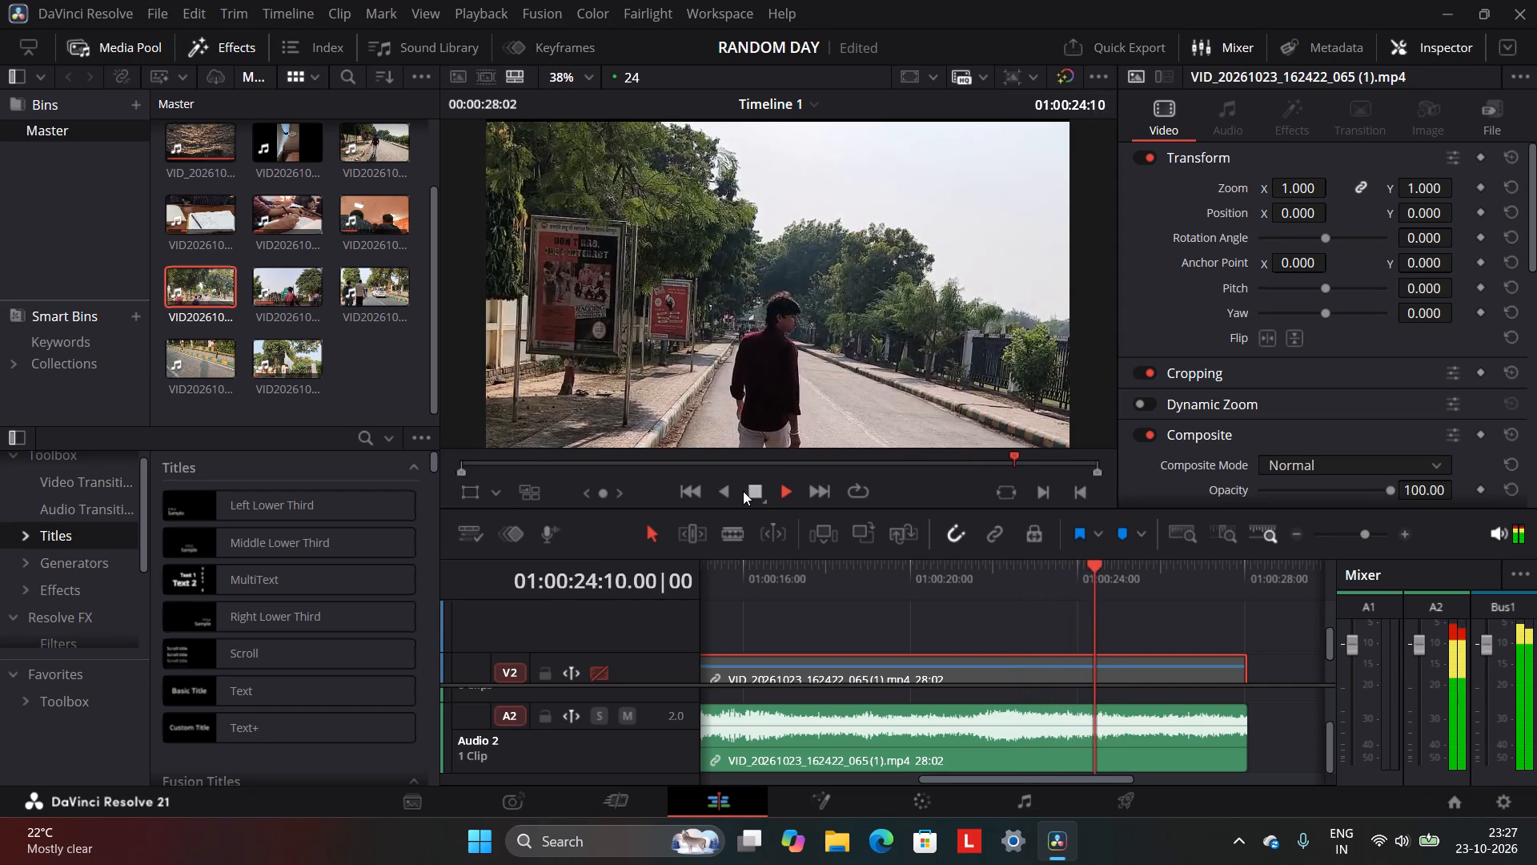
click(760, 489)
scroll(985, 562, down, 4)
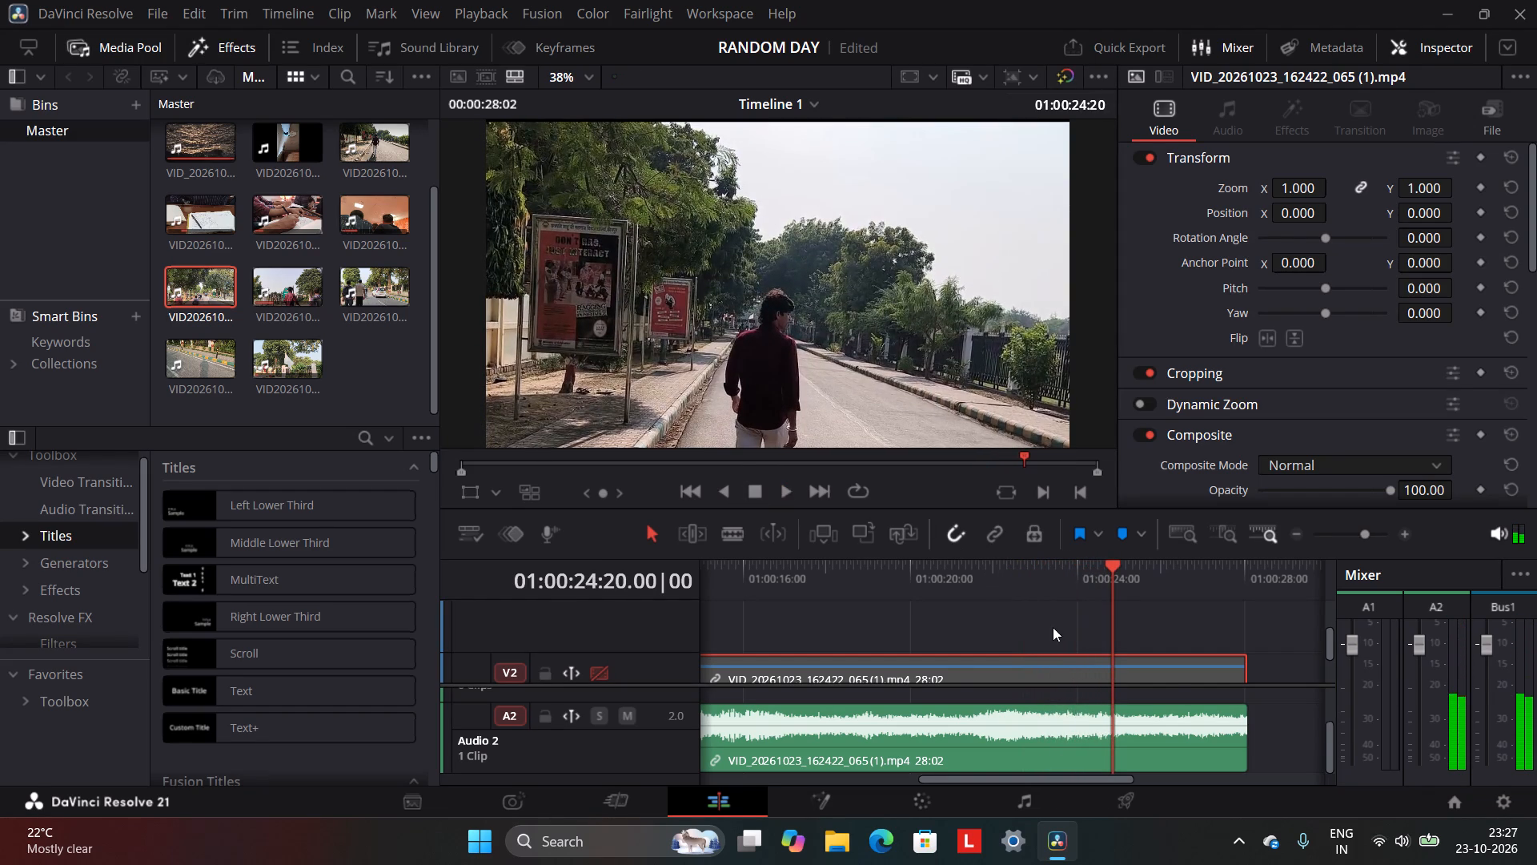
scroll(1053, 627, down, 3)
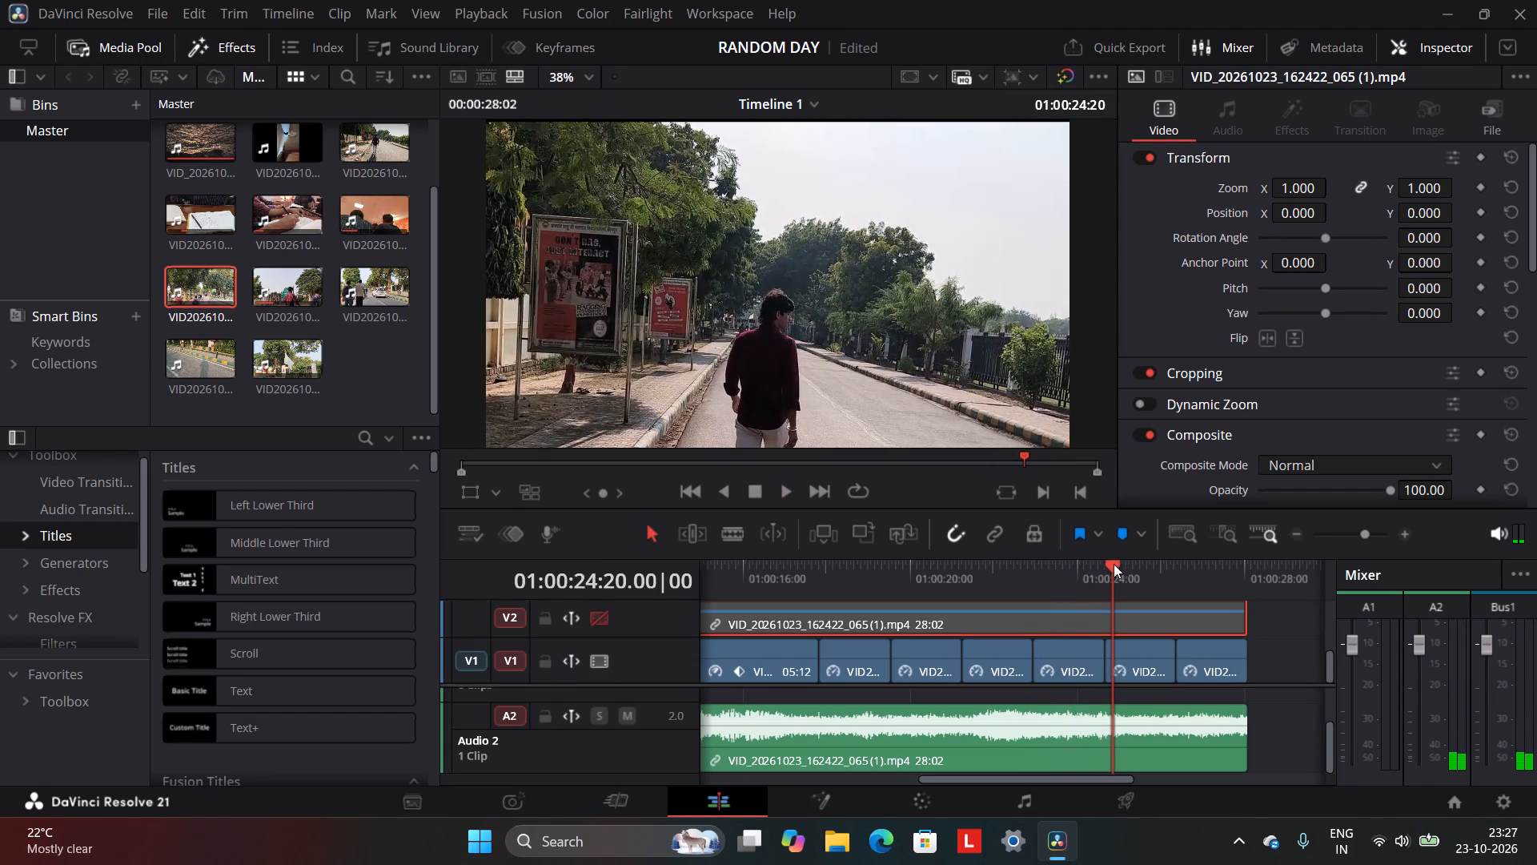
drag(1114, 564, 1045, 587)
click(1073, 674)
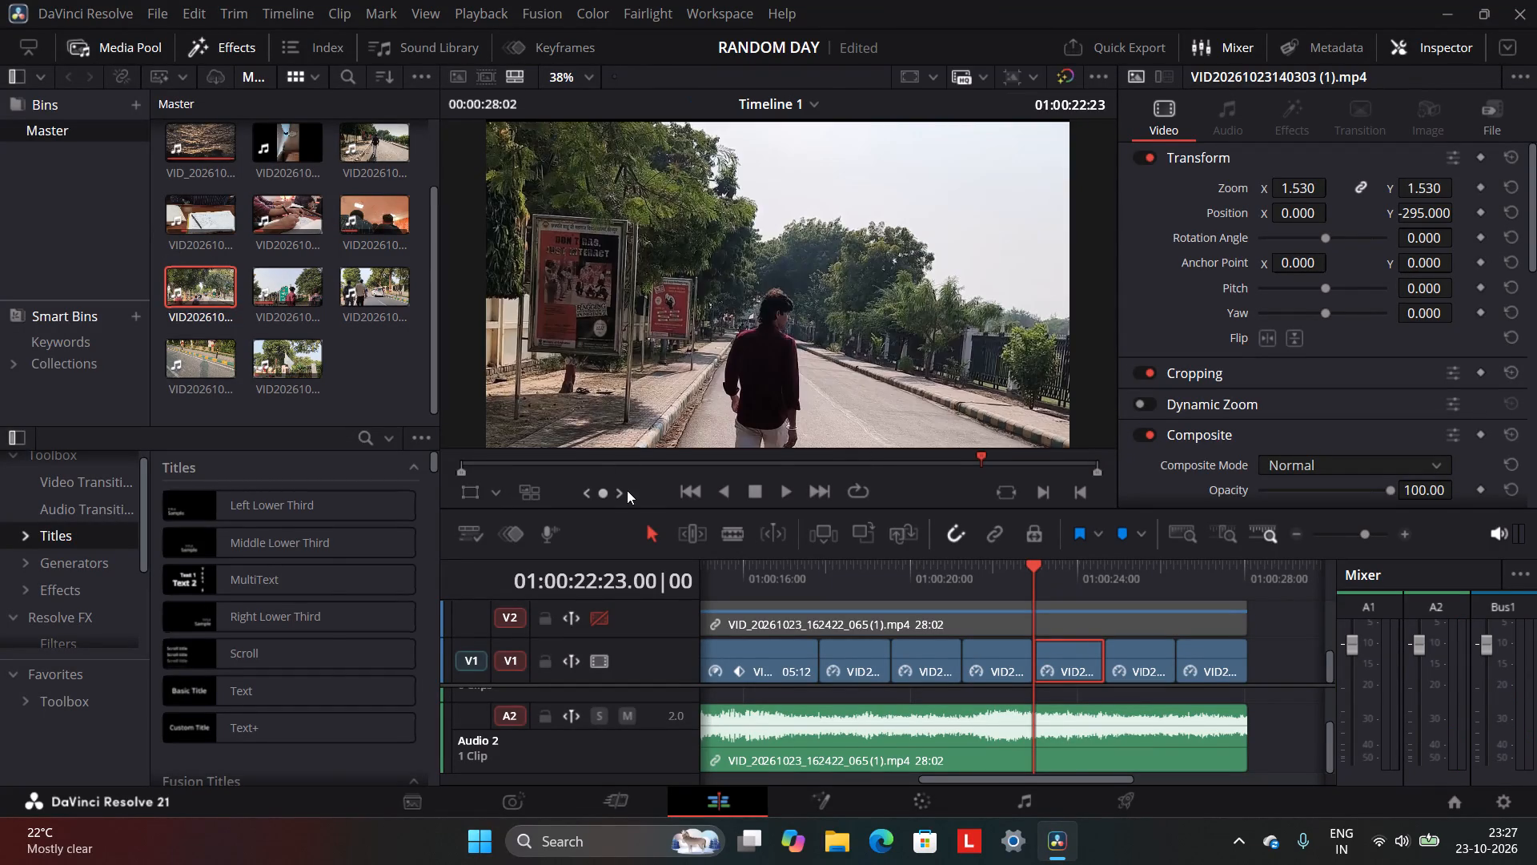
click(953, 585)
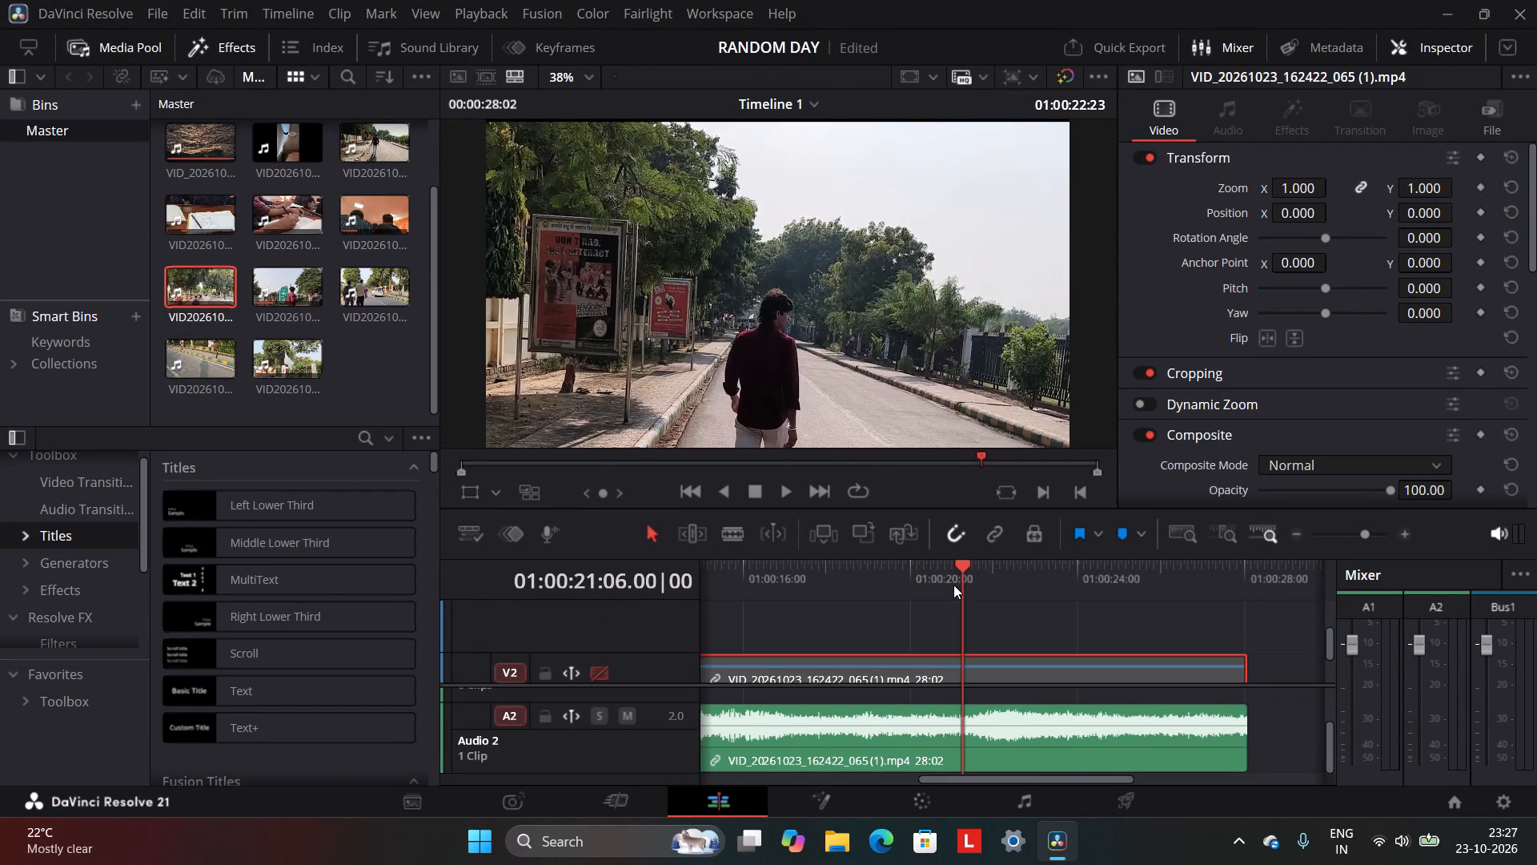
scroll(963, 581, down, 12)
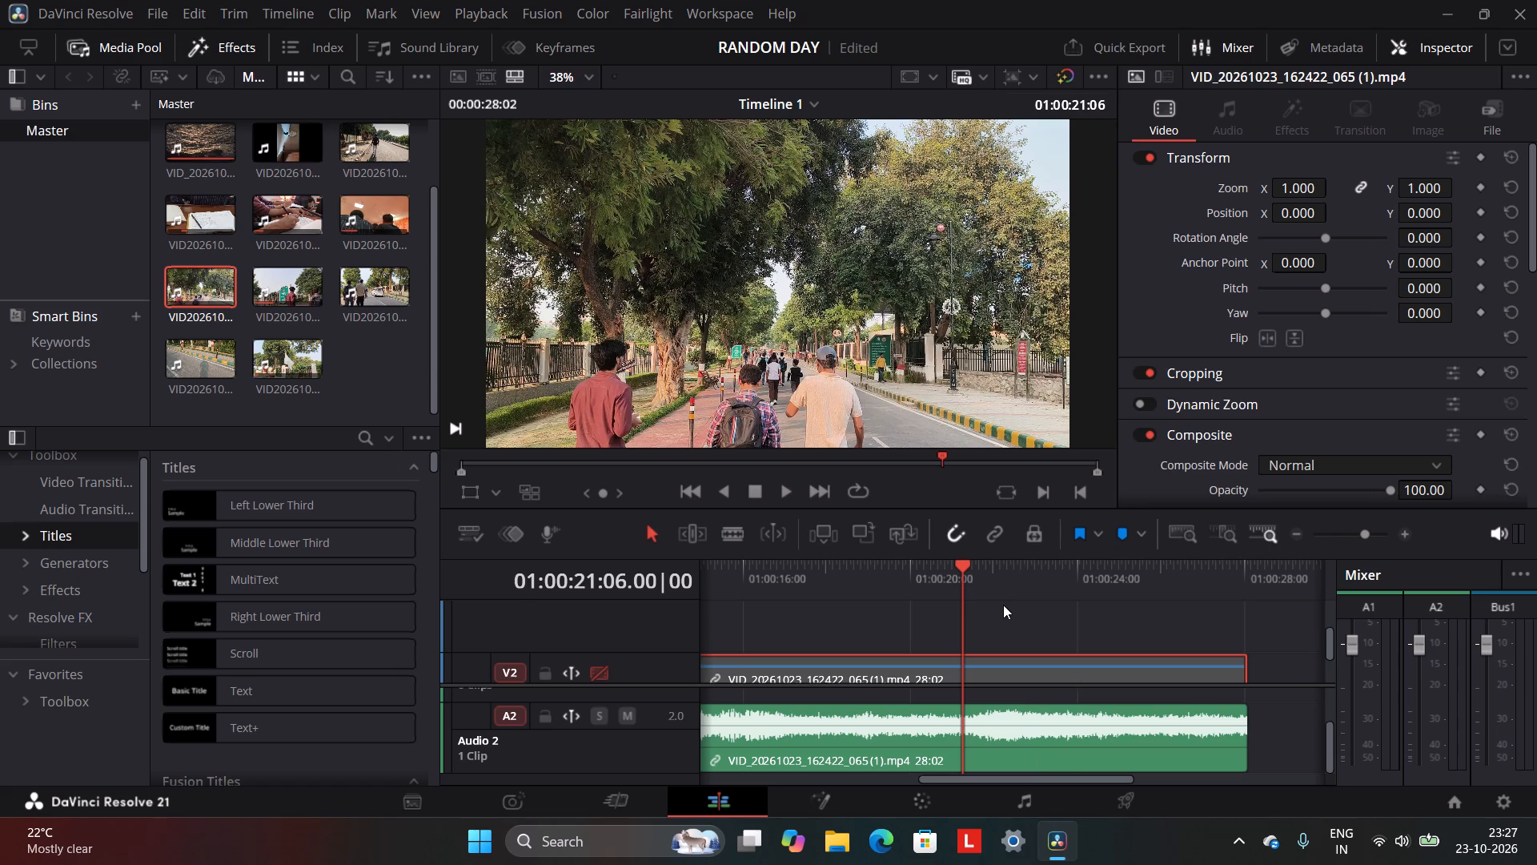
click(994, 651)
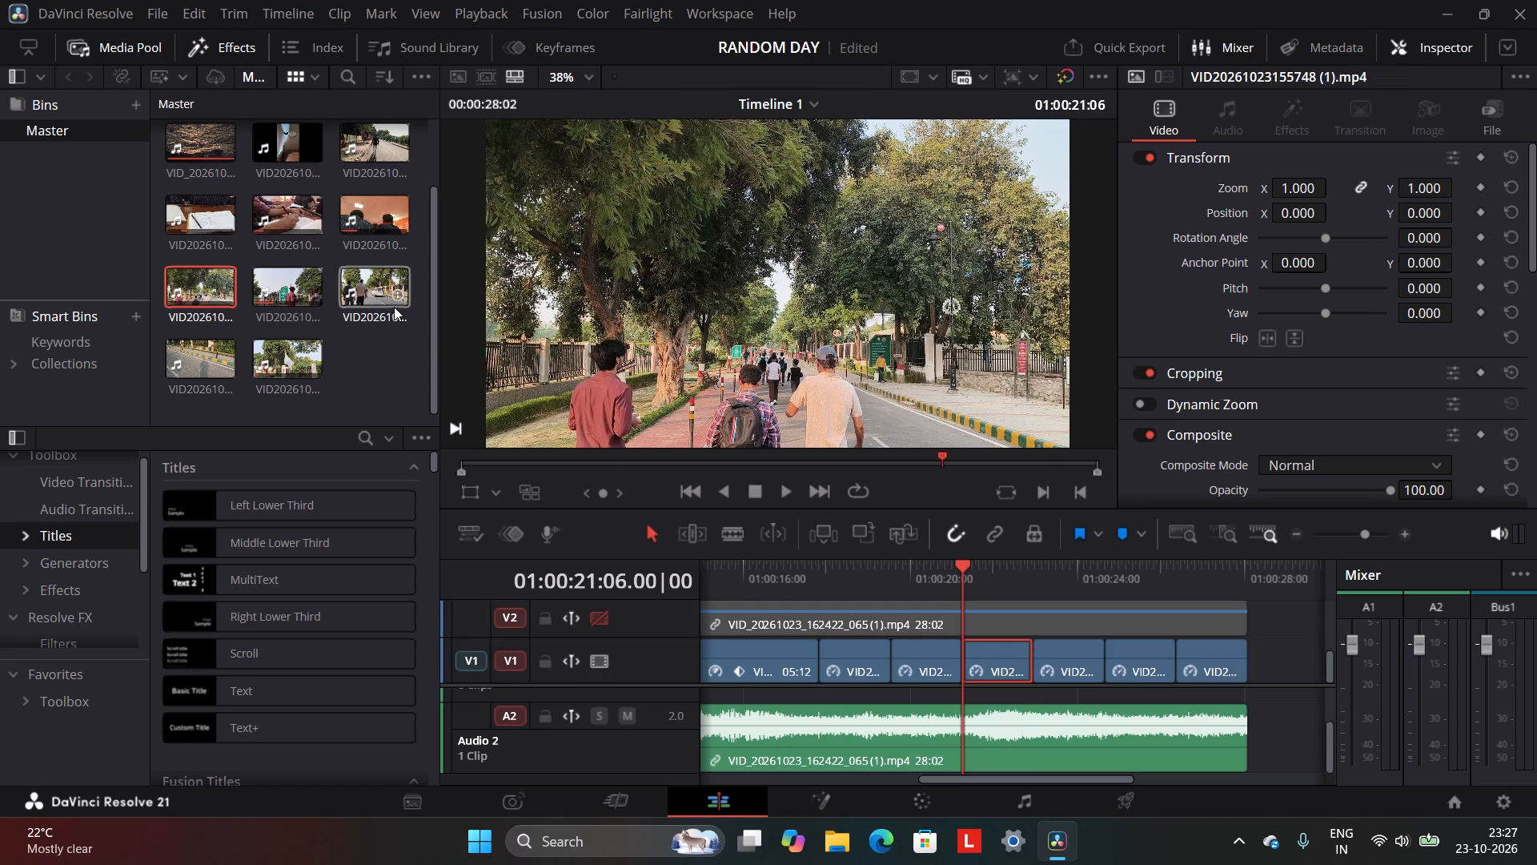
click(381, 283)
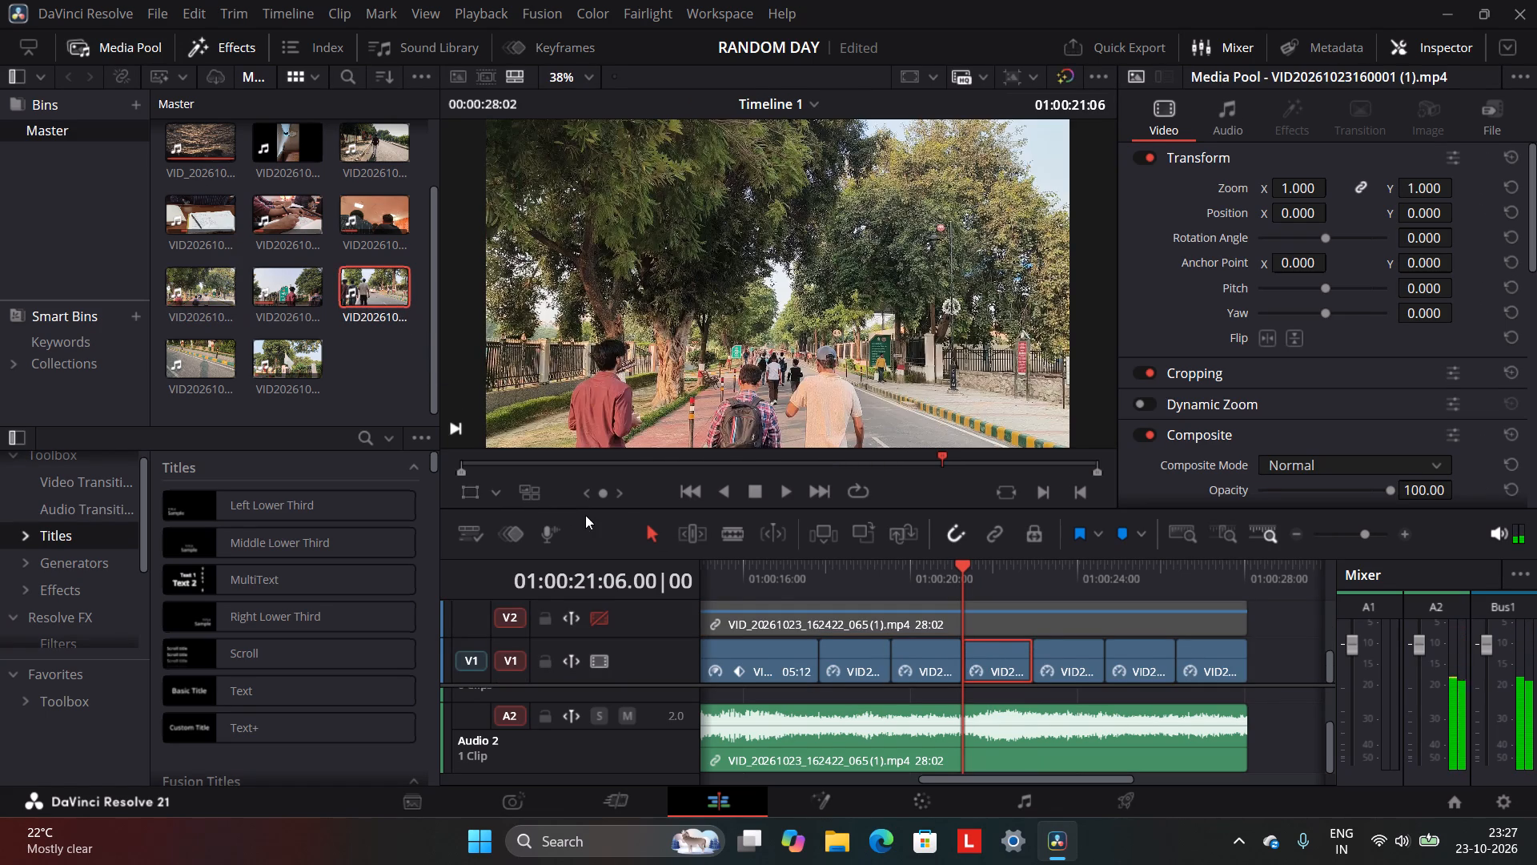
click(897, 529)
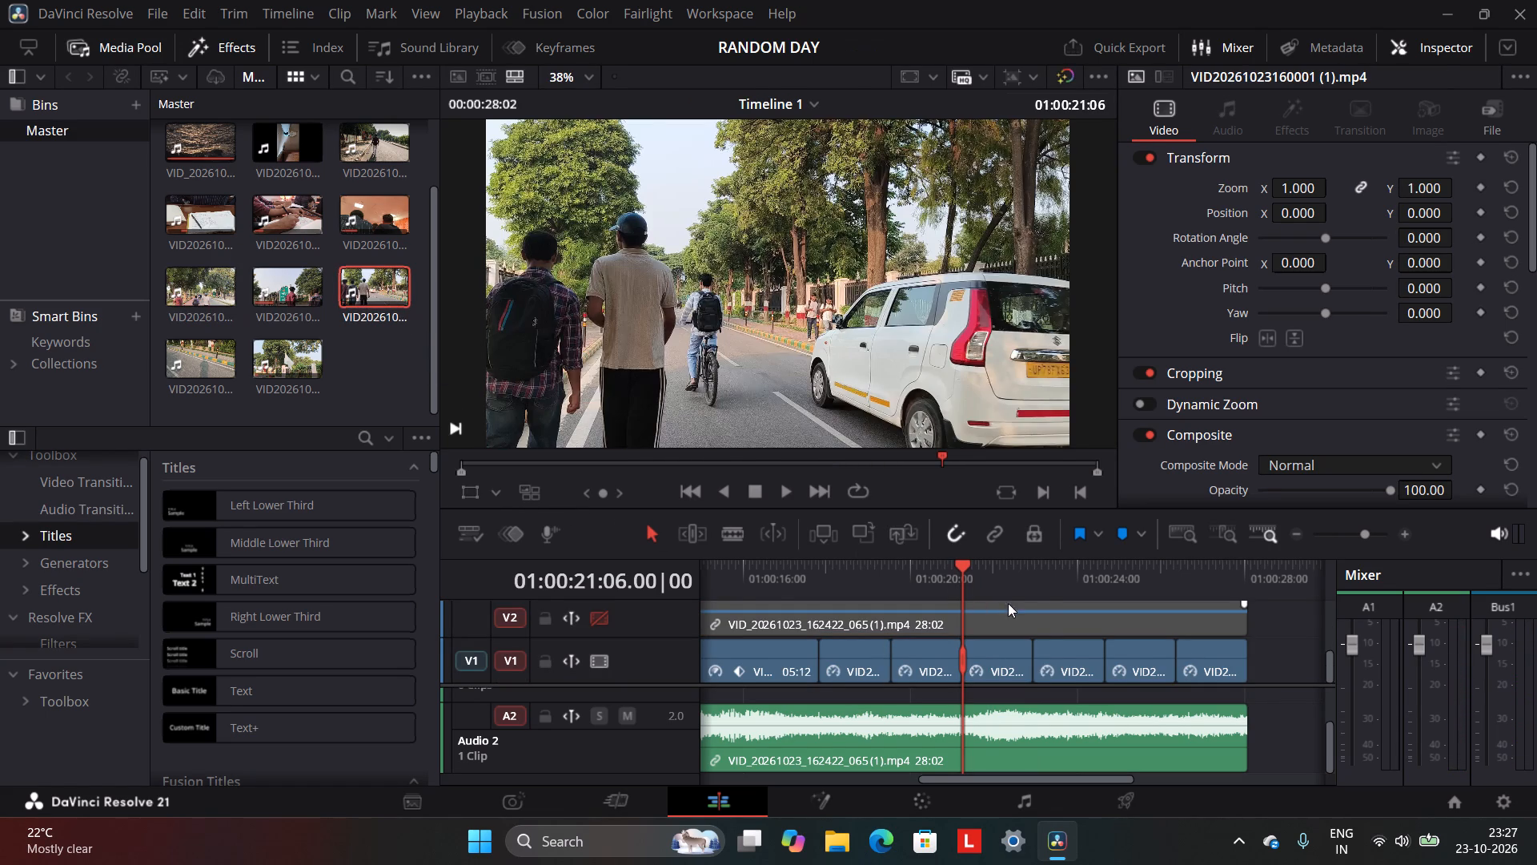
click(1033, 564)
scroll(1033, 592, down, 2)
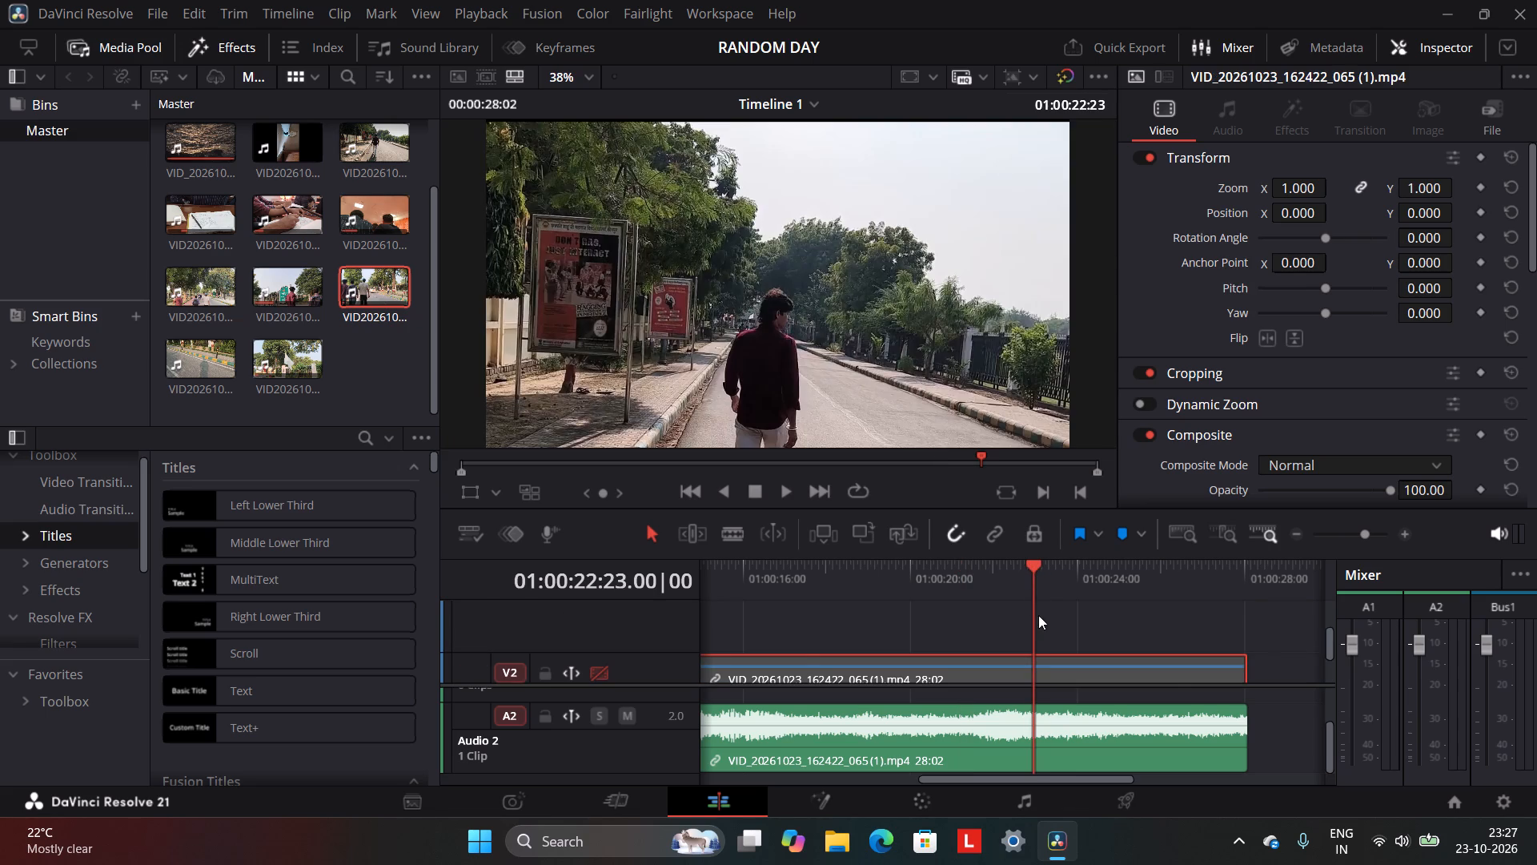
scroll(1038, 615, down, 2)
click(1073, 658)
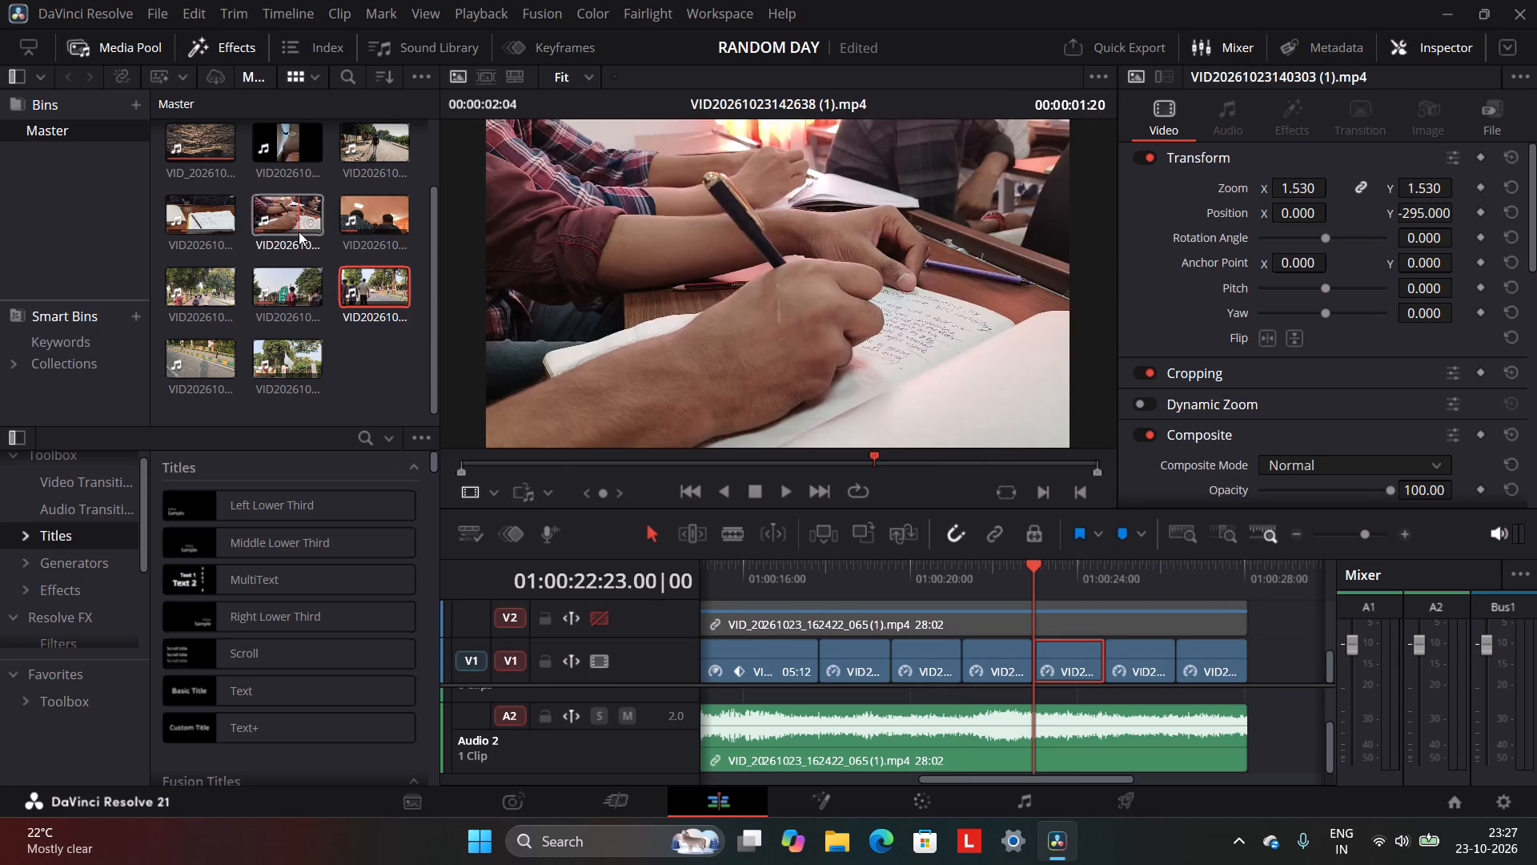
scroll(225, 230, up, 2)
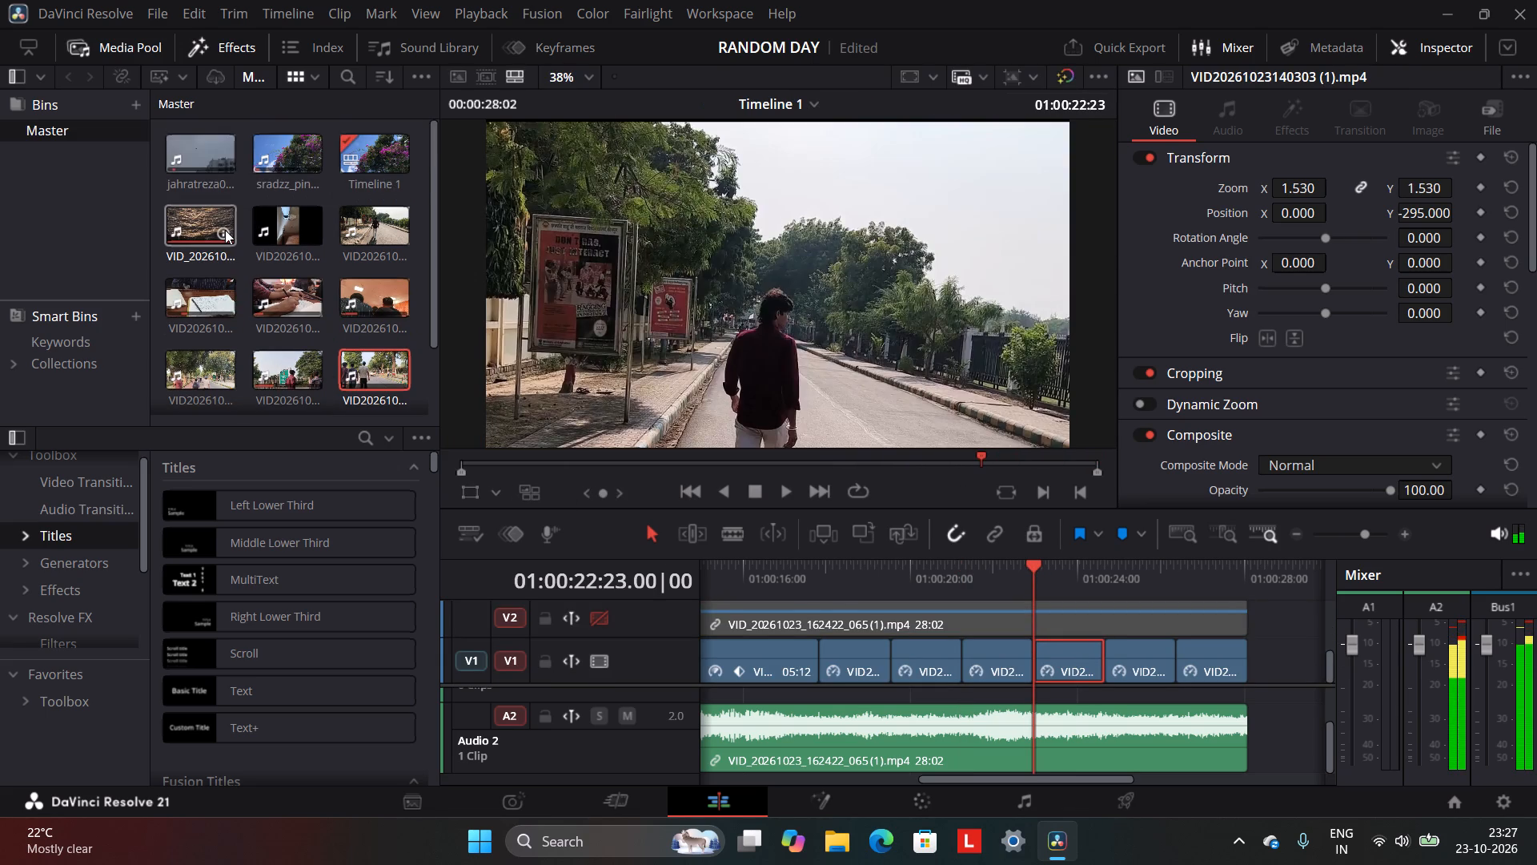
scroll(225, 230, down, 3)
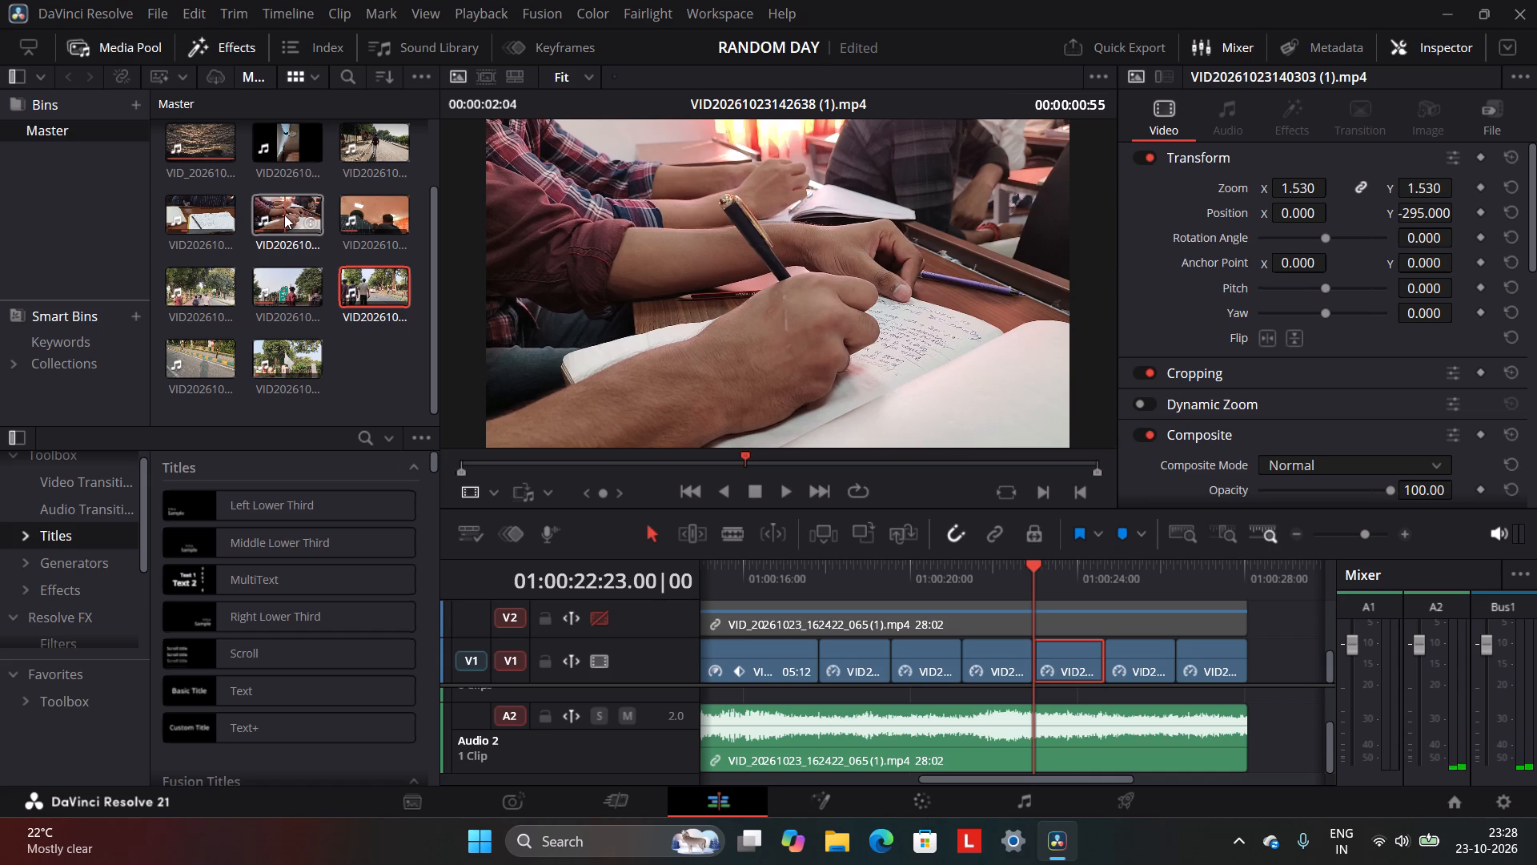
scroll(284, 215, down, 2)
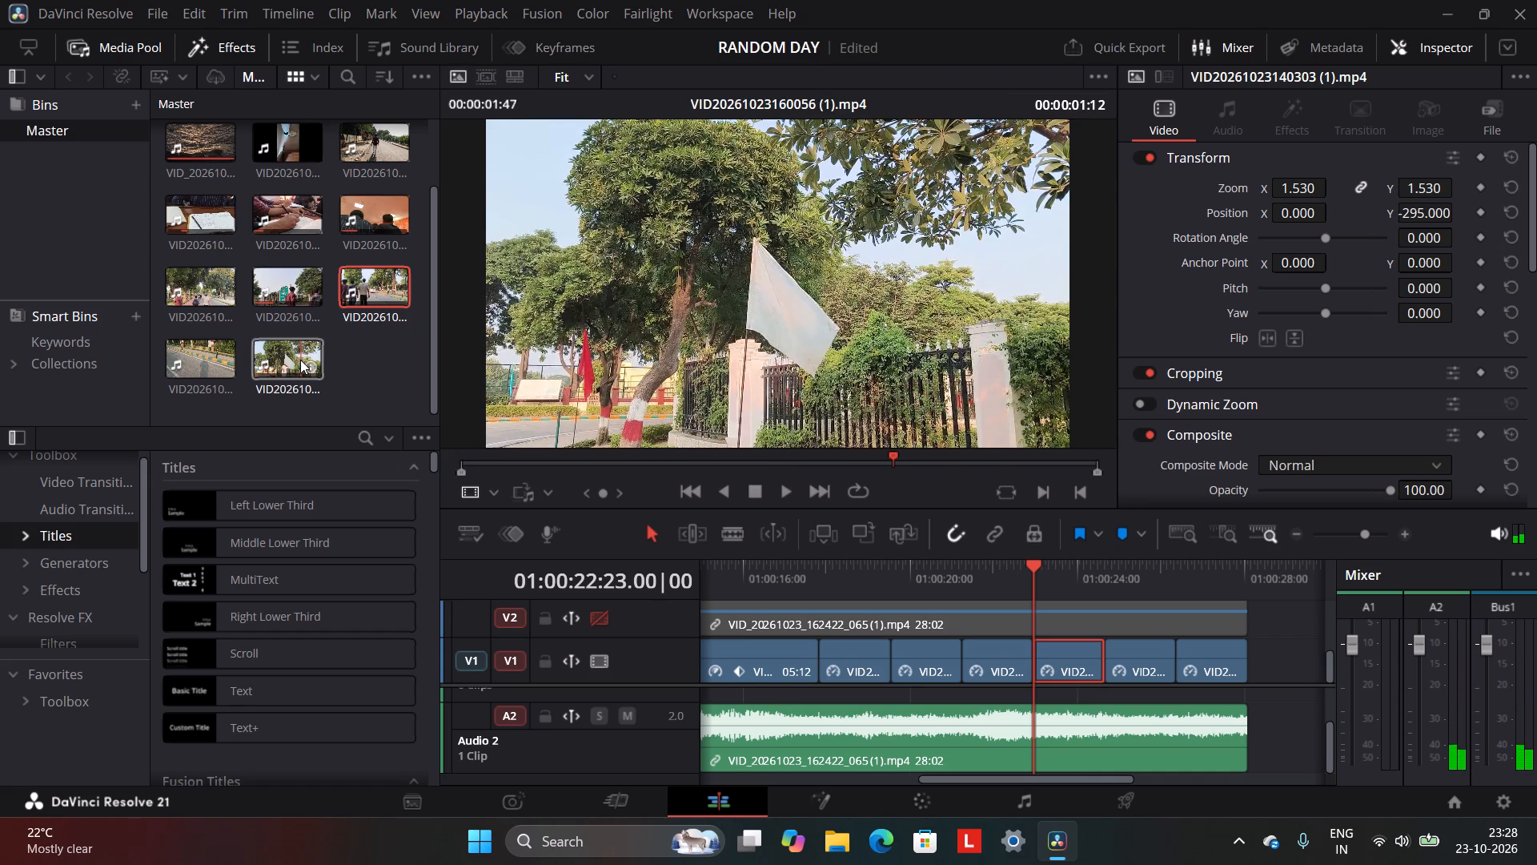
scroll(300, 360, up, 4)
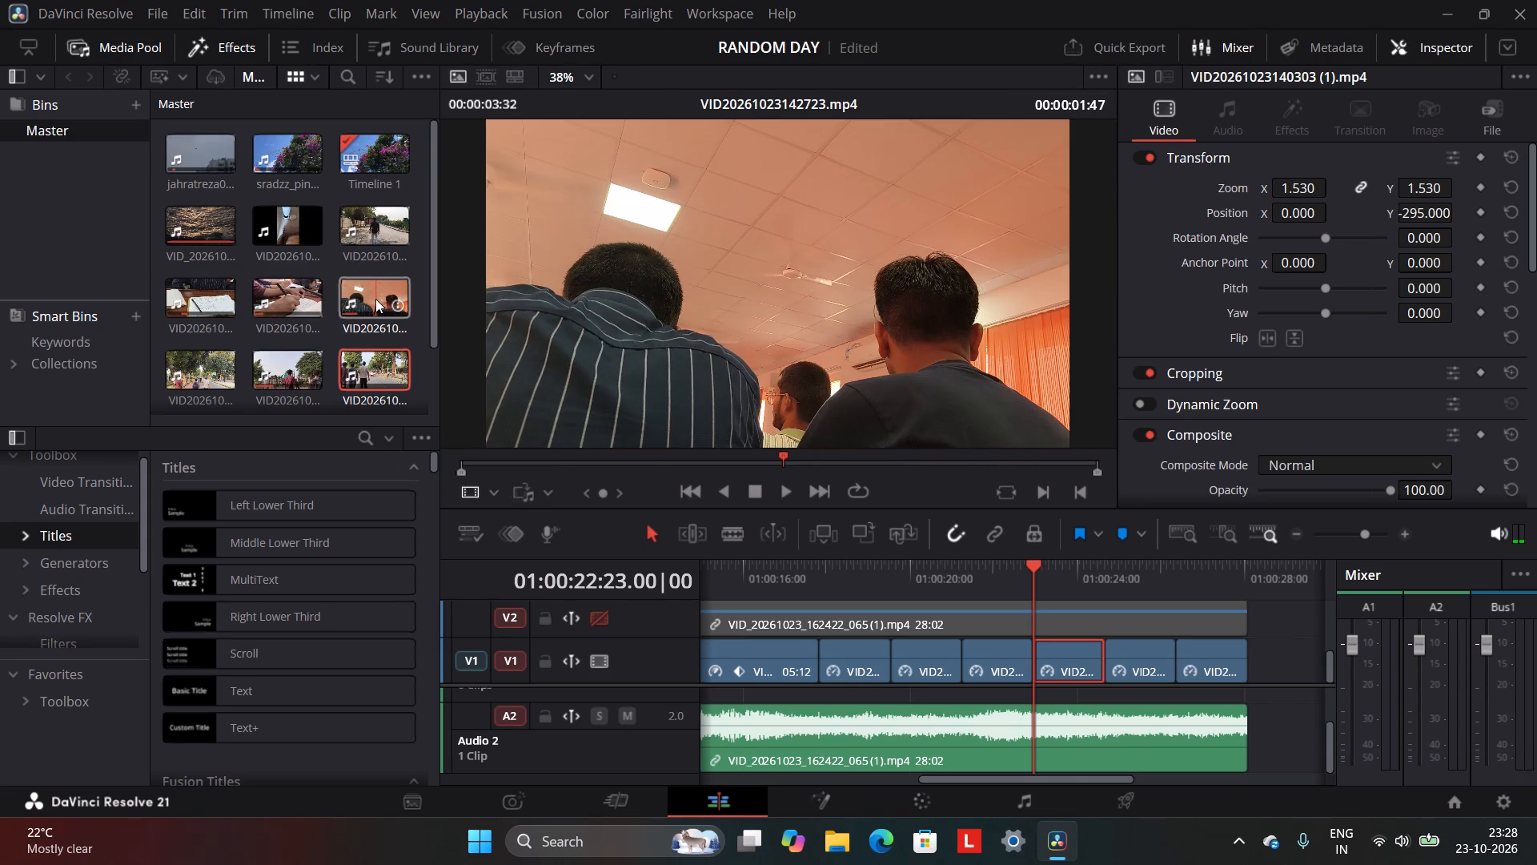
scroll(375, 299, down, 1)
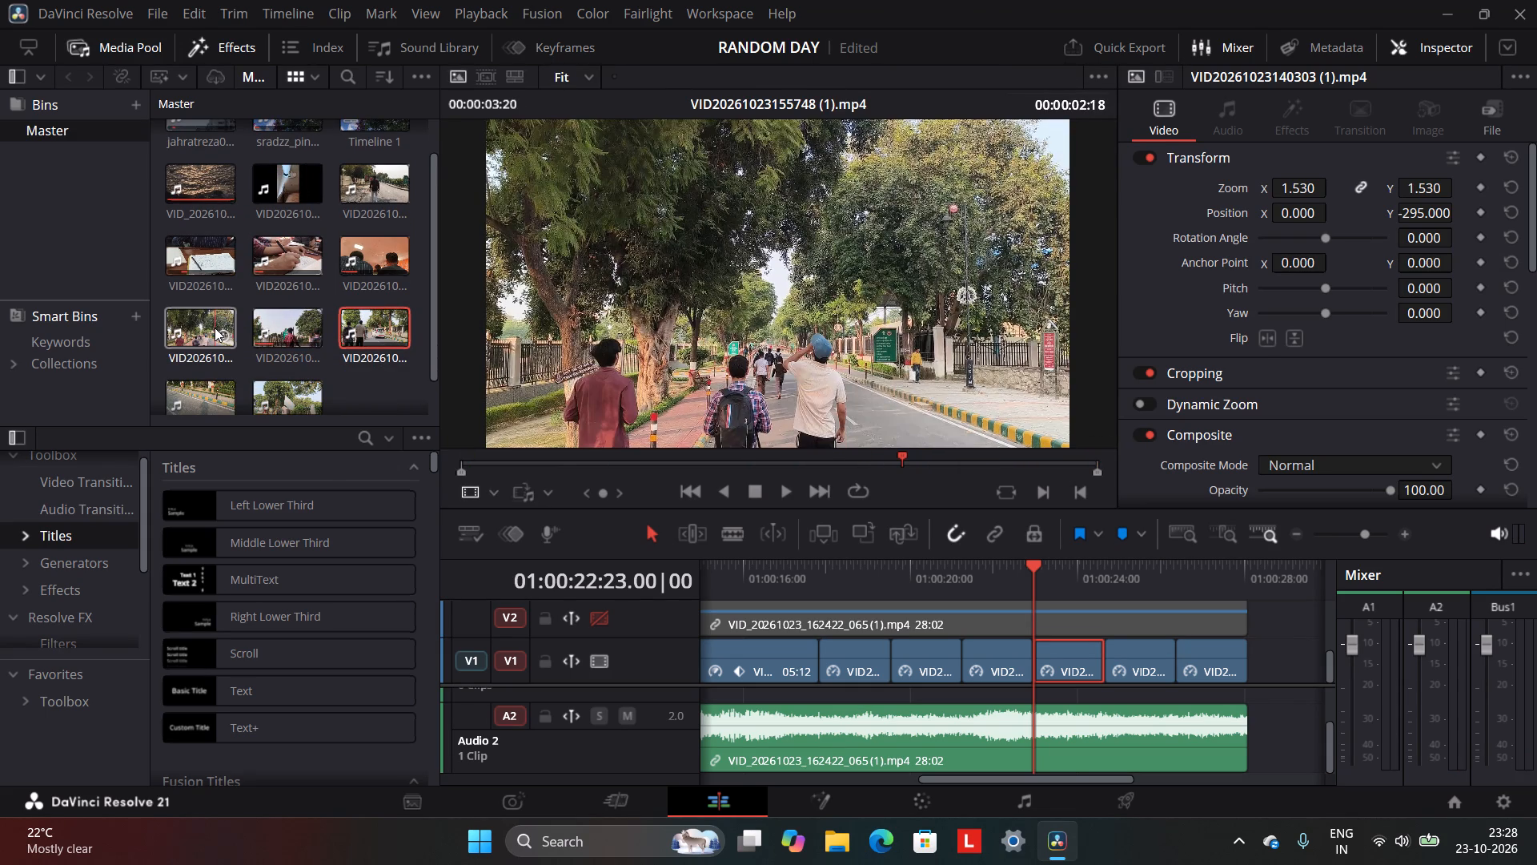
click(215, 328)
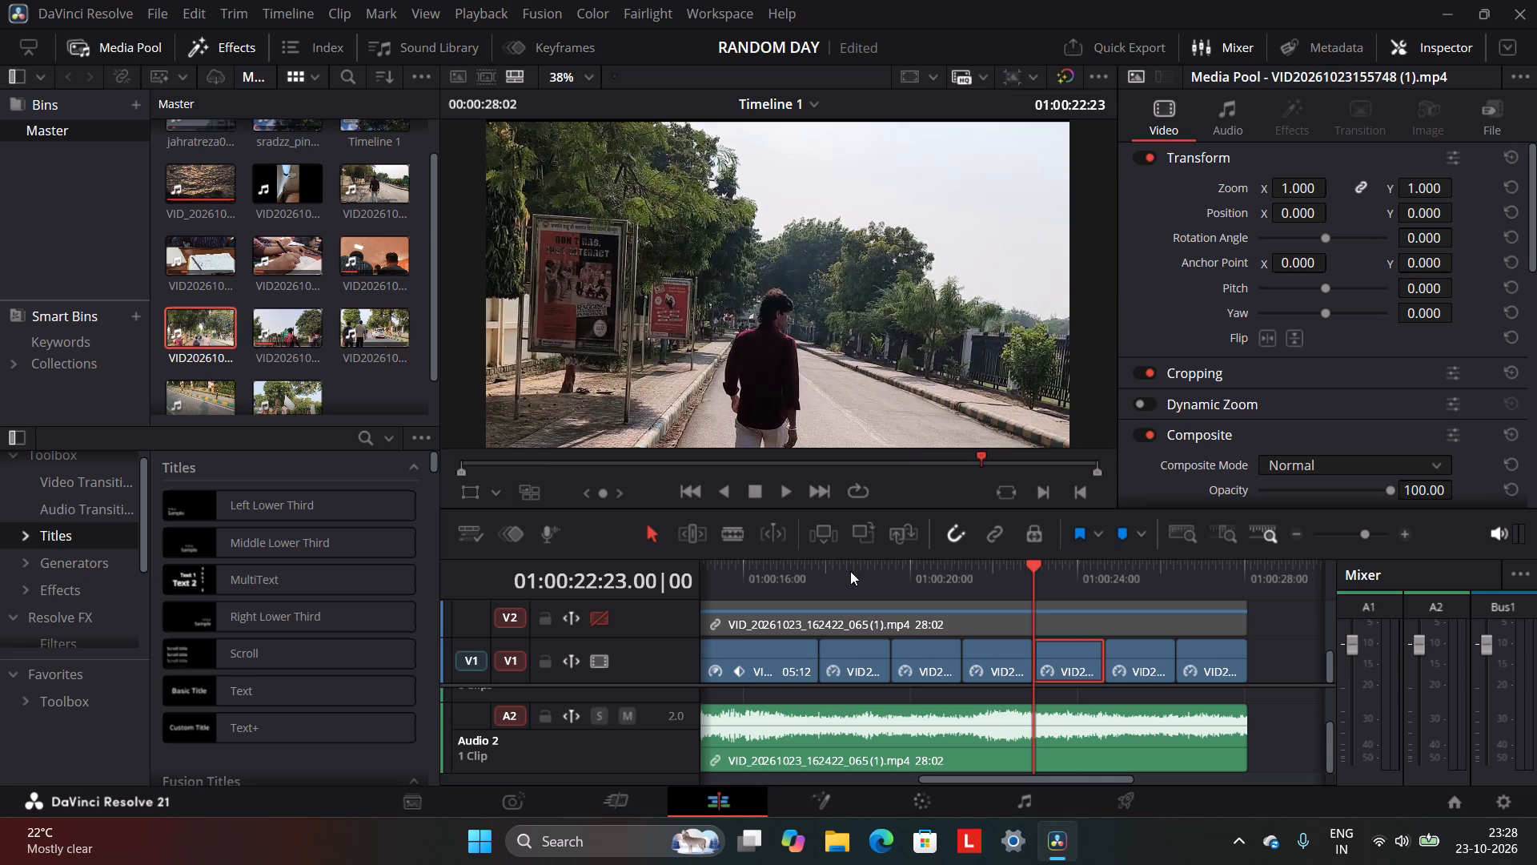
click(893, 533)
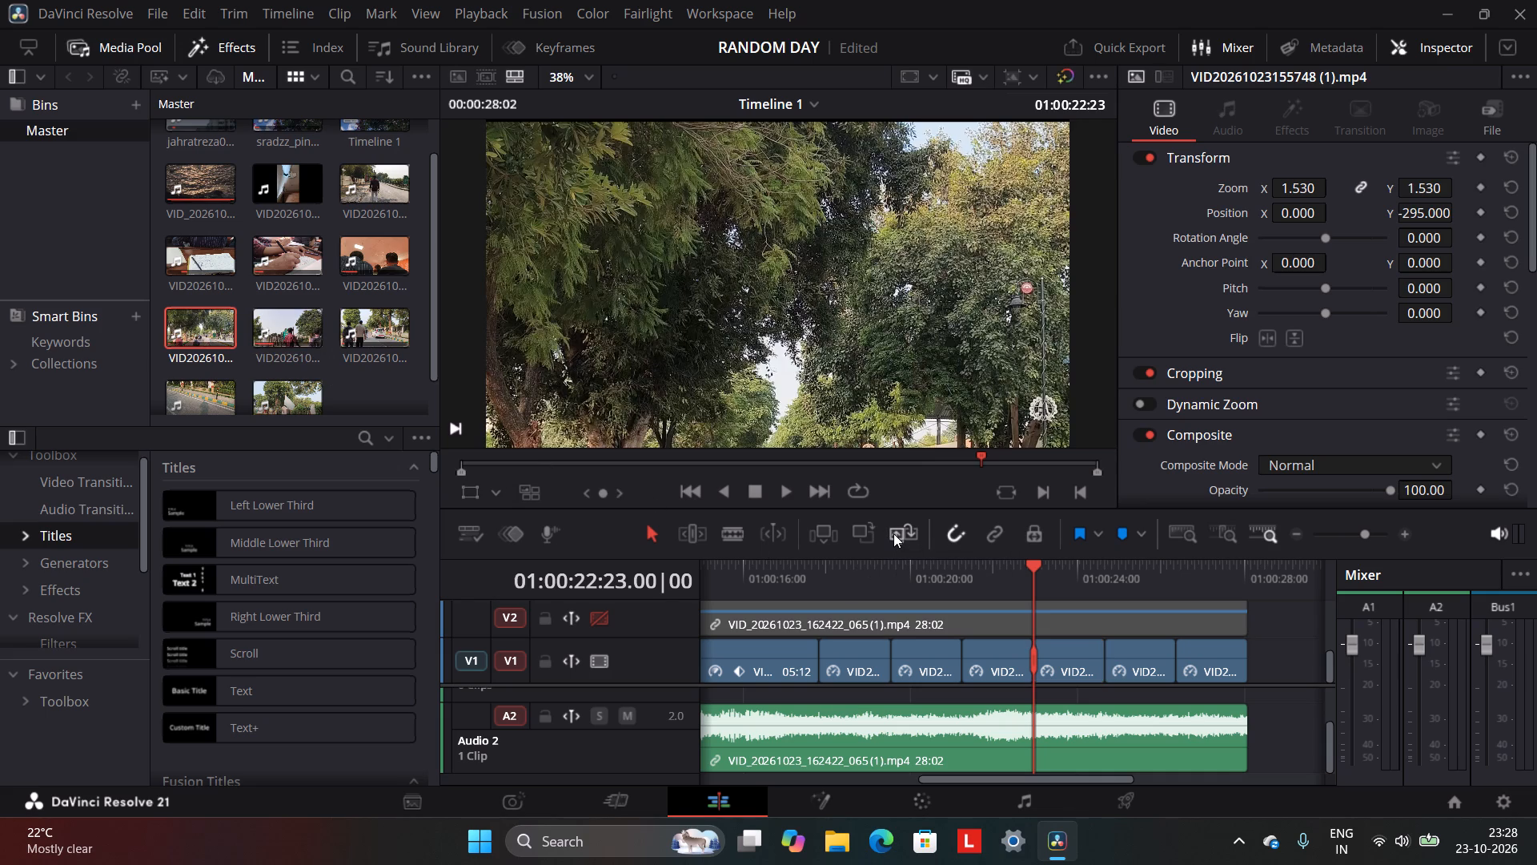
Reframe the tree-lined path clip at 01:00:22:23 with zoom 1.010 and vertical position 0.000.
click(1062, 654)
drag(1300, 193, 1400, 188)
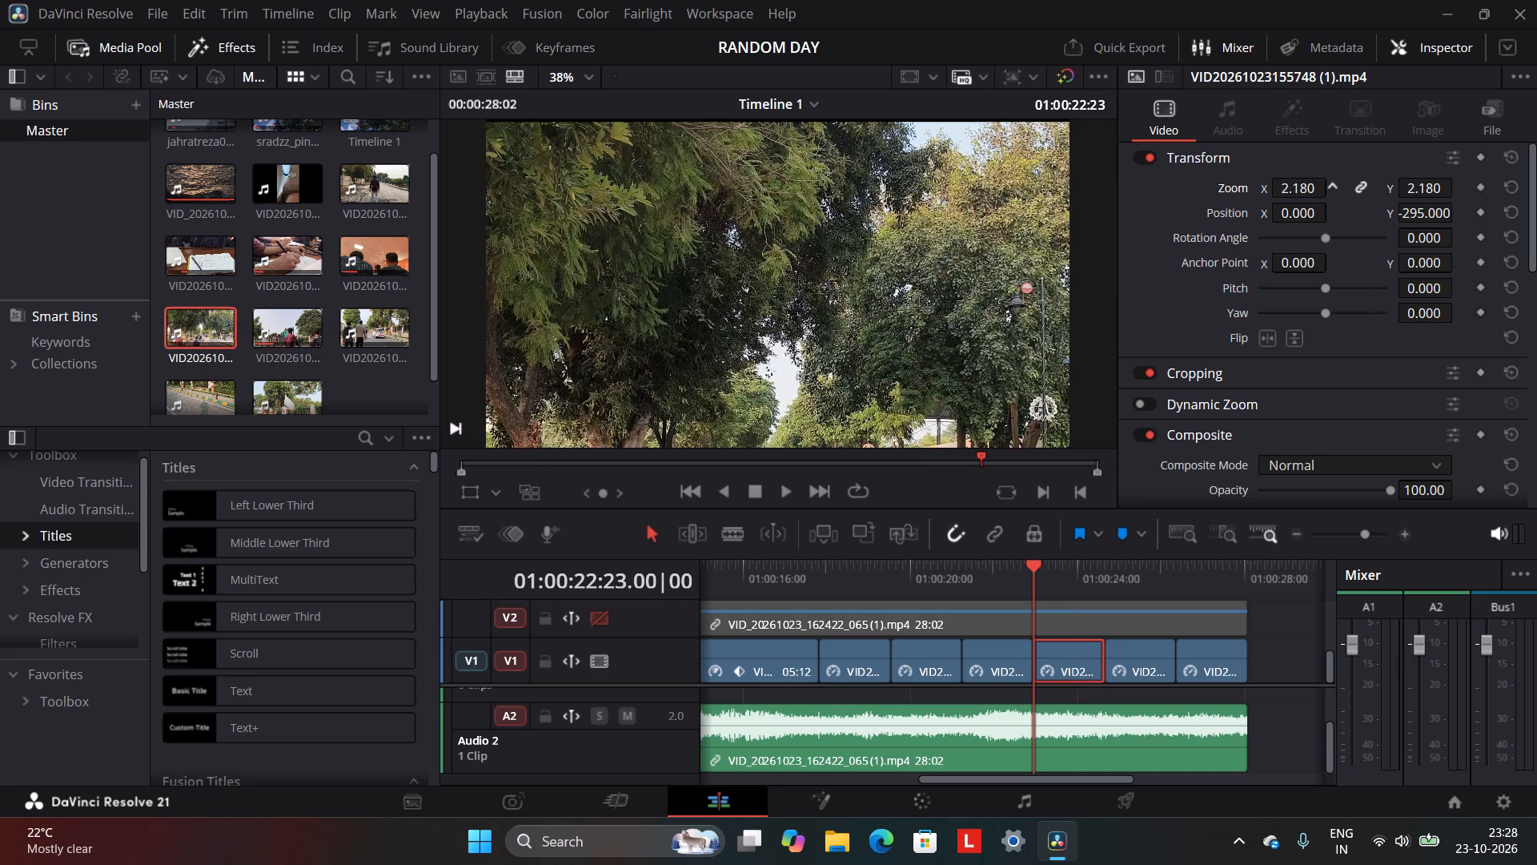
drag(1400, 188, 1238, 232)
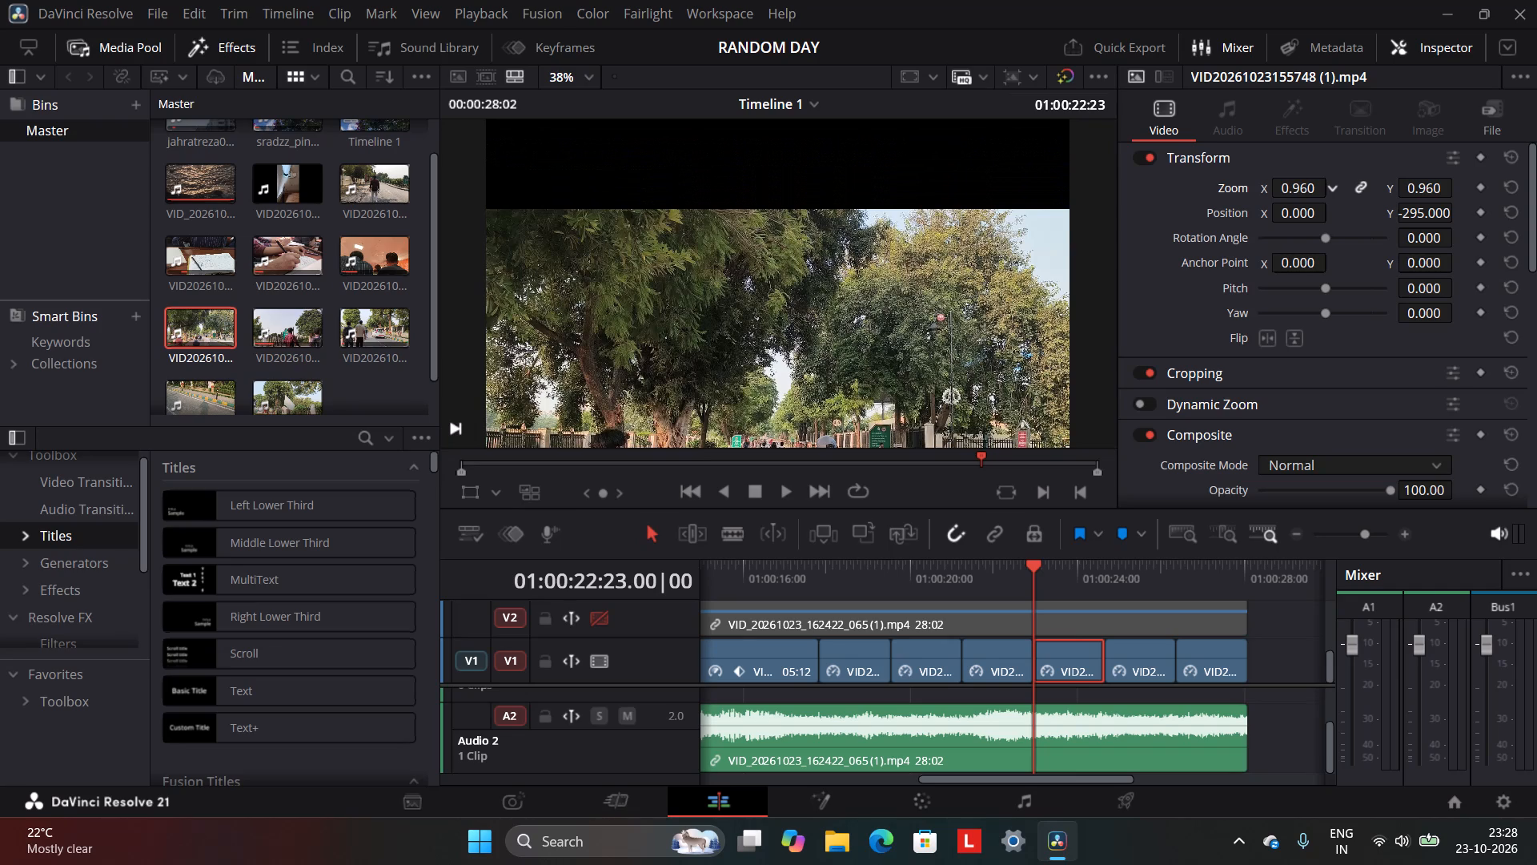
drag(1238, 232, 1245, 232)
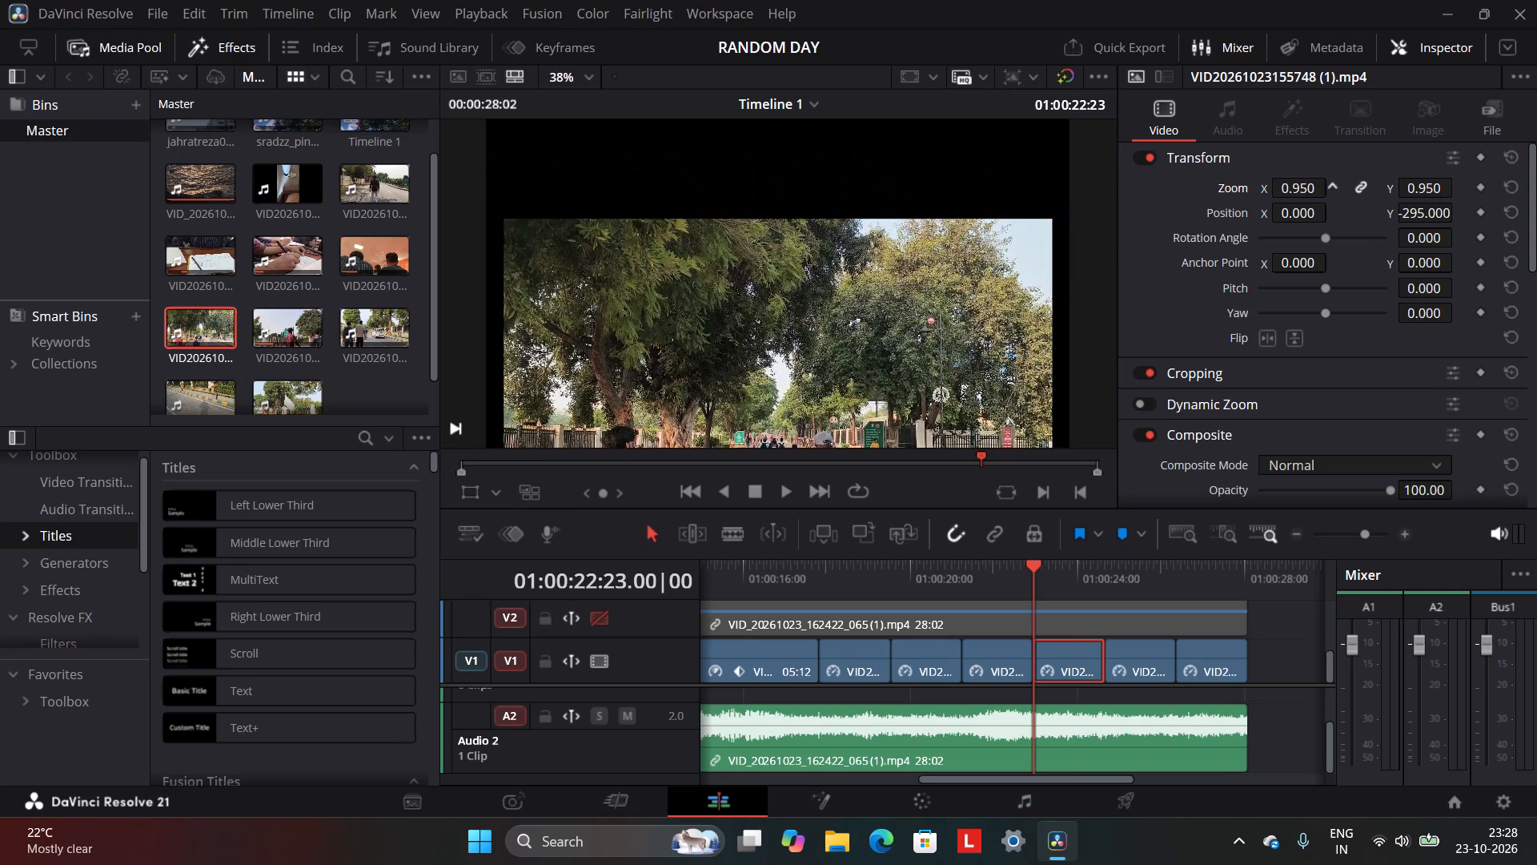
drag(1245, 232, 1248, 232)
drag(1414, 207, 1433, 207)
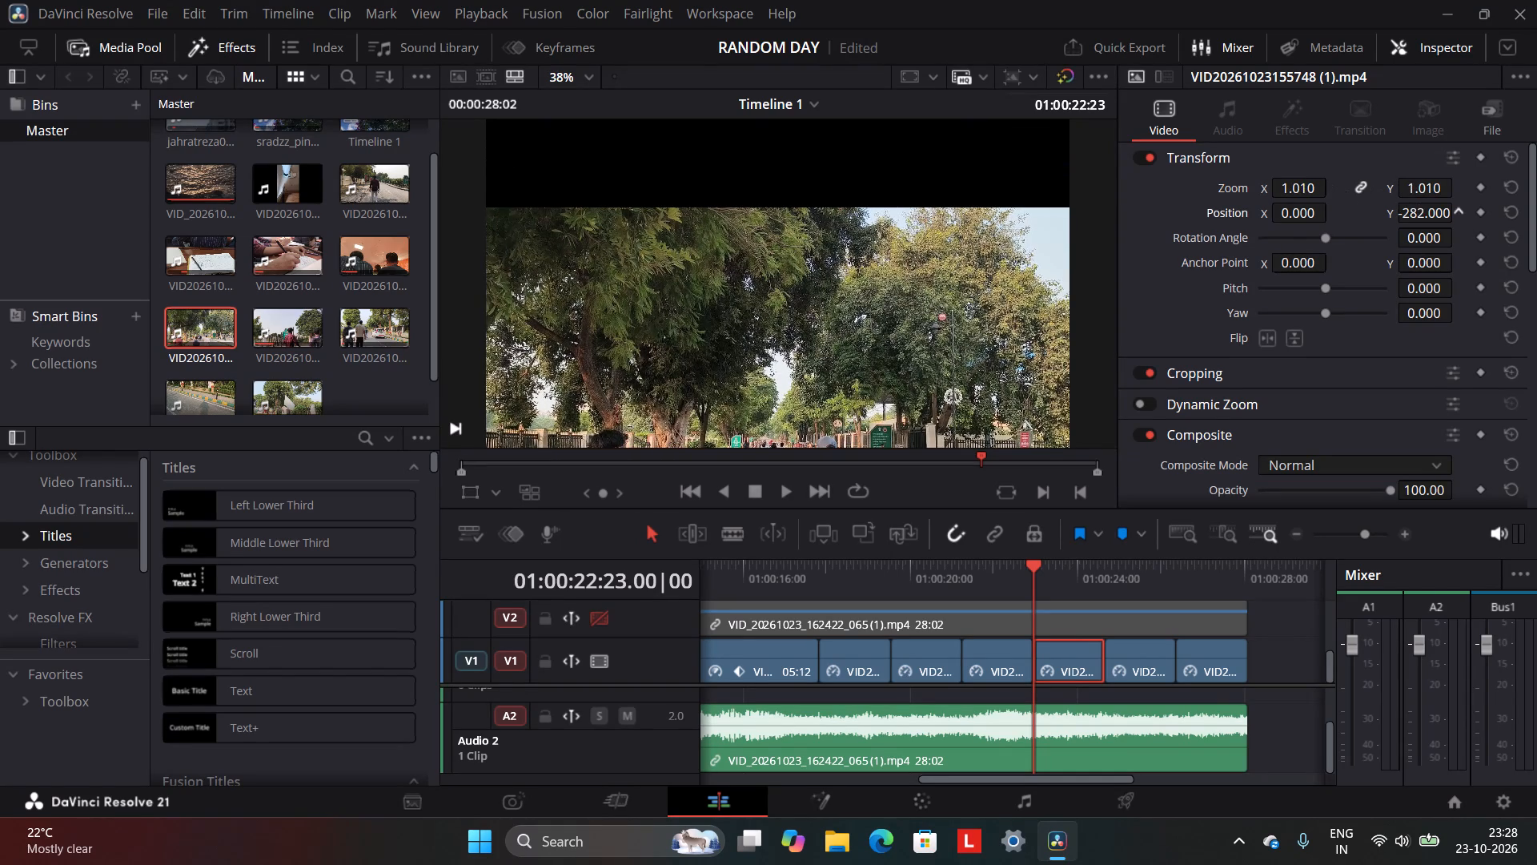
drag(1433, 207, 900, 432)
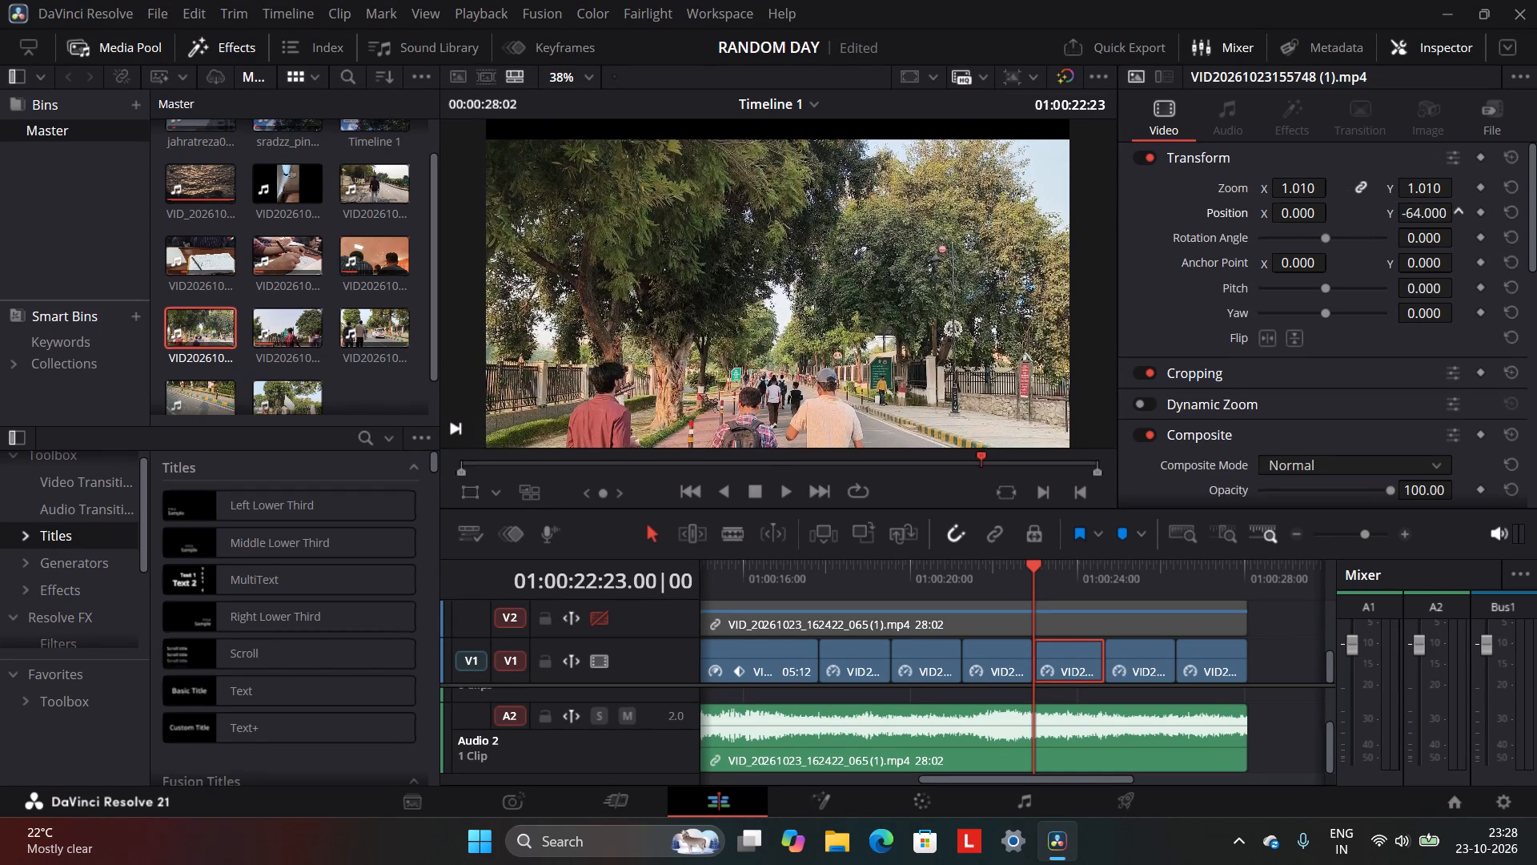
drag(900, 432, 966, 436)
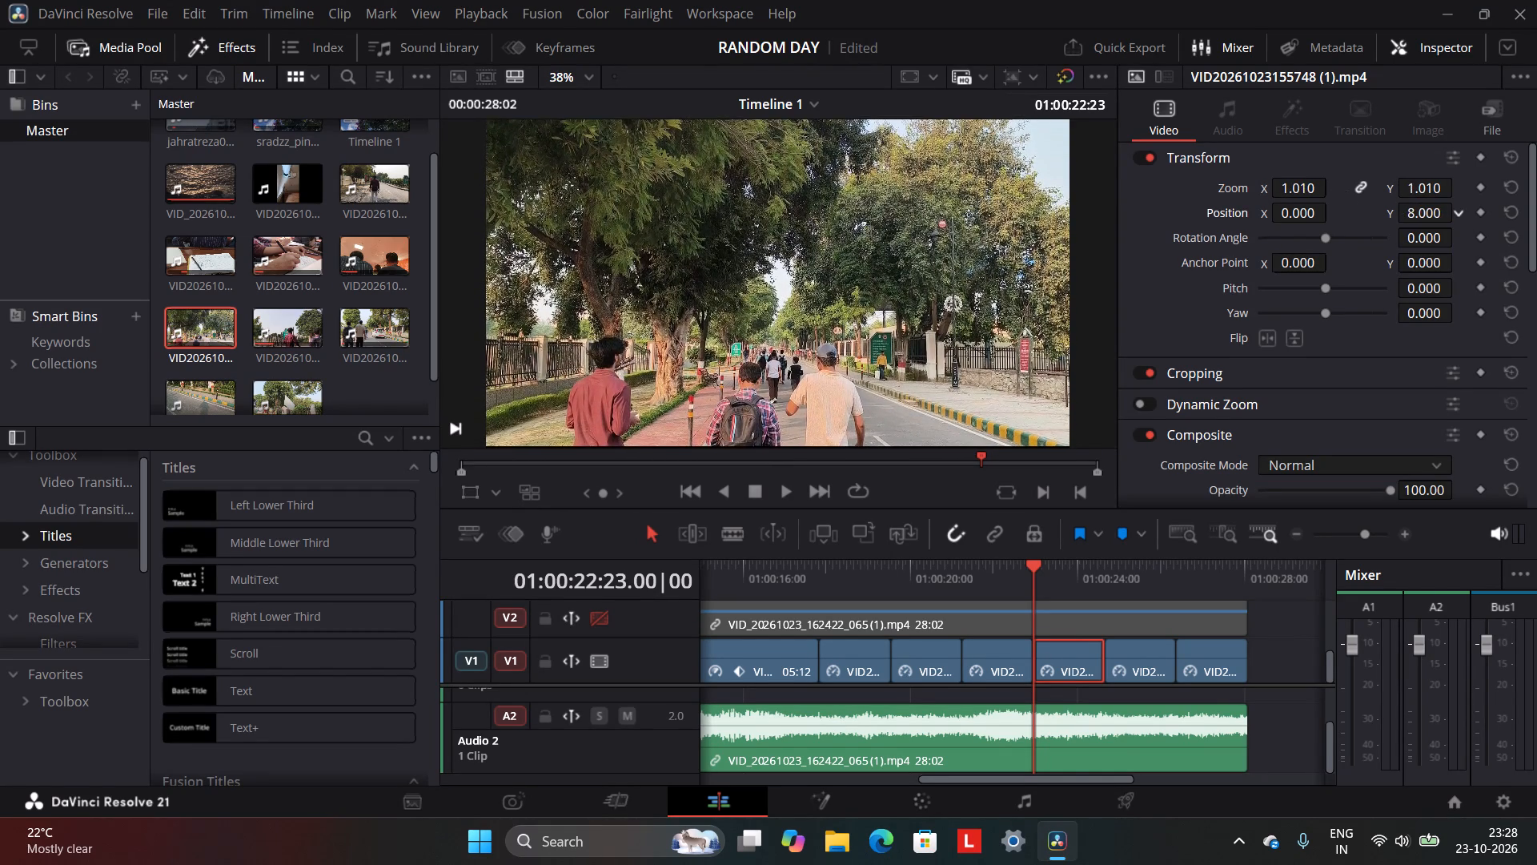
drag(966, 436, 954, 441)
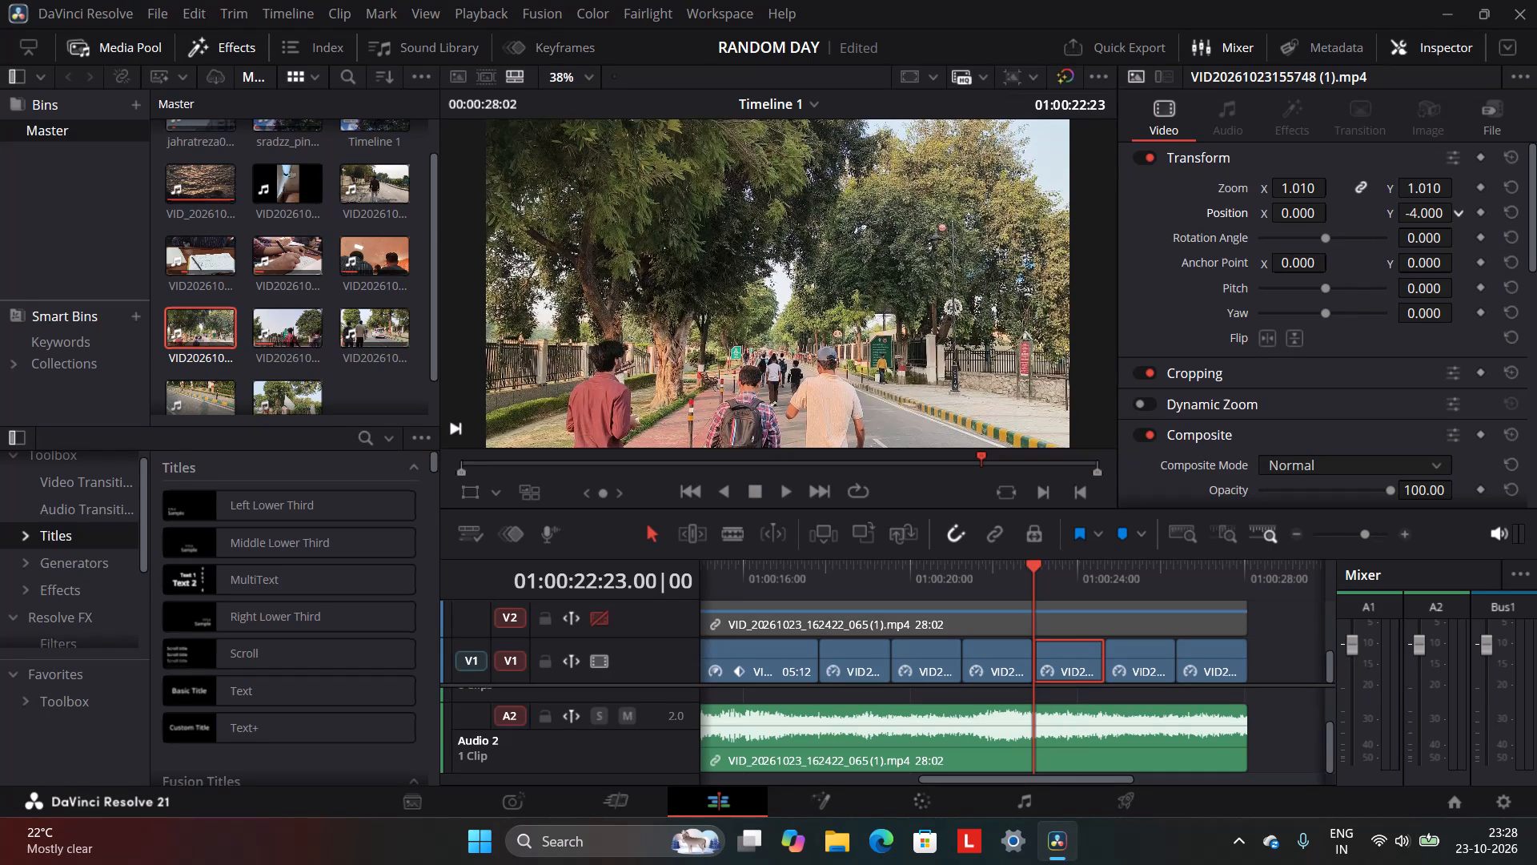
drag(954, 441, 958, 441)
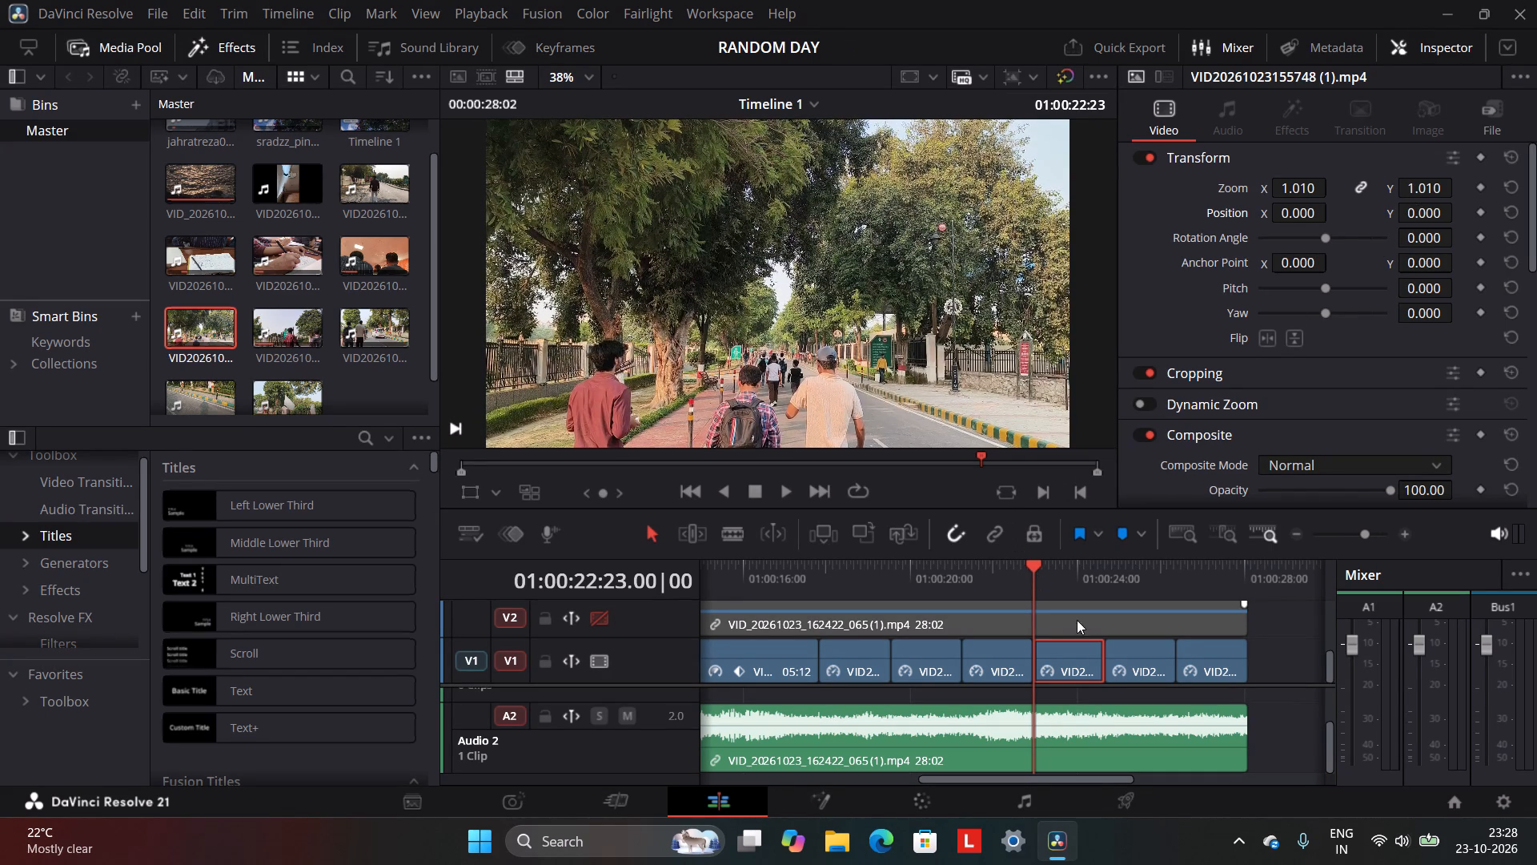
Select the Video 1 walking clip at 01:00:24:16 and look through the media pool footage for a replacement.
click(1106, 569)
scroll(1110, 569, down, 4)
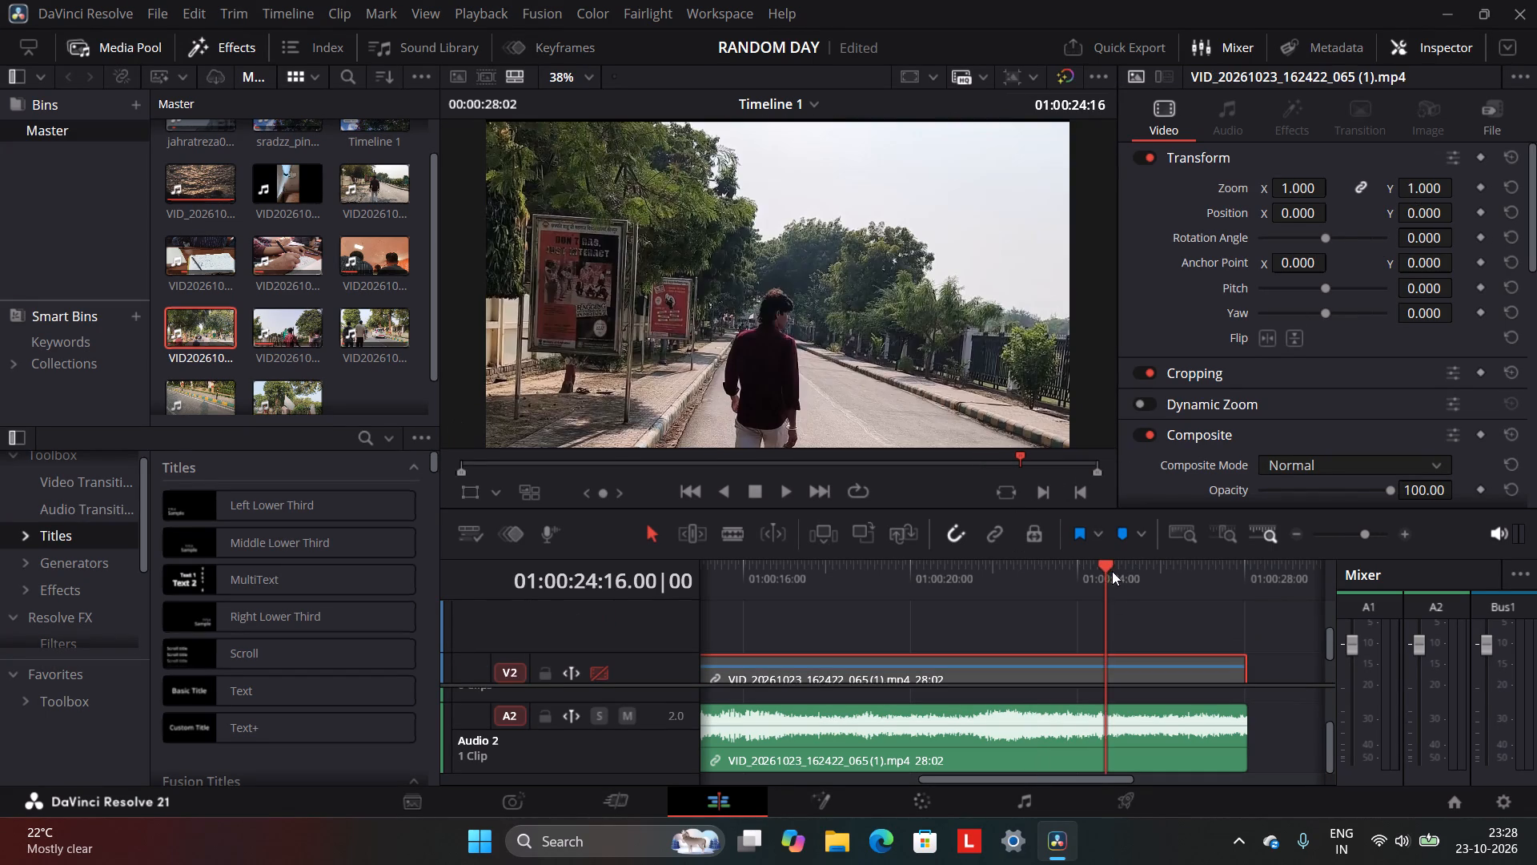
scroll(1115, 614, down, 4)
click(1116, 670)
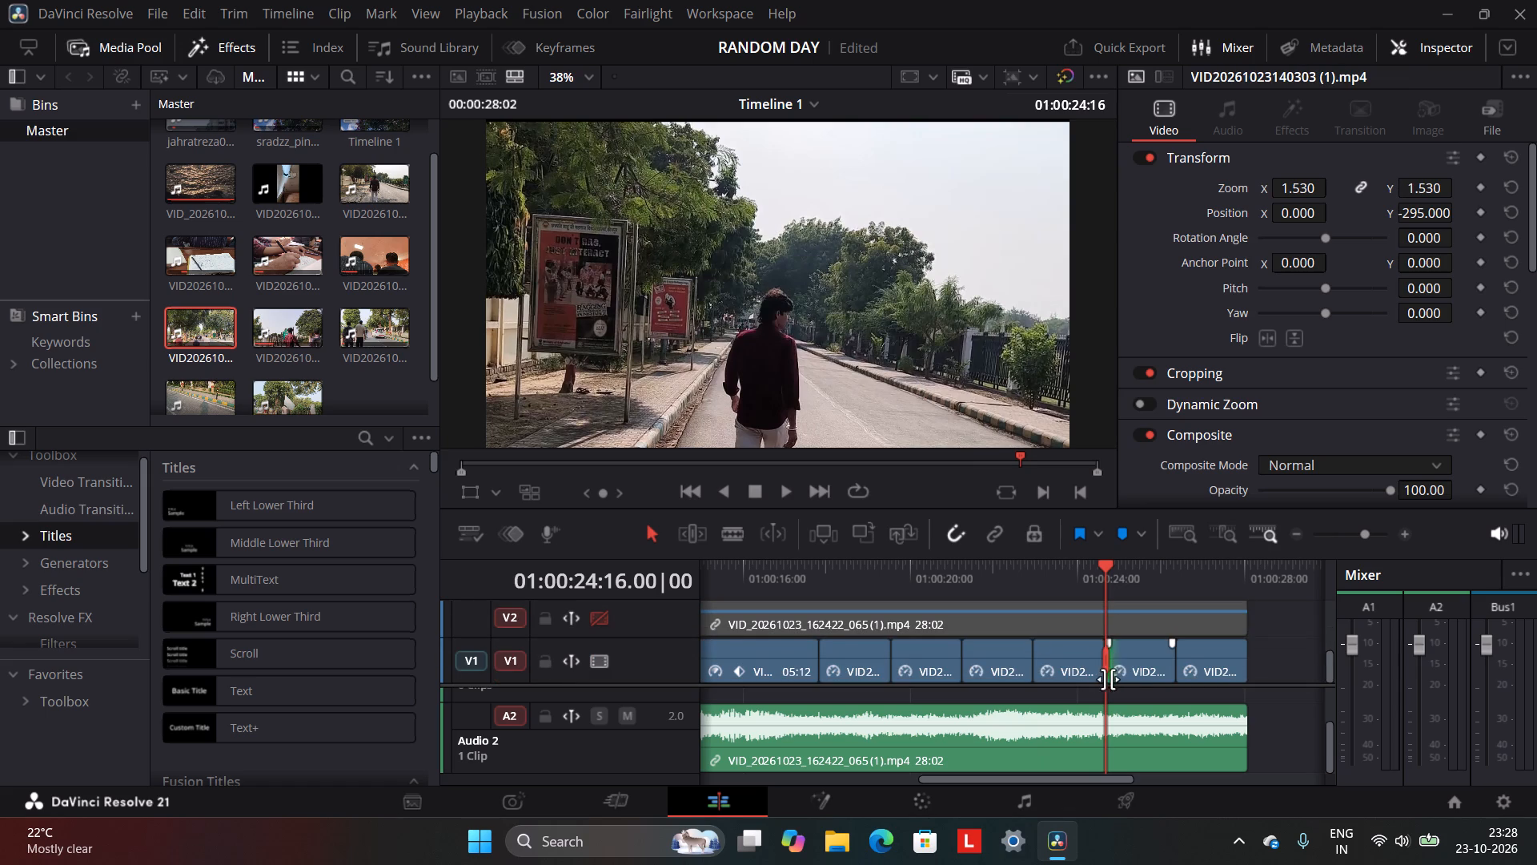
click(1145, 662)
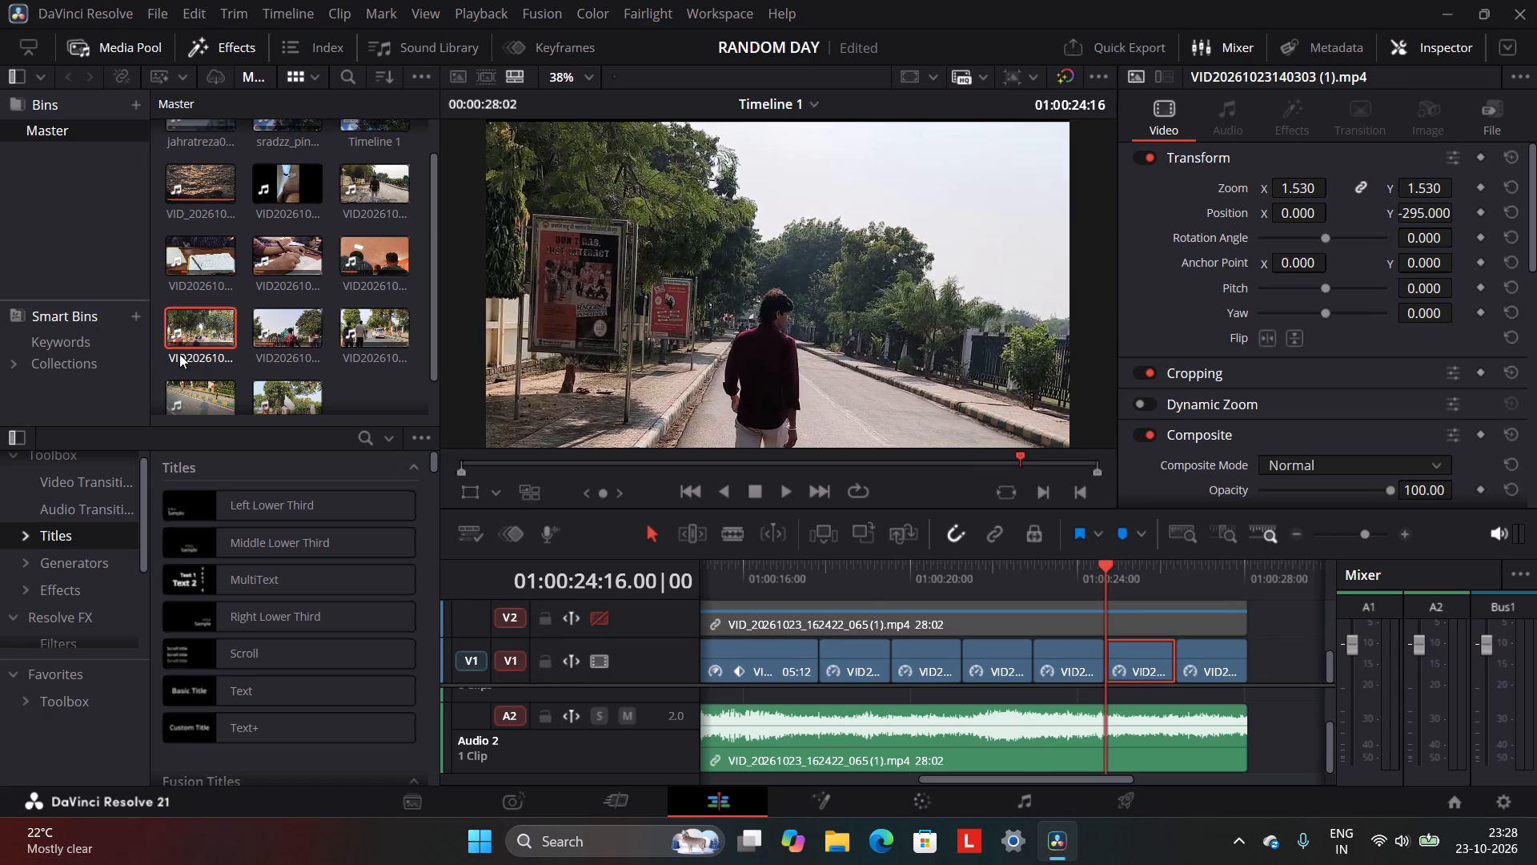
scroll(235, 385, down, 1)
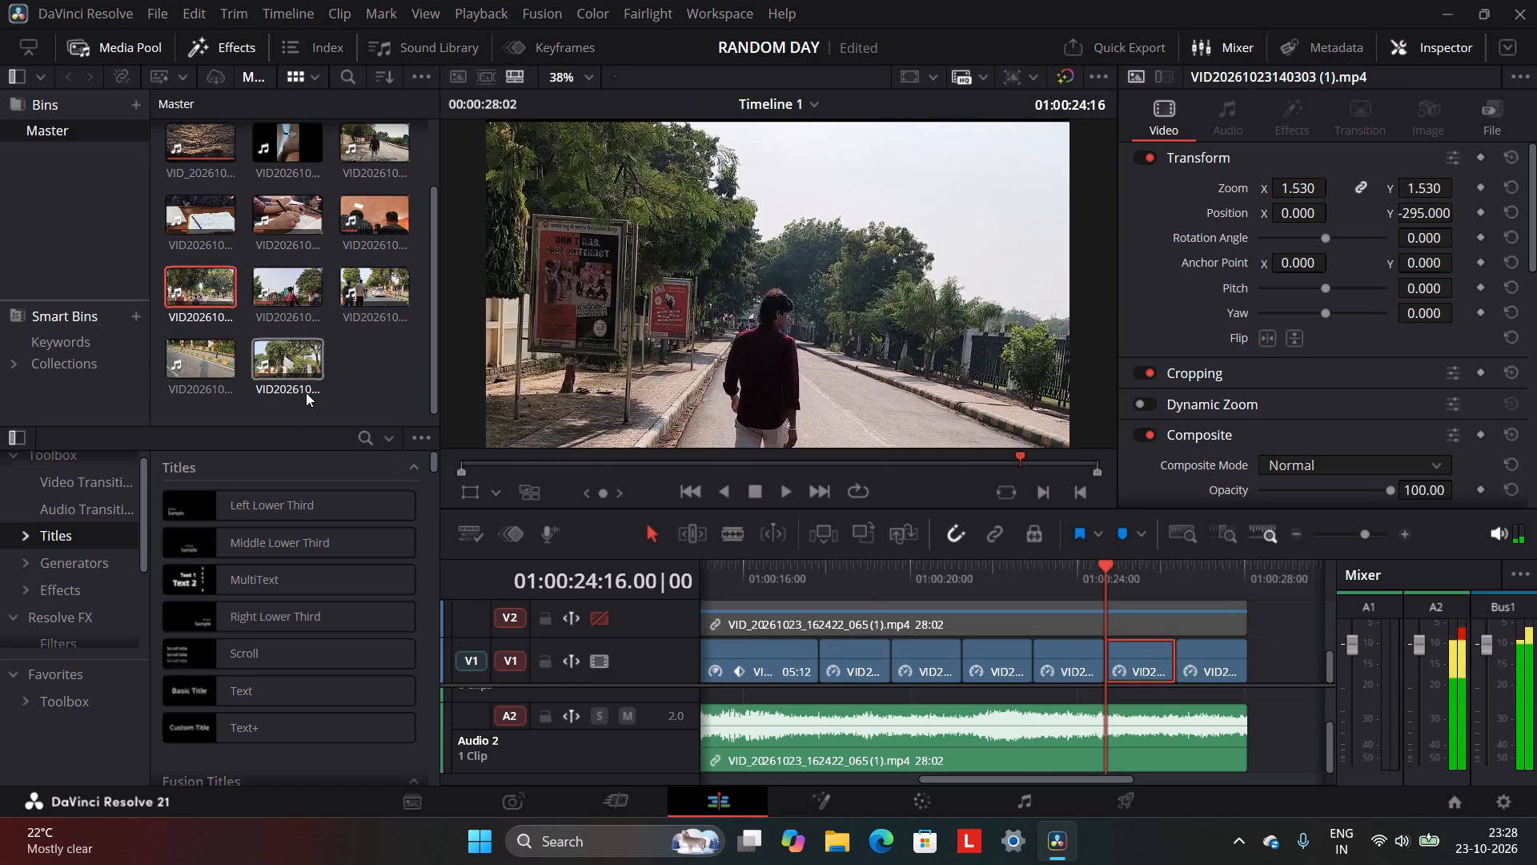
scroll(313, 247, up, 1)
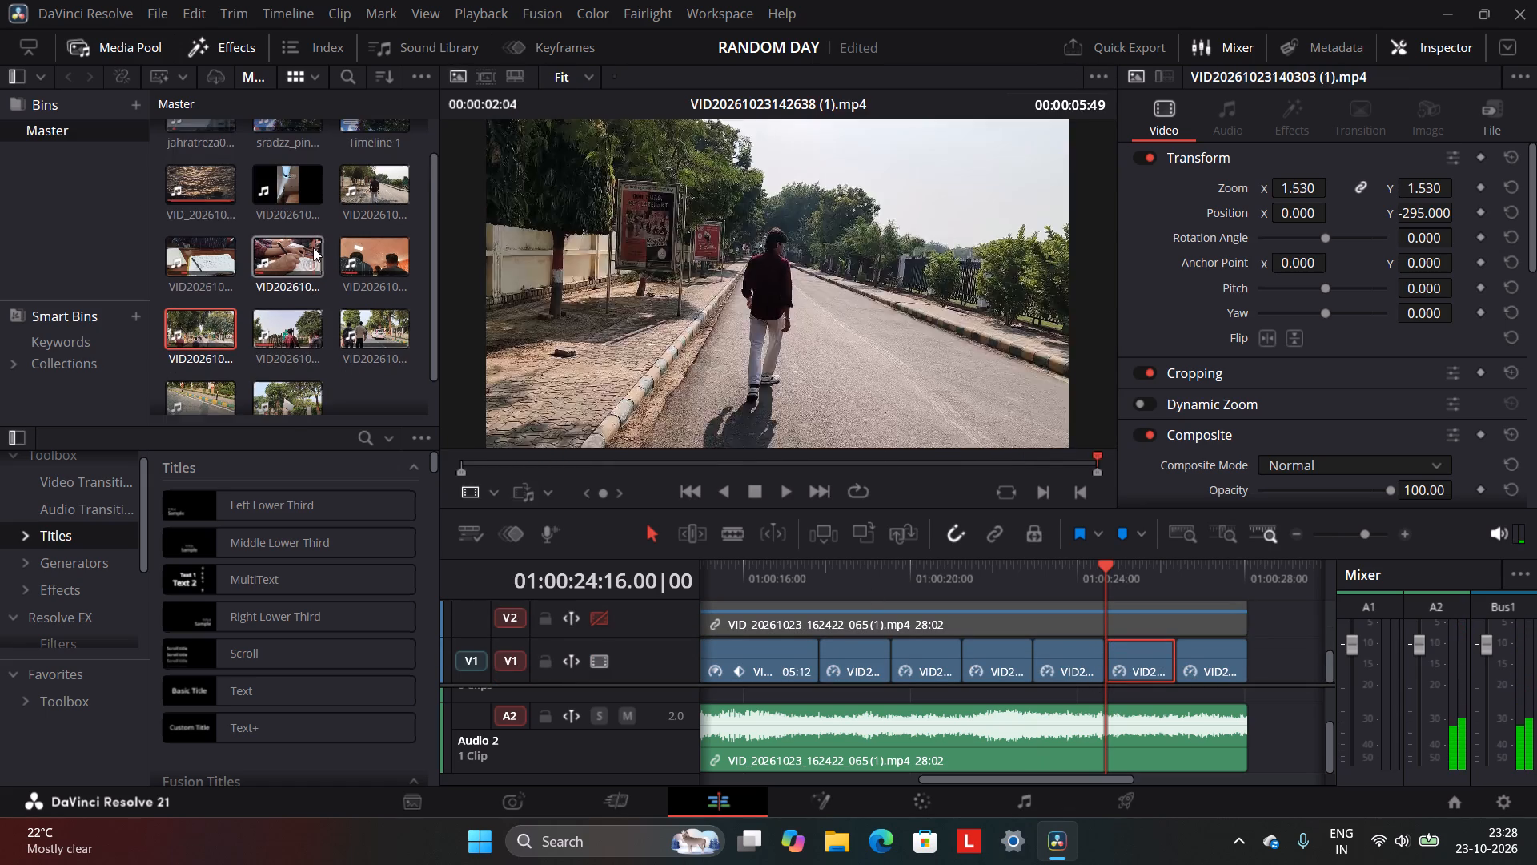
scroll(313, 247, up, 7)
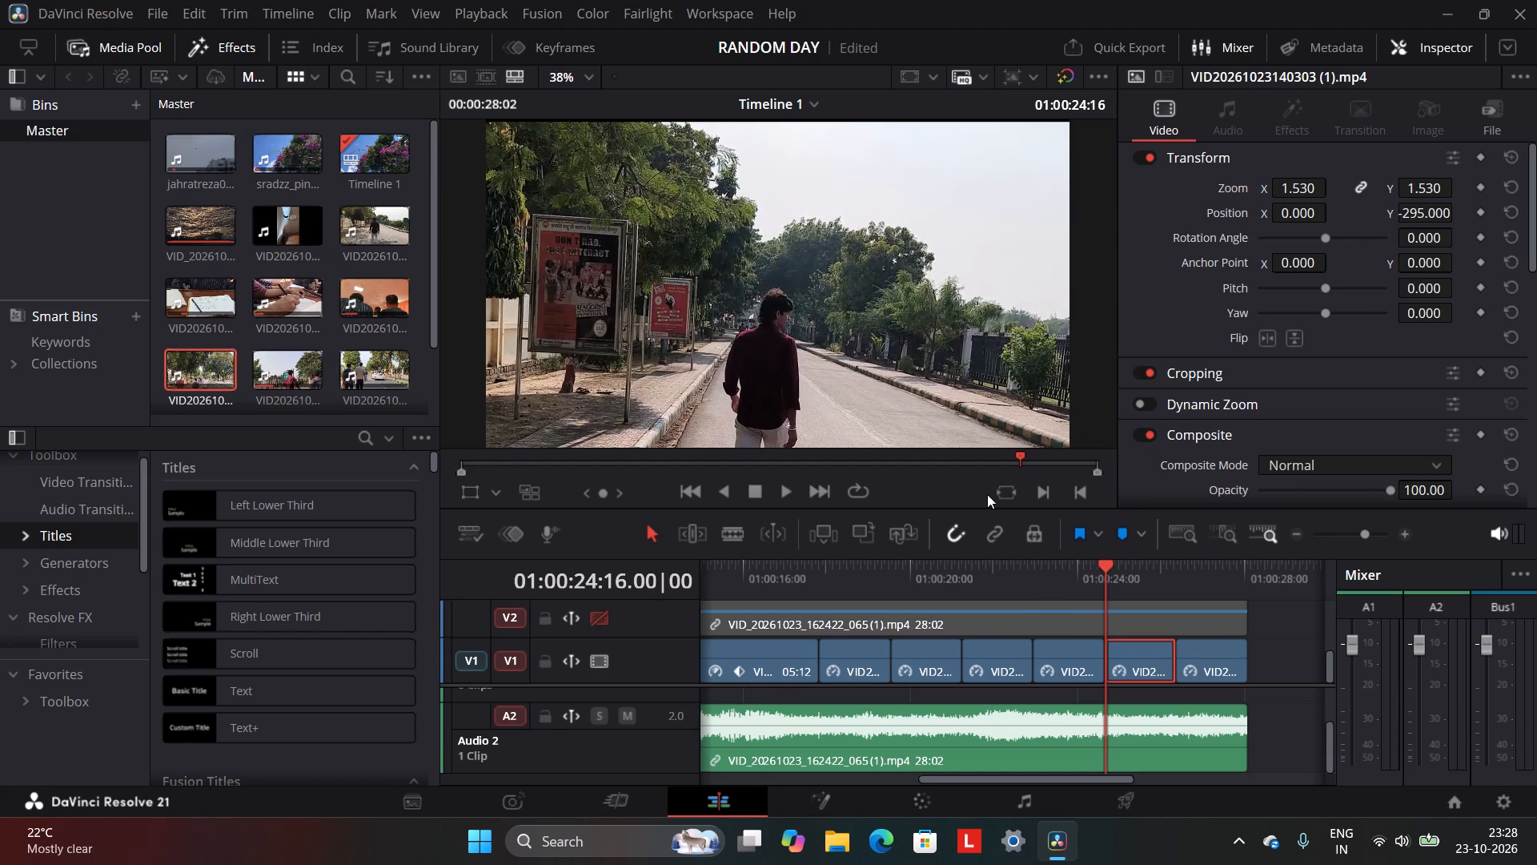
Switch to Microsoft Edge, search the web for pinterest and open the Pinterest site.
click(885, 863)
click(751, 259)
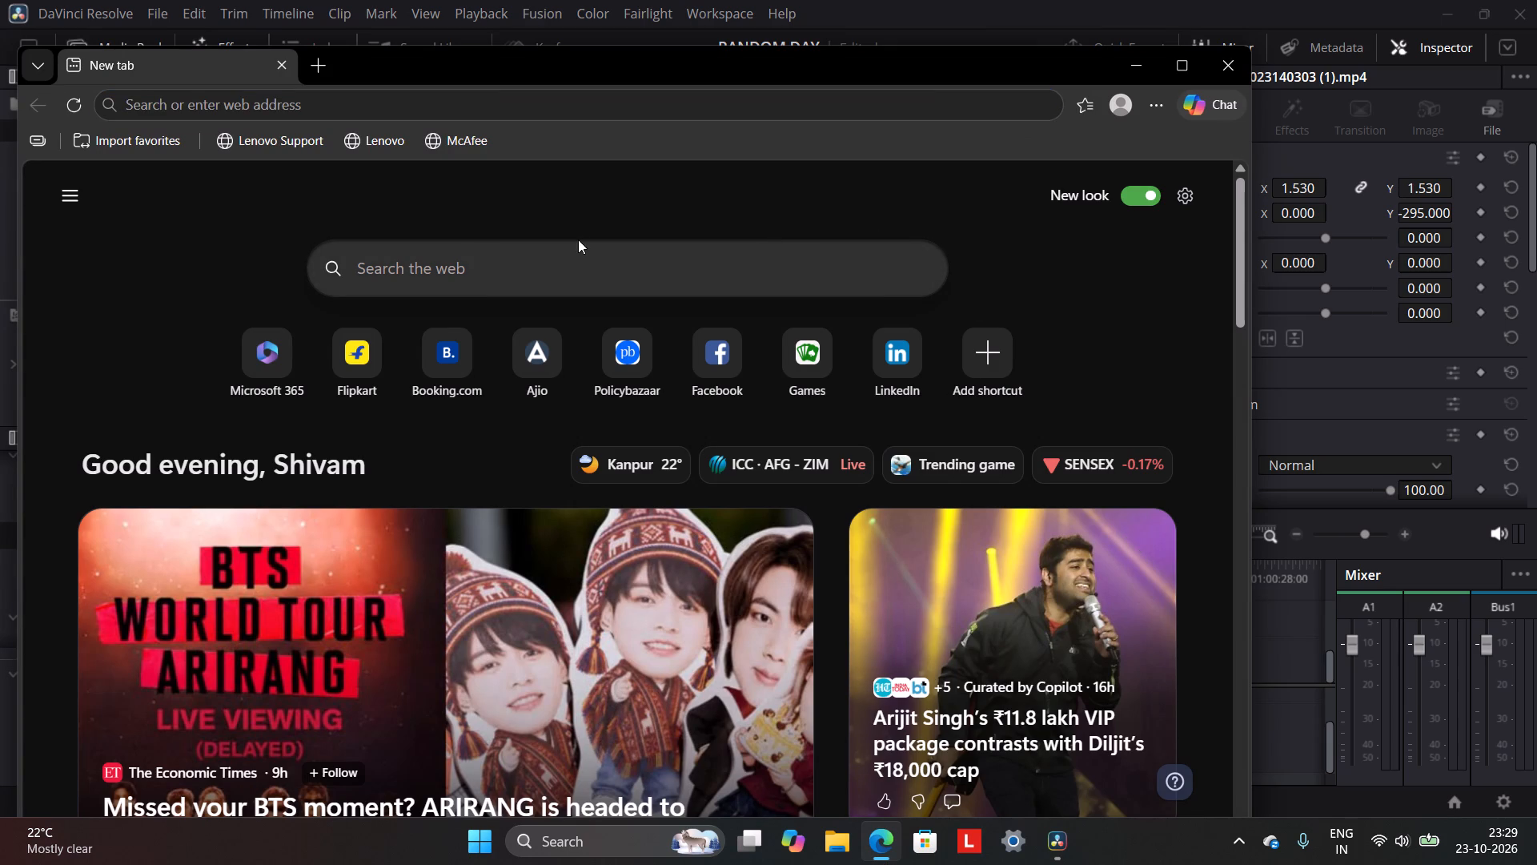
click(459, 358)
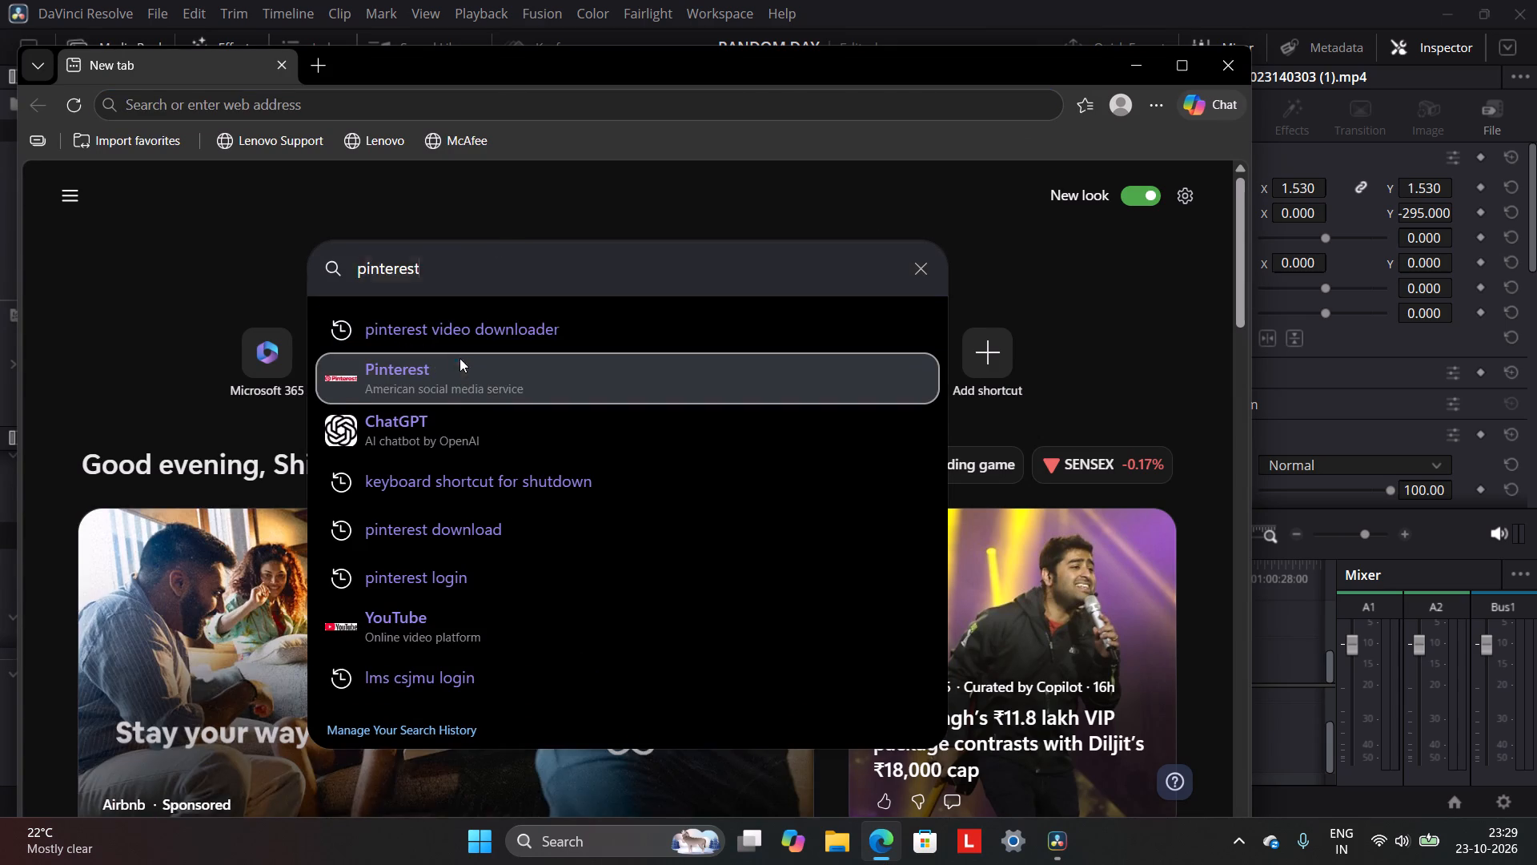
click(375, 380)
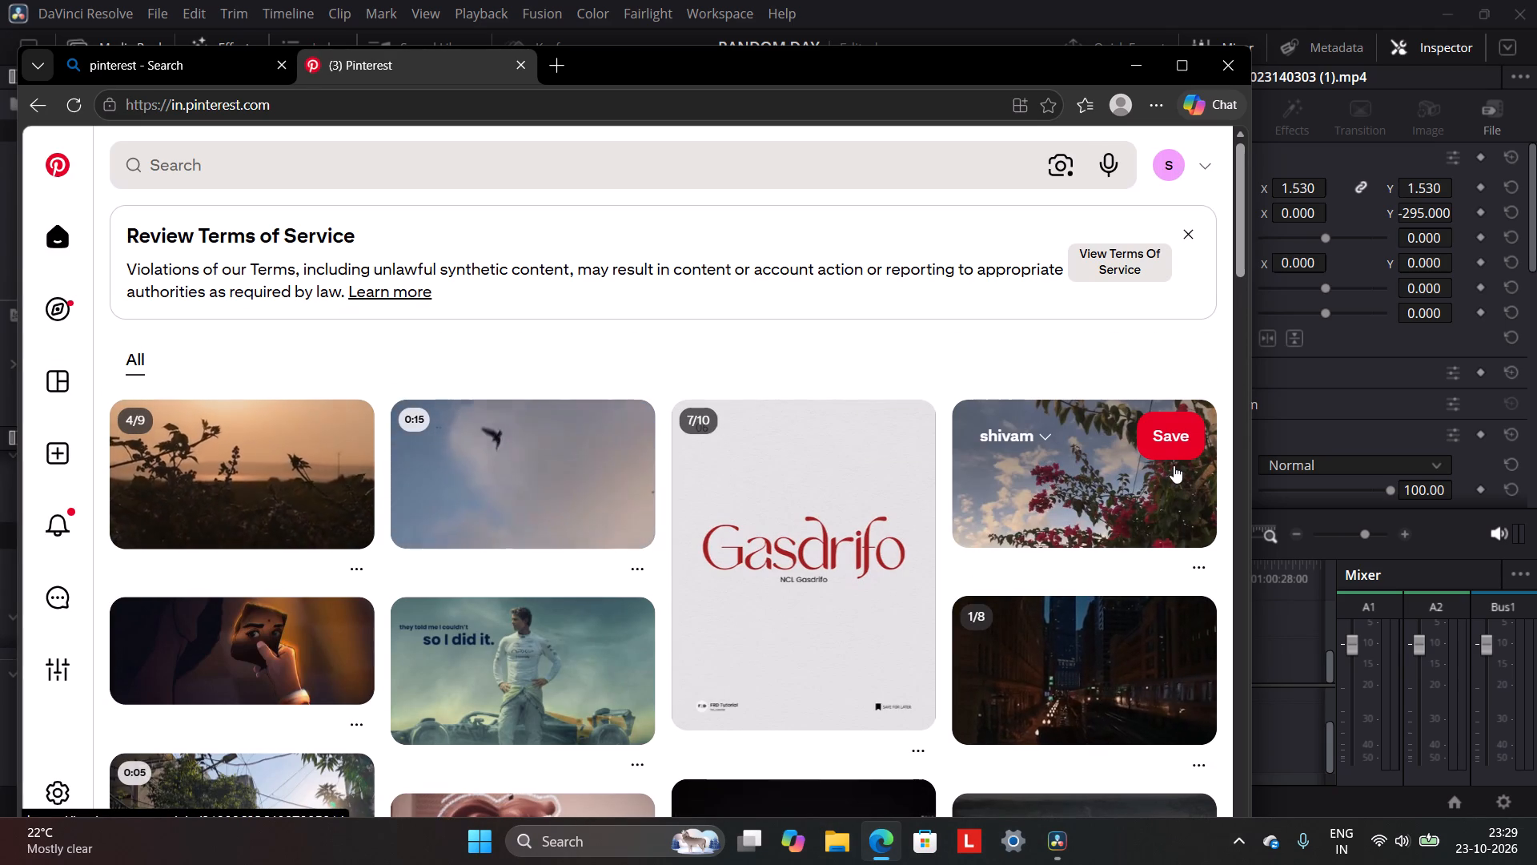
Browse Pinterest's nature videos, open the pin of lit street lamps against a golden cloudy sky and copy its link.
click(1174, 465)
scroll(901, 477, down, 6)
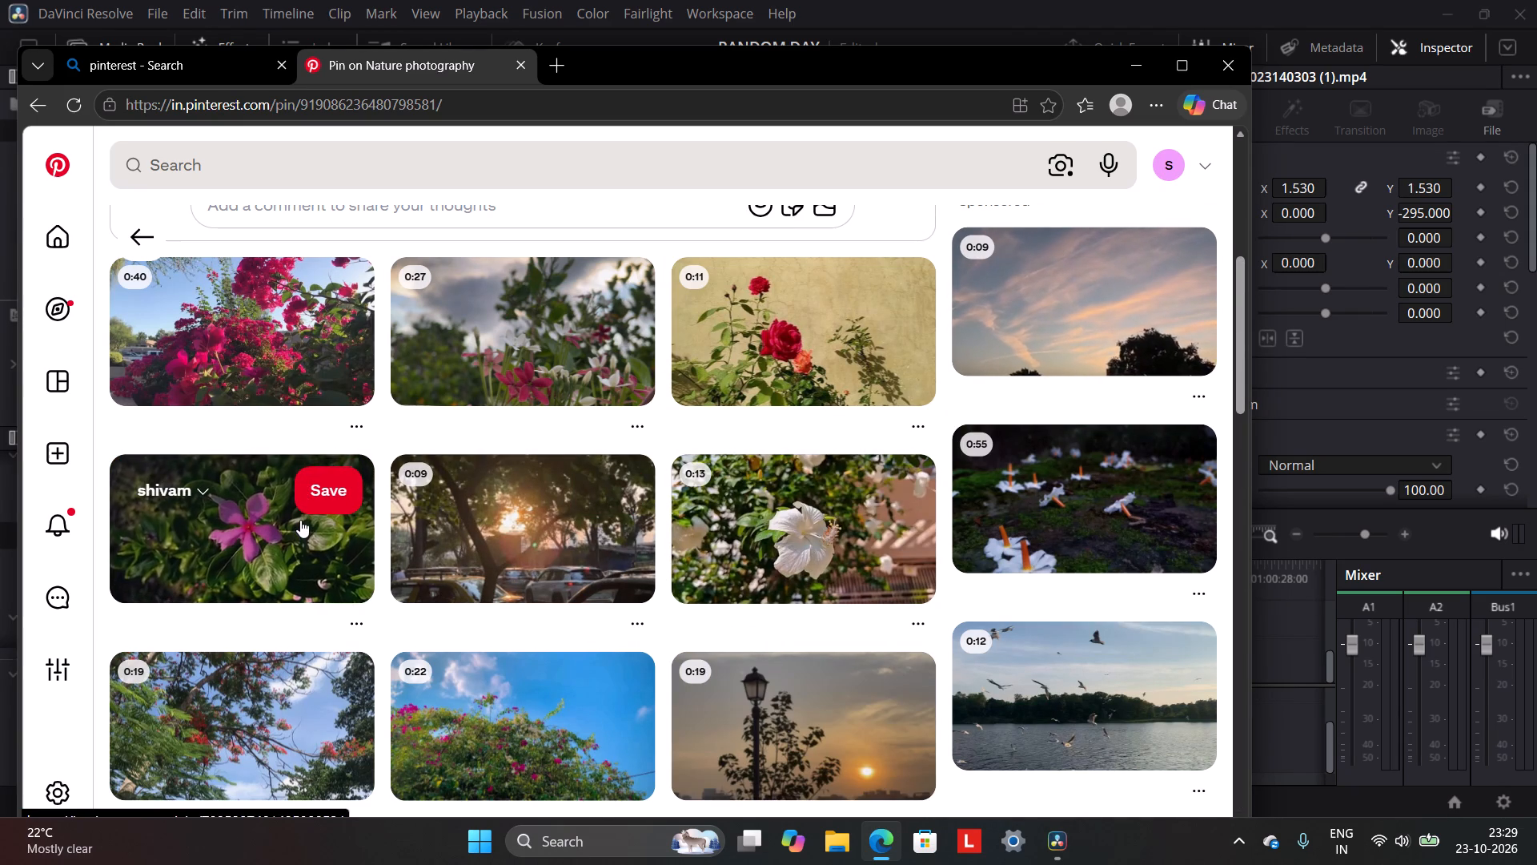
scroll(300, 532, down, 2)
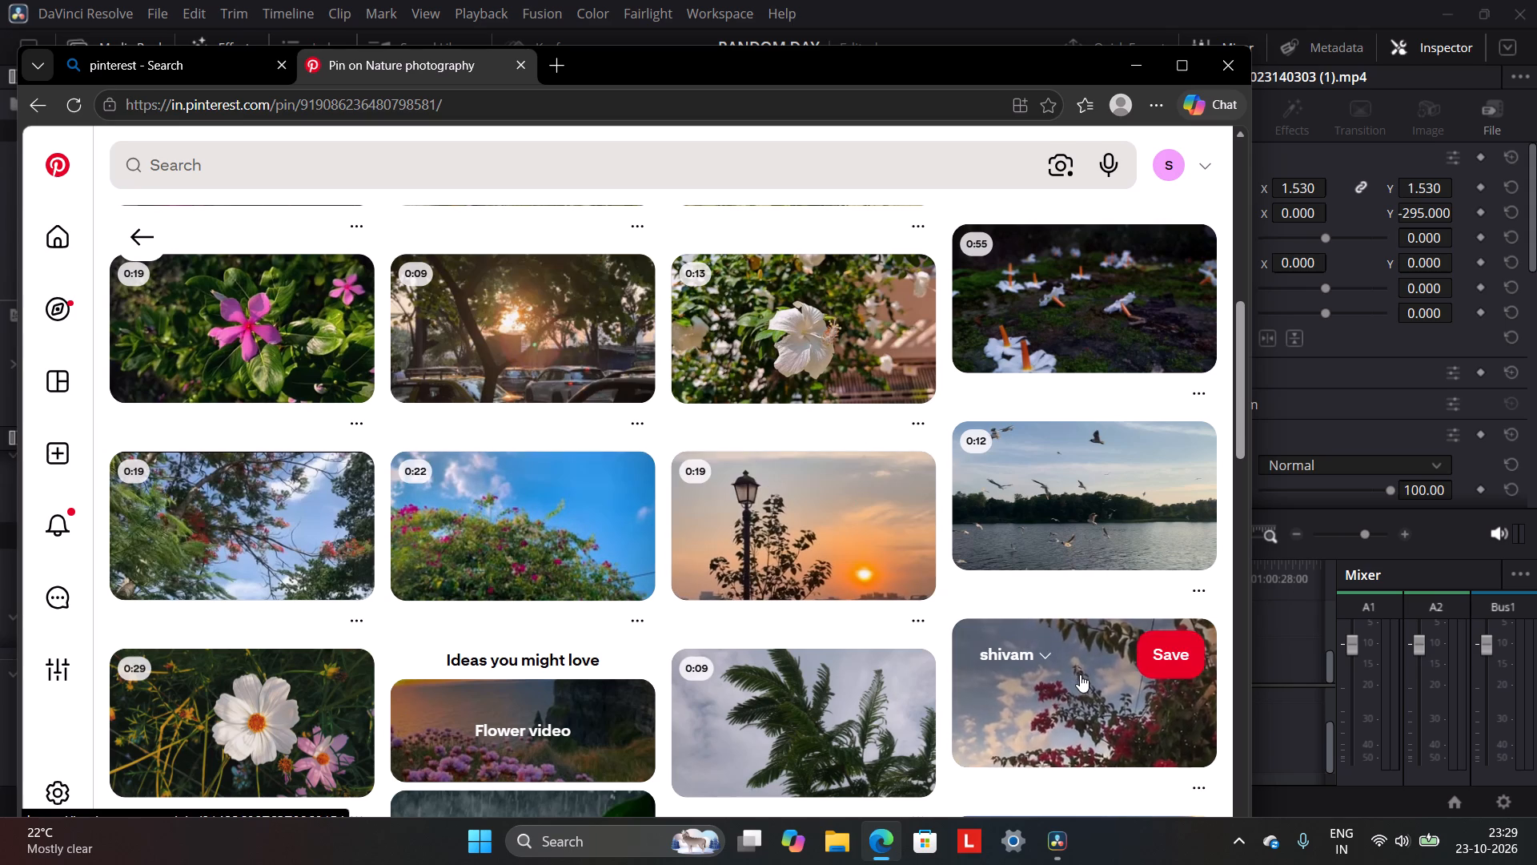
scroll(1136, 597, down, 3)
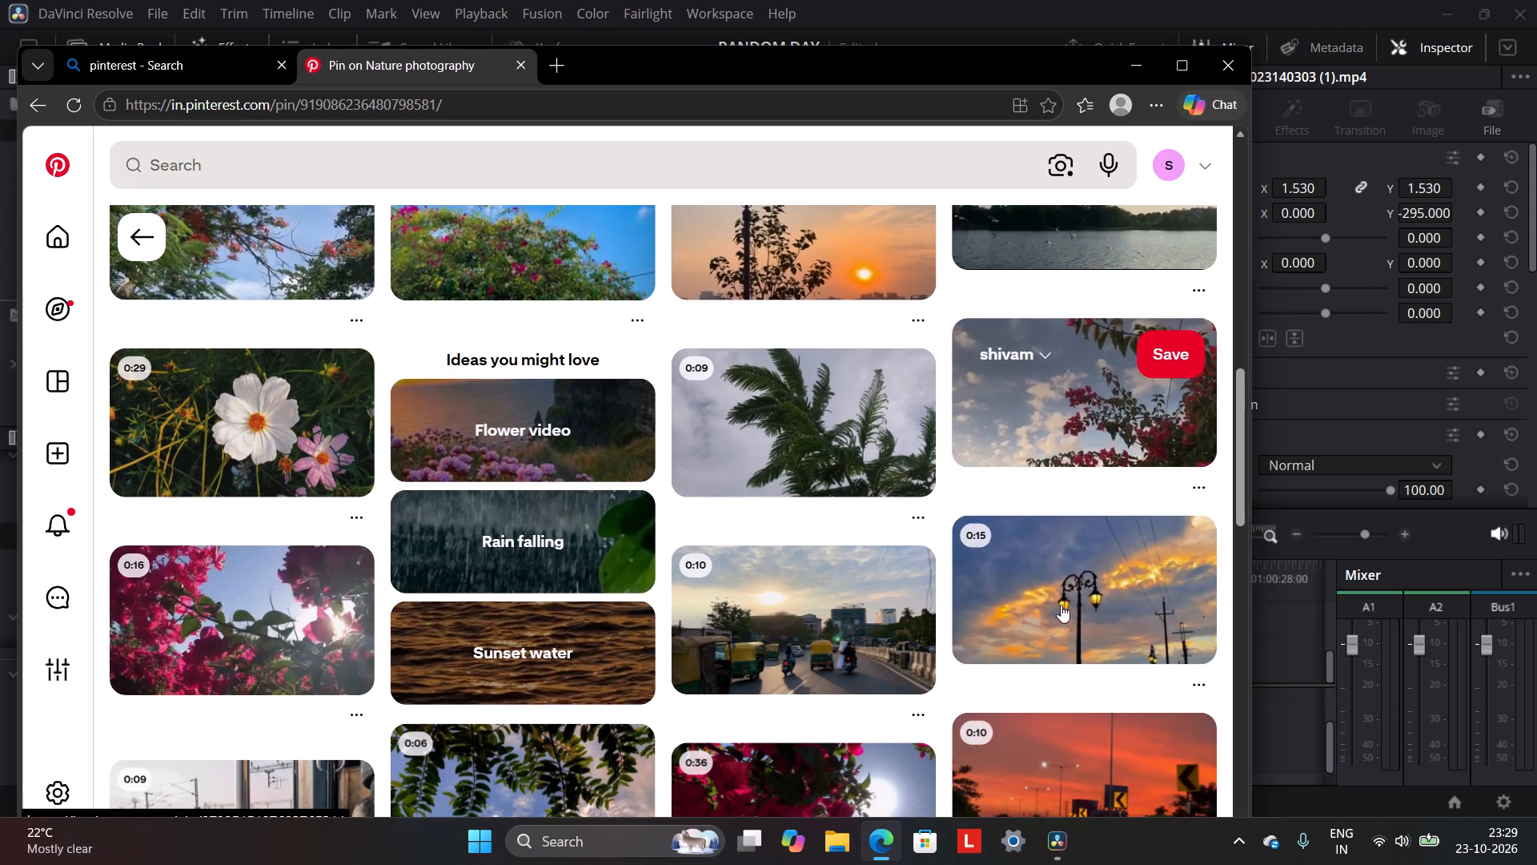
click(1019, 591)
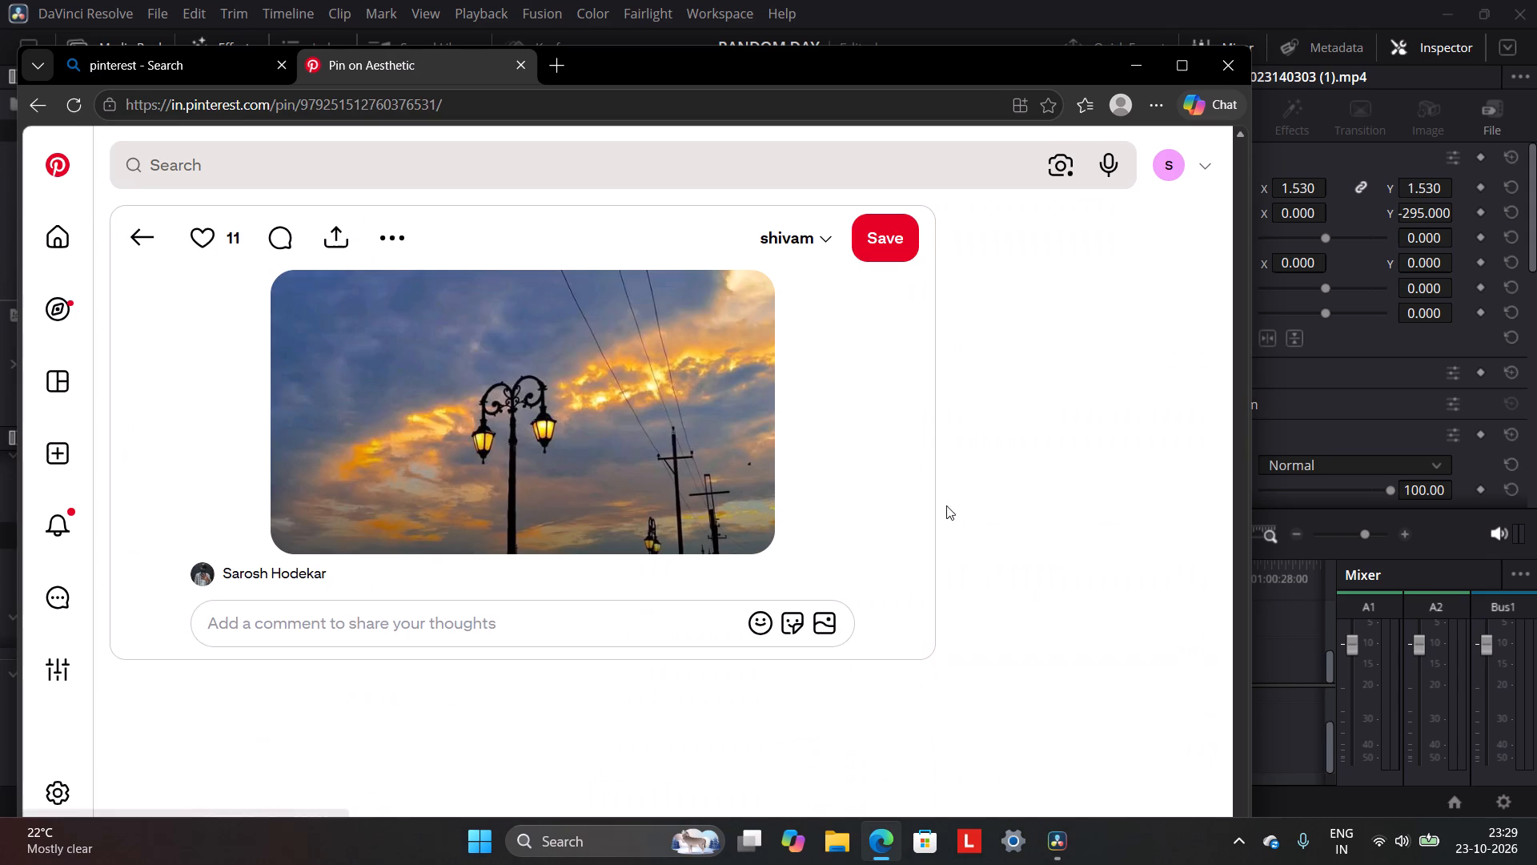
click(336, 239)
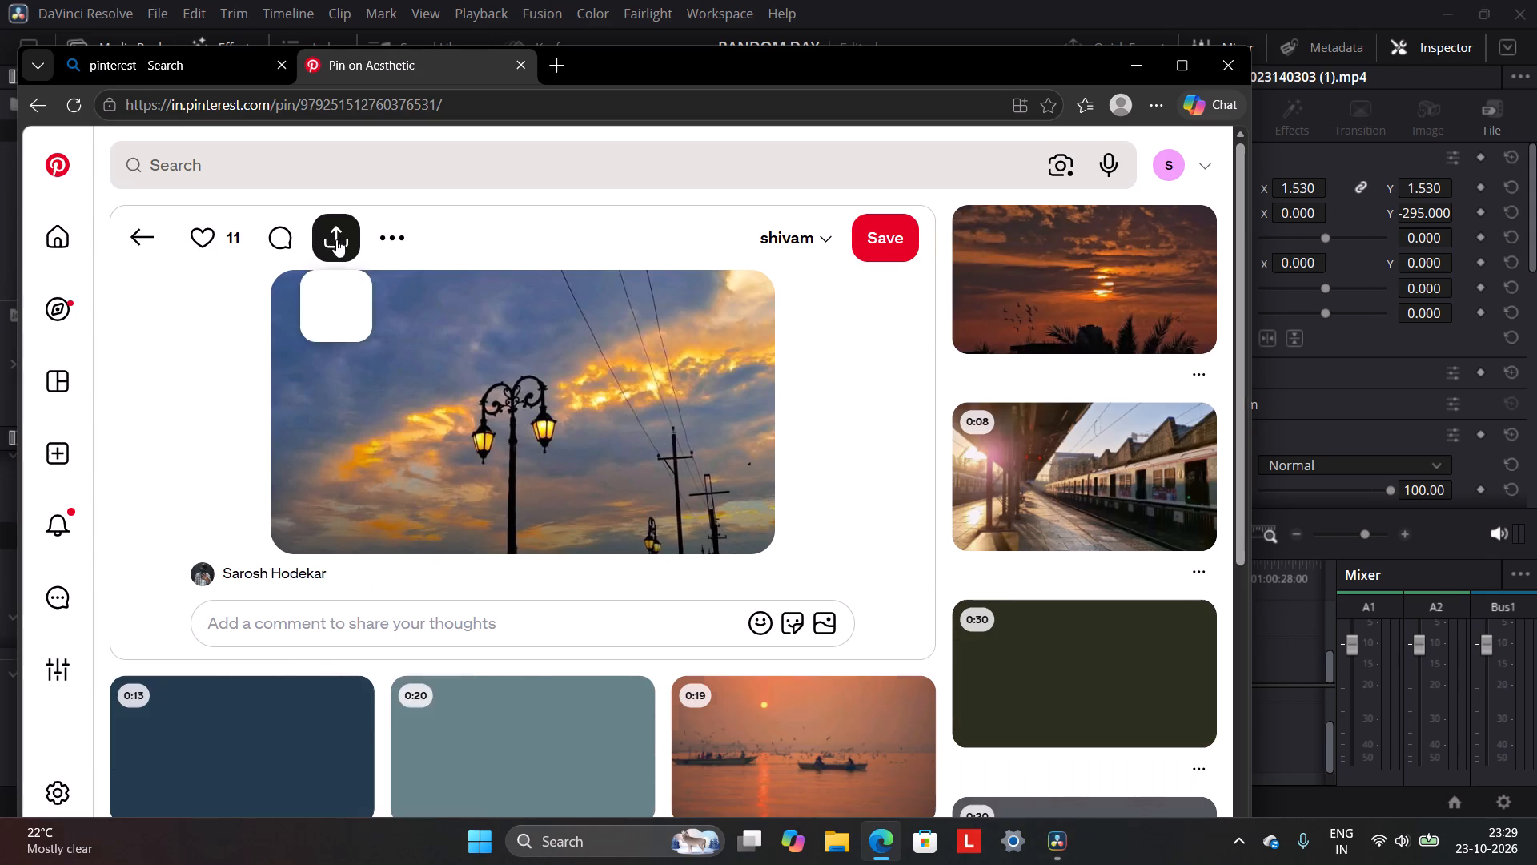
click(157, 346)
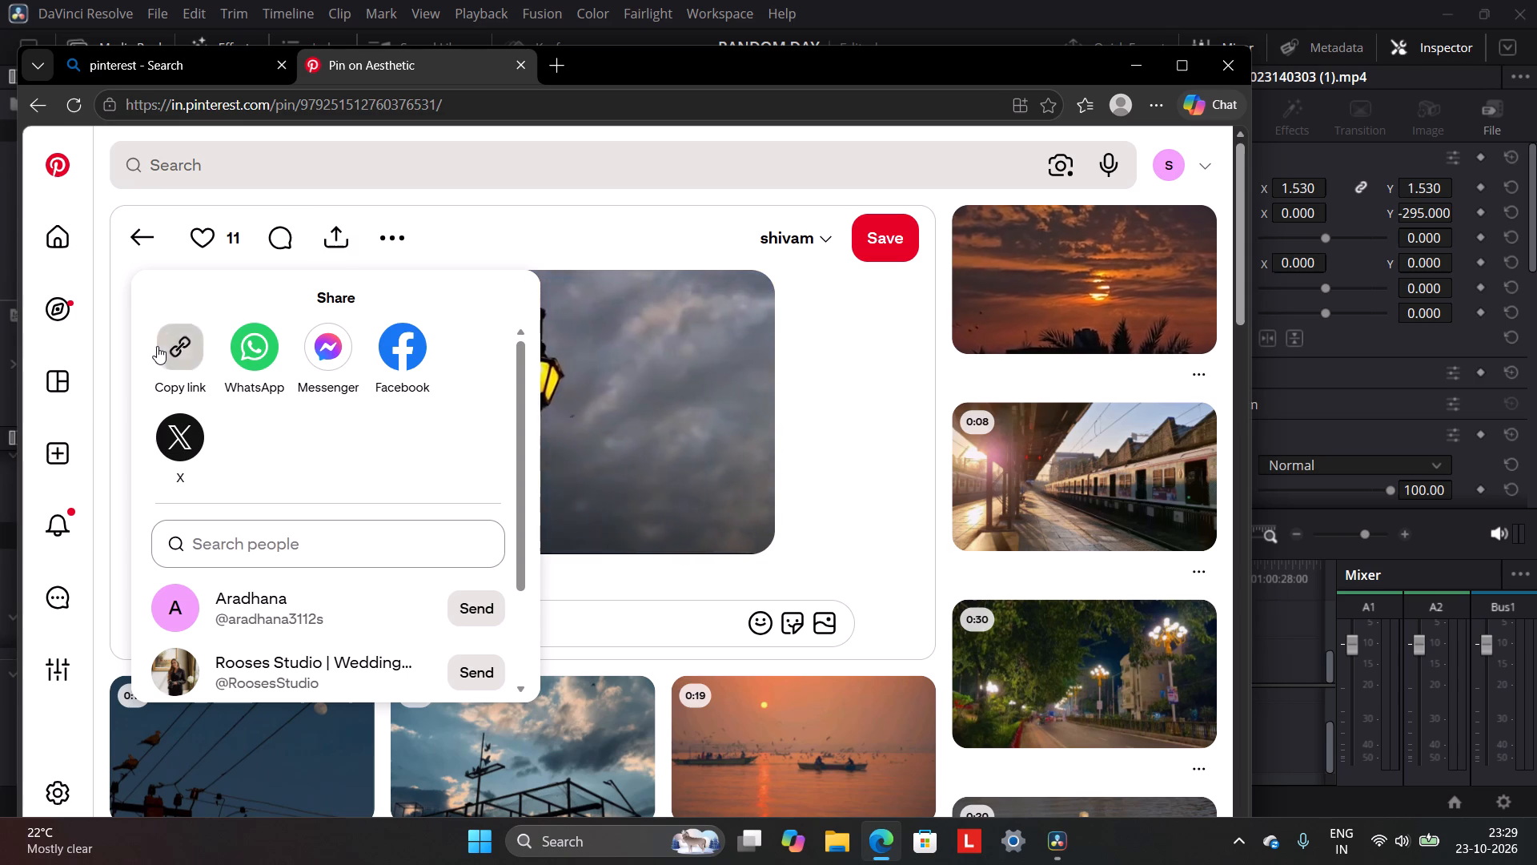
Search in a new browser tab for pinterest video downloader and open the PinDown site.
click(554, 64)
click(379, 254)
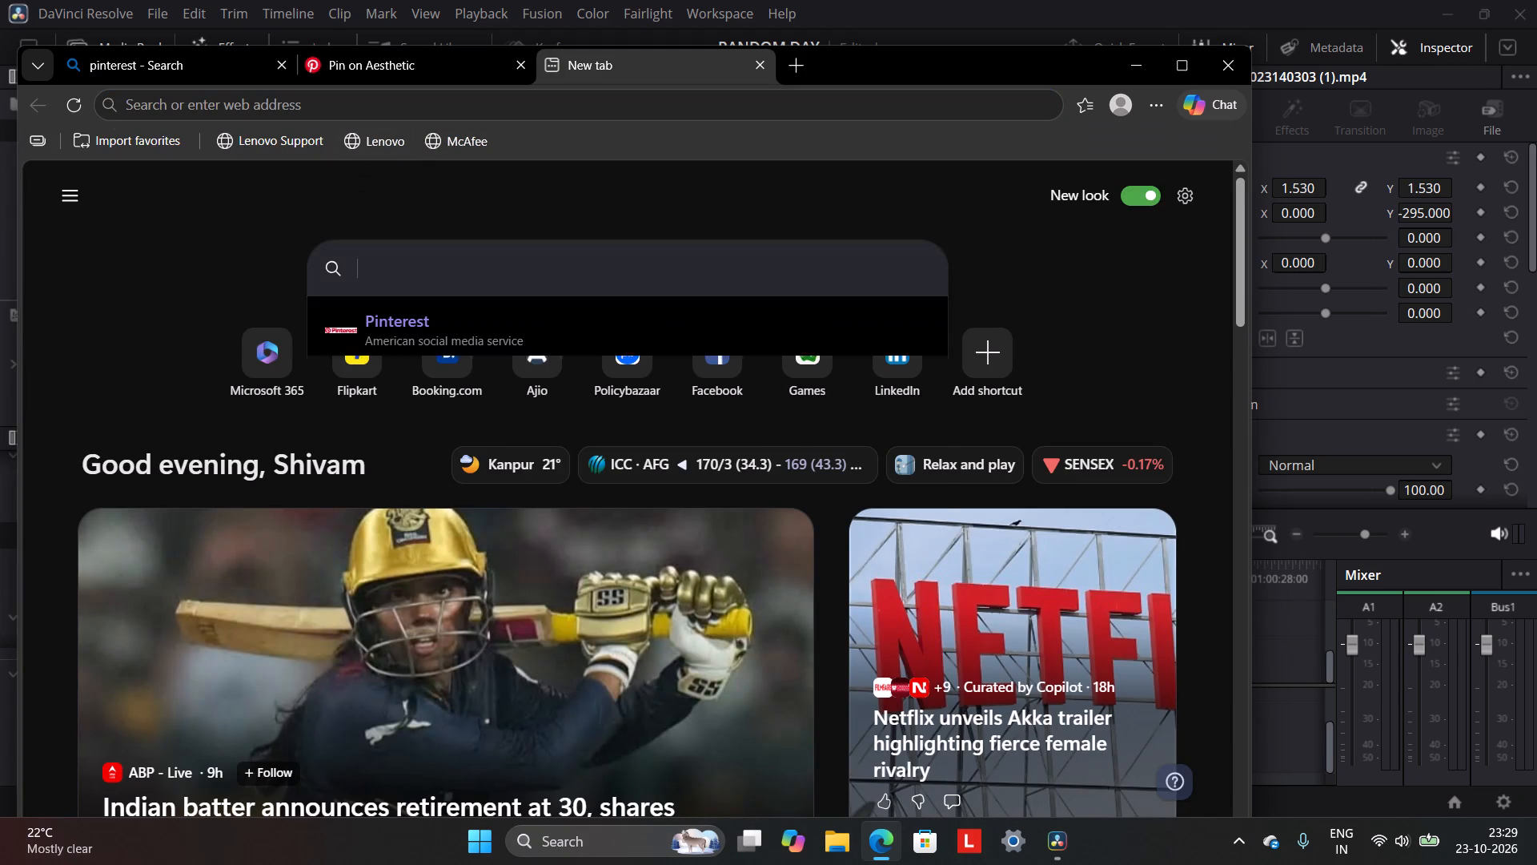
click(430, 368)
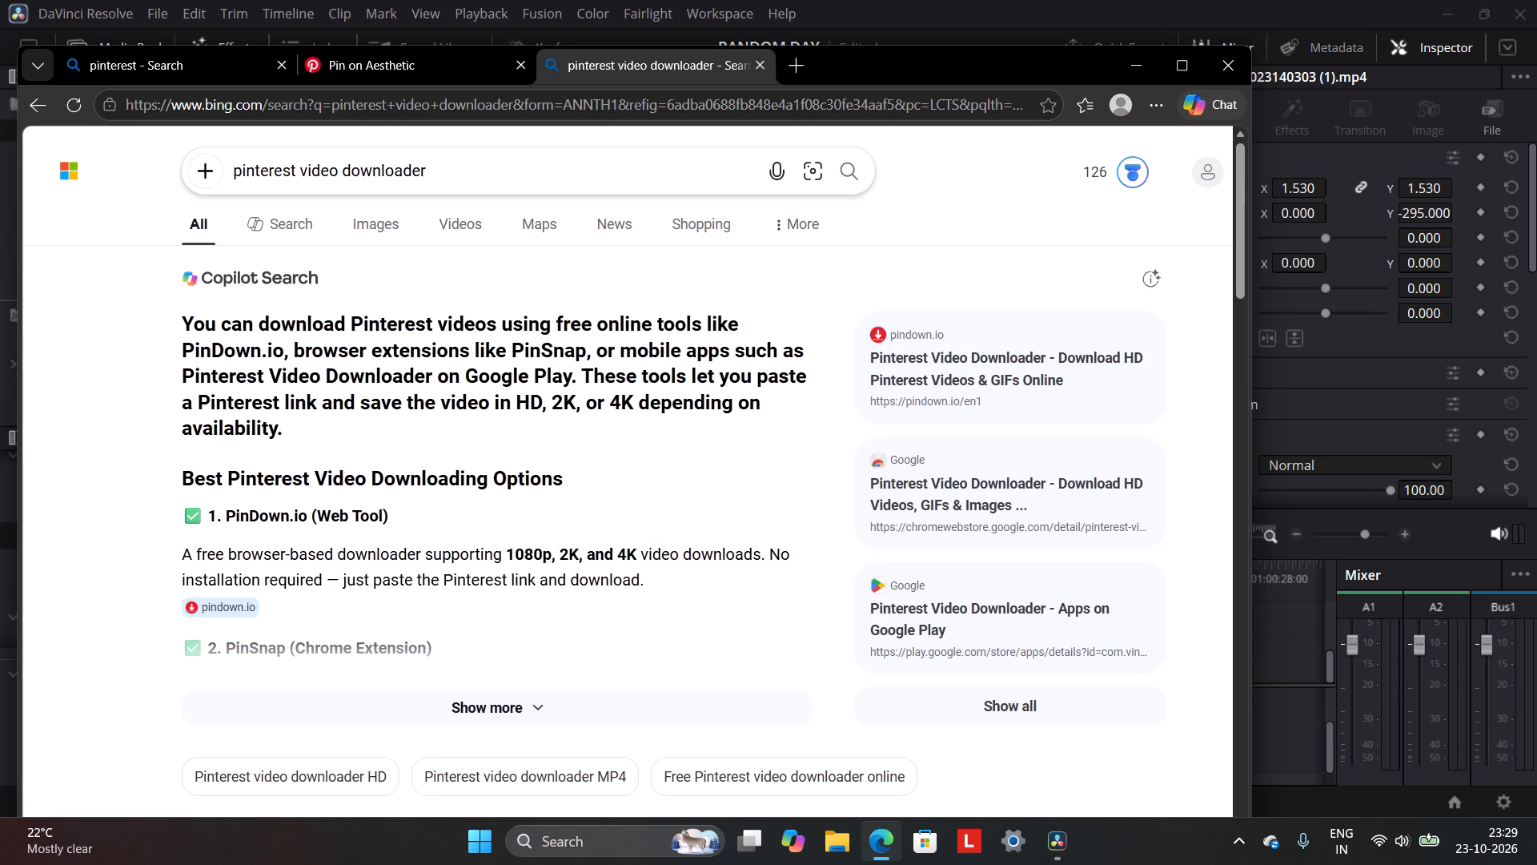
scroll(435, 420, down, 4)
click(433, 464)
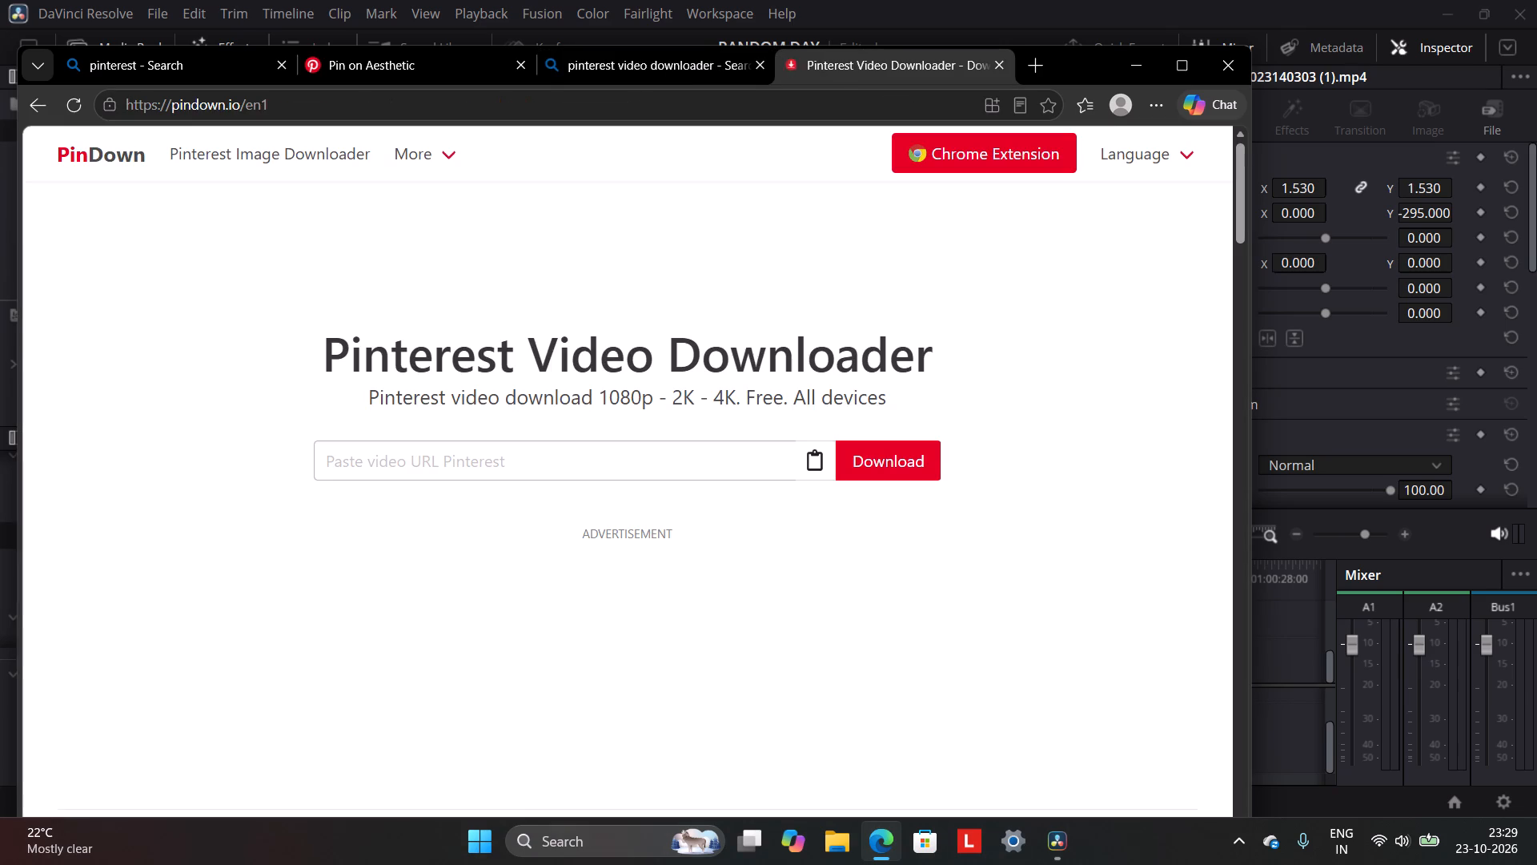
Paste the copied pin link into PinDown and download the street lamp video in 1080p (HD).
right_click(487, 457)
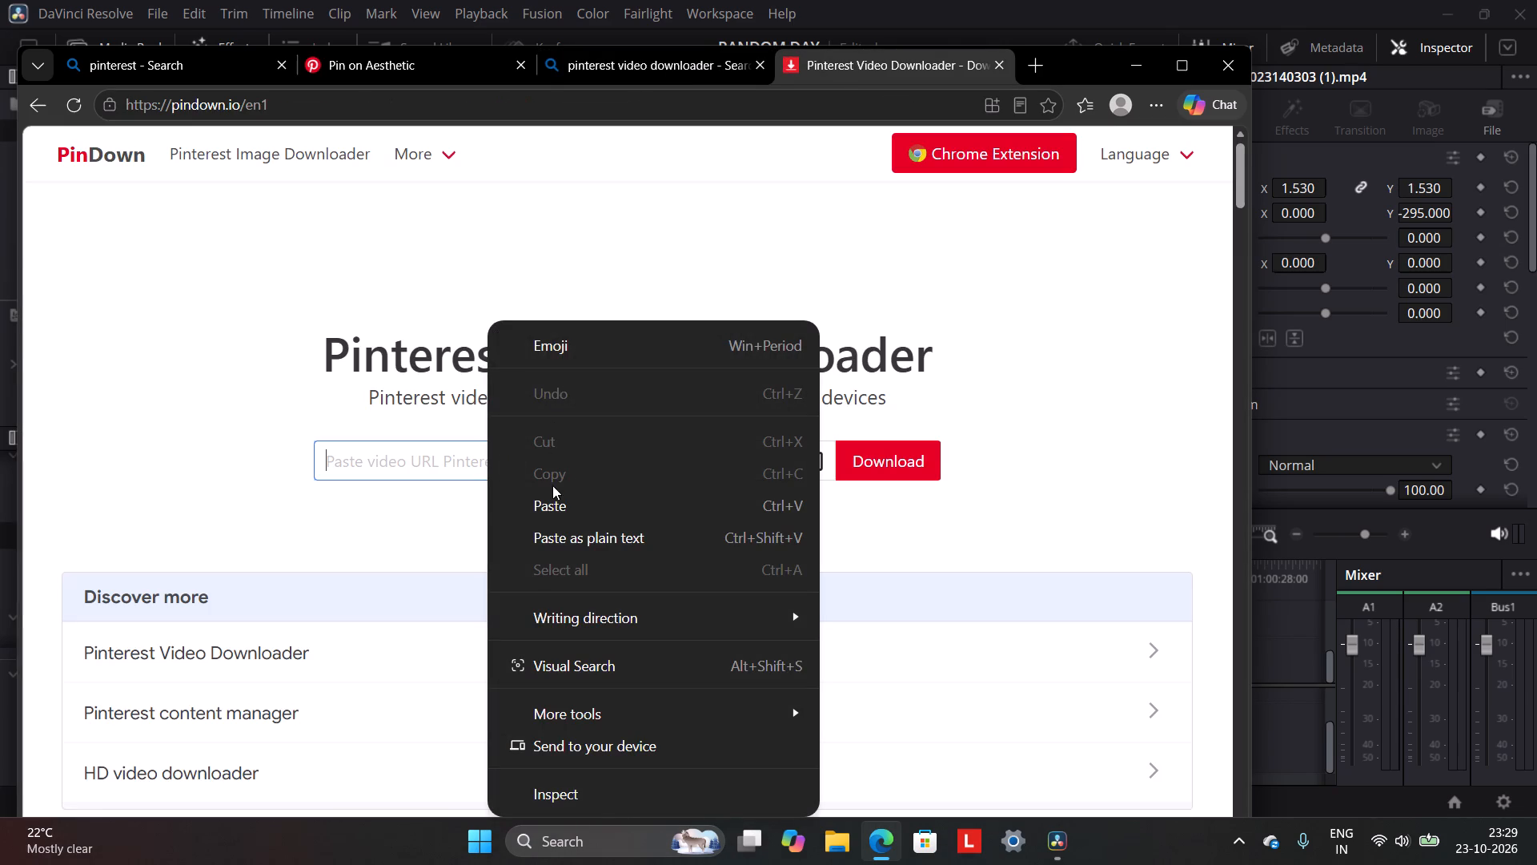
click(558, 505)
click(877, 463)
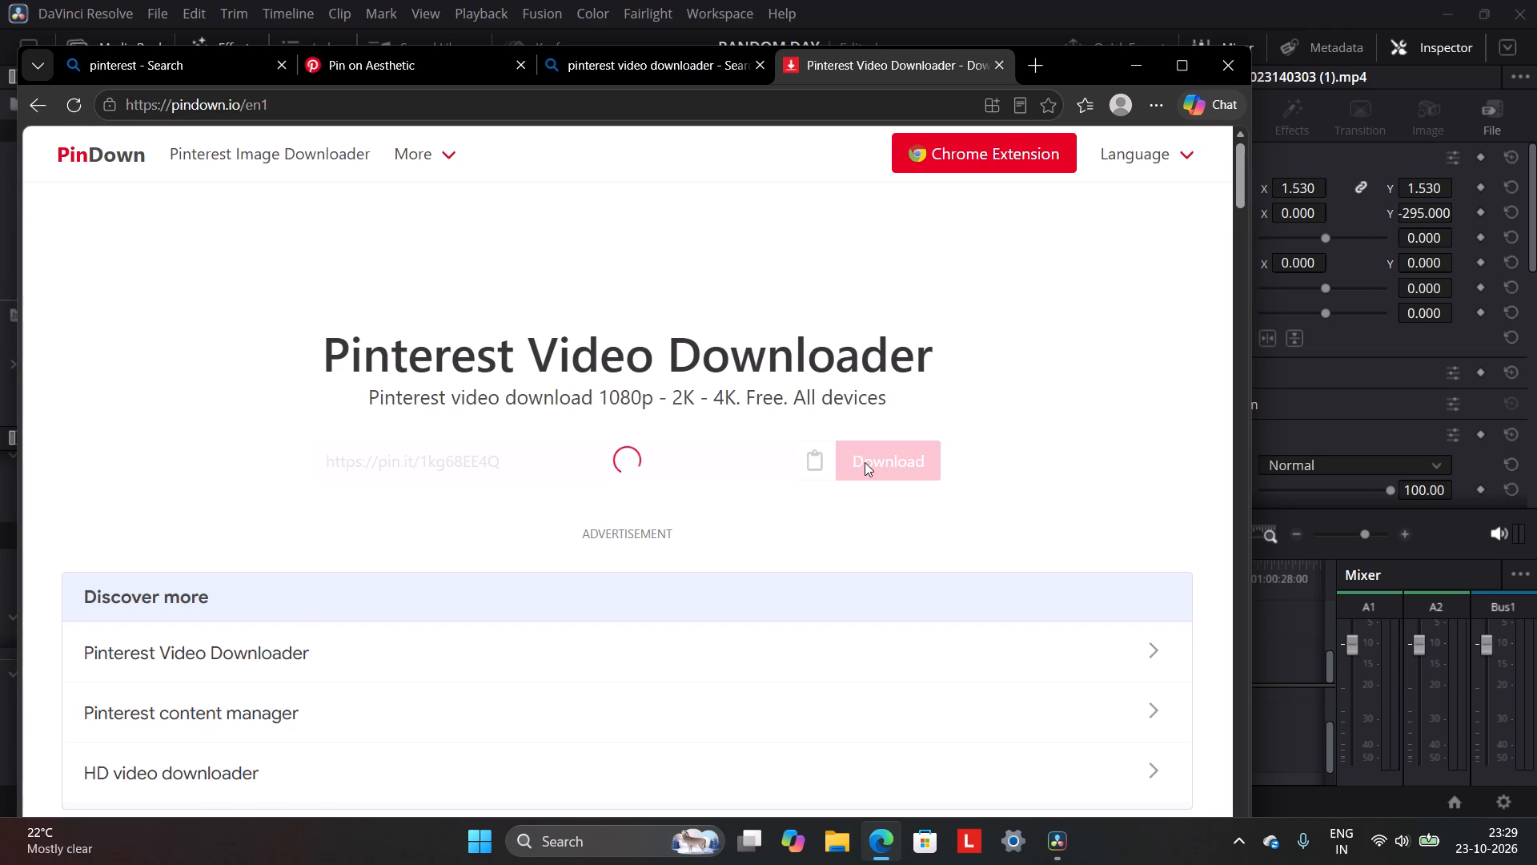
click(909, 692)
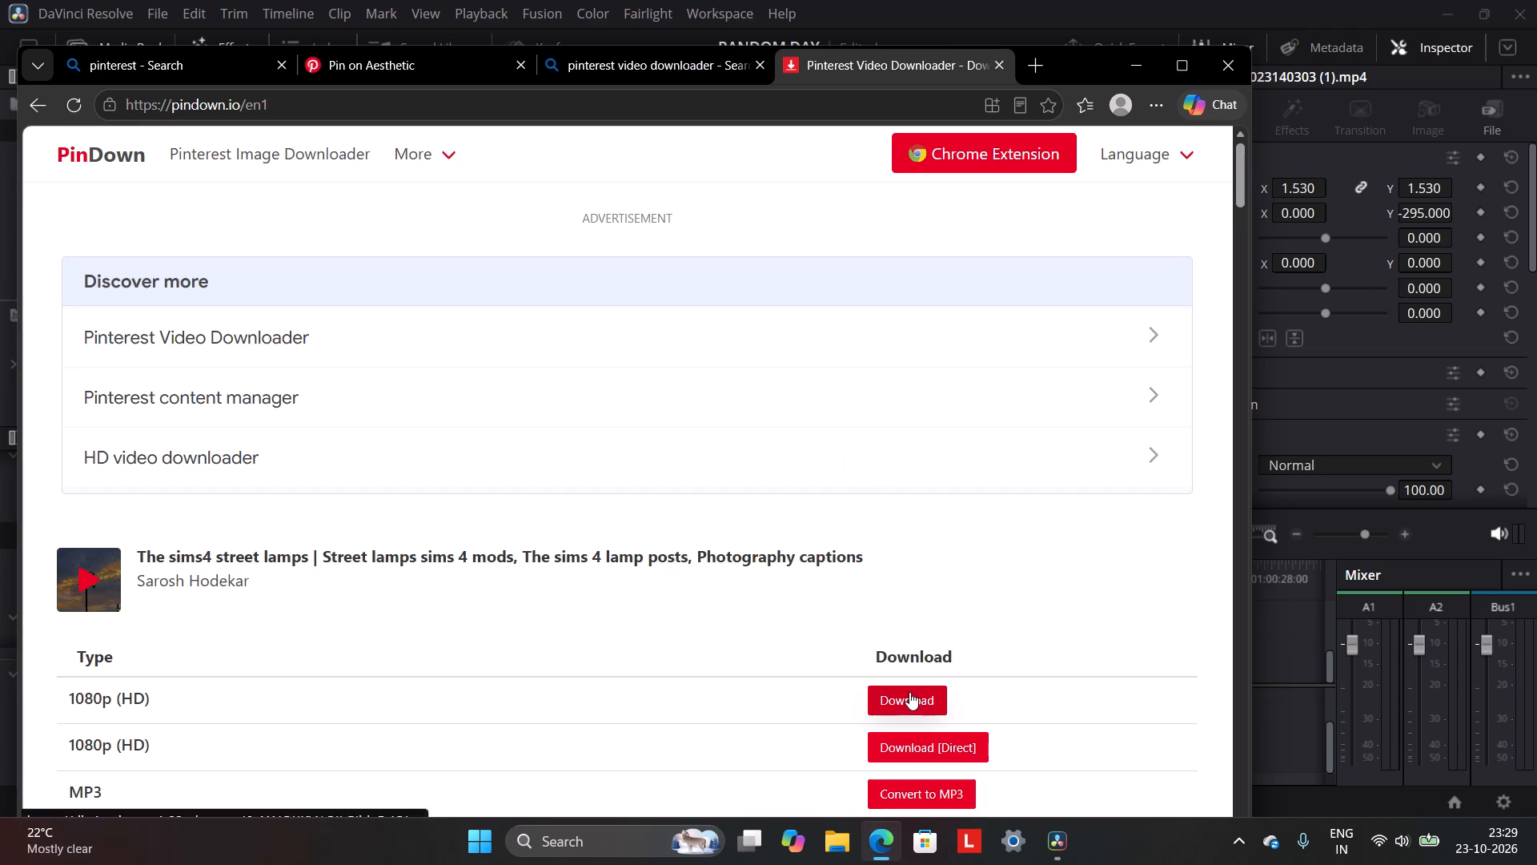
click(781, 308)
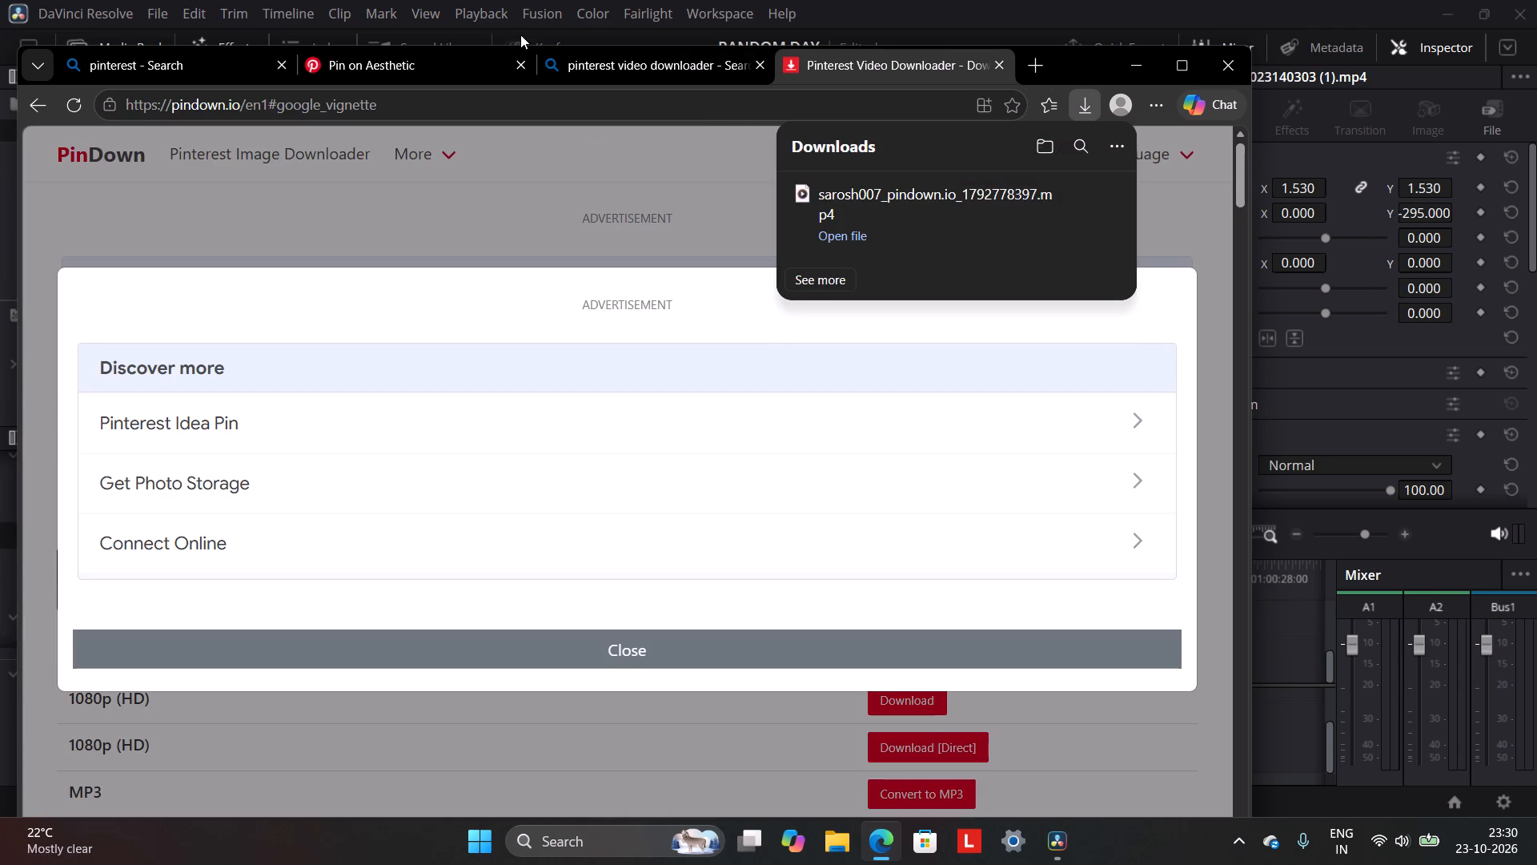
Back on Pinterest, look through pins related to the street-lamp video and the flowers-and-sky pin for more replacement footage.
click(459, 73)
click(801, 464)
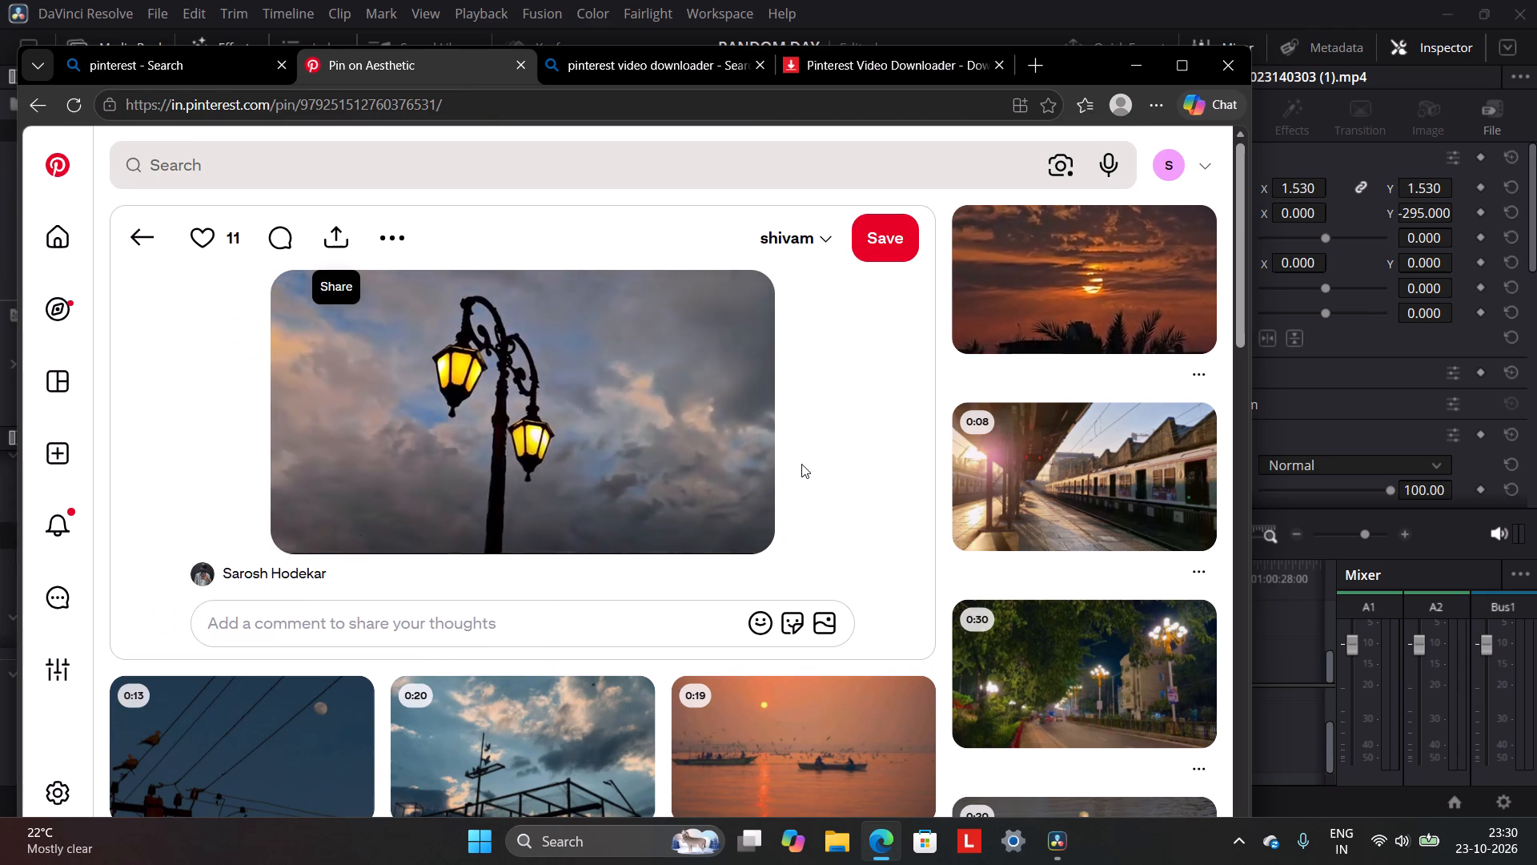
scroll(803, 464, down, 3)
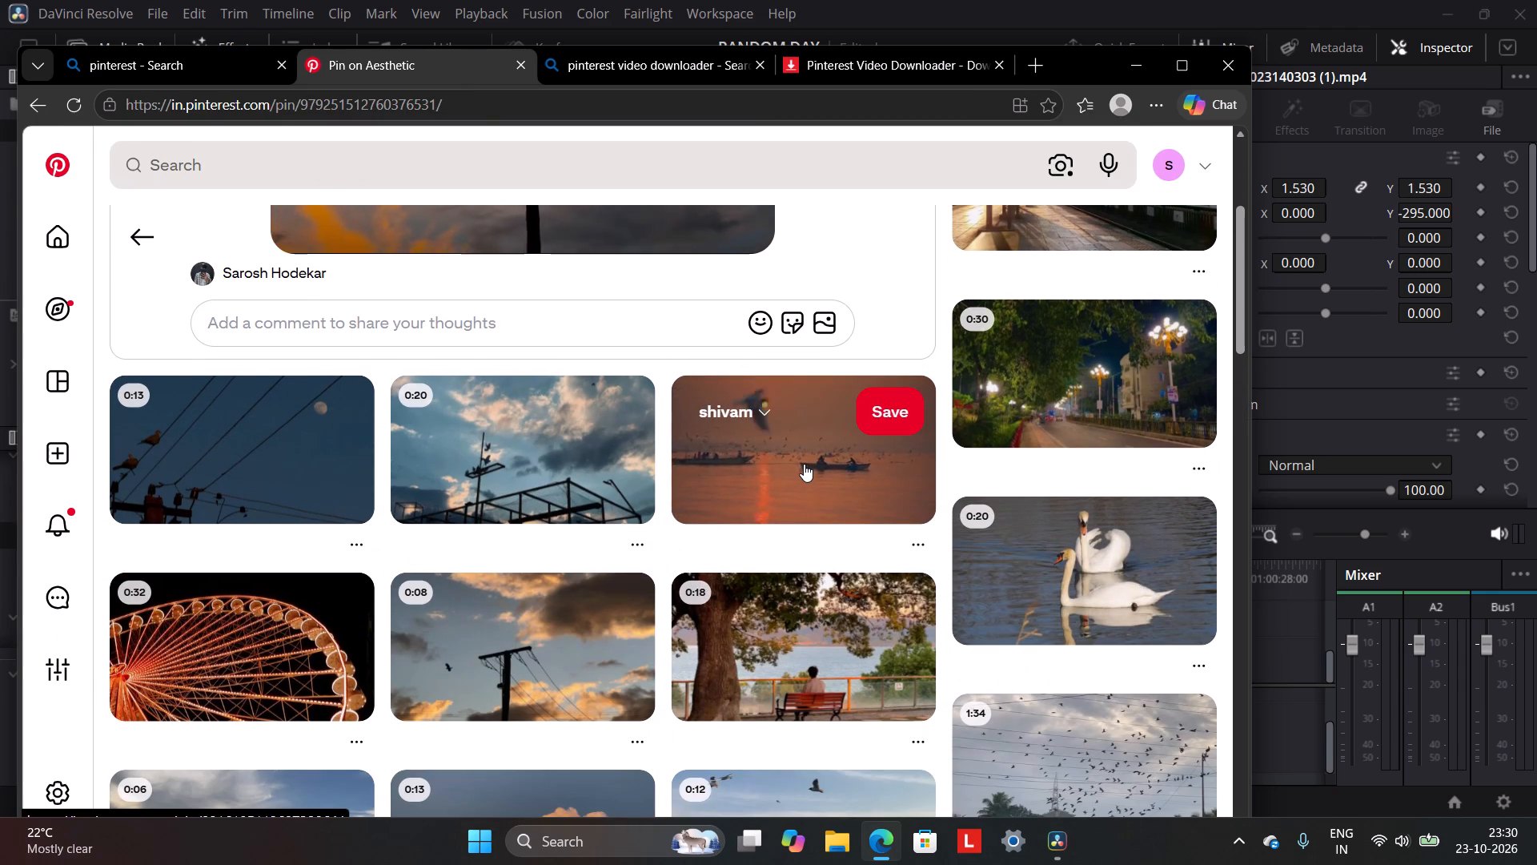
click(146, 229)
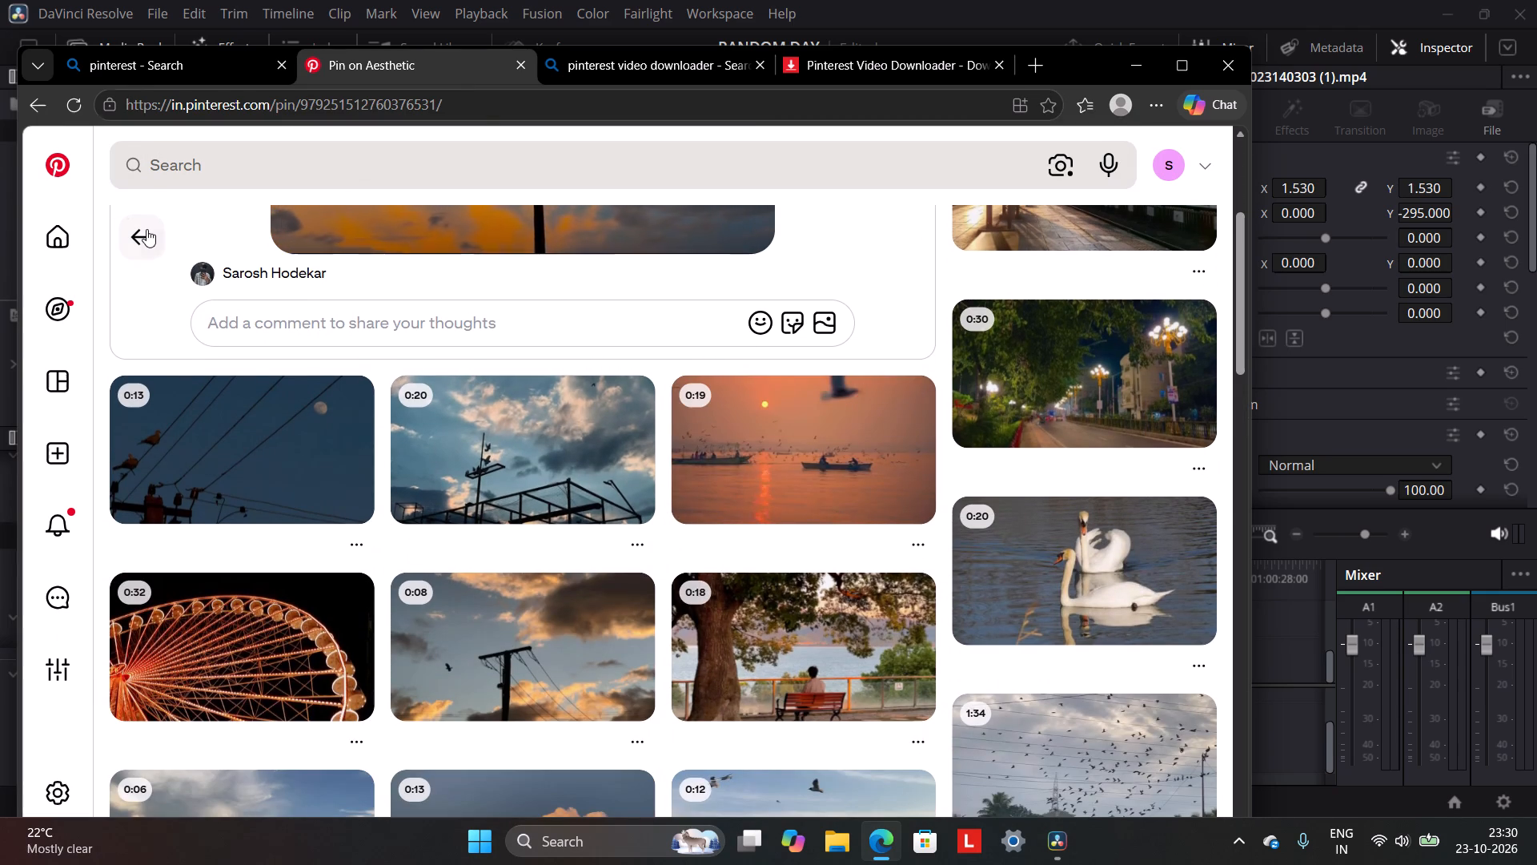
scroll(312, 392, down, 4)
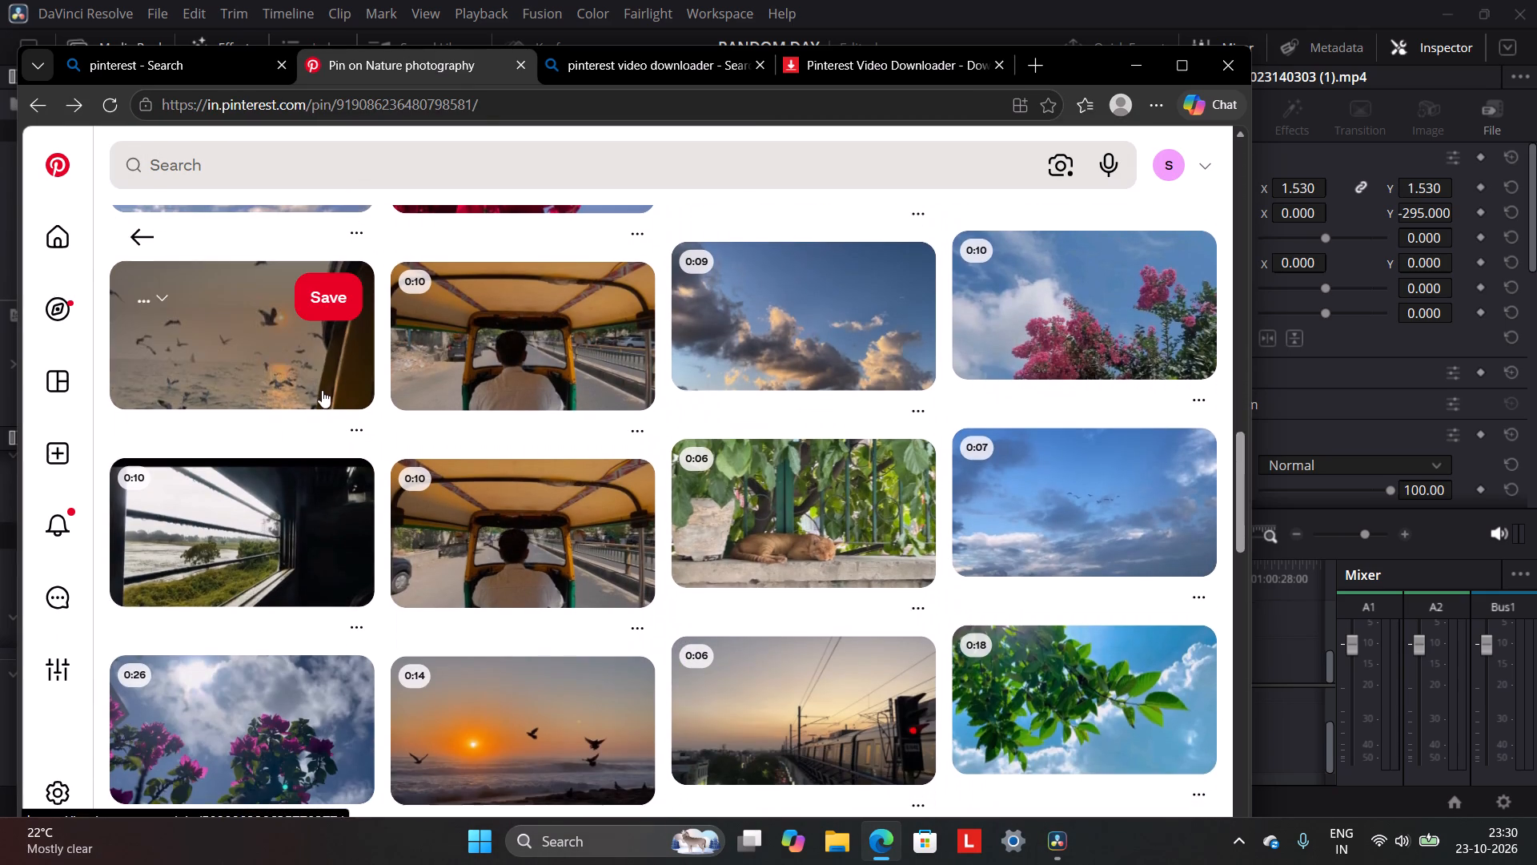
scroll(325, 390, down, 1)
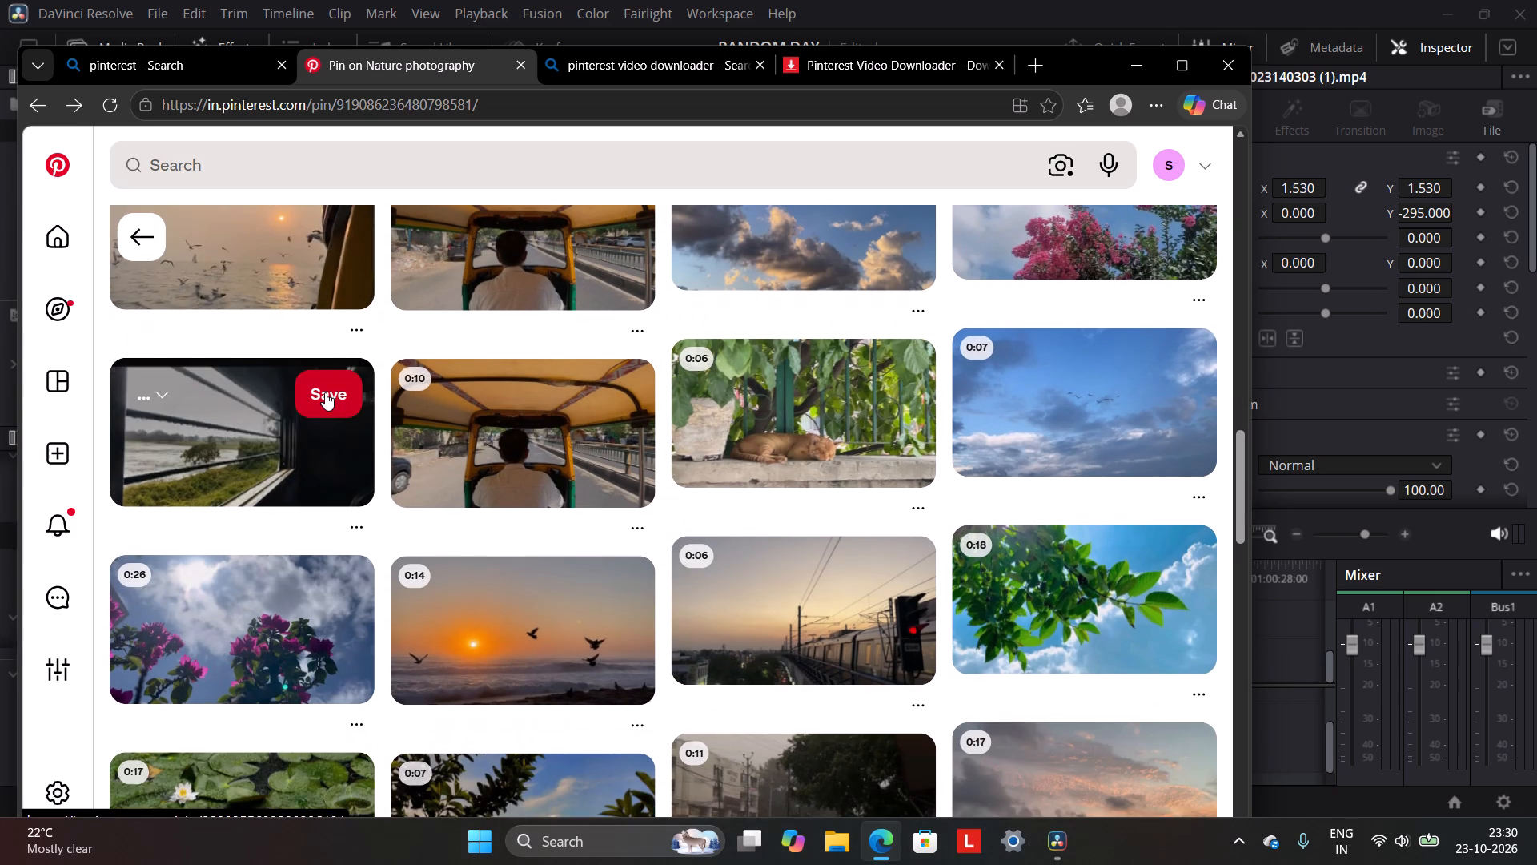
scroll(325, 392, down, 4)
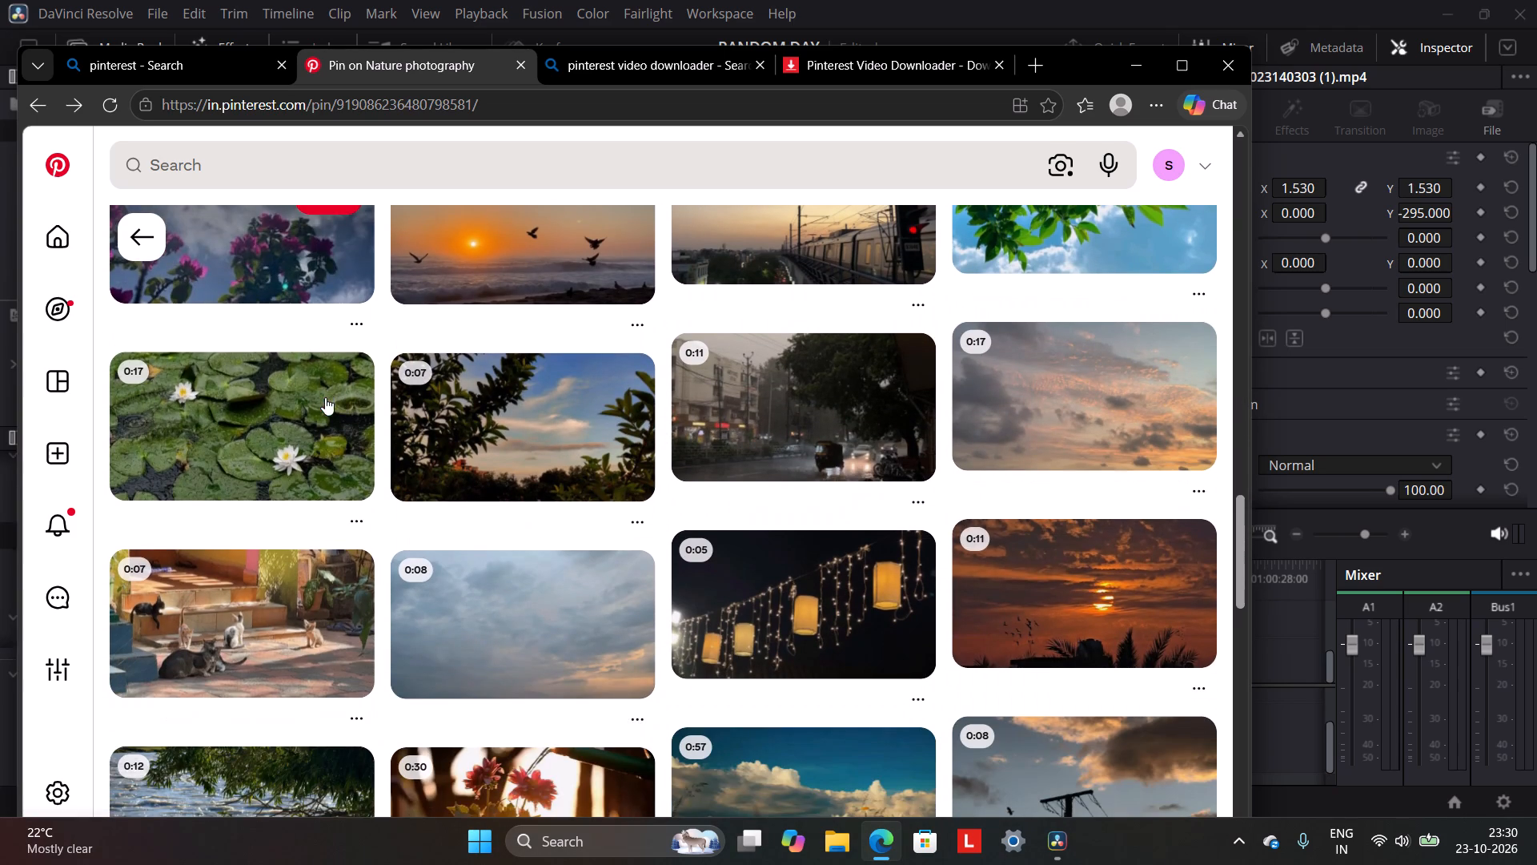
scroll(330, 396, down, 5)
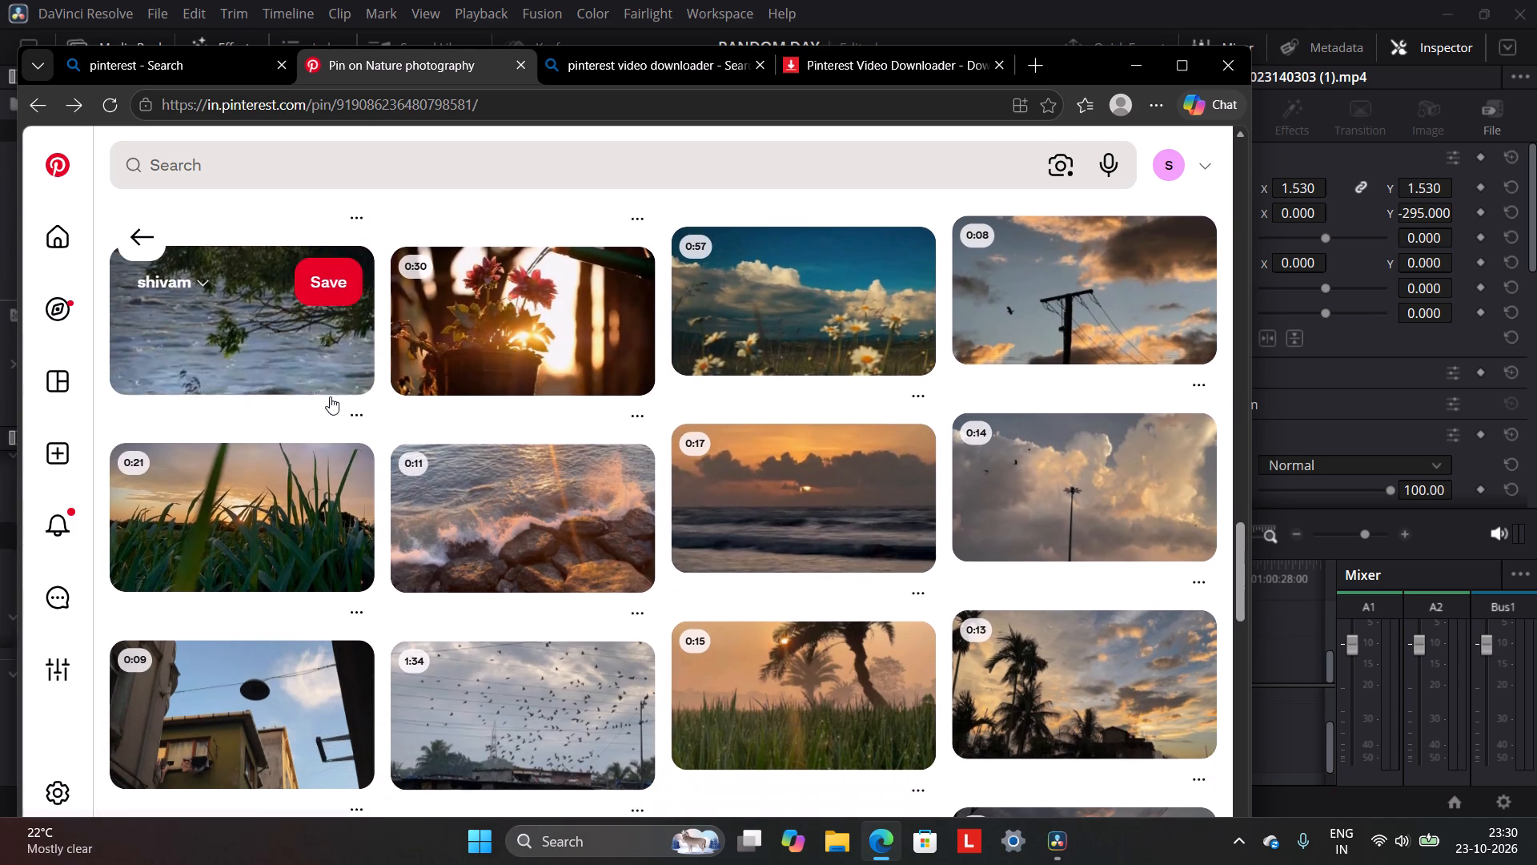
scroll(330, 396, down, 2)
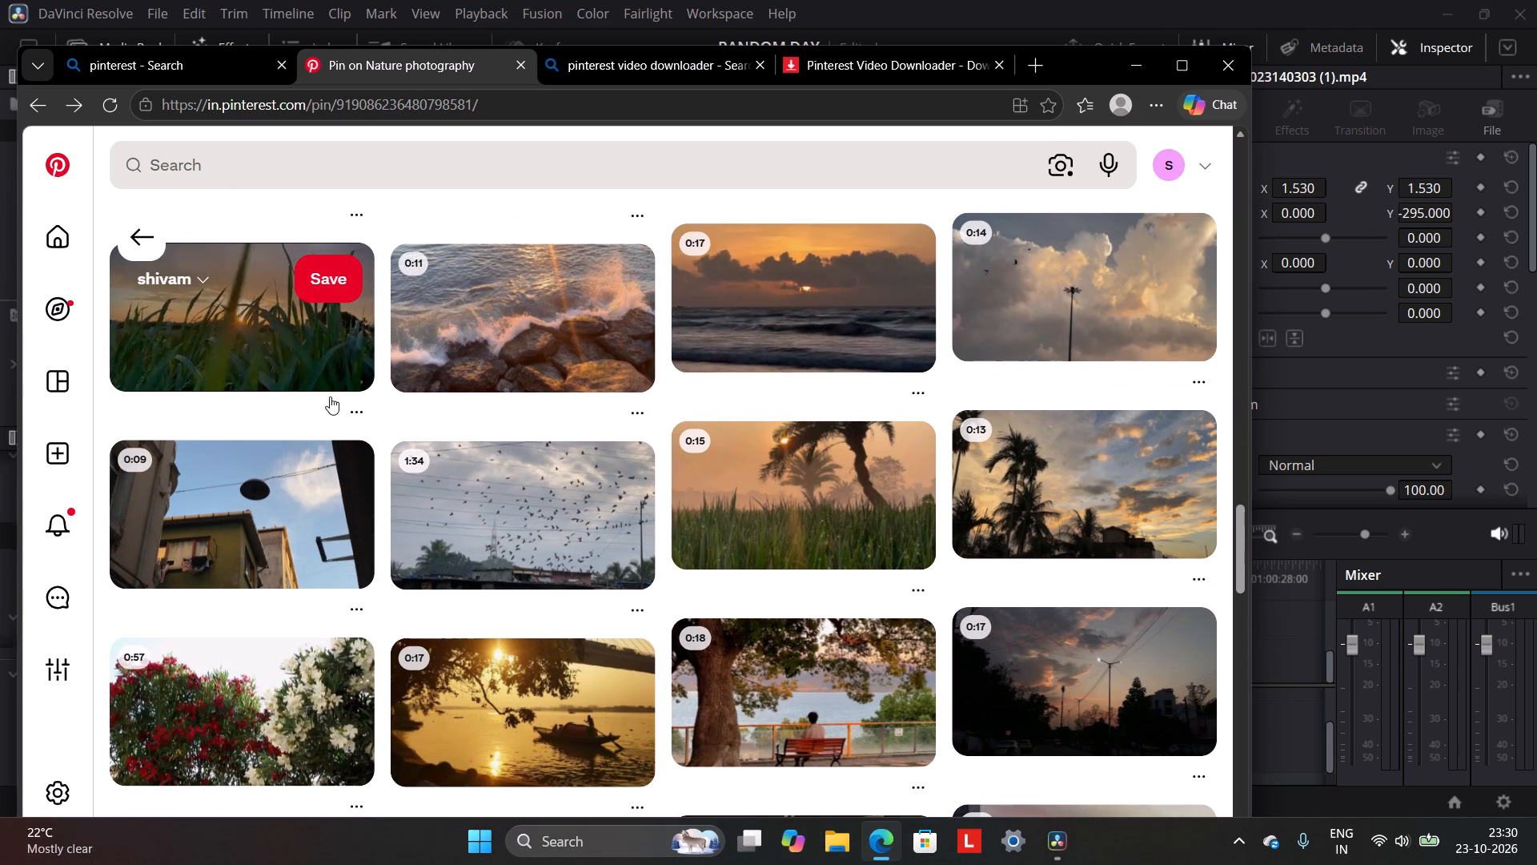
scroll(330, 396, down, 3)
scroll(311, 377, up, 1)
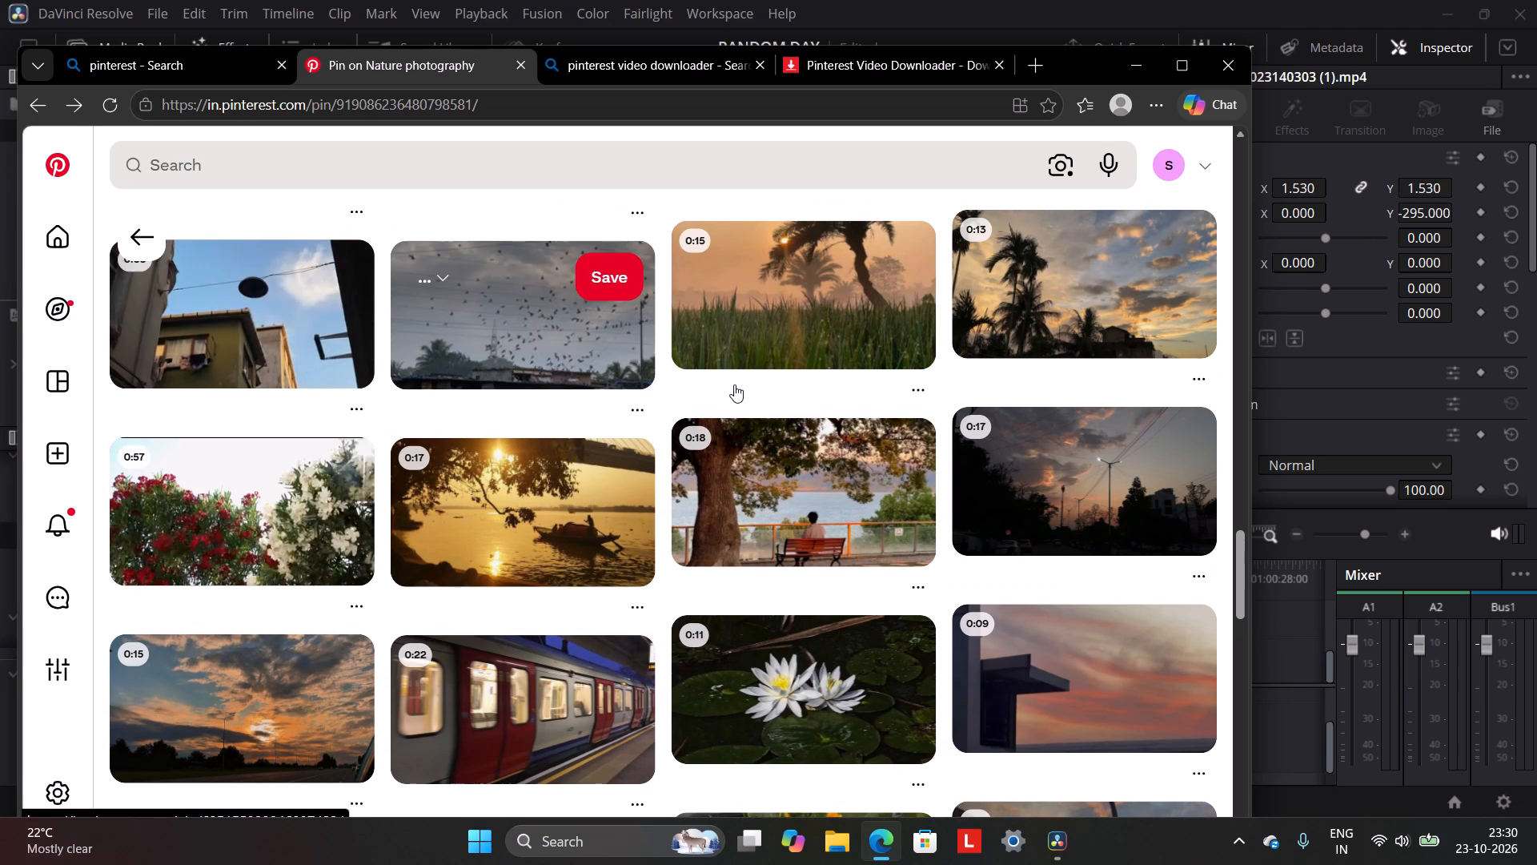
scroll(845, 463, down, 1)
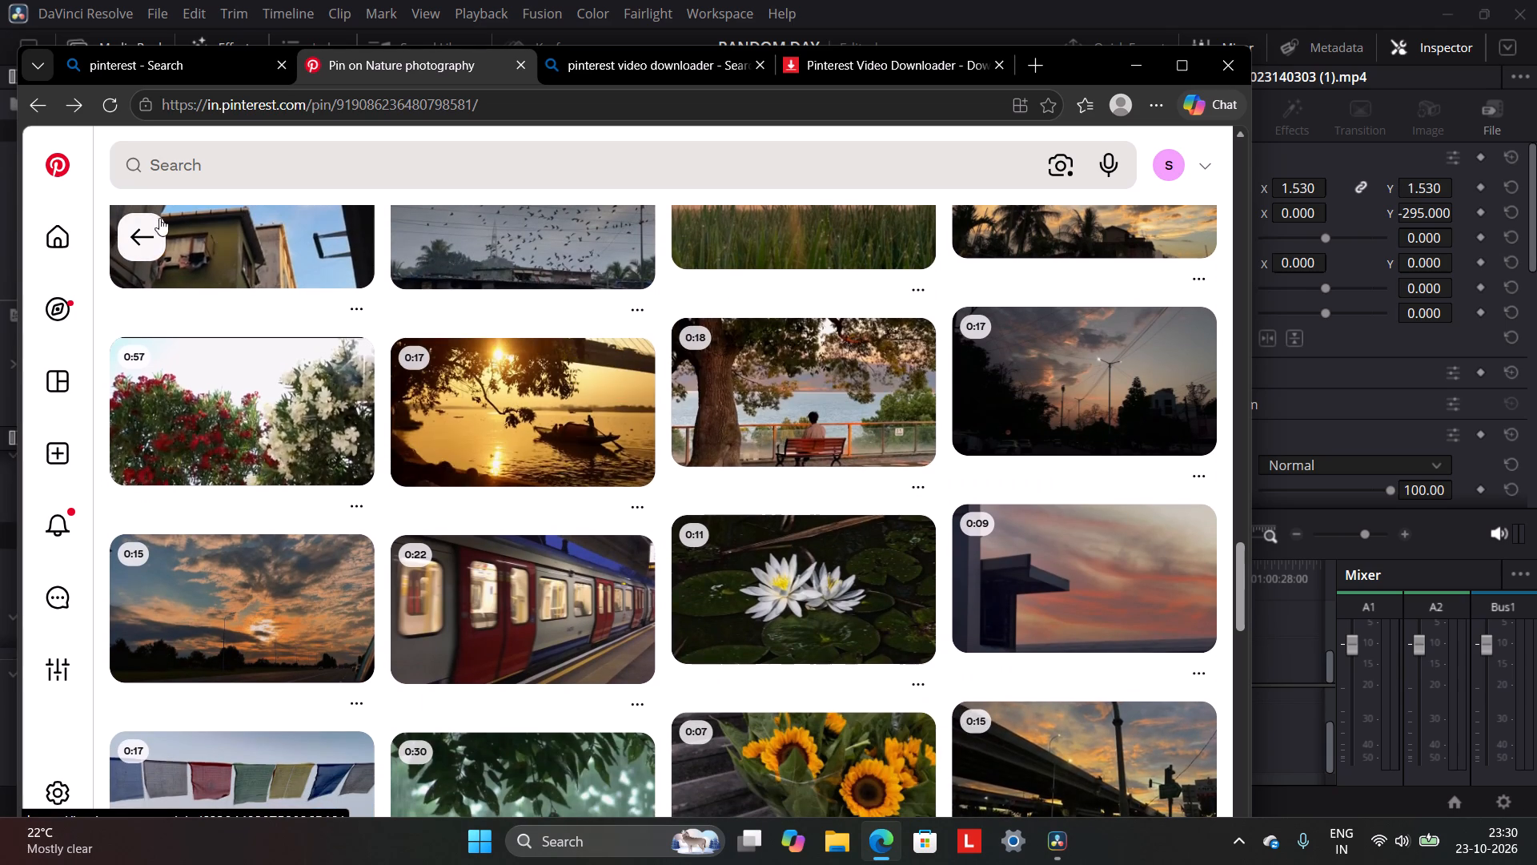
Return to the Pinterest home feed and look through its pins for replacement footage.
click(141, 230)
scroll(560, 410, down, 5)
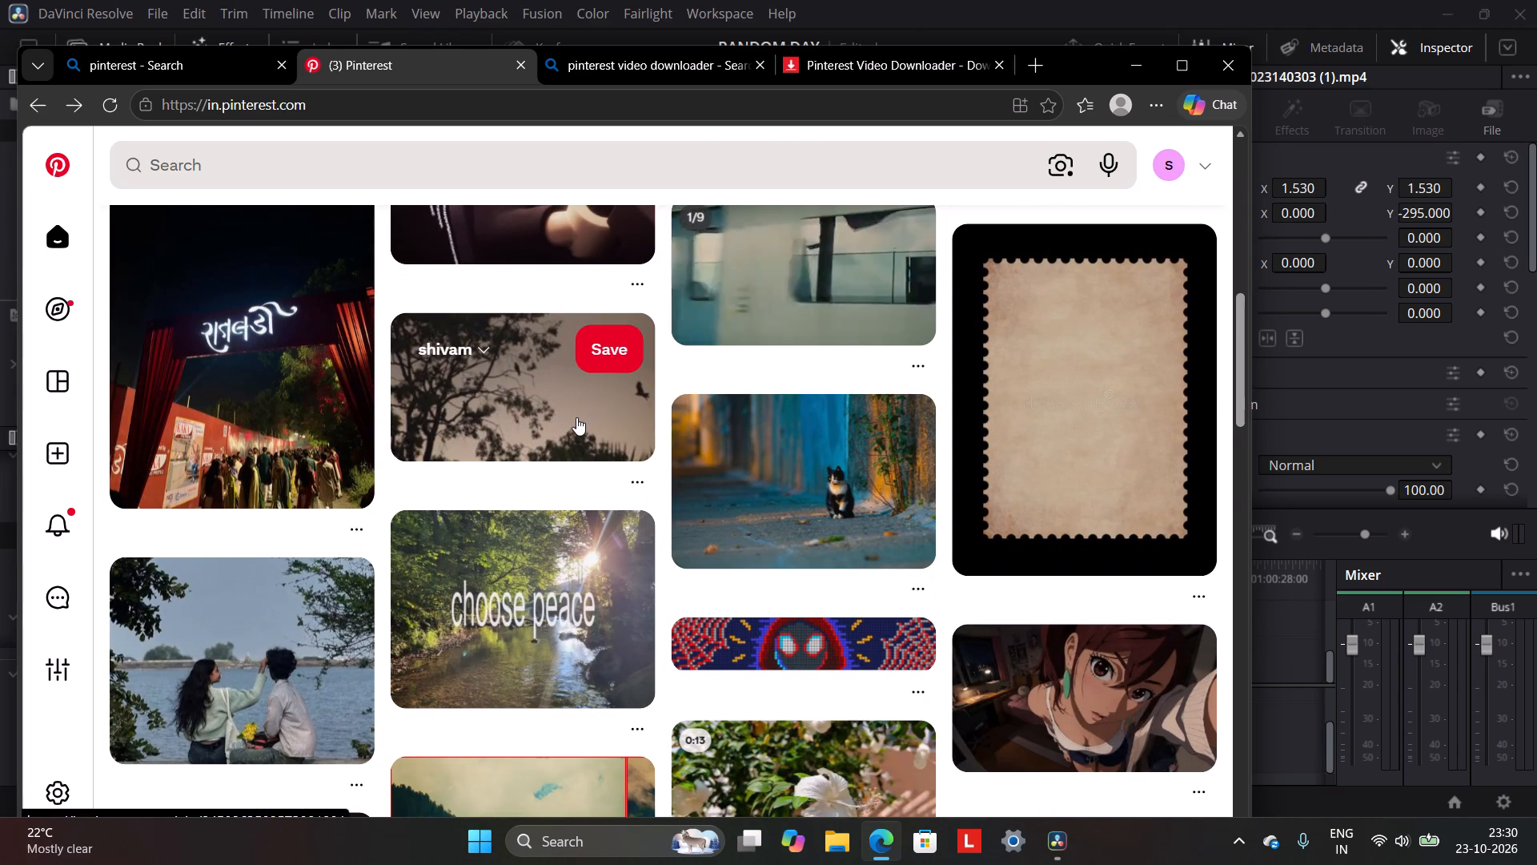
scroll(576, 417, down, 4)
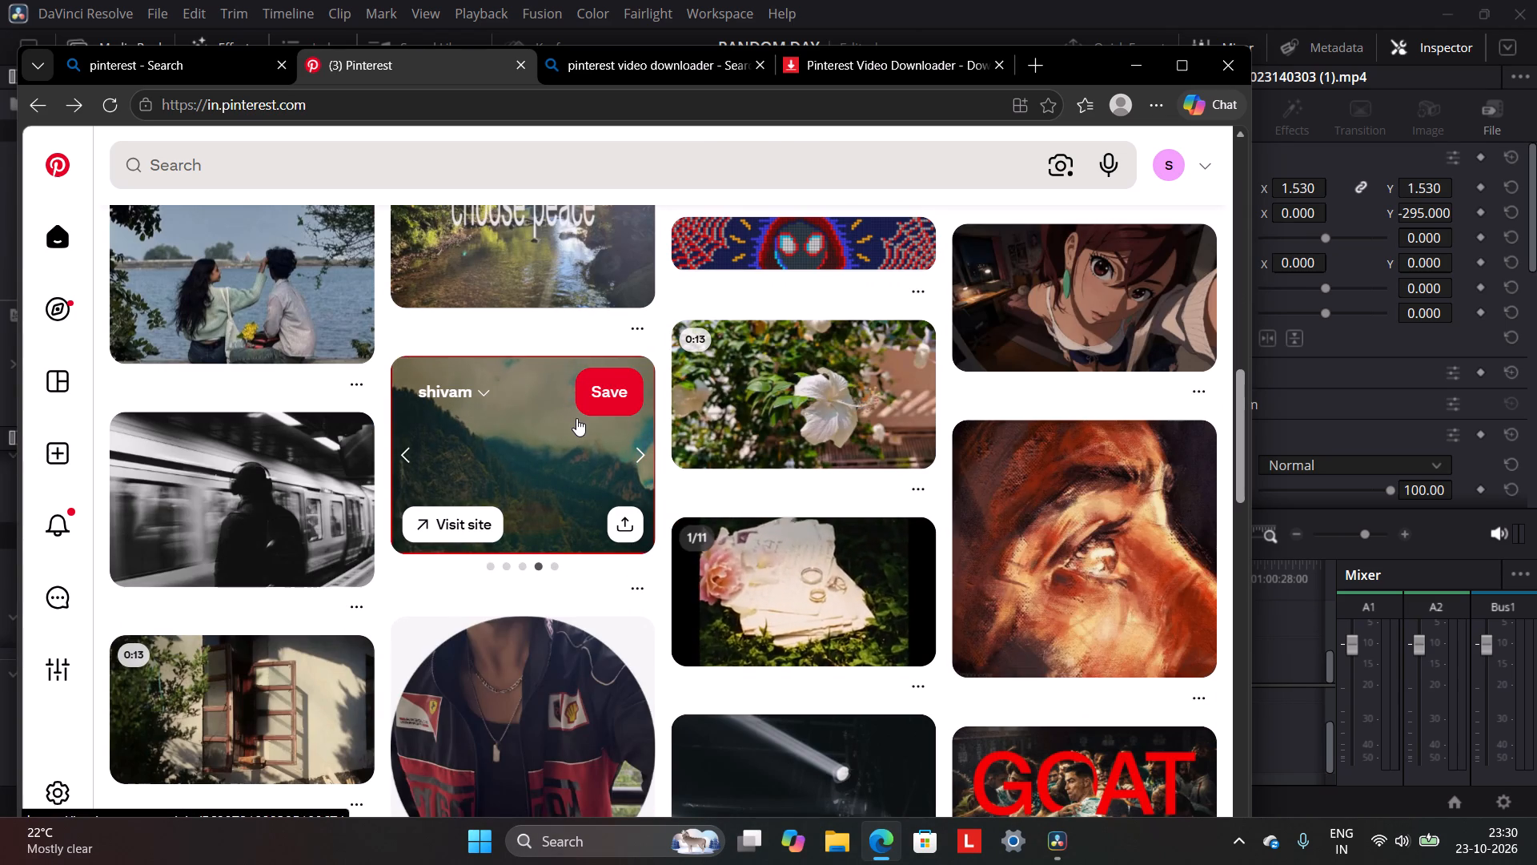
scroll(573, 420, down, 5)
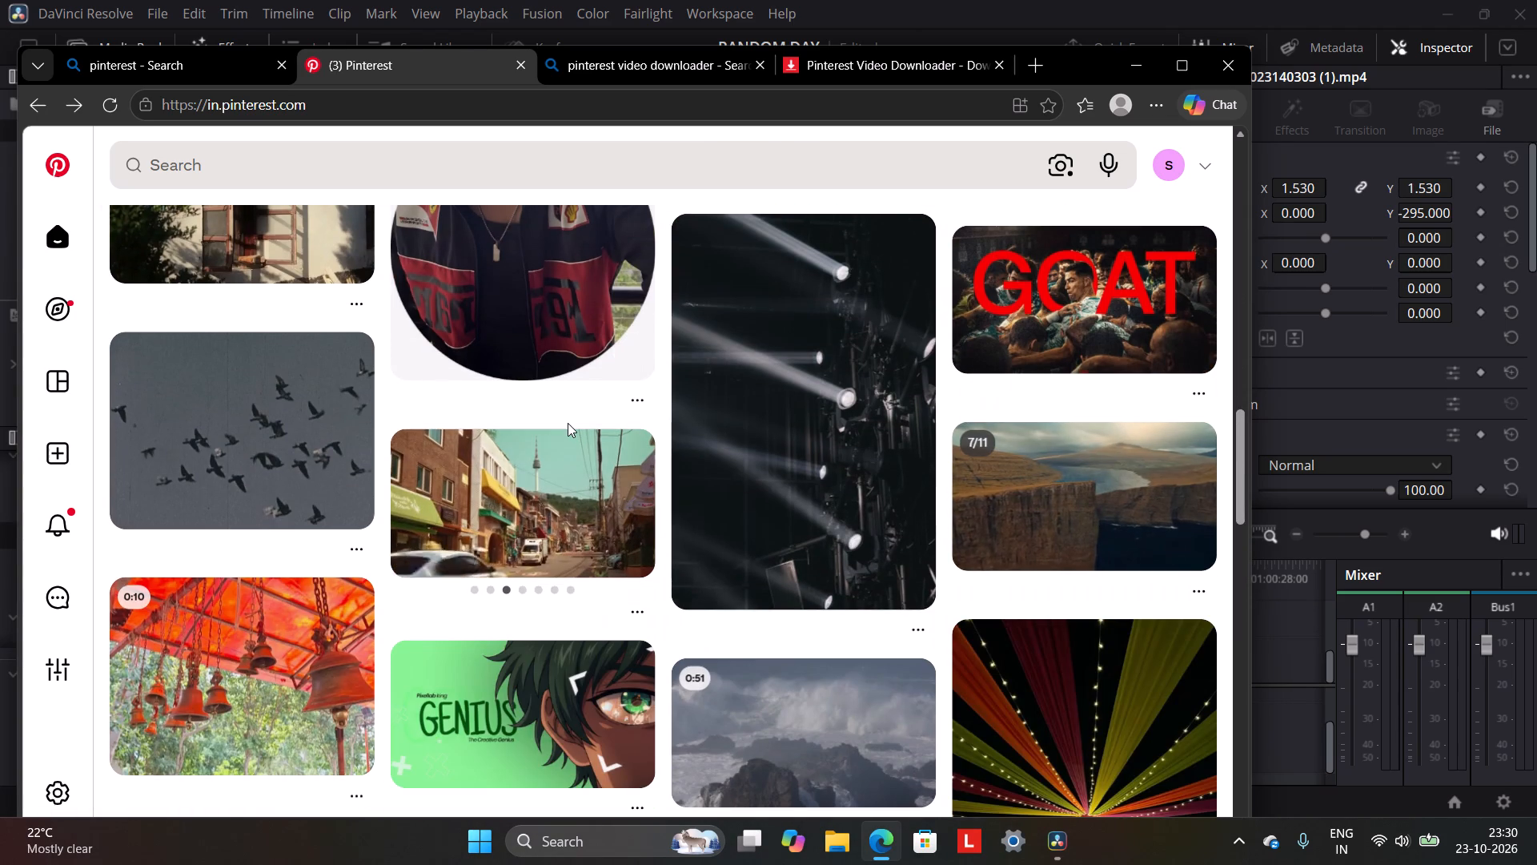
scroll(568, 423, down, 5)
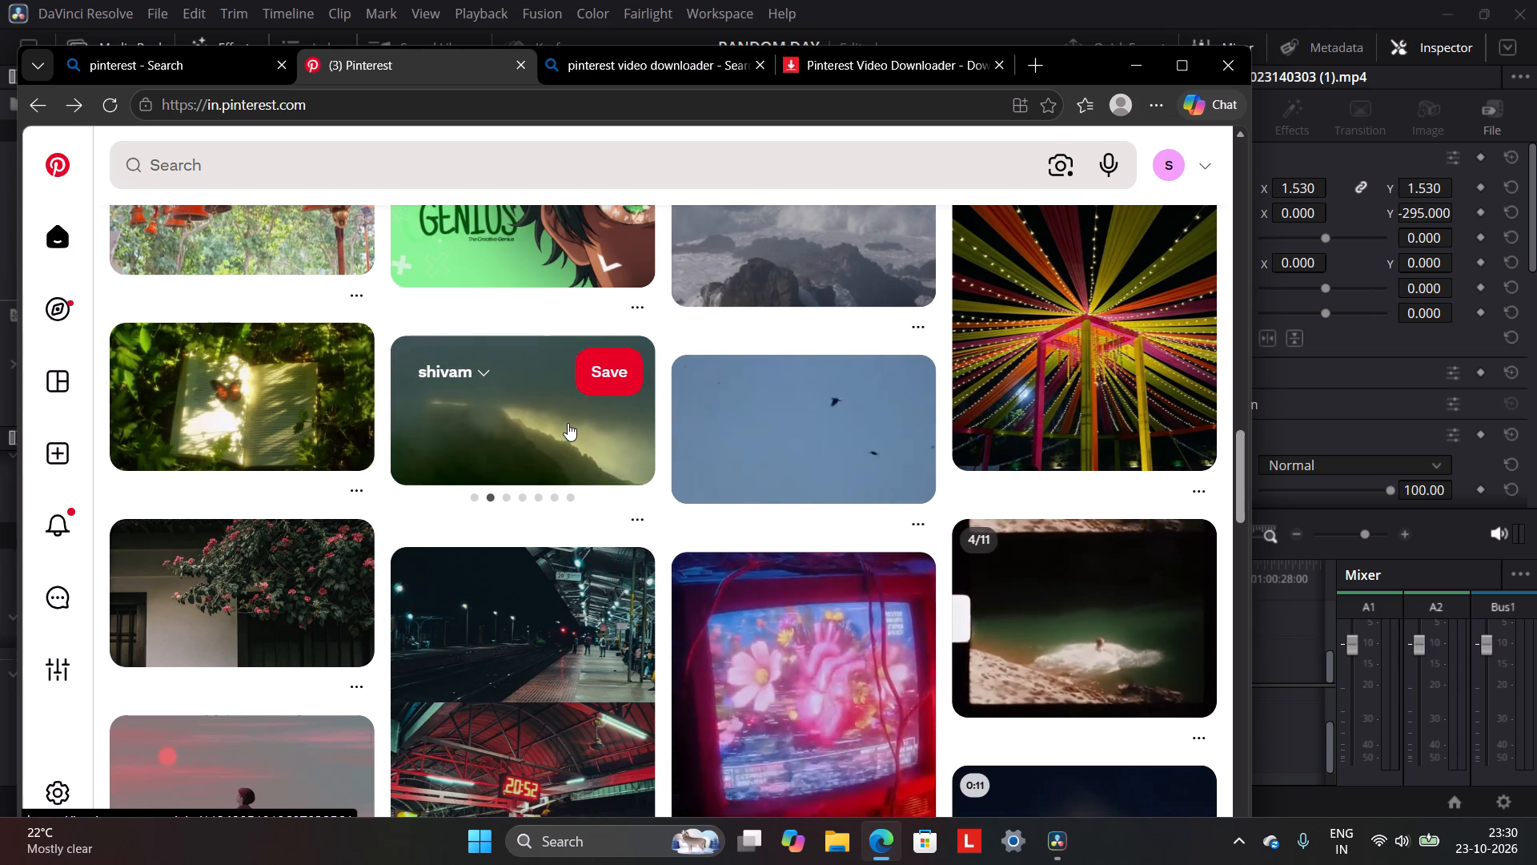
scroll(523, 450, down, 4)
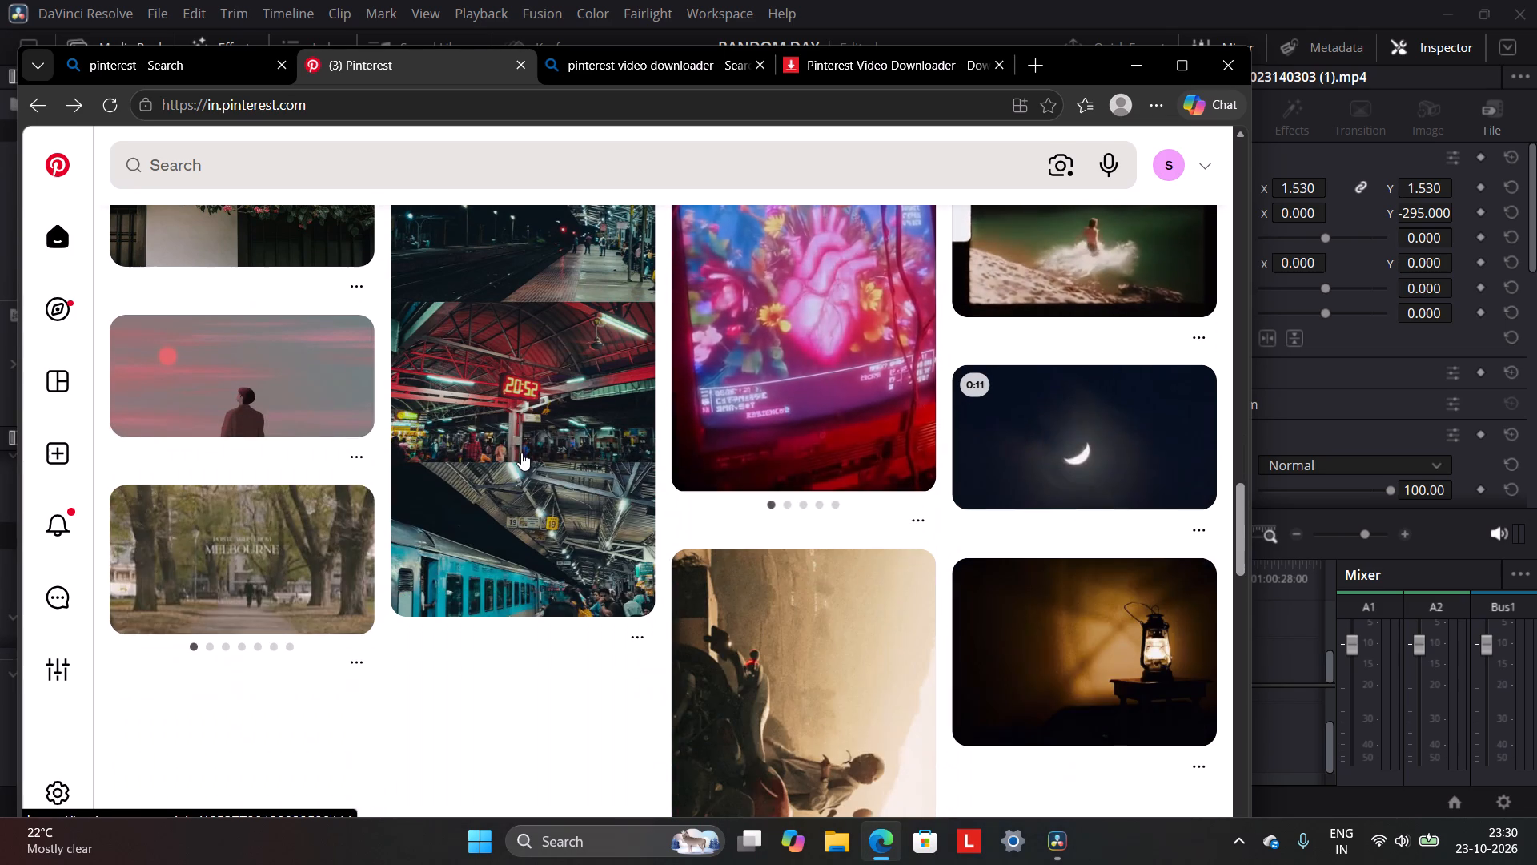
scroll(521, 453, down, 4)
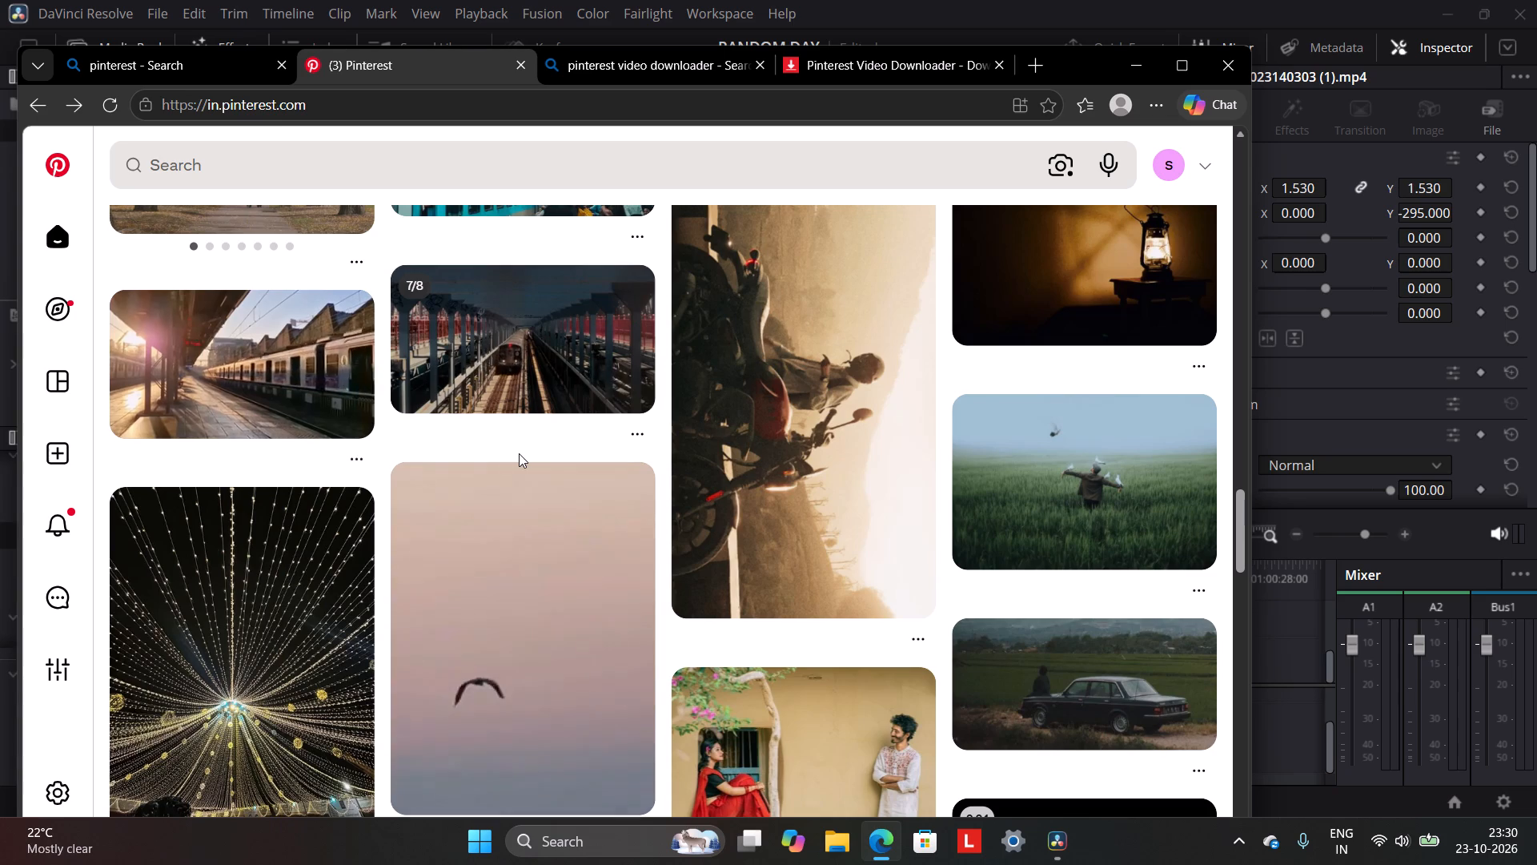
scroll(519, 453, down, 6)
scroll(518, 442, up, 1)
scroll(518, 151, up, 1)
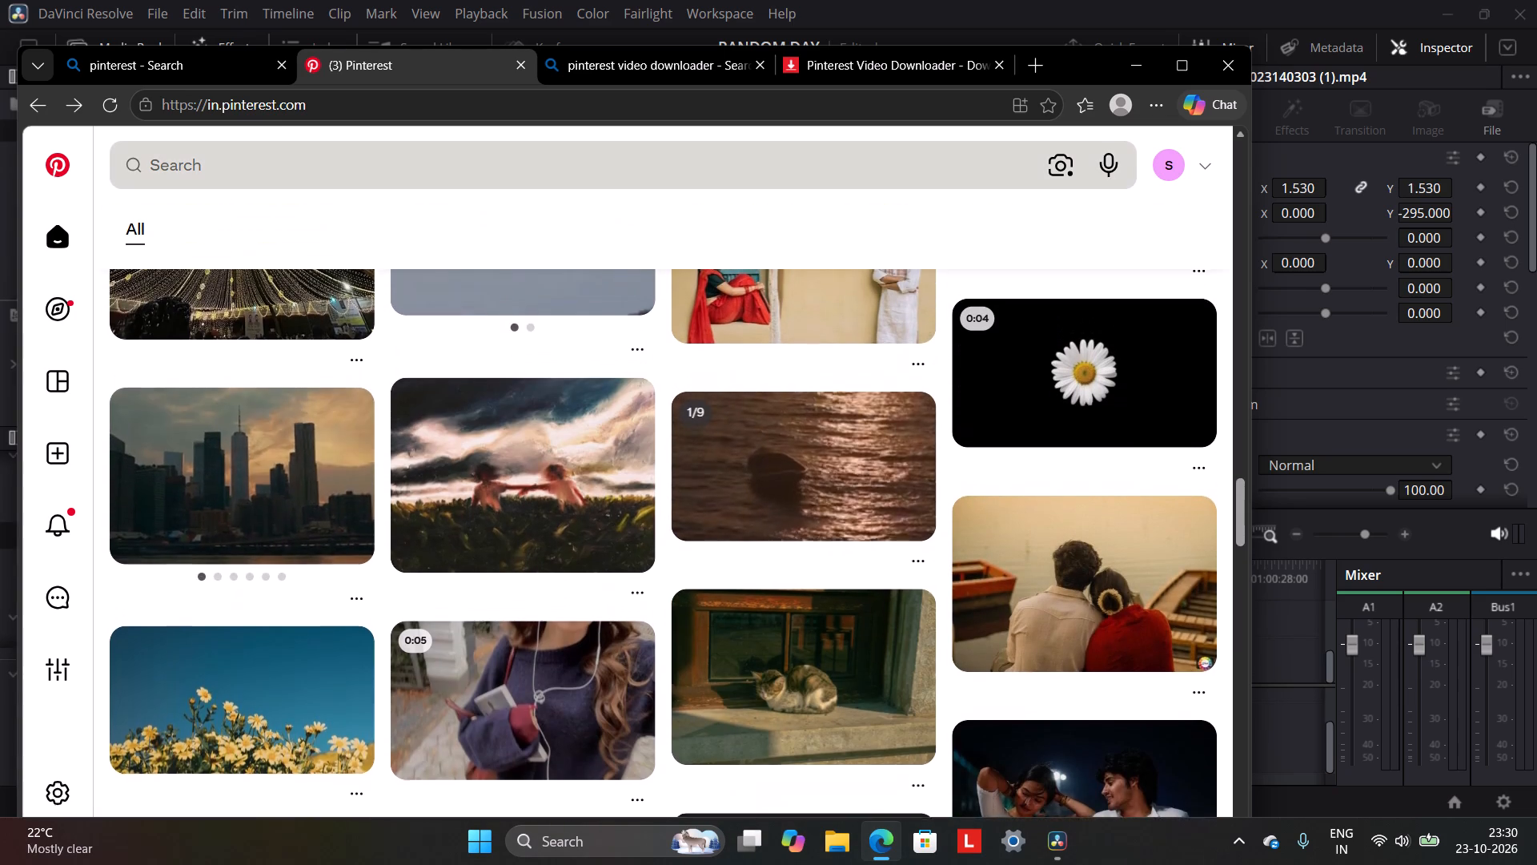
scroll(518, 151, up, 5)
scroll(518, 151, down, 2)
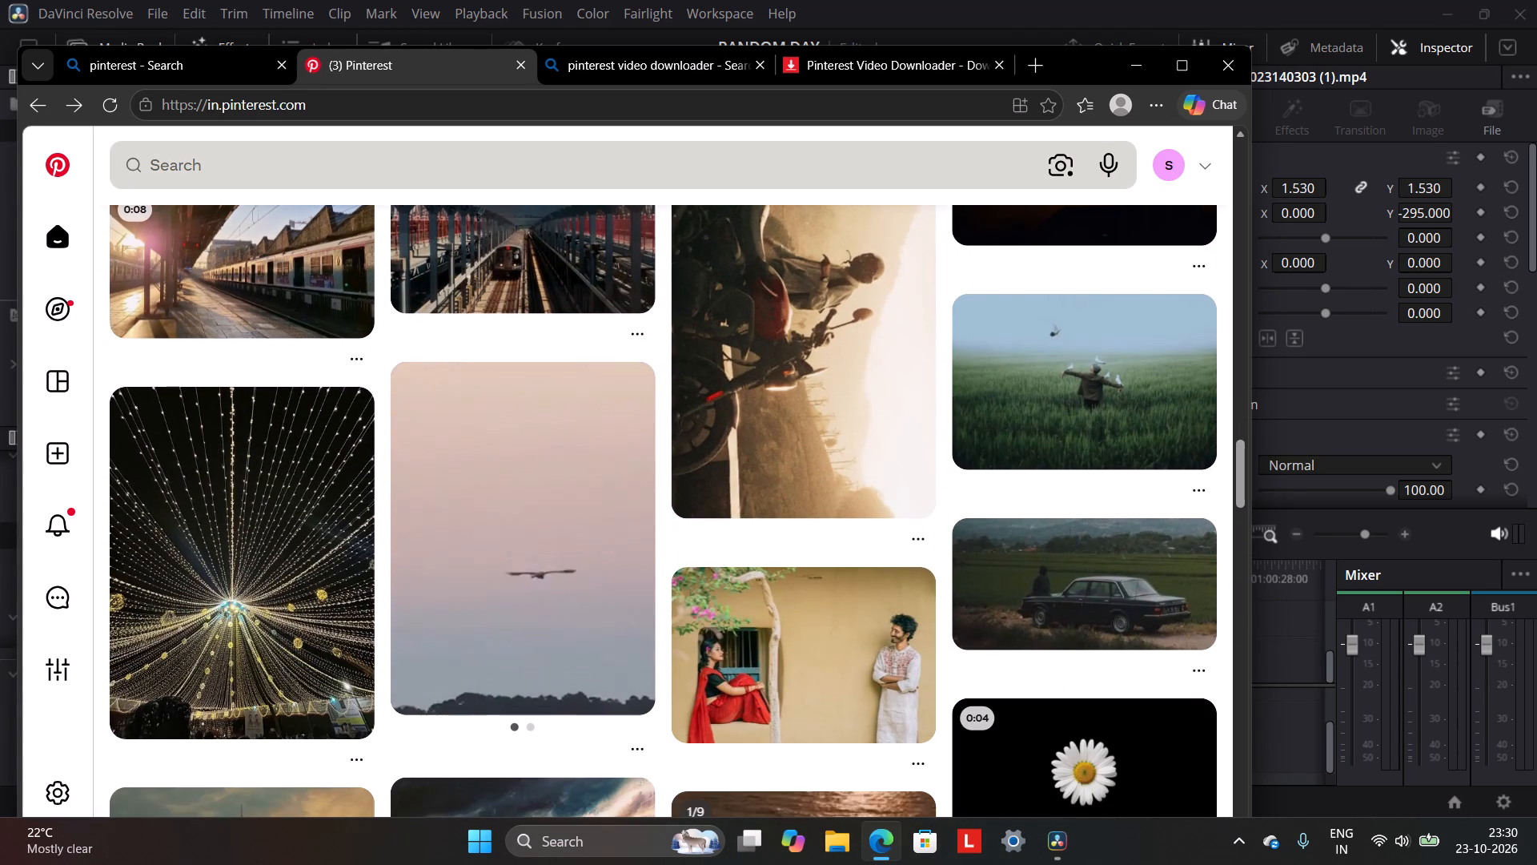
scroll(518, 151, down, 2)
scroll(518, 178, up, 1)
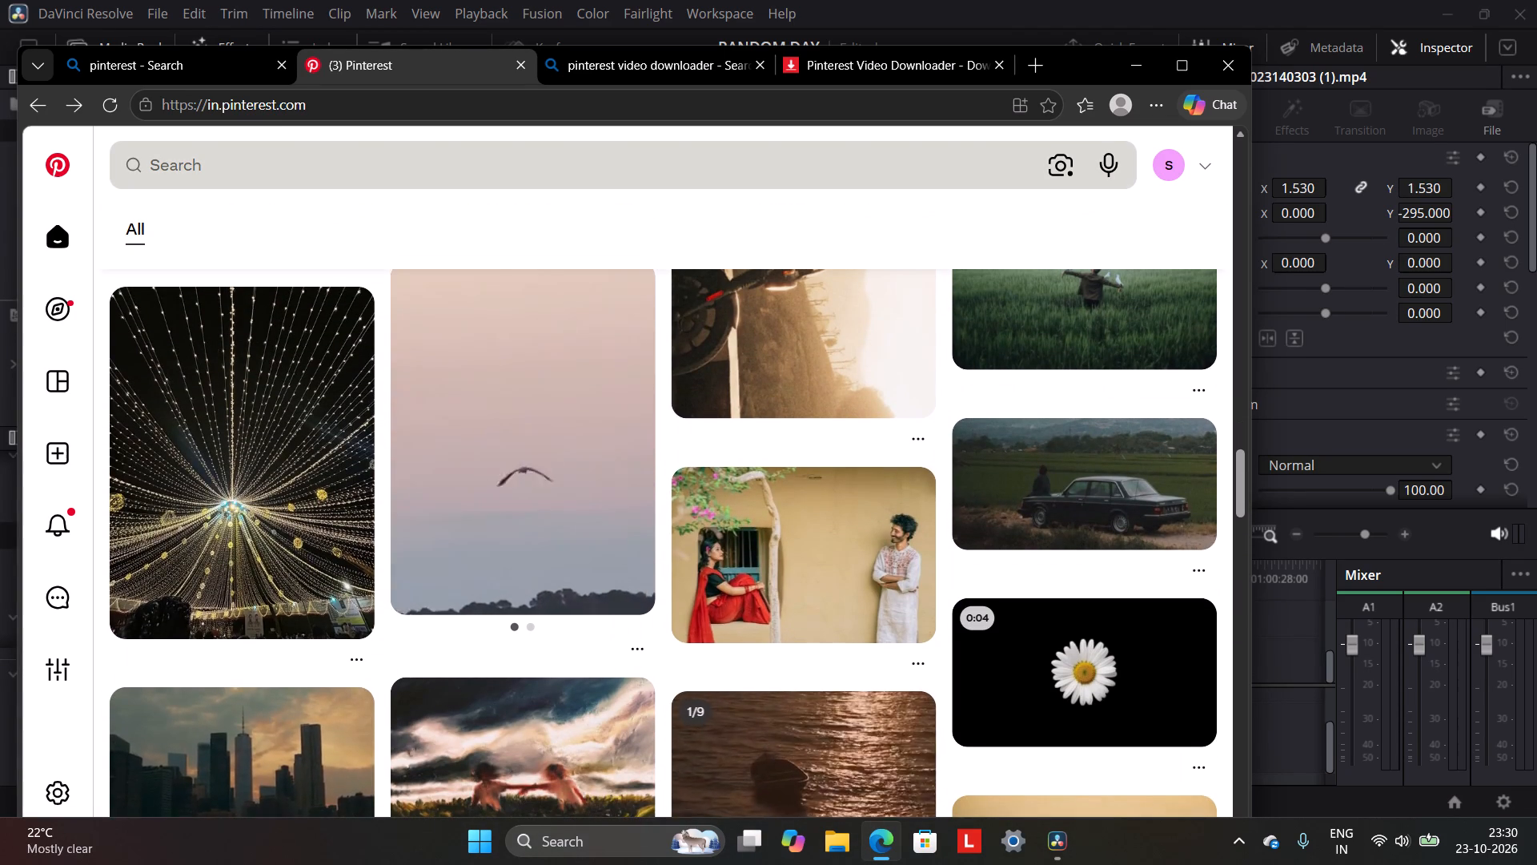
Open the pin of a bird flying in a pink dusk sky, look through its related videos, and return to the home feed.
click(522, 393)
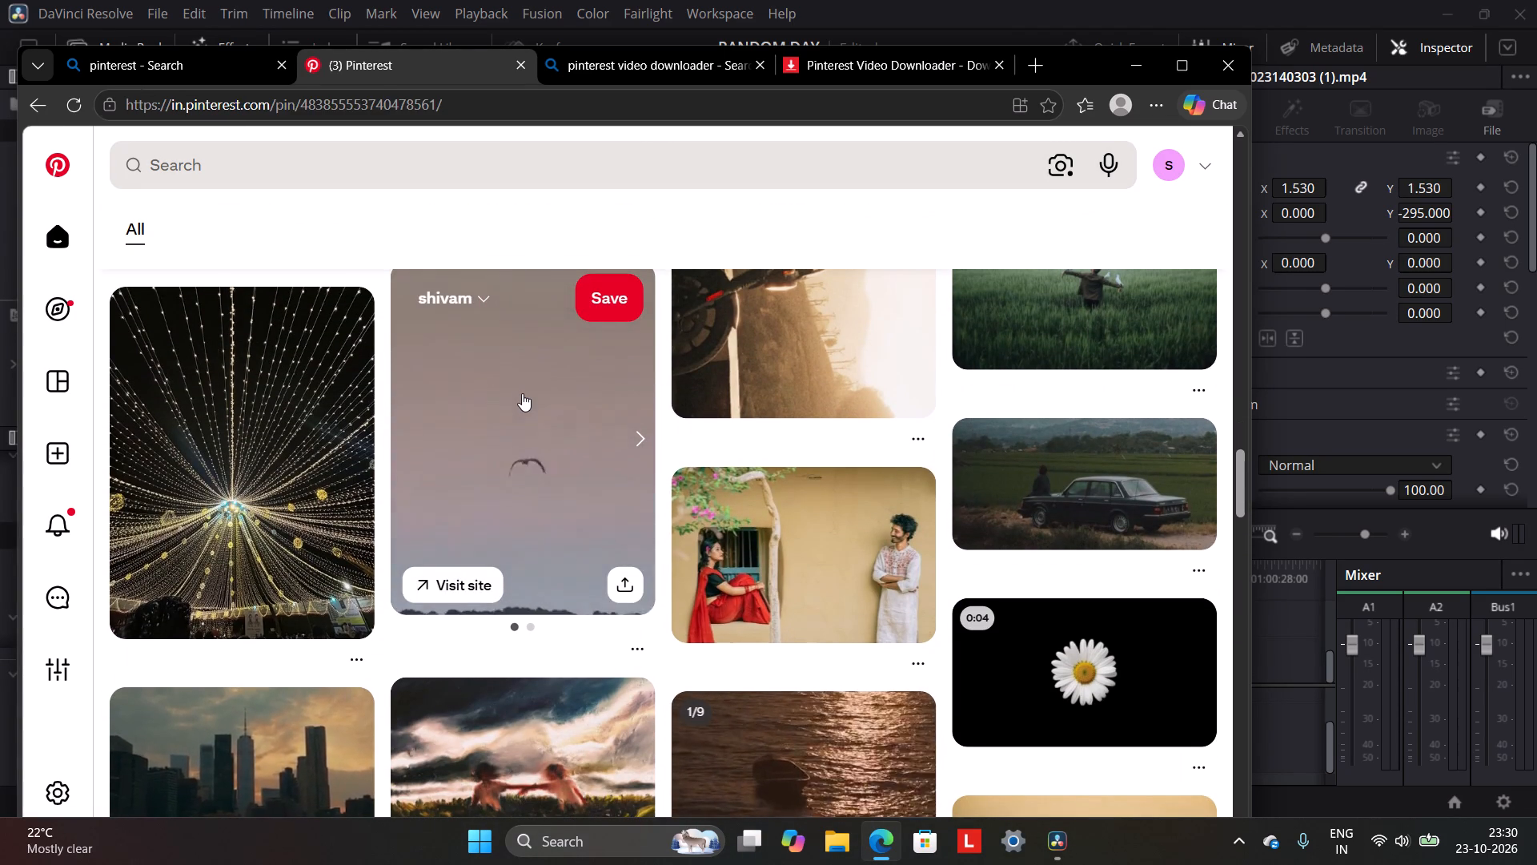
scroll(522, 393, down, 6)
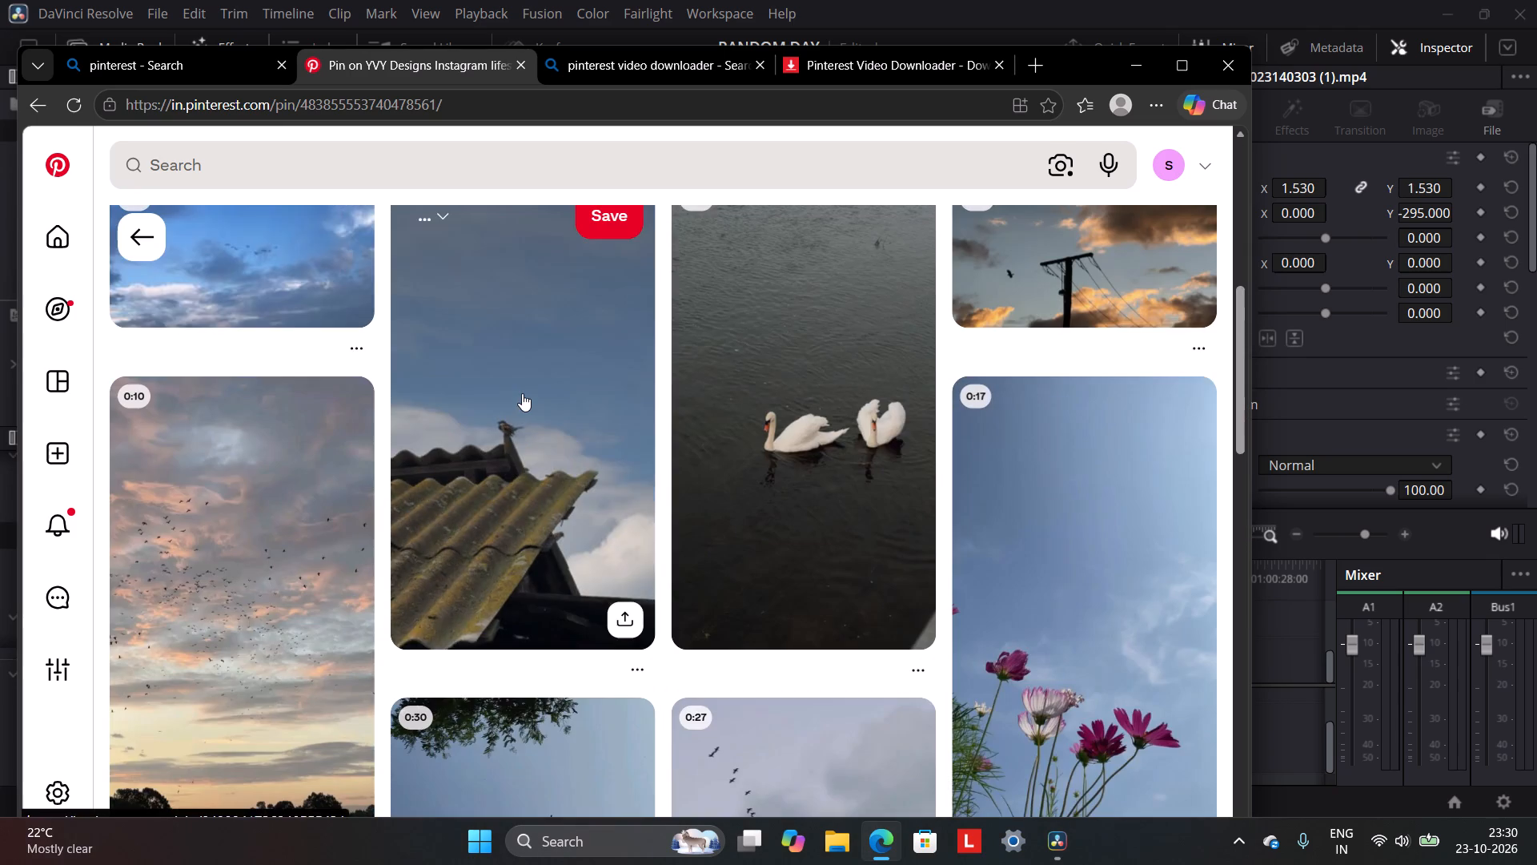
scroll(522, 393, down, 4)
scroll(522, 393, up, 5)
scroll(484, 374, down, 8)
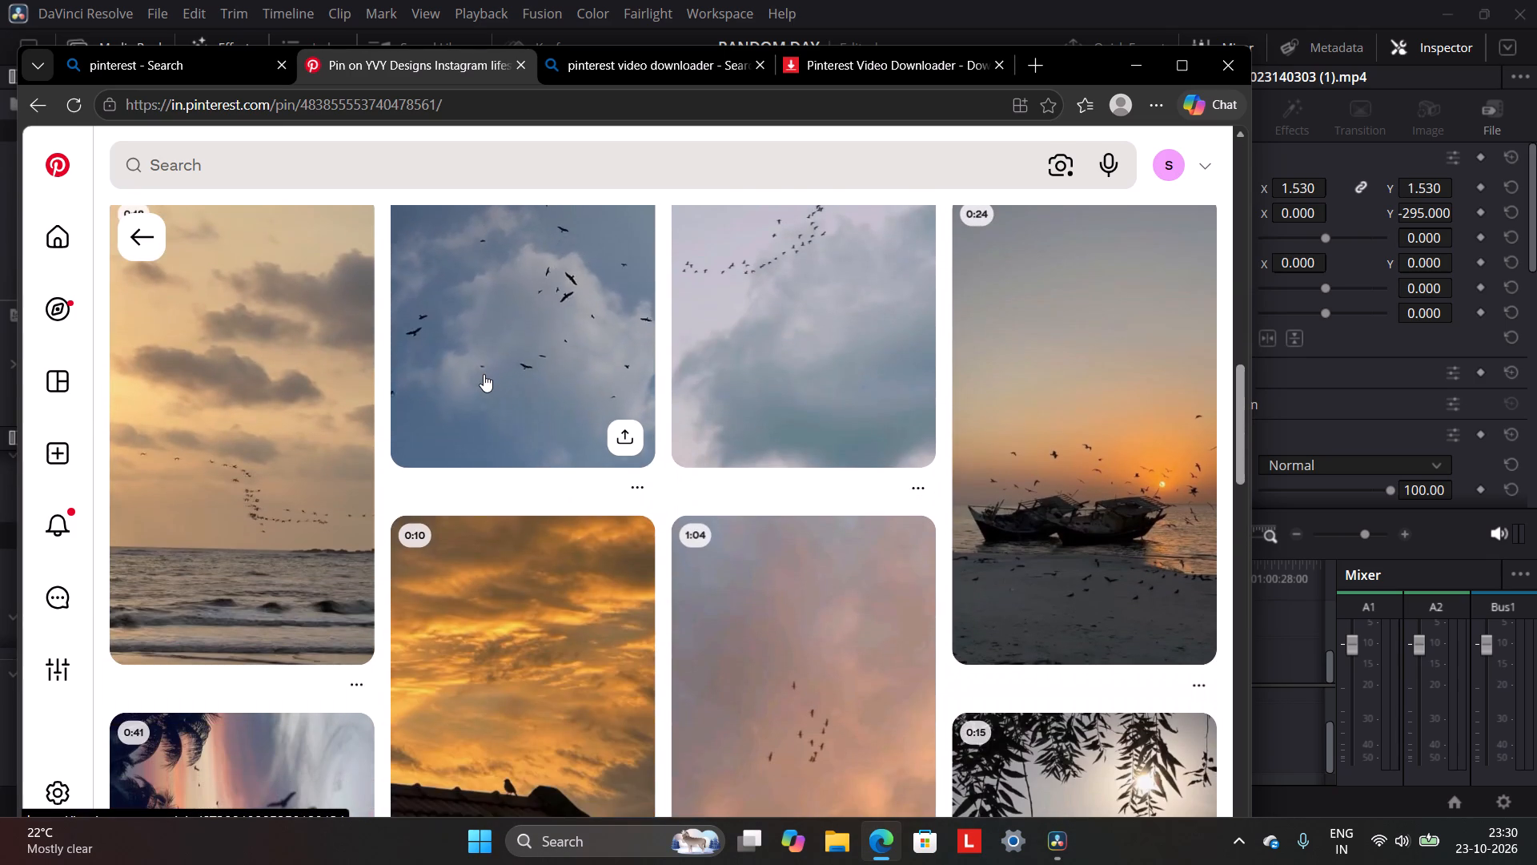
scroll(484, 374, down, 13)
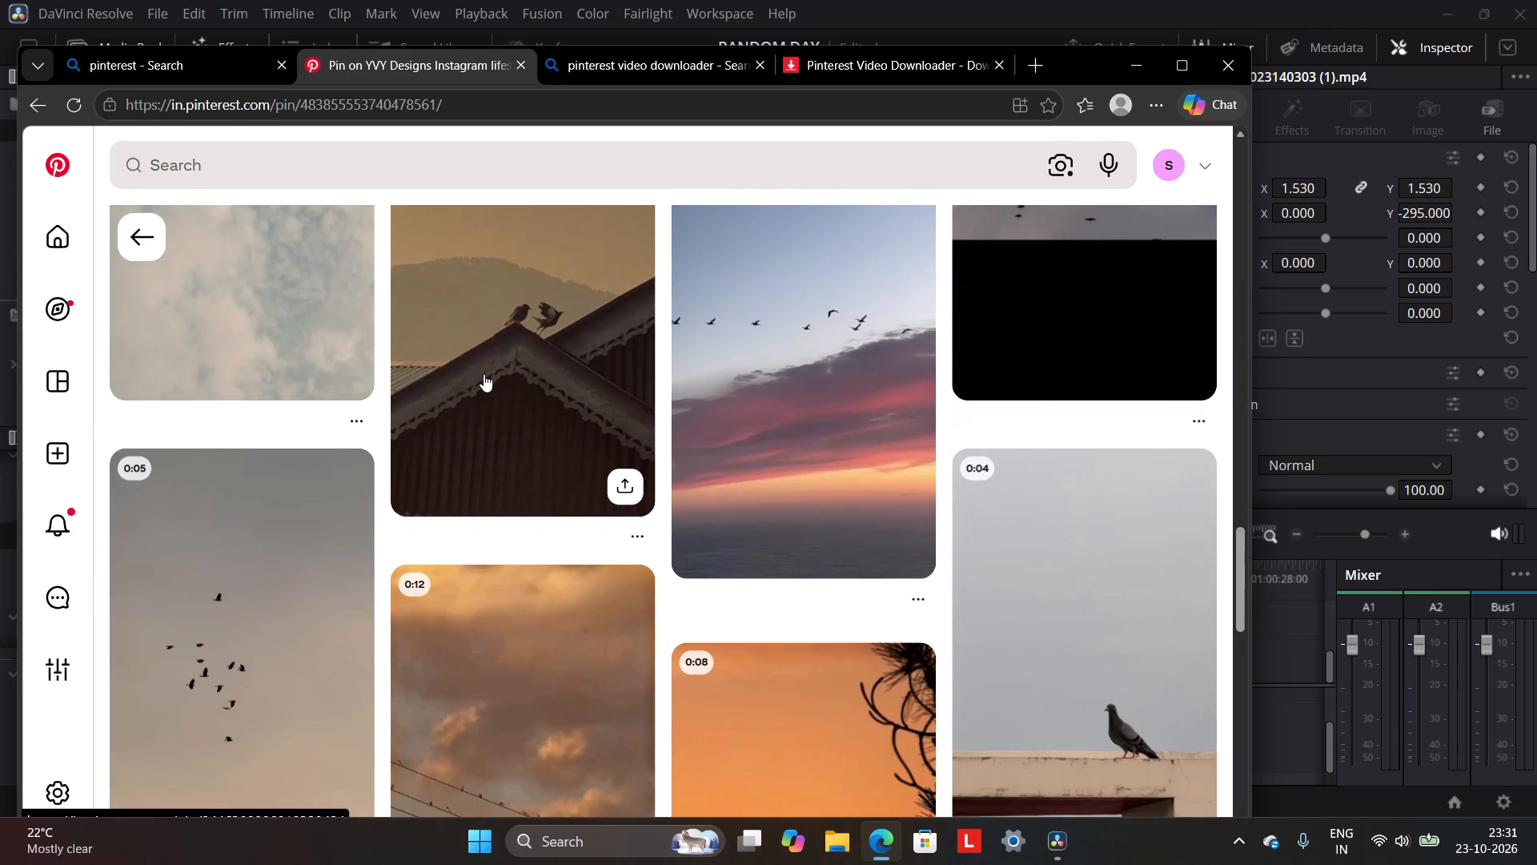
click(132, 245)
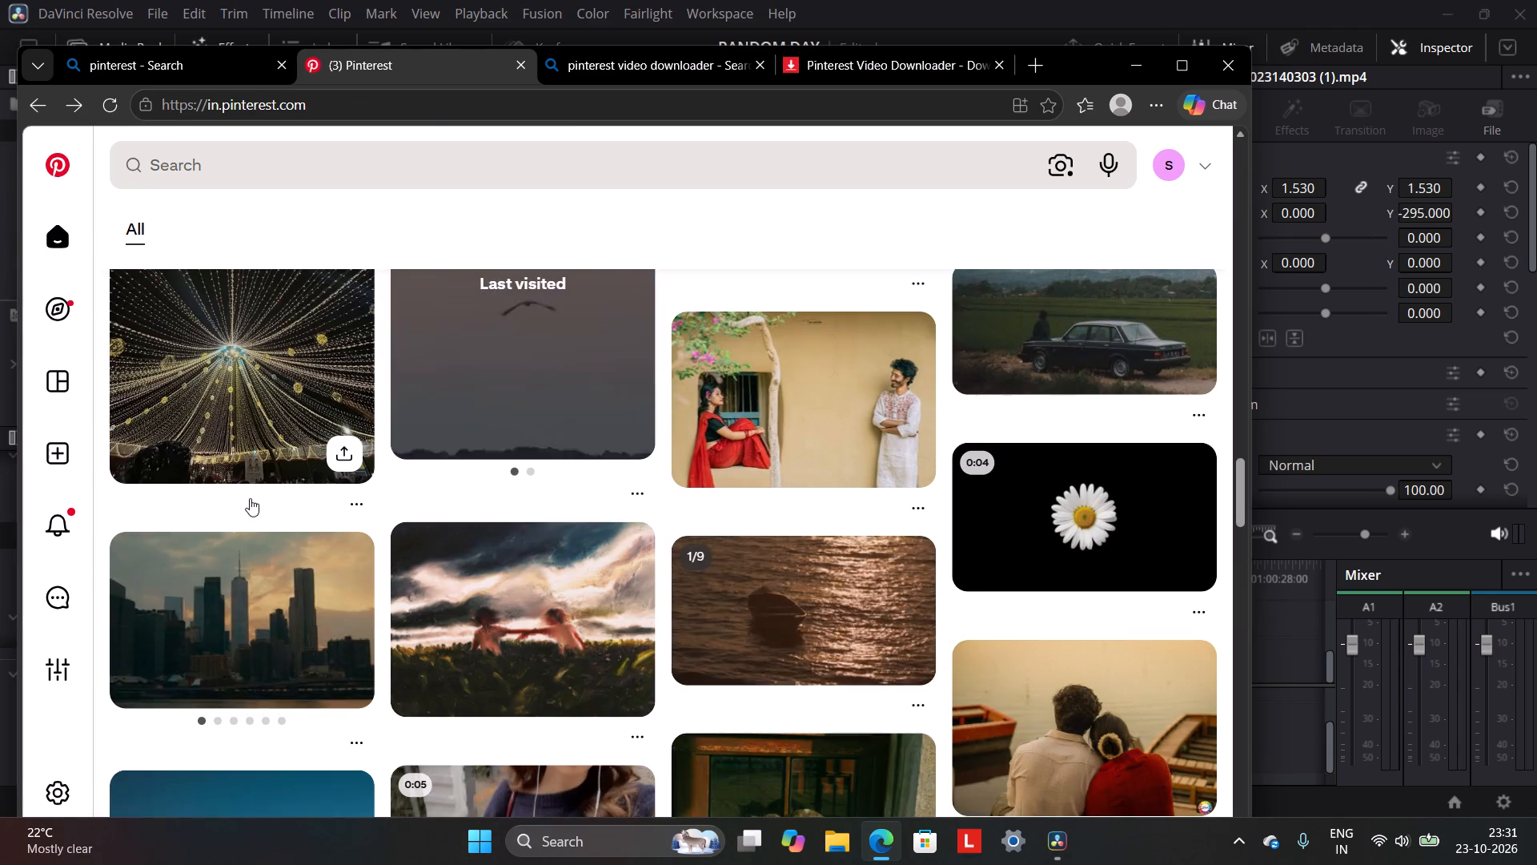
Look further through the Pinterest home feed for video pins that could replace the repeated clip.
scroll(315, 475, down, 9)
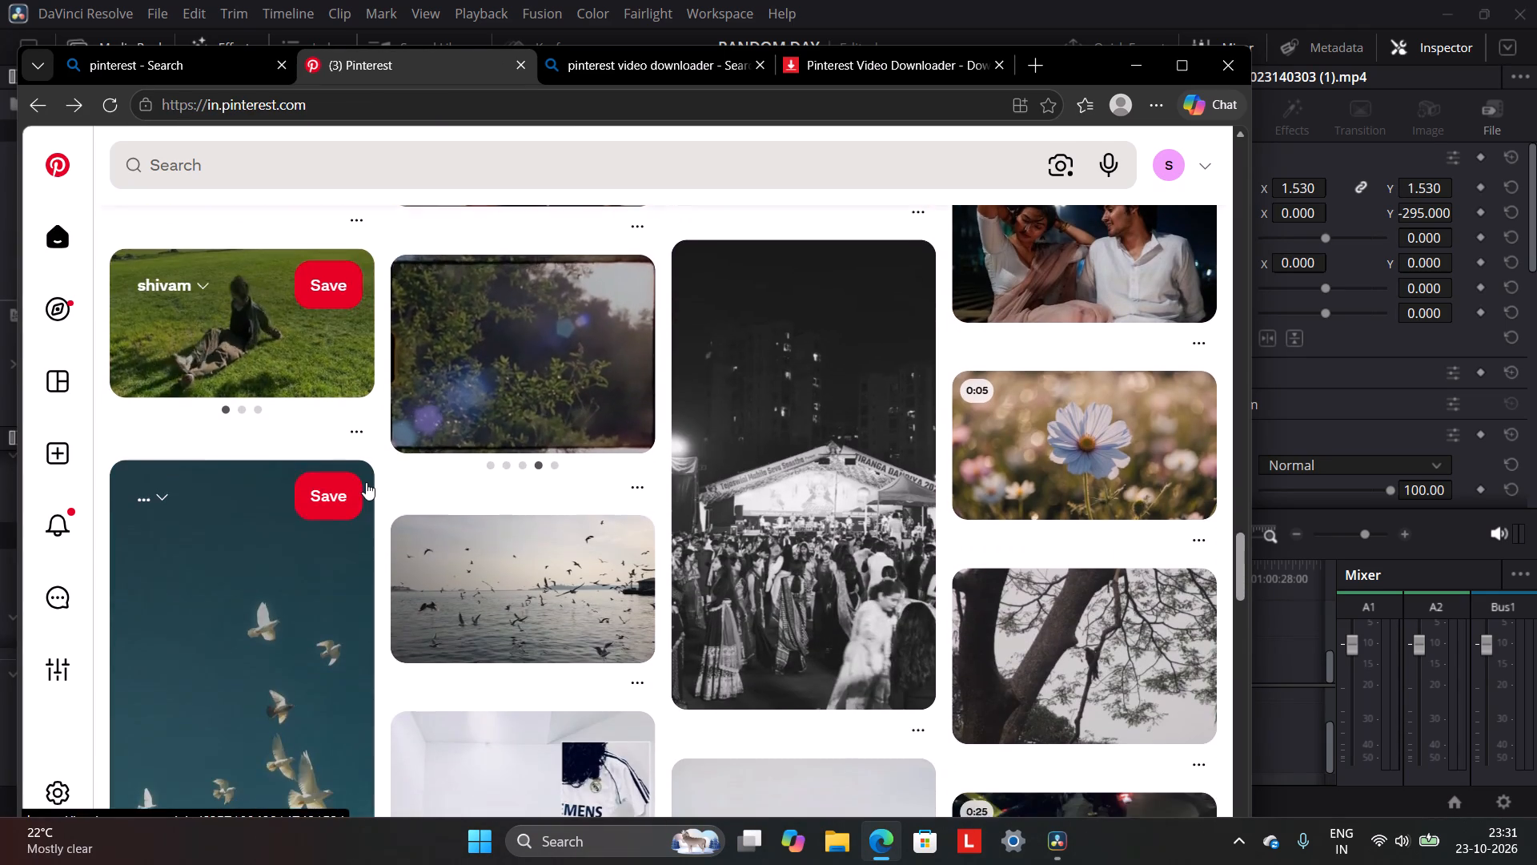
scroll(366, 482, down, 7)
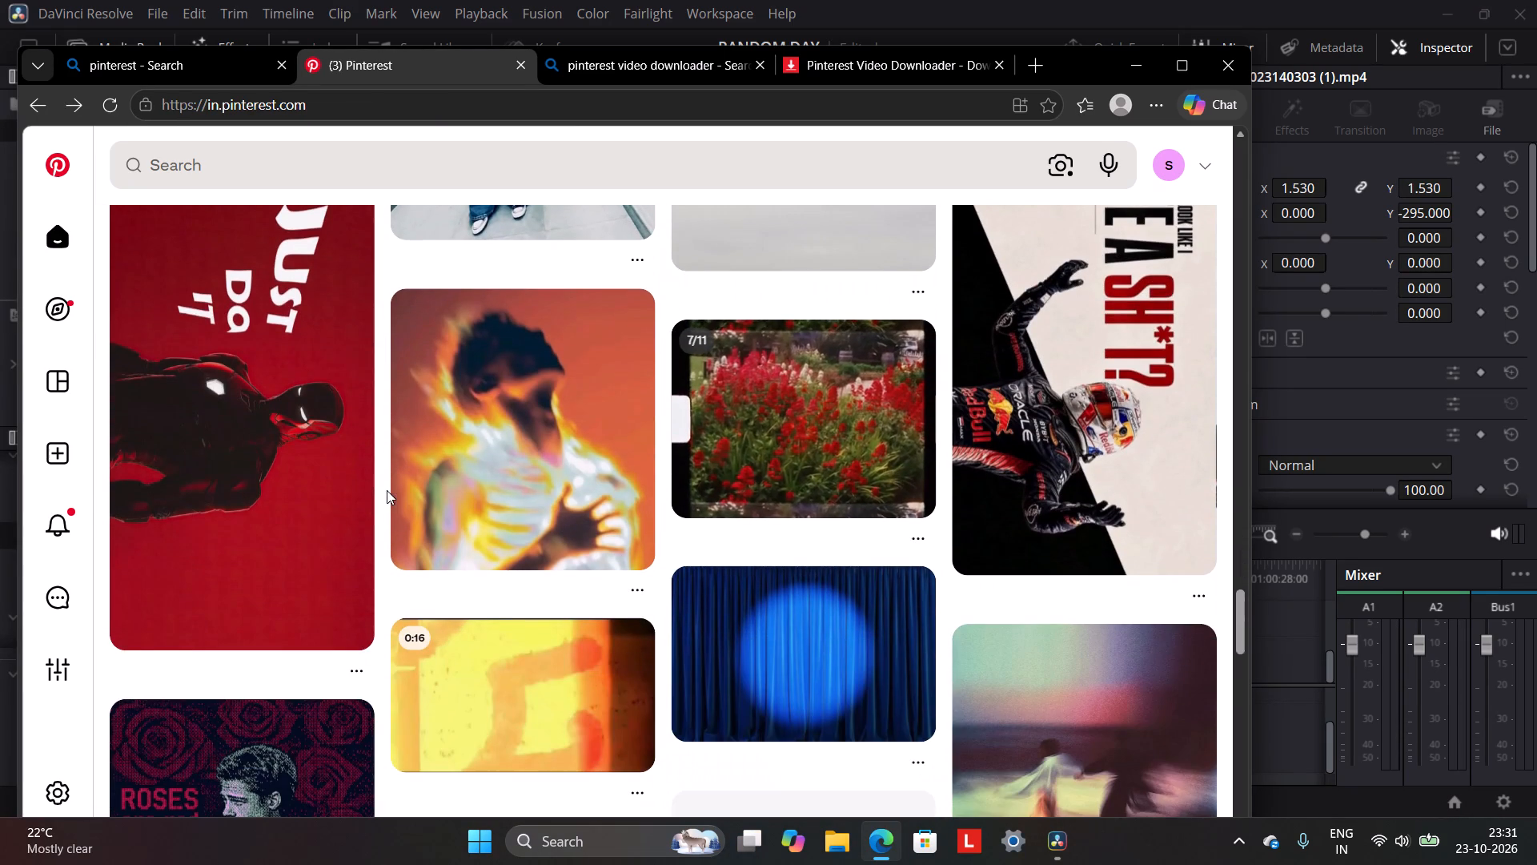
scroll(168, 404, down, 6)
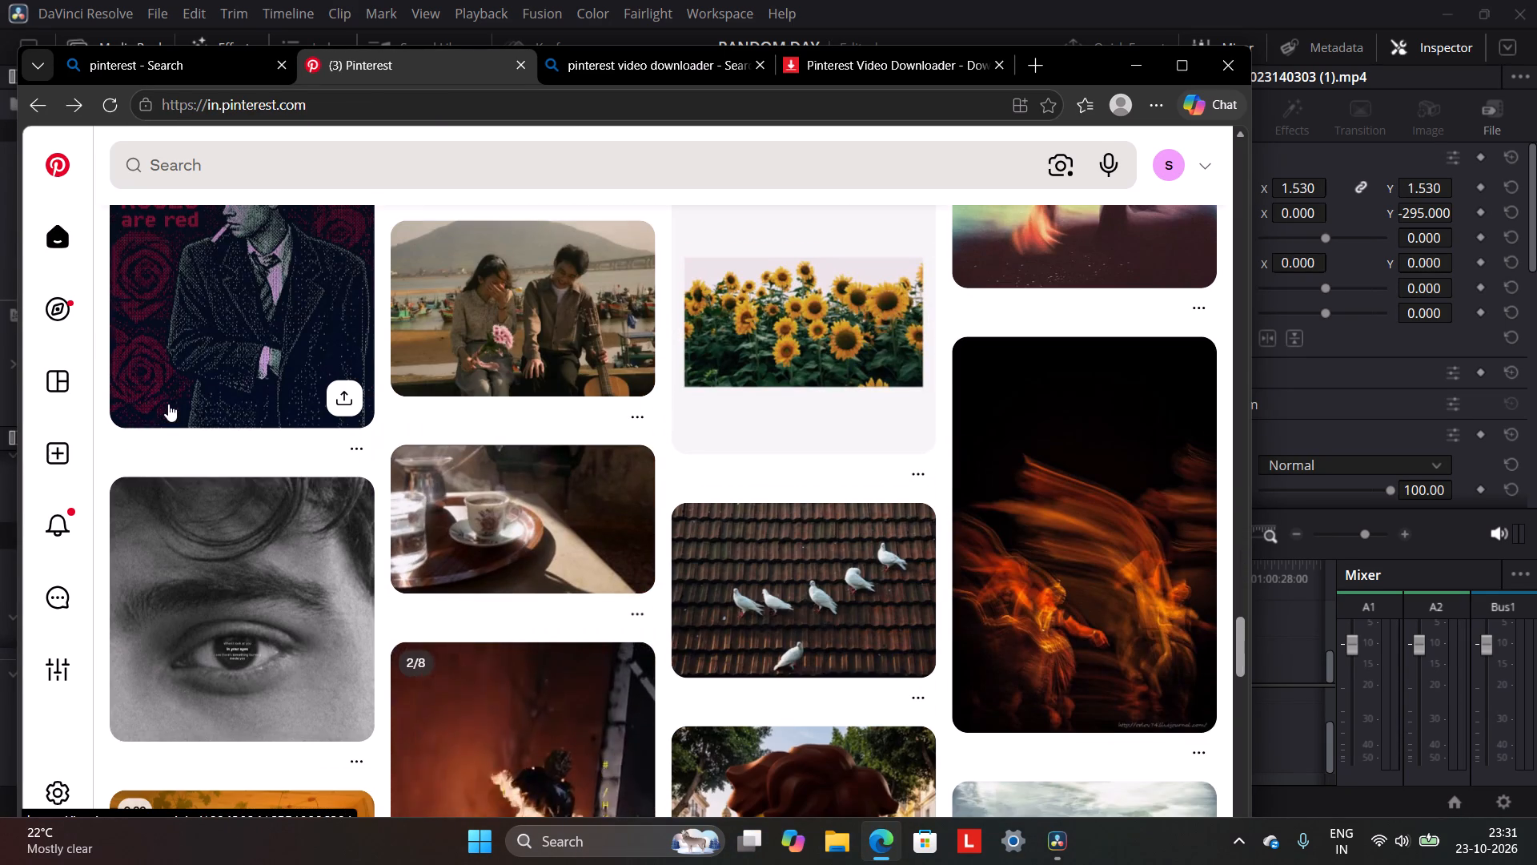
scroll(168, 404, down, 14)
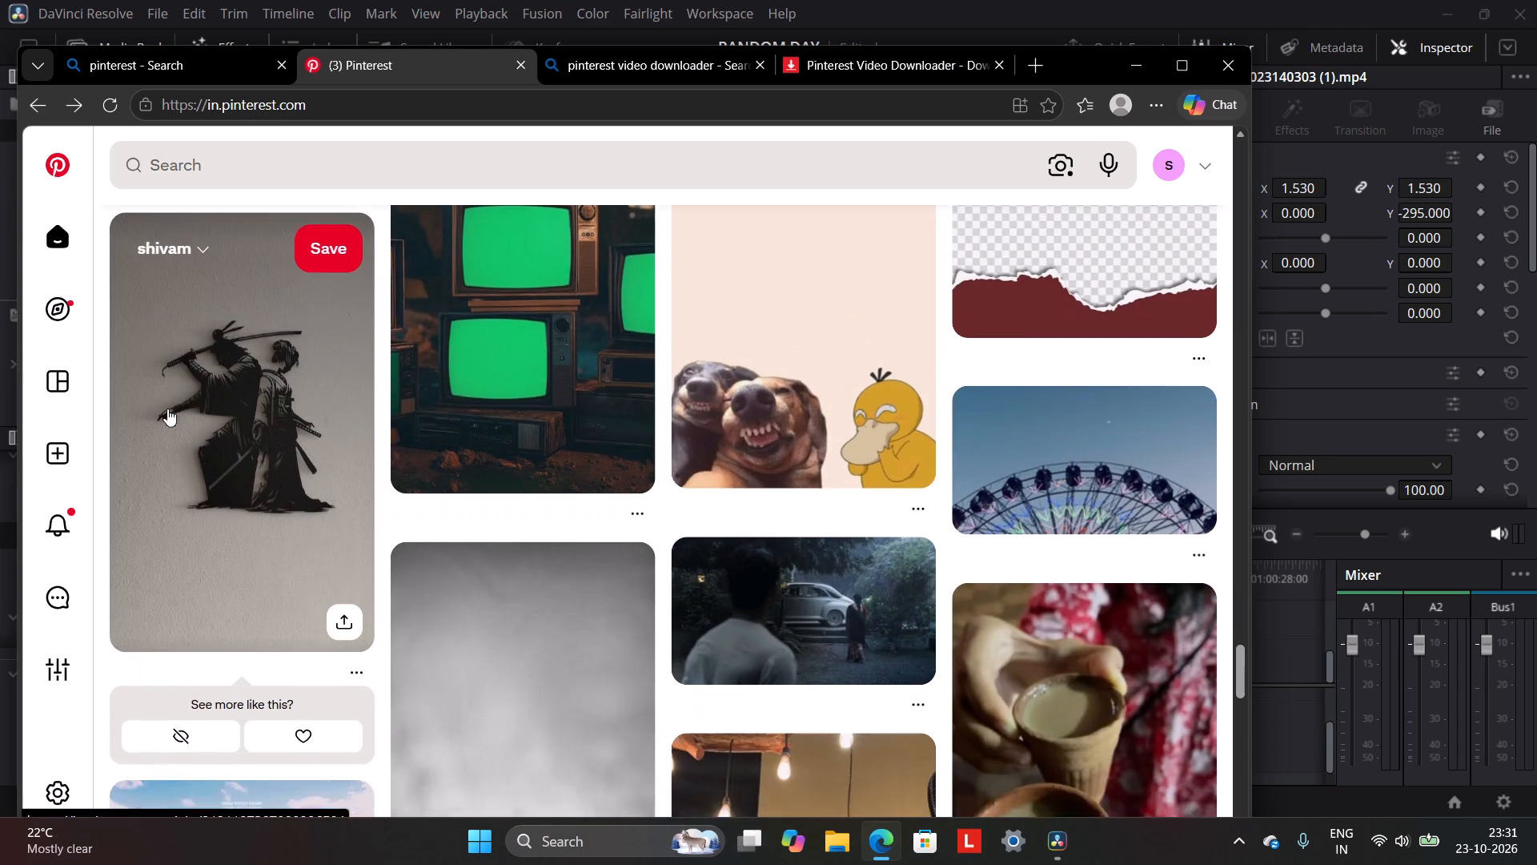
scroll(167, 408, down, 1)
scroll(284, 388, up, 3)
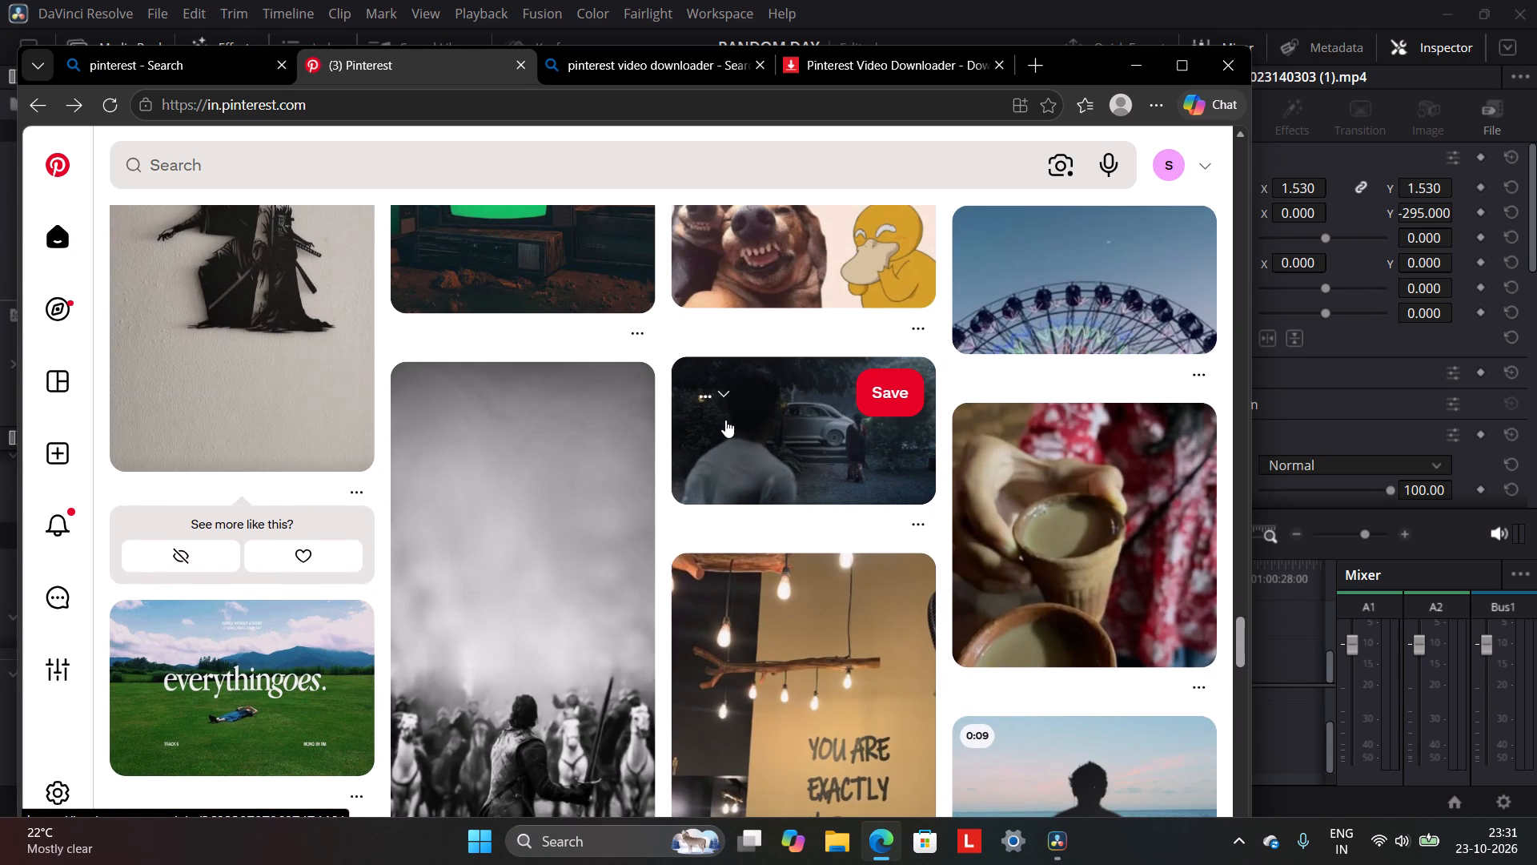
scroll(725, 420, down, 4)
scroll(725, 420, up, 6)
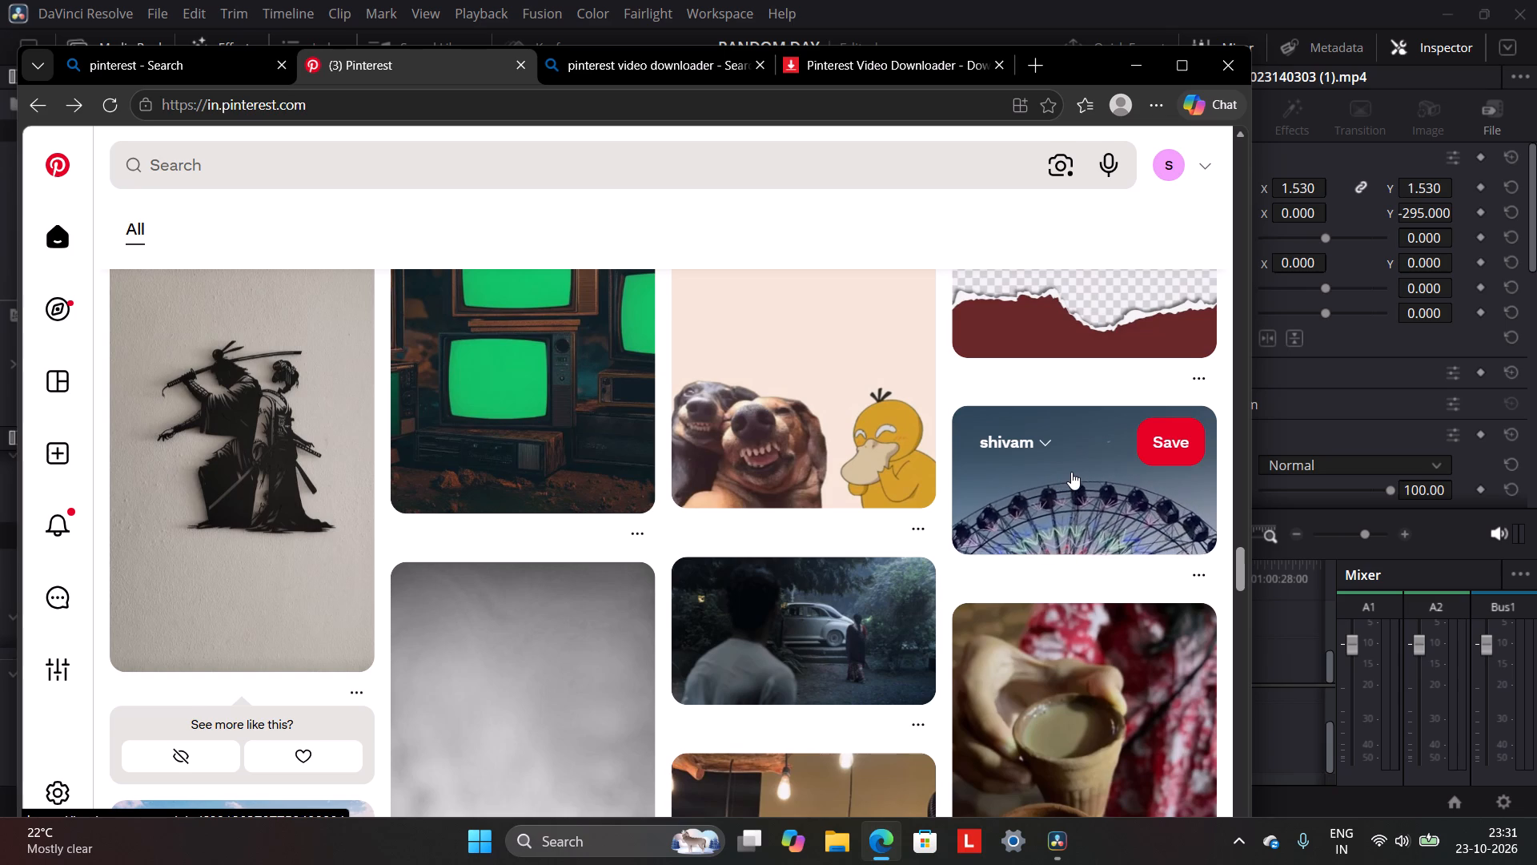
scroll(1071, 472, down, 1)
Open the Ferris wheel pin, look through its related videos for replacement footage, and return to the home feed.
click(1071, 439)
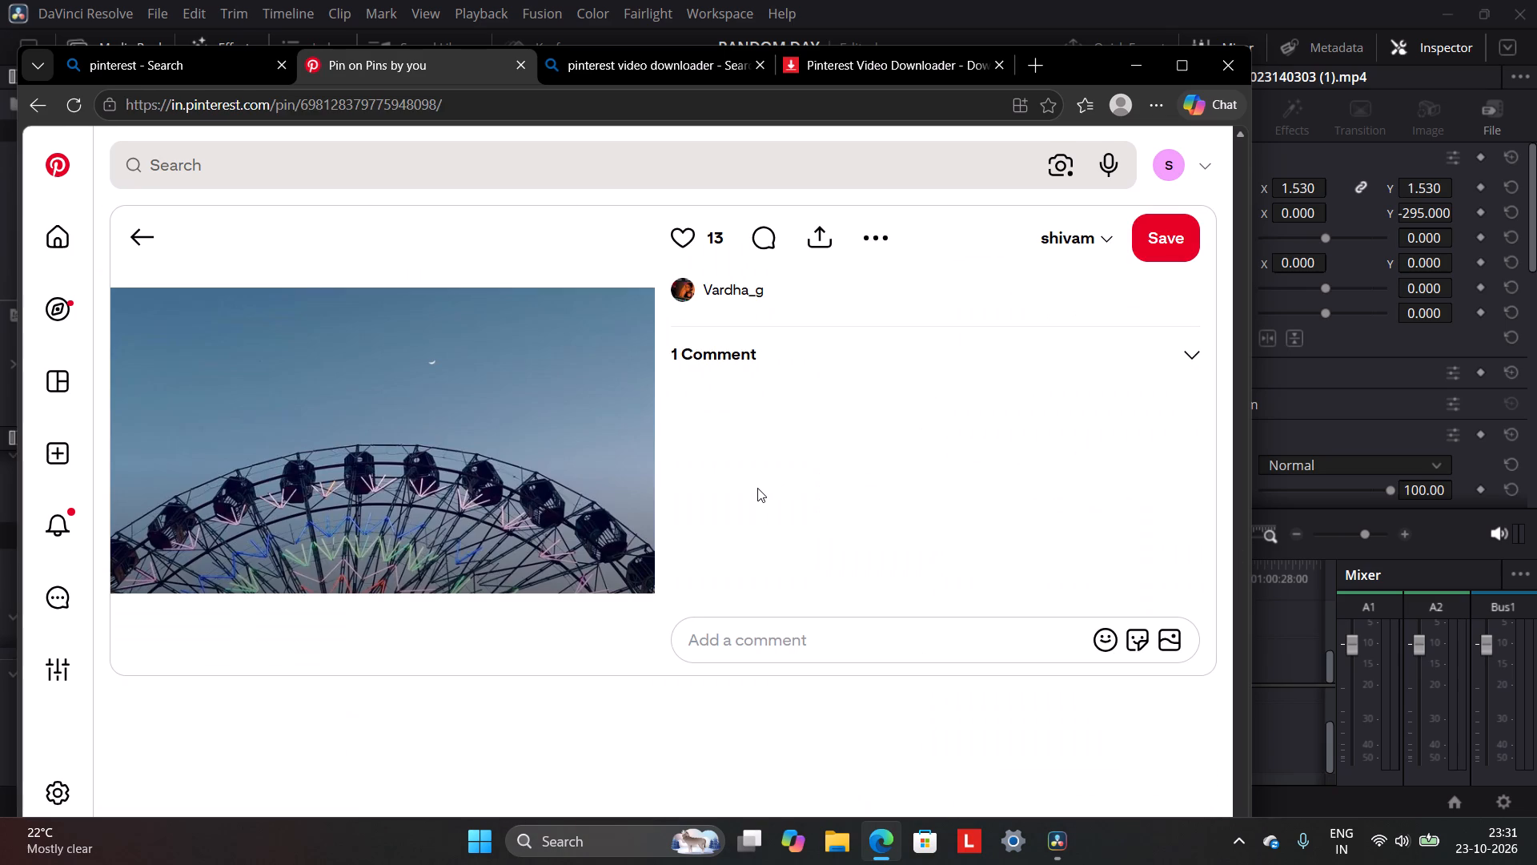
scroll(757, 488, down, 4)
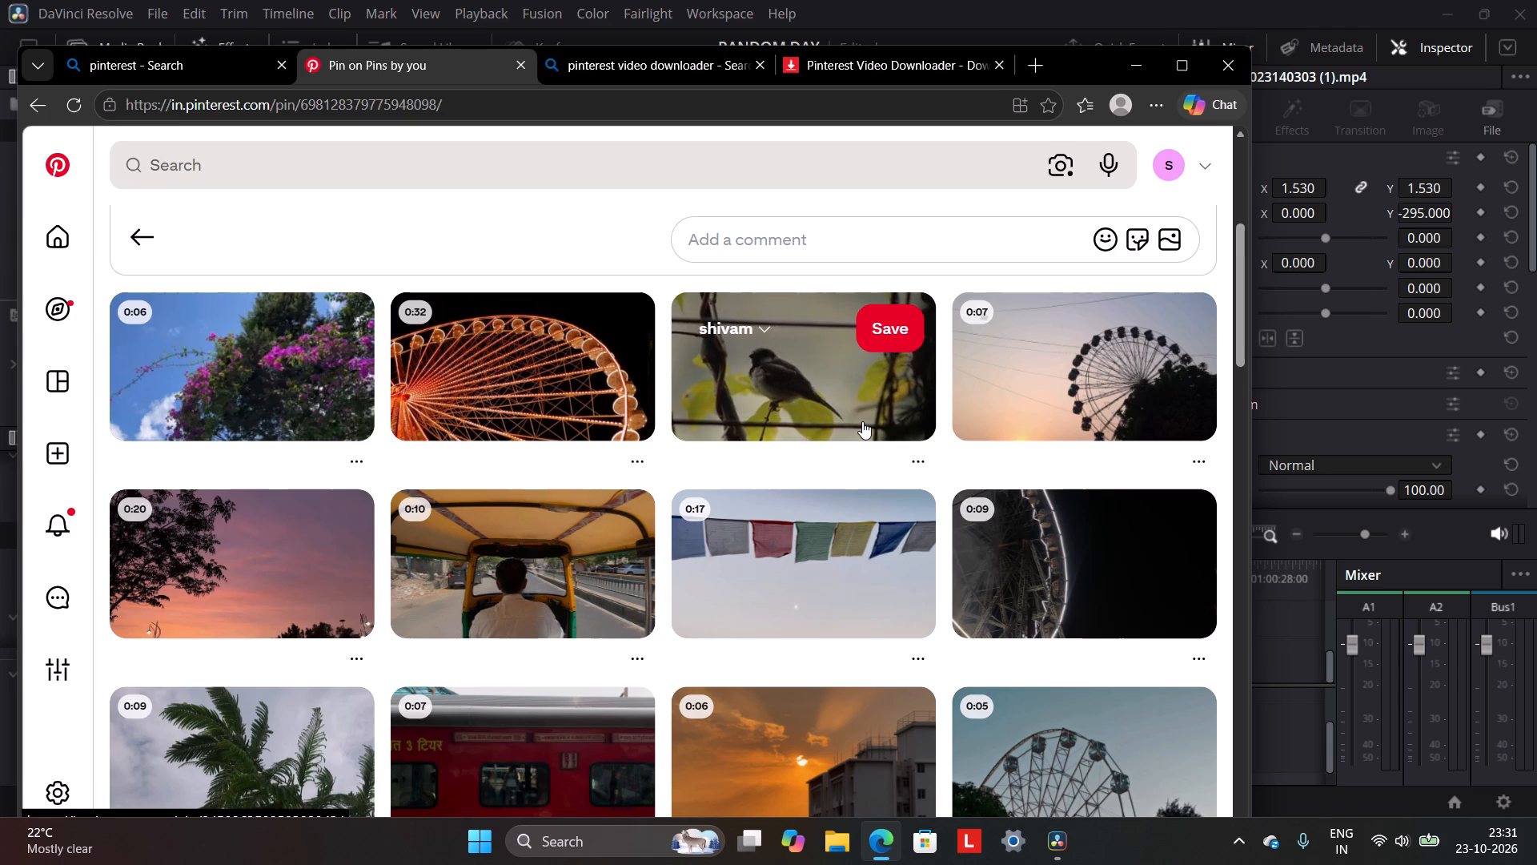
scroll(862, 421, down, 2)
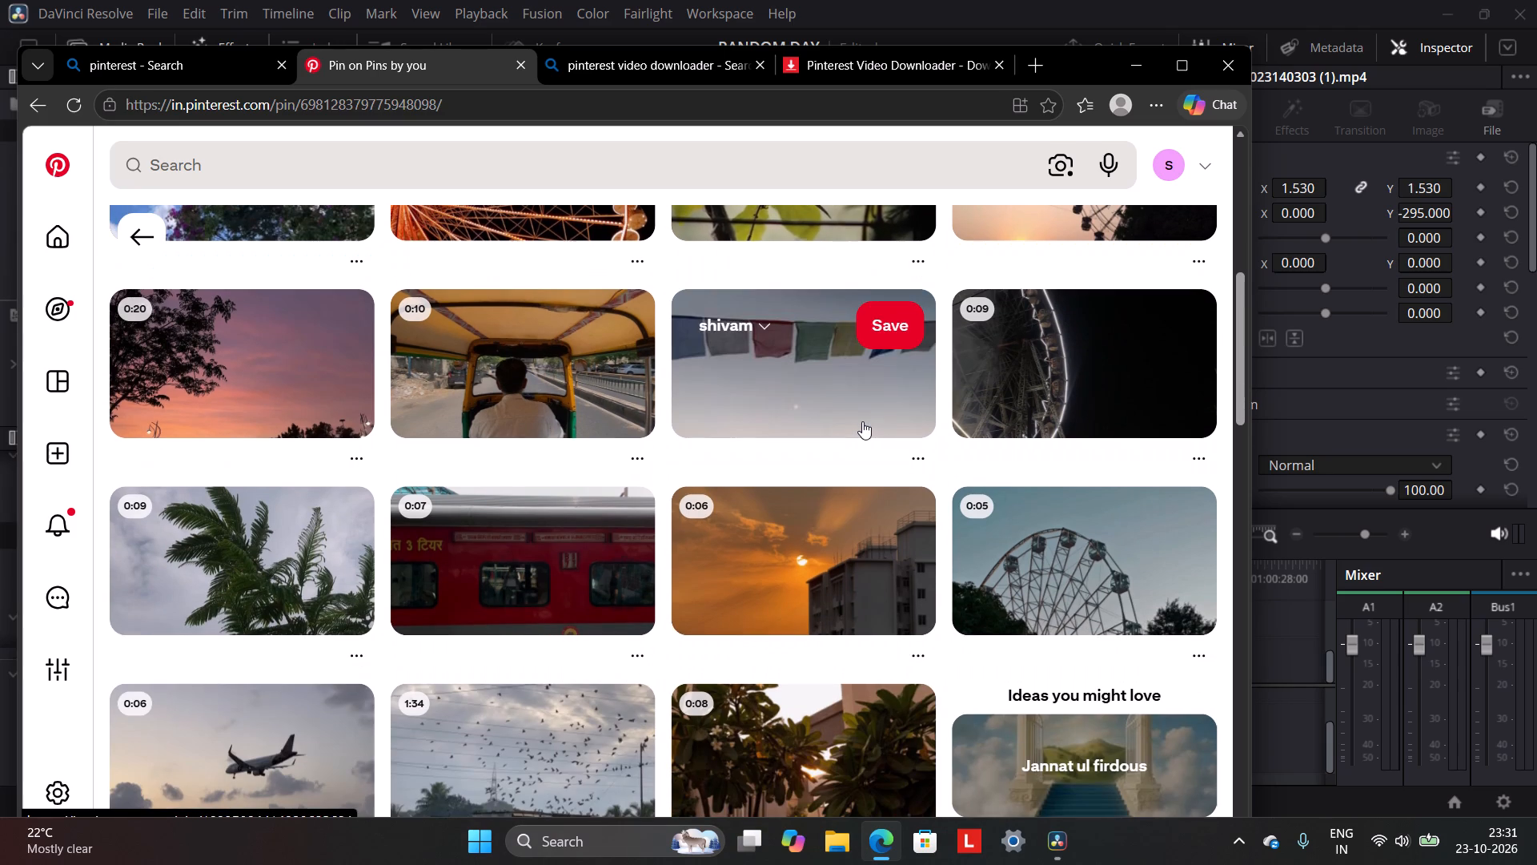
scroll(862, 421, down, 1)
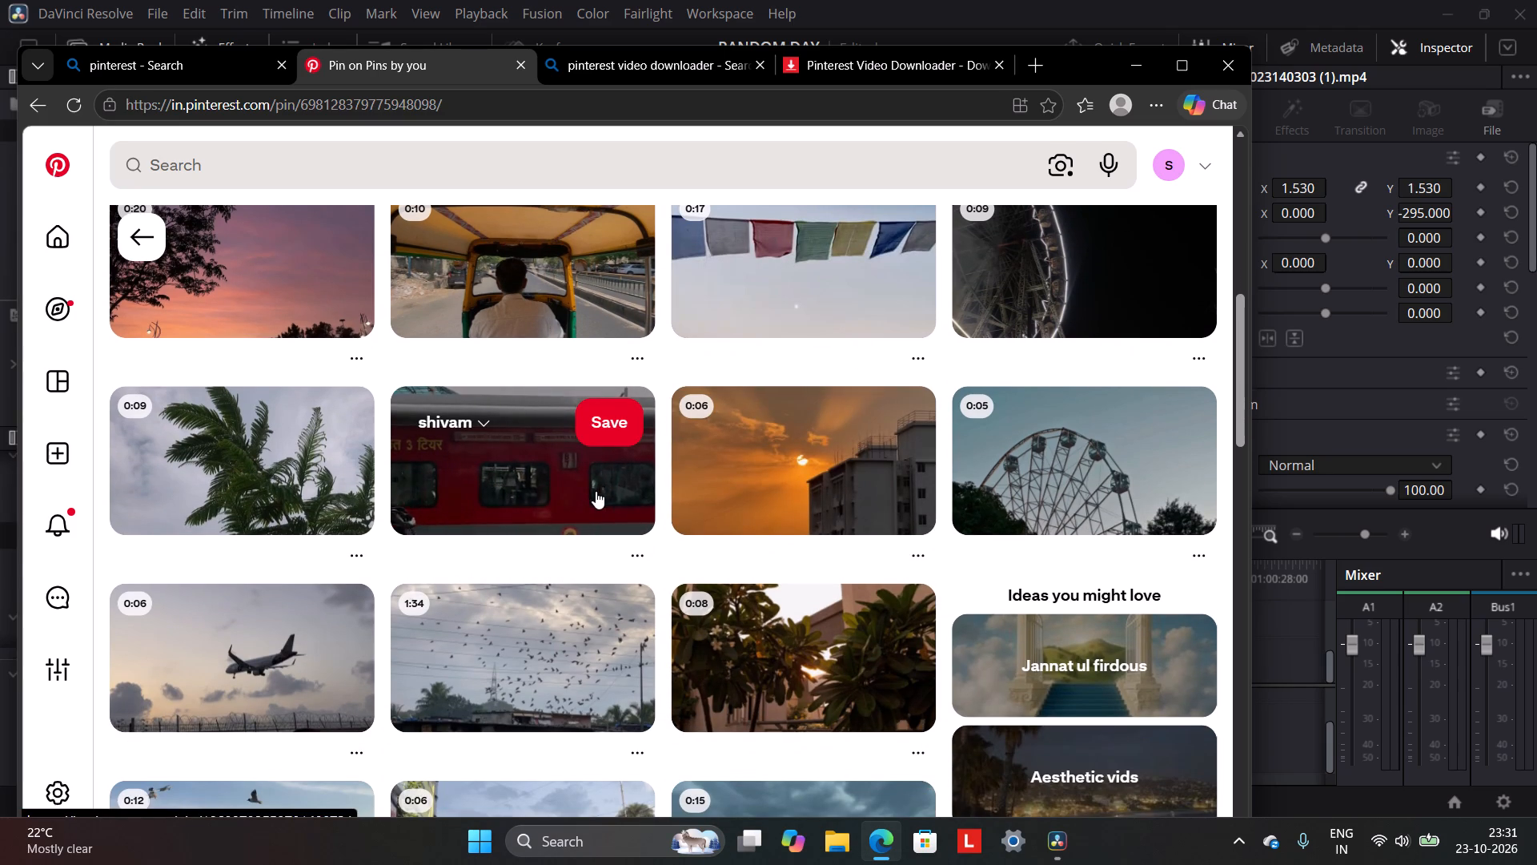
scroll(596, 491, down, 3)
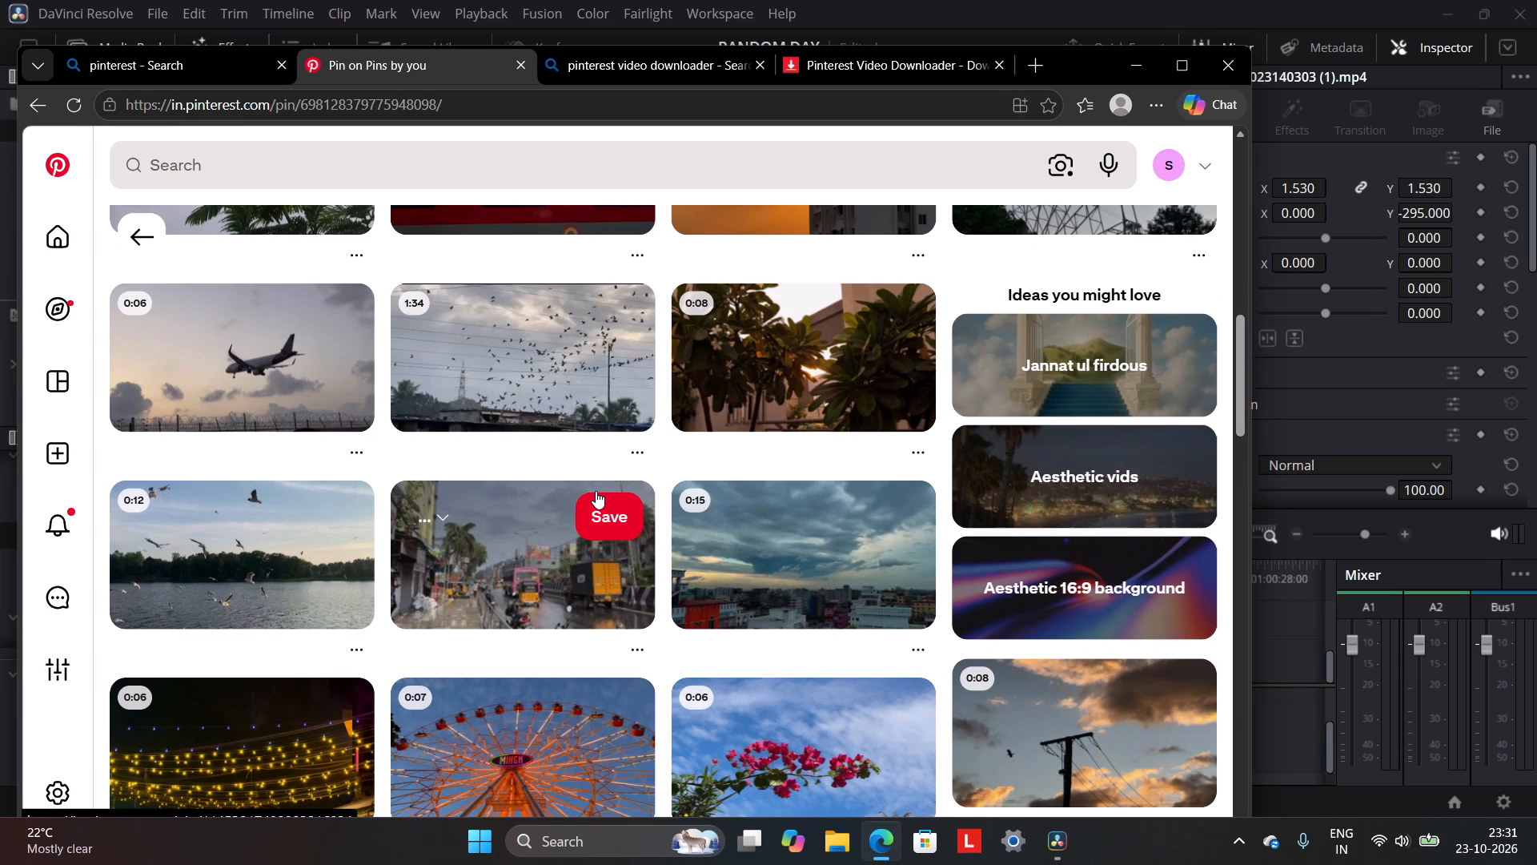
scroll(596, 491, down, 3)
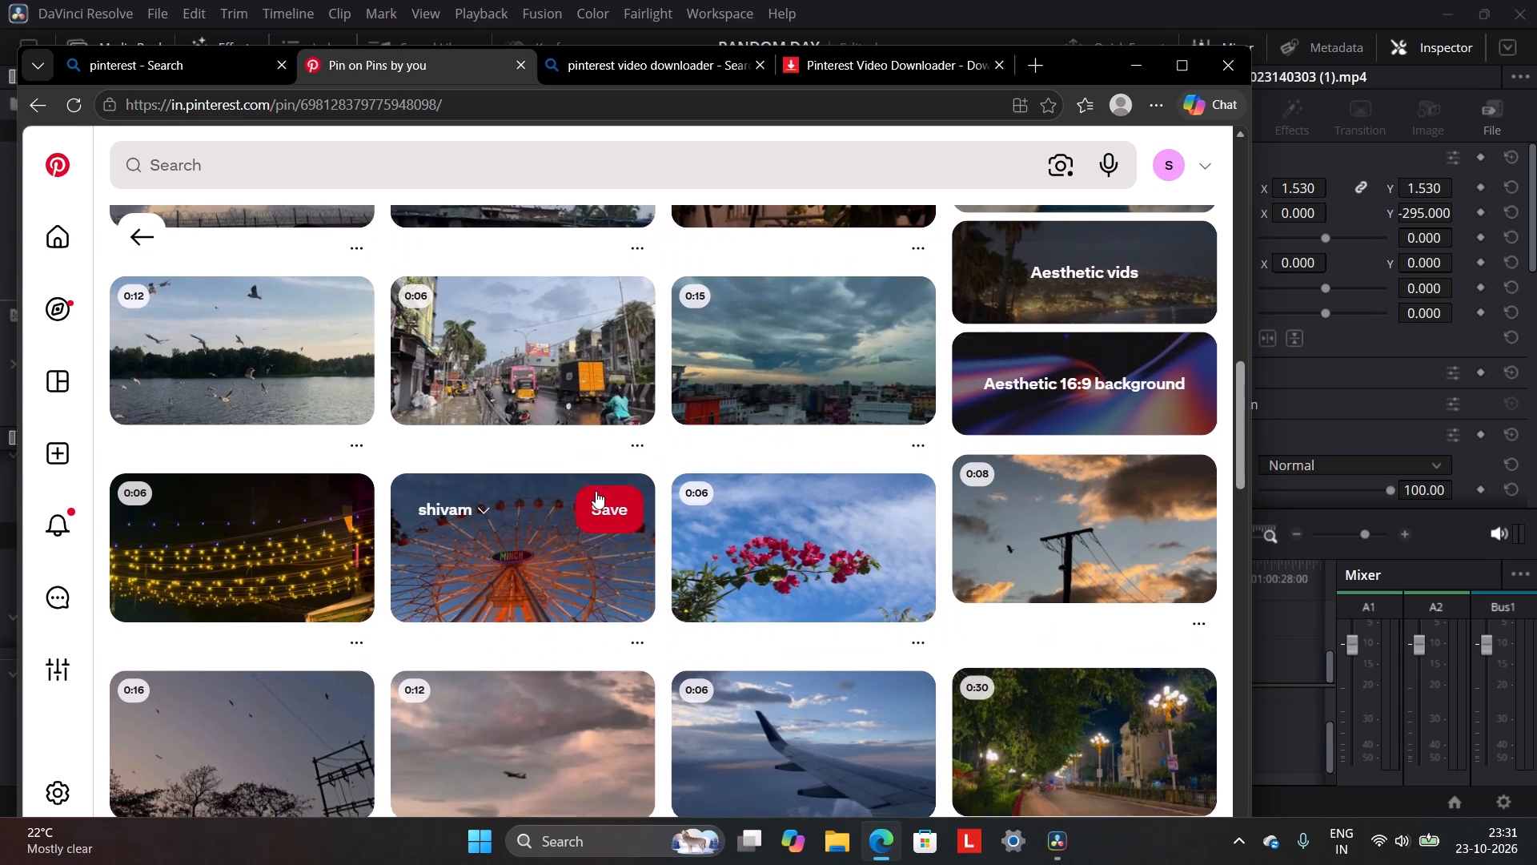
scroll(596, 491, down, 1)
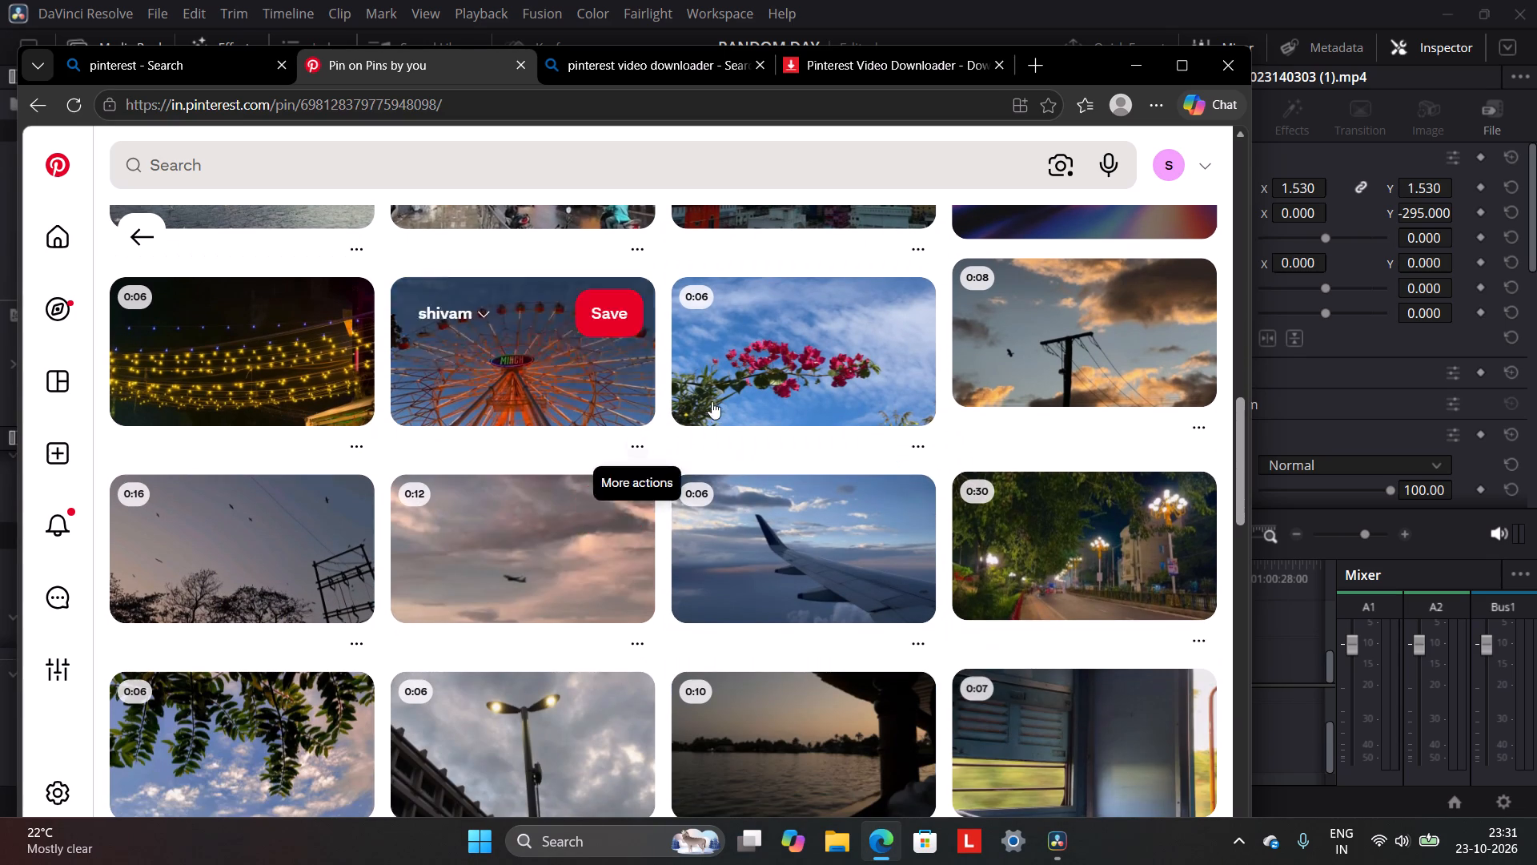
scroll(724, 390, down, 4)
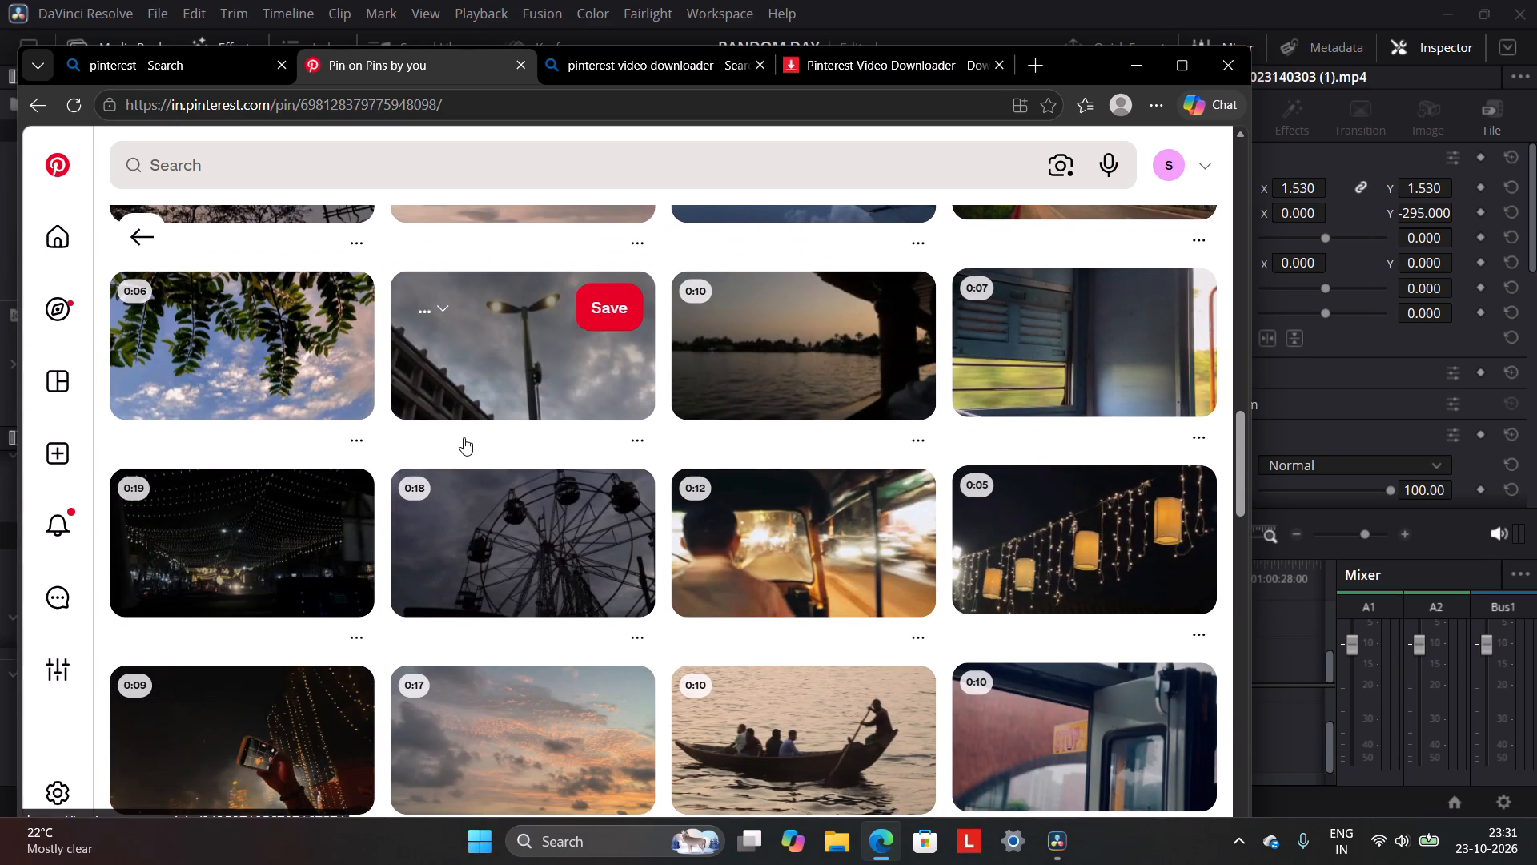
scroll(465, 437, down, 6)
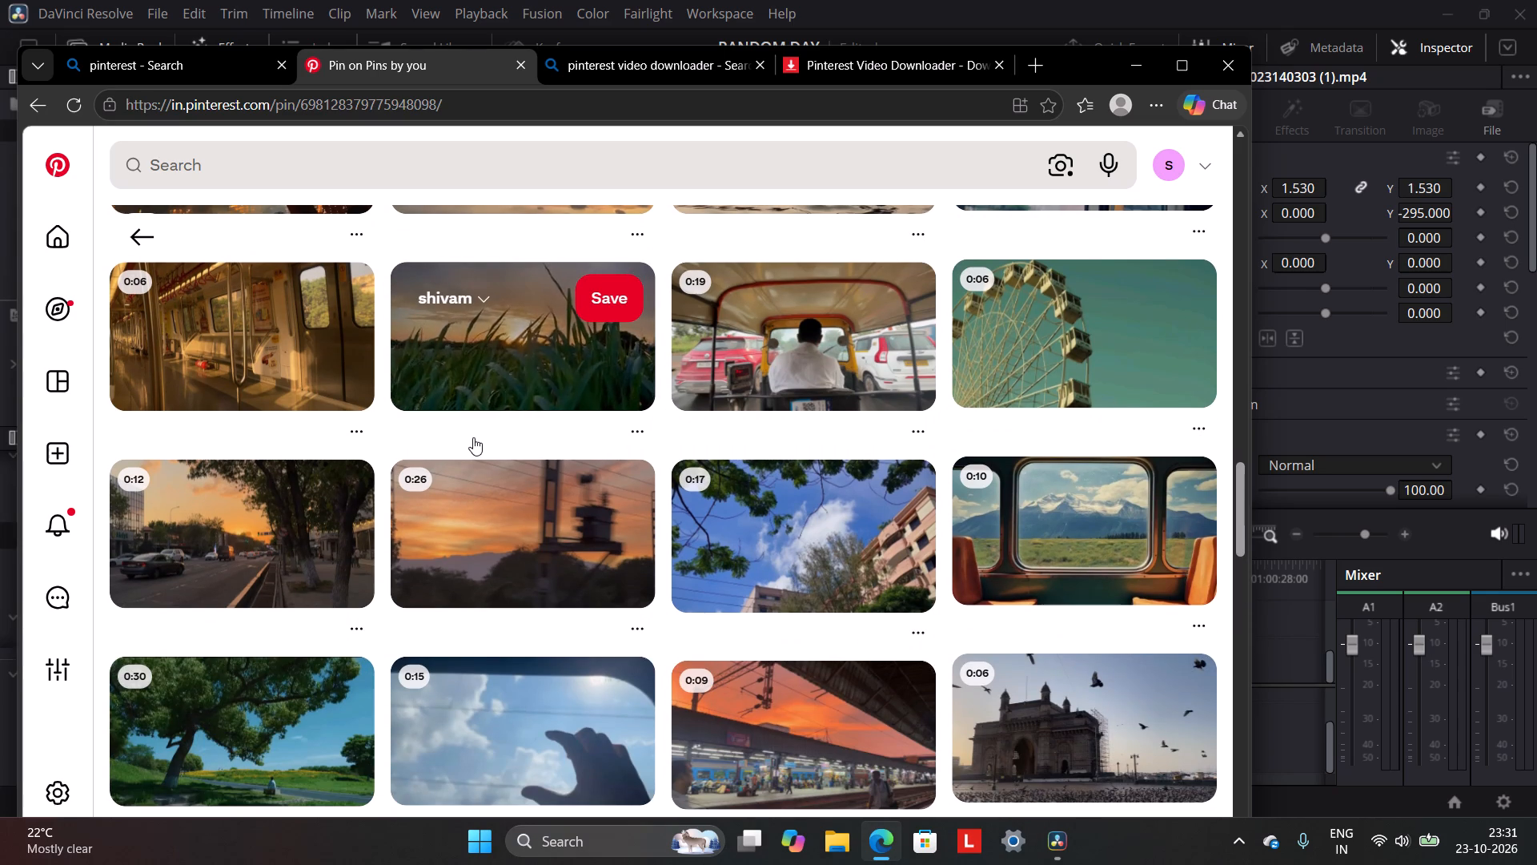
scroll(473, 437, down, 3)
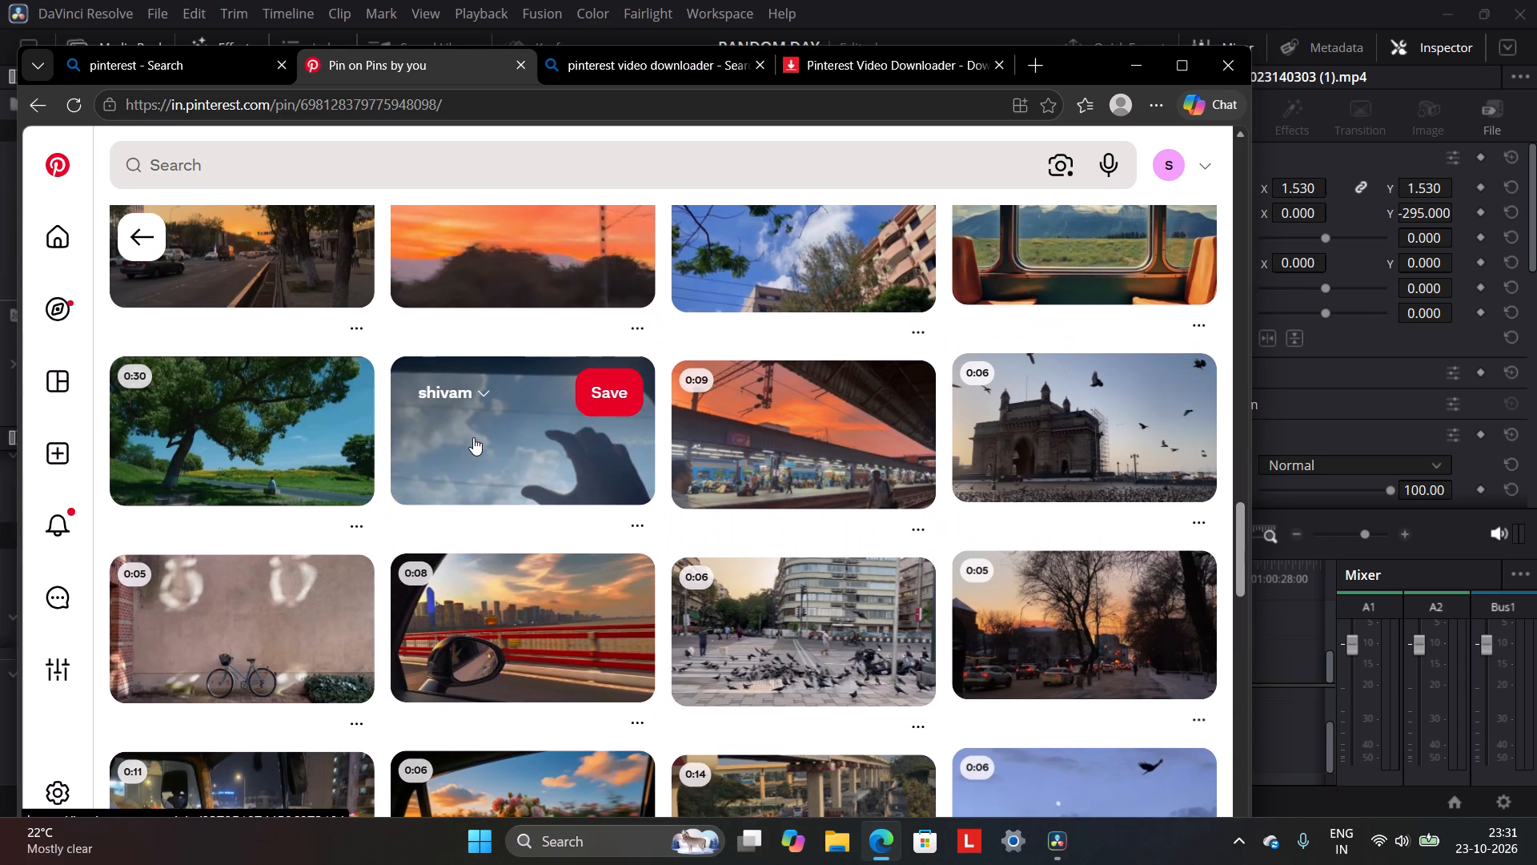
scroll(473, 437, down, 3)
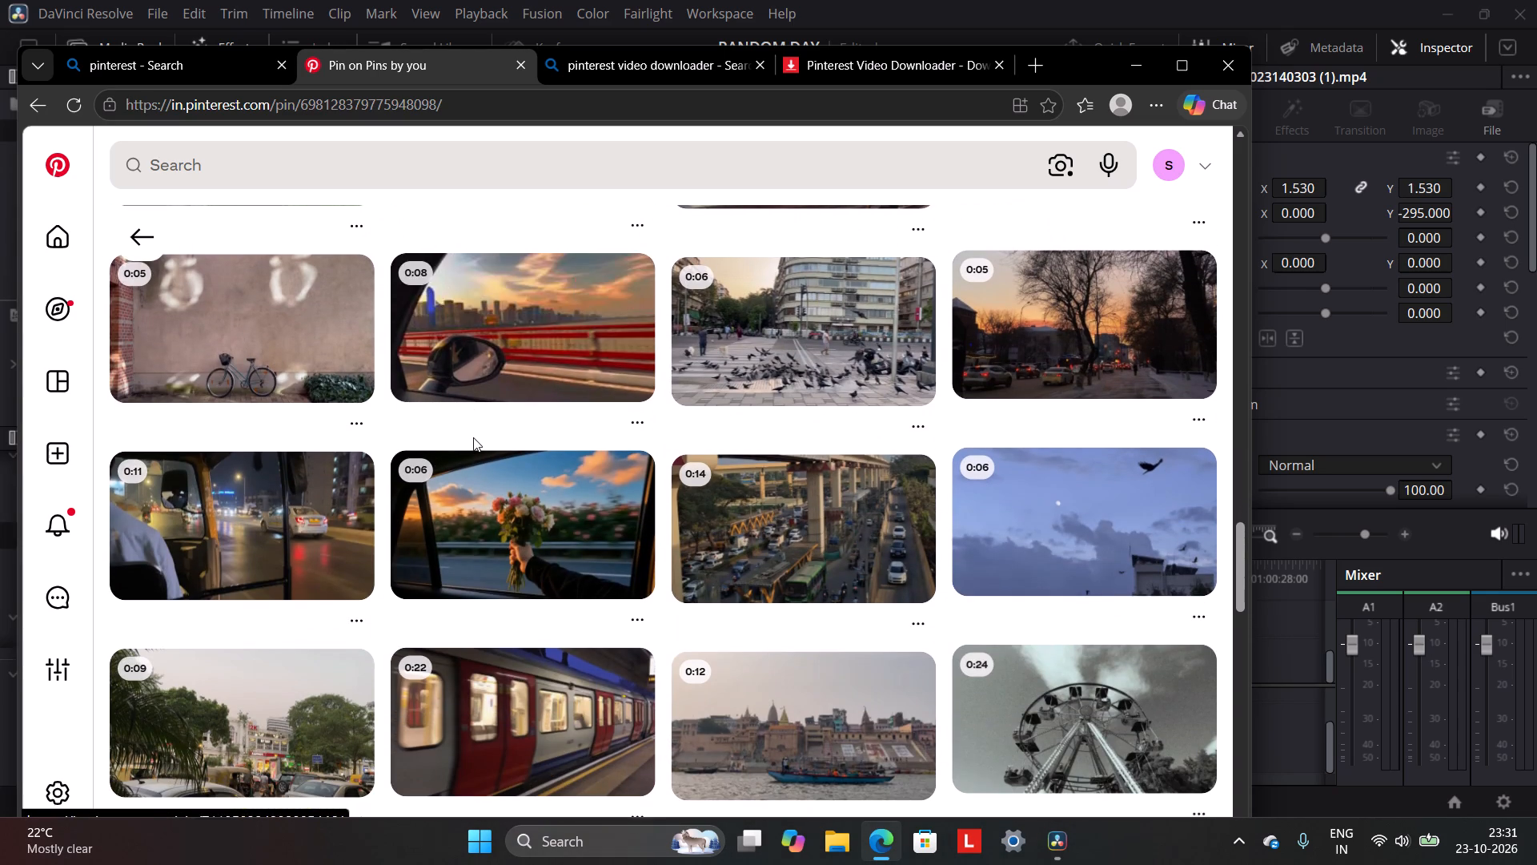
scroll(473, 437, down, 8)
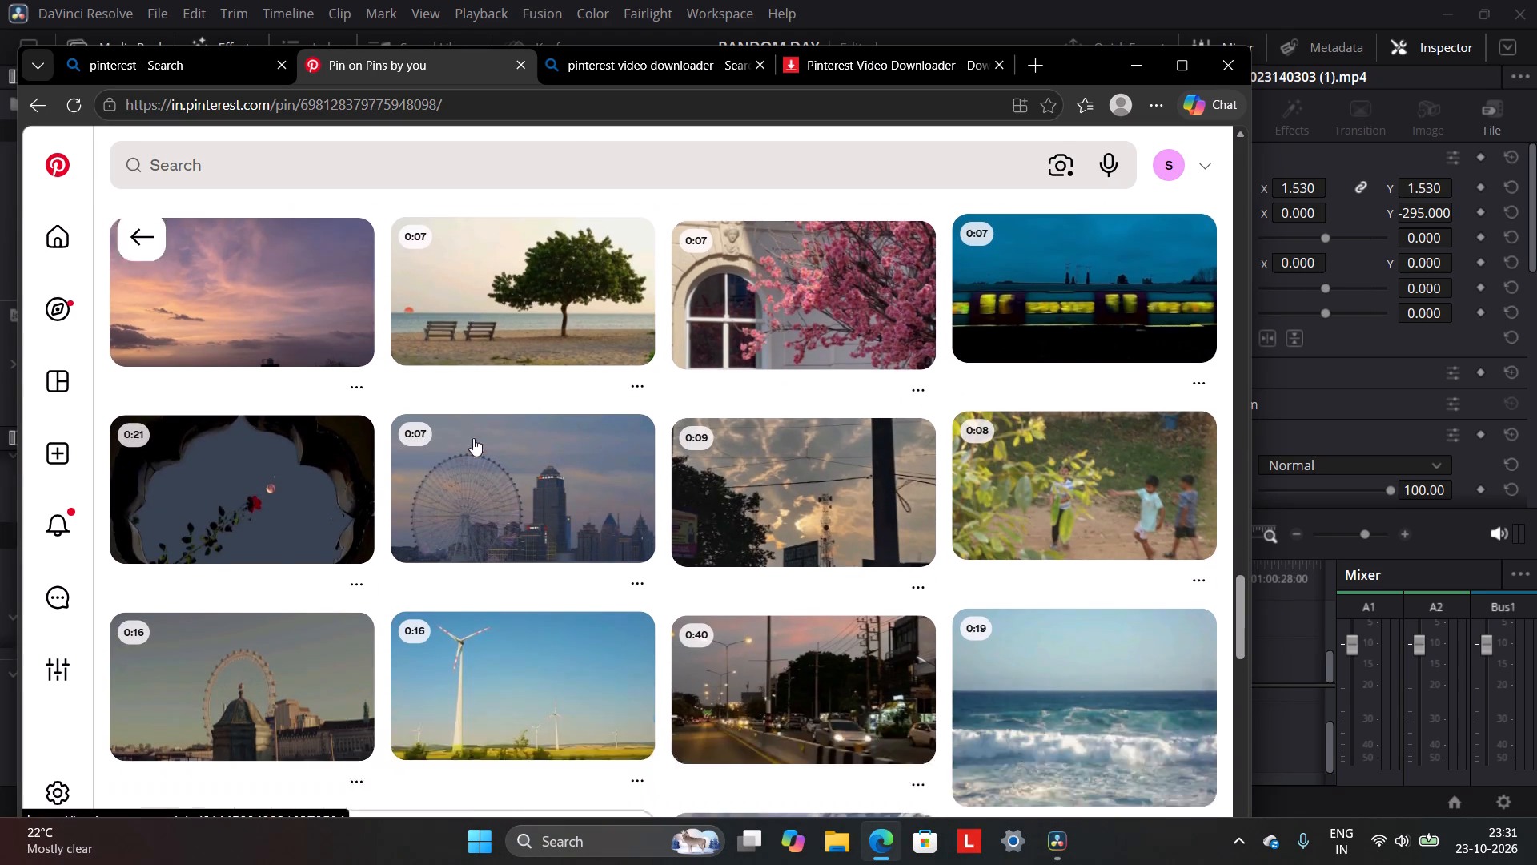
scroll(473, 438, down, 15)
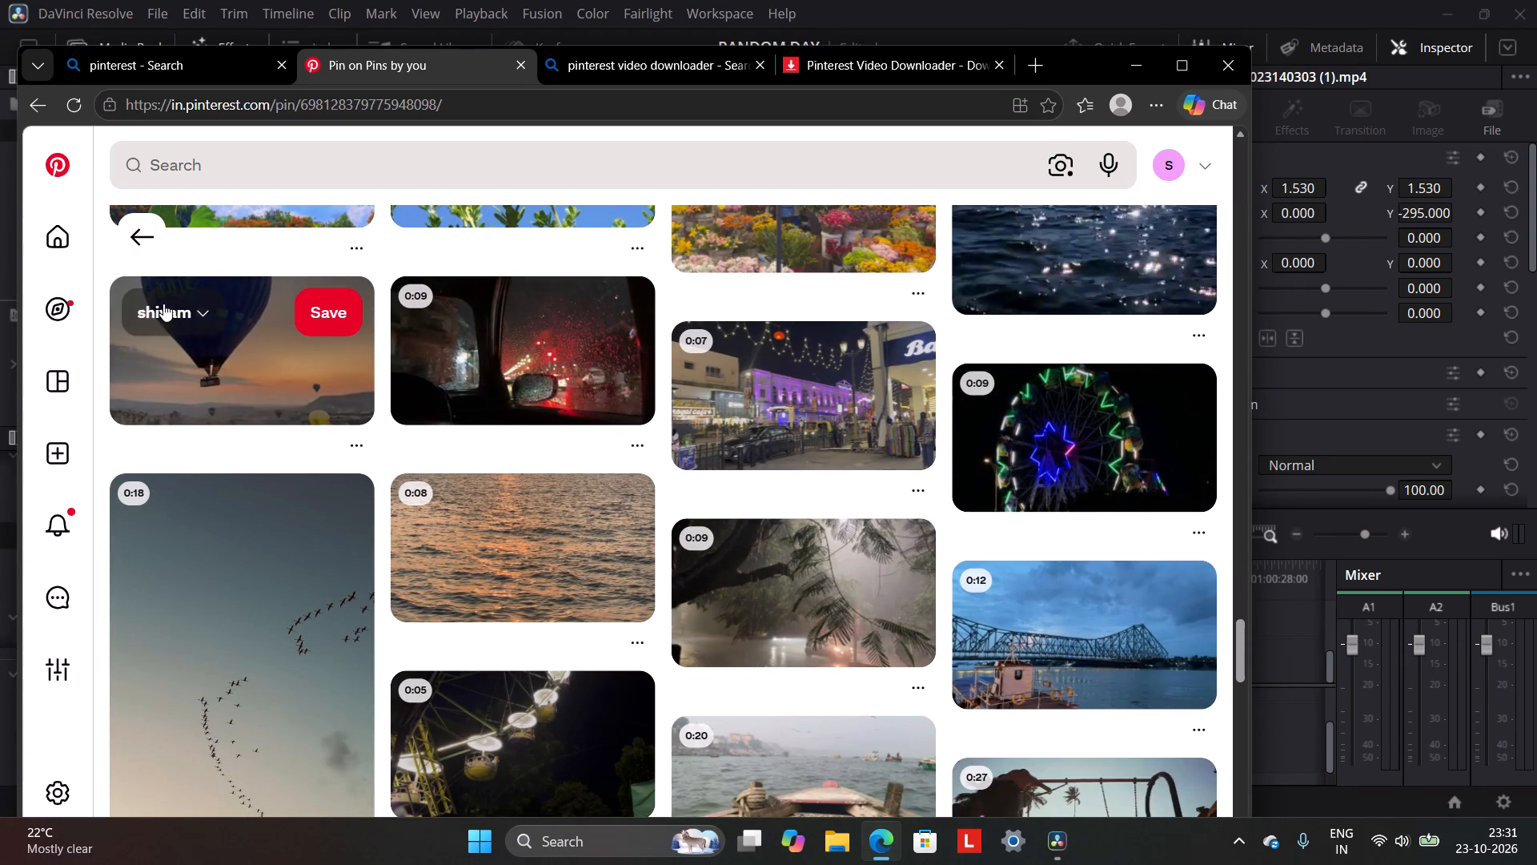
click(147, 234)
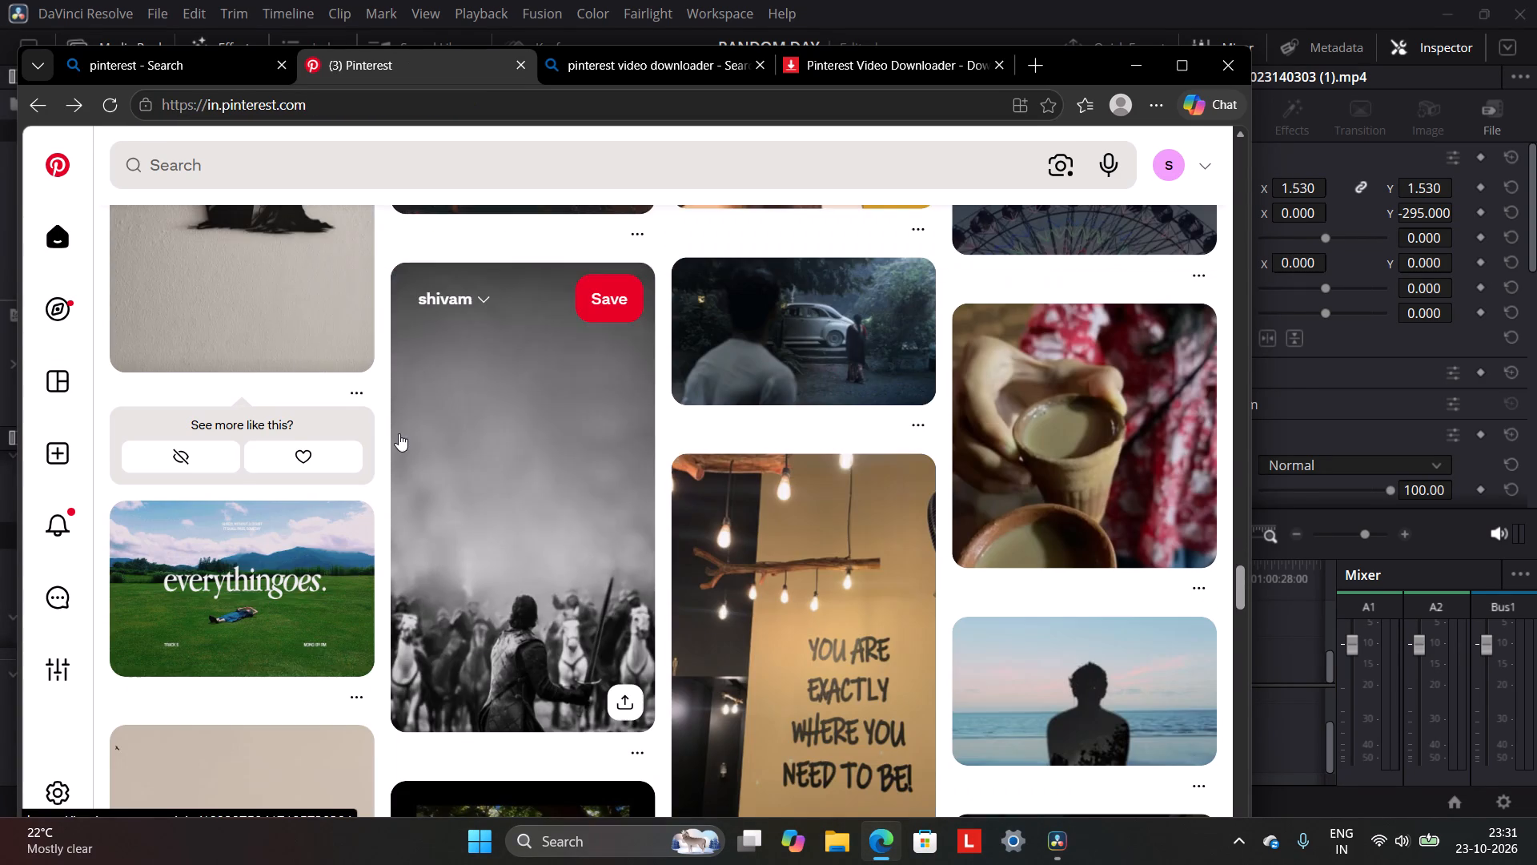
Look further through the Pinterest home feed for video pins that could replace the repeated clip.
scroll(399, 433, down, 9)
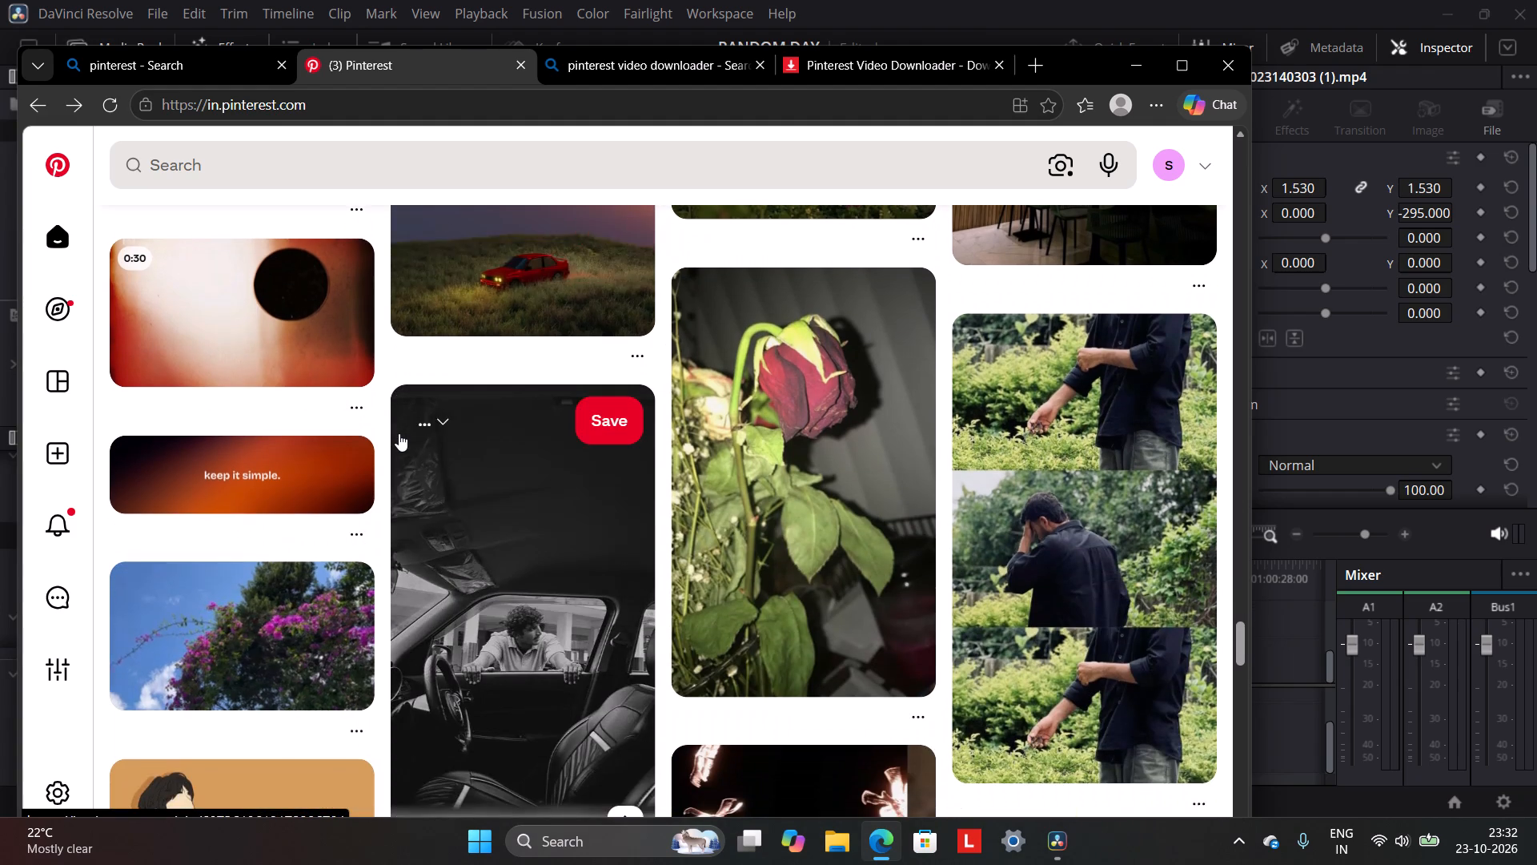
scroll(399, 433, down, 10)
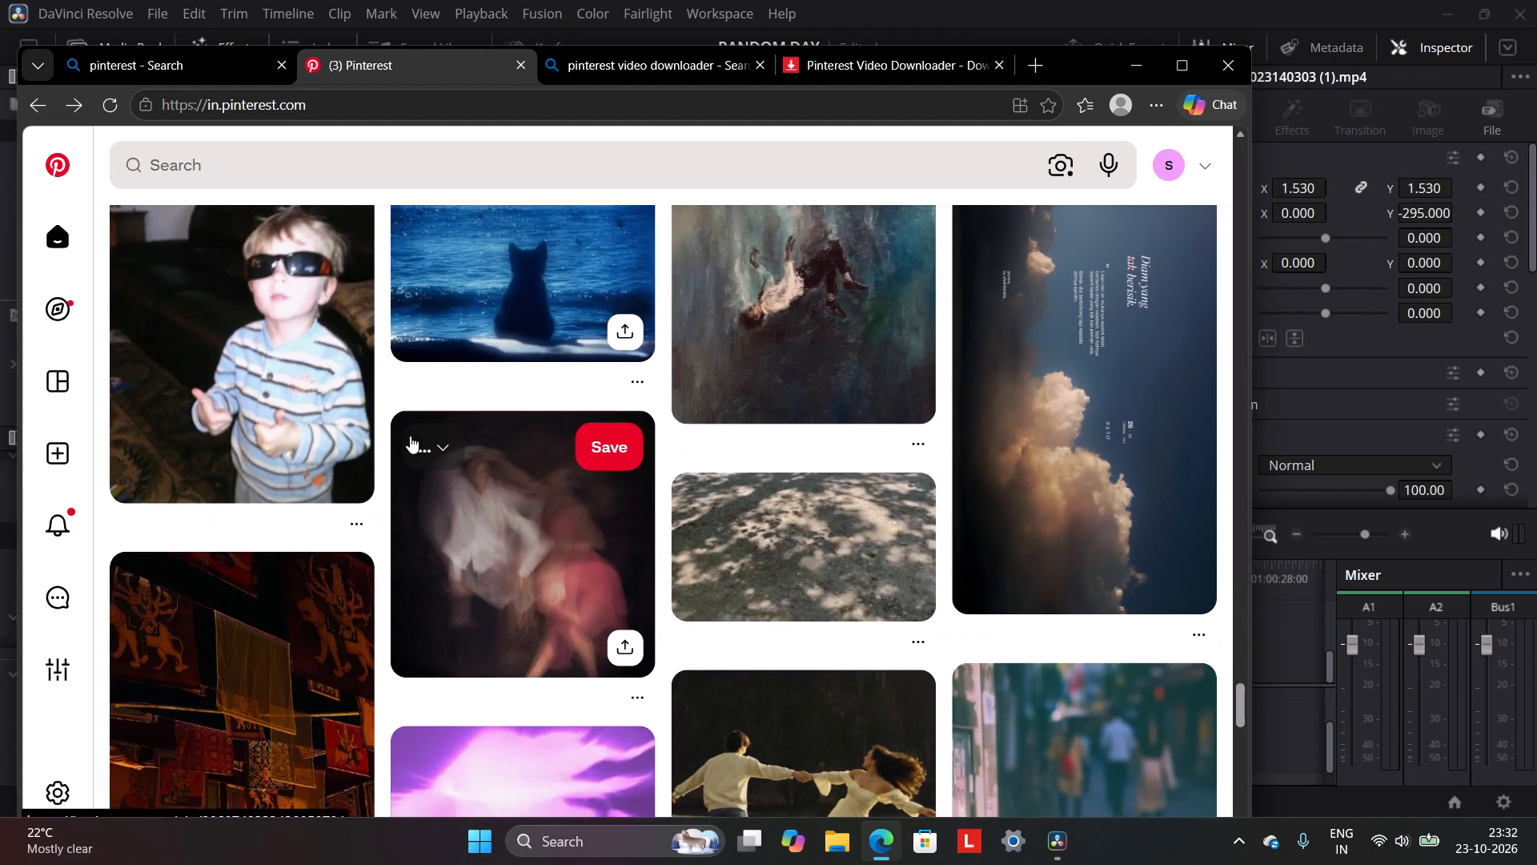
scroll(410, 436, down, 11)
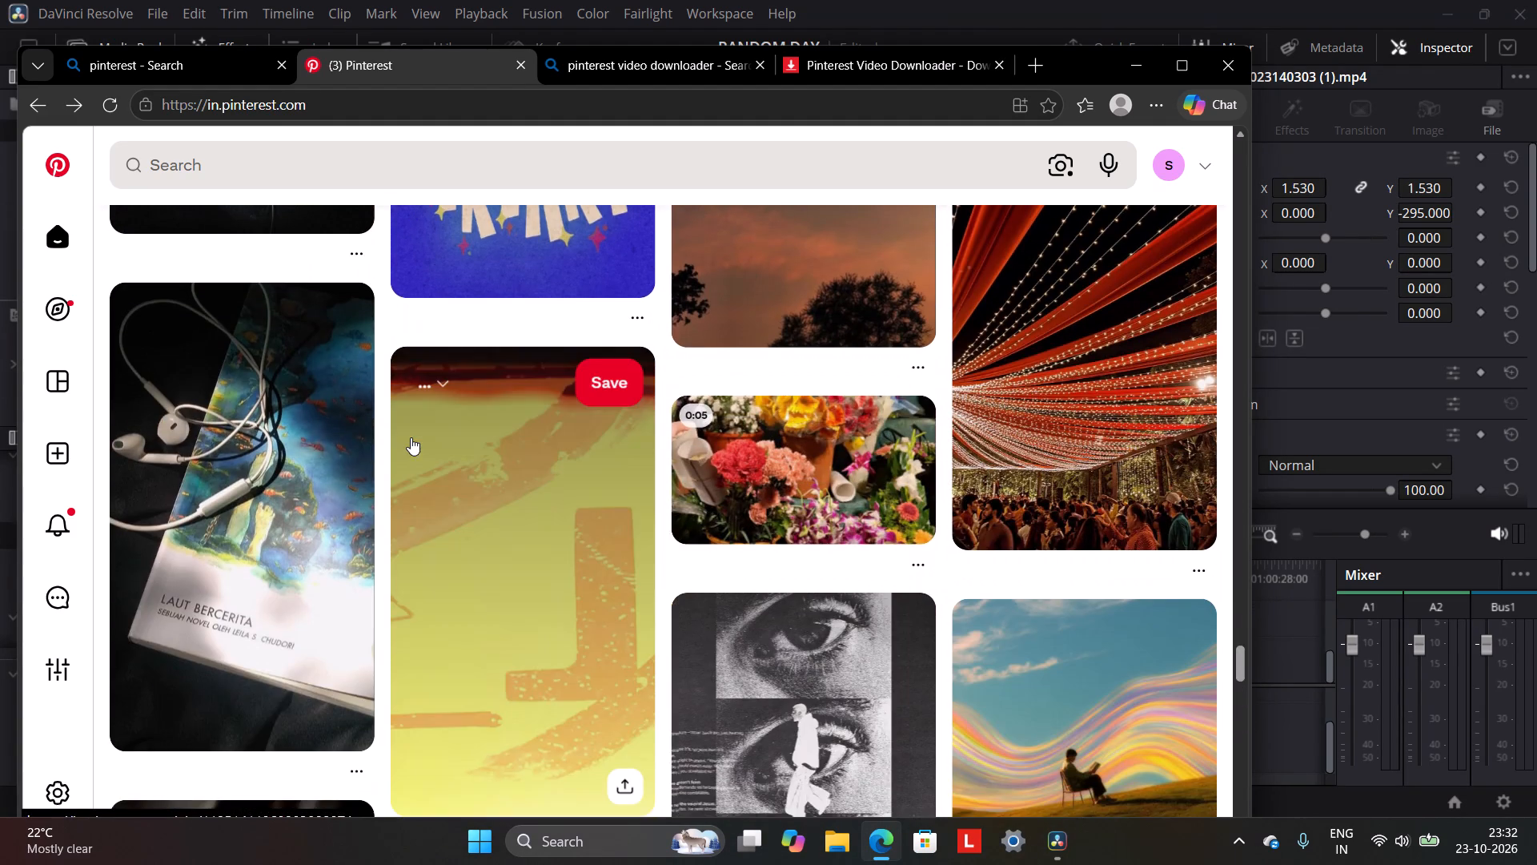
scroll(411, 437, down, 7)
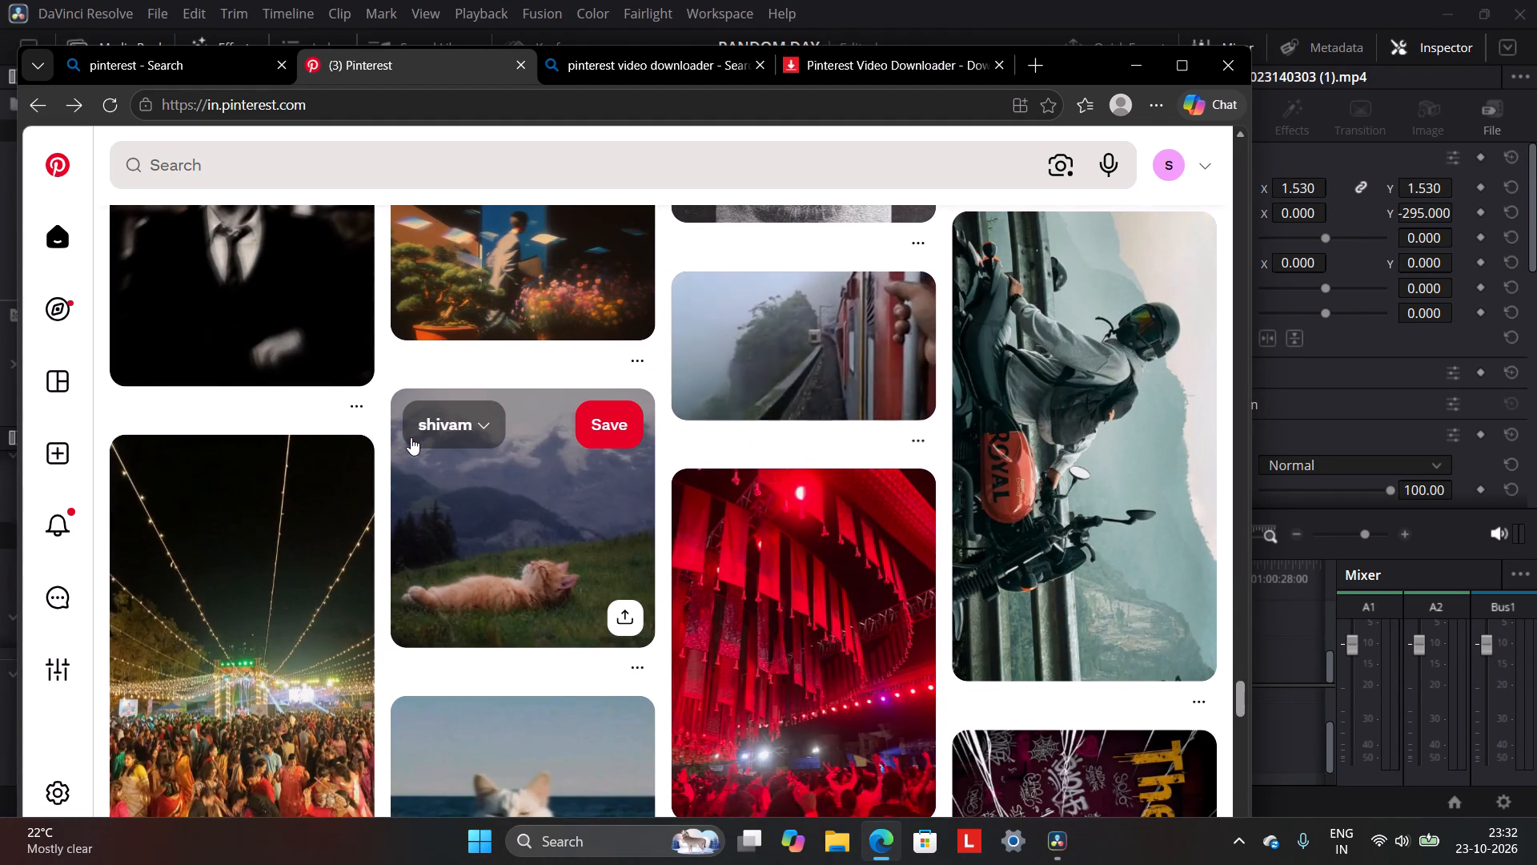
scroll(411, 437, down, 8)
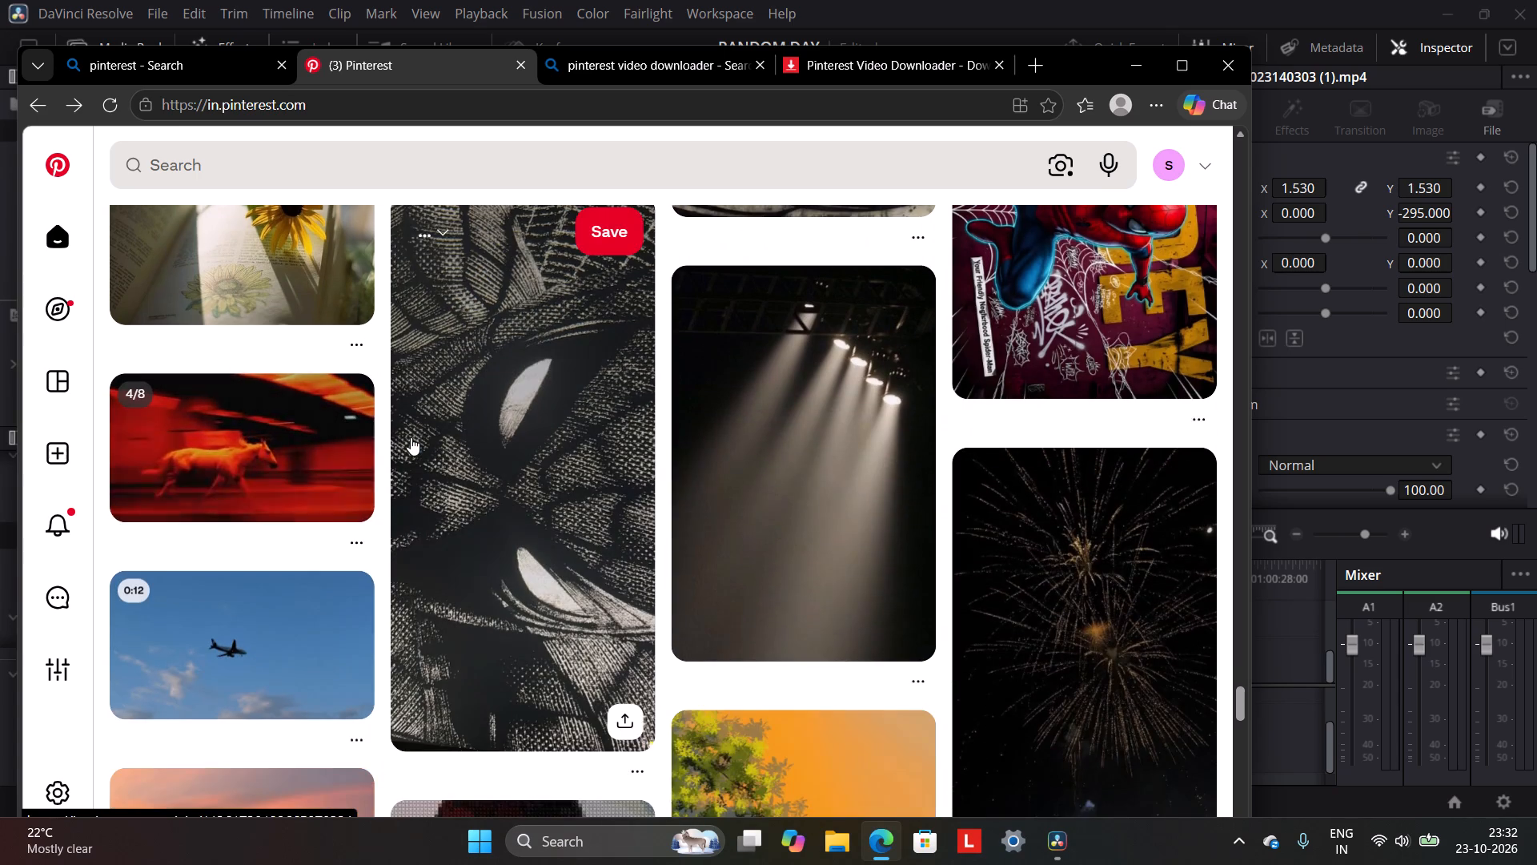
scroll(411, 437, down, 7)
scroll(411, 437, up, 3)
scroll(405, 440, down, 7)
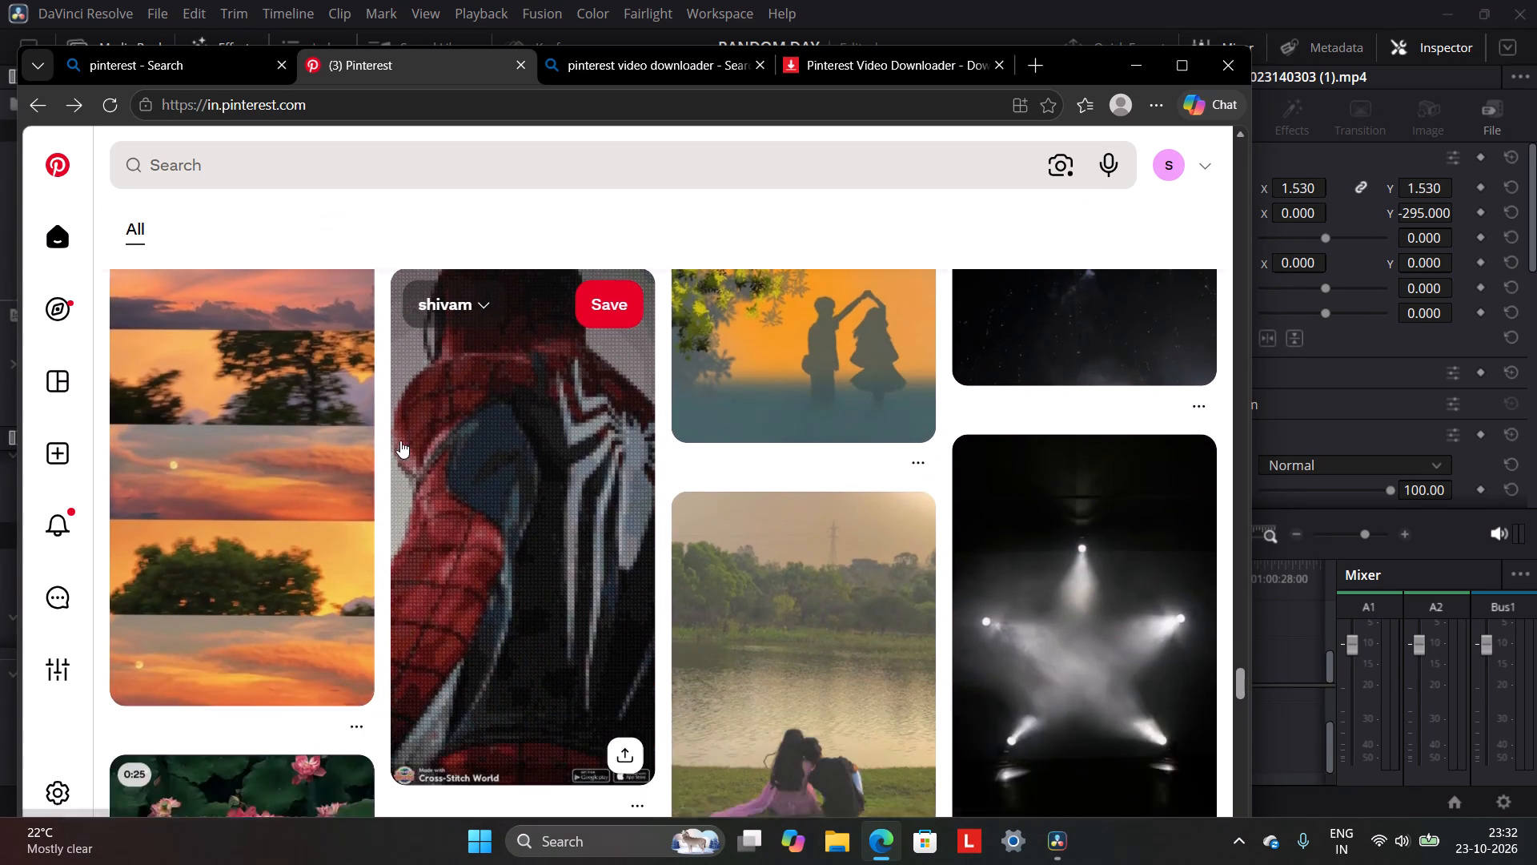
scroll(396, 439, down, 7)
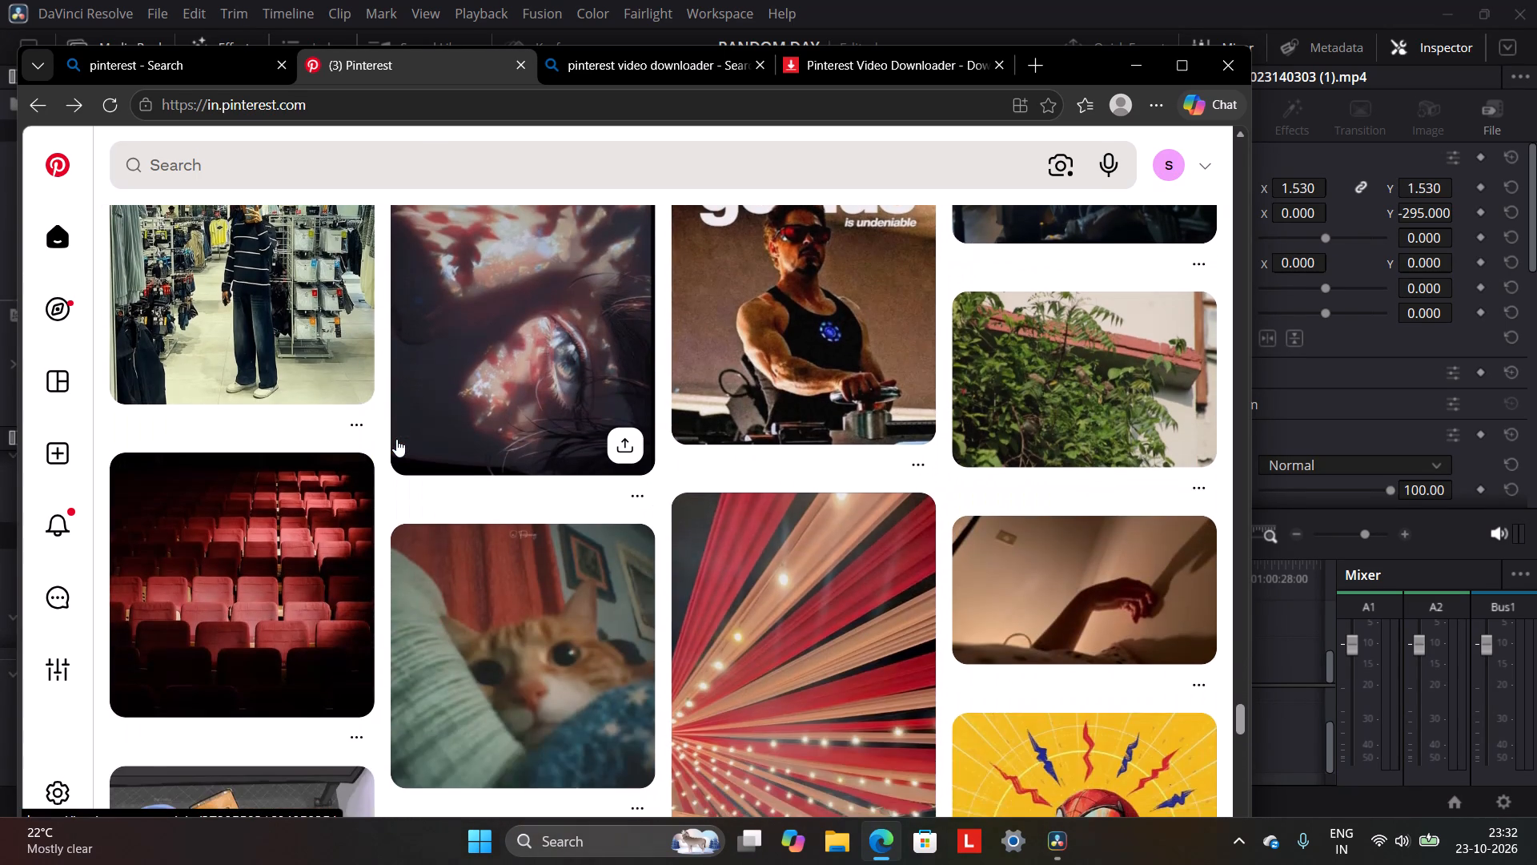
scroll(396, 439, down, 9)
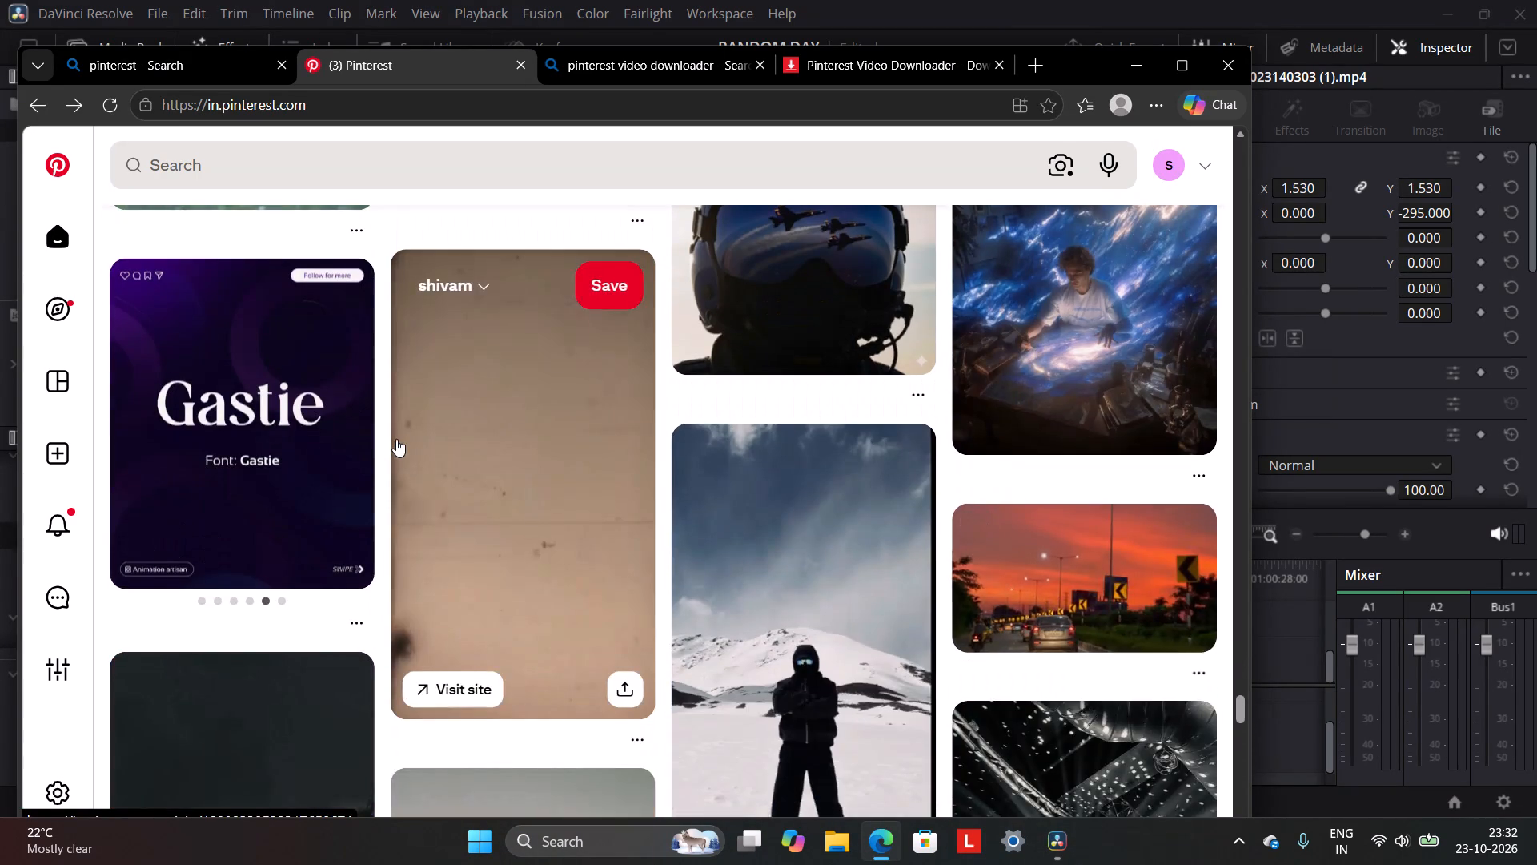
scroll(396, 439, down, 7)
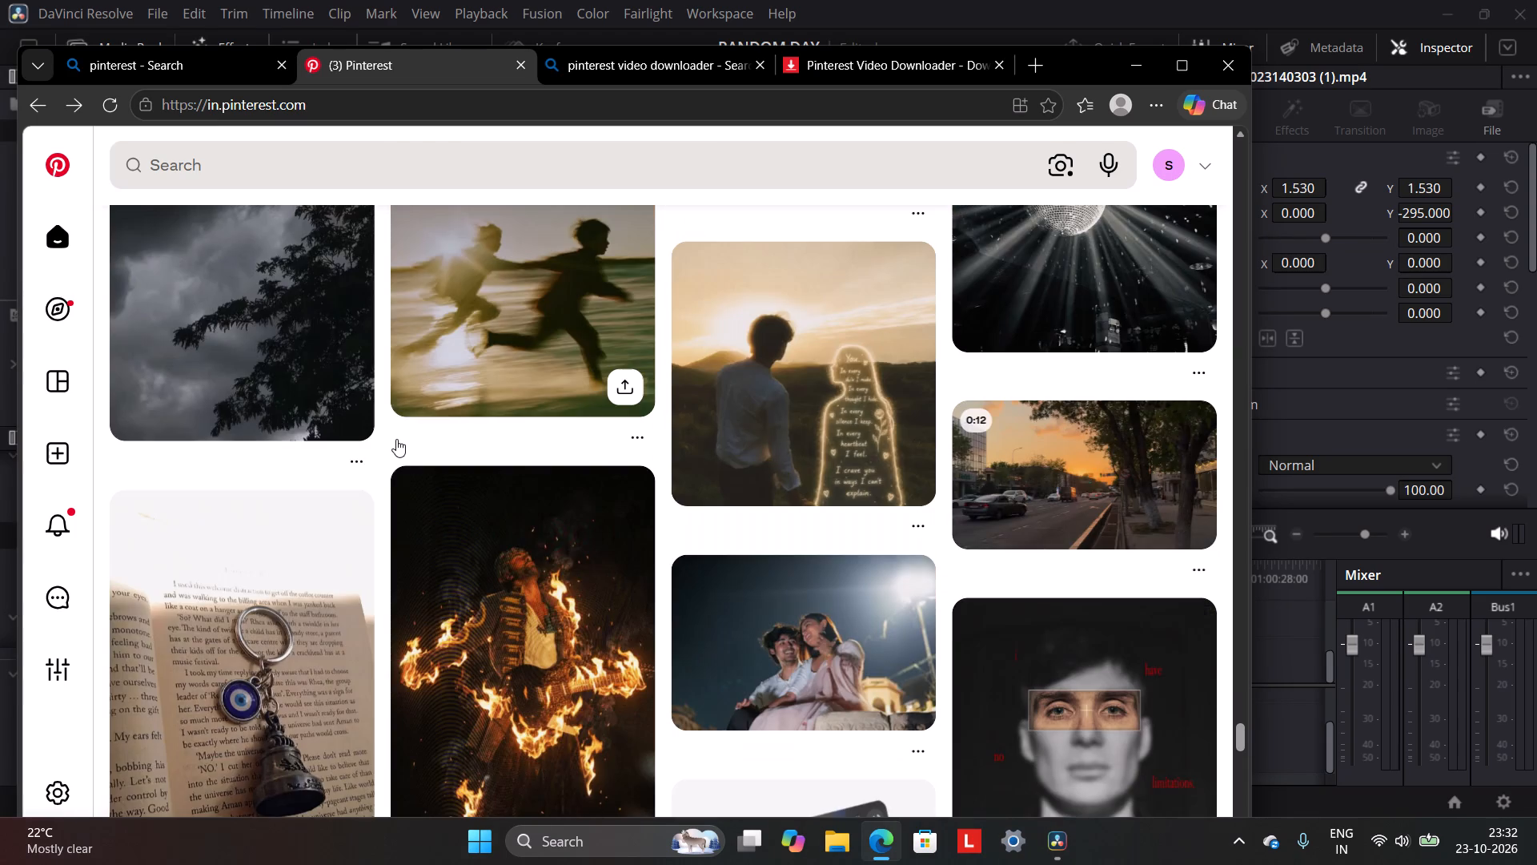
scroll(396, 439, down, 5)
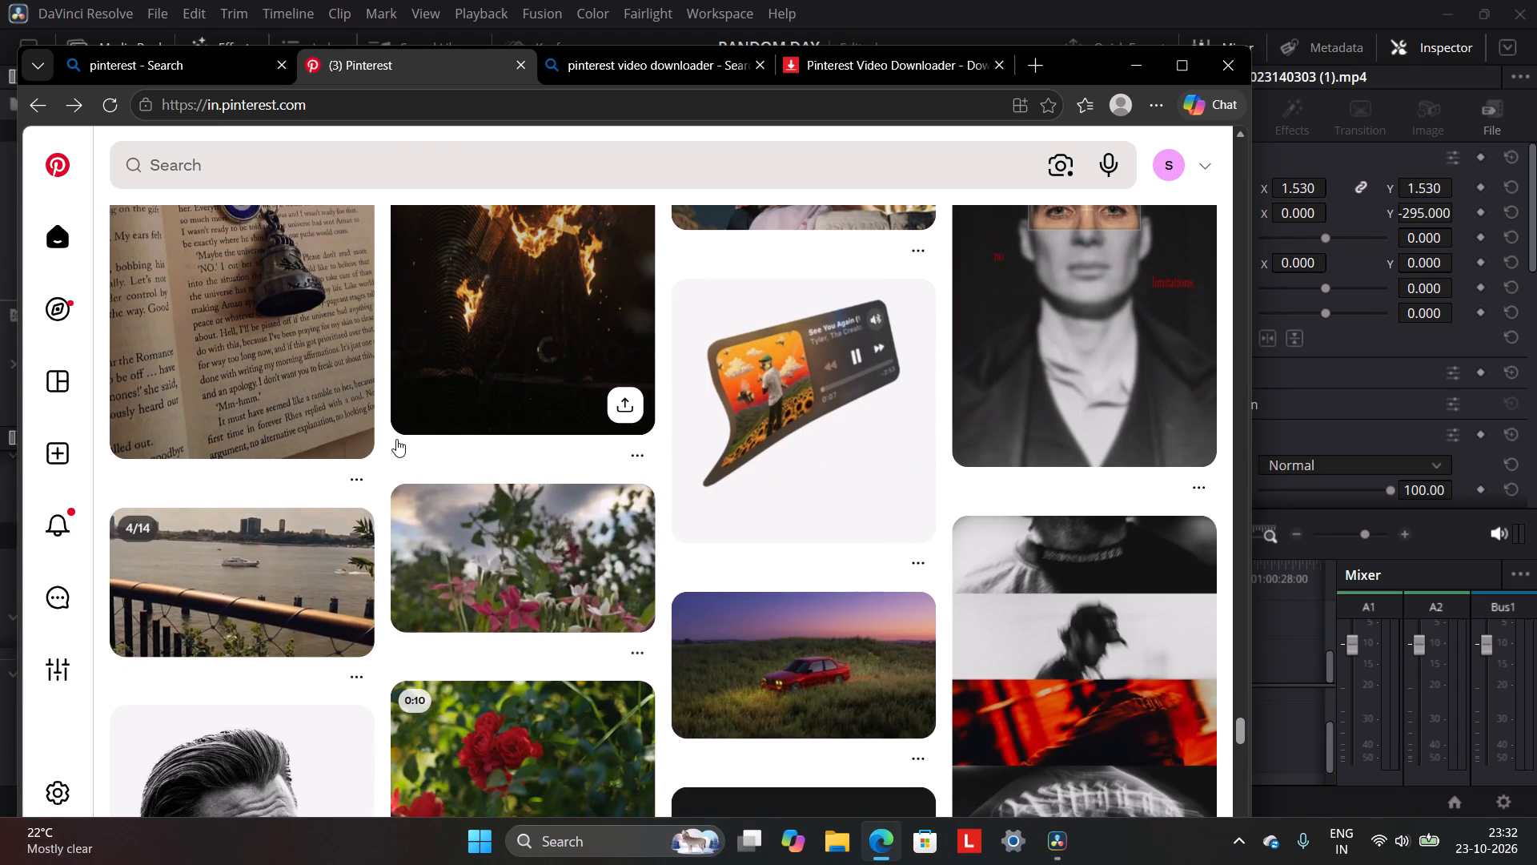
scroll(396, 439, down, 1)
Open the video pin of pink and white flowers against a cloudy sky and bring up its related videos.
click(421, 440)
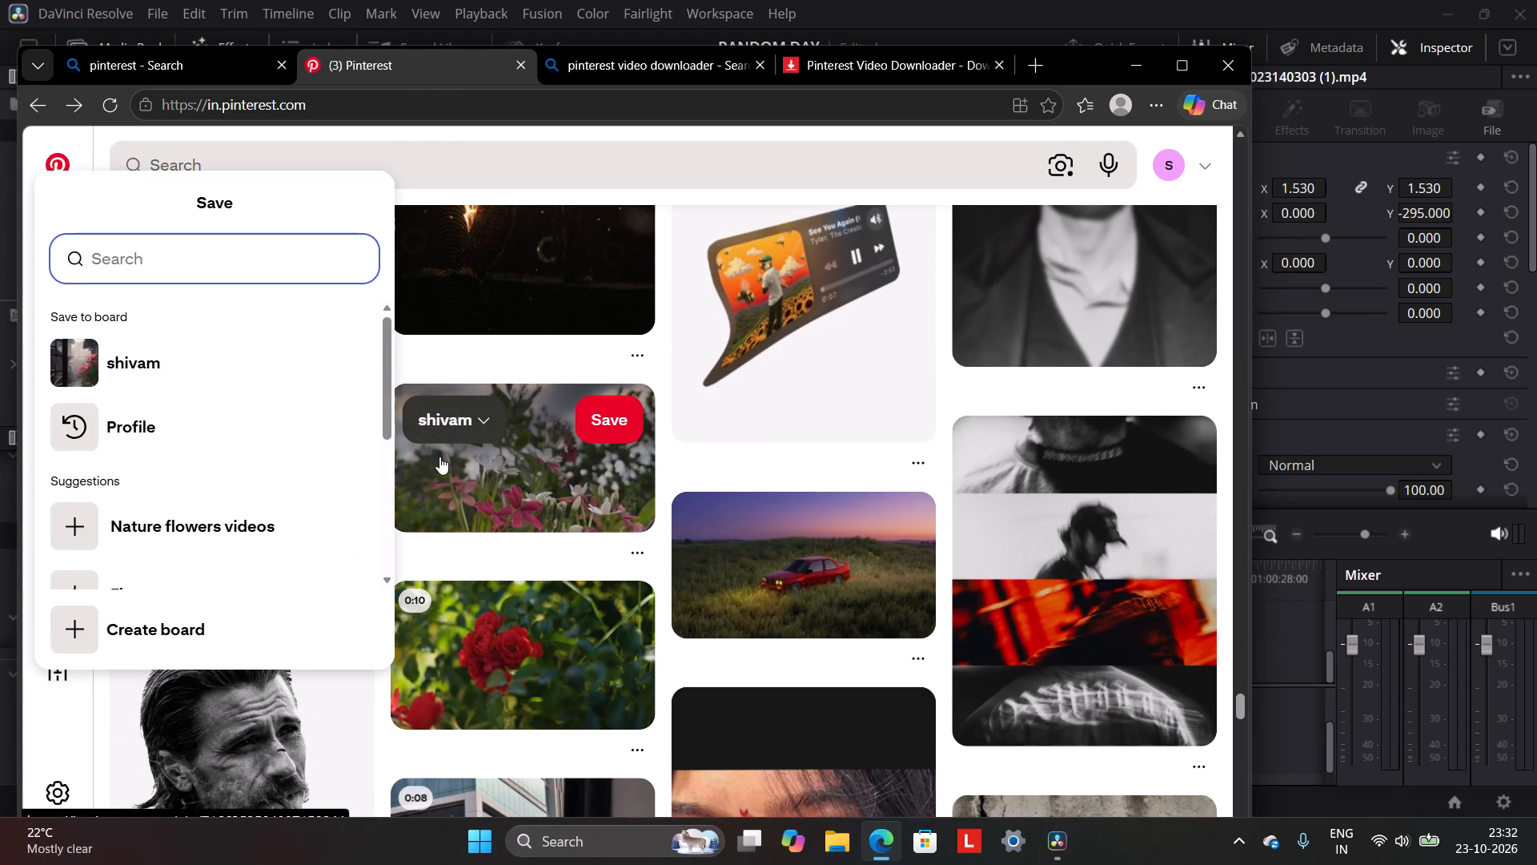
click(439, 457)
scroll(439, 457, down, 6)
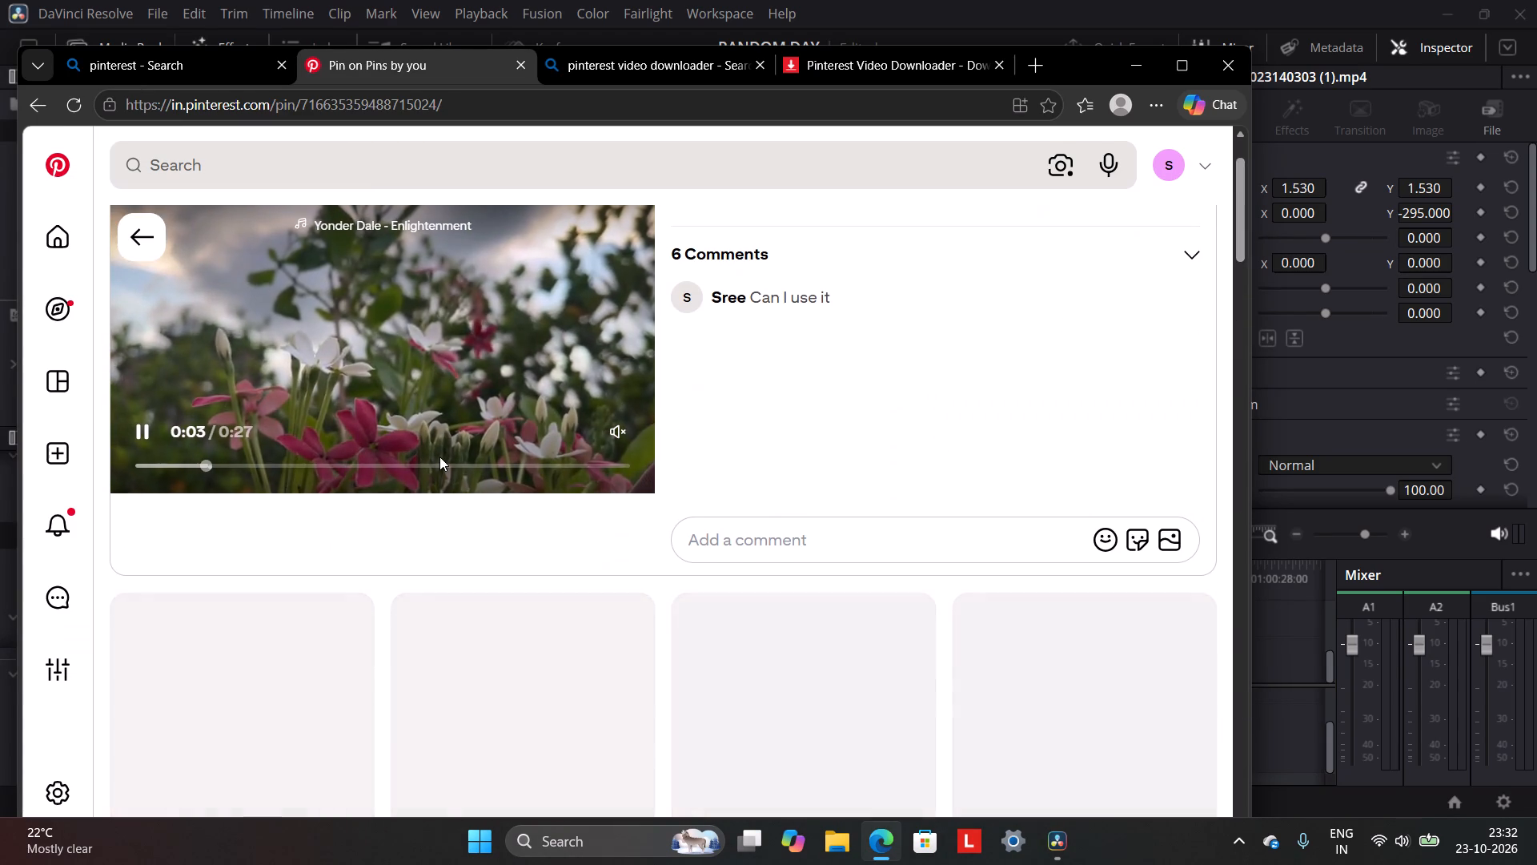
scroll(439, 457, down, 2)
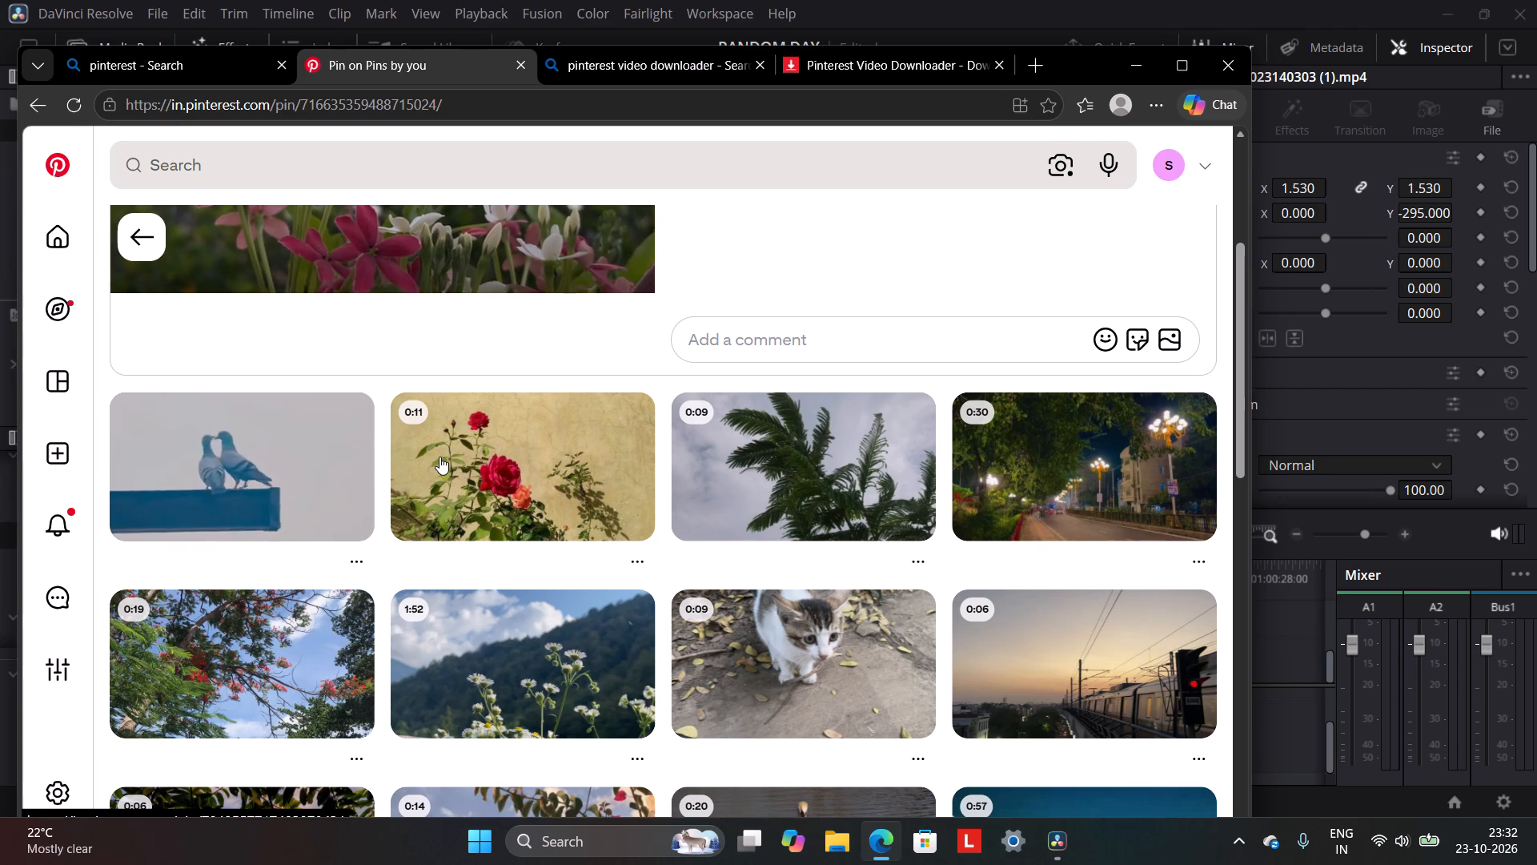
Open the related pin of two pigeons on a blue ledge and look through its related videos for replacement footage.
click(293, 469)
scroll(462, 454, down, 9)
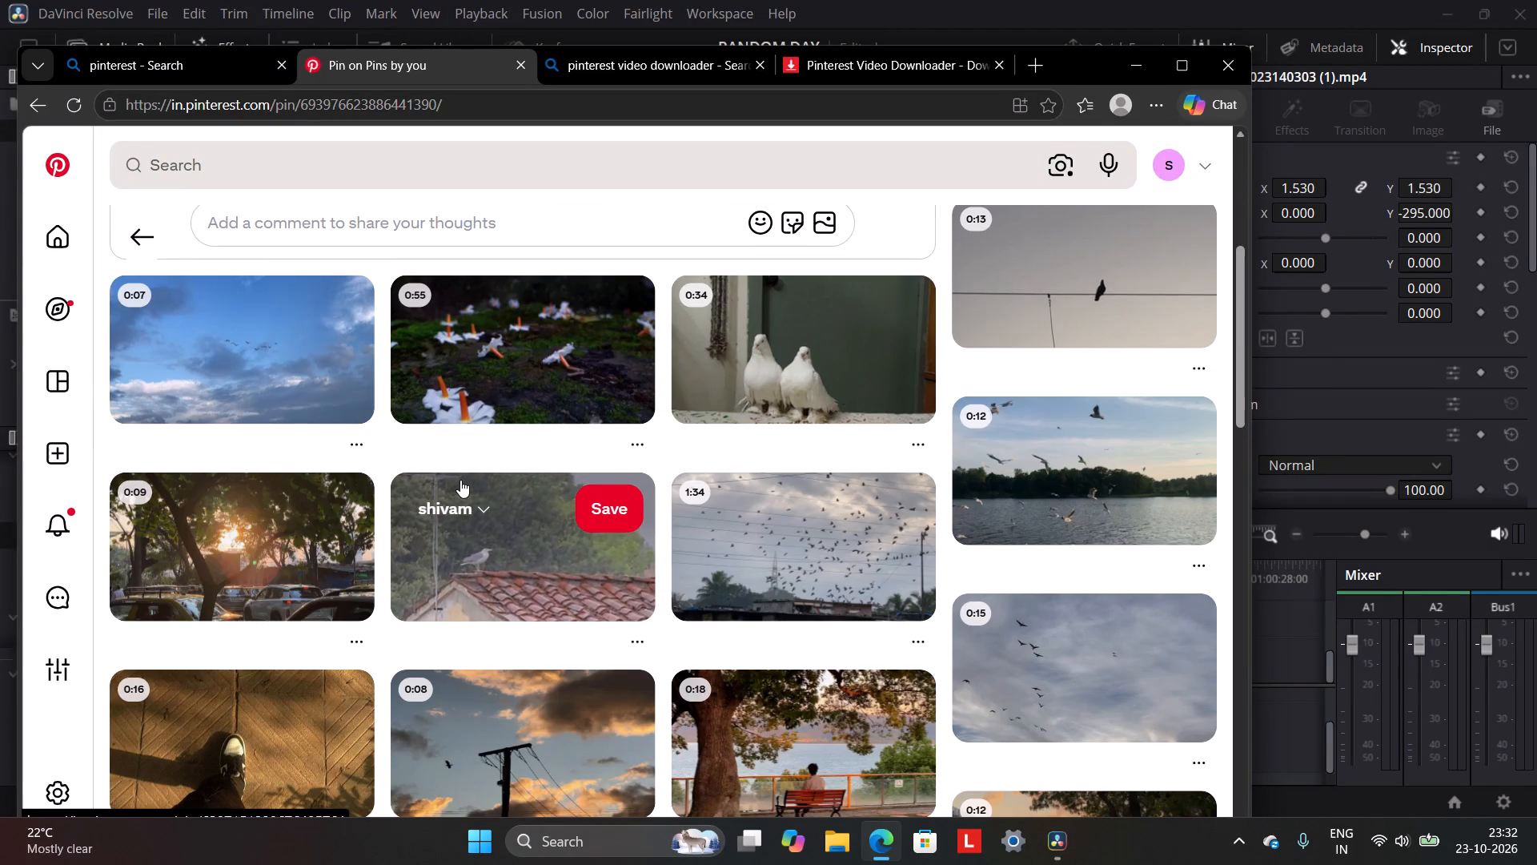
scroll(460, 480, down, 3)
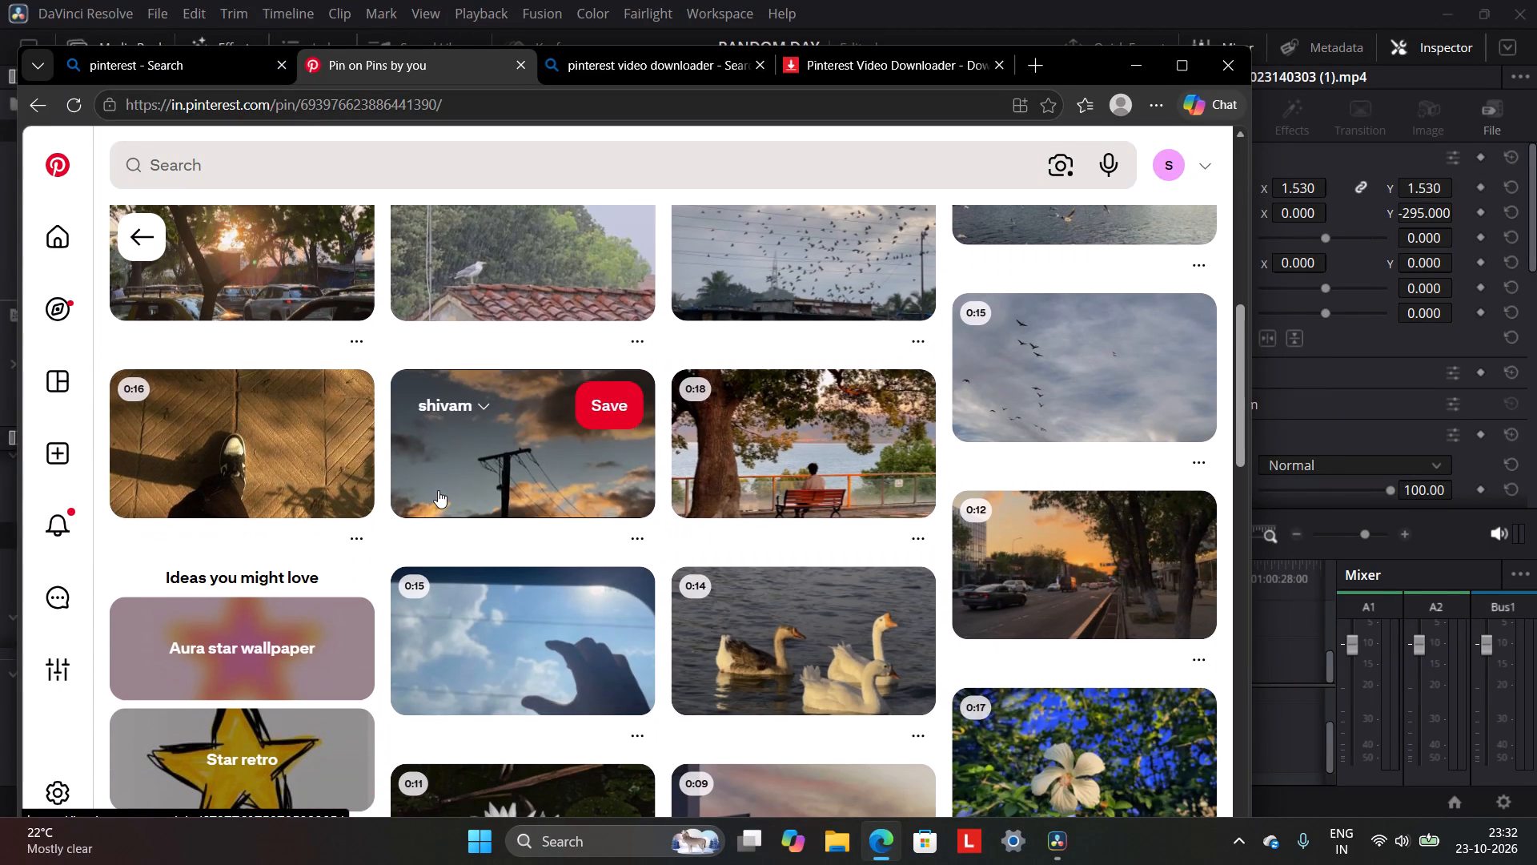
scroll(438, 490, down, 4)
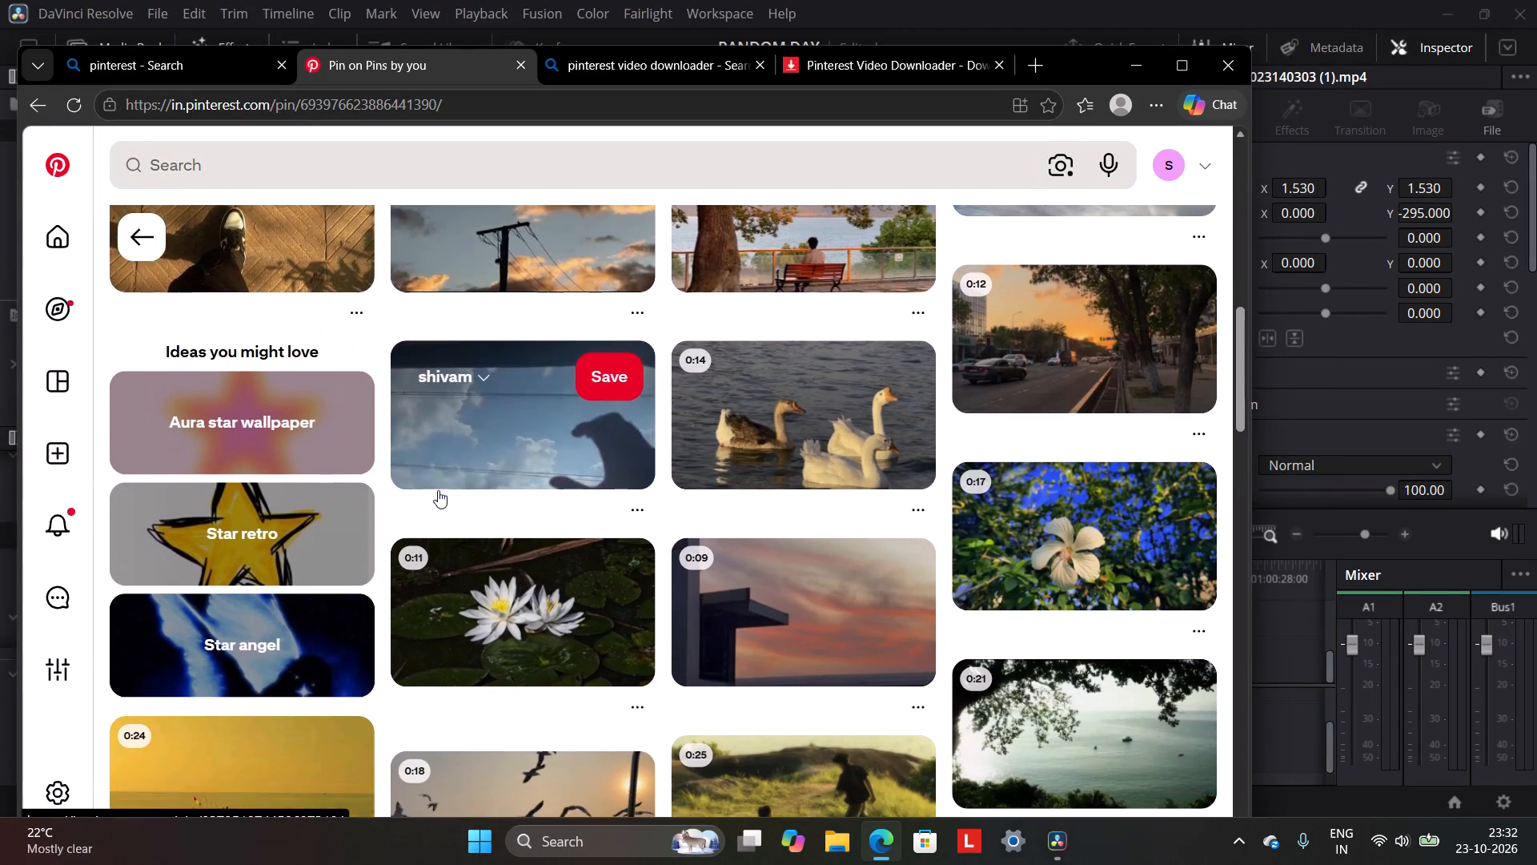
scroll(438, 490, down, 1)
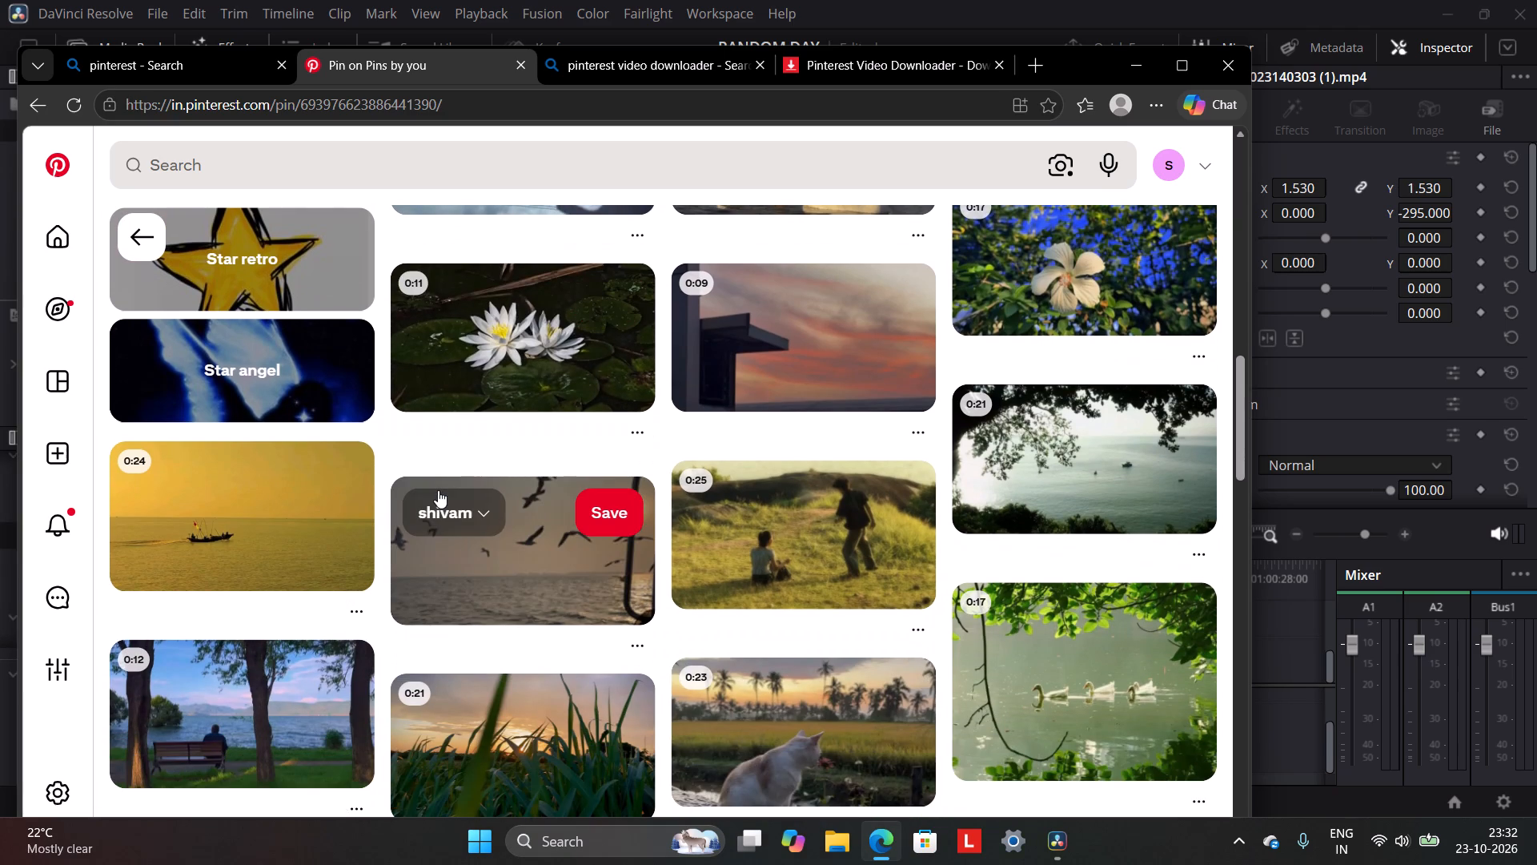
scroll(438, 490, down, 3)
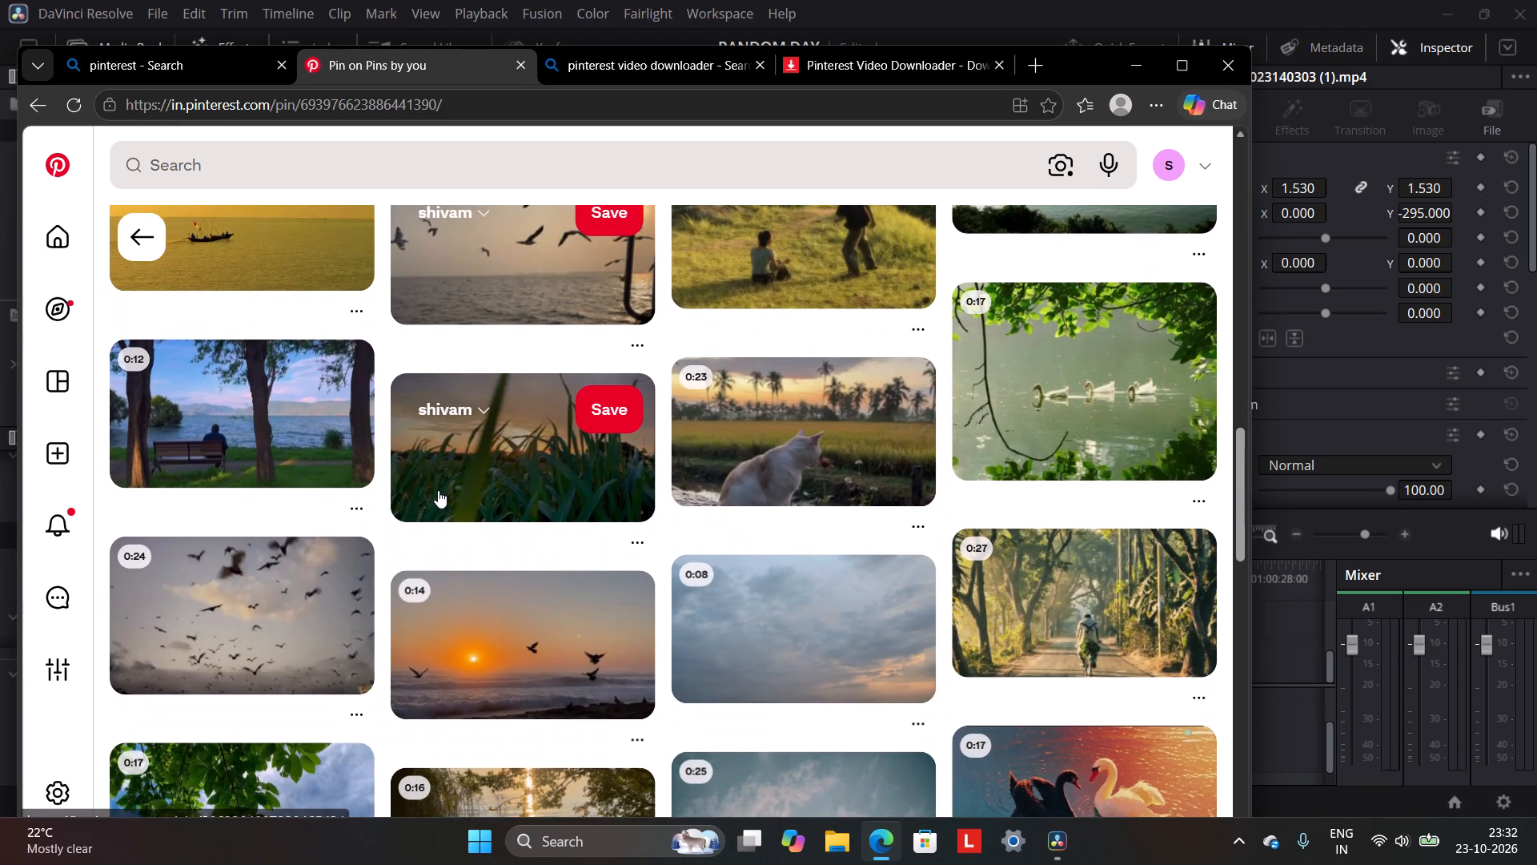
scroll(438, 490, down, 3)
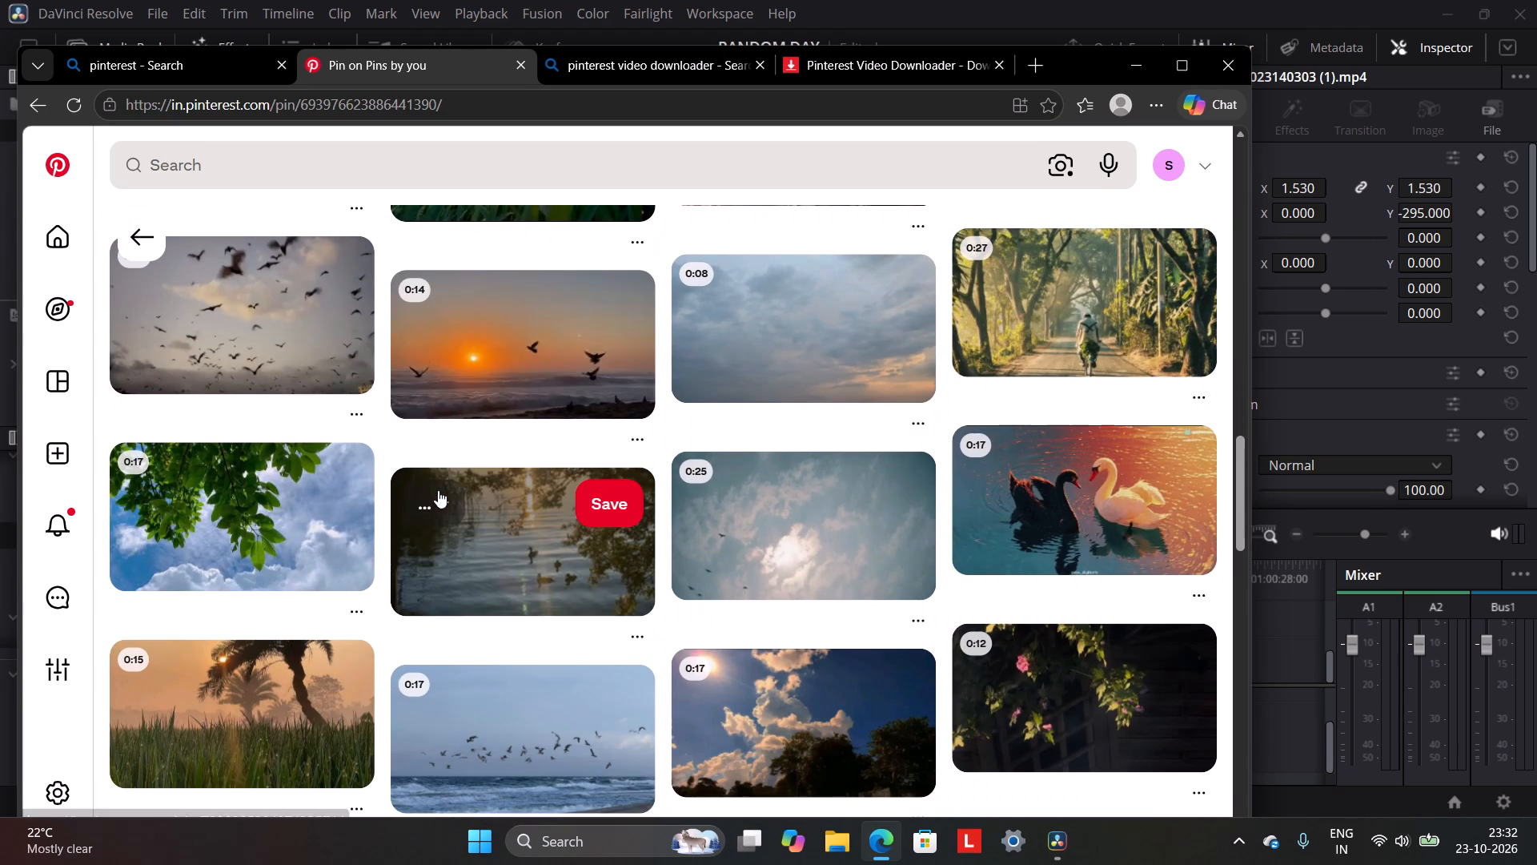
scroll(438, 490, down, 4)
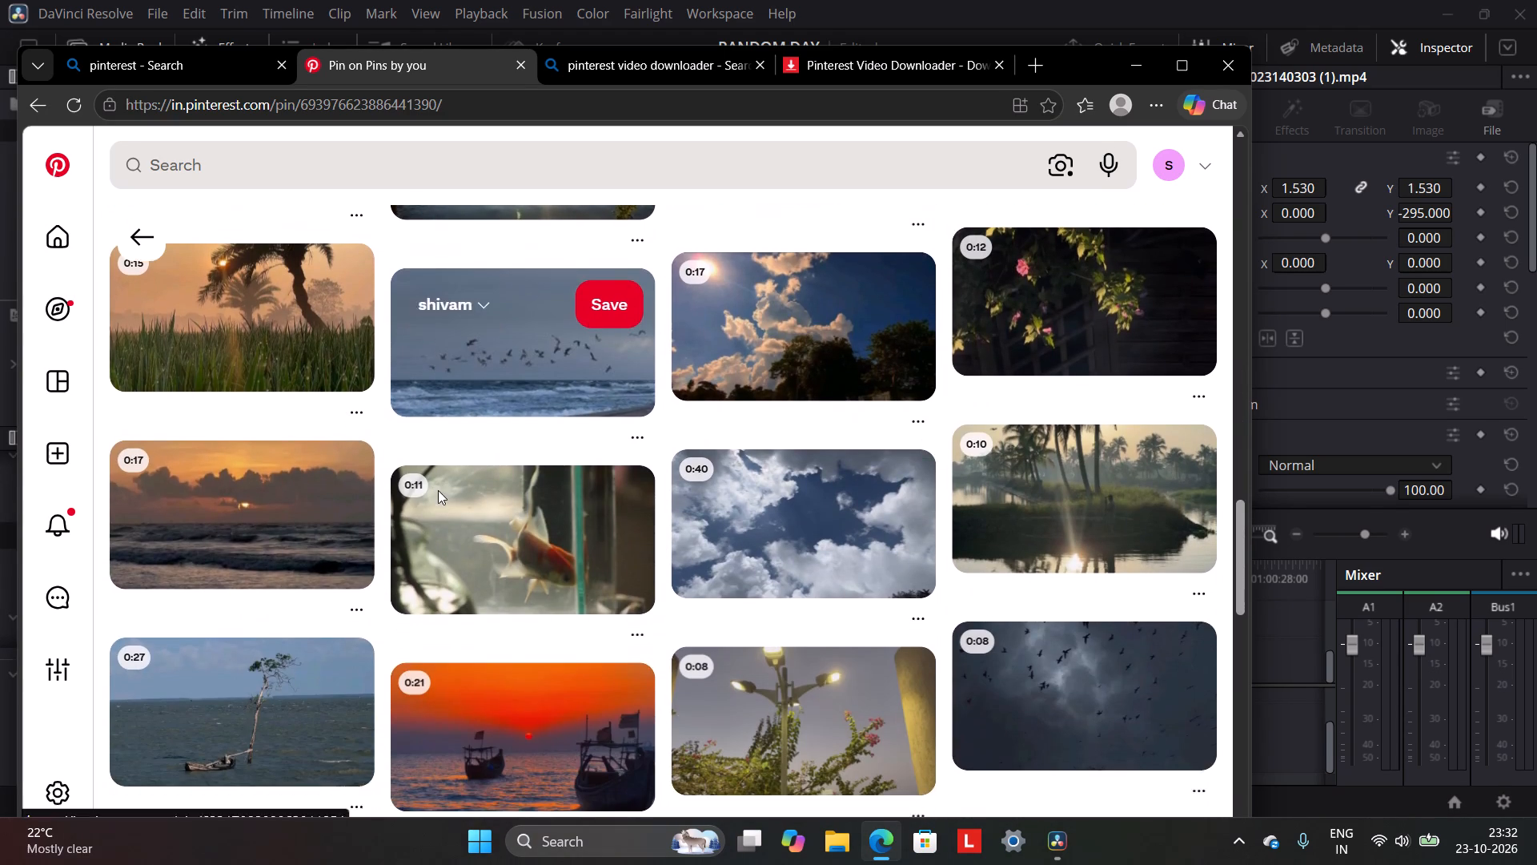
scroll(438, 490, down, 3)
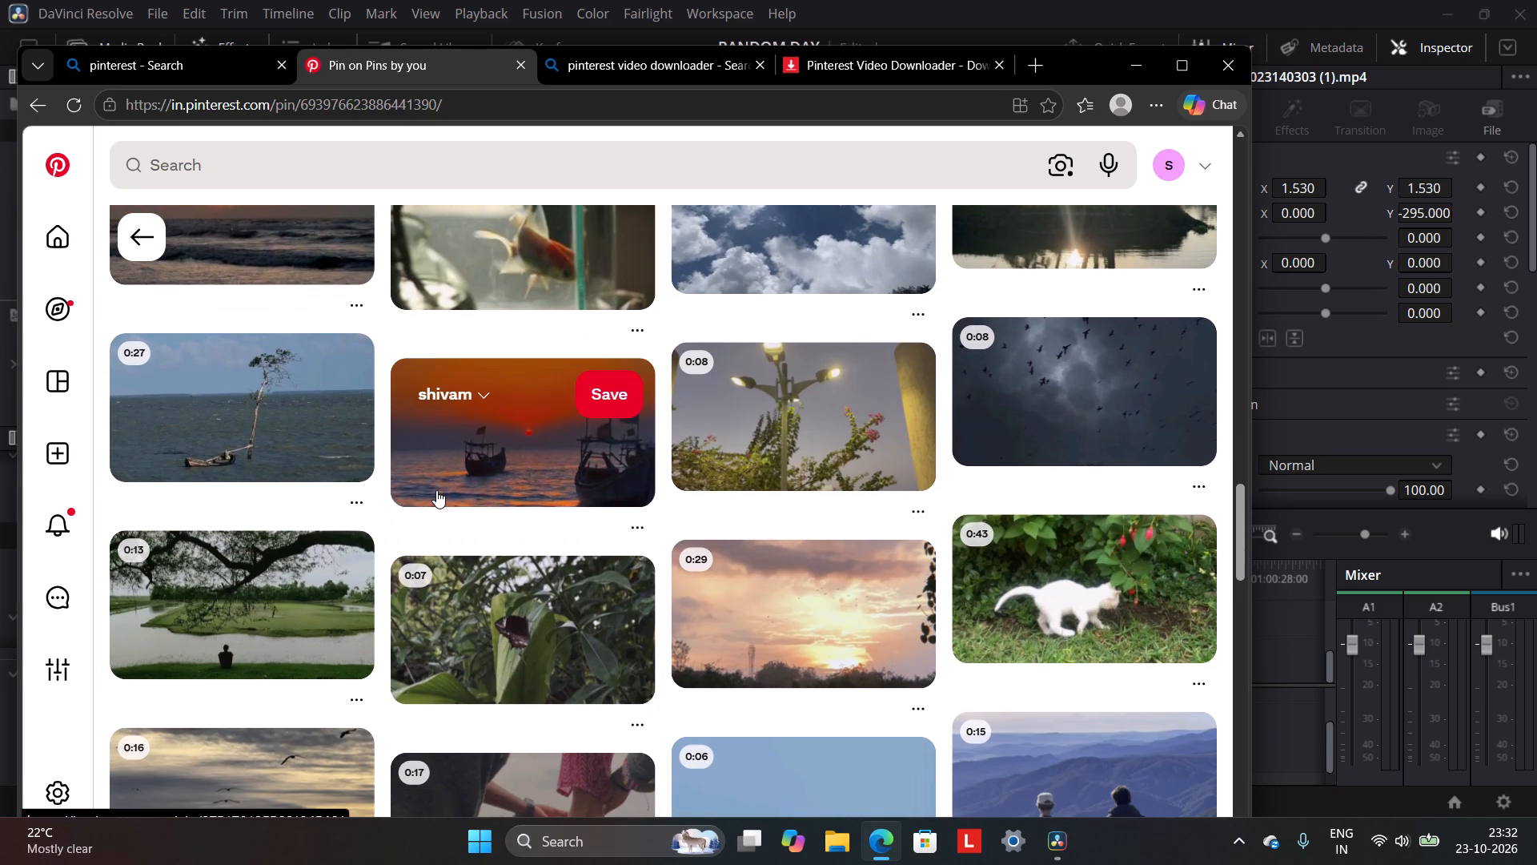
scroll(436, 490, down, 9)
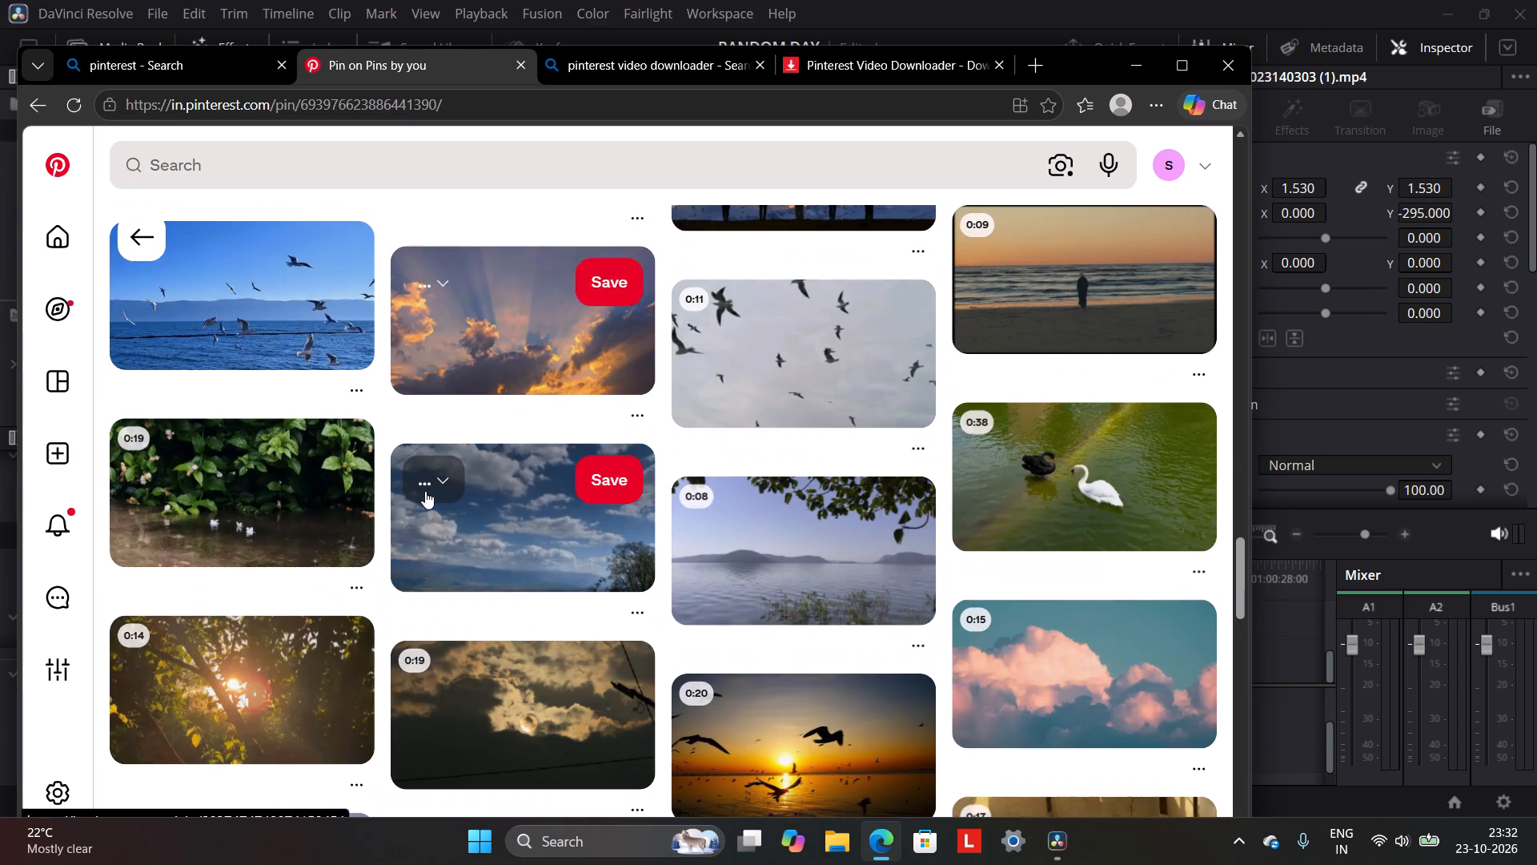
scroll(425, 491, down, 5)
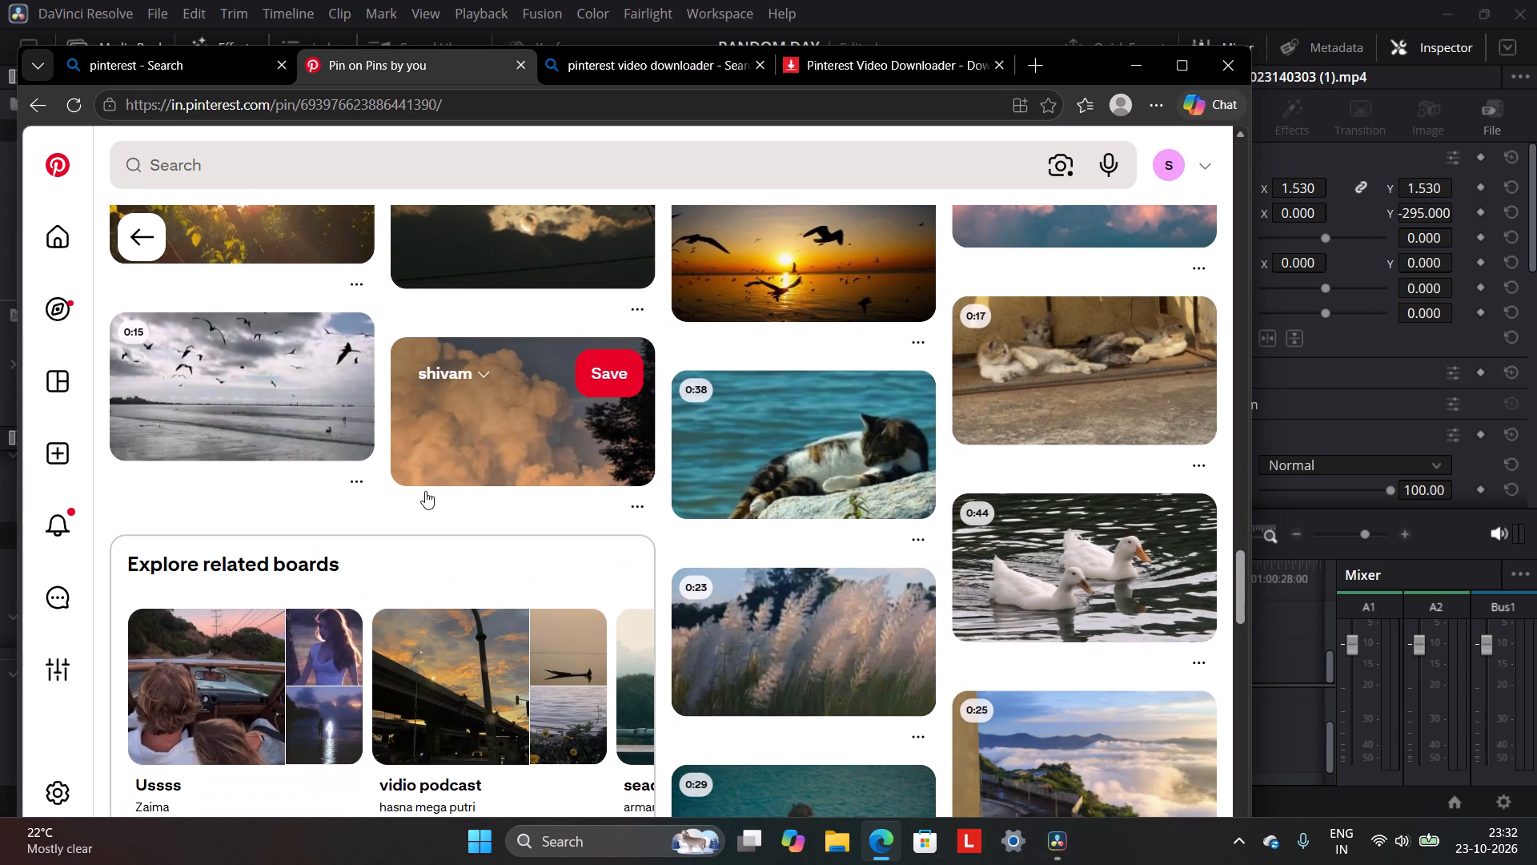
scroll(423, 491, down, 7)
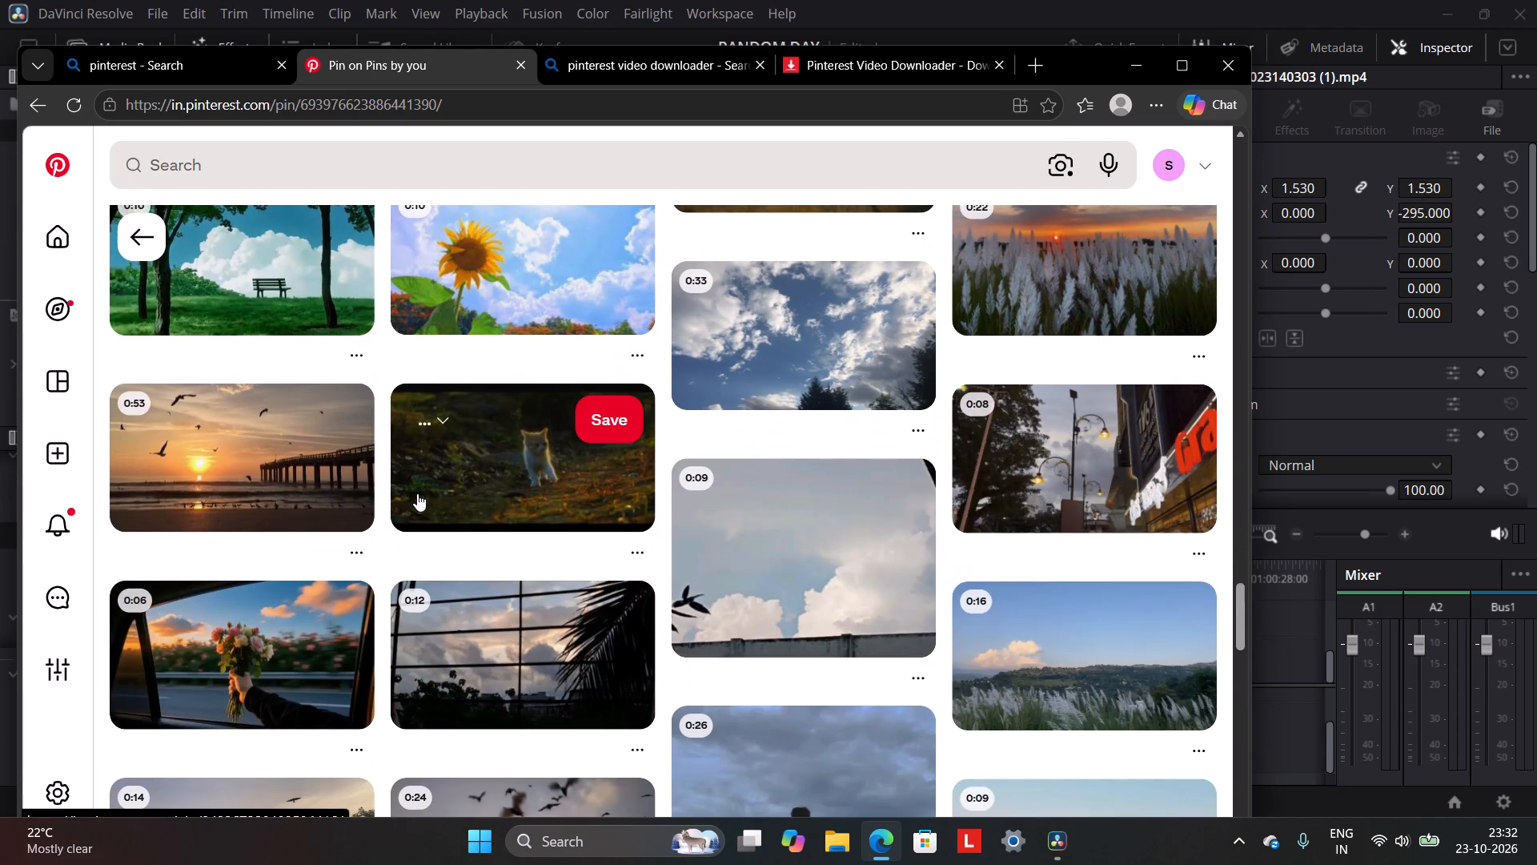
scroll(417, 493, down, 9)
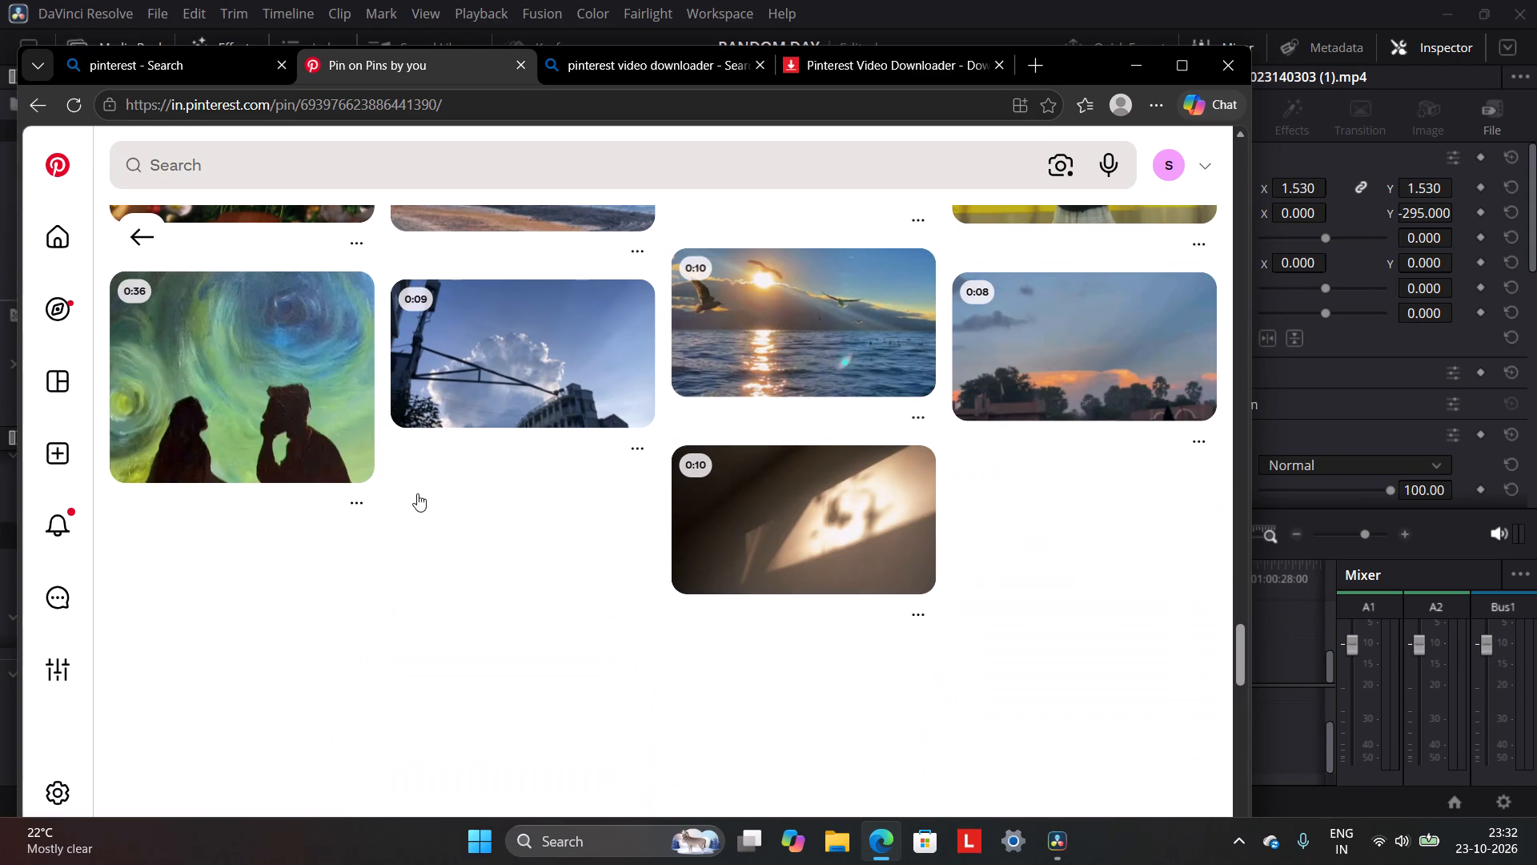
scroll(566, 590, down, 3)
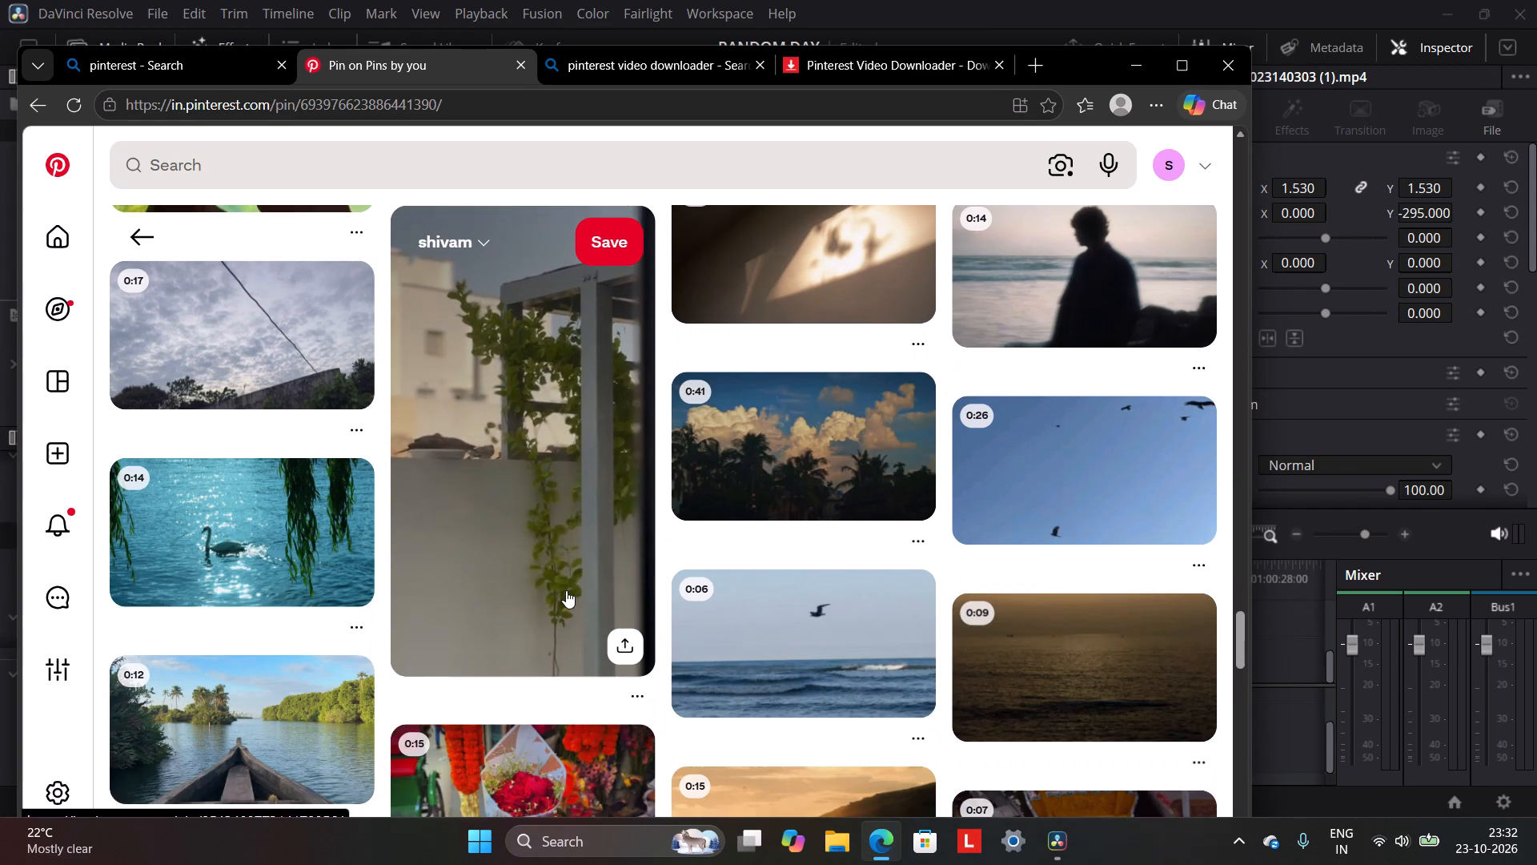
scroll(566, 590, down, 5)
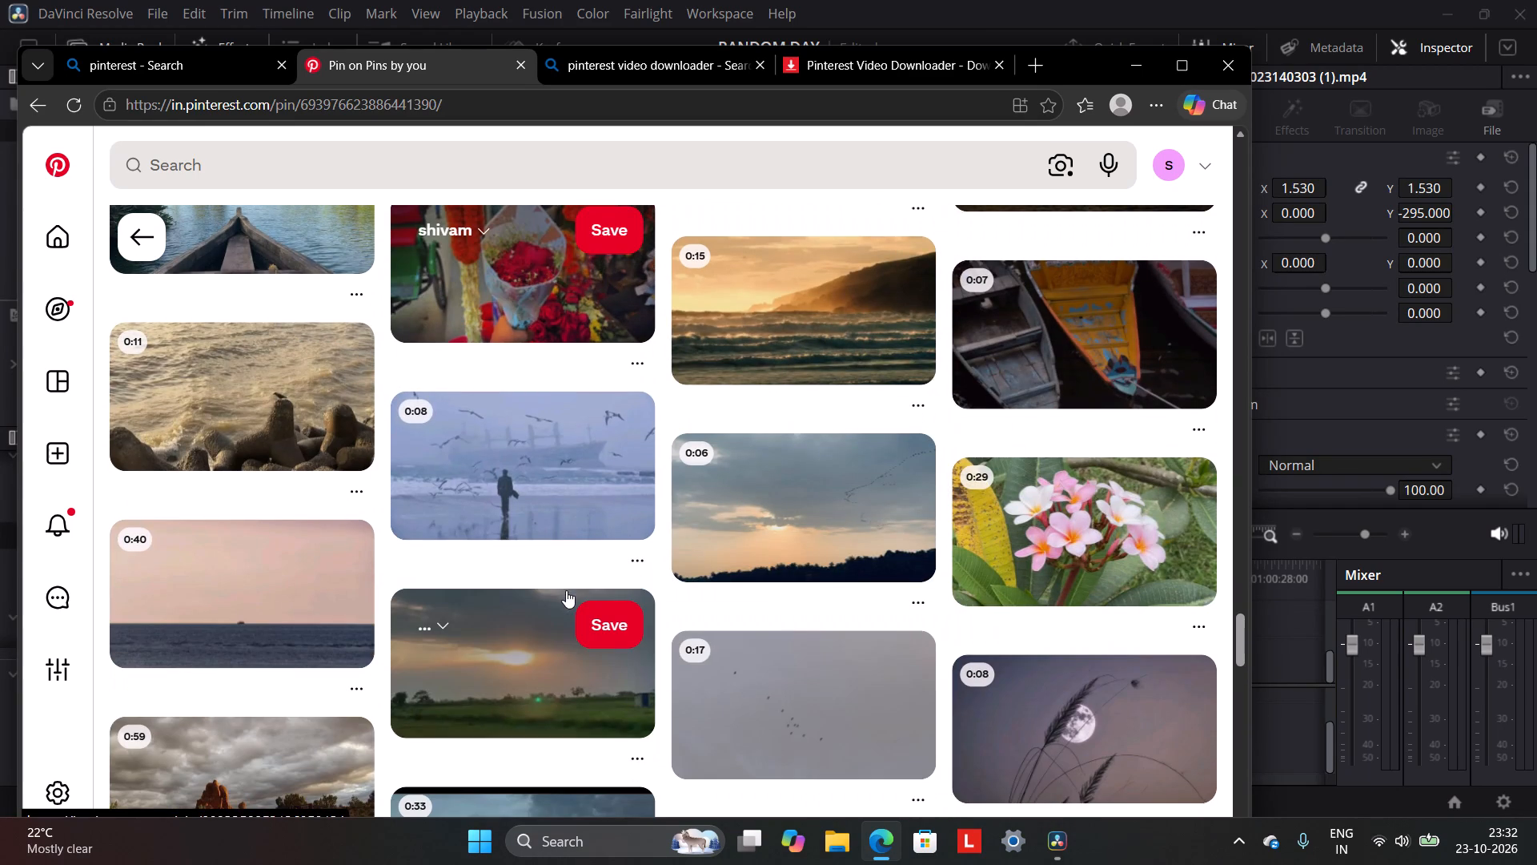
scroll(566, 590, down, 4)
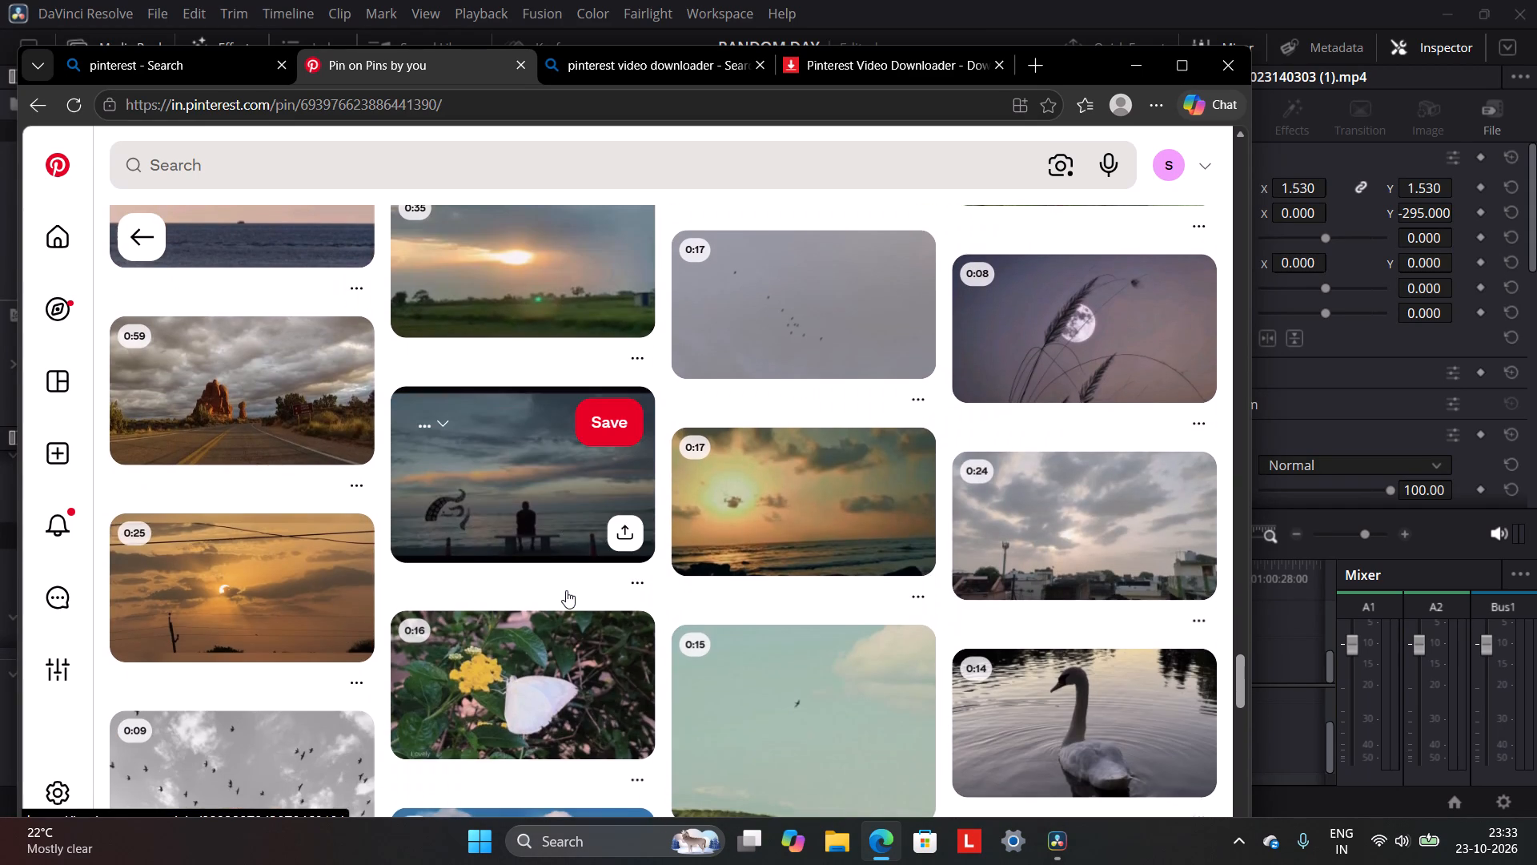
scroll(566, 592, down, 2)
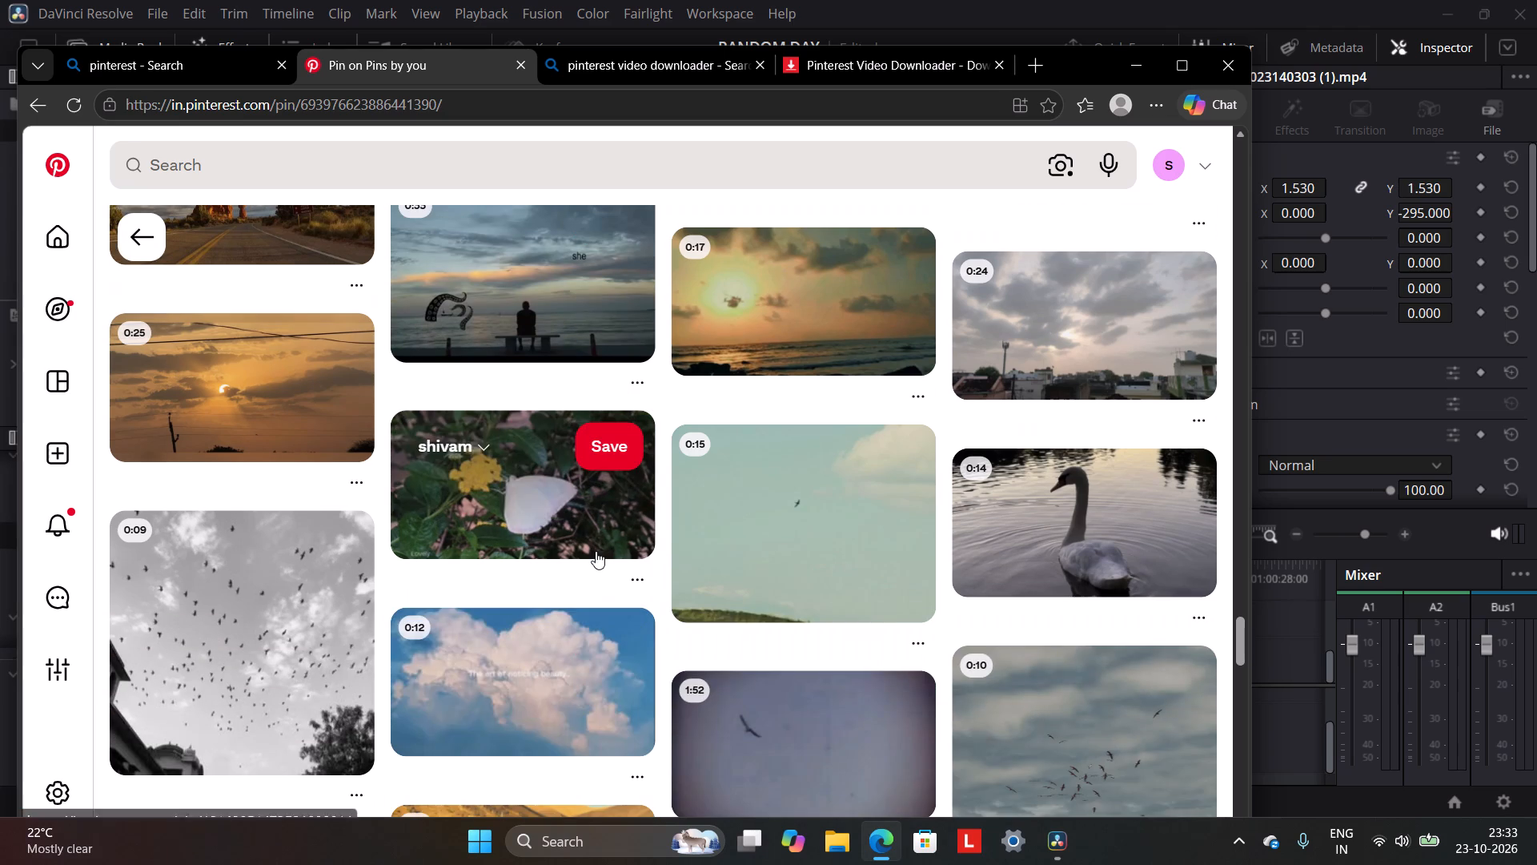
scroll(572, 565, down, 8)
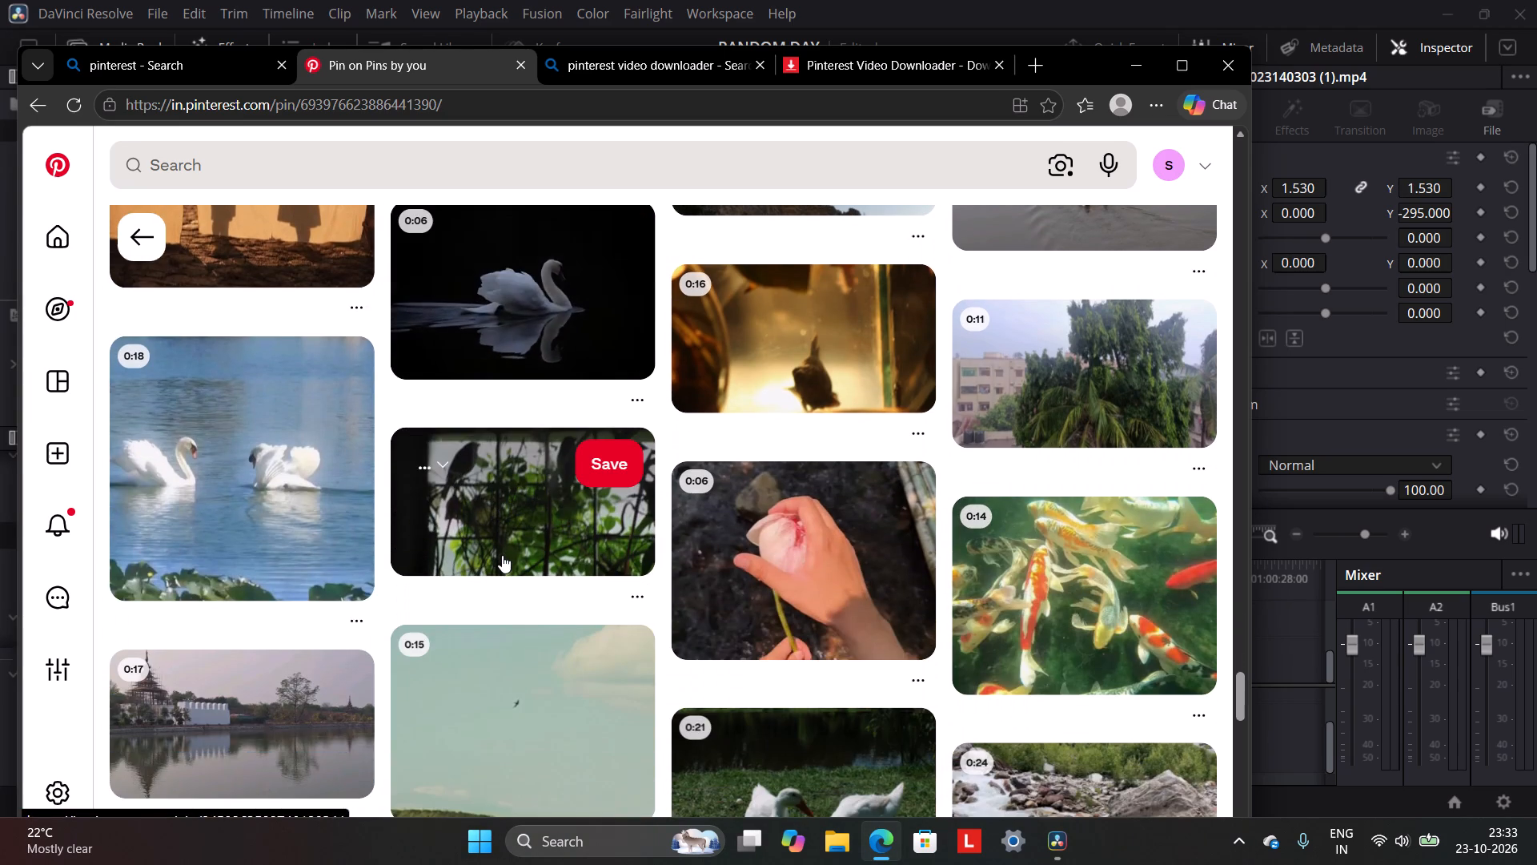
scroll(502, 555, down, 8)
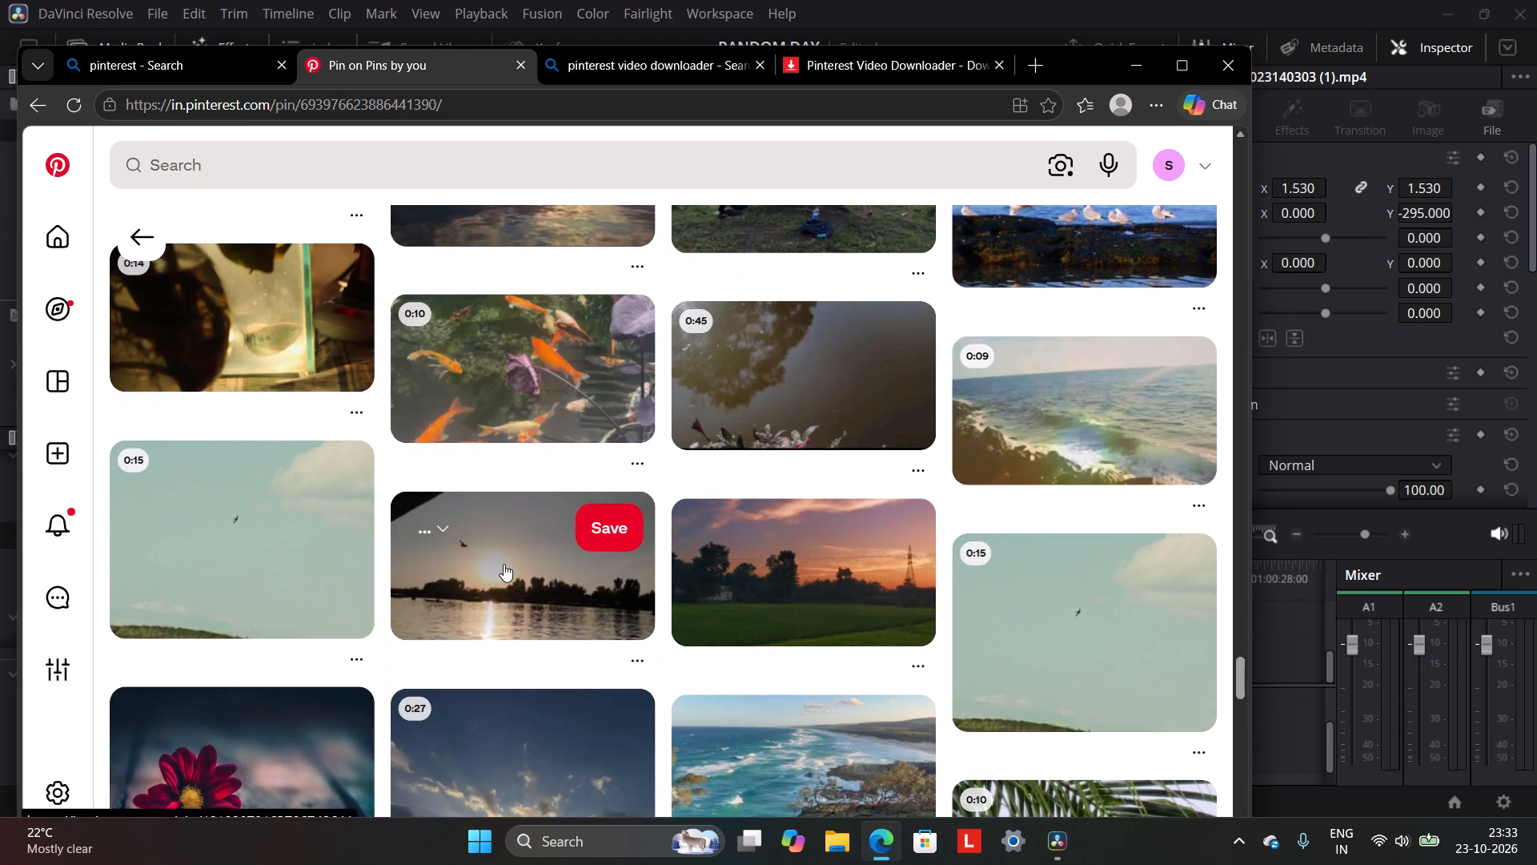
scroll(502, 576, down, 5)
scroll(502, 596, up, 5)
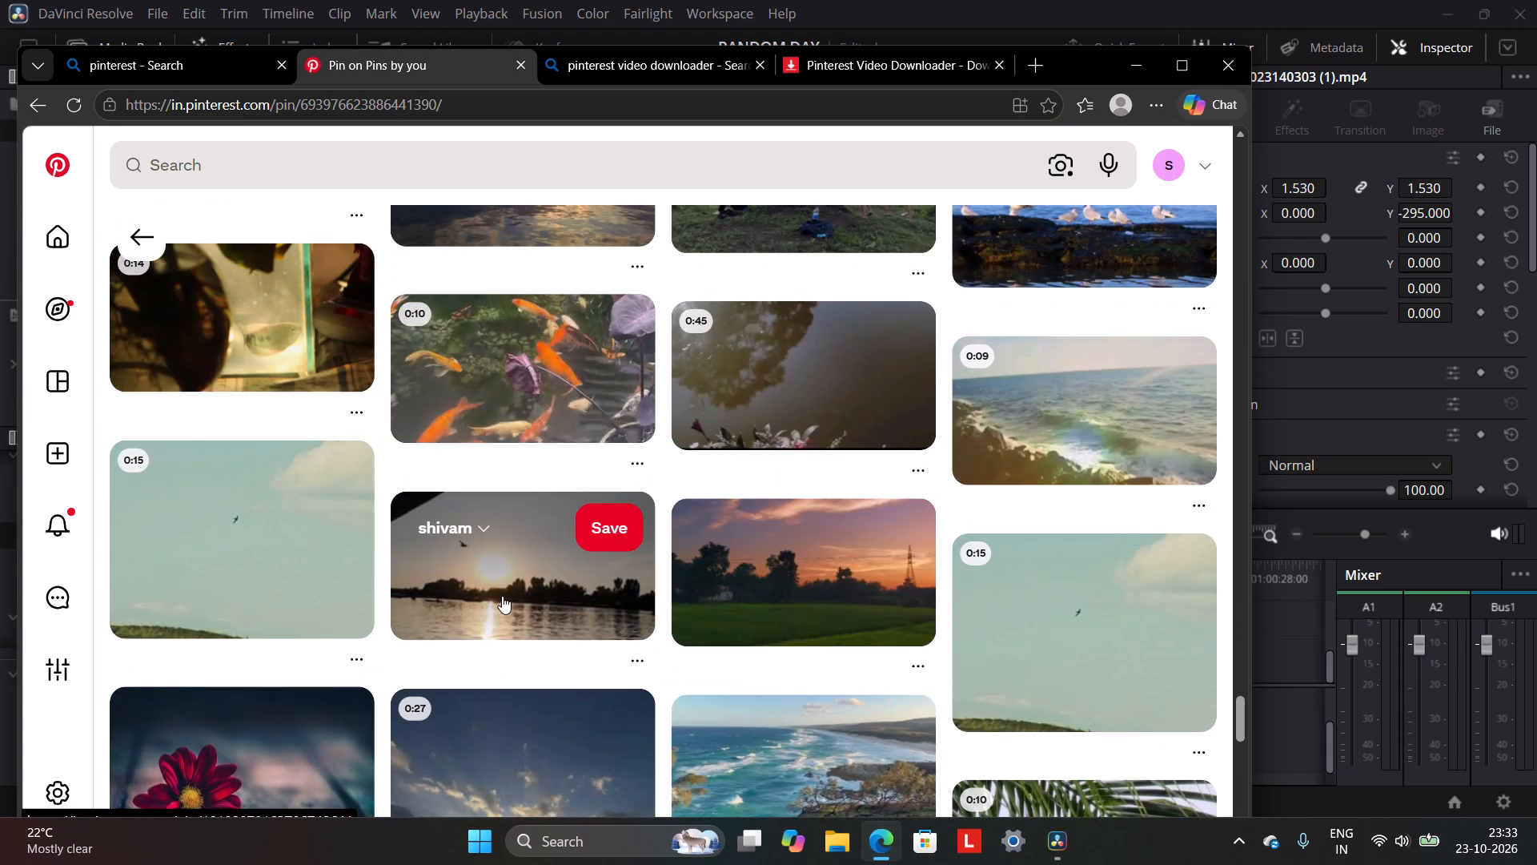
scroll(817, 595, down, 6)
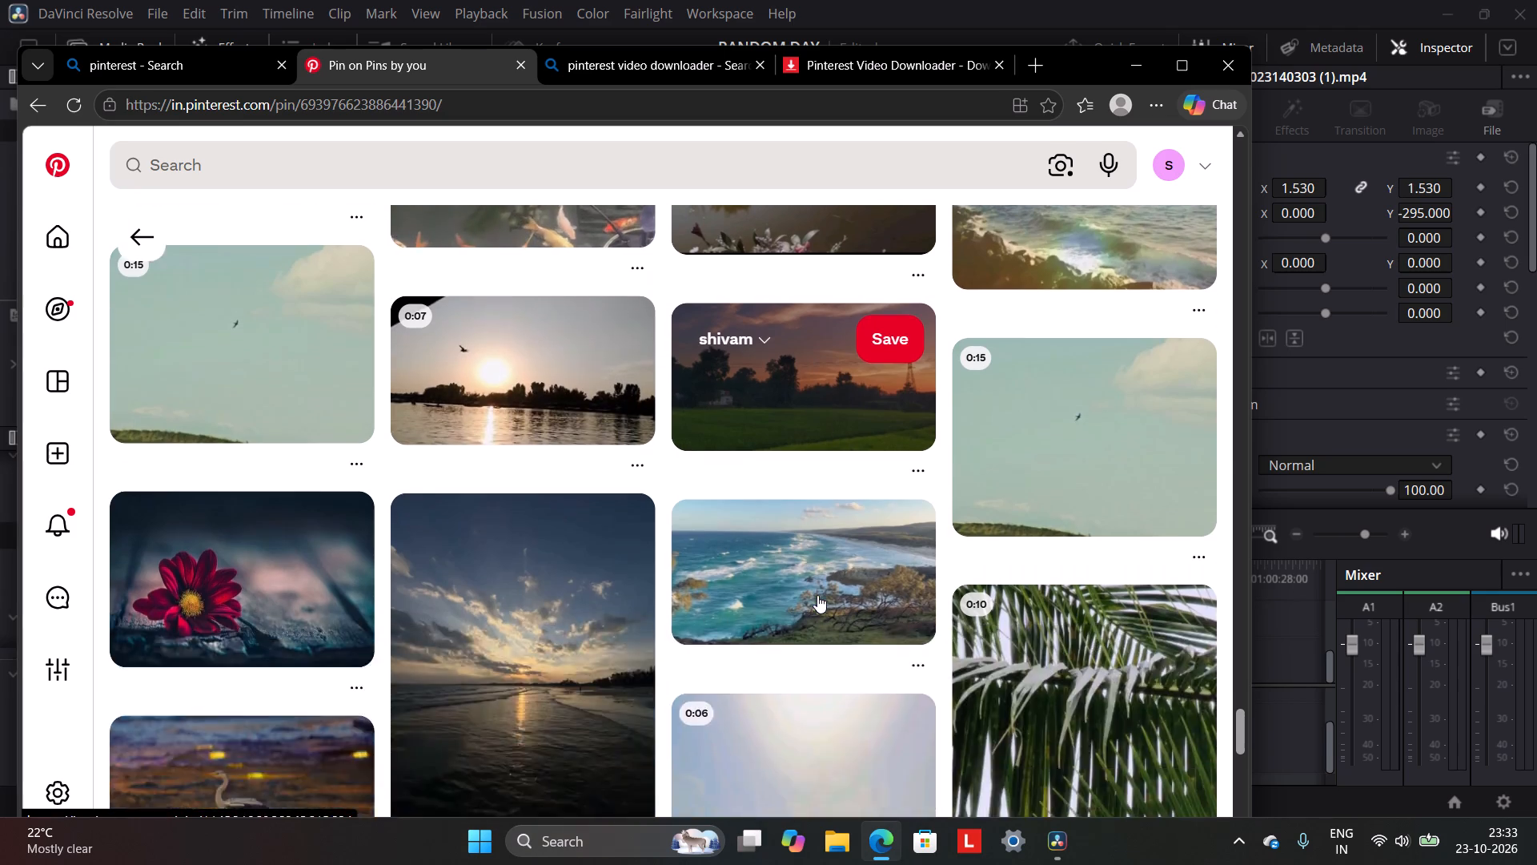
scroll(817, 595, down, 4)
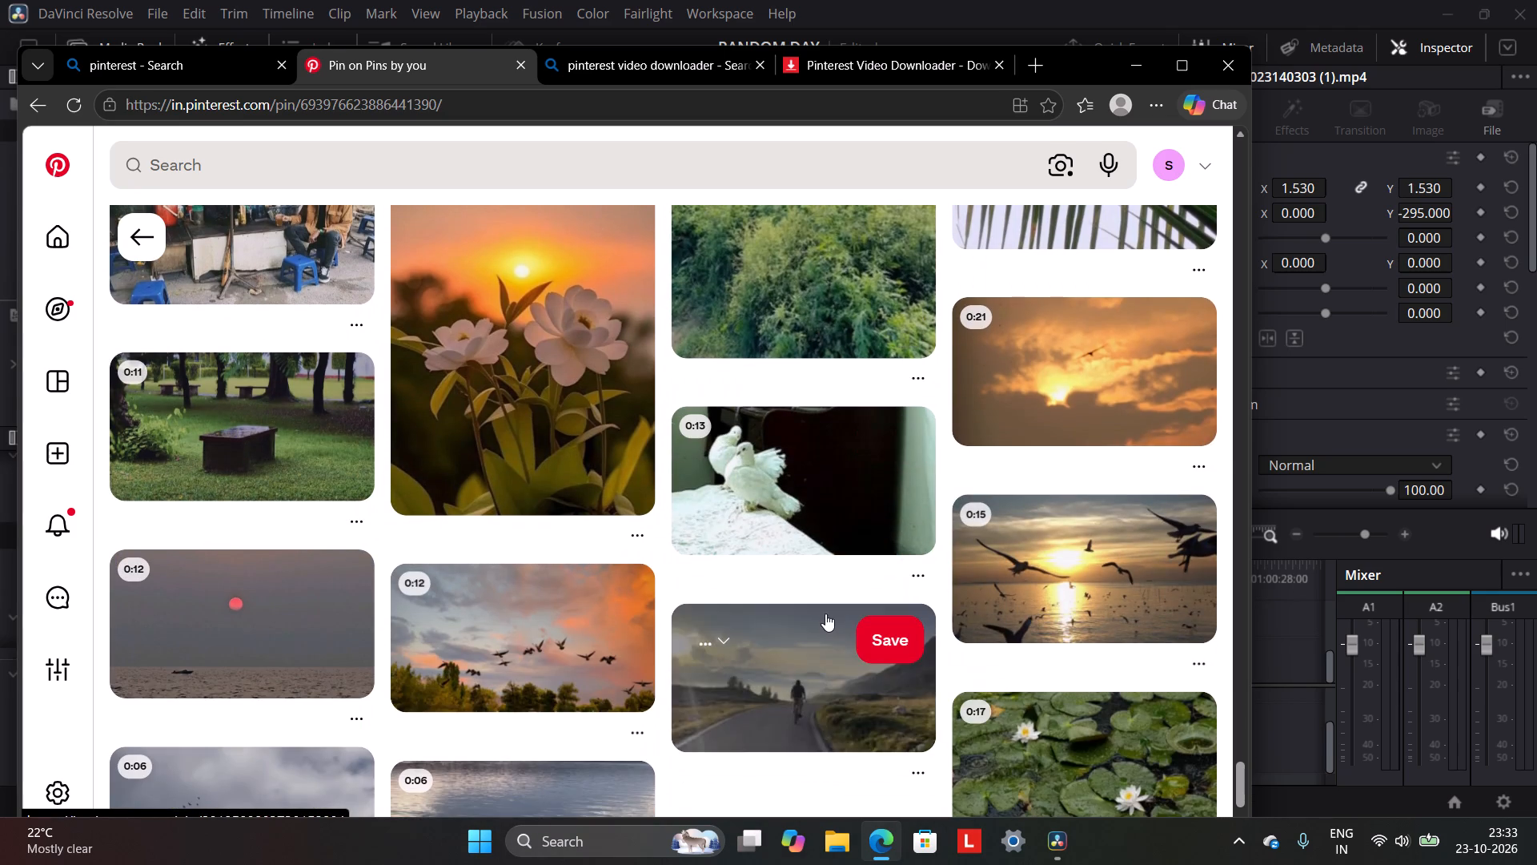
scroll(825, 614, down, 7)
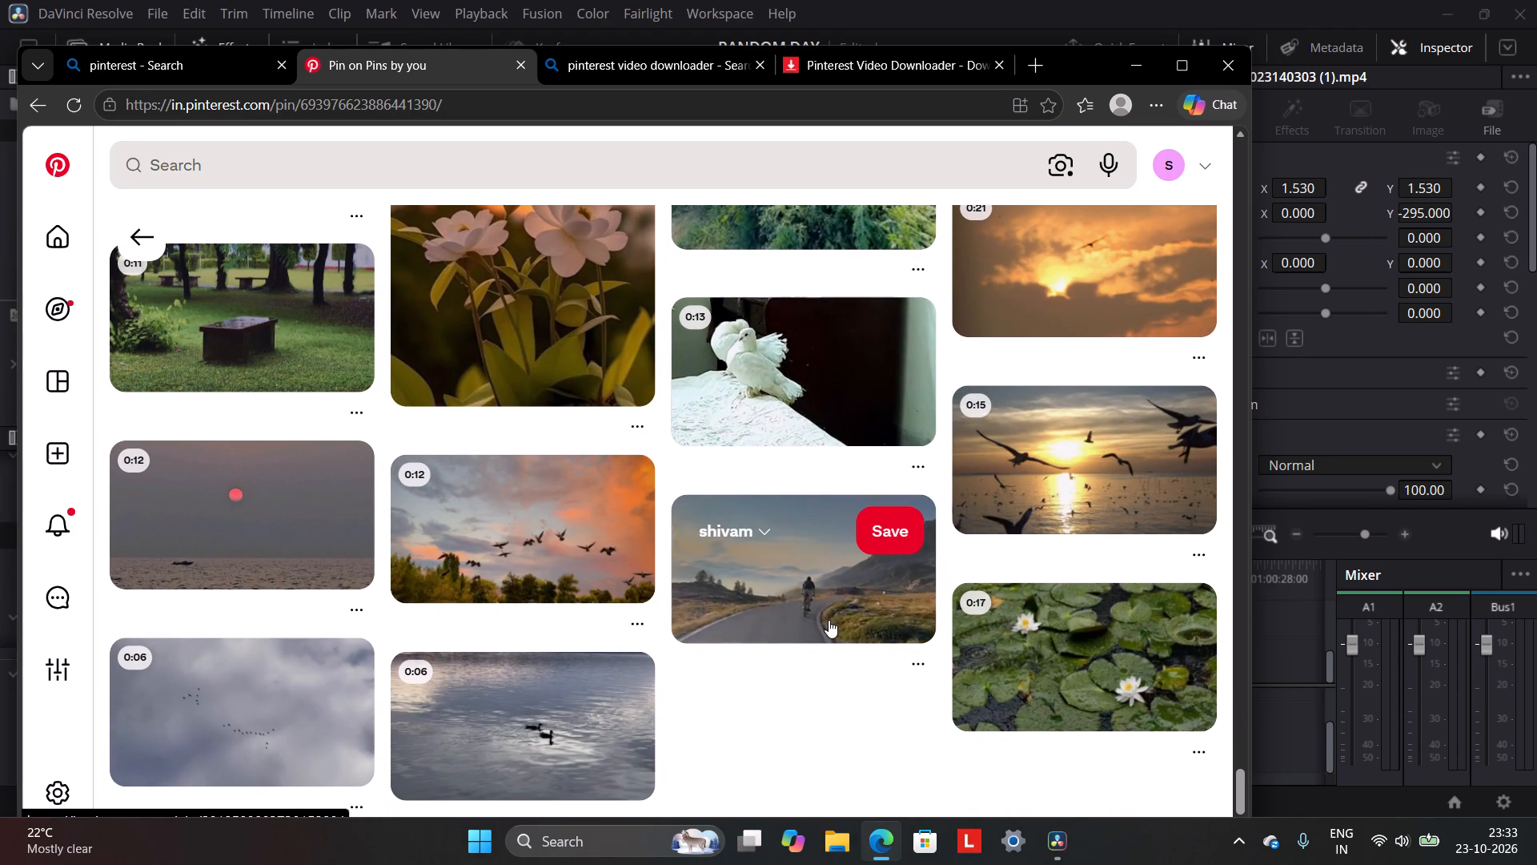
Finish checking the pigeon pin's related videos and go back past the flower pin to the Pinterest home feed.
scroll(829, 620, down, 1)
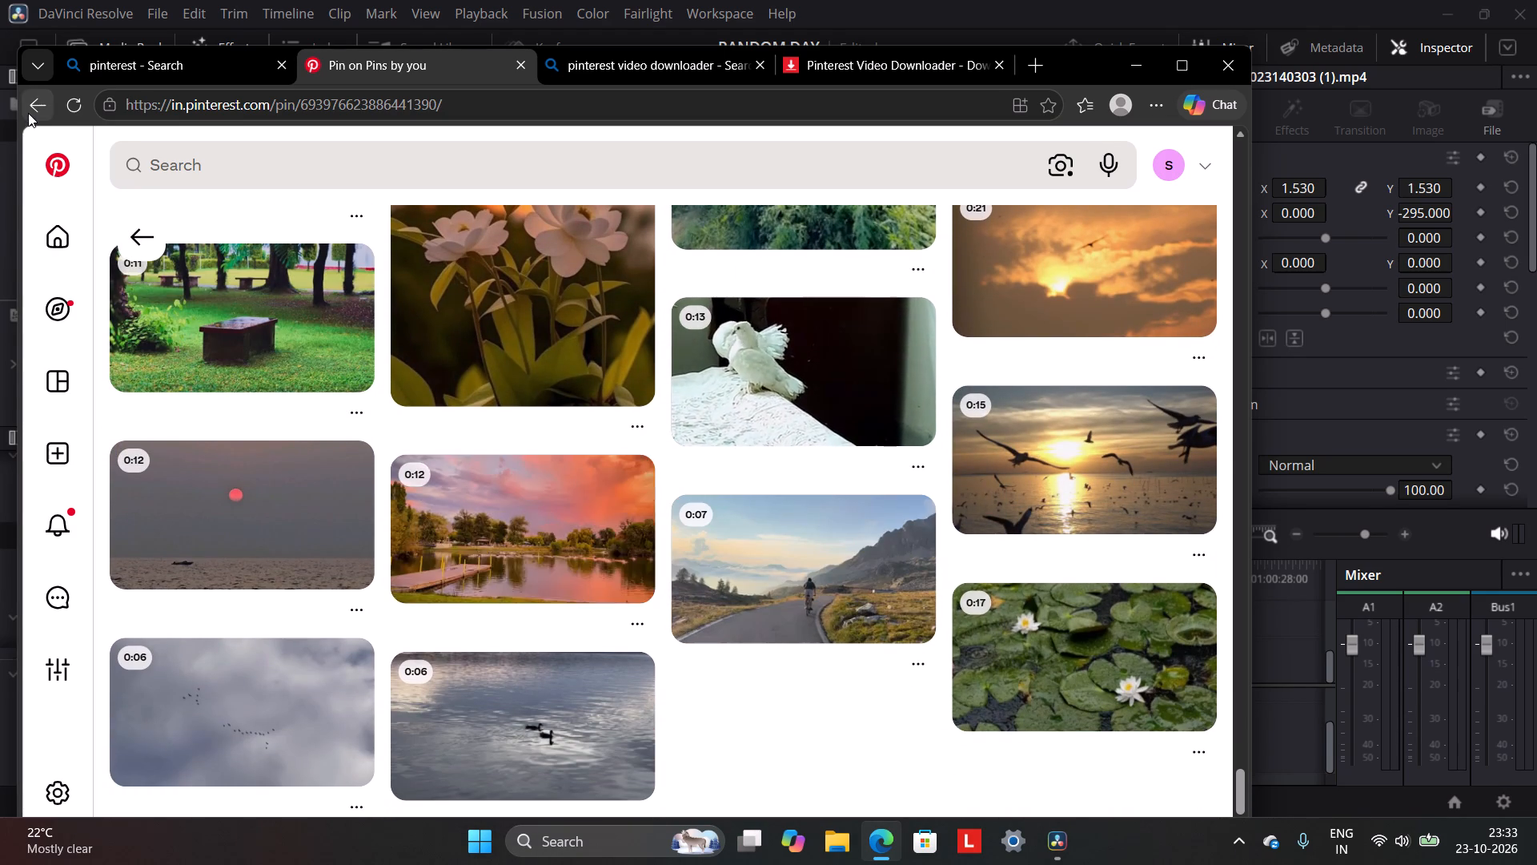
click(28, 113)
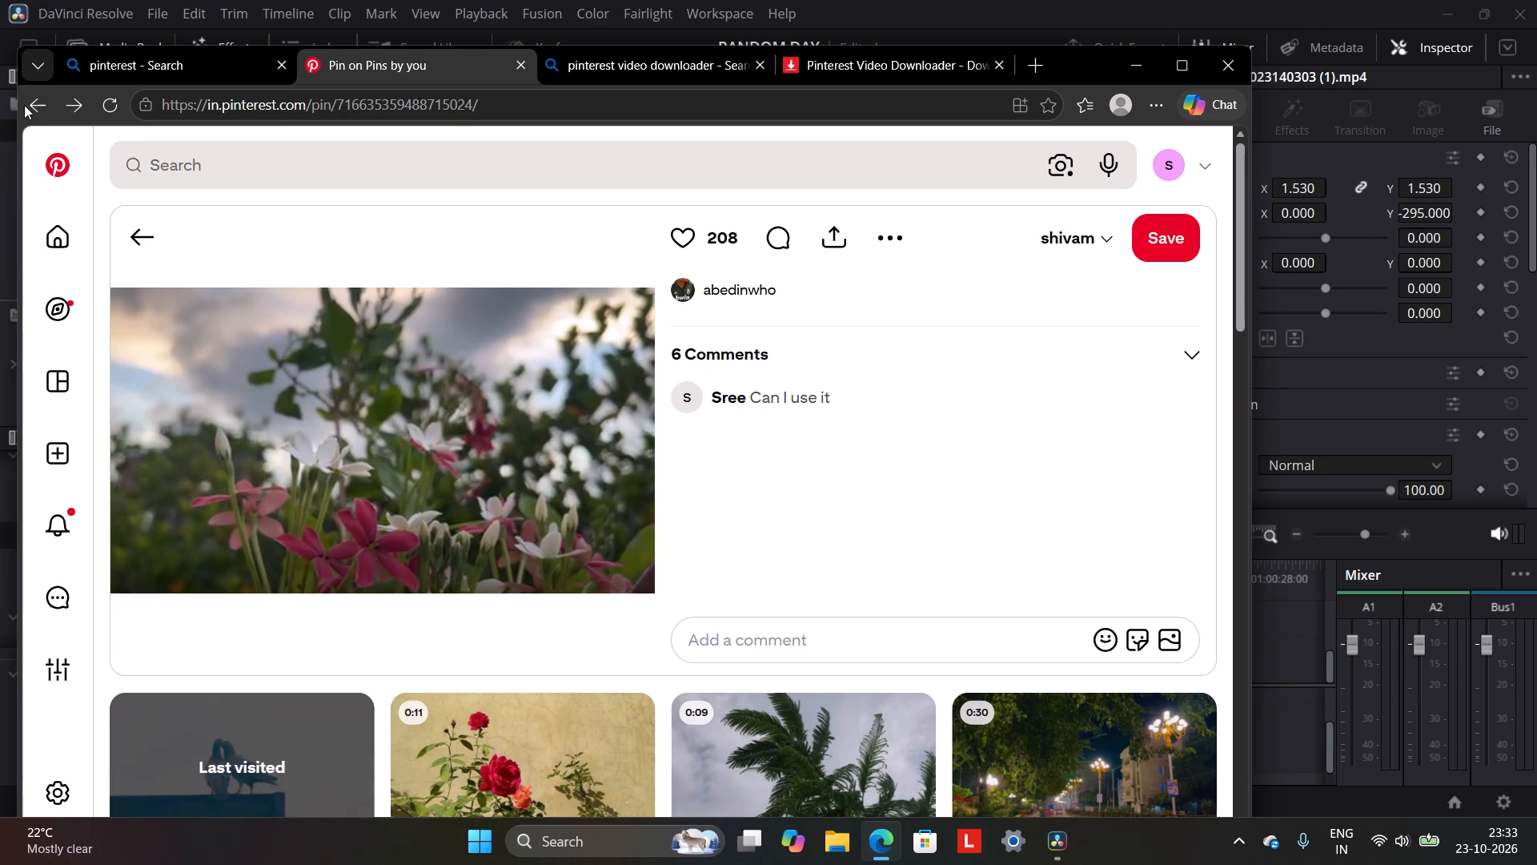
click(26, 105)
scroll(306, 423, down, 10)
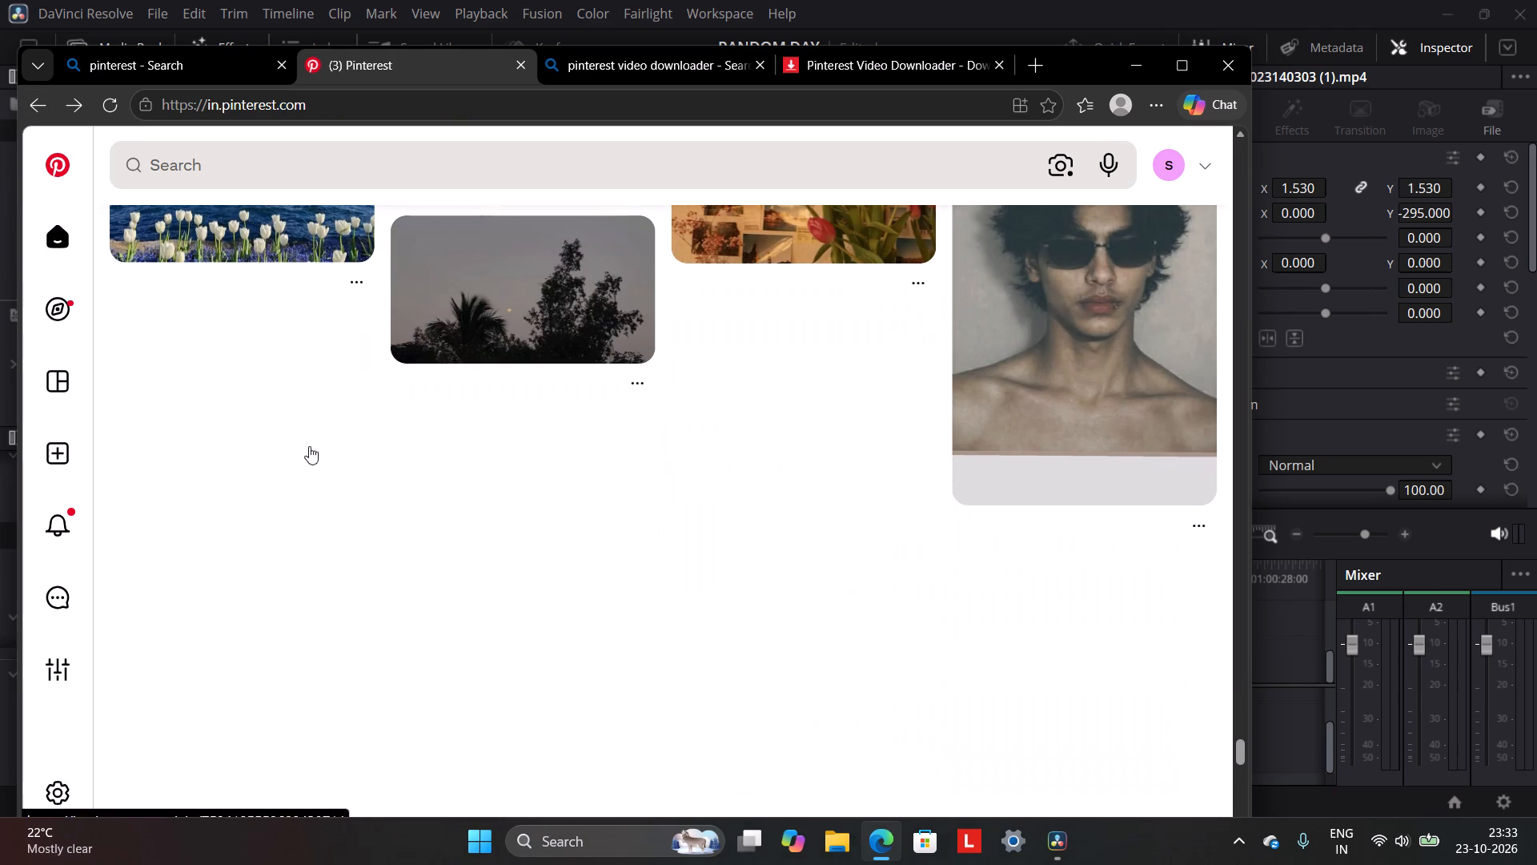
Refresh the Pinterest home feed to load a new set of pins from the top.
click(66, 225)
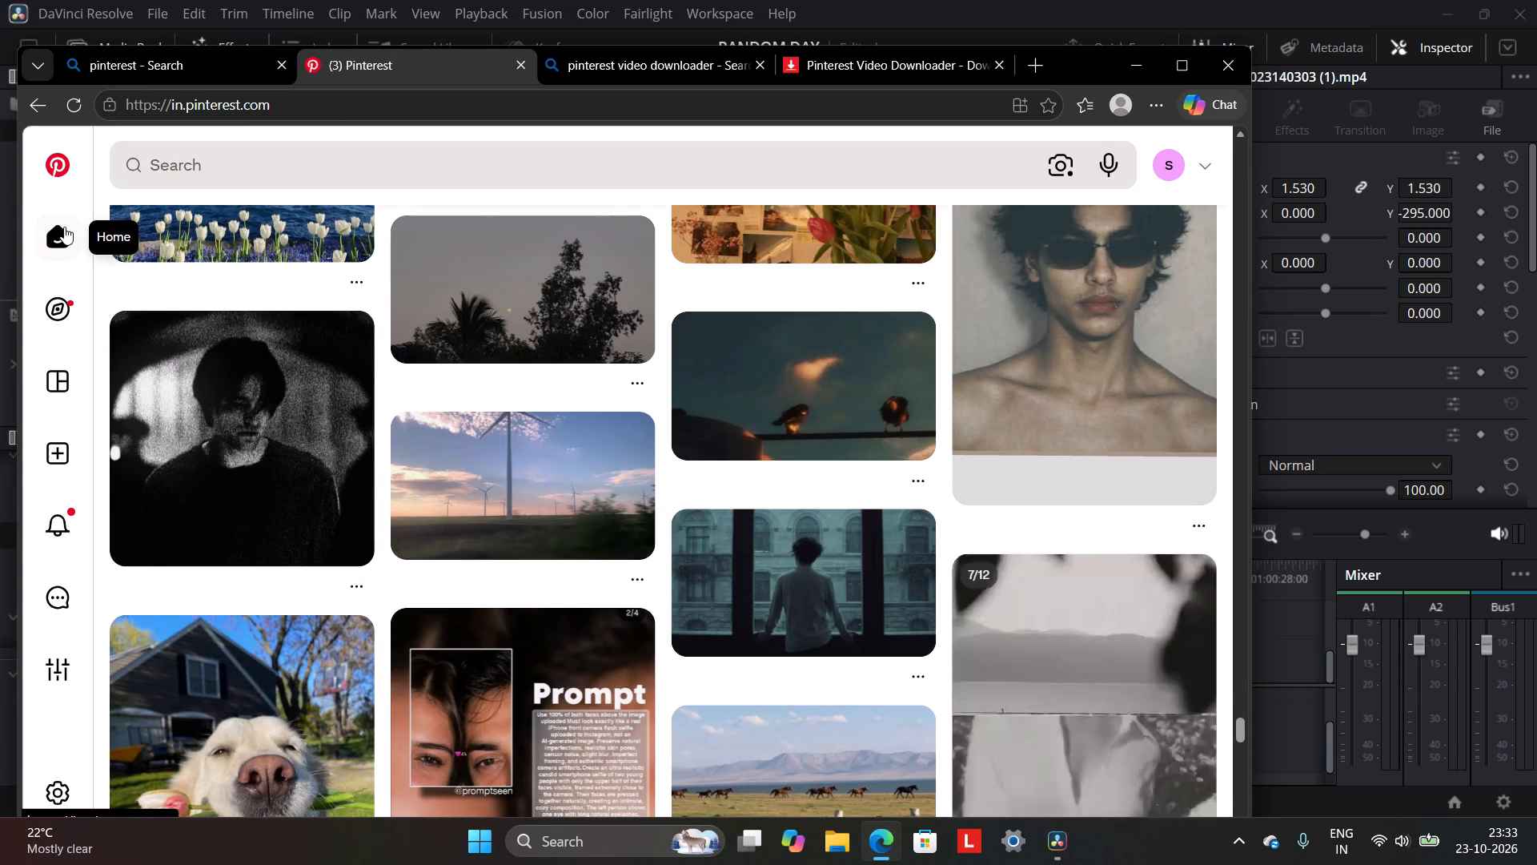
click(64, 227)
double_click(64, 227)
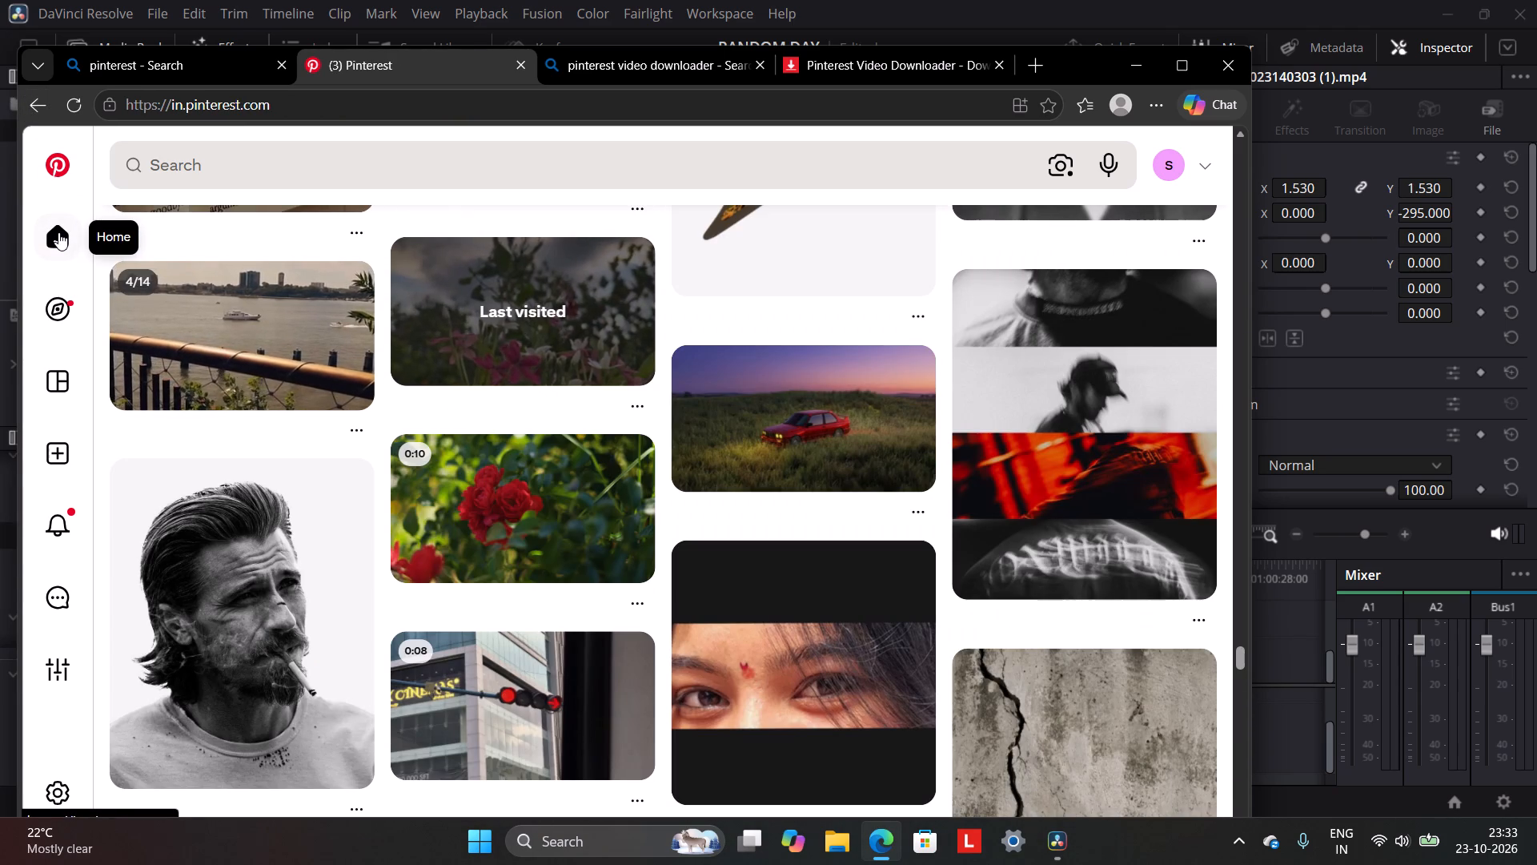
double_click(58, 232)
scroll(216, 367, down, 2)
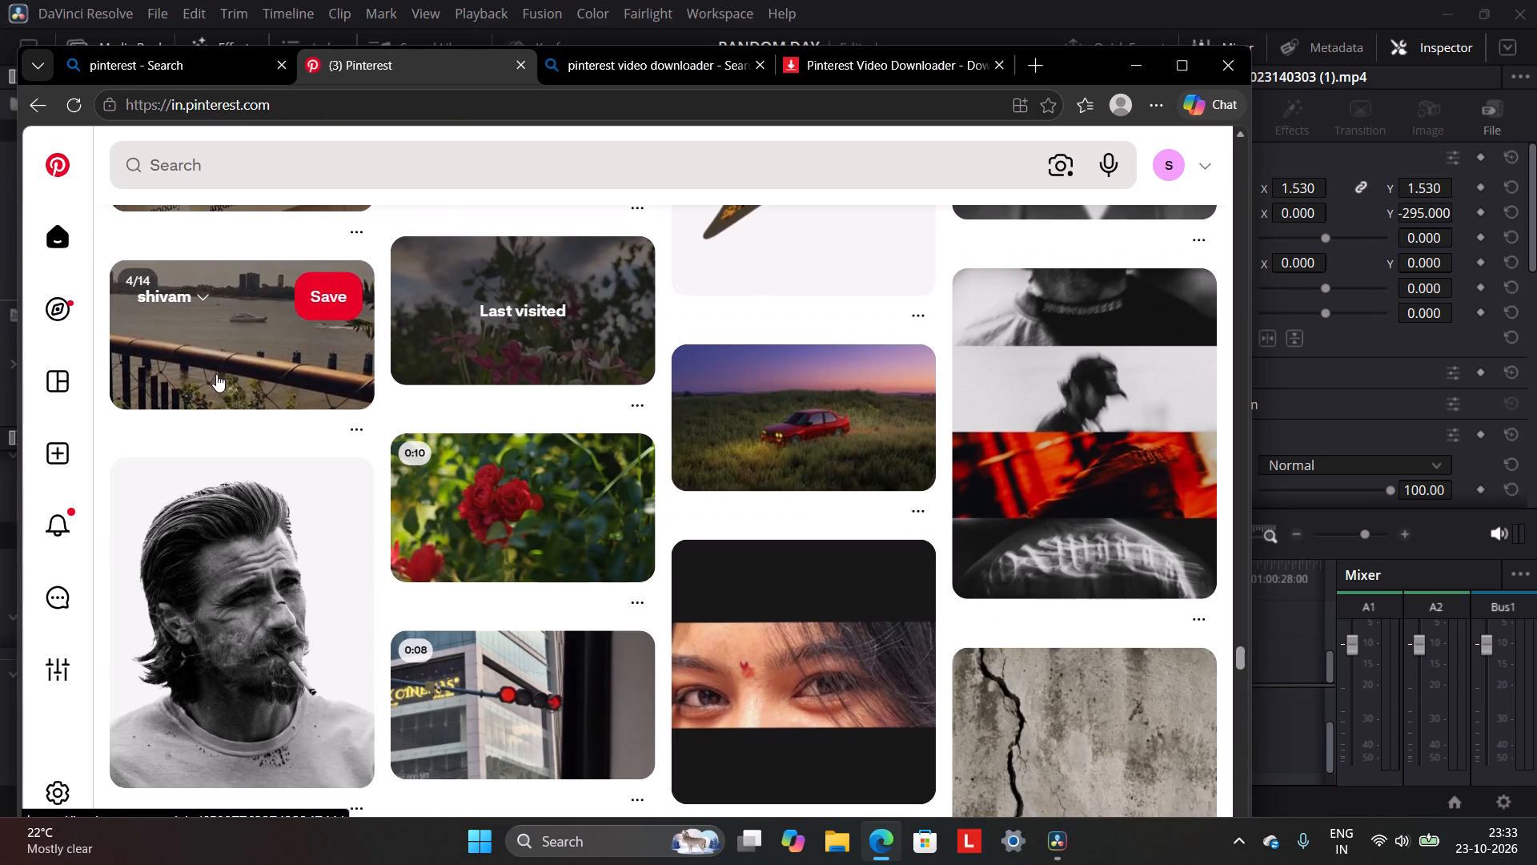
scroll(216, 374, down, 1)
scroll(217, 376, up, 5)
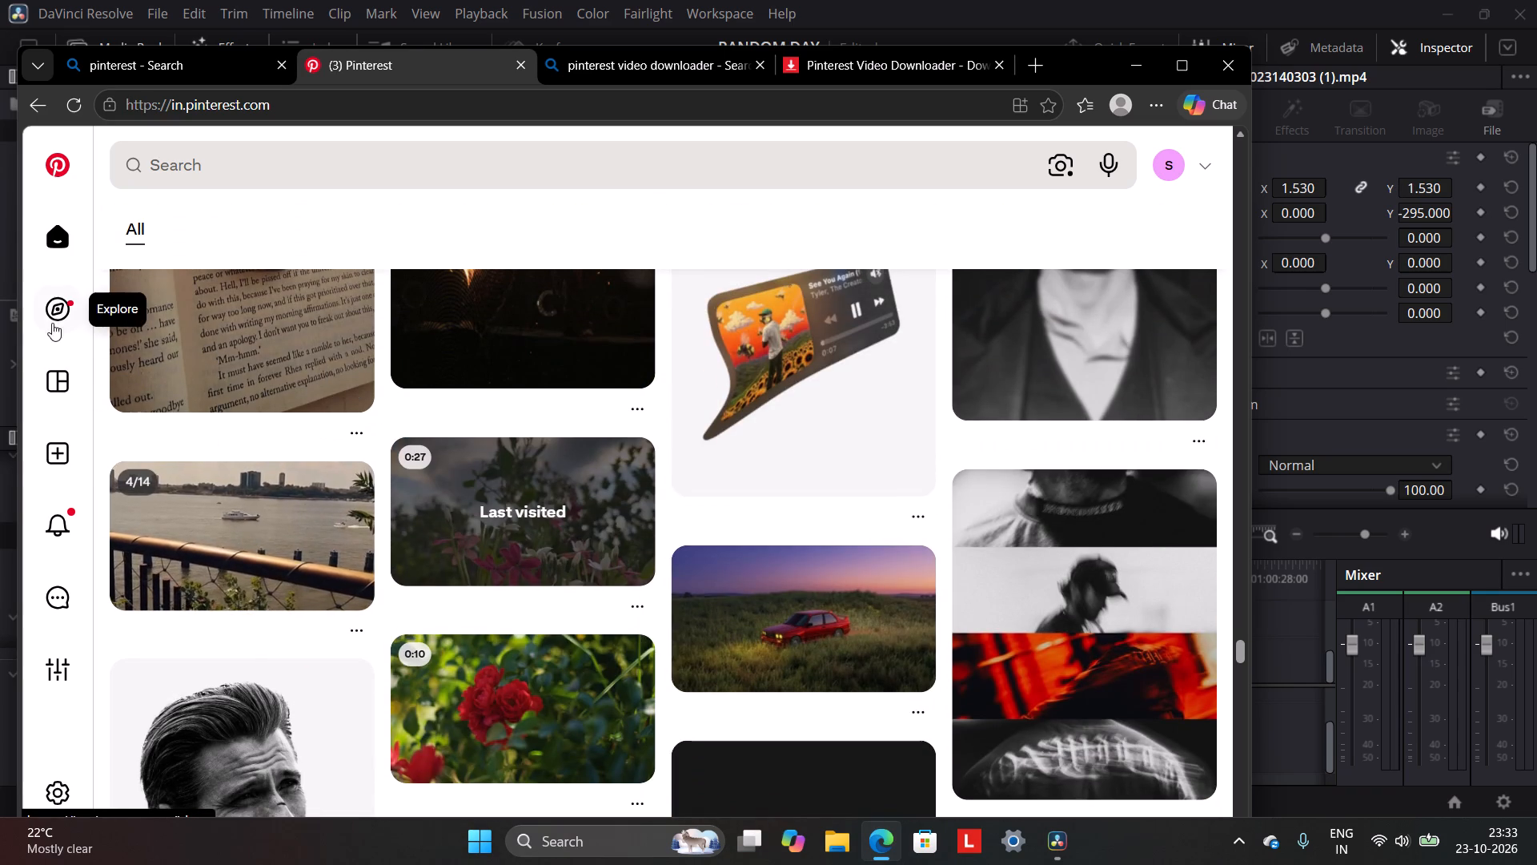
double_click(52, 239)
triple_click(53, 240)
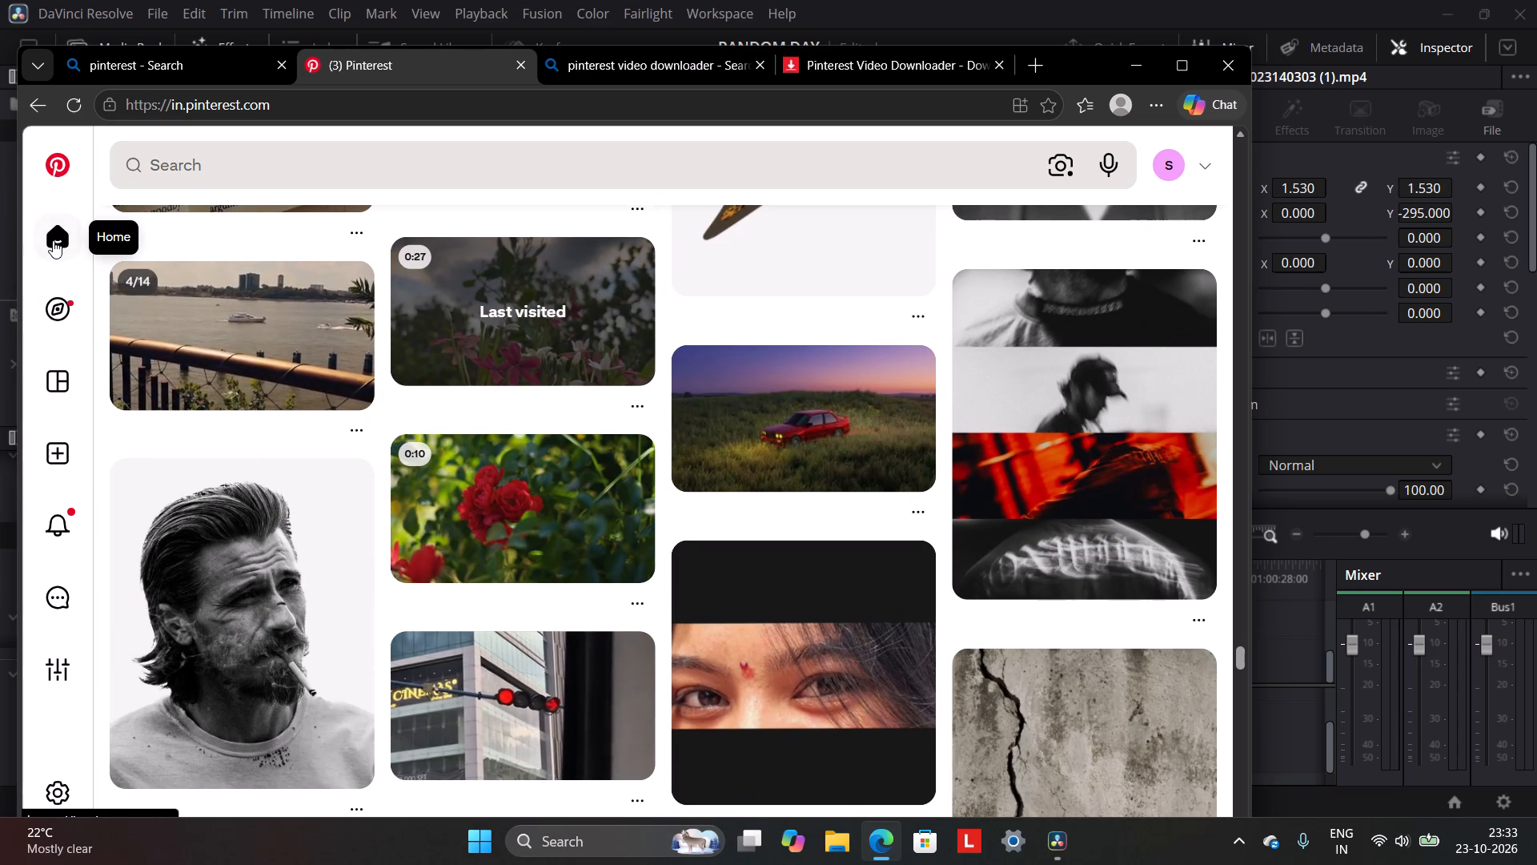
click(62, 240)
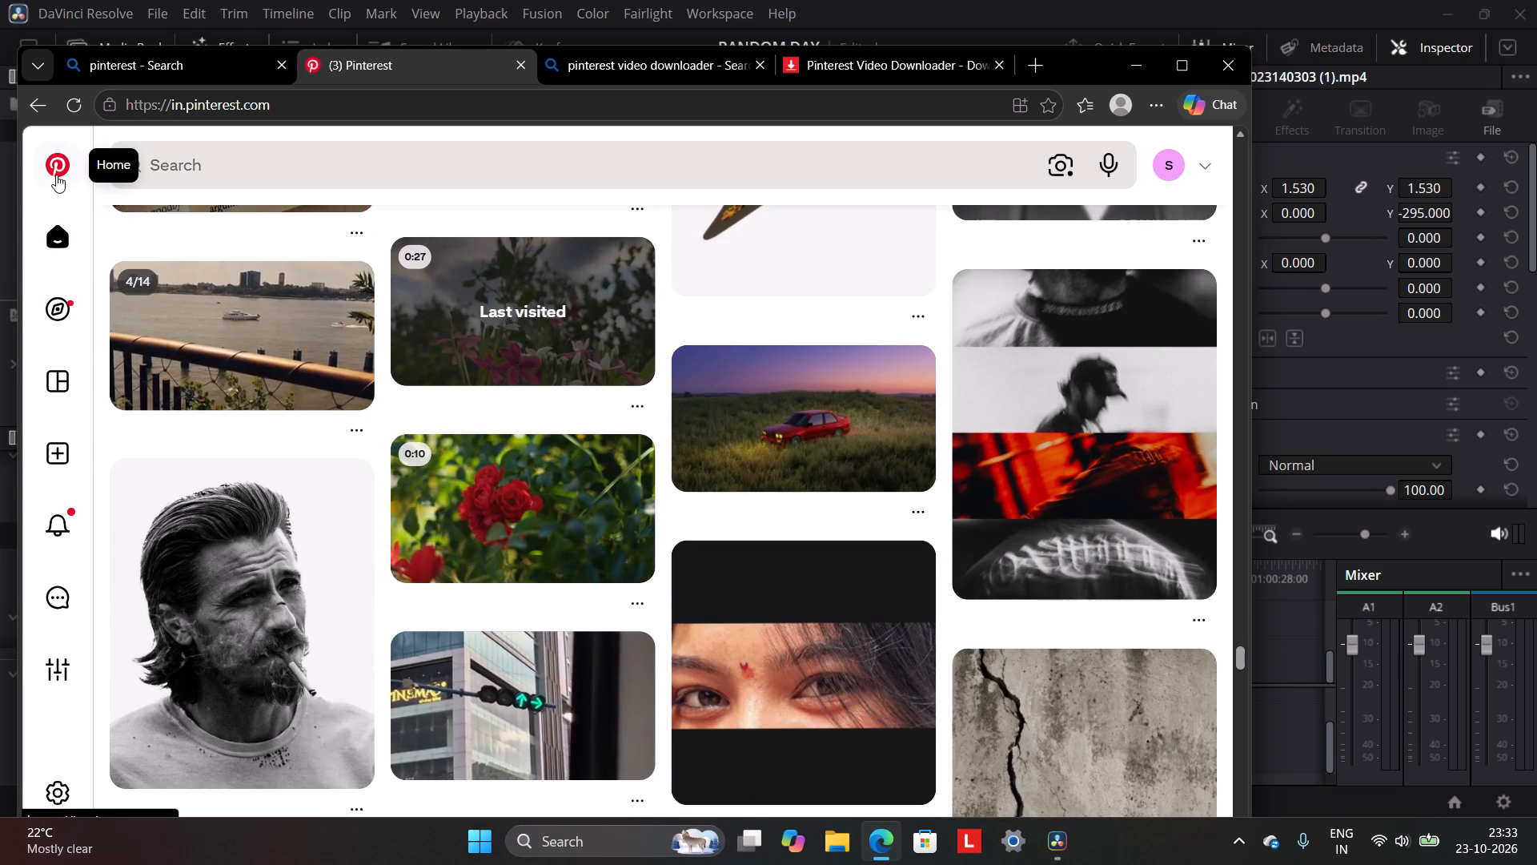
click(56, 175)
double_click(56, 175)
click(56, 166)
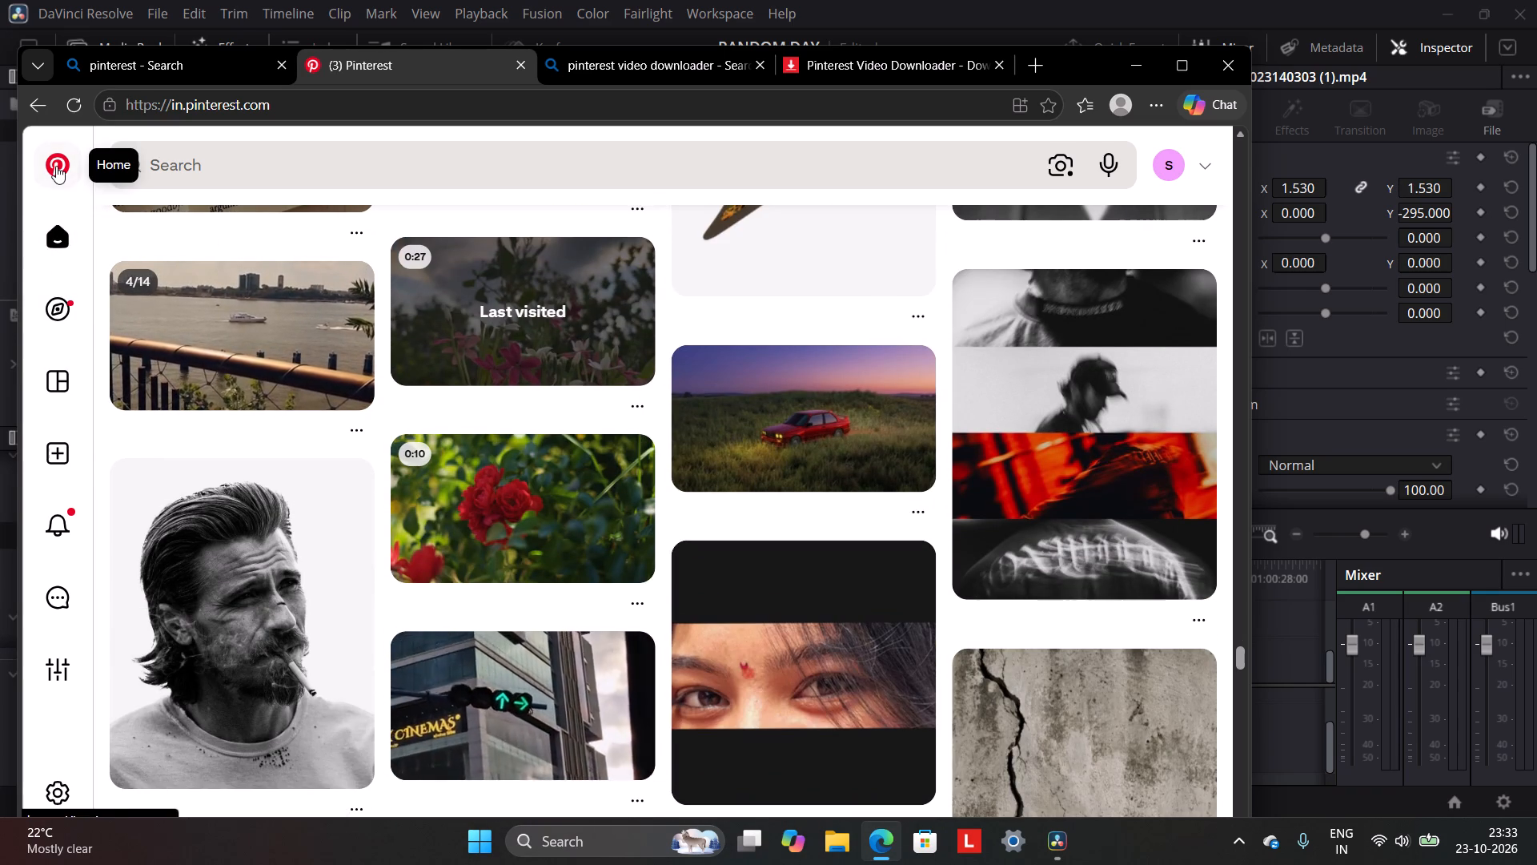
scroll(263, 328, down, 5)
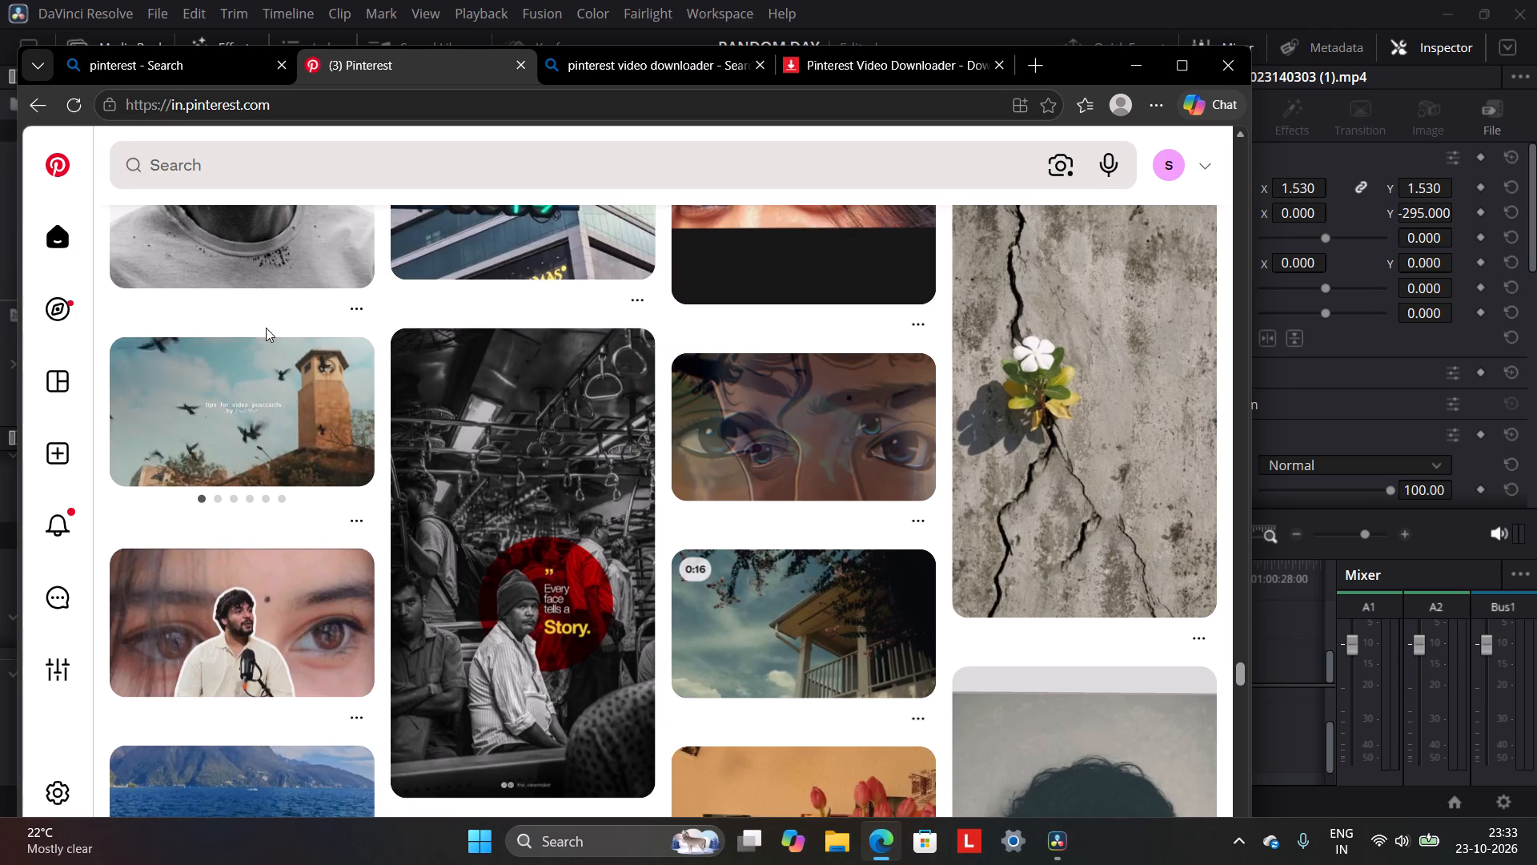
scroll(266, 328, down, 7)
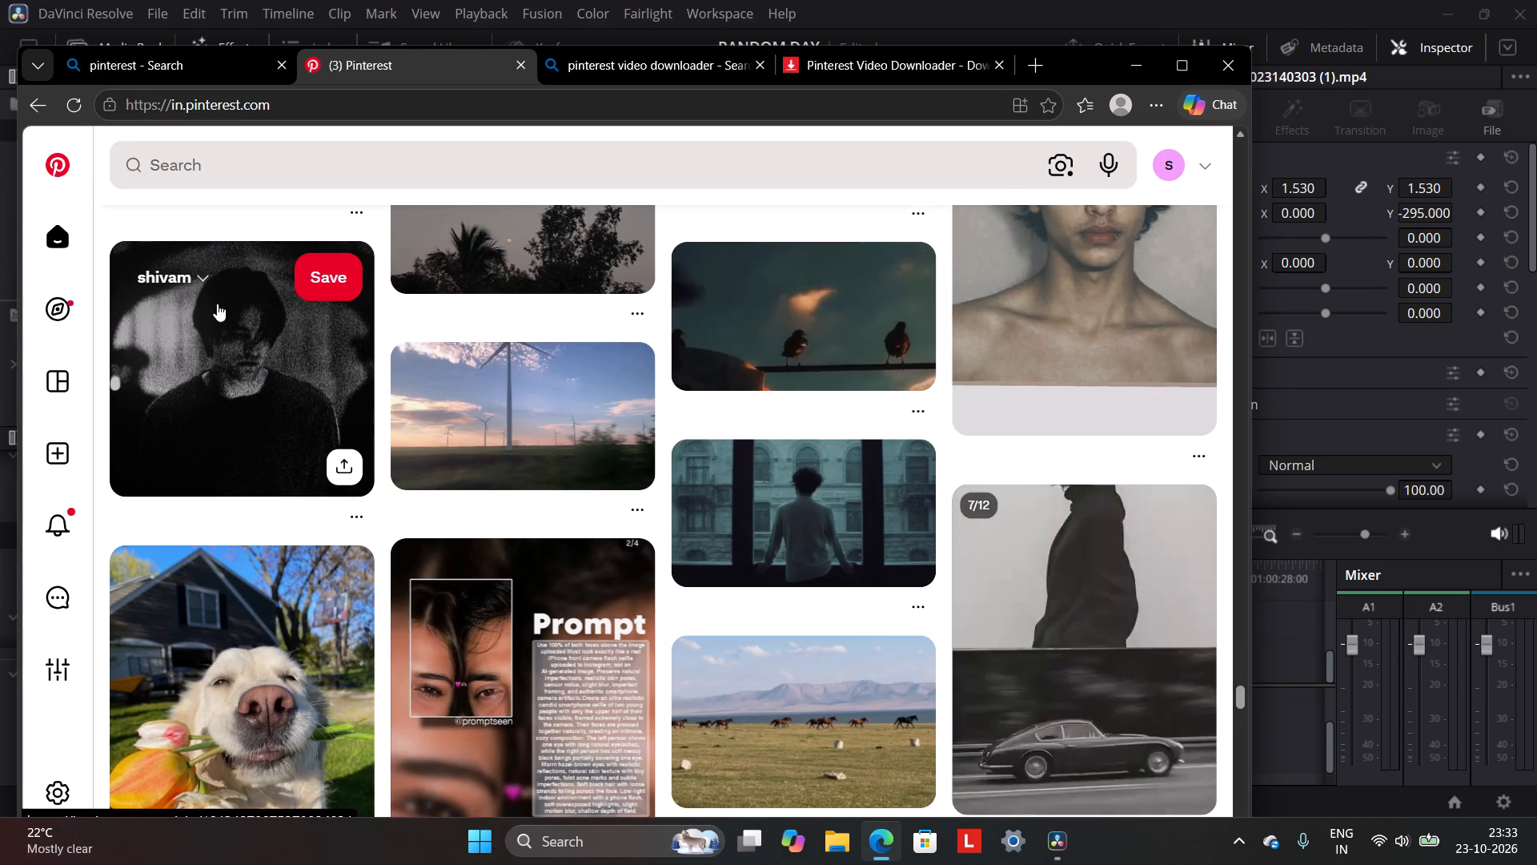
click(66, 109)
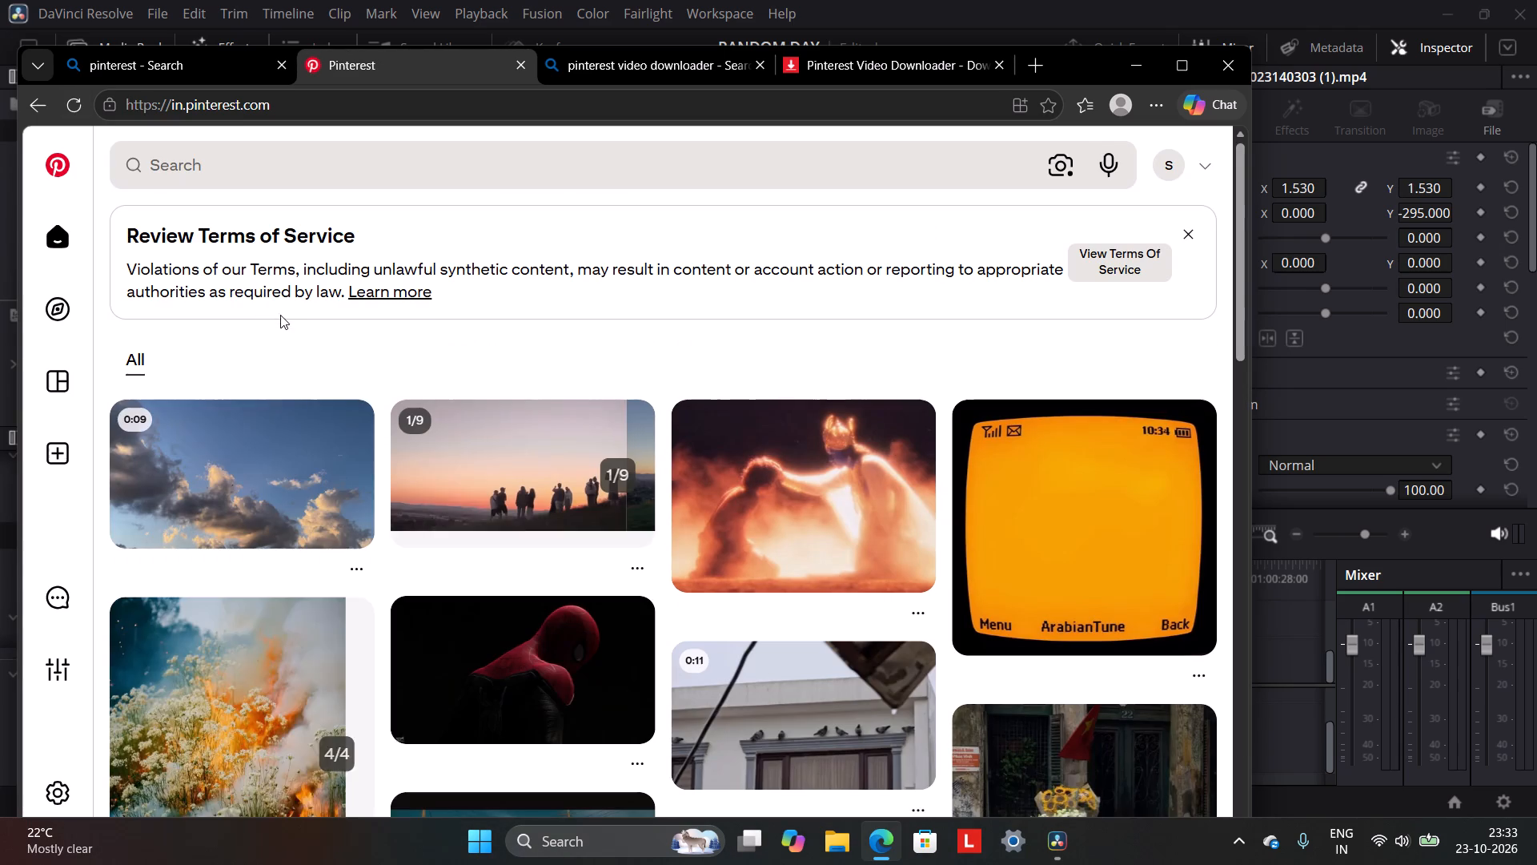
Look through the refreshed Pinterest home feed for video pins that could replace the repeated clip.
scroll(358, 387, down, 2)
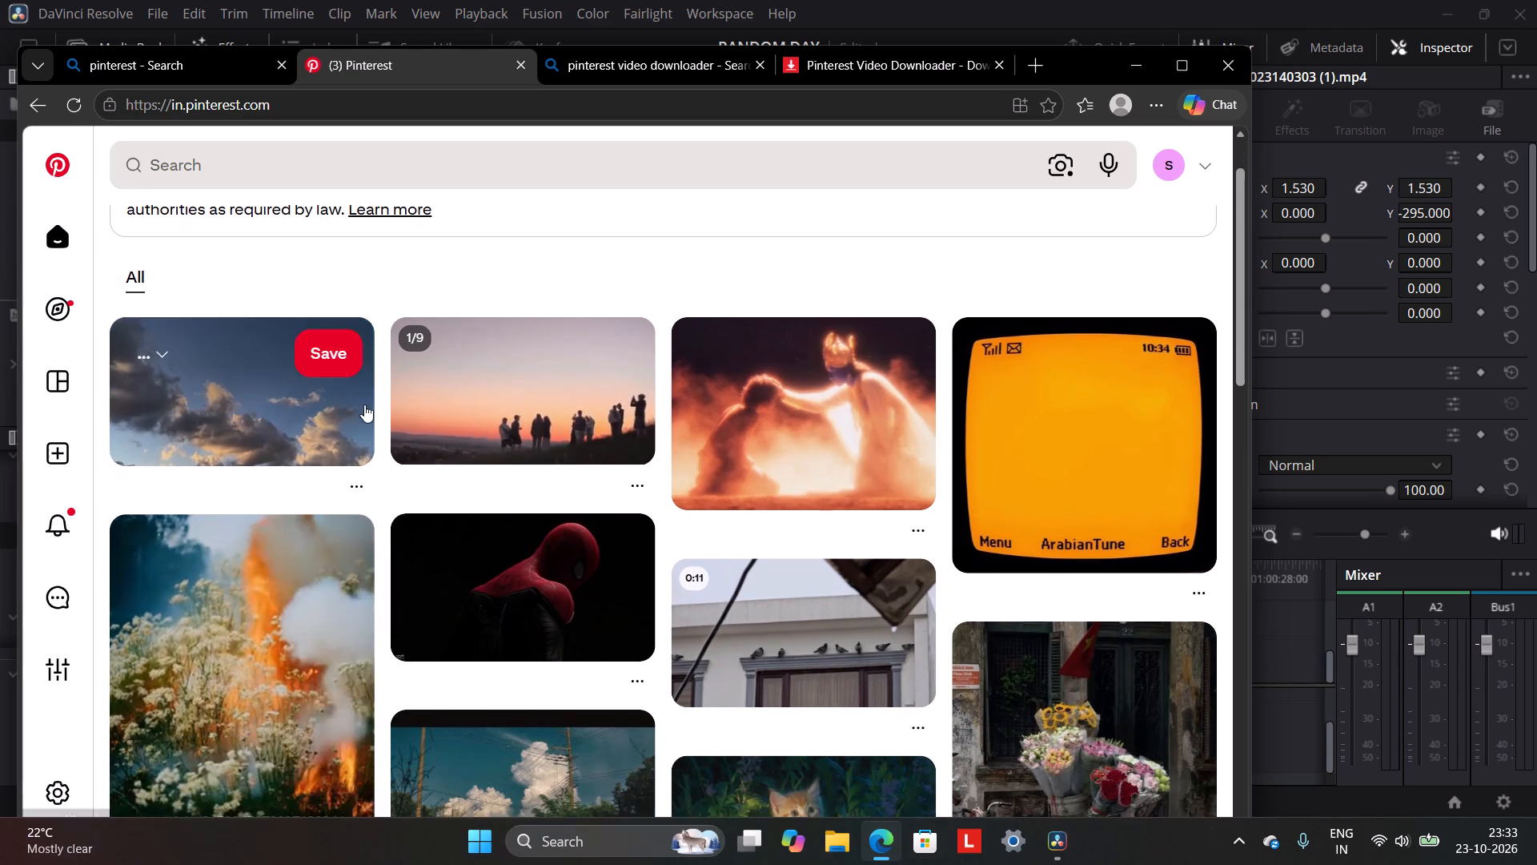
scroll(382, 408, down, 3)
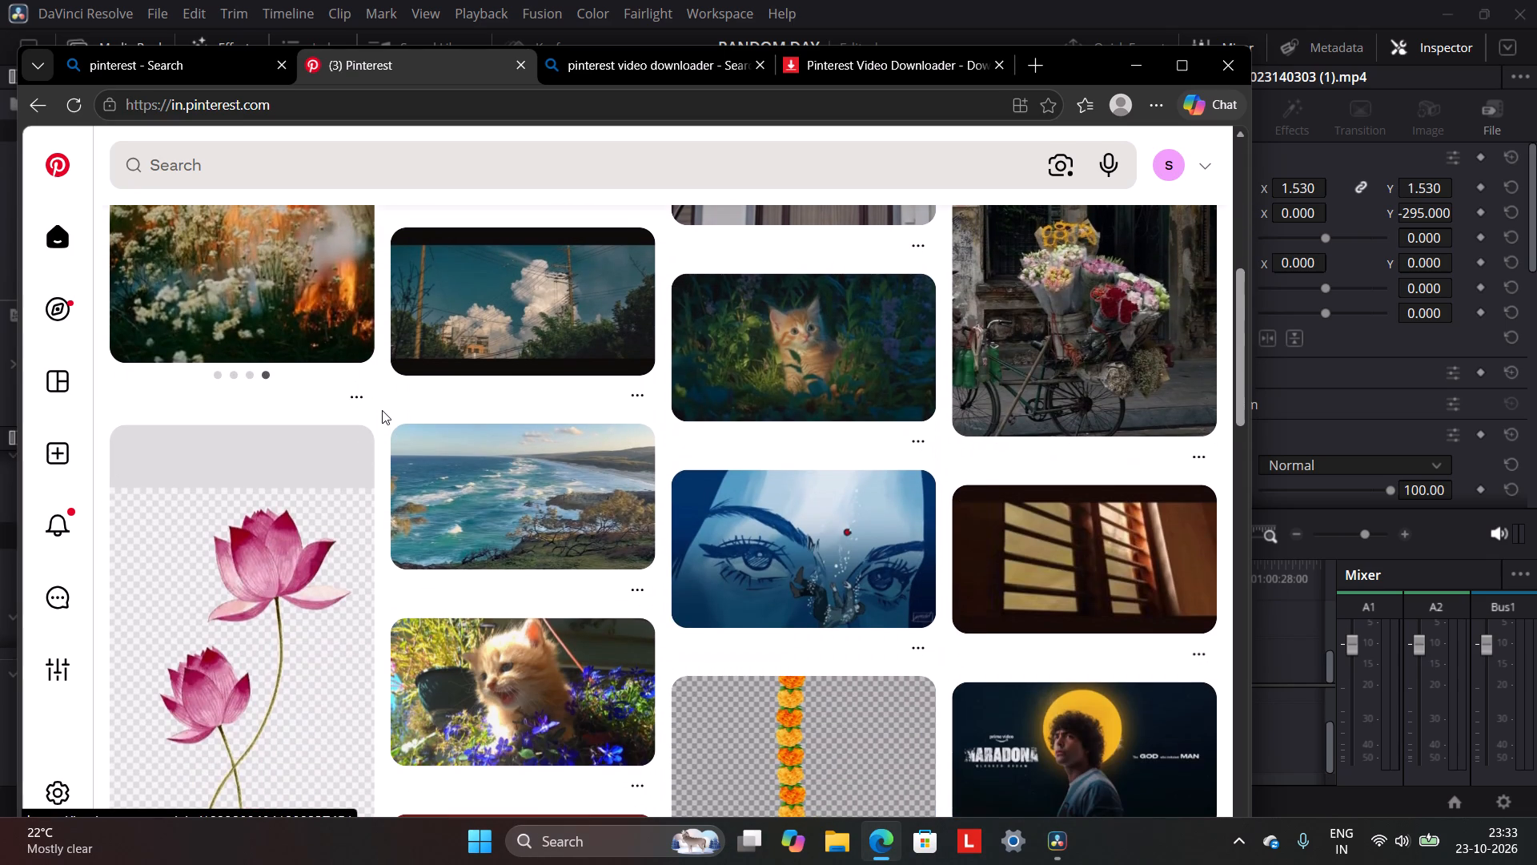
scroll(382, 410, down, 5)
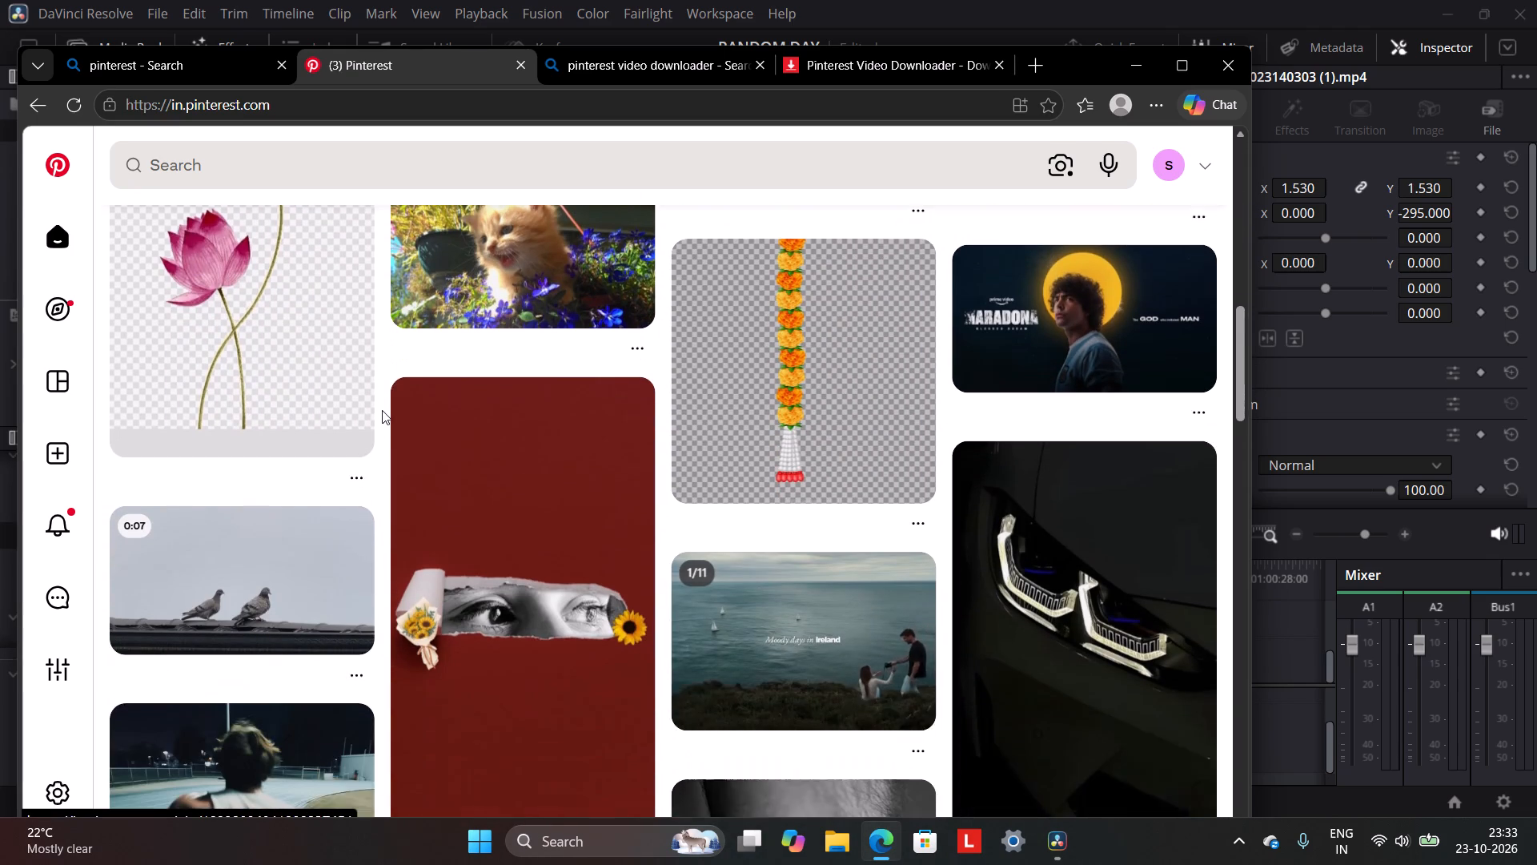
scroll(382, 410, down, 6)
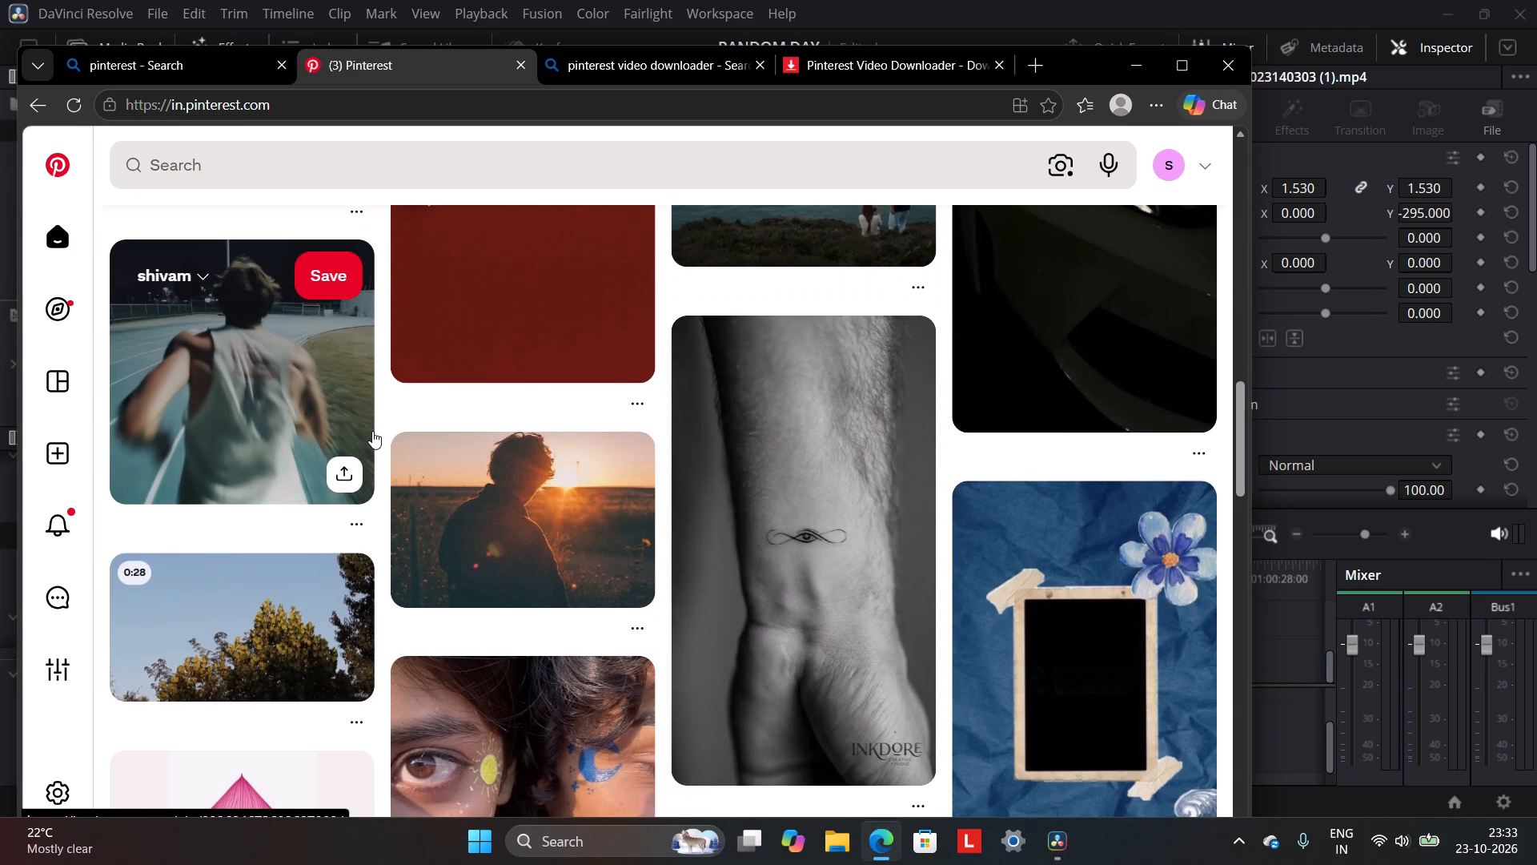
scroll(372, 431, down, 7)
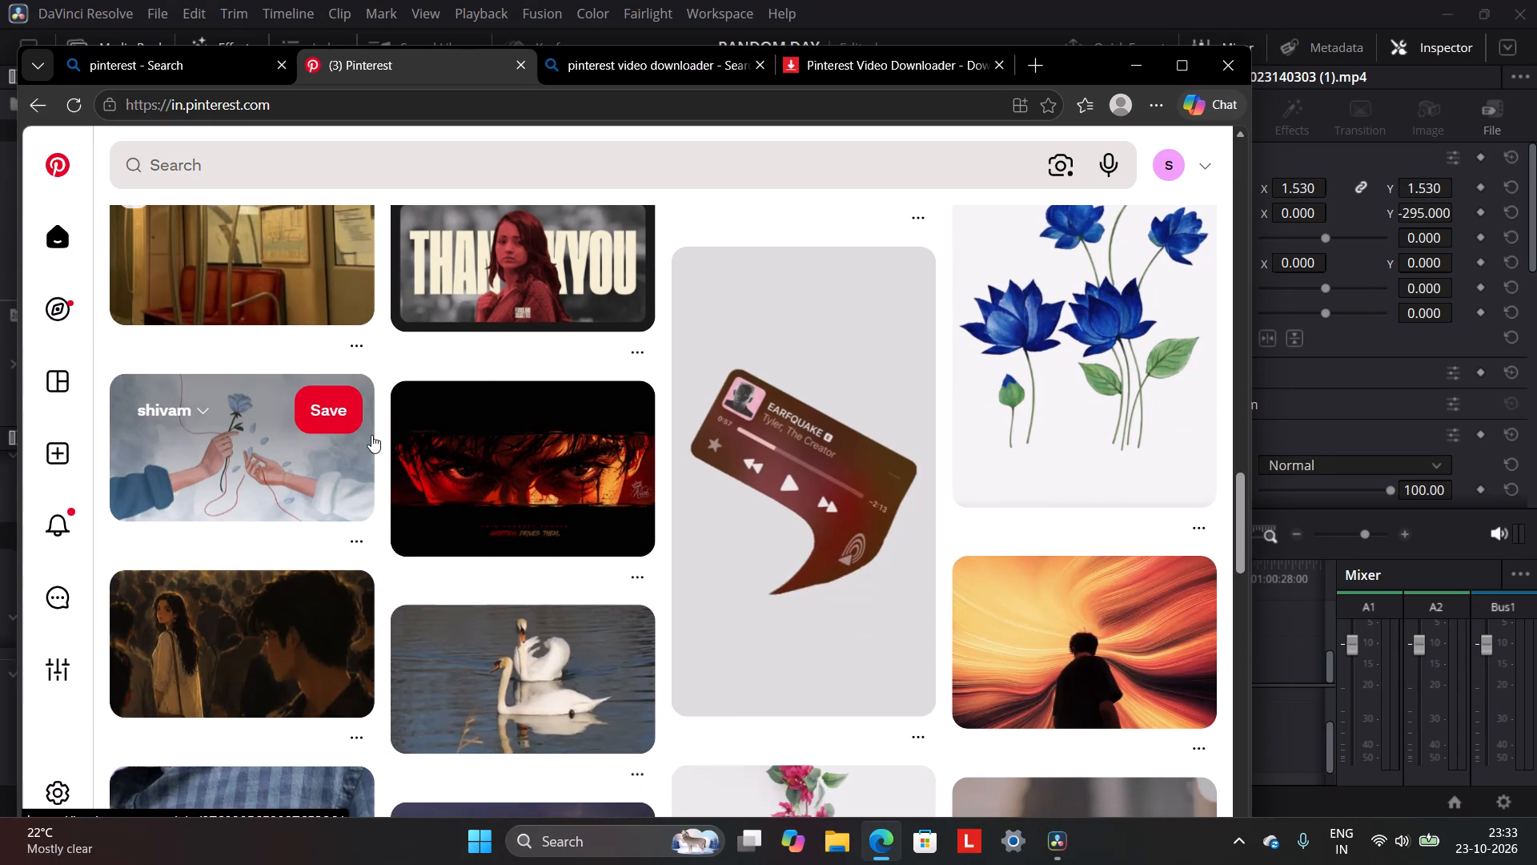
scroll(371, 435, down, 4)
scroll(371, 435, up, 3)
scroll(371, 441, down, 2)
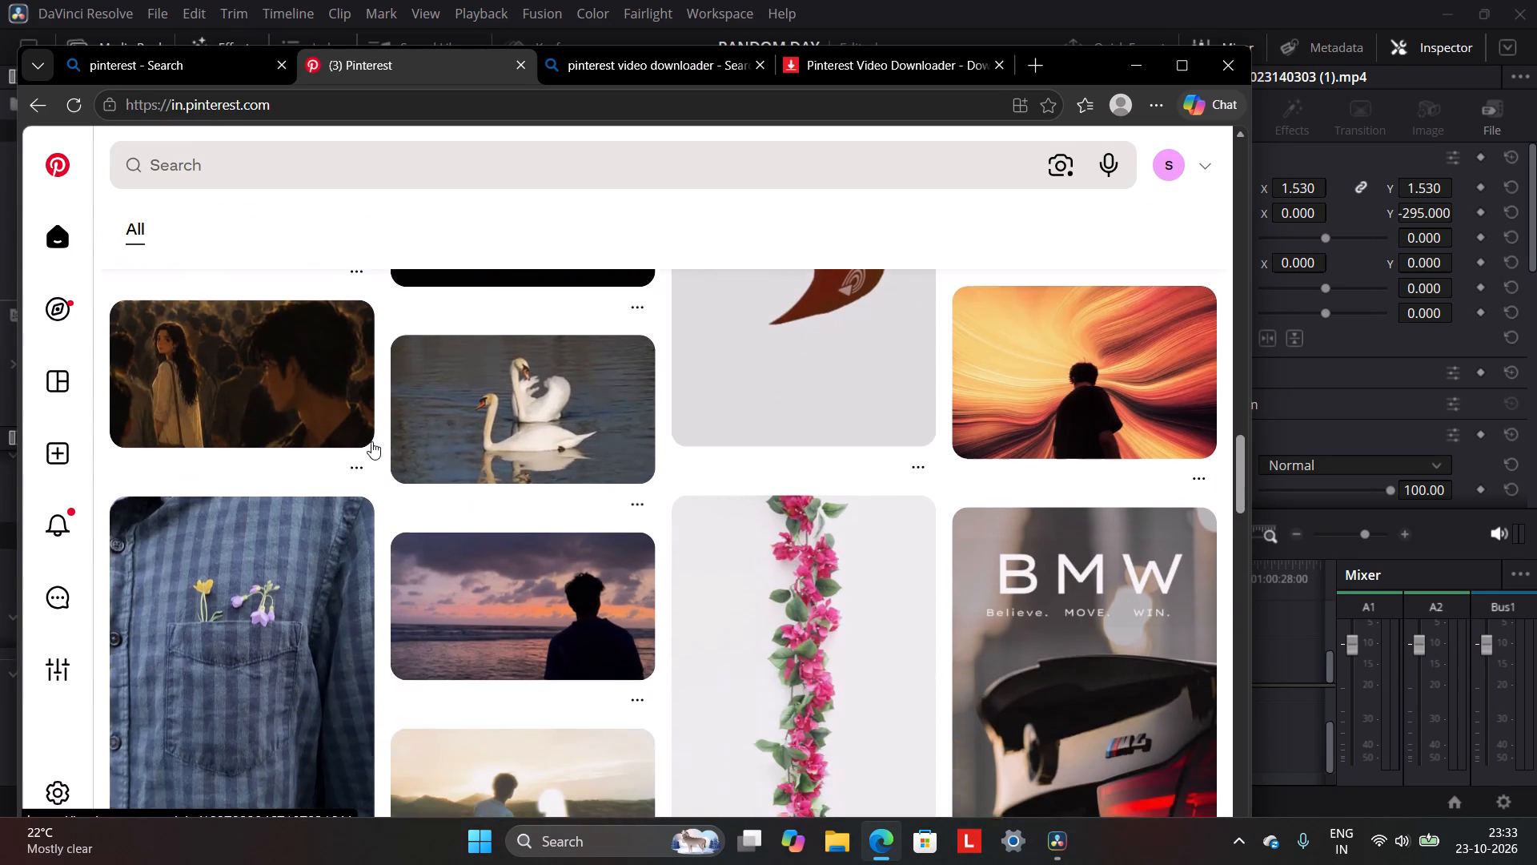
scroll(371, 441, down, 7)
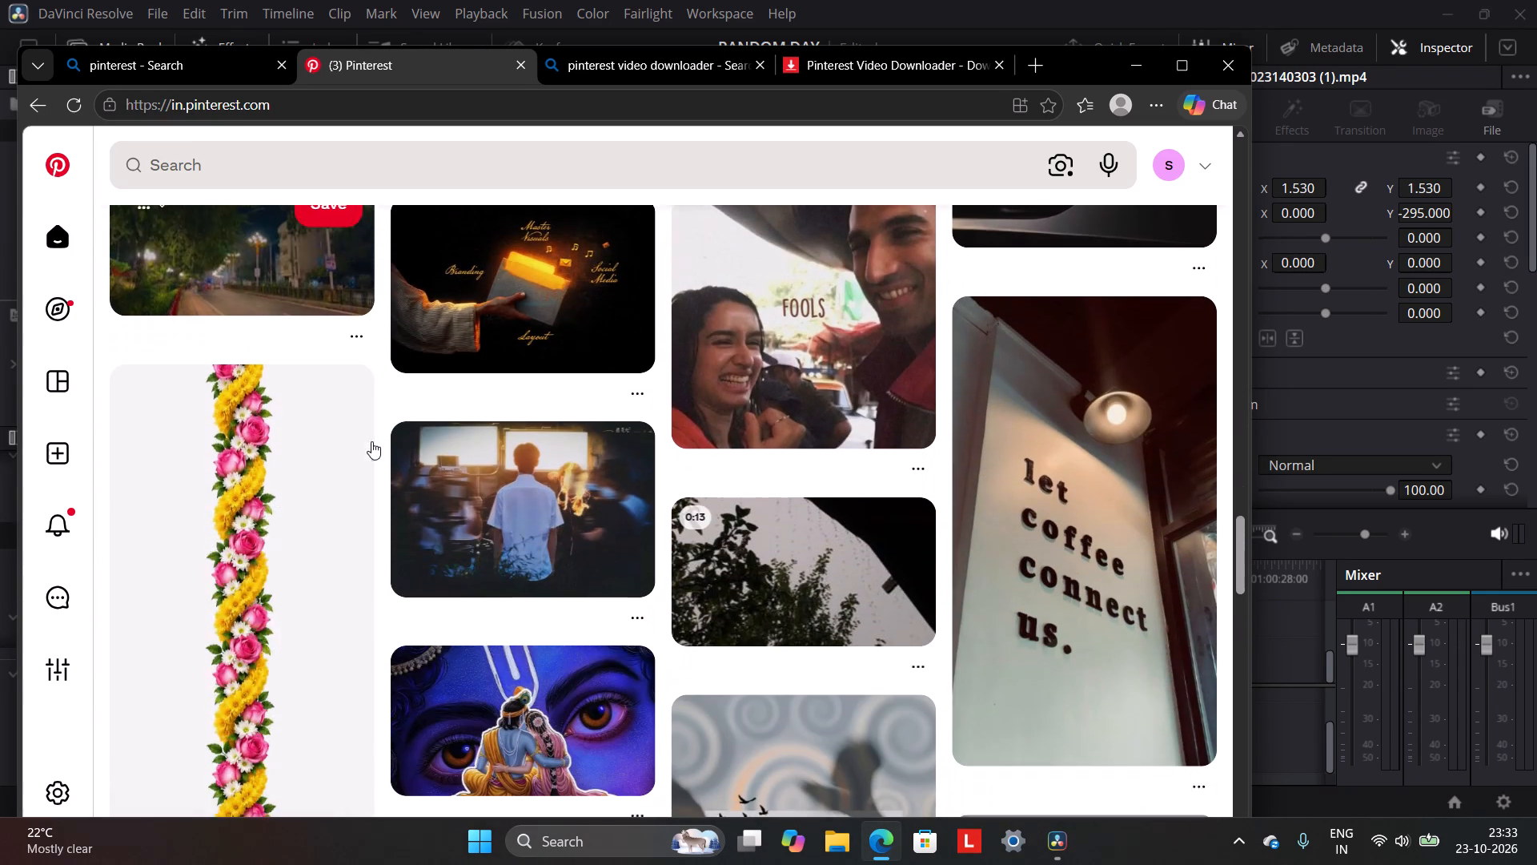
scroll(413, 445, down, 9)
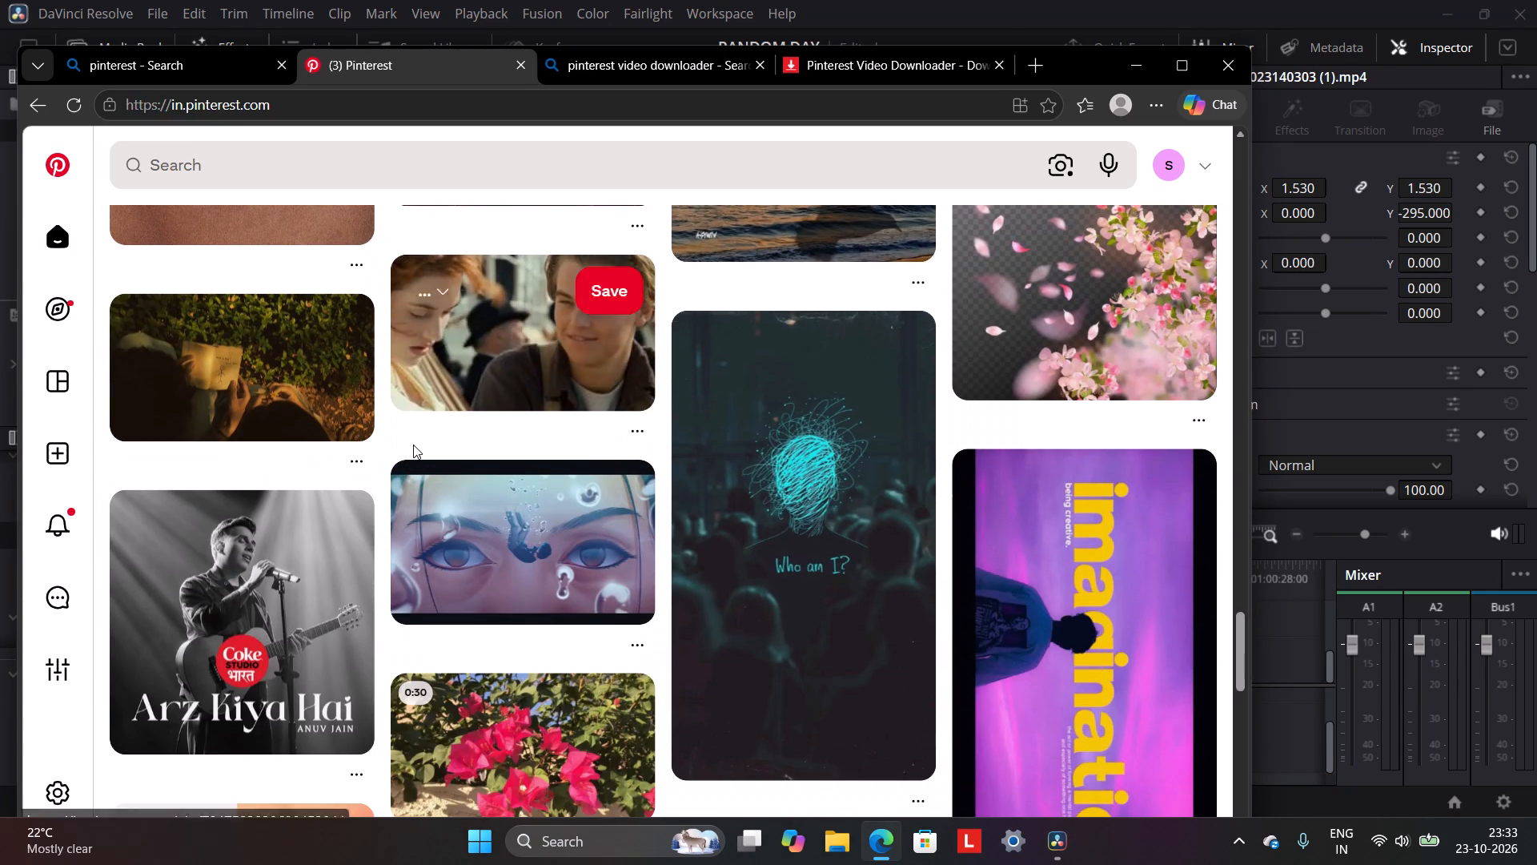
scroll(413, 445, down, 9)
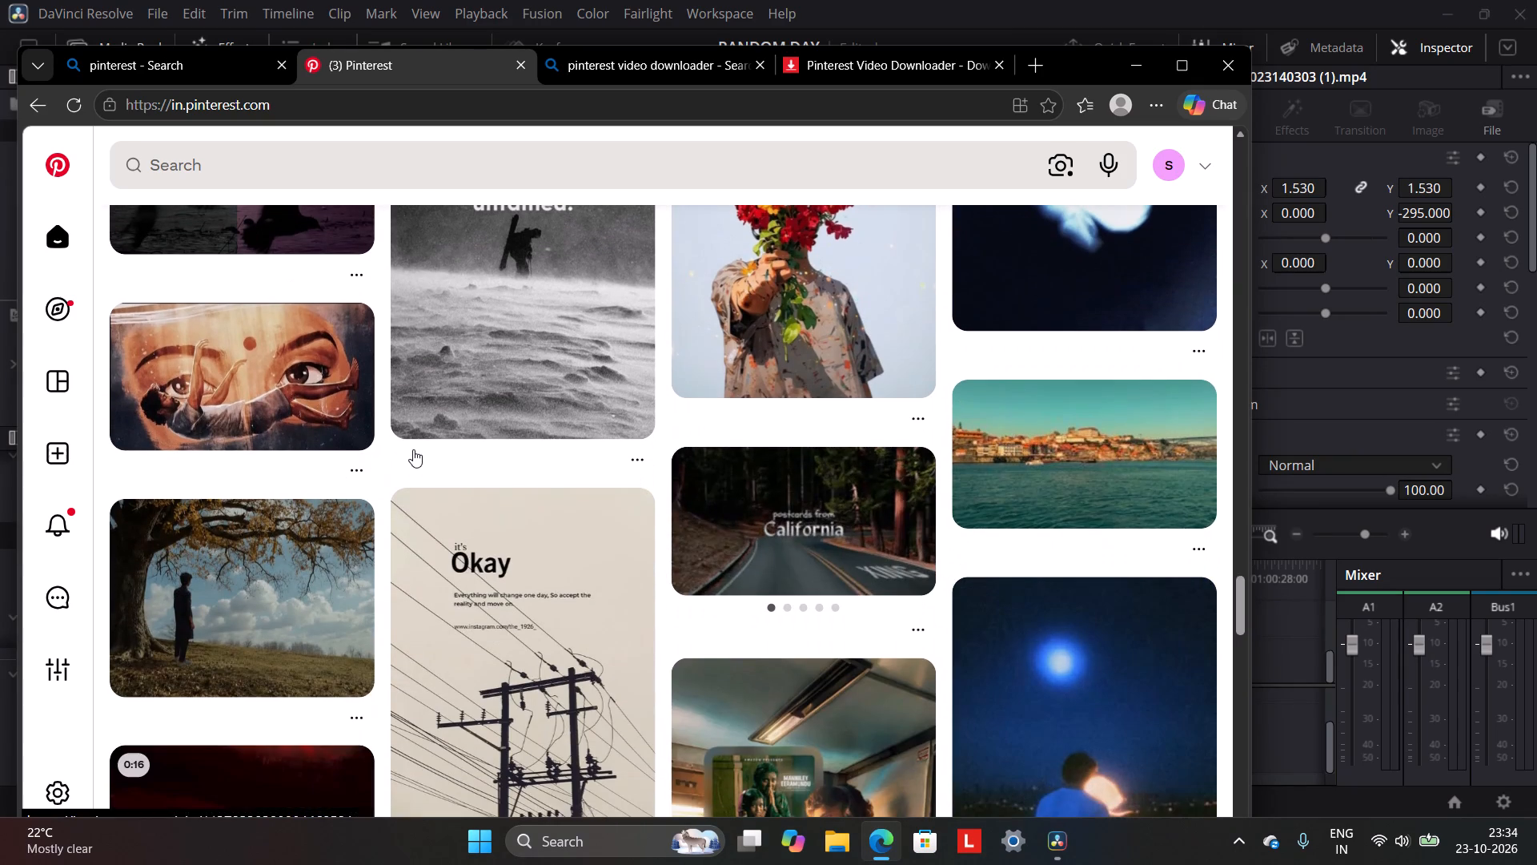
scroll(413, 449, down, 8)
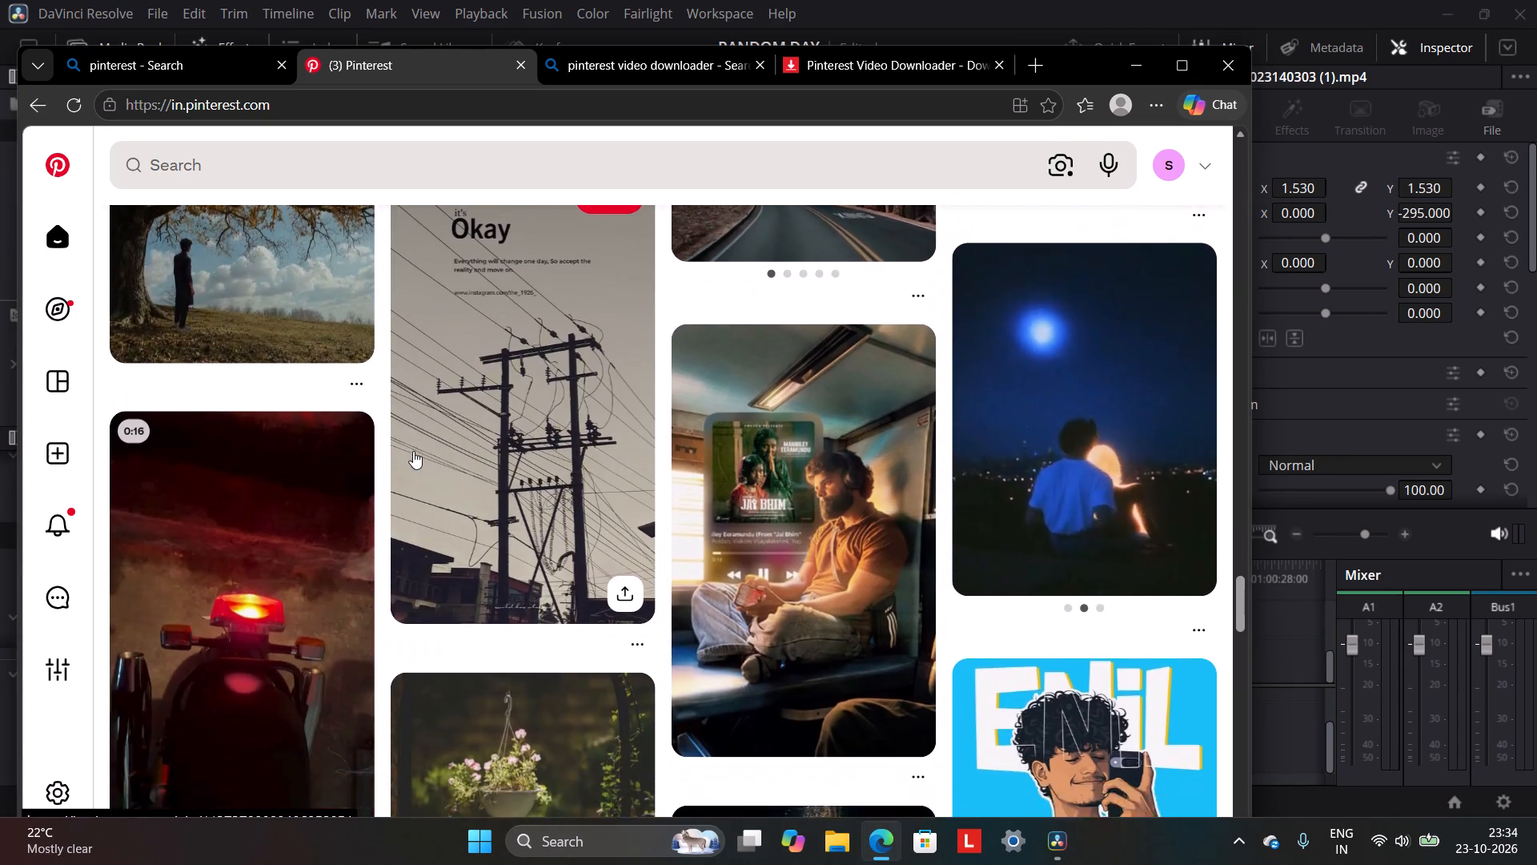
scroll(427, 451, down, 7)
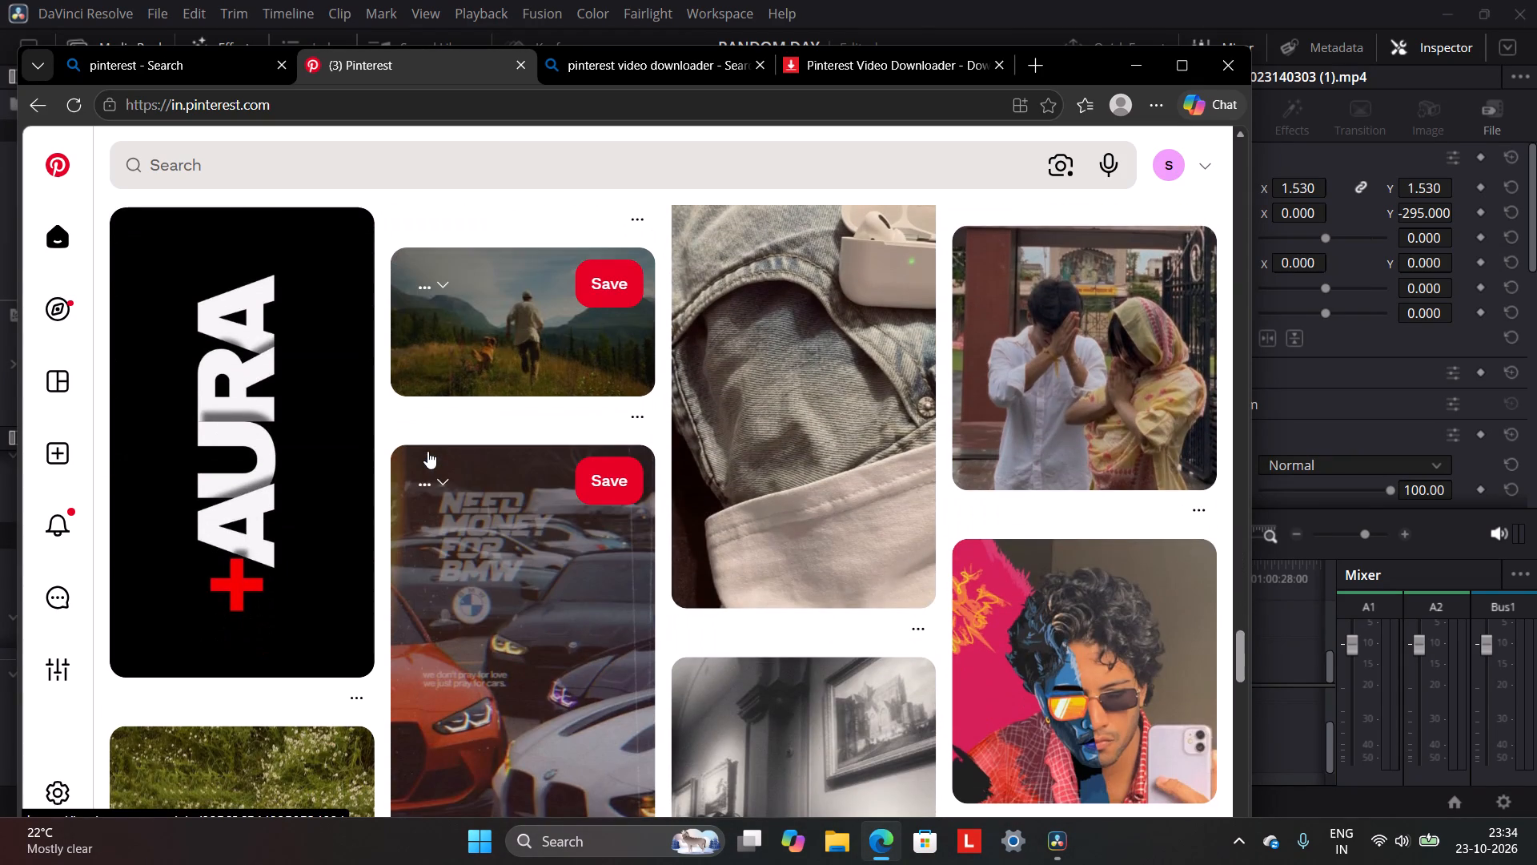
scroll(427, 451, down, 9)
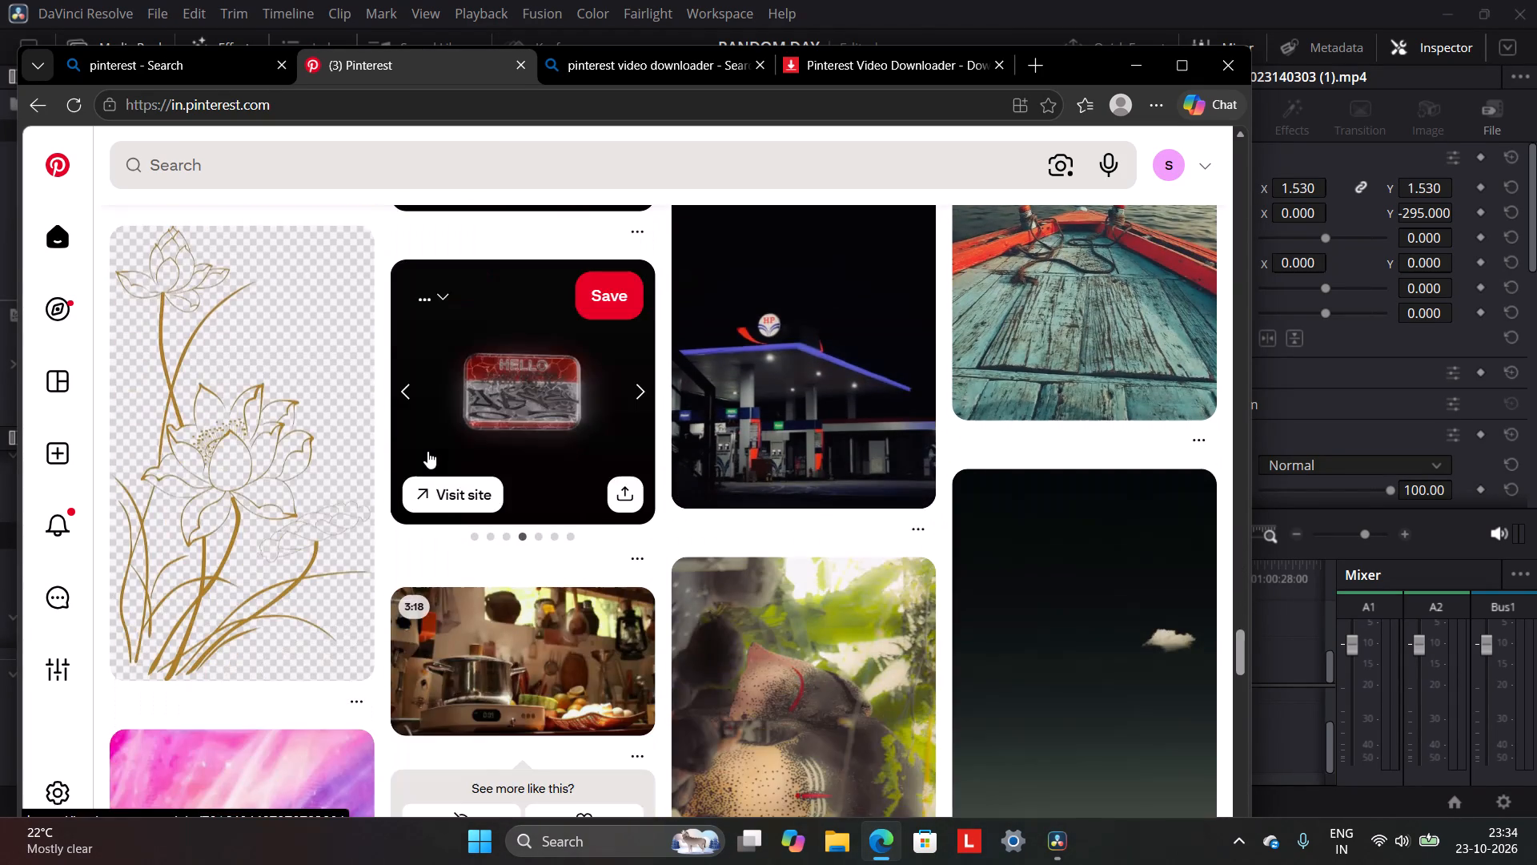
scroll(427, 451, down, 9)
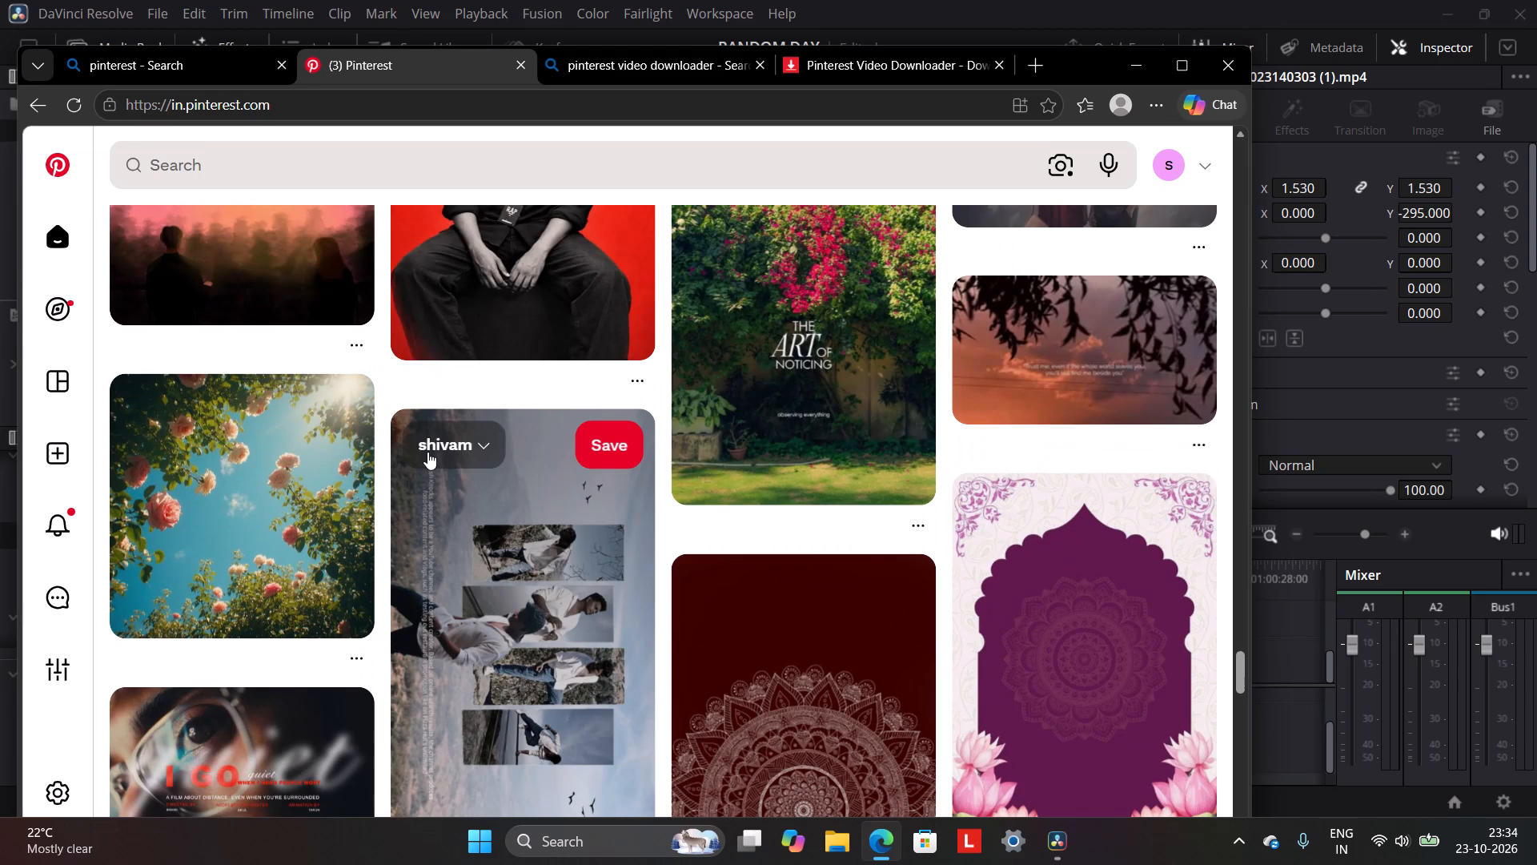
scroll(427, 452, down, 9)
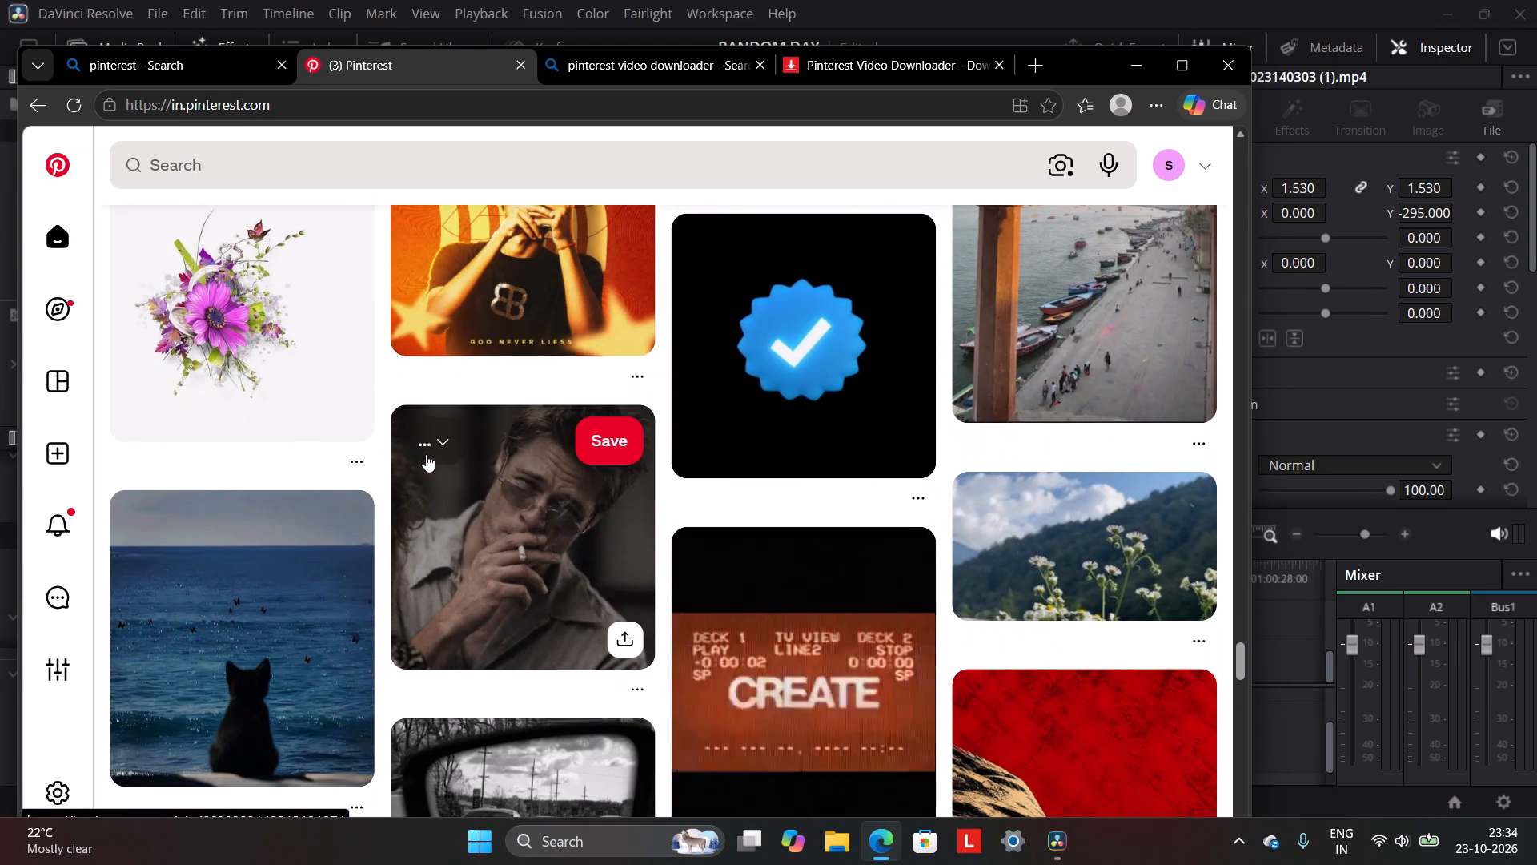
scroll(426, 454, down, 5)
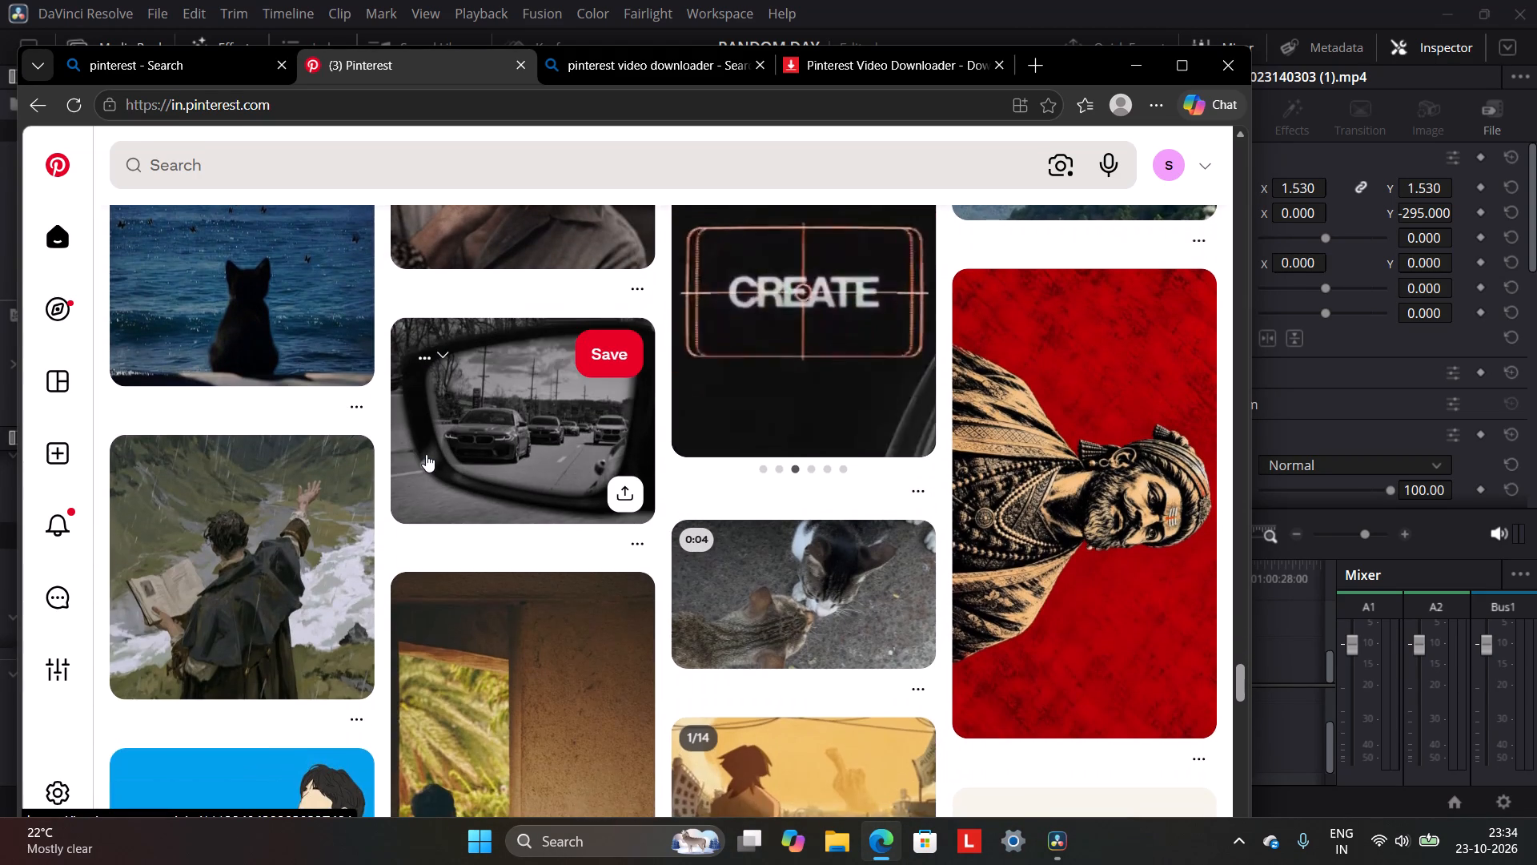
scroll(426, 454, down, 11)
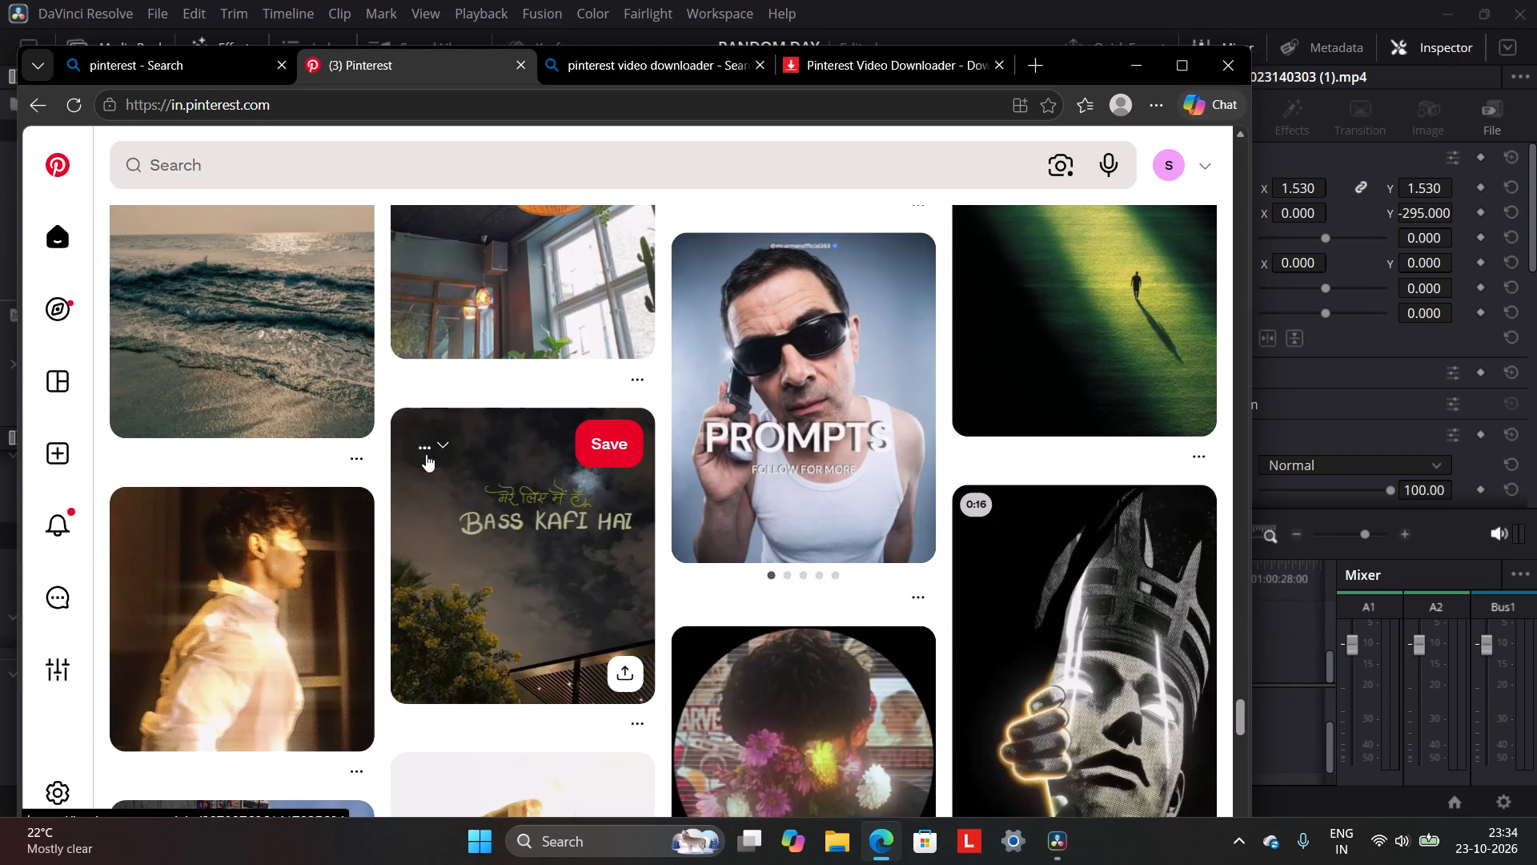
scroll(426, 454, down, 8)
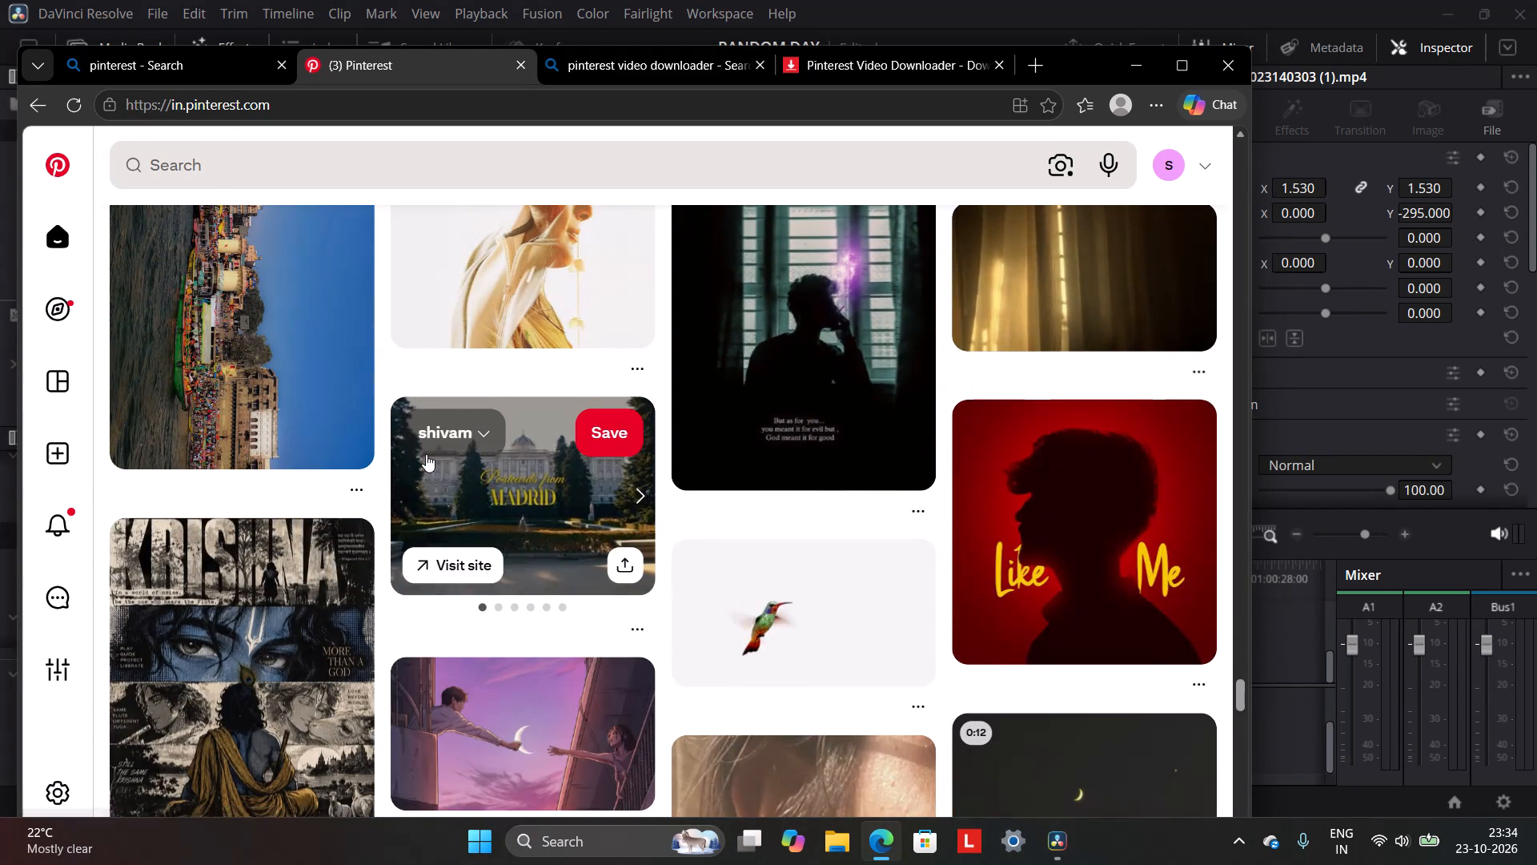
scroll(426, 454, down, 10)
scroll(533, 292, down, 8)
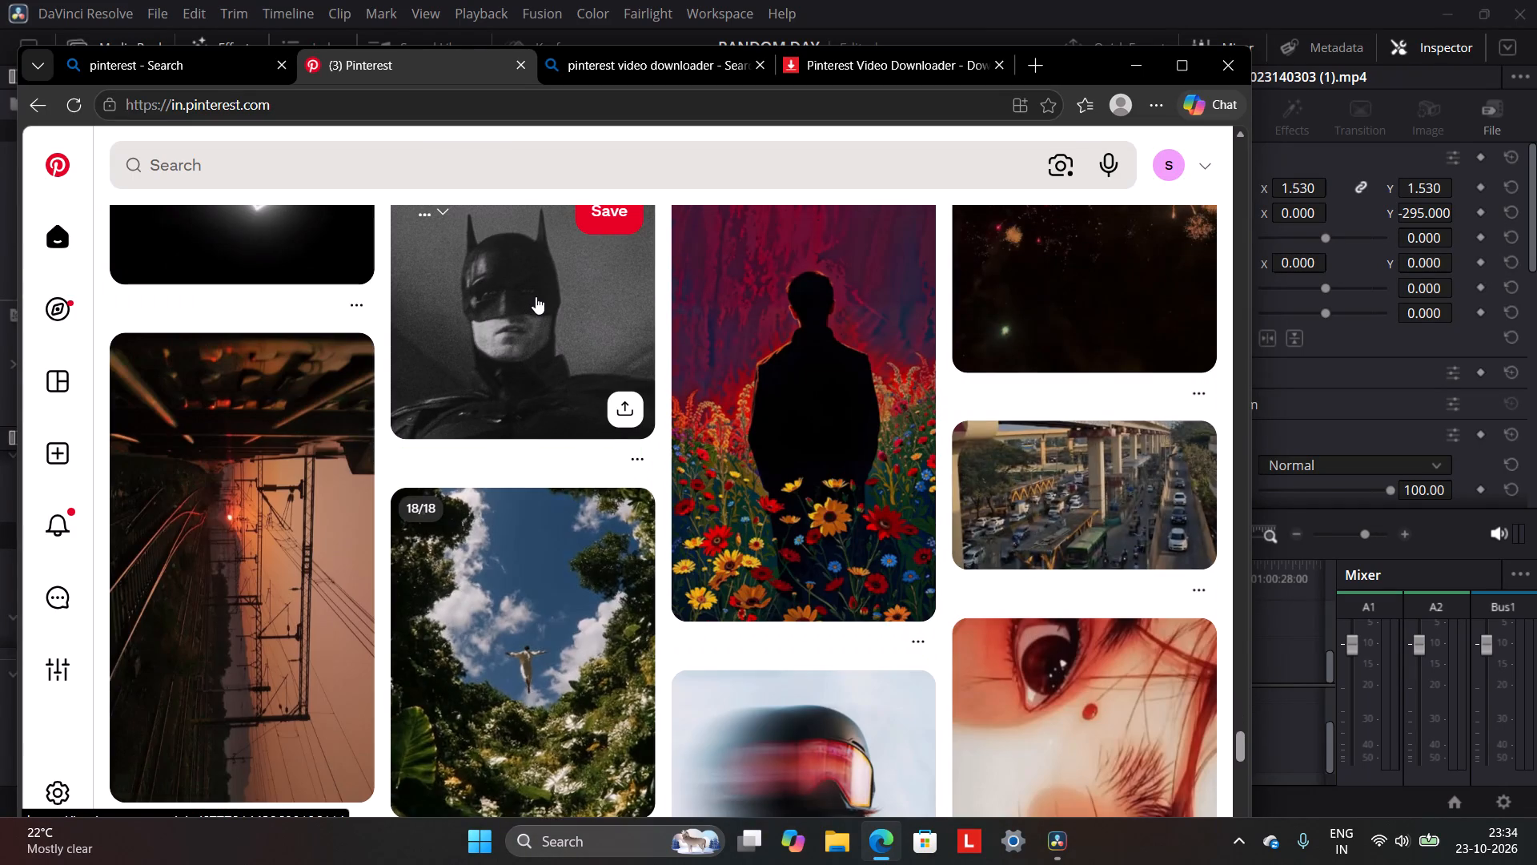
scroll(532, 296, down, 14)
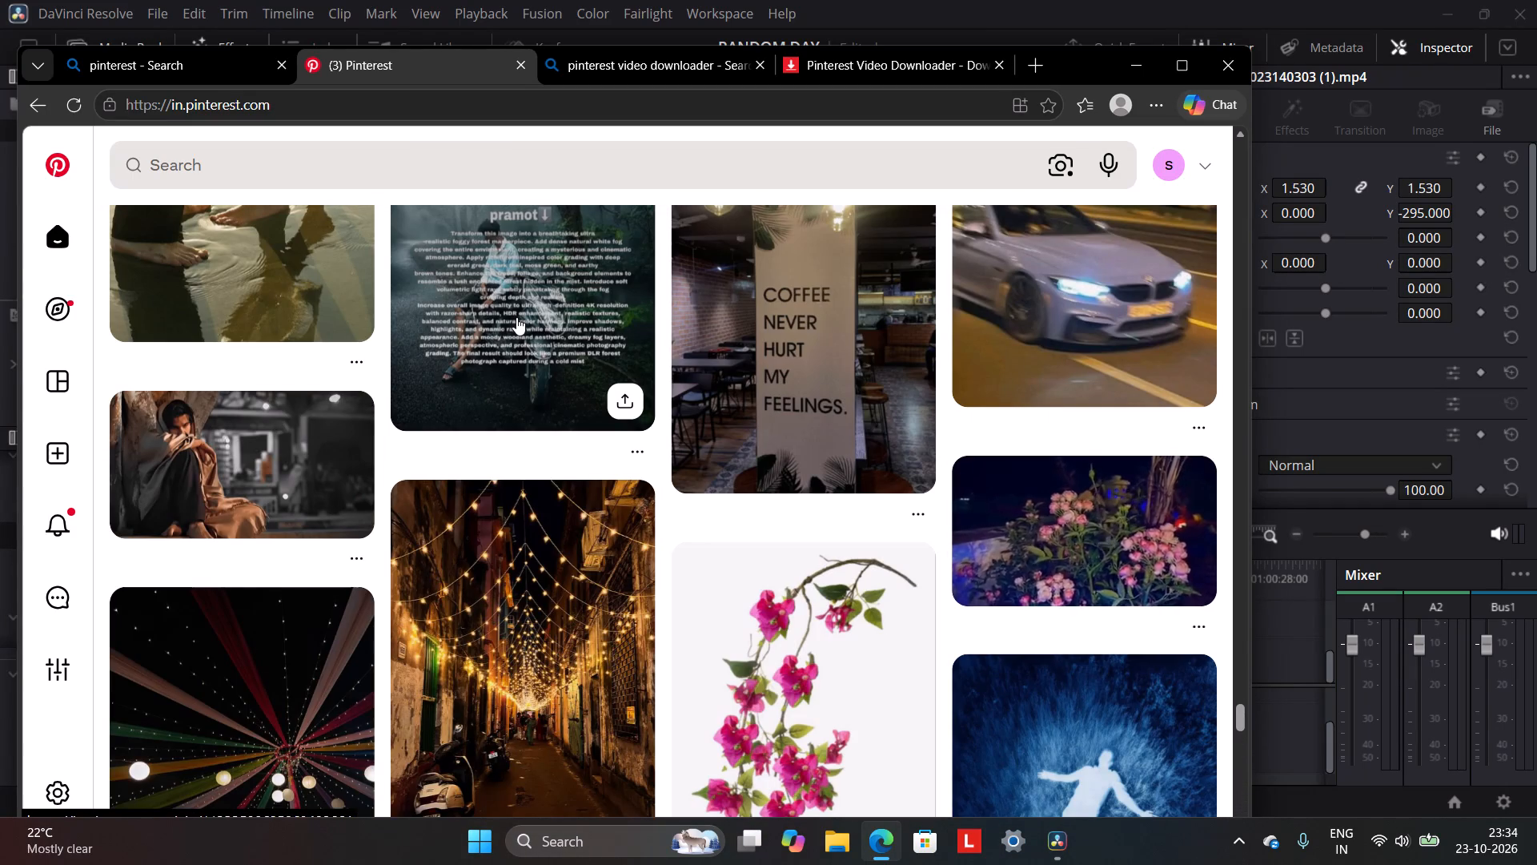
Open the pin of pink flowers at night and look through its related videos for replacement footage.
click(1165, 568)
scroll(917, 581, down, 6)
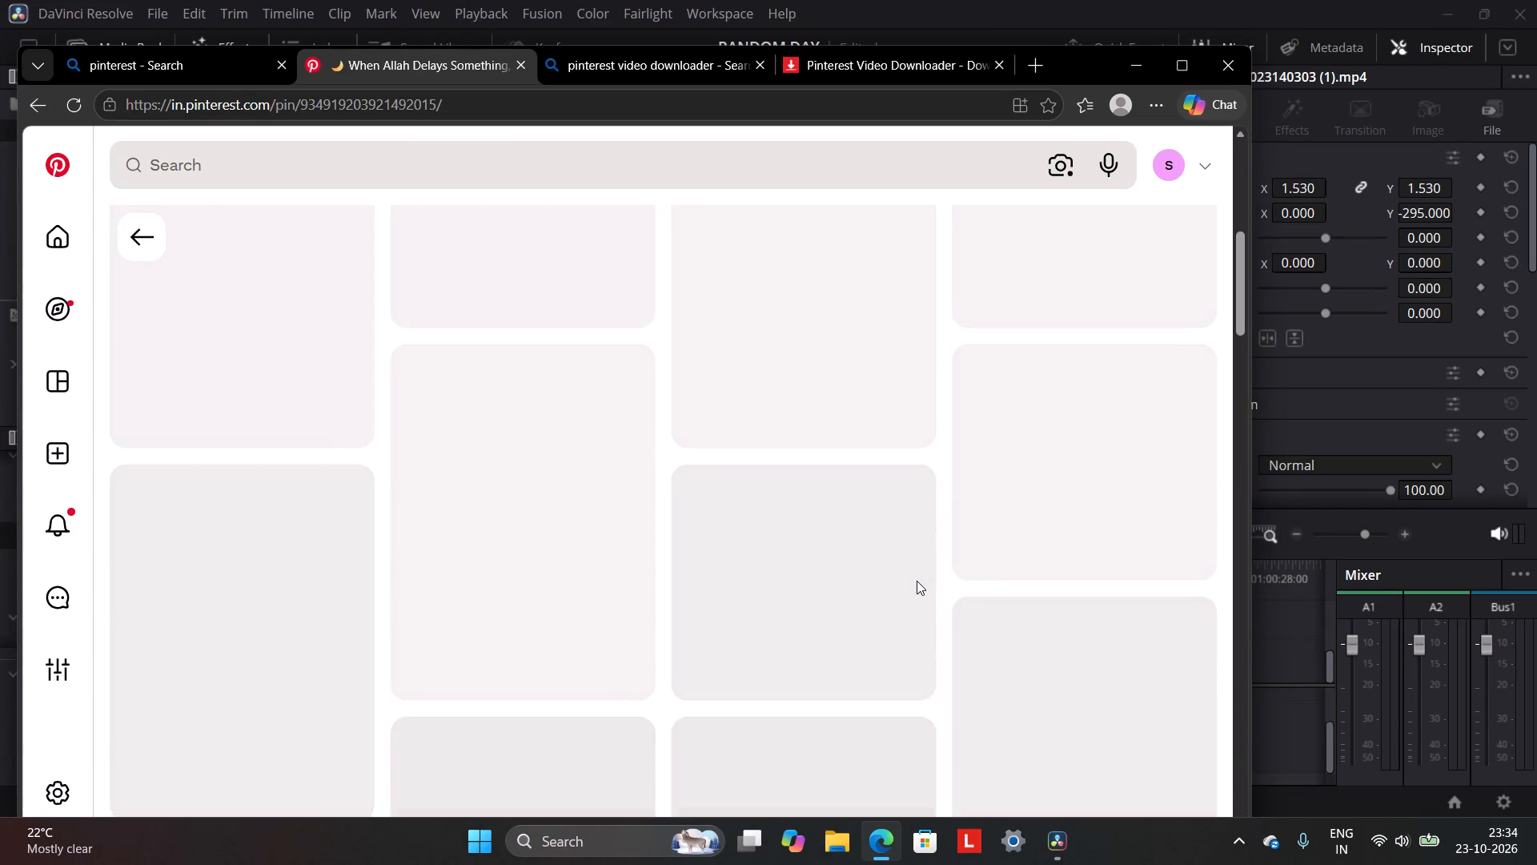
scroll(917, 581, up, 3)
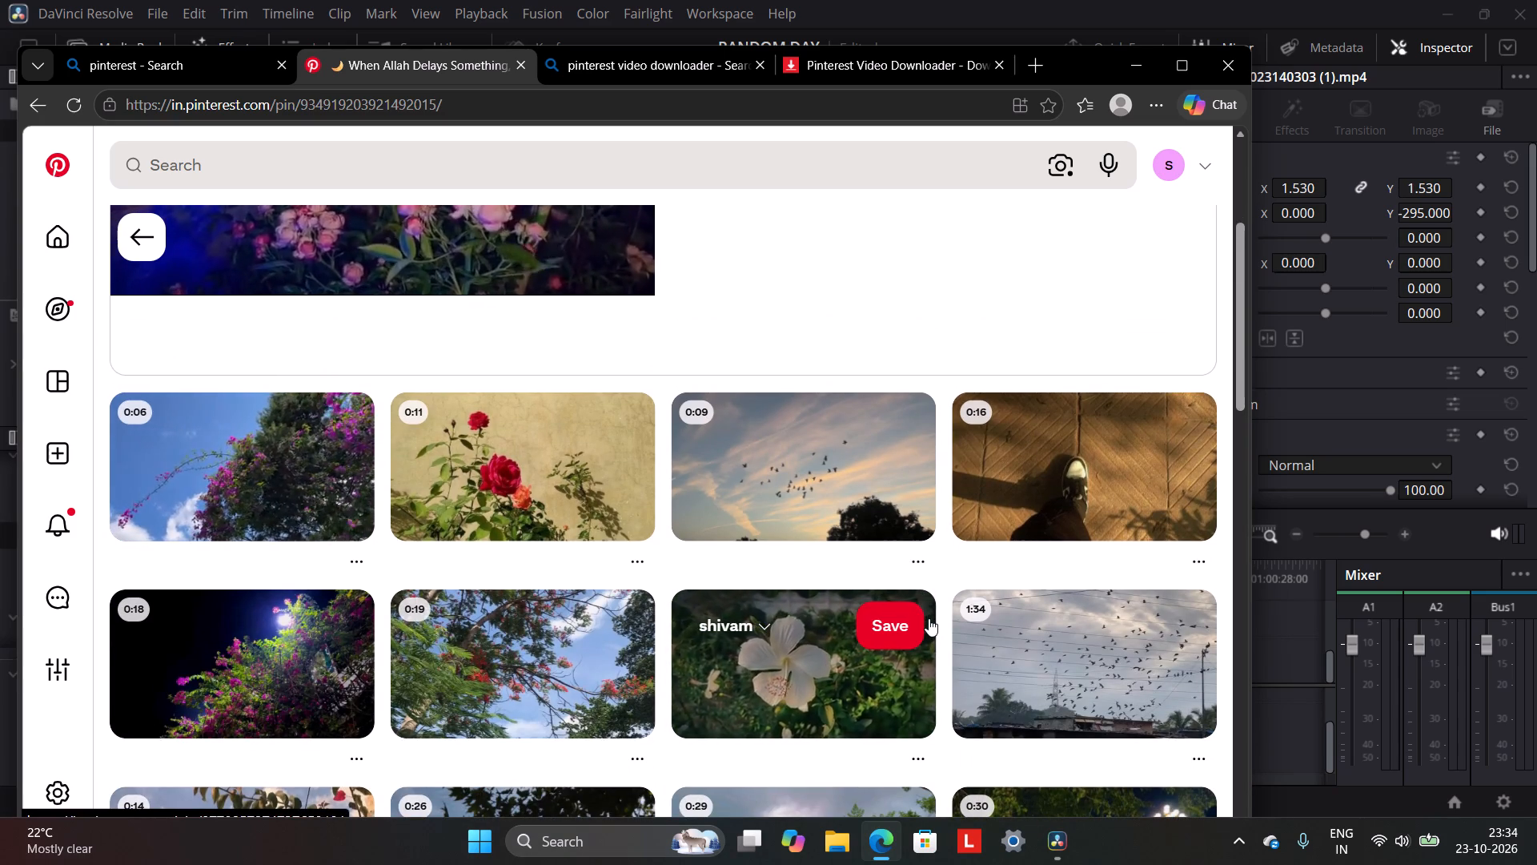
Open the related video pin of a tree with pinkish-red blossoms against a blue sky.
click(625, 694)
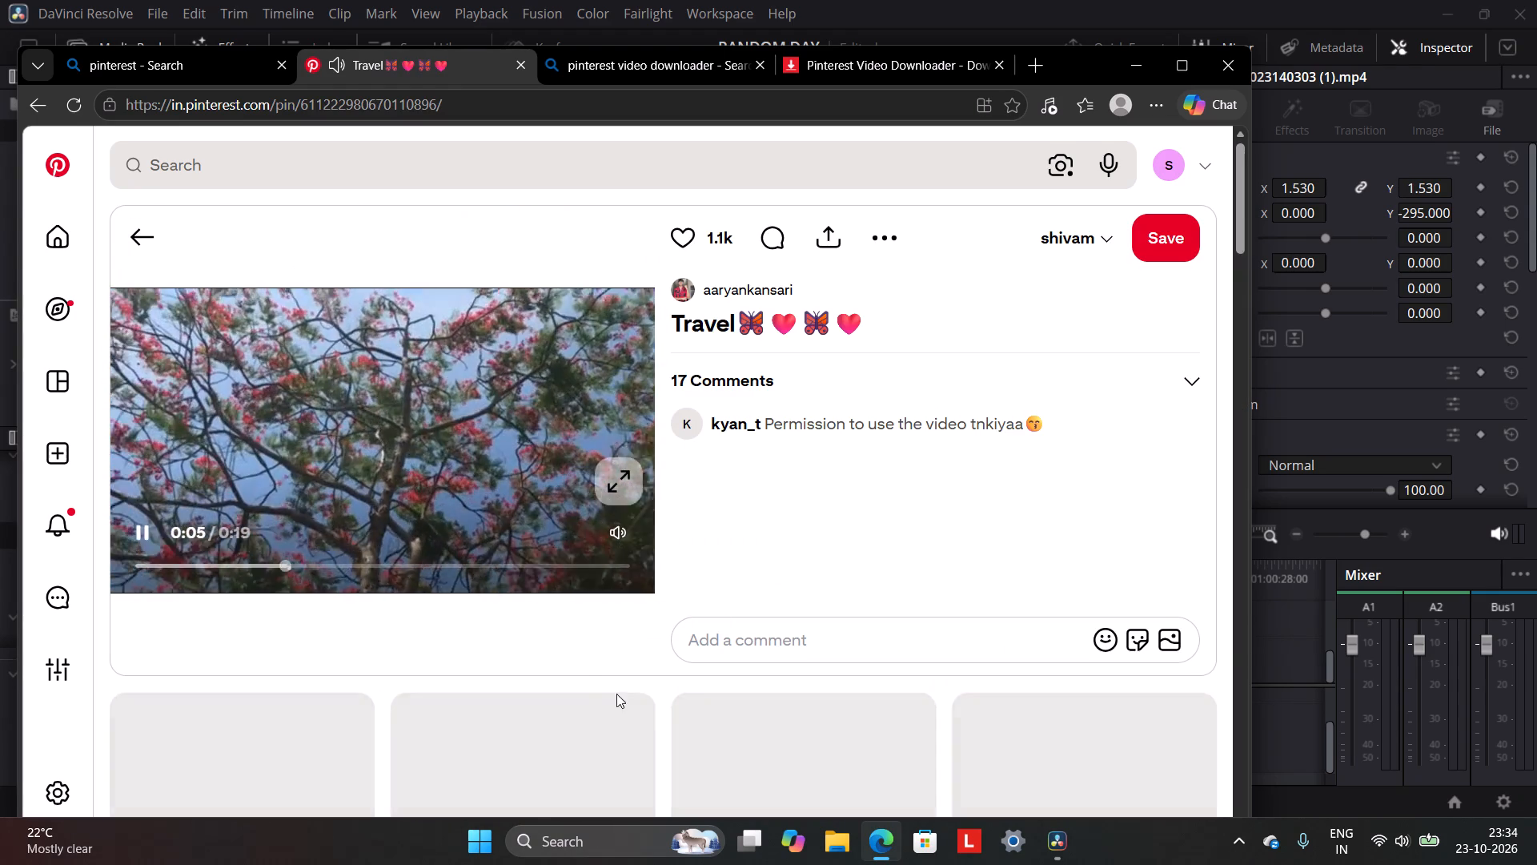
Mute the blossoming tree video and look through its related videos for footage that could replace the repeated clip.
click(619, 520)
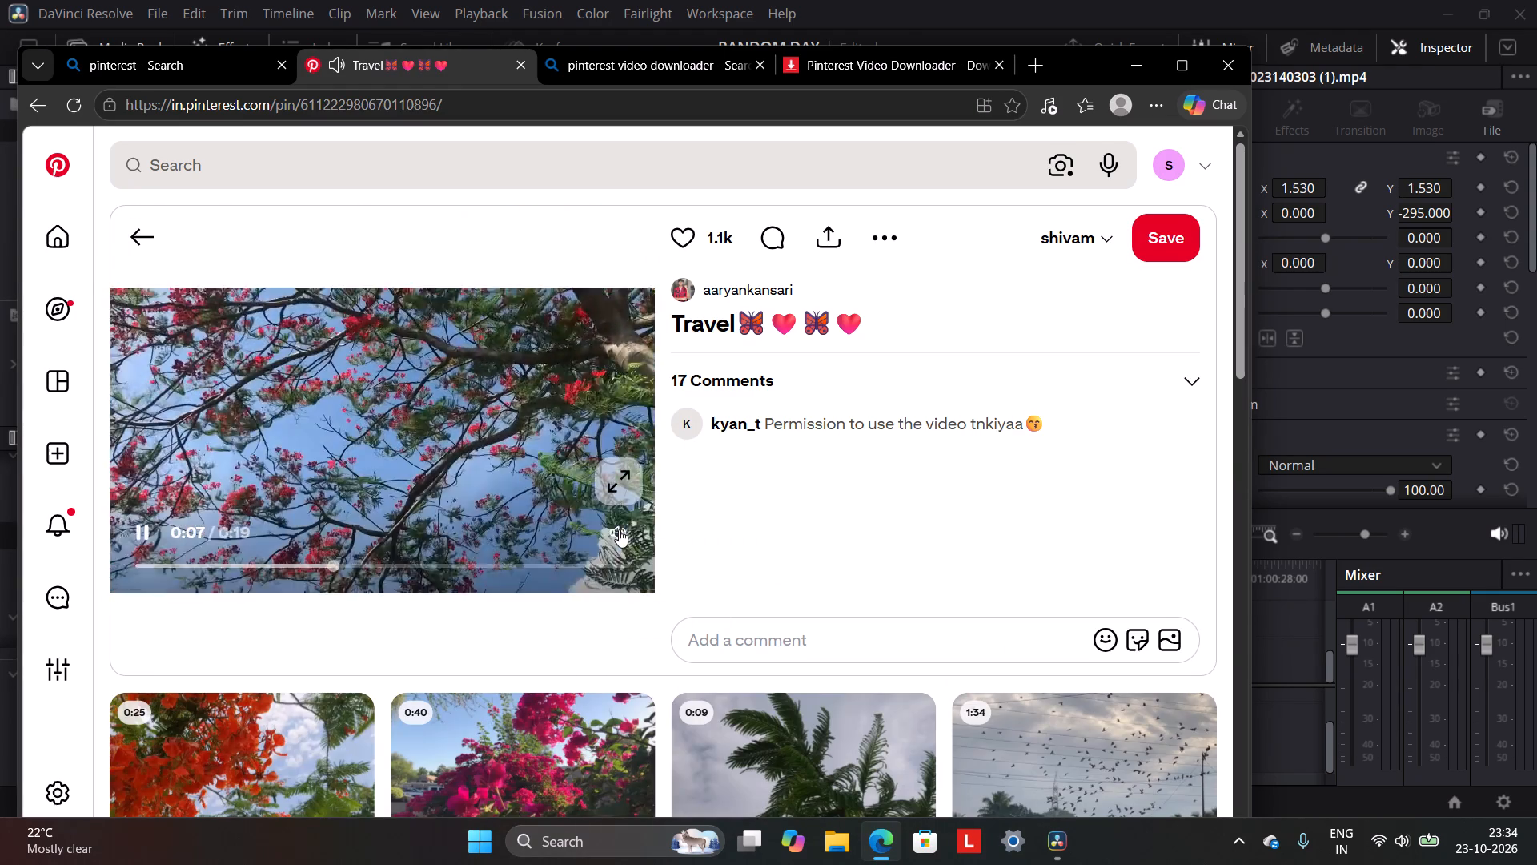
click(619, 529)
scroll(678, 564, down, 3)
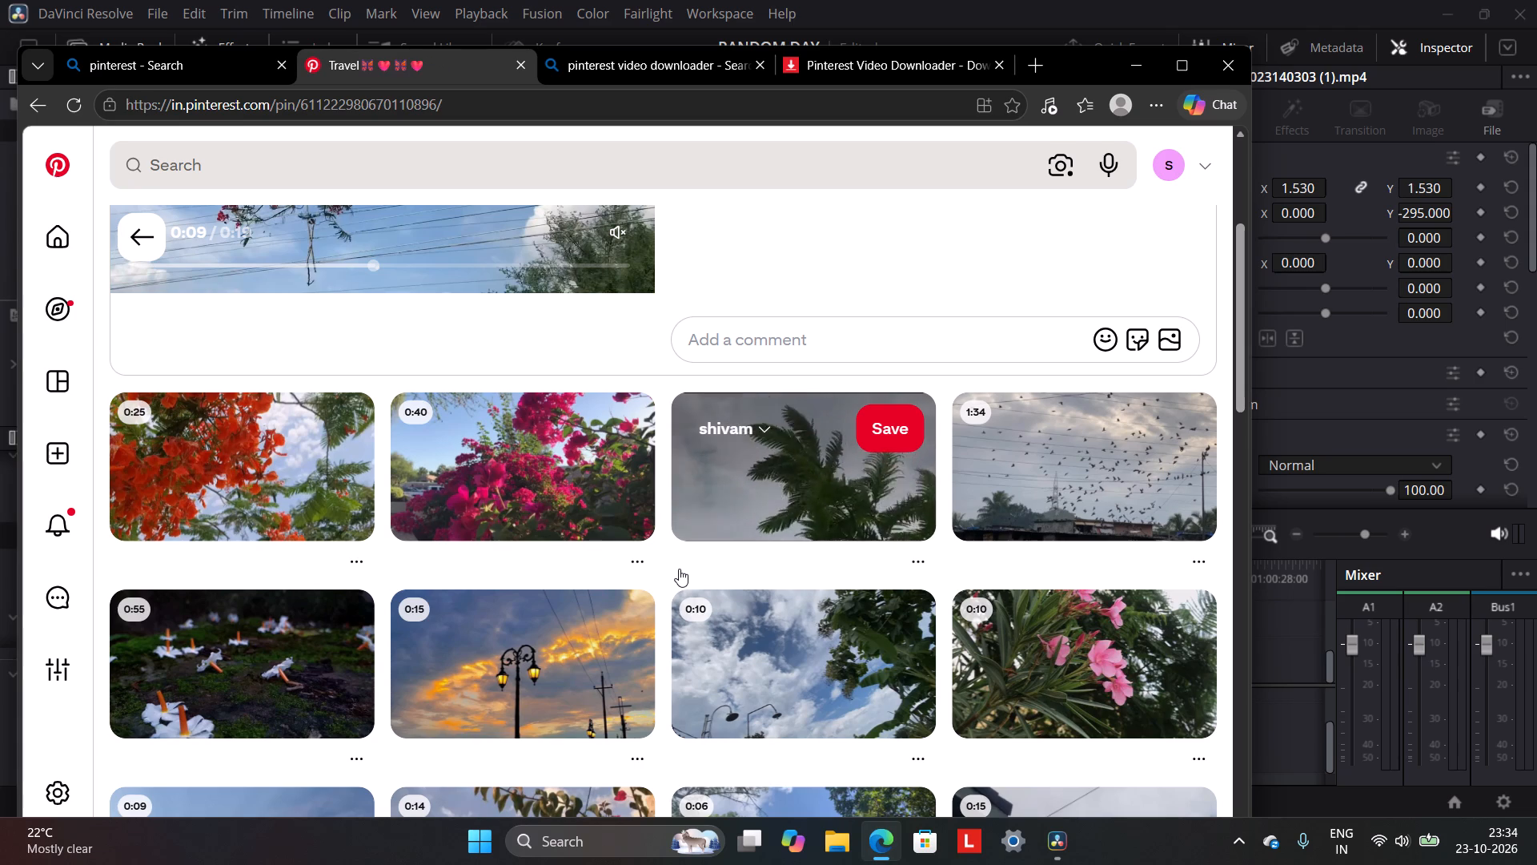
scroll(680, 570, down, 2)
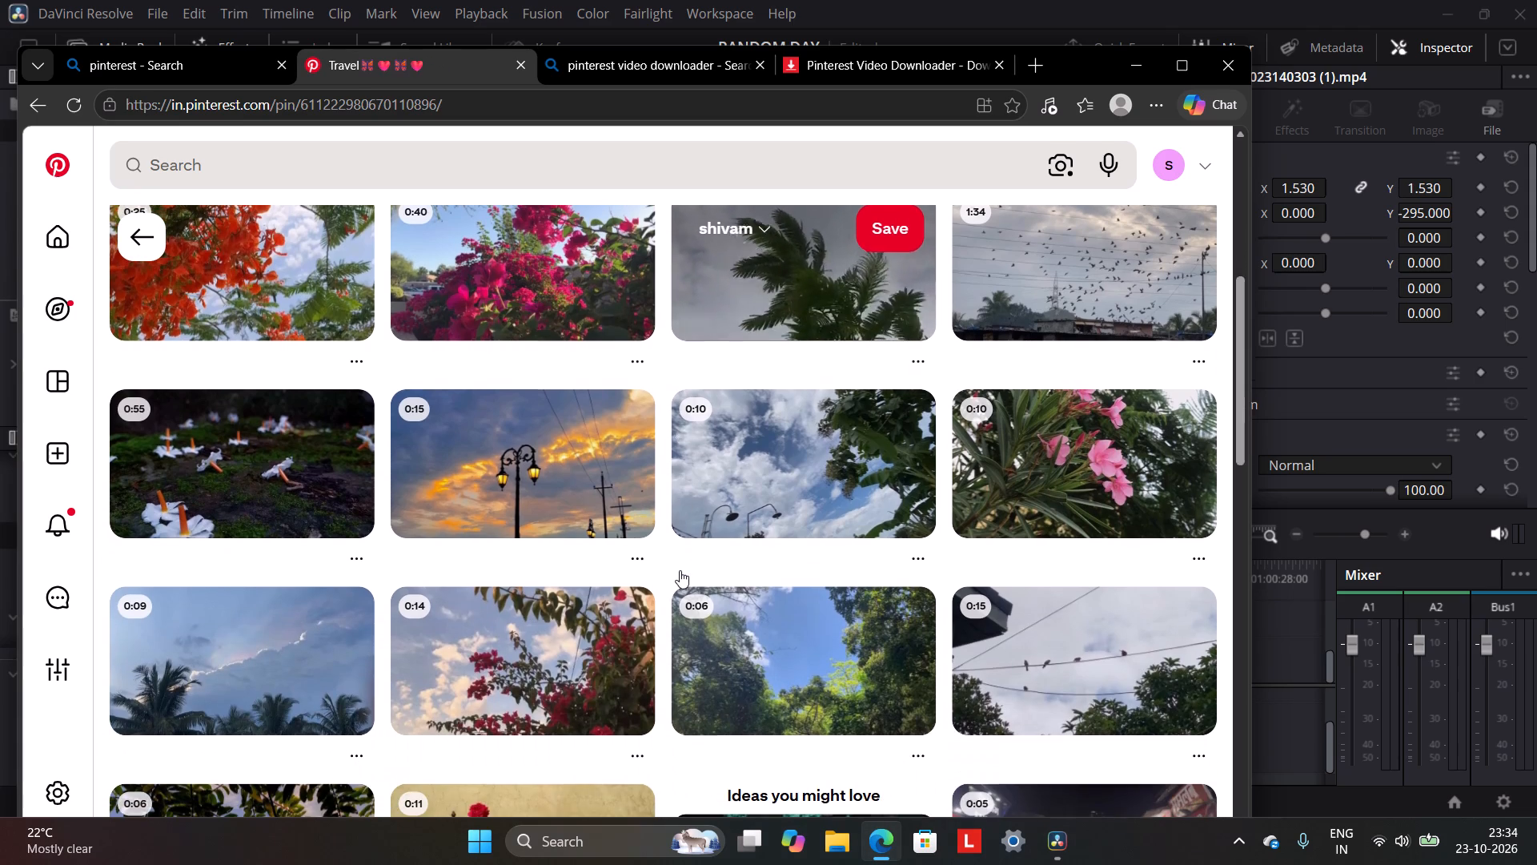
scroll(680, 570, down, 3)
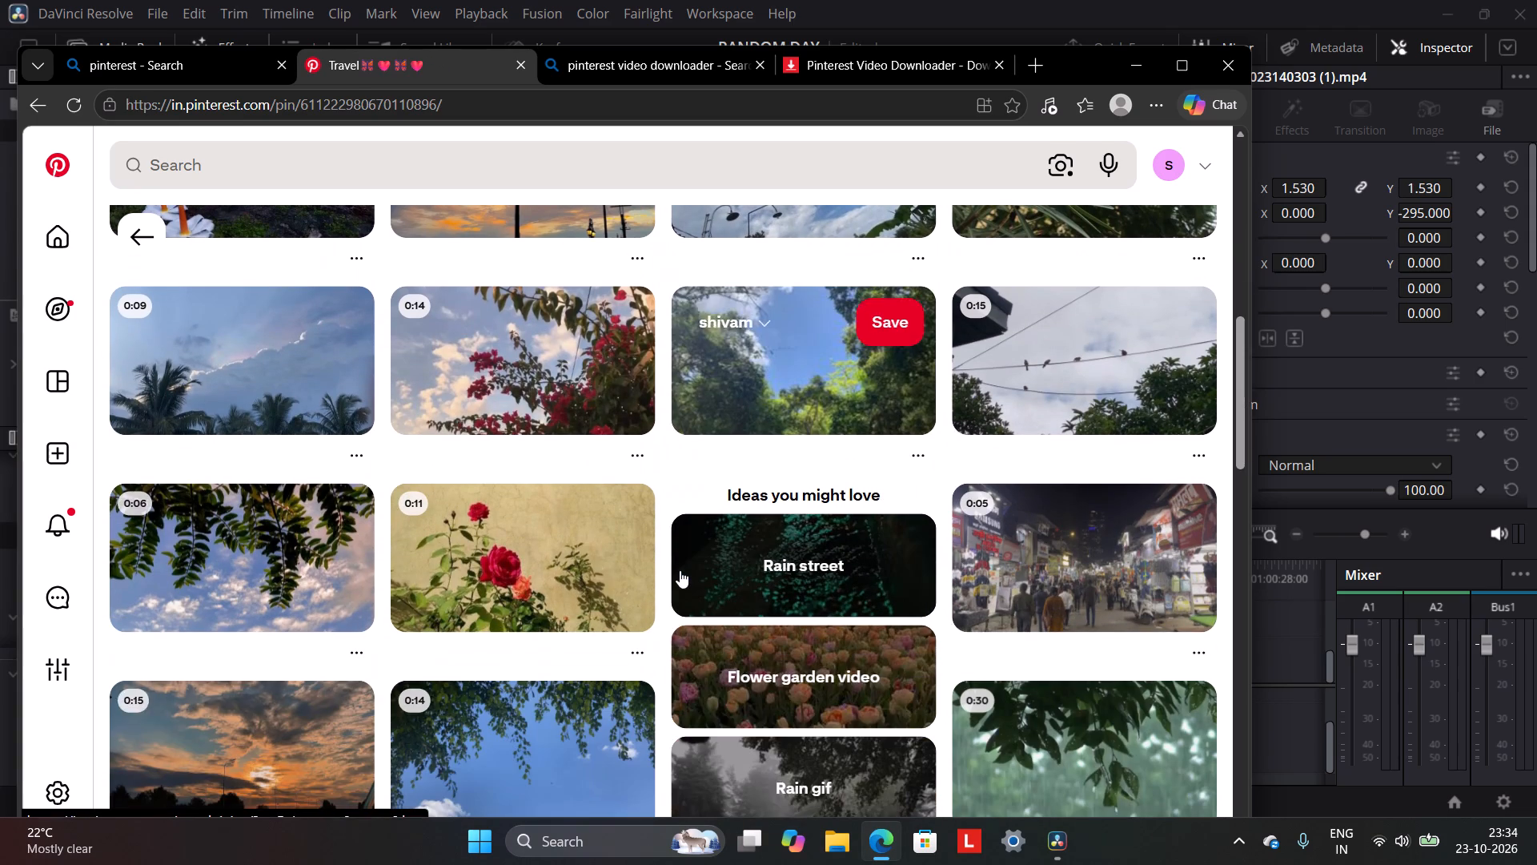
scroll(680, 570, down, 2)
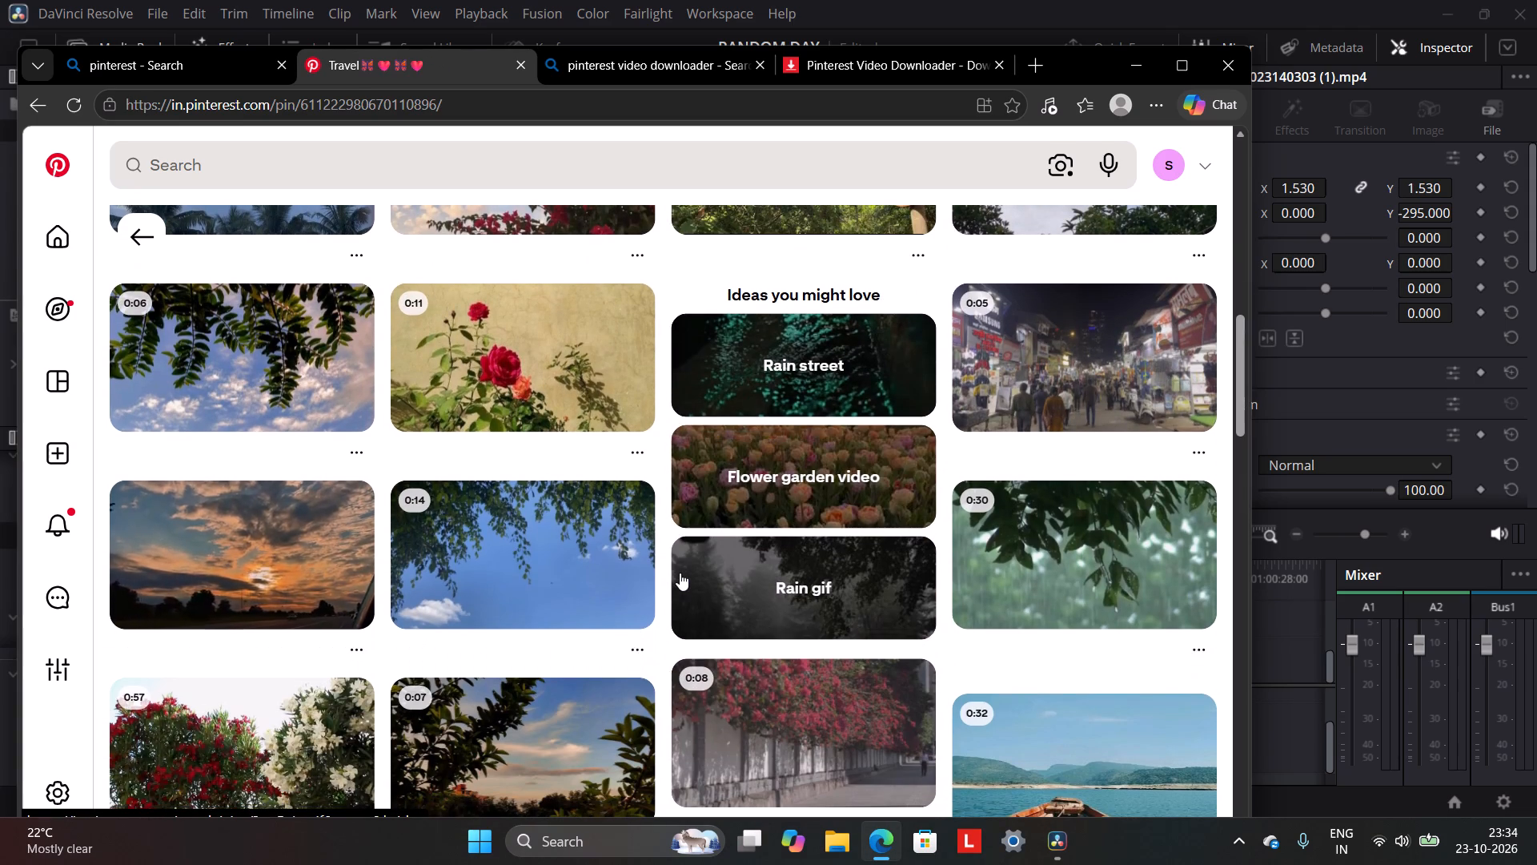
scroll(684, 575, down, 2)
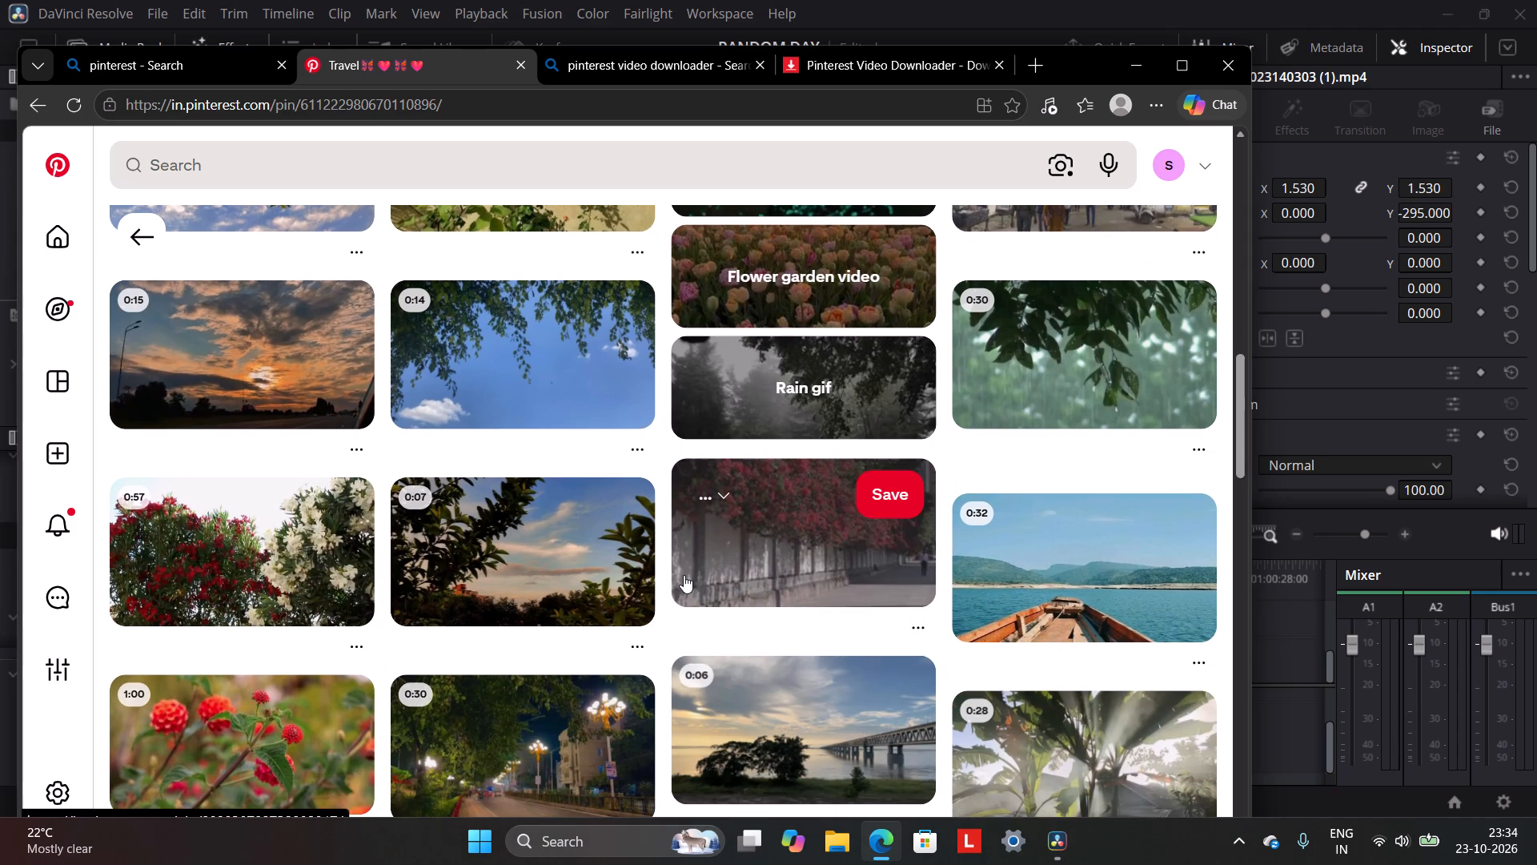
scroll(684, 575, down, 3)
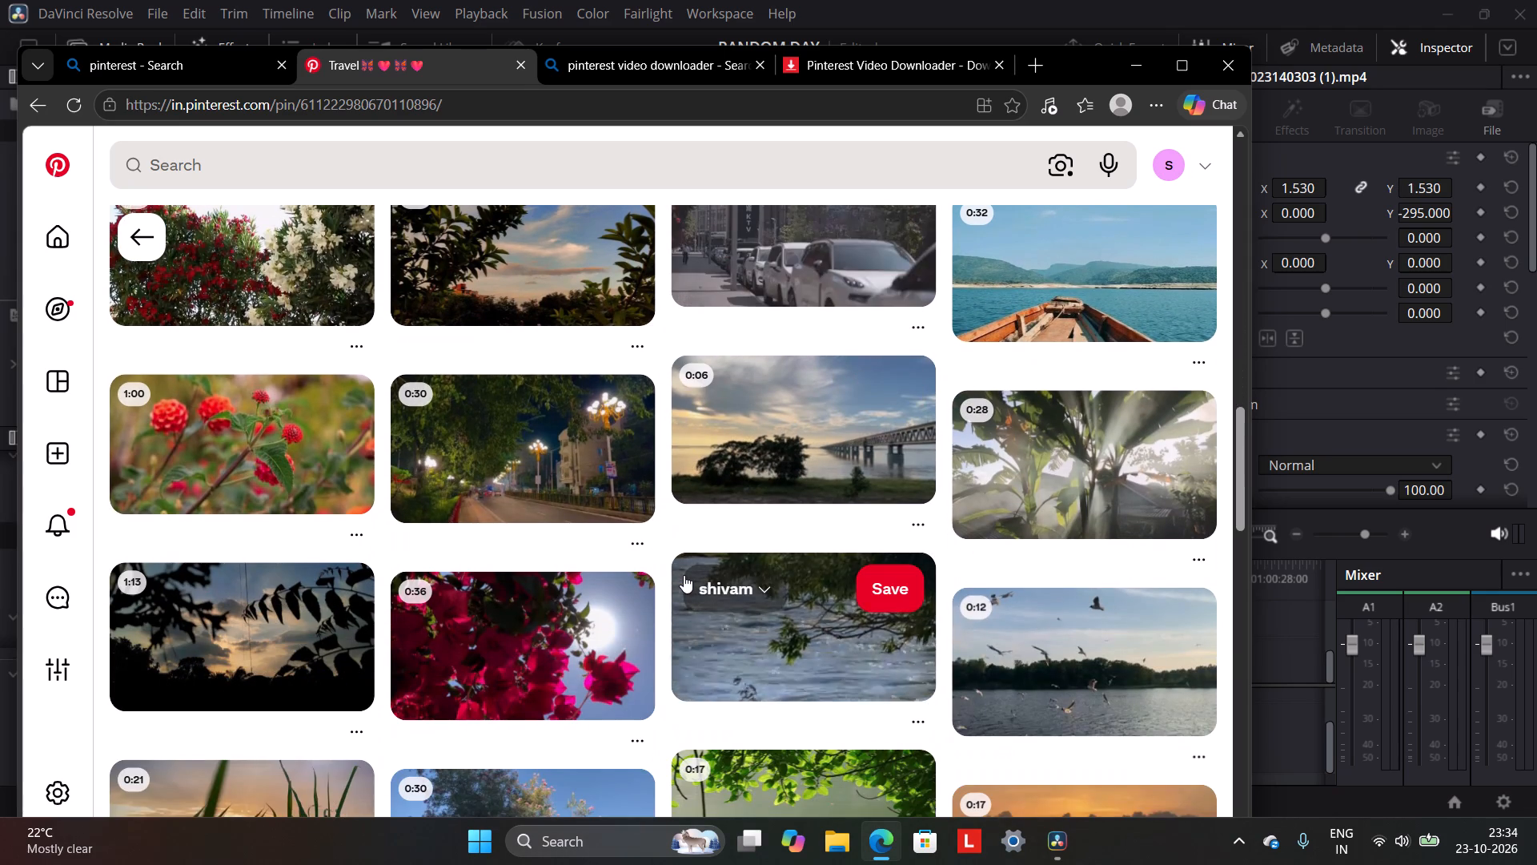
scroll(684, 575, down, 2)
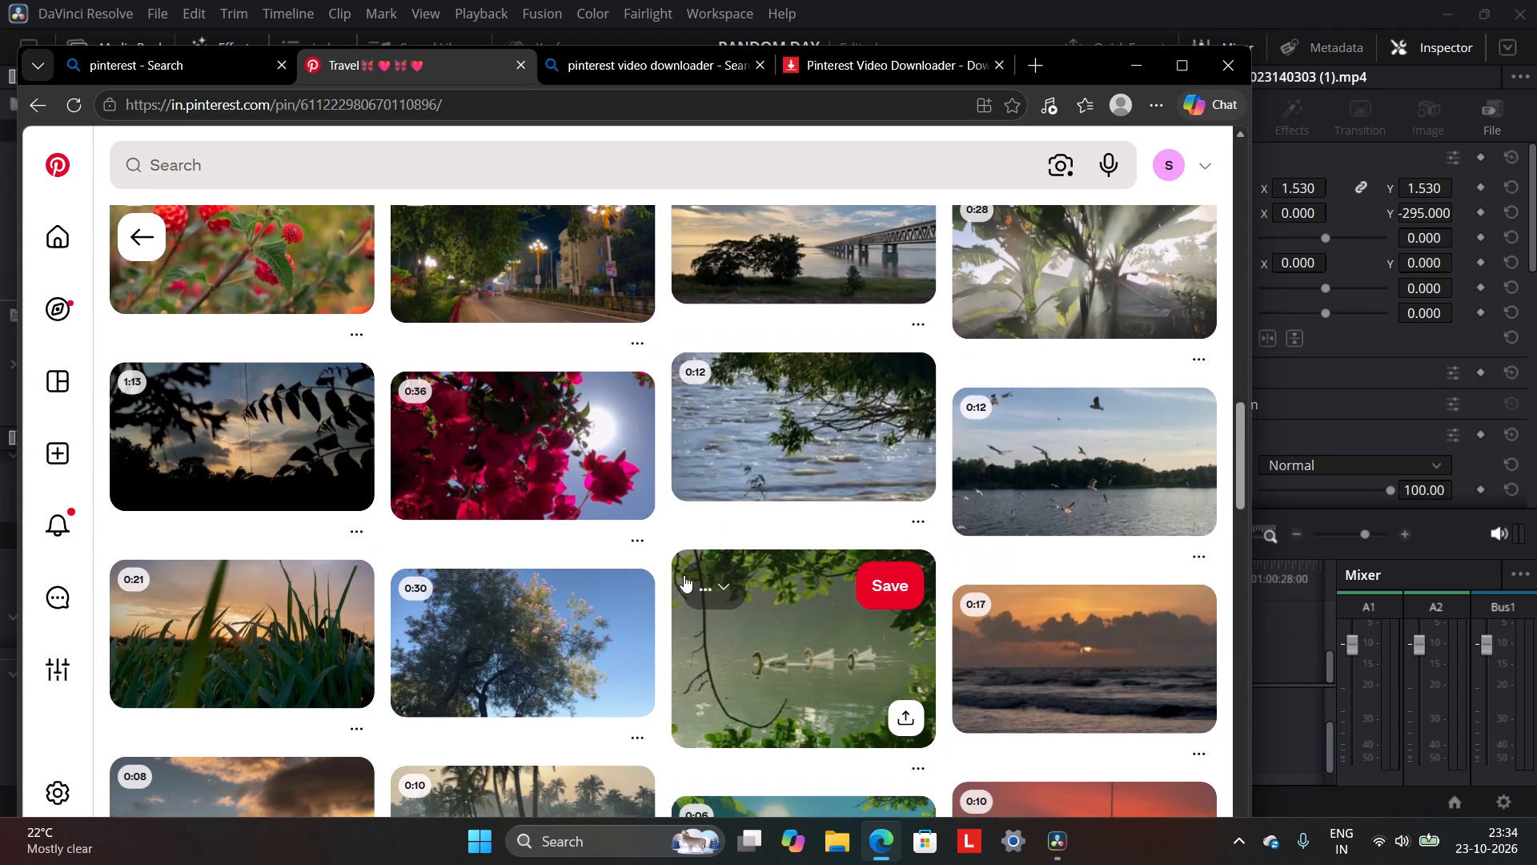
scroll(684, 575, down, 3)
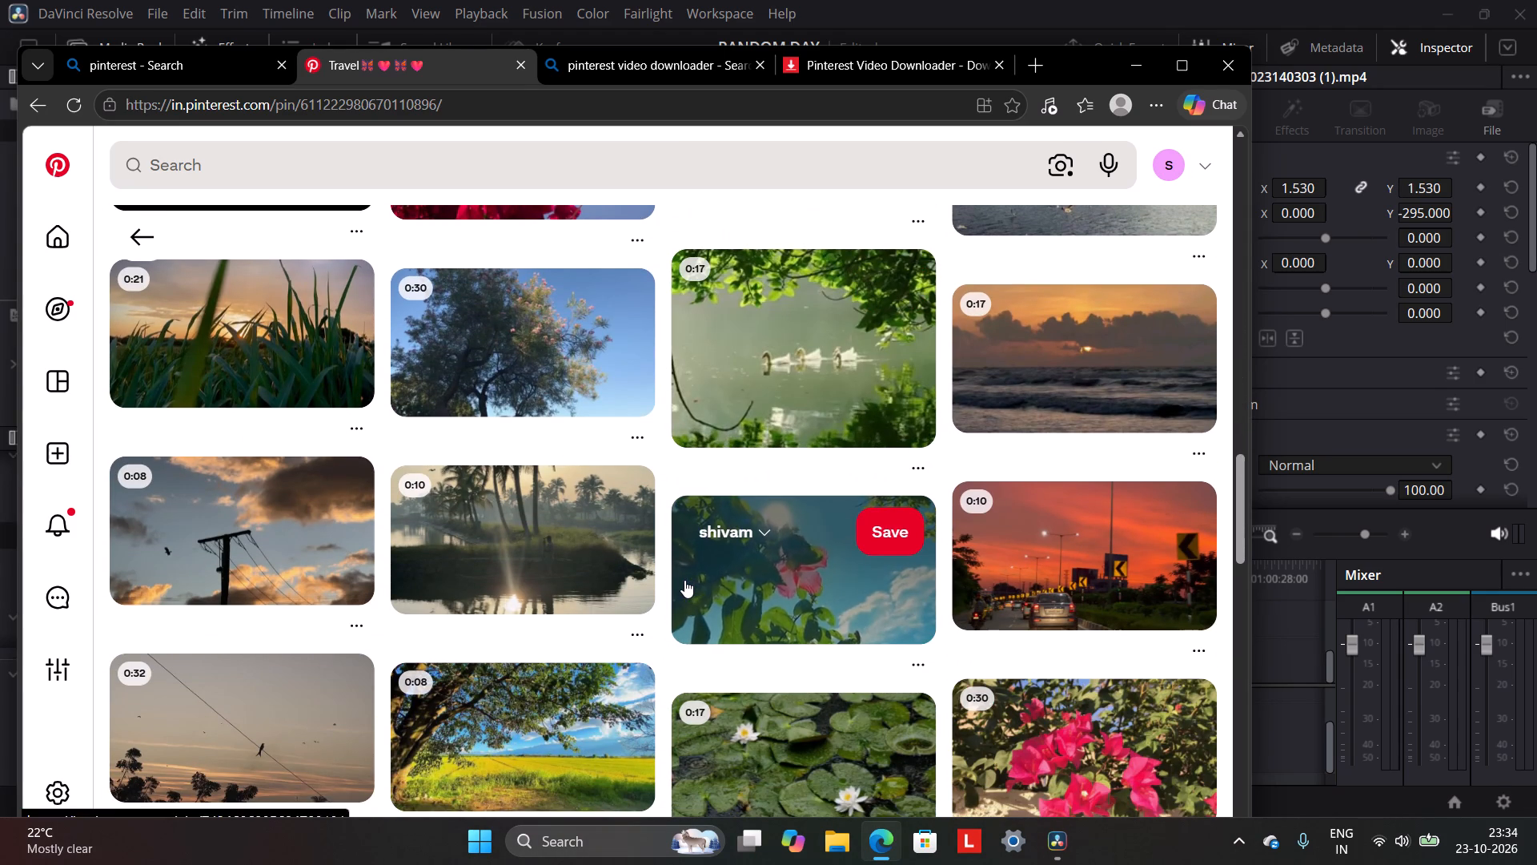
scroll(684, 580, down, 2)
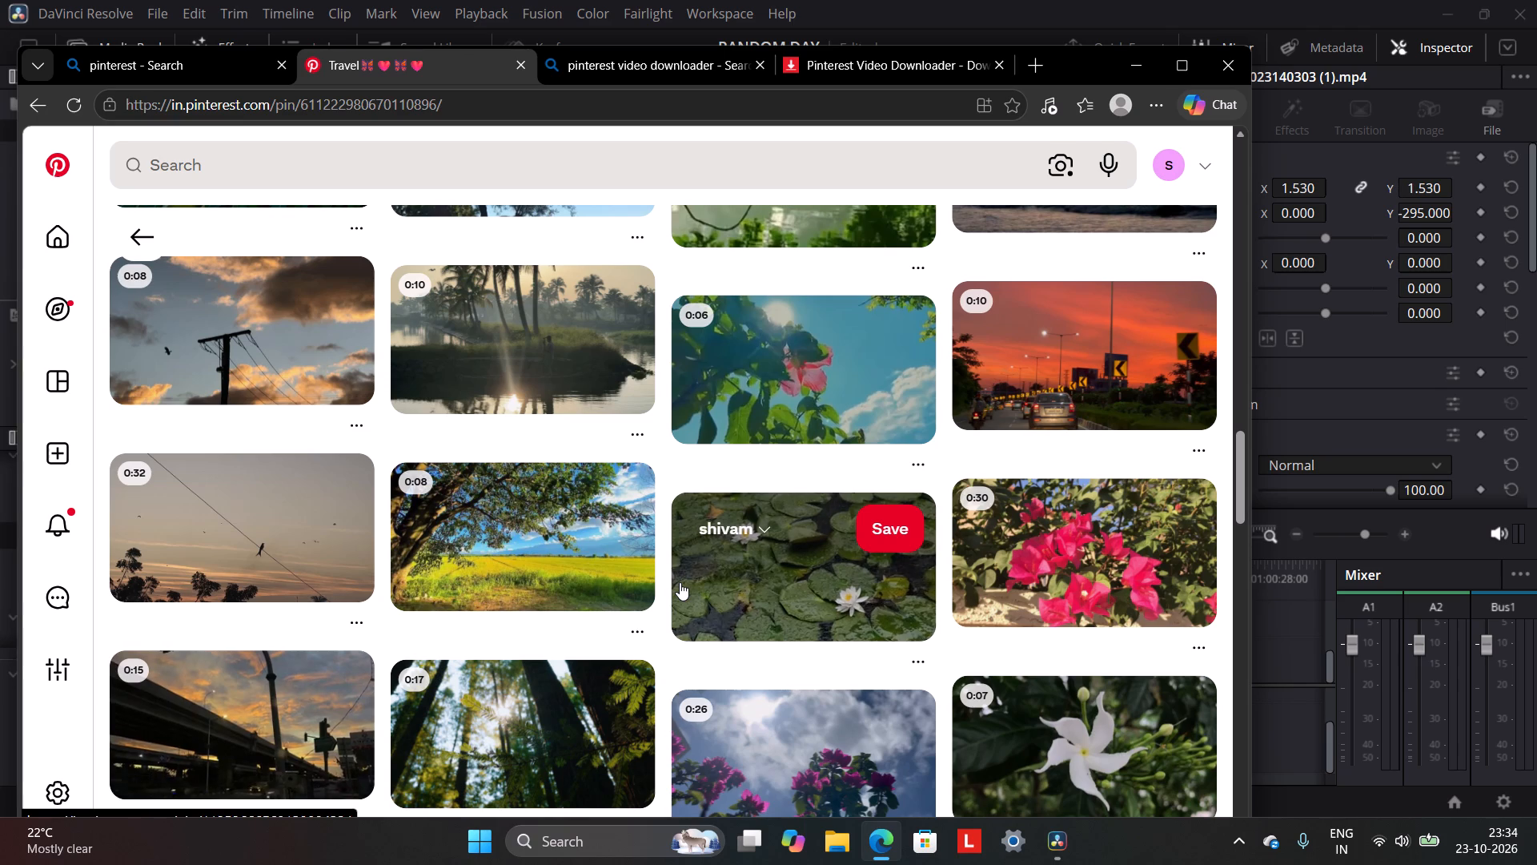
scroll(678, 581, down, 2)
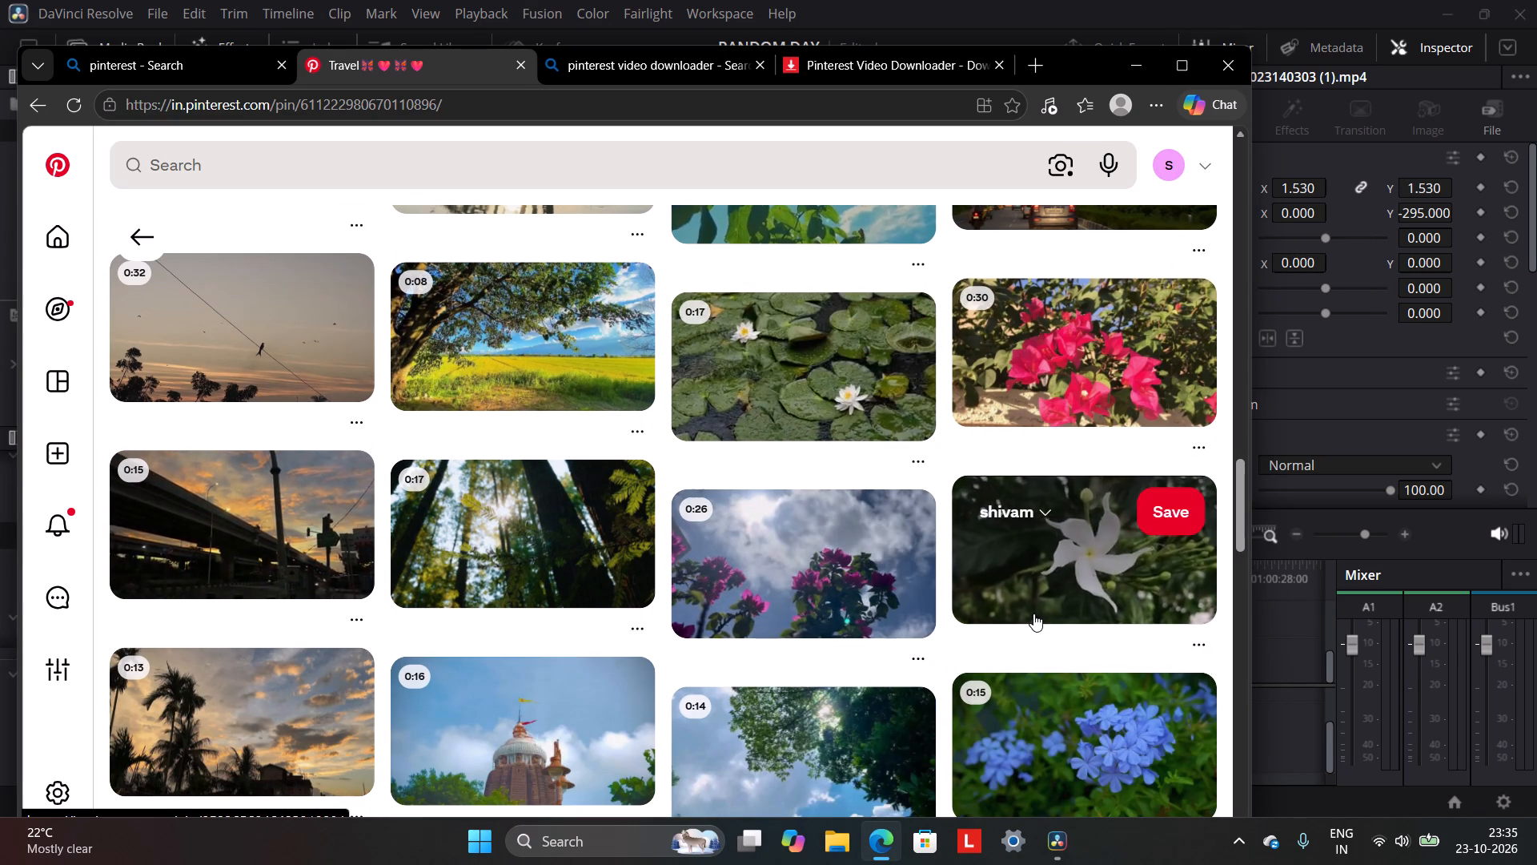
scroll(1026, 617, down, 2)
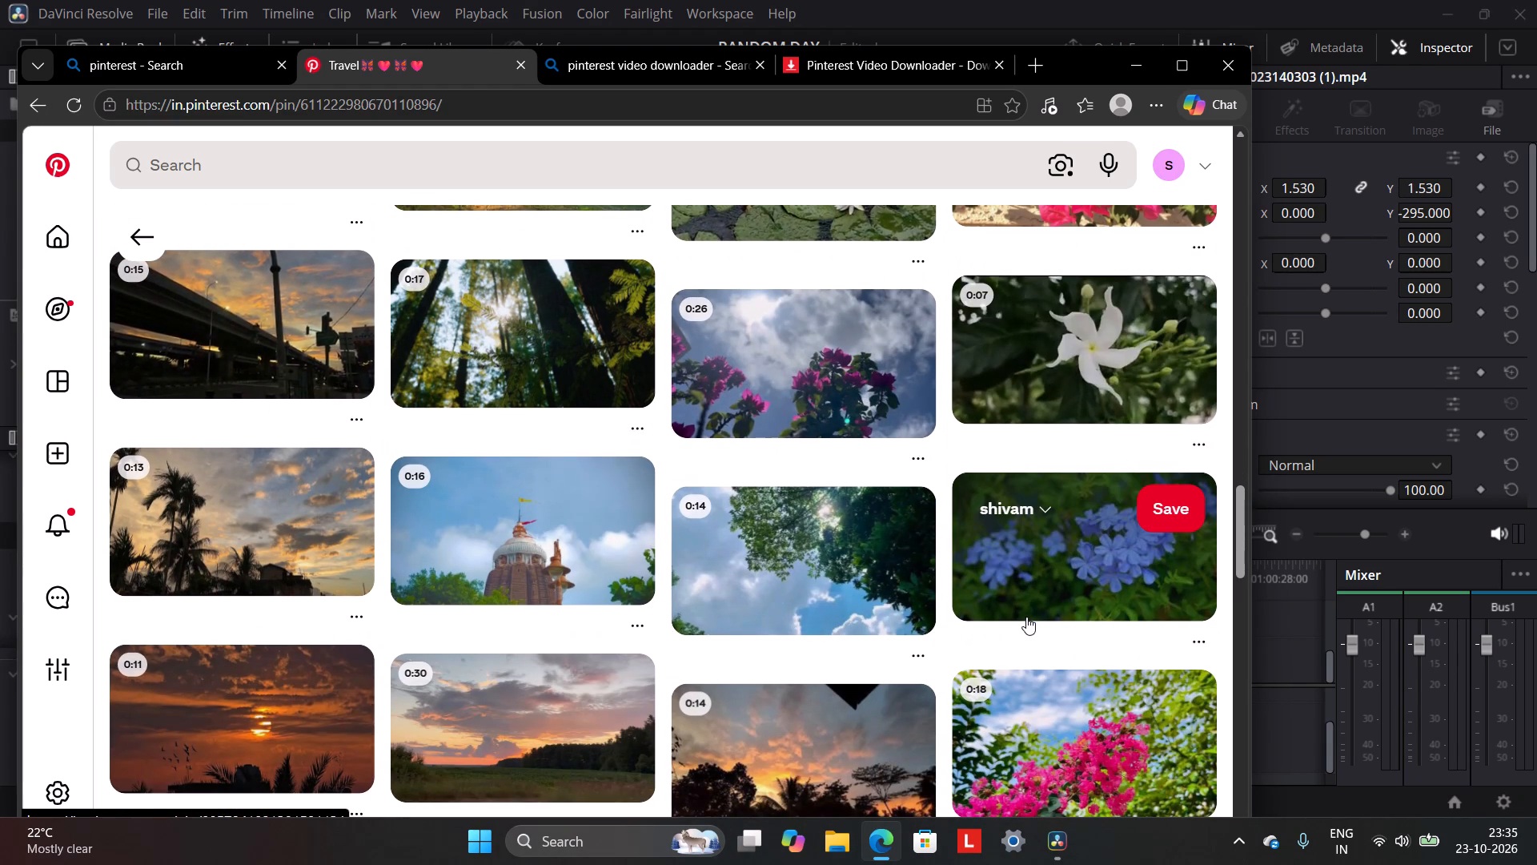
scroll(1025, 617, down, 3)
scroll(1023, 618, up, 4)
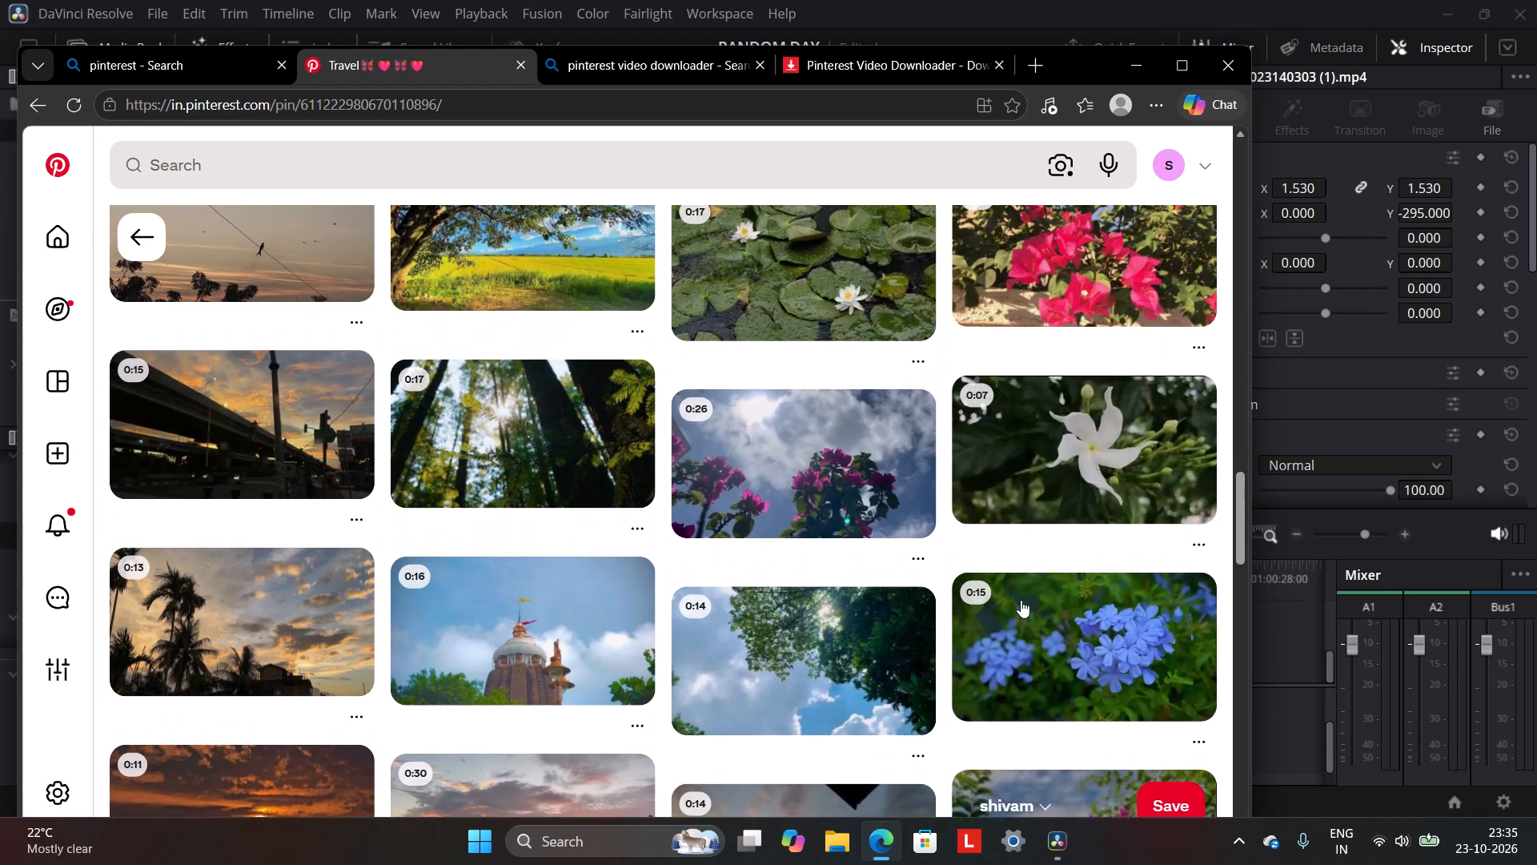
scroll(1021, 600, up, 1)
Open the 0:07 related video of a single white flower, muted, and look through its related videos for replacement footage.
click(1069, 588)
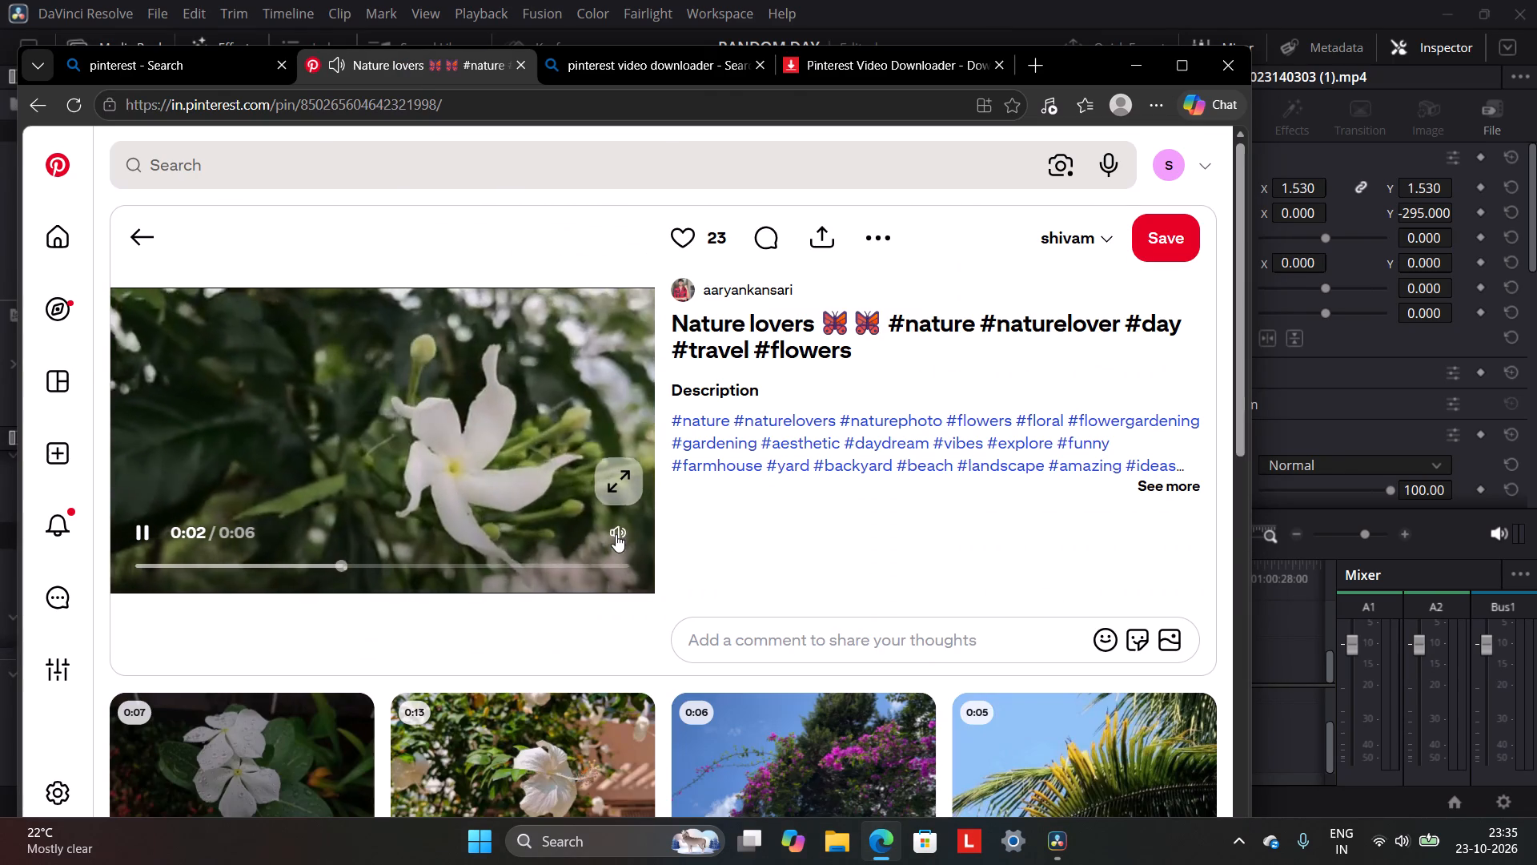
click(616, 534)
scroll(664, 529, down, 3)
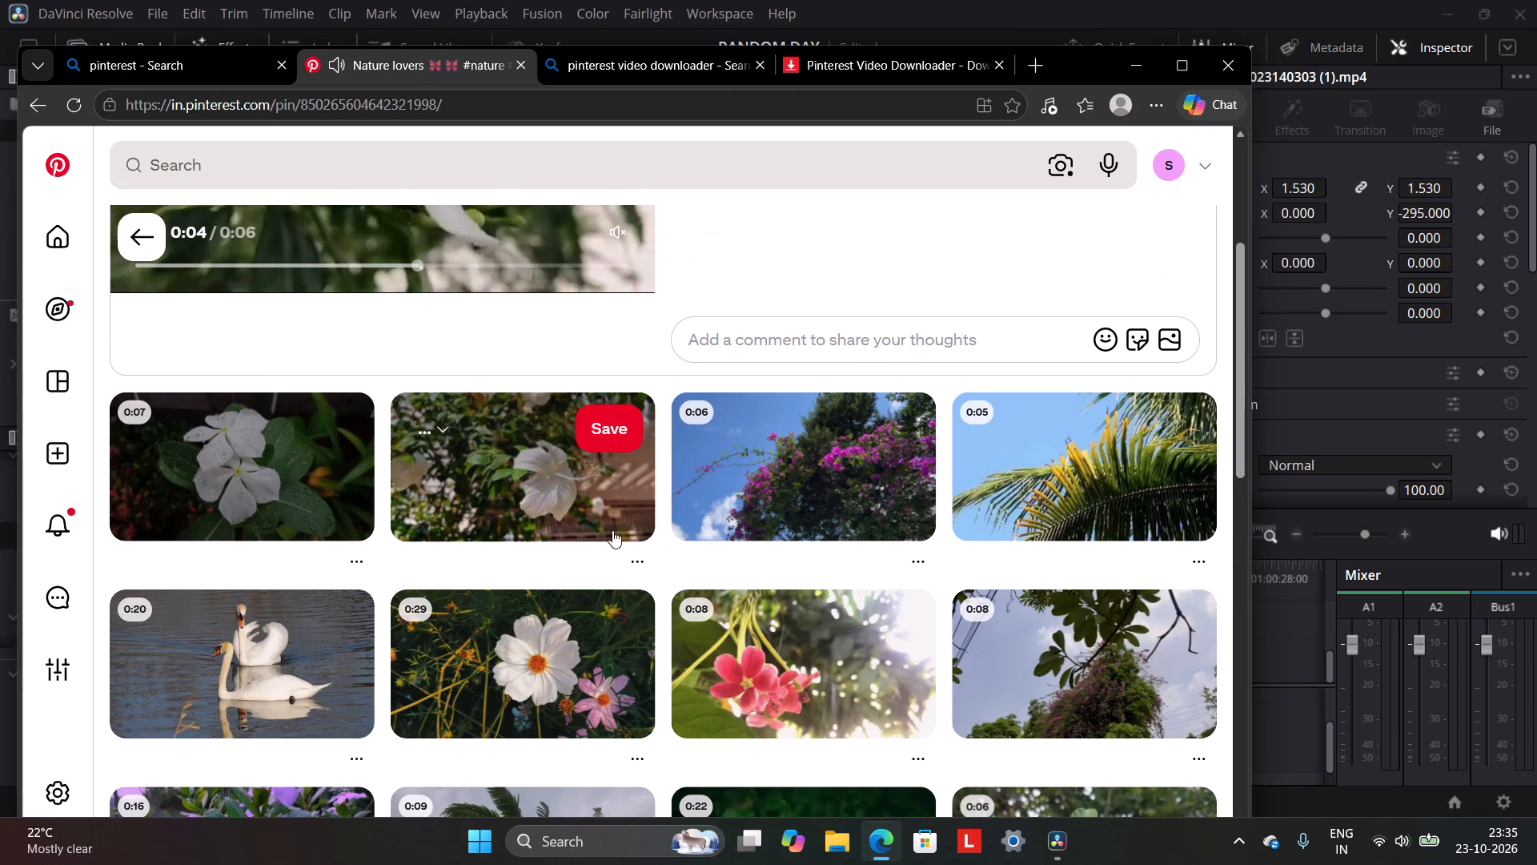
scroll(423, 471, up, 1)
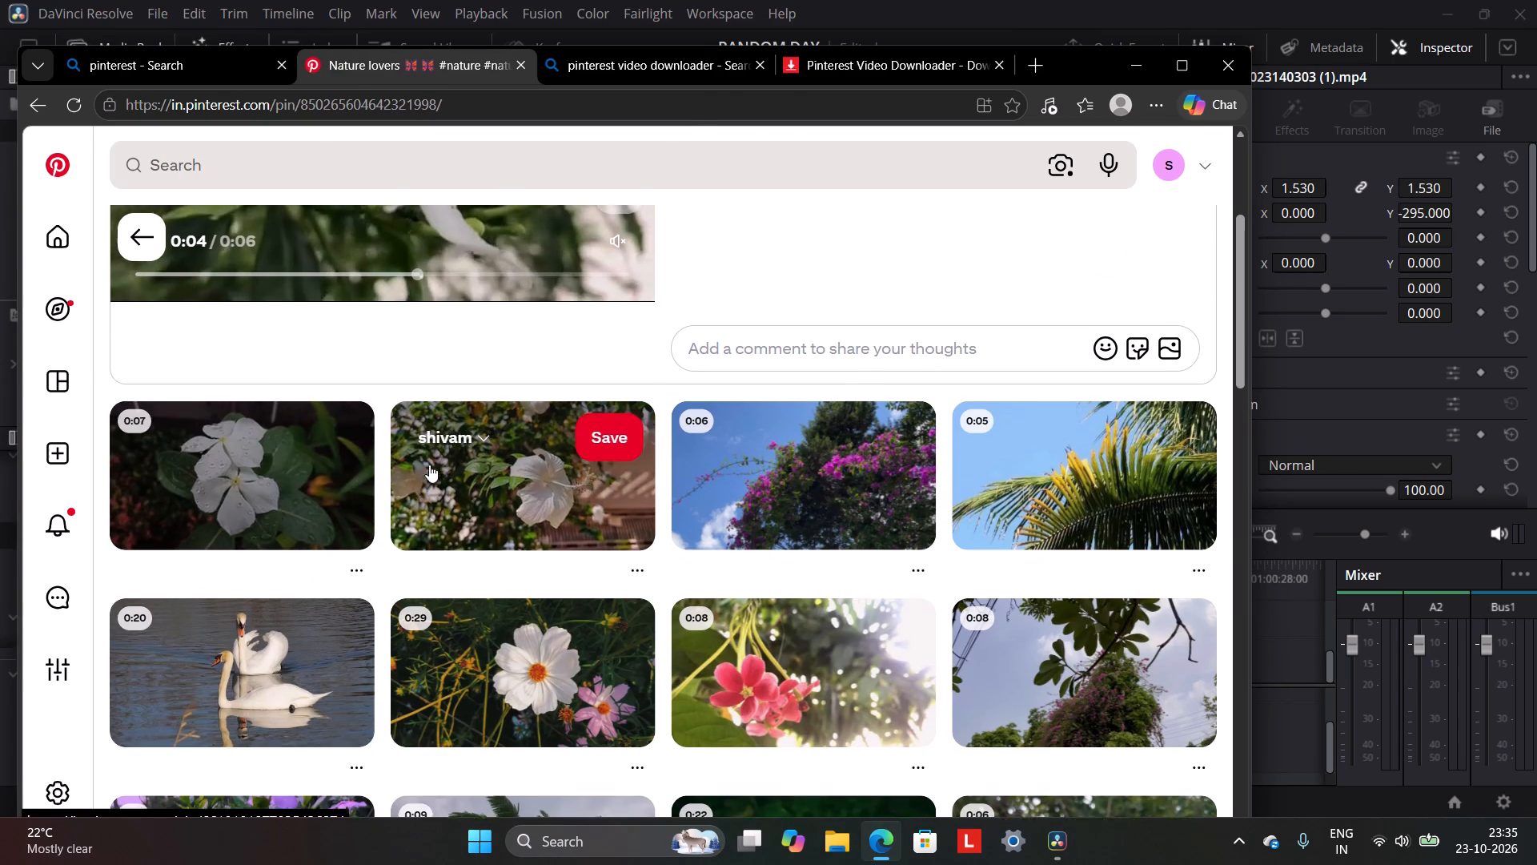
scroll(429, 465, up, 2)
scroll(429, 465, down, 7)
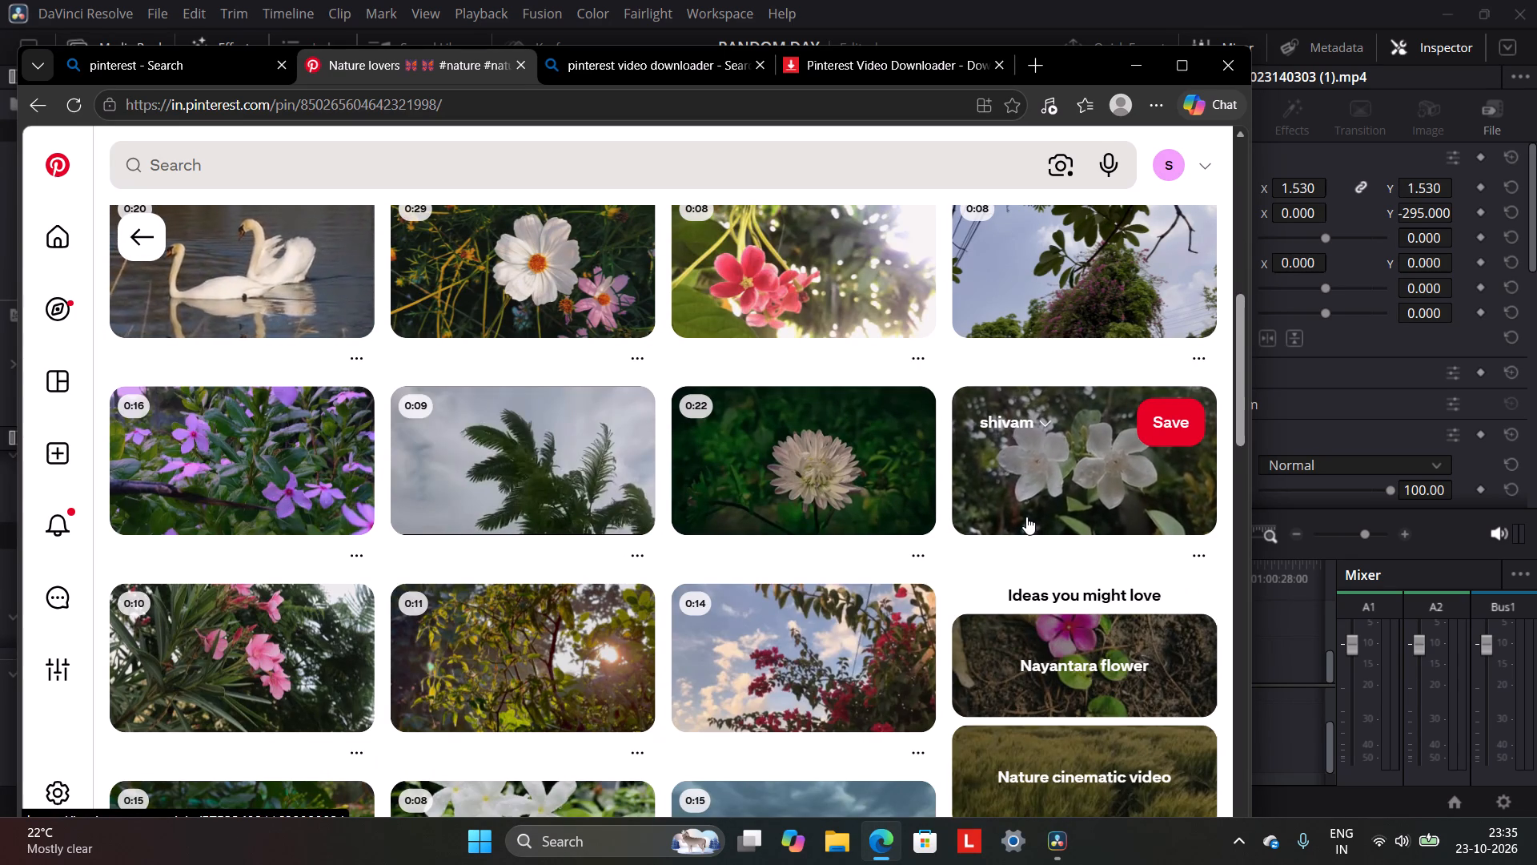
scroll(1028, 517, down, 4)
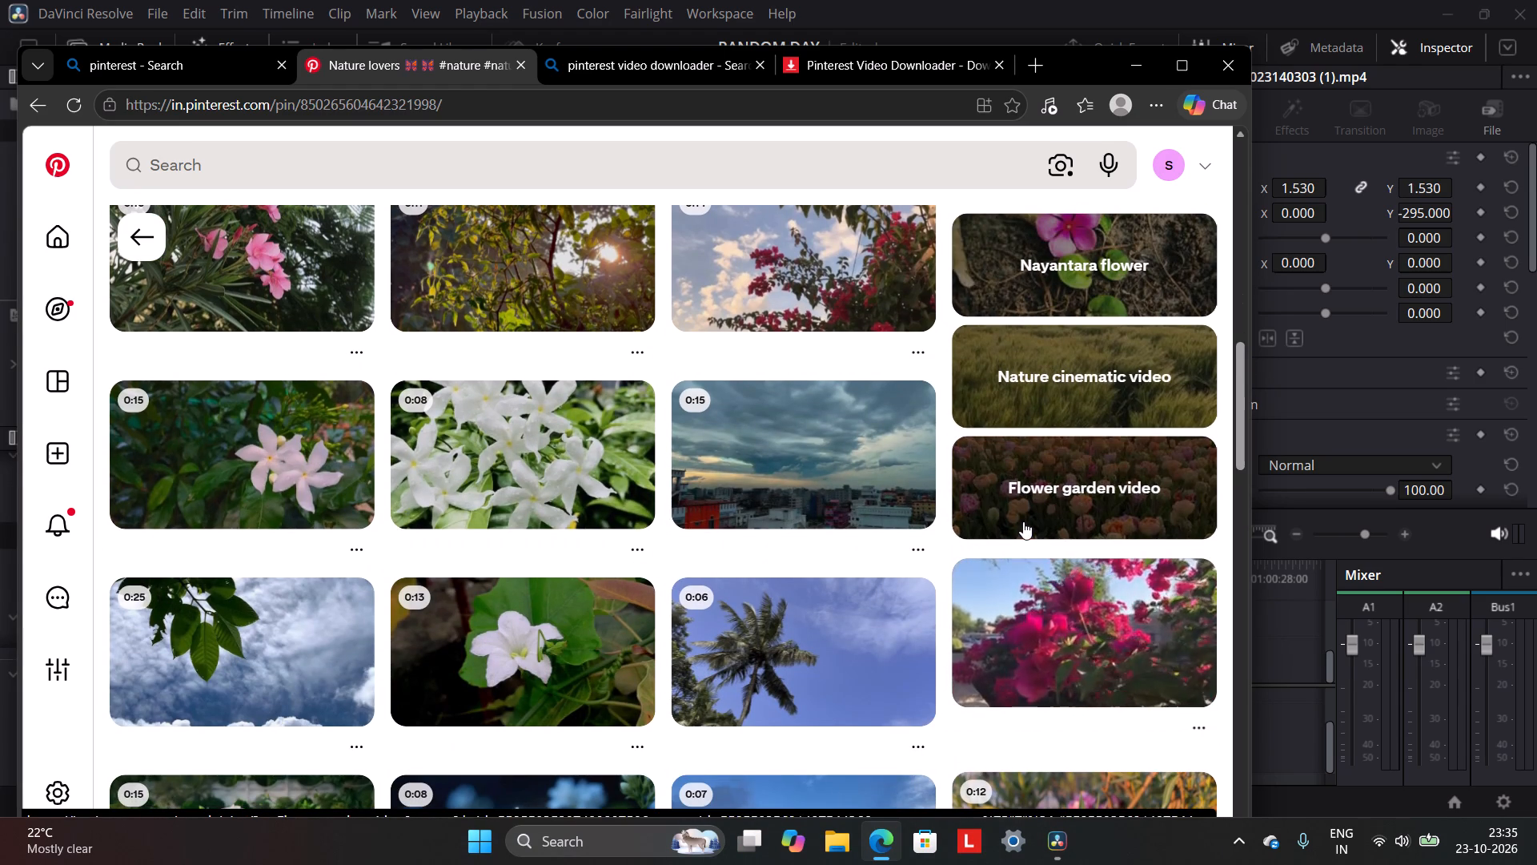
scroll(1023, 521, down, 2)
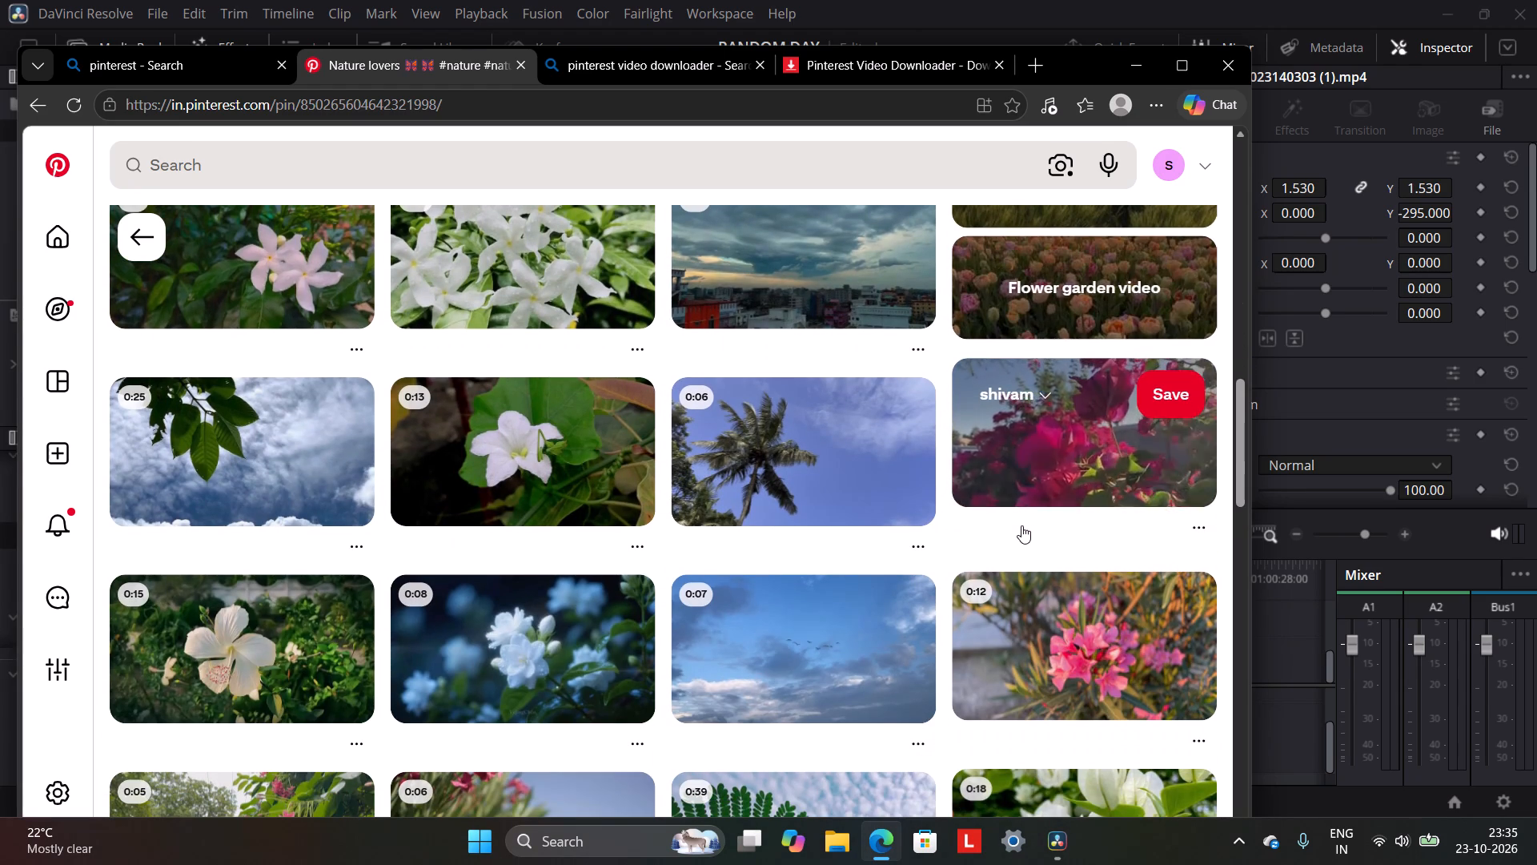
scroll(1021, 525, down, 2)
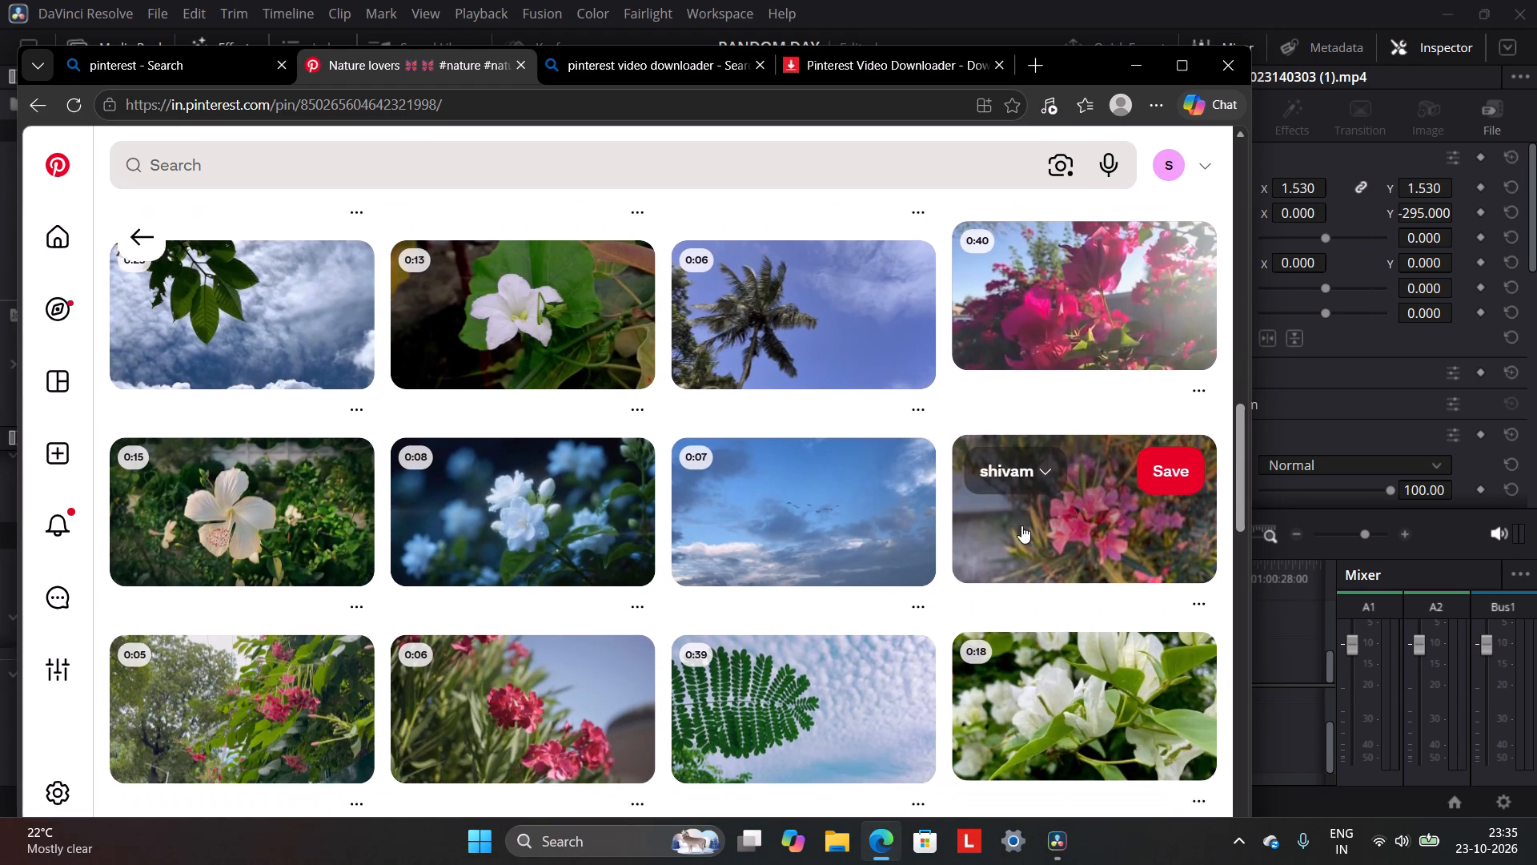
scroll(1021, 525, down, 4)
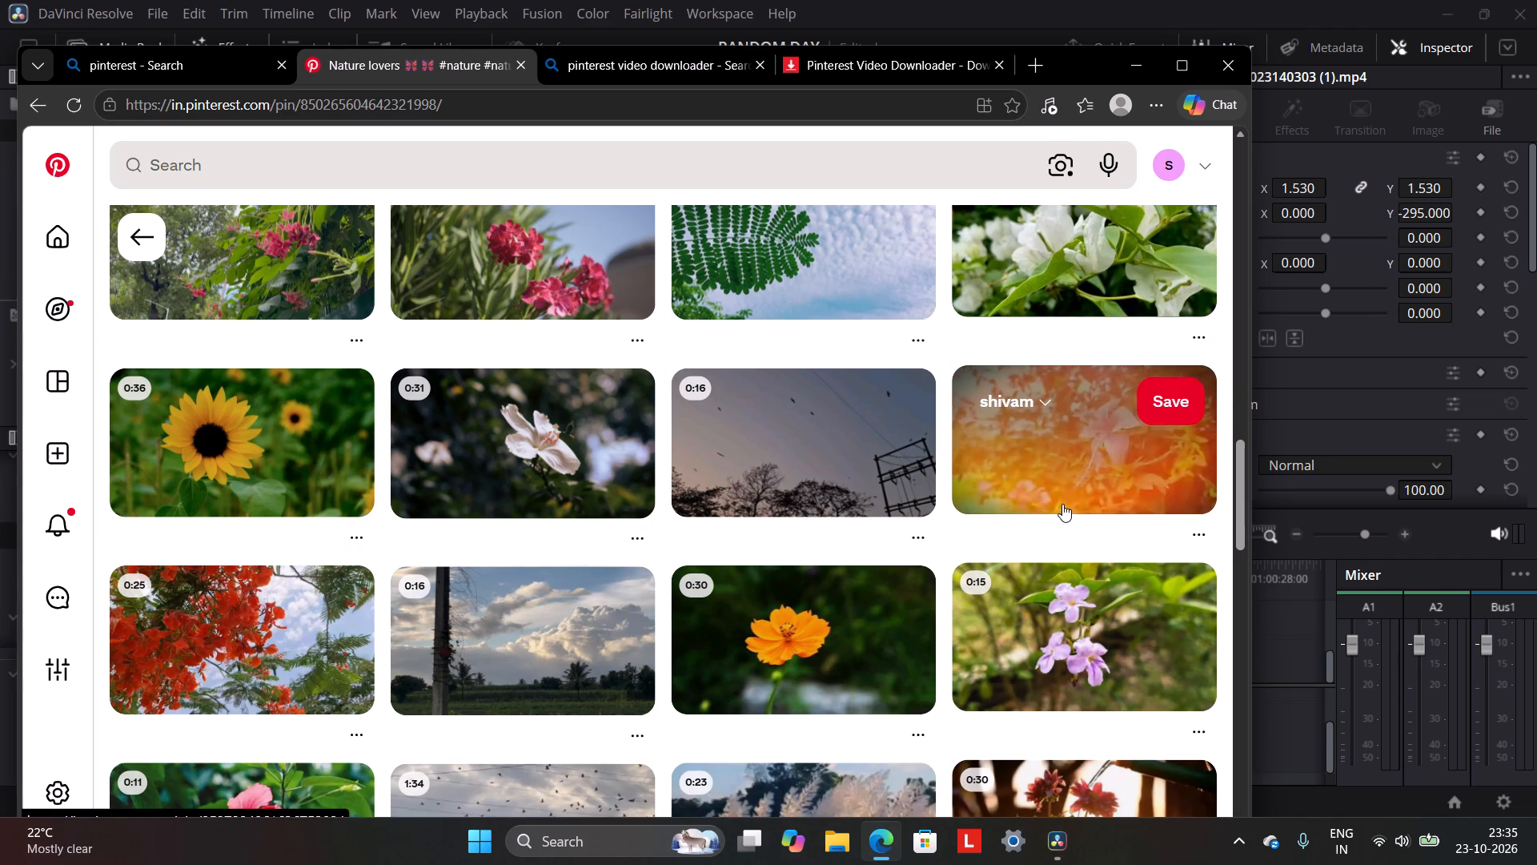
scroll(1062, 504, down, 3)
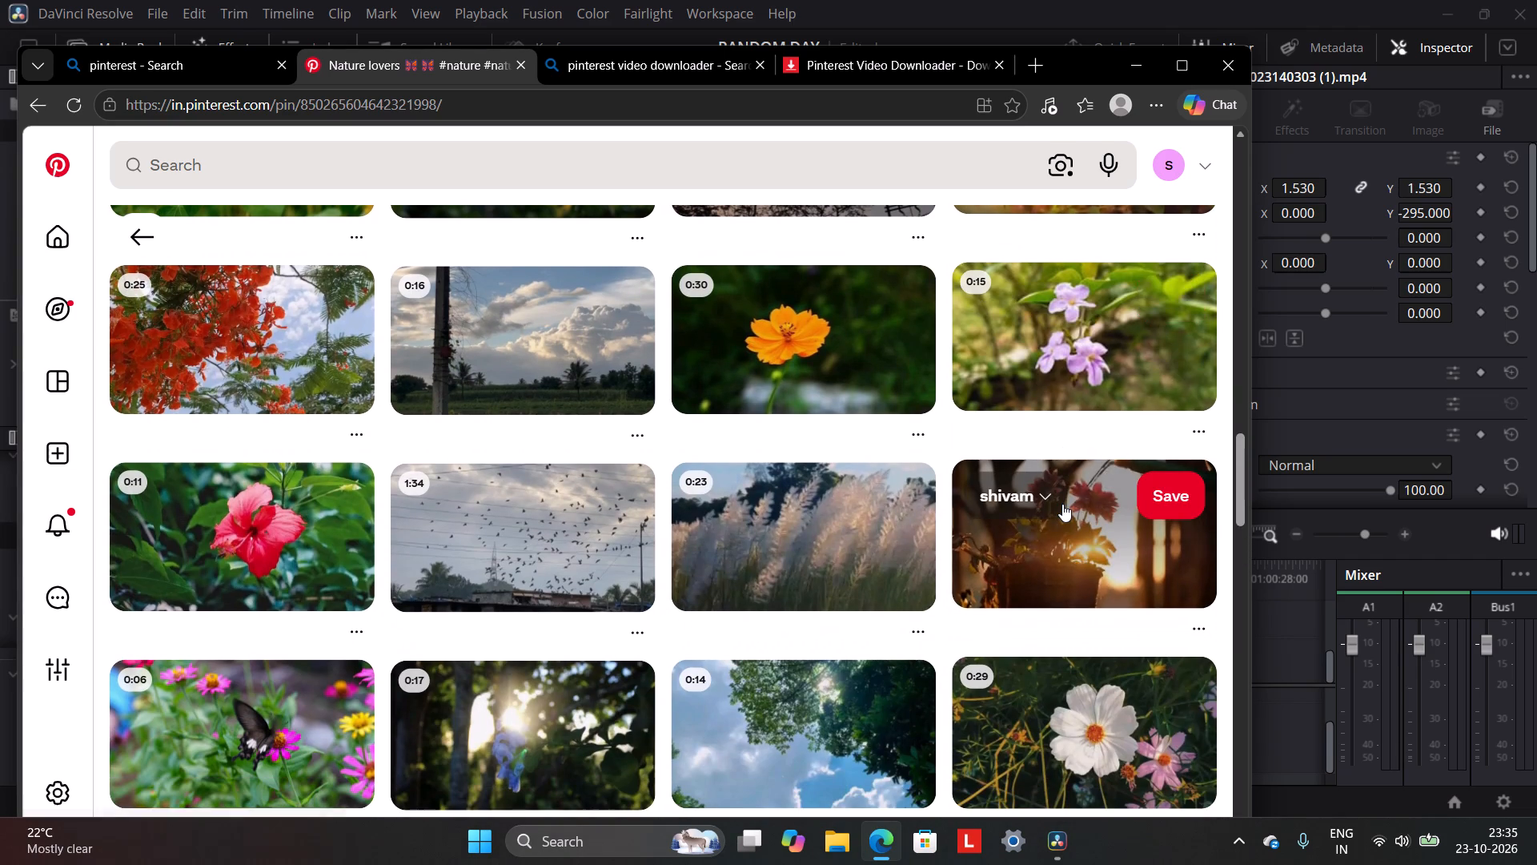
scroll(1062, 504, down, 3)
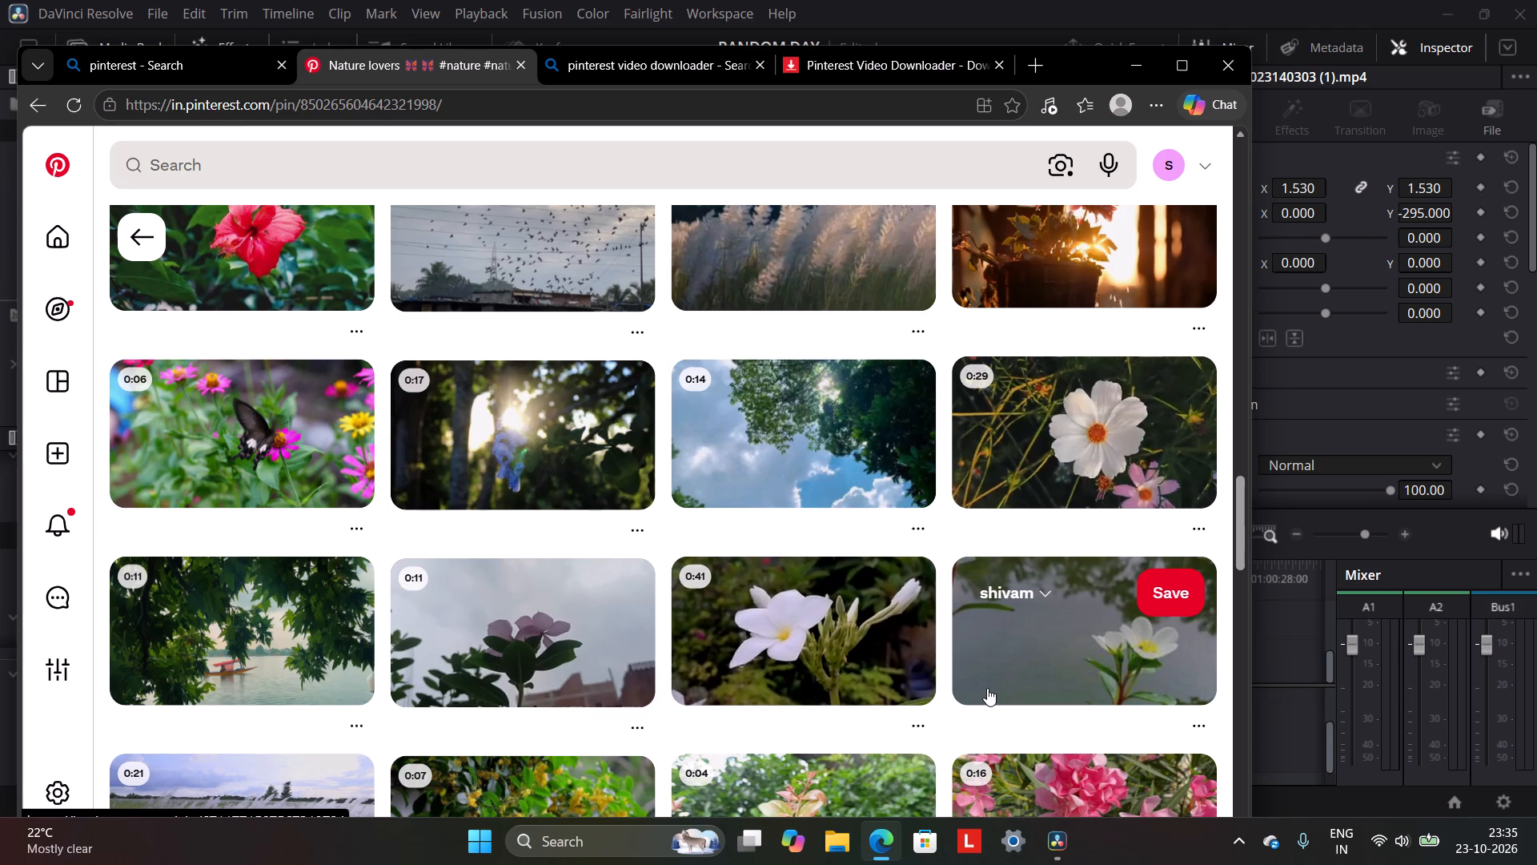
scroll(987, 688, down, 1)
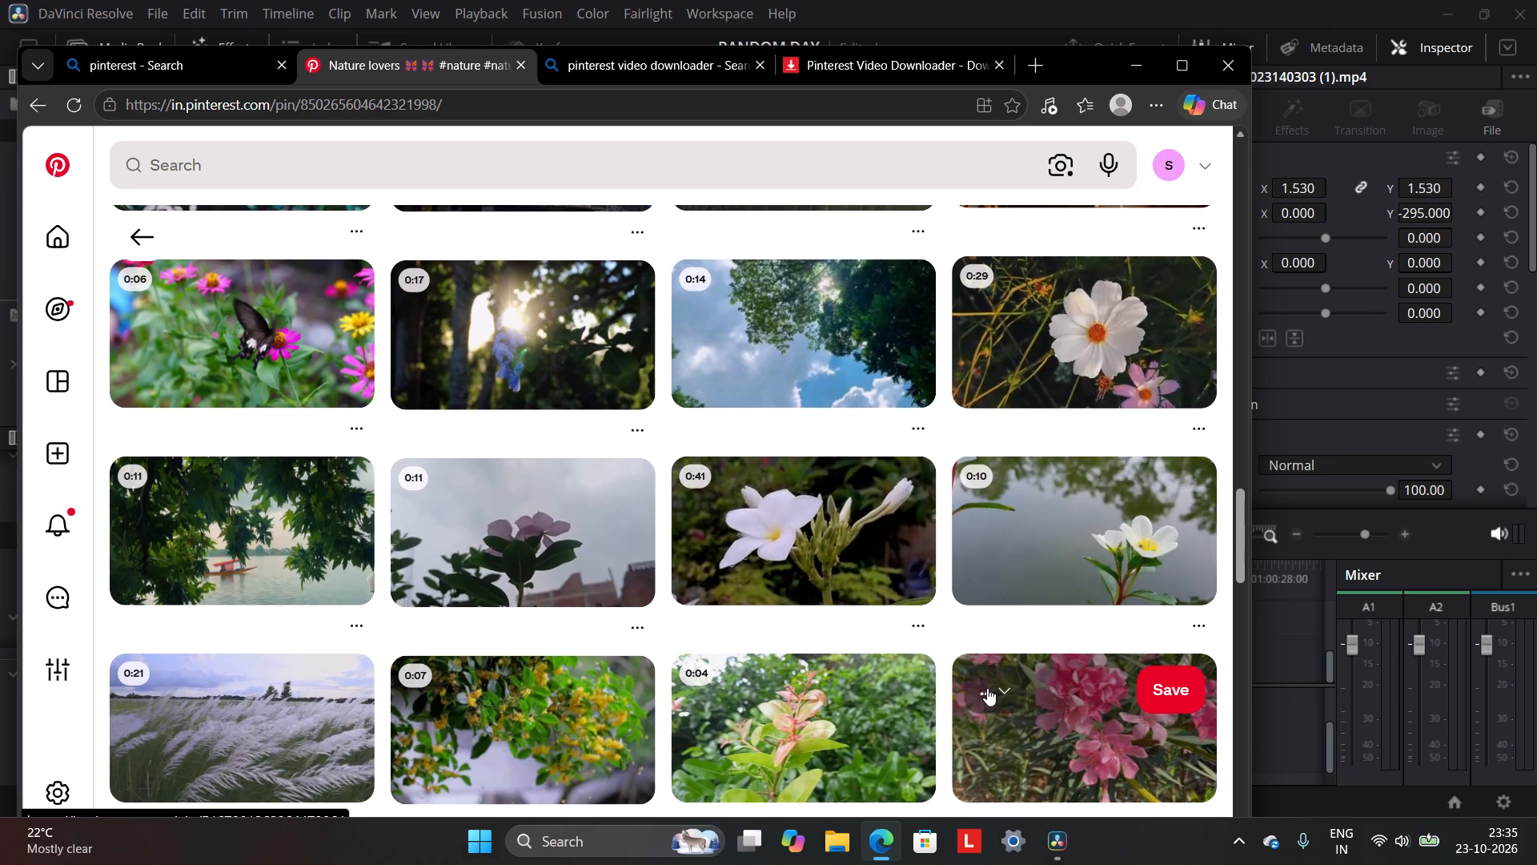
scroll(987, 688, down, 4)
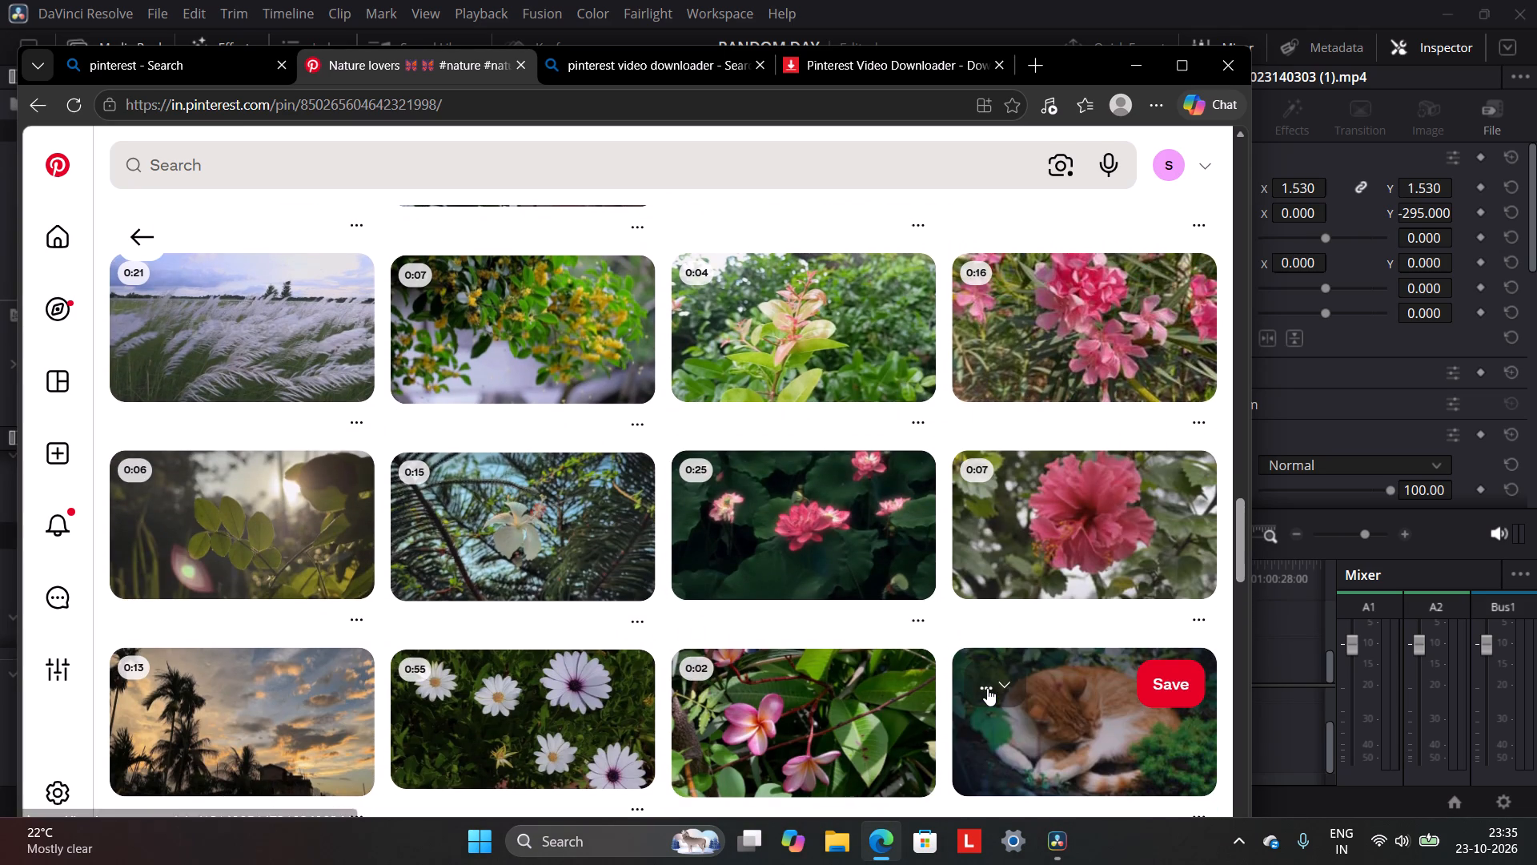
Look further through the white flower pin's related videos and open the 0:05 video of an orange butterfly against blue sky.
scroll(970, 690, down, 5)
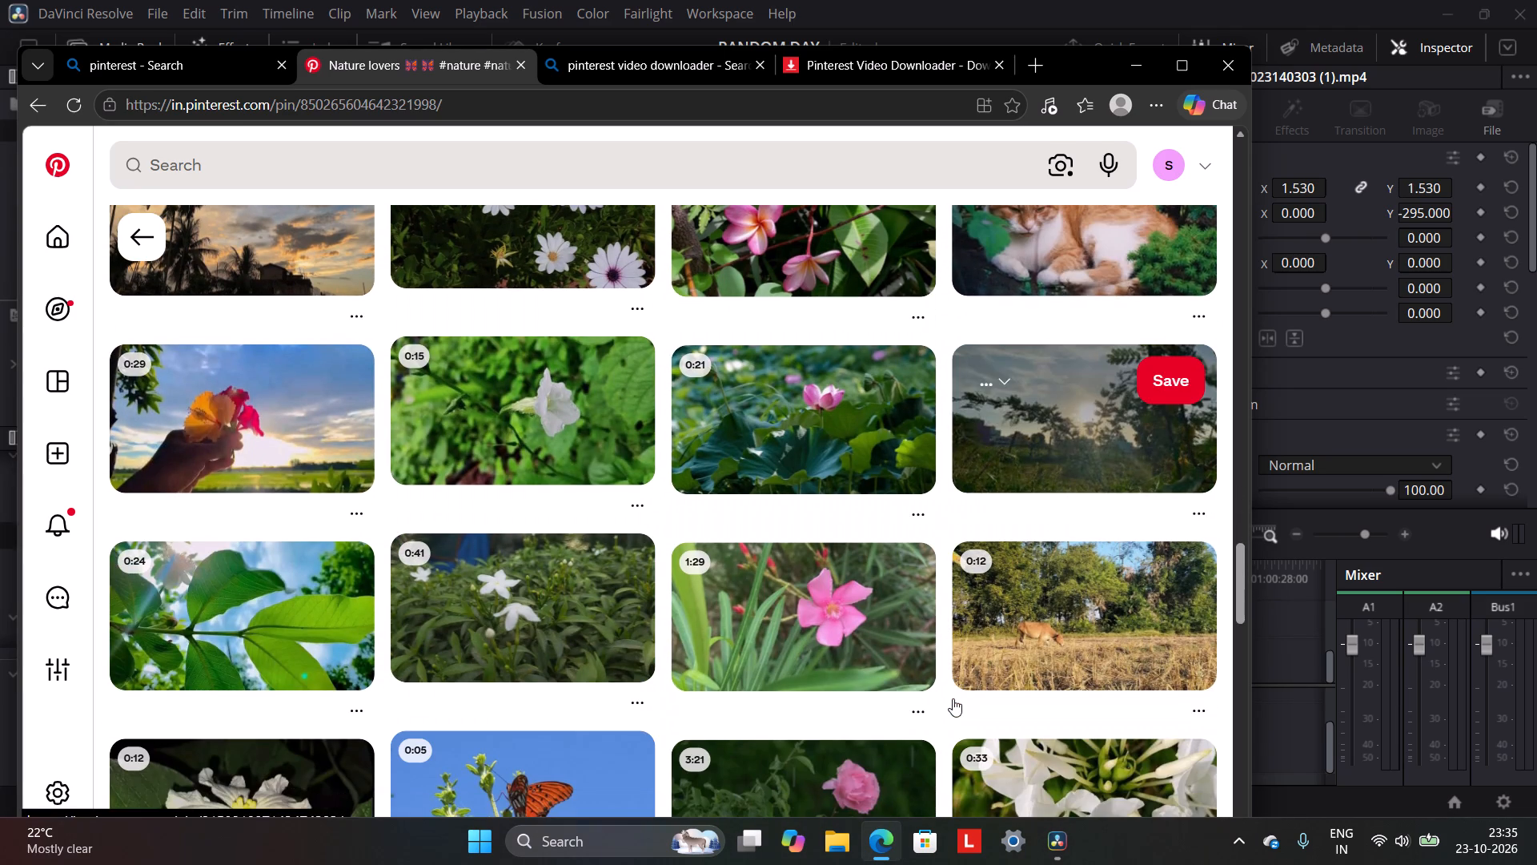
scroll(949, 704, down, 5)
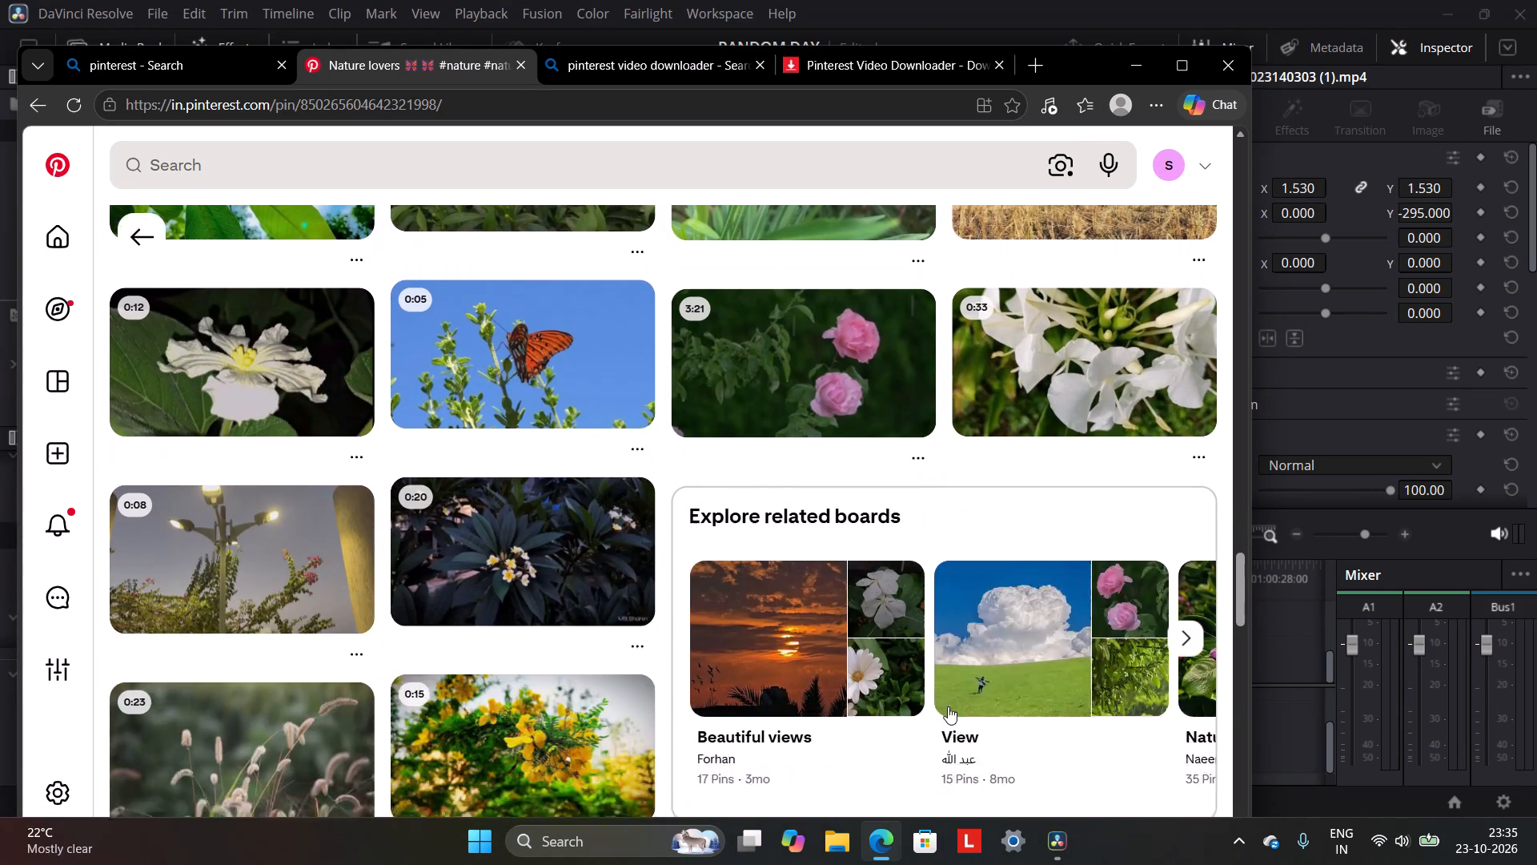
scroll(948, 706, up, 3)
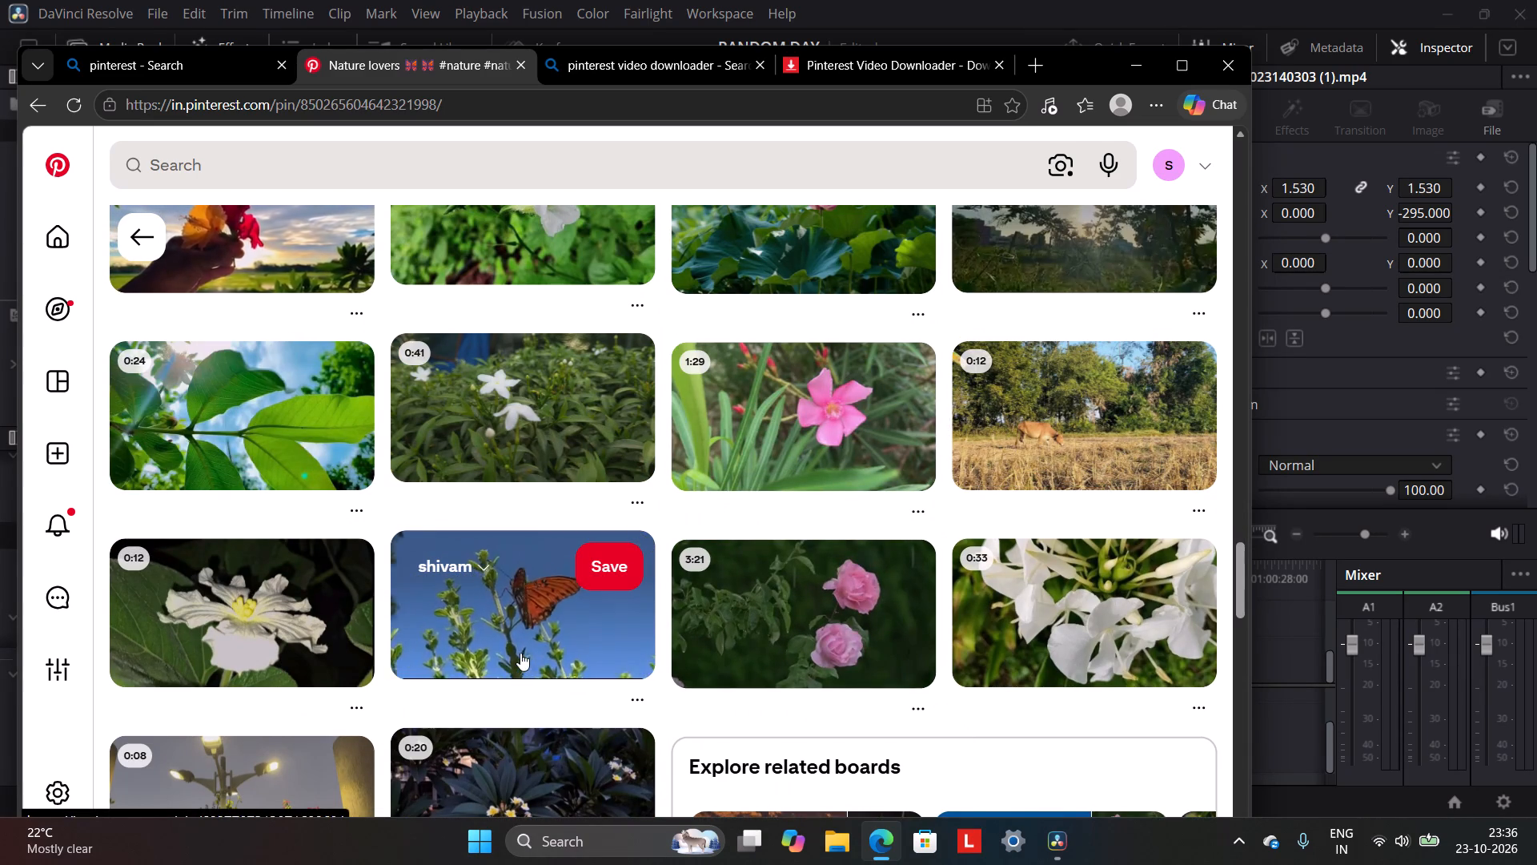
click(520, 653)
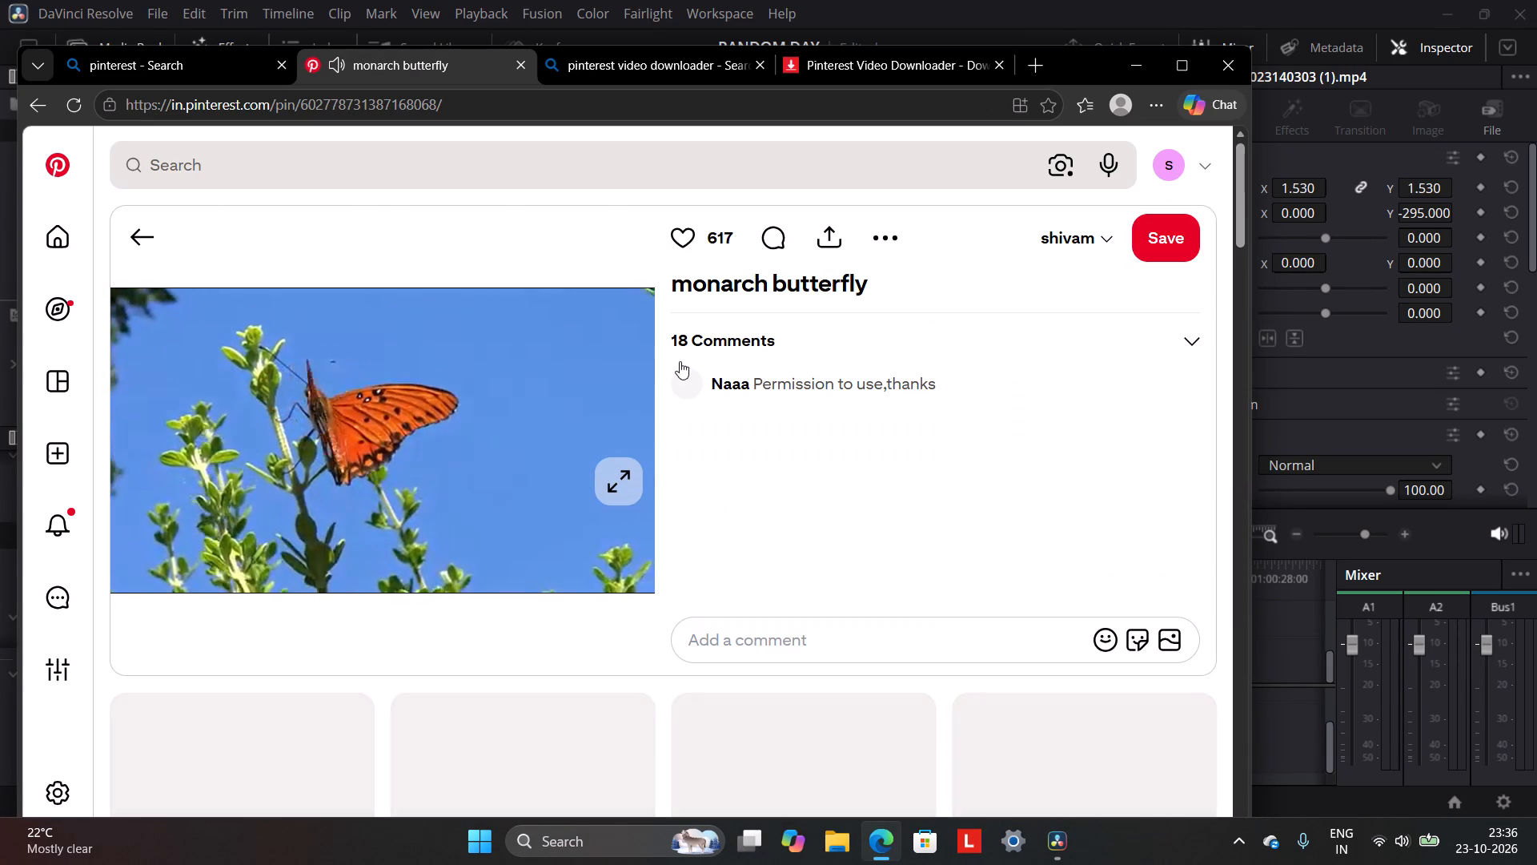
Copy the monarch butterfly pin's link and download its video in 1080p (HD) through the PinDown Pinterest Video Downloader.
click(817, 234)
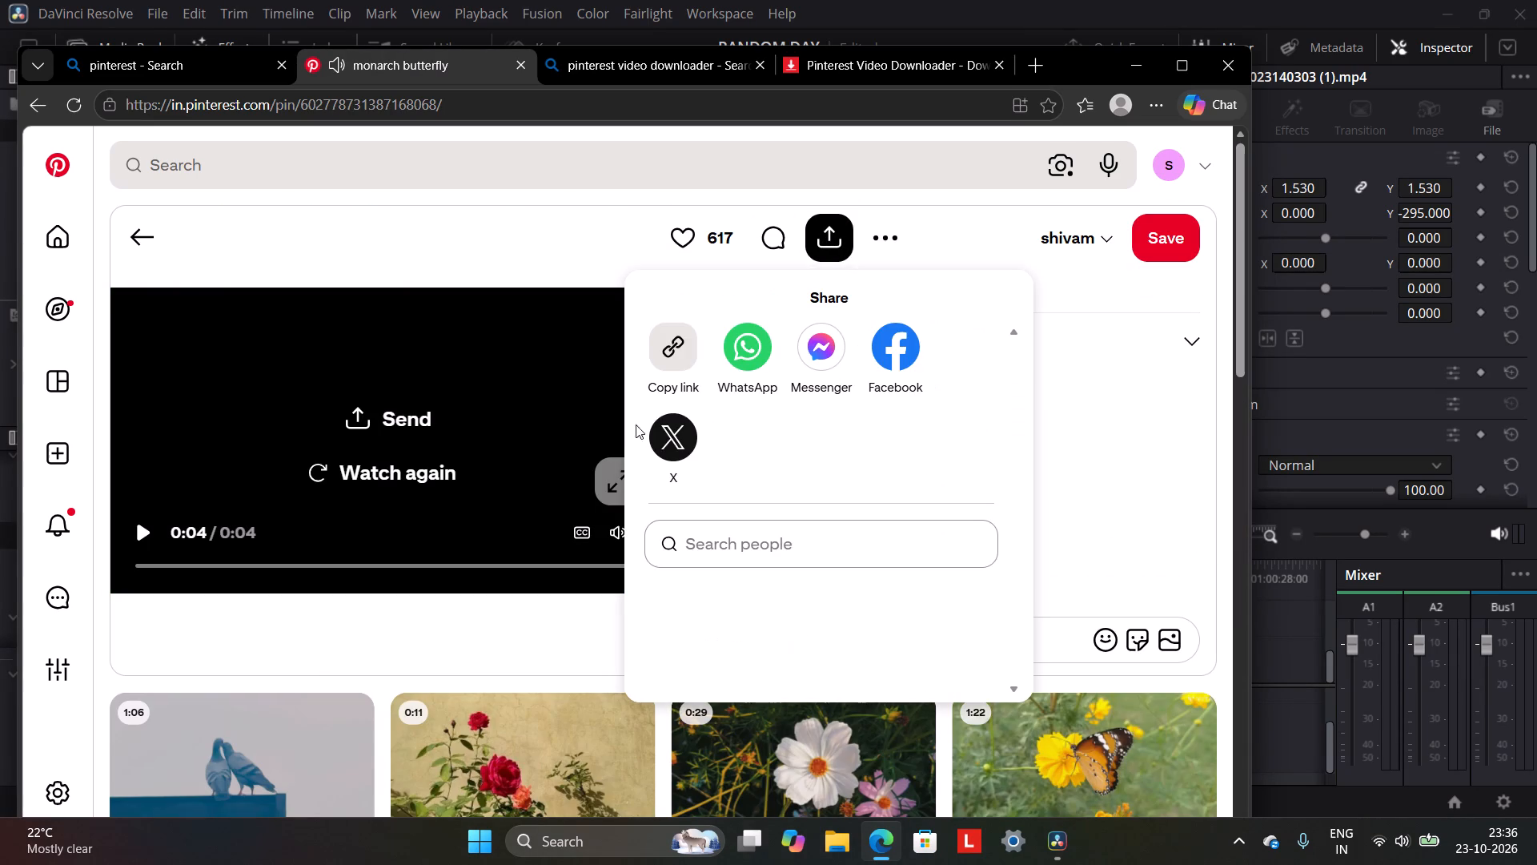
click(662, 347)
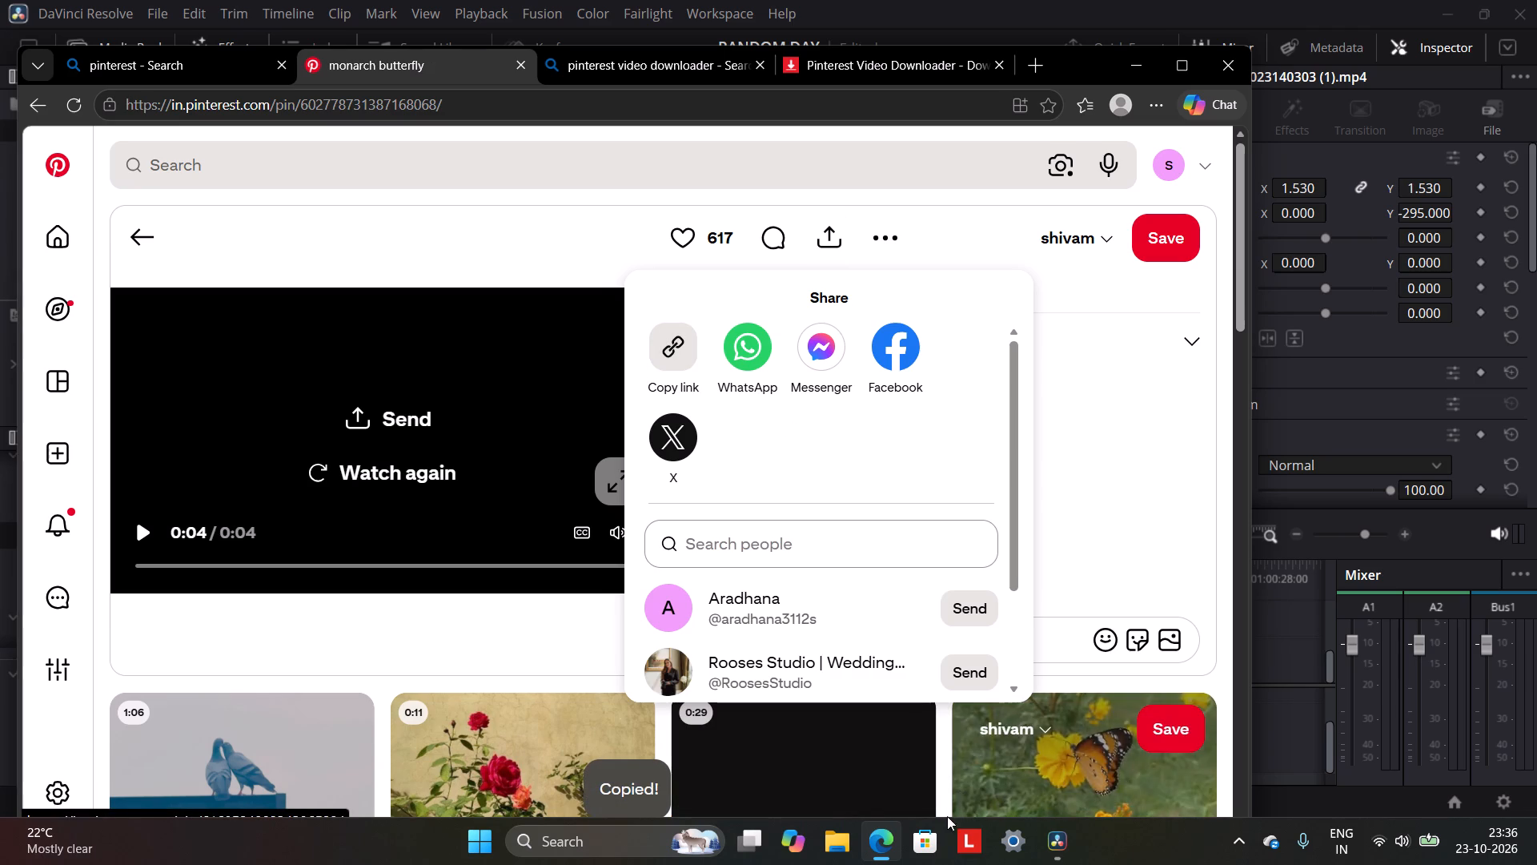
click(825, 71)
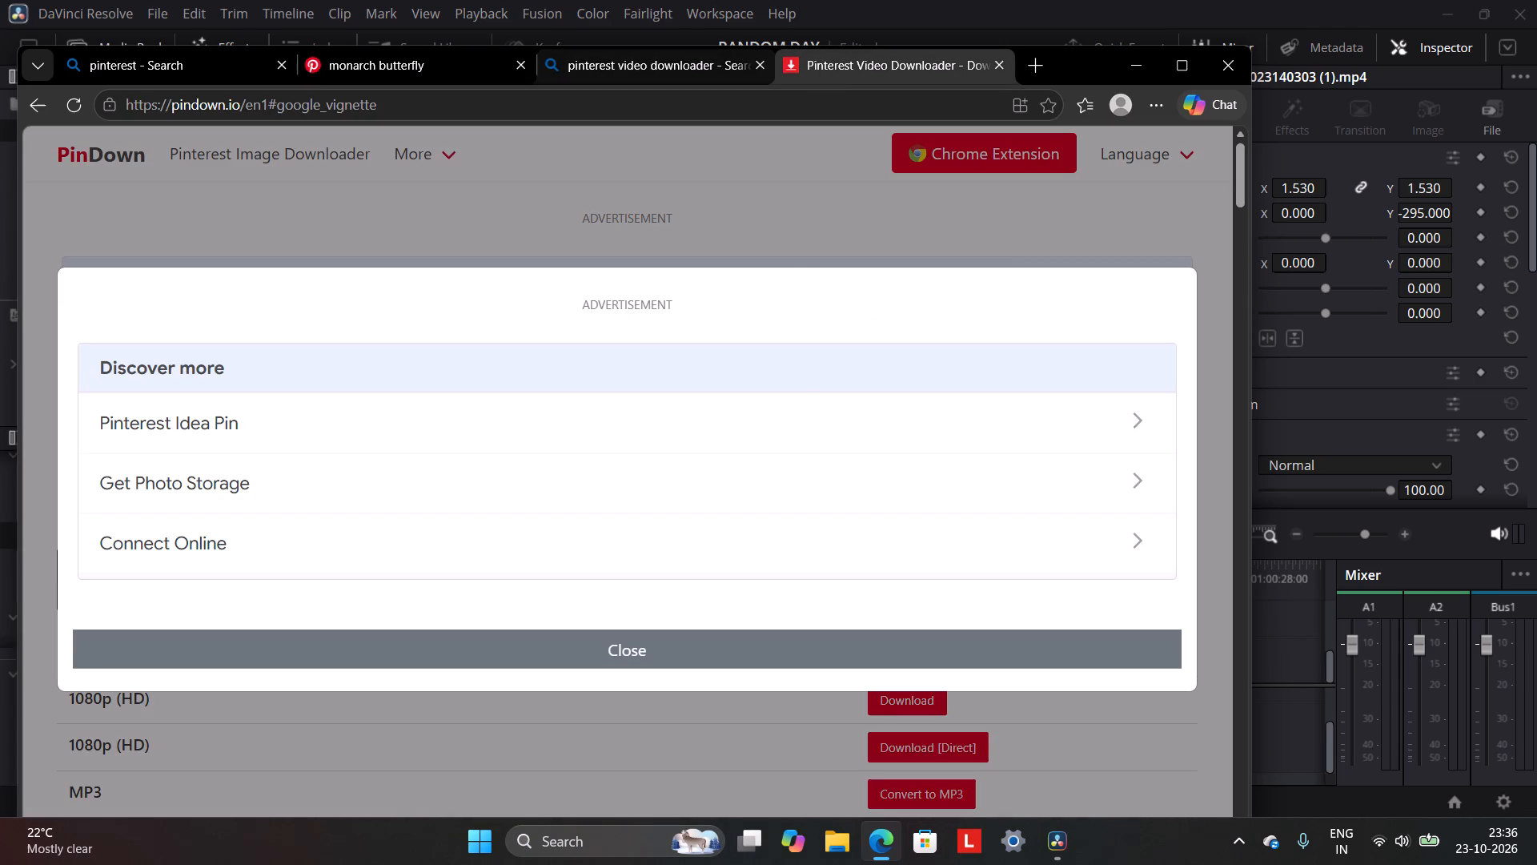
click(73, 104)
right_click(537, 453)
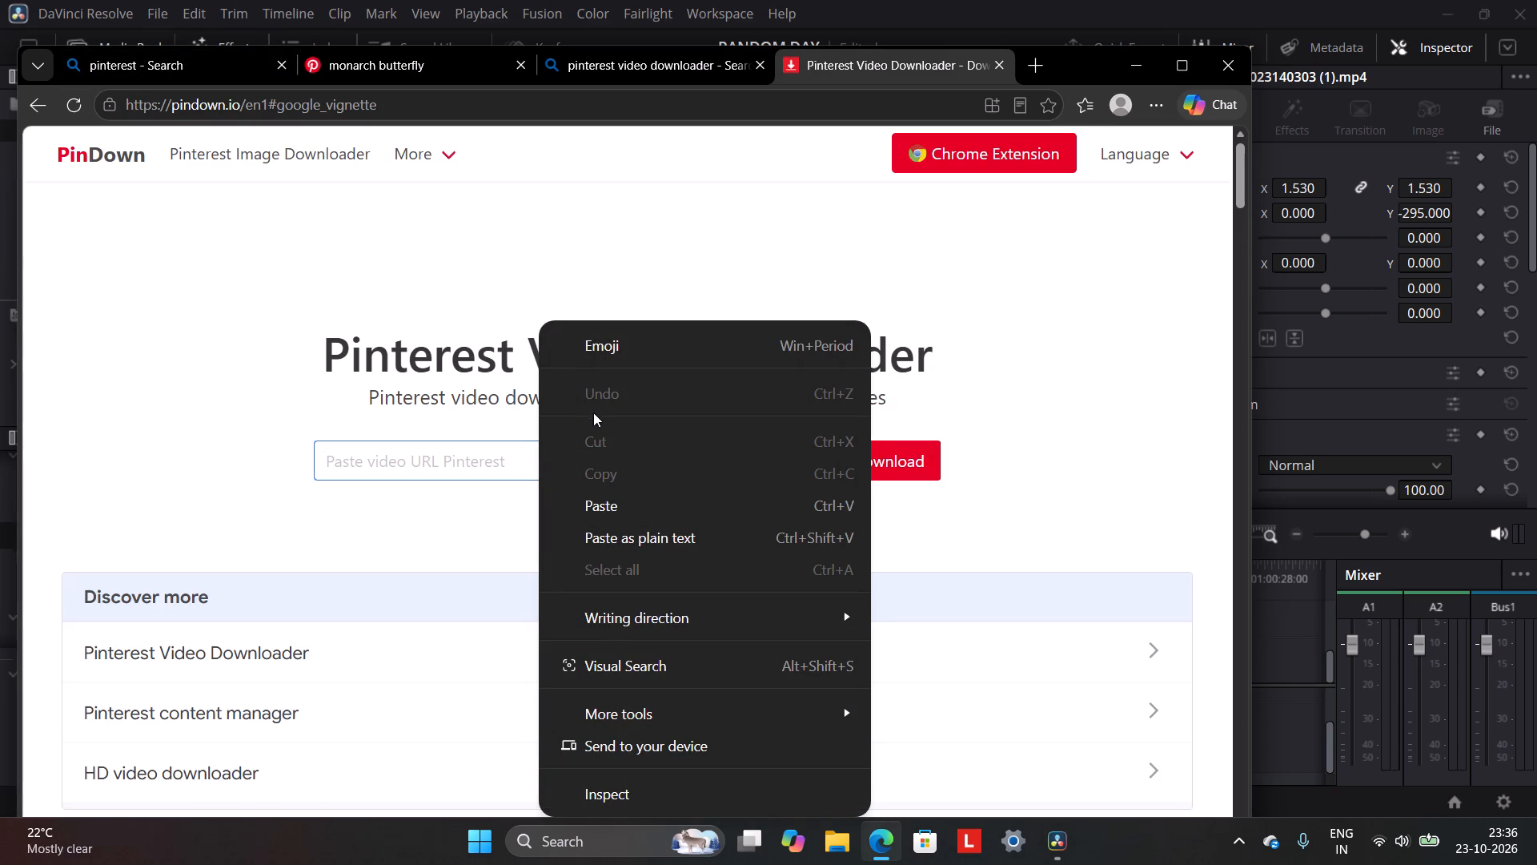
click(627, 510)
click(886, 457)
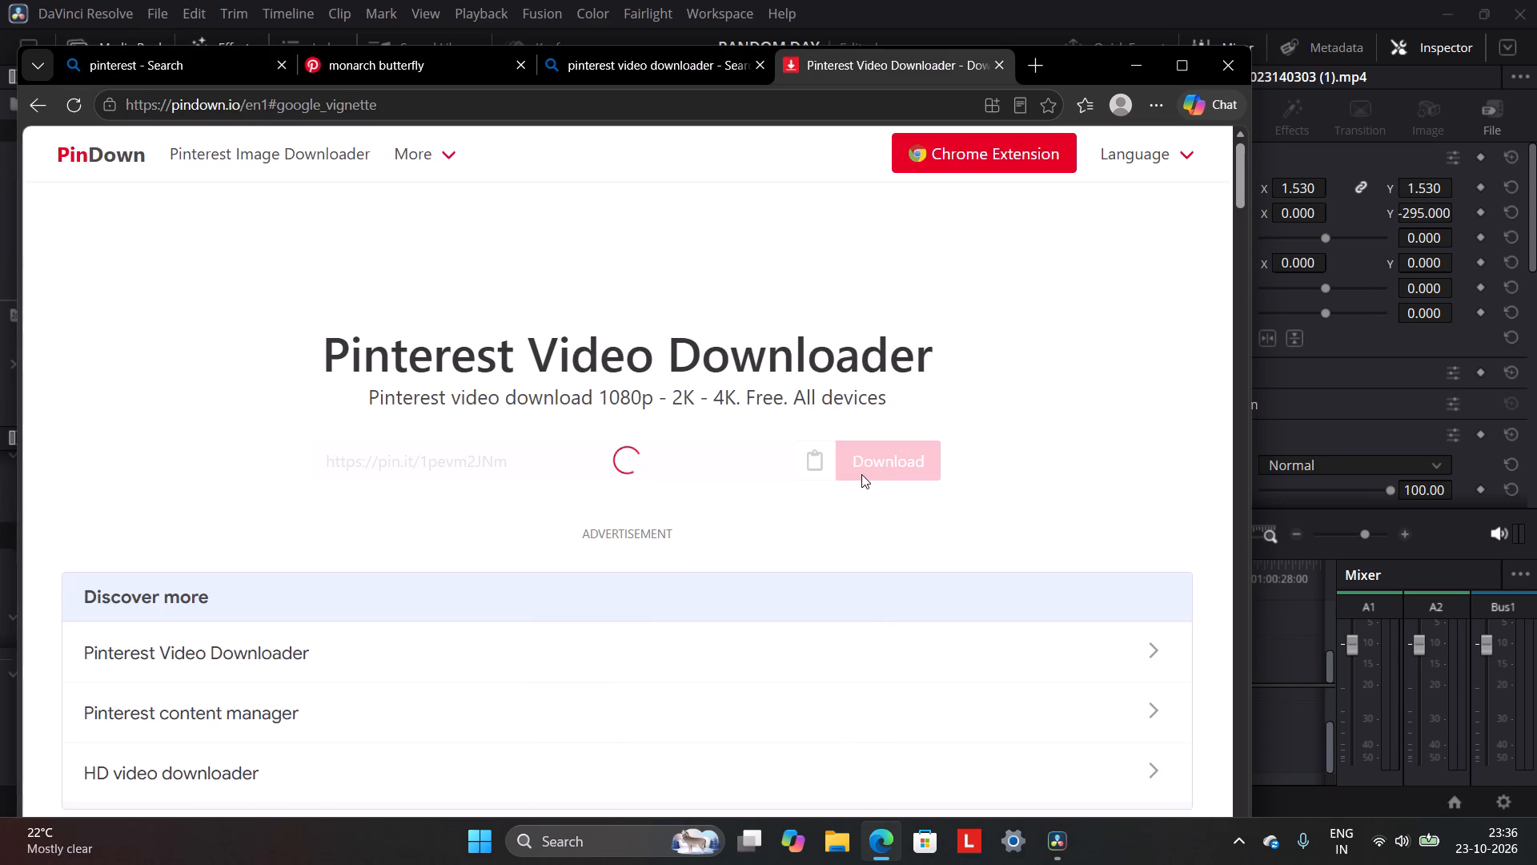
click(897, 705)
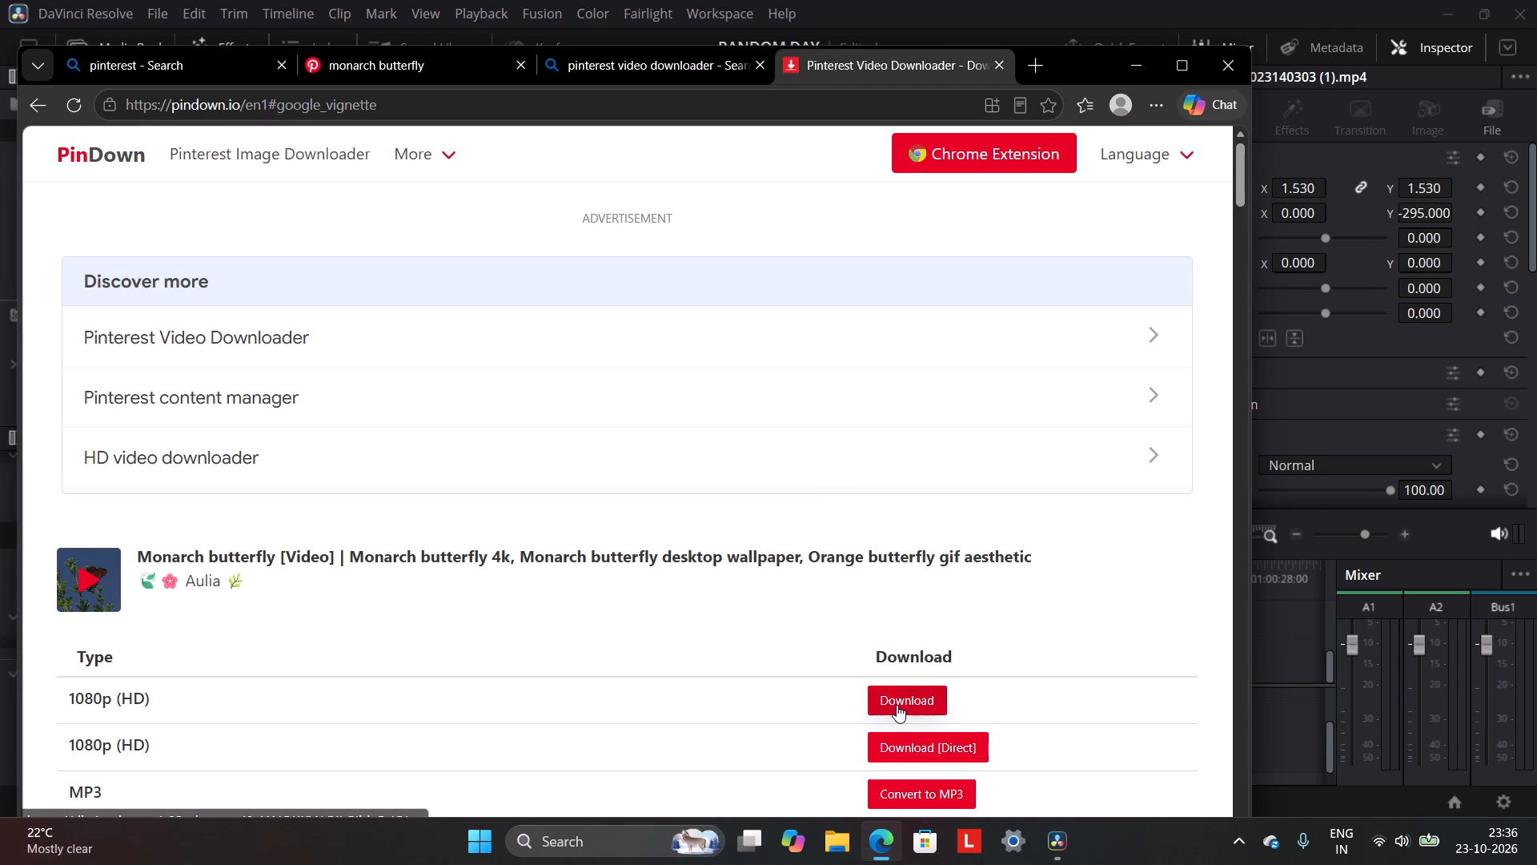
click(835, 659)
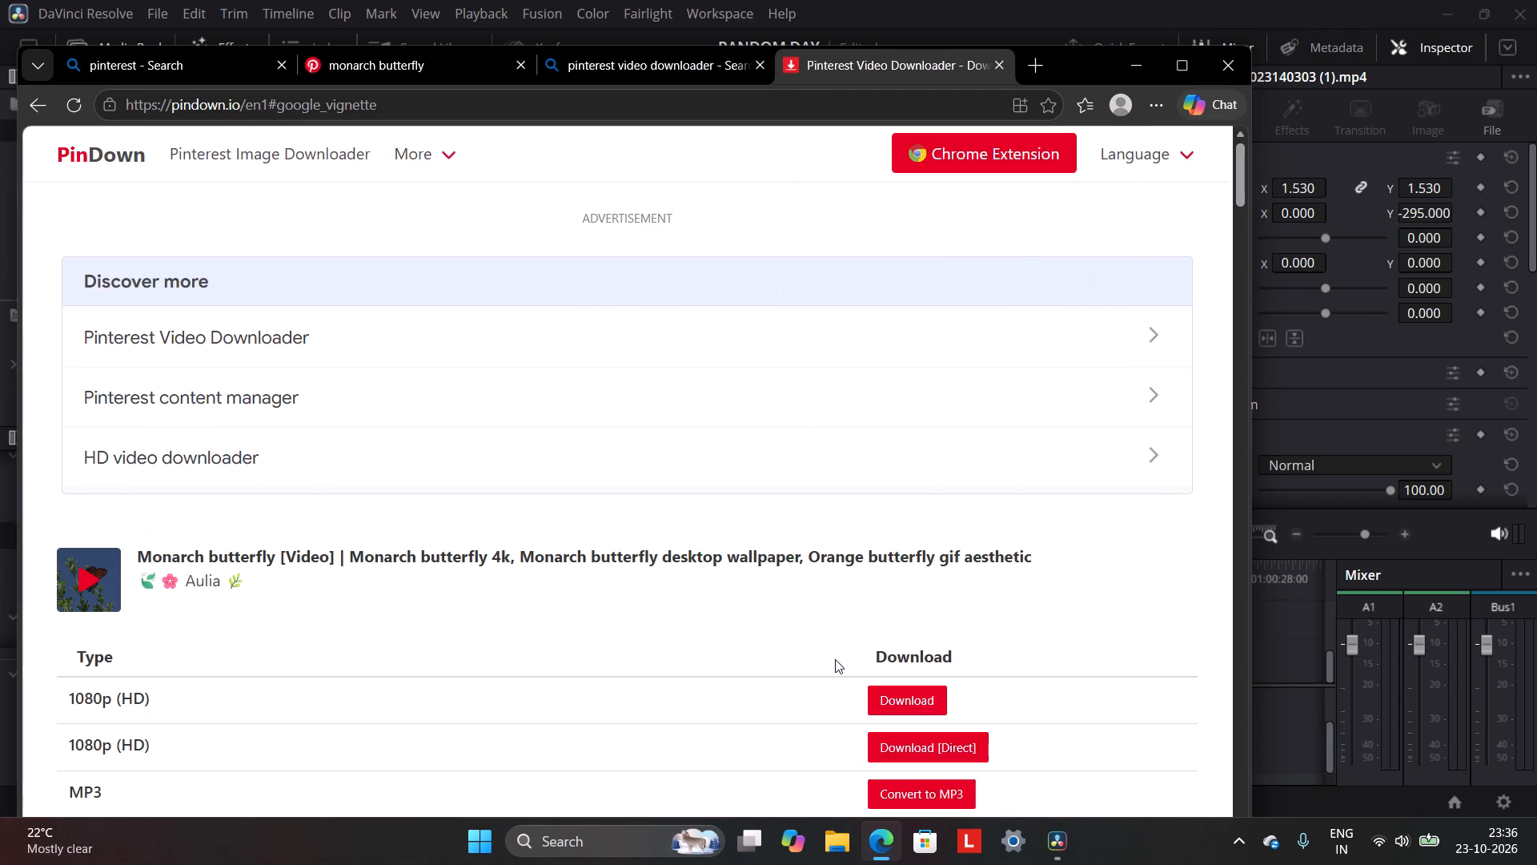
Switch to DaVinci Resolve and start importing the downloaded butterfly video into the Master bin of the media pool.
click(1046, 835)
scroll(259, 304, down, 10)
right_click(375, 384)
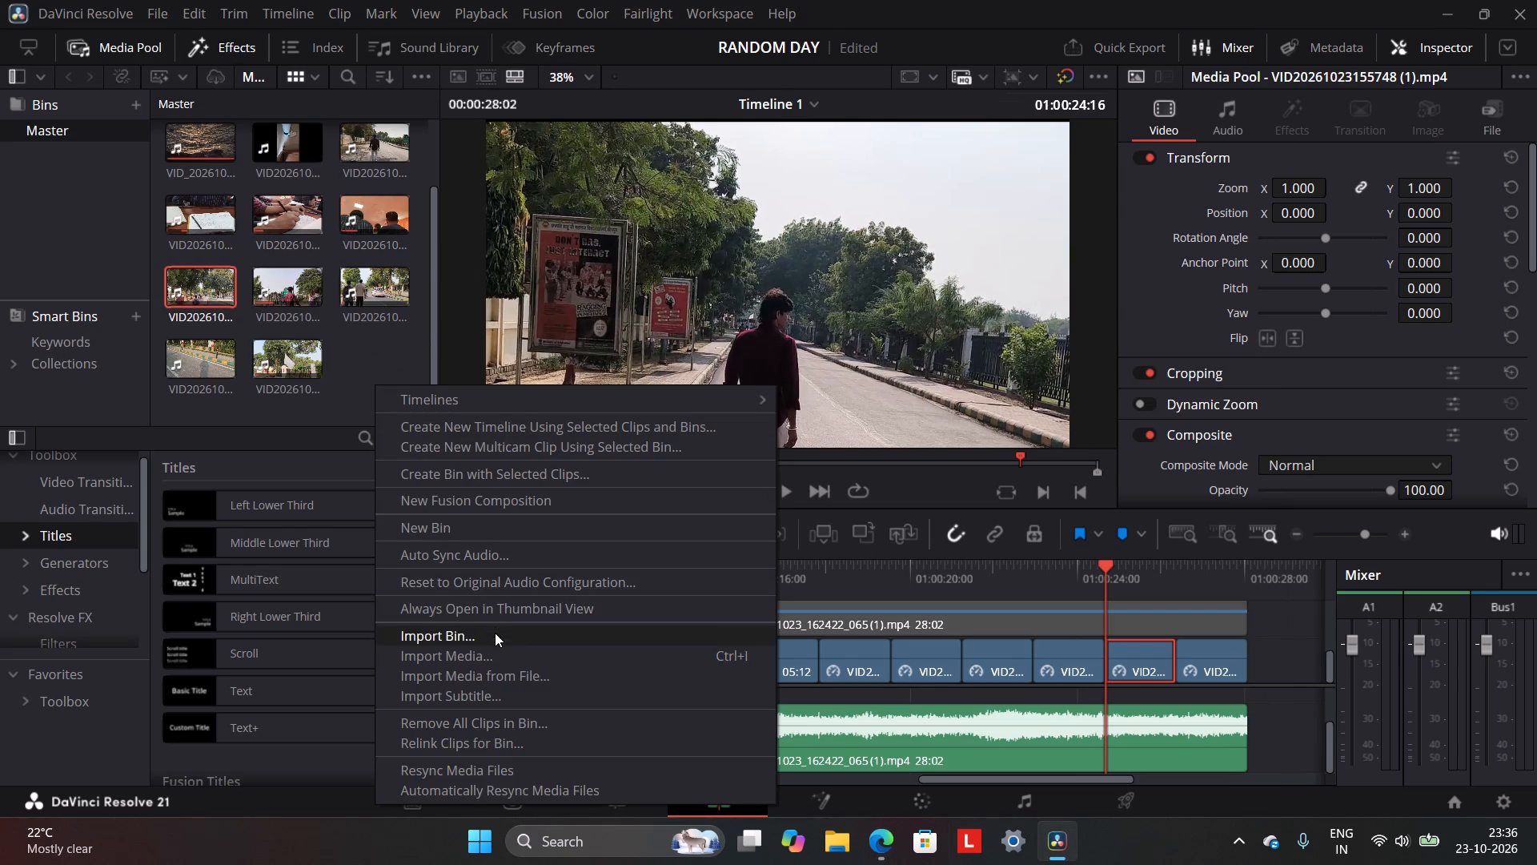
Import the four downloaded Pinterest clips of the building, butterfly, street lamp and pink blossoms from Downloads into the Master bin.
click(495, 653)
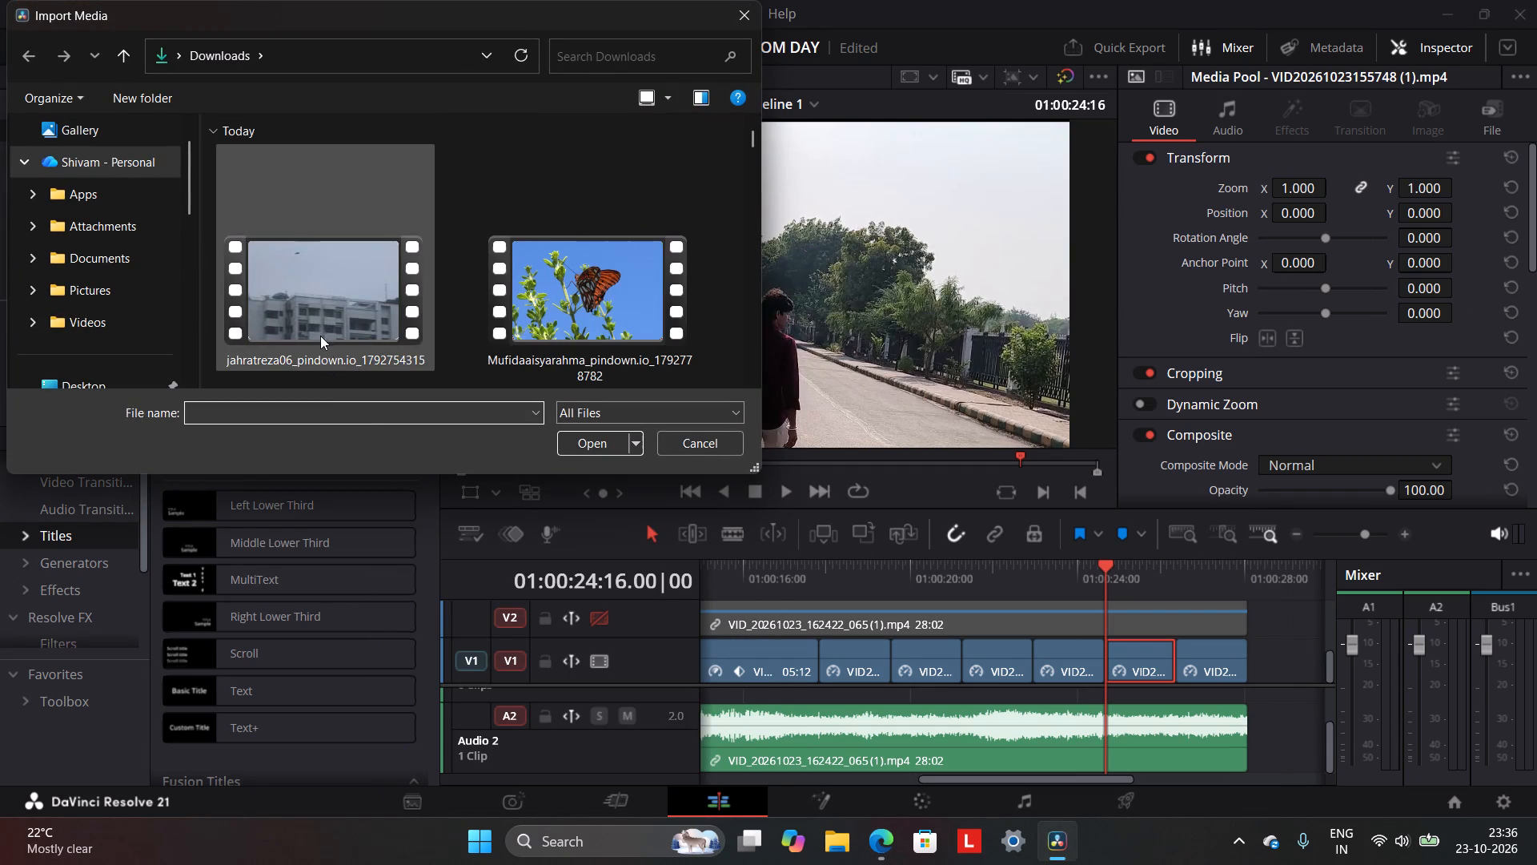
scroll(459, 328, down, 2)
scroll(459, 328, up, 1)
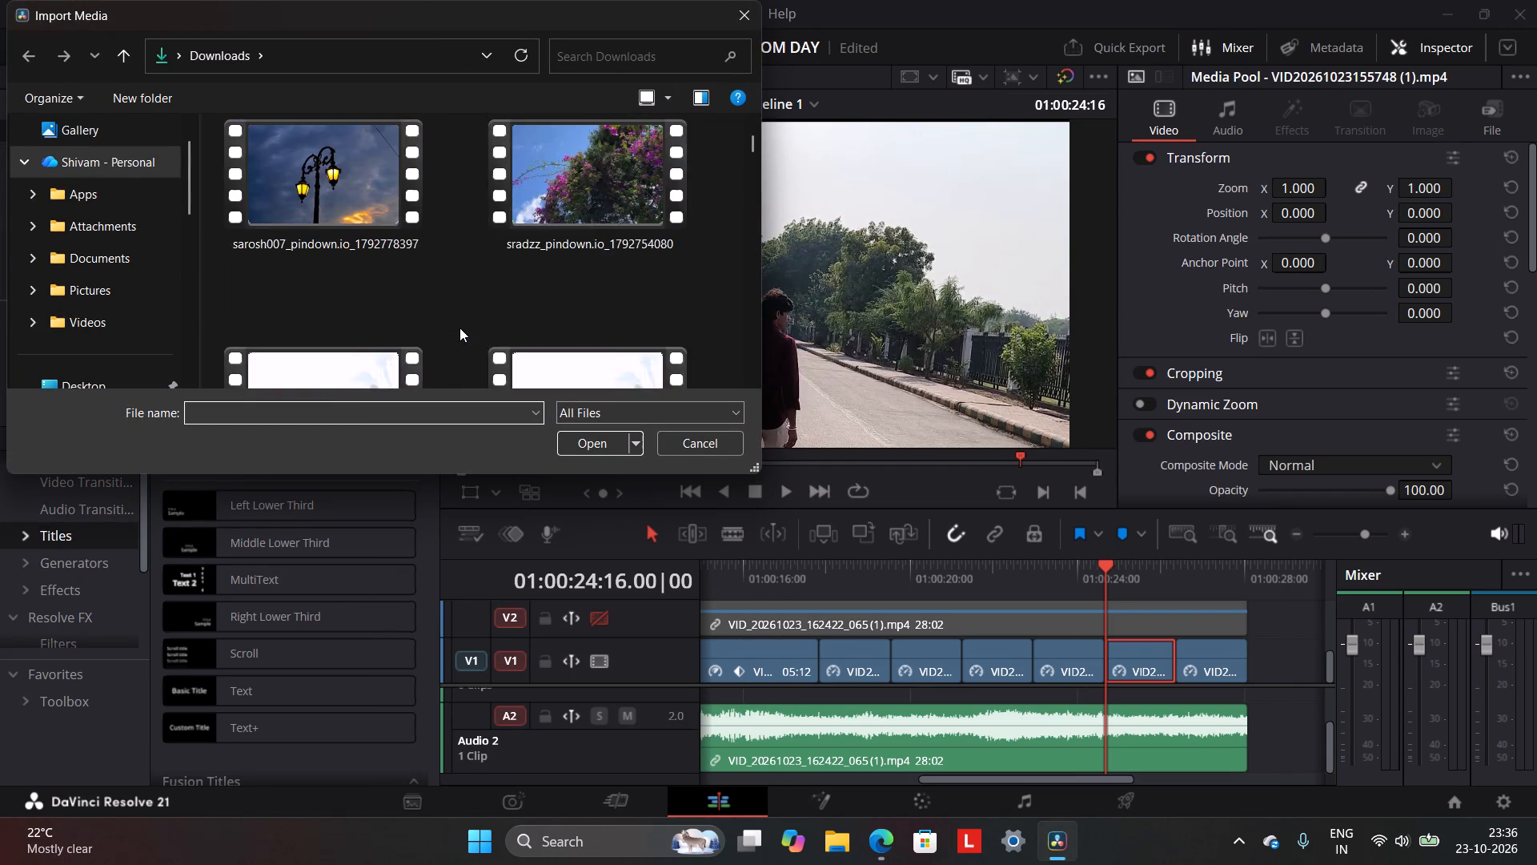
scroll(459, 328, up, 1)
scroll(459, 328, down, 1)
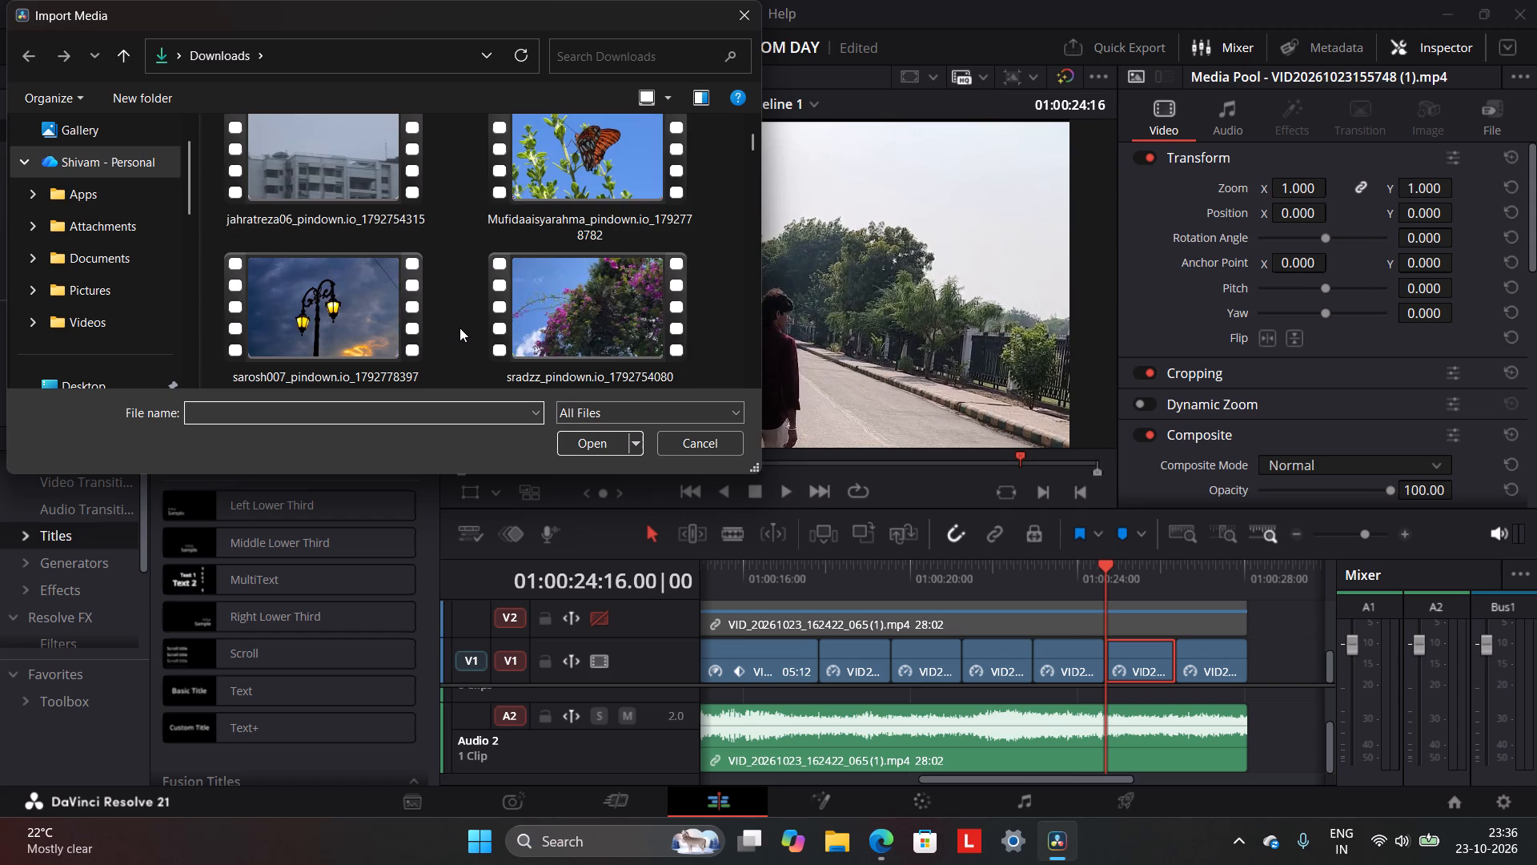
click(403, 329)
click(508, 213)
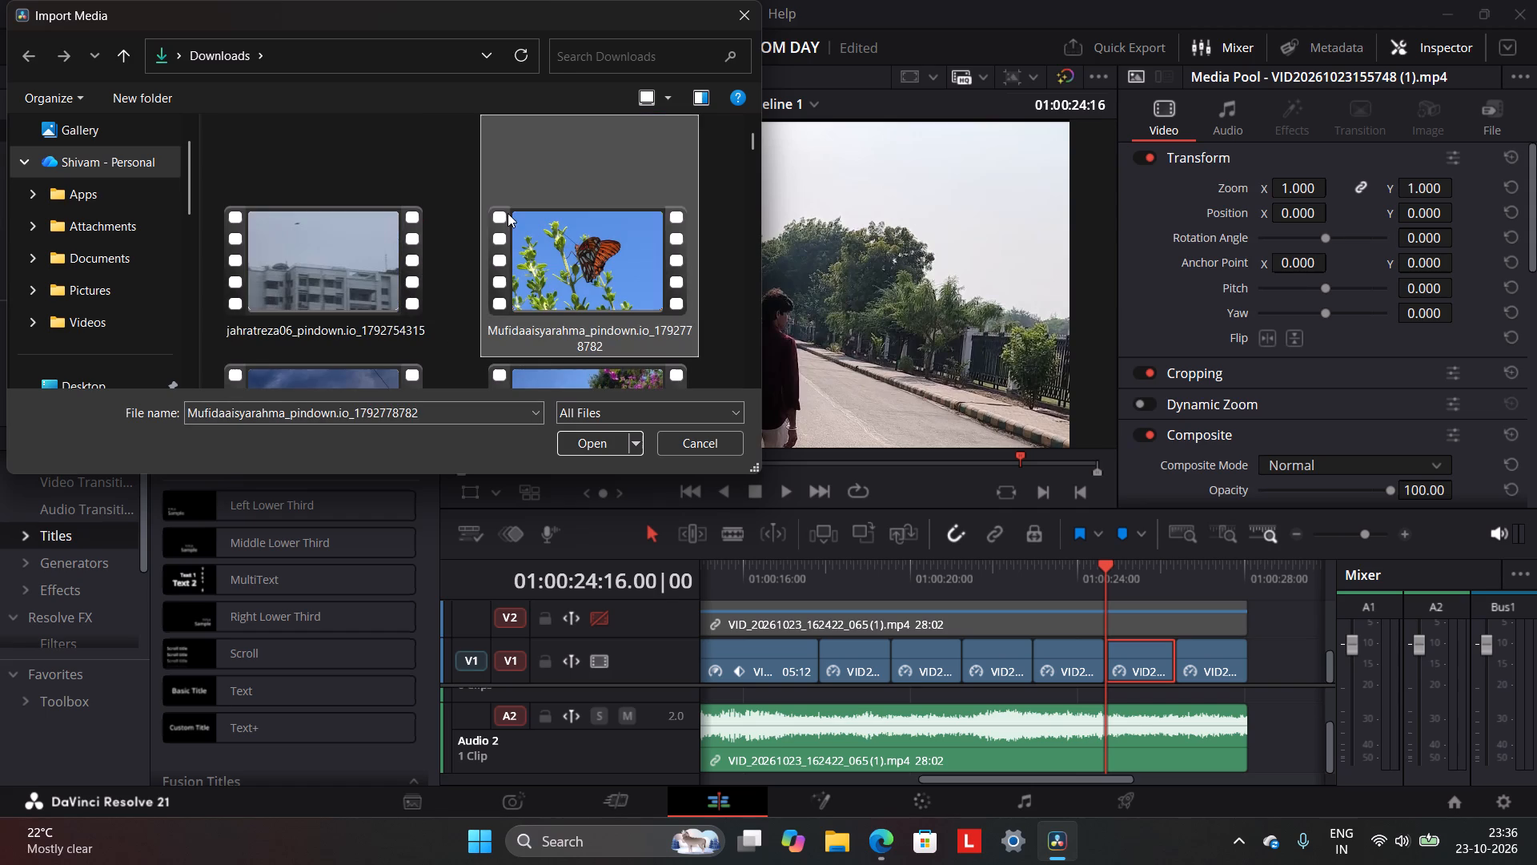
drag(540, 260, 472, 297)
drag(716, 238, 475, 320)
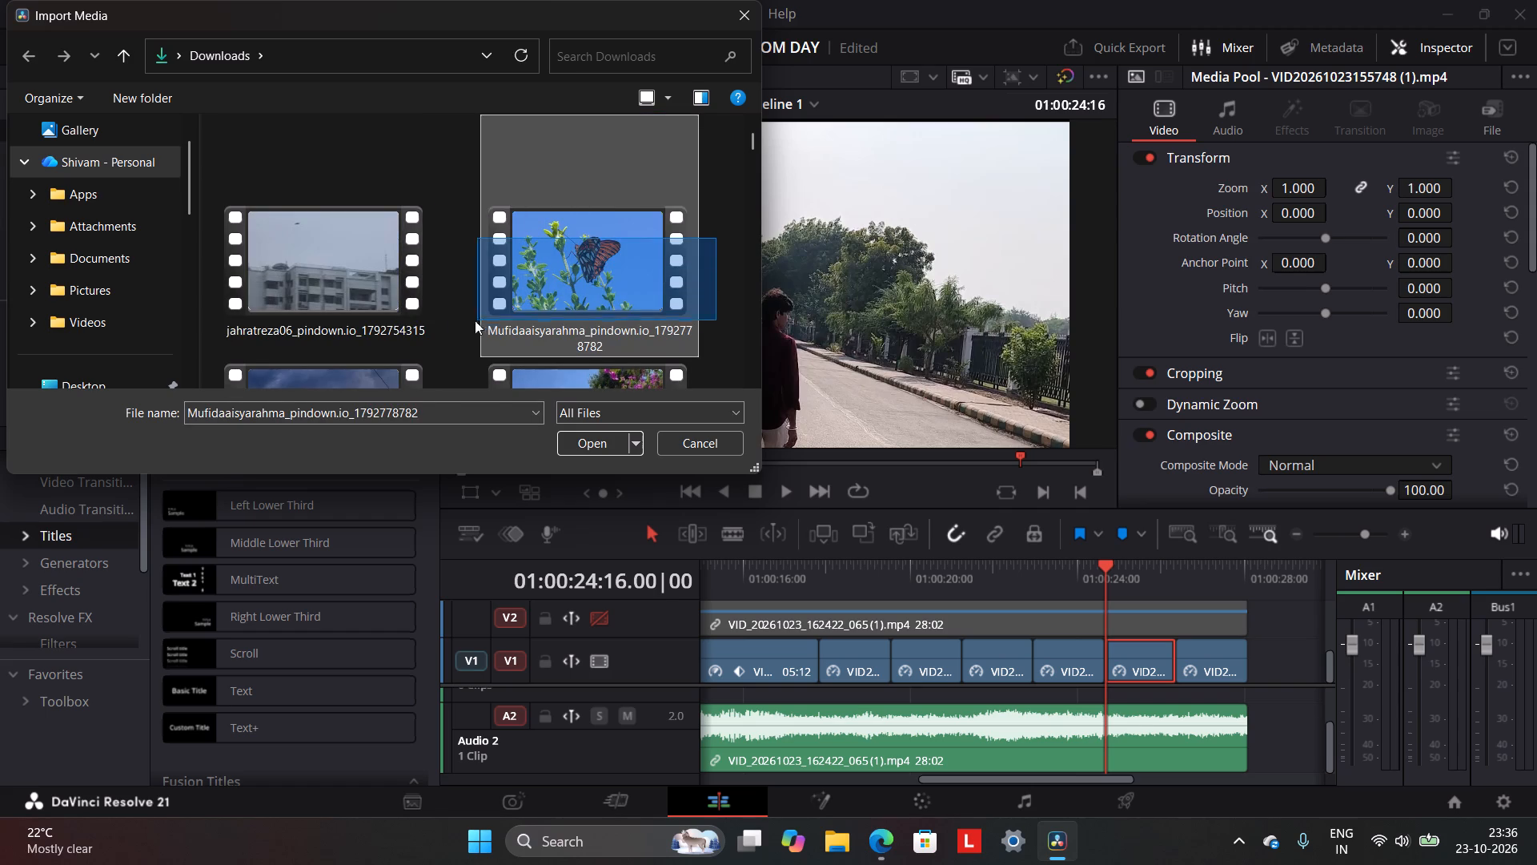
drag(475, 320, 383, 362)
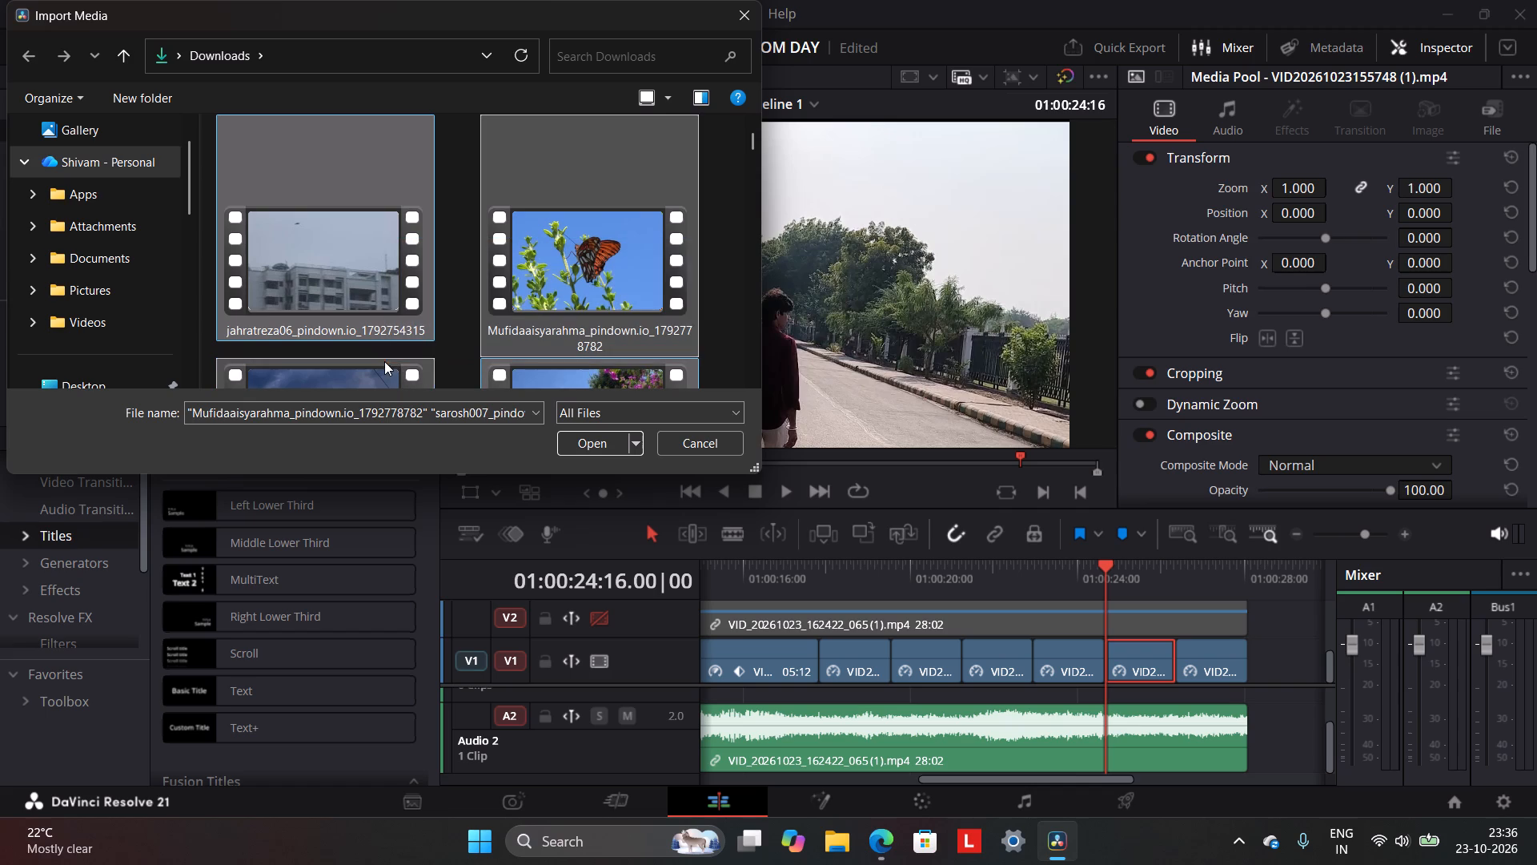
click(590, 441)
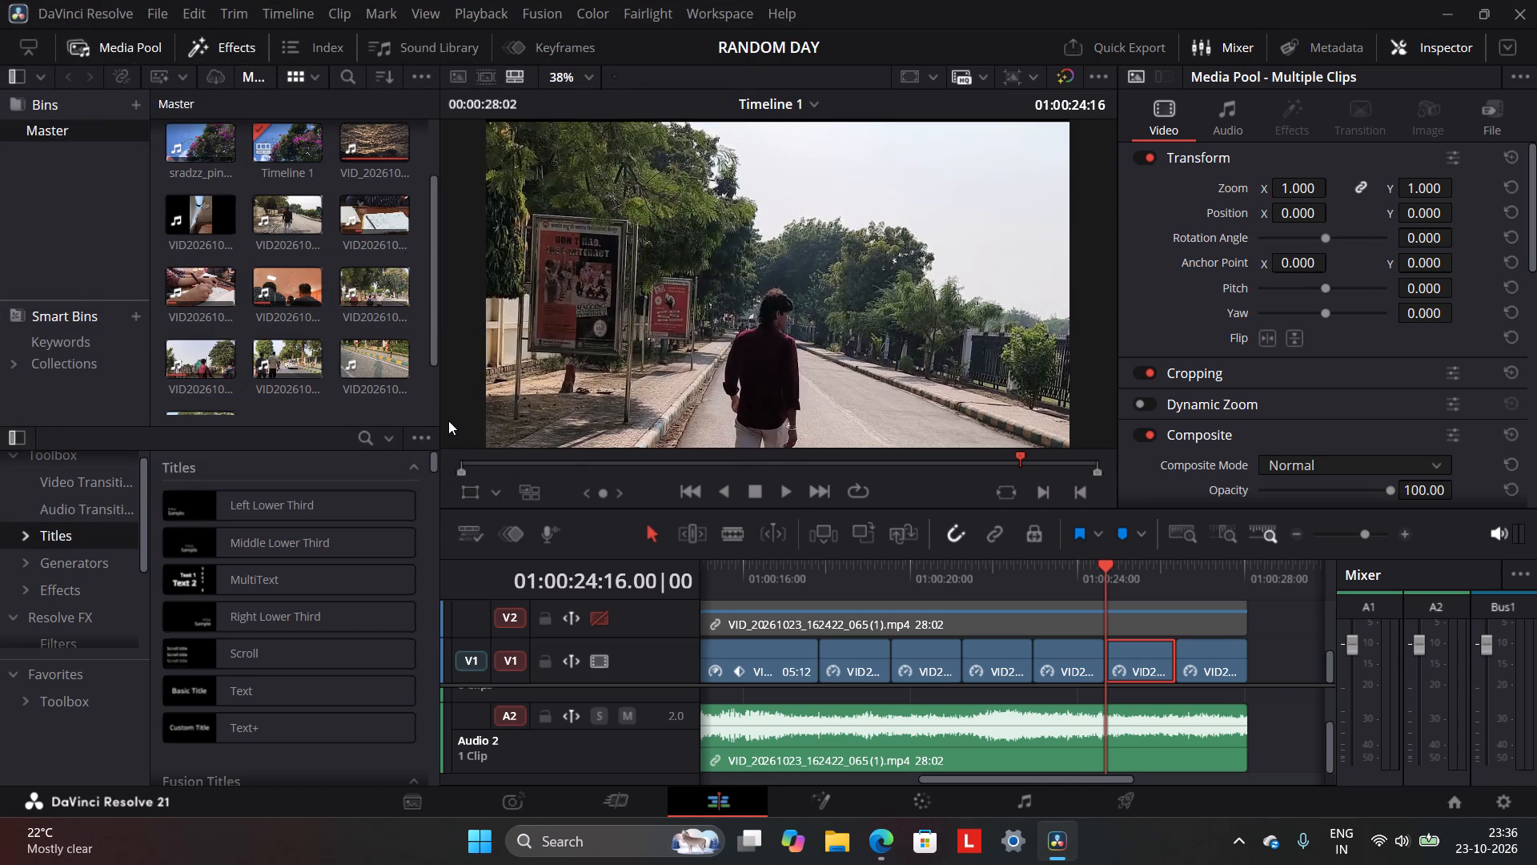
Play back Video 1 from about 01:00:15:15 to review where the repeated walking clip falls among the ending clips.
click(989, 574)
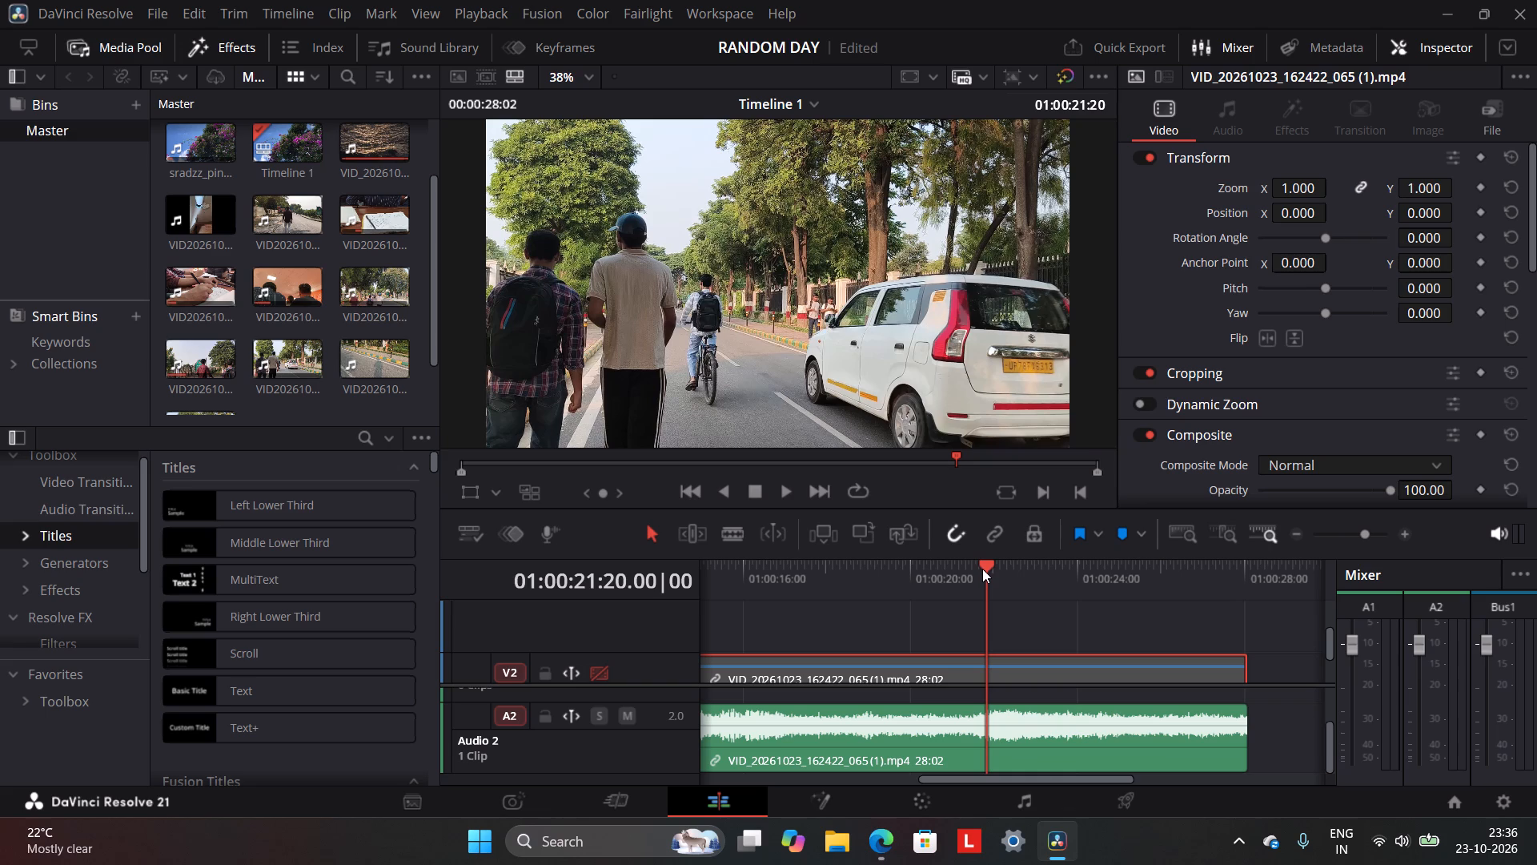
drag(982, 569, 728, 584)
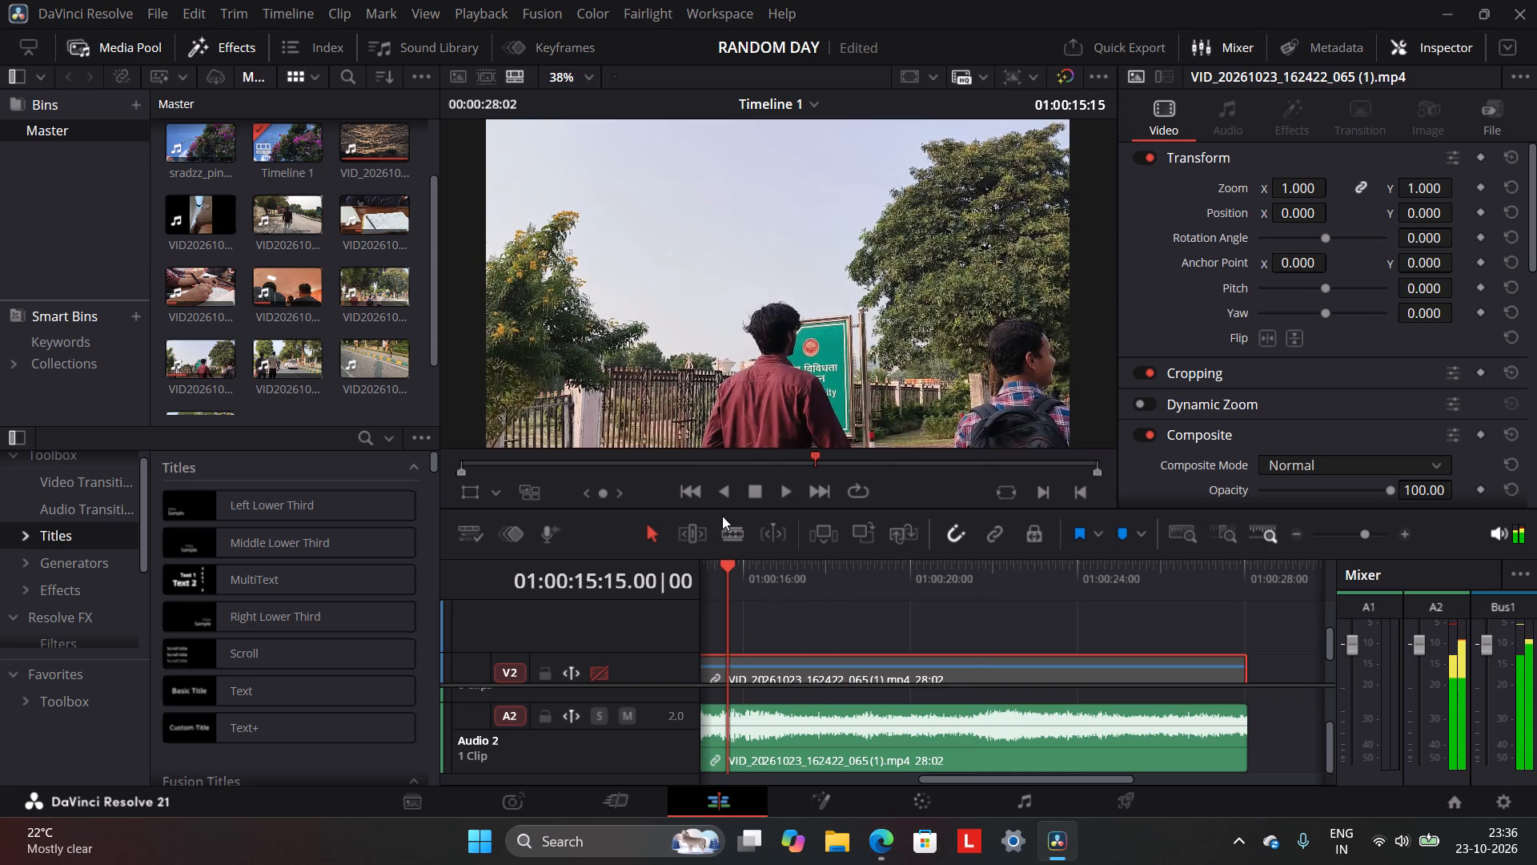
click(784, 497)
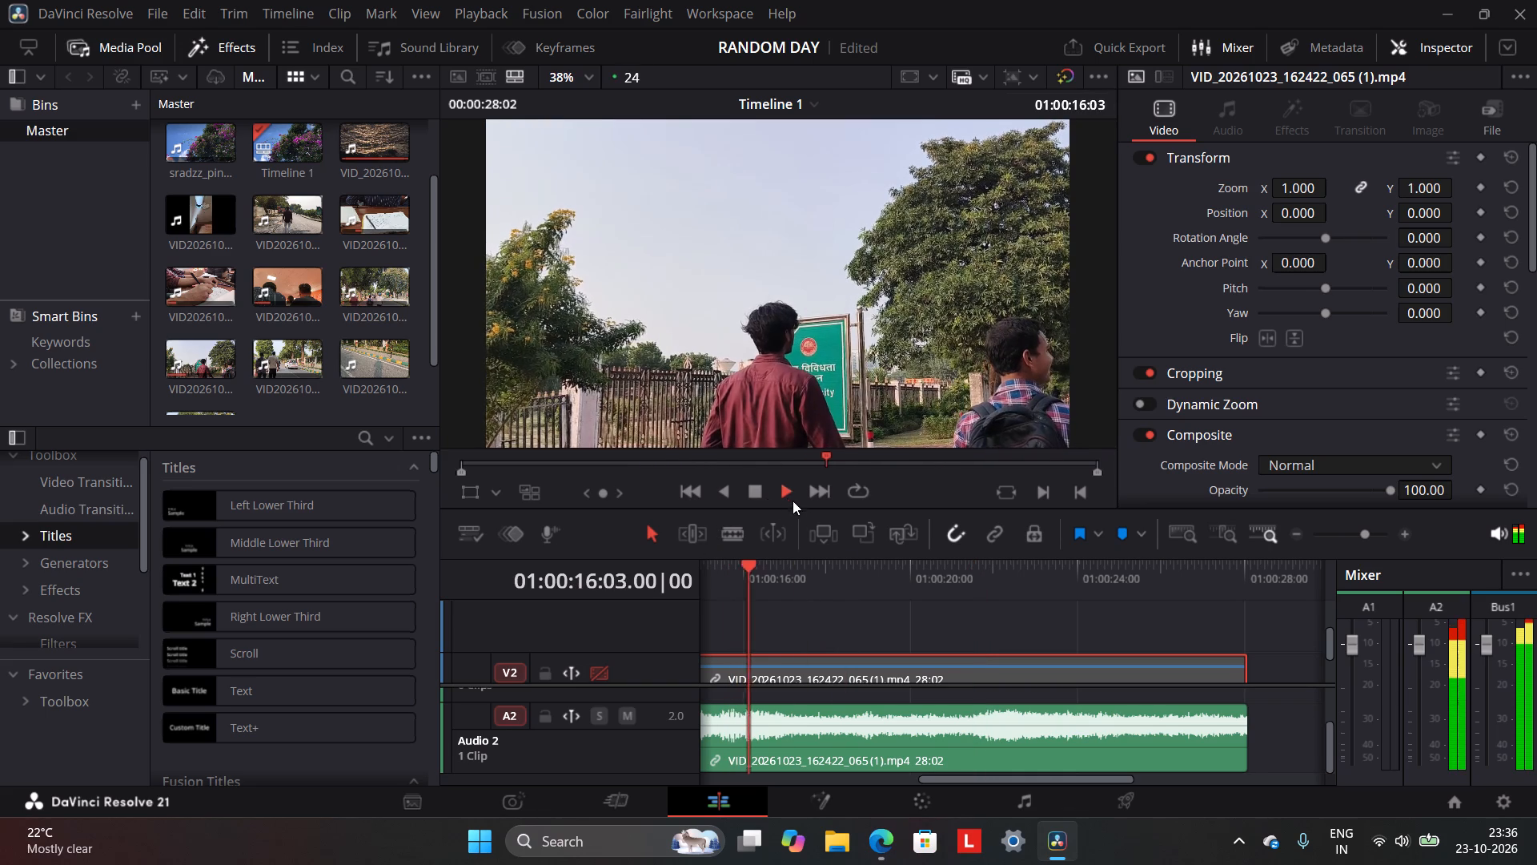
scroll(845, 585, down, 7)
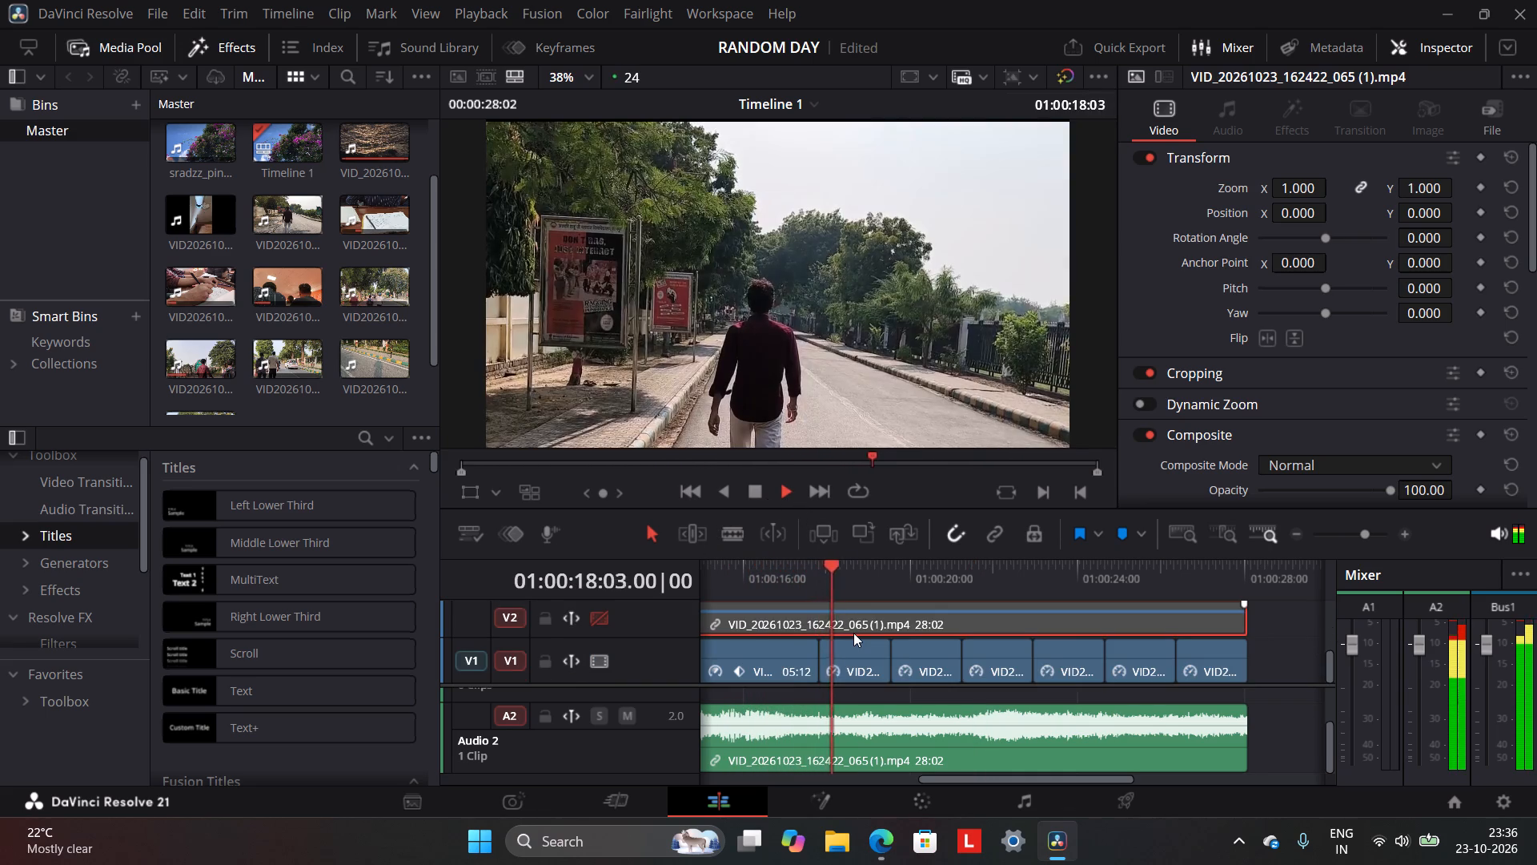
click(752, 492)
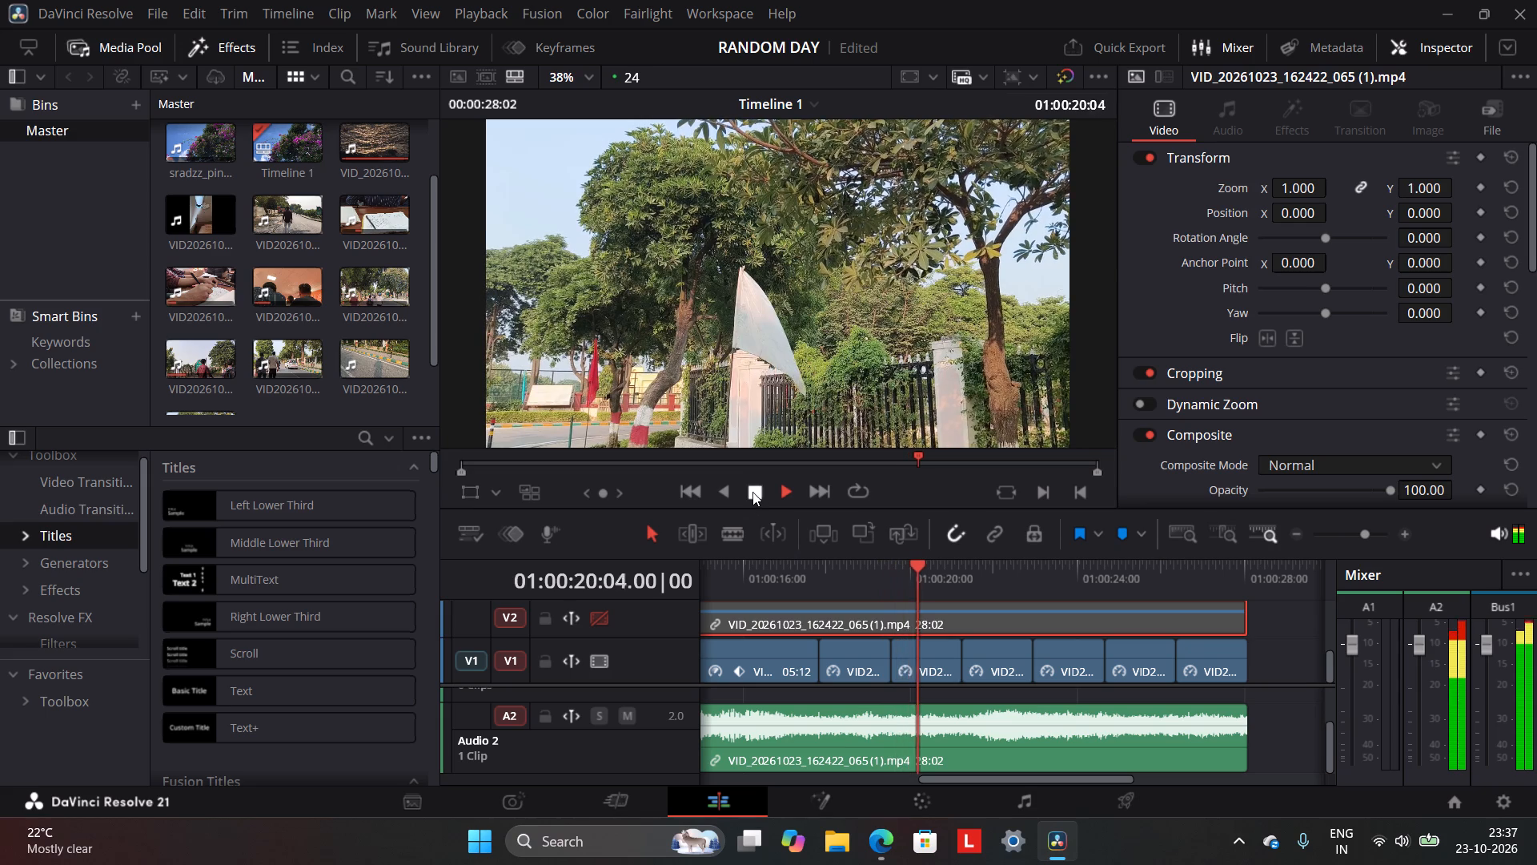
Replace the walking clip starting at 01:00:17:20 on Video 1 with the imported street lamp clip.
click(814, 573)
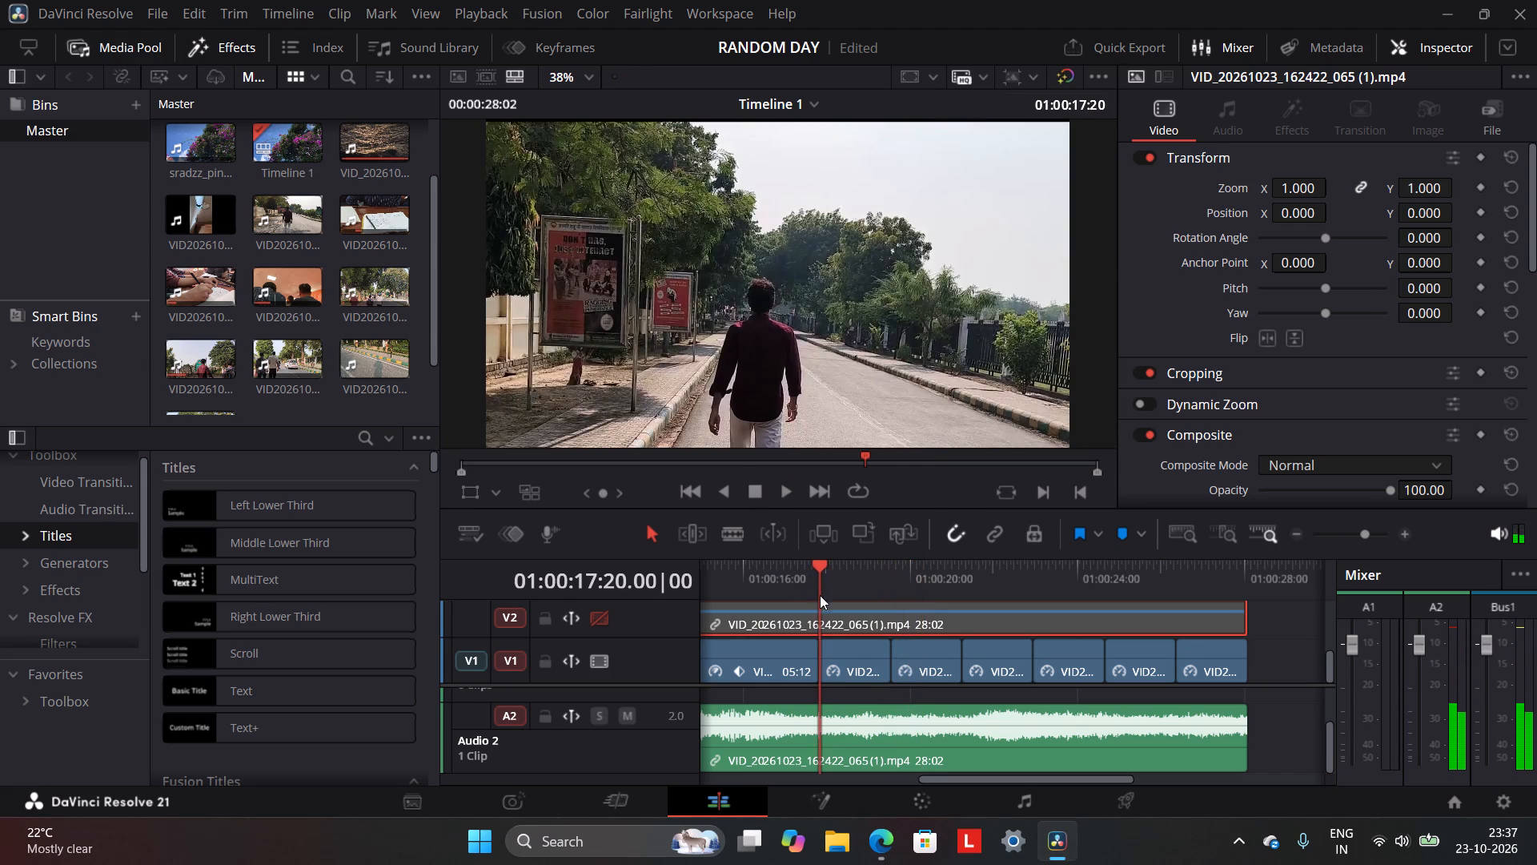
click(837, 650)
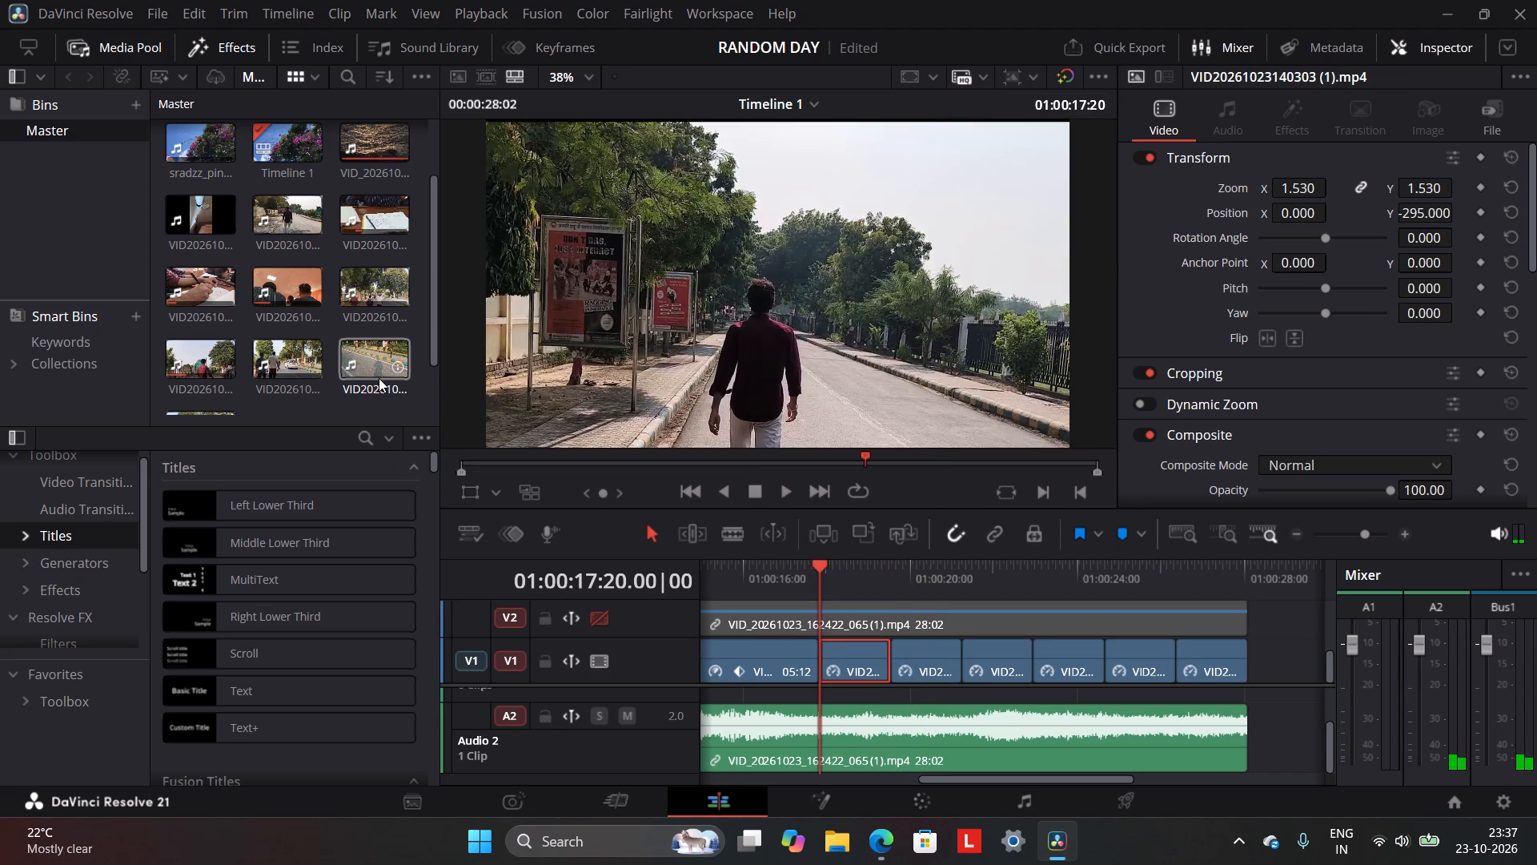
scroll(379, 378, down, 5)
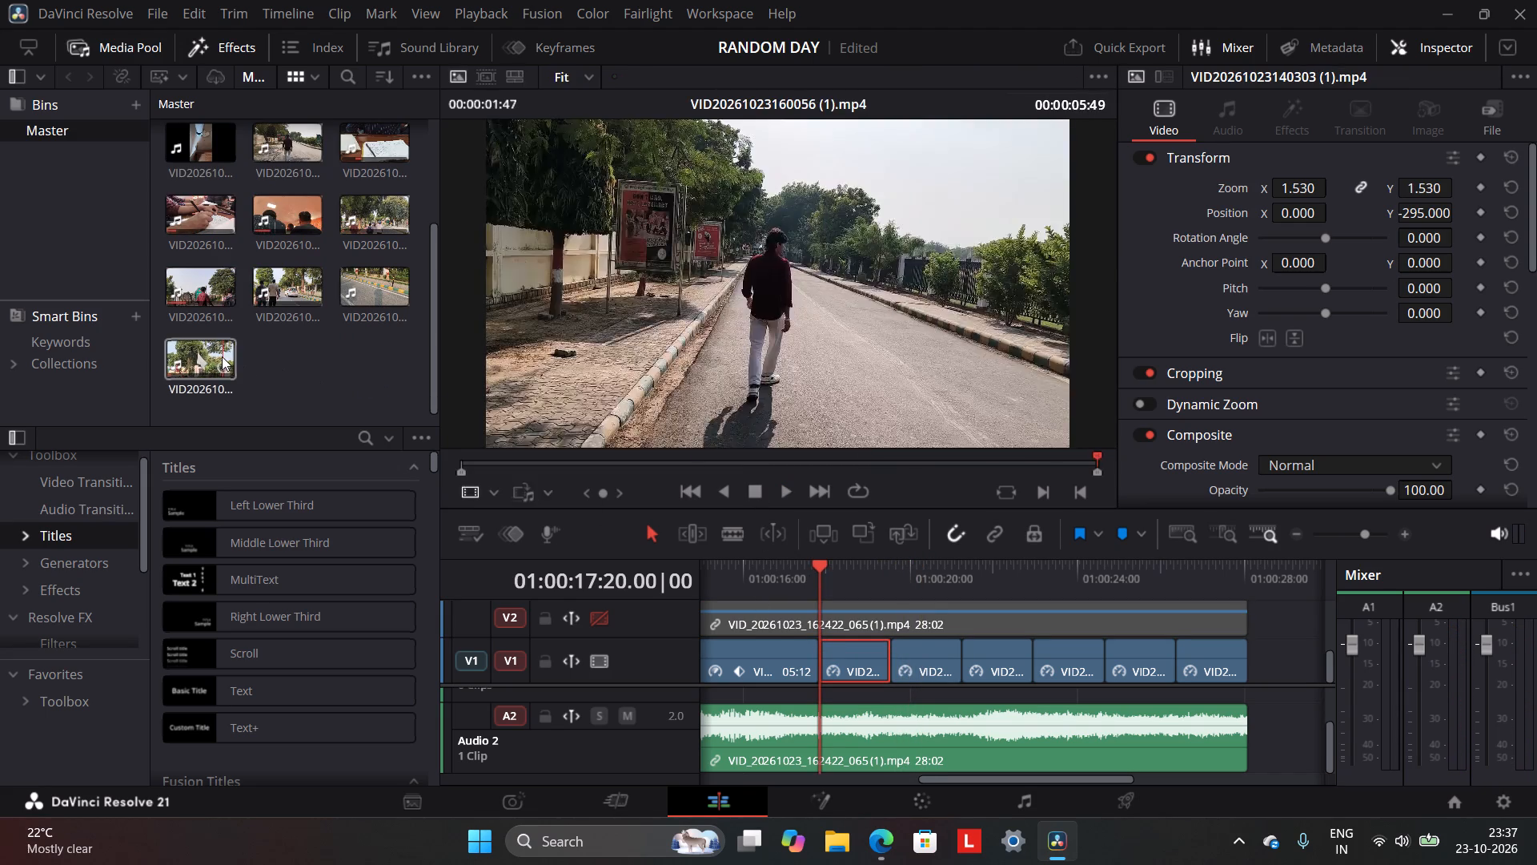
scroll(251, 353, up, 12)
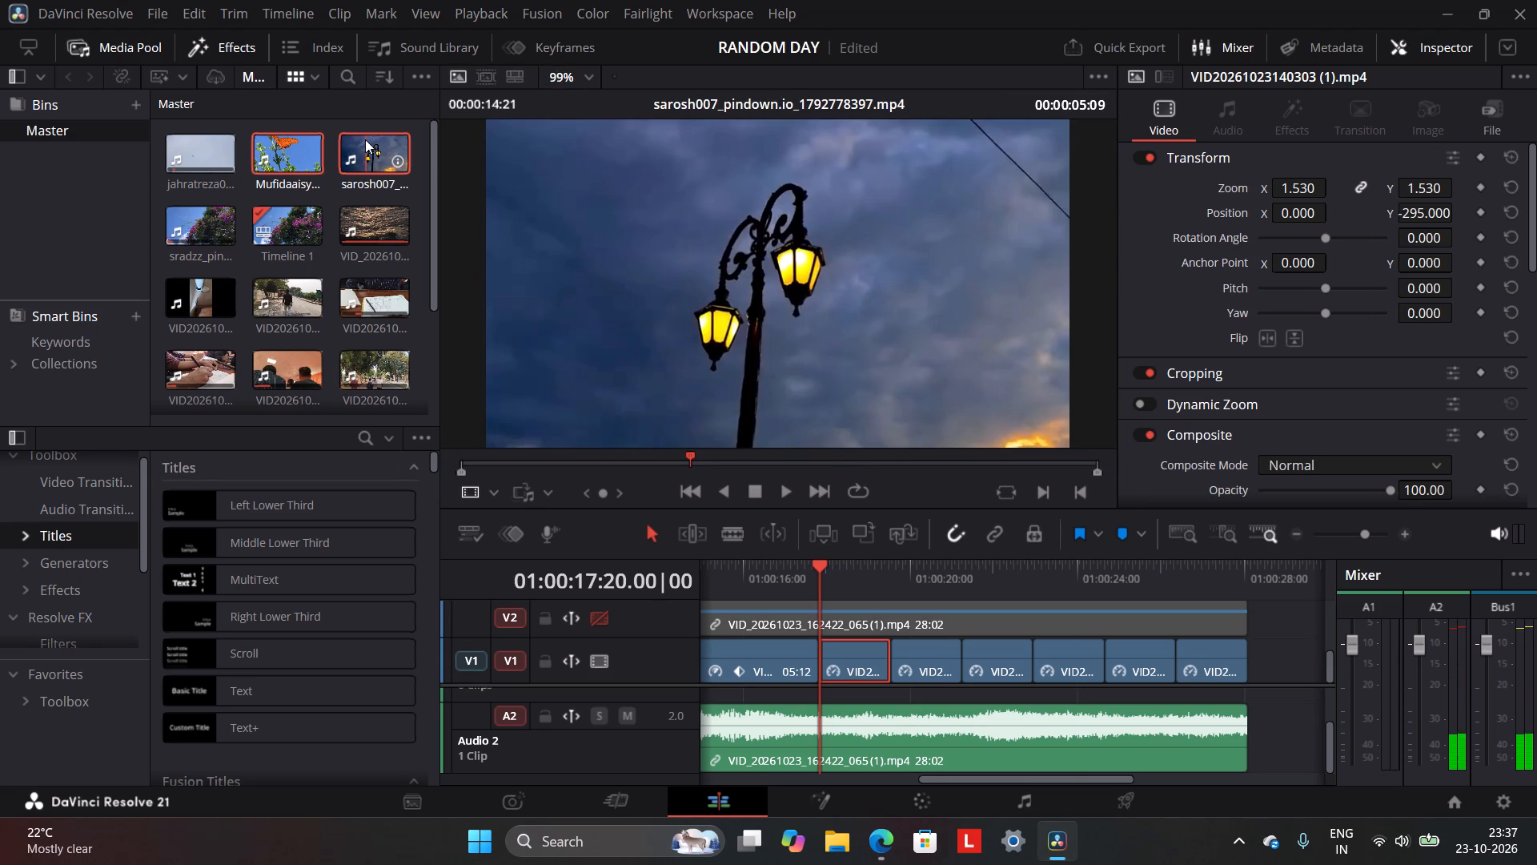
click(380, 147)
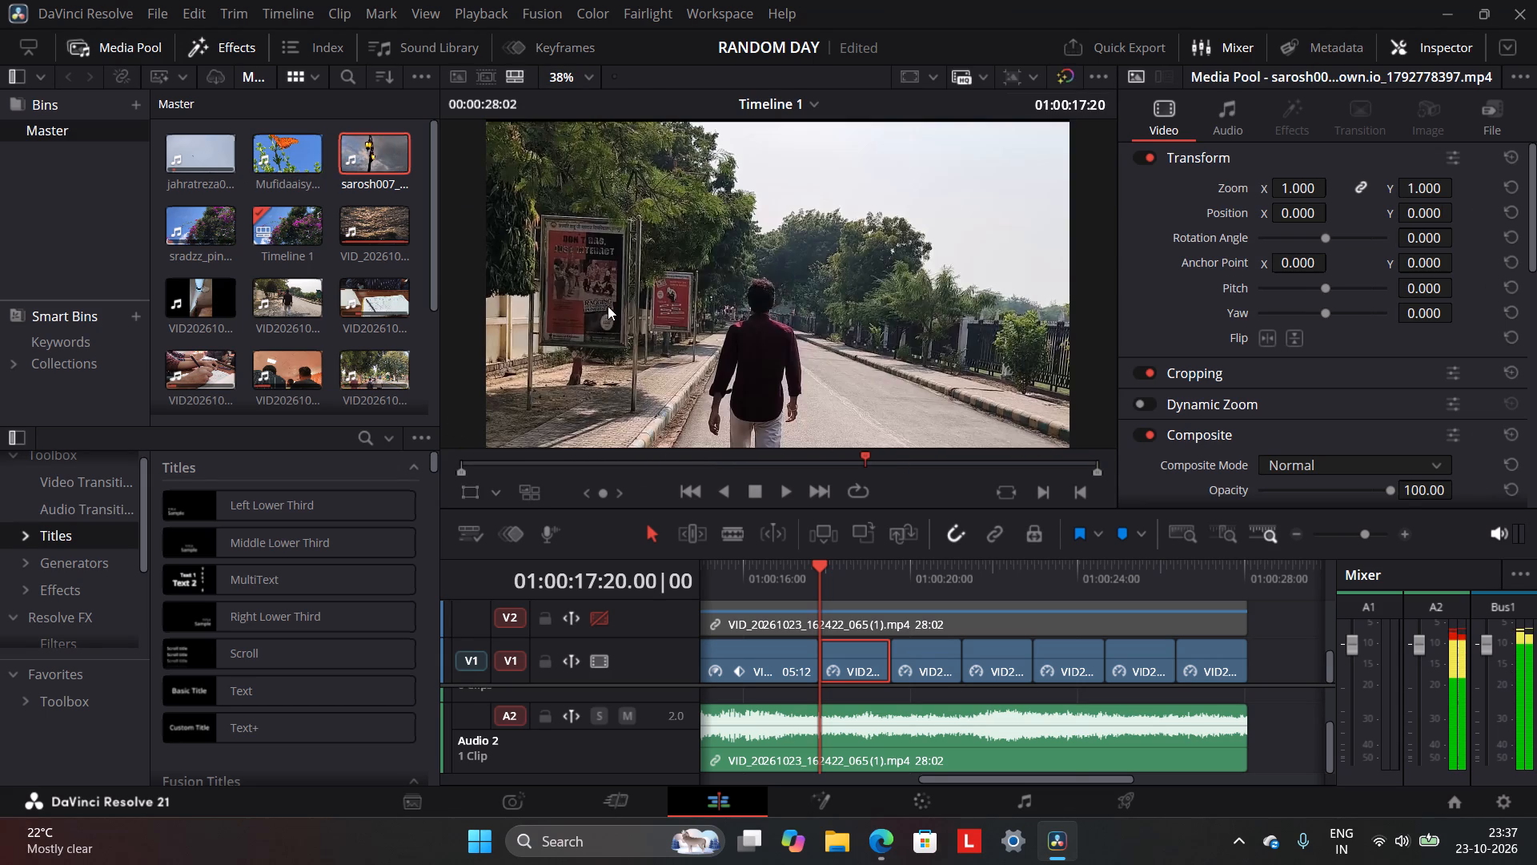
click(891, 537)
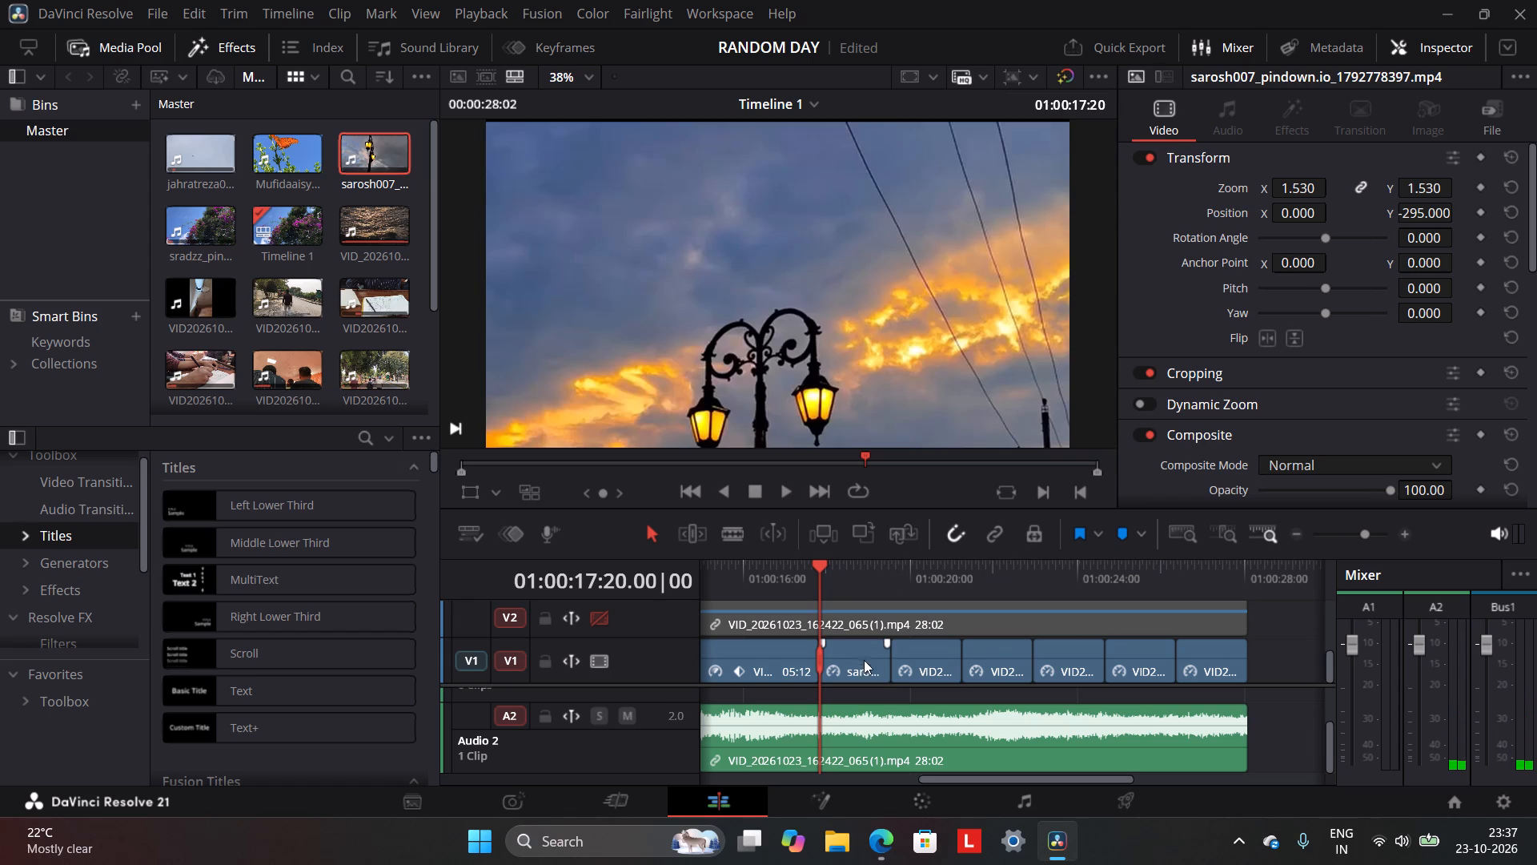
Reframe the street lamp clip with zoom 1.010 and vertical position 0.000 so it fills the frame.
click(863, 663)
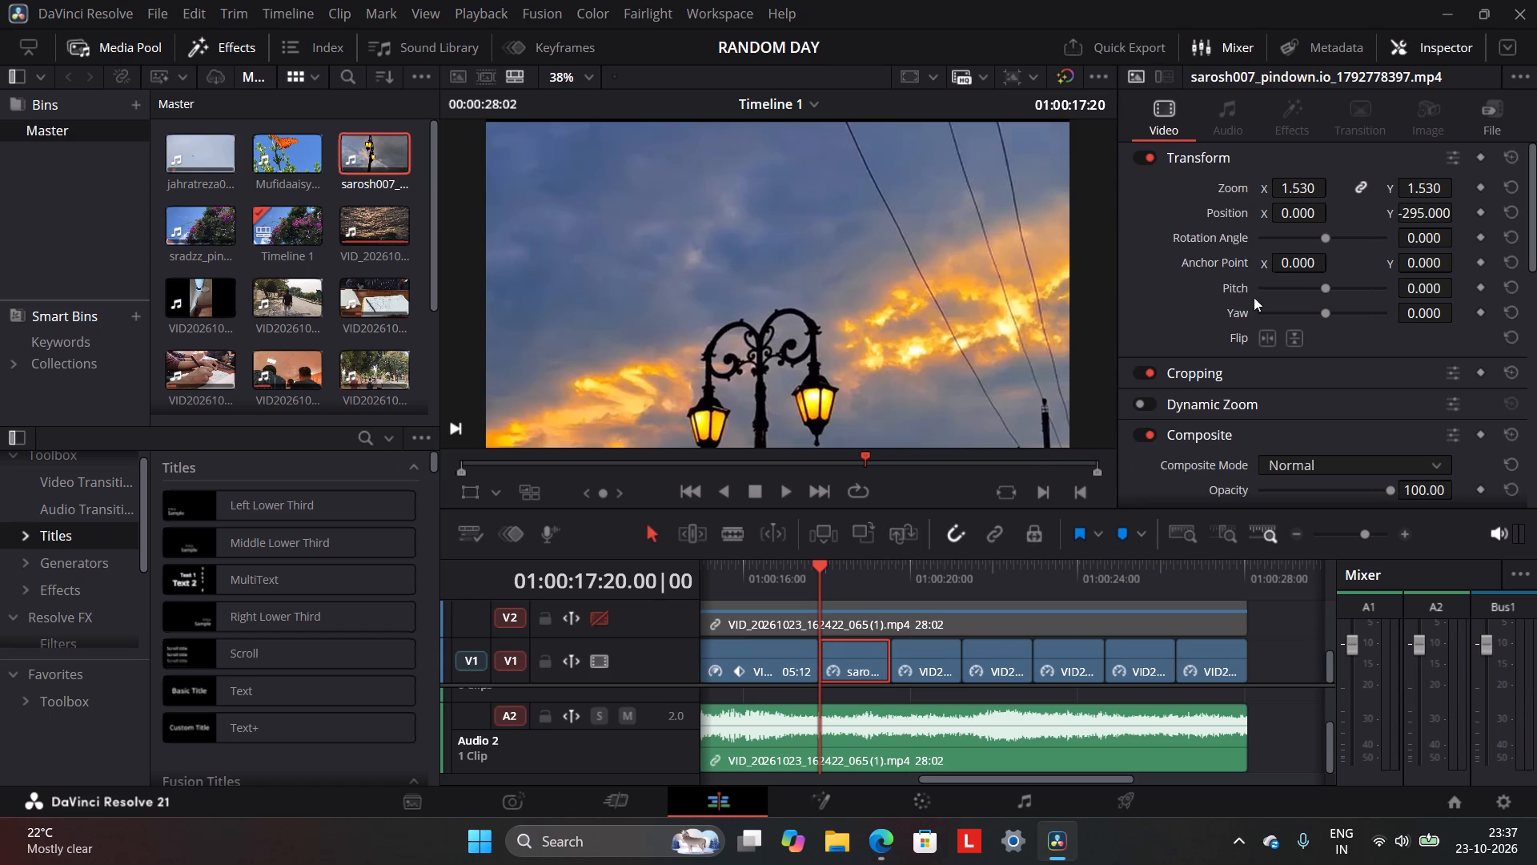
drag(1290, 194, 1274, 233)
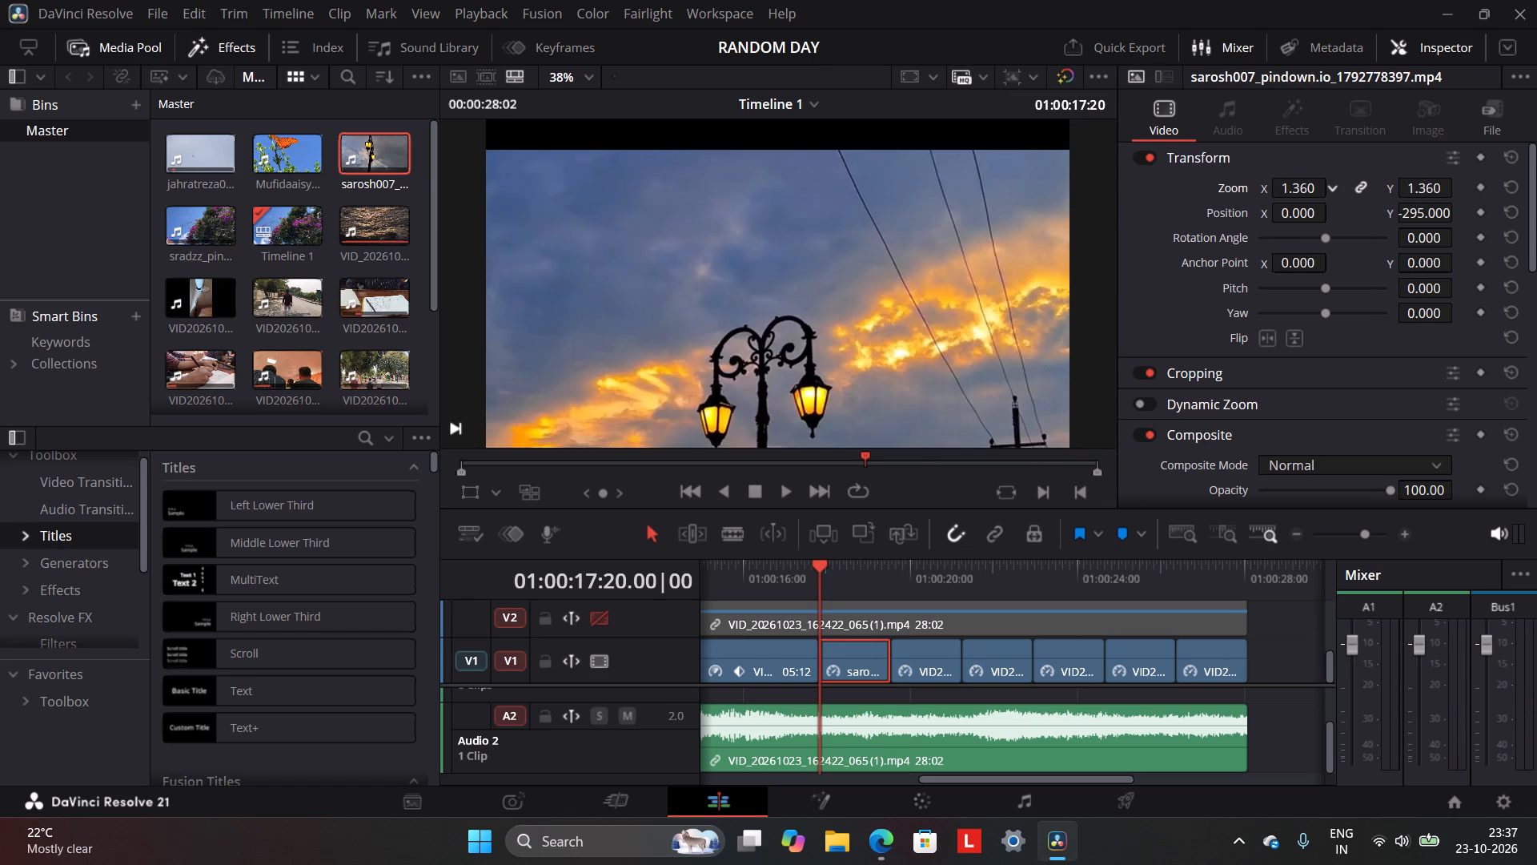
drag(1274, 233, 1227, 258)
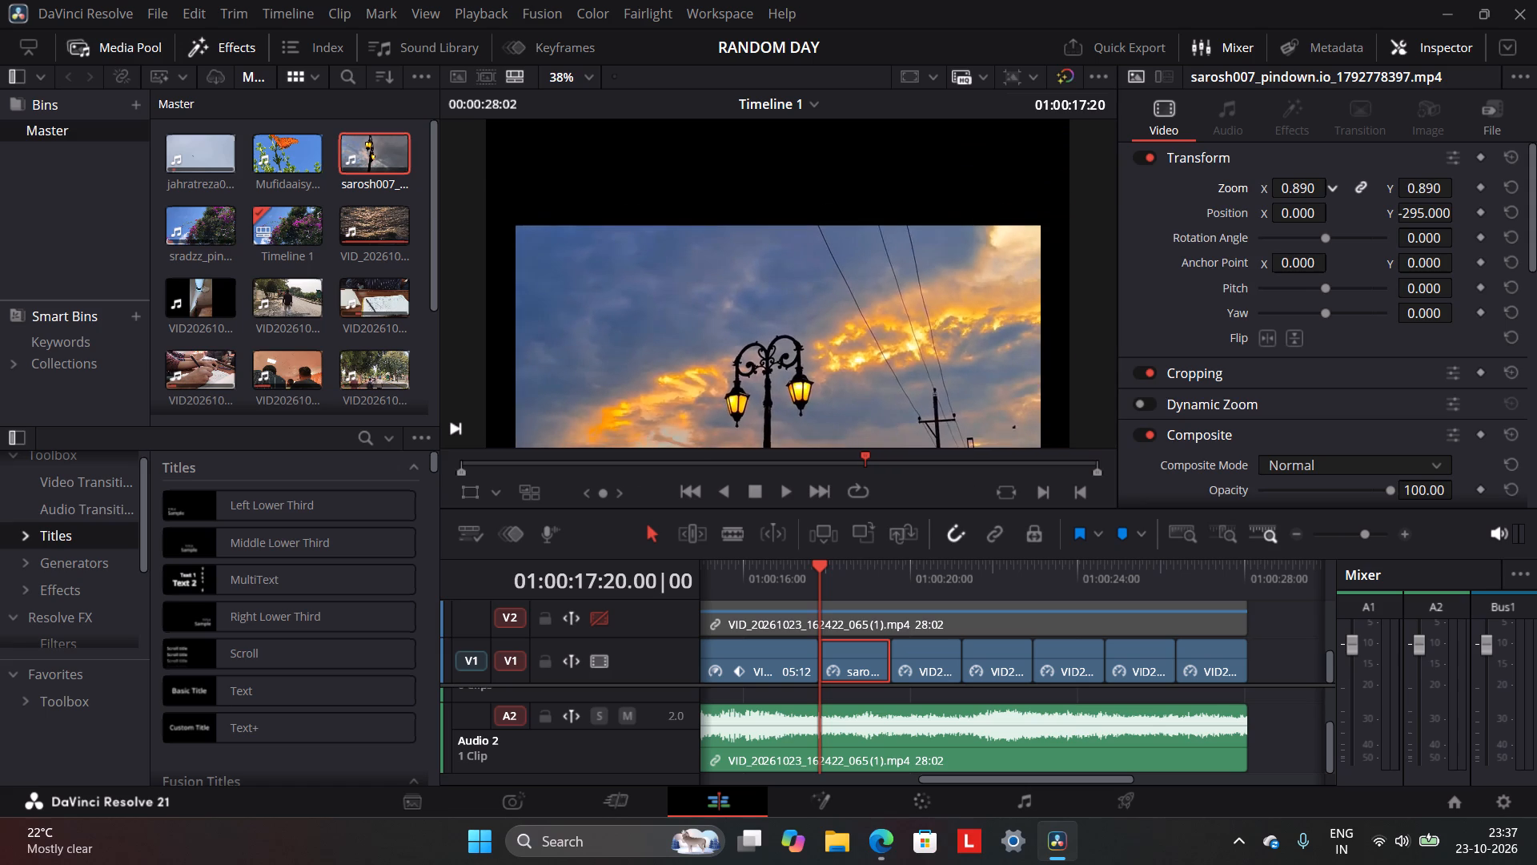
drag(1227, 258, 1239, 258)
drag(1425, 211, 1415, 219)
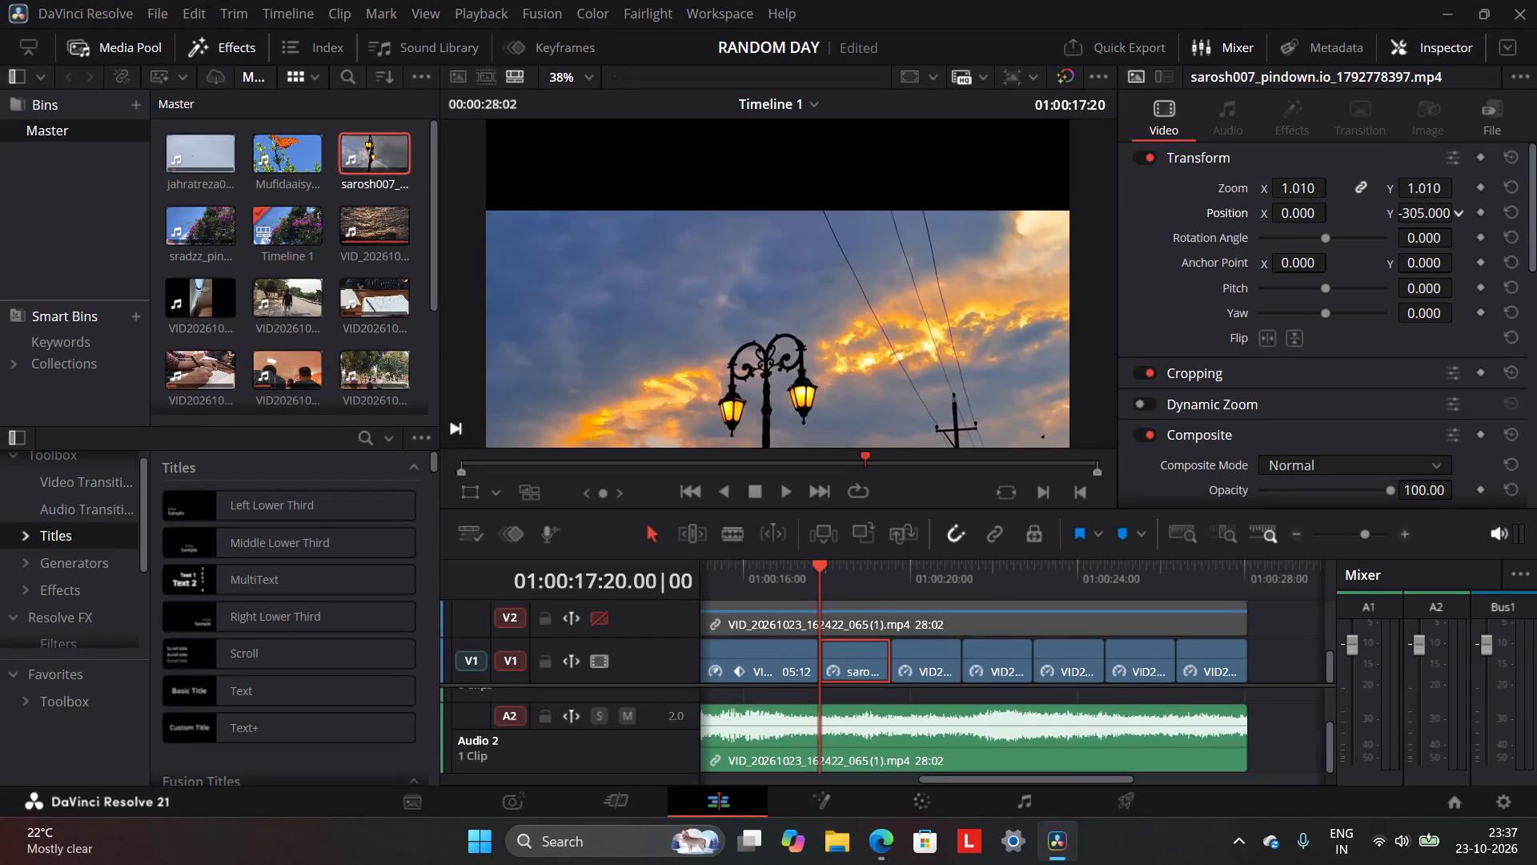
drag(1415, 219, 785, 431)
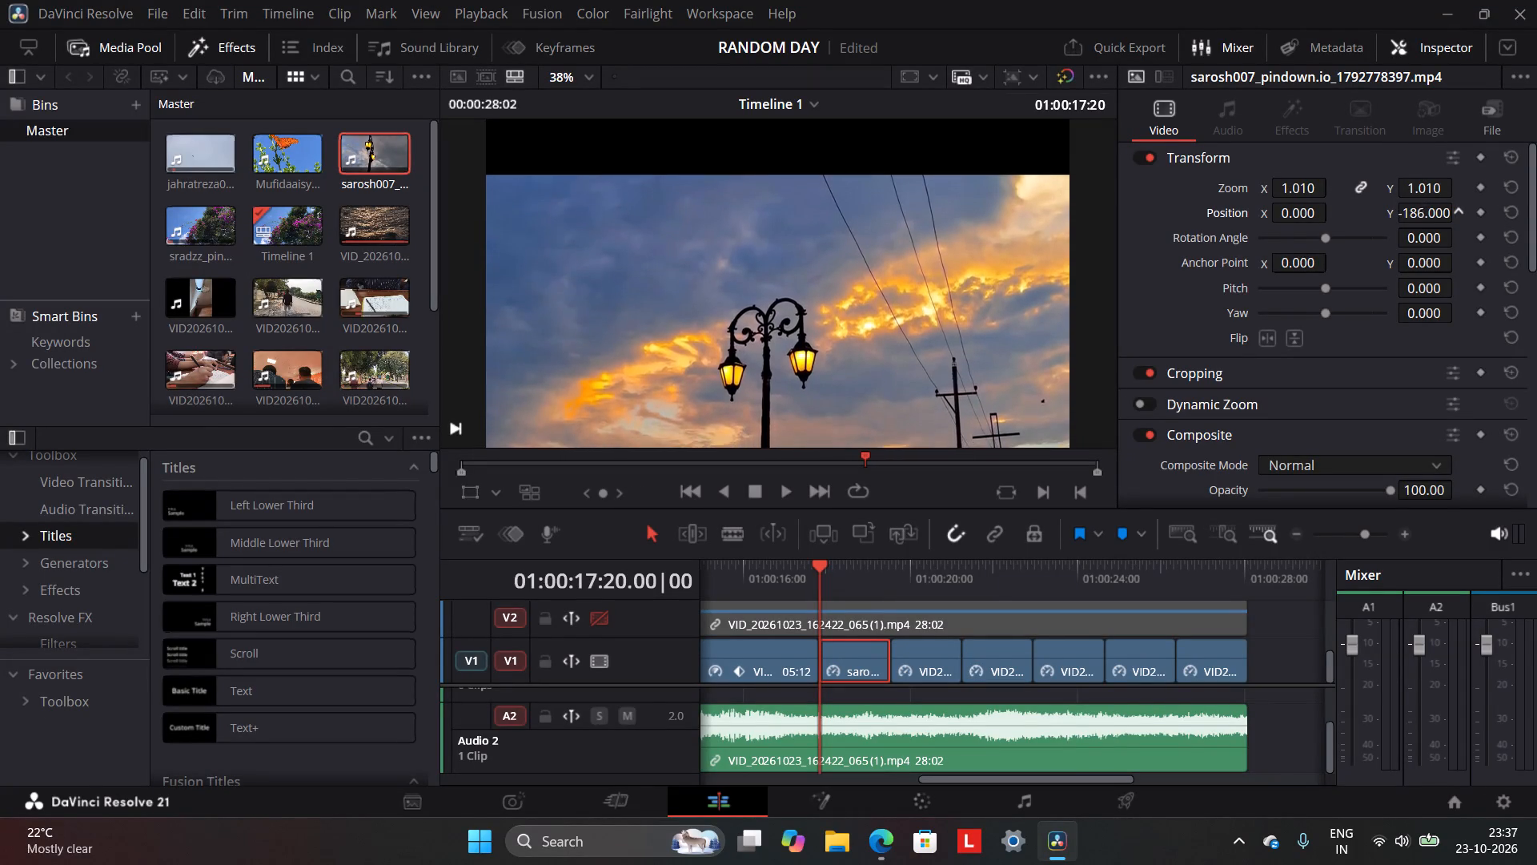
drag(785, 431, 958, 426)
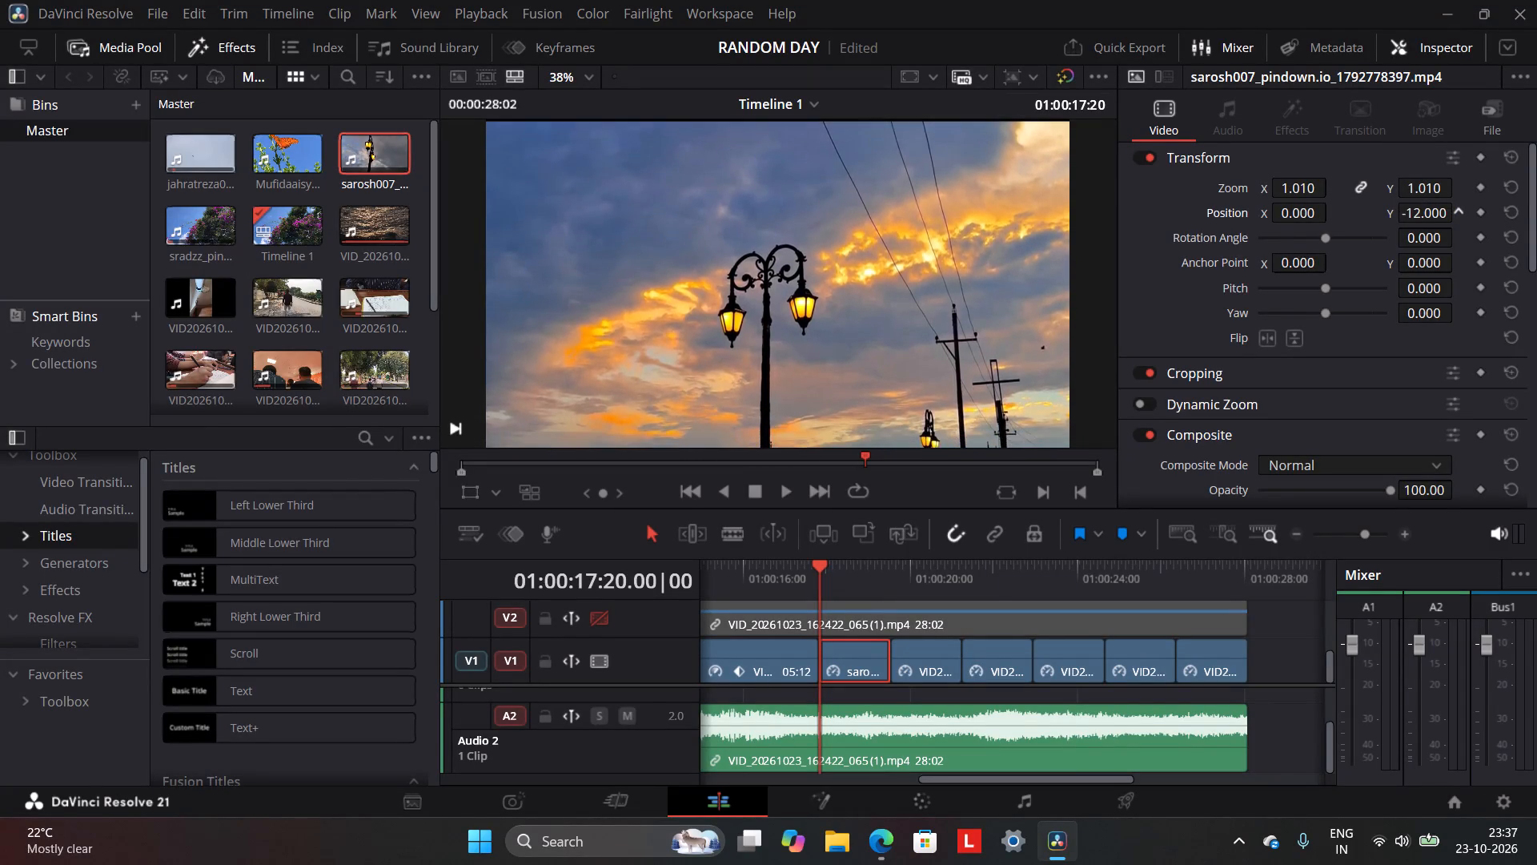
drag(958, 426, 987, 429)
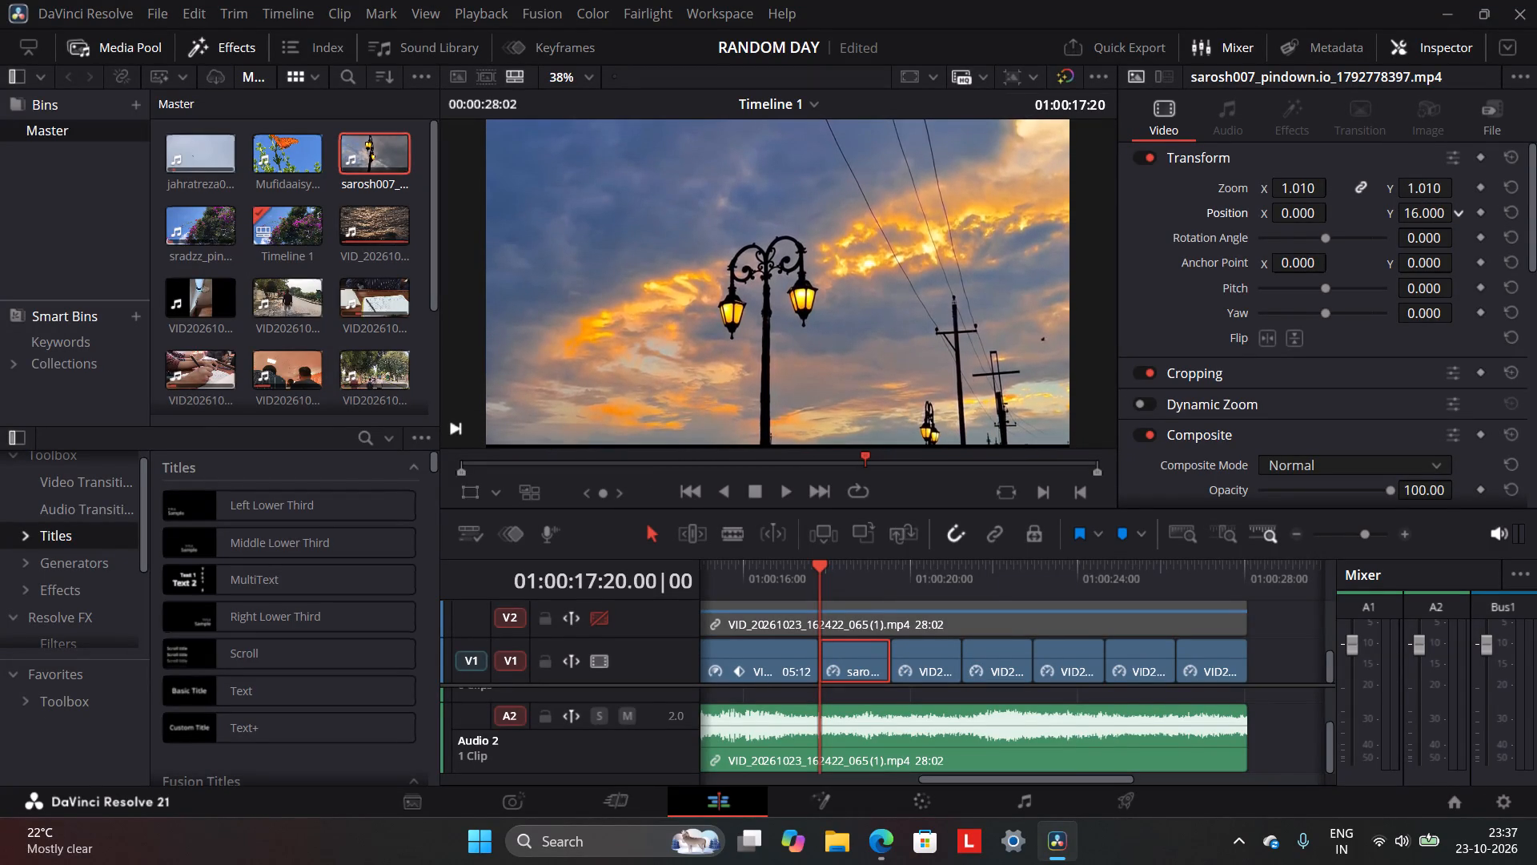
drag(987, 429, 975, 438)
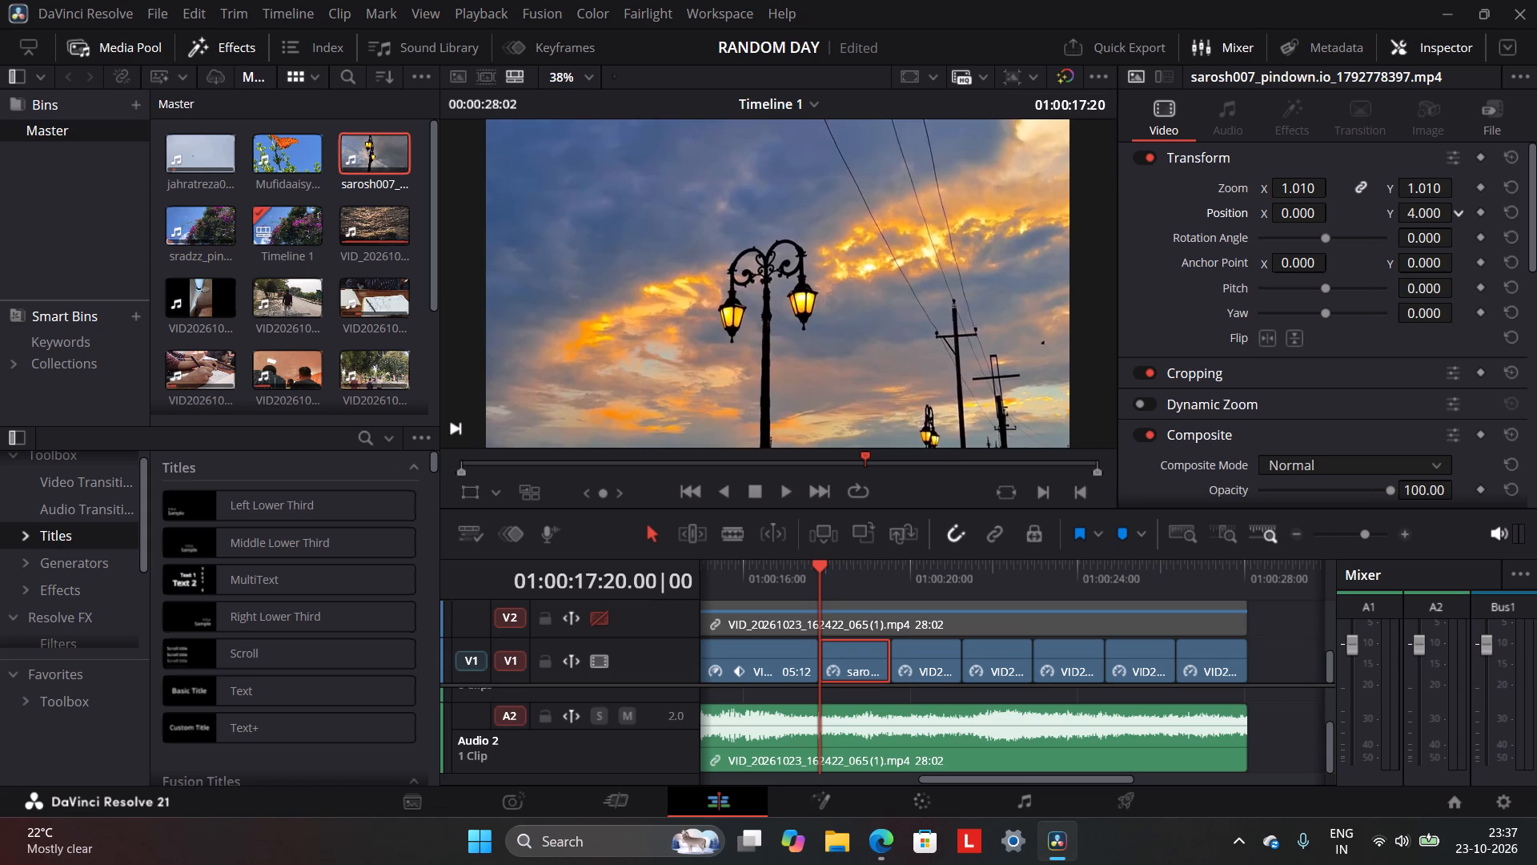
drag(975, 438, 986, 437)
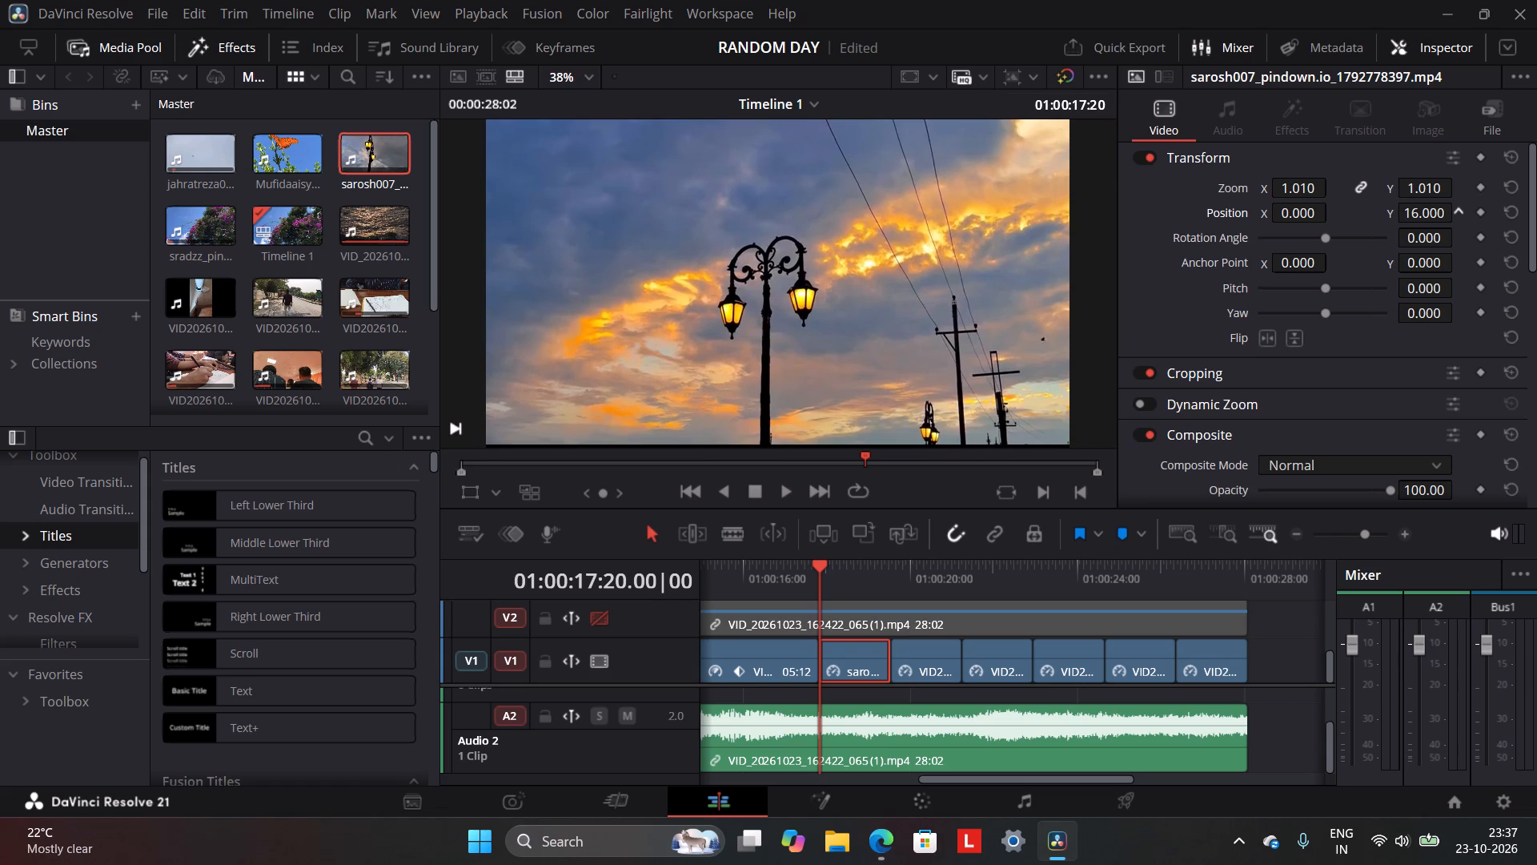
drag(986, 437, 975, 448)
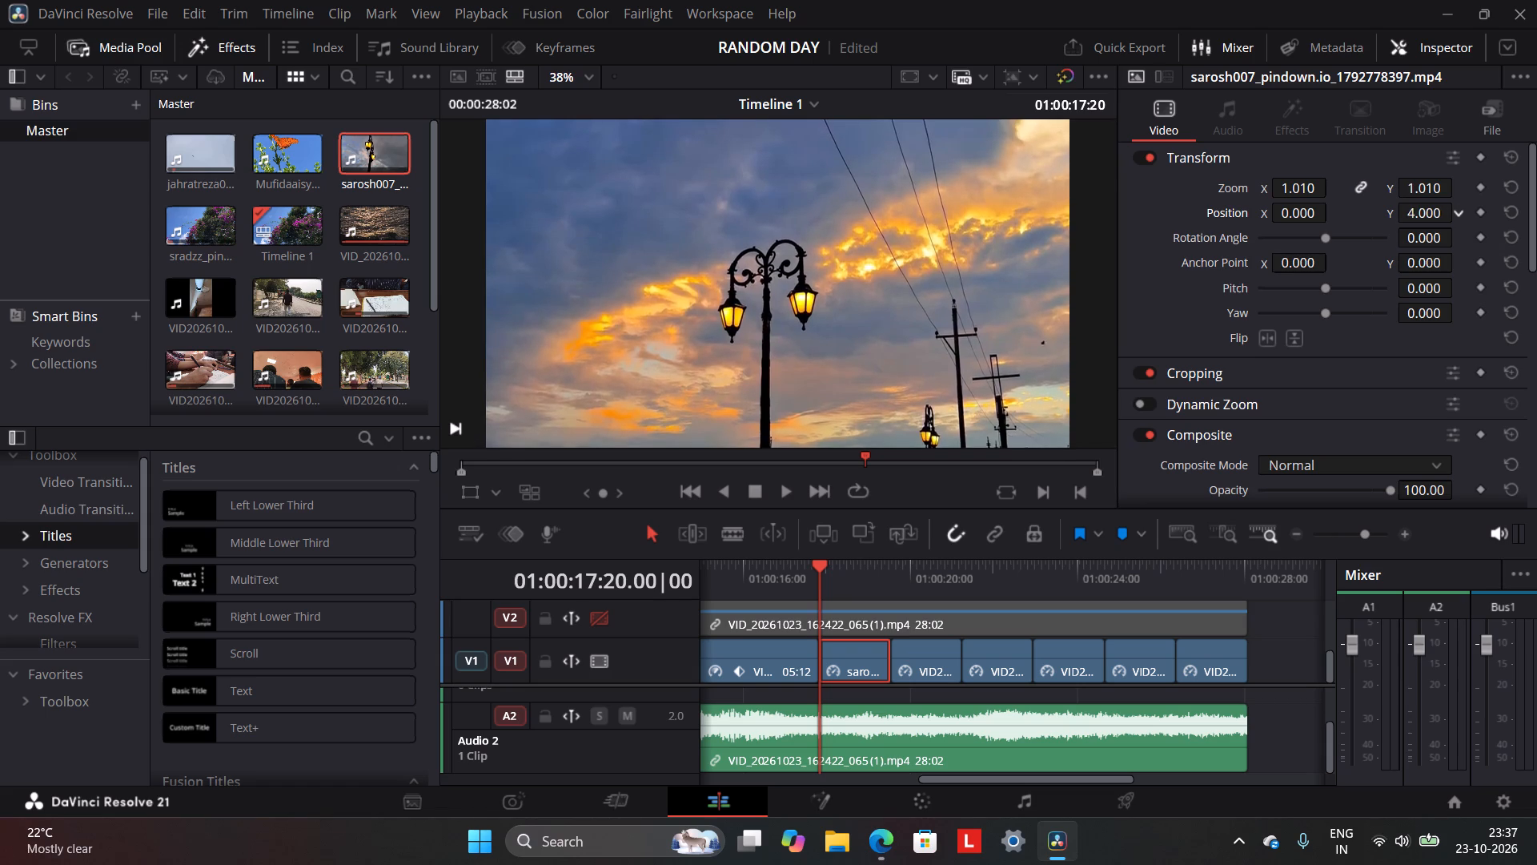
drag(975, 448, 970, 450)
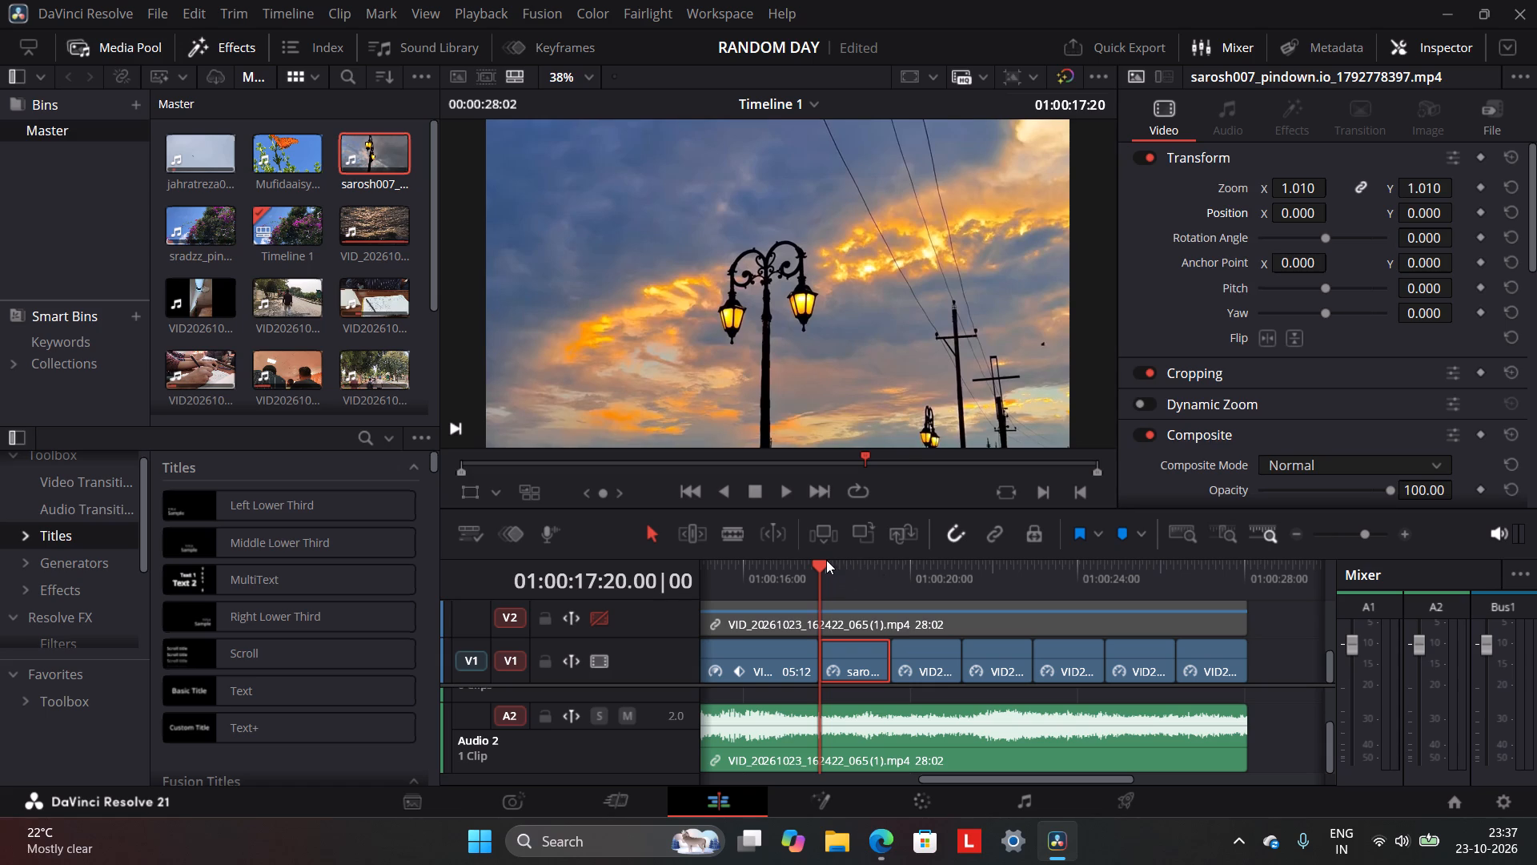
Play back the ending from about 01:00:16 and scrub back through it to check how the street lamp clip fits among its neighbours.
drag(826, 560, 782, 578)
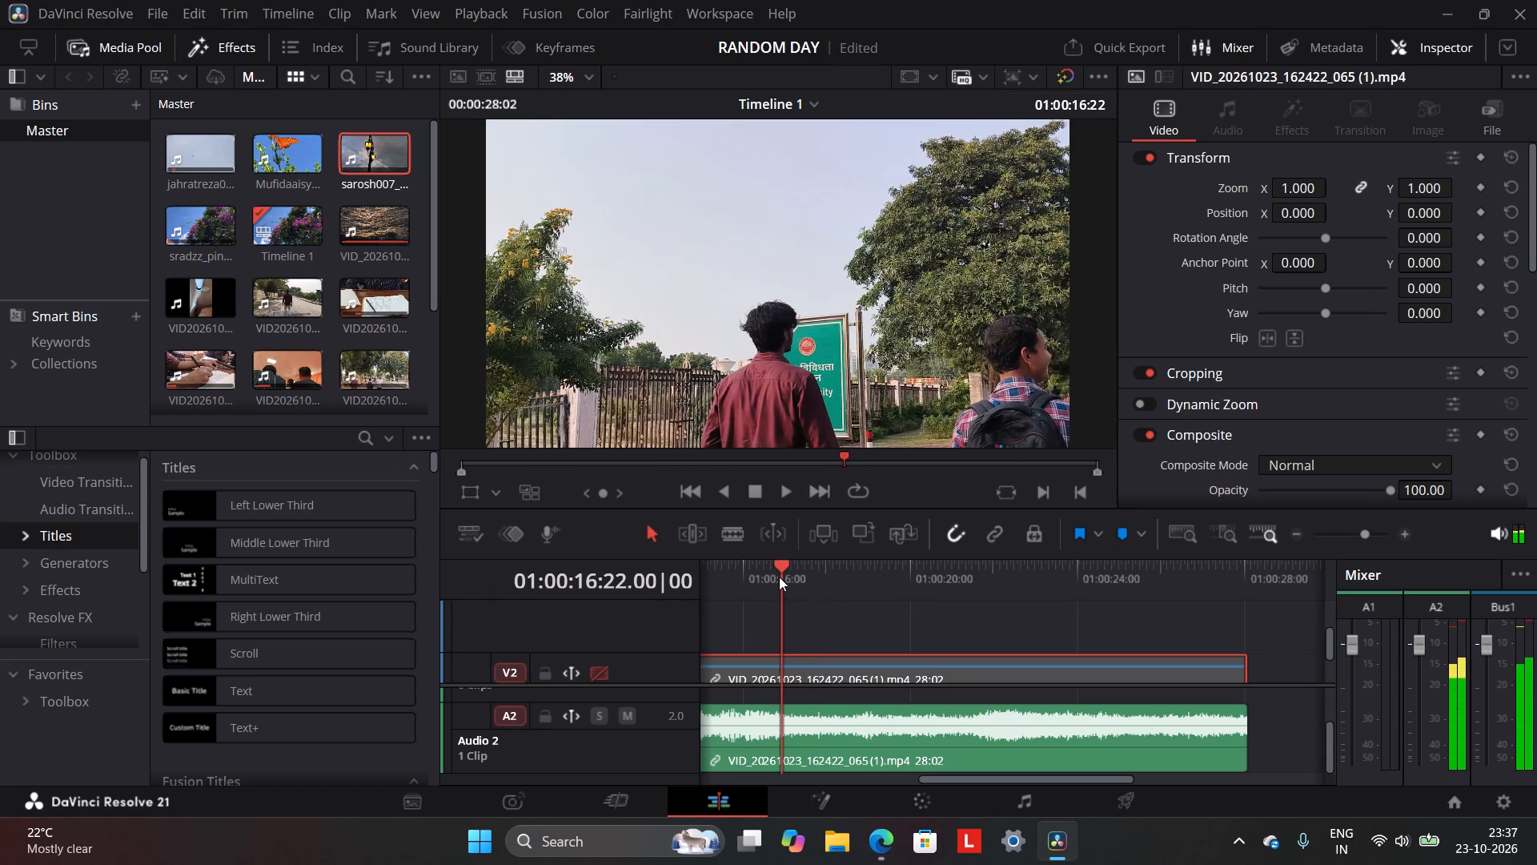
drag(779, 577, 751, 589)
click(781, 490)
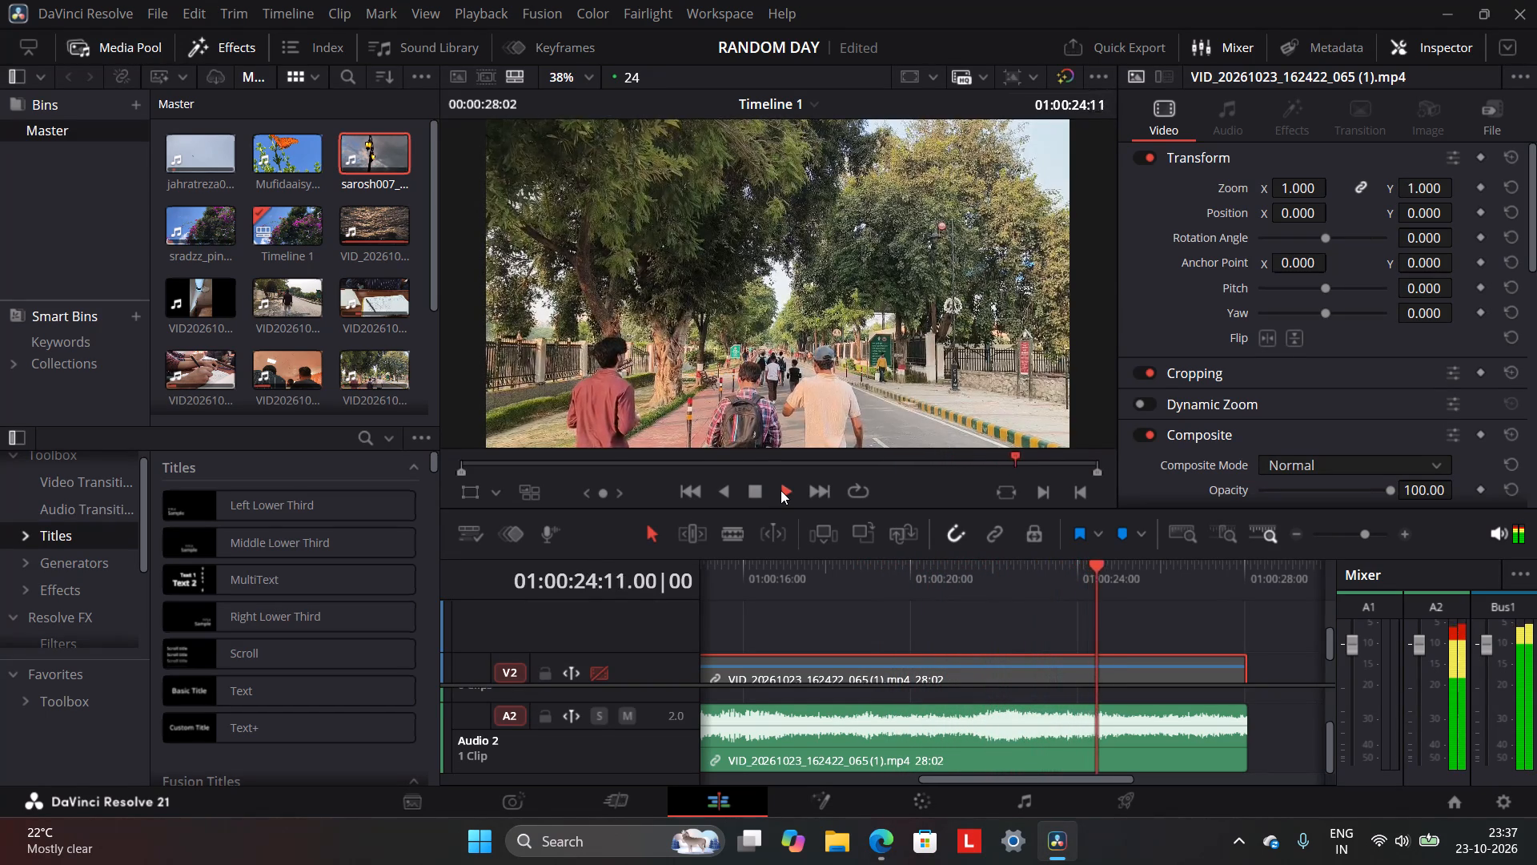
click(752, 485)
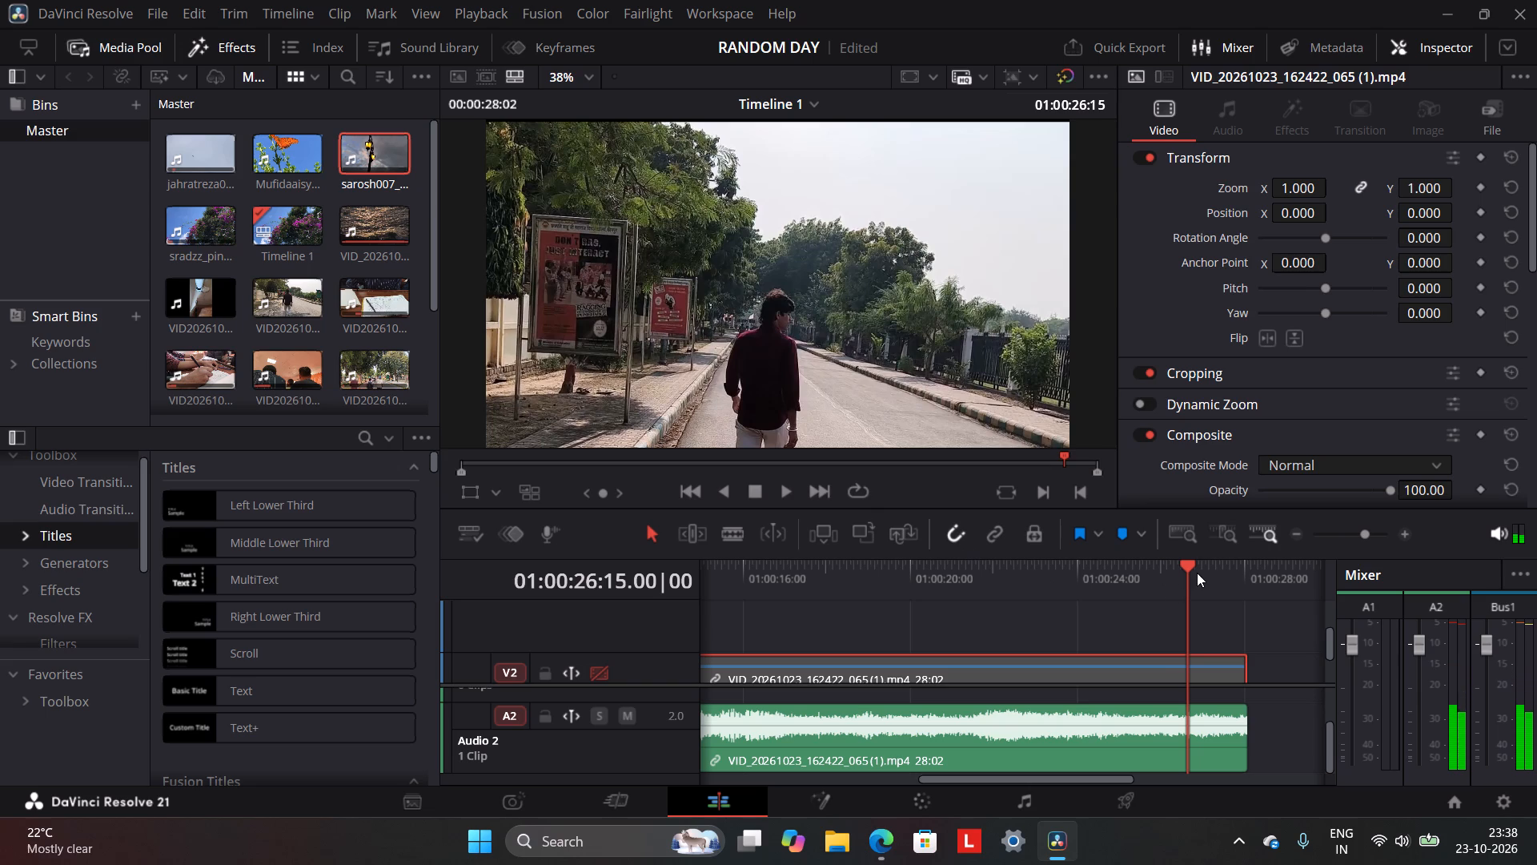
drag(1186, 567, 1046, 601)
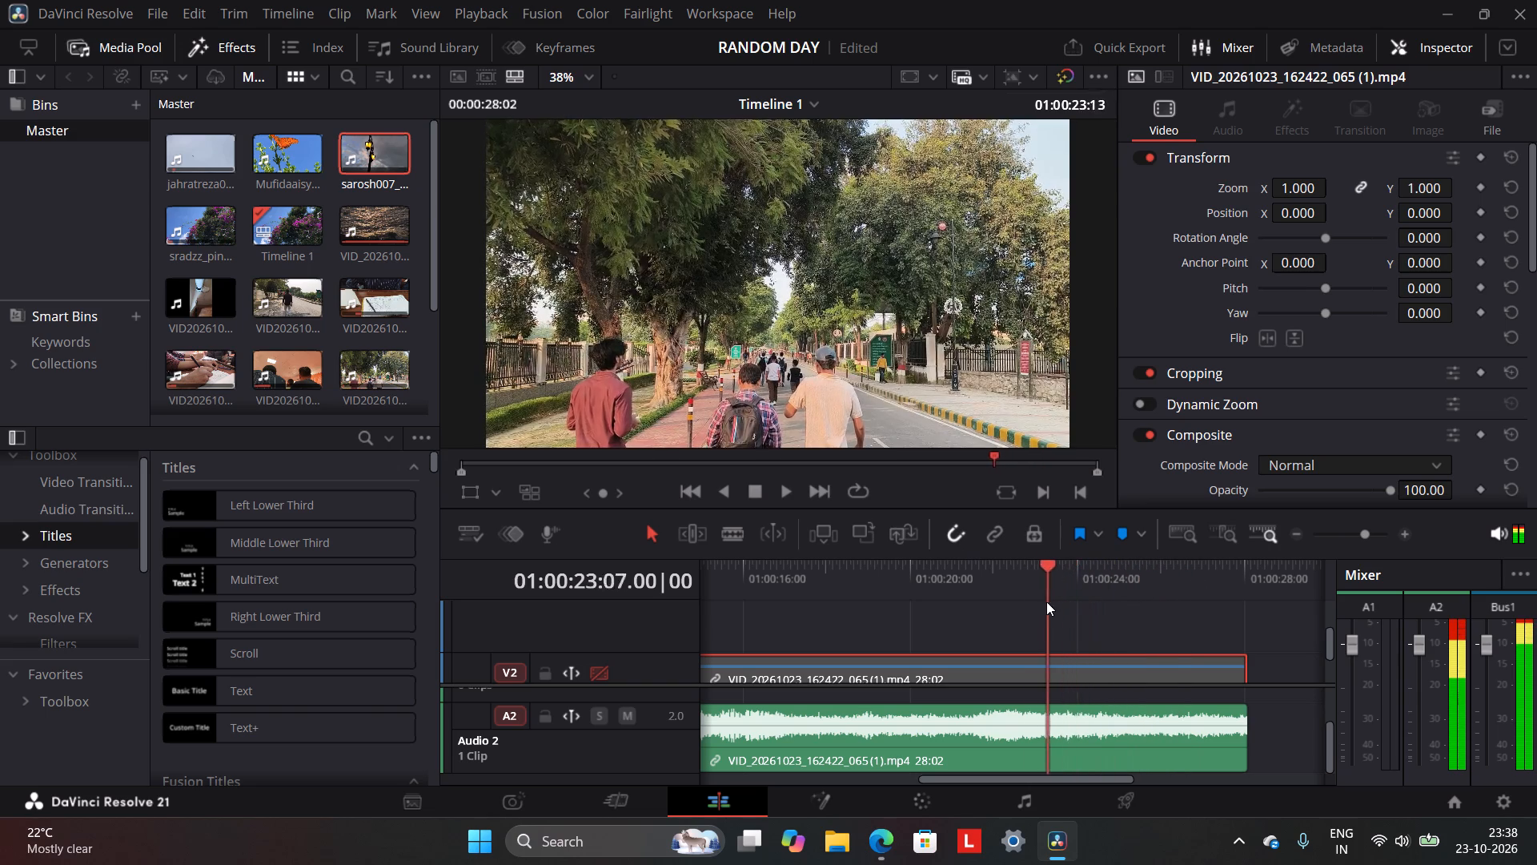
drag(1046, 601, 945, 611)
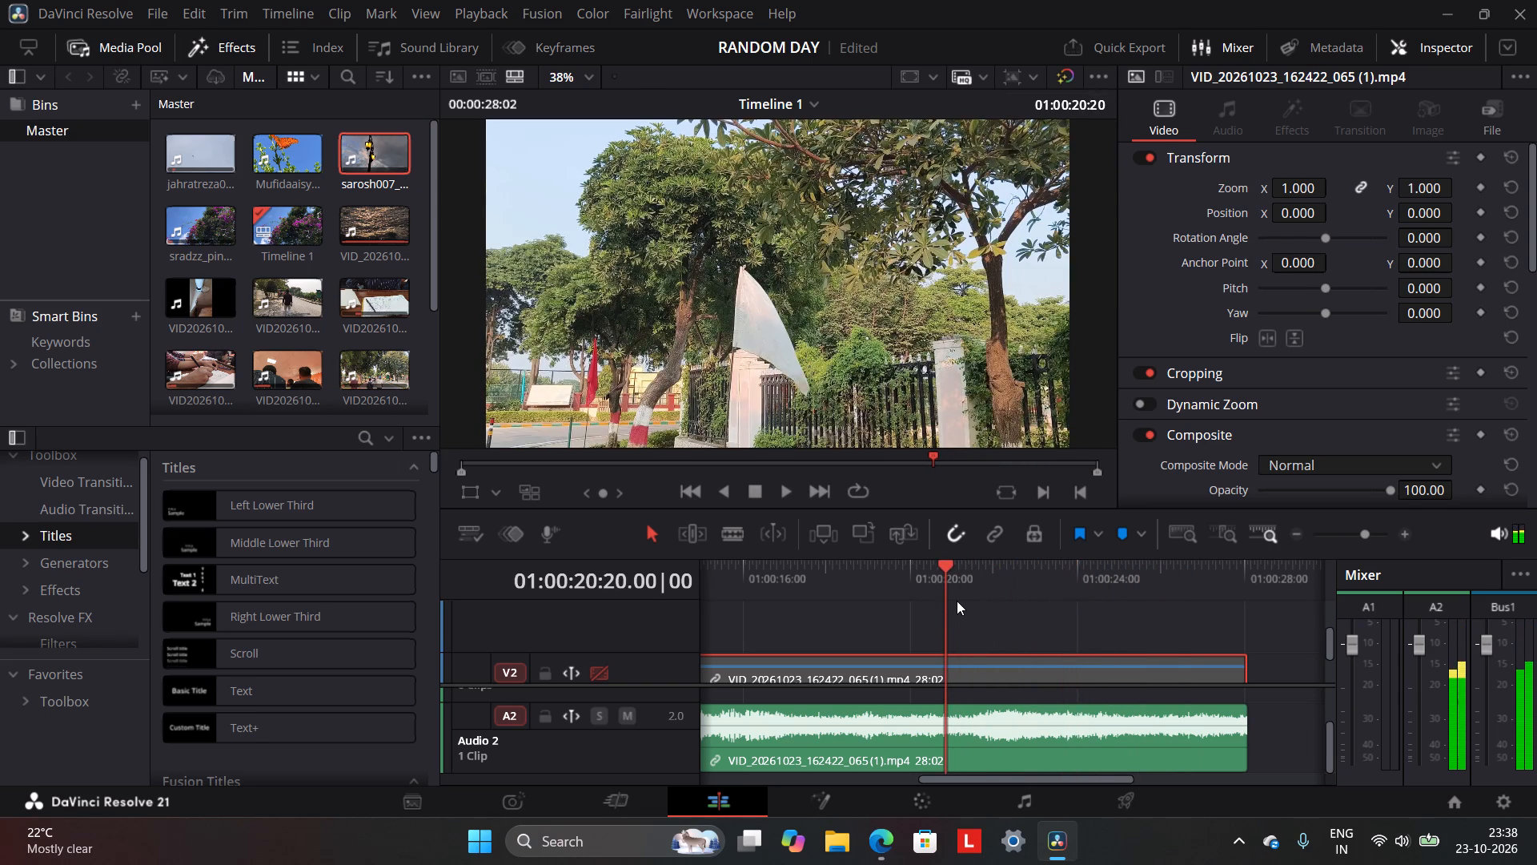
scroll(957, 601, down, 2)
drag(941, 559, 873, 581)
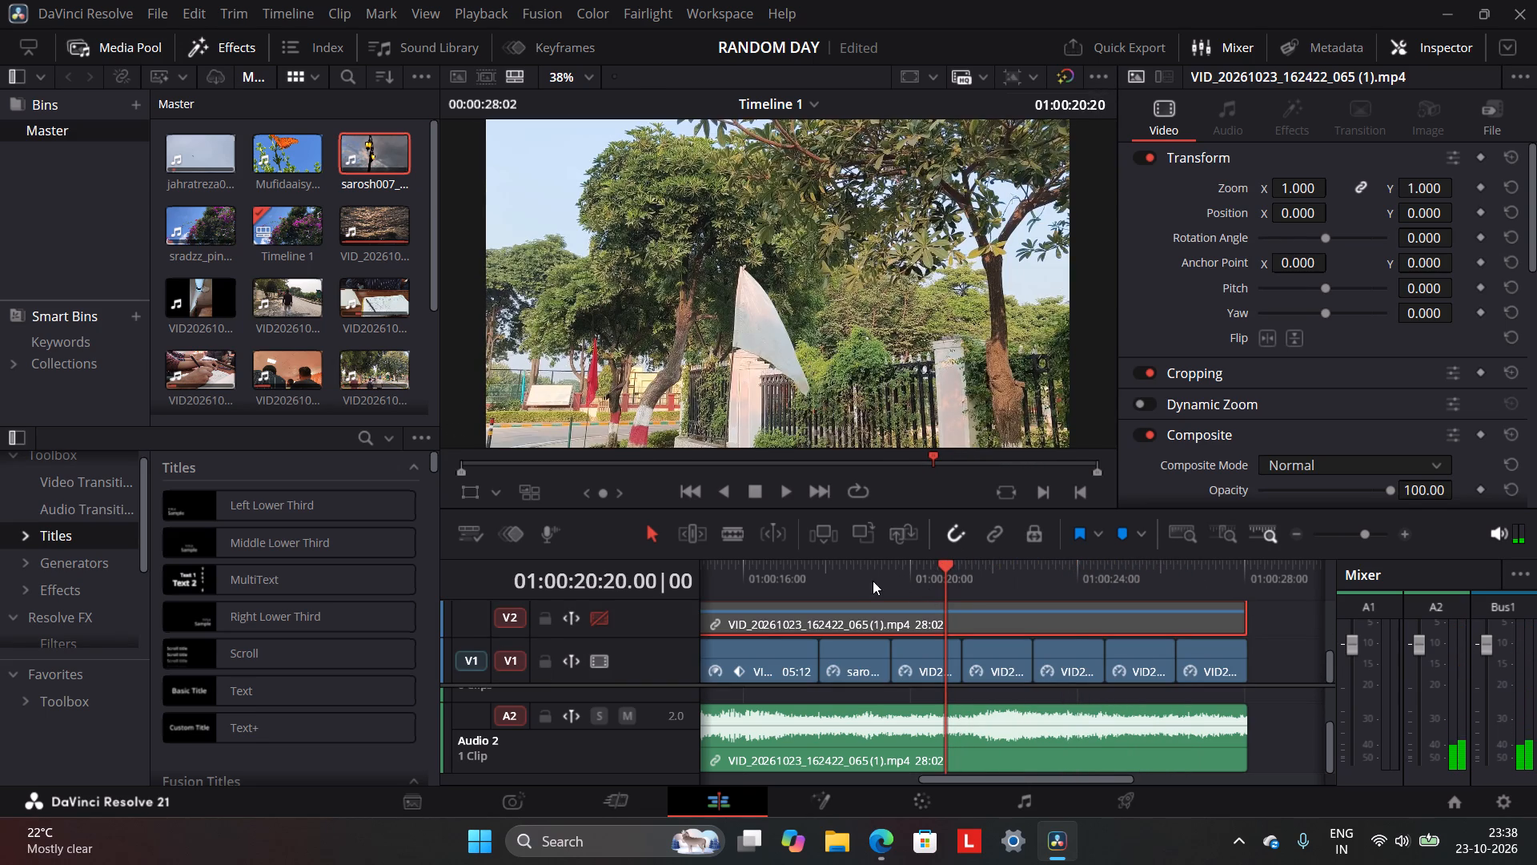
drag(873, 581, 865, 582)
Park the trees-and-white-flag clip on Video 3 and move the street lamp clip into the slot it vacates on Video 1.
drag(921, 671, 881, 674)
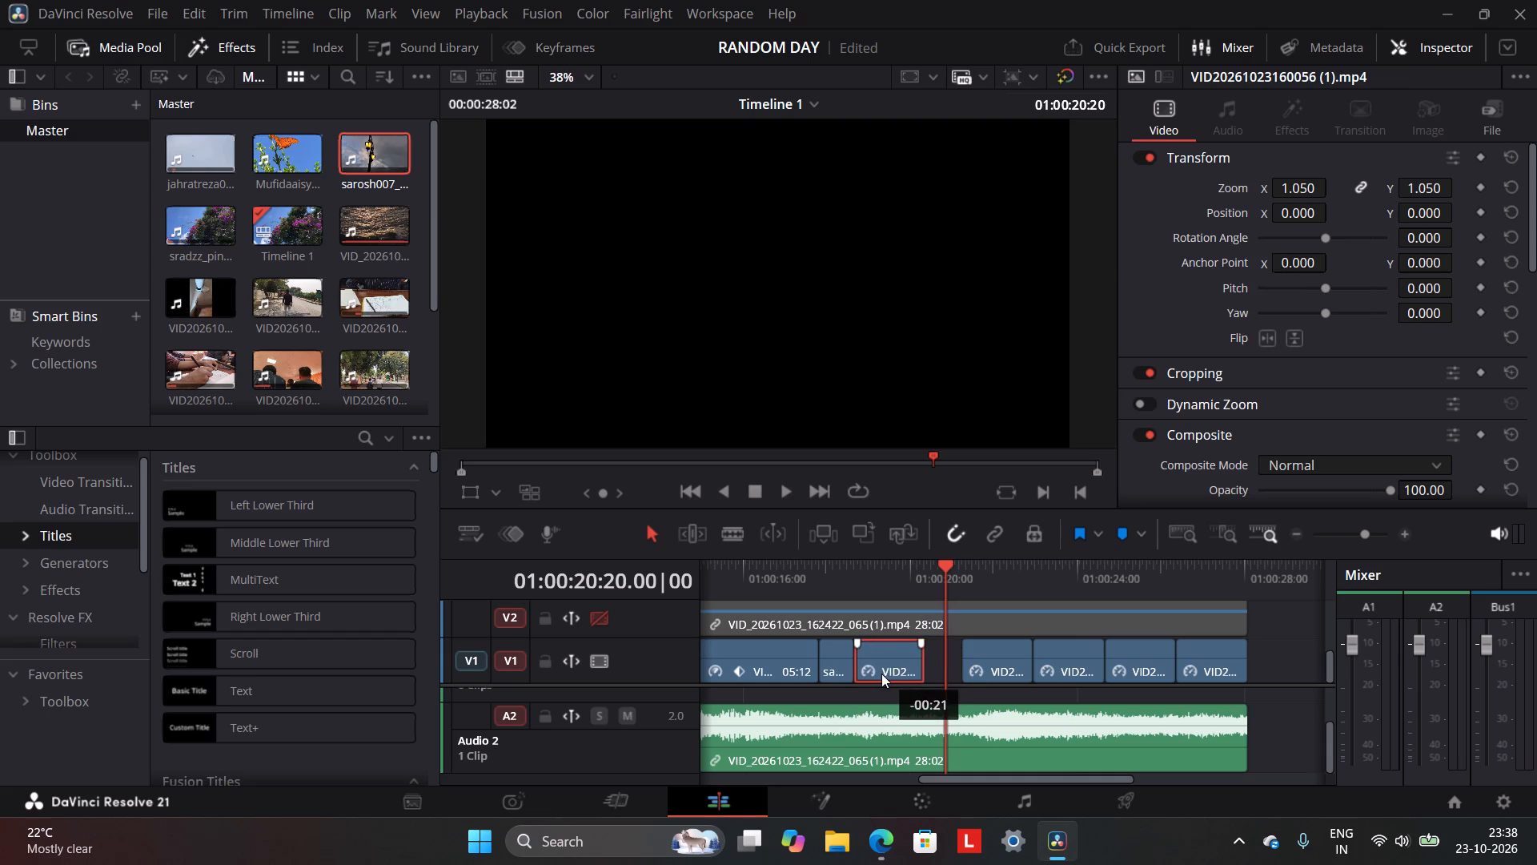
drag(881, 674, 864, 642)
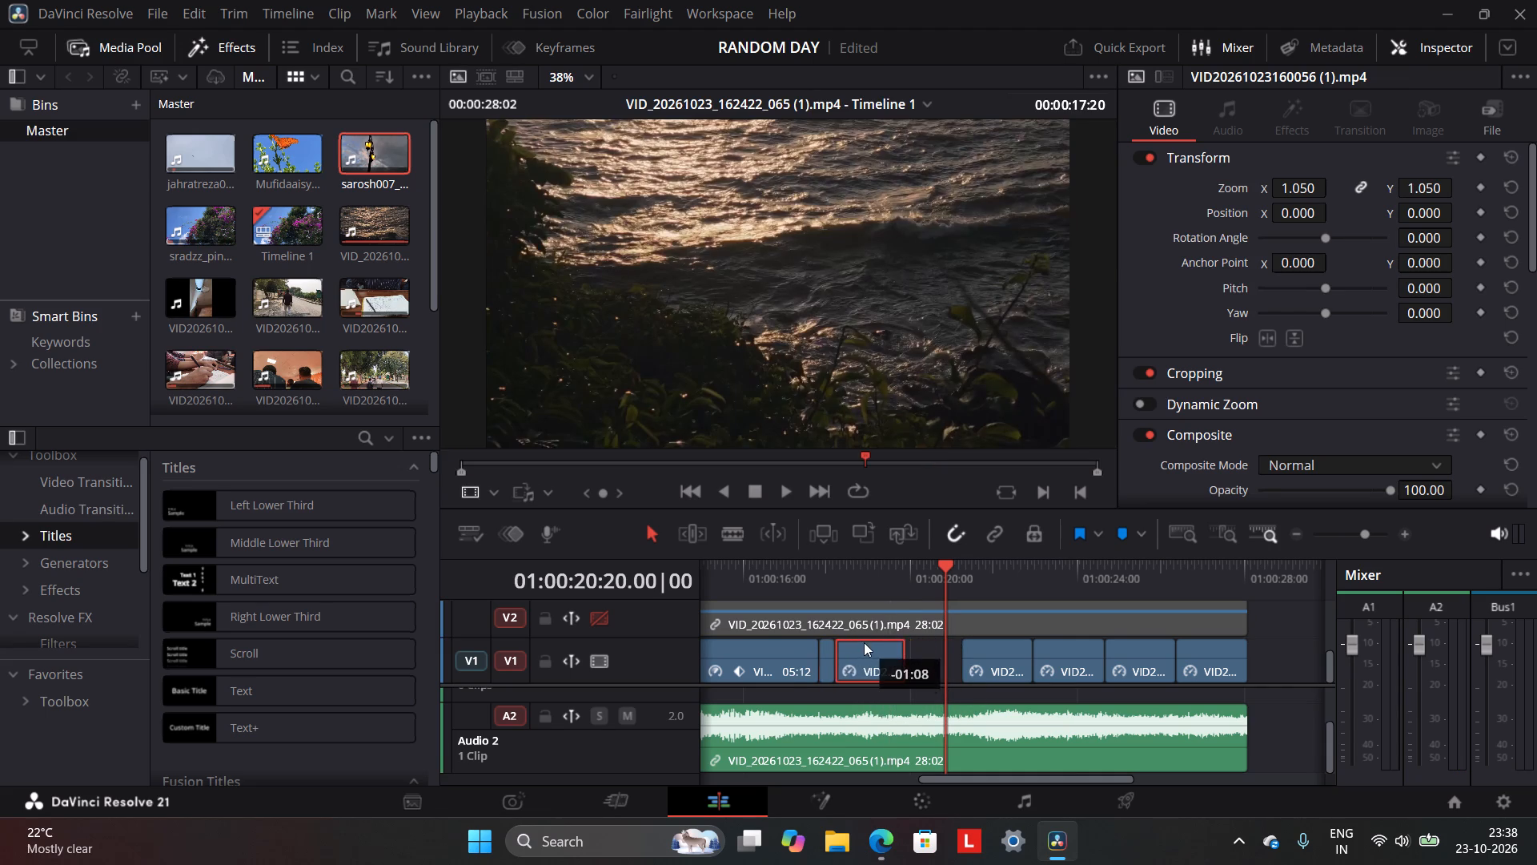
drag(864, 642, 789, 654)
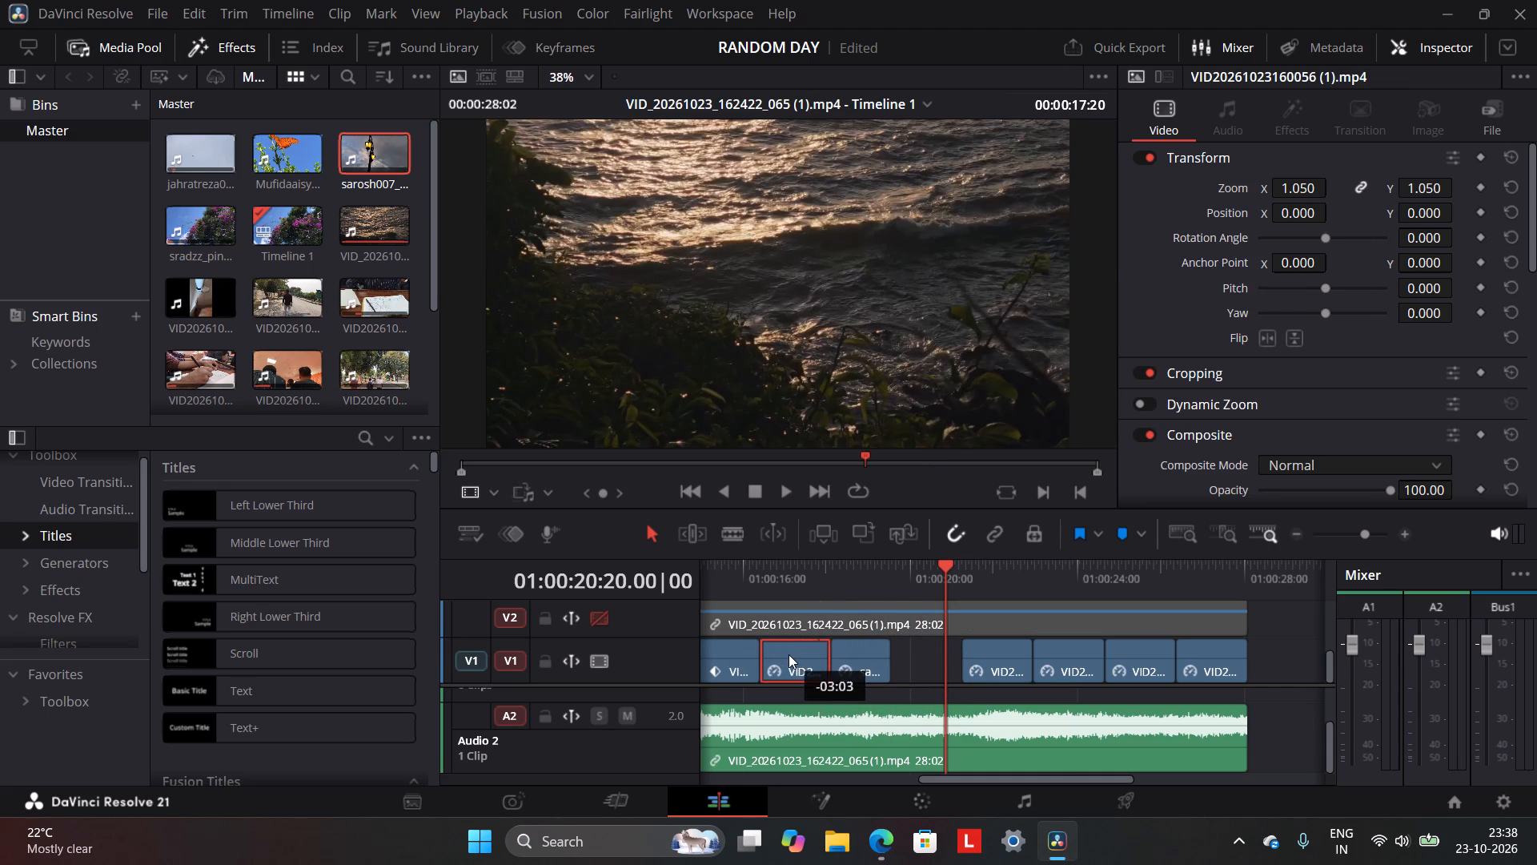
drag(789, 654, 840, 653)
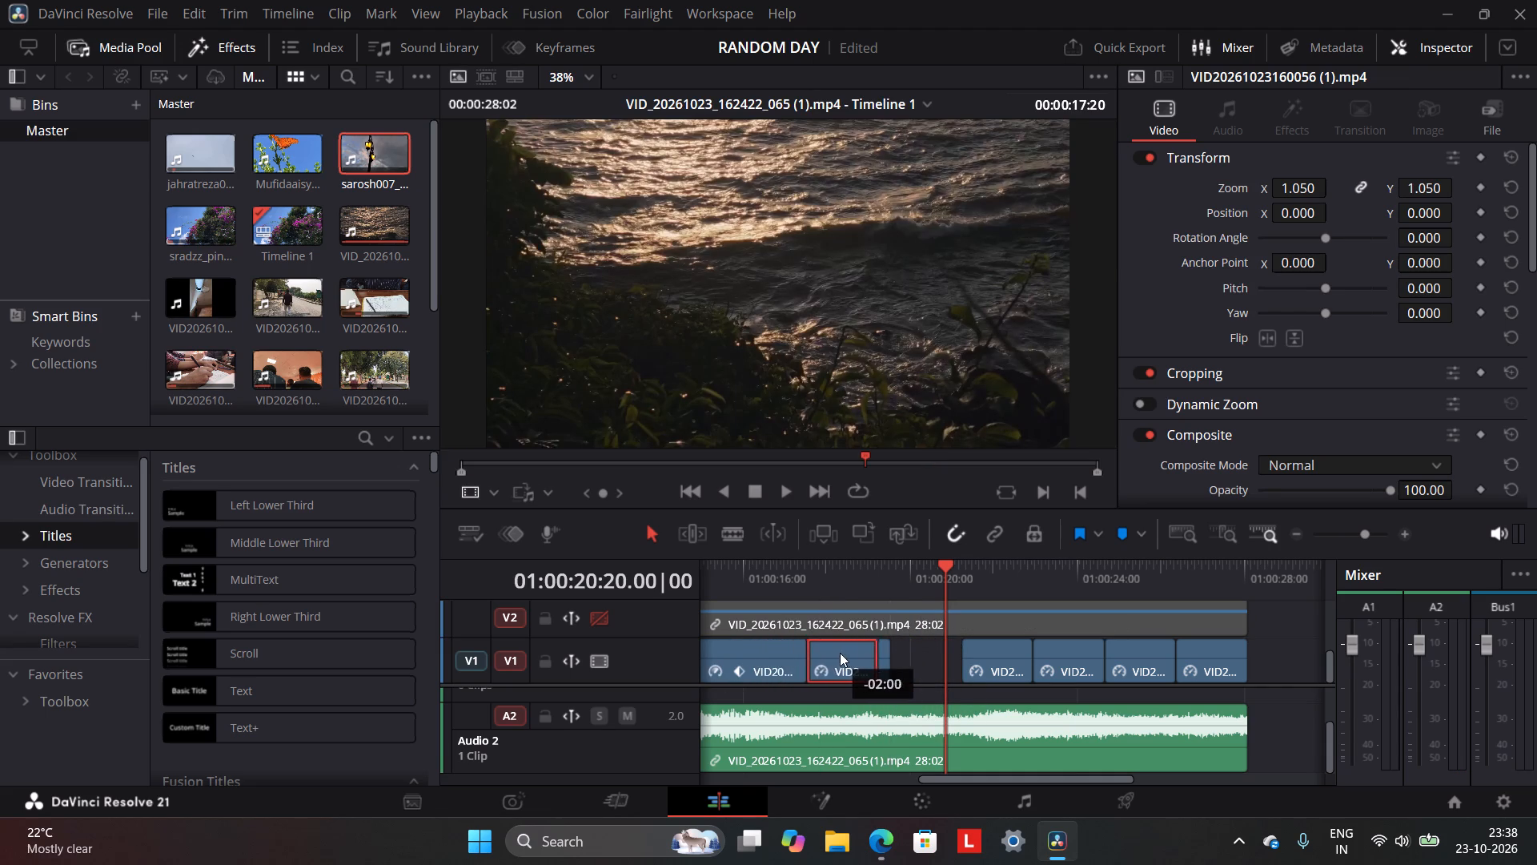
drag(840, 653, 877, 601)
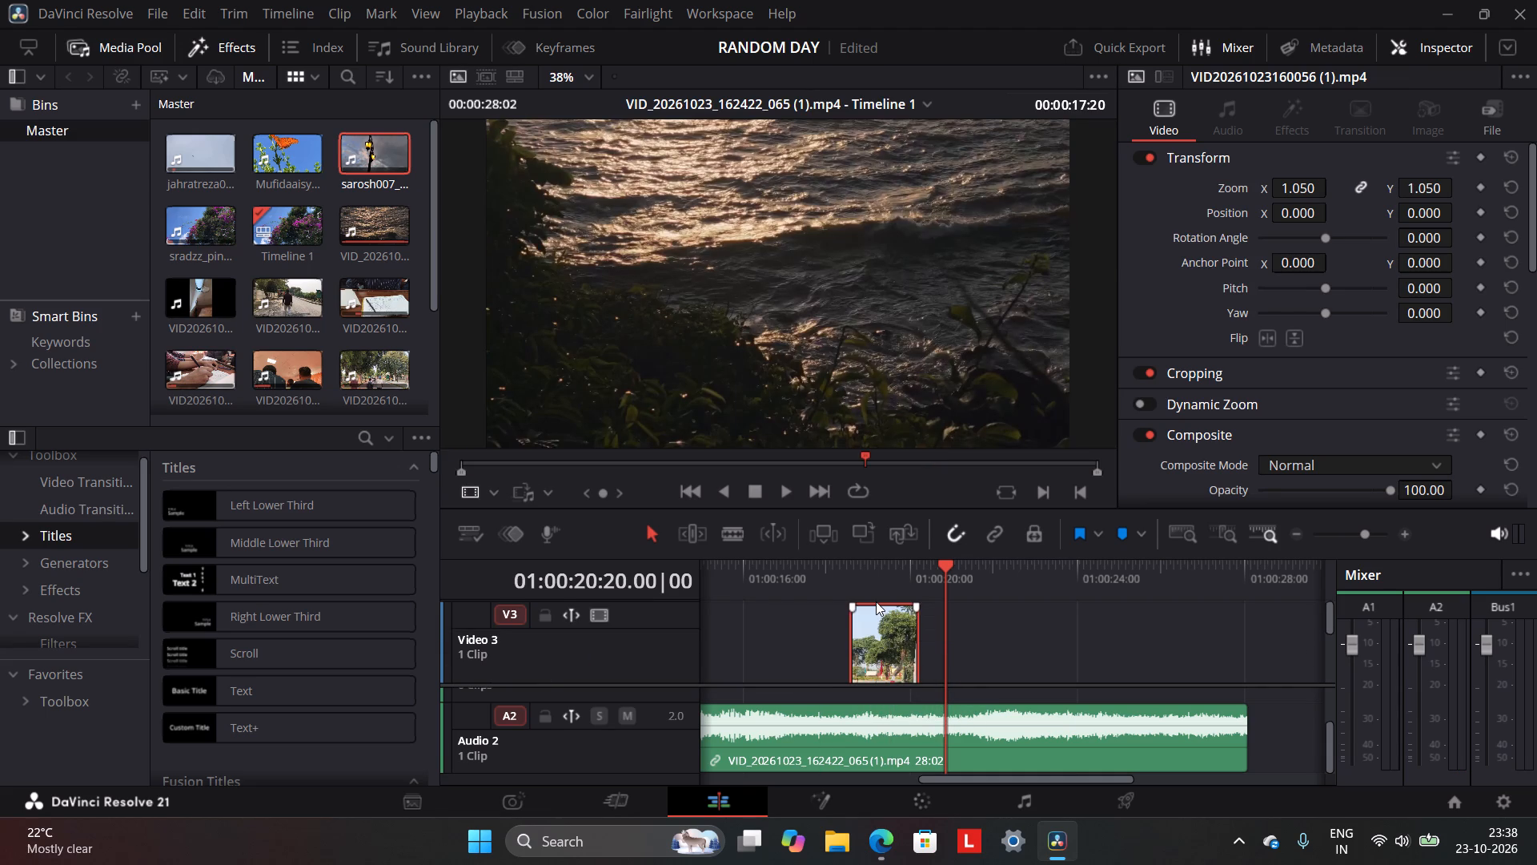
scroll(876, 601, down, 3)
drag(861, 659, 933, 653)
Trim the trees-and-white-flag clip on Video 3 to 01:17 and shift it earlier to start at 01:00:17:20.
scroll(939, 649, up, 1)
drag(916, 650, 899, 653)
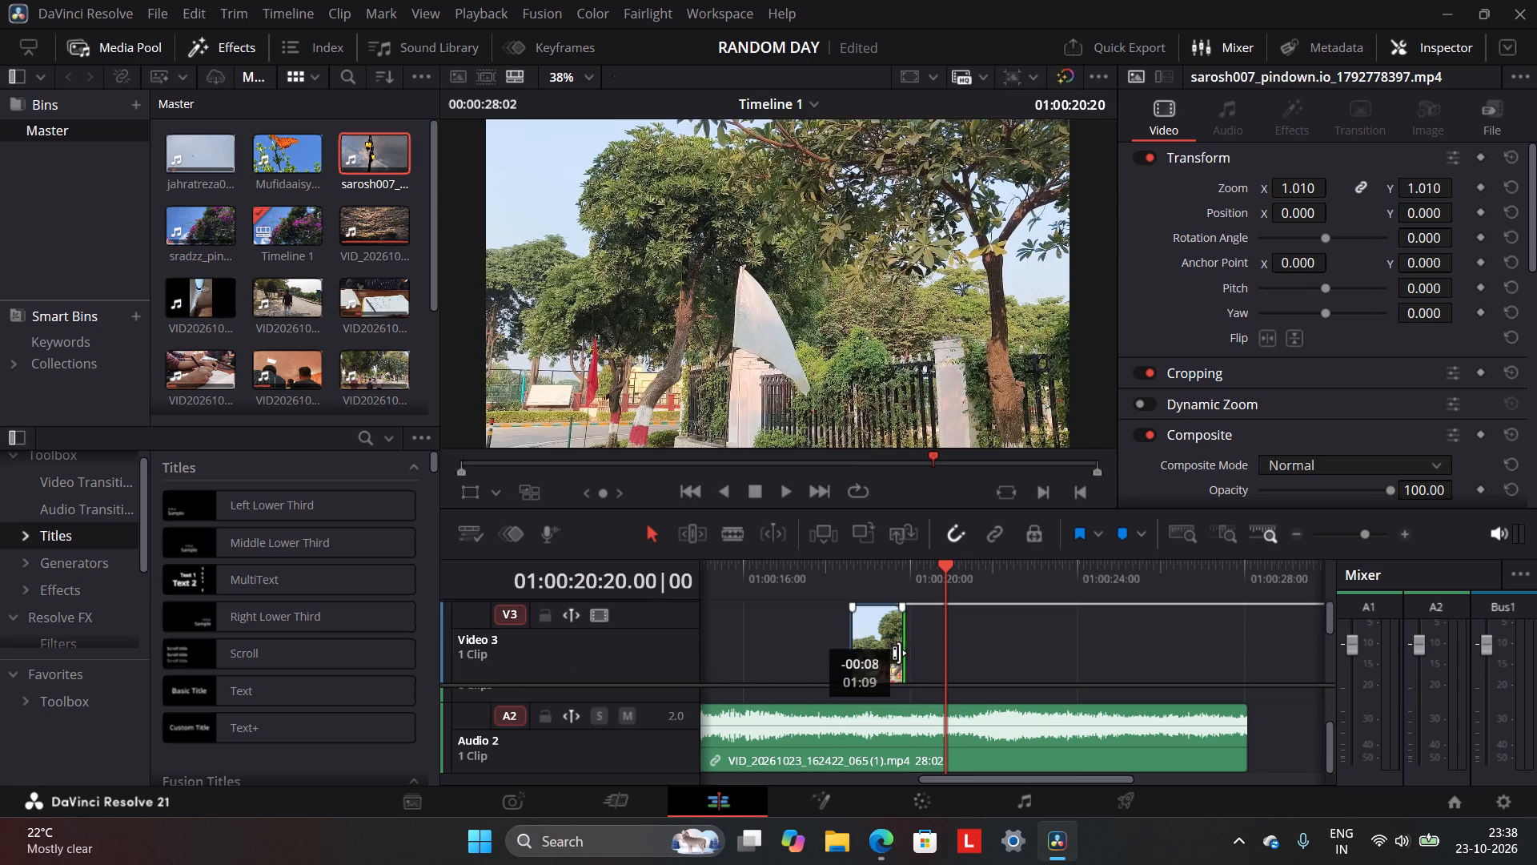
drag(899, 653, 925, 662)
scroll(927, 658, down, 1)
scroll(904, 642, up, 1)
drag(904, 642, 878, 646)
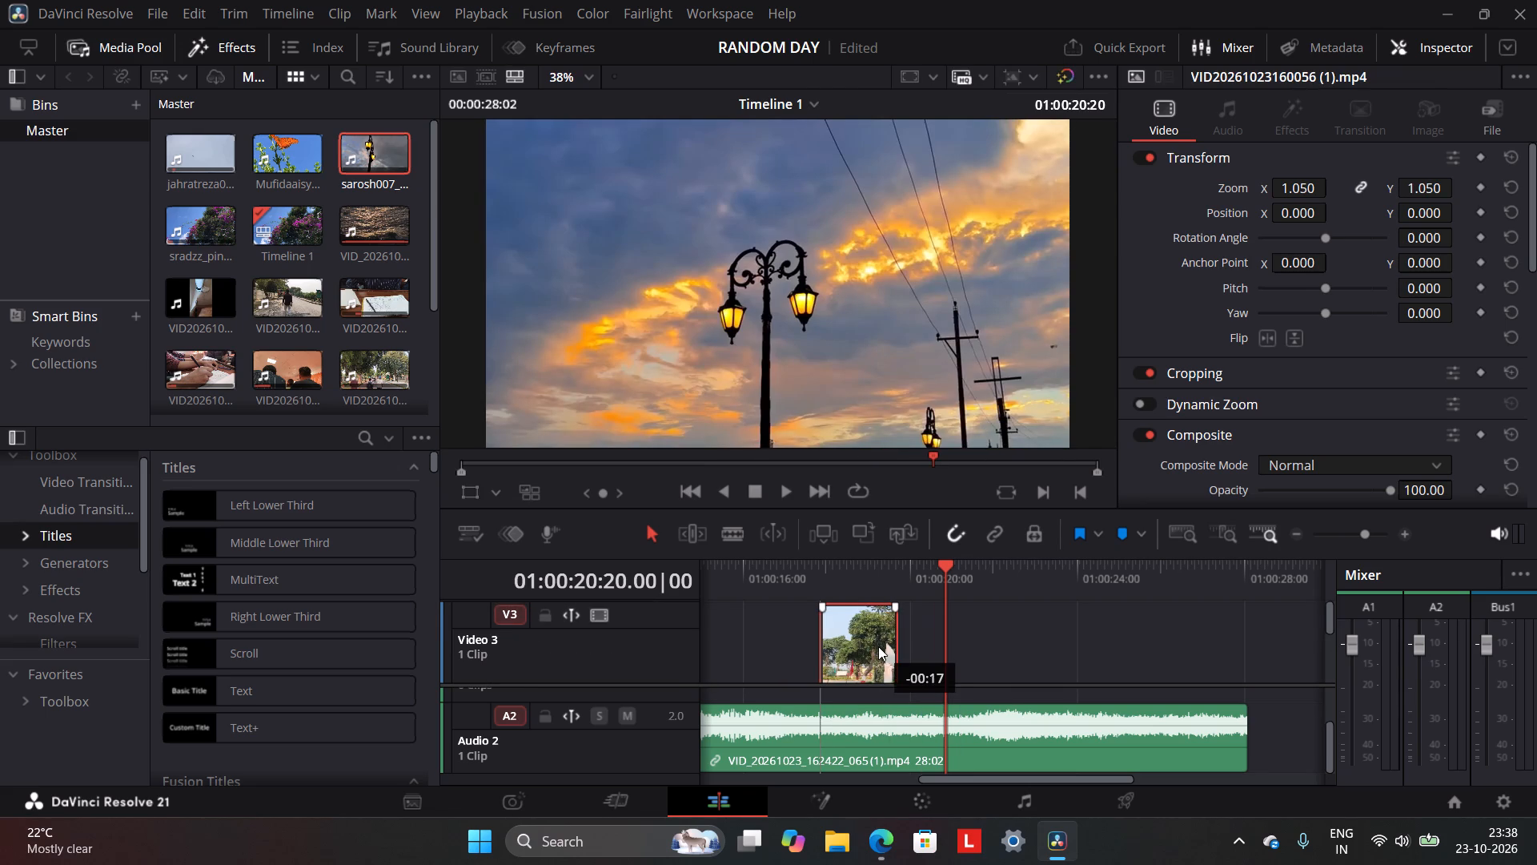
drag(878, 646, 875, 646)
scroll(876, 646, down, 2)
scroll(876, 646, up, 1)
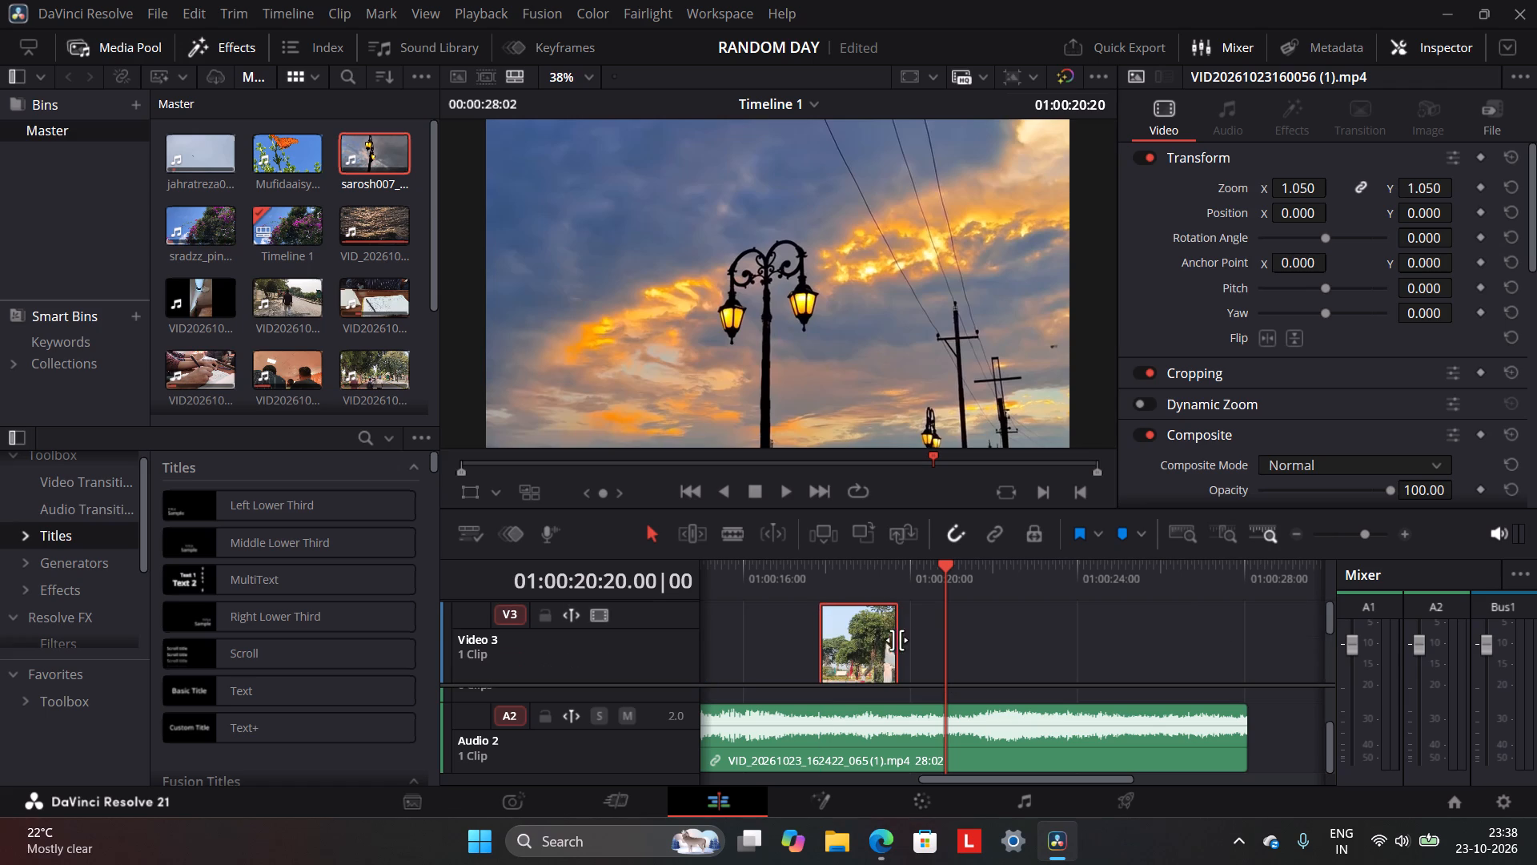
drag(903, 642, 886, 650)
drag(877, 646, 877, 654)
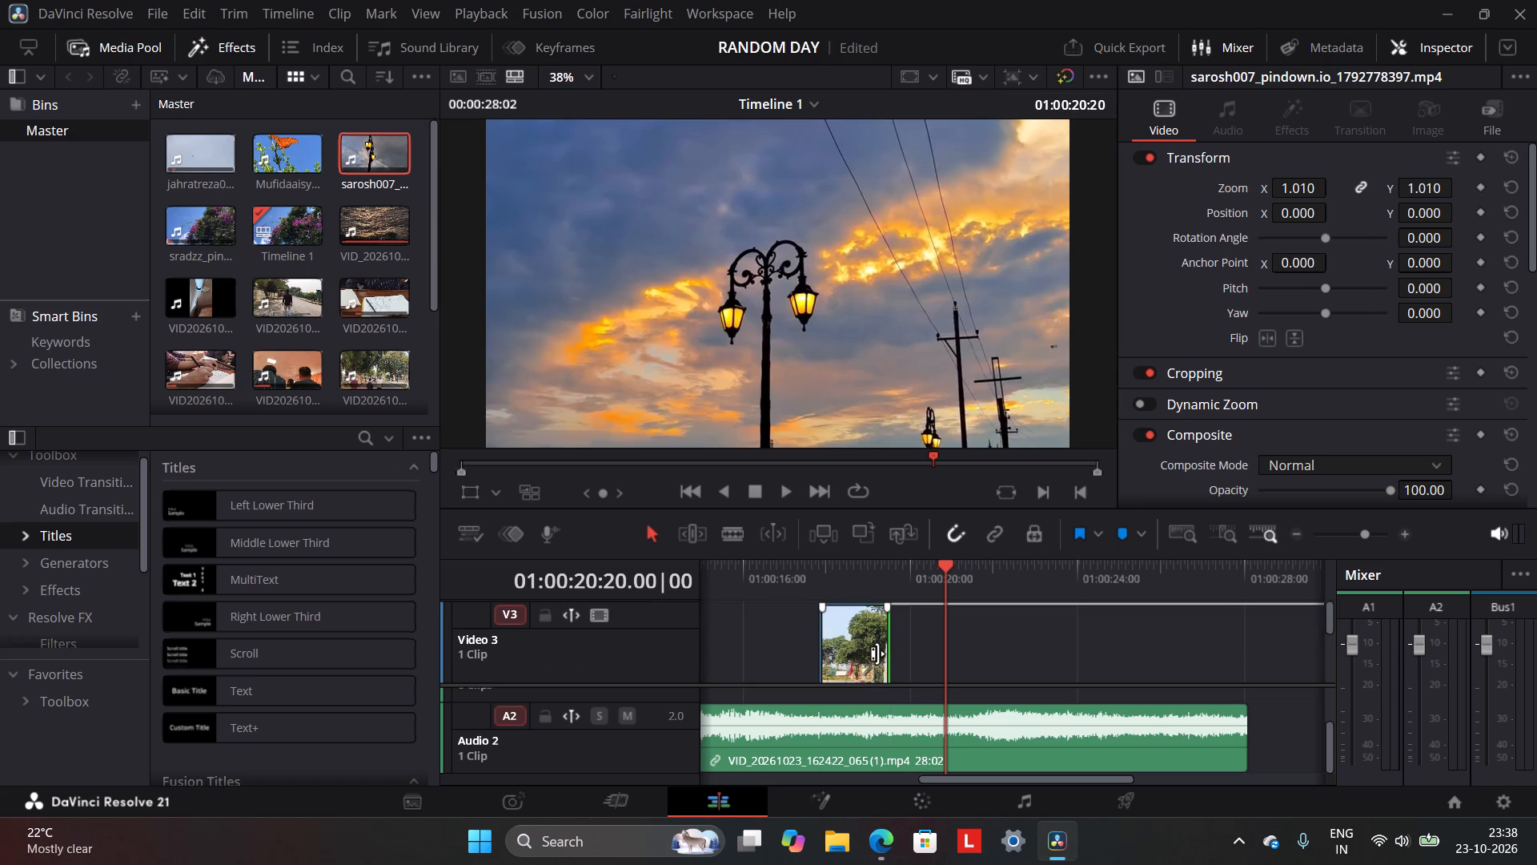
drag(877, 654, 877, 662)
Move the trees-and-white-flag clip from Video 3 down into the empty slot at 01:00:17:20 on Video 1.
click(873, 659)
drag(873, 659, 872, 694)
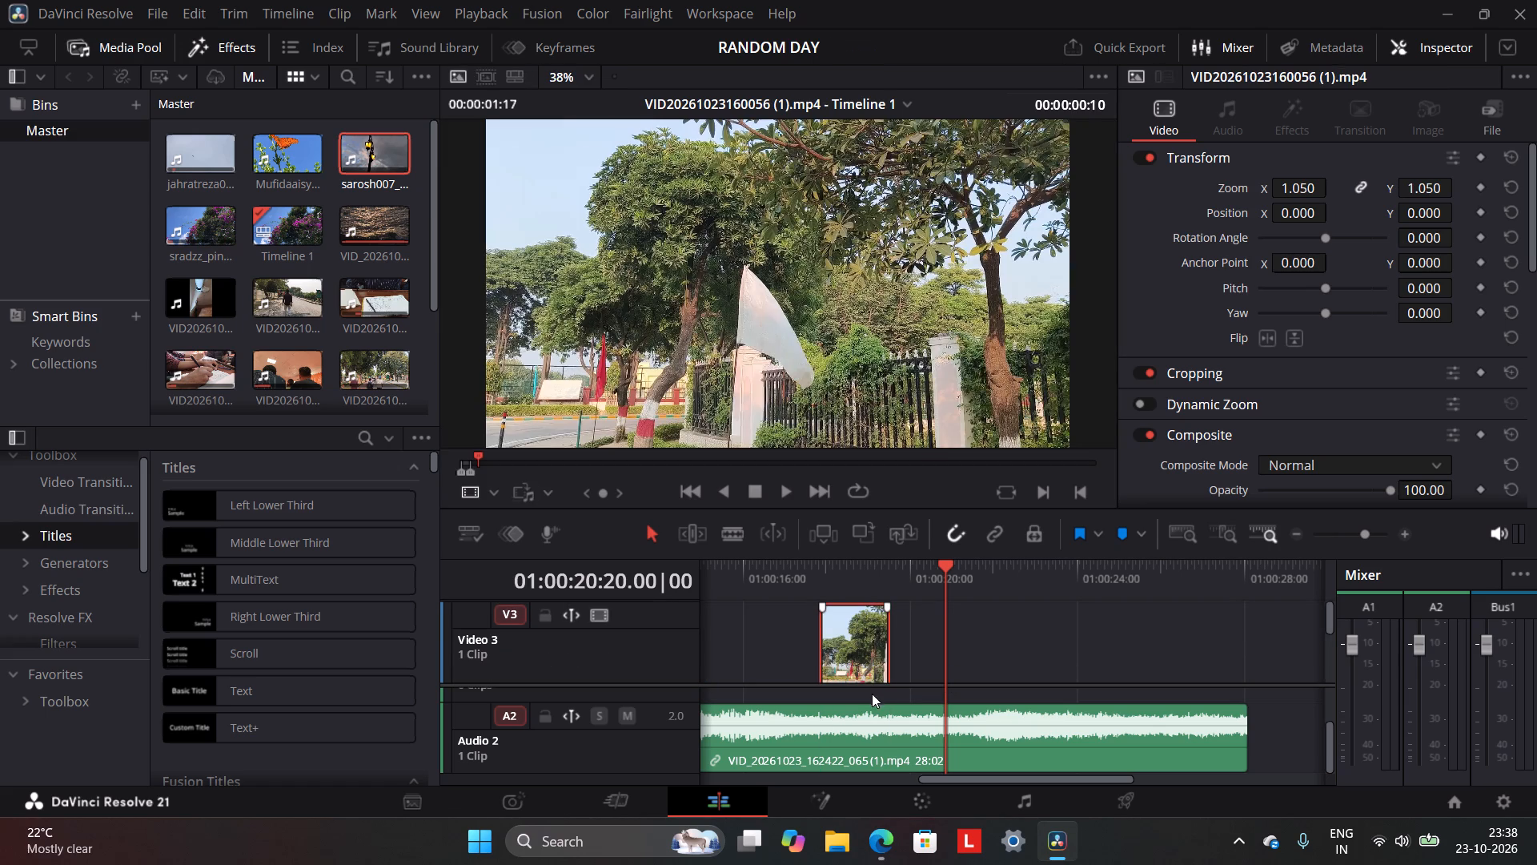
drag(872, 694, 880, 621)
drag(880, 621, 802, 570)
scroll(880, 621, down, 2)
scroll(845, 605, up, 1)
drag(845, 641, 845, 688)
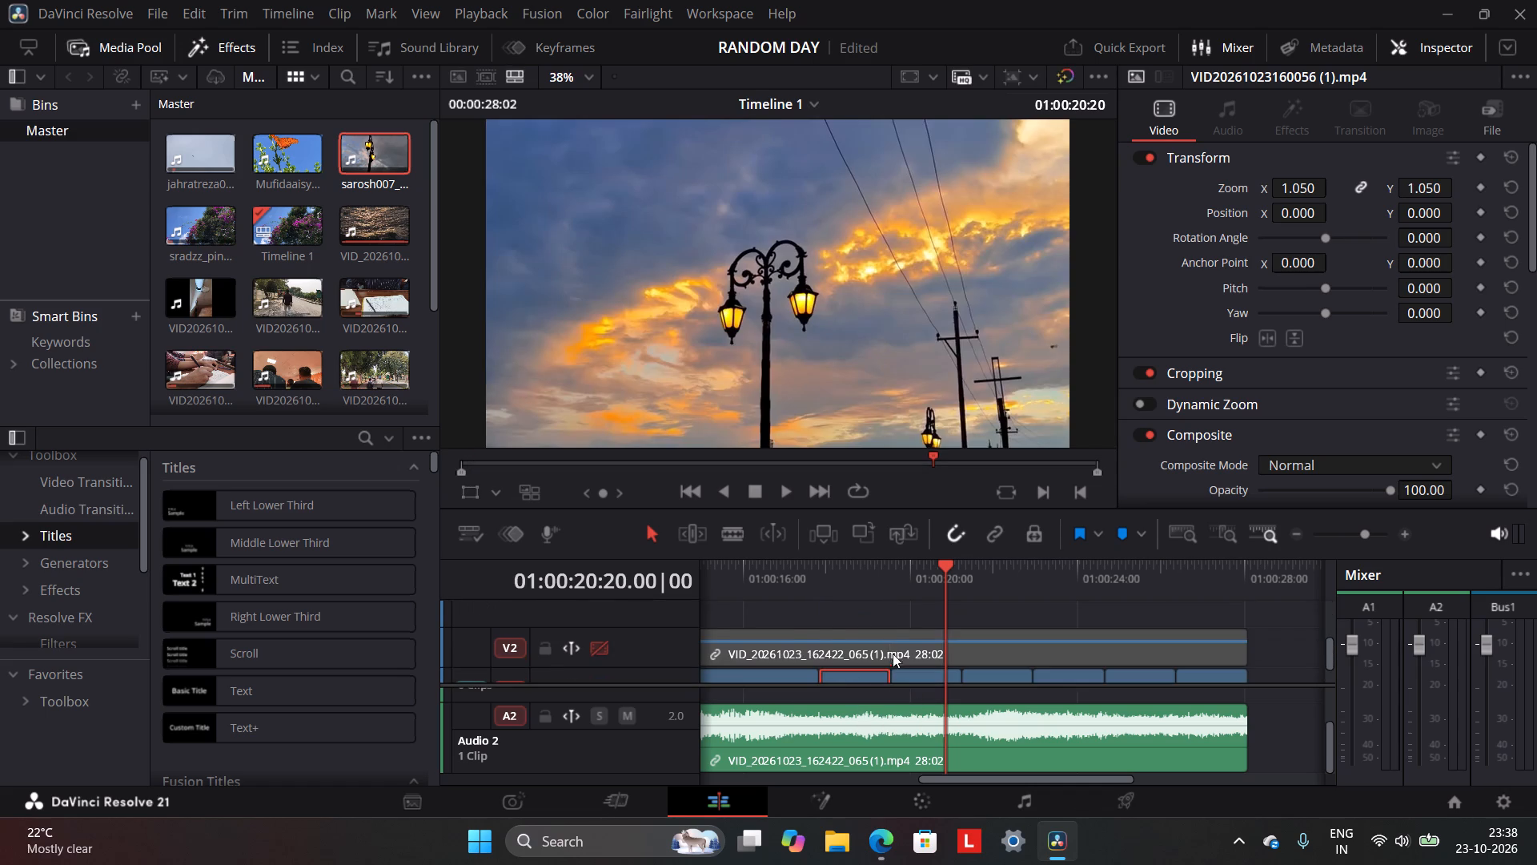
Play back the ending from 01:00:16:15 to check the reordered clips on Video 1.
scroll(894, 642, down, 2)
click(771, 572)
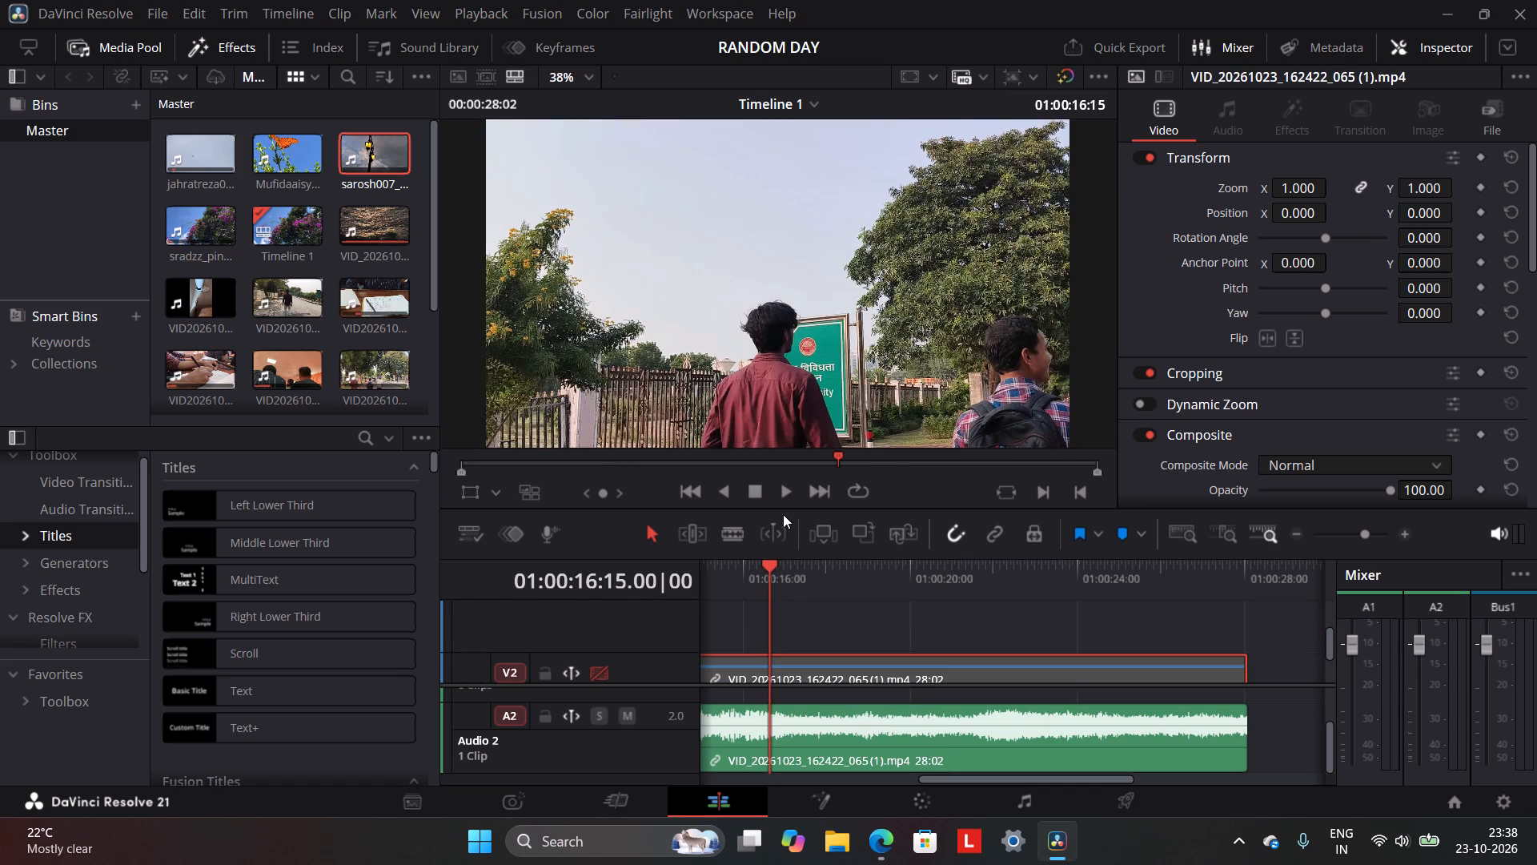
click(785, 503)
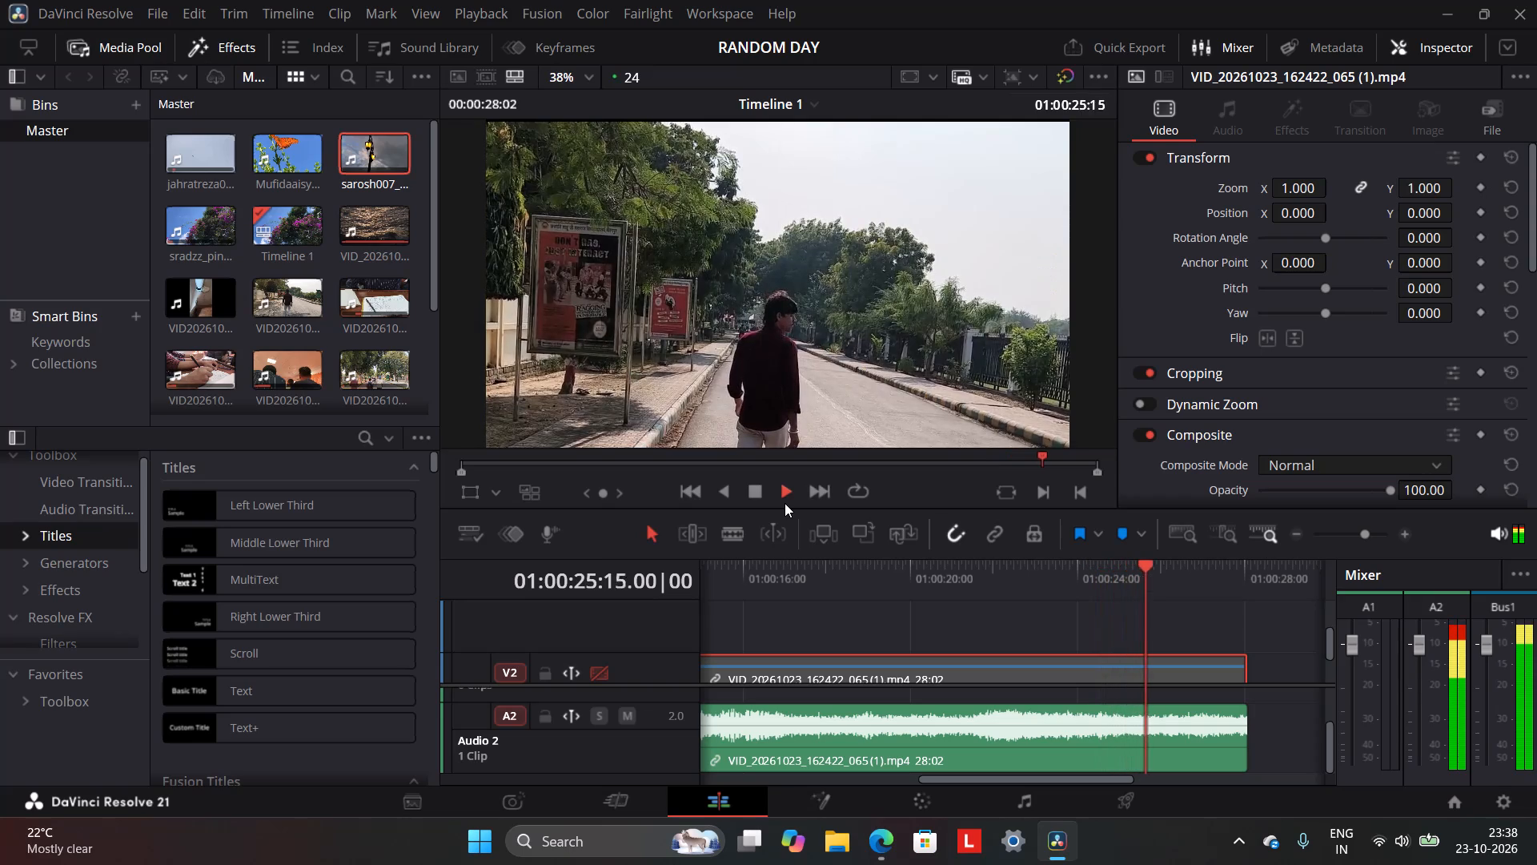
click(761, 490)
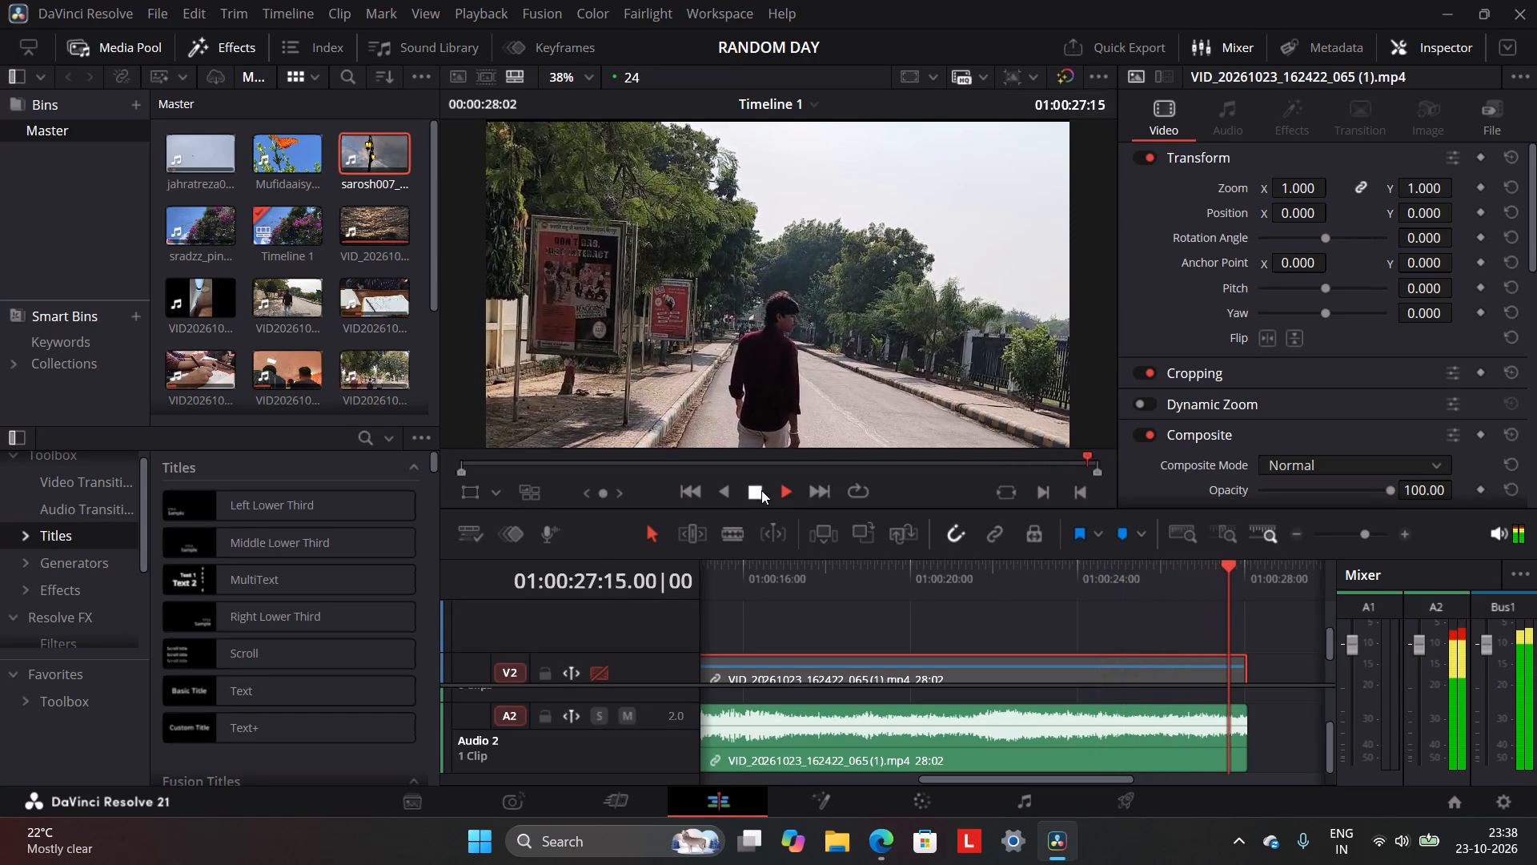
scroll(991, 593, down, 4)
scroll(1047, 632, down, 2)
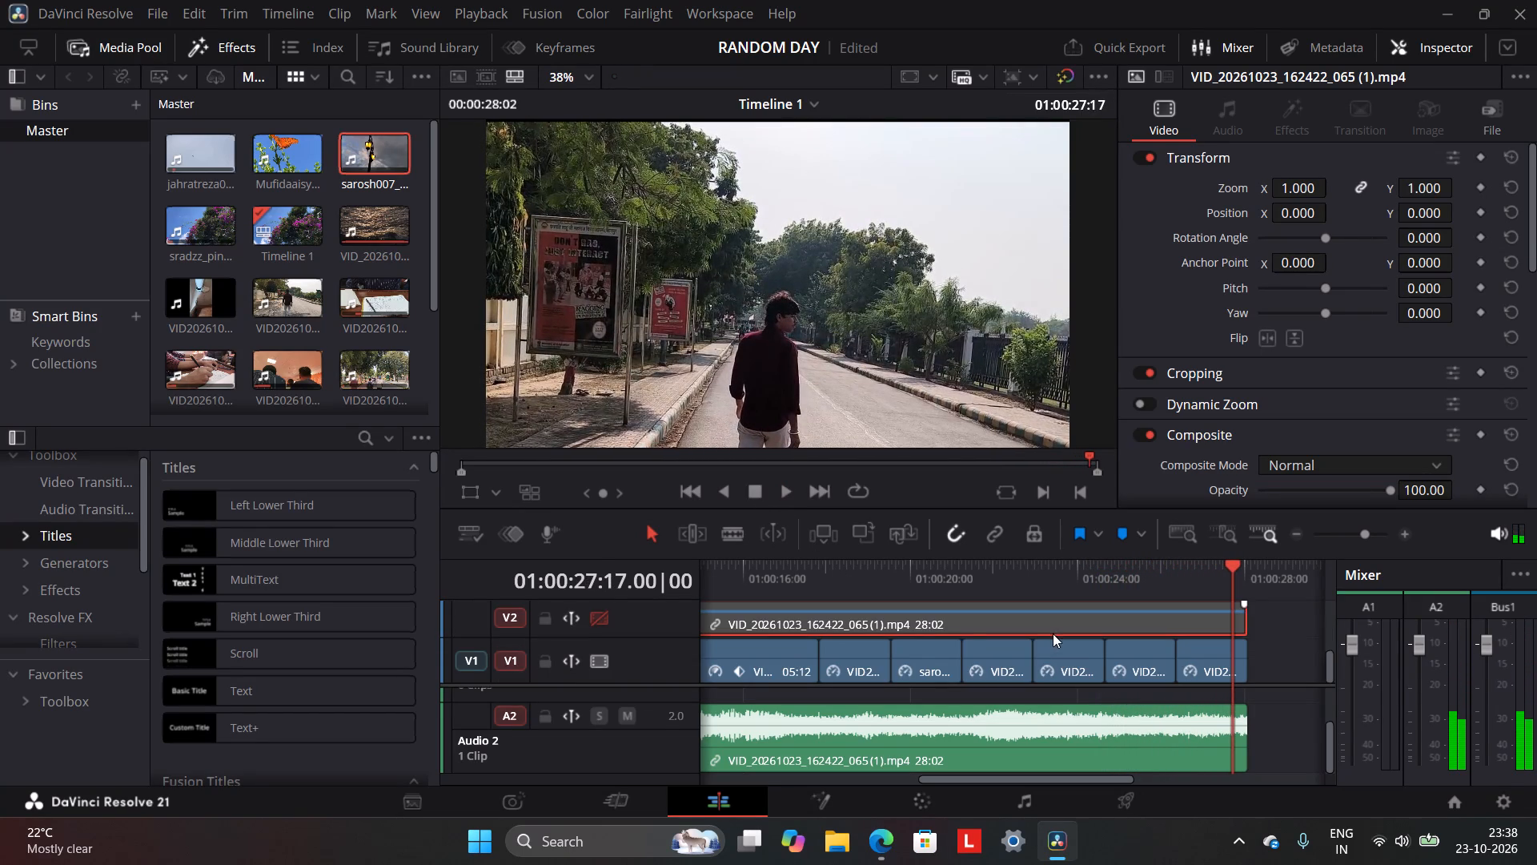
Replace the trees-and-white-flag clip at 01:00:17:20 on Video 1 with the imported butterfly clip.
click(817, 568)
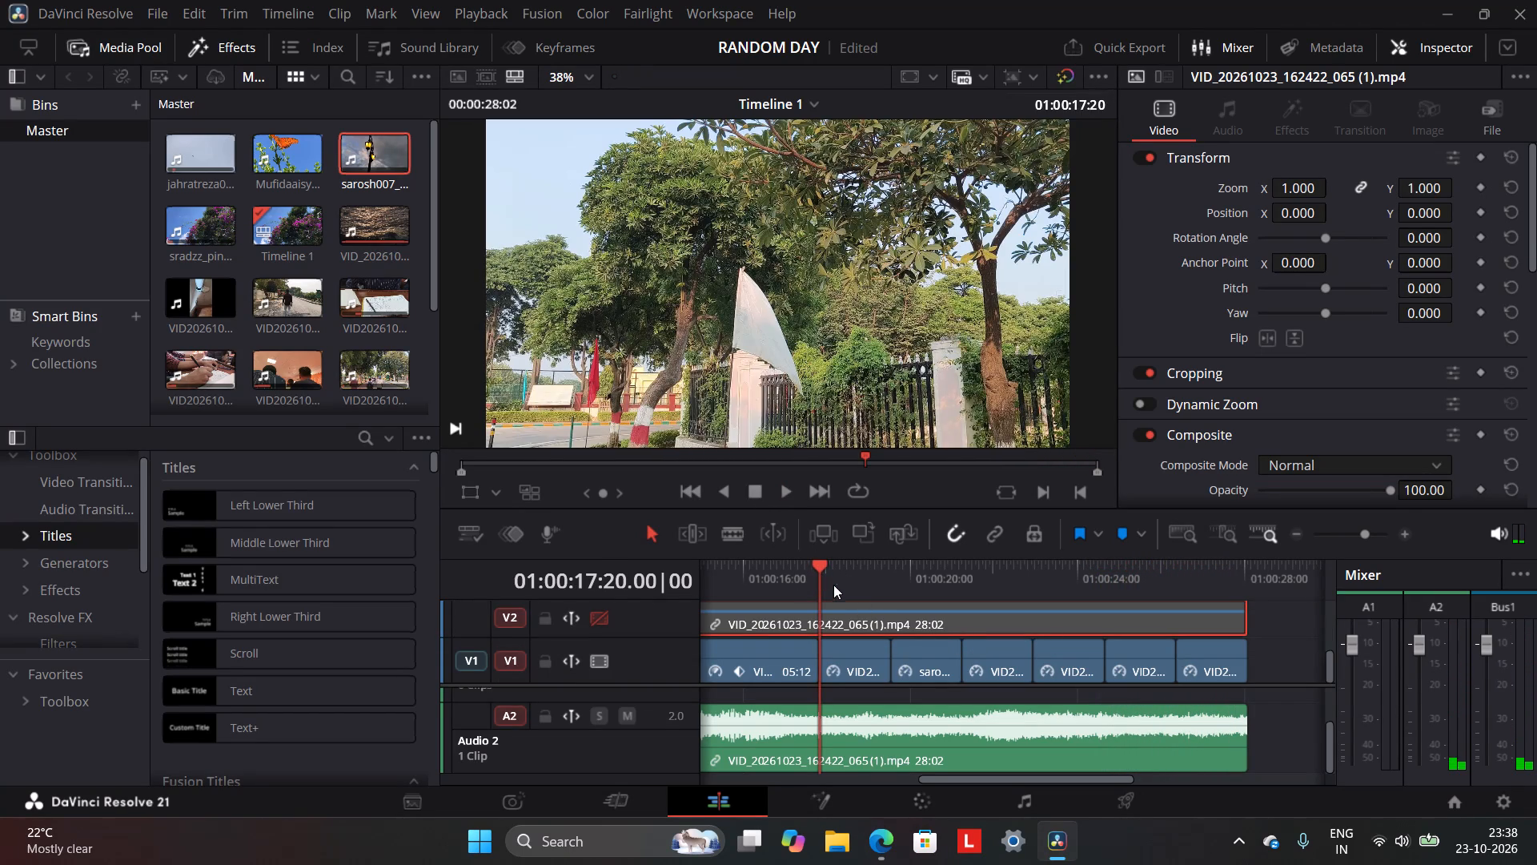
click(832, 651)
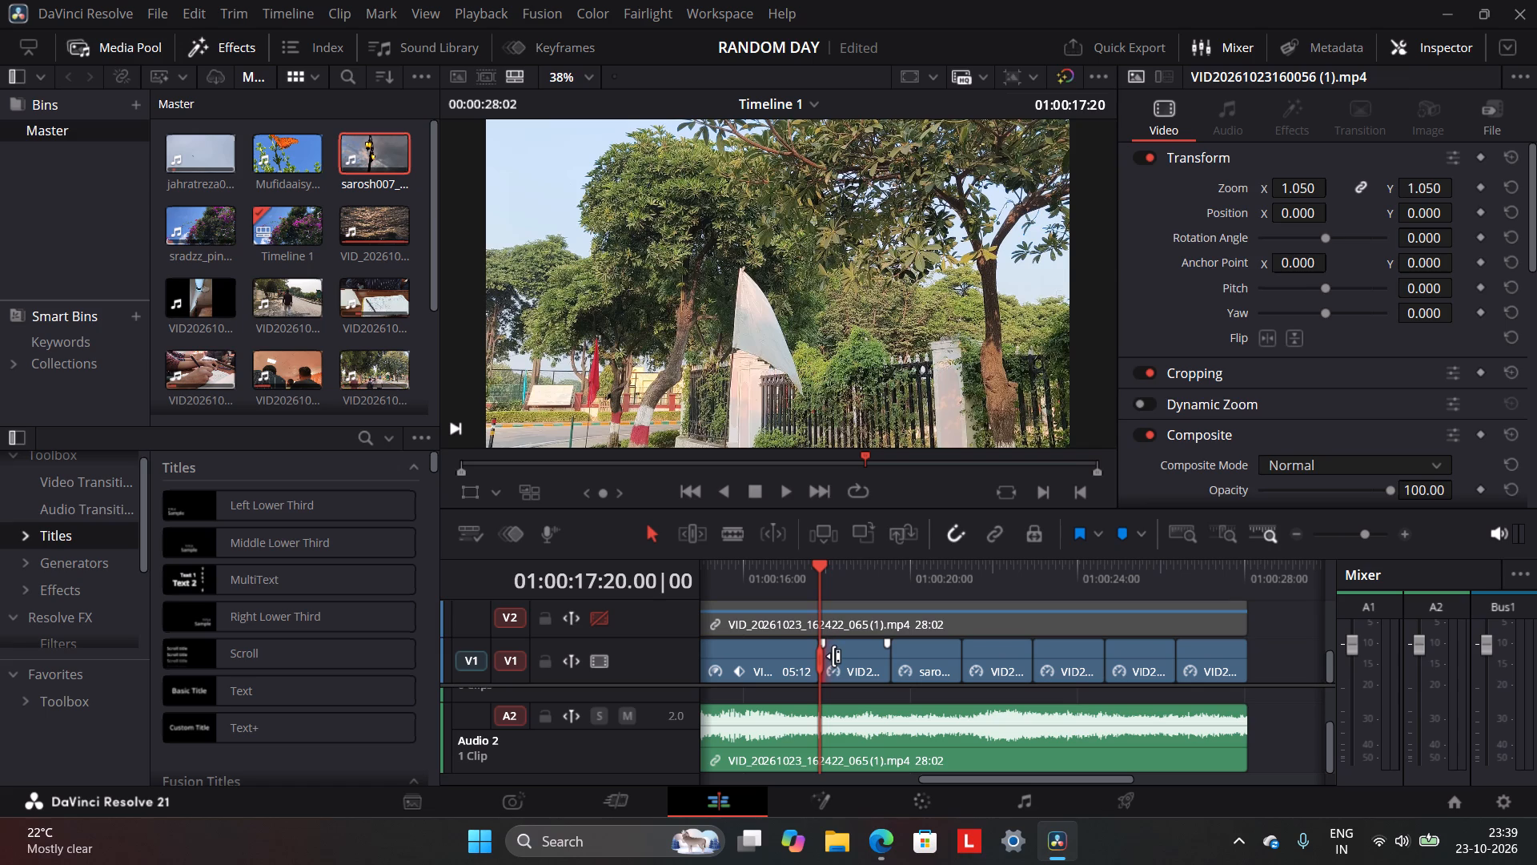
click(840, 658)
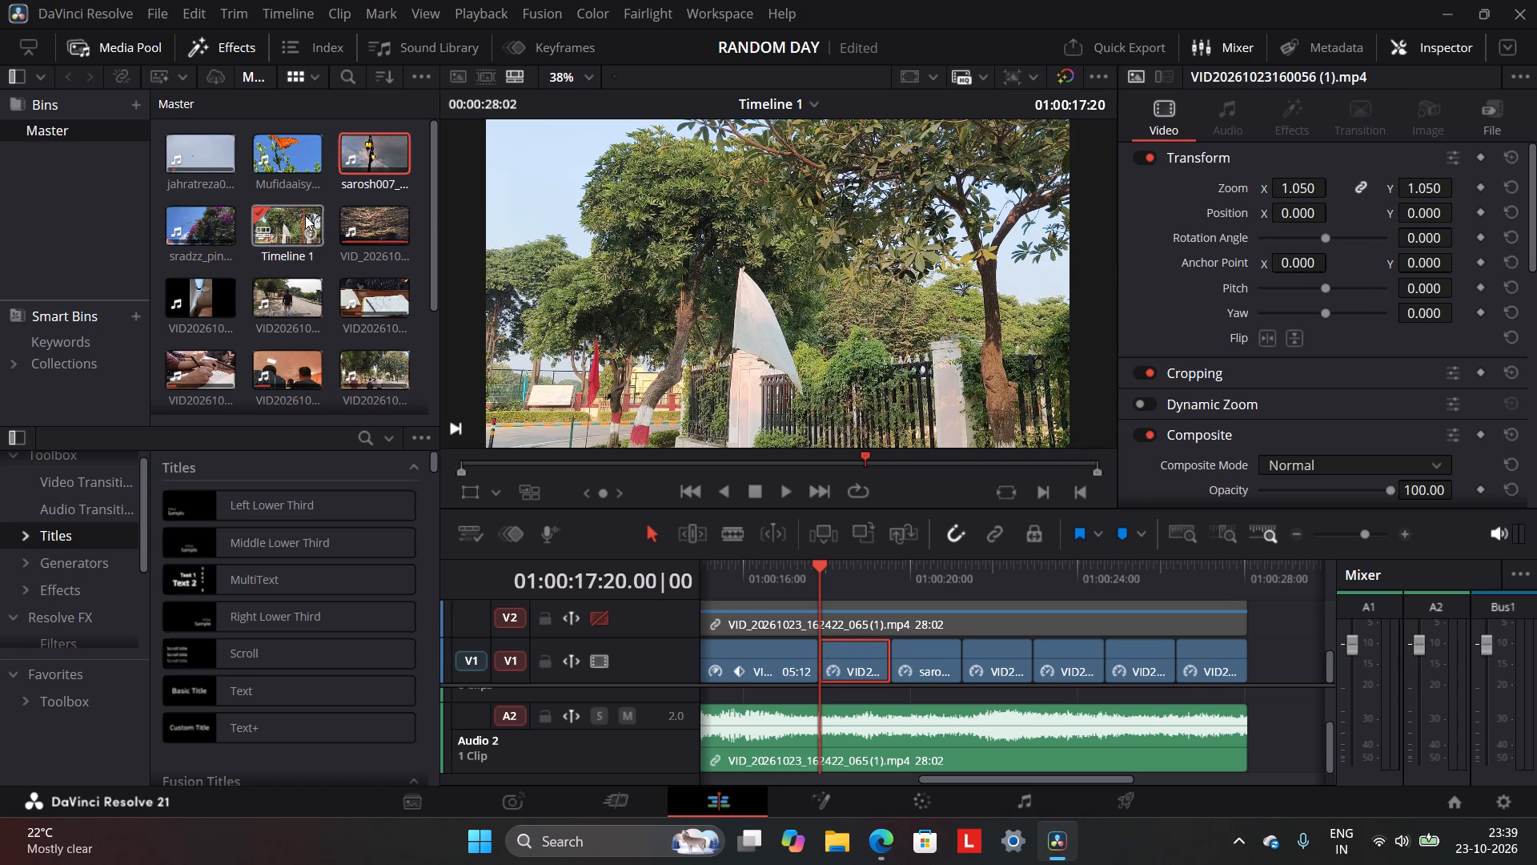
scroll(329, 234, up, 2)
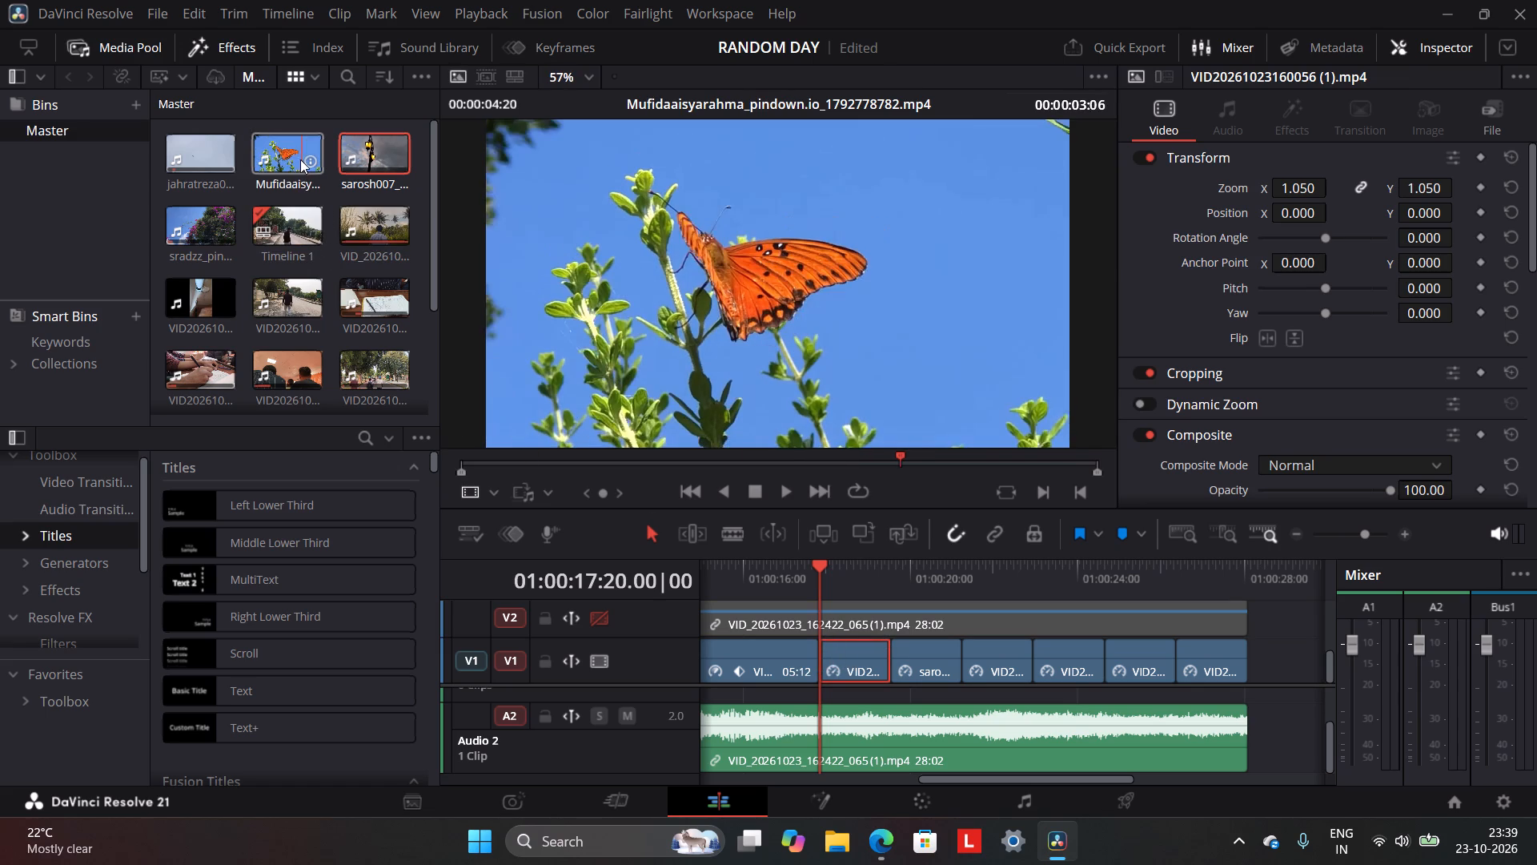
Replace the trees-and-white-flag clip at 01:00:17:20 on Video 1 with the imported butterfly clip.
click(300, 156)
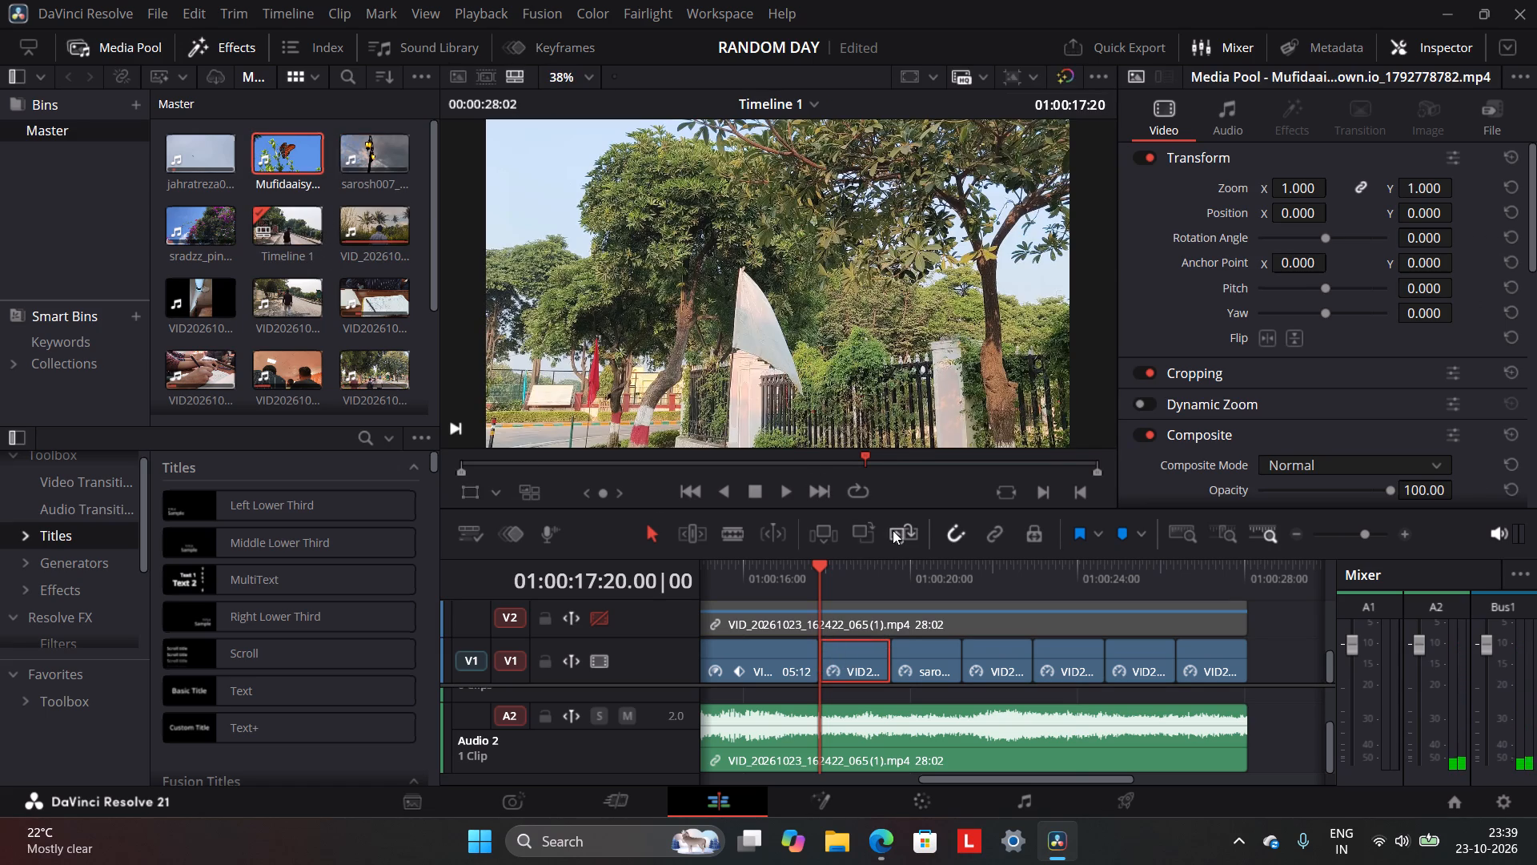
click(893, 530)
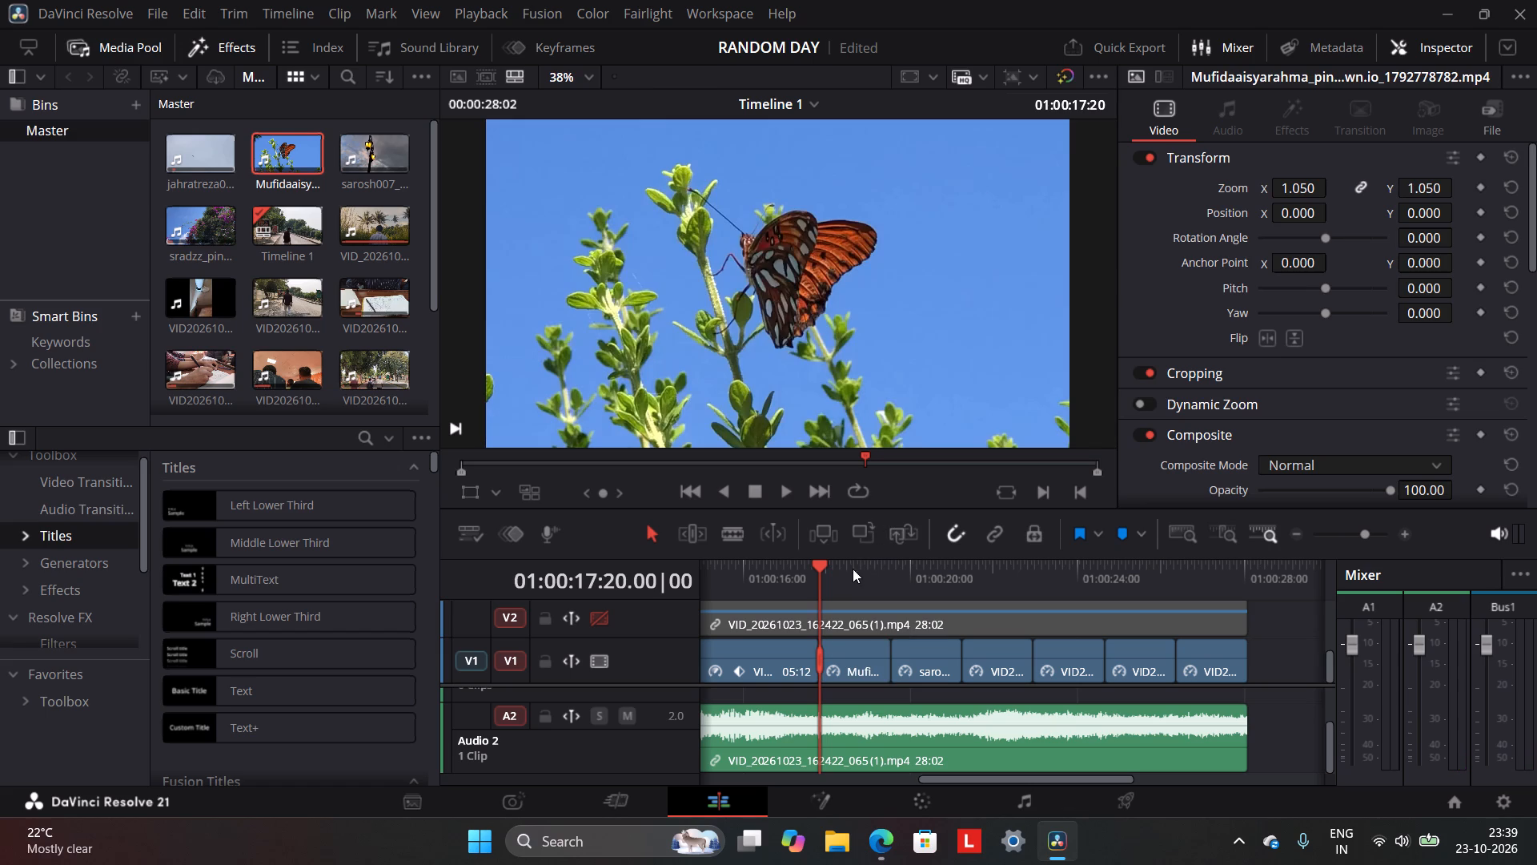
Play back the ending from 01:00:16:15 to check the butterfly clip within the Video 1 sequence.
drag(823, 561, 817, 561)
drag(817, 561, 770, 564)
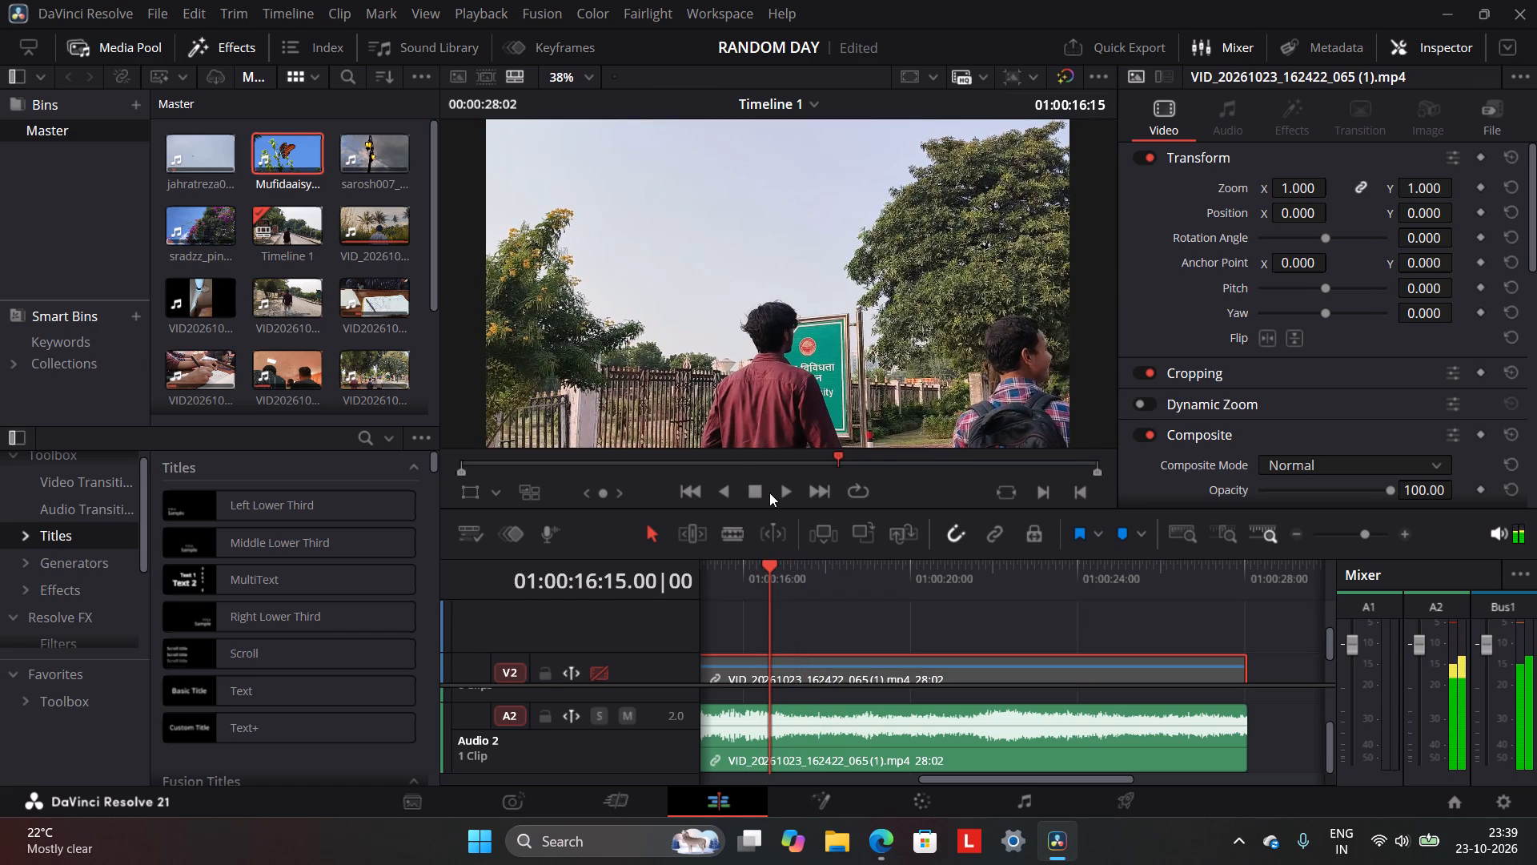
click(777, 491)
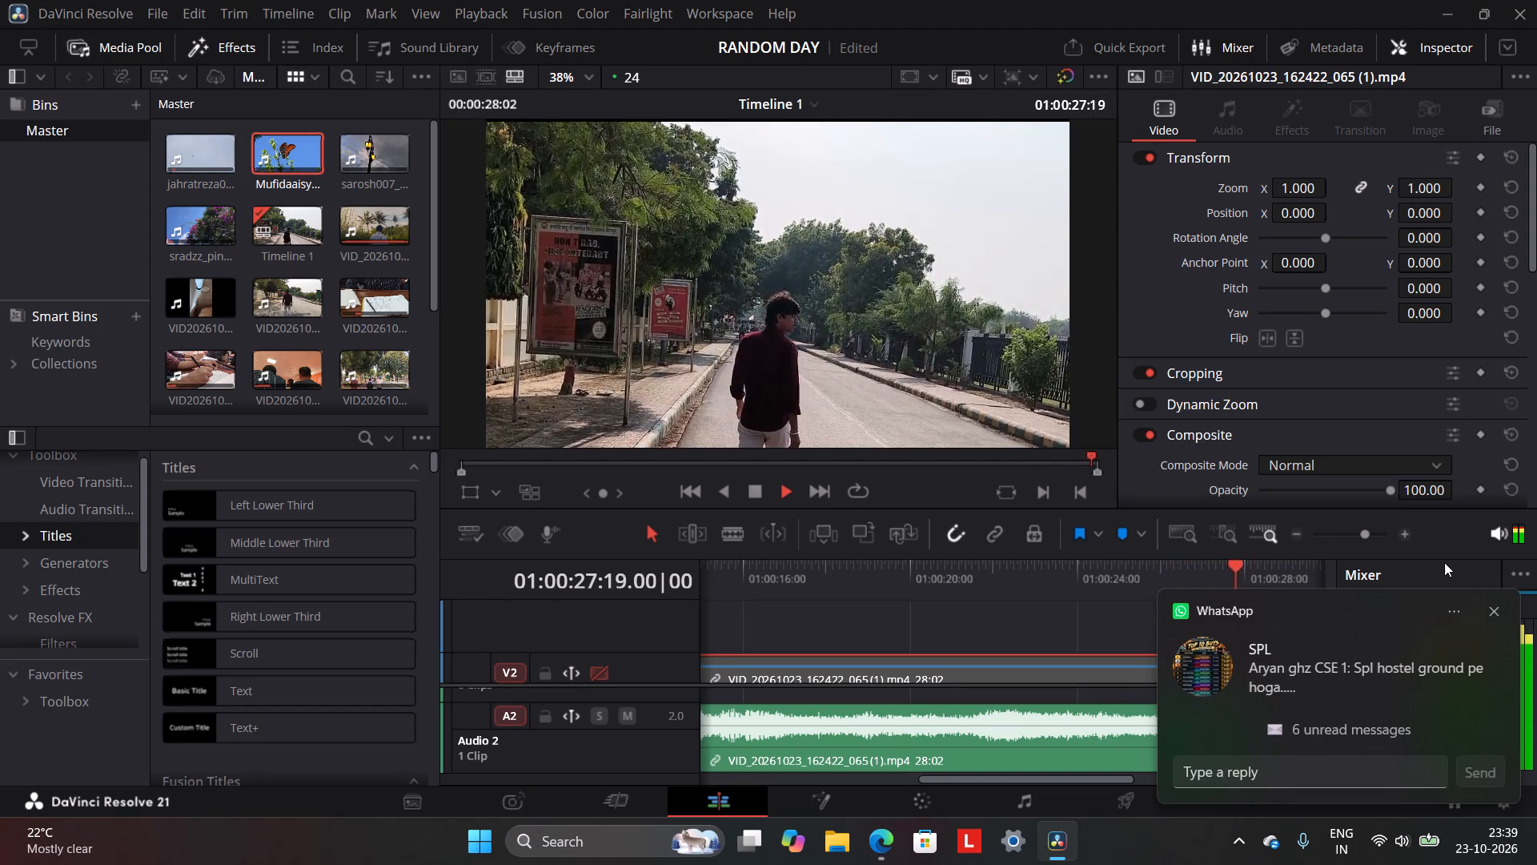
click(1503, 604)
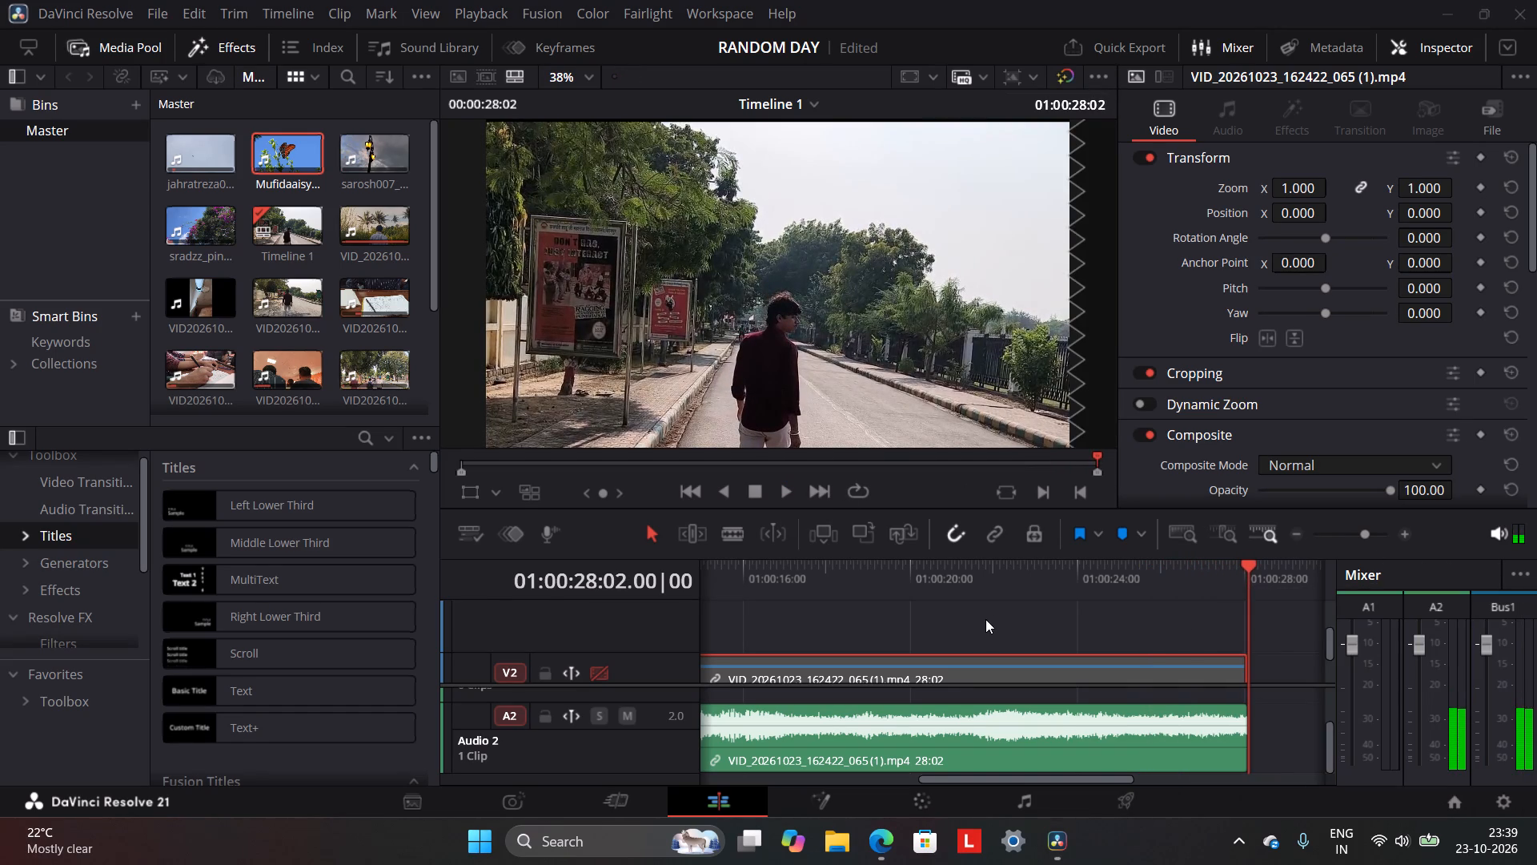
Select the tree-lined-road clip with three walkers at 01:00:22:23 on Video 1 and look through the media pool for a replacement clip.
scroll(1021, 614, down, 2)
click(990, 583)
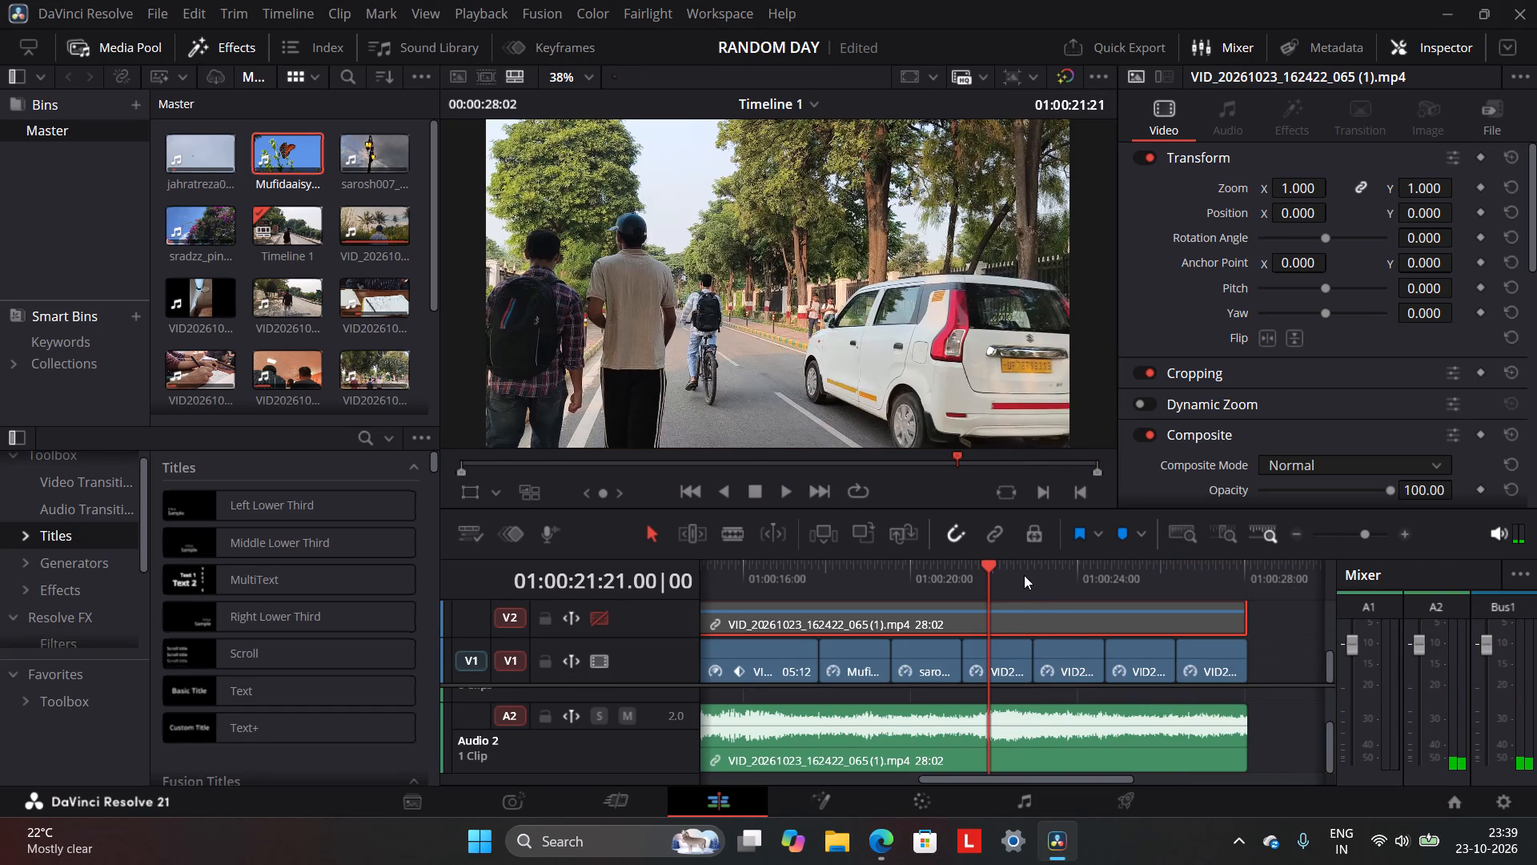
click(1033, 572)
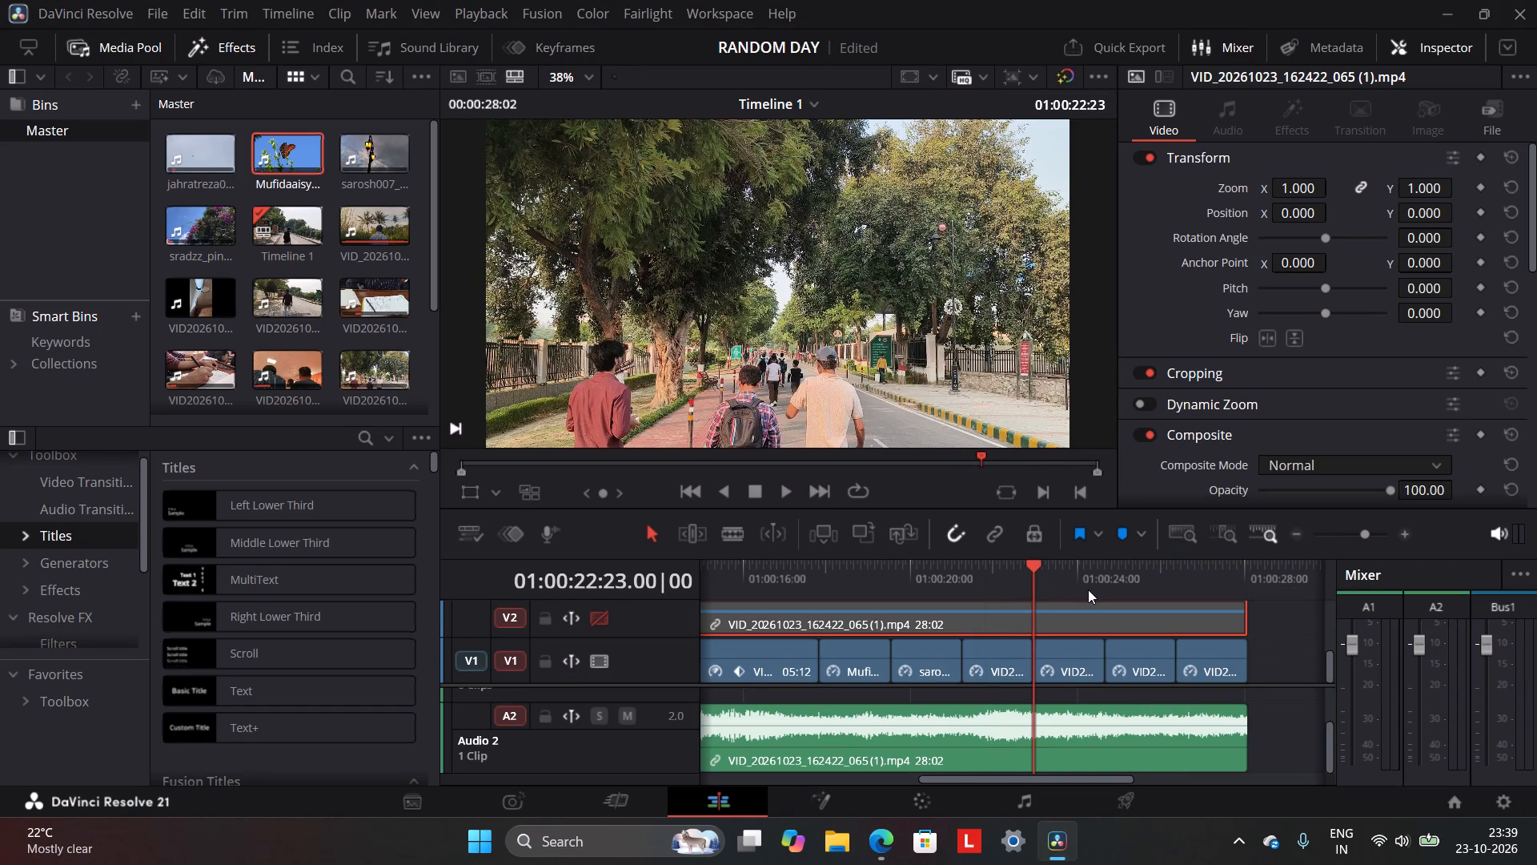
click(1084, 655)
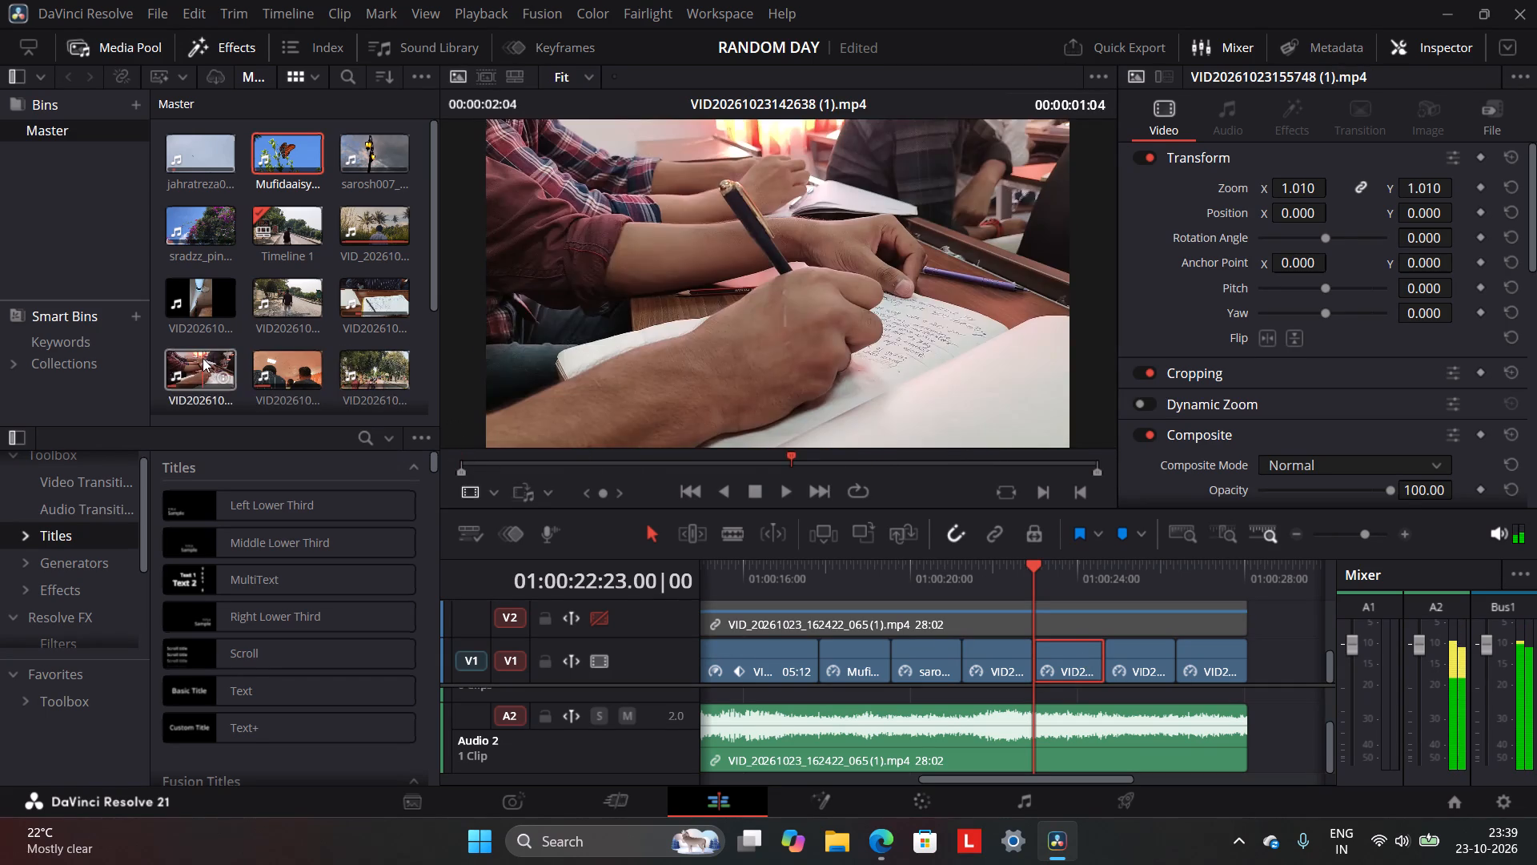
scroll(253, 324, up, 4)
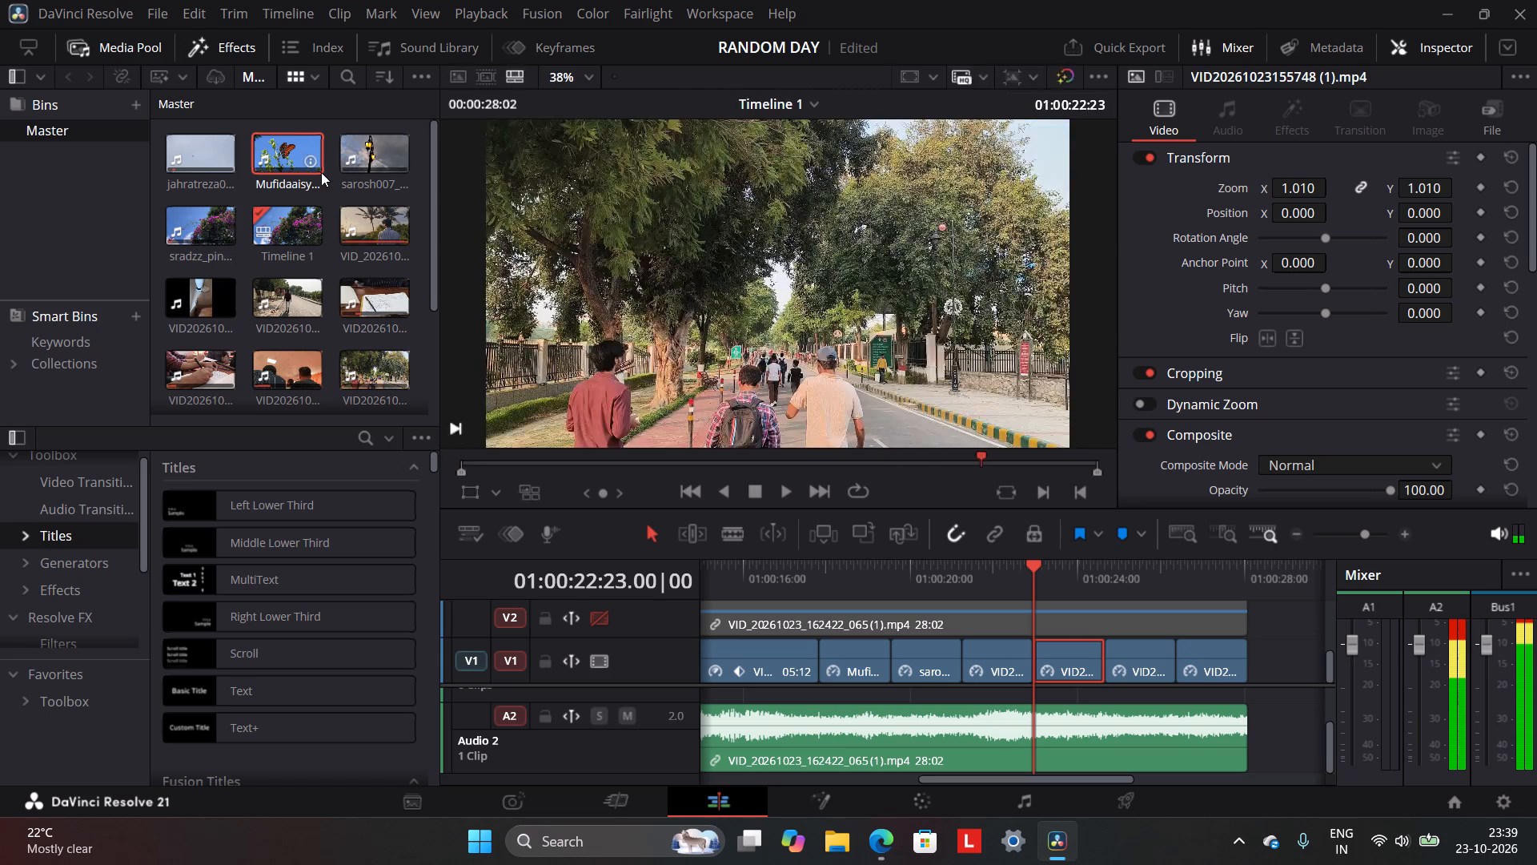
Scrub from the butterfly clip to the walking clip at 01:00:22:23 and examine its source footage in the media pool.
scroll(359, 222, down, 2)
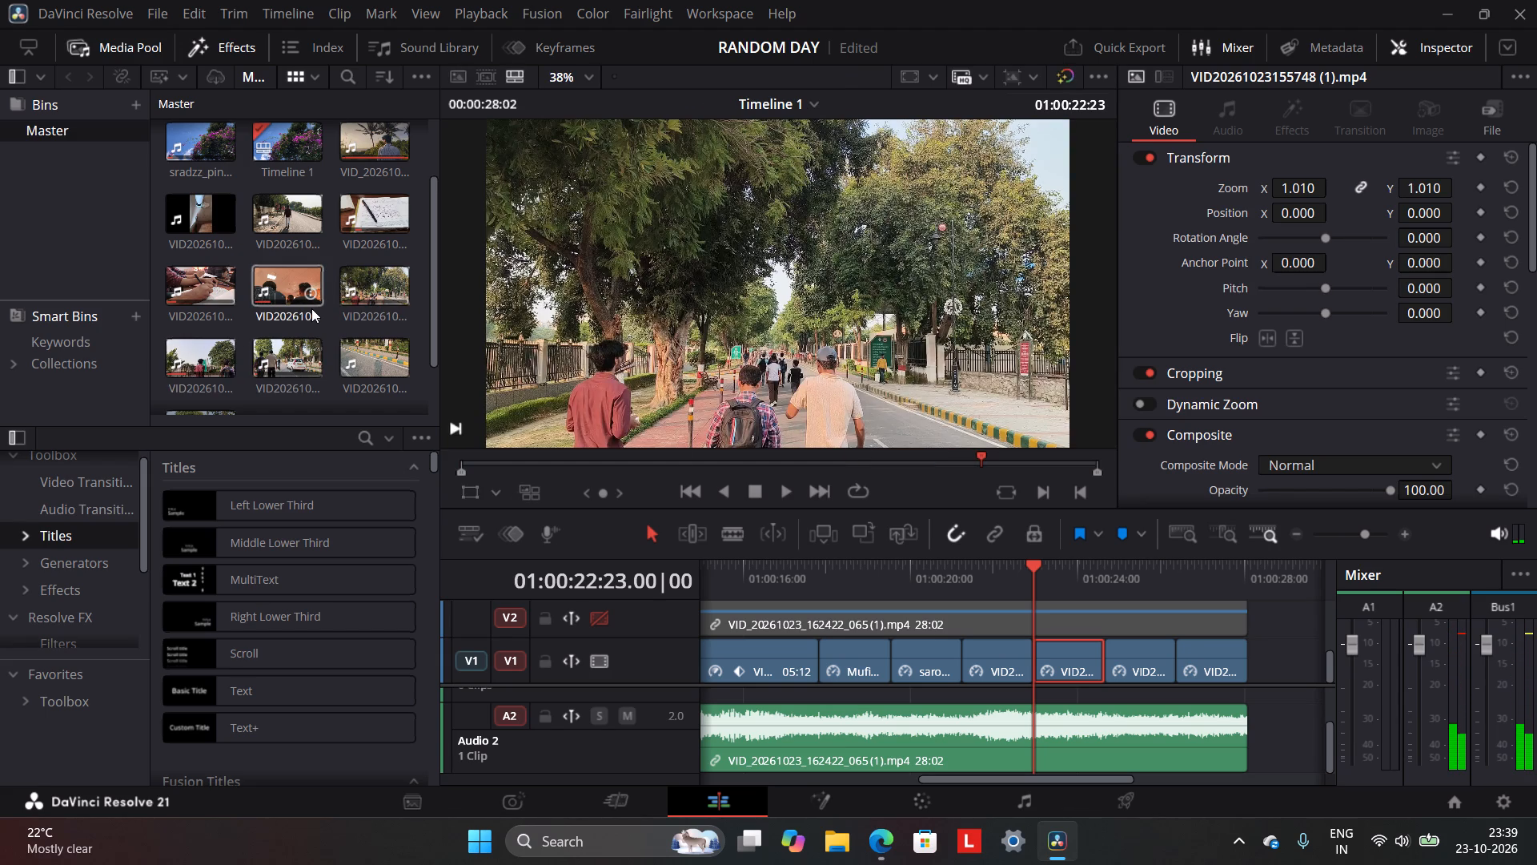
click(857, 566)
scroll(894, 597, down, 2)
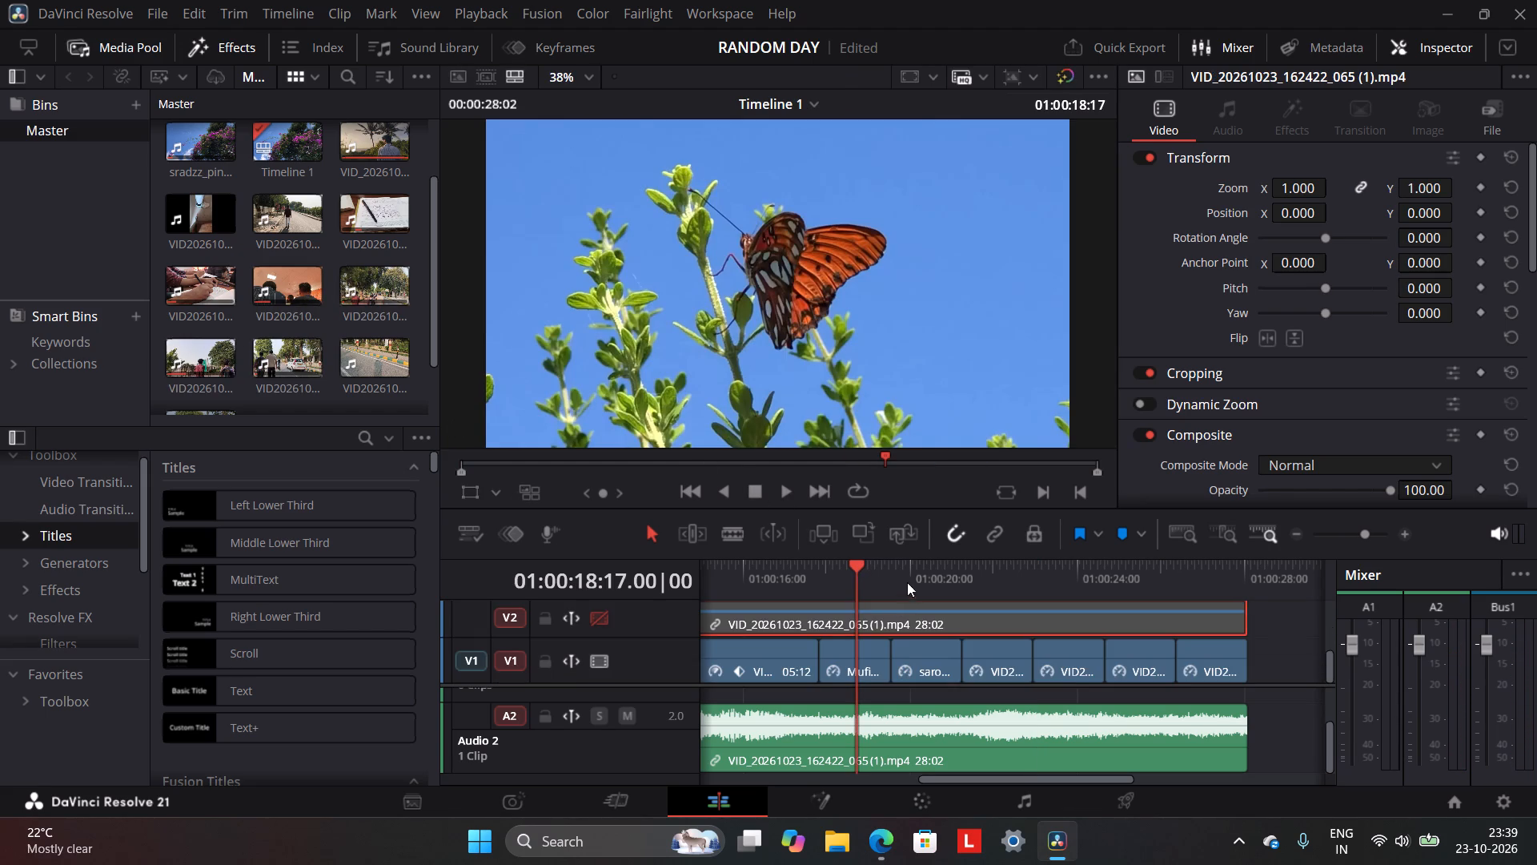
click(918, 578)
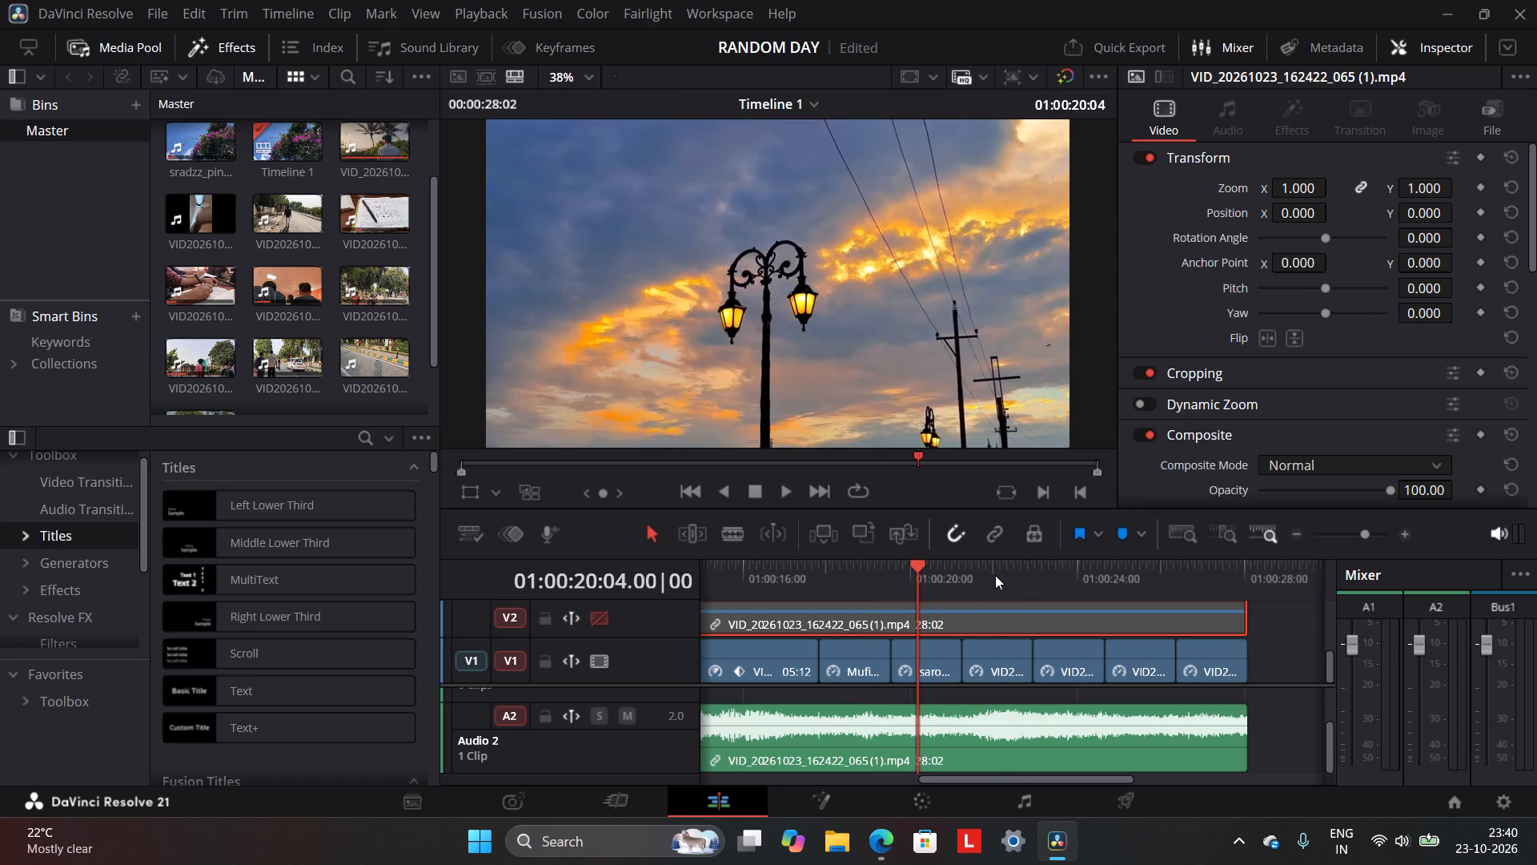
click(995, 575)
click(1030, 575)
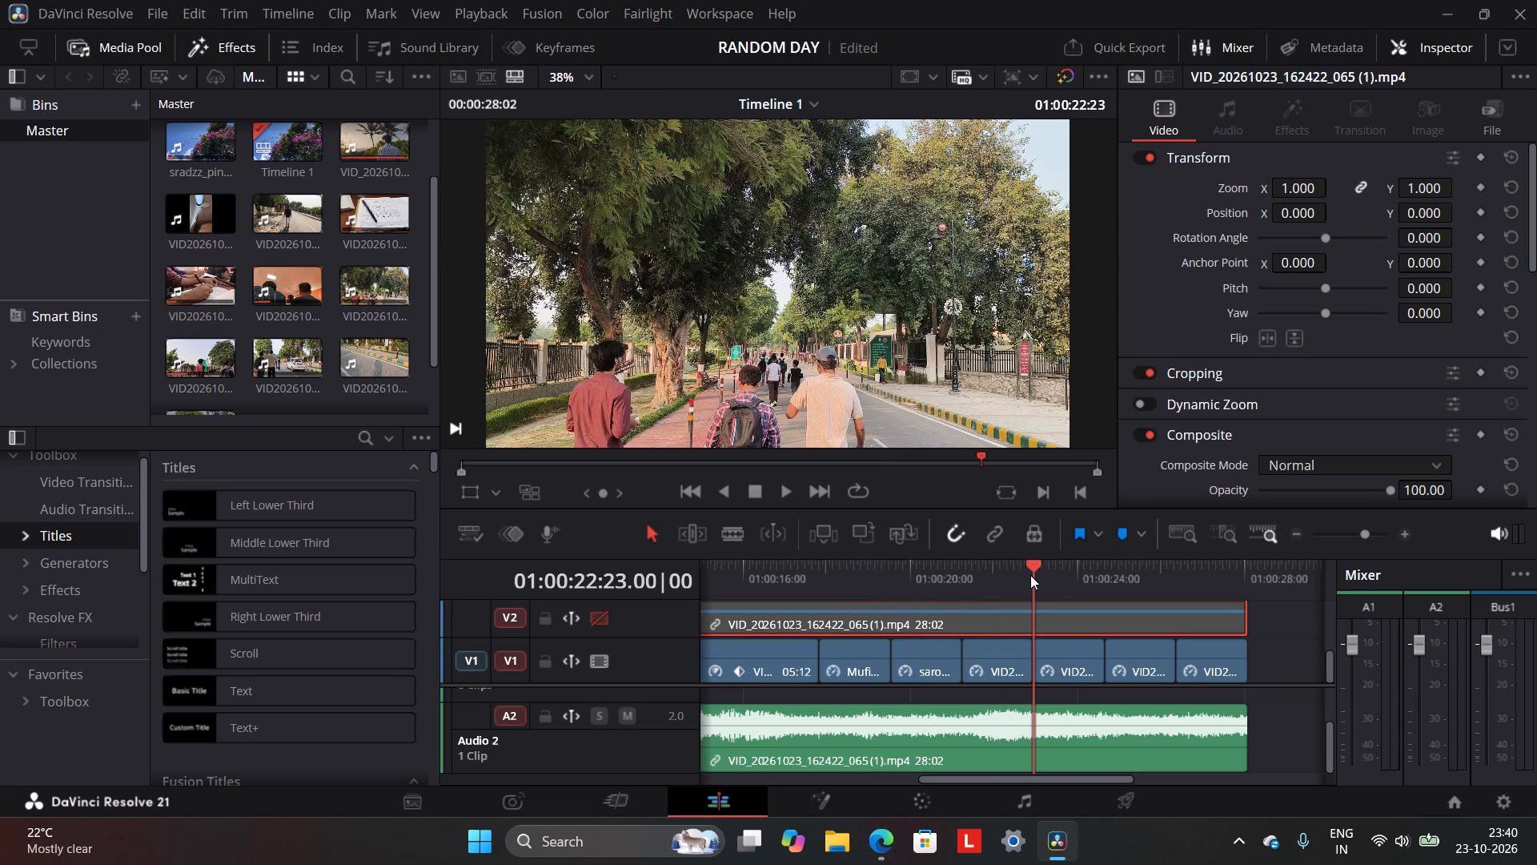
click(1065, 647)
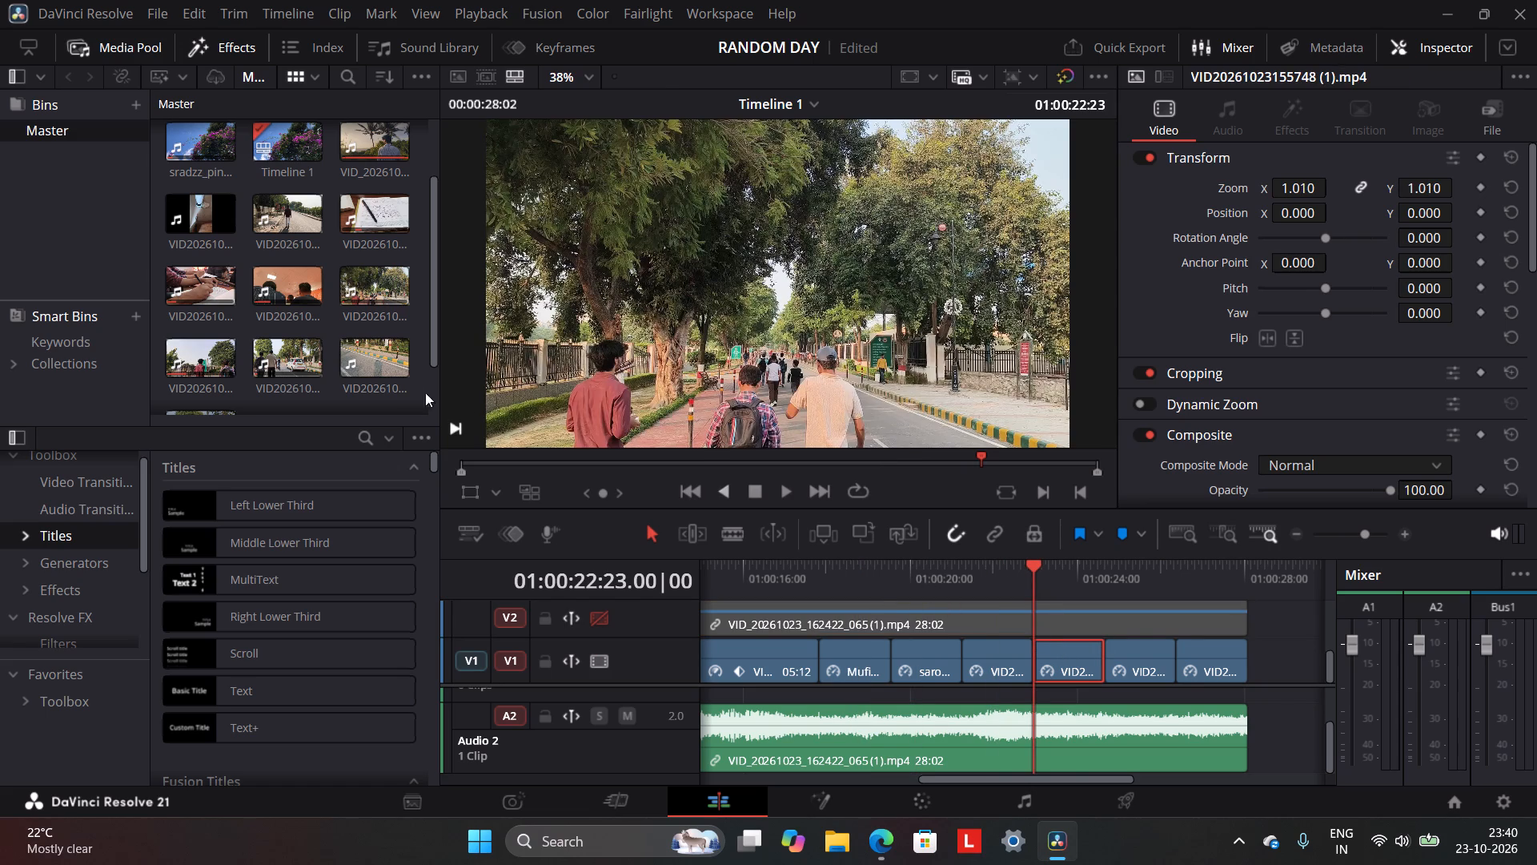
scroll(375, 379, up, 2)
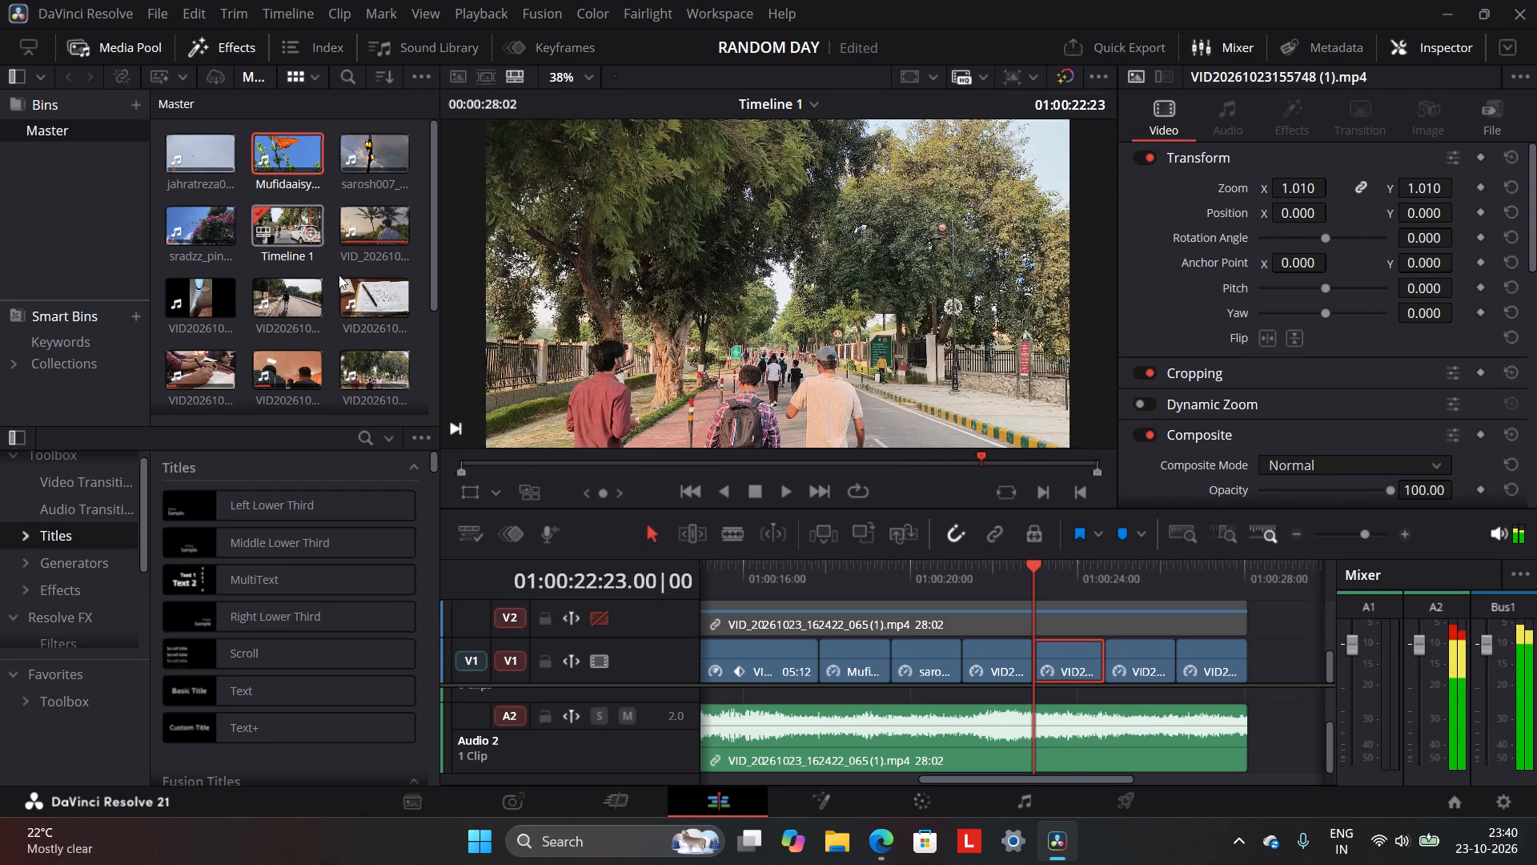
scroll(361, 300, down, 1)
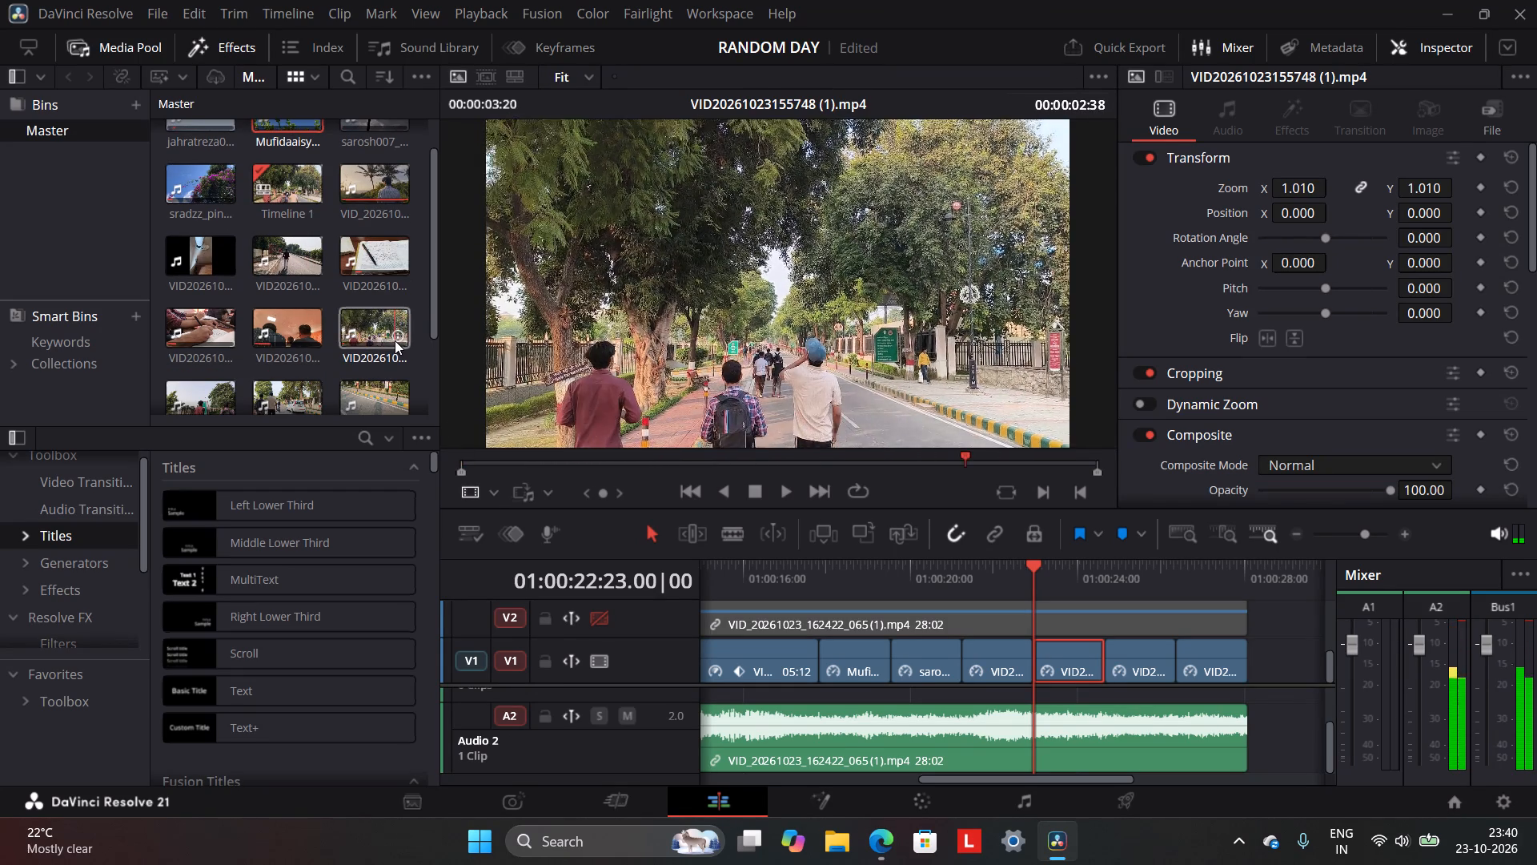
click(379, 336)
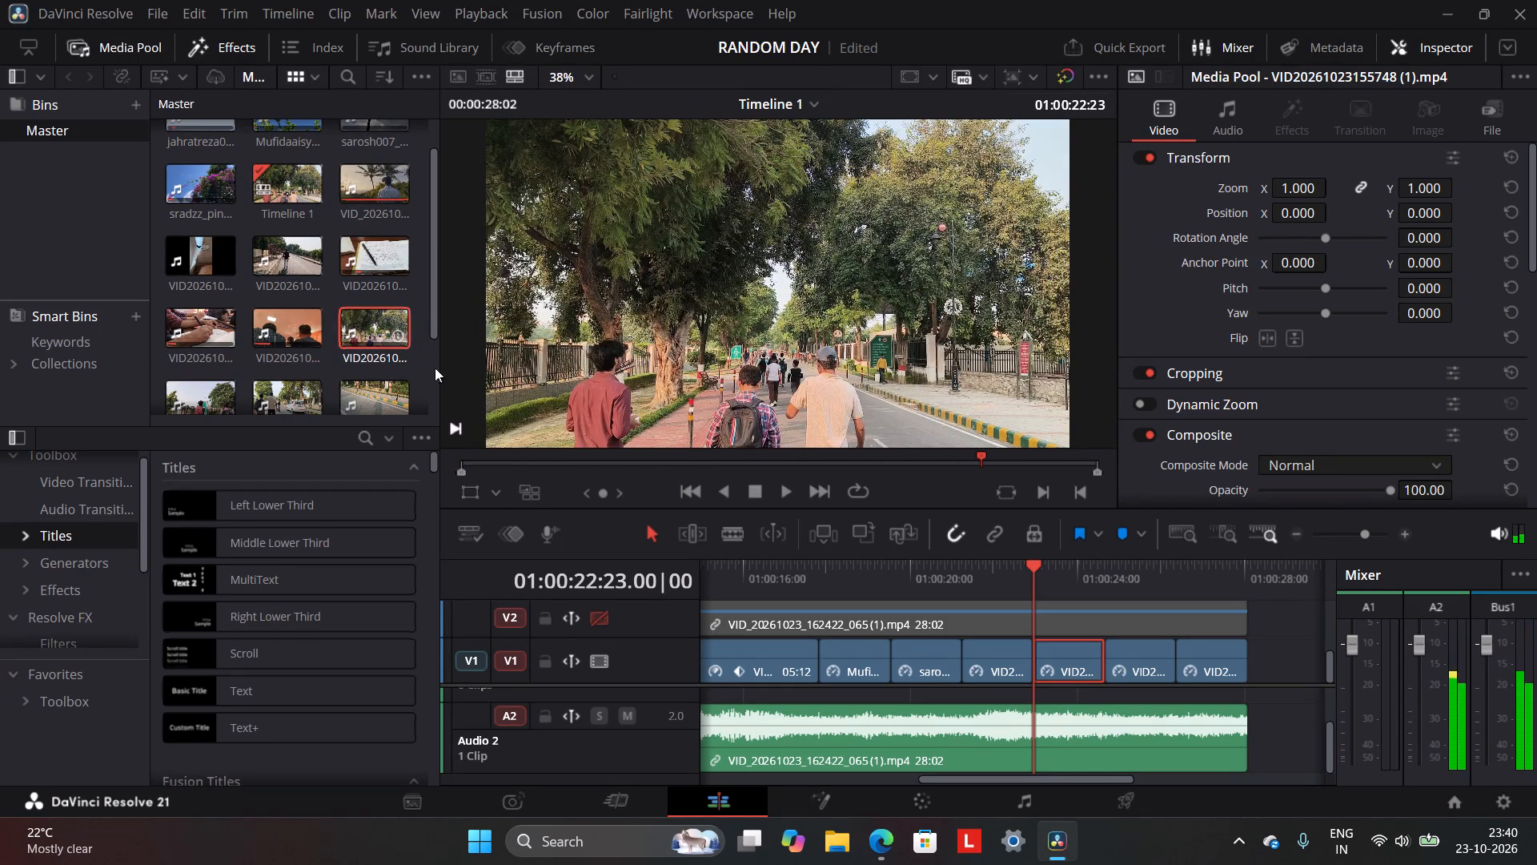
Scrub between 01:00:16:22 and 01:00:22:01 to examine the order of the butterfly, street-lamp and white-car clips.
click(851, 598)
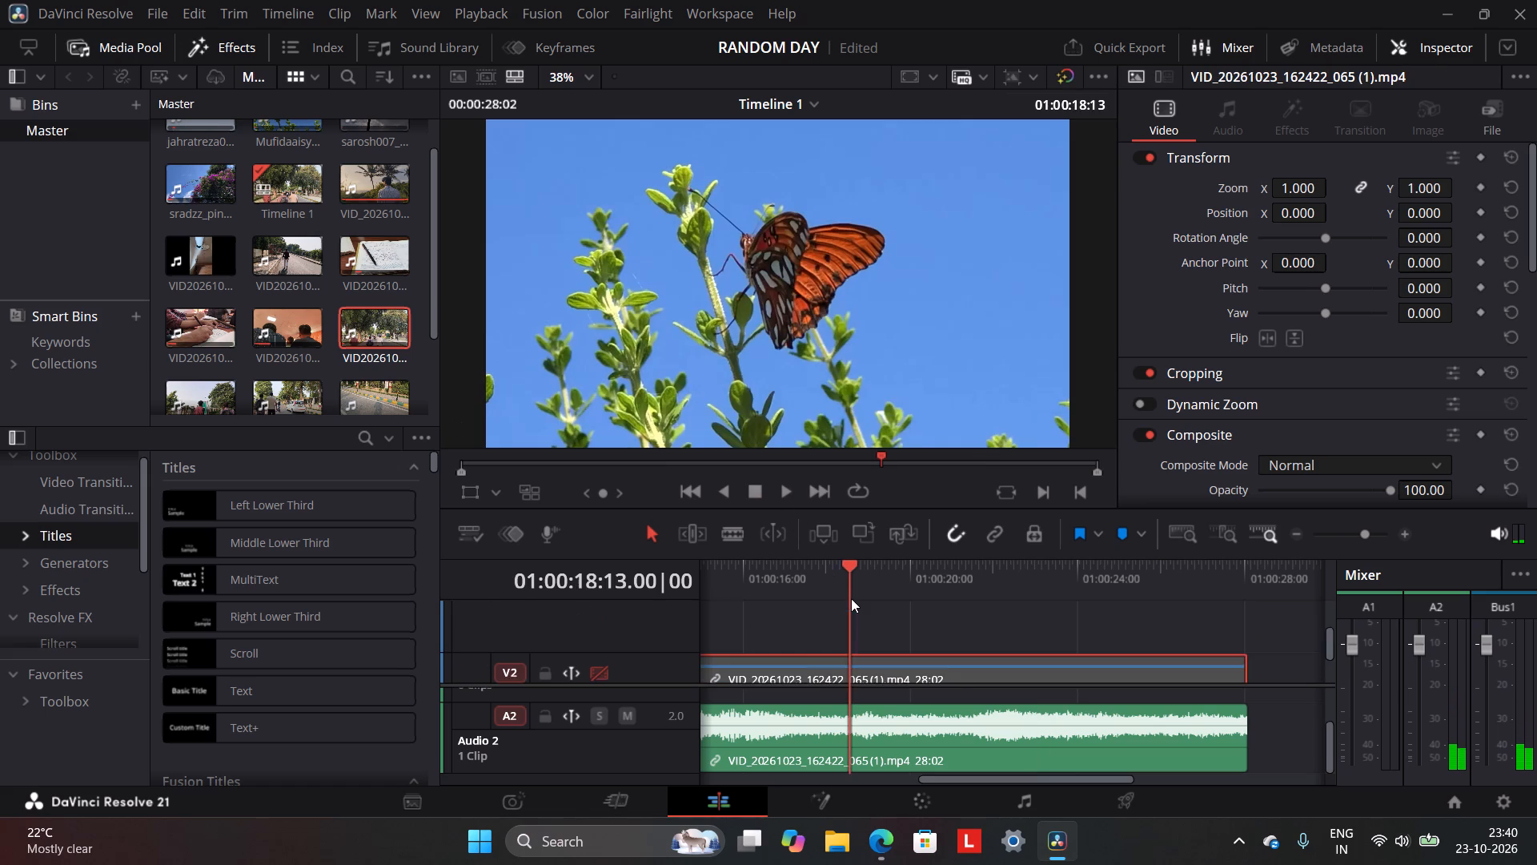
scroll(859, 609, down, 2)
click(908, 585)
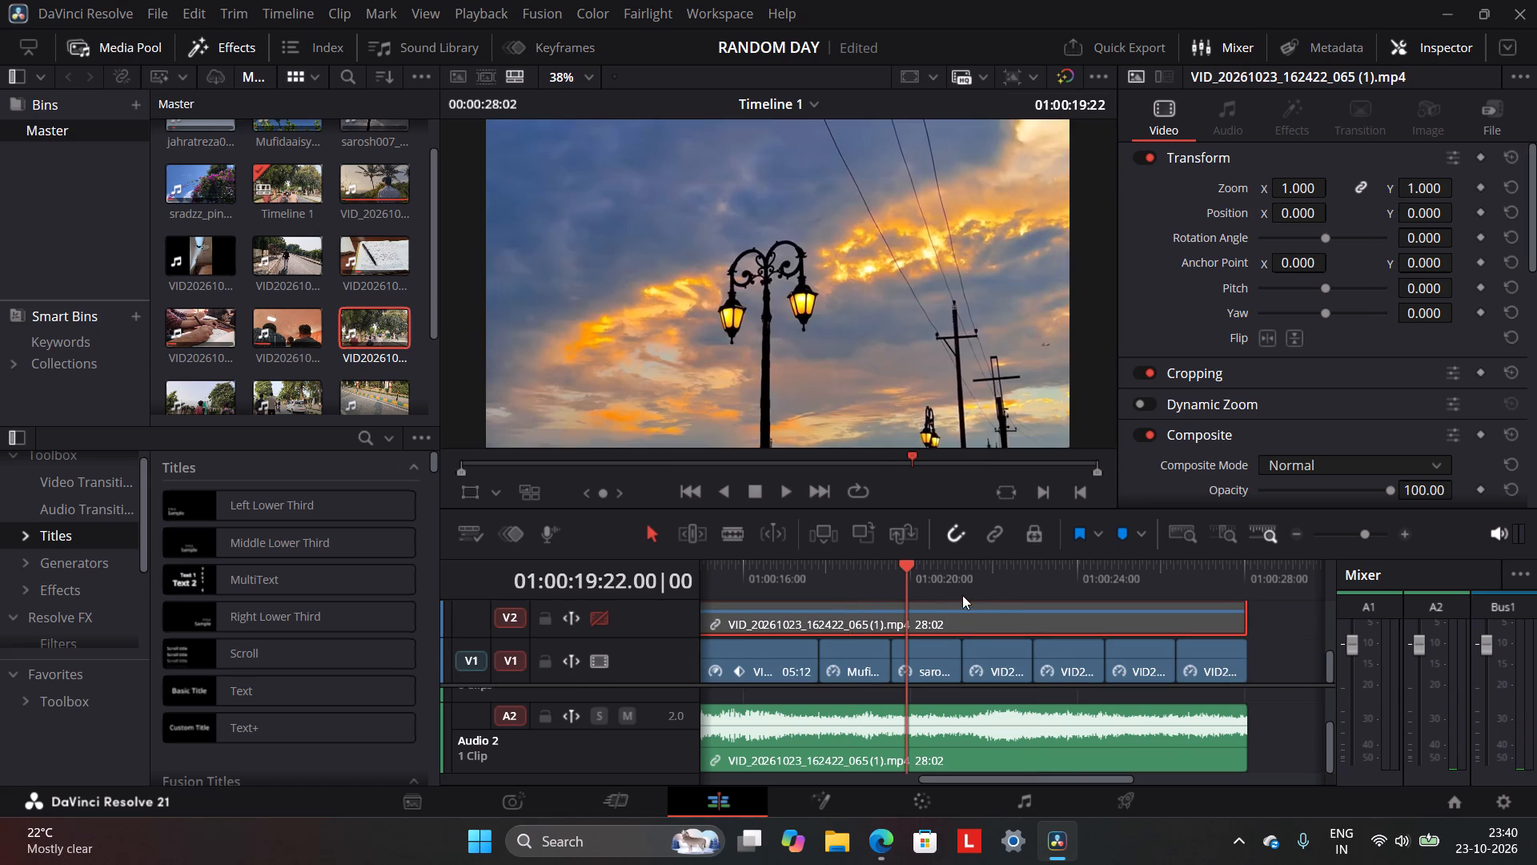
click(997, 597)
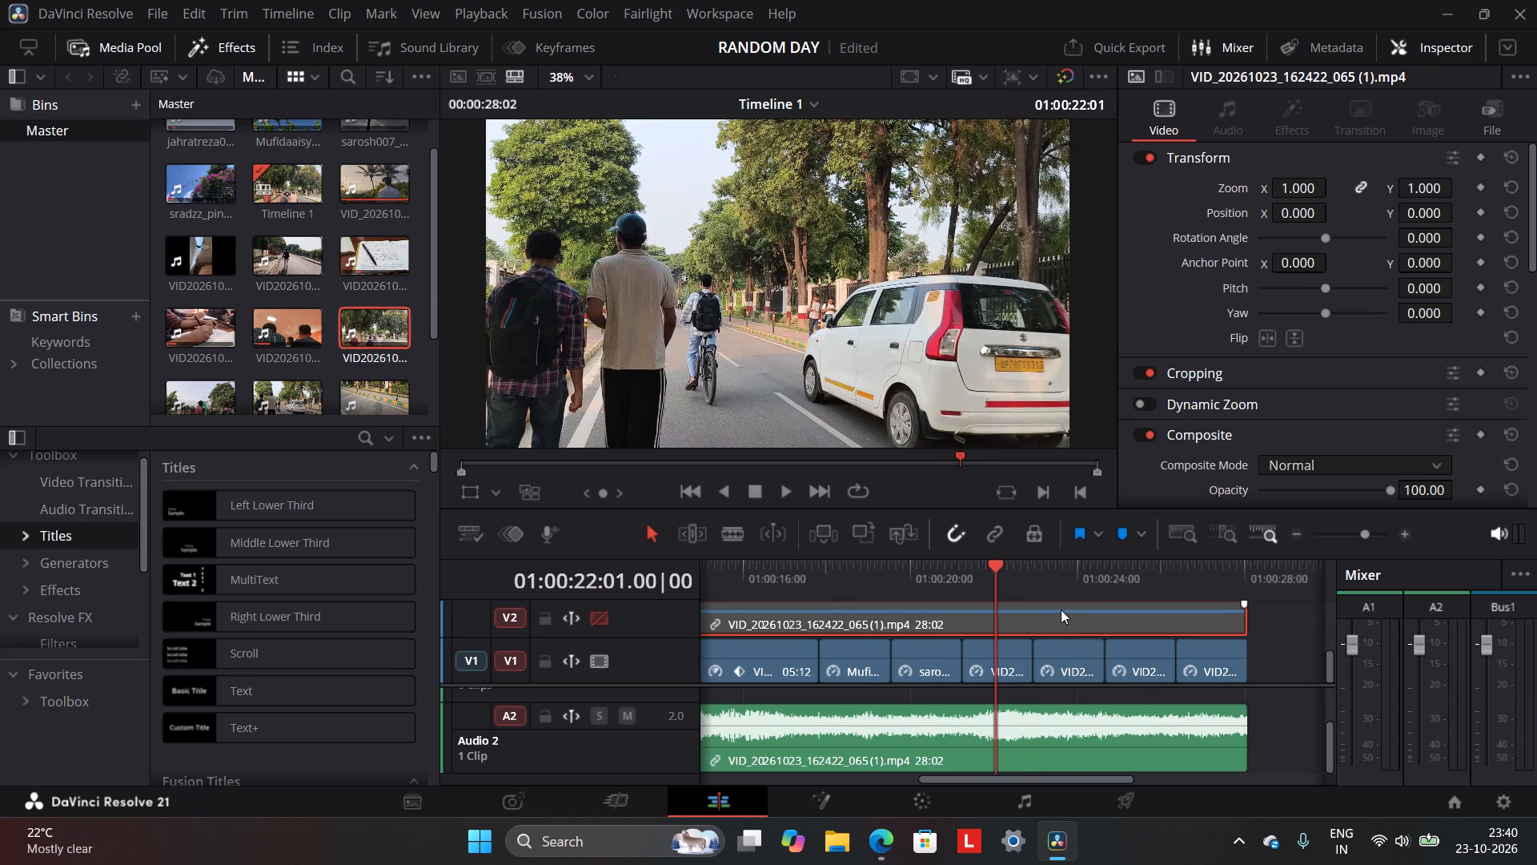
click(783, 584)
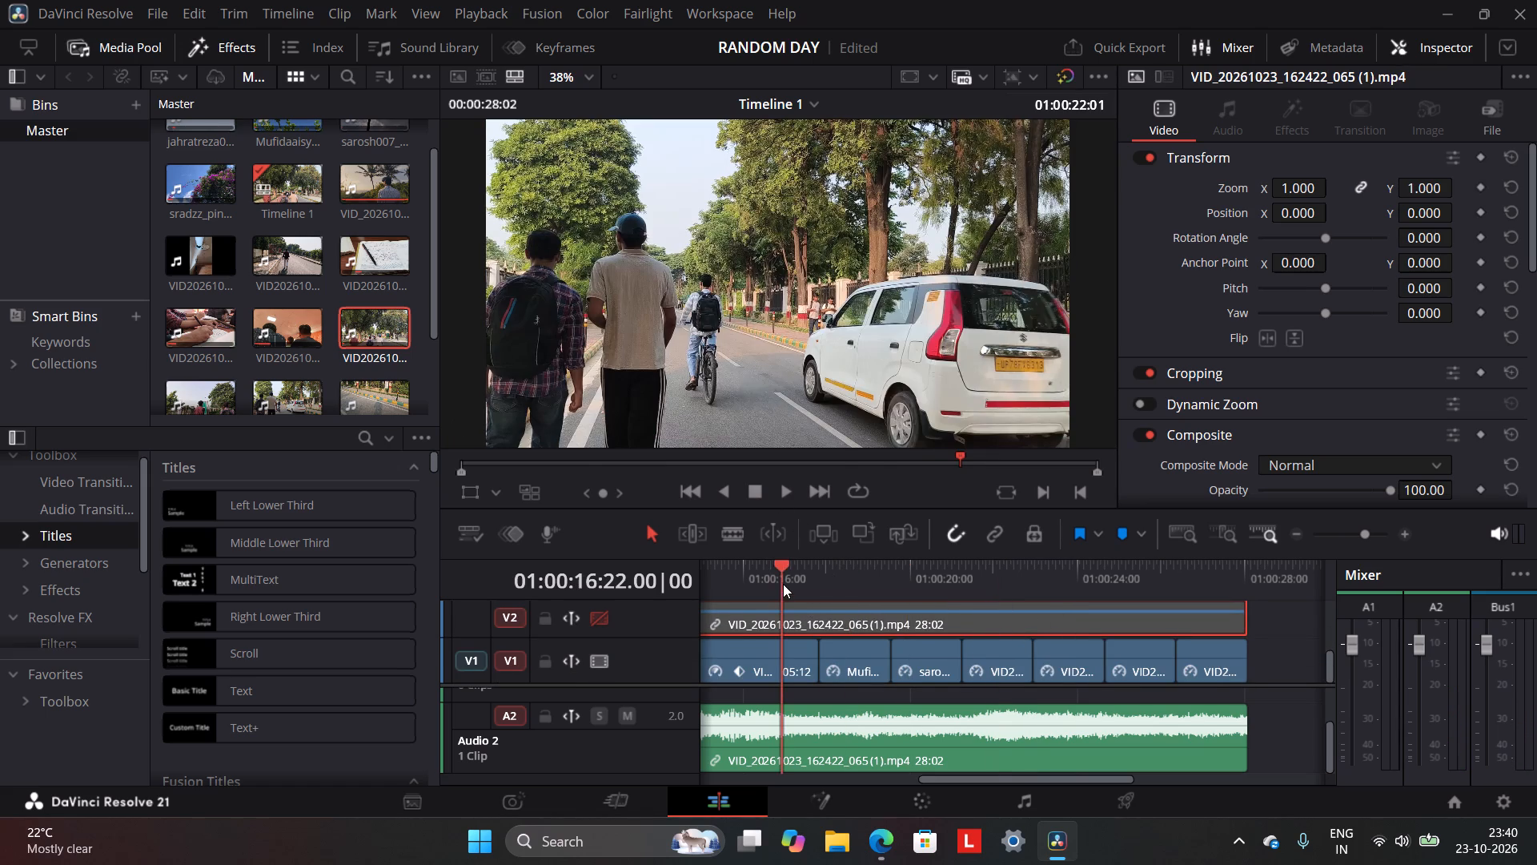
click(841, 585)
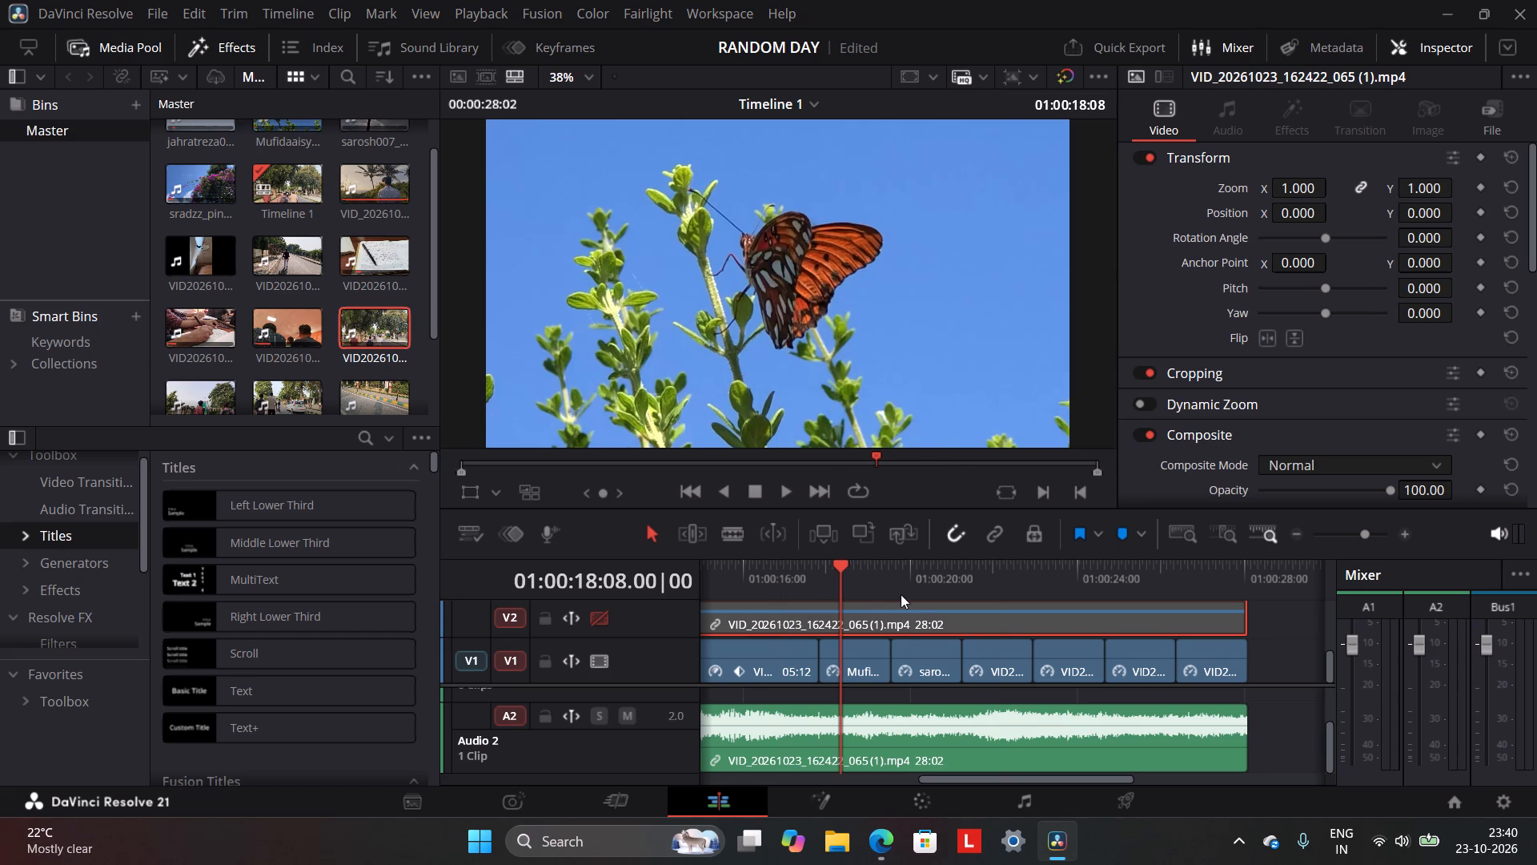
click(917, 594)
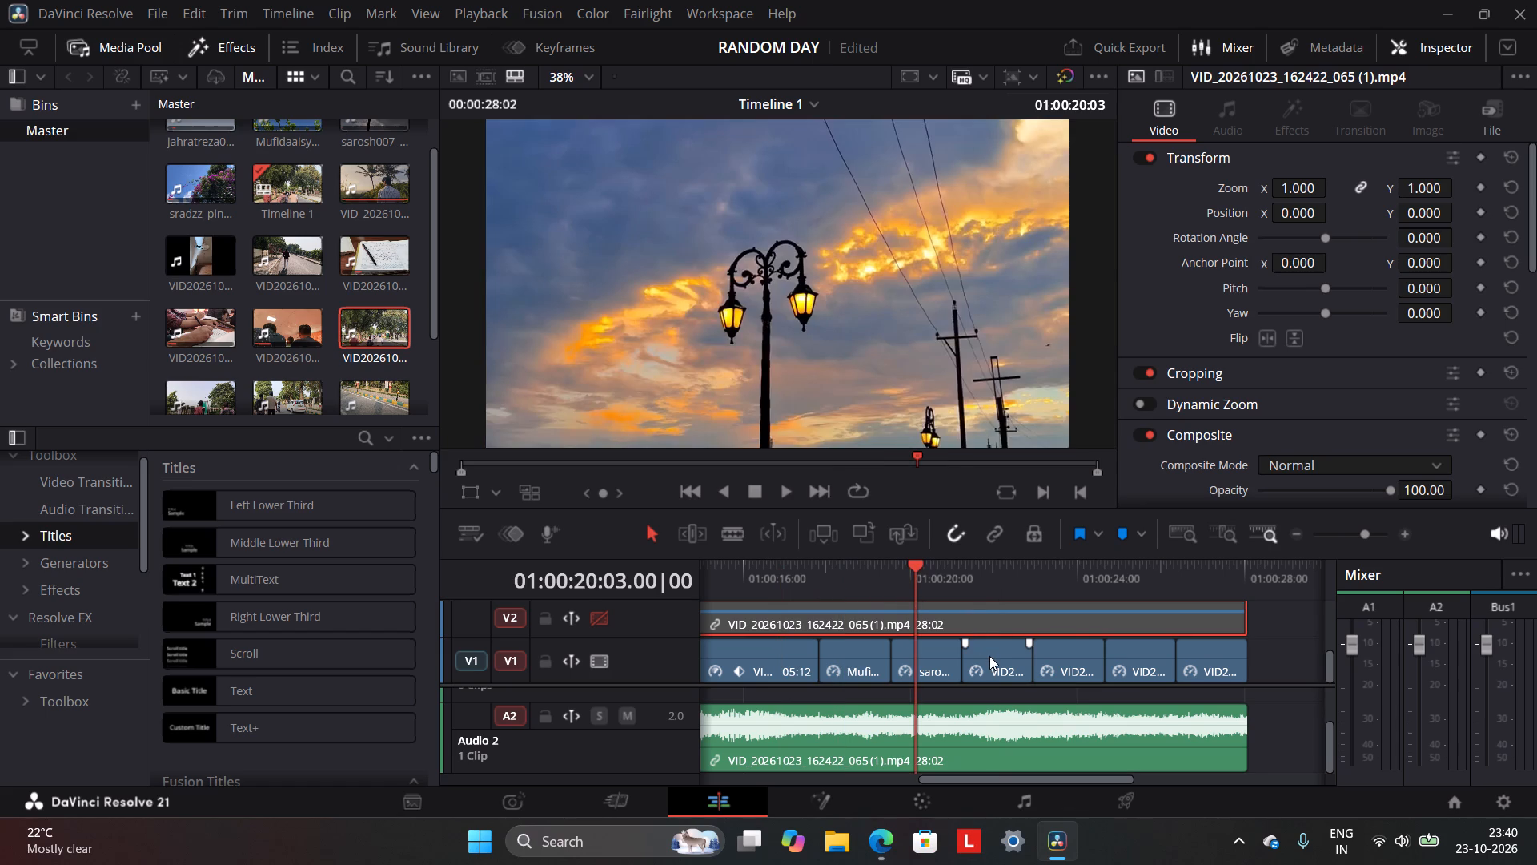
Swap the street-lamp clip with the white-car walking clip after it on Video 1, so the white-car clip starts at 01:00:19:13.
drag(989, 656, 989, 614)
scroll(984, 642, down, 1)
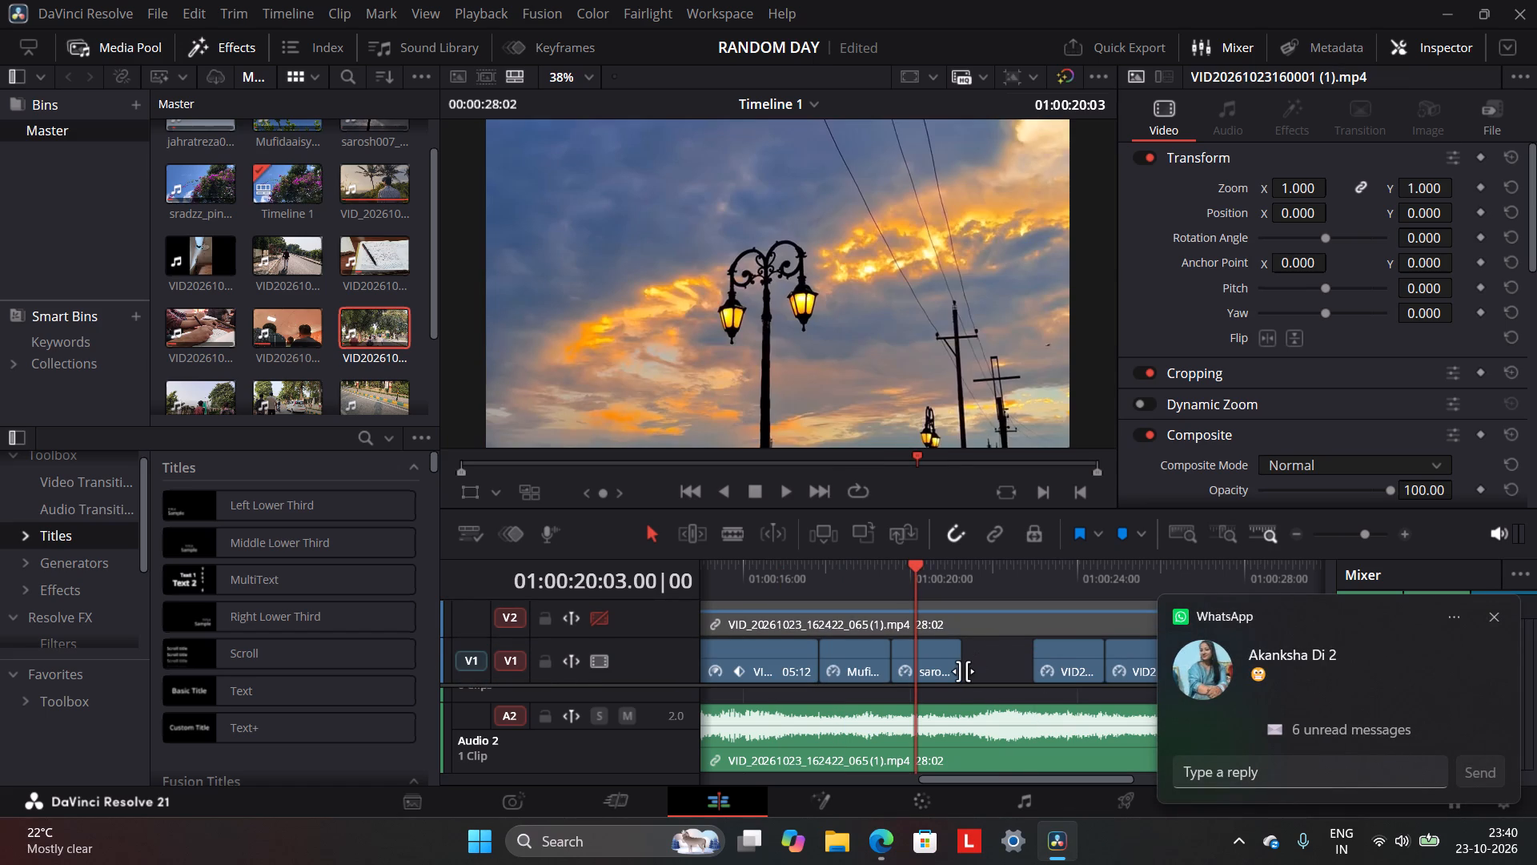
drag(934, 670, 947, 670)
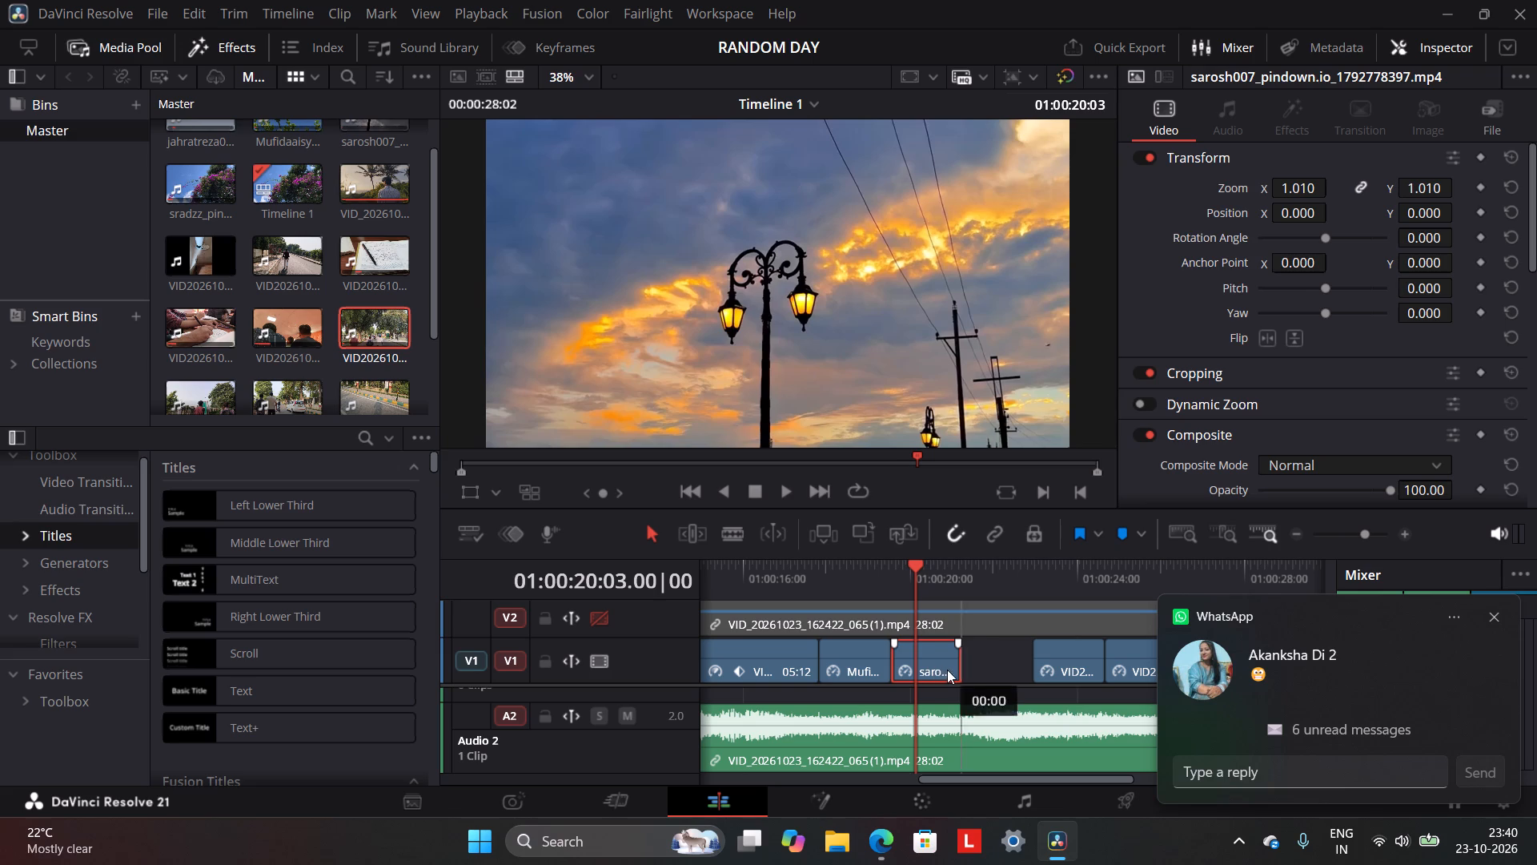
drag(947, 670, 998, 665)
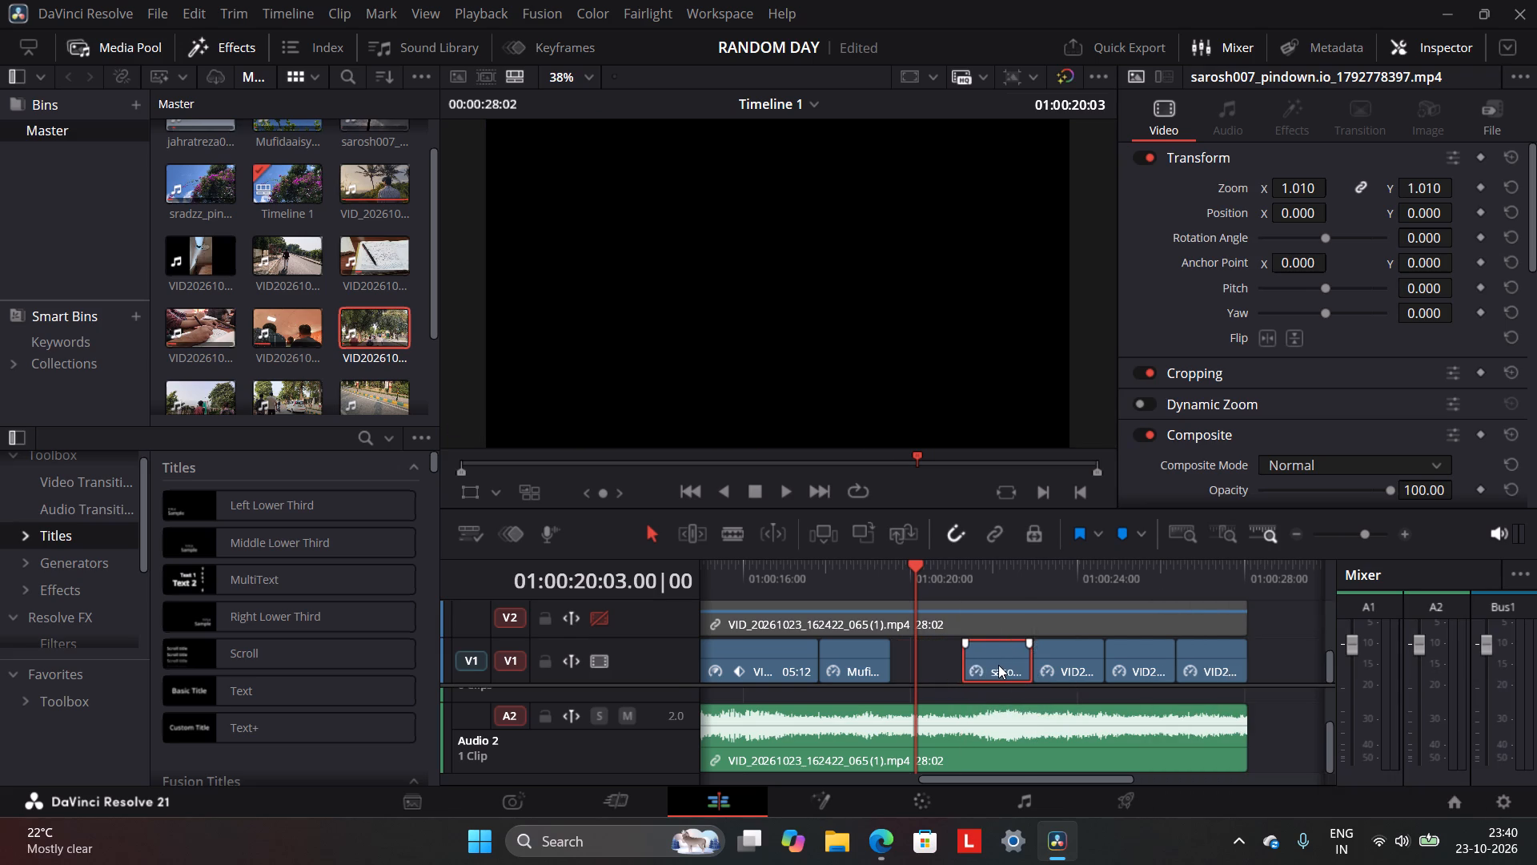
scroll(998, 665, up, 2)
drag(997, 645, 960, 647)
scroll(961, 647, down, 2)
click(881, 573)
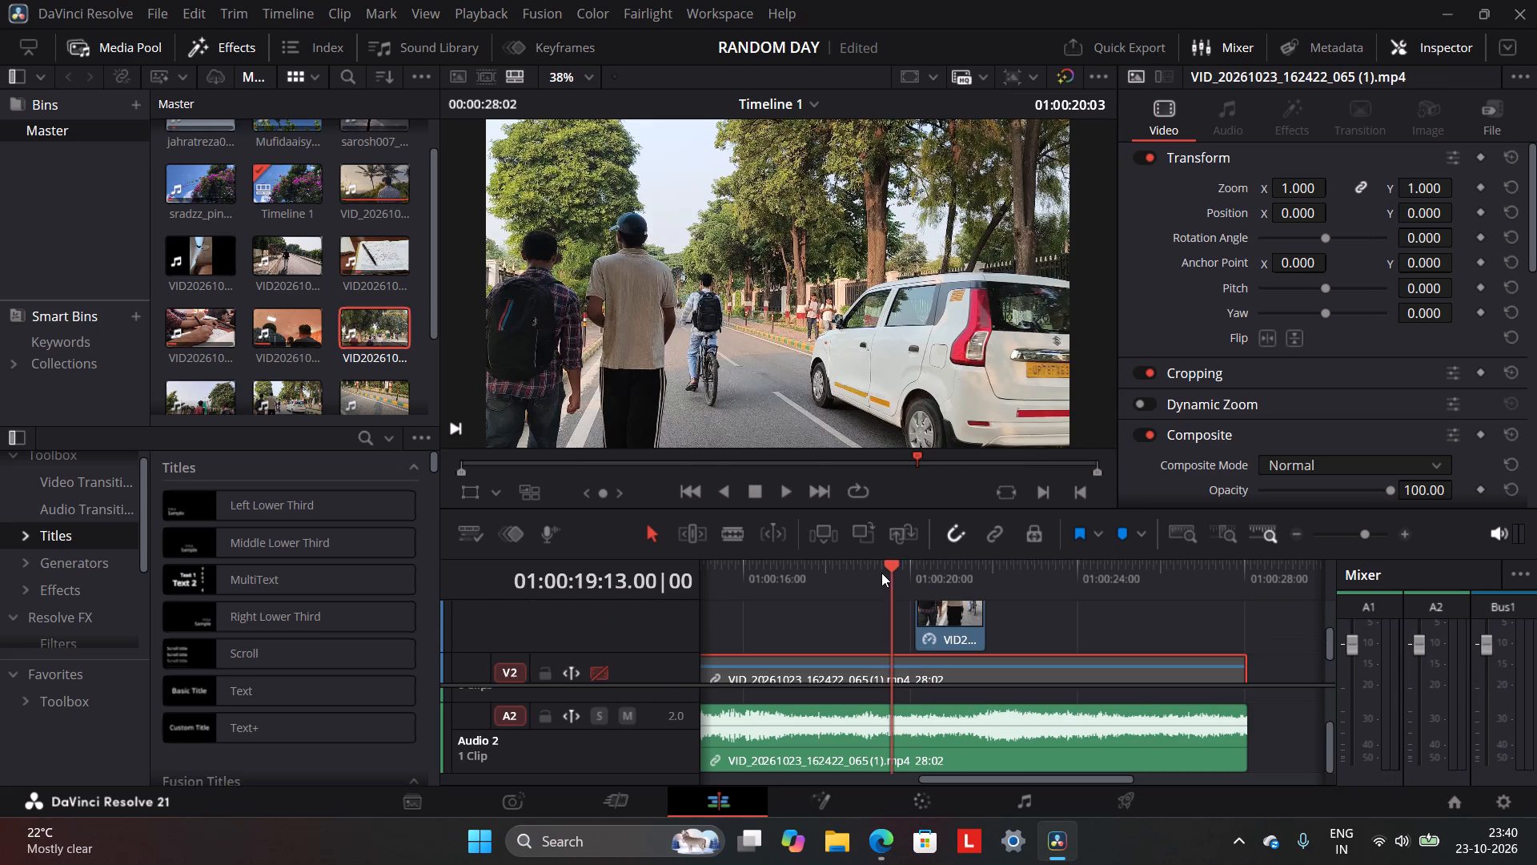
drag(949, 616, 933, 620)
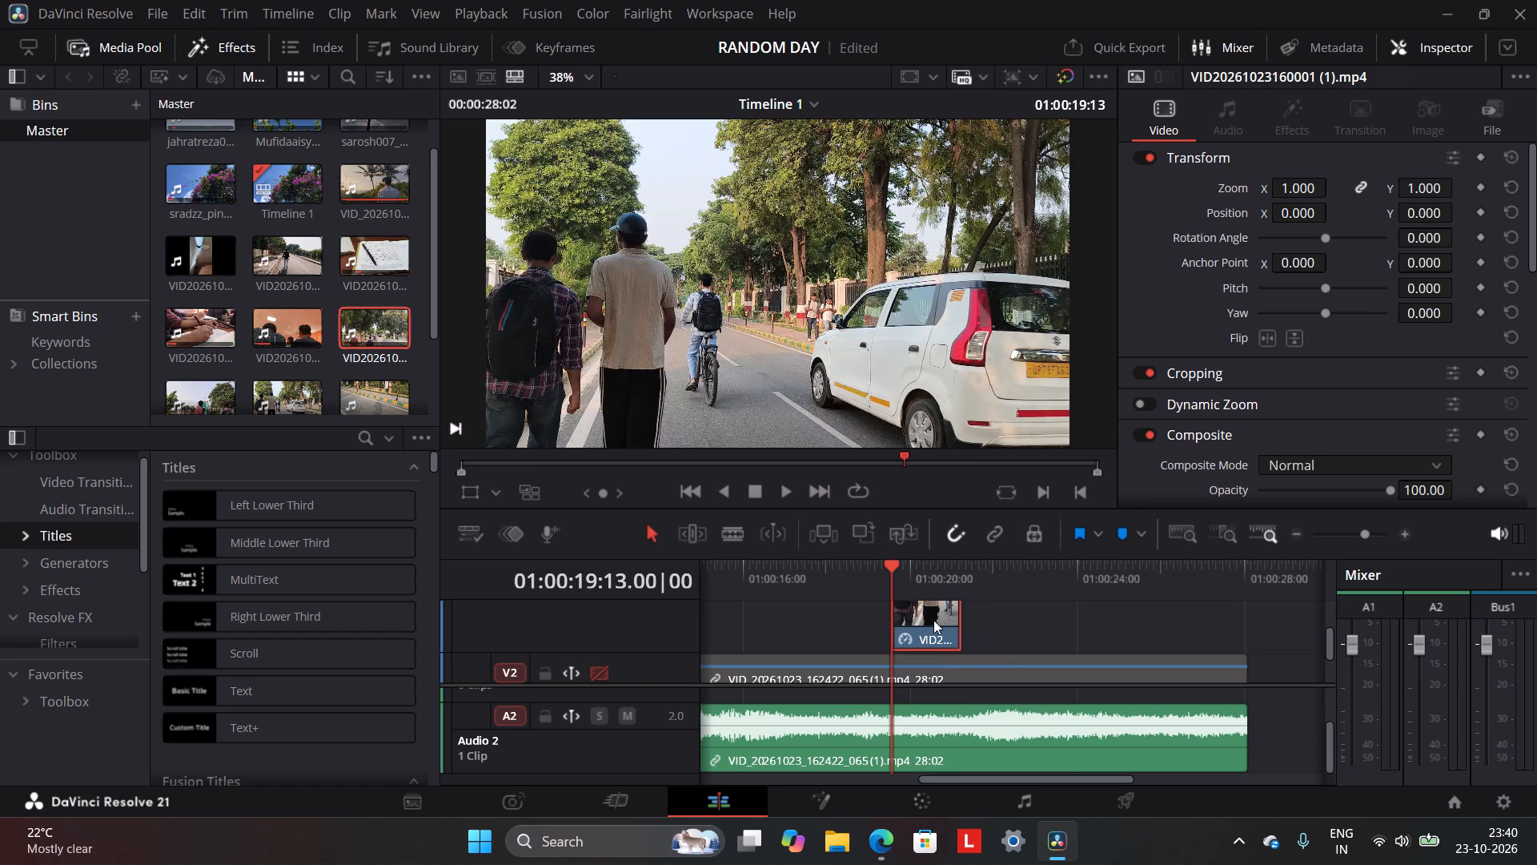
drag(933, 620, 928, 688)
Play back the timeline from 01:00:18:20 to about 01:00:24:17 to check the swapped clips.
click(862, 589)
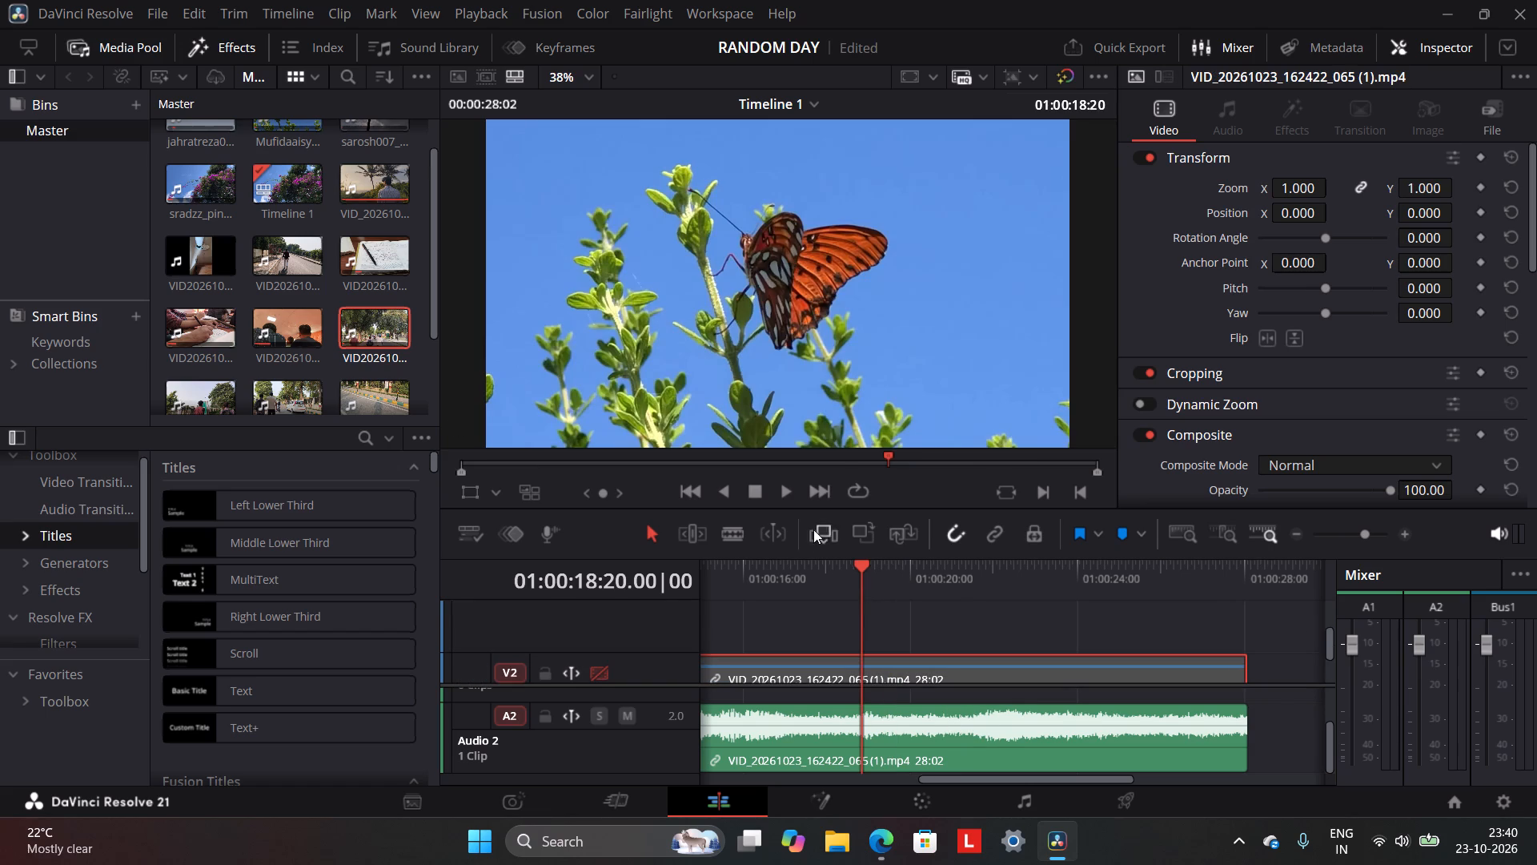
click(781, 491)
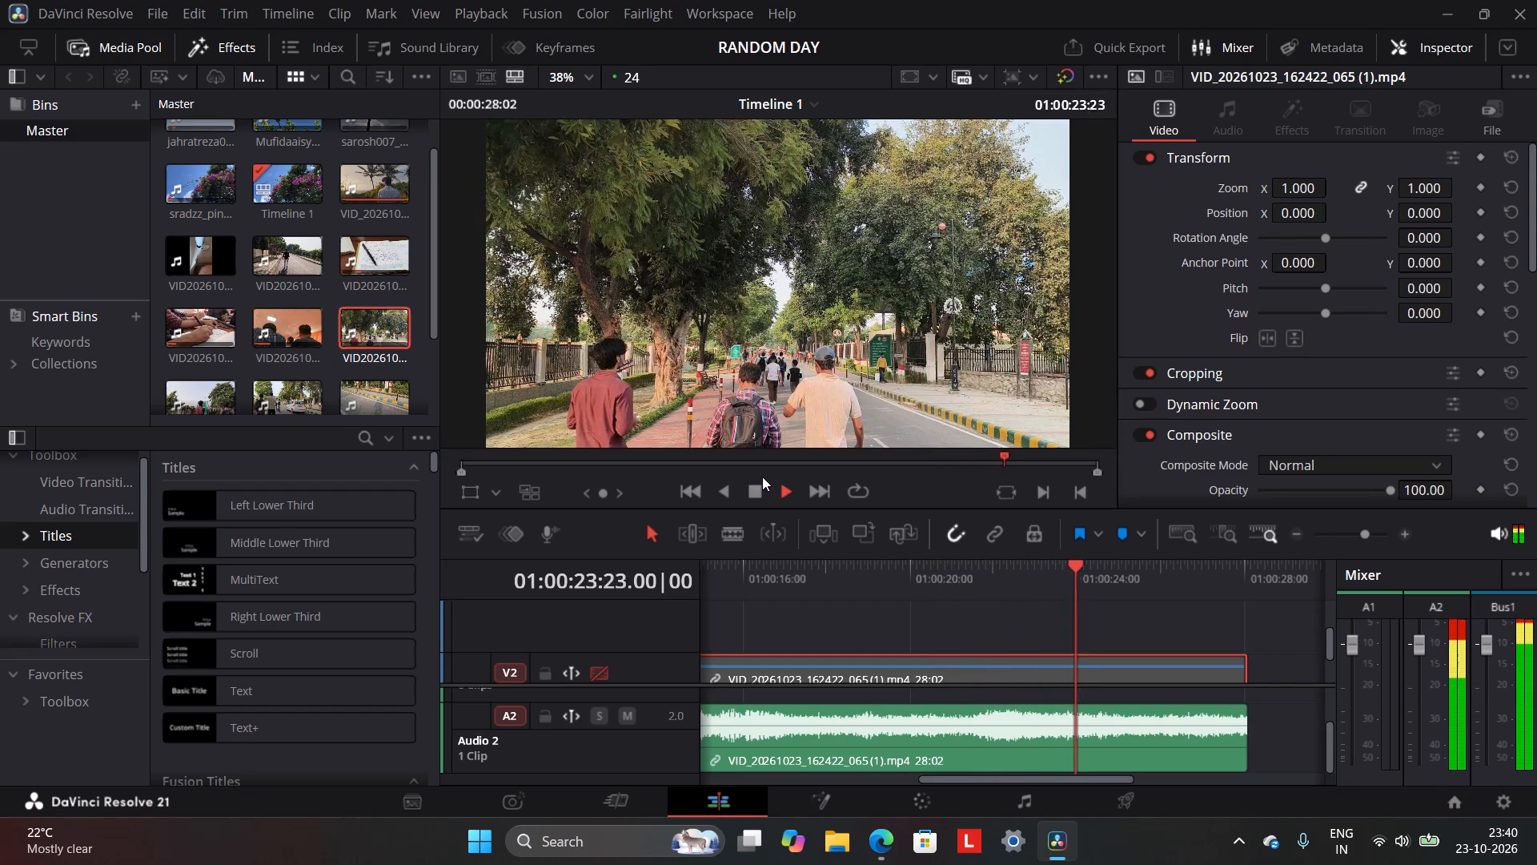
click(760, 488)
Adjust the three-people walking clip at 01:00:23:10 on Video 1 to position X 1.000 and Y 1.000.
scroll(976, 582, down, 2)
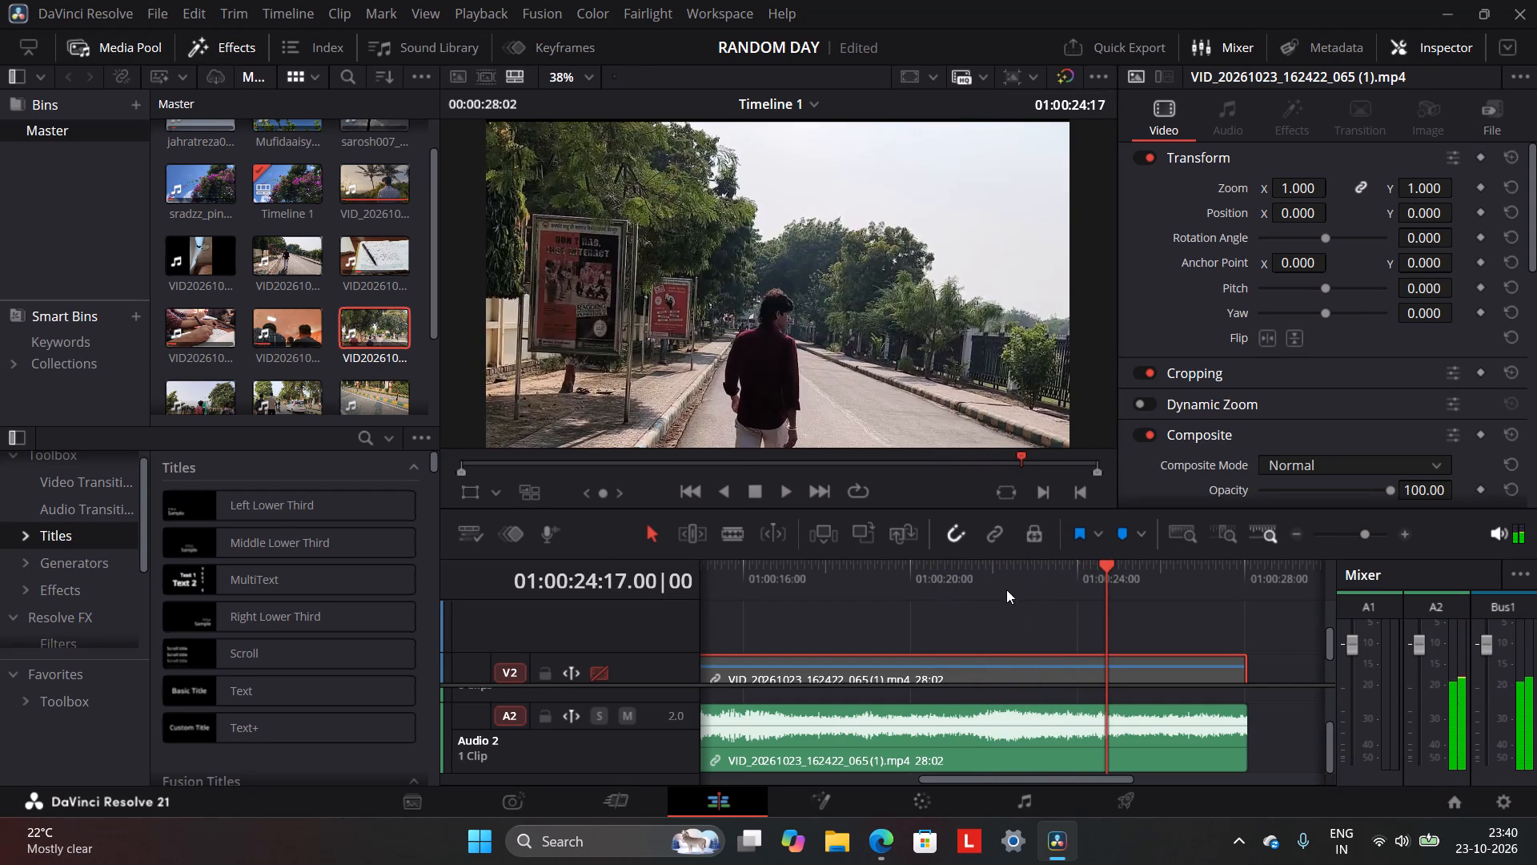
scroll(1070, 589, down, 5)
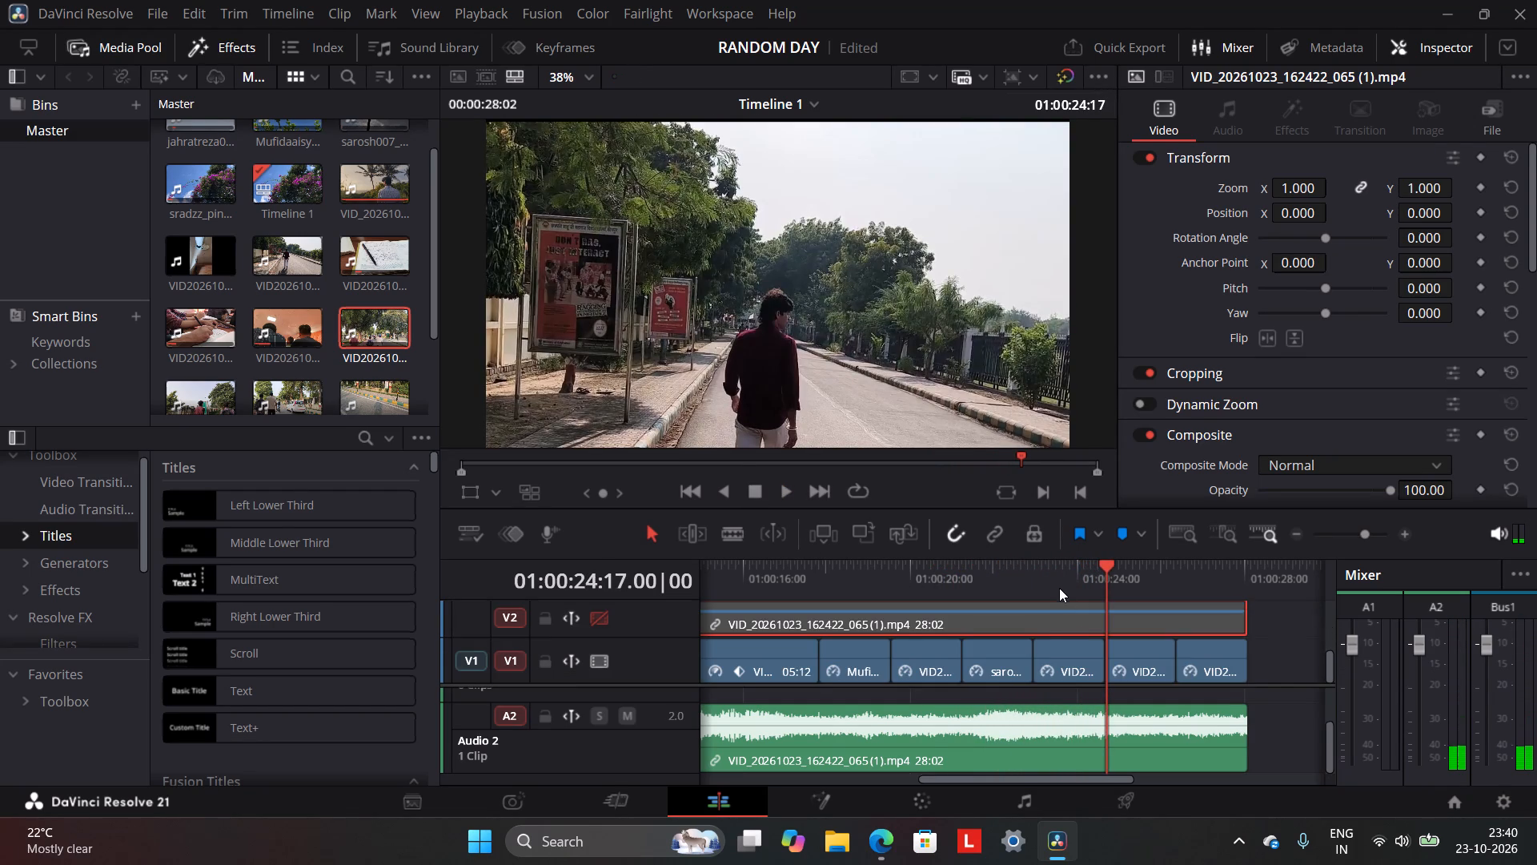
click(1055, 580)
click(1070, 652)
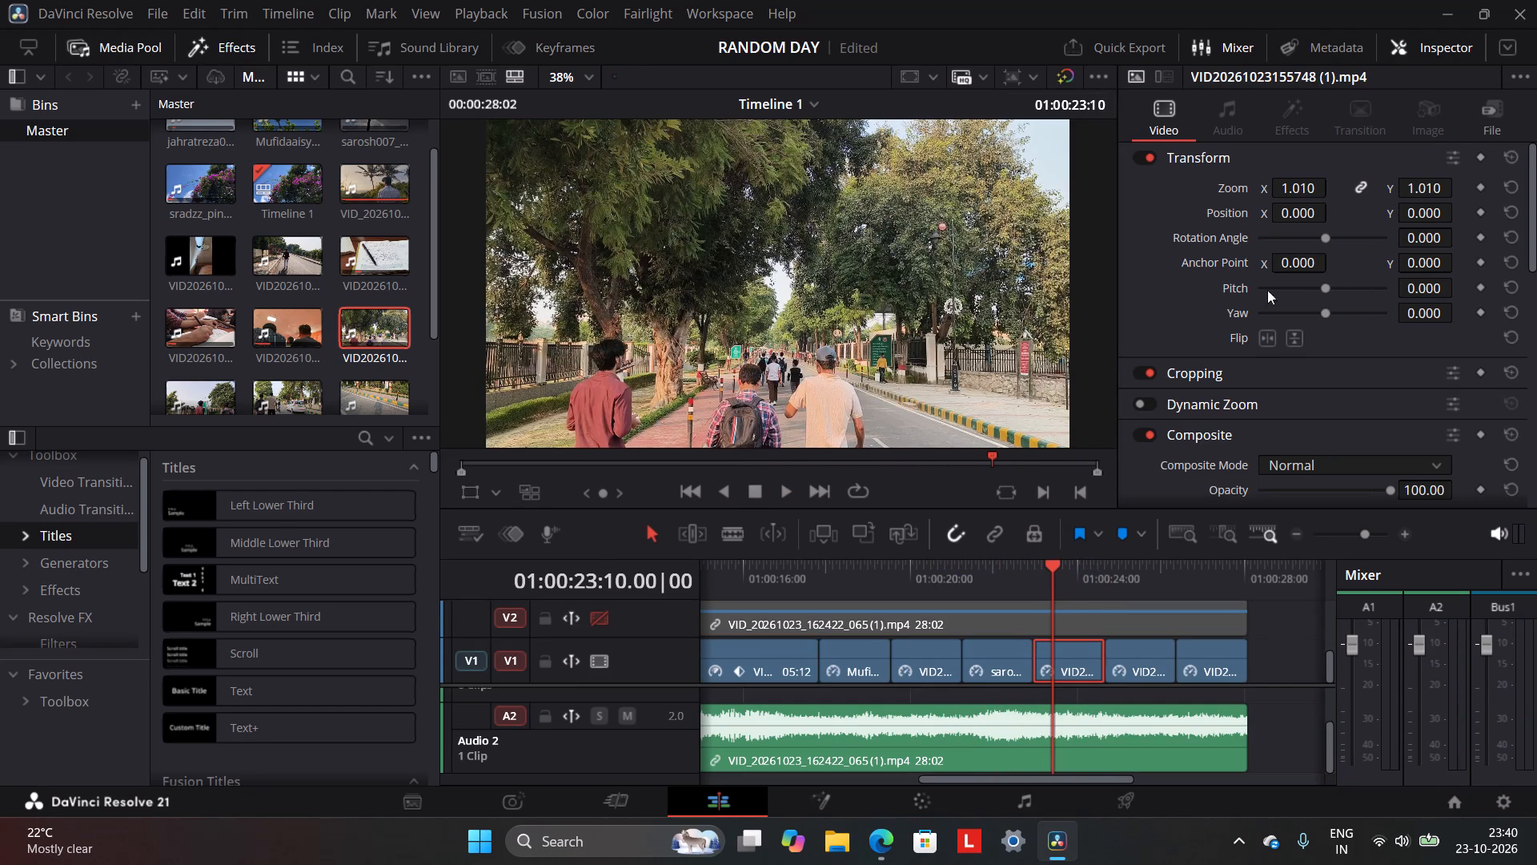
click(1302, 215)
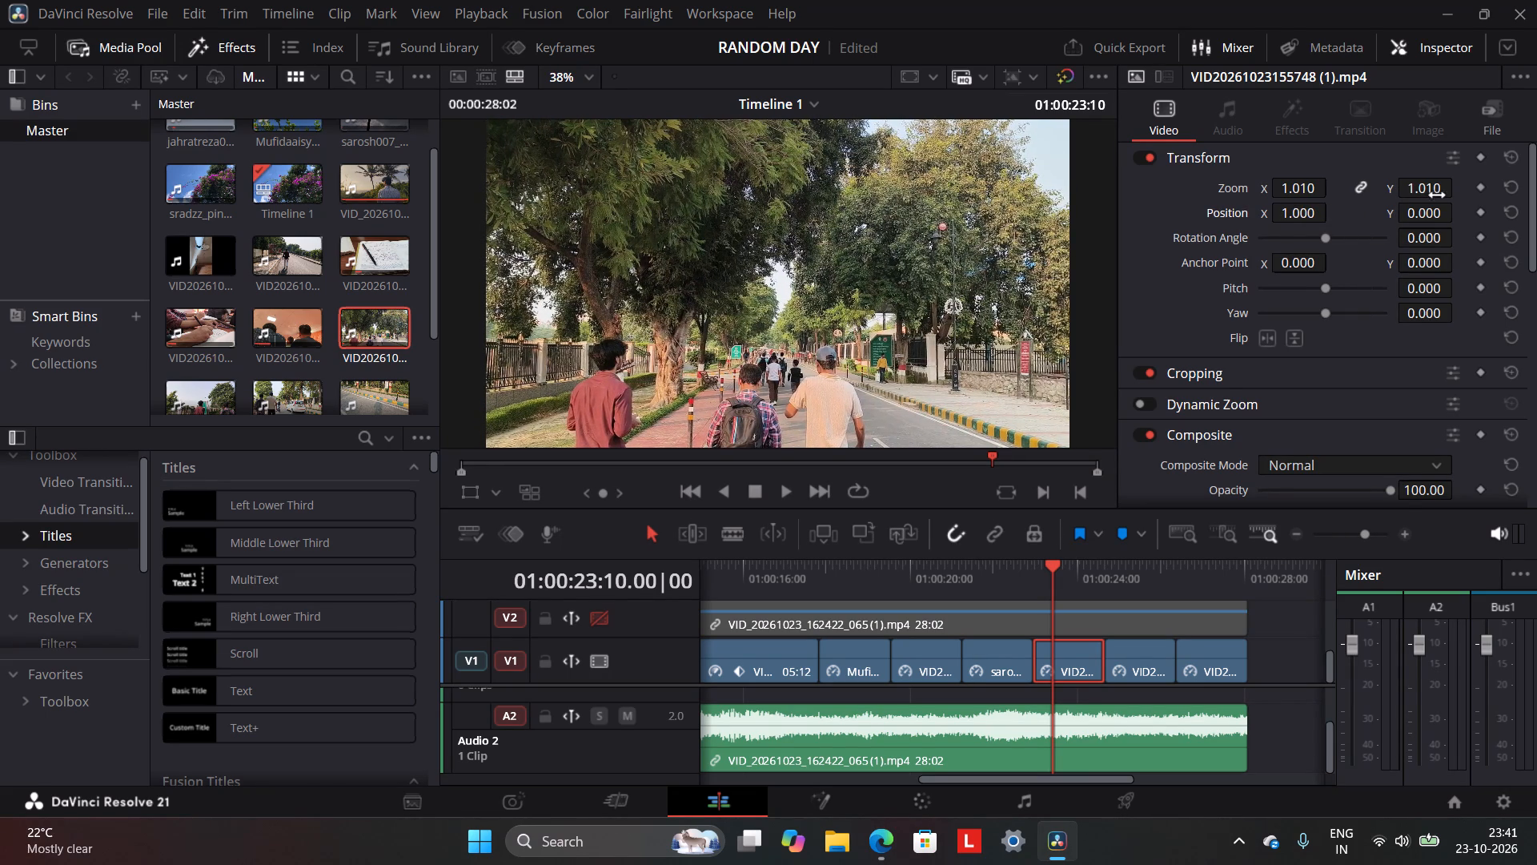
drag(1436, 215, 1441, 215)
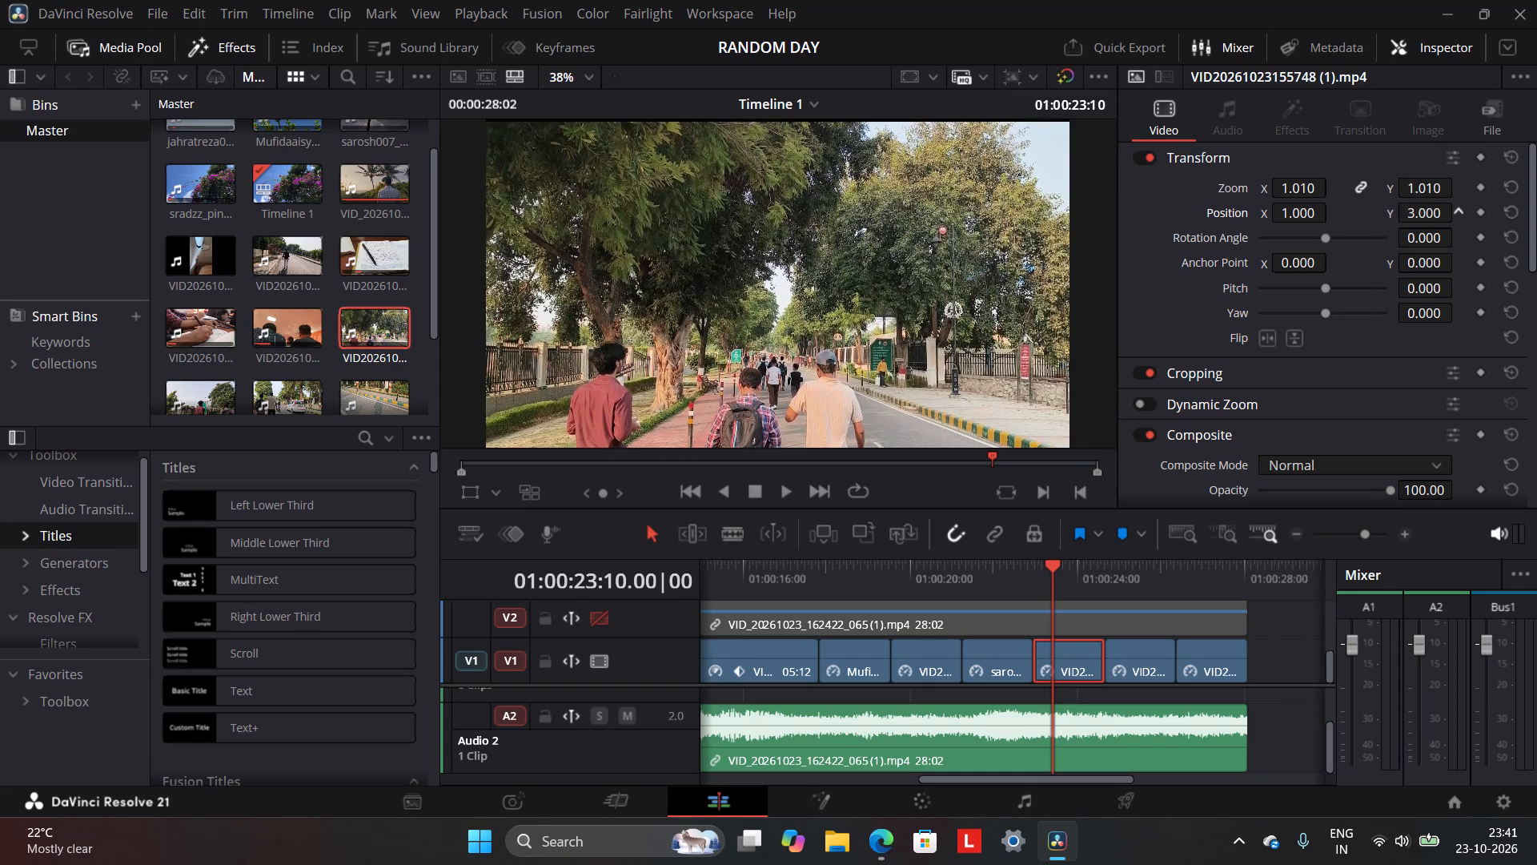
drag(1441, 215, 1445, 219)
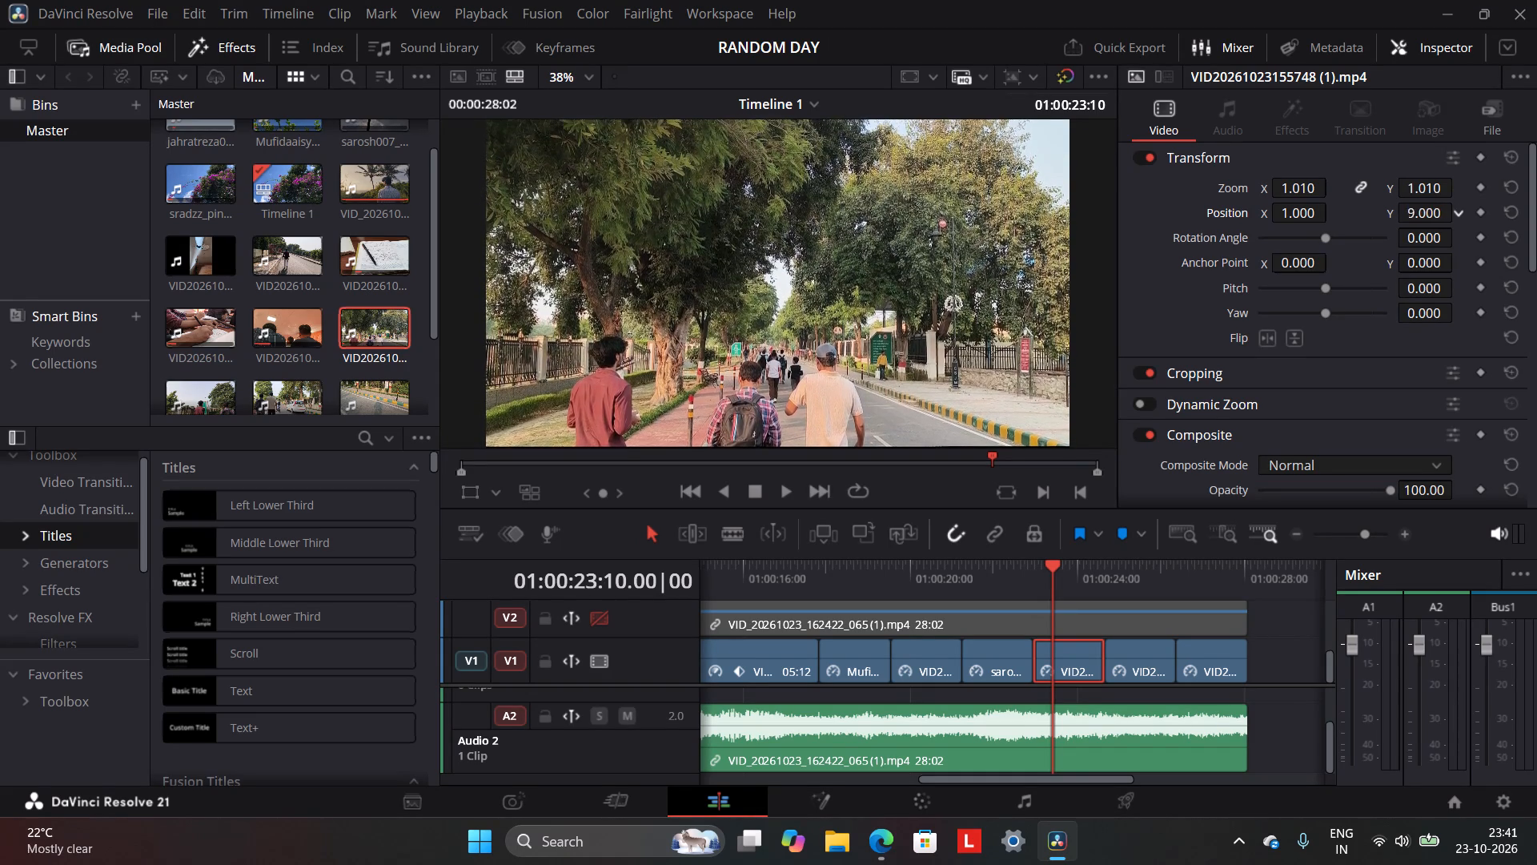
drag(1445, 219, 1433, 223)
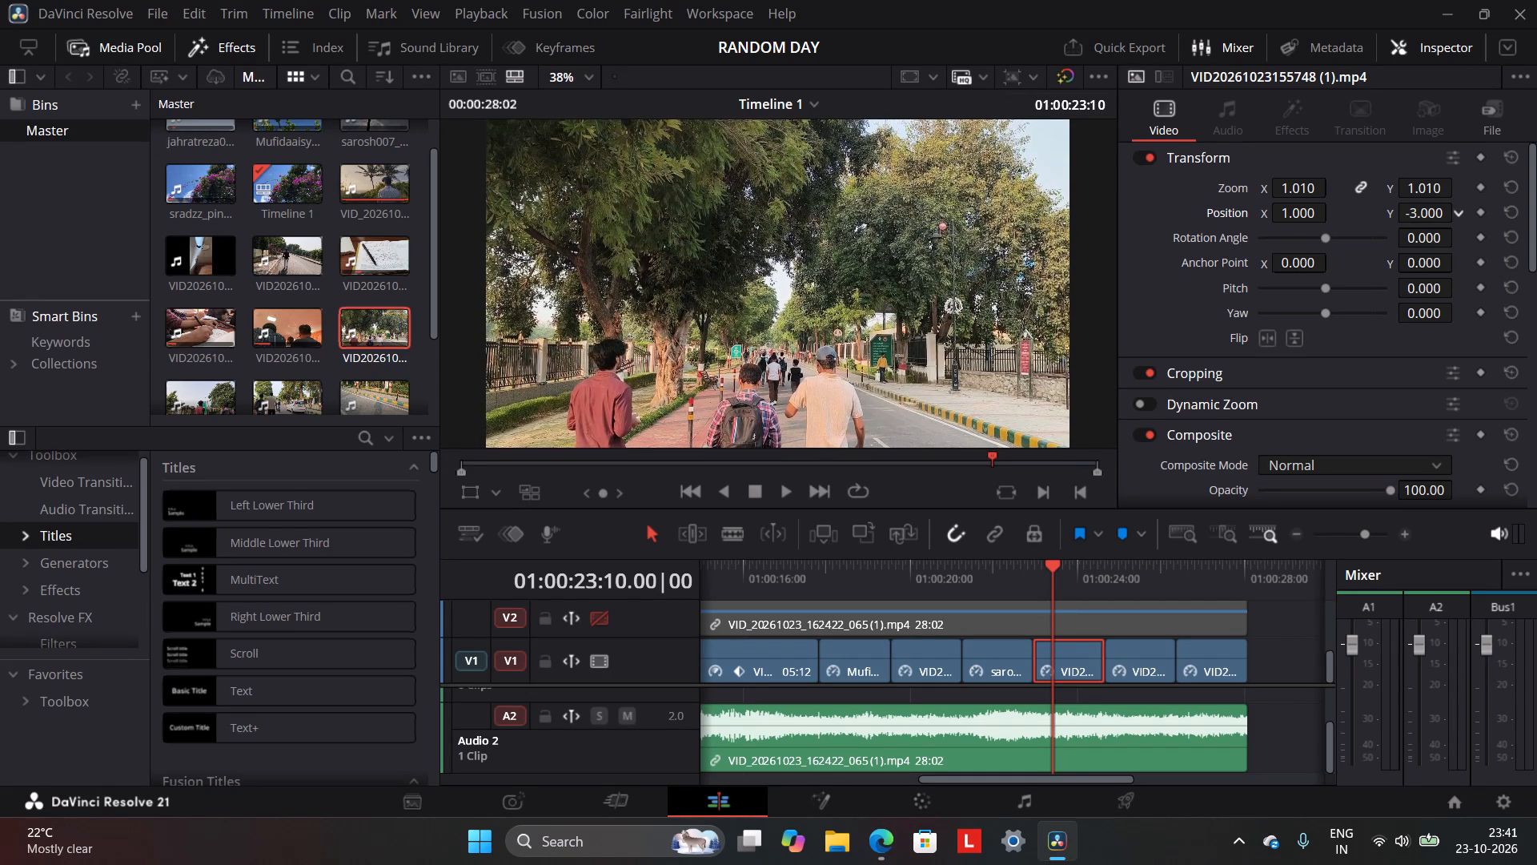
drag(1433, 223, 1435, 223)
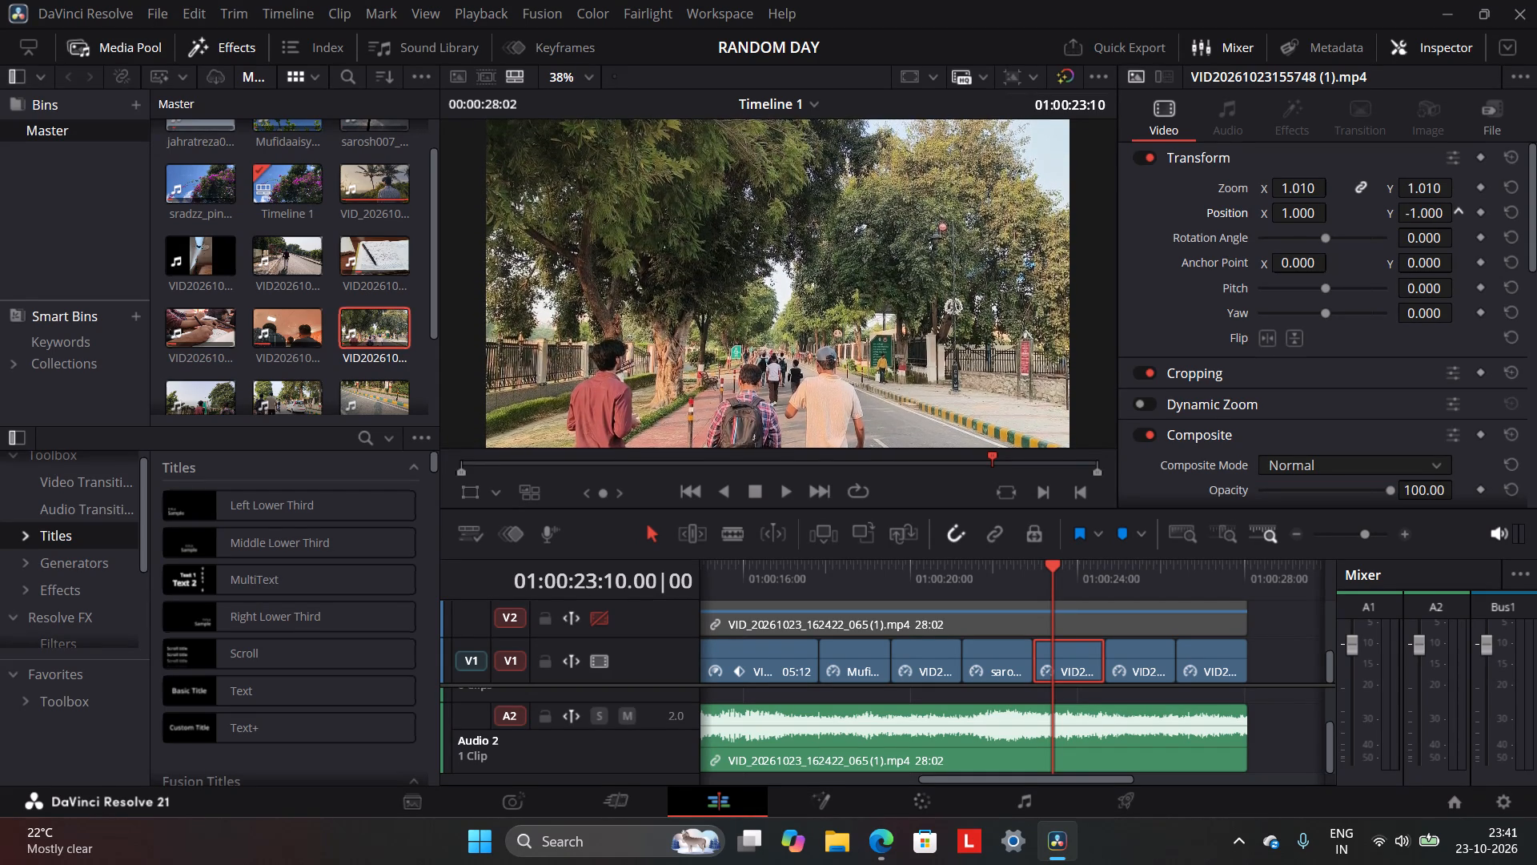
drag(1435, 223, 1435, 223)
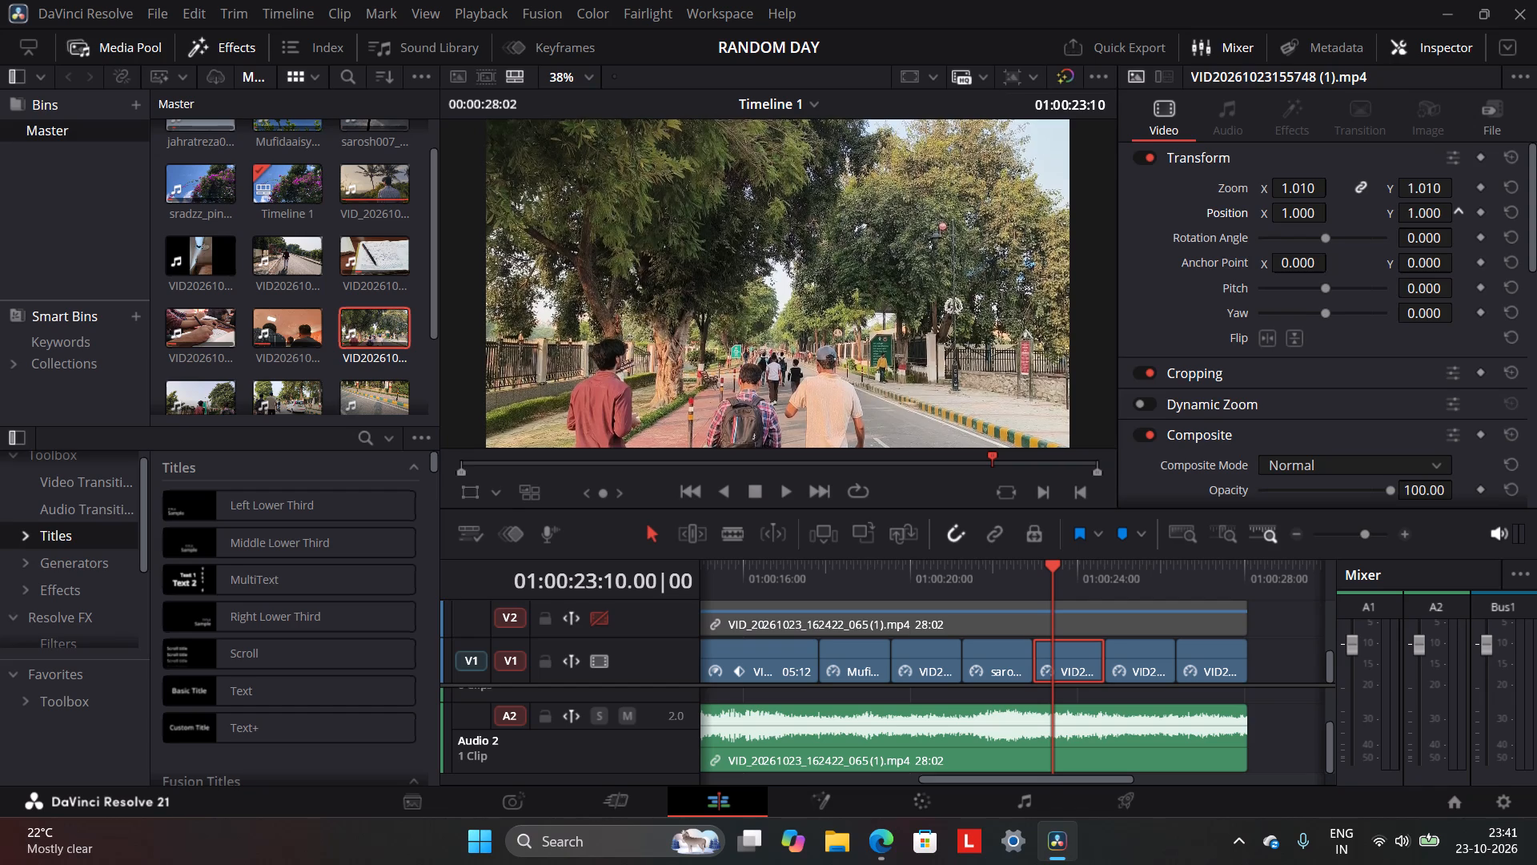
drag(1435, 223, 1436, 223)
click(1108, 569)
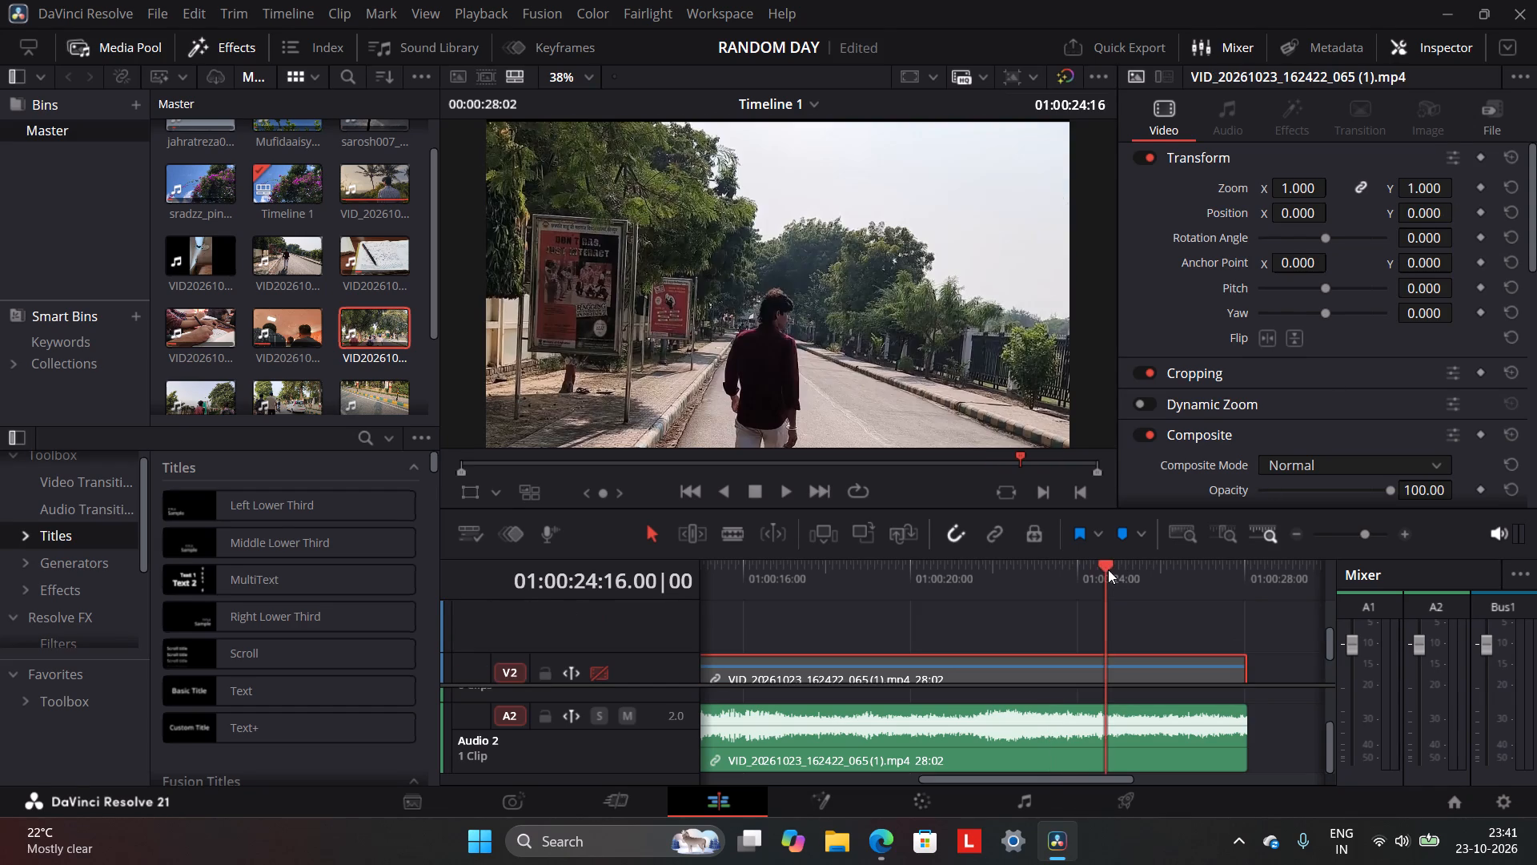
scroll(1111, 585, down, 11)
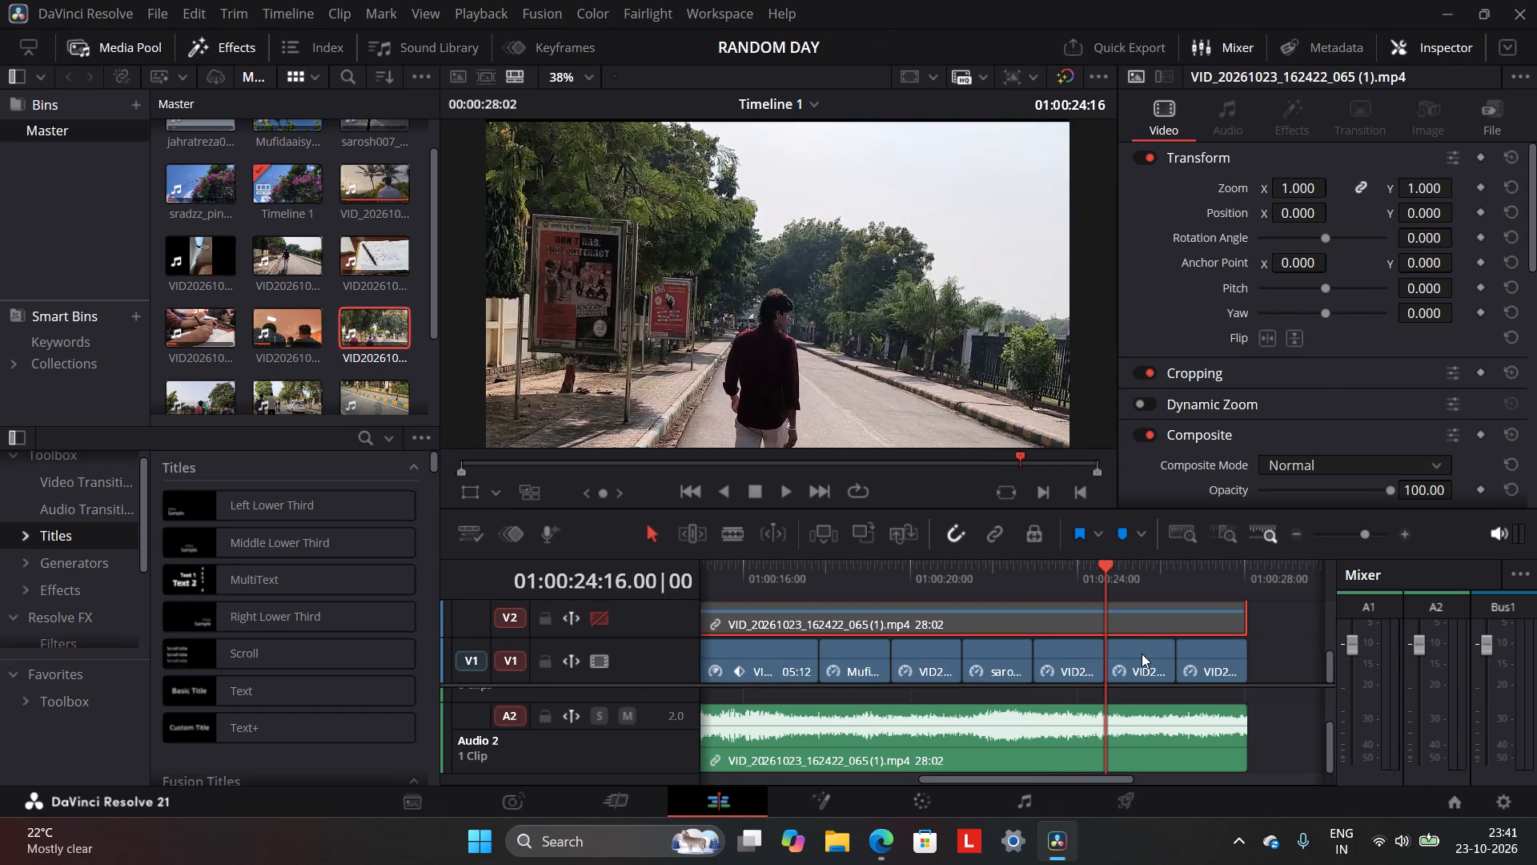
click(1142, 654)
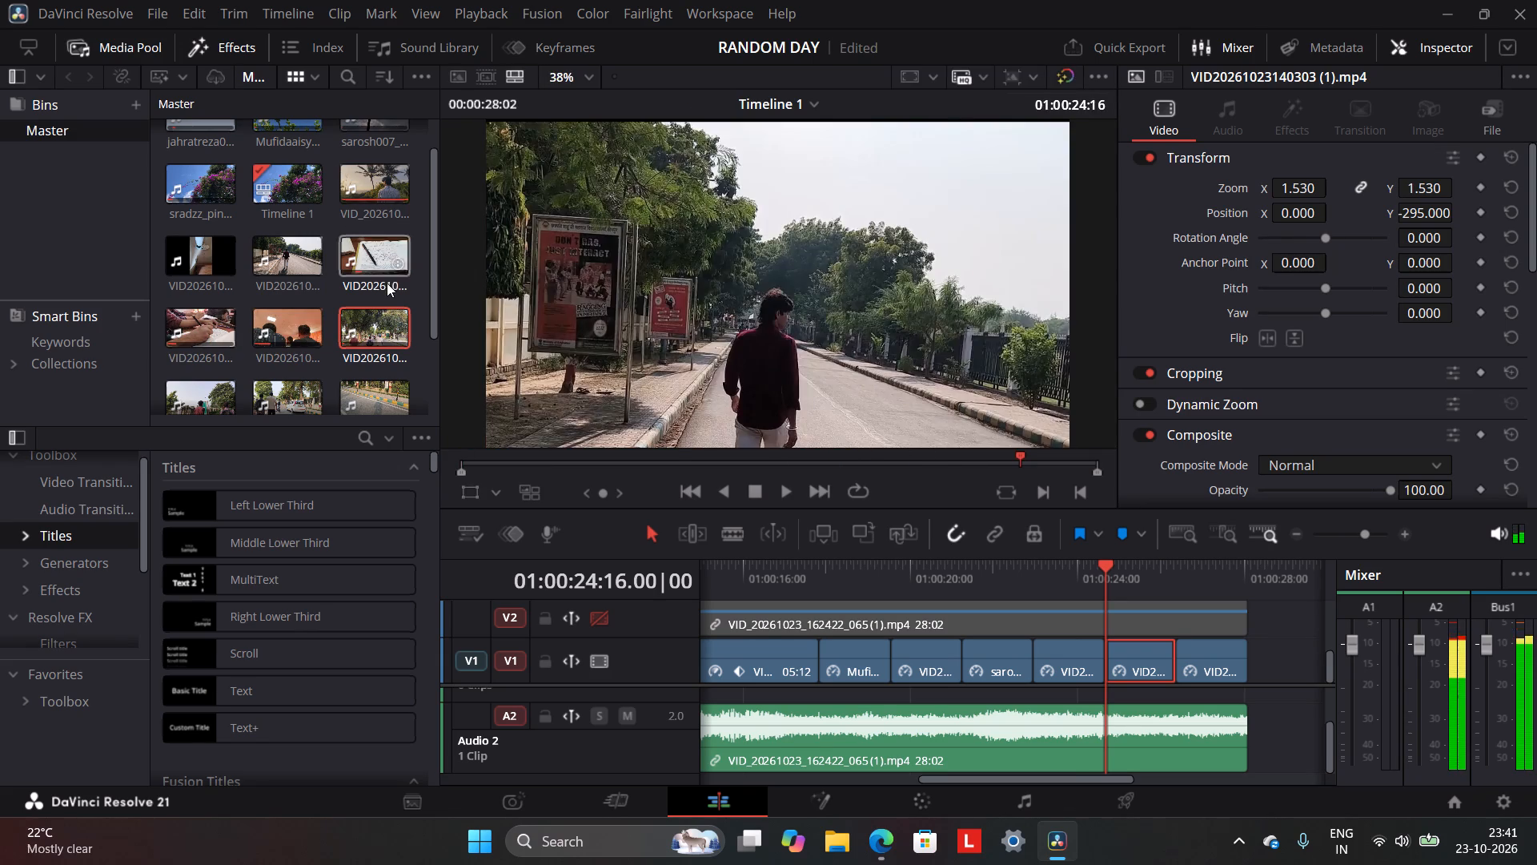
scroll(390, 267, down, 2)
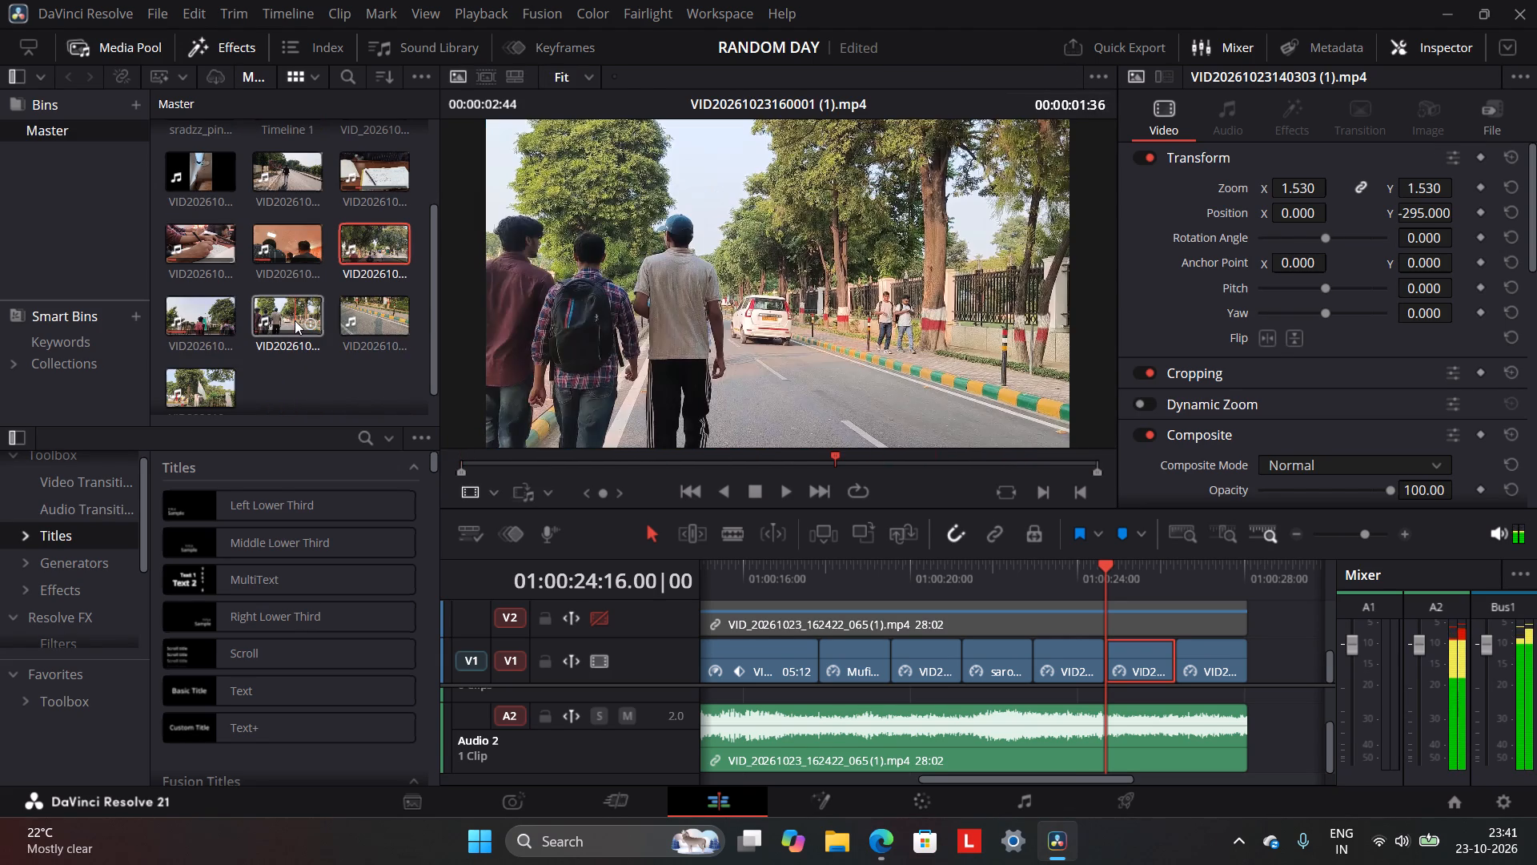
click(295, 320)
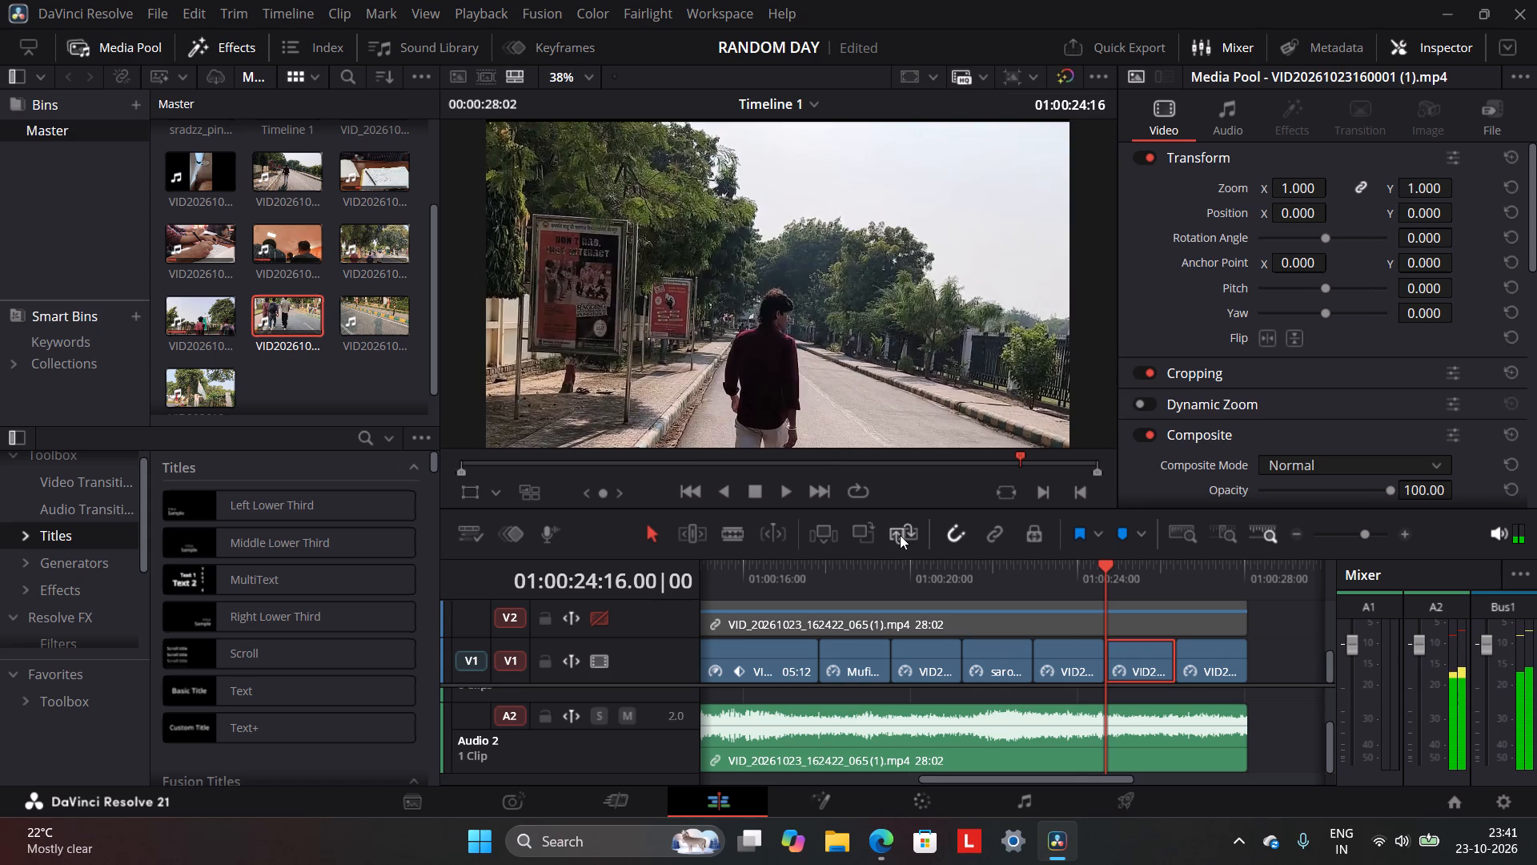
click(900, 535)
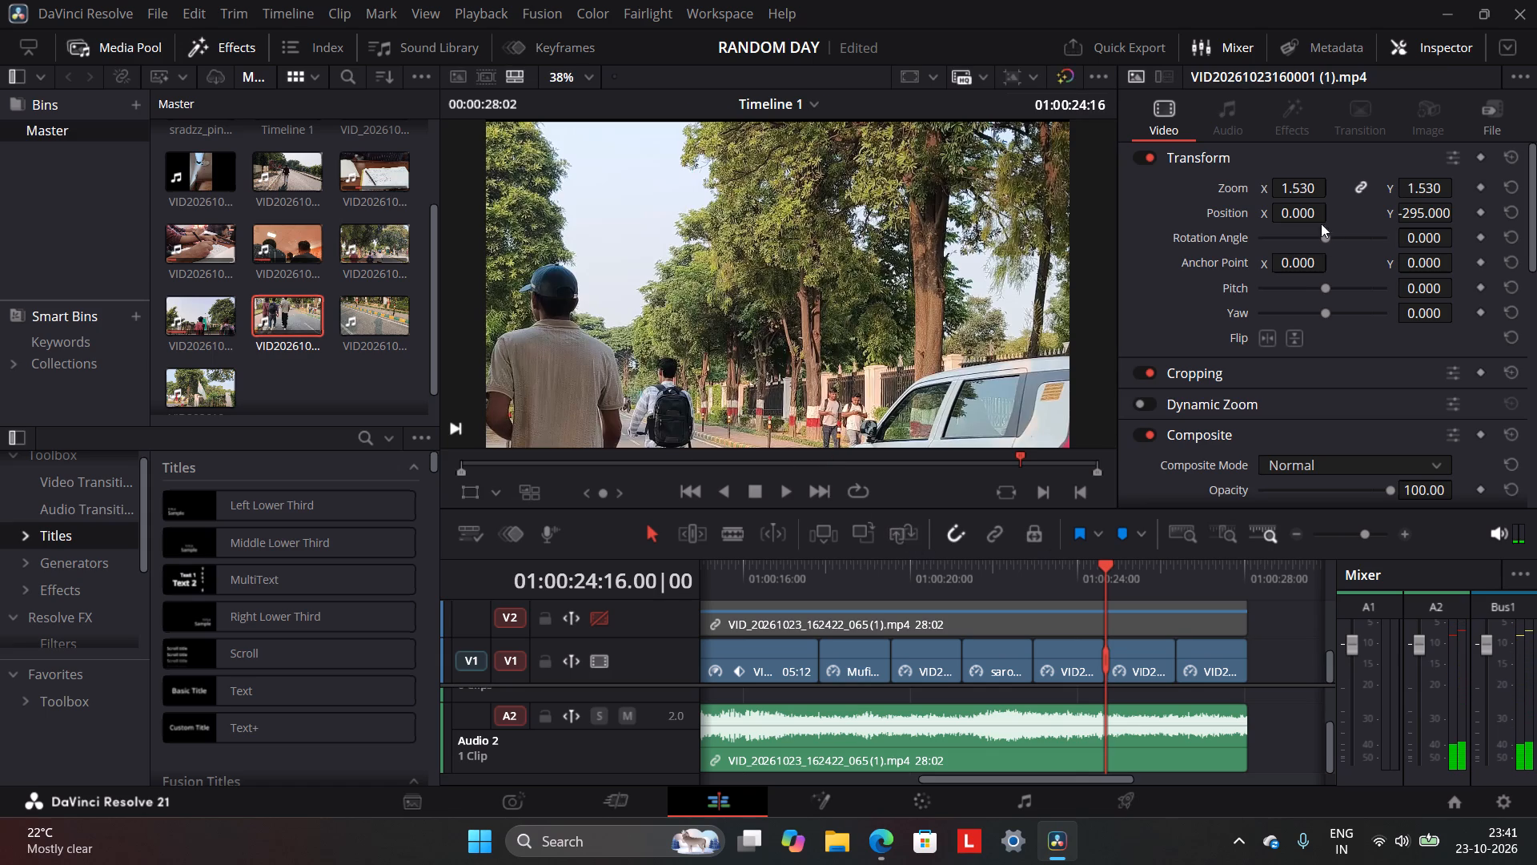
Reframe the new clip at 01:00:24:16 to zoom 1.000 and position Y 0.000.
drag(1307, 191, 1262, 219)
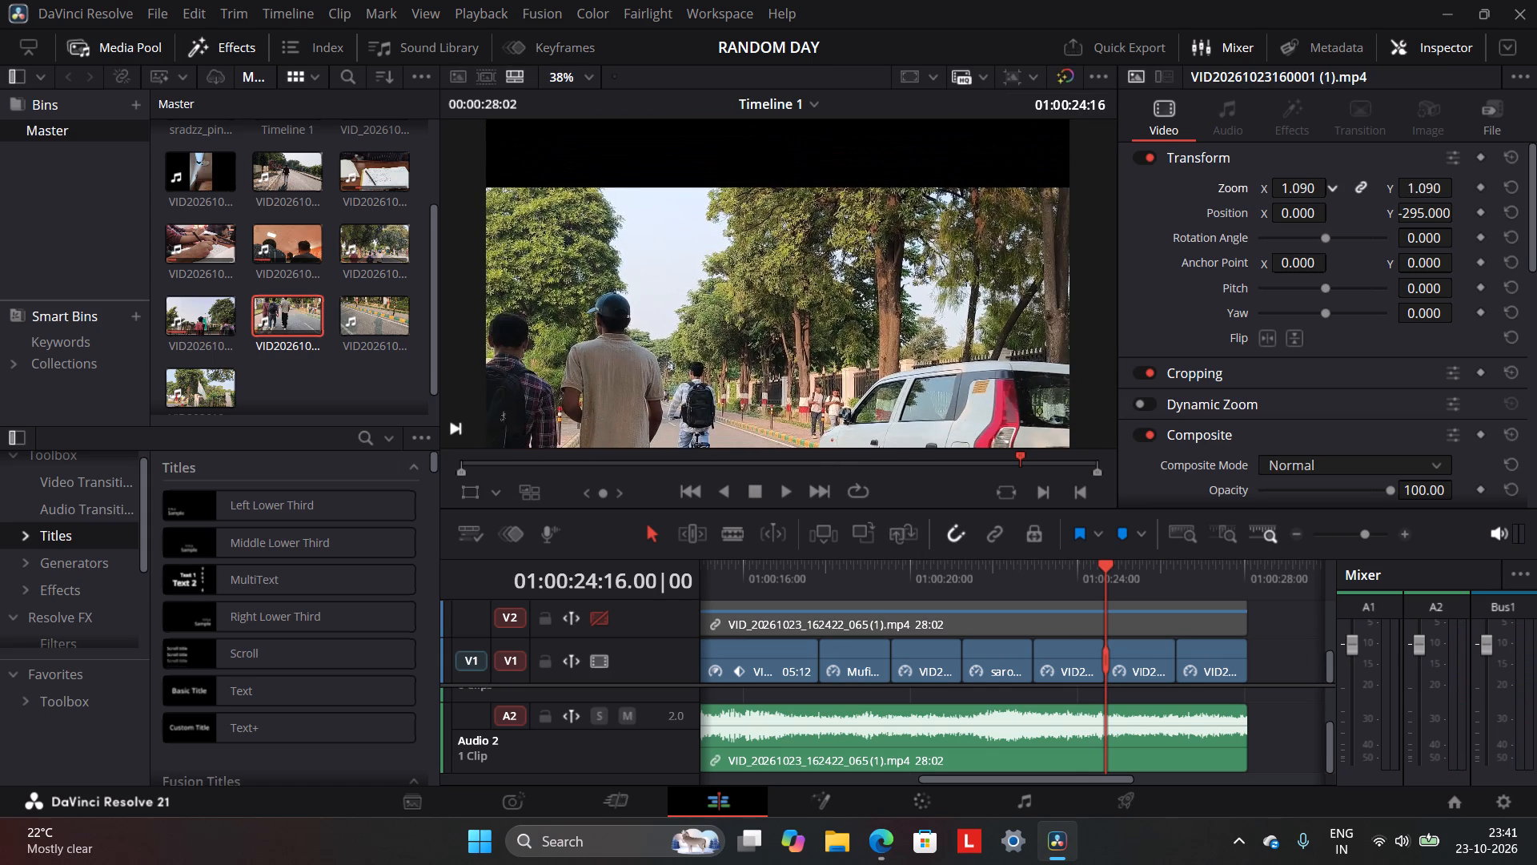
drag(1262, 219, 1256, 219)
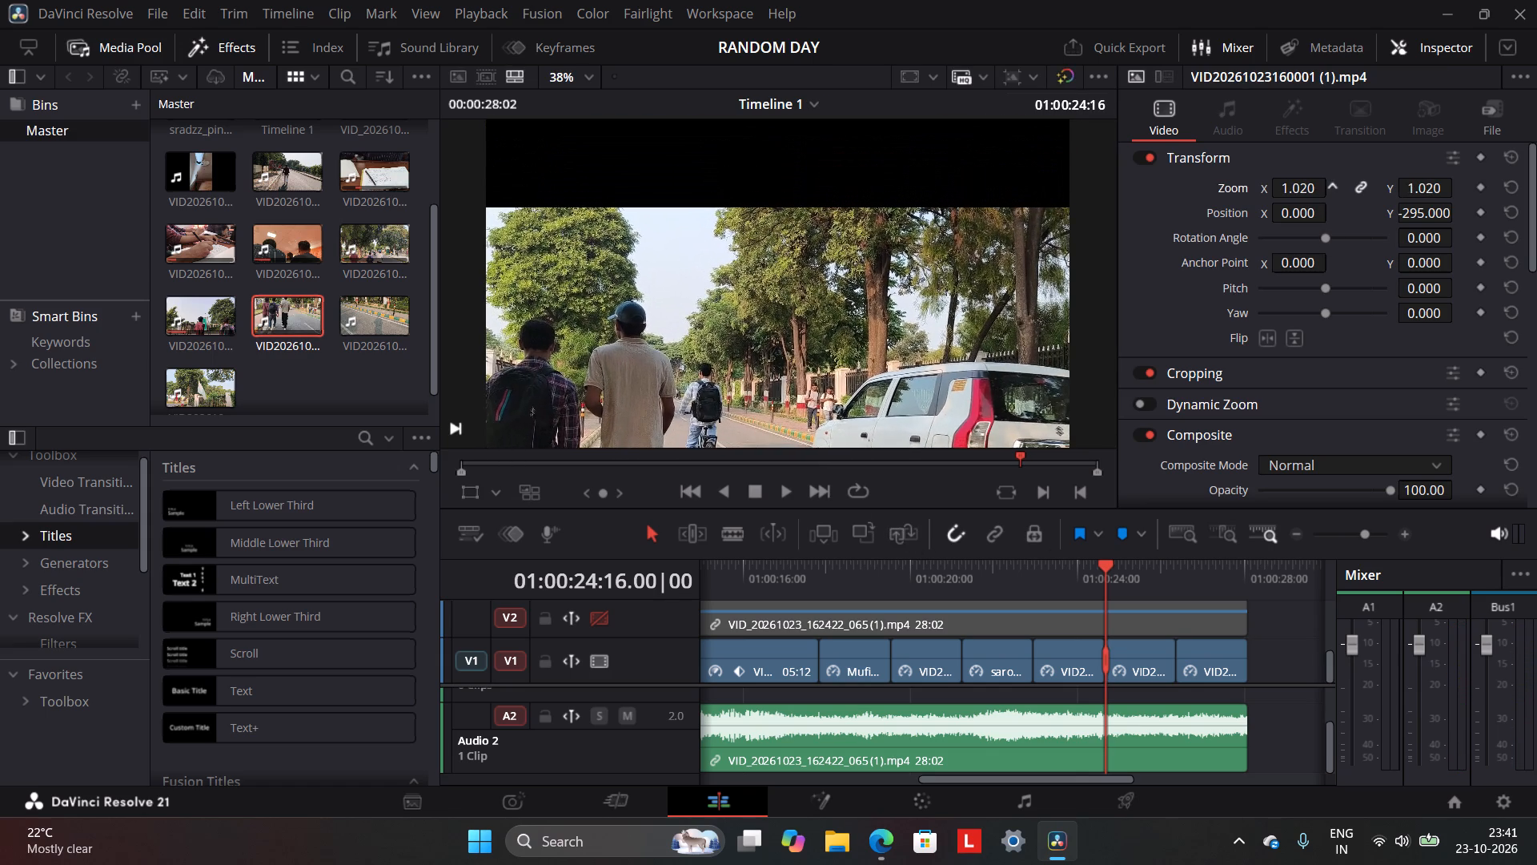
drag(1256, 219, 1255, 218)
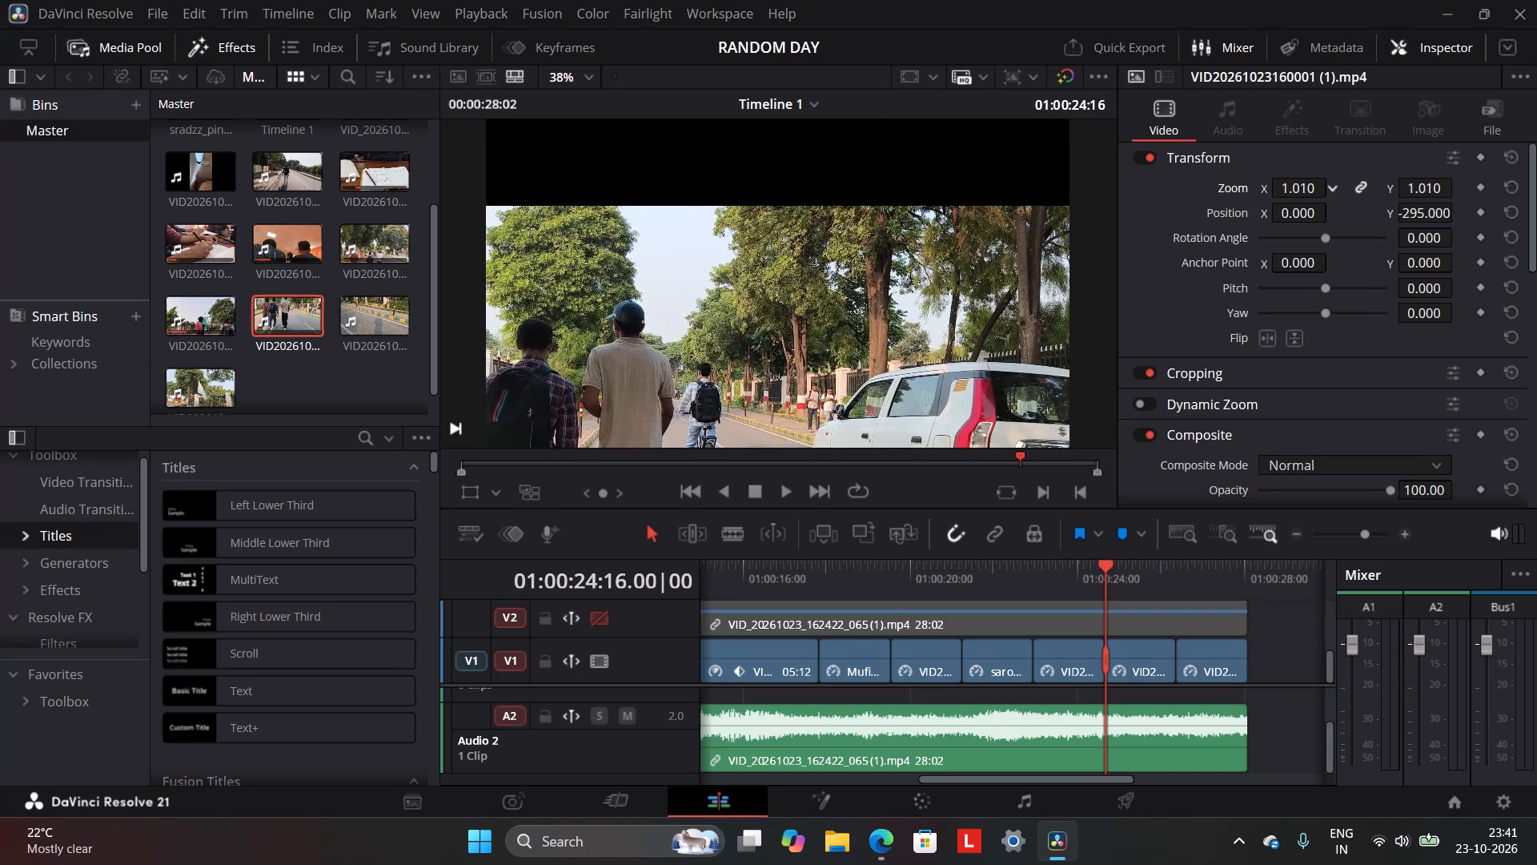
drag(1255, 218, 1254, 220)
drag(1407, 215, 1478, 219)
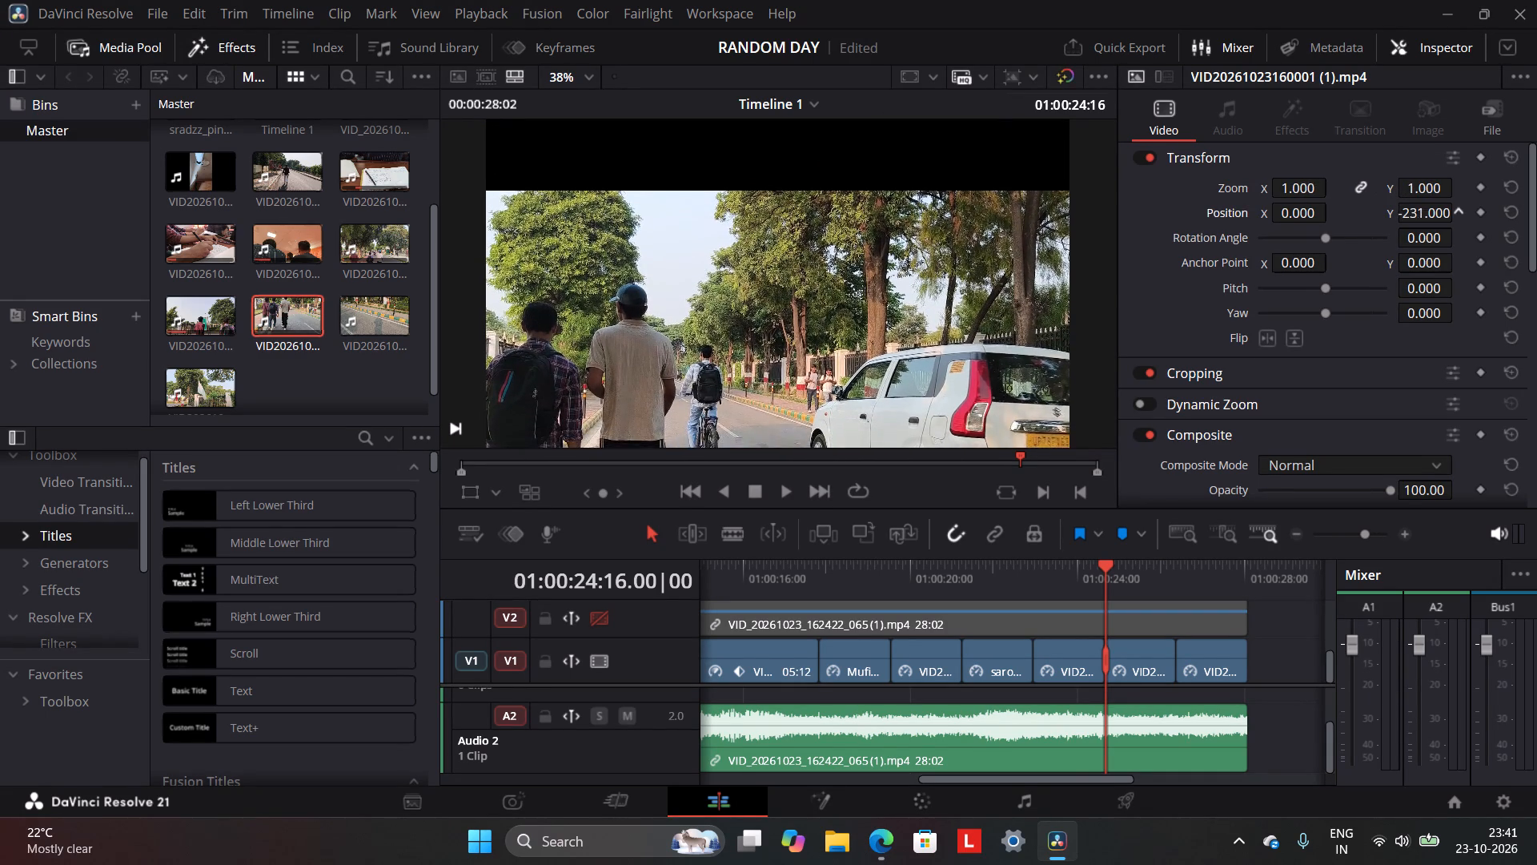
drag(1478, 219, 952, 439)
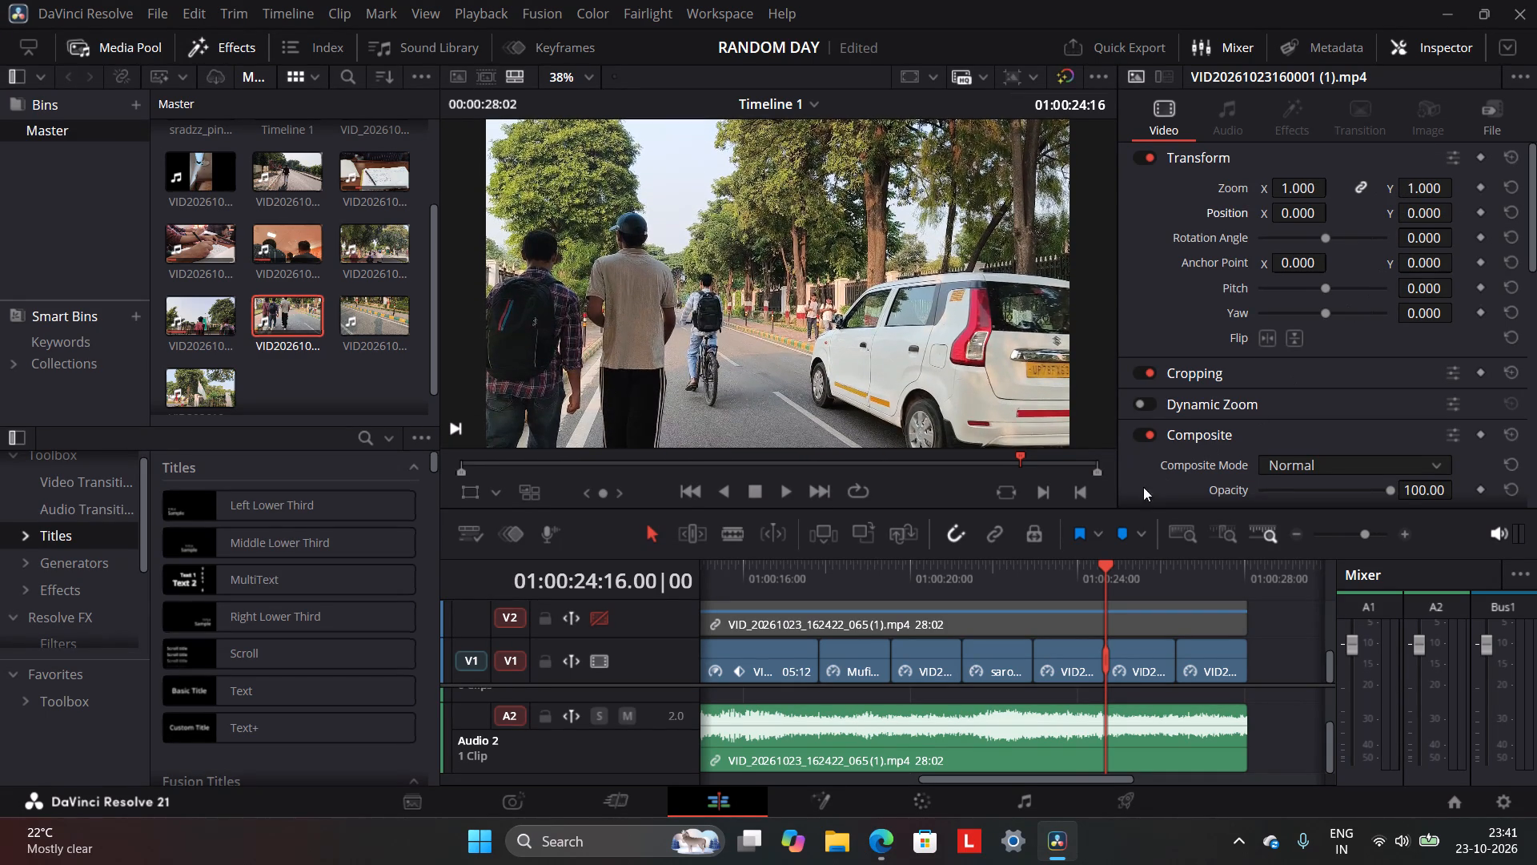
Play back the ending from 01:00:22:23, checking the new clip and the final man-walking clip.
drag(1104, 569, 1097, 571)
drag(1097, 571, 1036, 581)
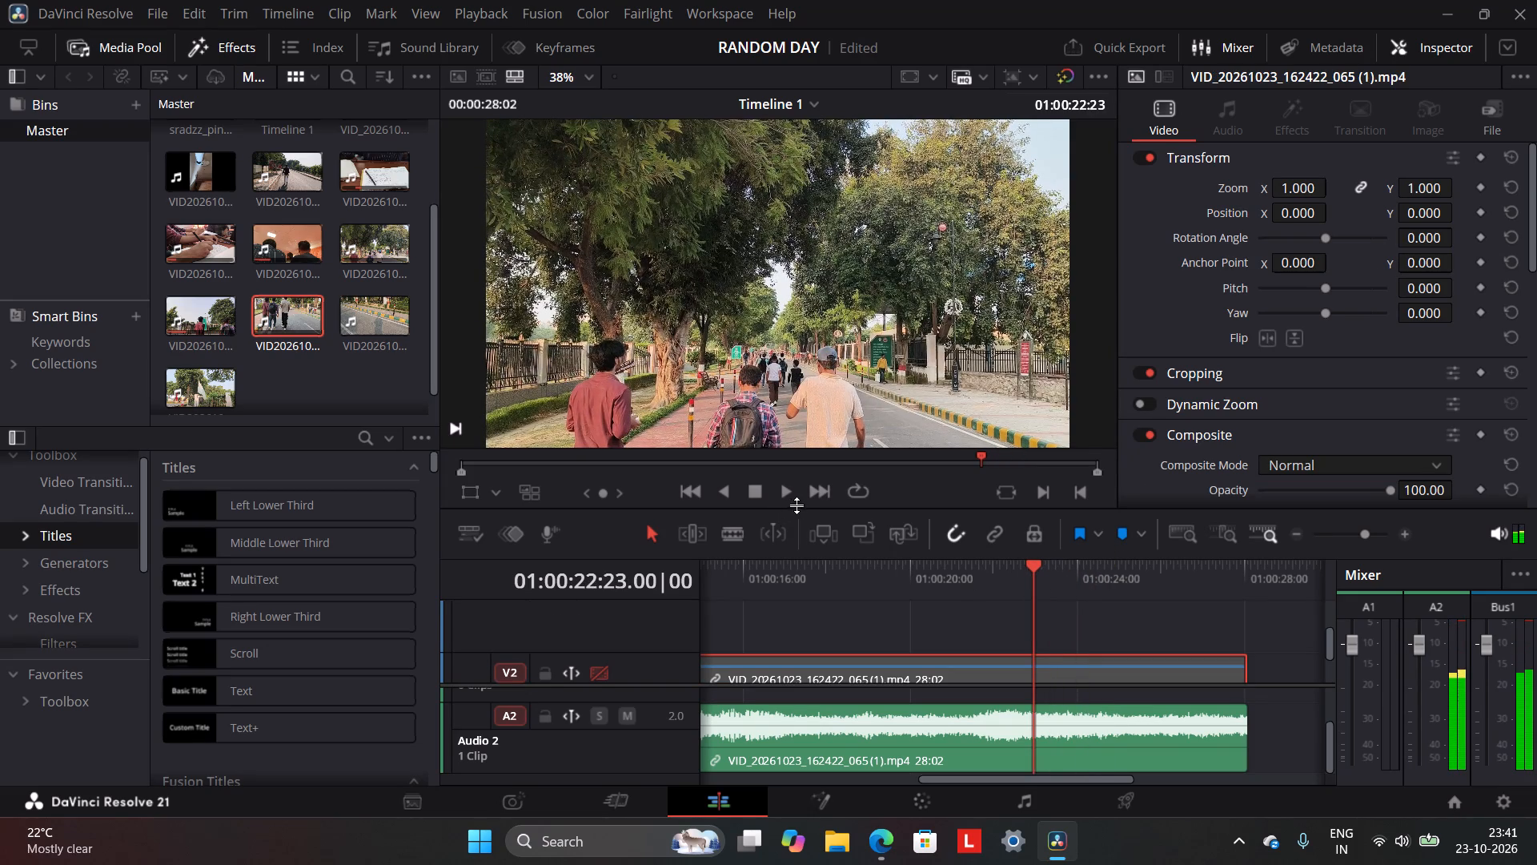
click(789, 497)
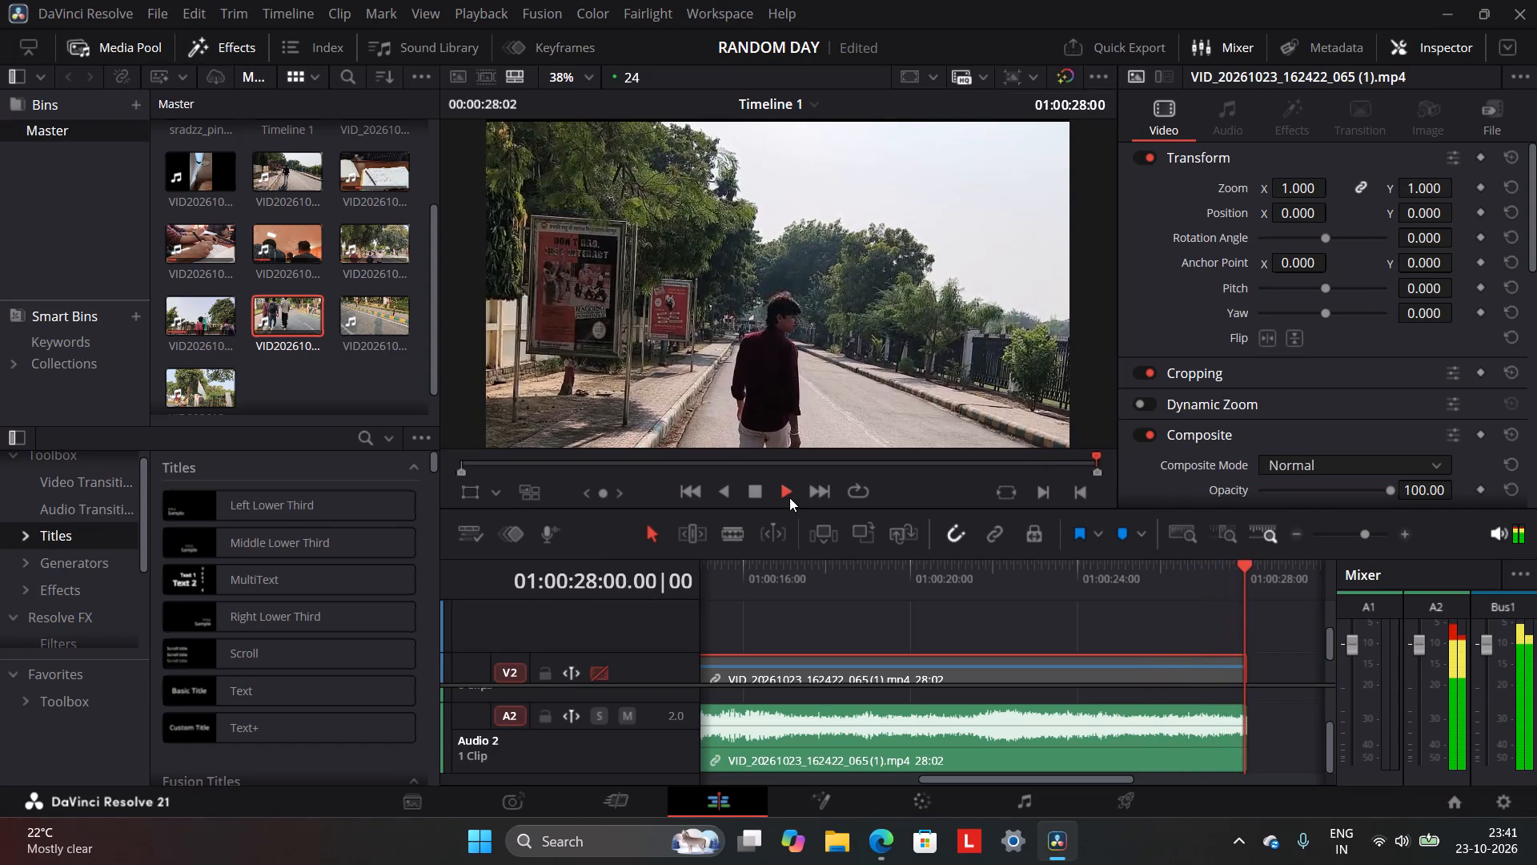
scroll(1172, 627, down, 2)
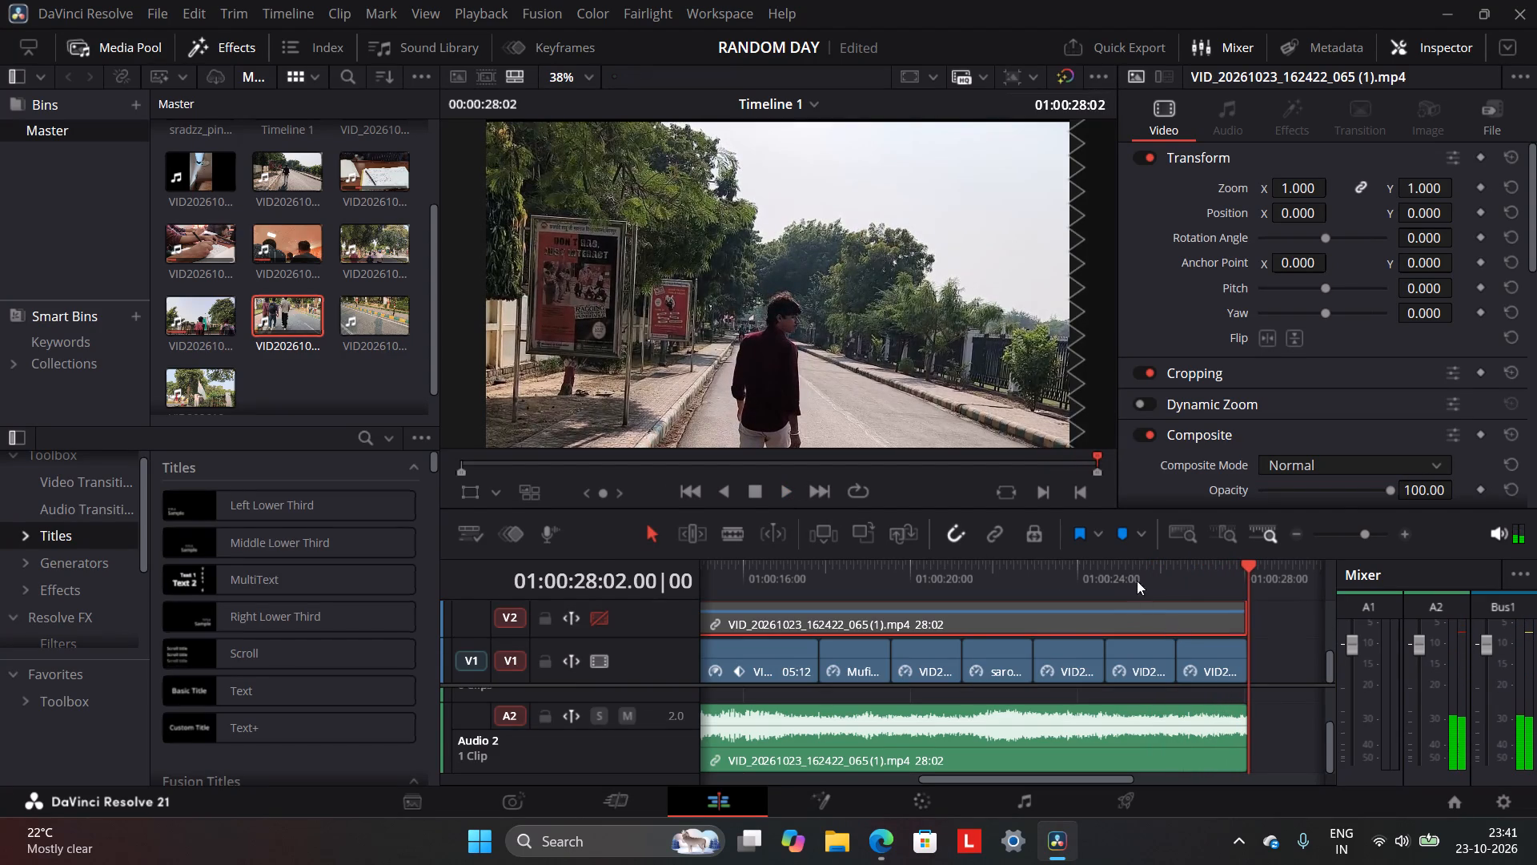
click(1118, 566)
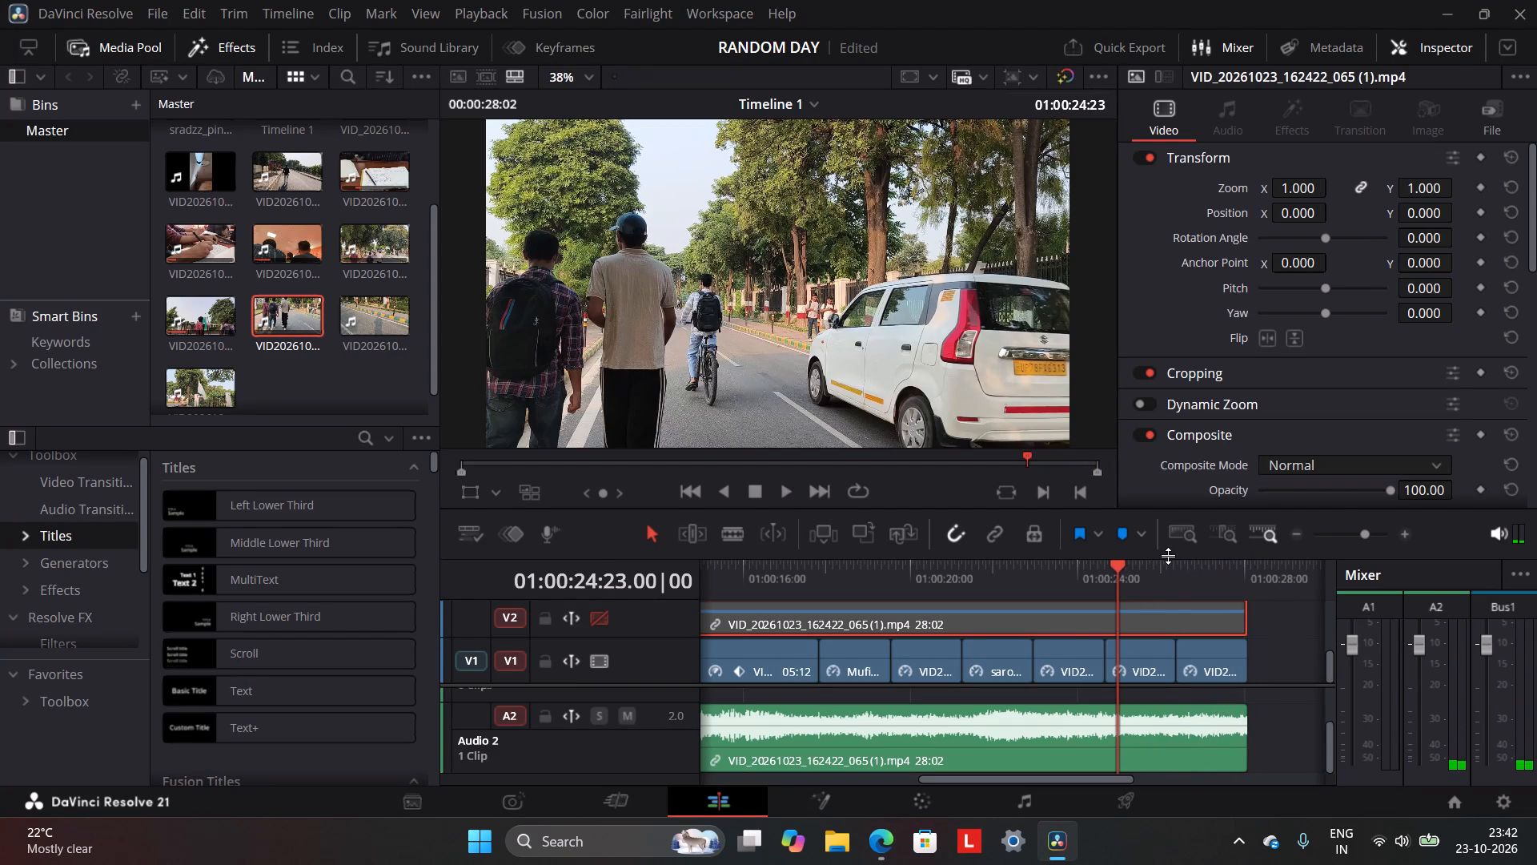
click(1172, 561)
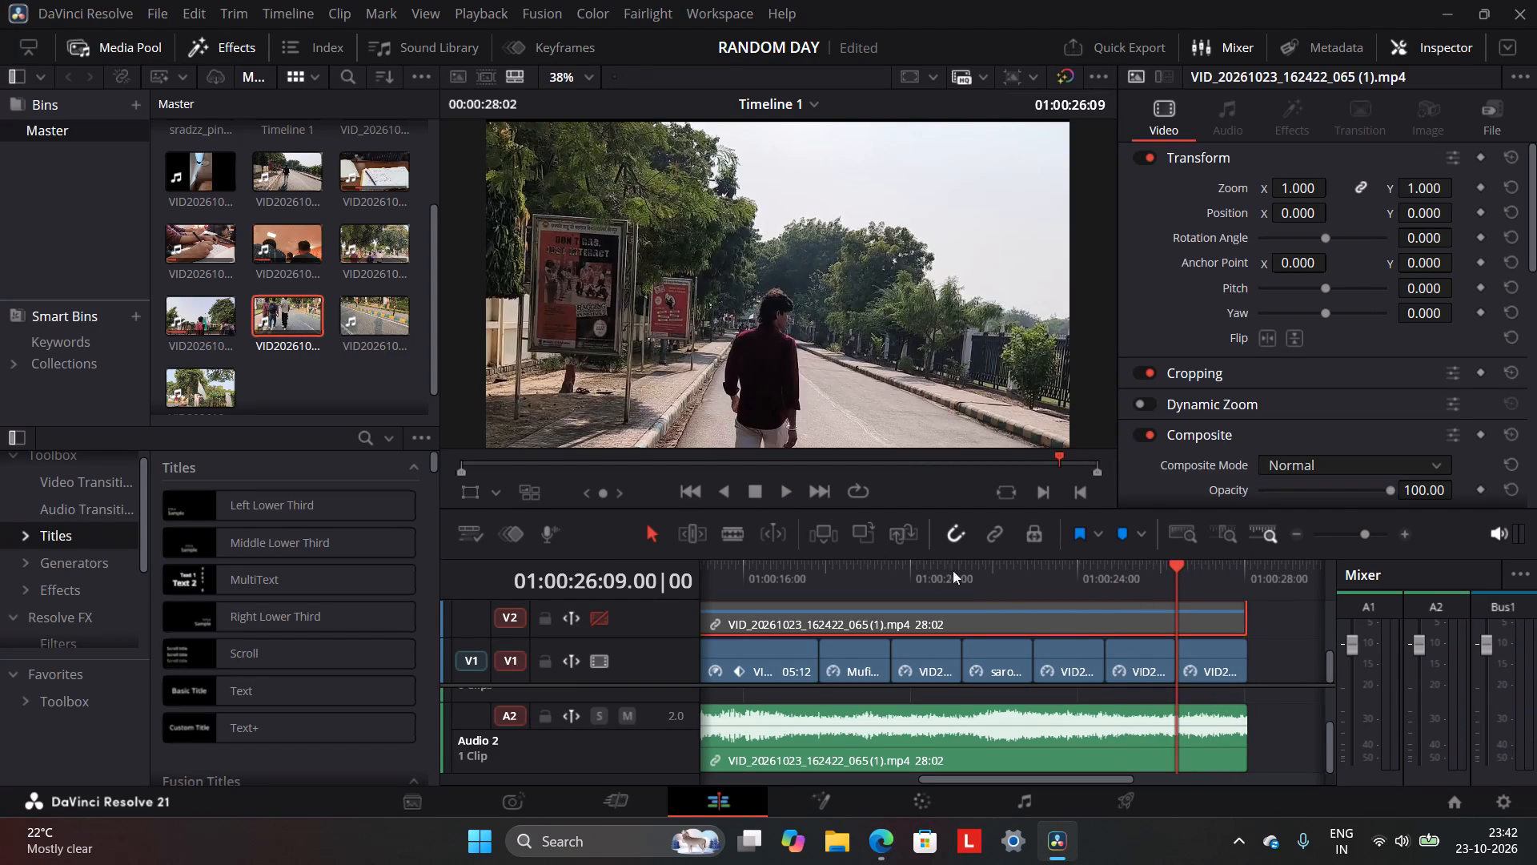
Move the final man-walking clip off Video 1 onto the track above Video 2, near the timeline's end.
drag(1219, 673, 1216, 620)
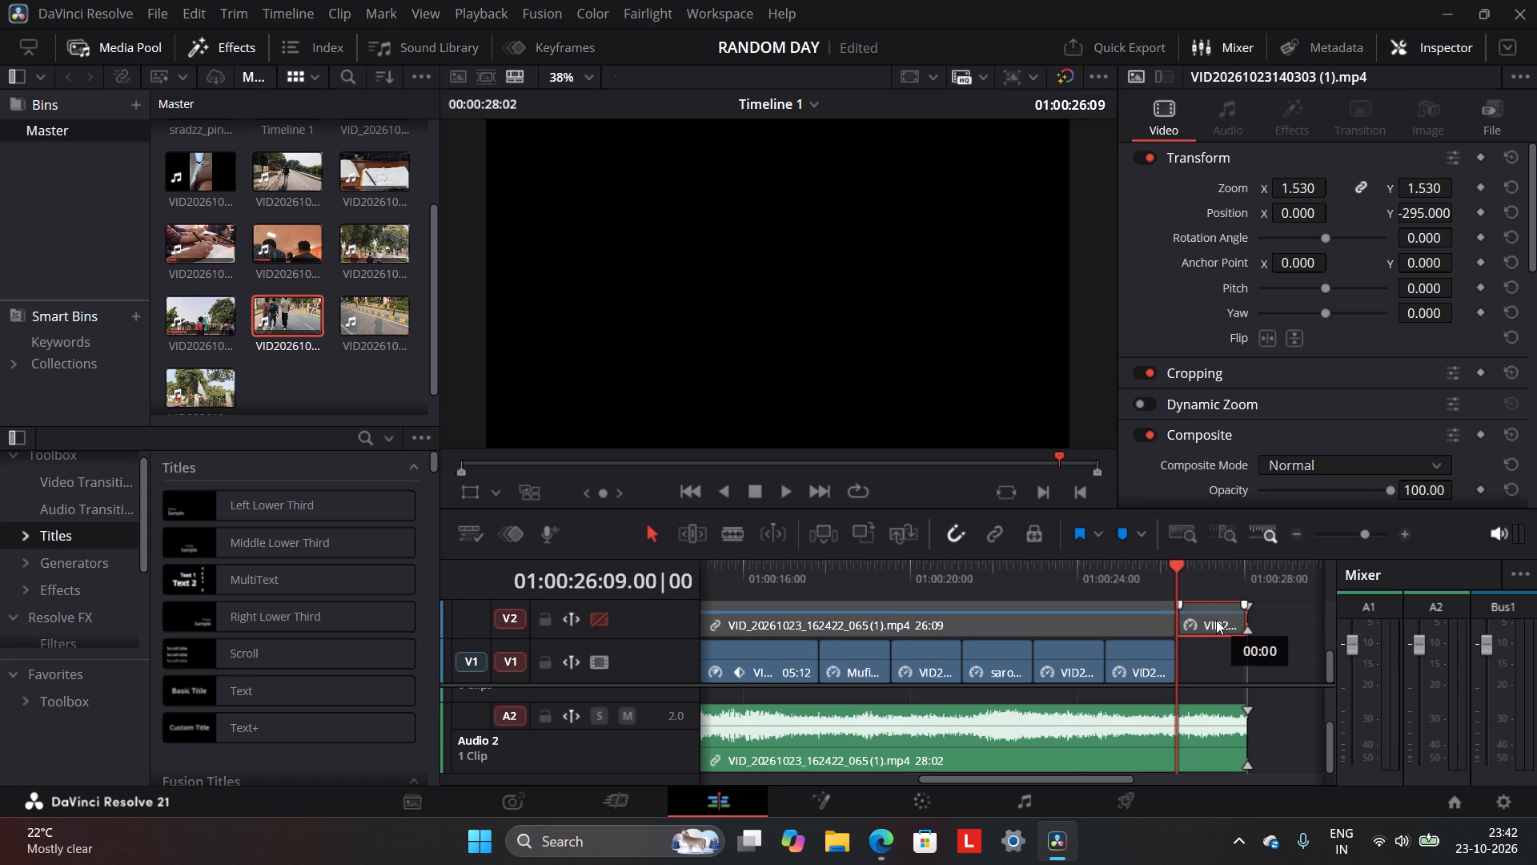
drag(1216, 620, 1025, 591)
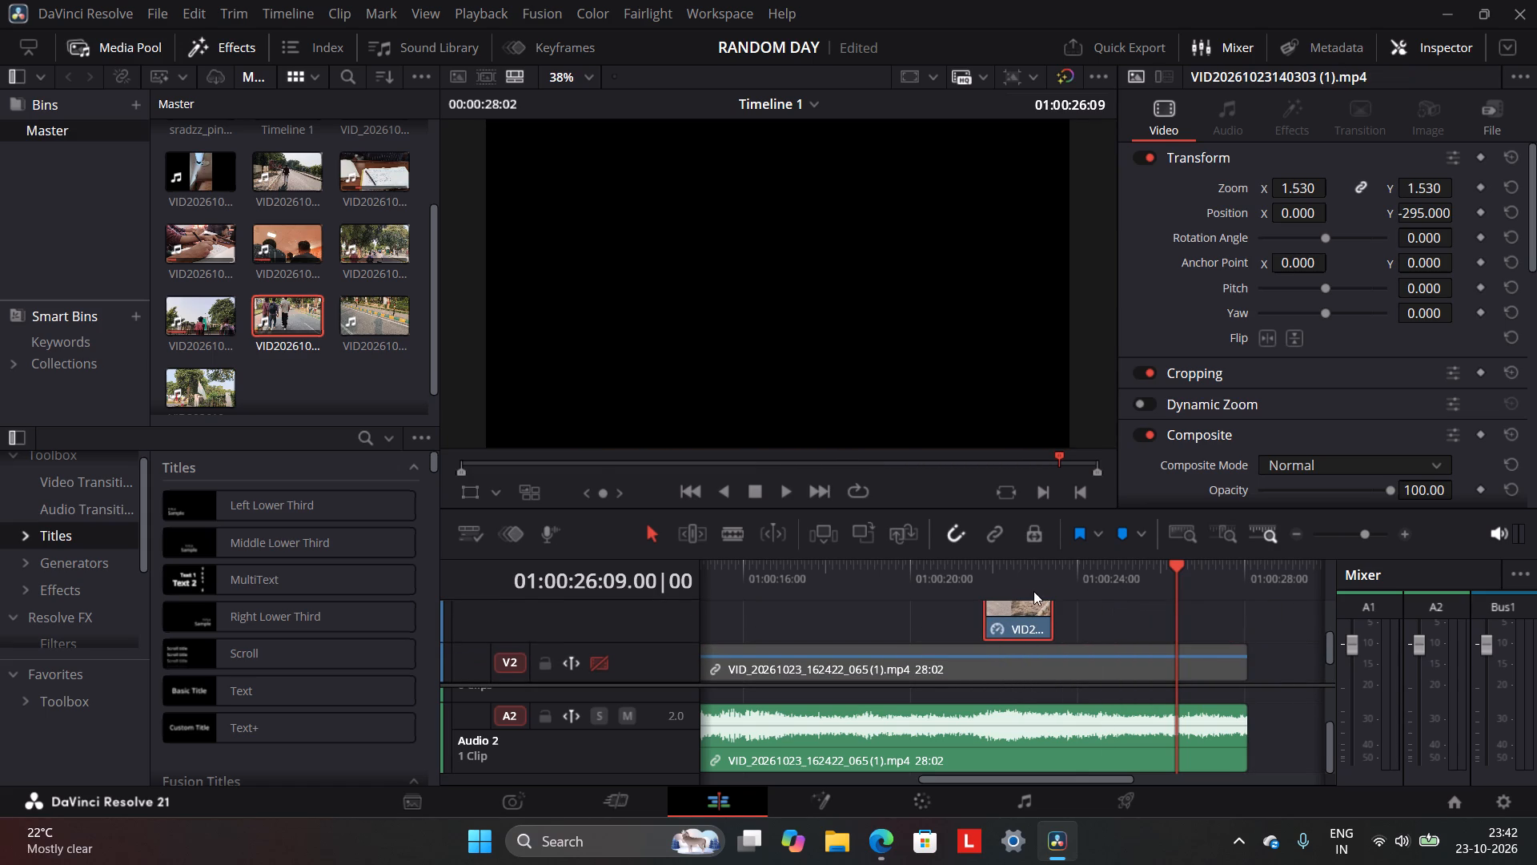
drag(1031, 626, 1250, 626)
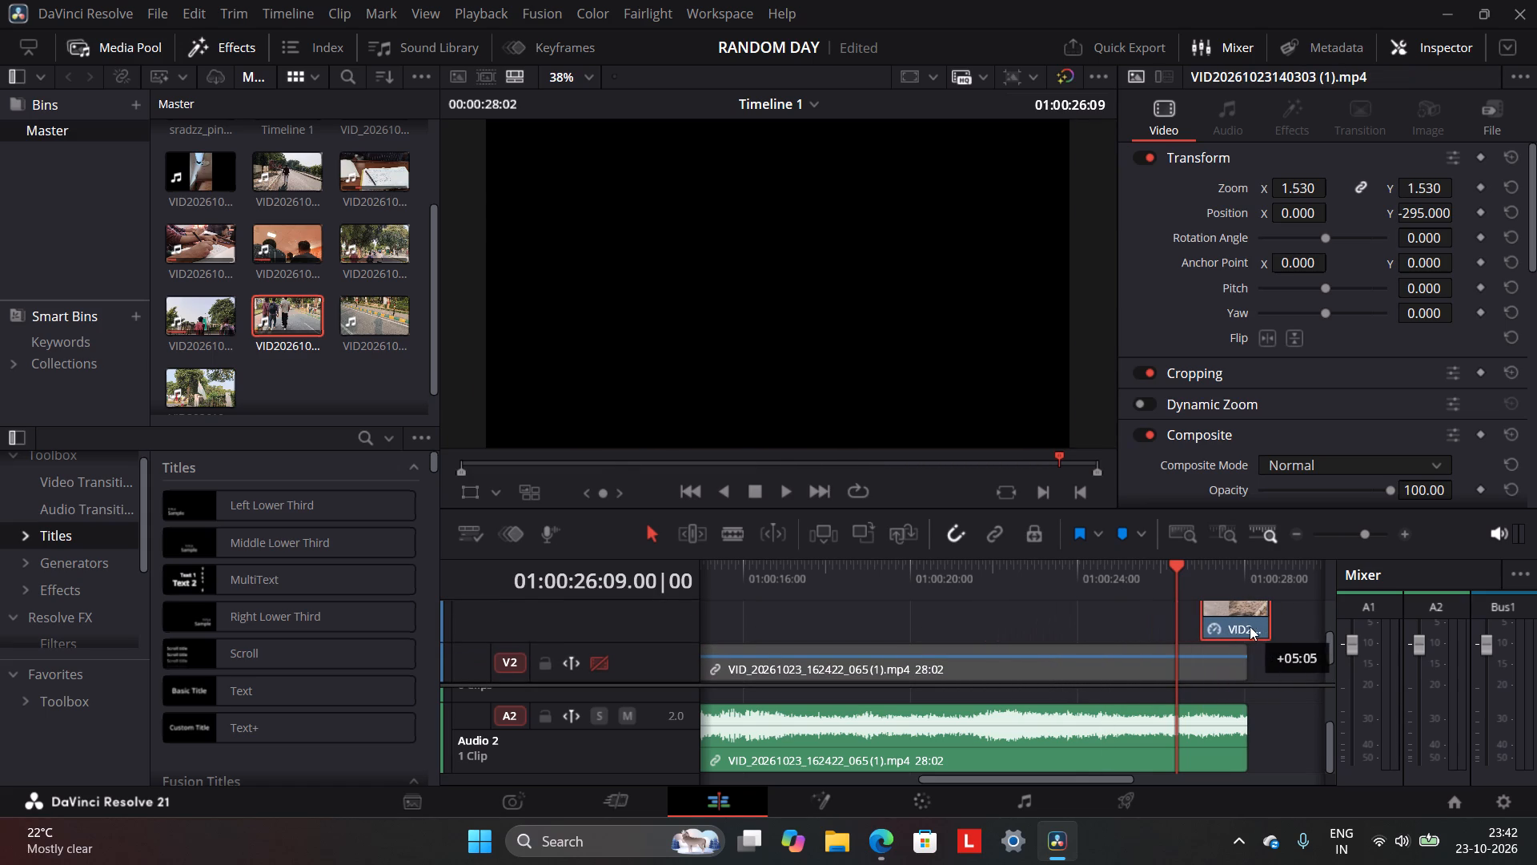
drag(1250, 626, 1251, 626)
Extend the man-walking clip's start to reveal earlier footage, then trim its end back to keep only that earlier portion.
drag(1209, 618, 855, 625)
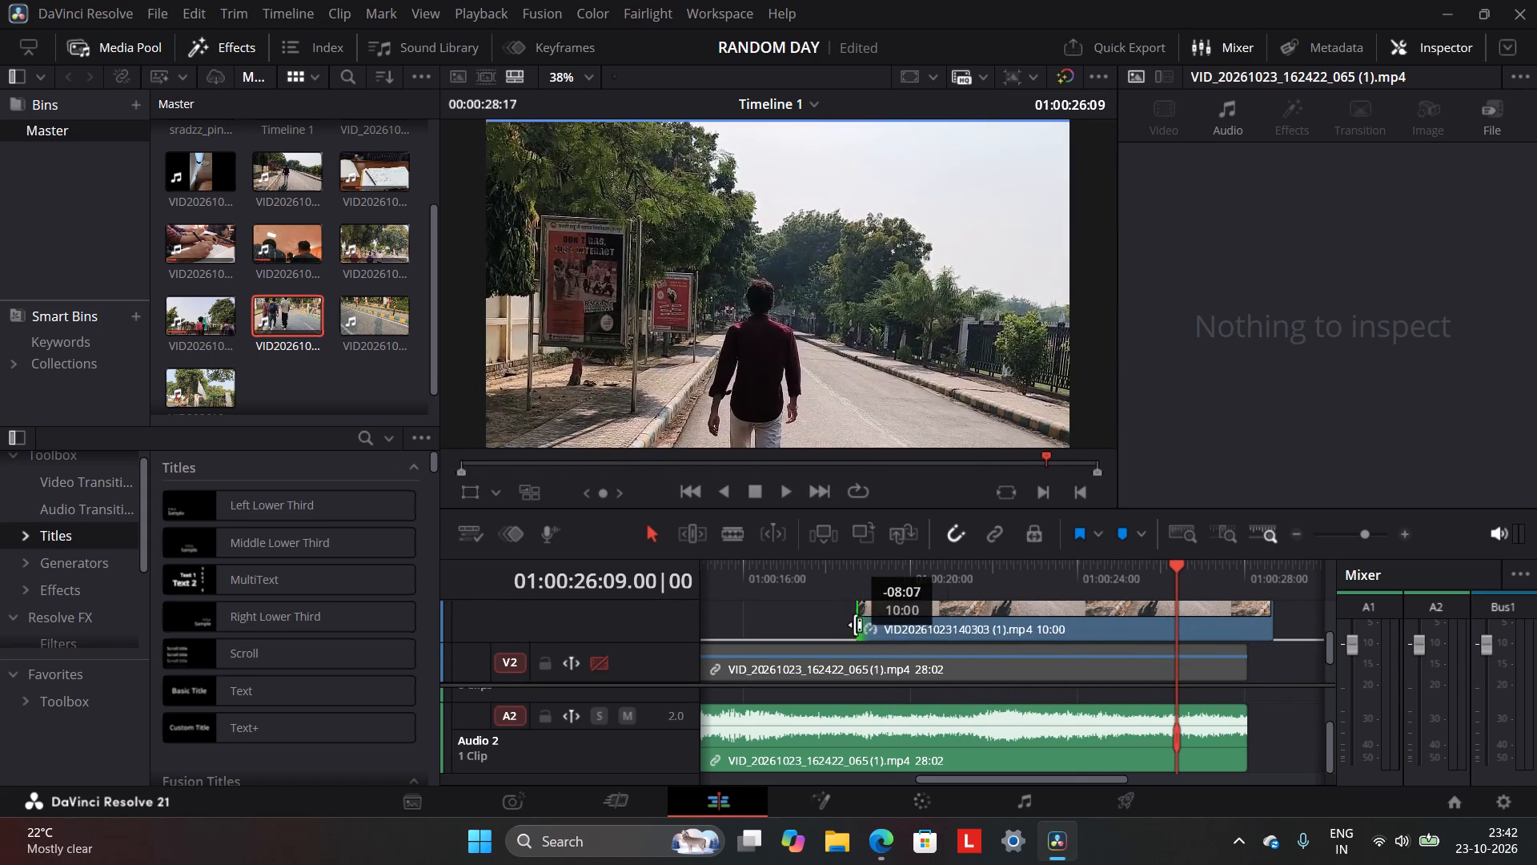
drag(855, 625, 843, 625)
click(1258, 618)
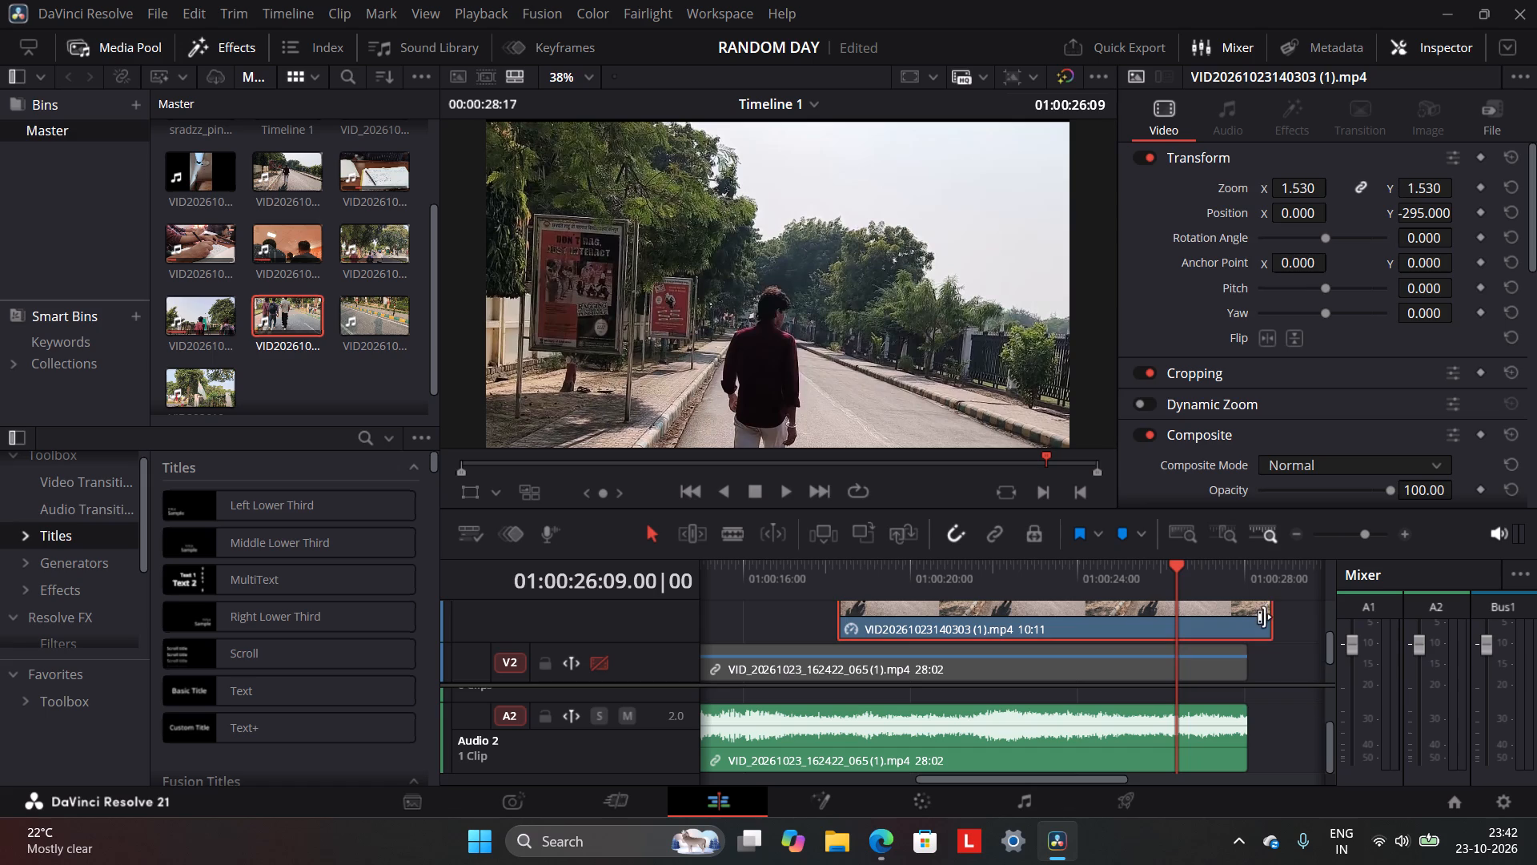
drag(1271, 616, 933, 635)
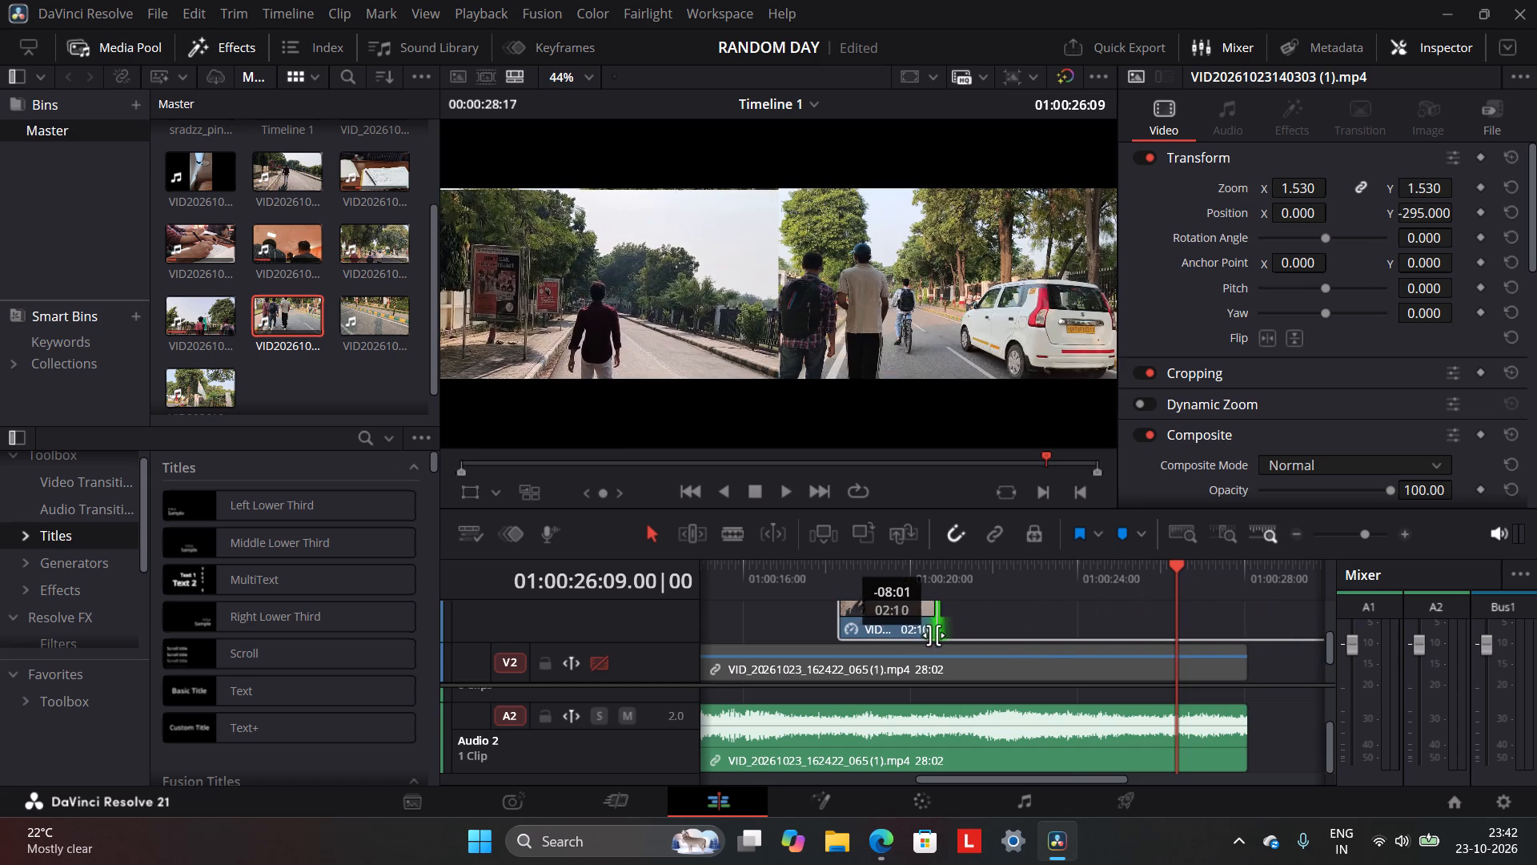
drag(933, 635, 910, 638)
Trim the man-walking clip's start at 01:00:26:09 and place it back on Video 1 as the final clip.
drag(858, 629, 1186, 622)
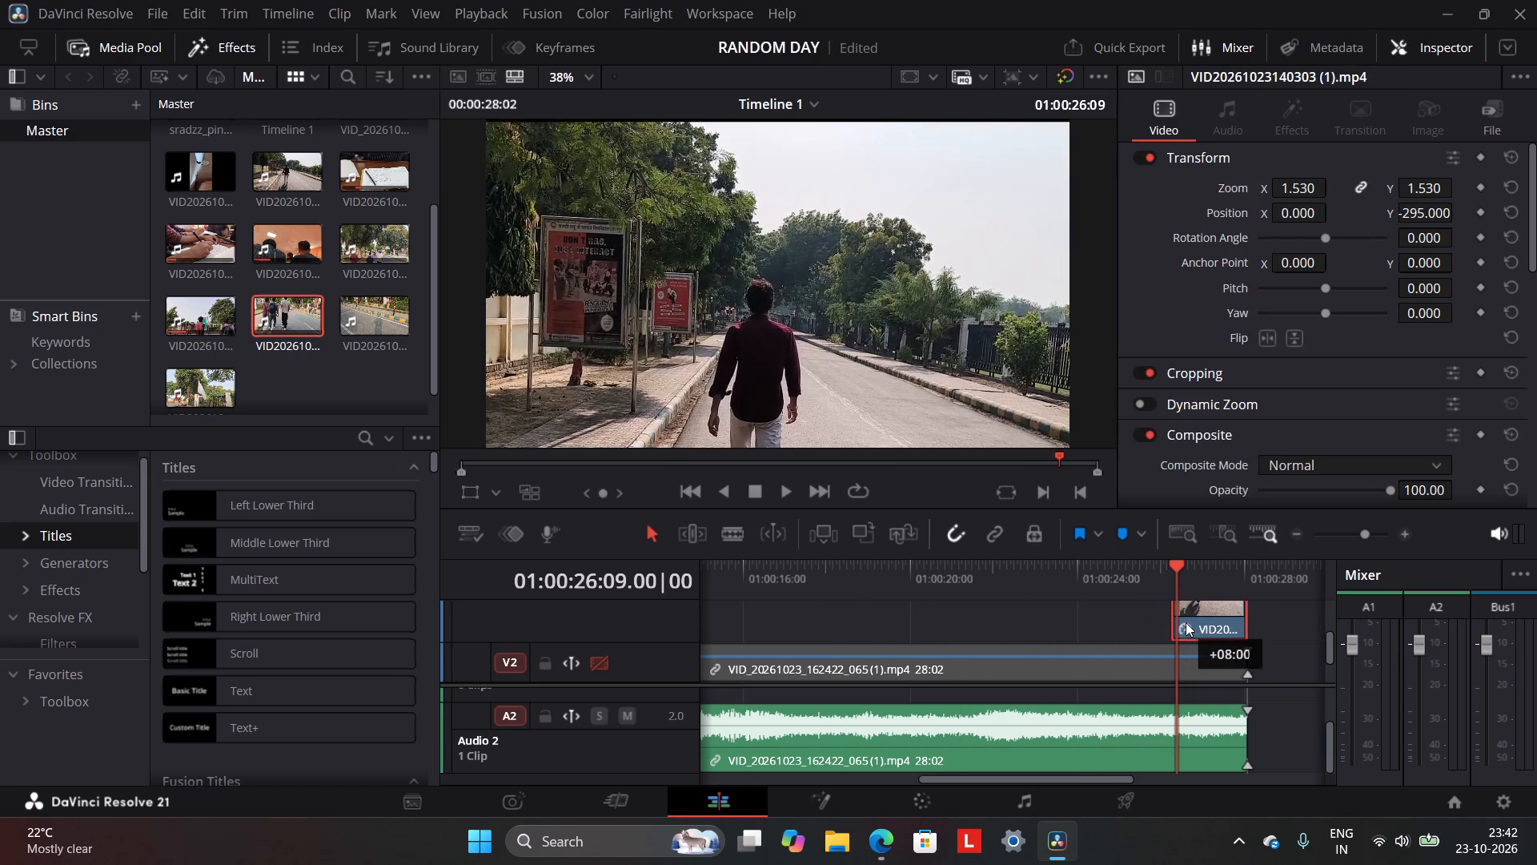
drag(1186, 622, 1191, 622)
click(1175, 625)
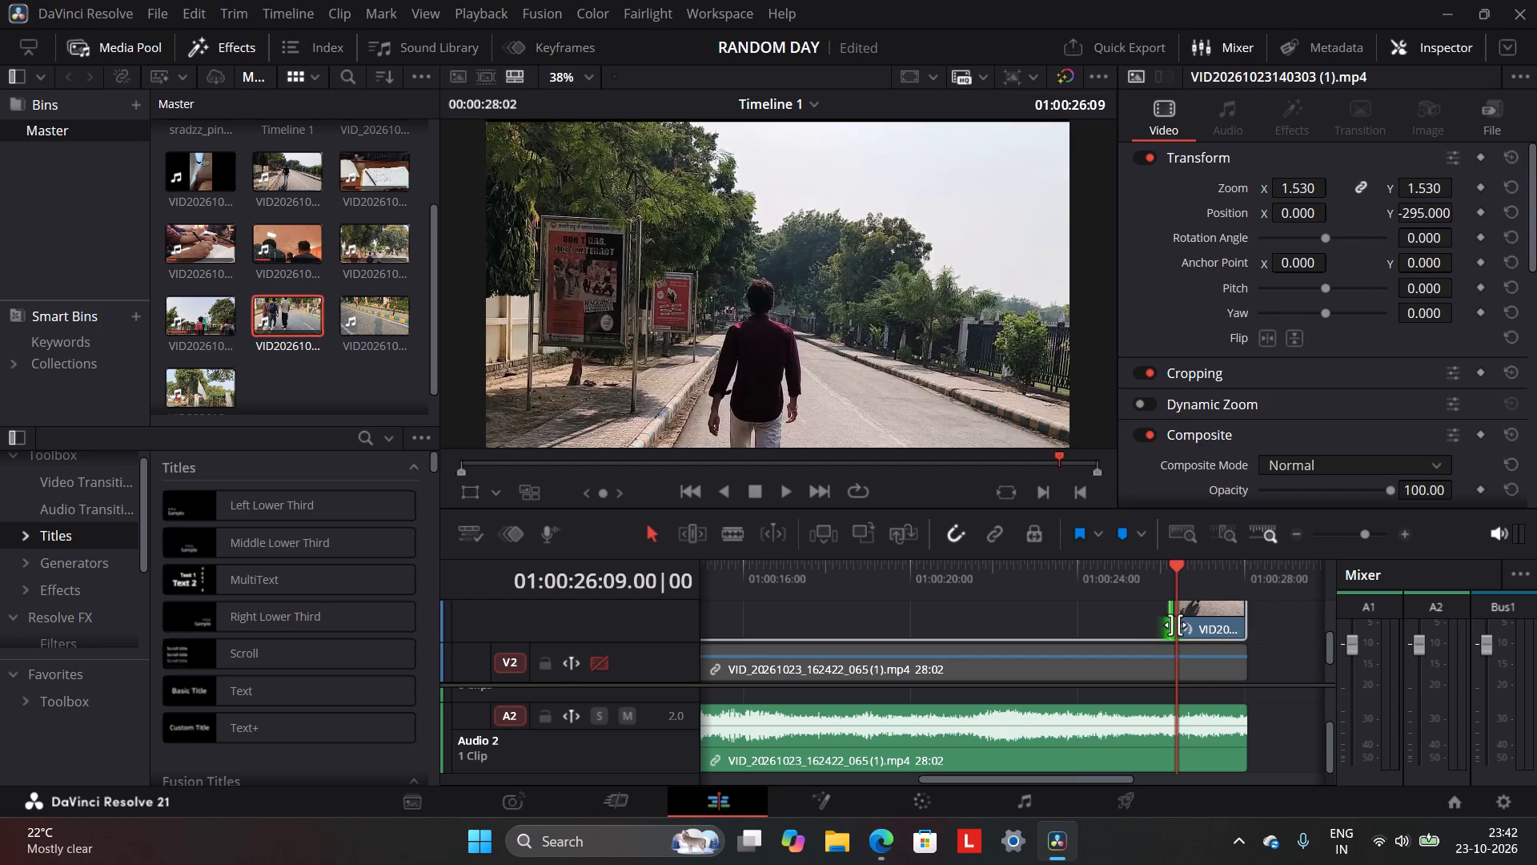
drag(1196, 621, 1198, 638)
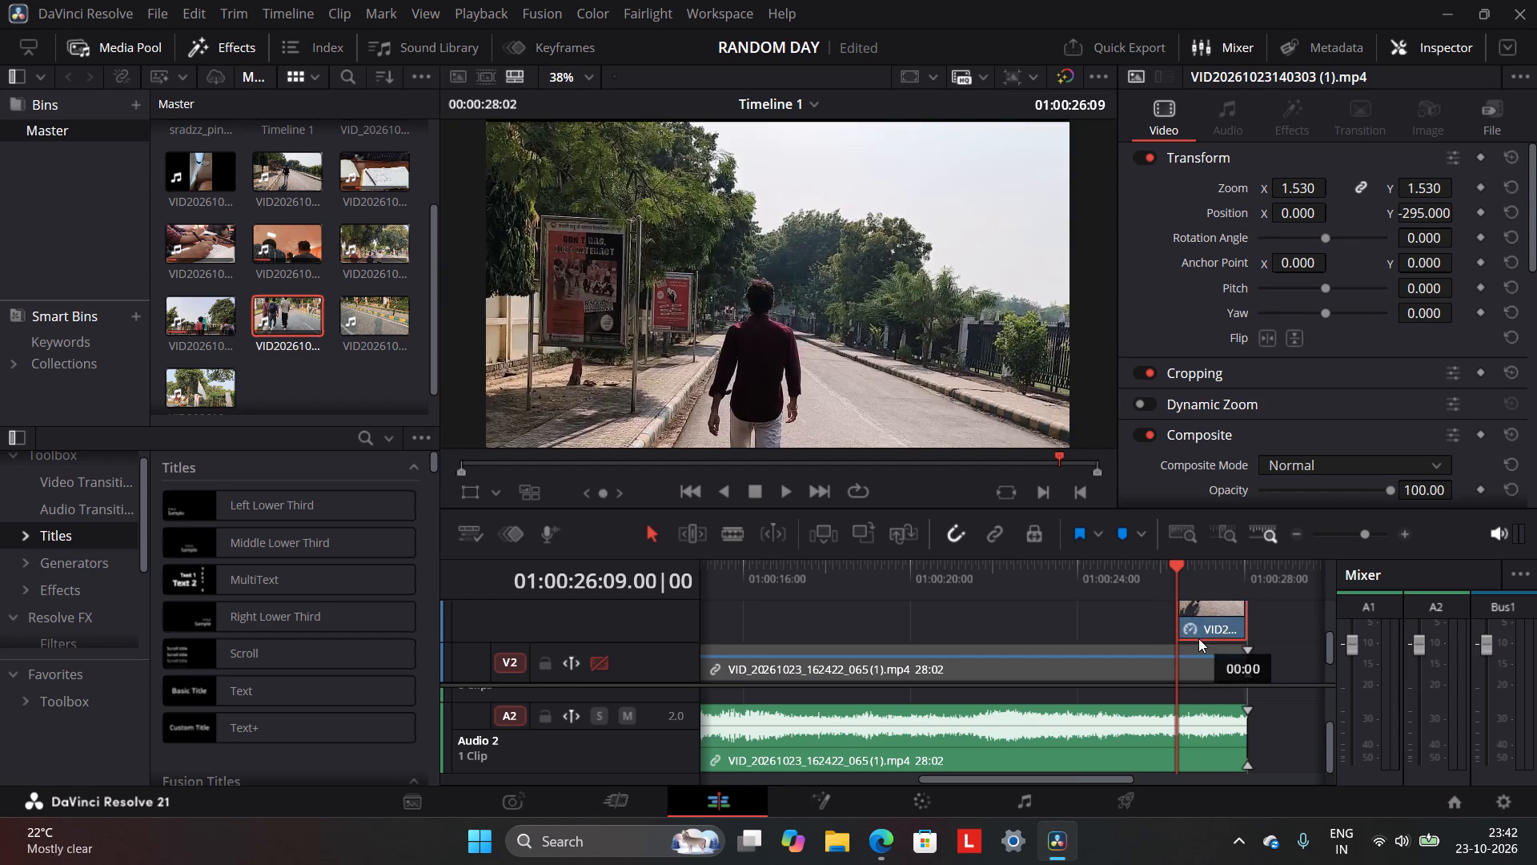
drag(1198, 638, 1194, 697)
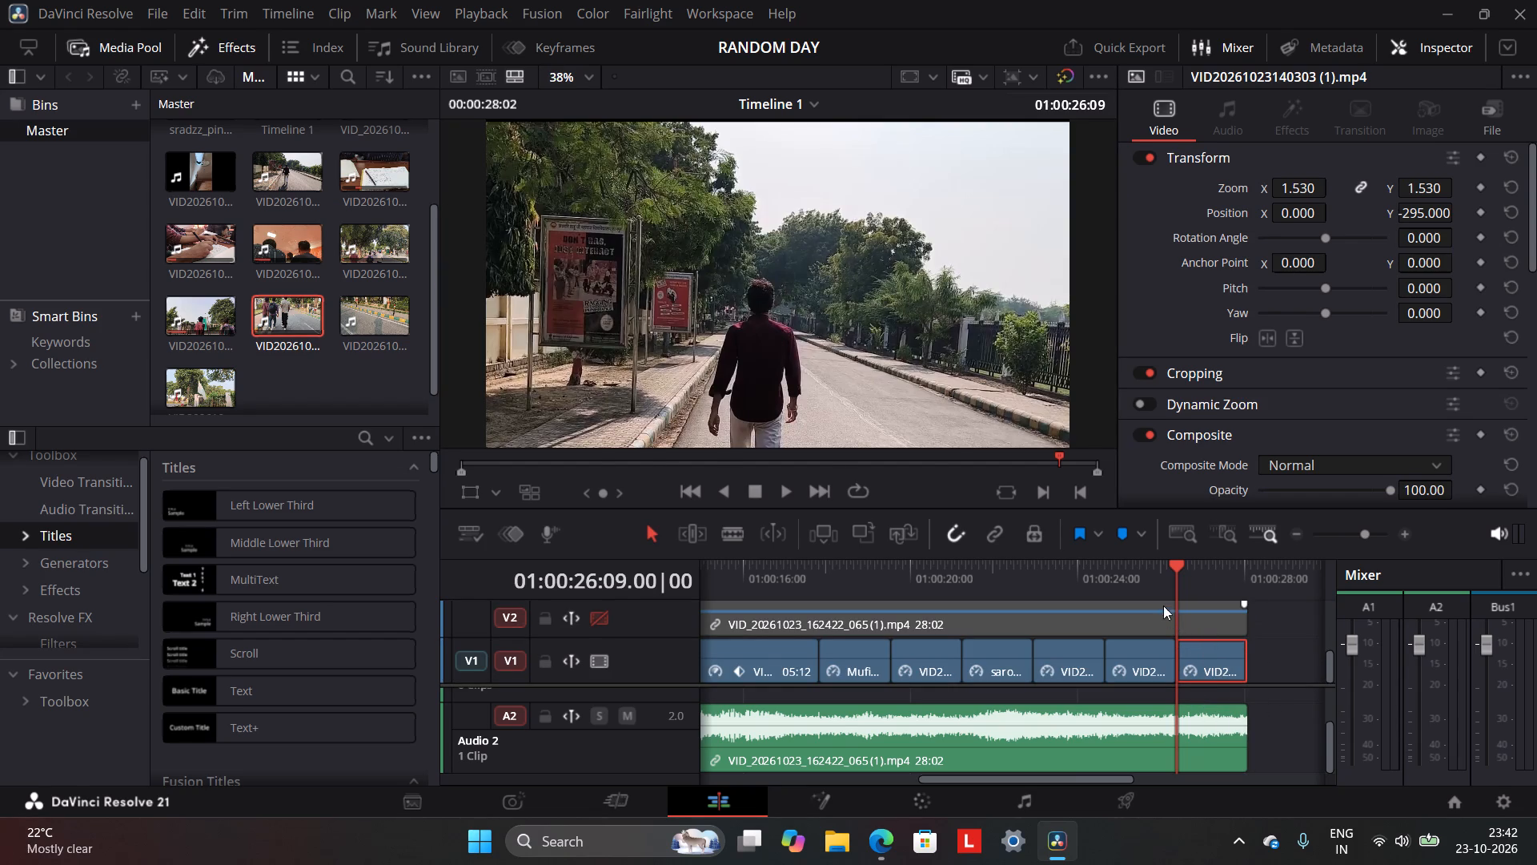
Play back the last two clips through to the end of the timeline.
drag(1174, 561, 1125, 572)
click(789, 489)
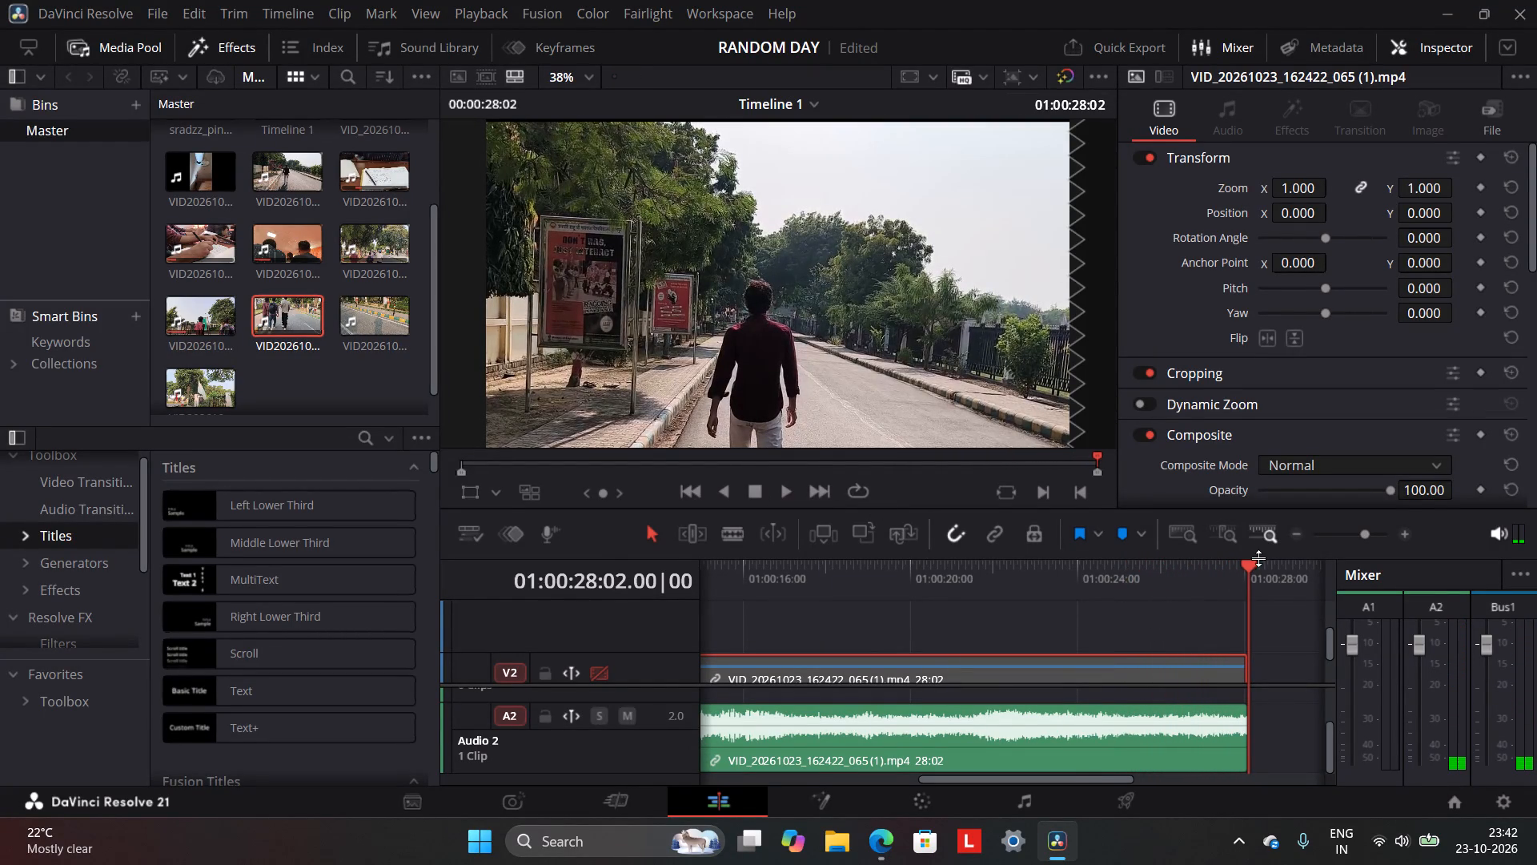
Review the edit by playing the timeline from the beginning twice, and return the playhead to 01:00:00:00.
drag(1245, 565, 520, 626)
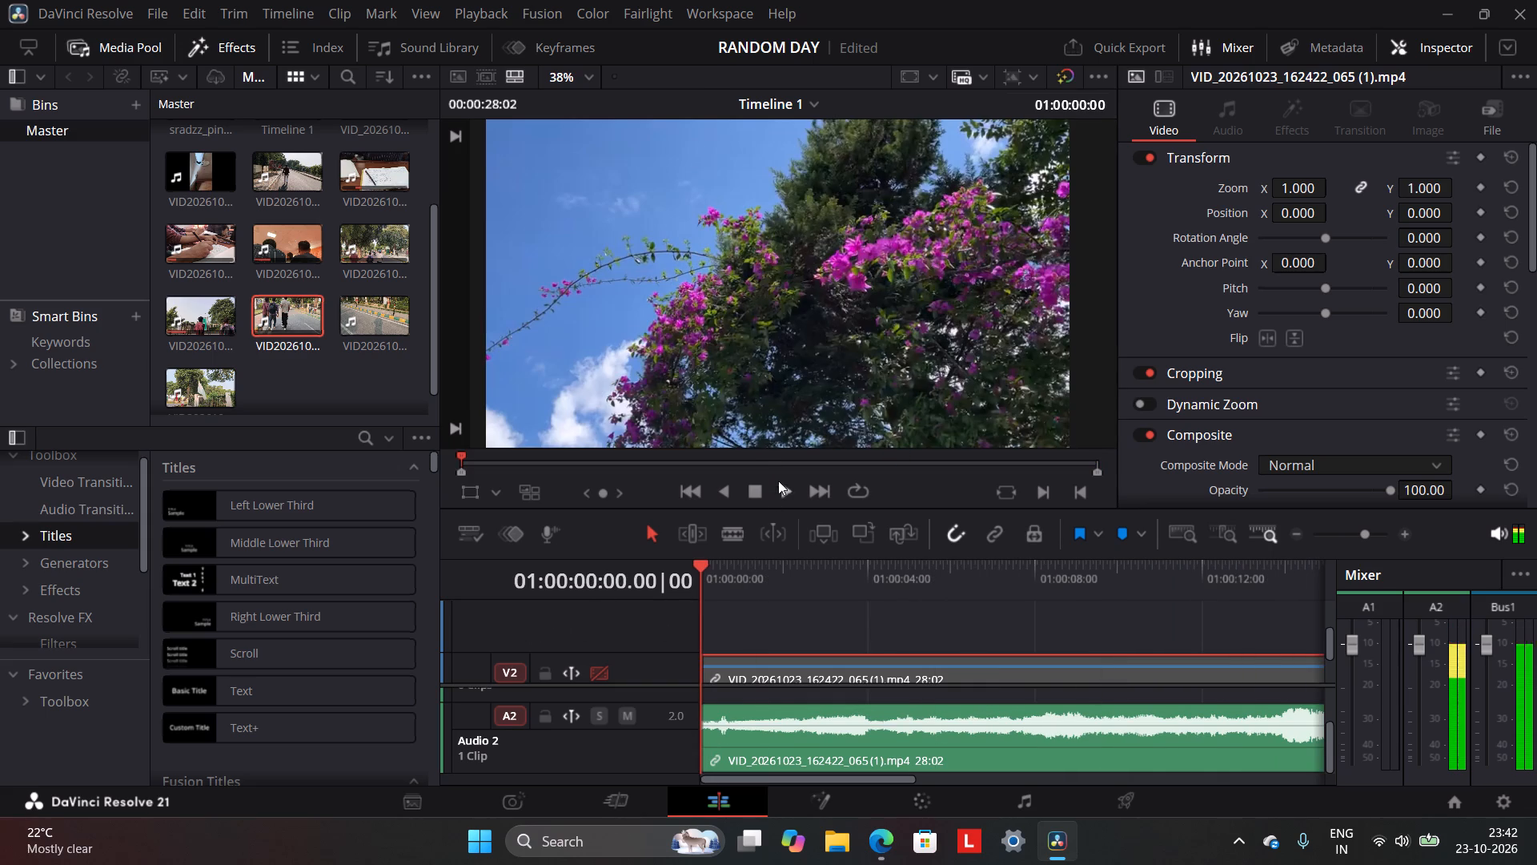
click(784, 485)
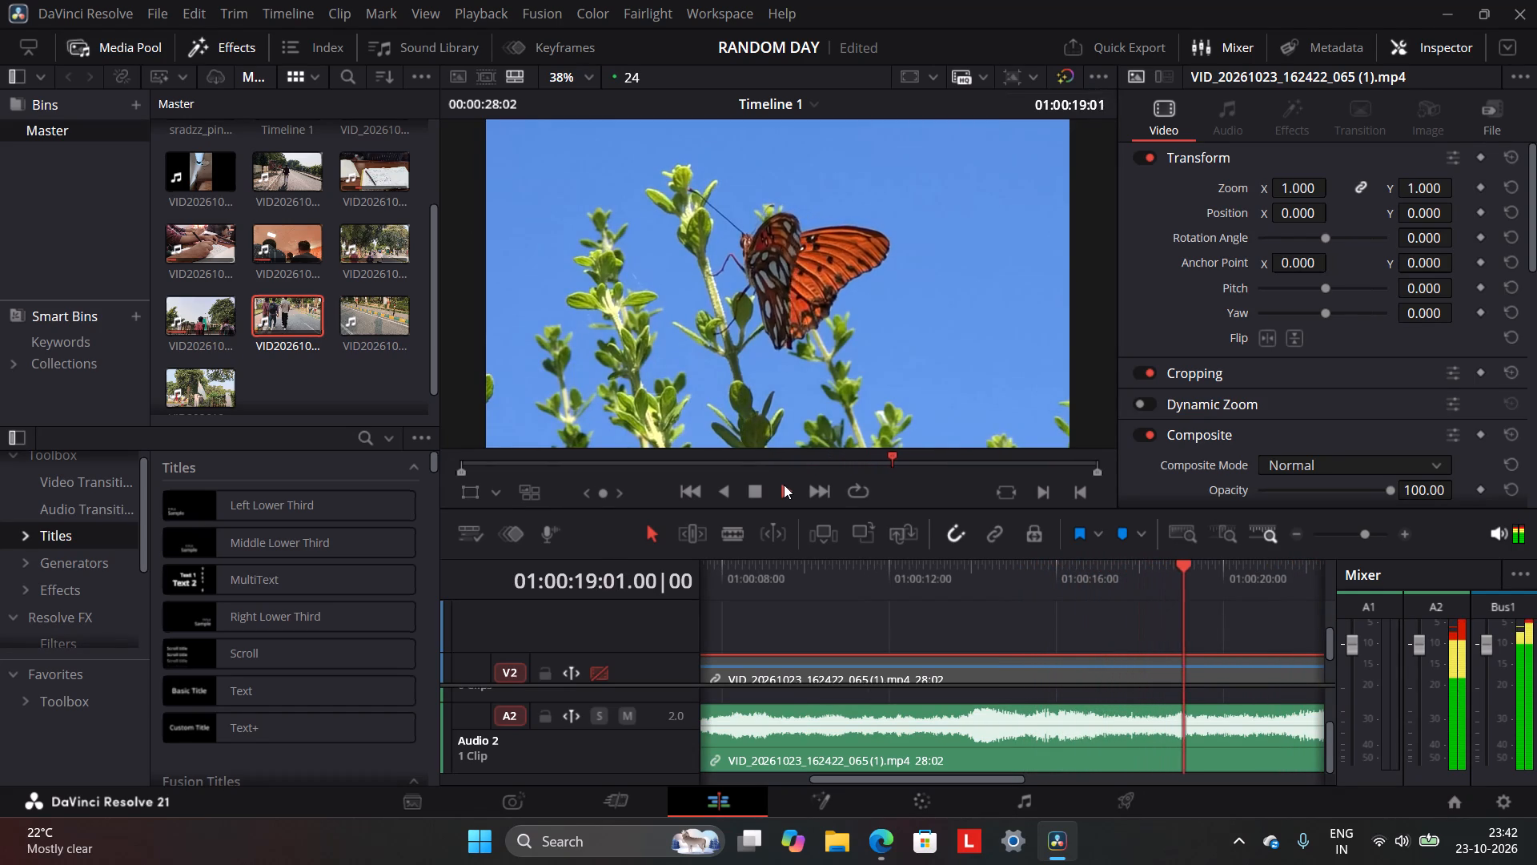
click(748, 493)
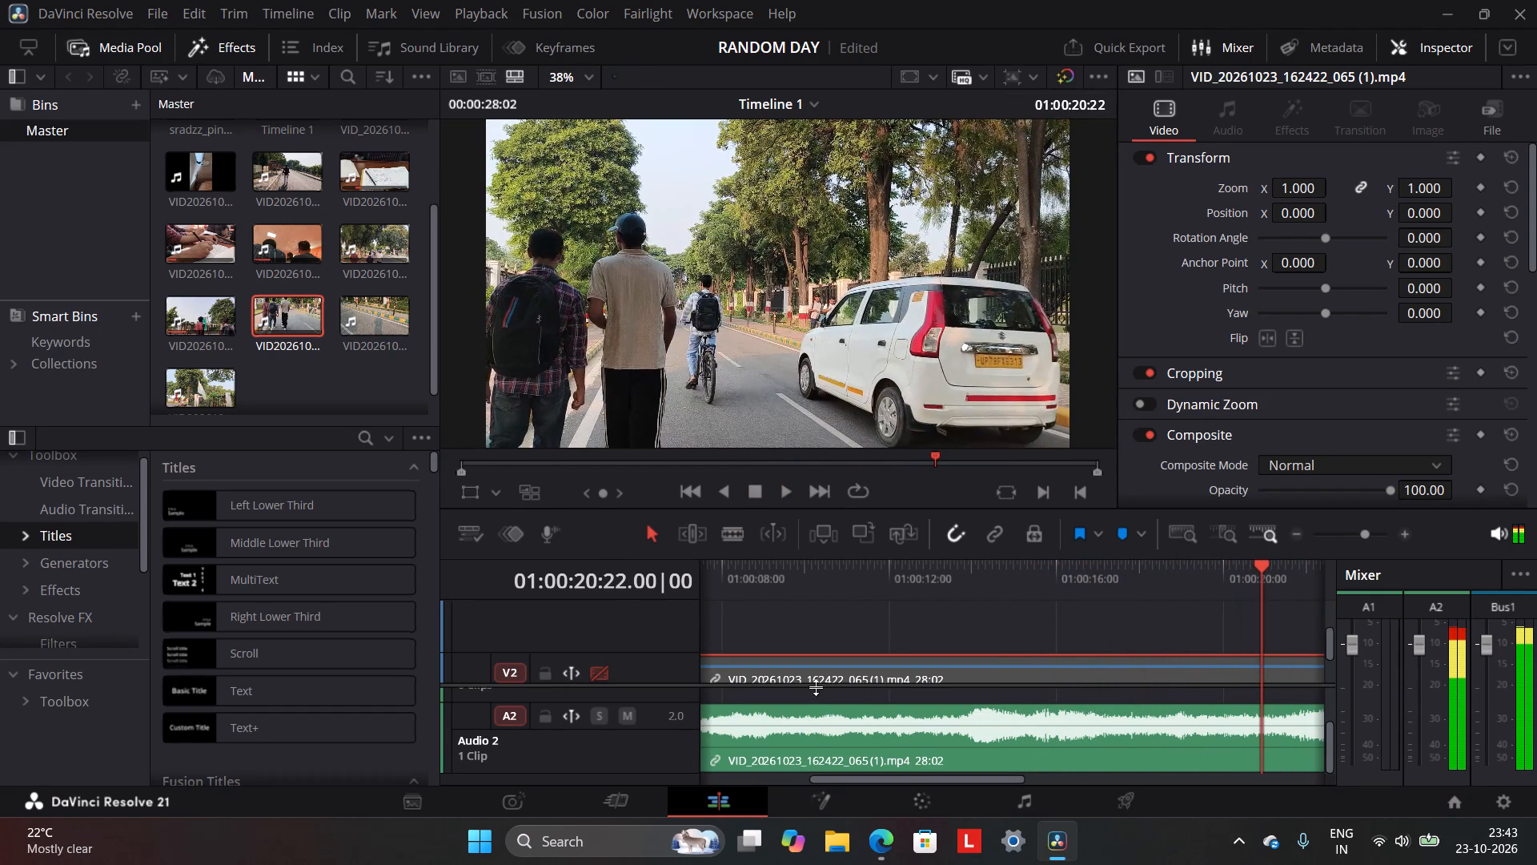
click(800, 575)
drag(800, 570, 750, 571)
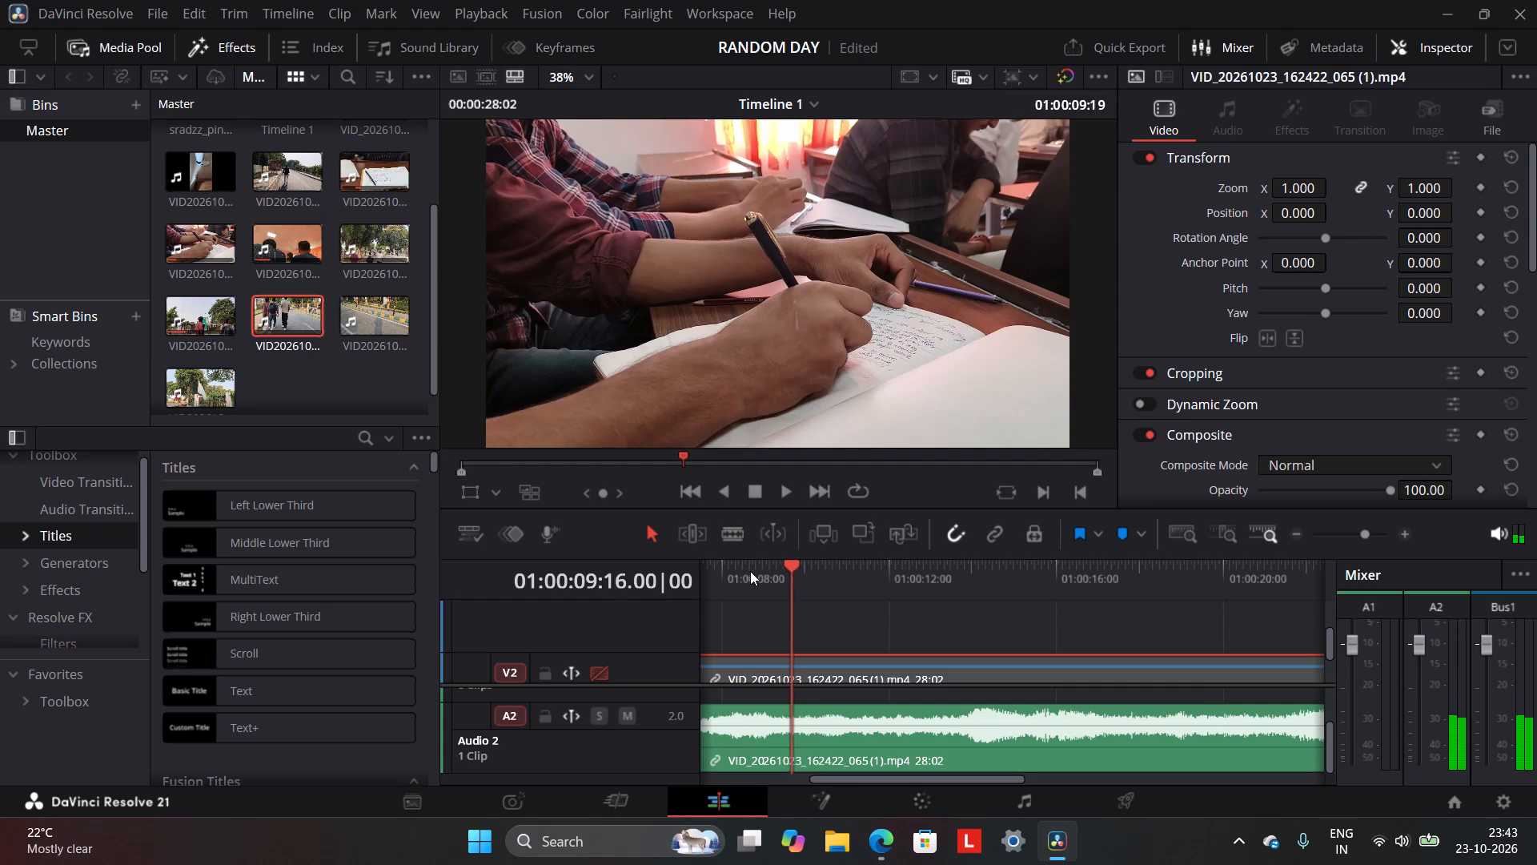
drag(750, 571, 627, 585)
click(780, 486)
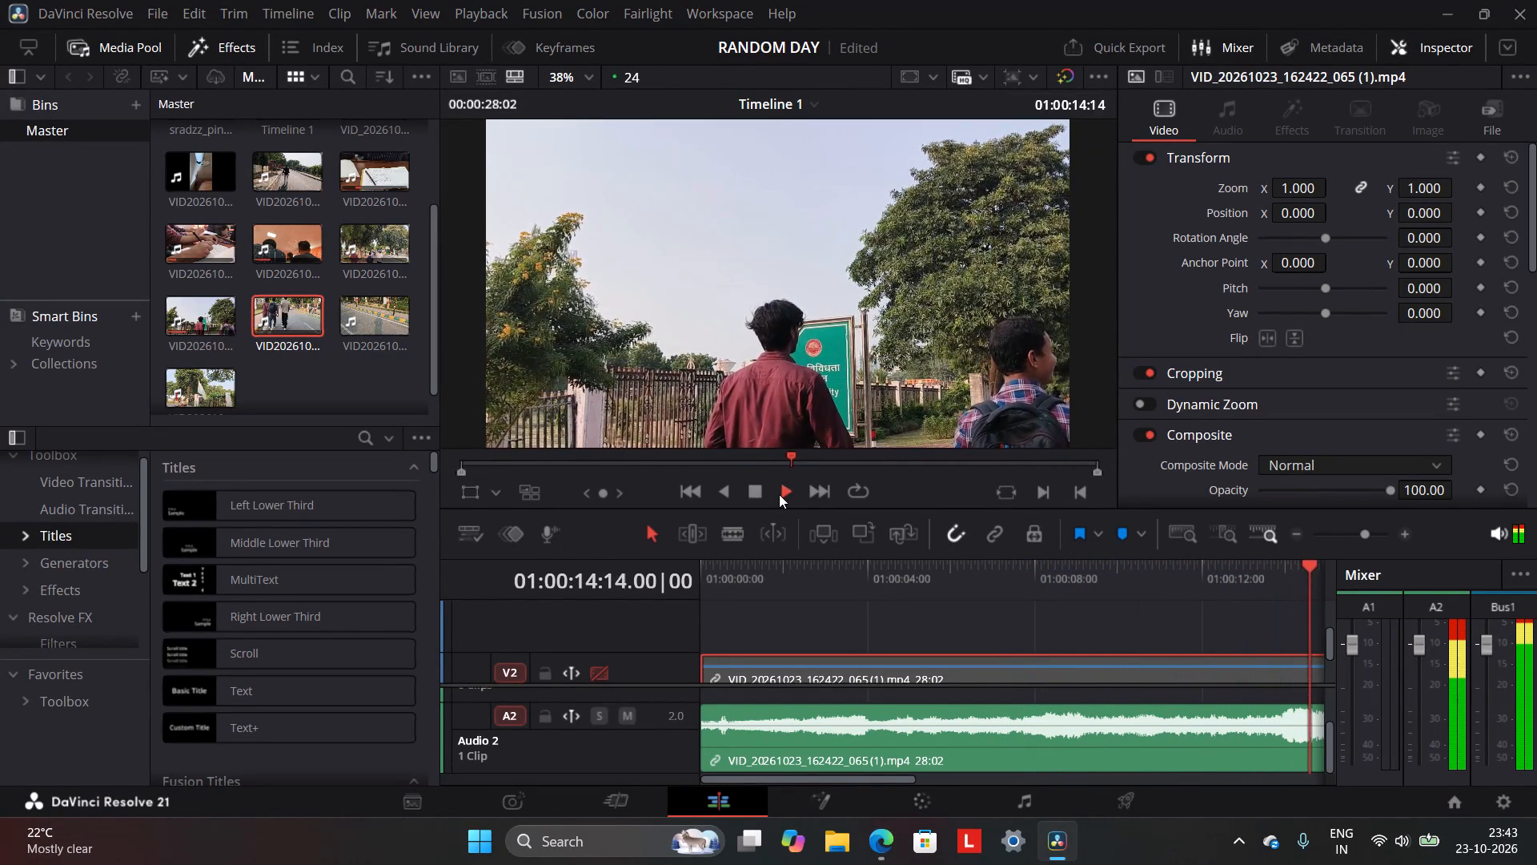
click(760, 493)
click(770, 577)
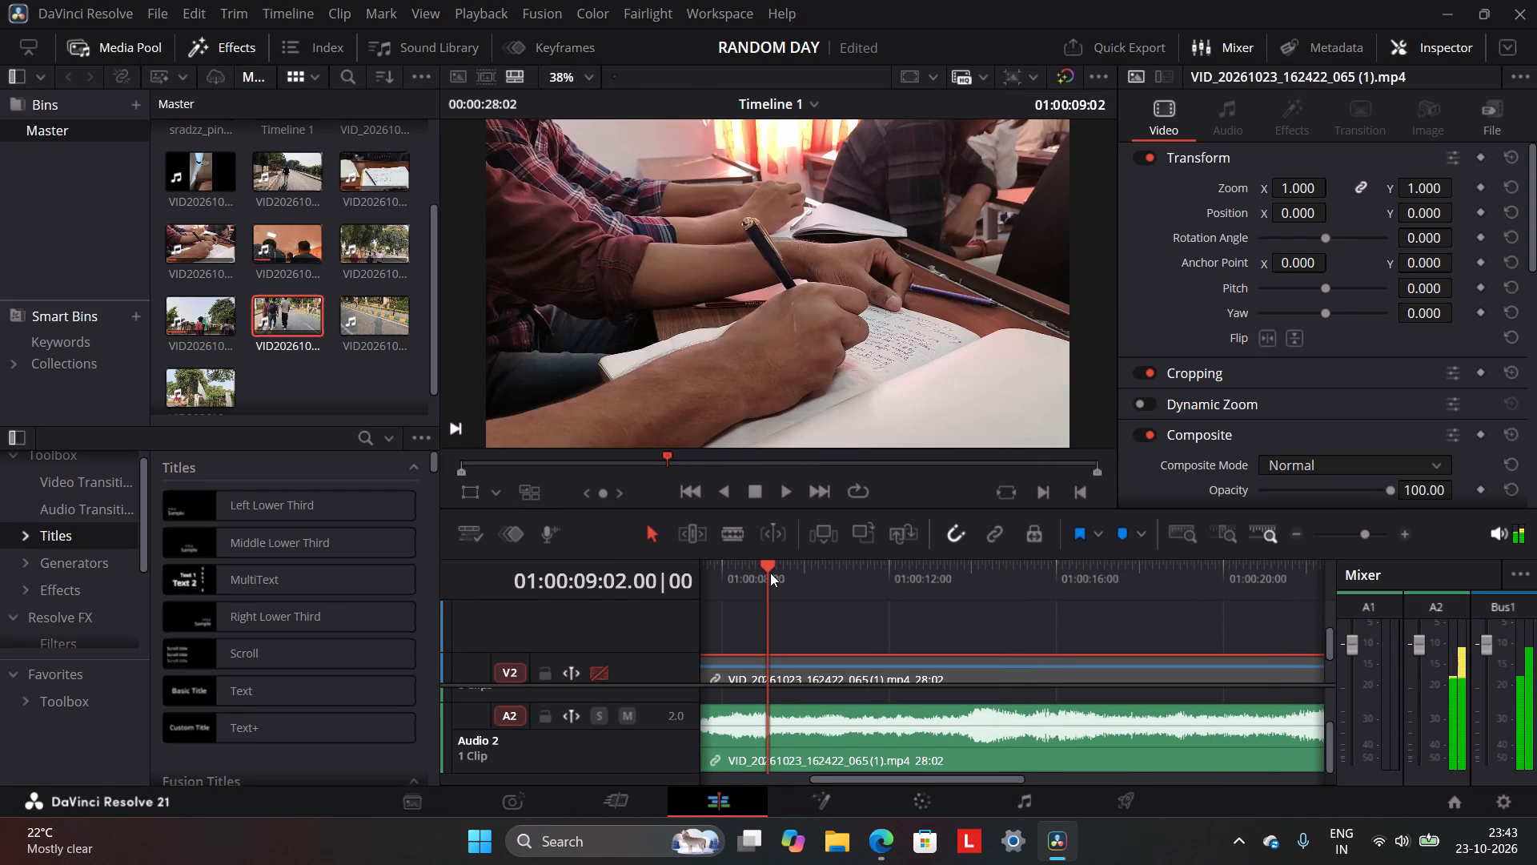
click(770, 557)
drag(770, 568, 616, 593)
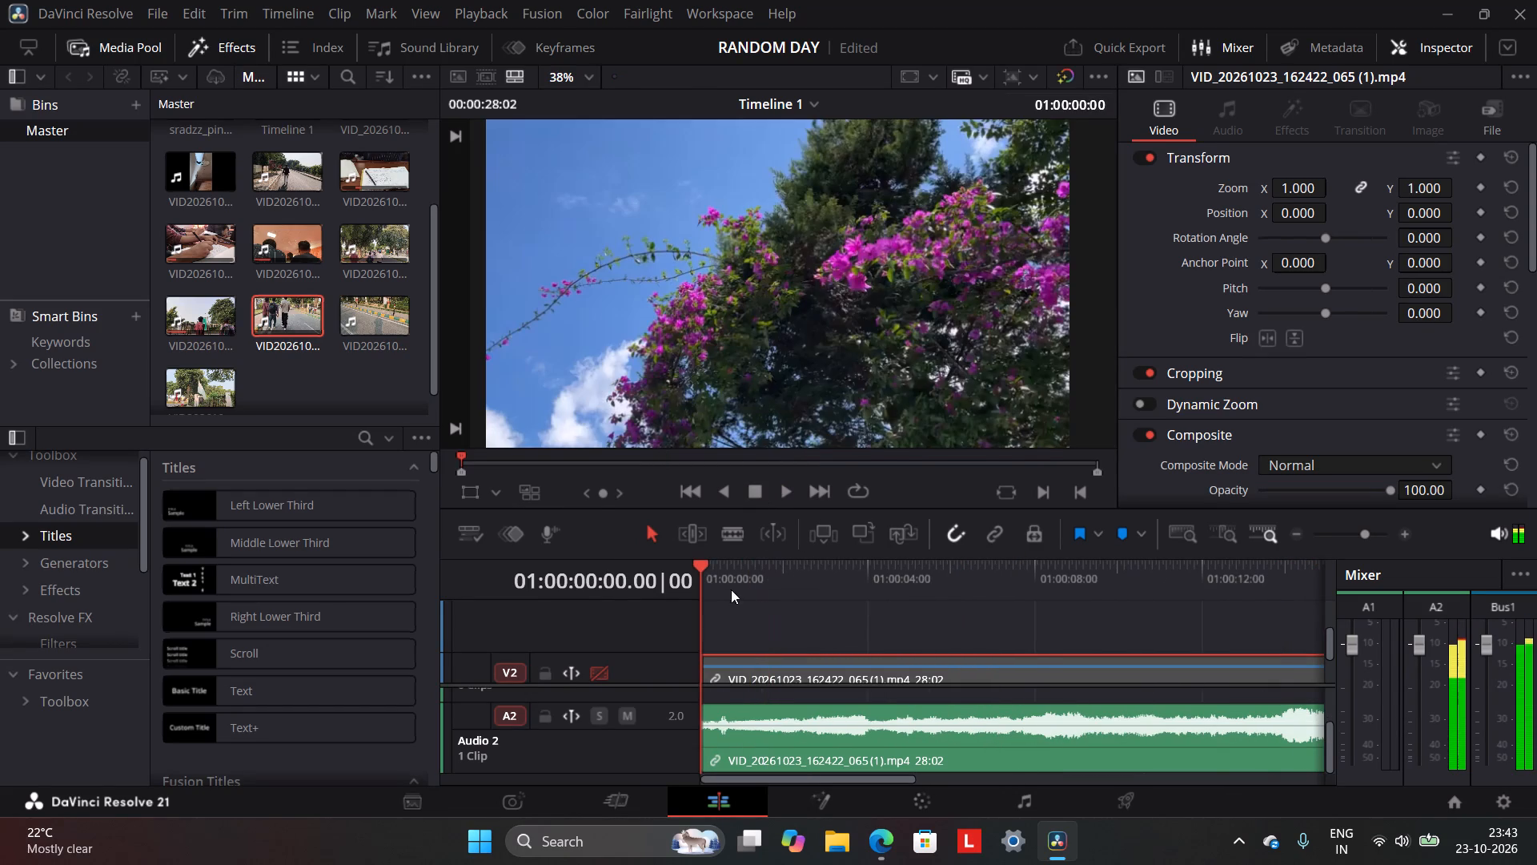
Replace the classroom clip at 01:00:01:16 on Video 1 with the butterfly clip from the media bin.
scroll(777, 595, down, 4)
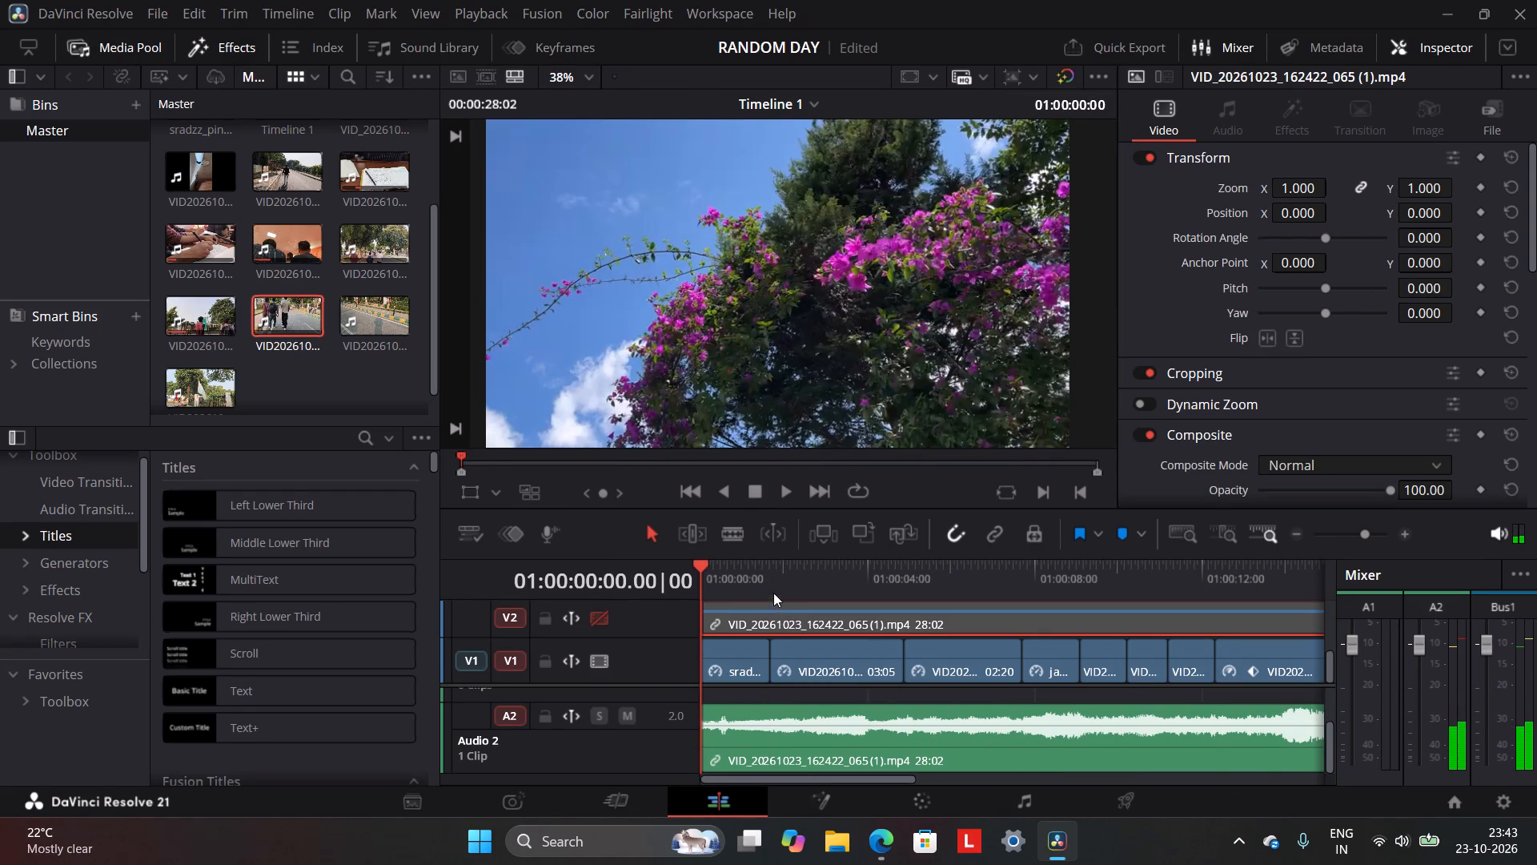
click(769, 582)
click(845, 663)
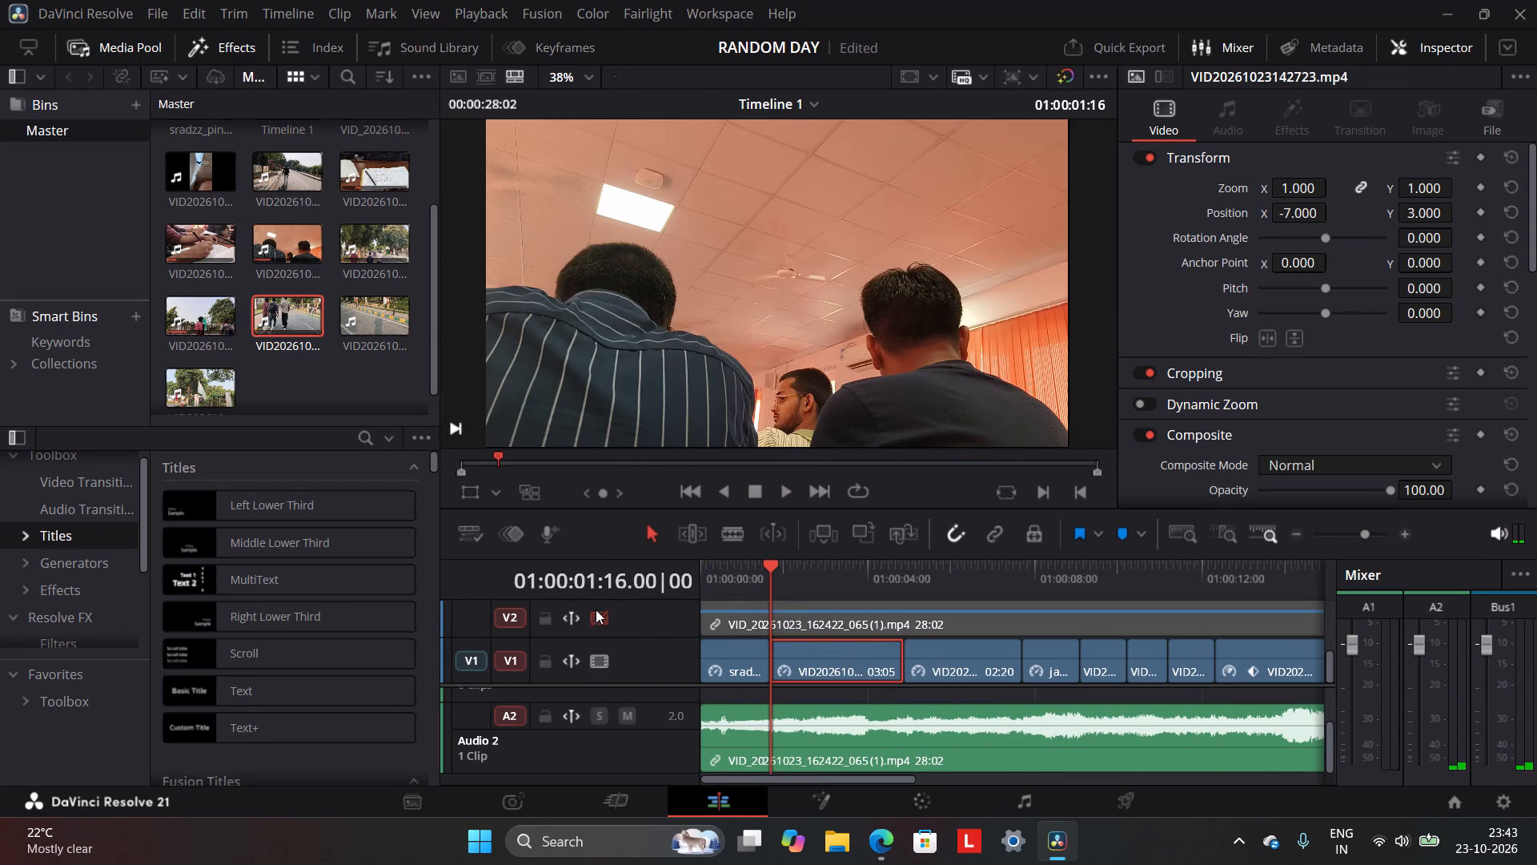
scroll(374, 328, up, 13)
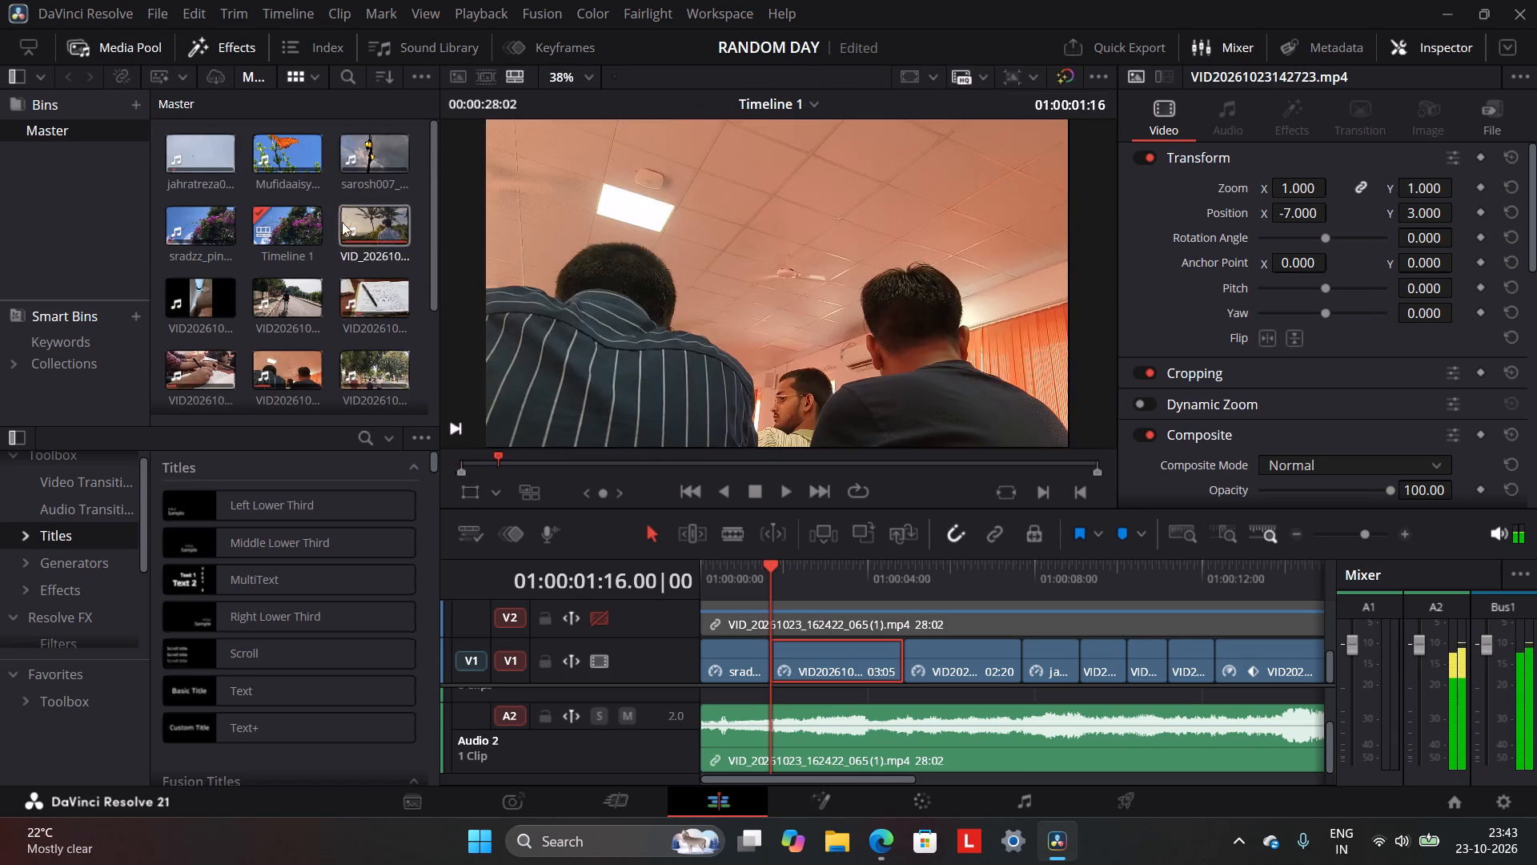
click(283, 151)
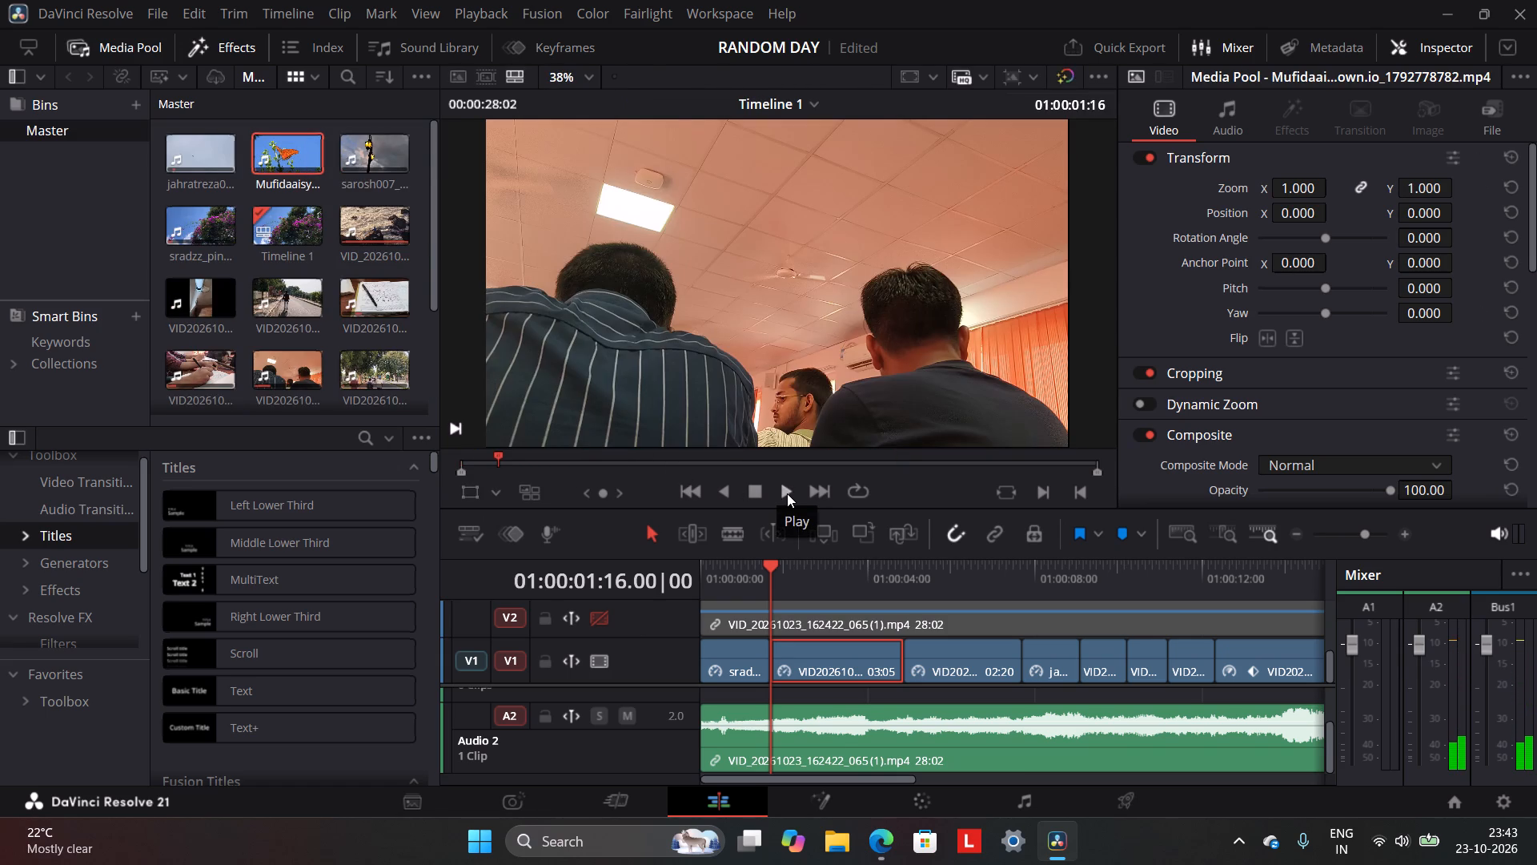
click(907, 542)
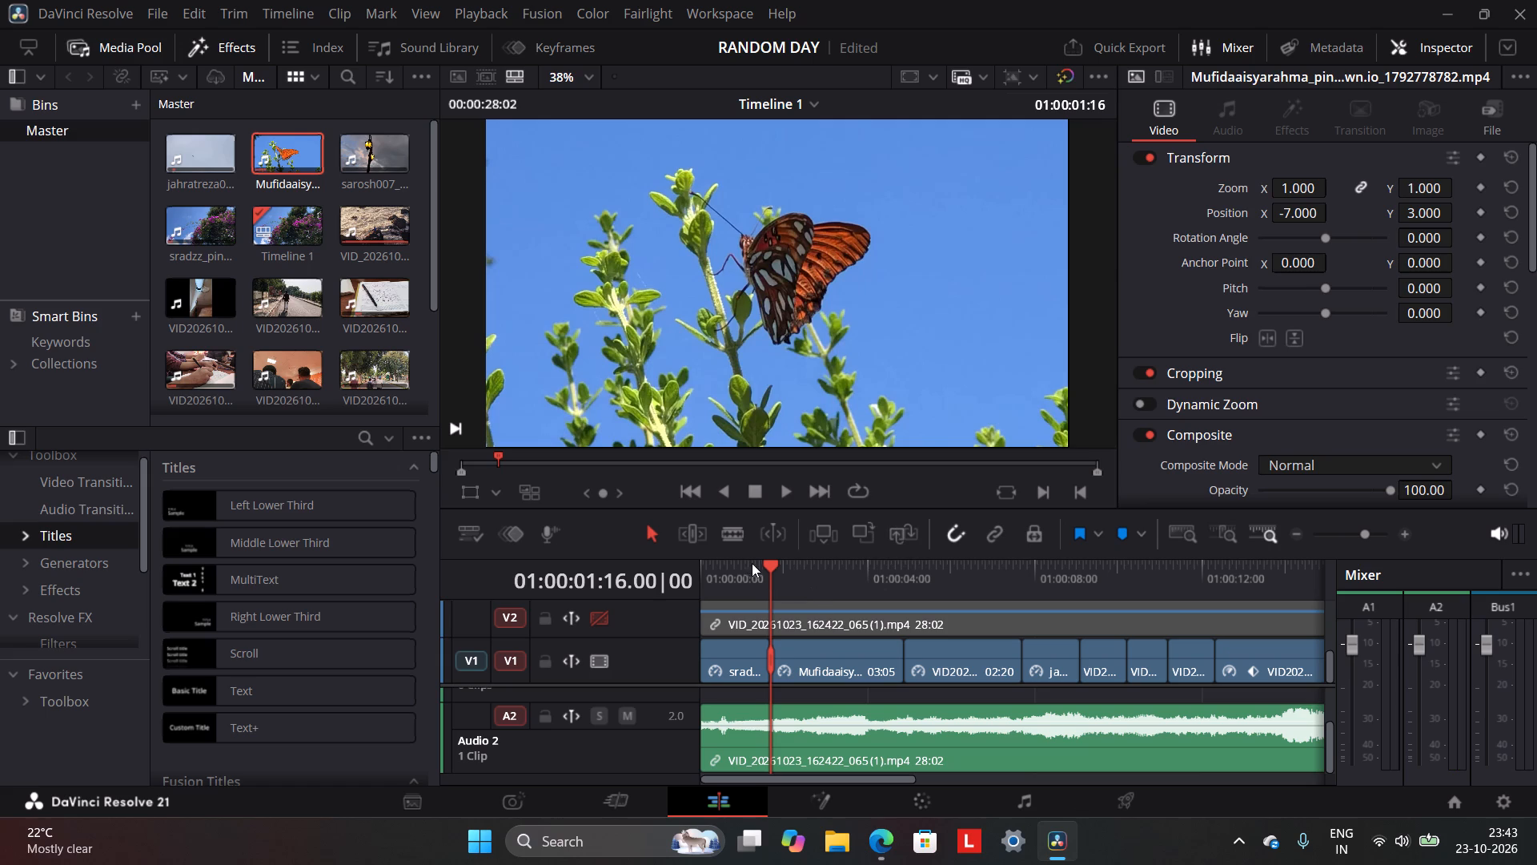
Play the timeline from 01:00:00:00 through to its end to review the edit.
drag(767, 562, 637, 585)
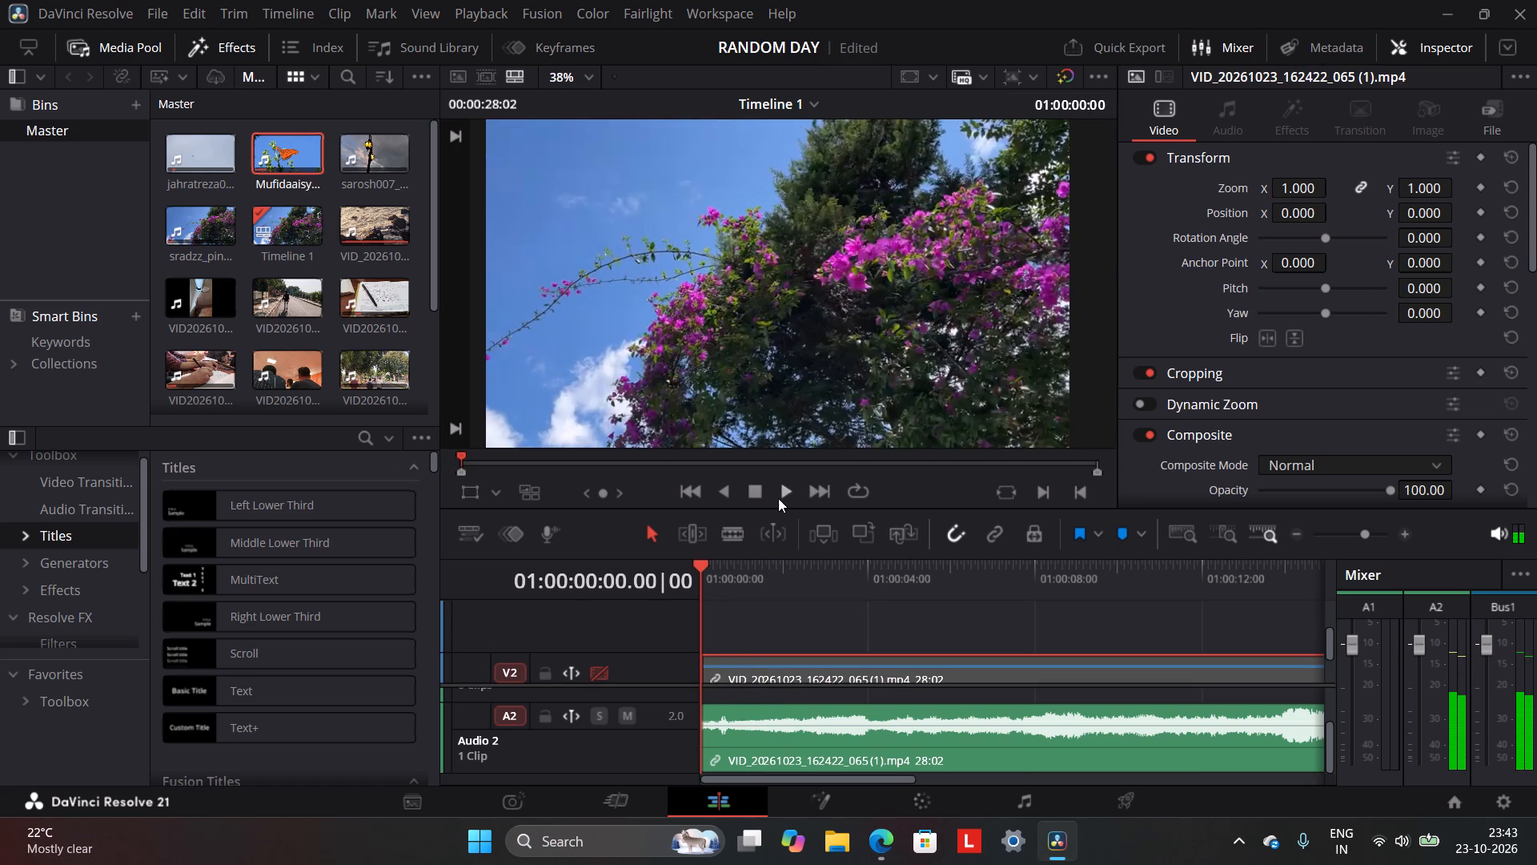
click(778, 498)
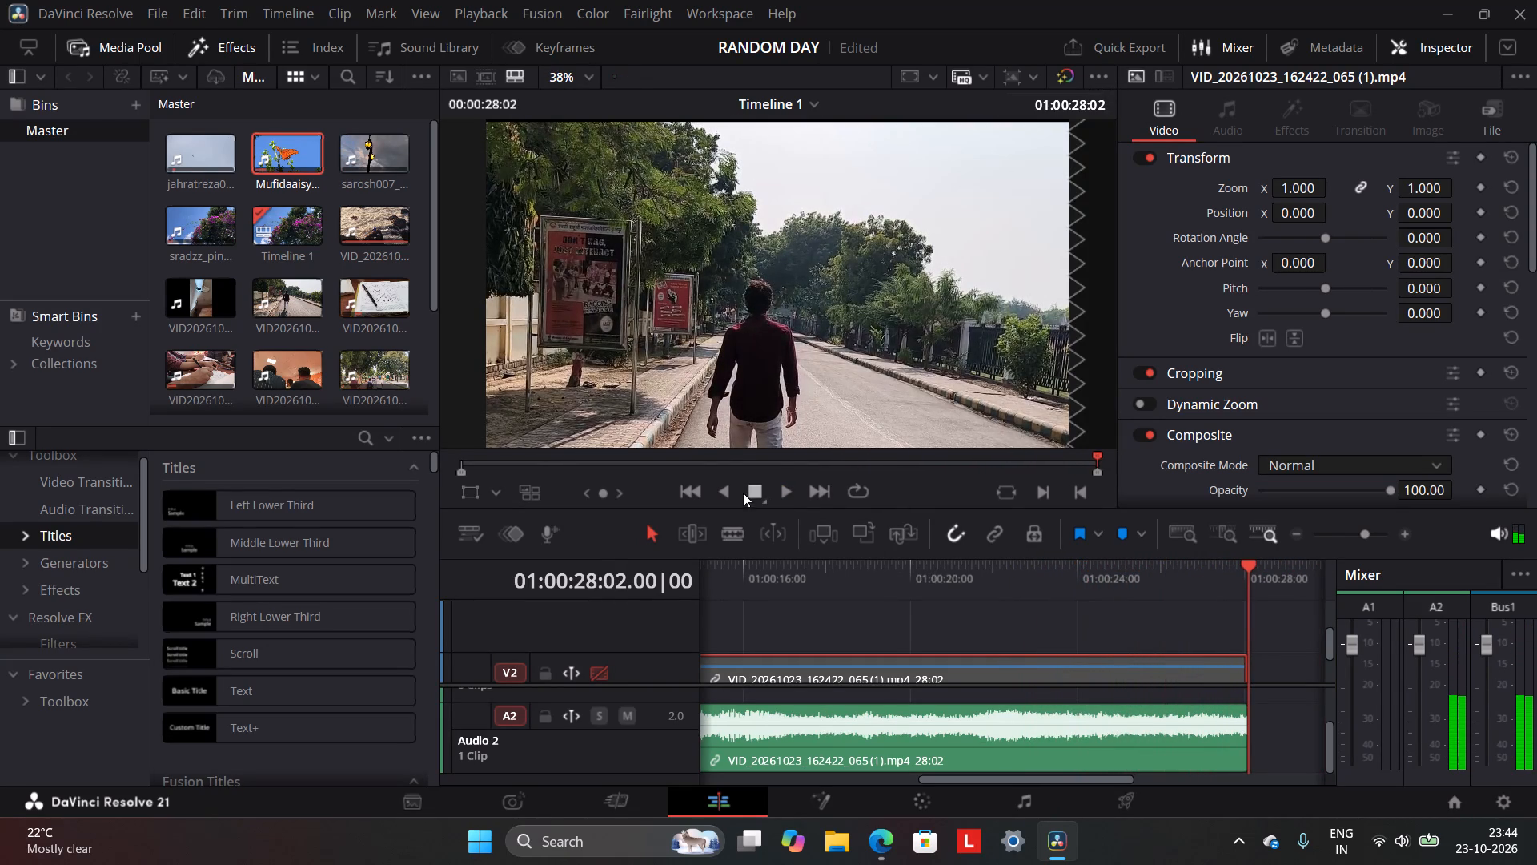
click(751, 487)
Replace the street clip at 01:00:24:16 on Video 1 with the classroom clip VID20261023142723.mp4.
scroll(1071, 618, down, 2)
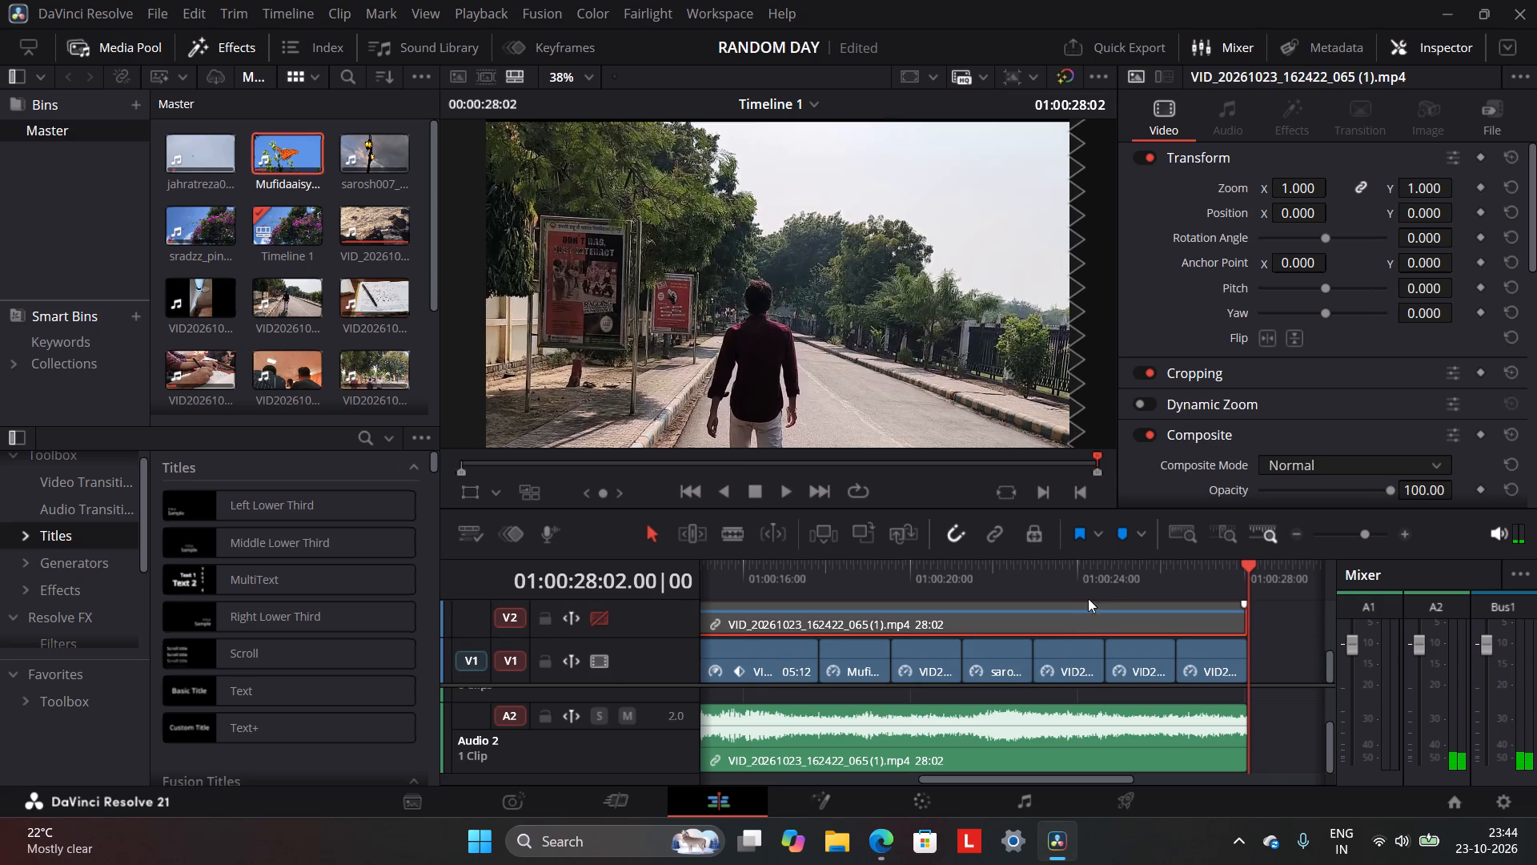
click(1097, 581)
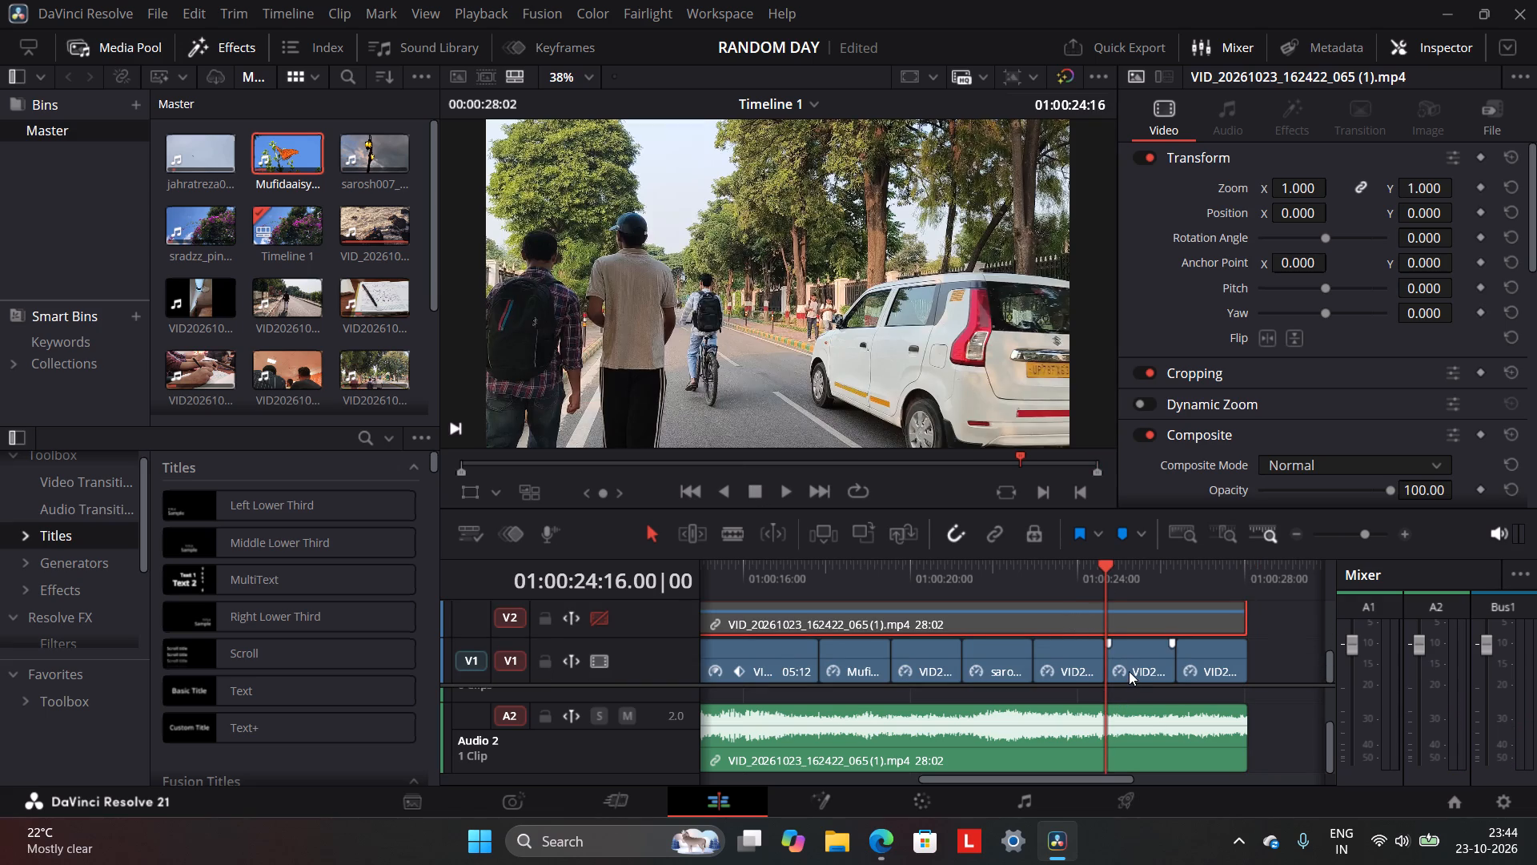
click(1129, 671)
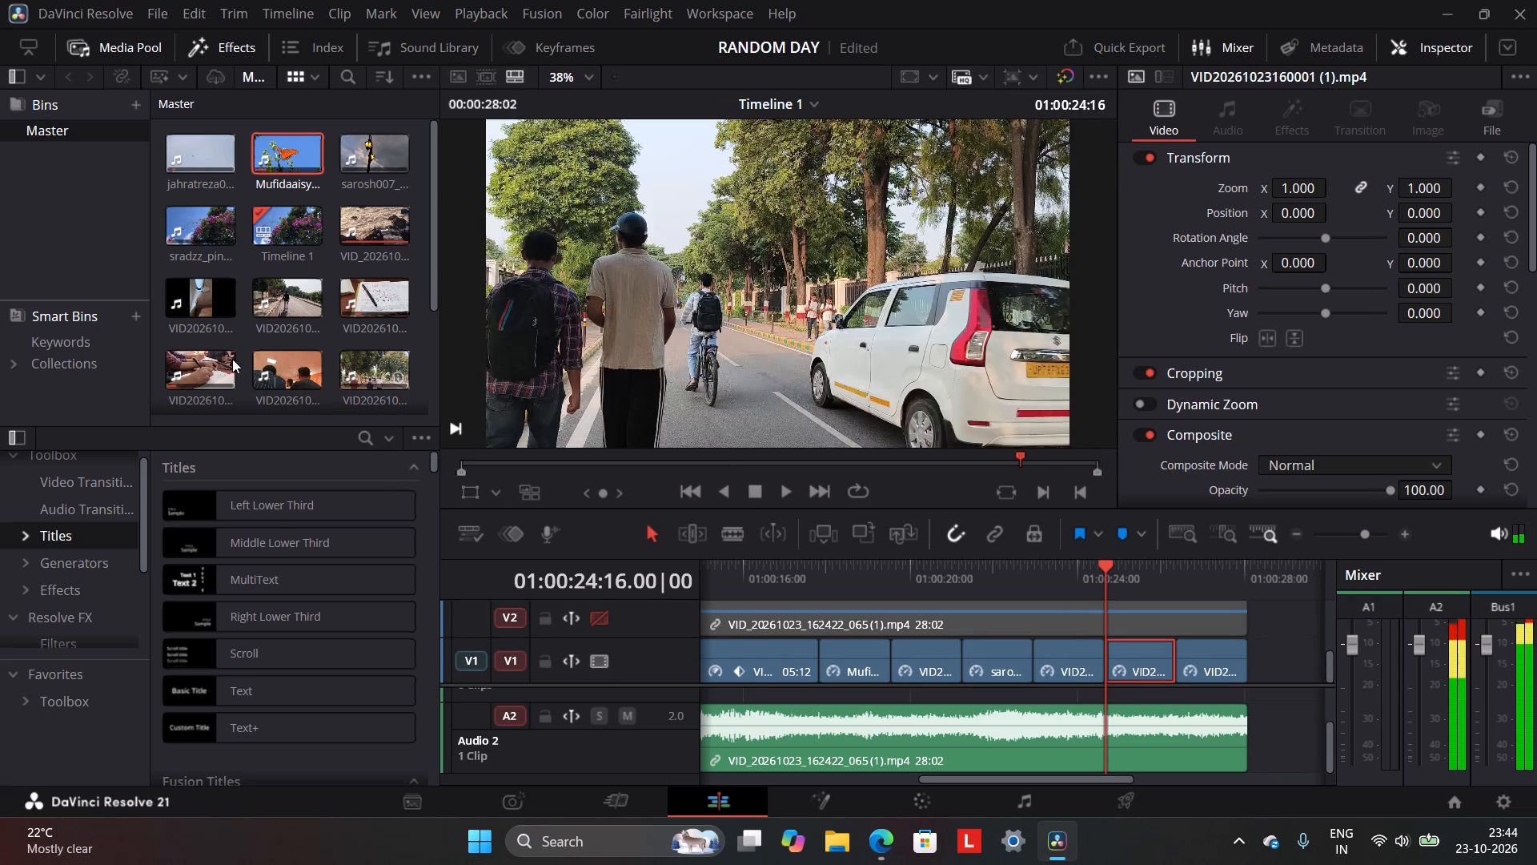
click(281, 373)
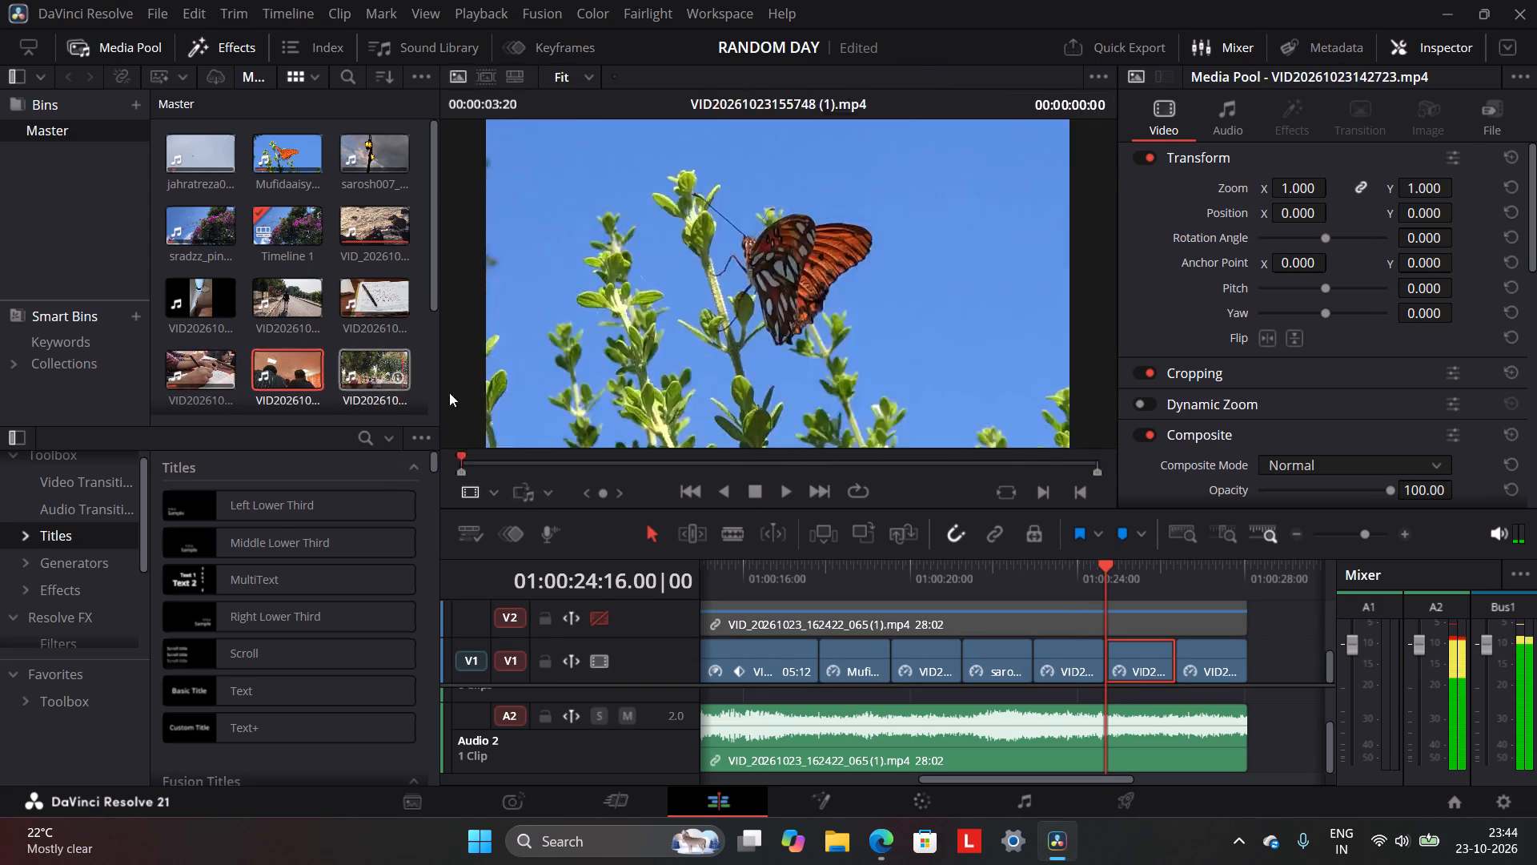
click(901, 537)
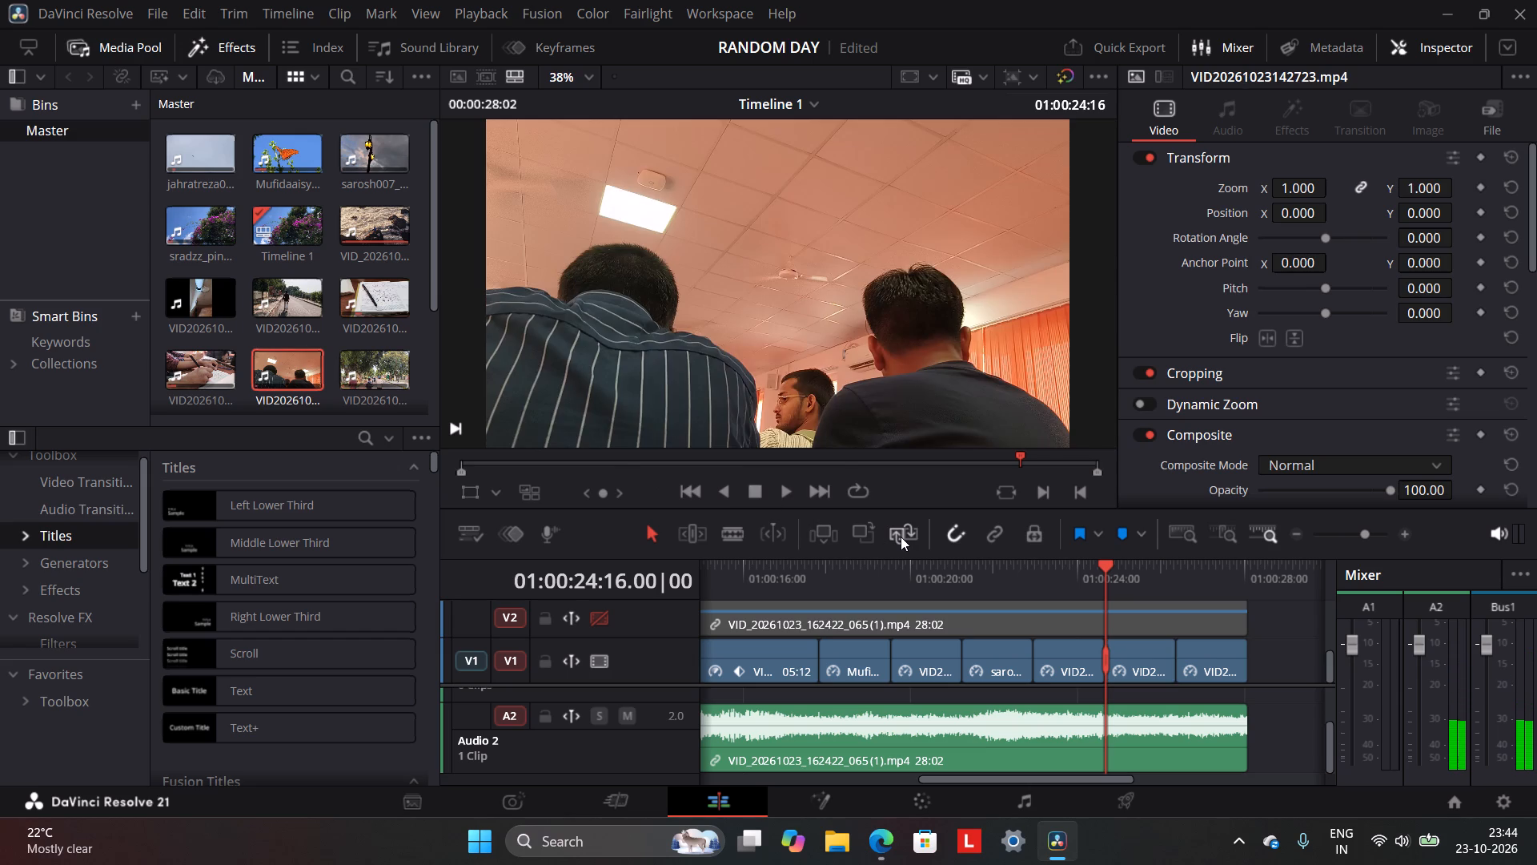
Play back the last two clips from 01:00:24:16 to the end of the timeline.
click(781, 485)
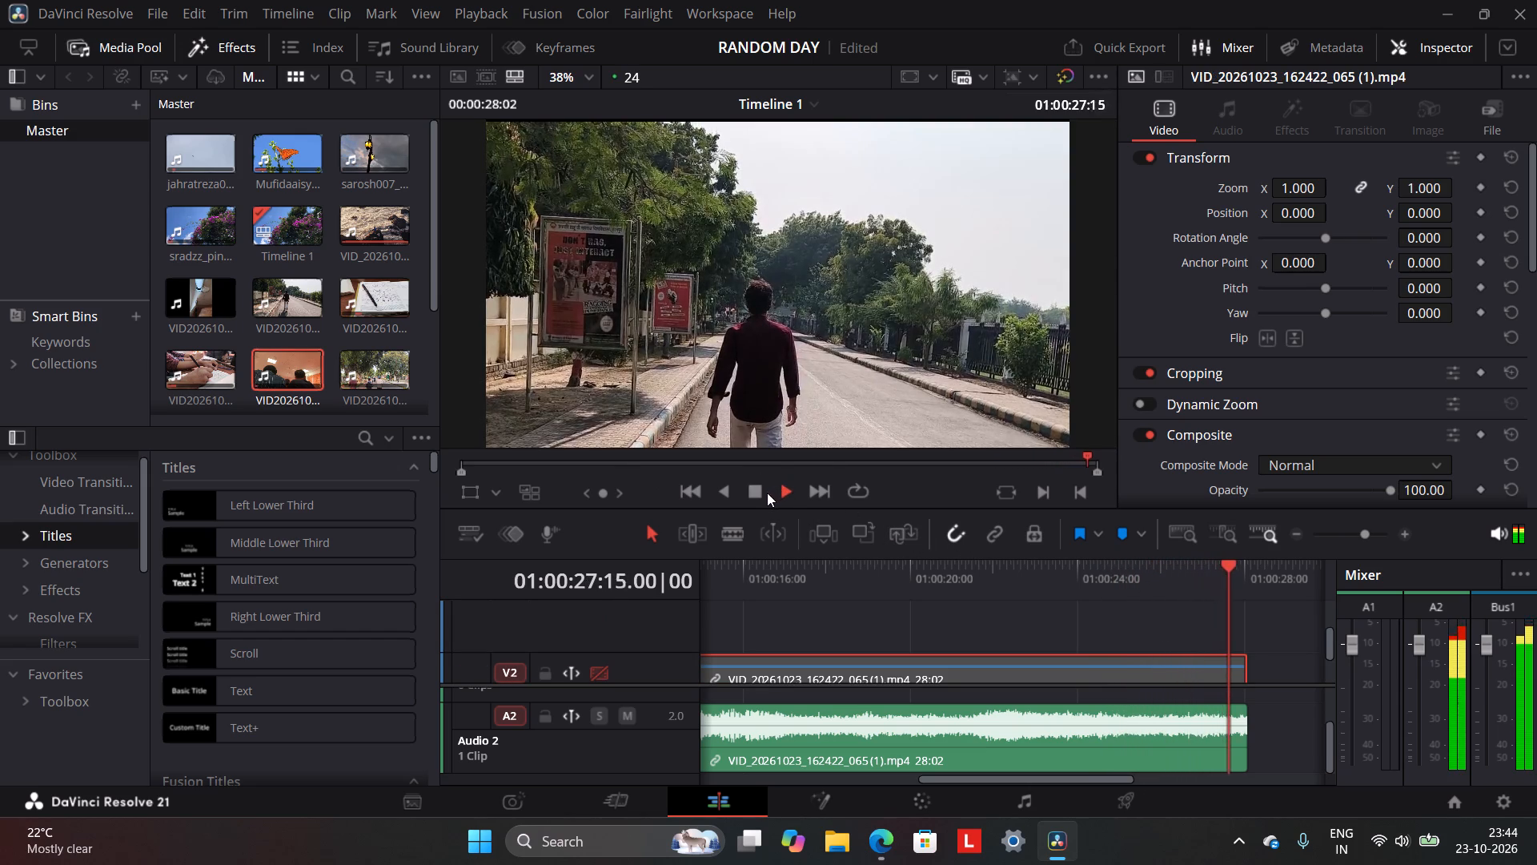
click(764, 493)
Move the playhead to 01:00:26:09 and browse the media bin and the Downloads folder for a replacement for the final clip.
scroll(1142, 638, down, 1)
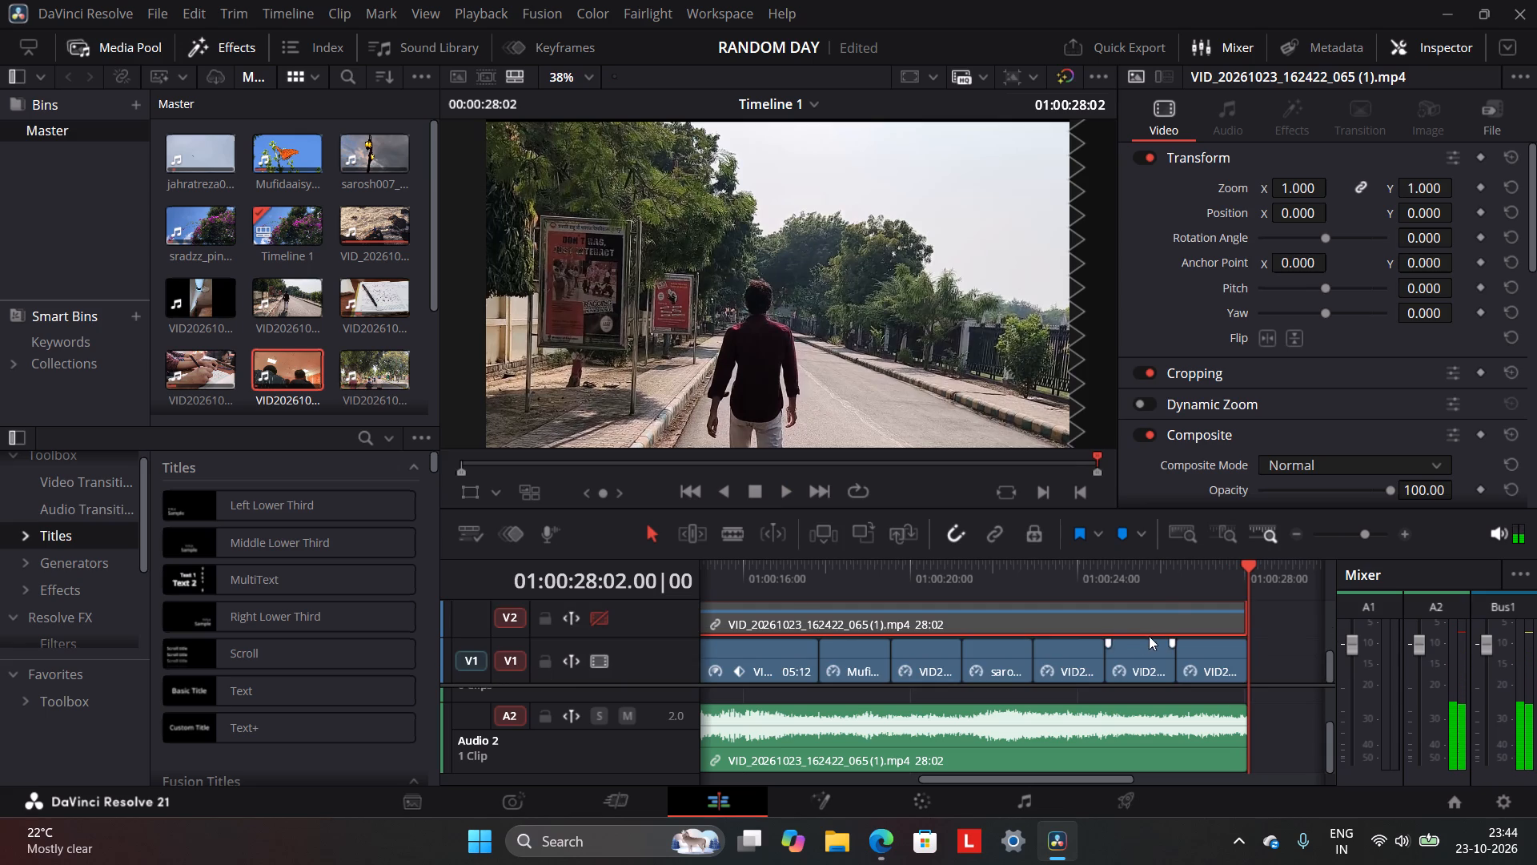
click(1176, 581)
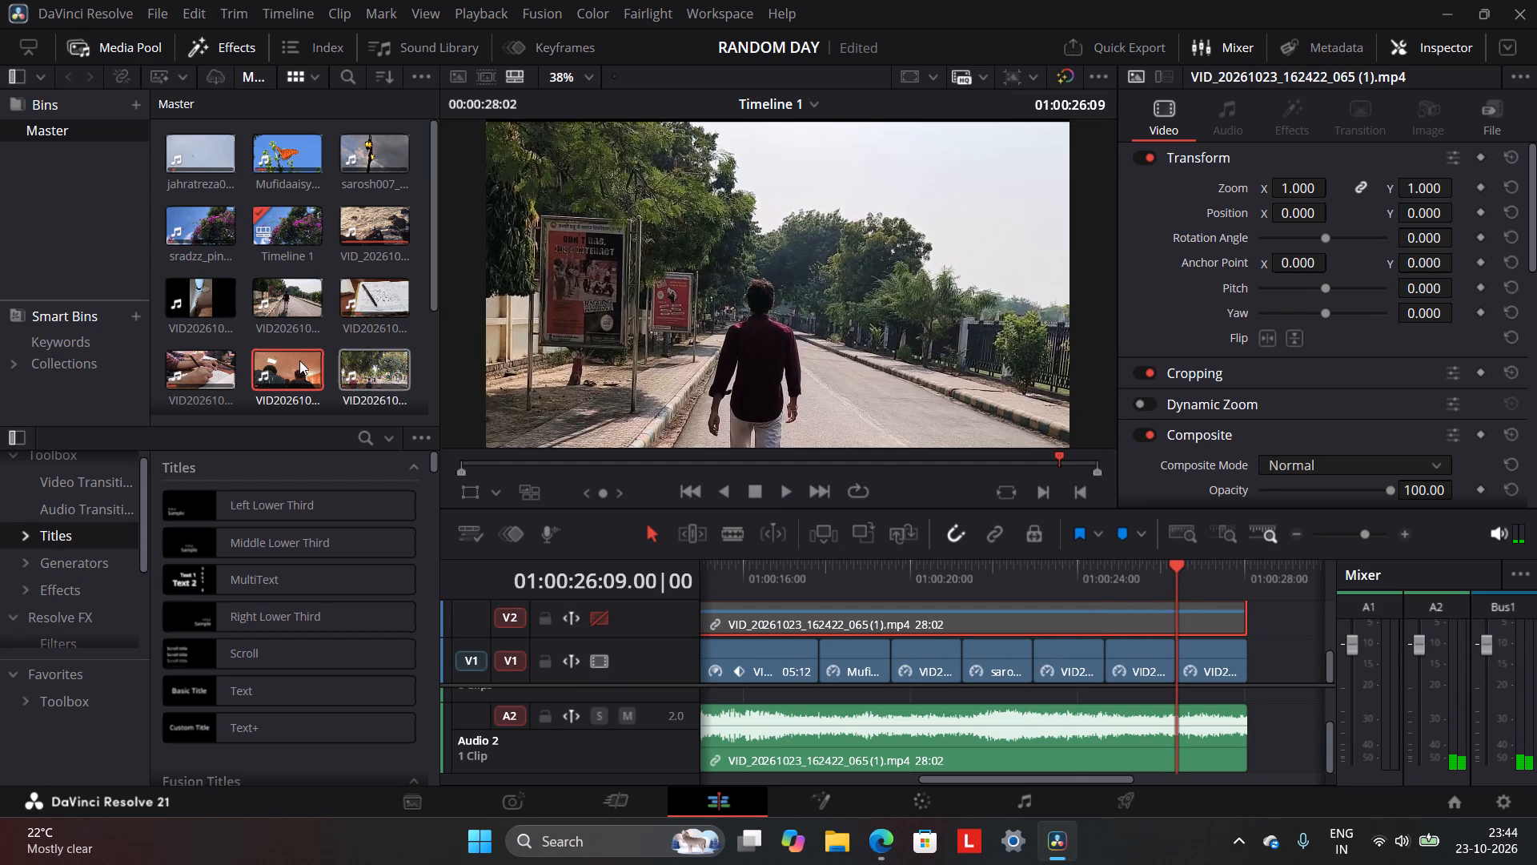
scroll(299, 360, up, 2)
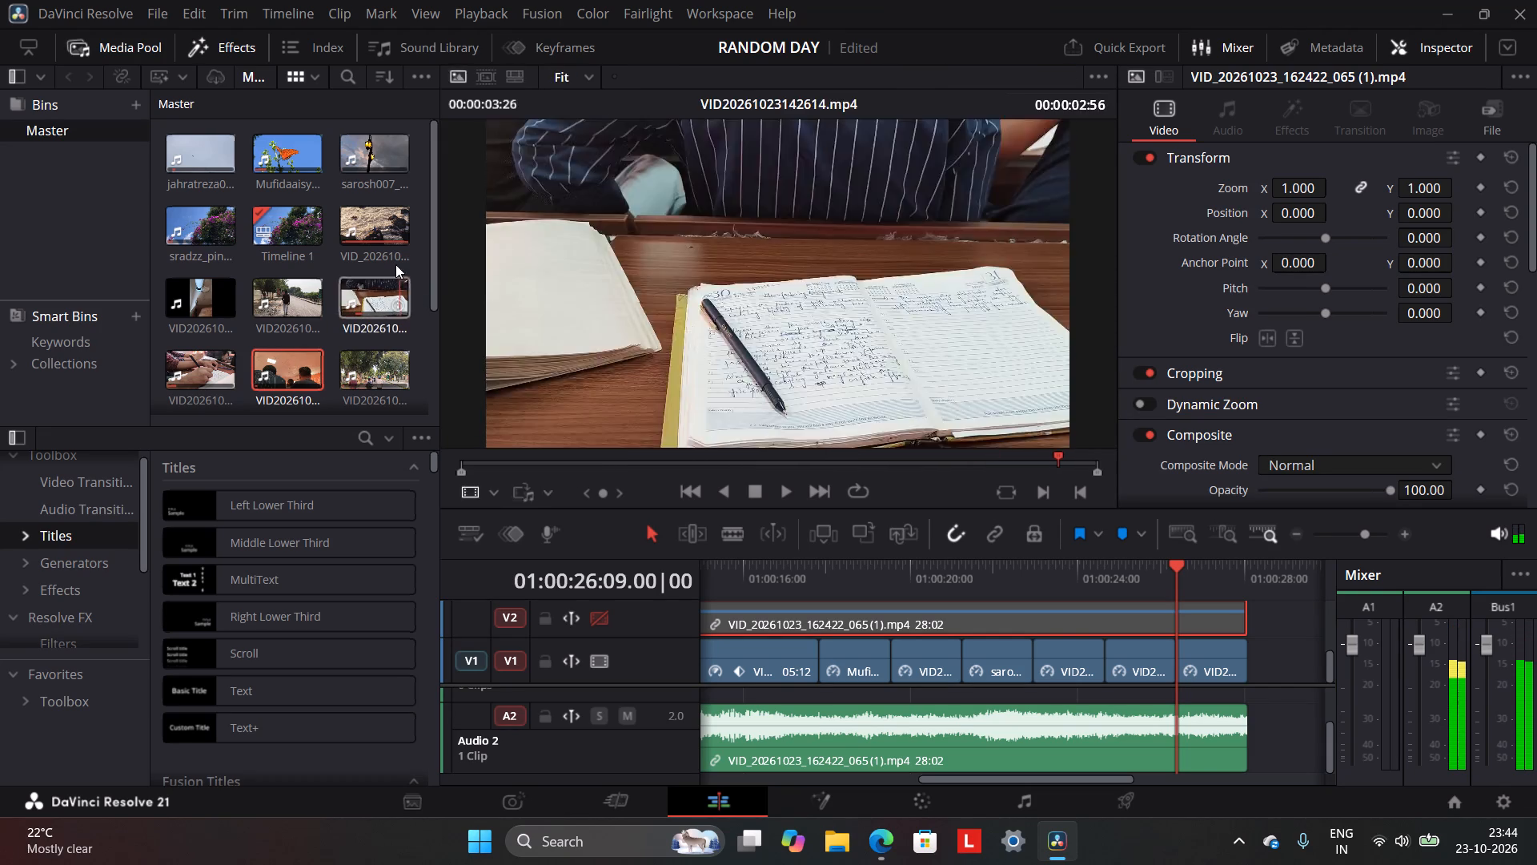
scroll(366, 263, down, 17)
right_click(366, 364)
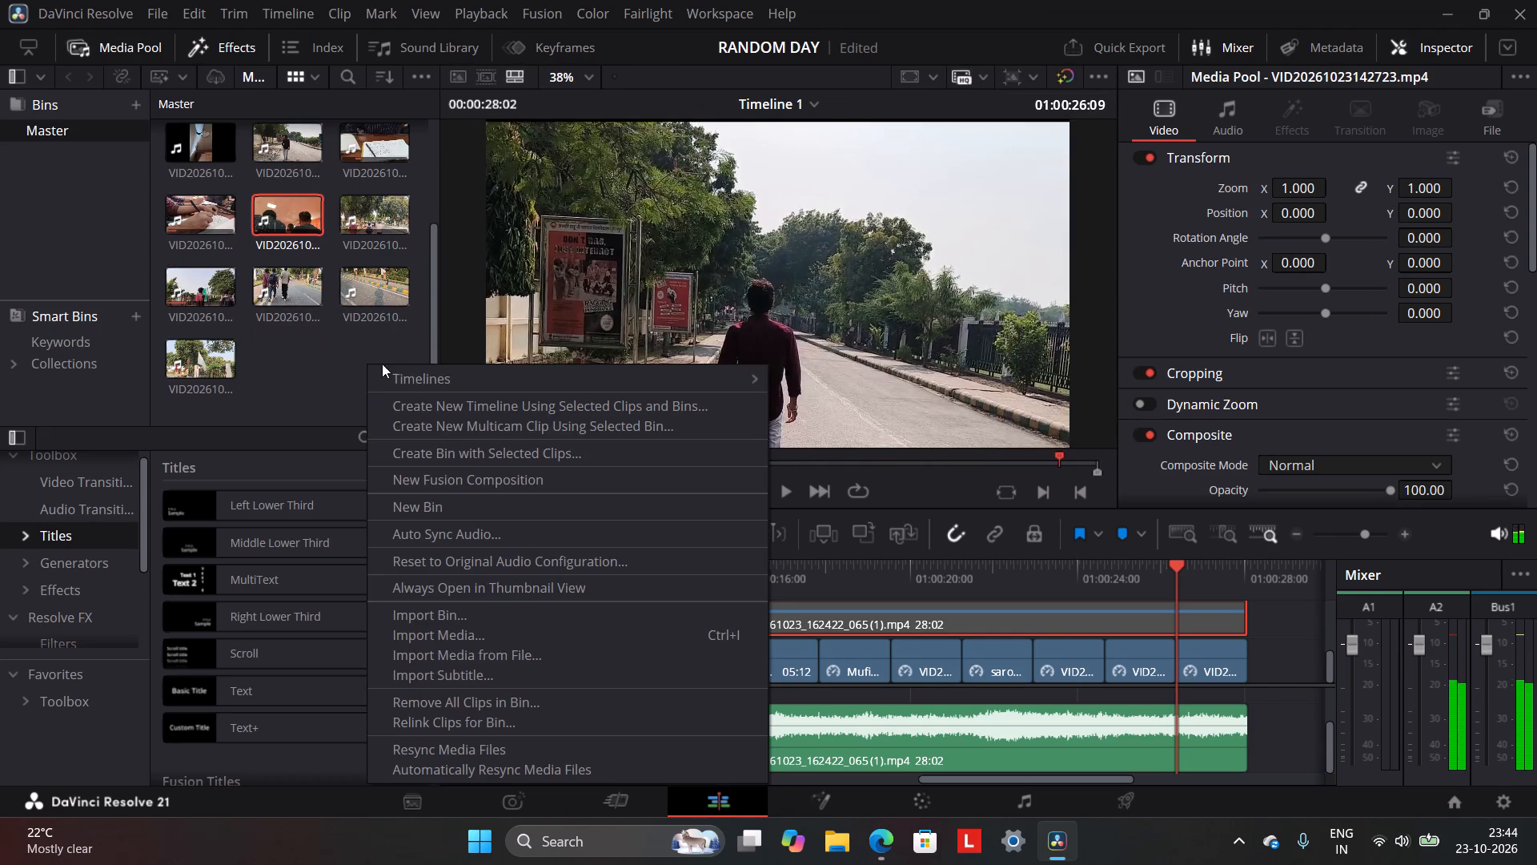
click(463, 631)
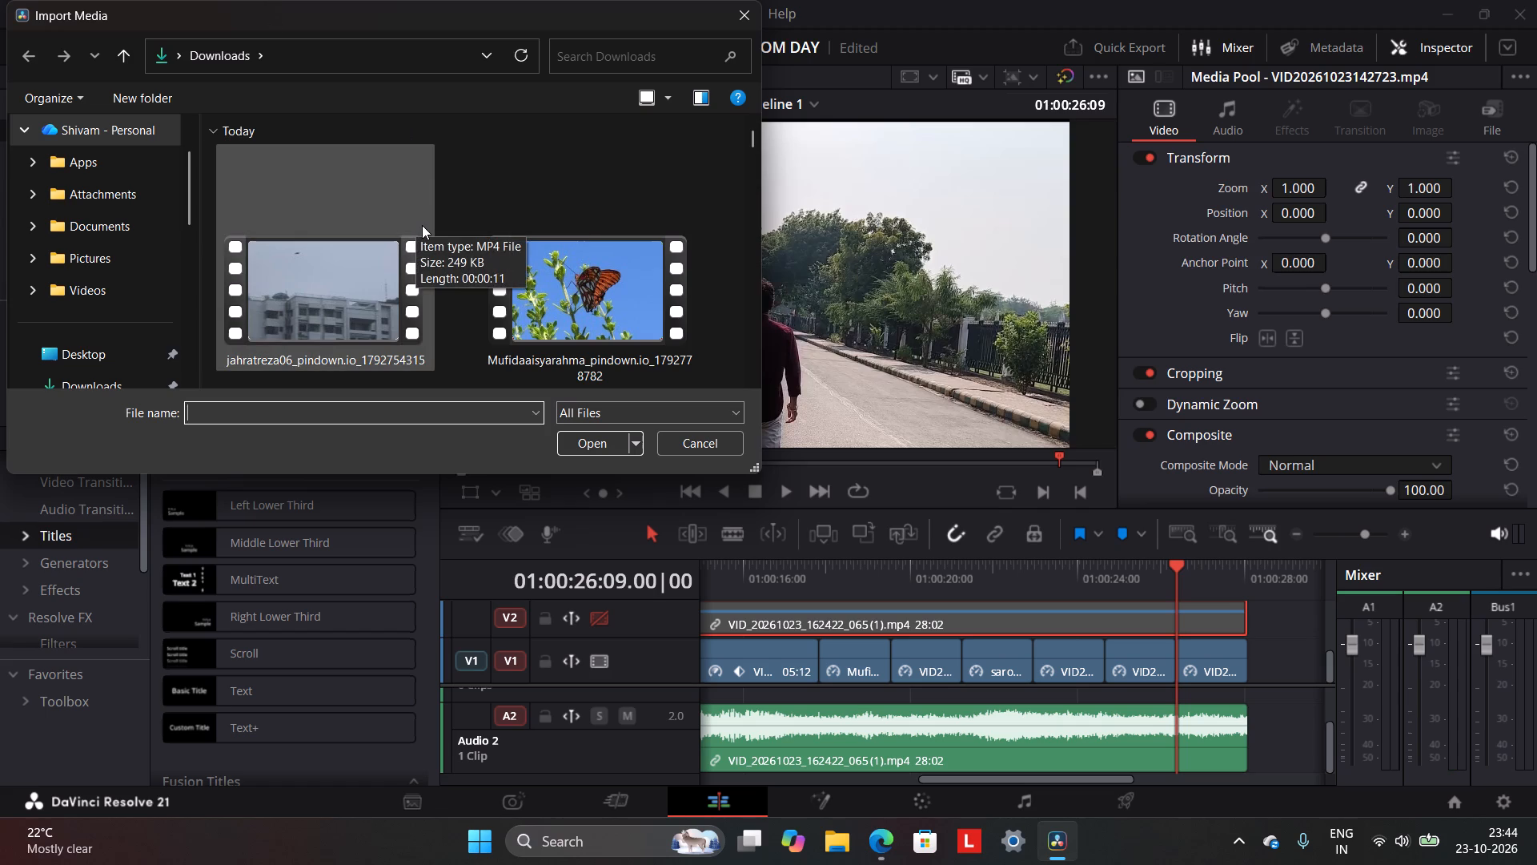
scroll(664, 242, down, 2)
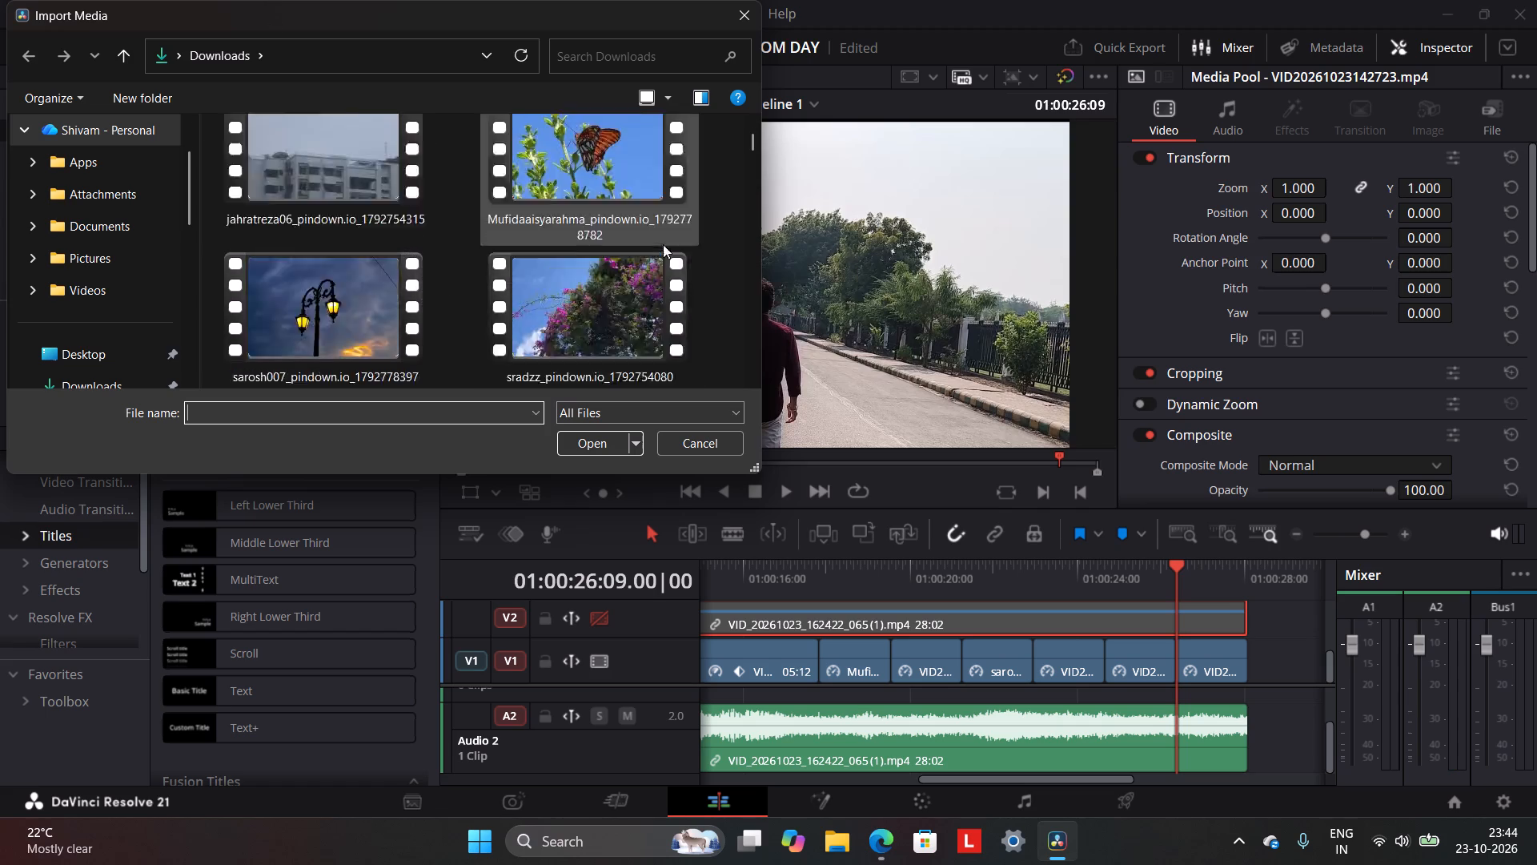
scroll(663, 244, down, 7)
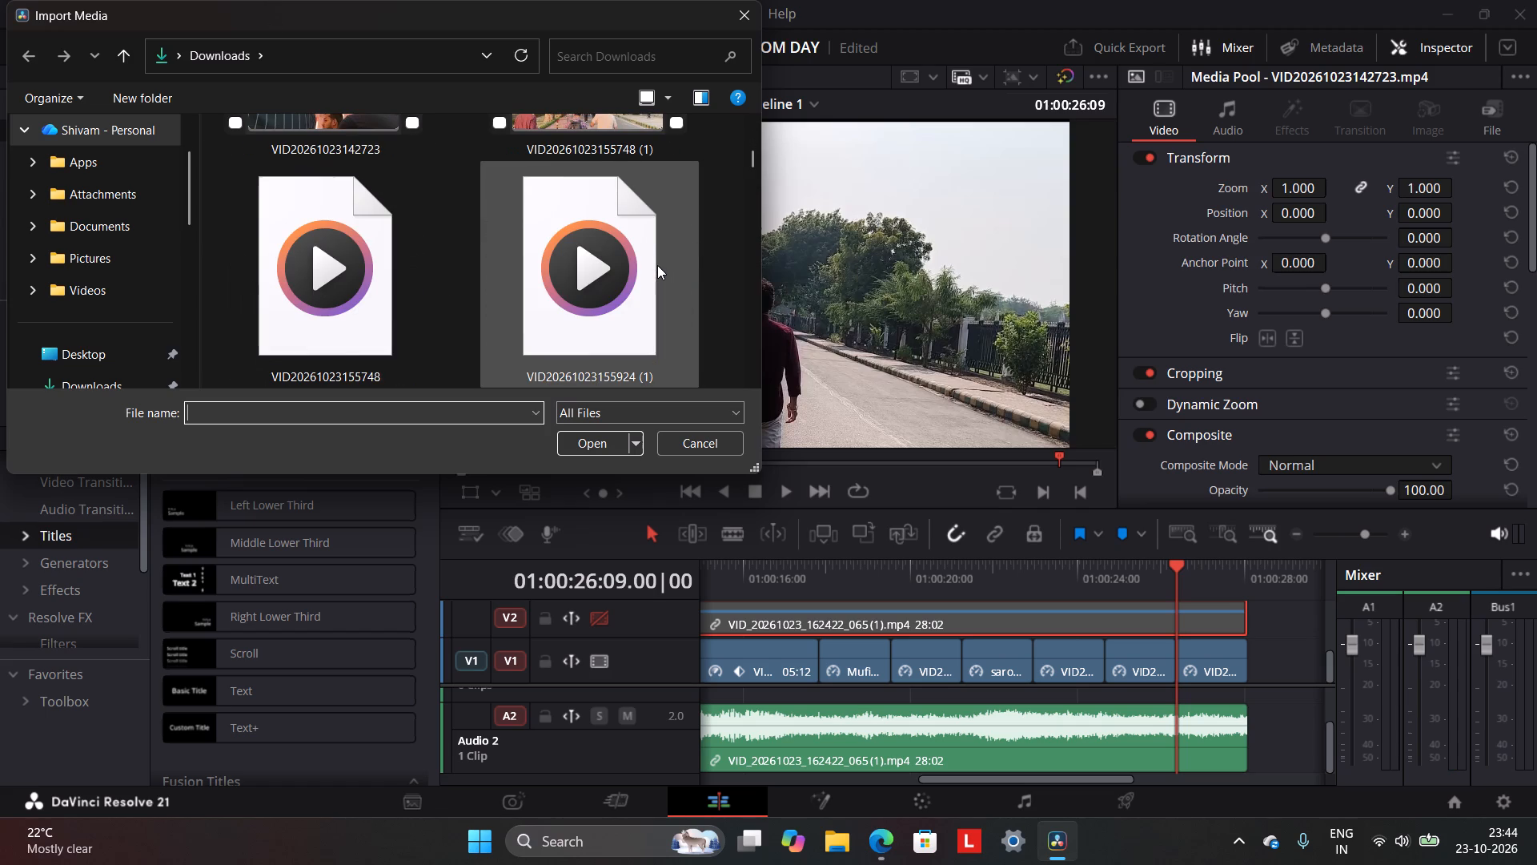
click(749, 20)
scroll(348, 327, up, 3)
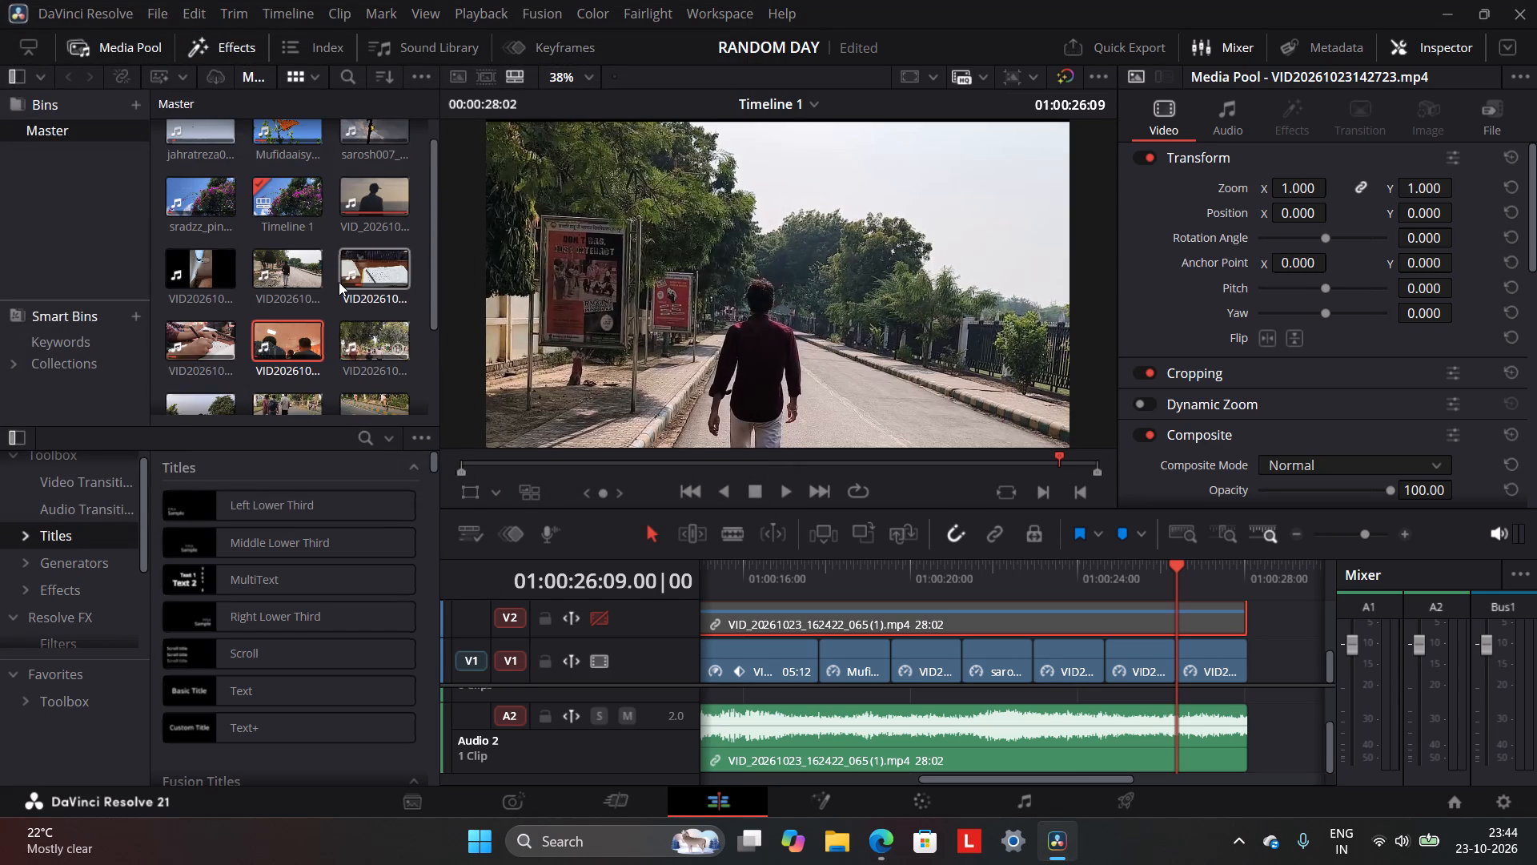
scroll(339, 282, up, 3)
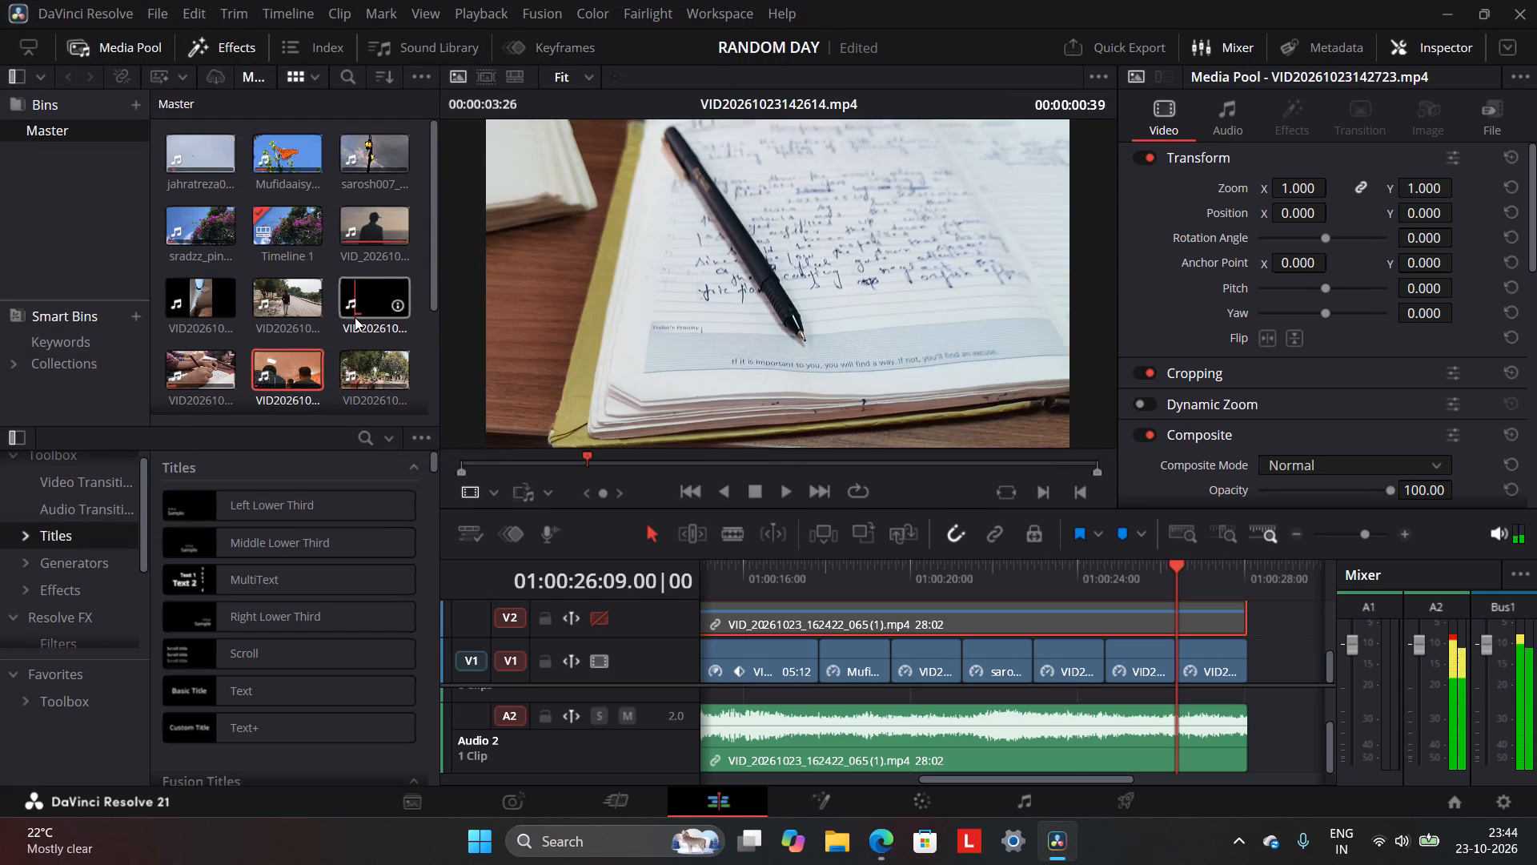
Replace the final man-walking clip at 01:00:26:09 on Video 1 with the bird-in-sky clip from the media bin.
click(205, 148)
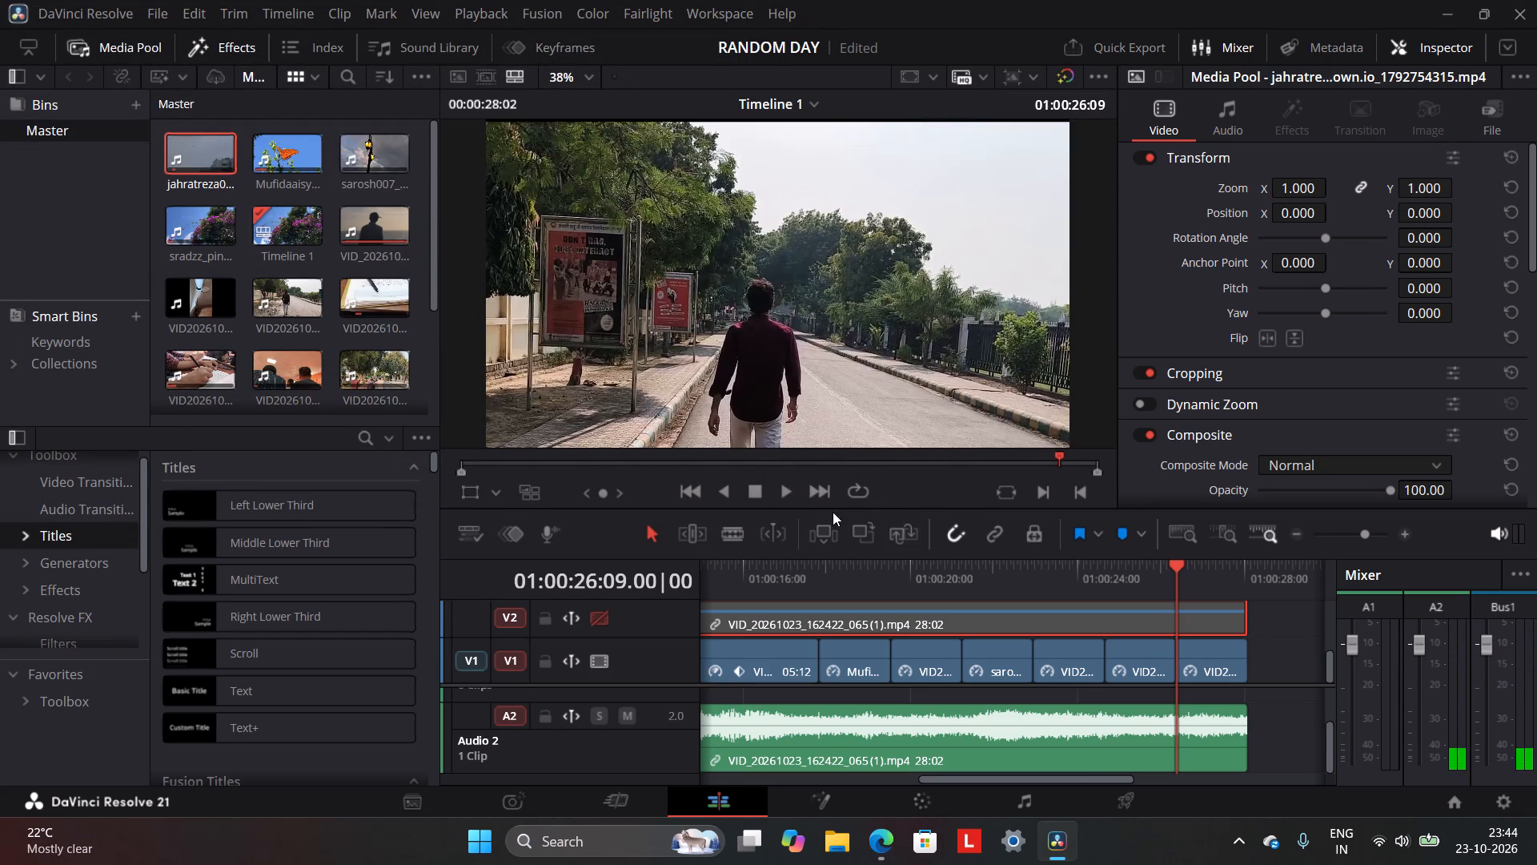
scroll(1040, 569, down, 2)
scroll(1219, 586, down, 1)
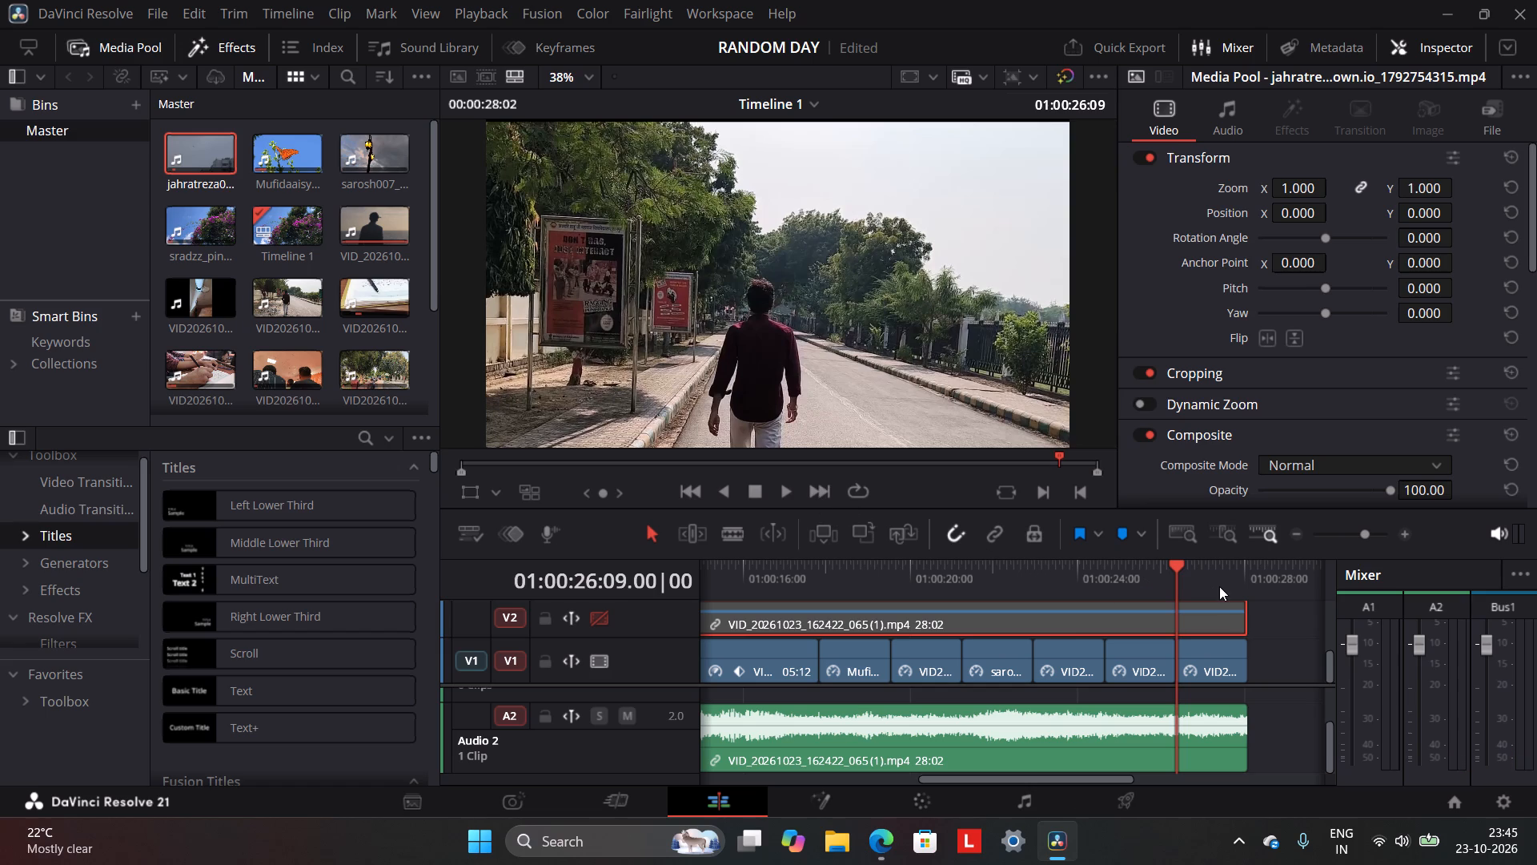
click(1219, 662)
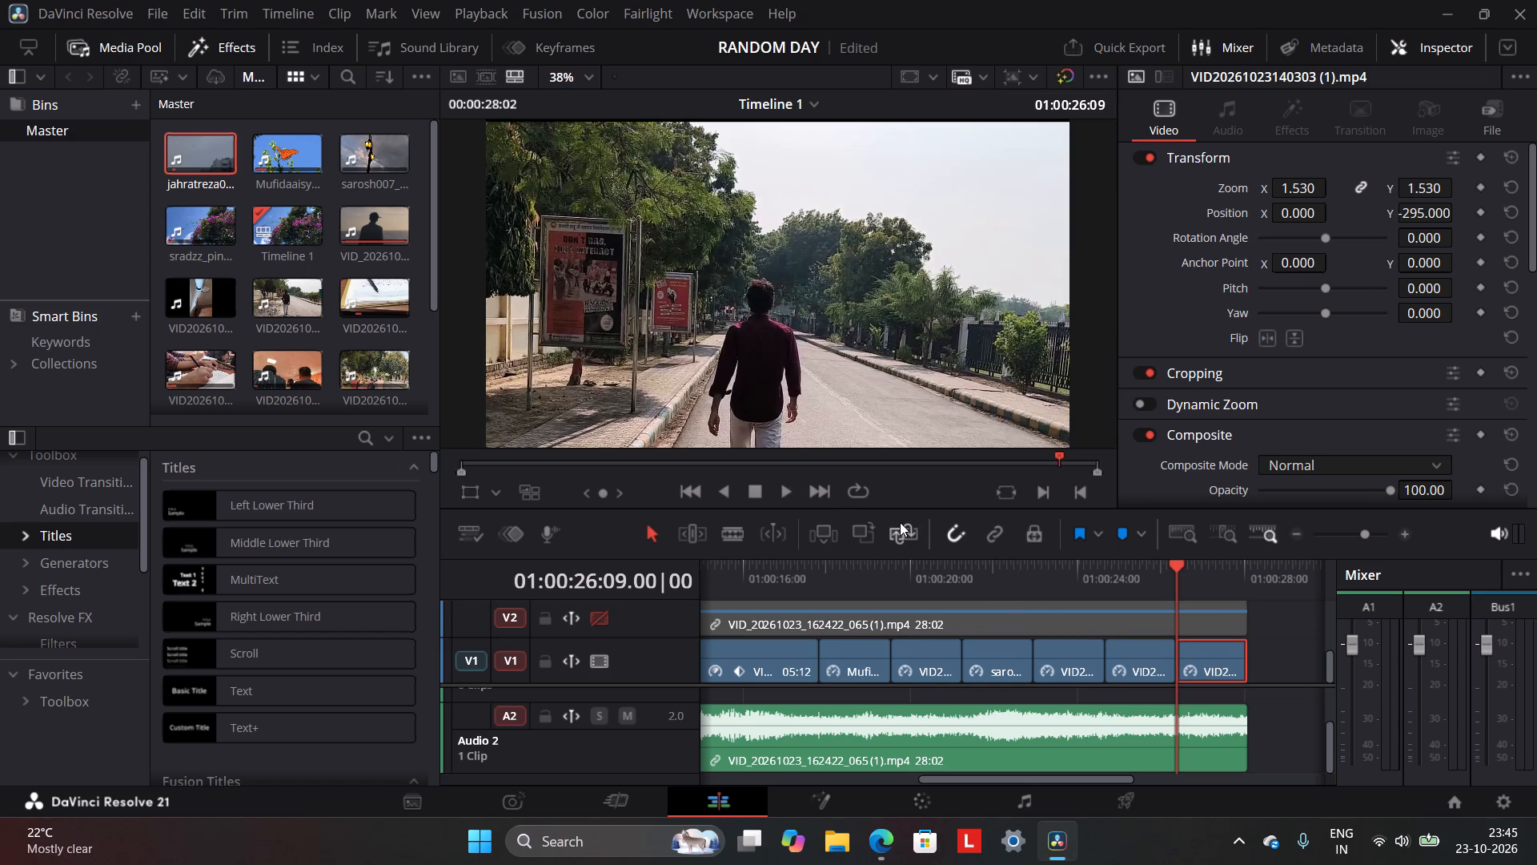
click(900, 522)
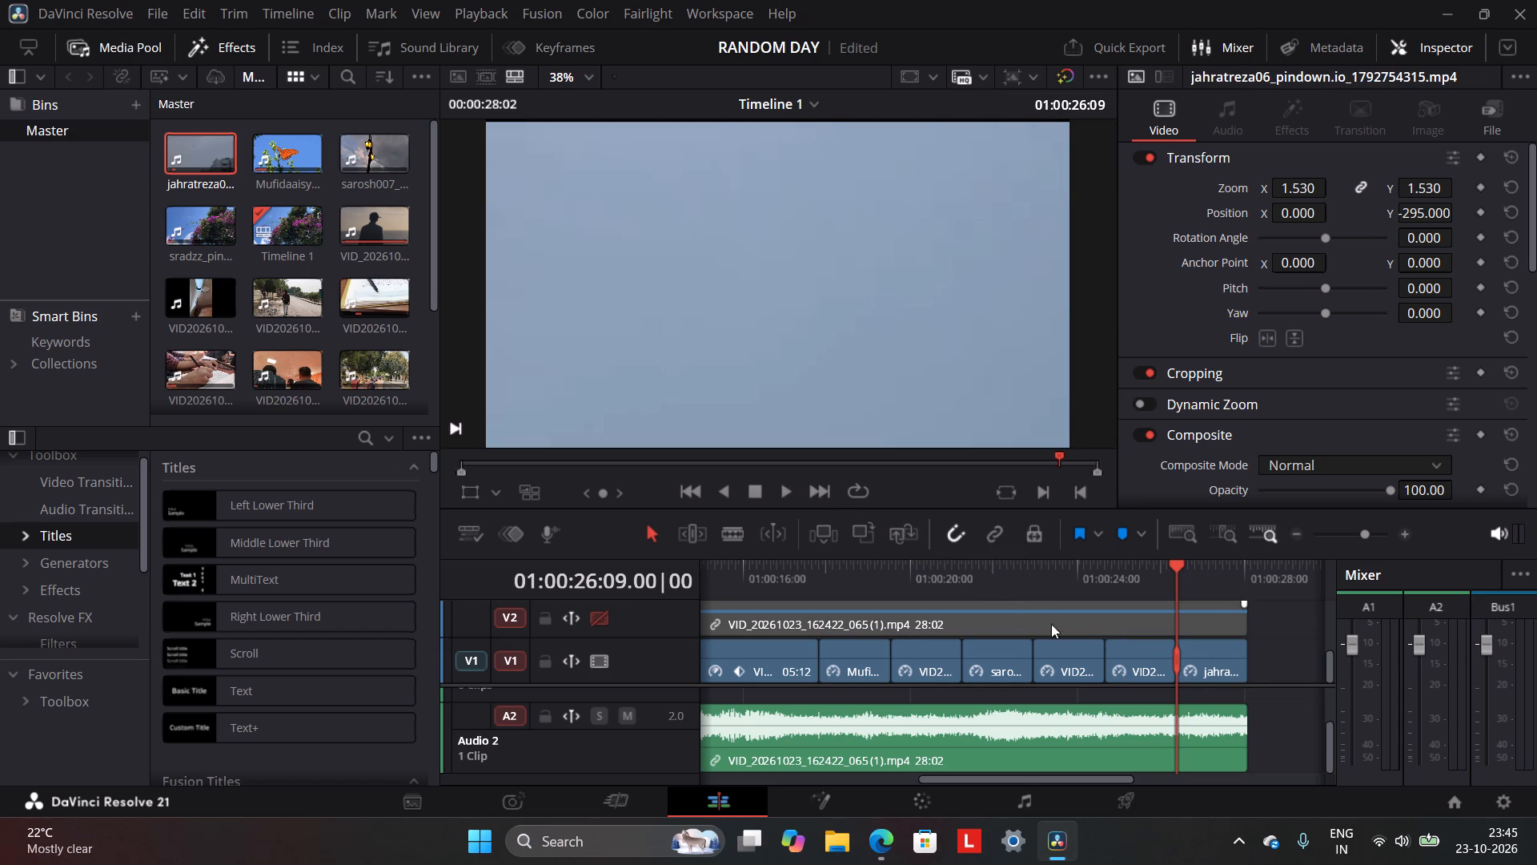
Move the bird-in-sky clip up to Video 3, extend its end to 08:16, and trim its start to 01:00:26:09.
scroll(1212, 698, up, 2)
drag(1213, 658, 965, 603)
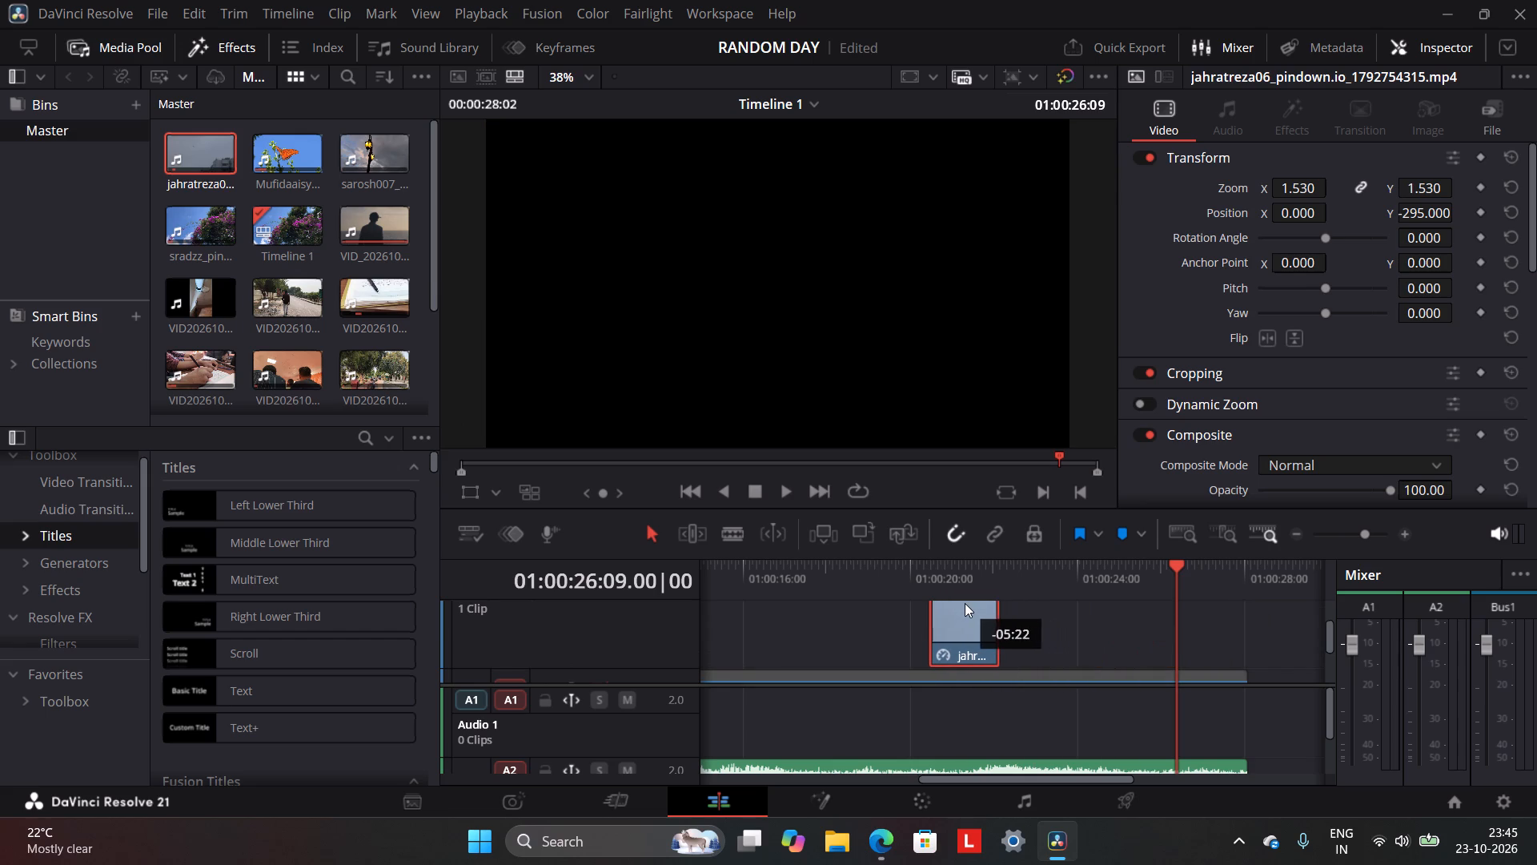
drag(994, 627, 998, 628)
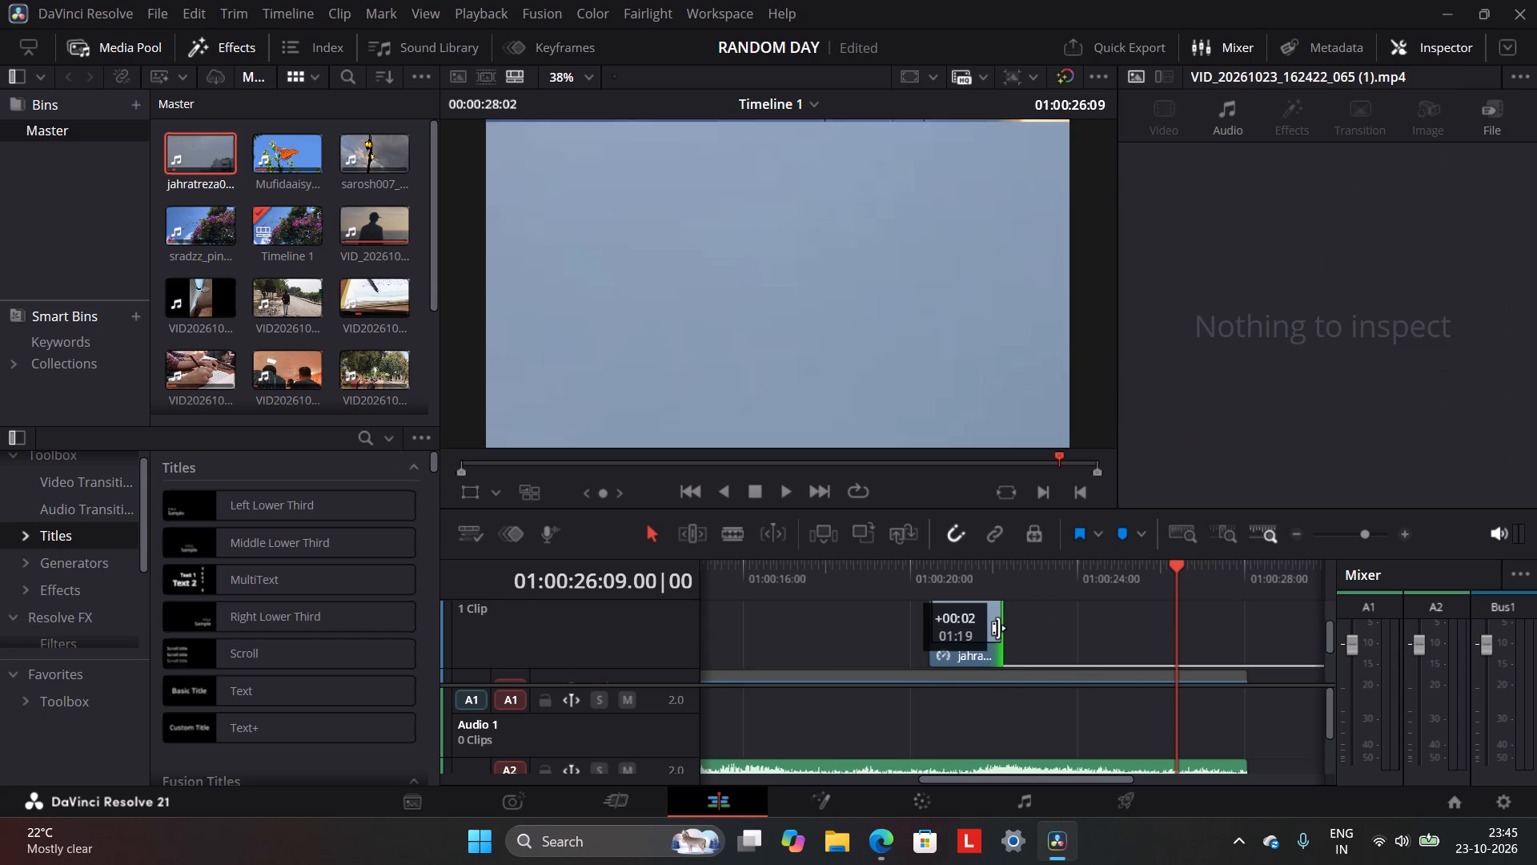
drag(998, 628, 1286, 657)
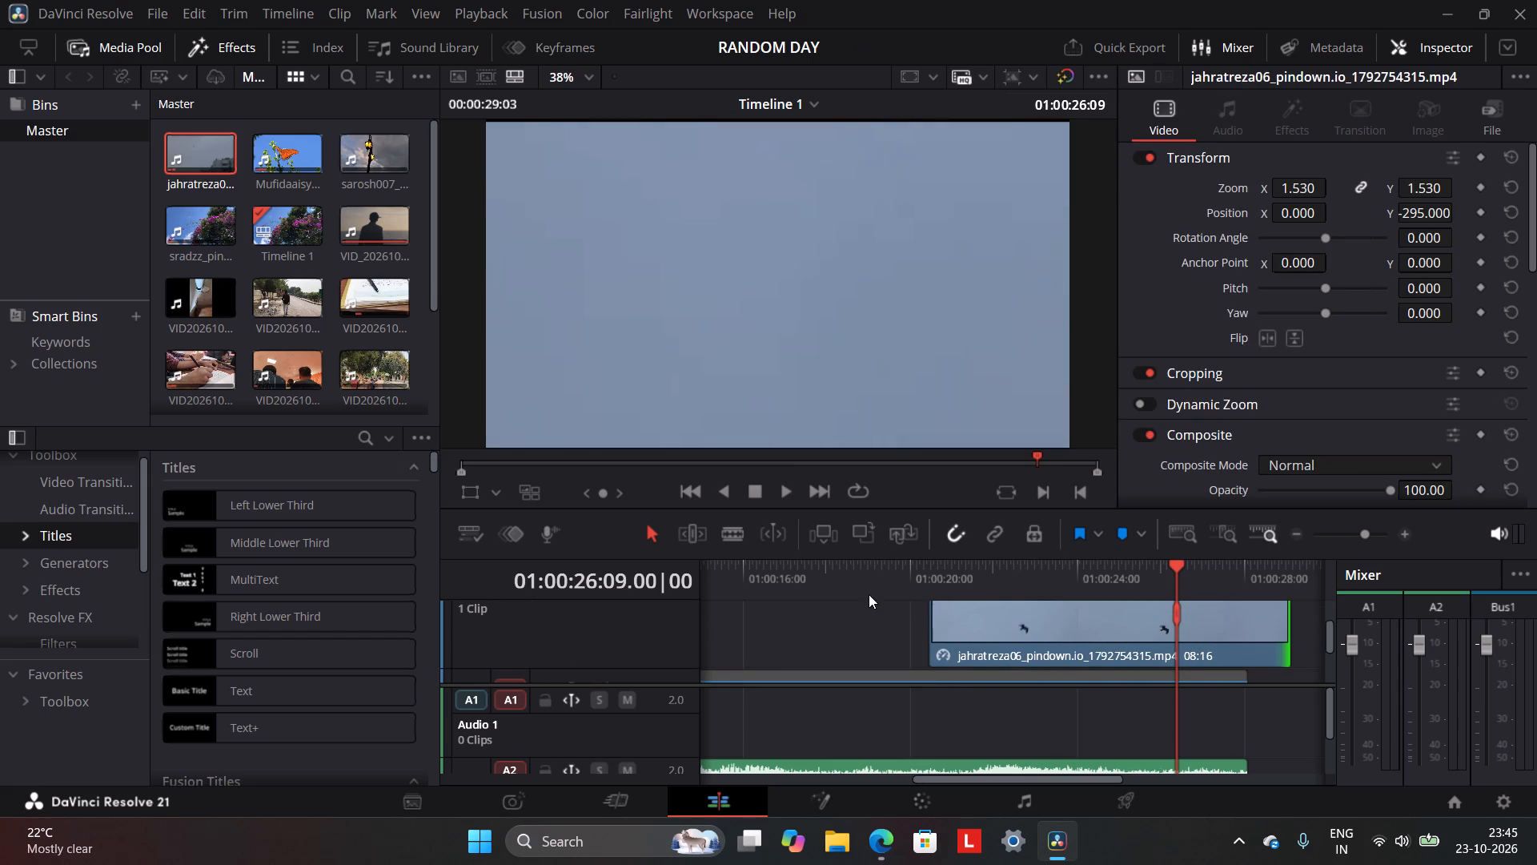
drag(930, 622, 1177, 616)
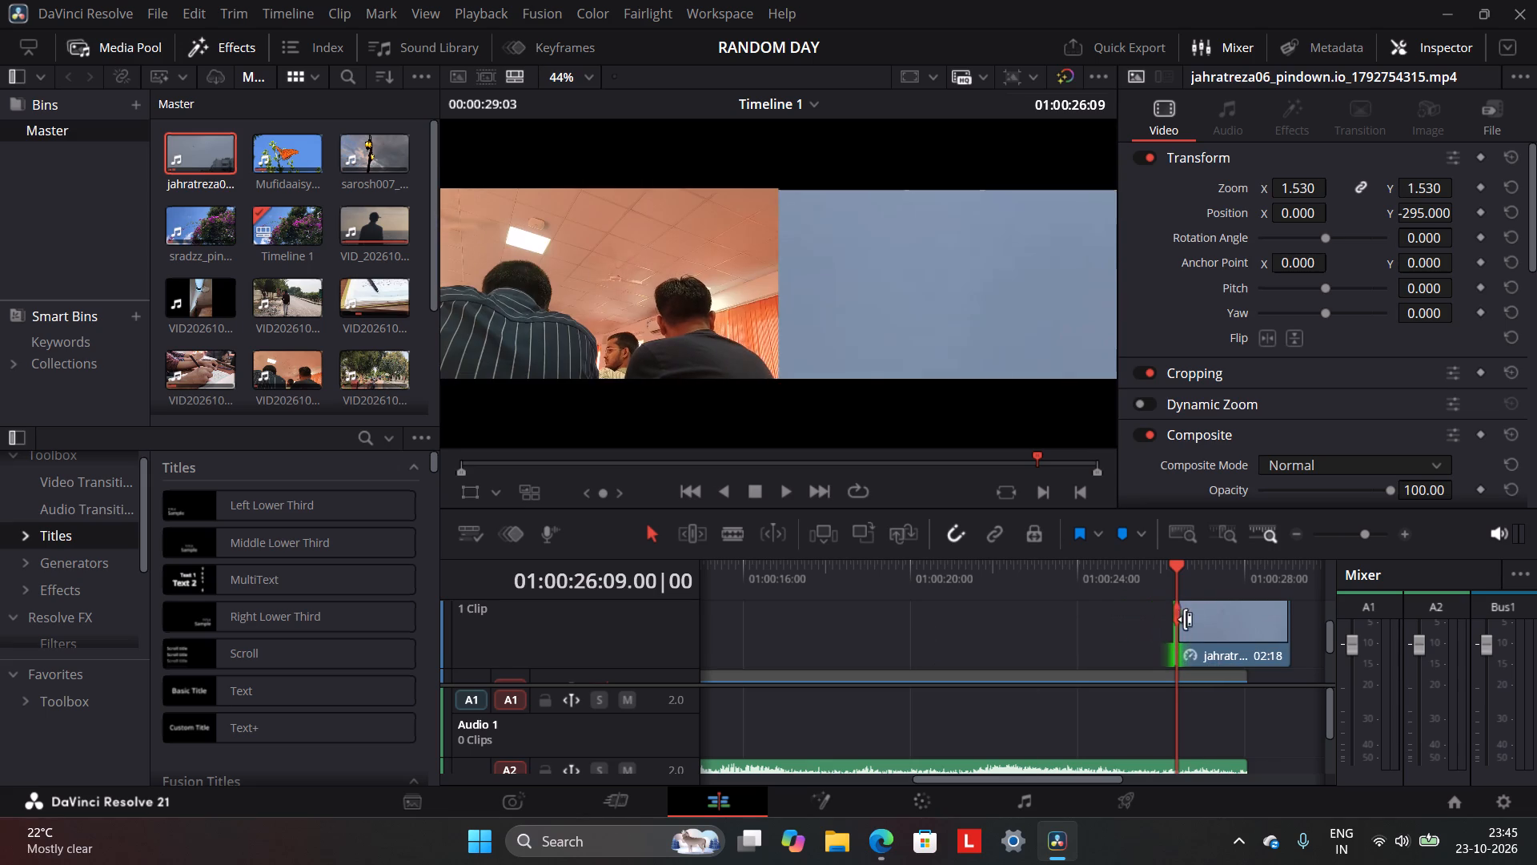
Slide the bird-in-sky clip earlier on Video 3, extend its end to reach later footage, and trim its start to leave 02:03.
drag(1204, 622, 793, 608)
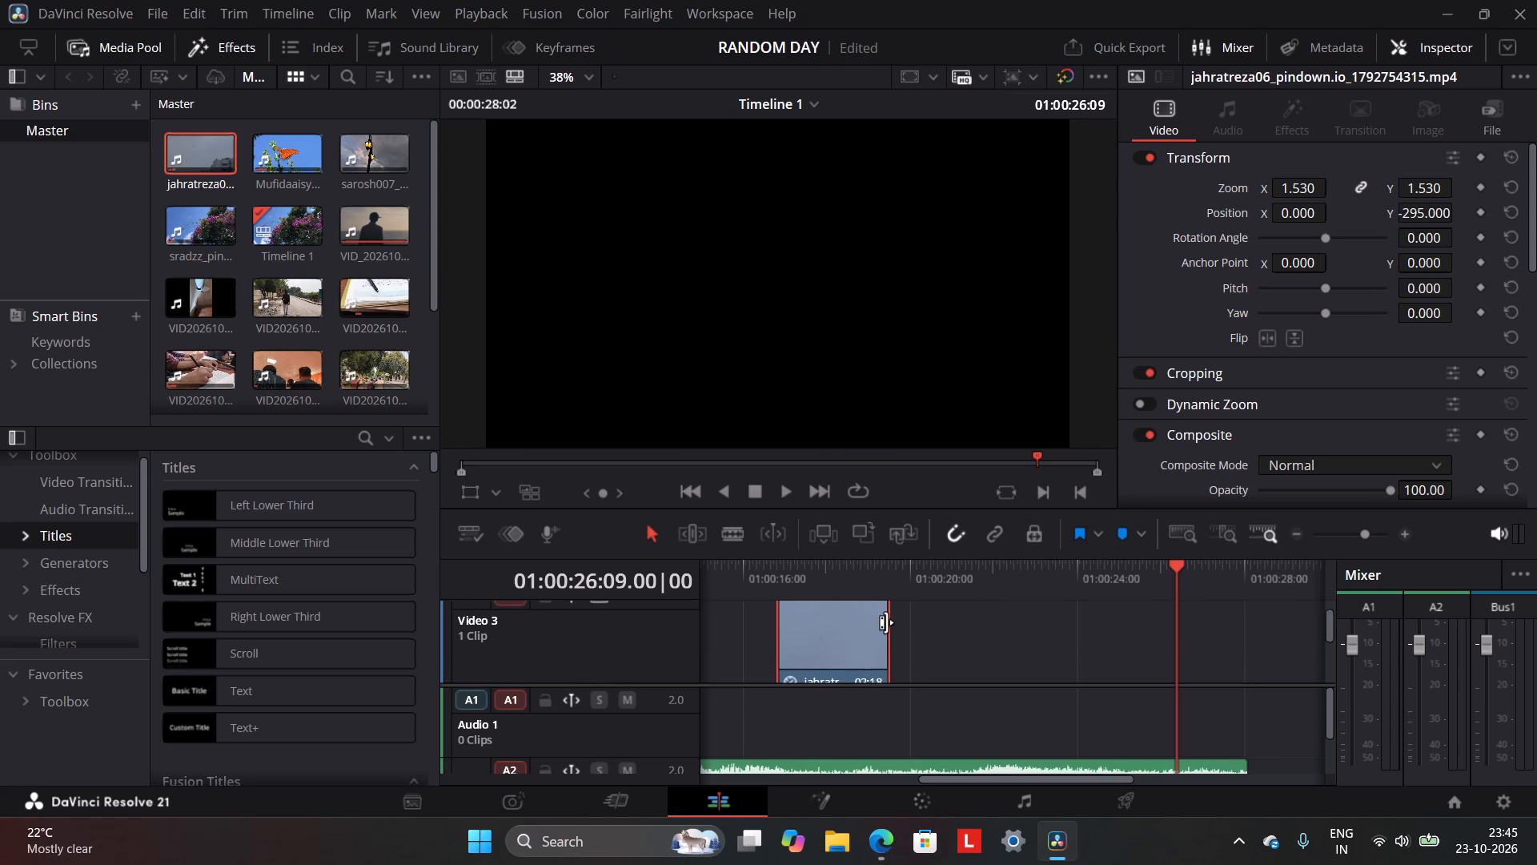
drag(889, 622, 1218, 645)
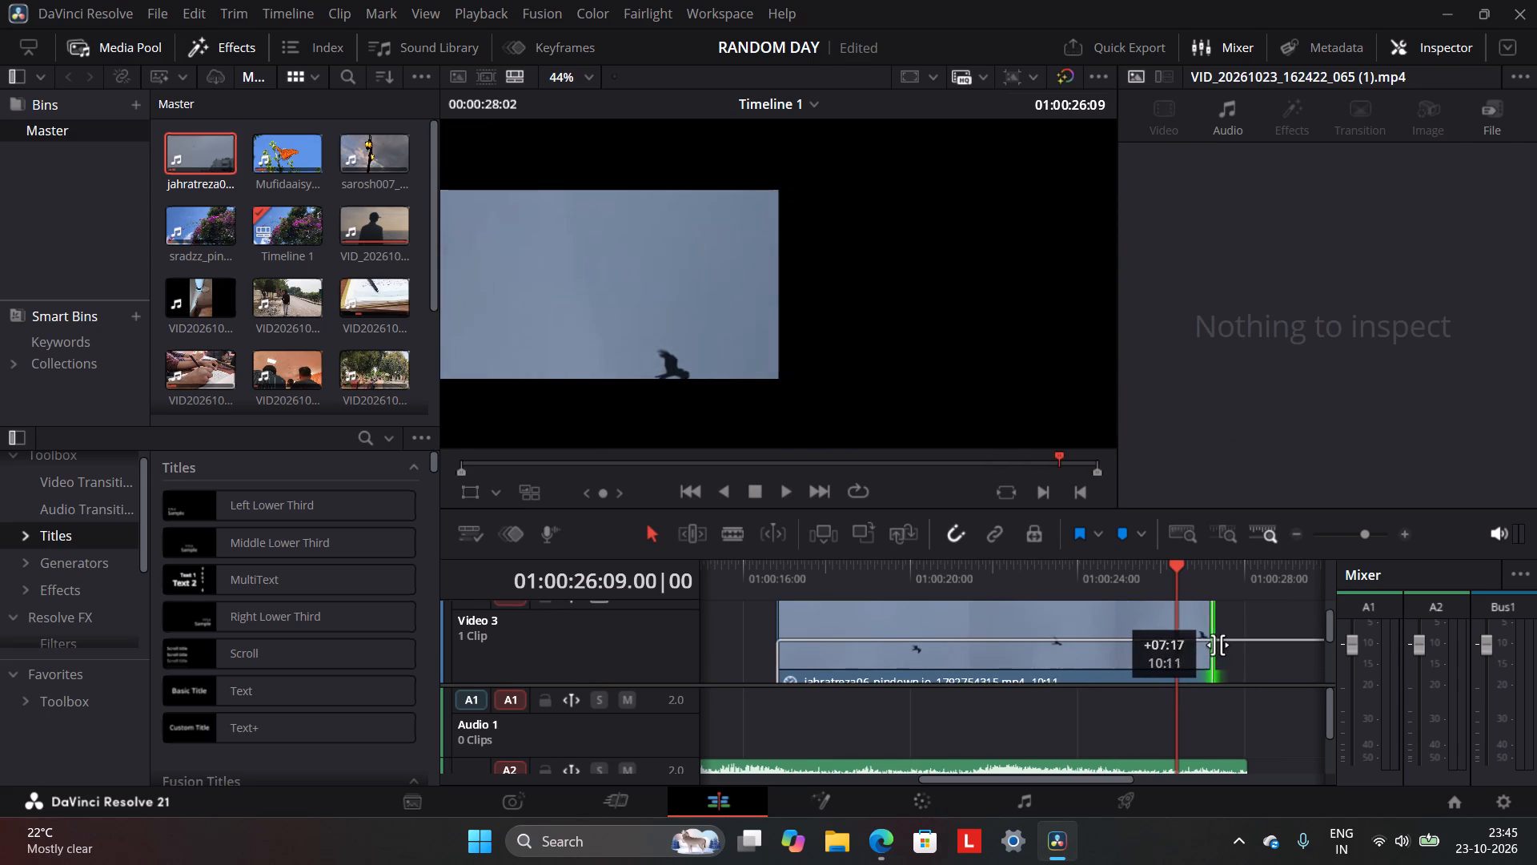
drag(1218, 645, 1224, 645)
drag(778, 632, 1139, 645)
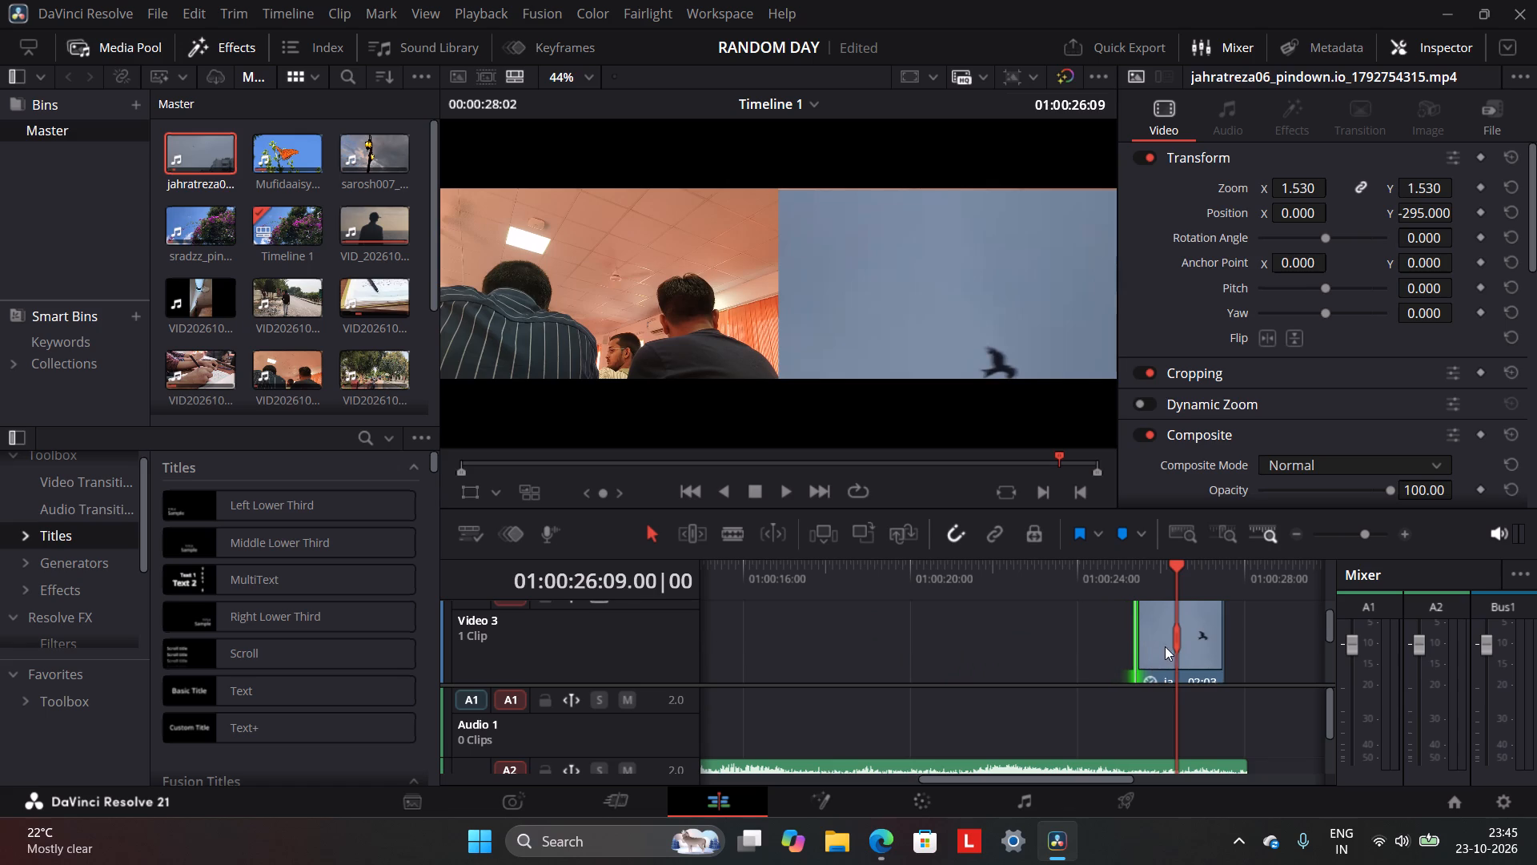
Slide the bird-in-sky clip earlier on Video 3, extend its end, then trim its start to just before 01:00:26:09.
drag(1169, 643, 813, 641)
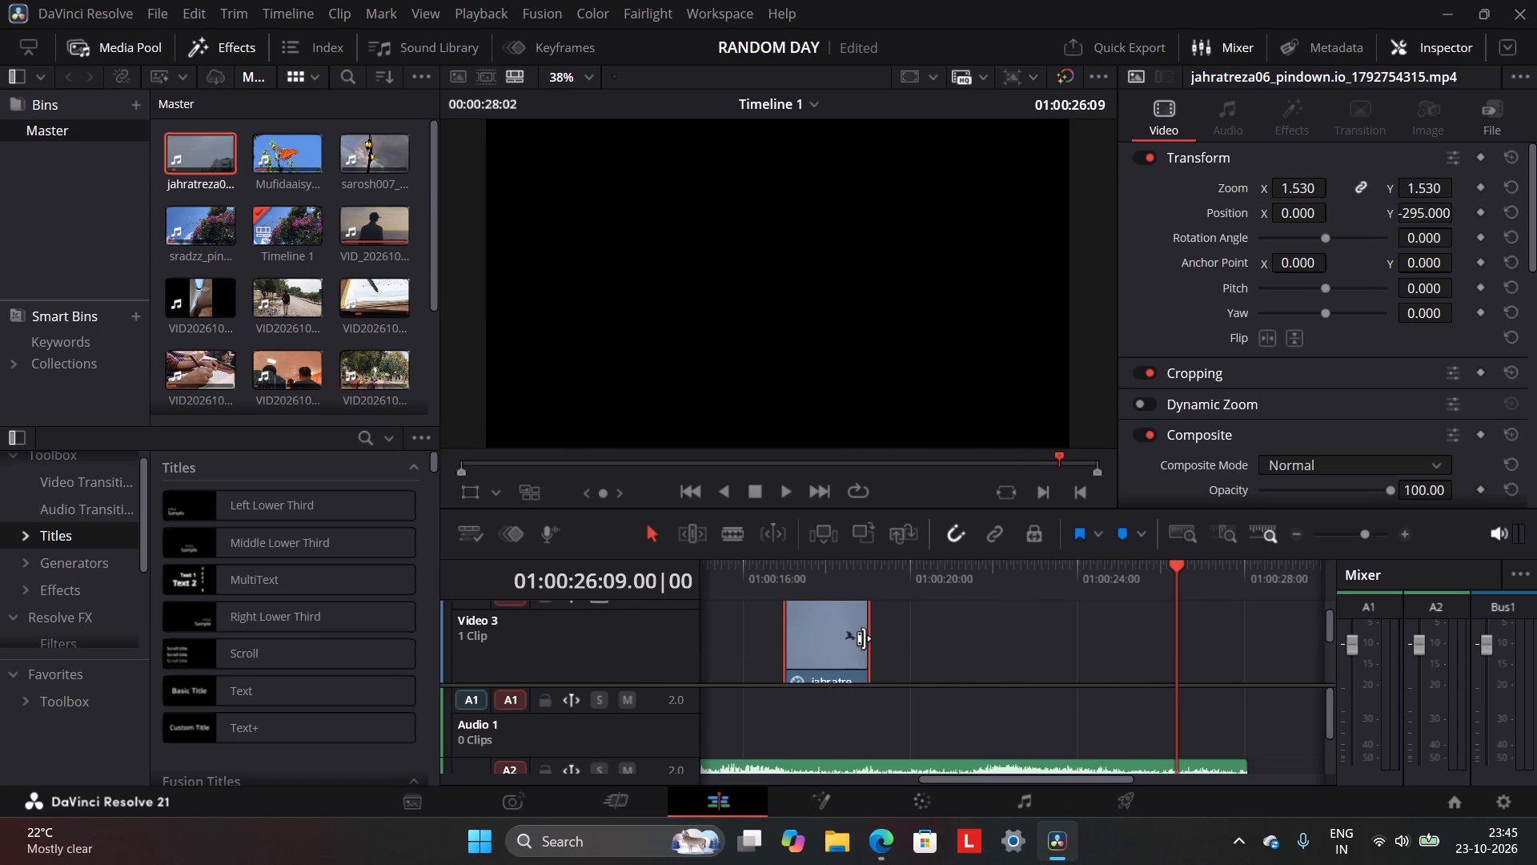
drag(866, 638, 1307, 658)
drag(811, 643, 1034, 644)
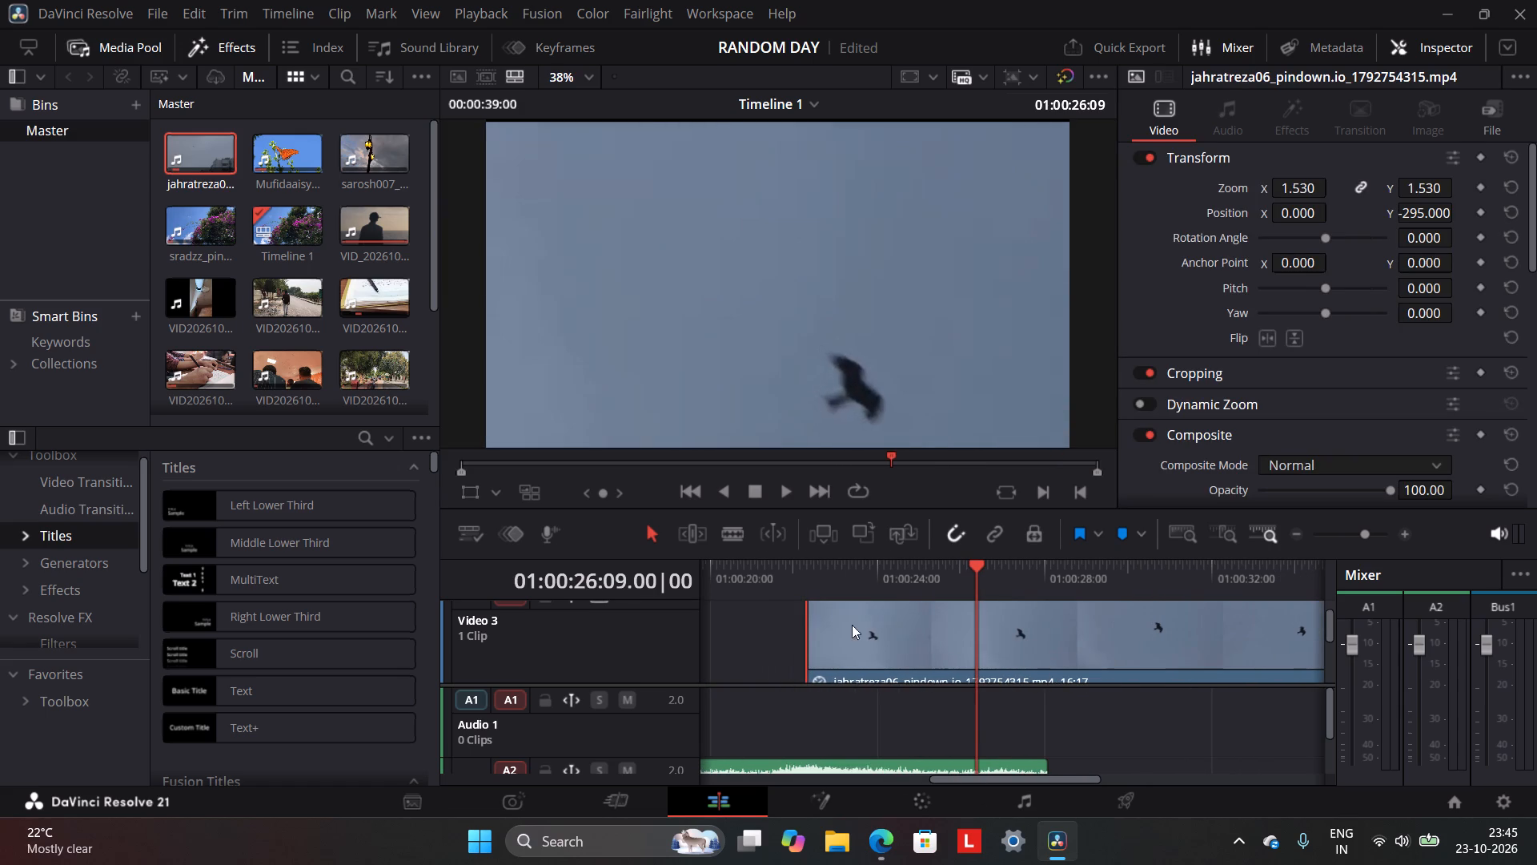
drag(809, 639, 1150, 645)
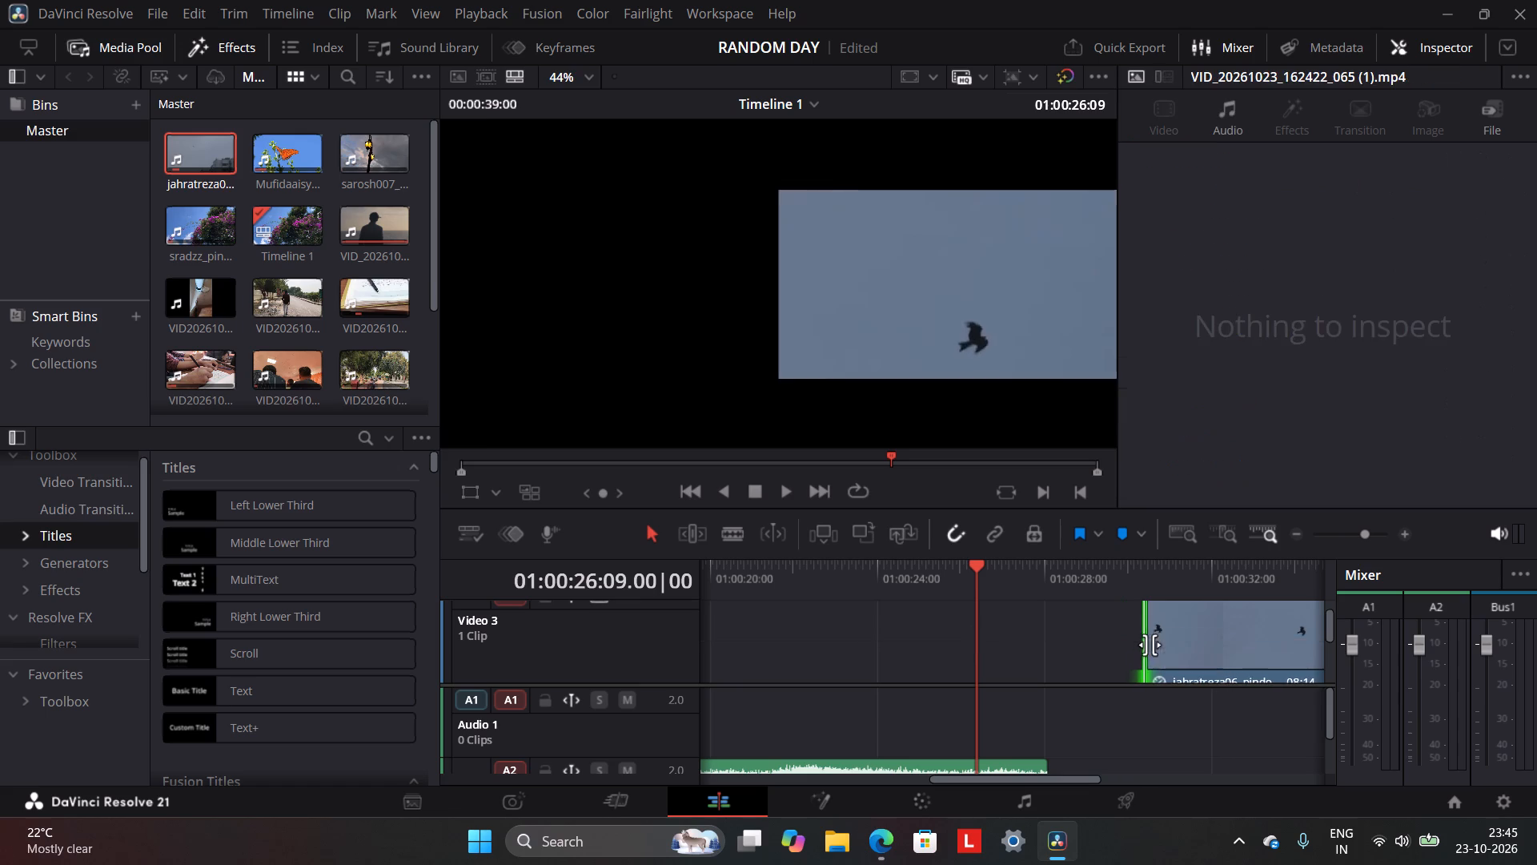
drag(1212, 646, 779, 666)
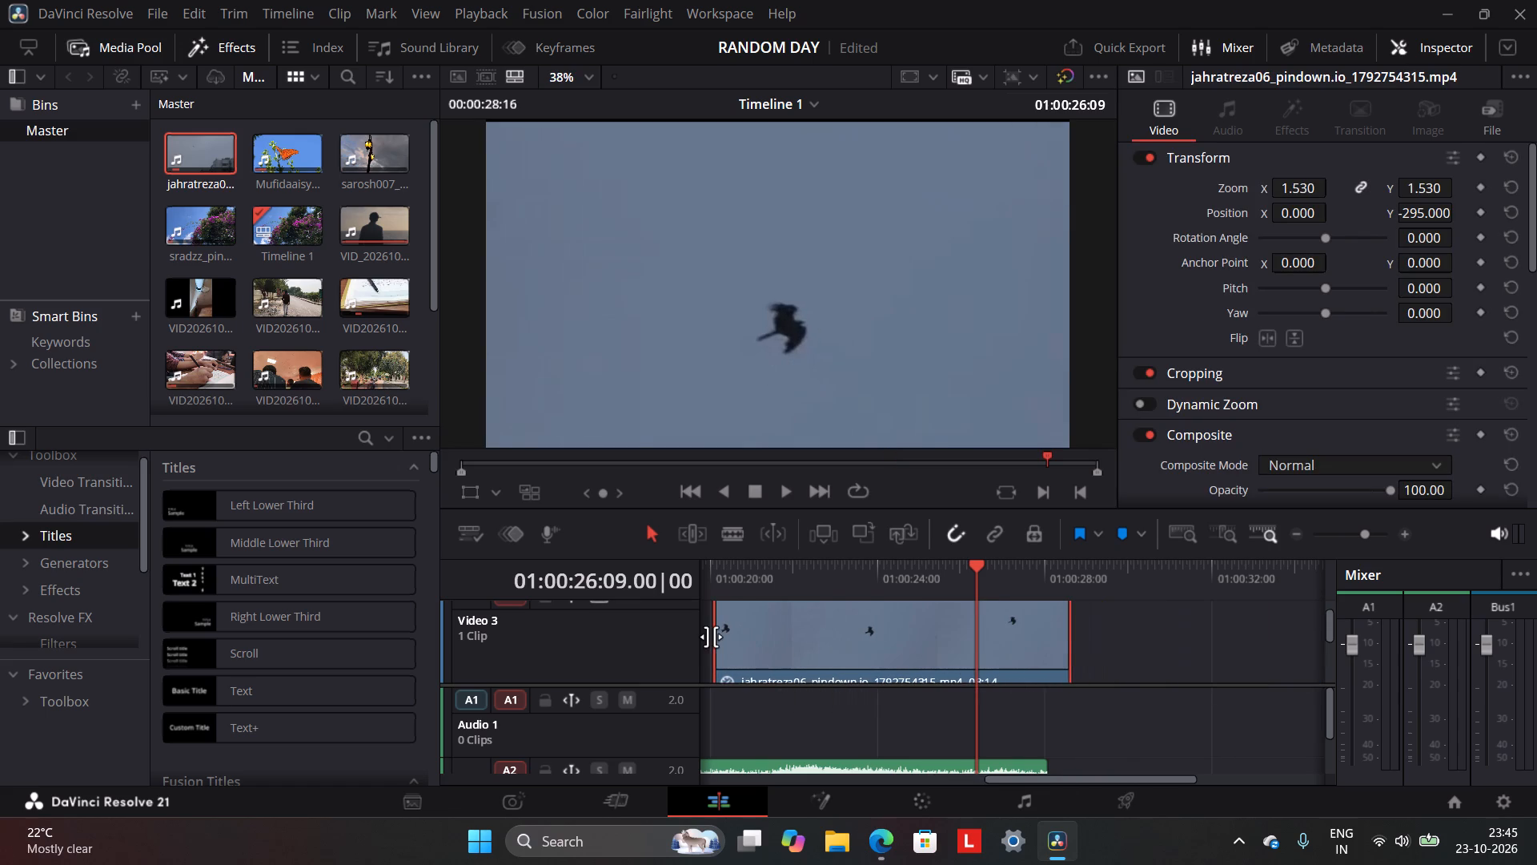
drag(711, 637, 962, 636)
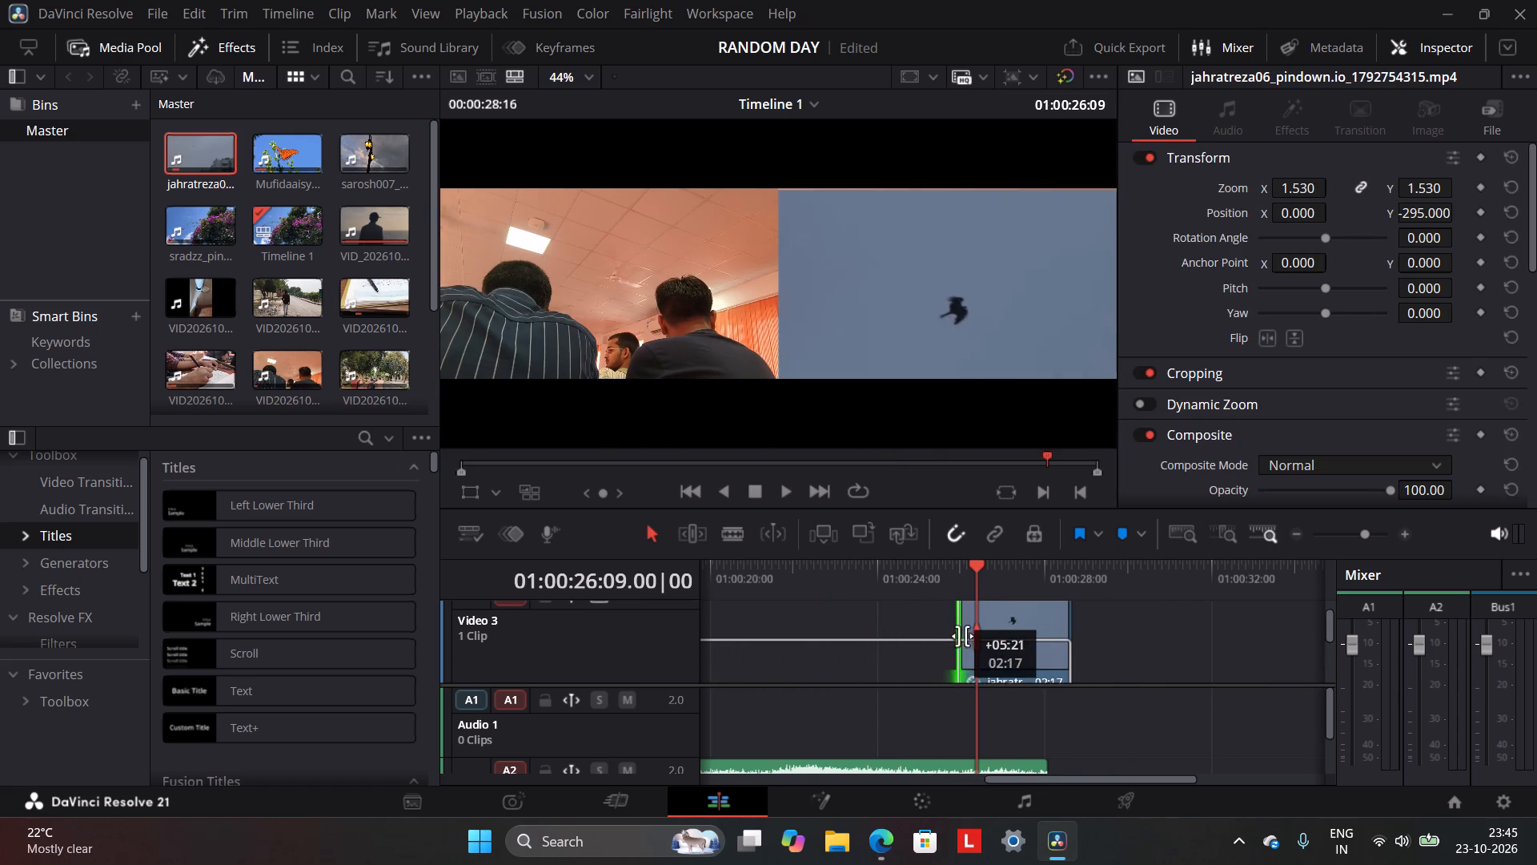
drag(962, 636, 973, 635)
Slide the bird-in-sky clip well earlier on Video 3 and extend its end in stages to reach a length of 19:10.
drag(1027, 634, 744, 646)
drag(779, 638, 1118, 641)
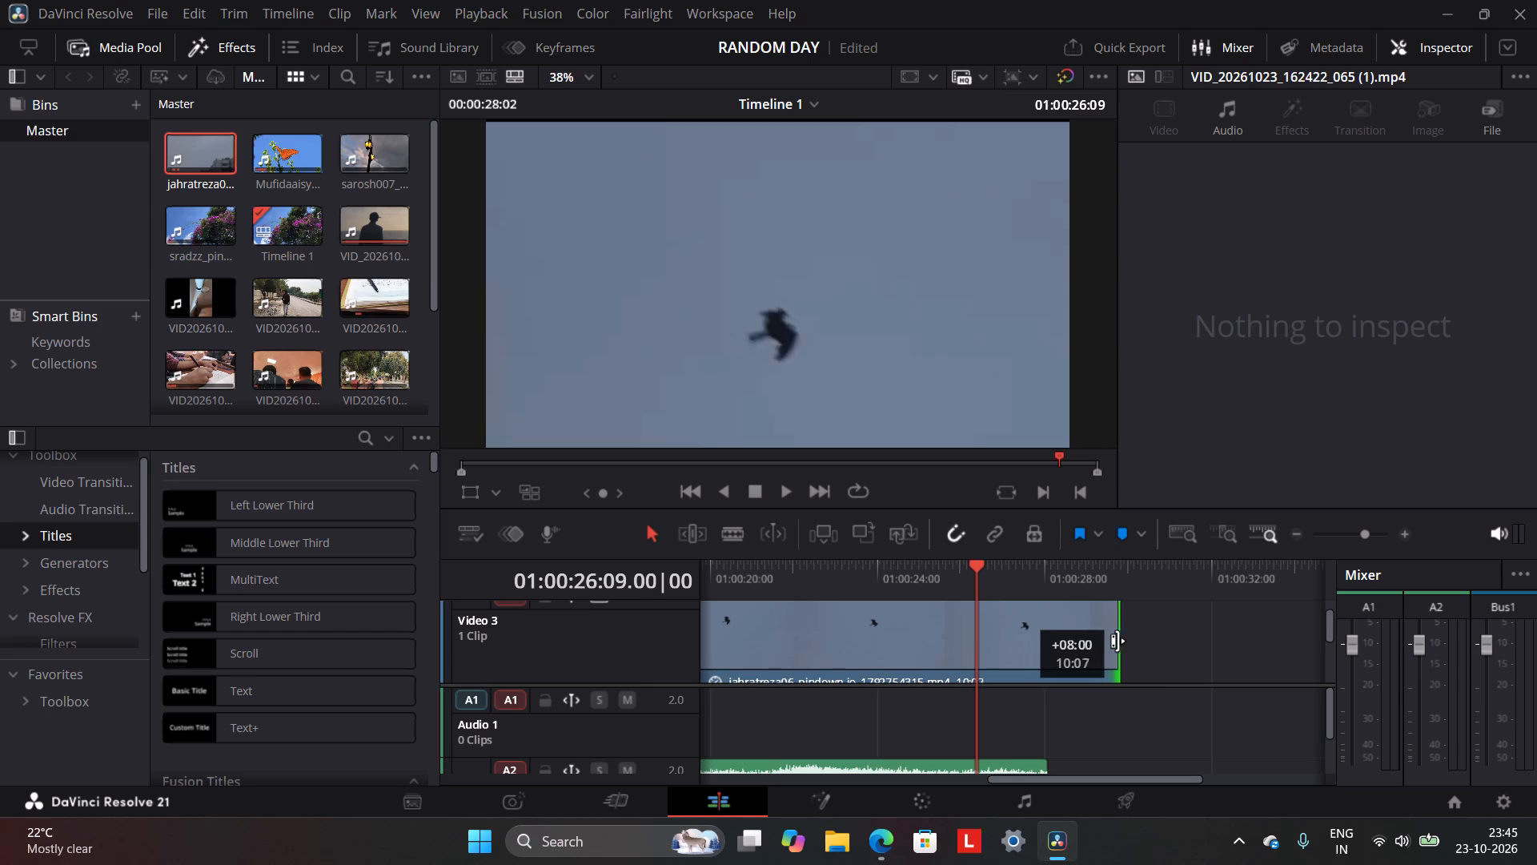
drag(1118, 641, 1153, 641)
drag(820, 640, 757, 638)
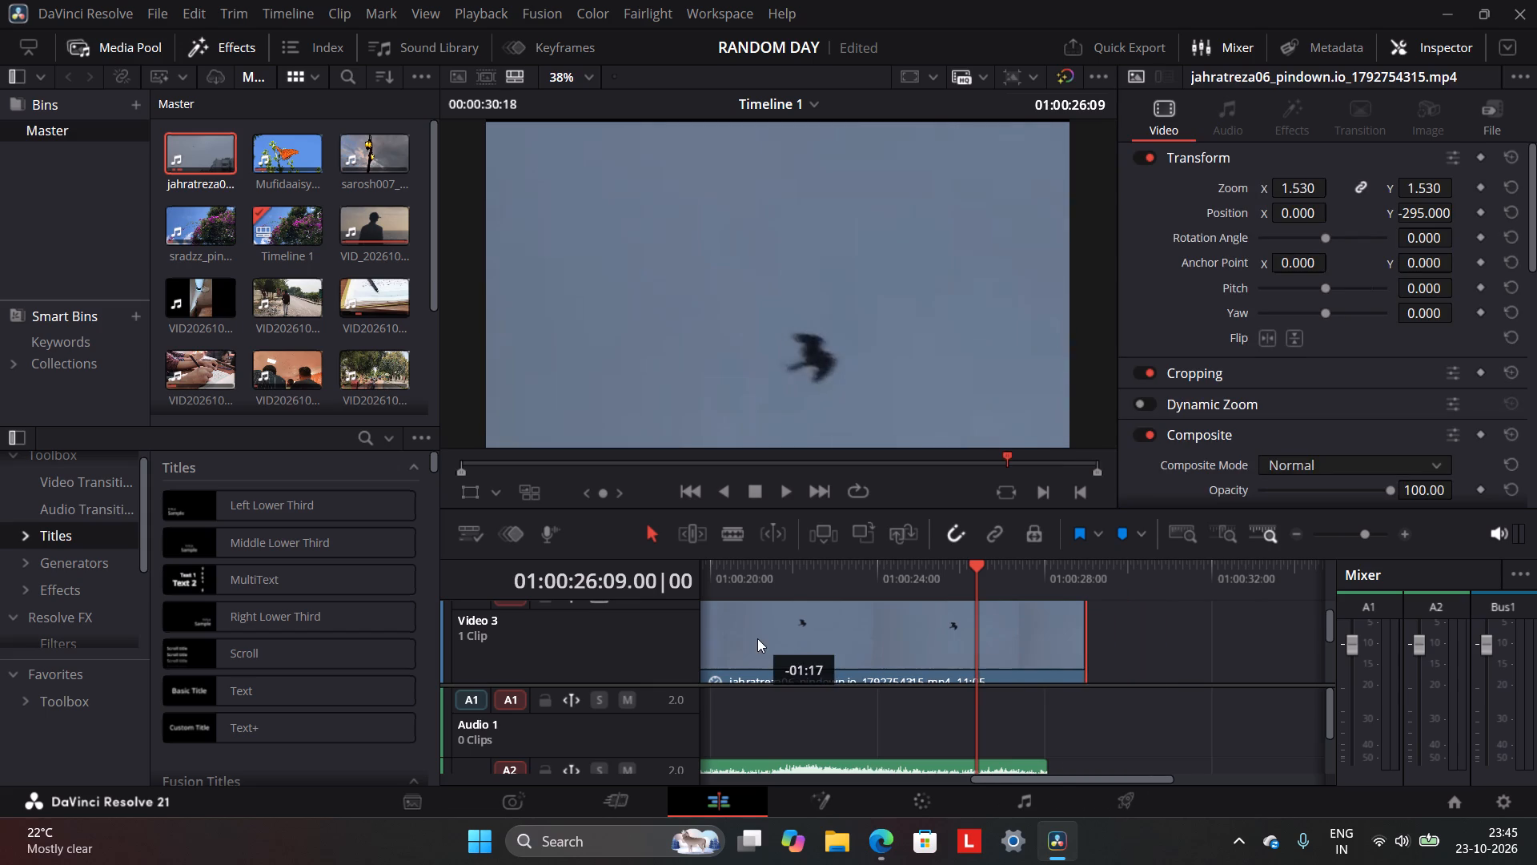
drag(757, 638, 700, 638)
drag(963, 632, 761, 641)
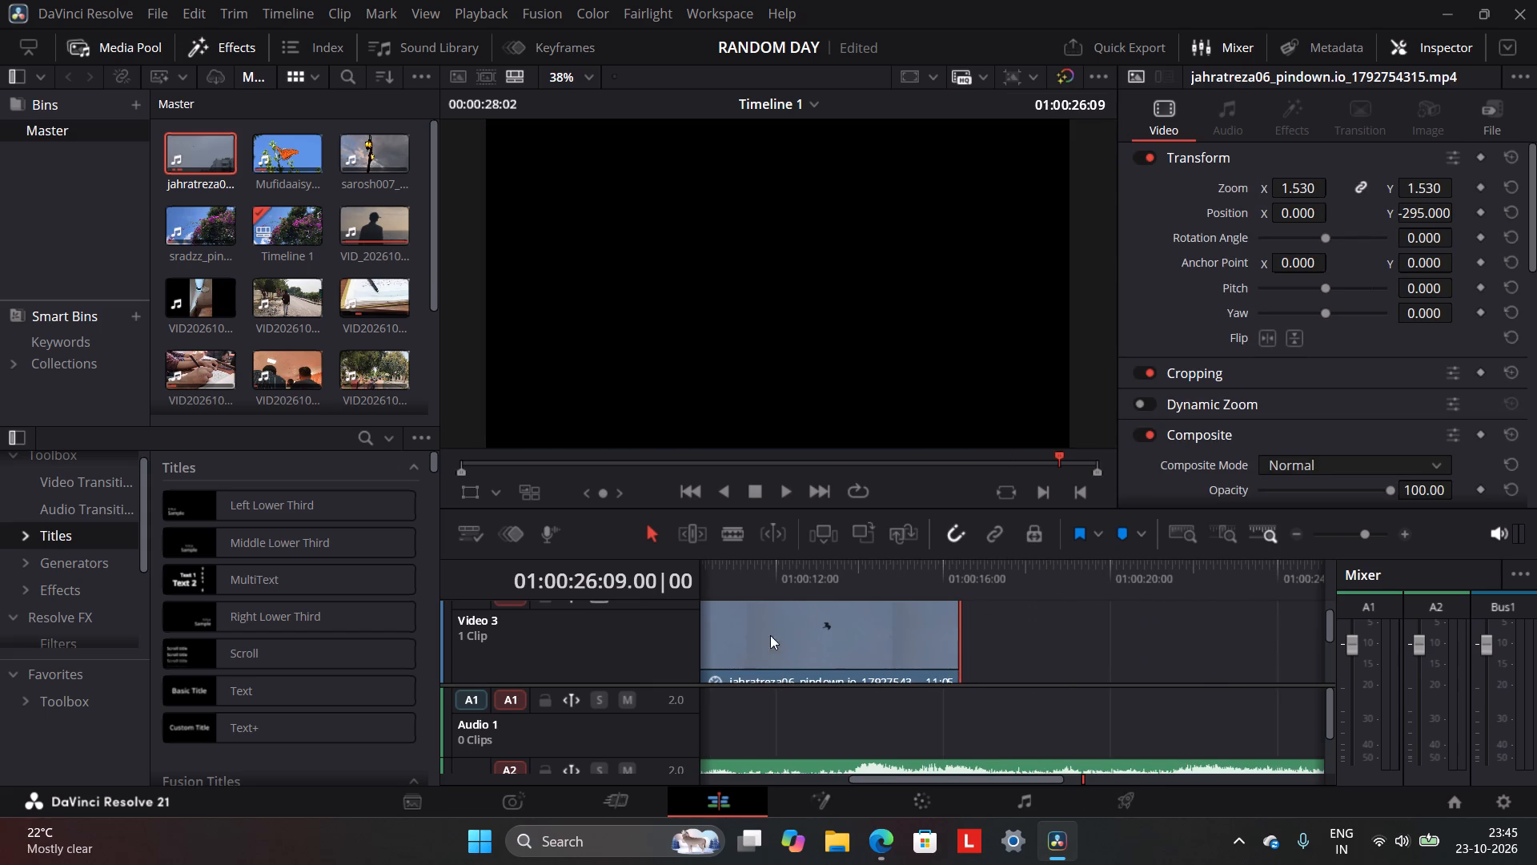
drag(957, 633, 971, 633)
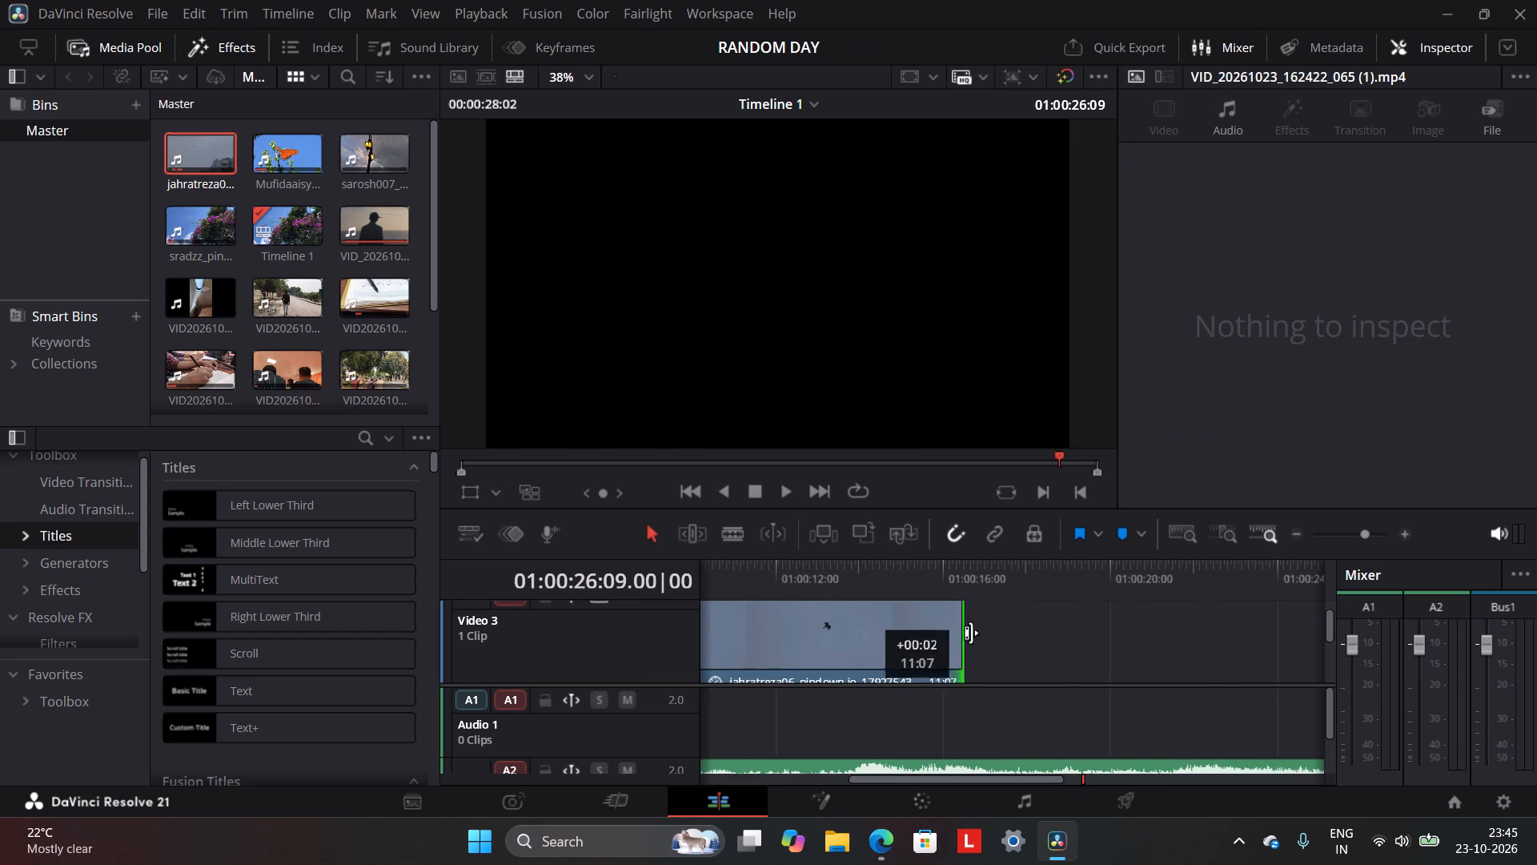
drag(971, 633, 1293, 601)
drag(1158, 618, 734, 655)
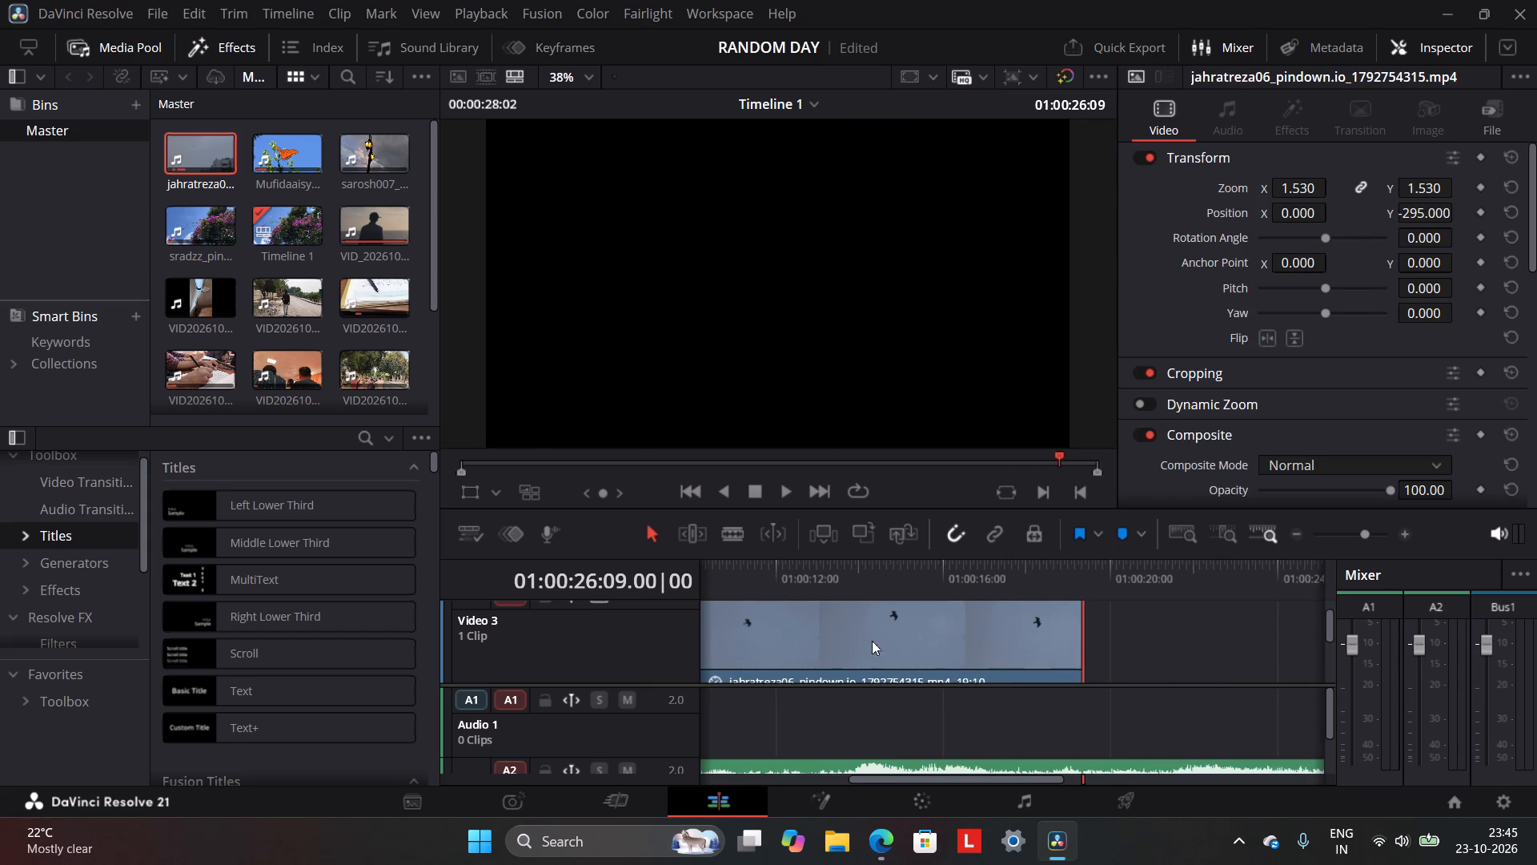
drag(1040, 646, 941, 654)
Check the frame at 01:00:16:05, split the bird-in-sky clip at about 01:00:17 on Video 3, and delete the earlier part.
click(954, 580)
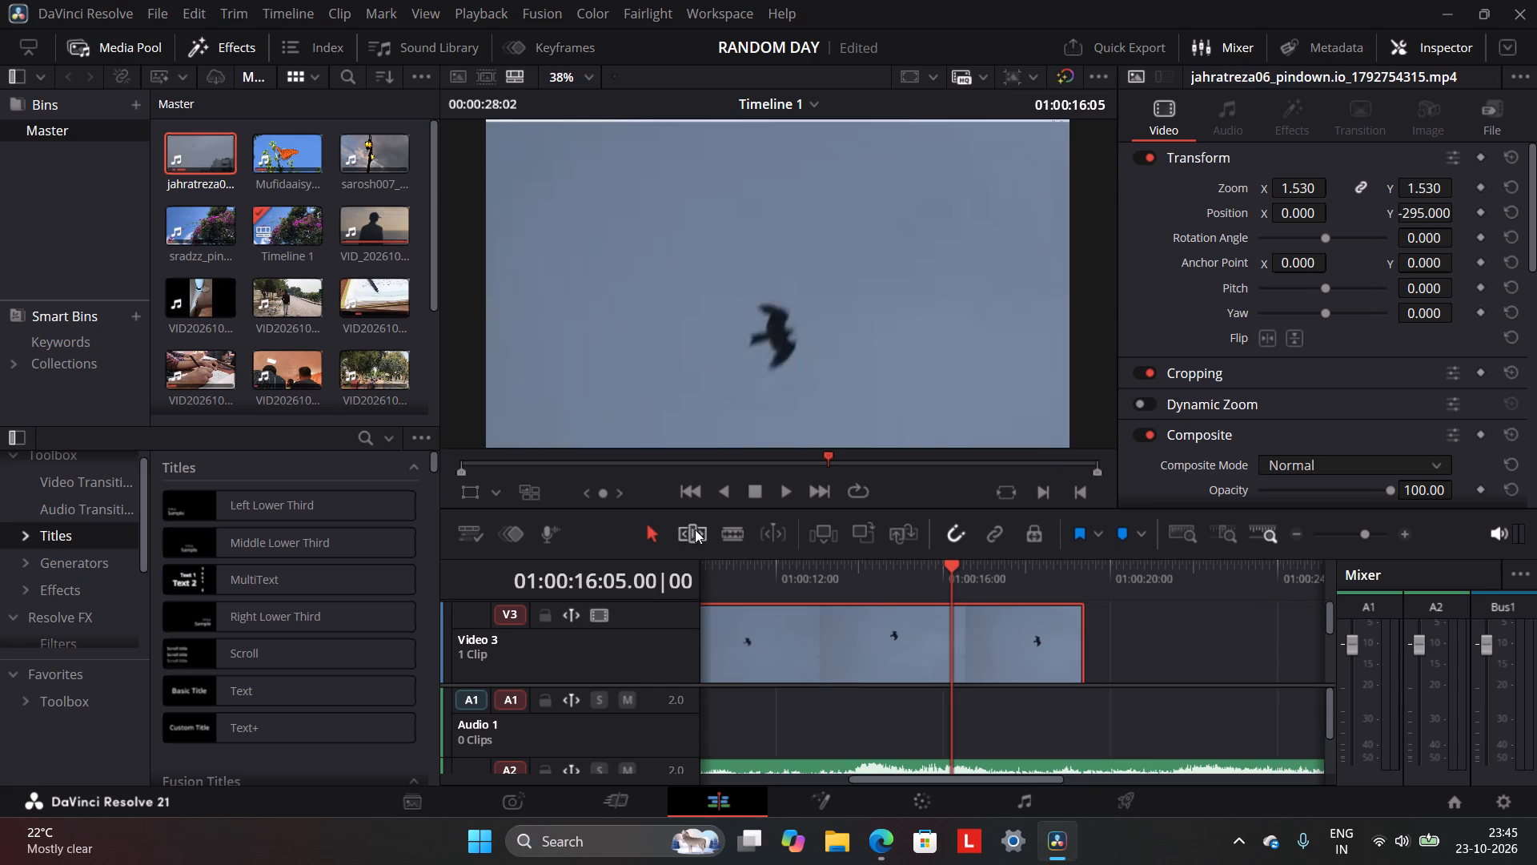
drag(728, 534, 728, 544)
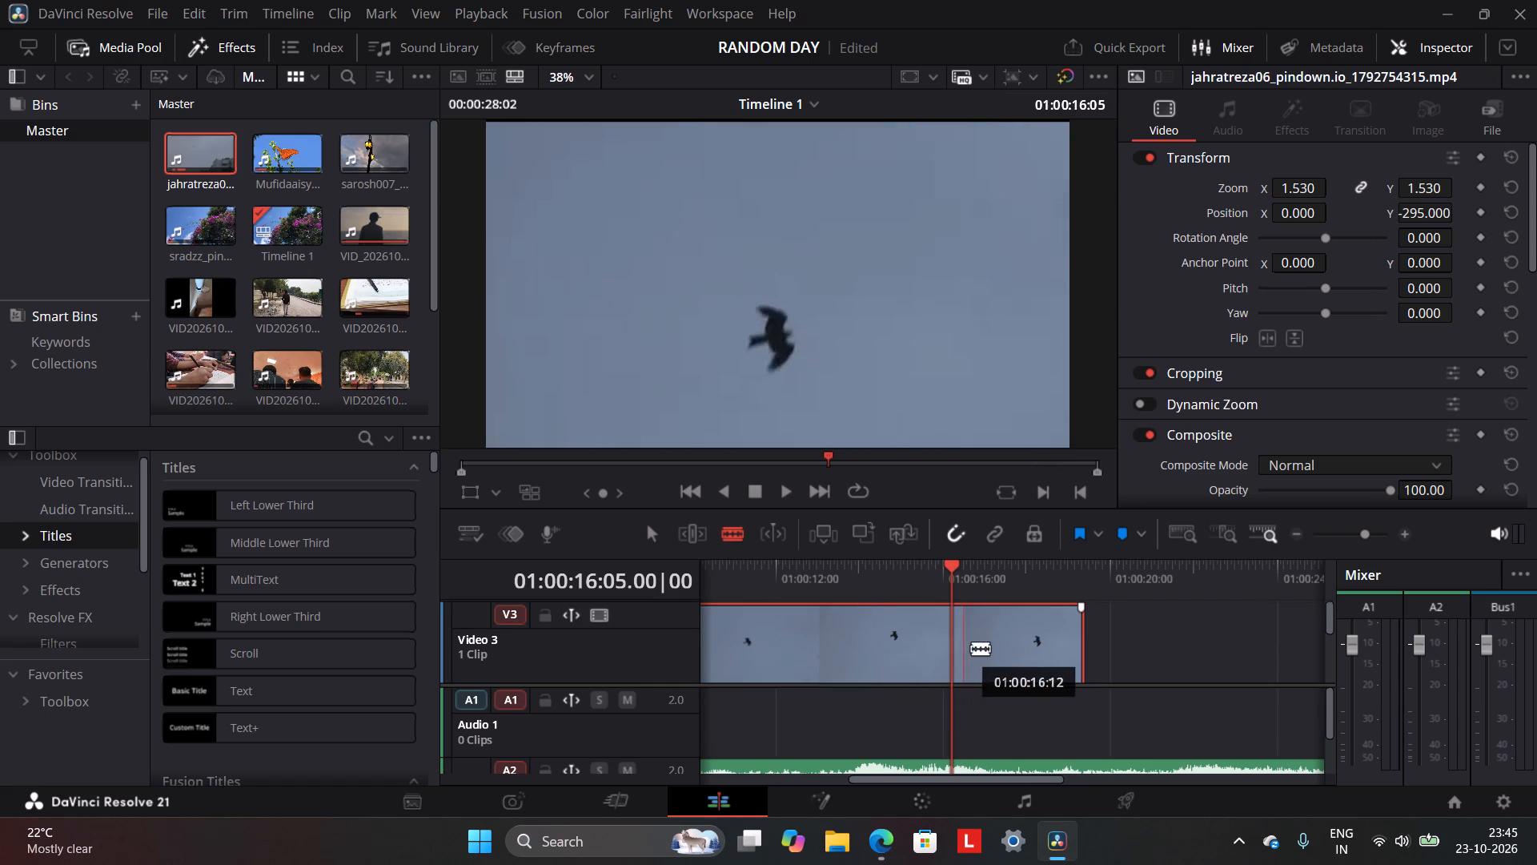
click(997, 645)
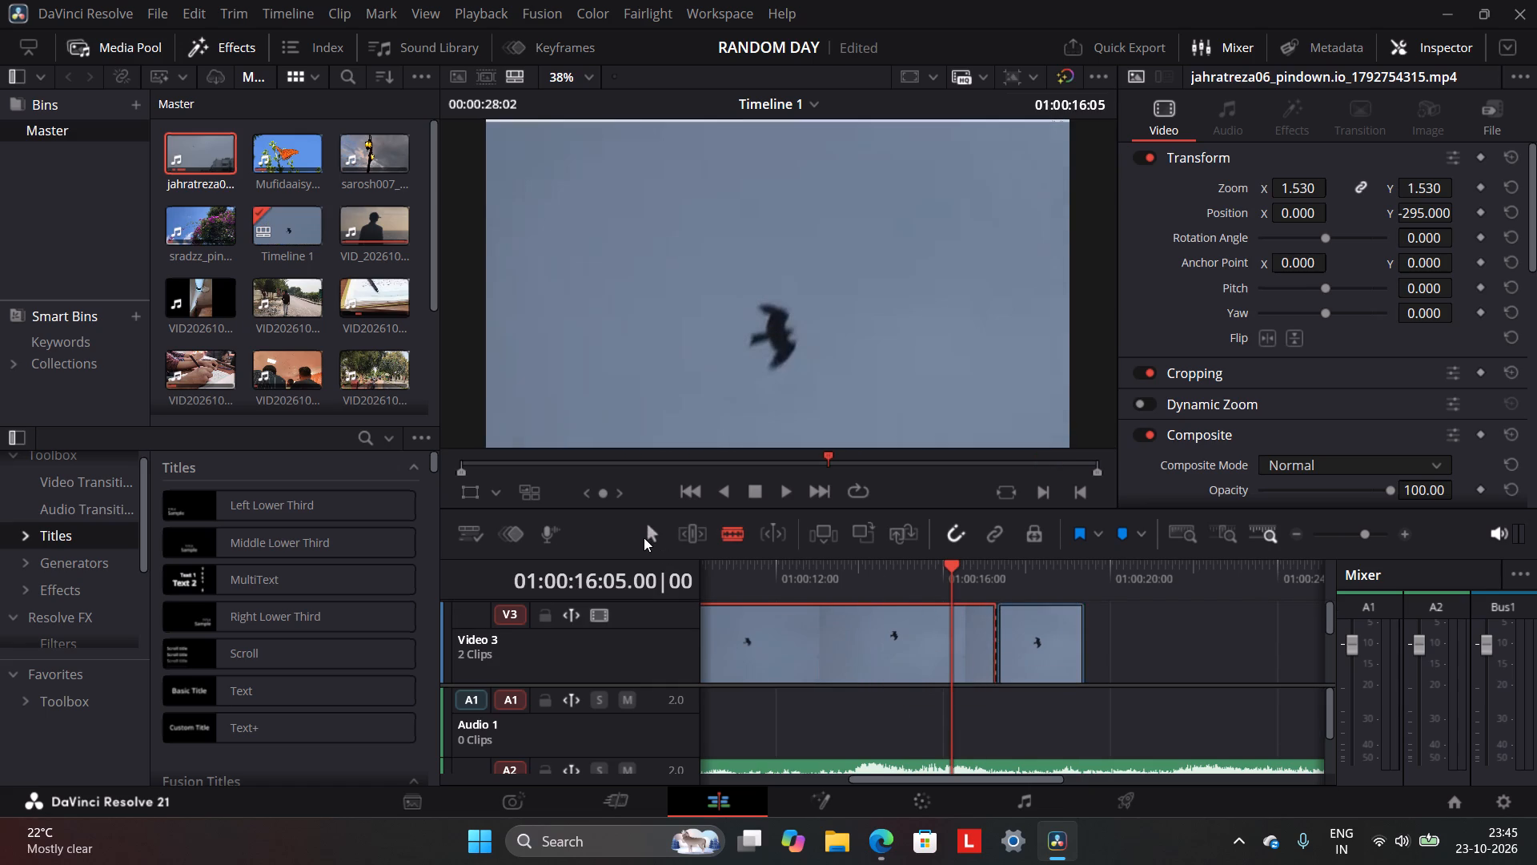
click(644, 537)
right_click(792, 627)
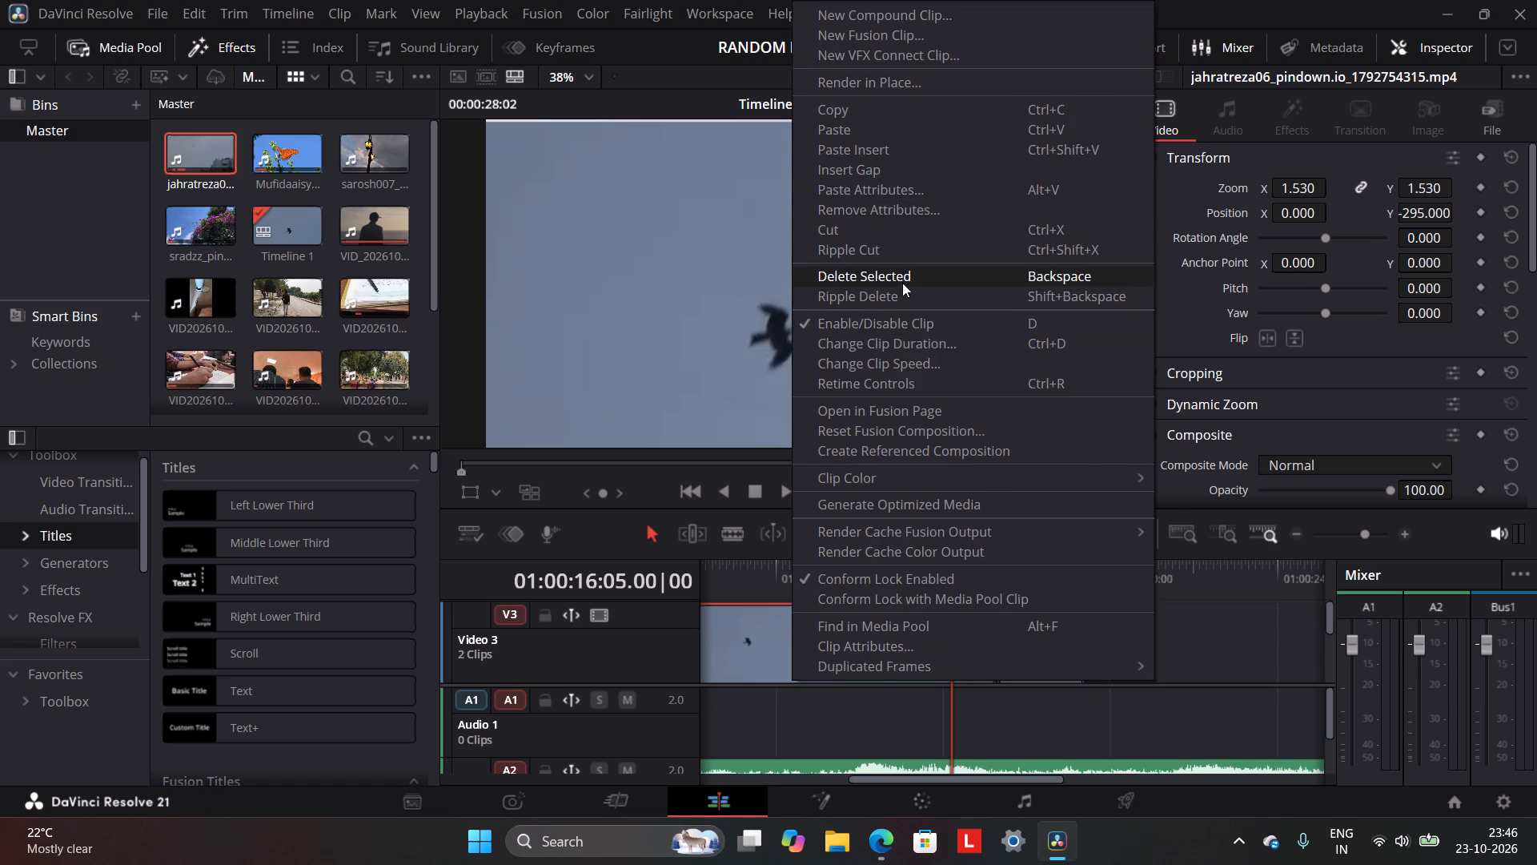
click(902, 283)
Twice slide the remaining bird-in-sky piece to about 01:00:12, extend its end to about 01:00:22, and trim its start to a short section.
drag(1031, 654, 793, 664)
drag(850, 636, 1173, 609)
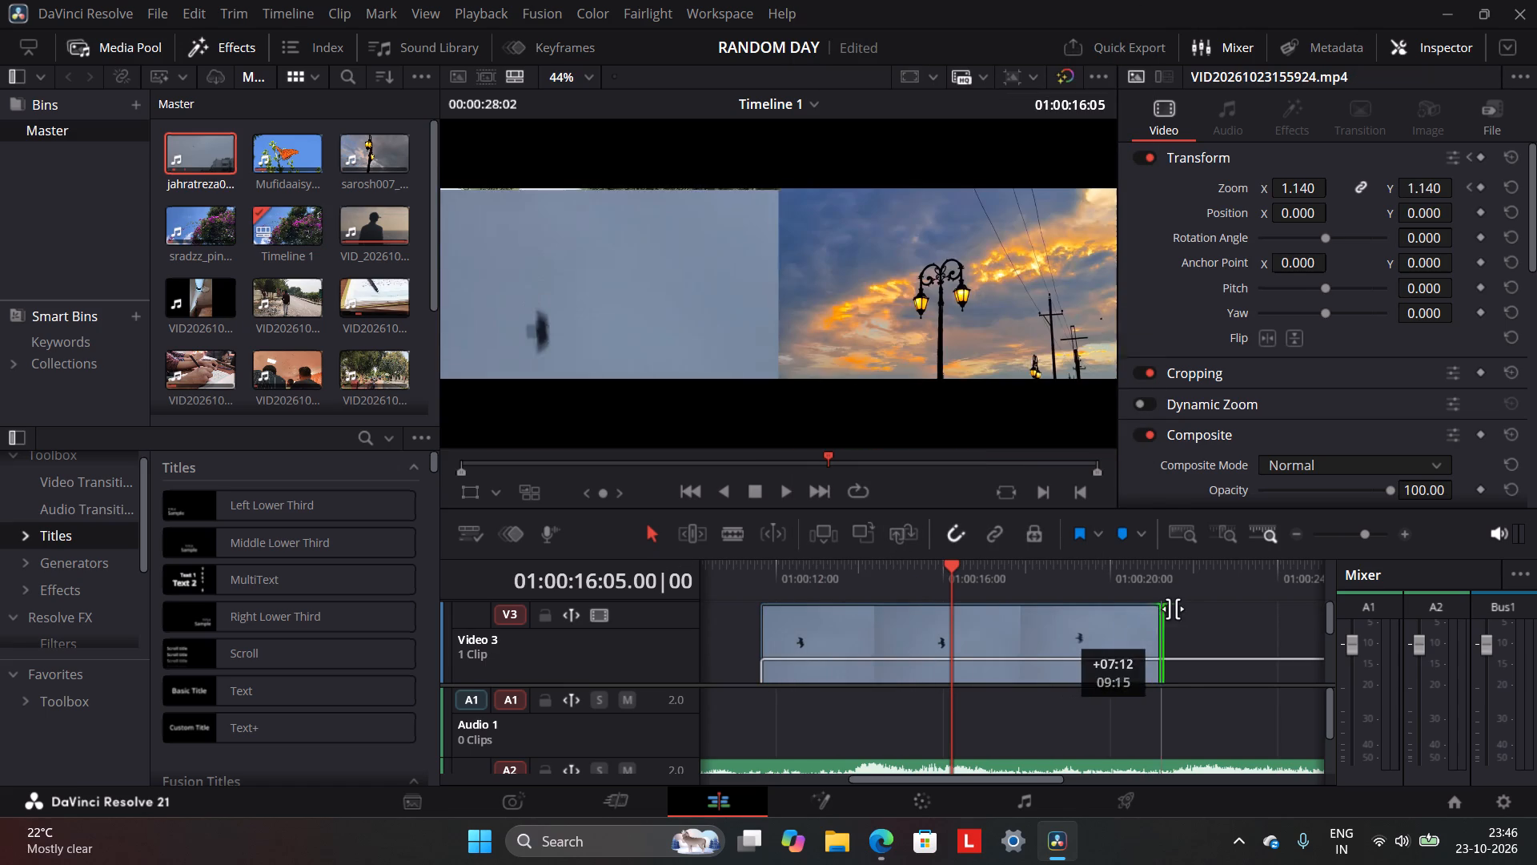
drag(1173, 609, 1219, 599)
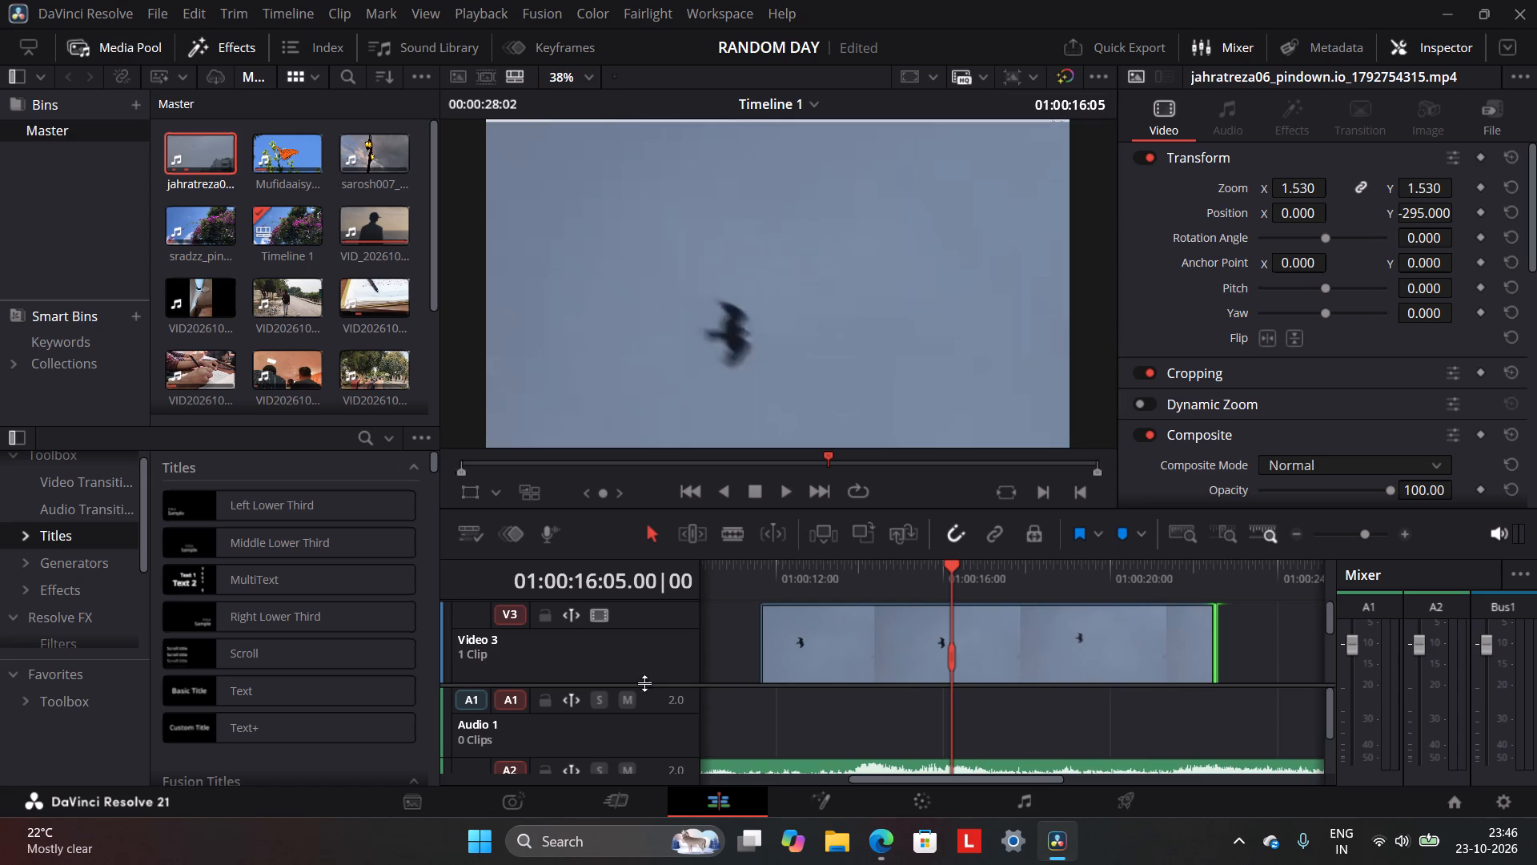
drag(760, 656, 1013, 626)
drag(1064, 617, 1076, 615)
drag(1037, 641, 1159, 635)
drag(1190, 646, 793, 671)
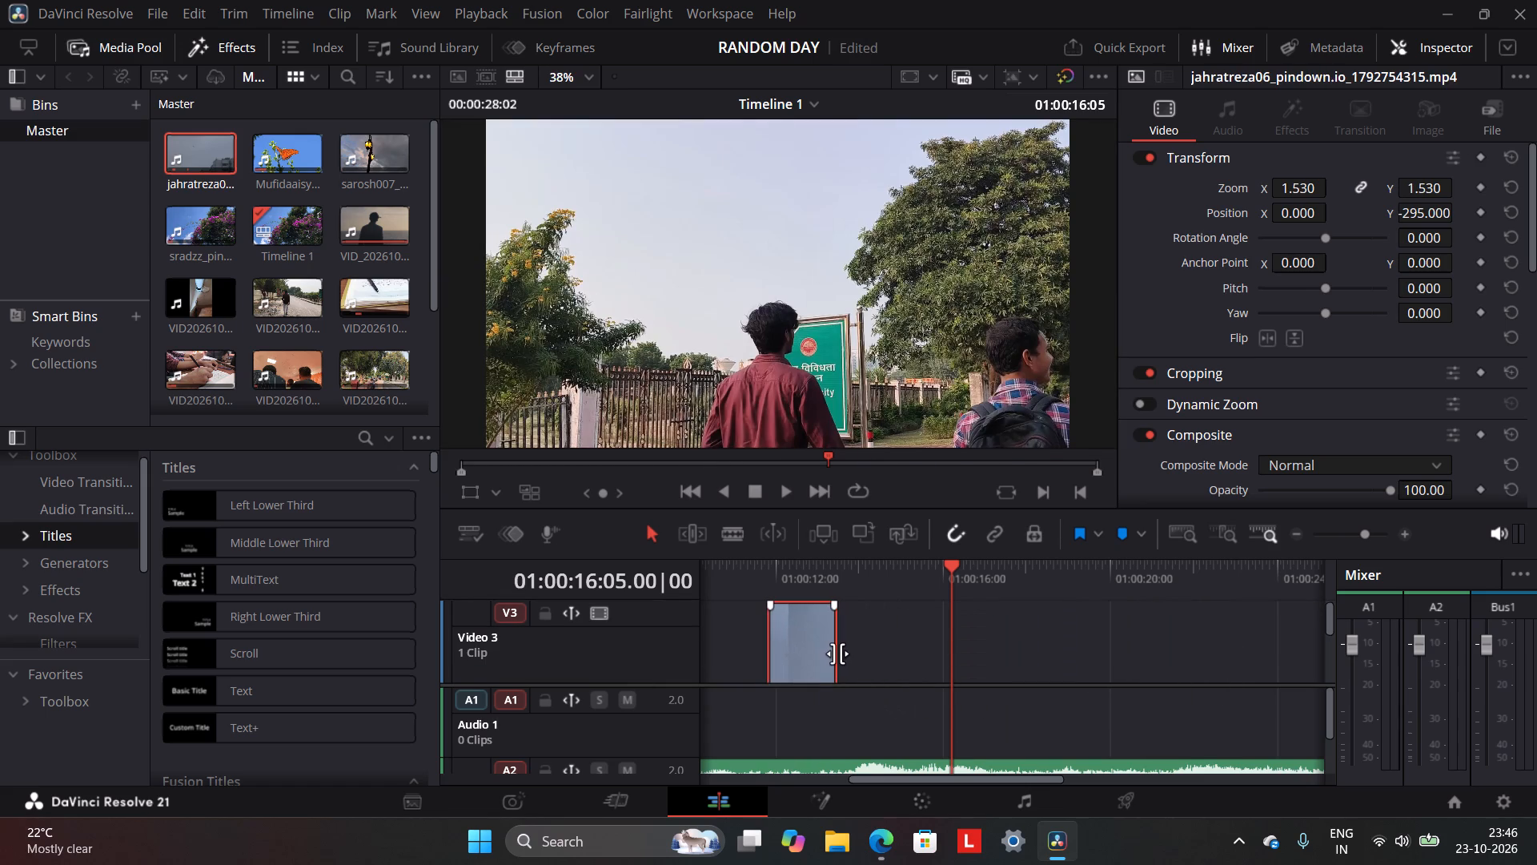
drag(837, 654, 1231, 618)
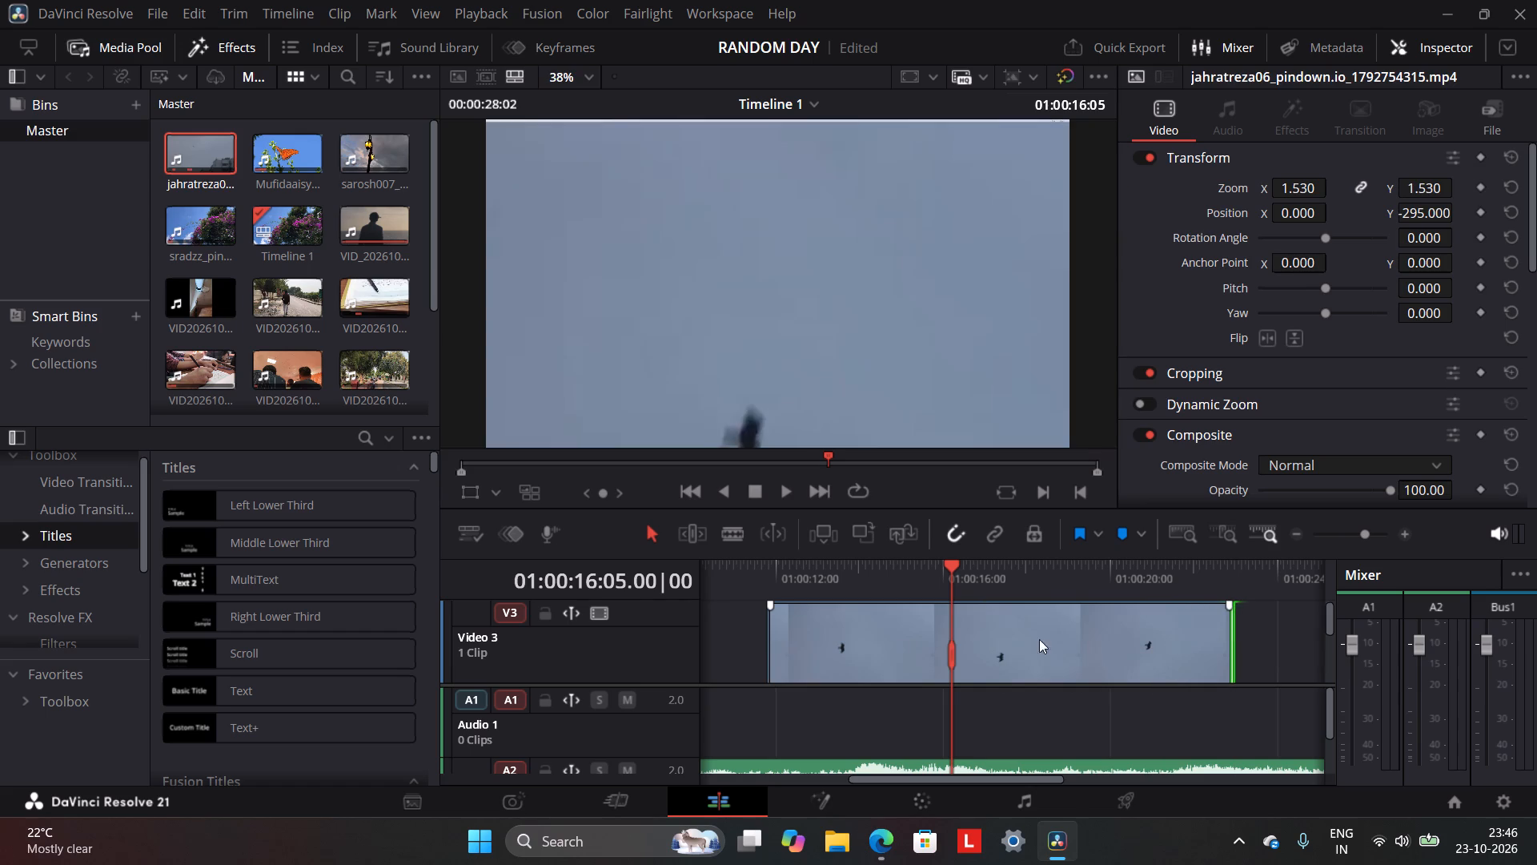
drag(768, 638, 1094, 630)
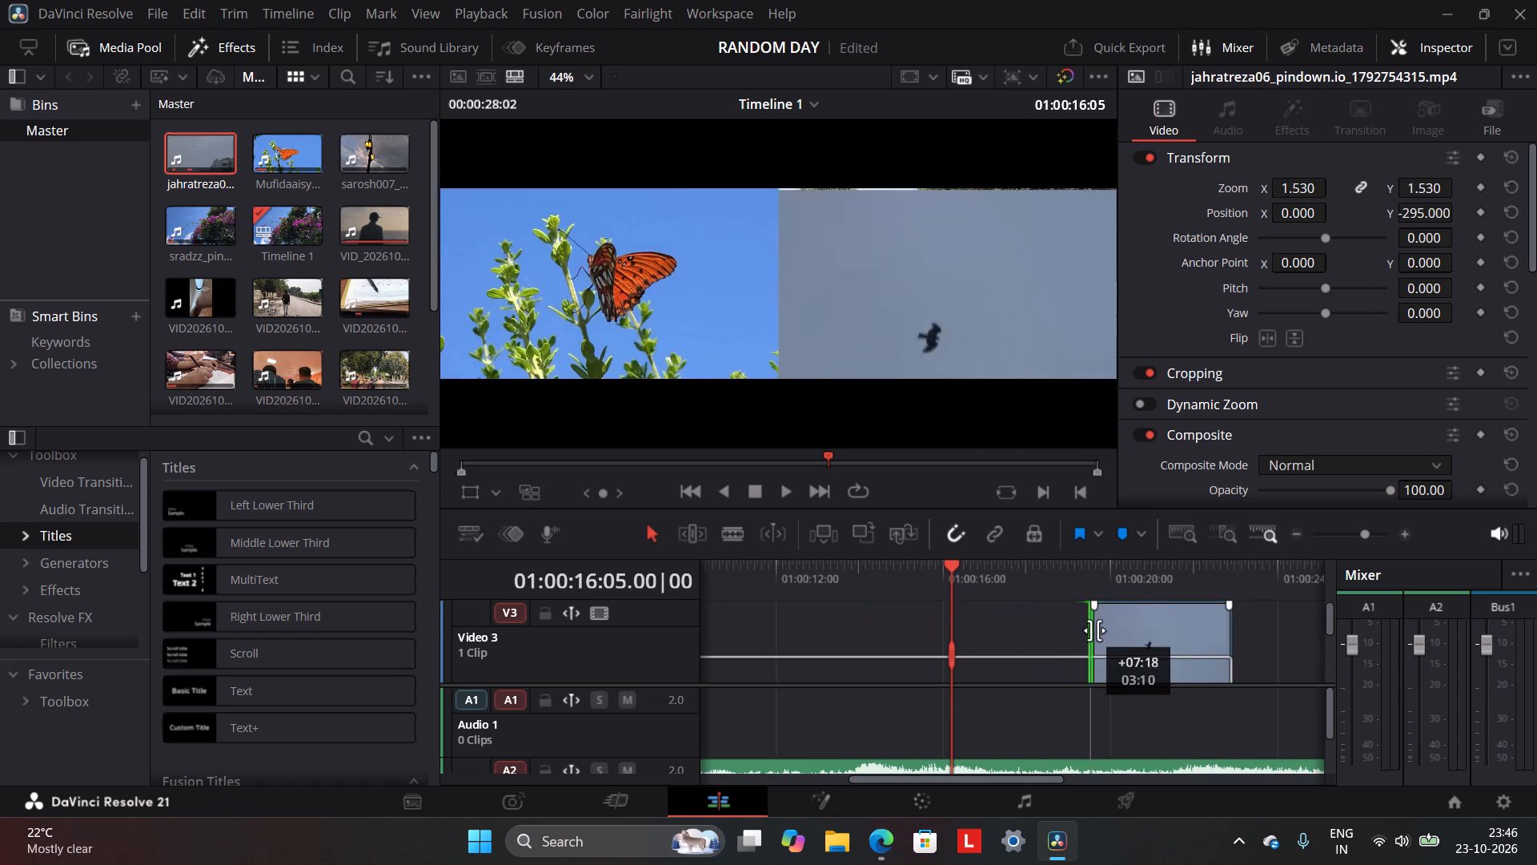
drag(1094, 630, 1150, 630)
Repeat sliding the bird-in-sky piece earlier, extending its end, and trimming its start three more times to reach later footage.
drag(1177, 634, 776, 660)
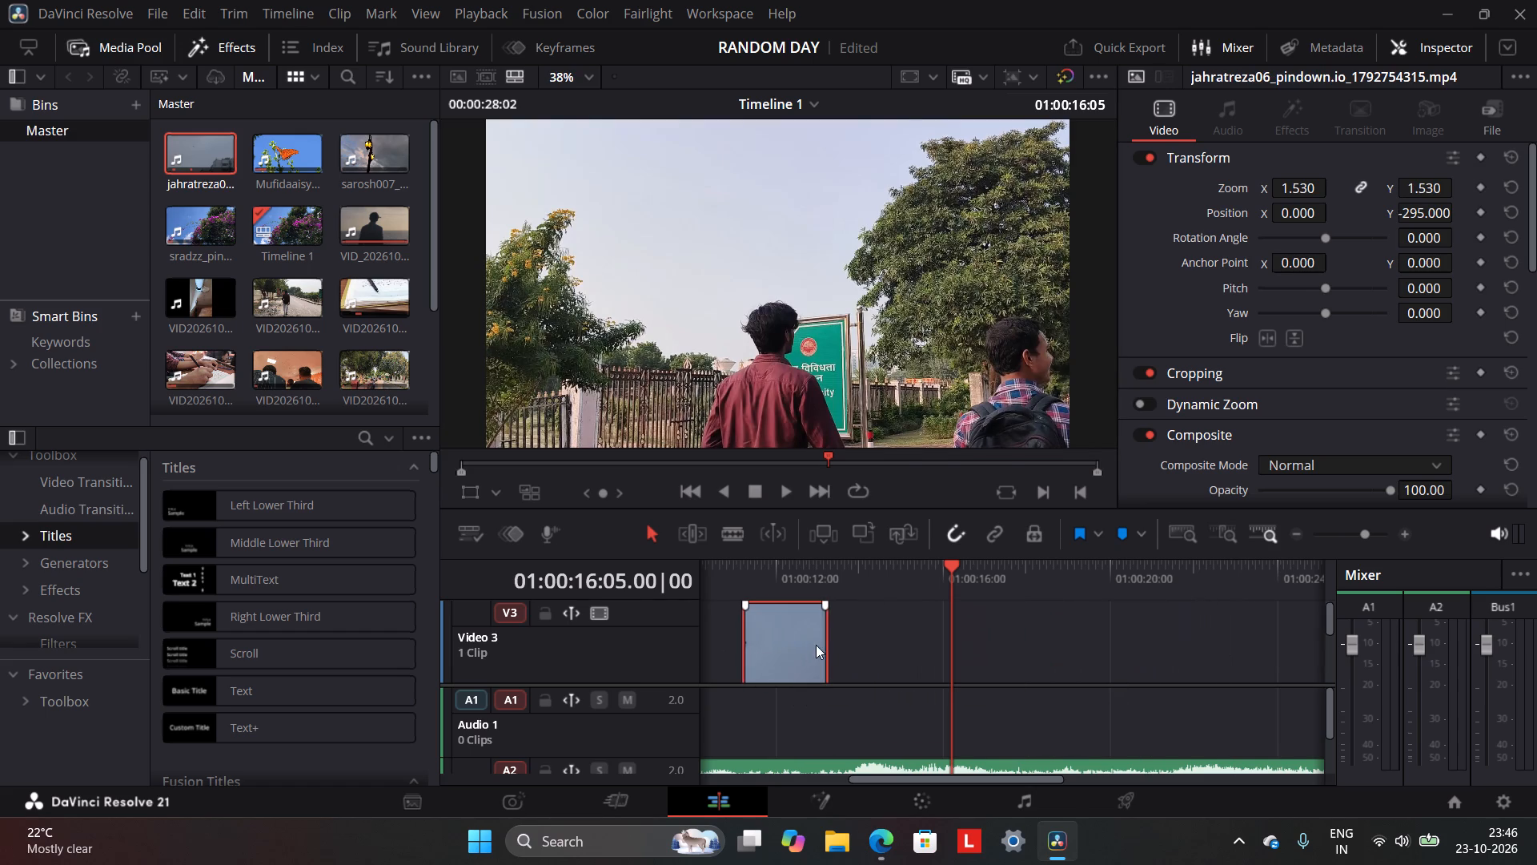
drag(829, 640, 1241, 634)
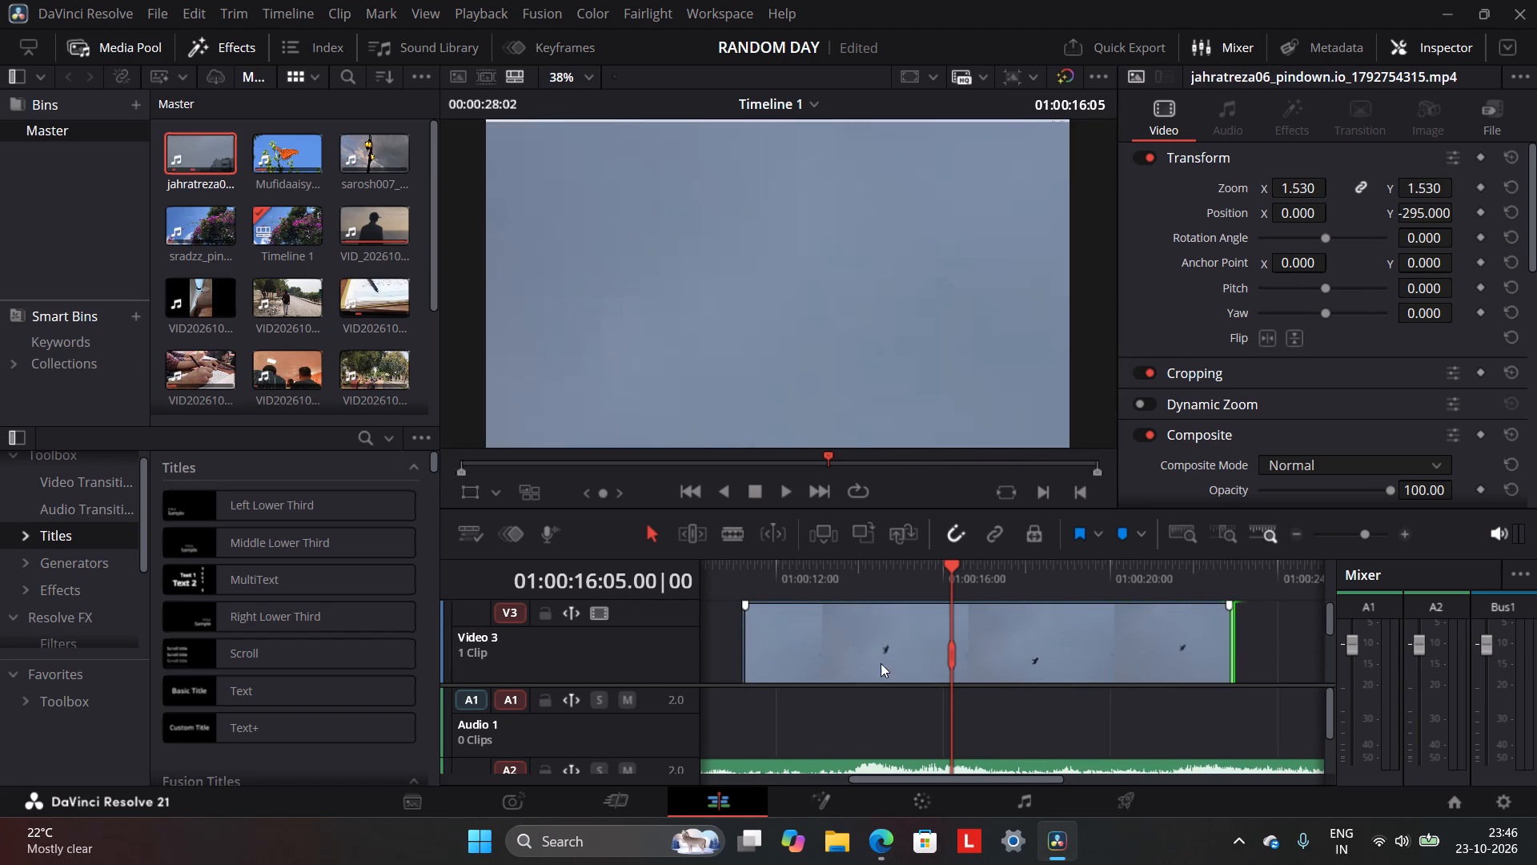
drag(748, 646, 1102, 633)
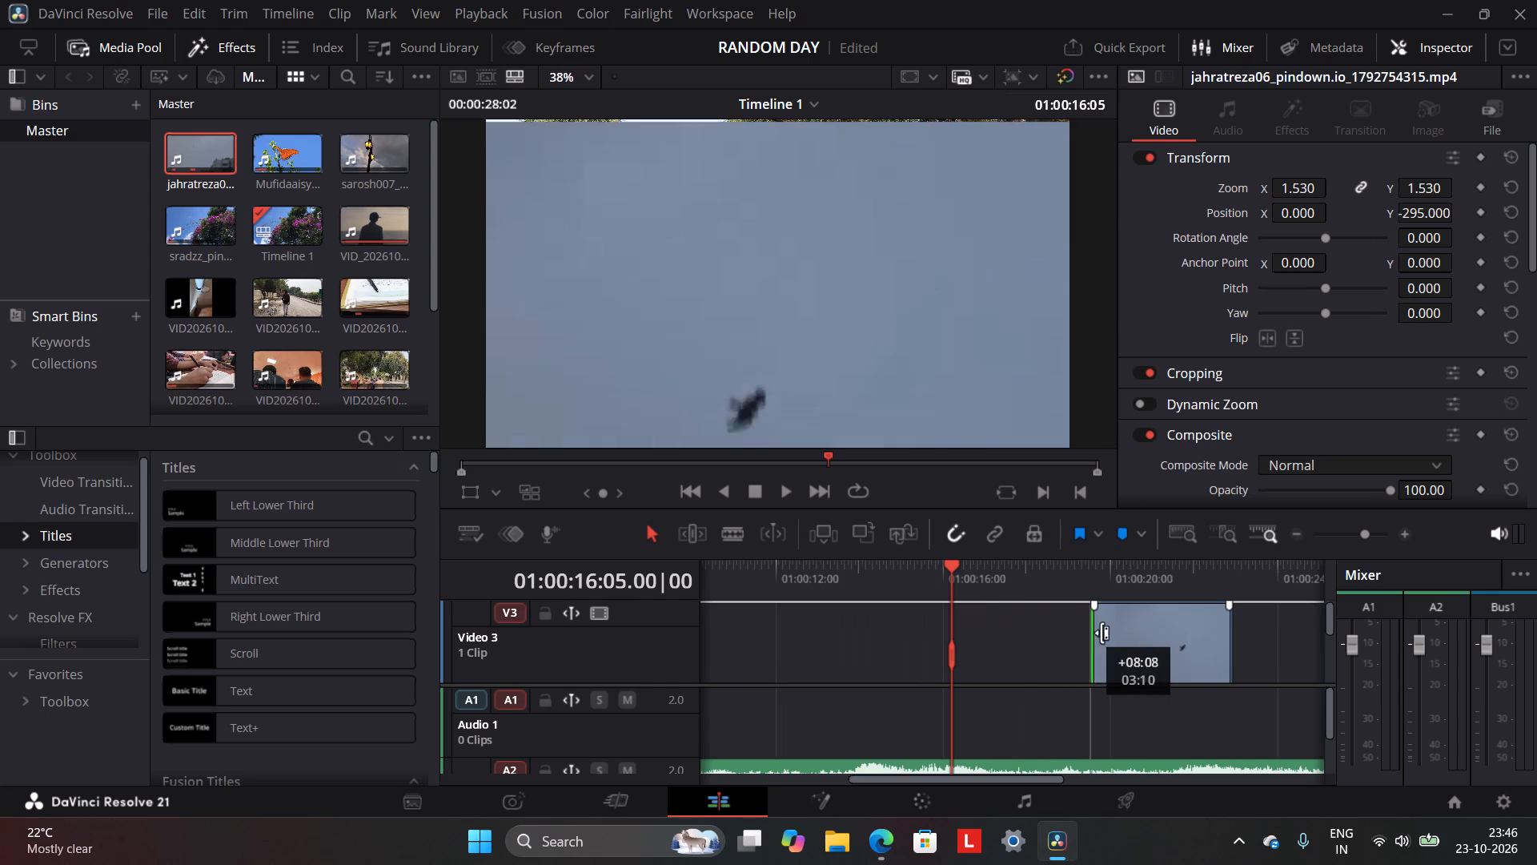
drag(1102, 633, 1162, 630)
drag(1194, 626, 803, 659)
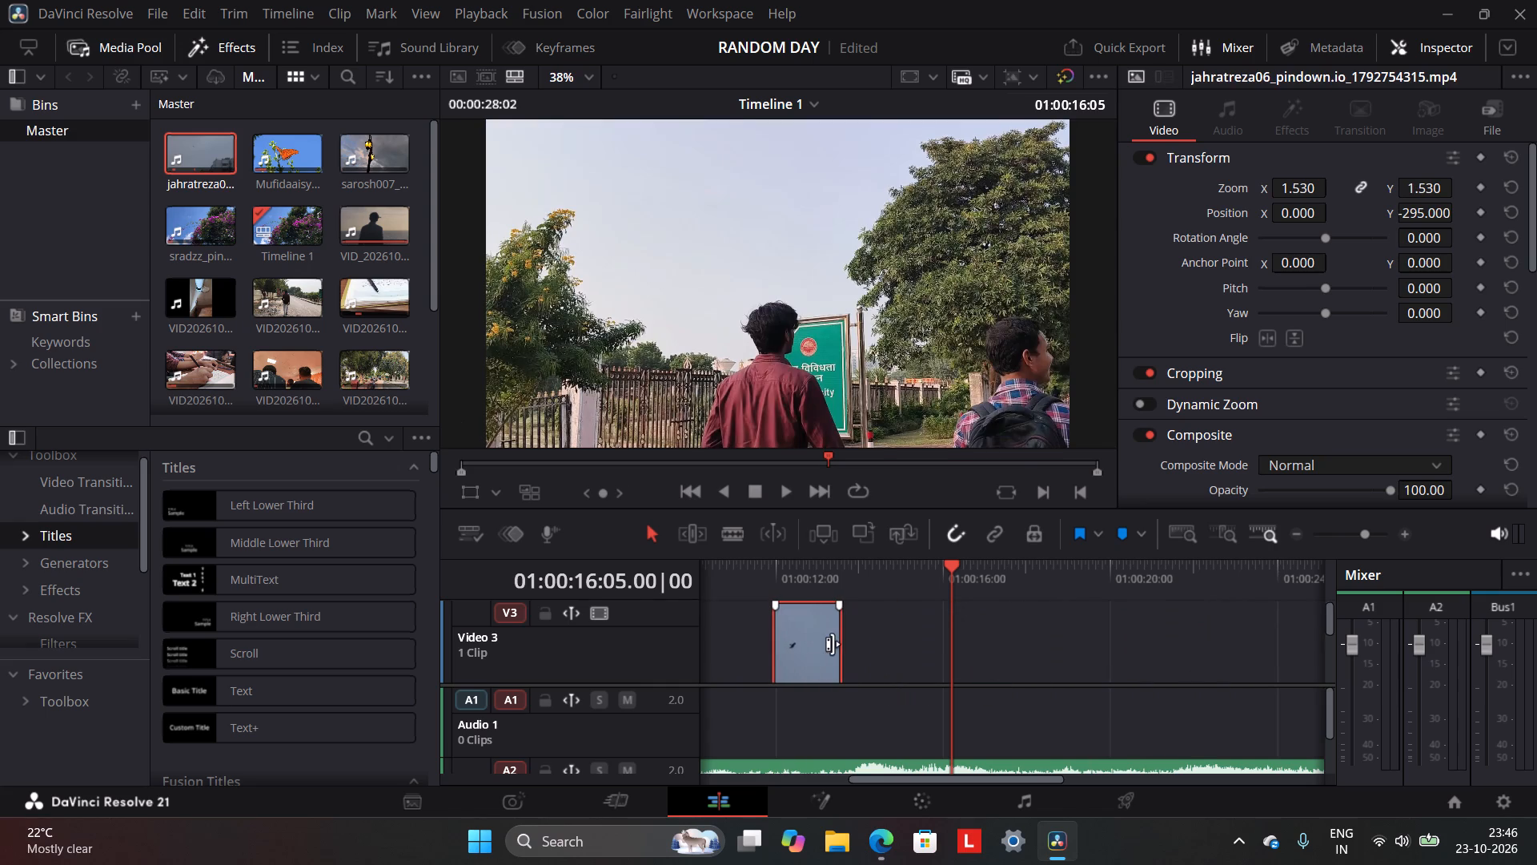
drag(841, 641, 1251, 642)
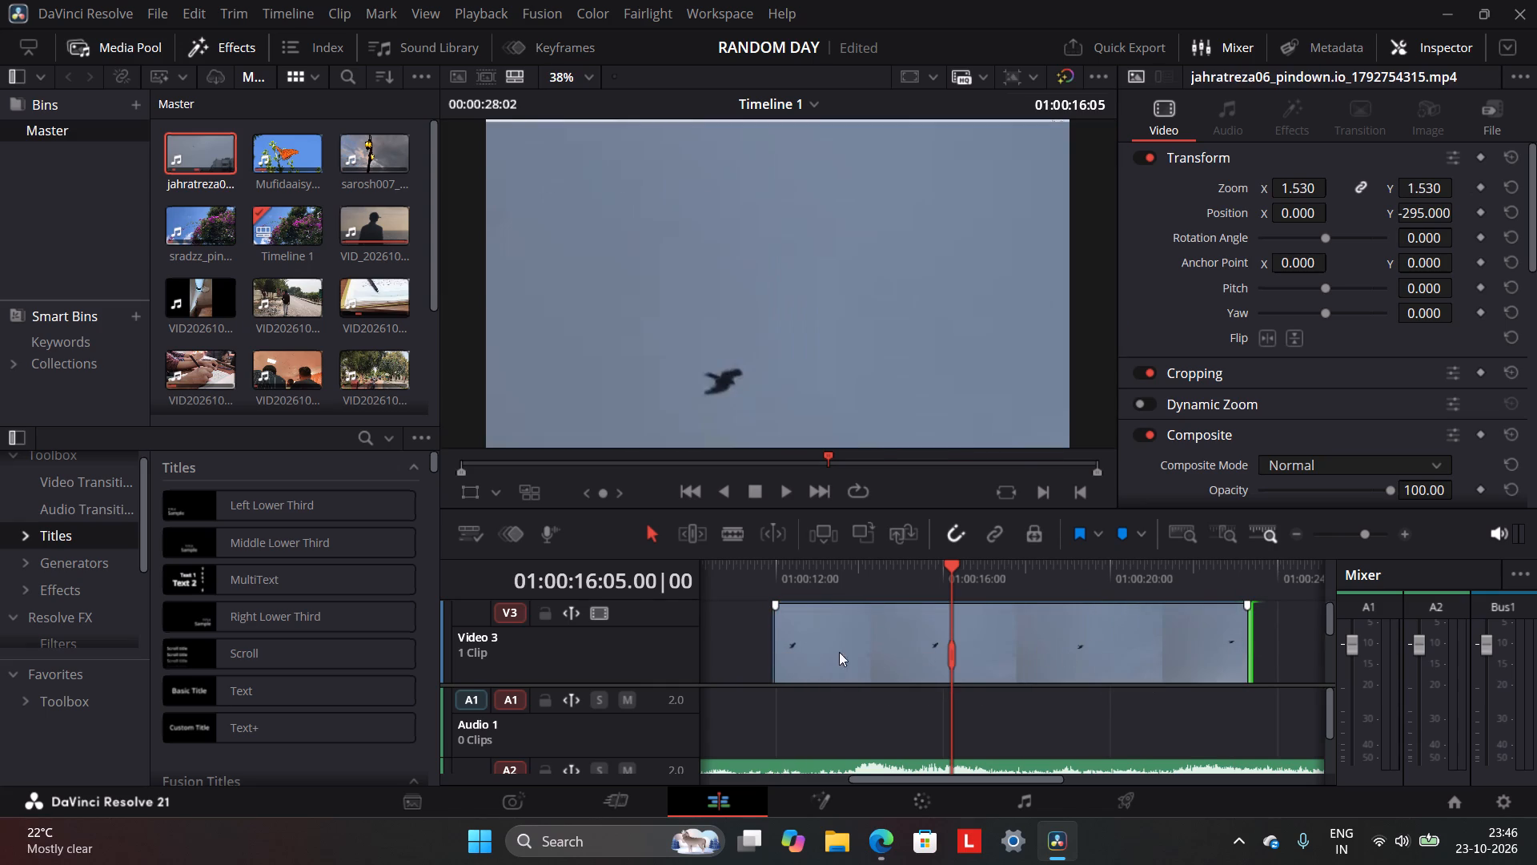
drag(777, 648, 1142, 638)
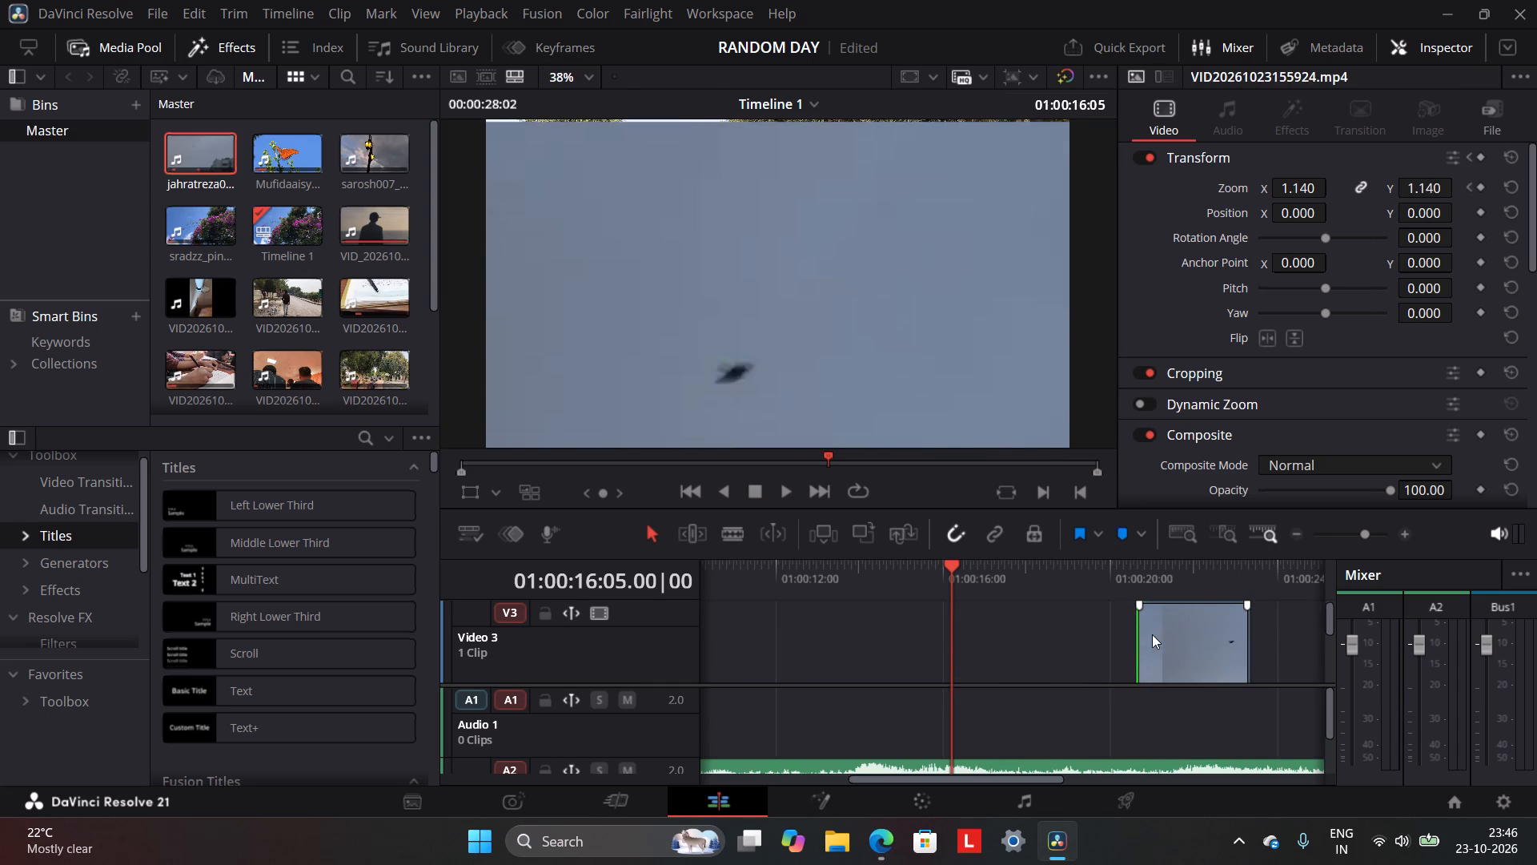
drag(1163, 631, 750, 666)
drag(833, 637, 897, 642)
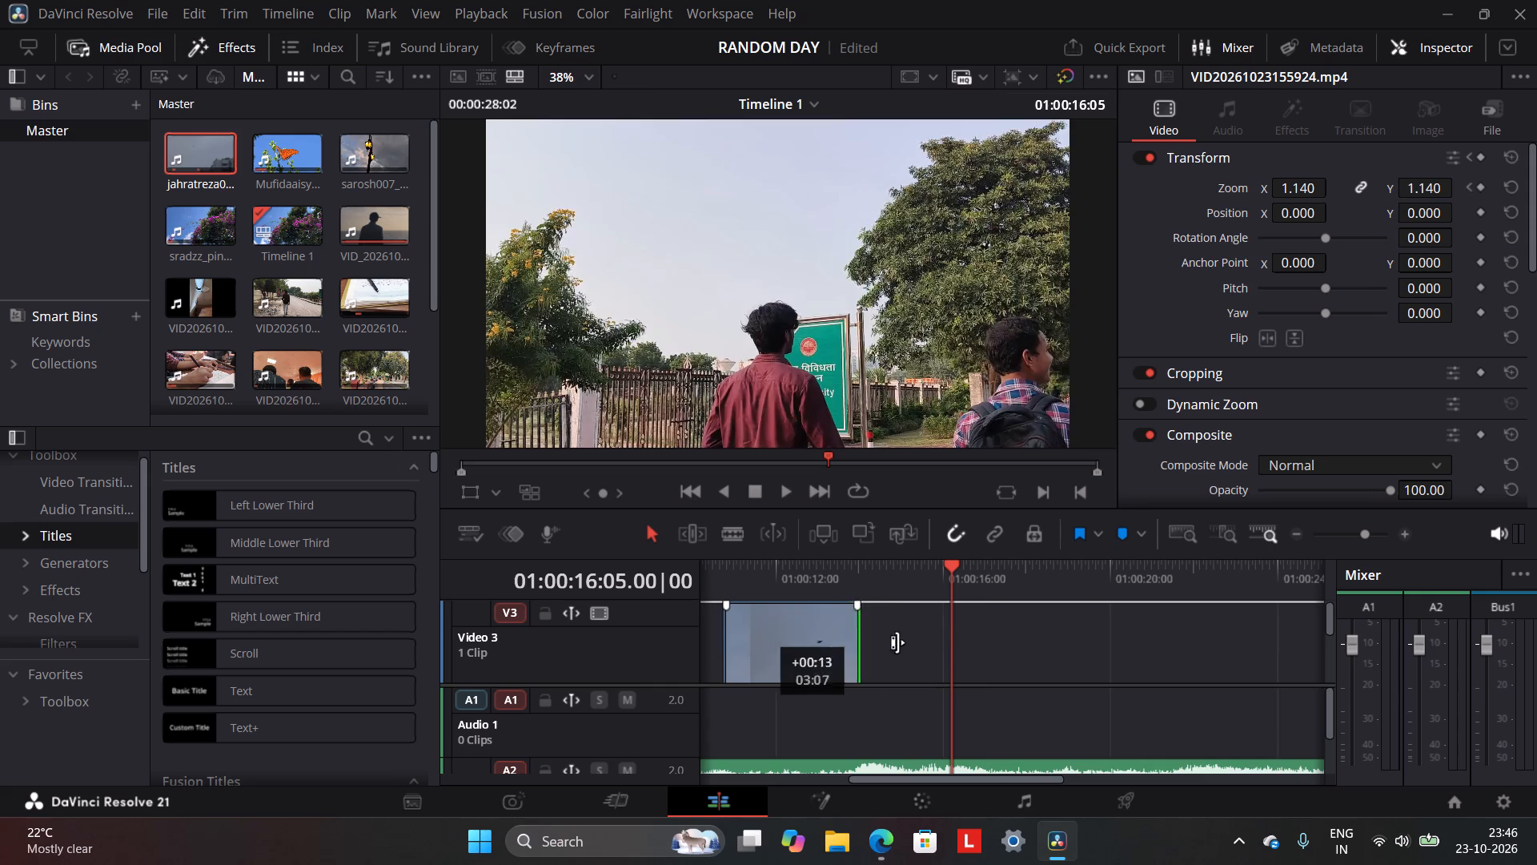
drag(897, 642, 1298, 640)
drag(732, 642, 1276, 647)
Slide the bird-in-sky clip earlier on Video 3 and extend its end to a length of 12:03.
drag(1283, 646, 823, 677)
drag(847, 662, 1300, 647)
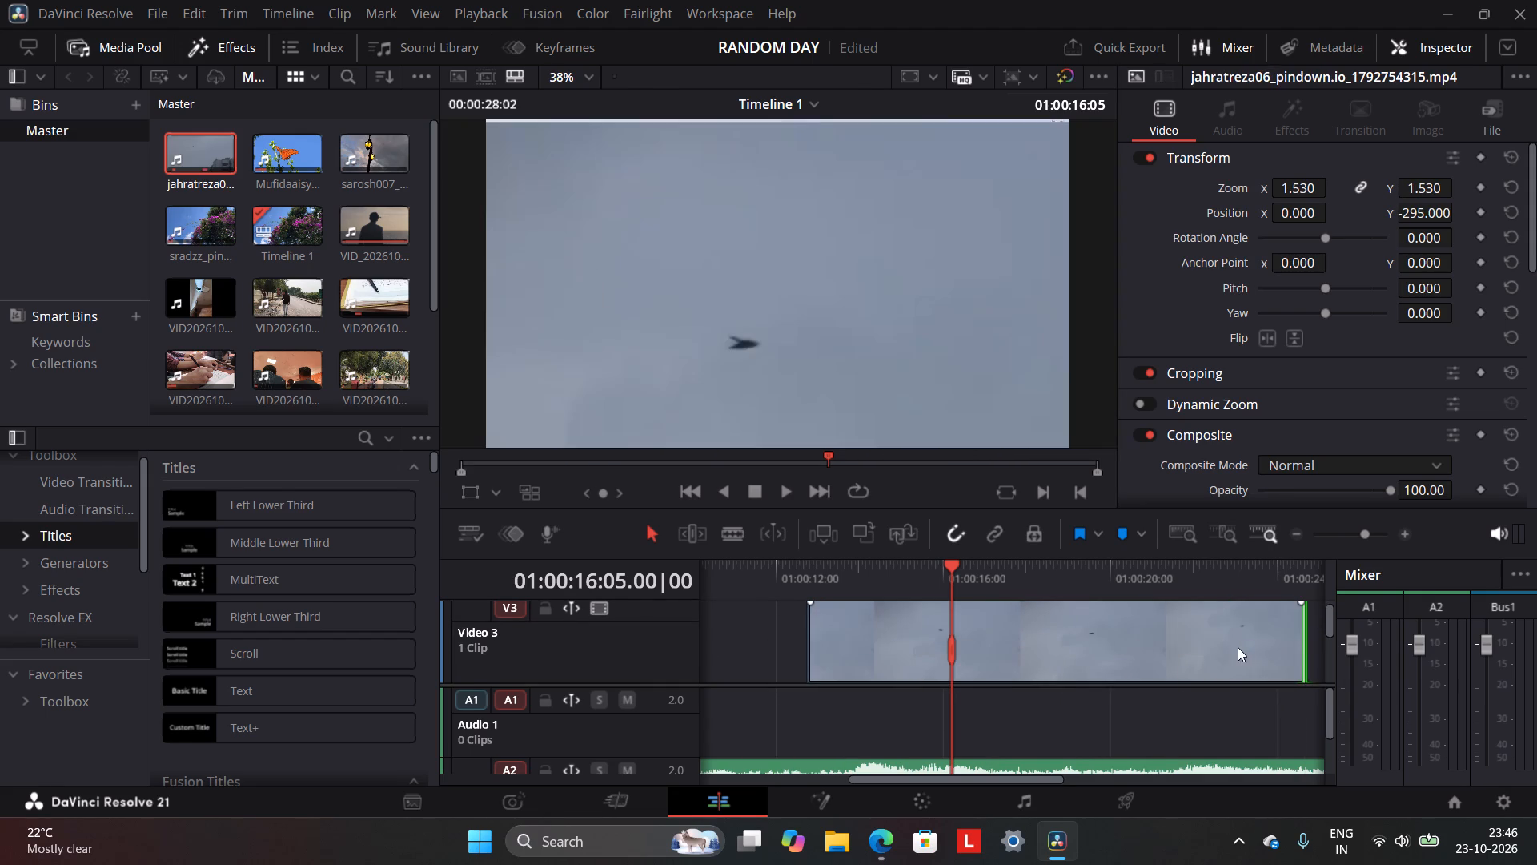
drag(1223, 645, 1008, 642)
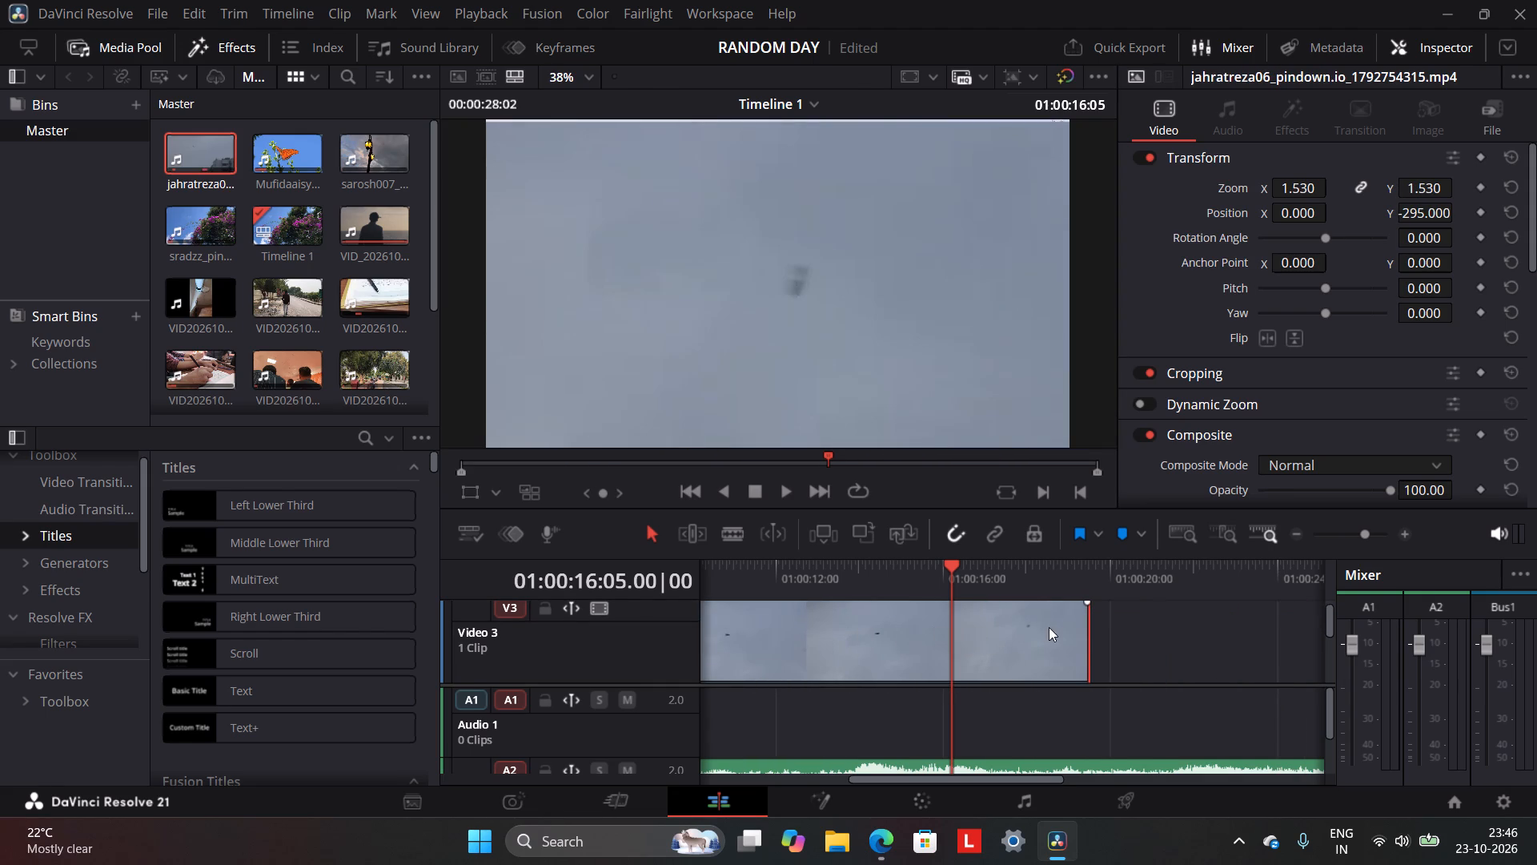
drag(1061, 629, 834, 643)
drag(851, 635, 871, 635)
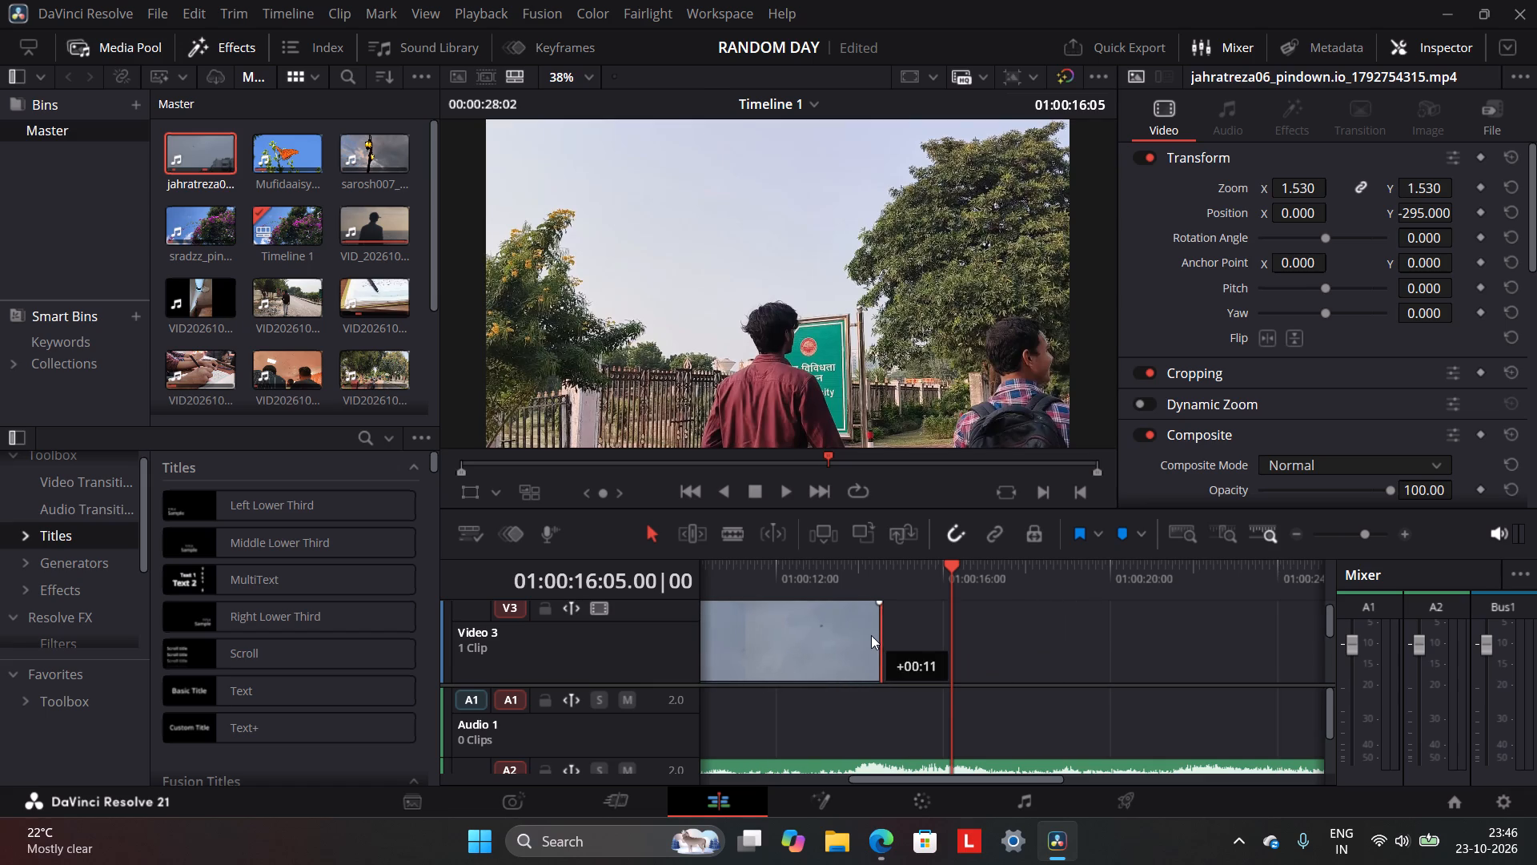
drag(871, 635, 889, 638)
drag(906, 634, 1167, 634)
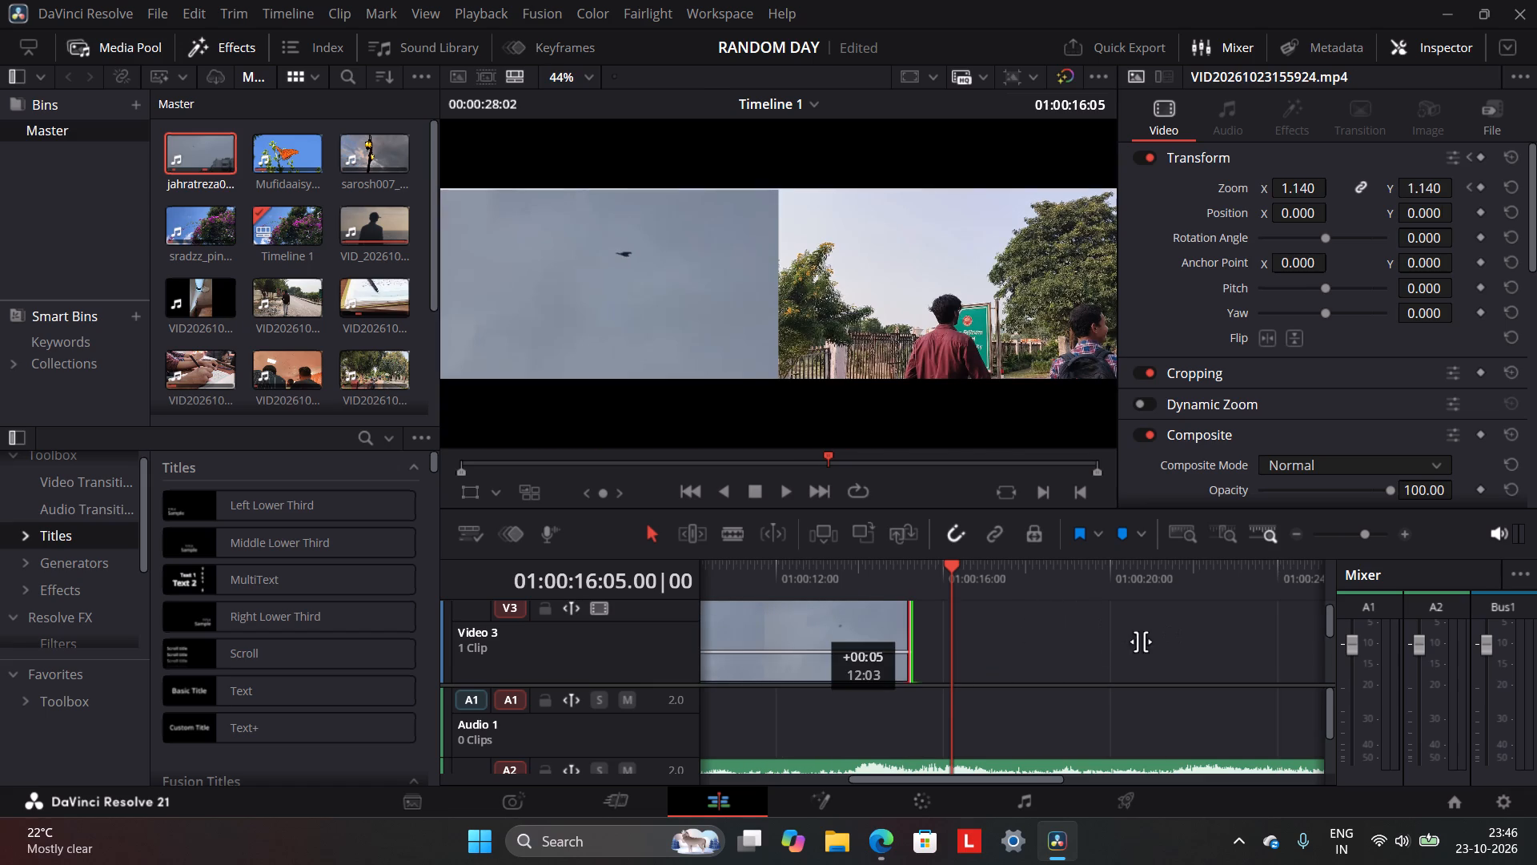
drag(913, 656, 1004, 655)
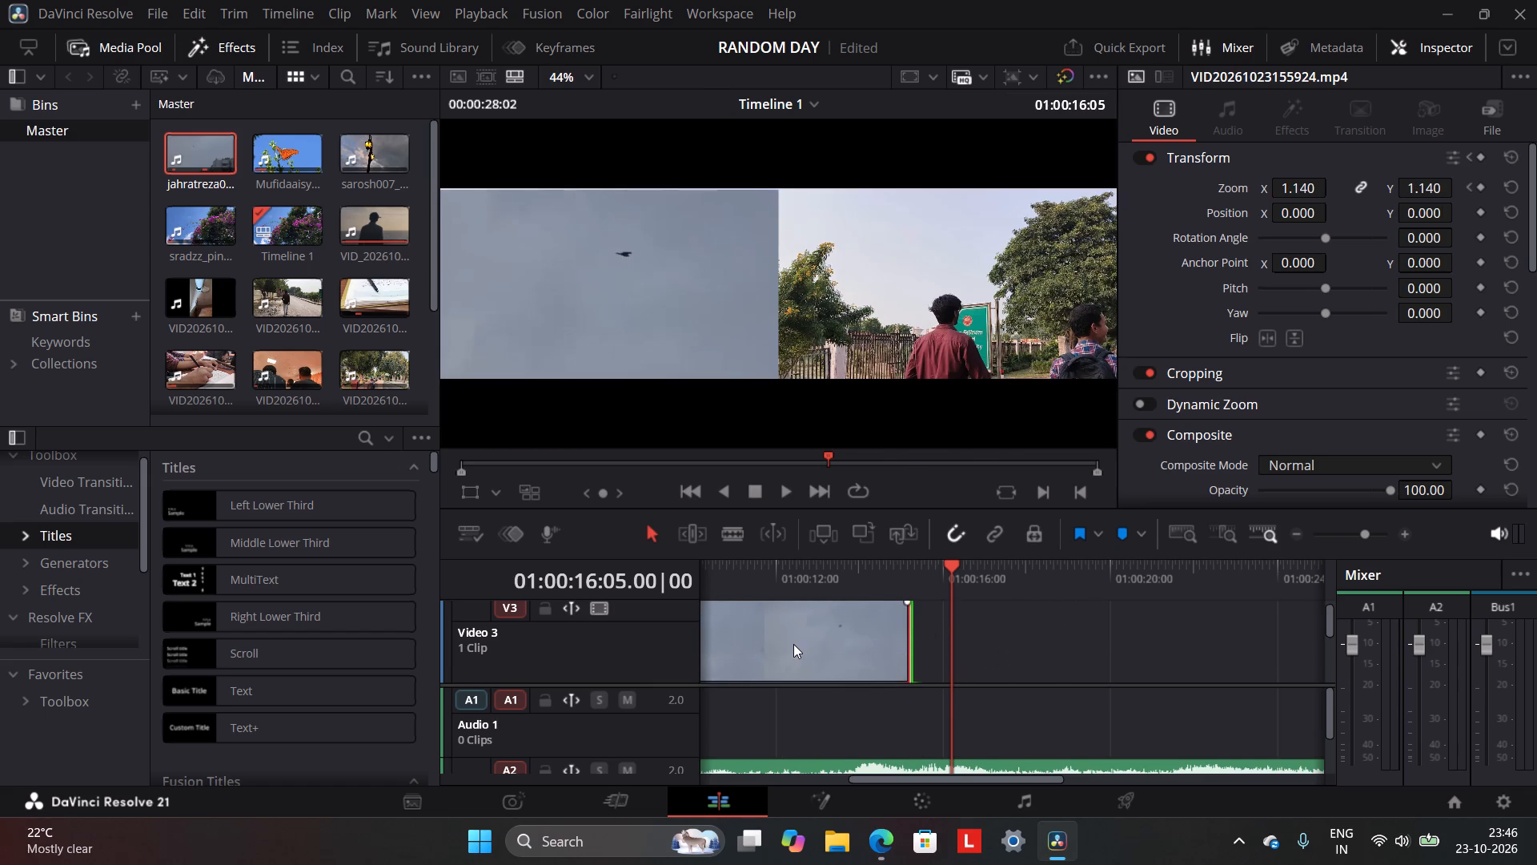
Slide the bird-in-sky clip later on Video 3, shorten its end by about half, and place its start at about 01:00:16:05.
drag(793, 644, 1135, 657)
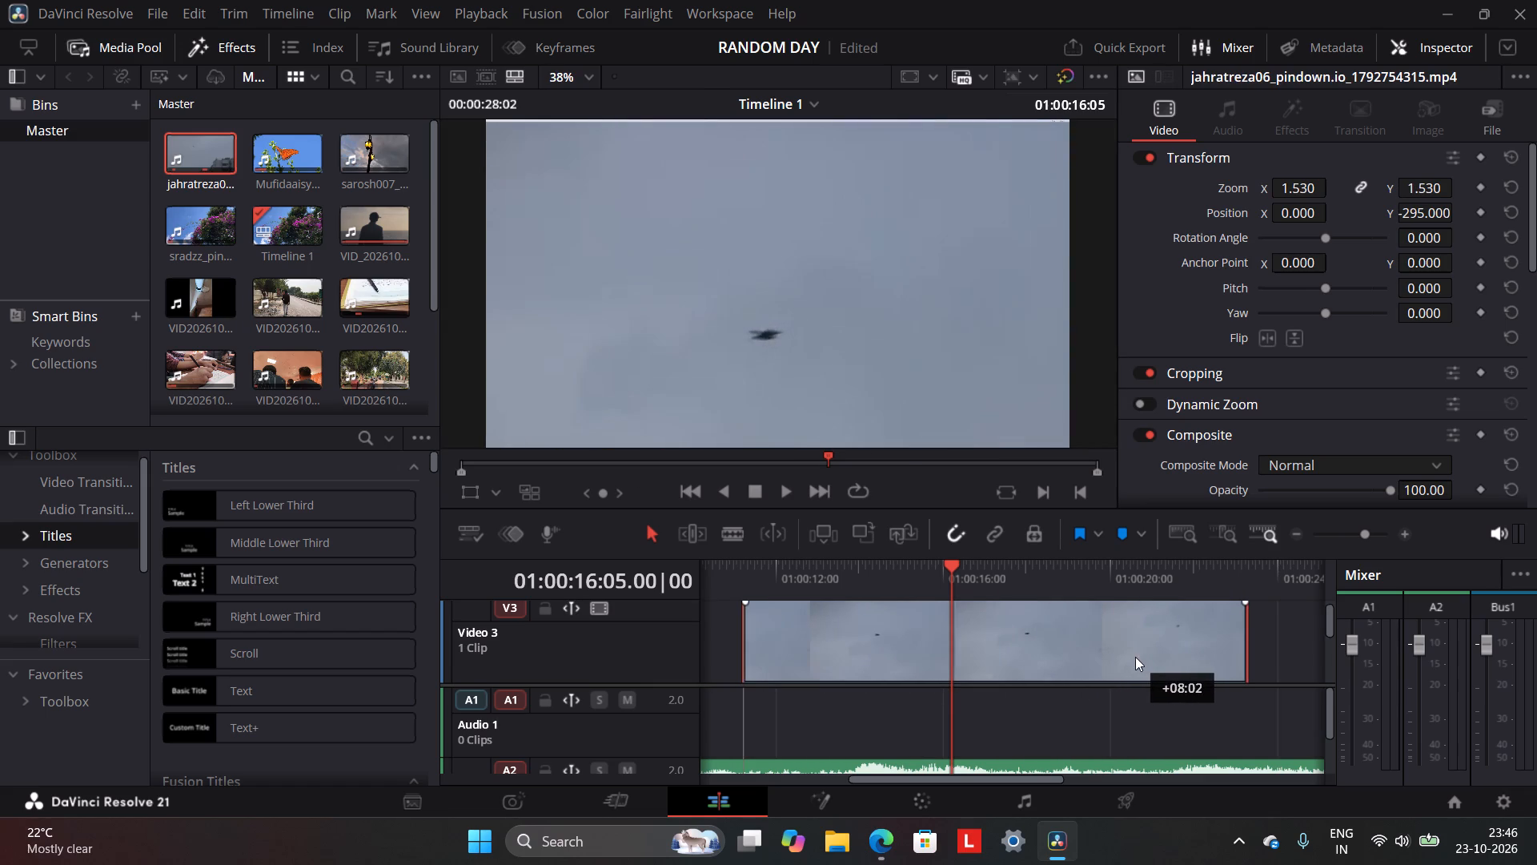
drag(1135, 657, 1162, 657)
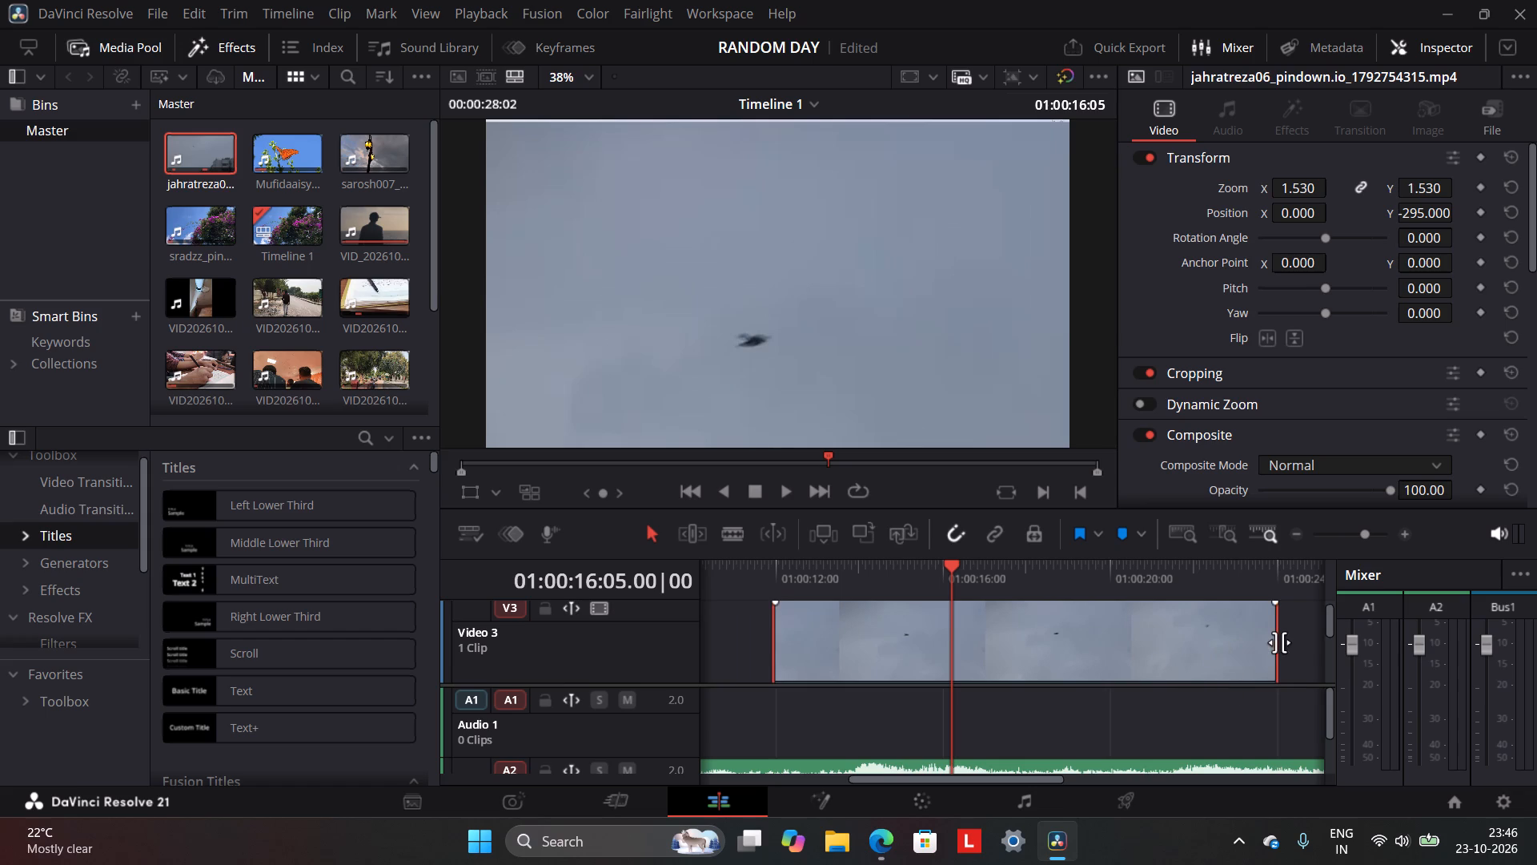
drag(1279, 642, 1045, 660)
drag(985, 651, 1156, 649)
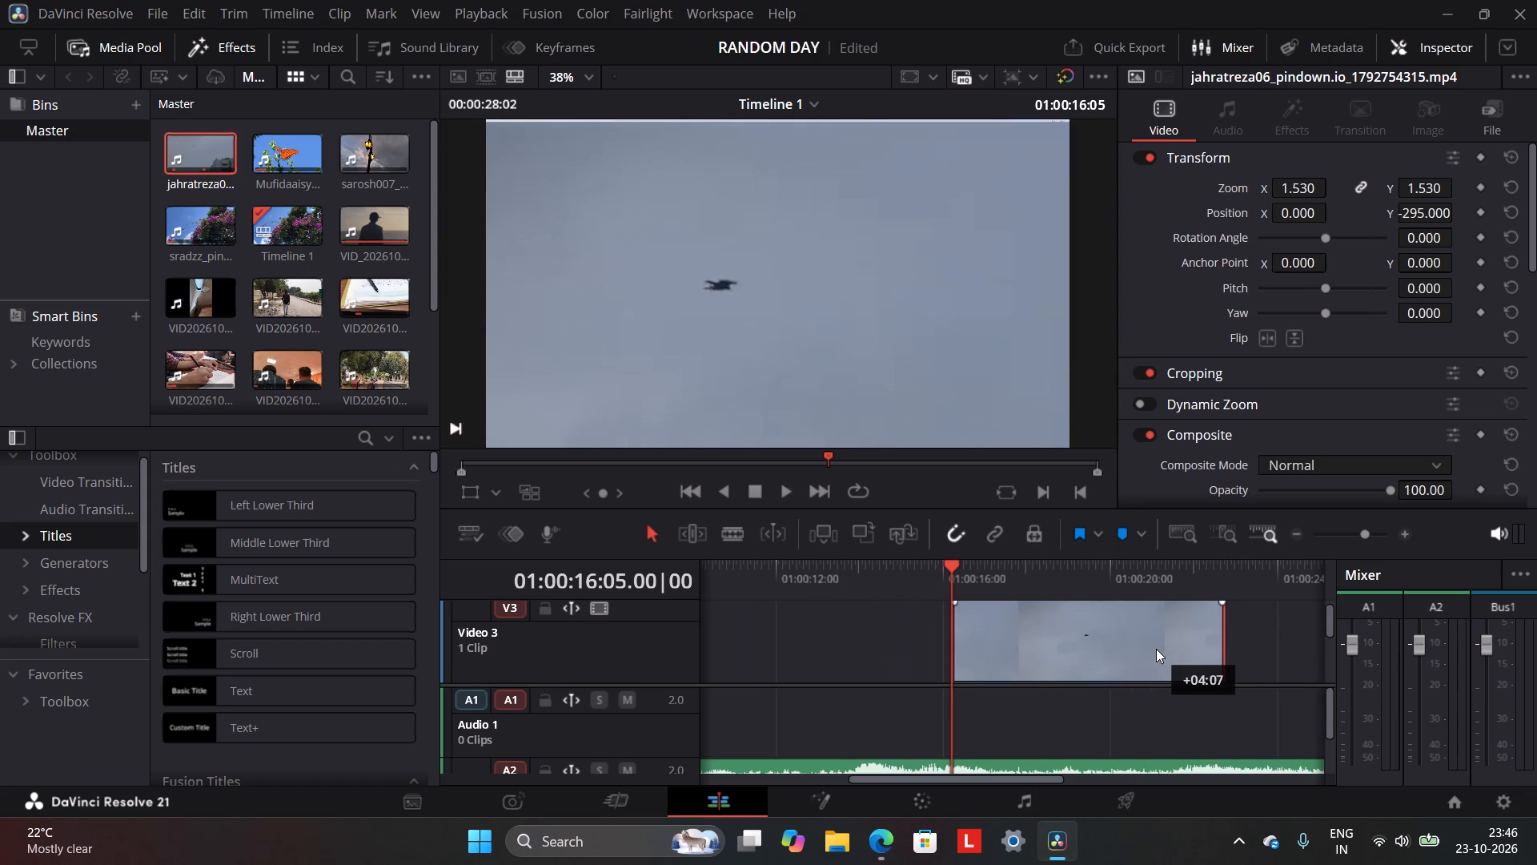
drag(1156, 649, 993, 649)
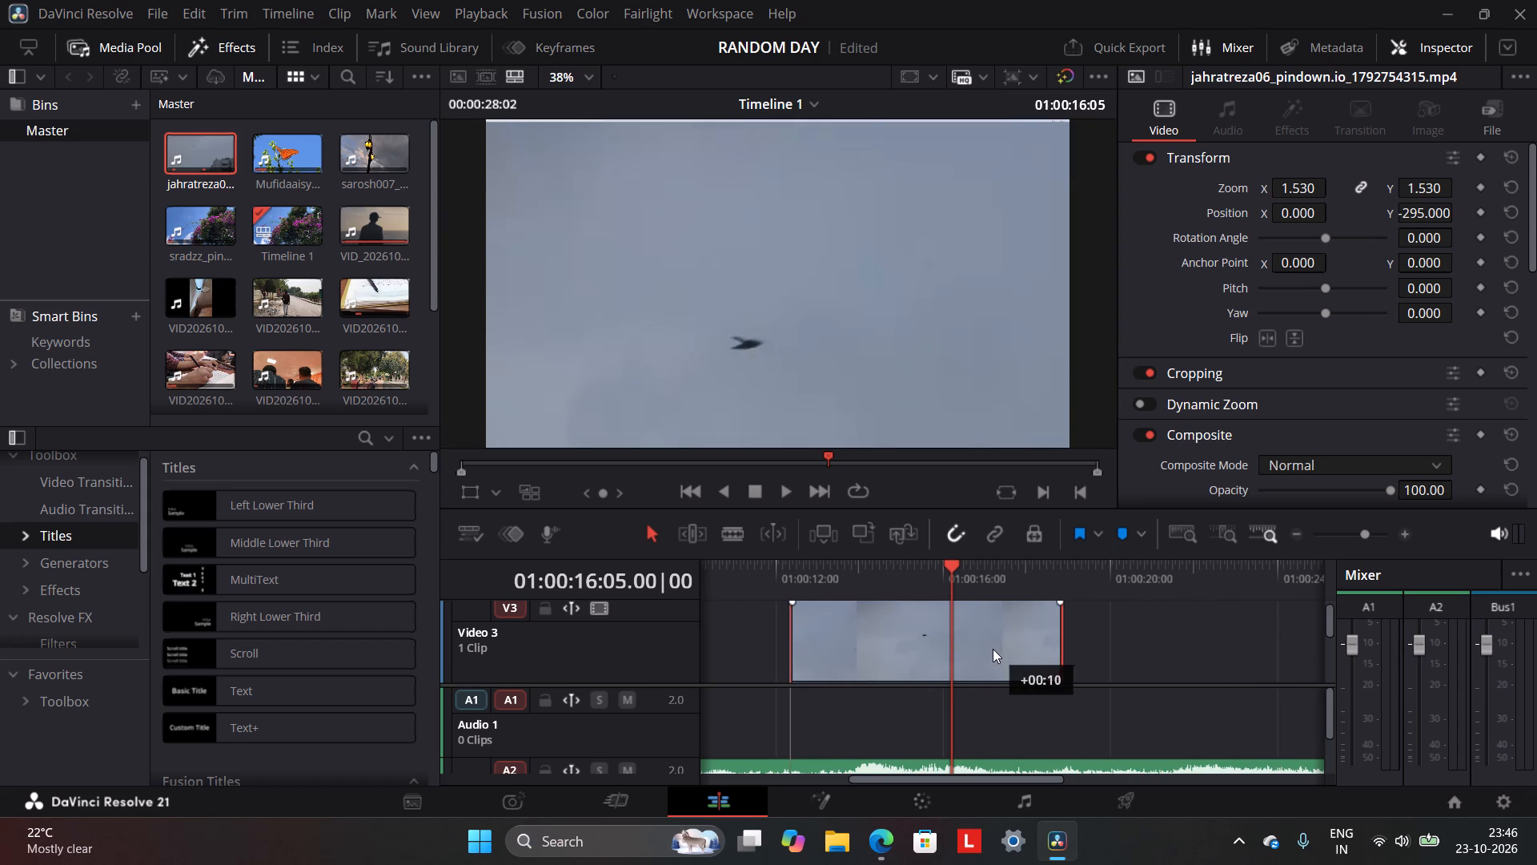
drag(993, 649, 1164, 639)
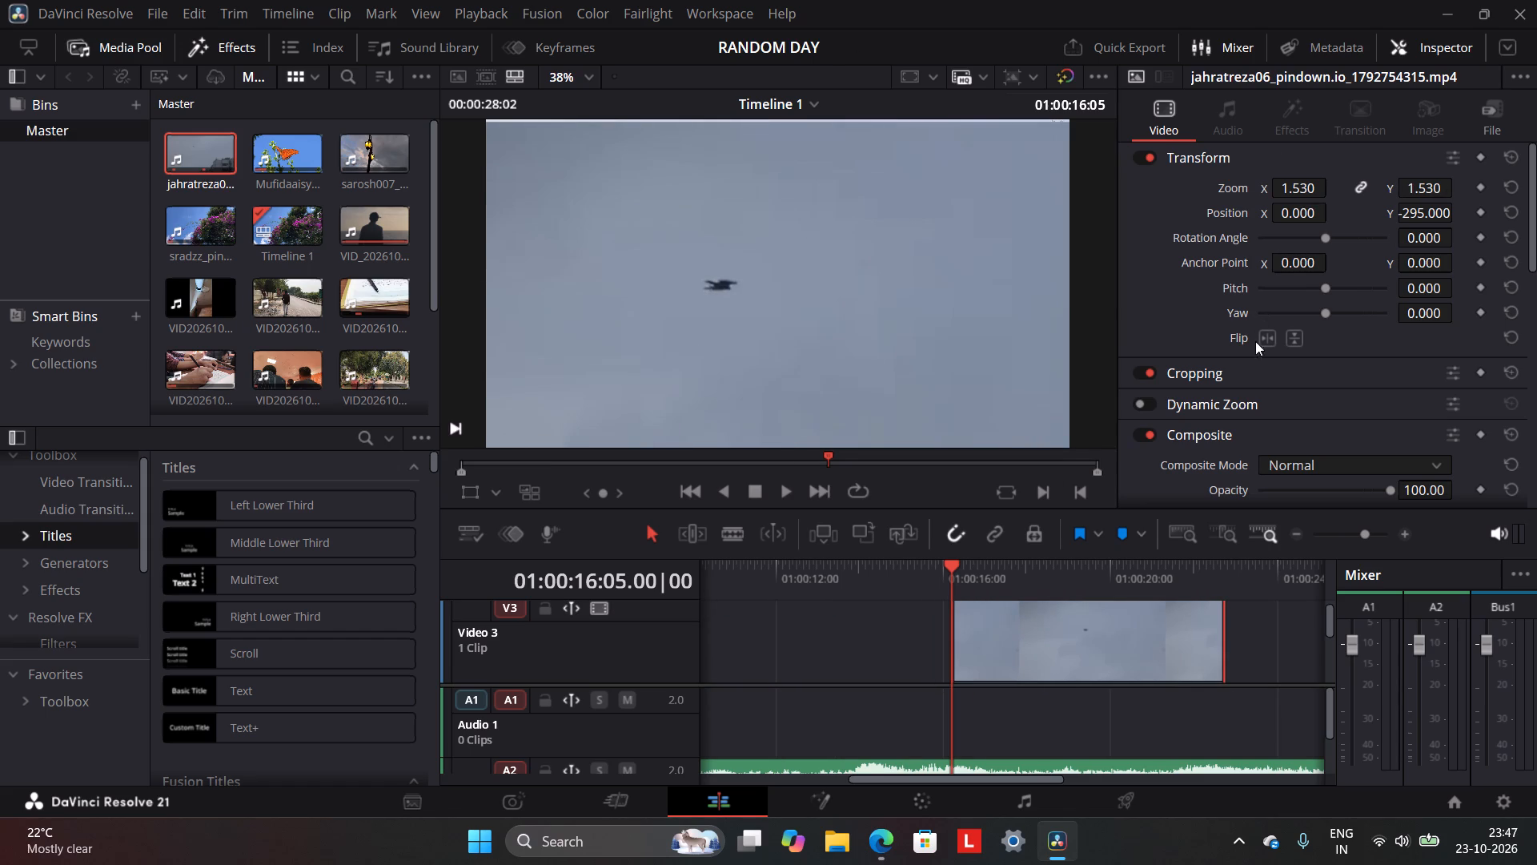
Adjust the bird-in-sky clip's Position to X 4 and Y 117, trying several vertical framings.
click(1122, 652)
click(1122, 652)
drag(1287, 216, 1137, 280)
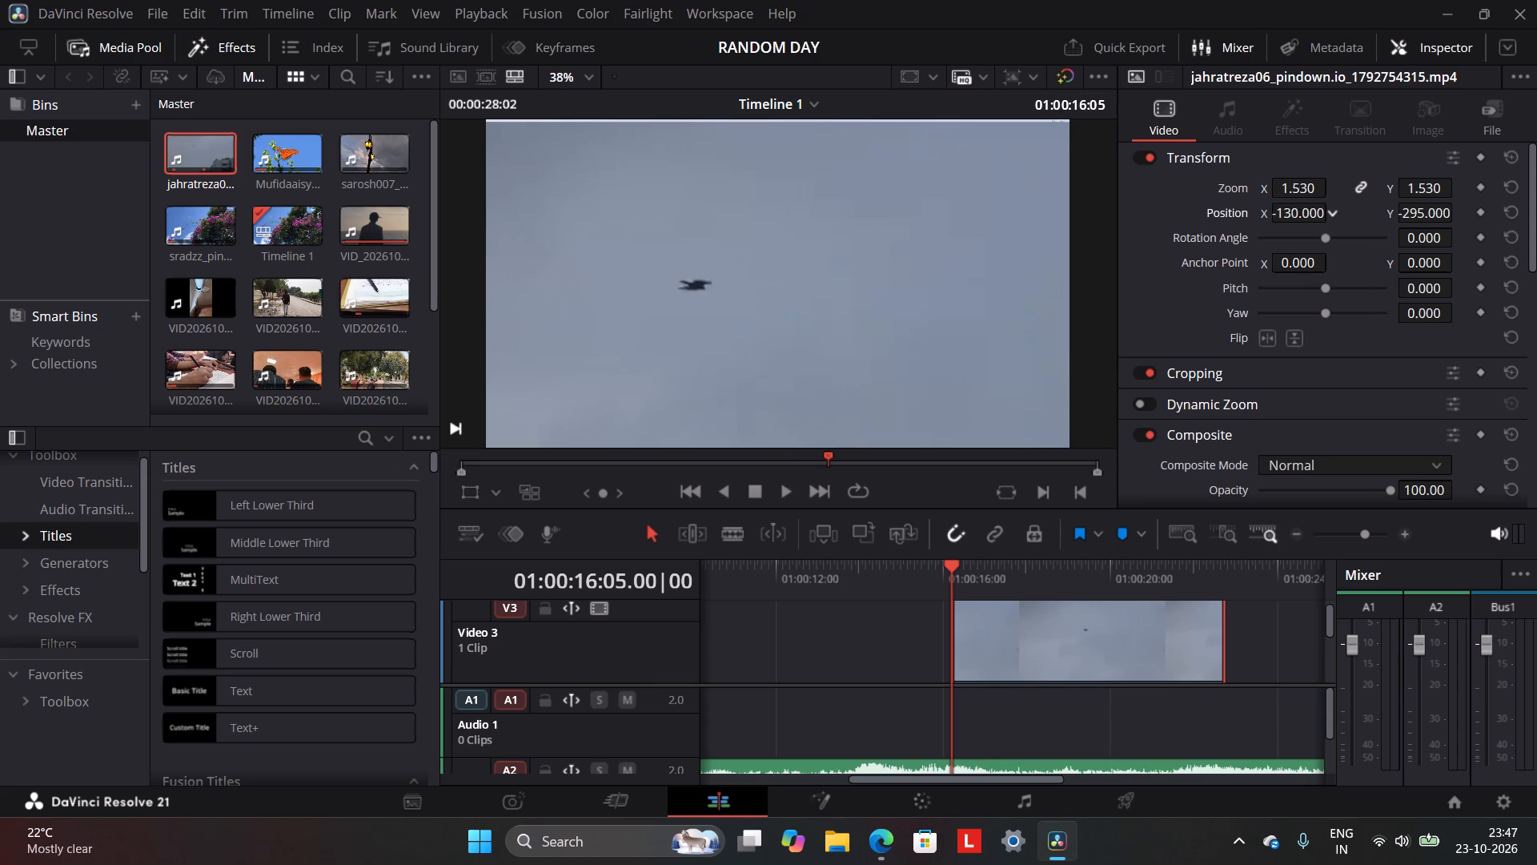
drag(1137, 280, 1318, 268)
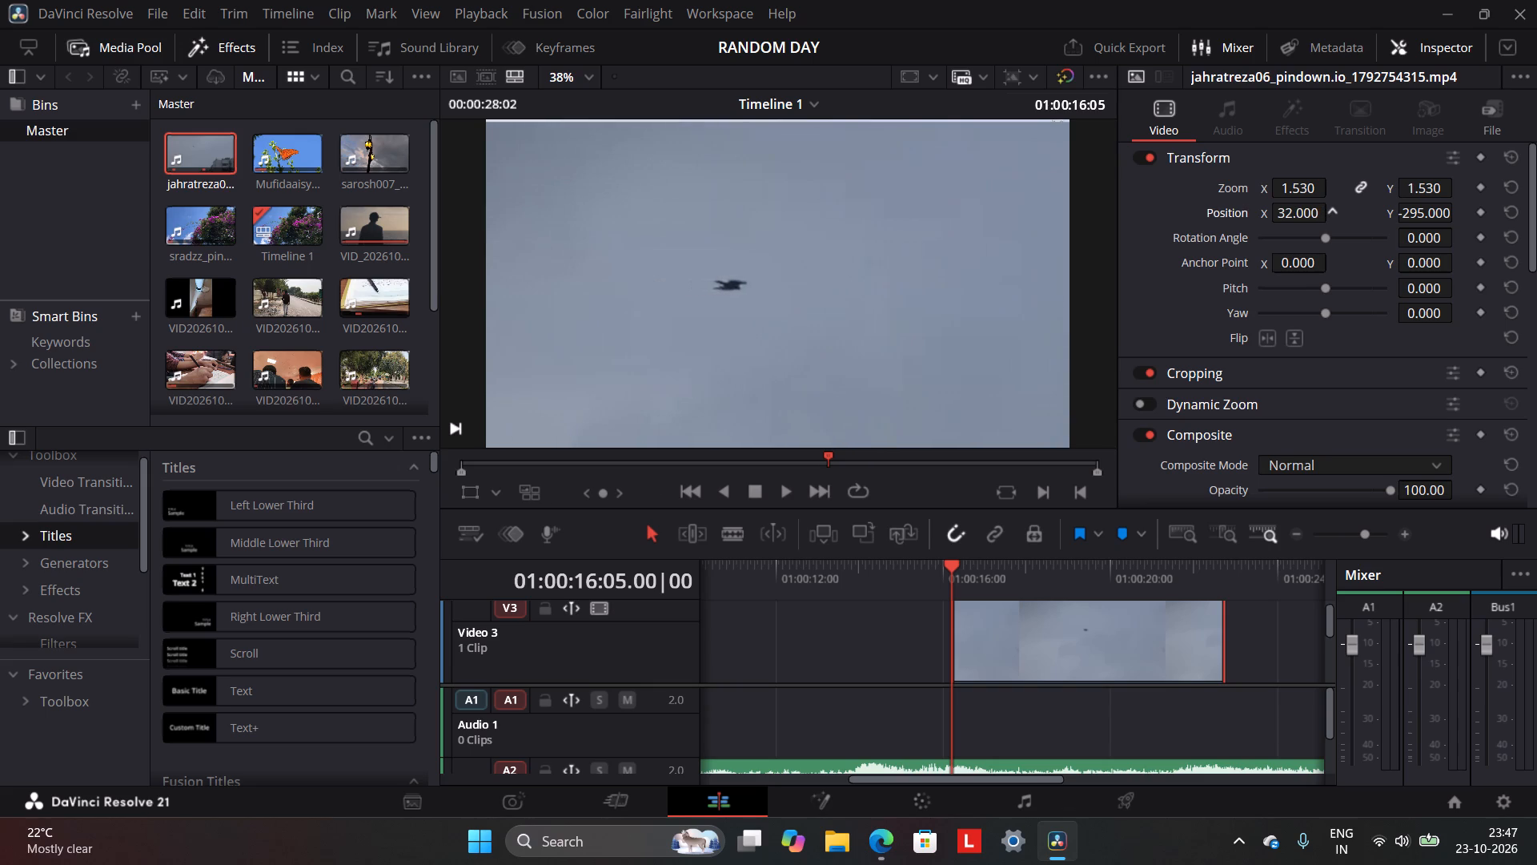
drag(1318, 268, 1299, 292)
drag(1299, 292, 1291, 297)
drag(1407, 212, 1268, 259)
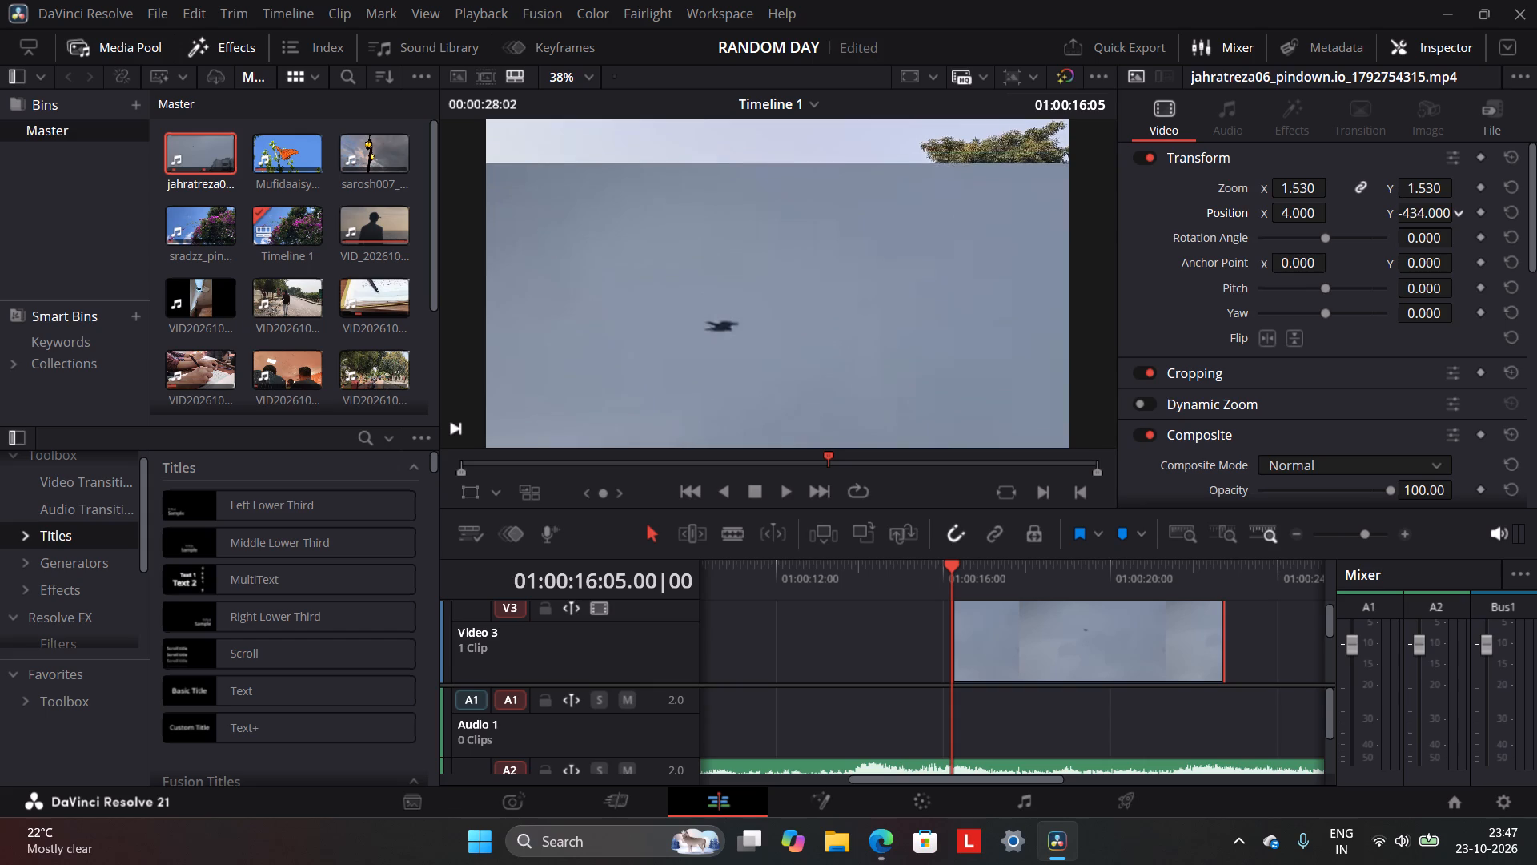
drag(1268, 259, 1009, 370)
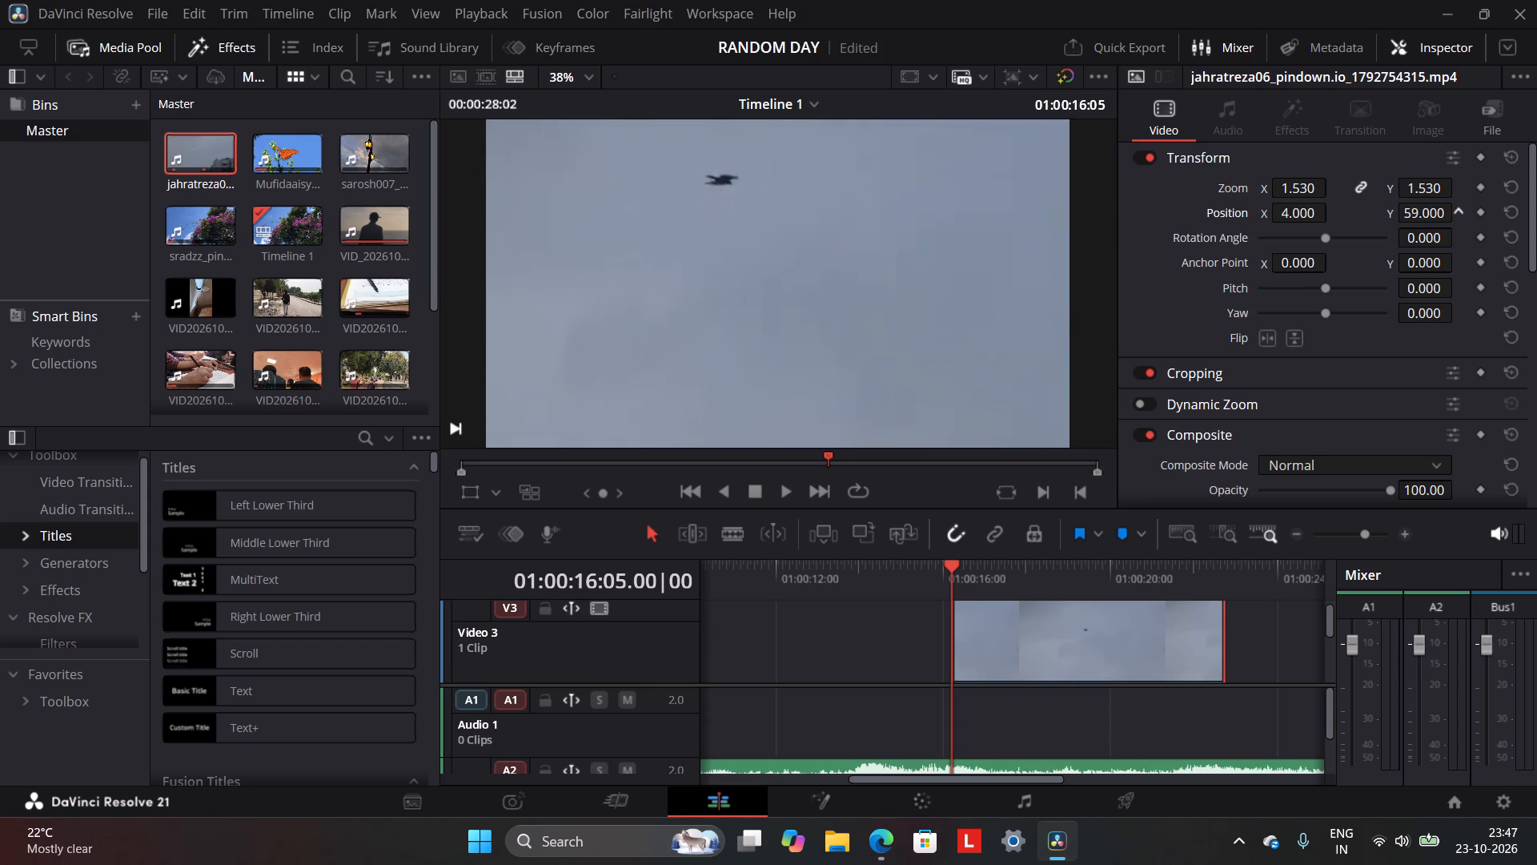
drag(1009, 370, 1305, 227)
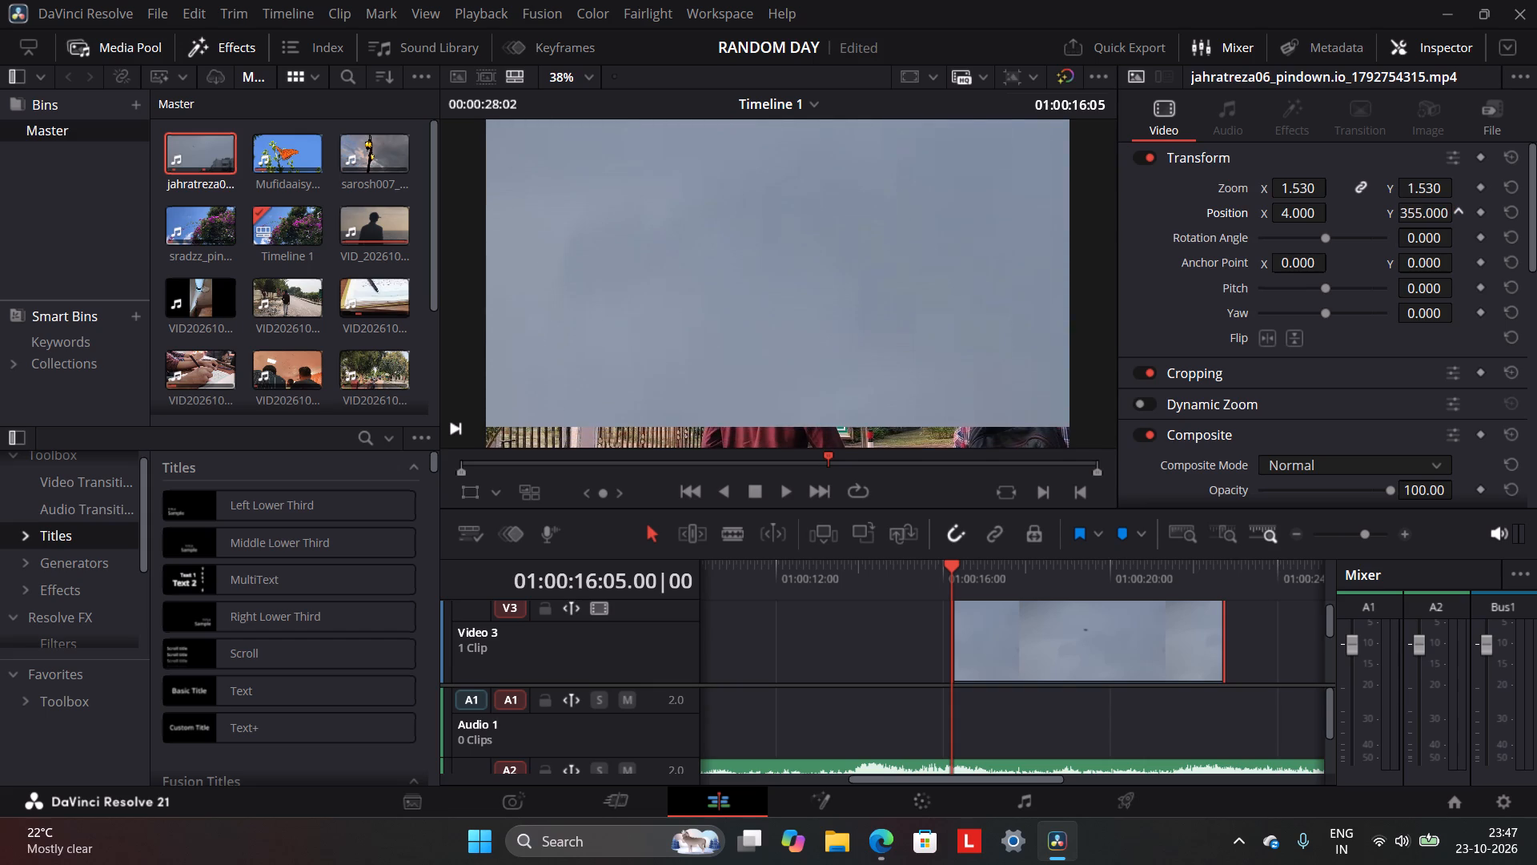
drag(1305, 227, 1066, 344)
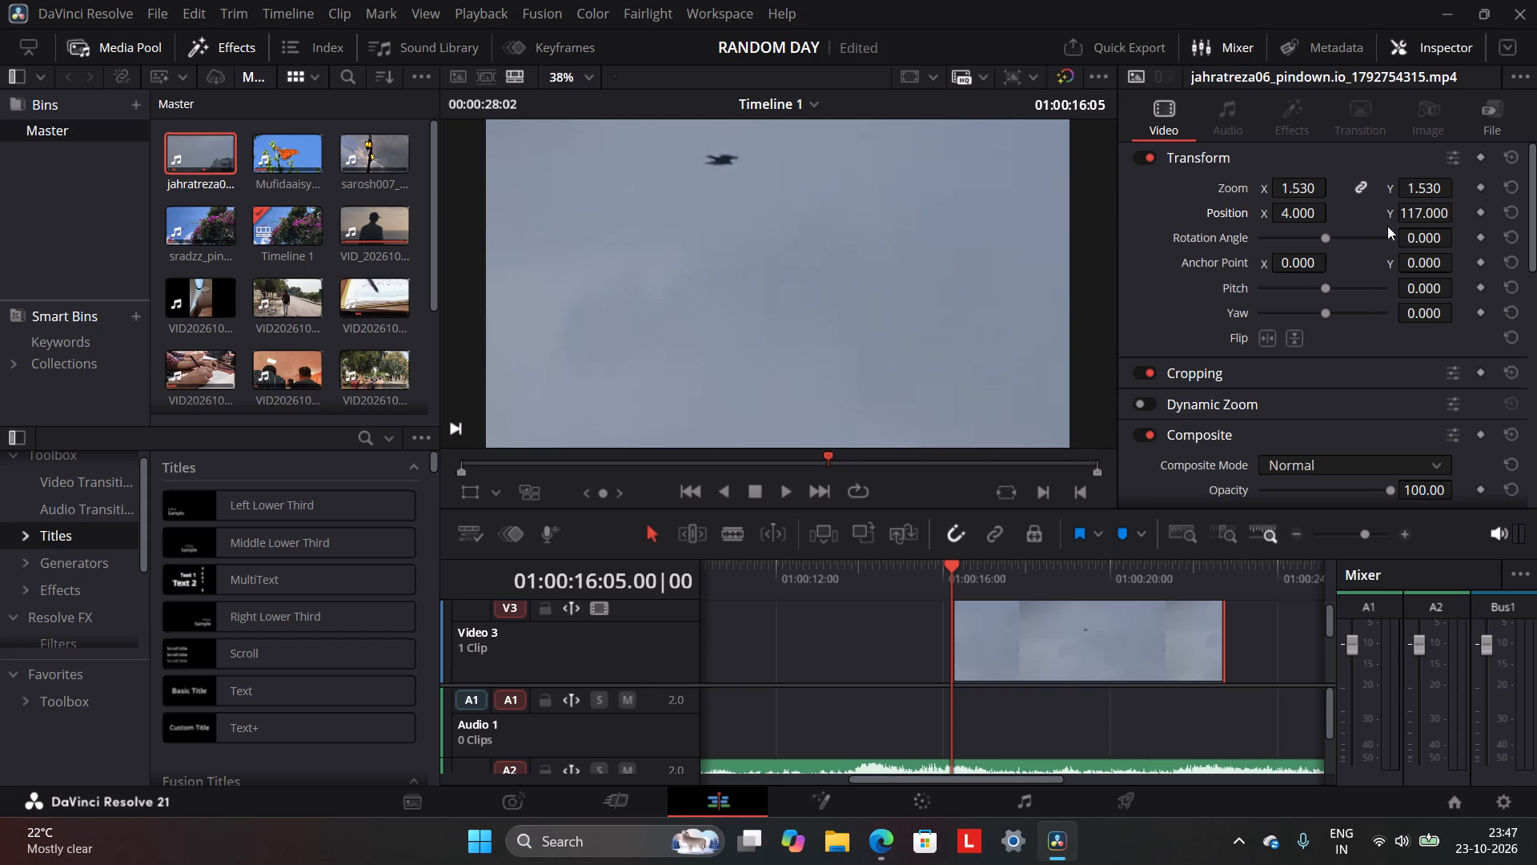
Delete the bird-in-sky clip from Video 3.
right_click(1142, 660)
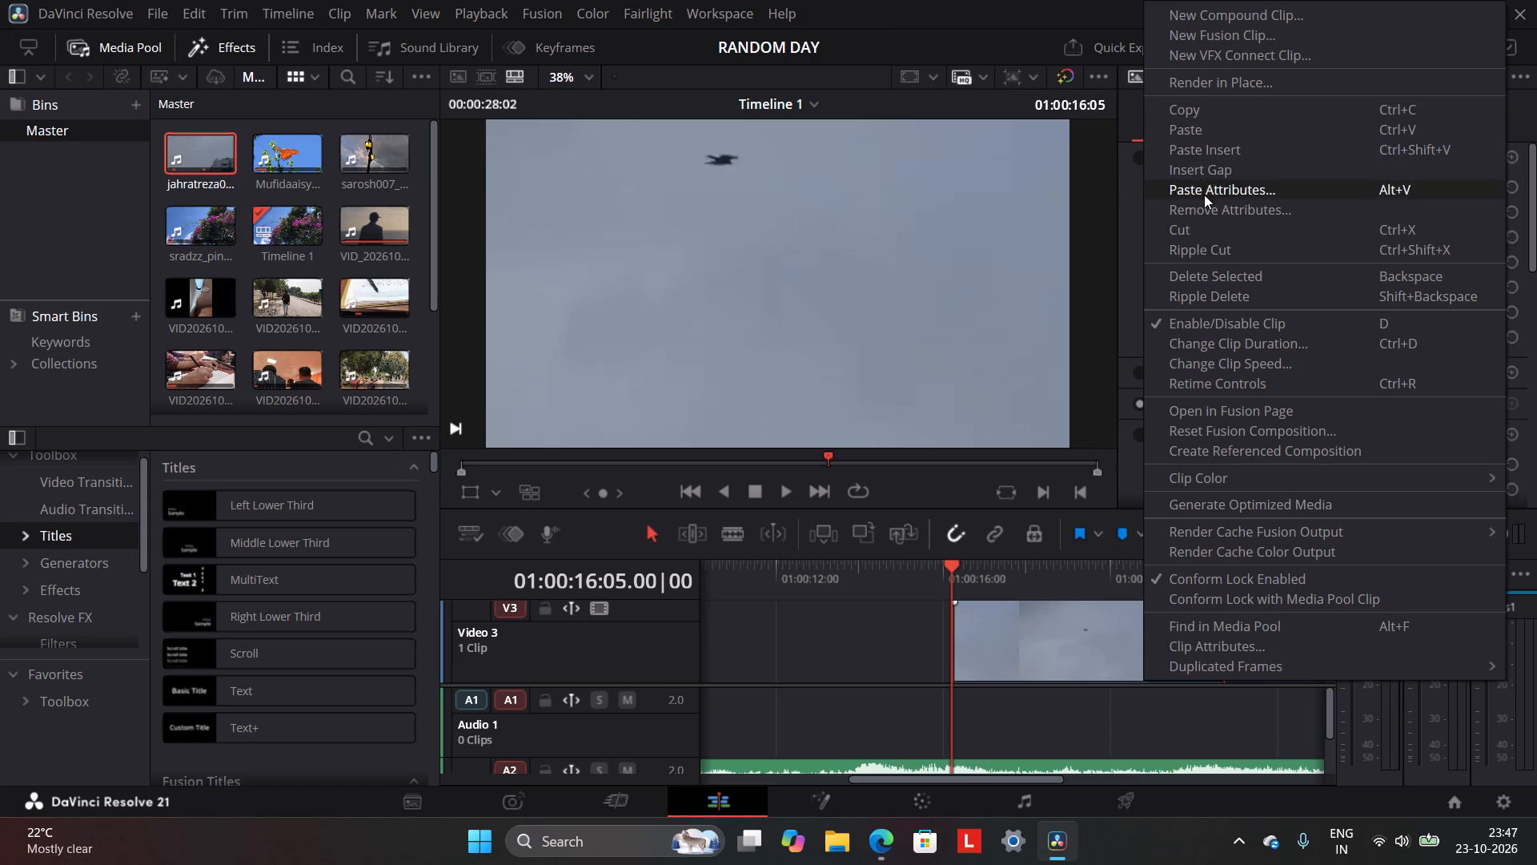
click(1216, 276)
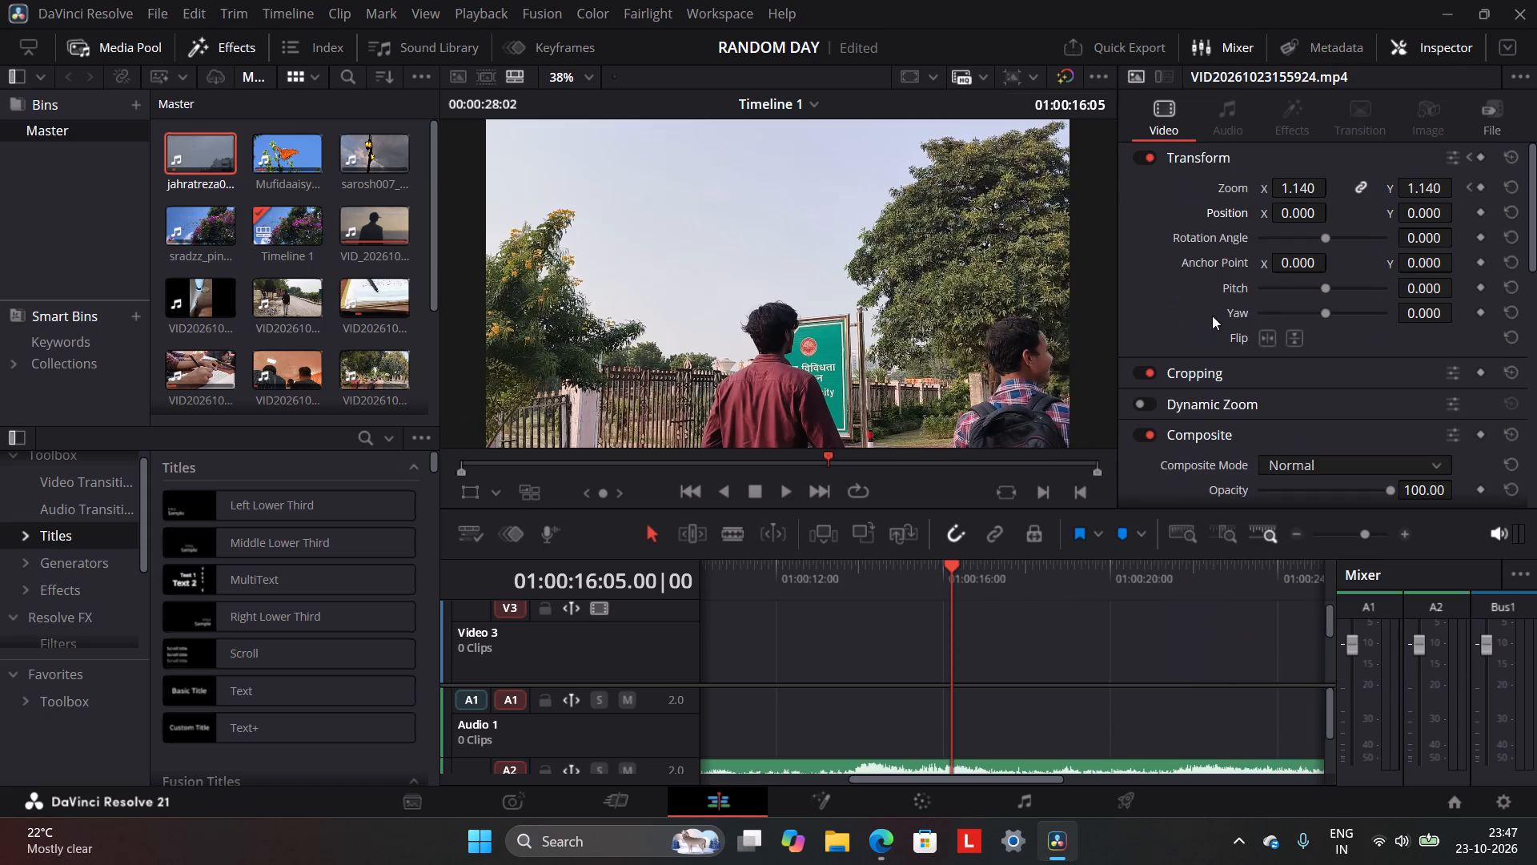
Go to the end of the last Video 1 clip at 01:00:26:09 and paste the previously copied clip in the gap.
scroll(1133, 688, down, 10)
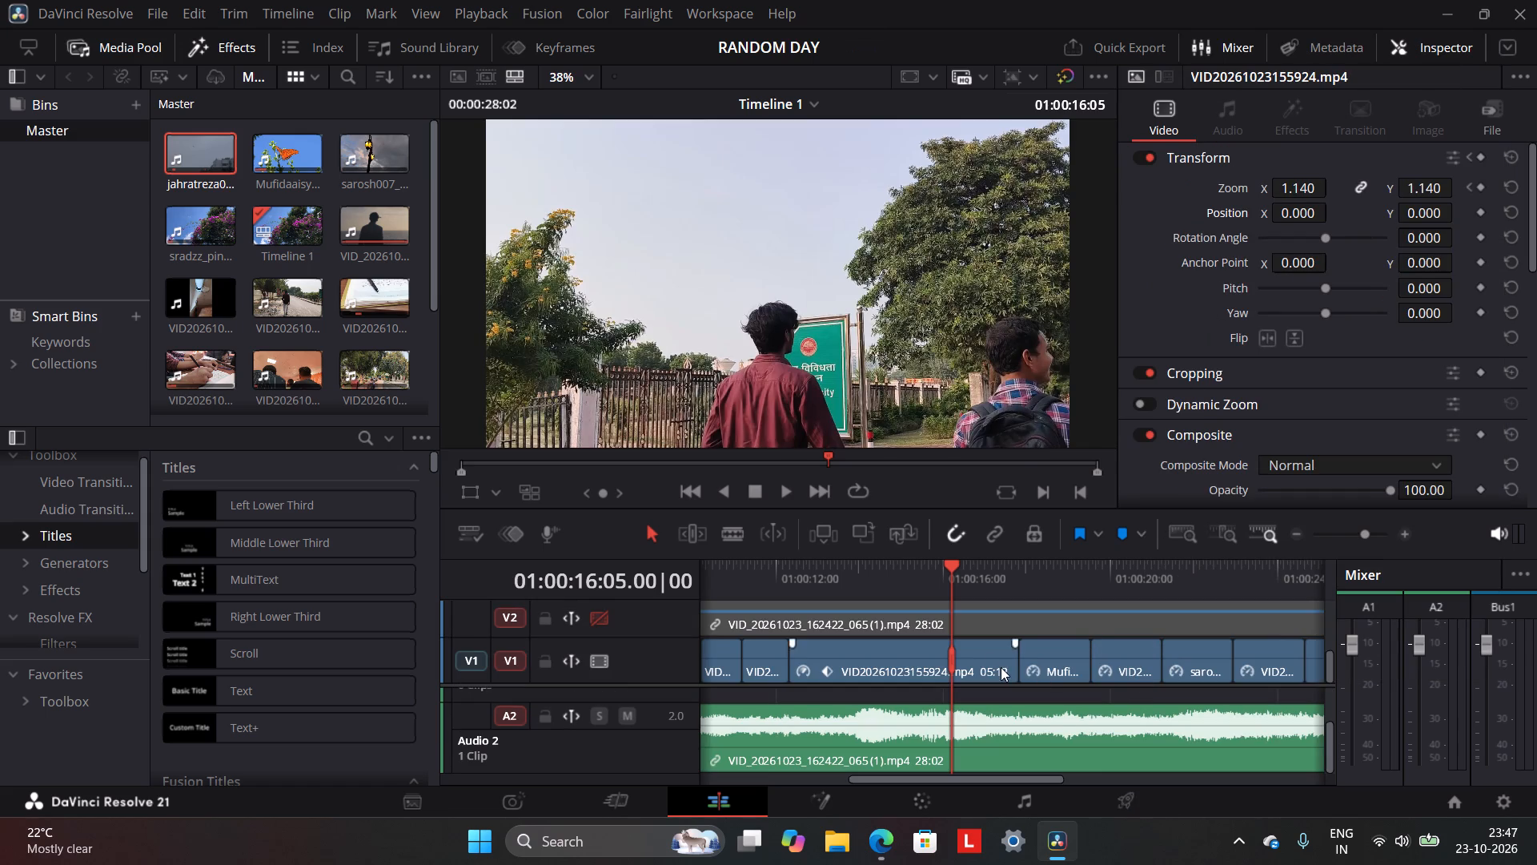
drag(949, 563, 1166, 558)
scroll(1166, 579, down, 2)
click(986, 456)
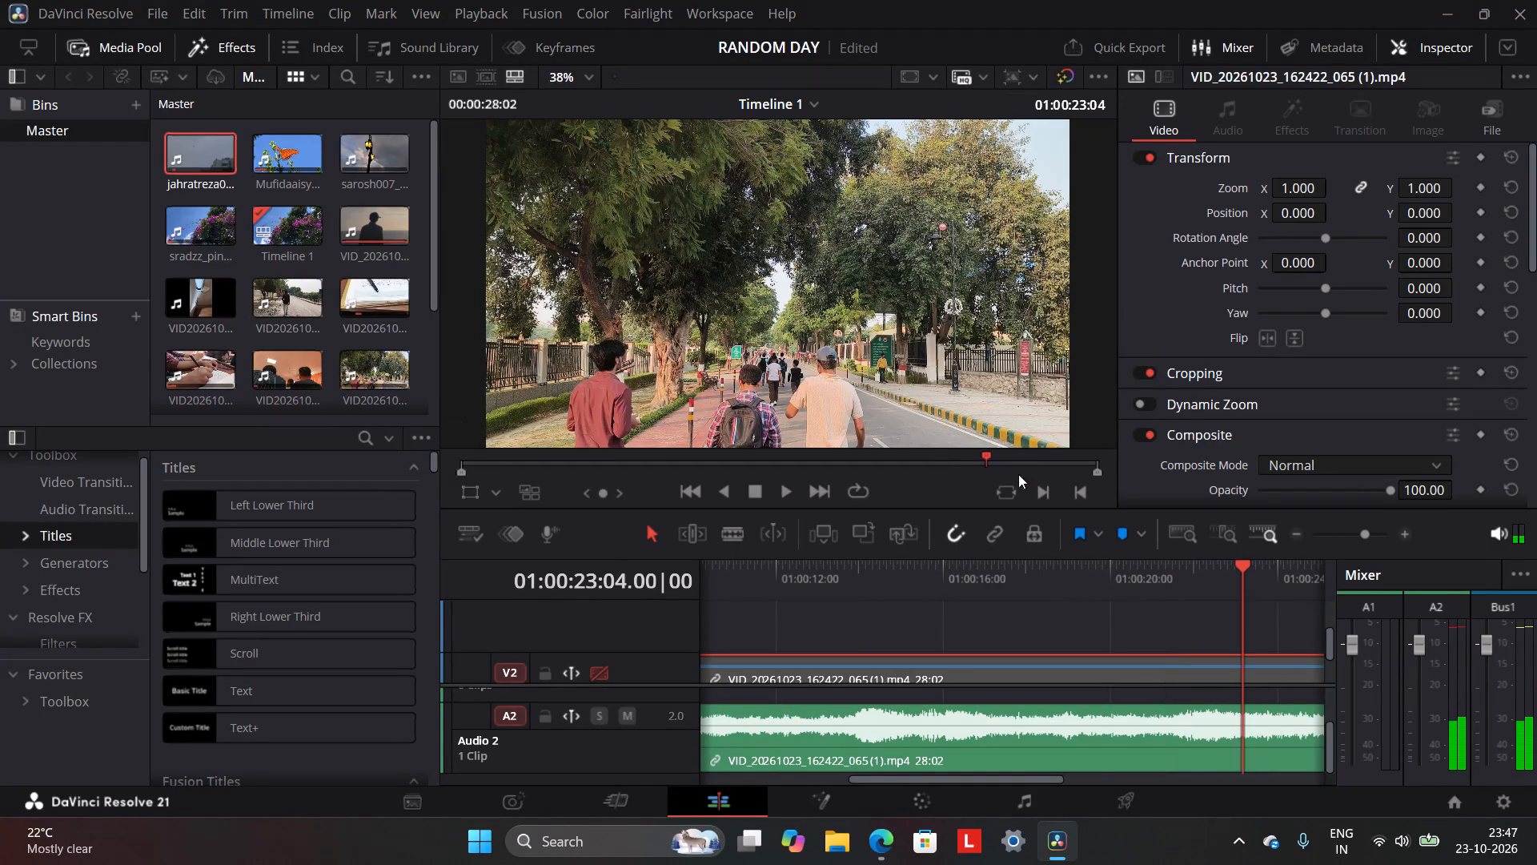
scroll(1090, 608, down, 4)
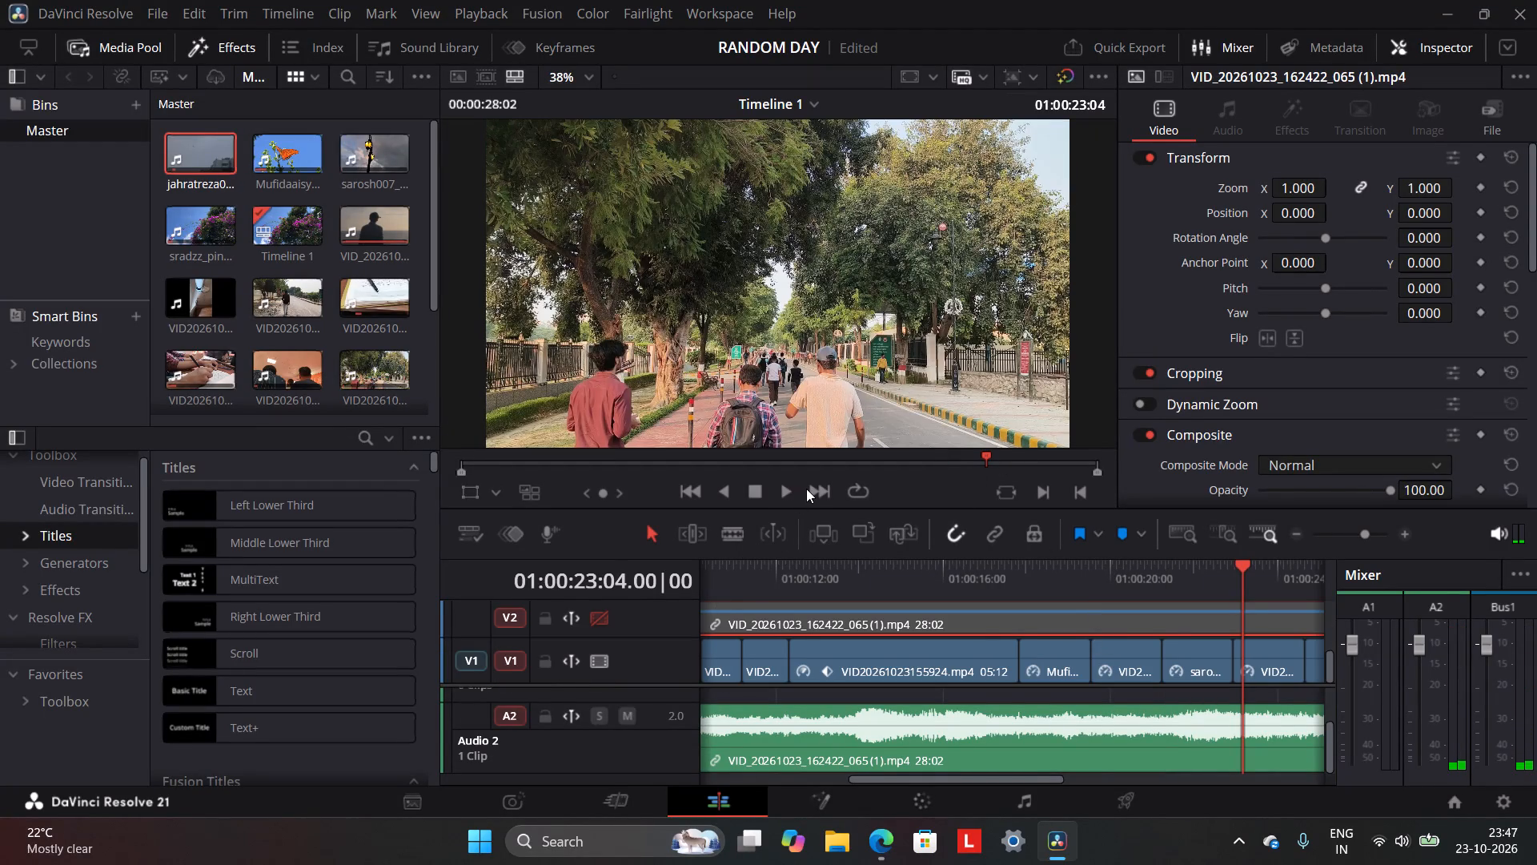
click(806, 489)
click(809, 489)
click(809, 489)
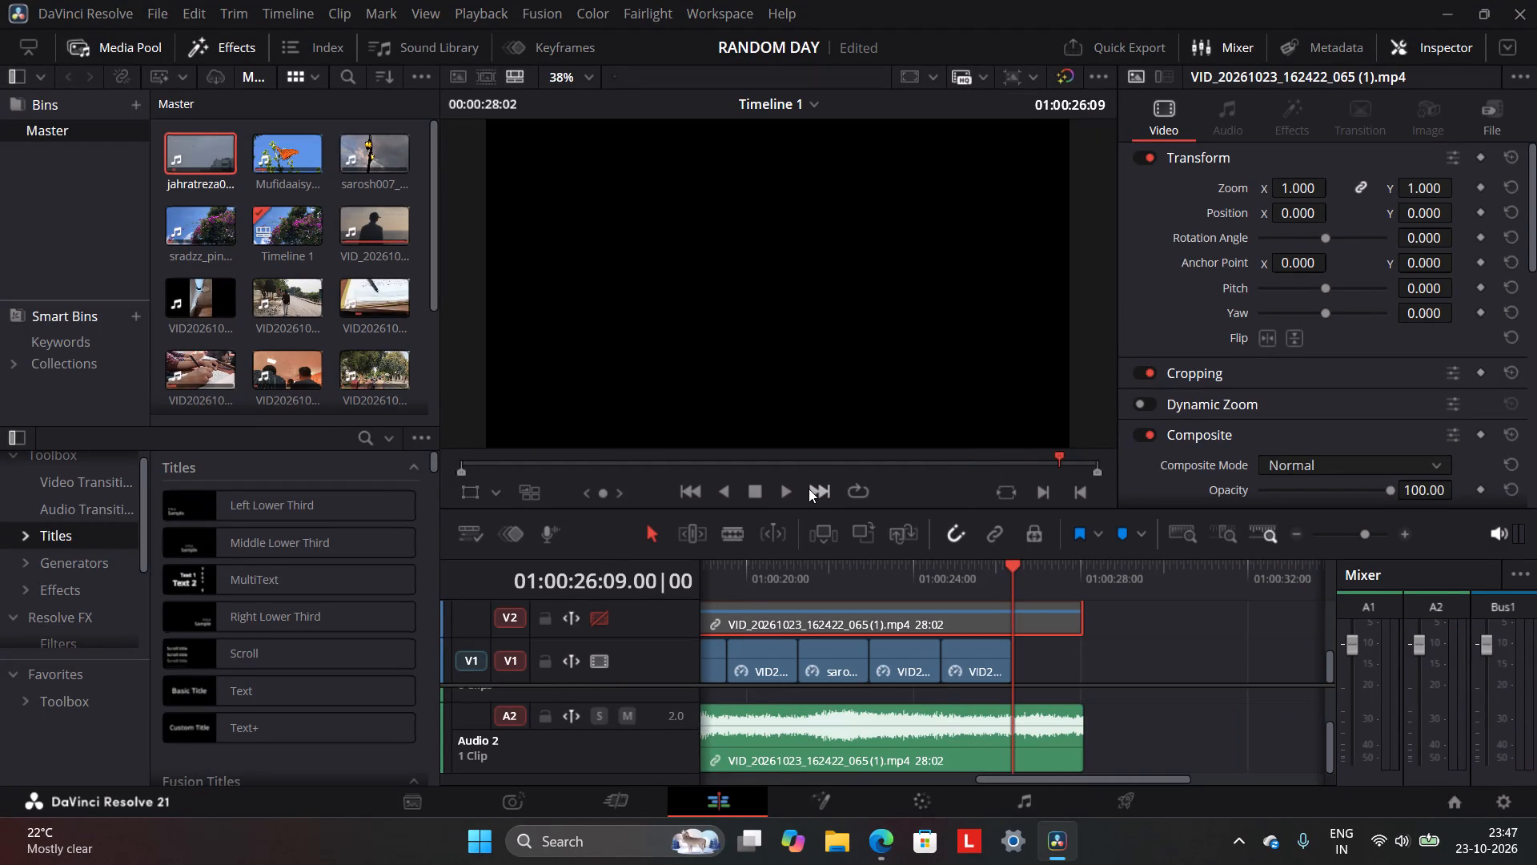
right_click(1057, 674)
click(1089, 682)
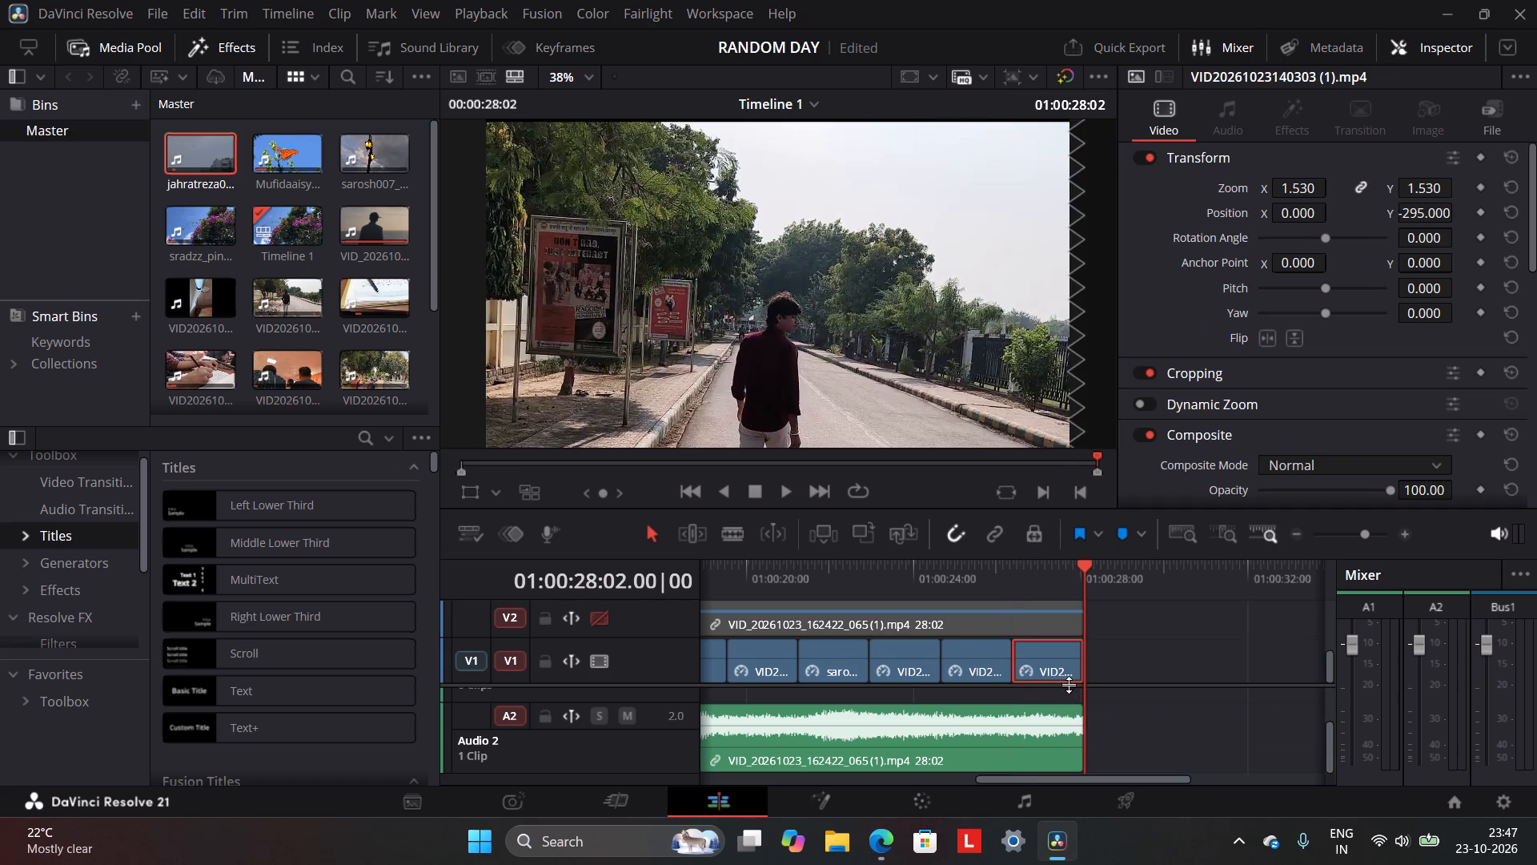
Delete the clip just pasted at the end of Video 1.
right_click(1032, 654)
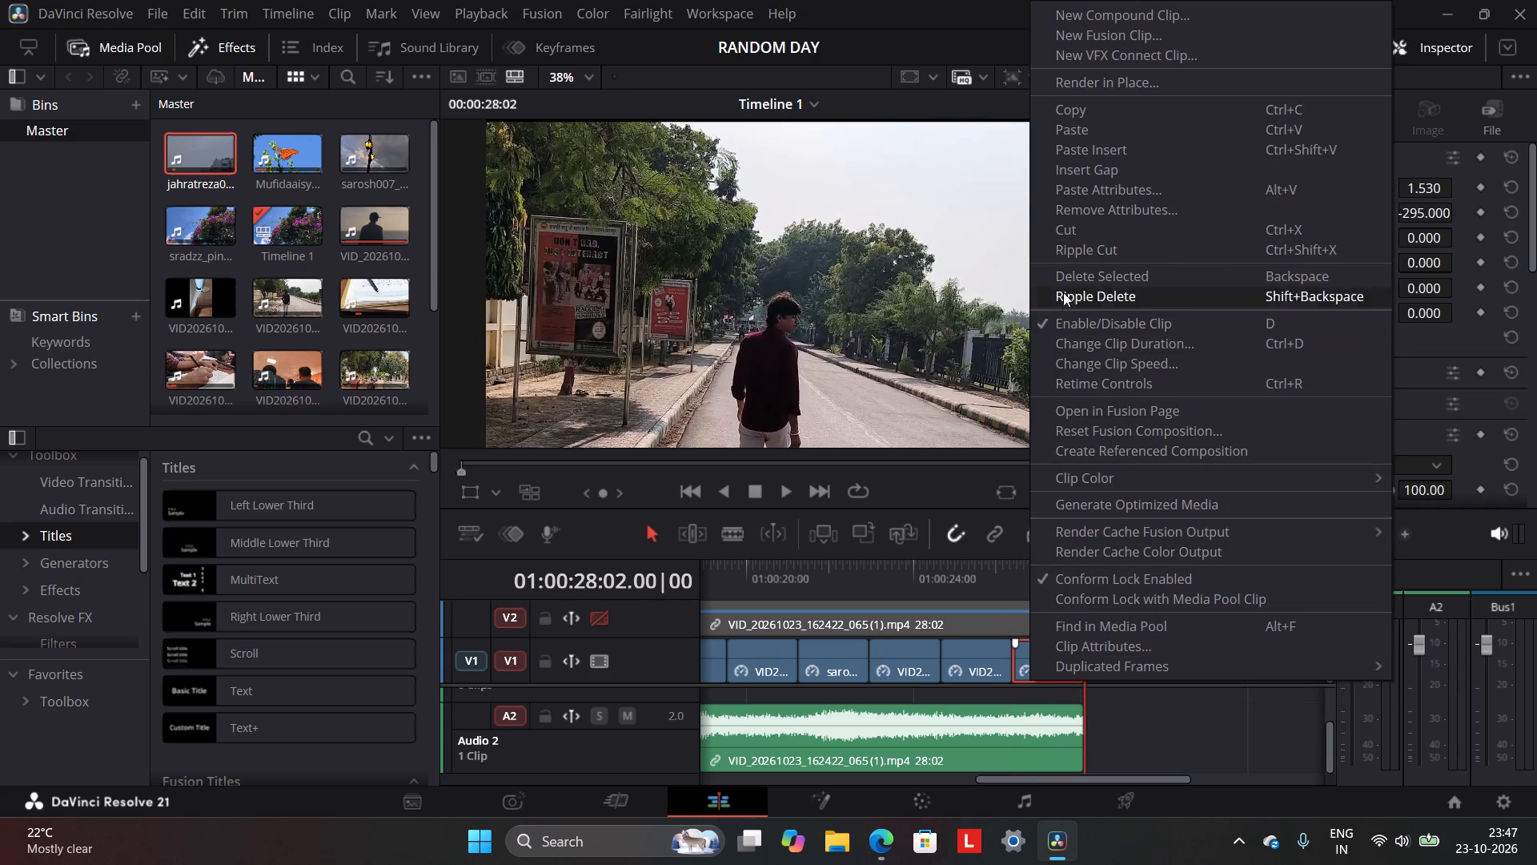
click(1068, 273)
Copy the last clip on Video 1, VID20261023142723.mp4, and paste it into the gap starting at 01:00:26:09.
click(991, 663)
right_click(991, 663)
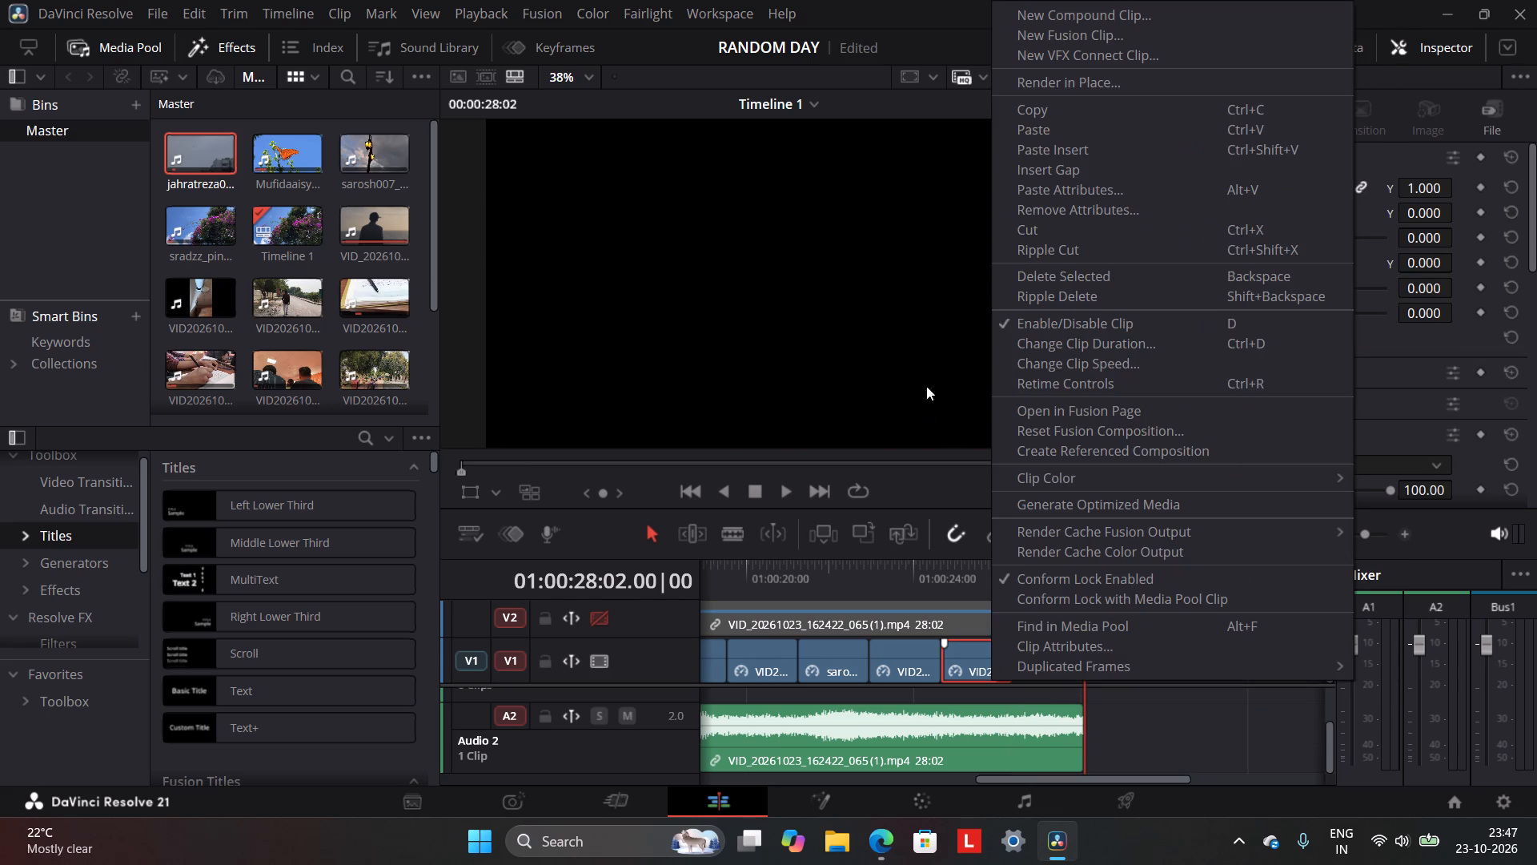
click(1041, 116)
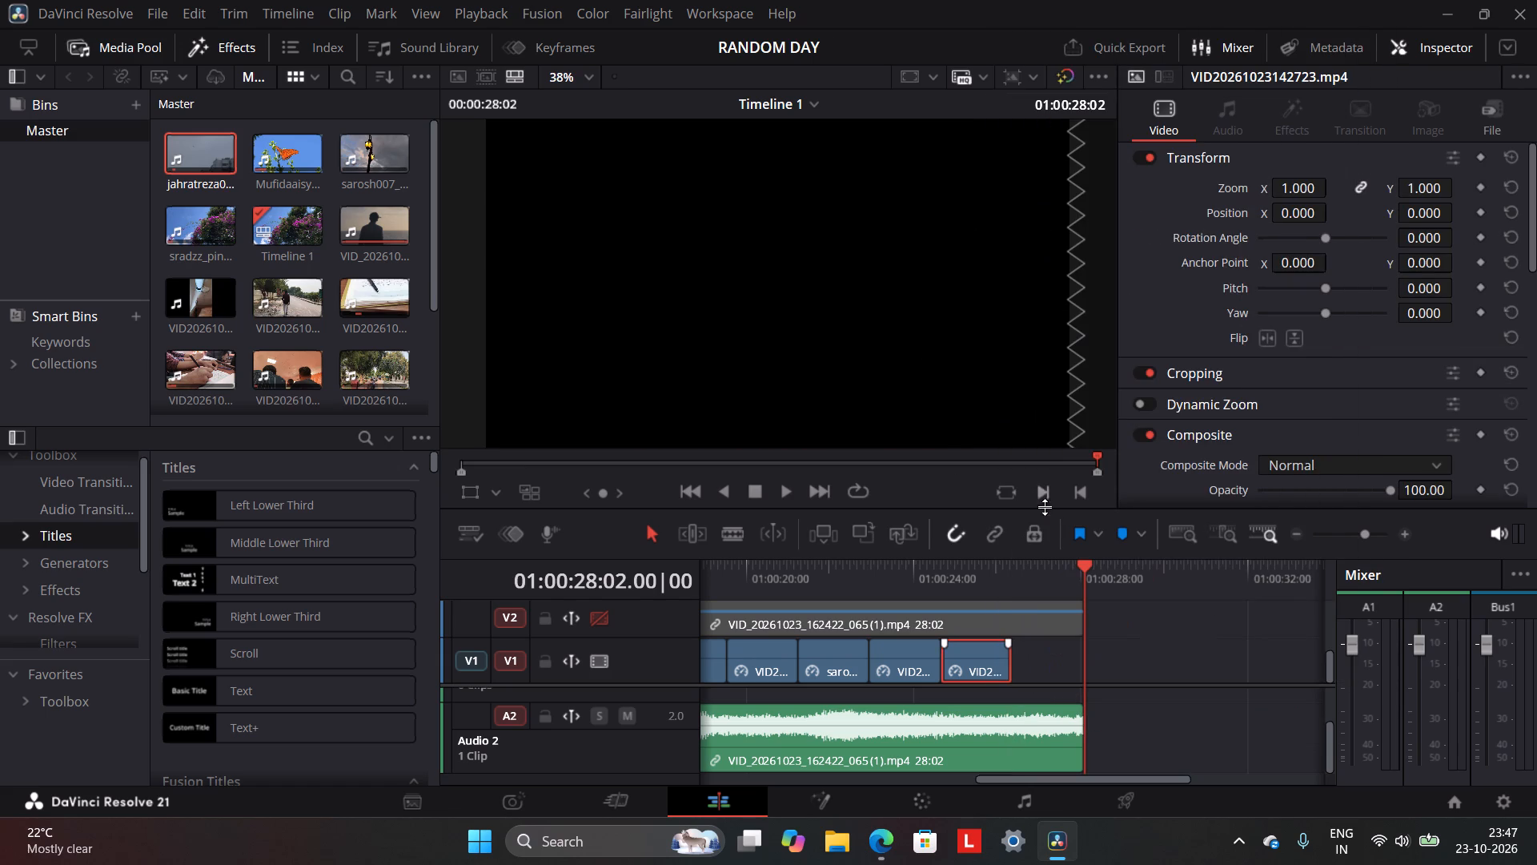
click(1008, 569)
right_click(1011, 574)
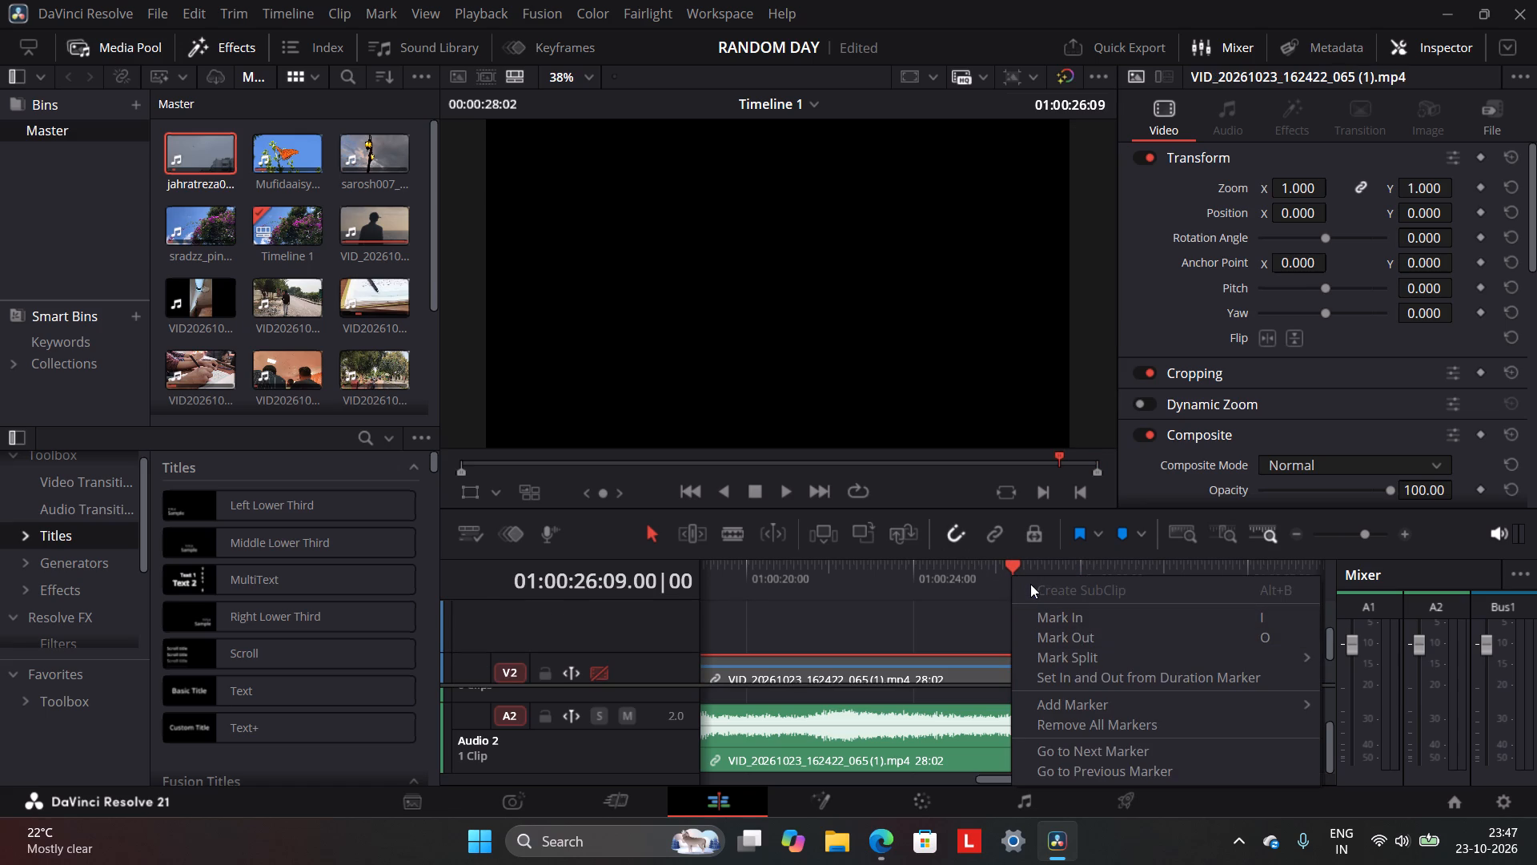
scroll(1030, 578, down, 4)
click(964, 602)
scroll(1044, 610, down, 1)
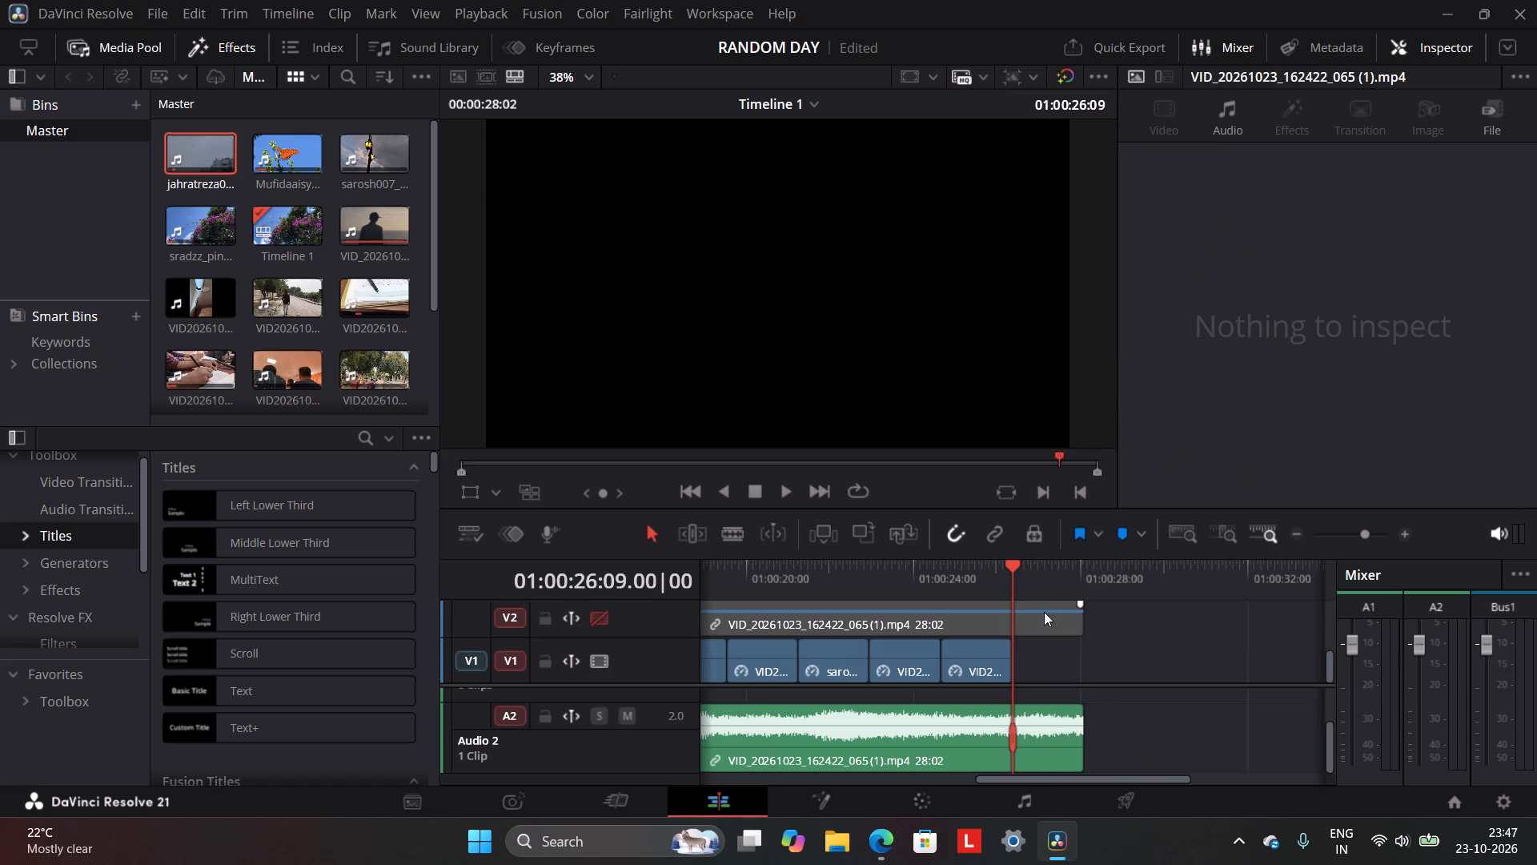
scroll(1044, 612, down, 2)
right_click(1054, 647)
click(1073, 656)
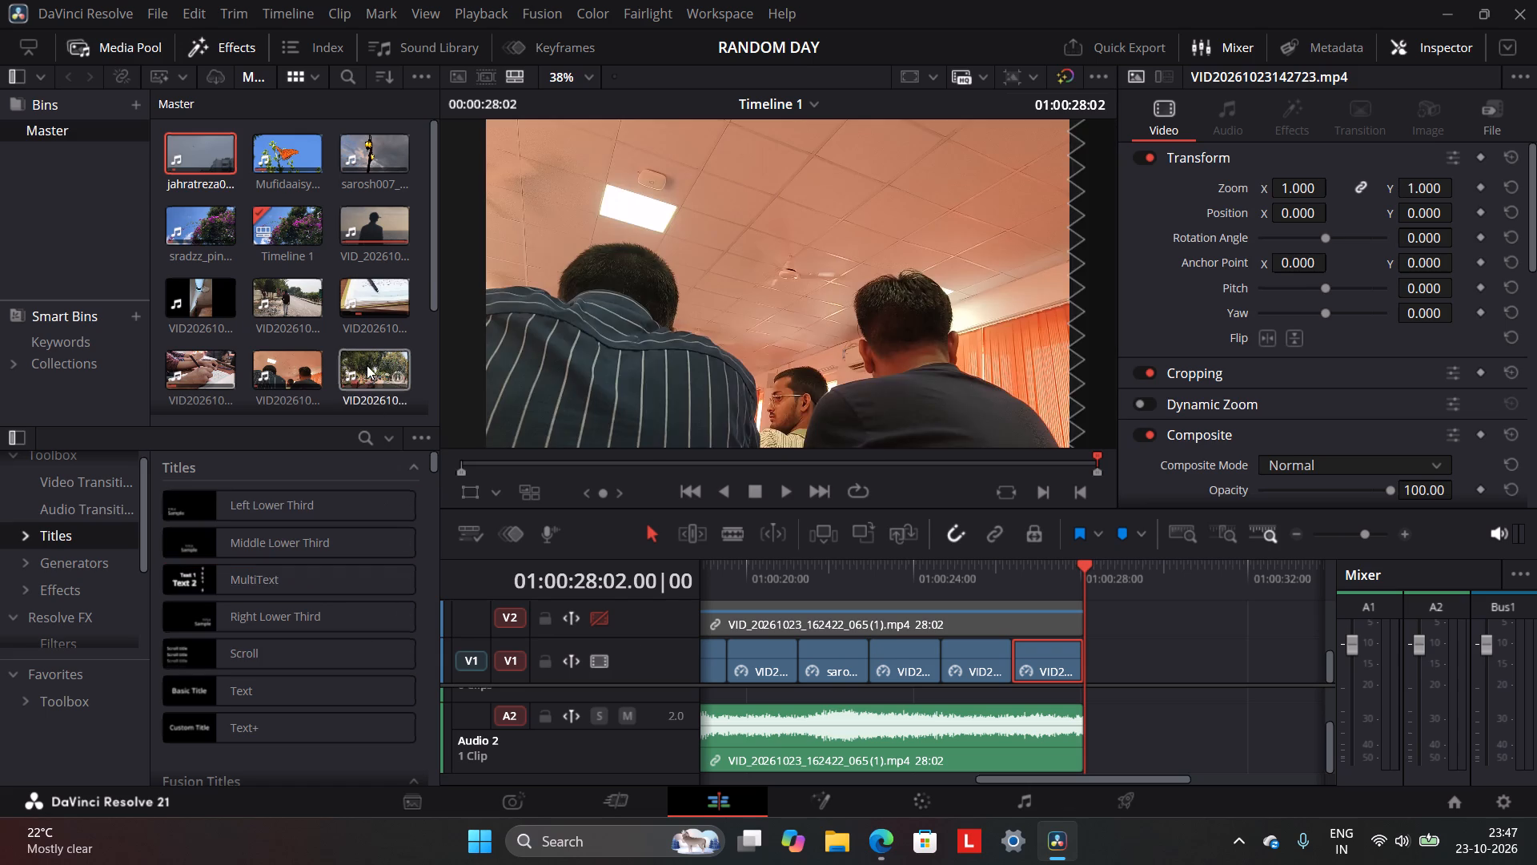
Replace the pasted final clip on Video 1 with the sradzz_pindown pink-flowers footage from the media pool, starting at 01:00:26:09.
click(211, 231)
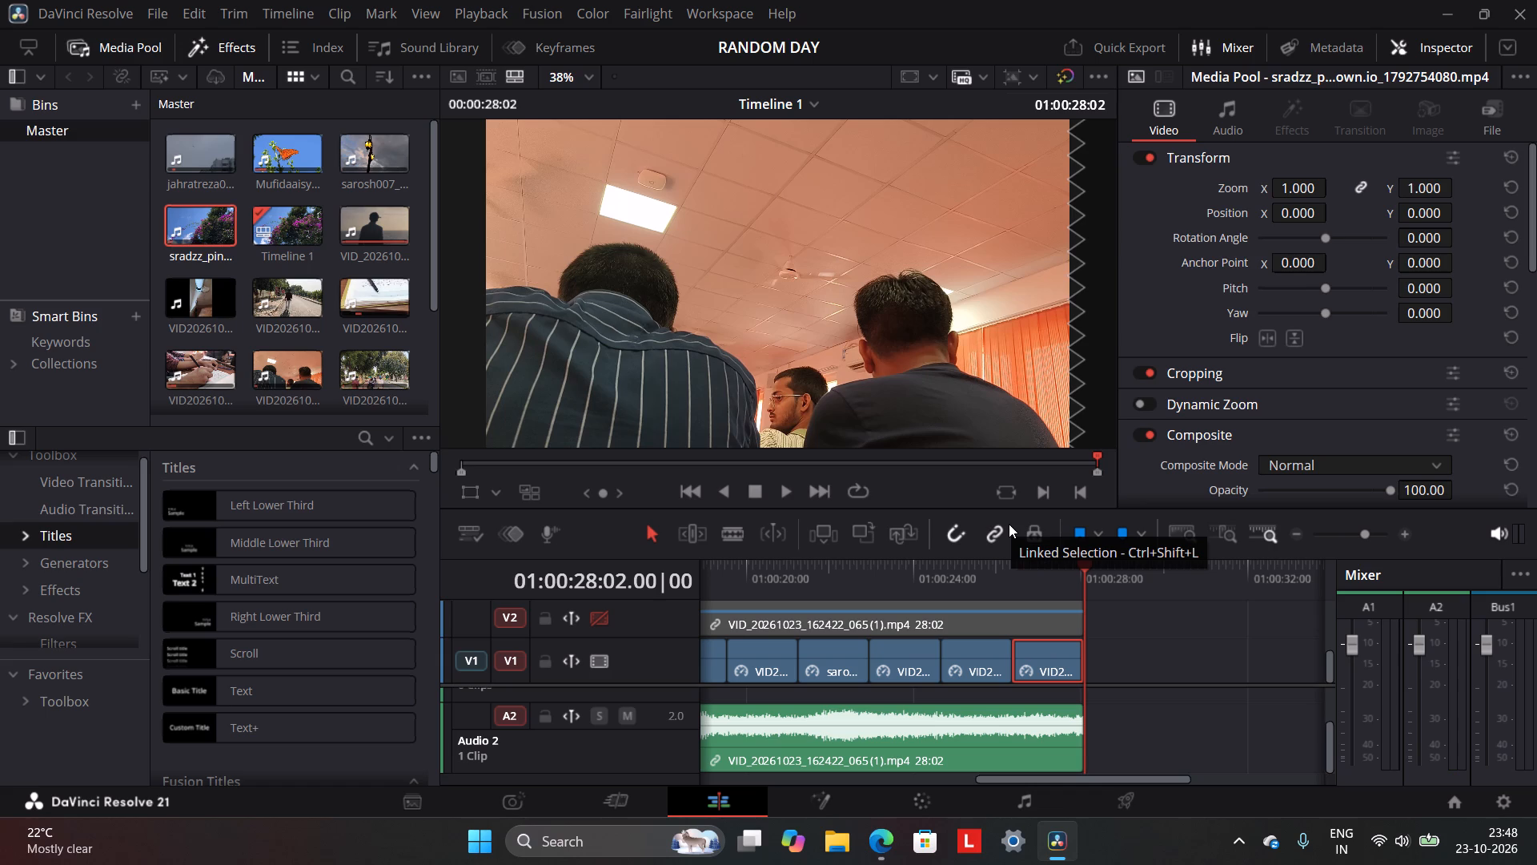
click(1009, 579)
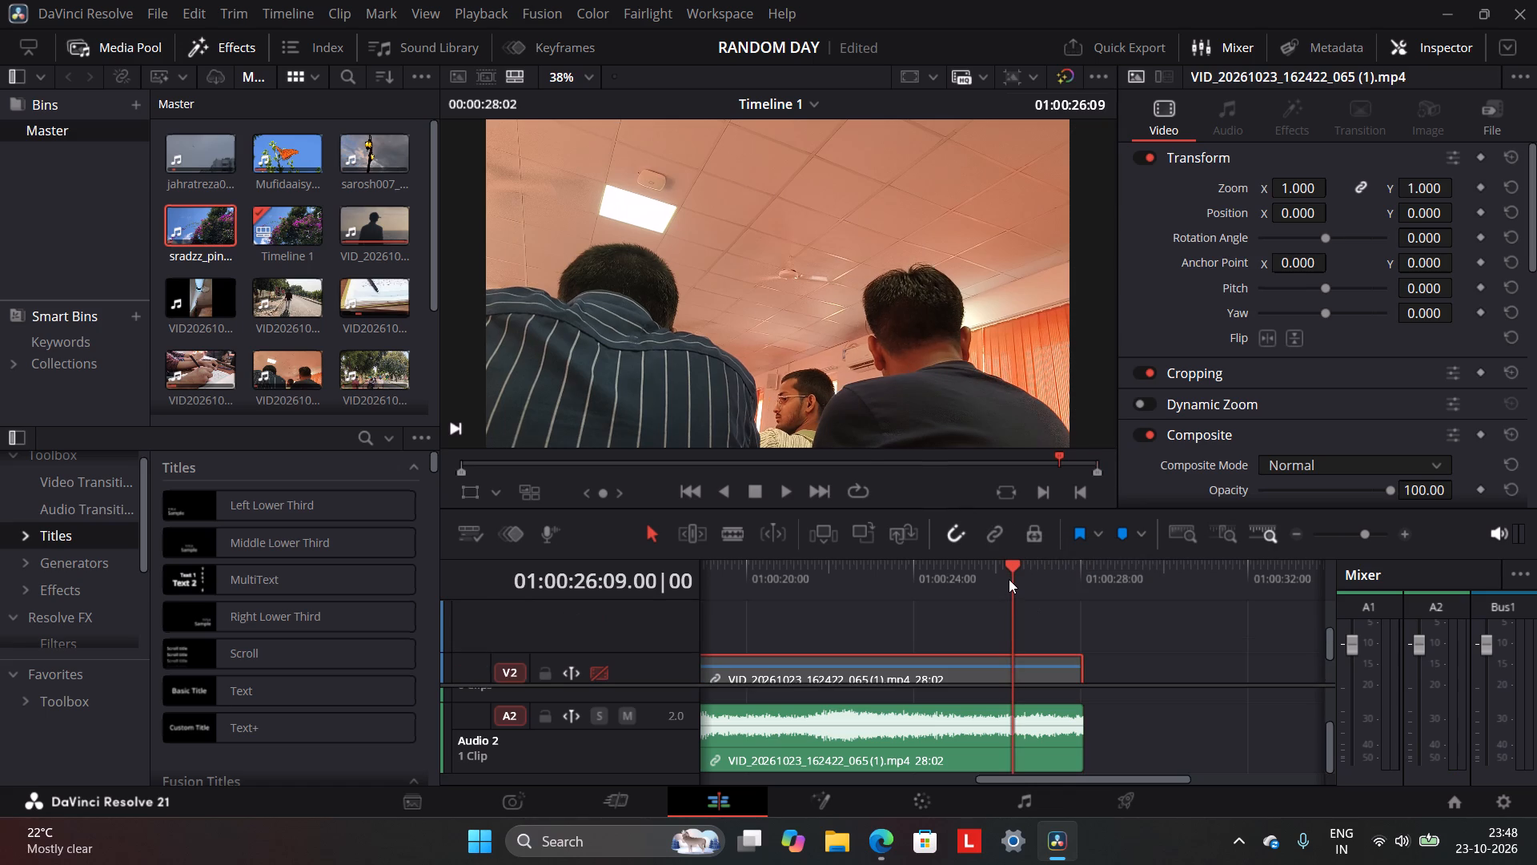
scroll(1009, 579, down, 13)
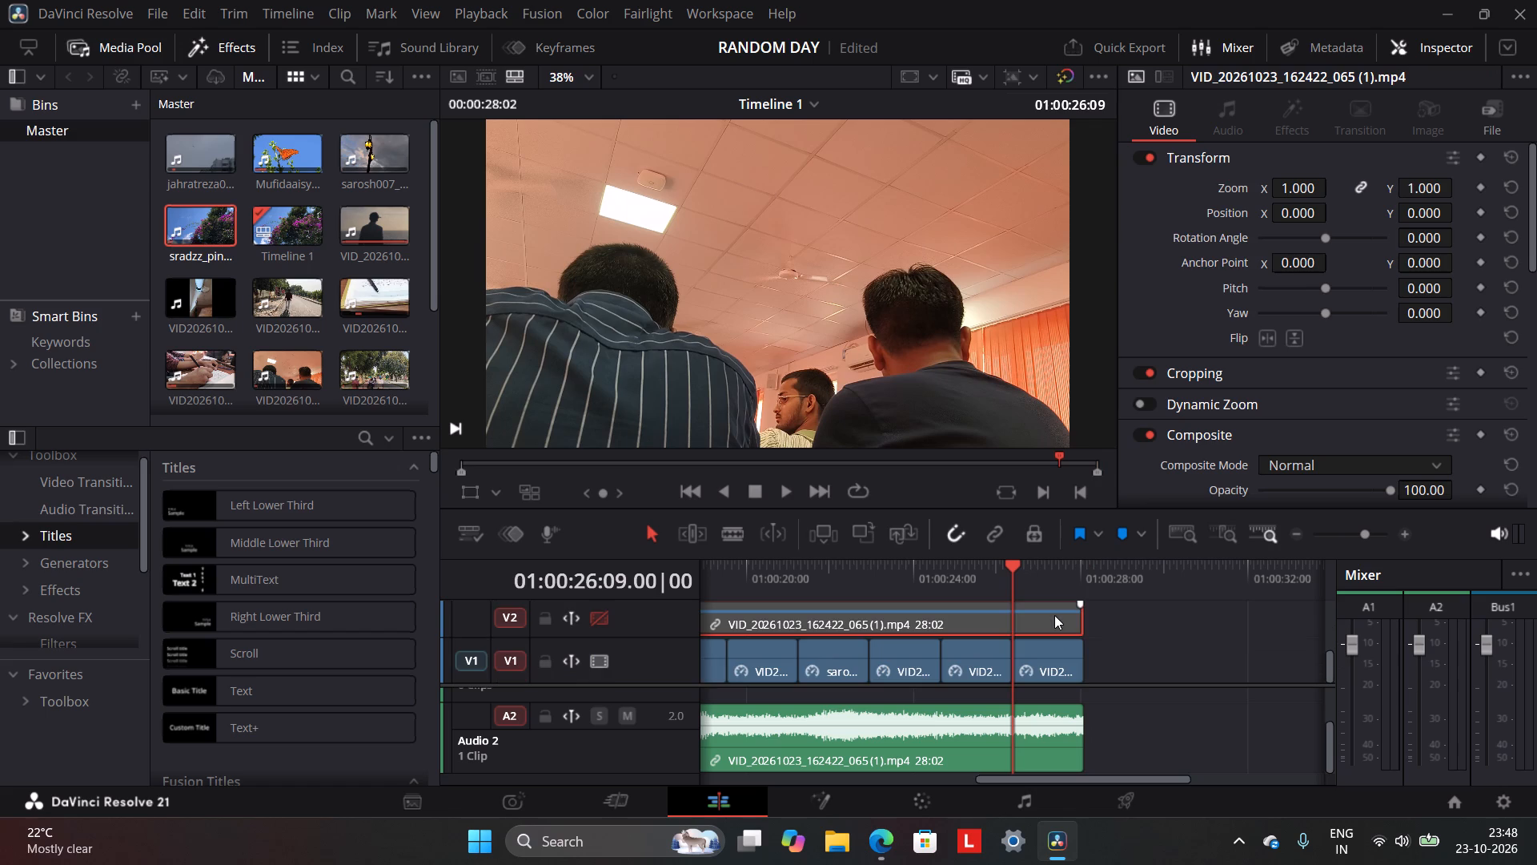
scroll(1054, 615, down, 2)
click(1049, 642)
right_click(1049, 642)
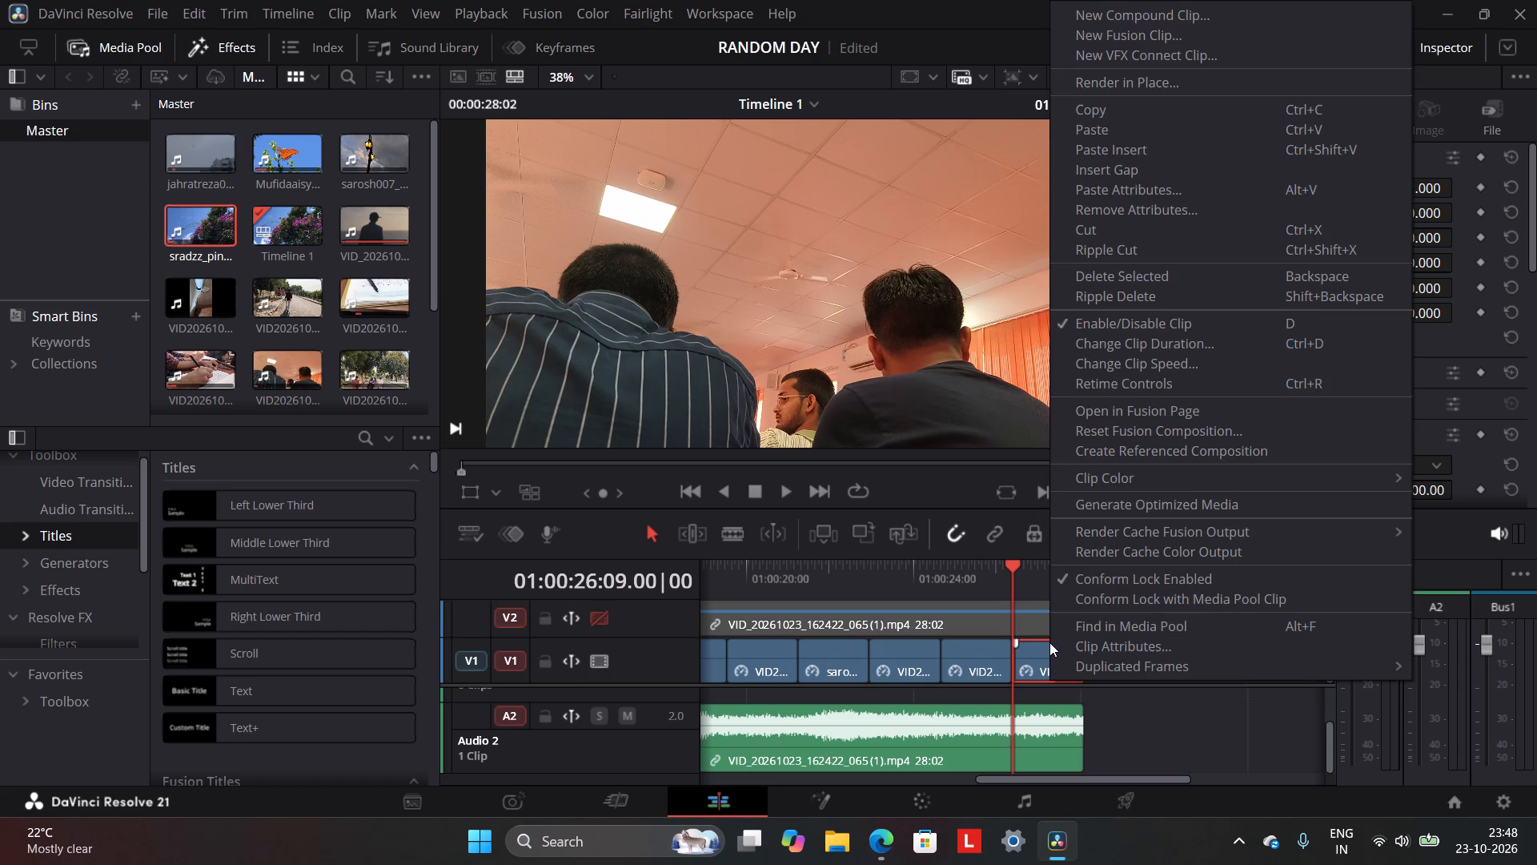
click(1040, 642)
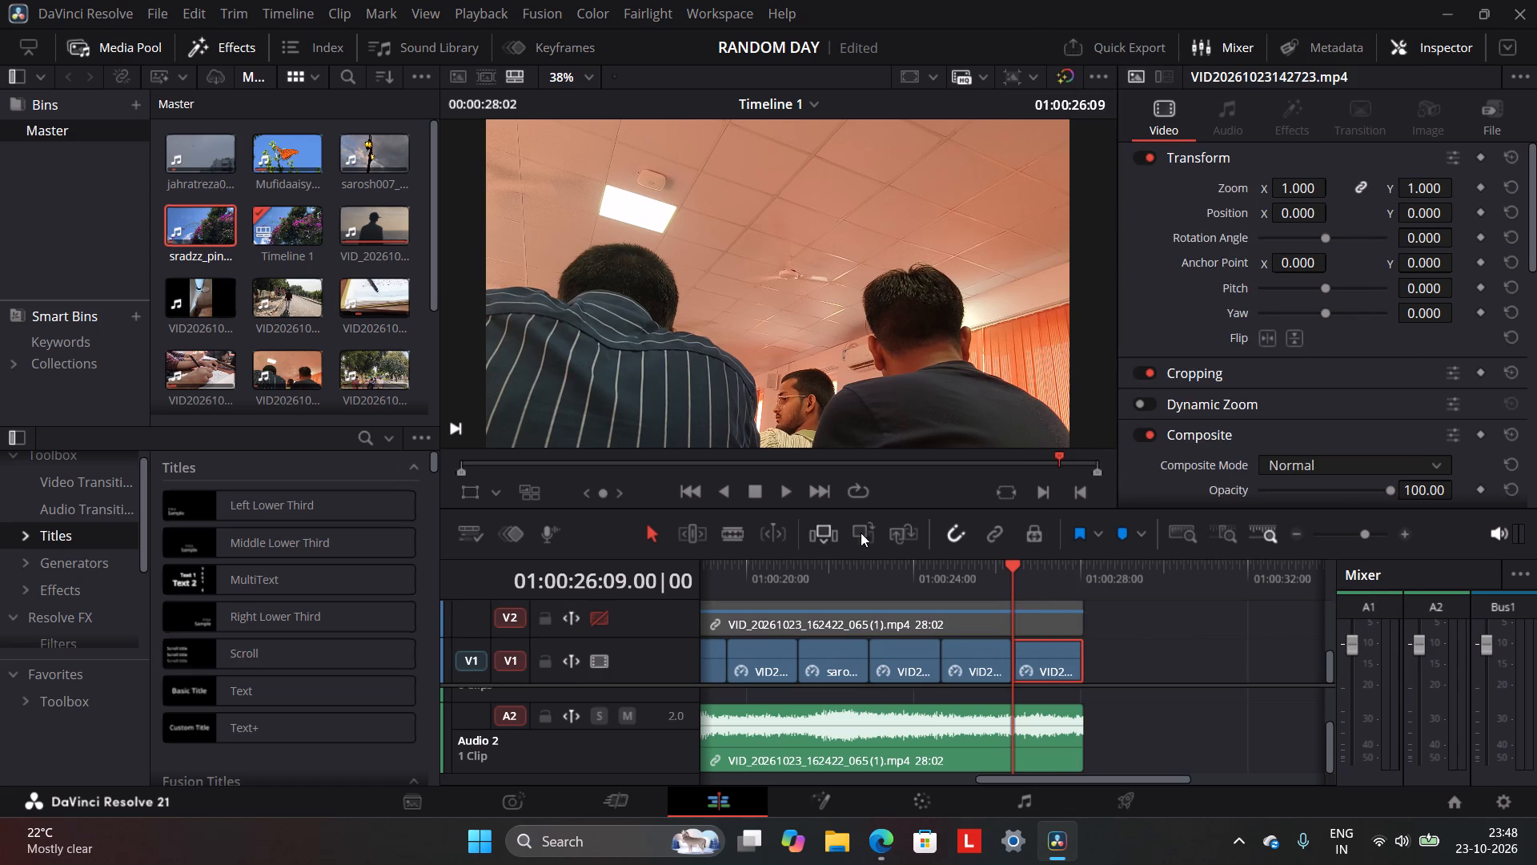
click(912, 537)
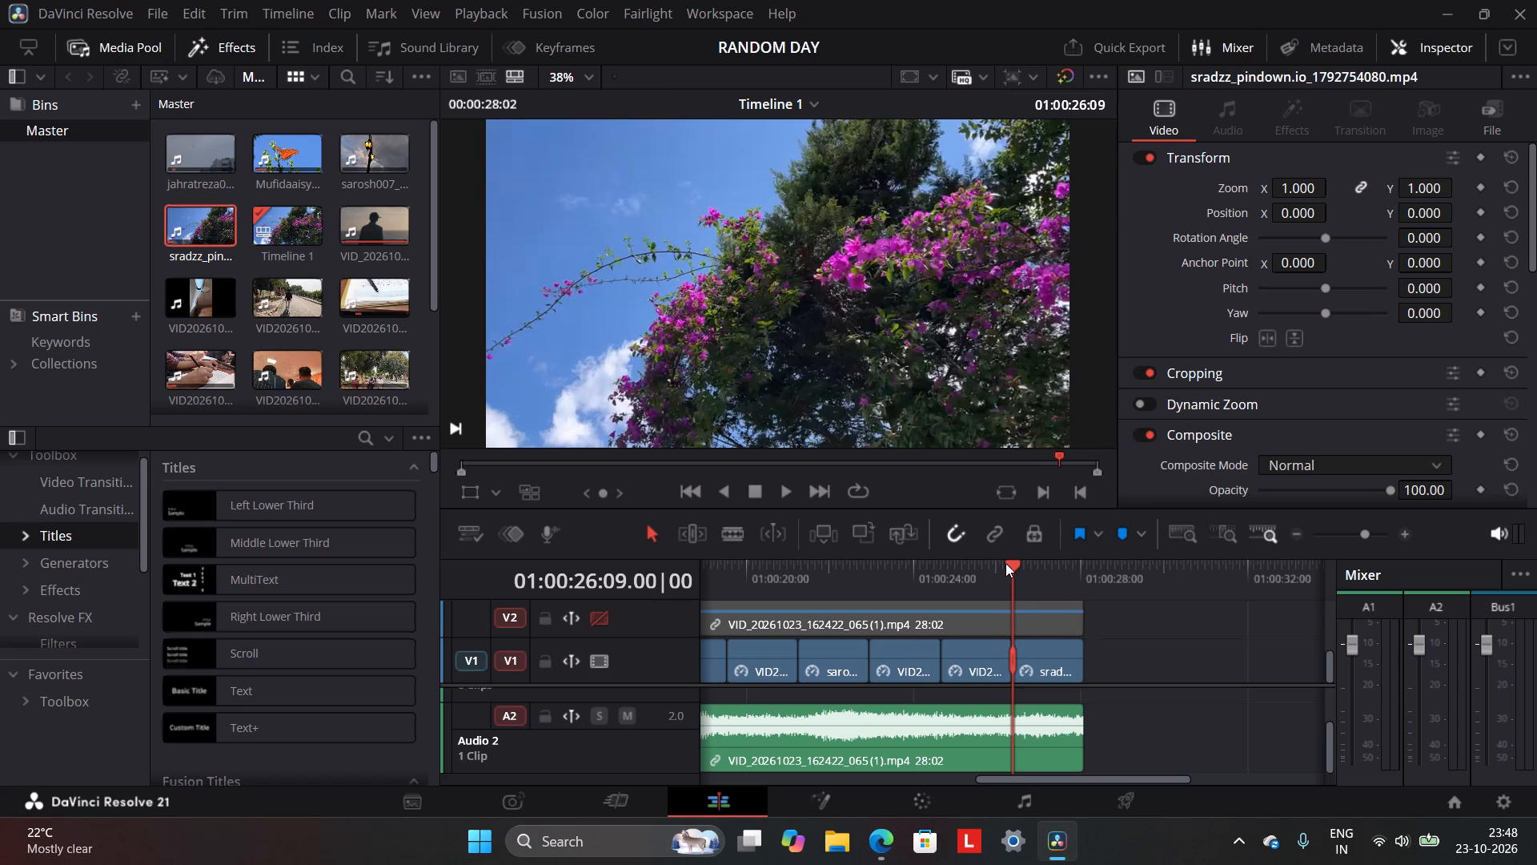
Return to the start of the timeline and review the first few seconds of the edit, ending at 01:00:00:16.
drag(1013, 563, 698, 622)
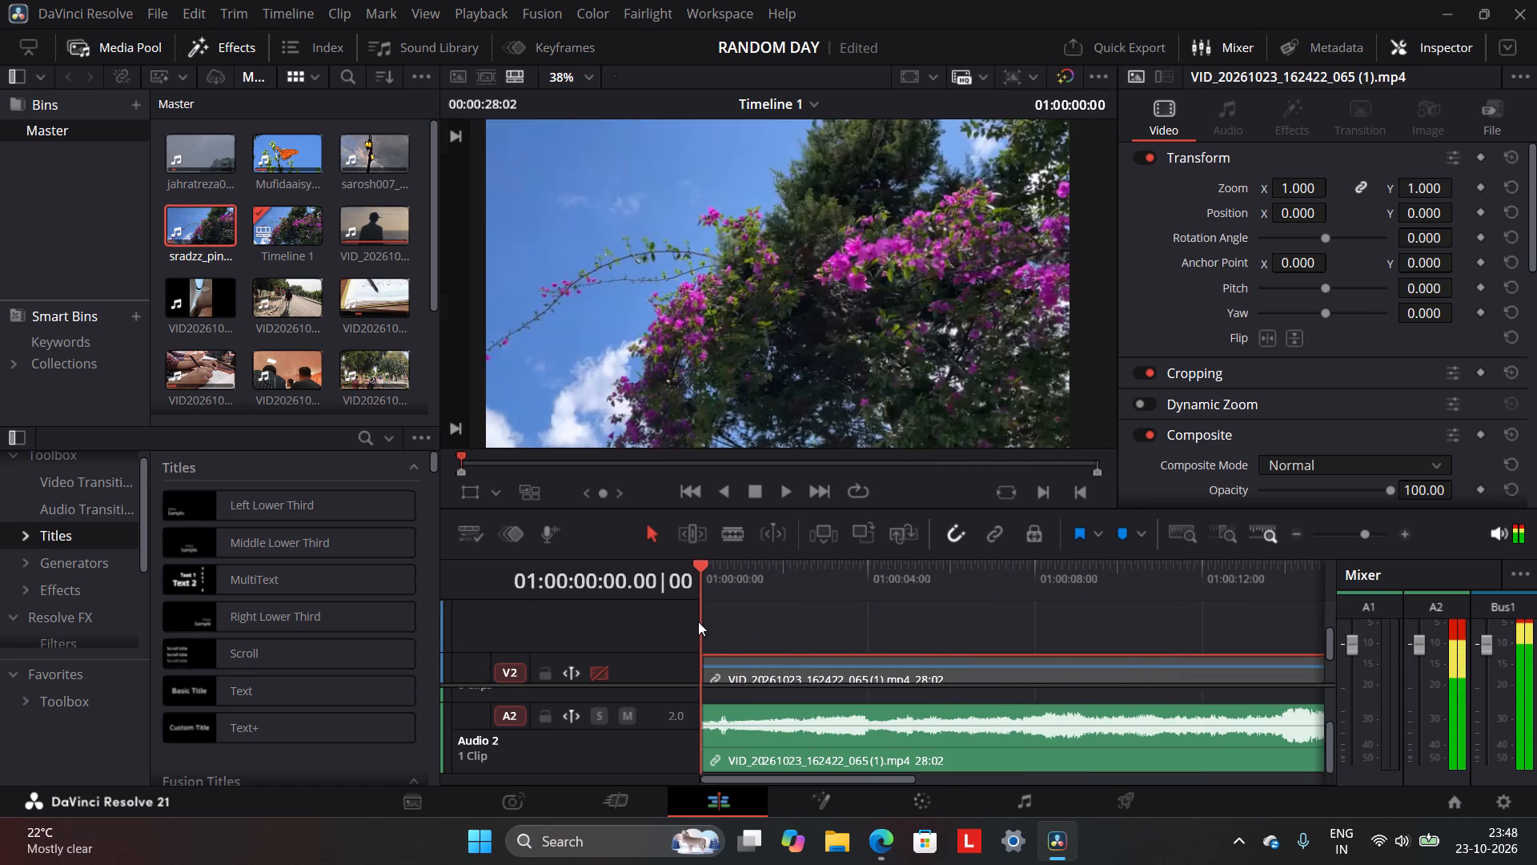
drag(698, 622, 695, 622)
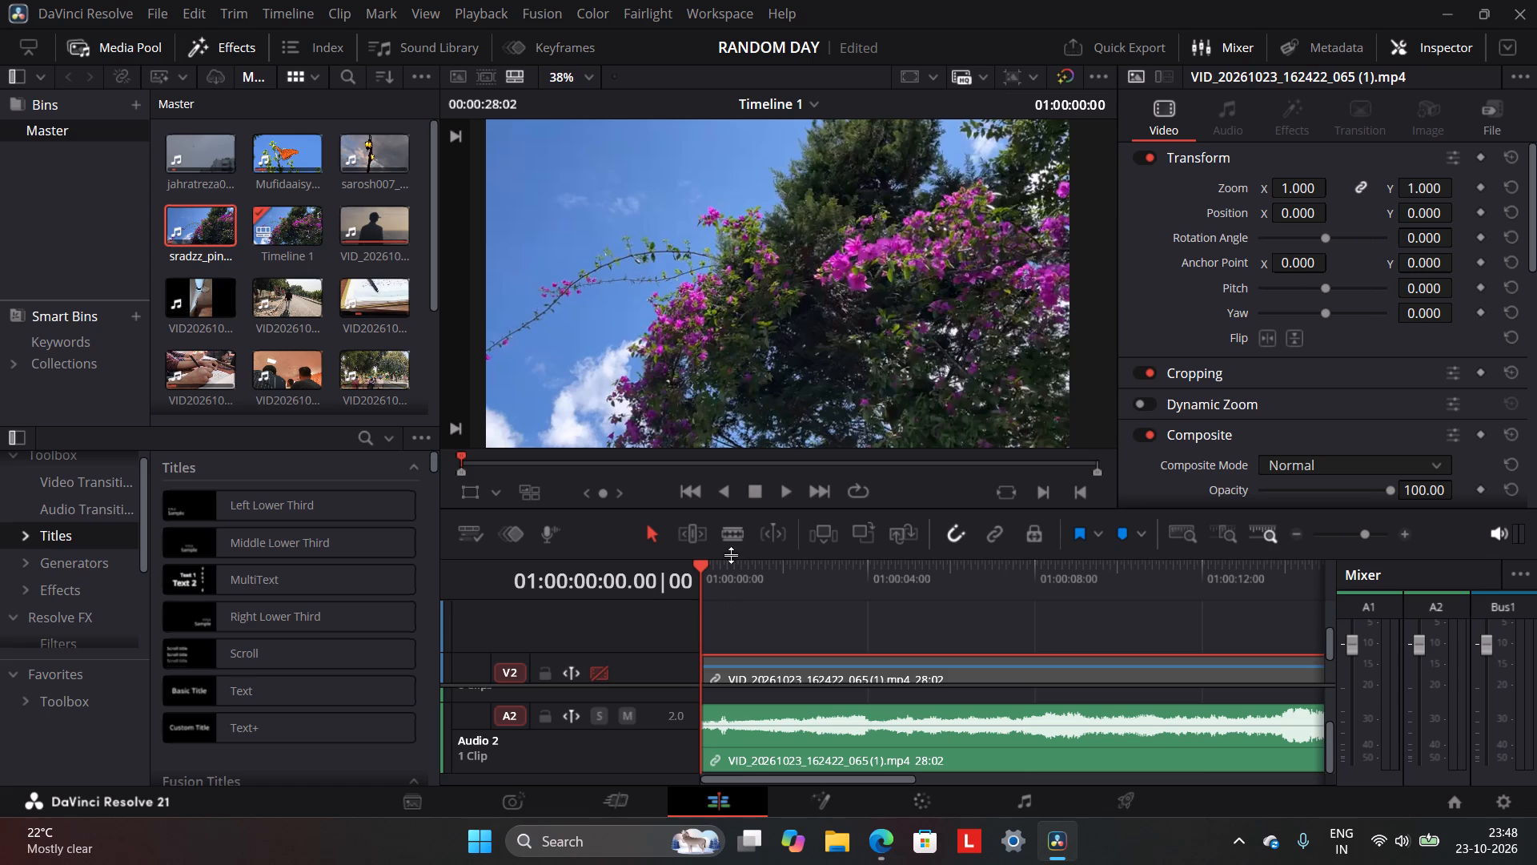
click(831, 569)
drag(831, 563, 906, 564)
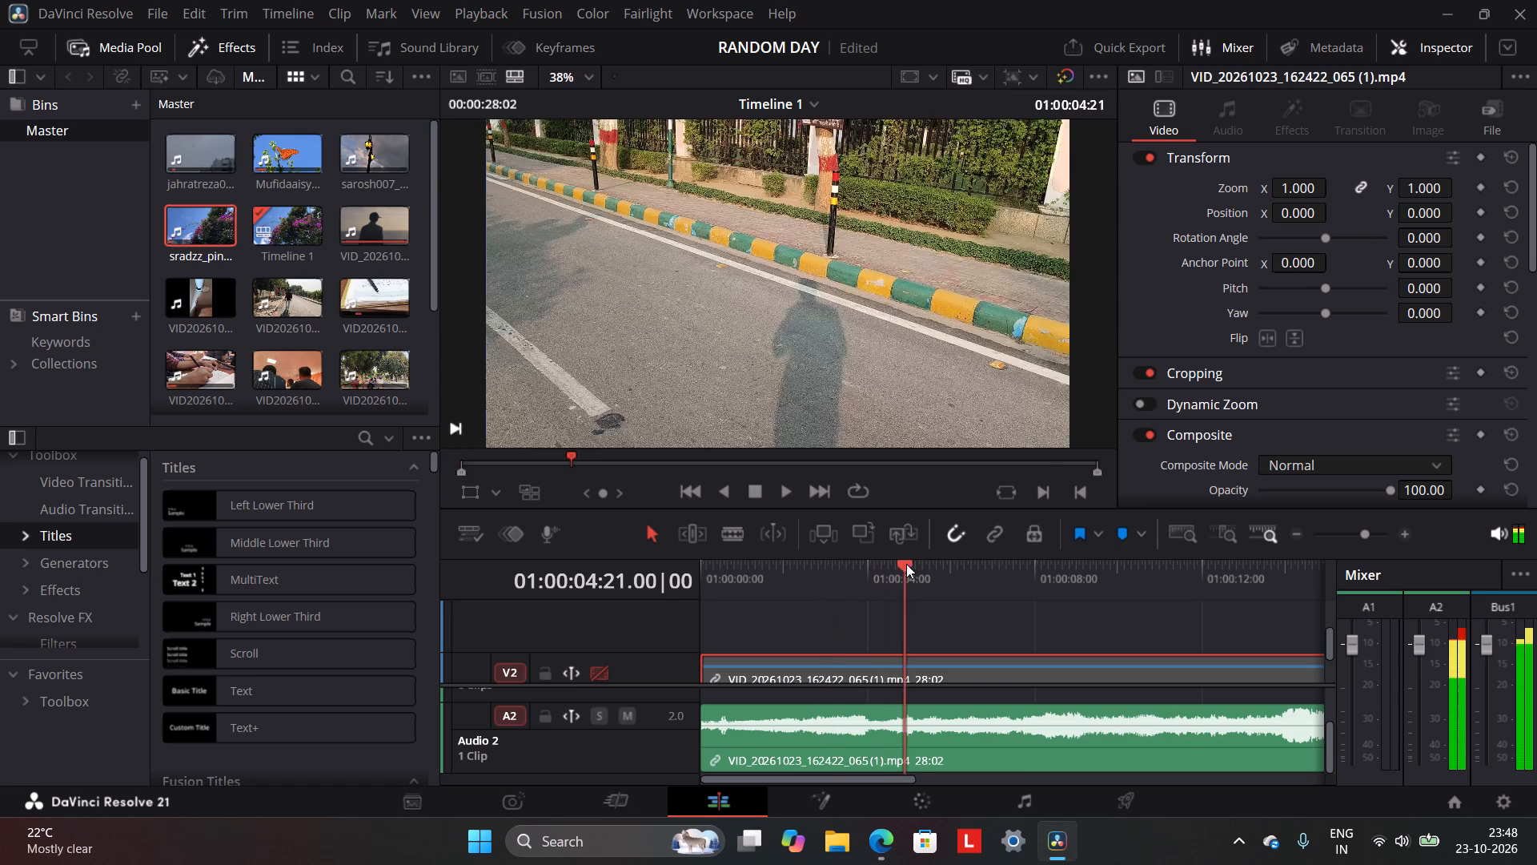
drag(906, 564, 764, 652)
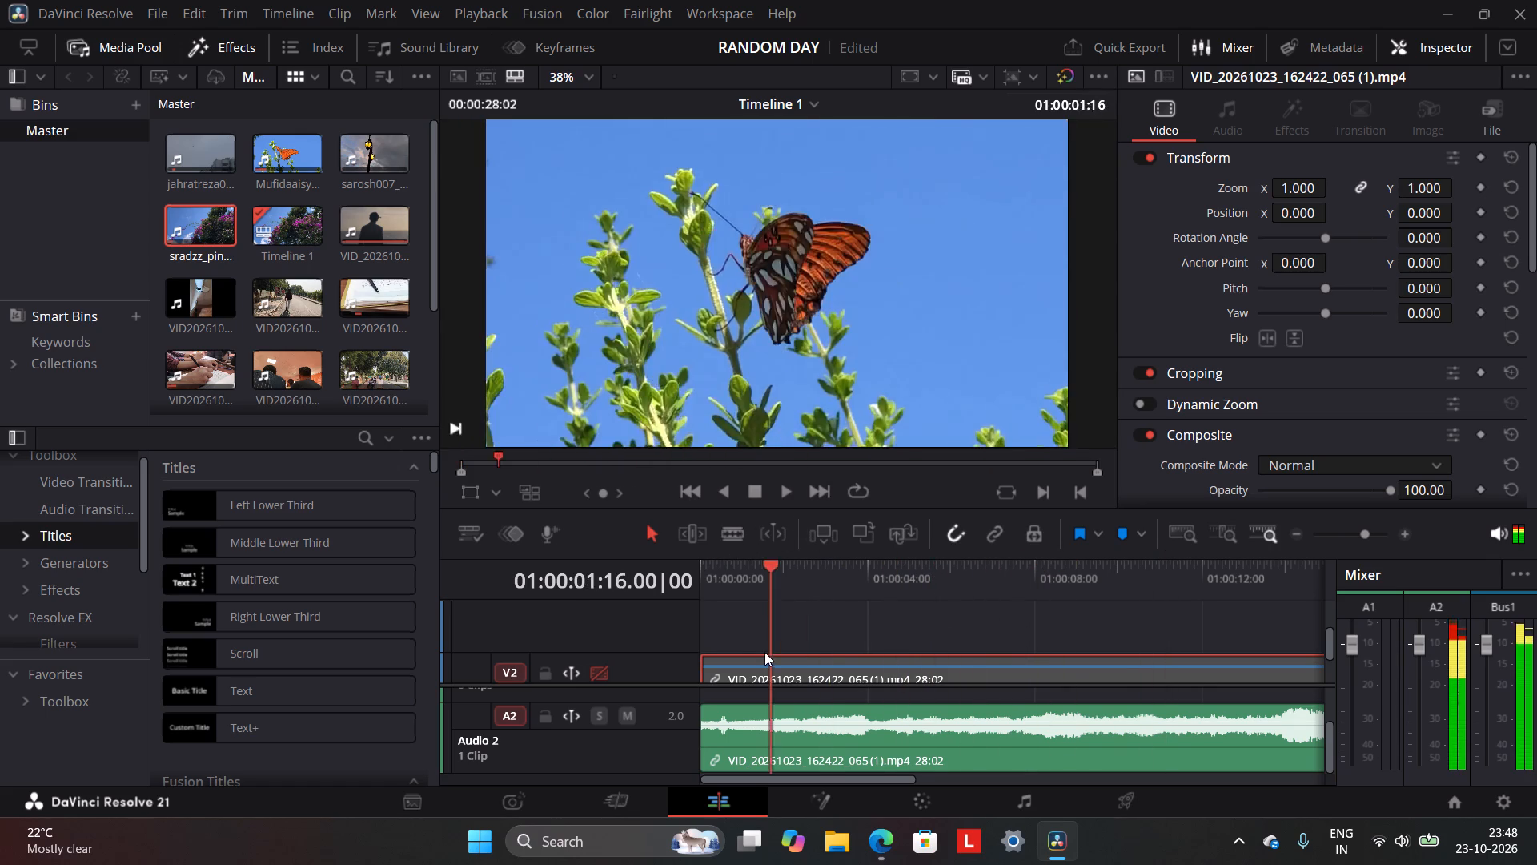
drag(764, 652, 685, 666)
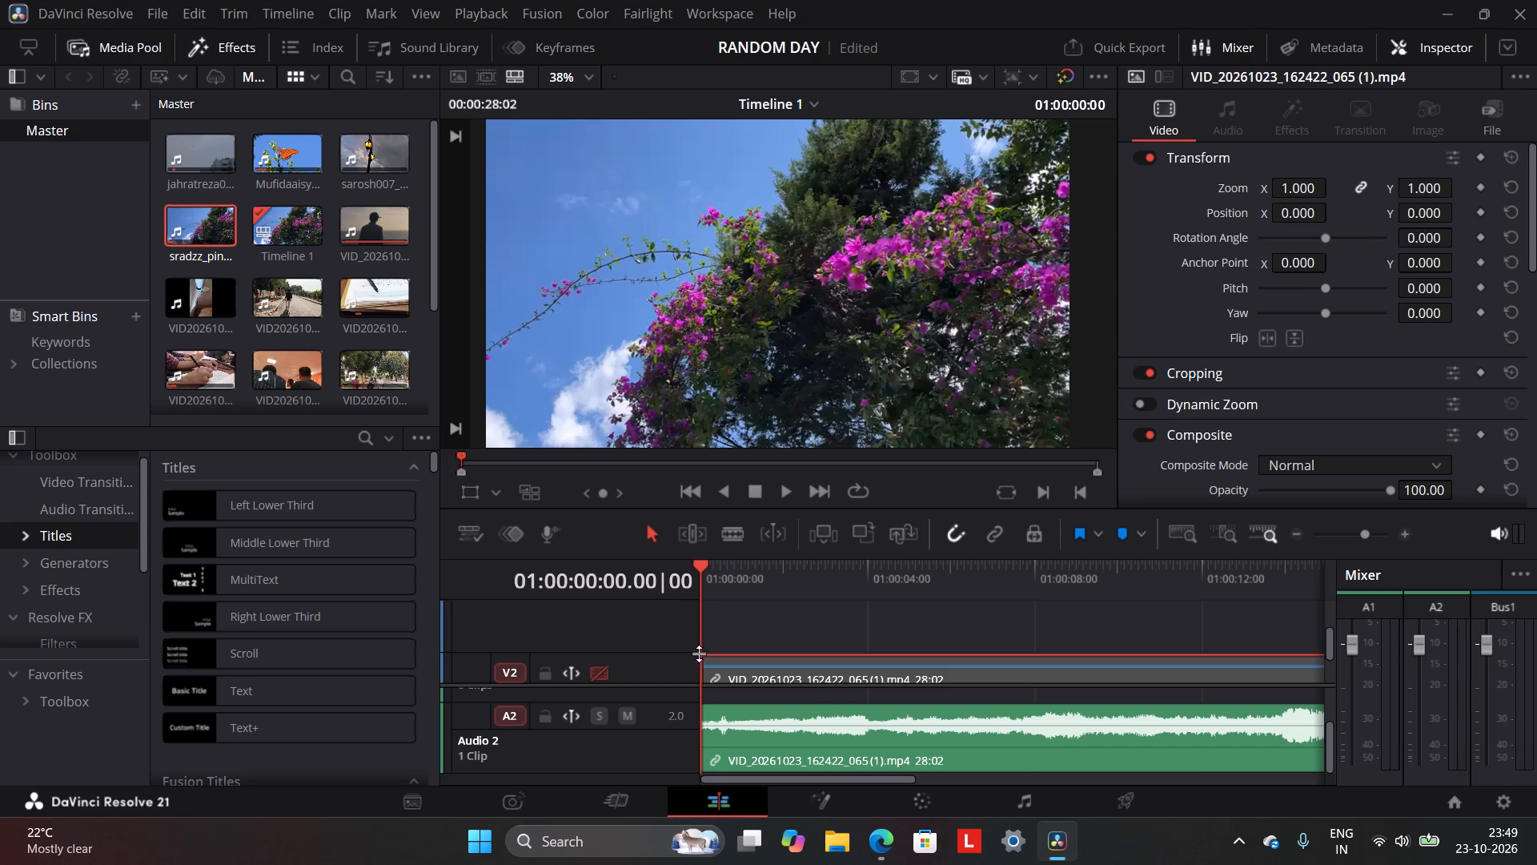
drag(701, 569, 728, 567)
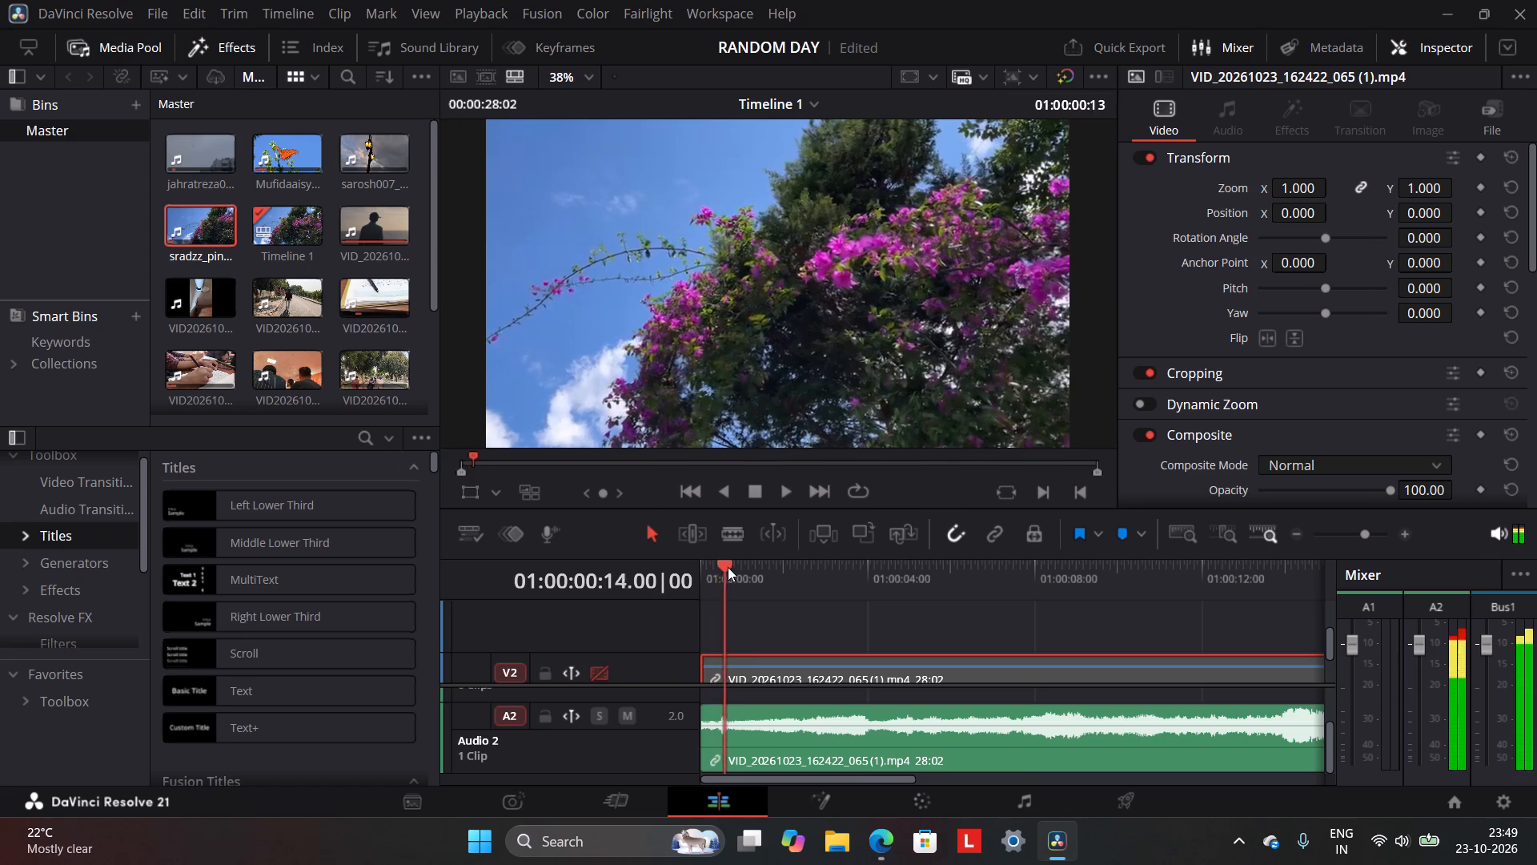
drag(728, 567, 742, 574)
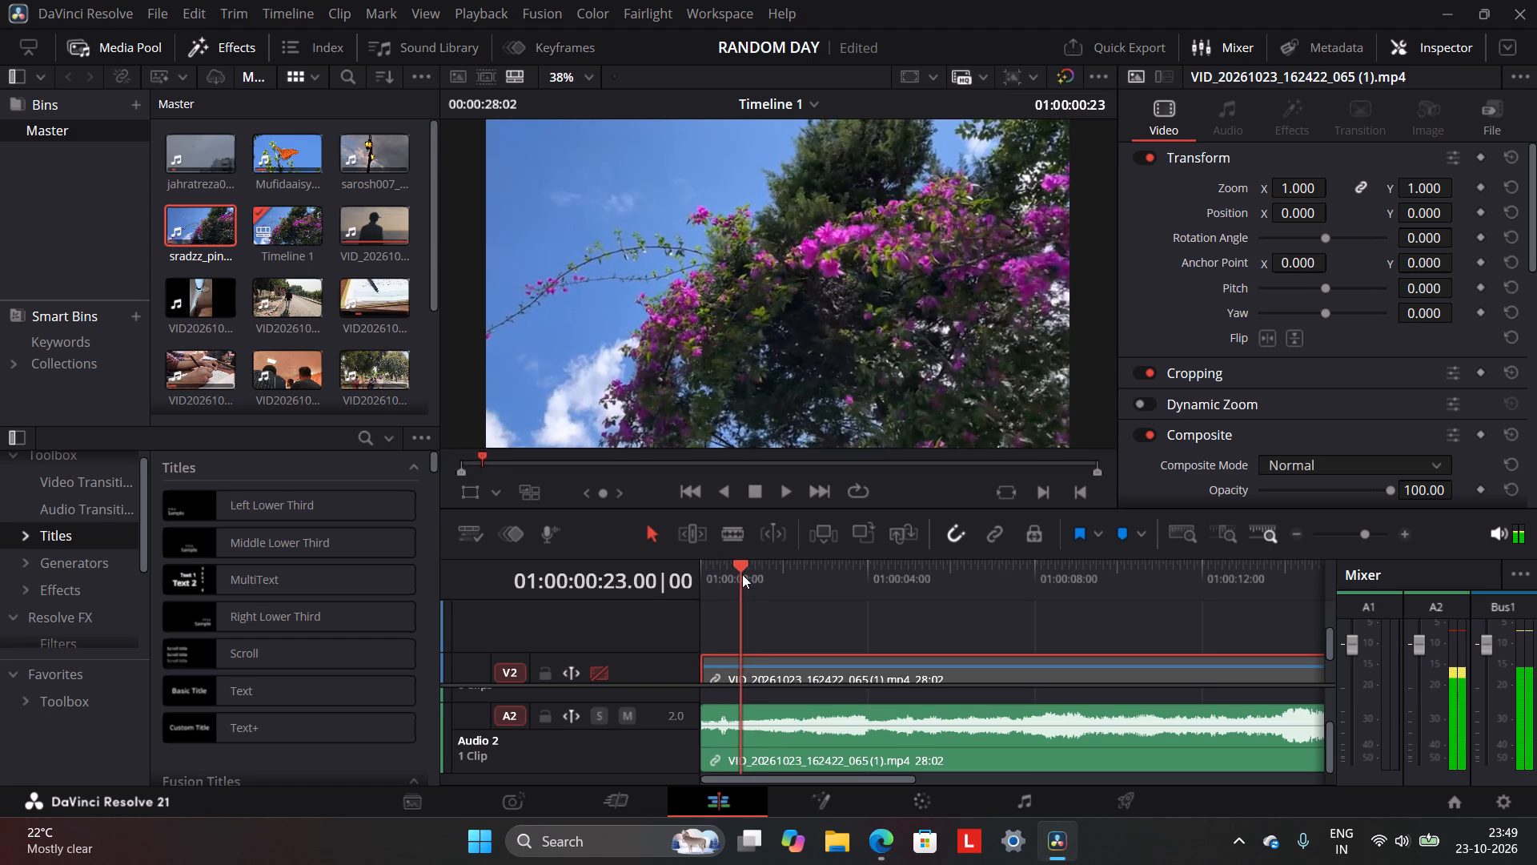
drag(742, 574, 730, 600)
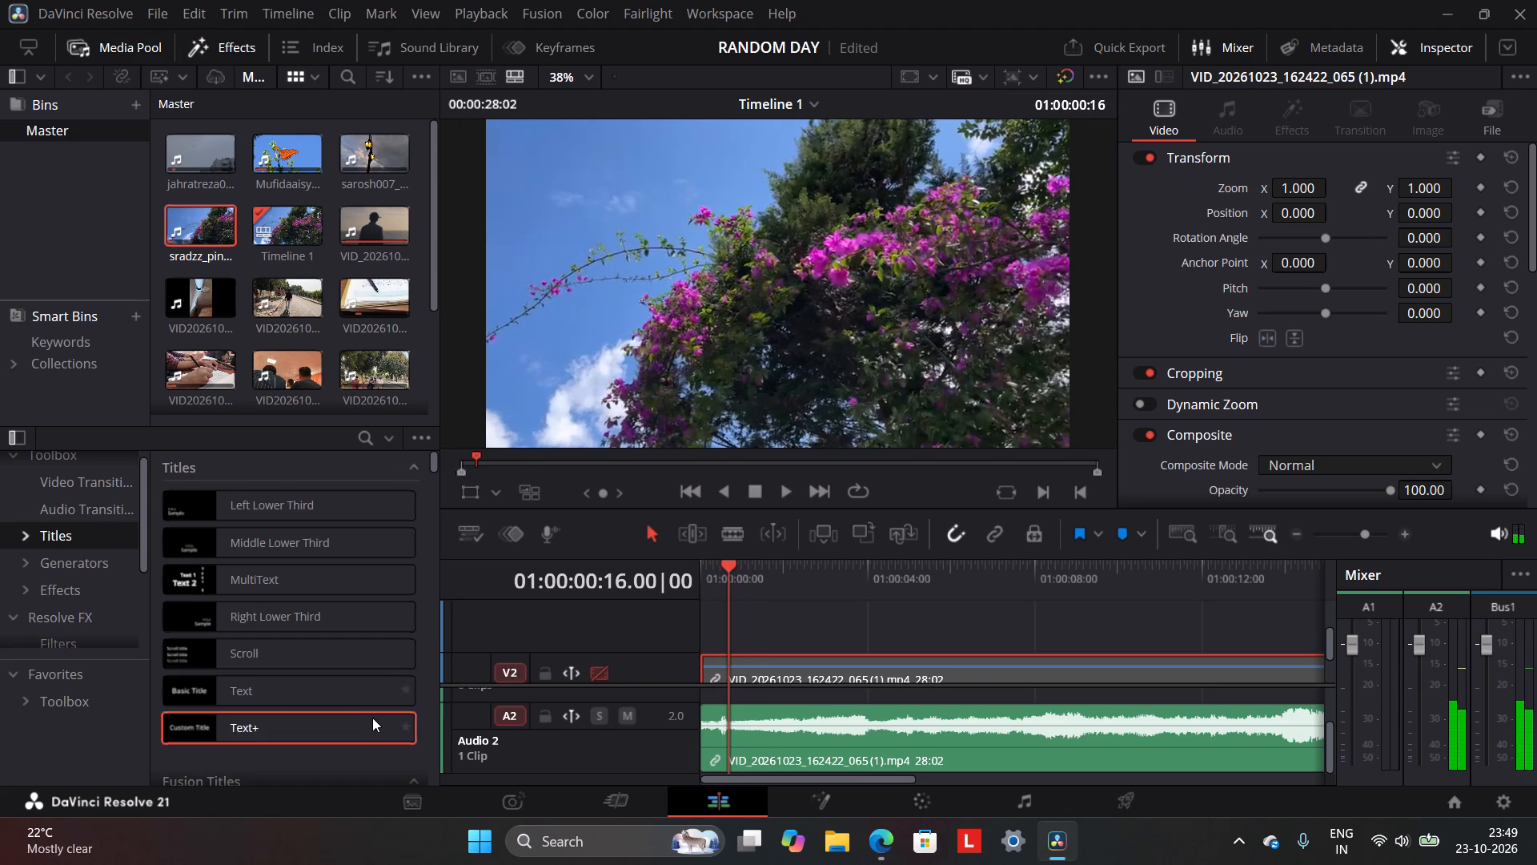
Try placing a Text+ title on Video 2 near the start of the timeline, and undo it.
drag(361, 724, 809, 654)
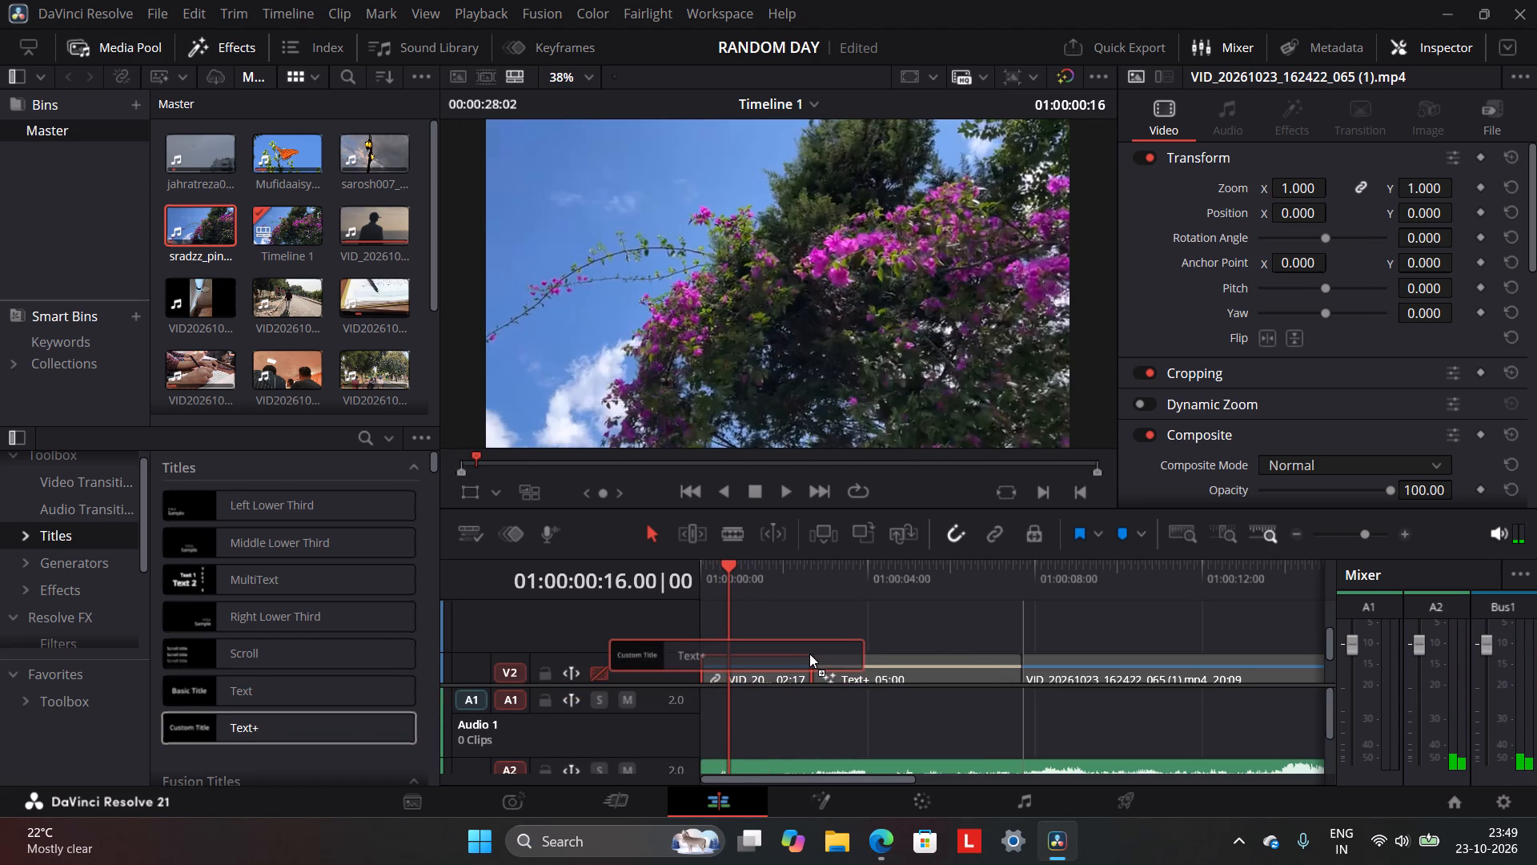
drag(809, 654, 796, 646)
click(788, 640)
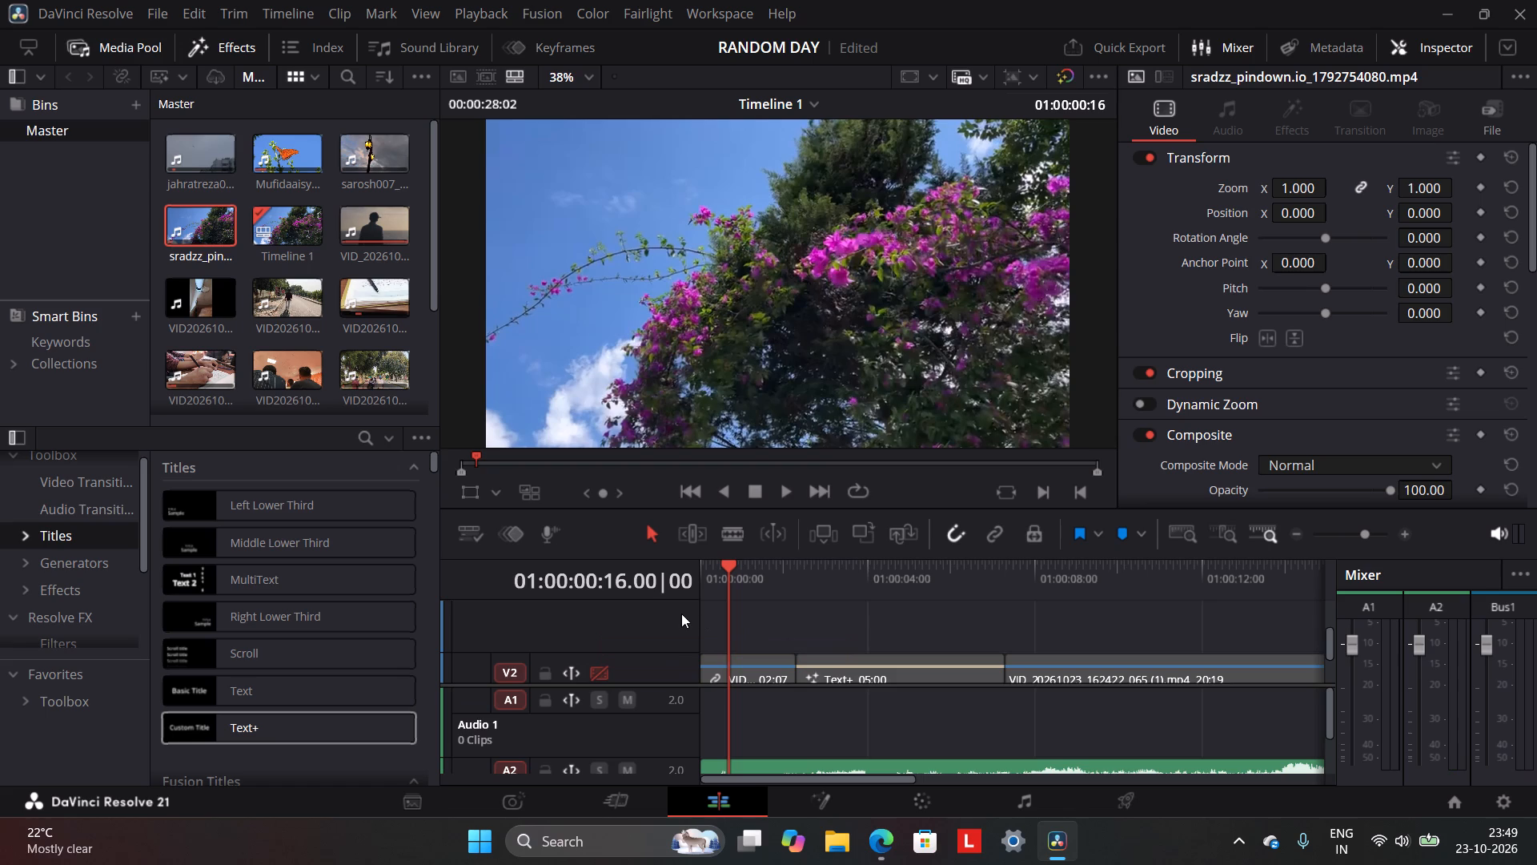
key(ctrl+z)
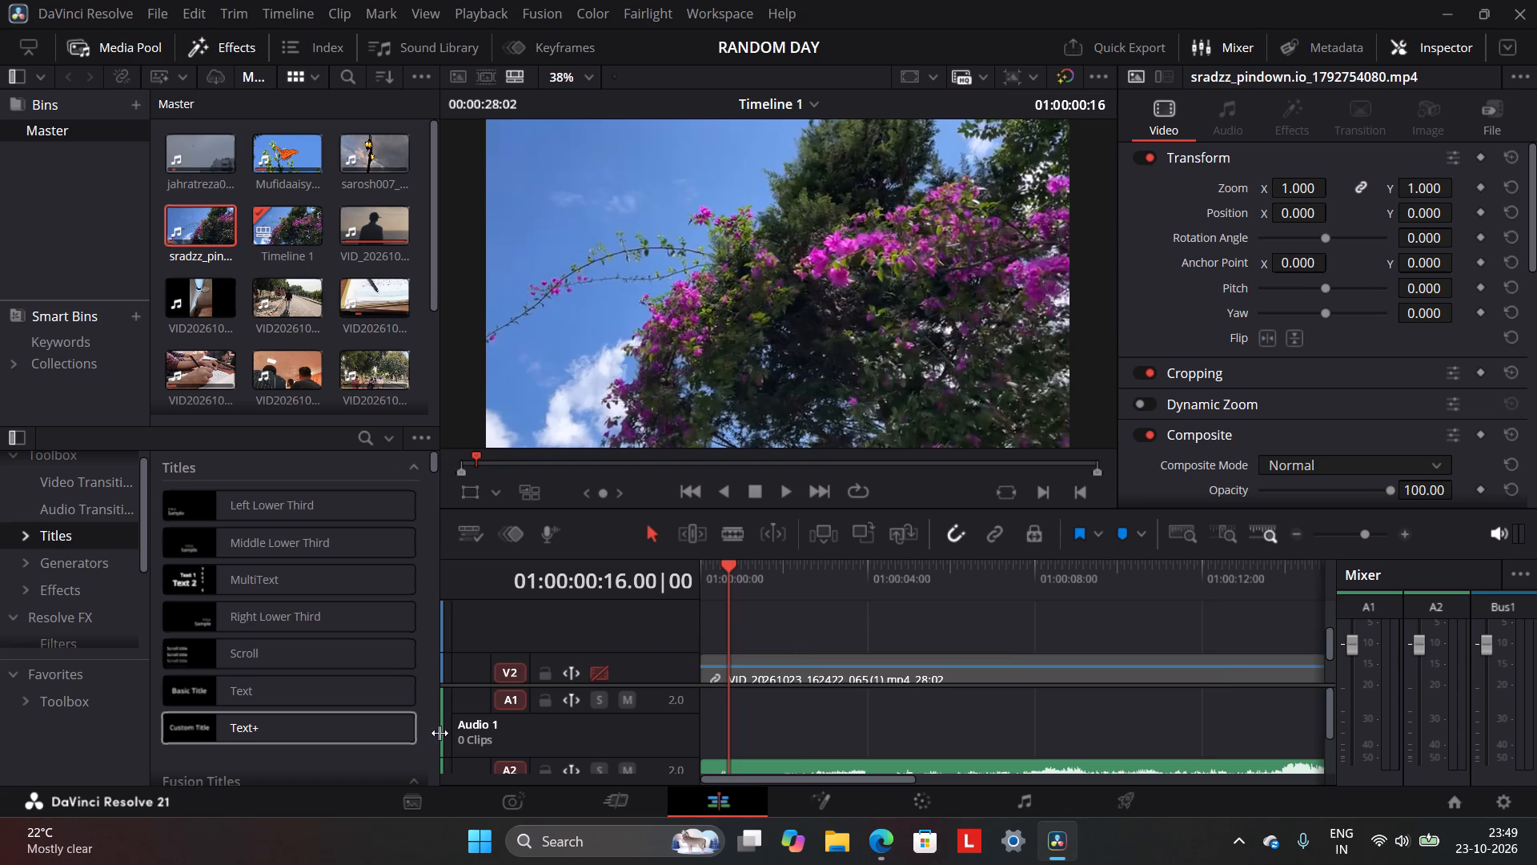
Place a Text+ title on the track above Video 2, starting at 01:00:00:16.
drag(341, 729, 824, 631)
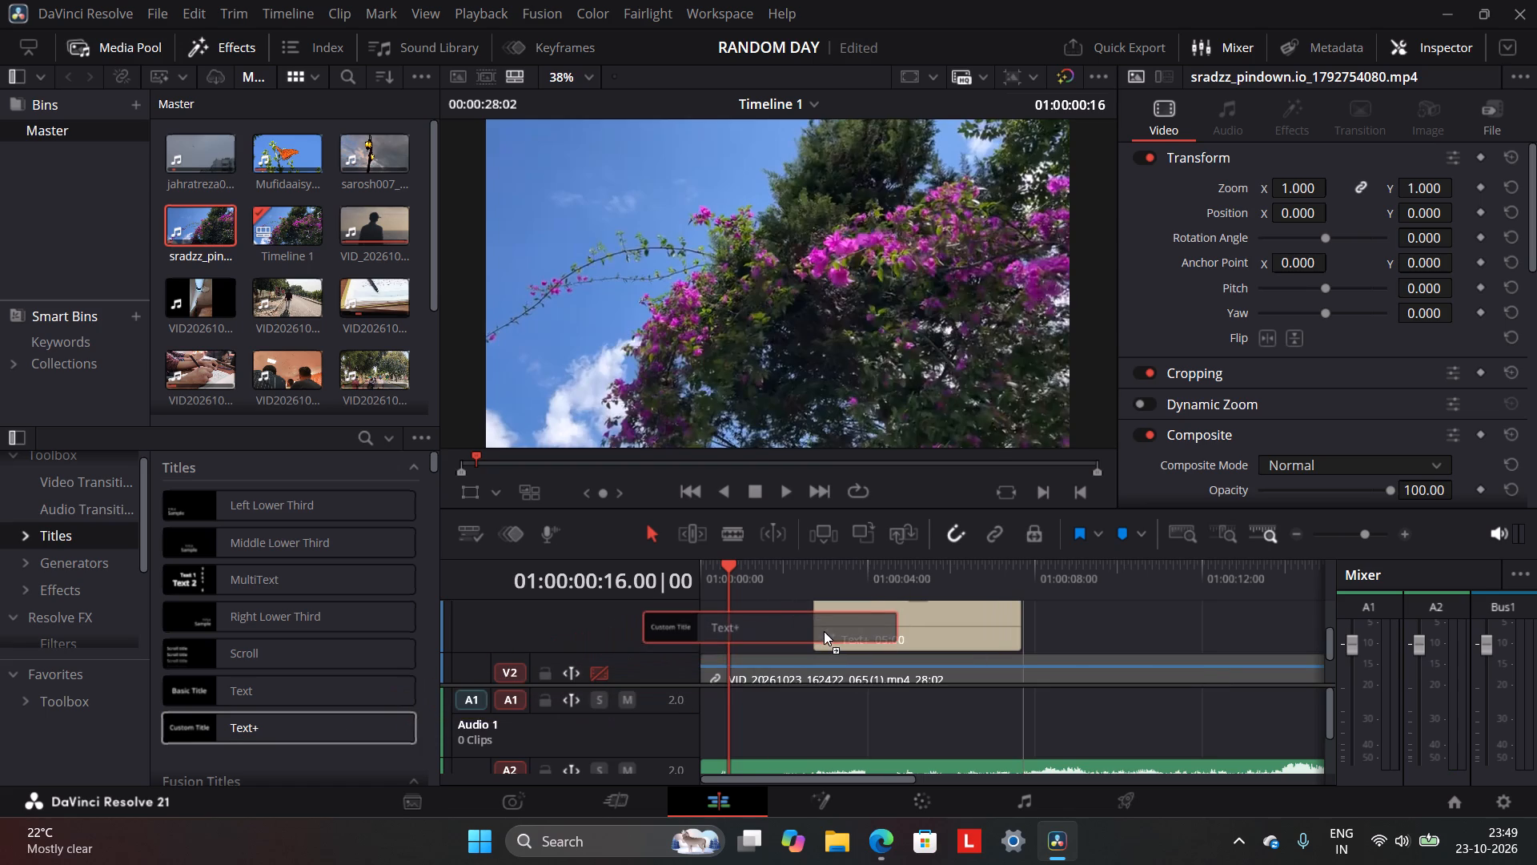
drag(824, 631, 736, 652)
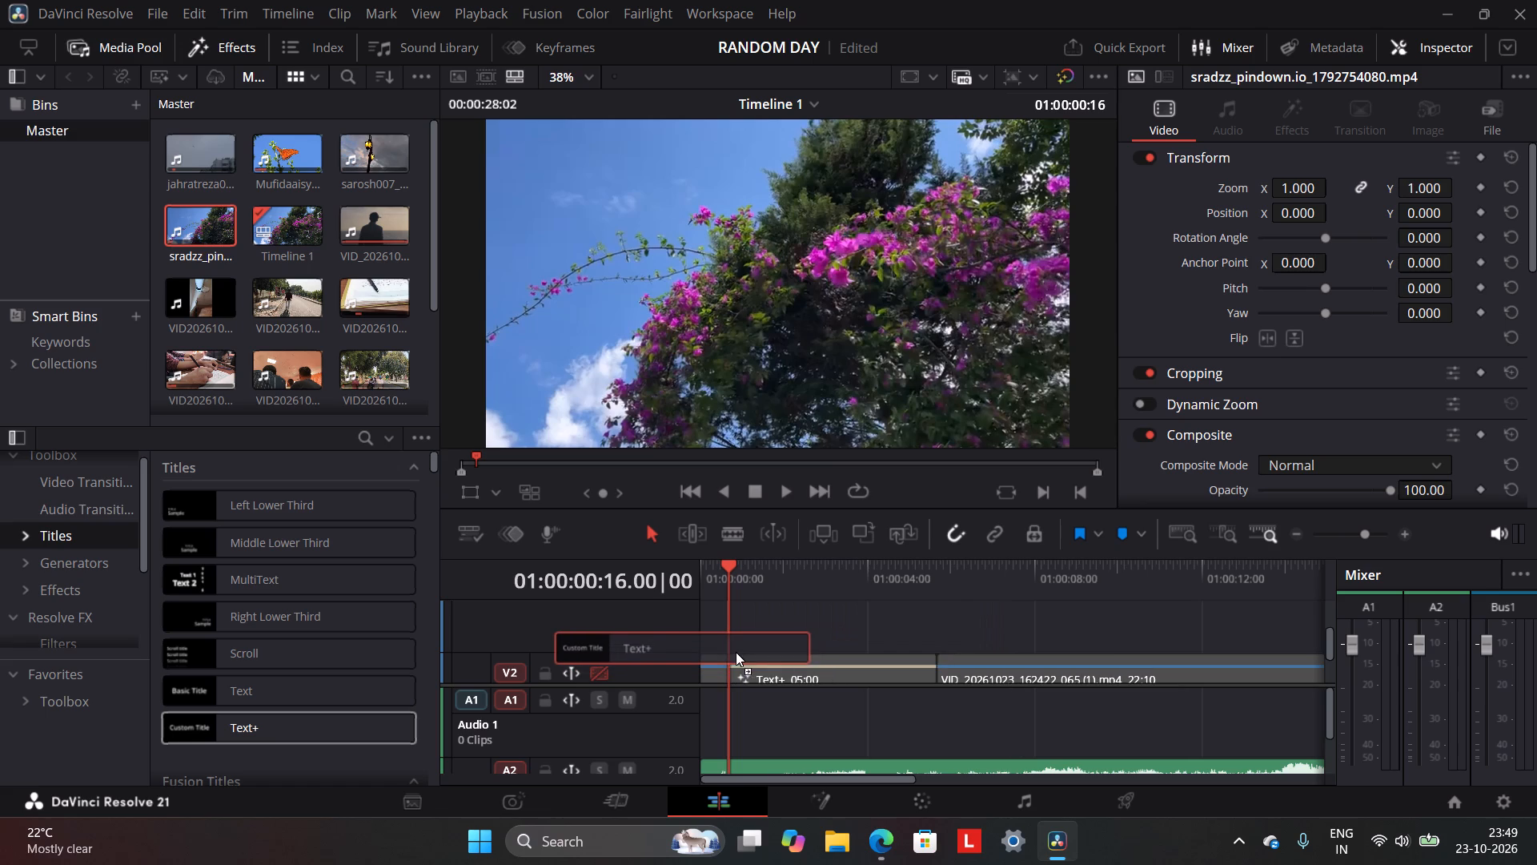
drag(736, 652, 730, 636)
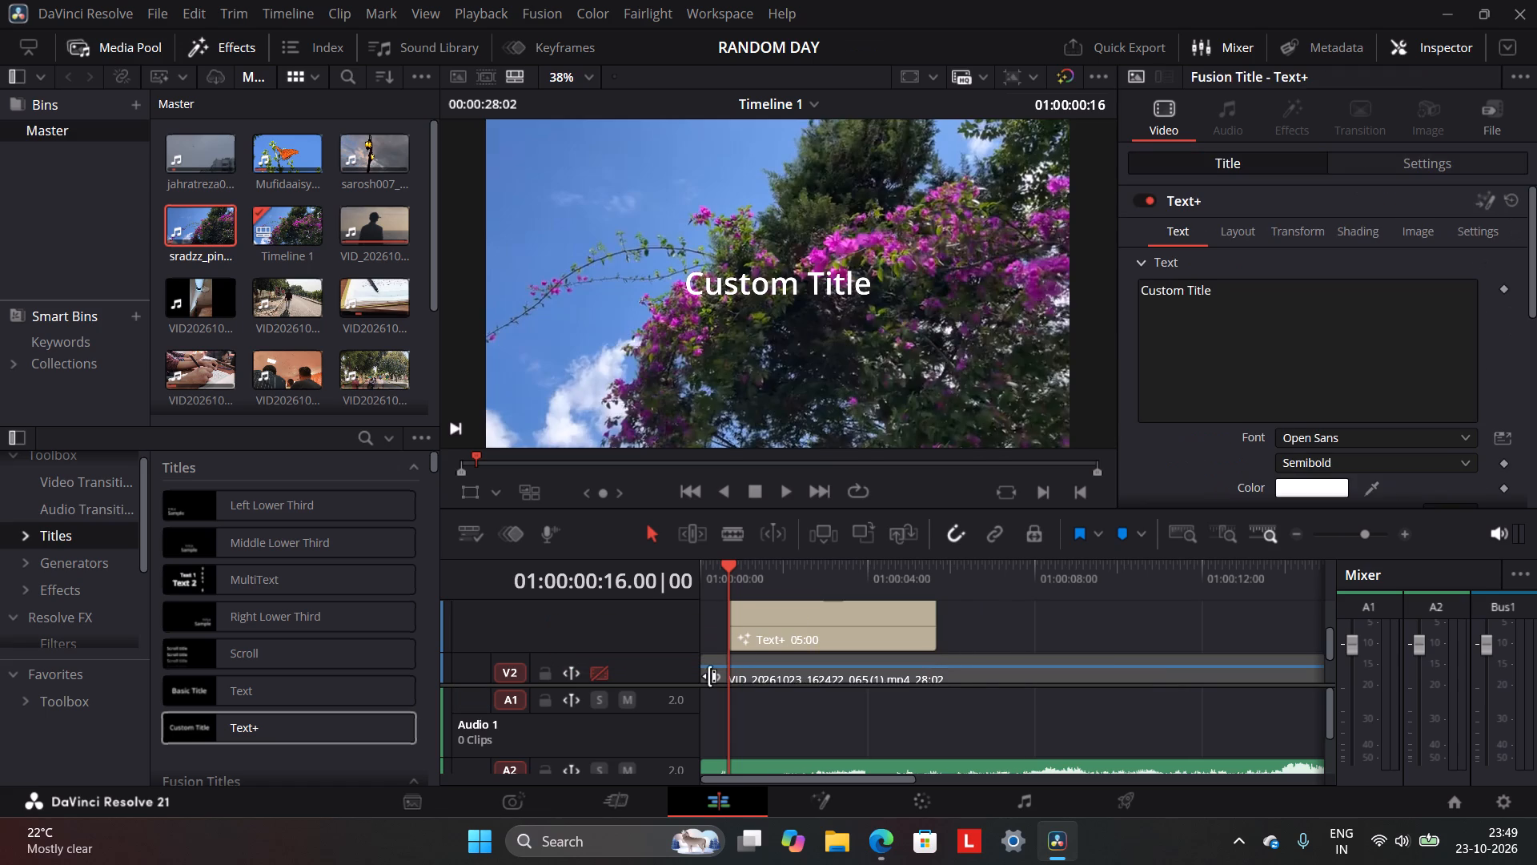
Enable the Video 2 reference track and examine where its yellow title starts and ends relative to the Text+ clip.
click(604, 672)
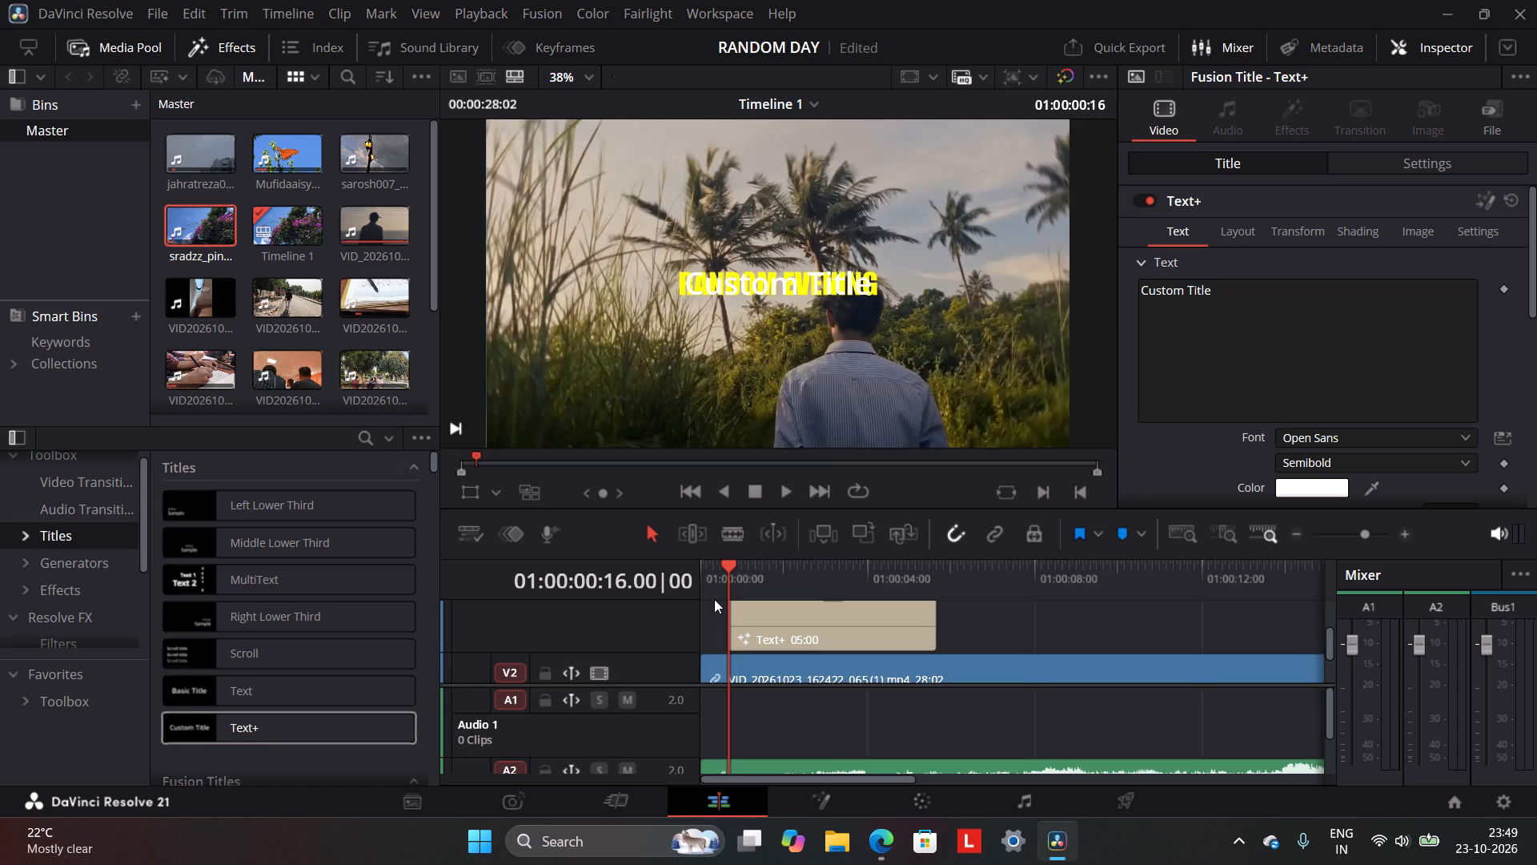
drag(728, 561, 723, 561)
drag(723, 561, 716, 565)
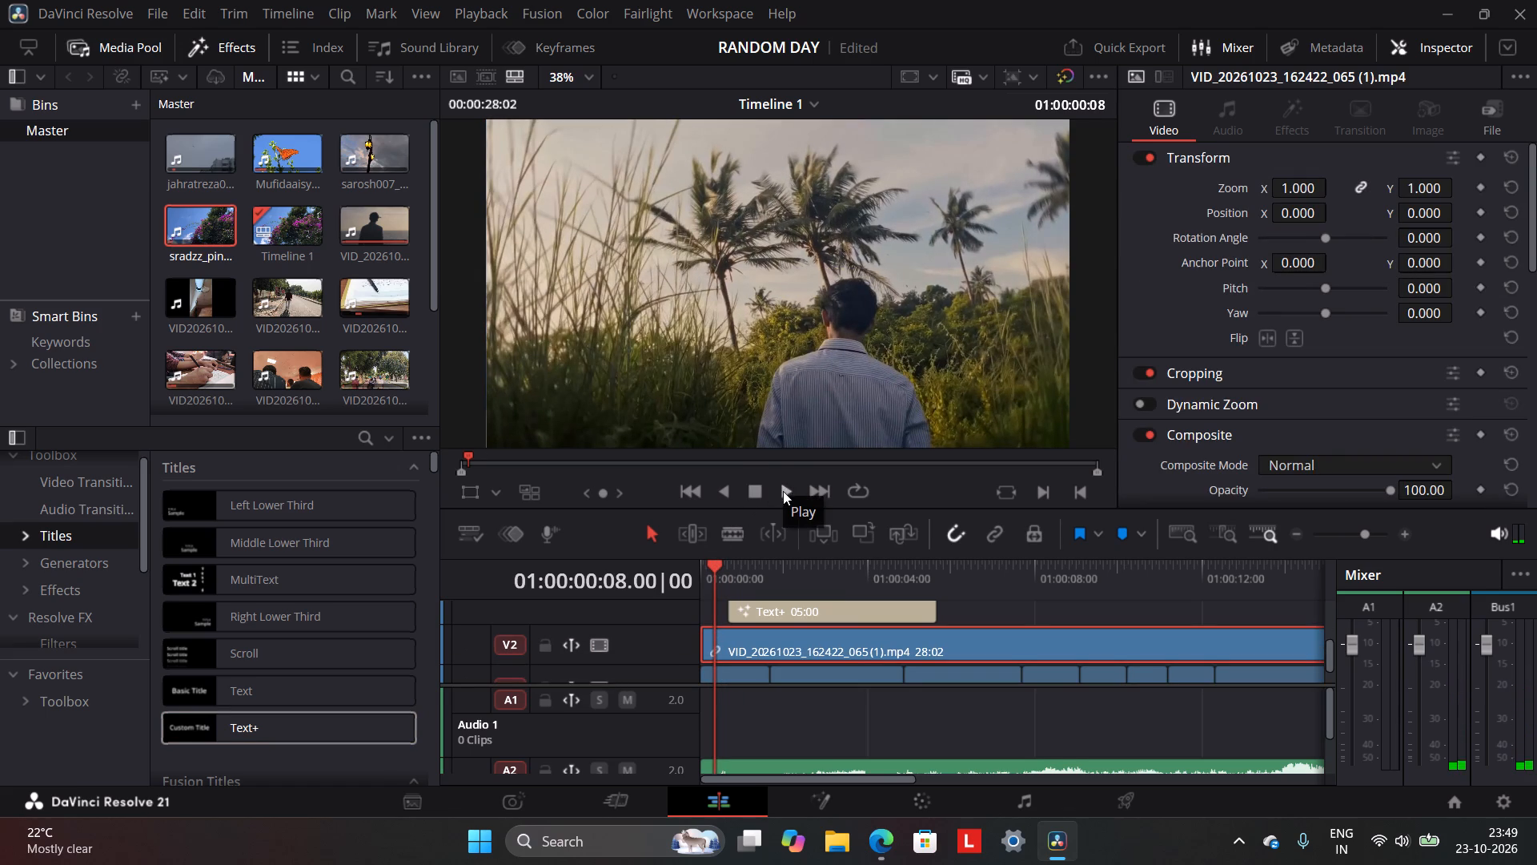
click(783, 491)
click(759, 492)
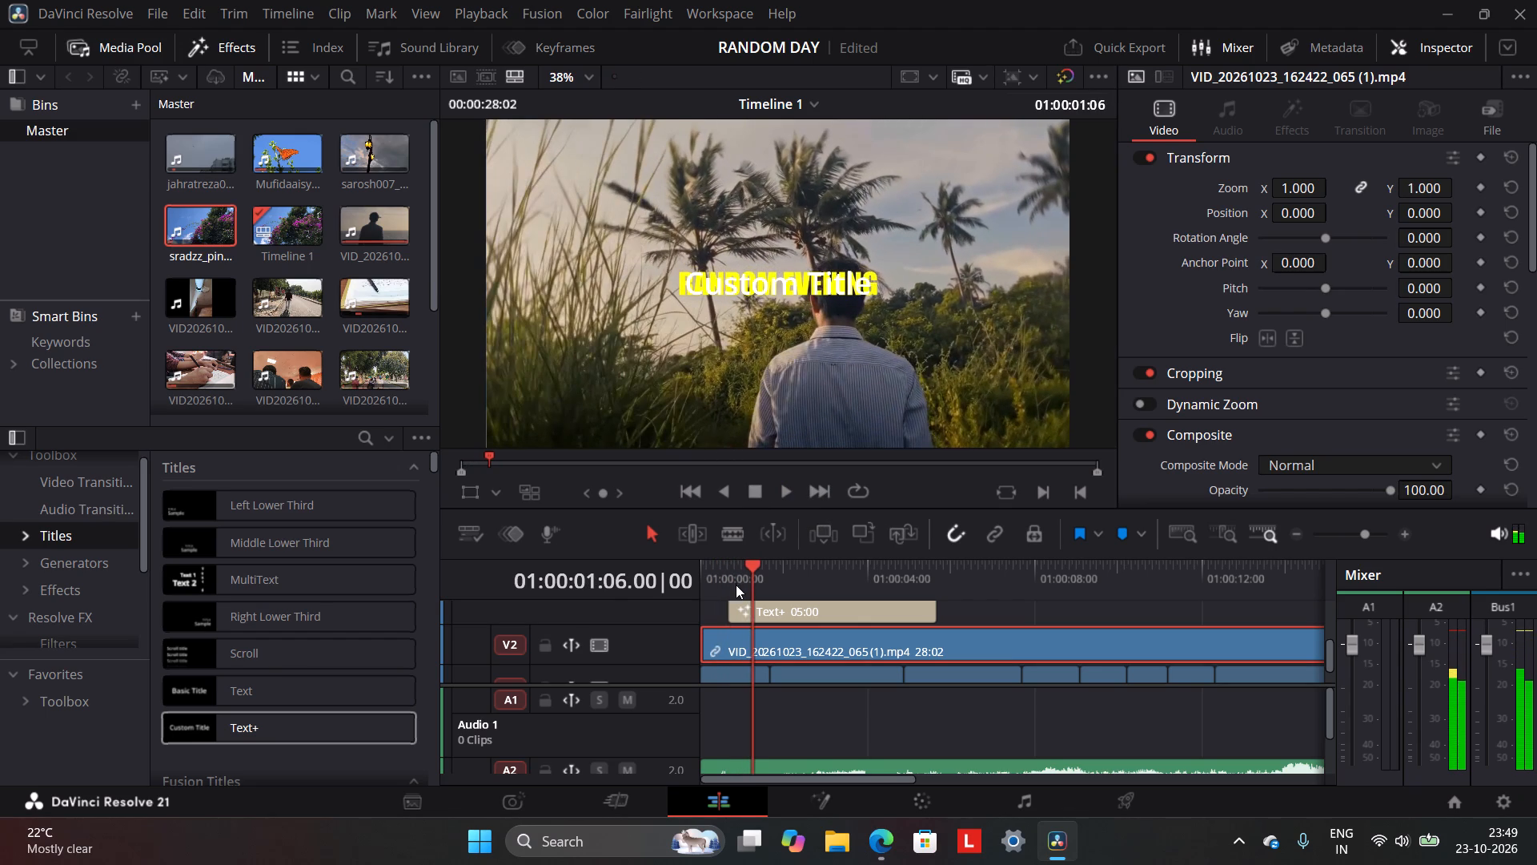
click(724, 600)
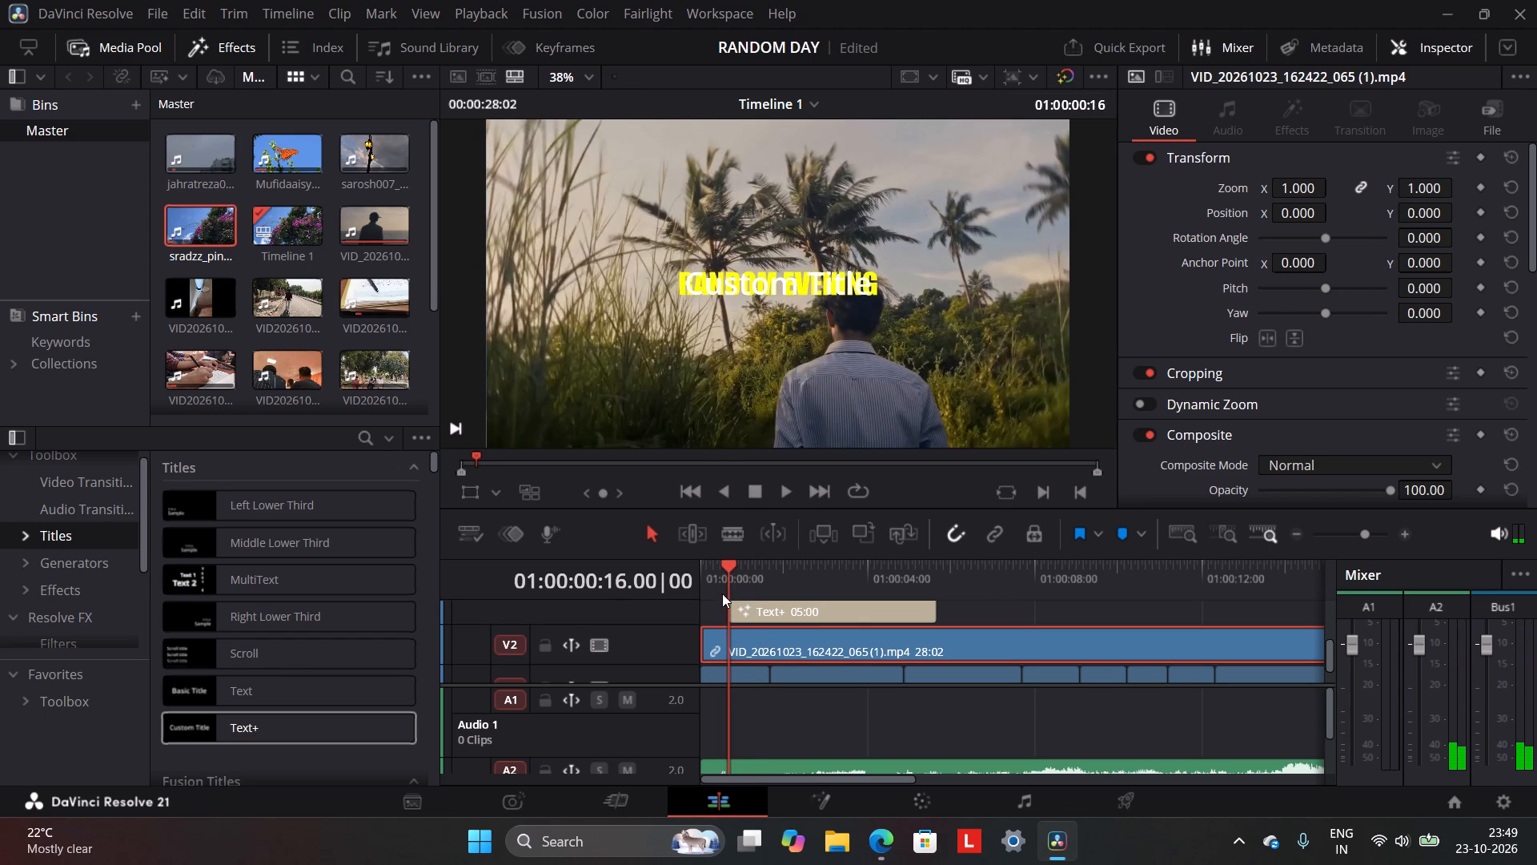
drag(727, 565, 692, 589)
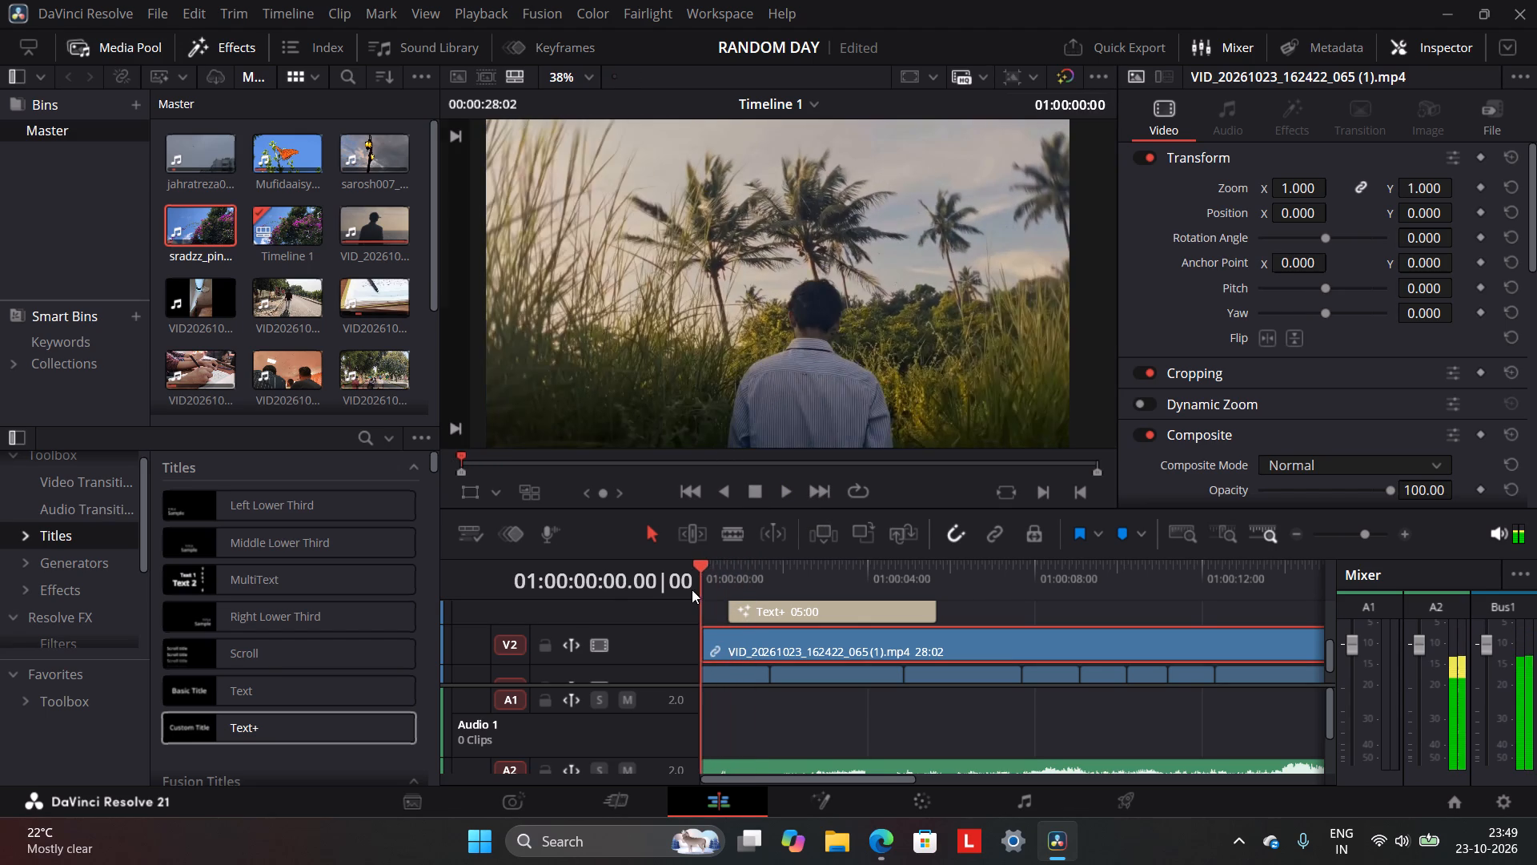
drag(692, 589, 724, 569)
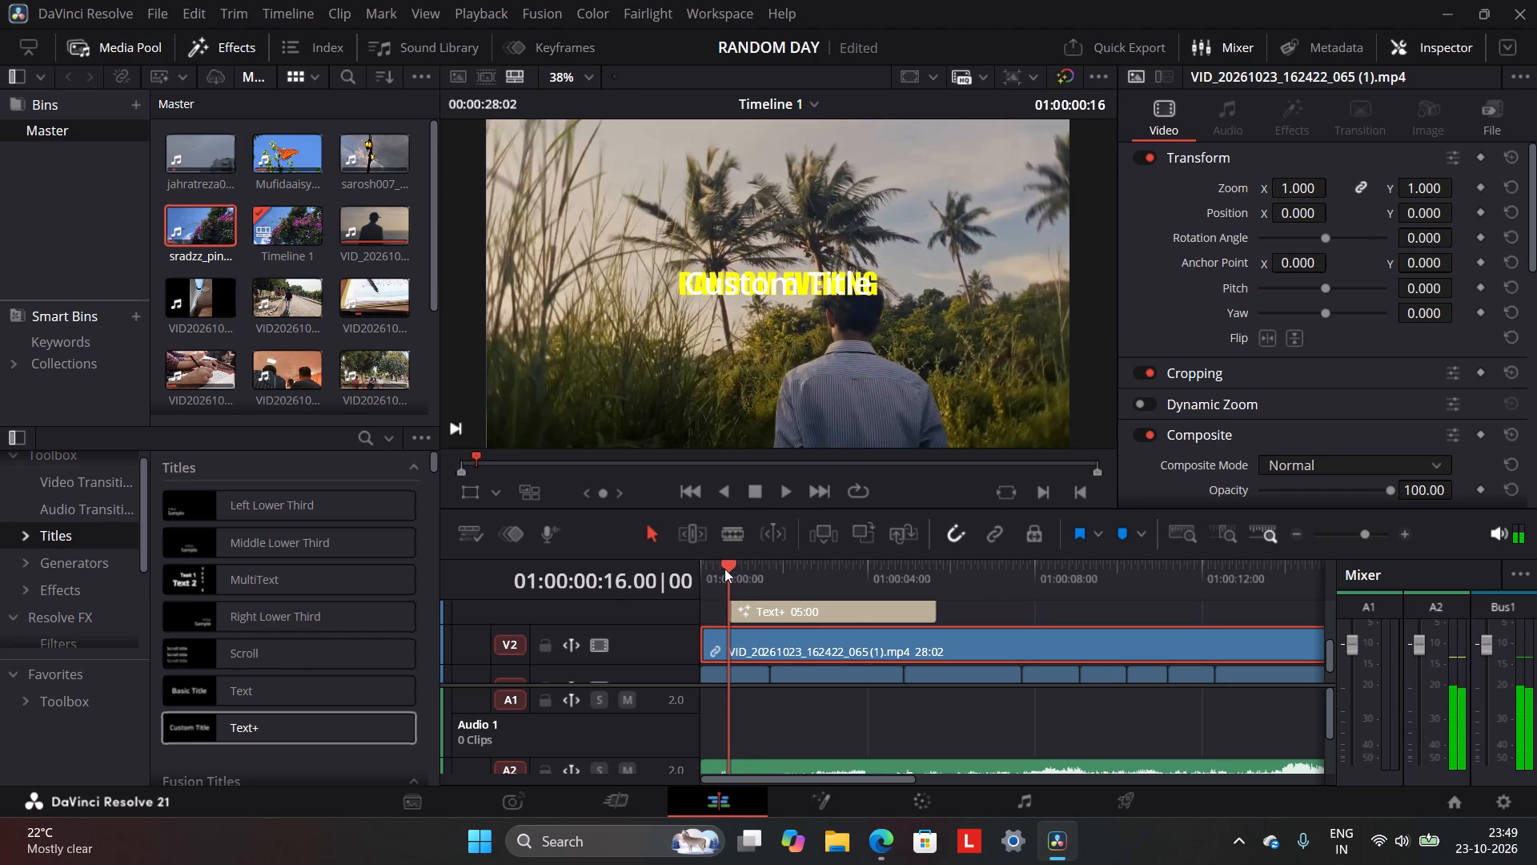
drag(724, 569, 722, 569)
drag(722, 569, 747, 565)
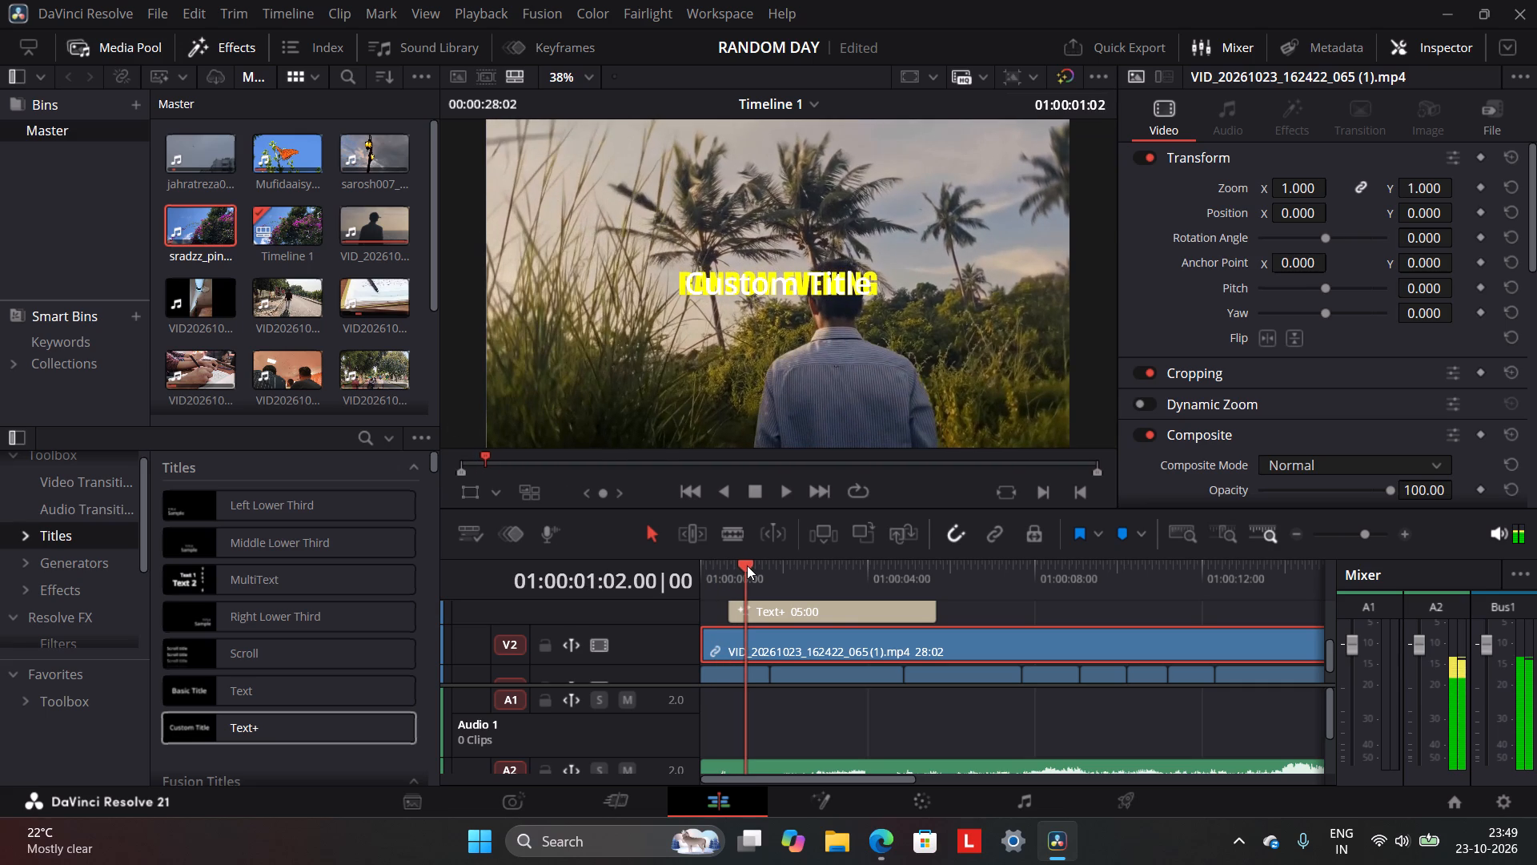
drag(747, 565, 754, 561)
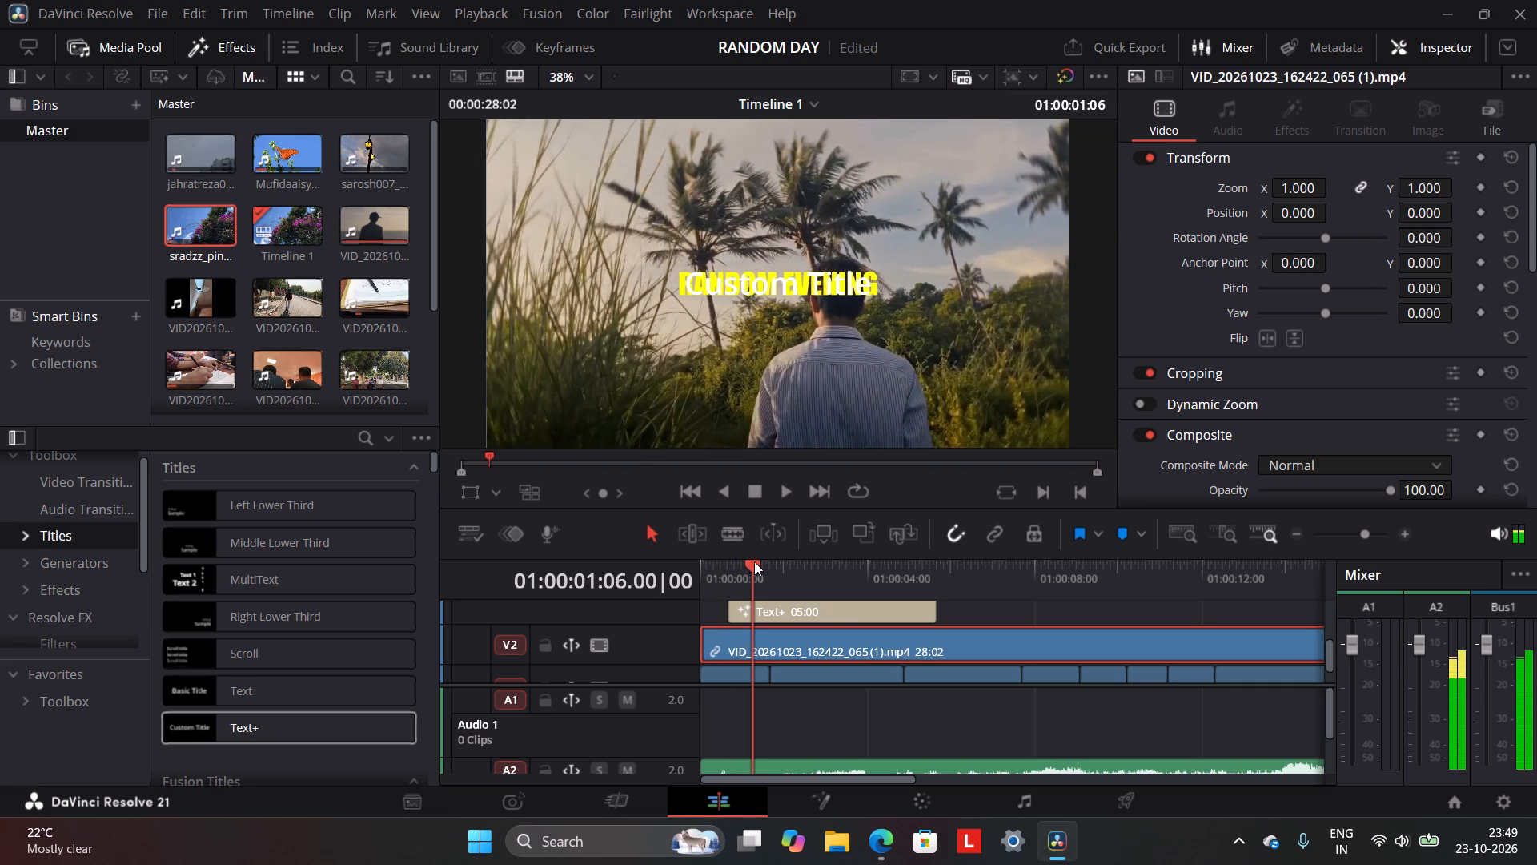
drag(754, 561, 756, 560)
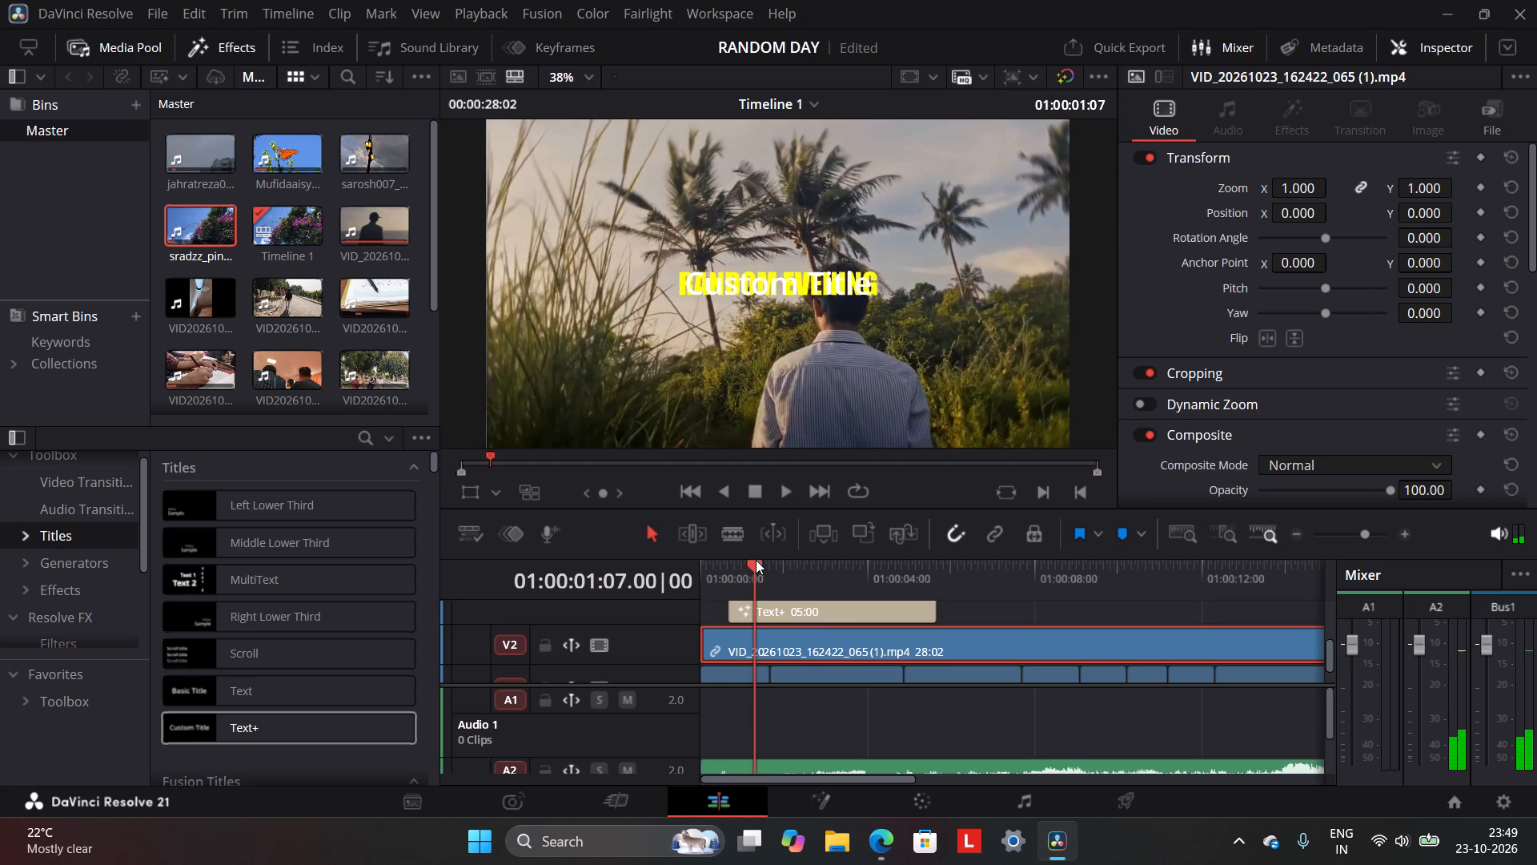
drag(756, 560, 756, 558)
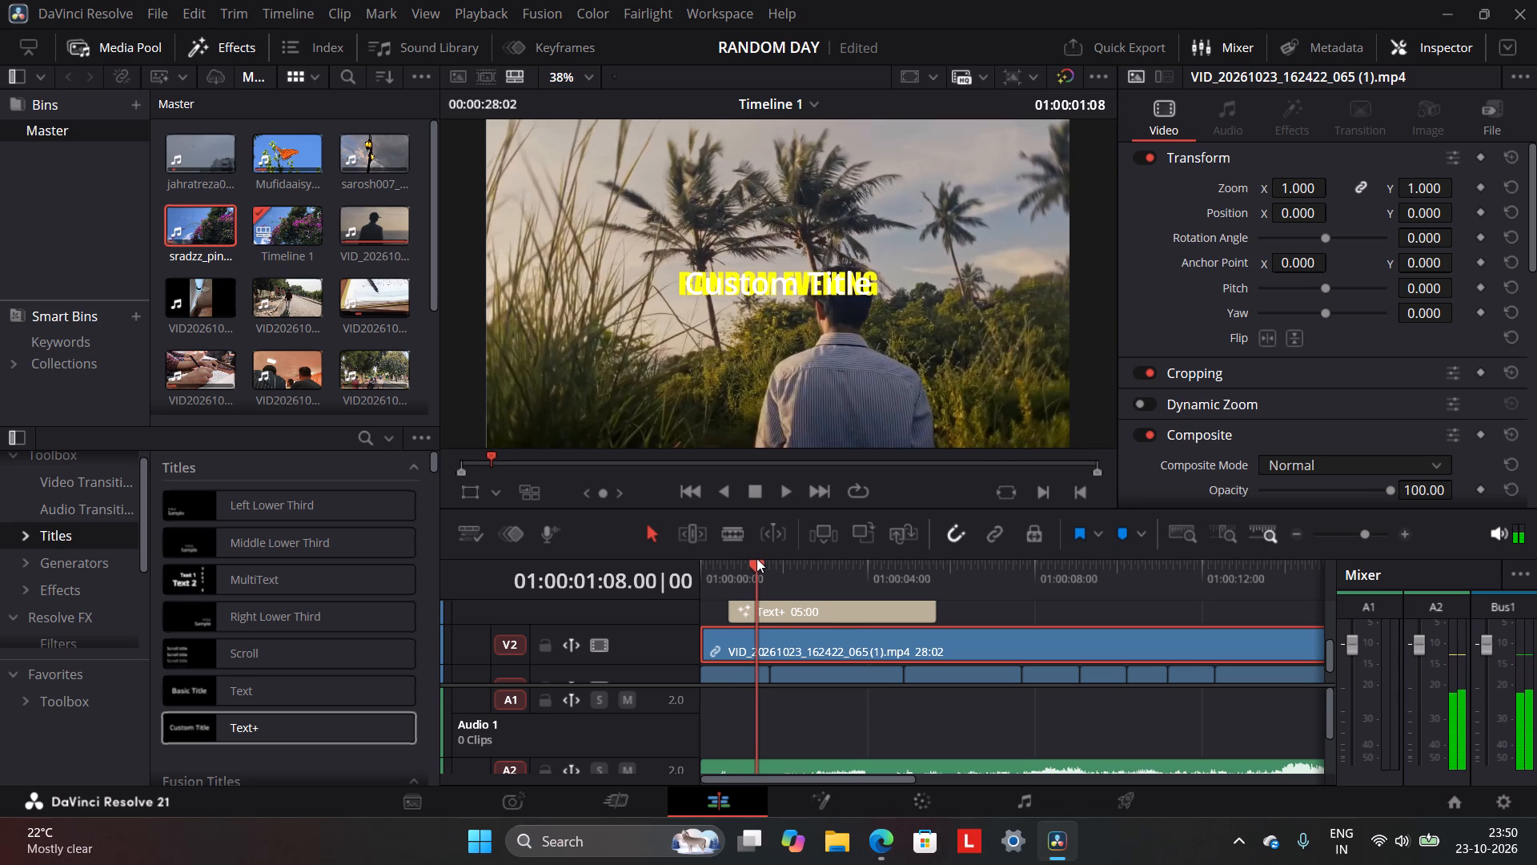
drag(756, 558, 766, 549)
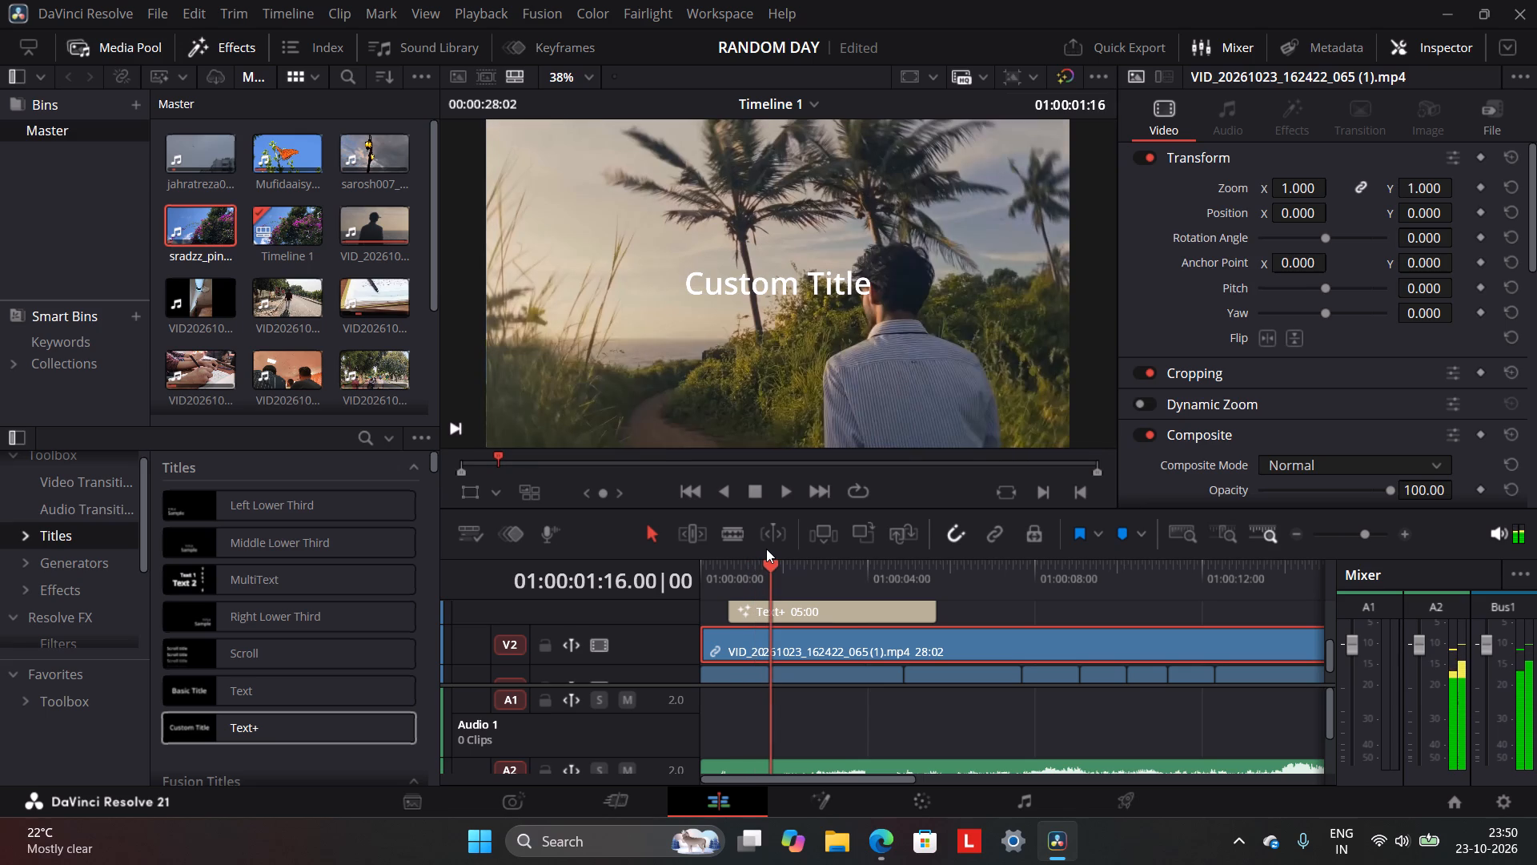
drag(766, 549, 756, 553)
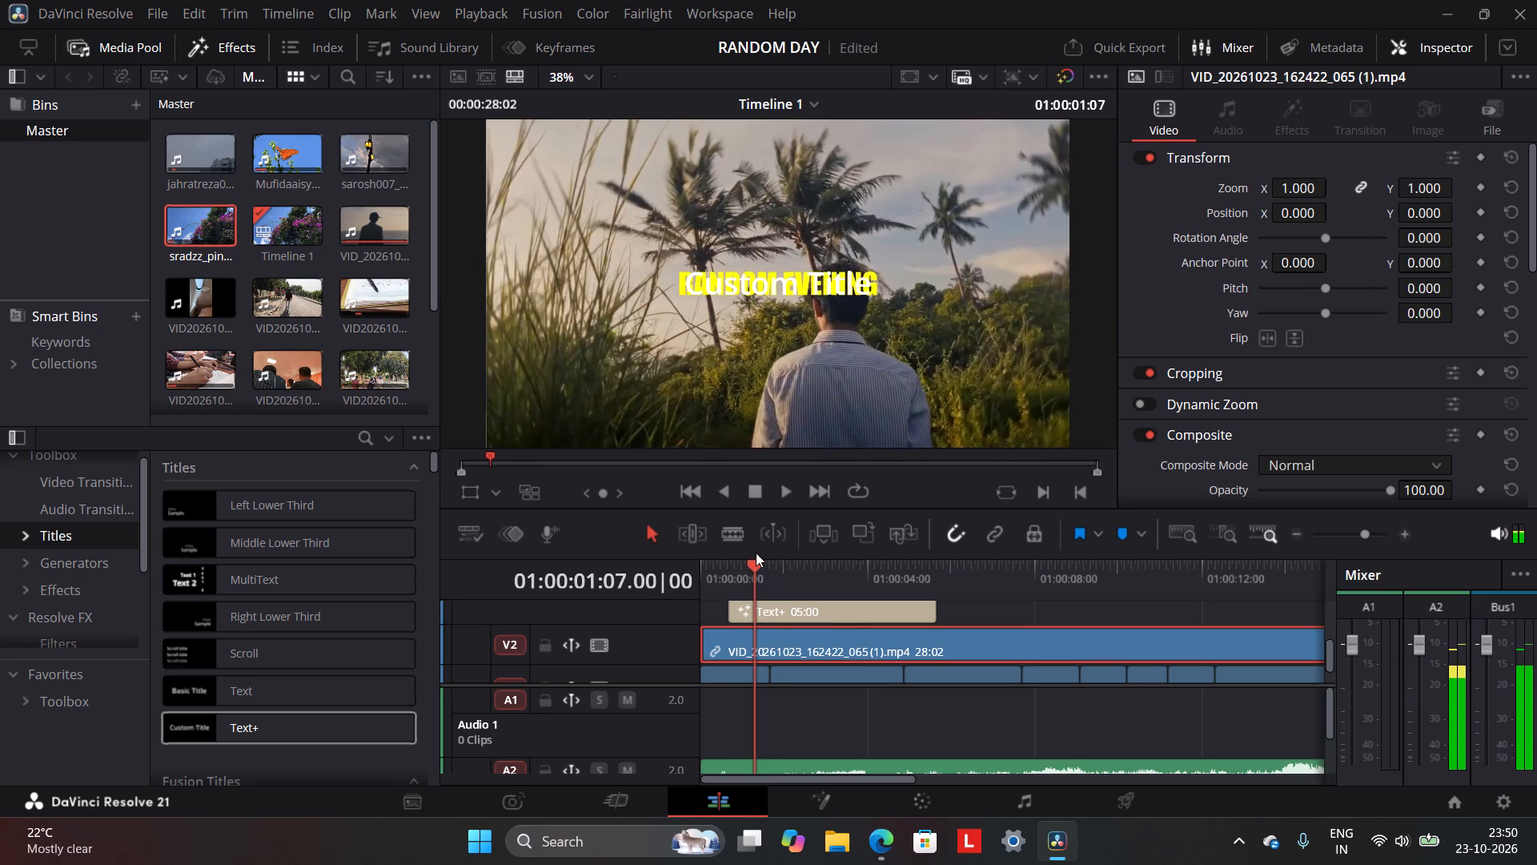
drag(756, 553, 760, 544)
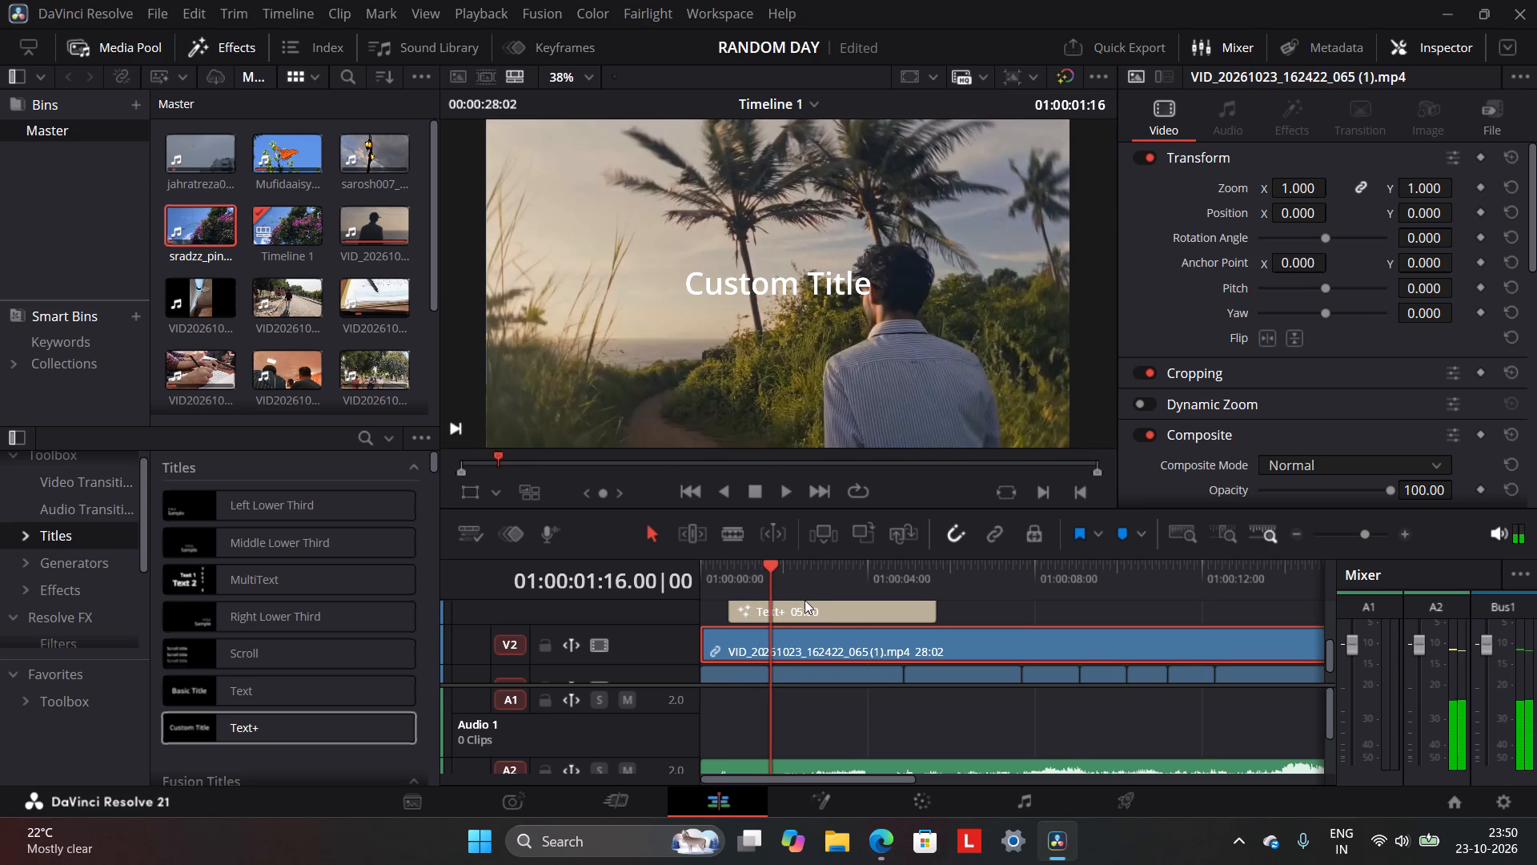
Shorten the Text+ title so it ends at 01:00:01:16, and select it with the playhead at 01:00:01:05.
click(805, 601)
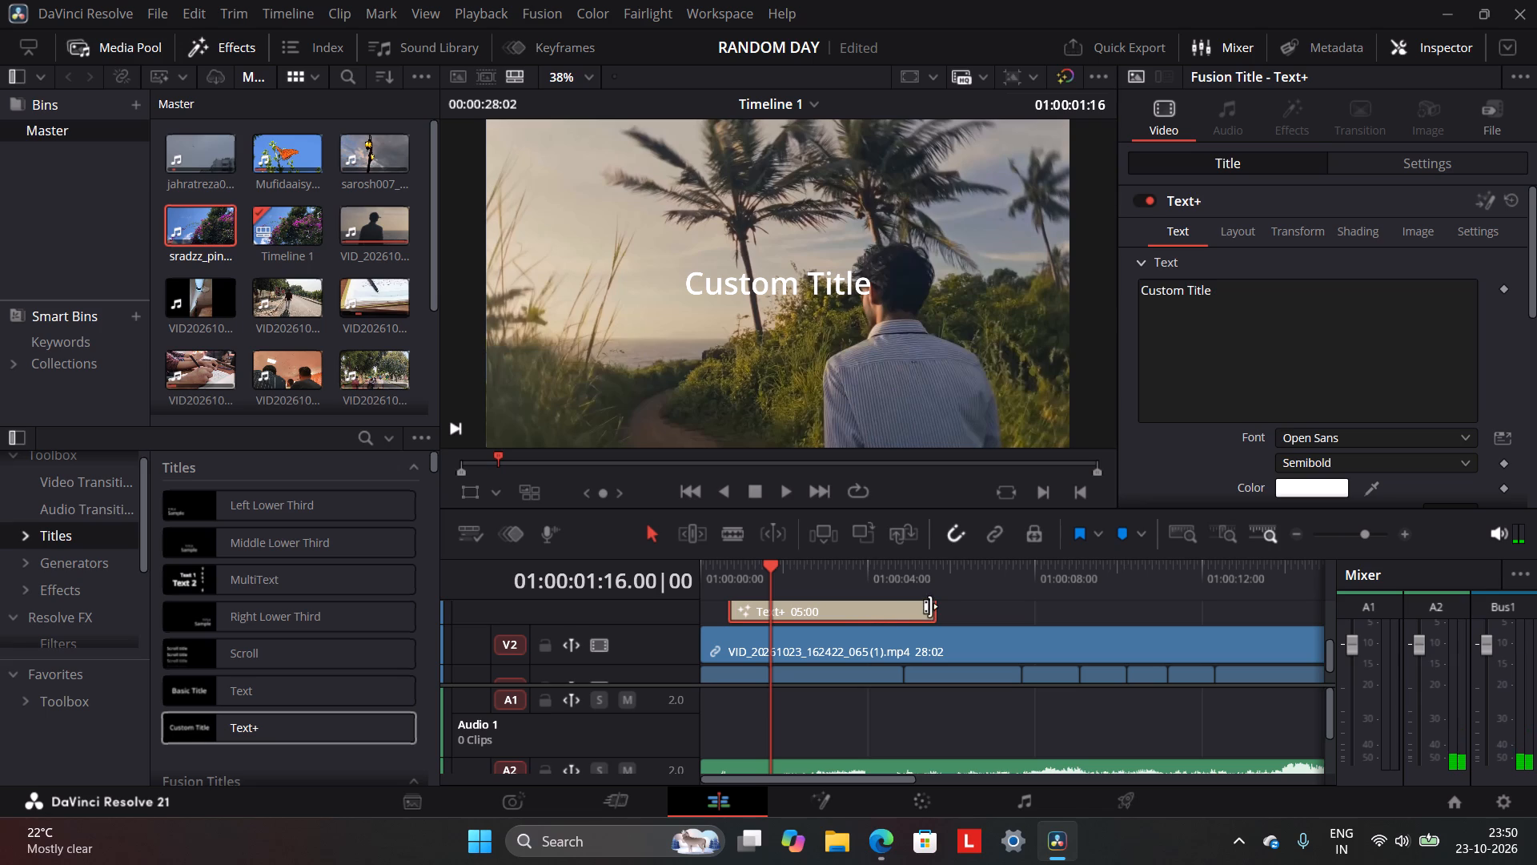
drag(930, 606, 778, 670)
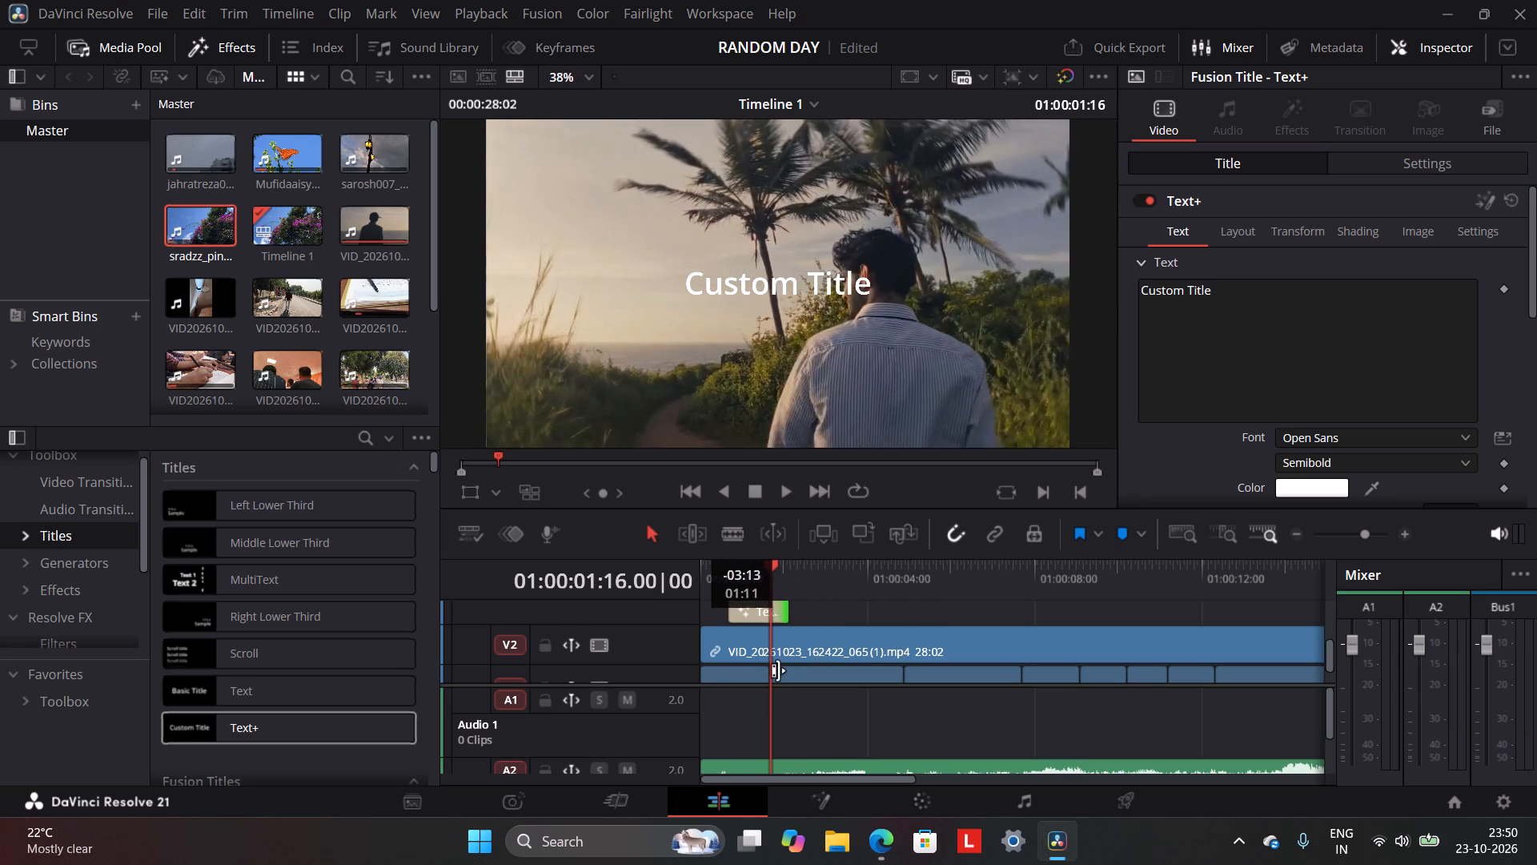
drag(778, 670, 773, 677)
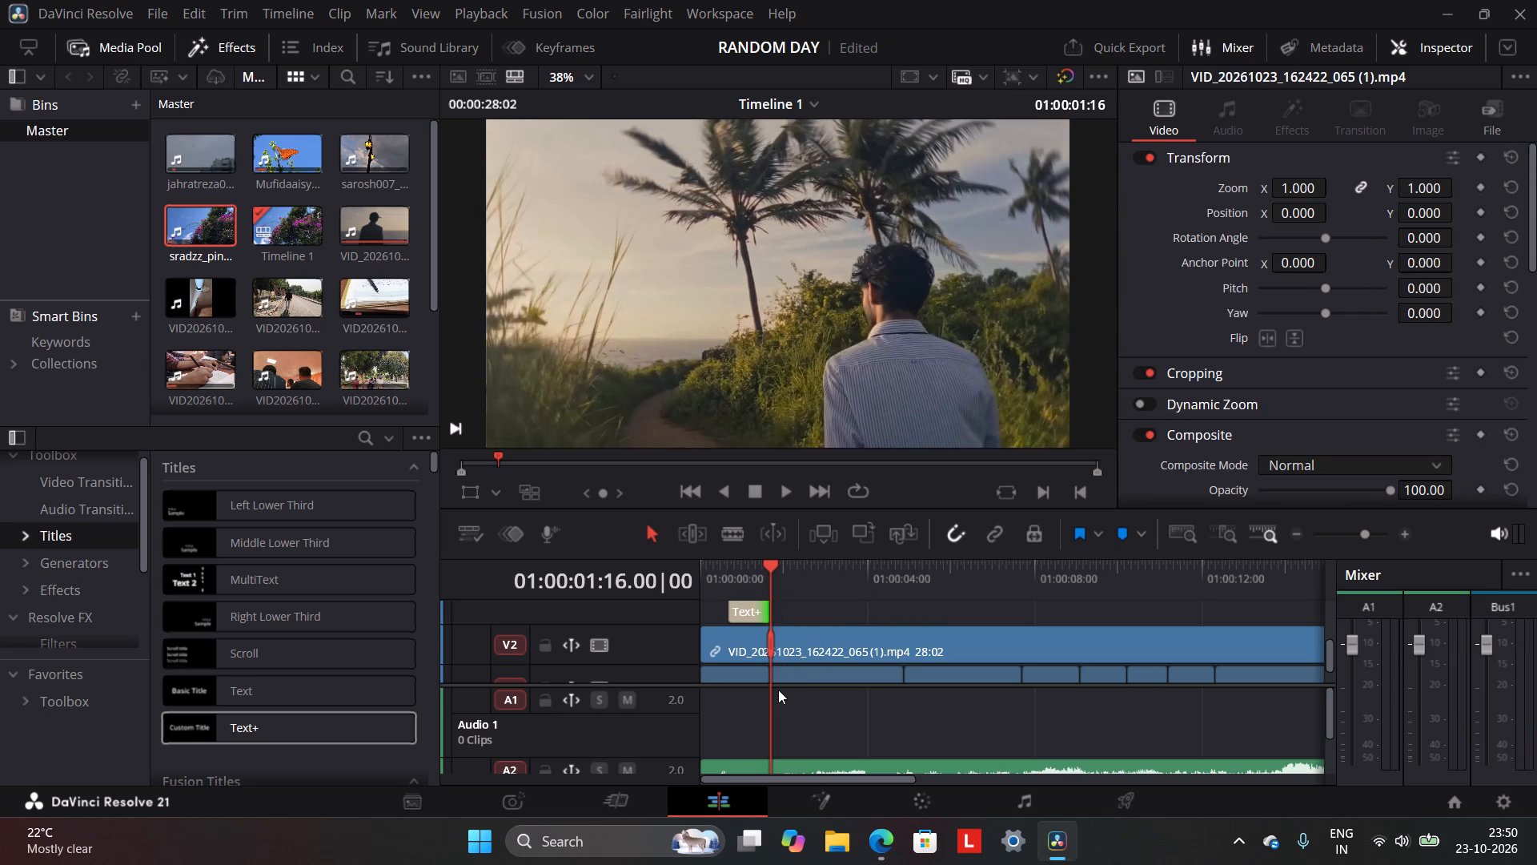
scroll(778, 690, up, 2)
click(752, 592)
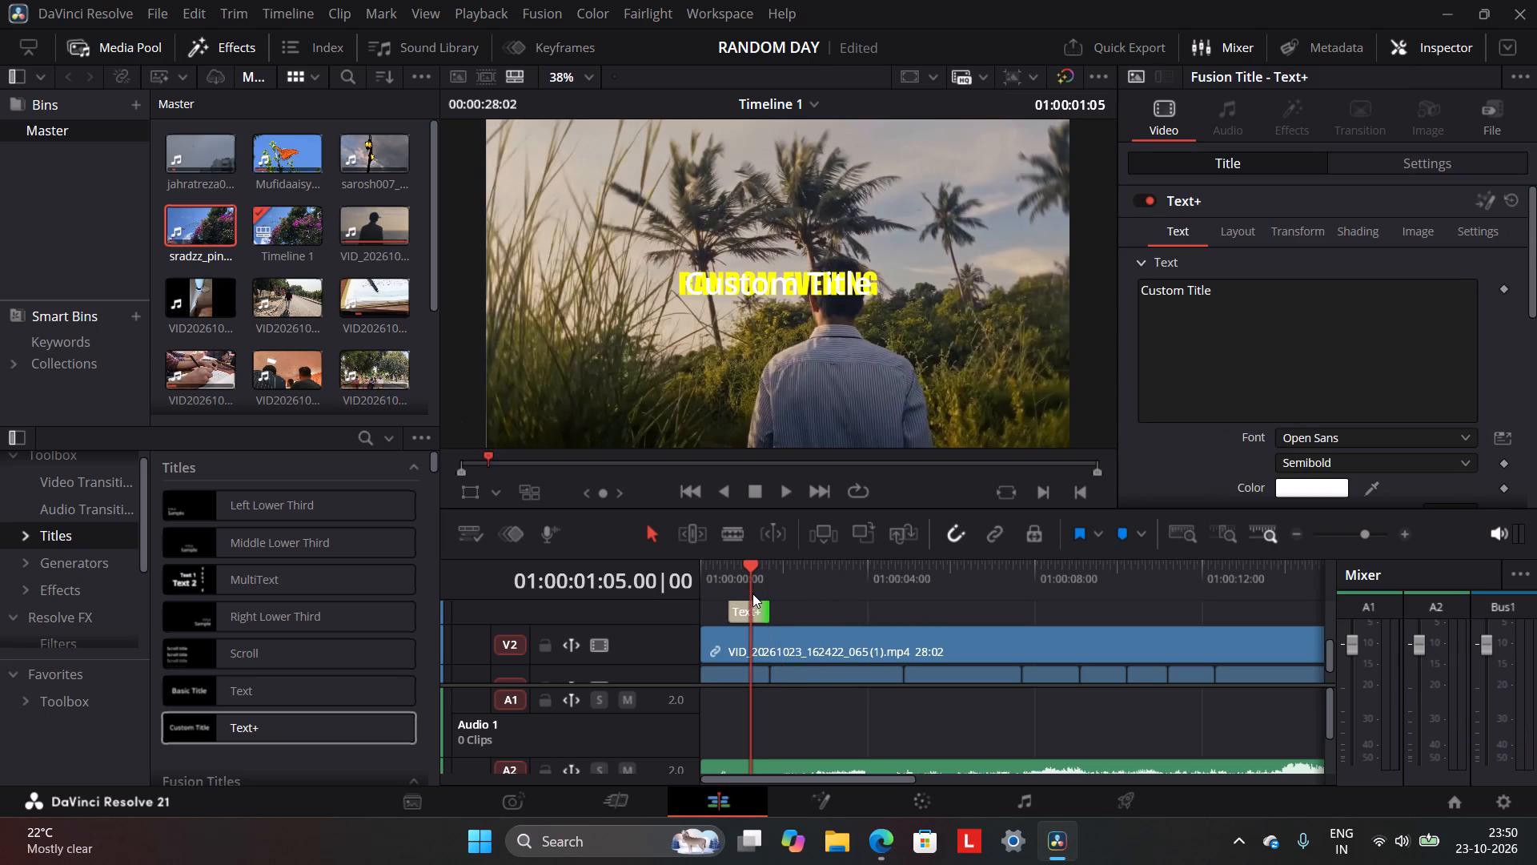
click(750, 609)
click(897, 861)
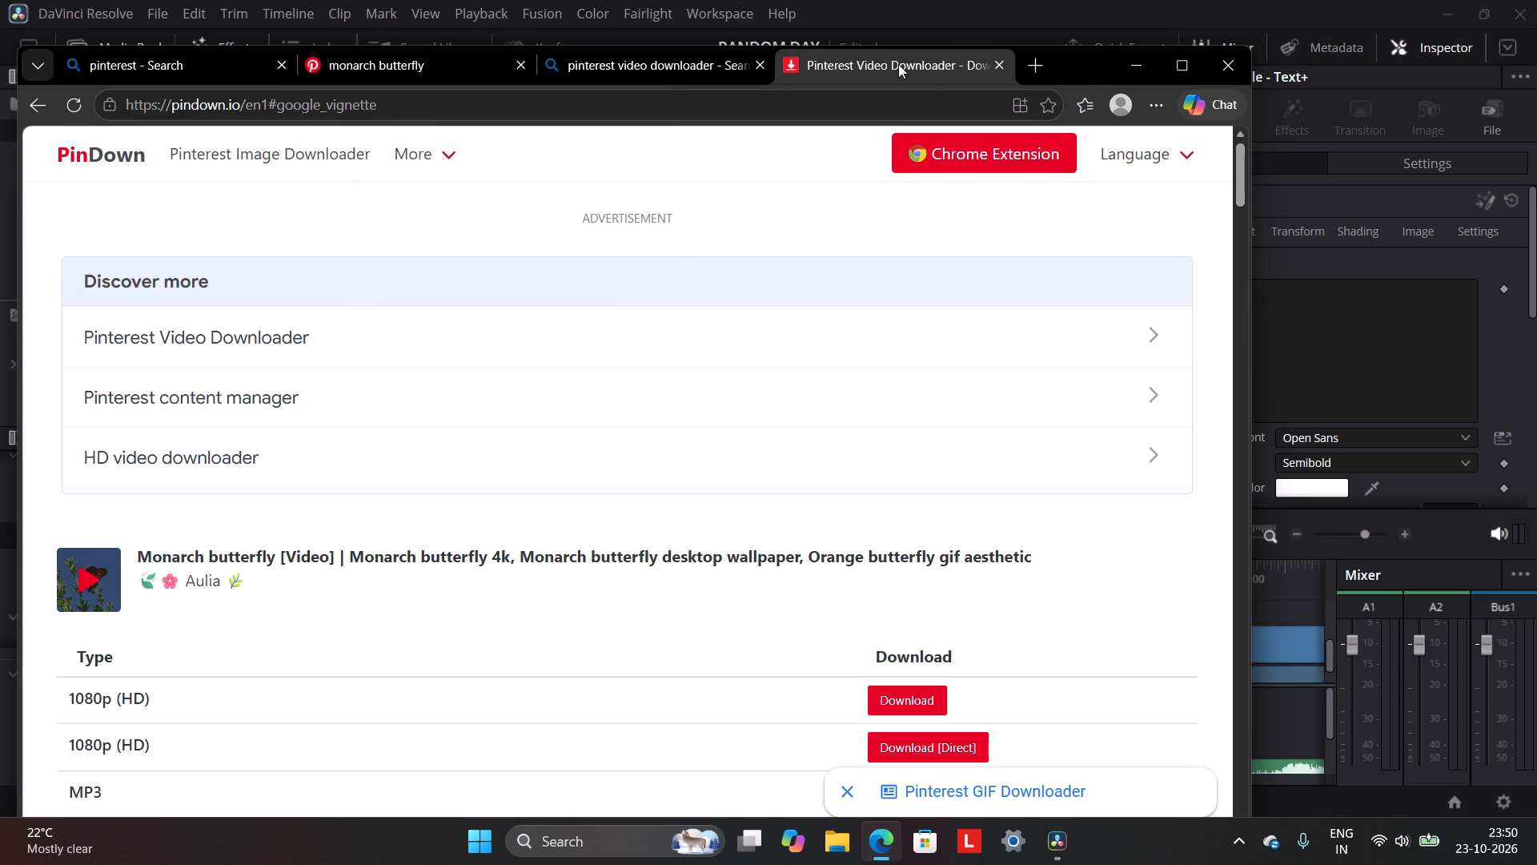
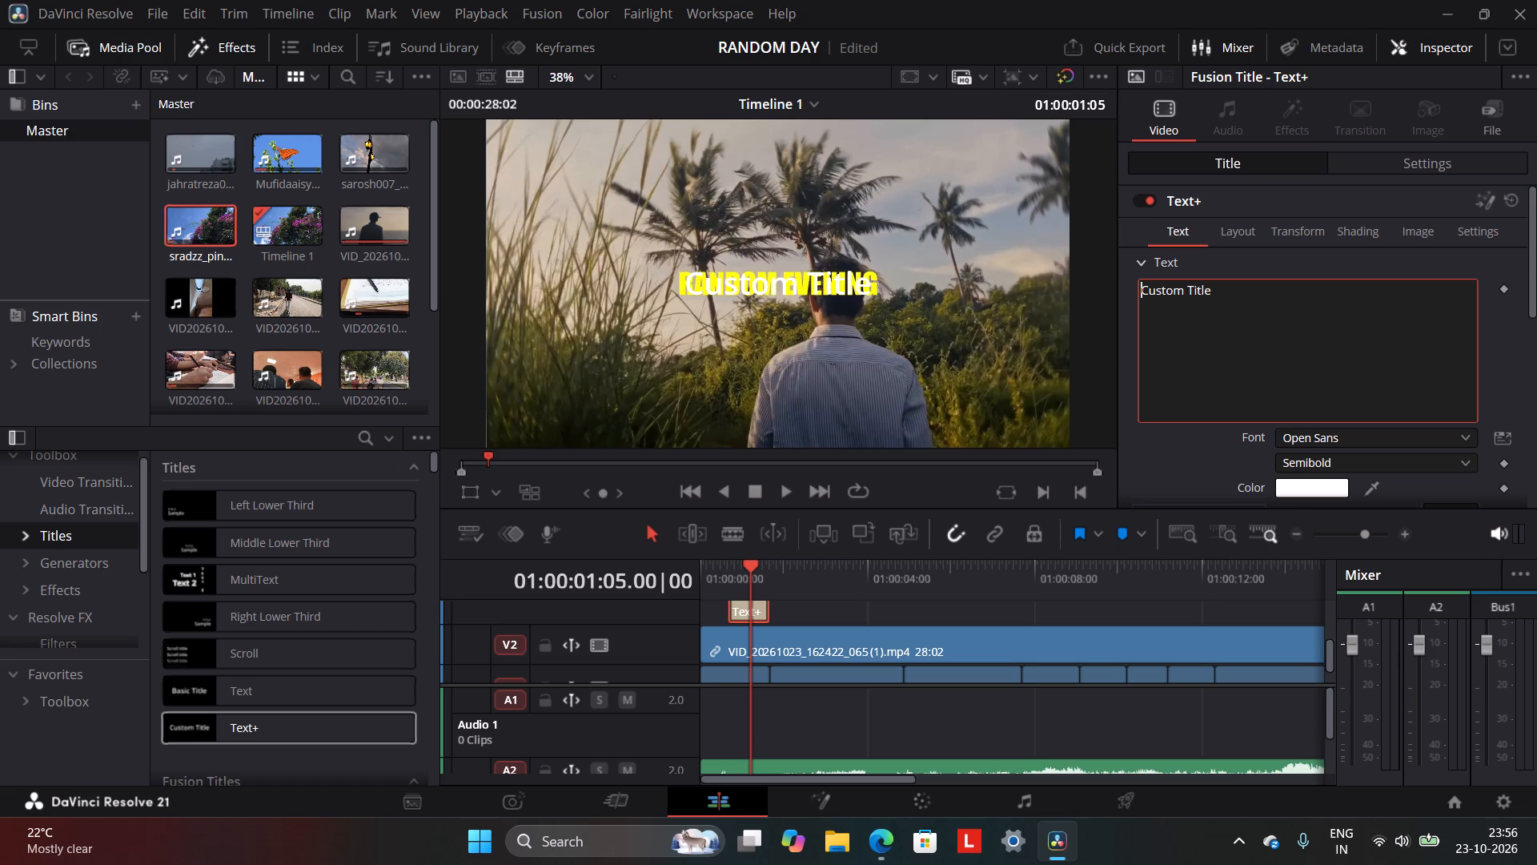
key(BackSpace)
key(BackSpace)
key(BackSpace)
key(BackSpace)
key(BackSpace)
key(BackSpace)
key(BackSpace)
key(BackSpace)
key(BackSpace)
key(BackSpace)
key(BackSpace)
key(BackSpace)
key(BackSpace)
key(BackSpace)
key(BackSpace)
key(BackSpace)
key(BackSpace)
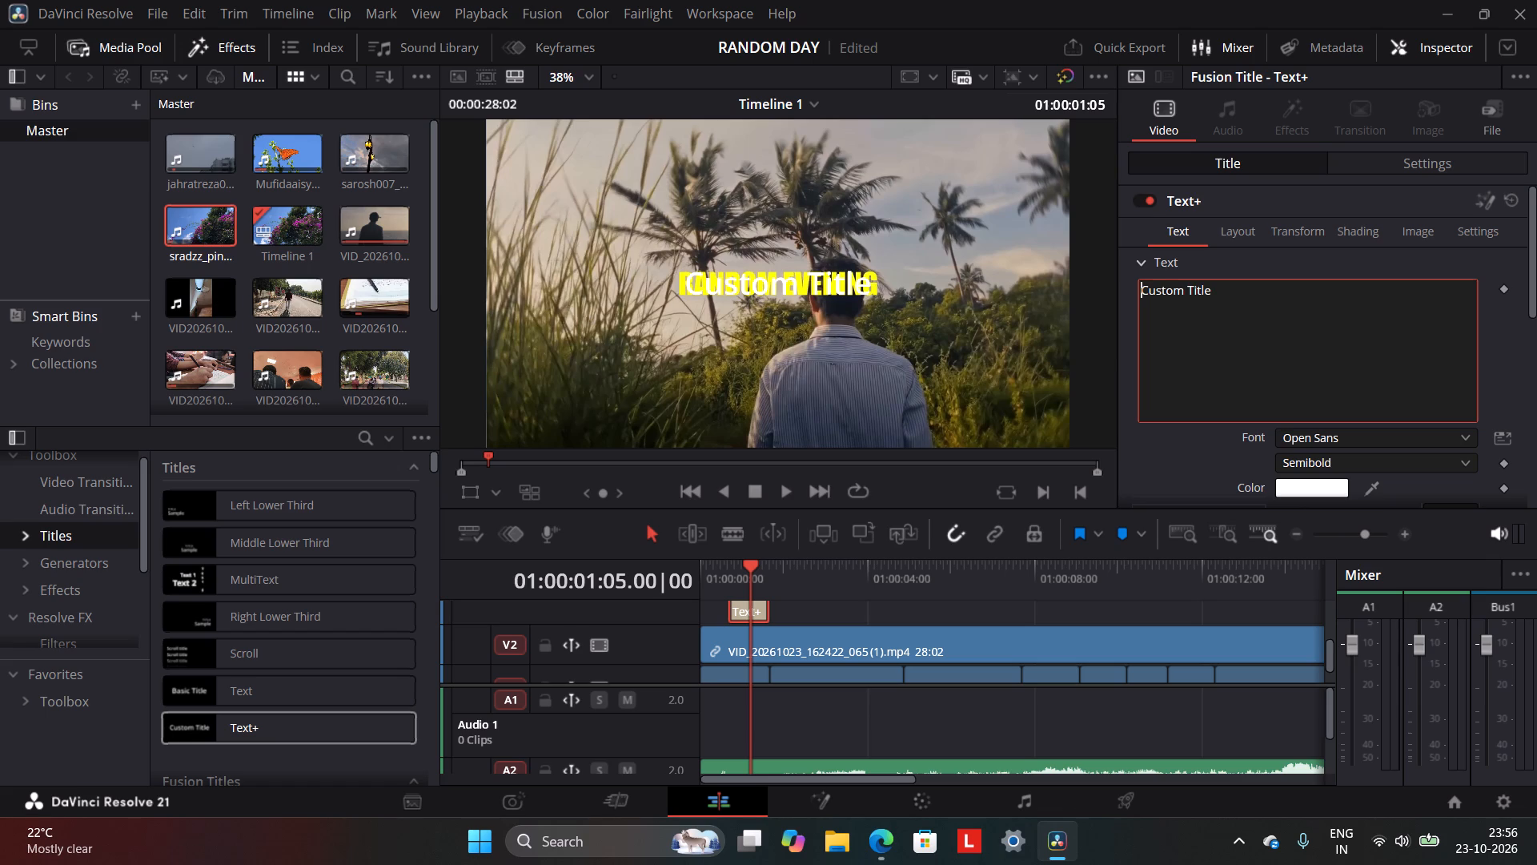
click(1236, 296)
key(BackSpace)
key(BackSpace)
key(BackSpace)
key(BackSpace)
key(BackSpace)
key(BackSpace)
key(BackSpace)
key(BackSpace)
key(BackSpace)
key(BackSpace)
key(BackSpace)
key(BackSpace)
key(BackSpace)
key(BackSpace)
key(BackSpace)
key(BackSpace)
key(BackSpace)
key(BackSpace)
key(BackSpace)
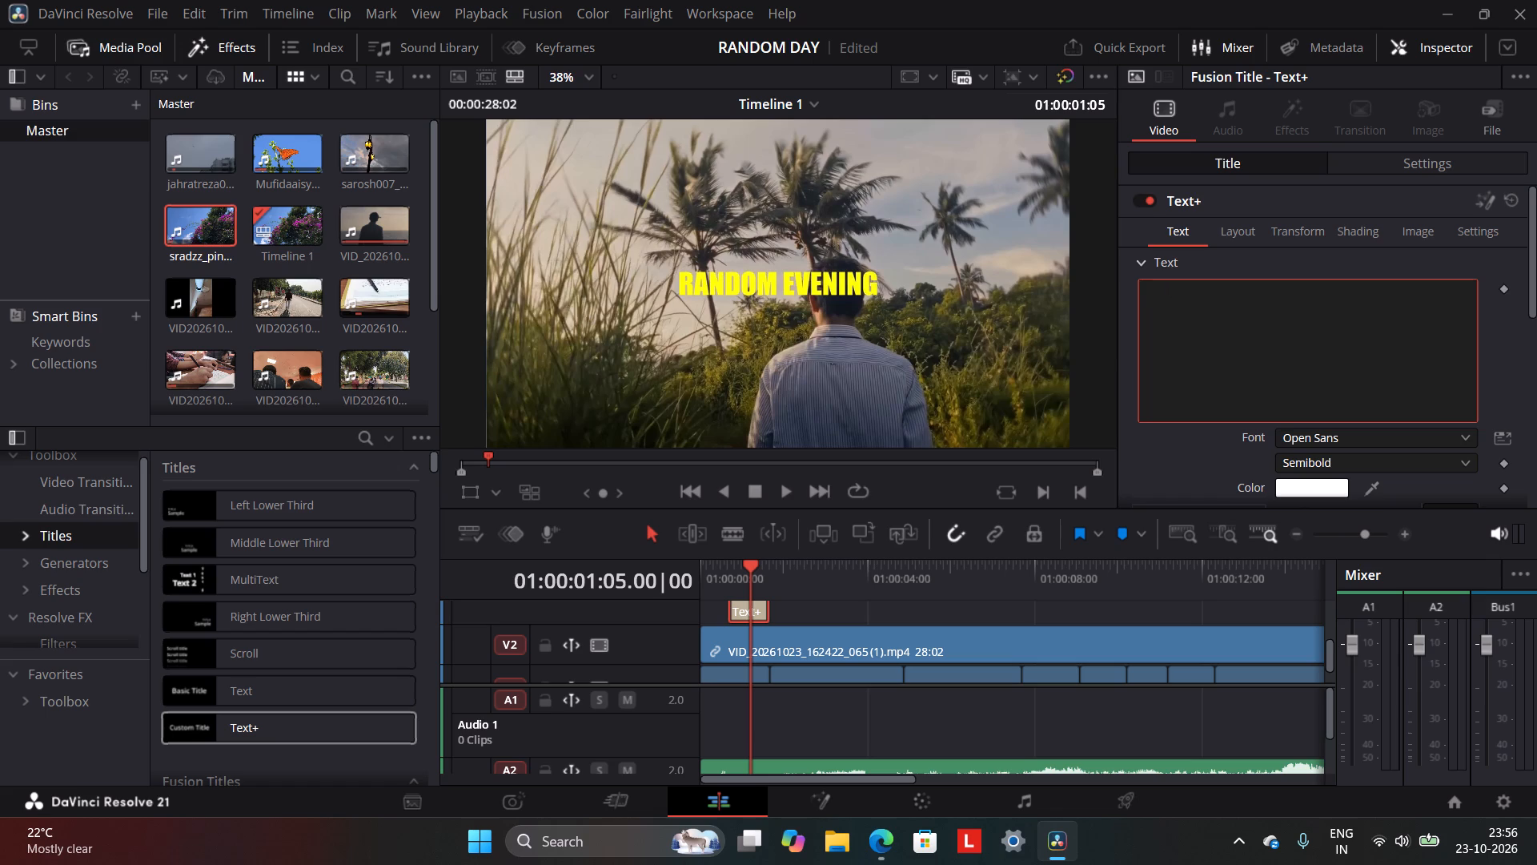
text(A)
key(space)
text(RANDOM)
key(space)
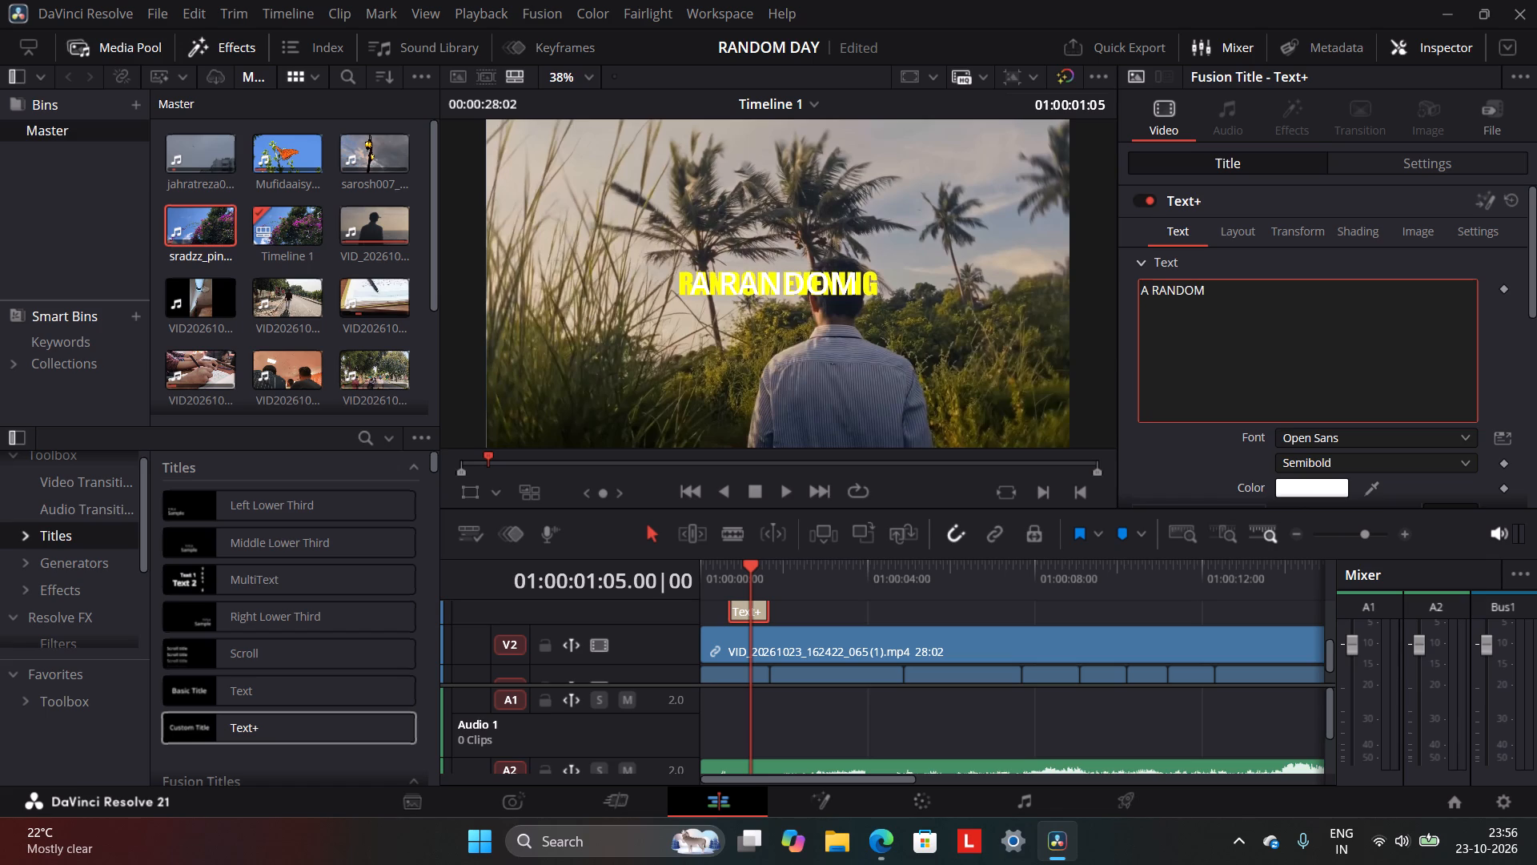
text(DAY)
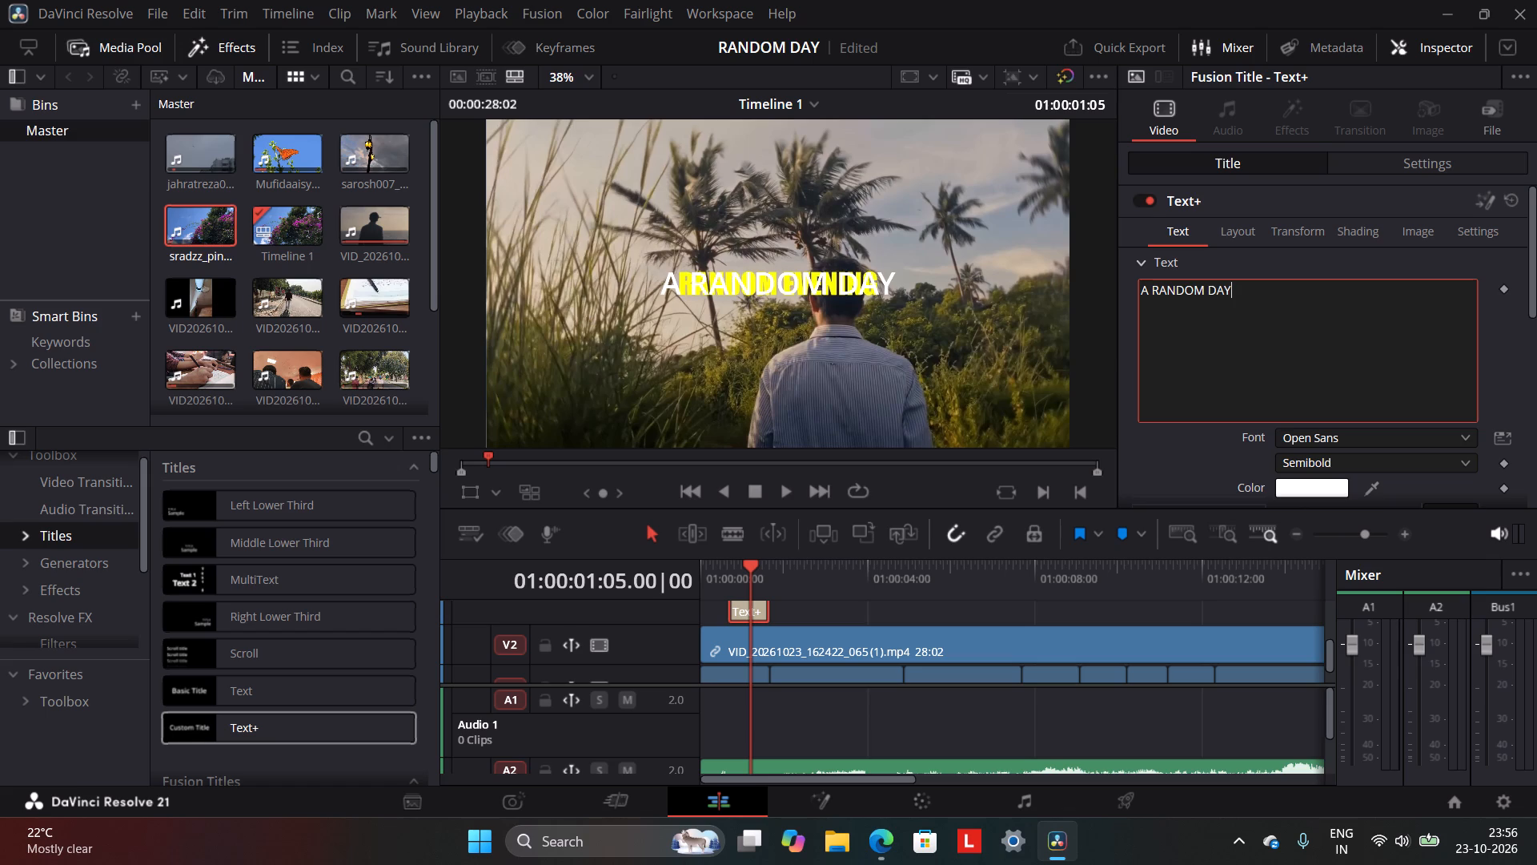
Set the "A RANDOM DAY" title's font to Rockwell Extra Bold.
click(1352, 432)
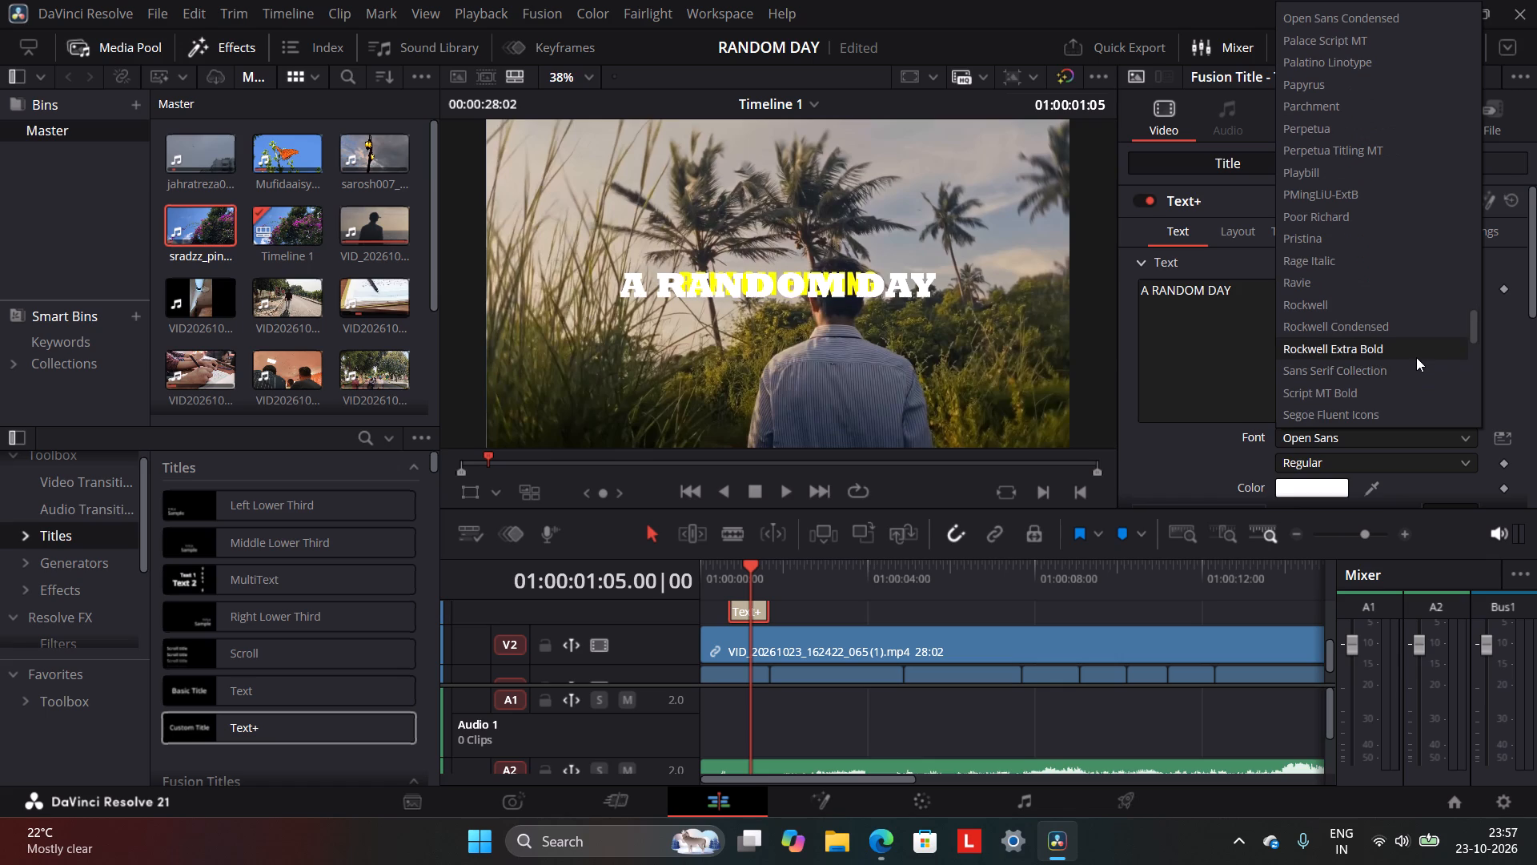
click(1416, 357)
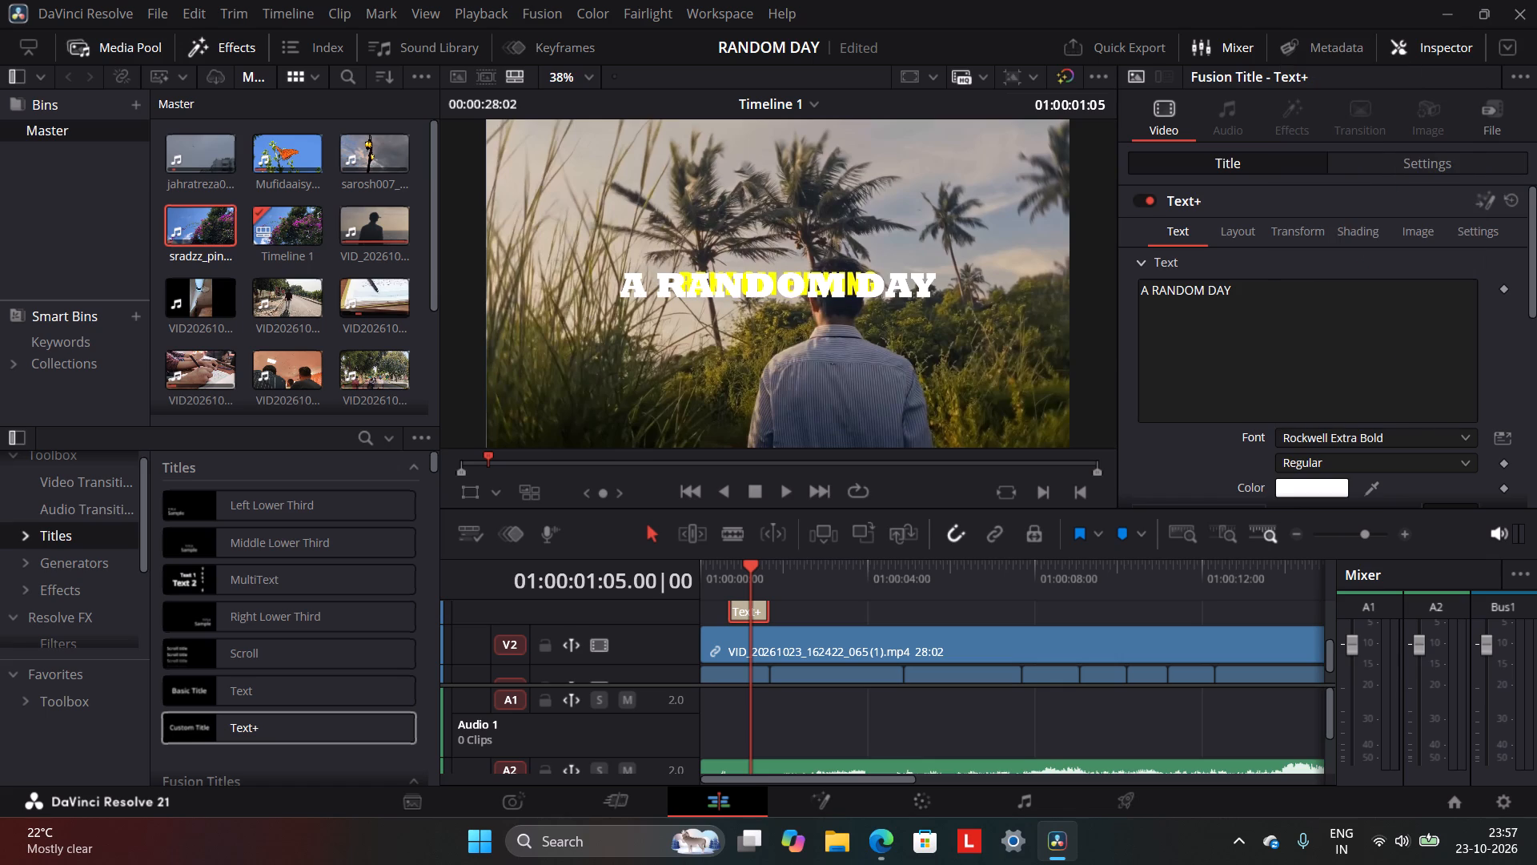
Disable video track V2 in the timeline.
click(604, 650)
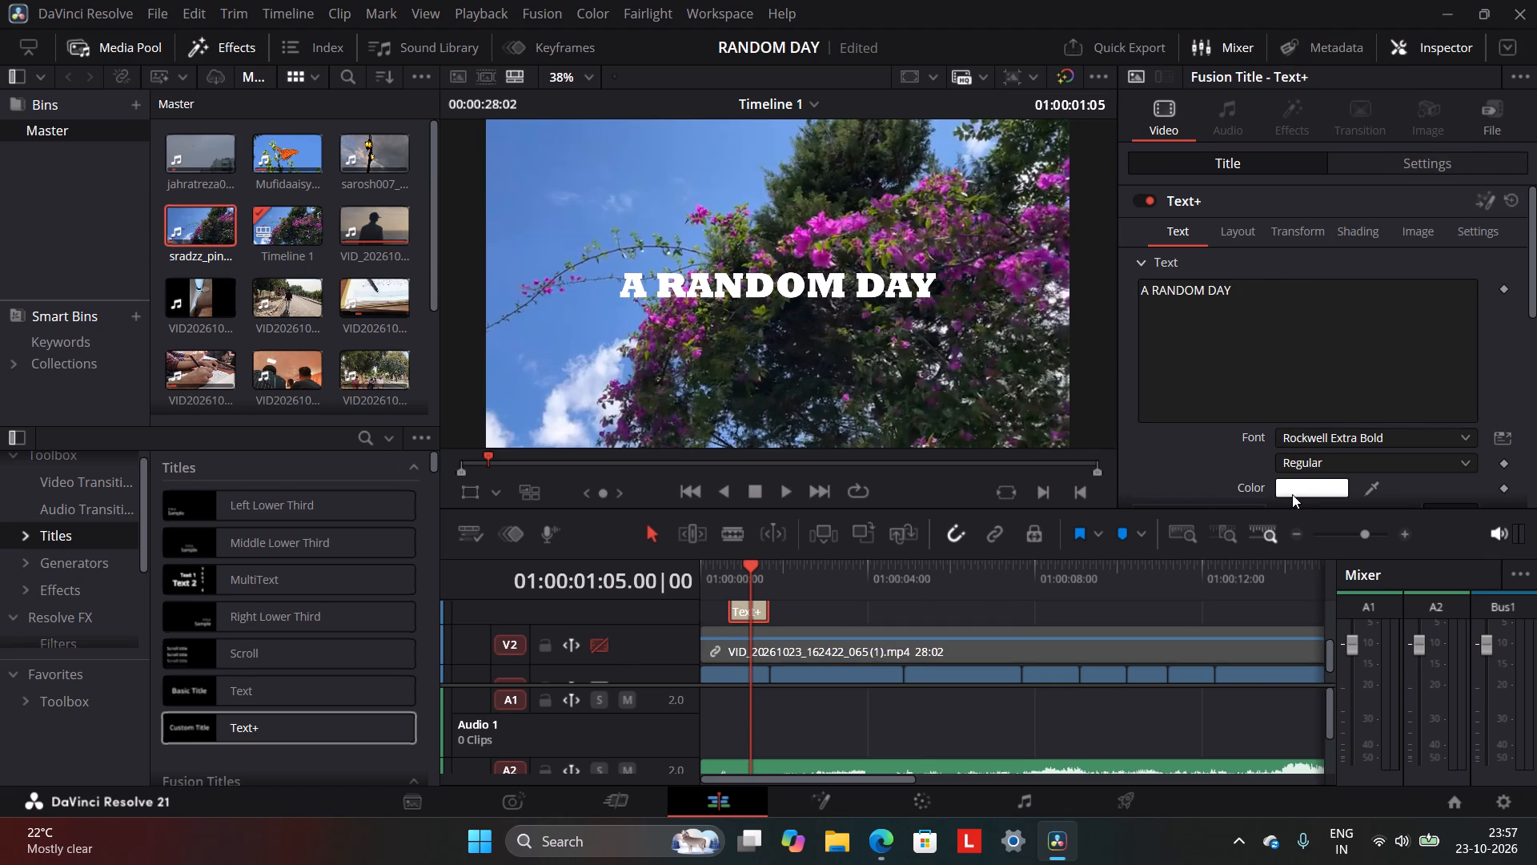
Change the "A RANDOM DAY" title's text colour to red, #ff0000.
click(1294, 491)
drag(903, 397, 933, 324)
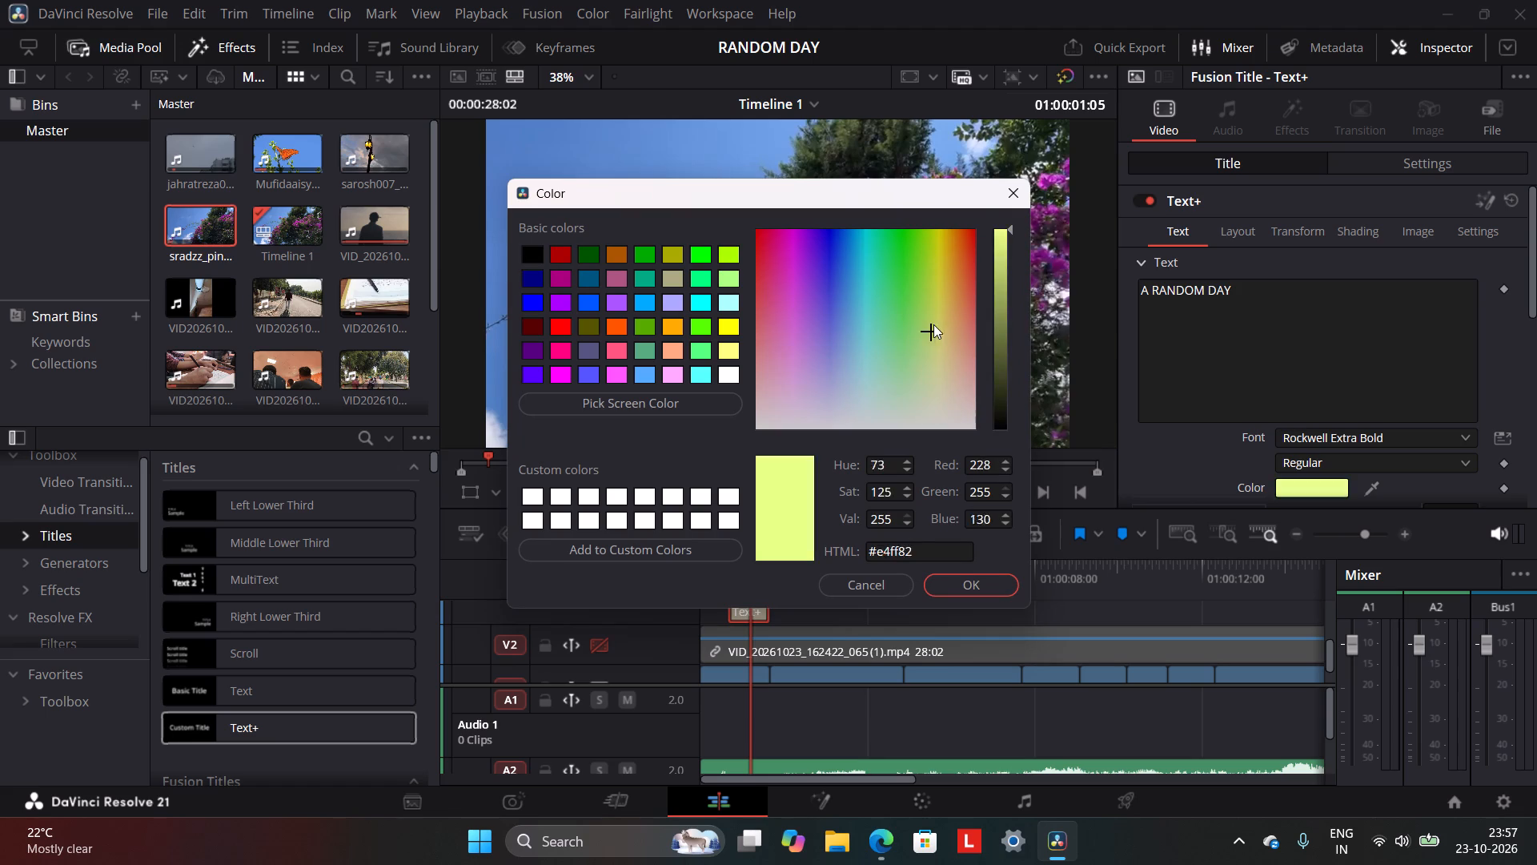
drag(933, 324, 977, 224)
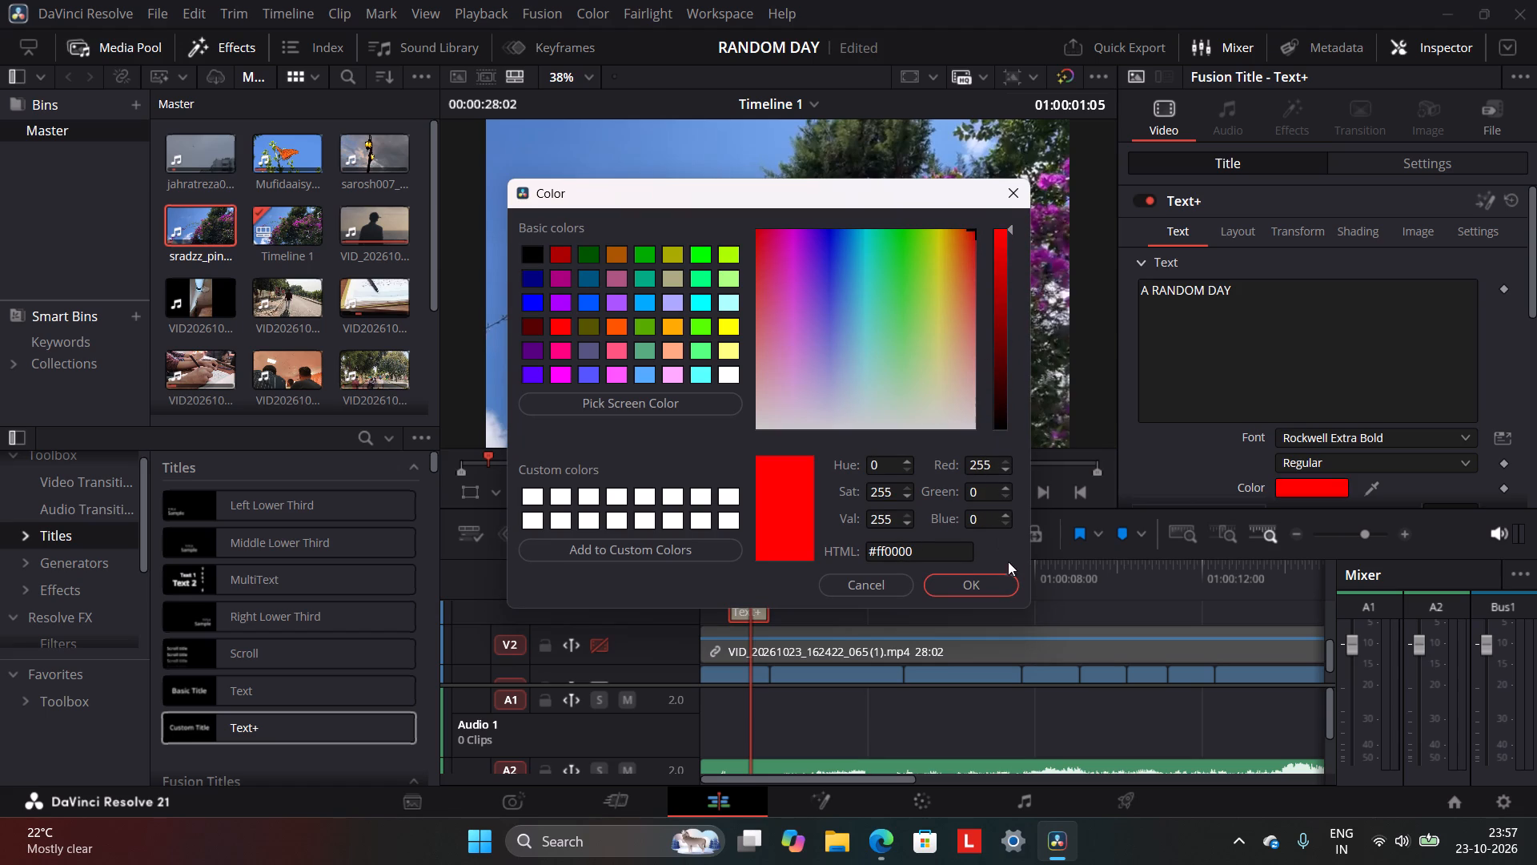
click(1009, 584)
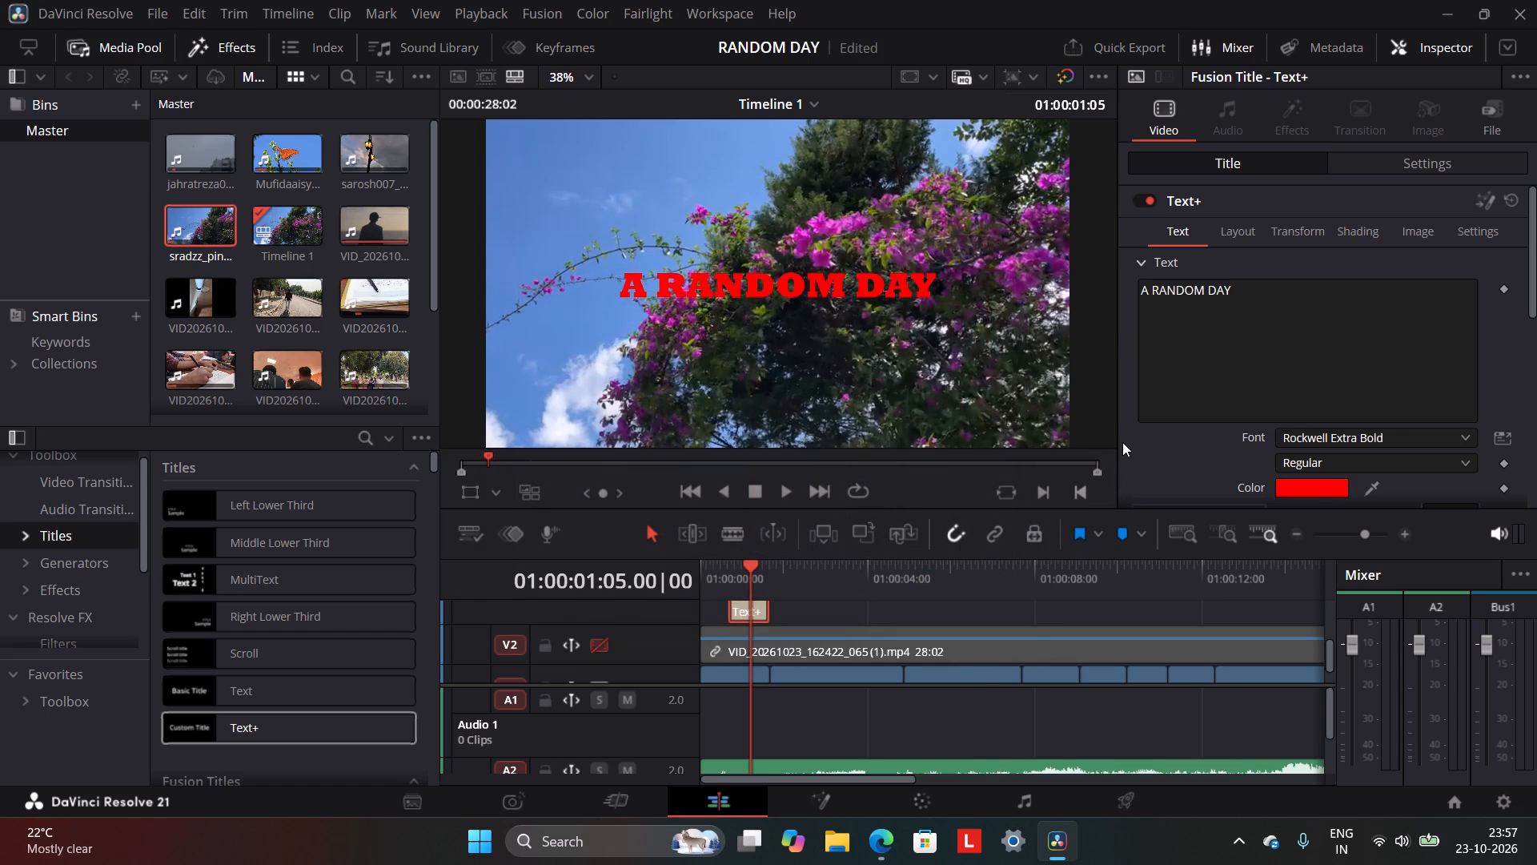
Adjust the title clip's linked X and Y zoom to 1.030 in its transform settings.
scroll(1313, 401, down, 2)
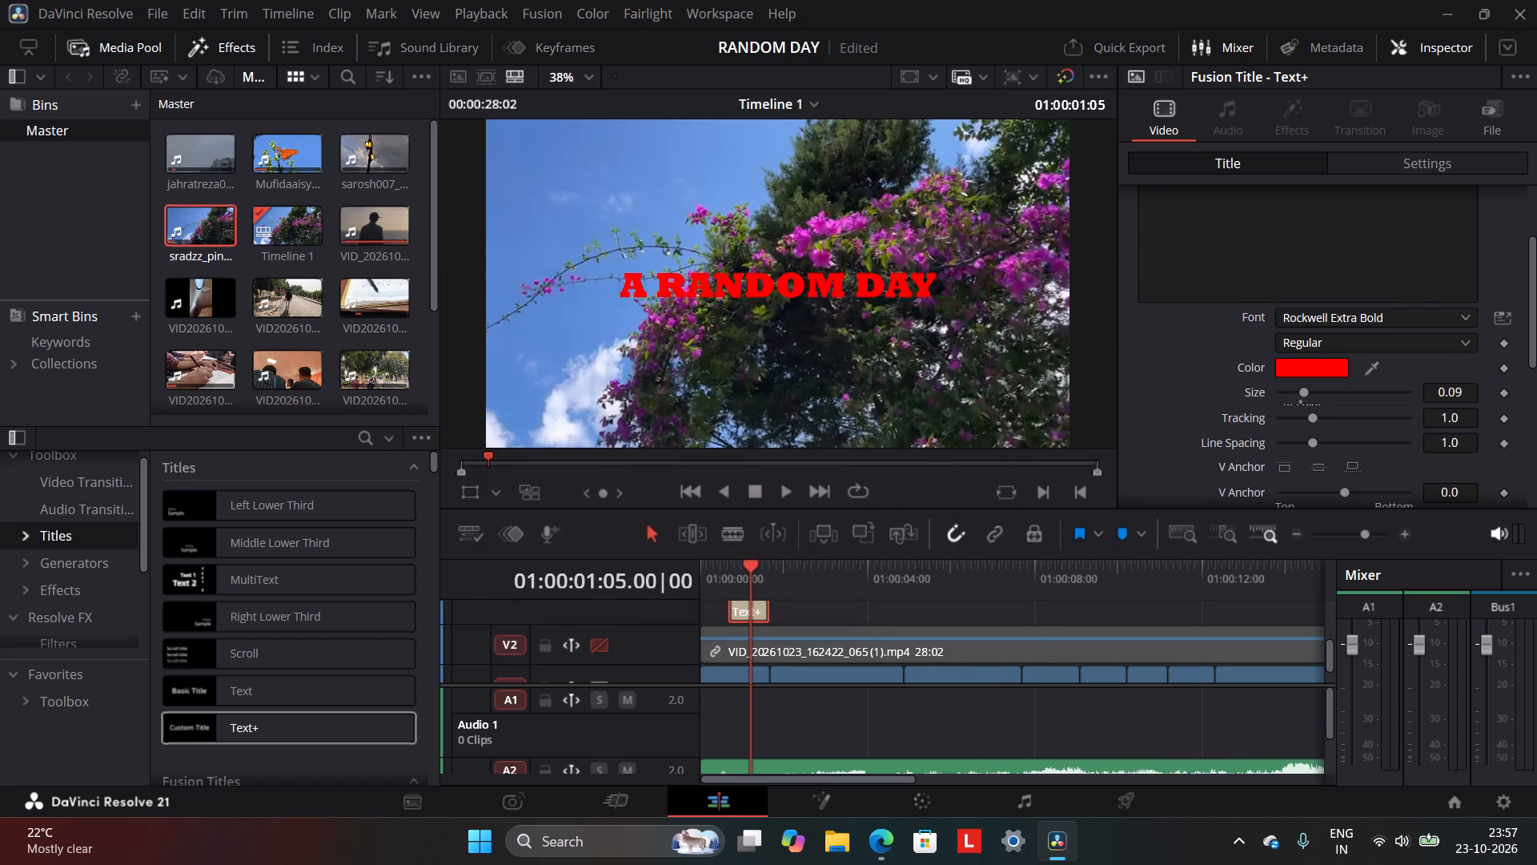
scroll(1315, 382, up, 1)
click(1413, 166)
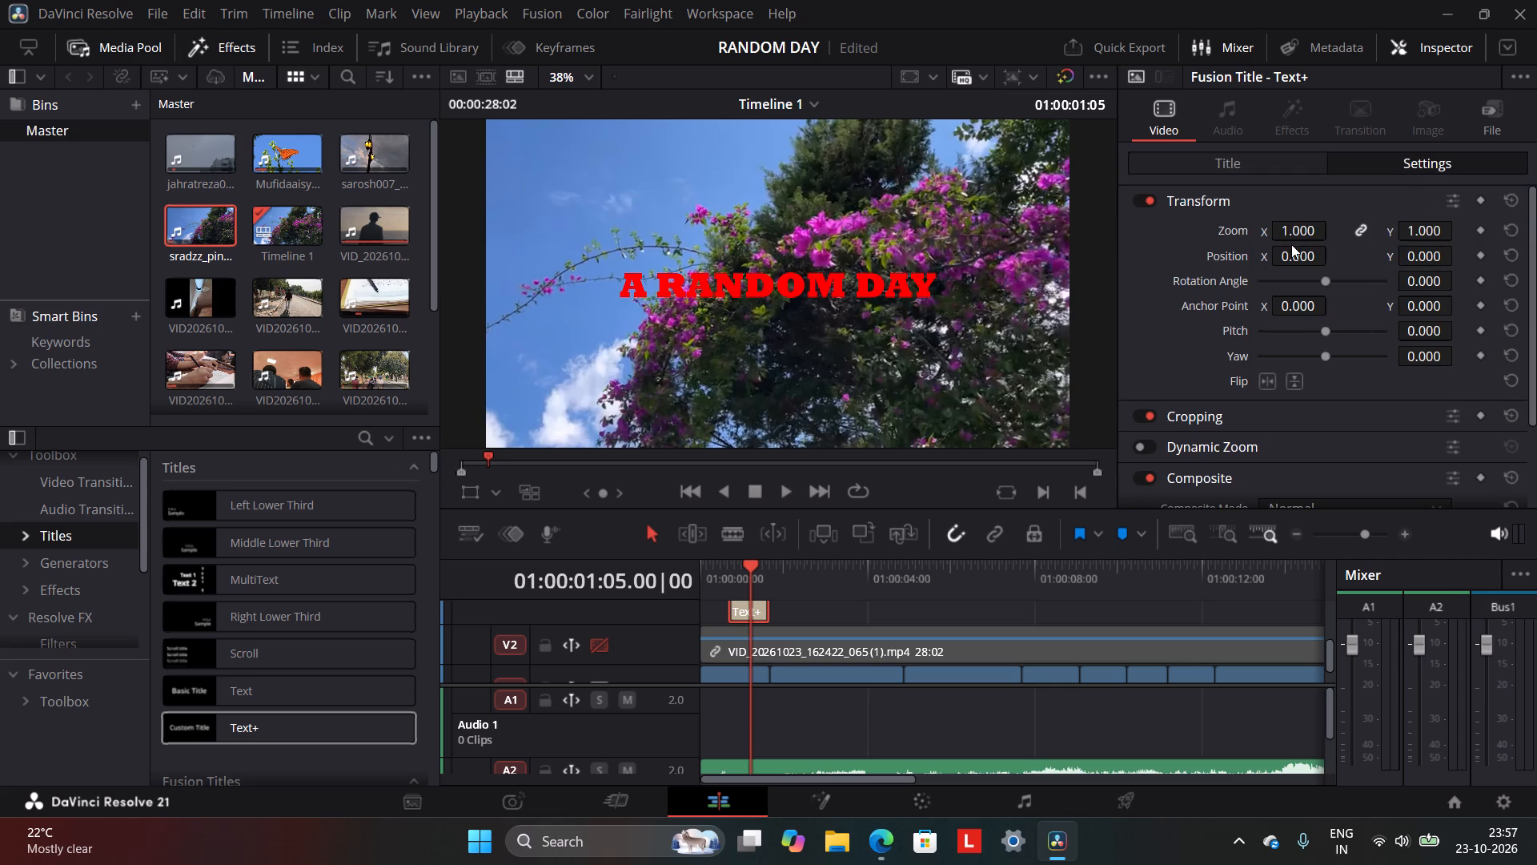
drag(1291, 239, 1275, 251)
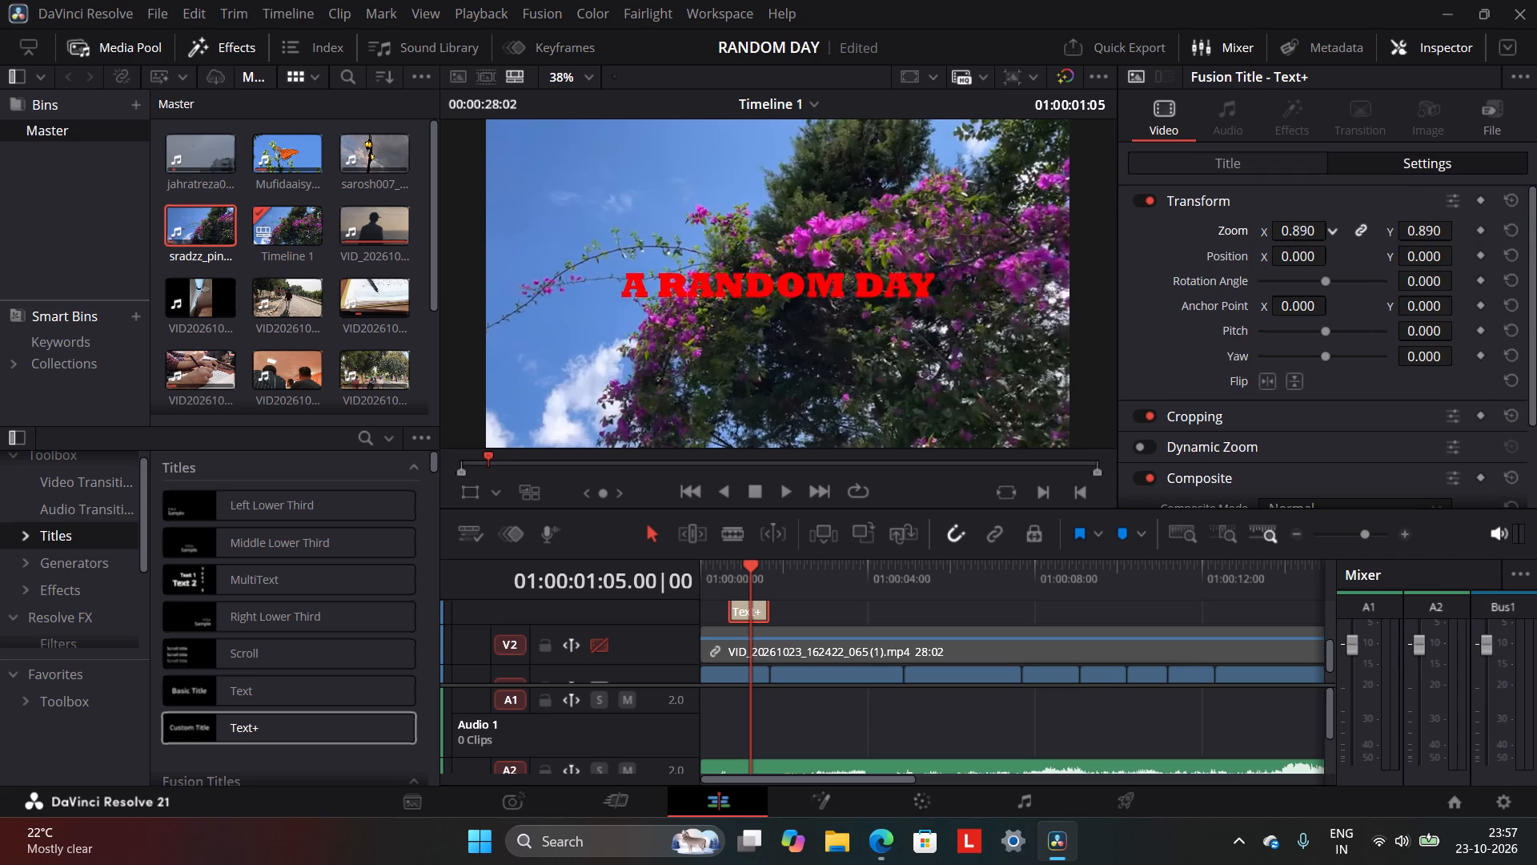
drag(1275, 251, 1281, 249)
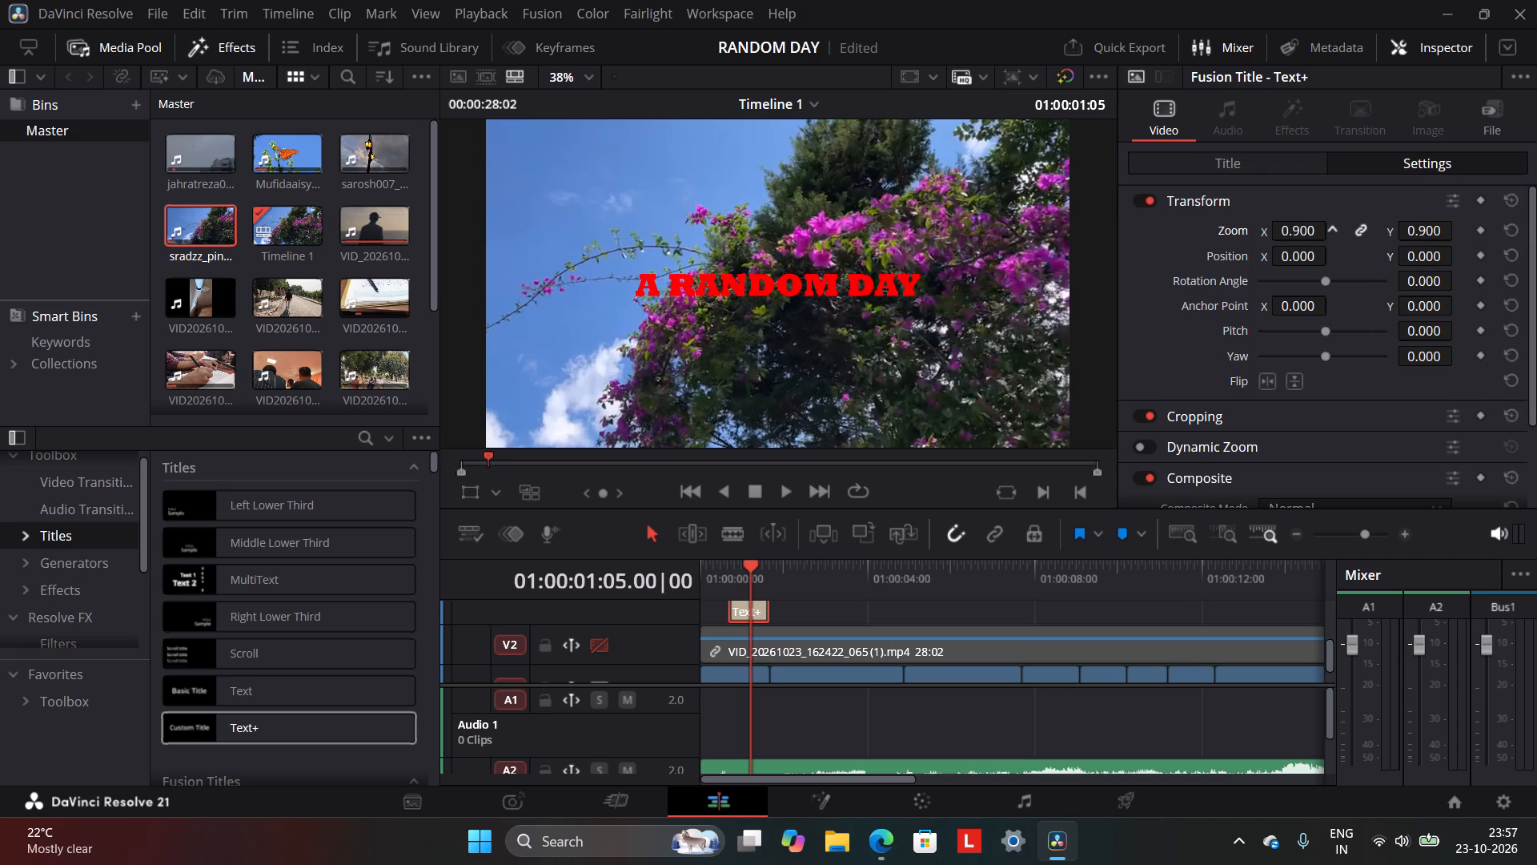
drag(1281, 249, 1280, 253)
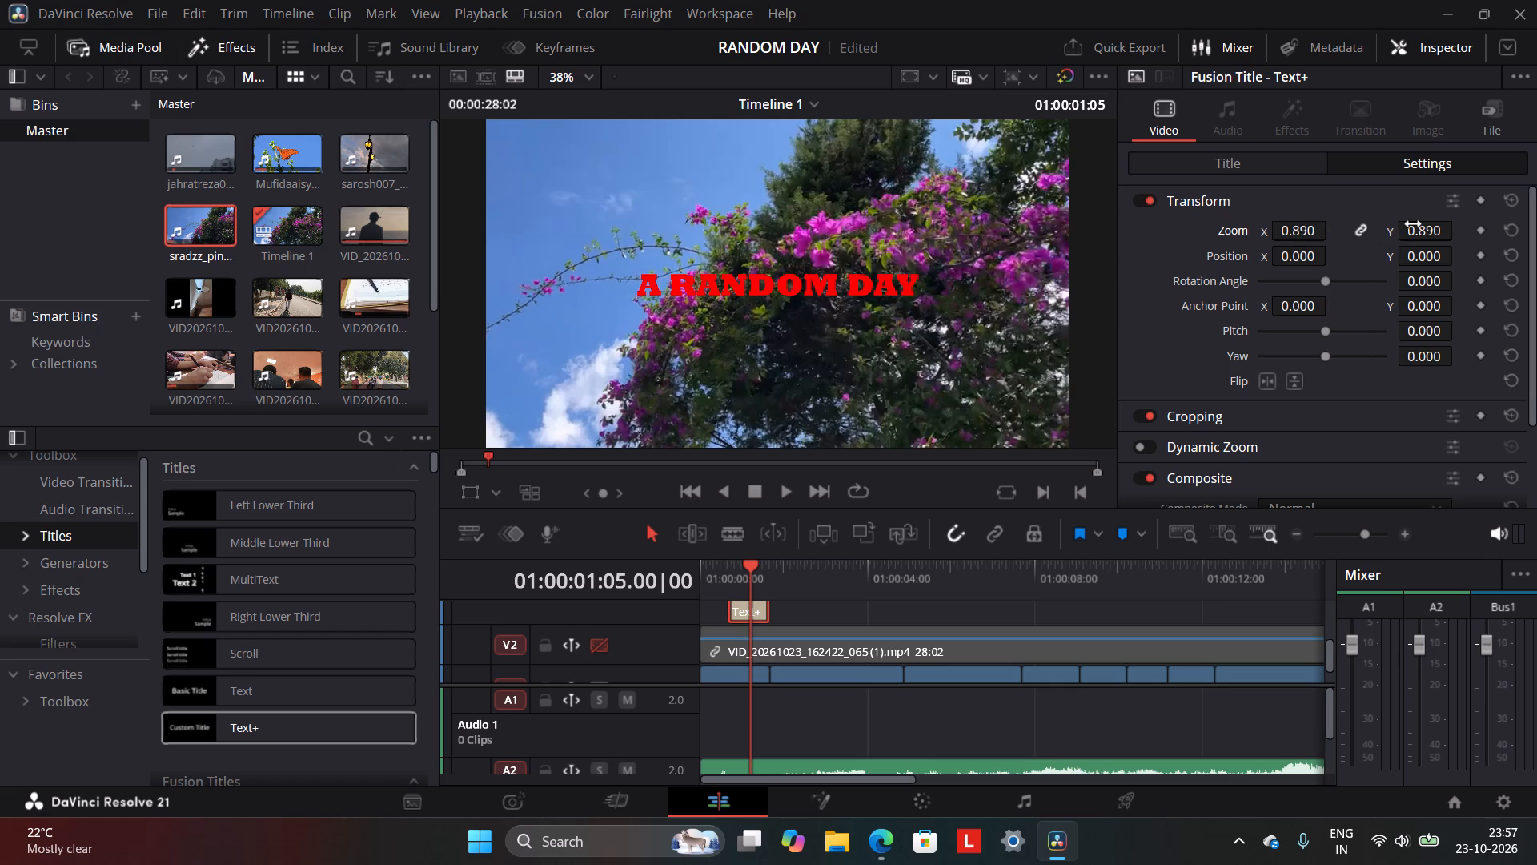
drag(1415, 231, 1414, 243)
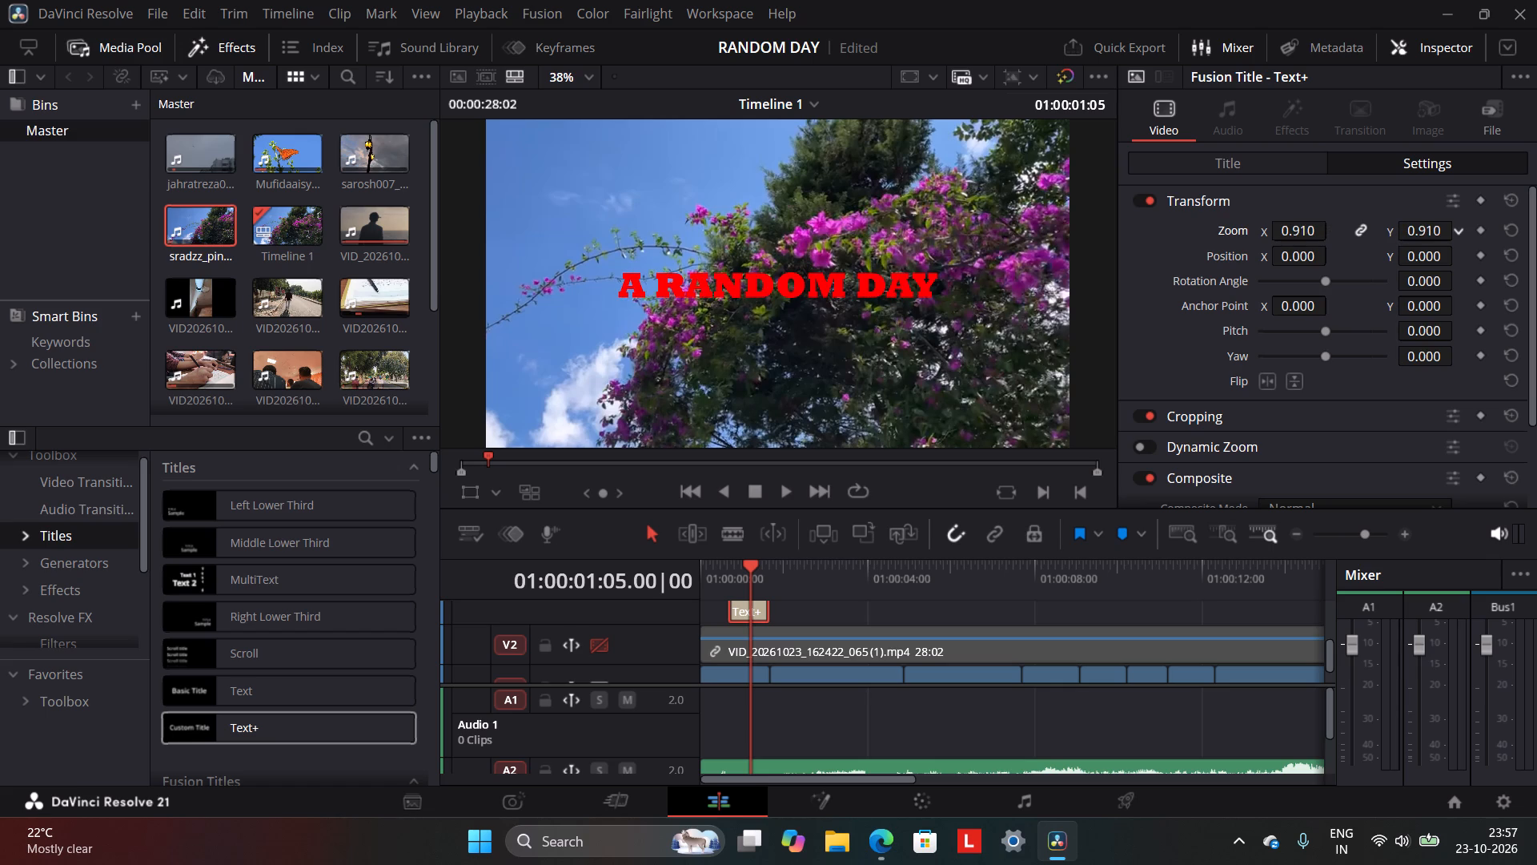
drag(1414, 243, 1415, 247)
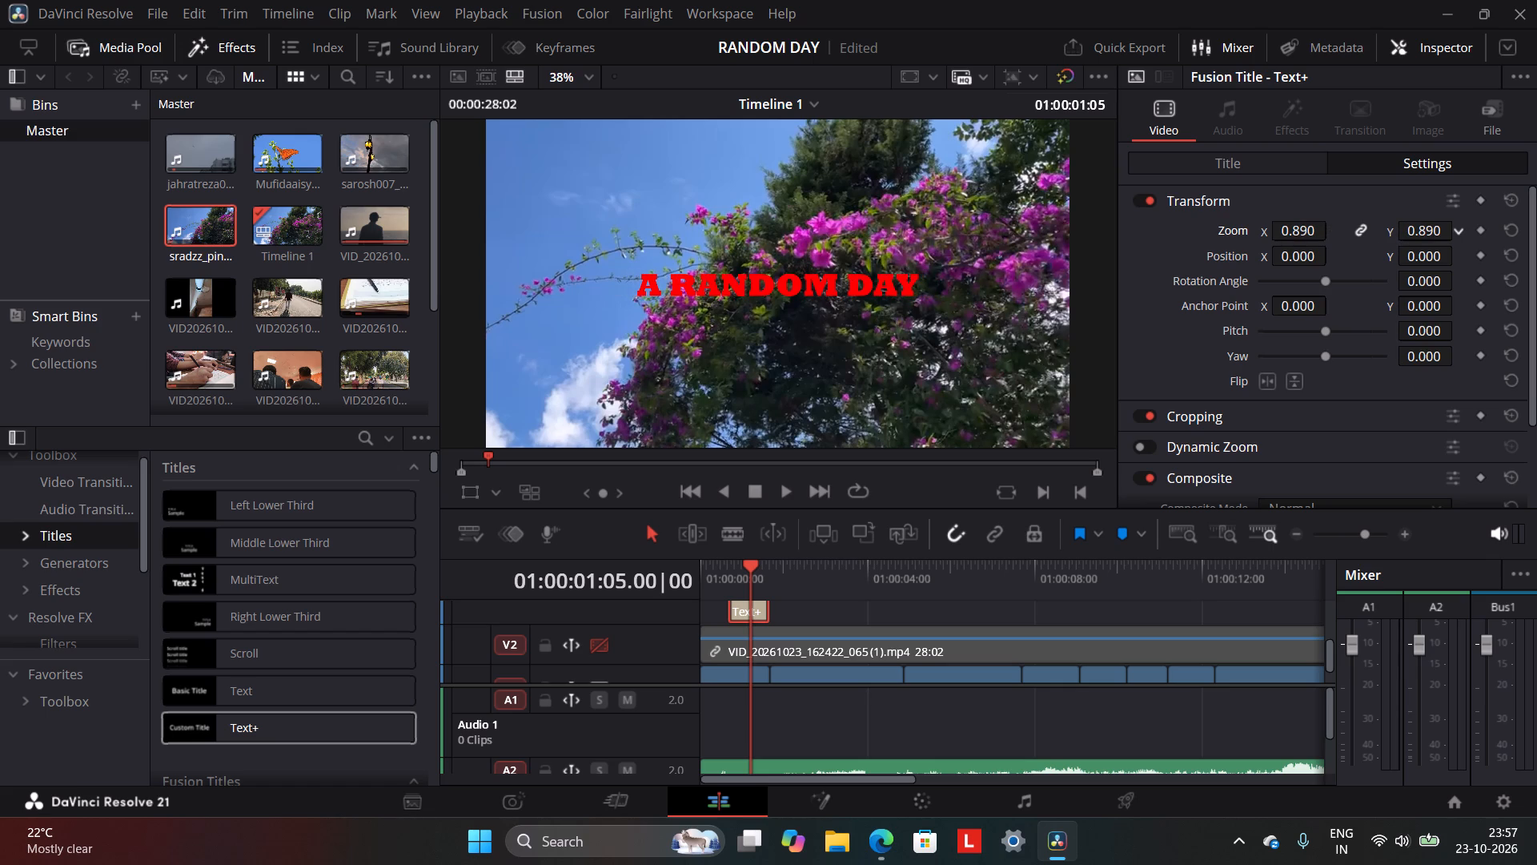
drag(1415, 247, 1429, 251)
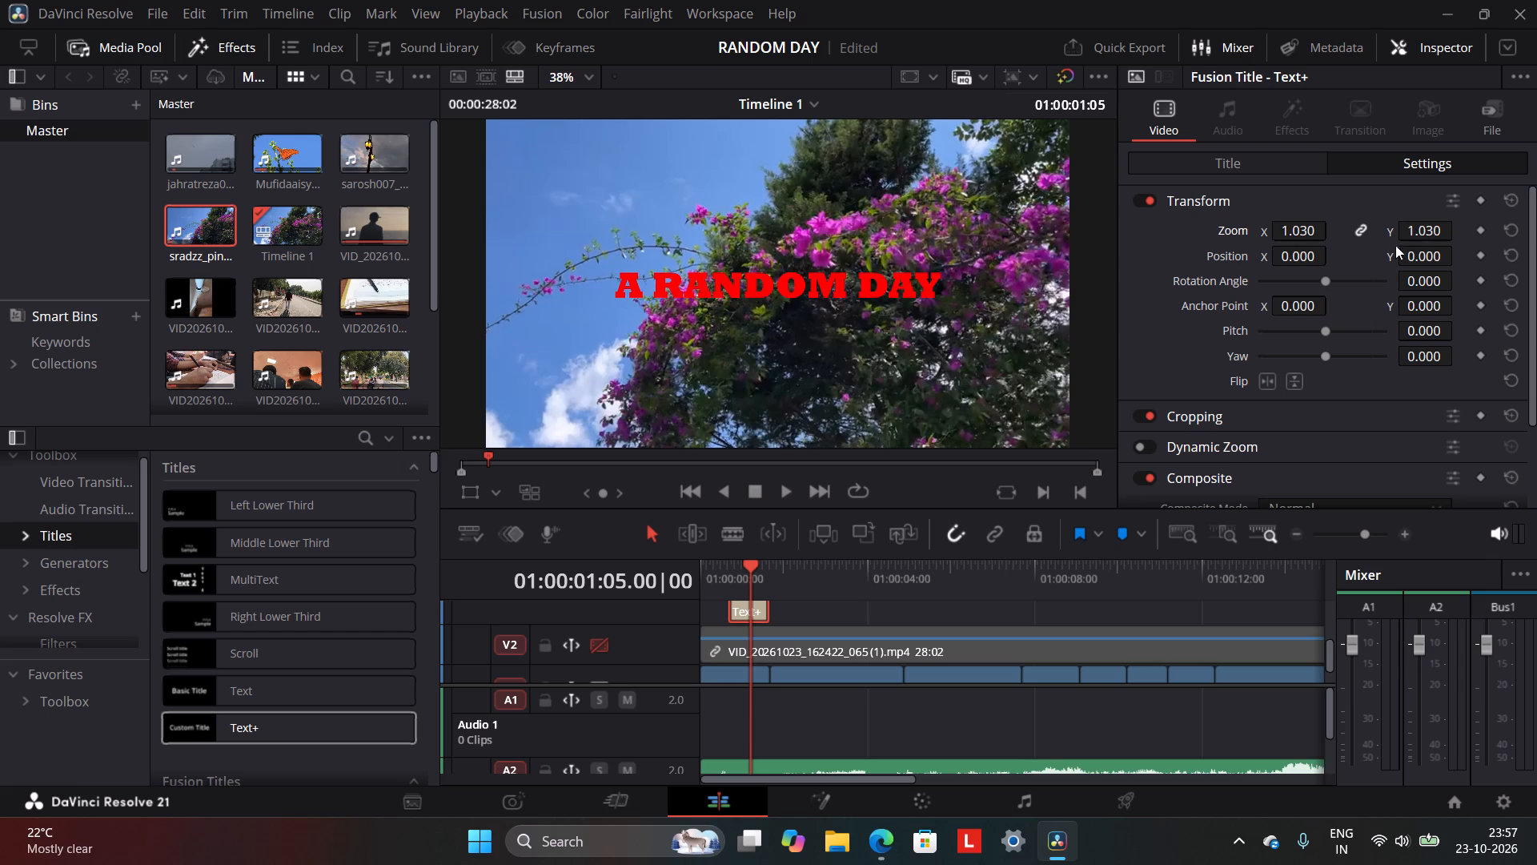
Offset the title clip's position to X 2.000 and Y -21.000.
drag(1293, 253, 1342, 260)
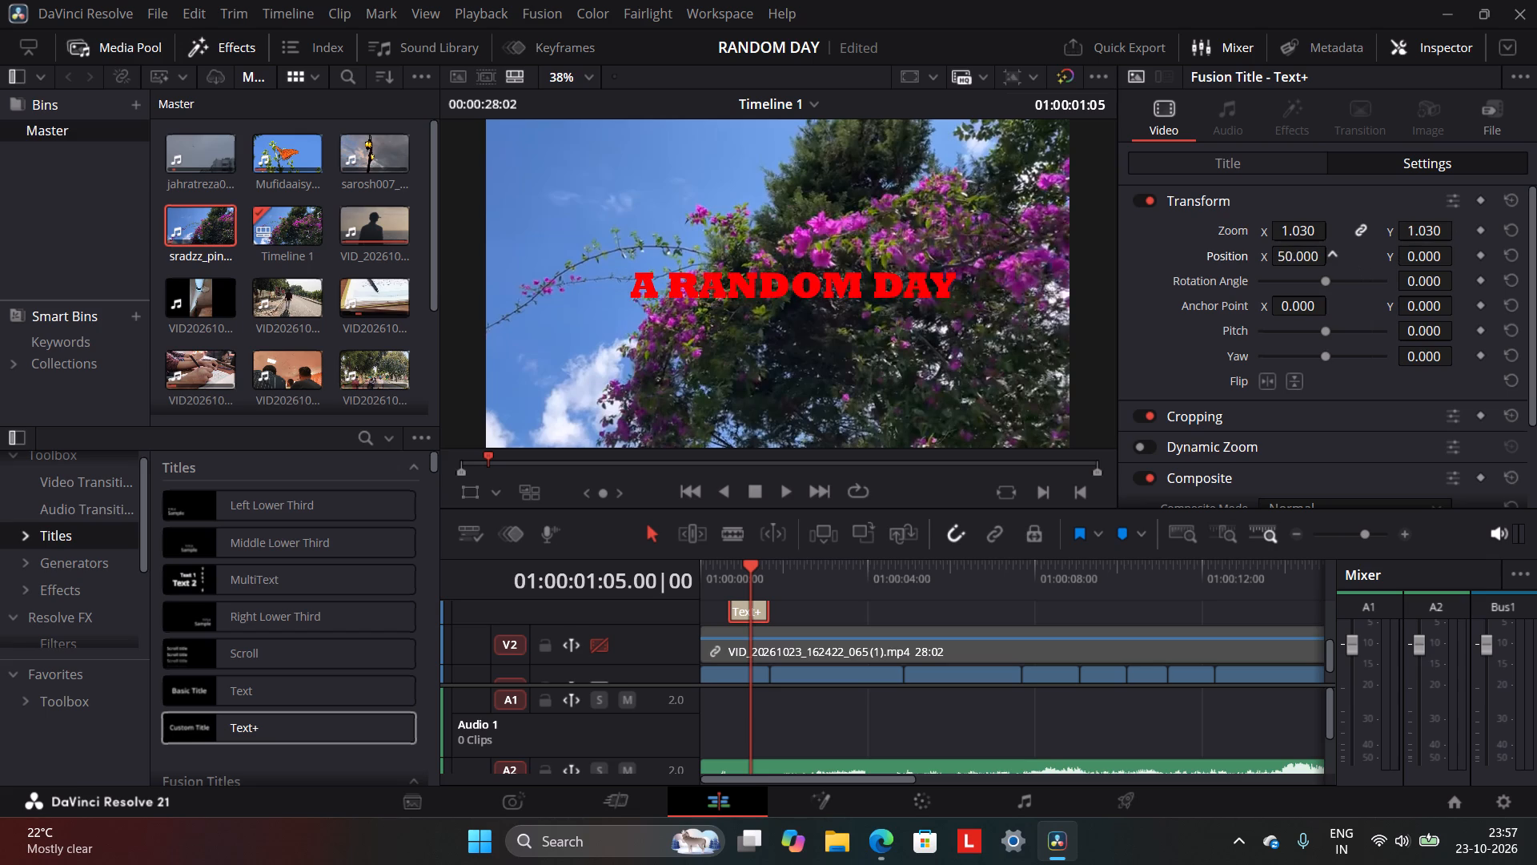
drag(1342, 260, 1315, 268)
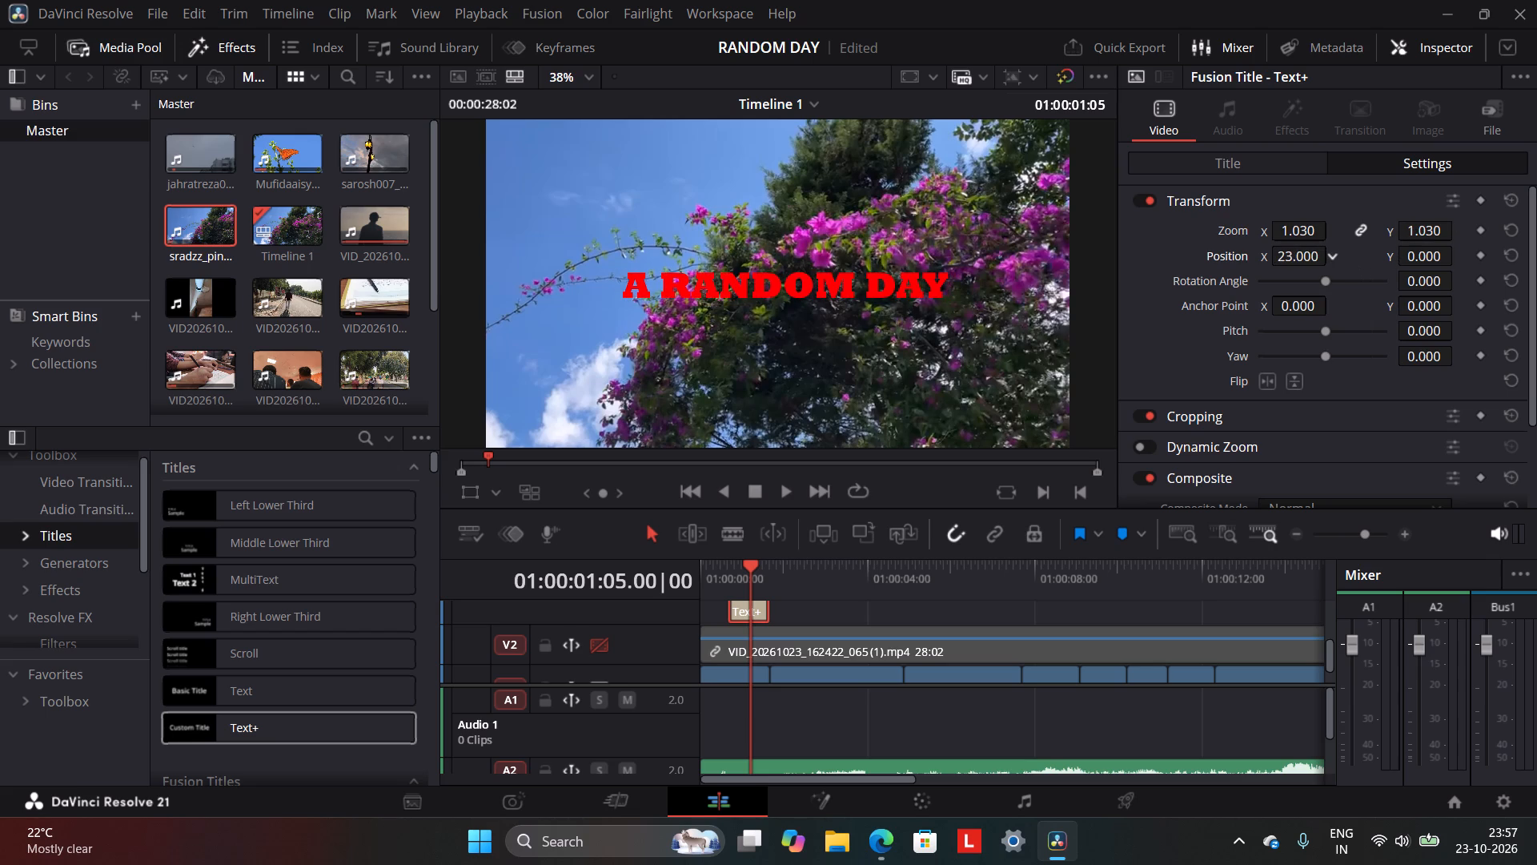
drag(1315, 268, 1298, 276)
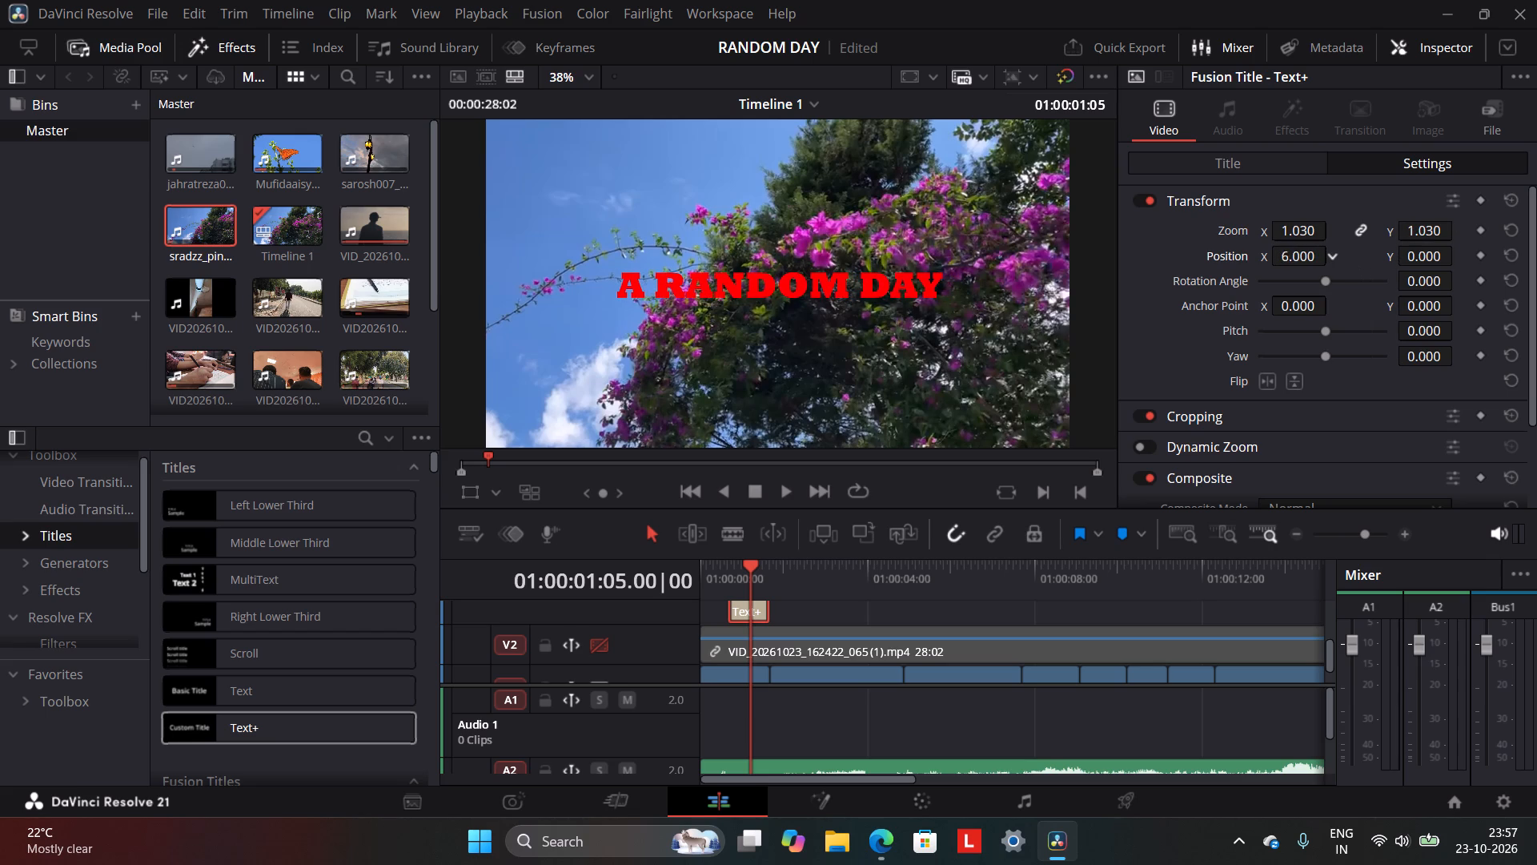
drag(1298, 276, 1291, 279)
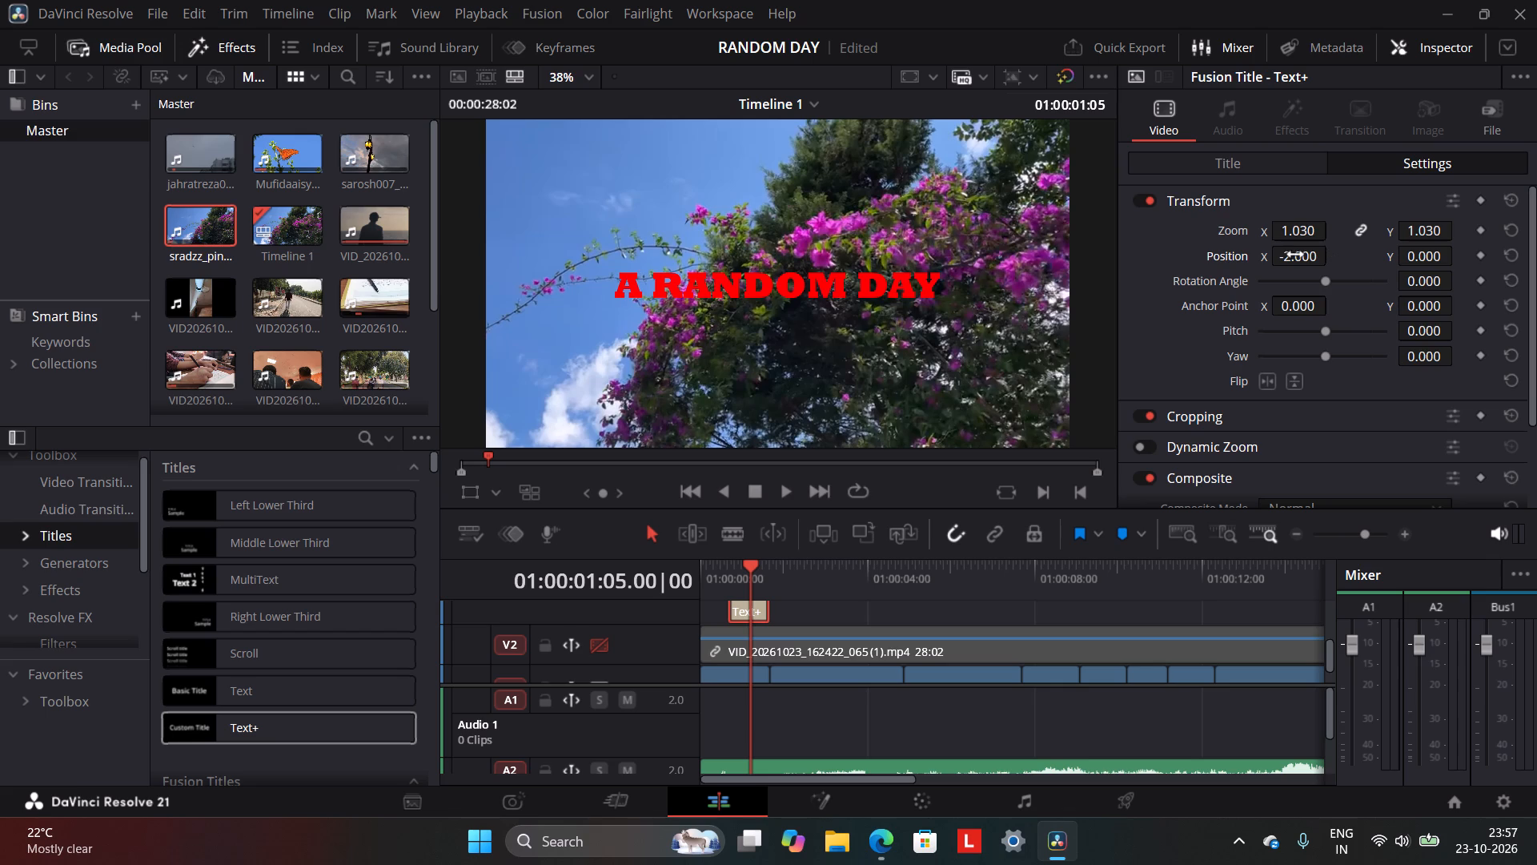
click(1298, 254)
drag(1417, 253, 1396, 272)
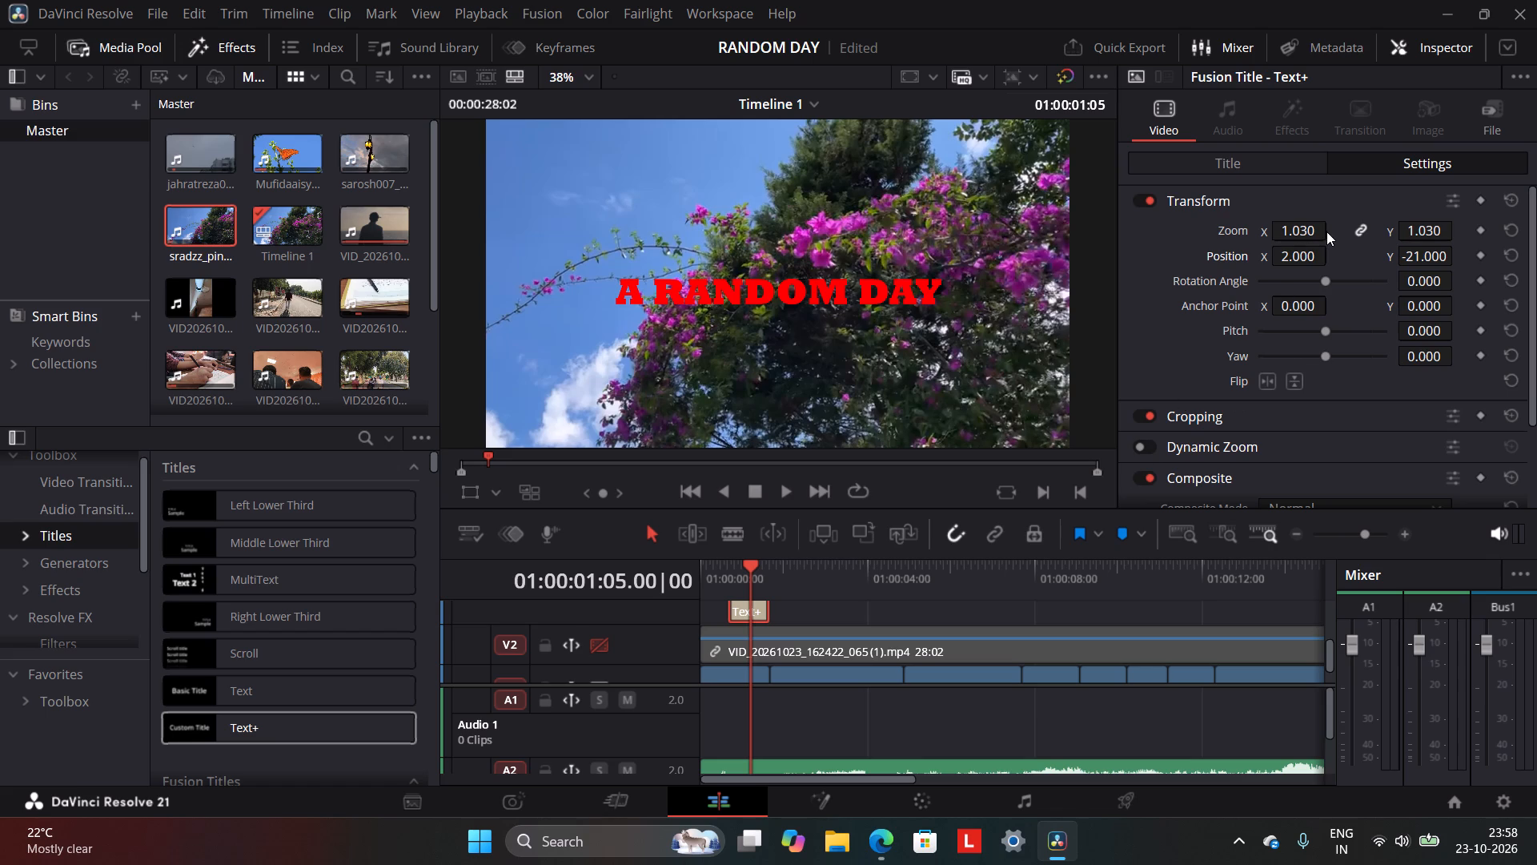
Change the "A RANDOM DAY" title's font to Perpetua Titling MT.
click(1212, 171)
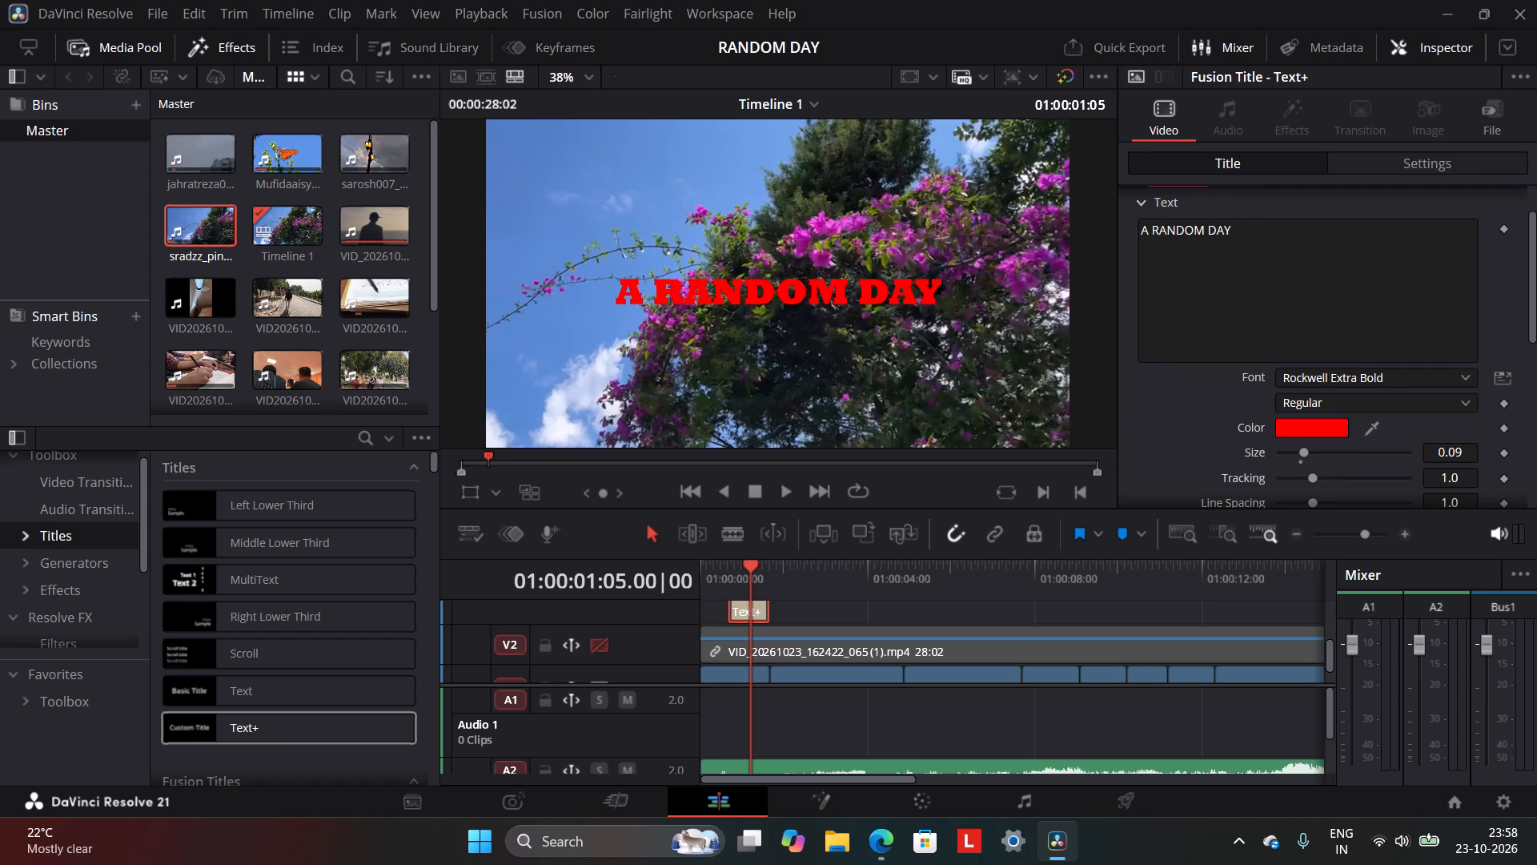
click(1382, 391)
click(1403, 377)
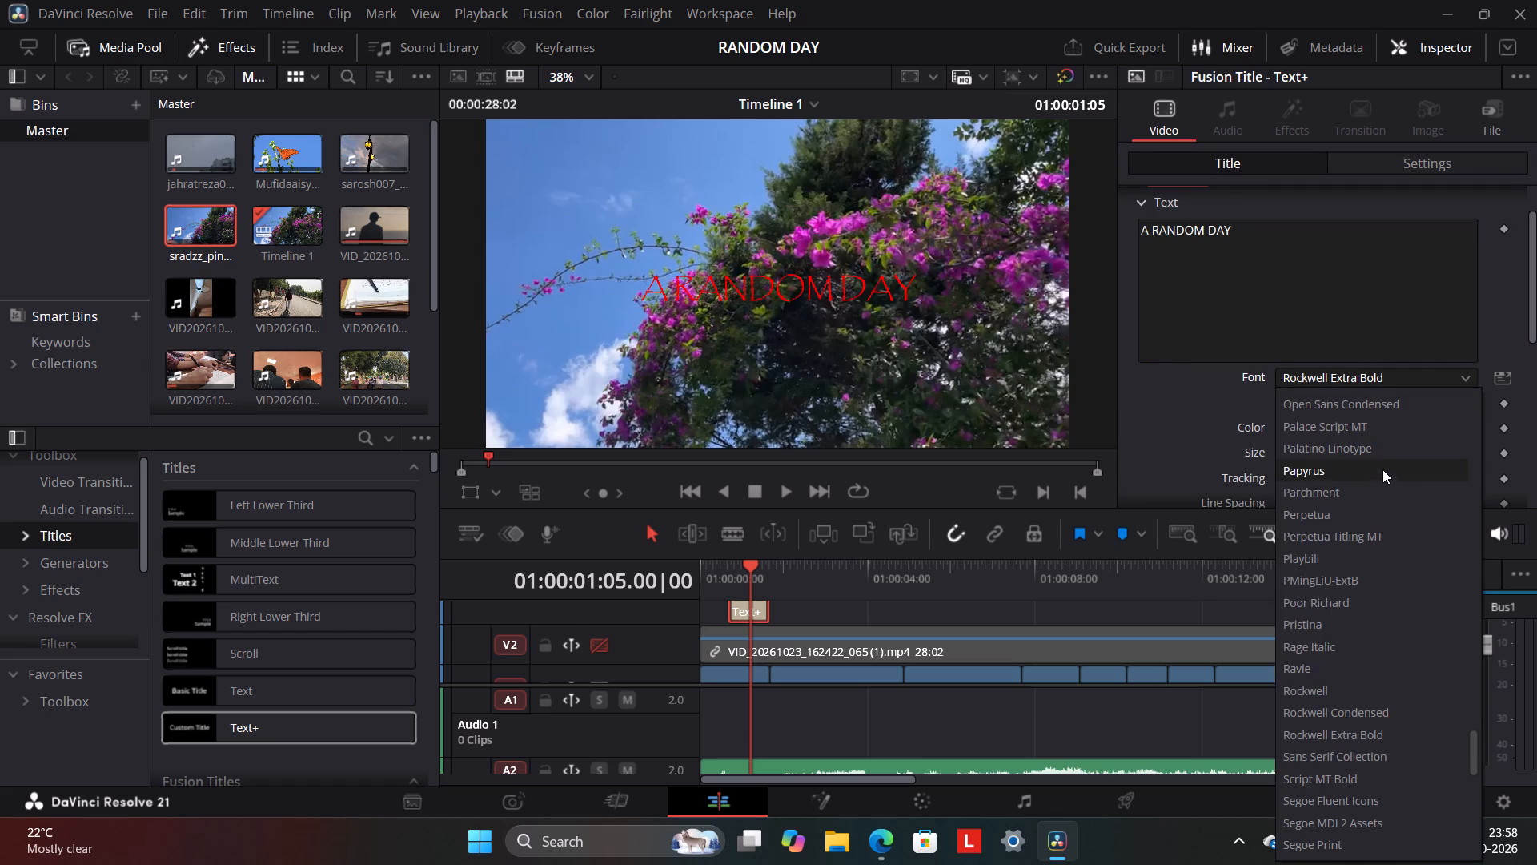
scroll(1386, 532, down, 1)
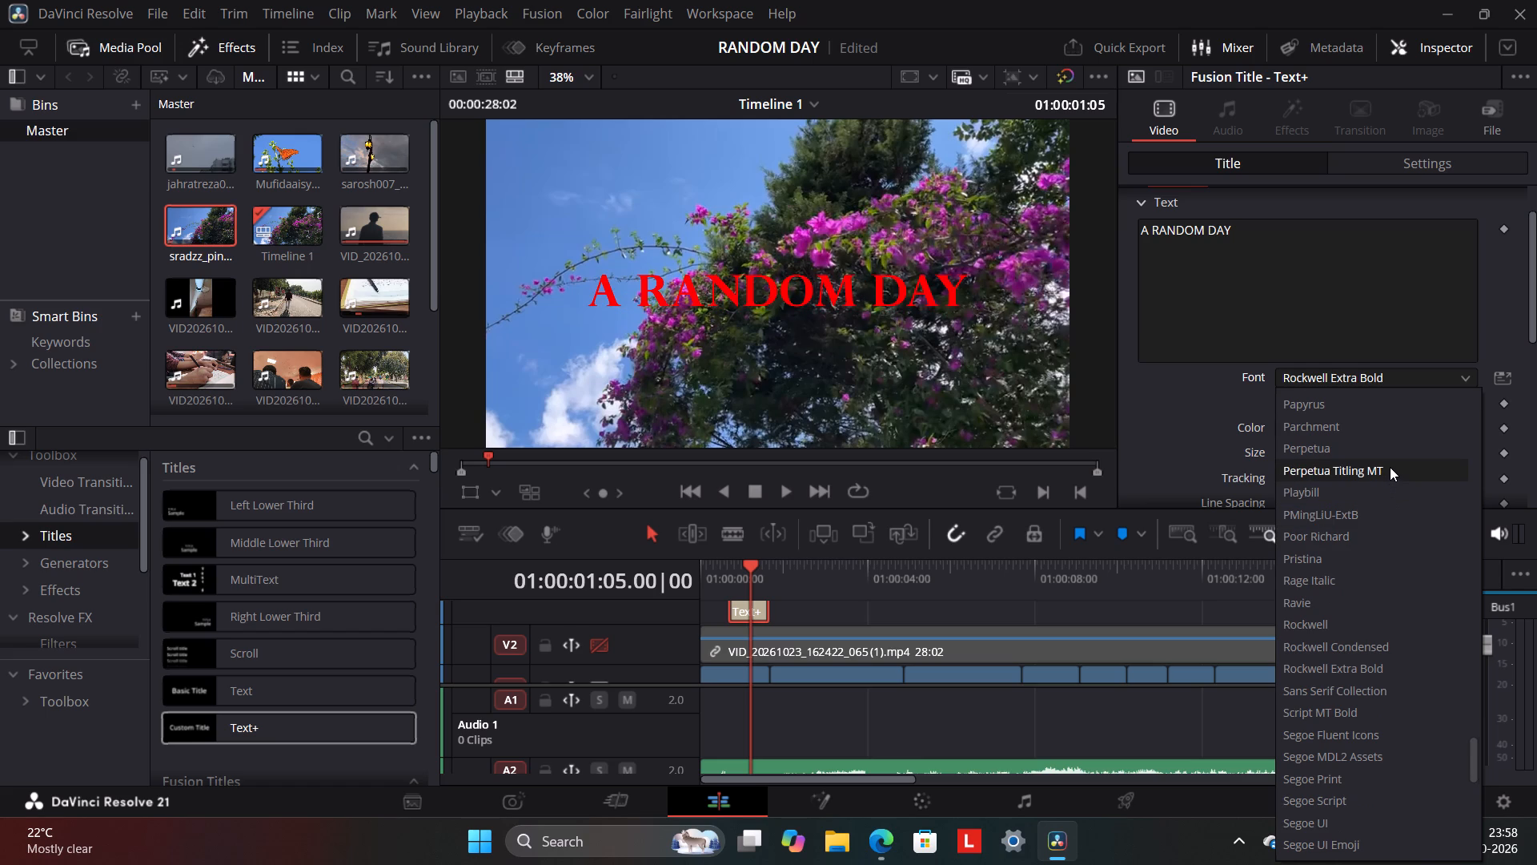
click(1390, 467)
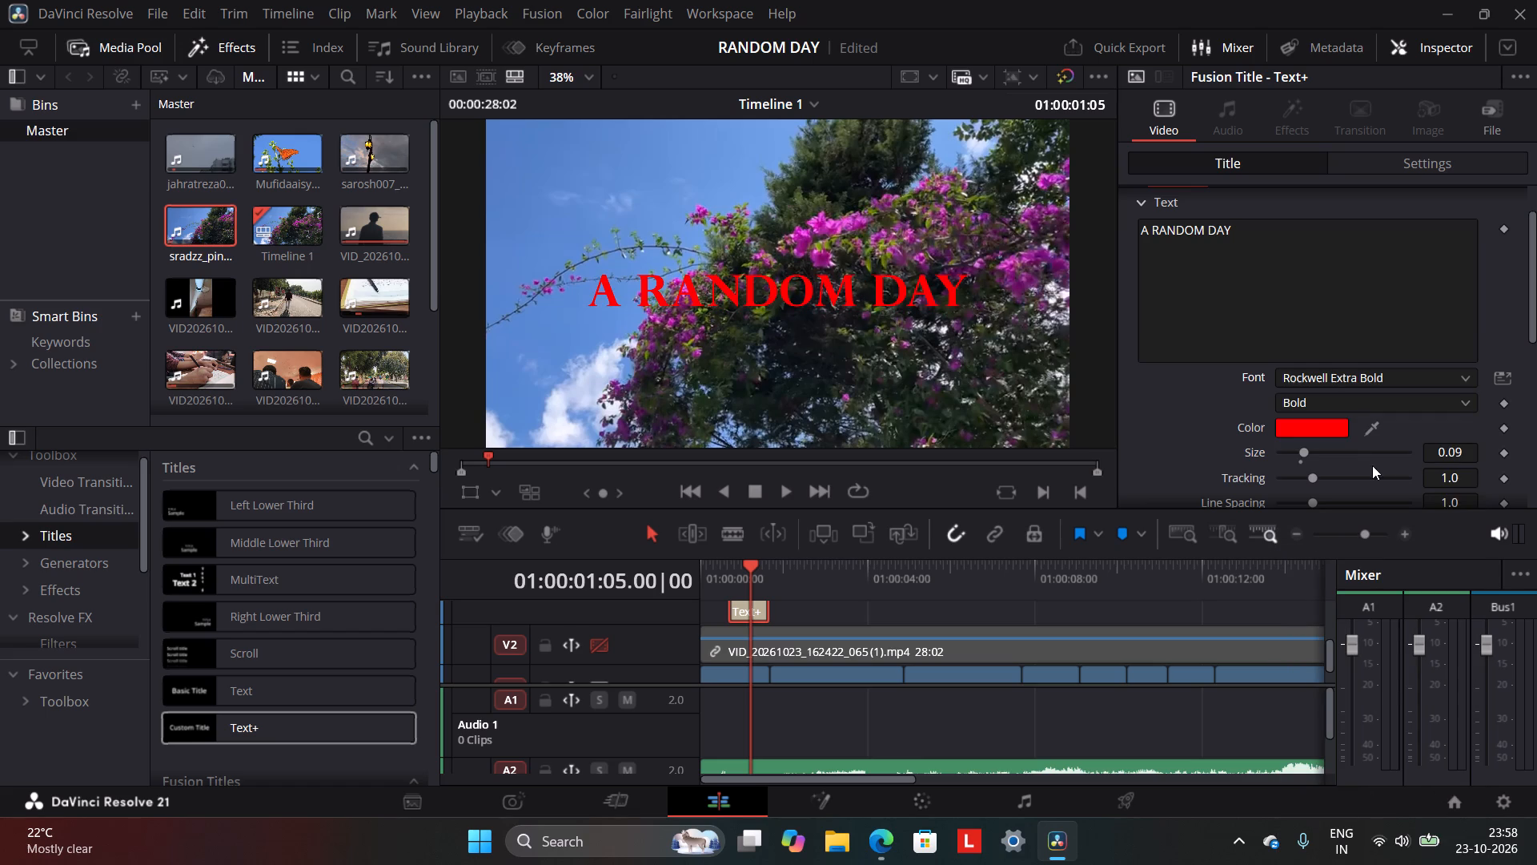
Change the "A RANDOM DAY" title's font to Verdana after previewing other fonts in the list.
click(1353, 380)
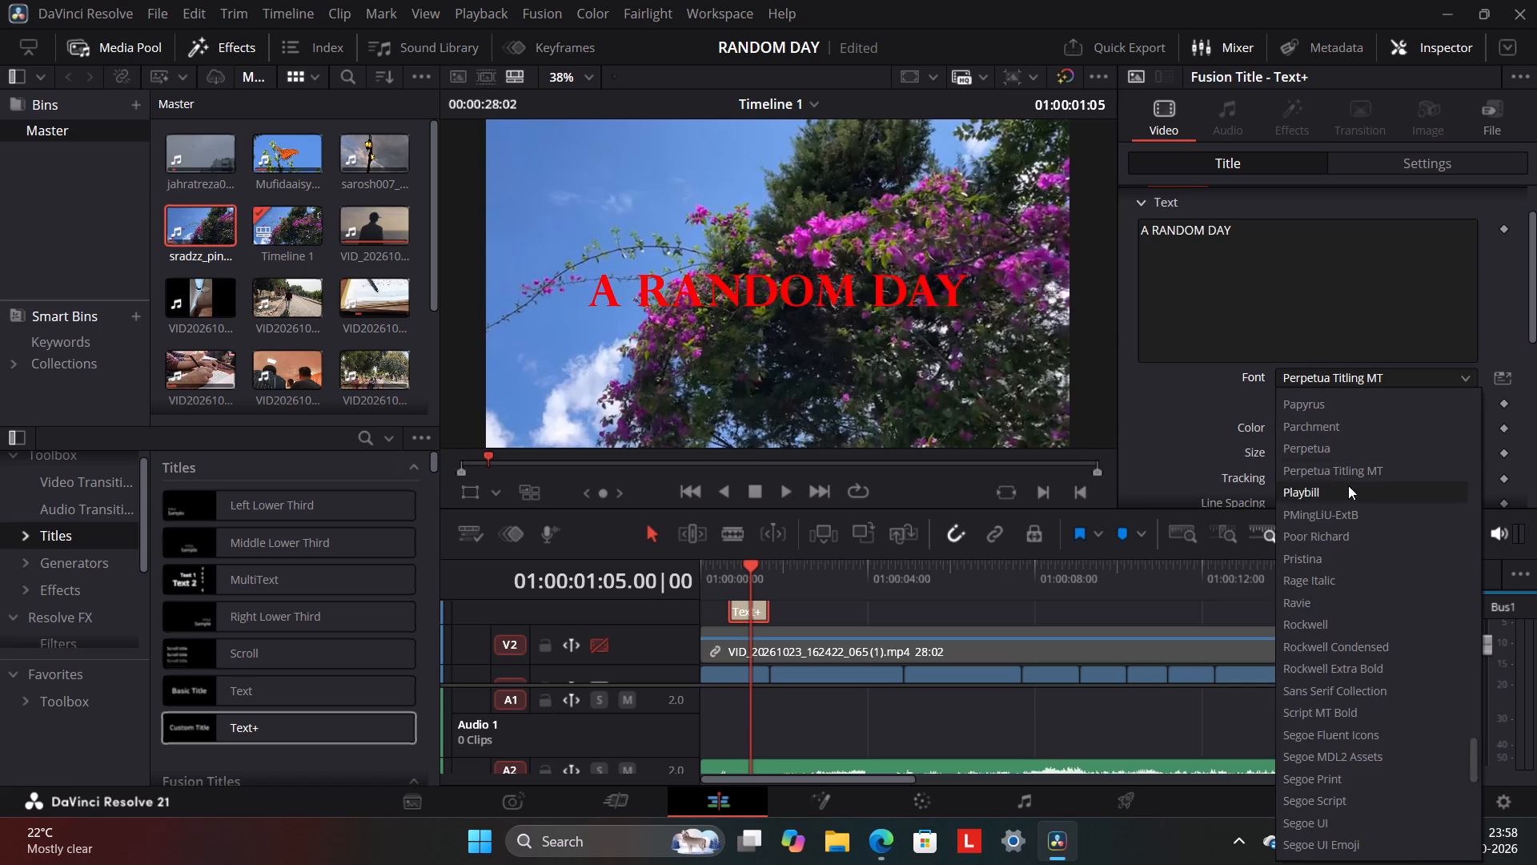
scroll(1348, 513, down, 2)
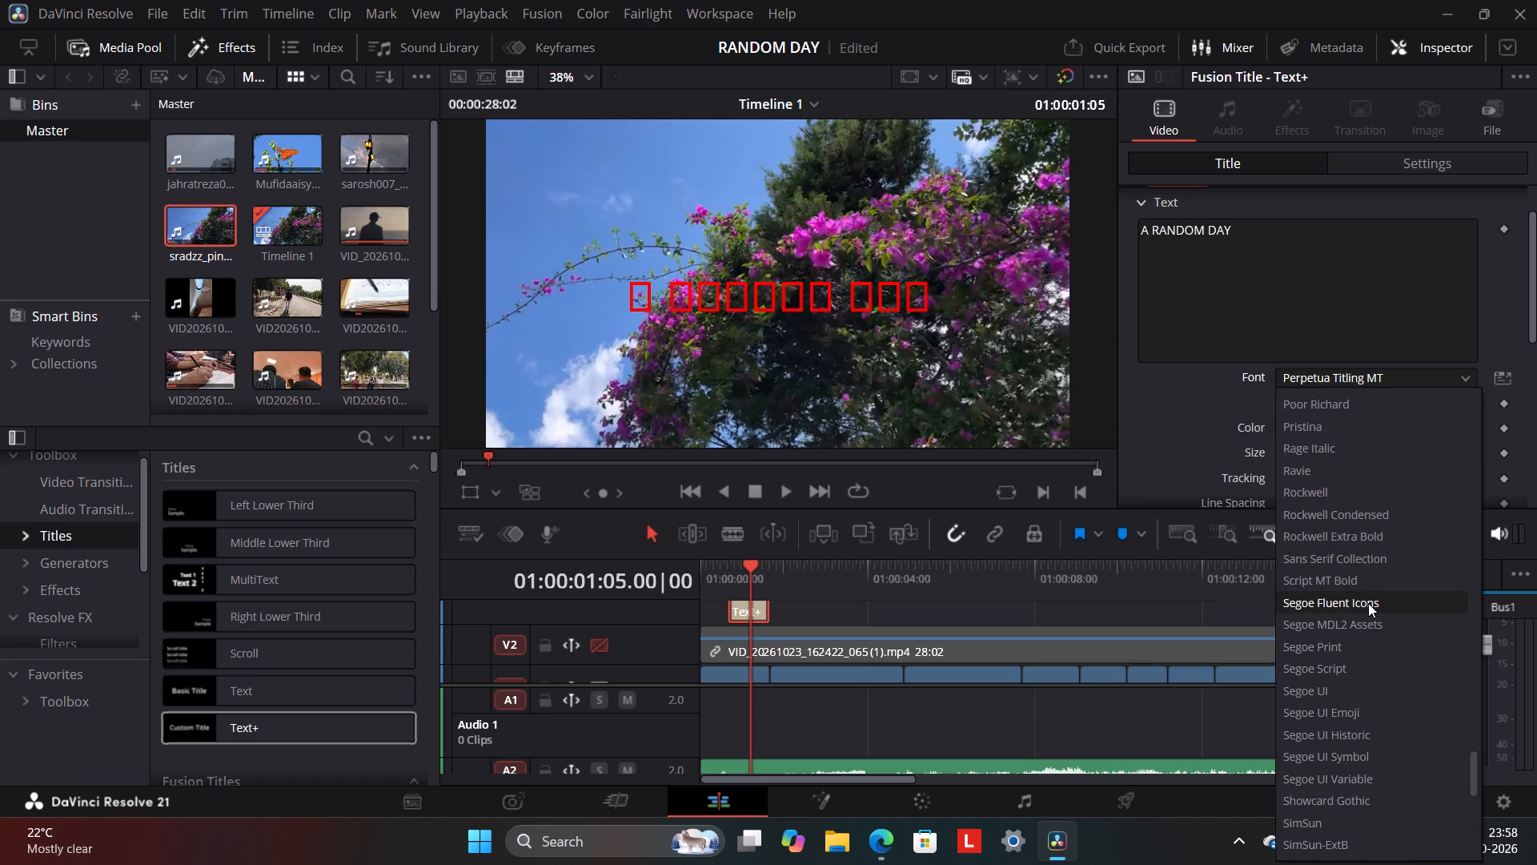
scroll(1370, 608, down, 2)
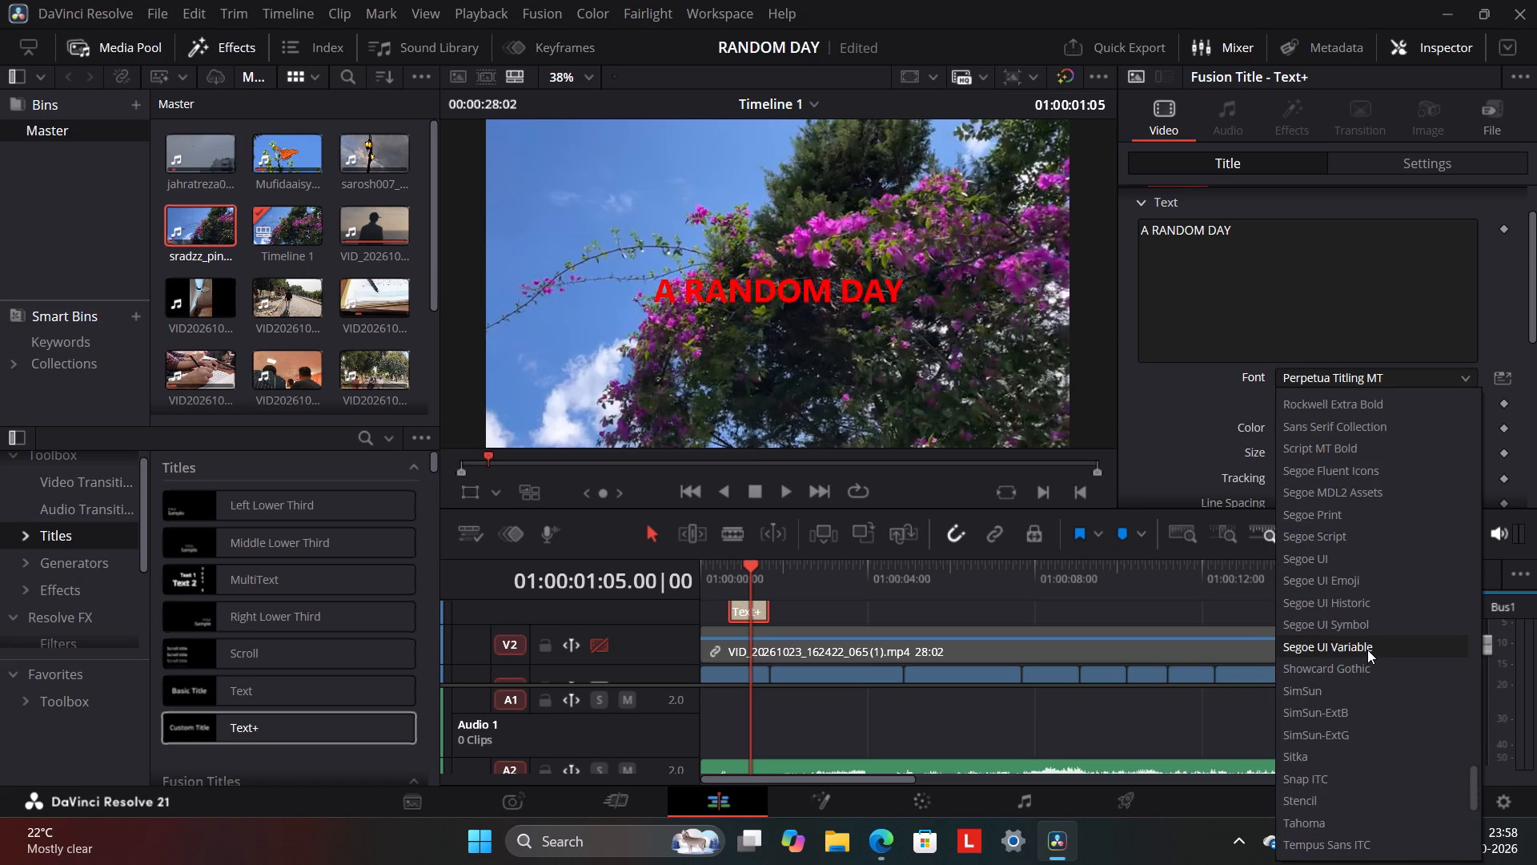
scroll(1367, 650, down, 1)
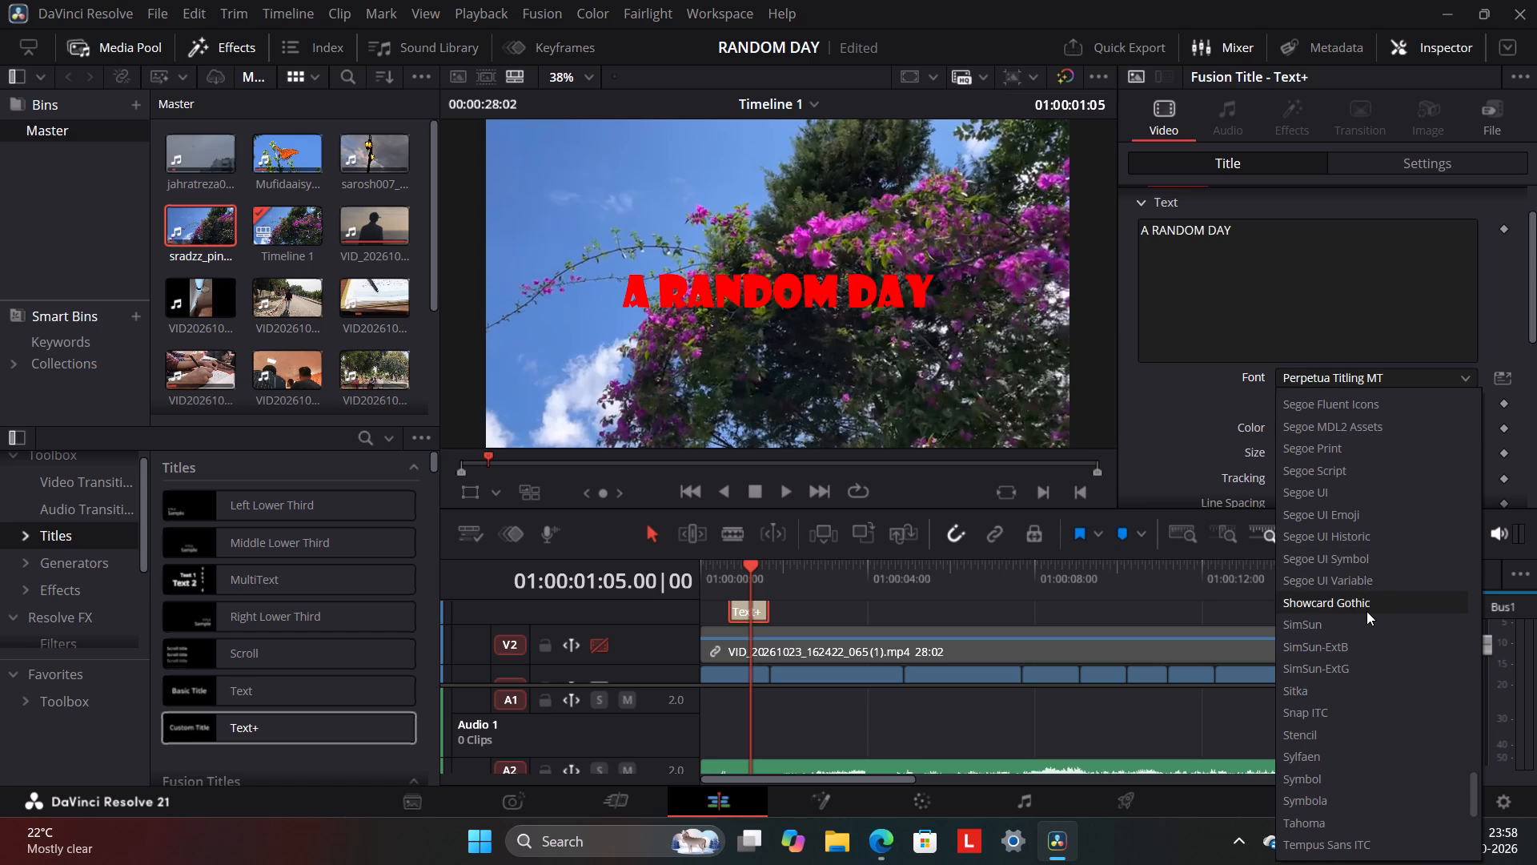
scroll(1374, 639, down, 1)
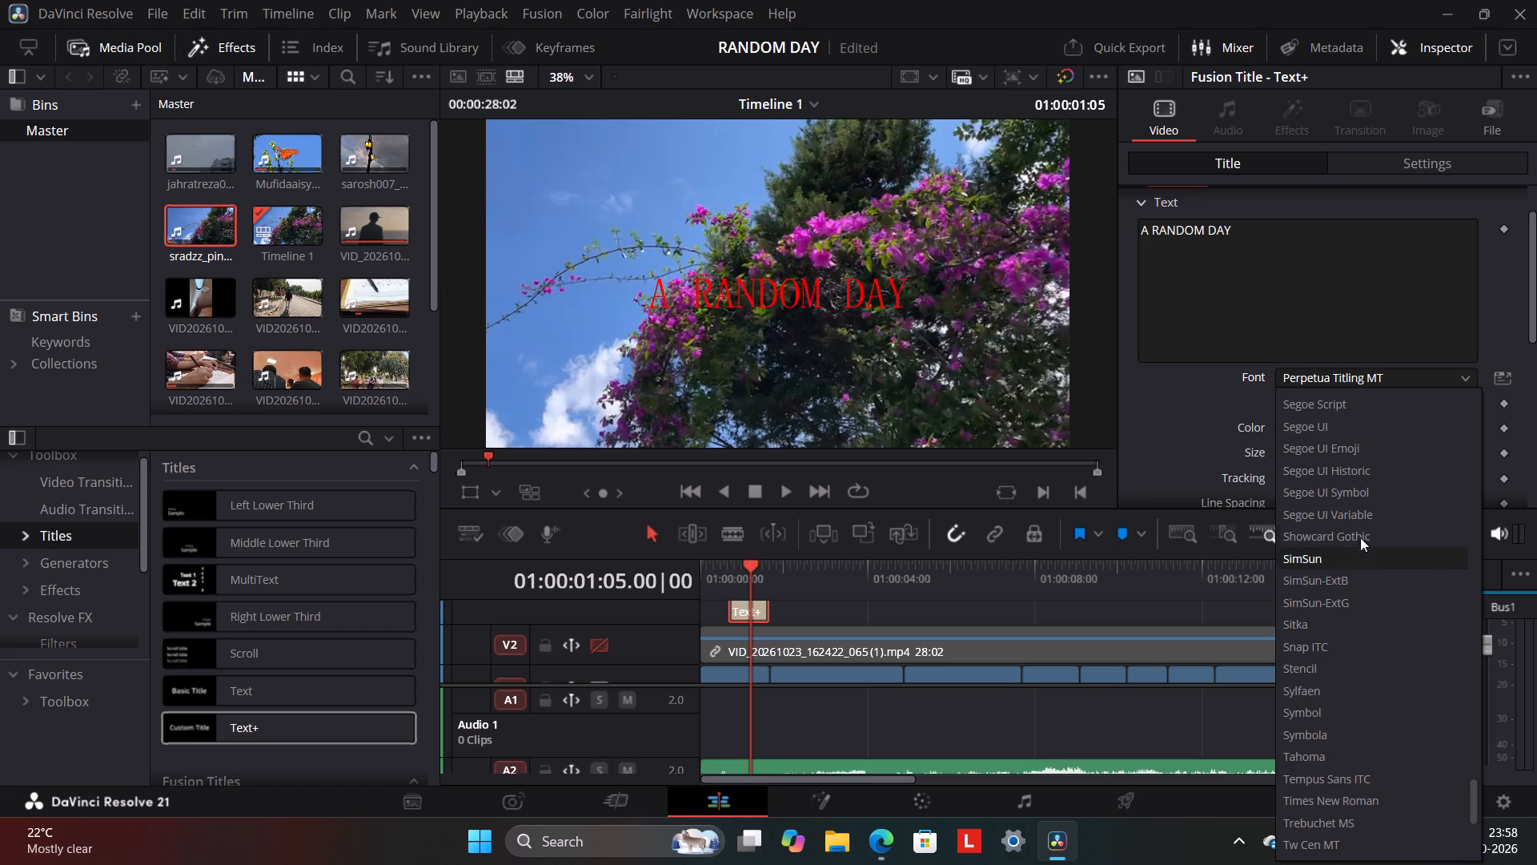
scroll(1365, 546, down, 1)
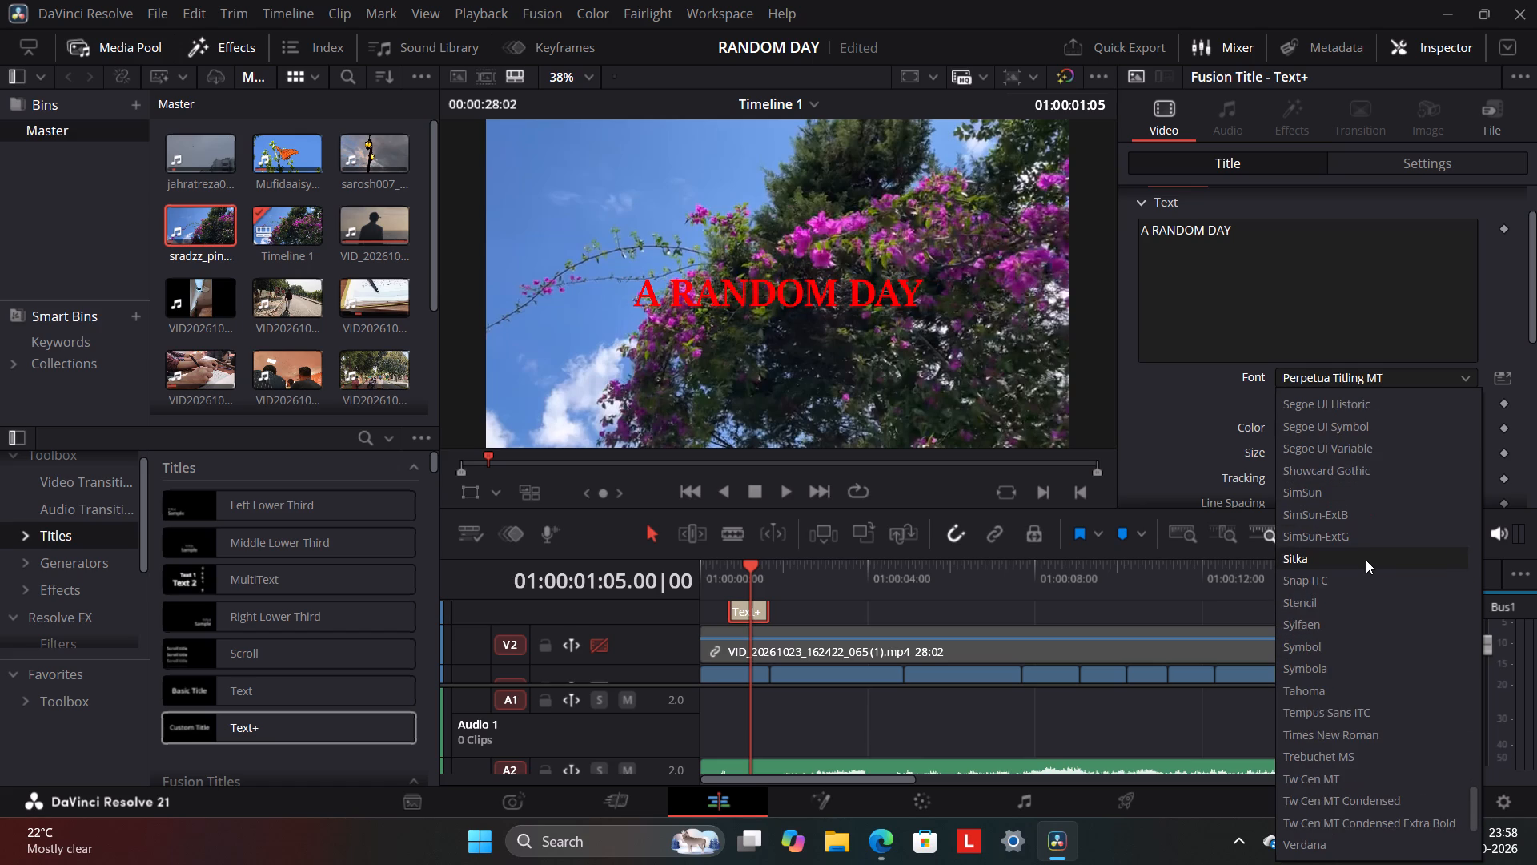
scroll(1366, 560, down, 1)
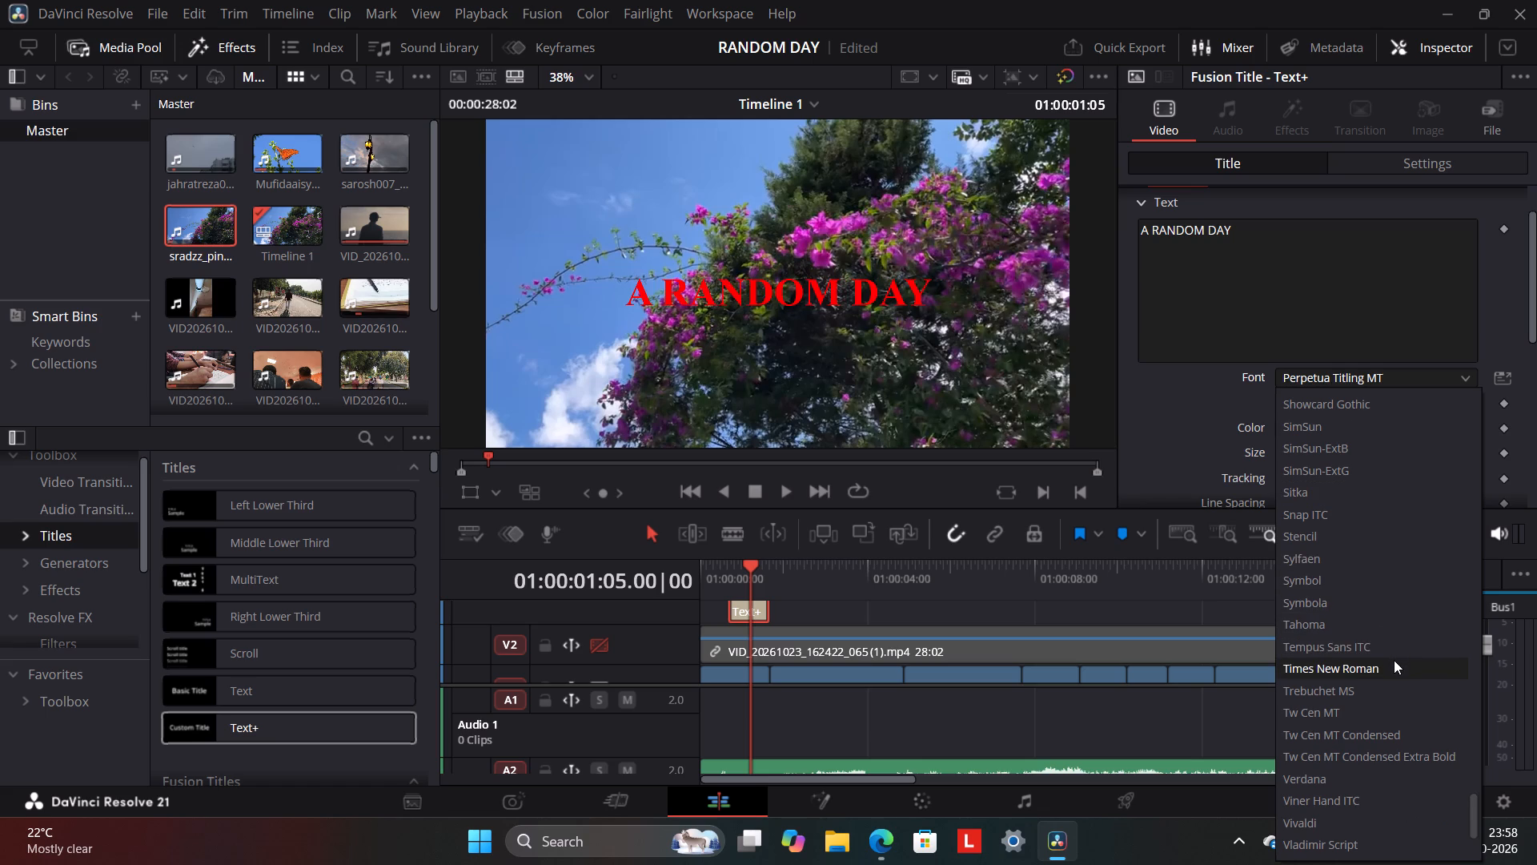
scroll(1394, 660, down, 2)
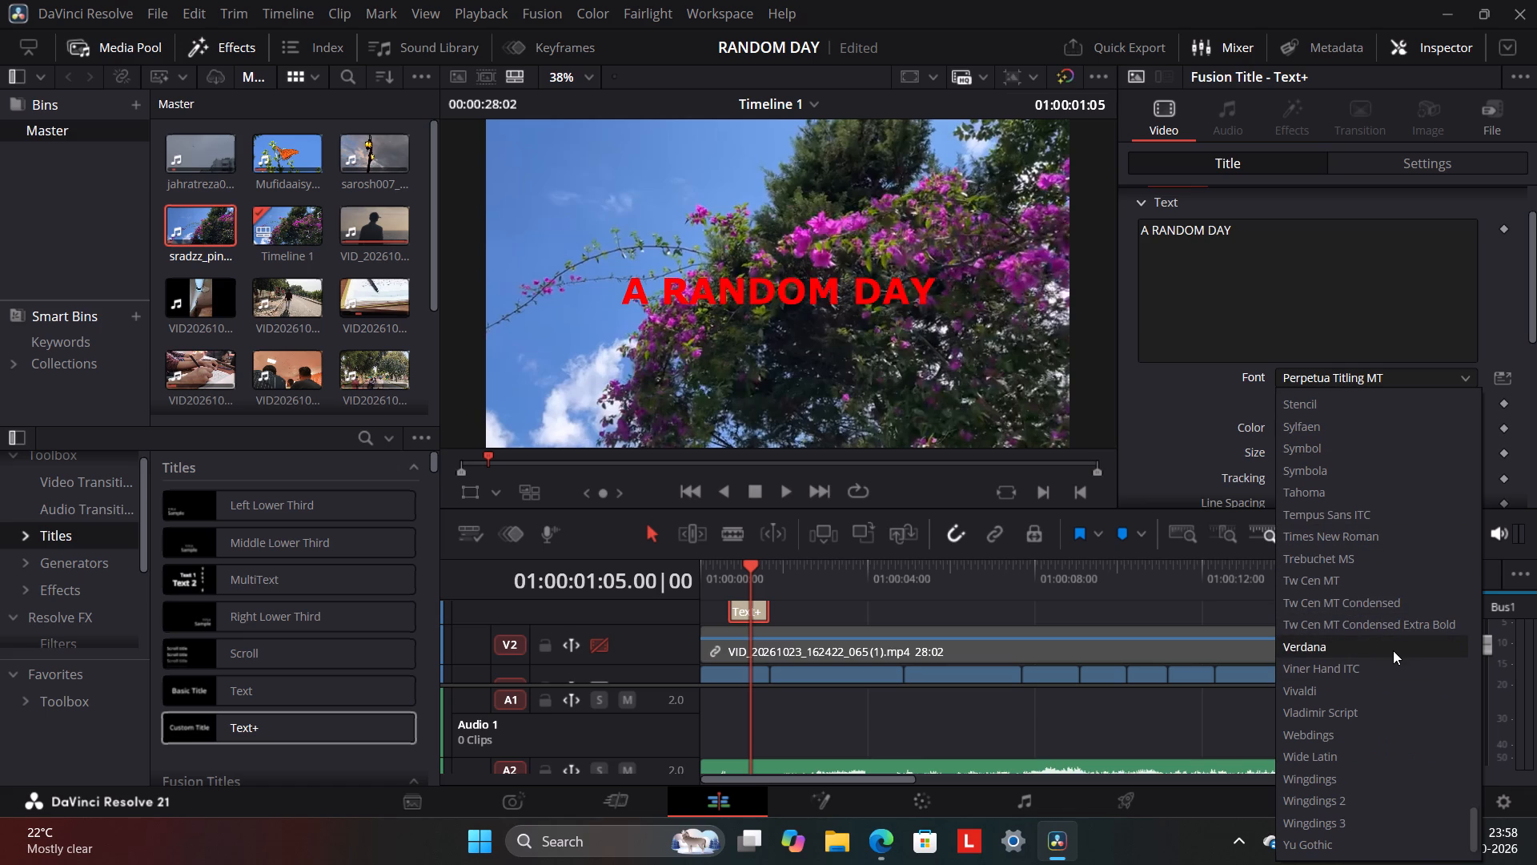
scroll(1393, 686, down, 2)
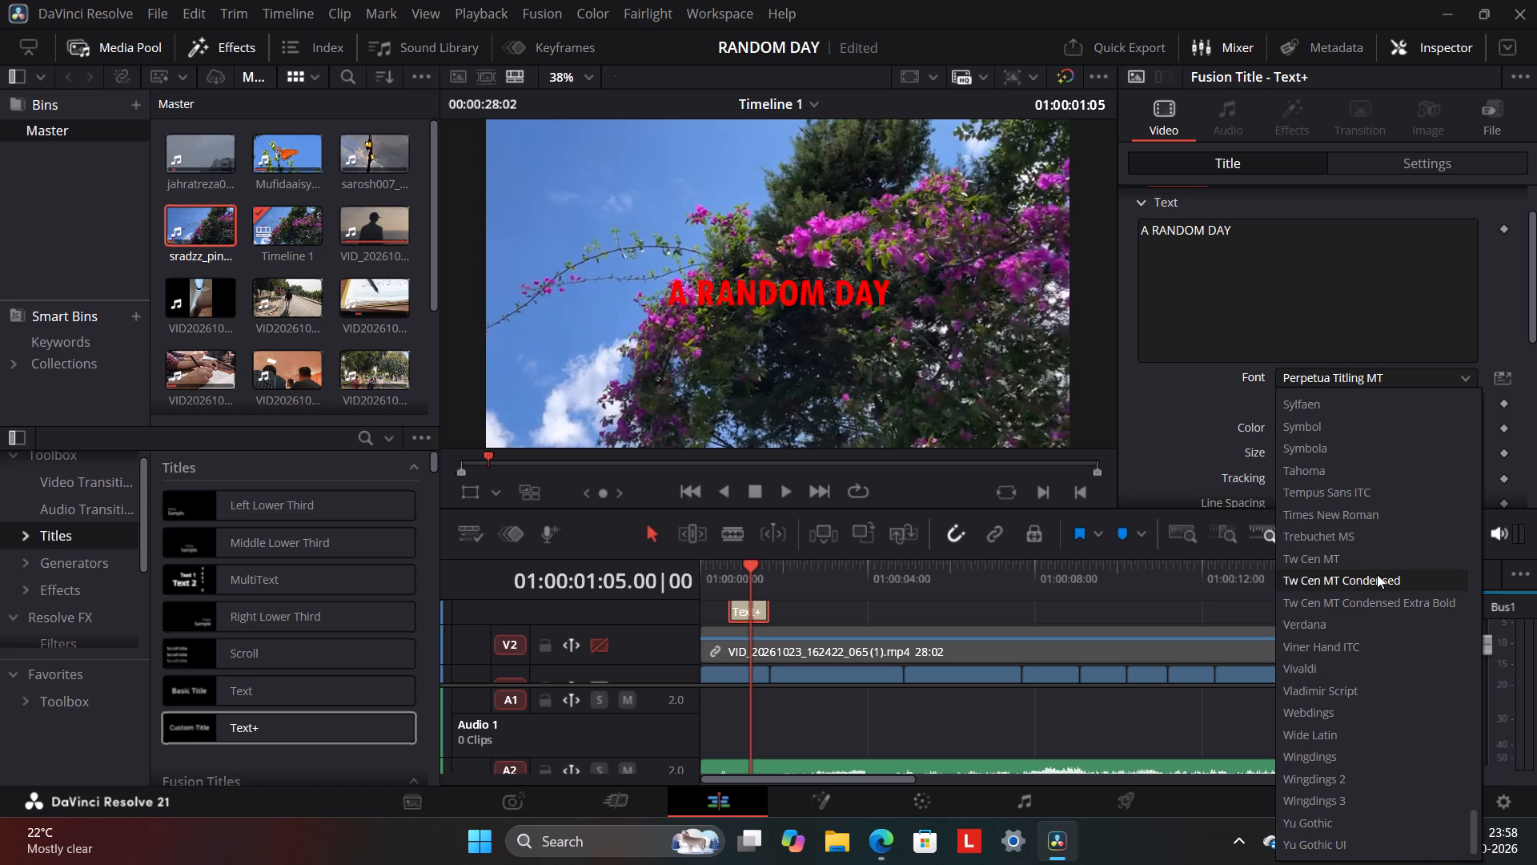
click(1387, 614)
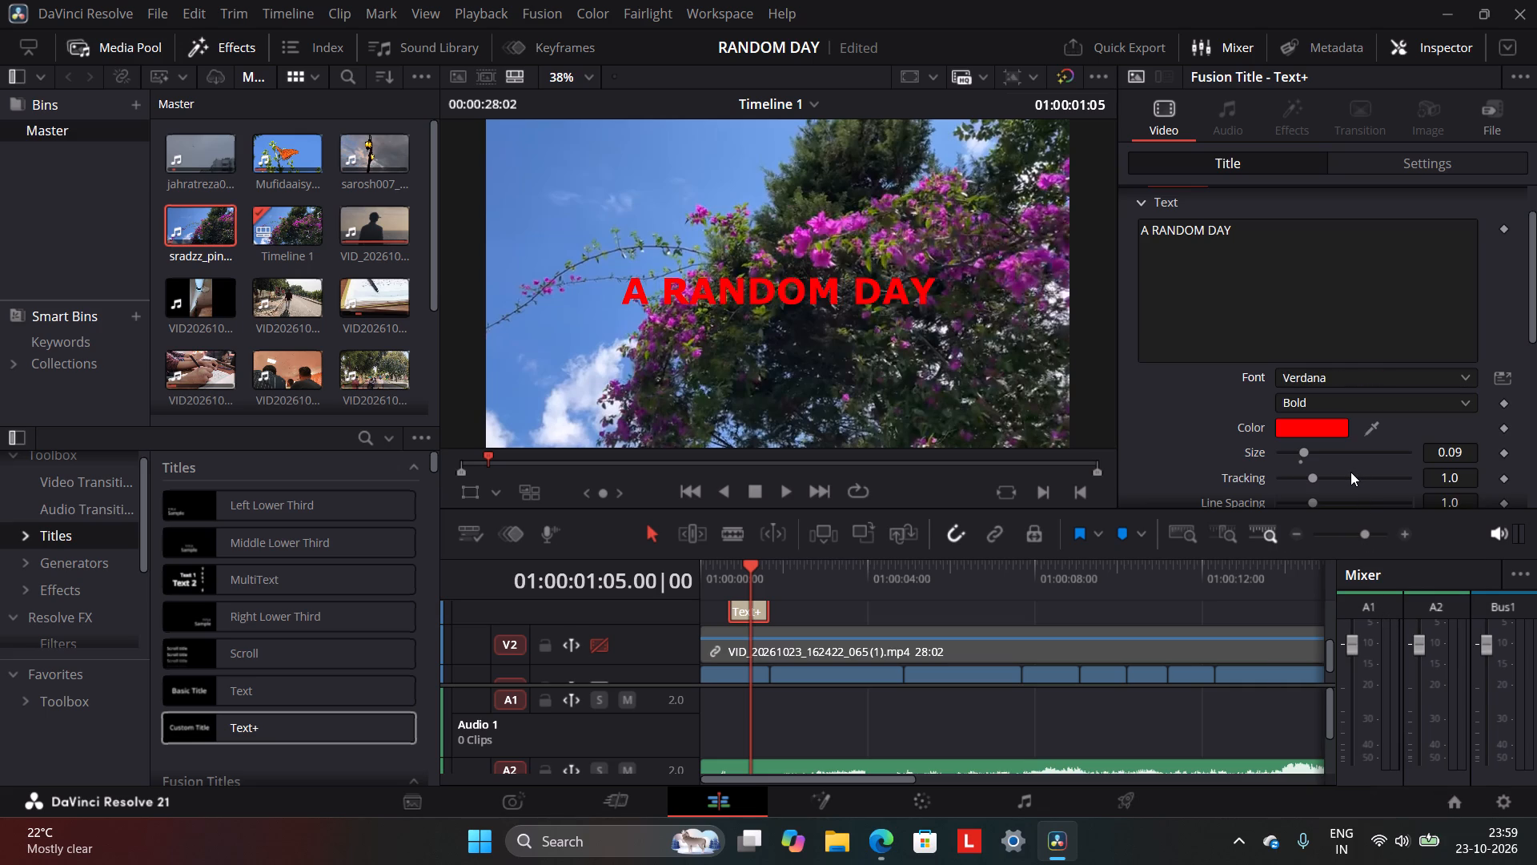
Darken the "A RANDOM DAY" title's text colour to a deep red, #ab0000.
click(1347, 428)
drag(935, 383, 959, 326)
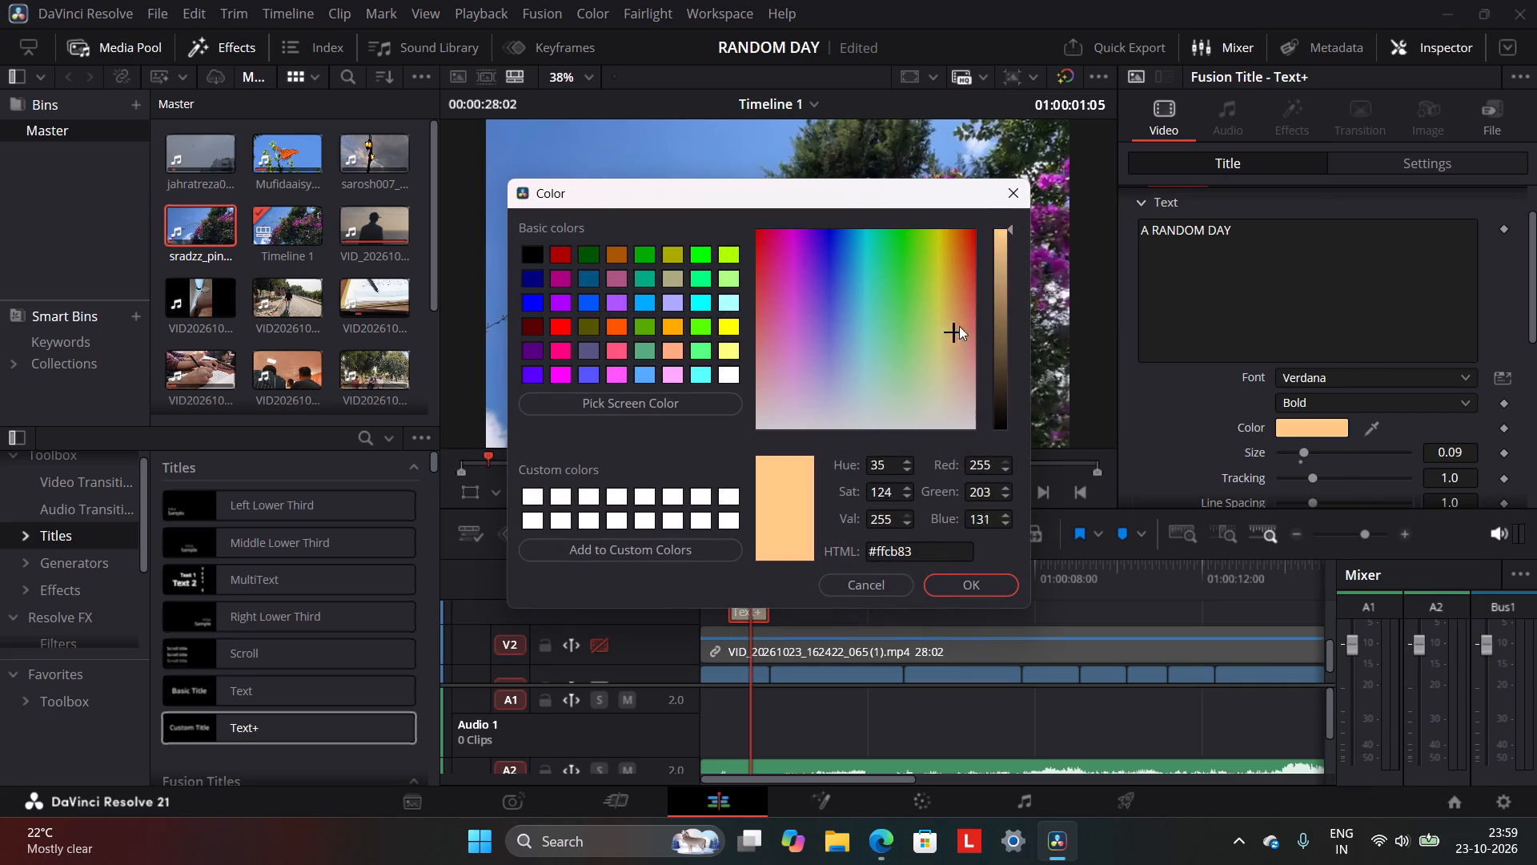
drag(959, 326, 1018, 304)
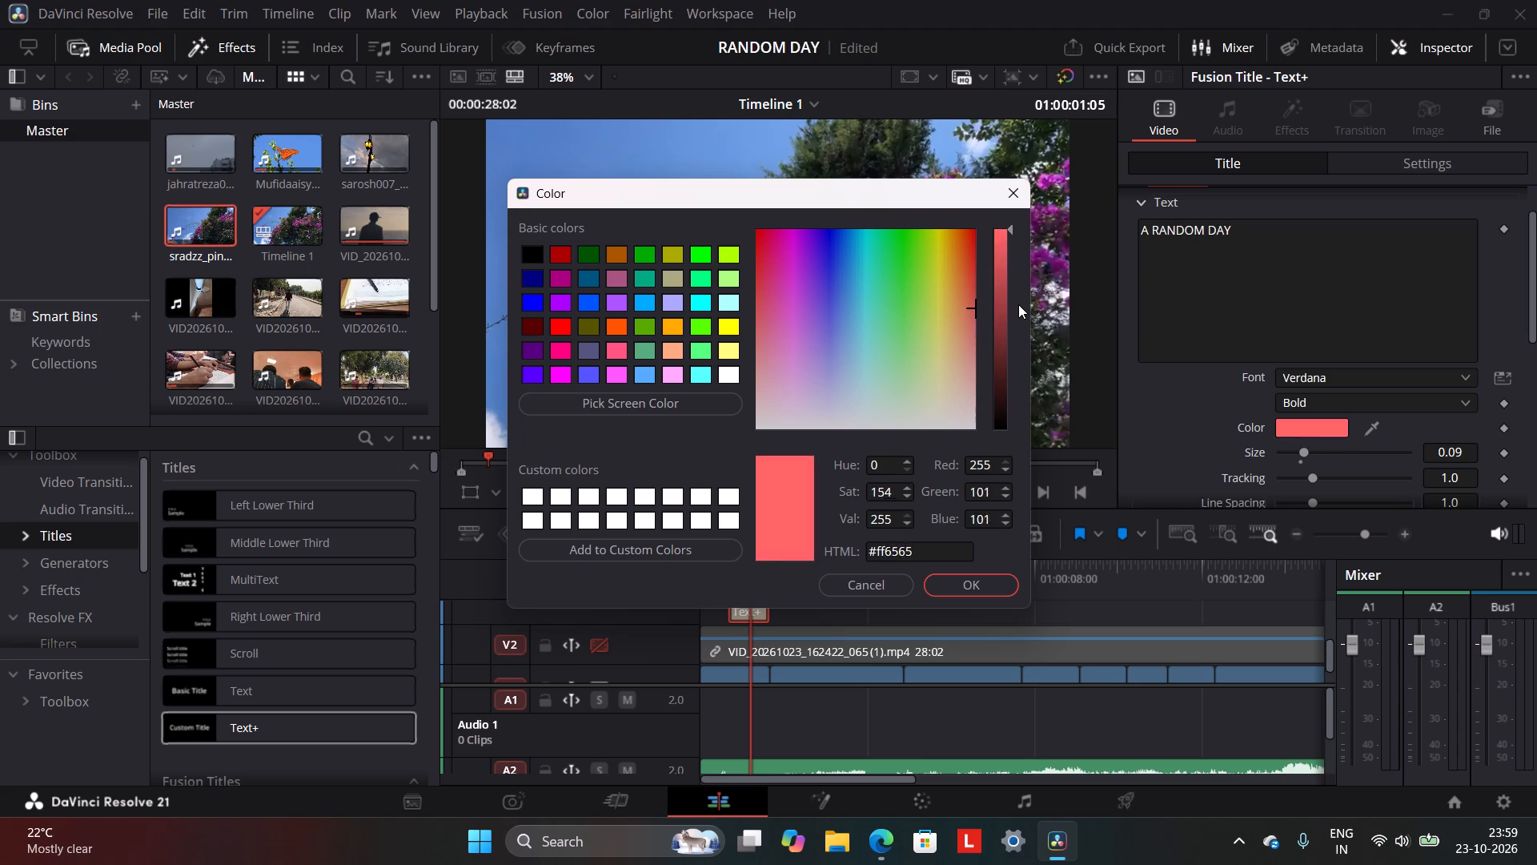
drag(1018, 304, 949, 223)
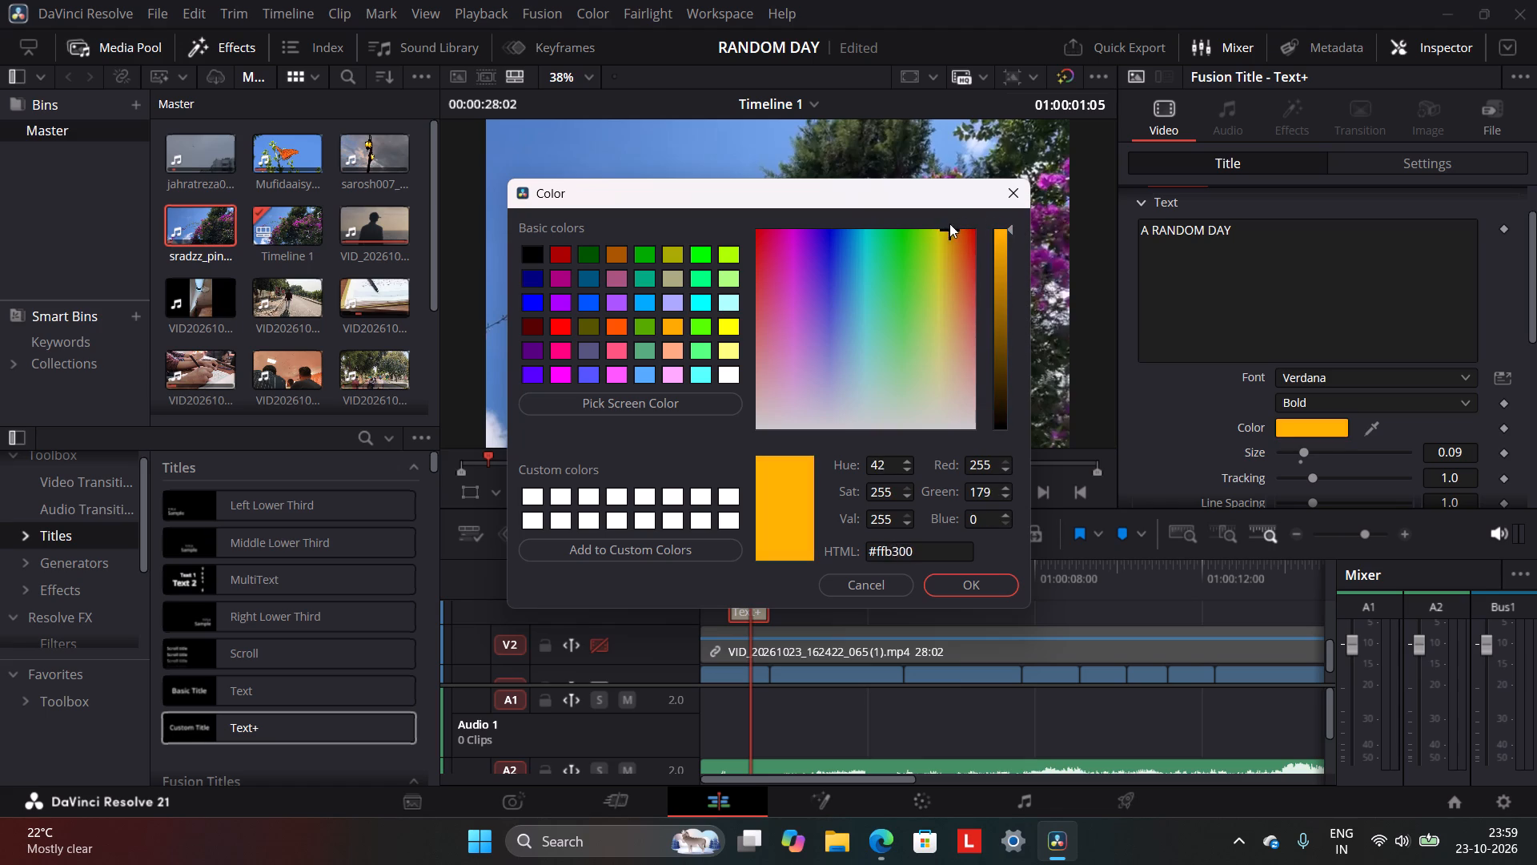
drag(949, 223, 1015, 409)
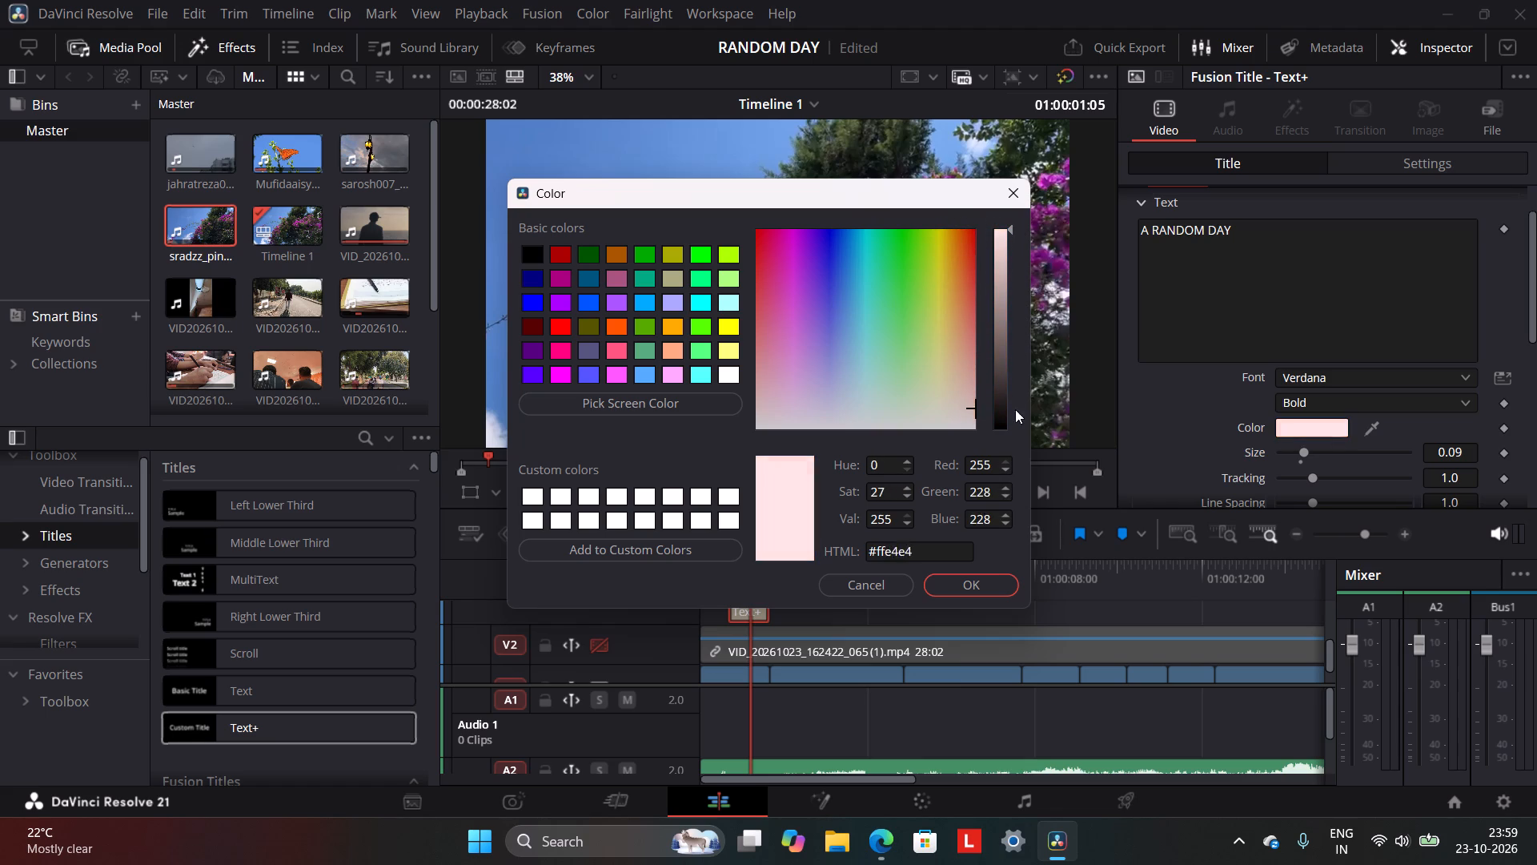
drag(1015, 409, 1001, 296)
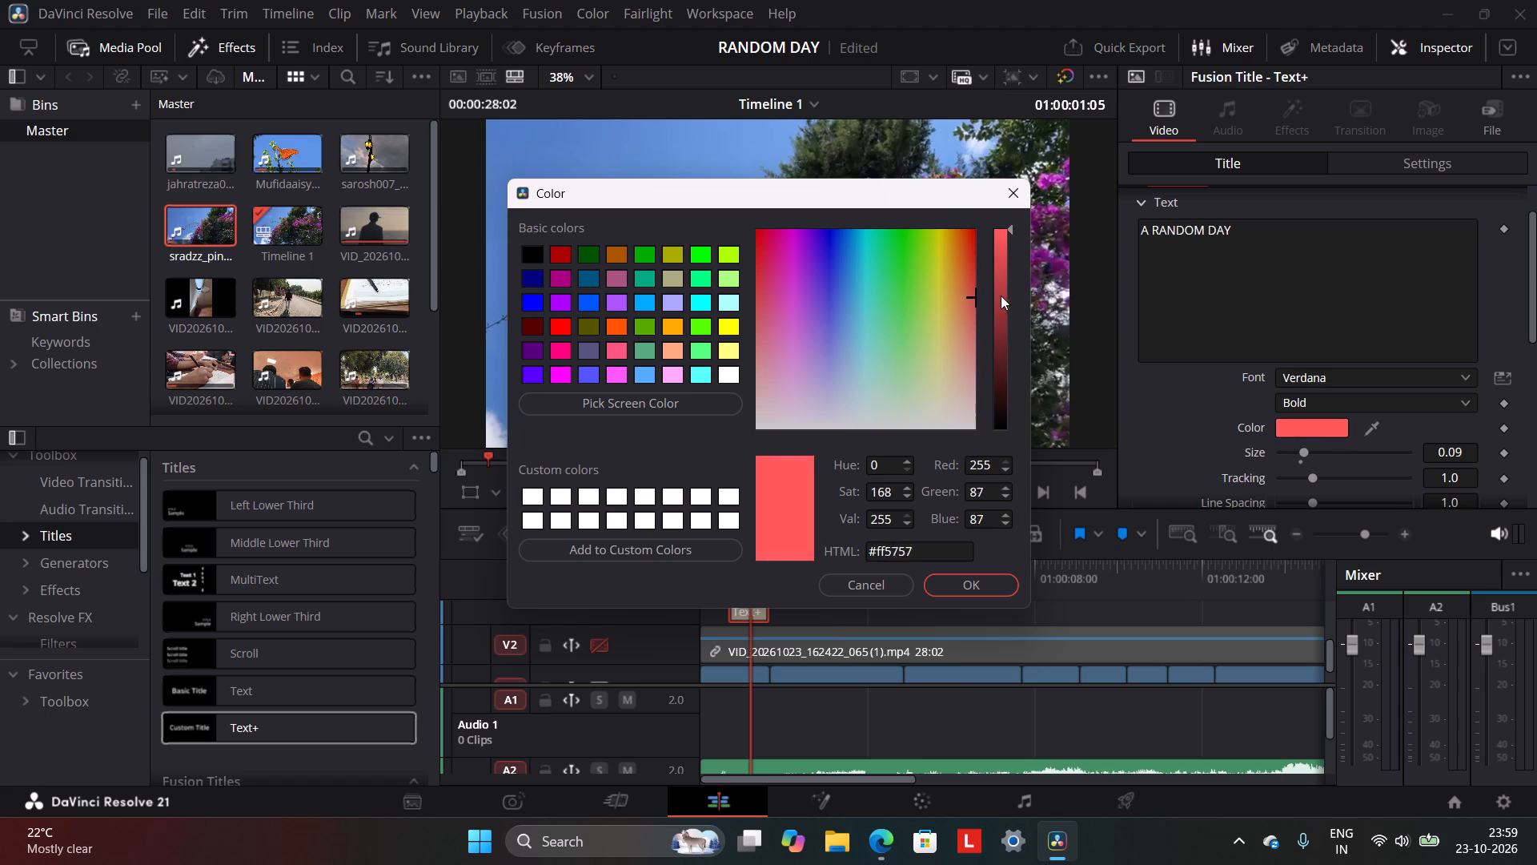
drag(1001, 296, 1029, 199)
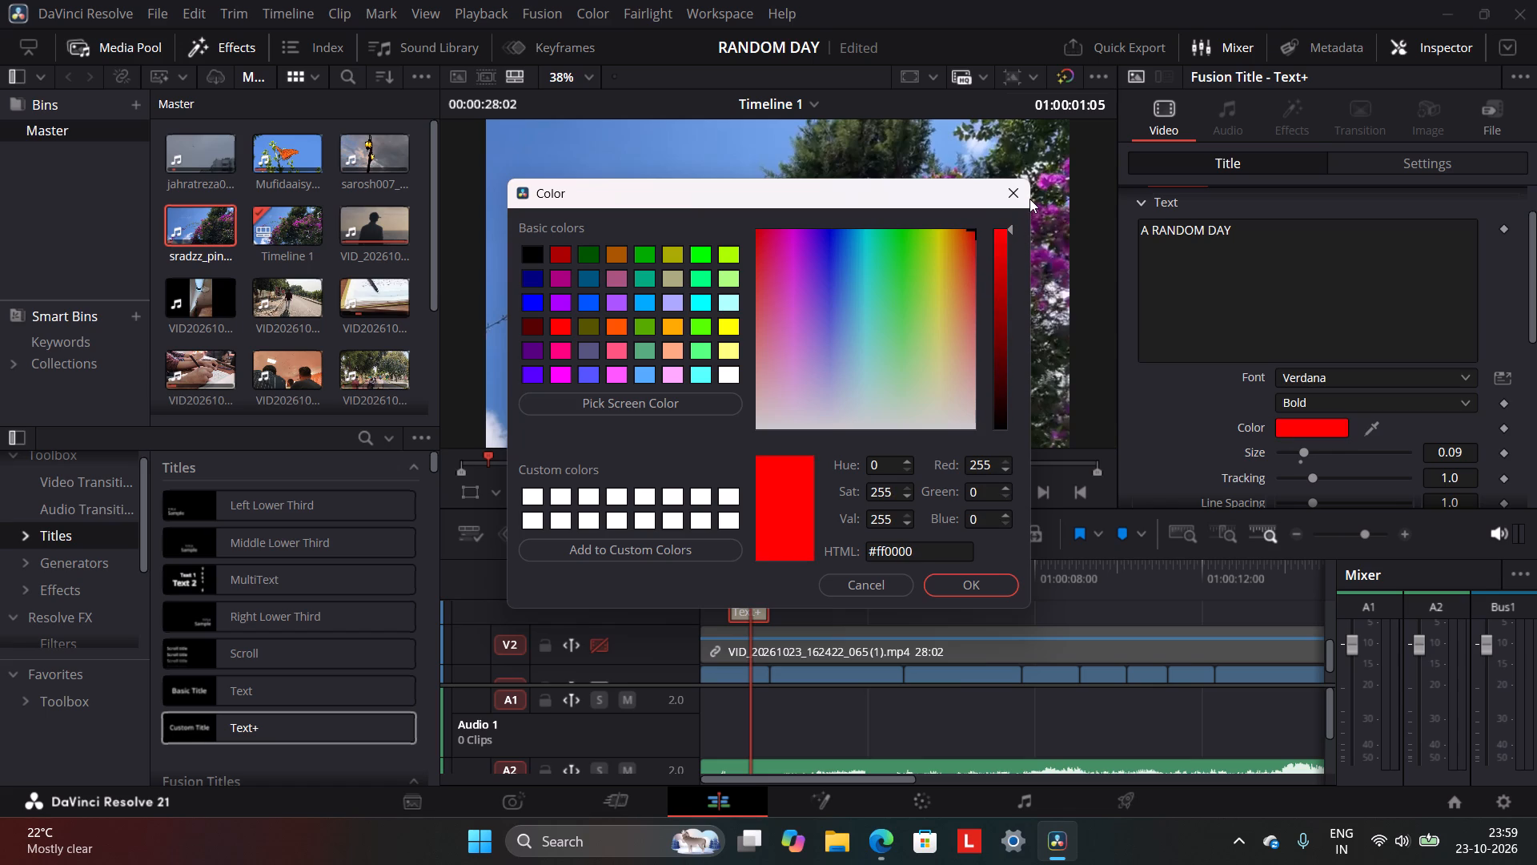
drag(1029, 199, 1030, 199)
drag(1012, 230, 1011, 351)
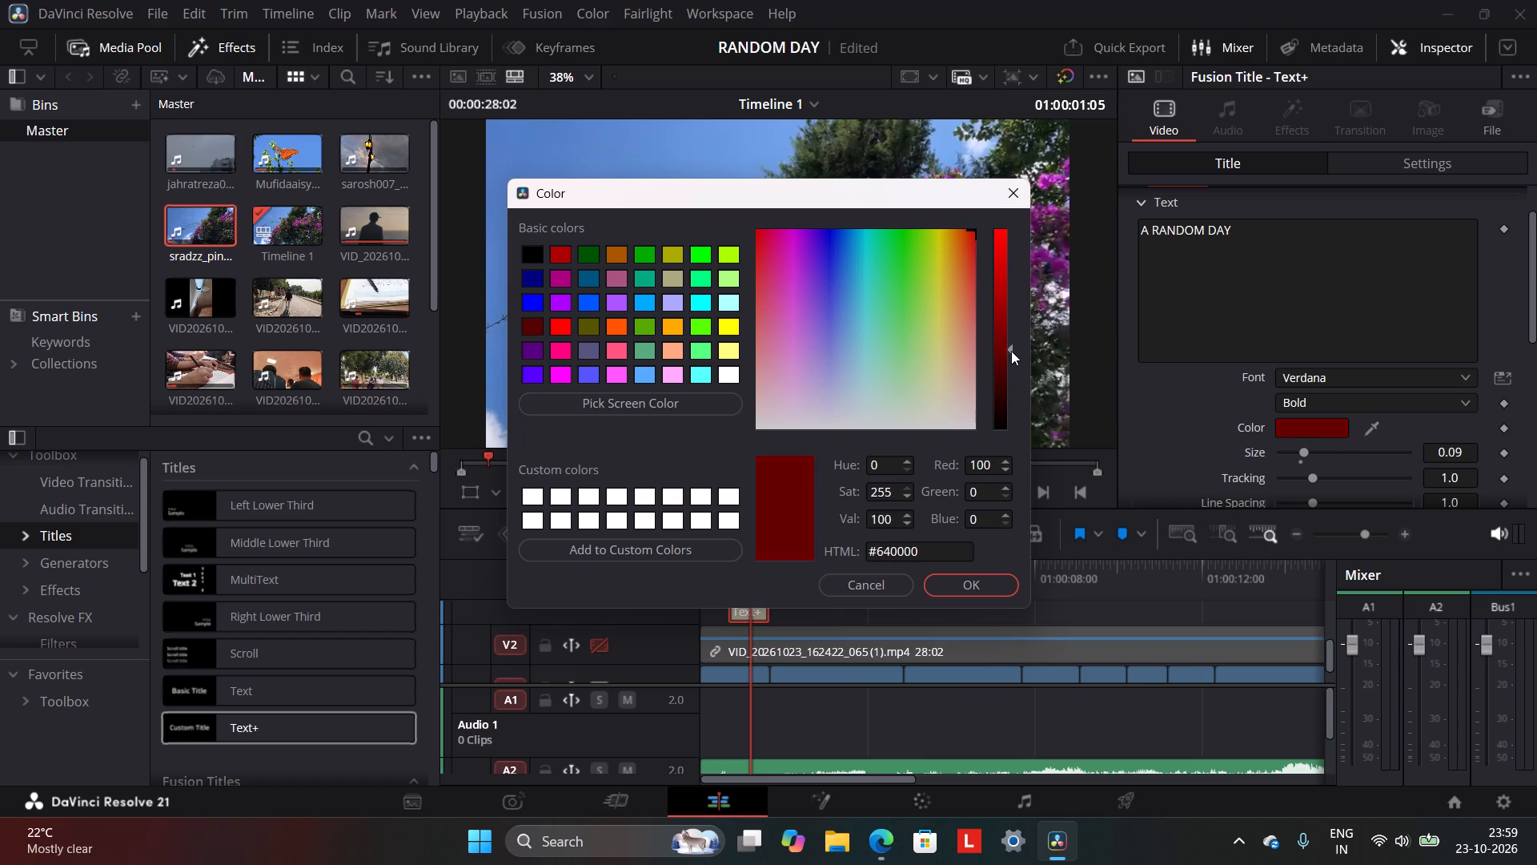
drag(1011, 351, 1013, 328)
click(964, 584)
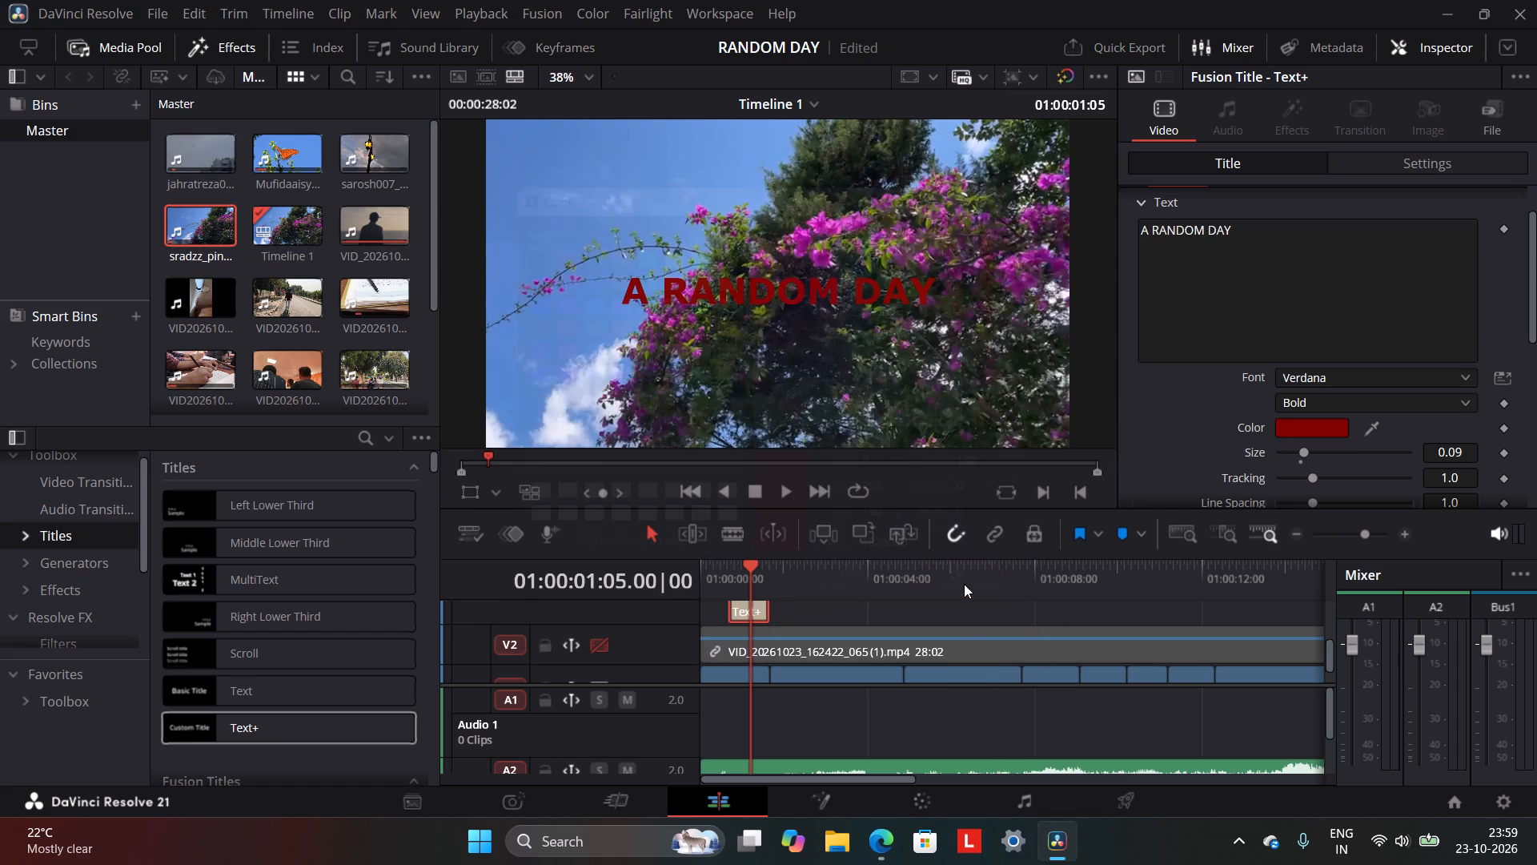
click(1310, 426)
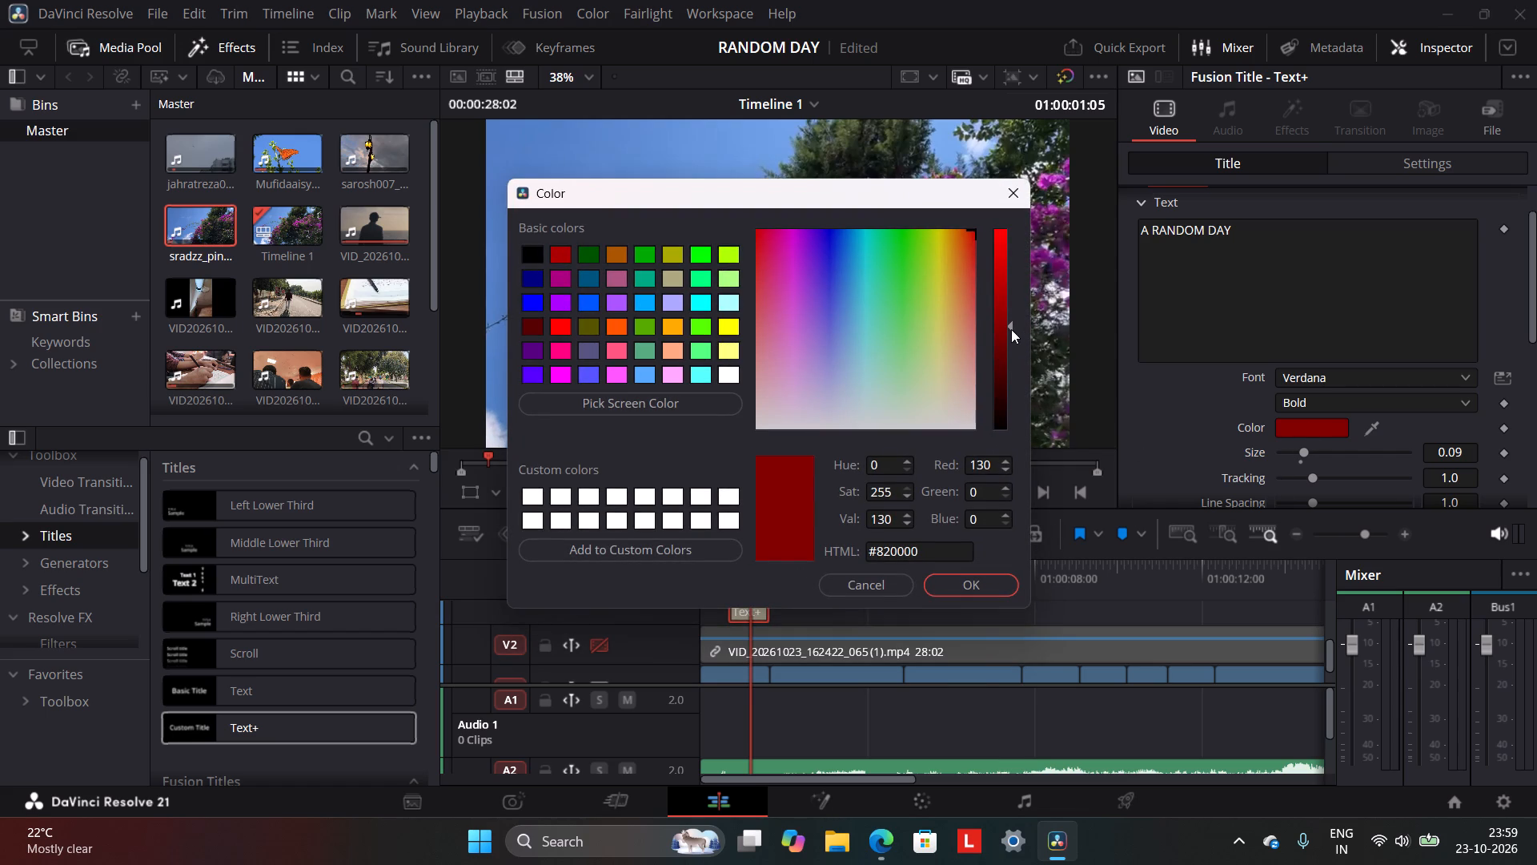
drag(1011, 329, 1011, 296)
click(979, 583)
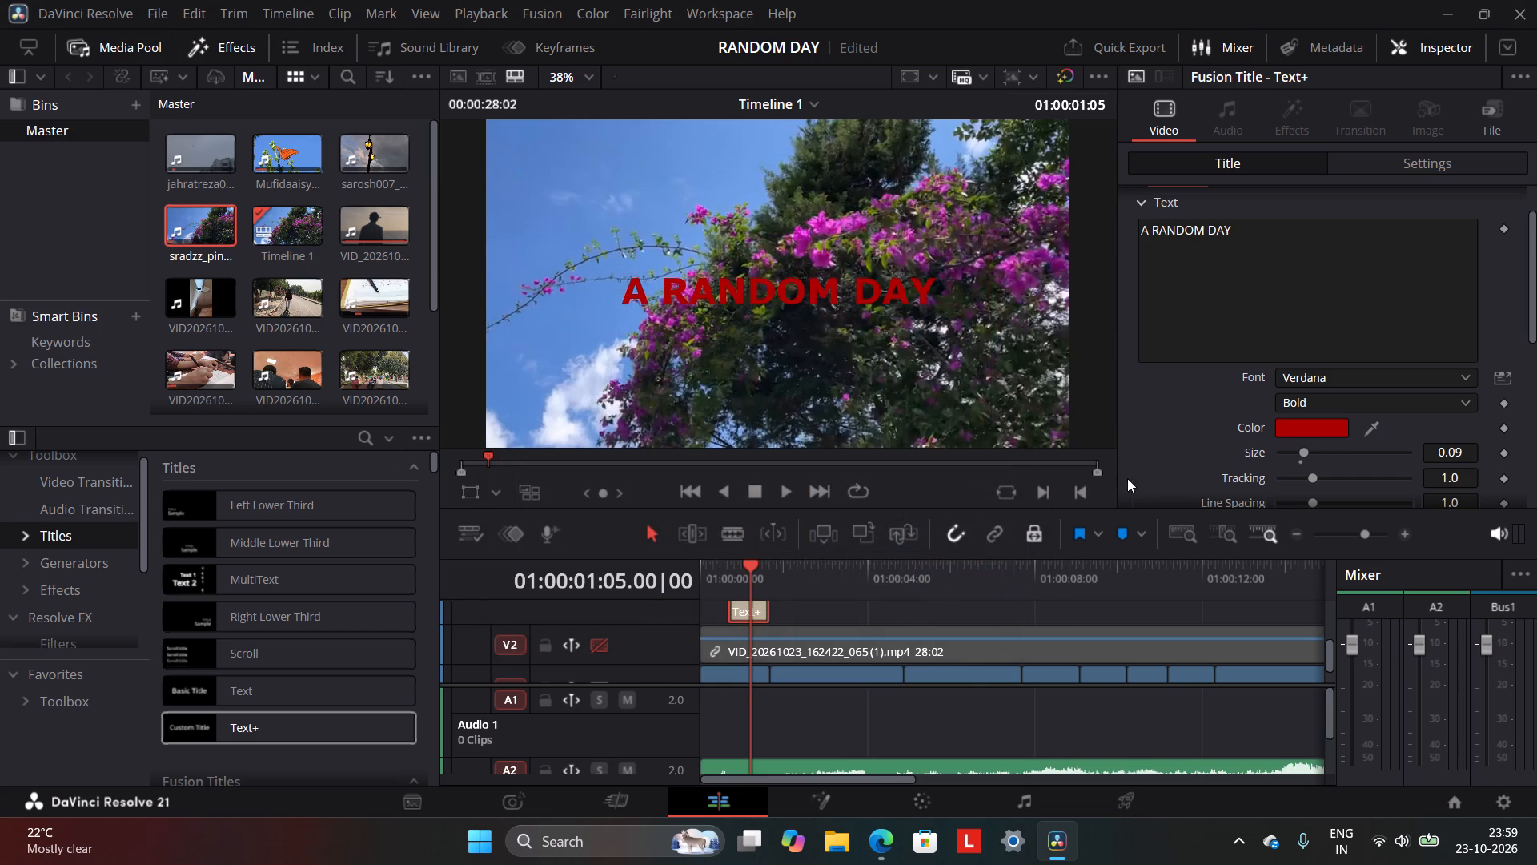
Enlarge the title clip by setting its linked X and Y zoom to 1.180 in the transform settings.
click(1358, 158)
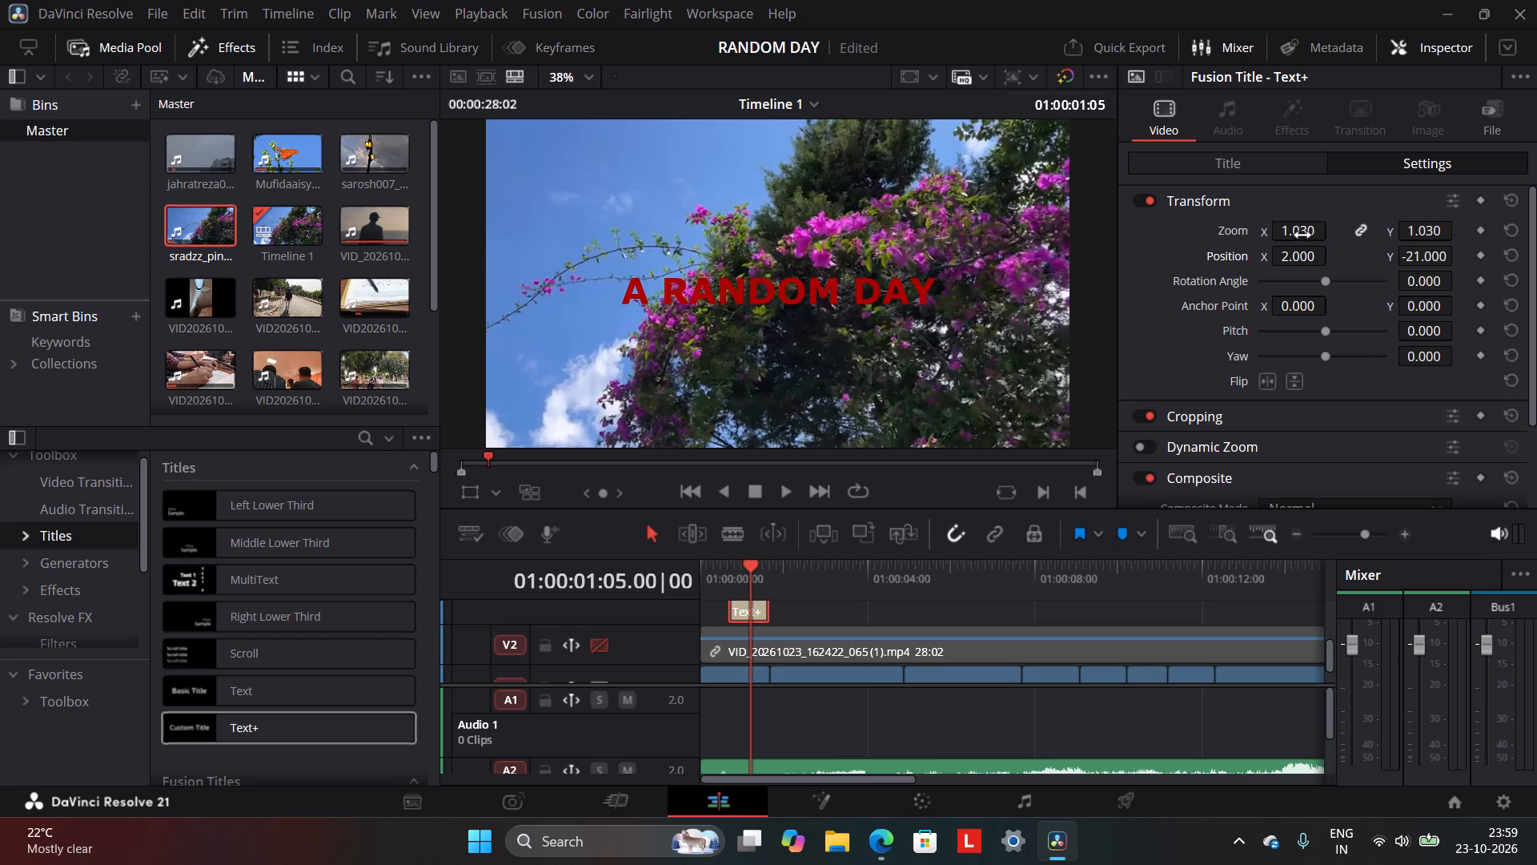
drag(1302, 235, 1294, 239)
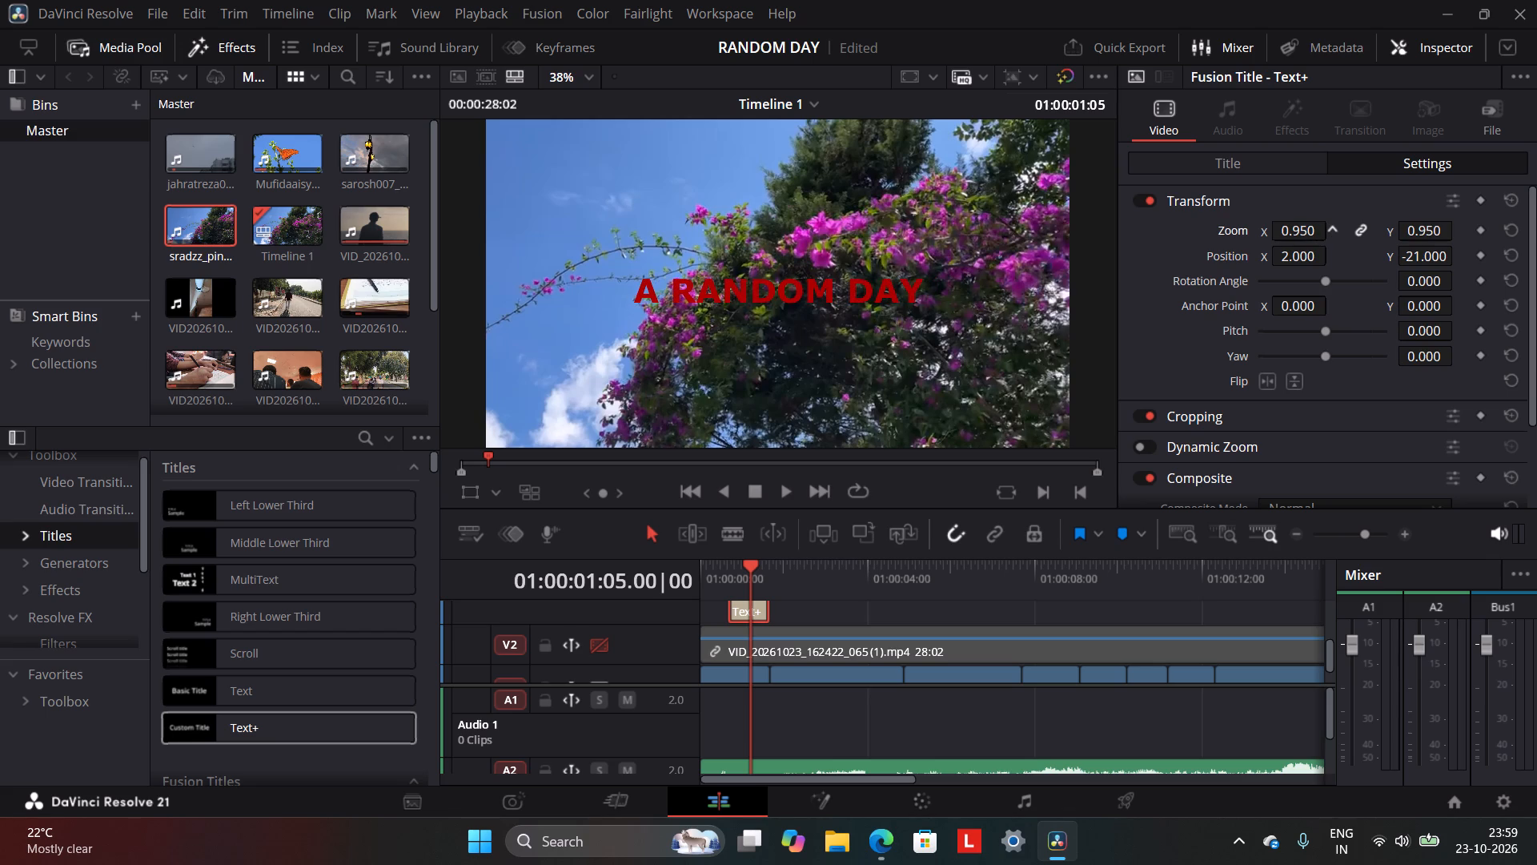
drag(1294, 239, 1306, 250)
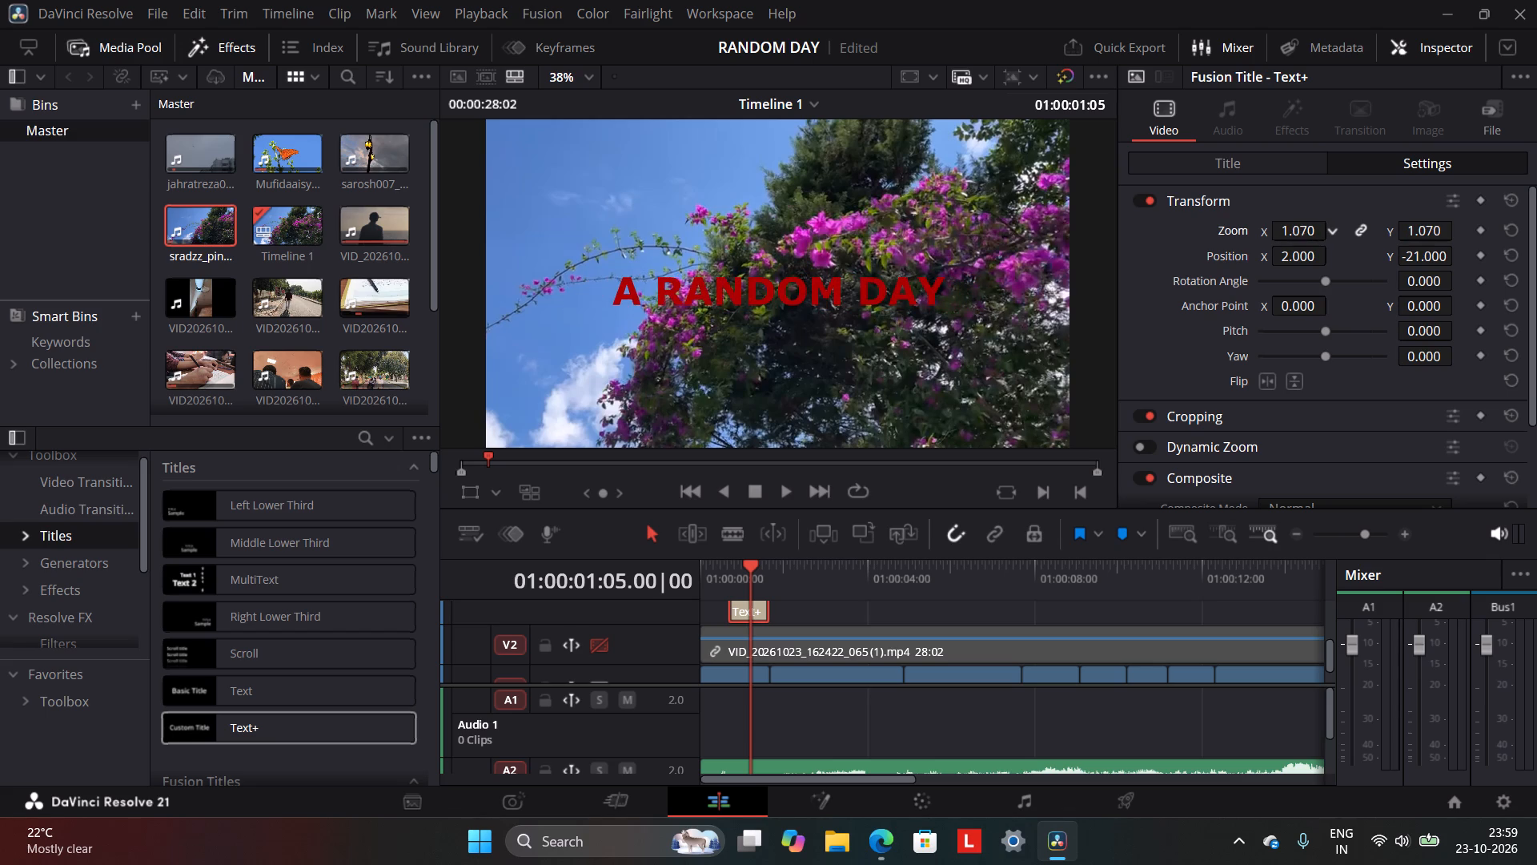
drag(1306, 250, 1298, 255)
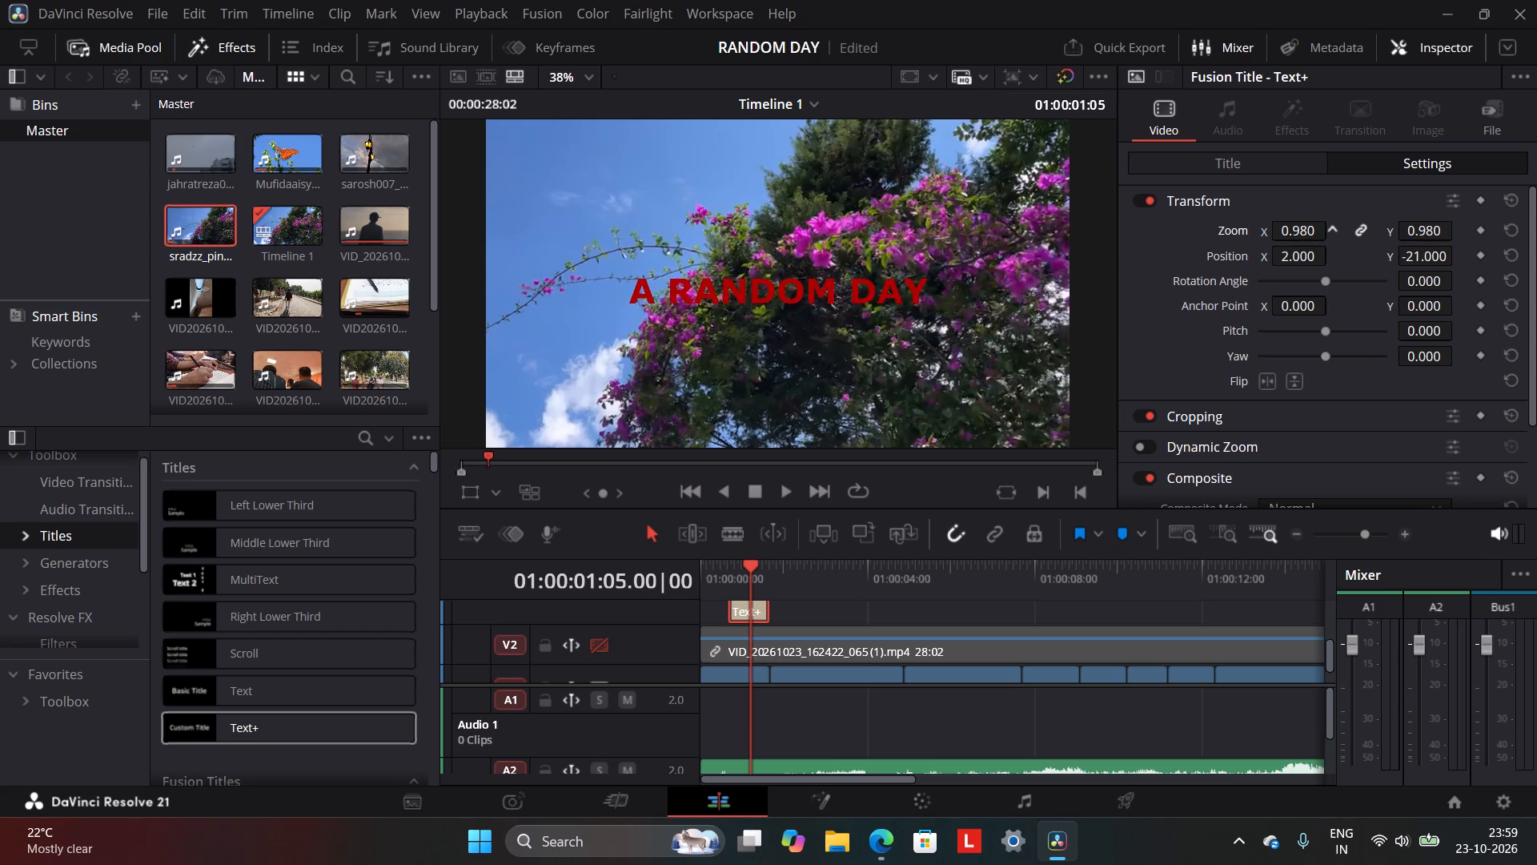
drag(1298, 255, 1306, 259)
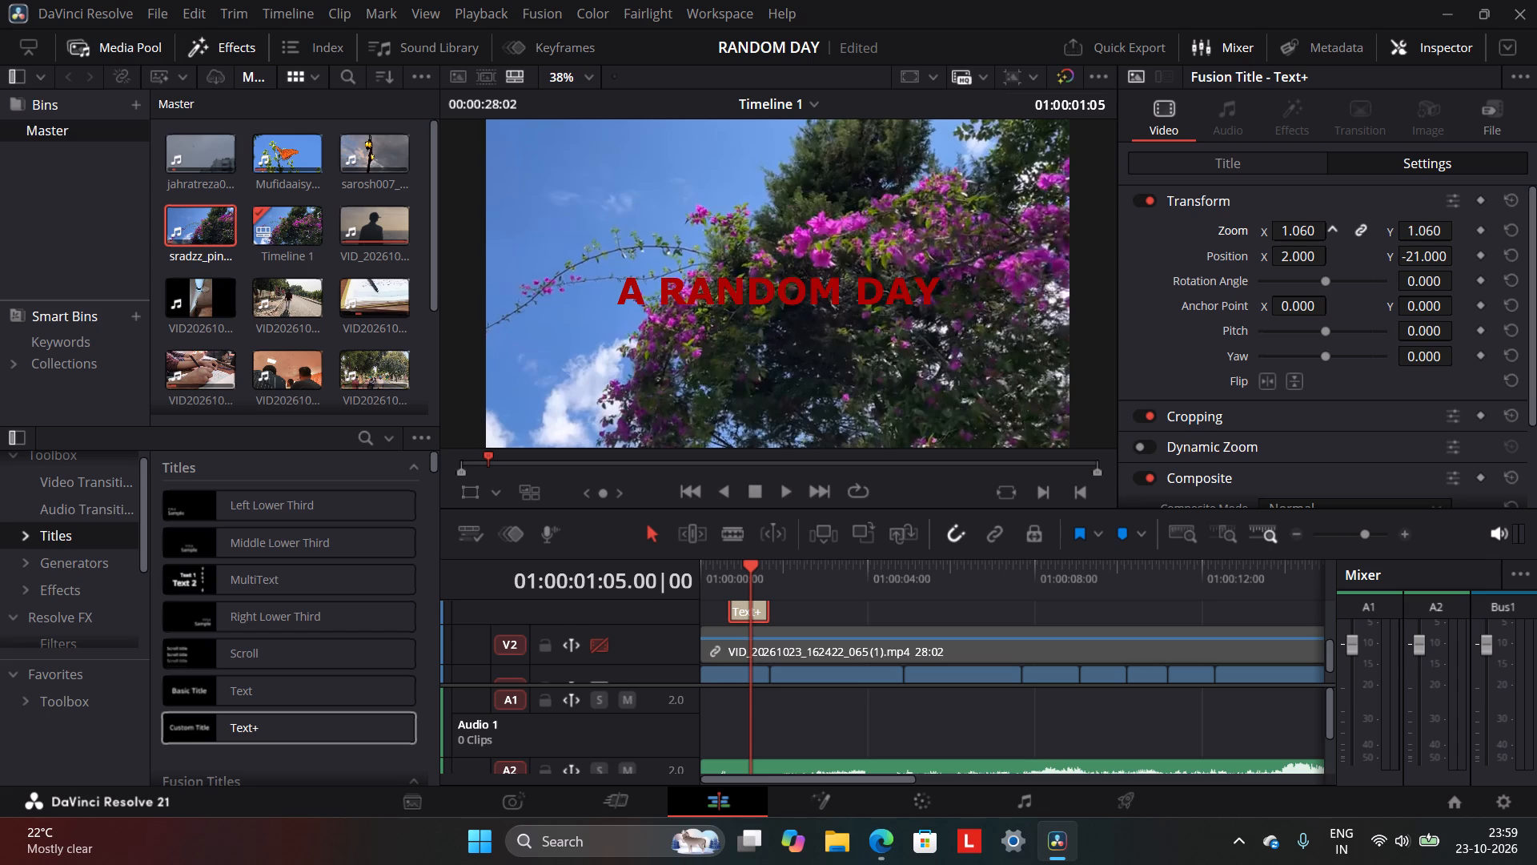
drag(1306, 259, 1318, 255)
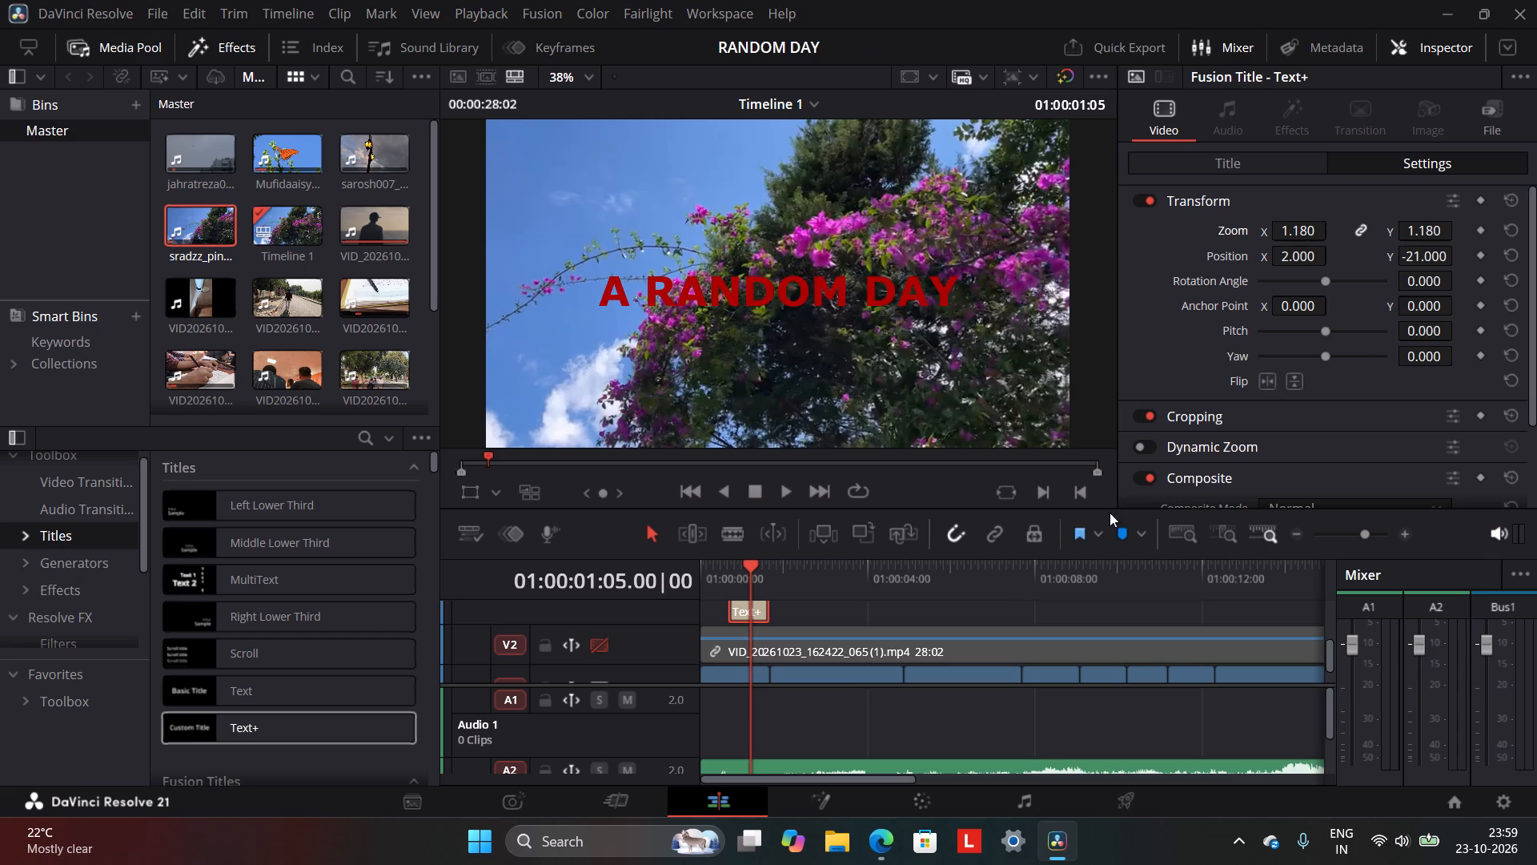
Remove the leading "A" and its space from the title text, leaving "RANDOM DAY".
click(1246, 154)
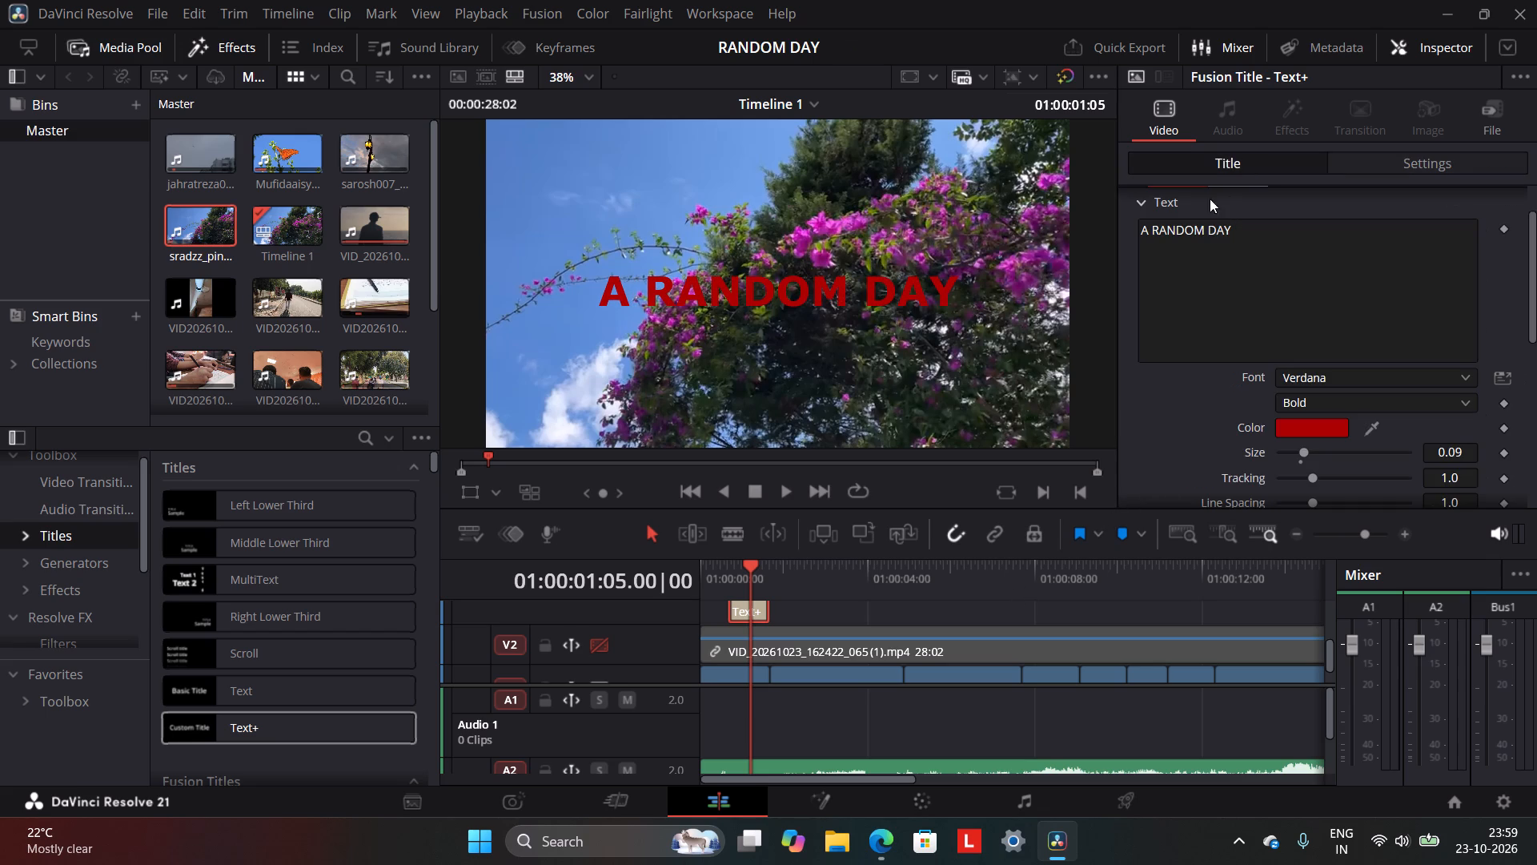
click(1154, 229)
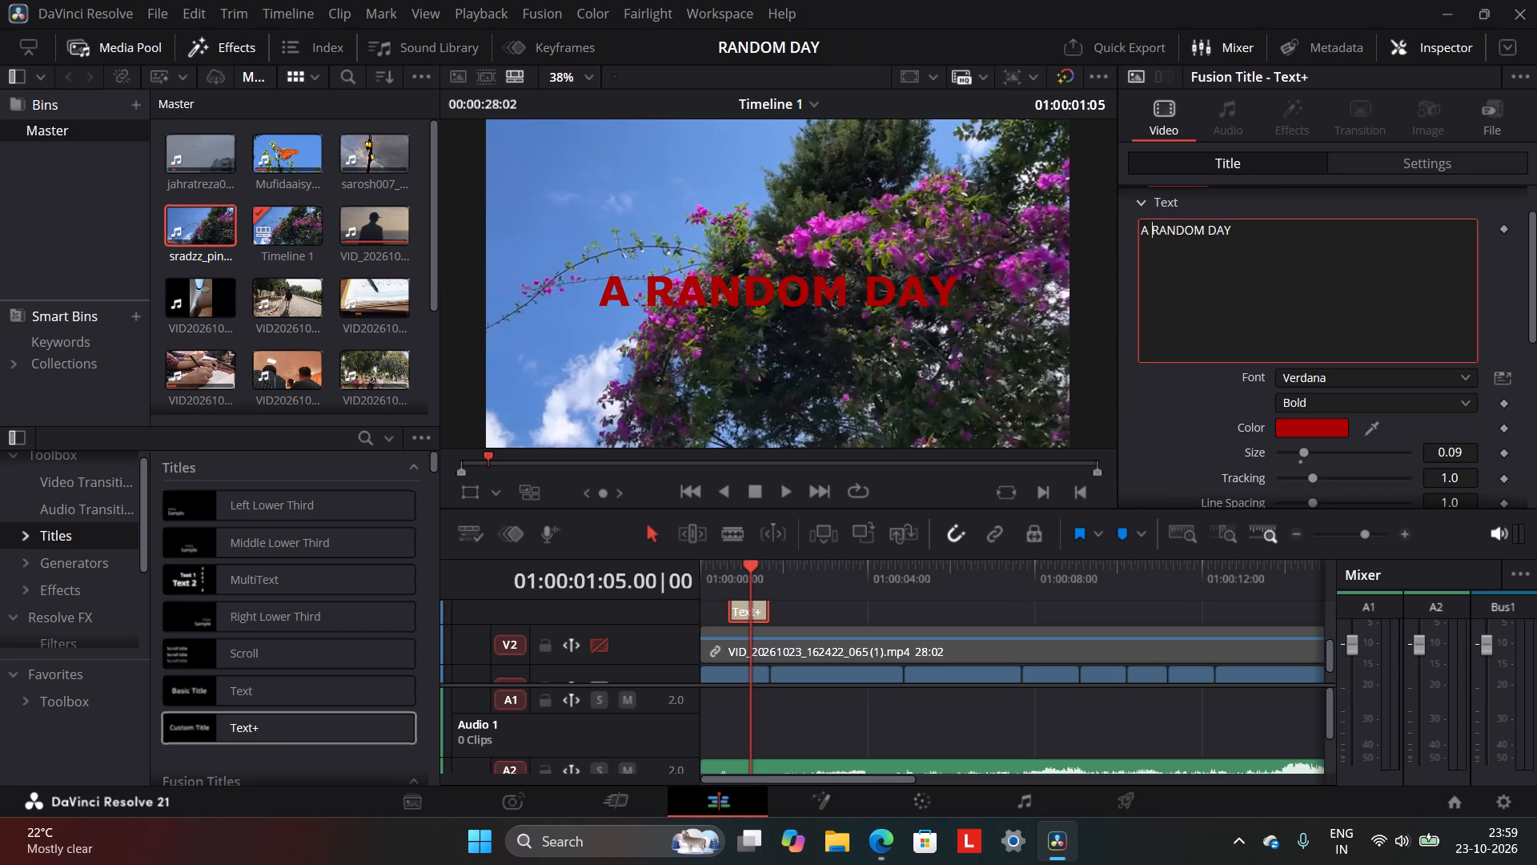
key(BackSpace)
key(BackSpace)
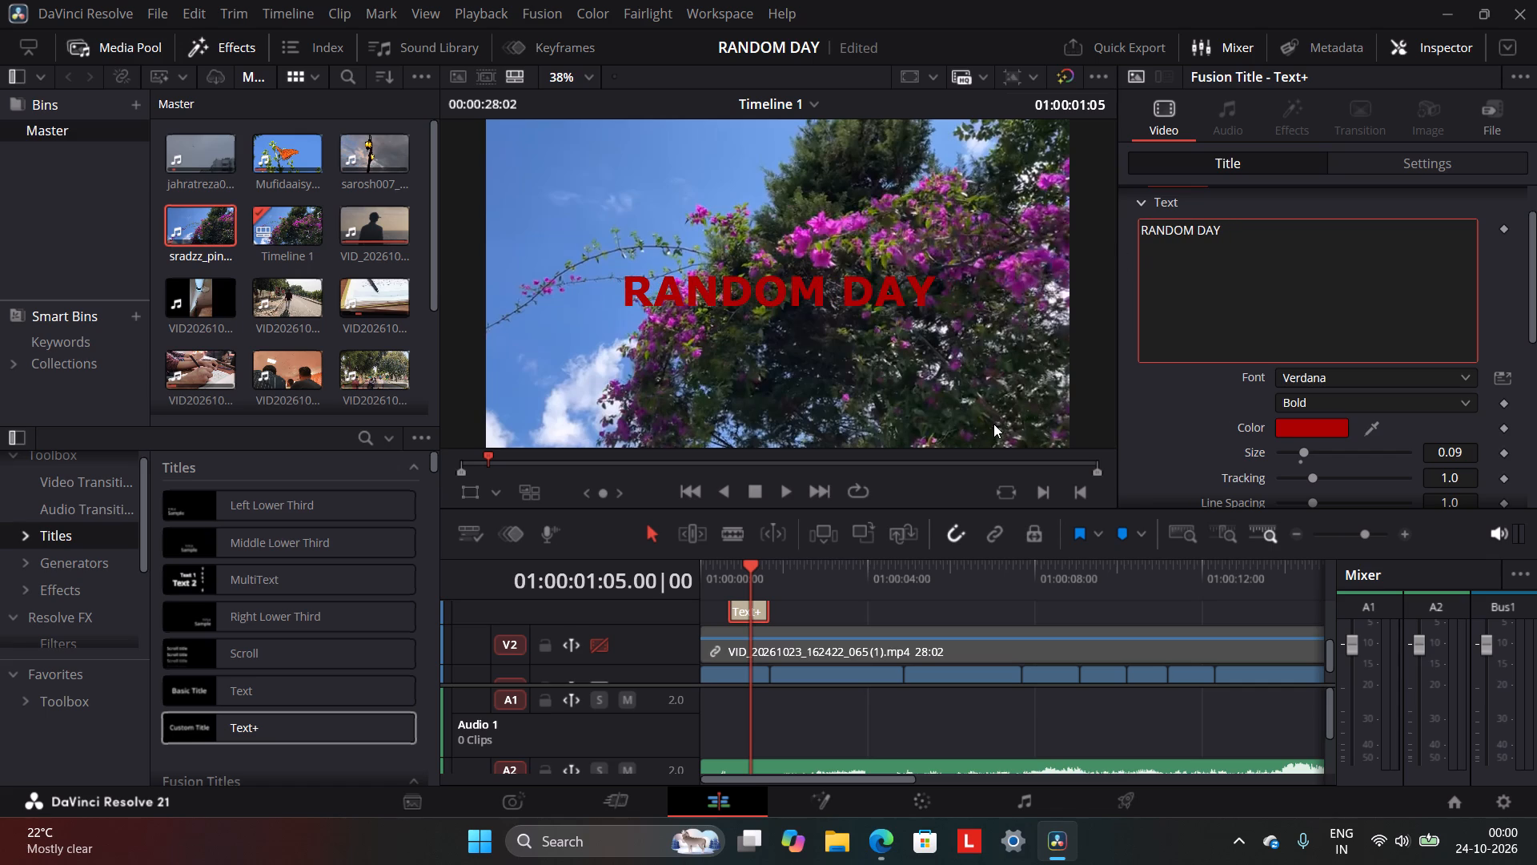
Change the "RANDOM DAY" title's text colour to a golden yellow, #c39c00.
click(1336, 434)
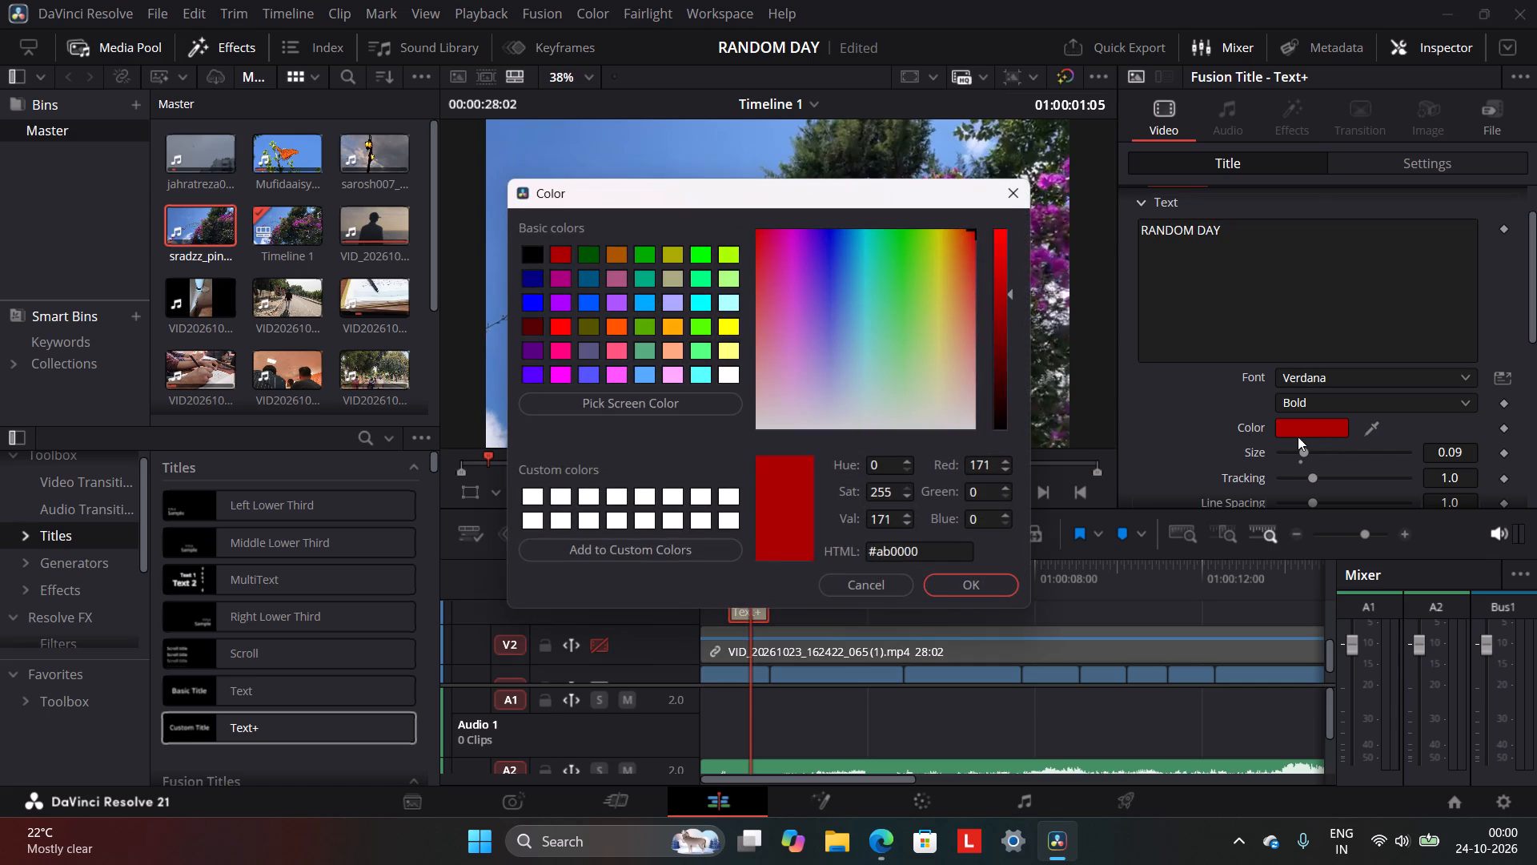
drag(933, 330, 934, 218)
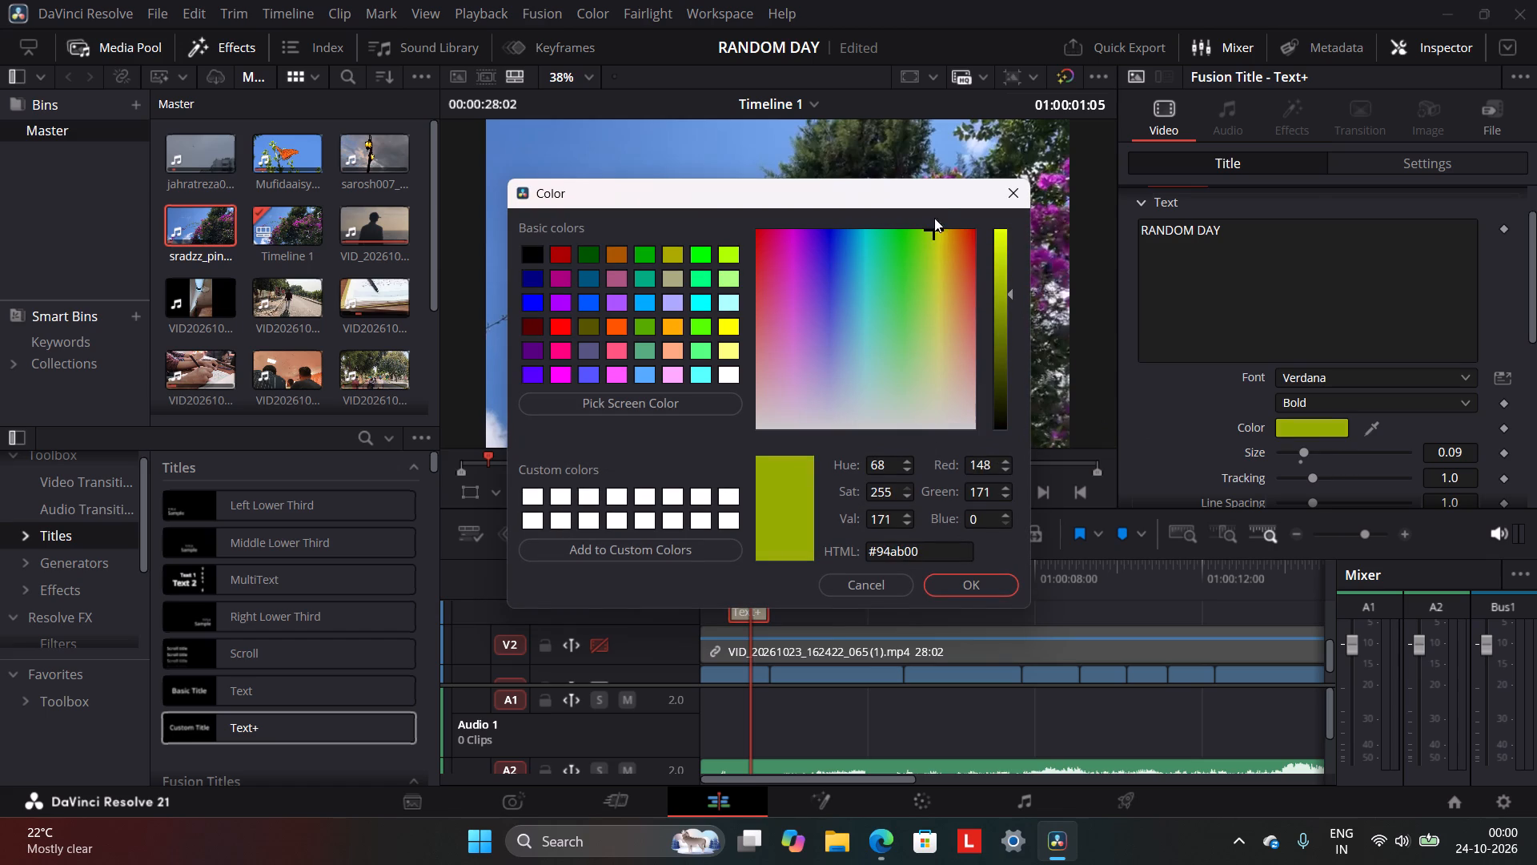
drag(934, 218, 947, 191)
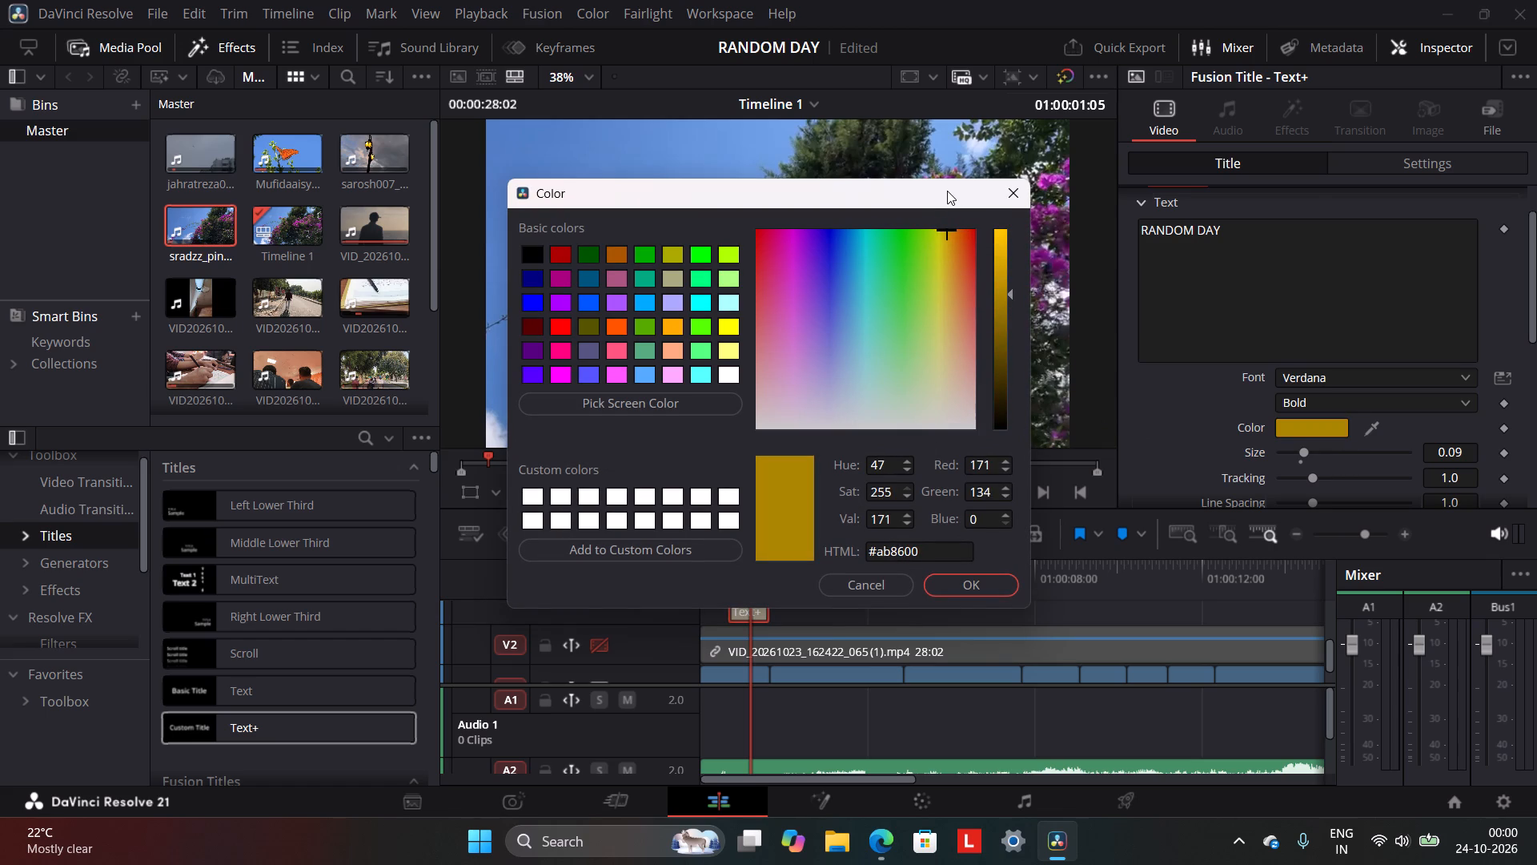
drag(947, 191, 954, 185)
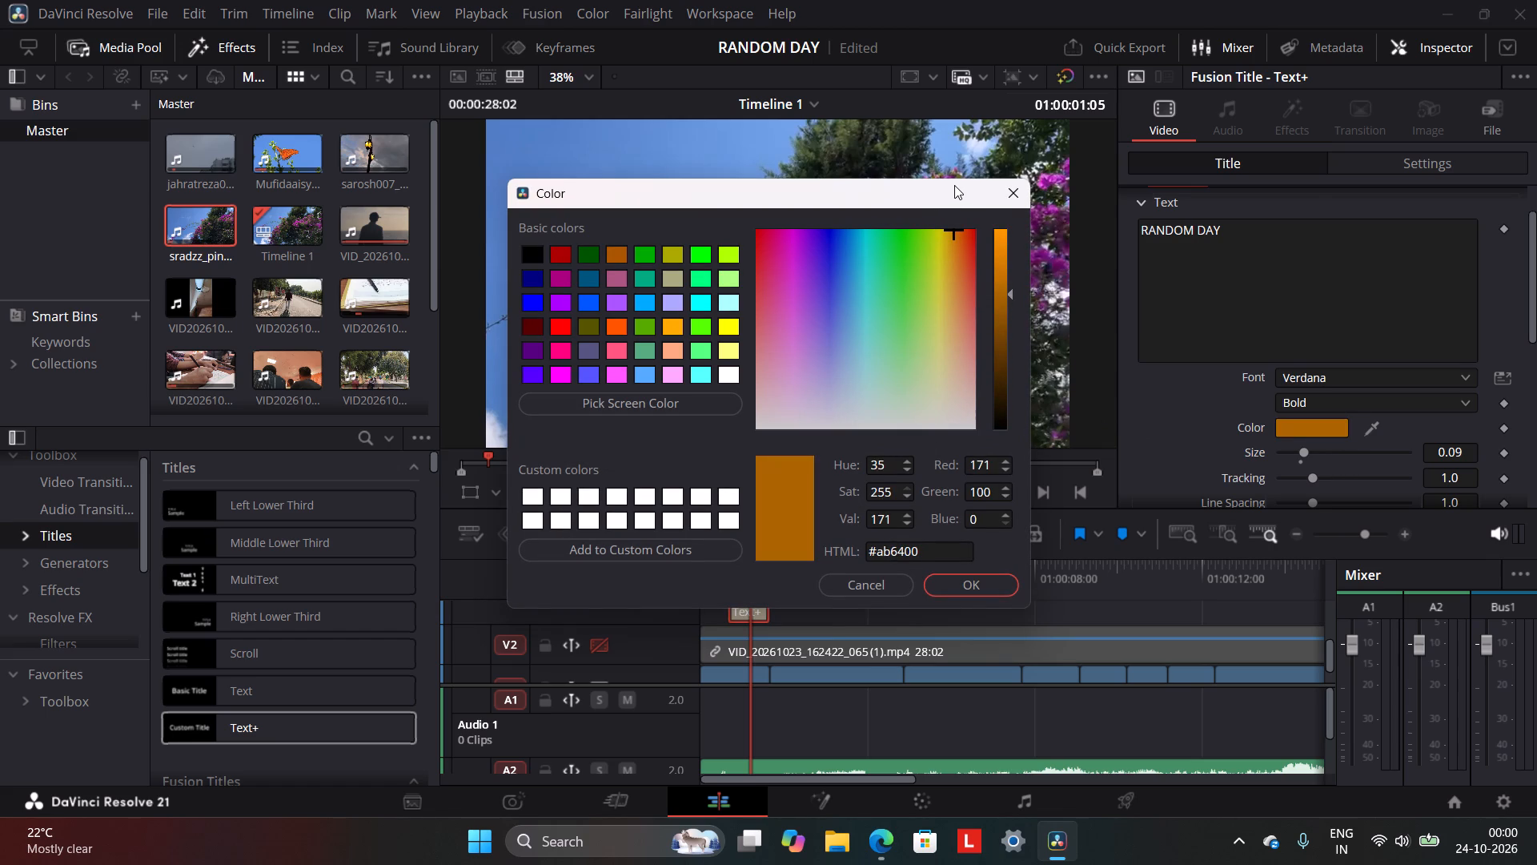
drag(954, 185, 945, 181)
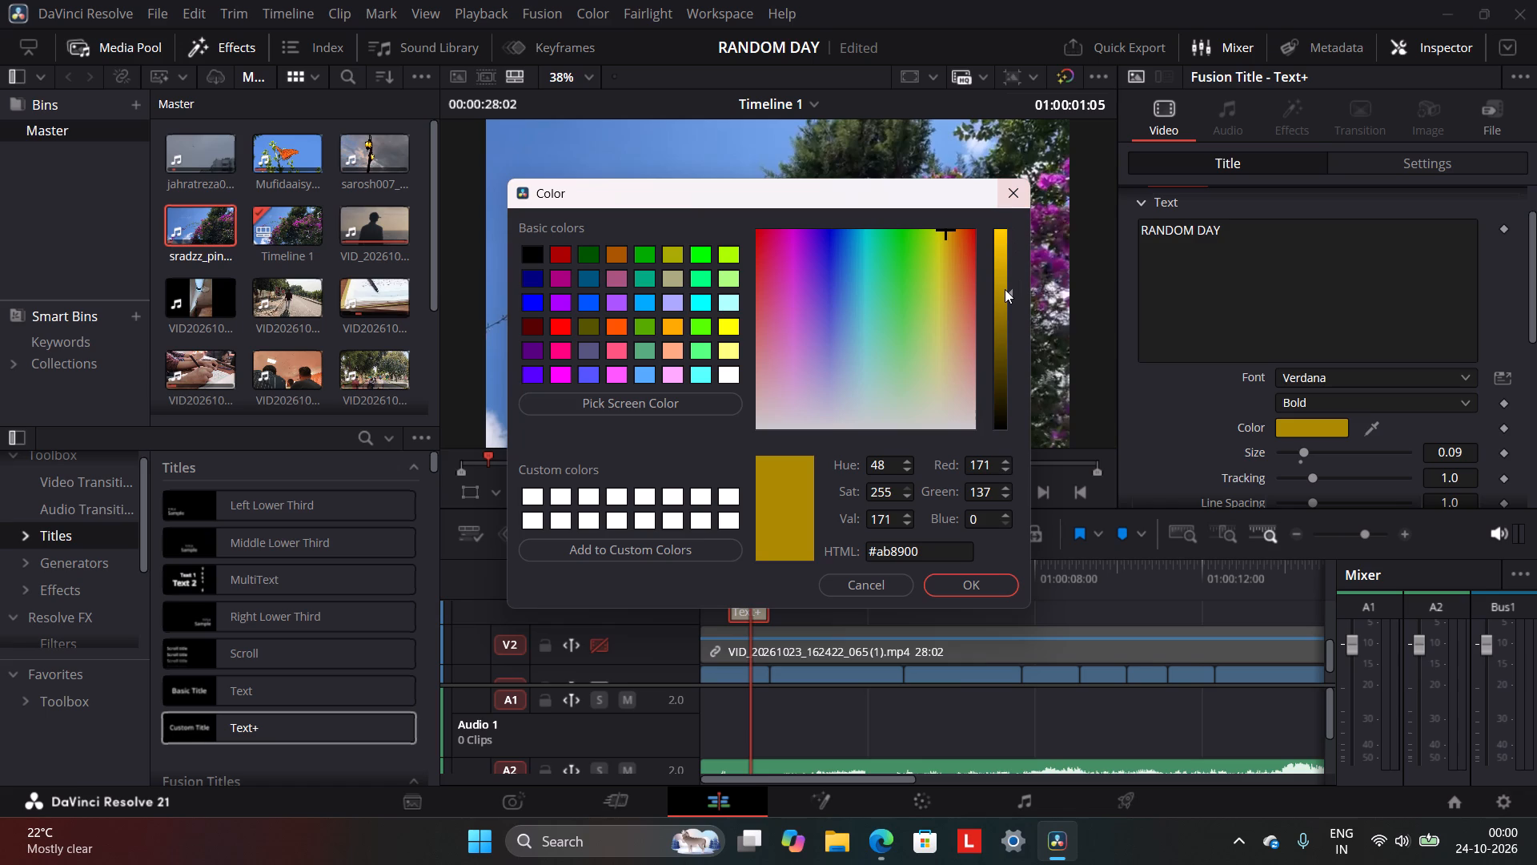
drag(1006, 289, 1006, 268)
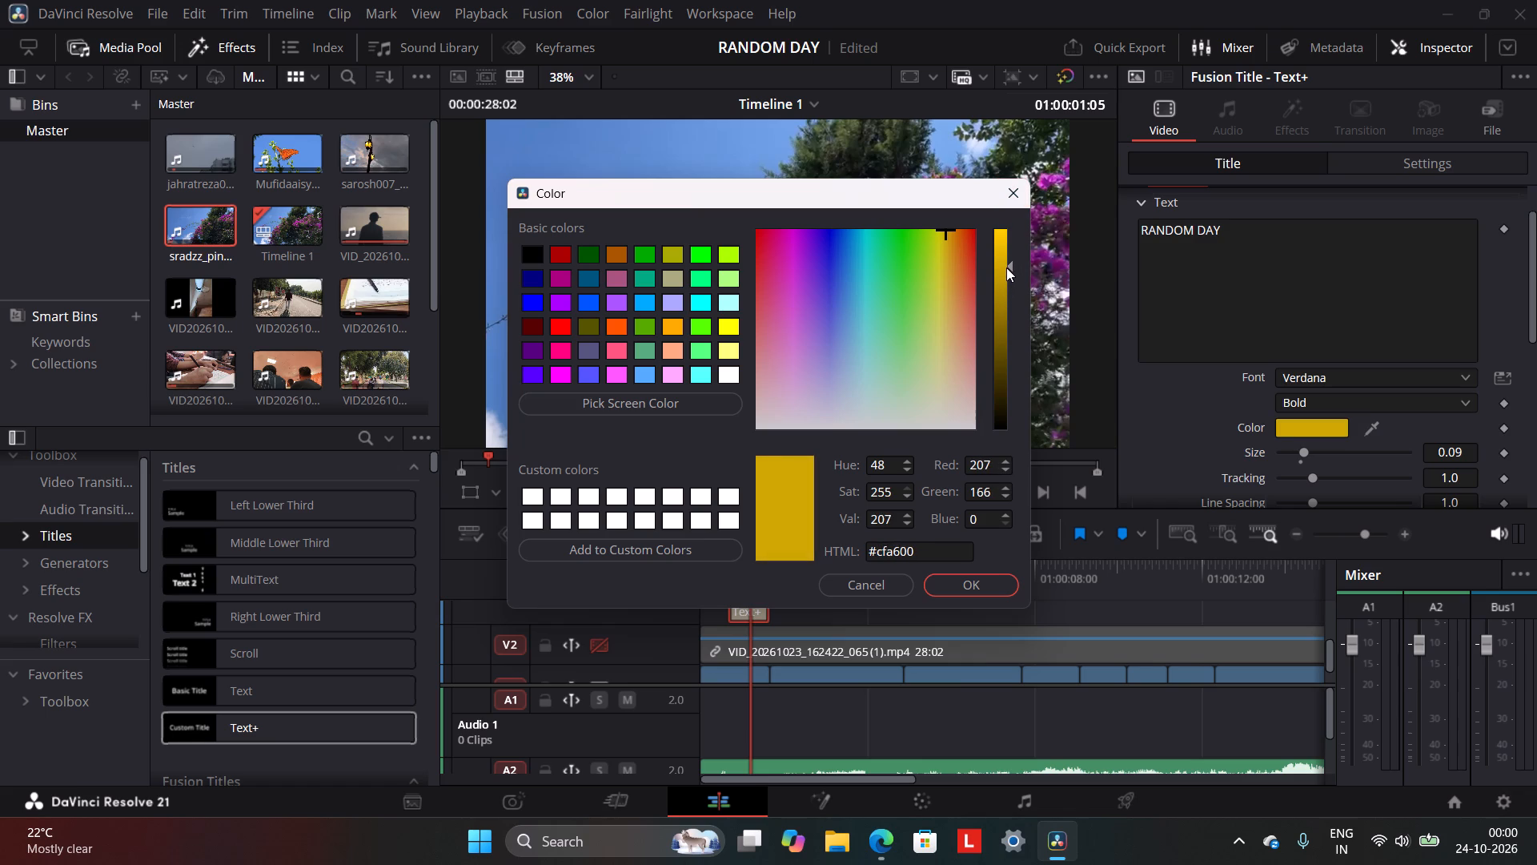
drag(1006, 268, 1006, 276)
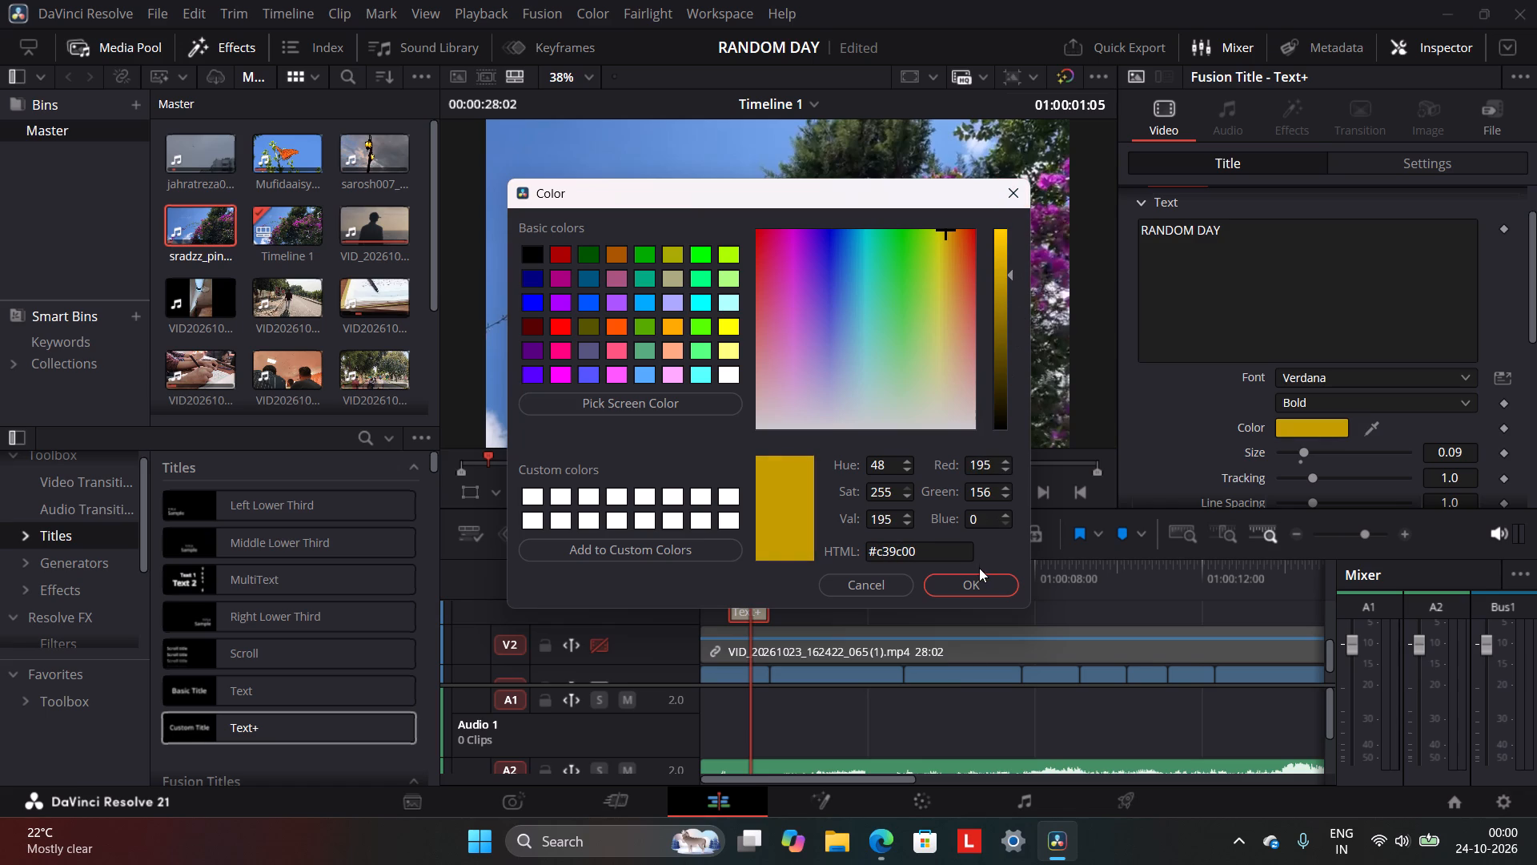
click(985, 576)
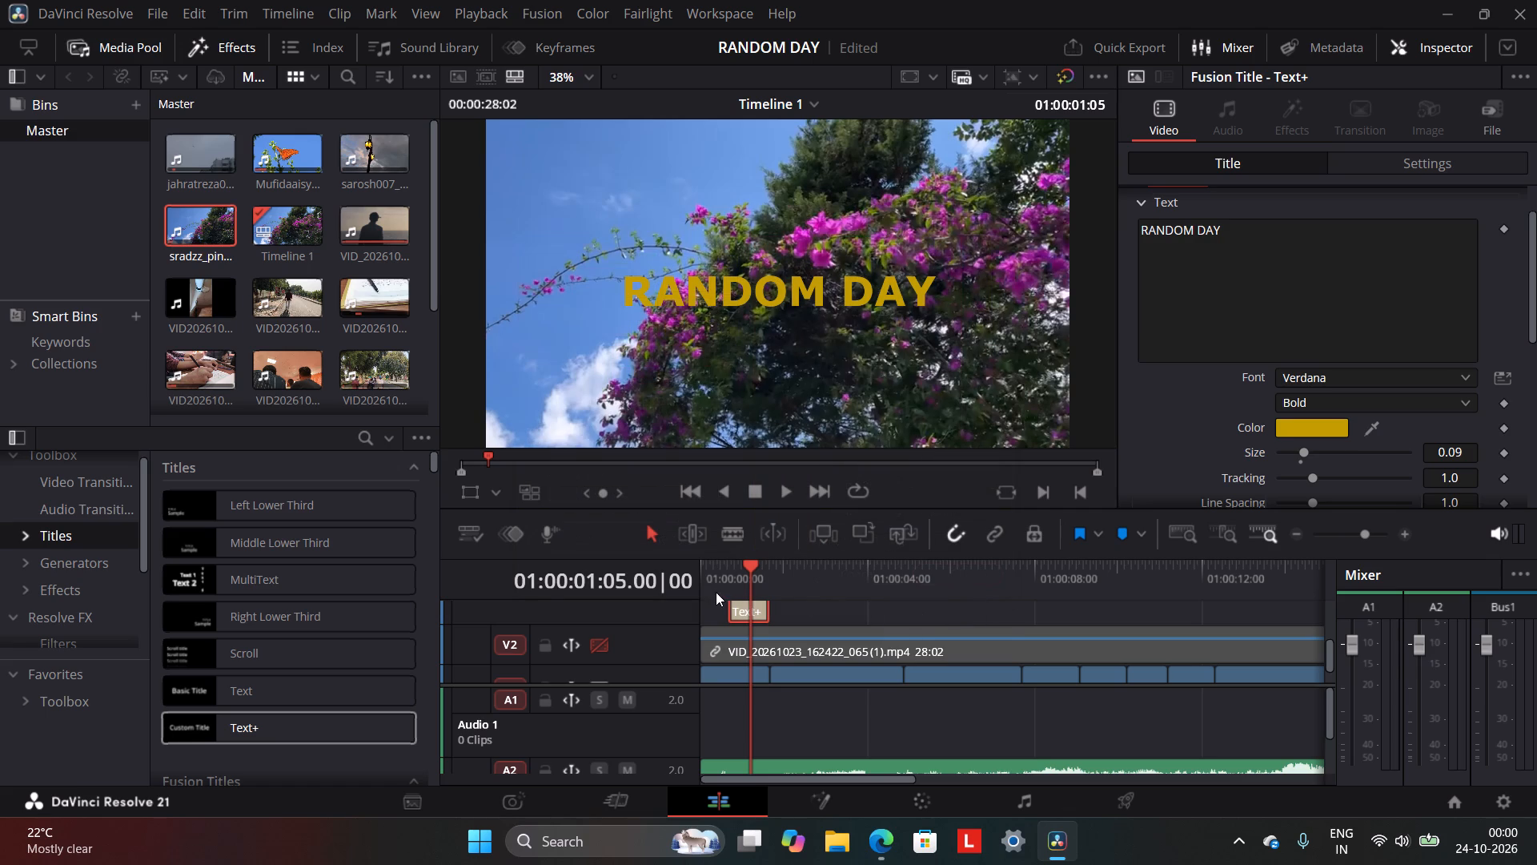
Play the opening from the start of the timeline to review how the golden title looks over the footage.
drag(748, 574, 711, 598)
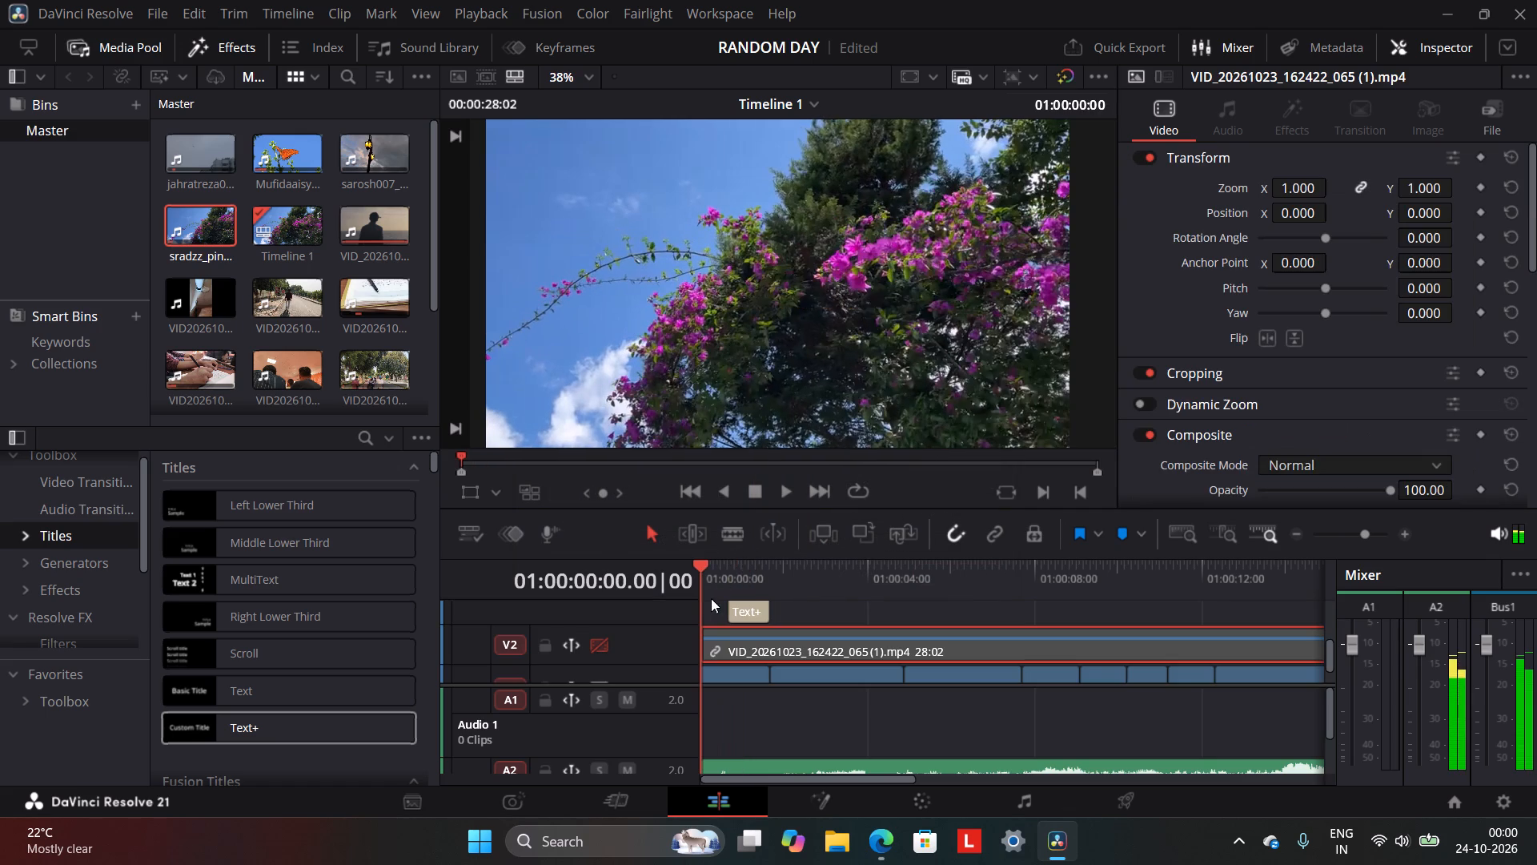
drag(711, 598, 700, 605)
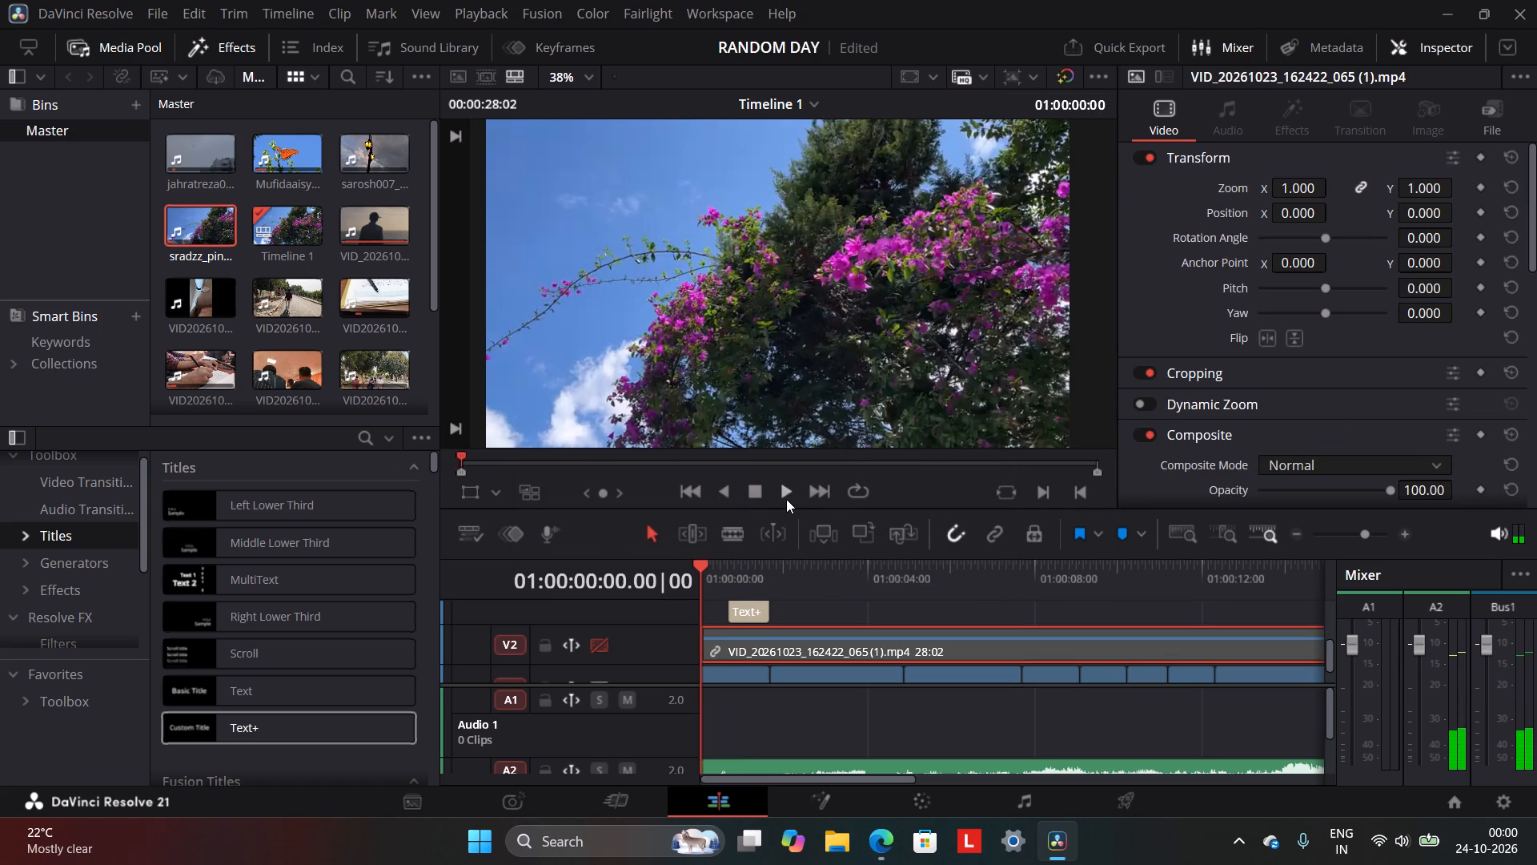
click(786, 499)
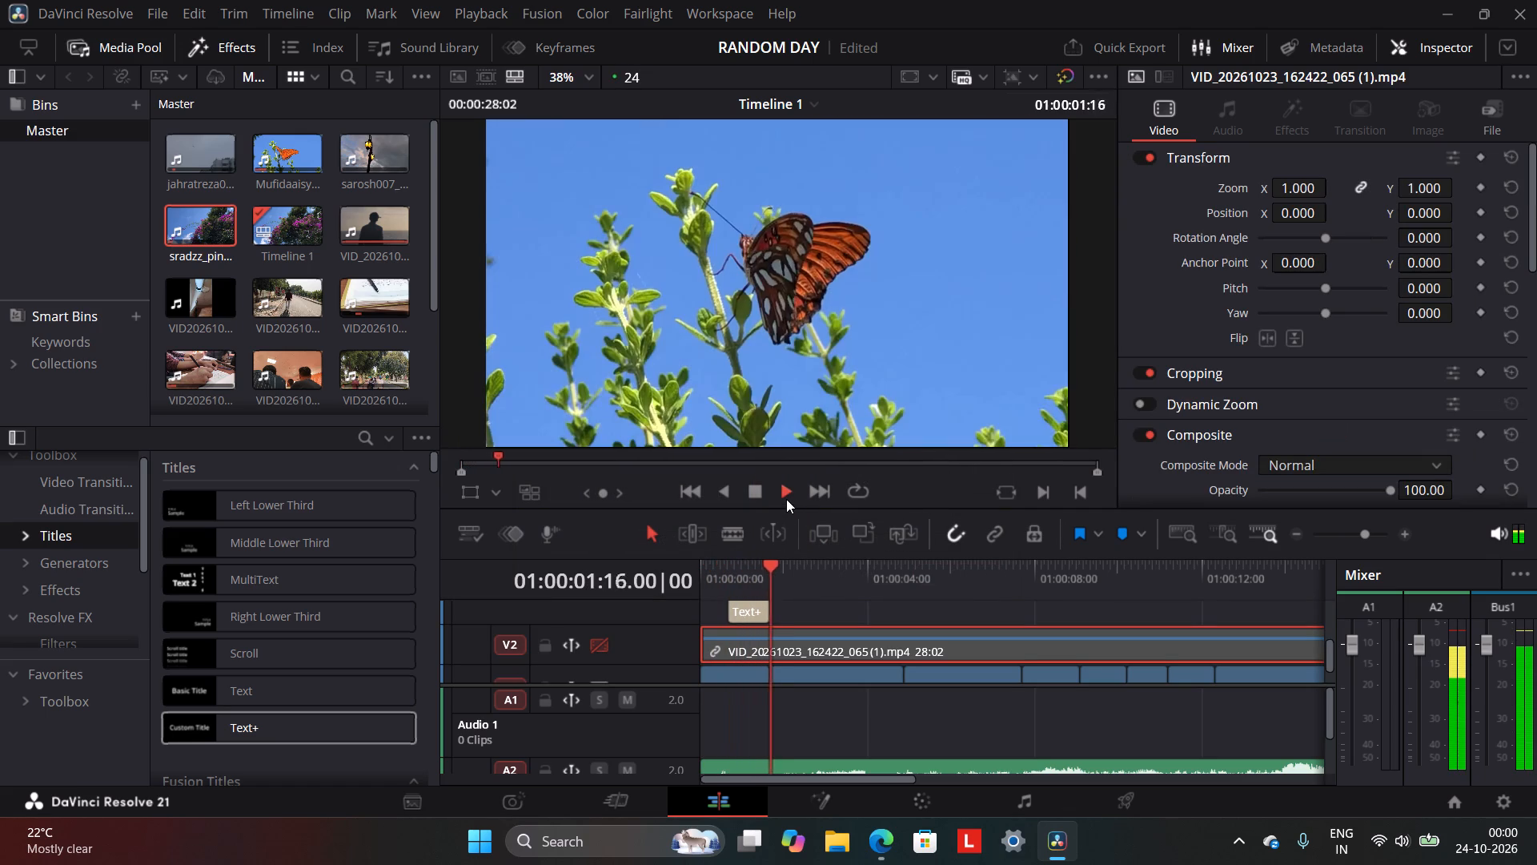
click(756, 487)
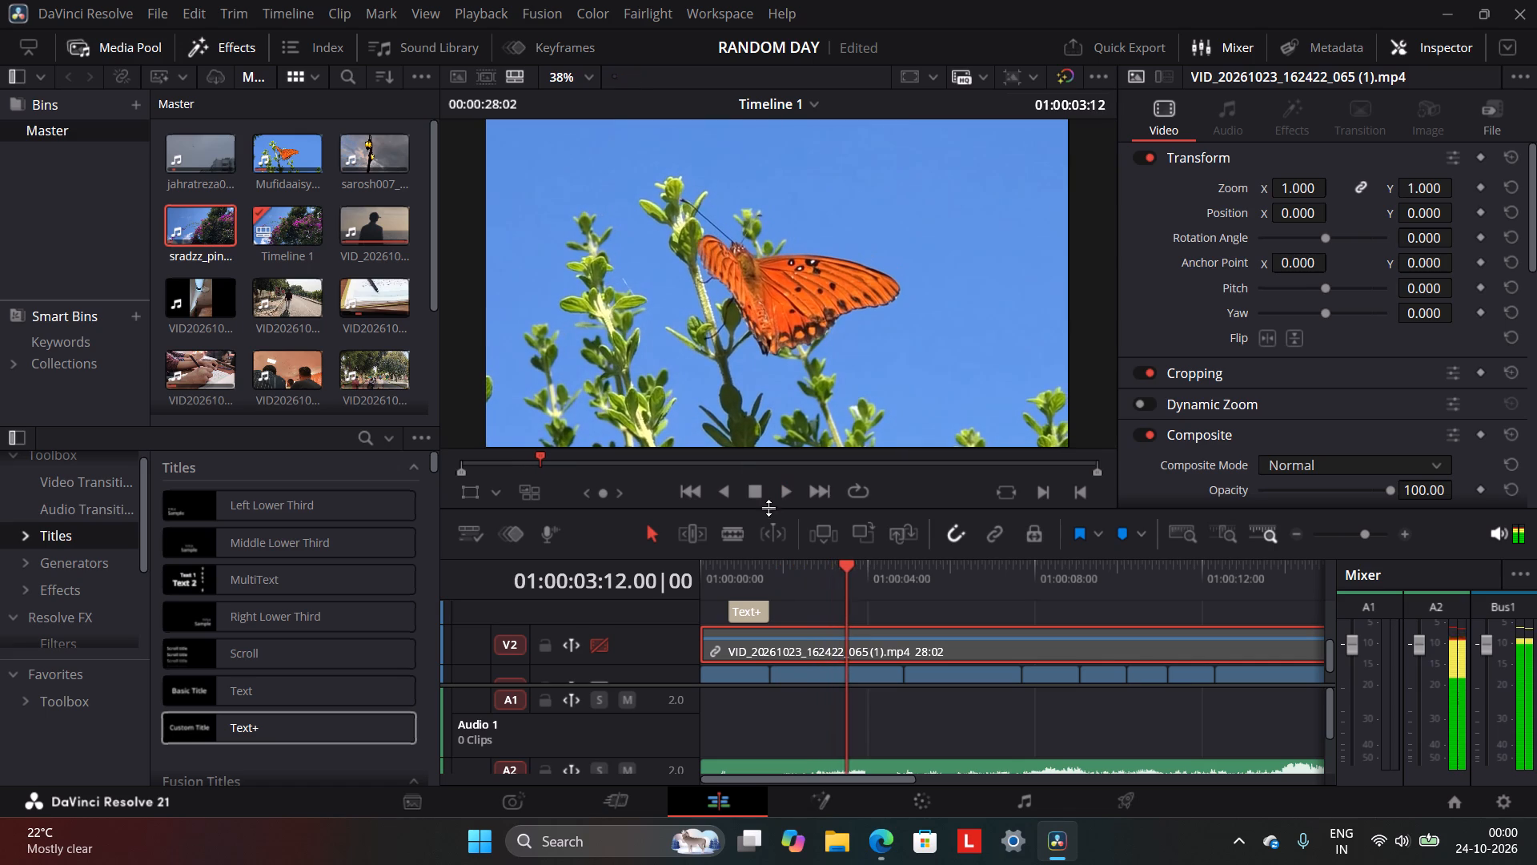
drag(841, 566, 703, 583)
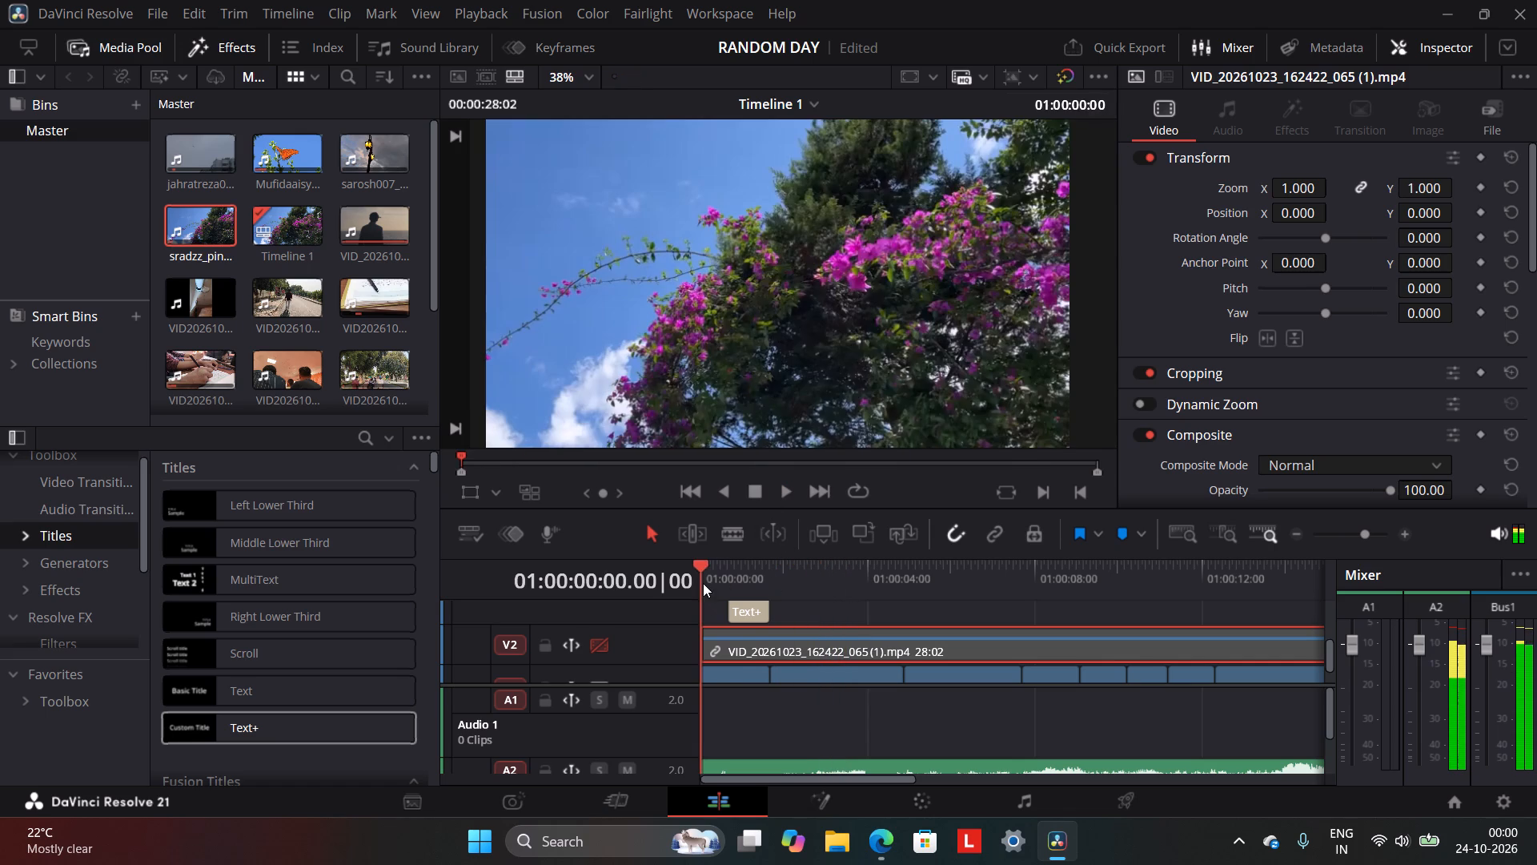
drag(703, 583, 696, 583)
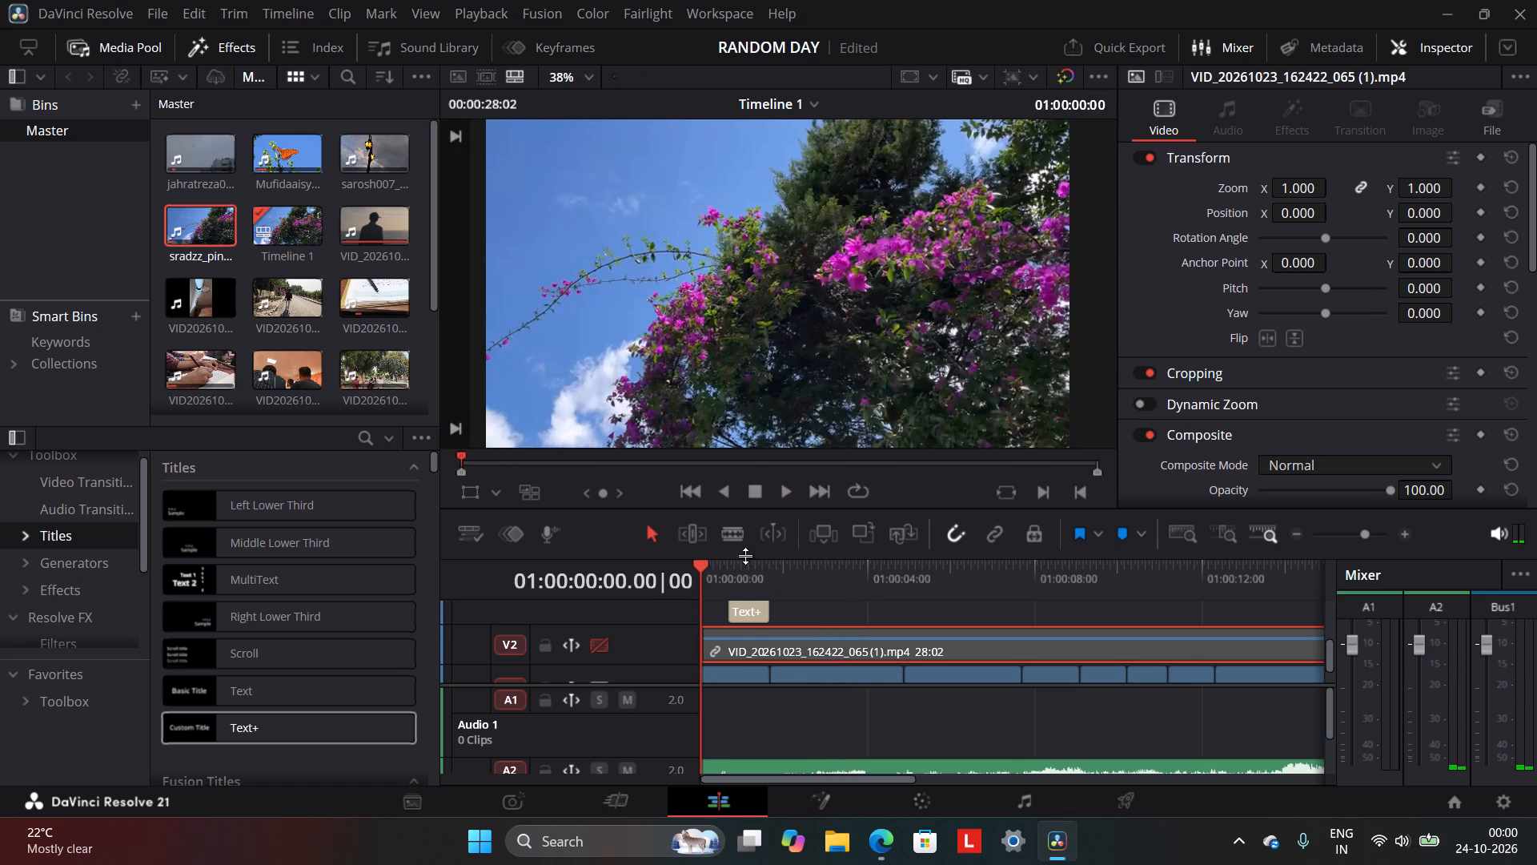
scroll(736, 580, down, 2)
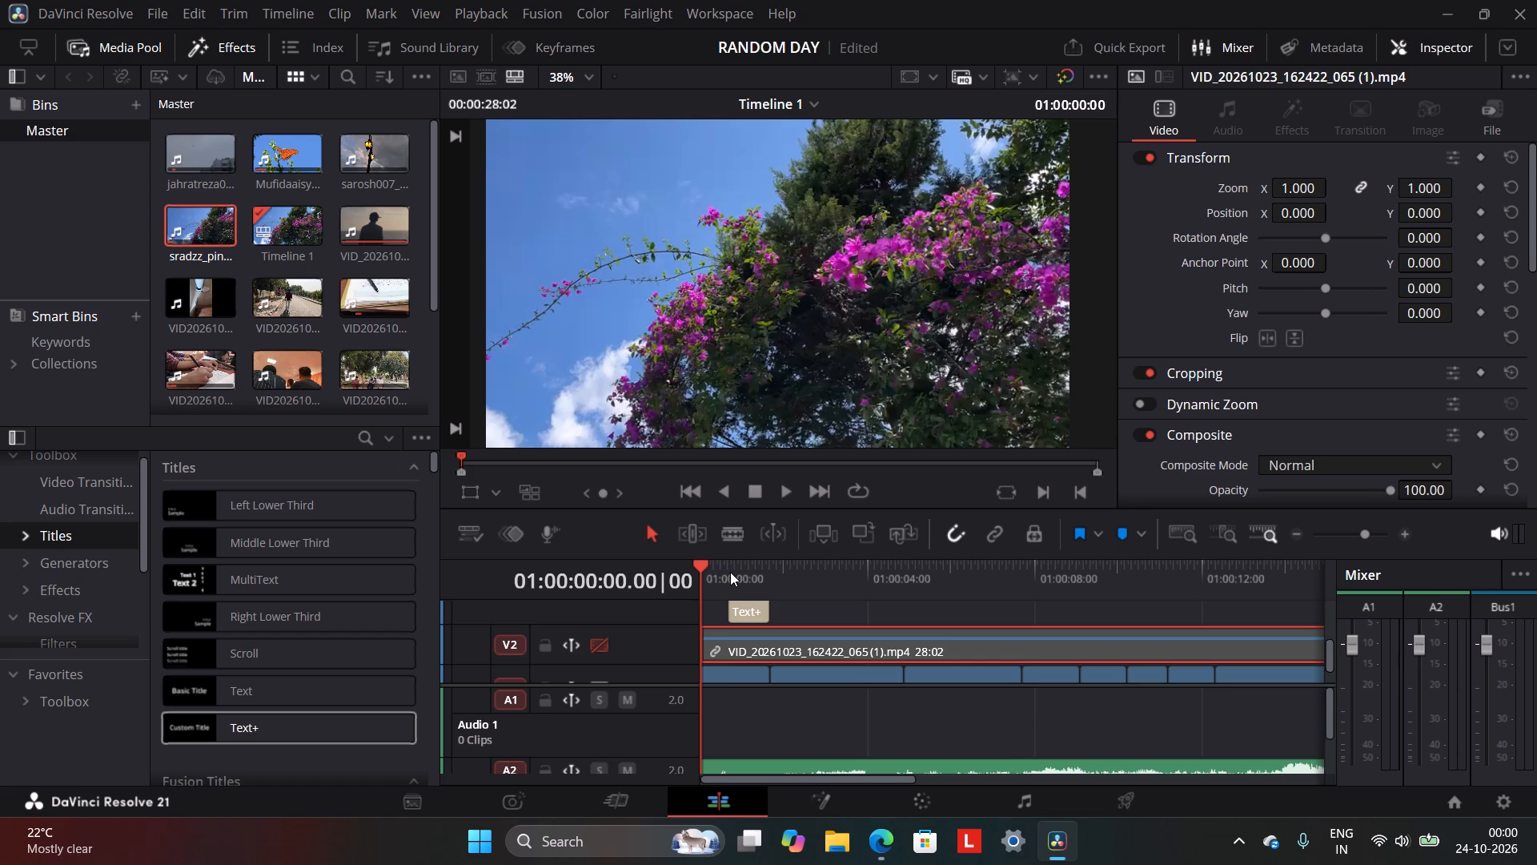
click(730, 562)
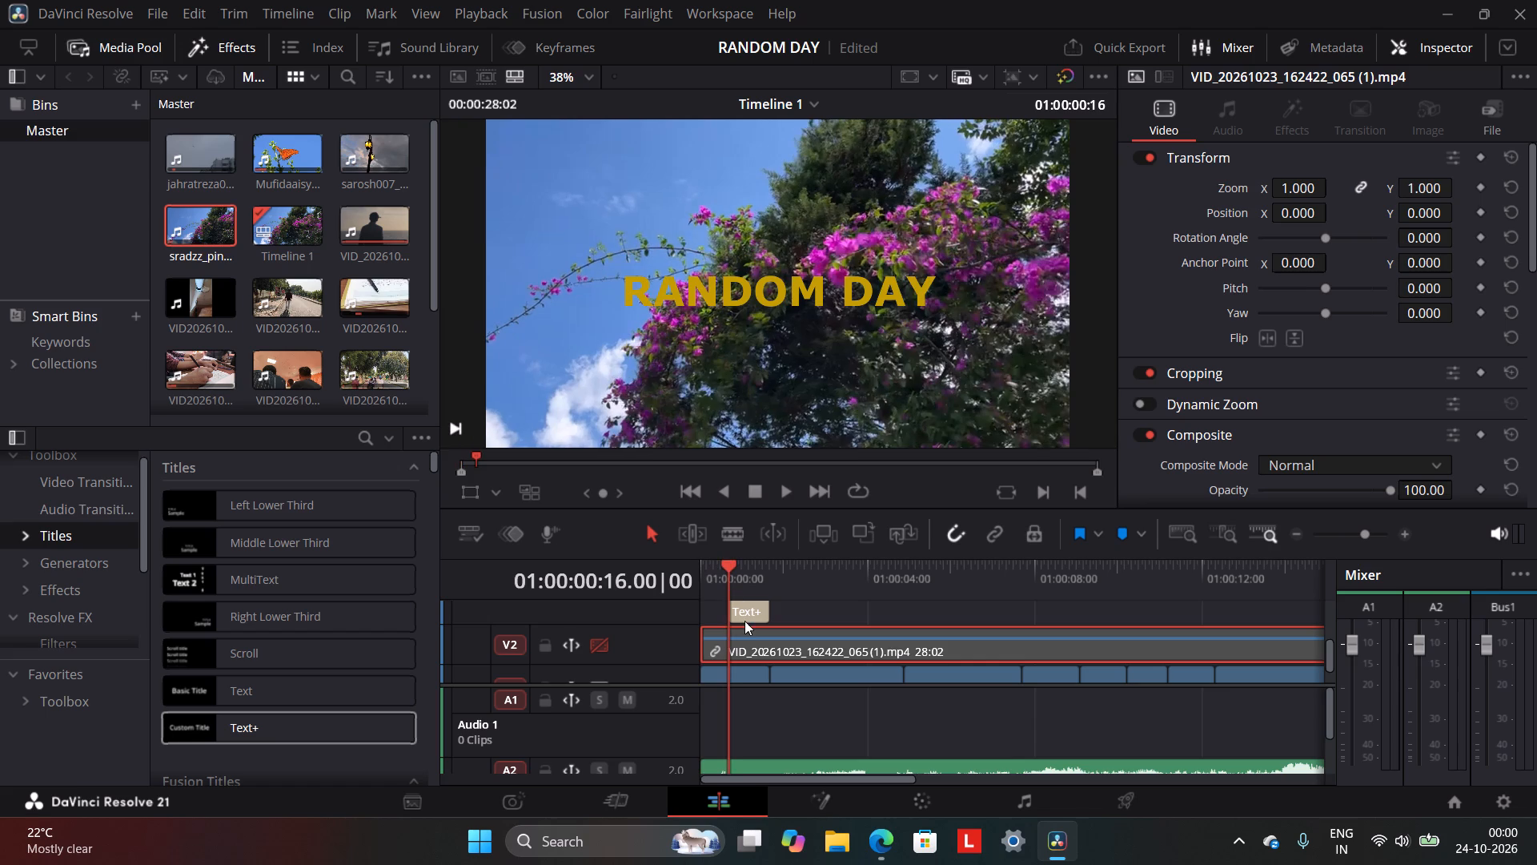
click(744, 611)
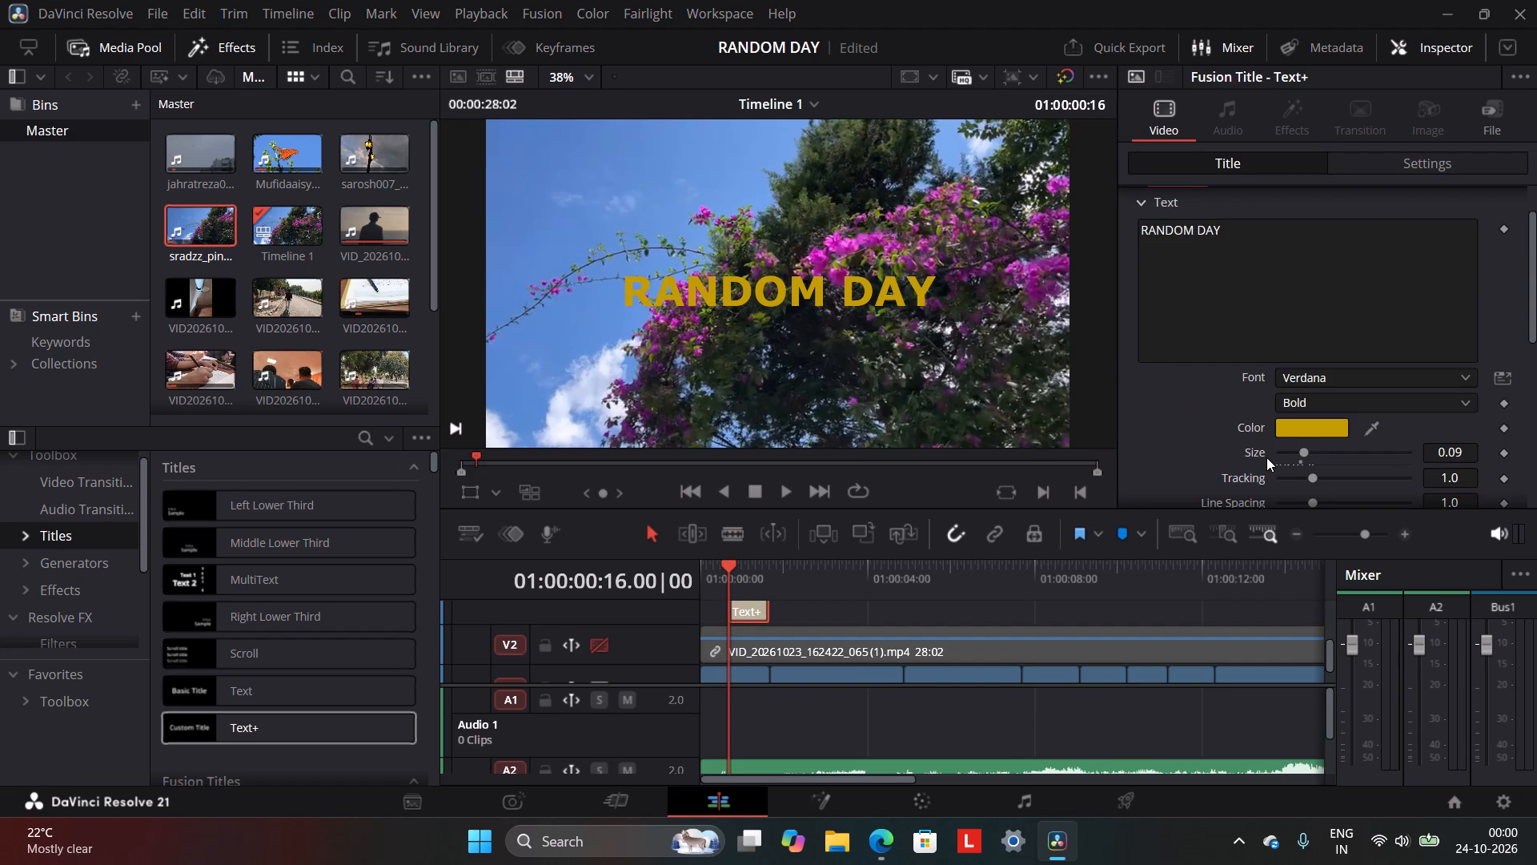
Temporarily enable video track V2 to preview the opening of its VID_20261023_162422_065 (1).mp4 clip, and disable the track again.
click(596, 648)
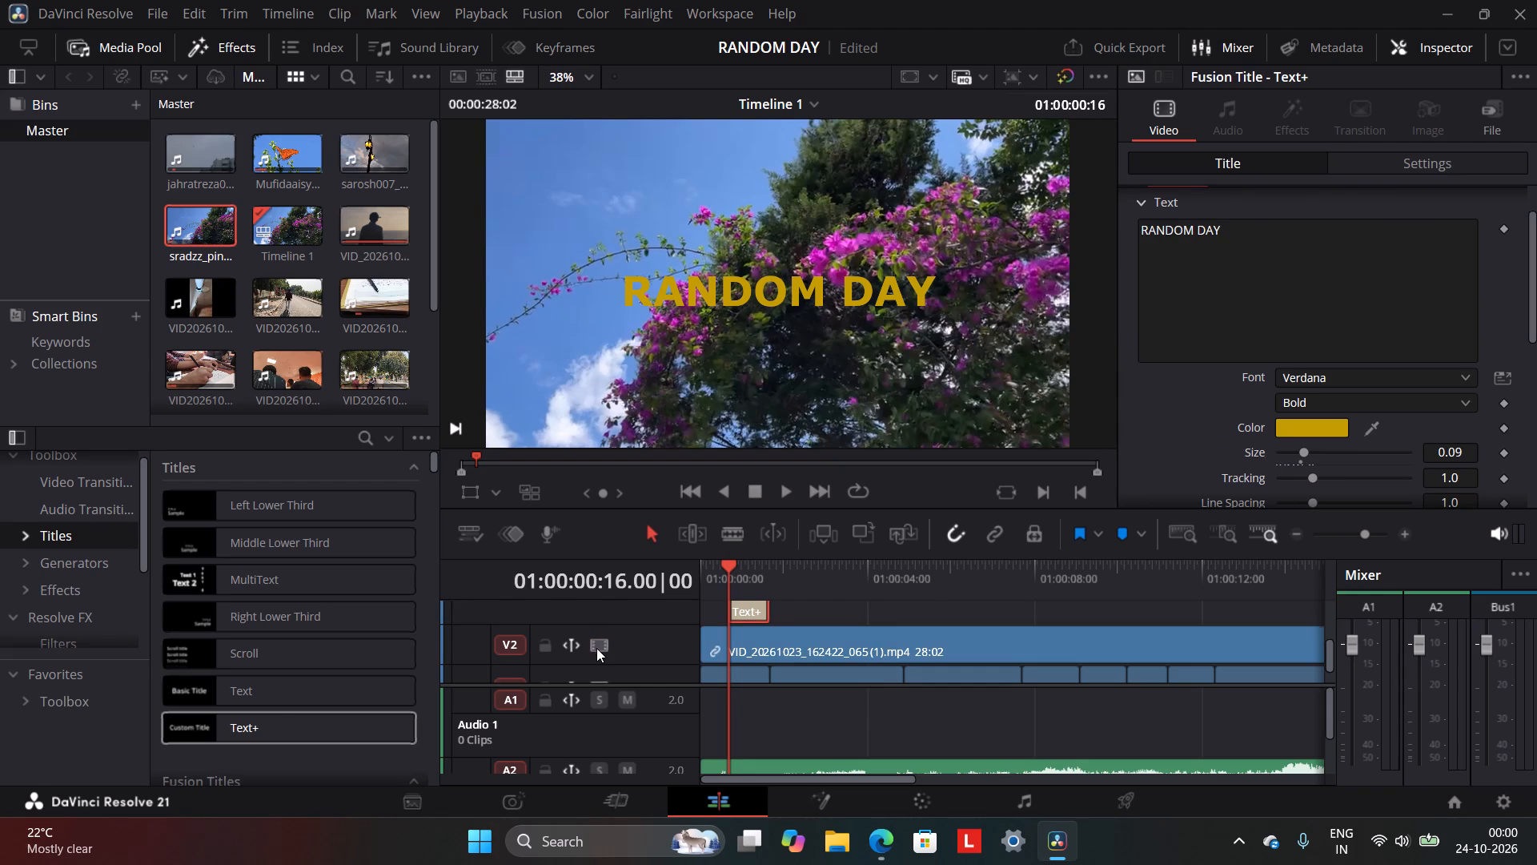
drag(729, 561, 708, 572)
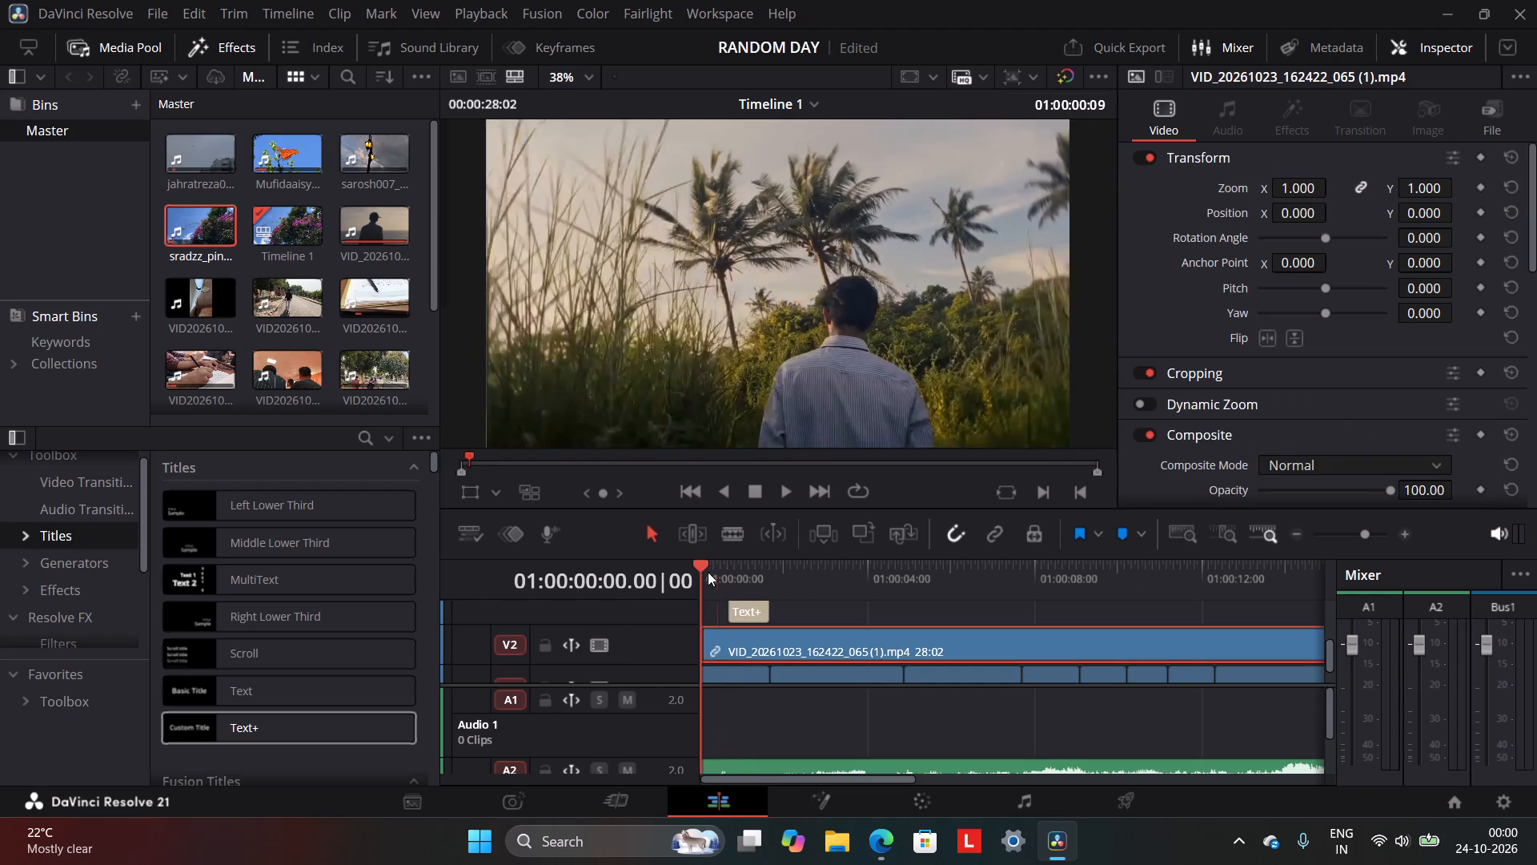
drag(708, 572, 698, 574)
click(786, 497)
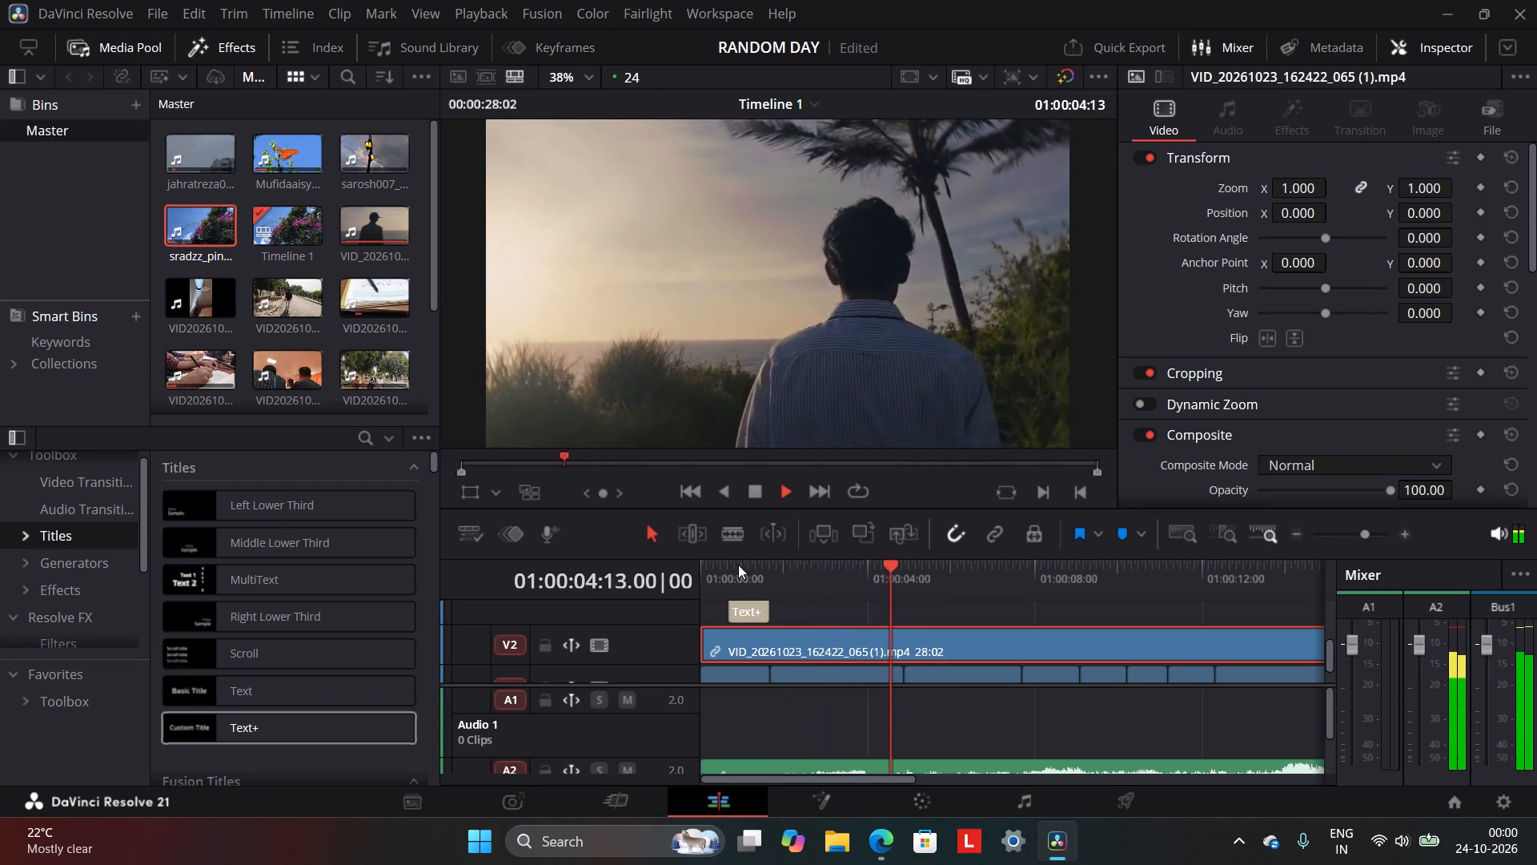
click(752, 490)
click(762, 564)
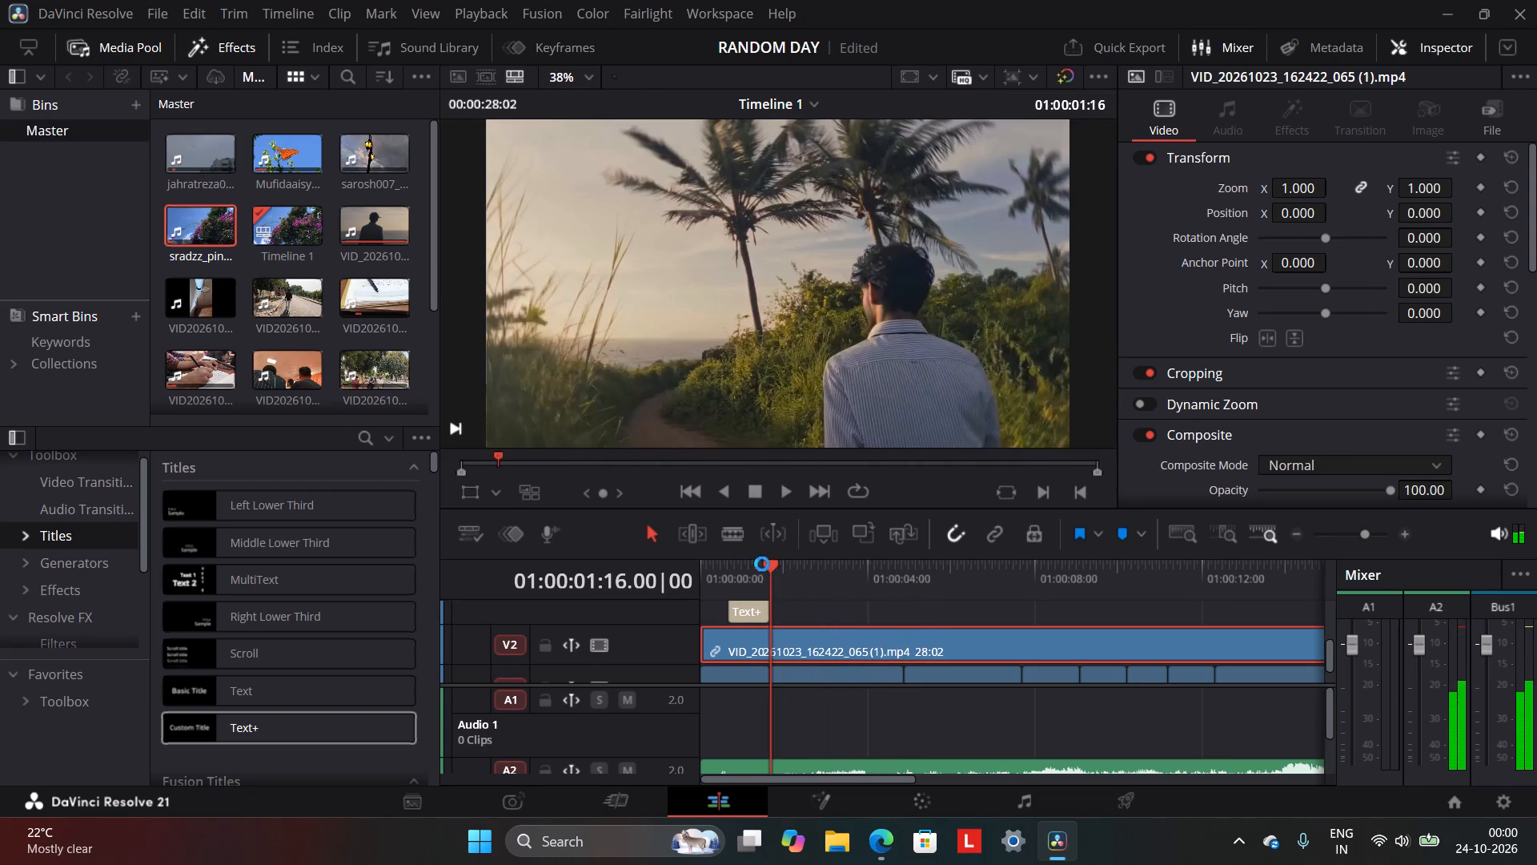
drag(768, 565, 692, 606)
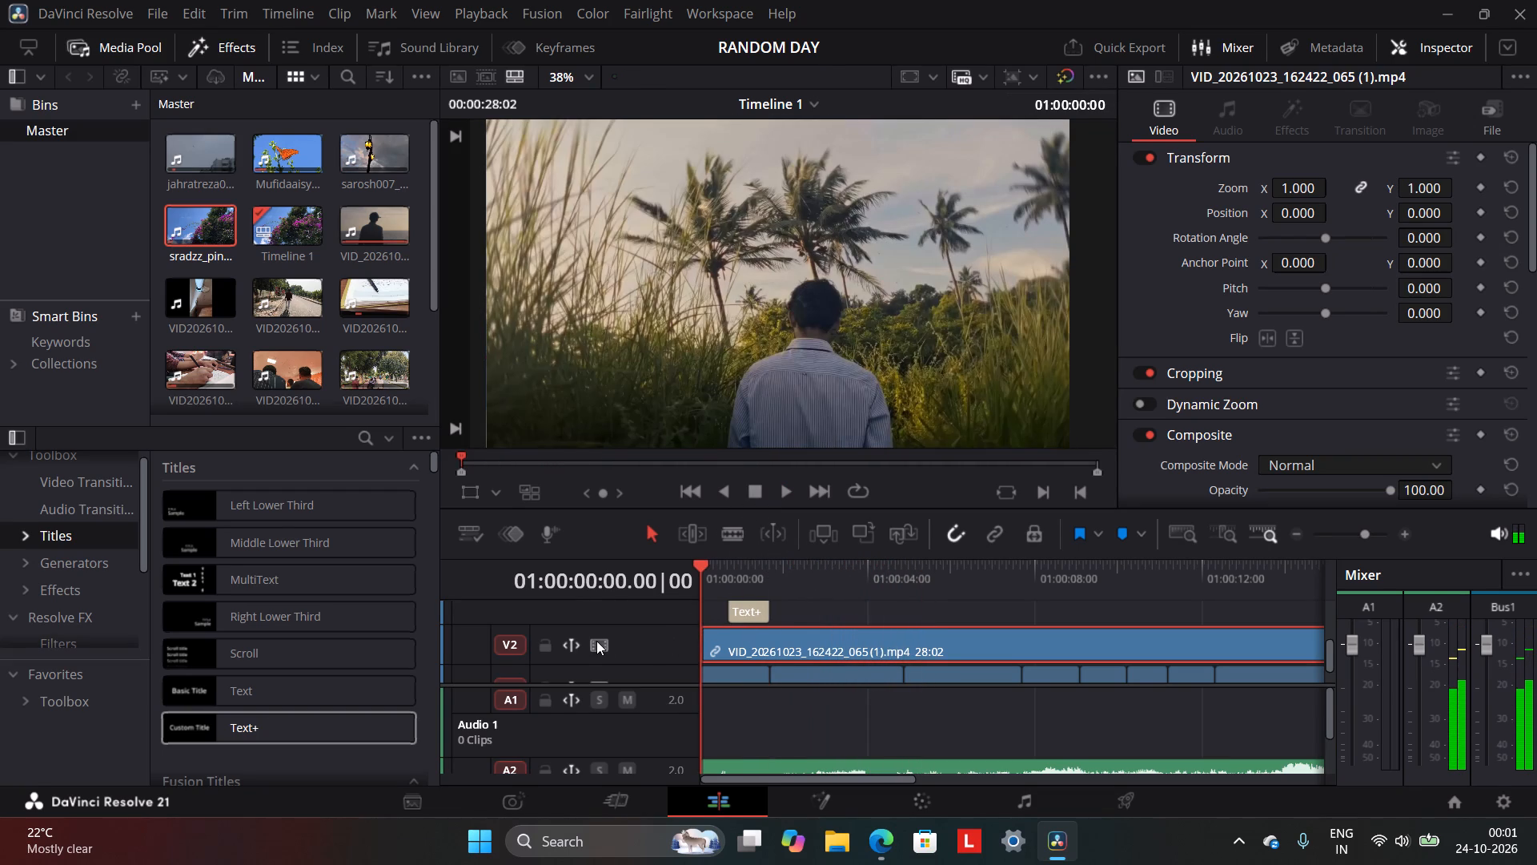
click(596, 641)
Move the "RANDOM DAY" title slightly lower in the frame by setting its Y position to -41.000.
click(788, 495)
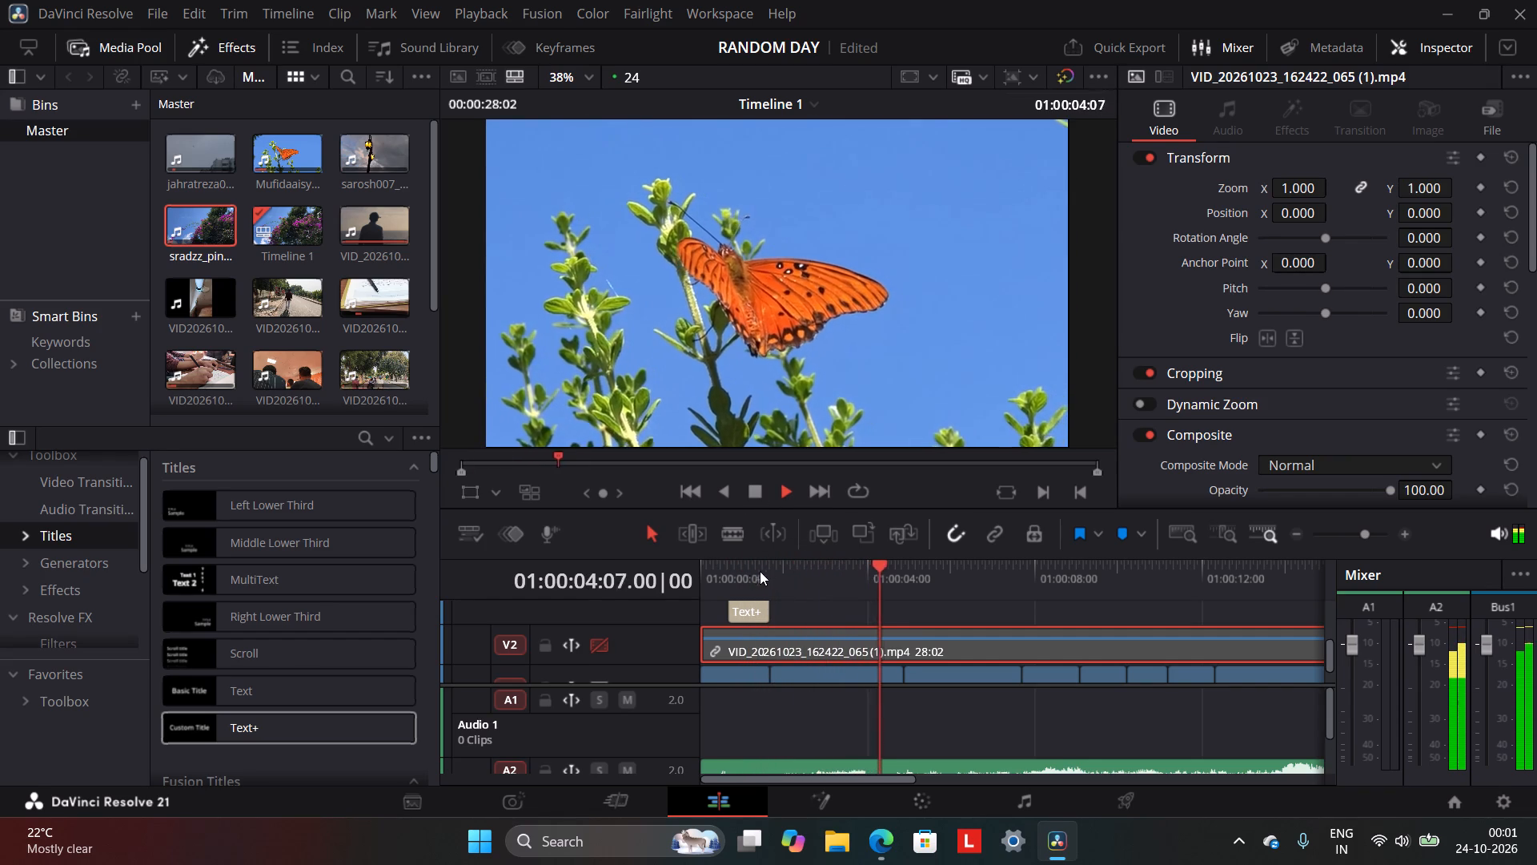
click(716, 574)
click(747, 485)
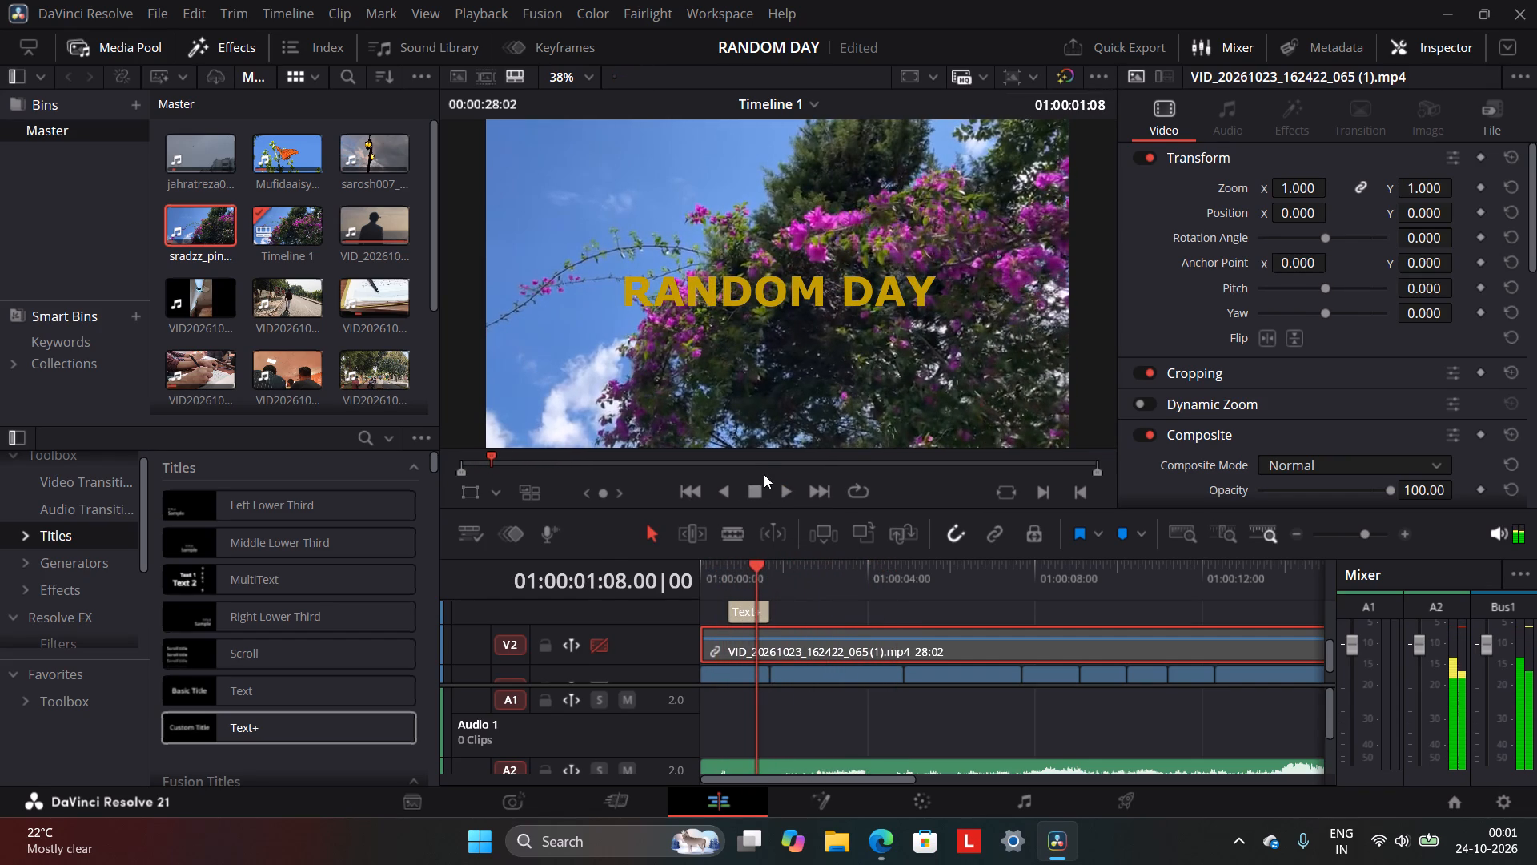
click(752, 609)
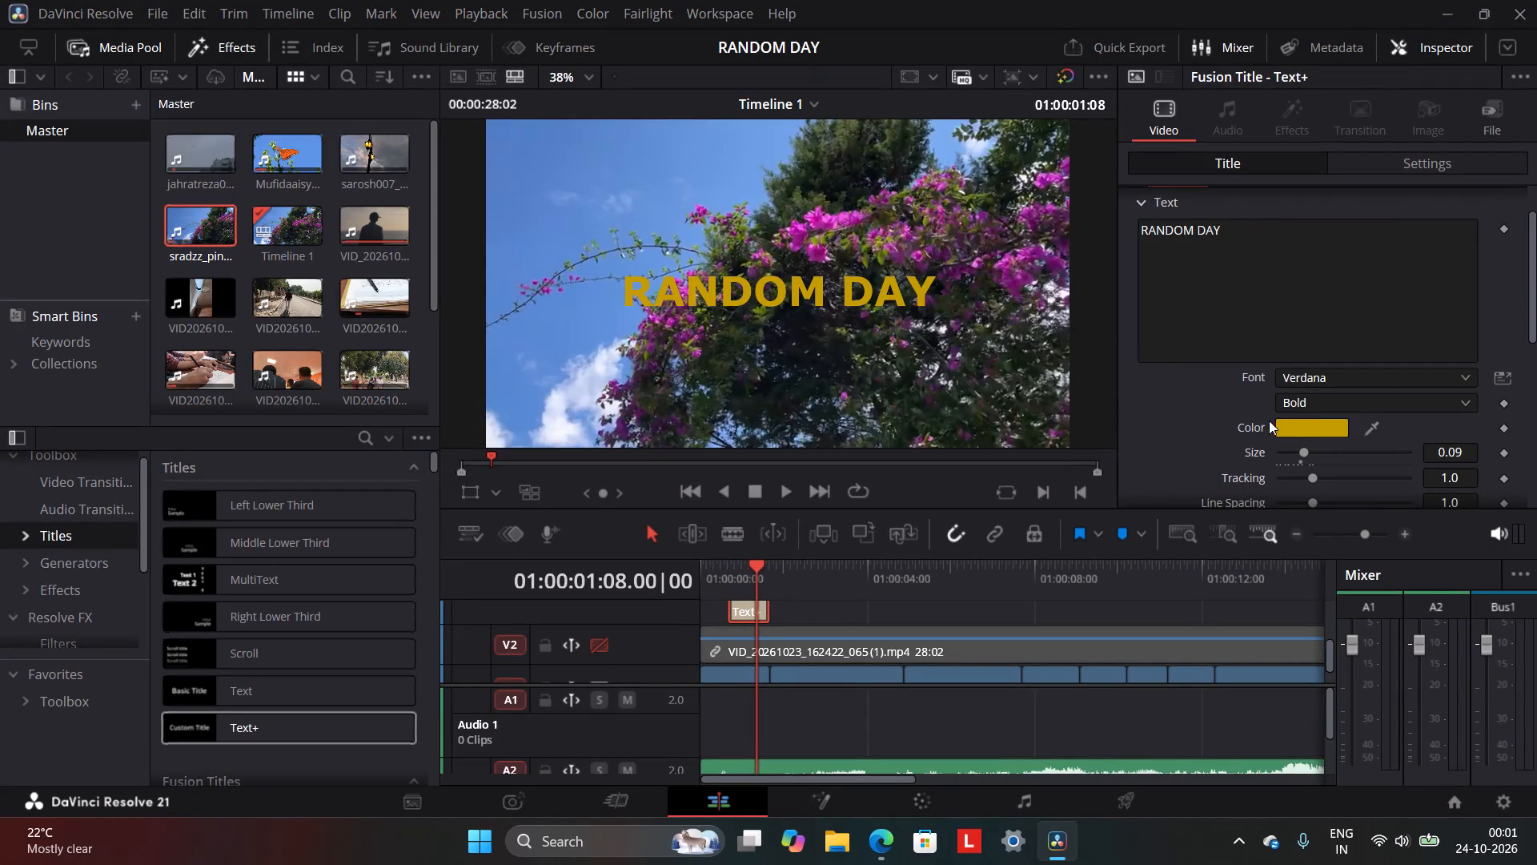
click(1359, 163)
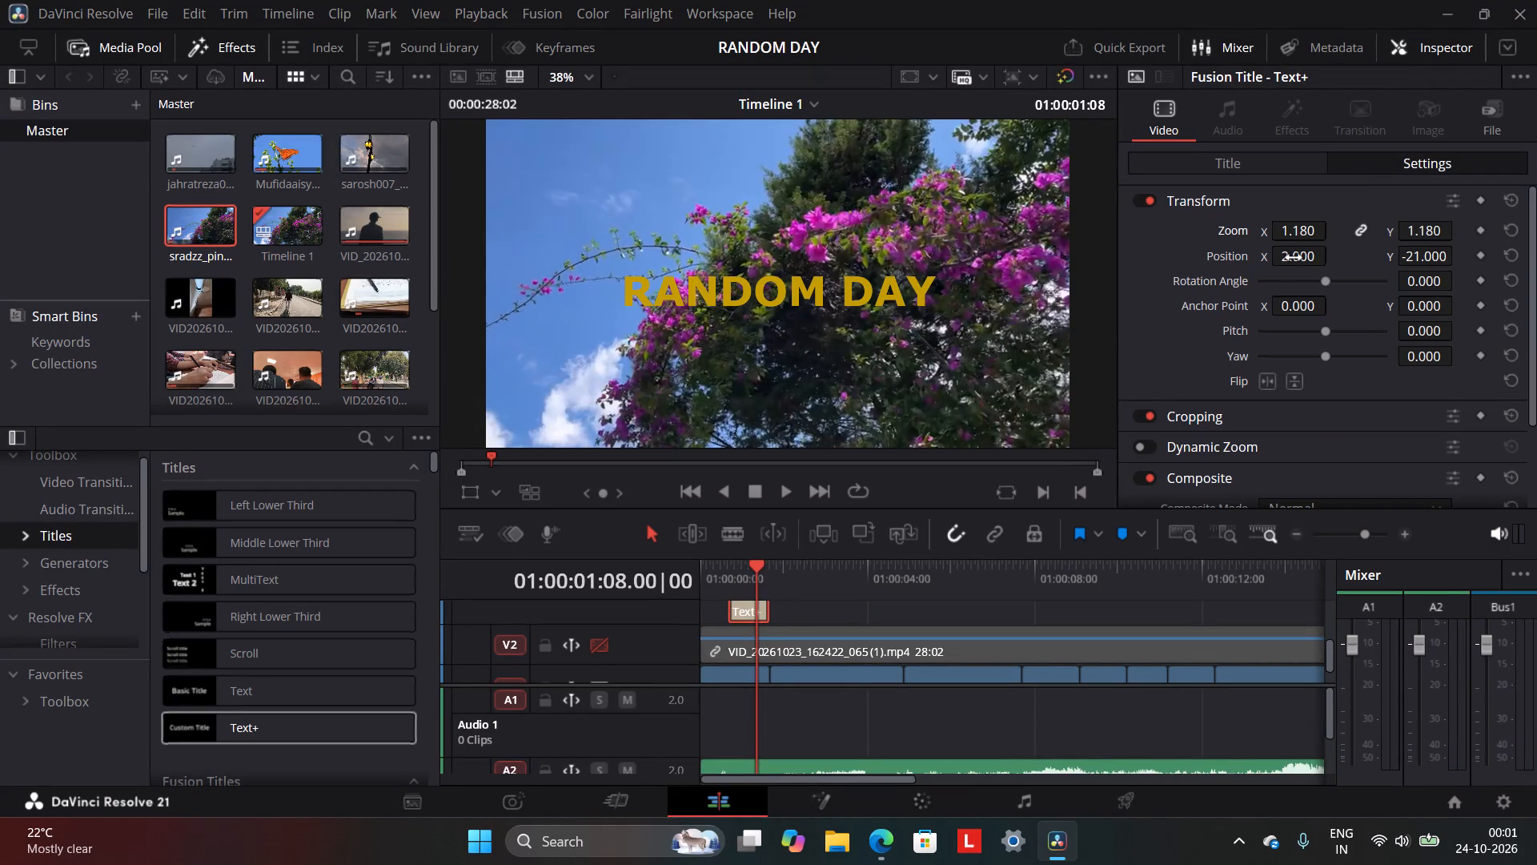
drag(1416, 263, 1396, 278)
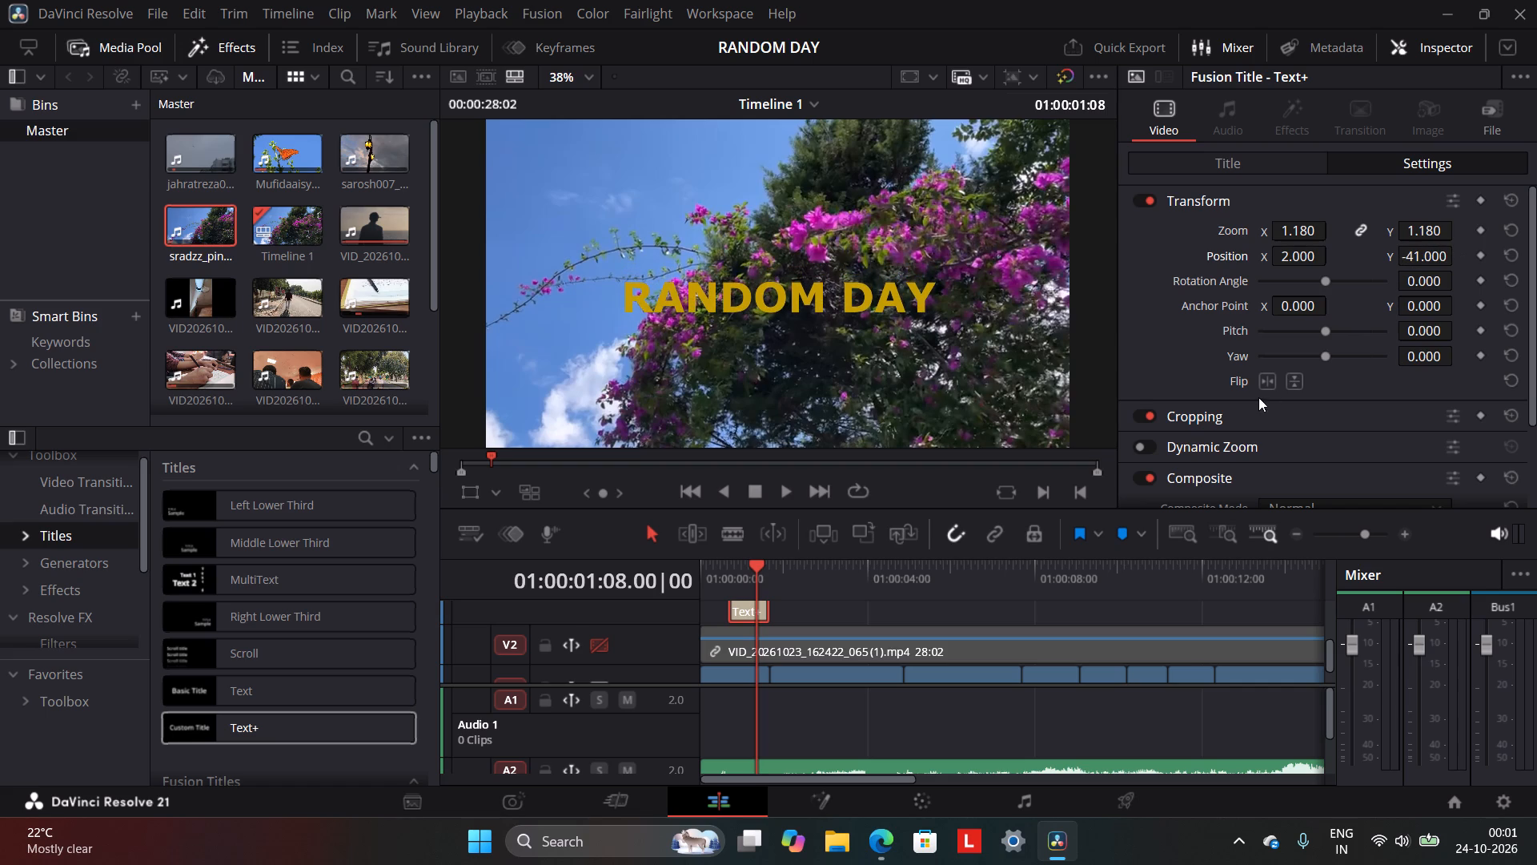
Play the timeline from the beginning to check the repositioned title and the clips that follow it.
drag(755, 564, 724, 571)
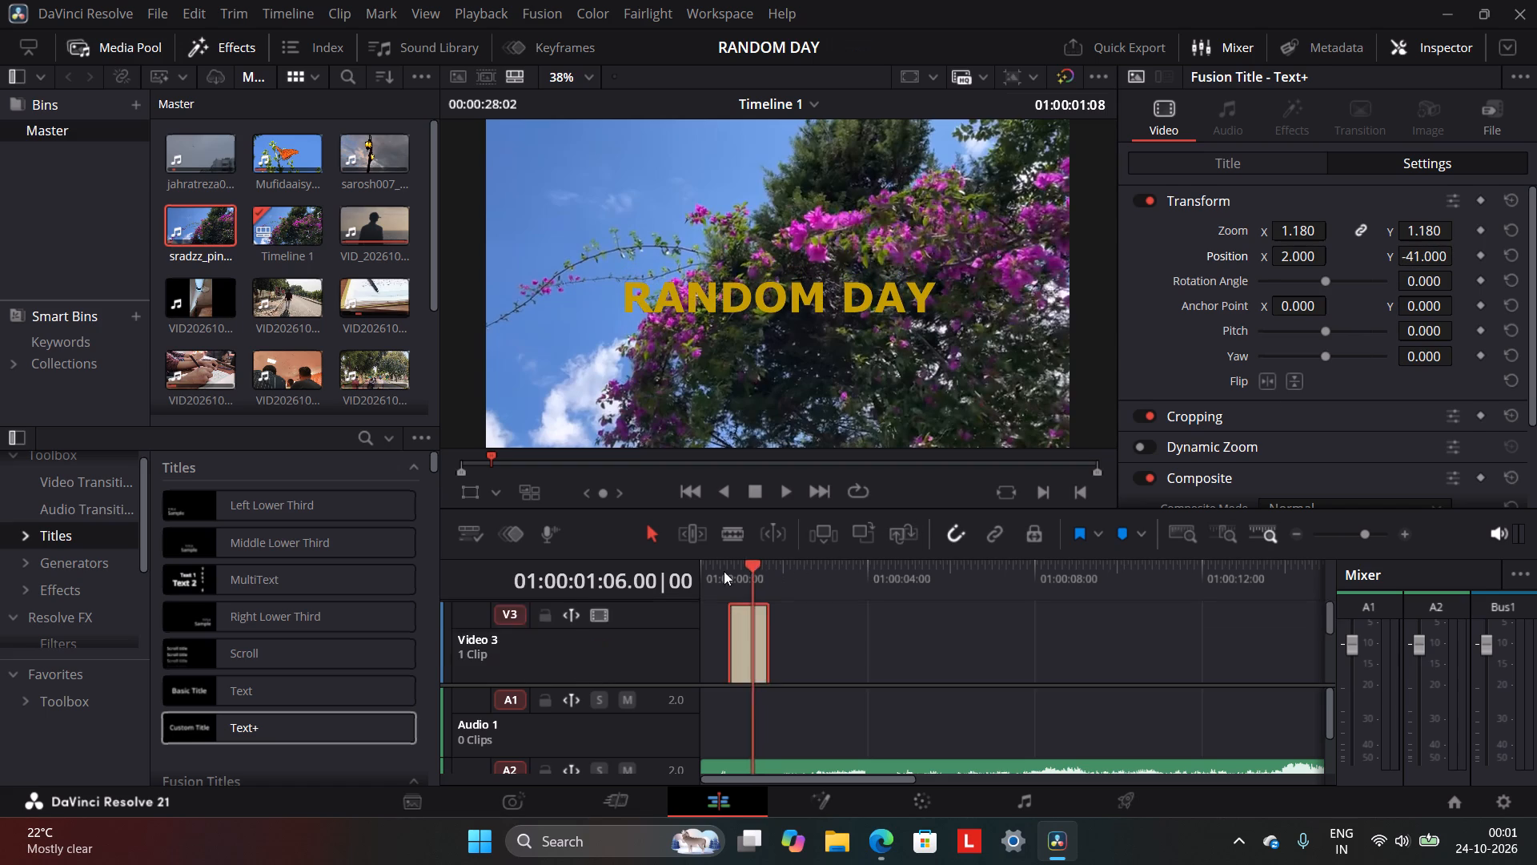
drag(724, 571, 658, 591)
click(784, 492)
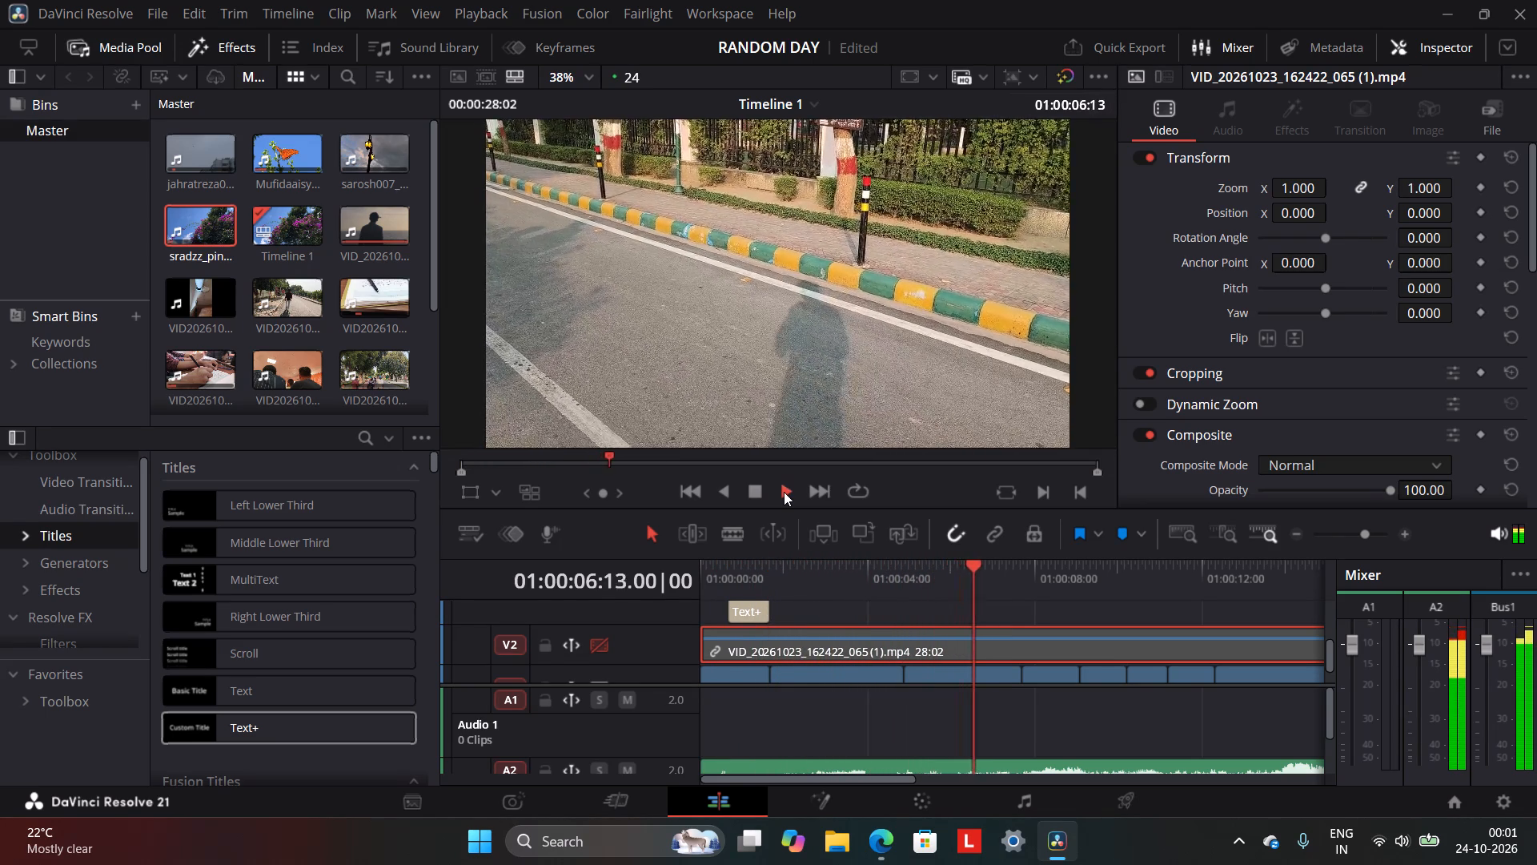
click(755, 481)
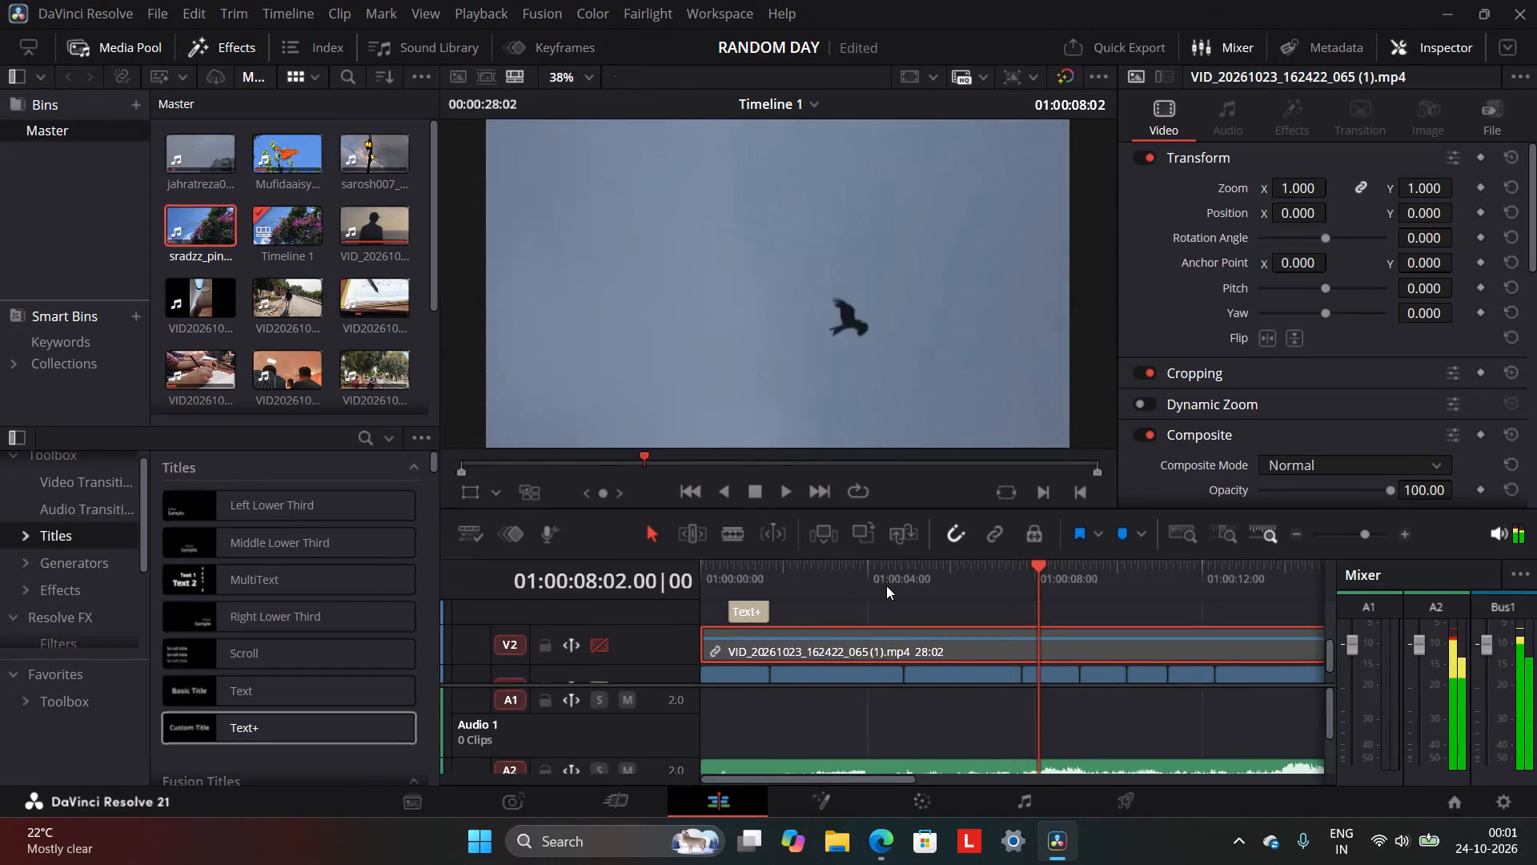
click(887, 584)
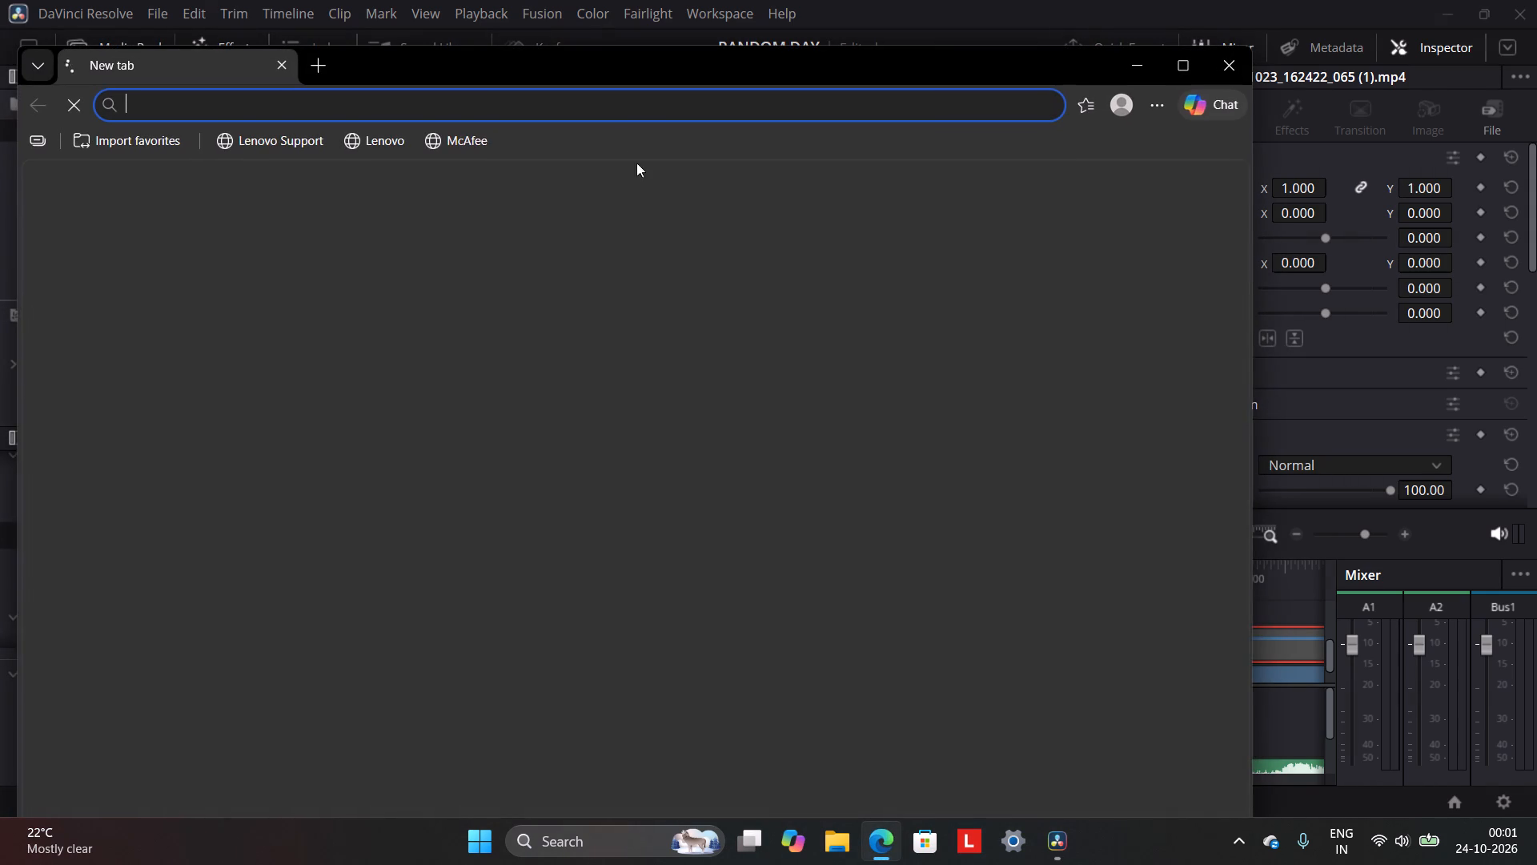
click(617, 111)
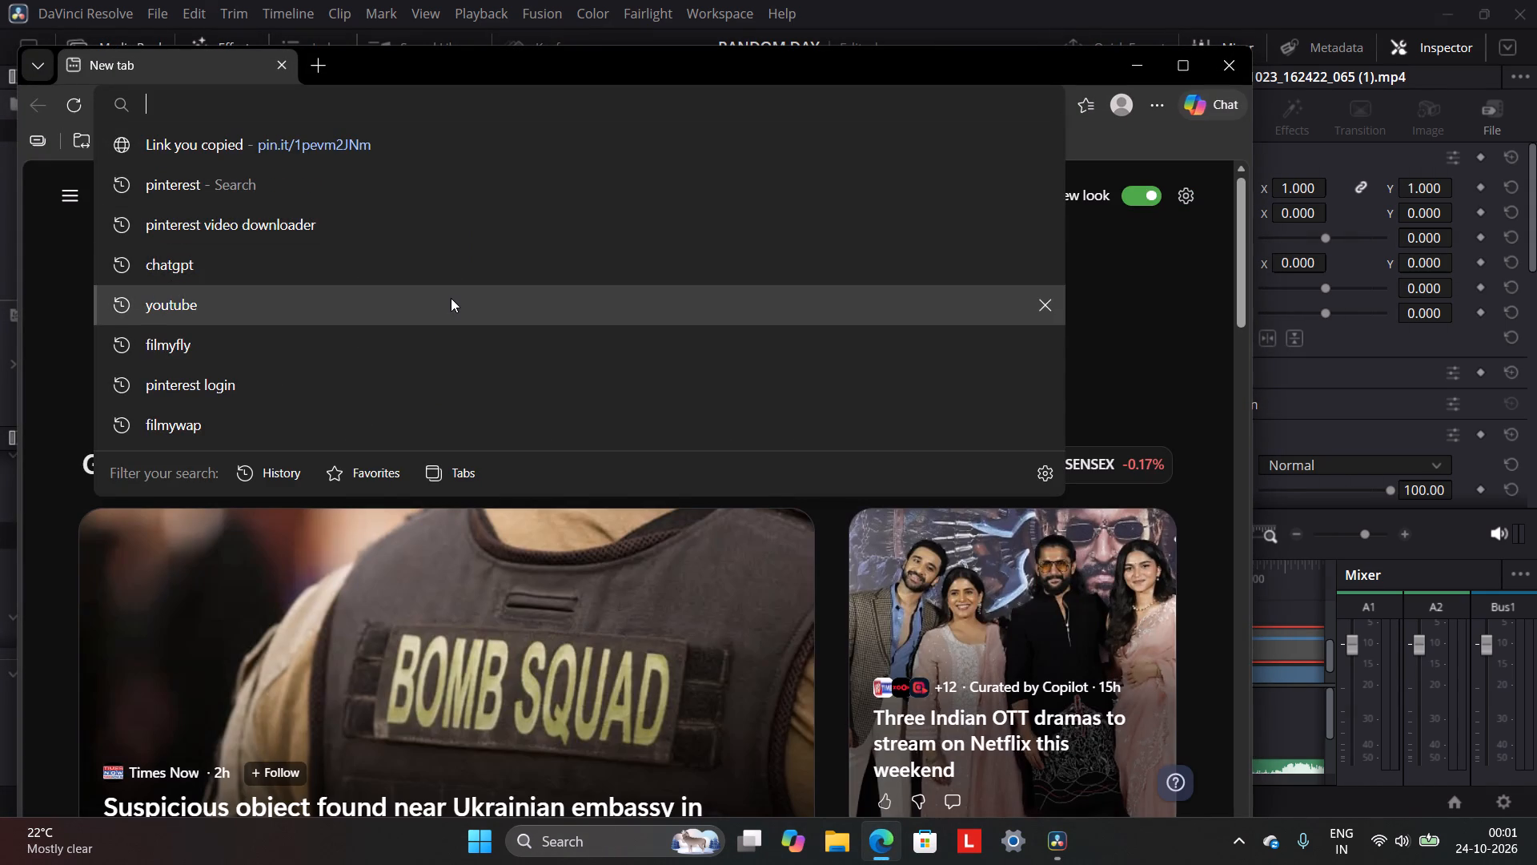
click(451, 298)
click(355, 367)
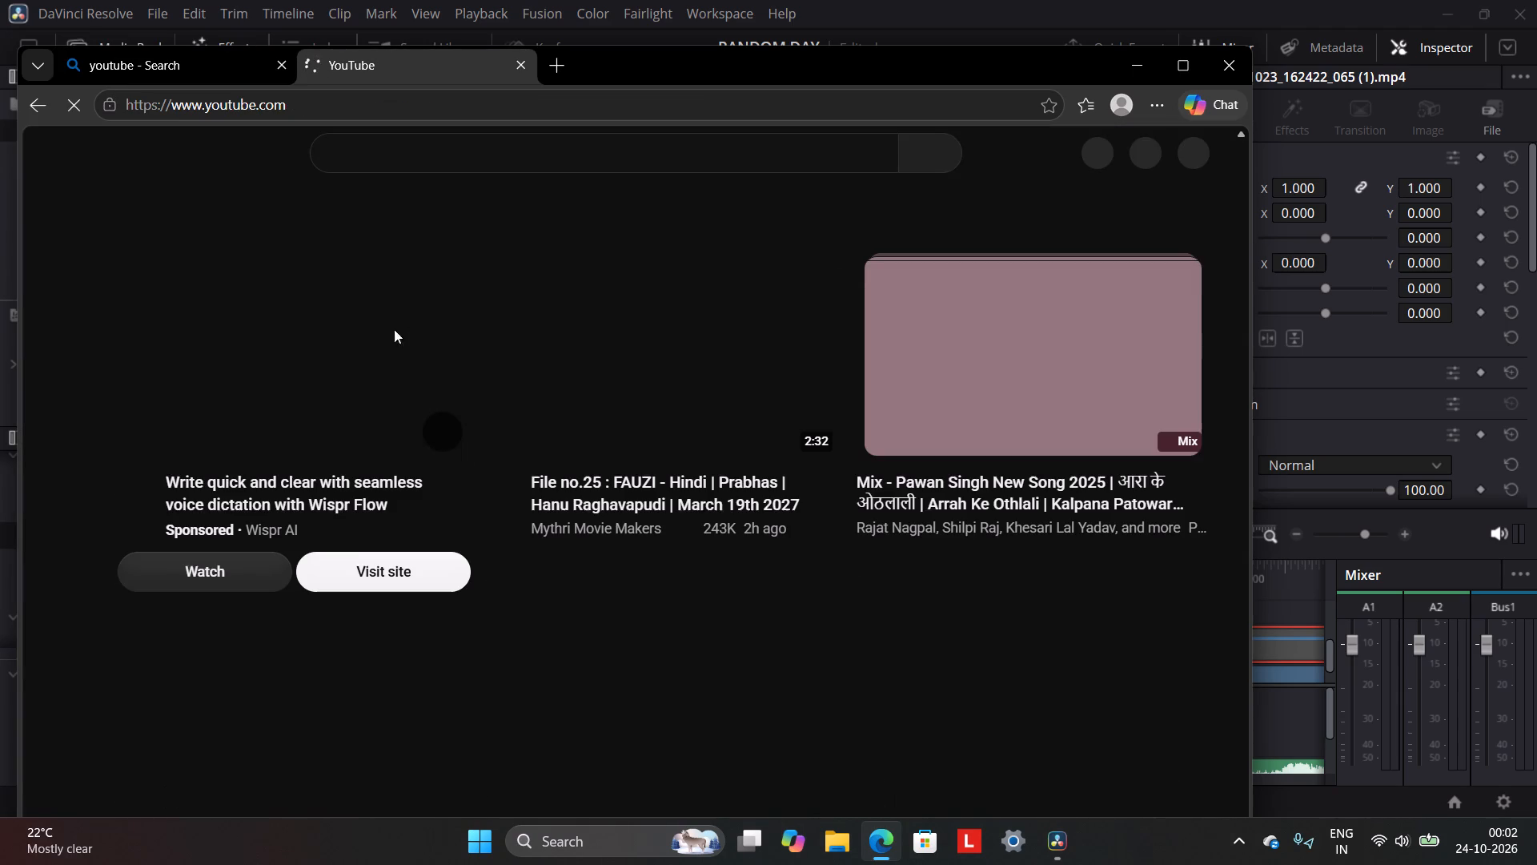
Search YouTube for "flash effect davinci resolve".
click(505, 160)
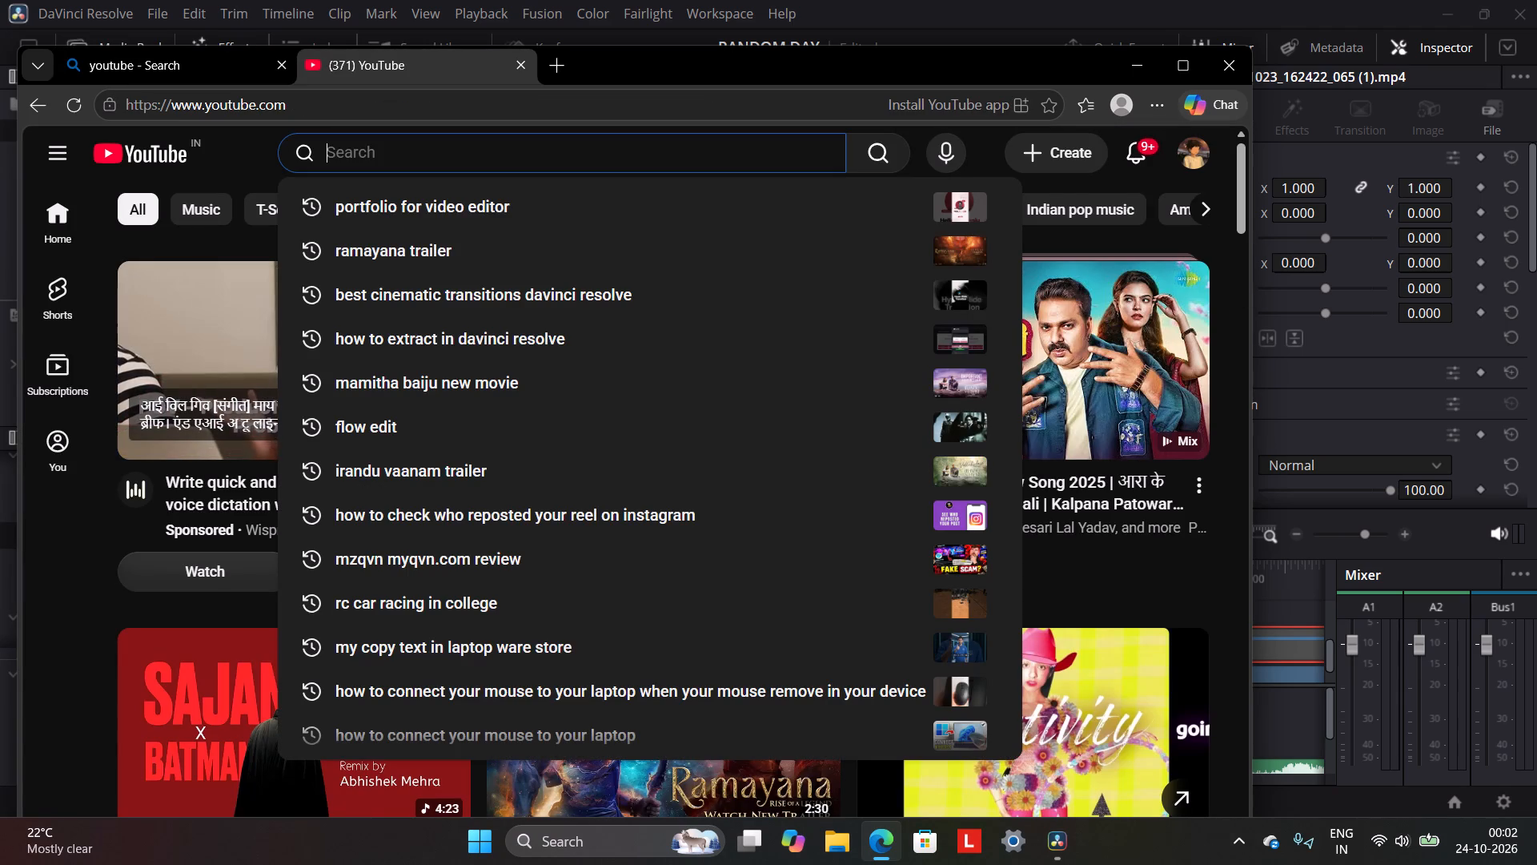
text(FL)
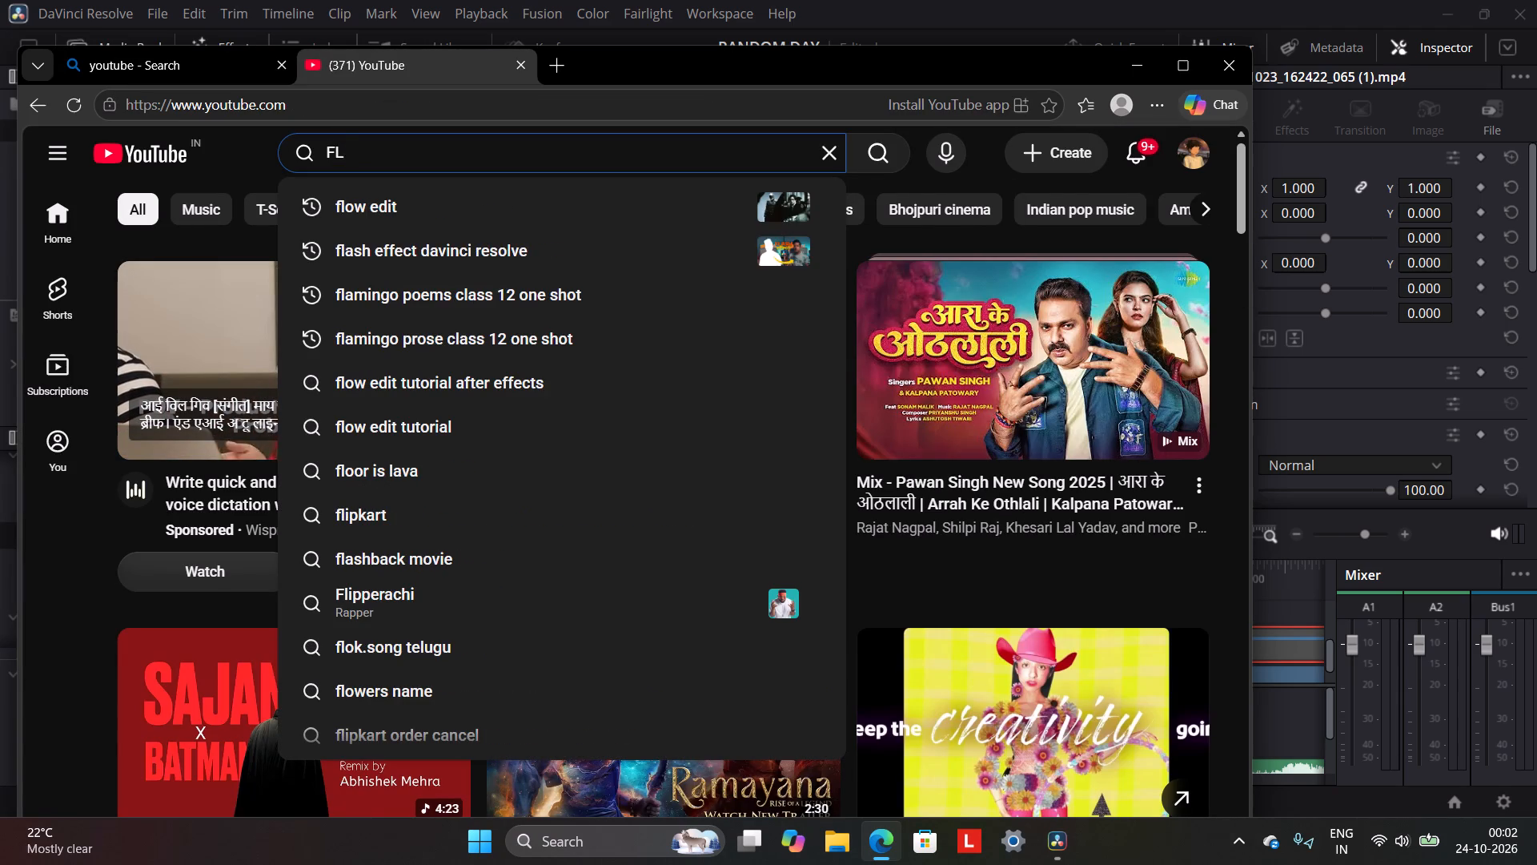
text(ASH)
key(space)
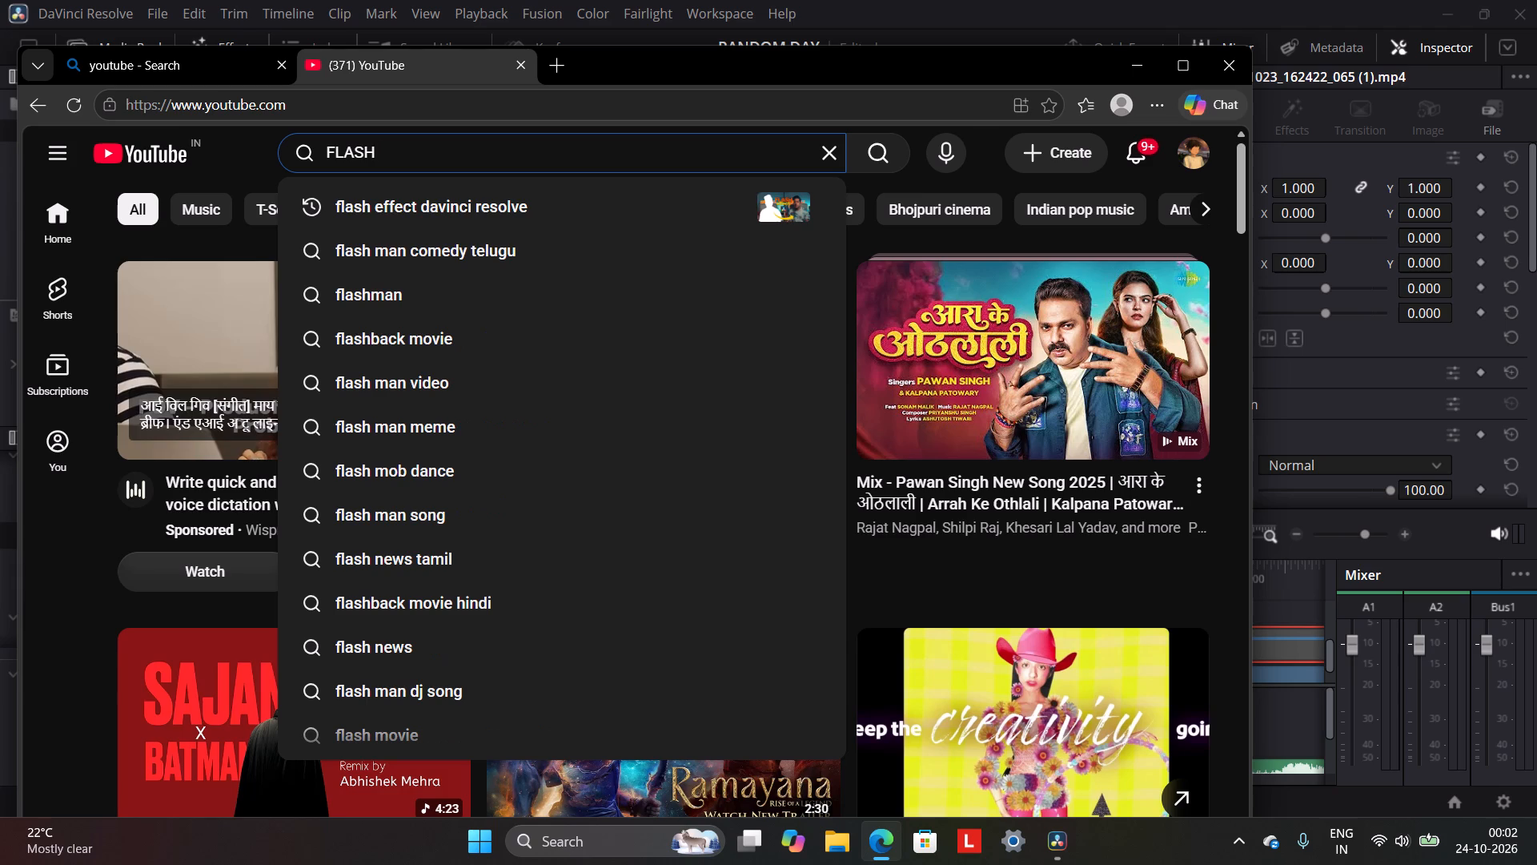
click(391, 199)
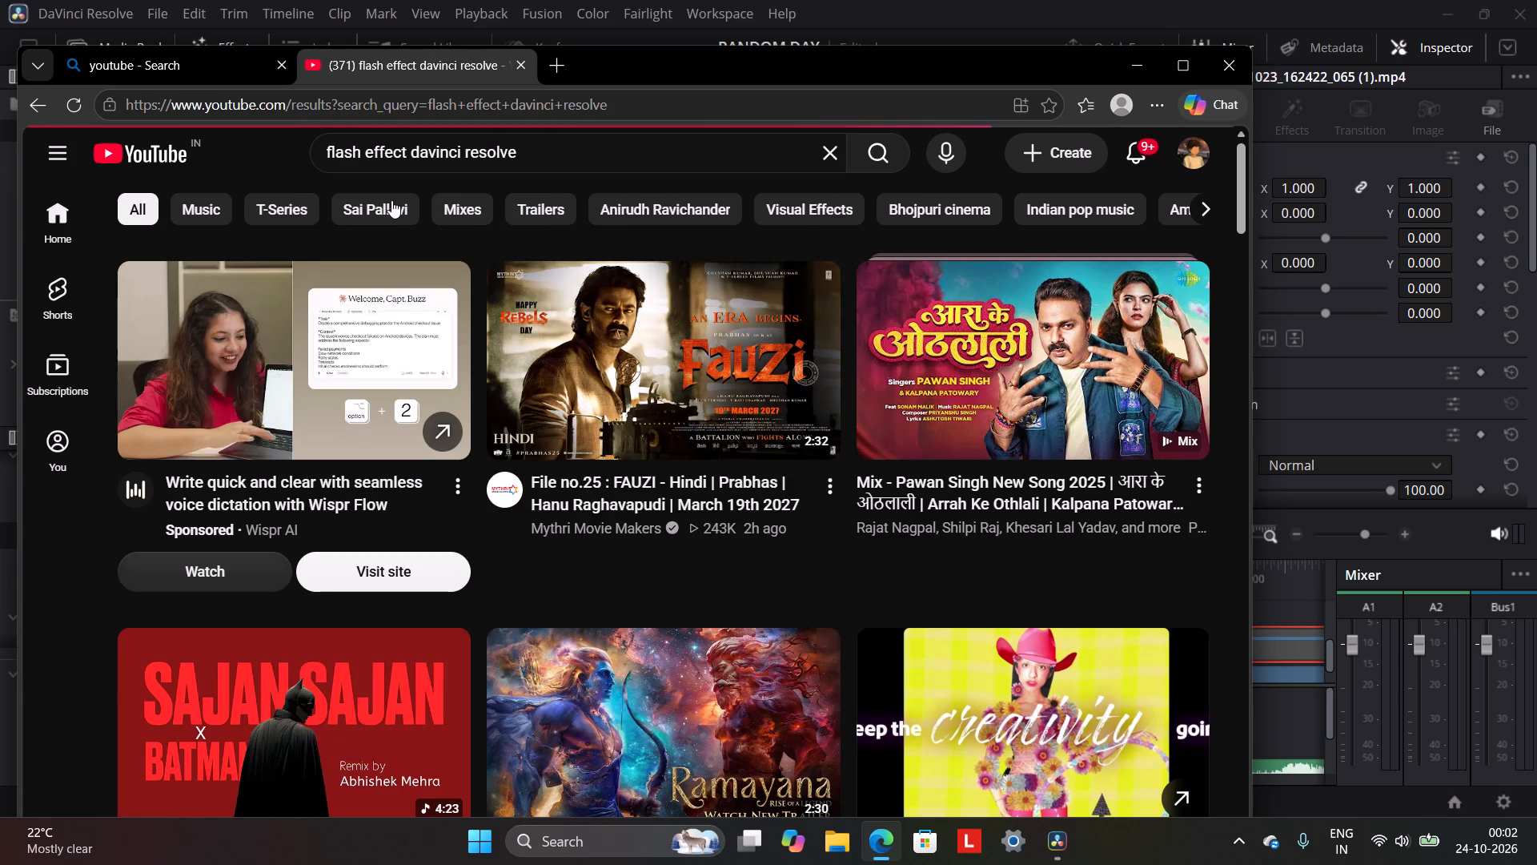
scroll(399, 372, down, 6)
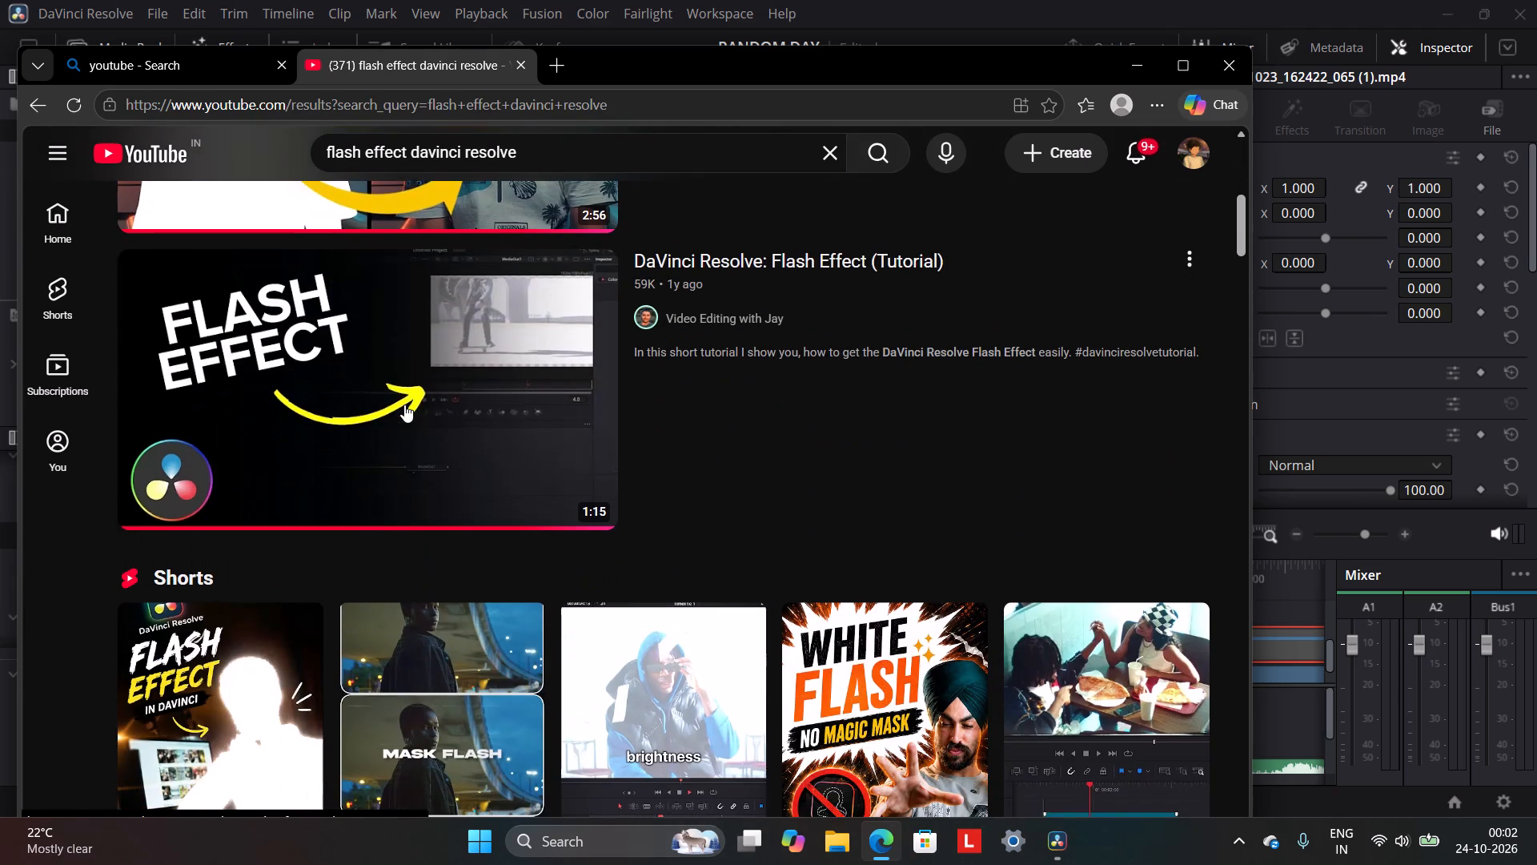
scroll(406, 410, down, 2)
click(306, 507)
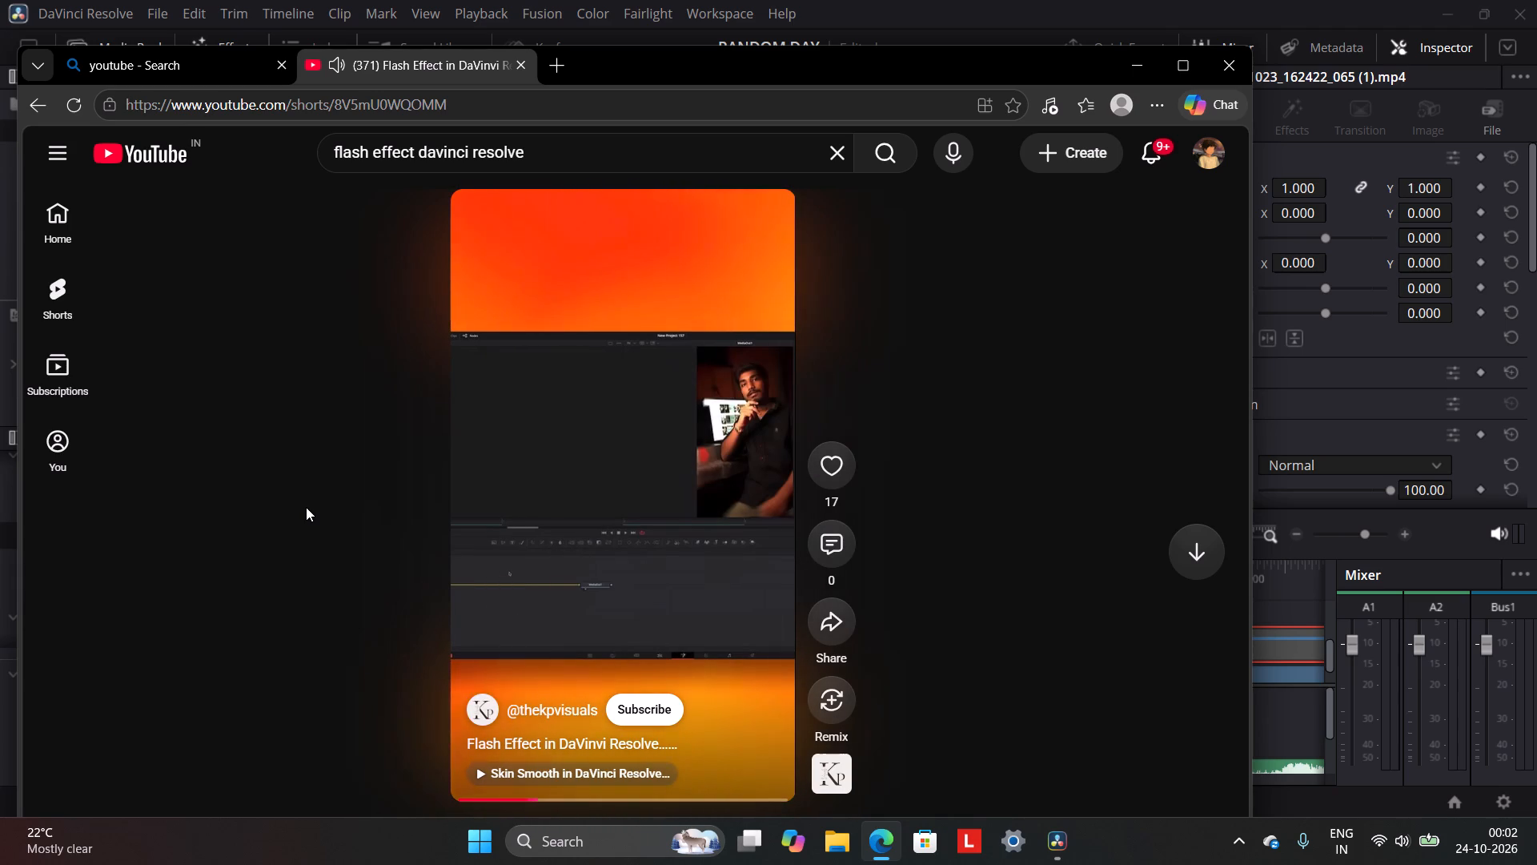
scroll(613, 499, down, 10)
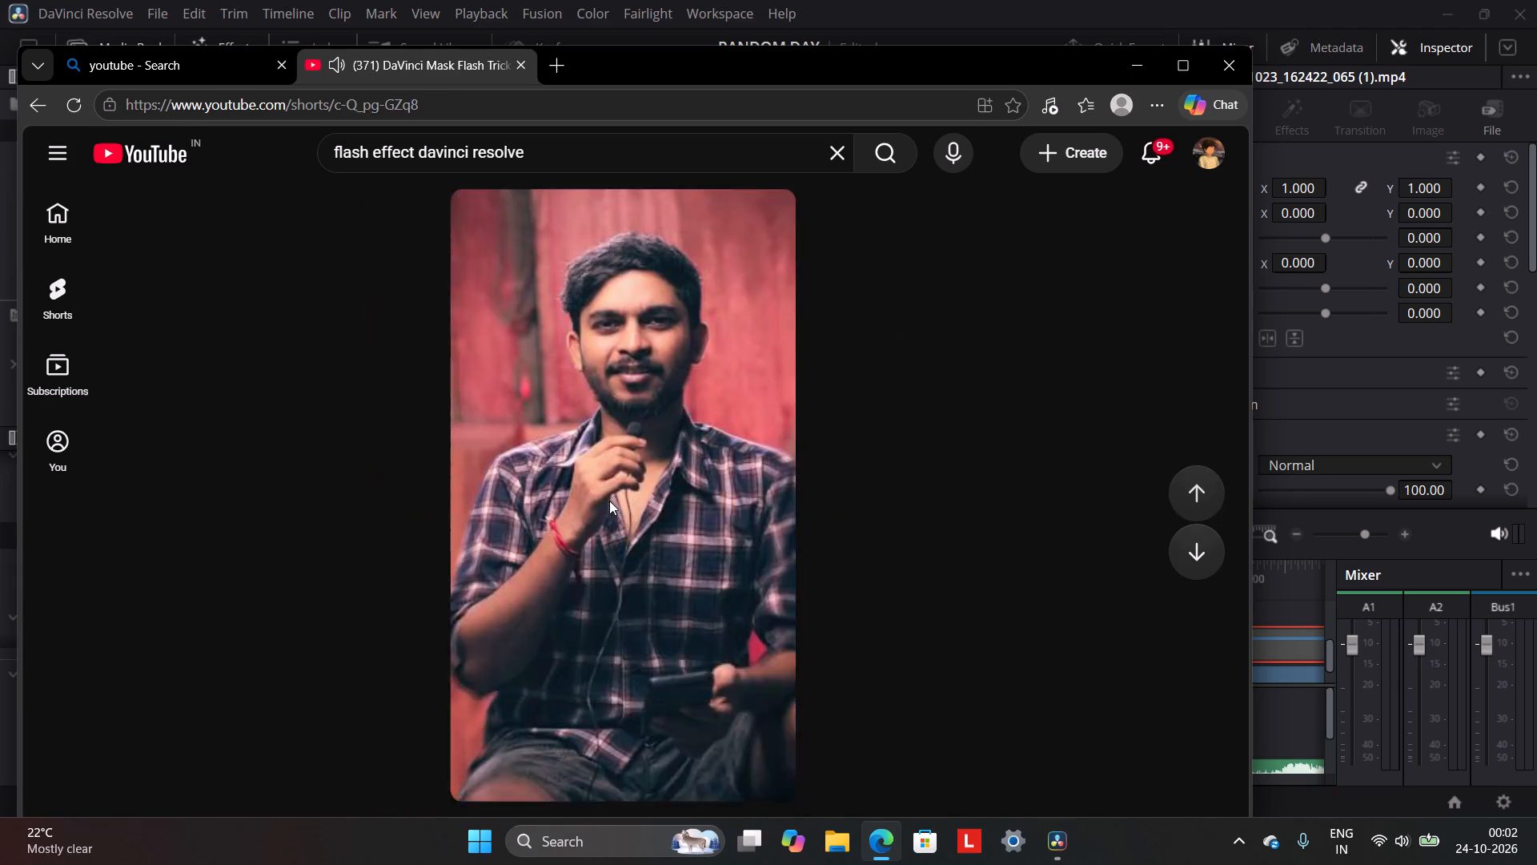
scroll(609, 501, down, 10)
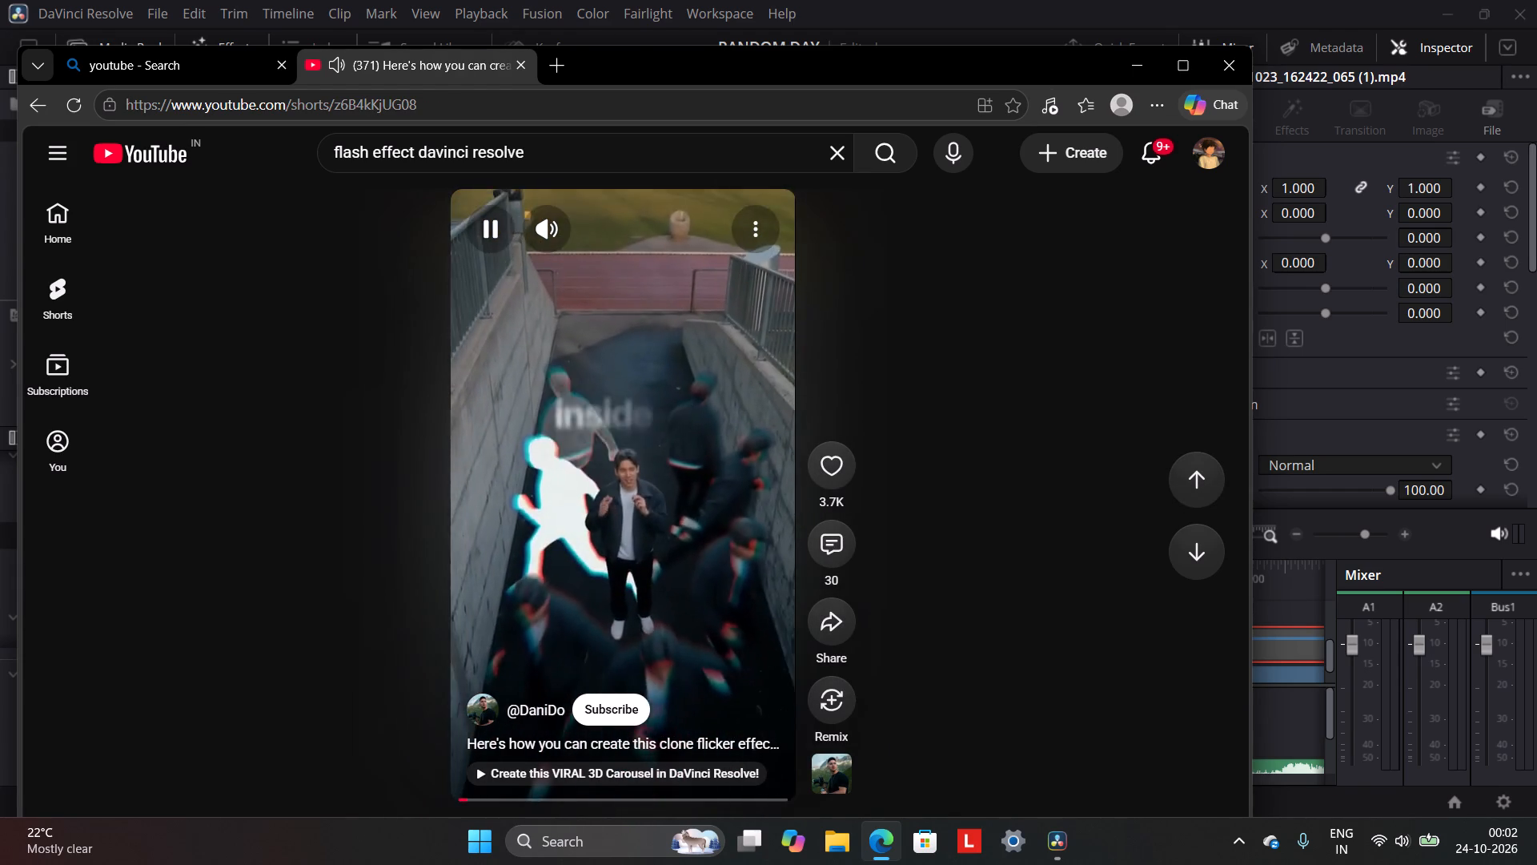
scroll(609, 501, down, 8)
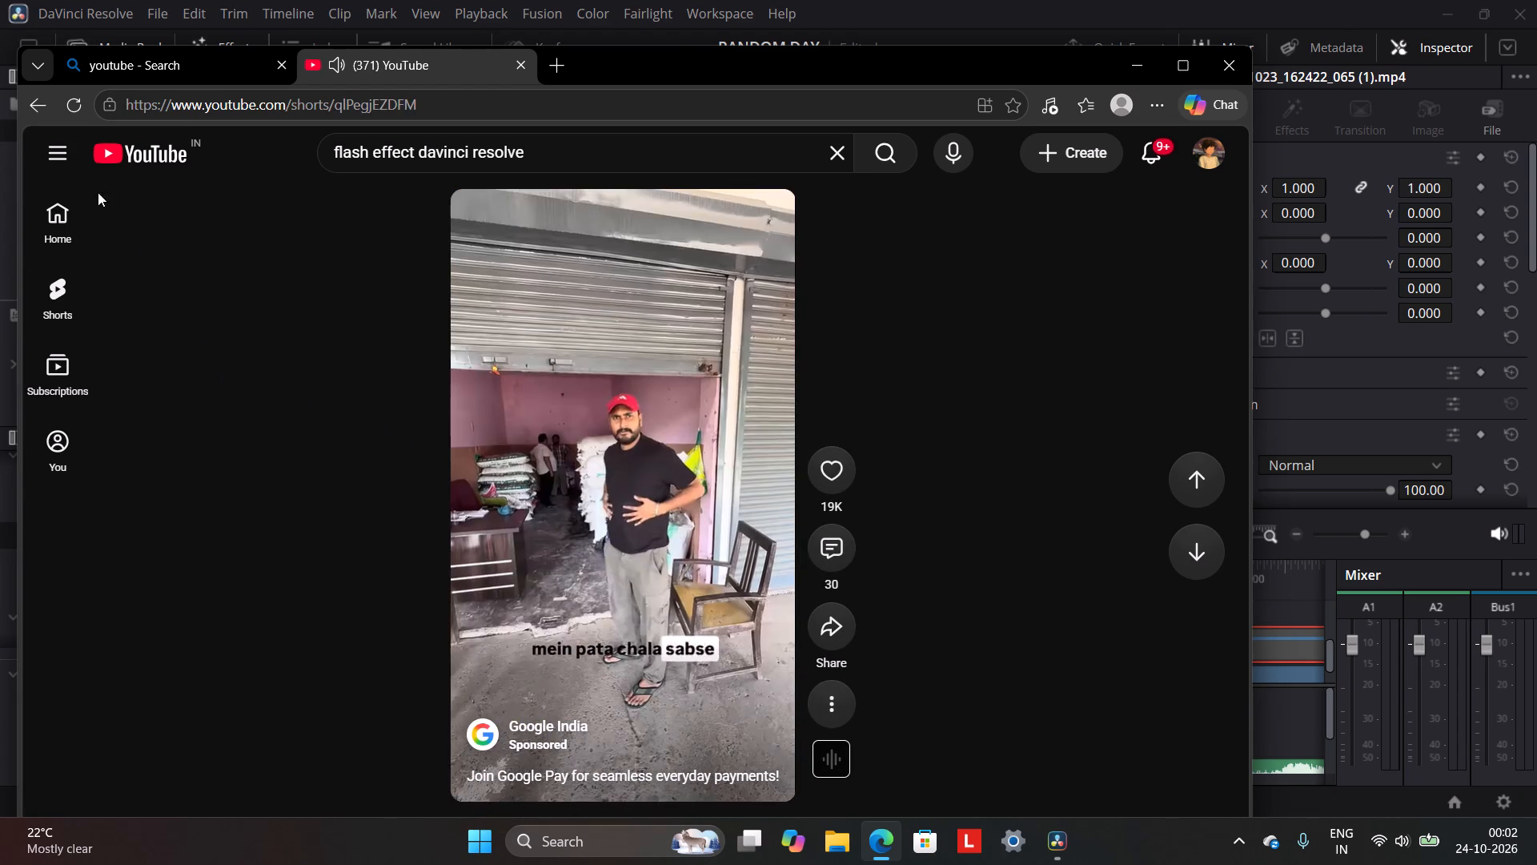
click(29, 107)
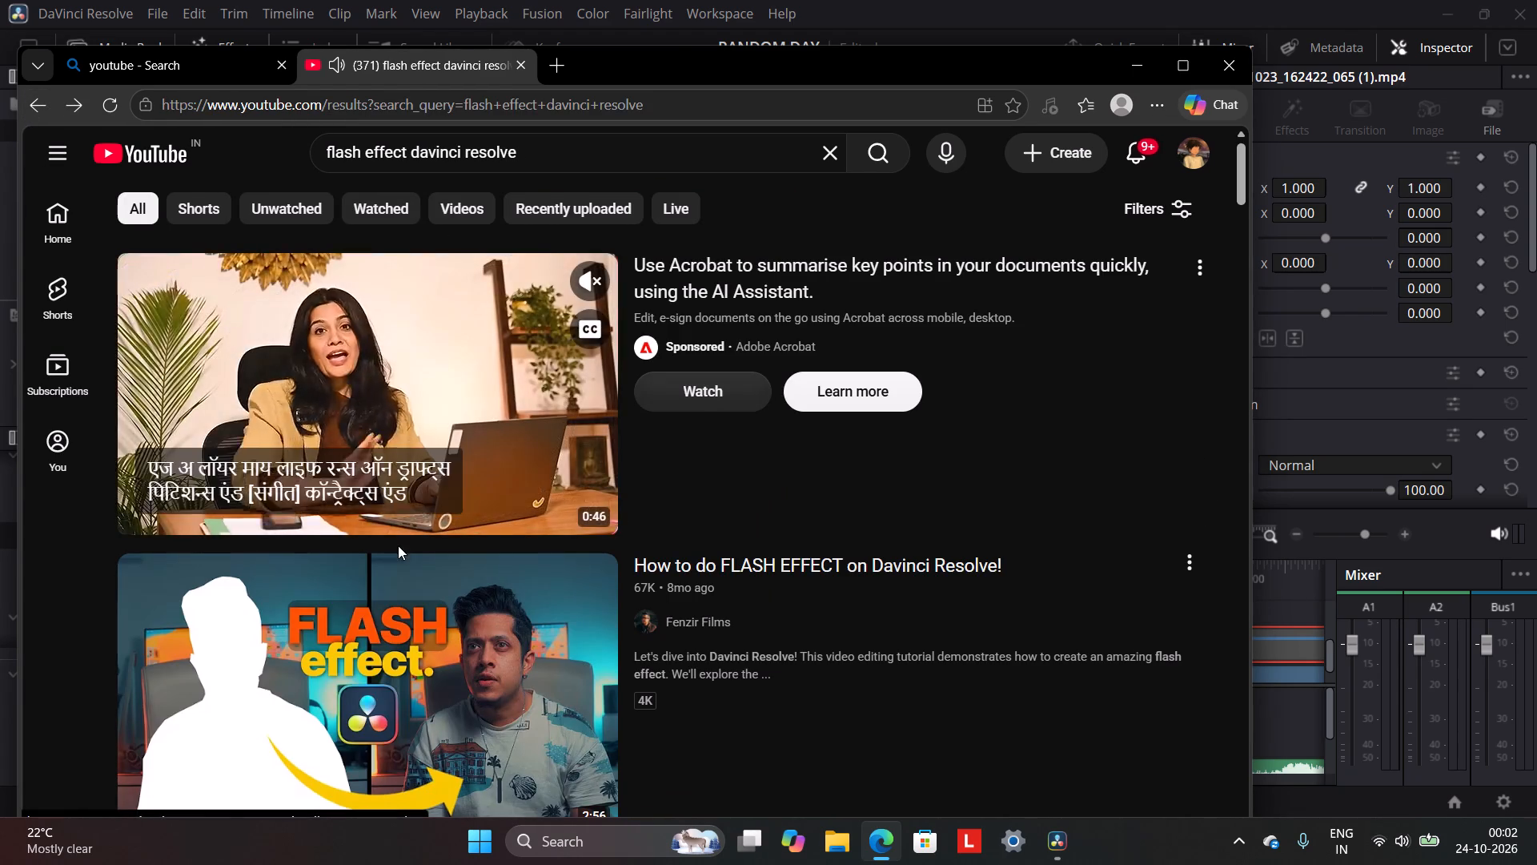
Preview "How to do FLASH EFFECT on Davinci Resolve!" within the results with sound on, skipping ahead through its first minute.
scroll(411, 578, down, 3)
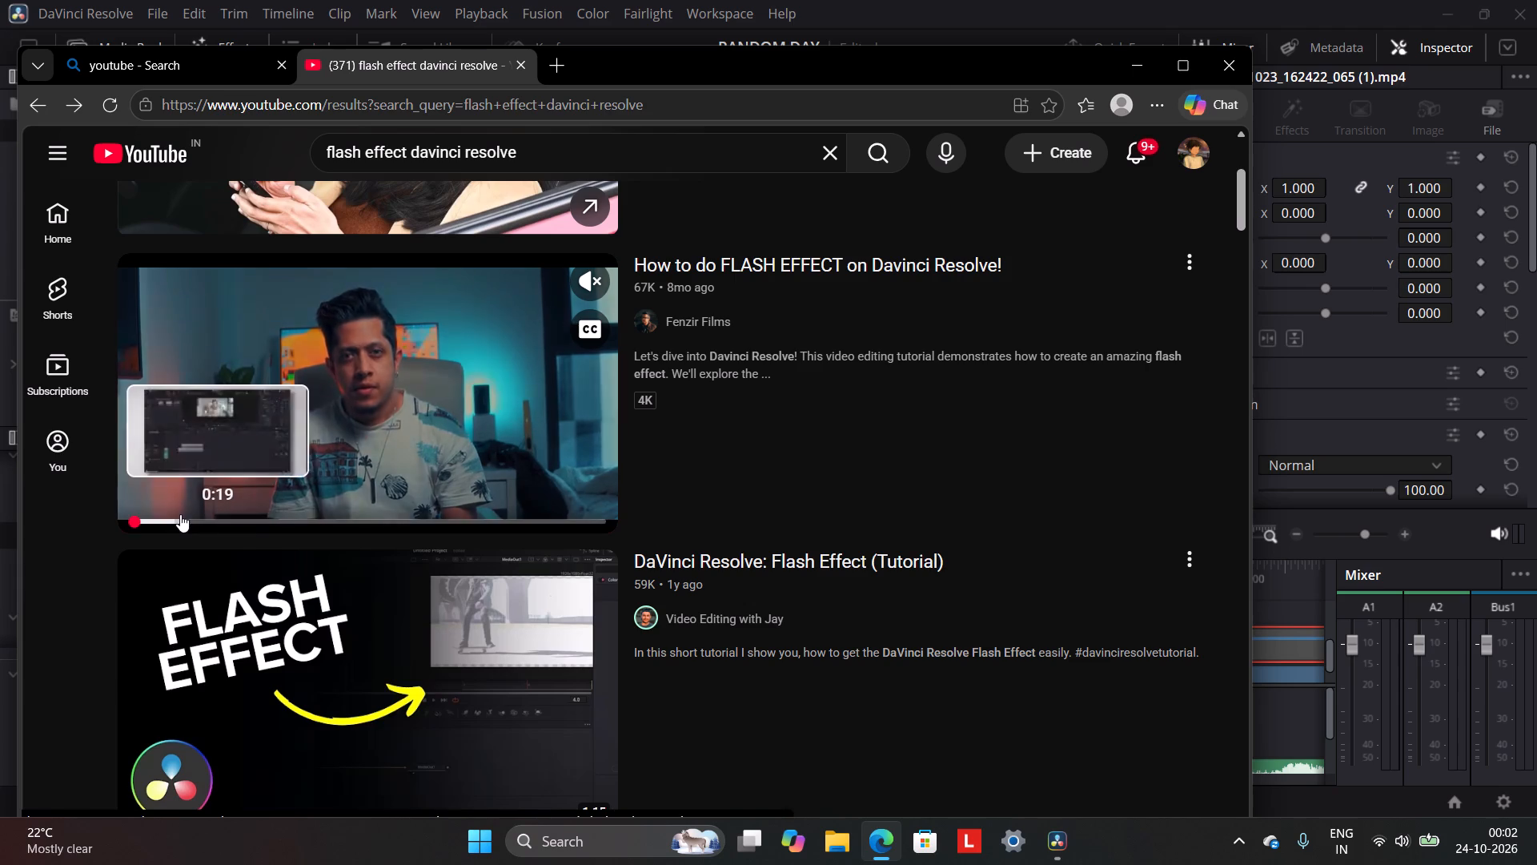
click(180, 514)
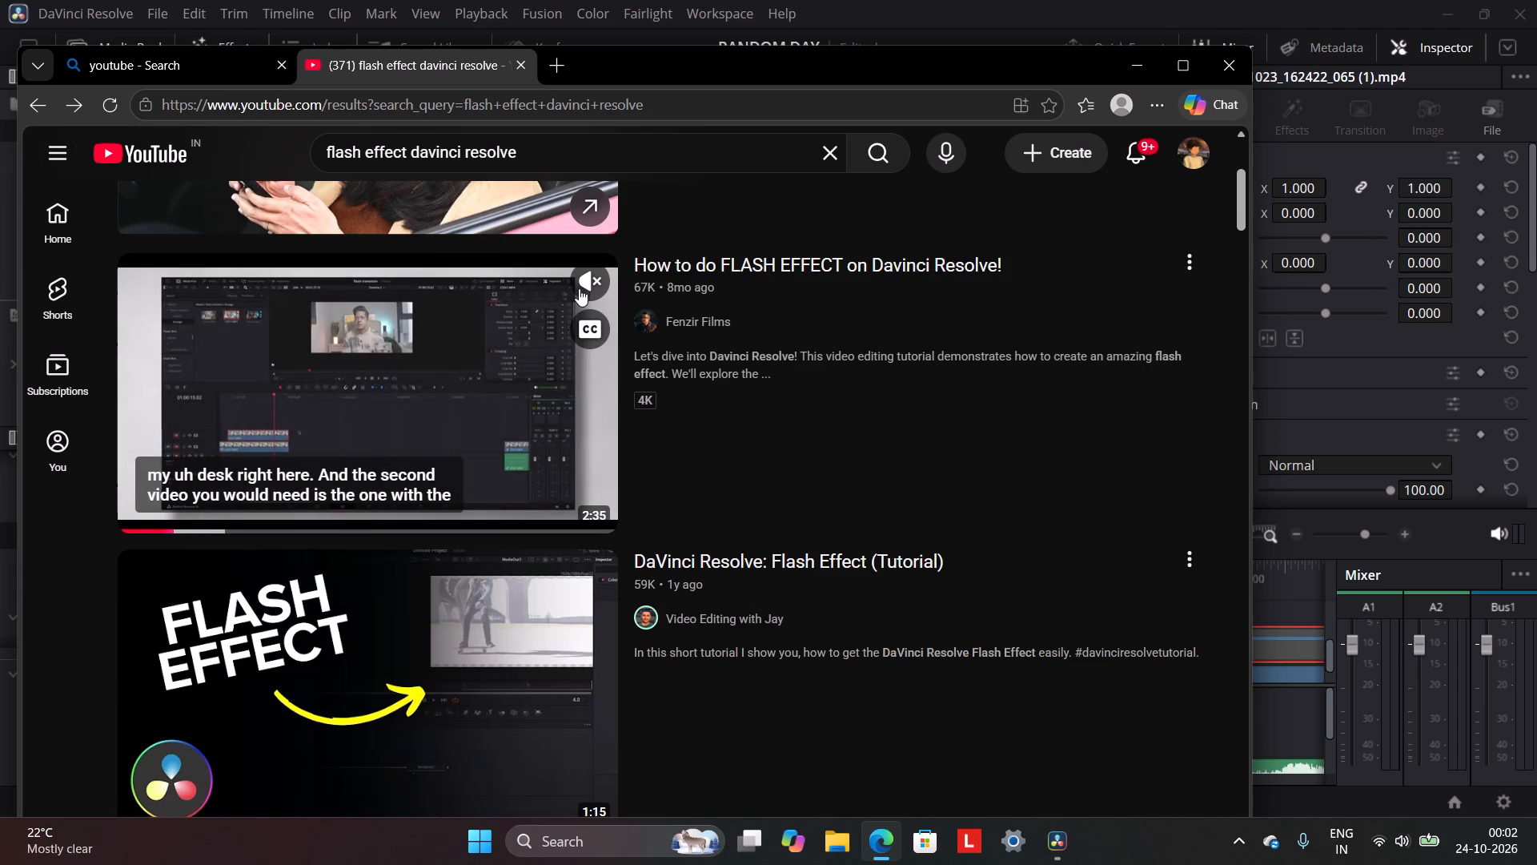
click(581, 284)
click(227, 517)
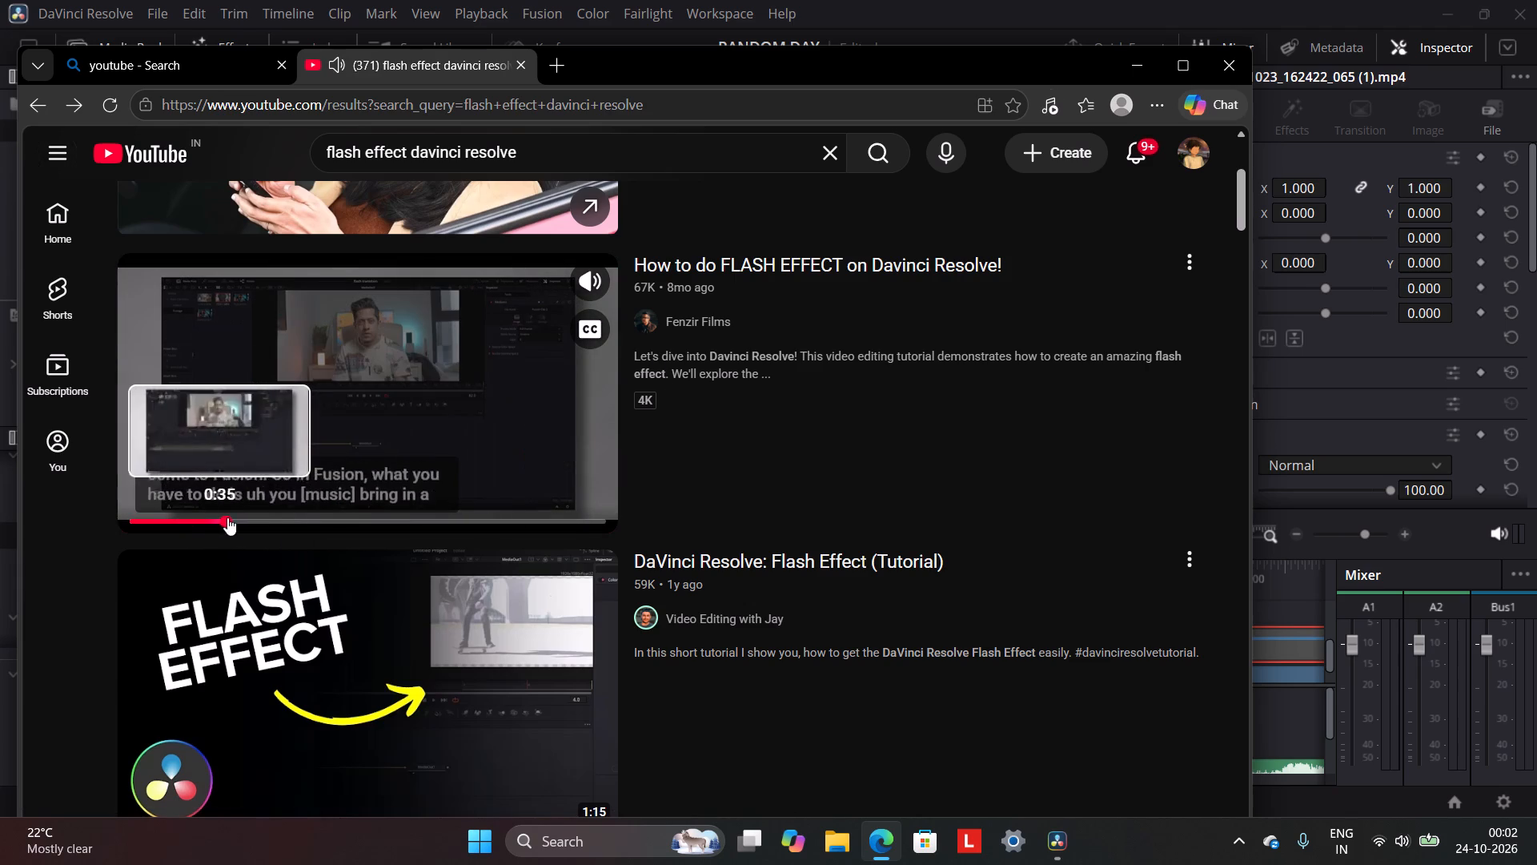
click(260, 520)
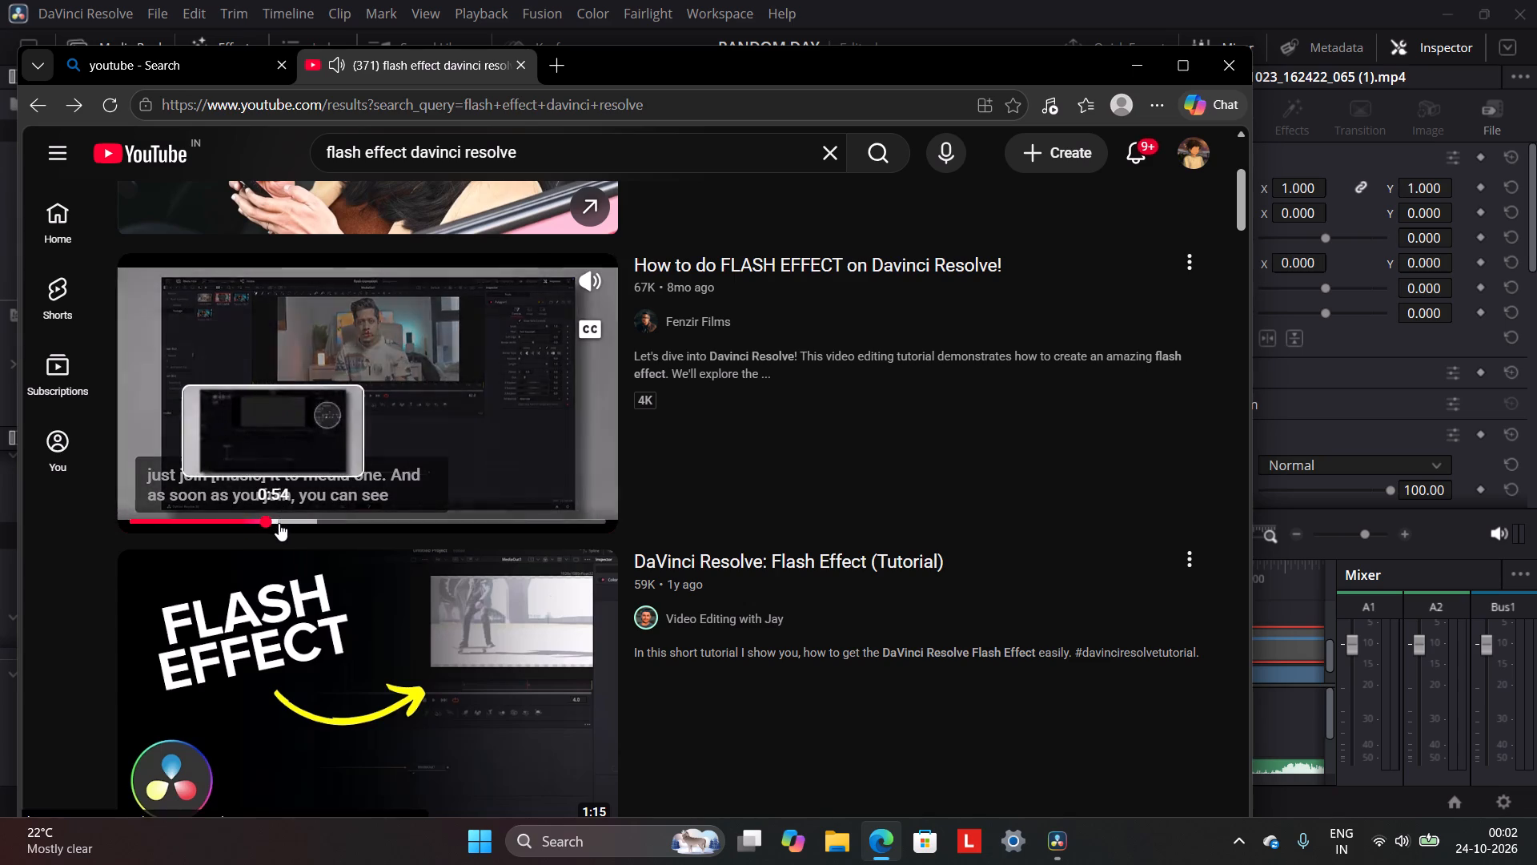
click(284, 524)
Preview the "DaVinci Resolve: Flash Effect (Tutorial)" video within the results with captions turned off.
scroll(397, 512, down, 2)
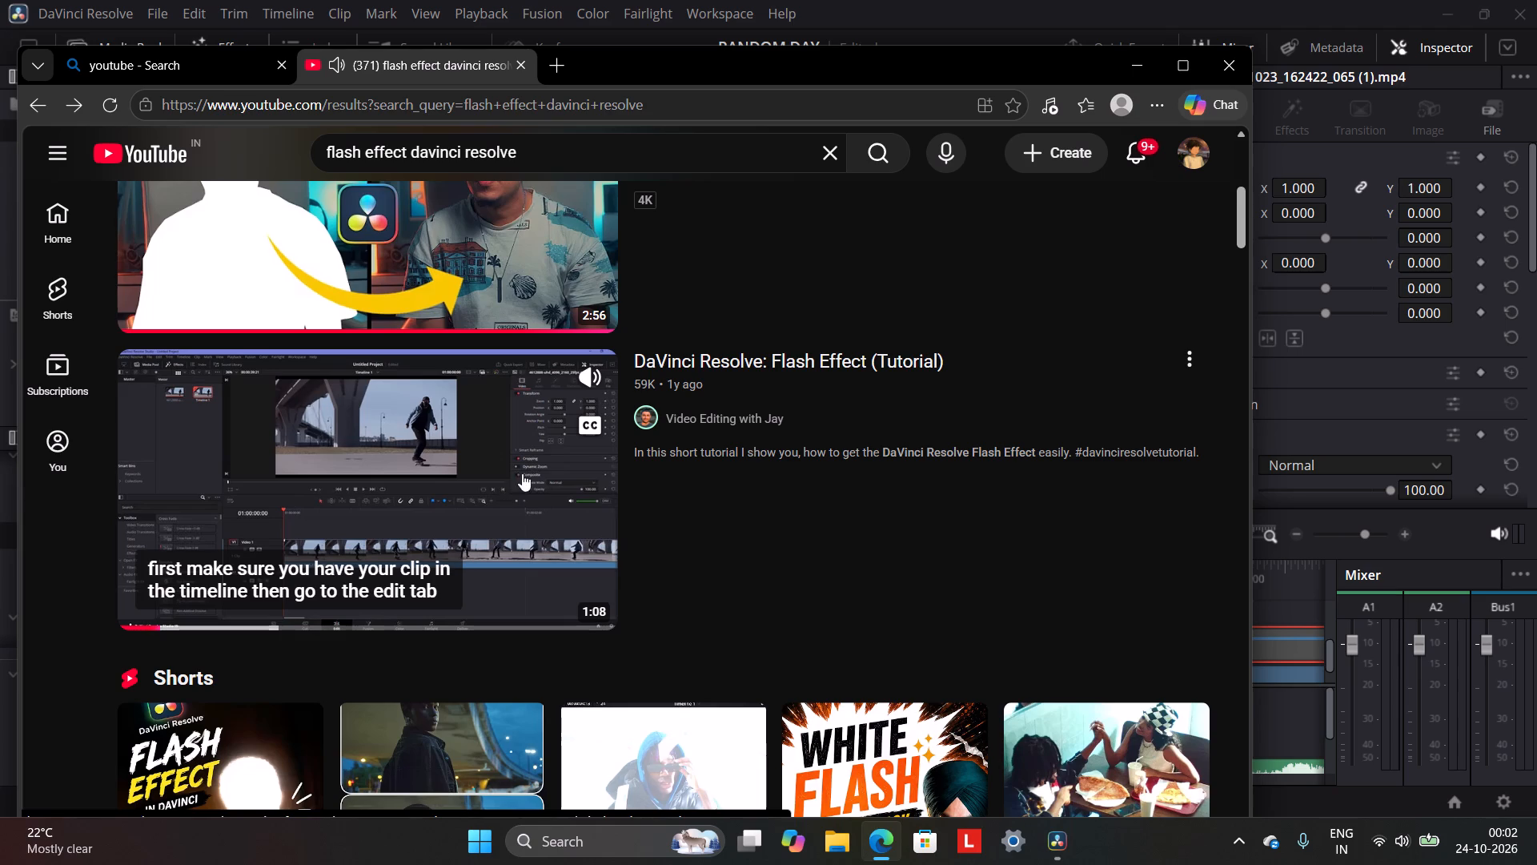
click(574, 435)
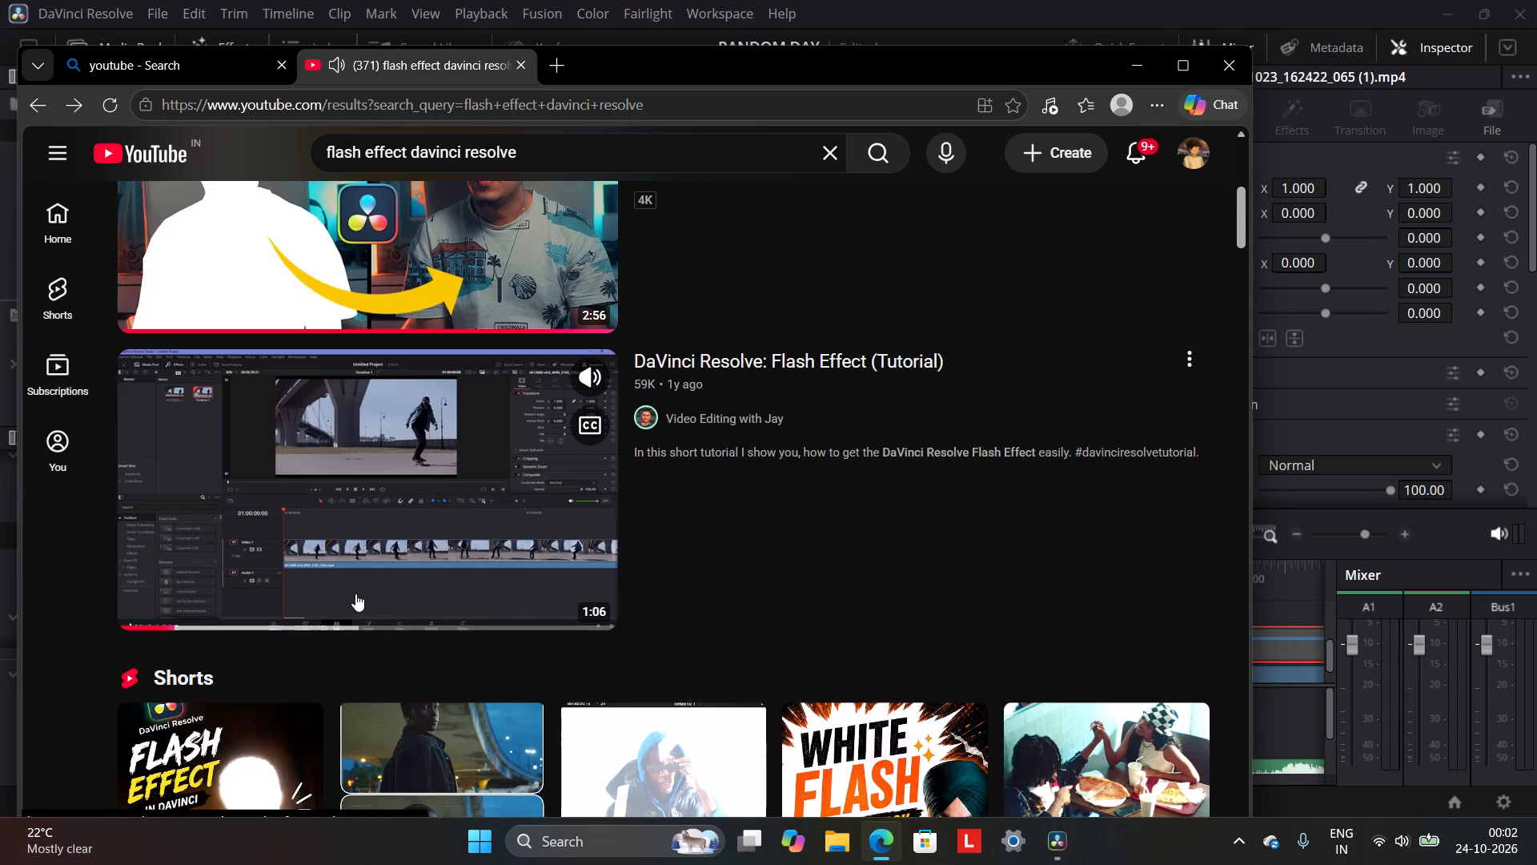
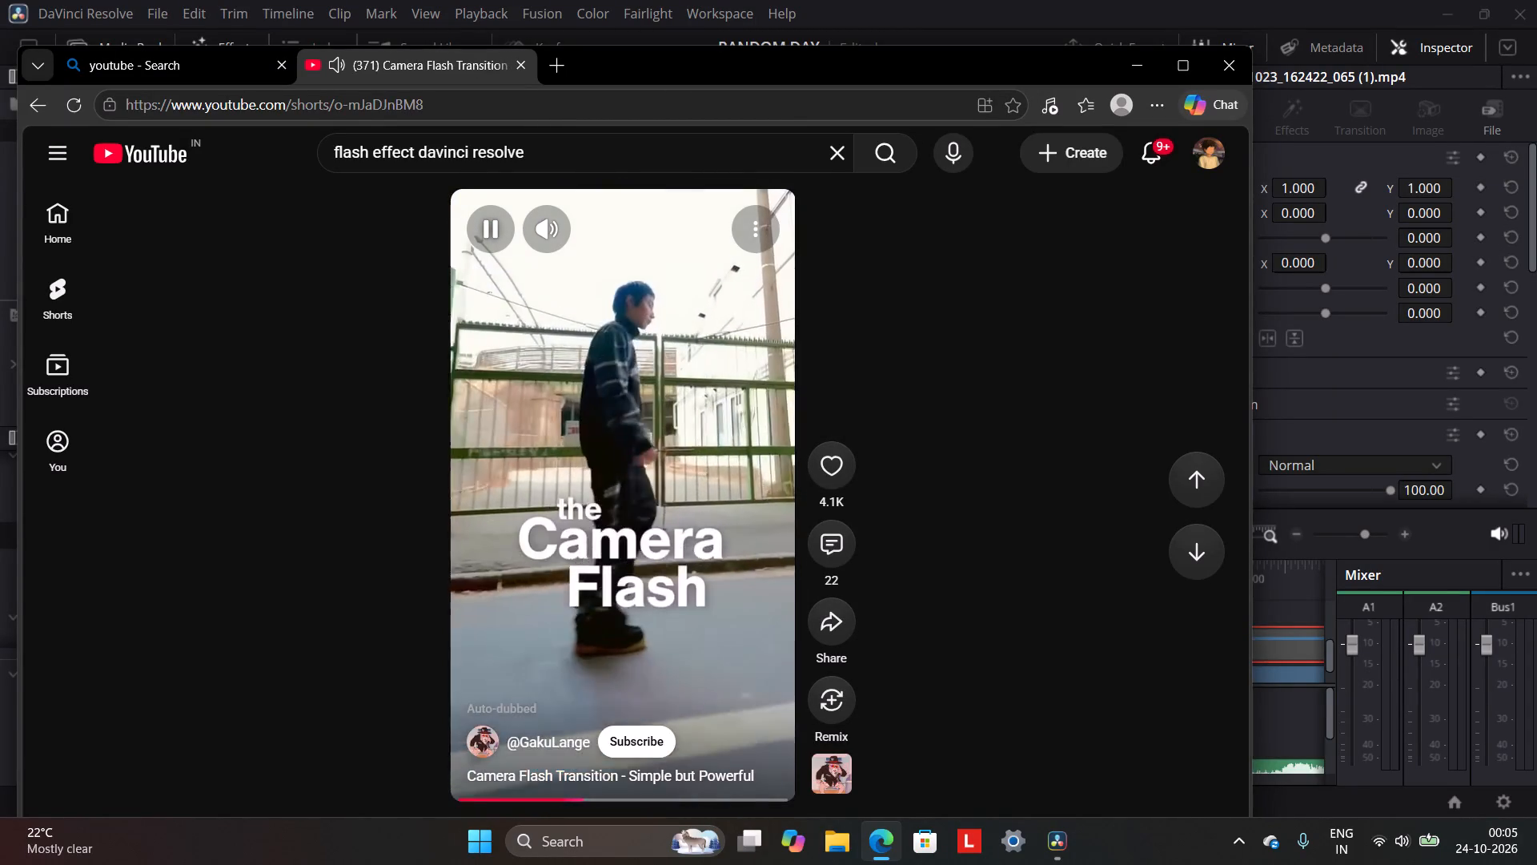
Skim three more flash effect Shorts and return to the search results.
scroll(663, 645, down, 10)
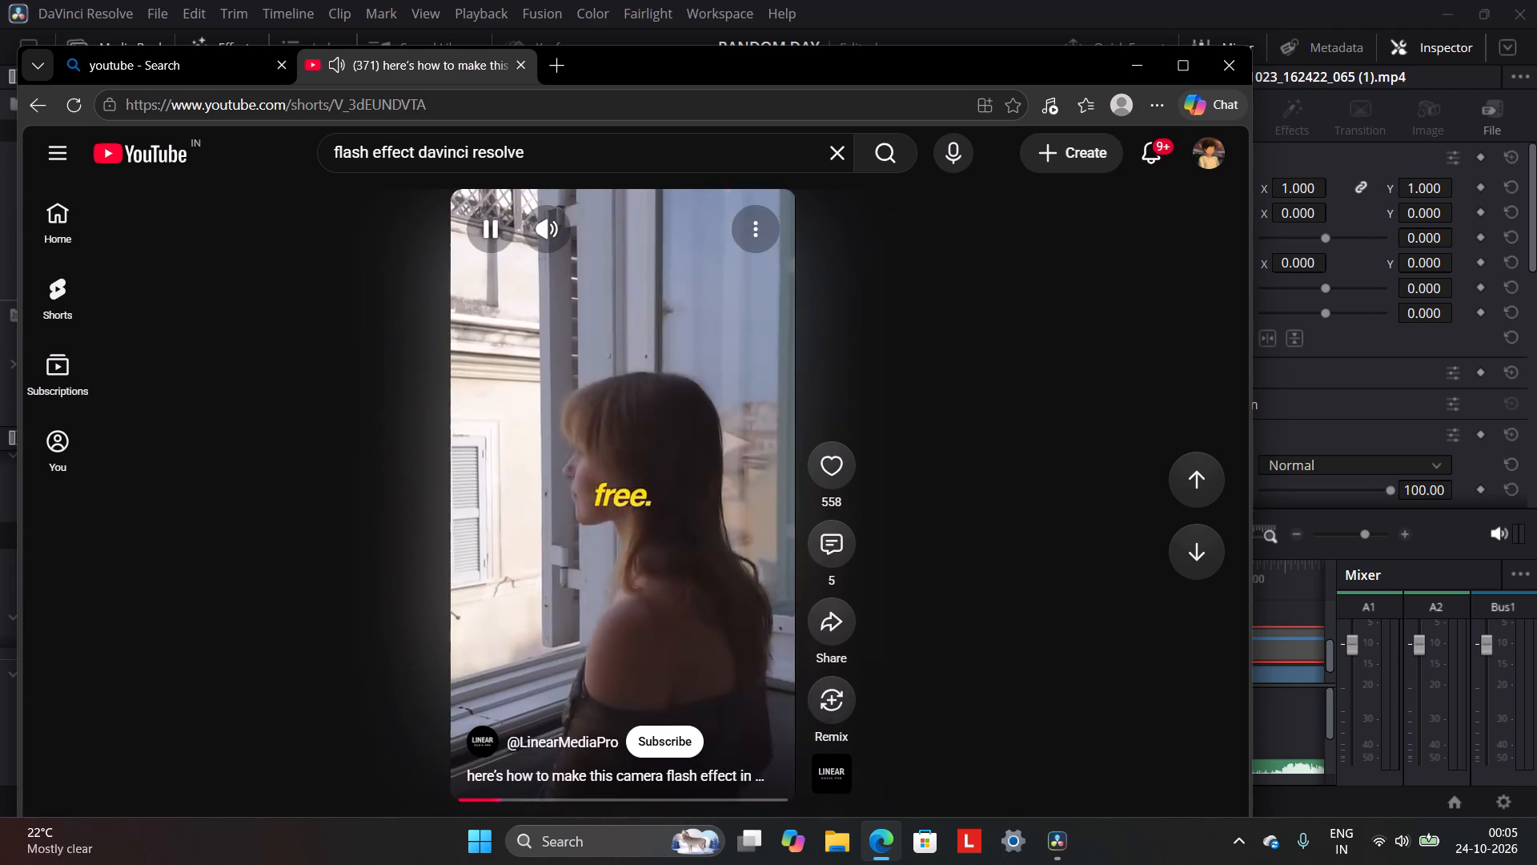
scroll(663, 645, down, 14)
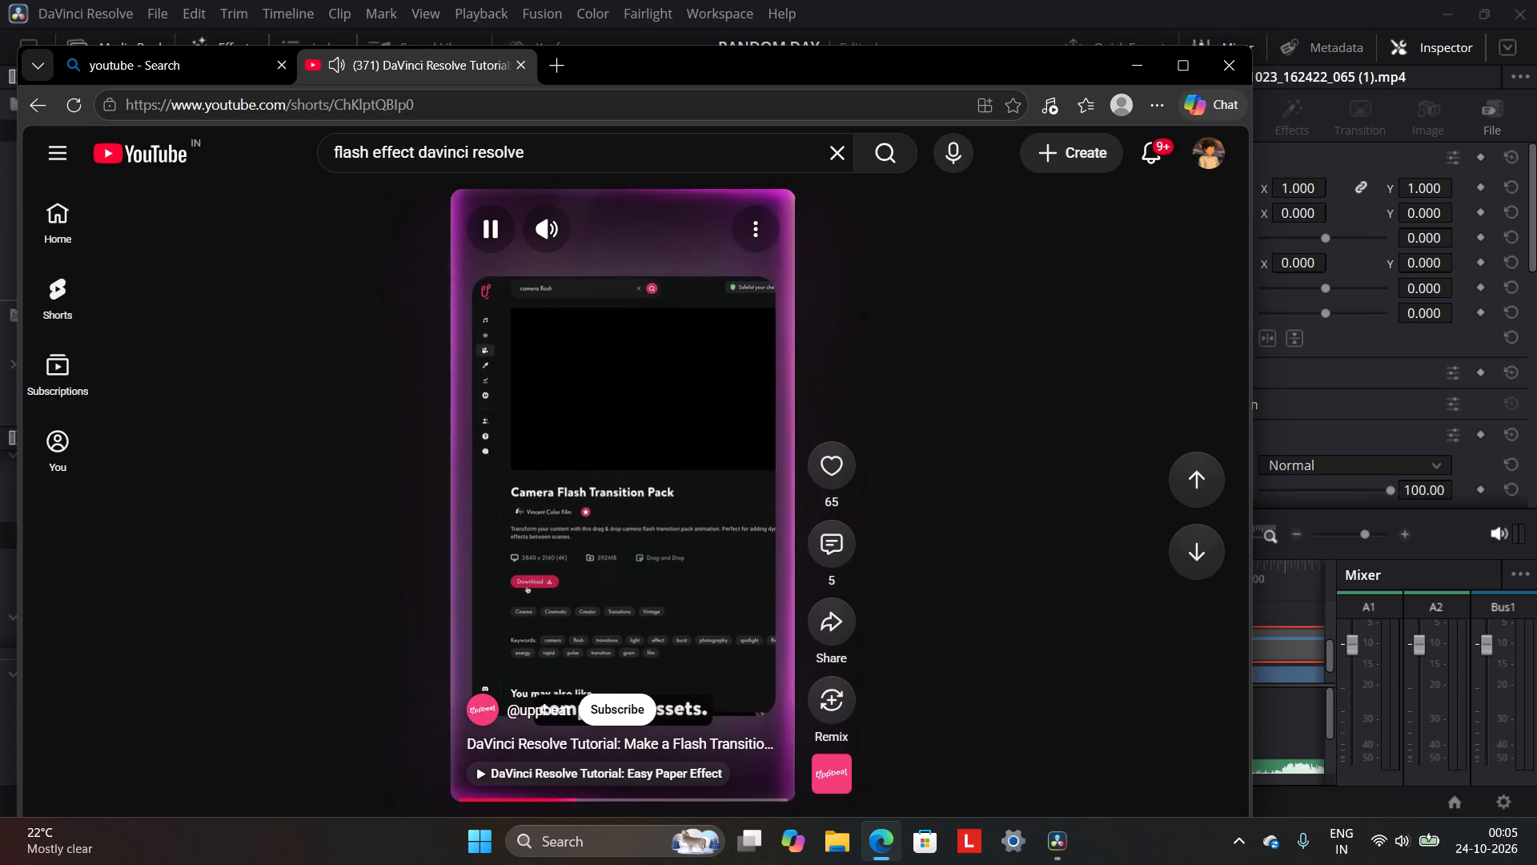
scroll(663, 645, down, 14)
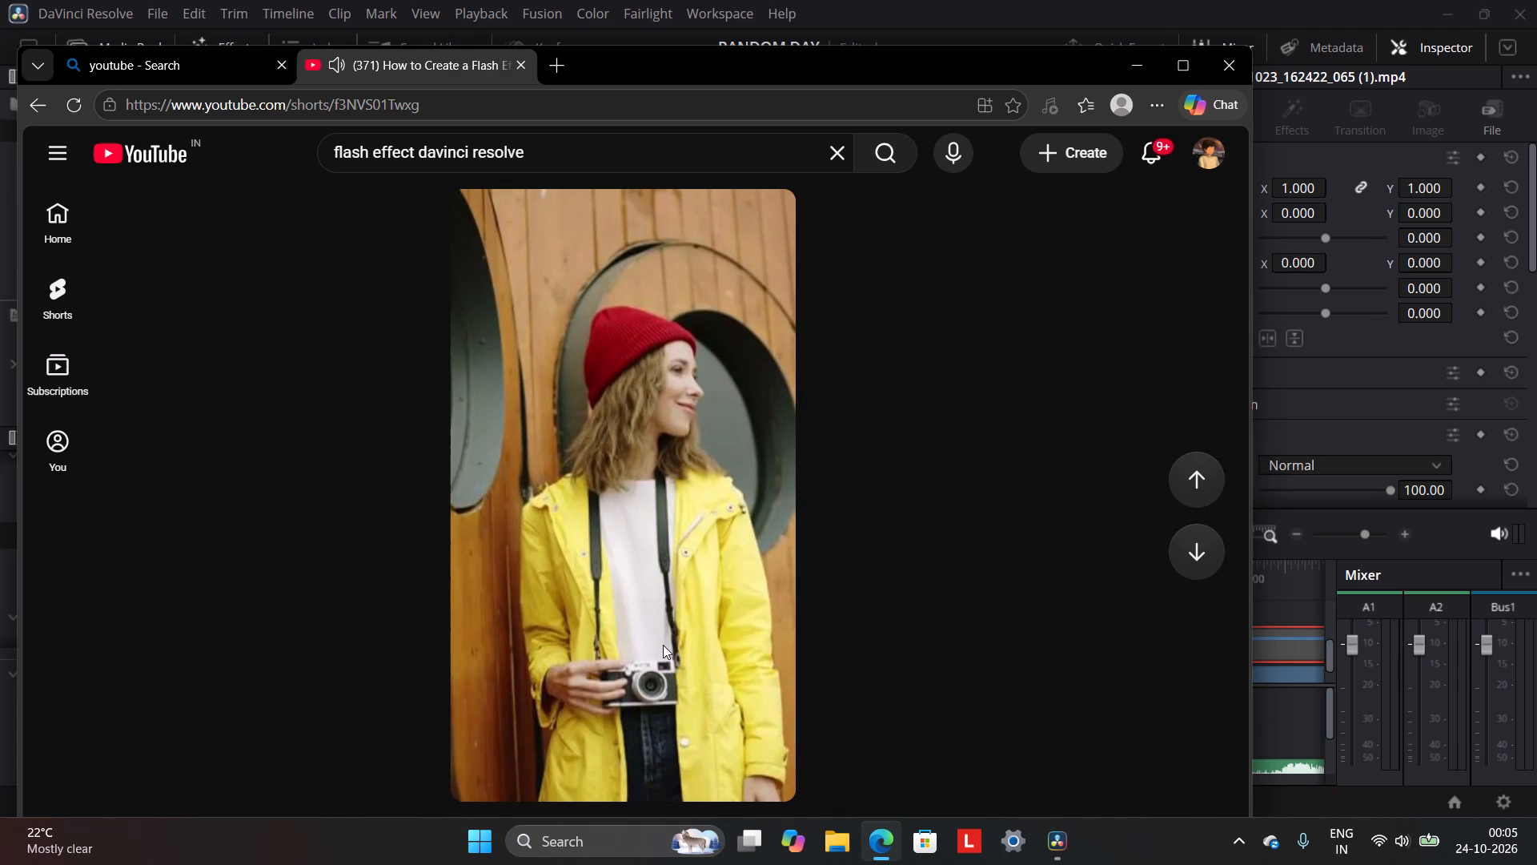
click(33, 107)
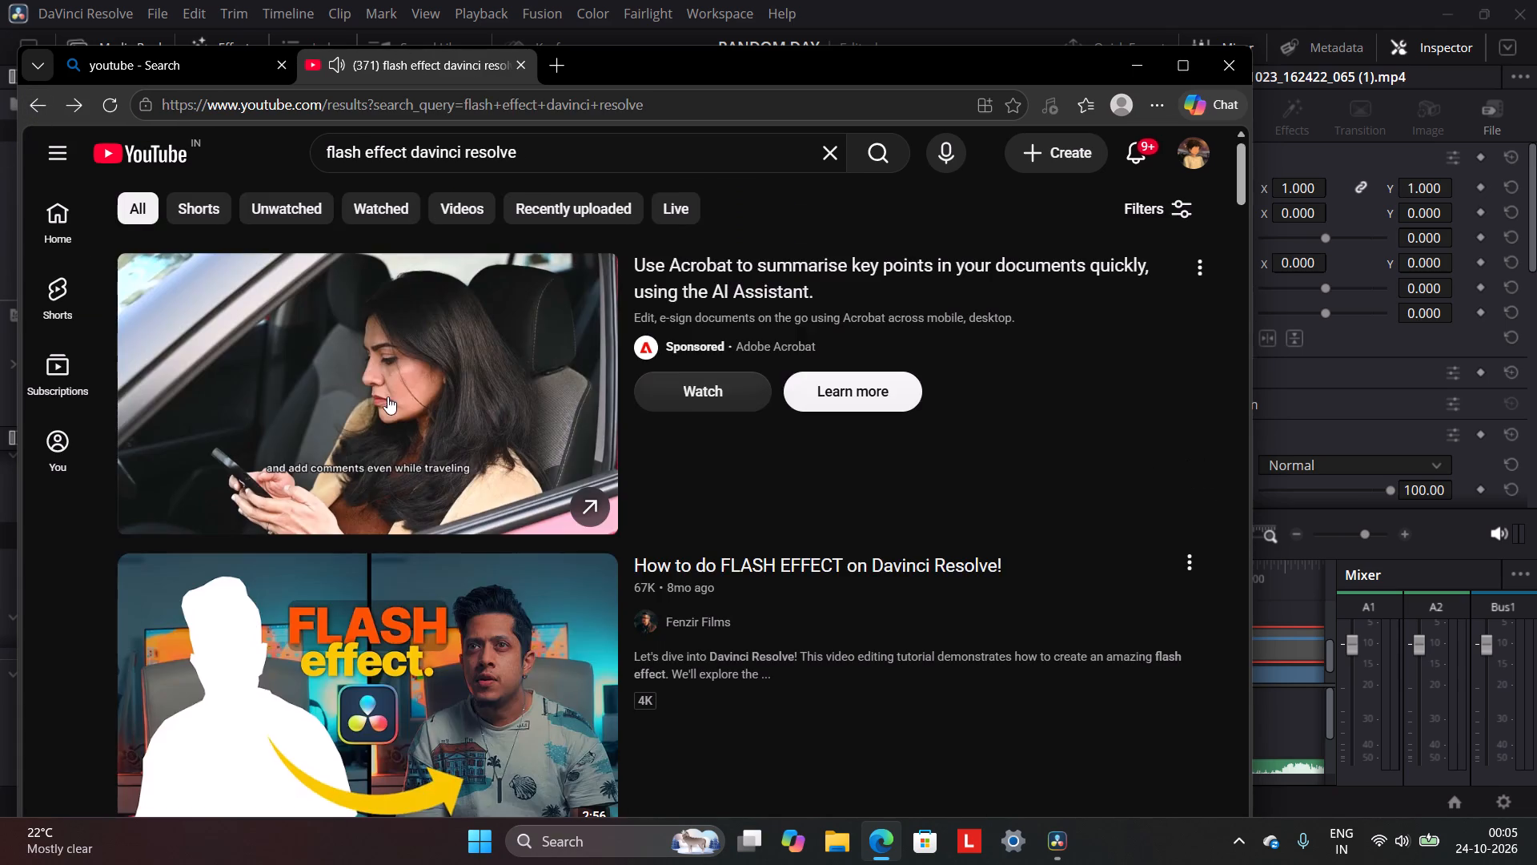
Watch the Short "HOW to do the FLASH effect in Davinci Resolve?" from the search results, briefly checking the DaVinci Resolve project meanwhile.
scroll(493, 454, down, 14)
scroll(496, 474, down, 14)
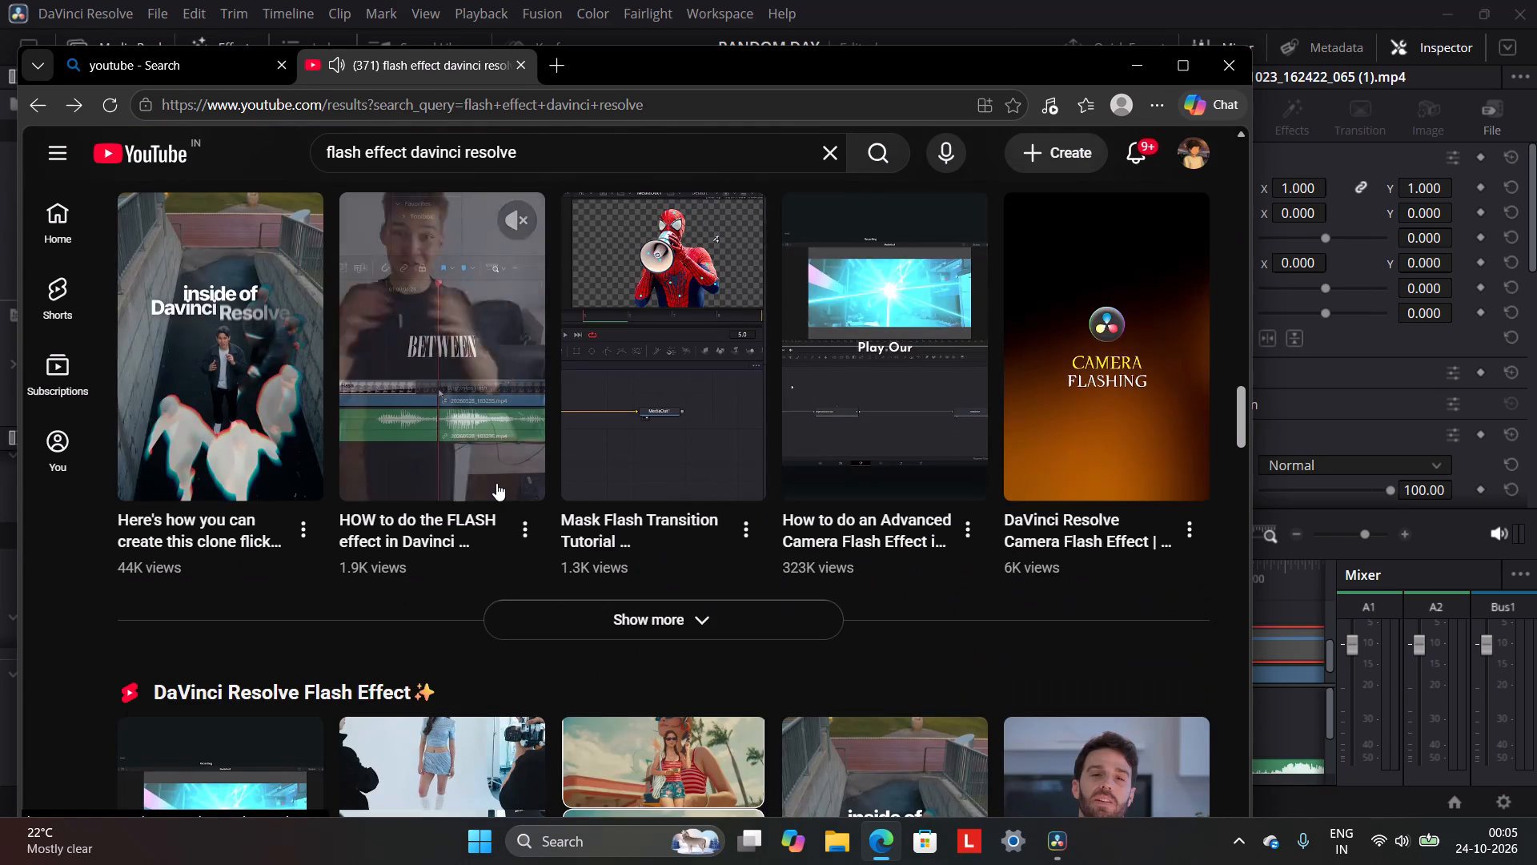
click(467, 413)
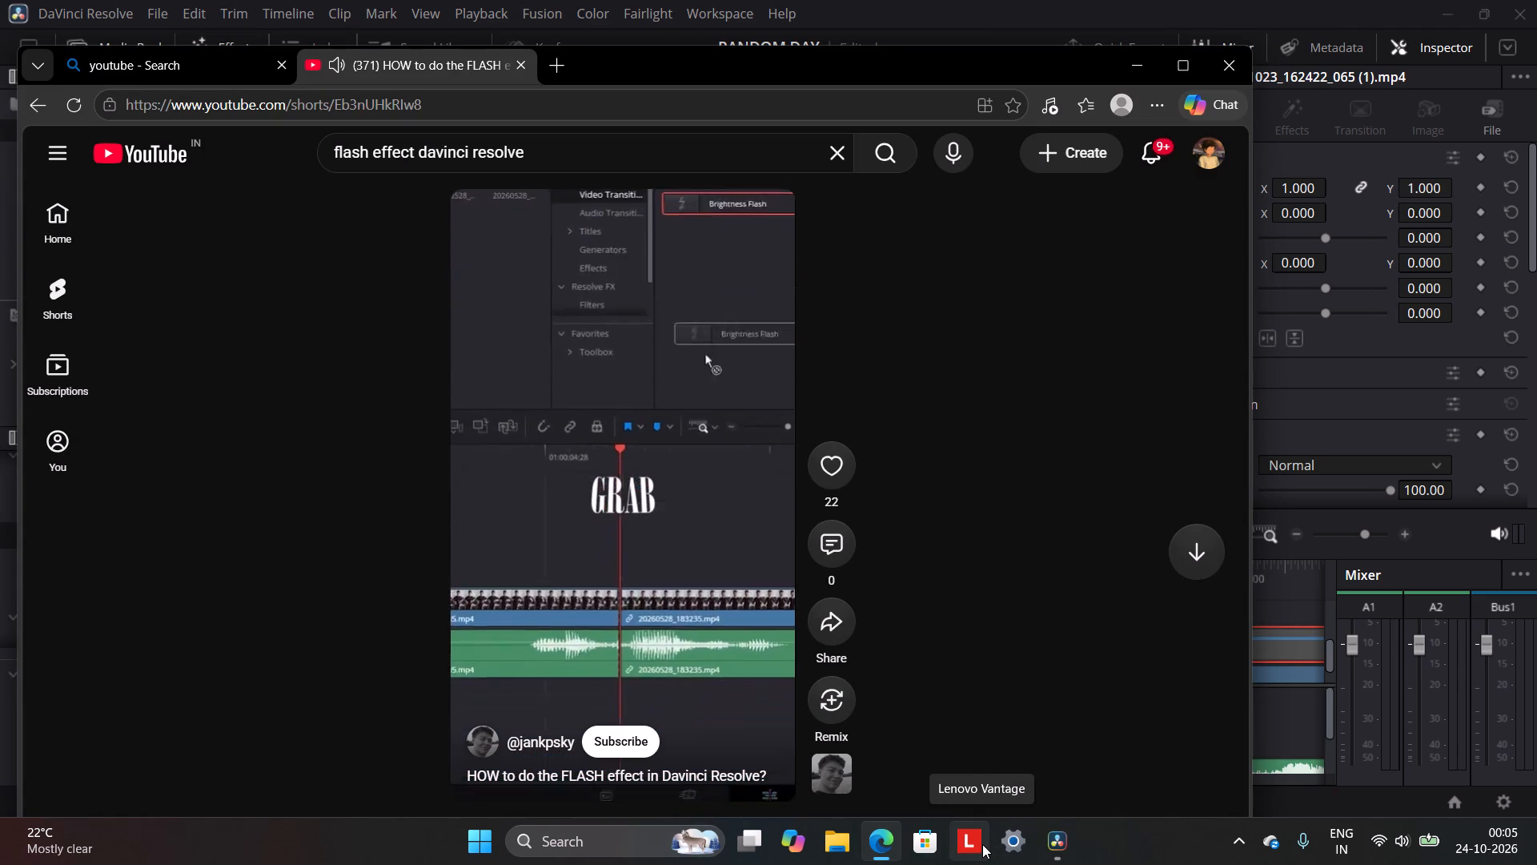
click(1040, 863)
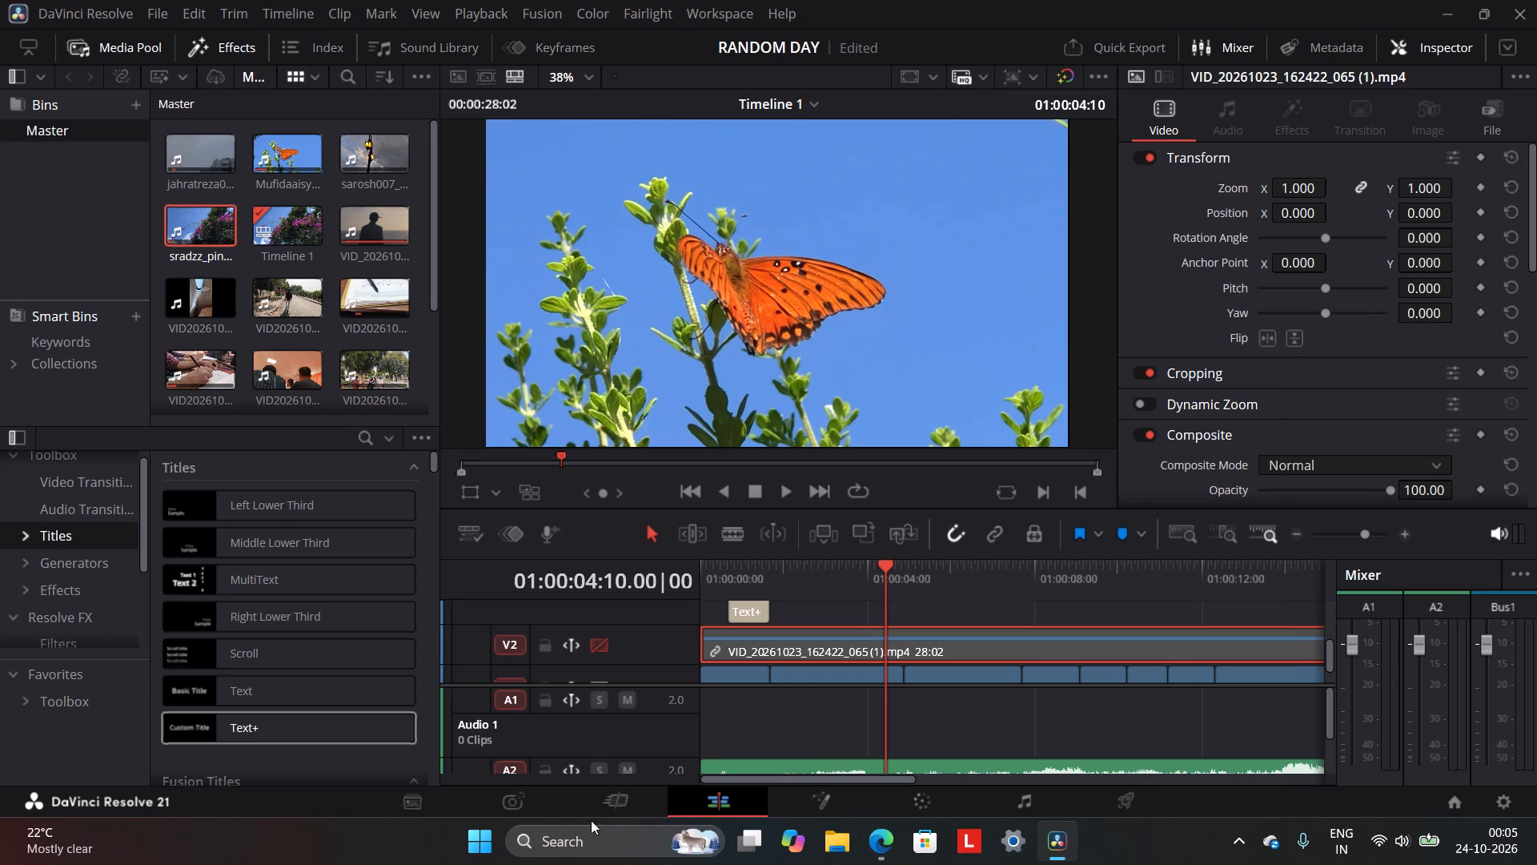
click(875, 845)
click(617, 606)
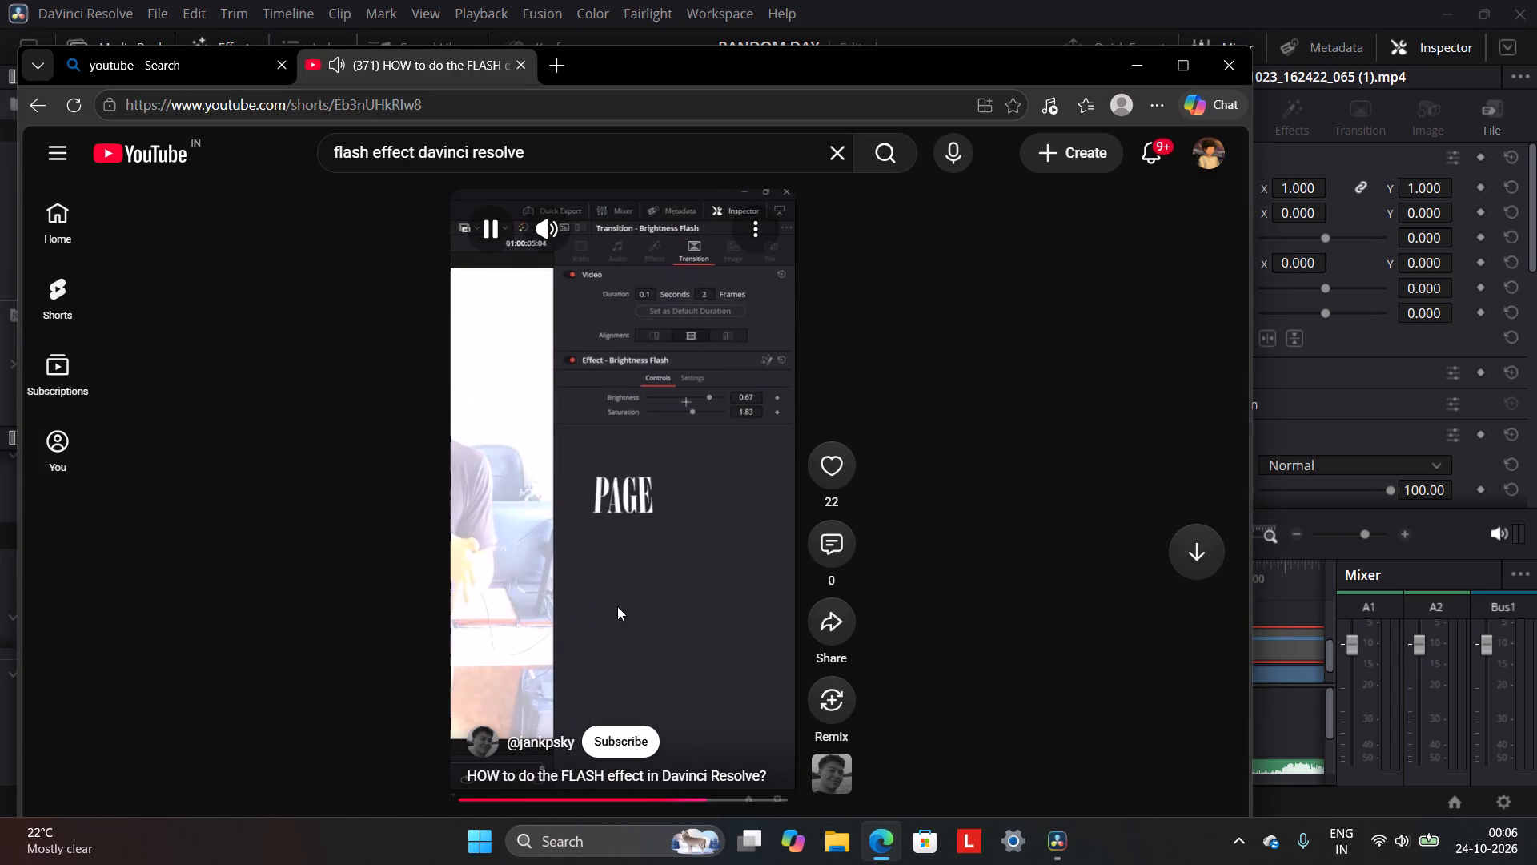
Switch to DaVinci Resolve and search the Toolbox effects for "FL" and for "CAM".
click(1072, 845)
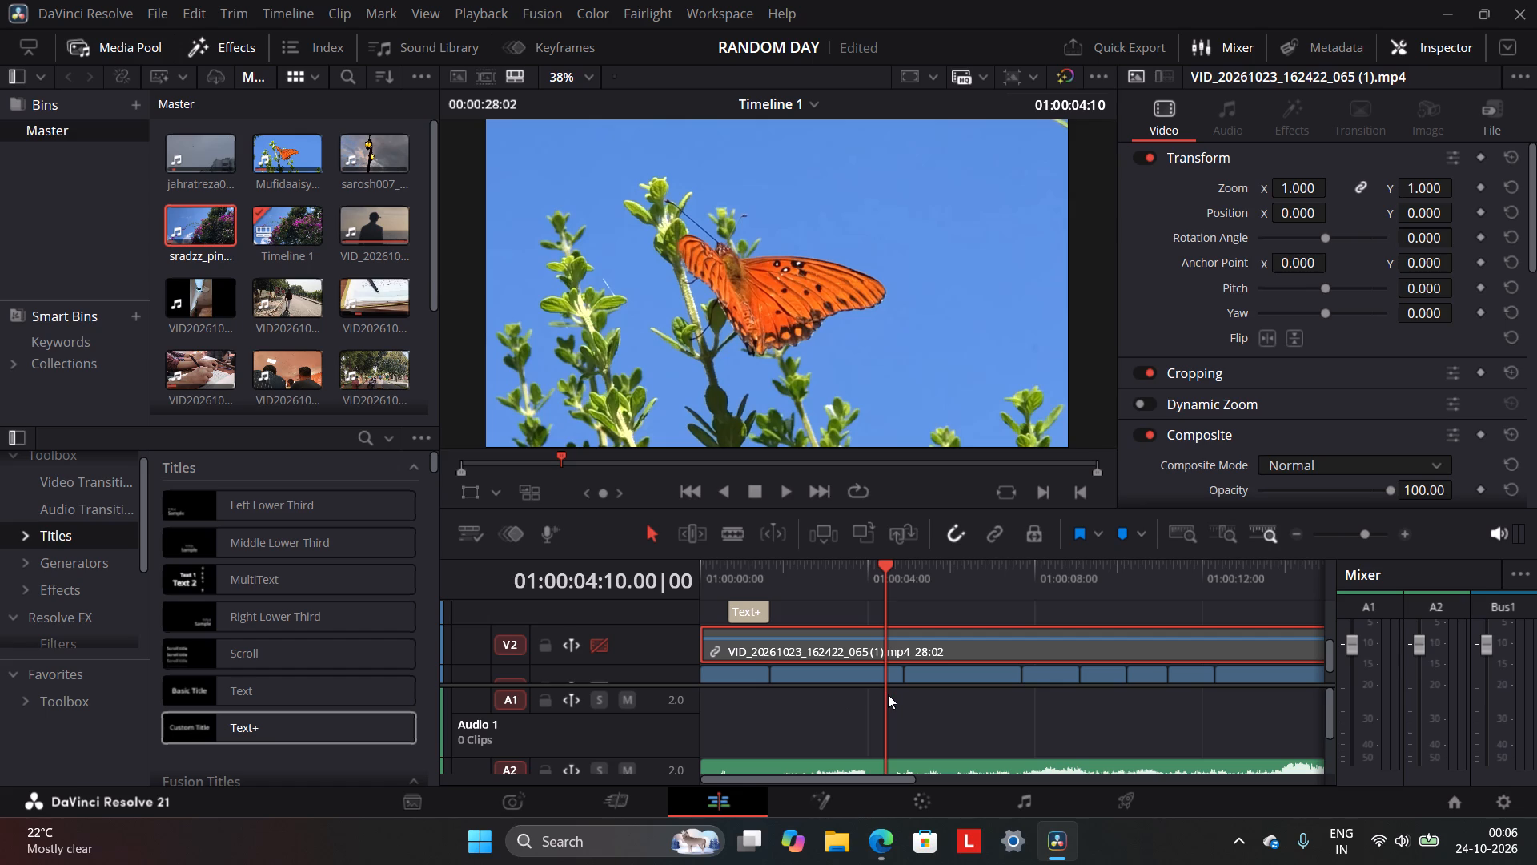
scroll(888, 694, up, 1)
scroll(888, 694, down, 4)
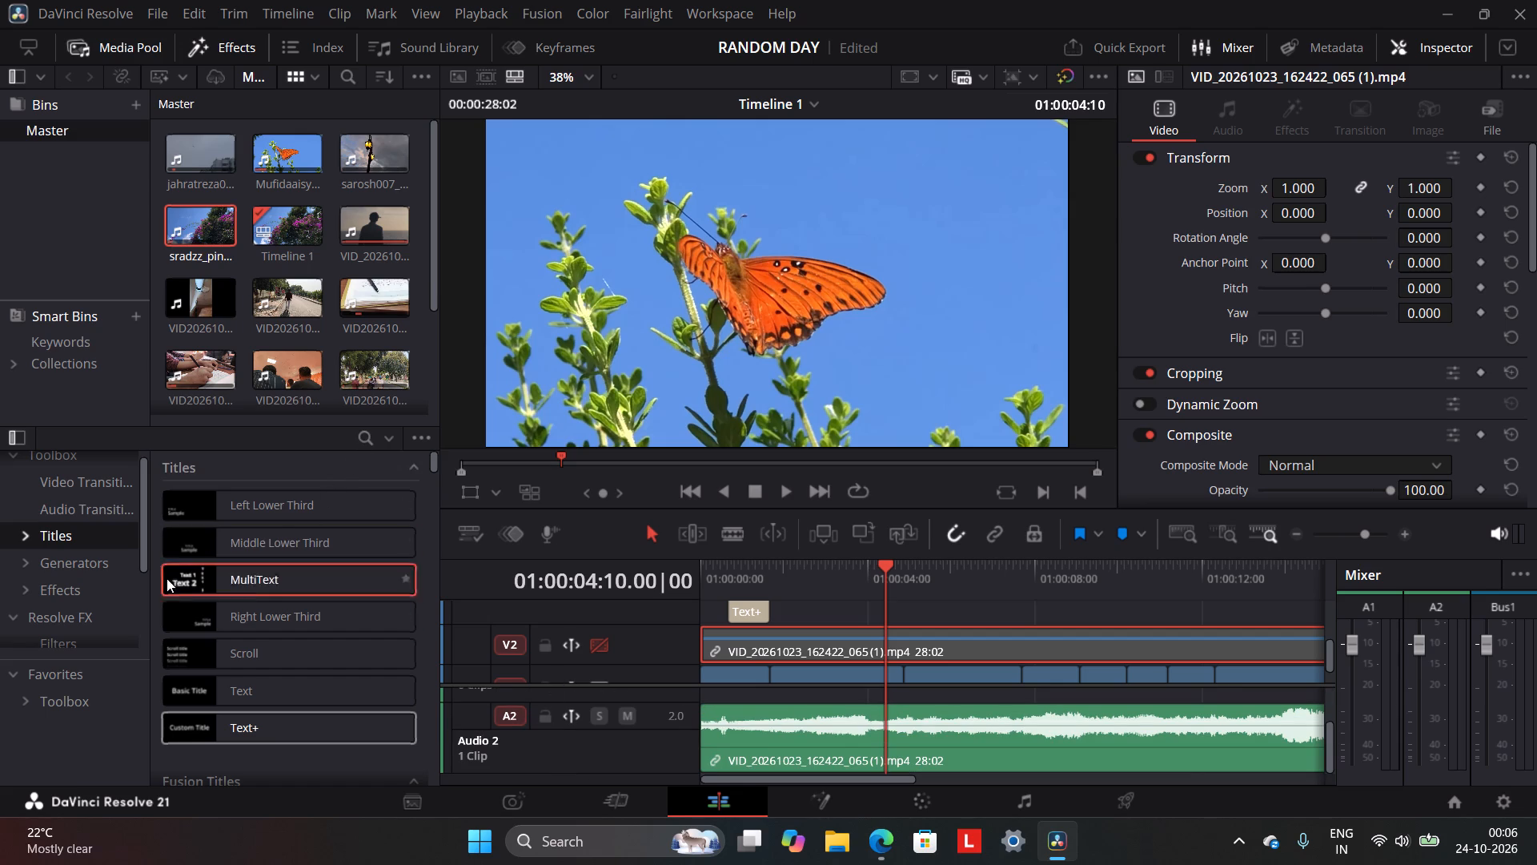
click(104, 585)
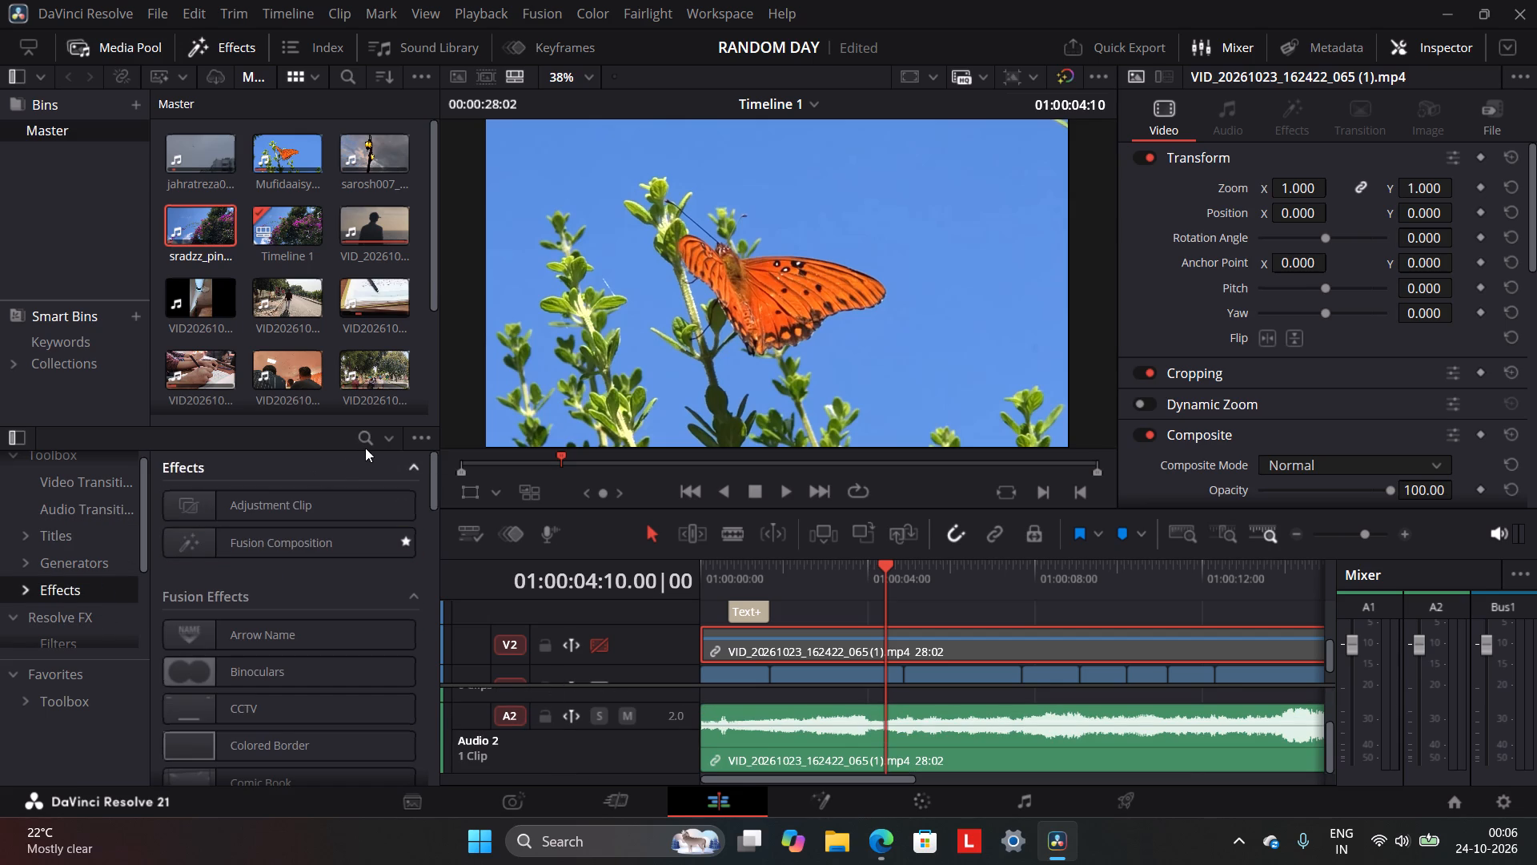
click(368, 441)
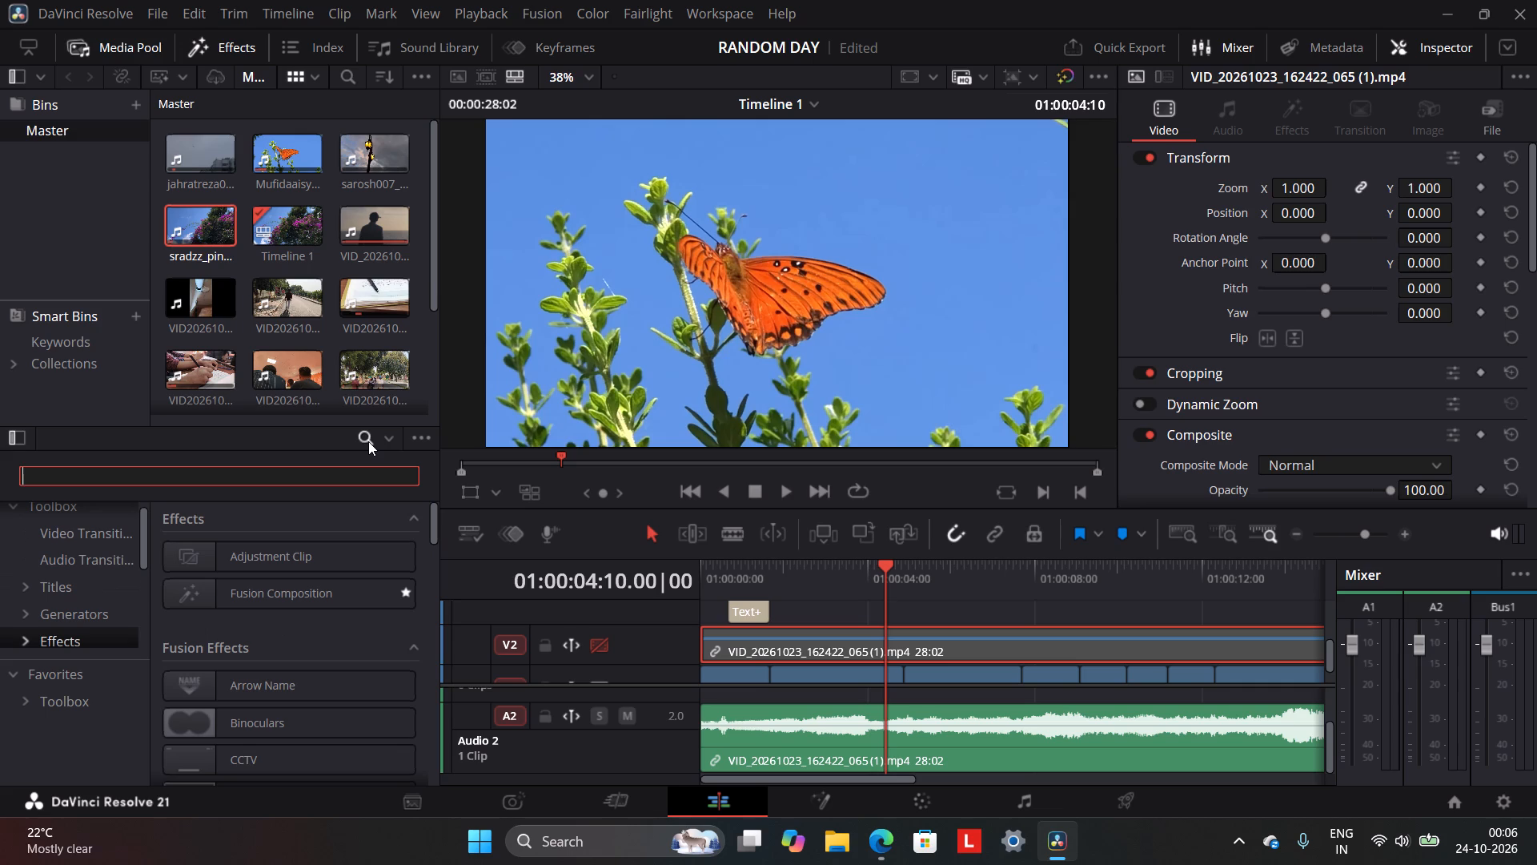
text(FL)
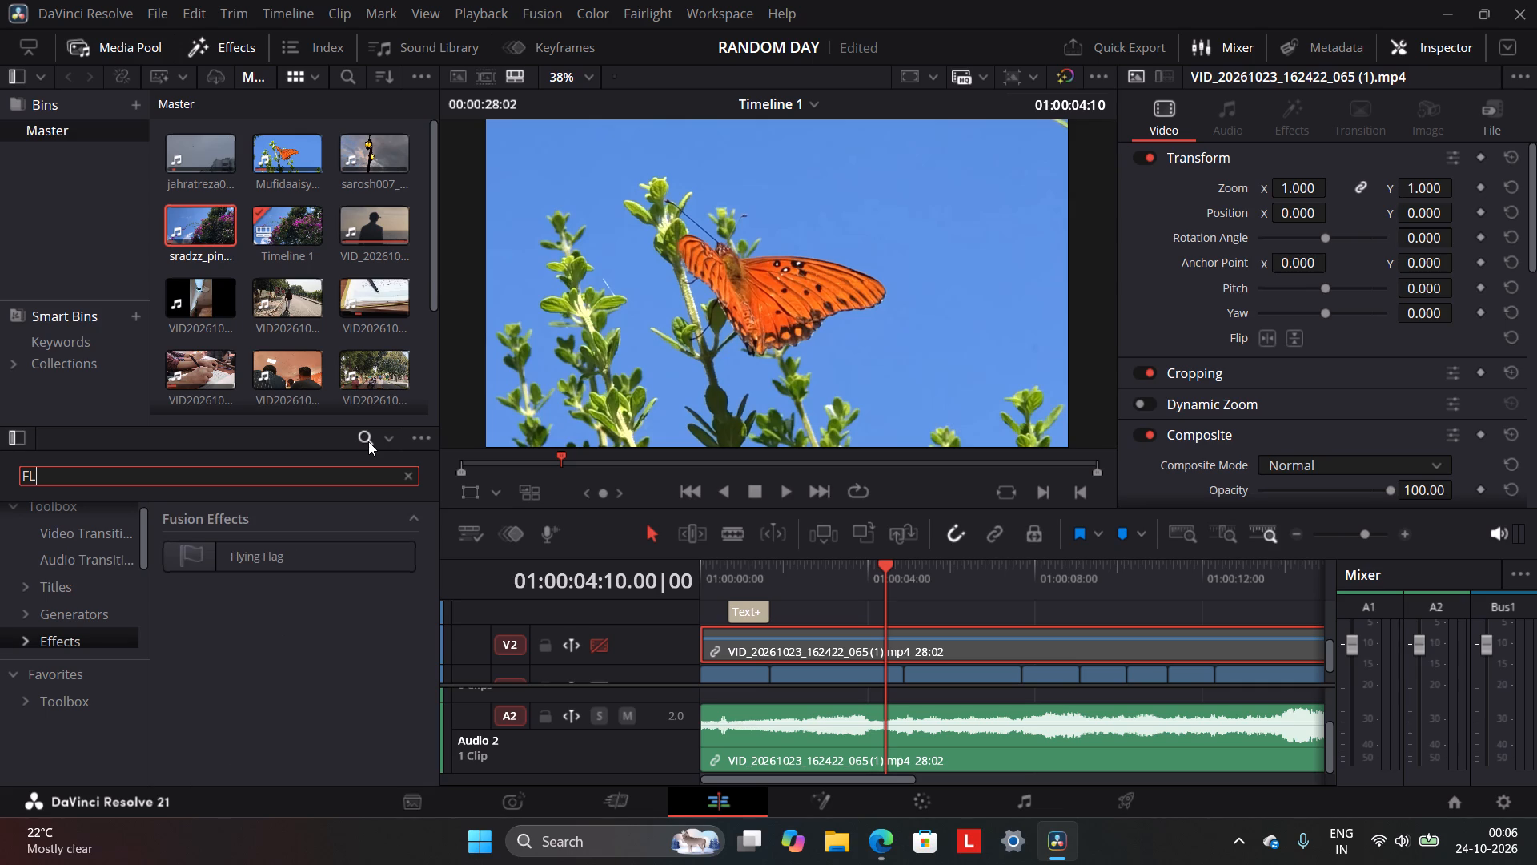
key(BackSpace)
key(BackSpace)
key(BackSpace)
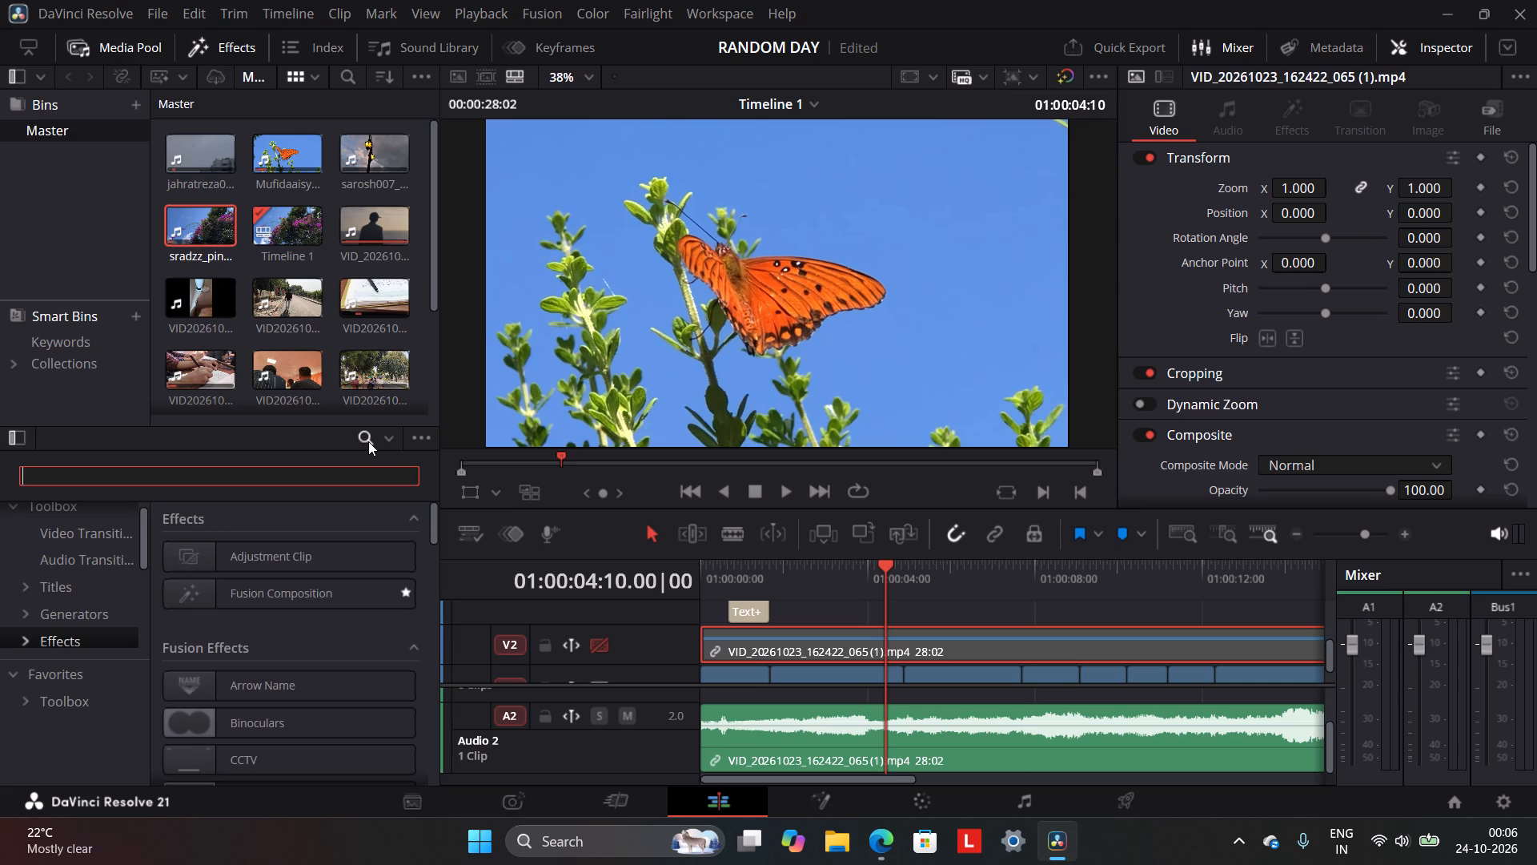
text(CA)
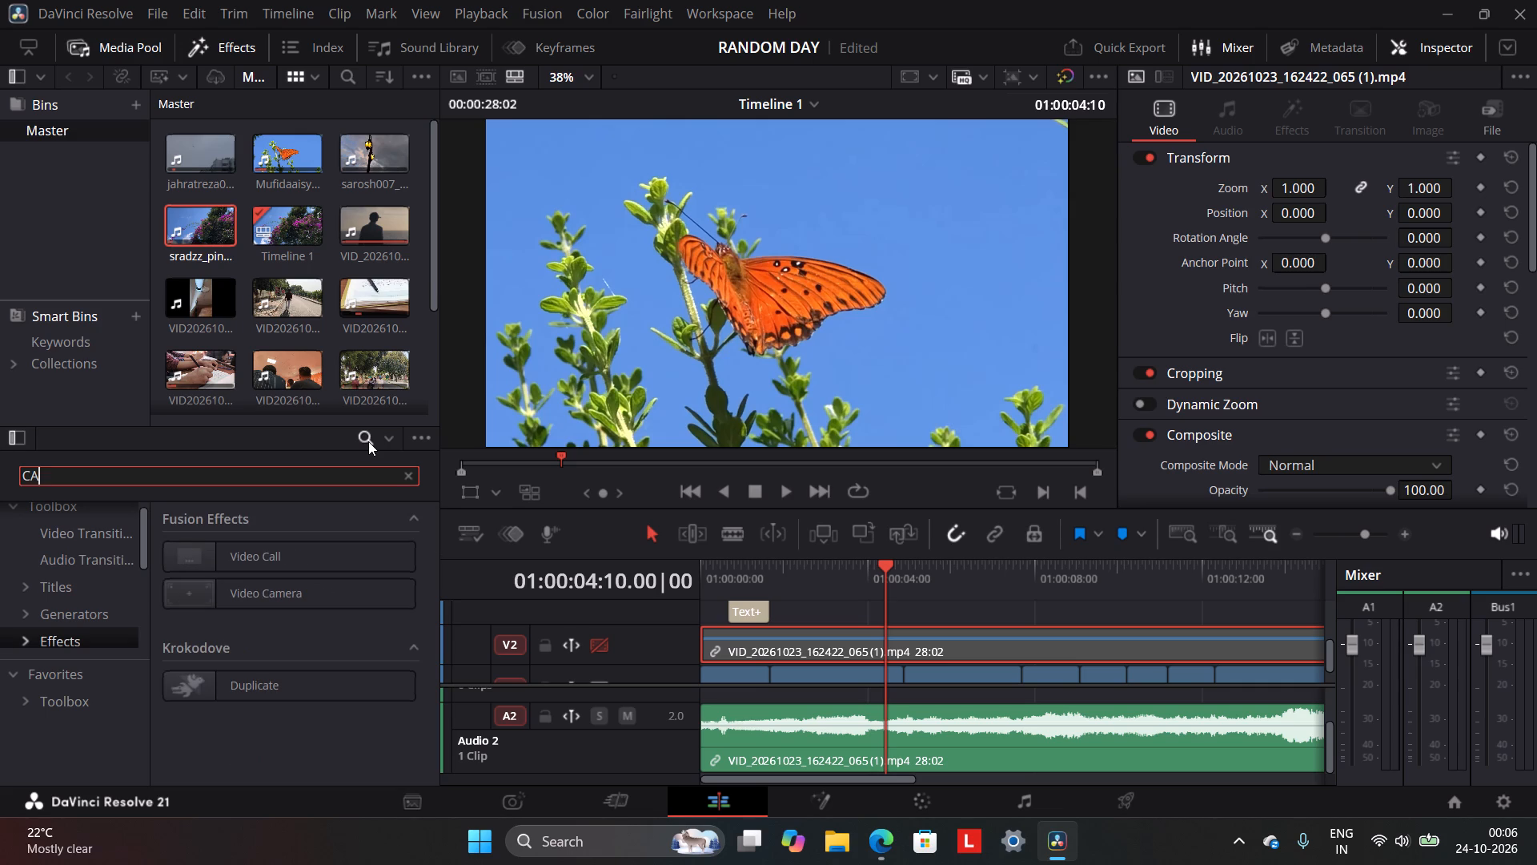
key(j)
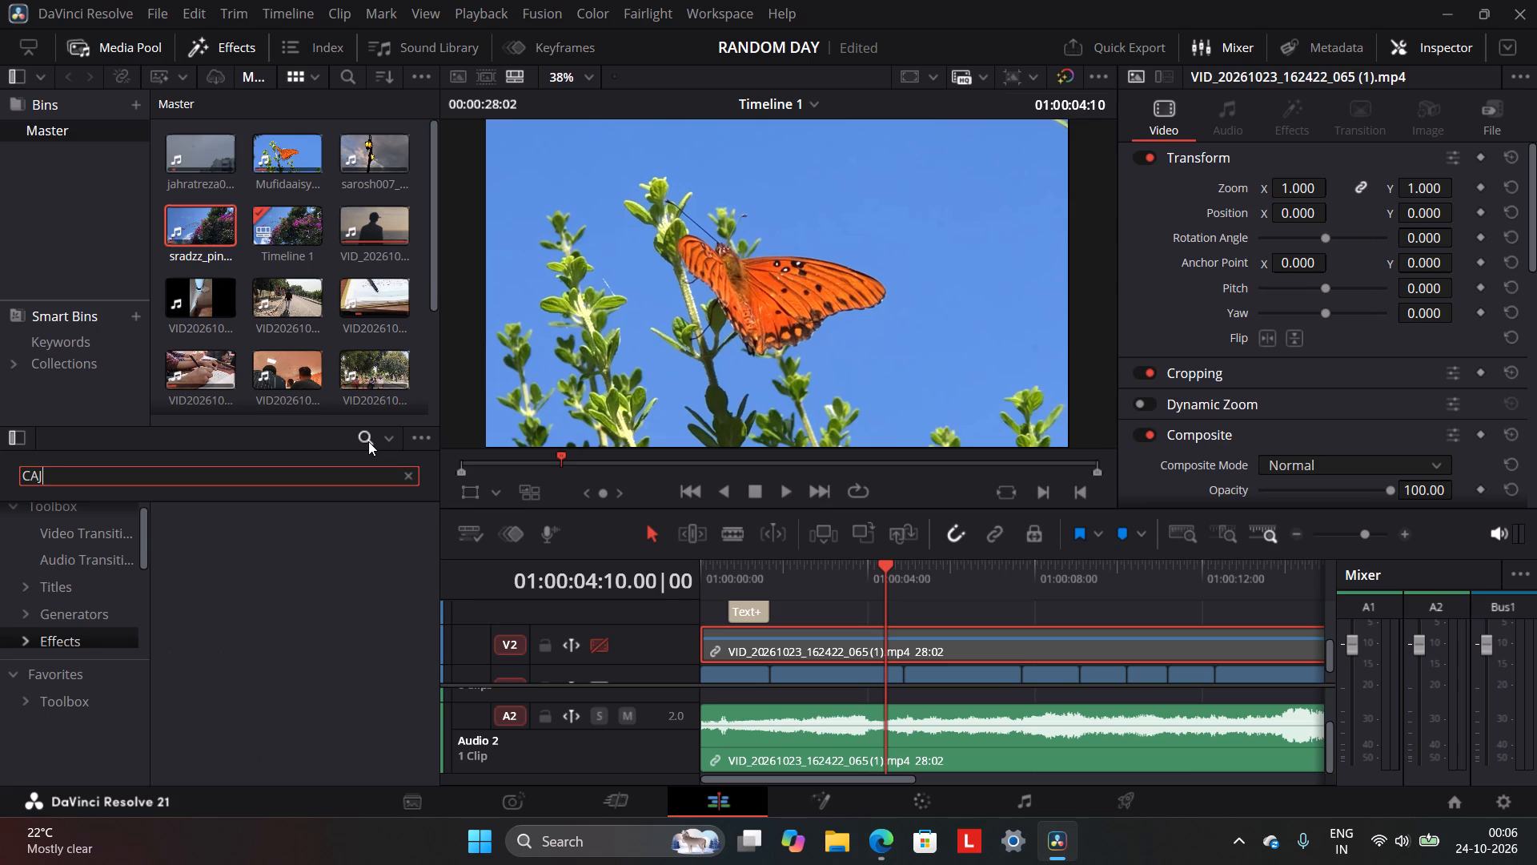
key(BackSpace)
key(m)
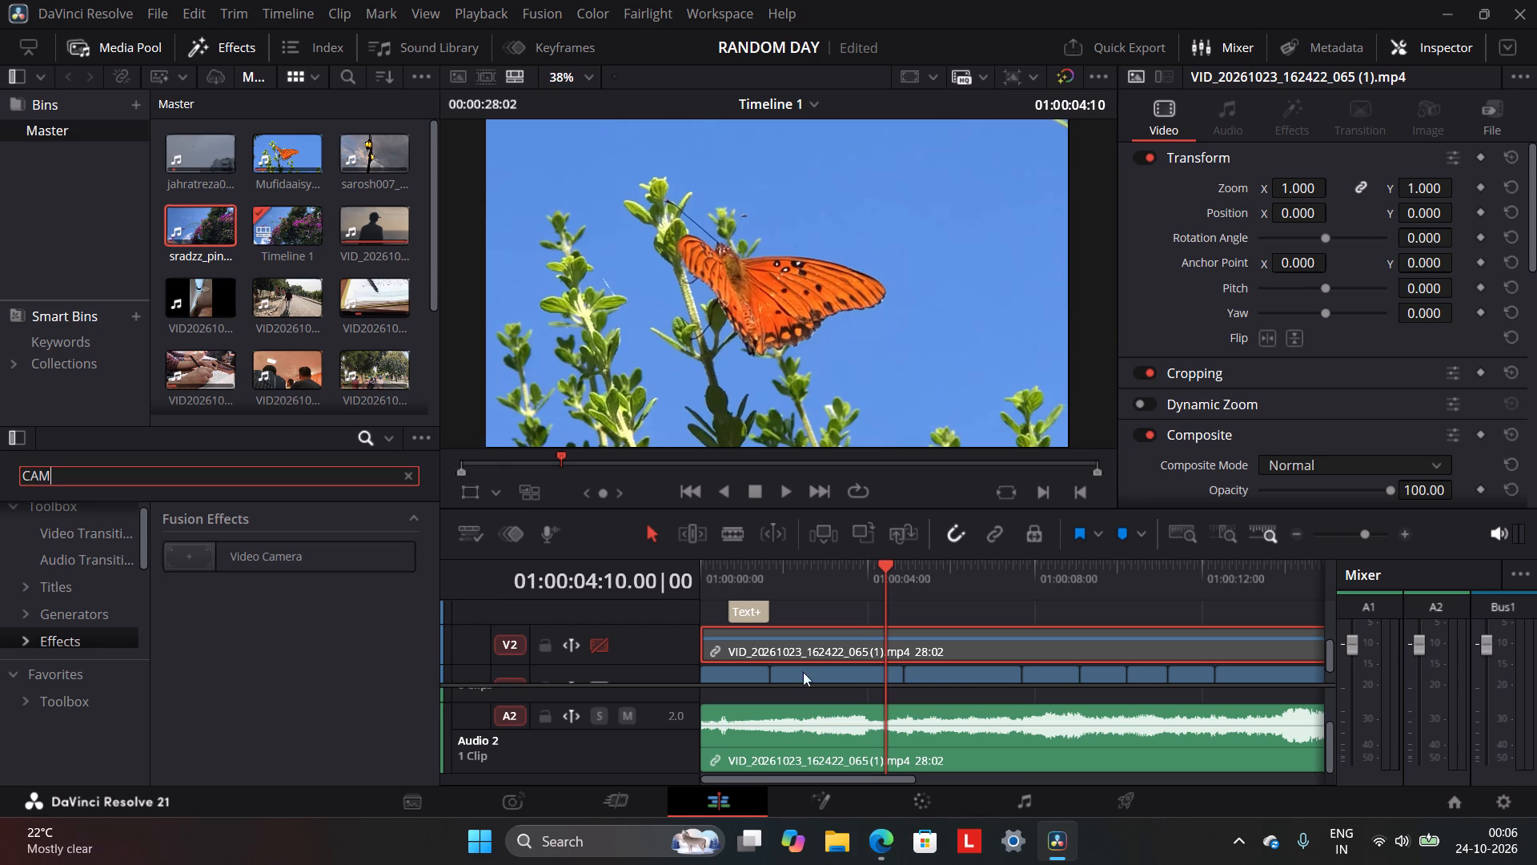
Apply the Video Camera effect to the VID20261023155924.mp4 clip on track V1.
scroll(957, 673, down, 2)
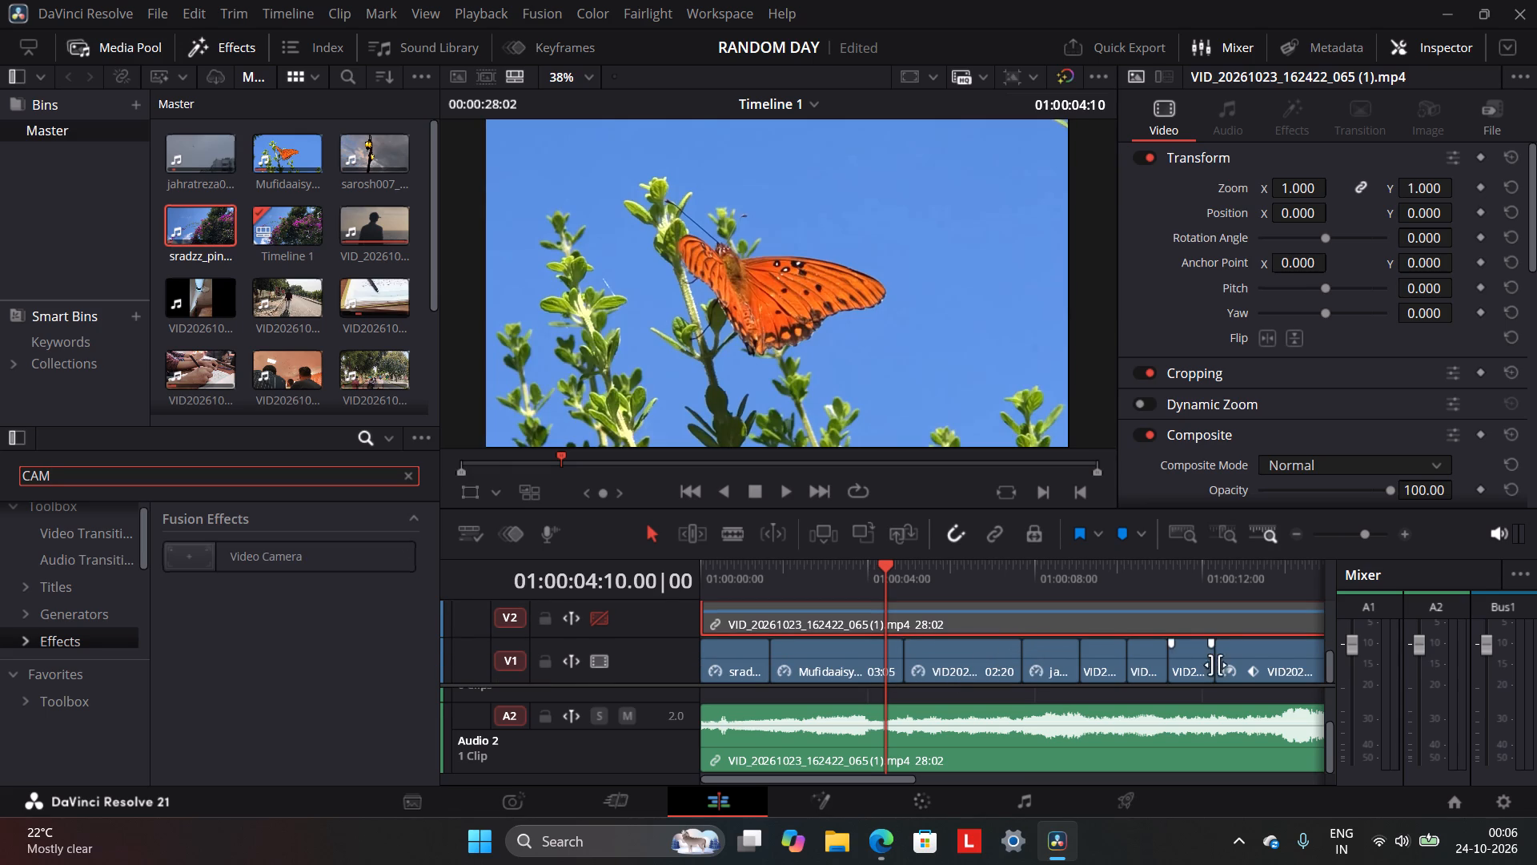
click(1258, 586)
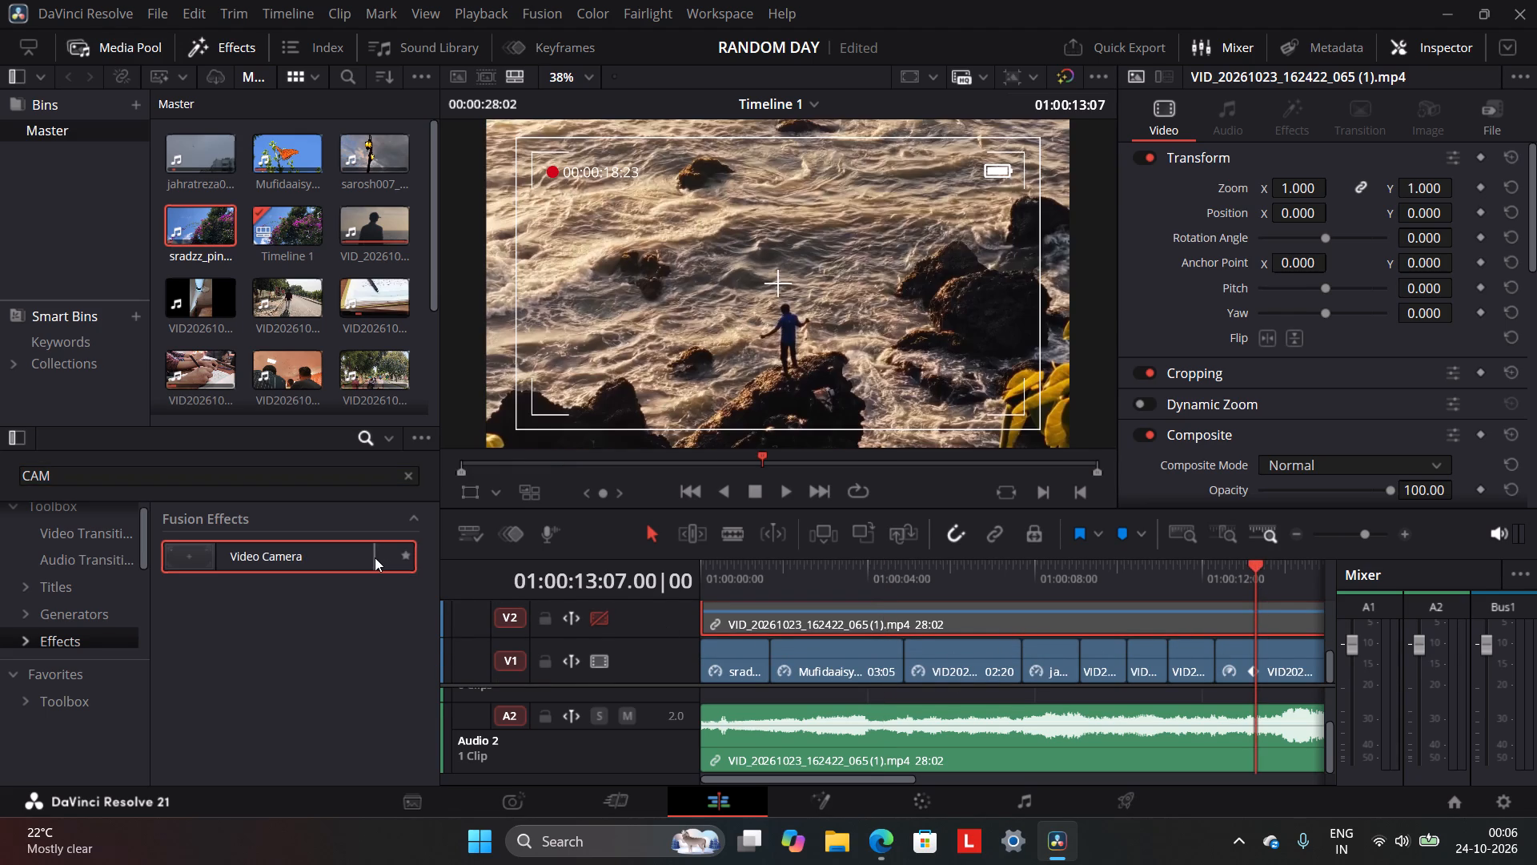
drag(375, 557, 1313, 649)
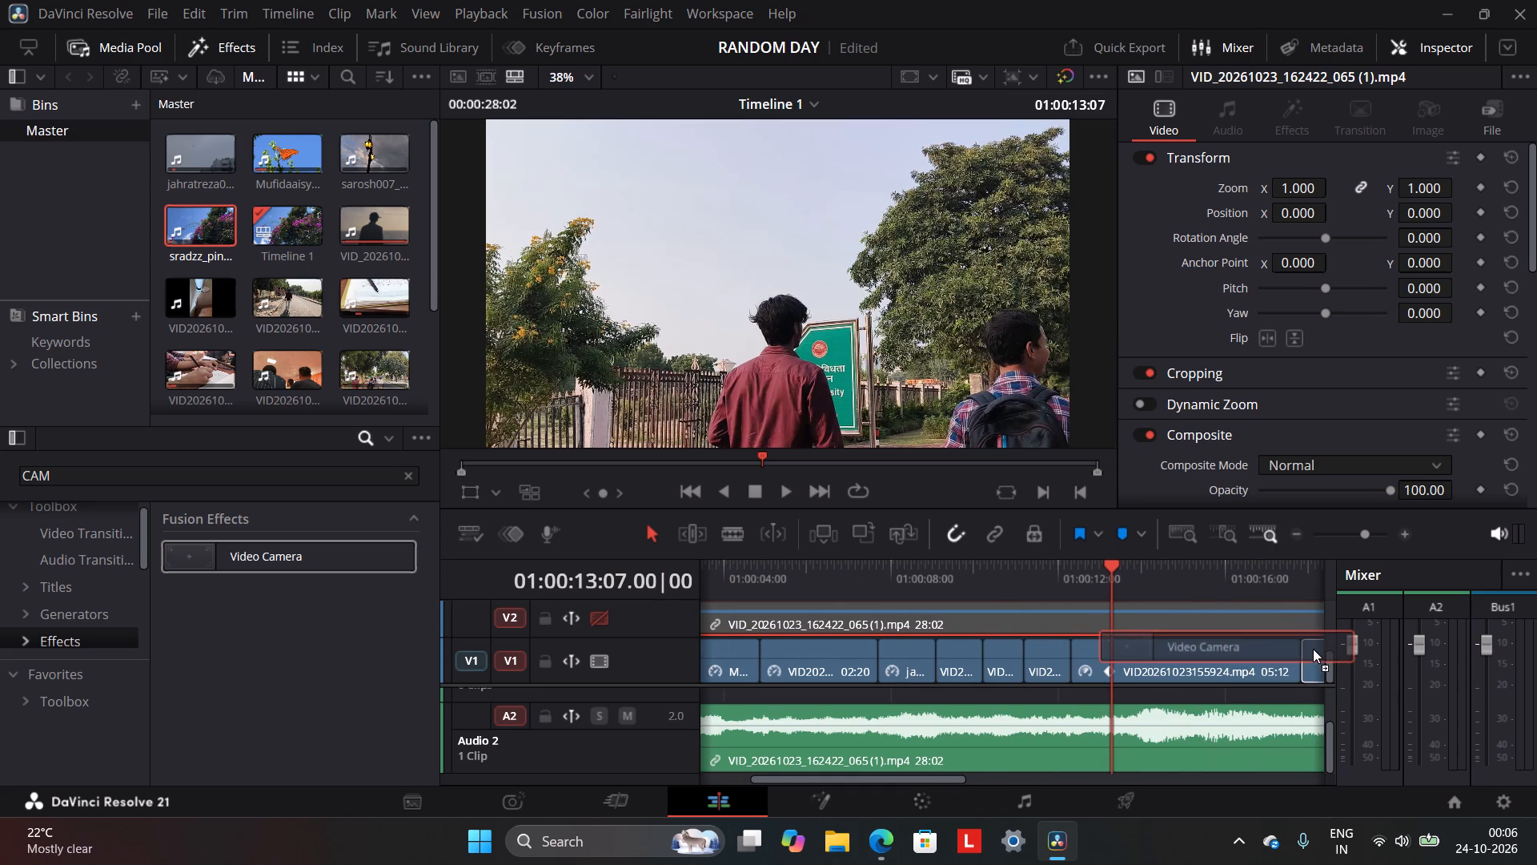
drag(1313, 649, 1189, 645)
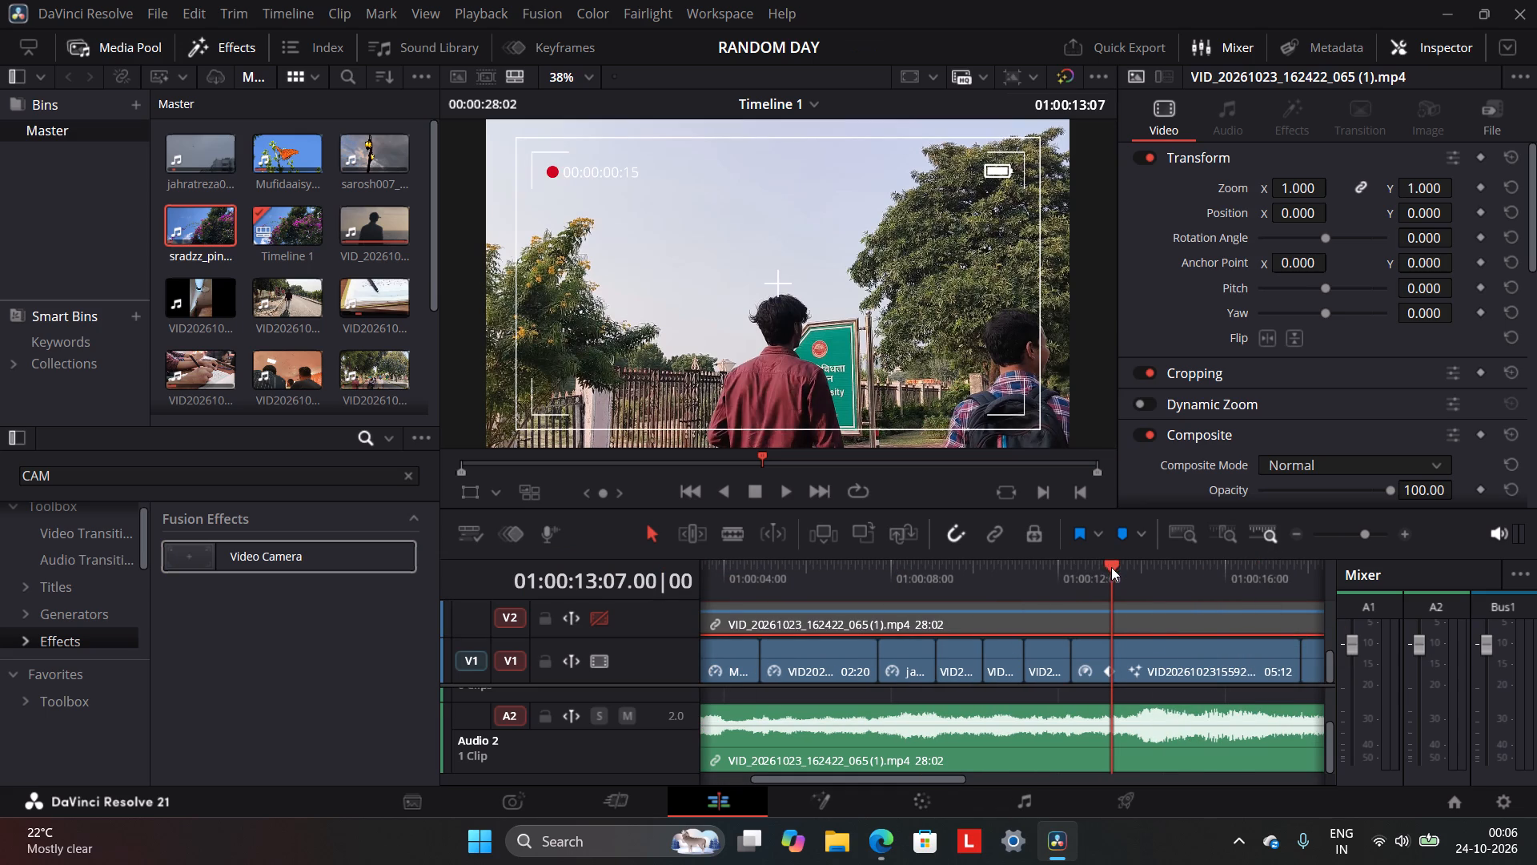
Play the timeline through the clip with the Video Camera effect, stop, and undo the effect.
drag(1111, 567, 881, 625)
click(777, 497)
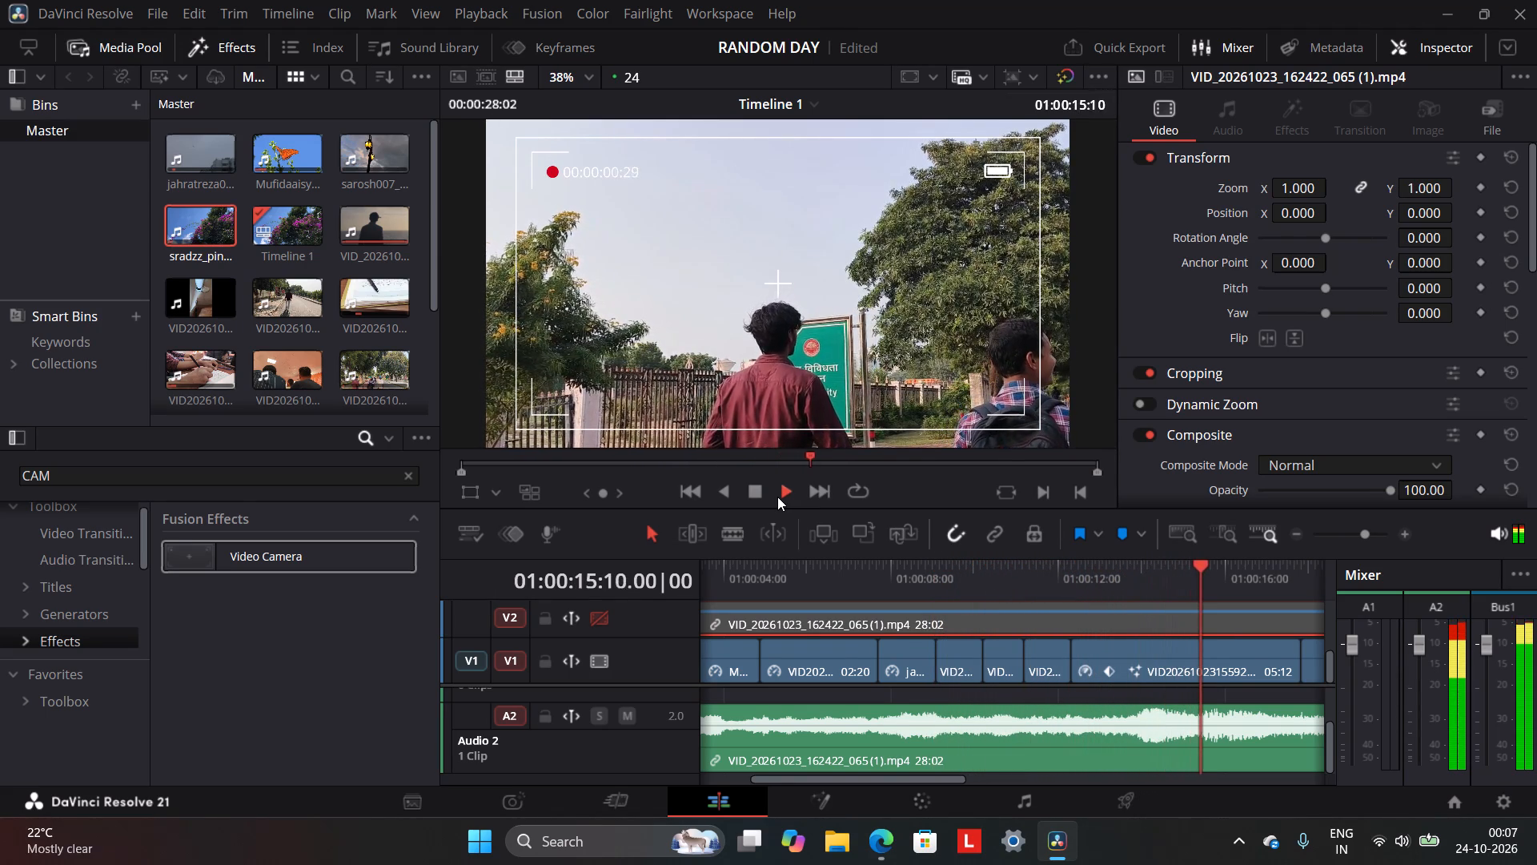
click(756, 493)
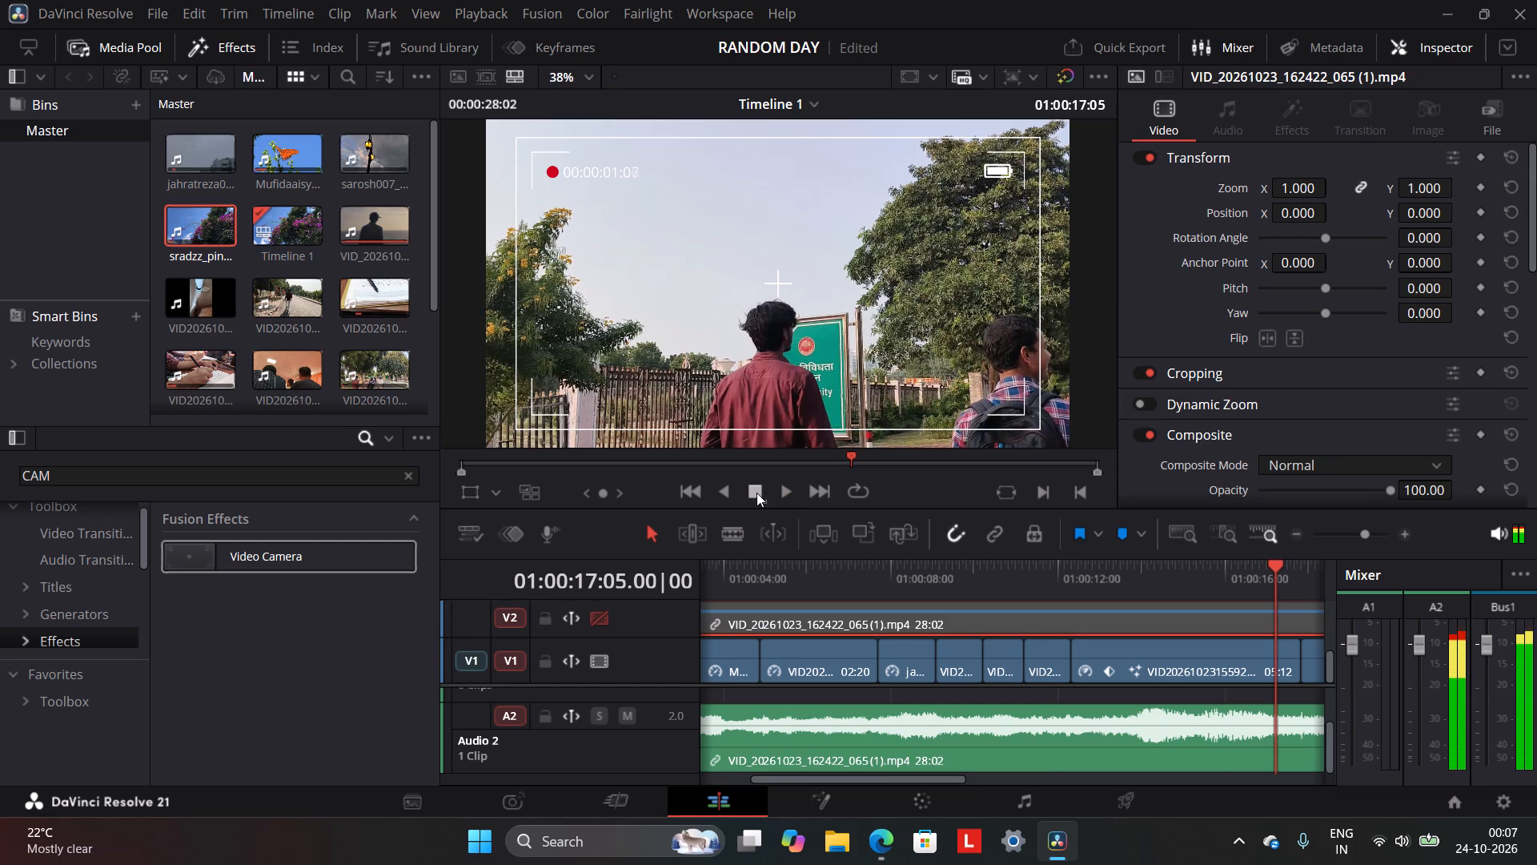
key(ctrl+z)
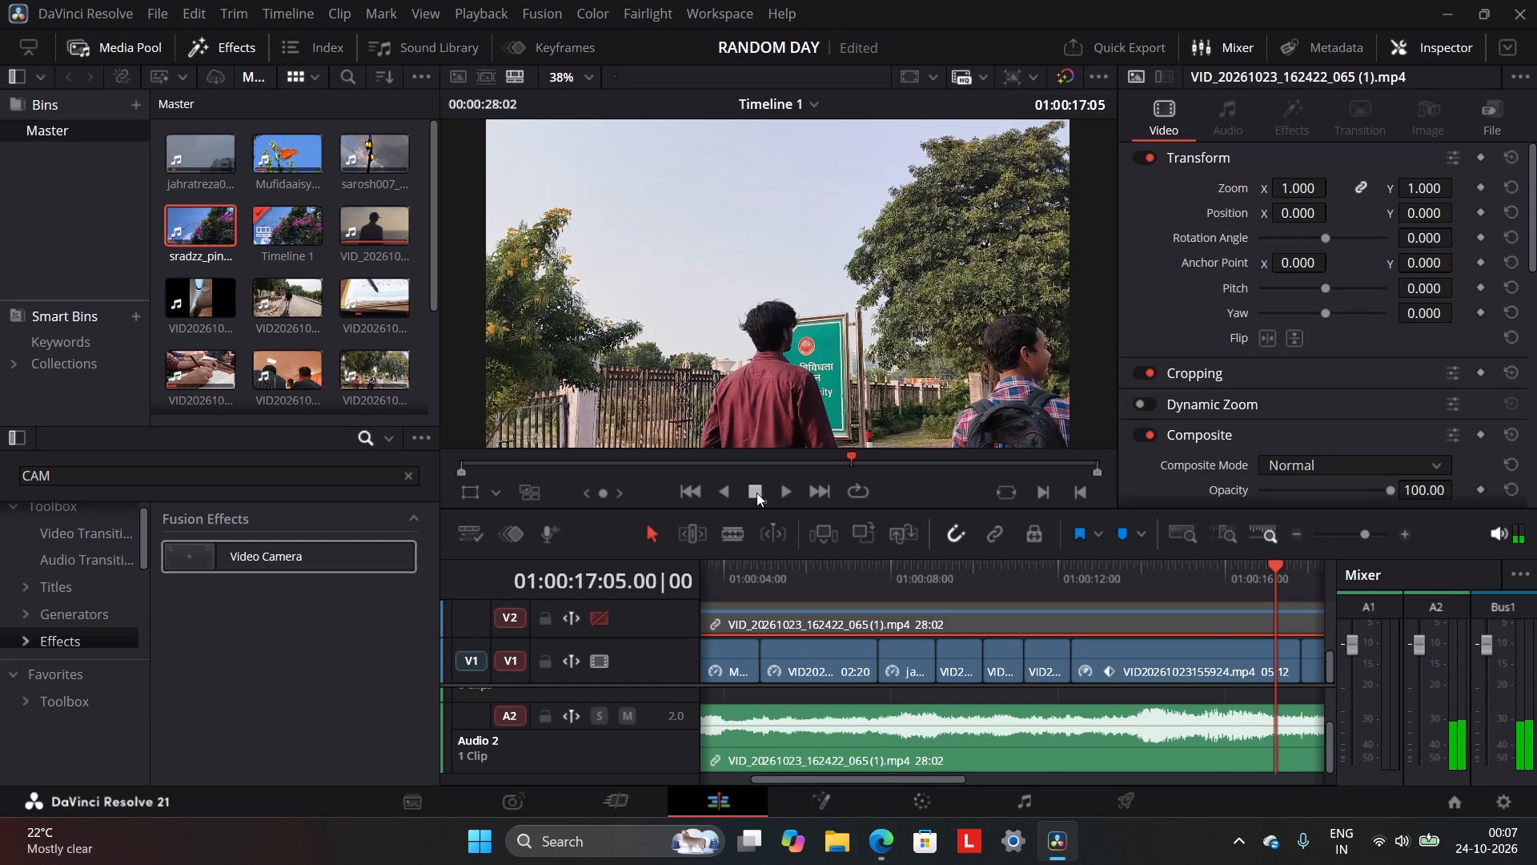
Move the playhead back to the start of the timeline at 01:00:00:00.
click(795, 564)
drag(795, 564, 746, 600)
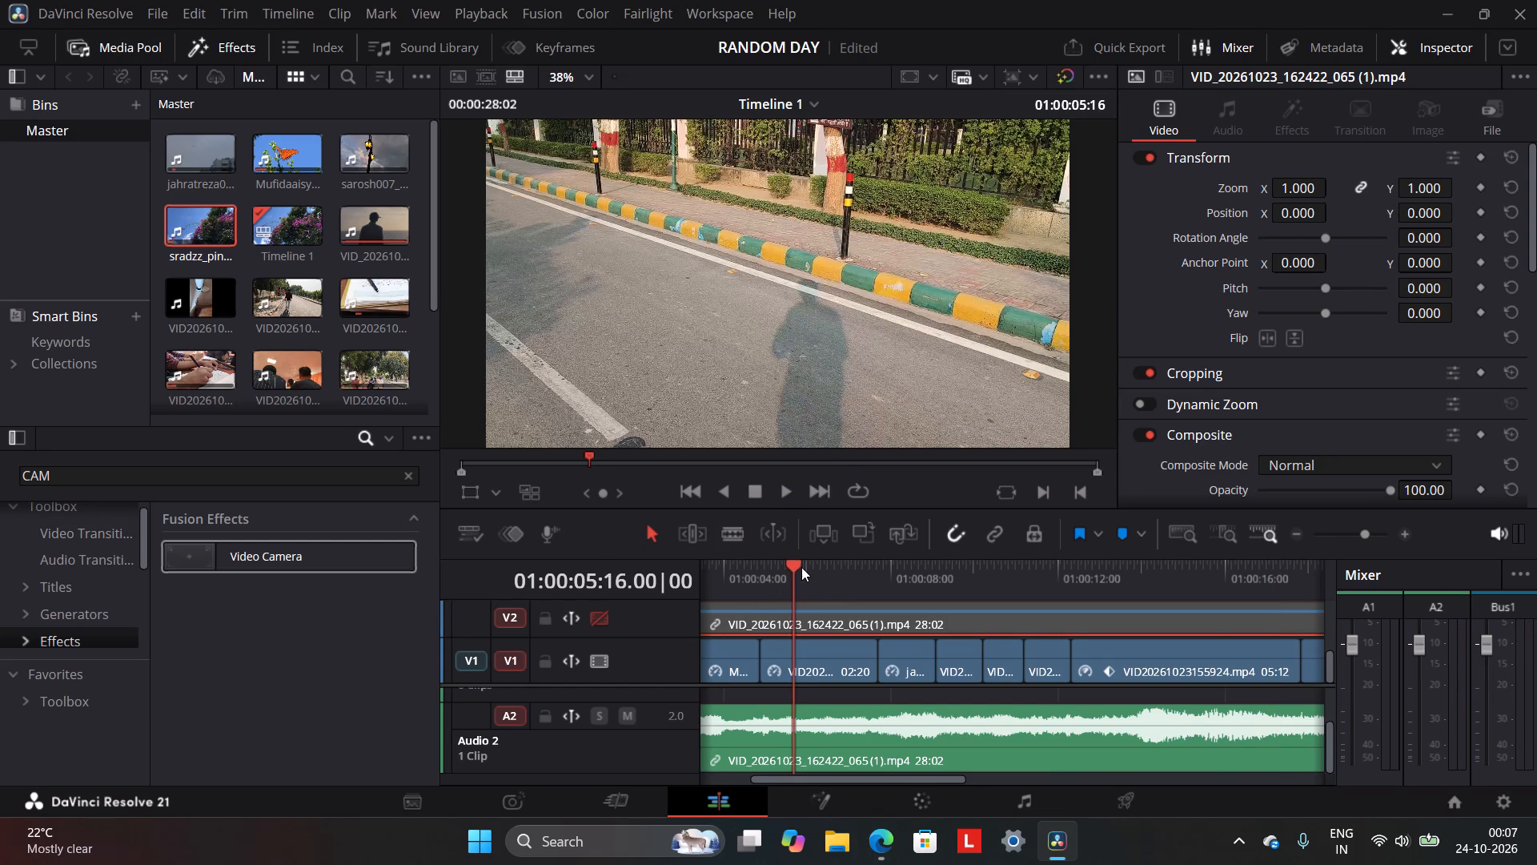
drag(798, 564, 688, 608)
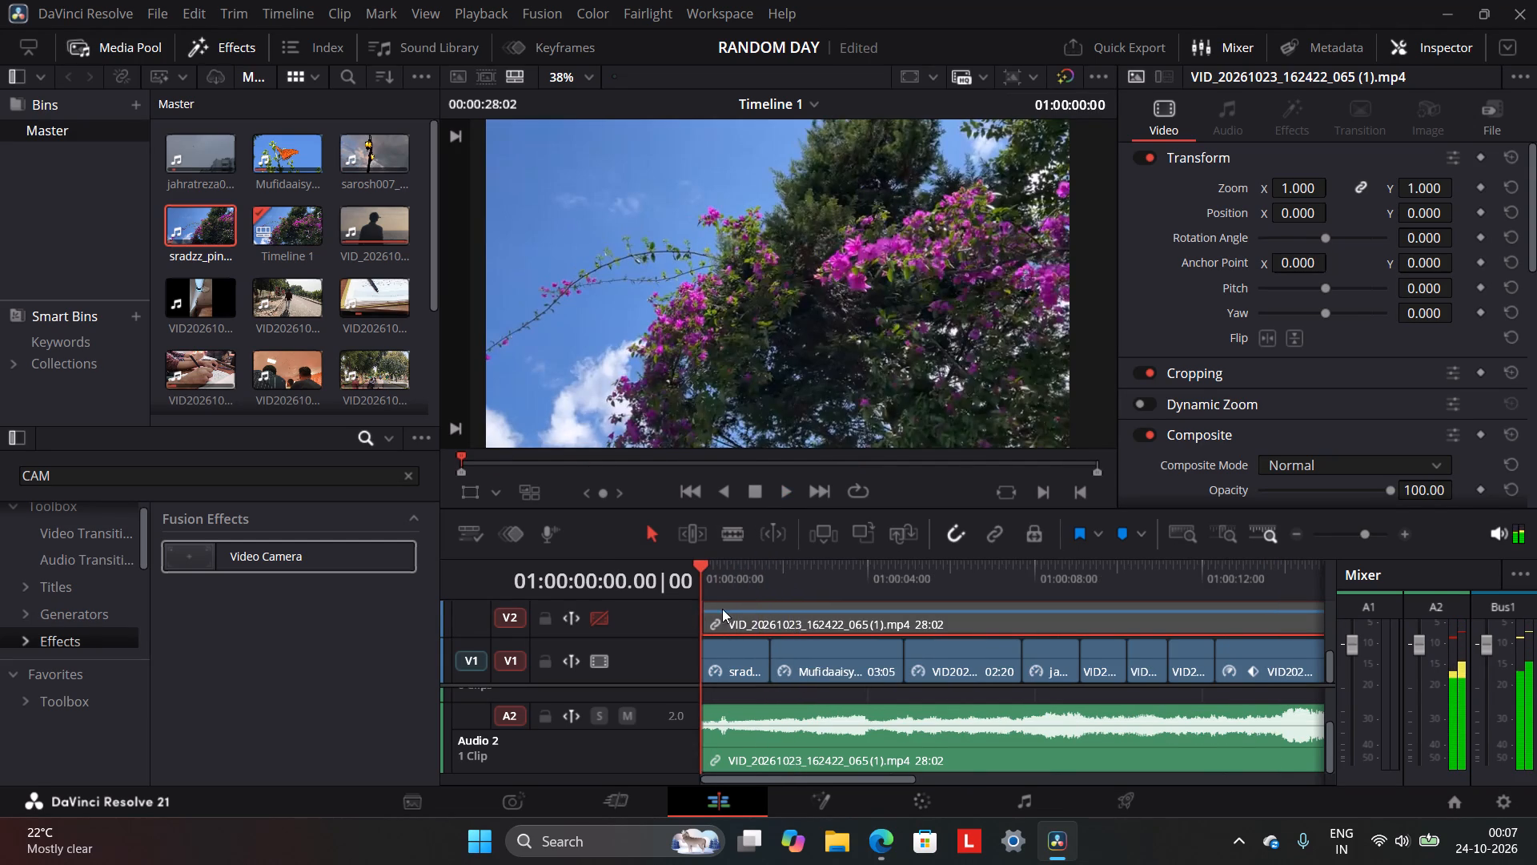
Widen the effects search to the whole Toolbox and search for "aj", checking Titles and Video Transitions.
scroll(53, 563, up, 7)
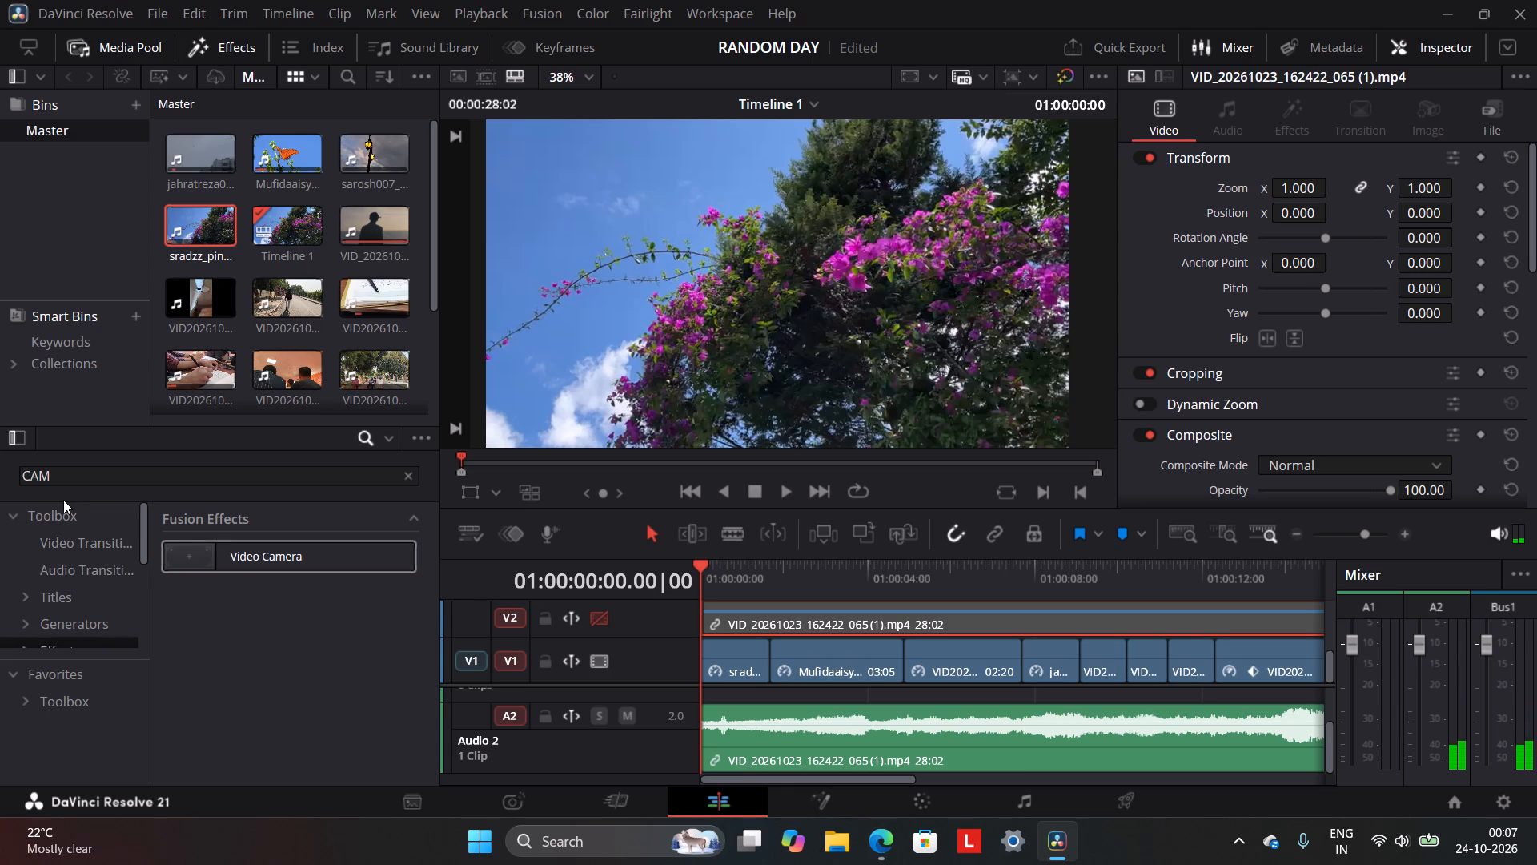
click(64, 506)
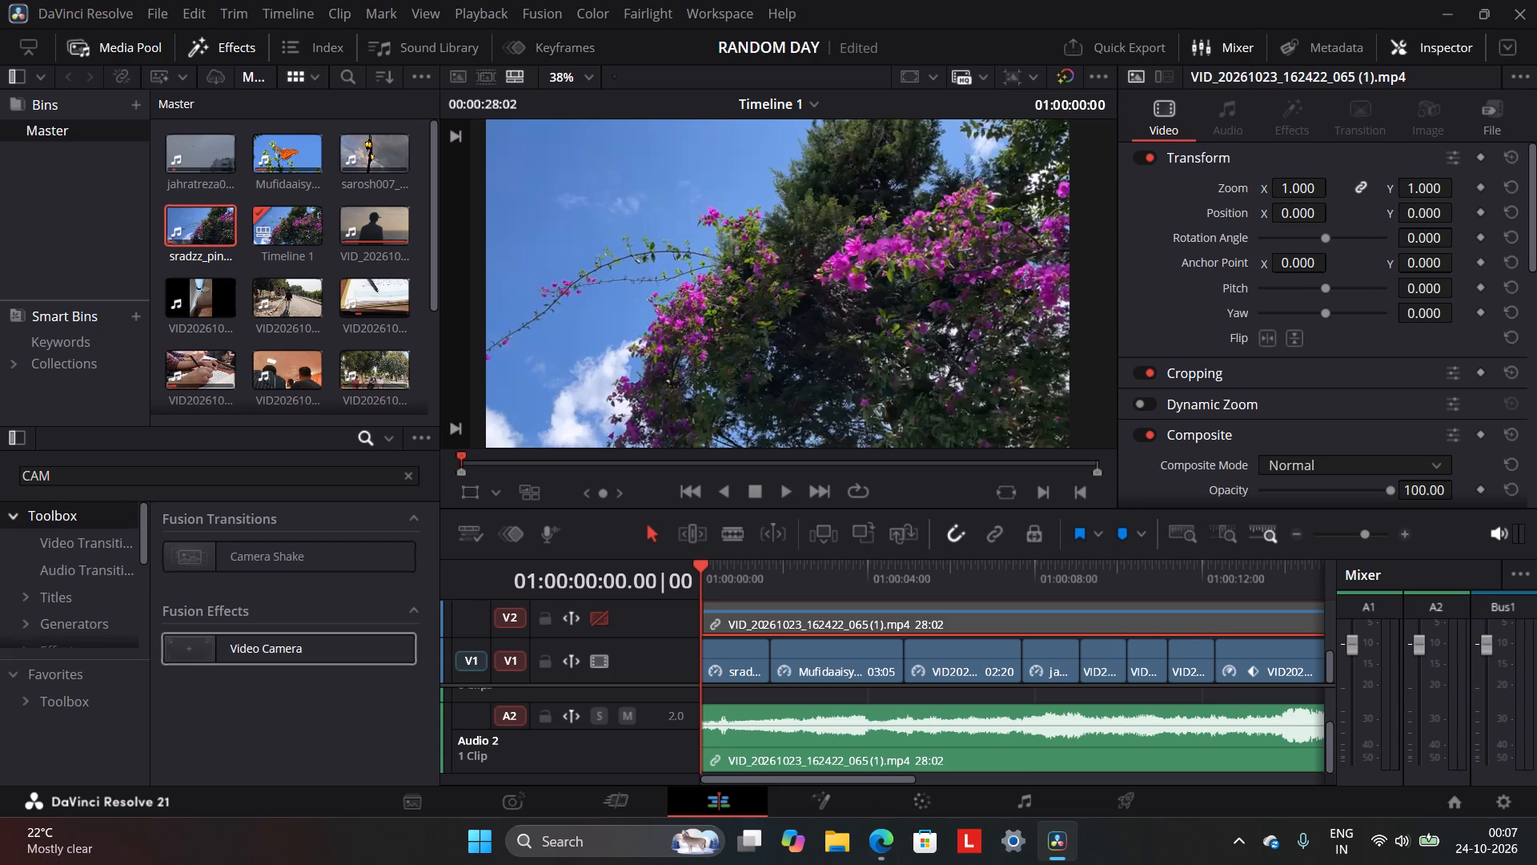
click(156, 478)
key(BackSpace)
key(BackSpace)
key(BackSpace)
key(BackSpace)
key(BackSpace)
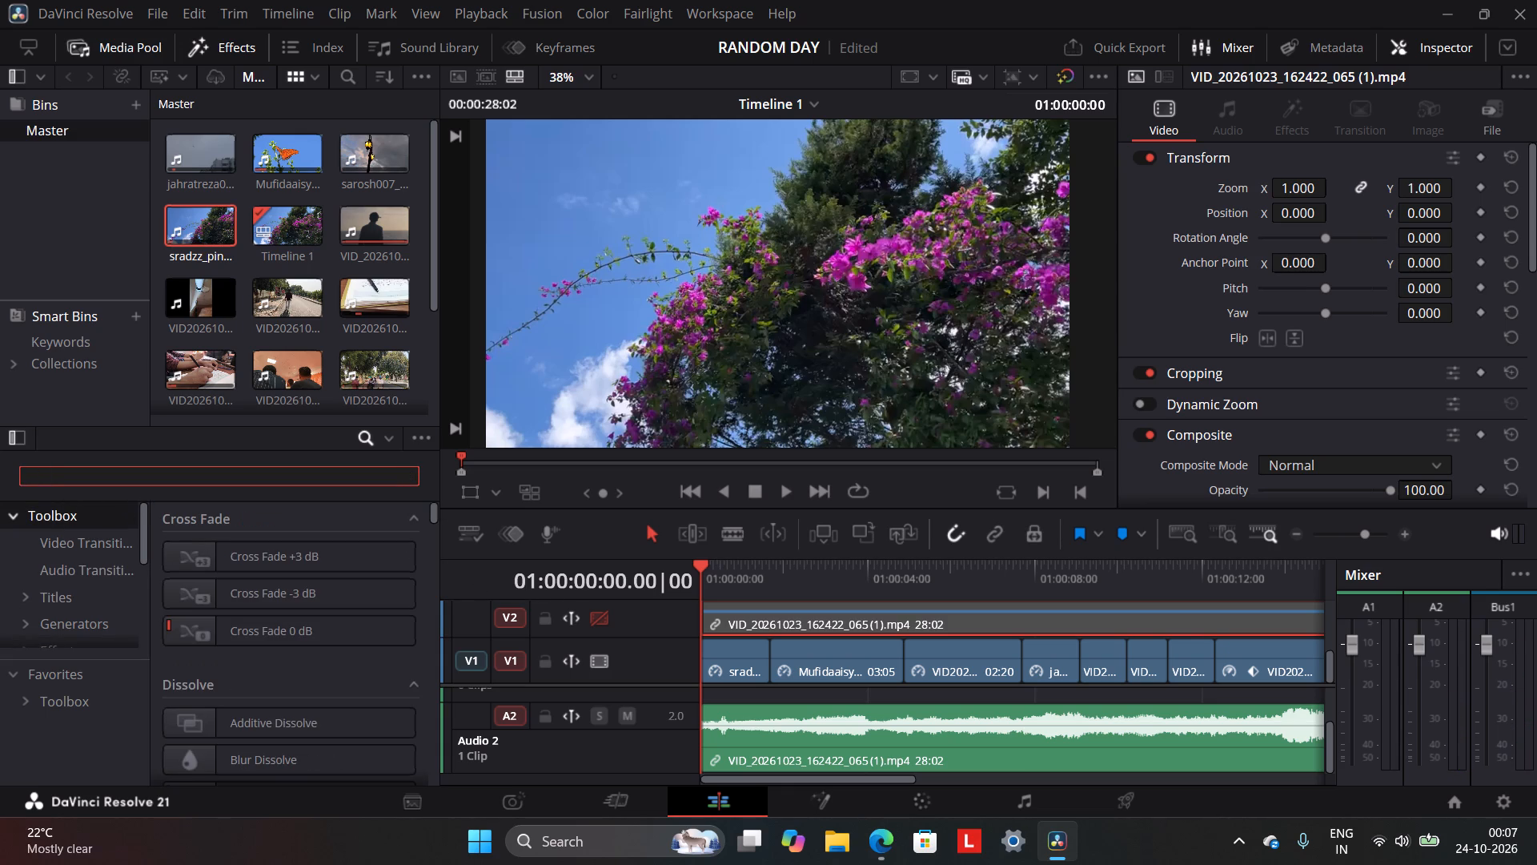
text(aj)
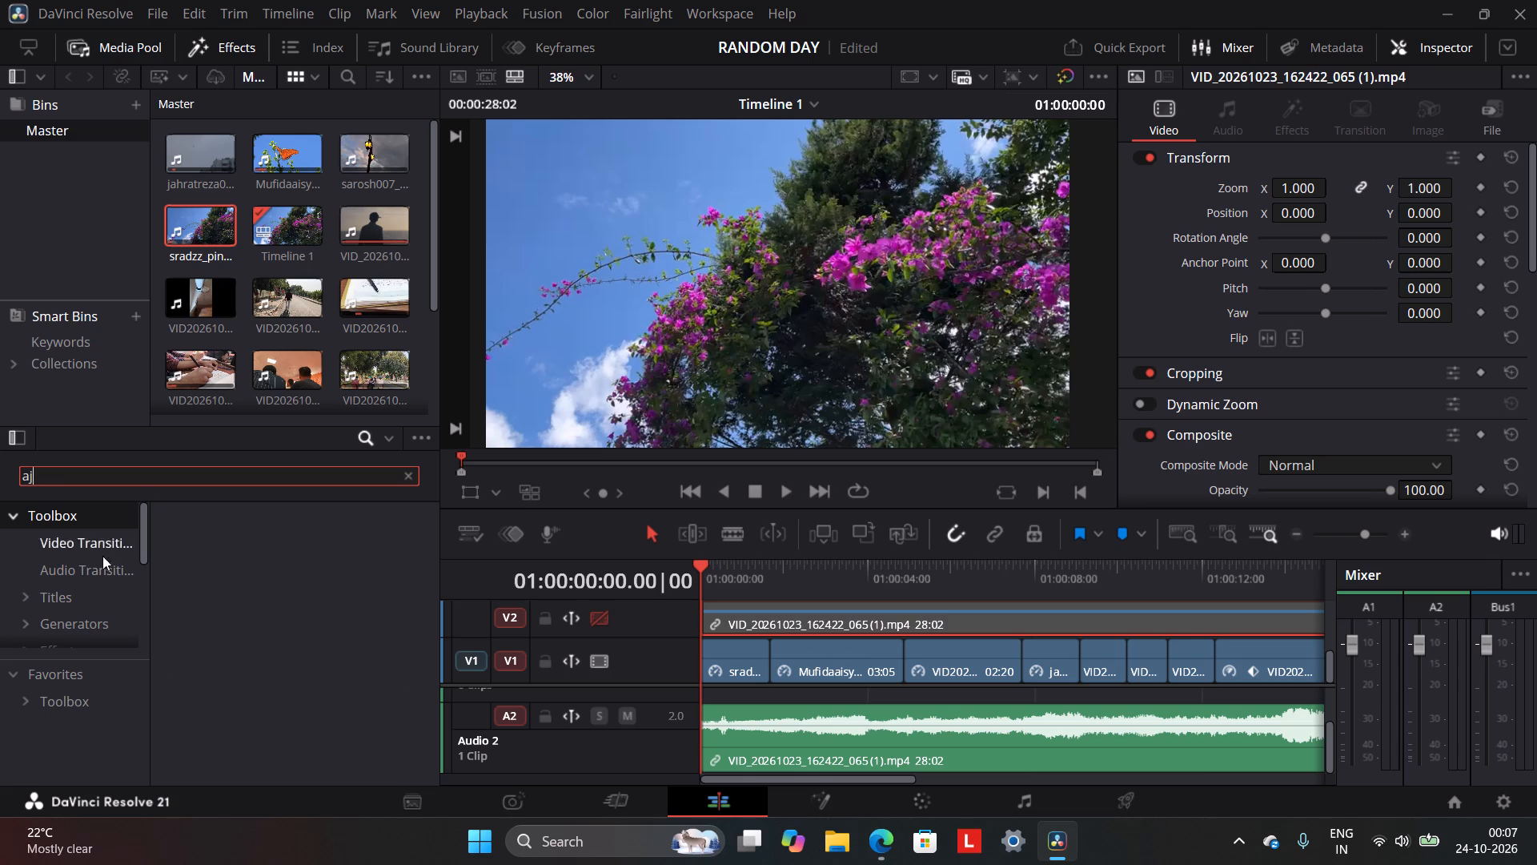
click(90, 589)
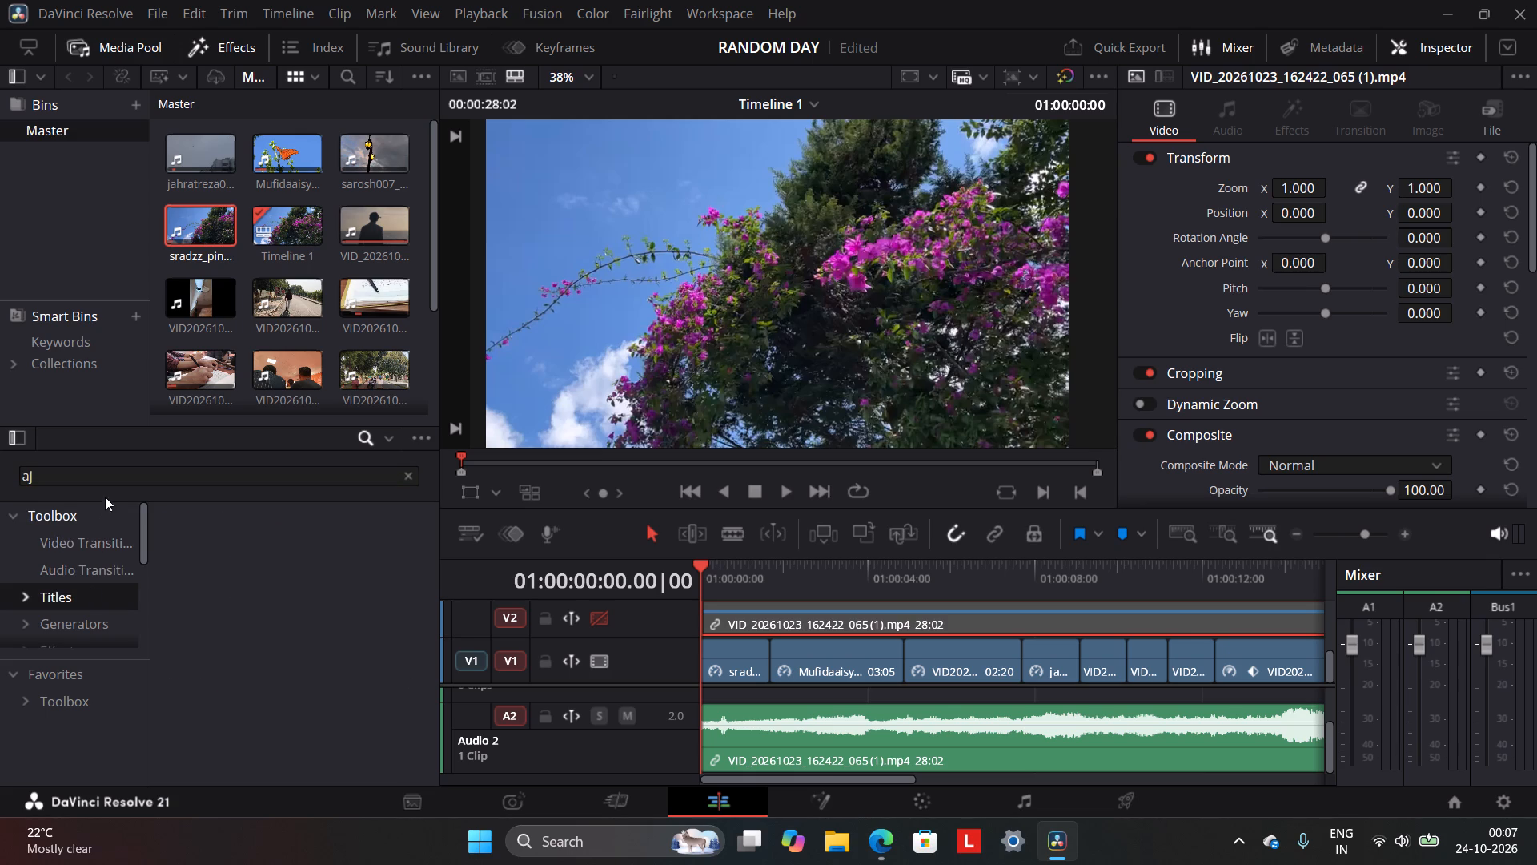
click(113, 480)
click(107, 541)
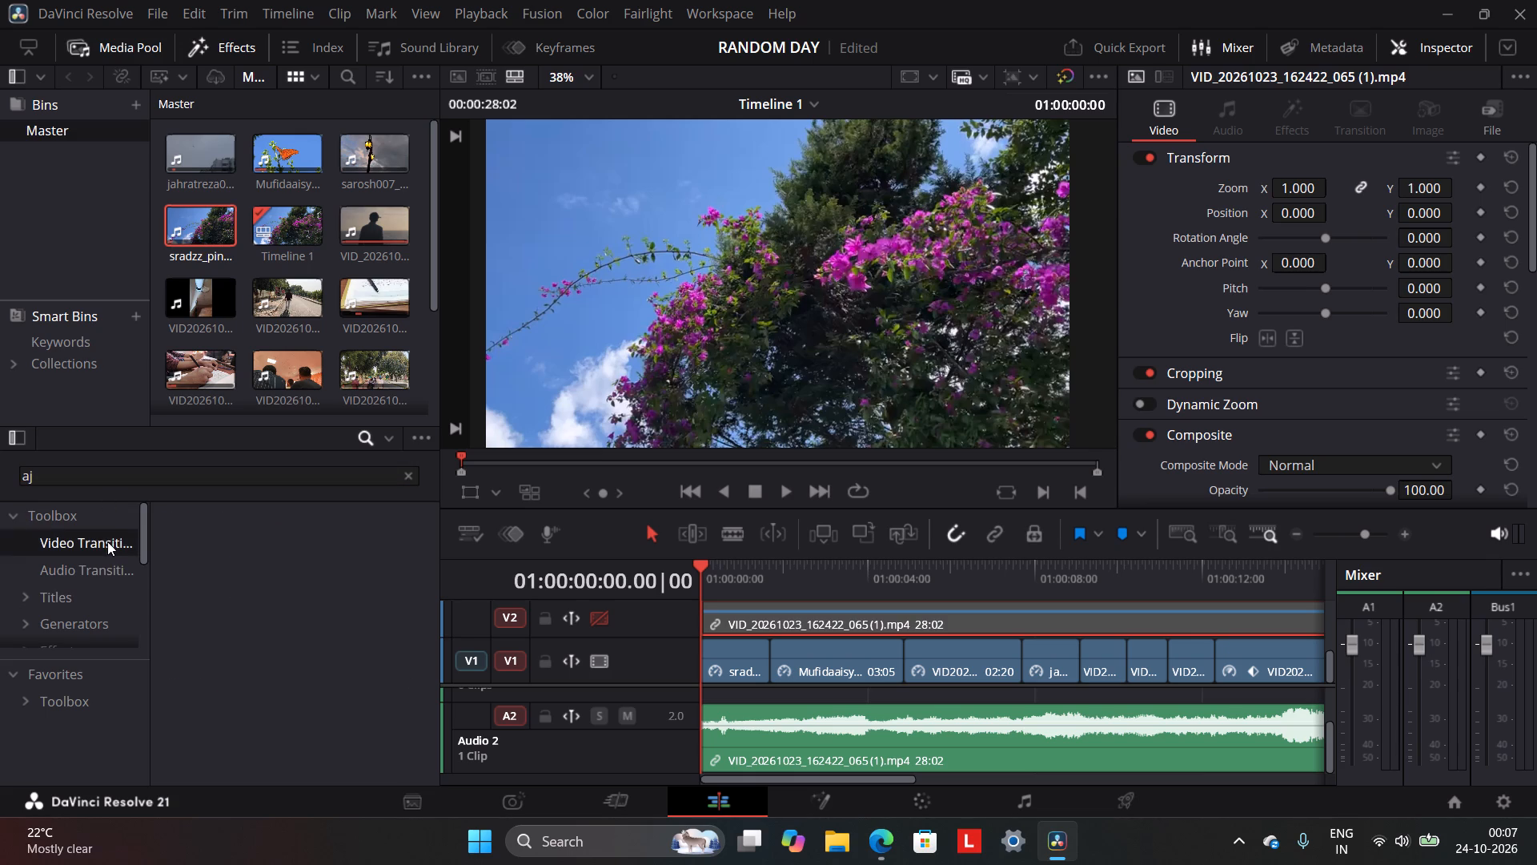
Search the Toolbox for "ad" and "adj", checking the Audio Transitions, Titles, Generators and Effects categories for an adjustment clip.
click(152, 477)
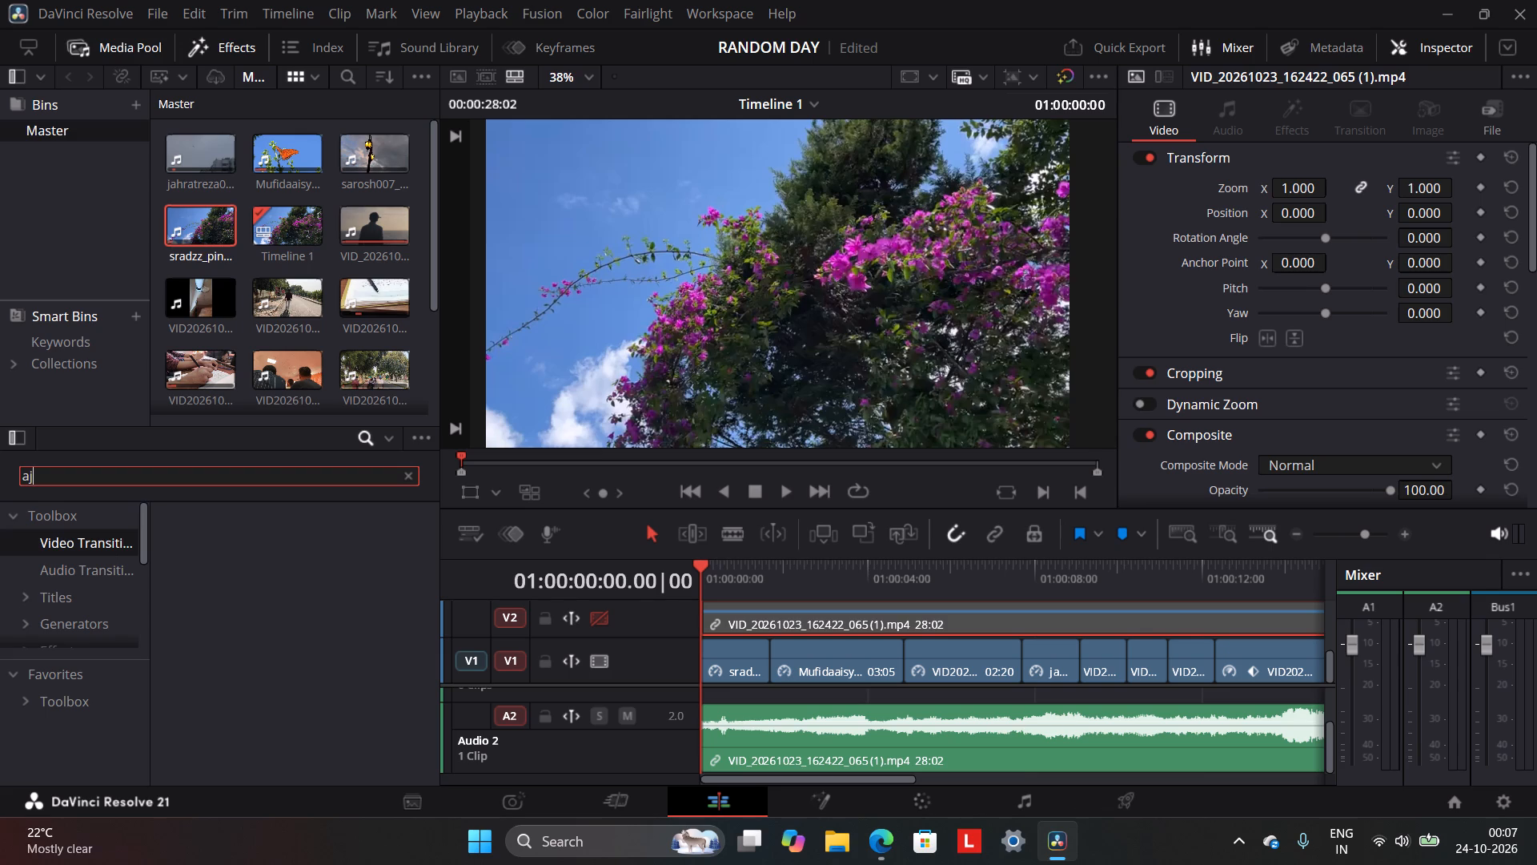
key(BackSpace)
key(d)
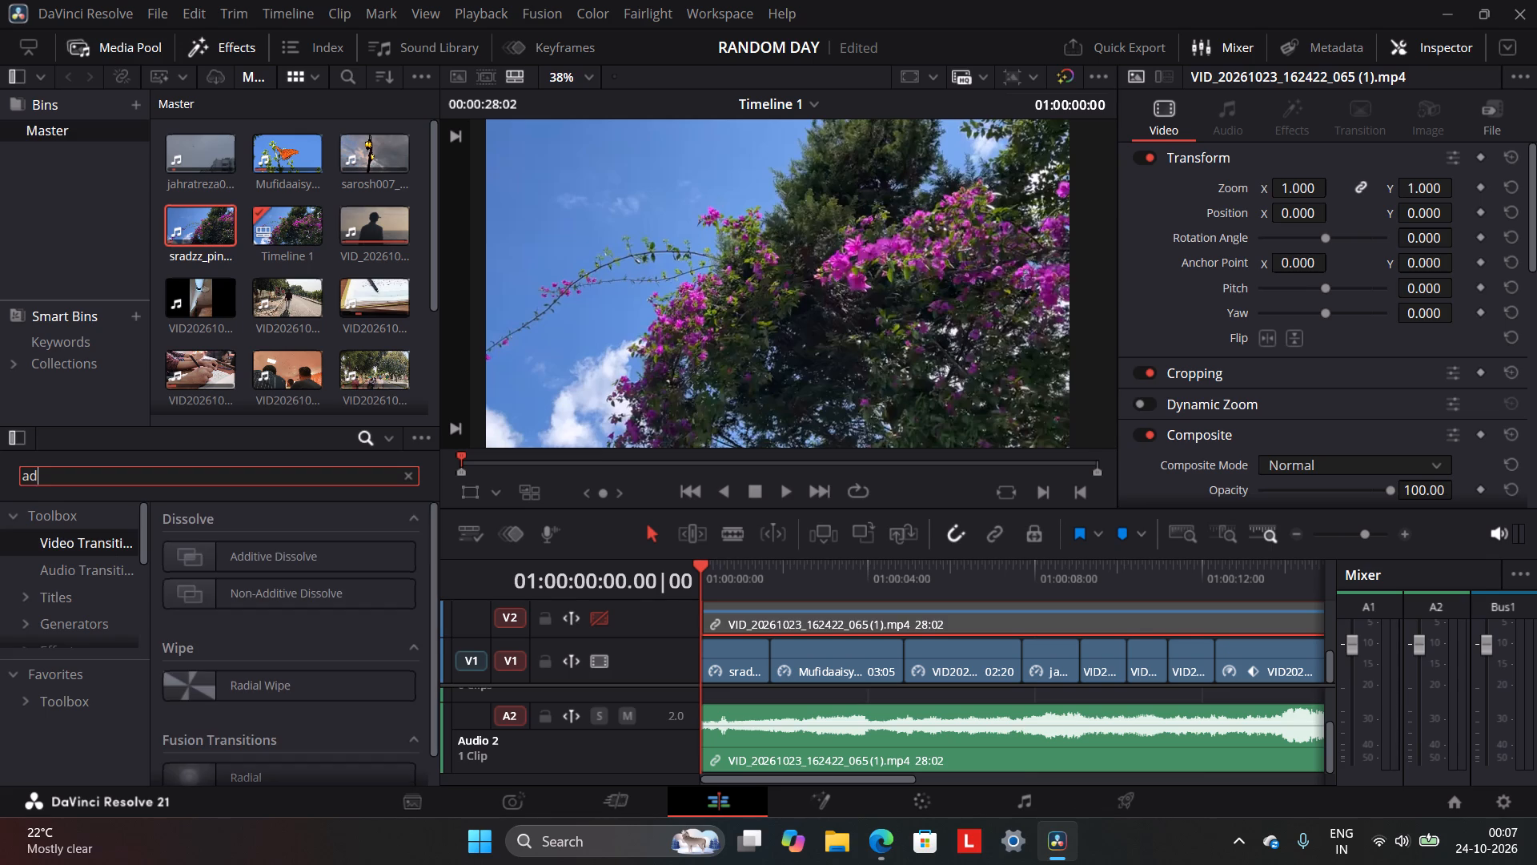
click(118, 566)
click(90, 600)
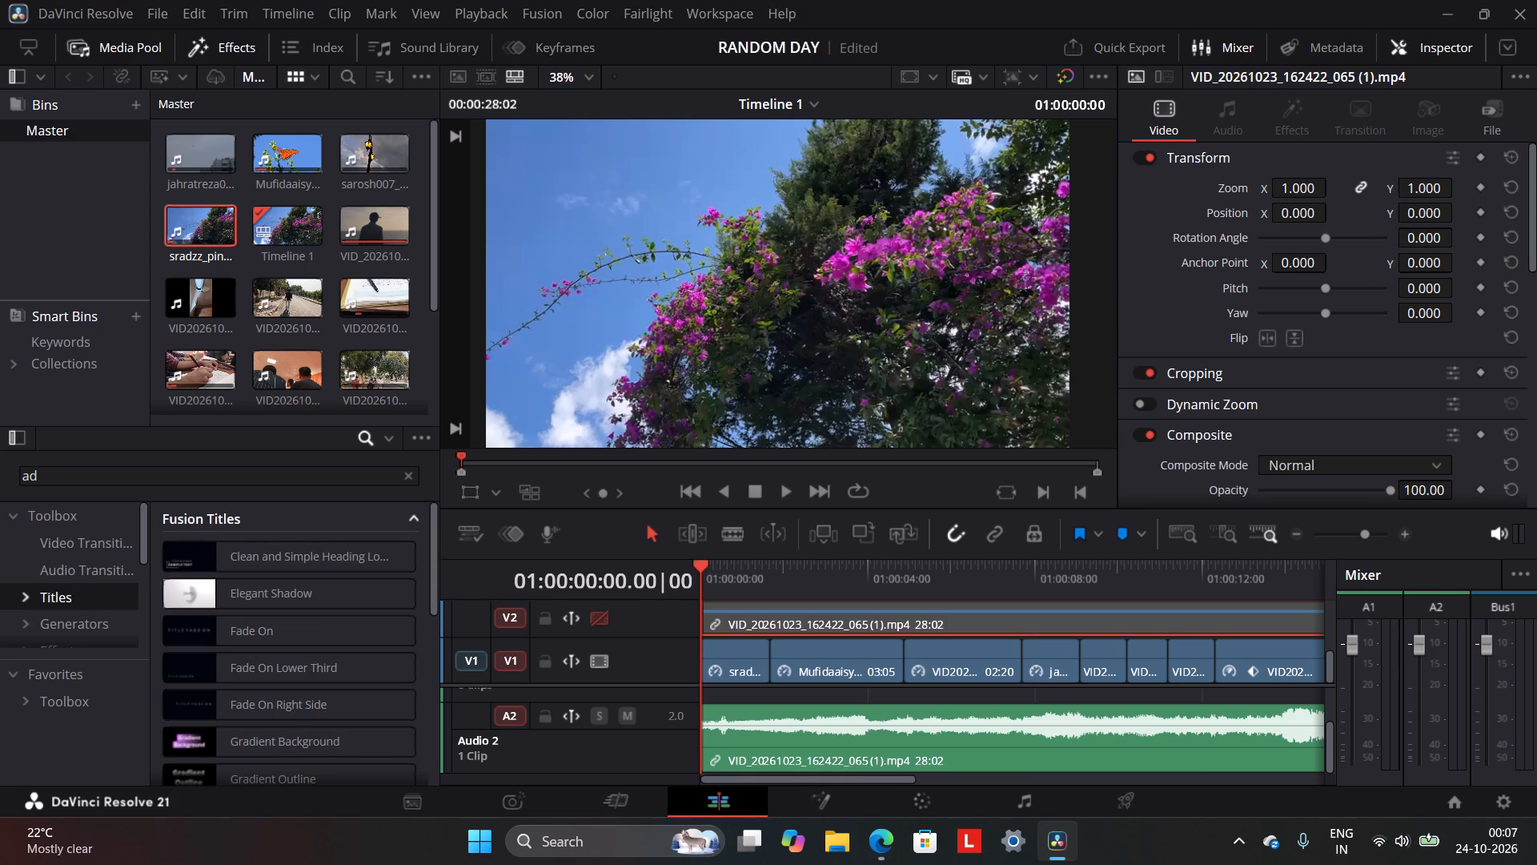
key(j)
key(j)
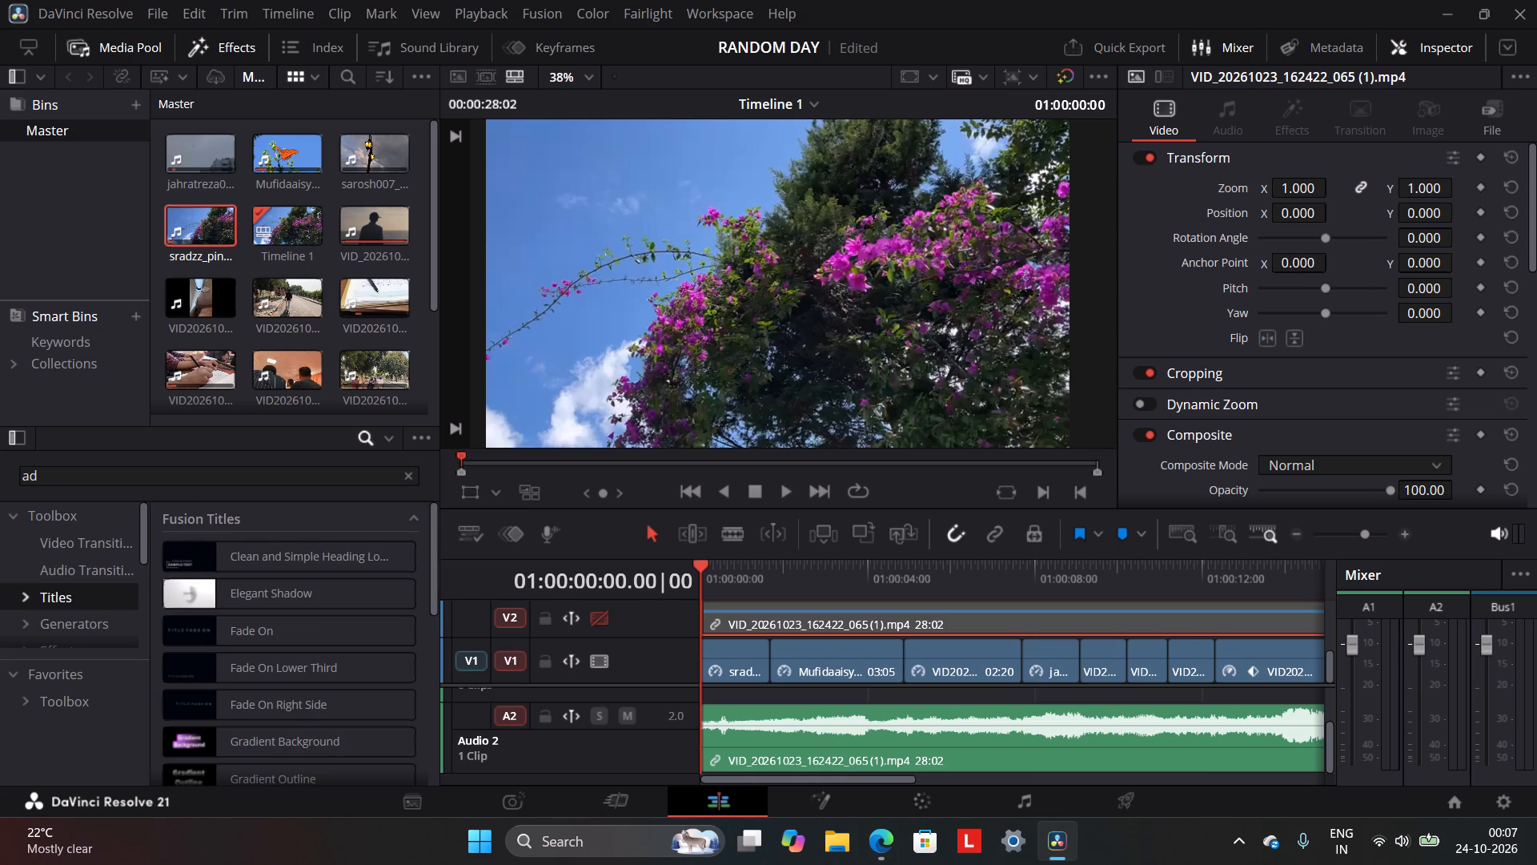
click(189, 473)
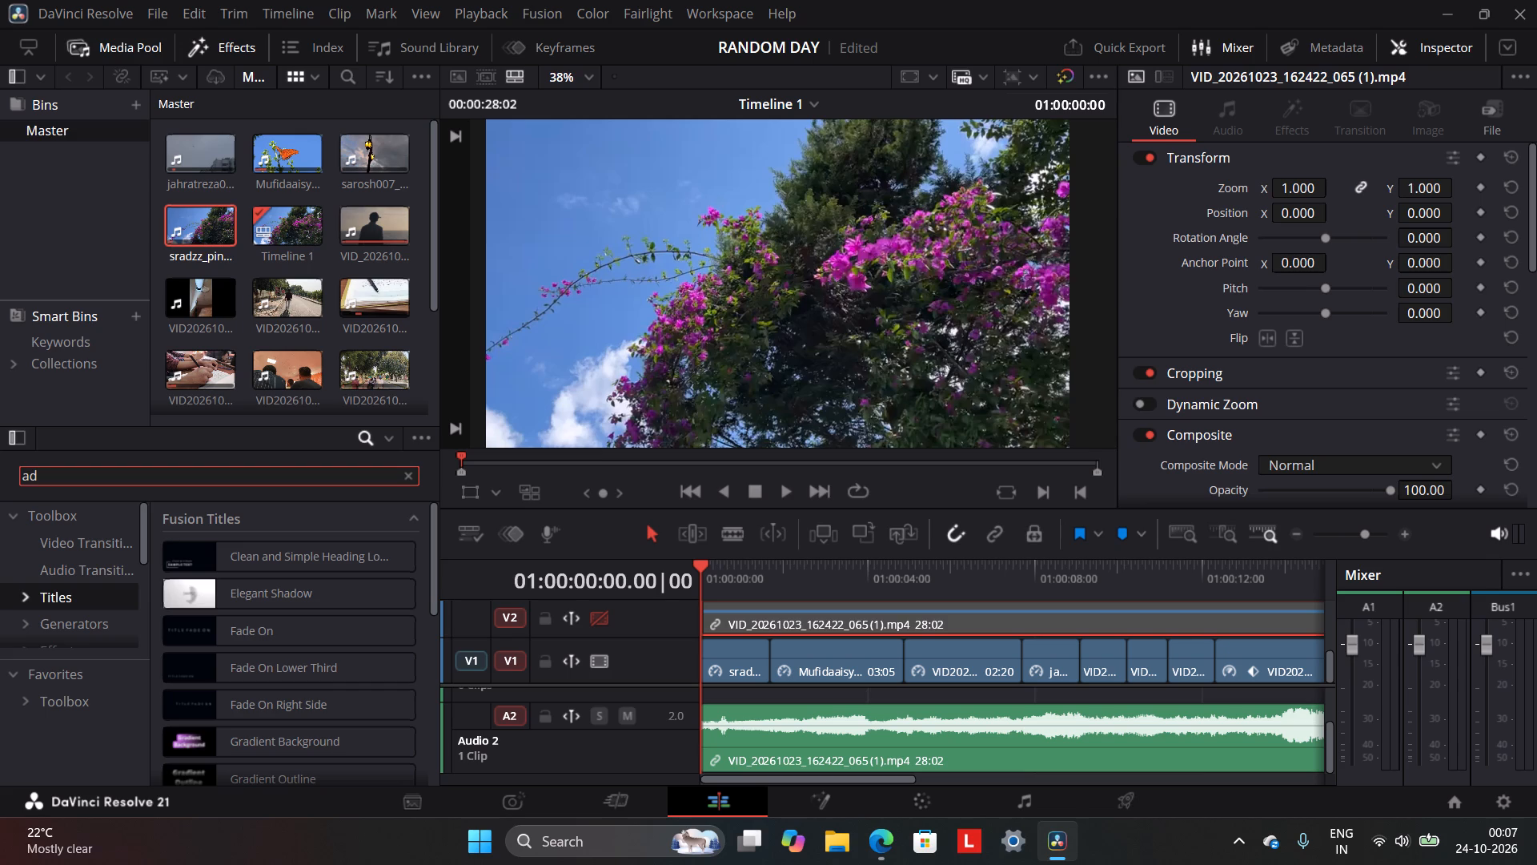
key(j)
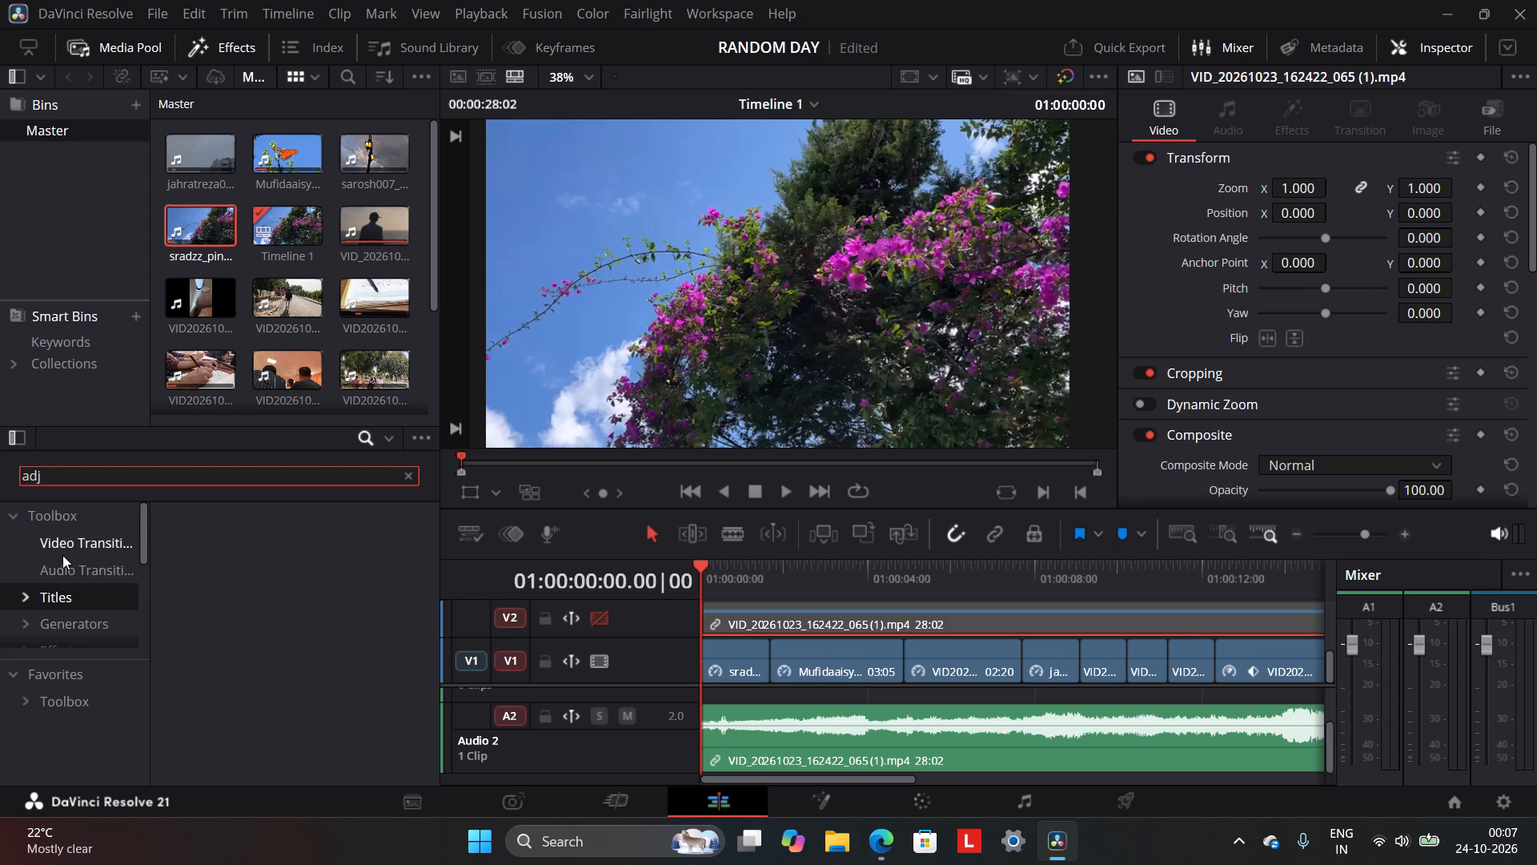
scroll(62, 558, down, 1)
click(47, 602)
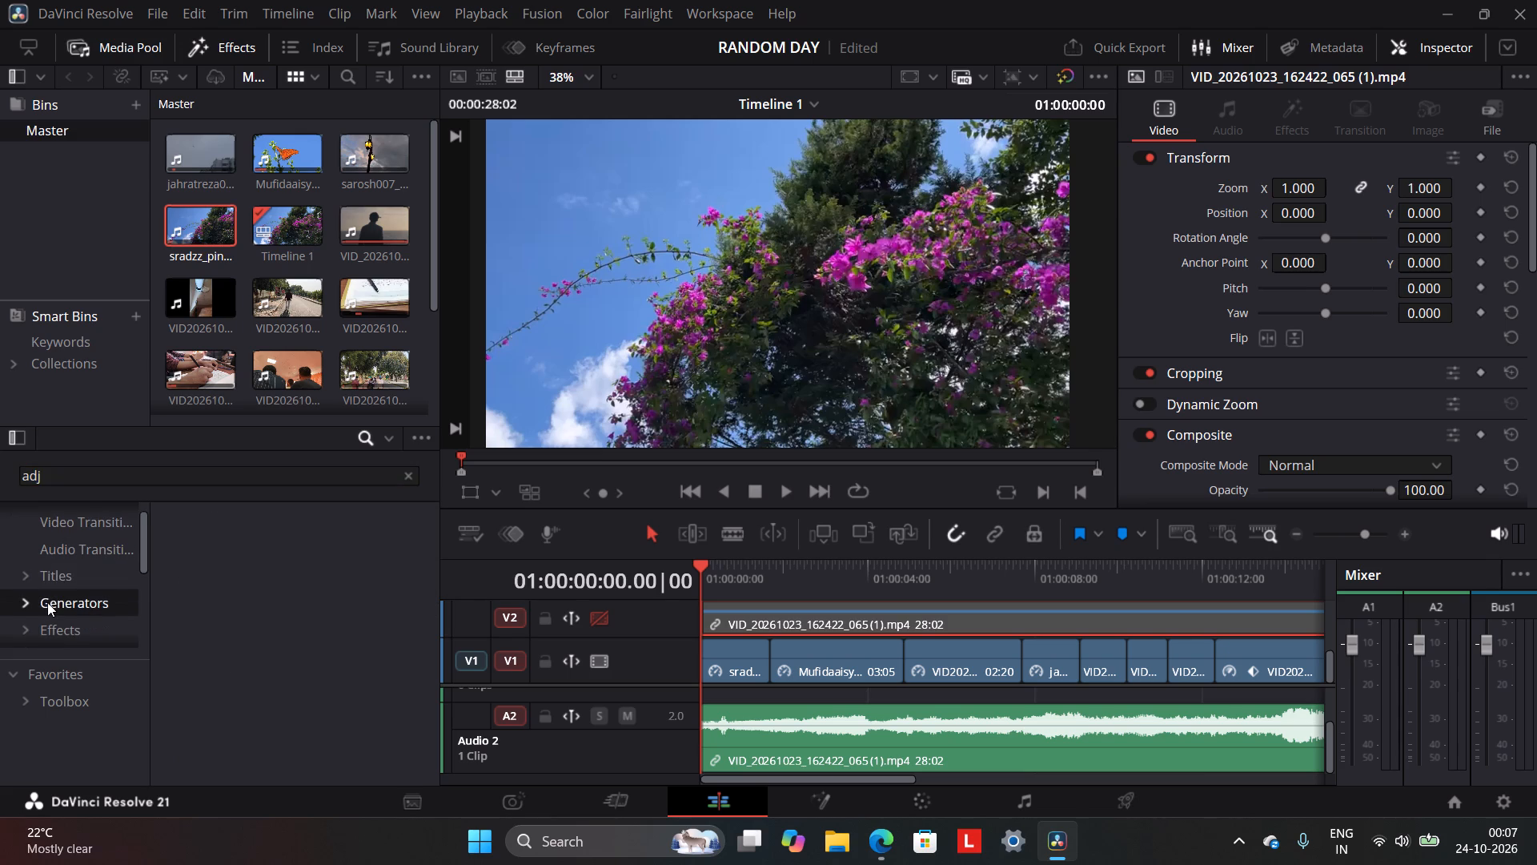
click(106, 473)
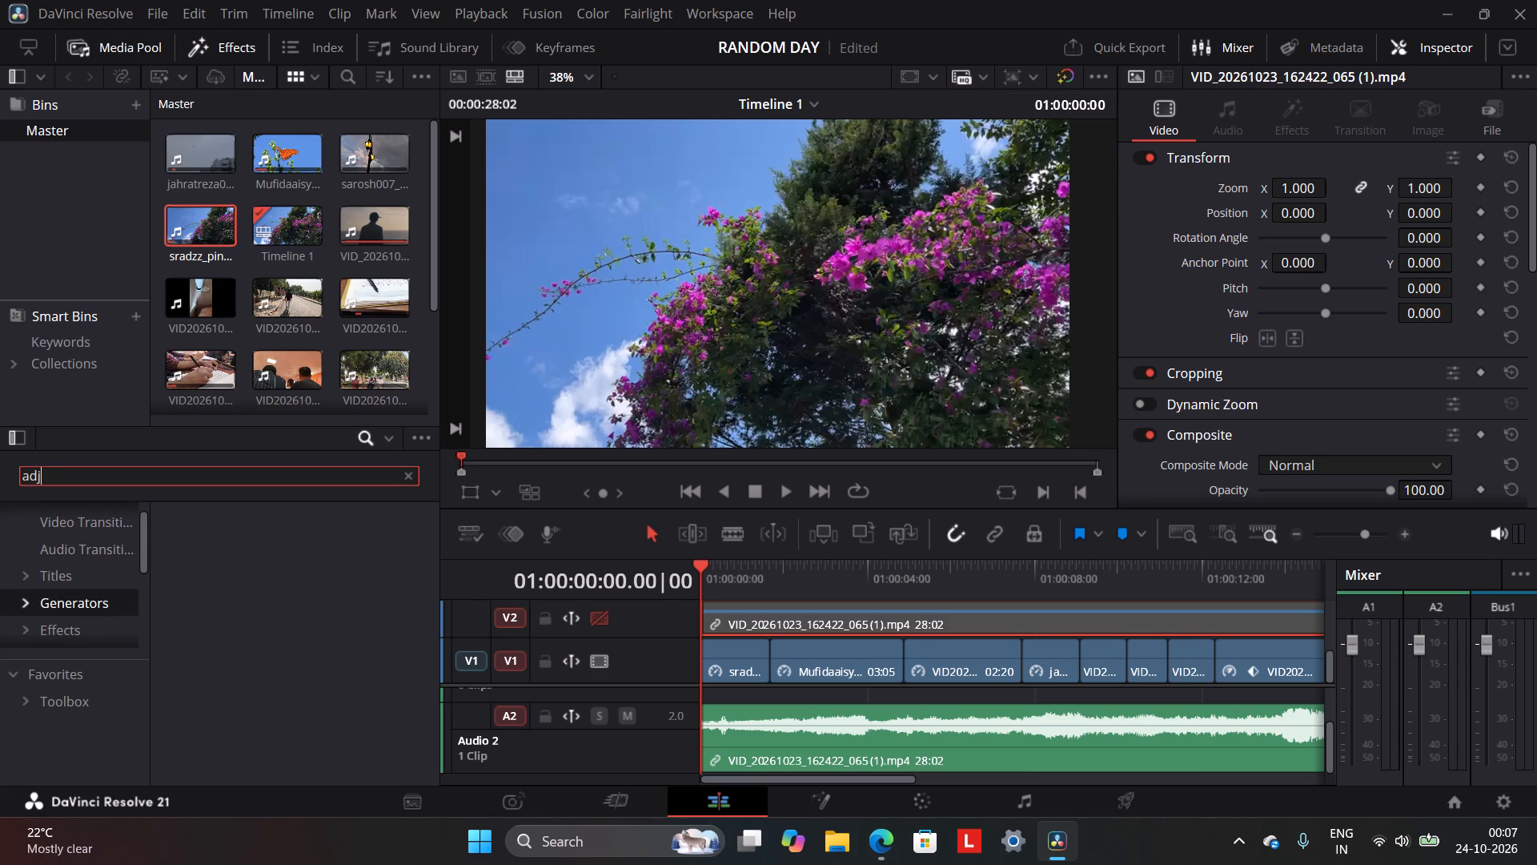
key(BackSpace)
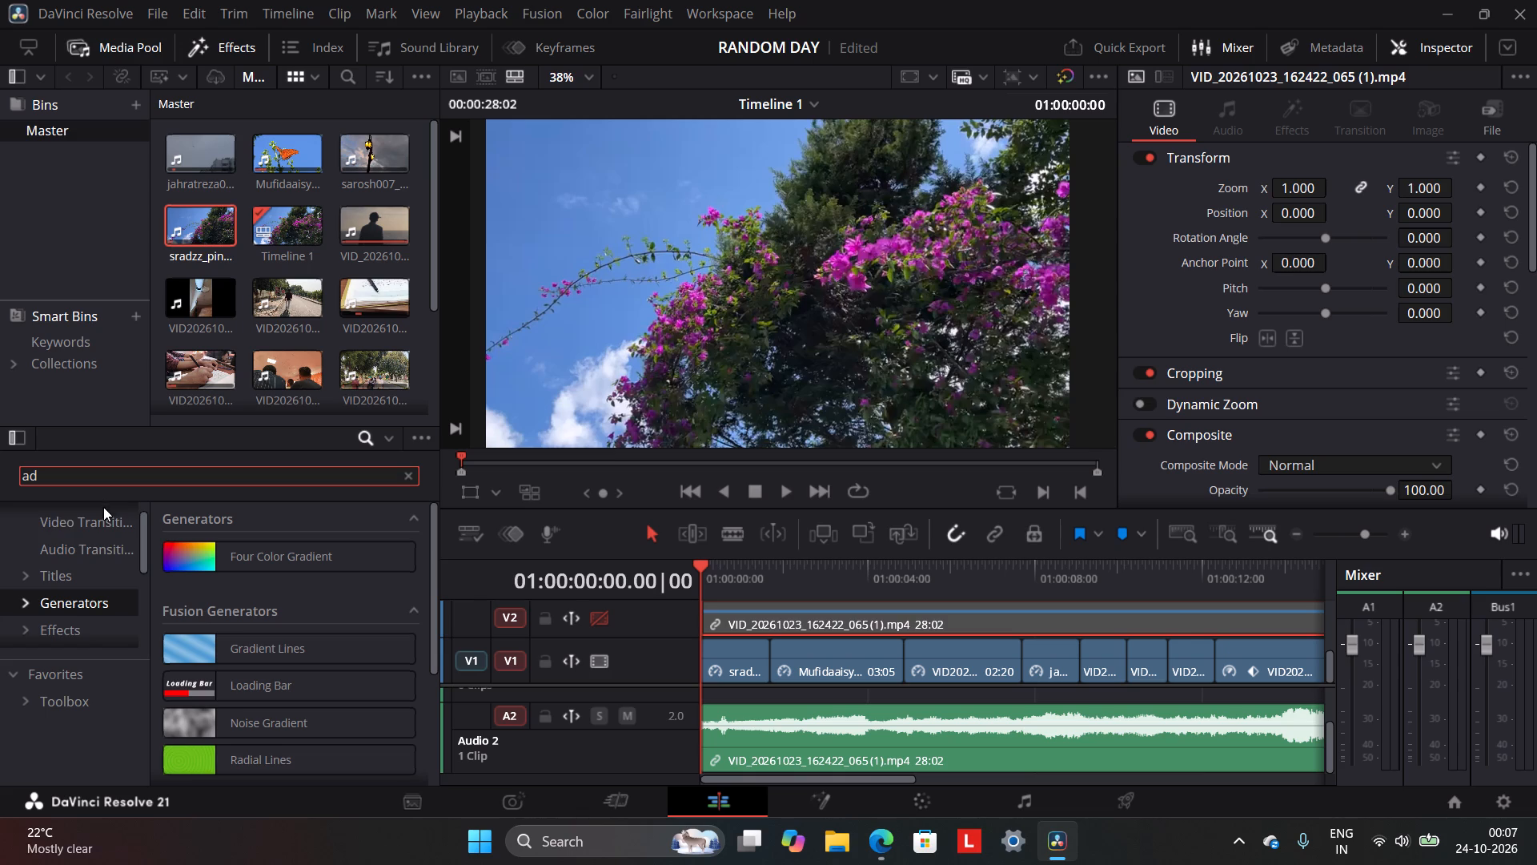
scroll(102, 520, down, 1)
click(69, 600)
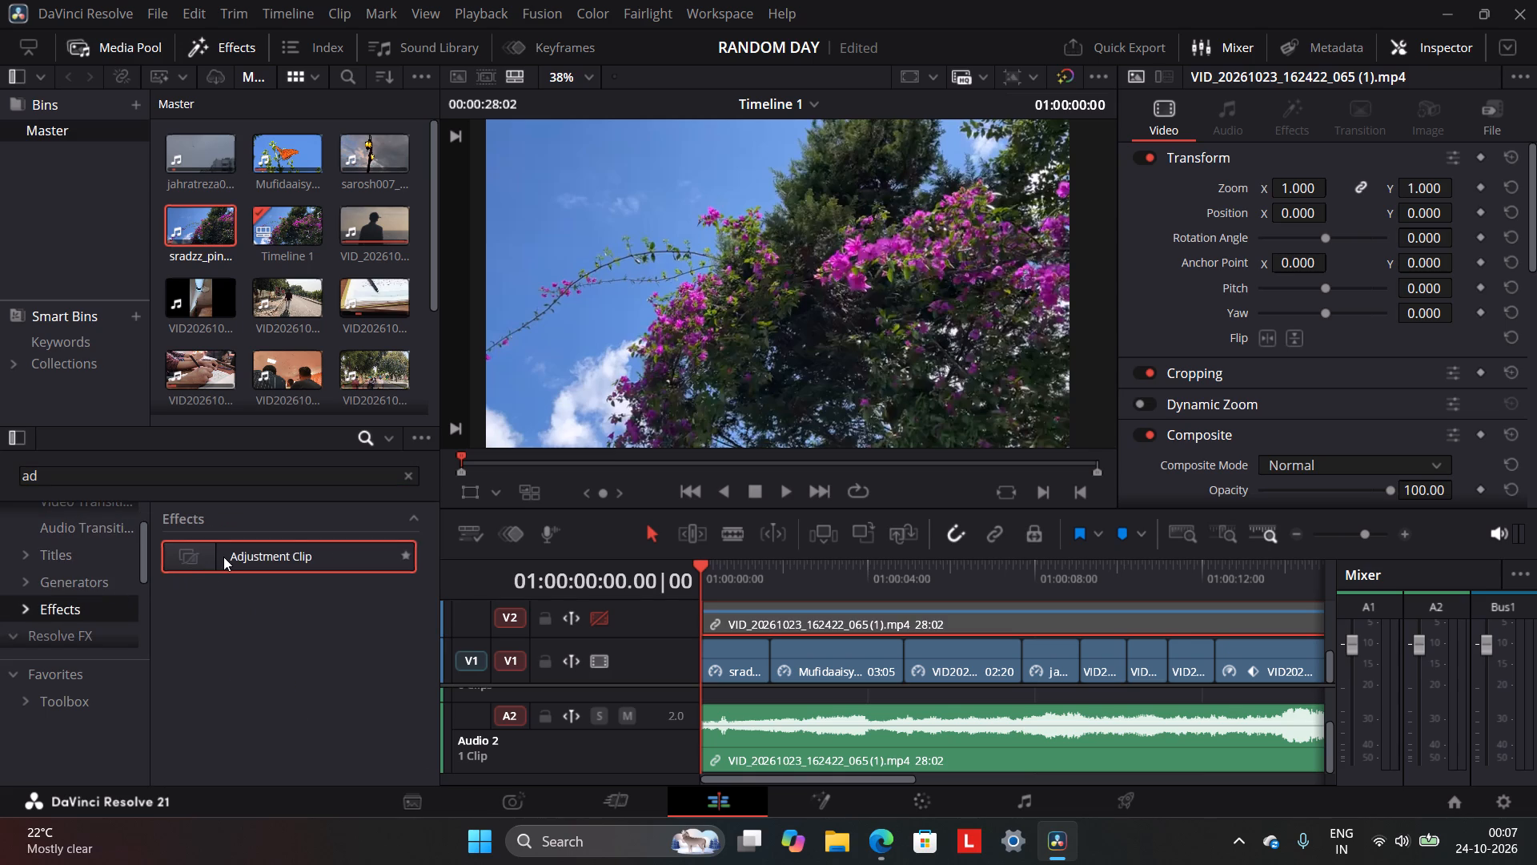
Place an Adjustment Clip on track V3, after the Text+ title.
drag(225, 552, 692, 604)
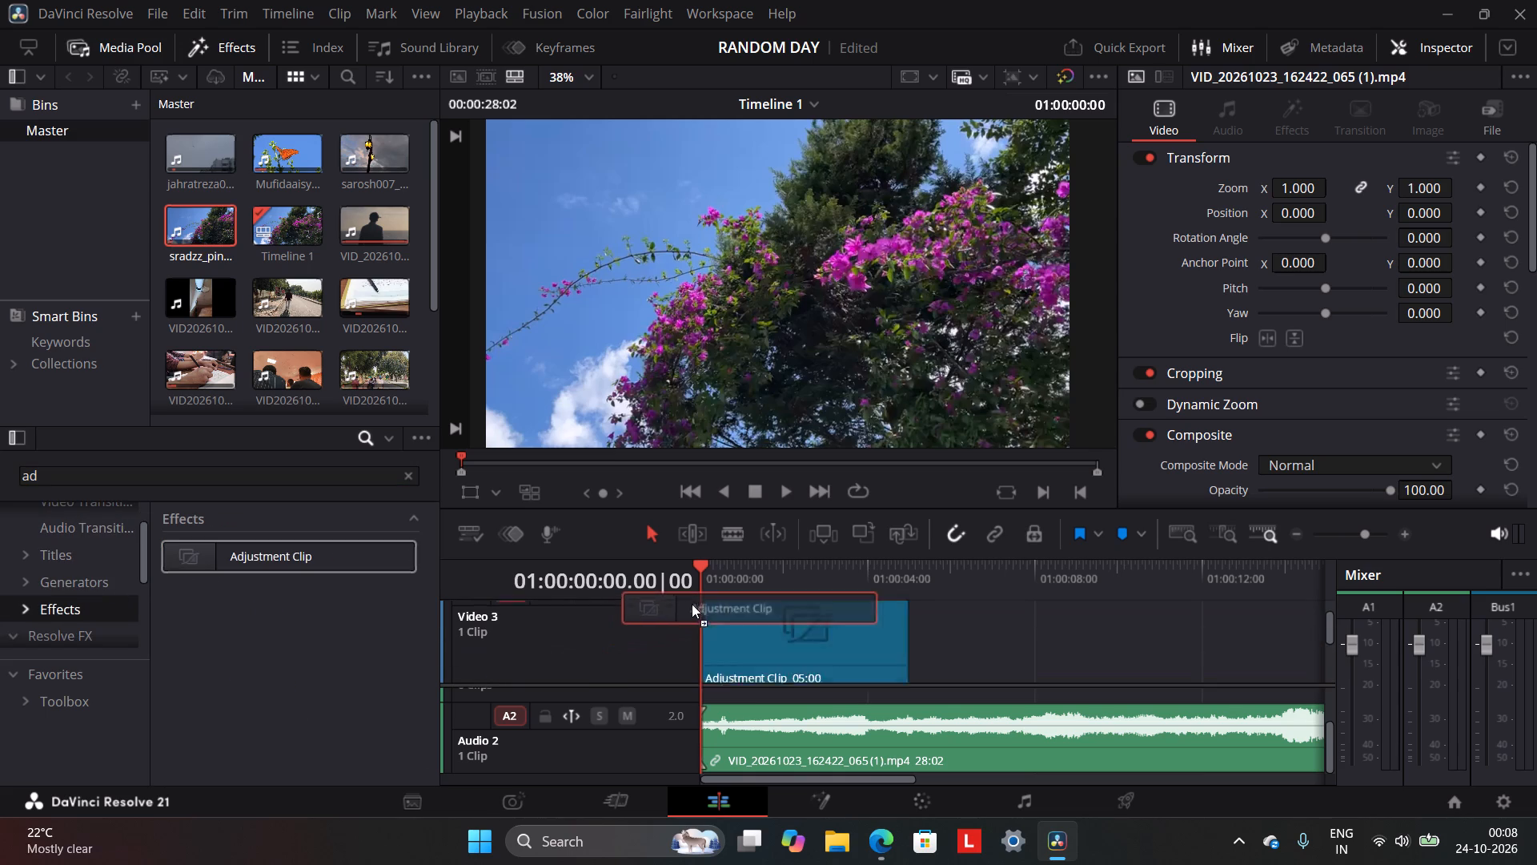
drag(692, 604, 680, 571)
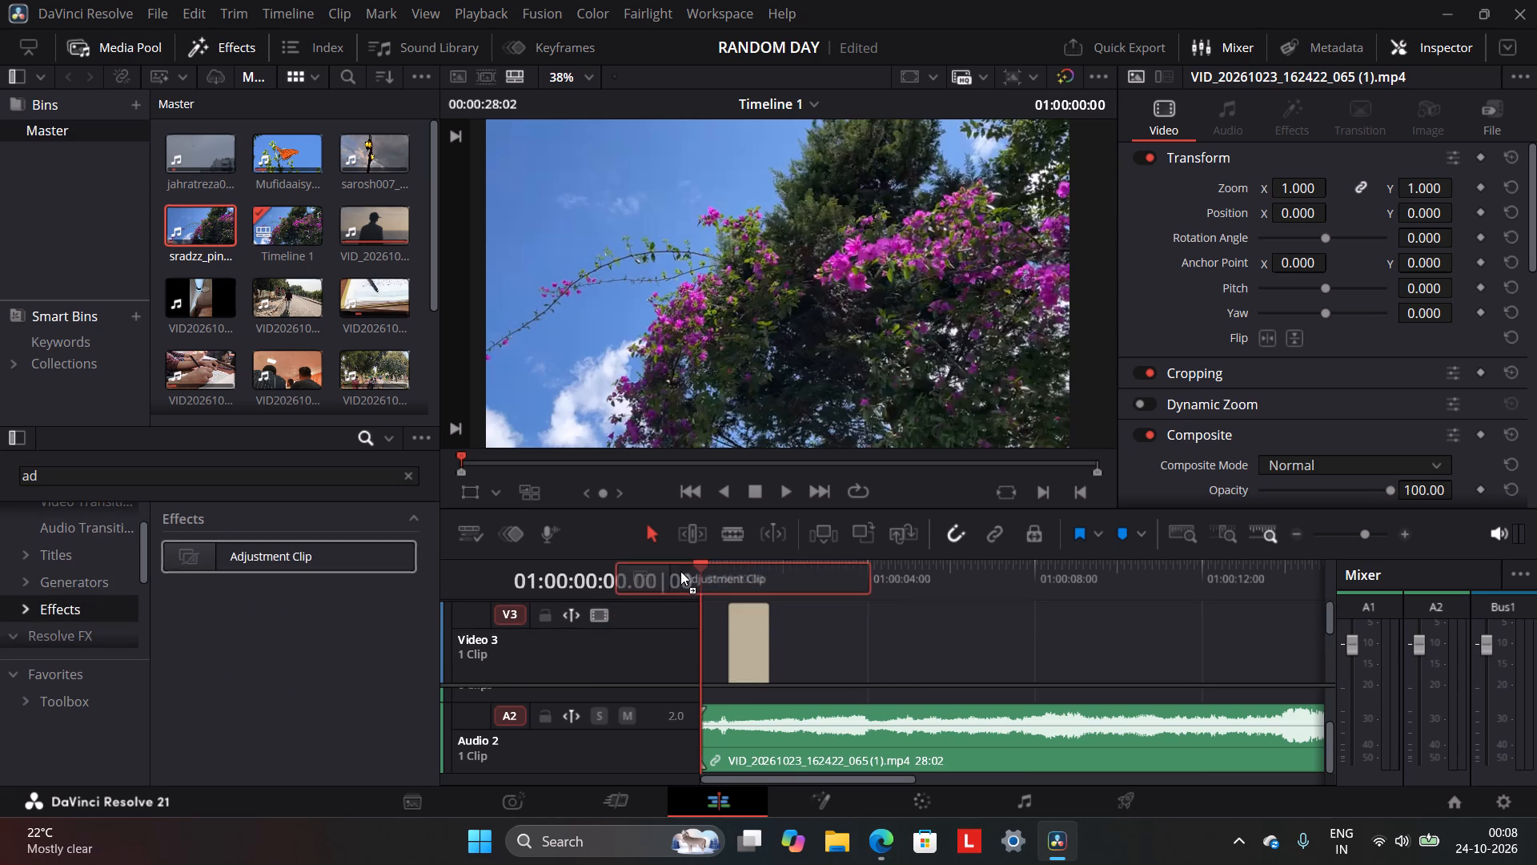
drag(680, 571, 702, 582)
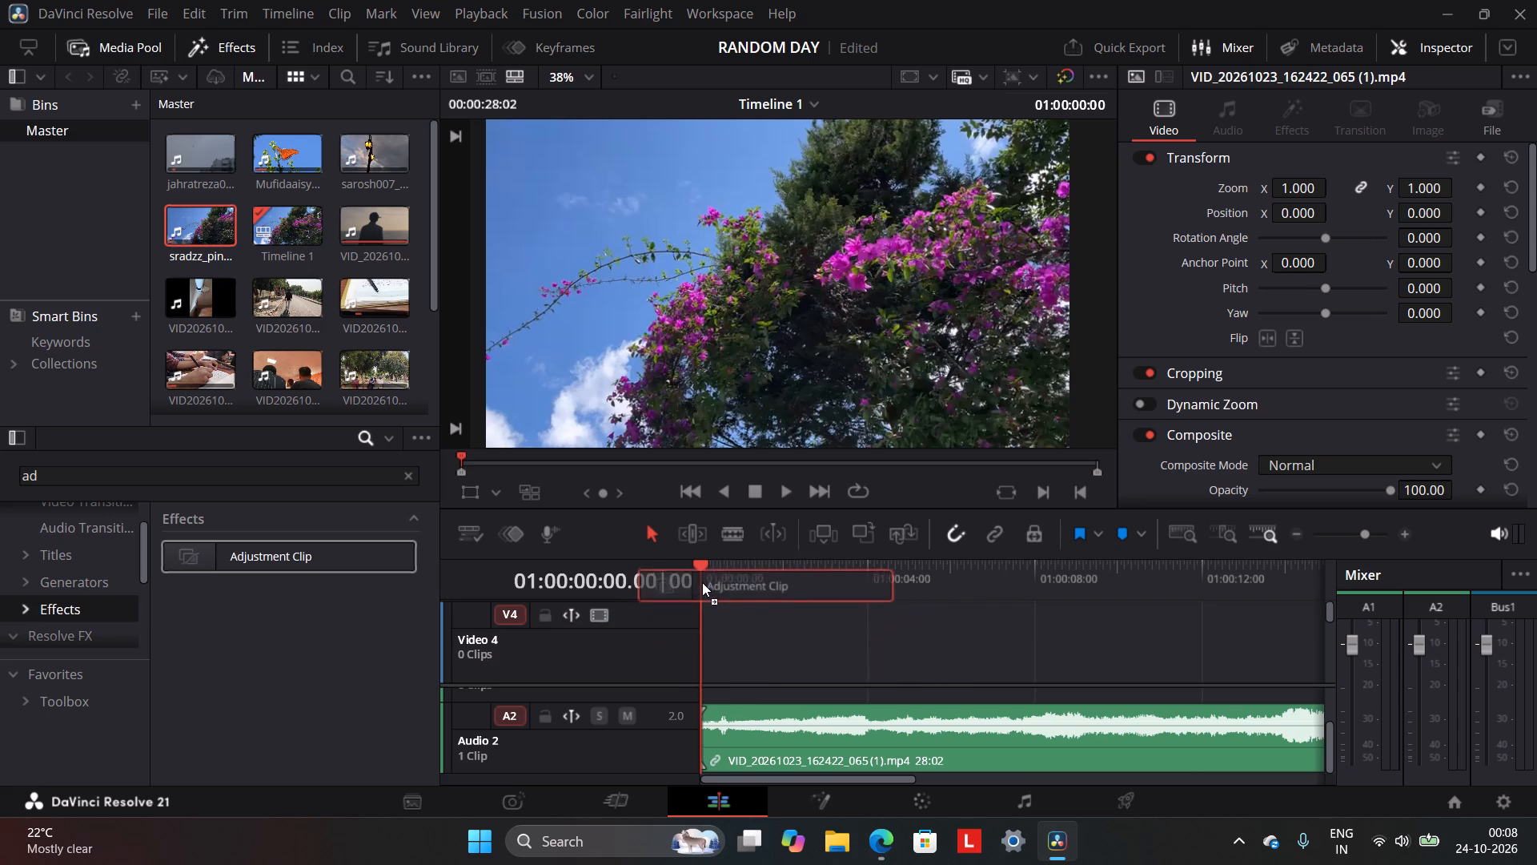
drag(702, 582, 820, 627)
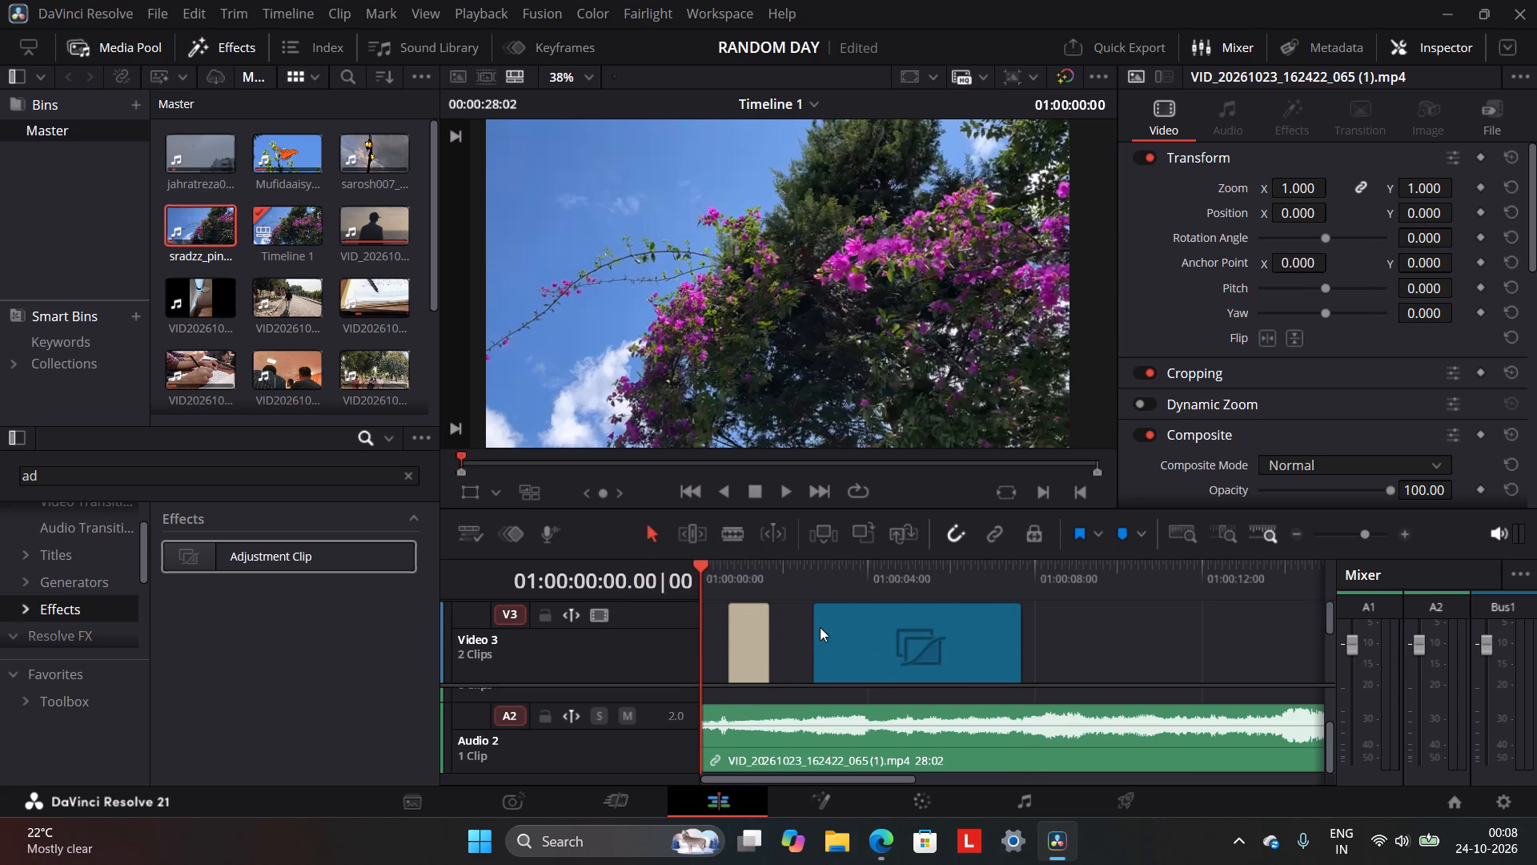
Reduce the V3 track height and move the adjustment clip up to track V4 at the start of the timeline, 01:00:00:00.
scroll(812, 651, down, 1)
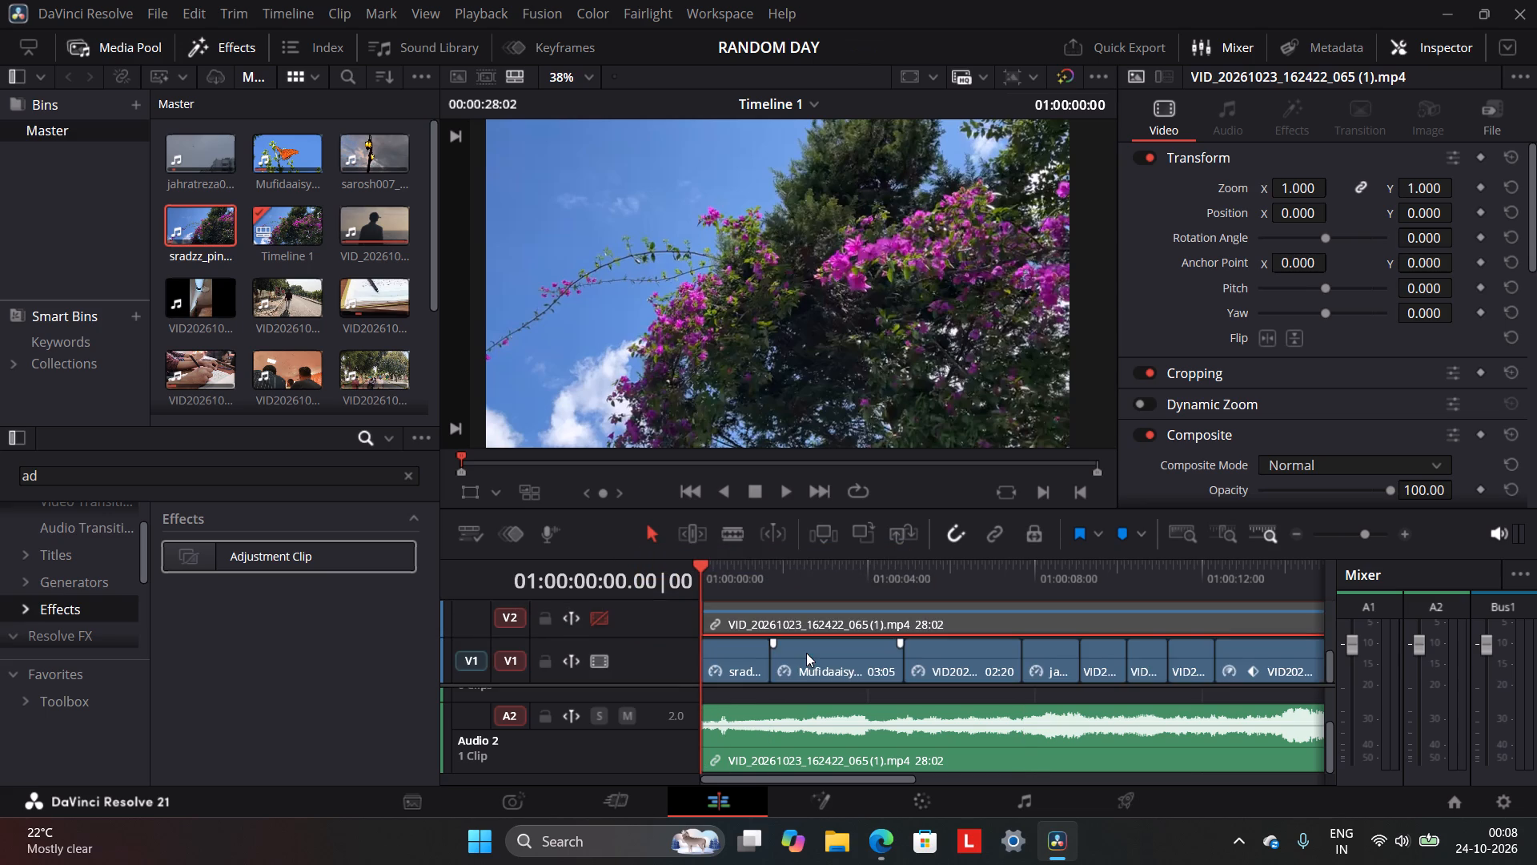
scroll(805, 653, up, 2)
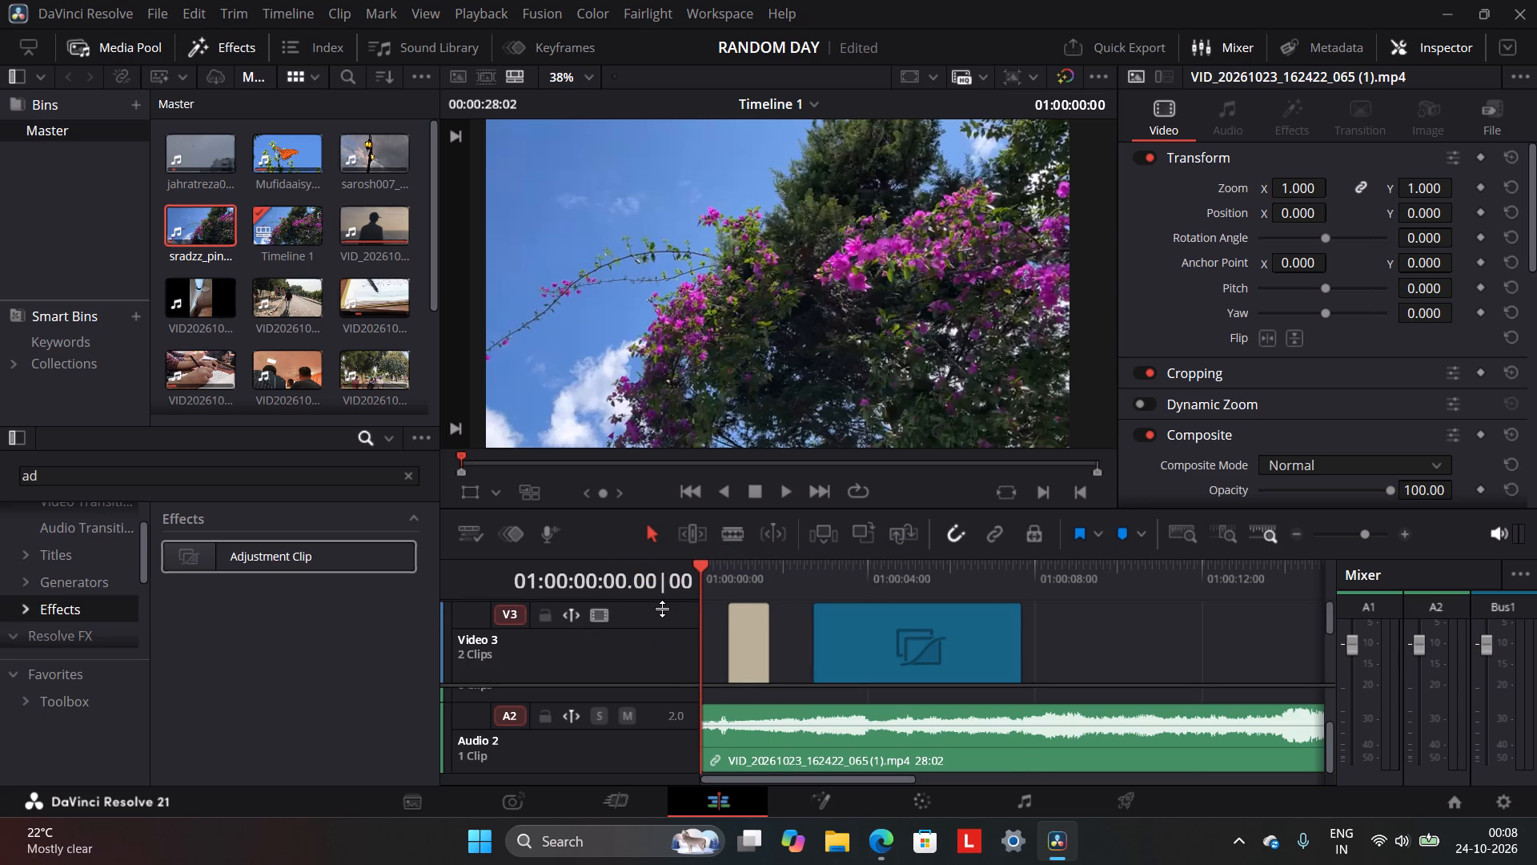
drag(663, 604, 650, 653)
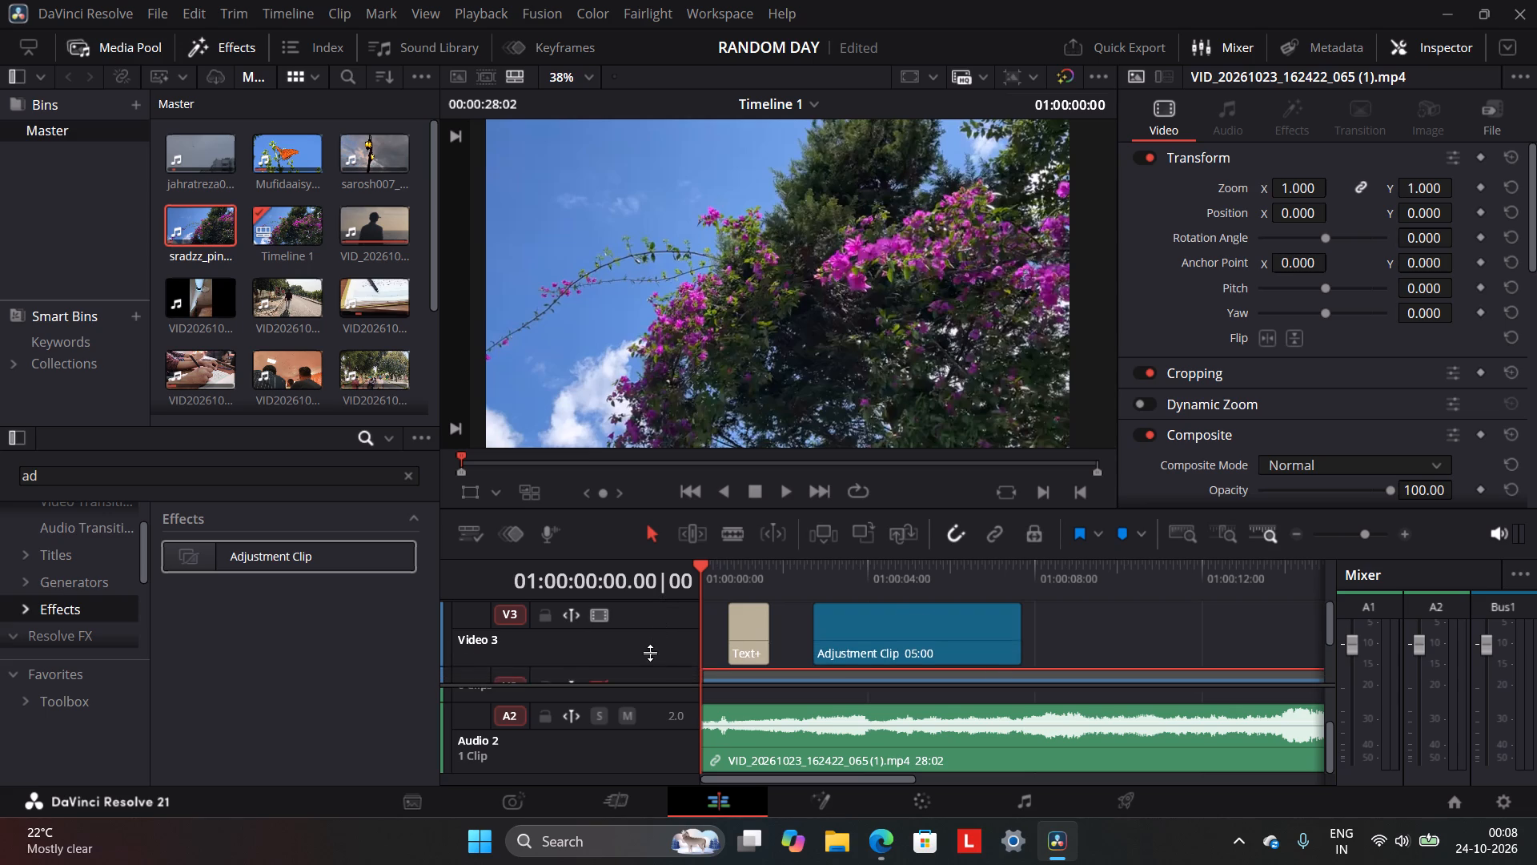
drag(650, 653, 647, 678)
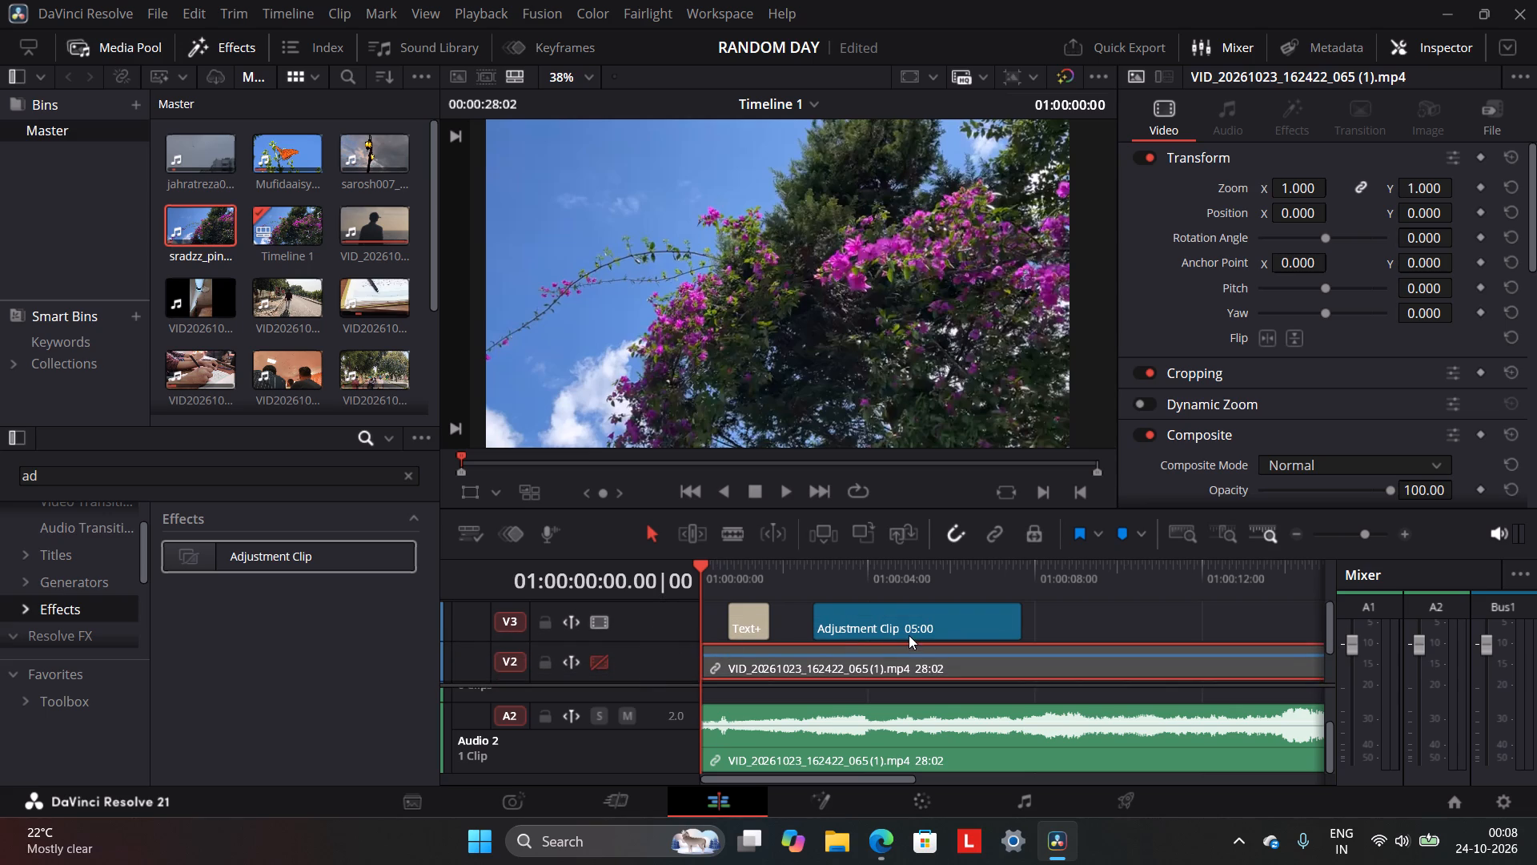
drag(909, 635, 812, 606)
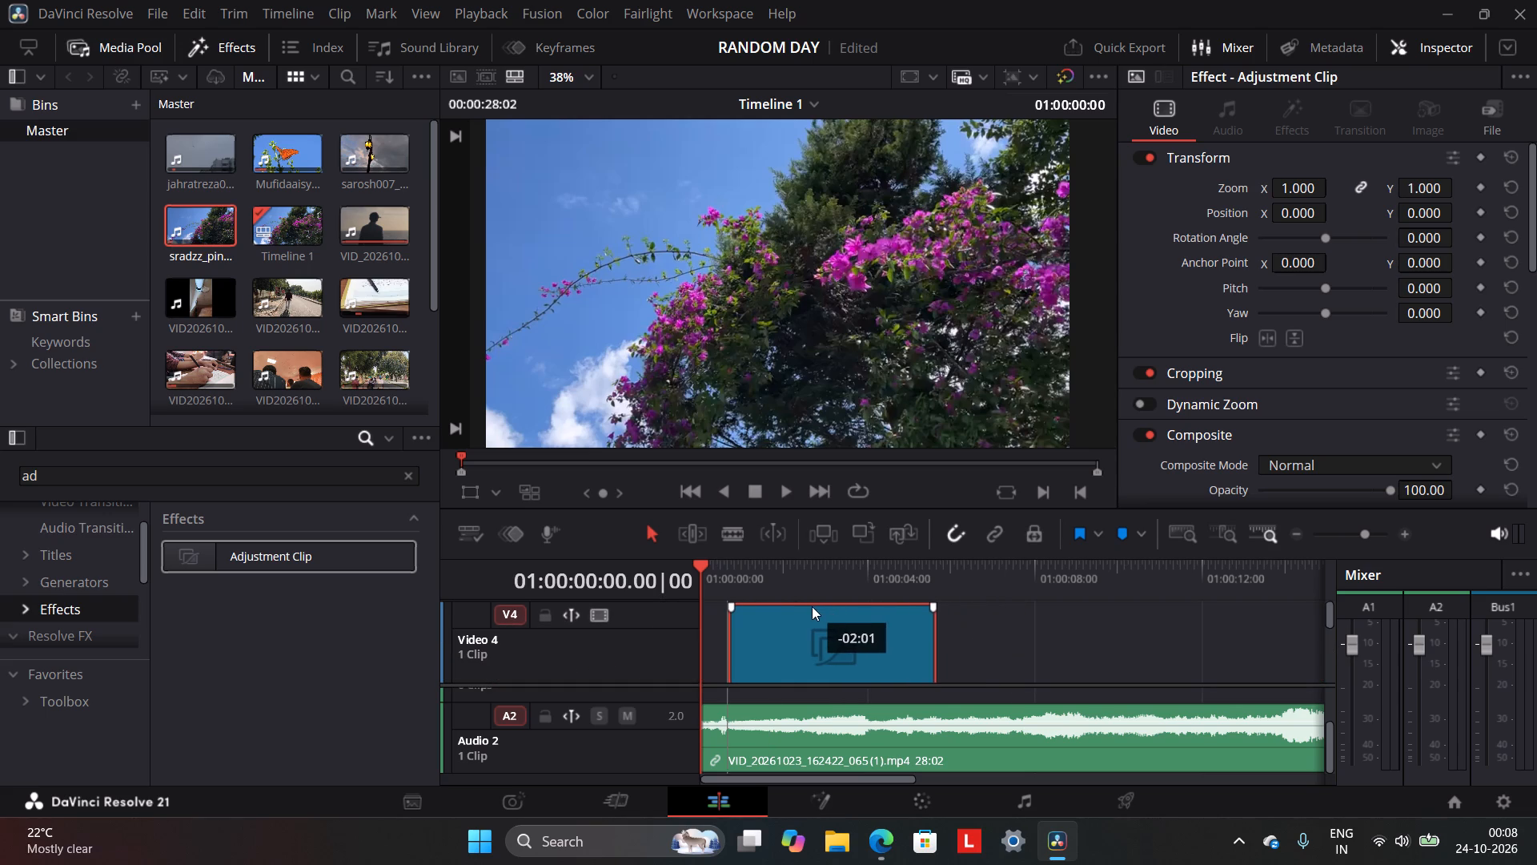
drag(812, 606, 796, 606)
scroll(838, 634, down, 1)
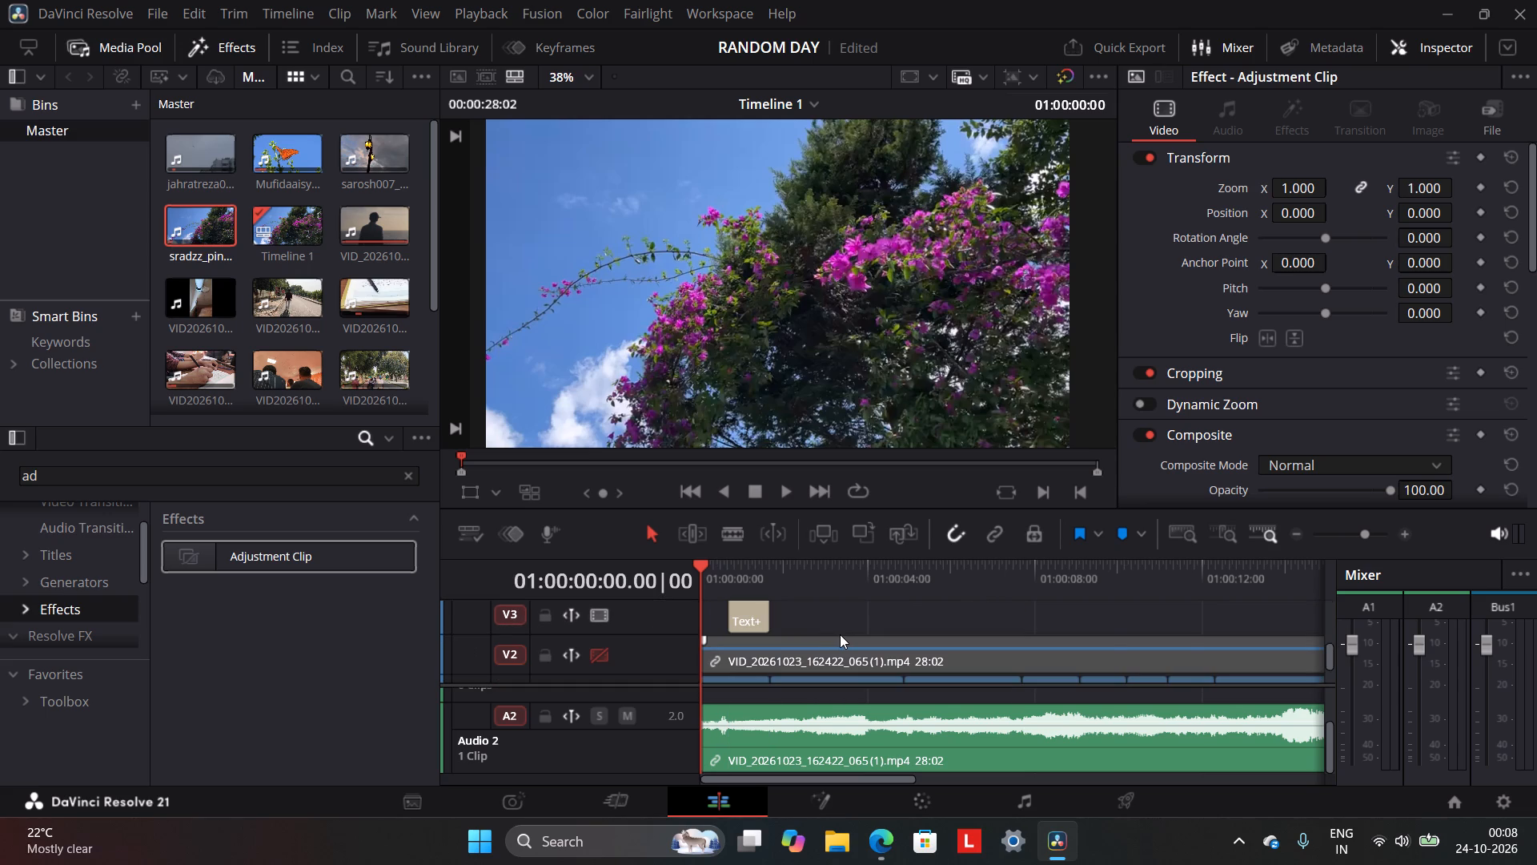
scroll(840, 634, up, 1)
Trim the end of the adjustment clip on V4 back to about where the Text+ title begins.
drag(908, 658, 833, 670)
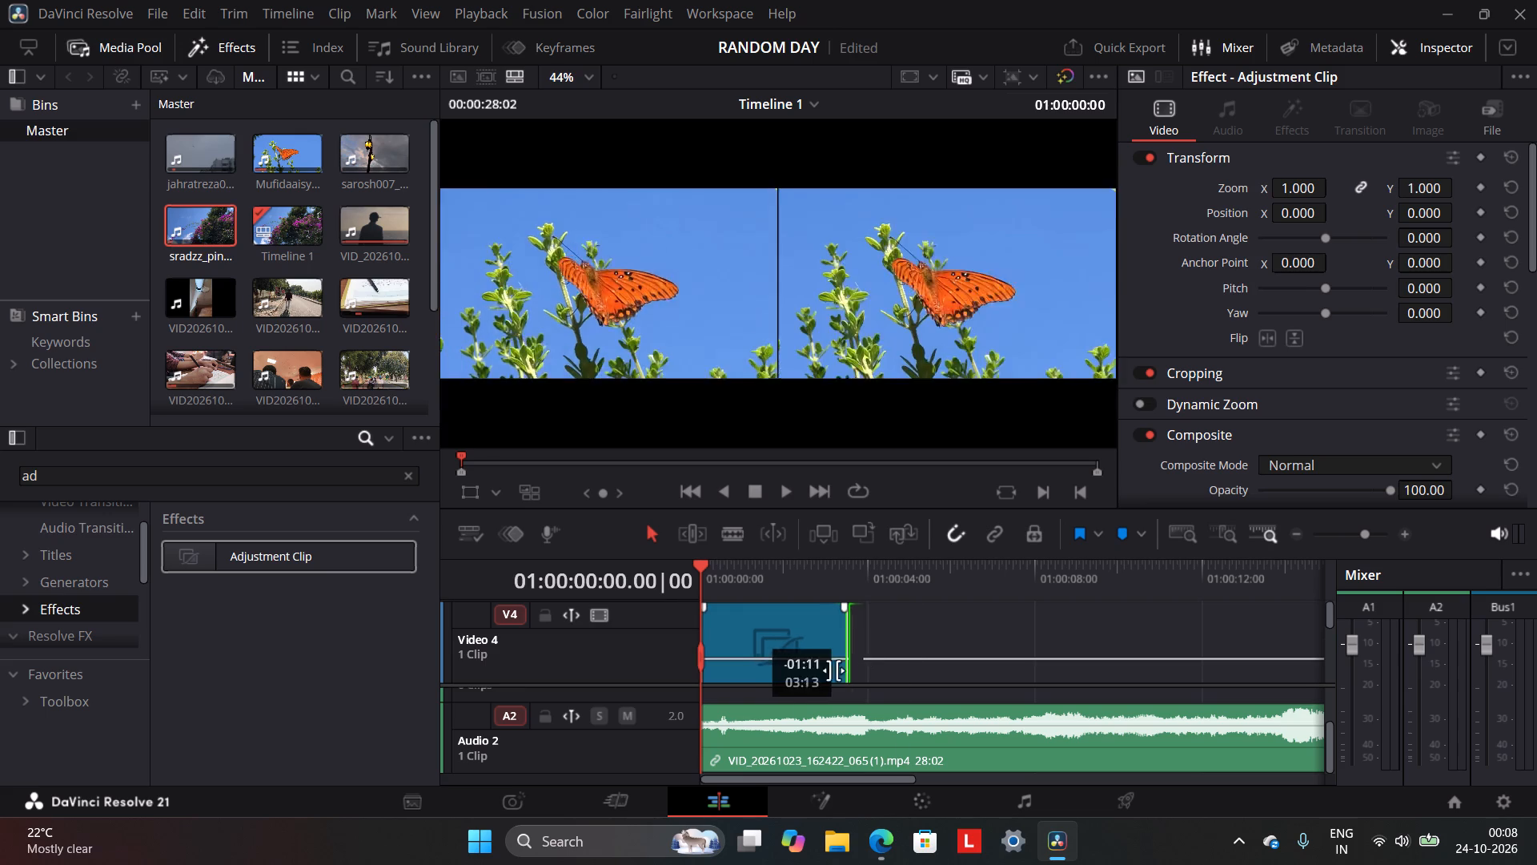
drag(833, 670, 729, 690)
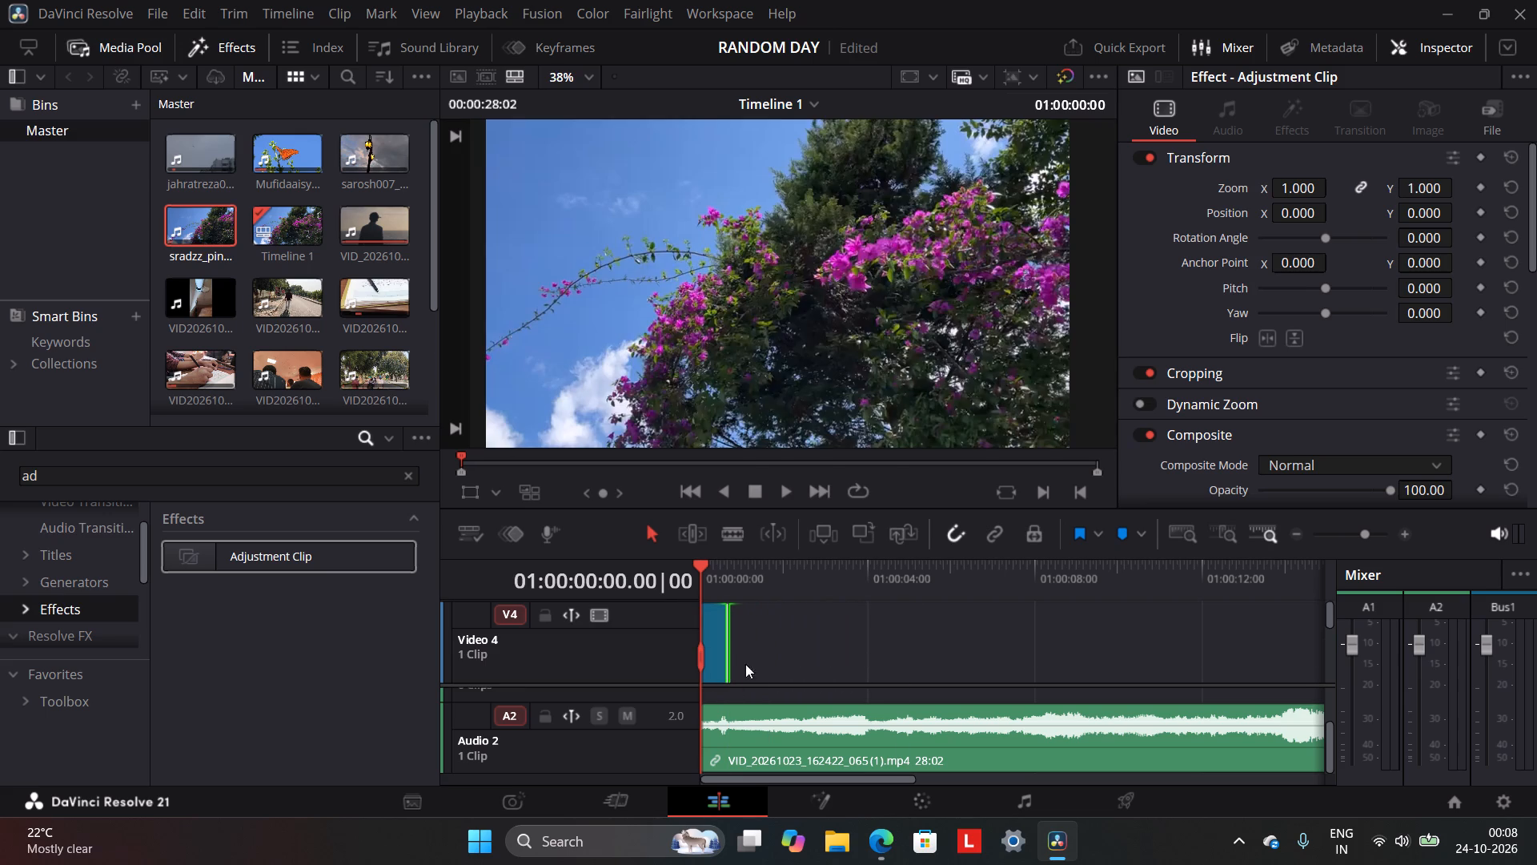
Examine the Resolve FX filters matching the "ad" search for a suitable effect.
scroll(111, 614, down, 3)
click(92, 612)
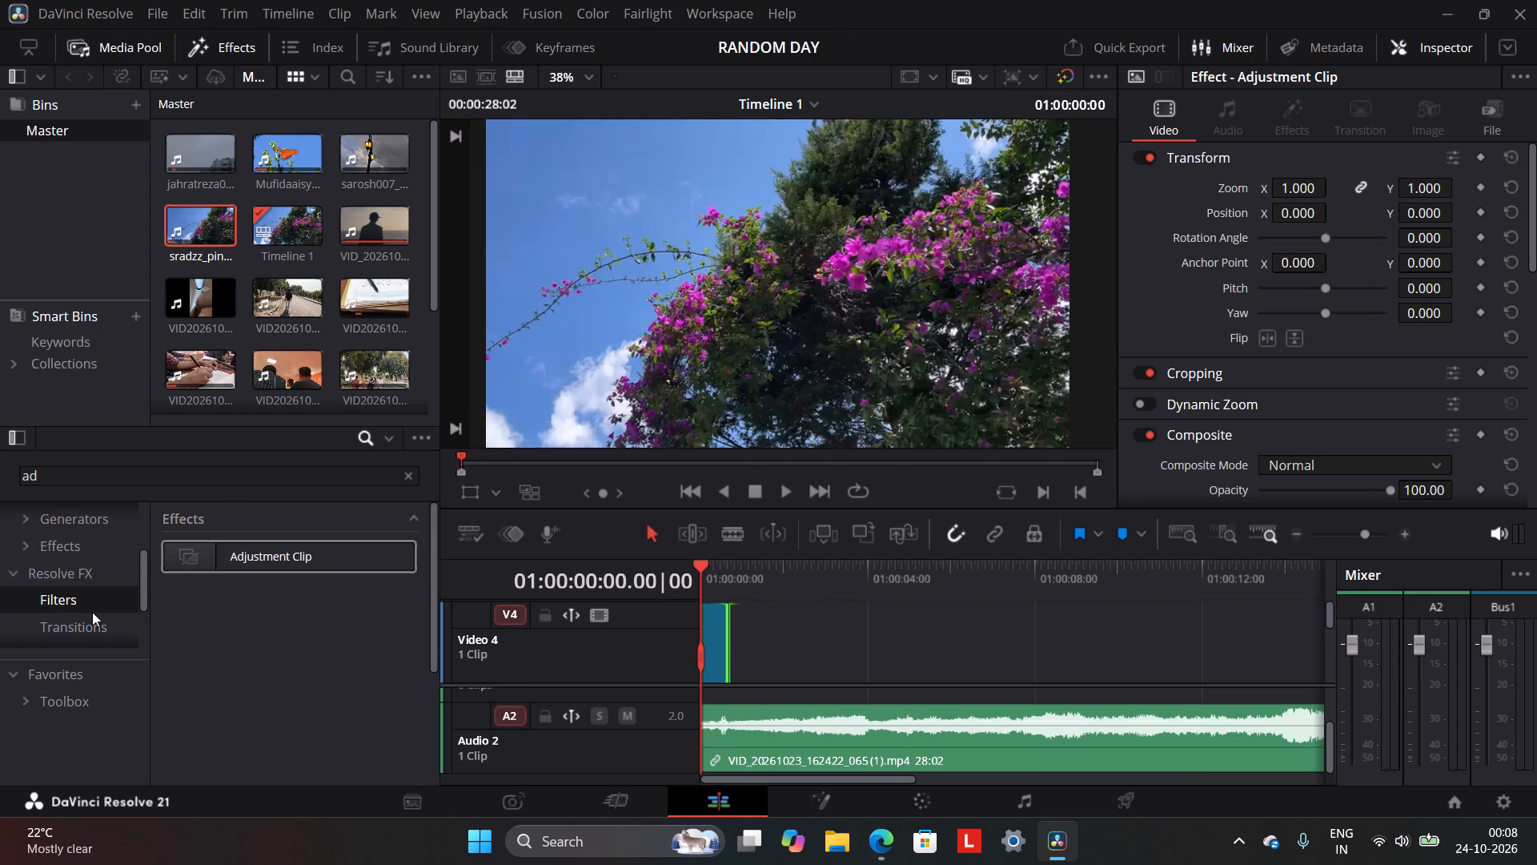
scroll(219, 660, down, 1)
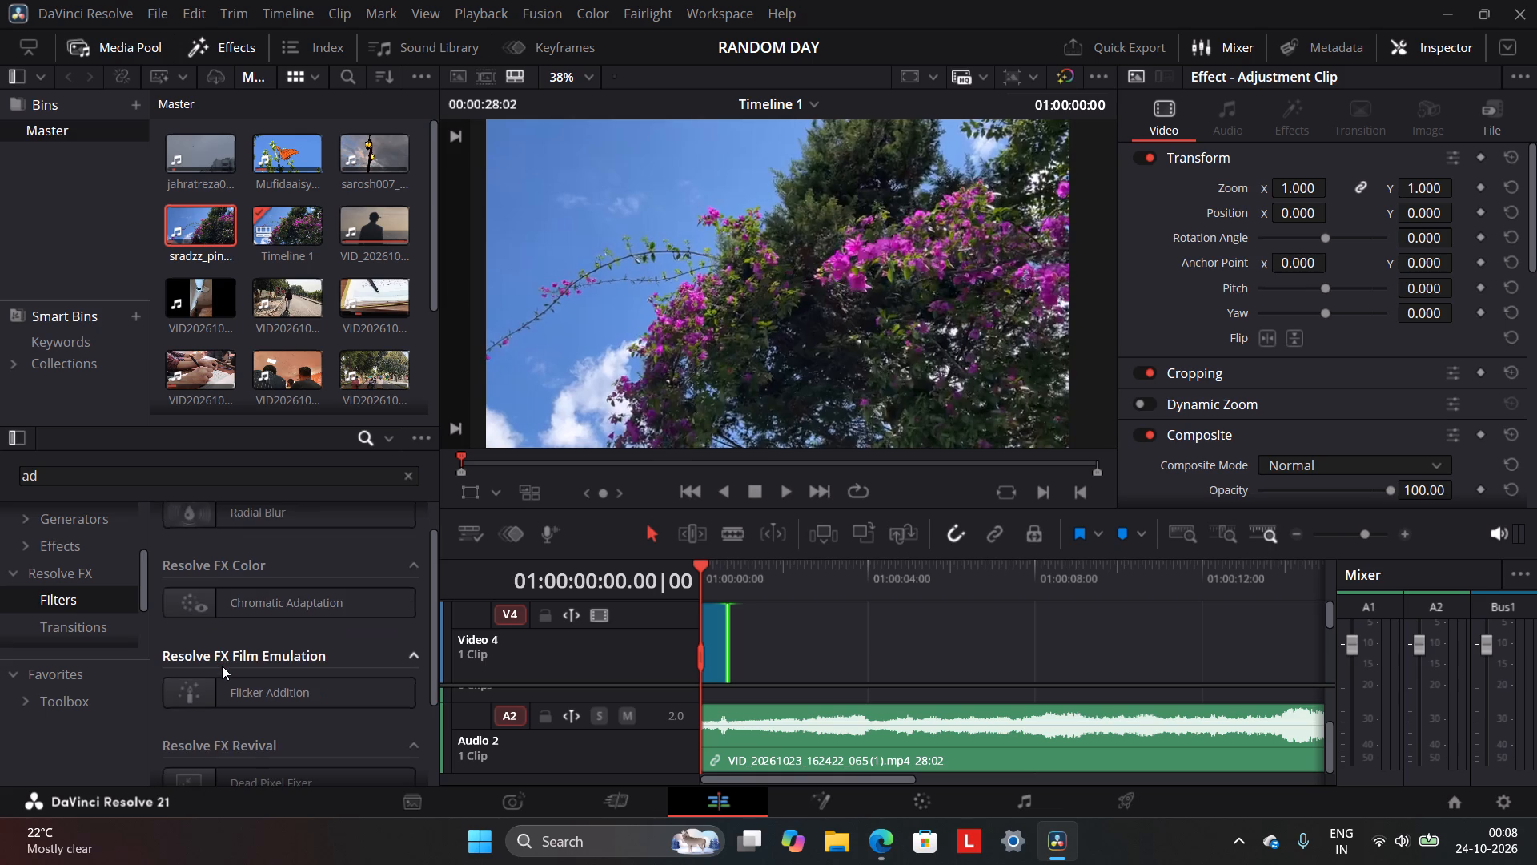
scroll(222, 666, down, 3)
scroll(222, 666, up, 3)
scroll(222, 666, down, 2)
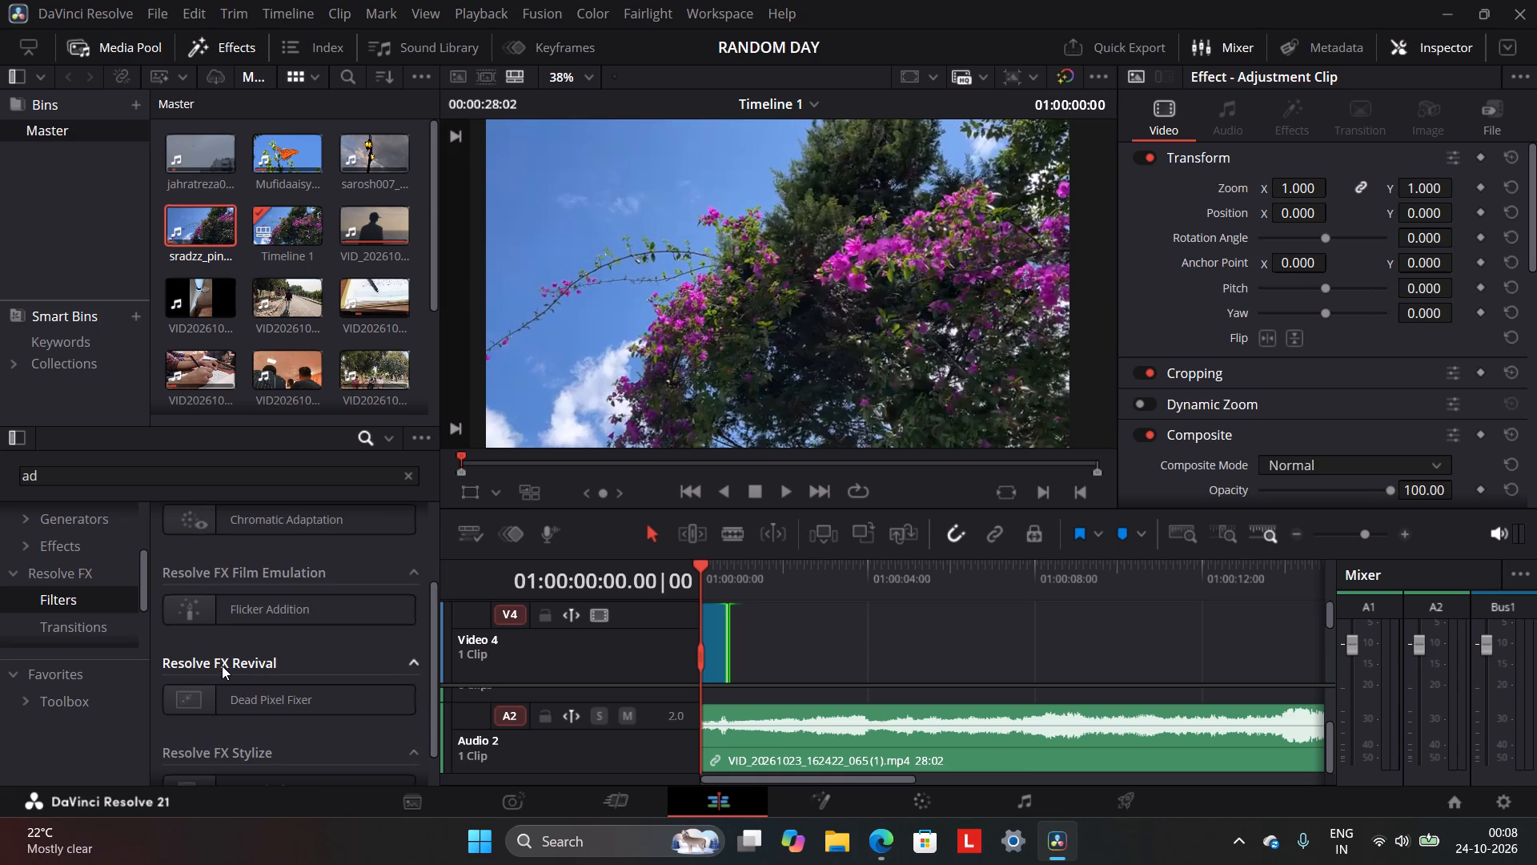
scroll(222, 666, down, 2)
scroll(222, 666, up, 14)
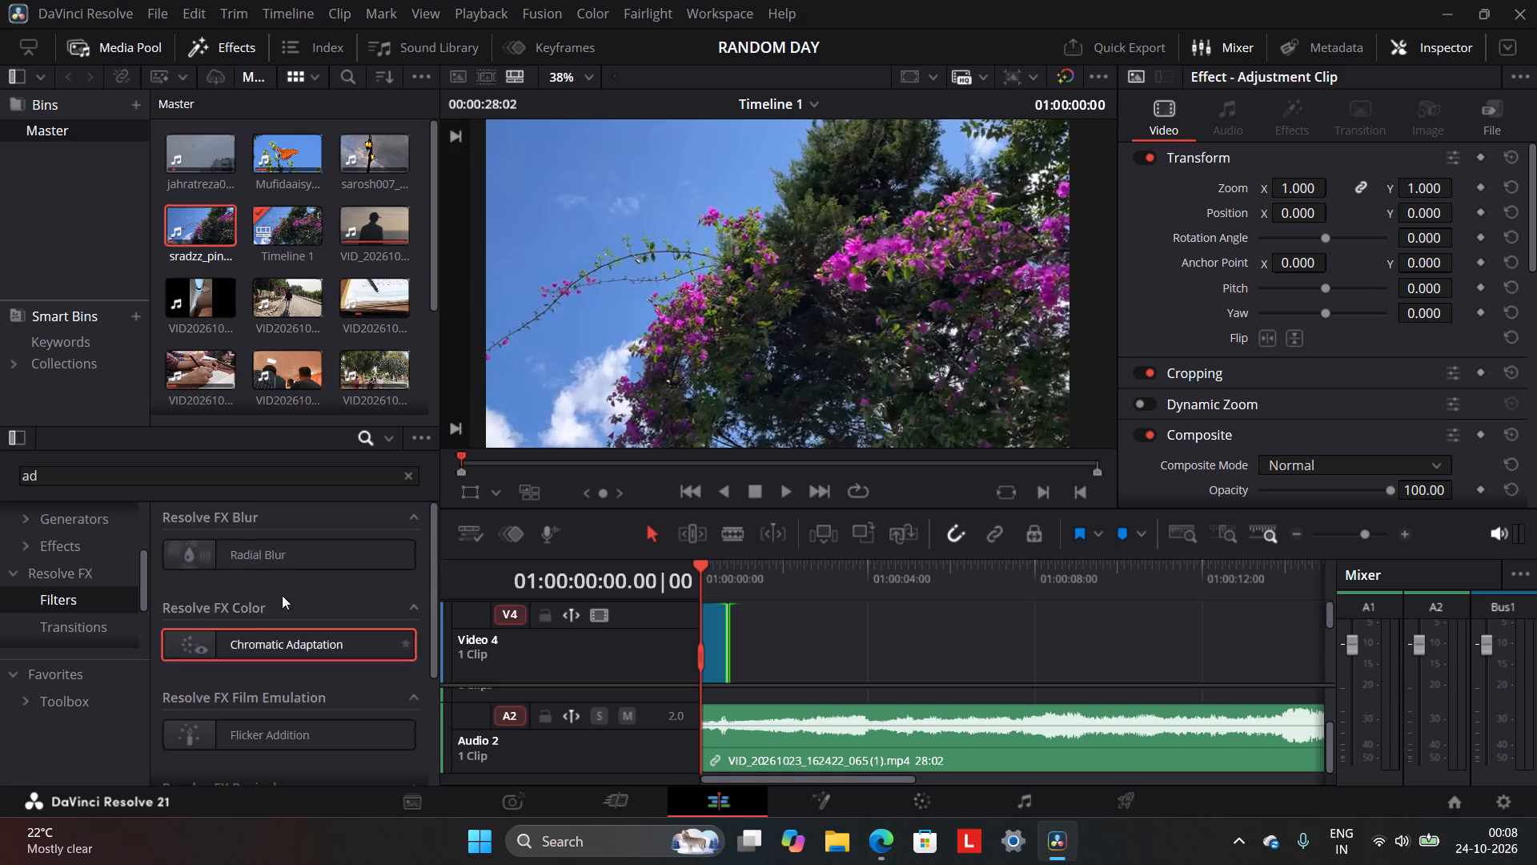
Clear the effects search and apply the Gaussian Blur filter to the adjustment clip on V4.
click(407, 474)
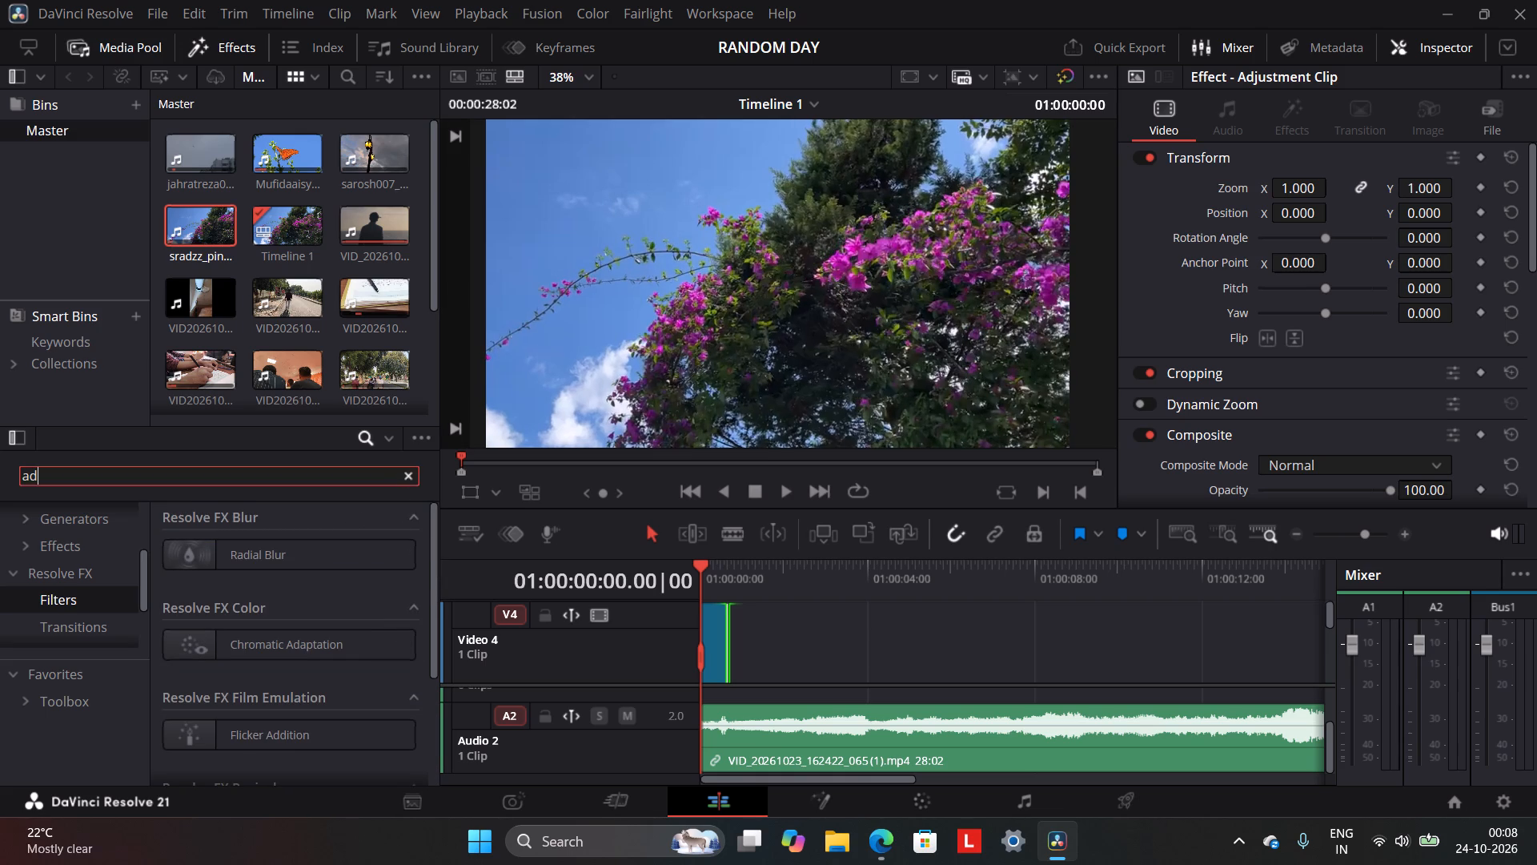
drag(299, 667, 416, 662)
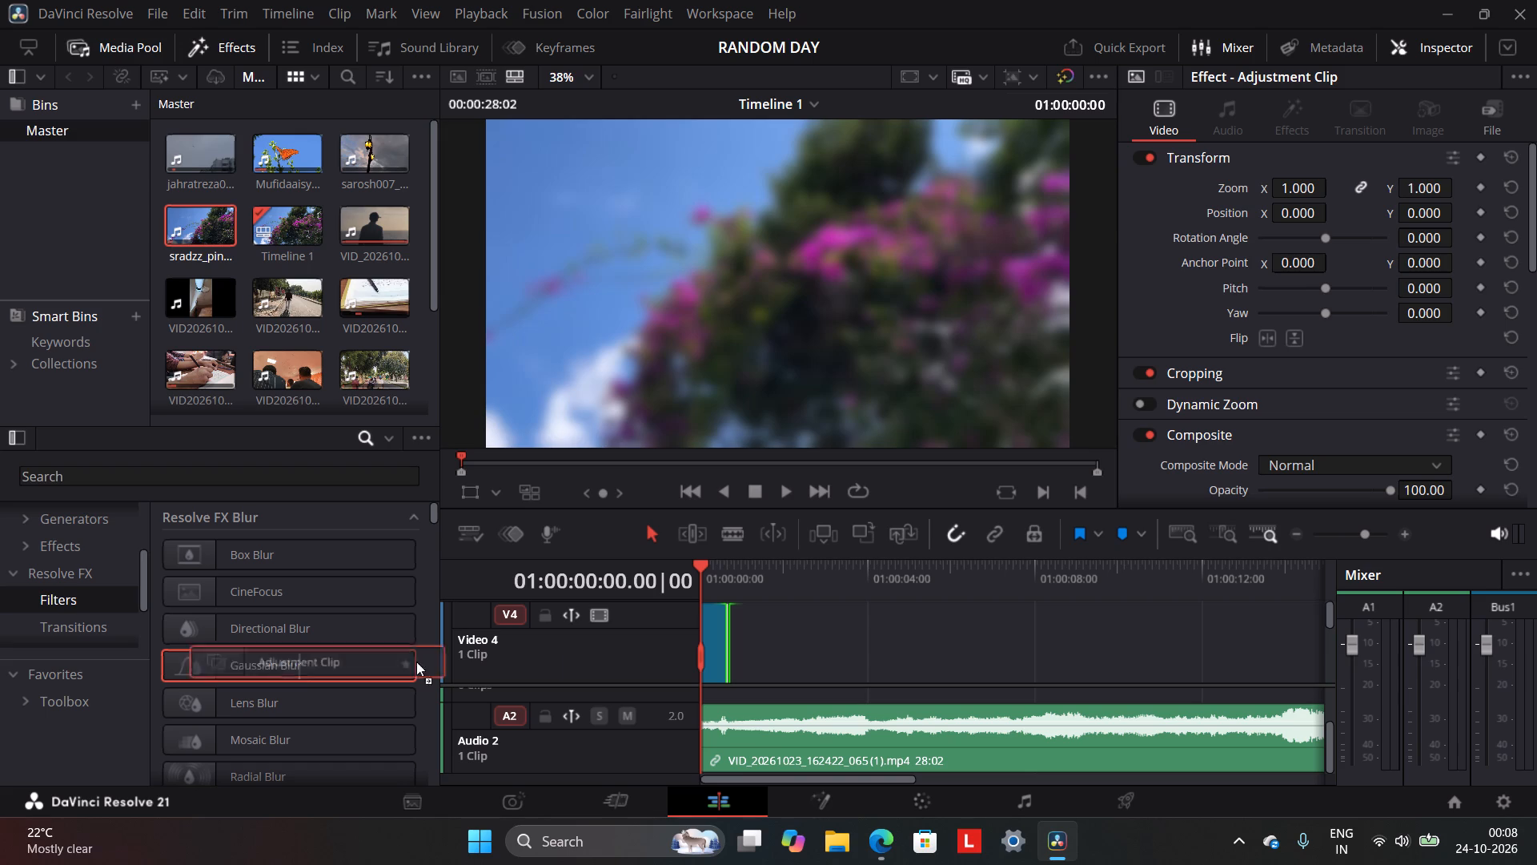
drag(416, 662, 709, 648)
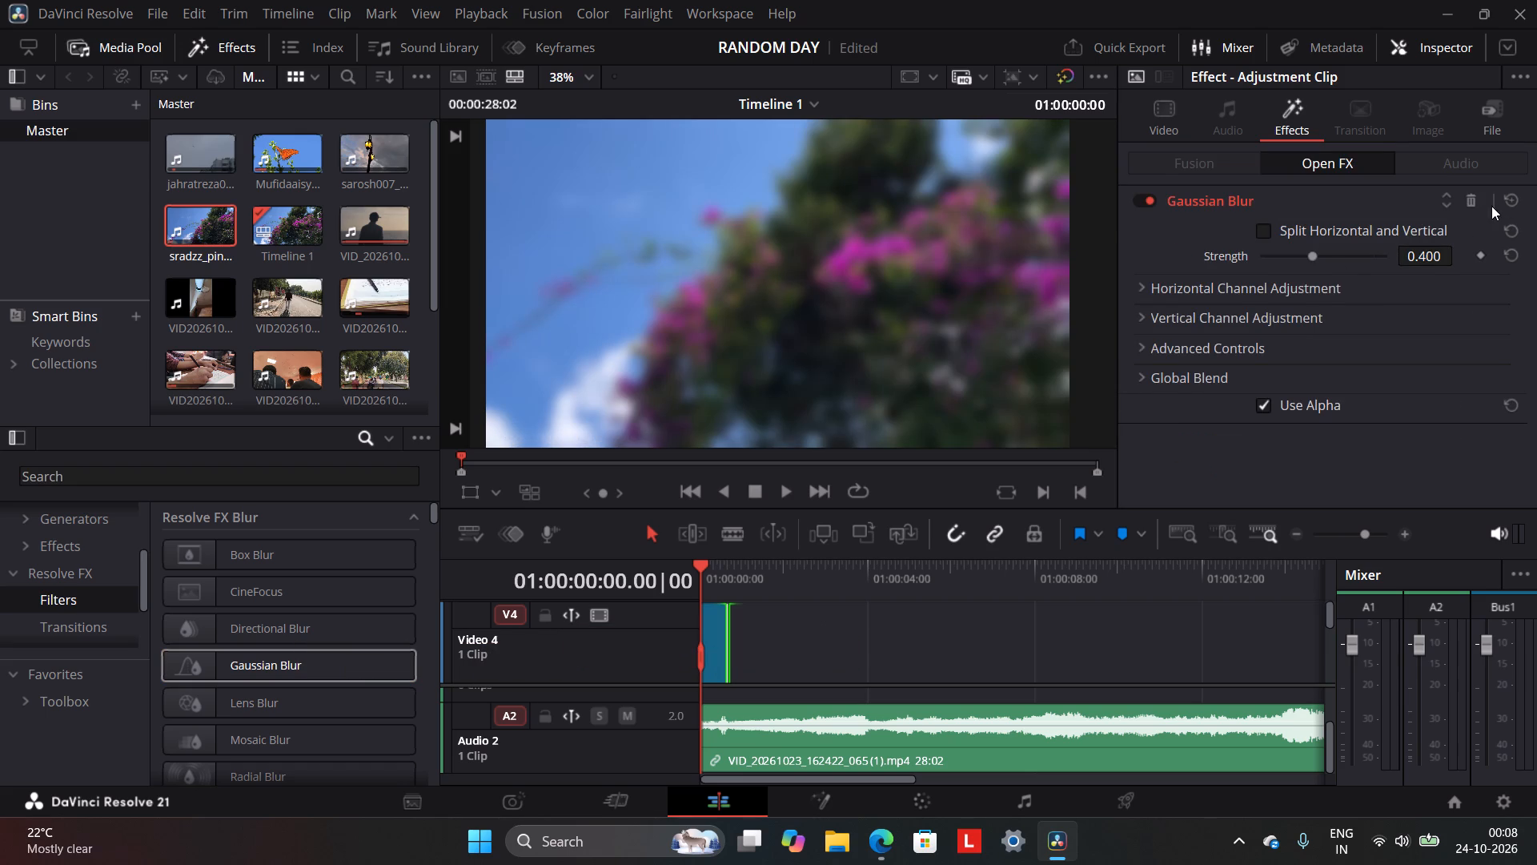
Keyframe the Gaussian Blur strength at 0.400 at 01:00:00:00 and at 0.000 at 01:00:00:07.
click(1478, 250)
click(711, 578)
click(714, 561)
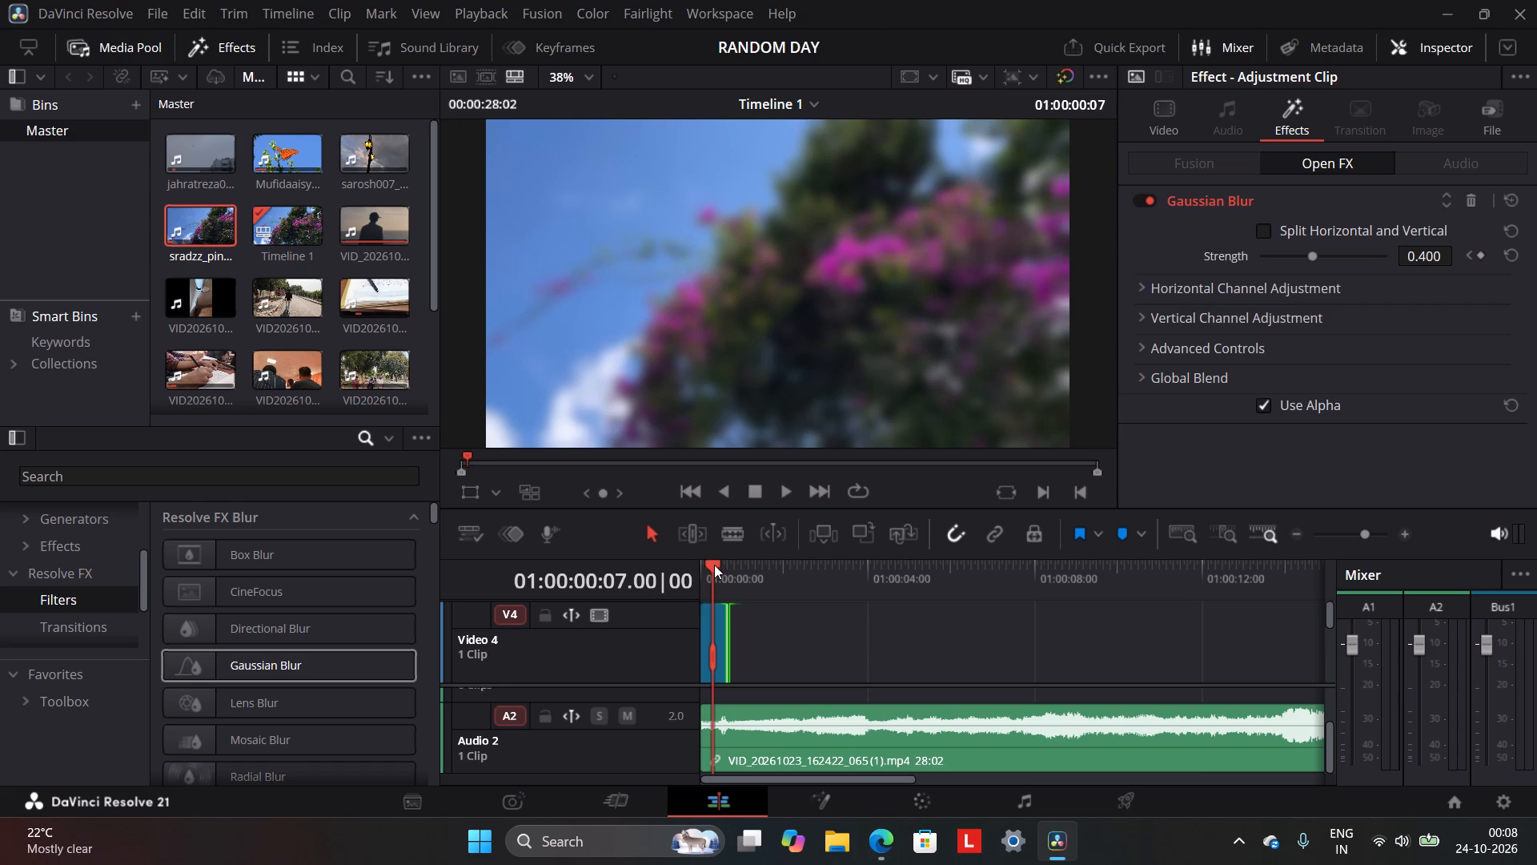
click(1479, 249)
click(1483, 255)
drag(1315, 258, 1181, 312)
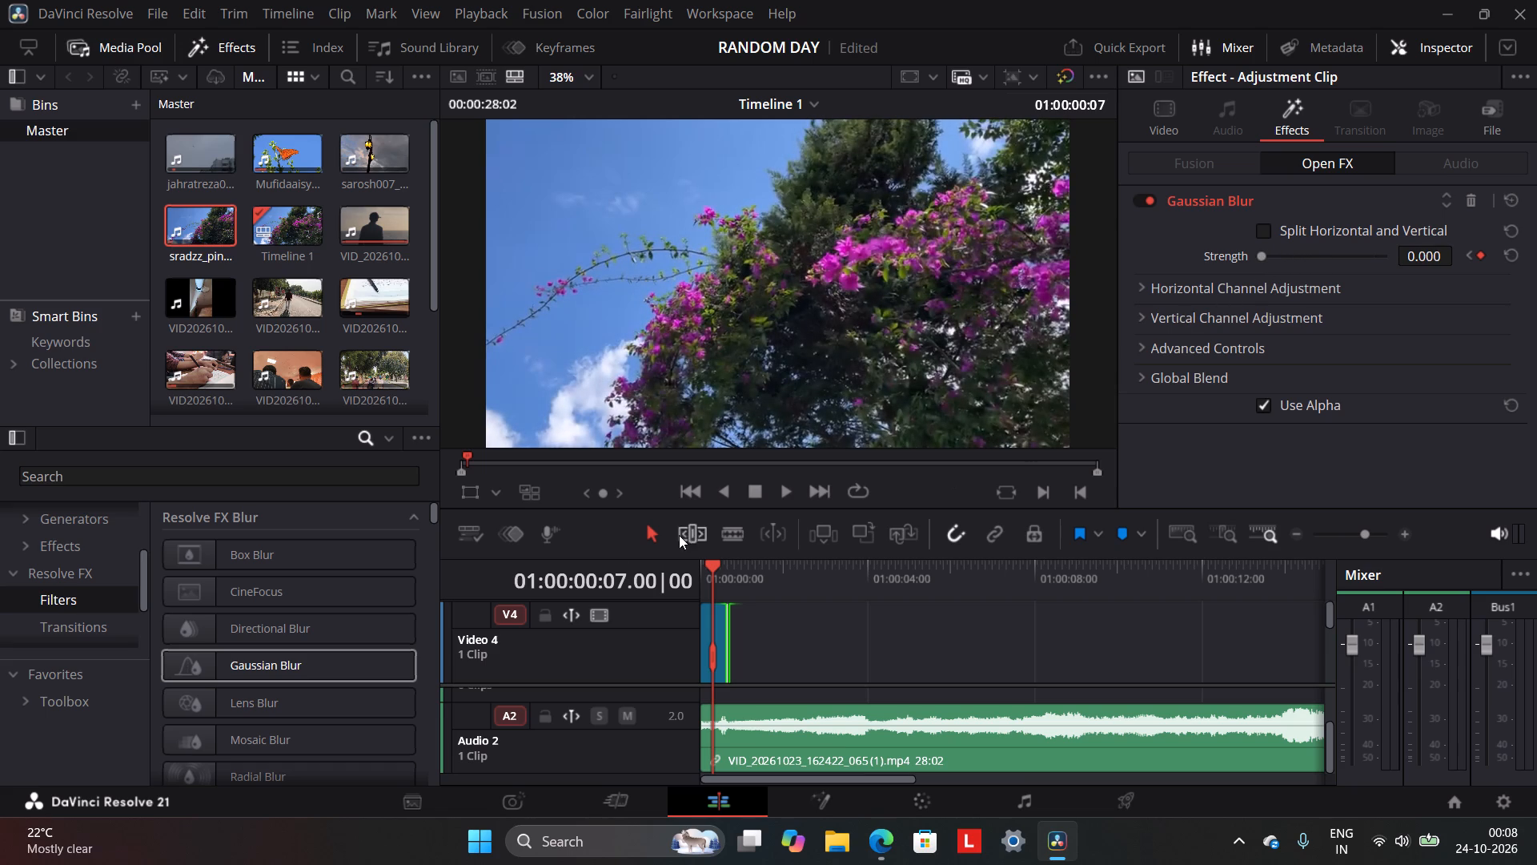
Play the timeline from the start to review the animated Gaussian Blur.
click(715, 549)
drag(715, 573, 686, 587)
click(783, 493)
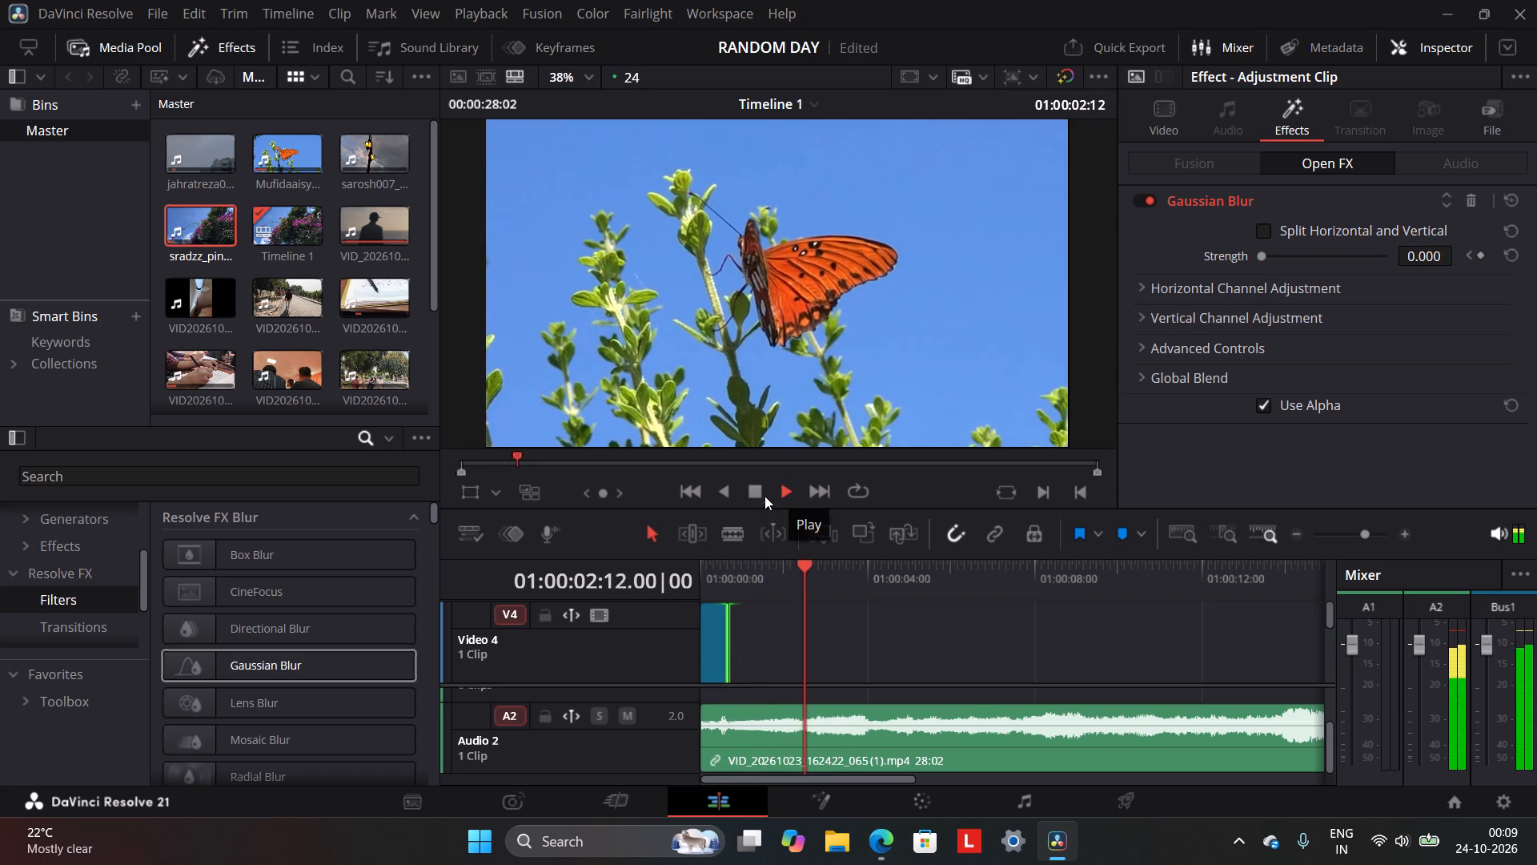
Replay the timeline from 01:00:01:07 into the butterfly clip to review the section after the opening title.
click(751, 496)
scroll(781, 571, down, 3)
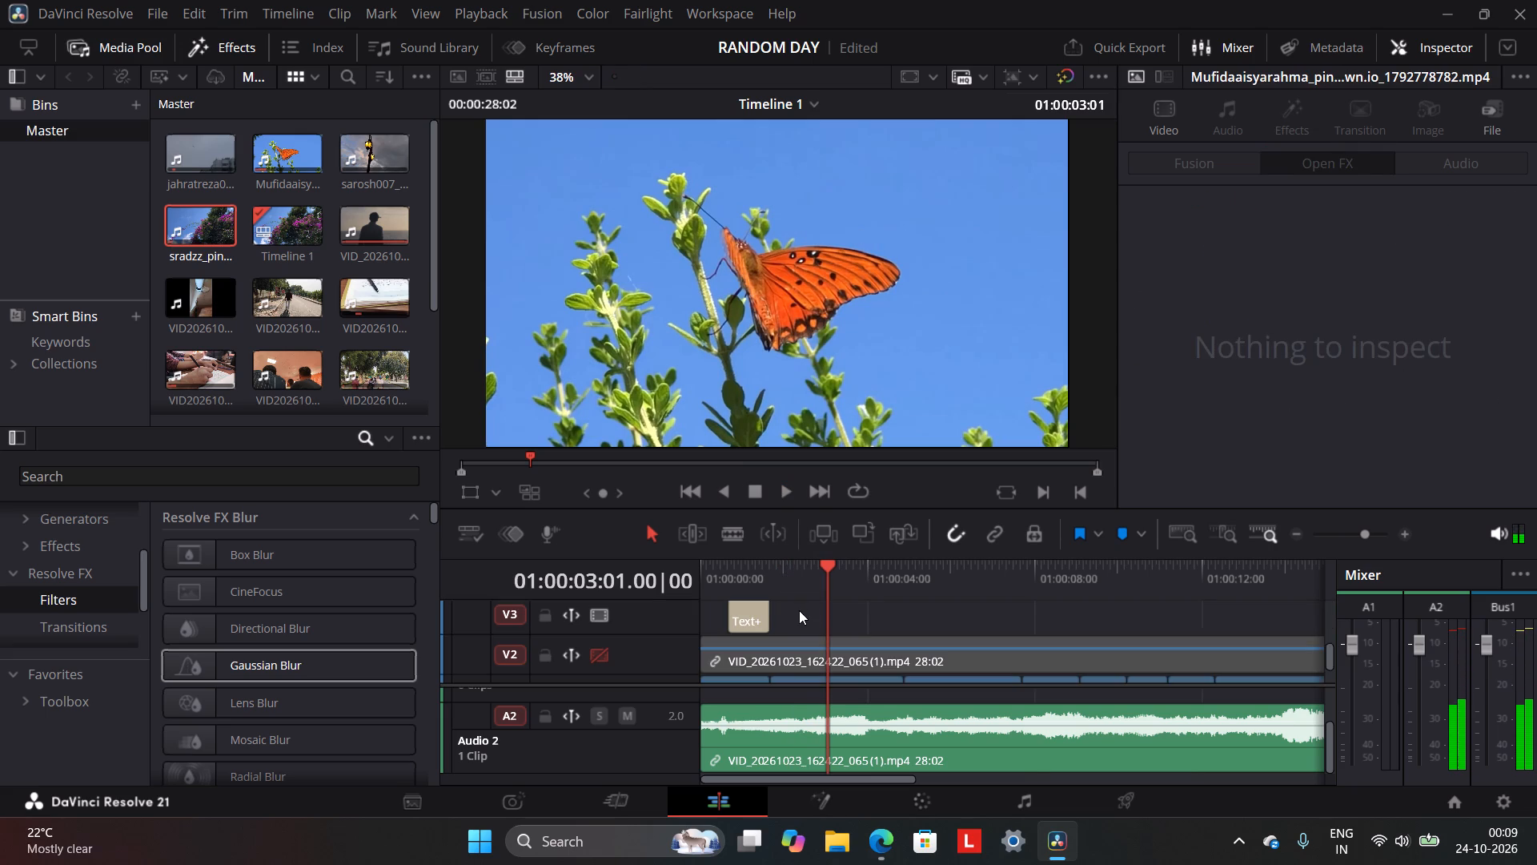
scroll(824, 649, down, 1)
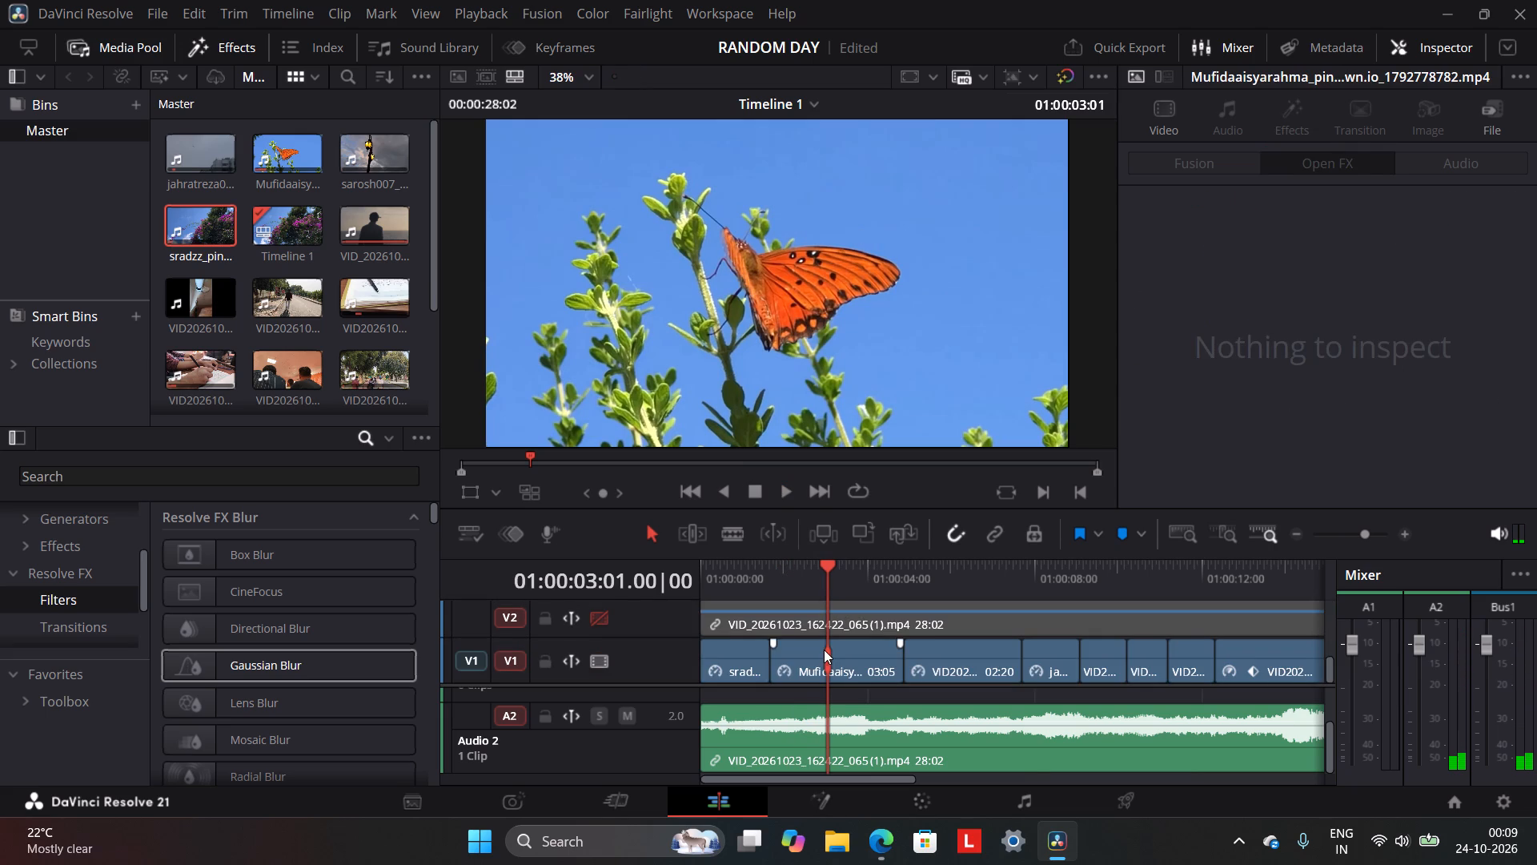
drag(827, 539, 776, 562)
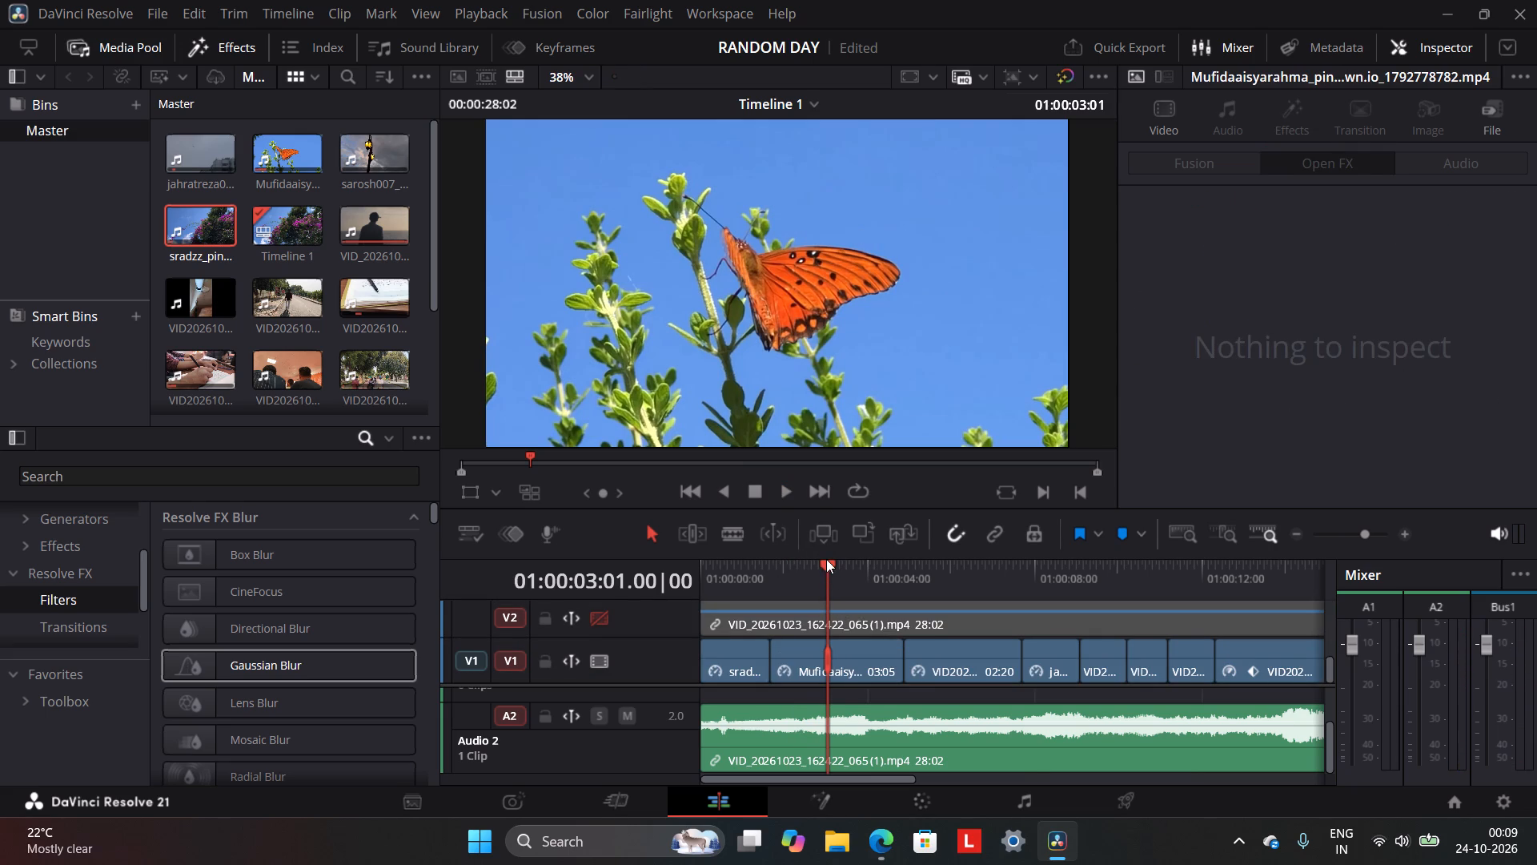
drag(828, 570, 756, 604)
scroll(769, 602, up, 4)
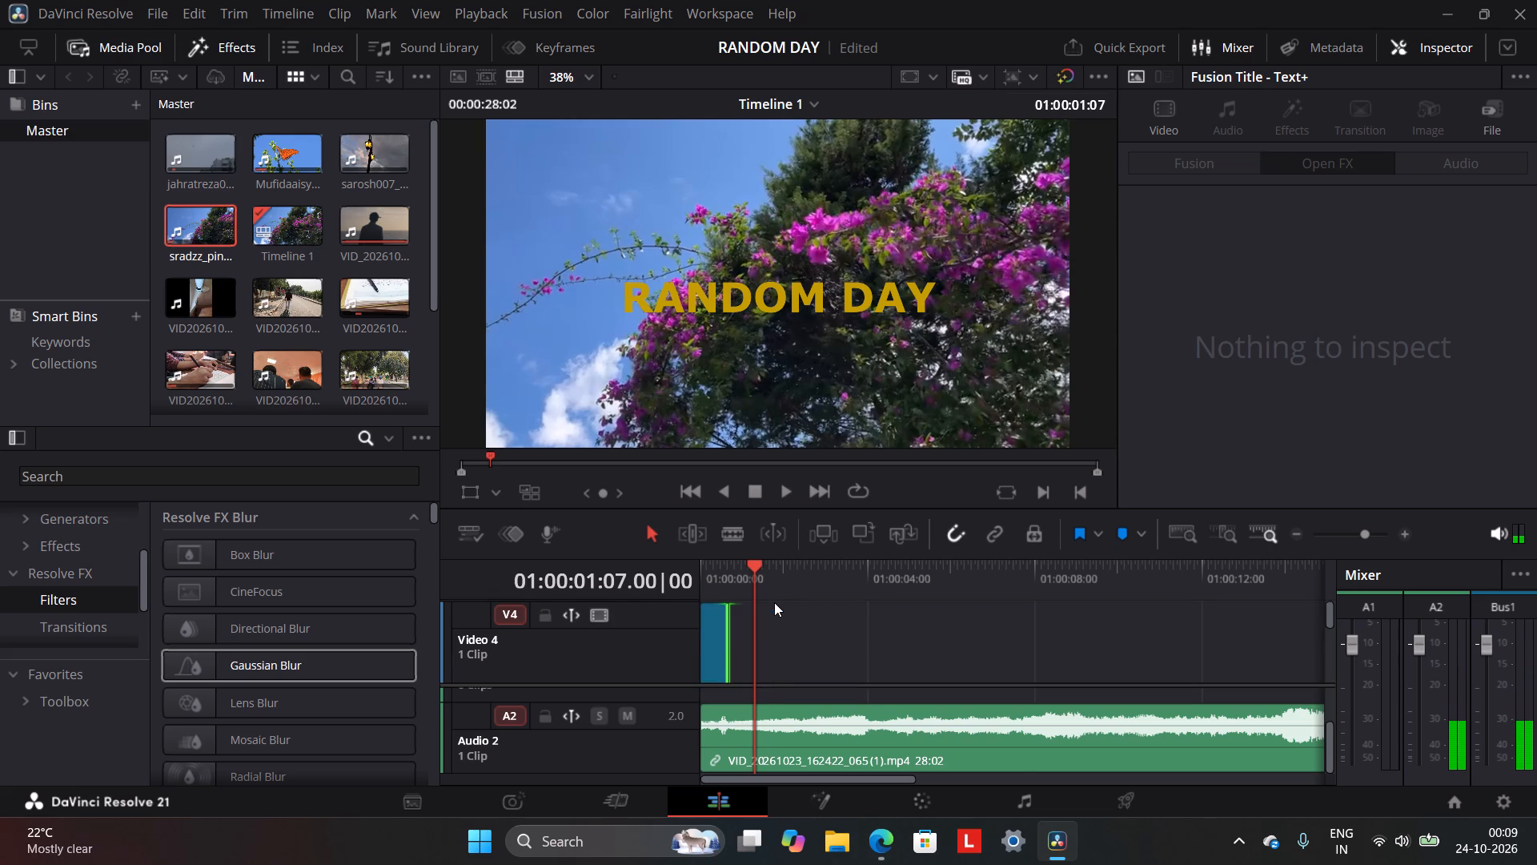
scroll(774, 602, down, 1)
scroll(774, 602, up, 2)
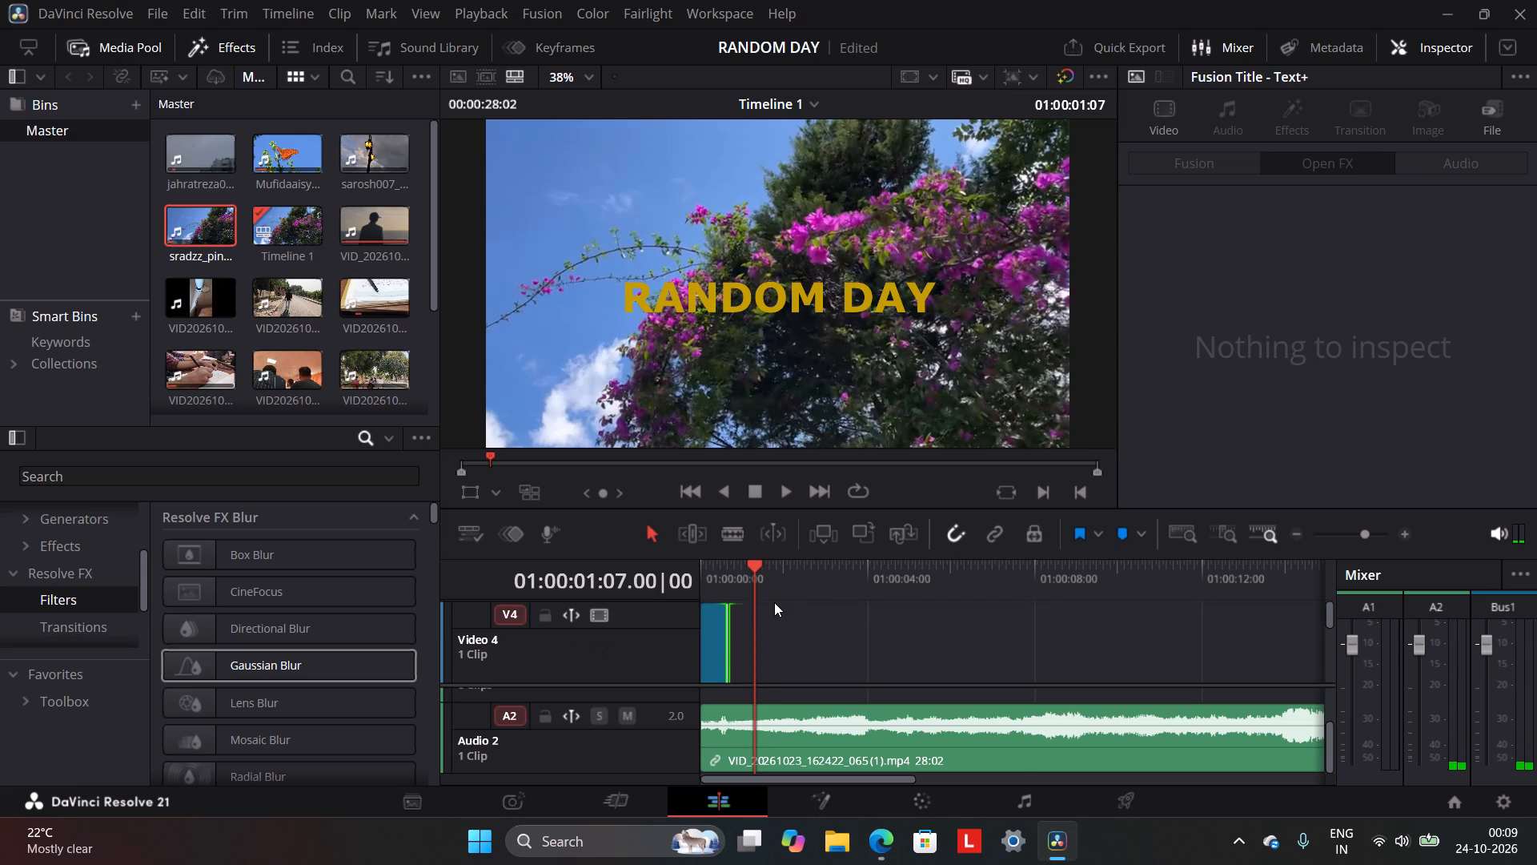
scroll(774, 602, down, 1)
click(784, 489)
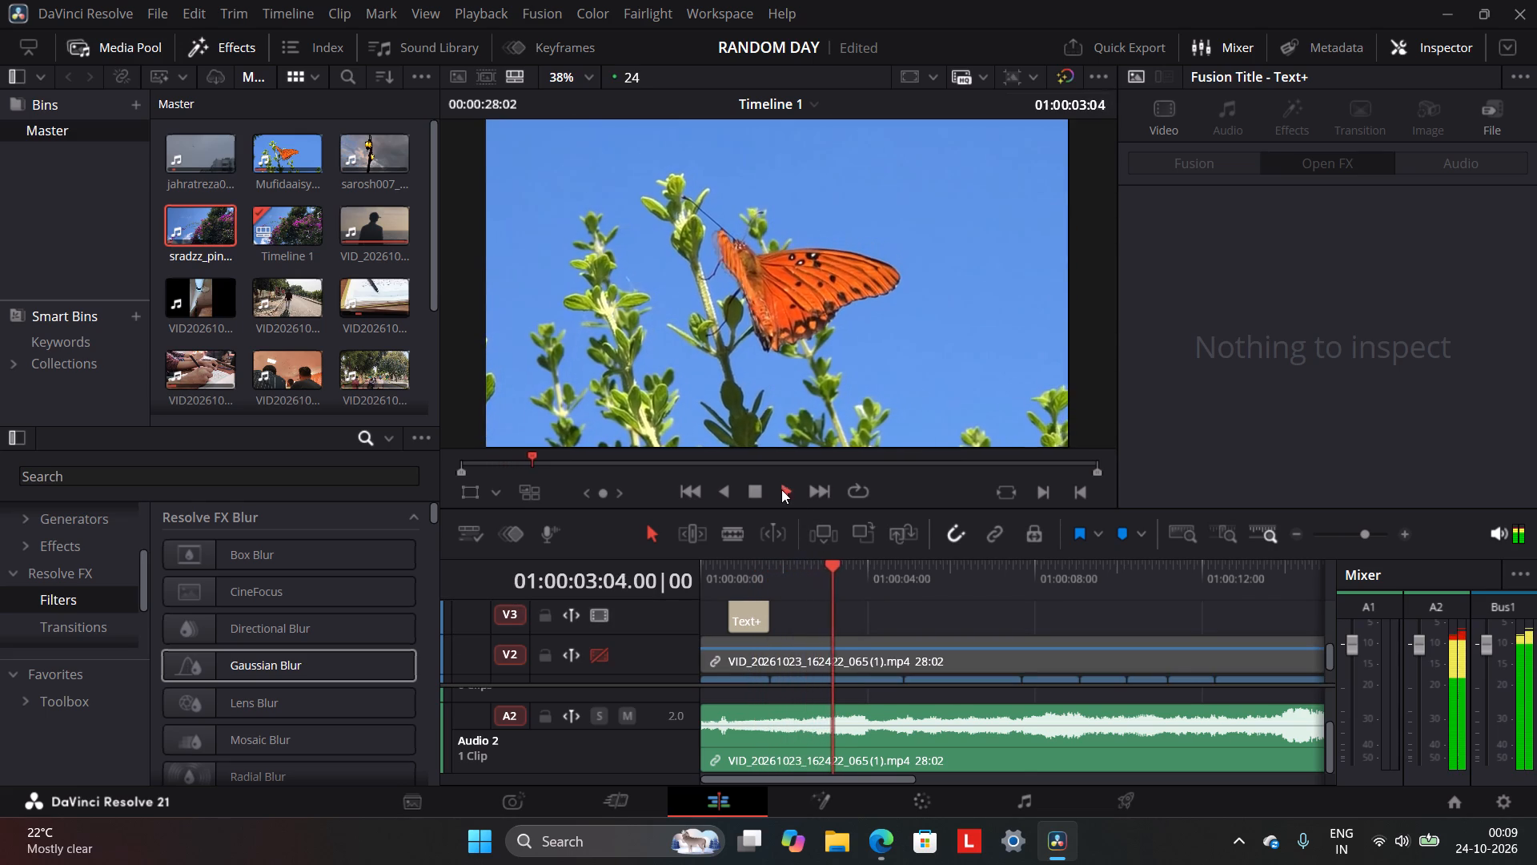
click(752, 489)
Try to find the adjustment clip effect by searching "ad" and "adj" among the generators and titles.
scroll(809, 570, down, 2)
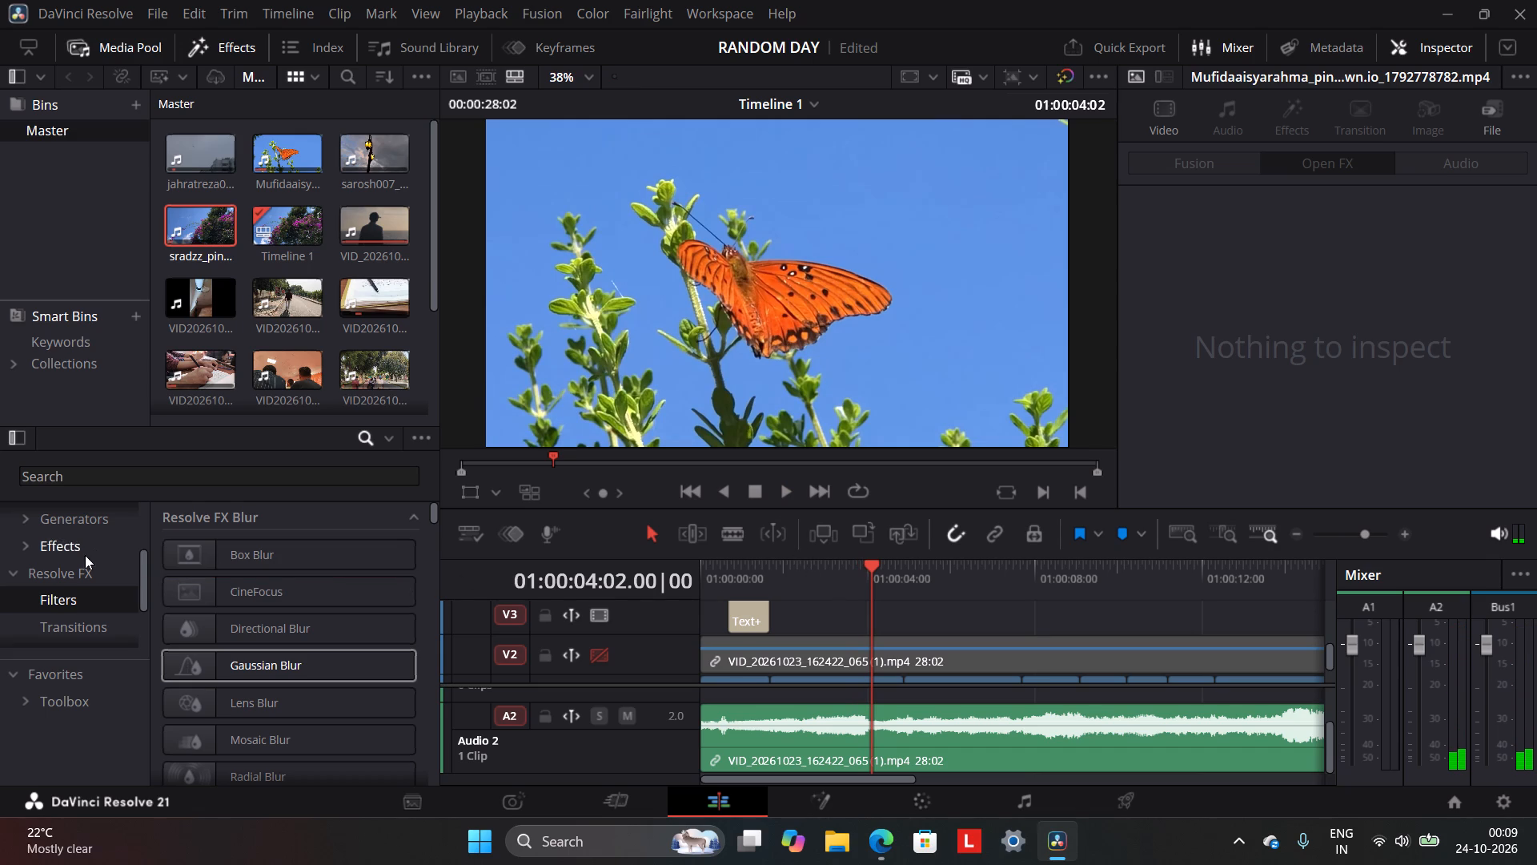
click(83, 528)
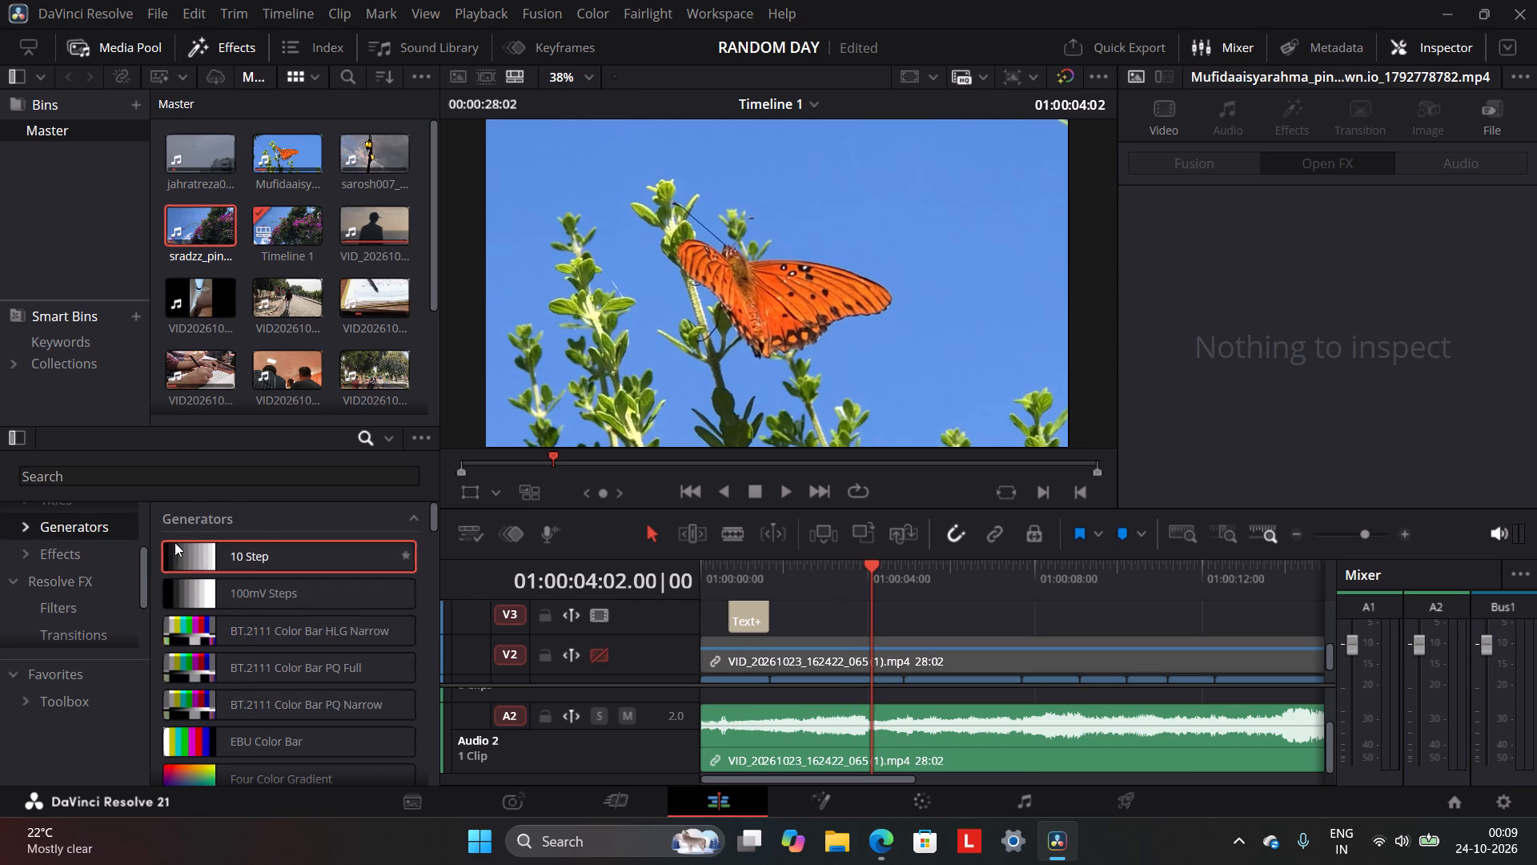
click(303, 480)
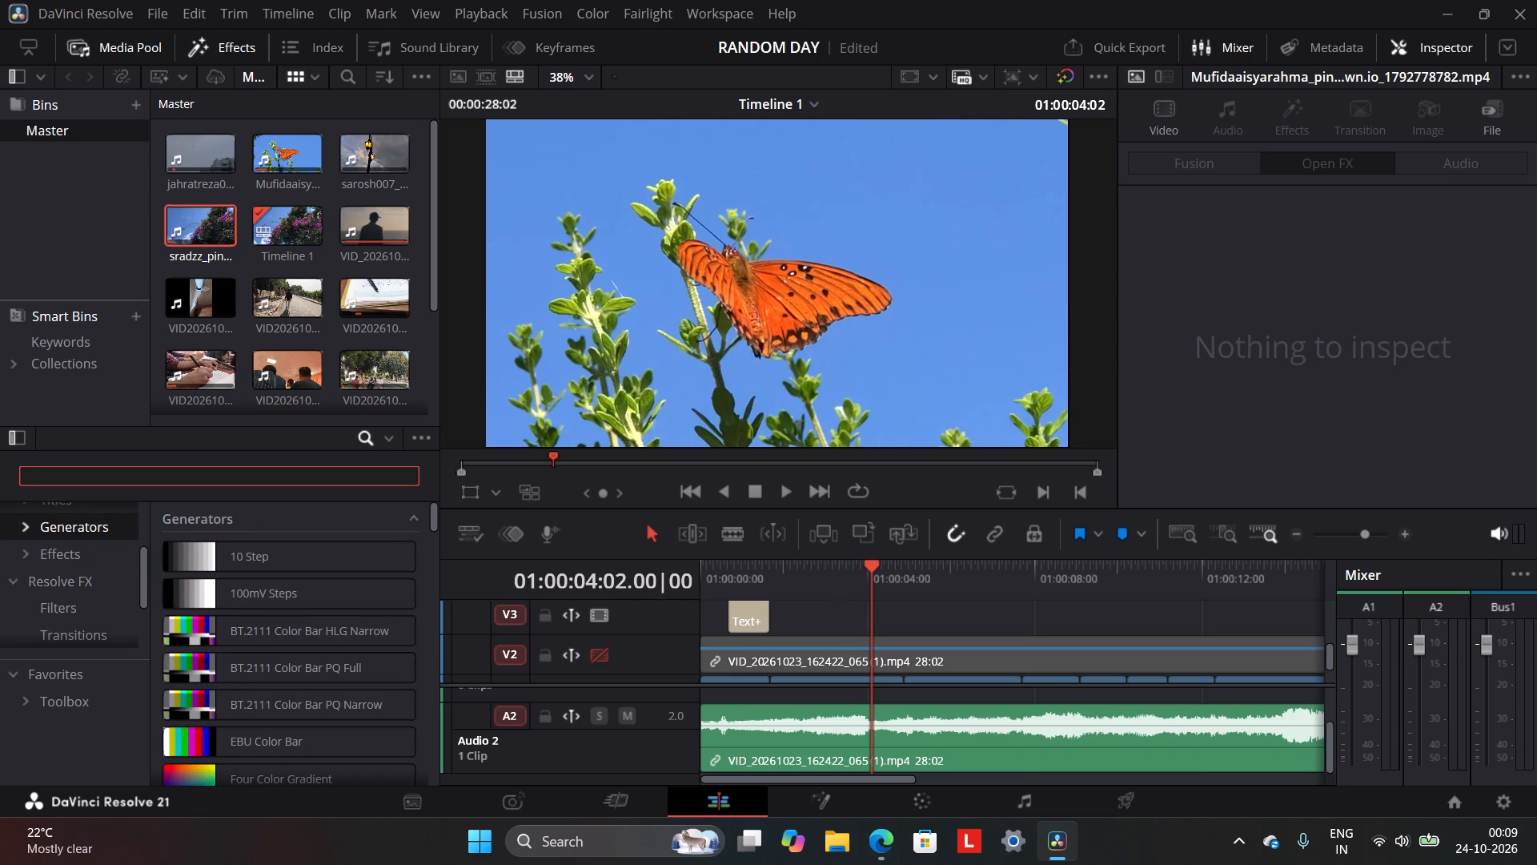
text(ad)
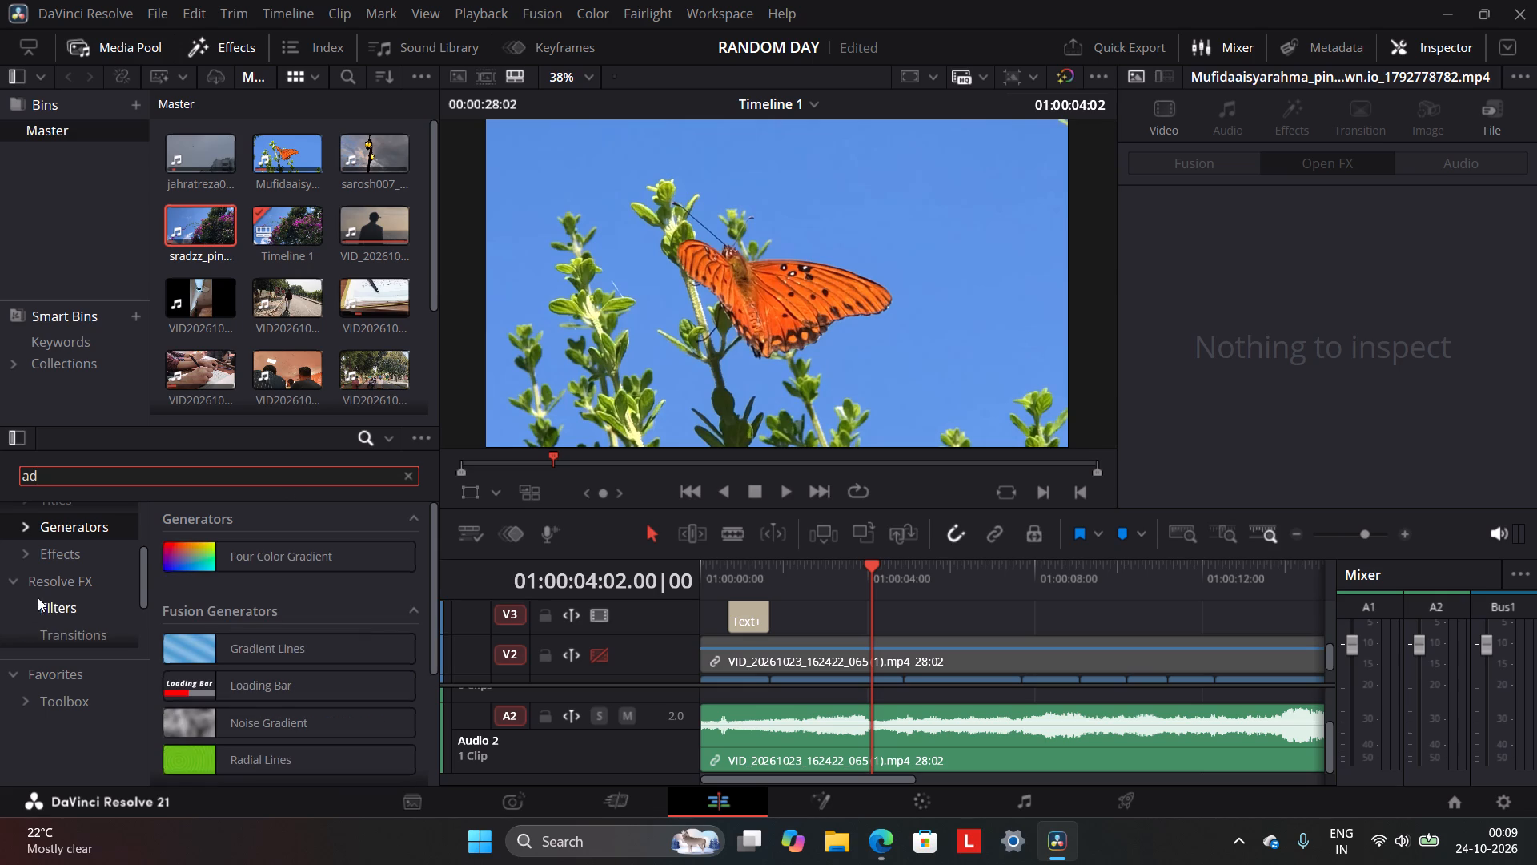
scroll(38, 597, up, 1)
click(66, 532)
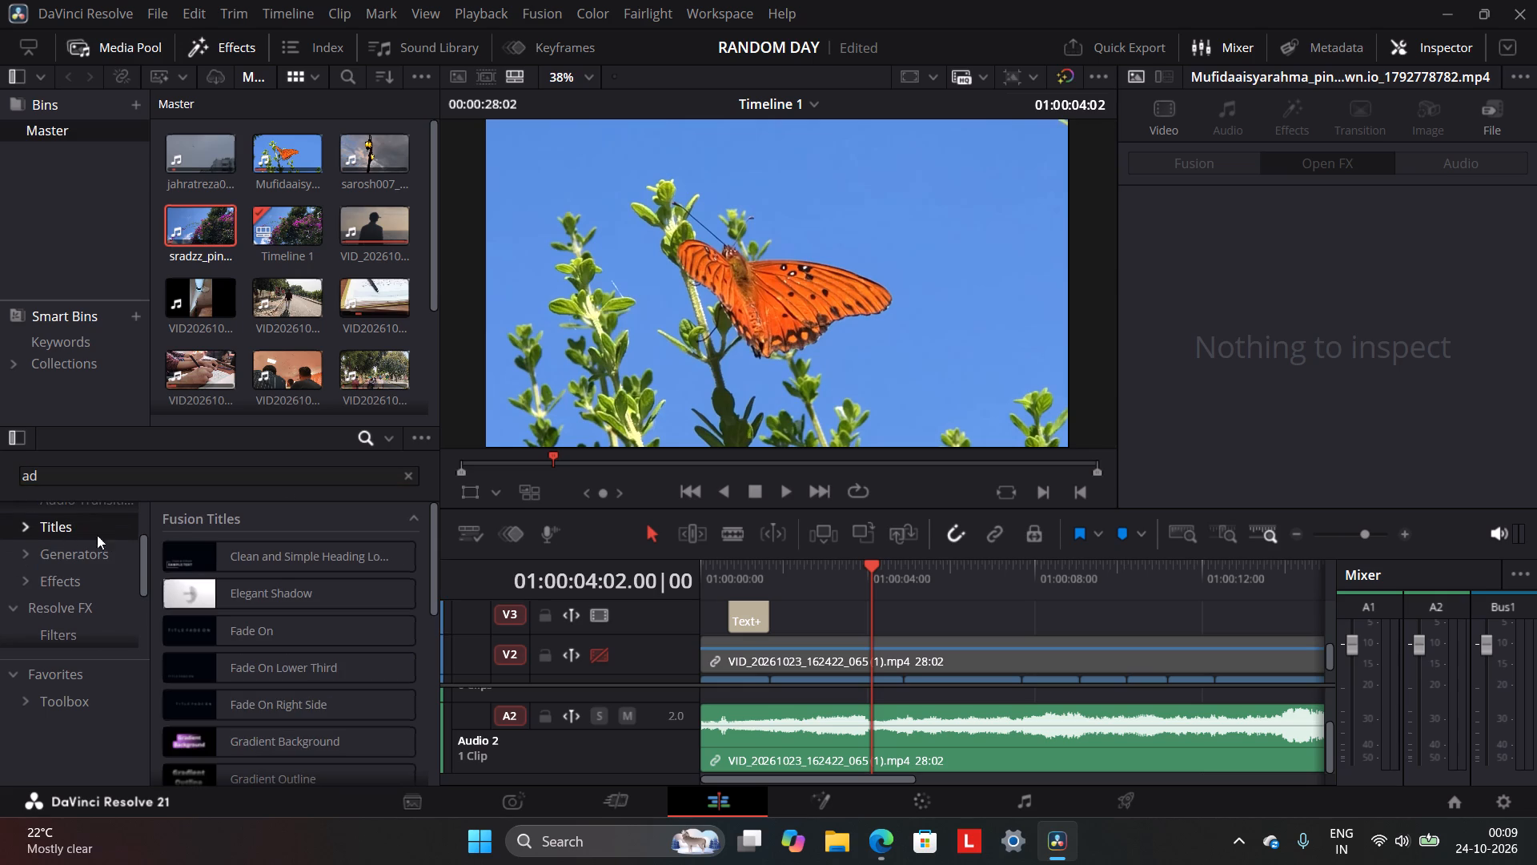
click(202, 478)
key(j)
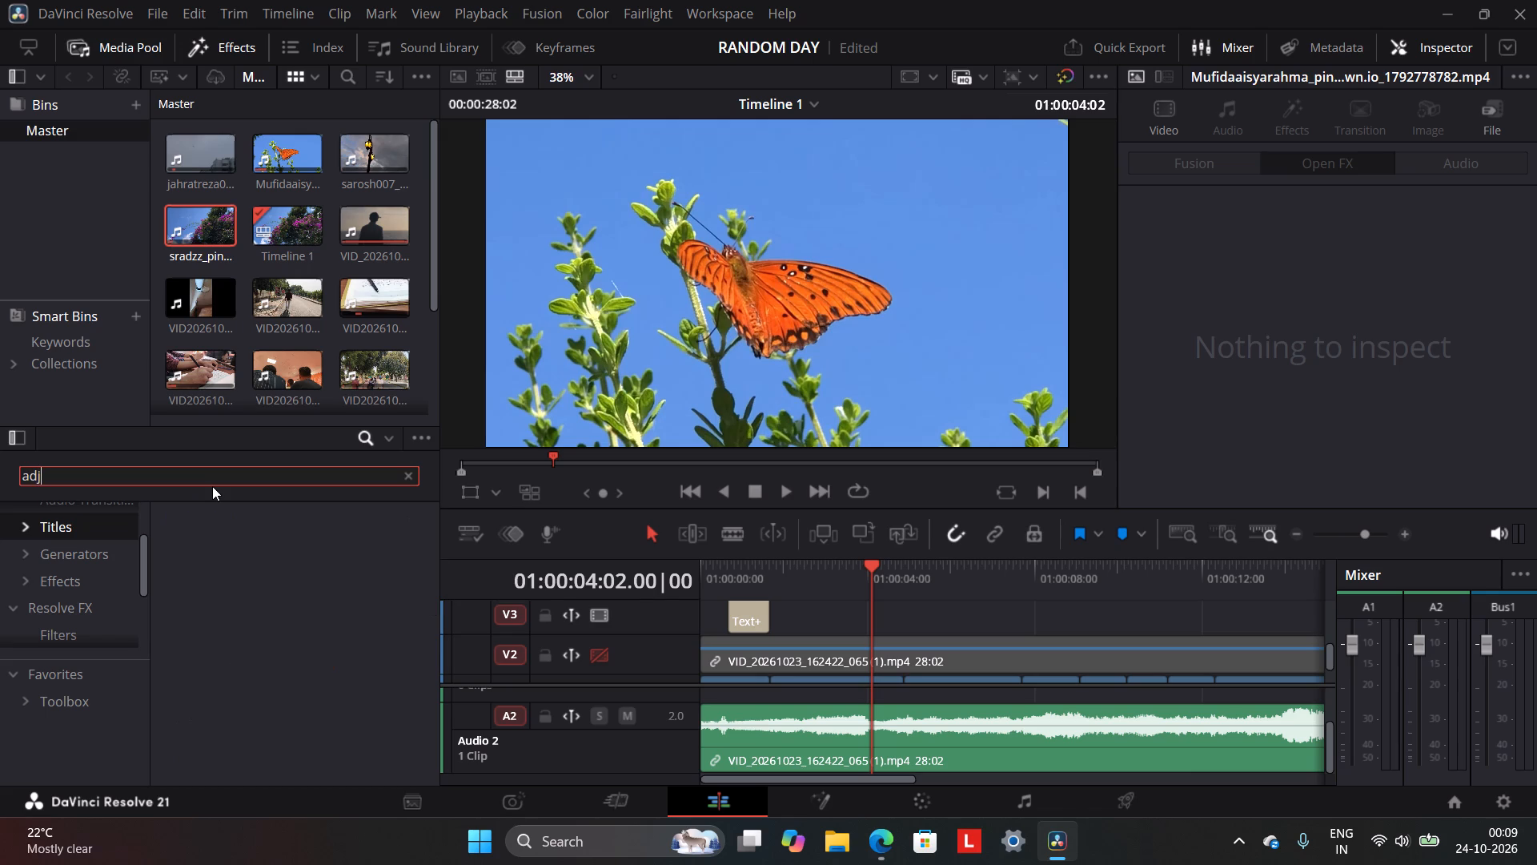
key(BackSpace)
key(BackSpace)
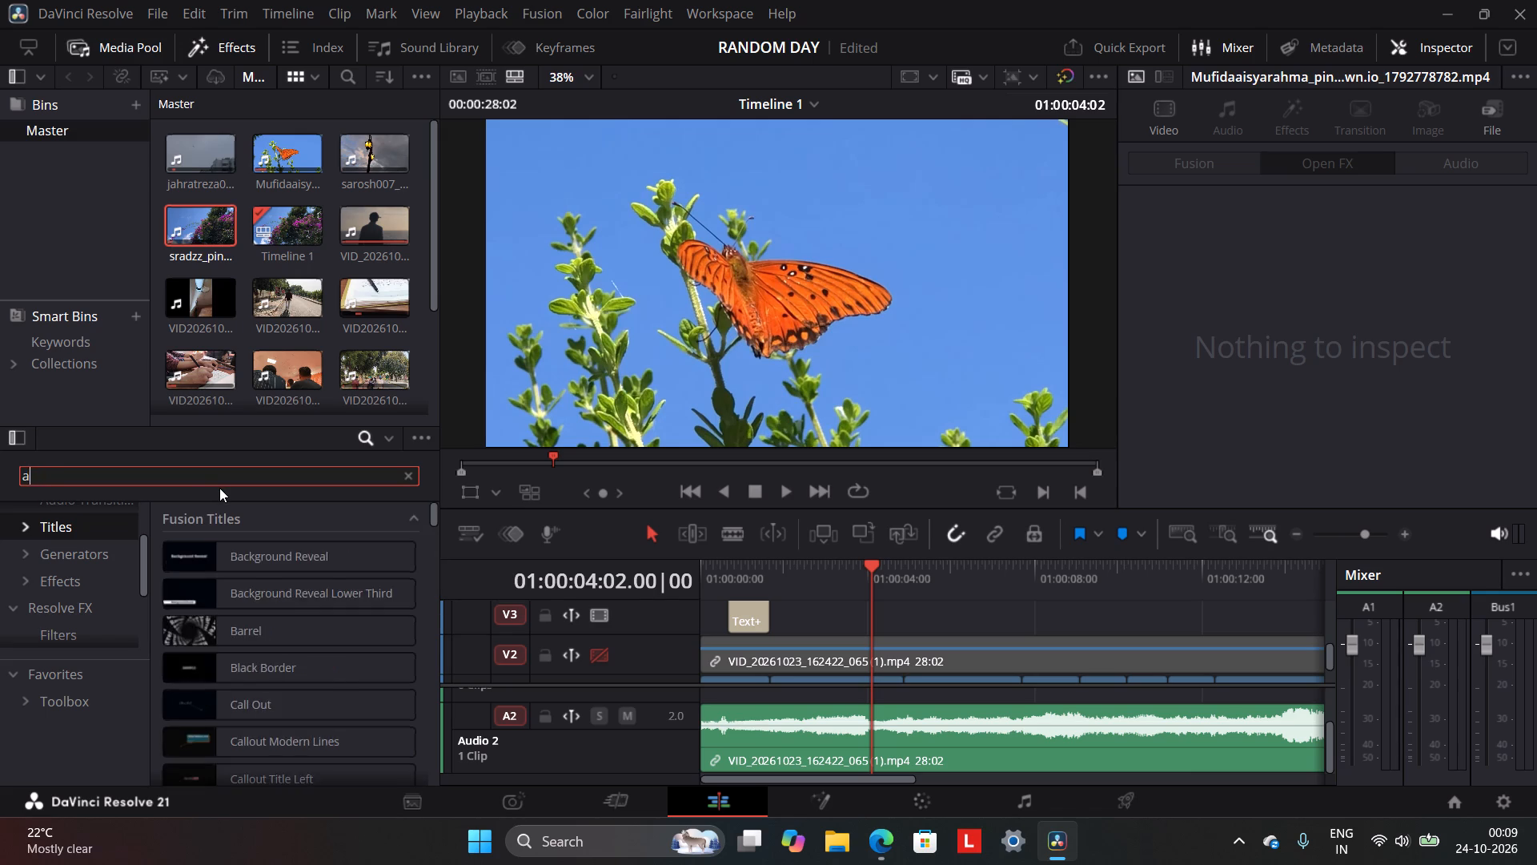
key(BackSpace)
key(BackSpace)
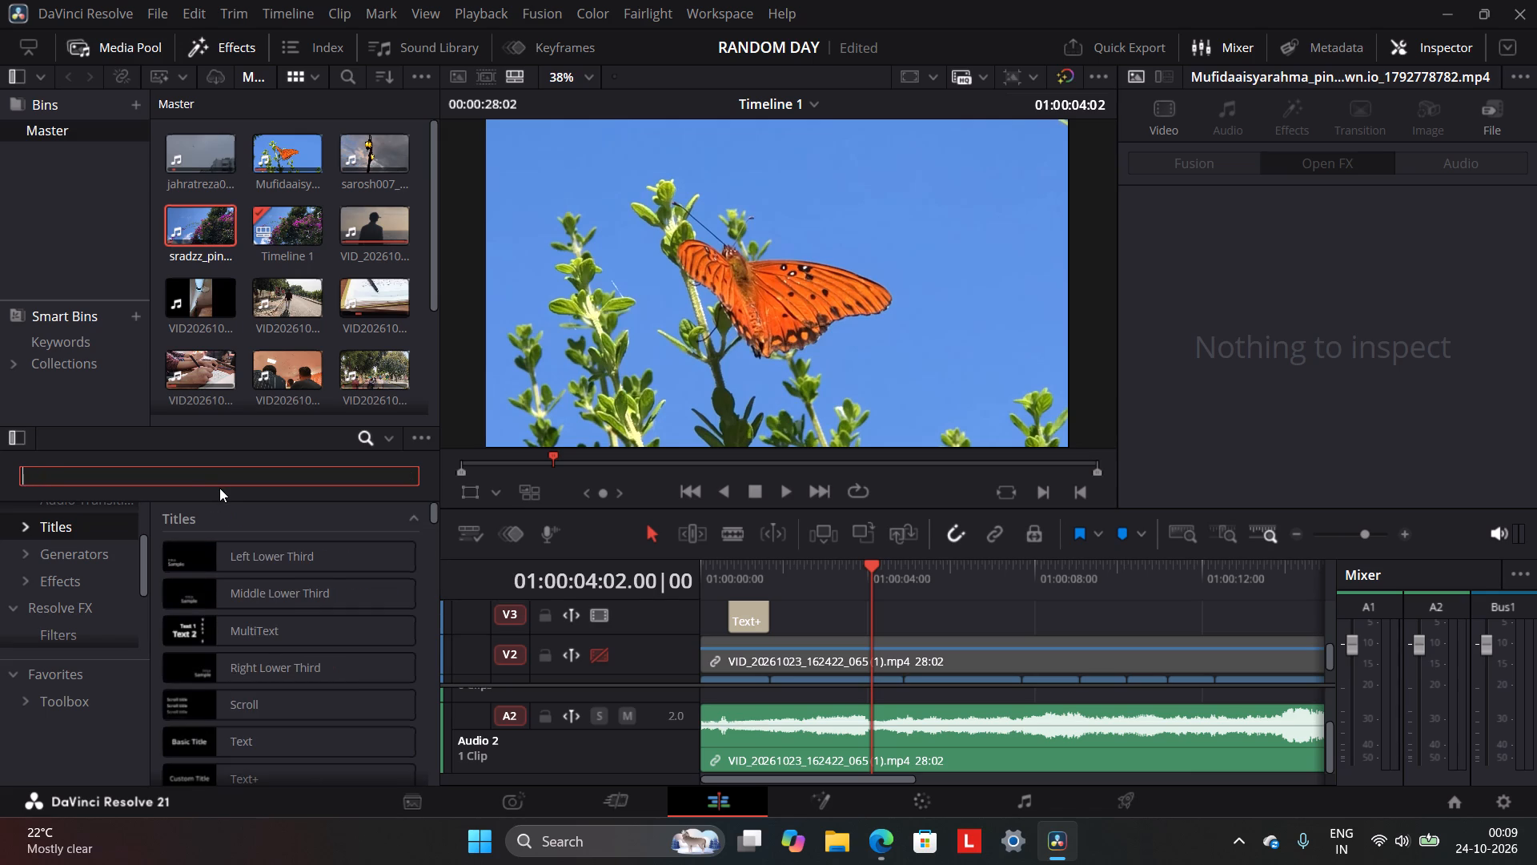
Add an adjustment clip on V3 over the cut between the butterfly and road clips, trimmed at both ends to 01:23.
click(105, 555)
click(93, 585)
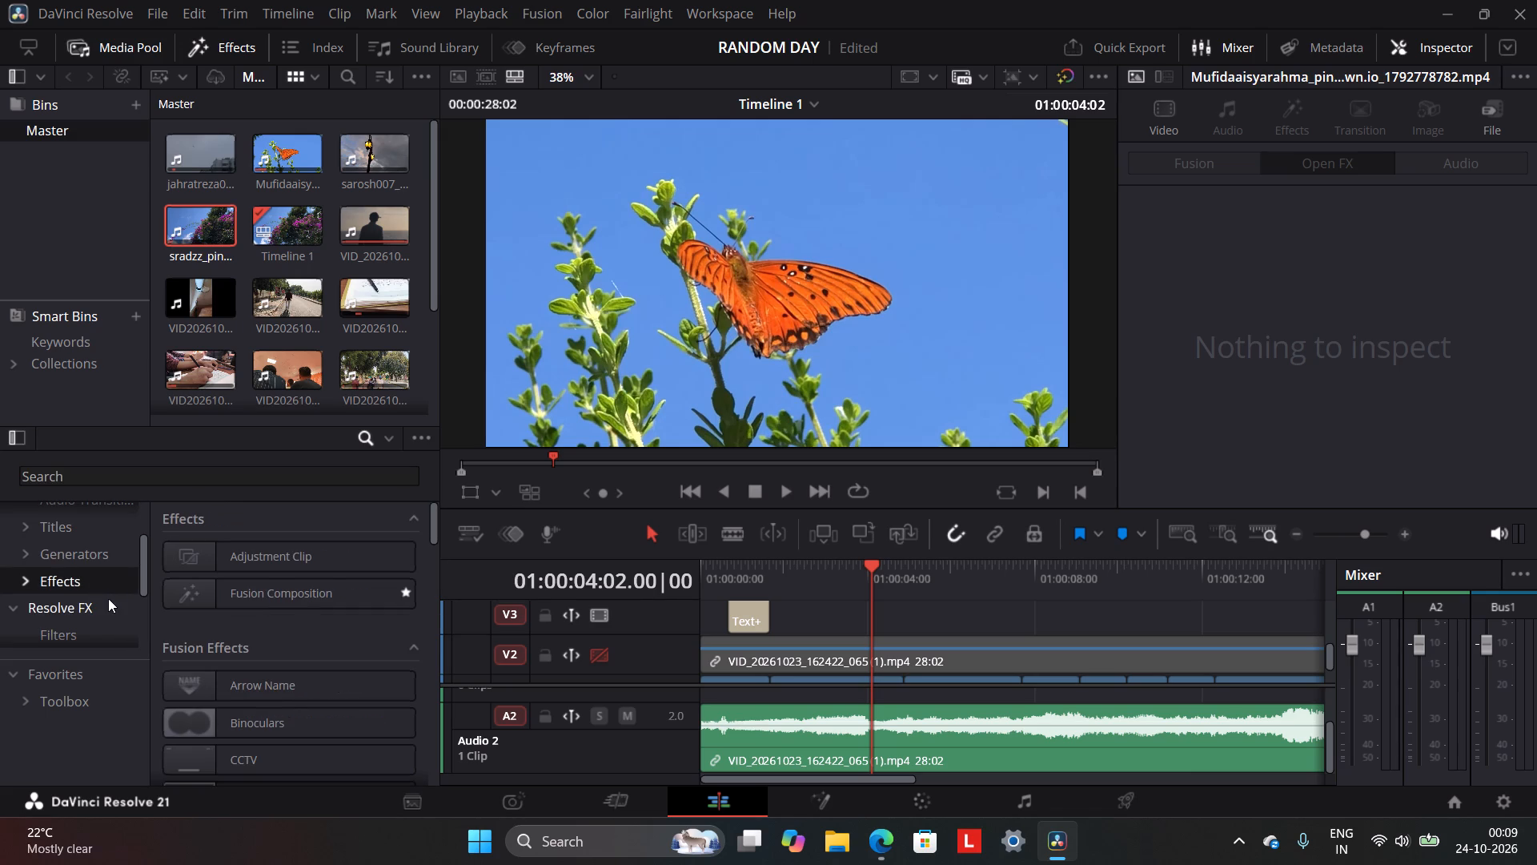
drag(190, 560, 811, 630)
drag(1018, 621, 1007, 622)
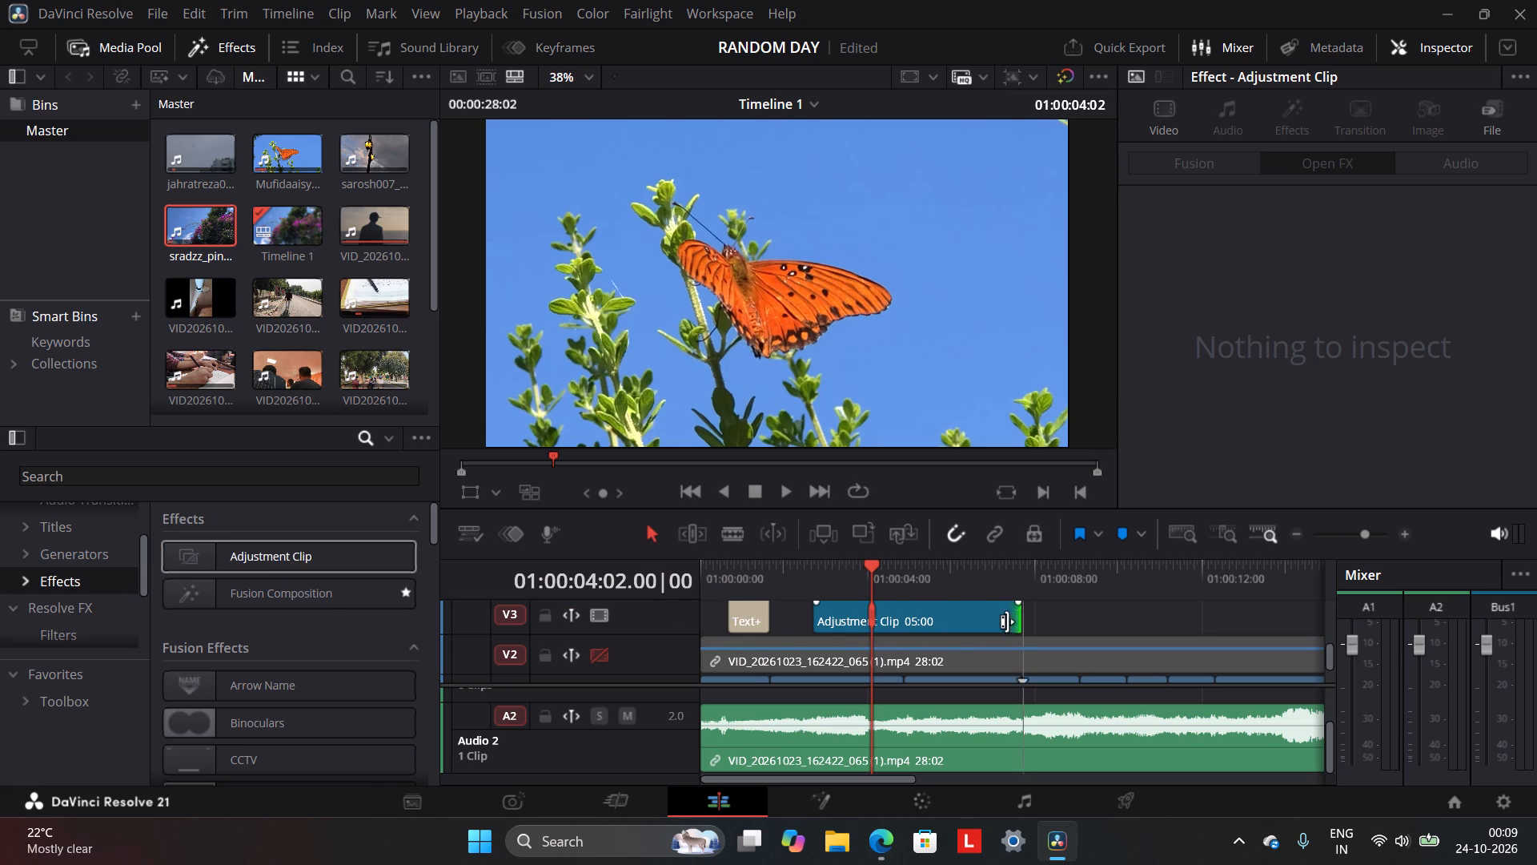
drag(1007, 622, 933, 642)
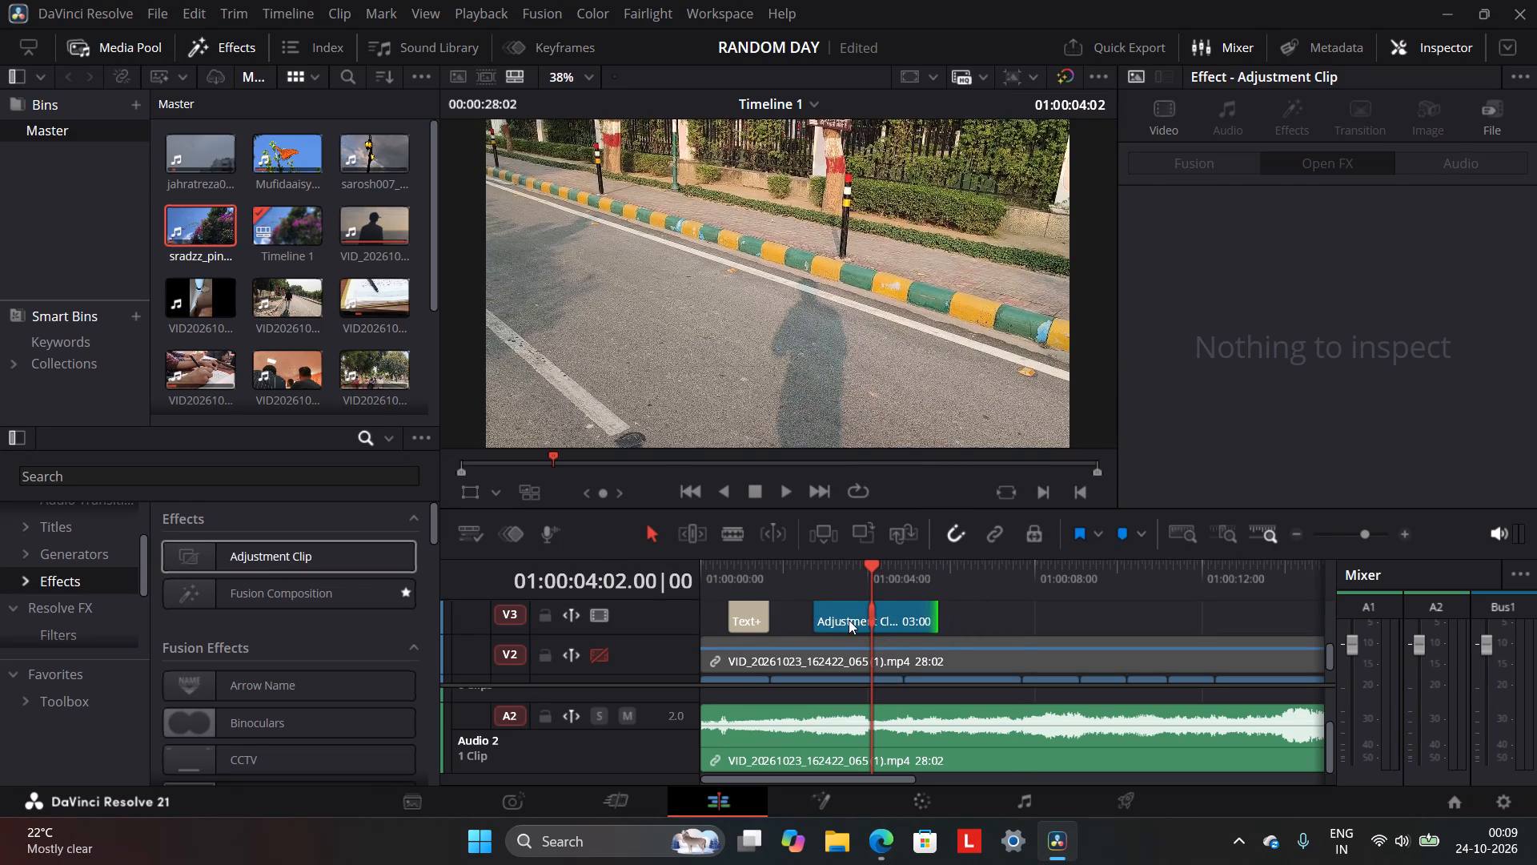
click(849, 620)
drag(817, 616, 825, 618)
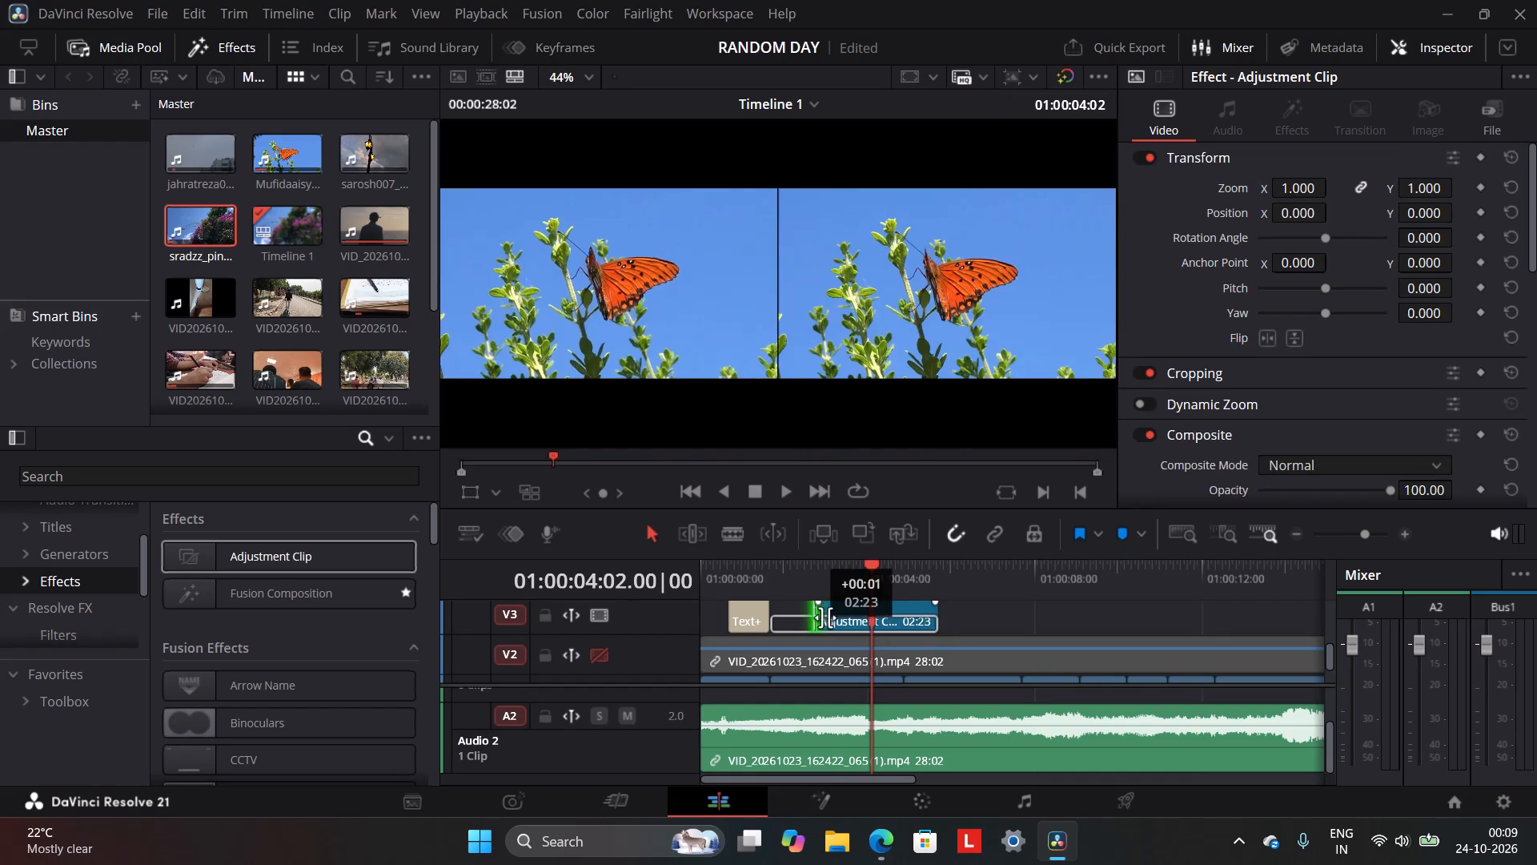
drag(825, 618, 858, 622)
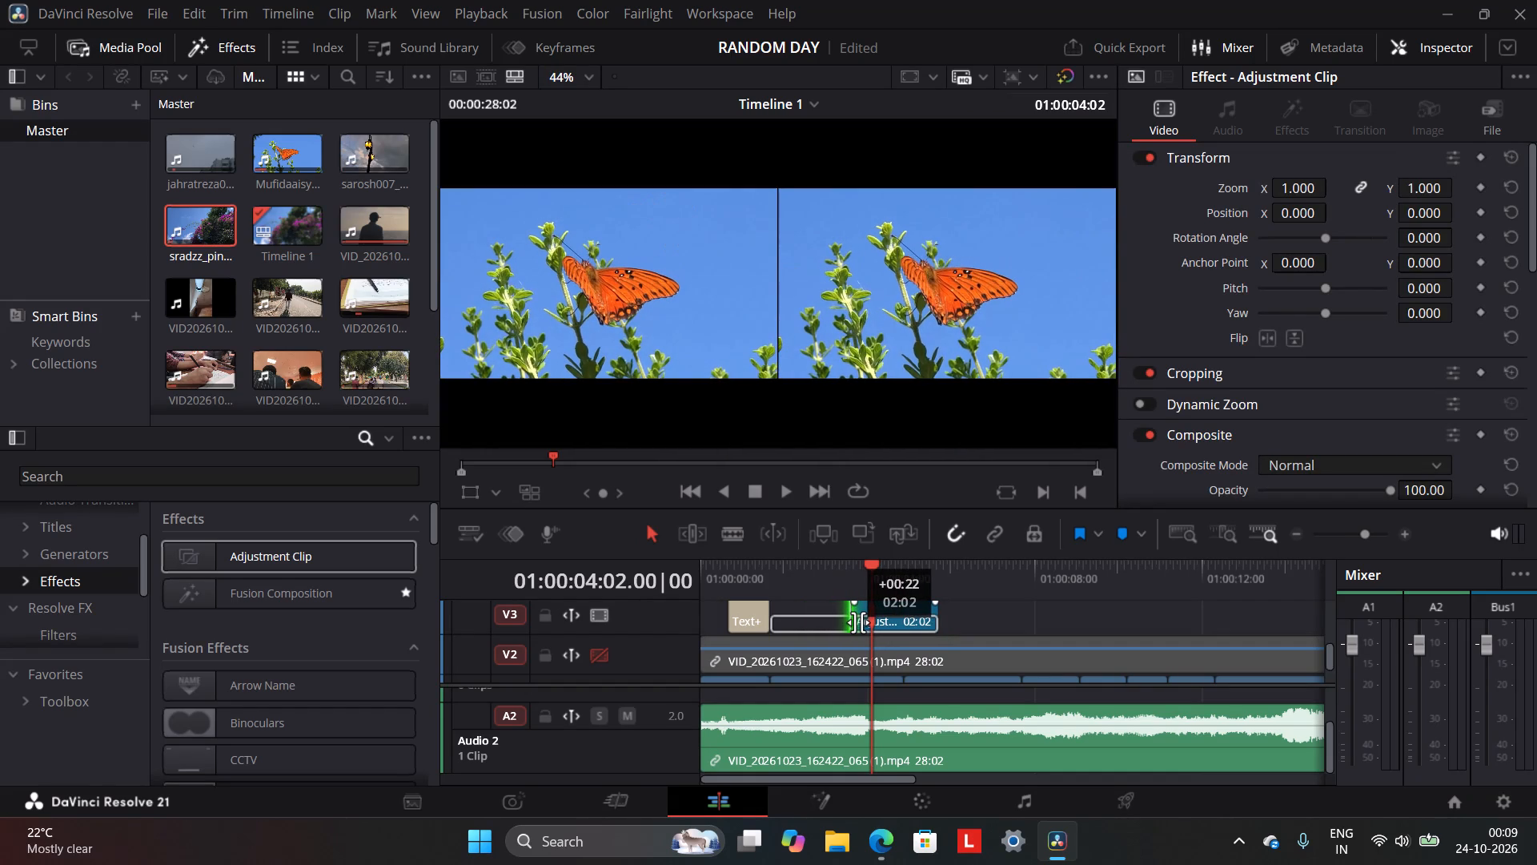
drag(858, 622, 861, 622)
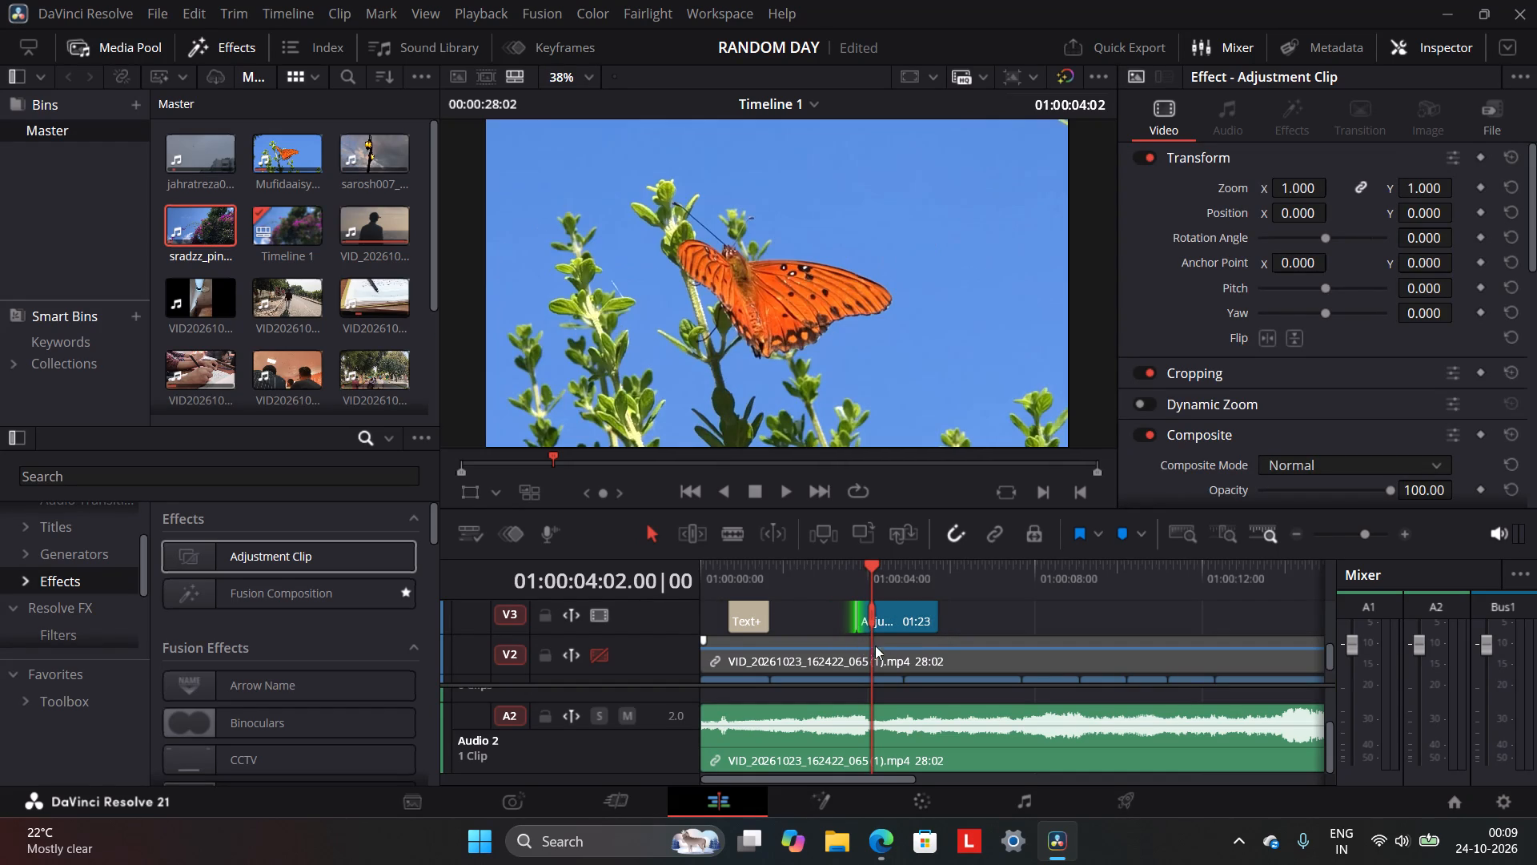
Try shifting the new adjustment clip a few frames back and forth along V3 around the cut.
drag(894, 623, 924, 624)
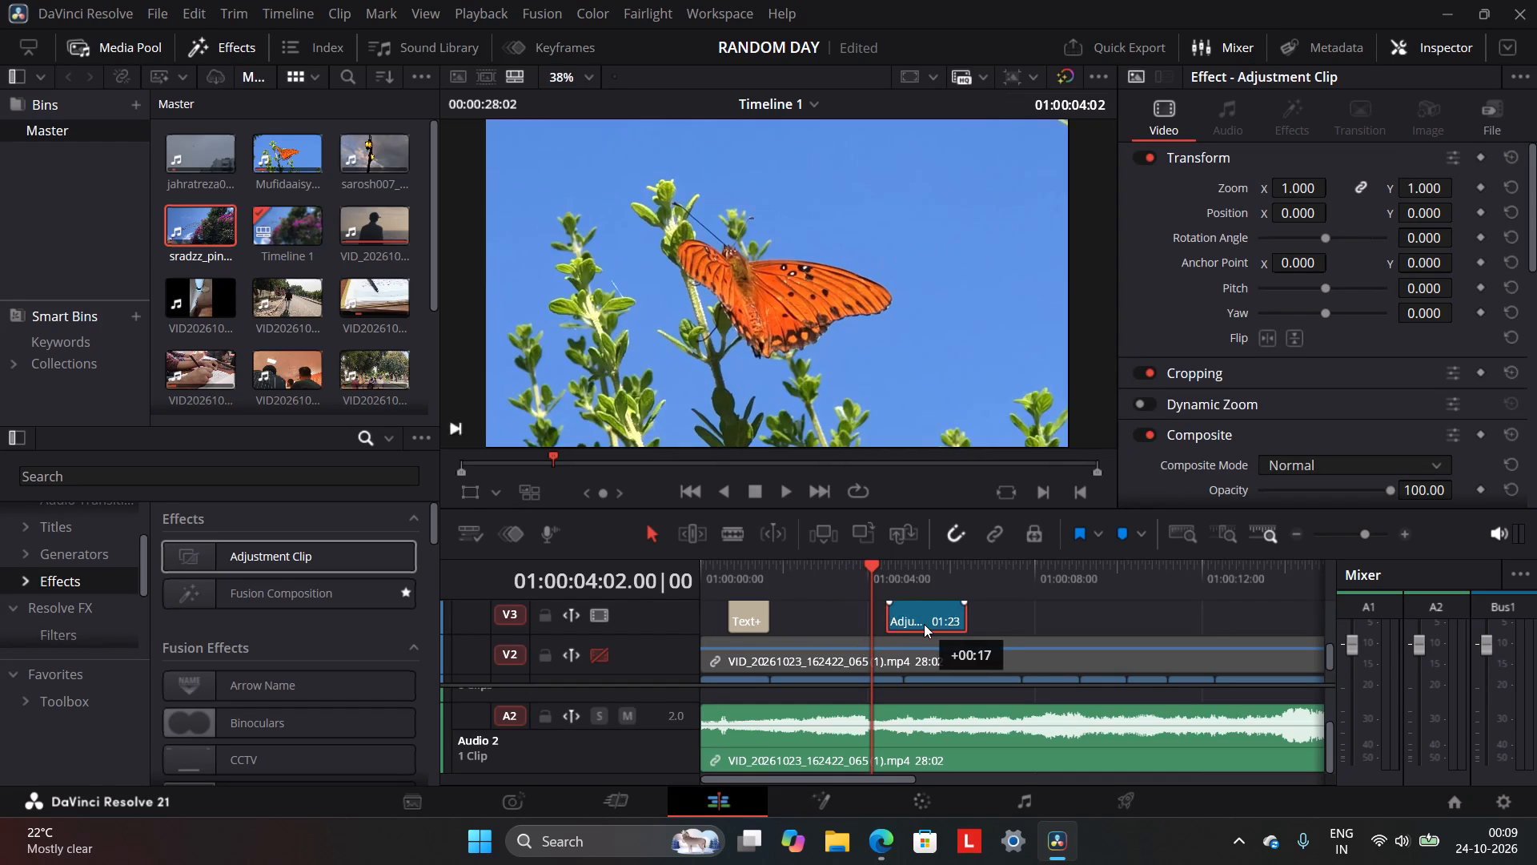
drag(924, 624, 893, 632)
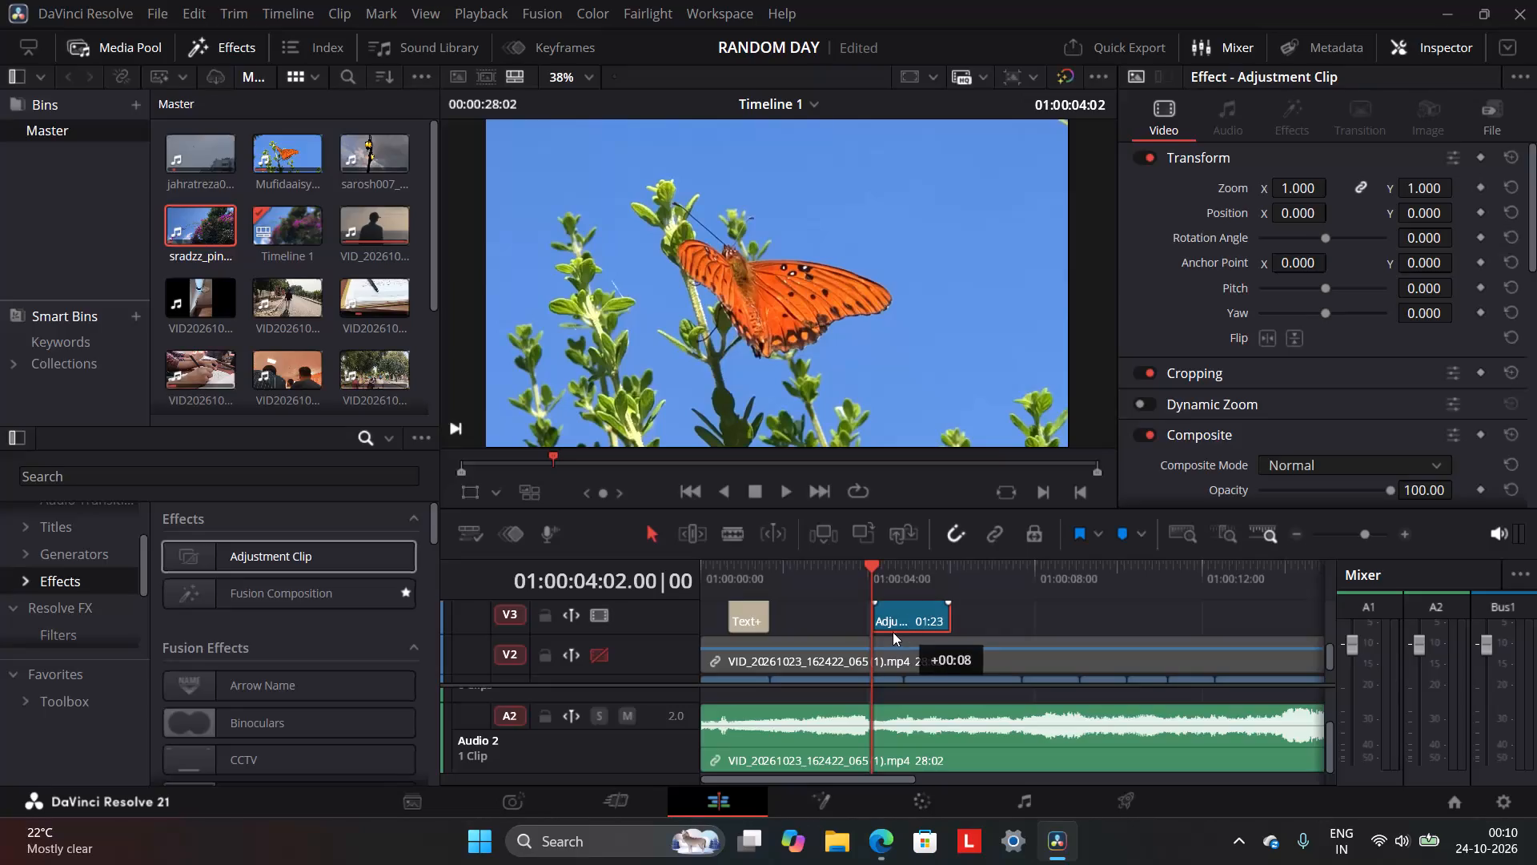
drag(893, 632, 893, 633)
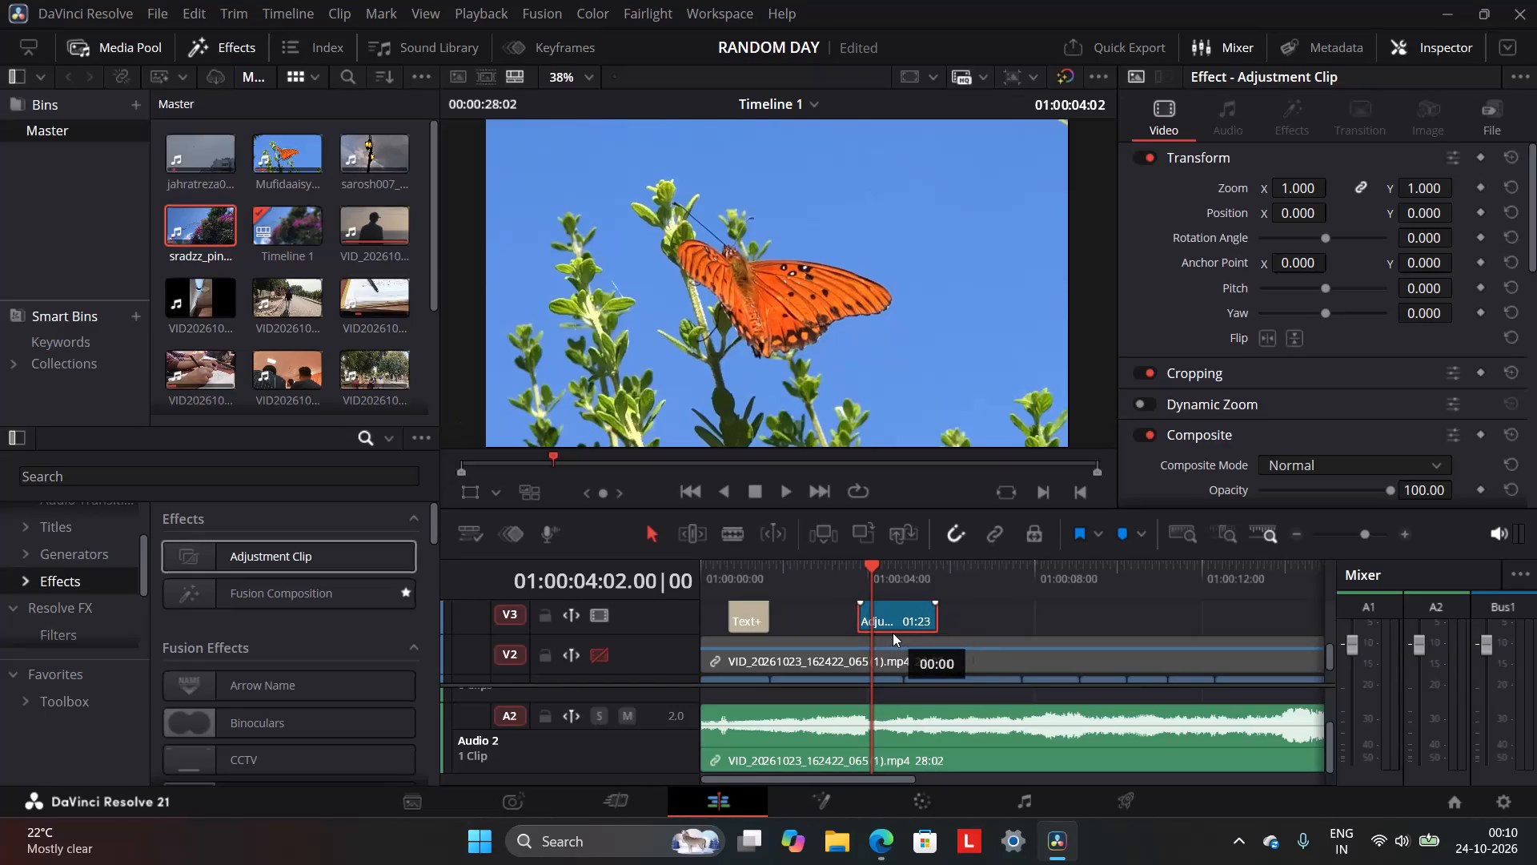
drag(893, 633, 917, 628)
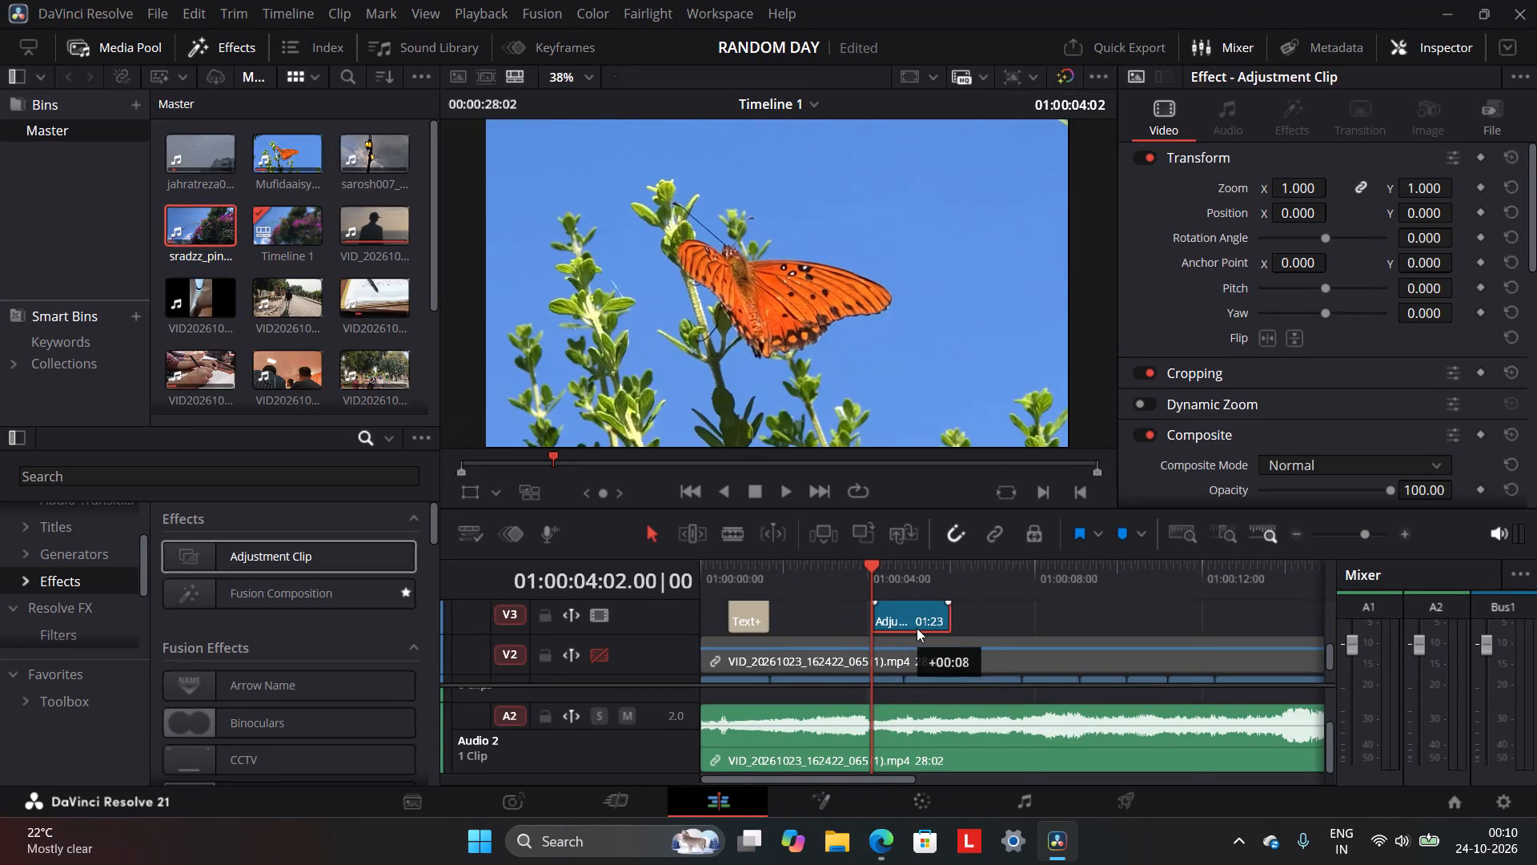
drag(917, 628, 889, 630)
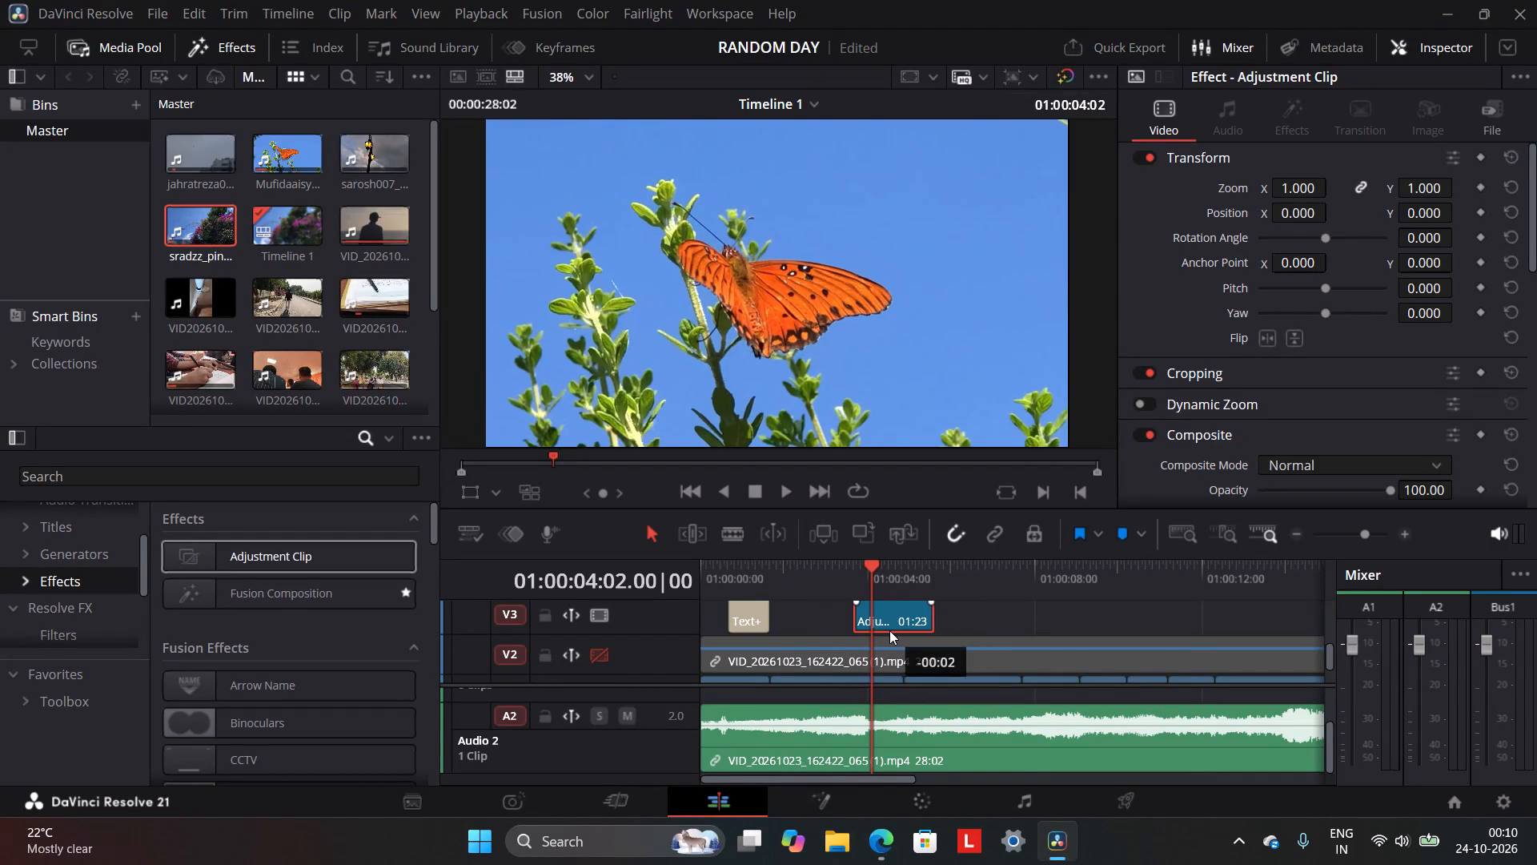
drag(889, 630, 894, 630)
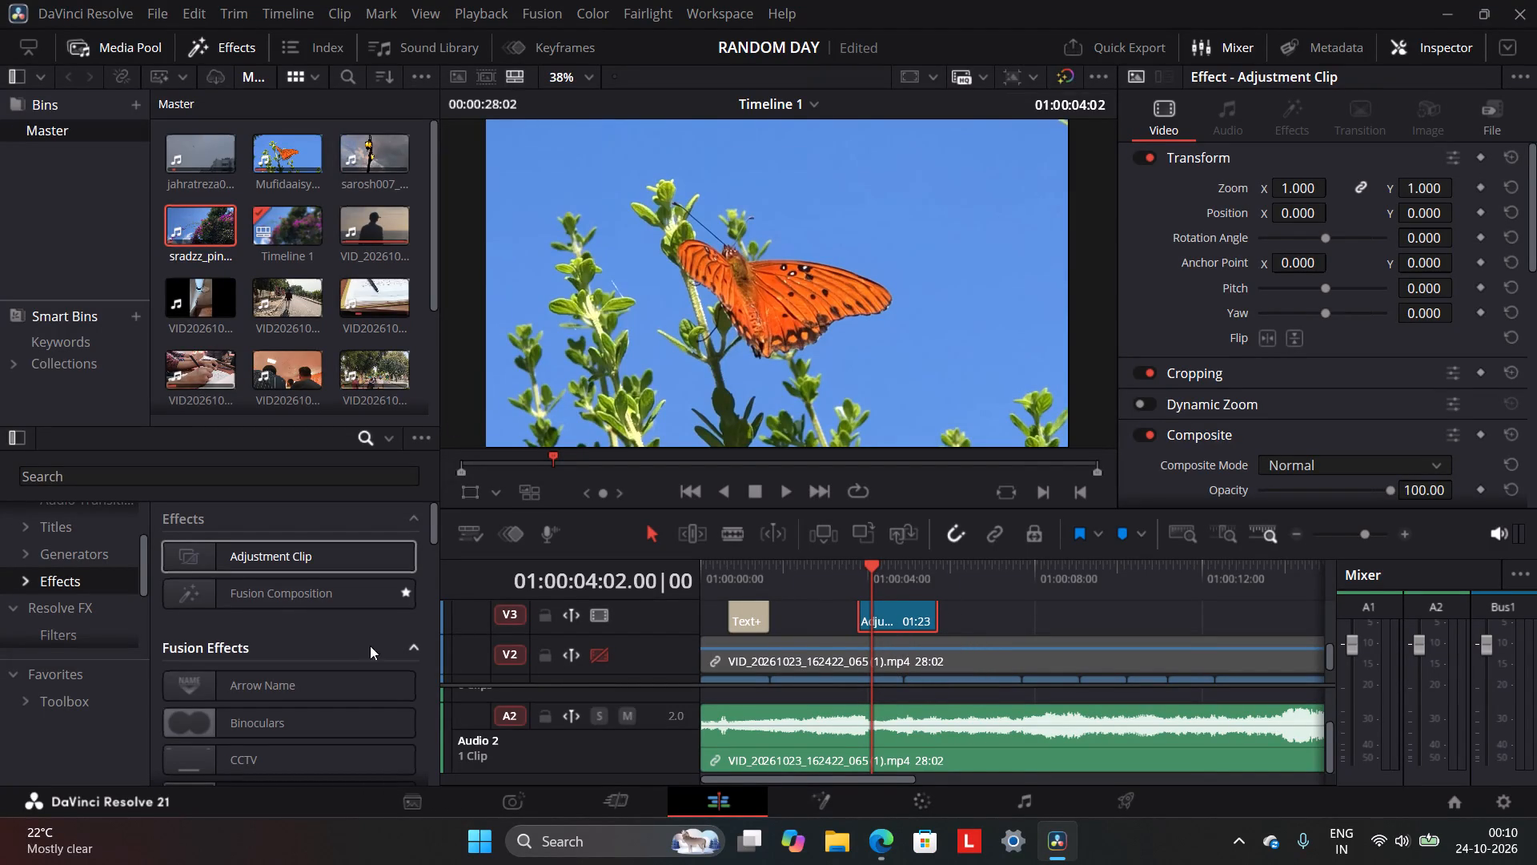
Apply the Resolve FX Gaussian Blur filter to the new adjustment clip on V3.
click(84, 619)
click(84, 630)
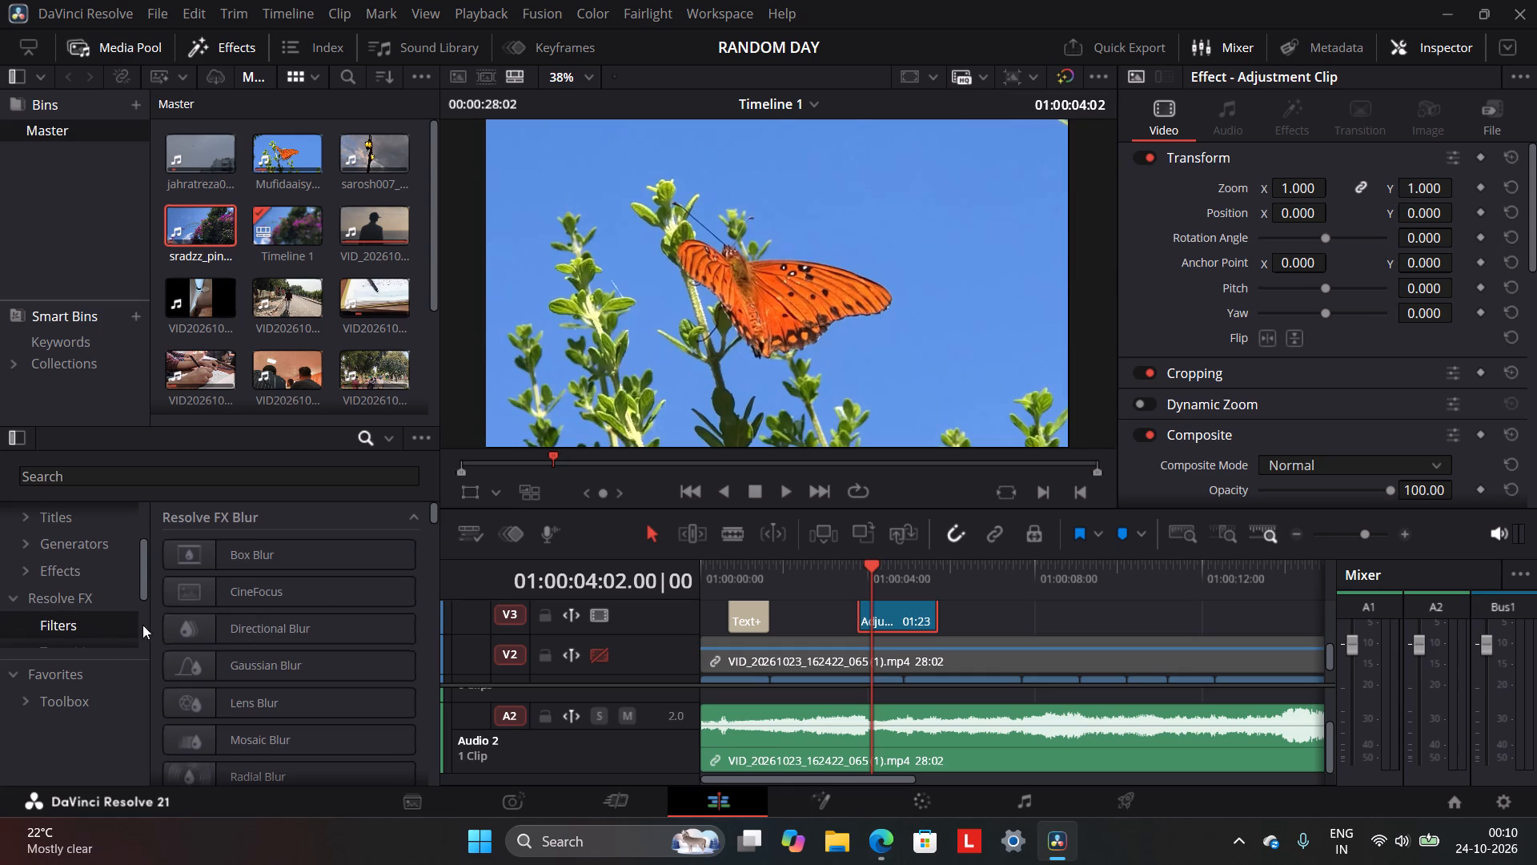
drag(221, 666, 867, 639)
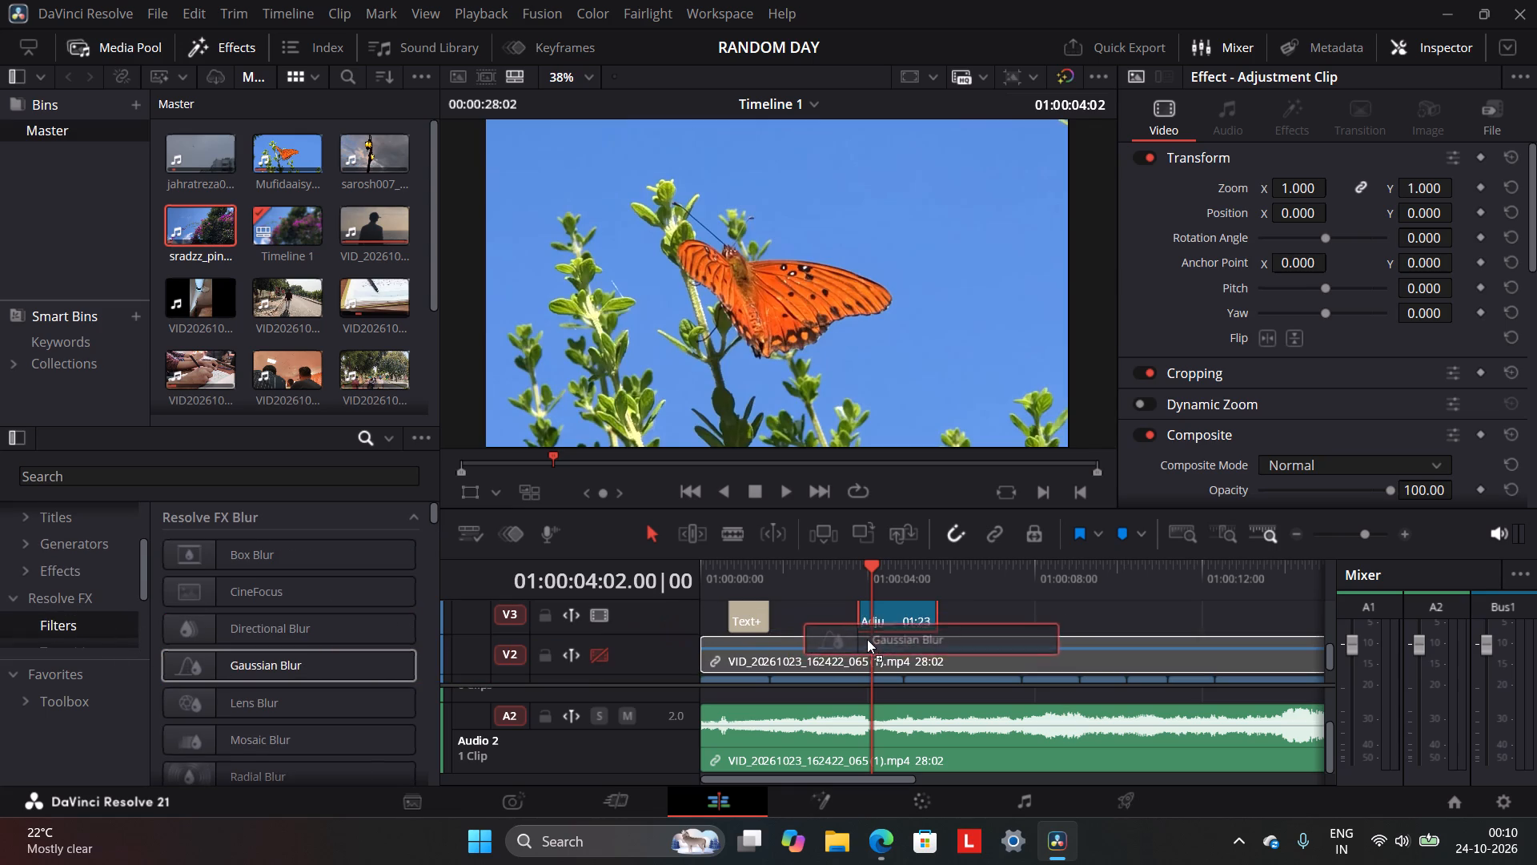
drag(867, 639, 877, 623)
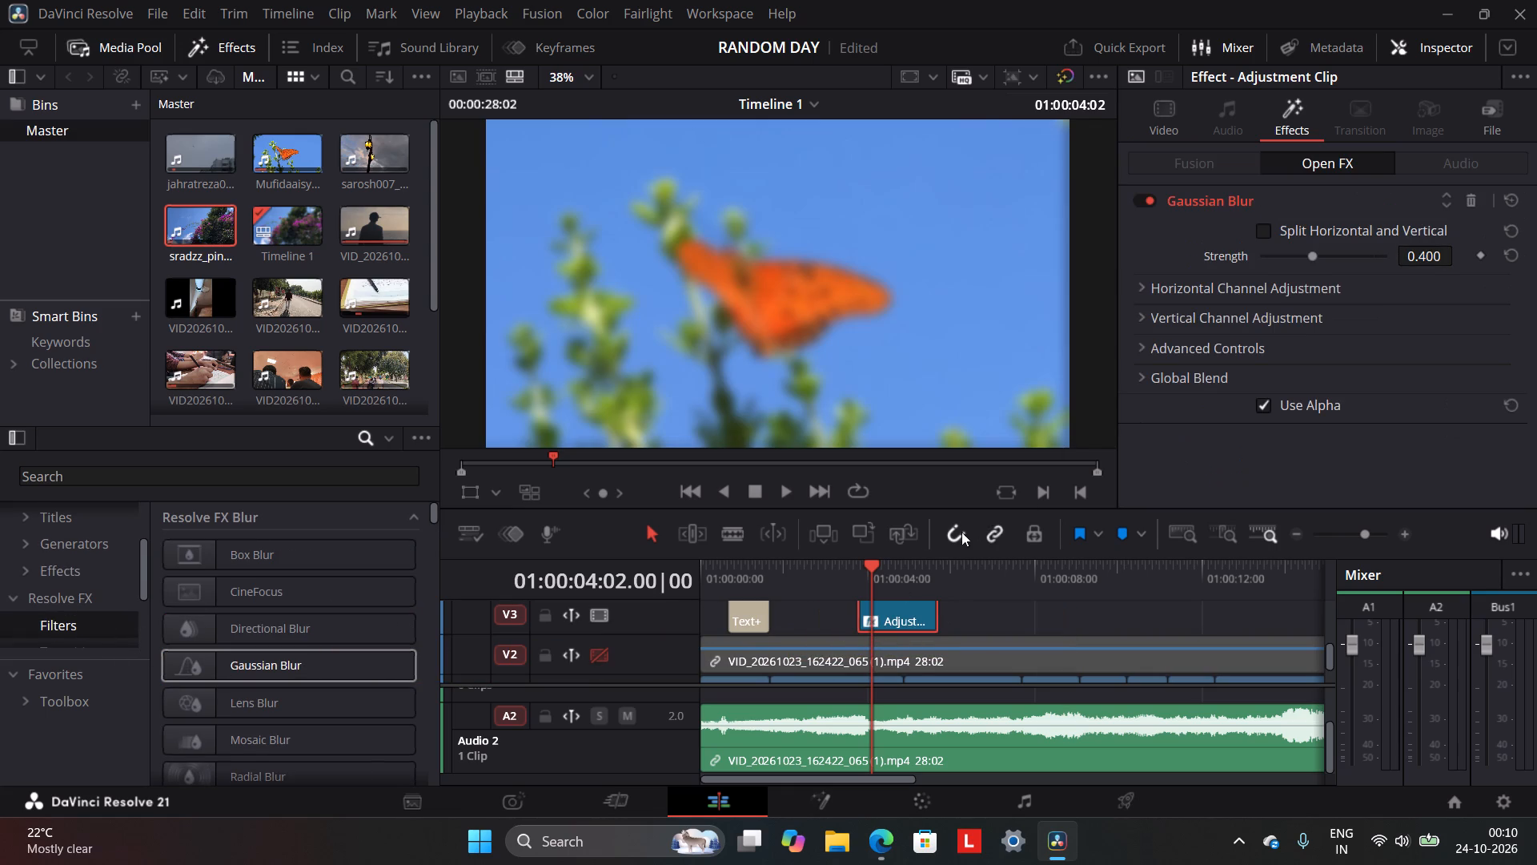
Keyframe the Gaussian Blur strength at 0.000 at 01:00:03:18, near the start of the V3 adjustment clip.
click(856, 574)
scroll(877, 604, down, 1)
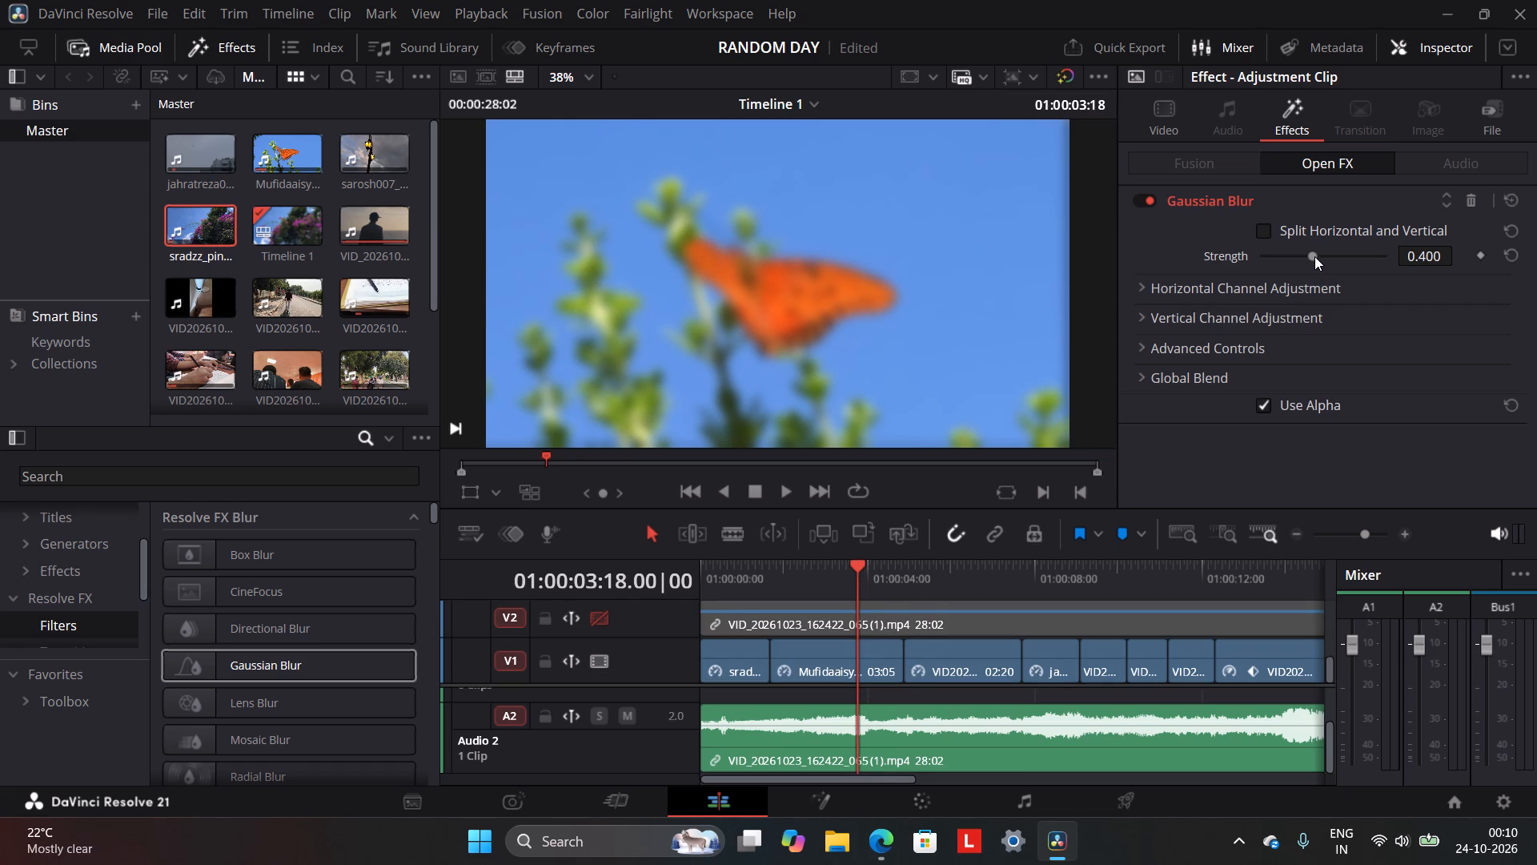
drag(1314, 256, 1205, 264)
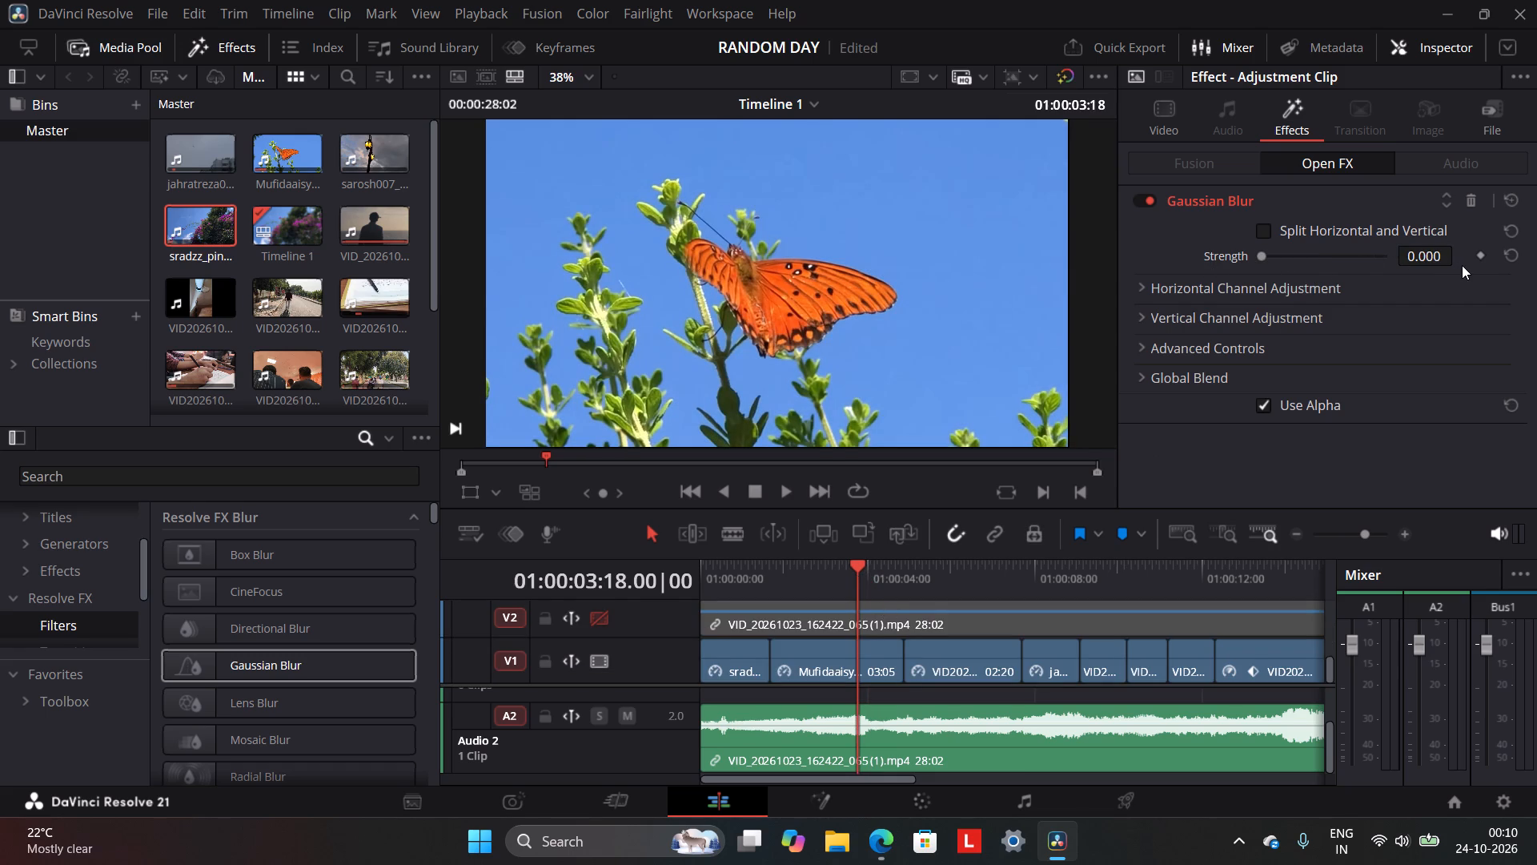
click(1475, 258)
Keyframe the Gaussian Blur strength at 0.411 at 01:00:04:21, near the cut between the butterfly and road clips.
click(901, 568)
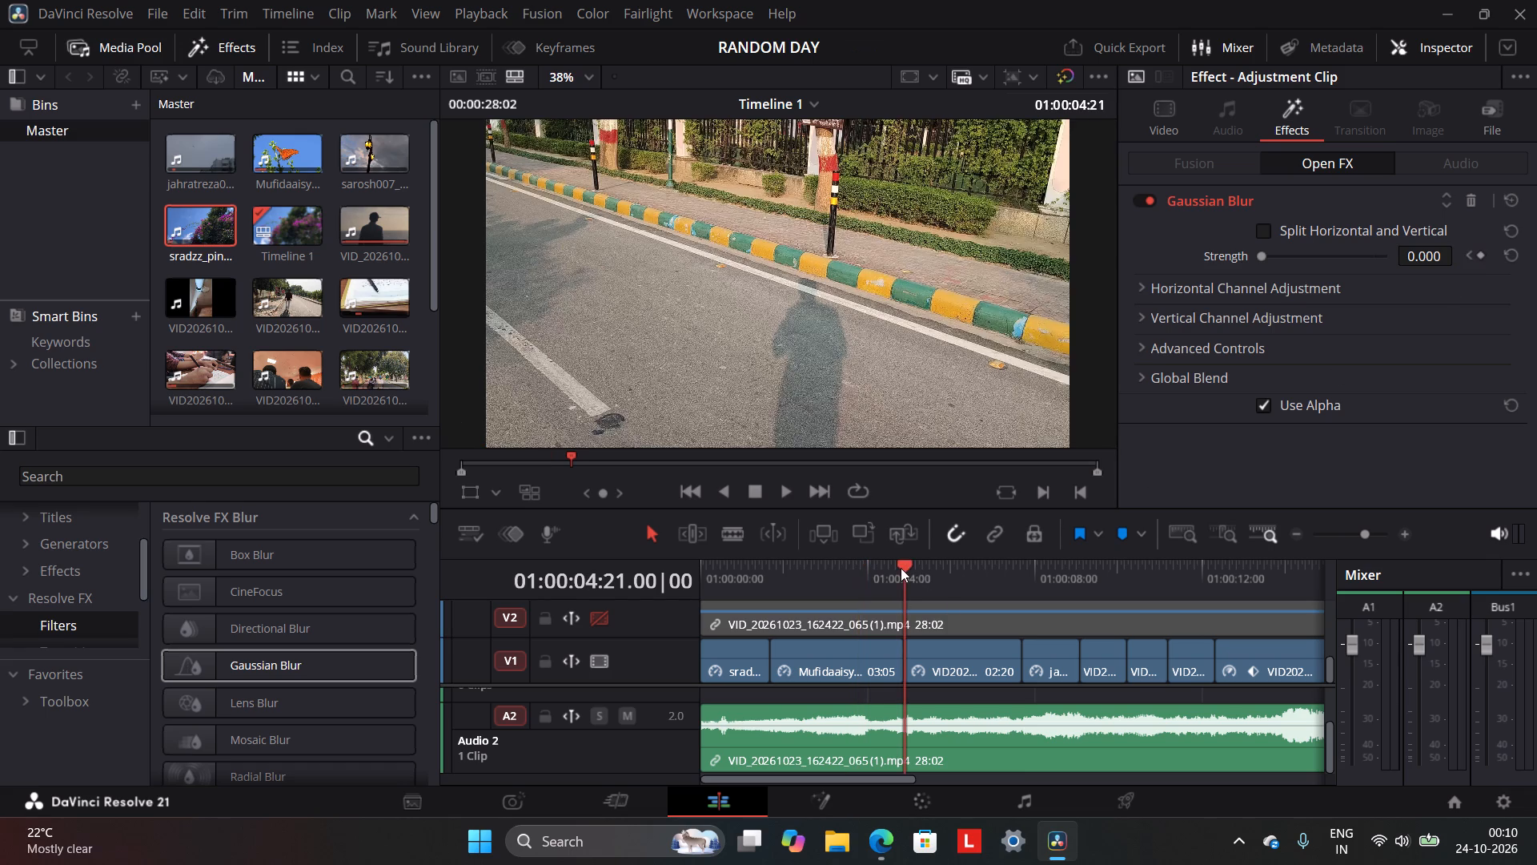
scroll(901, 594, down, 1)
scroll(901, 594, up, 2)
scroll(898, 602, down, 3)
scroll(898, 603, up, 3)
scroll(898, 603, down, 1)
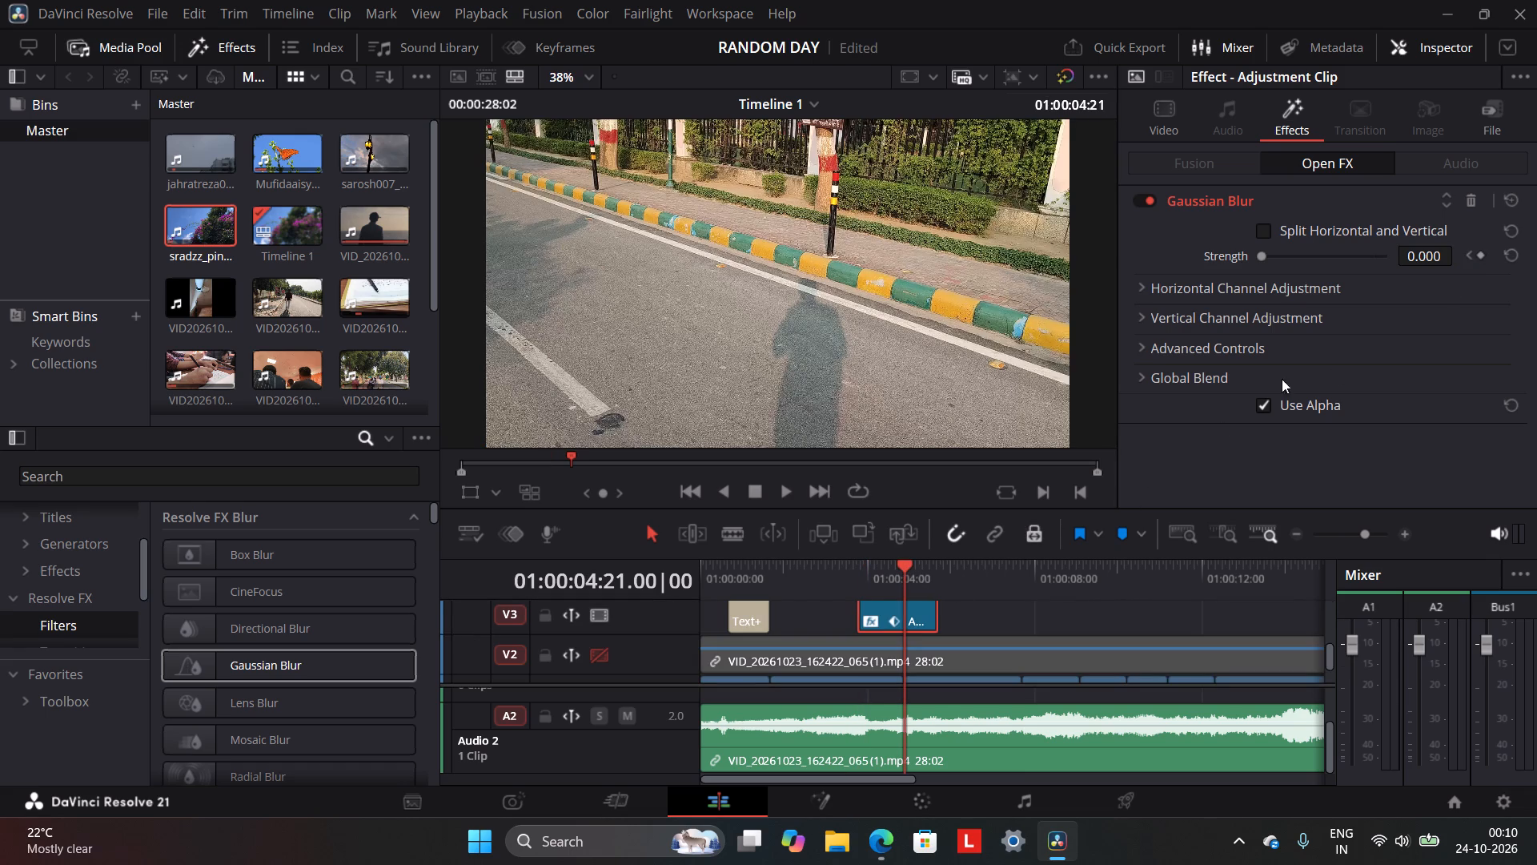
click(1485, 256)
click(1344, 256)
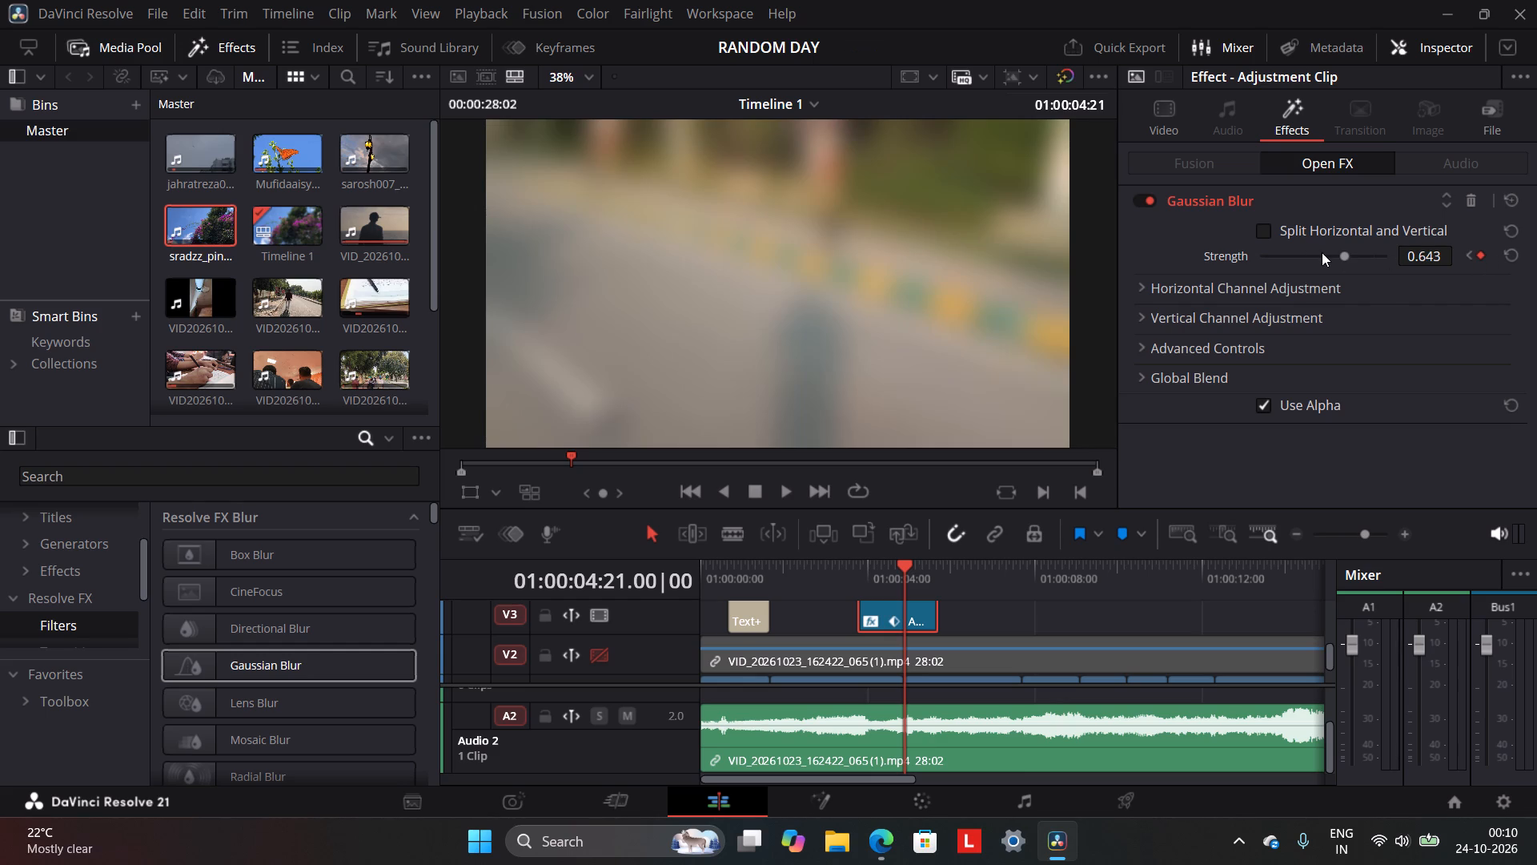
click(1322, 252)
click(1306, 253)
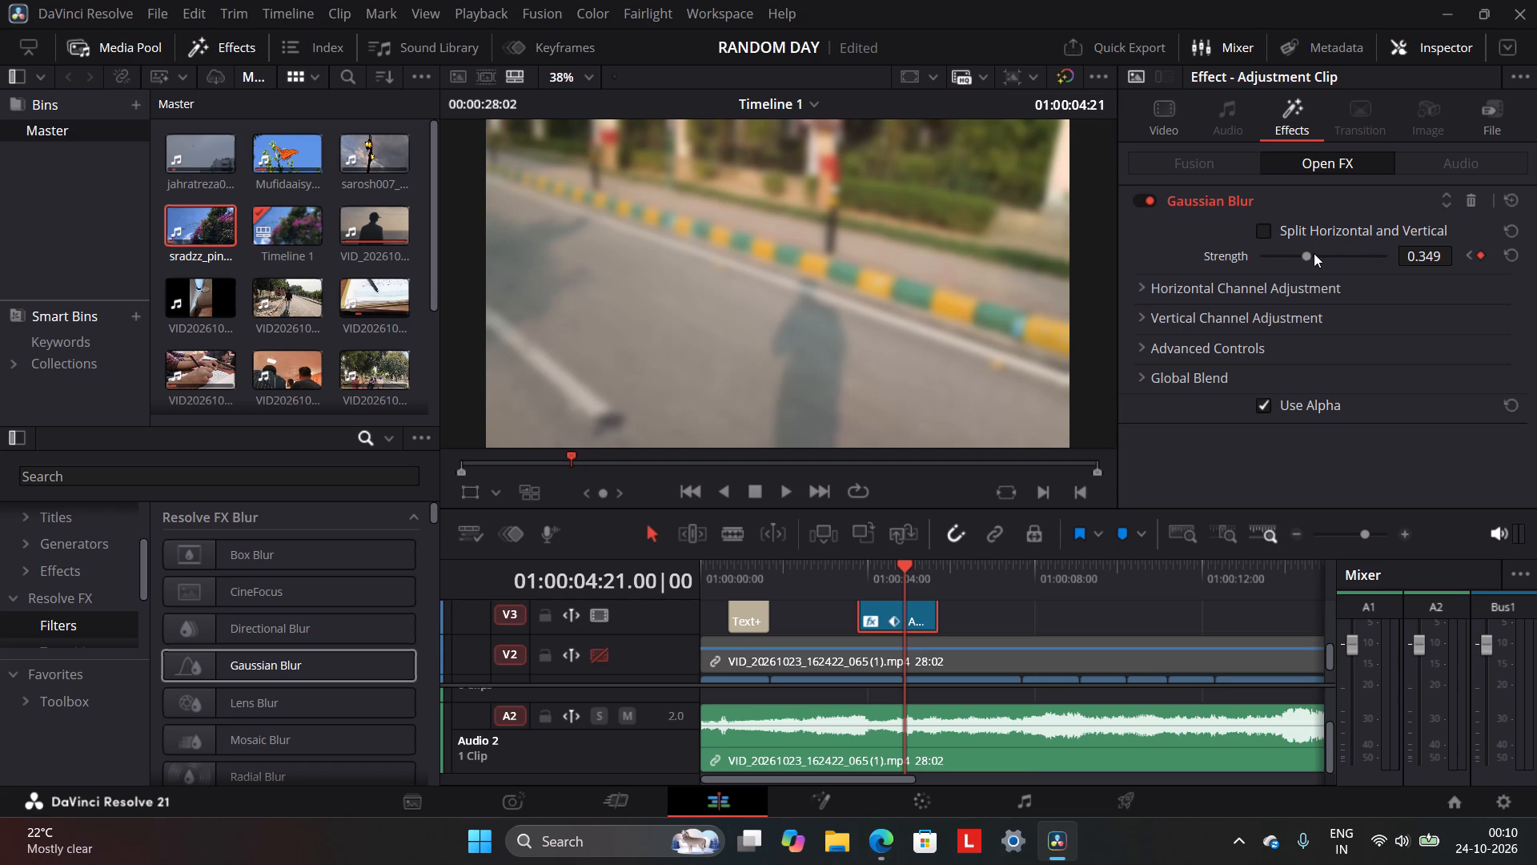
click(1314, 253)
Keyframe the Gaussian Blur strength at 0.000 at 01:00:05:17, at the end of the V3 adjustment clip.
click(935, 577)
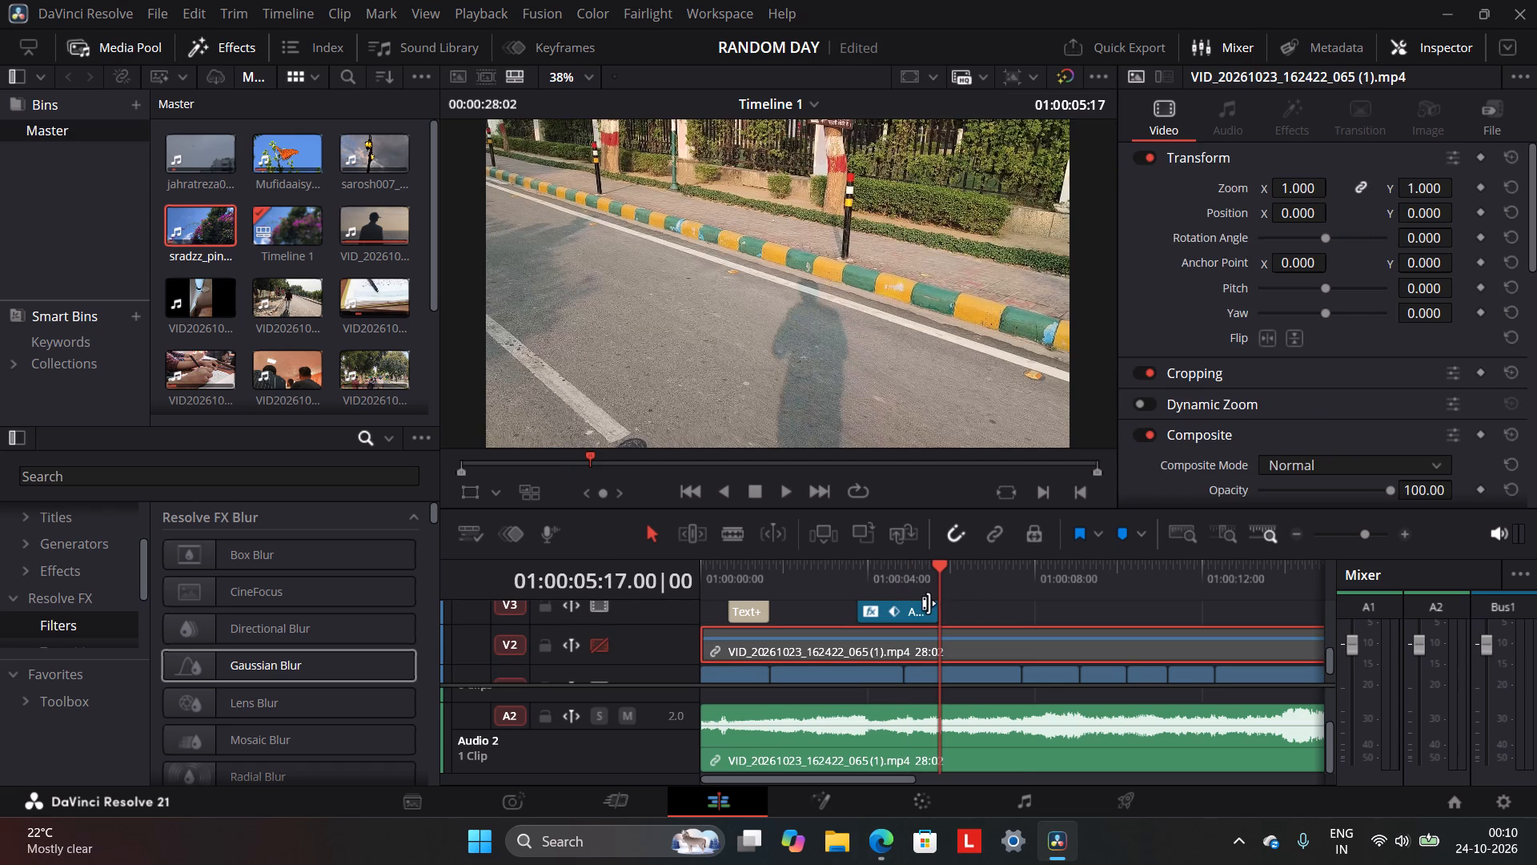
click(929, 607)
click(925, 616)
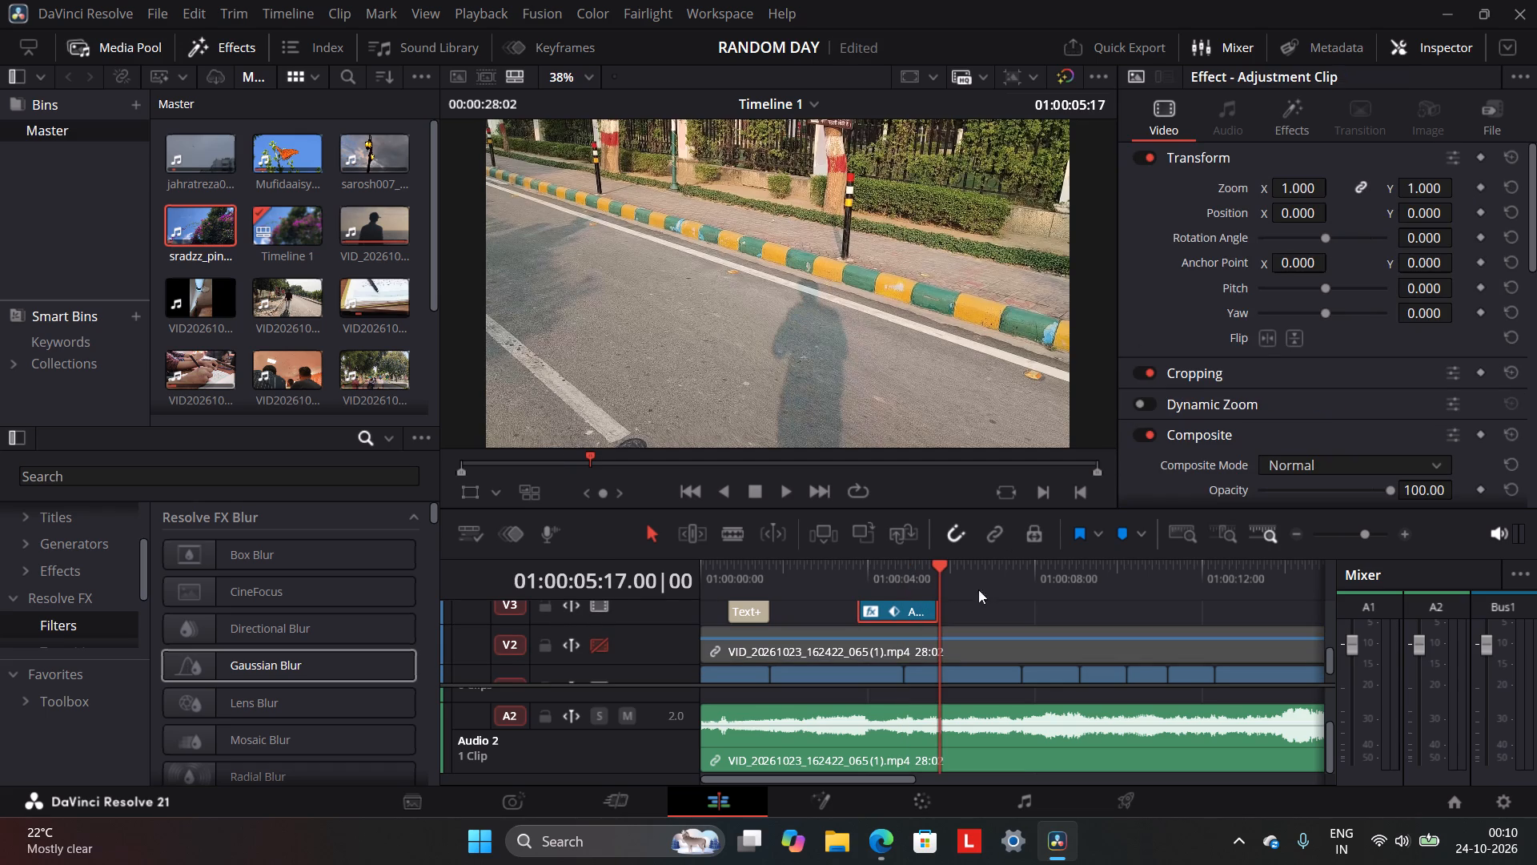
click(1296, 135)
click(1476, 255)
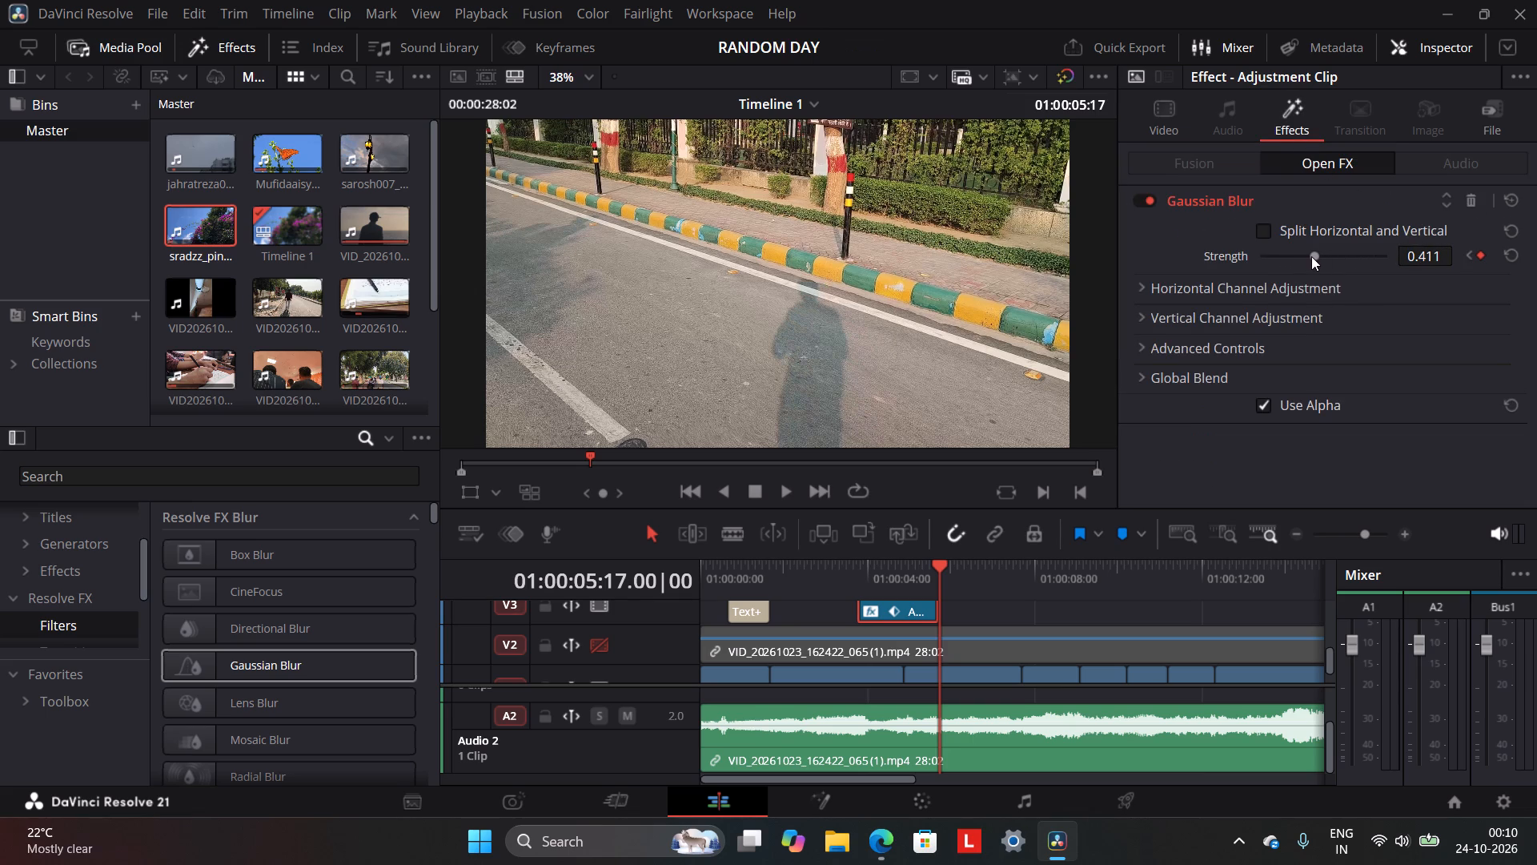
drag(1311, 256, 1191, 289)
click(972, 620)
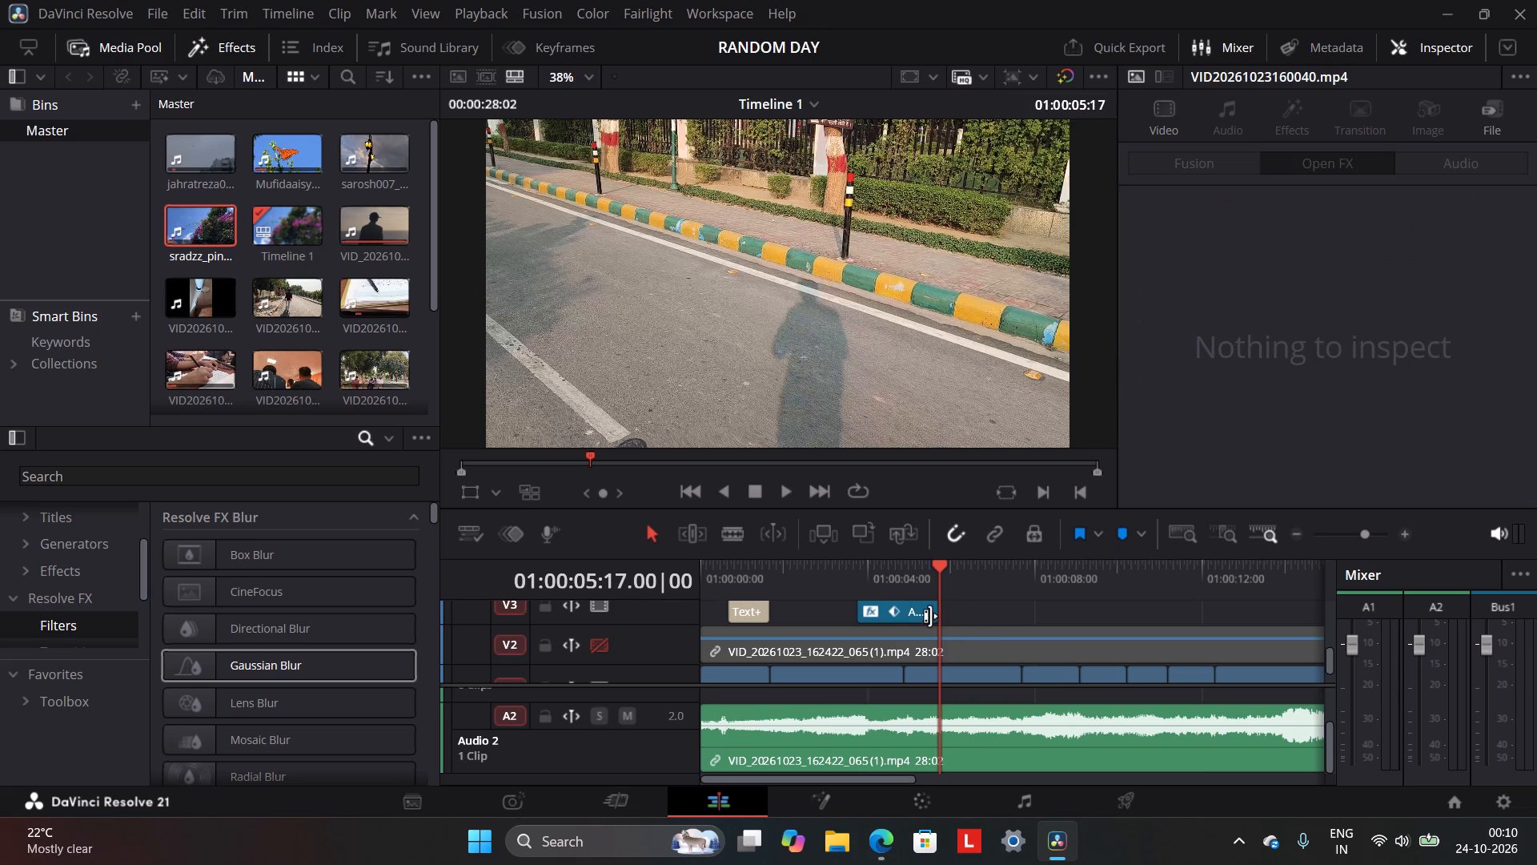
Copy the keyframed adjustment clip on V3.
click(889, 610)
right_click(889, 610)
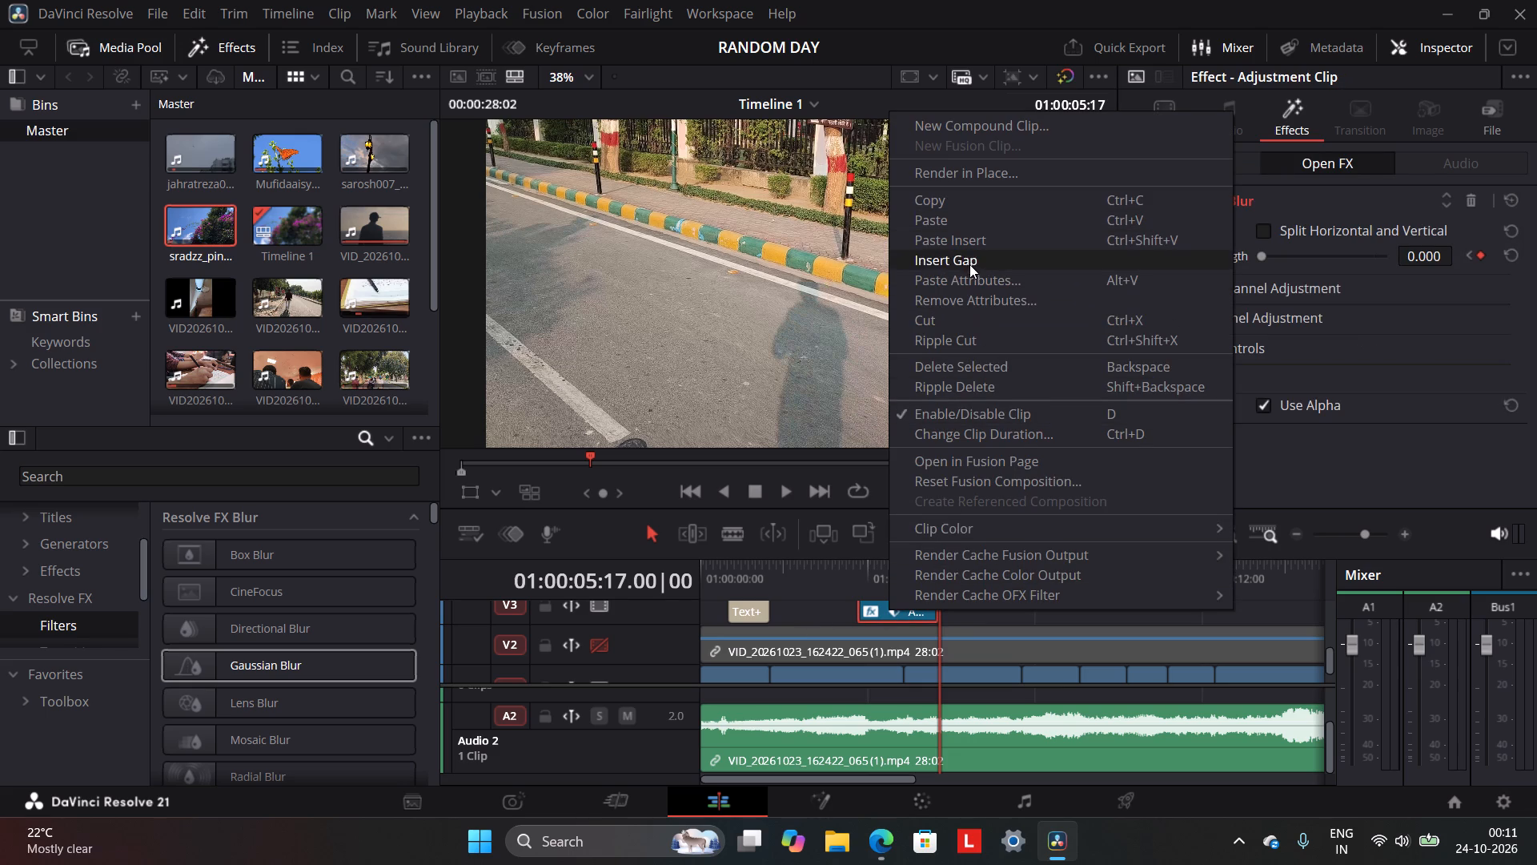
click(999, 193)
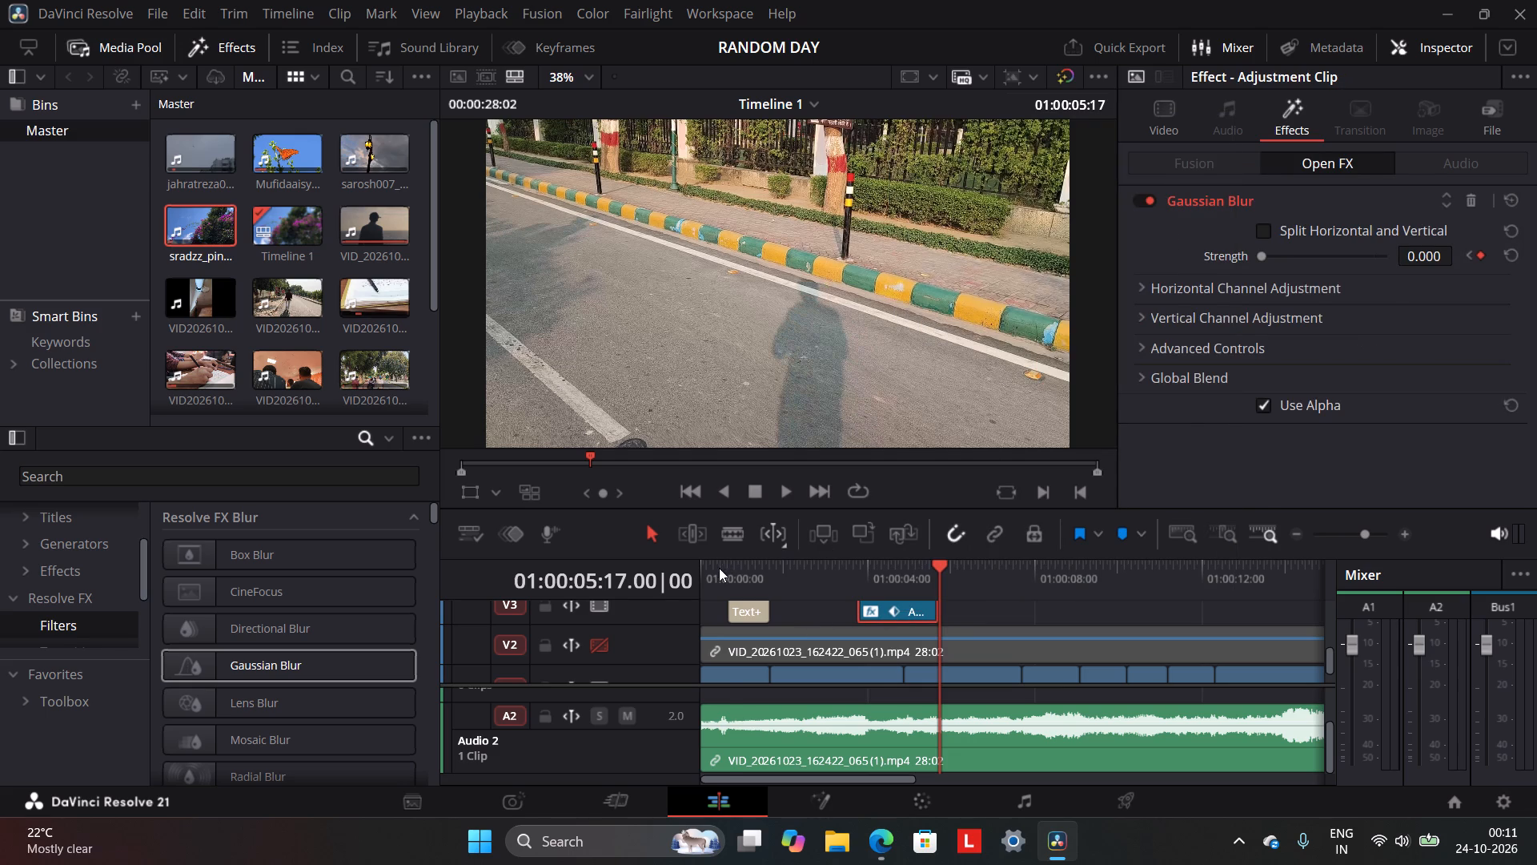
Play the timeline from near its start to review the blur transition between the butterfly and road clips.
click(719, 568)
click(779, 480)
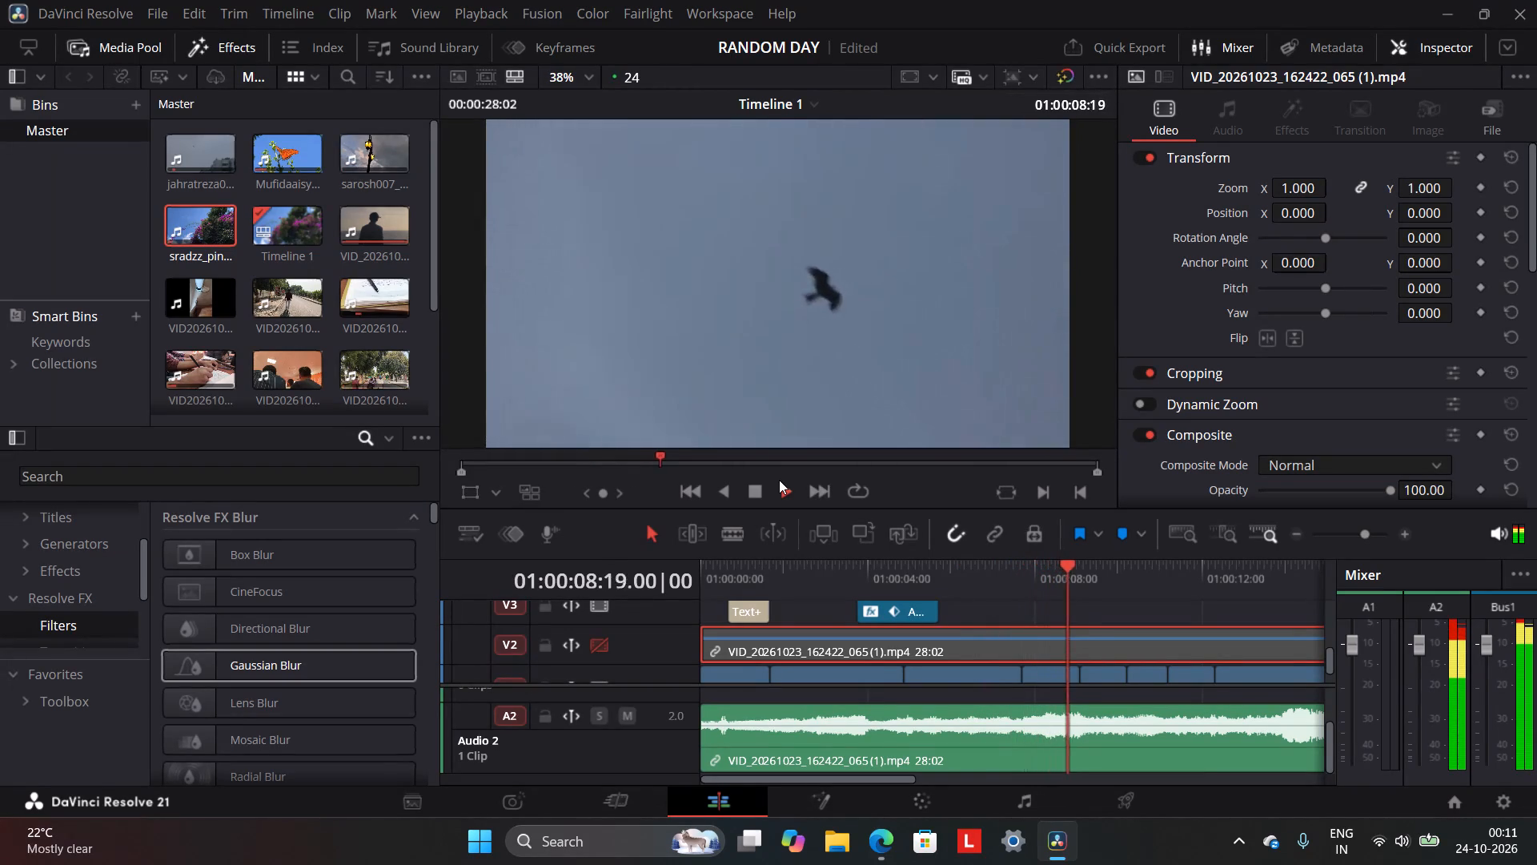
click(755, 499)
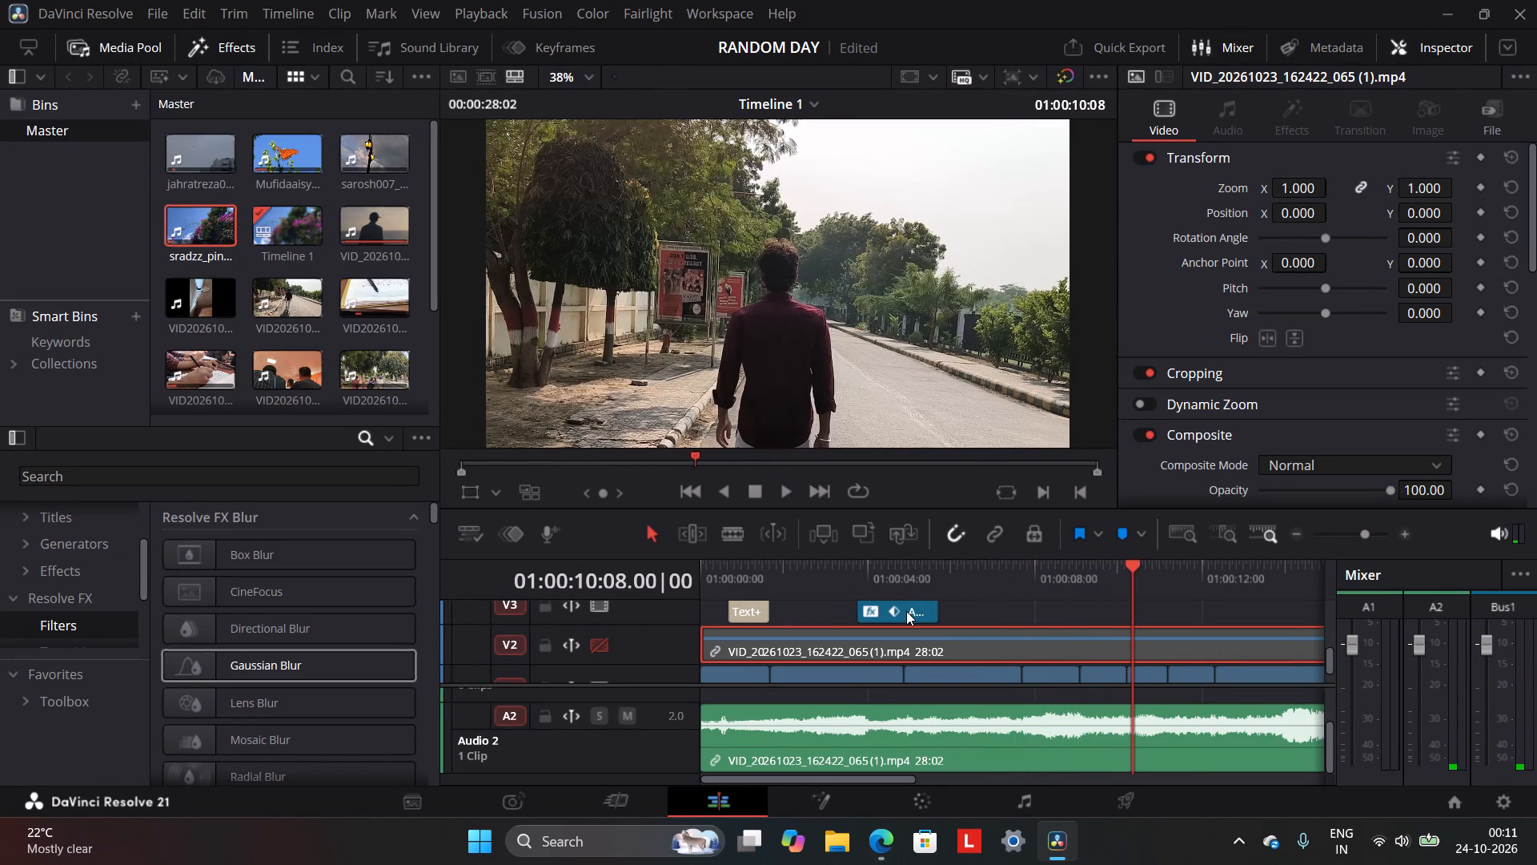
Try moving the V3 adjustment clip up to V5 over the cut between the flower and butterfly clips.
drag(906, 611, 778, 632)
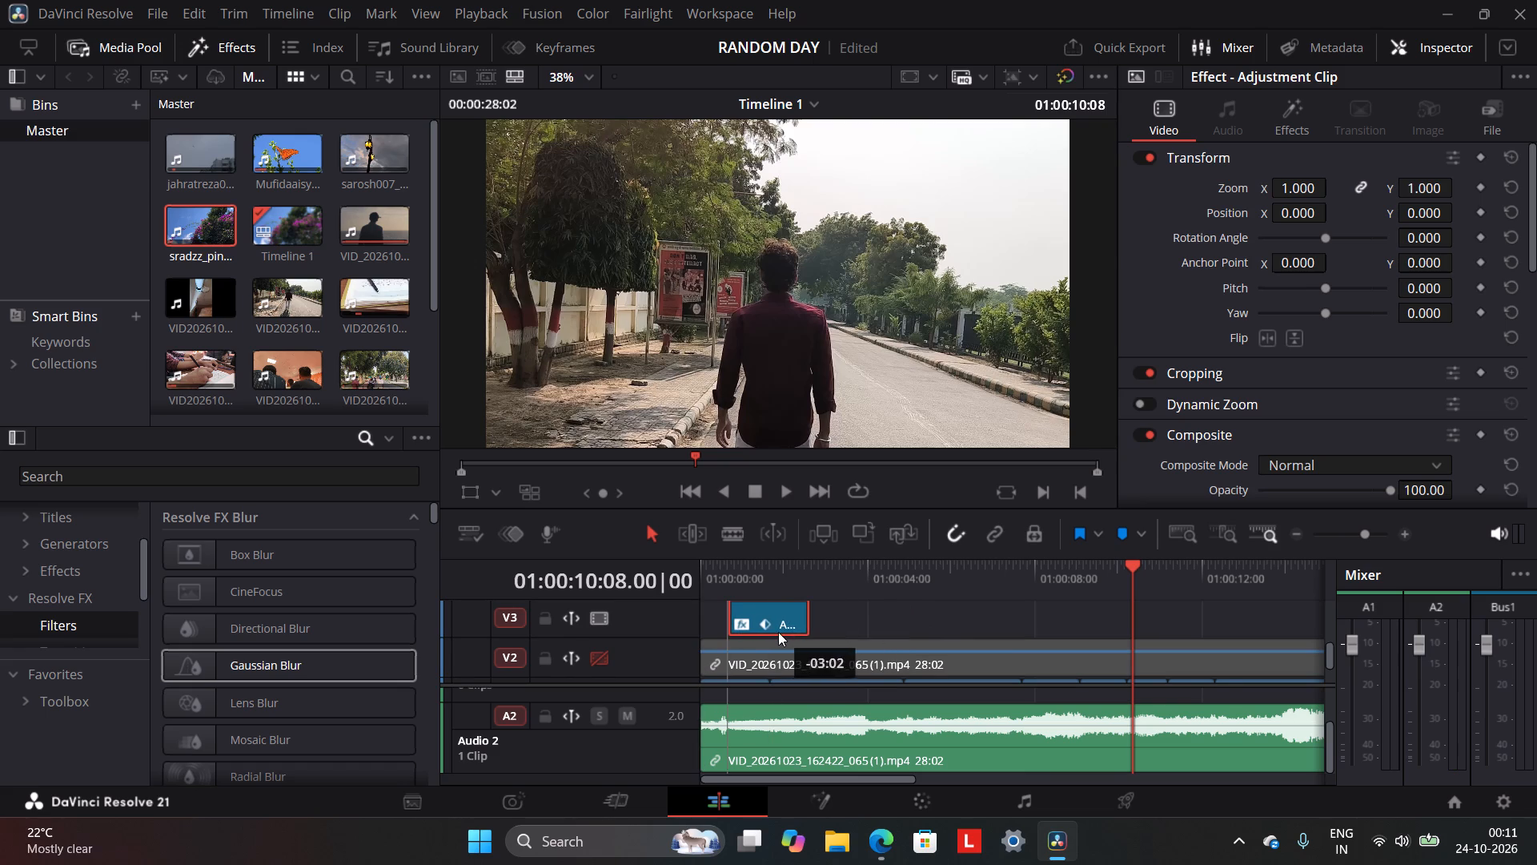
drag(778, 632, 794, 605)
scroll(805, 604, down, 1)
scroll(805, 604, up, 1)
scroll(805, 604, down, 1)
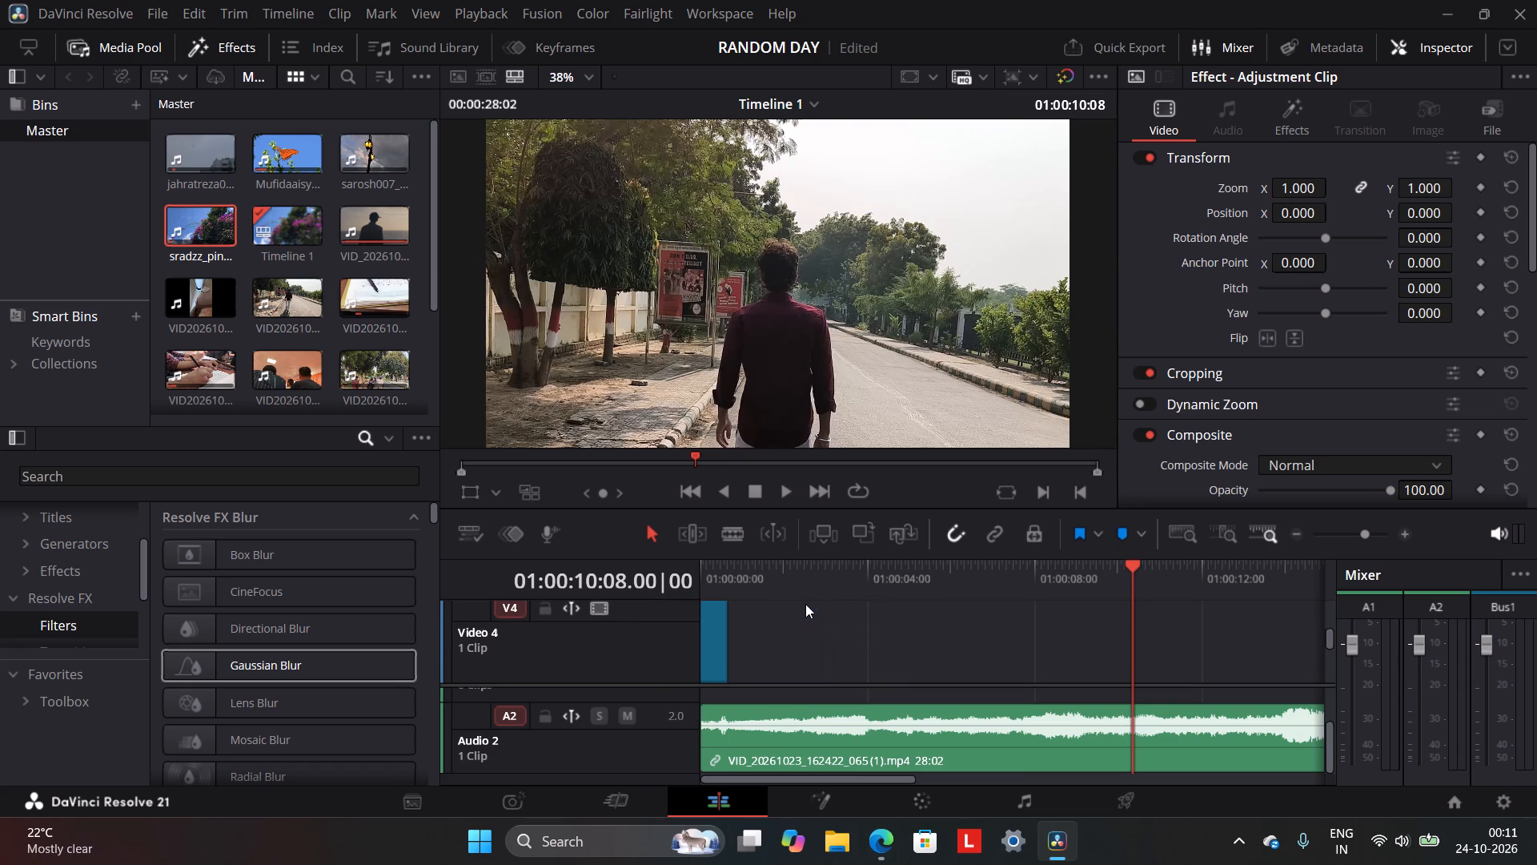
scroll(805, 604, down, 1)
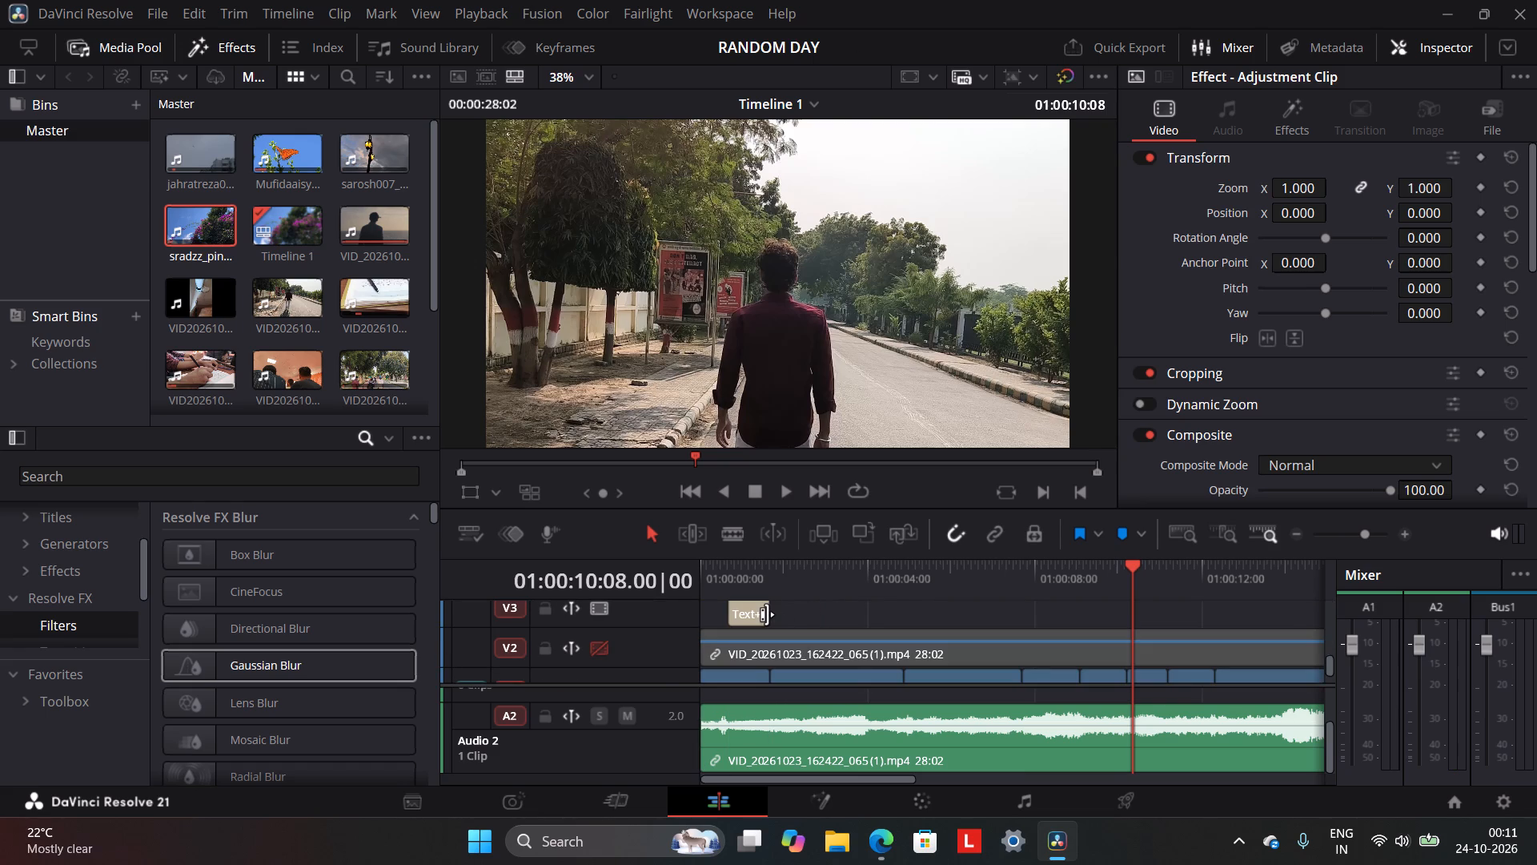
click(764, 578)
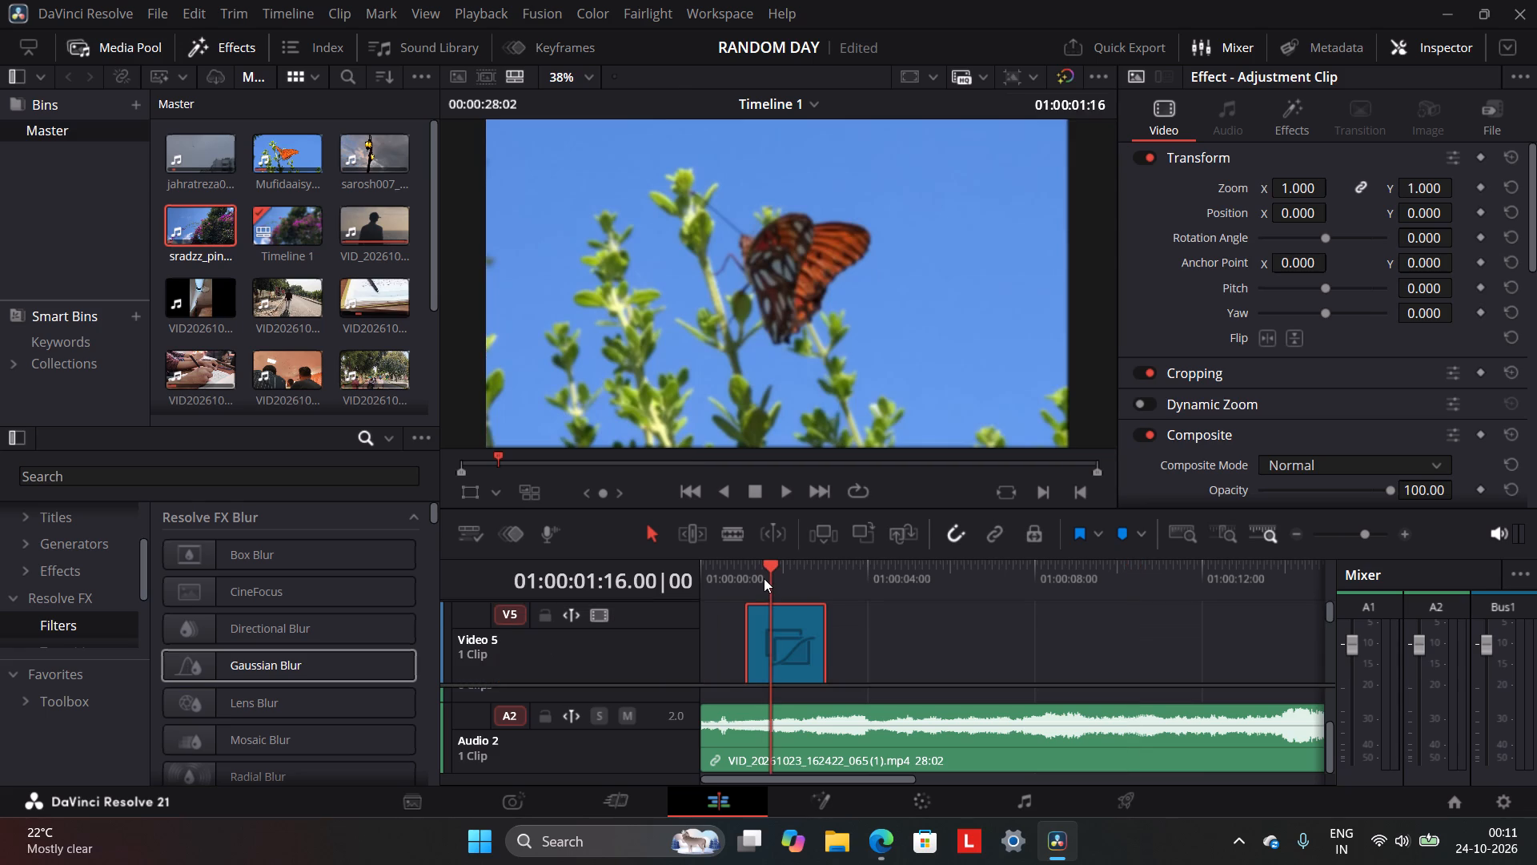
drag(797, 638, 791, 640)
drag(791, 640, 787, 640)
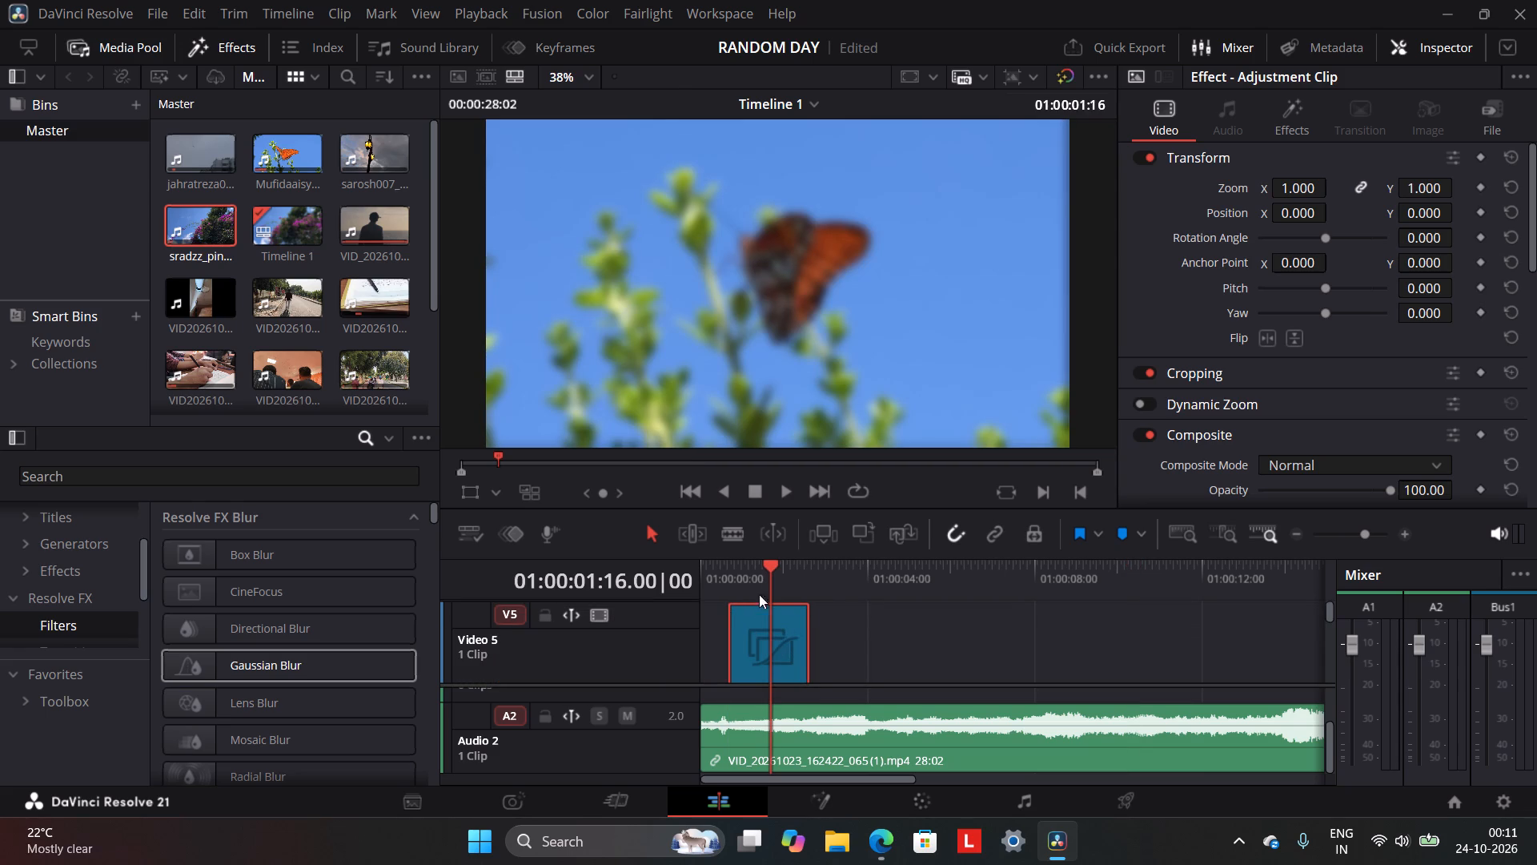
Play the timeline from 01:00:00:00 to review the blur over the cut between the flower and butterfly clips.
drag(768, 573, 708, 596)
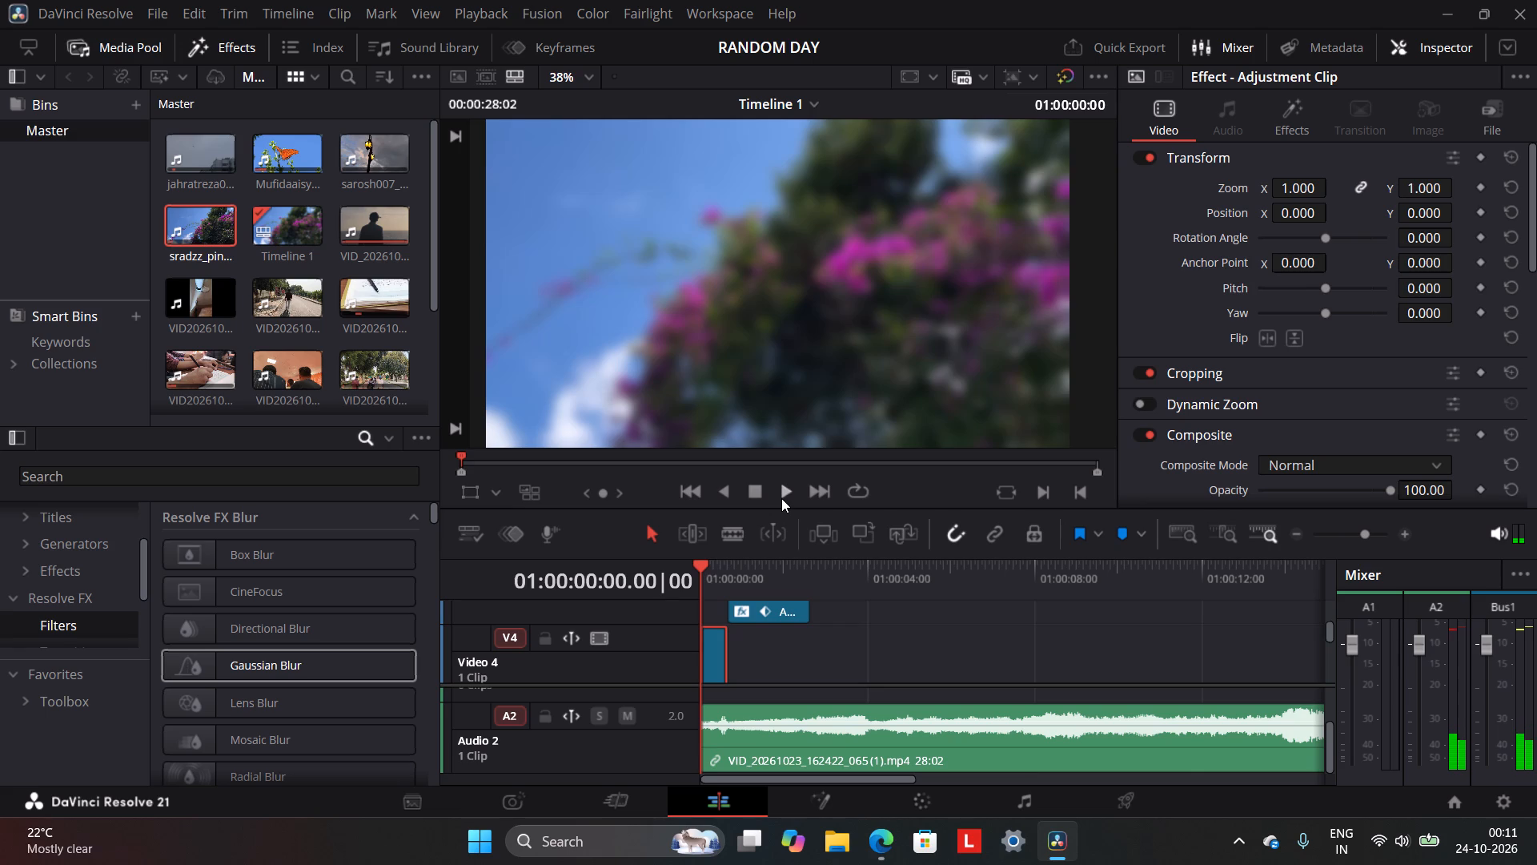
click(781, 498)
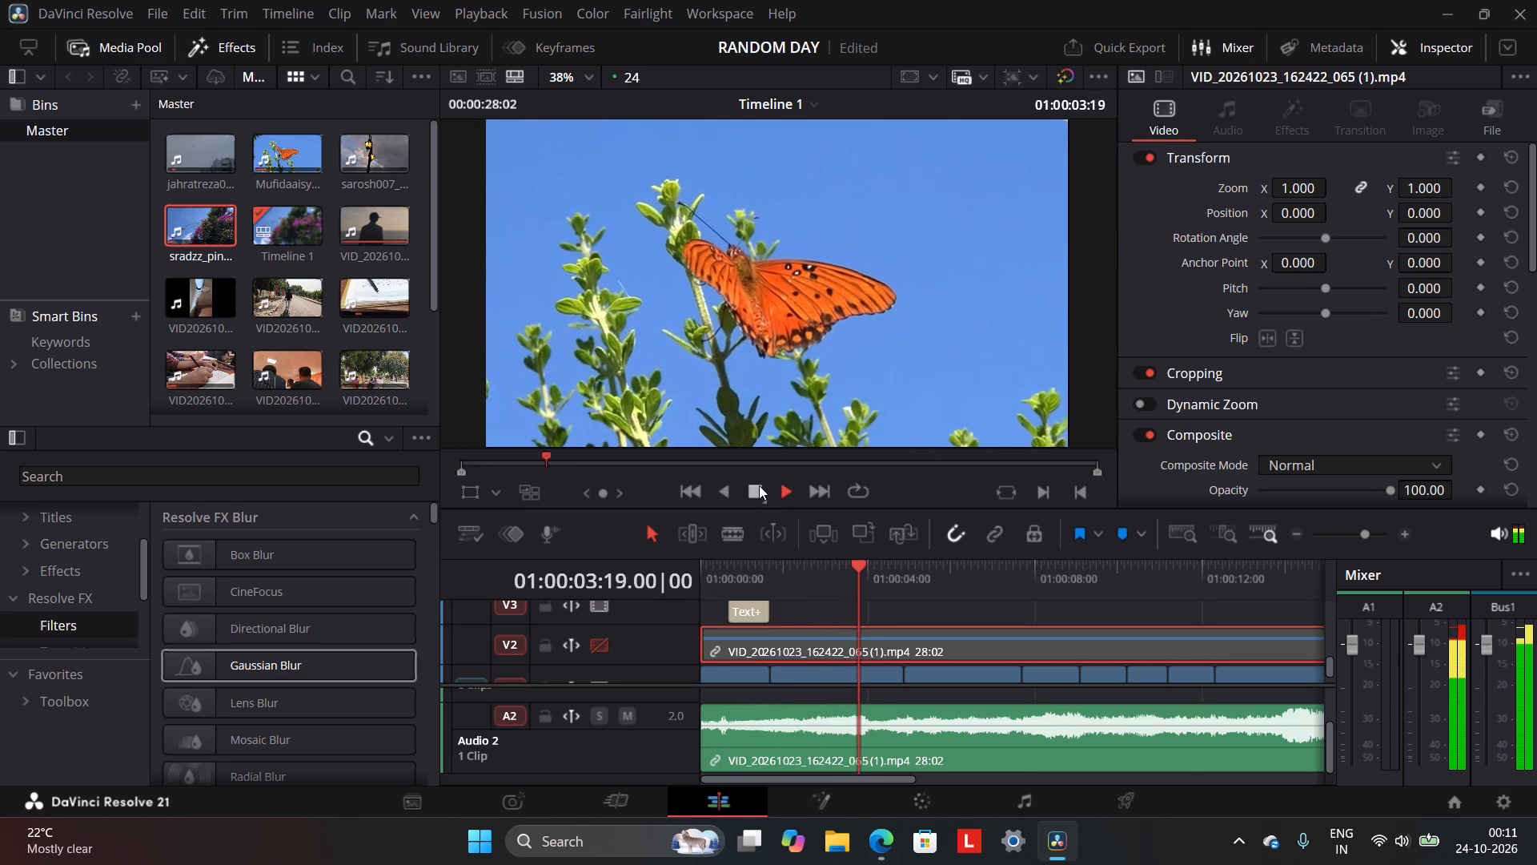
click(759, 485)
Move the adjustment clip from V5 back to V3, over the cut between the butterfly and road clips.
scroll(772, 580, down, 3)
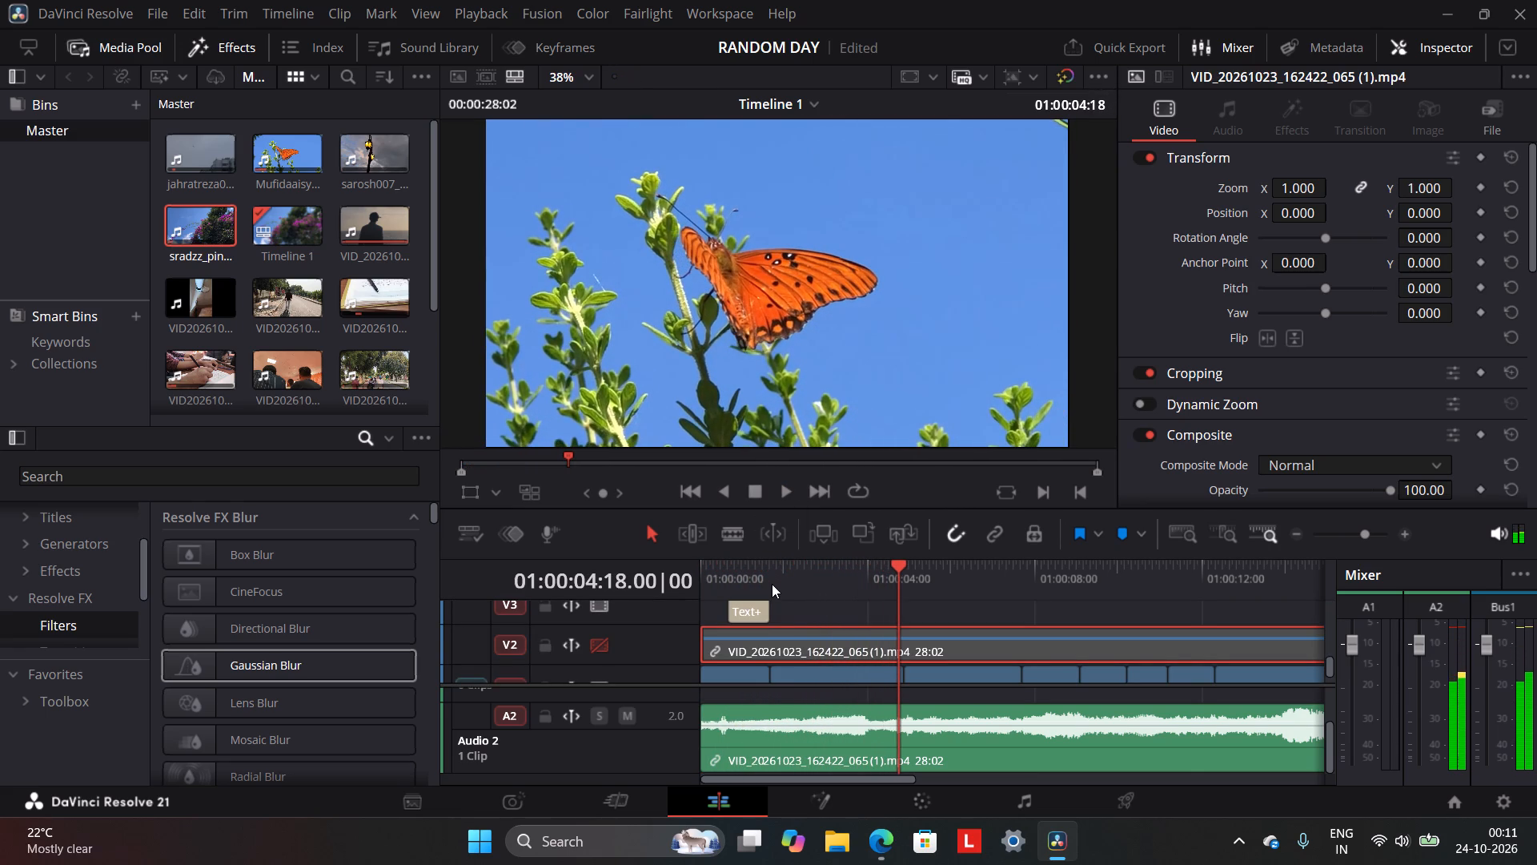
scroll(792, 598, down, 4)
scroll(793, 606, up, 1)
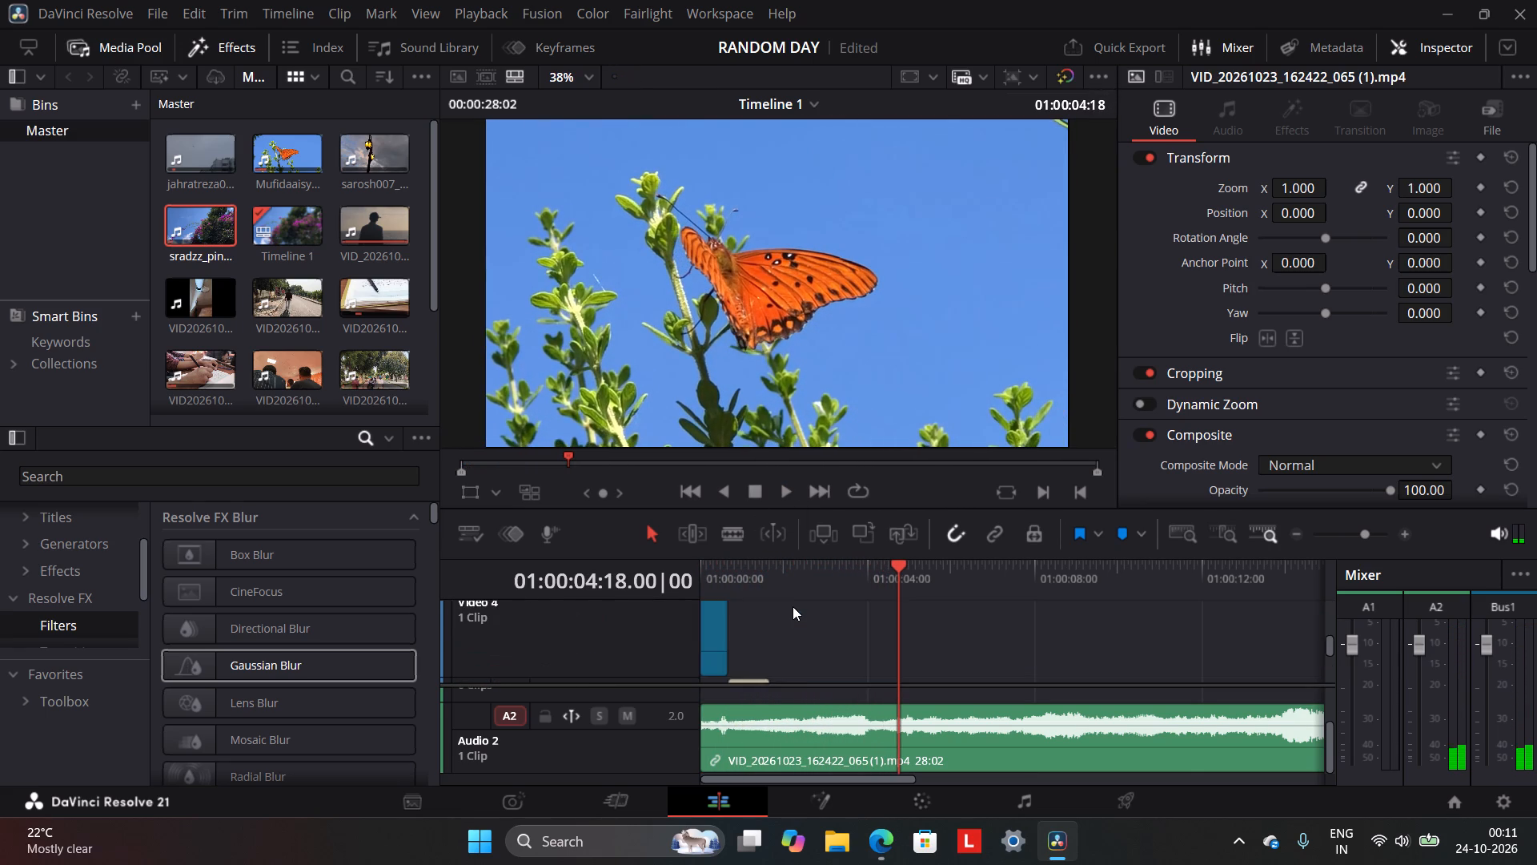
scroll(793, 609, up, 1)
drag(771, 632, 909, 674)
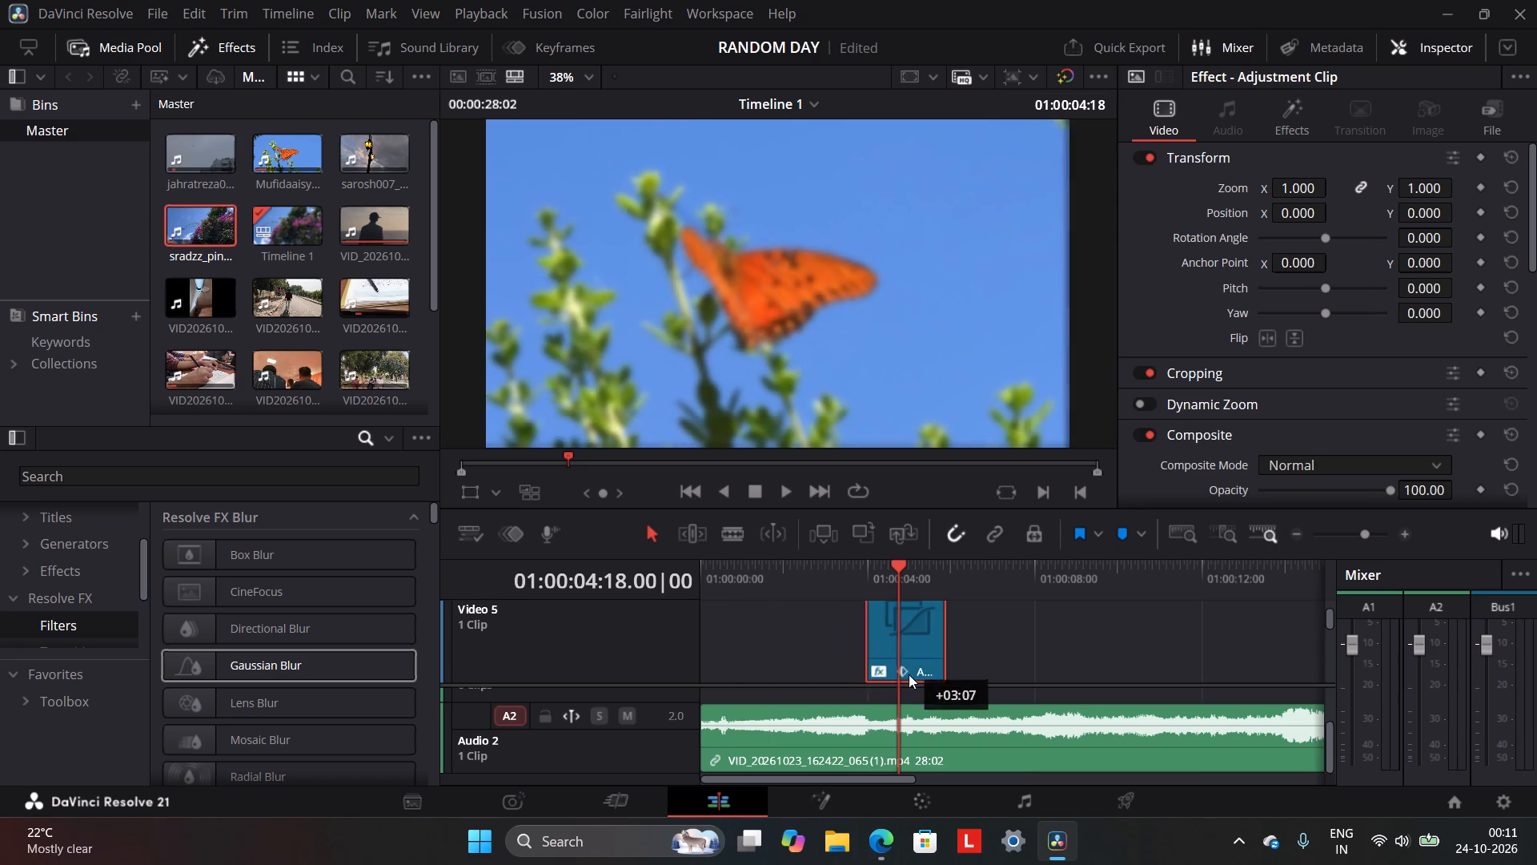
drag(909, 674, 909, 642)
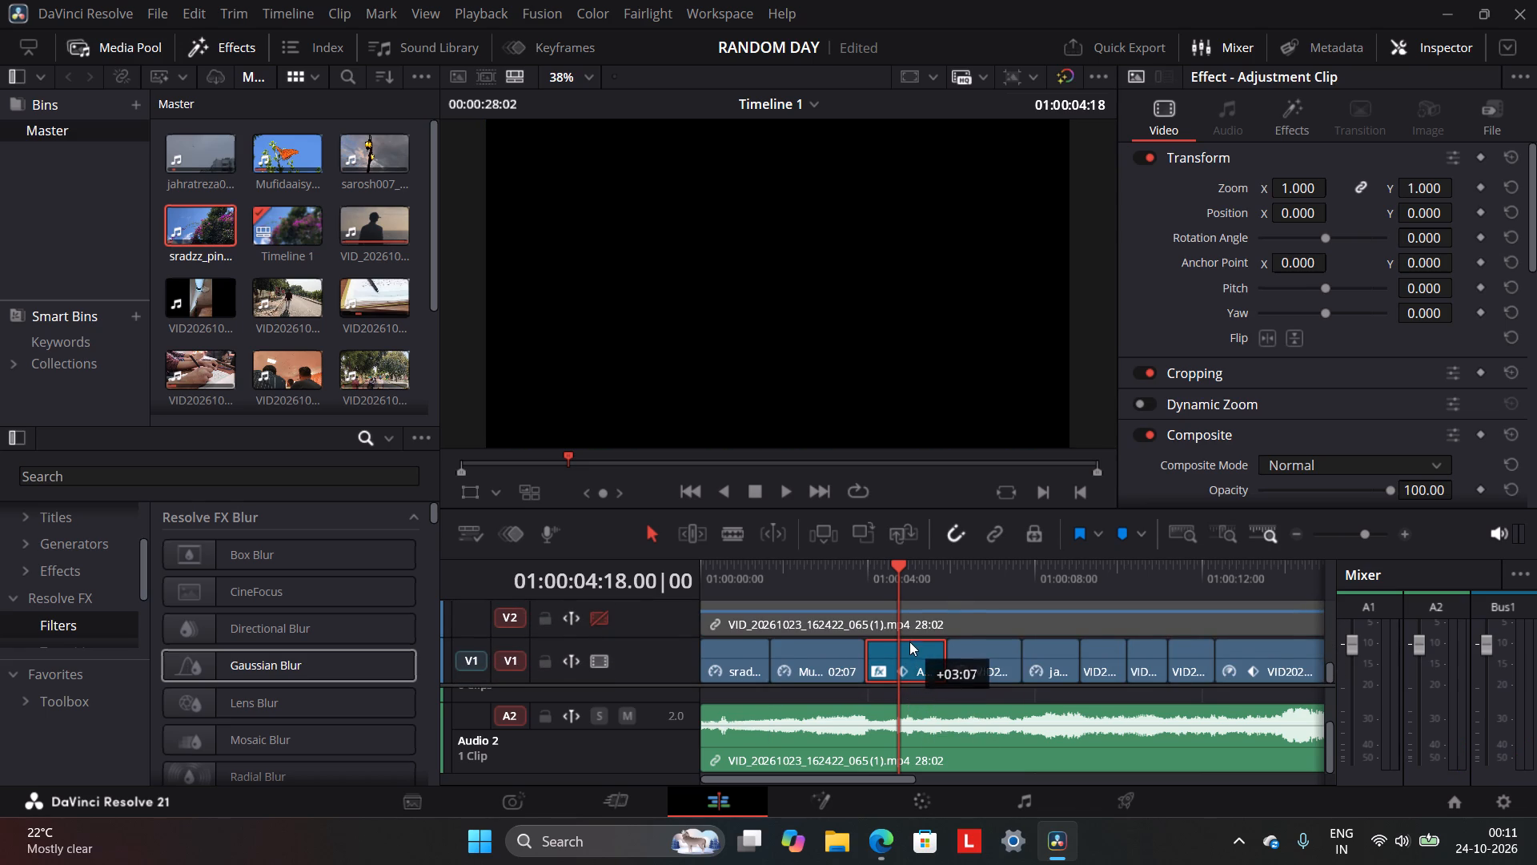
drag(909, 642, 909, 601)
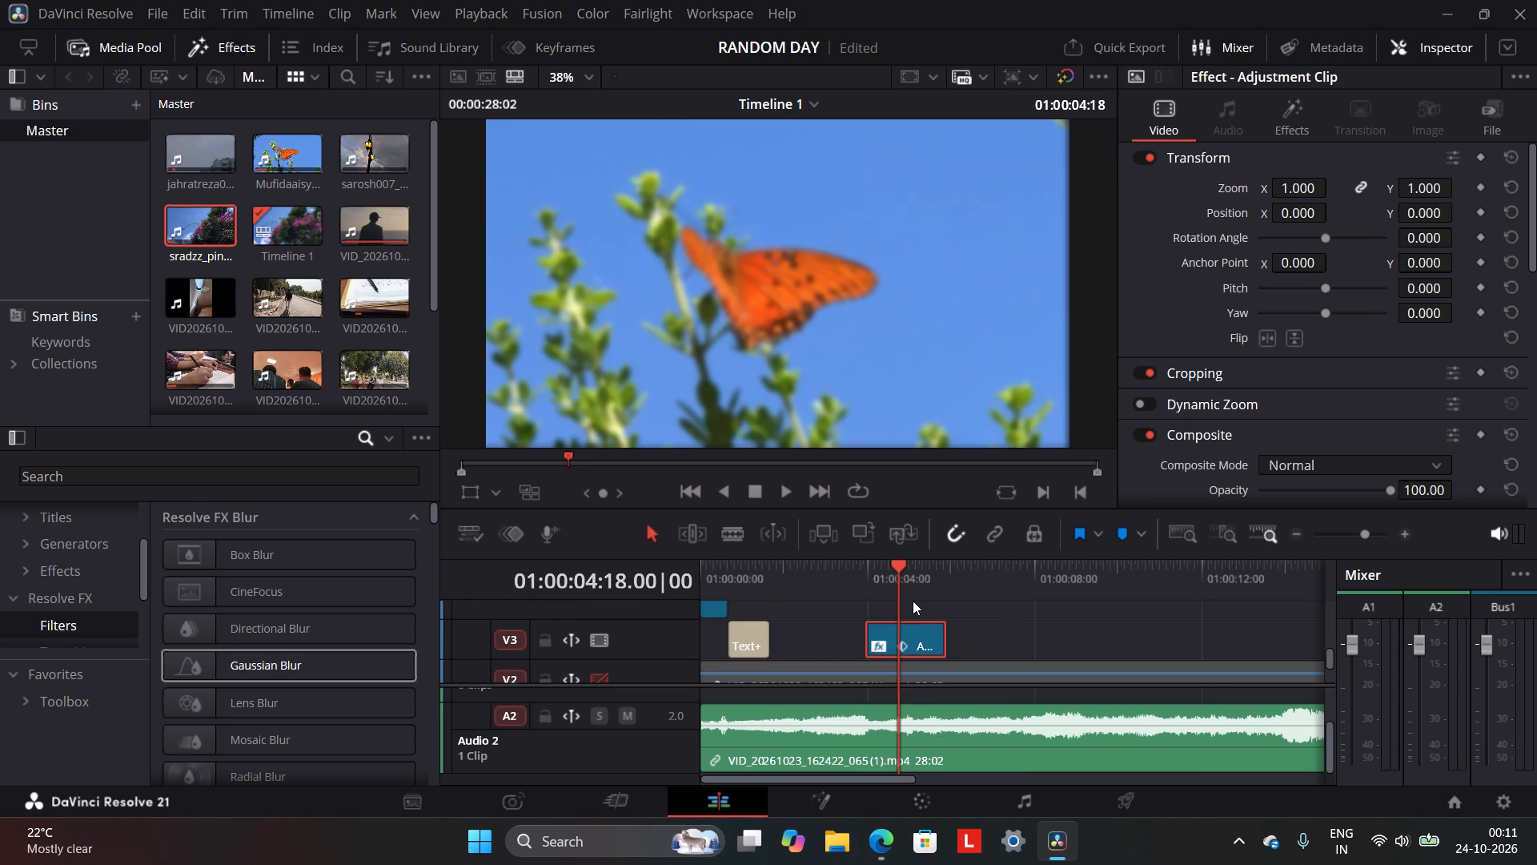
Move the V3 adjustment clip over the cut between the road and bird clips at 01:00:07:17.
scroll(913, 601, down, 1)
scroll(905, 598, up, 1)
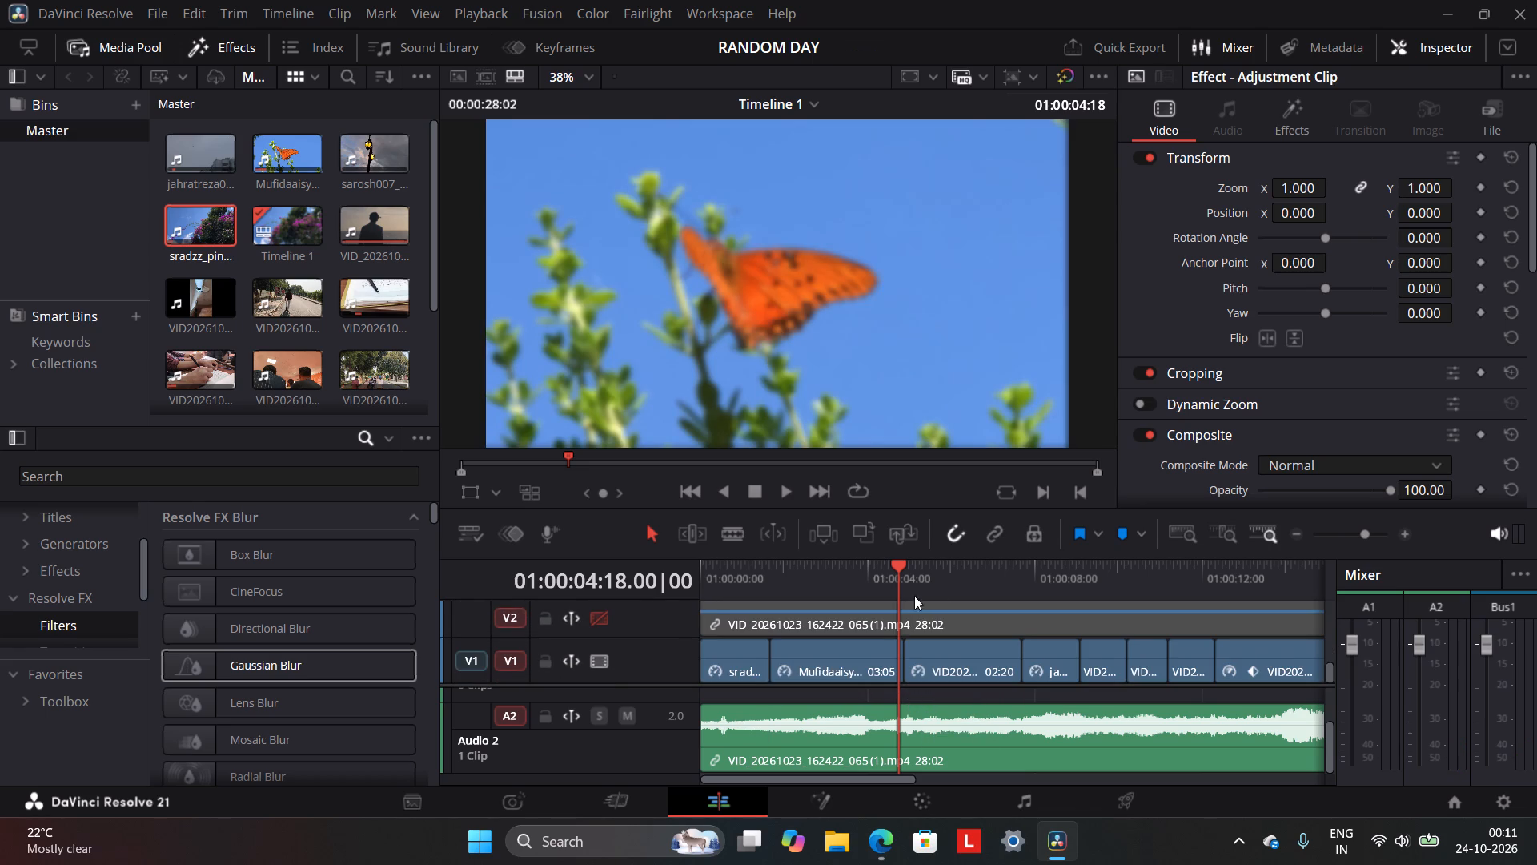
click(1019, 577)
scroll(1019, 585, down, 1)
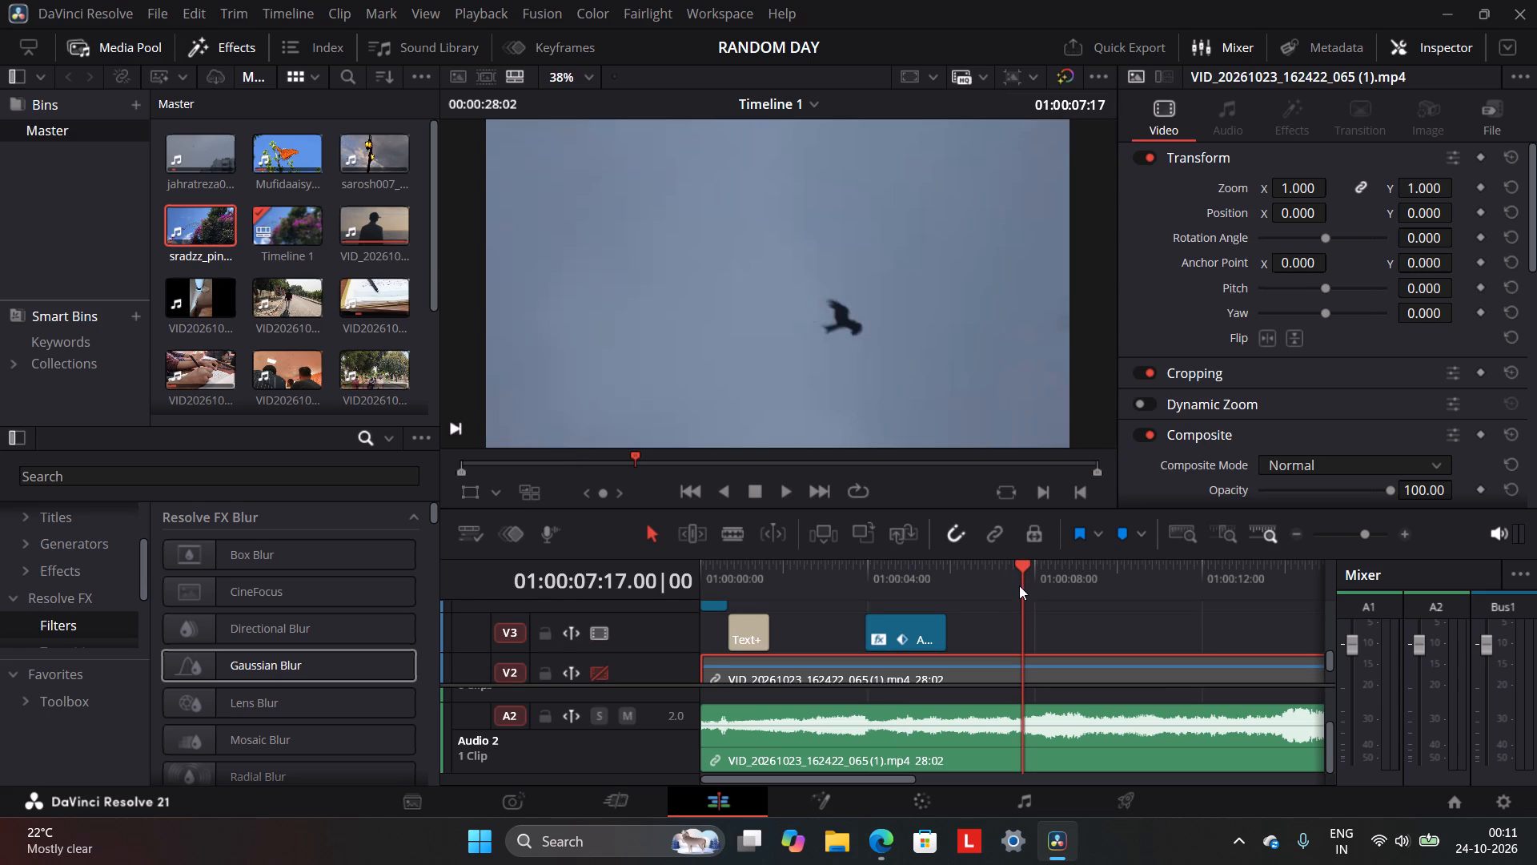
drag(916, 632, 1014, 634)
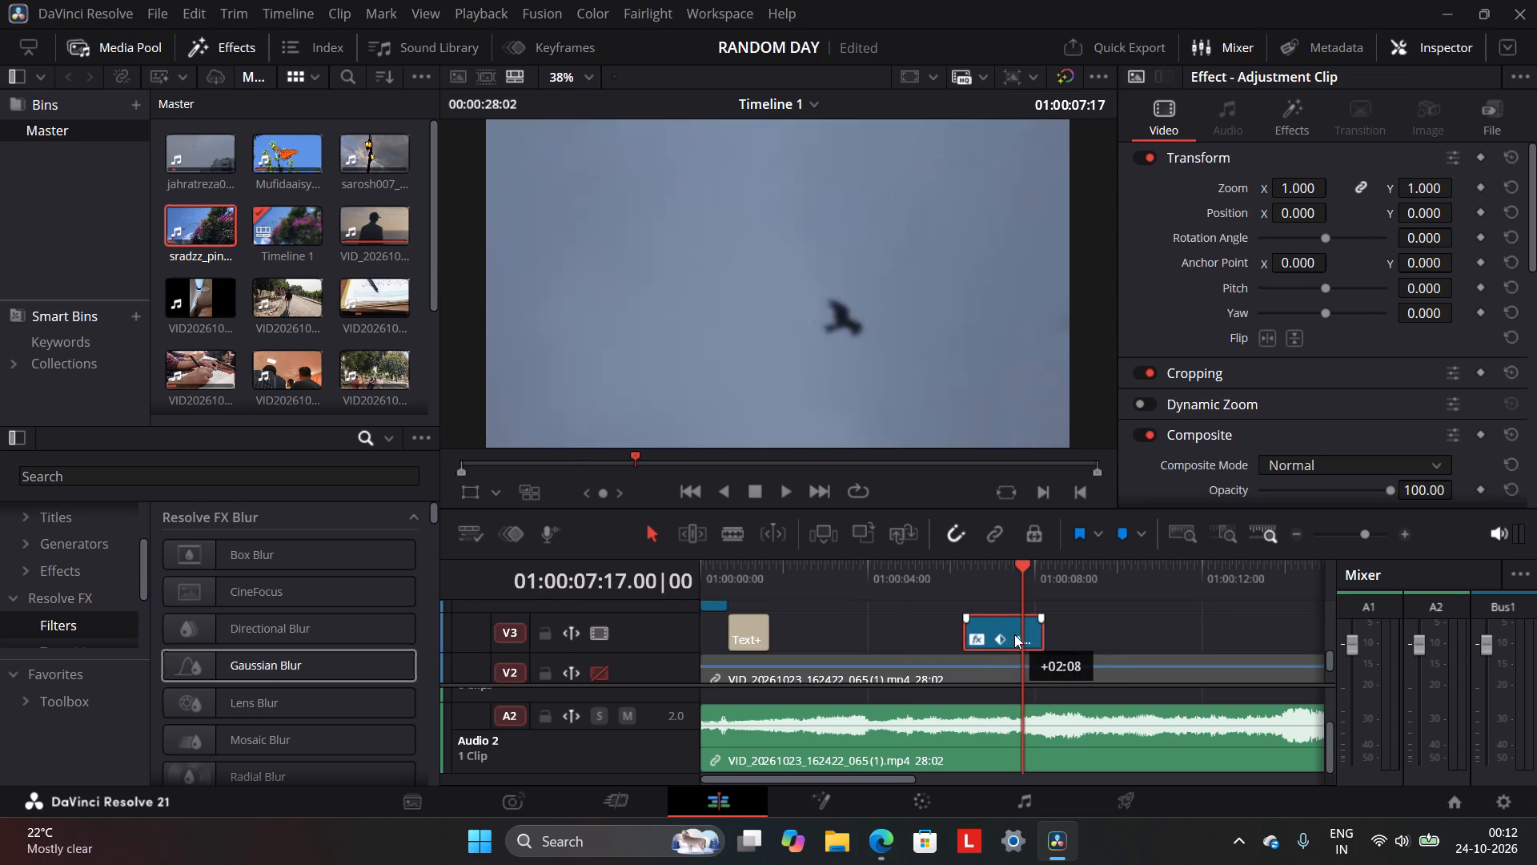
drag(1014, 634, 1033, 634)
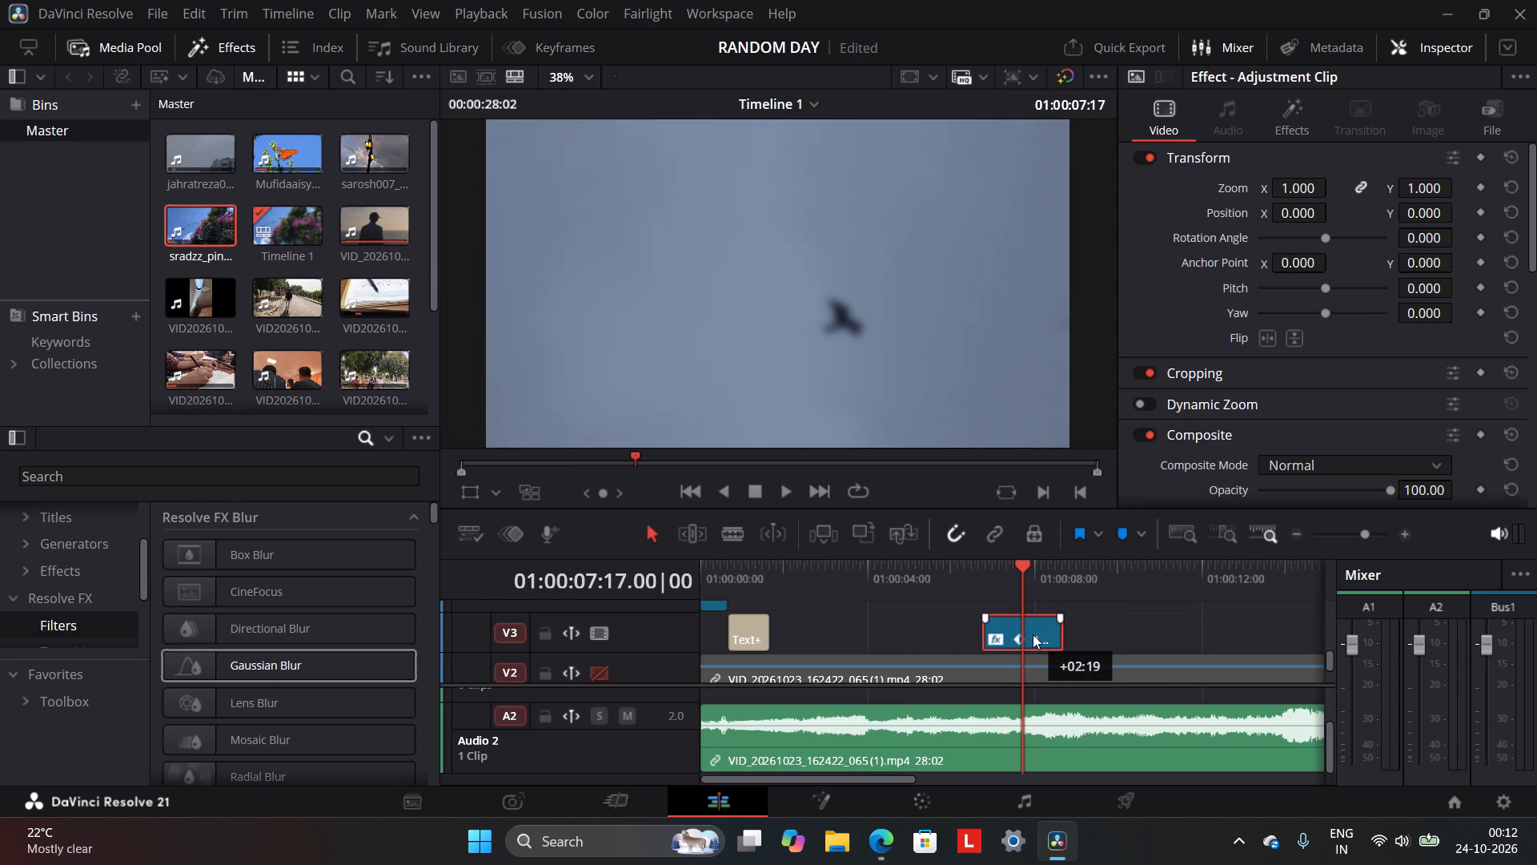
drag(1033, 634, 1037, 634)
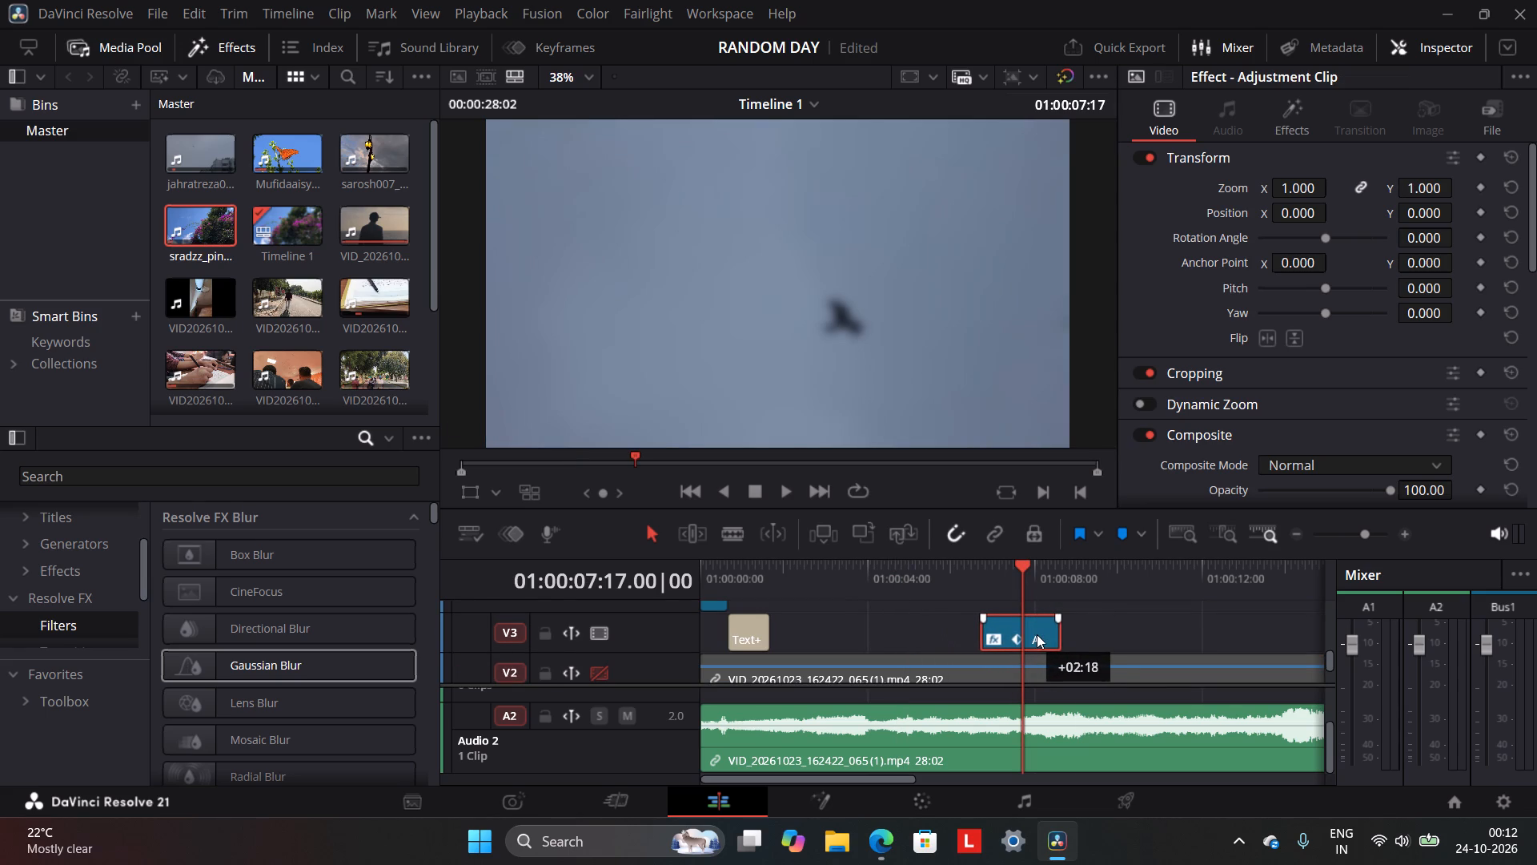
drag(1037, 634, 1030, 638)
scroll(1030, 638, down, 2)
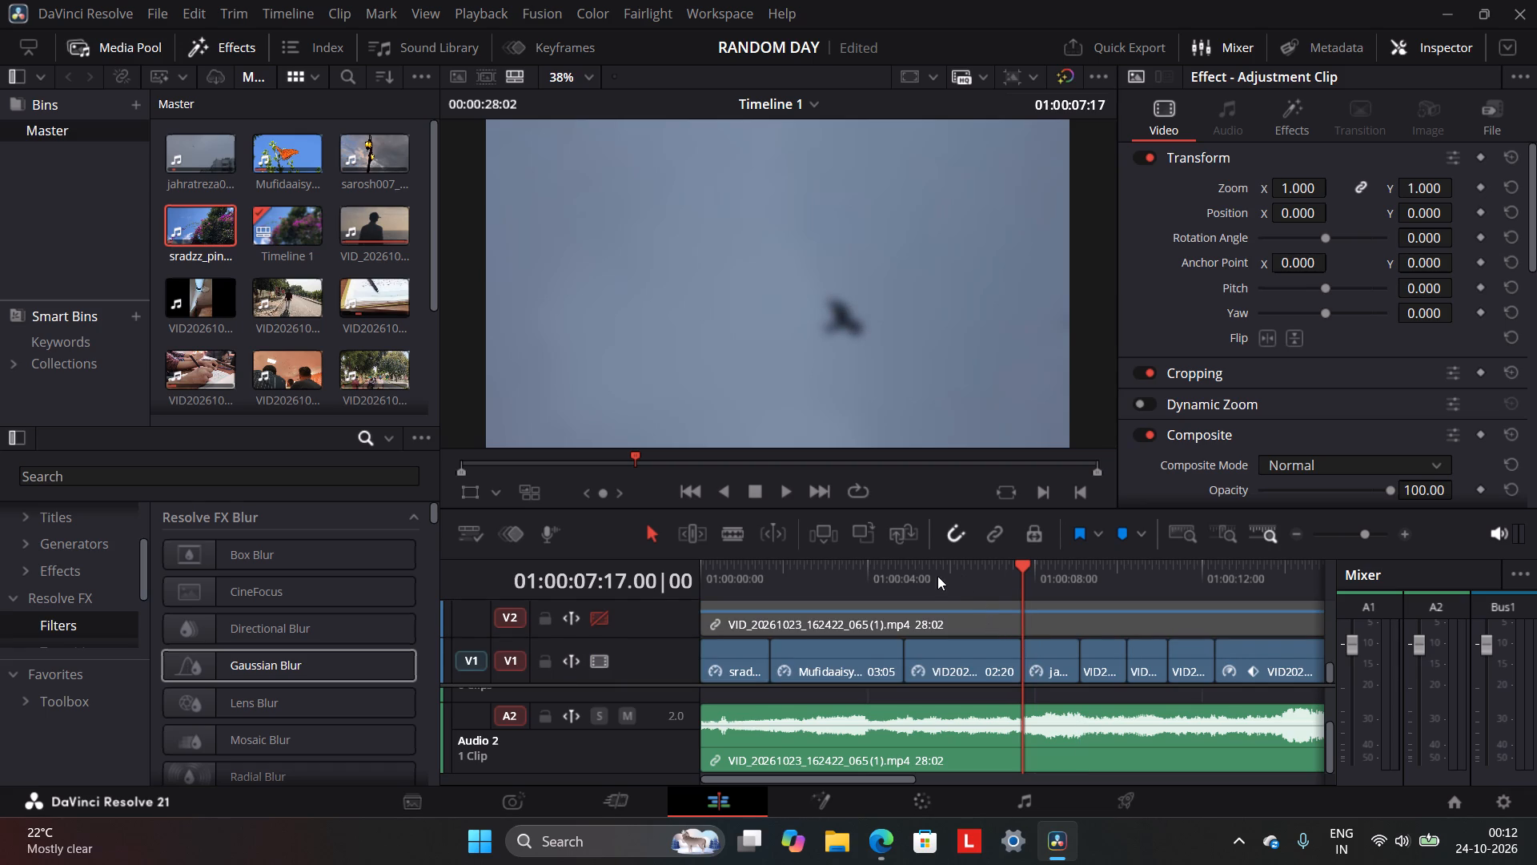
Play the timeline from 01:00:00:00 through the first cuts to review the blur over the road and bird cut.
click(842, 577)
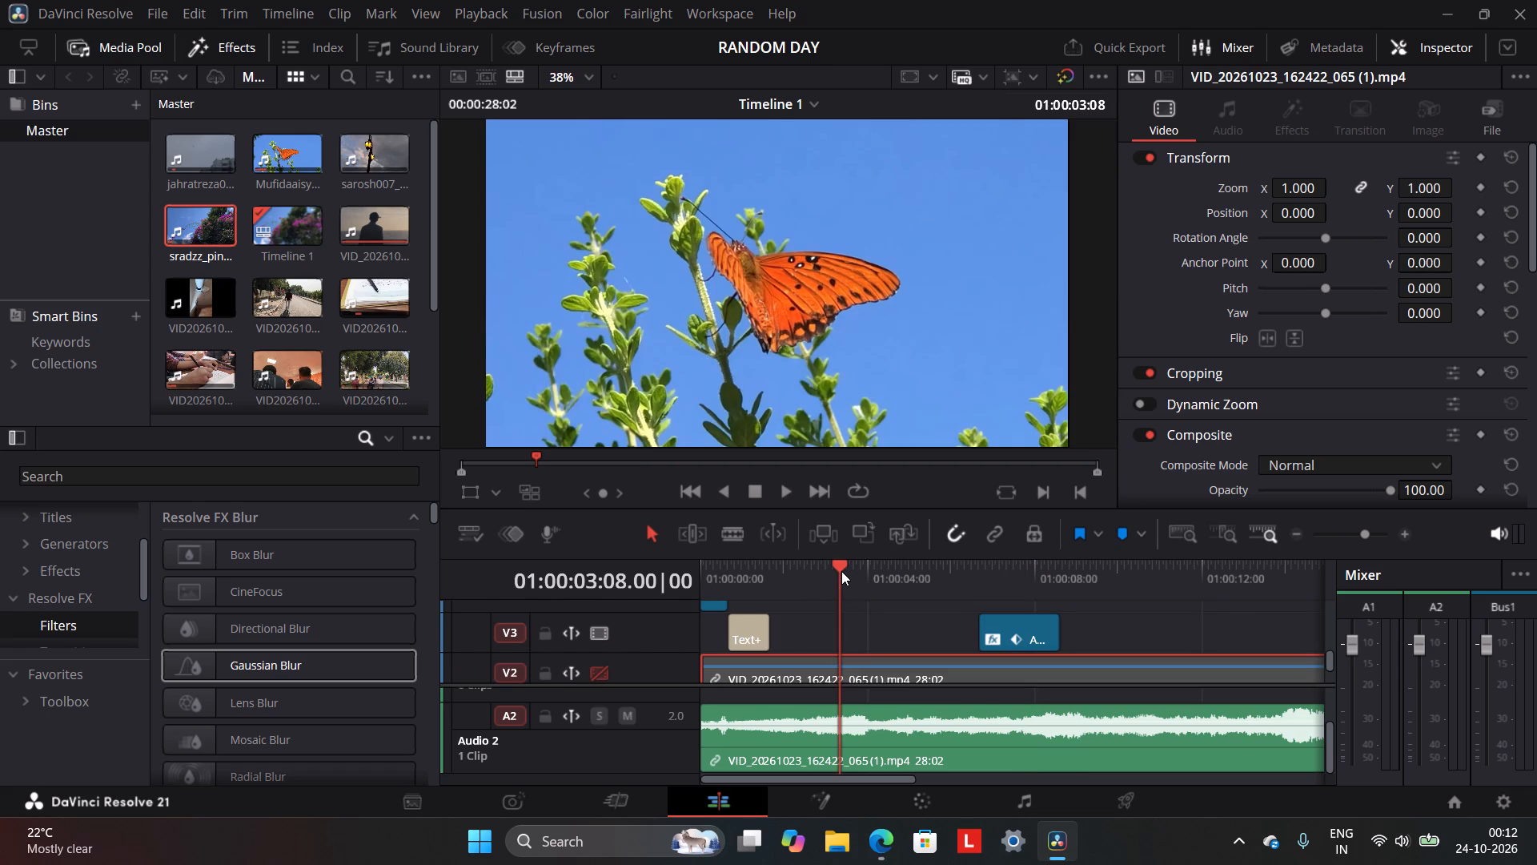
drag(841, 571, 612, 601)
click(780, 492)
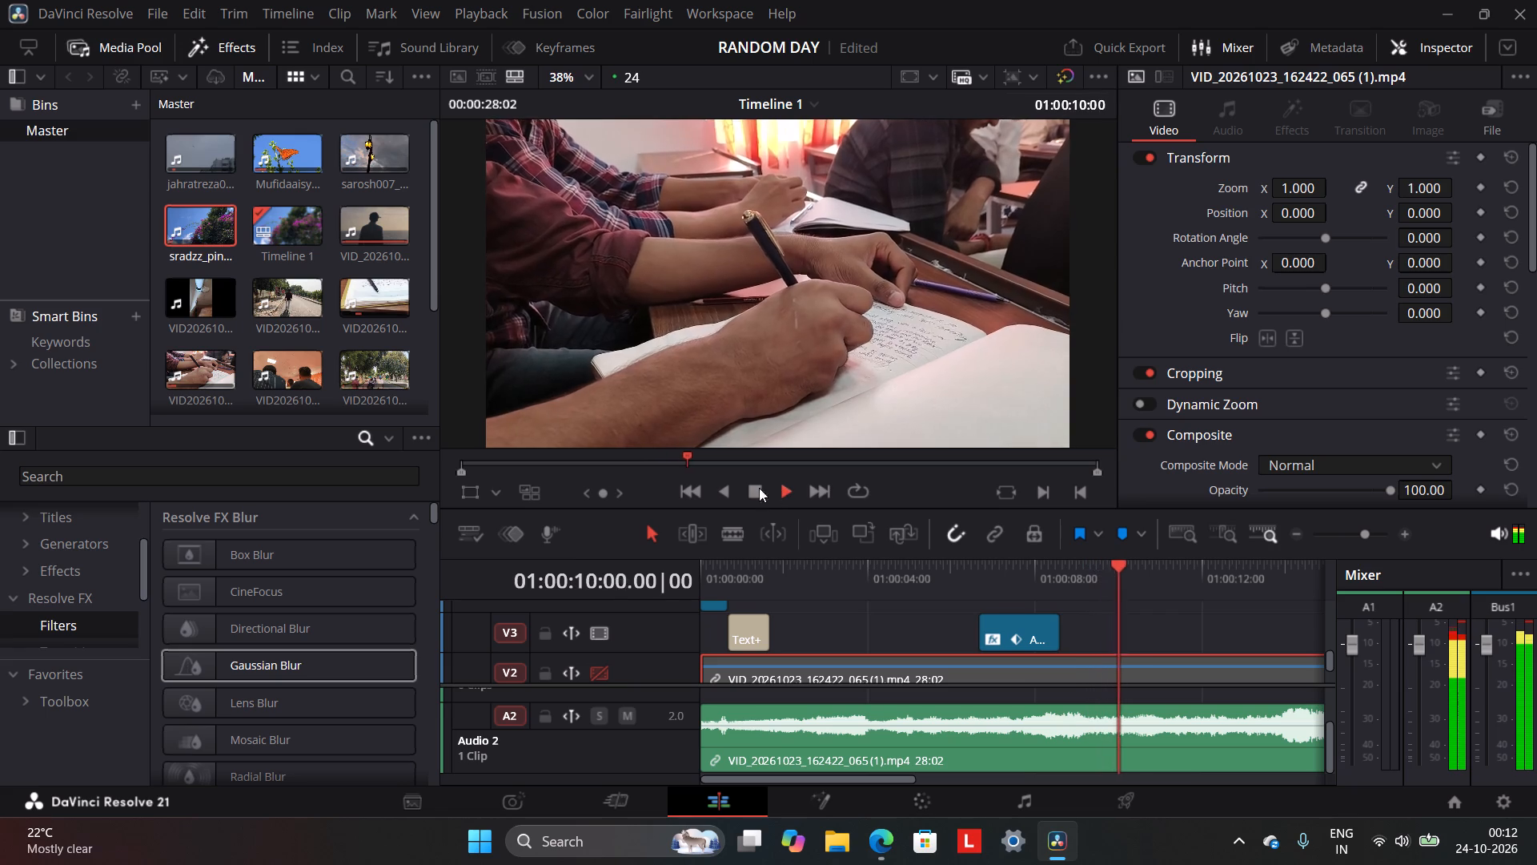
click(747, 494)
Replay the timeline from near its start up to the cut between the butterfly and road clips.
scroll(833, 587, down, 6)
scroll(945, 614, down, 2)
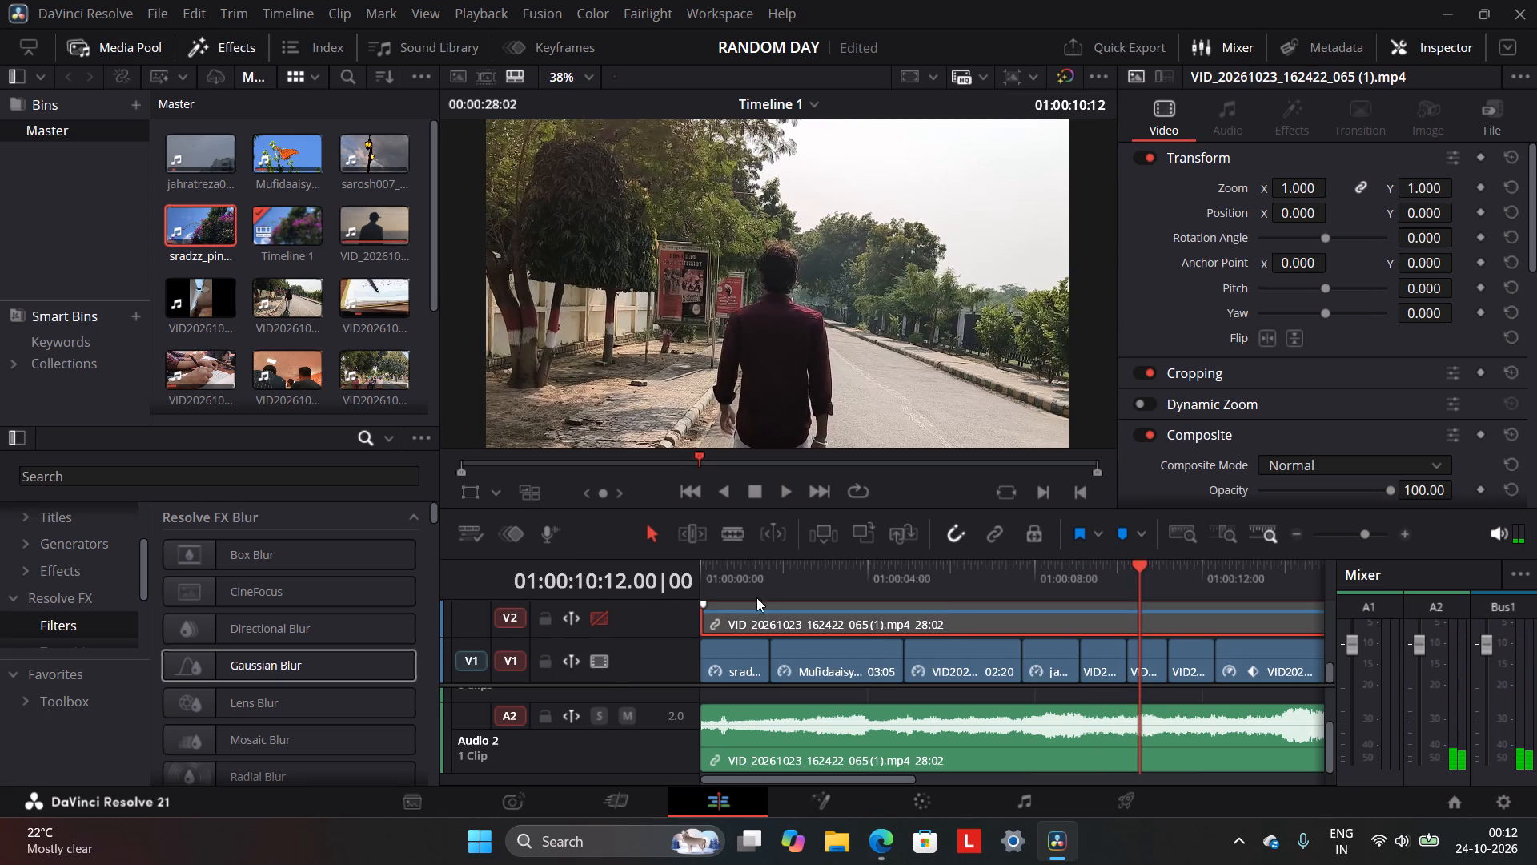
scroll(764, 565, up, 1)
click(899, 561)
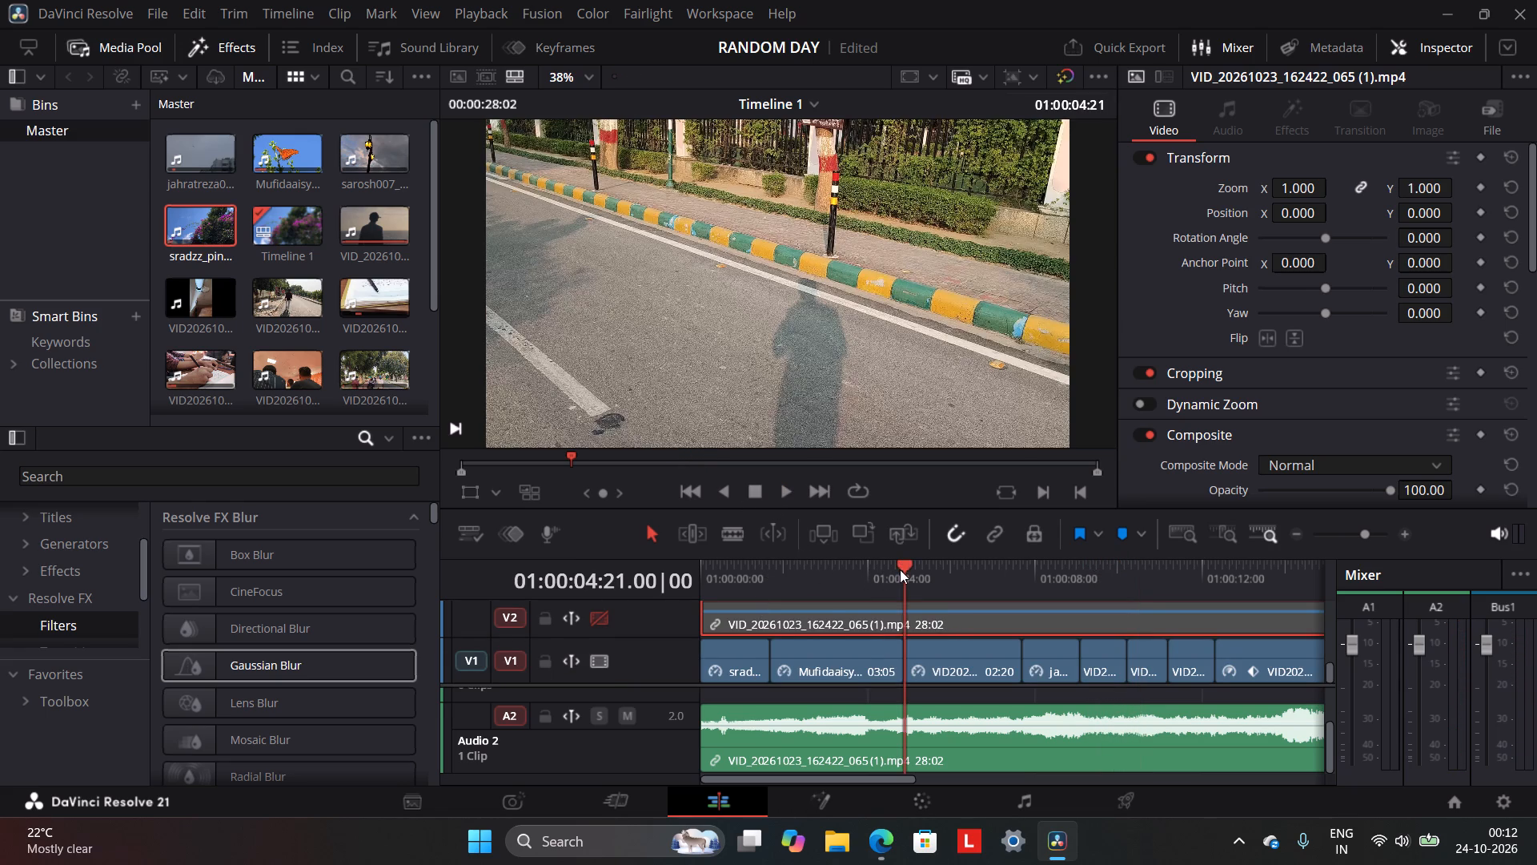
click(770, 585)
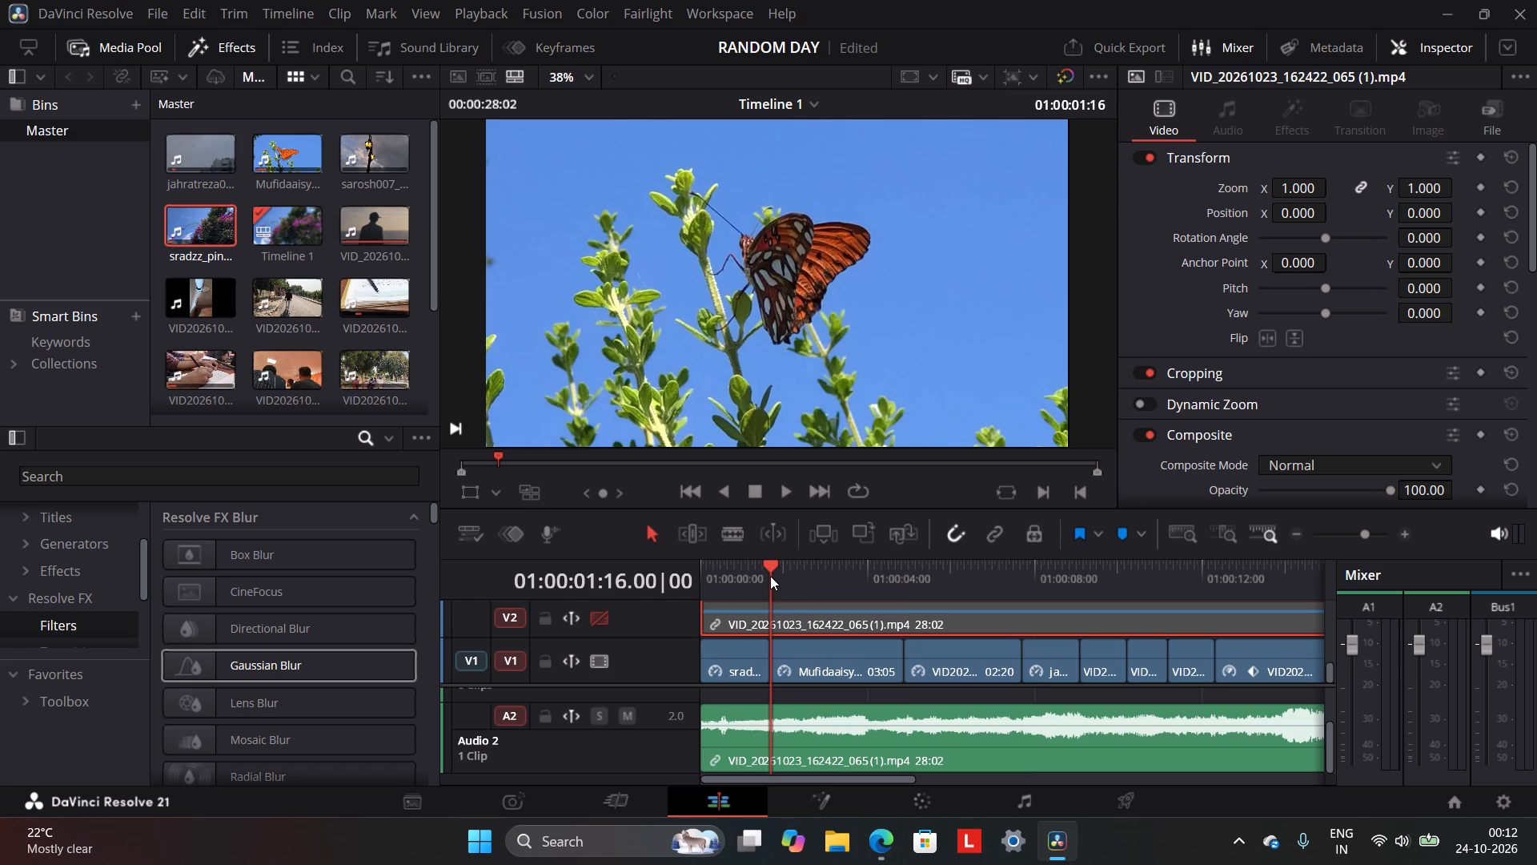
drag(770, 572, 714, 586)
click(777, 499)
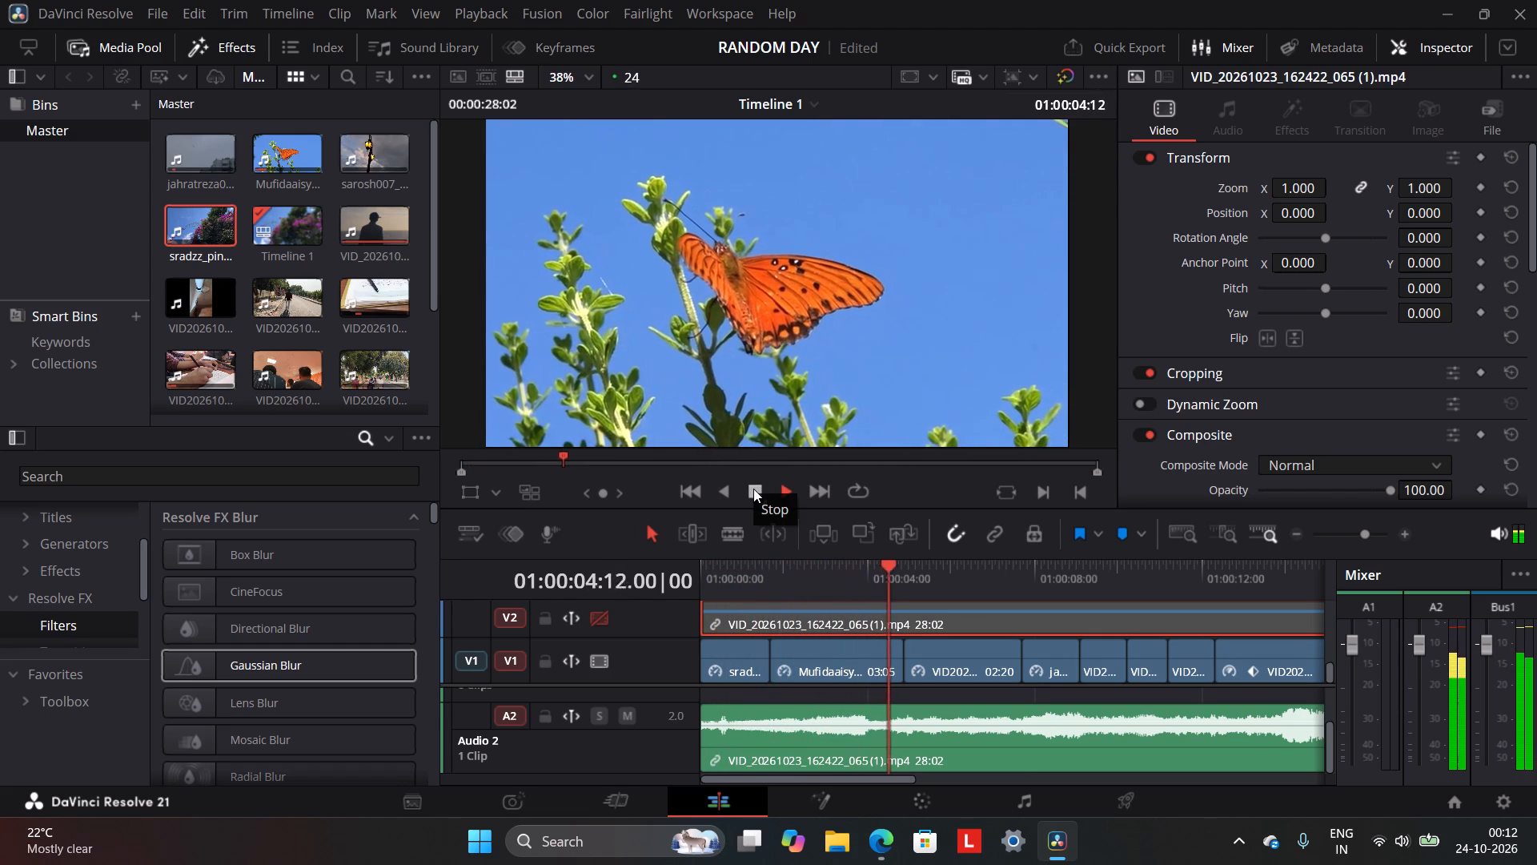
click(753, 489)
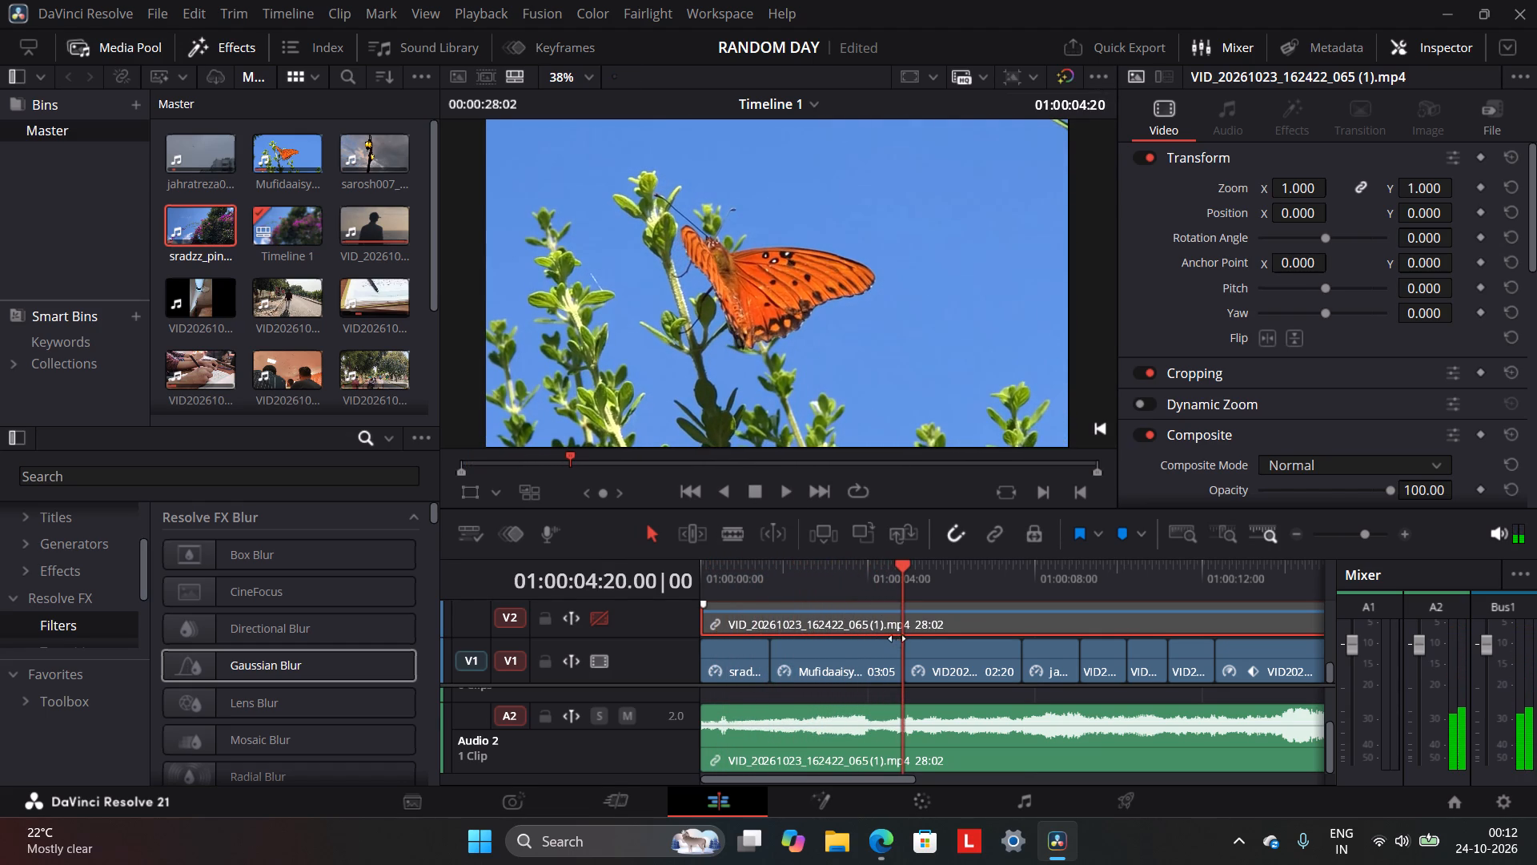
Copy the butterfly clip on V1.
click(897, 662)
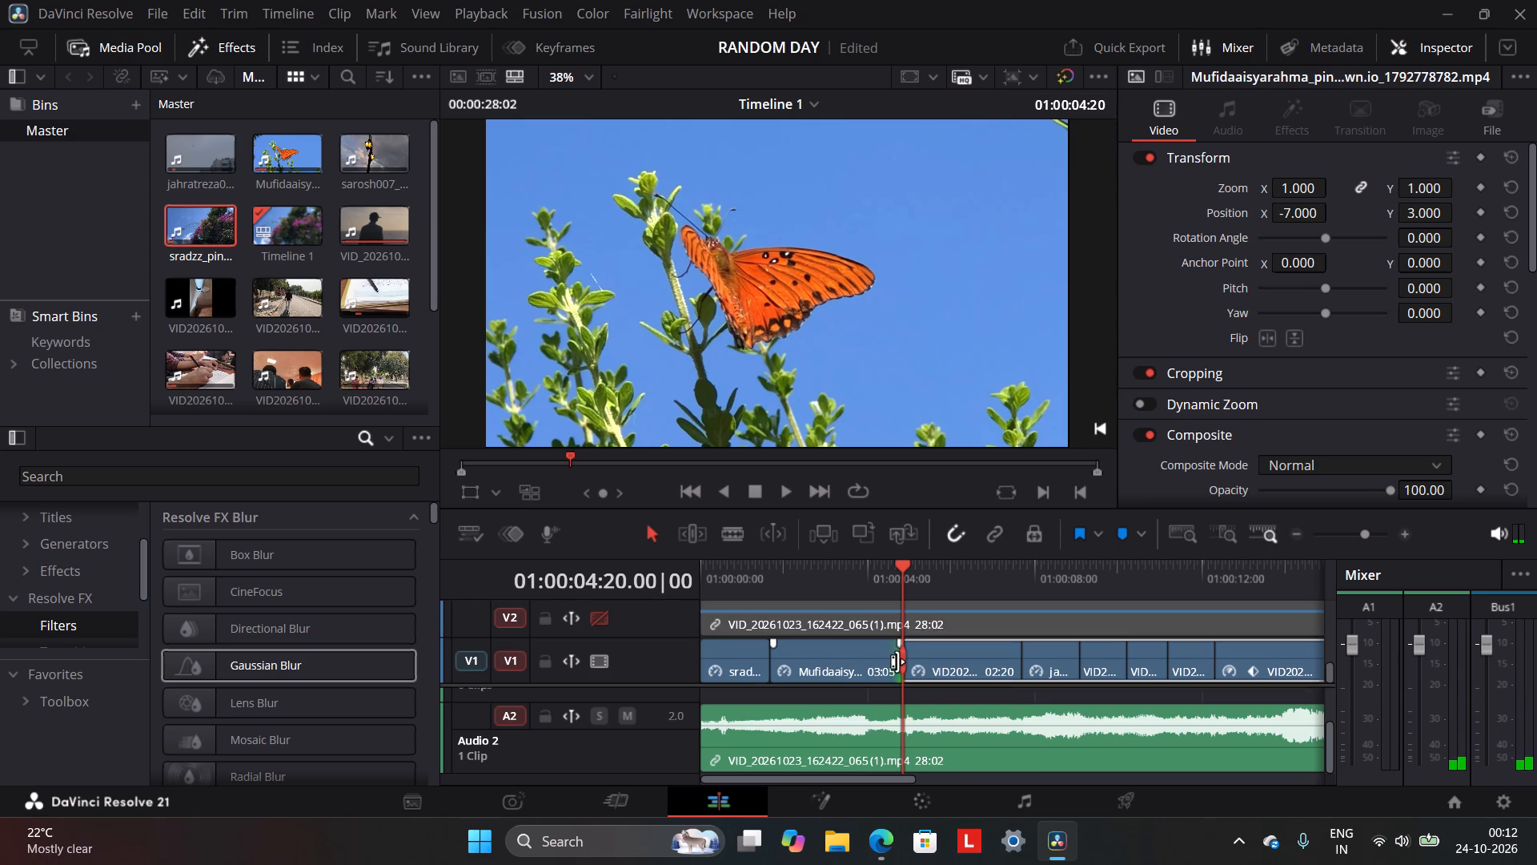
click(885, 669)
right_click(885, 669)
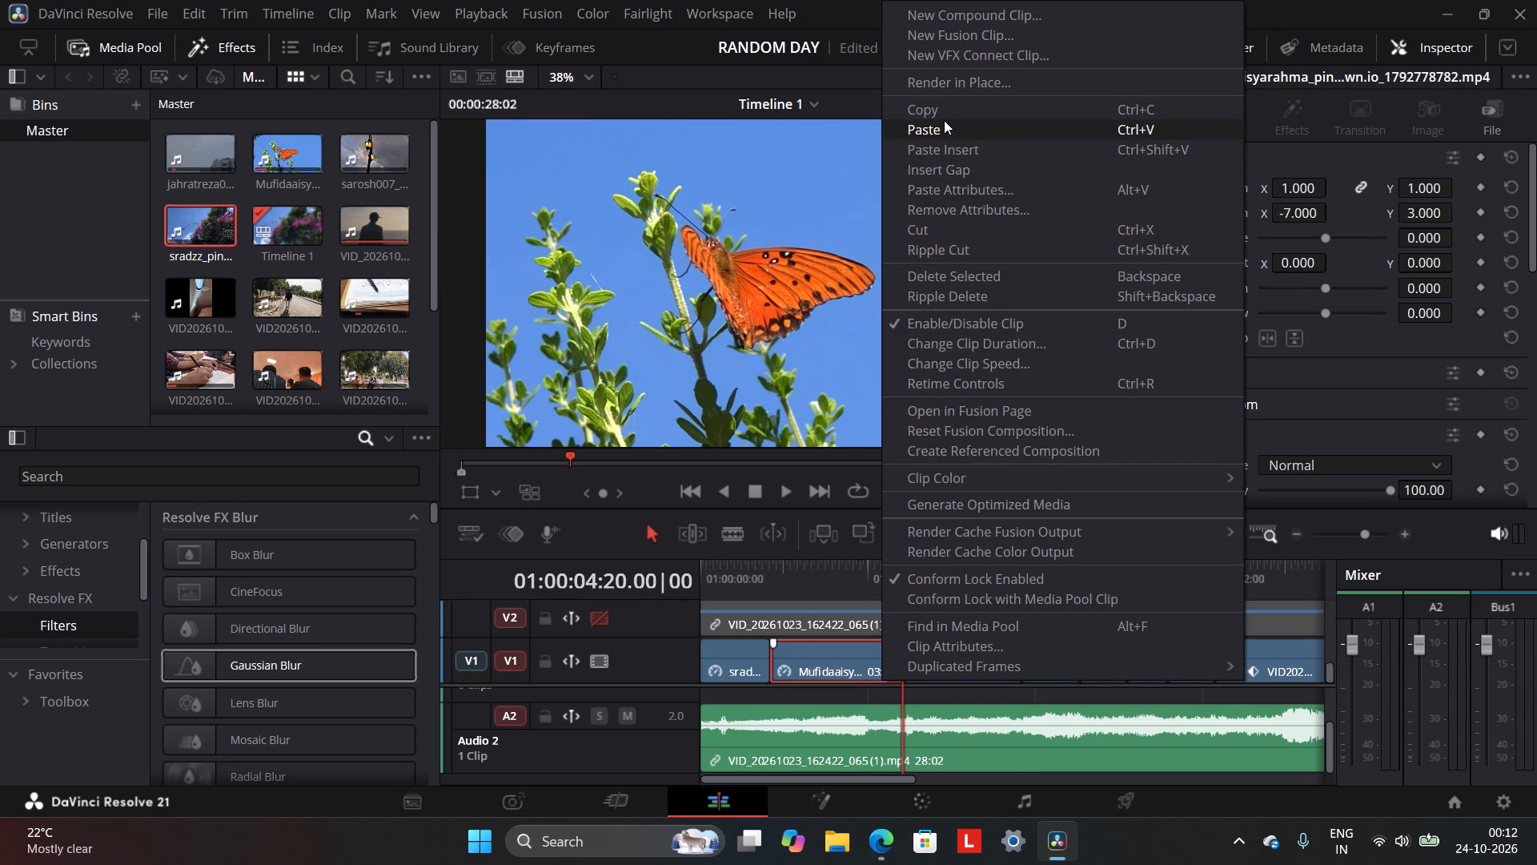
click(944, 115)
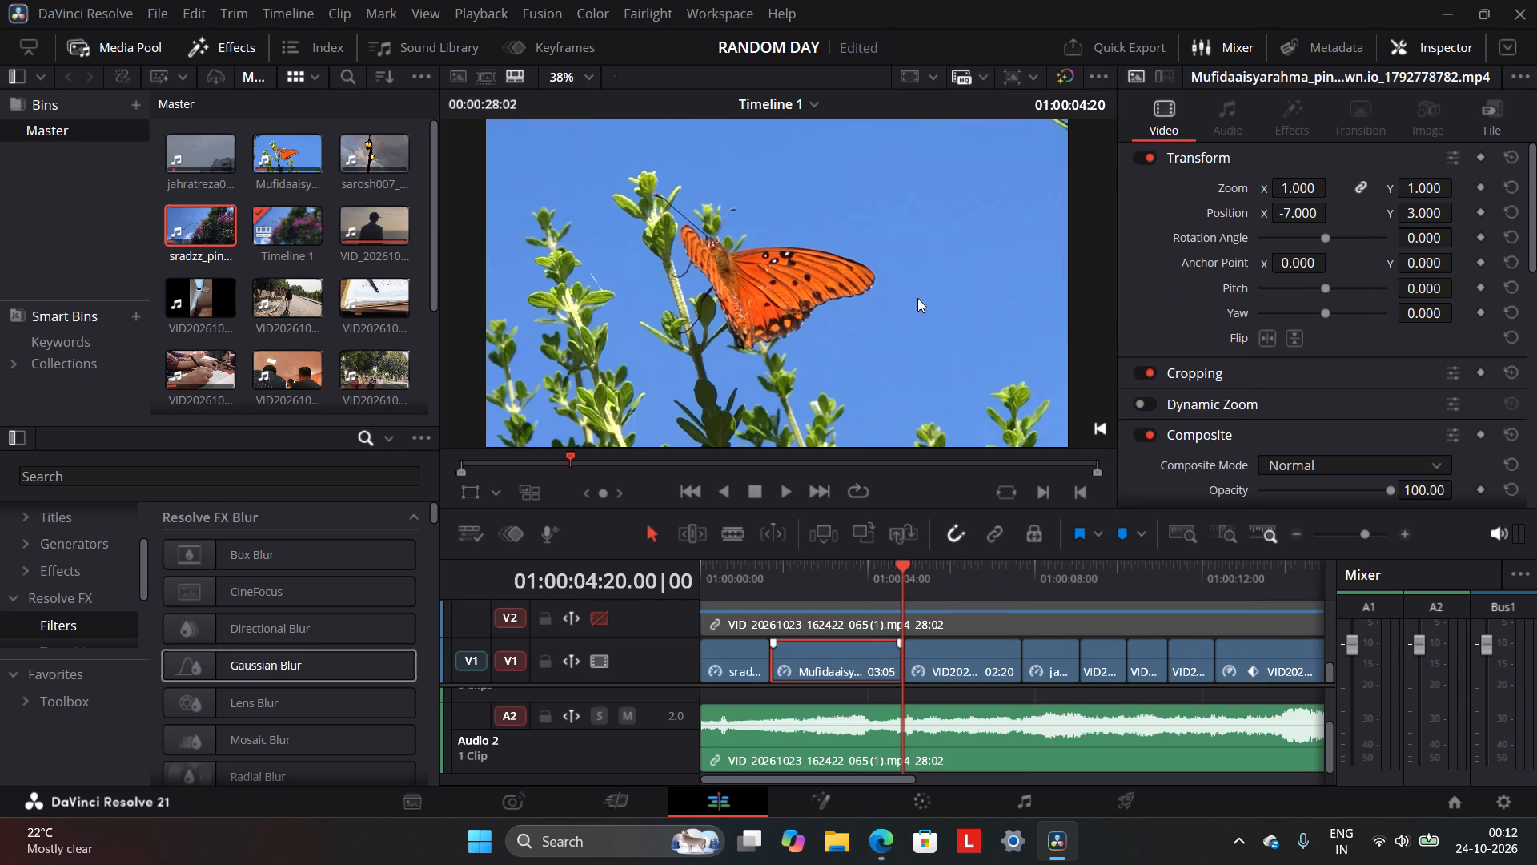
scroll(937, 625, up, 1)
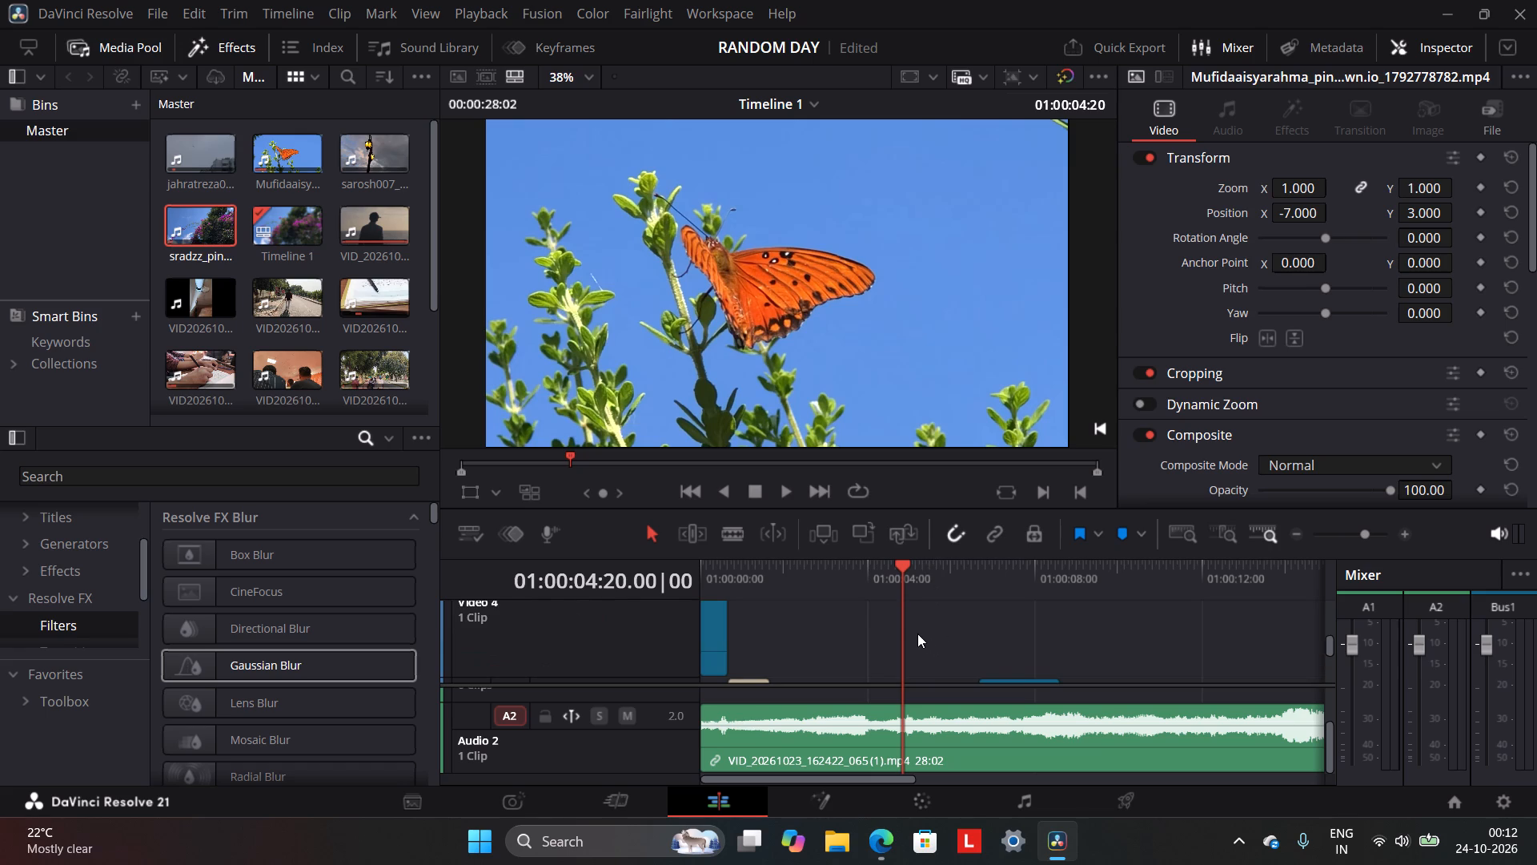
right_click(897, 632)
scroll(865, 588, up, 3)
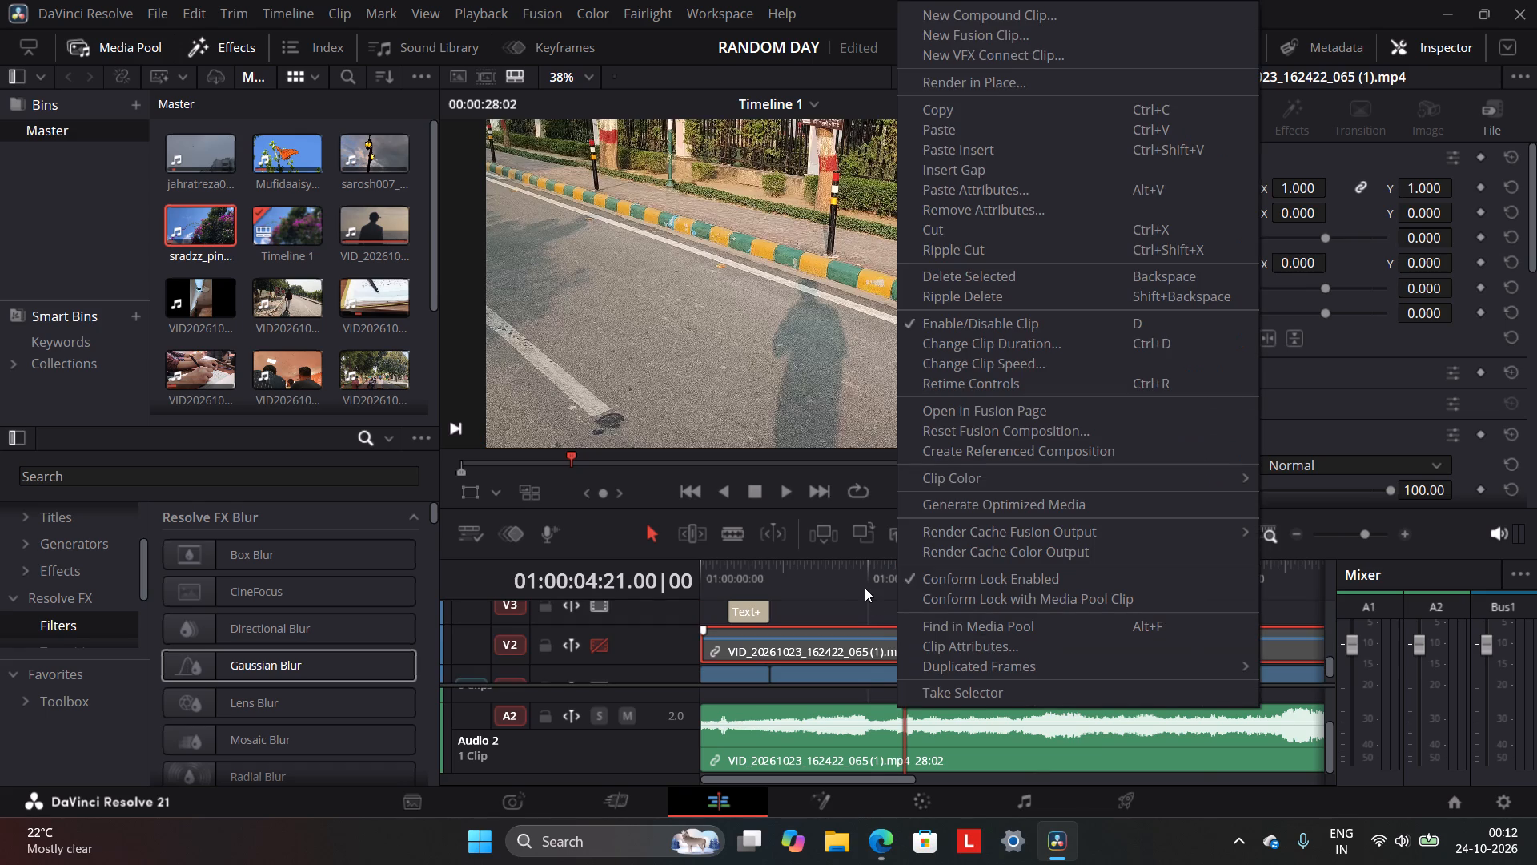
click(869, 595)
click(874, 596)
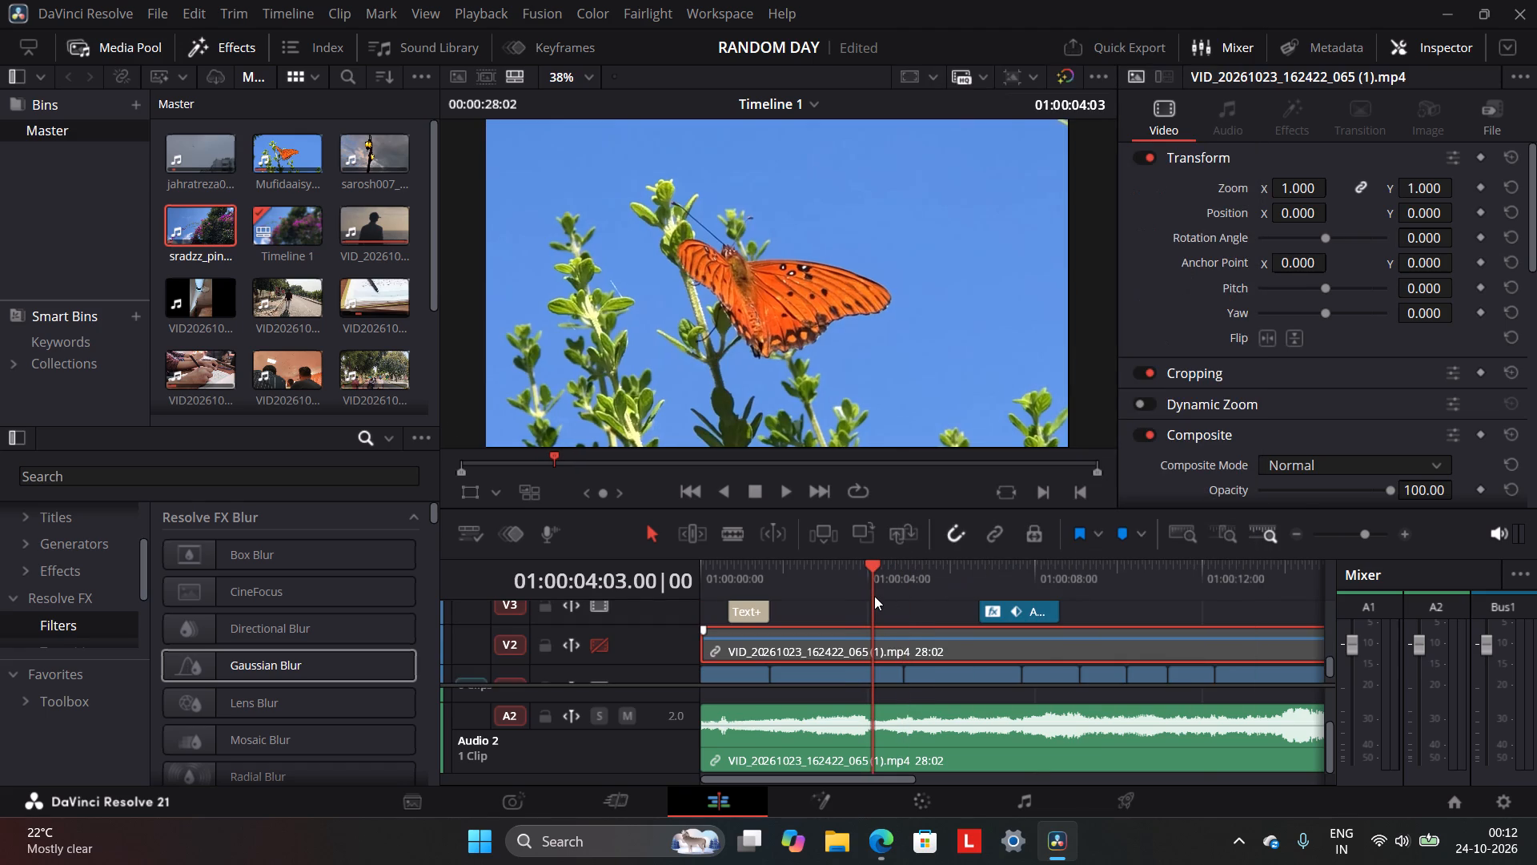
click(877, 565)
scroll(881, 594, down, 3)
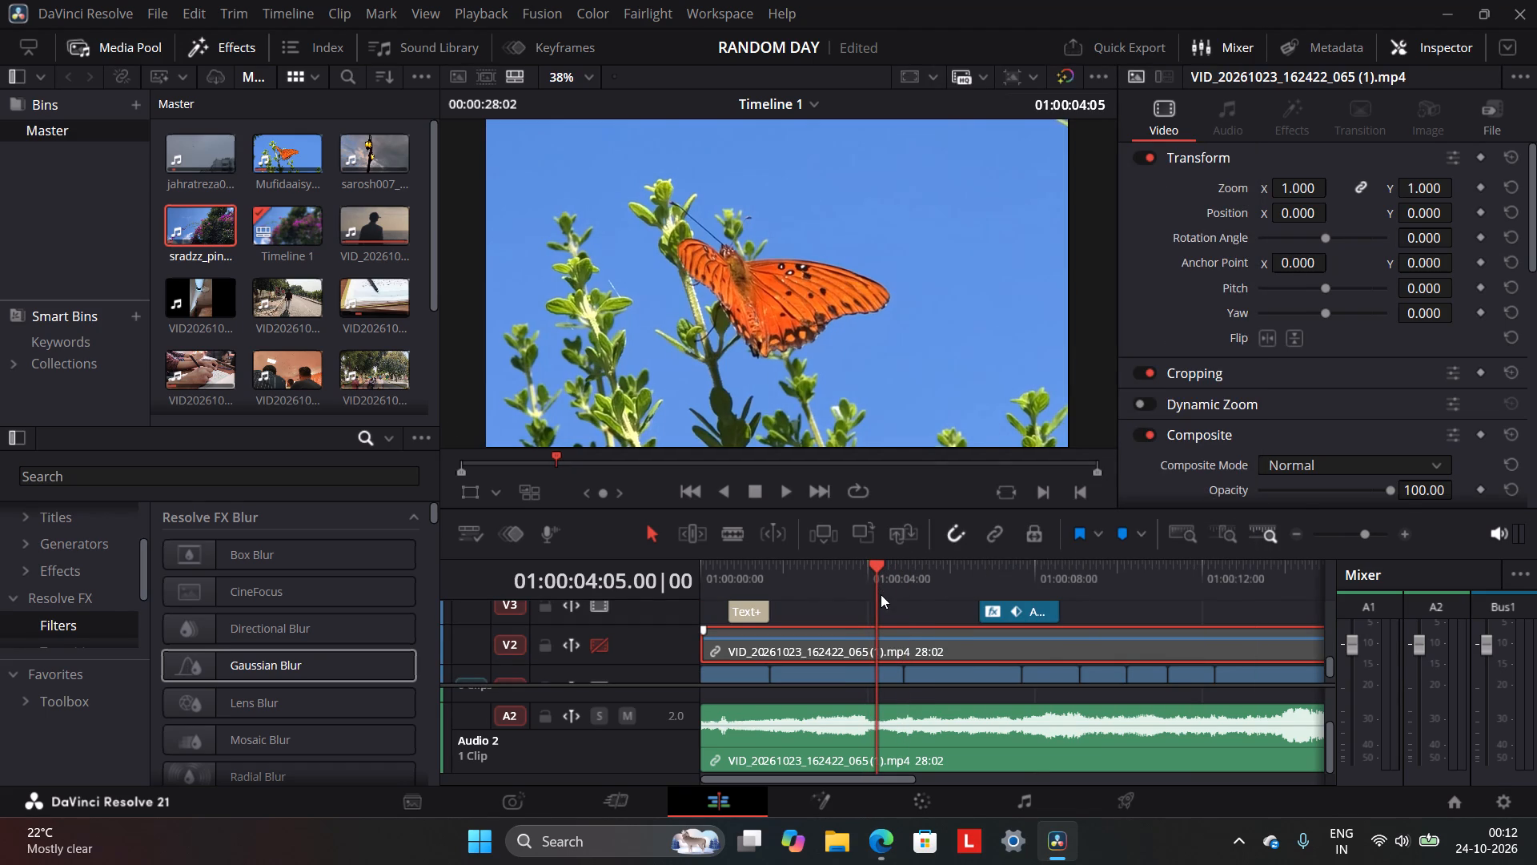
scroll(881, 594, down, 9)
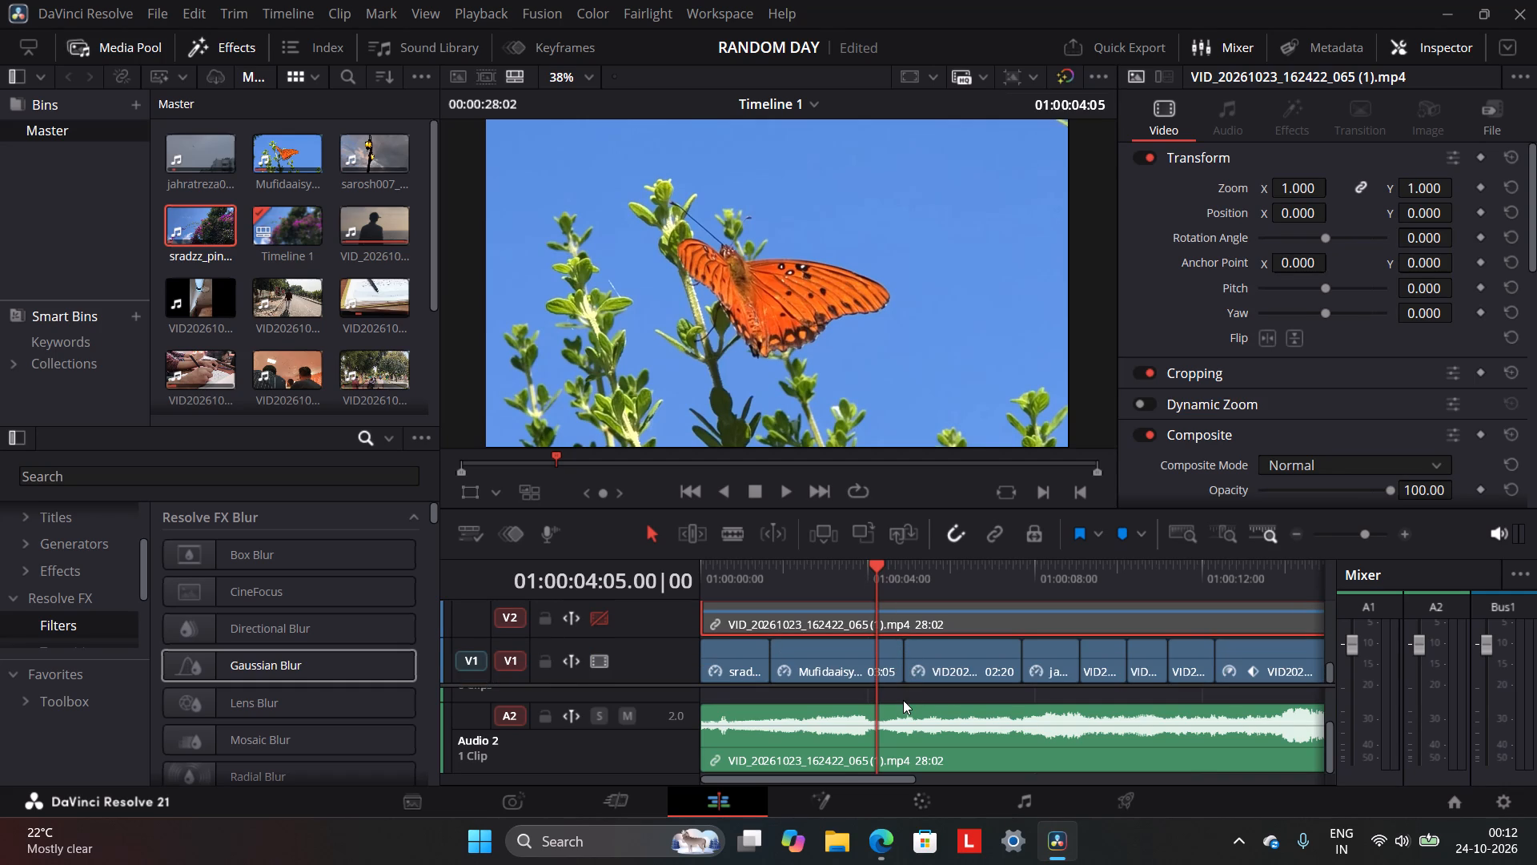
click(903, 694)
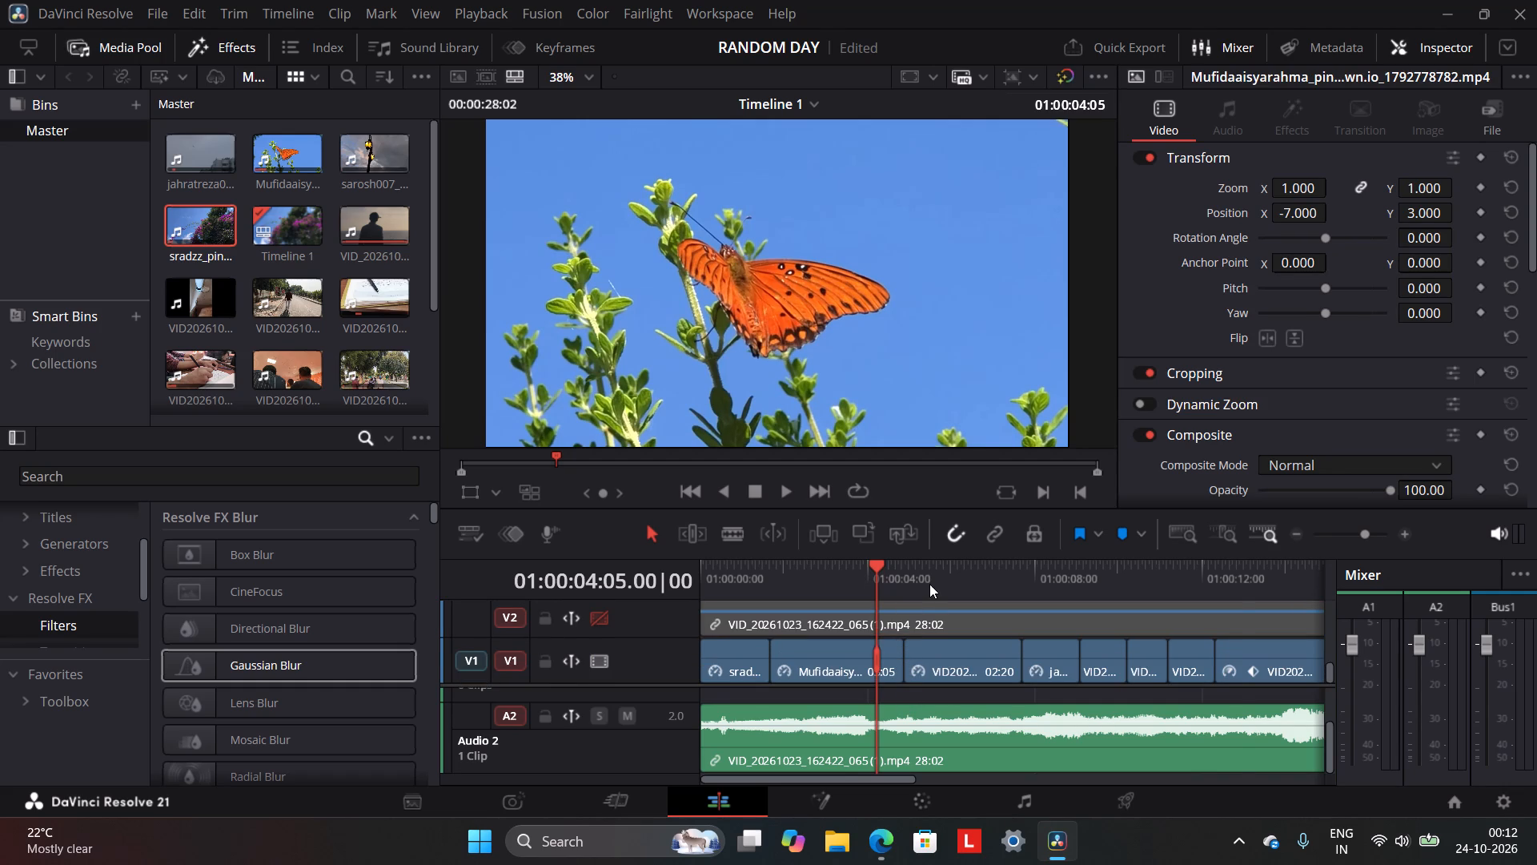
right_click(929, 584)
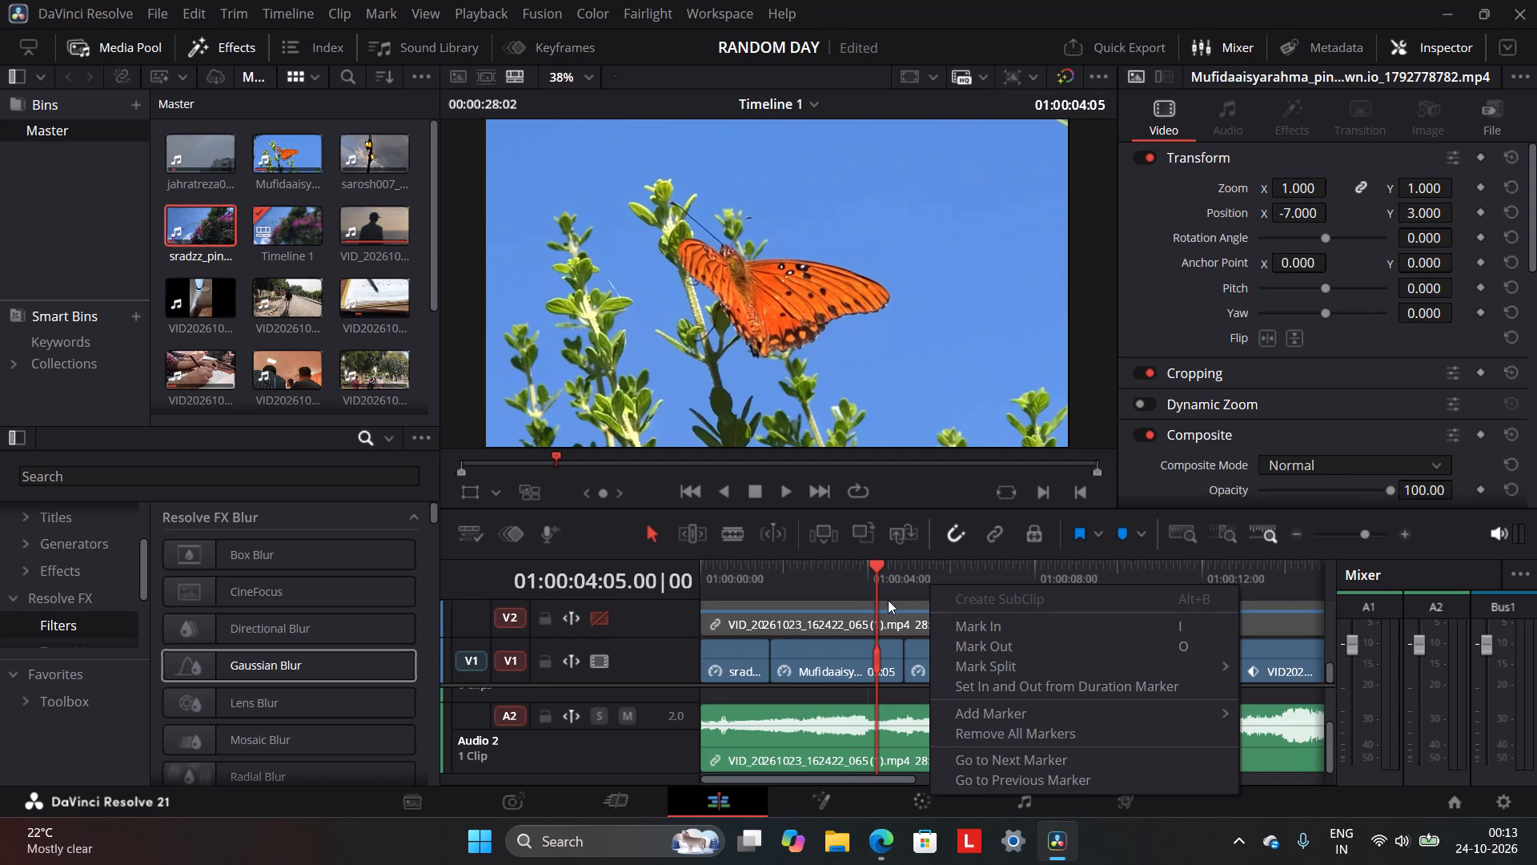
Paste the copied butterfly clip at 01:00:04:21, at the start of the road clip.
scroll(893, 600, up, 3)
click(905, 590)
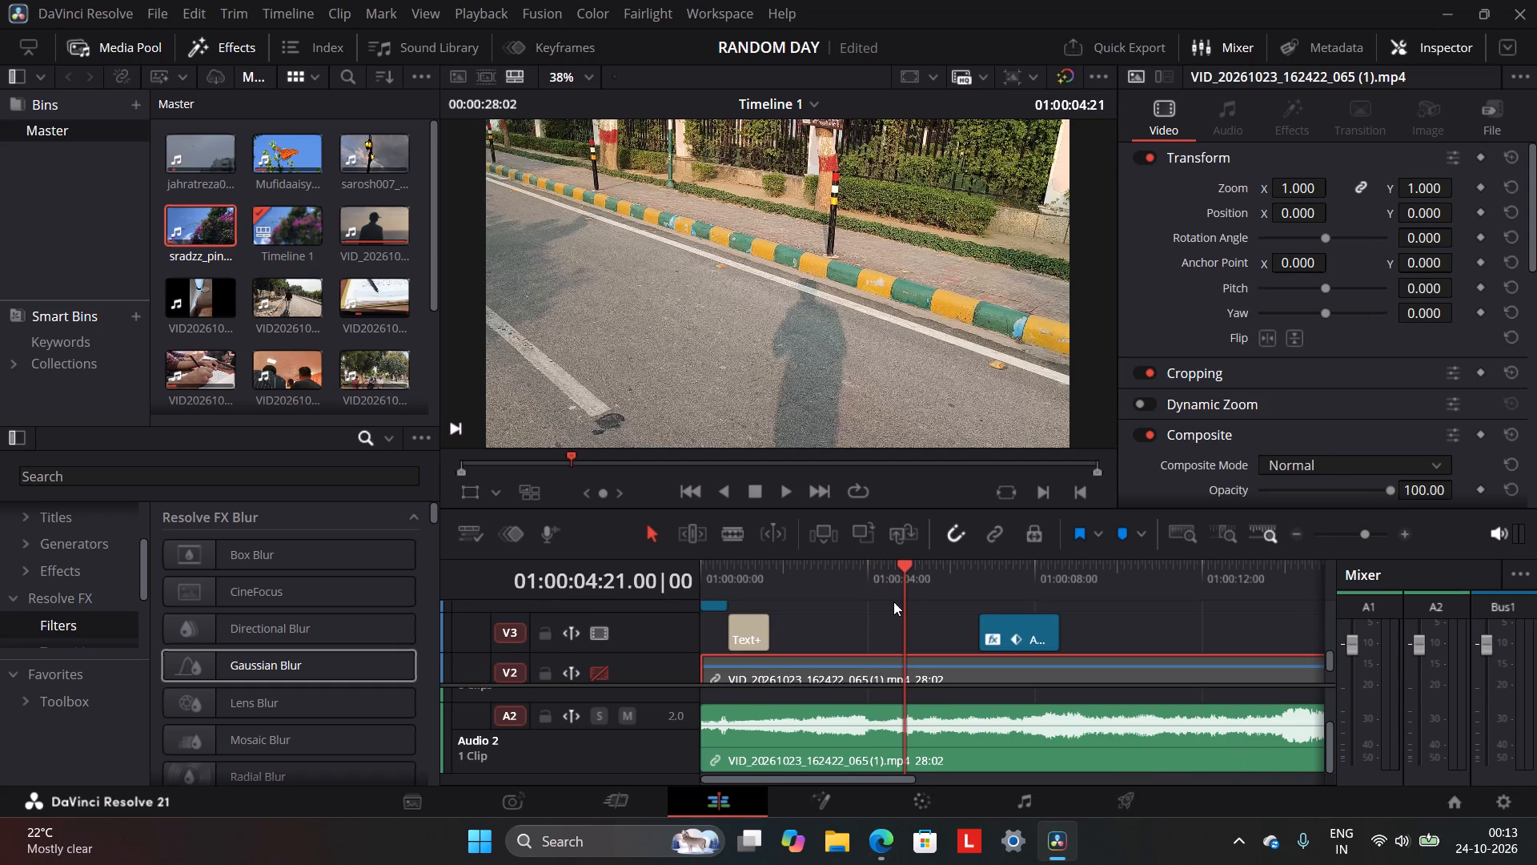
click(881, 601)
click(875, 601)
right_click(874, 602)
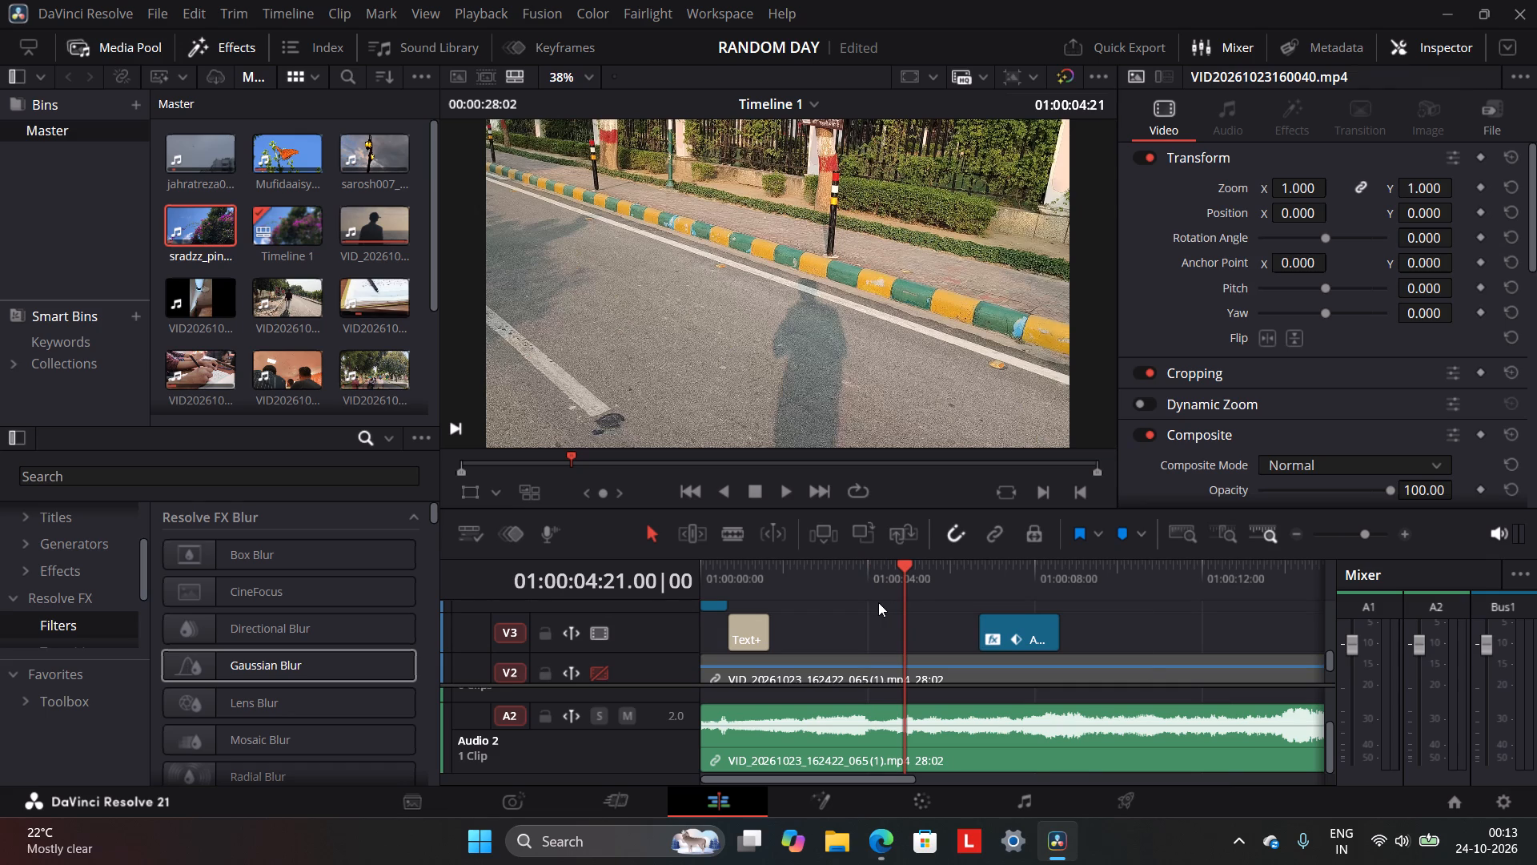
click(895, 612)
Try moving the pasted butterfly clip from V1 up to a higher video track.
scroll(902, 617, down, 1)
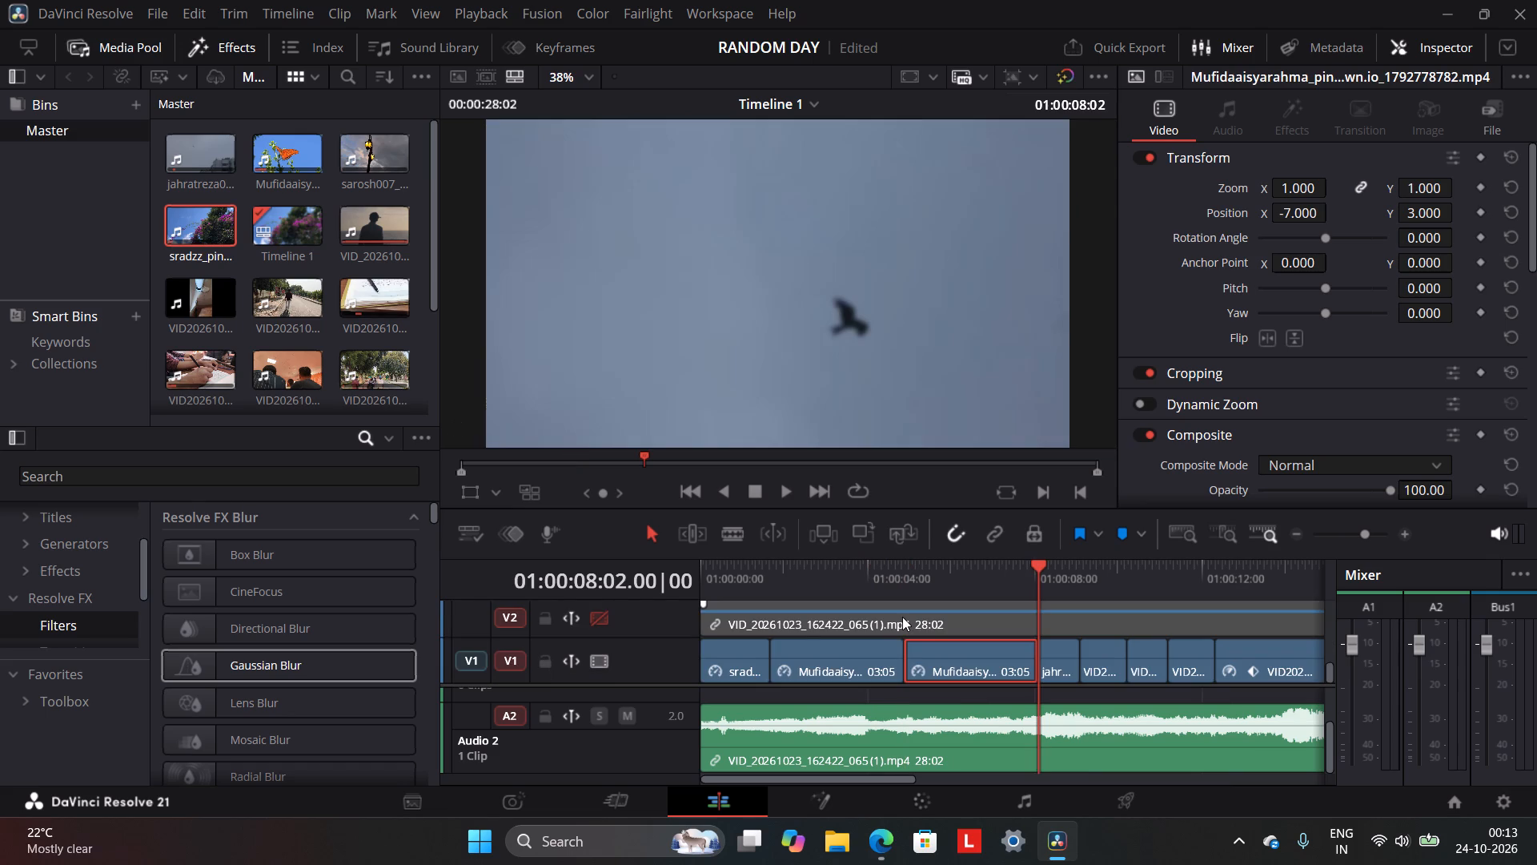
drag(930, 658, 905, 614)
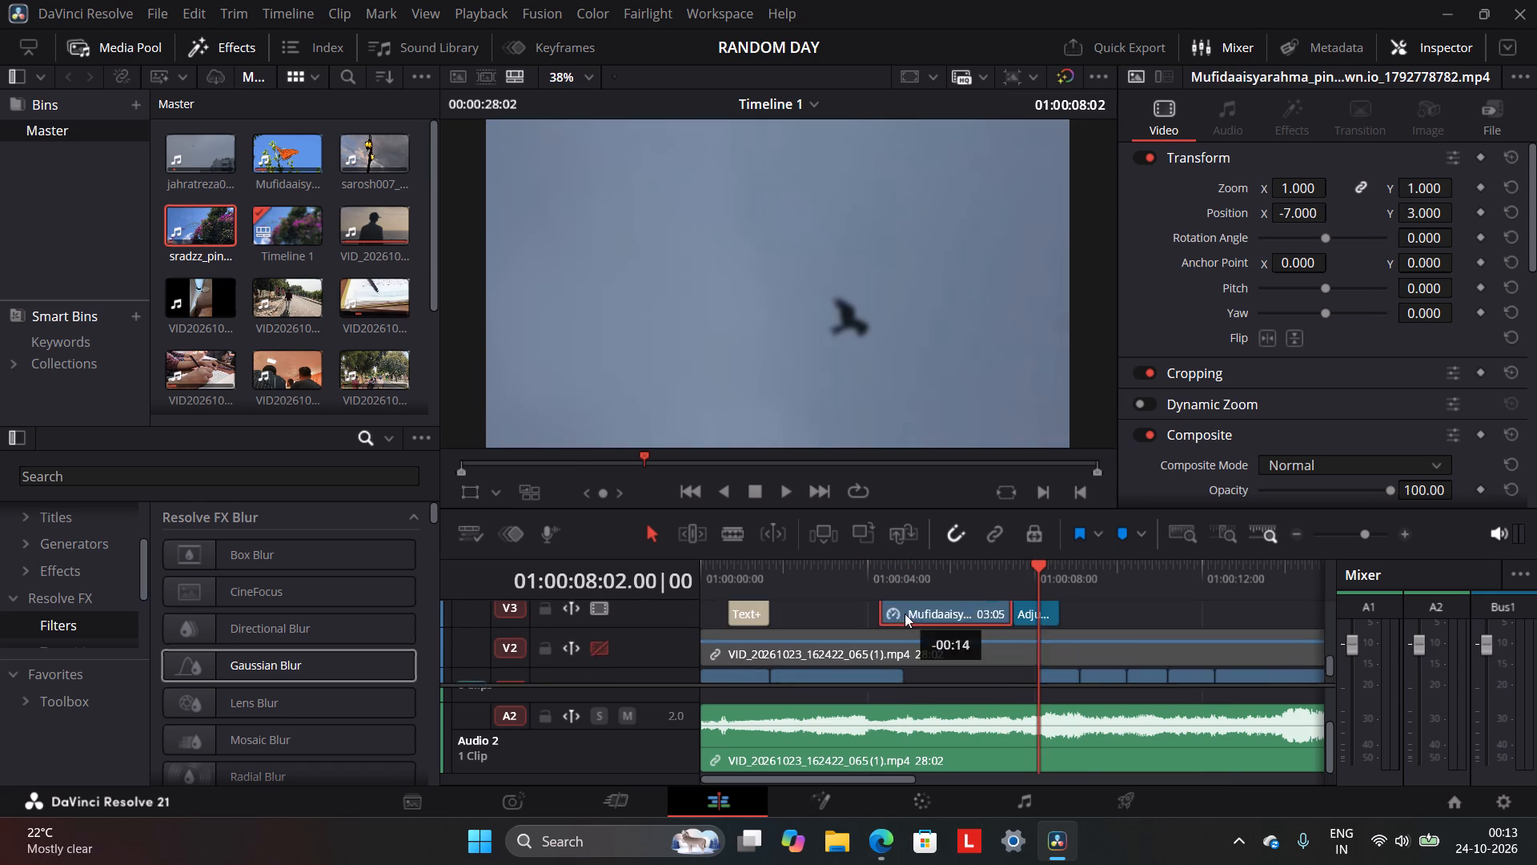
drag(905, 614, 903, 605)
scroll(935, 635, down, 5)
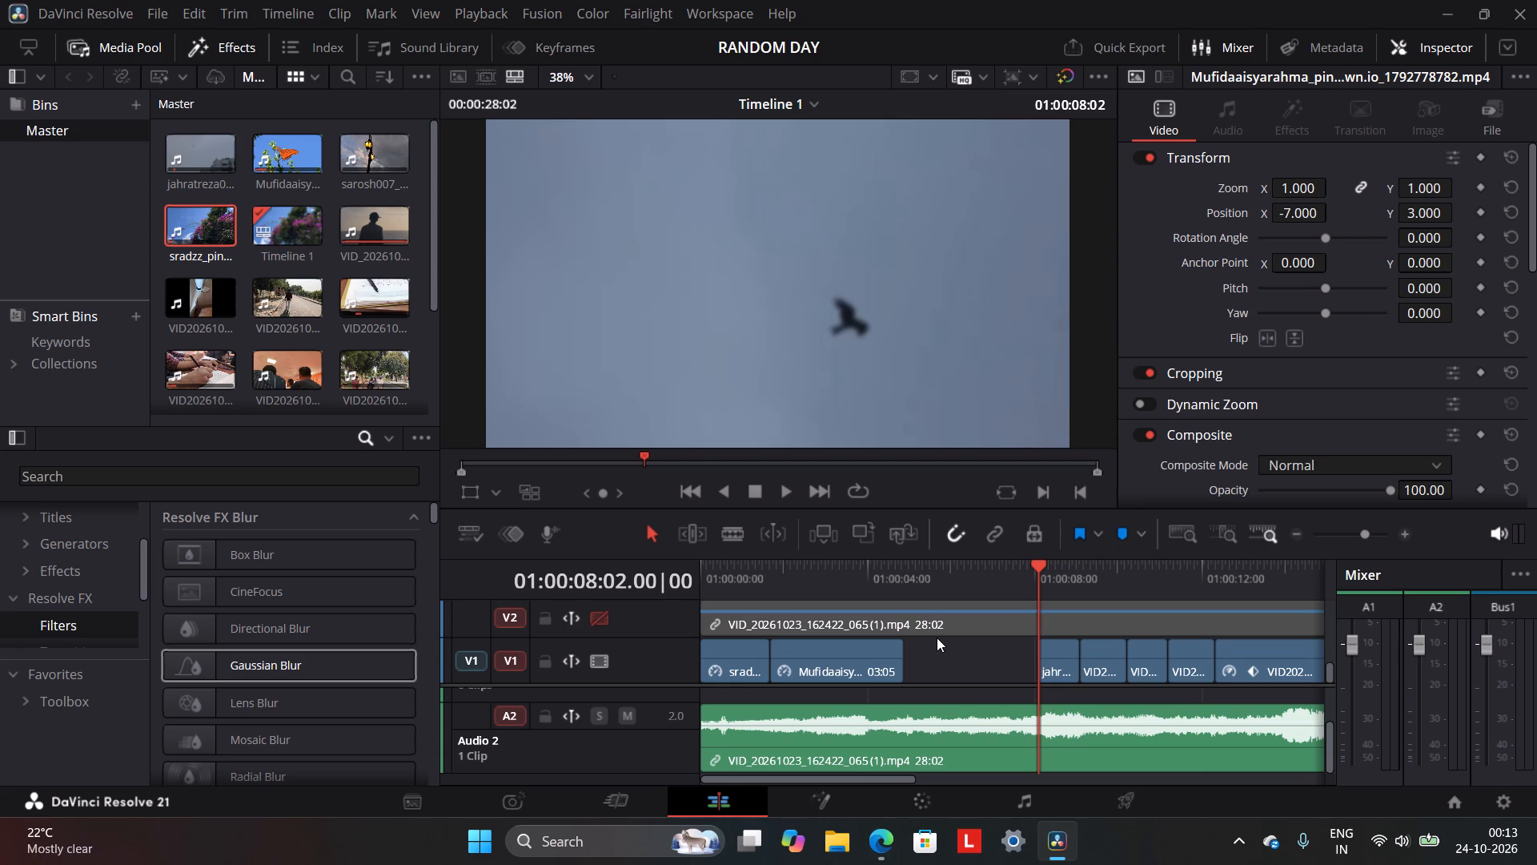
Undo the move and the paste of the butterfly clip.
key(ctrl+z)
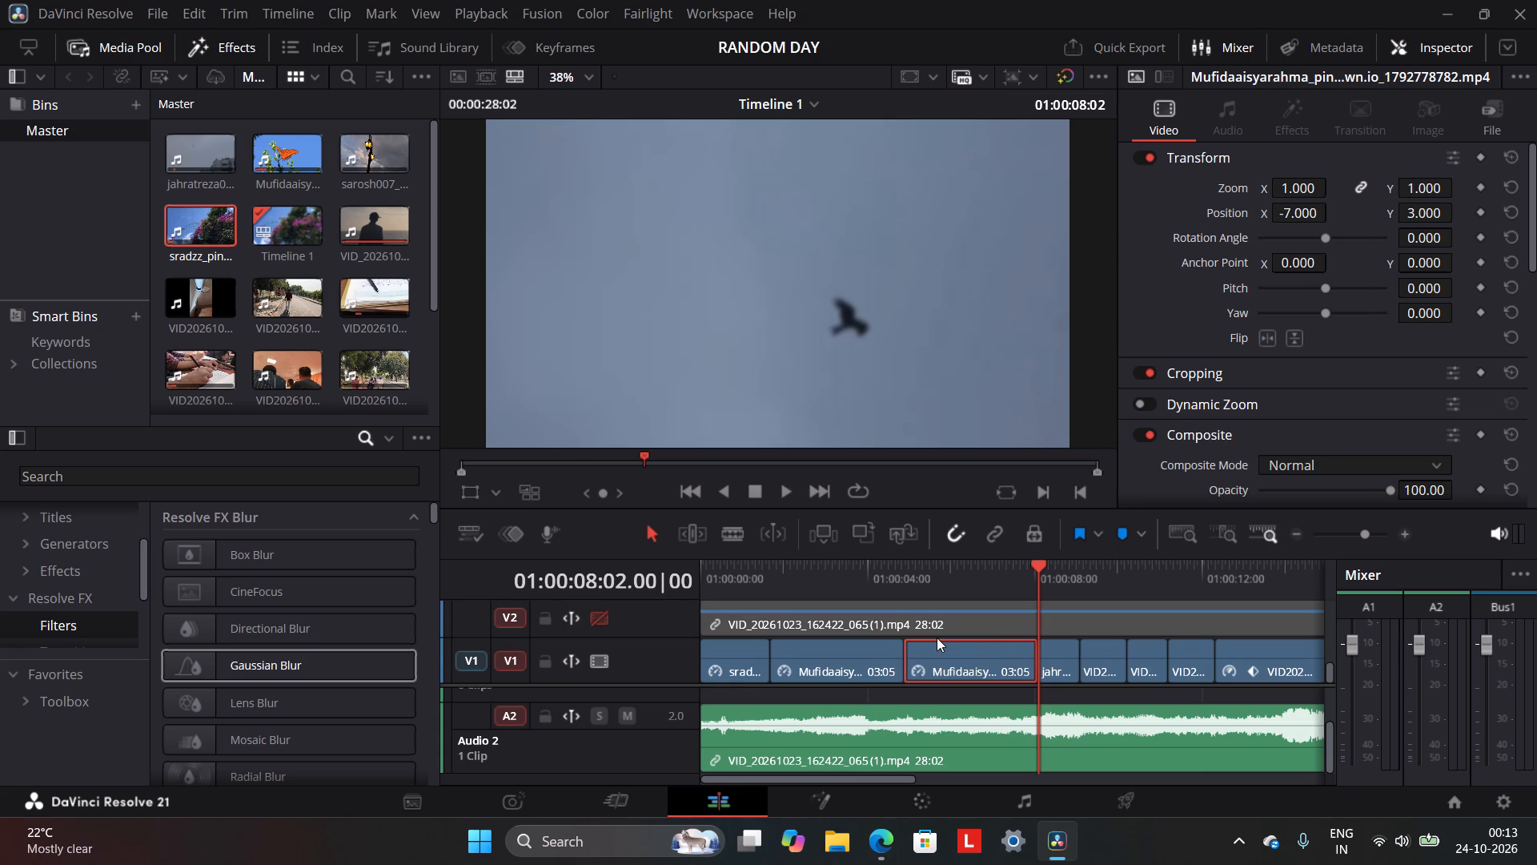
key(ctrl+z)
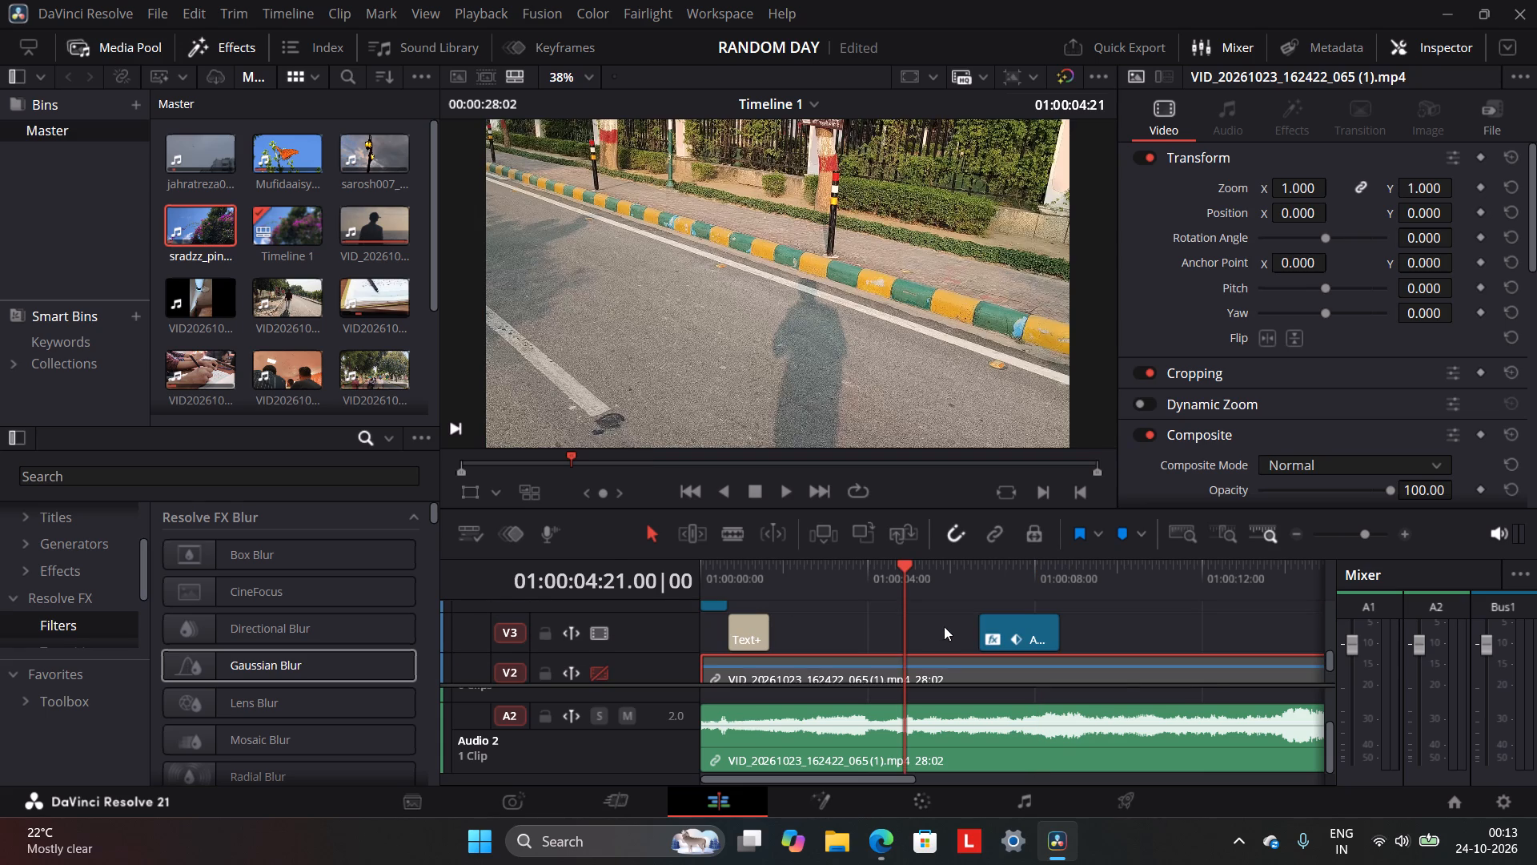
Add a new adjustment clip on V4 over the cut between the butterfly and road clips, with the playhead at 01:00:04:11.
scroll(944, 626, down, 2)
drag(905, 569, 868, 573)
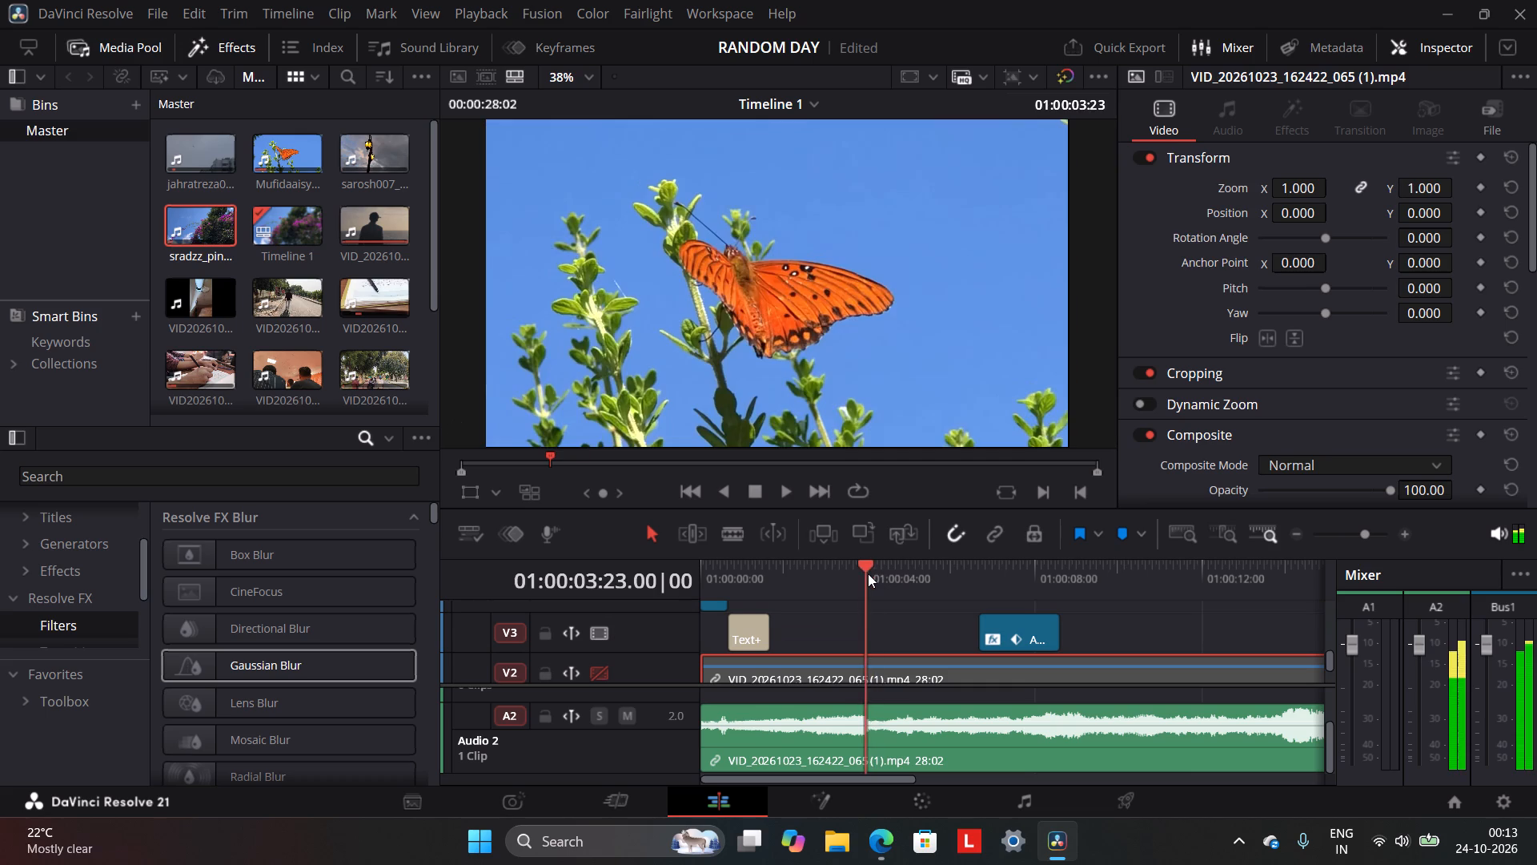
drag(868, 573, 905, 578)
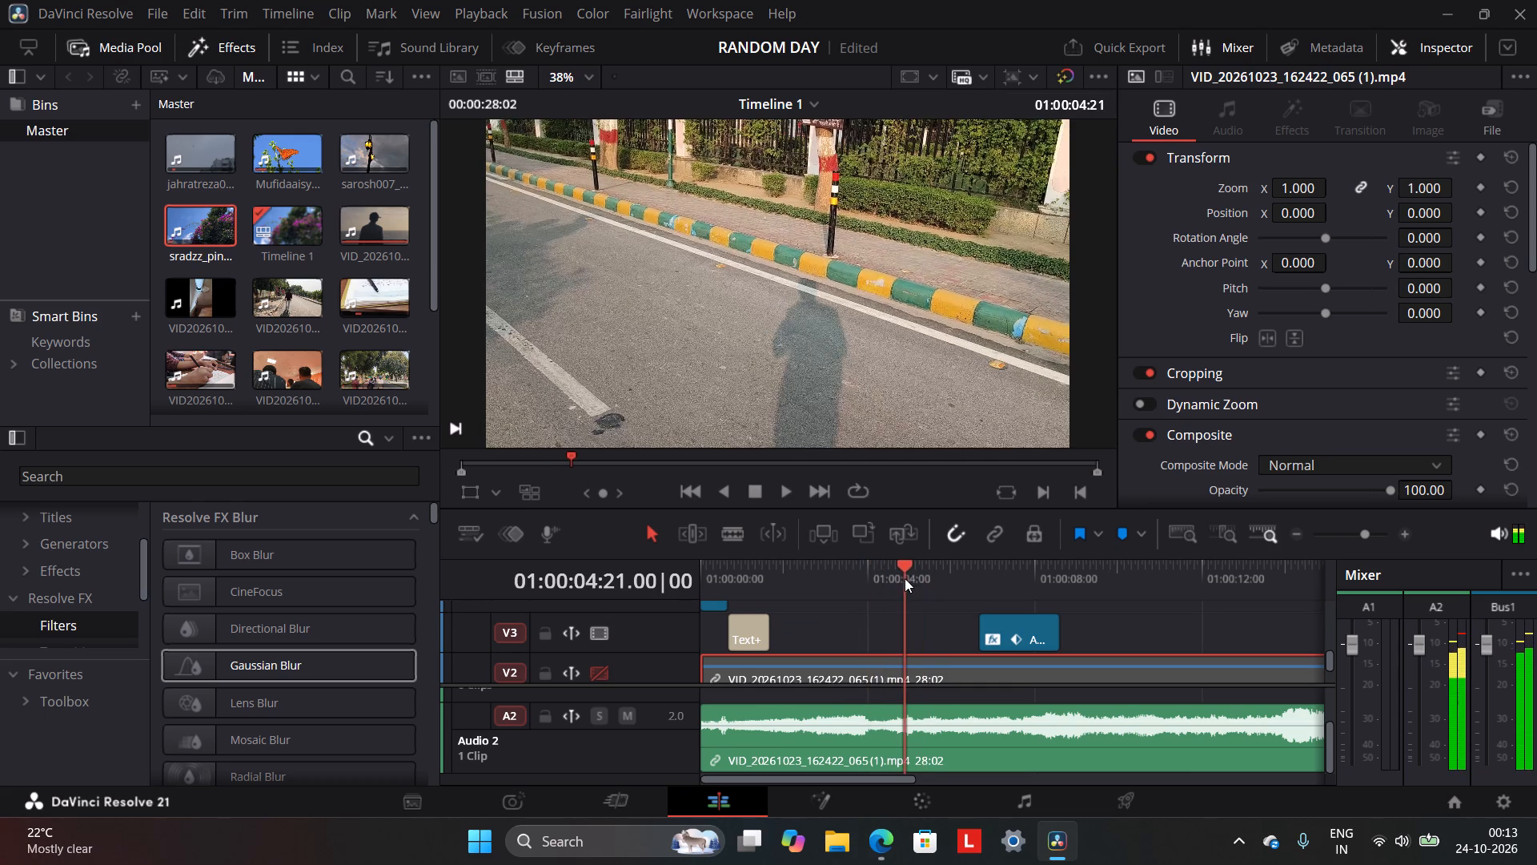
drag(905, 578, 894, 581)
scroll(900, 579, down, 7)
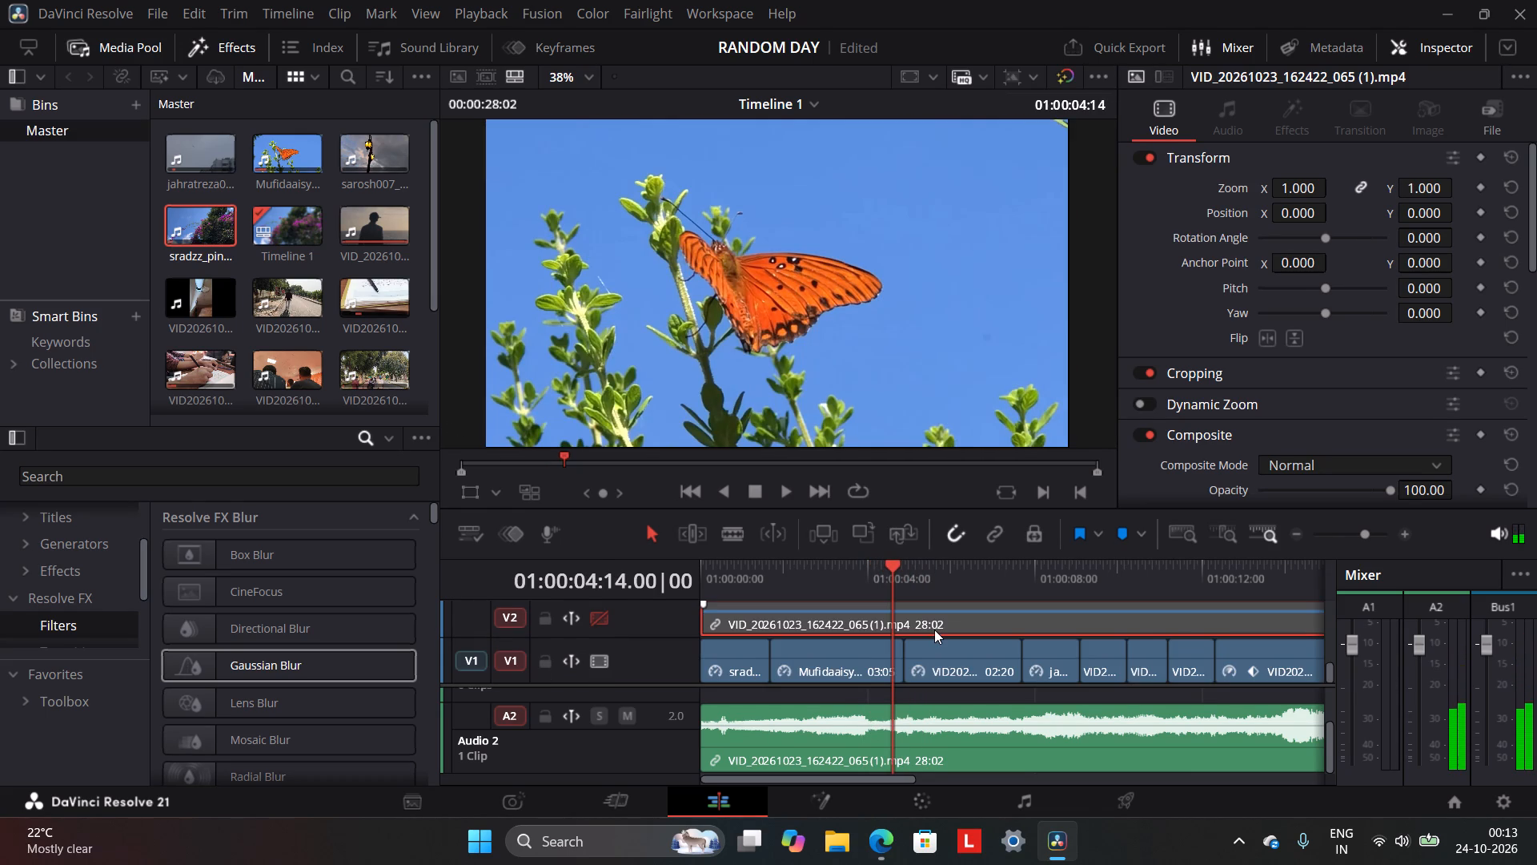
click(886, 562)
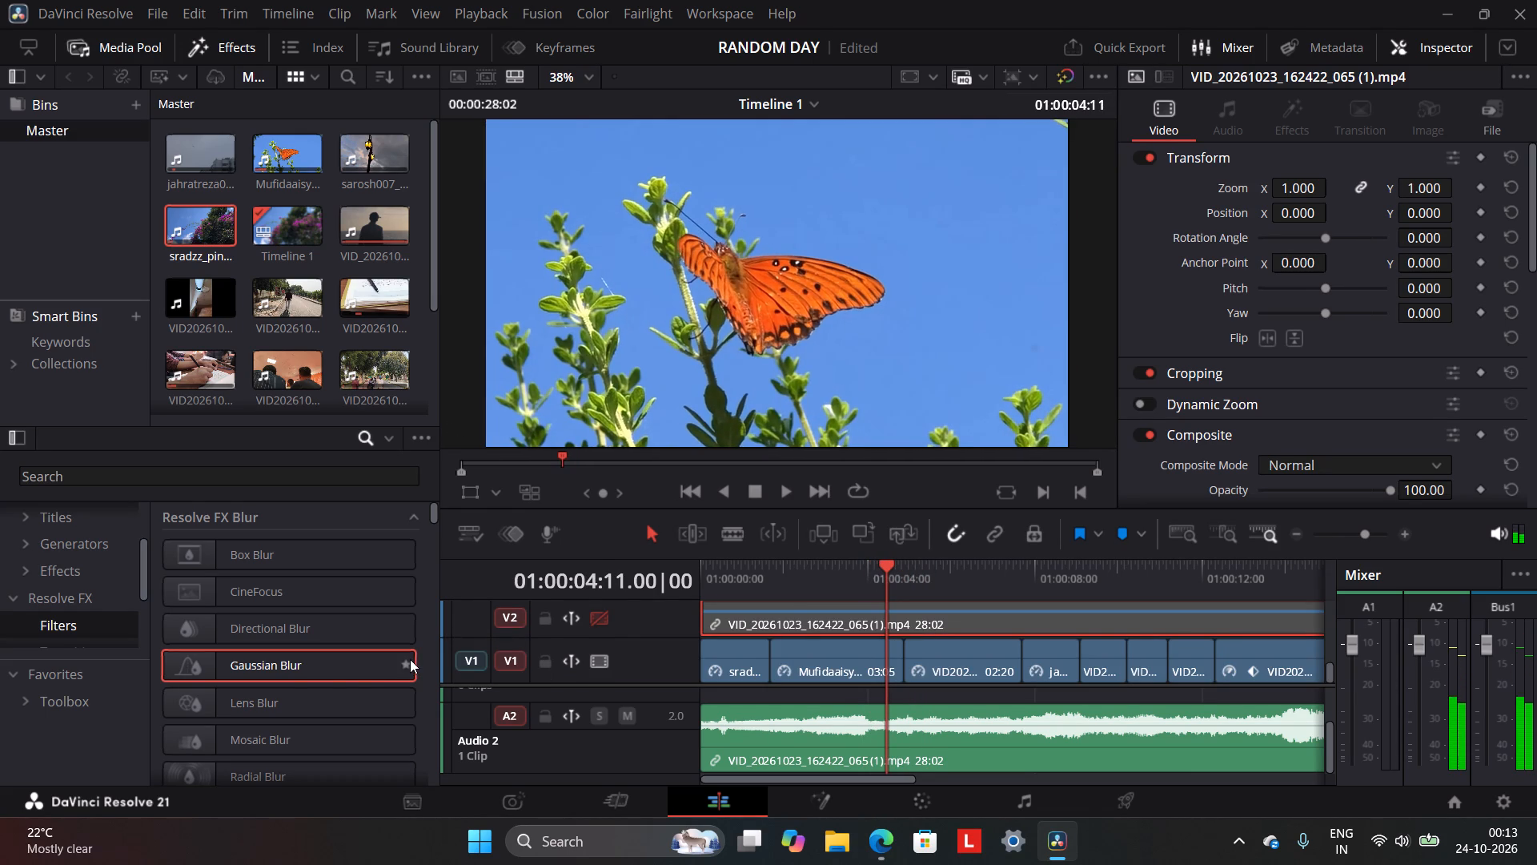
click(82, 579)
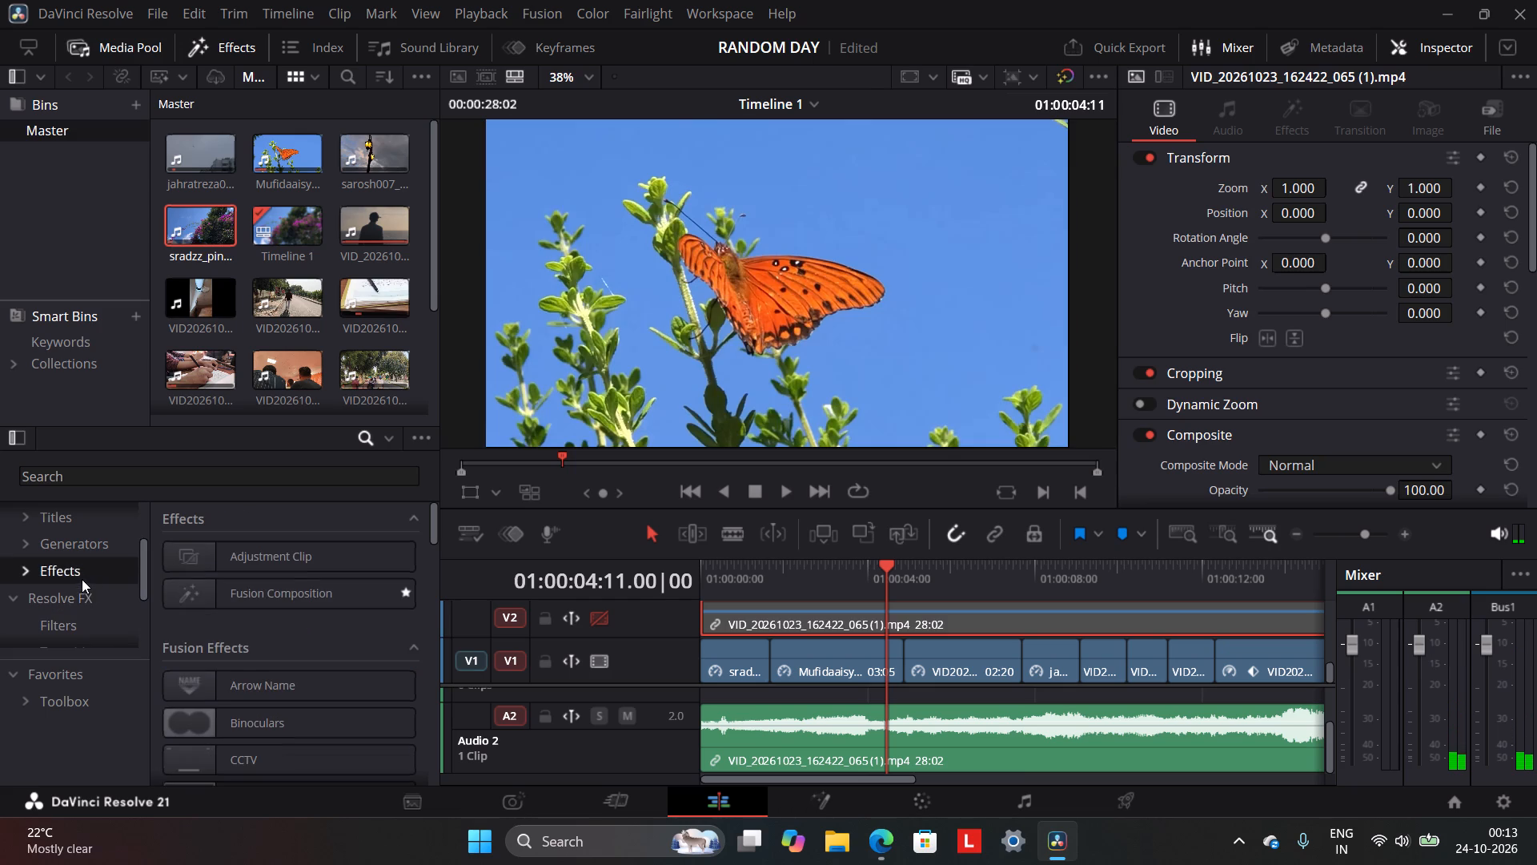
drag(259, 565, 892, 648)
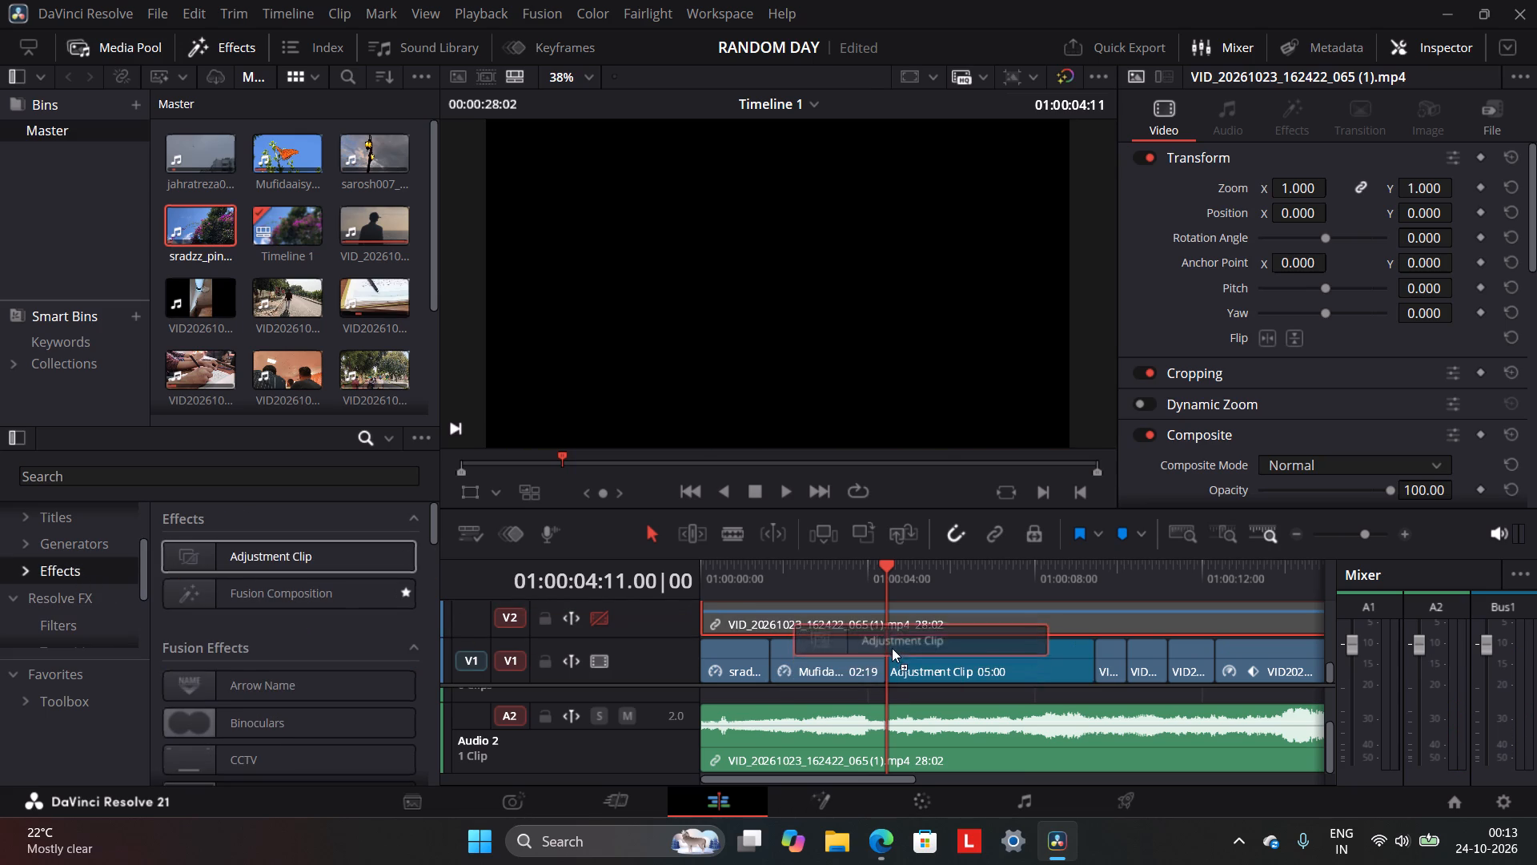
drag(892, 648, 873, 600)
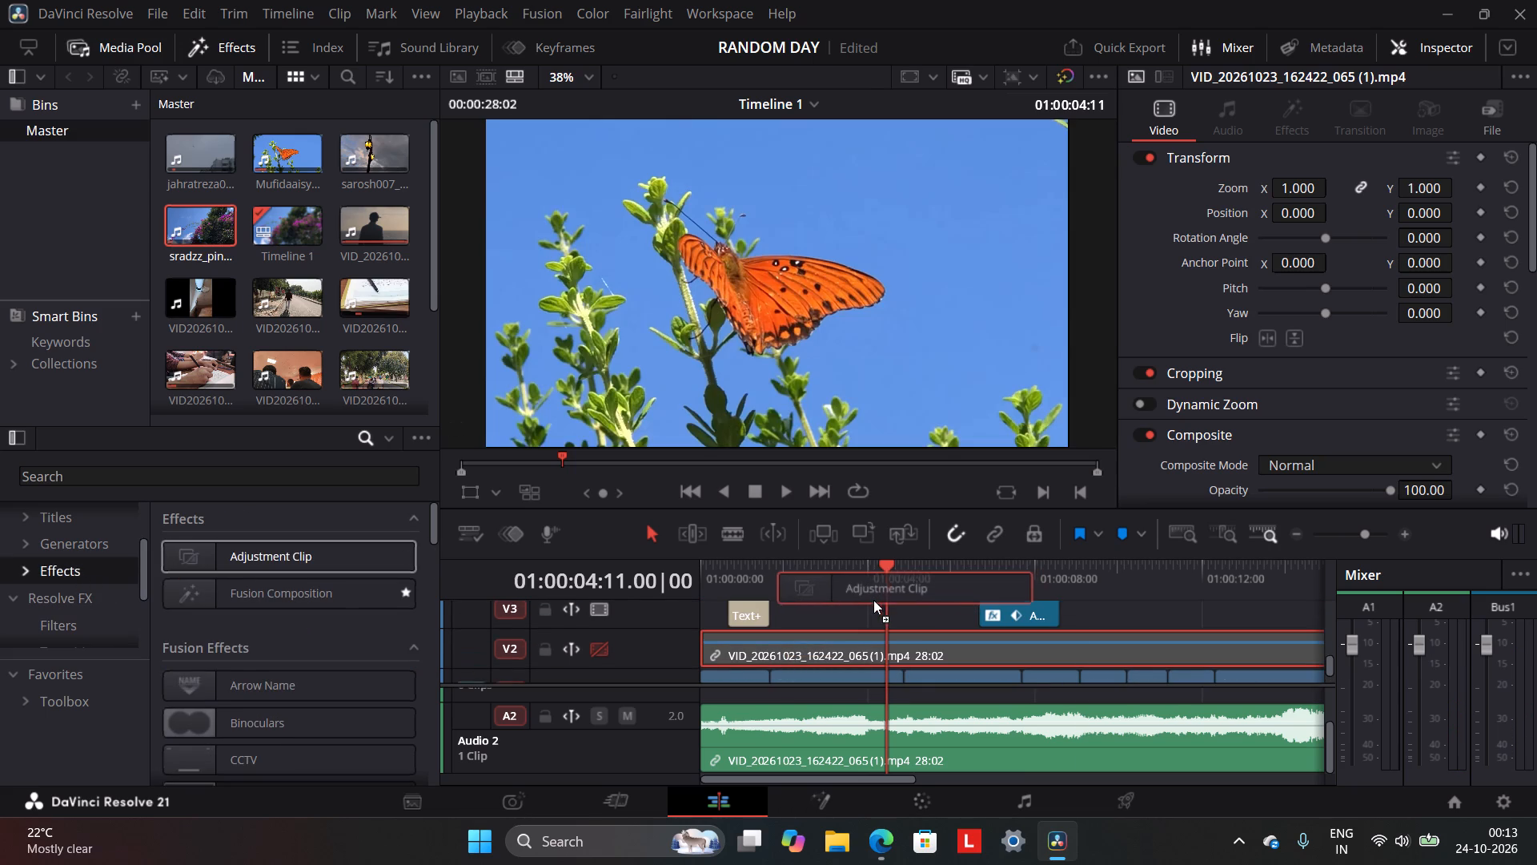
drag(873, 600, 861, 580)
Trim both ends of the new V4 adjustment clip to about one second around the butterfly and road cut.
scroll(920, 635, up, 1)
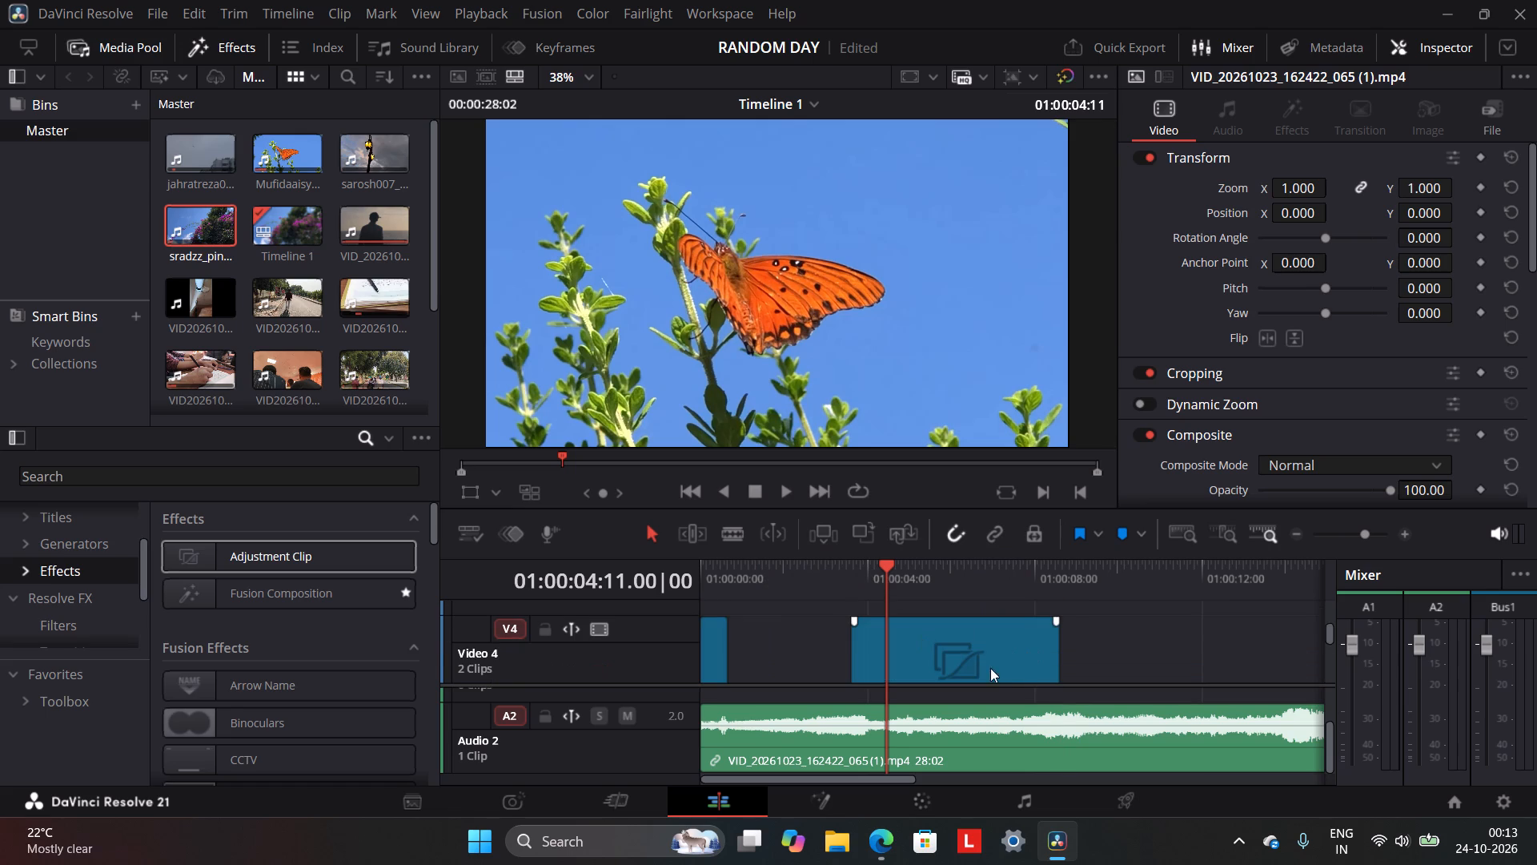
click(1037, 663)
drag(1053, 661, 1006, 661)
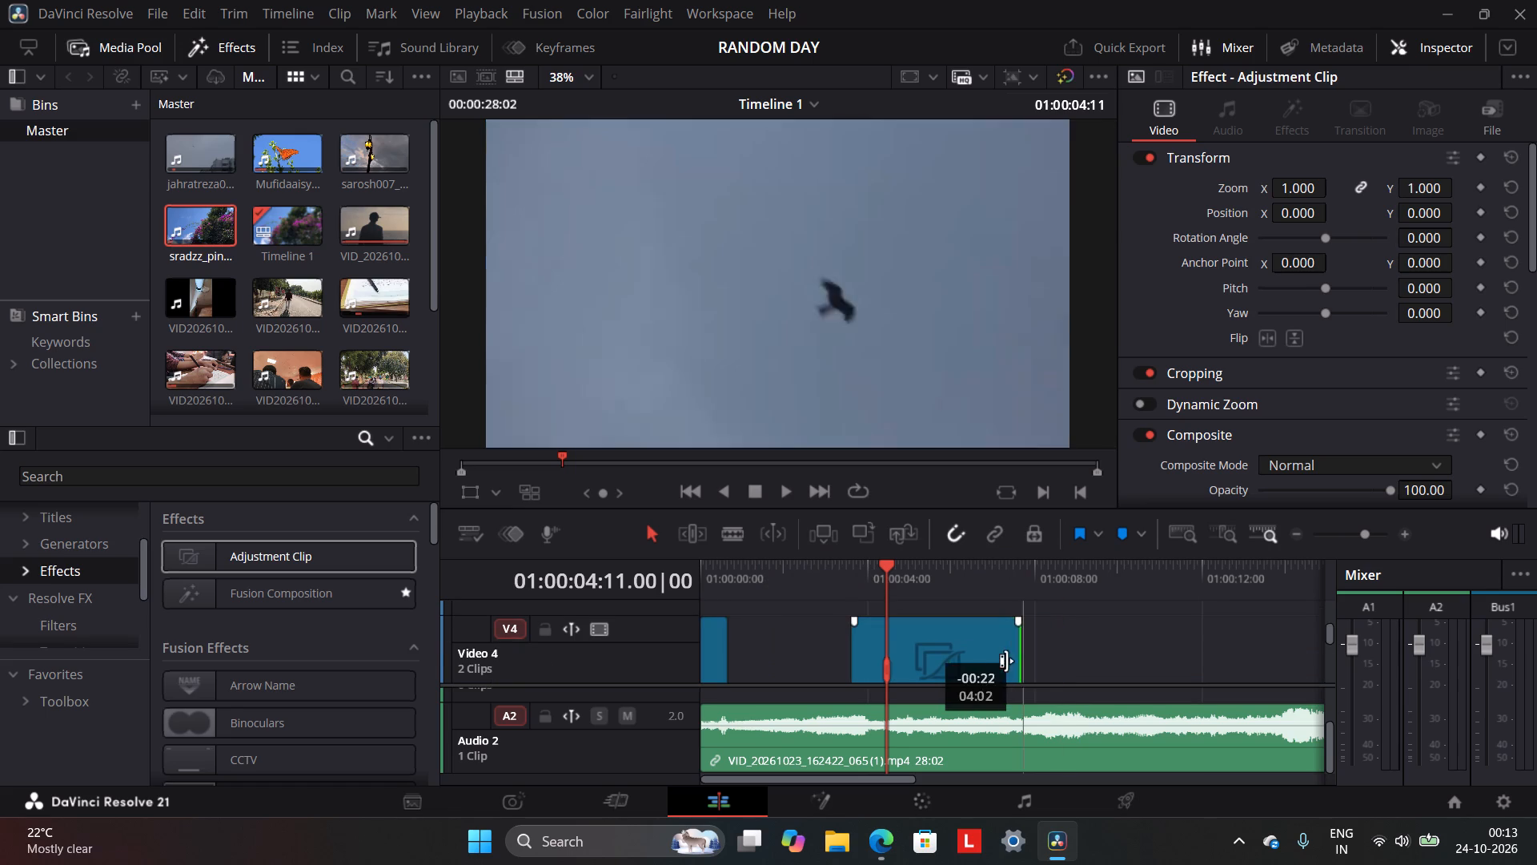
drag(1006, 661, 913, 671)
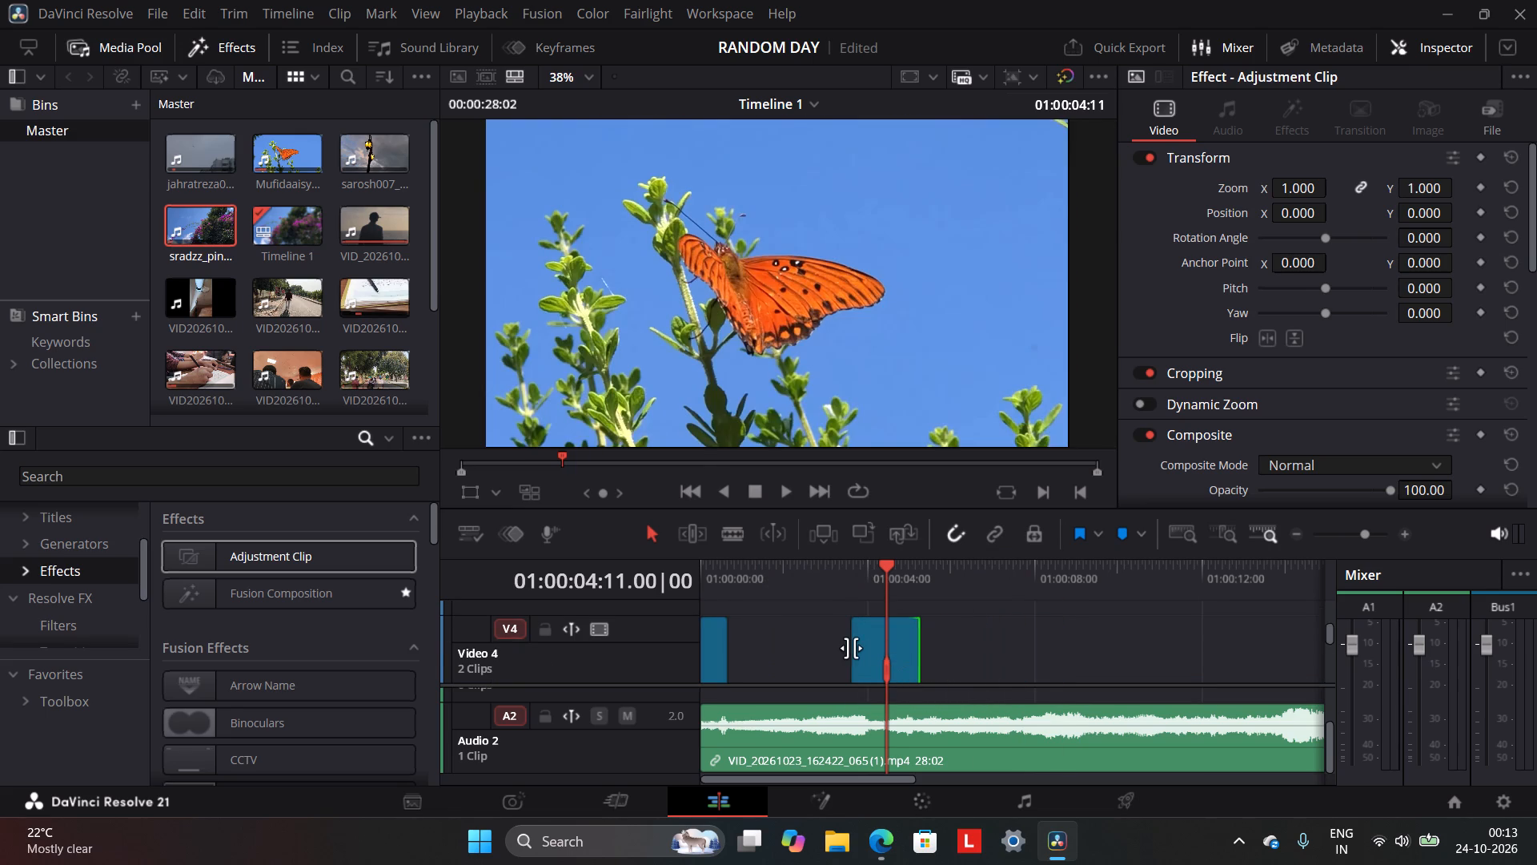
drag(851, 648, 881, 649)
scroll(902, 649, down, 1)
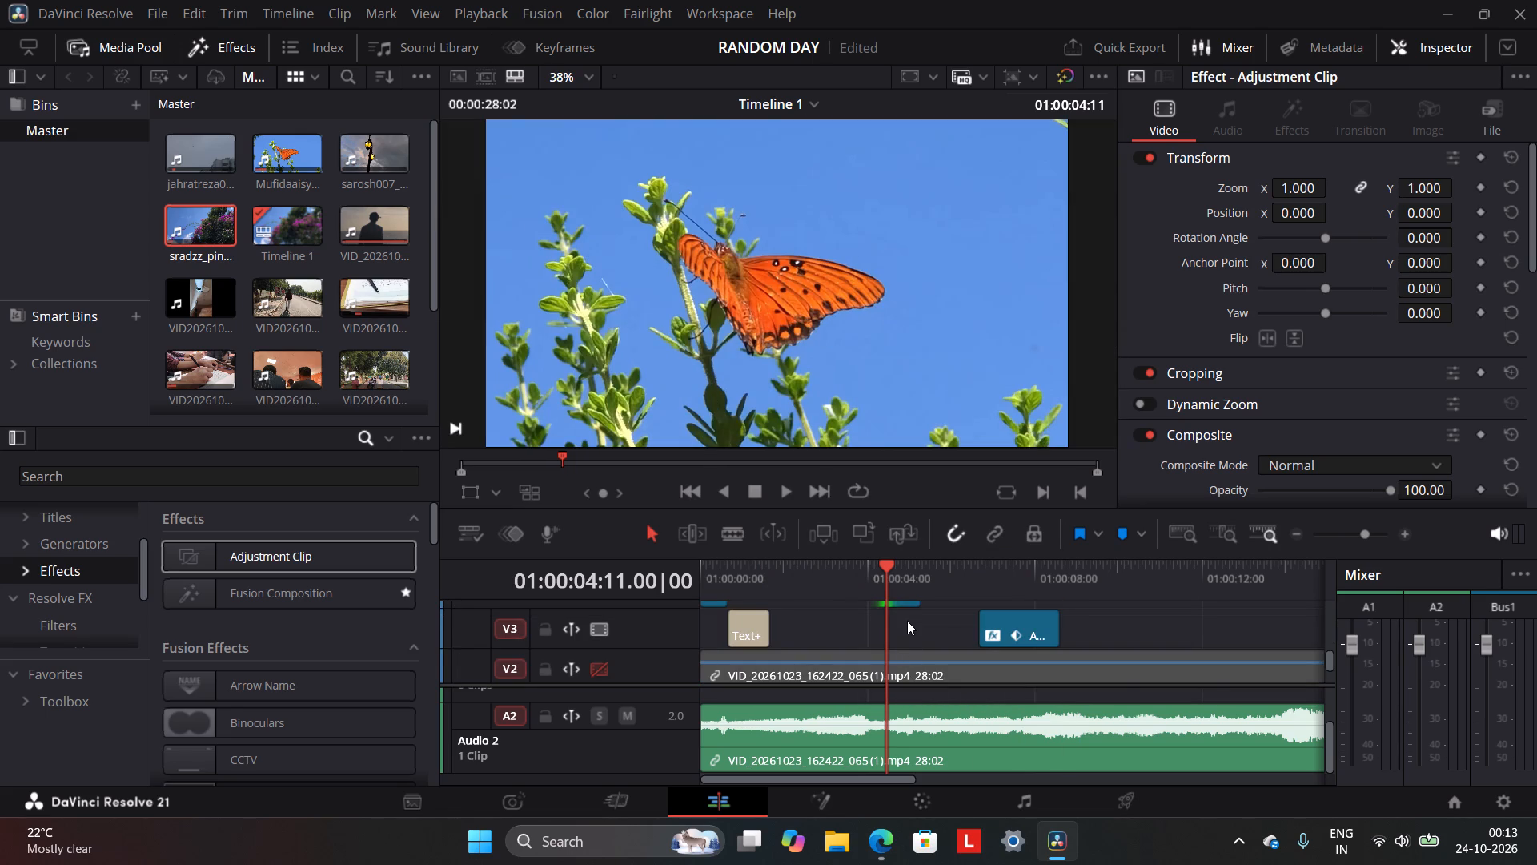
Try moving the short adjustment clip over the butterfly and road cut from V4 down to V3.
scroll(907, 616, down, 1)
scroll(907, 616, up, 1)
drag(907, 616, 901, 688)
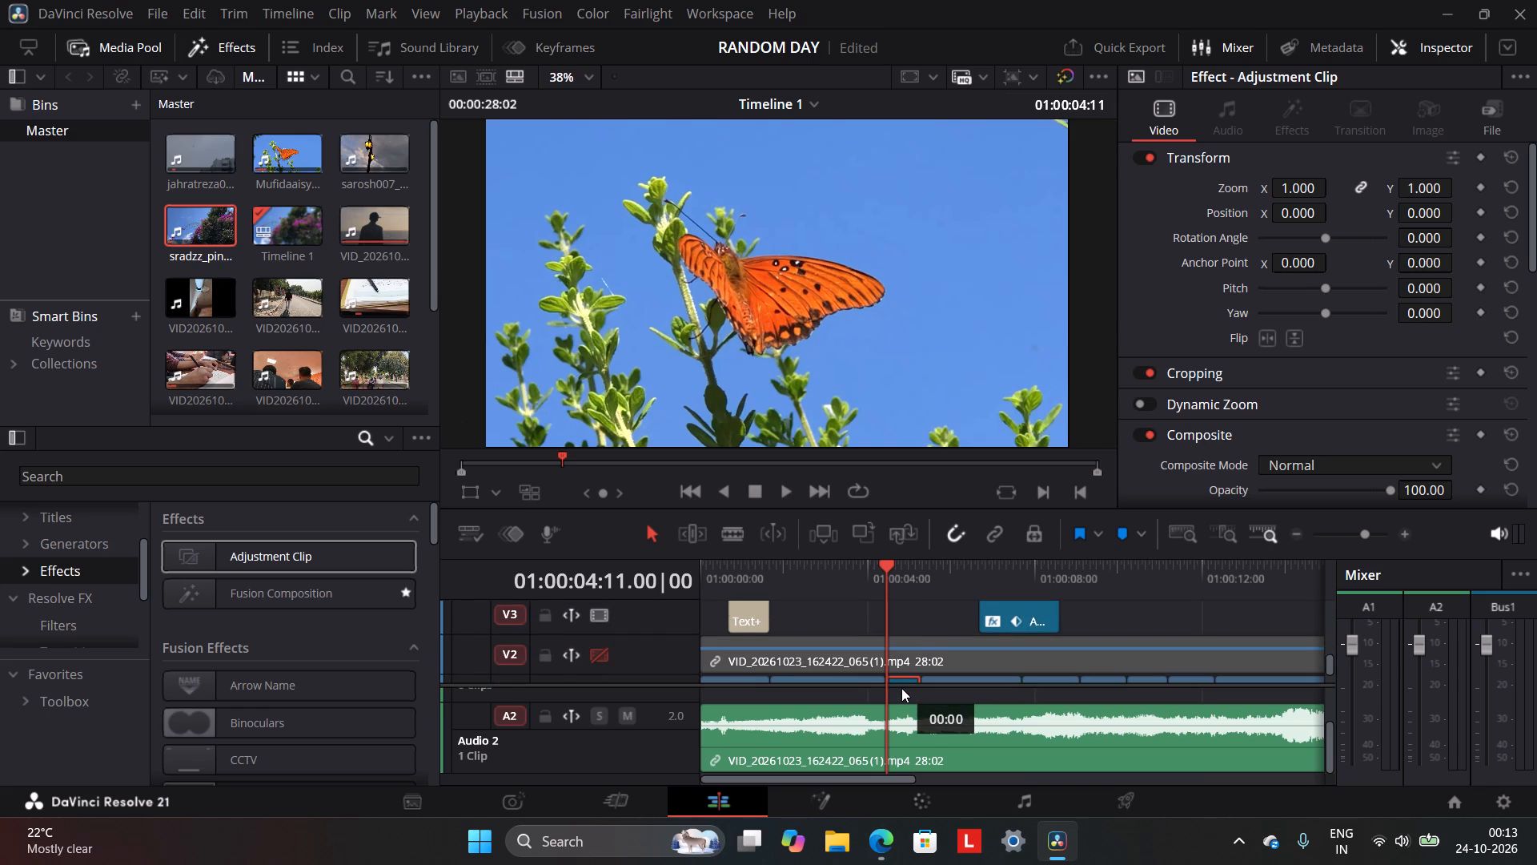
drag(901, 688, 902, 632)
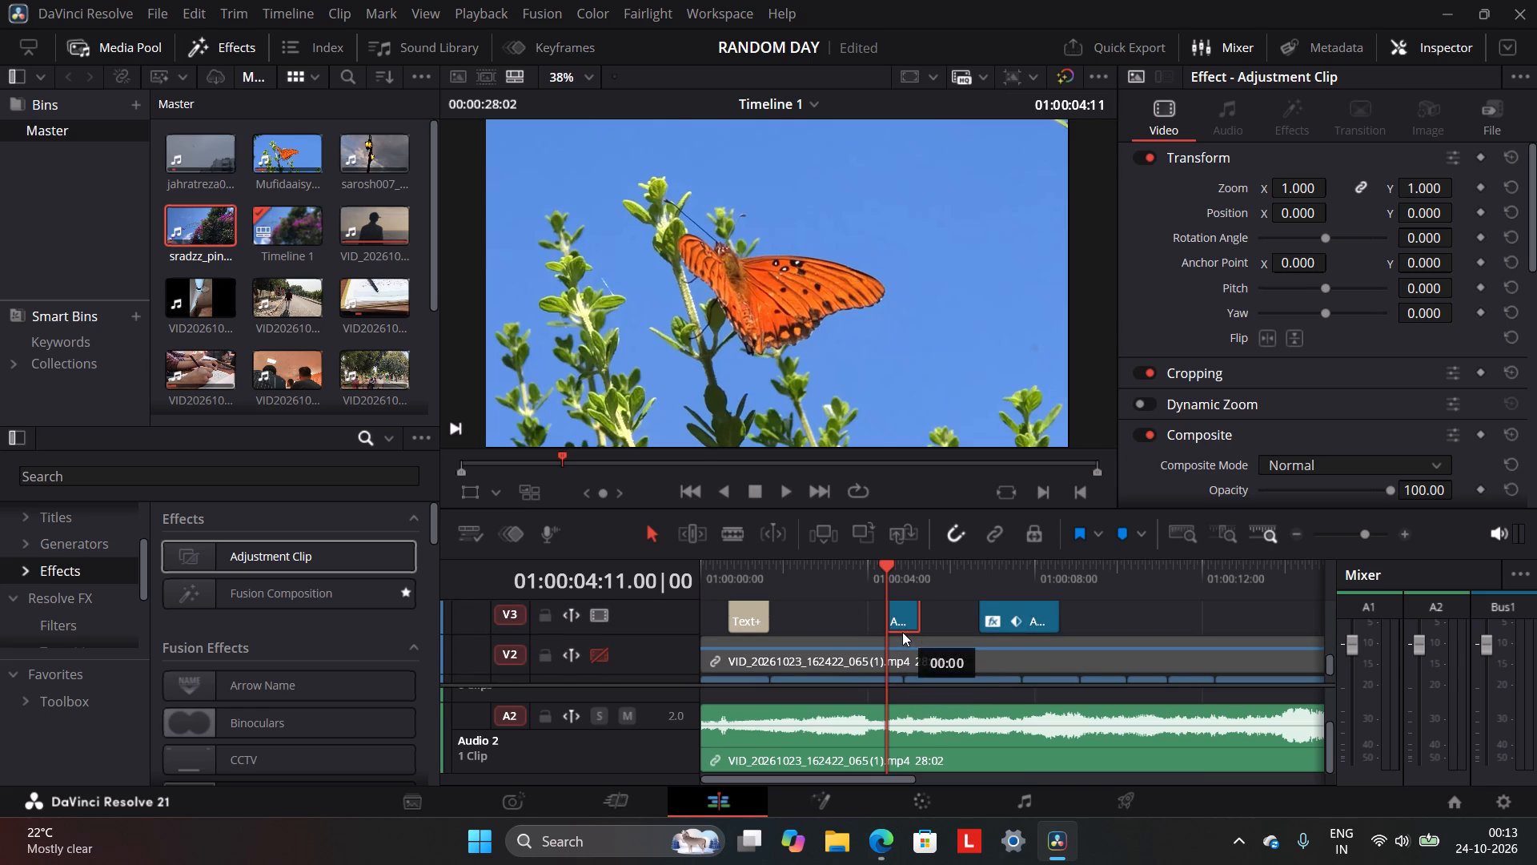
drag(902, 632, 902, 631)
Place the playhead at 01:00:04:21 and examine how the adjustment clip lines up with the butterfly and road cut on V1.
click(904, 575)
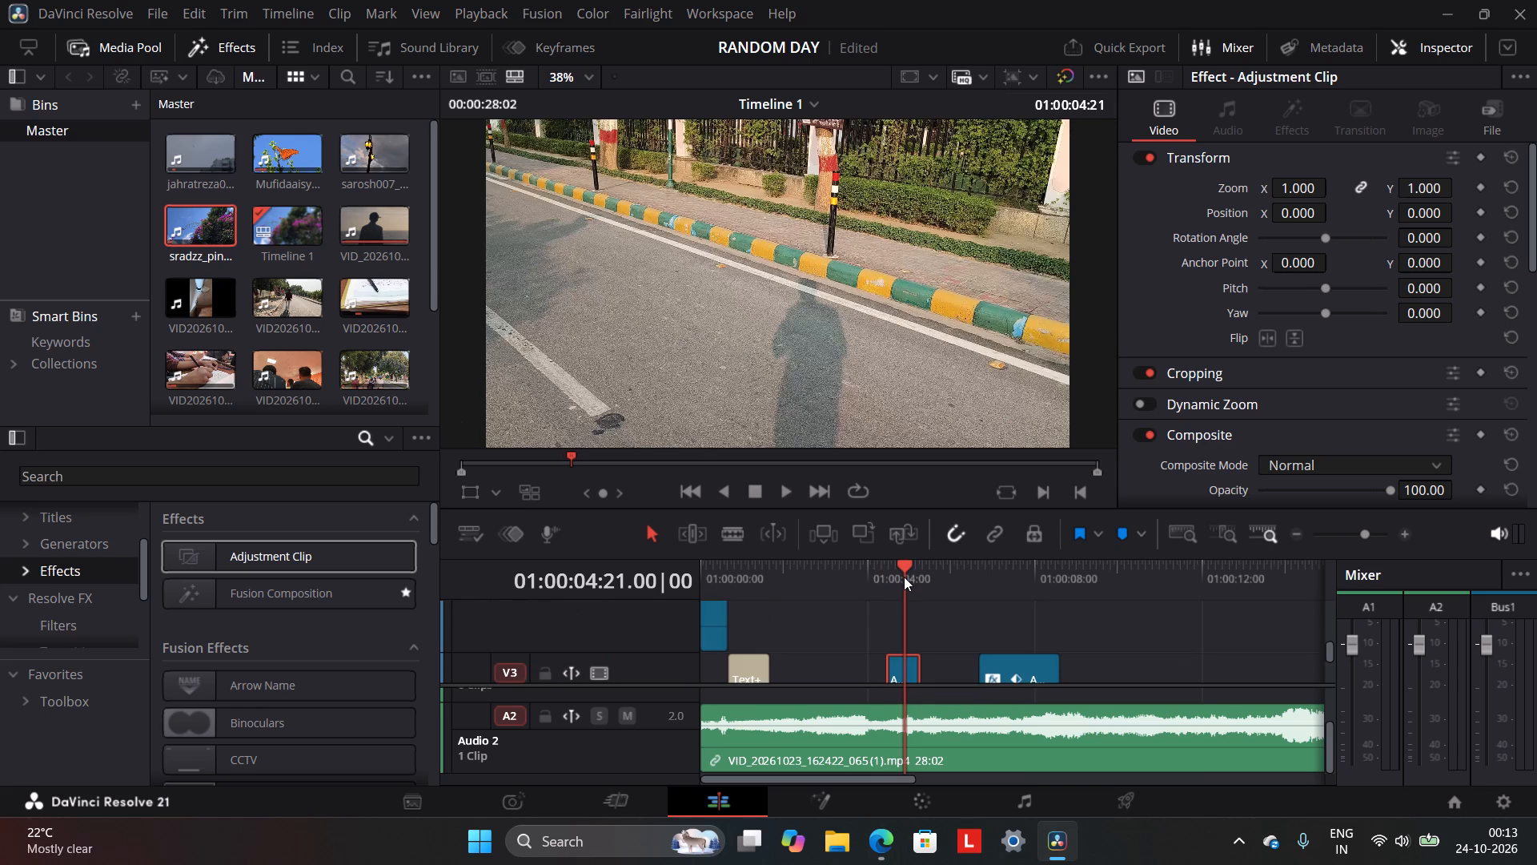
scroll(904, 581, down, 5)
scroll(910, 637, up, 1)
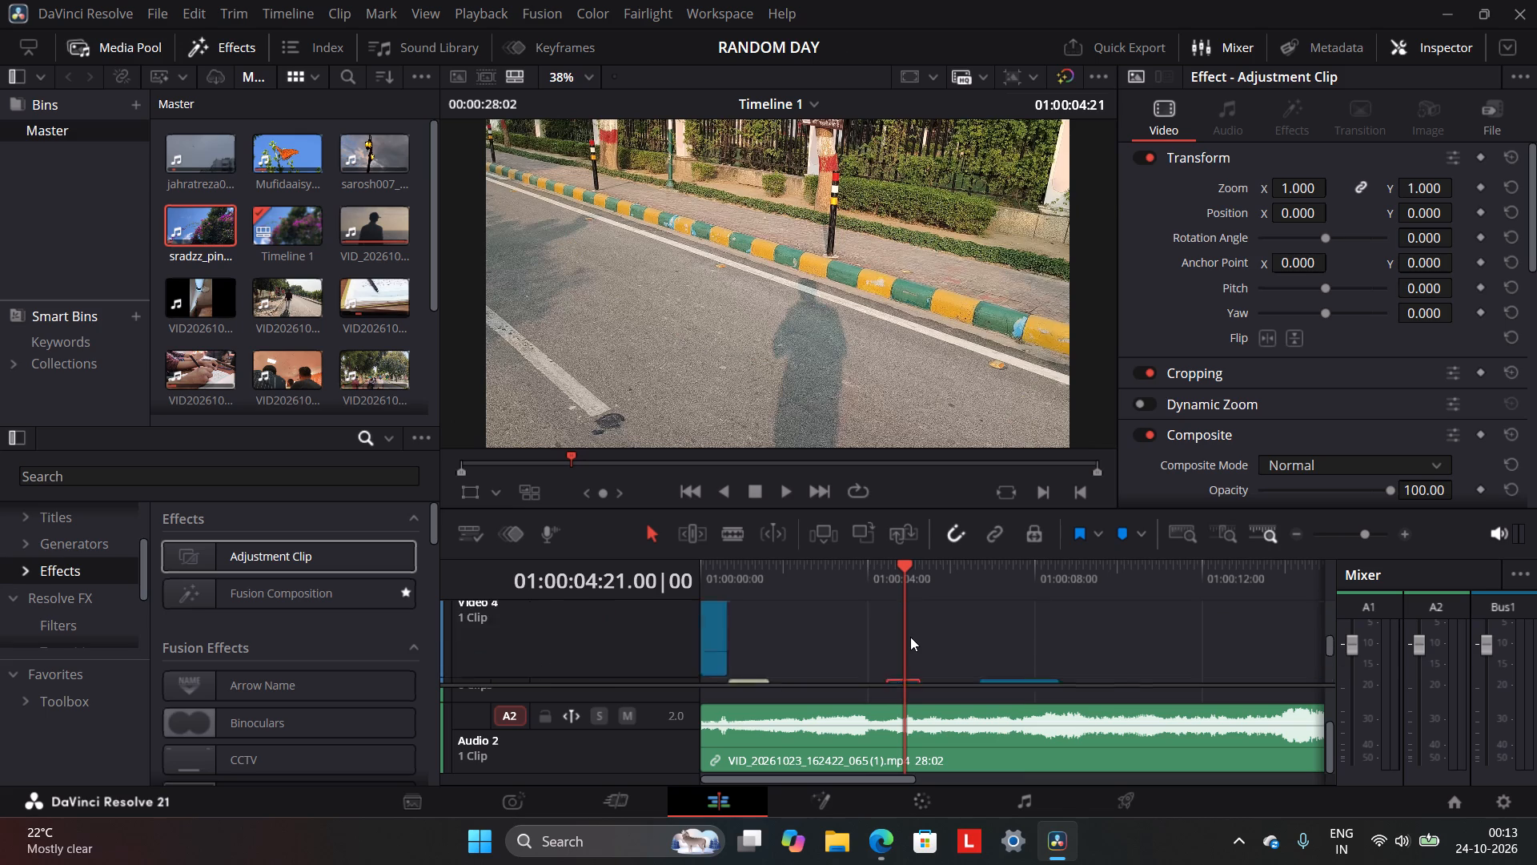
scroll(910, 637, up, 1)
scroll(910, 637, down, 2)
scroll(910, 637, up, 1)
scroll(910, 637, down, 1)
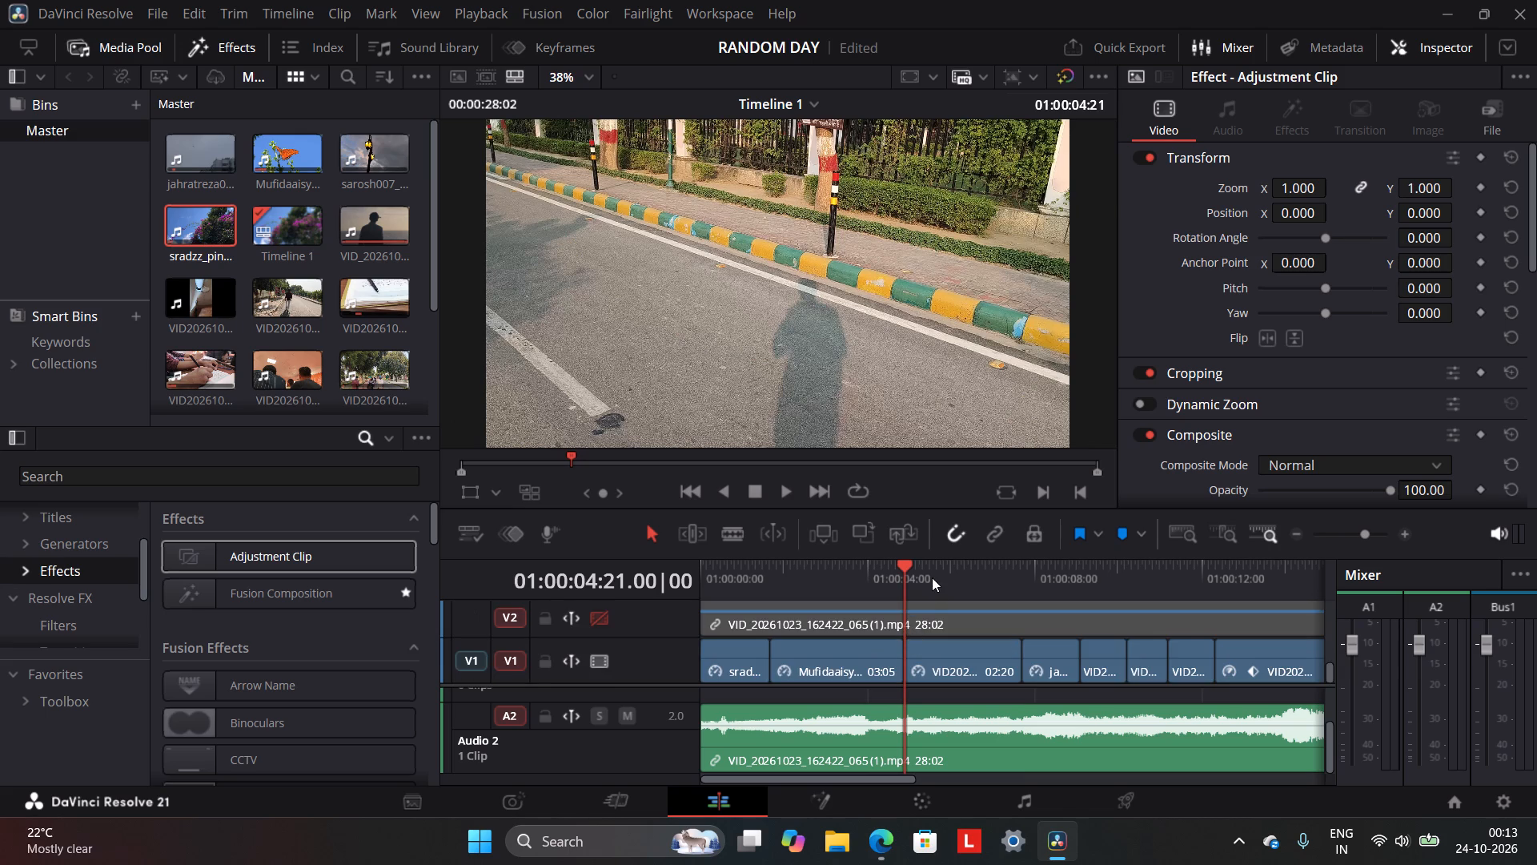
scroll(861, 639, up, 1)
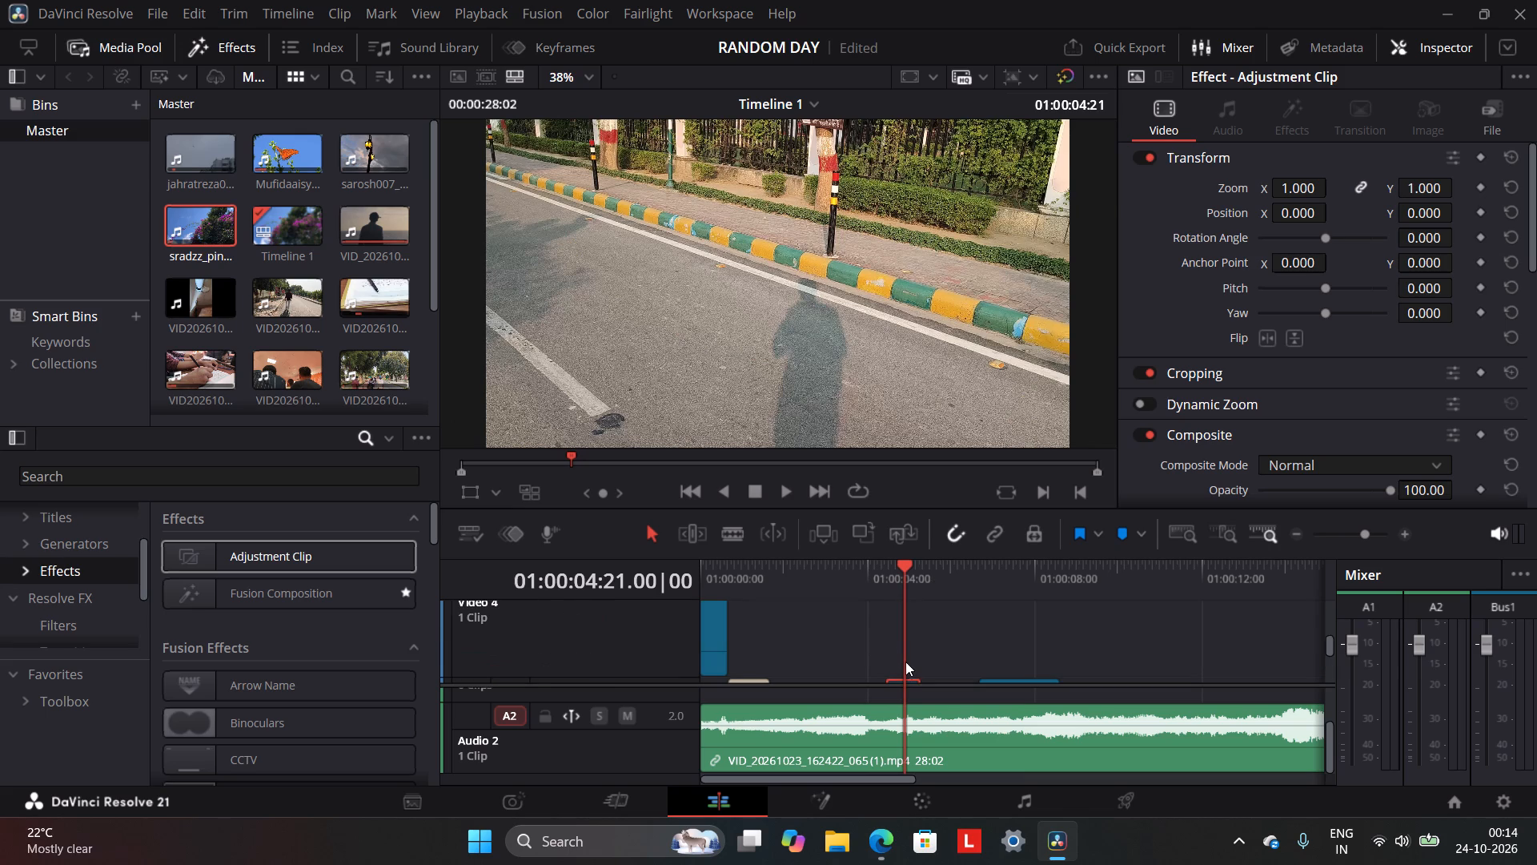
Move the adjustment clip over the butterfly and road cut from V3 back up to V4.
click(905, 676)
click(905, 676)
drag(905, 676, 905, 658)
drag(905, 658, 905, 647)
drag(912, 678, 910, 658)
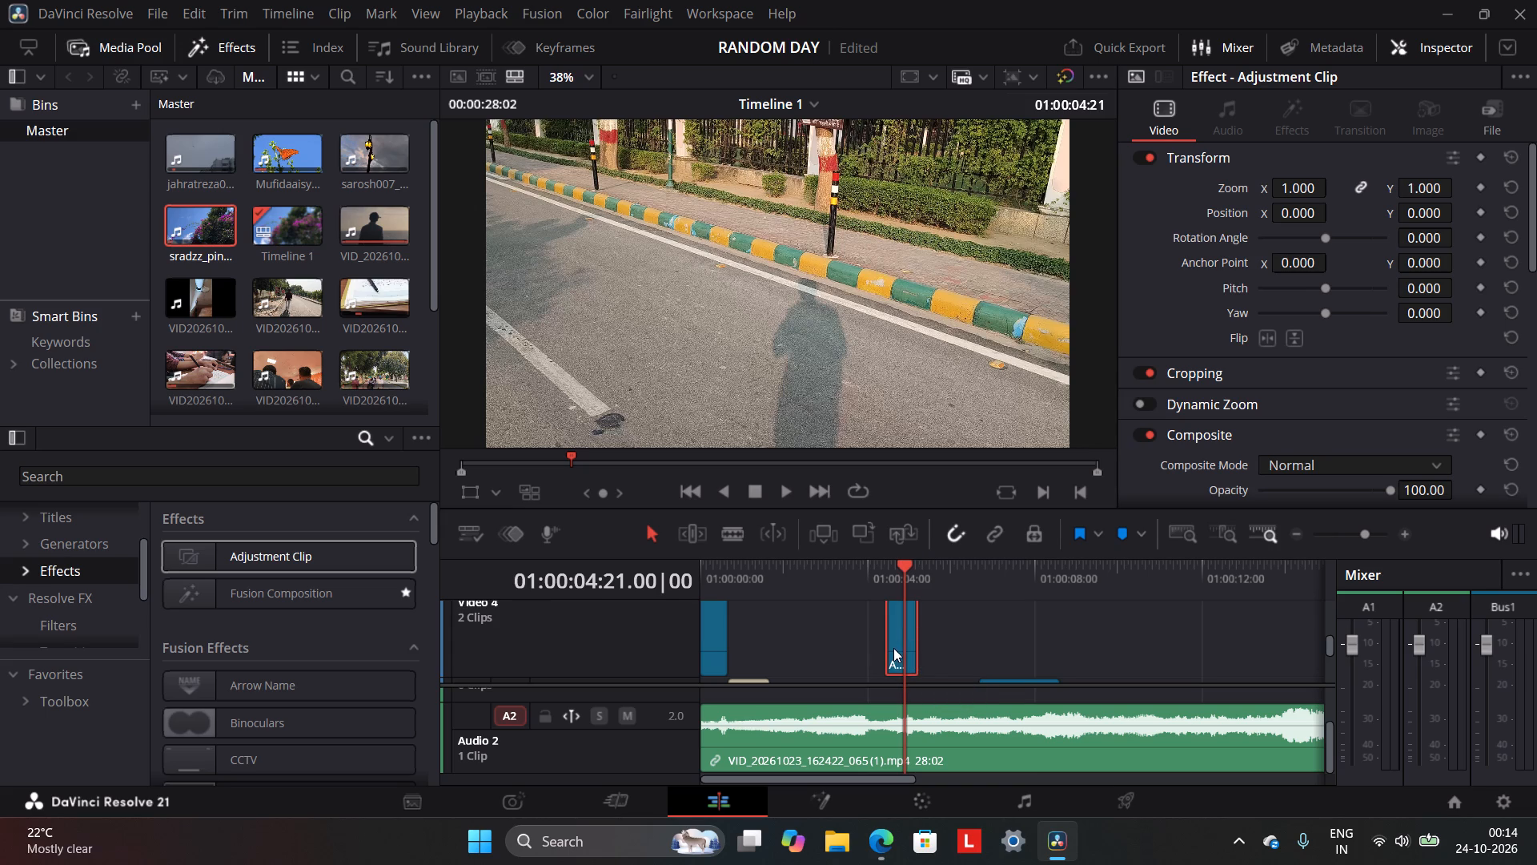
Trim two frames off the start of the V4 adjustment clip at the butterfly and road cut, making it 18 frames long.
click(888, 650)
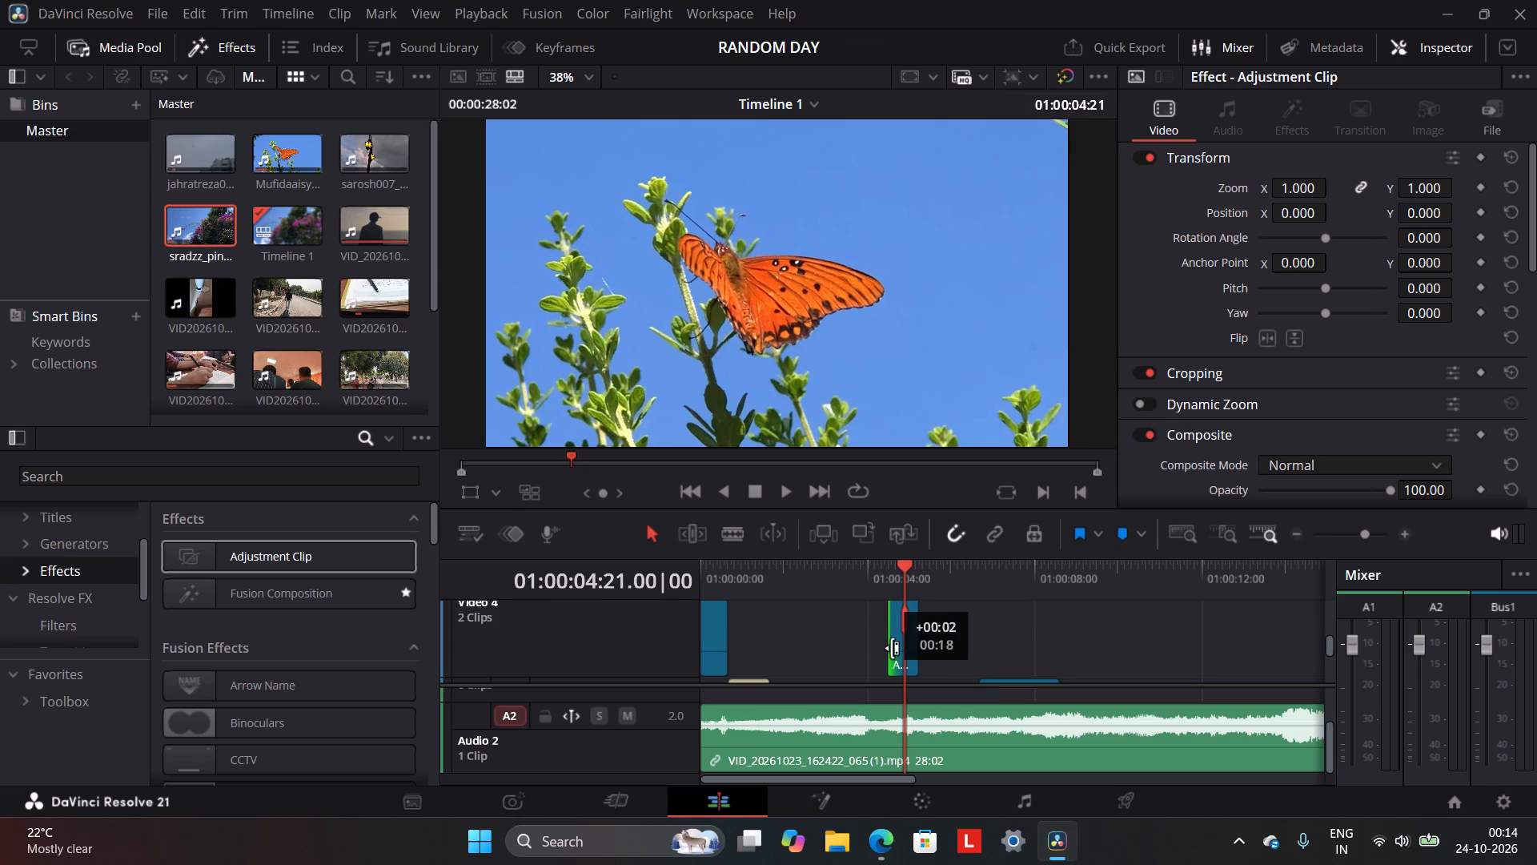
click(917, 639)
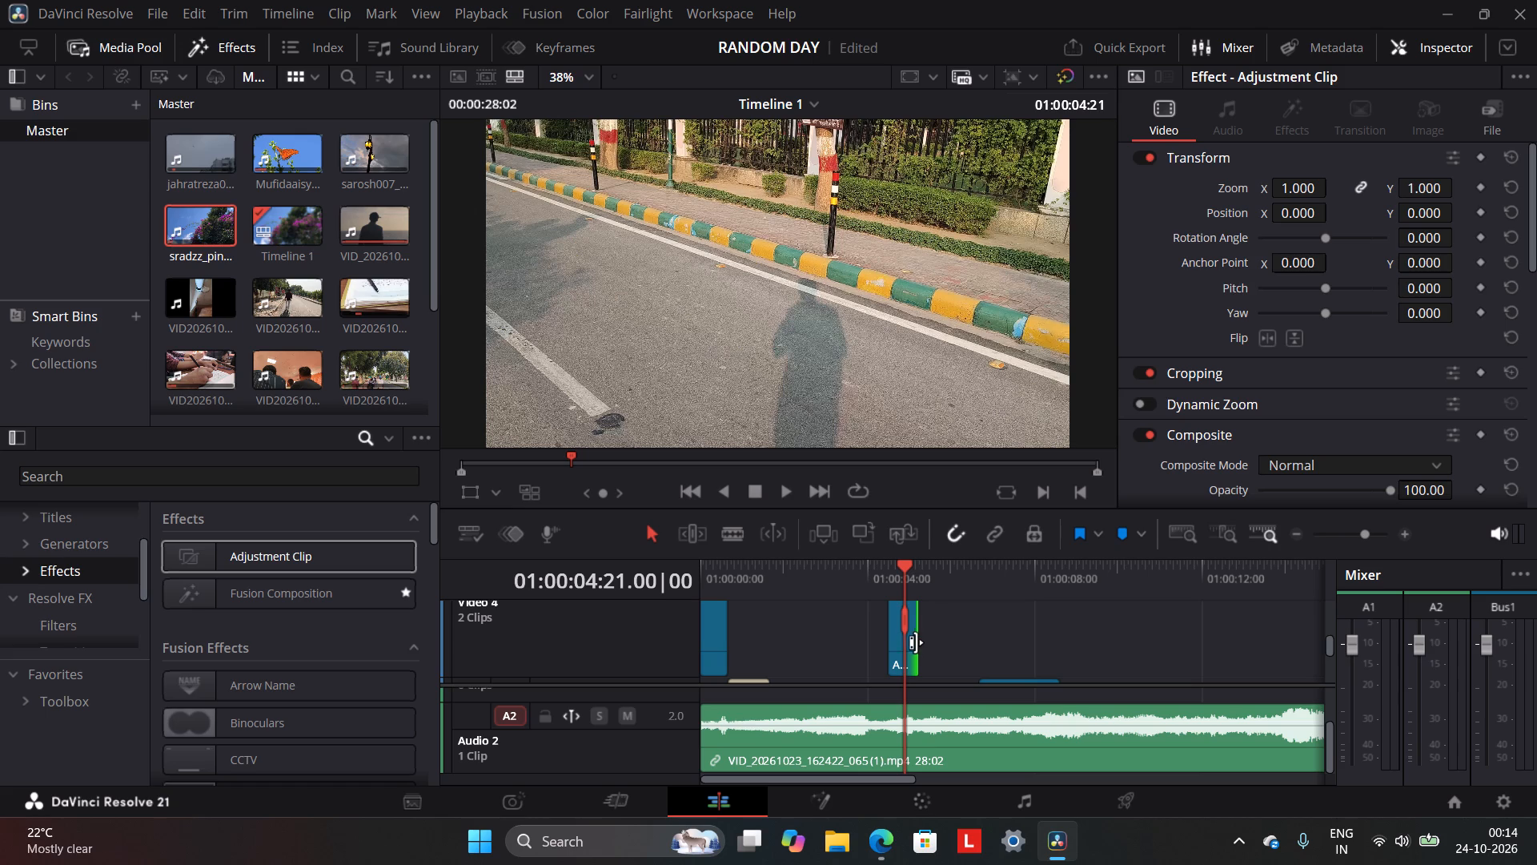
click(915, 645)
click(911, 646)
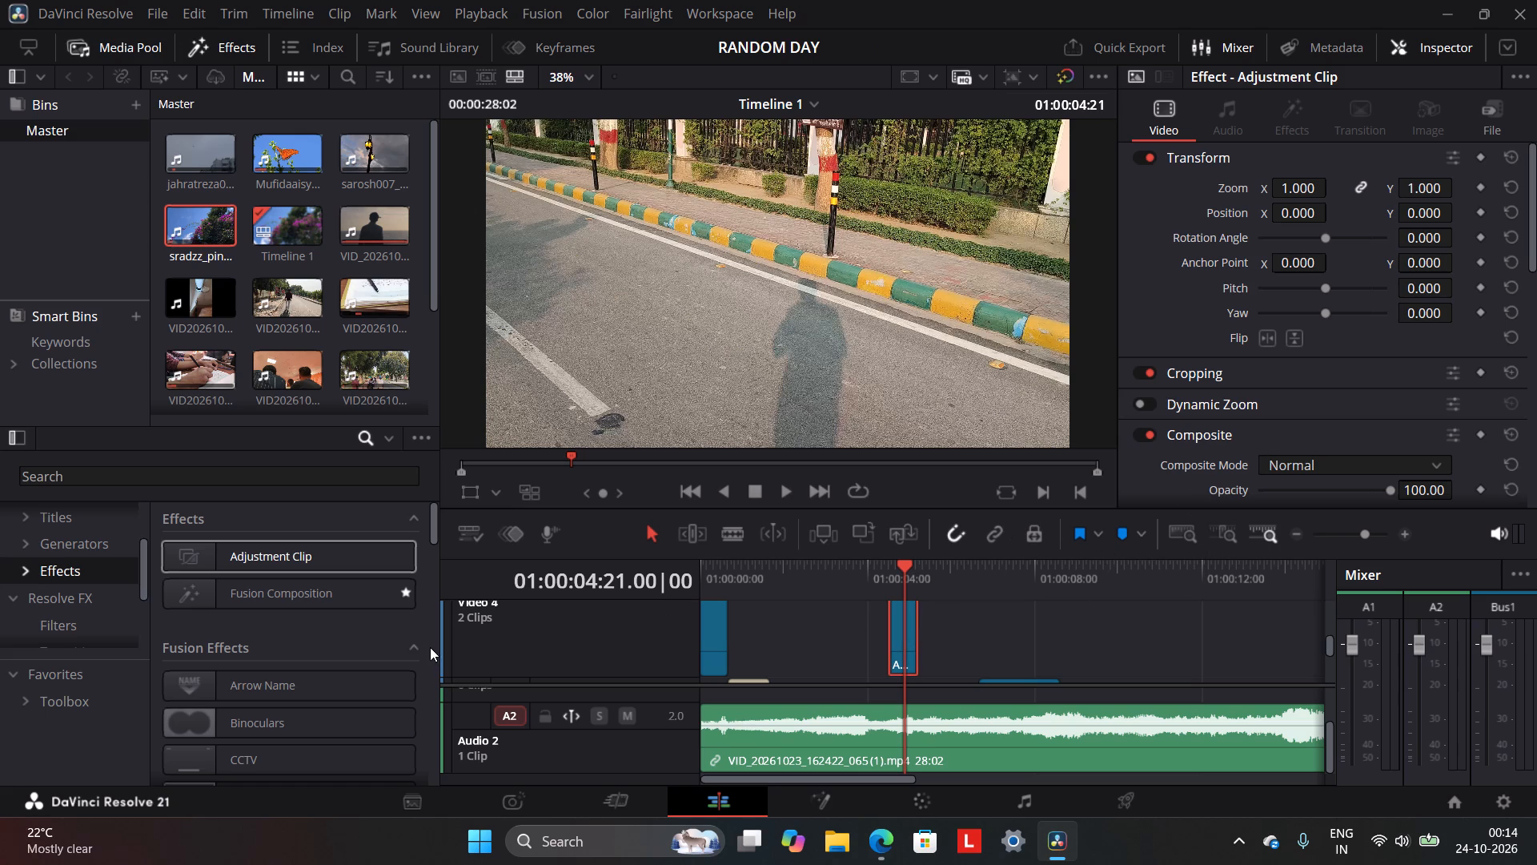
Apply the Color Space Transform filter from Resolve FX Color to the V4 adjustment clip over the butterfly and road cut.
click(66, 630)
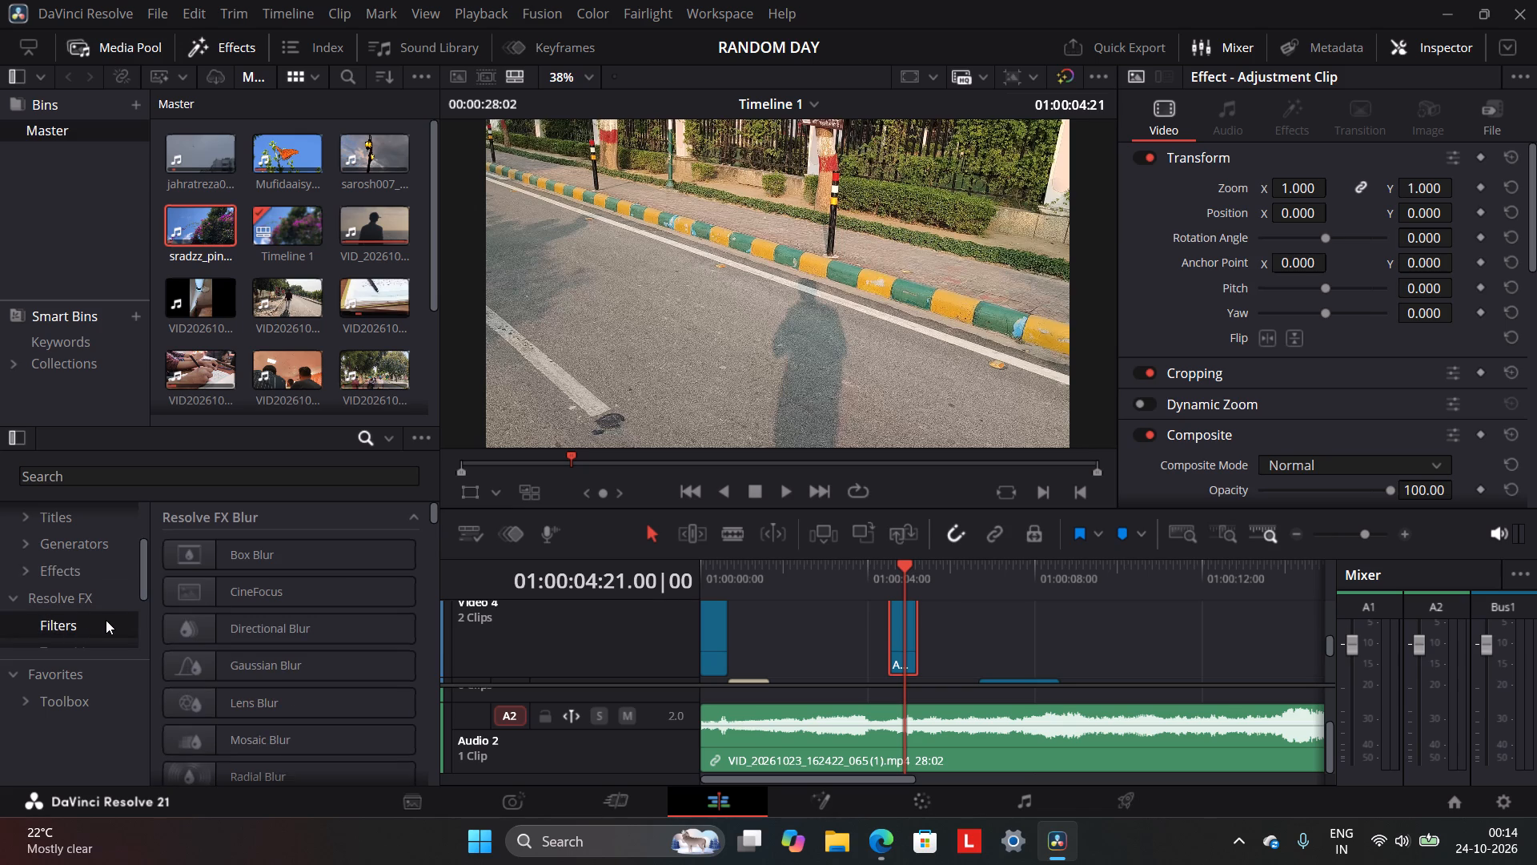
scroll(212, 637, down, 4)
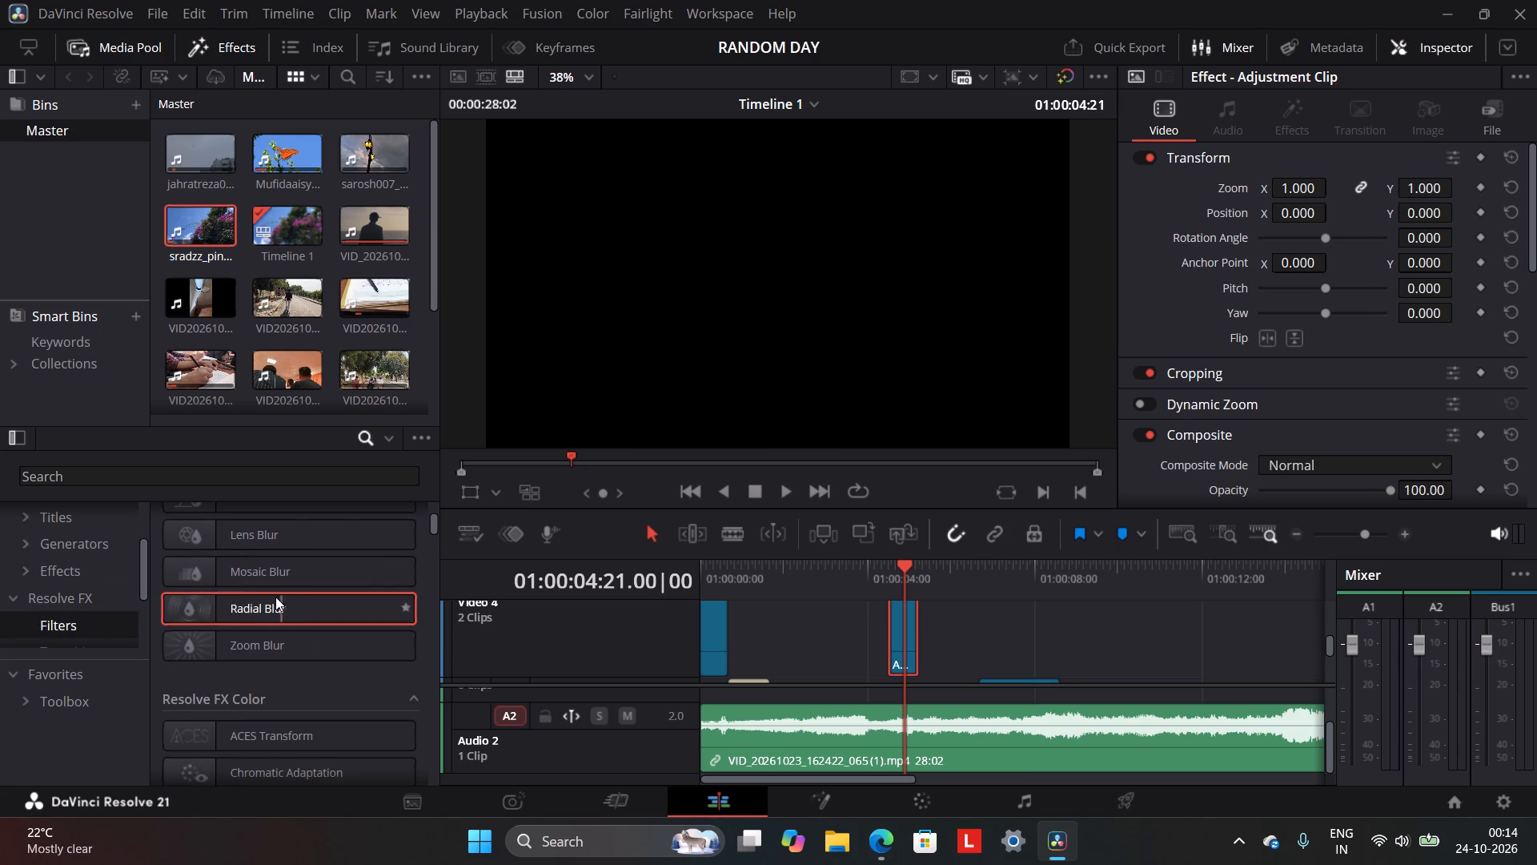
scroll(292, 634, down, 2)
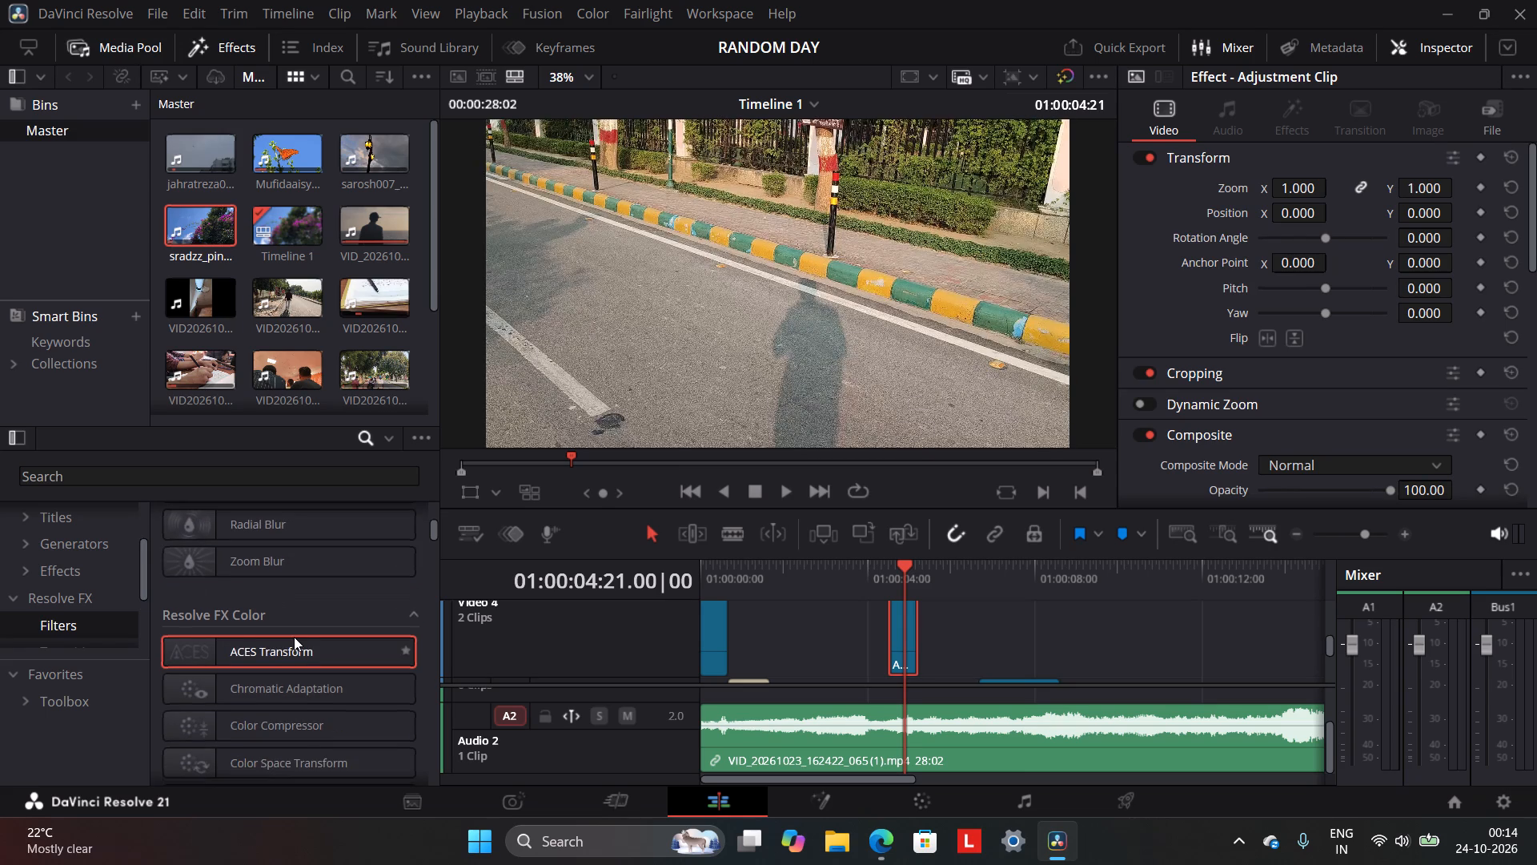
scroll(294, 637, down, 4)
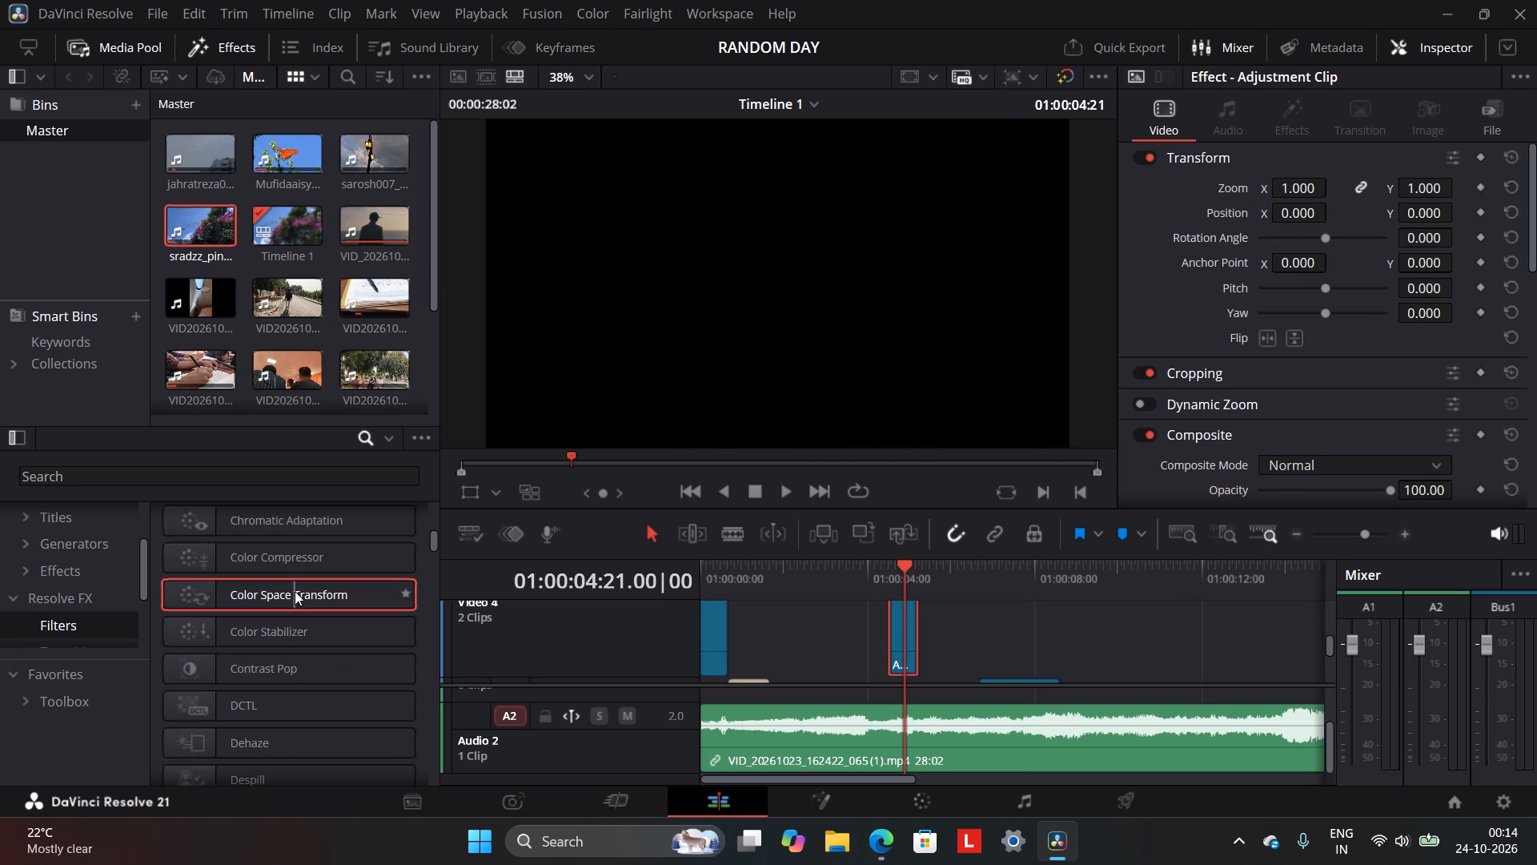
drag(295, 591, 298, 590)
drag(298, 590, 889, 665)
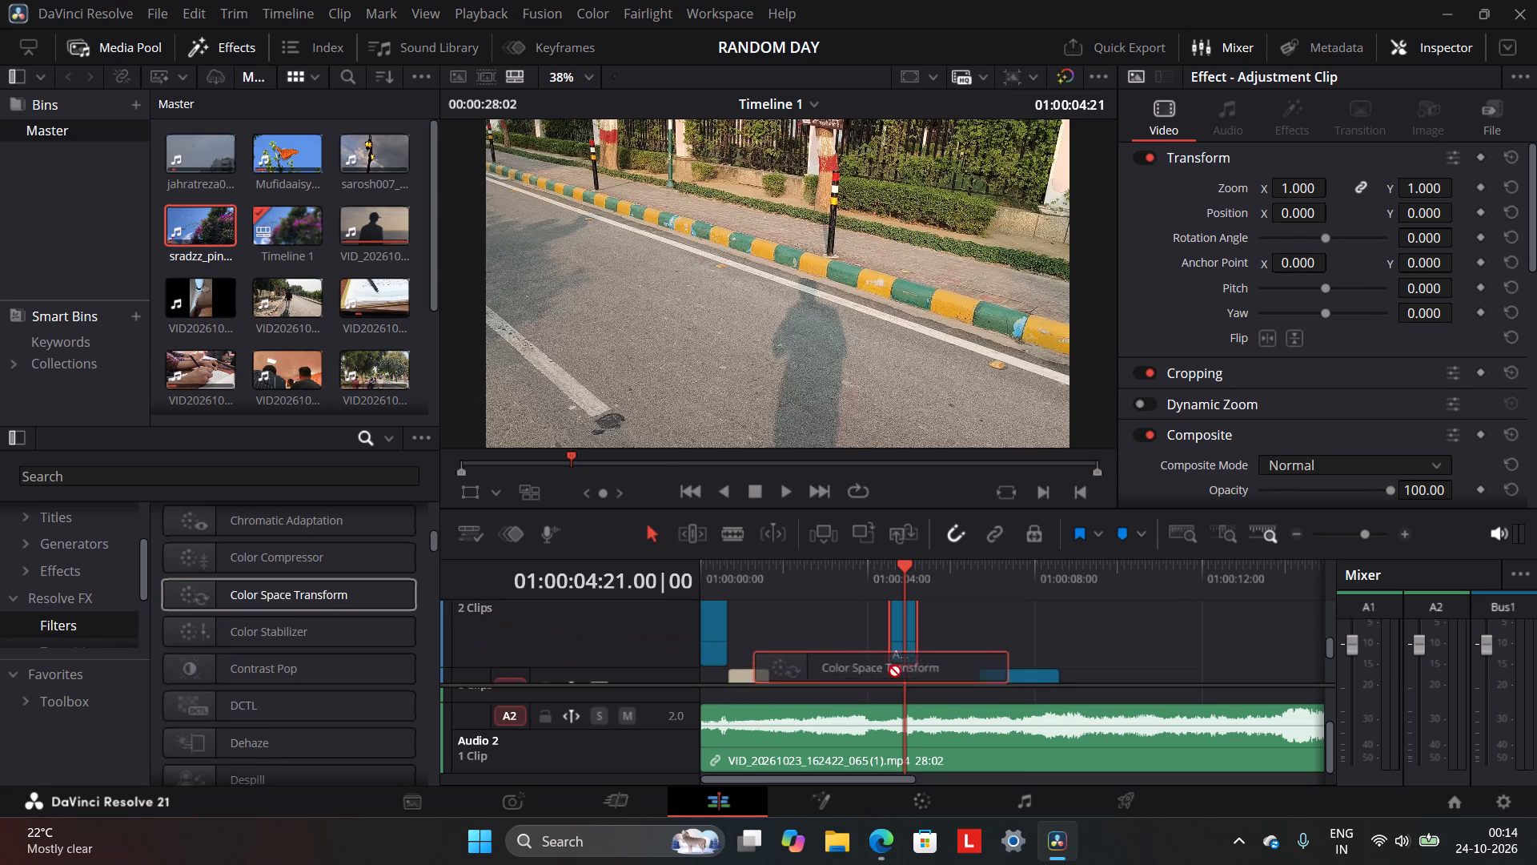
drag(889, 665, 907, 639)
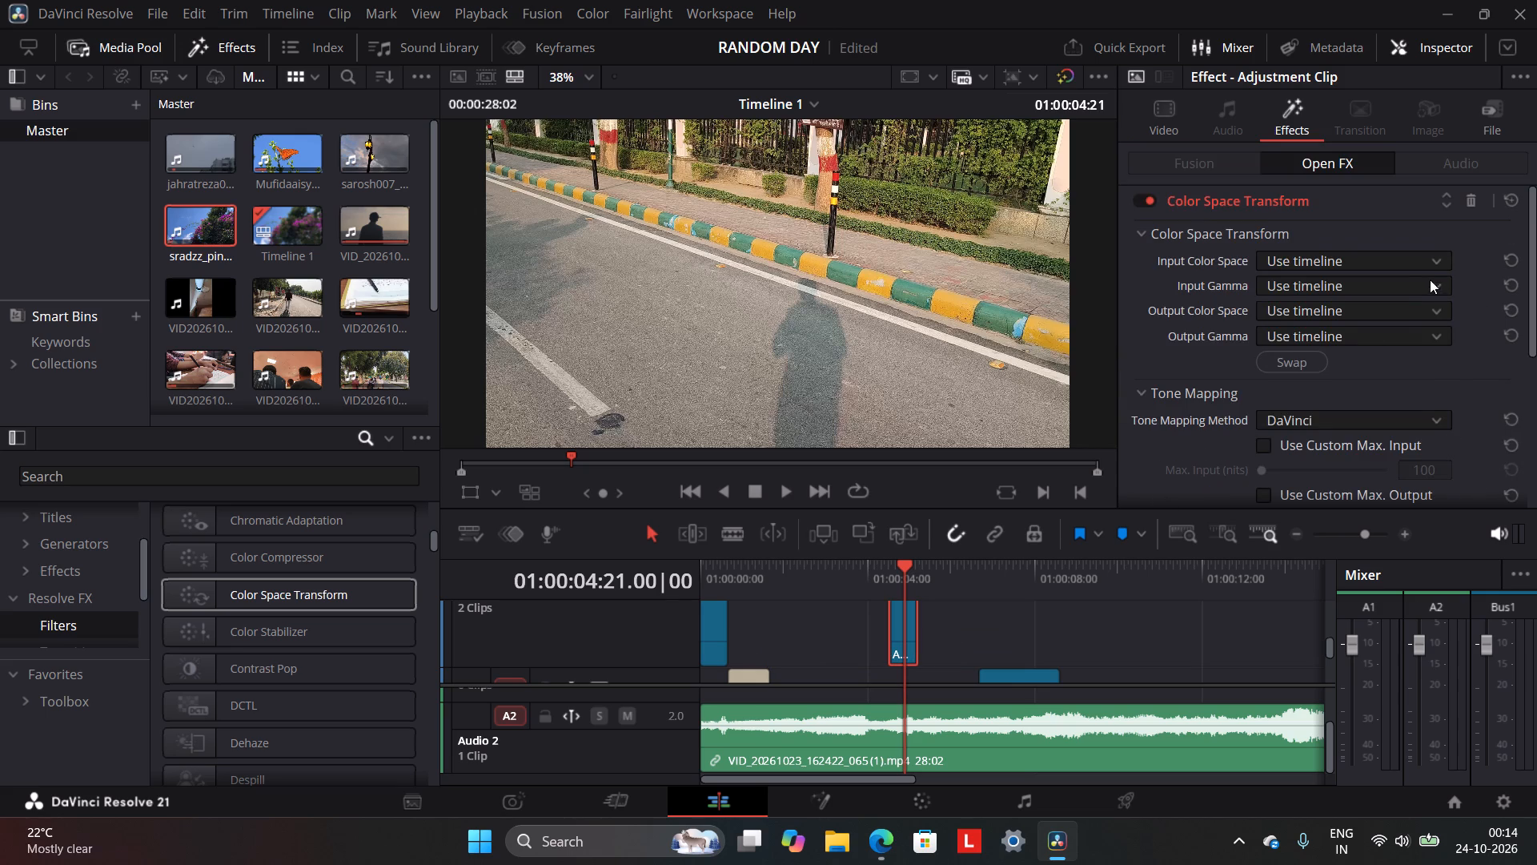
Examine the available Input Color Space options of the adjustment clip's Color Space Transform effect.
click(1431, 263)
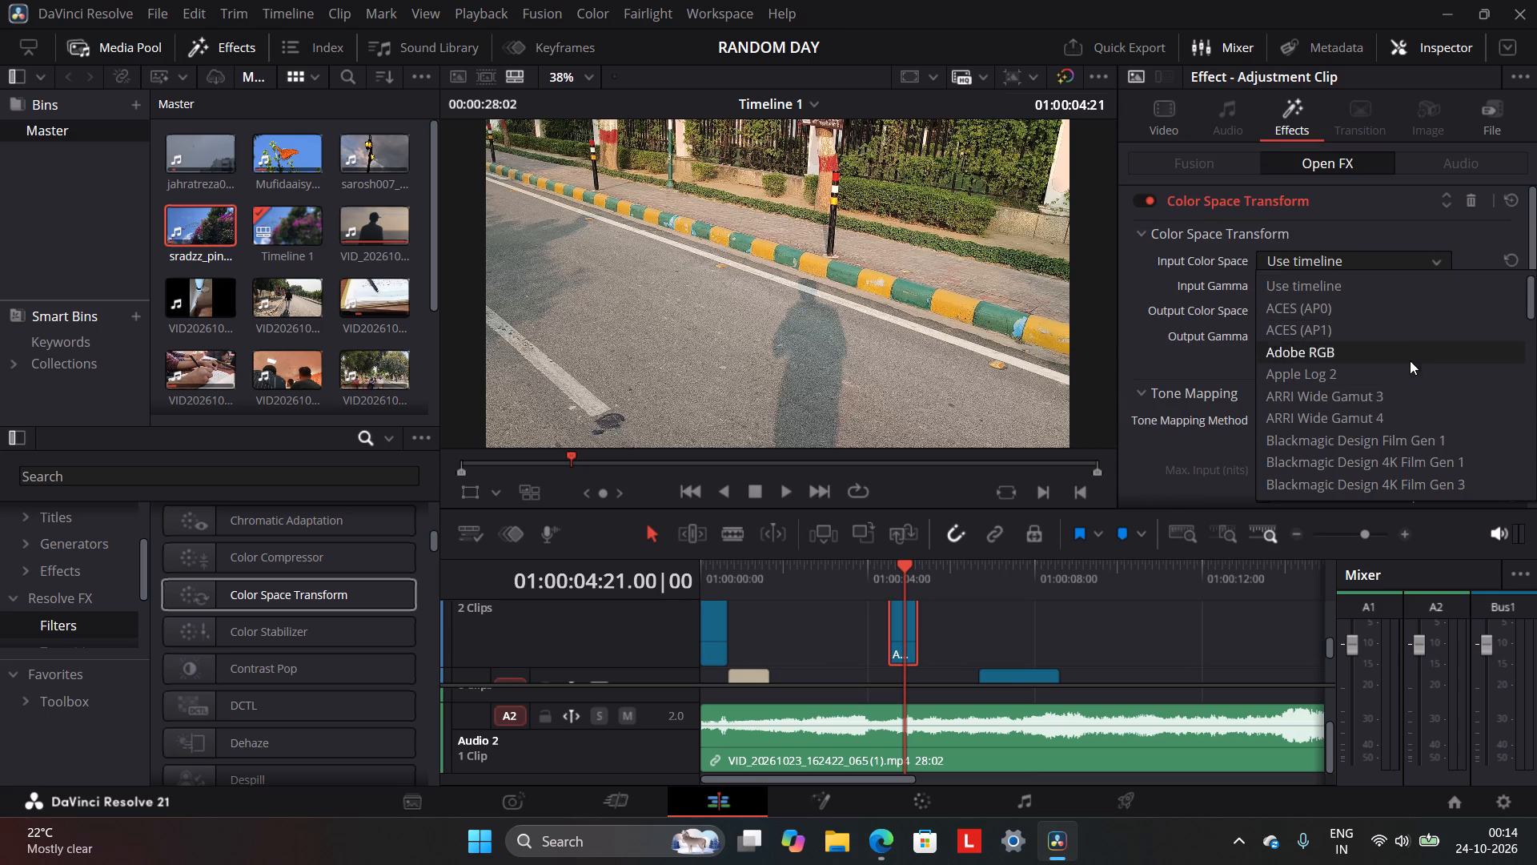
scroll(1411, 376, down, 20)
scroll(1411, 380, up, 5)
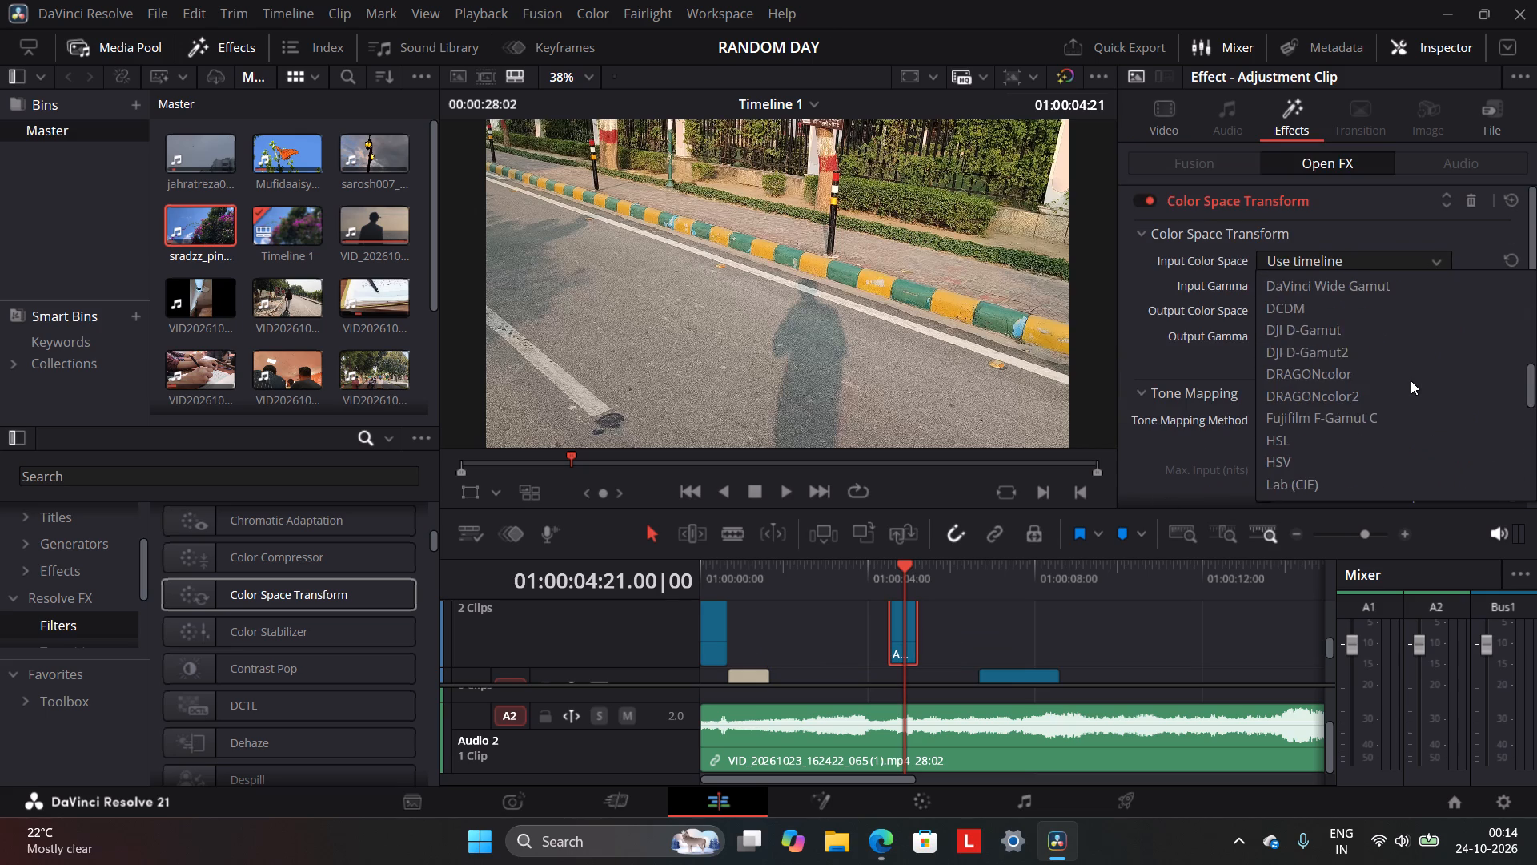
scroll(1411, 380, up, 2)
click(1428, 264)
scroll(1397, 332, down, 1)
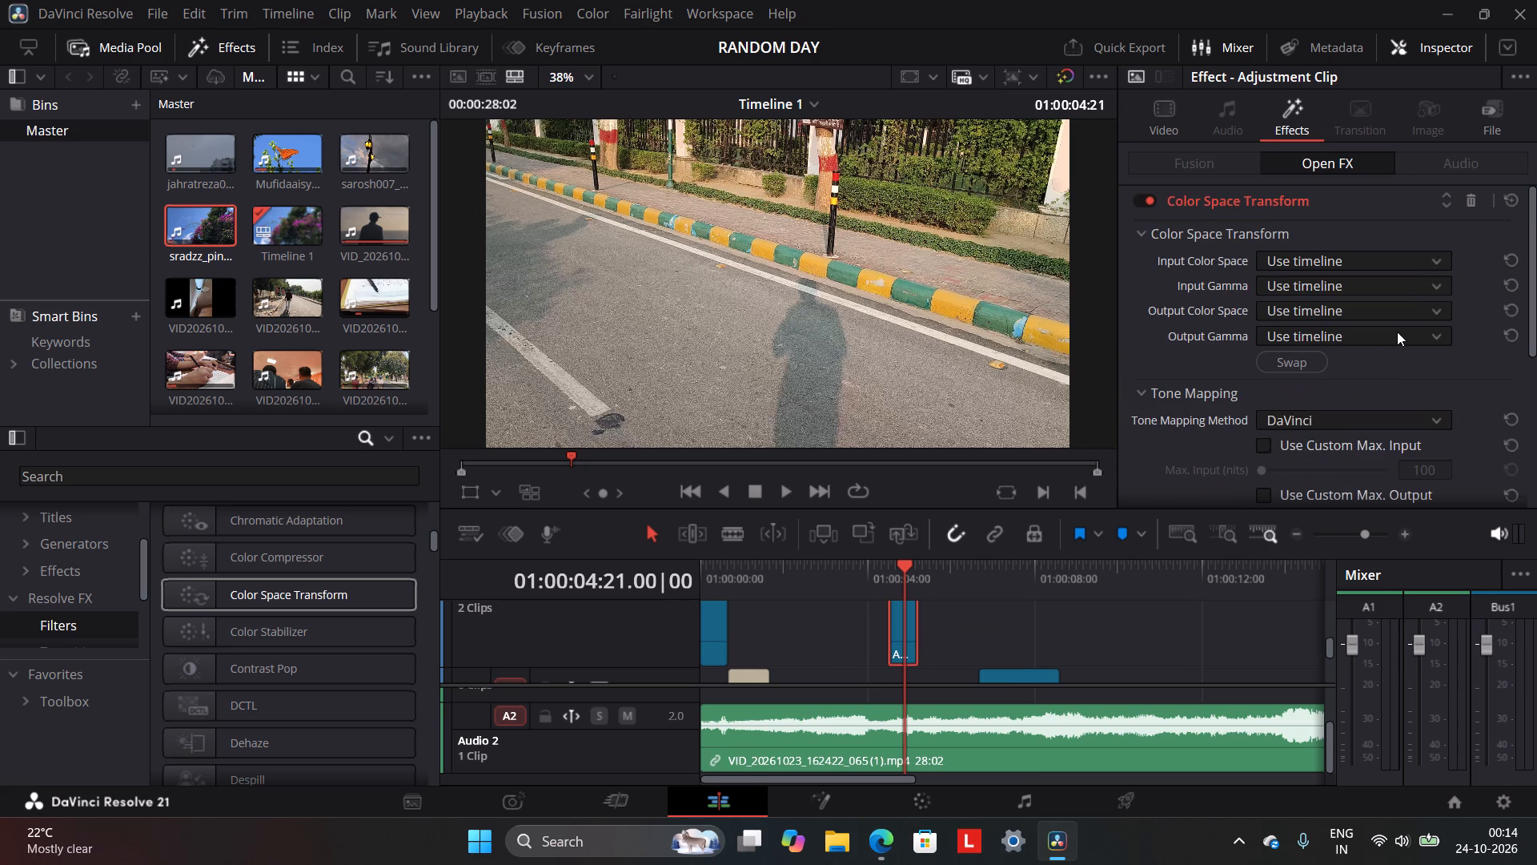
scroll(1397, 332, down, 4)
scroll(1362, 431, down, 8)
scroll(1355, 435, up, 2)
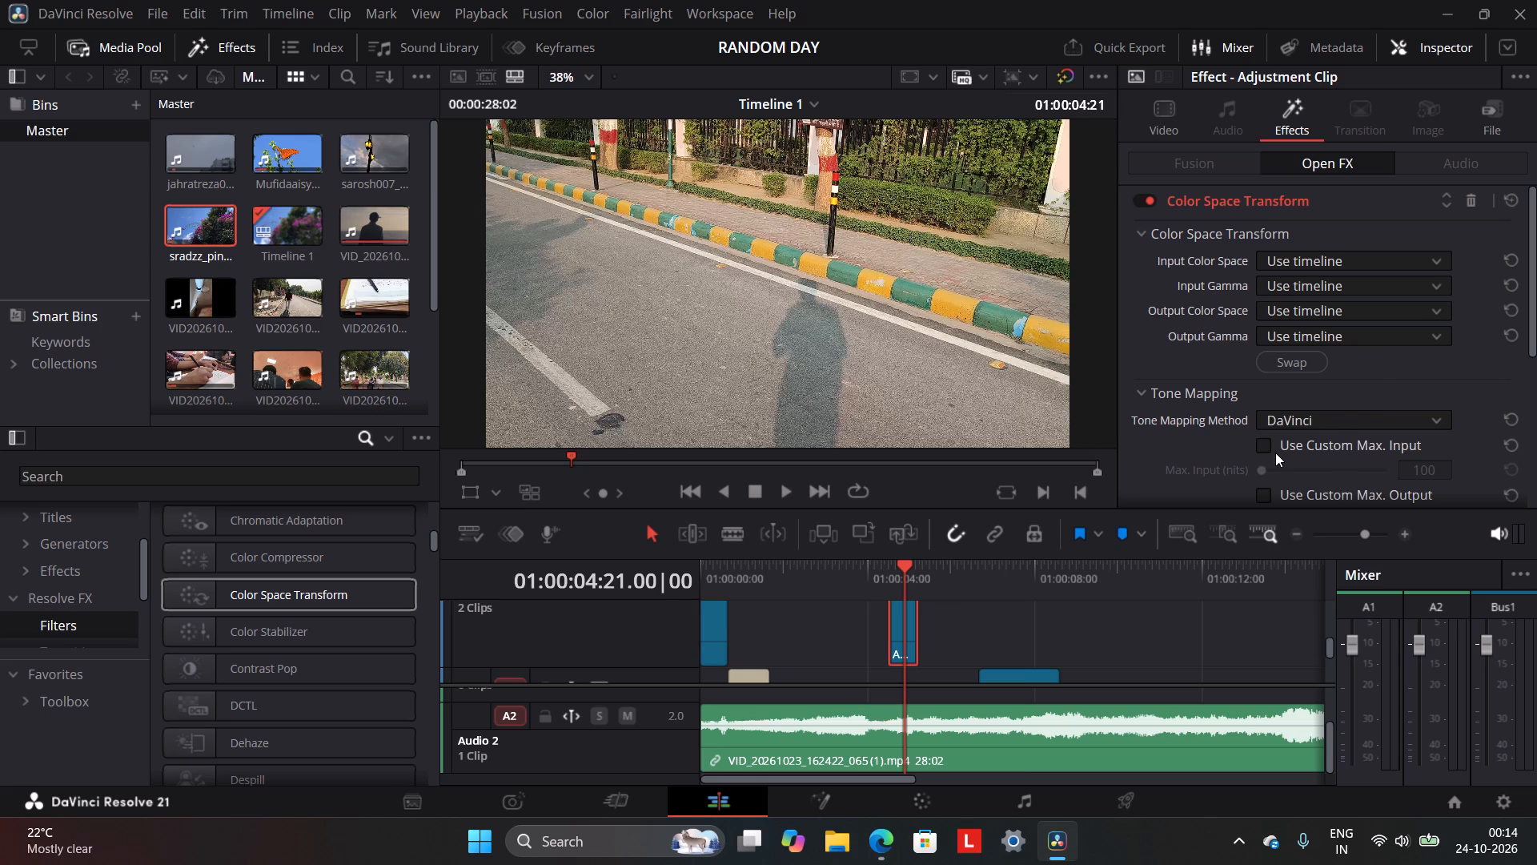
Examine the Color Space Transform's tone mapping, gamut mapping and advanced settings, keeping the tone mapping method on DaVinci.
click(1270, 447)
click(1270, 447)
click(1314, 412)
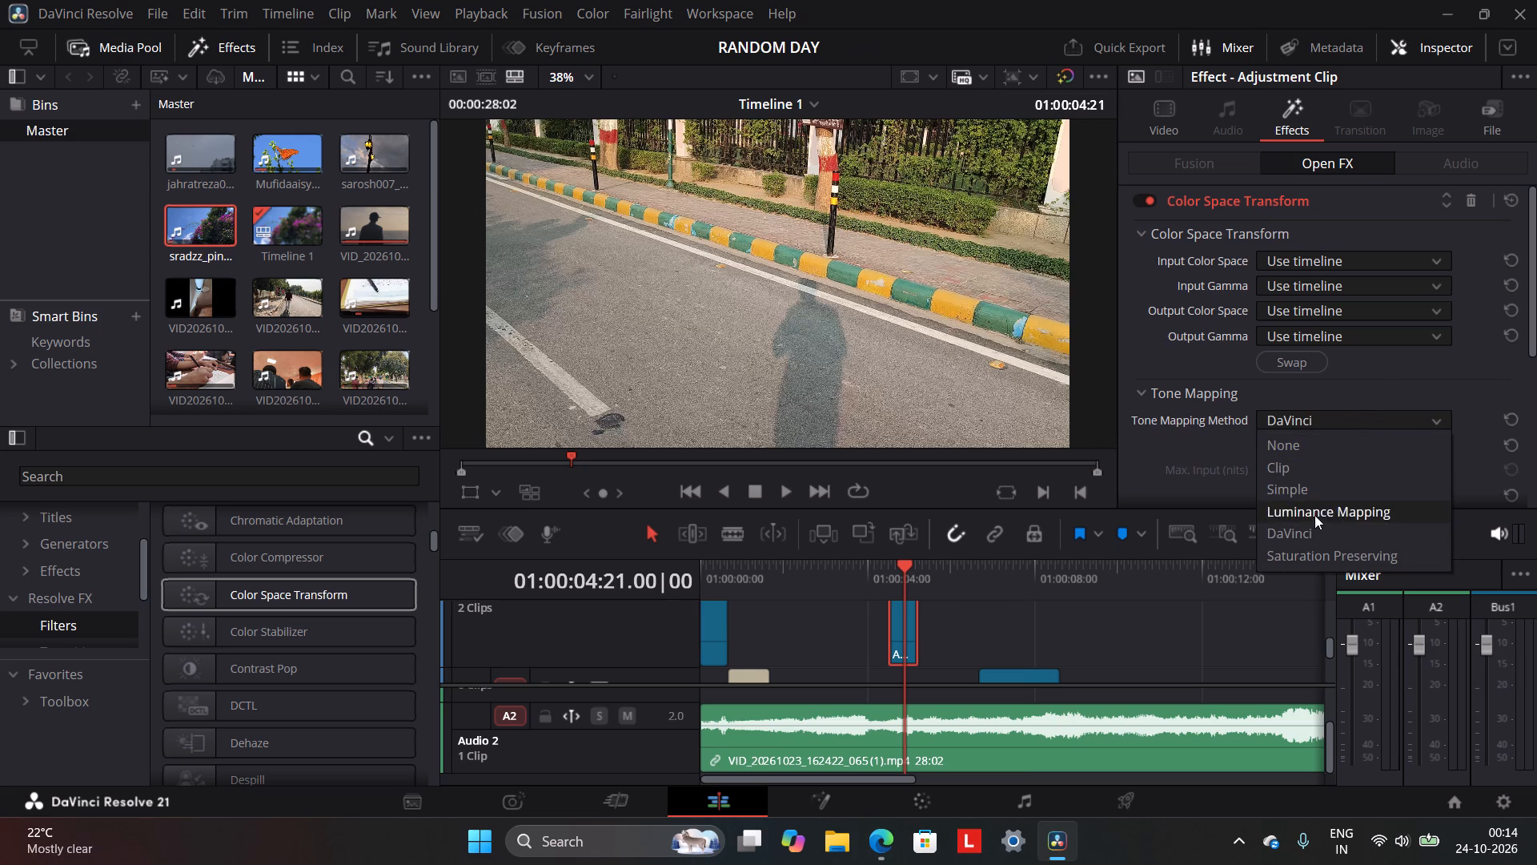
click(1315, 529)
scroll(1322, 479, down, 4)
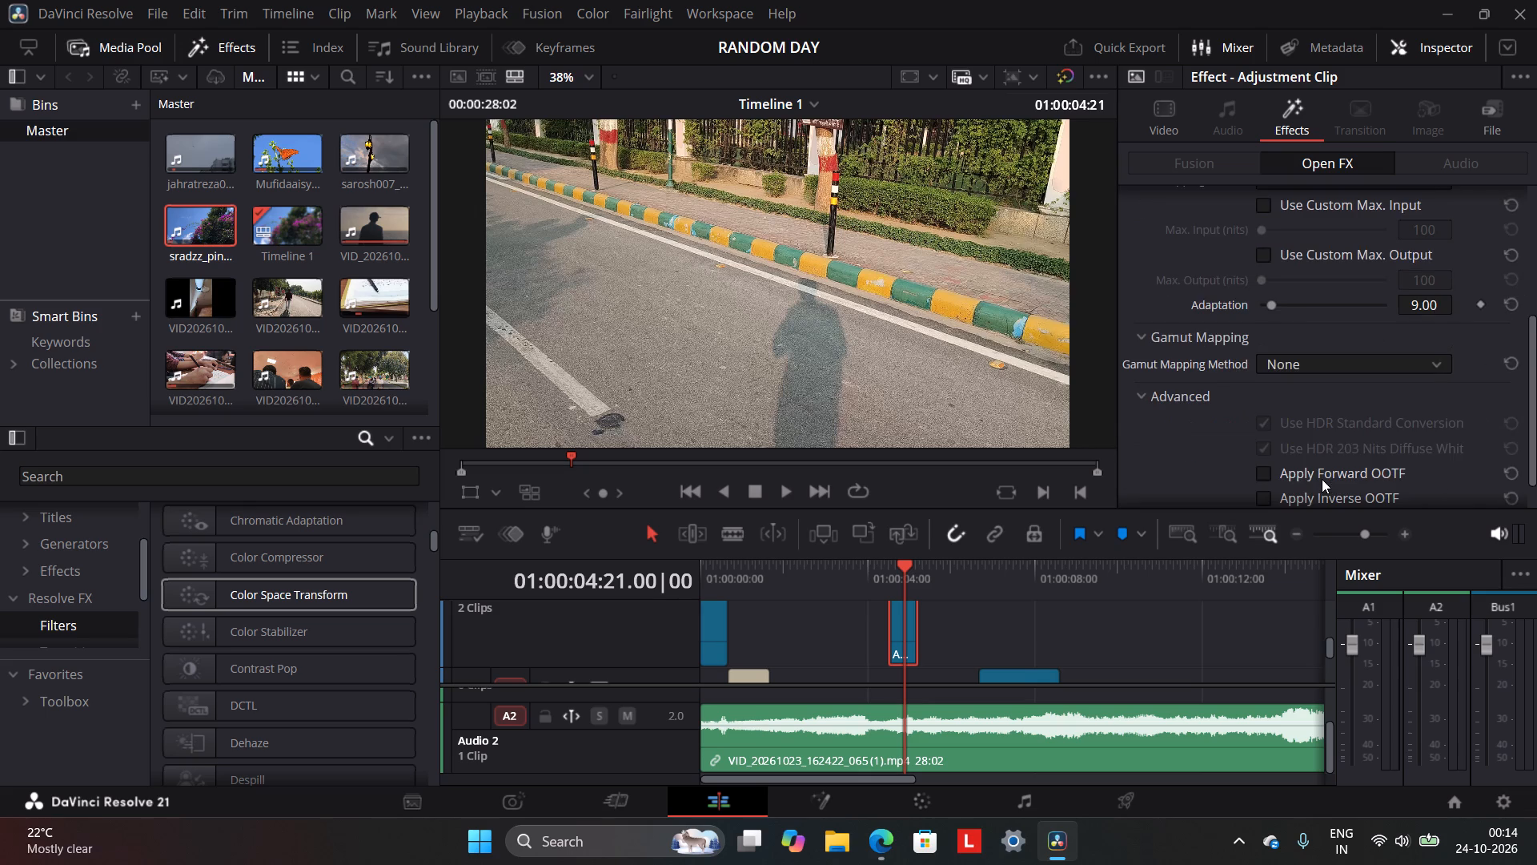
scroll(1322, 479, down, 6)
scroll(1322, 479, up, 4)
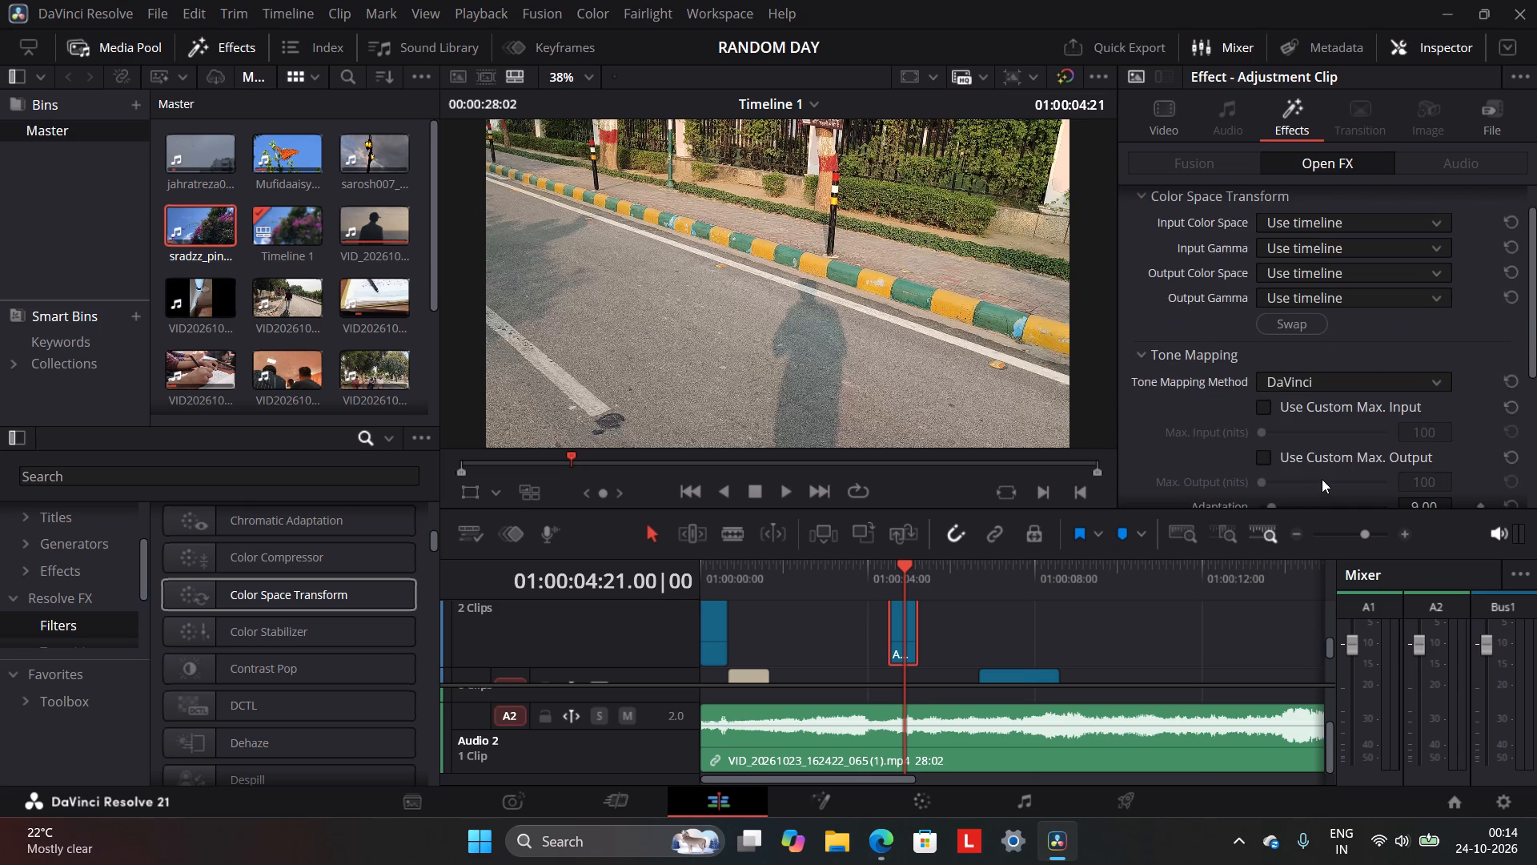
scroll(1322, 479, up, 2)
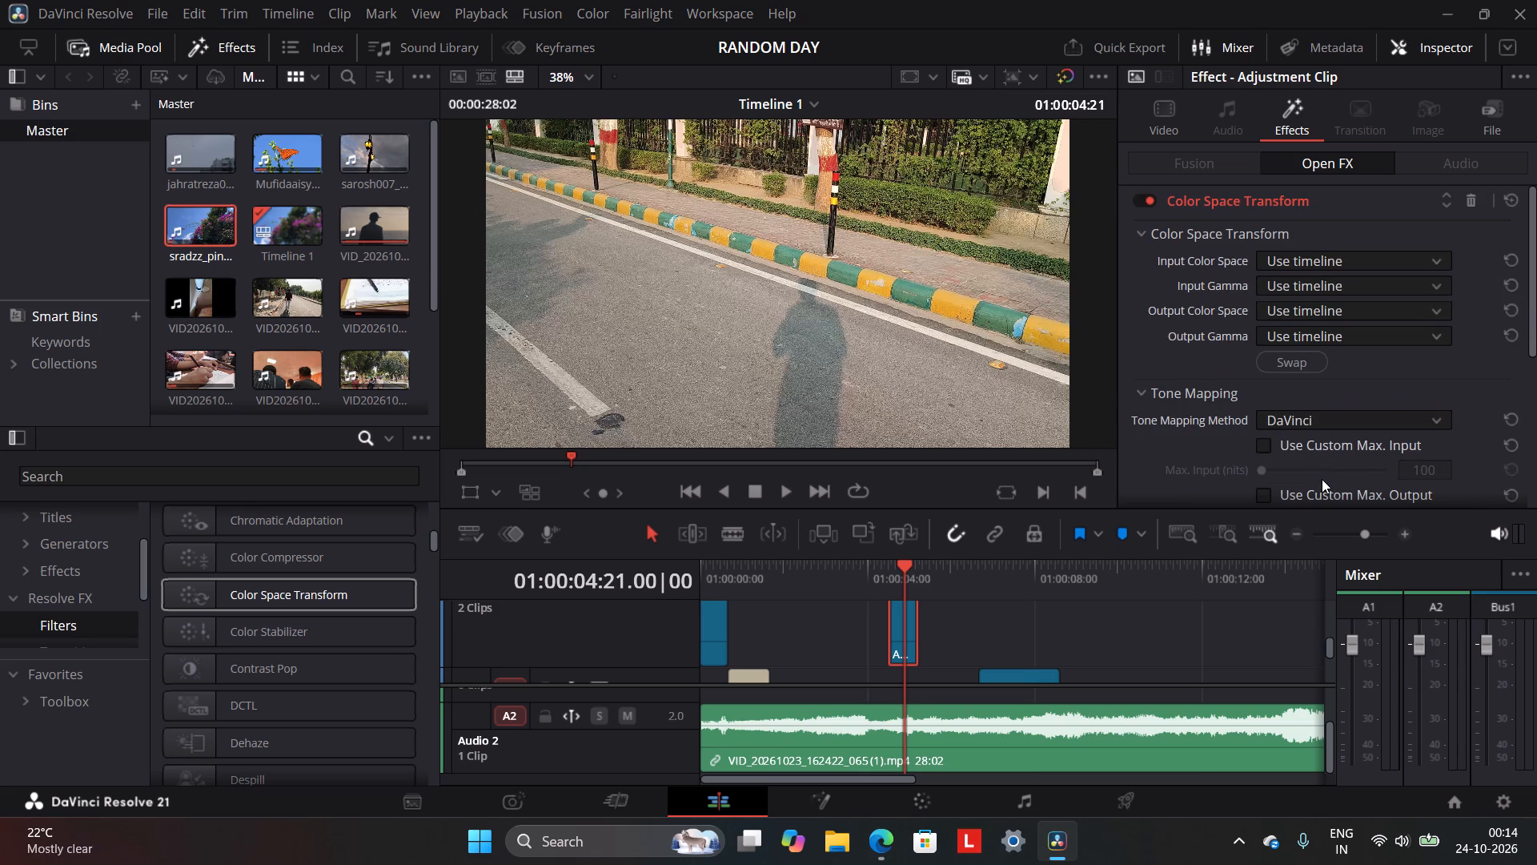
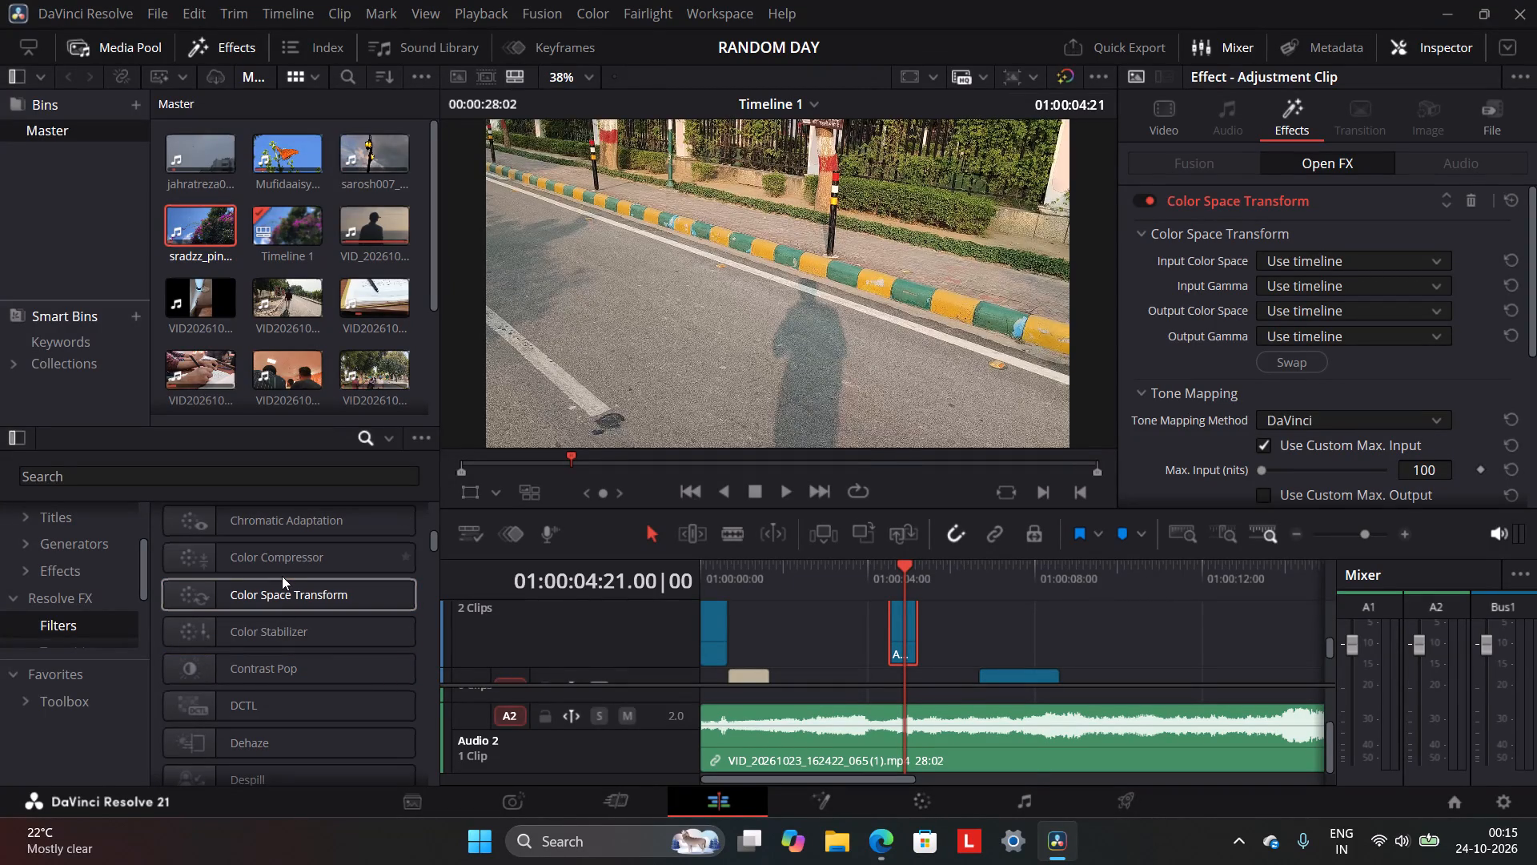
Undo the Use Custom Max. Input change and the Color Space Transform applied to the V4 adjustment clip.
key(ctrl+z)
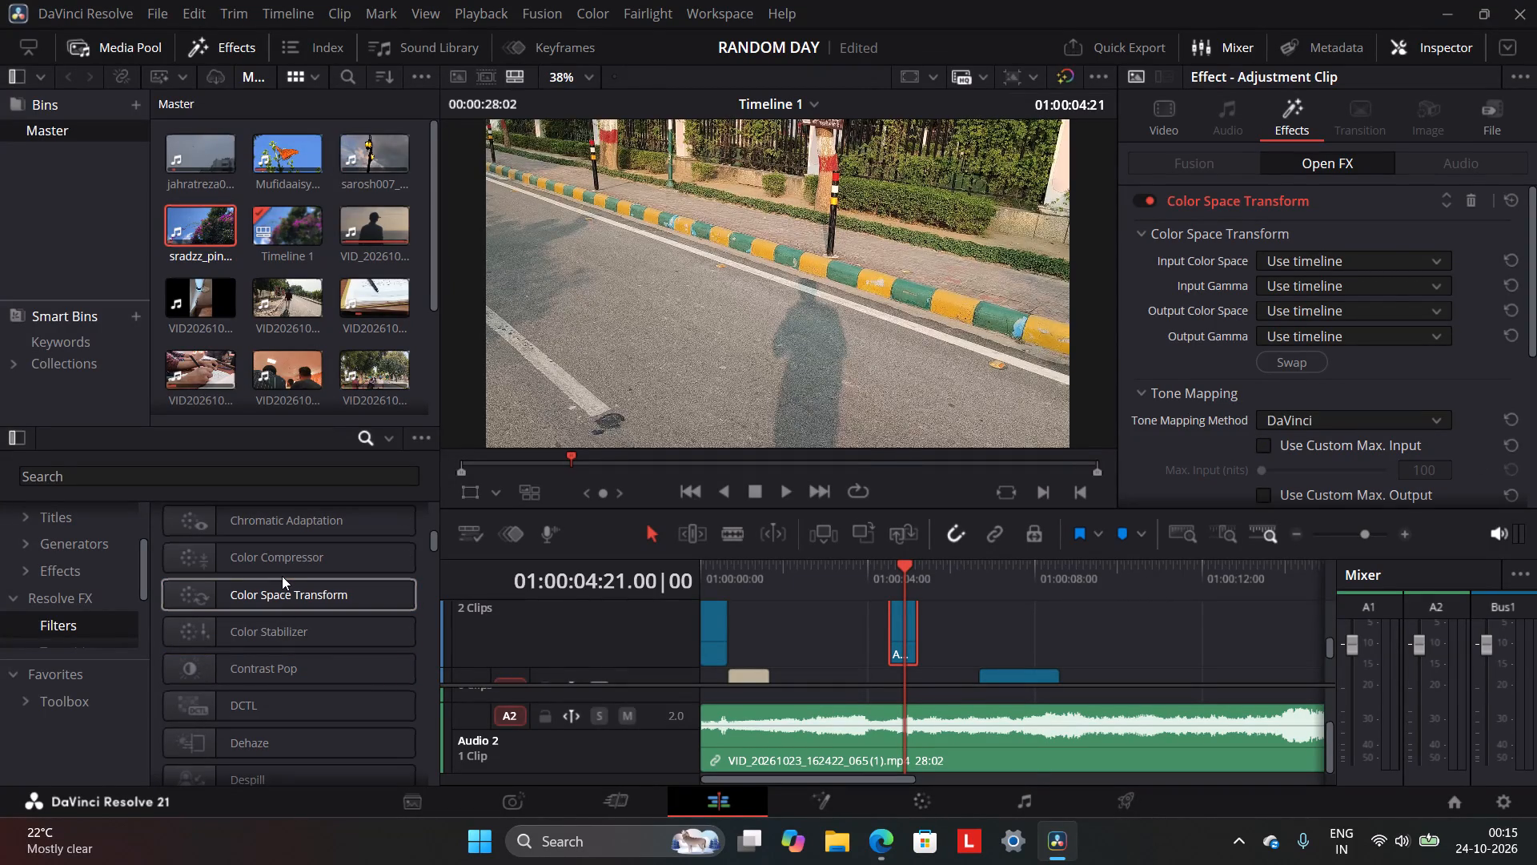
key(ctrl+z)
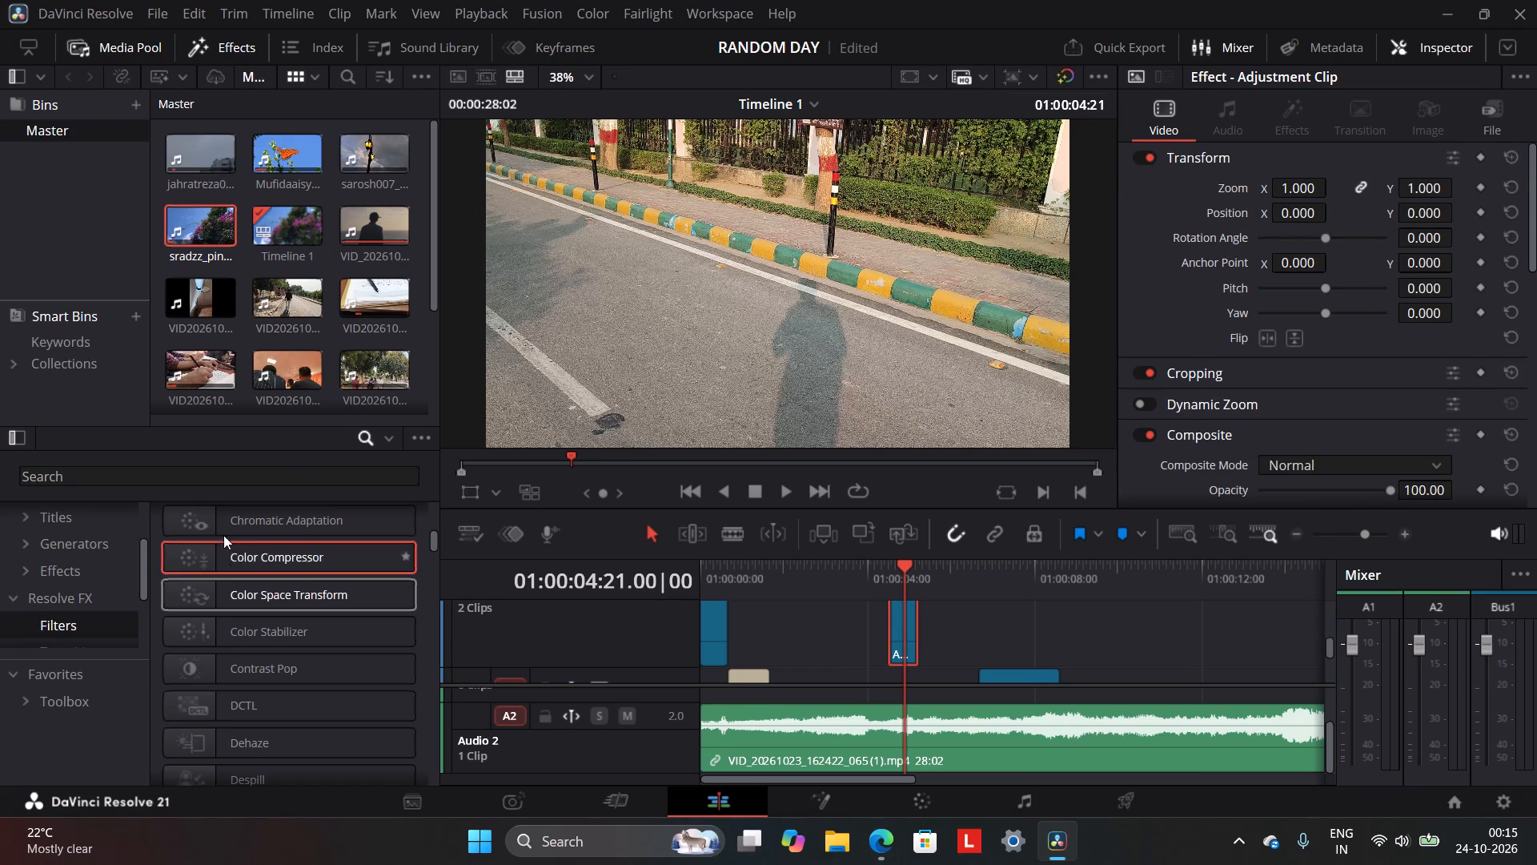
Search the effects library for "br" and check the Effects, Generators and Resolve FX Filters categories.
click(359, 439)
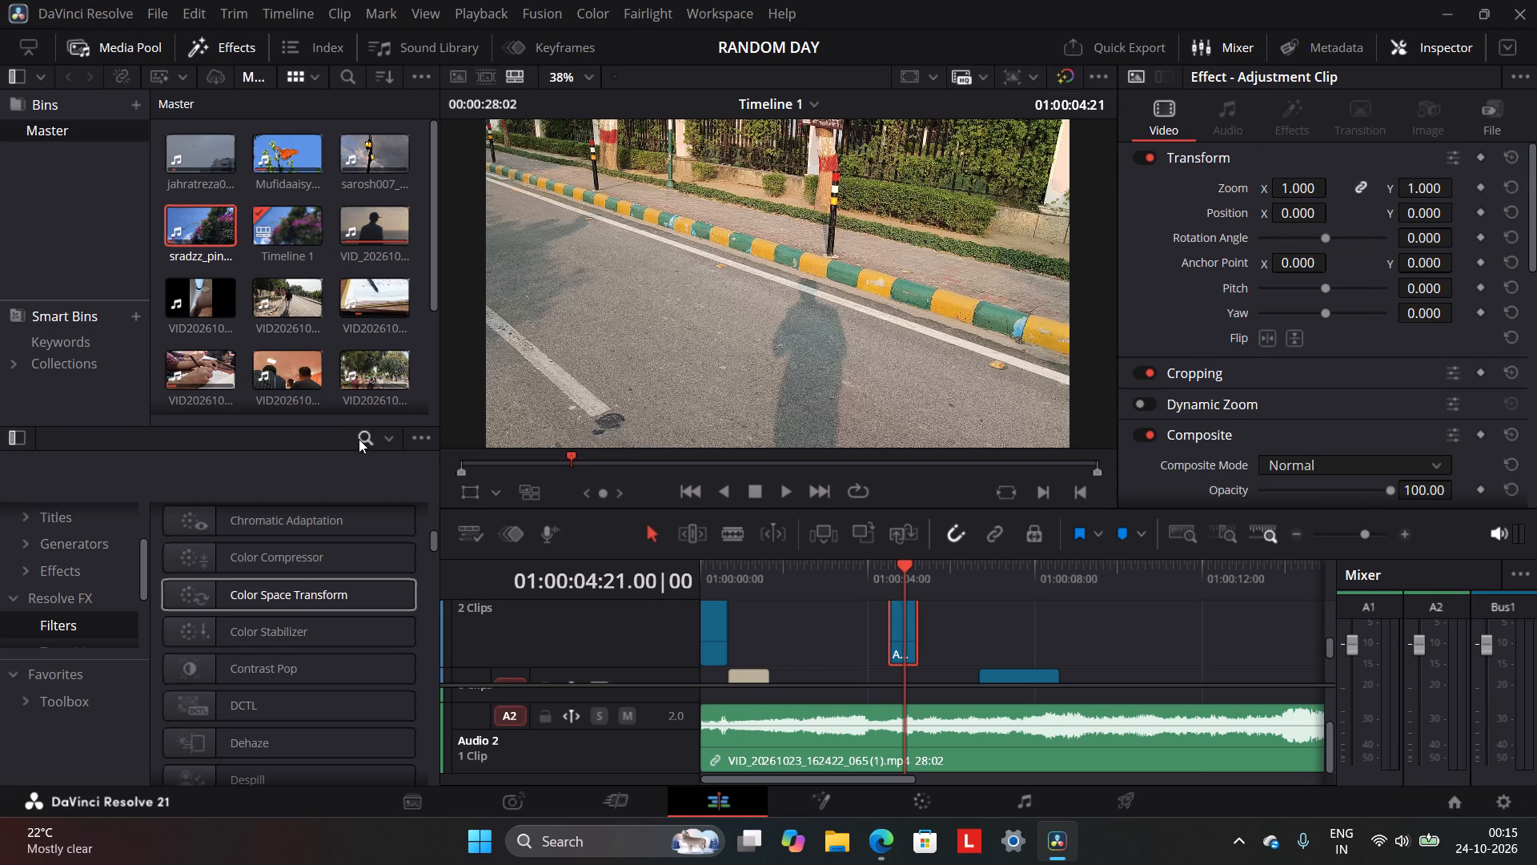
text(br)
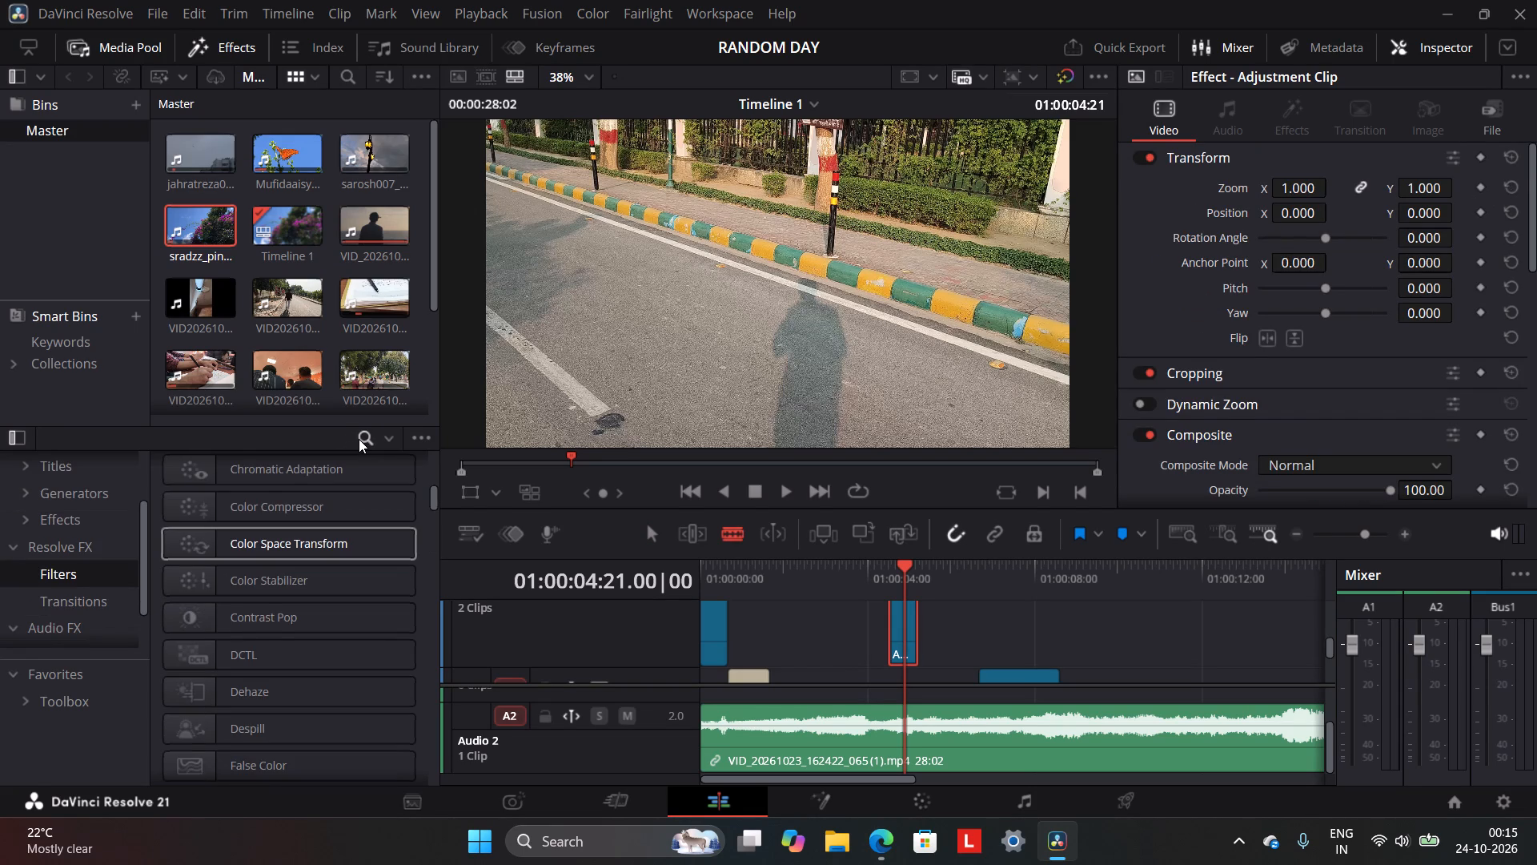
click(359, 439)
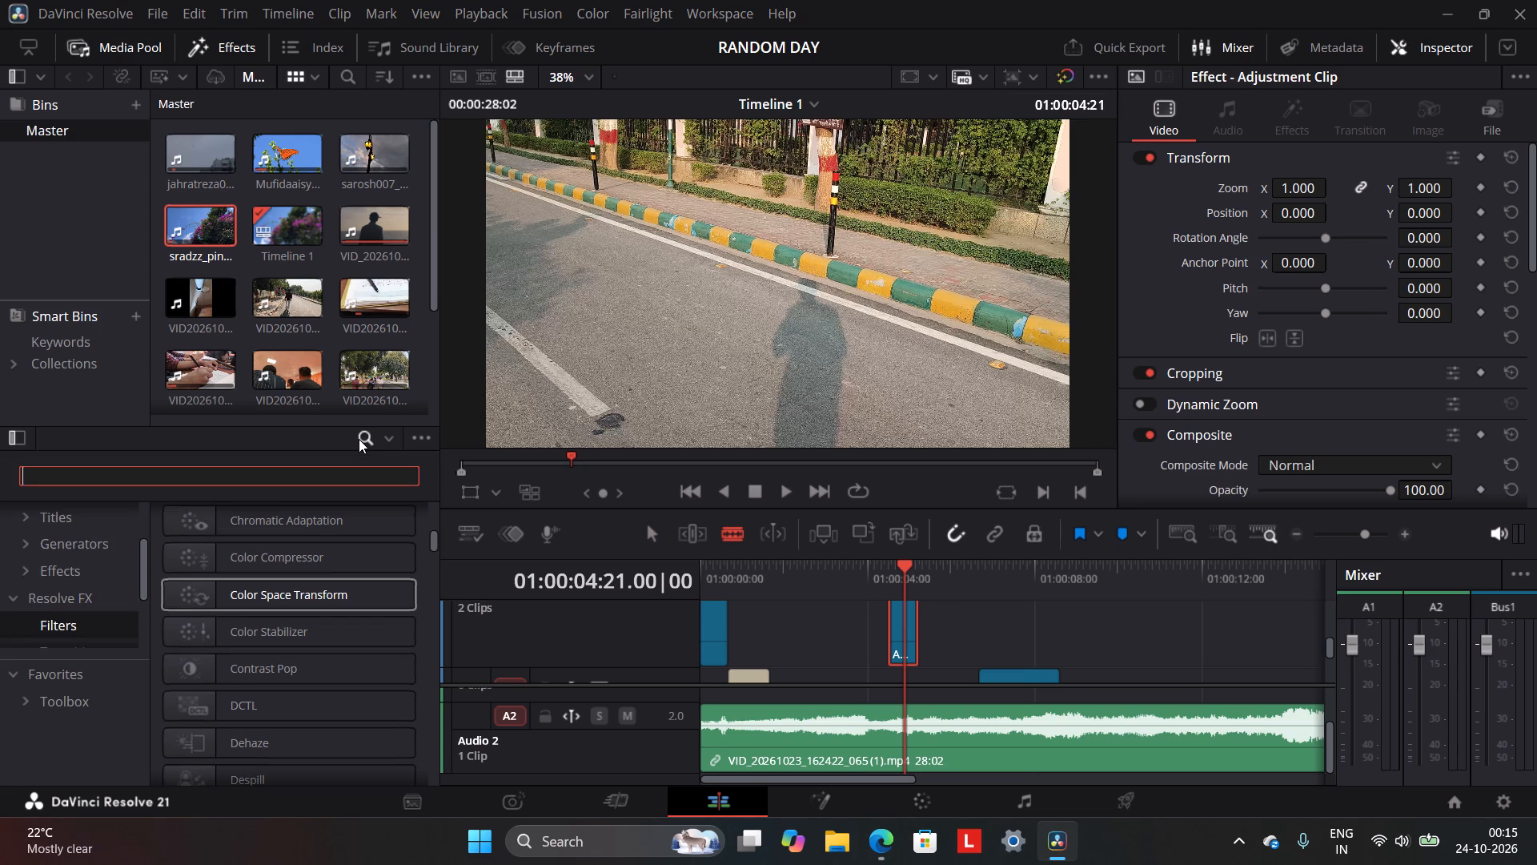
text(br)
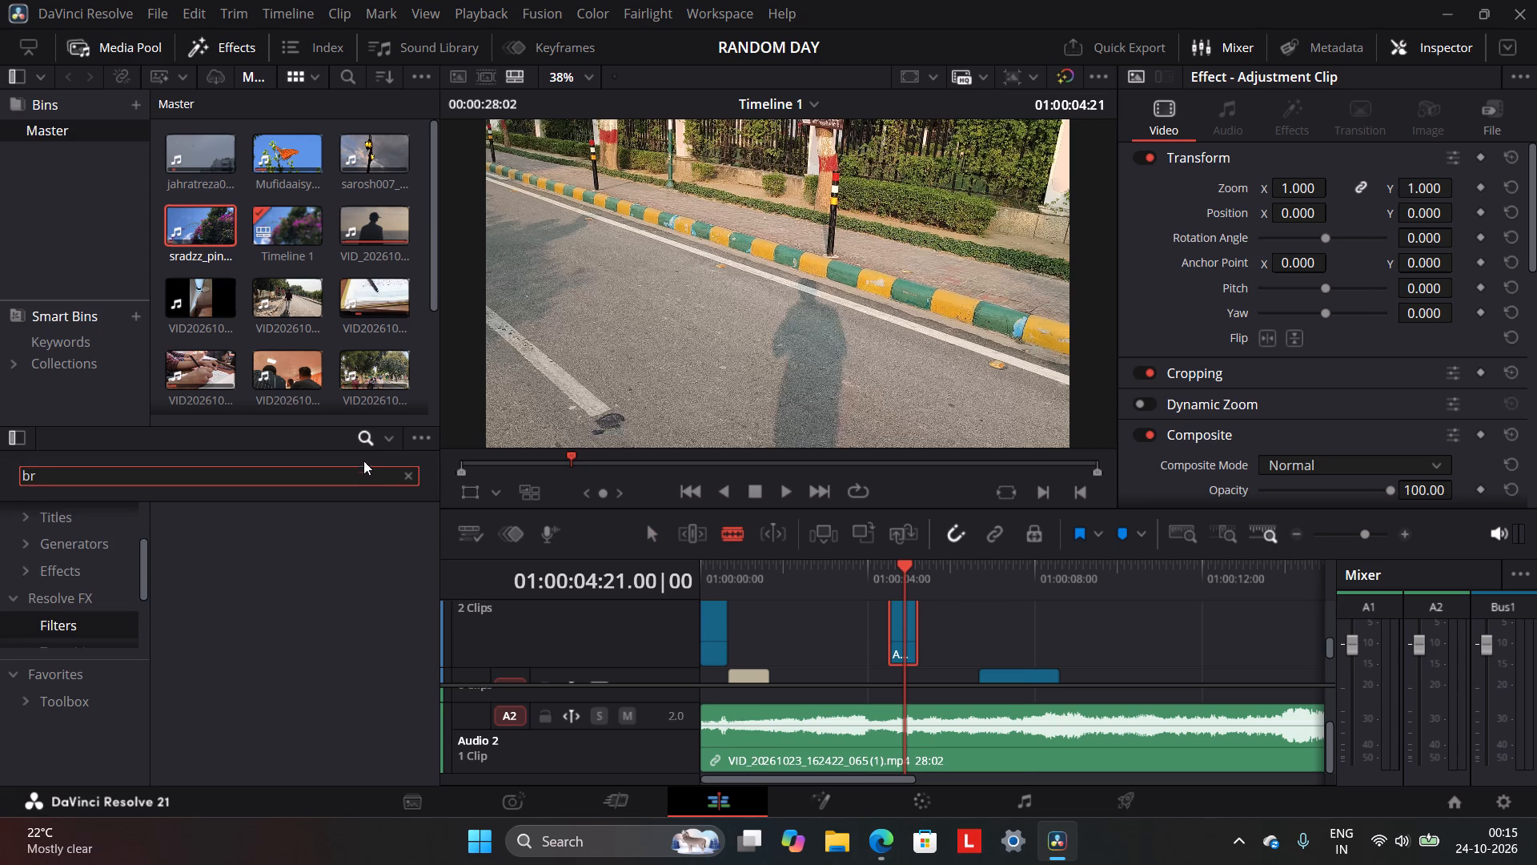
click(79, 587)
click(81, 581)
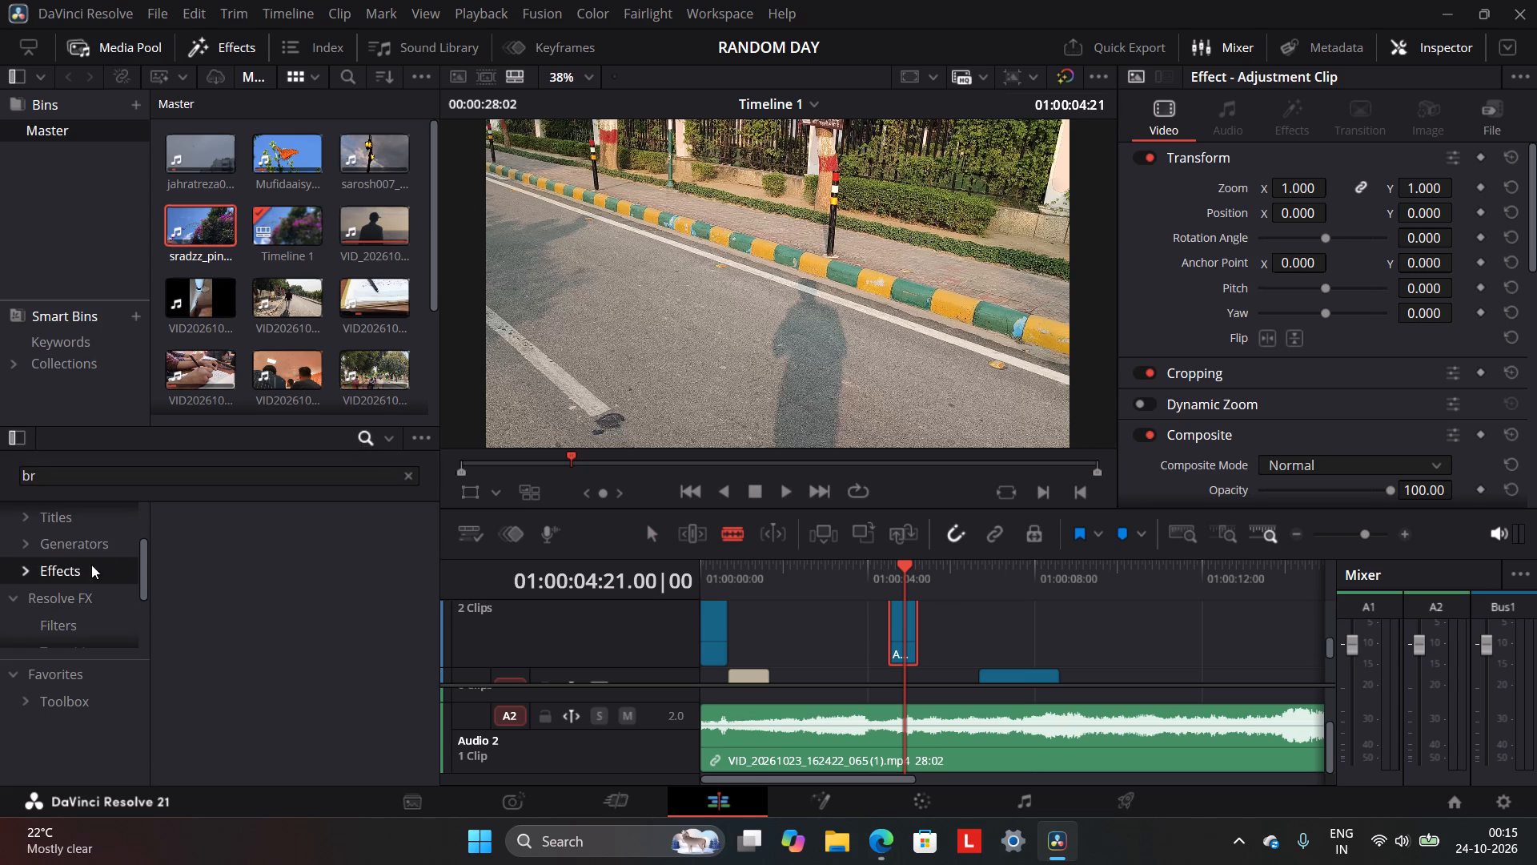
click(99, 552)
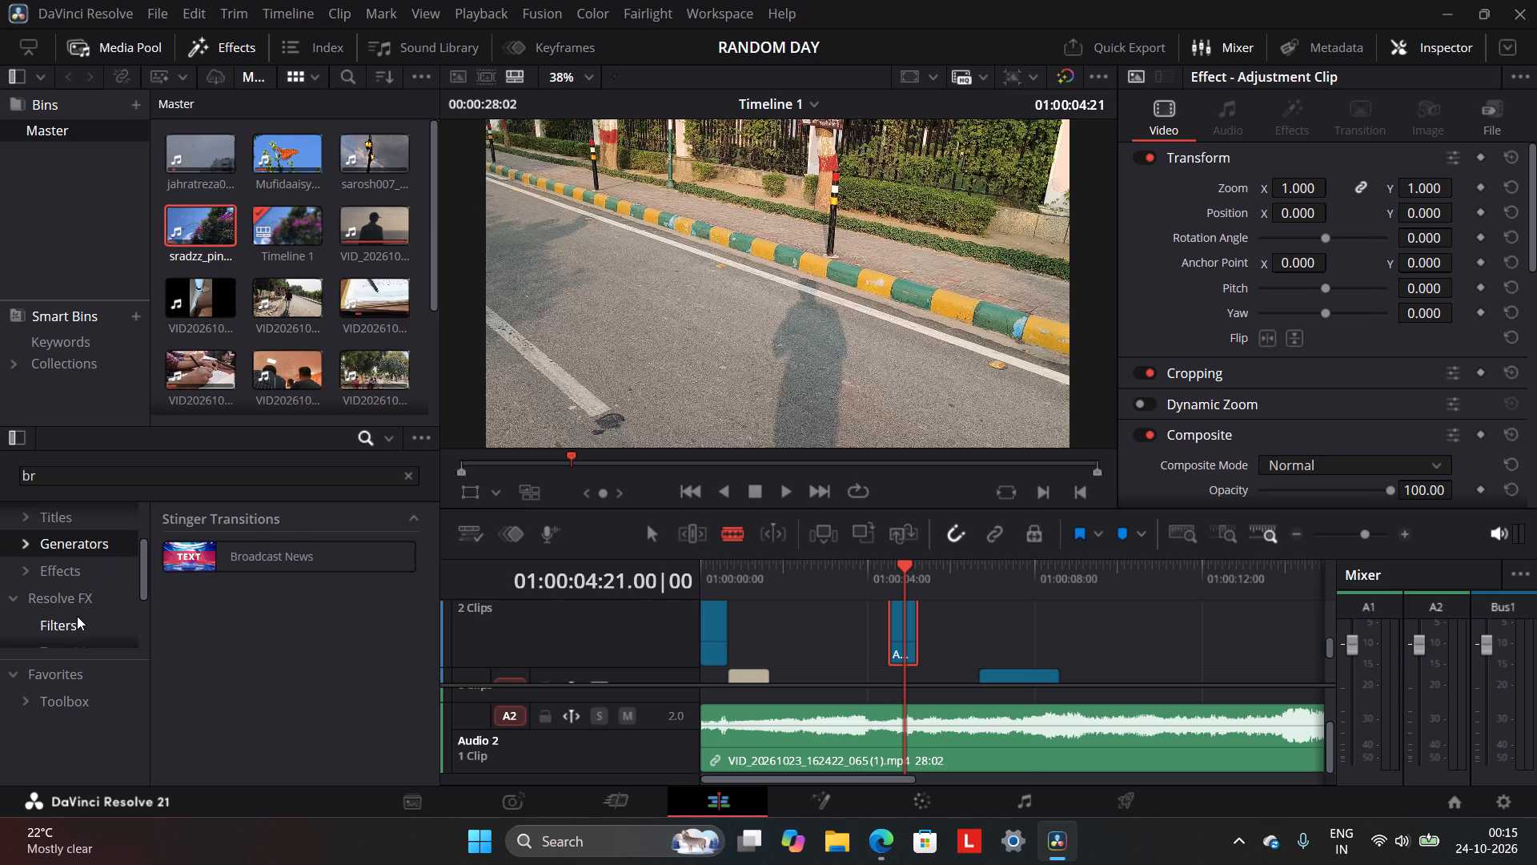
click(77, 616)
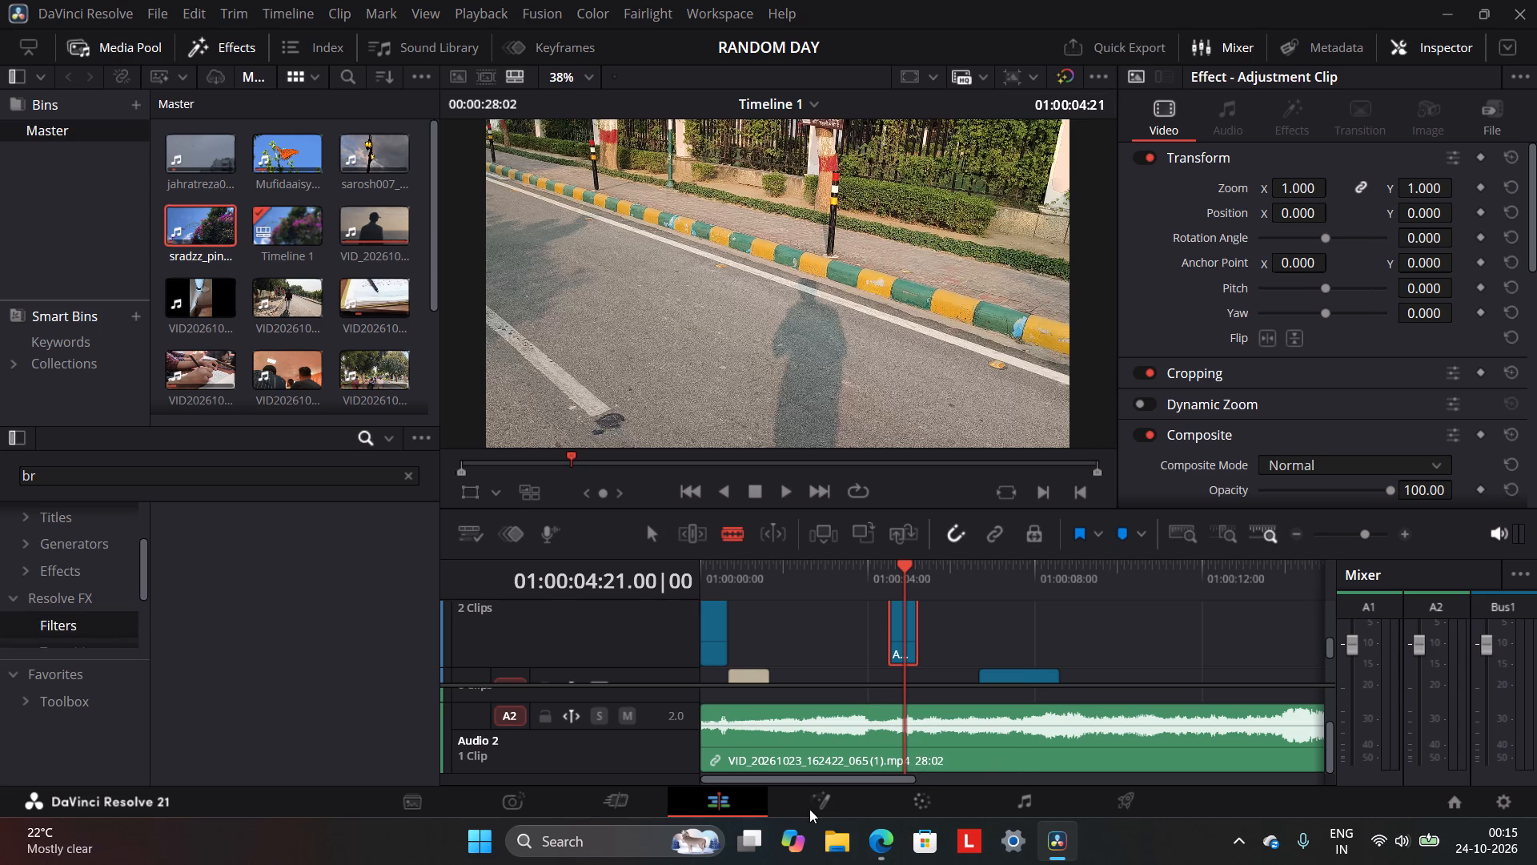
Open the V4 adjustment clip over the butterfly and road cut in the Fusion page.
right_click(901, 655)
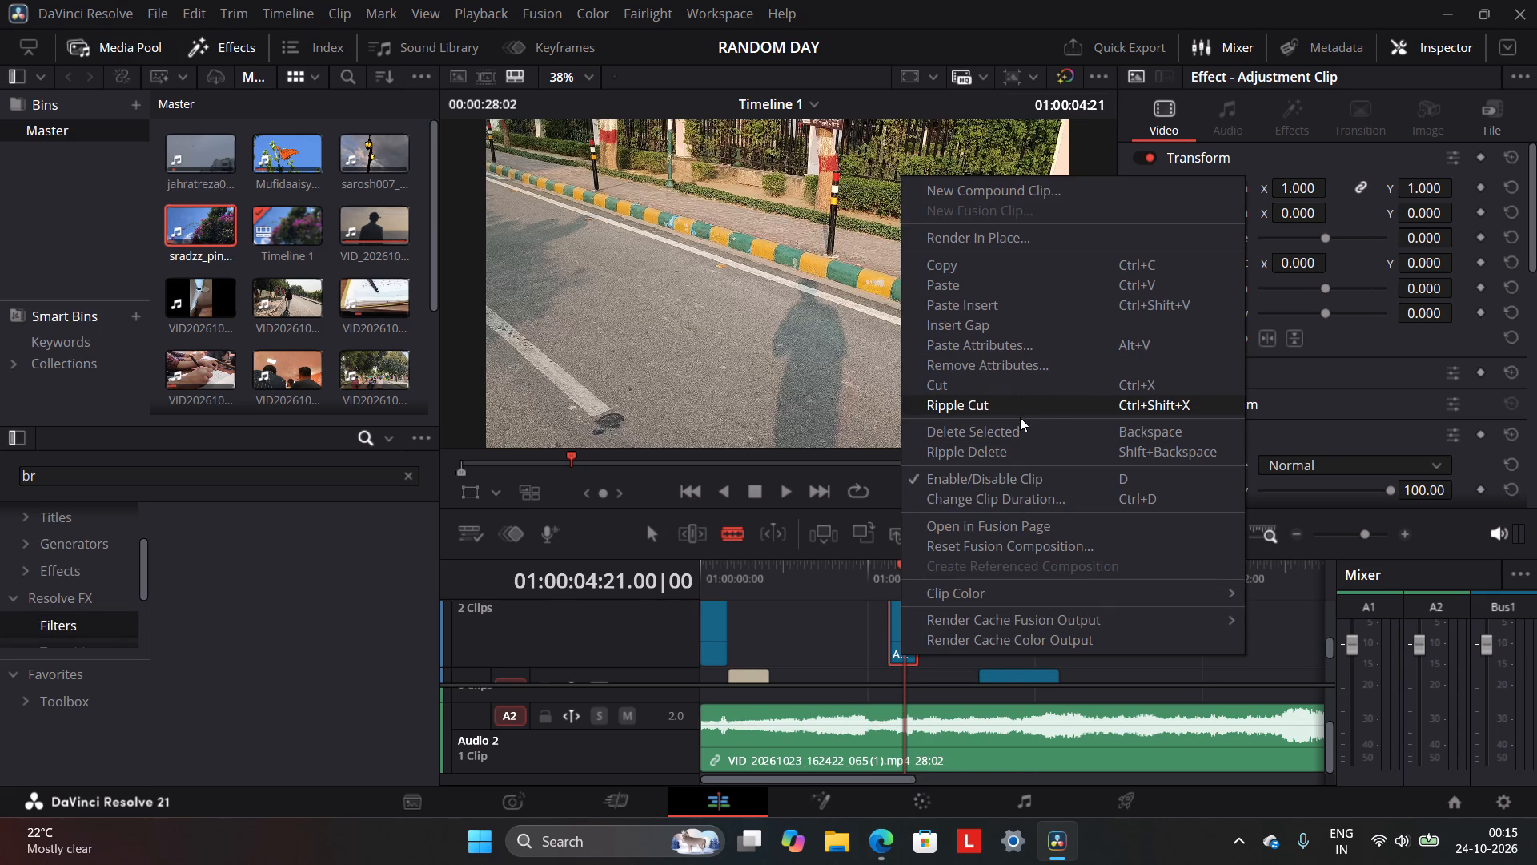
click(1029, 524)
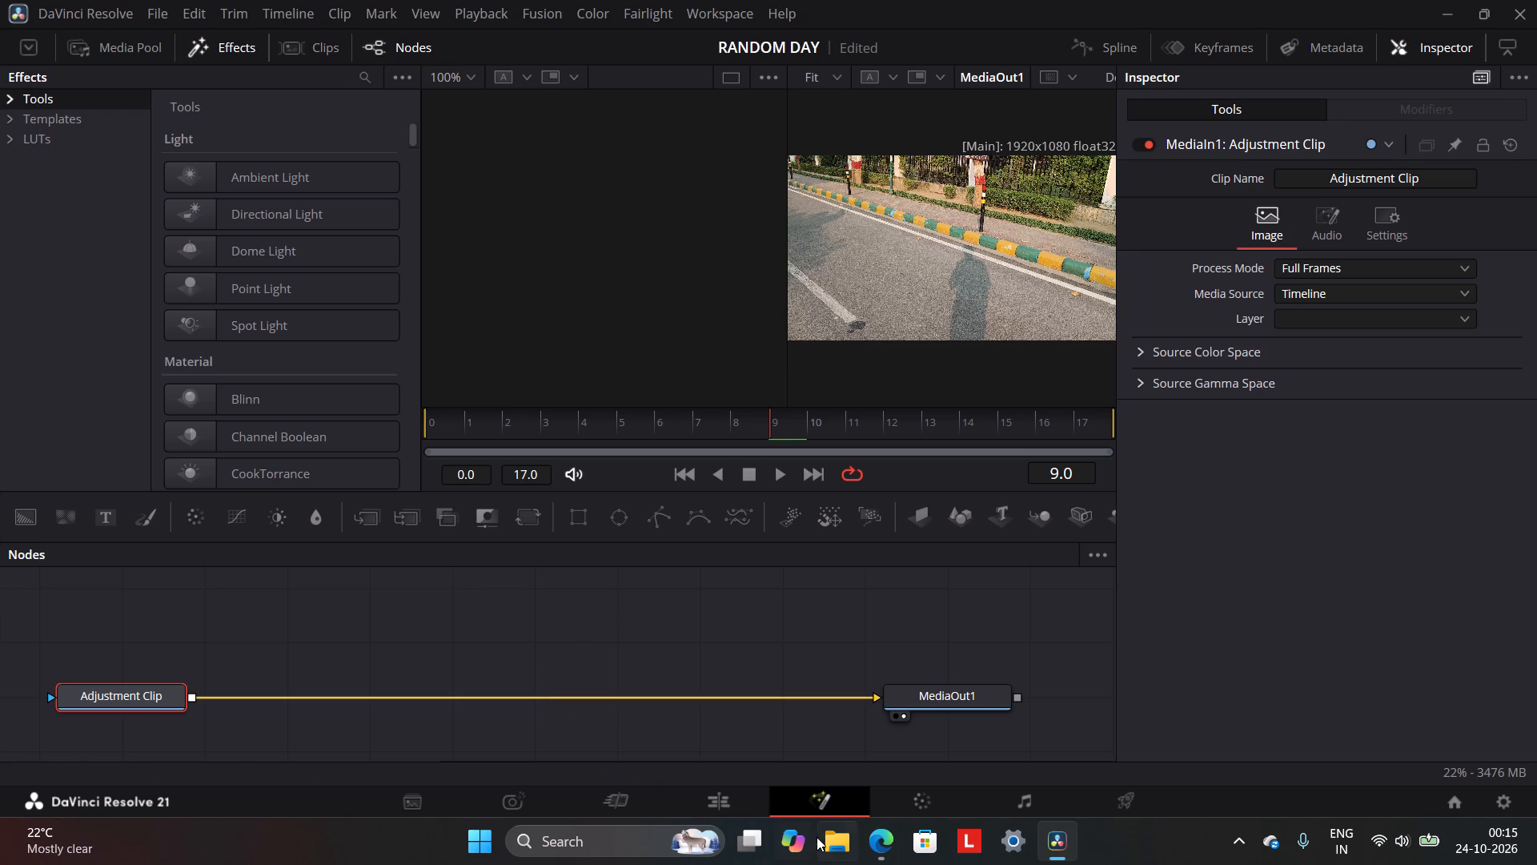
Switch to Microsoft Edge and browse the YouTube Shorts on flash effects, including How To Add a FLASH TRANSITION in DaVinci.
click(893, 843)
scroll(736, 674, up, 6)
scroll(731, 658, down, 4)
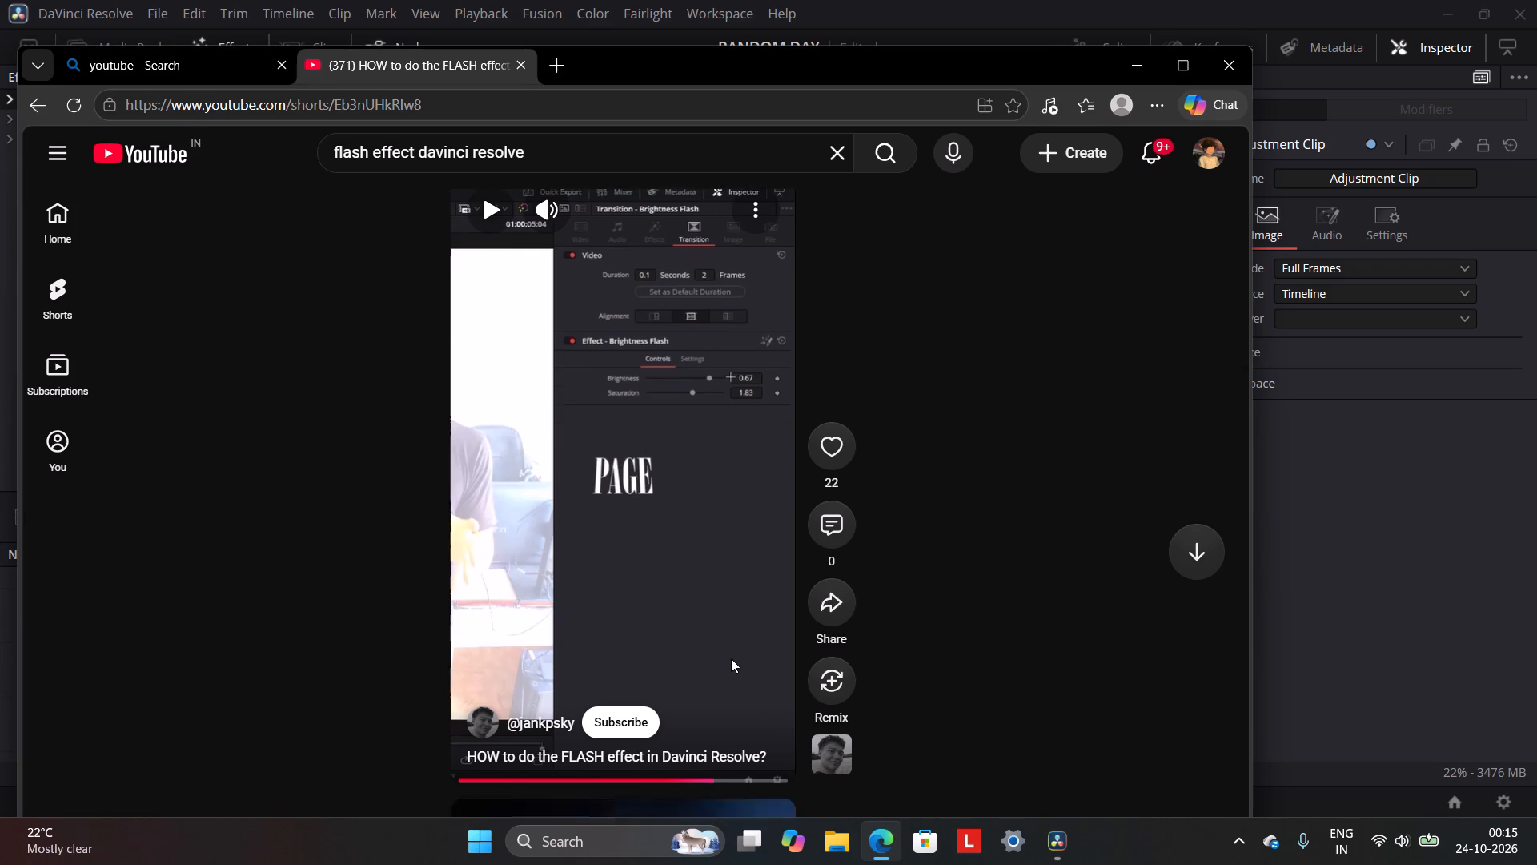
scroll(731, 658, down, 2)
click(34, 111)
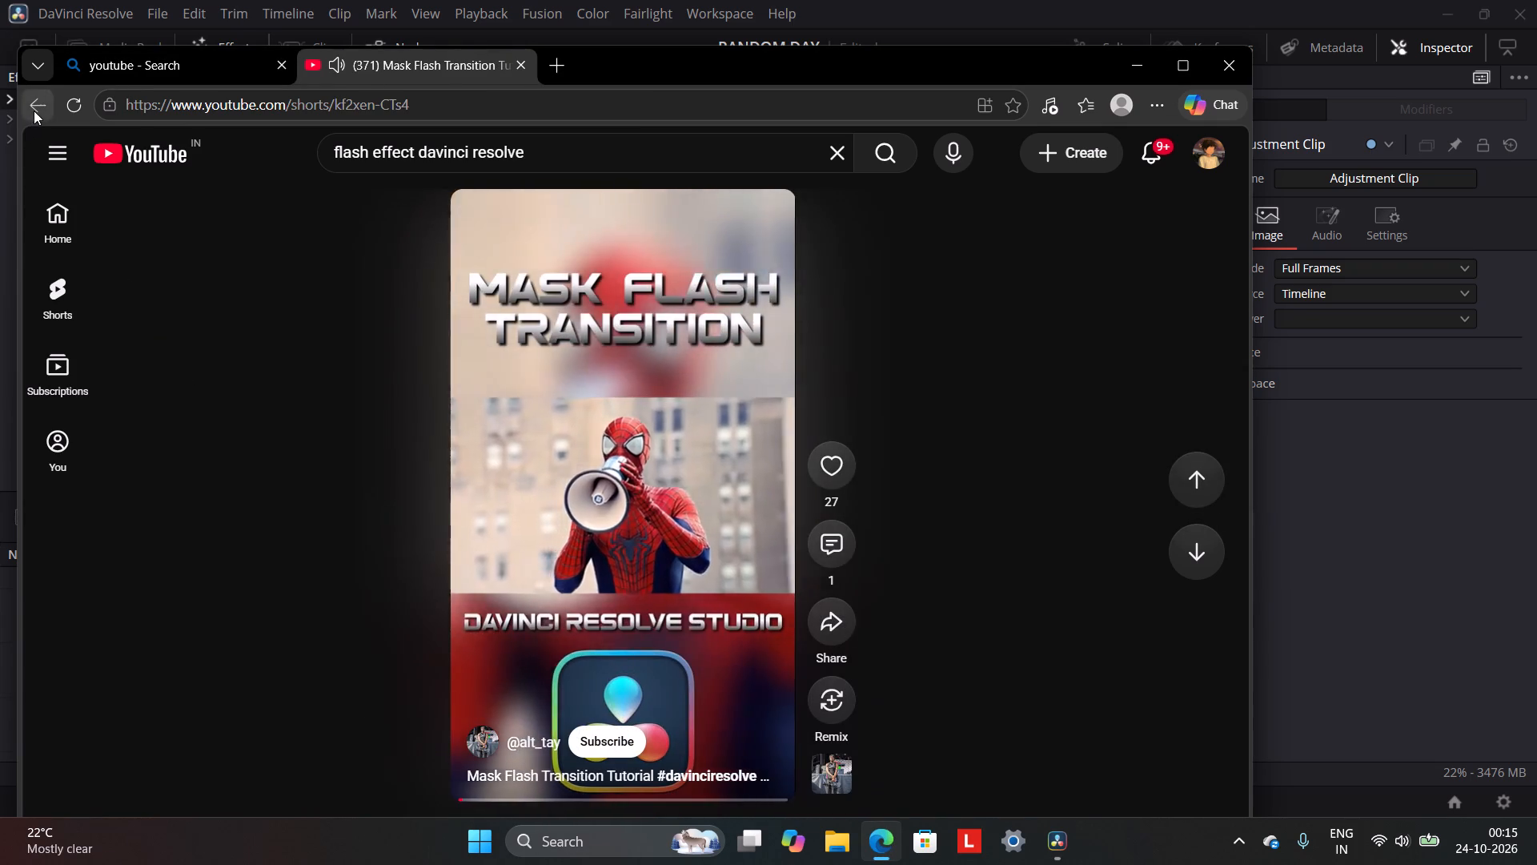
scroll(458, 501, down, 7)
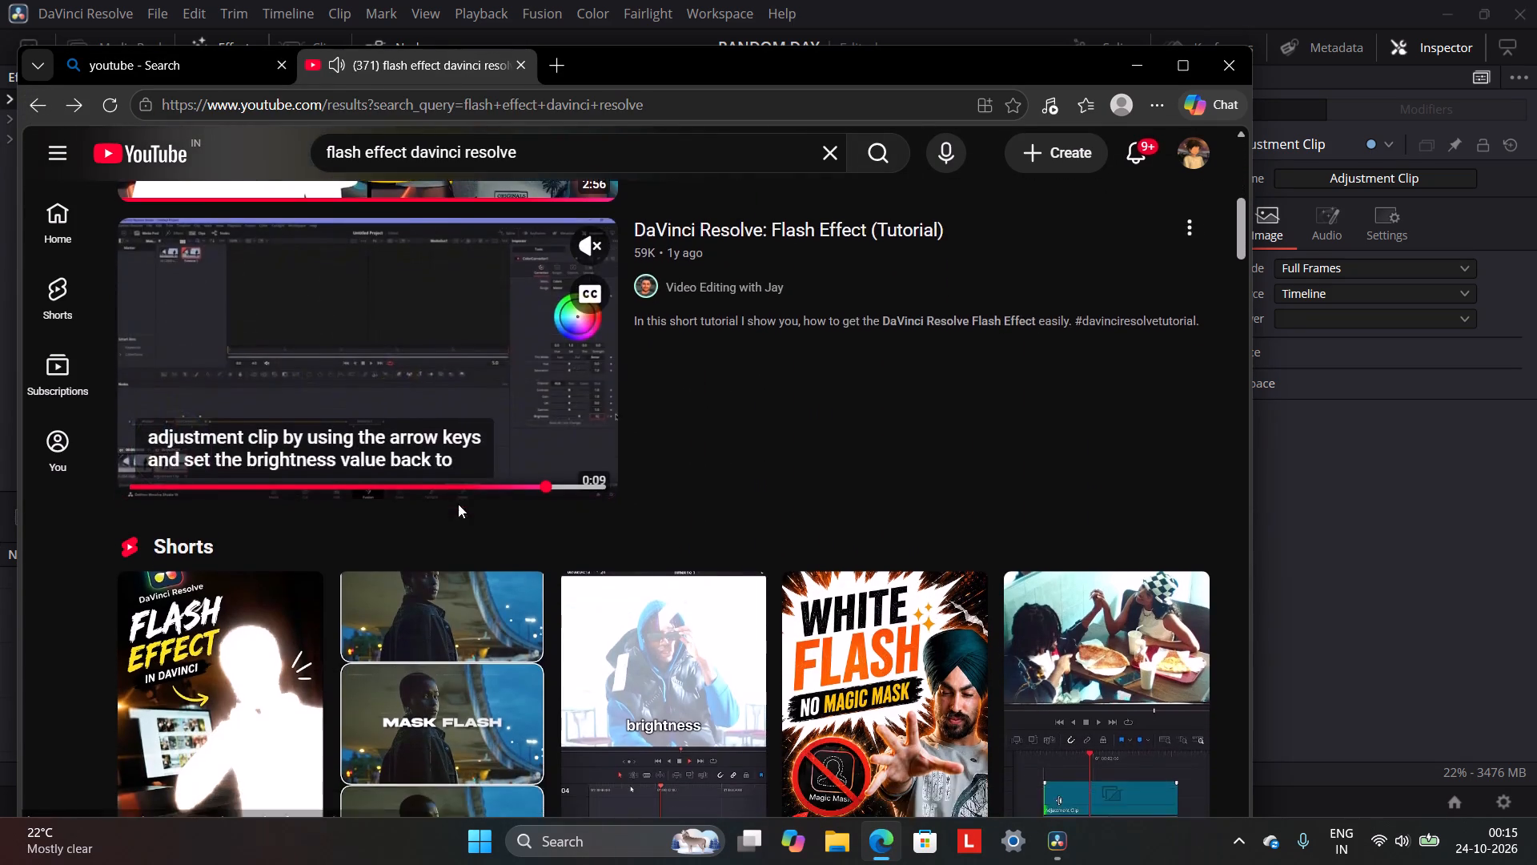
scroll(460, 511, down, 2)
click(652, 484)
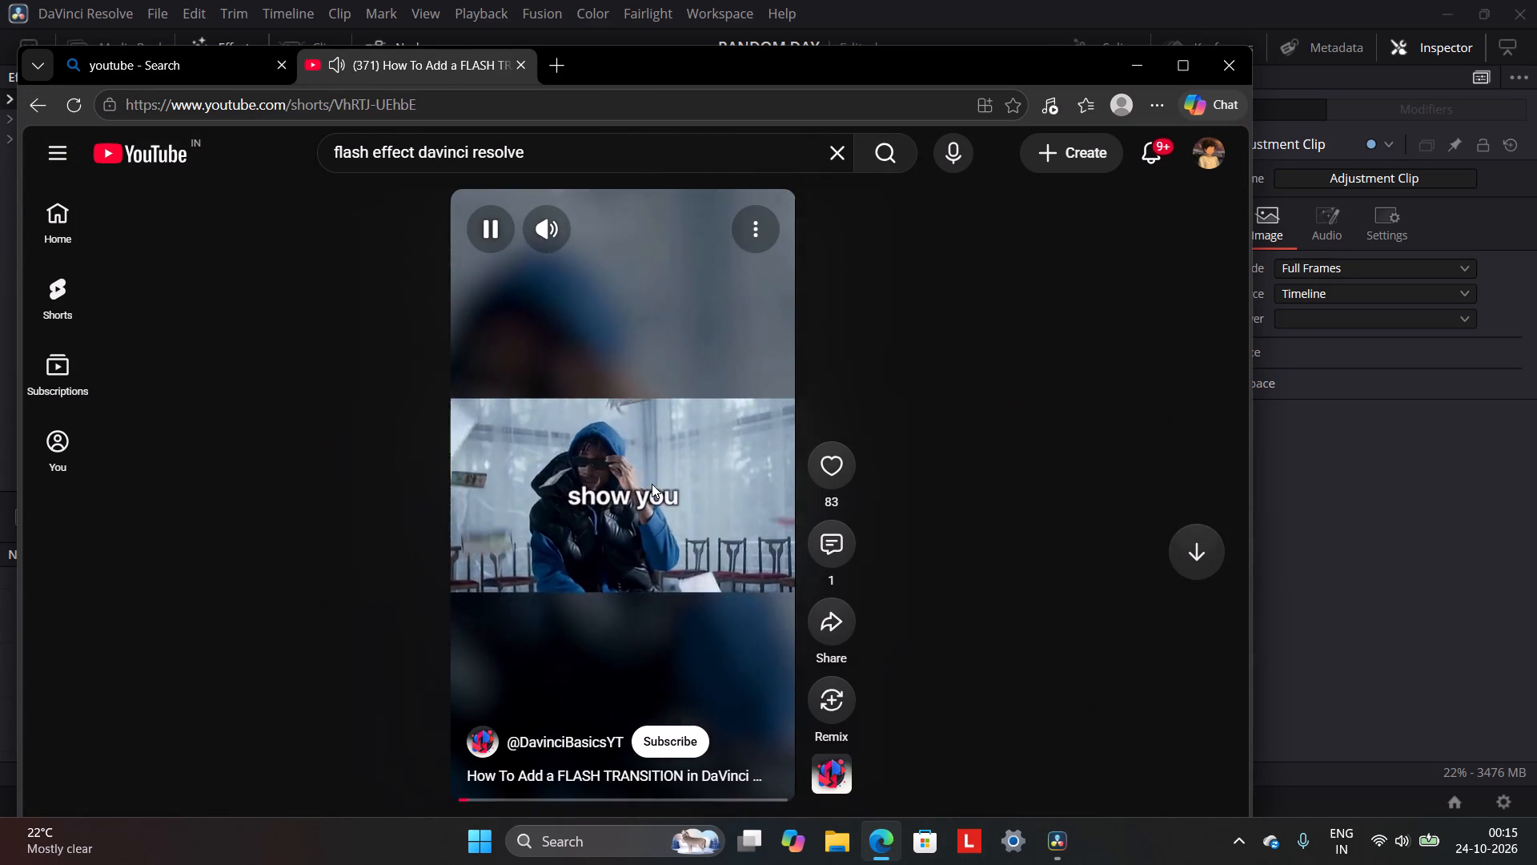
scroll(652, 484, up, 11)
scroll(652, 501, down, 8)
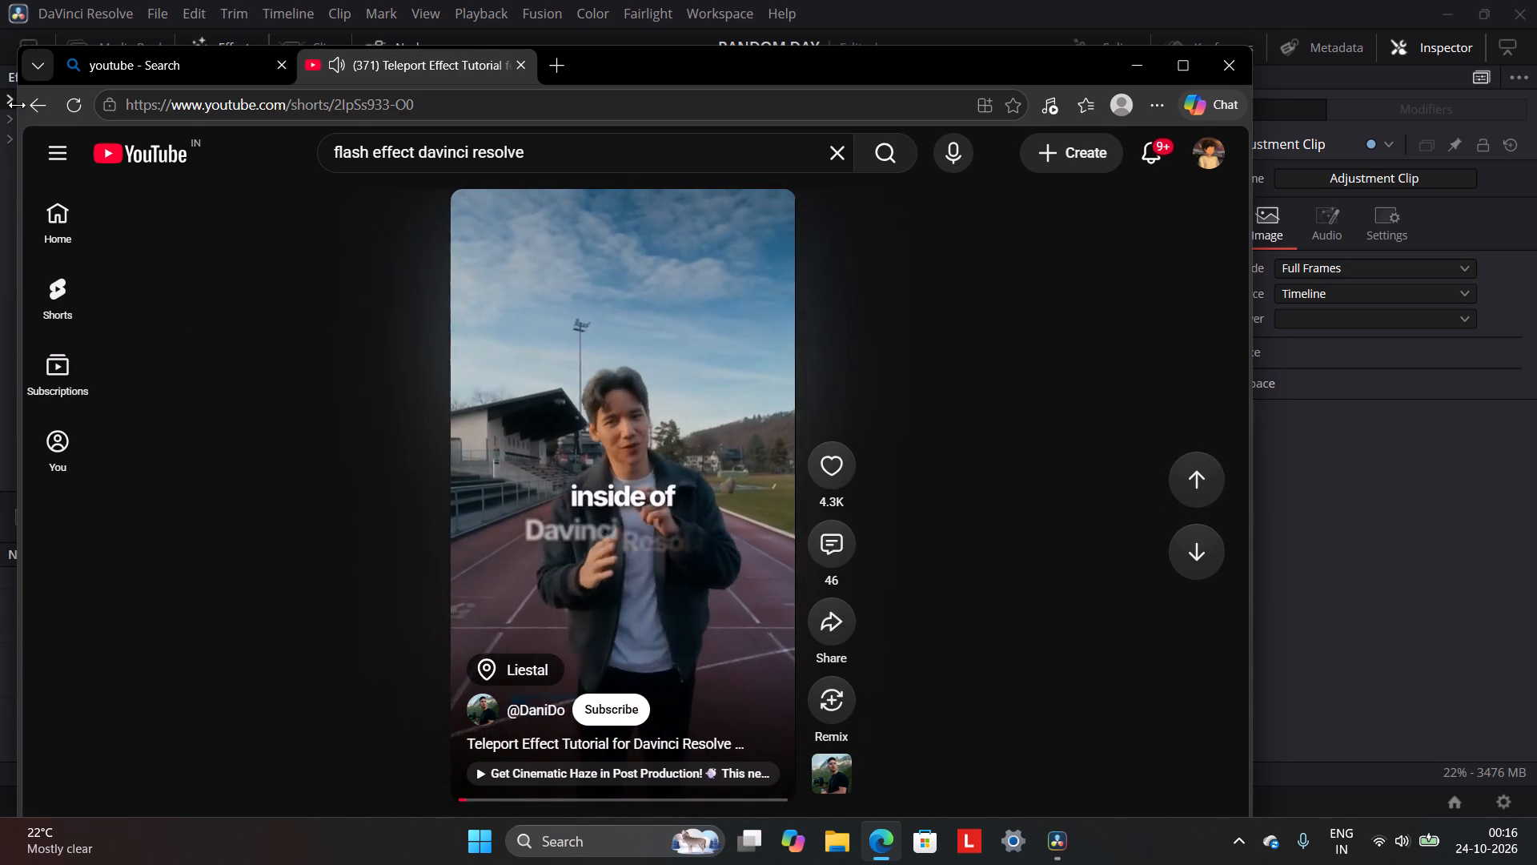
click(34, 107)
Watch the Flash Effect in DaVinci Resolve short from the search results, skipping ahead, and return to the results.
scroll(391, 435, down, 4)
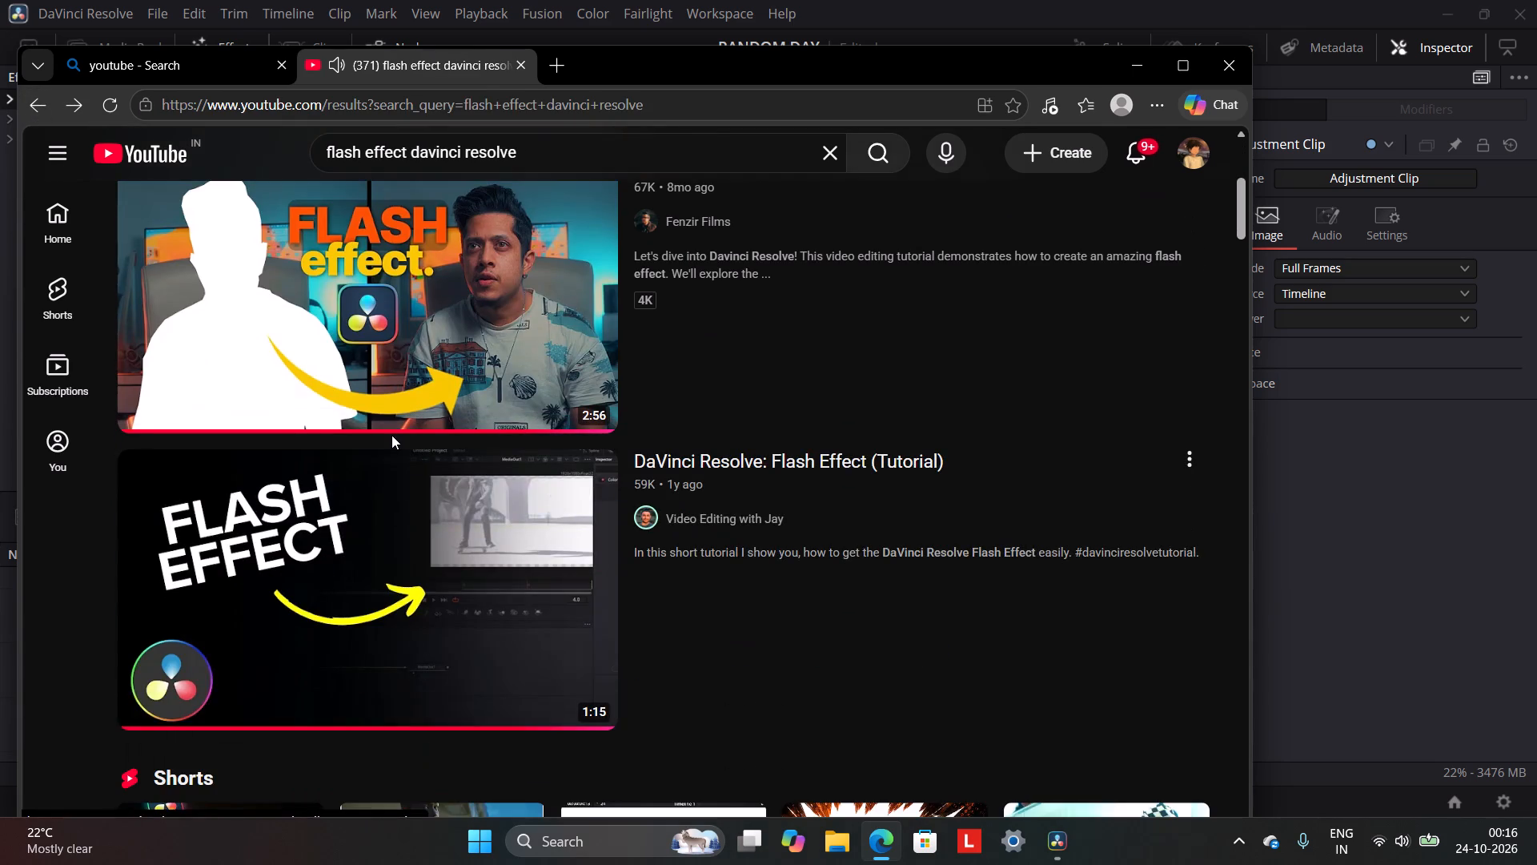
scroll(391, 435, down, 3)
click(249, 612)
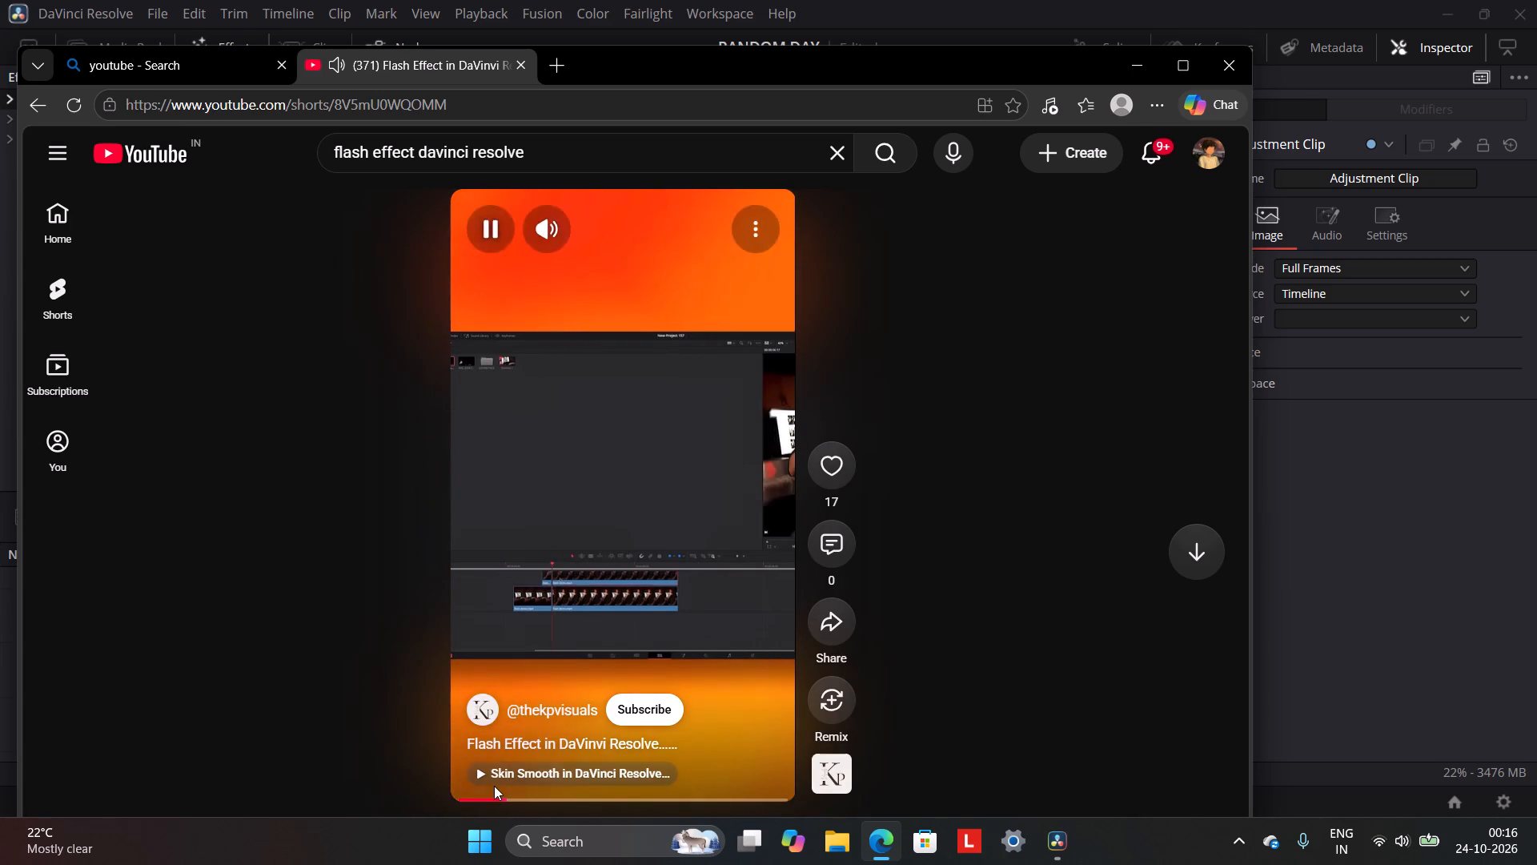
drag(503, 799, 602, 804)
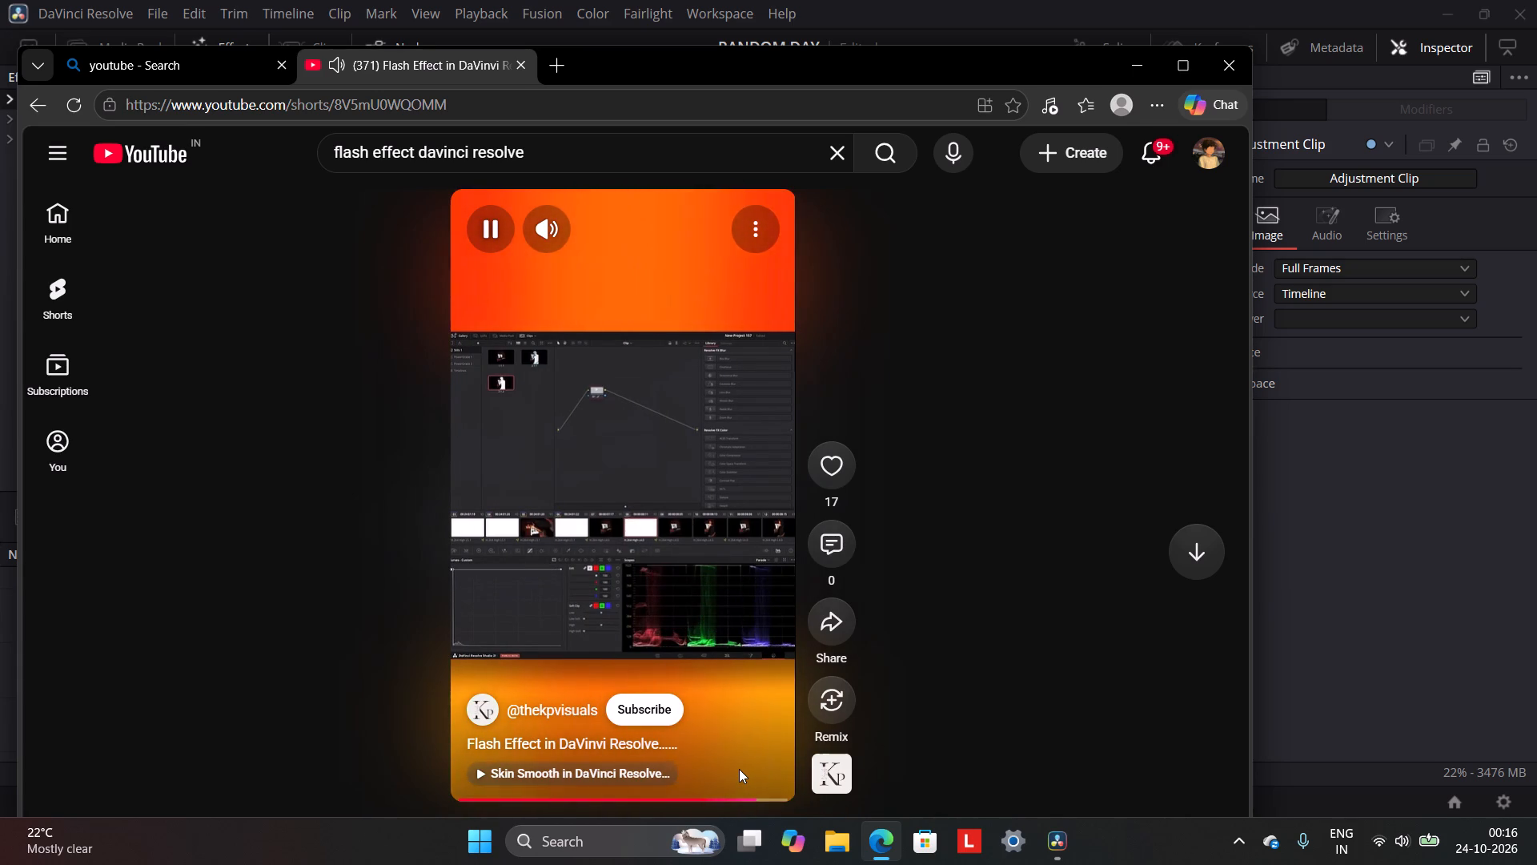
click(41, 101)
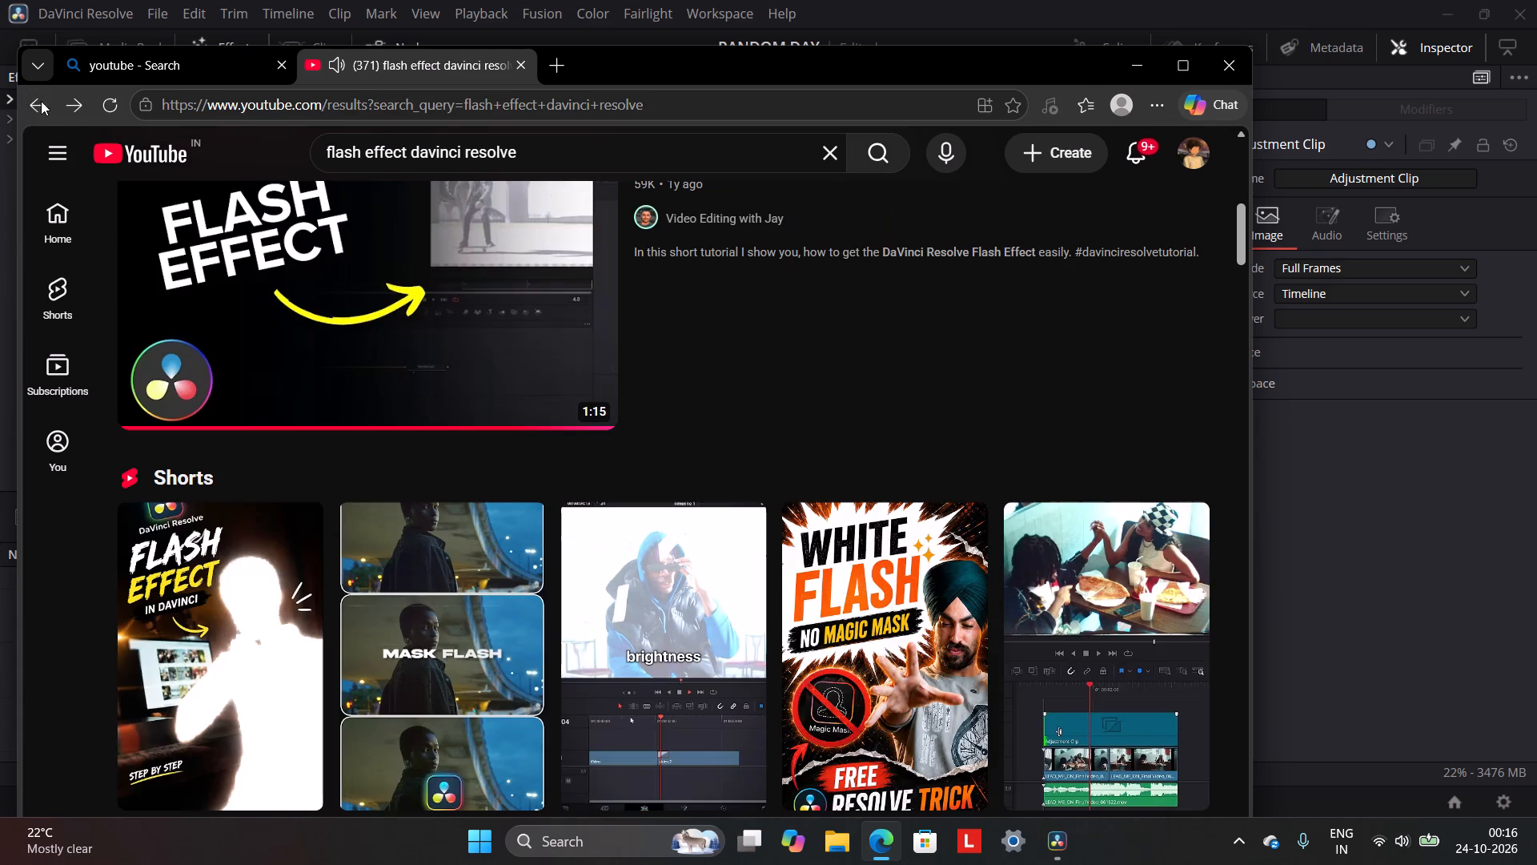
Preview the Flicker Reveal Transition Tutorial from the YouTube results, skipping ahead through the video.
scroll(937, 611, down, 6)
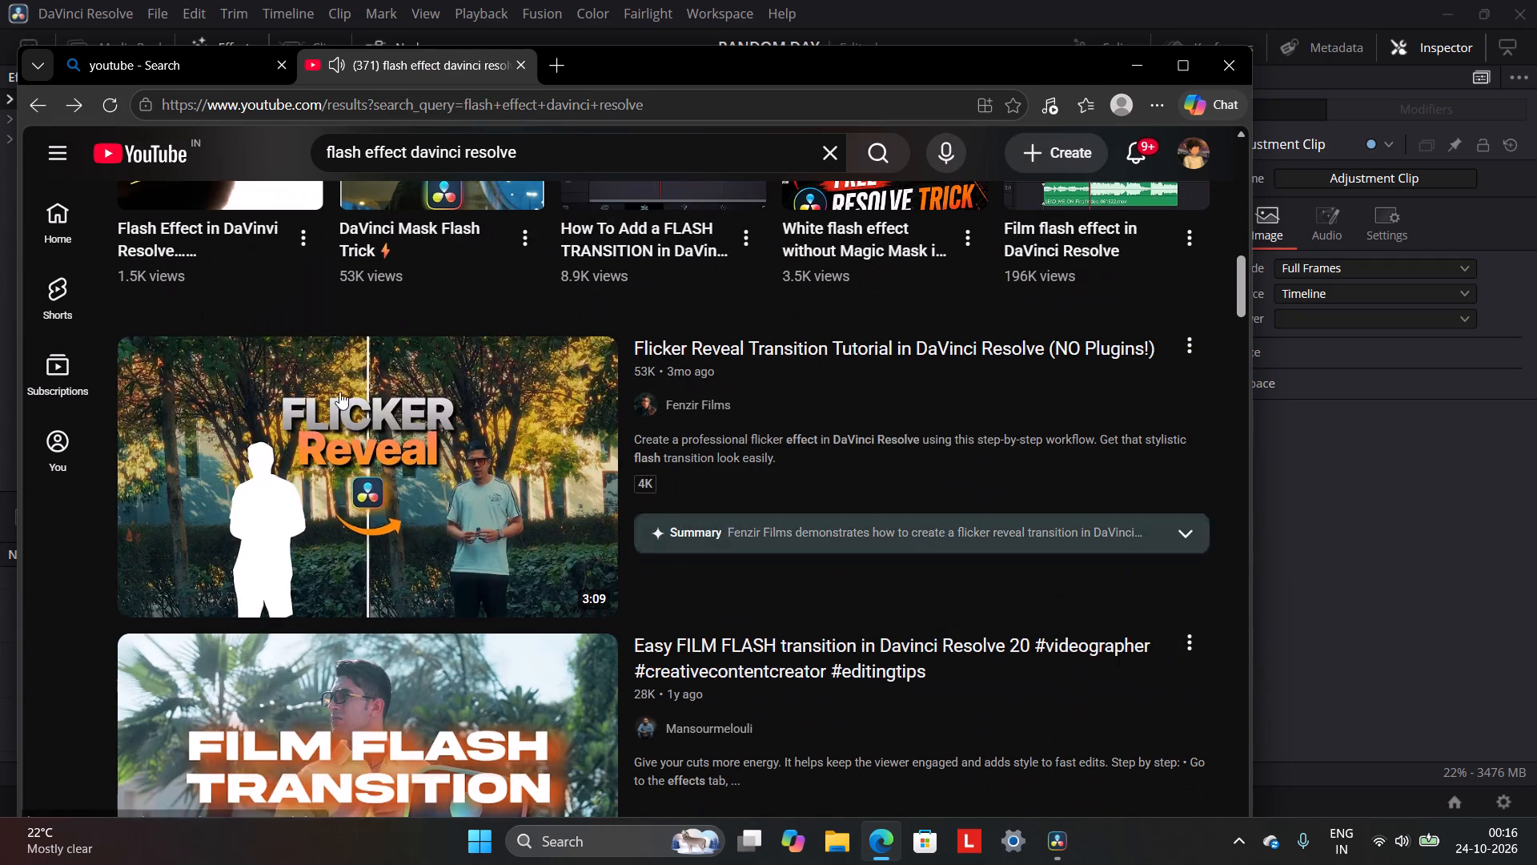
click(587, 371)
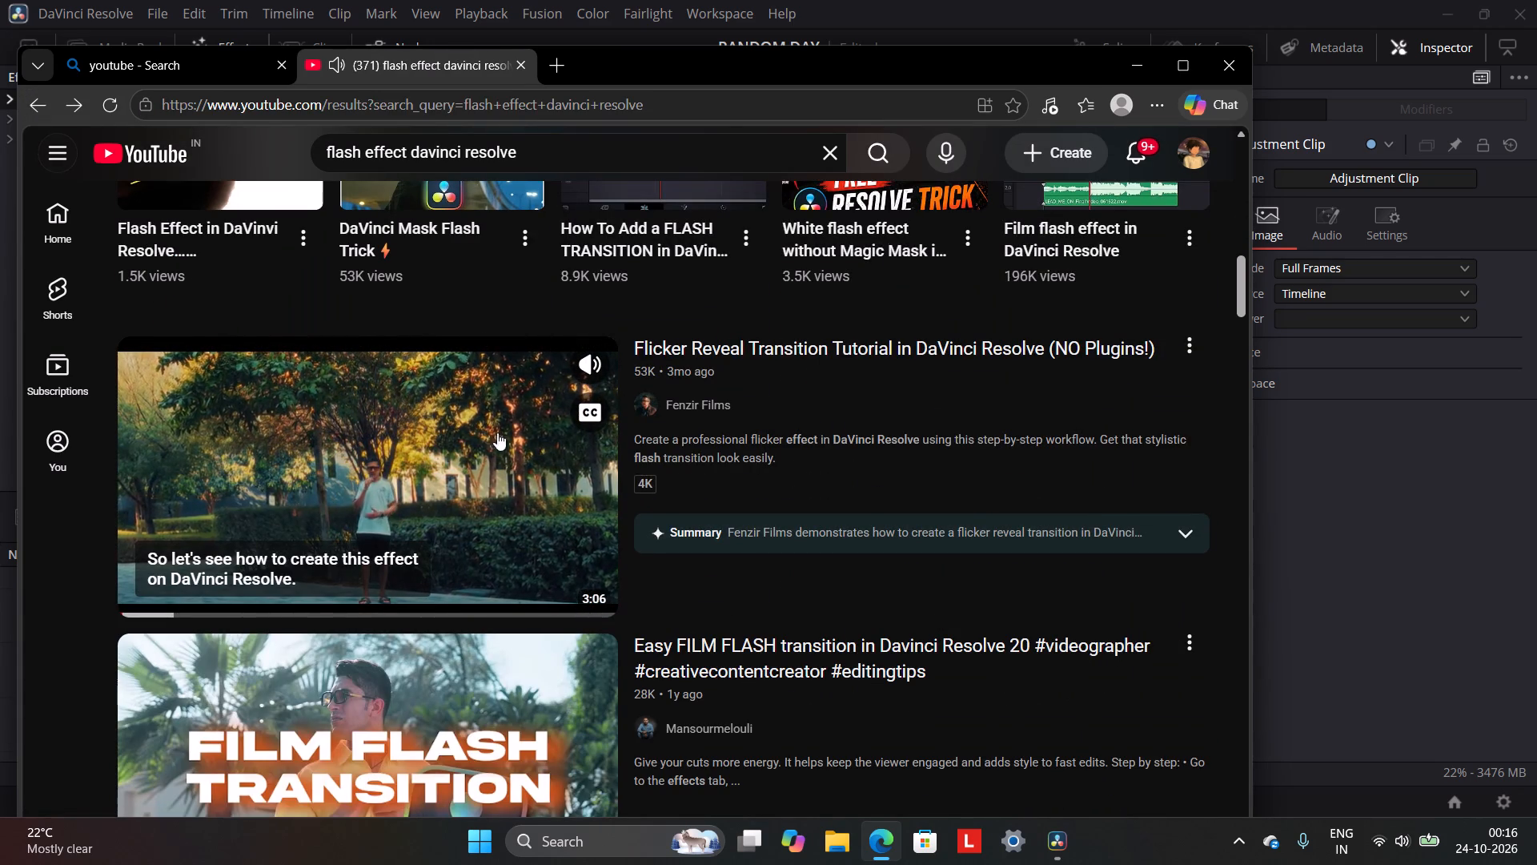
click(187, 602)
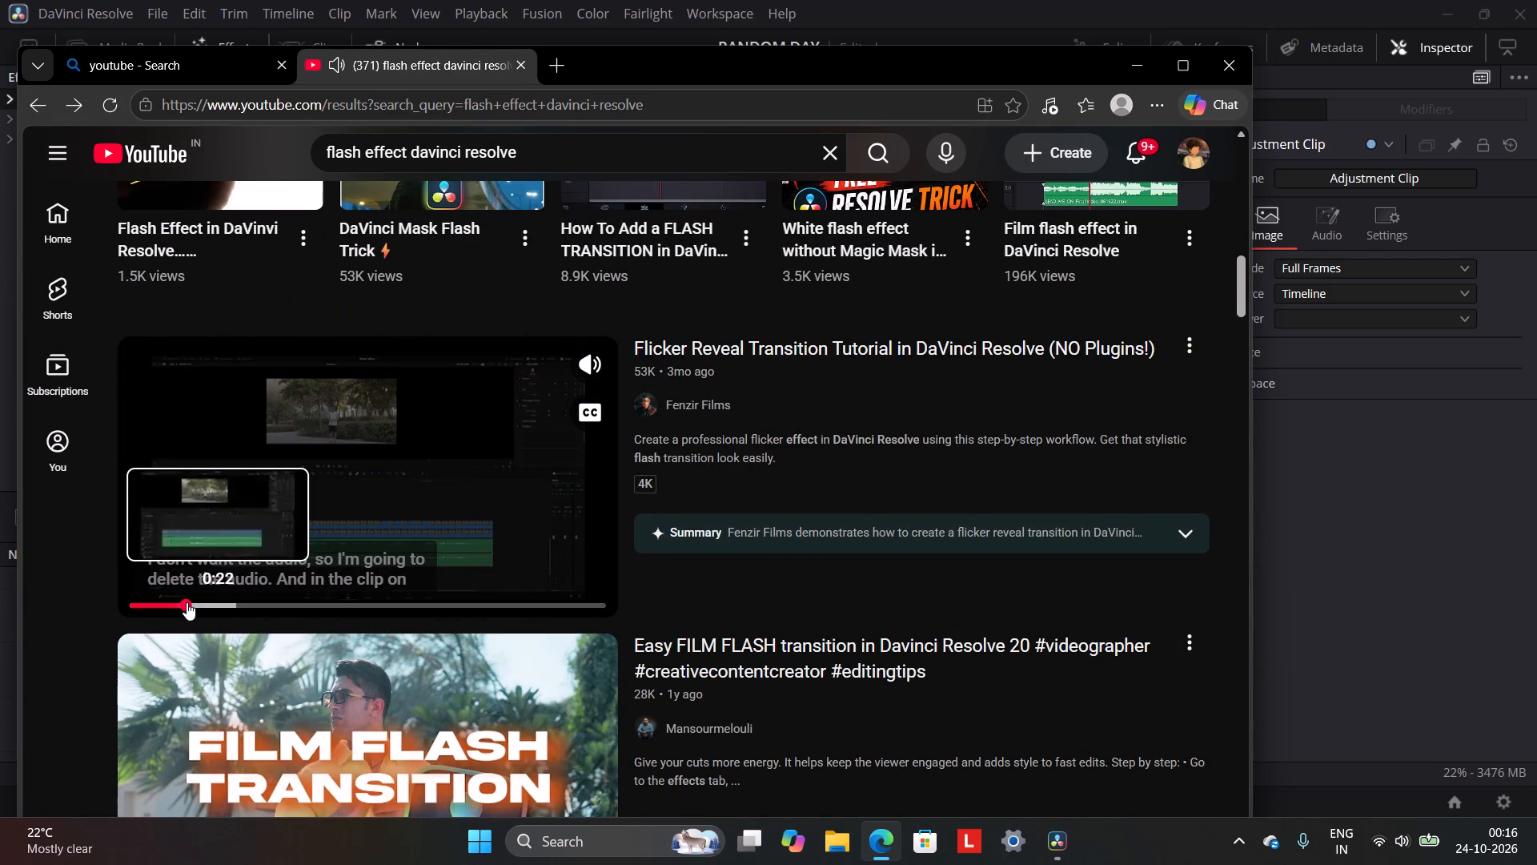
click(214, 605)
click(269, 610)
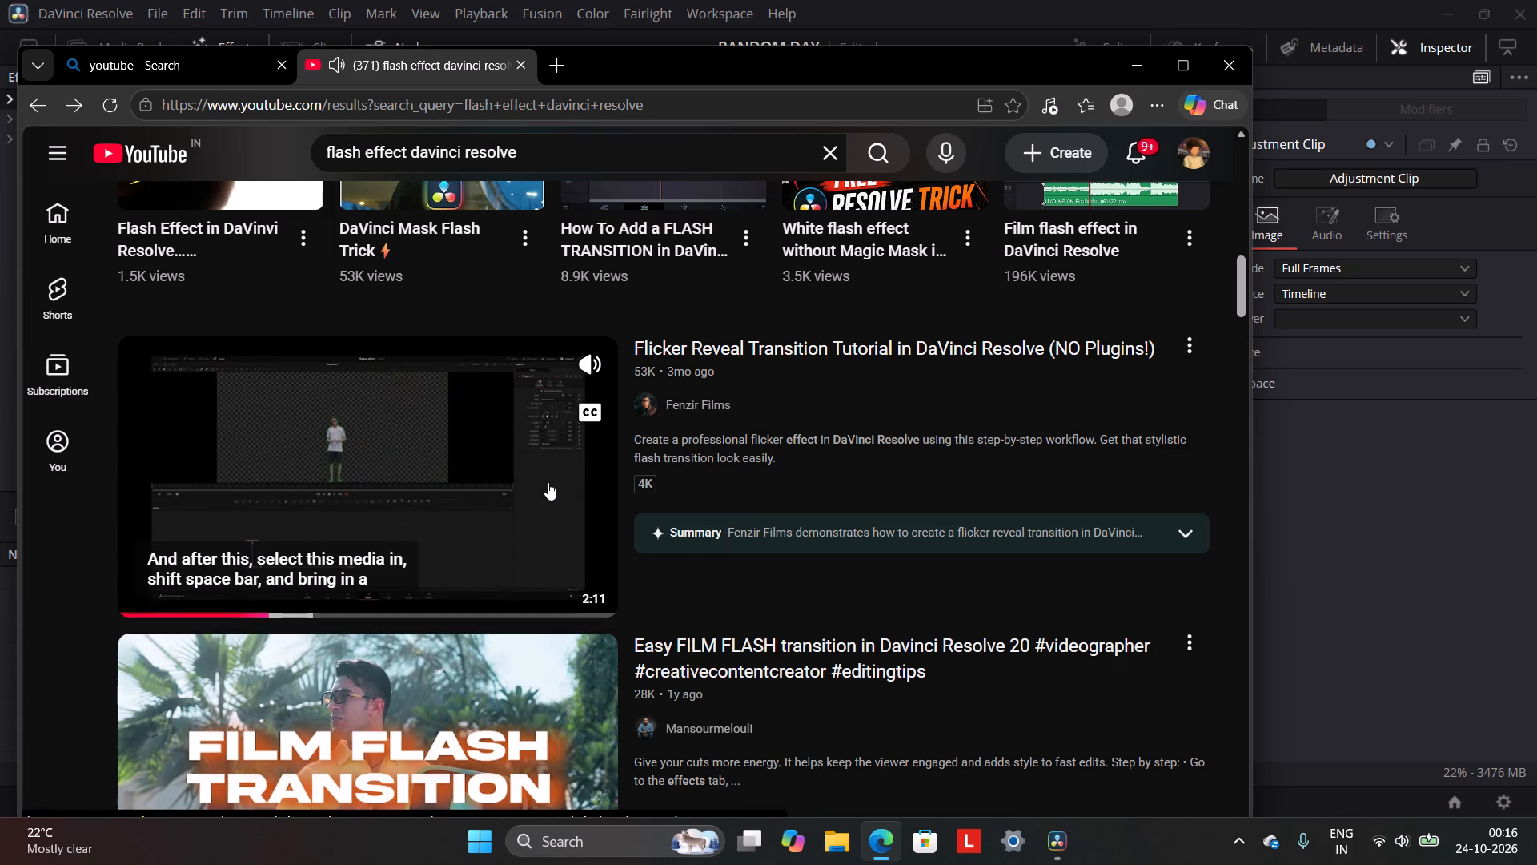
Preview the Easy FILM FLASH transition in Davinci Resolve 20 tutorial to examine its Brightness Flash settings.
scroll(548, 489, down, 6)
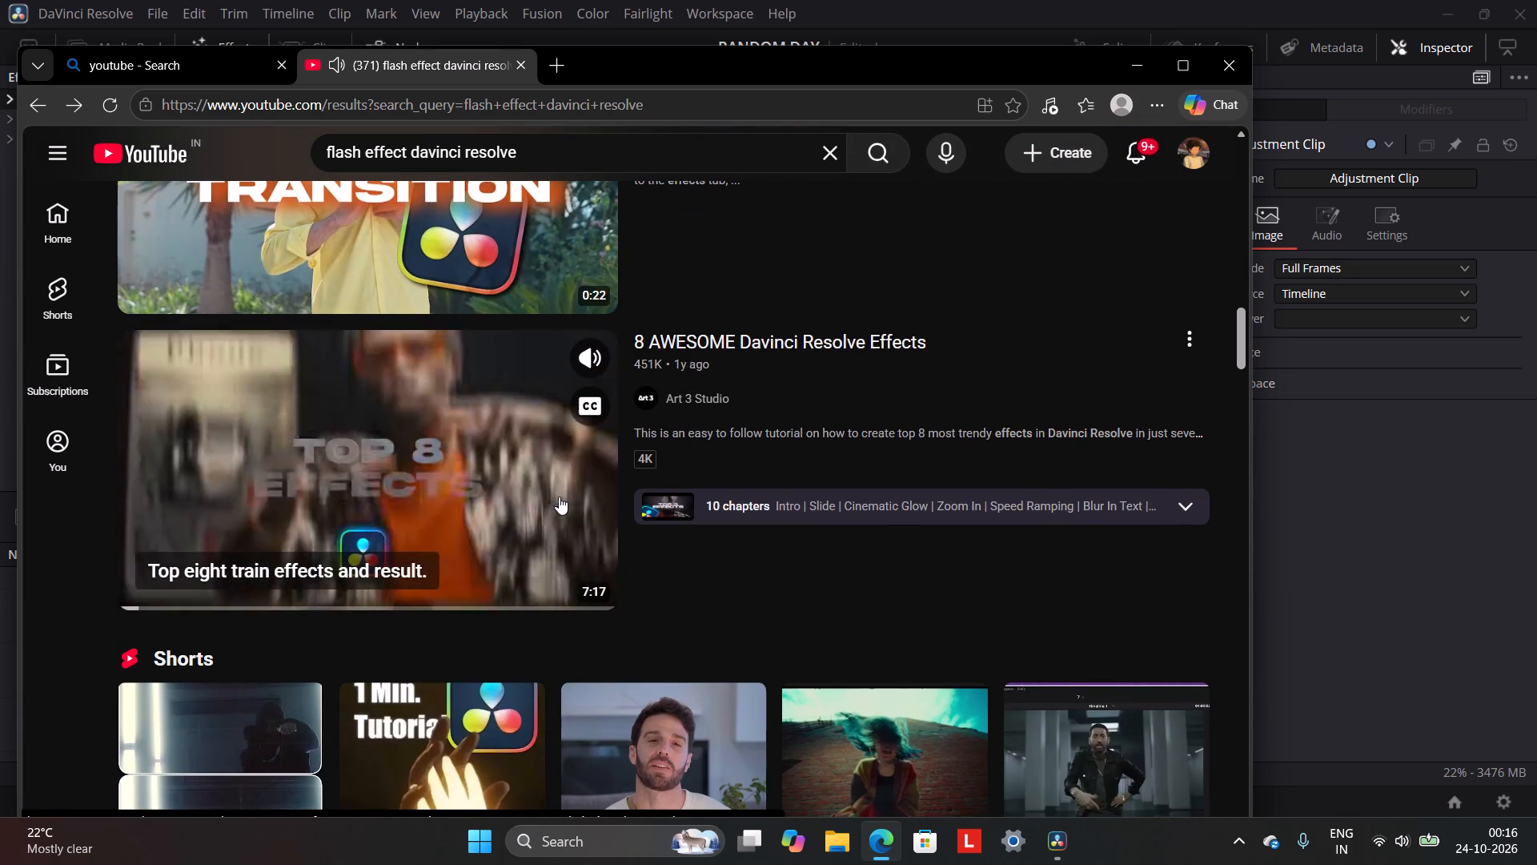
scroll(559, 497, up, 2)
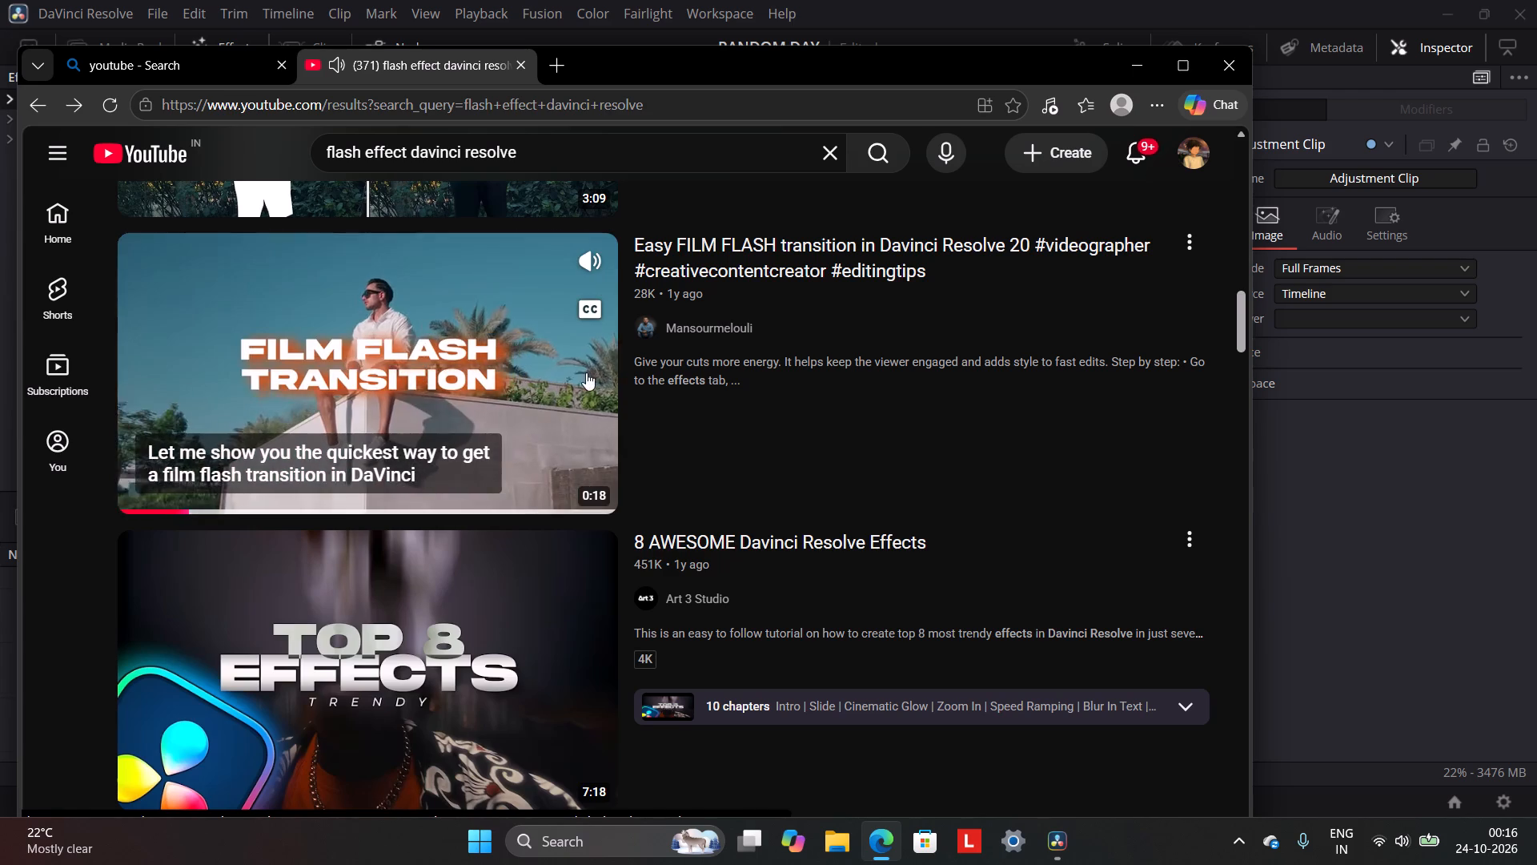
click(593, 314)
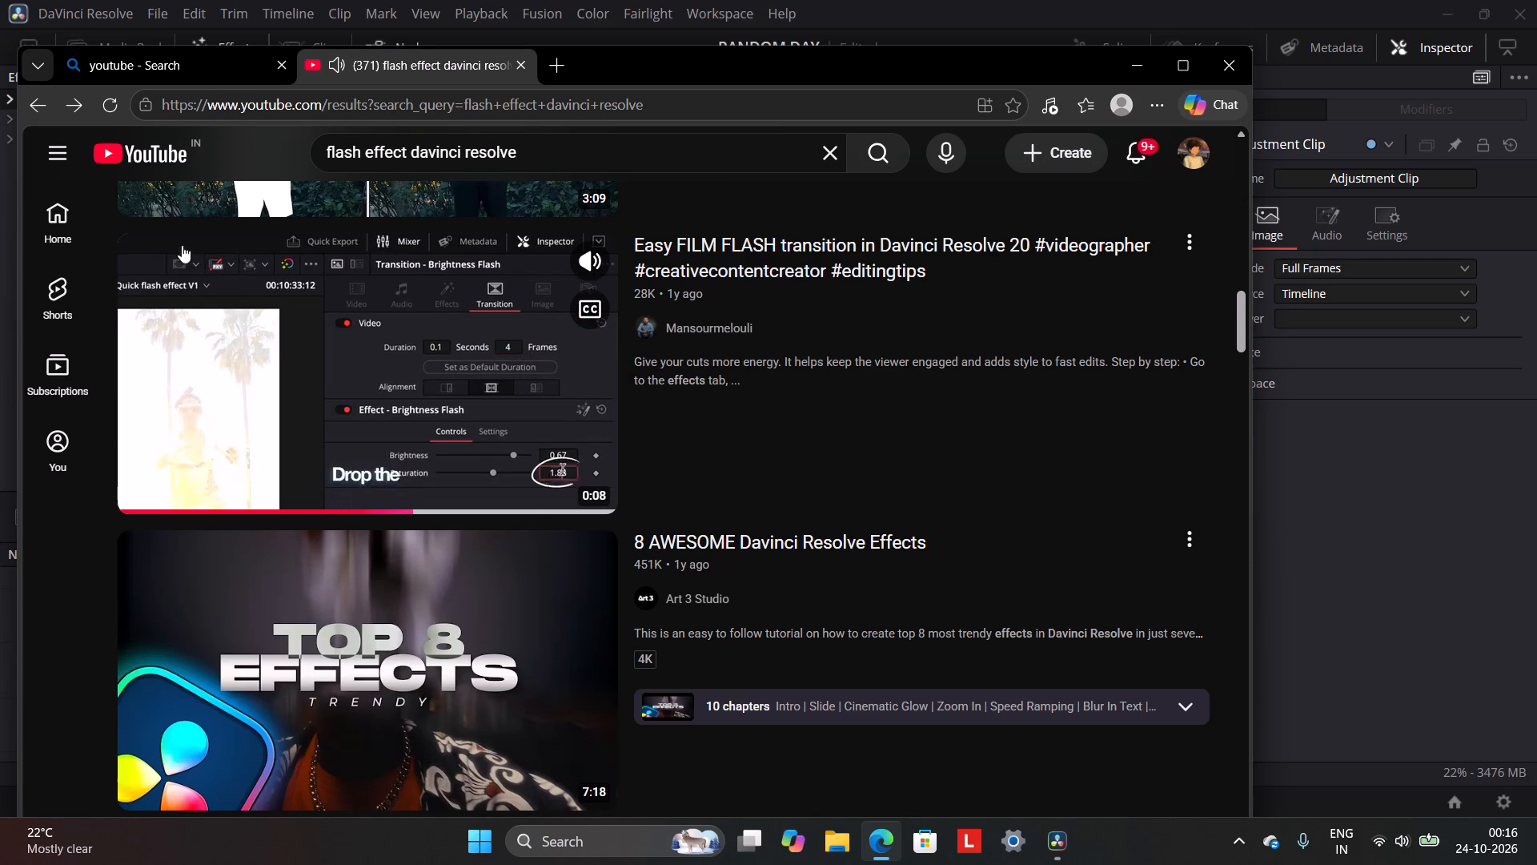
click(42, 115)
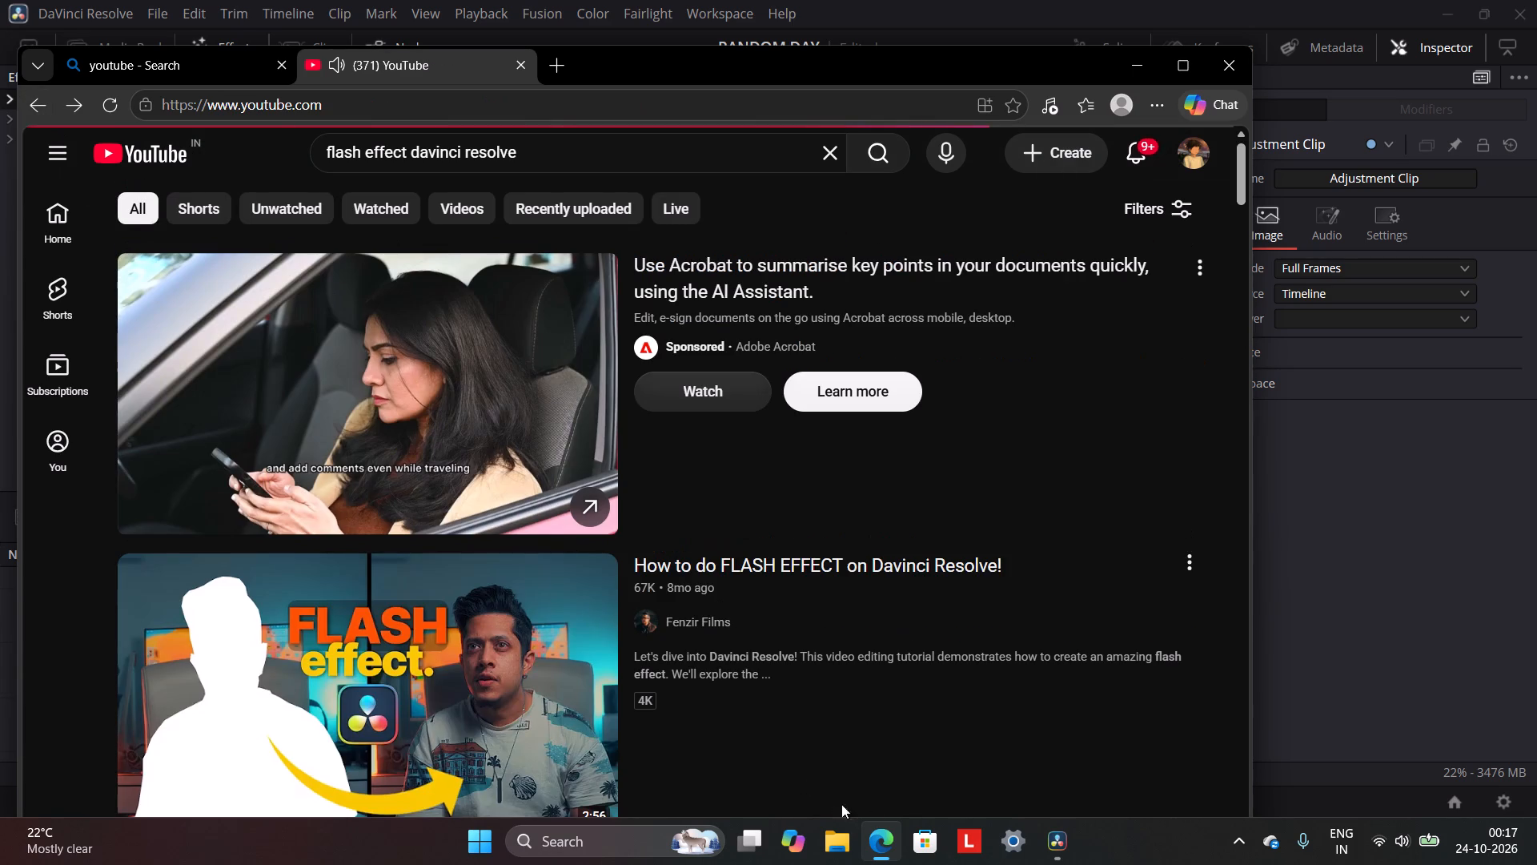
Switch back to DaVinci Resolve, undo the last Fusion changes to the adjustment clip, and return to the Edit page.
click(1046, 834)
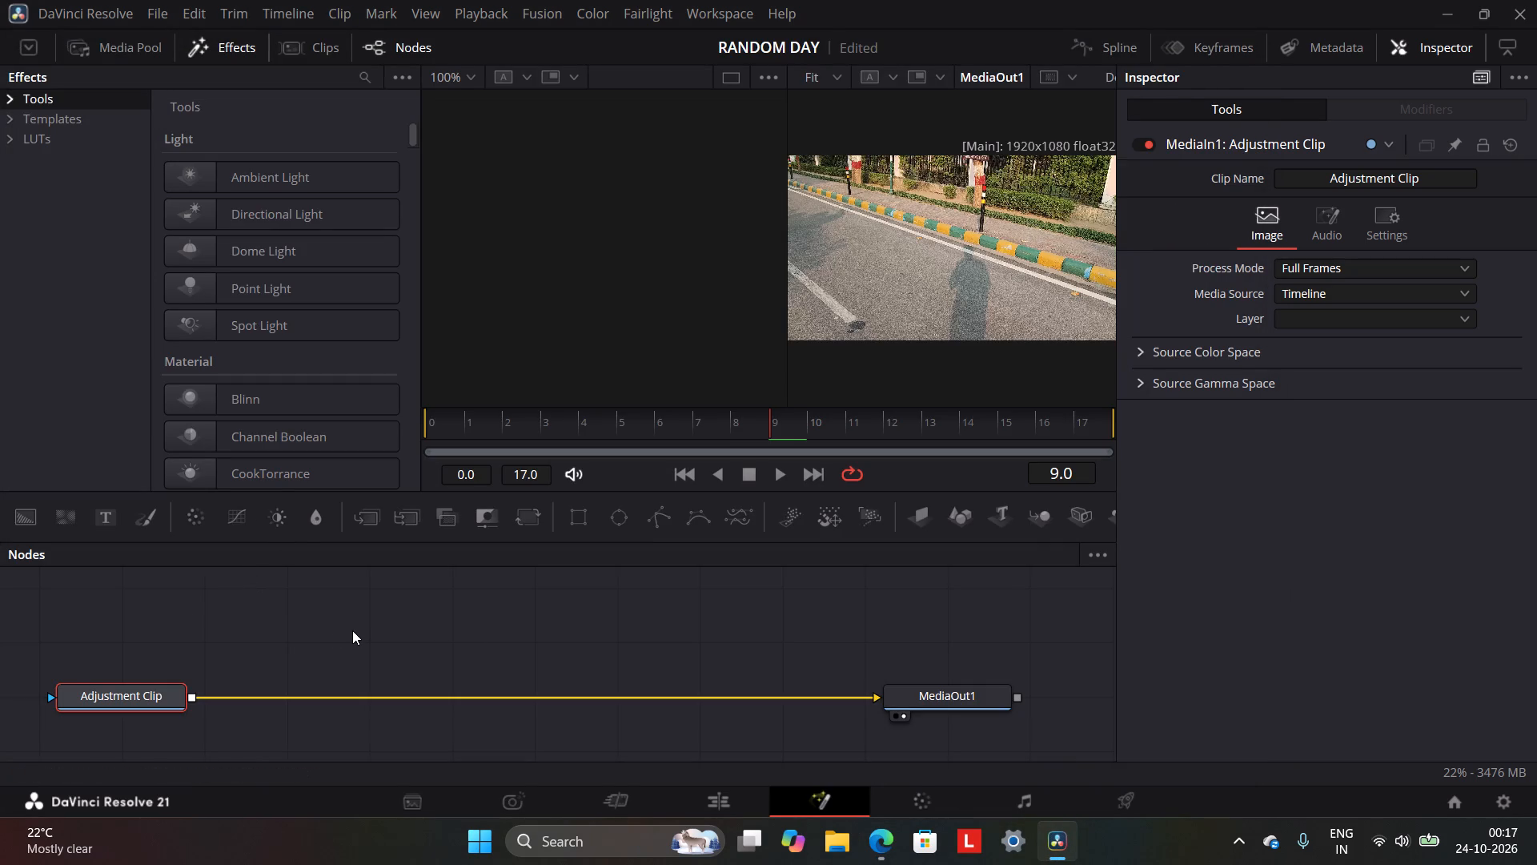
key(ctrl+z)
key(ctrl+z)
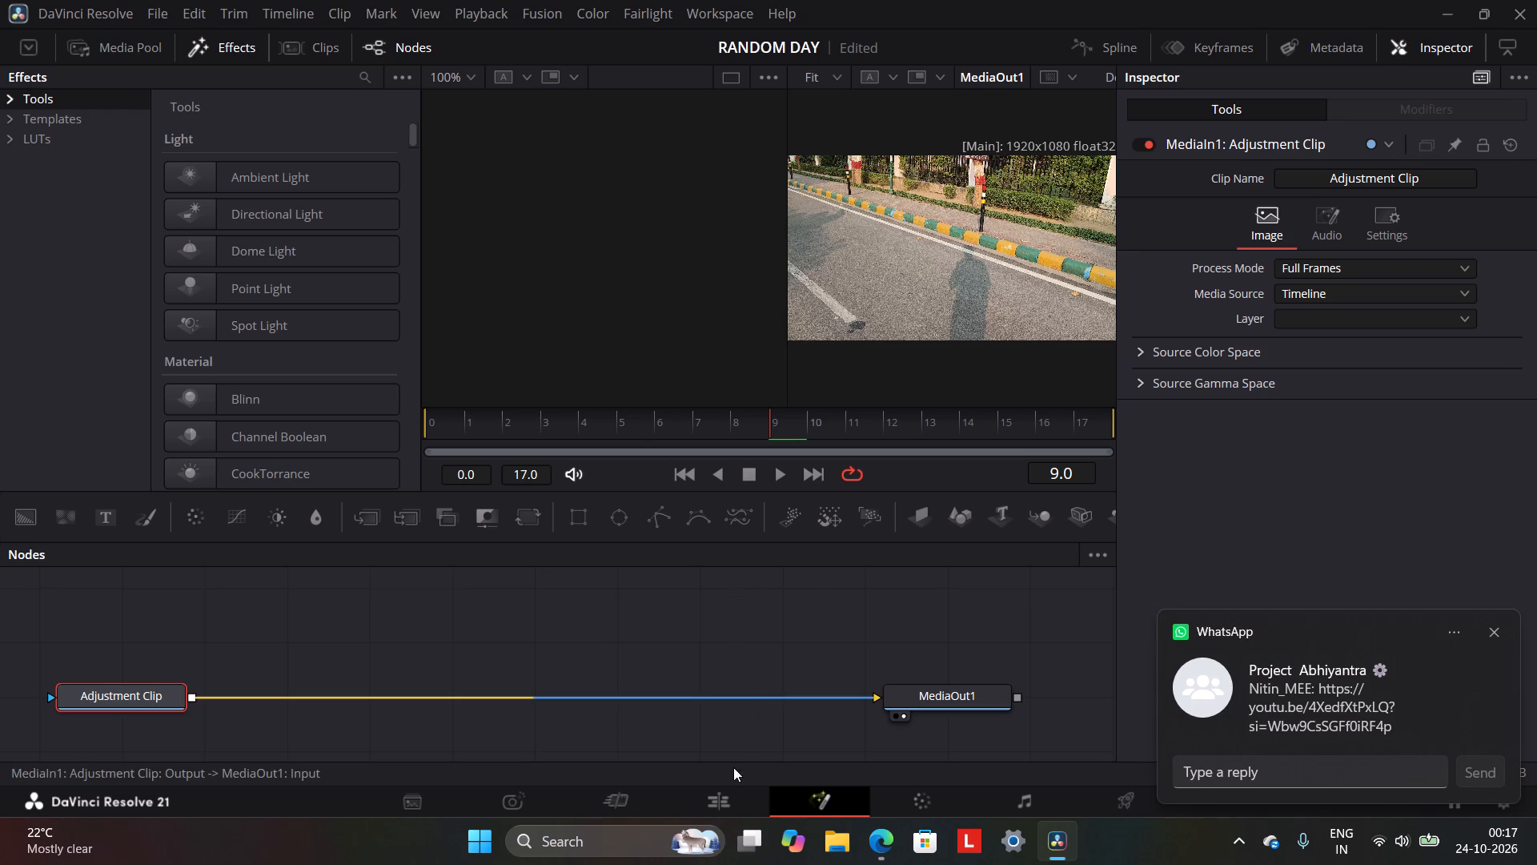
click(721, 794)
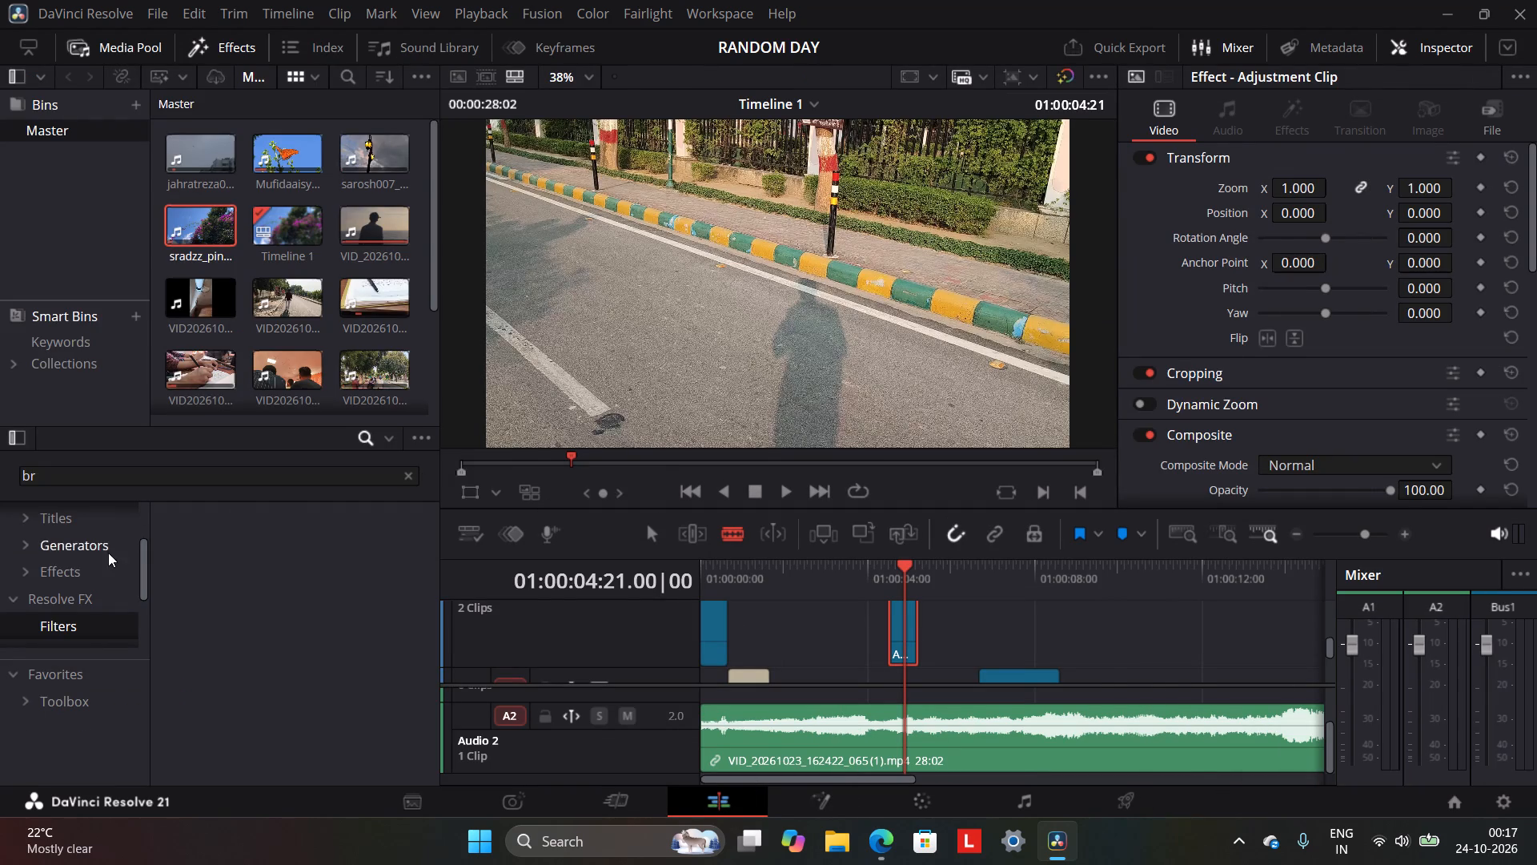
Search the Effects category of the effects library for "bri" and "fil", and clear the search.
click(95, 581)
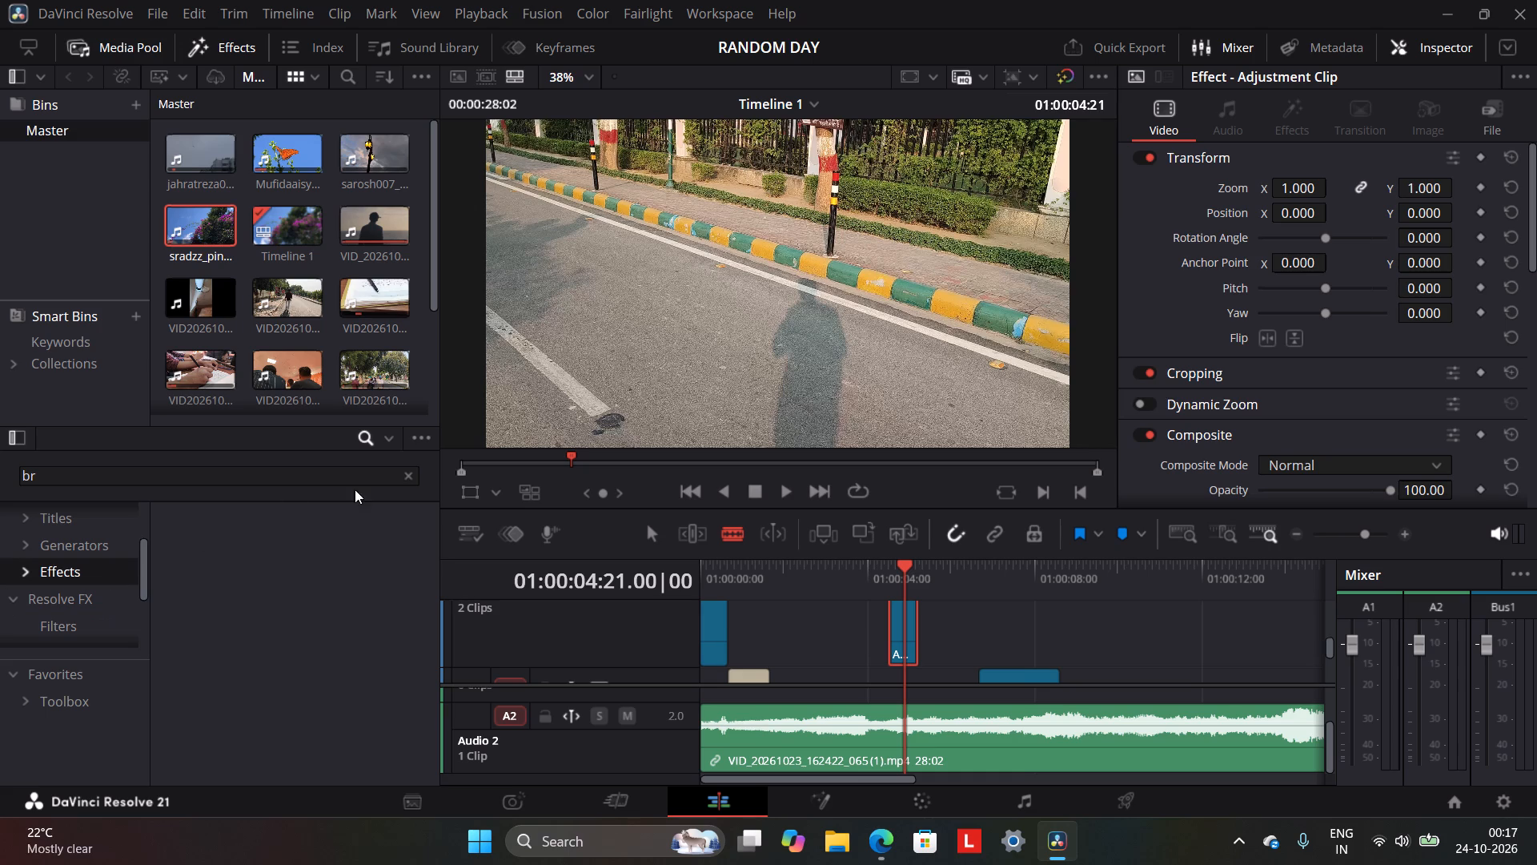
click(288, 473)
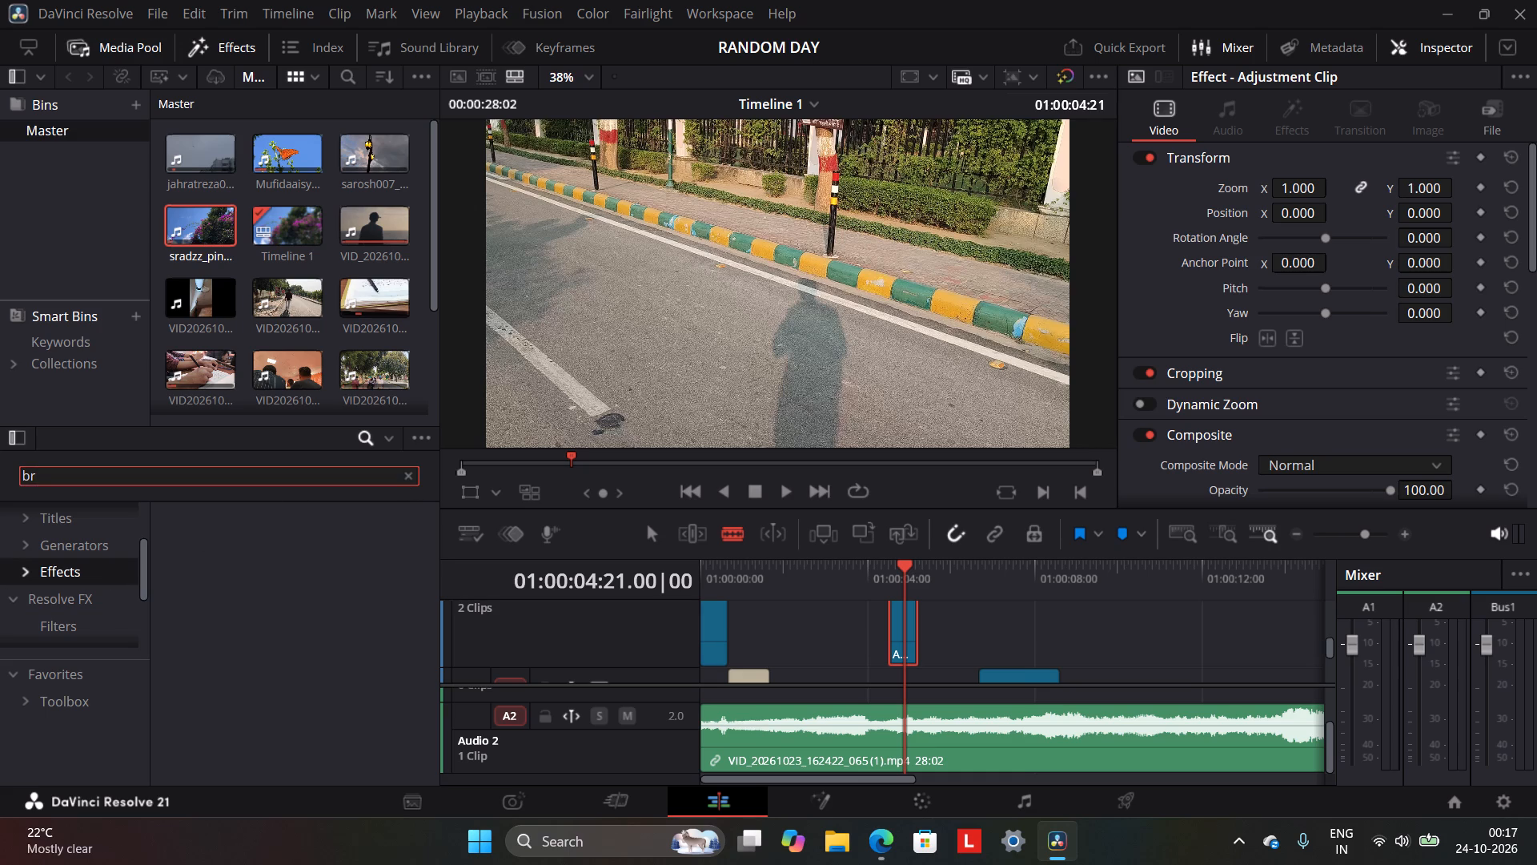
key(i)
key(BackSpace)
key(BackSpace)
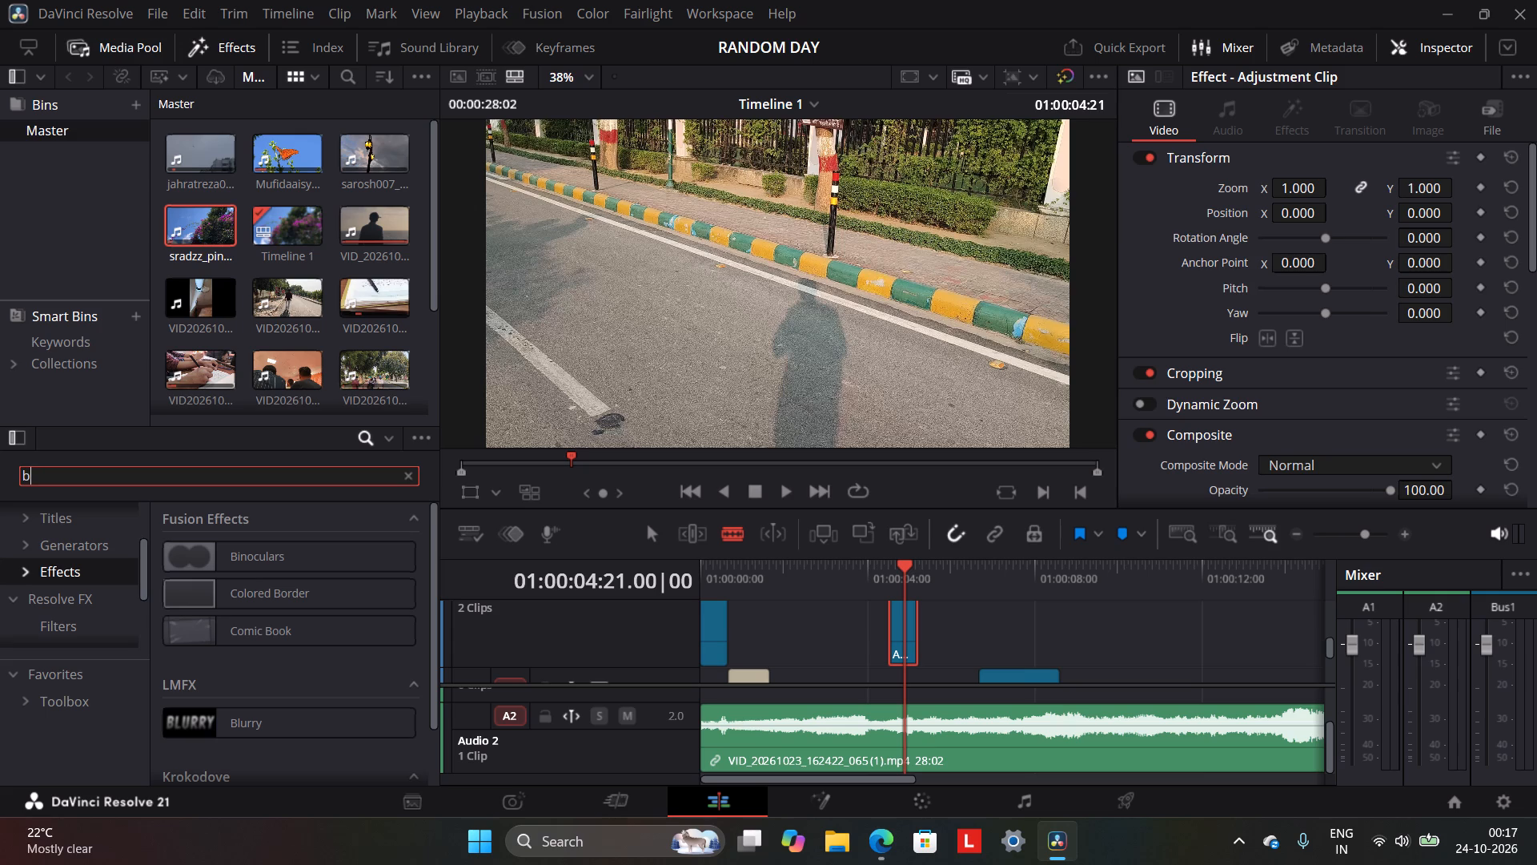
key(BackSpace)
key(BackSpace)
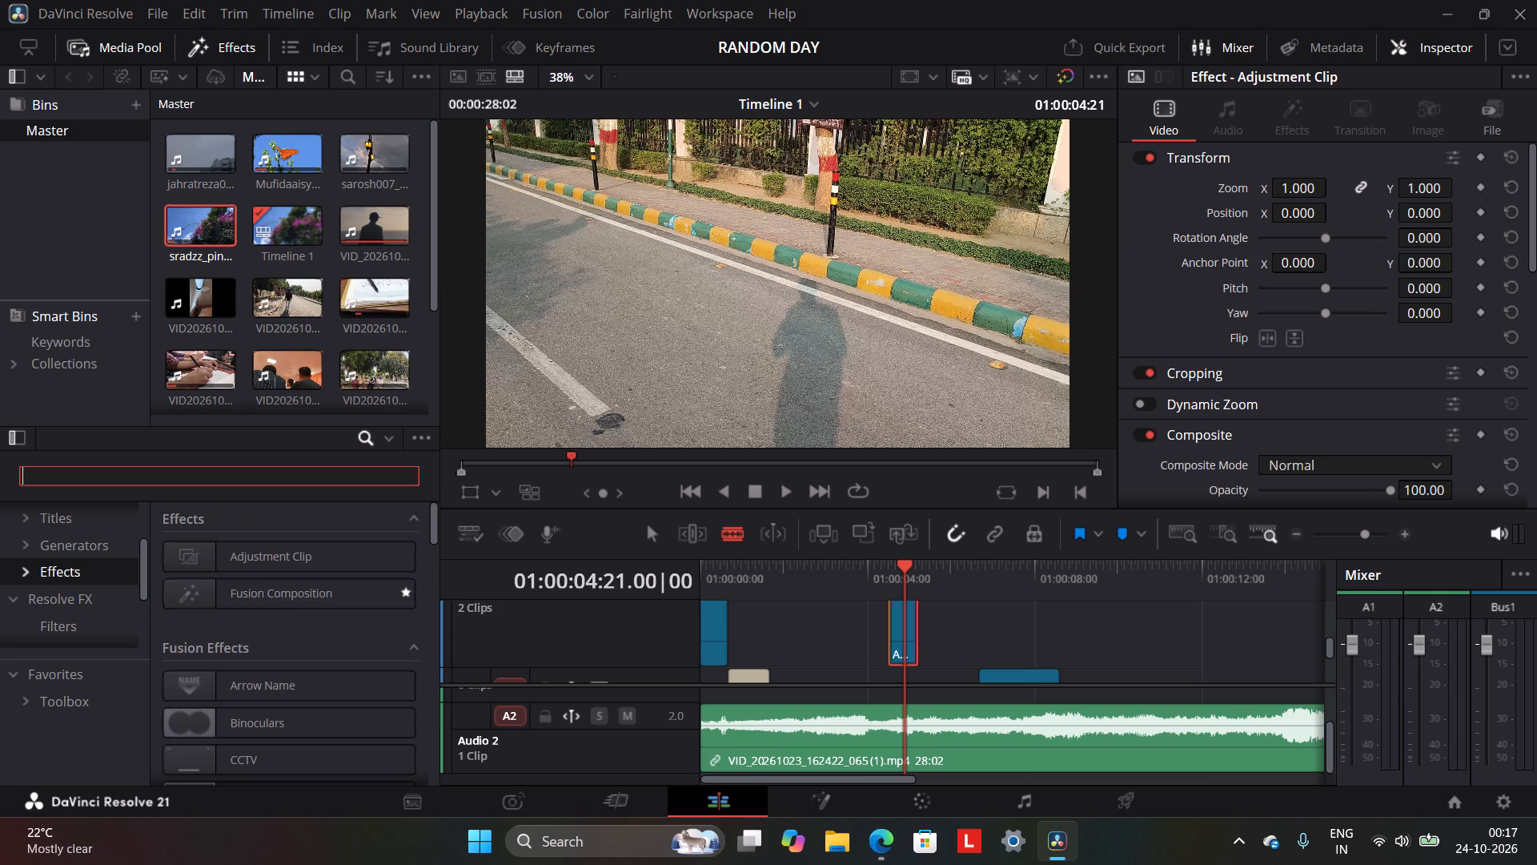
key(f)
text(il)
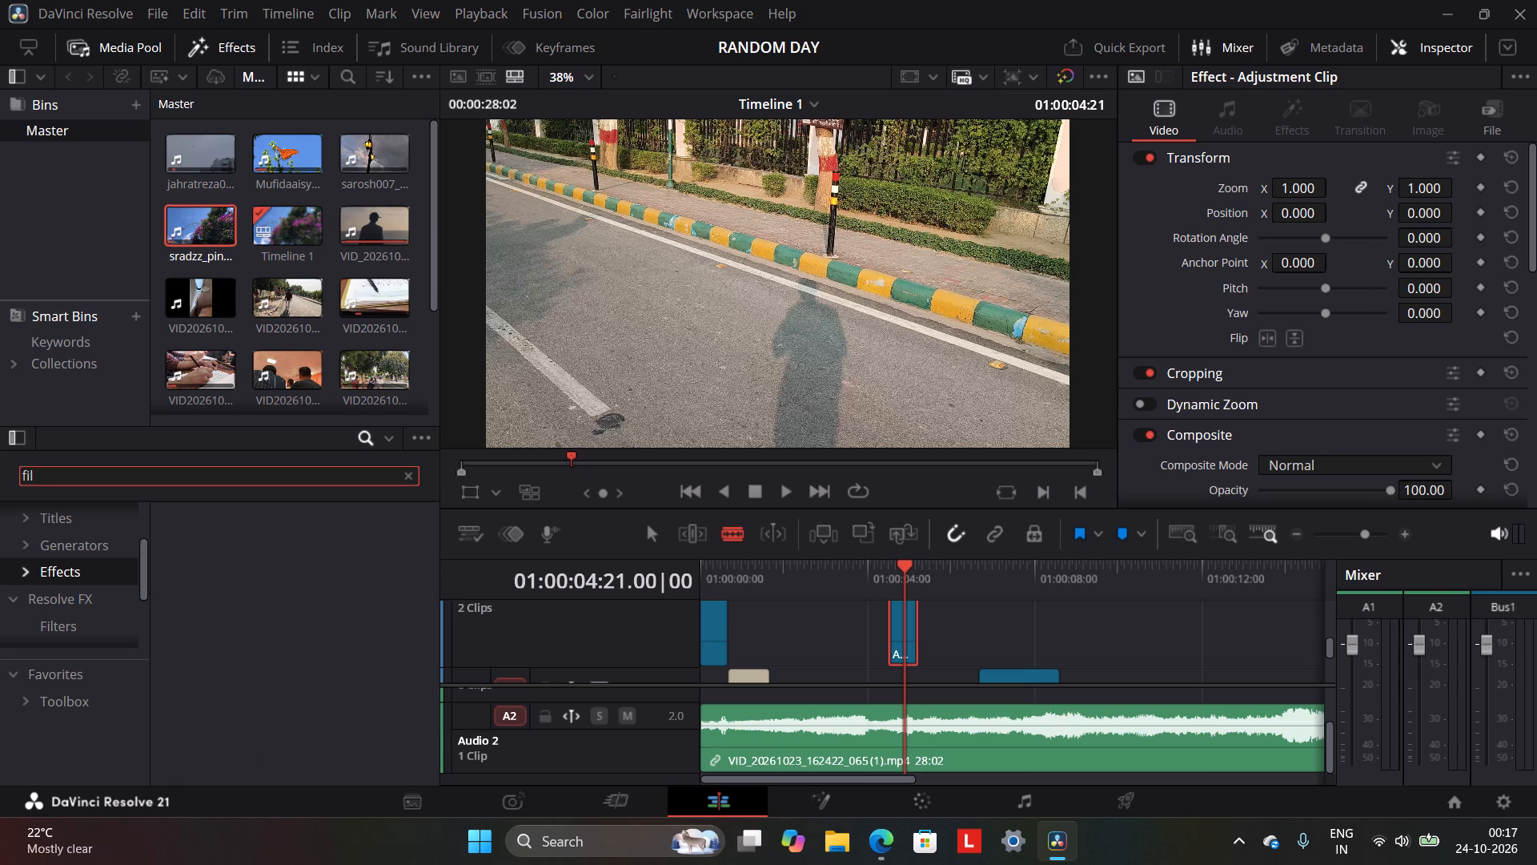
key(BackSpace)
key(BackSpace)
key(BackSpace)
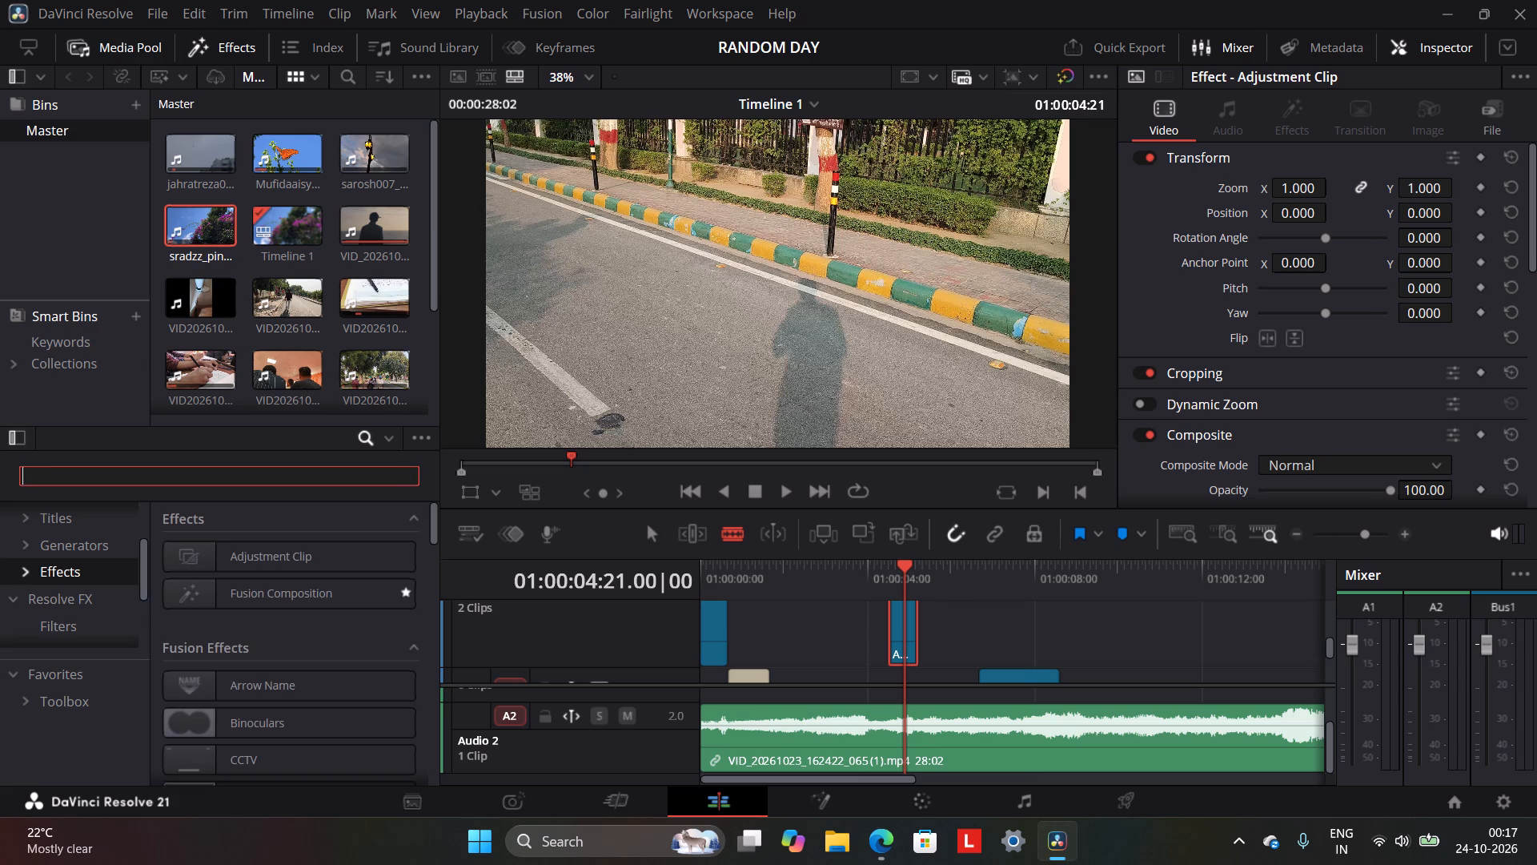
key(BackSpace)
Look through the full list of Fusion, LMFX, Krokodove and Essential effects for a suitable flash effect.
scroll(222, 670, down, 2)
scroll(108, 652, down, 1)
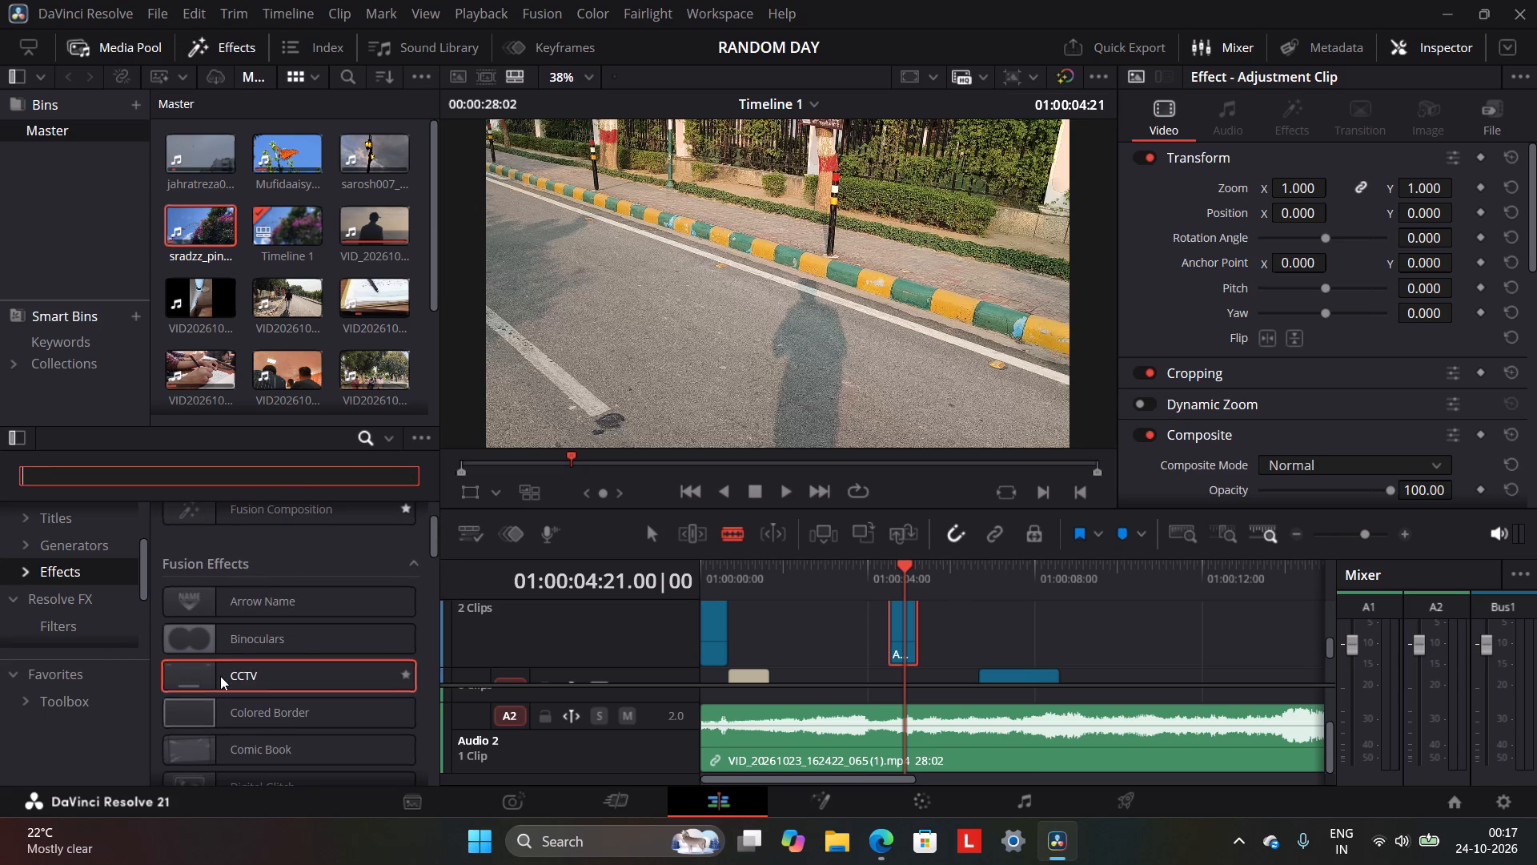
scroll(220, 676, down, 2)
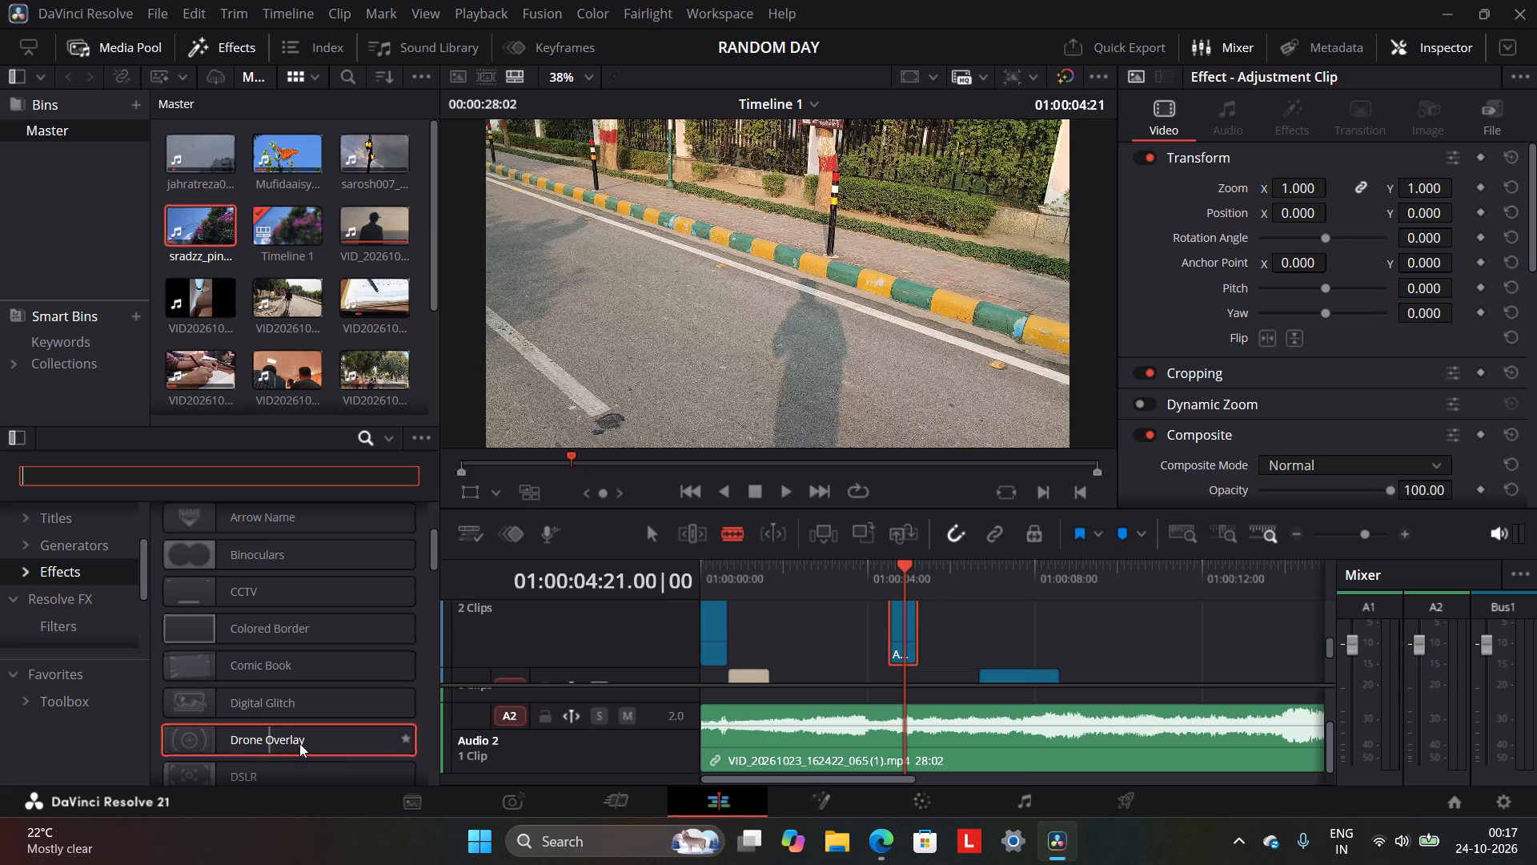
scroll(283, 738, down, 3)
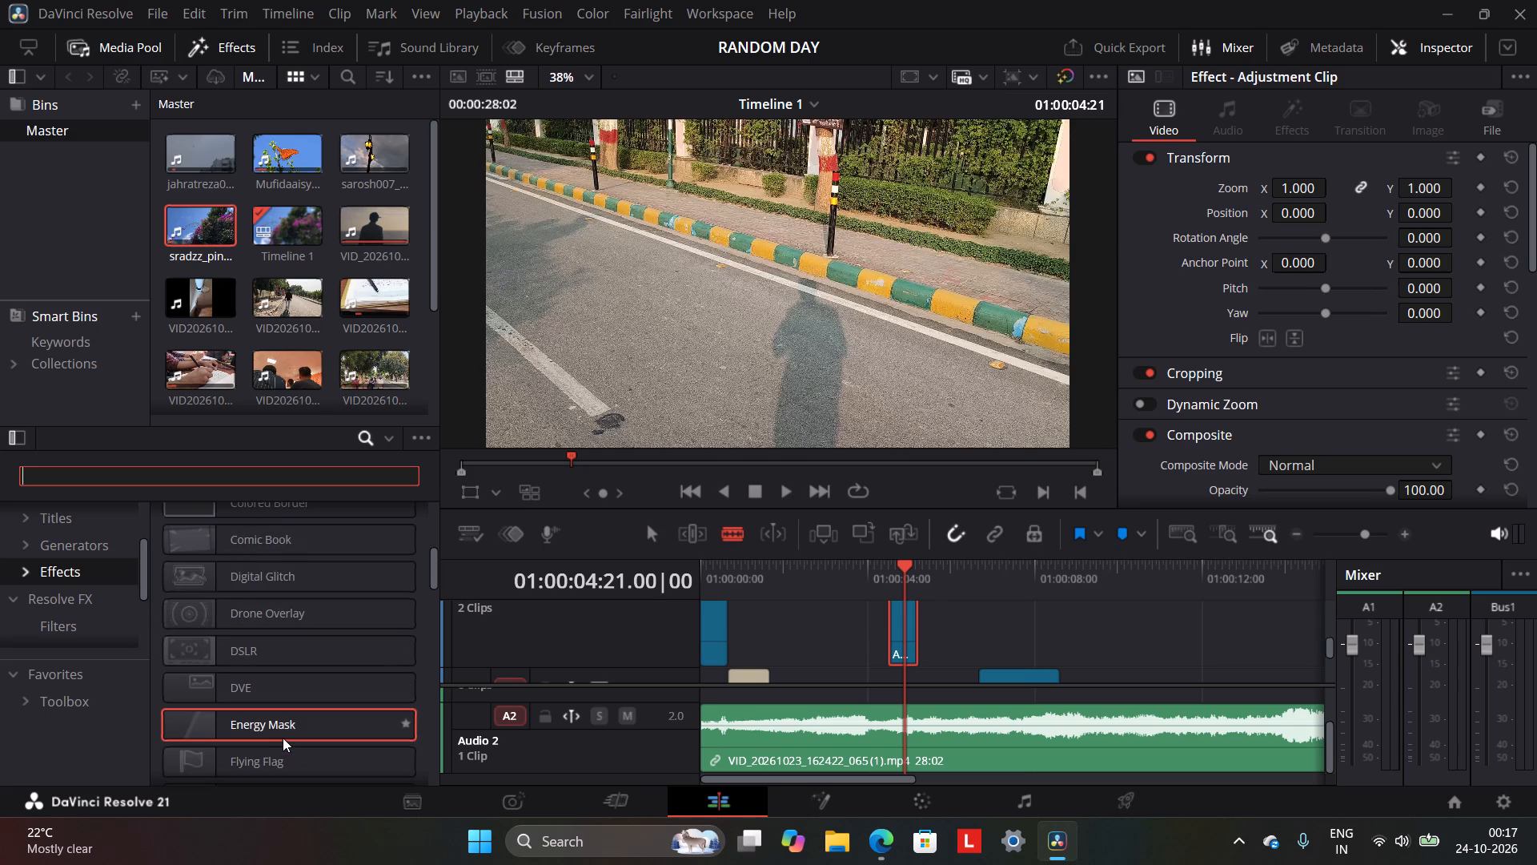
scroll(288, 736, down, 5)
scroll(288, 736, up, 2)
scroll(288, 736, down, 5)
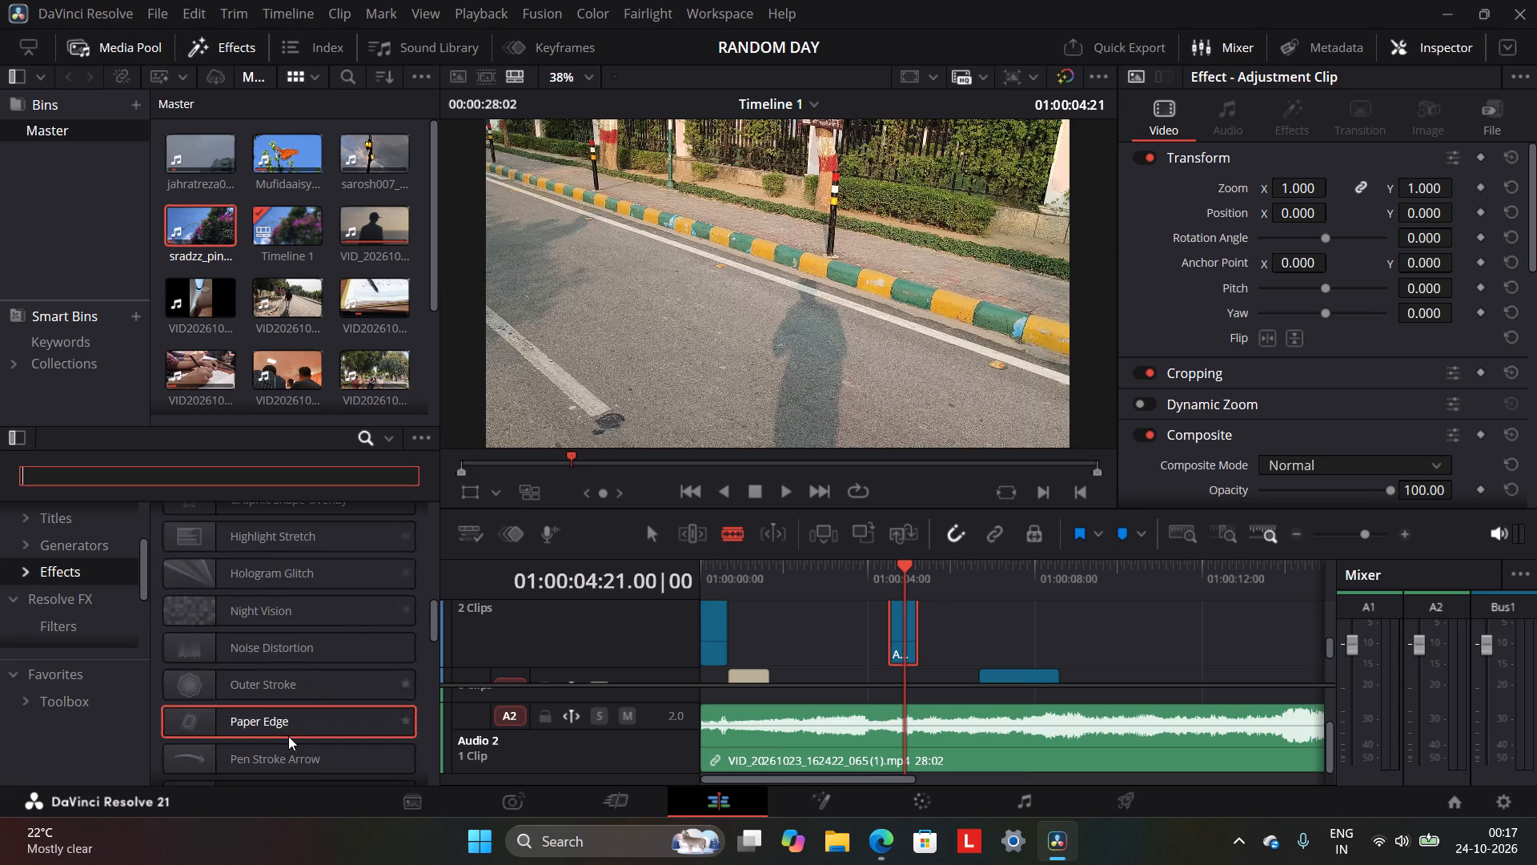
scroll(288, 736, down, 13)
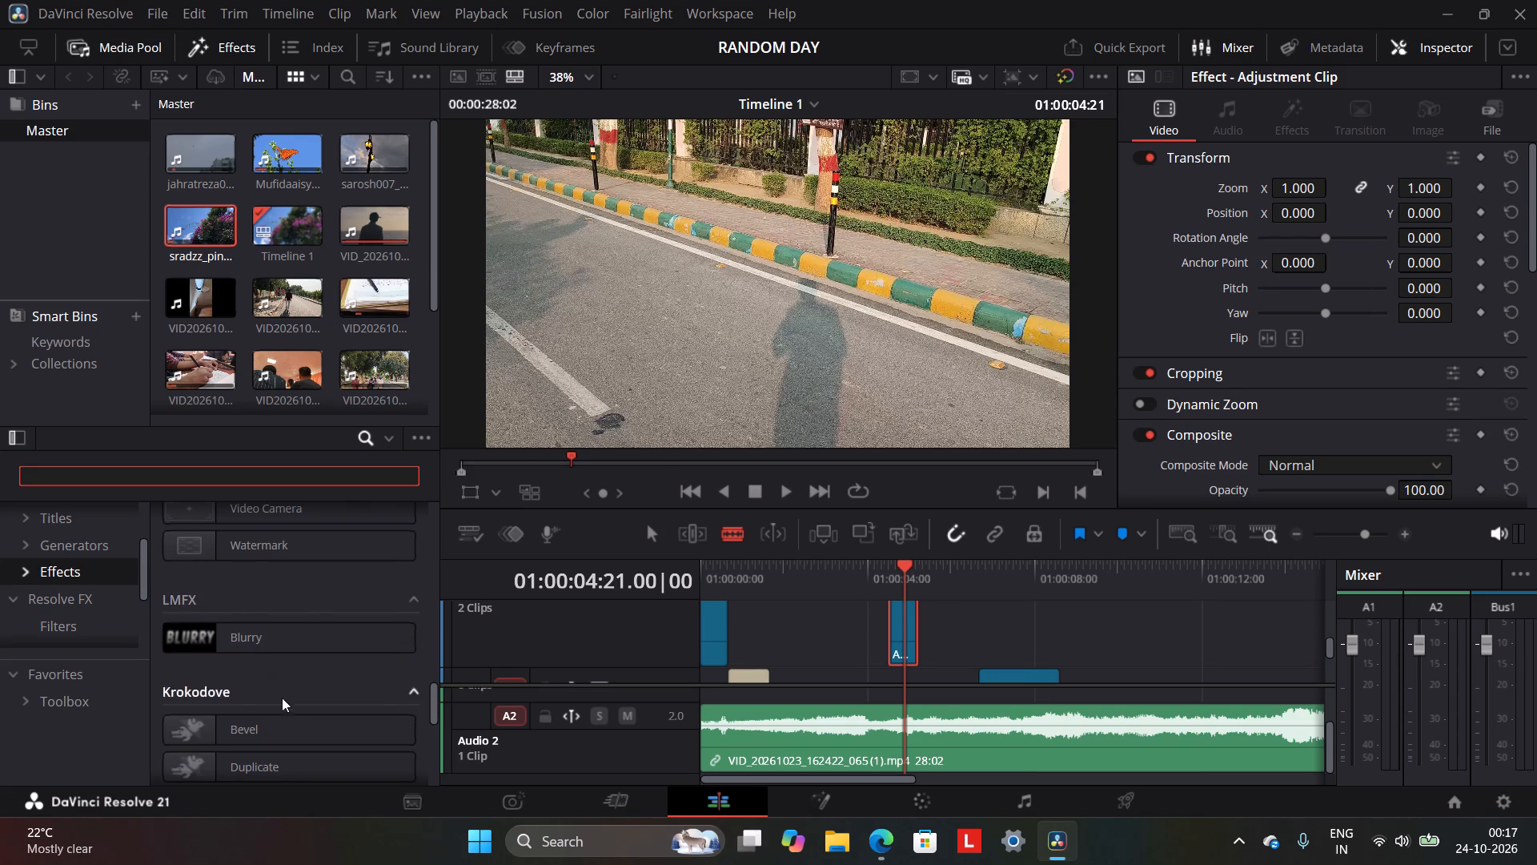
scroll(280, 720, down, 3)
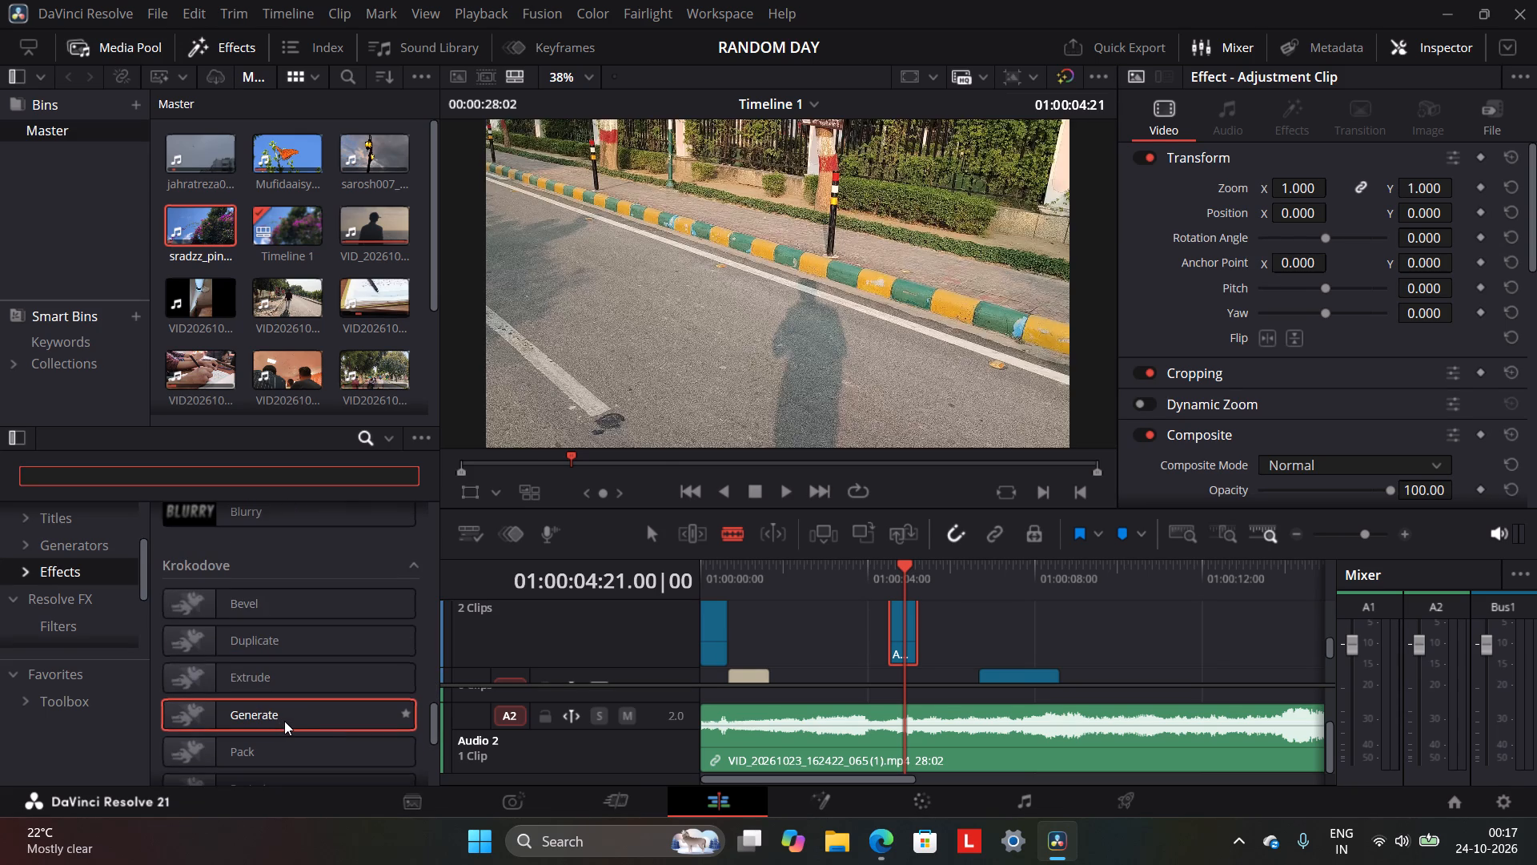
scroll(285, 721, down, 5)
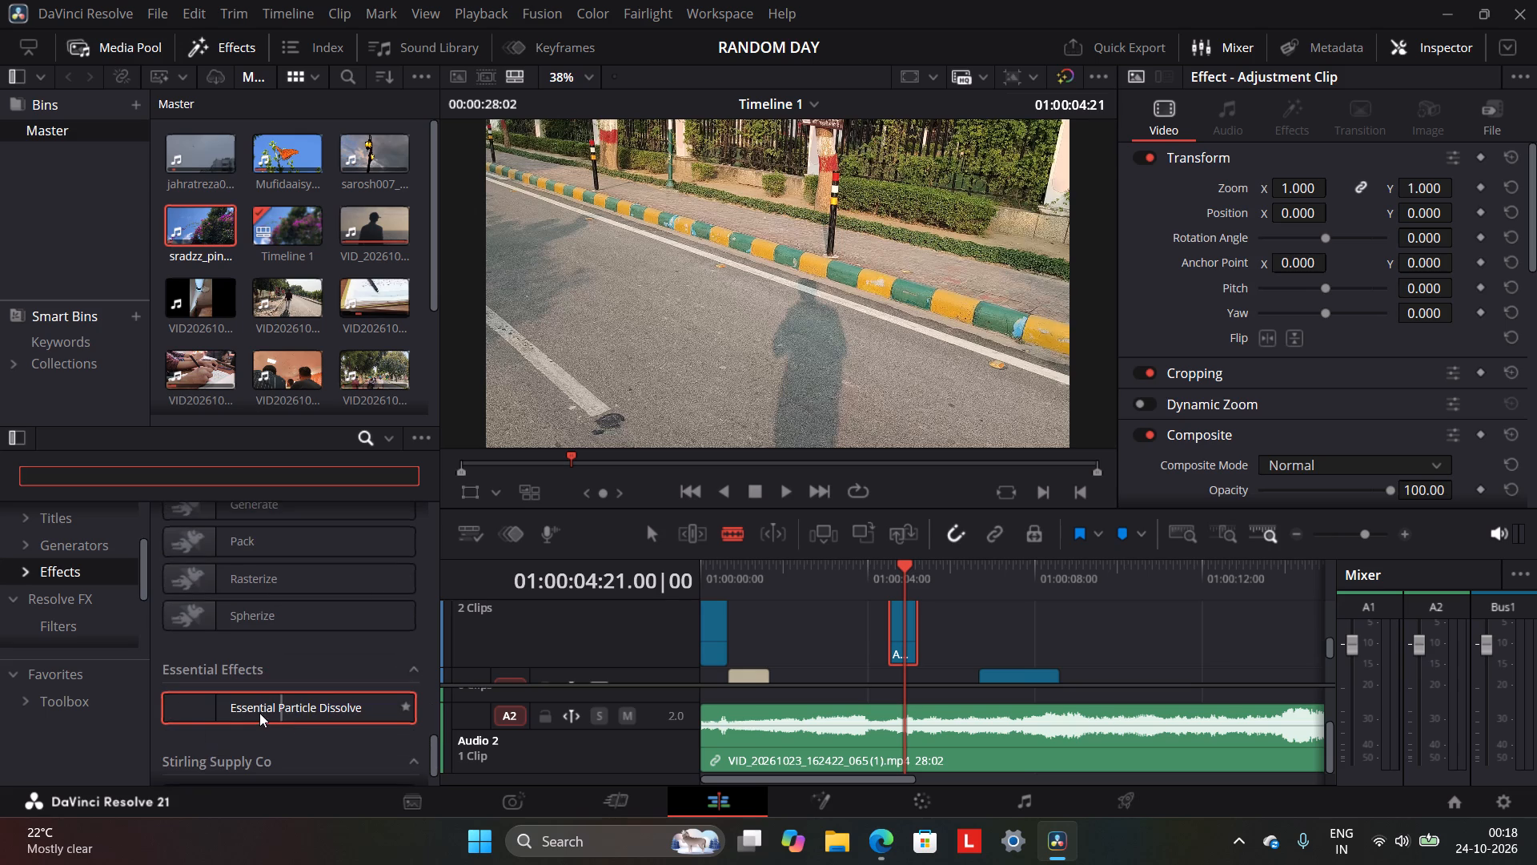
scroll(273, 696, down, 4)
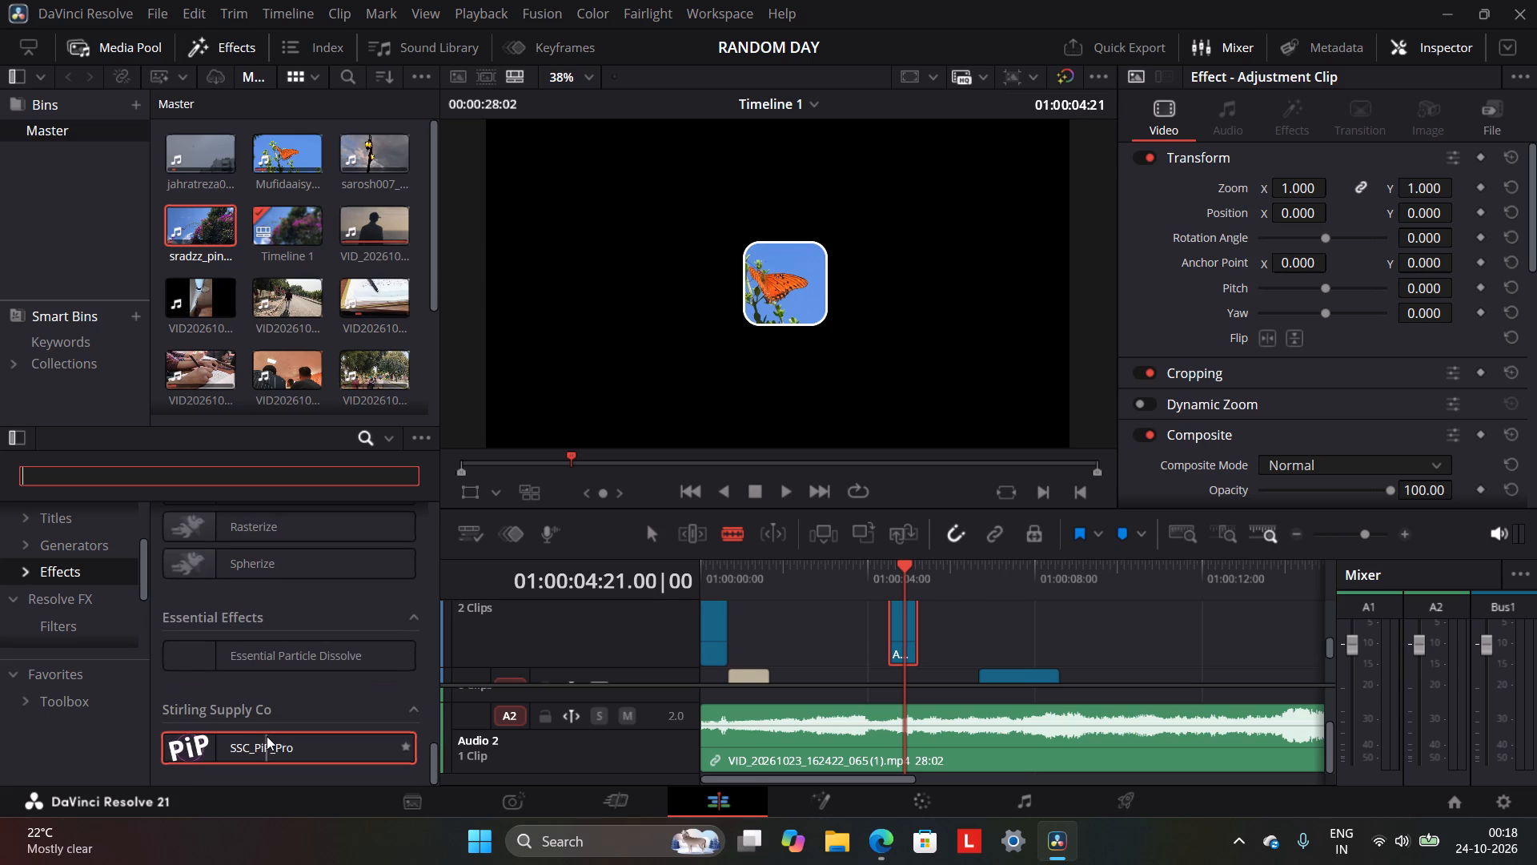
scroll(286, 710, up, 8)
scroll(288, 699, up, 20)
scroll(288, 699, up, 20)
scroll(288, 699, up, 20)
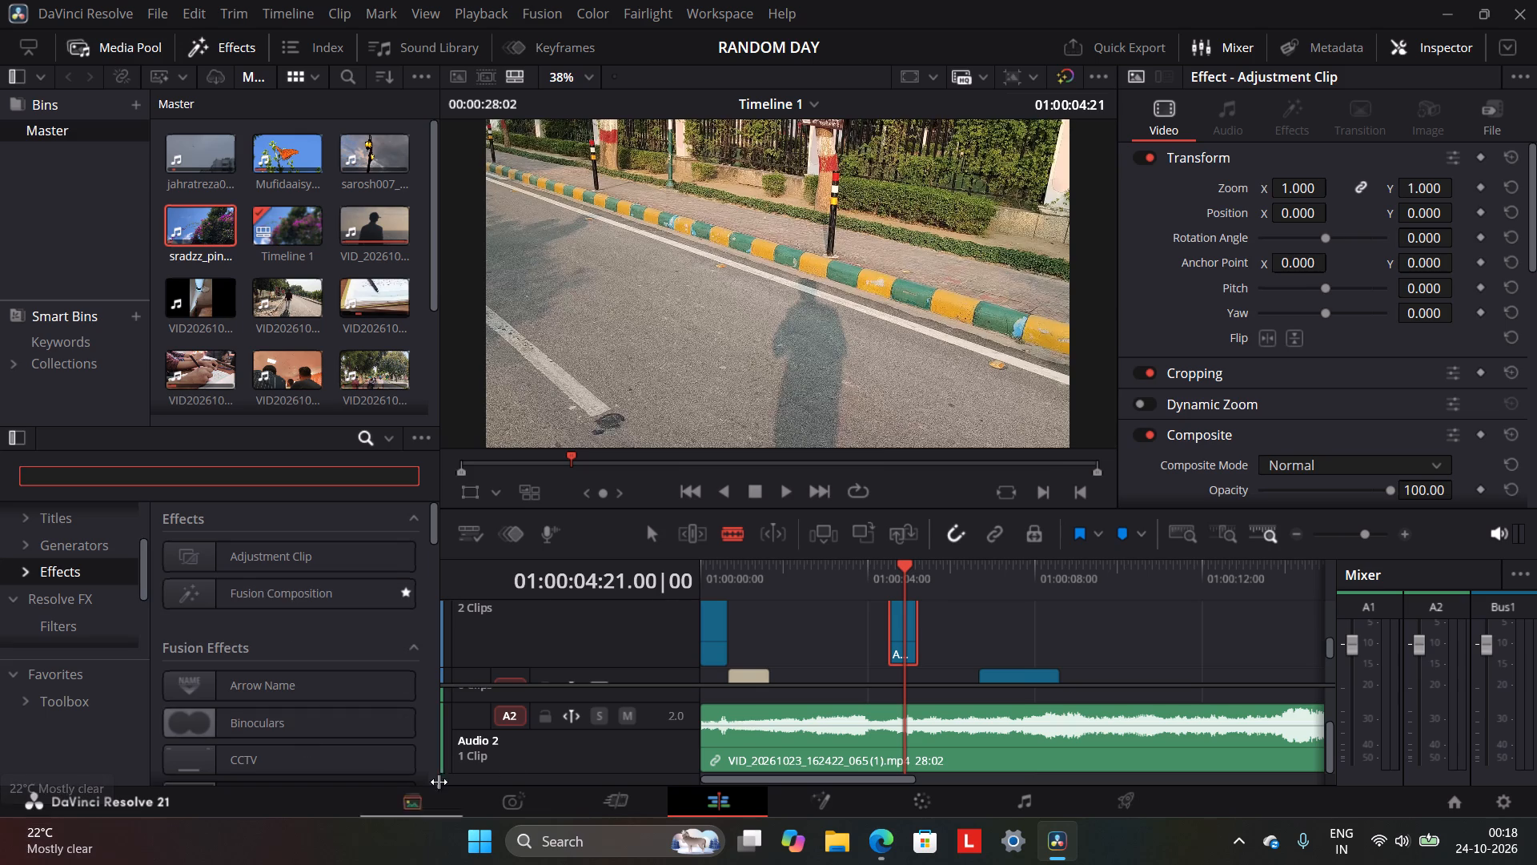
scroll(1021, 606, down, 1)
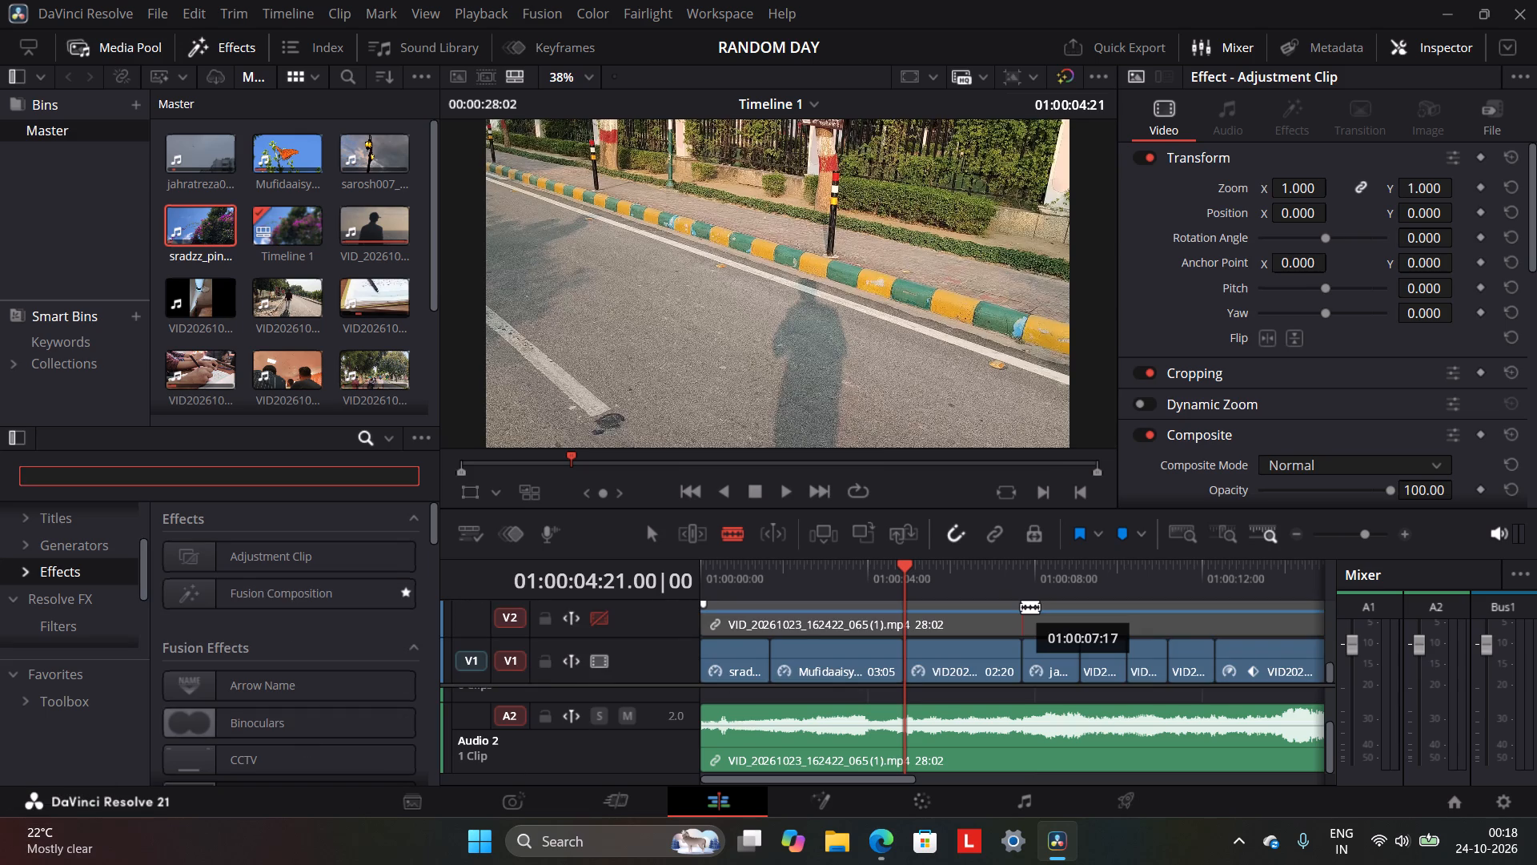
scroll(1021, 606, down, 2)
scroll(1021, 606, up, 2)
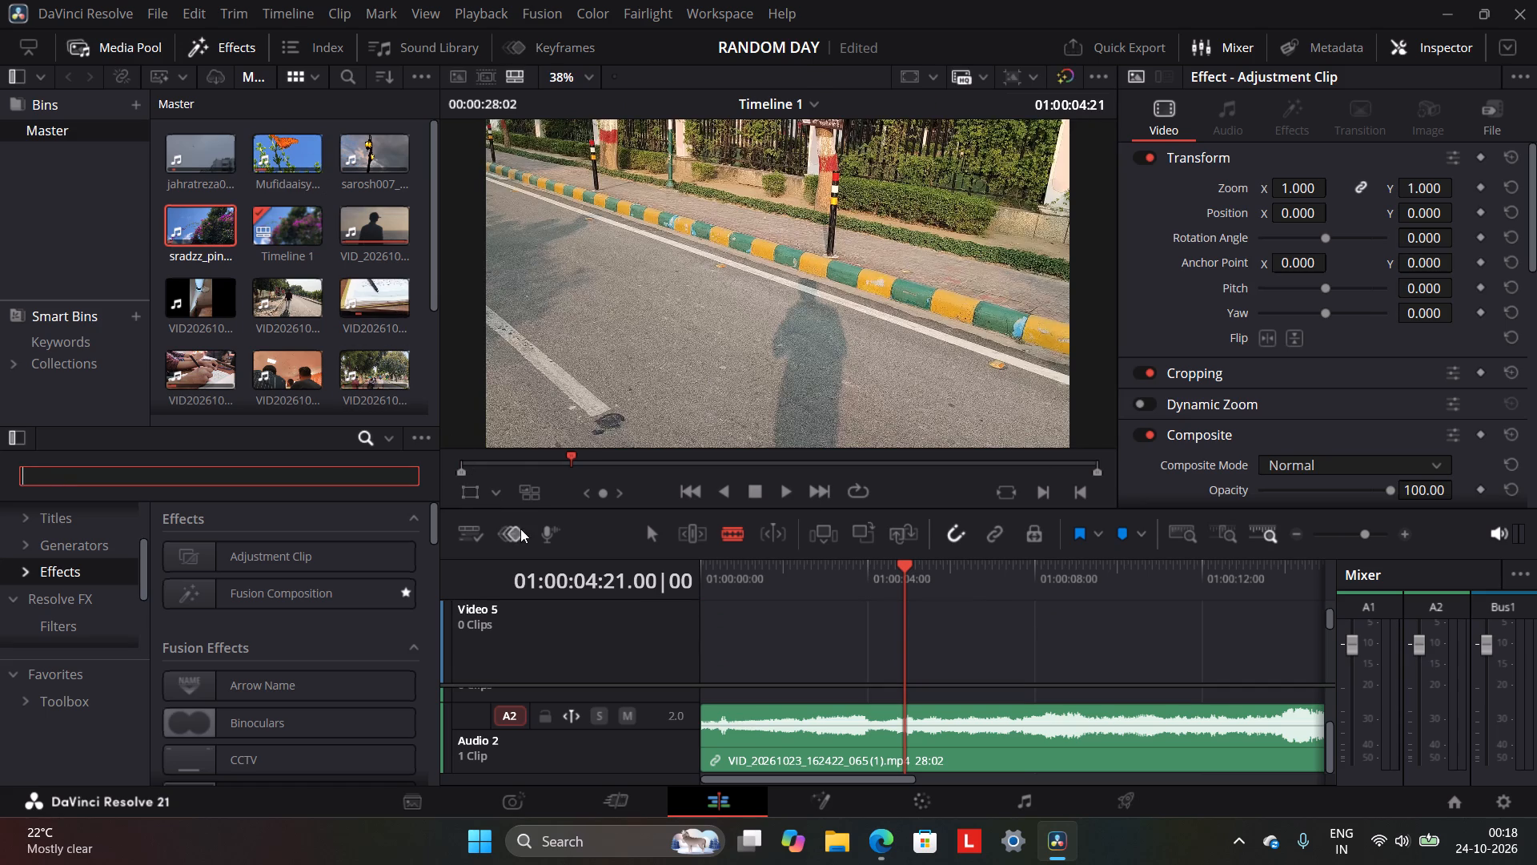
Show the timeline's Edit Index in place of the effects library and dismiss the chat notification.
click(330, 46)
click(330, 46)
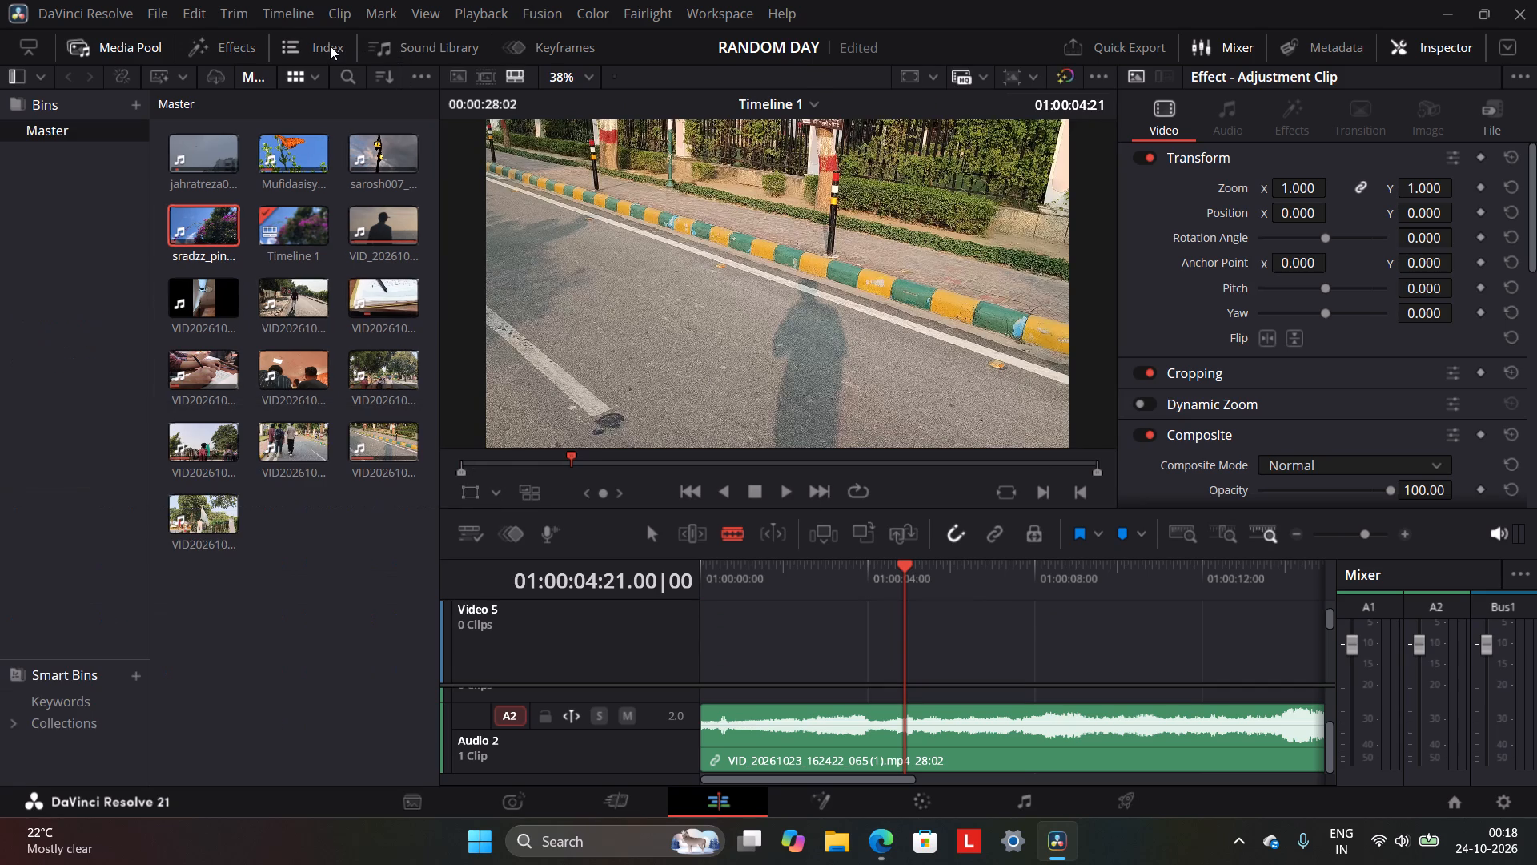
click(324, 46)
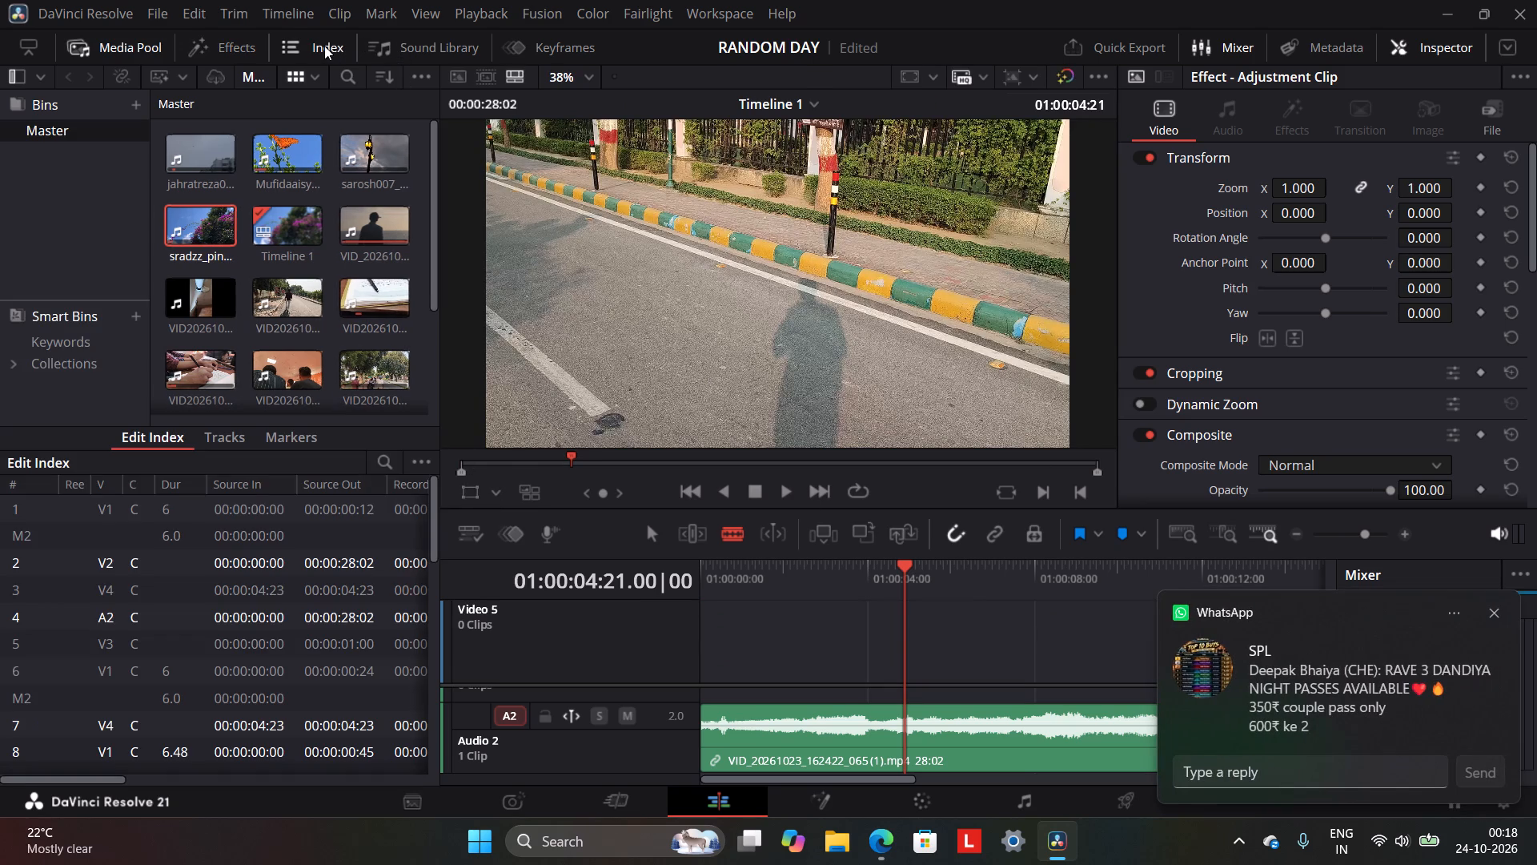
click(1491, 614)
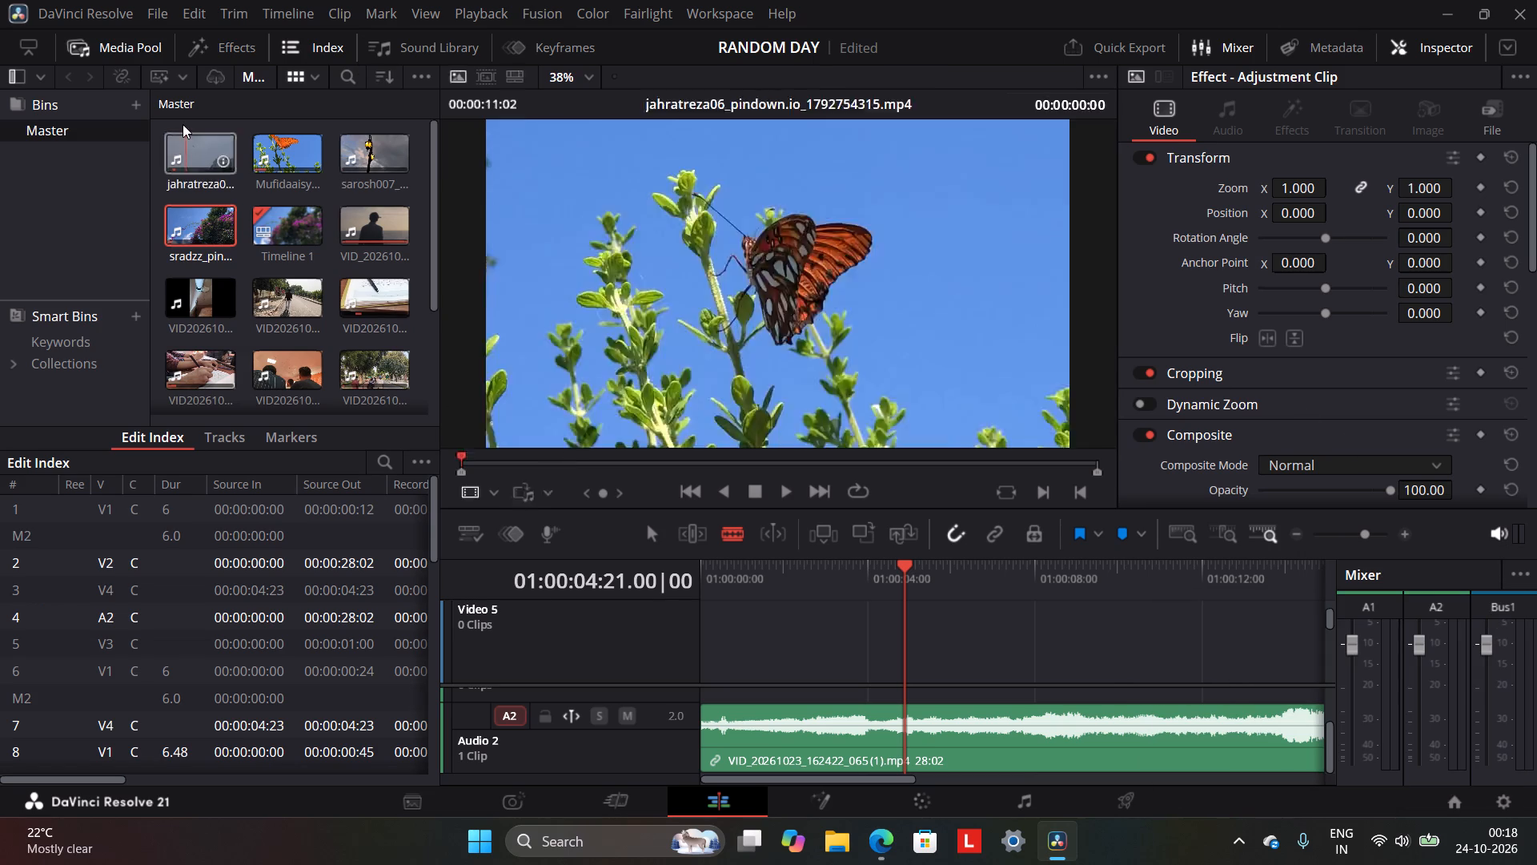
Reopen the effects library and look through the Resolve FX transitions for a suitable flash effect.
click(199, 46)
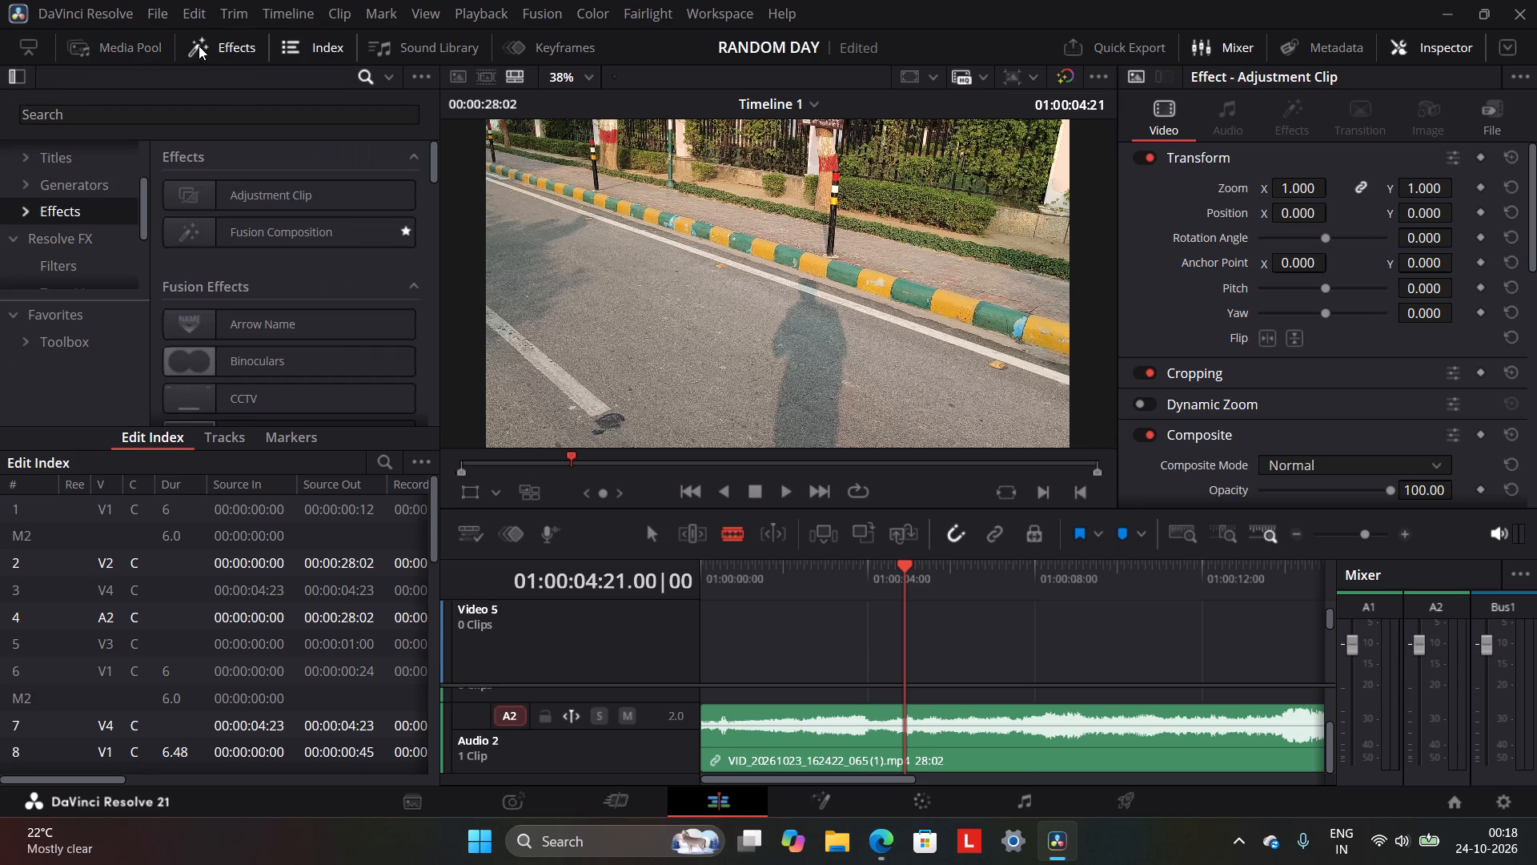
scroll(106, 191, down, 4)
click(102, 205)
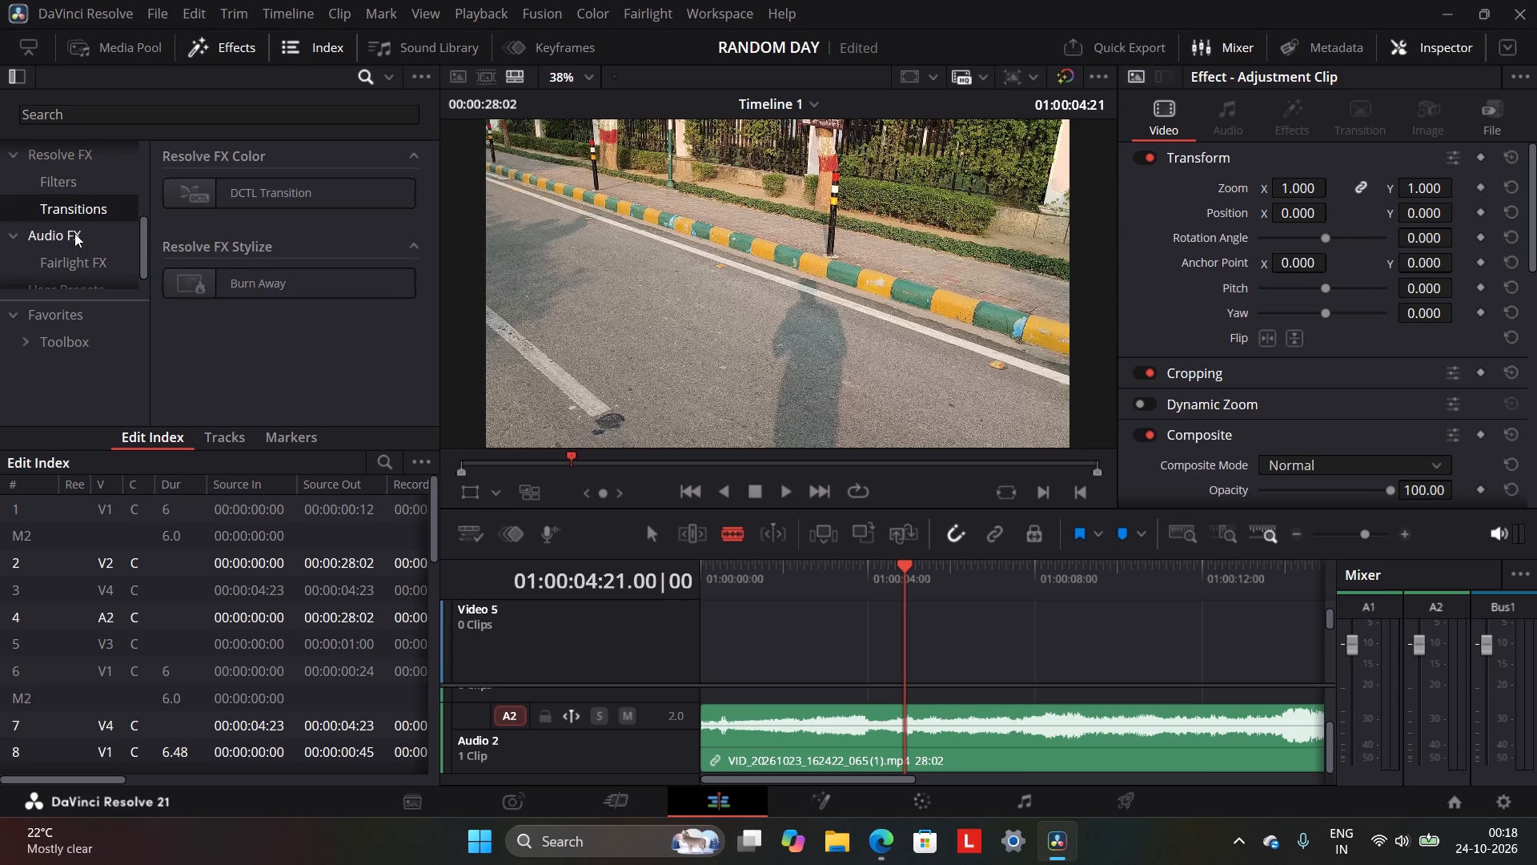
Browse the Resolve FX filters from Blur through Color and Film Emulation to Generate, previewing them on the current frame.
click(77, 183)
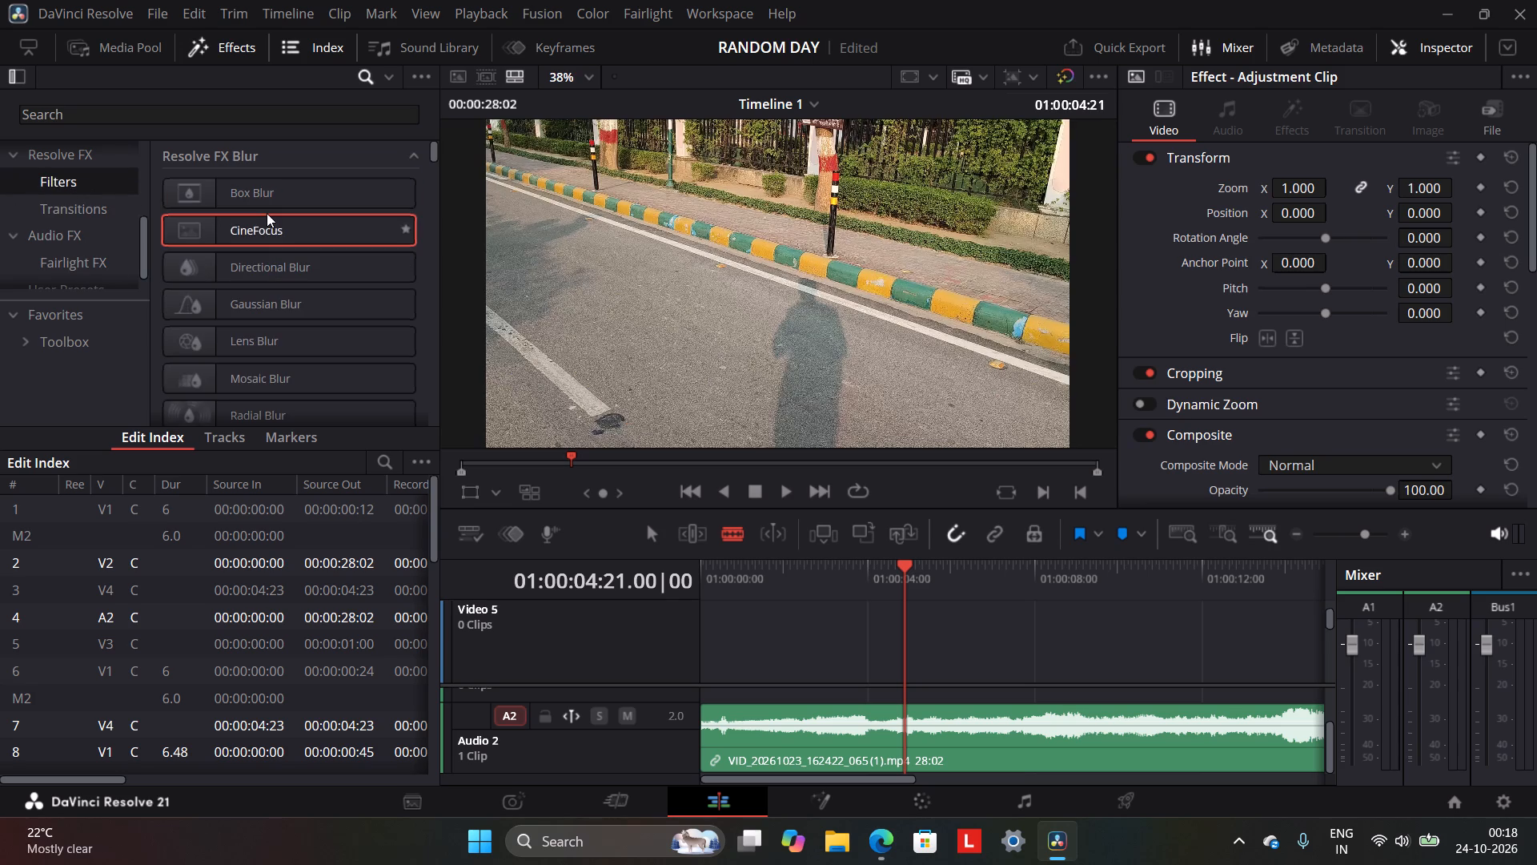
scroll(384, 417, down, 2)
scroll(342, 352, down, 1)
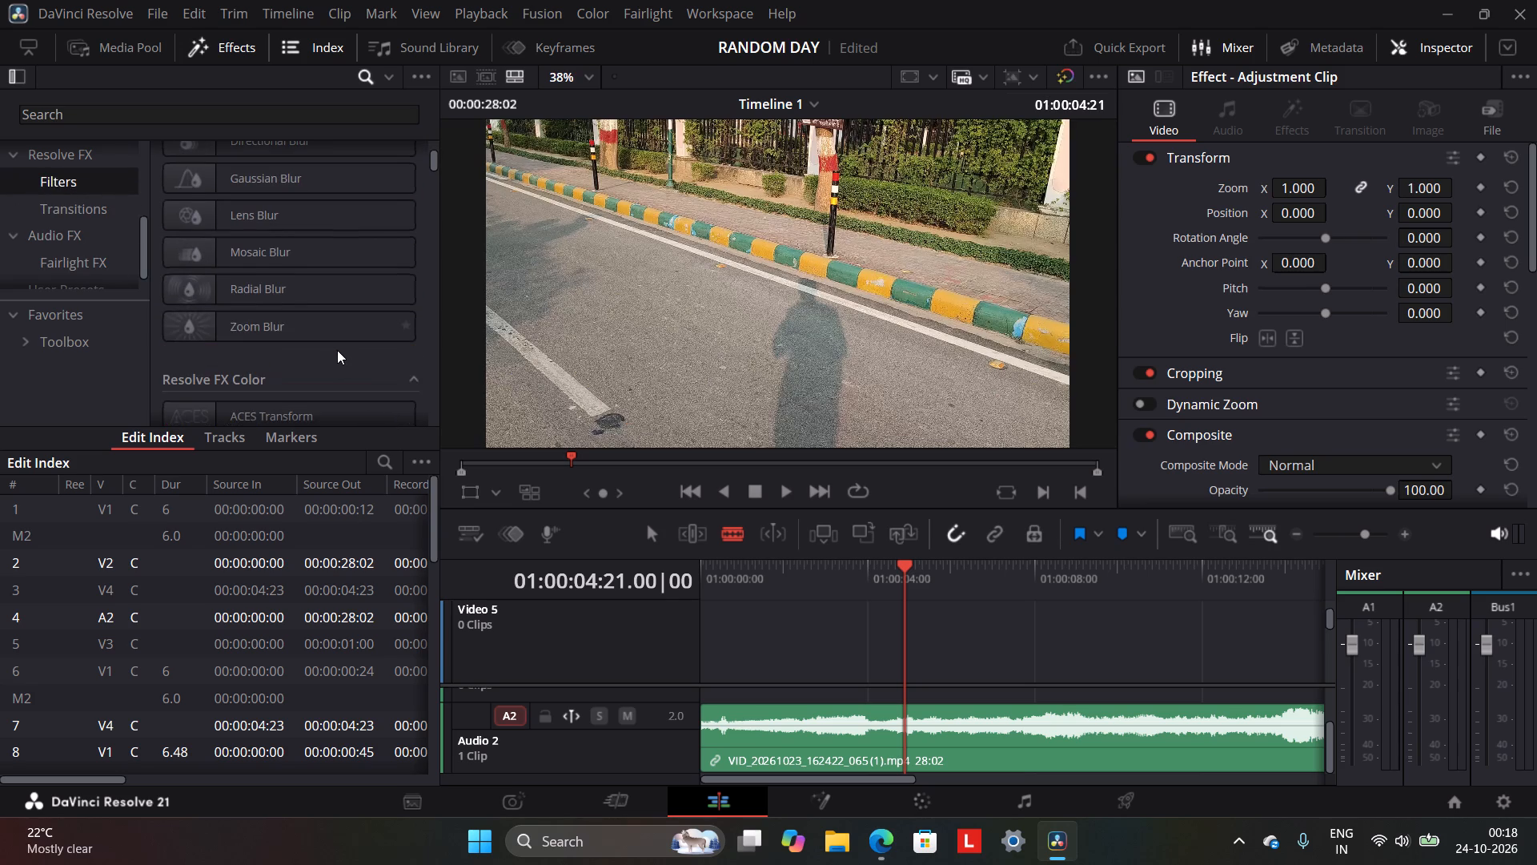
scroll(337, 350, down, 1)
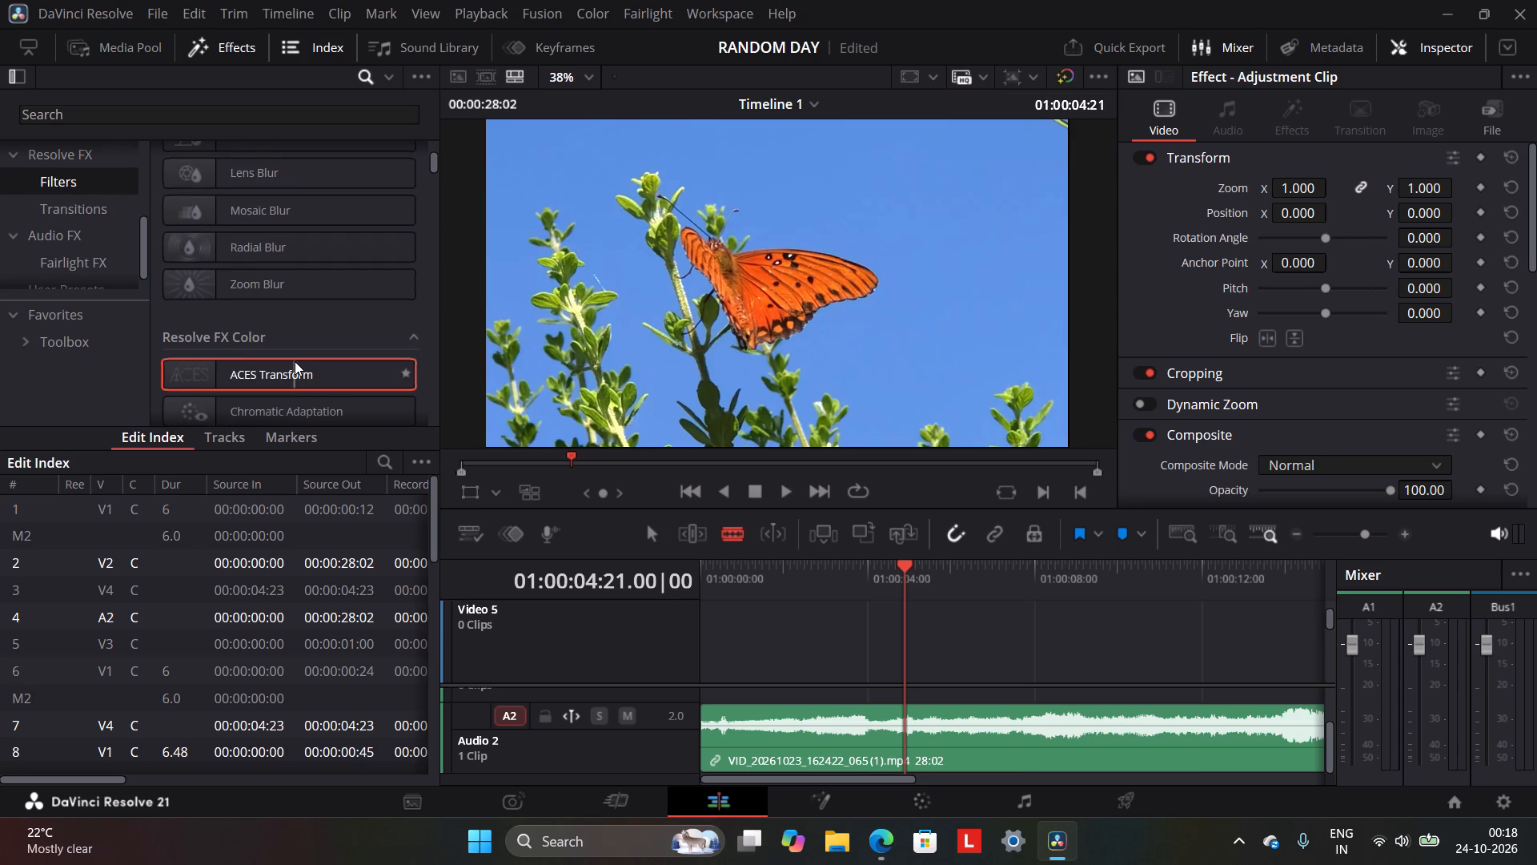
scroll(295, 361, down, 2)
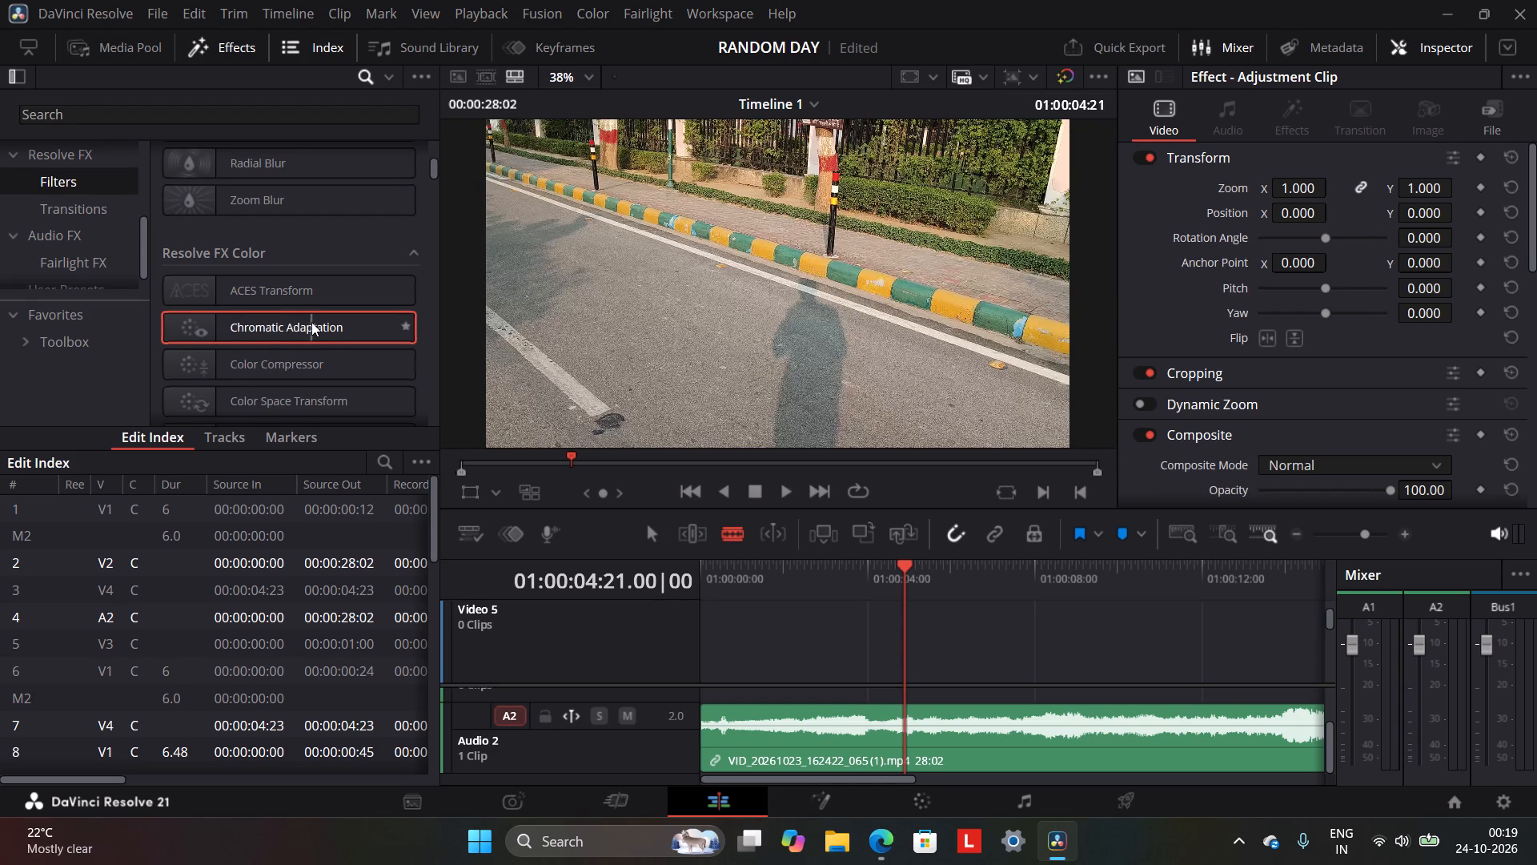
scroll(311, 322, down, 1)
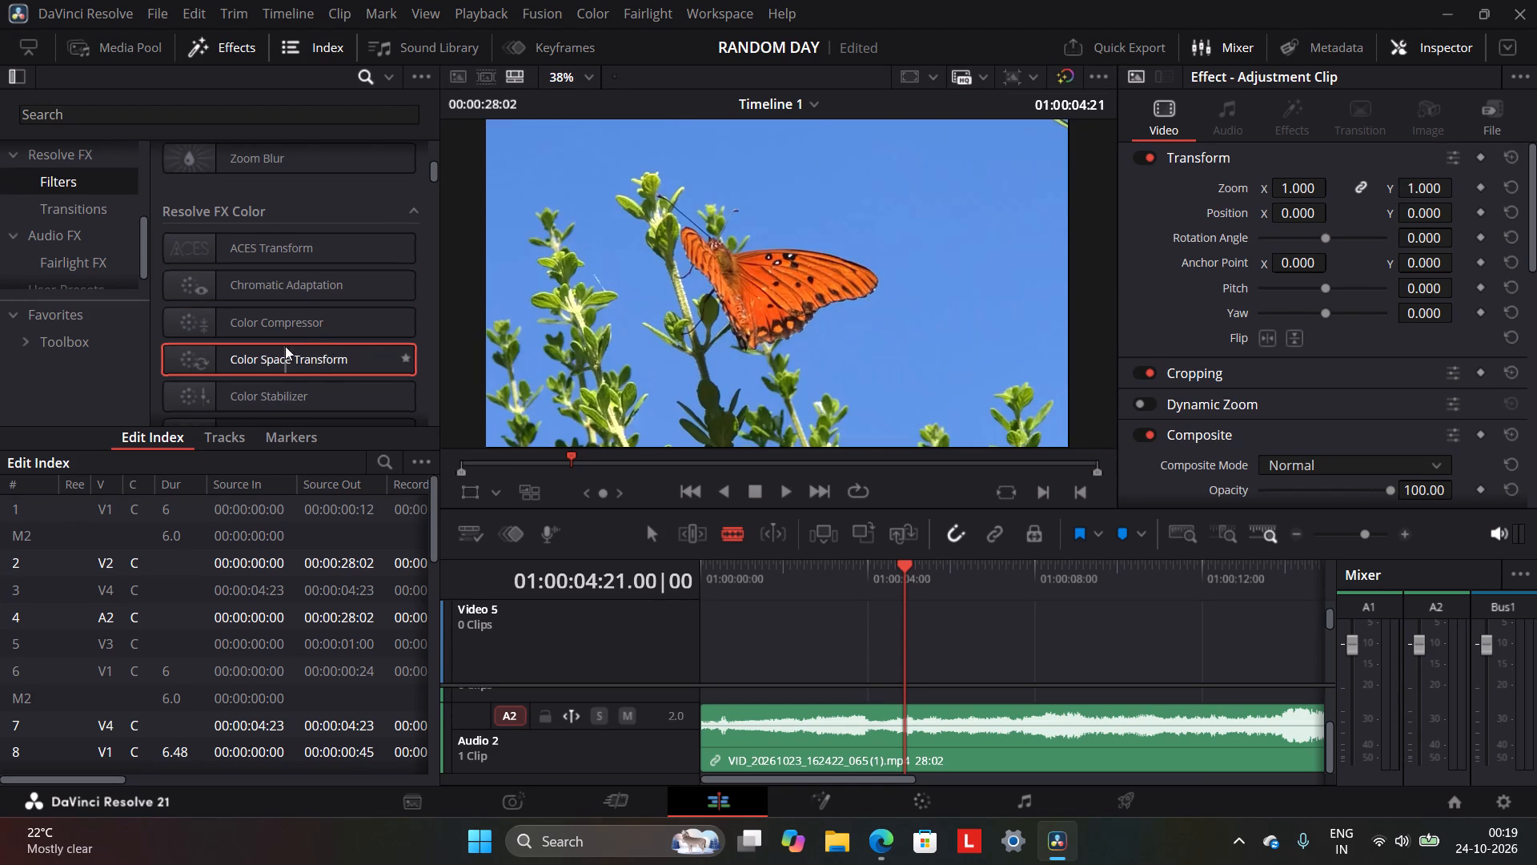
scroll(306, 341, down, 2)
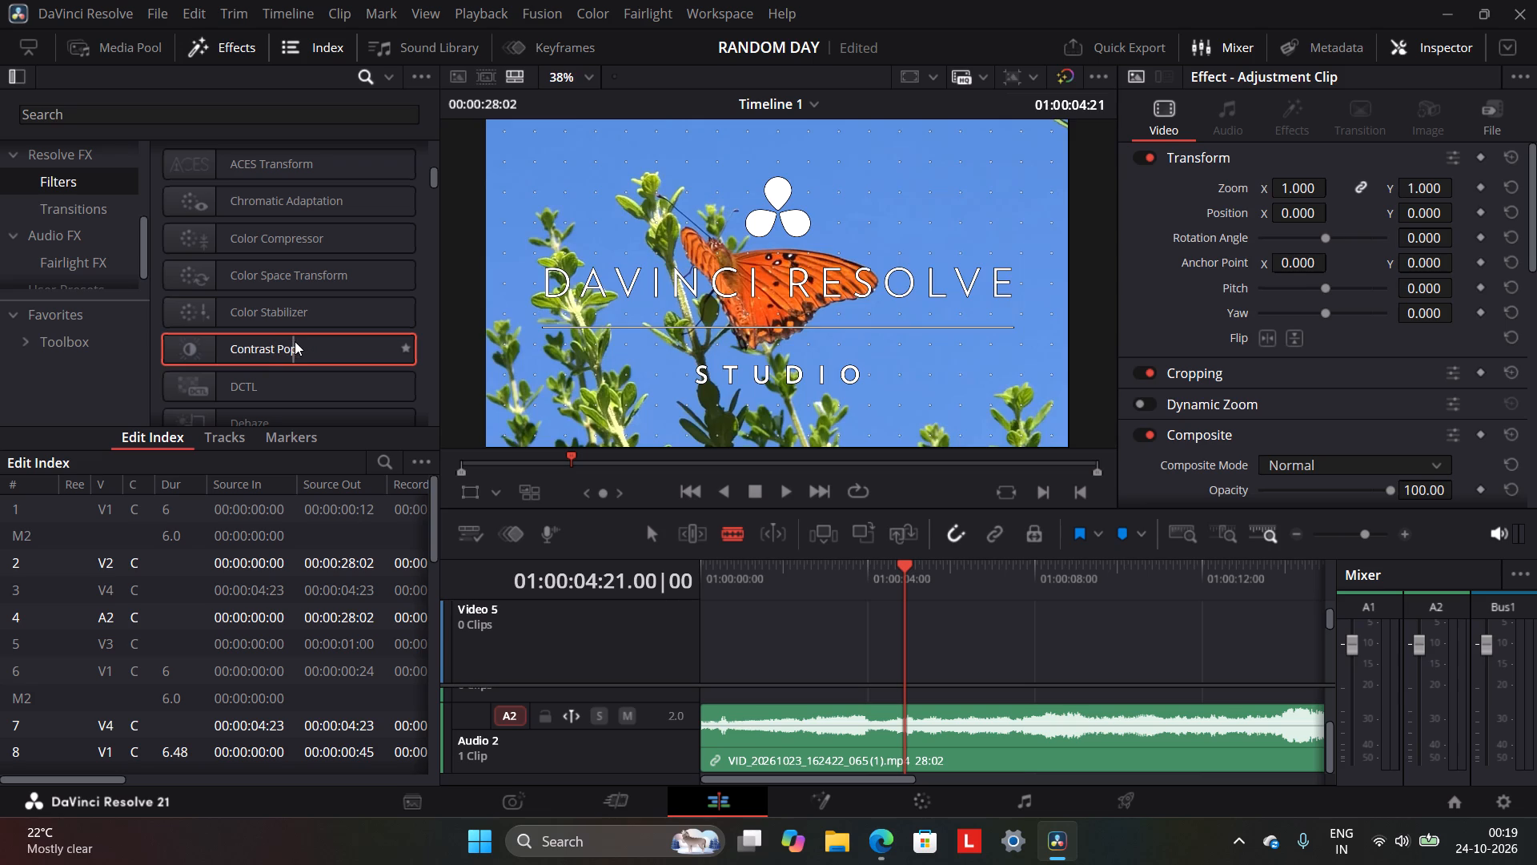
scroll(266, 380, down, 5)
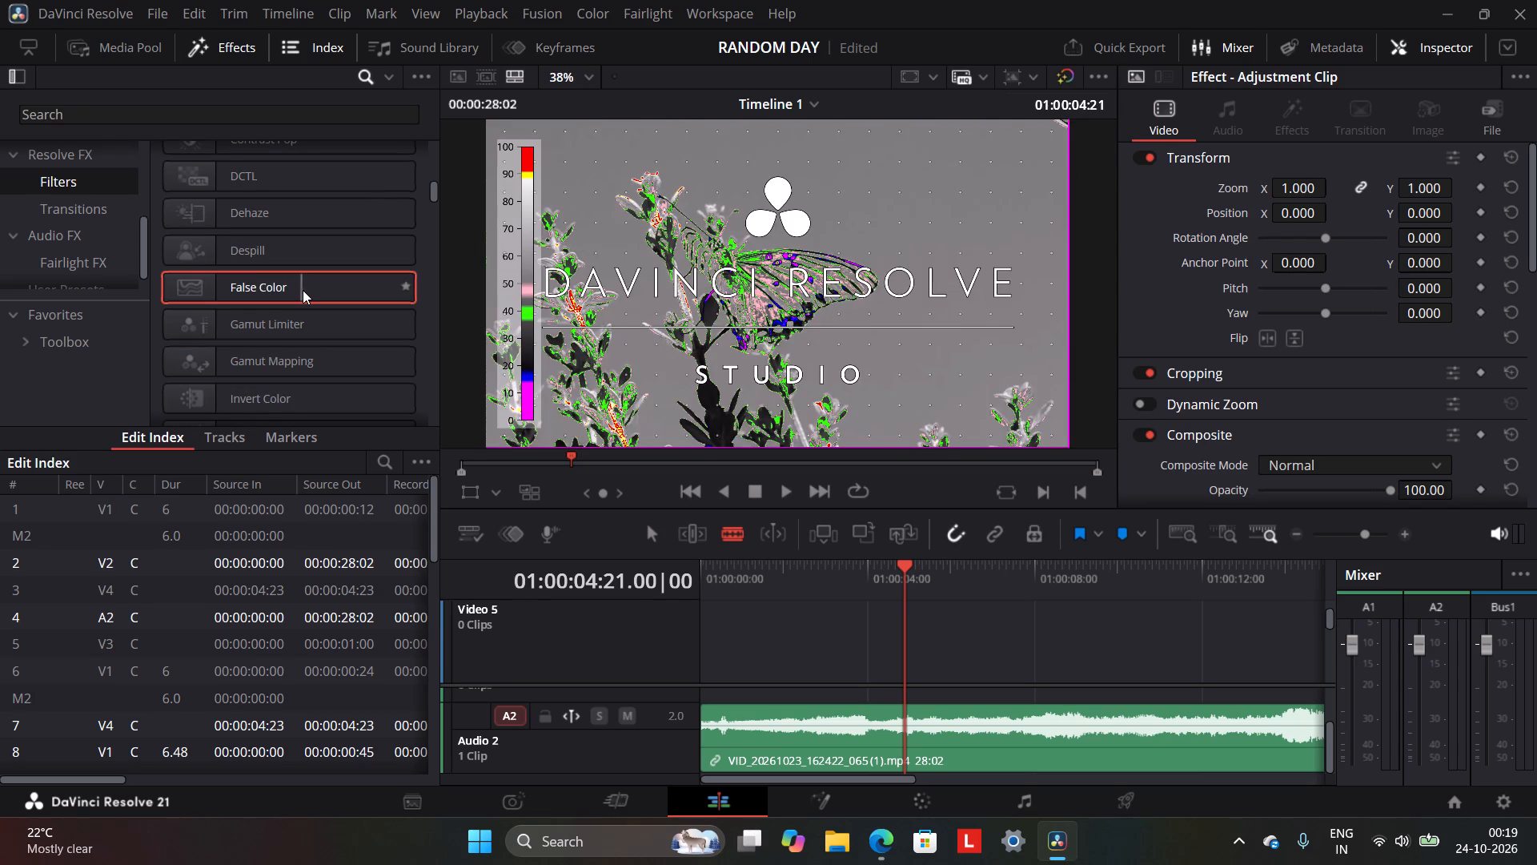
scroll(303, 290, down, 2)
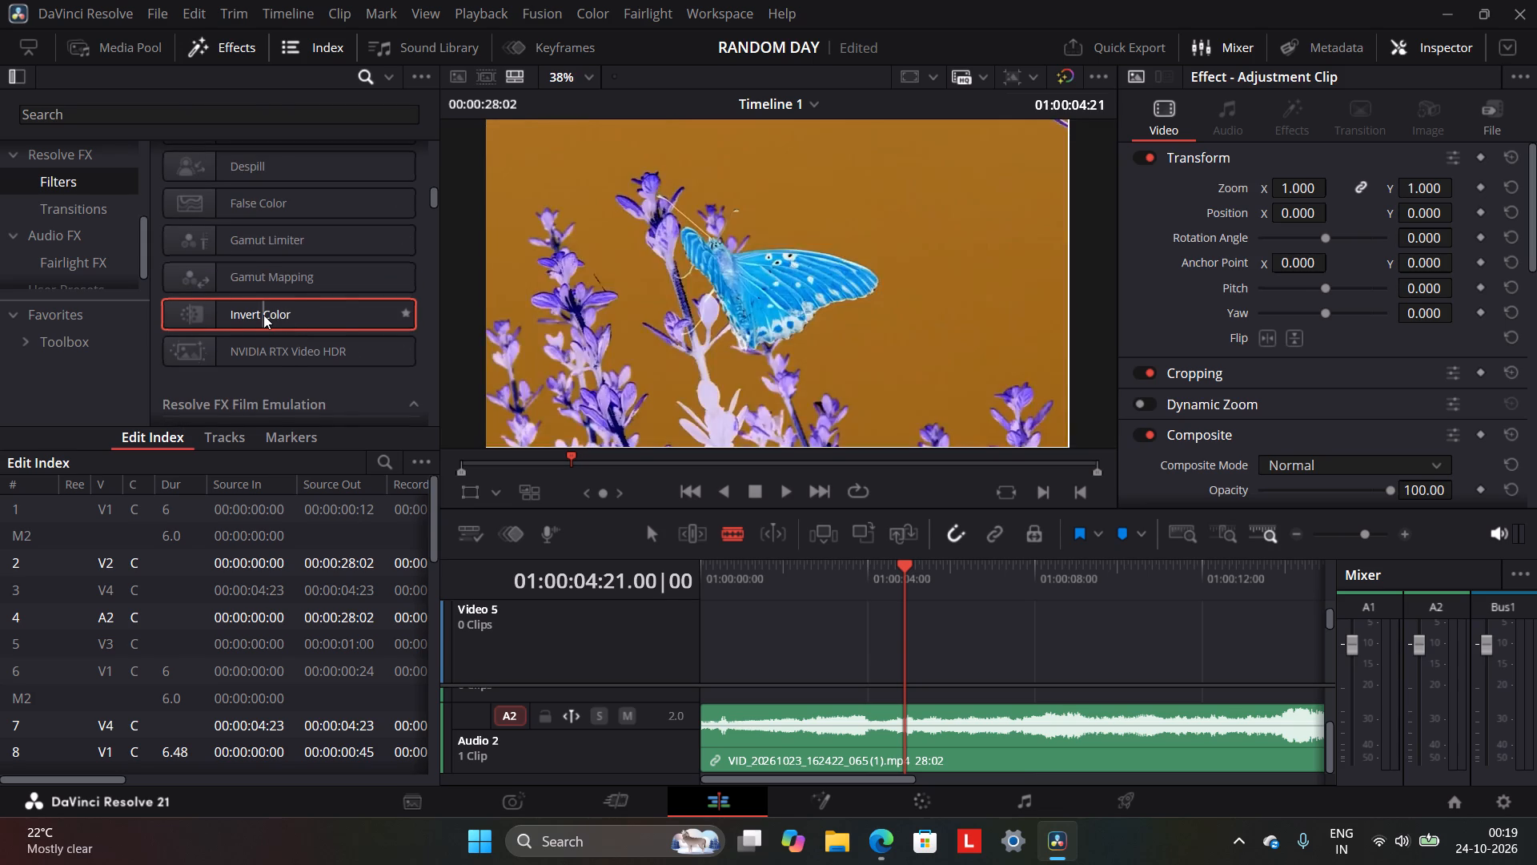
scroll(263, 315, down, 1)
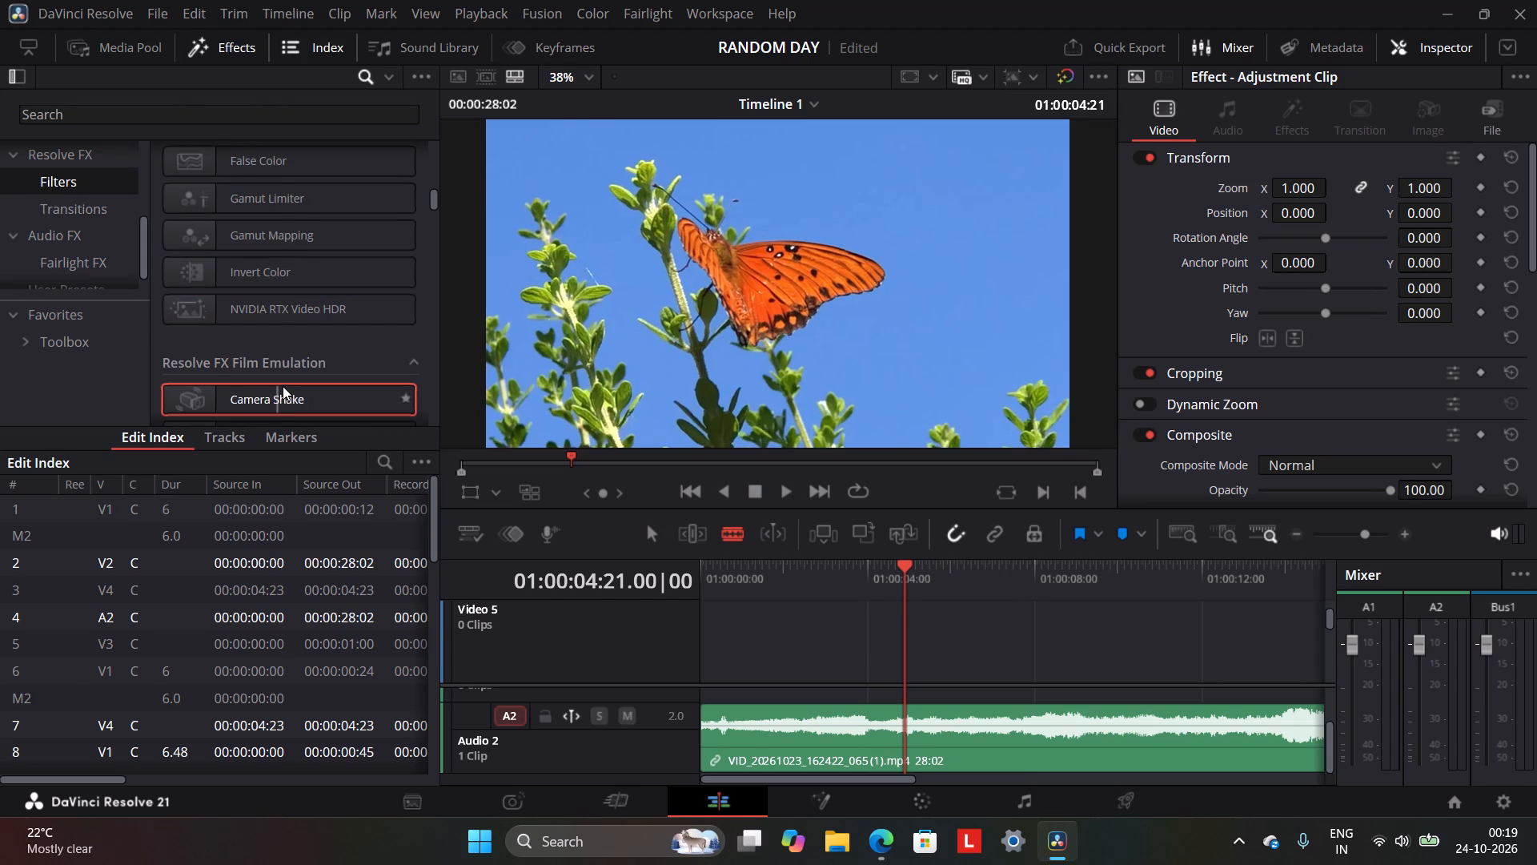
scroll(285, 386, down, 2)
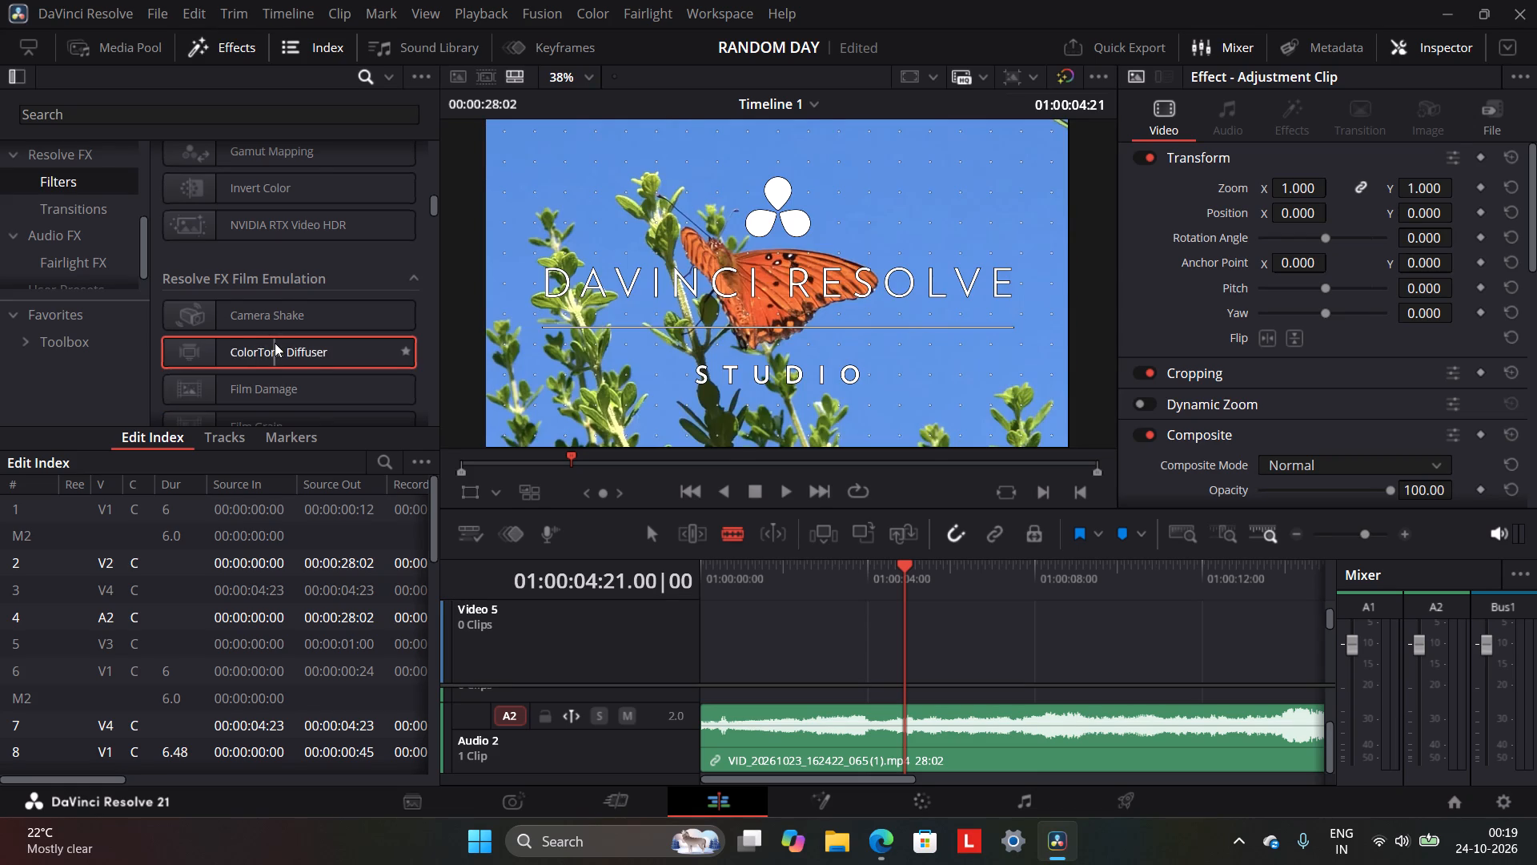
scroll(275, 343, down, 1)
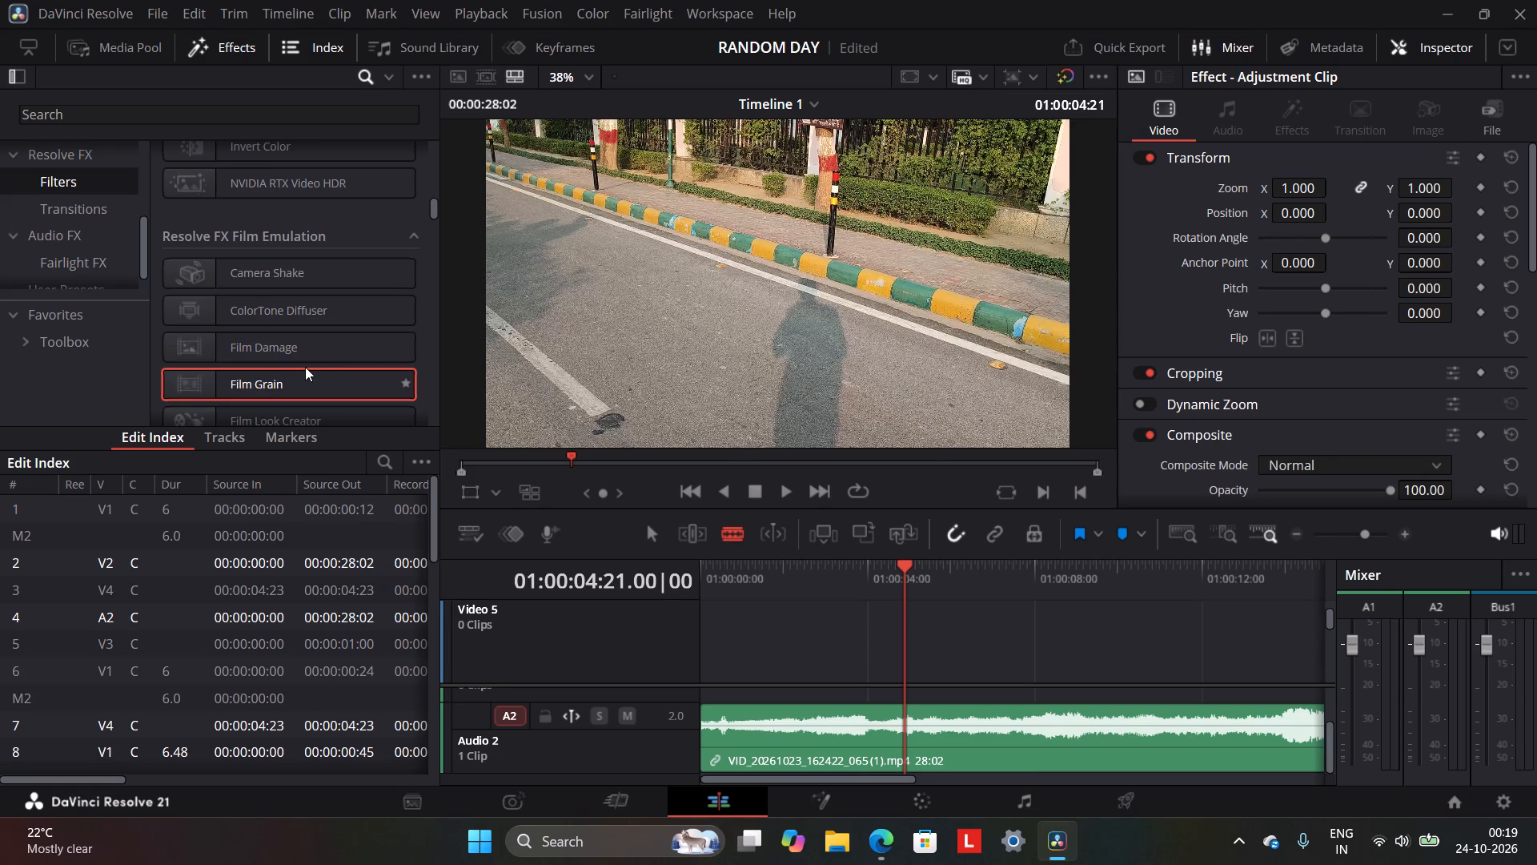
scroll(280, 367, down, 2)
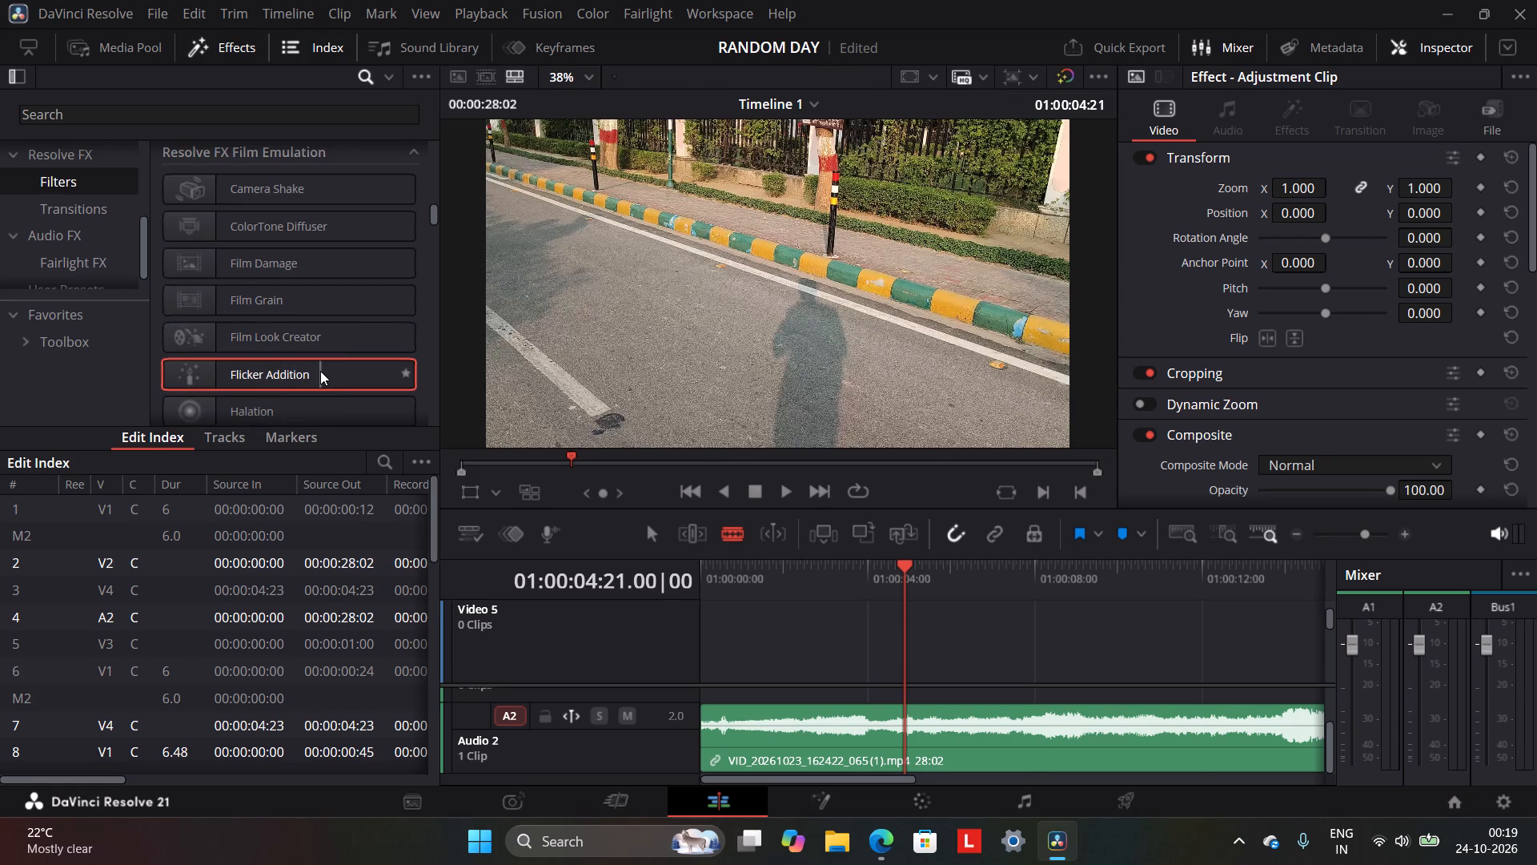
scroll(320, 371, down, 1)
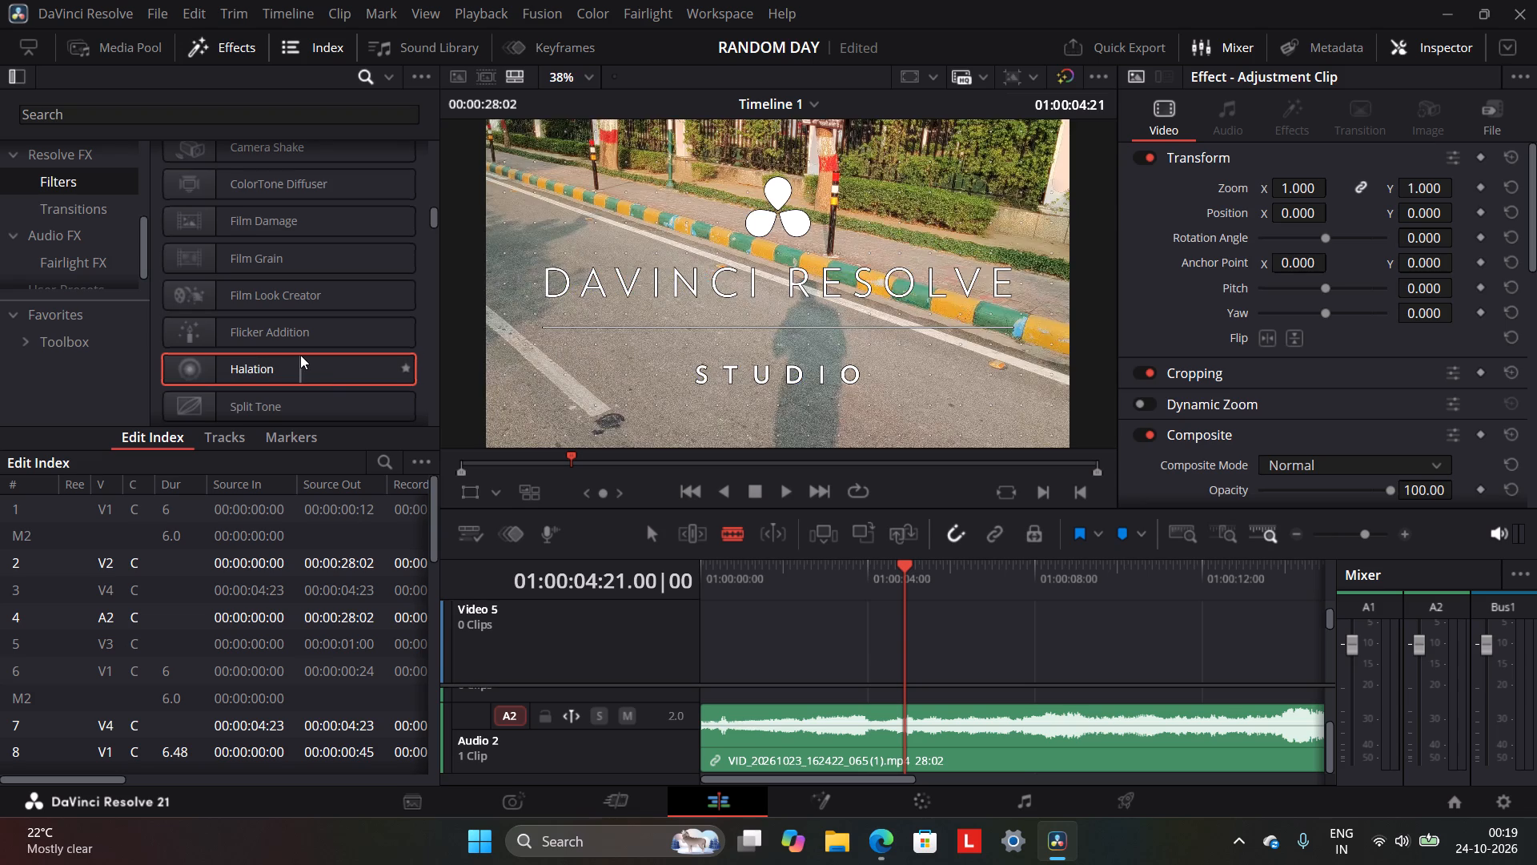
scroll(300, 355, down, 2)
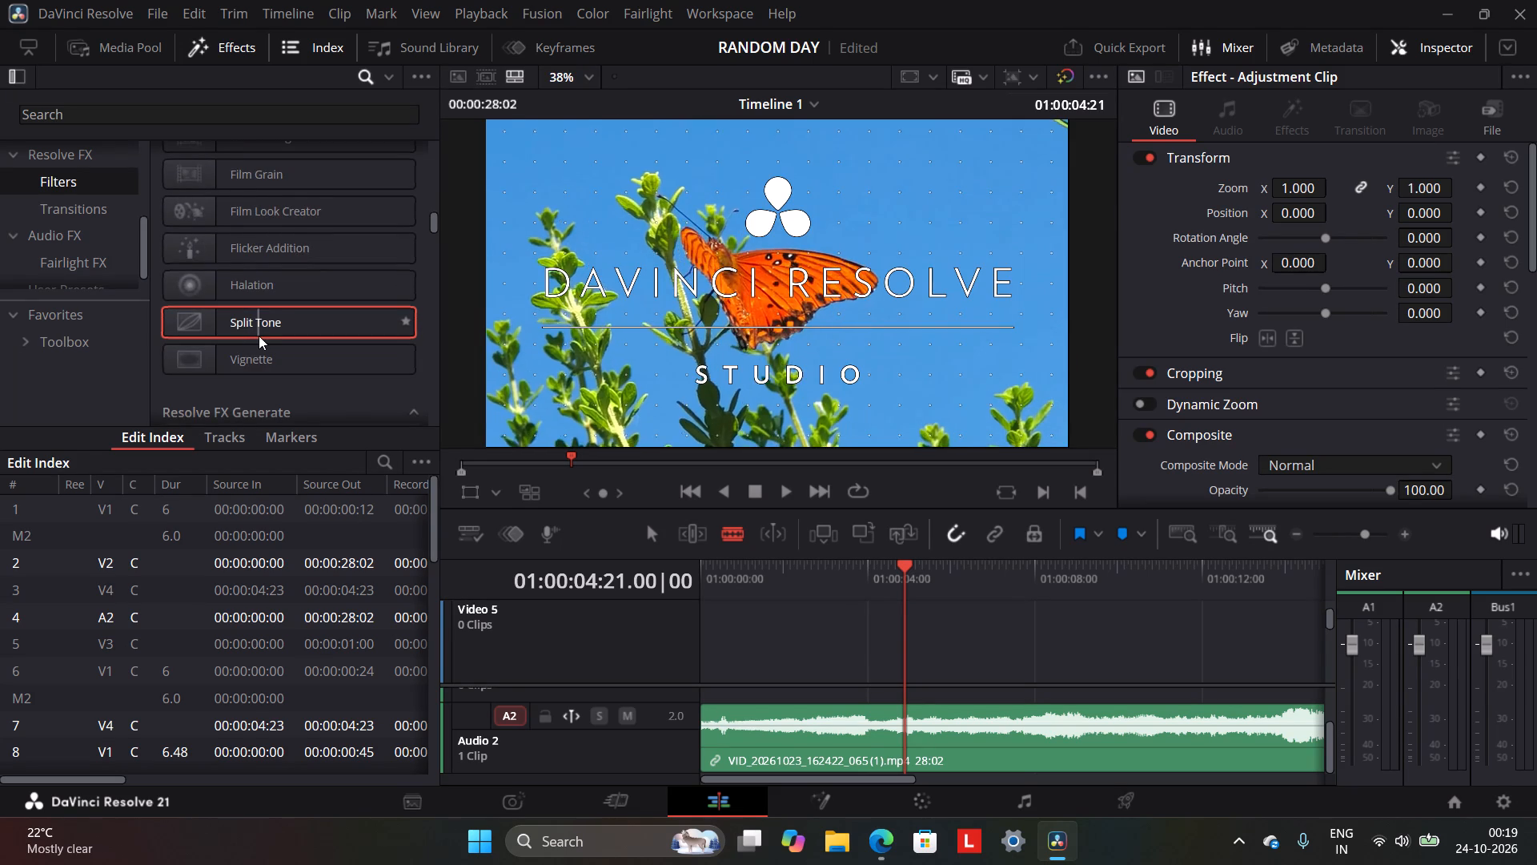
scroll(265, 333, down, 1)
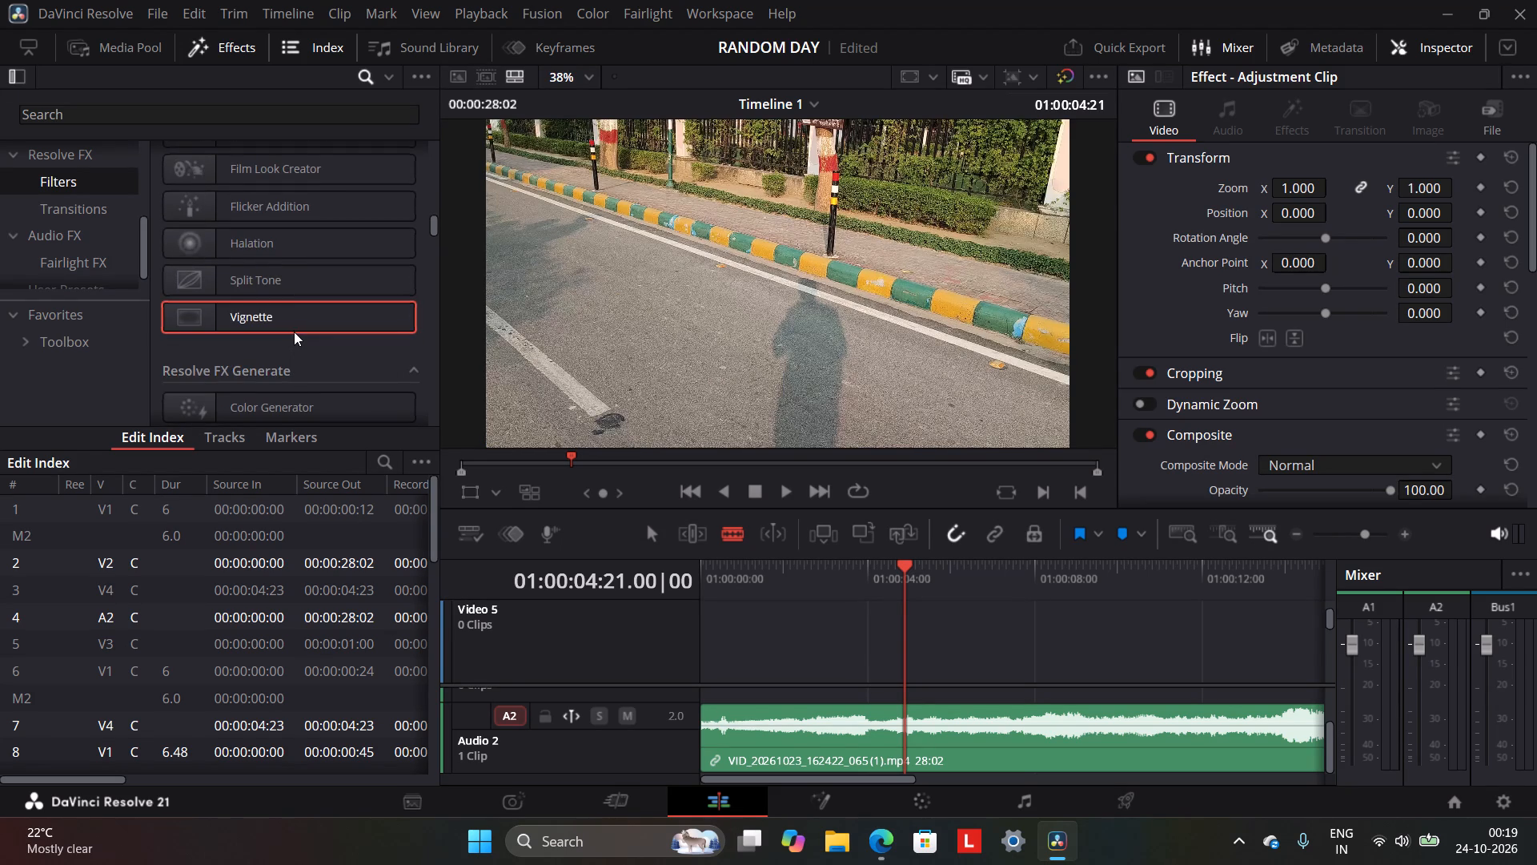
scroll(294, 327, down, 2)
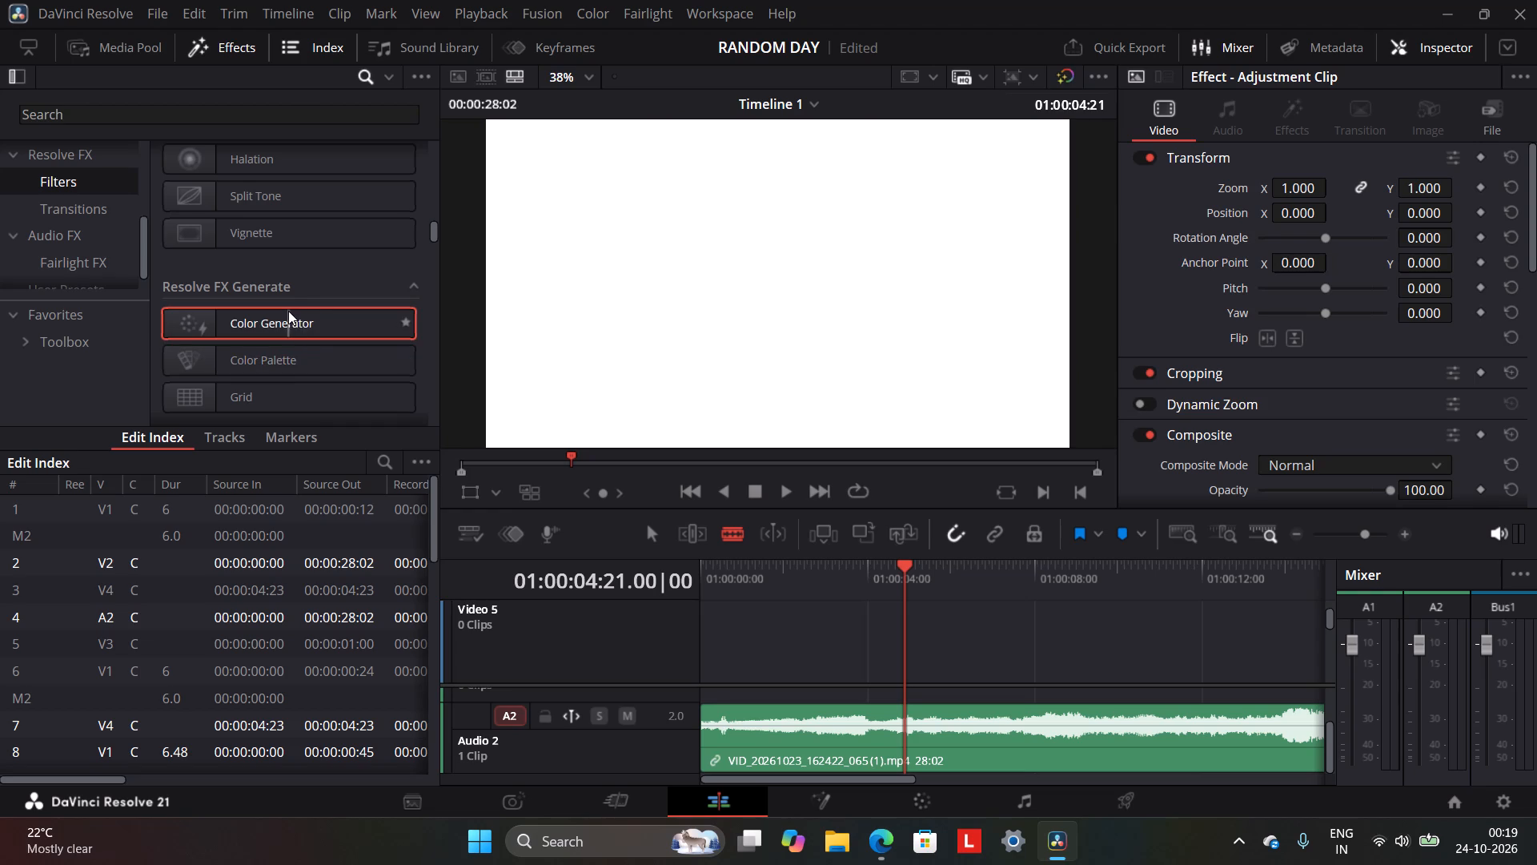
Apply the Color Generator filter, in white, to the short adjustment clip on Video 4 near 01:00:04:21.
drag(275, 312, 371, 372)
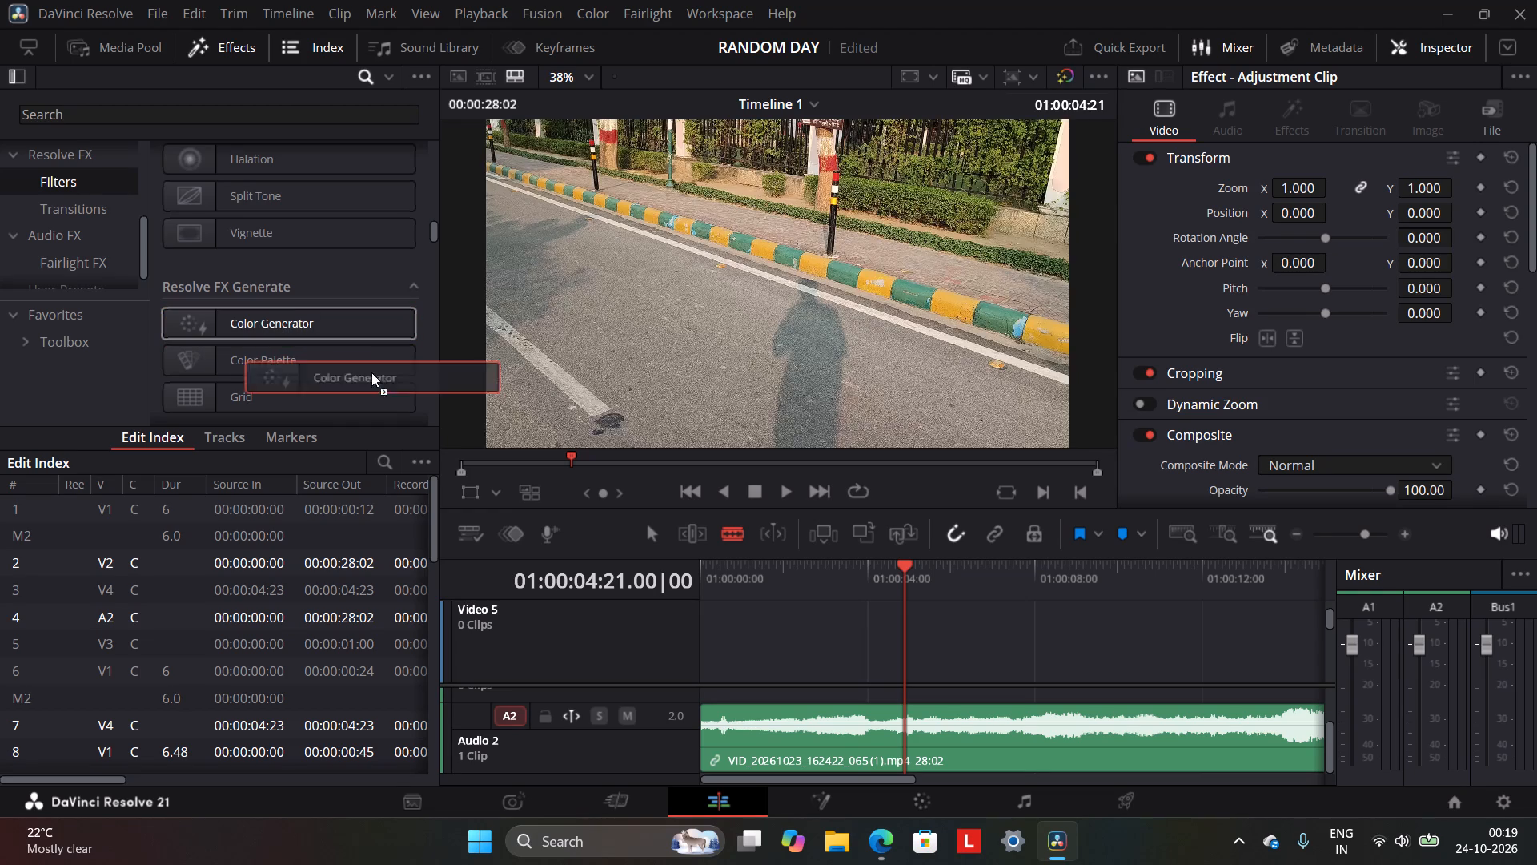
drag(371, 372, 957, 622)
scroll(957, 622, down, 1)
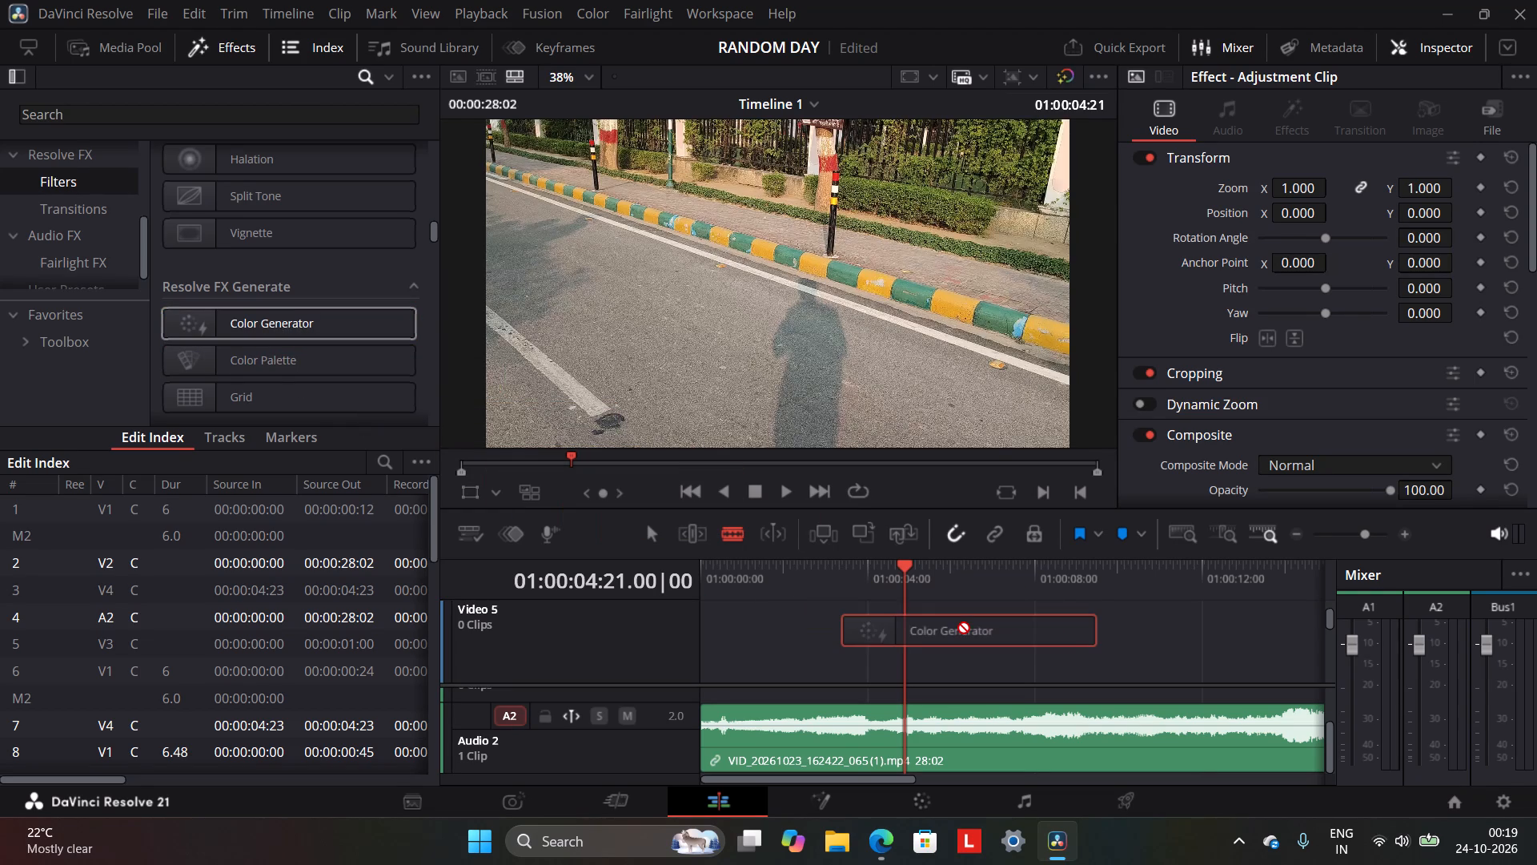
drag(957, 622, 931, 656)
scroll(941, 642, down, 4)
scroll(931, 656, up, 2)
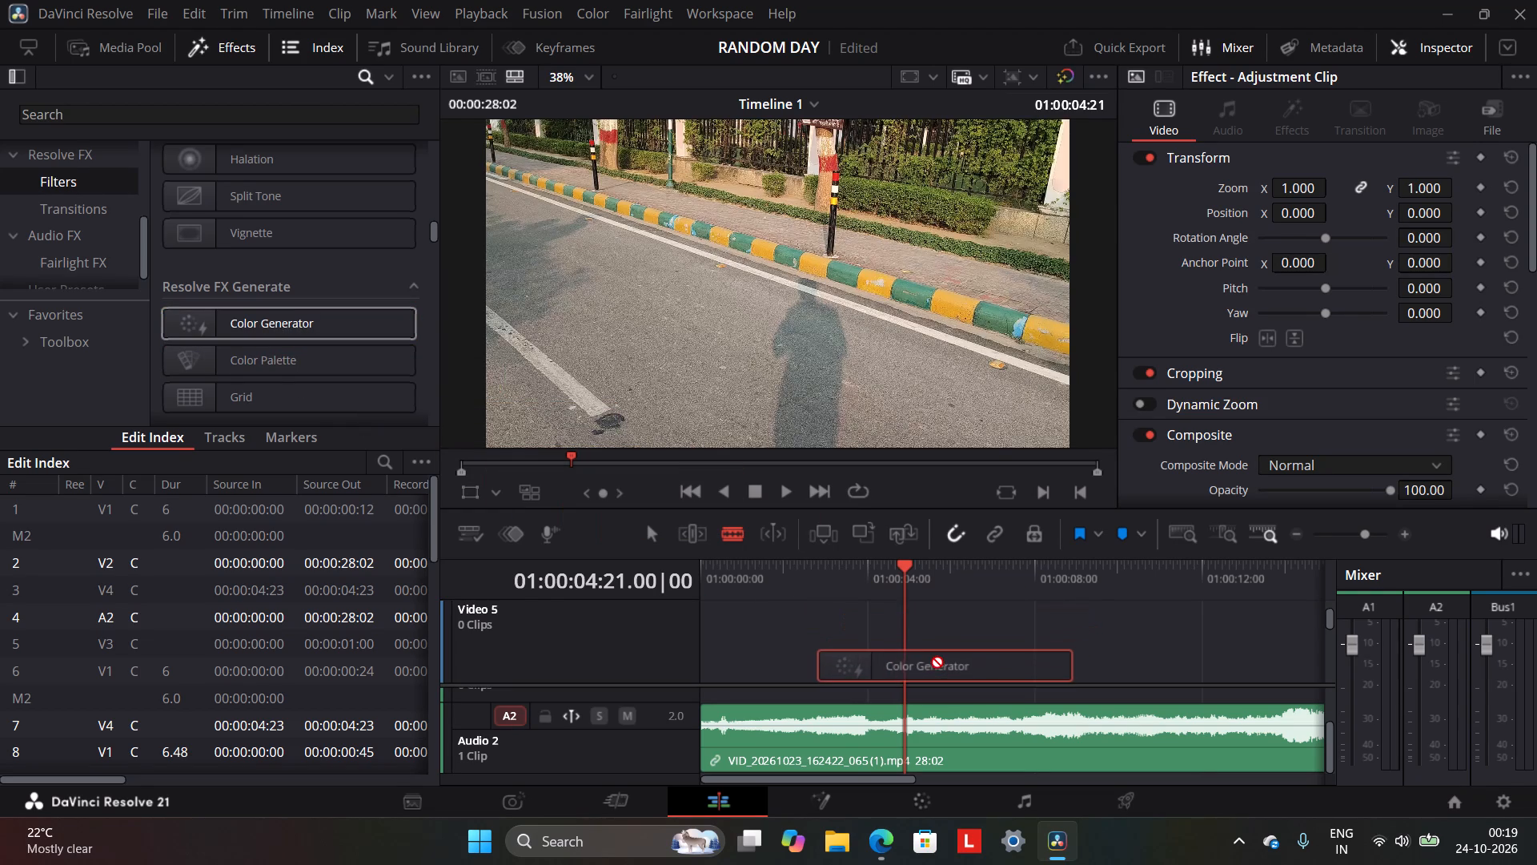
drag(931, 656, 190, 305)
scroll(864, 579, down, 1)
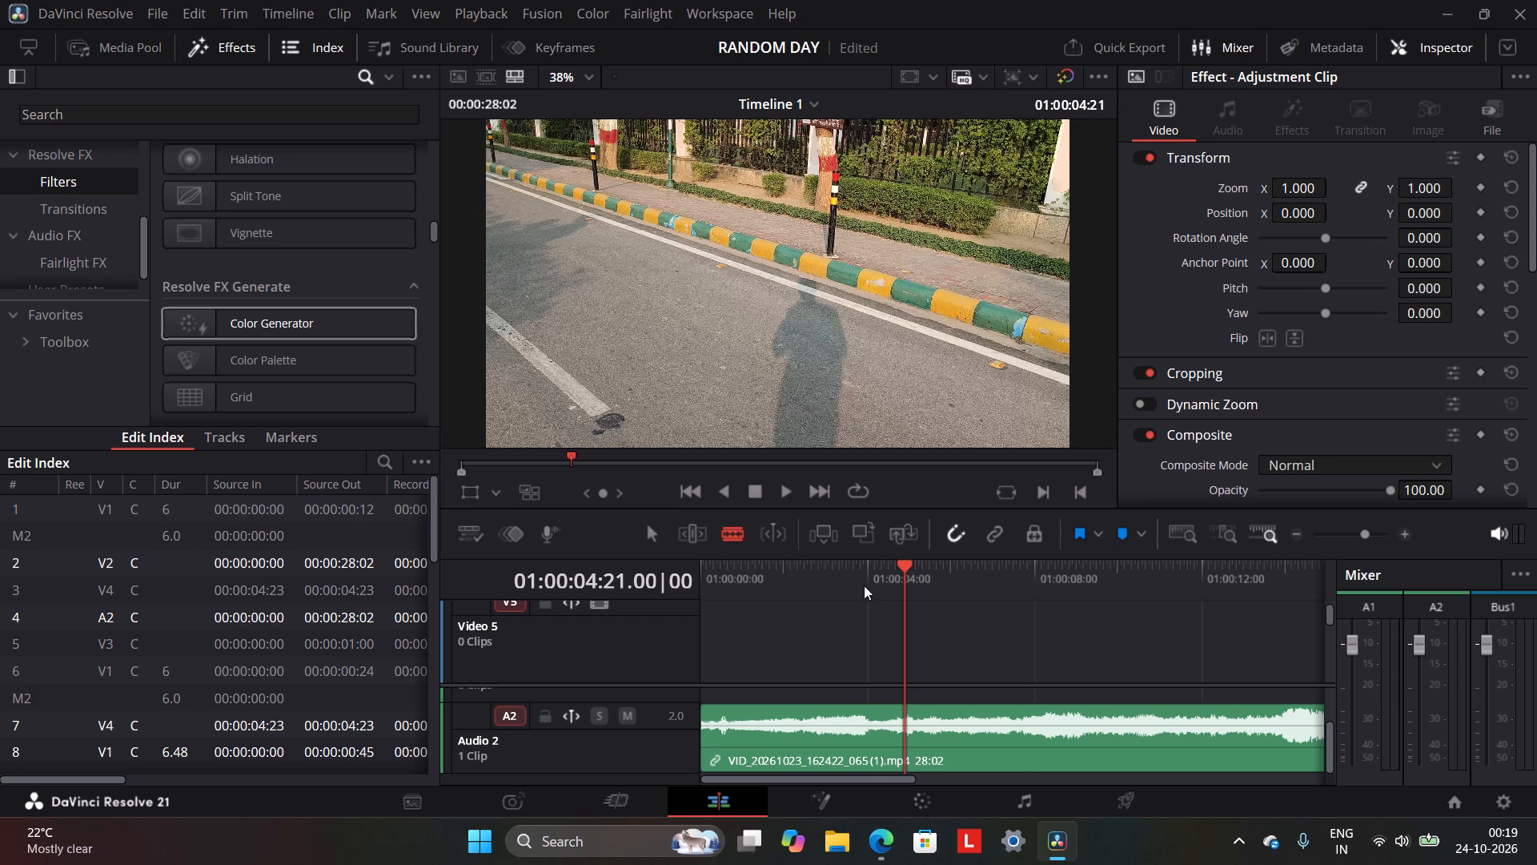
scroll(864, 585, down, 1)
scroll(921, 632, down, 1)
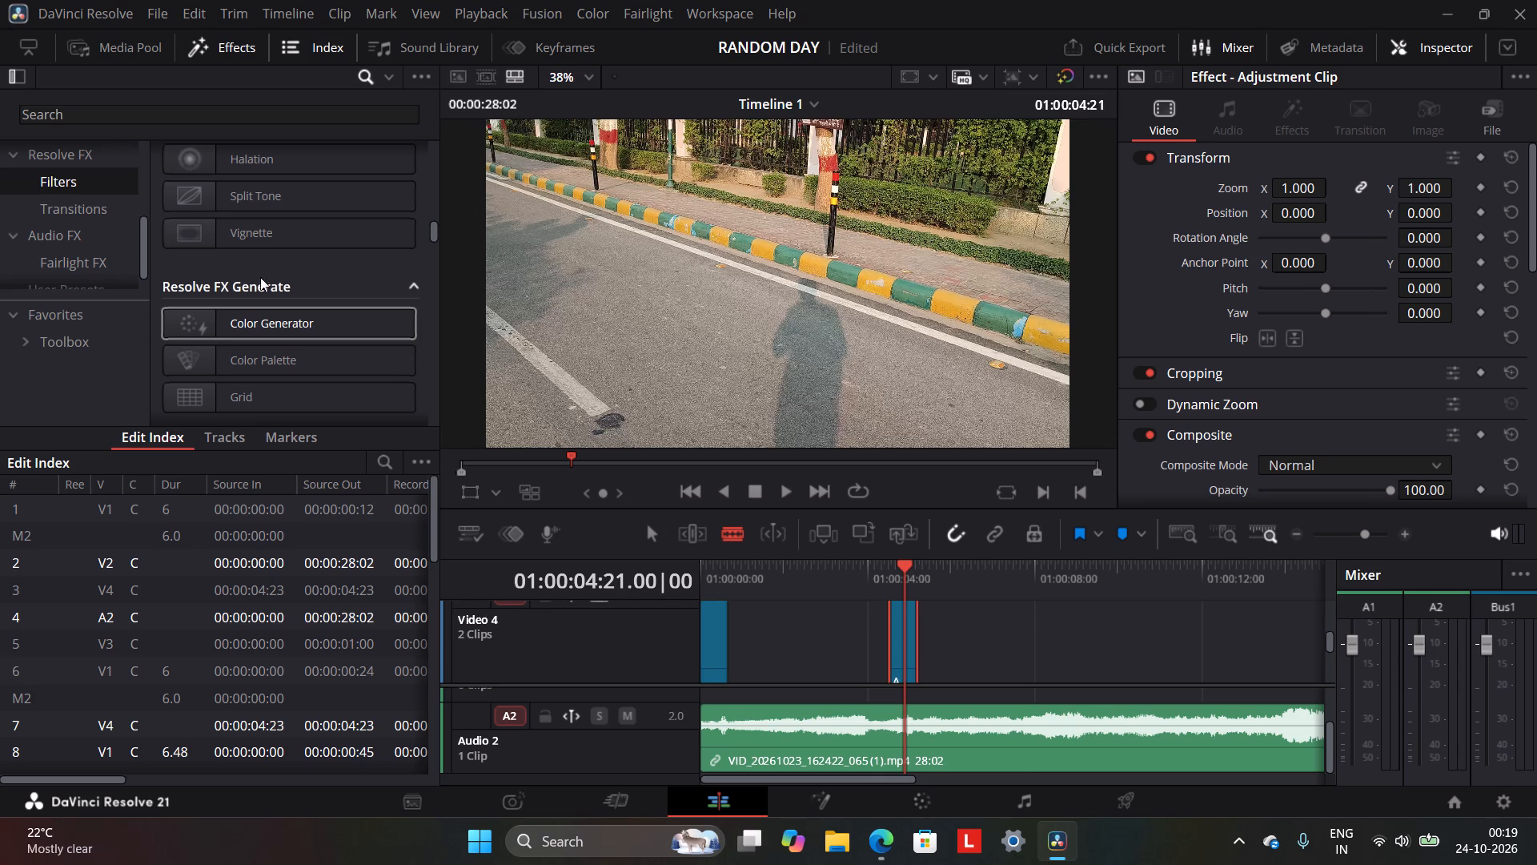
drag(246, 327, 255, 336)
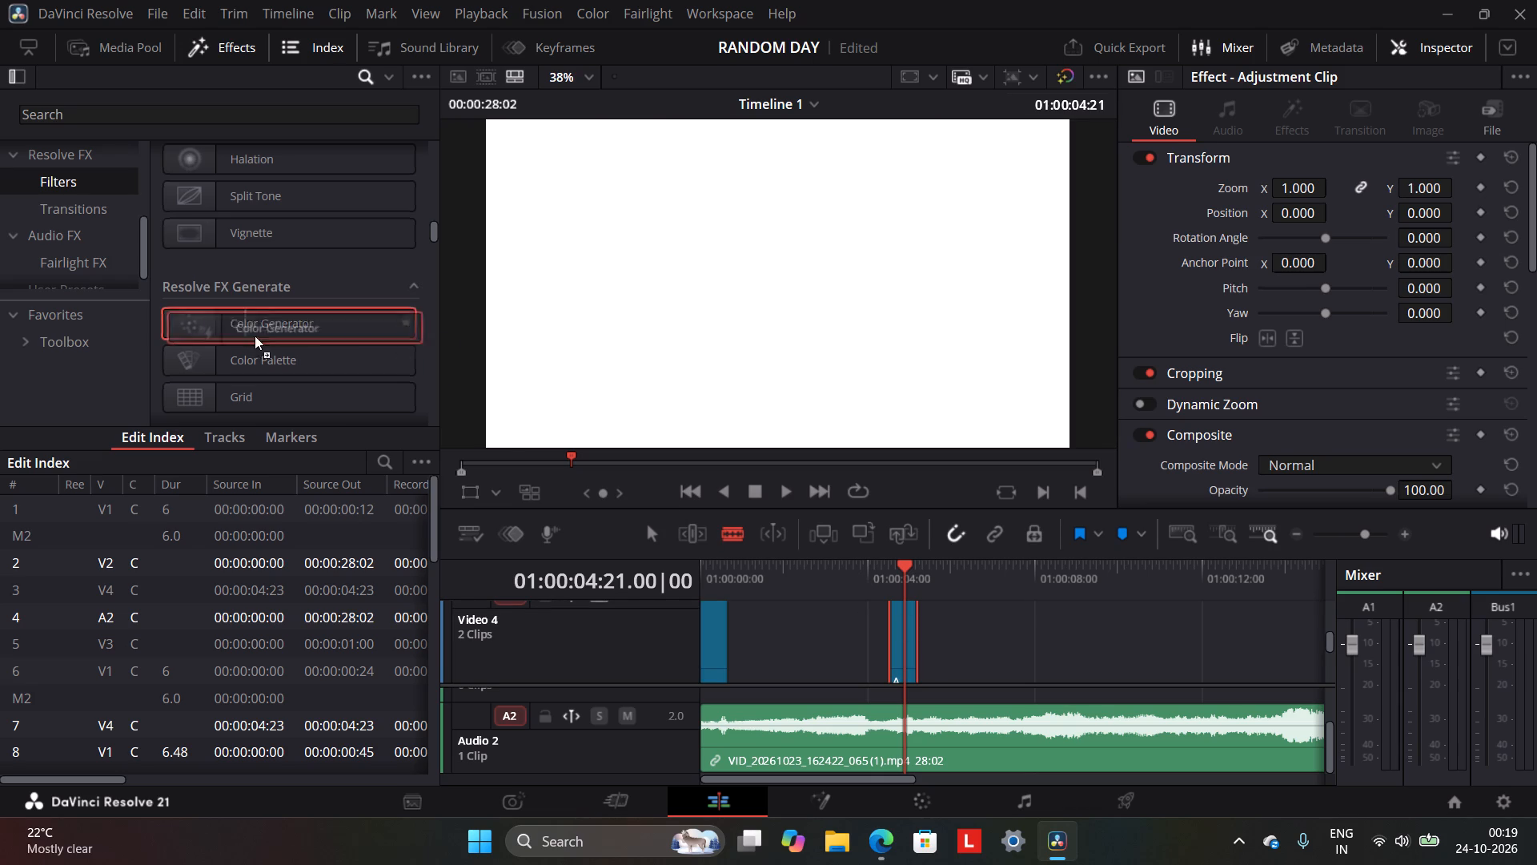
drag(255, 336, 893, 643)
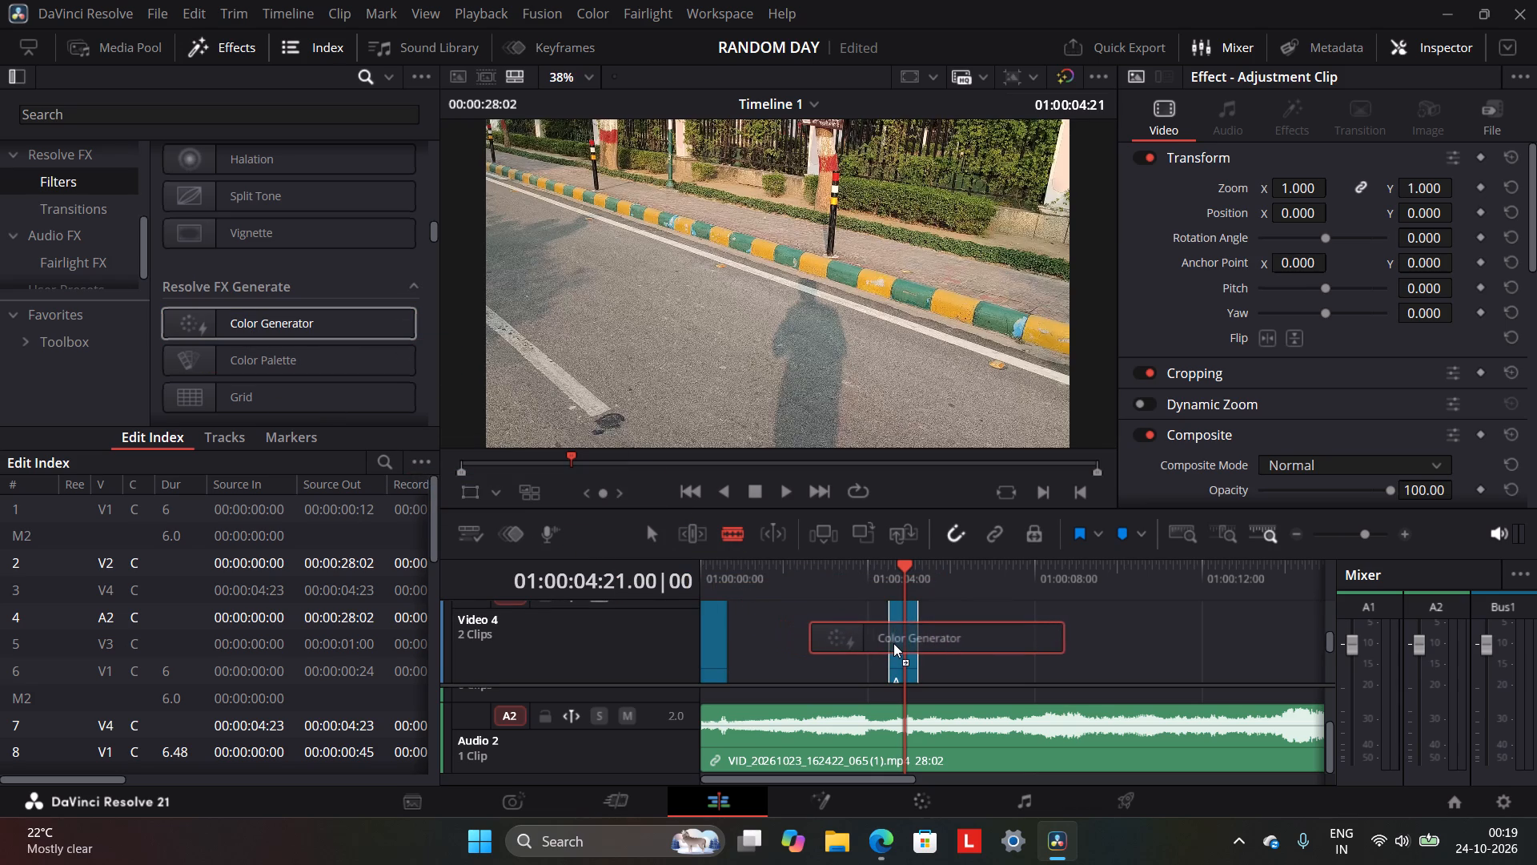
drag(893, 643, 898, 643)
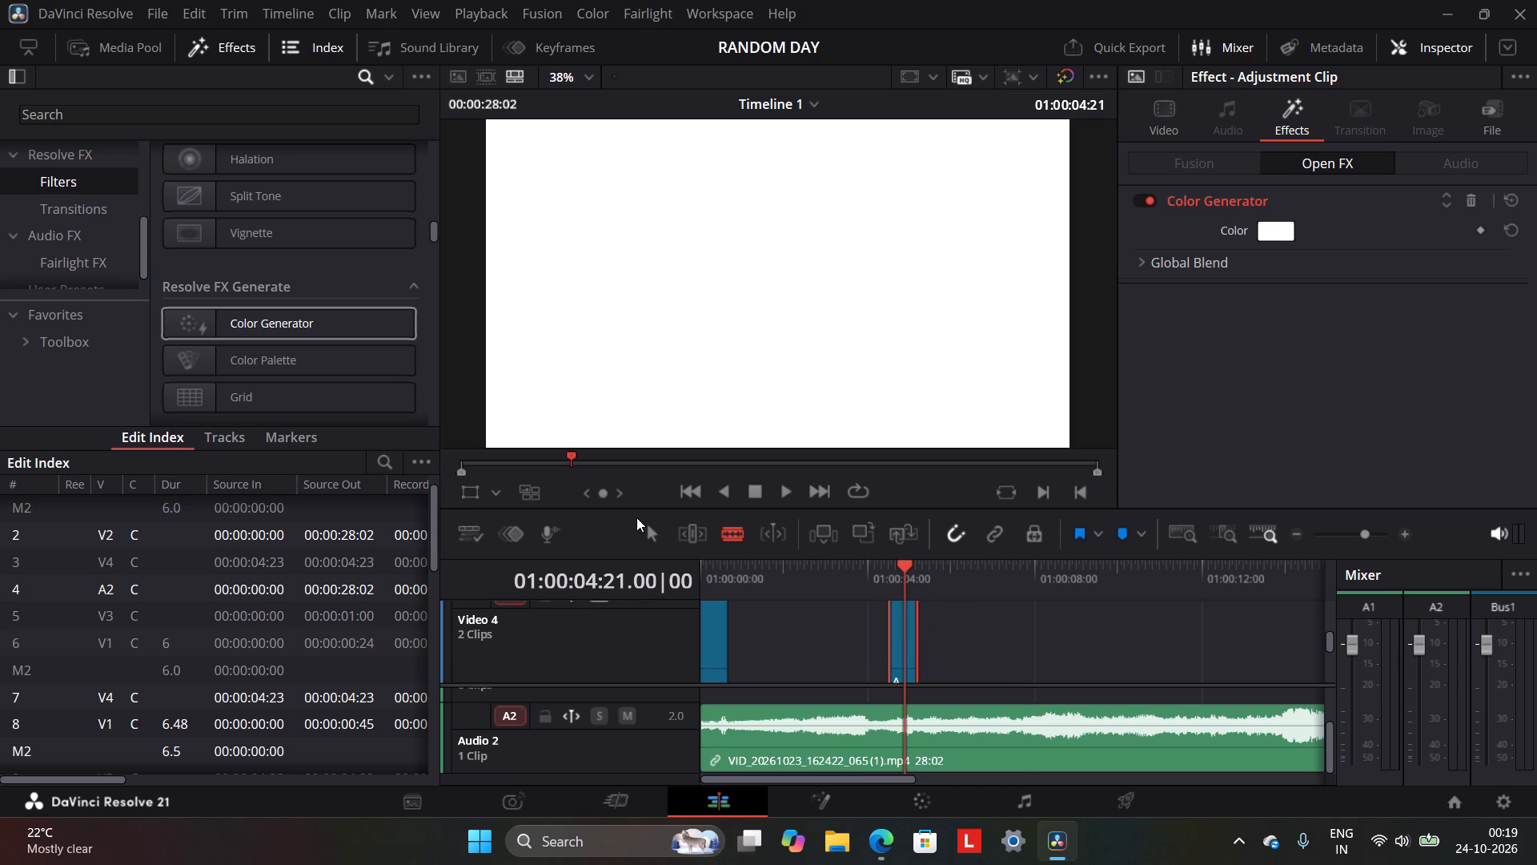
Switch to the selection tool and hide the edit index.
click(653, 531)
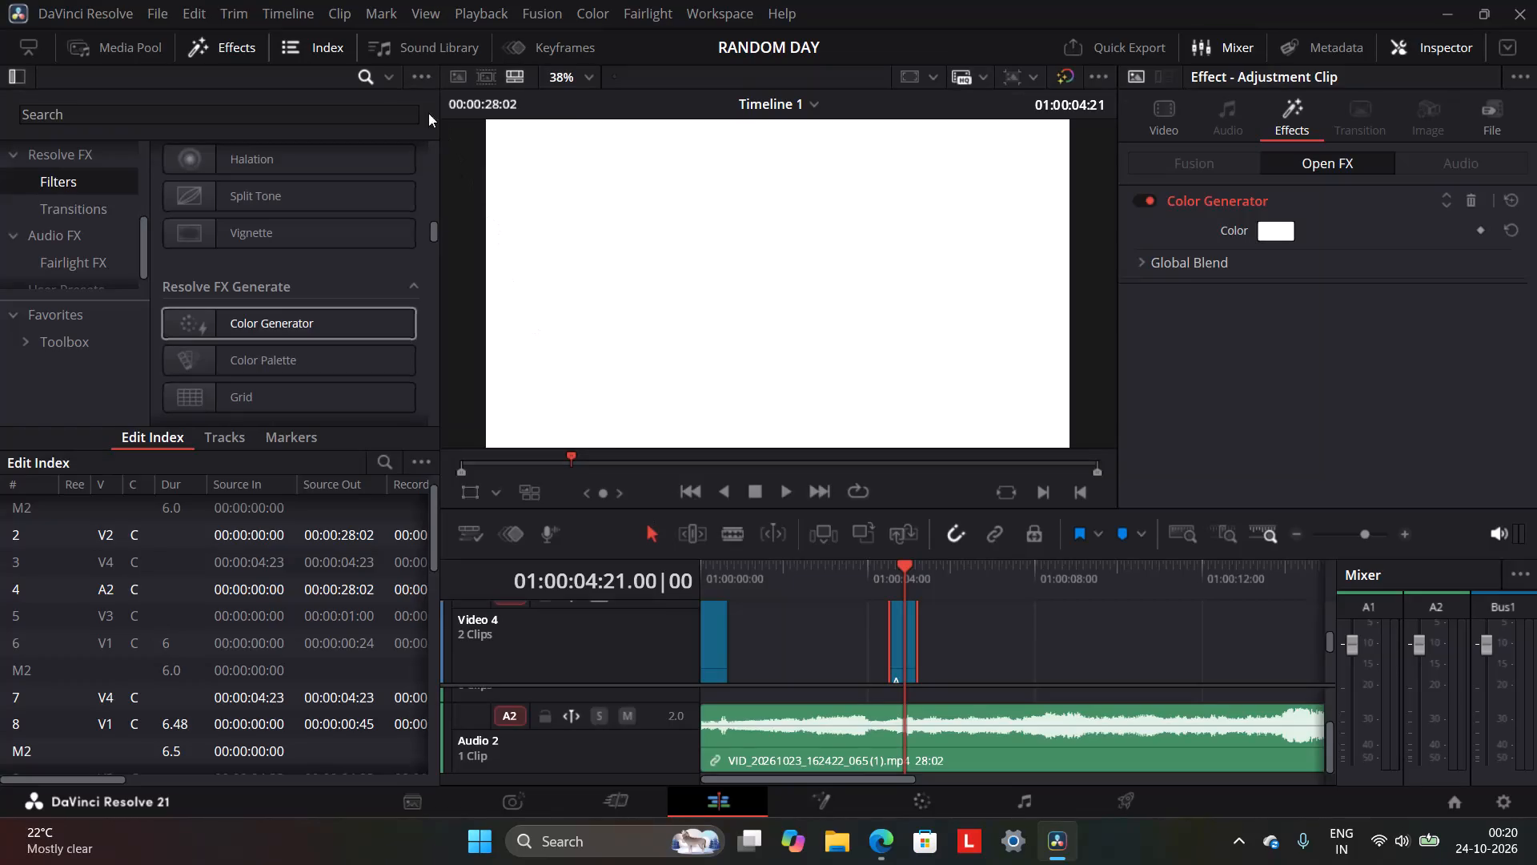
click(315, 47)
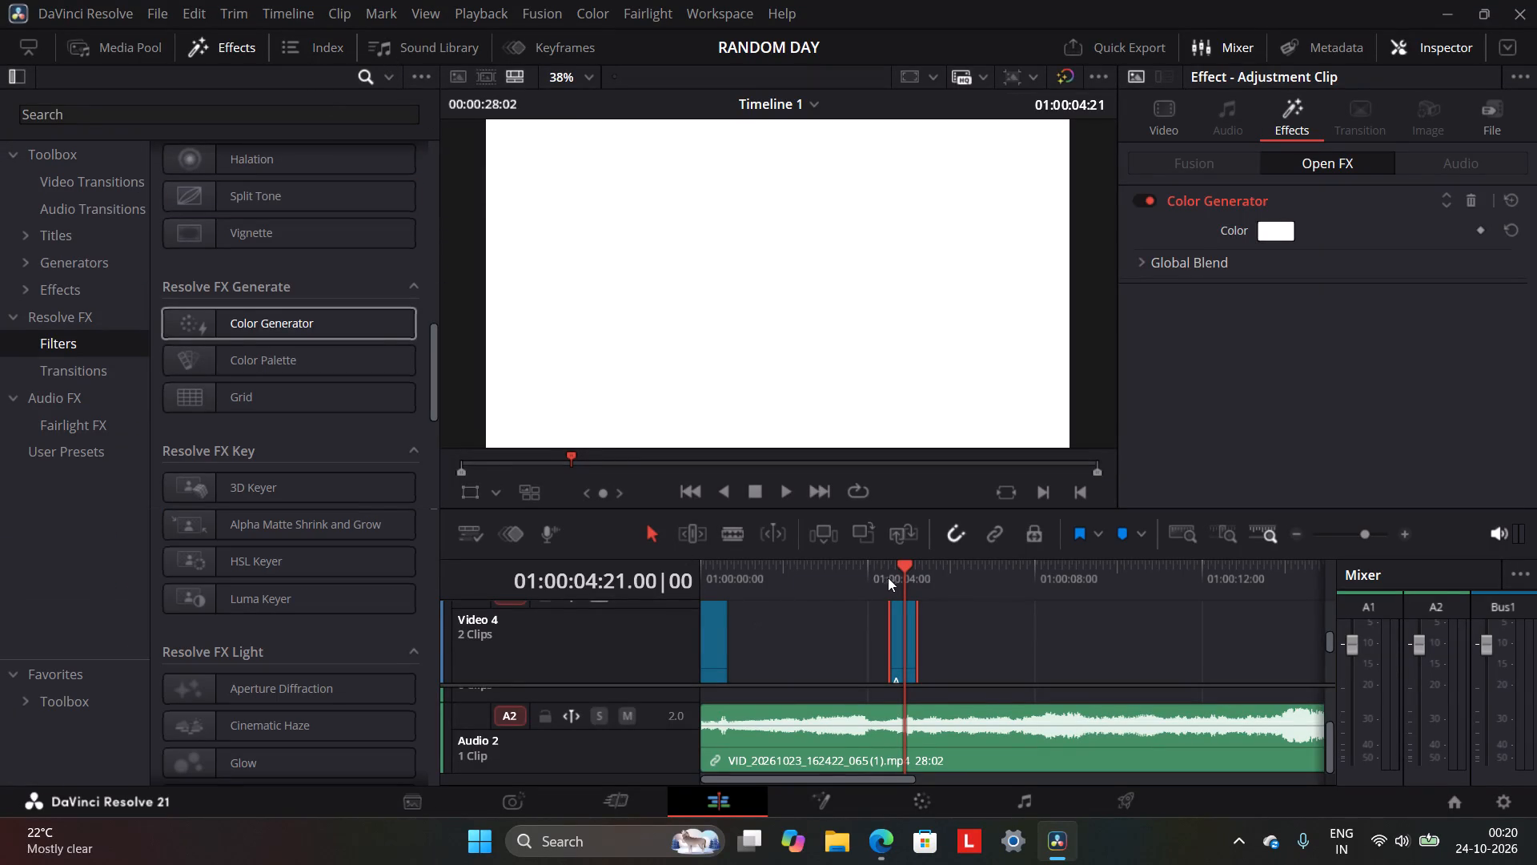
Play back the opening of the timeline from about 01:00:00:16.
drag(903, 568, 721, 582)
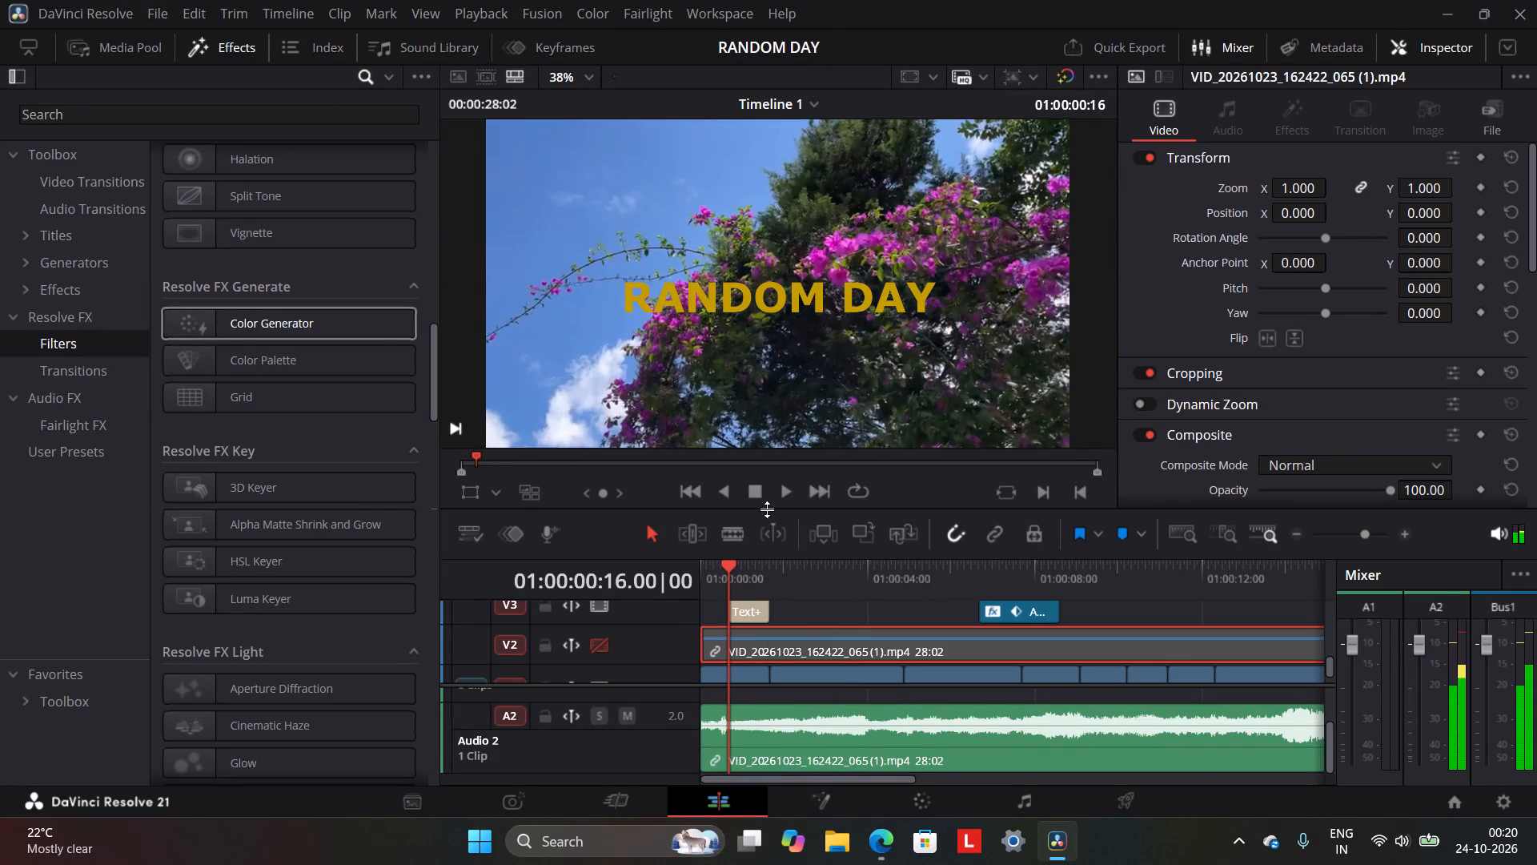
click(777, 501)
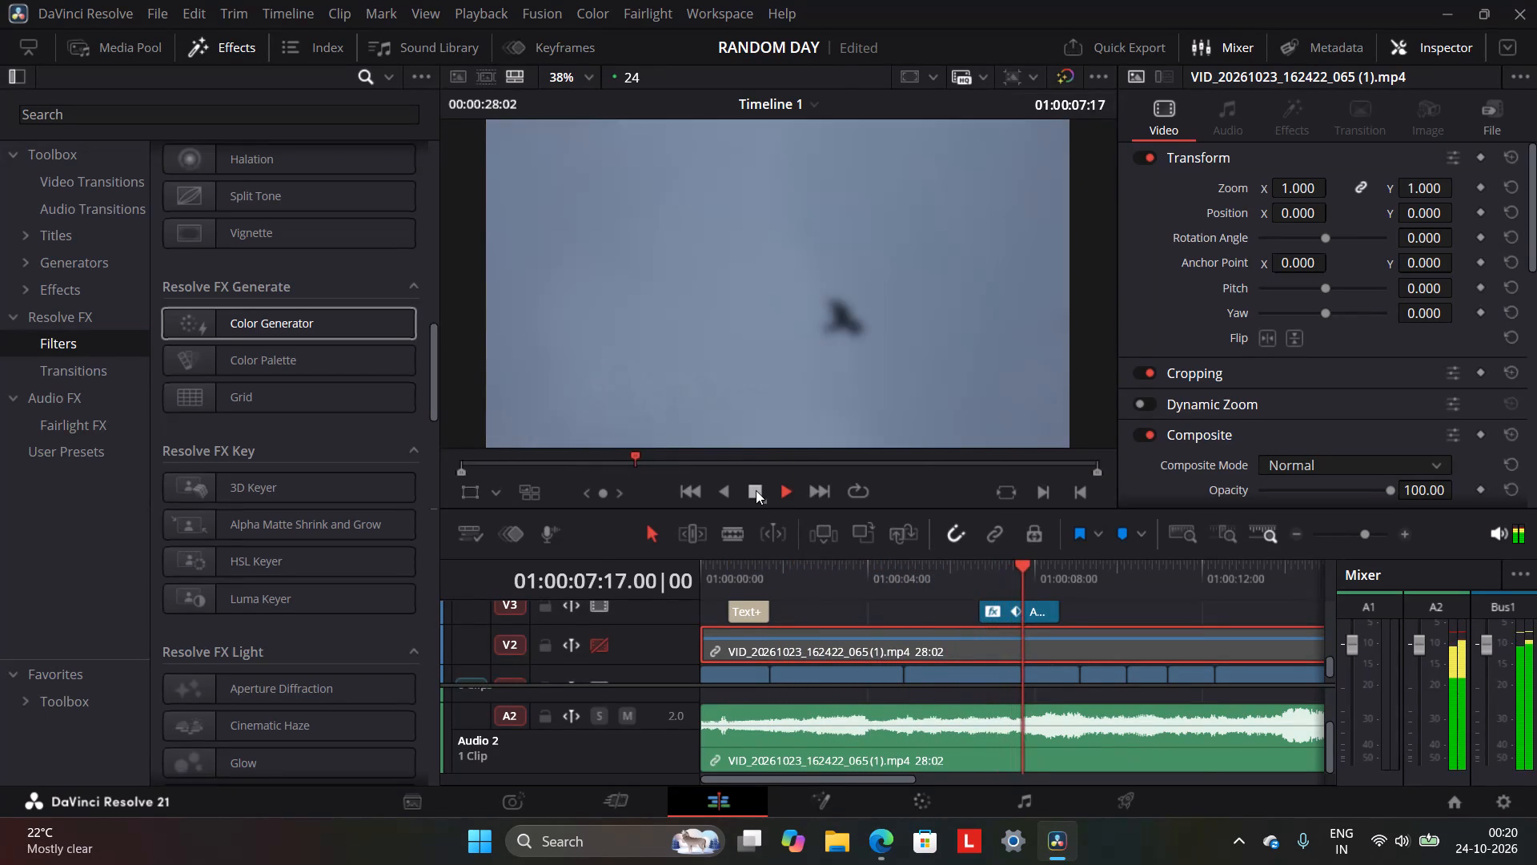
Stop the playback and trim the start of the white adjustment clip on Video 4 to the cut at 01:00:04:21.
click(755, 490)
scroll(909, 674, down, 2)
scroll(910, 677, up, 2)
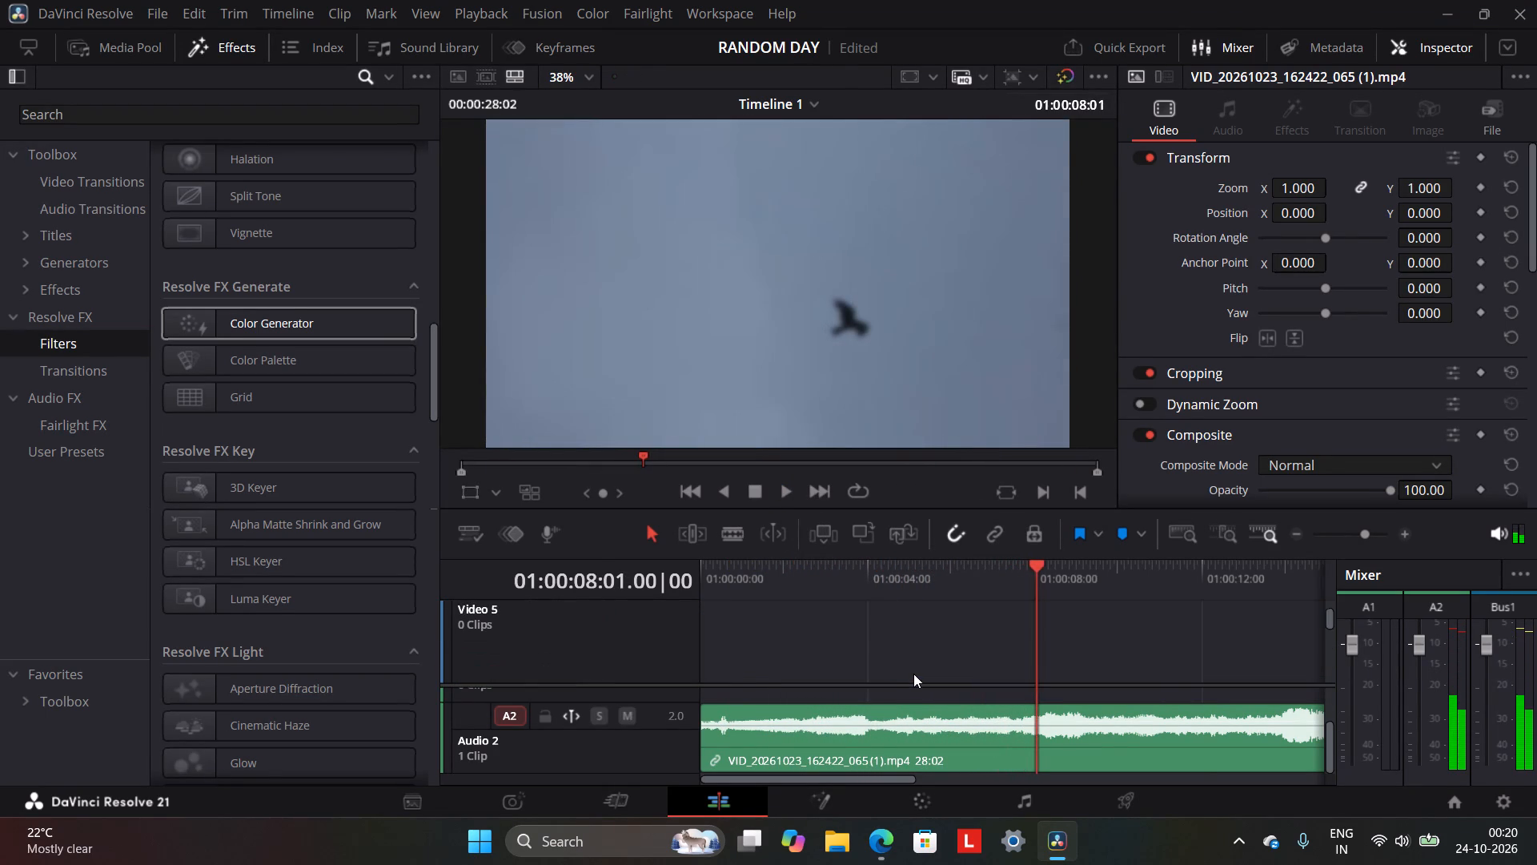
scroll(913, 674, down, 2)
scroll(913, 674, up, 1)
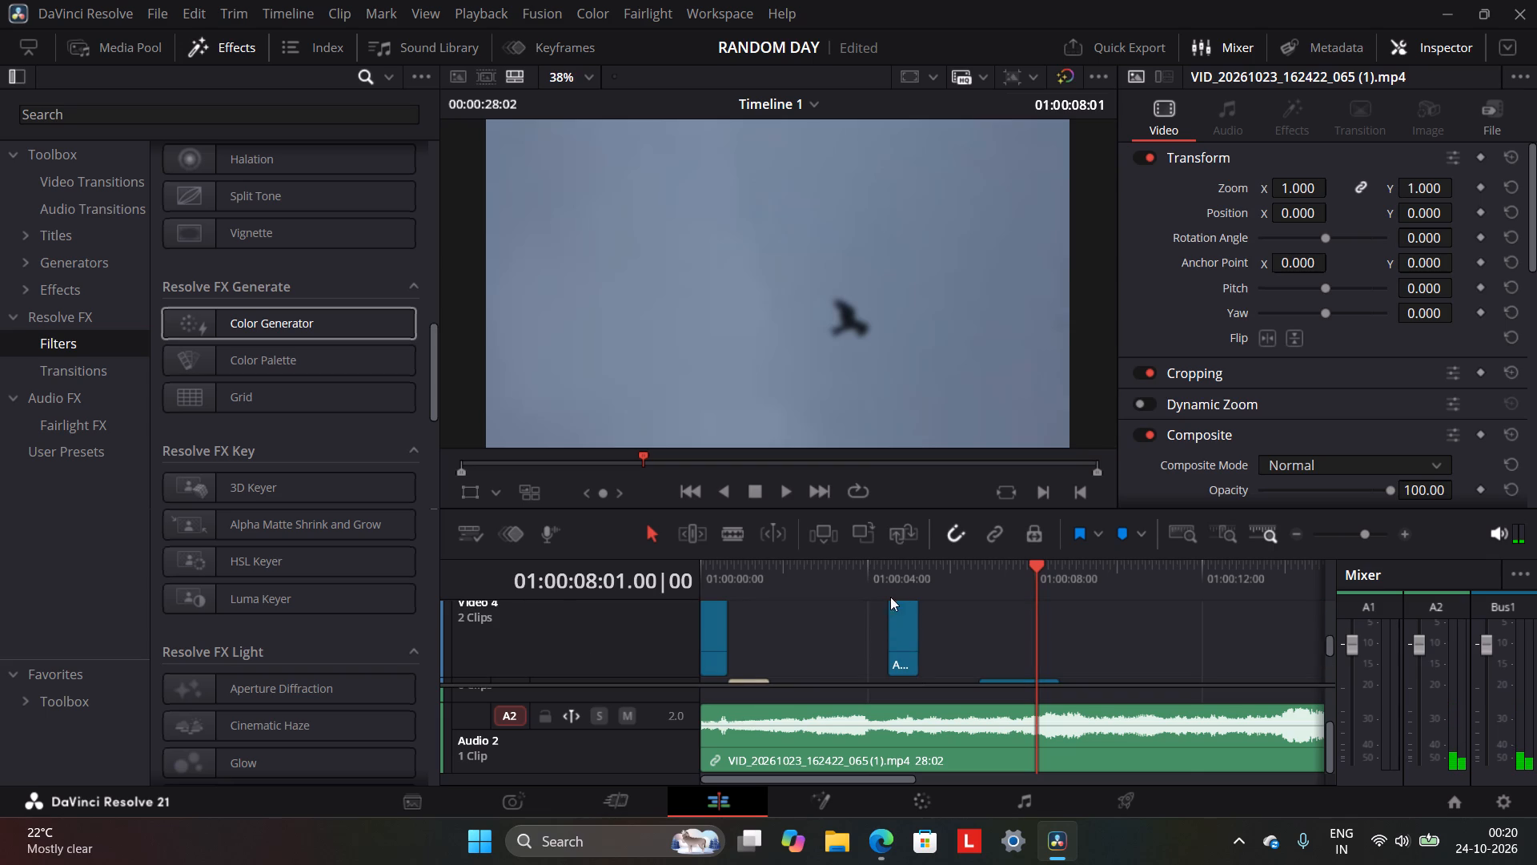
click(906, 585)
scroll(902, 598, down, 2)
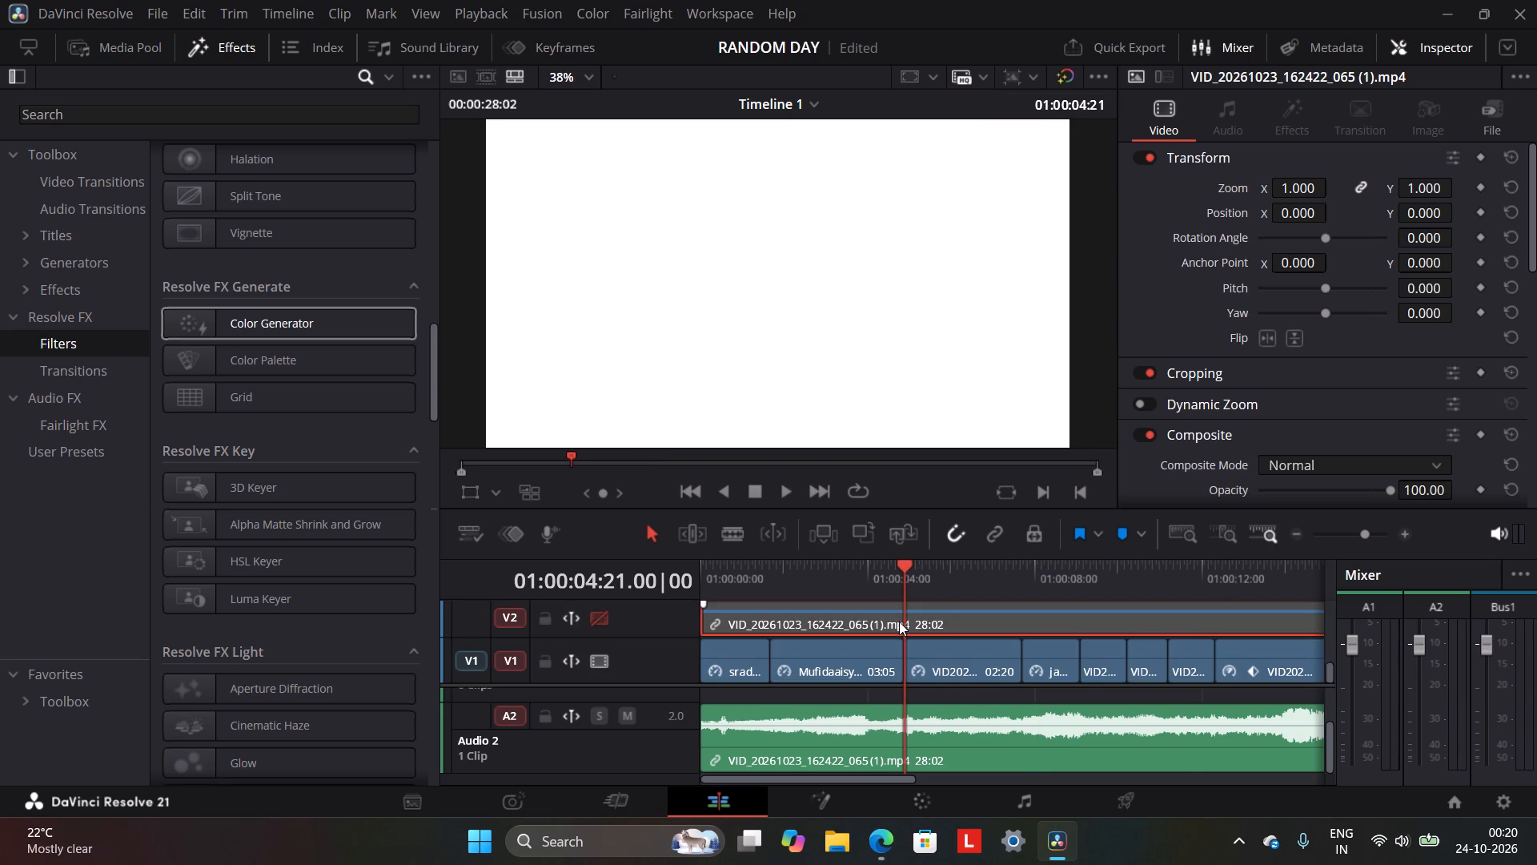
scroll(899, 622, up, 1)
click(899, 627)
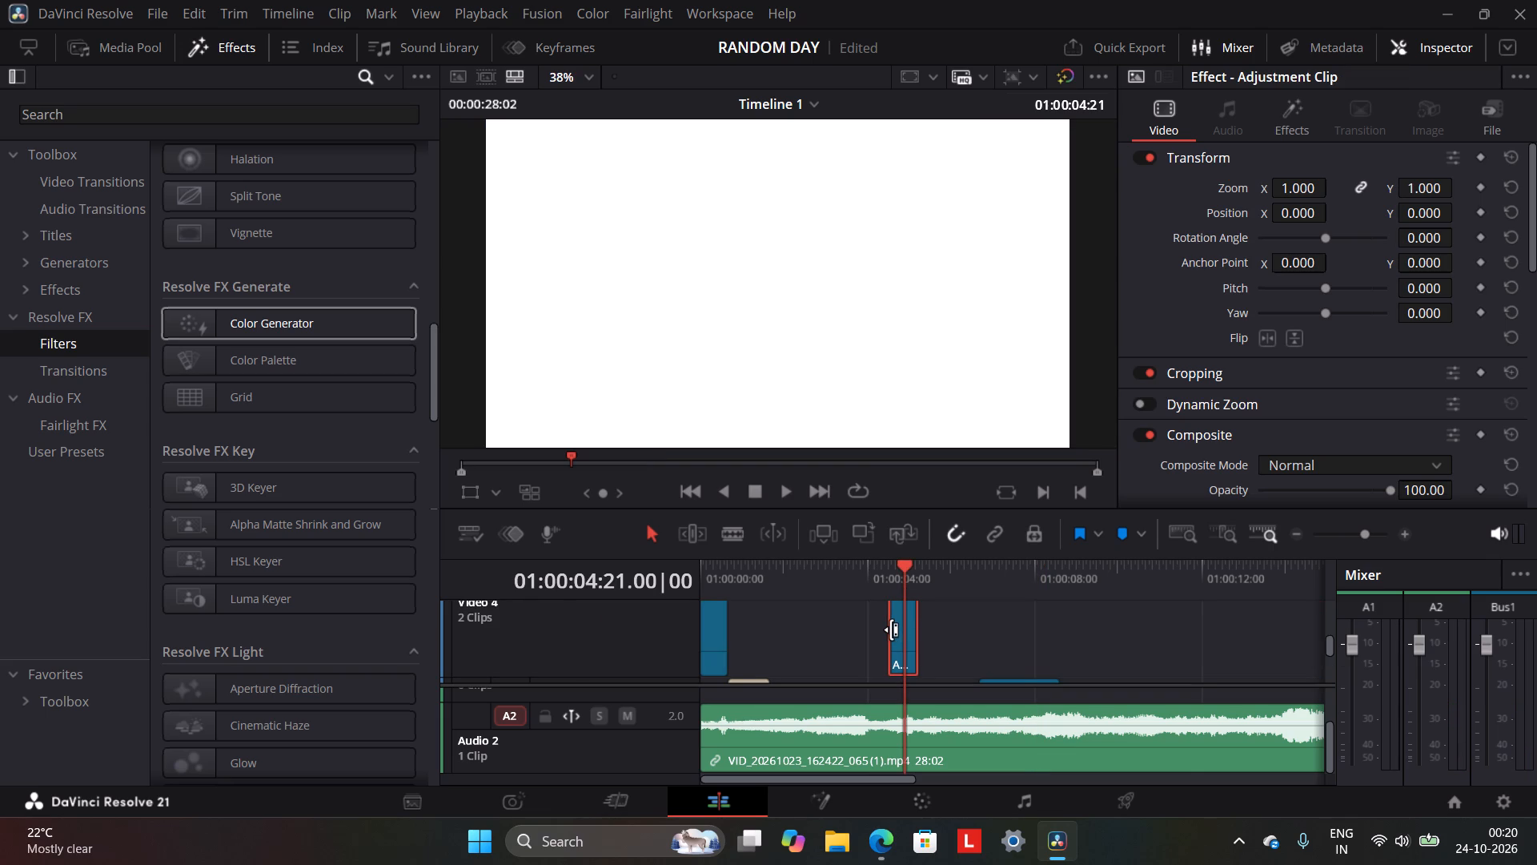
drag(891, 630, 899, 629)
drag(907, 638, 906, 641)
drag(906, 641, 902, 648)
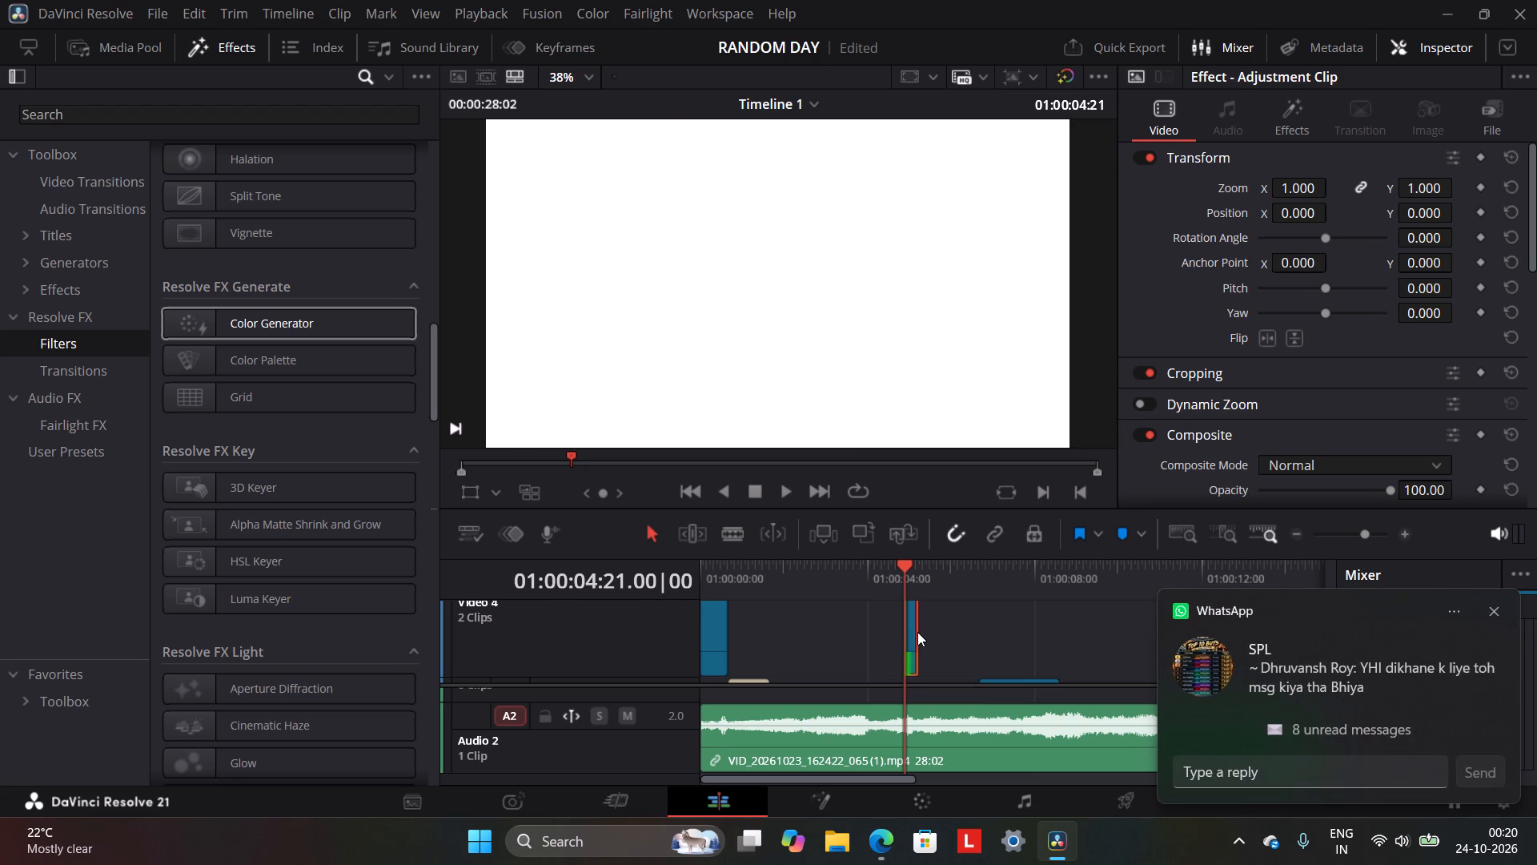
Try to shorten the end of the trimmed adjustment clip on Video 4 toward the cut at 01:00:04:21.
click(917, 632)
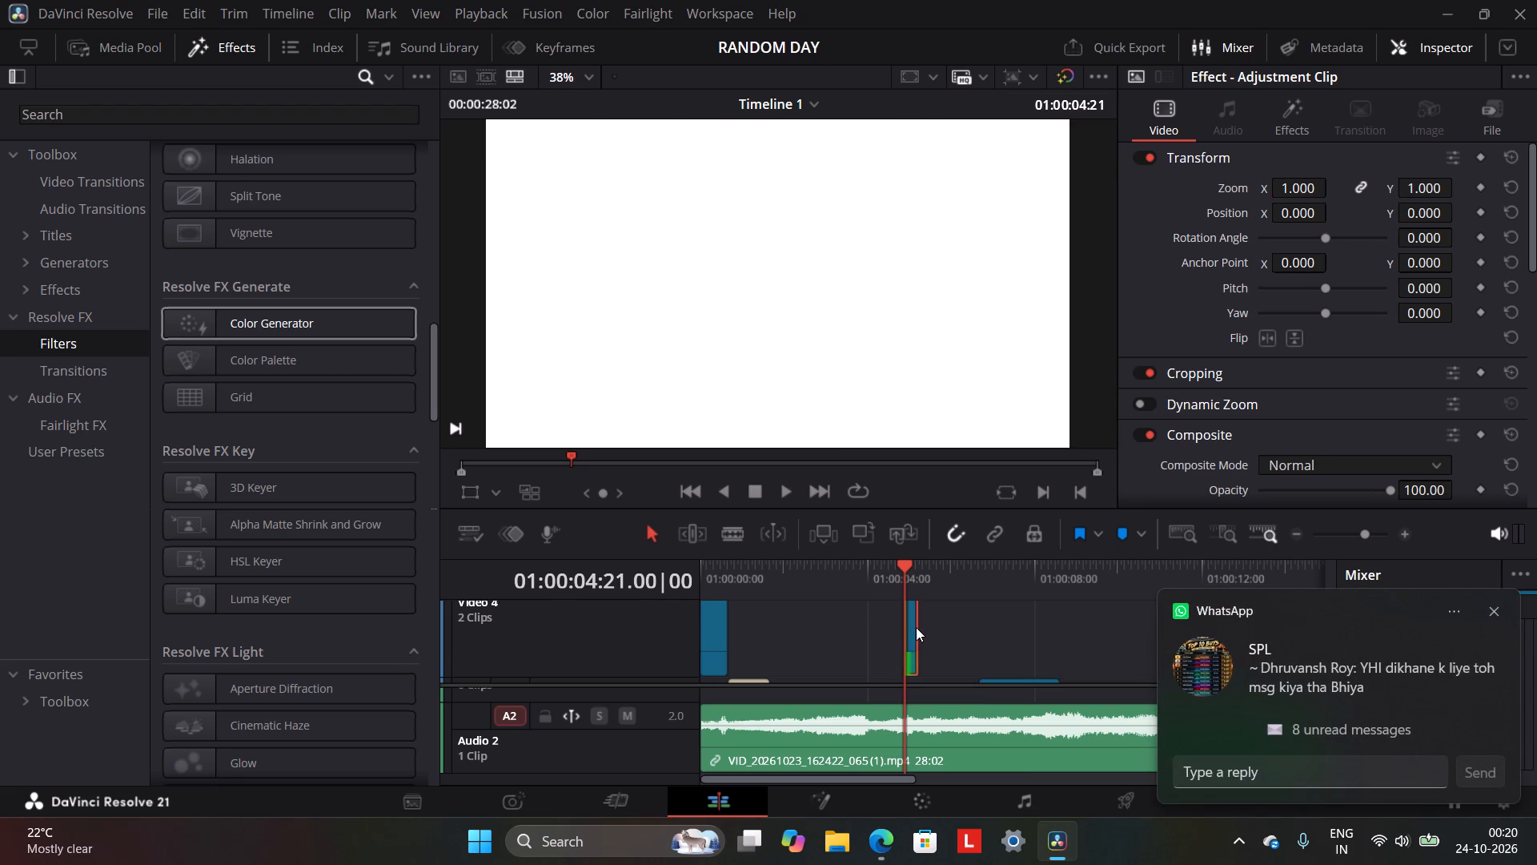
click(922, 627)
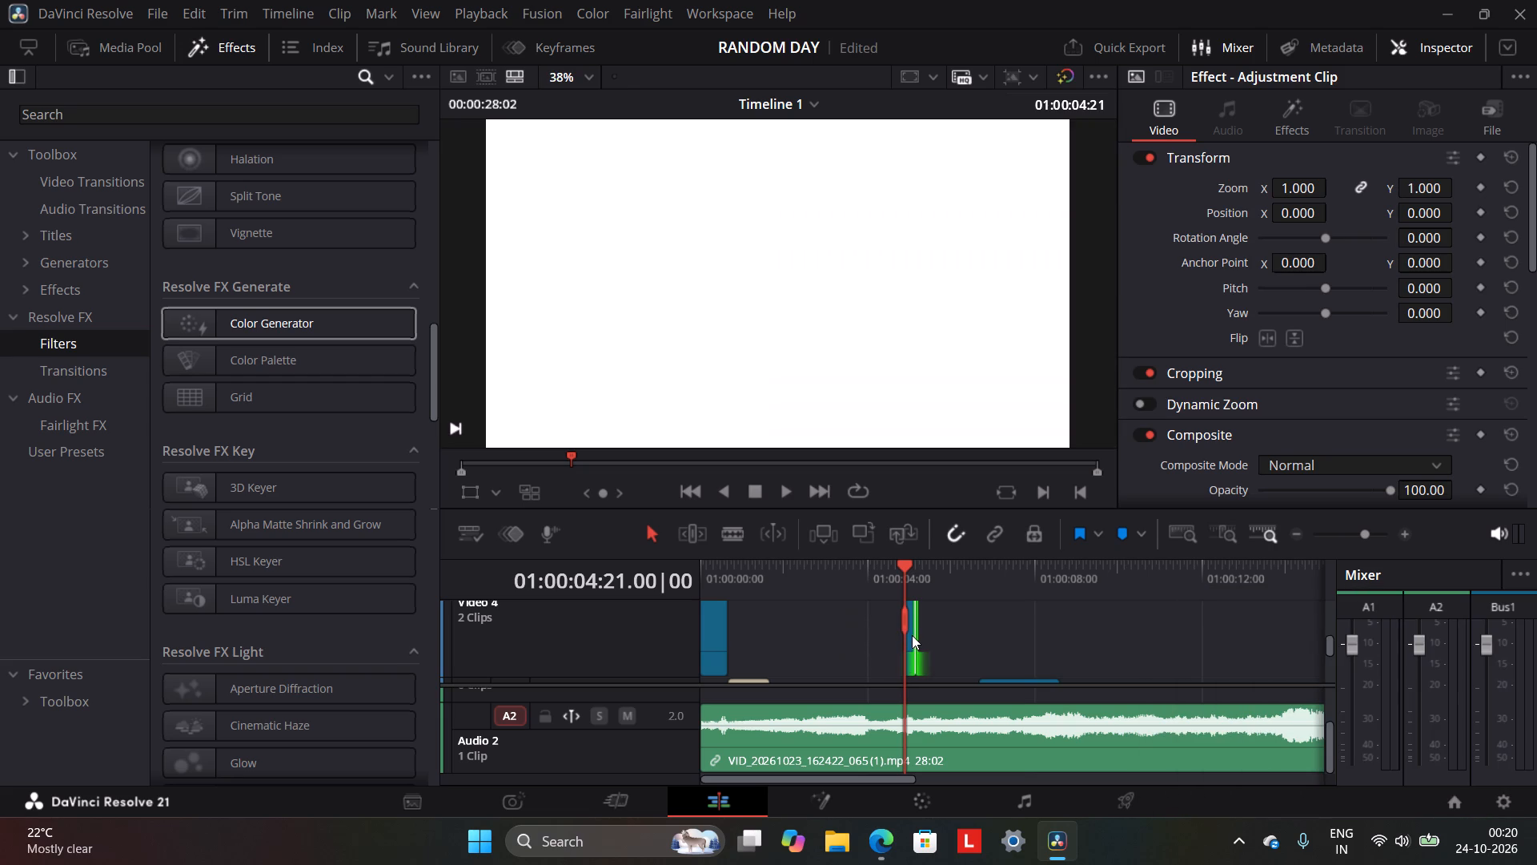
drag(912, 635, 907, 661)
drag(909, 625, 908, 660)
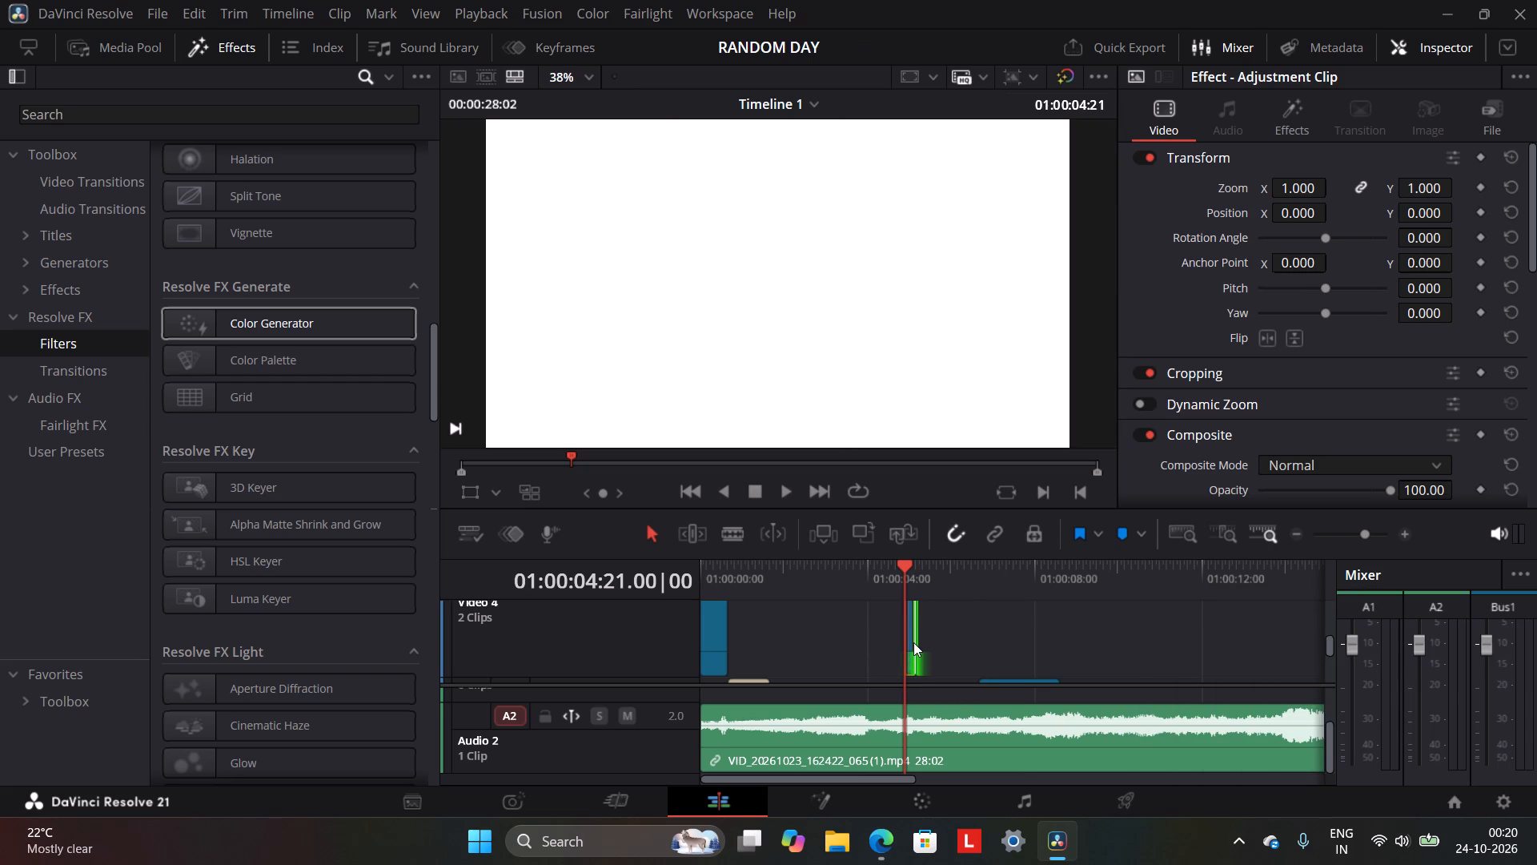
Move the white-flash adjustment clip at 01:00:04:21 from Video 4 down to Video 3, keeping its time position.
click(913, 642)
double_click(912, 642)
click(912, 642)
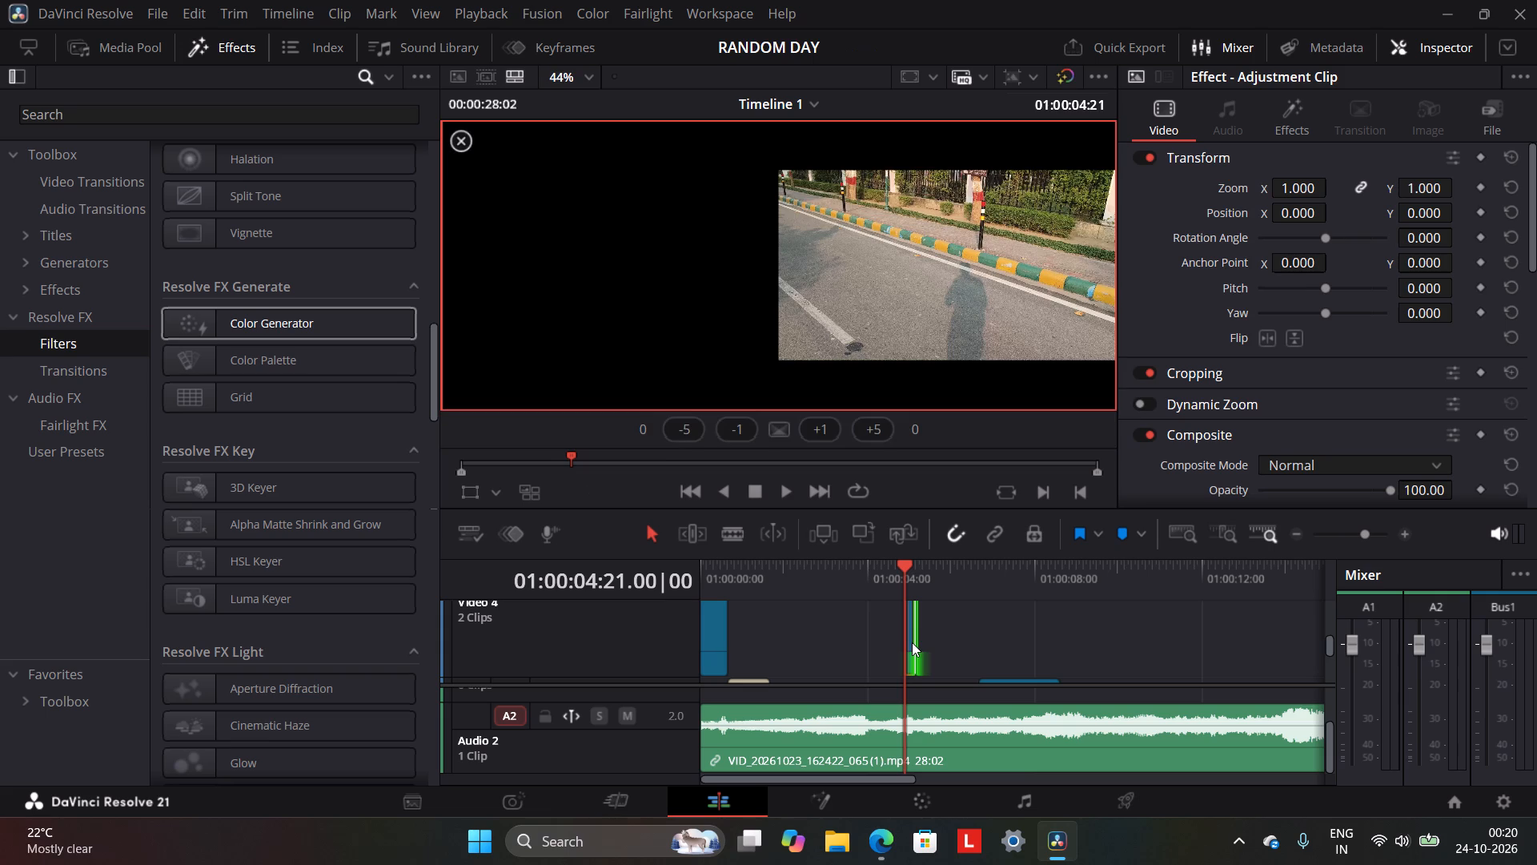
drag(912, 642, 912, 688)
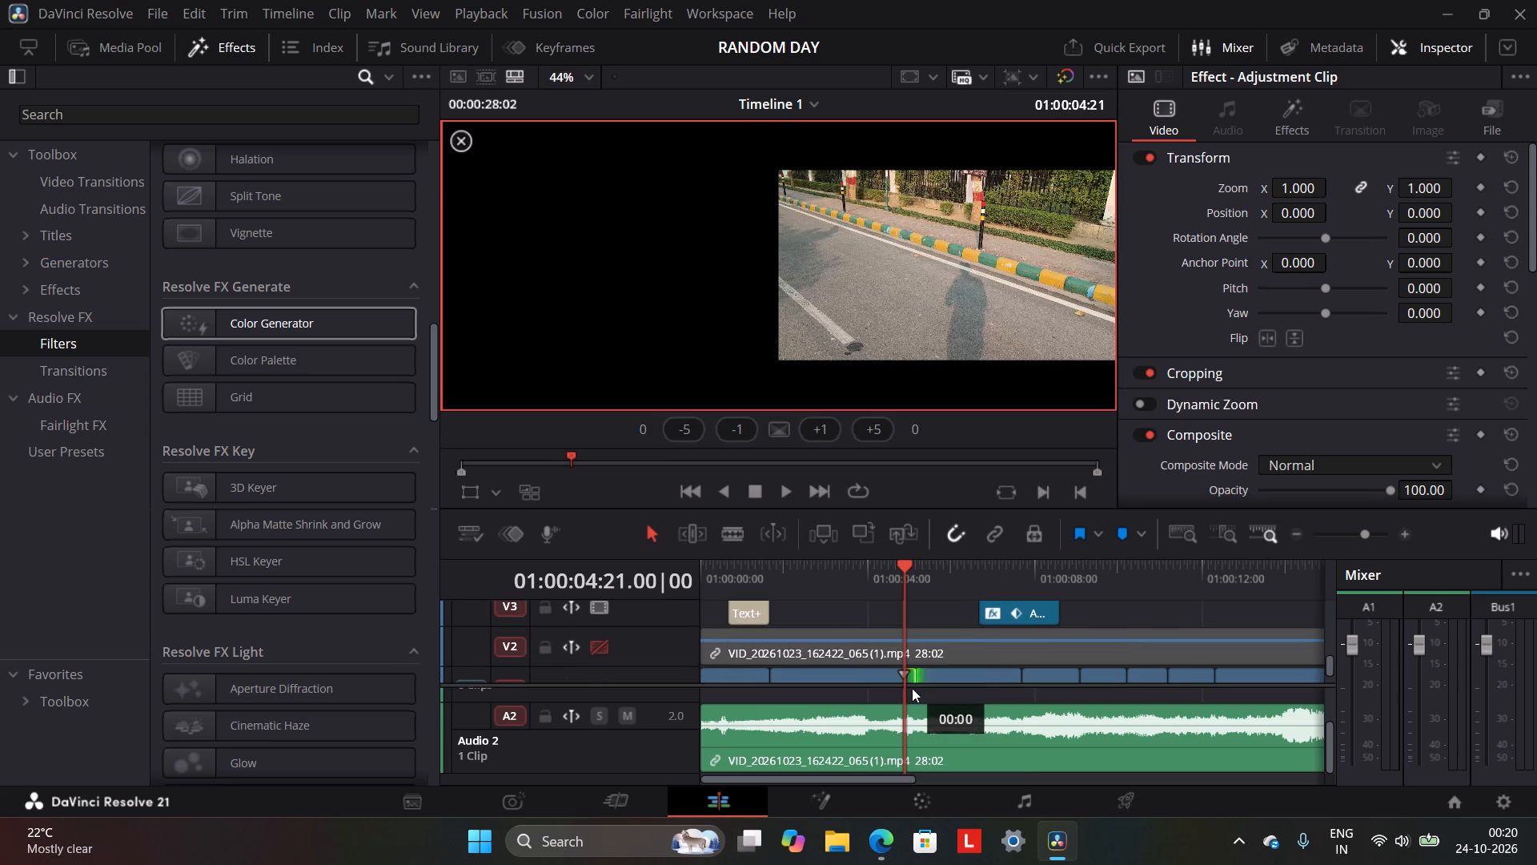
drag(912, 688, 913, 623)
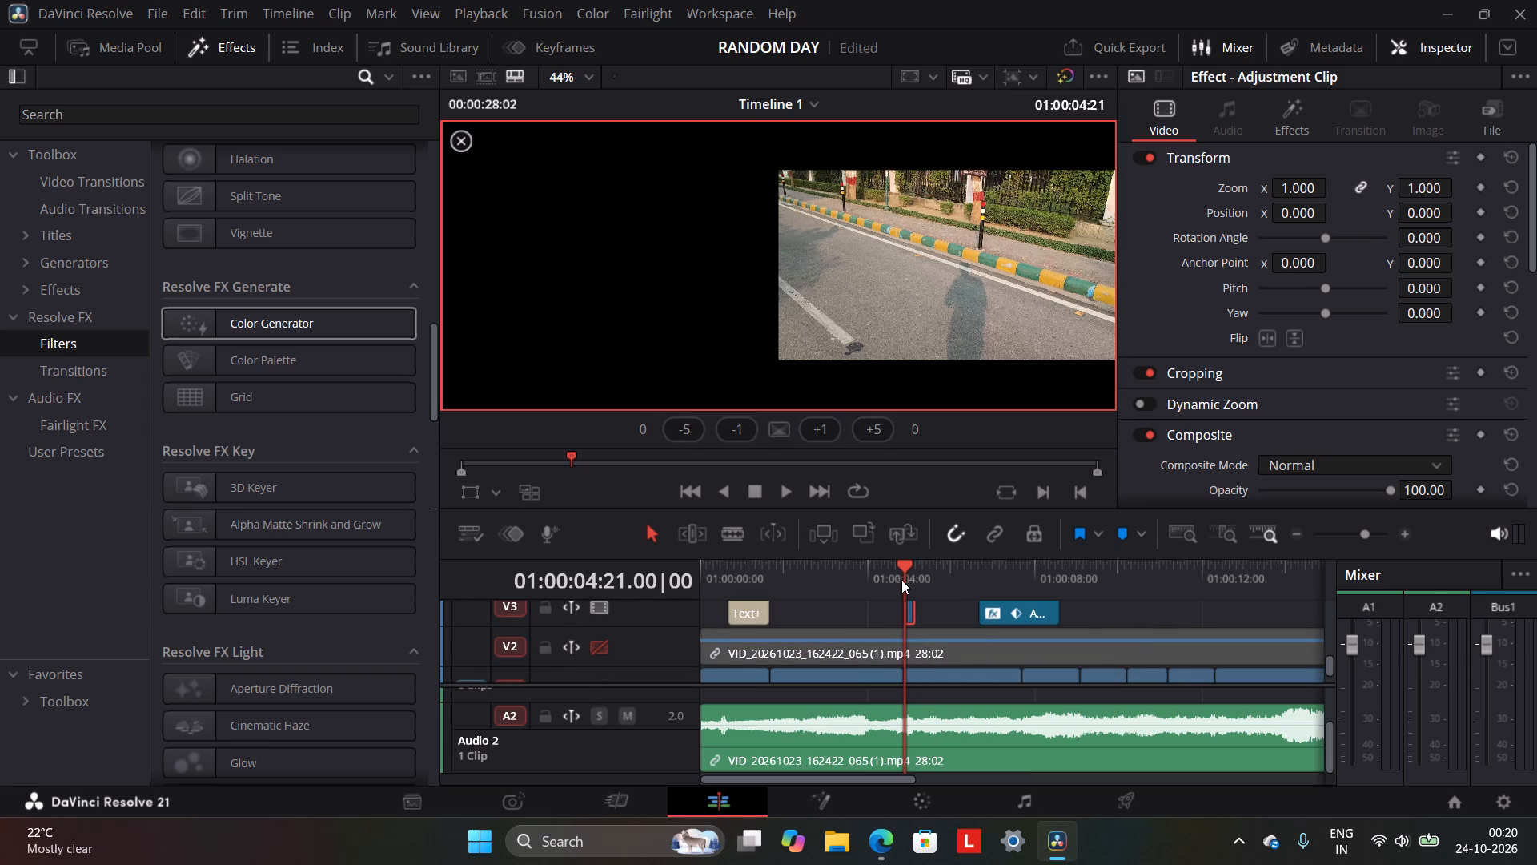
Play back the cut with the white flash, starting from about 01:00:04:13.
drag(902, 565, 892, 569)
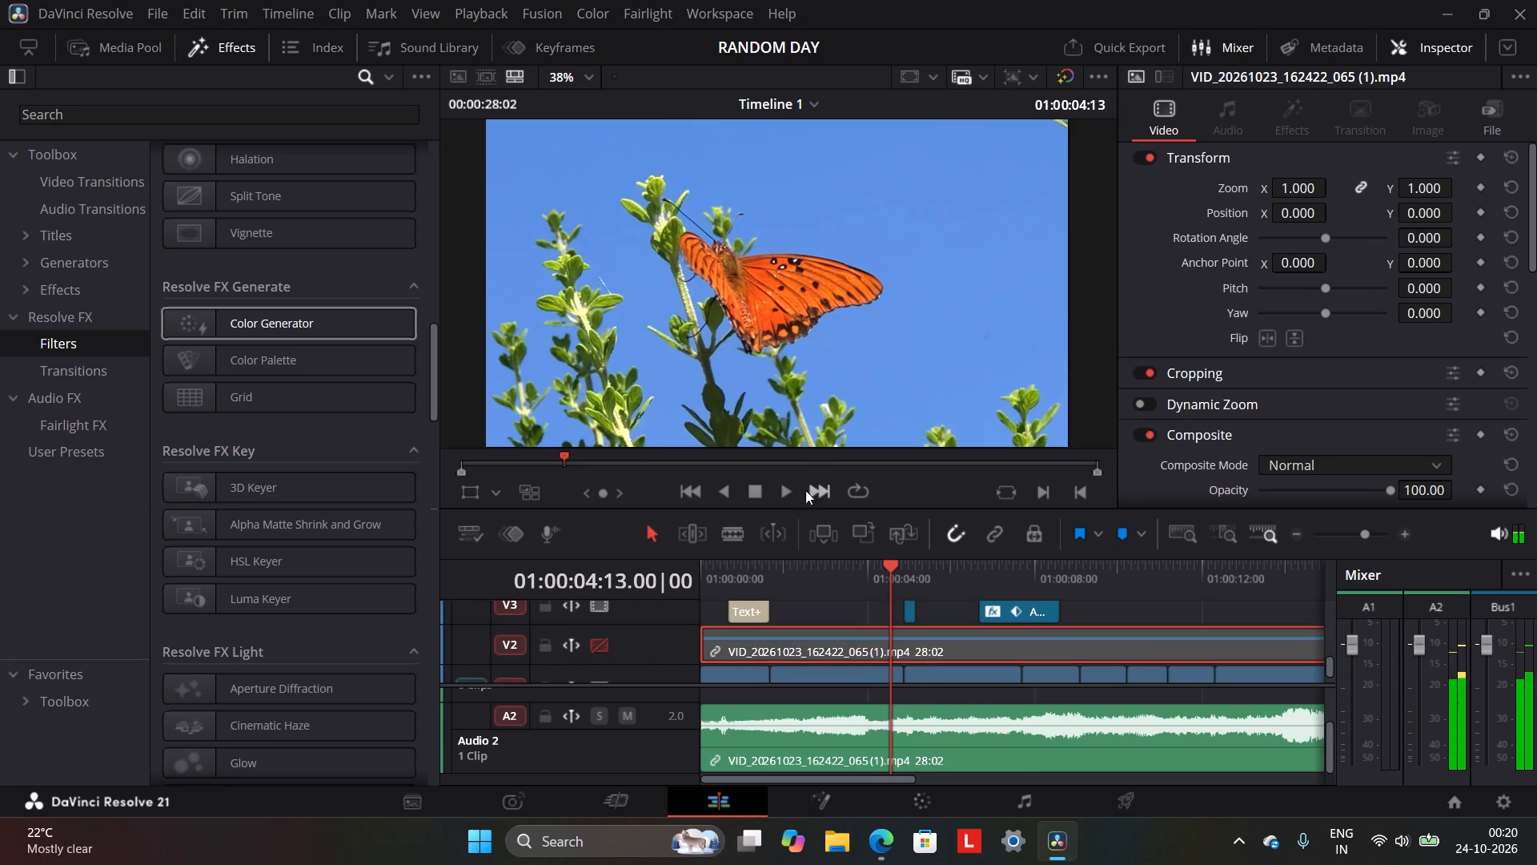
click(797, 486)
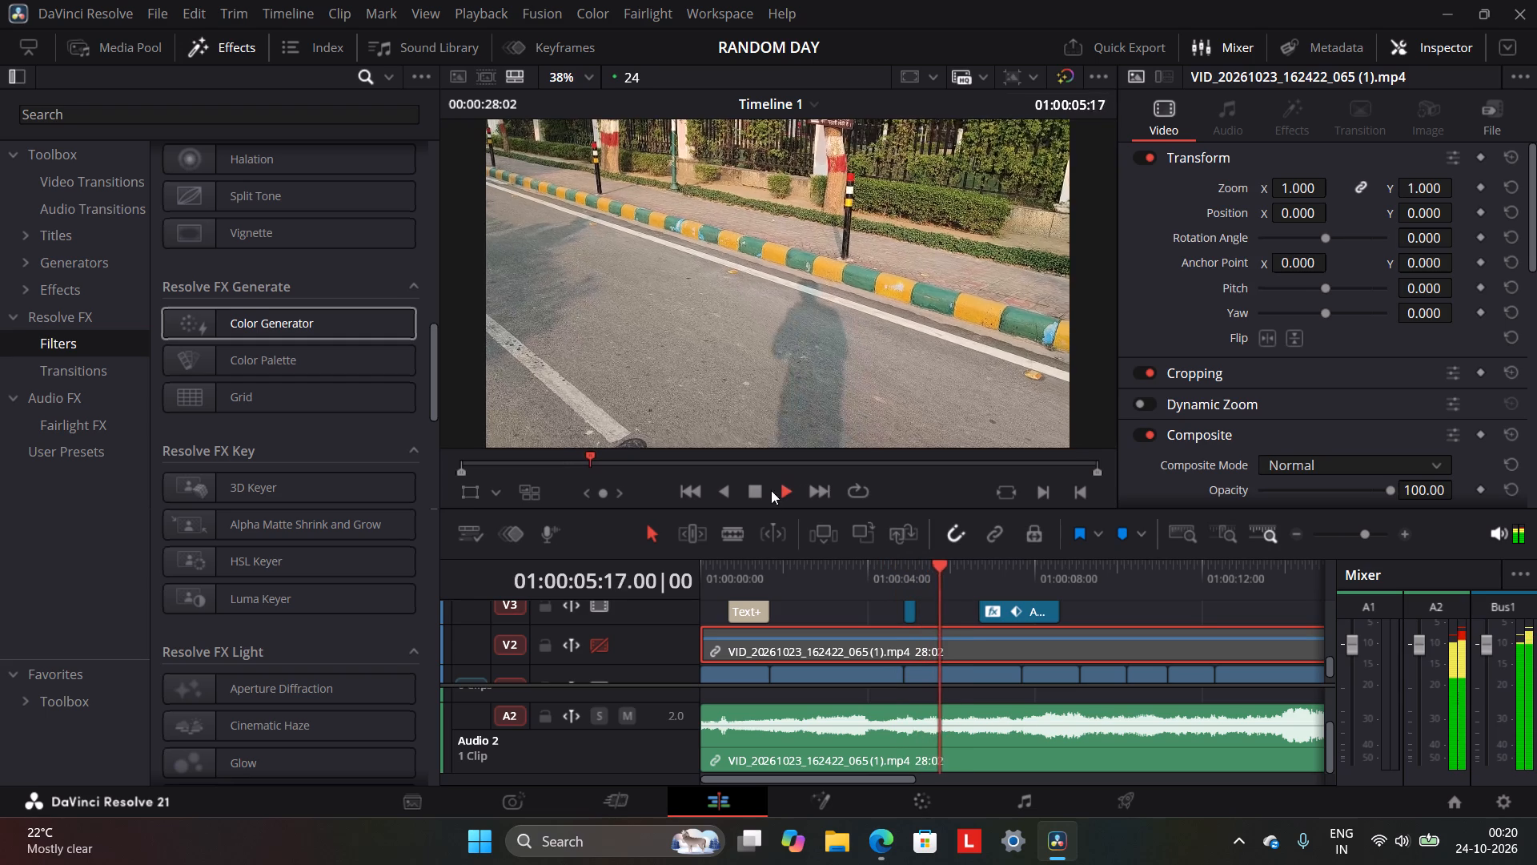
click(761, 489)
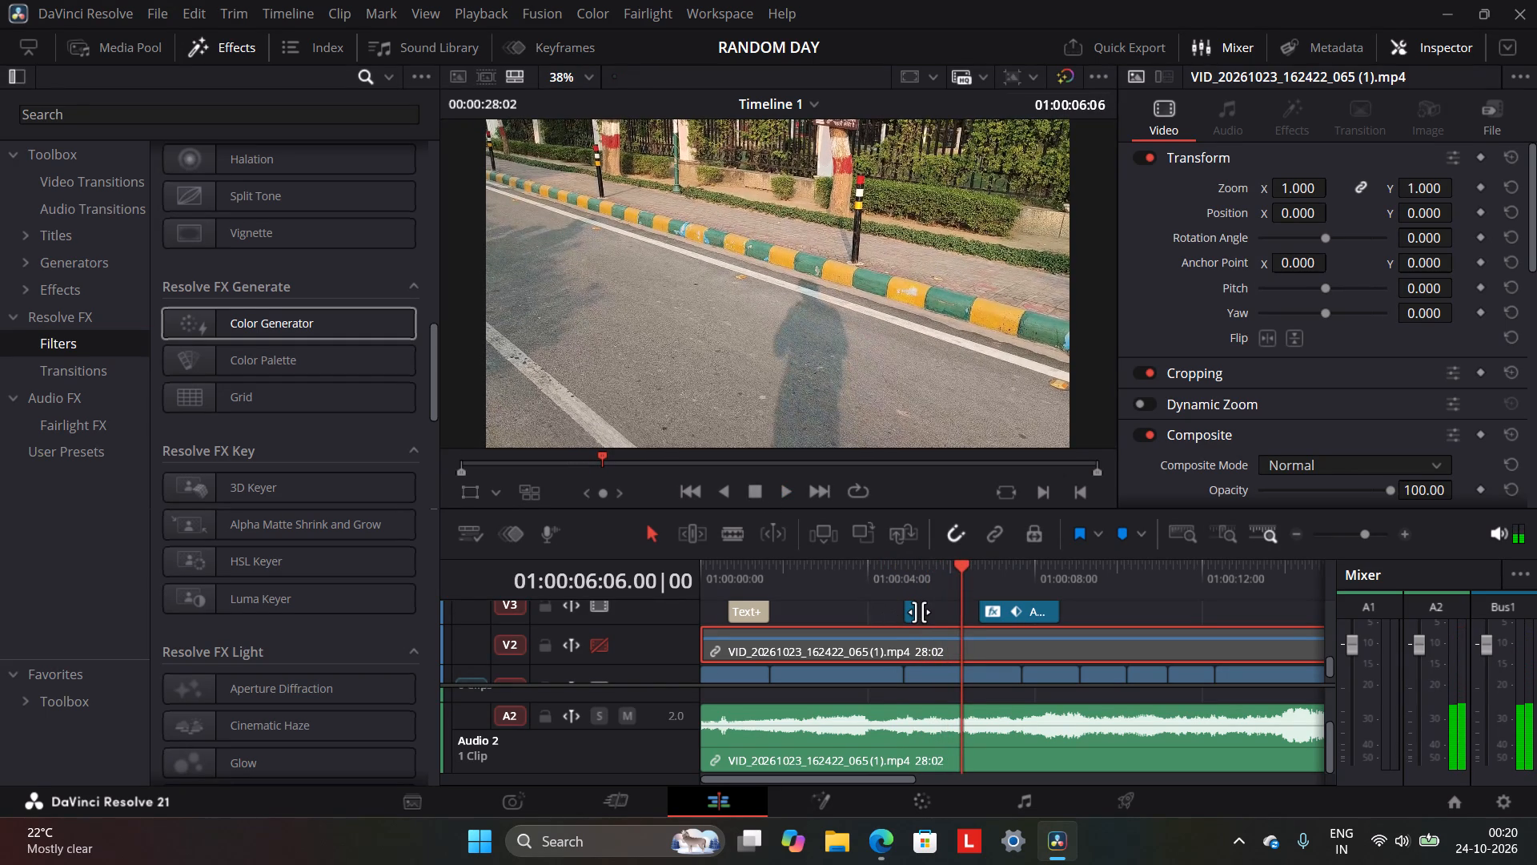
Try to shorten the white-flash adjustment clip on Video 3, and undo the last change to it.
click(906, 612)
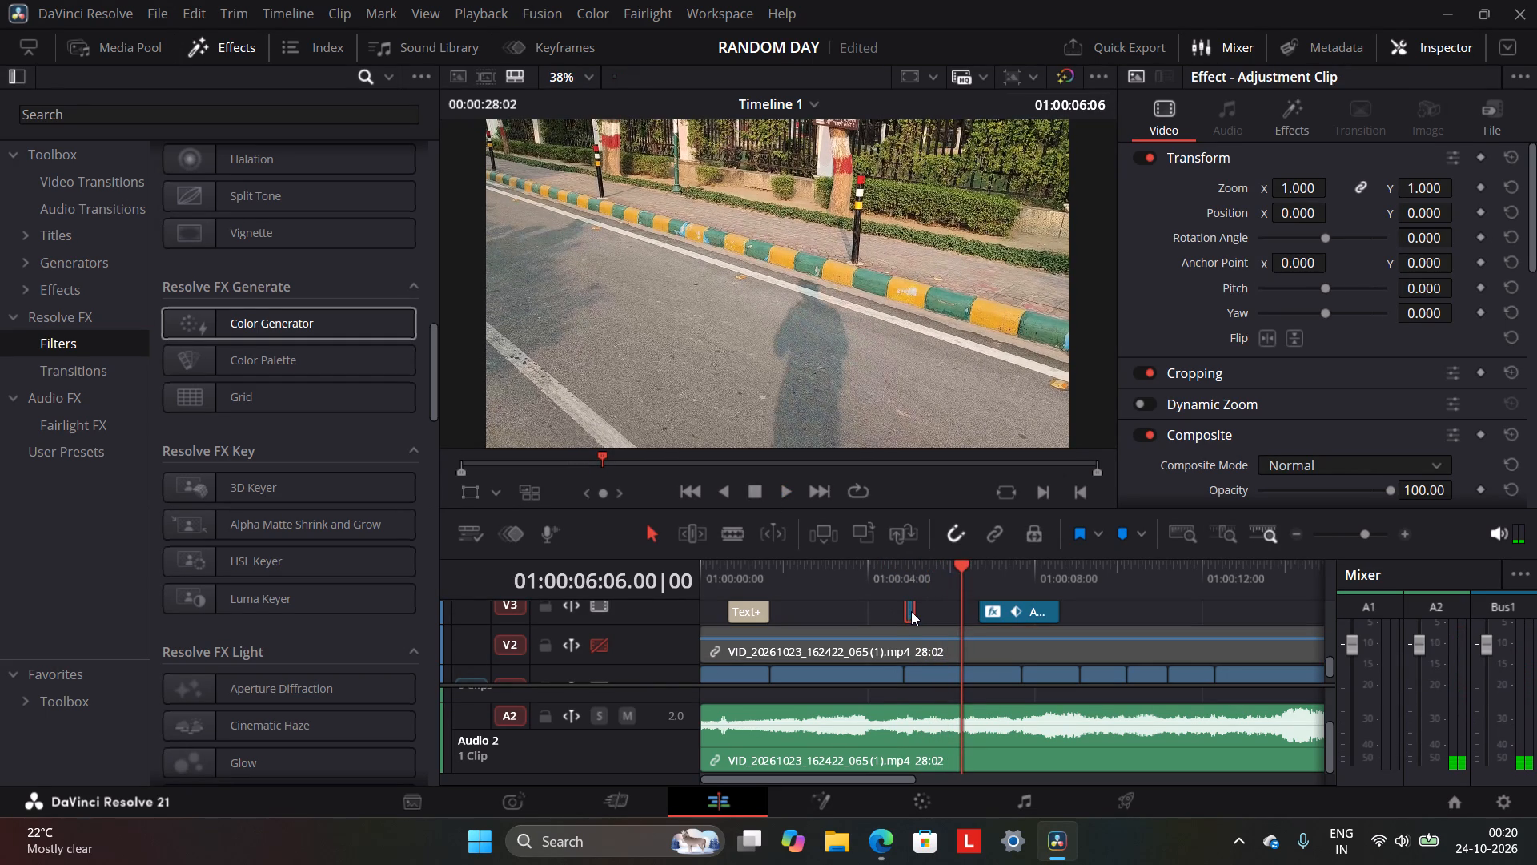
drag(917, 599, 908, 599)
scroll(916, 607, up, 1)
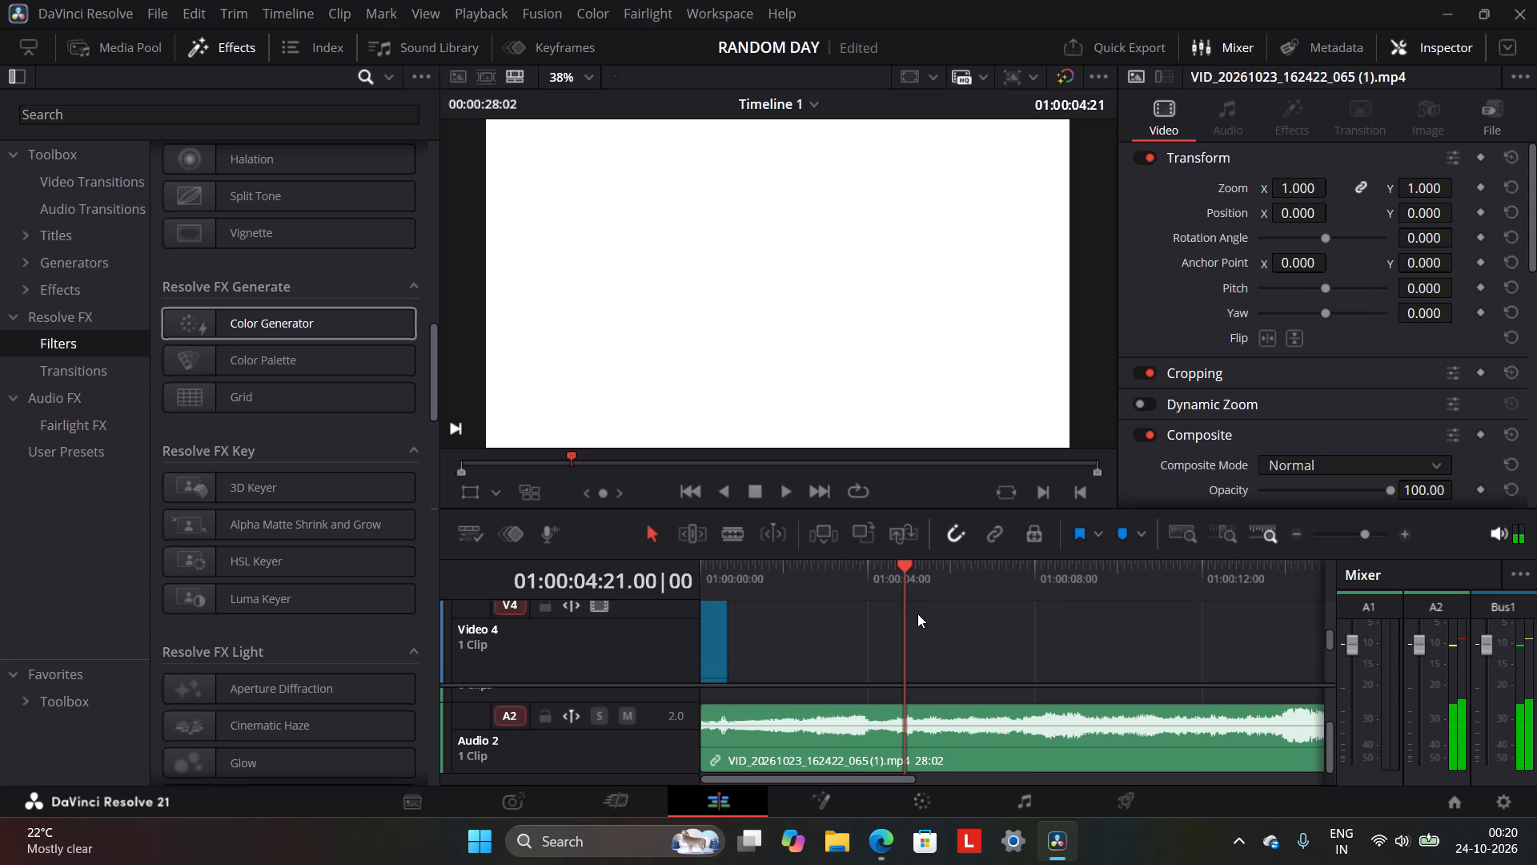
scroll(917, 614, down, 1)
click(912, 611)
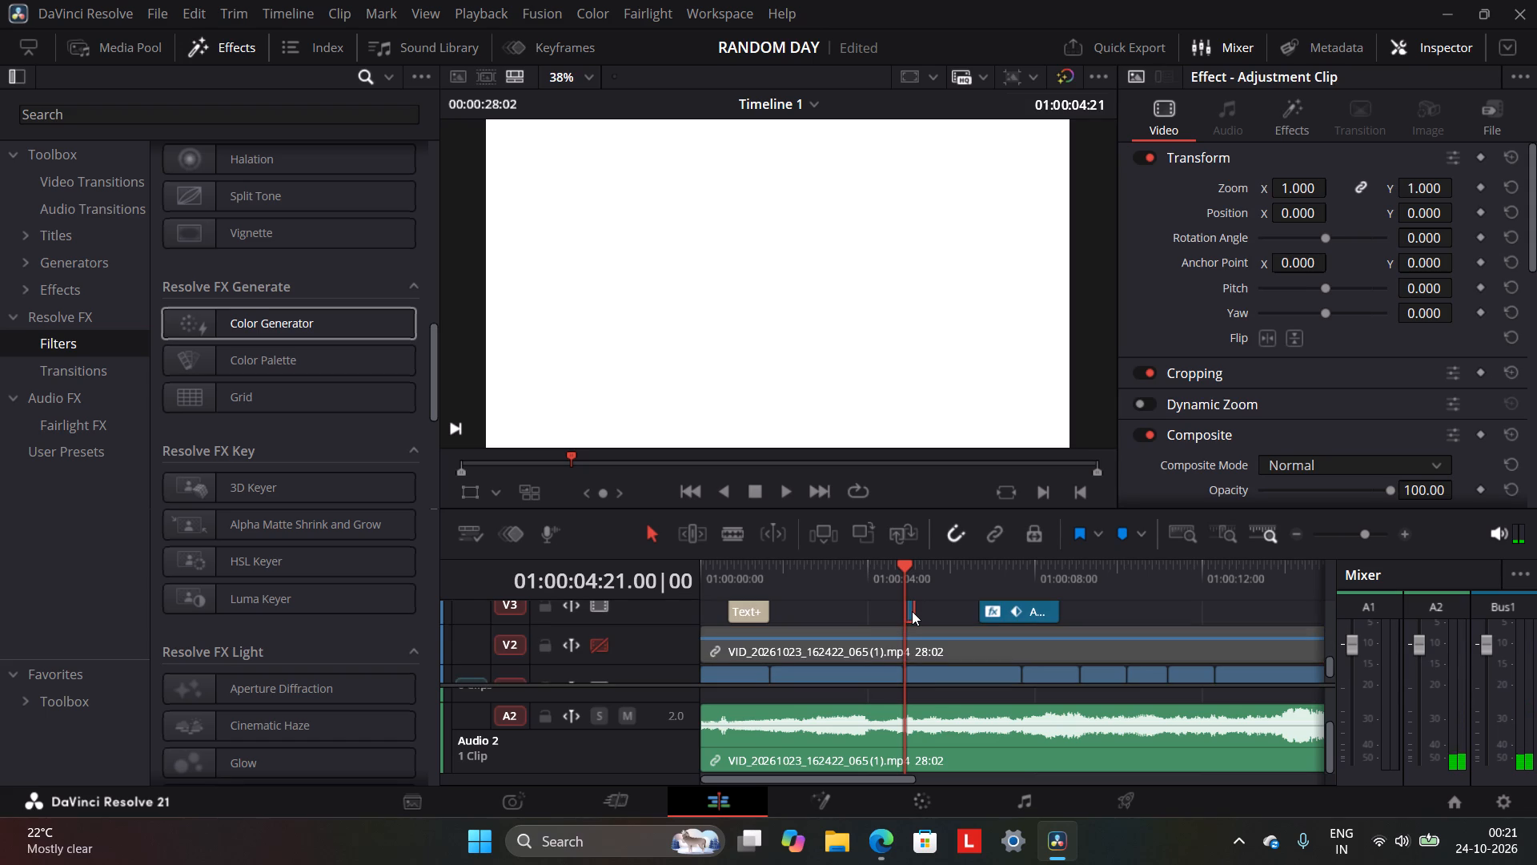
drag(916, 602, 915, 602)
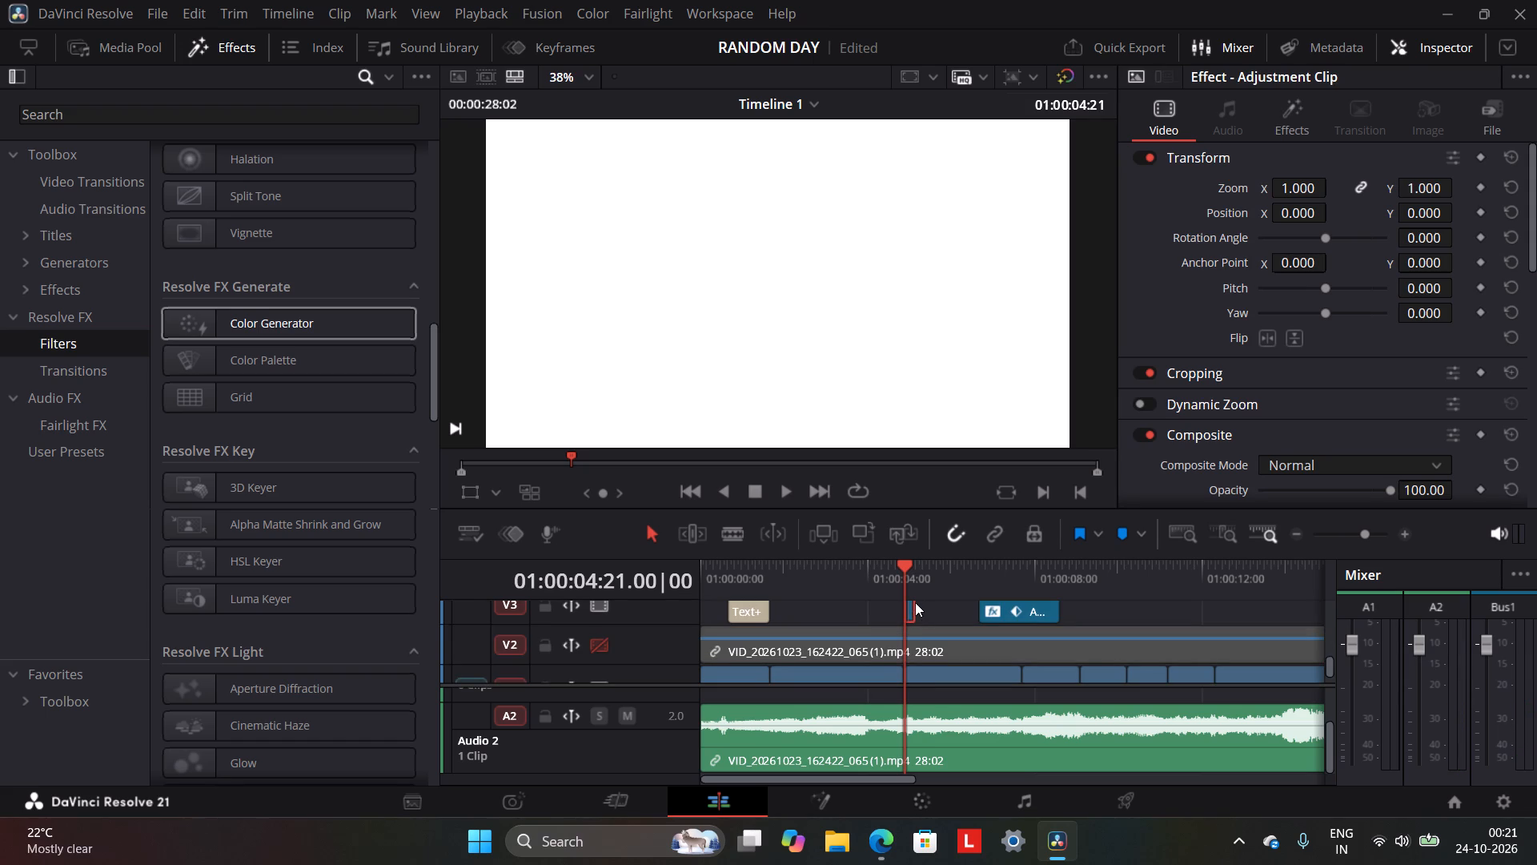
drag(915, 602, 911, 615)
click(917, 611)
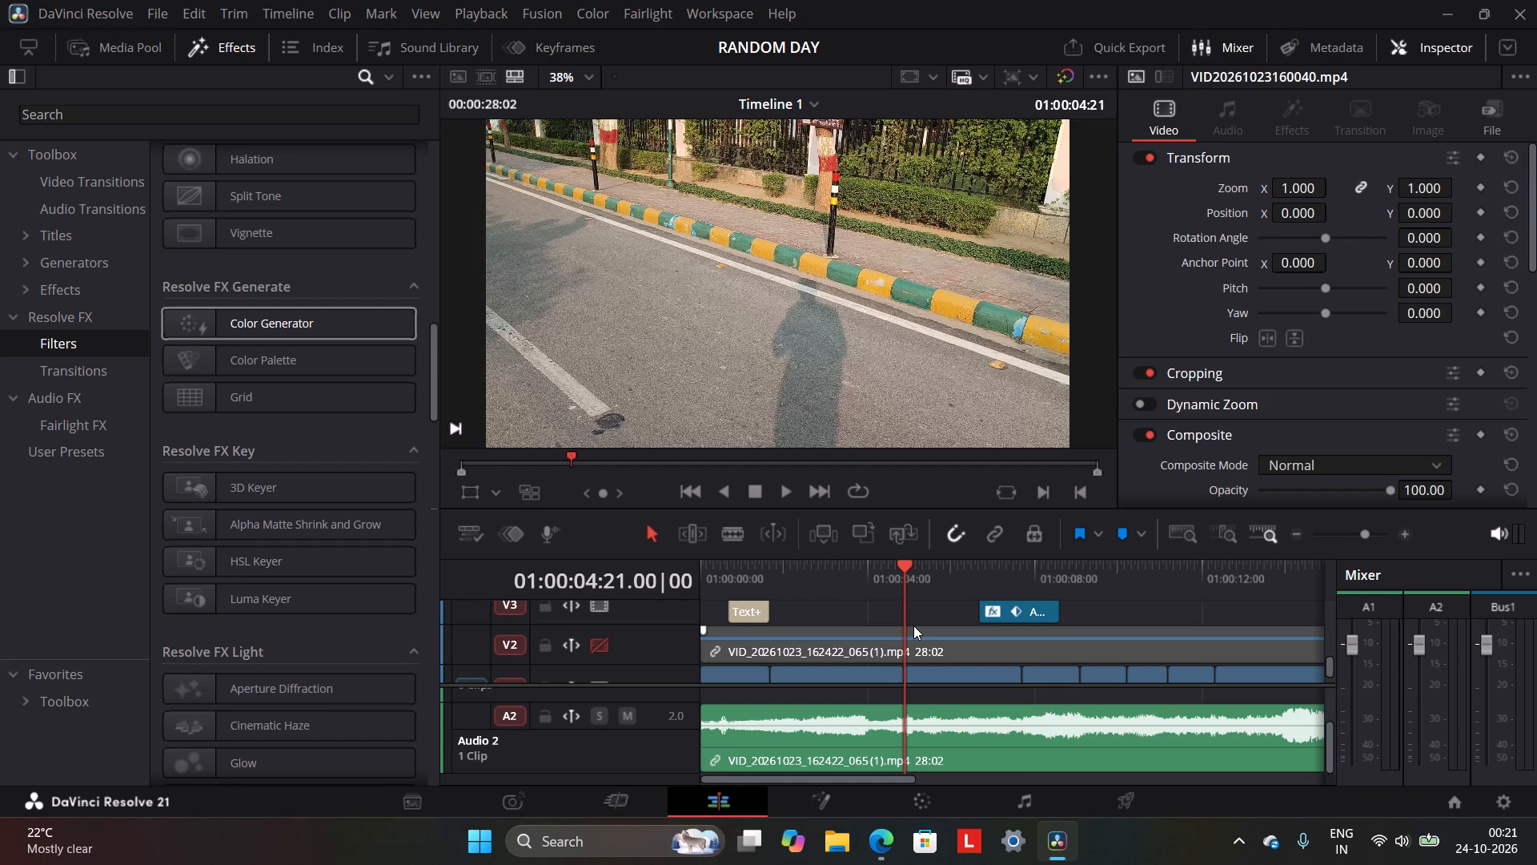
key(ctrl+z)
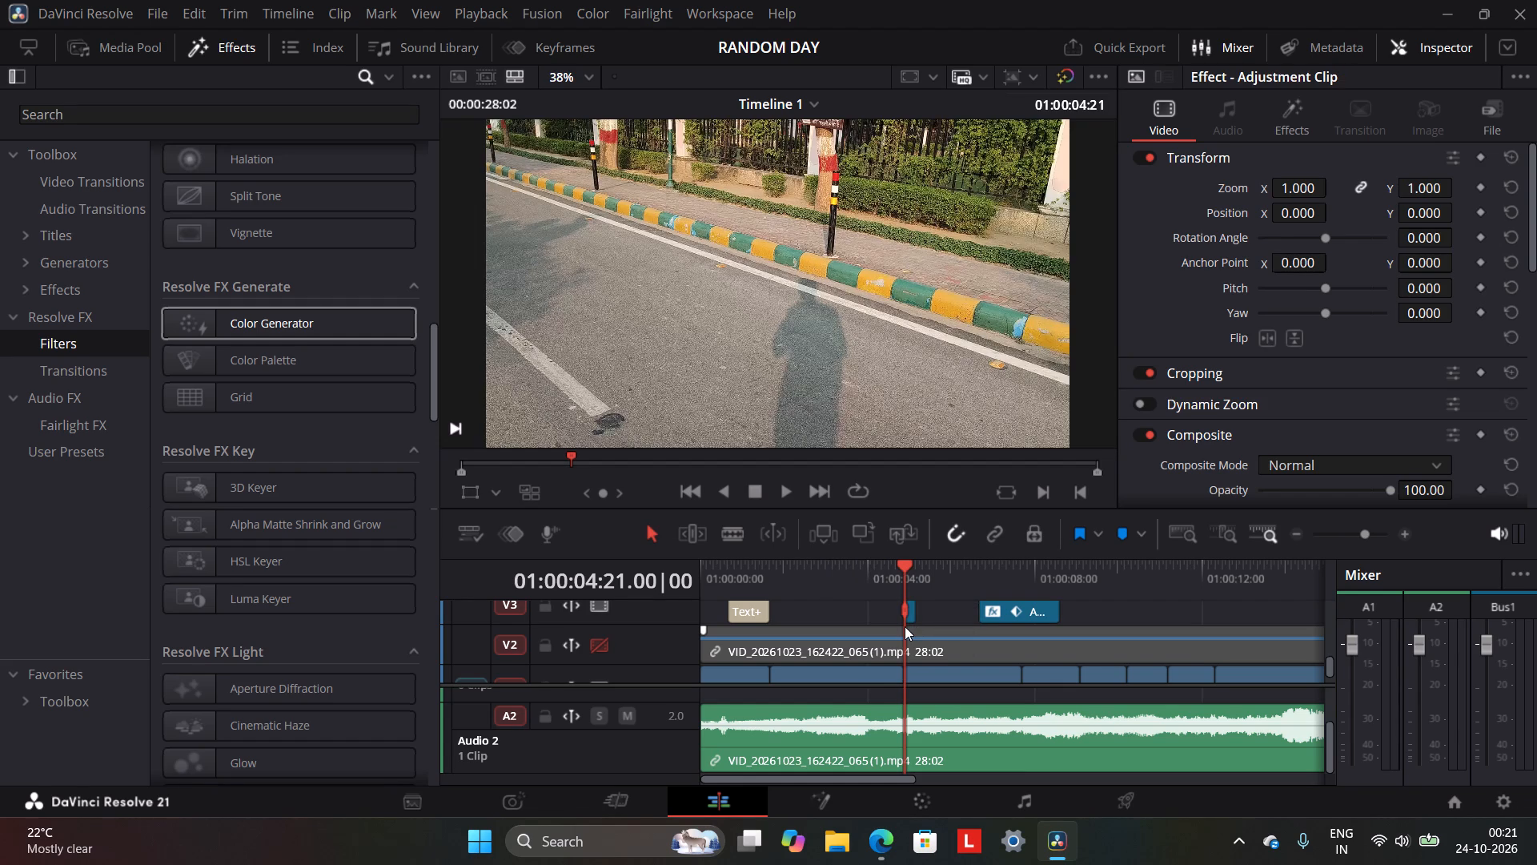
Trim the end of the white-flash adjustment clip on Video 3 by one frame, to a duration of 00:06.
click(1373, 529)
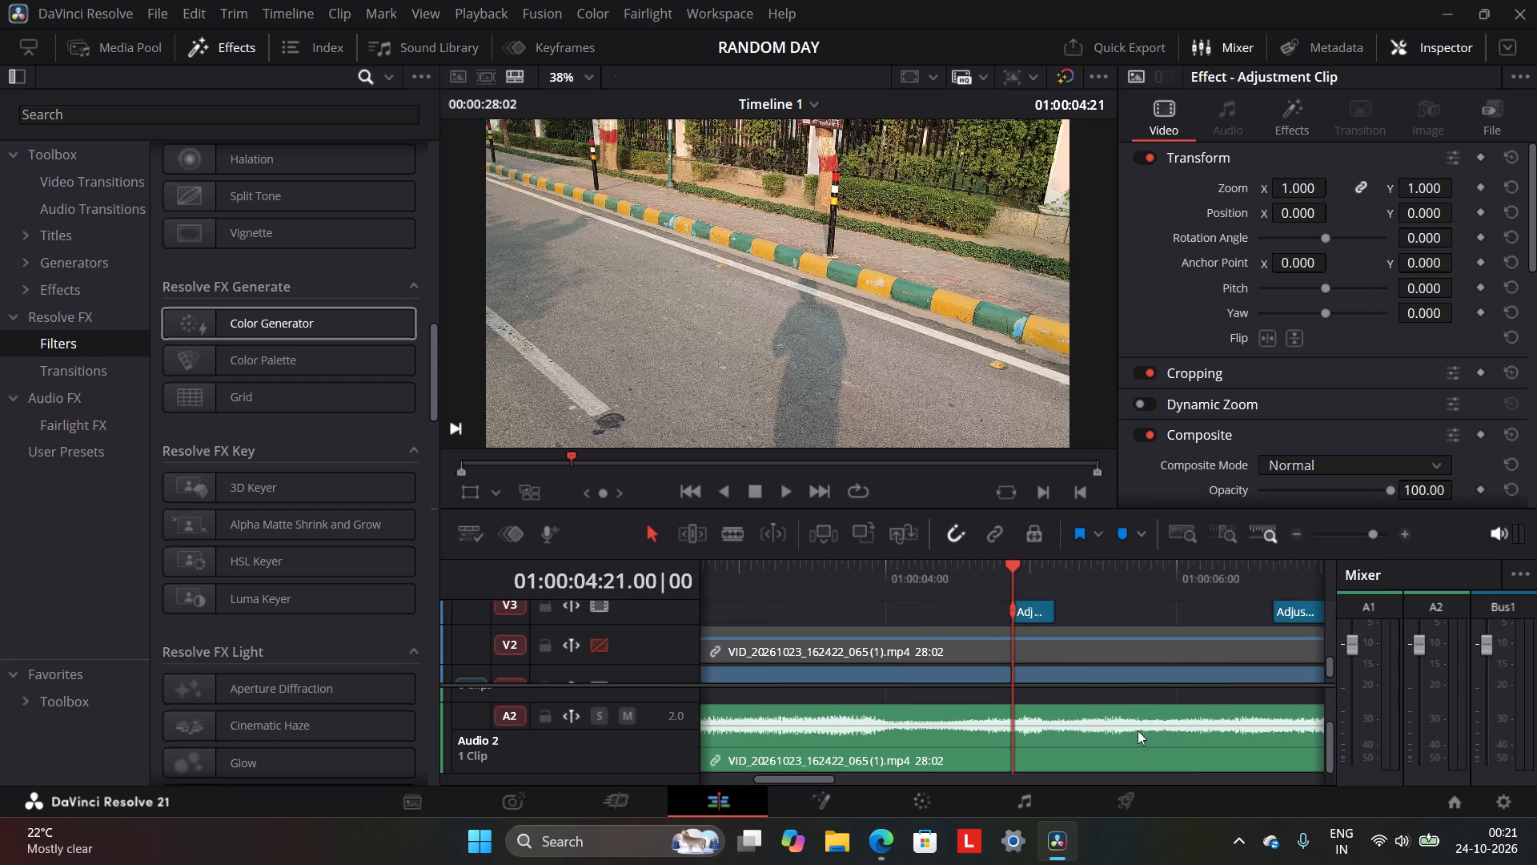
click(1041, 612)
drag(1053, 610, 1018, 630)
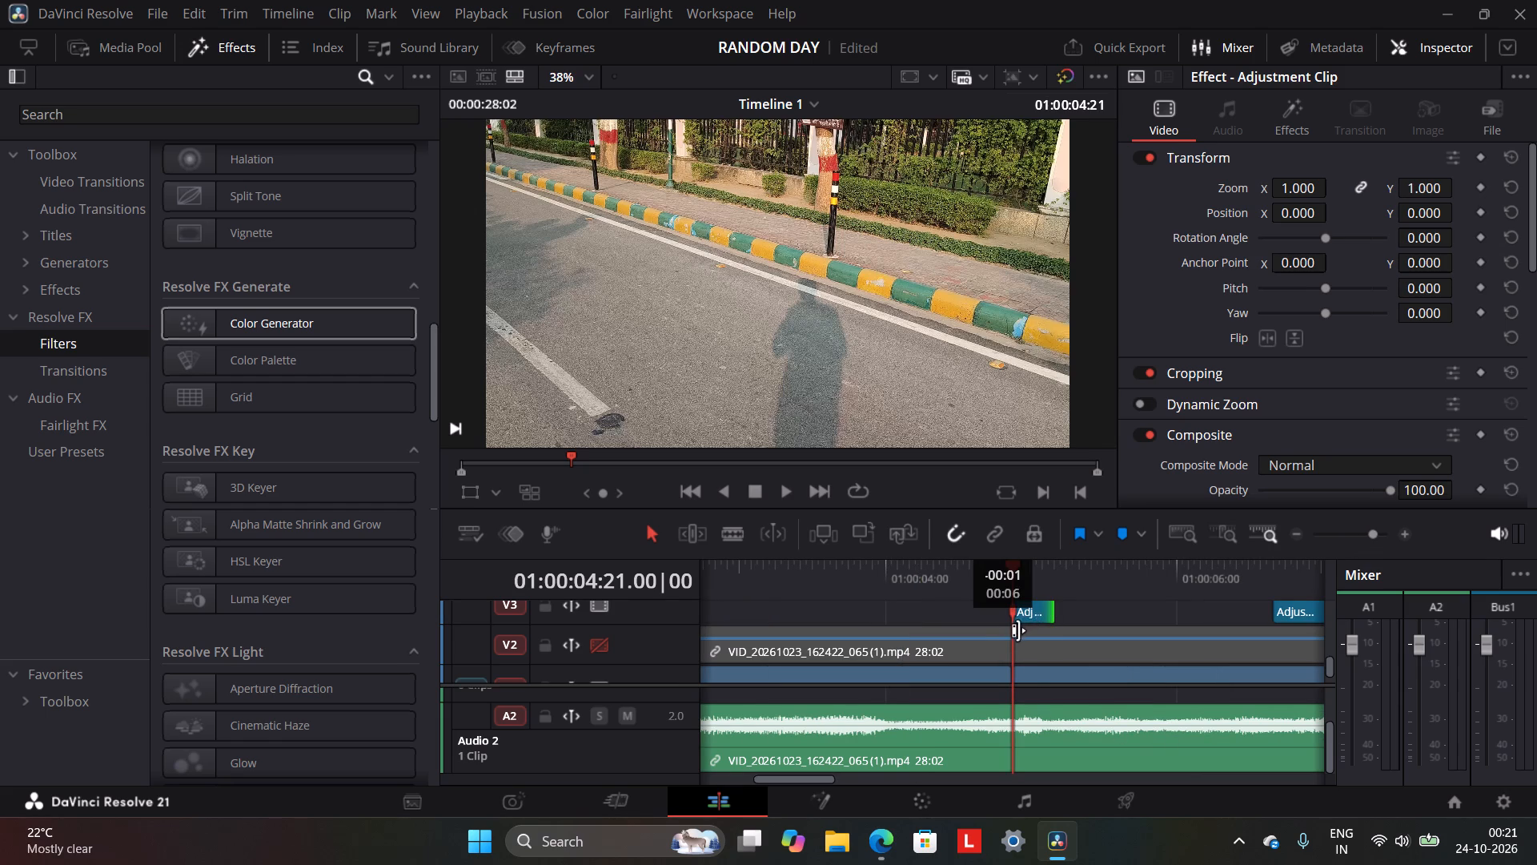
click(1034, 608)
click(1035, 610)
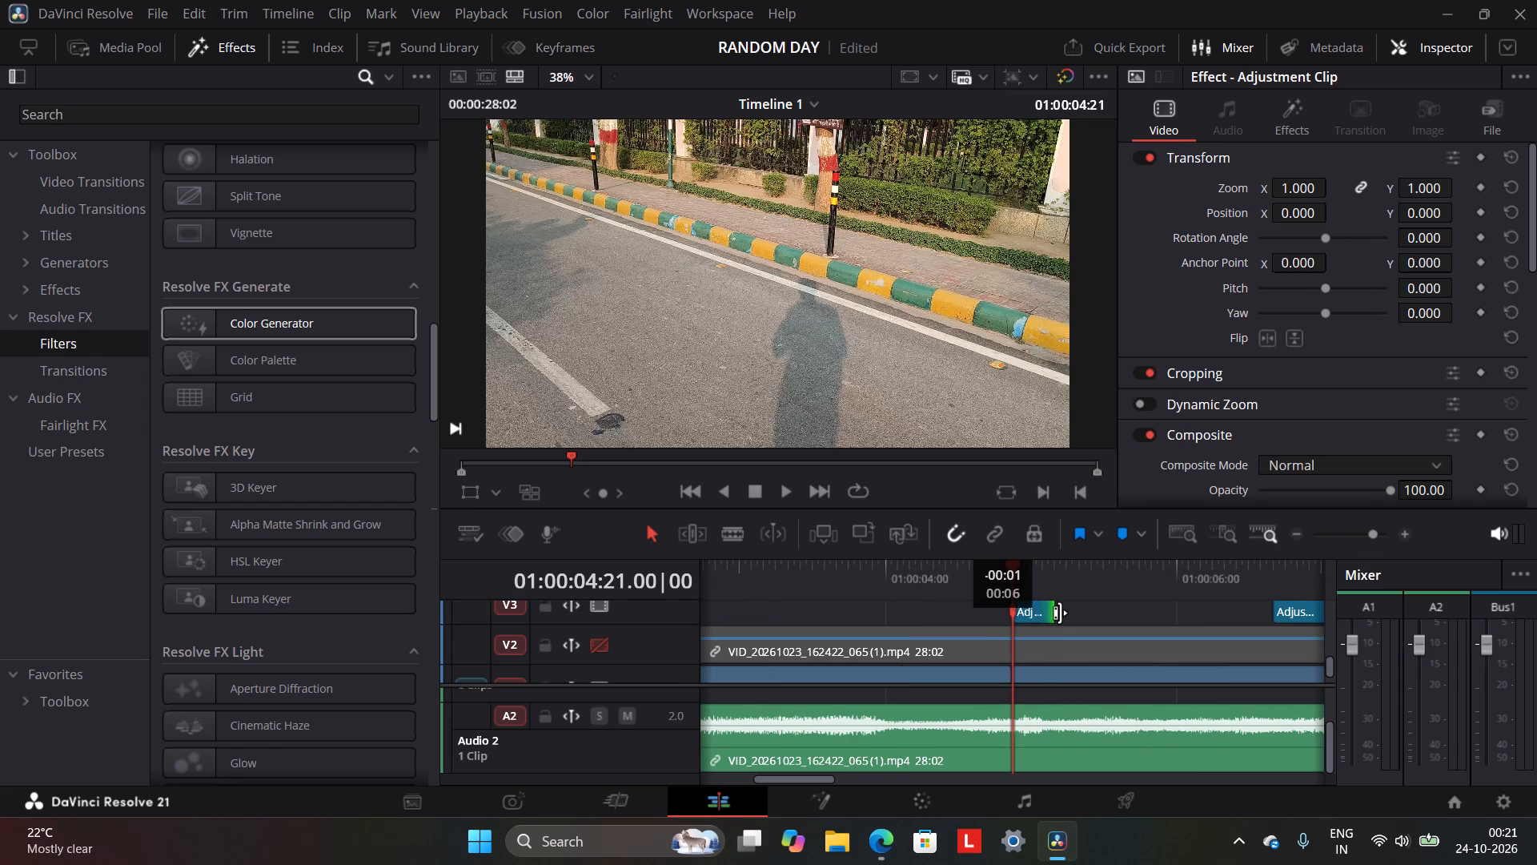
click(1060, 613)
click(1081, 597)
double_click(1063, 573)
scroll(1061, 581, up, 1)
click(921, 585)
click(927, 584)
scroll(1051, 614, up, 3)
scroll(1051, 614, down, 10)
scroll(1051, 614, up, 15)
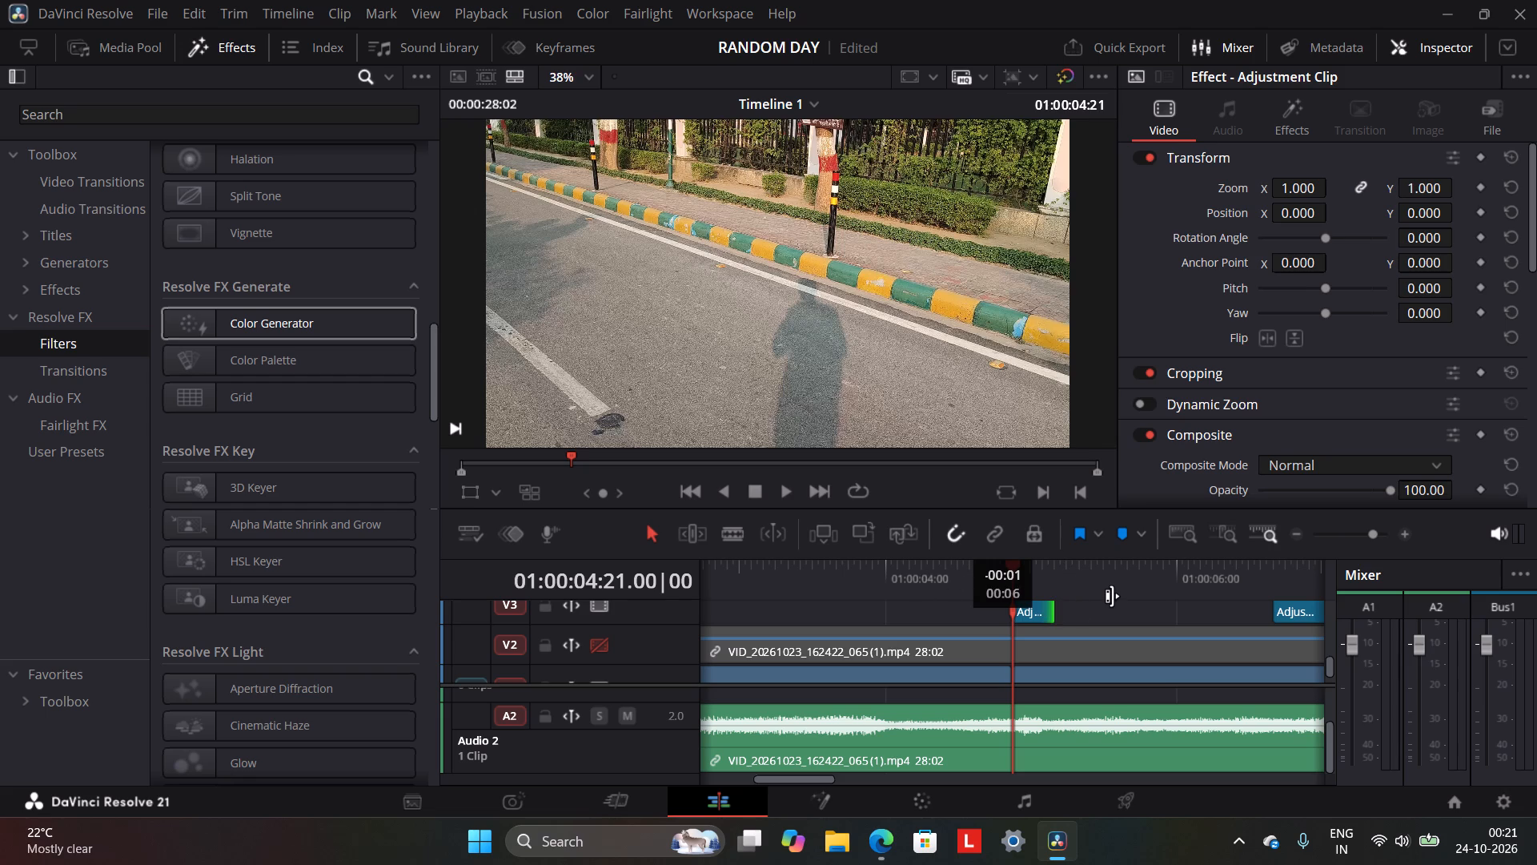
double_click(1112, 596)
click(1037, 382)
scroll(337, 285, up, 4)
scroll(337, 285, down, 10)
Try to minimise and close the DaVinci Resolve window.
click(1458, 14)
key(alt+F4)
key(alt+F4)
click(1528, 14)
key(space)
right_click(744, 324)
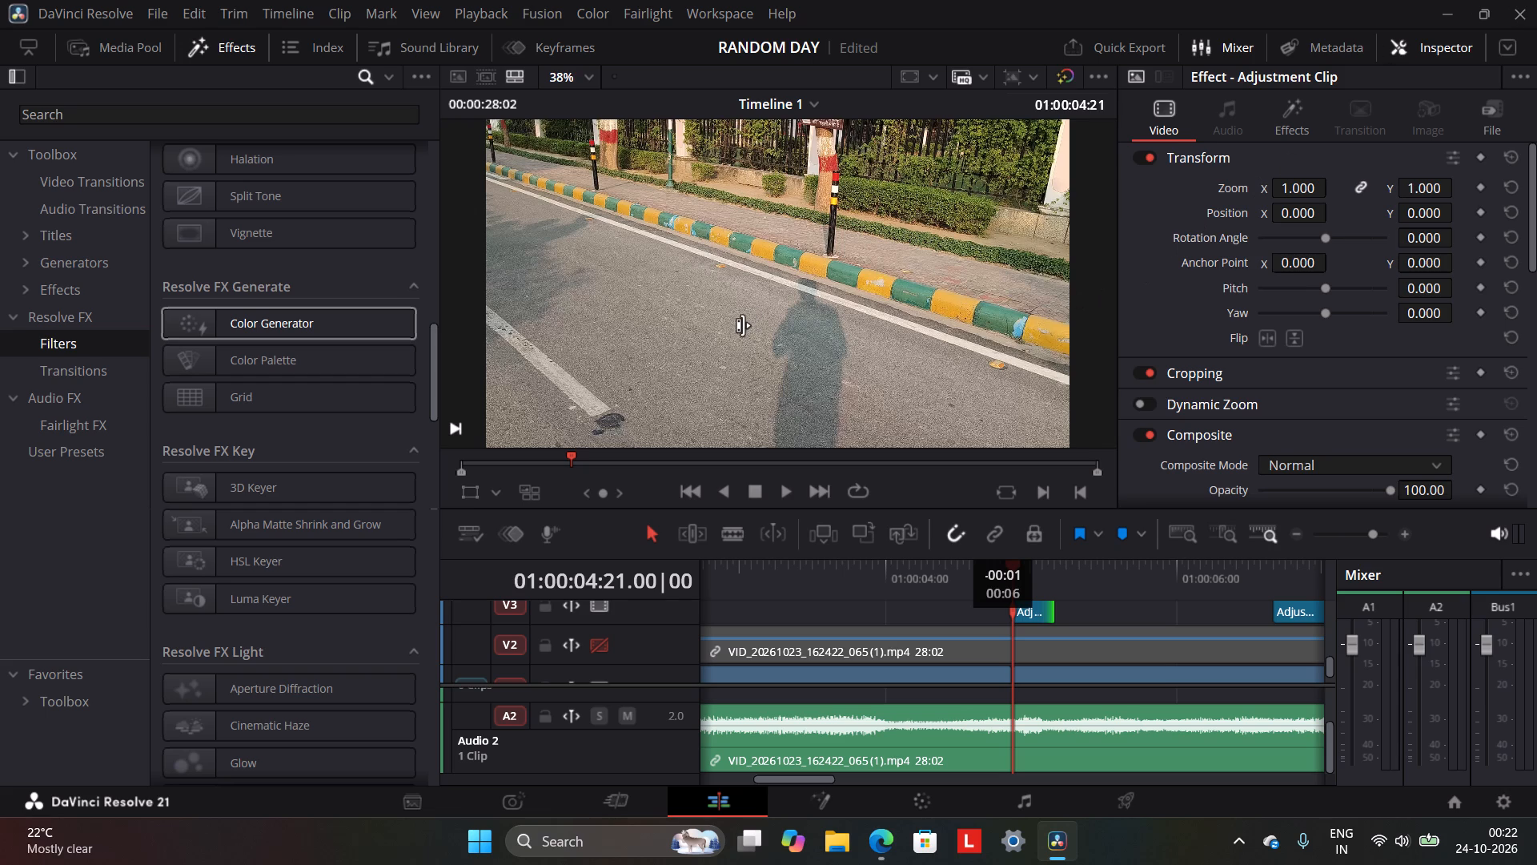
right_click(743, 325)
Switch to File Explorer and try to close the unresponsive DaVinci Resolve window from outside the app.
click(831, 840)
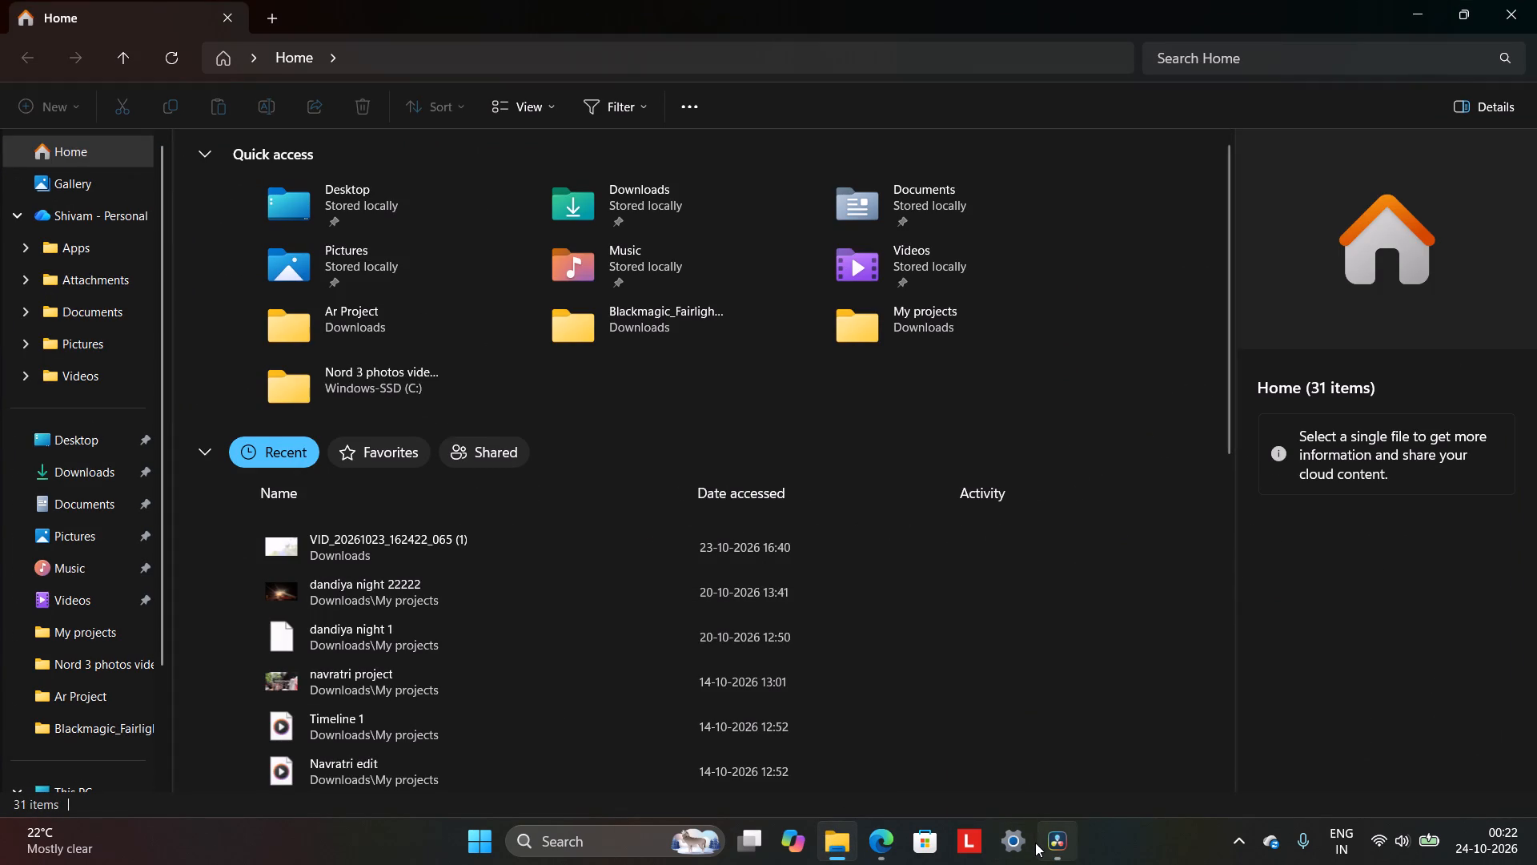
click(1145, 680)
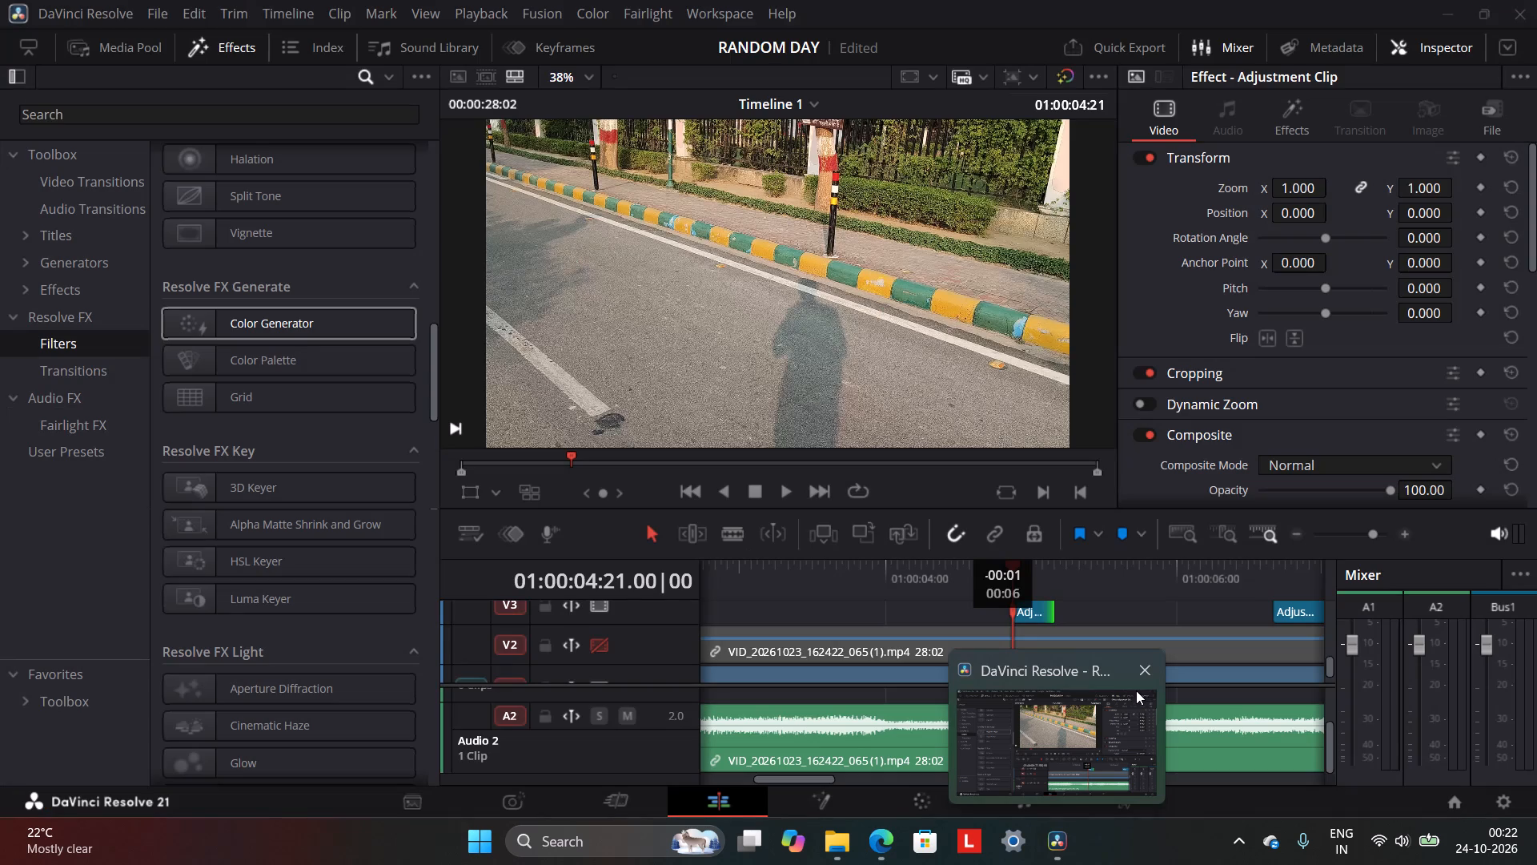
click(1158, 670)
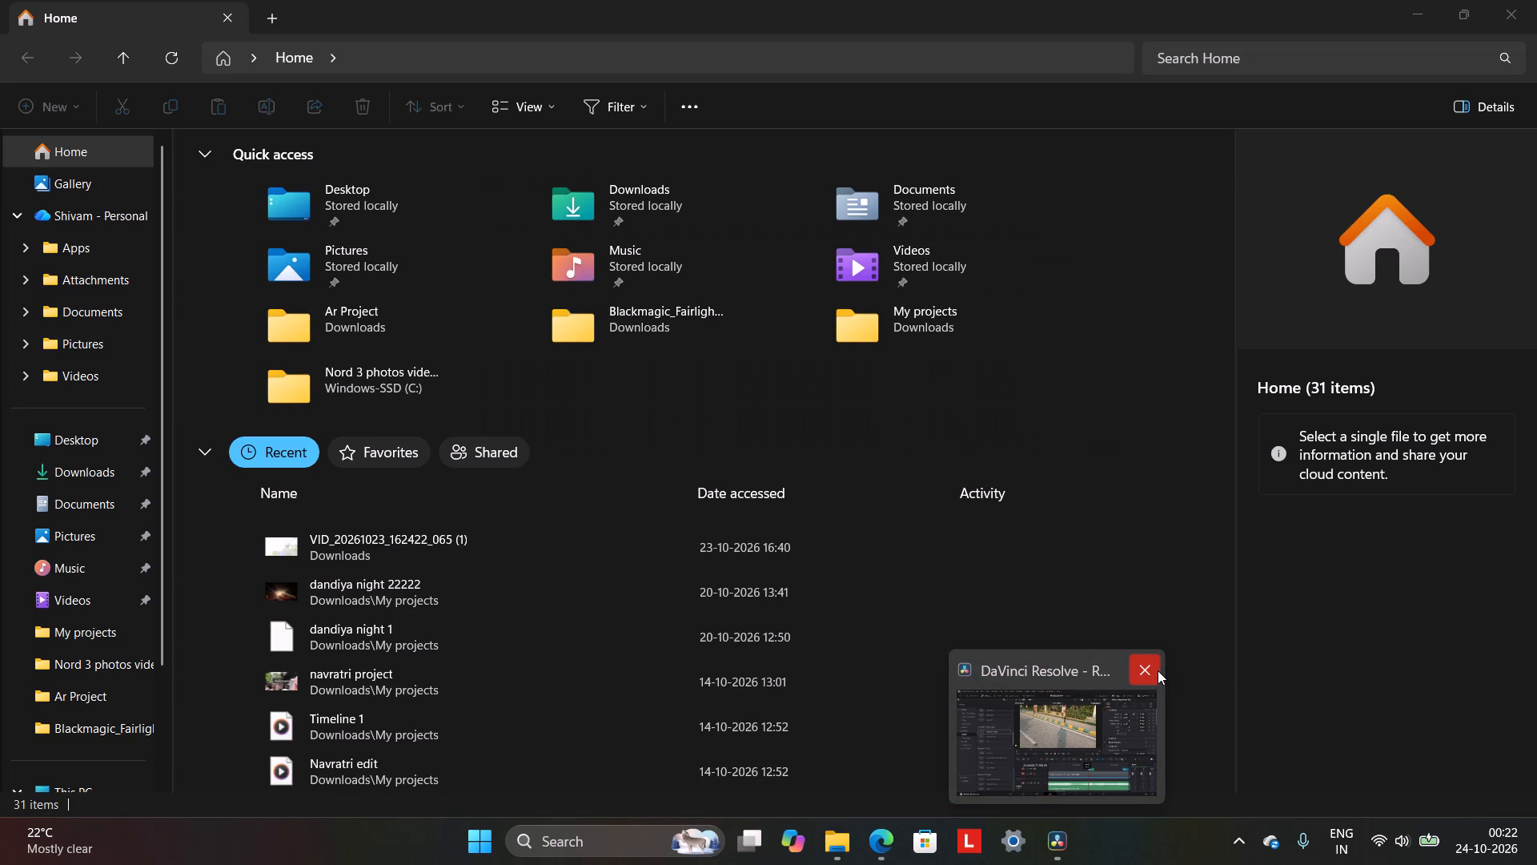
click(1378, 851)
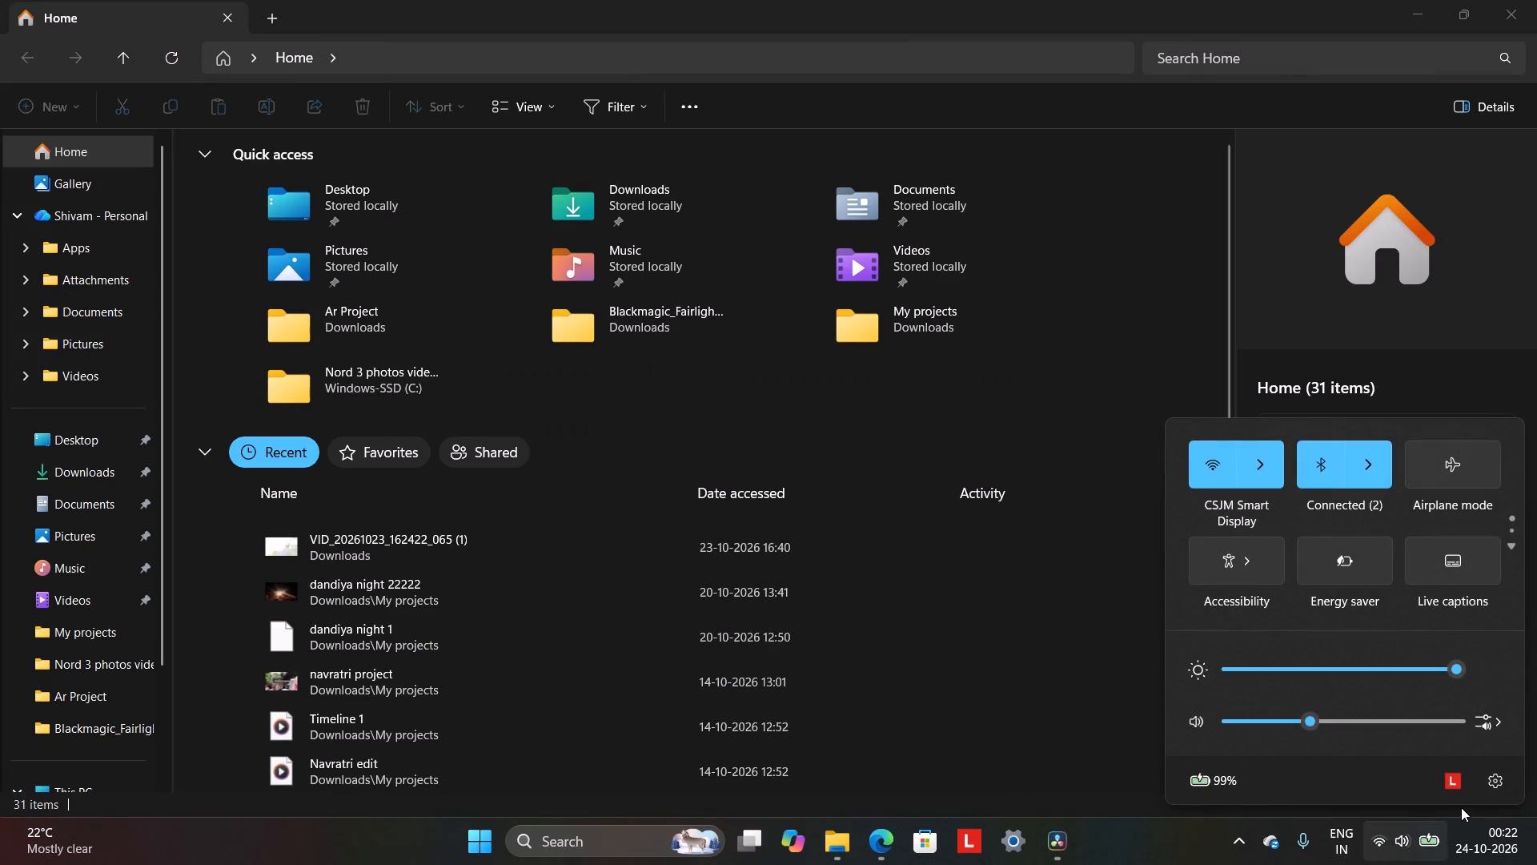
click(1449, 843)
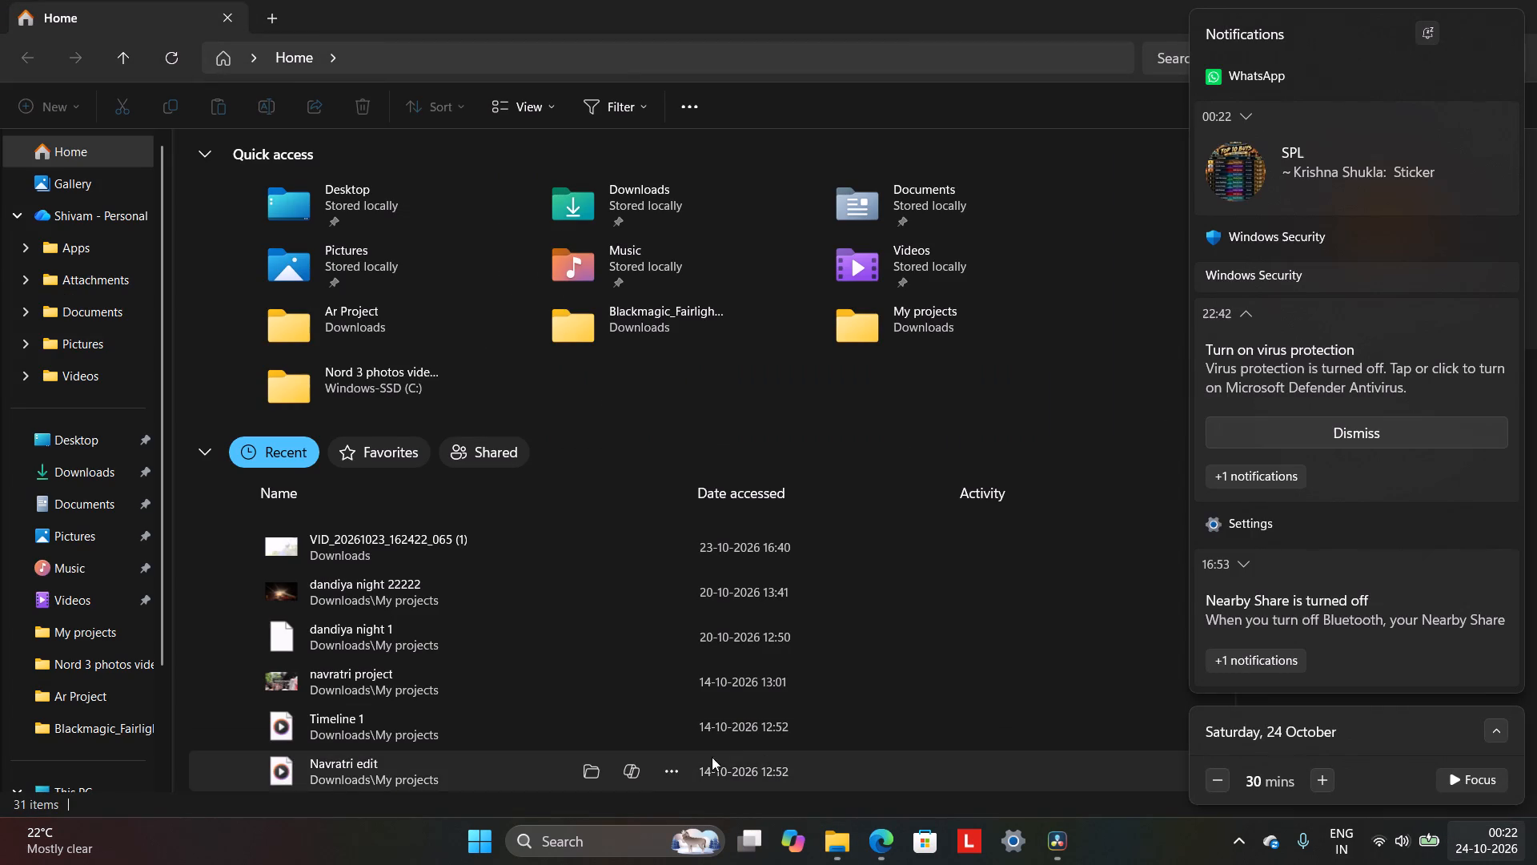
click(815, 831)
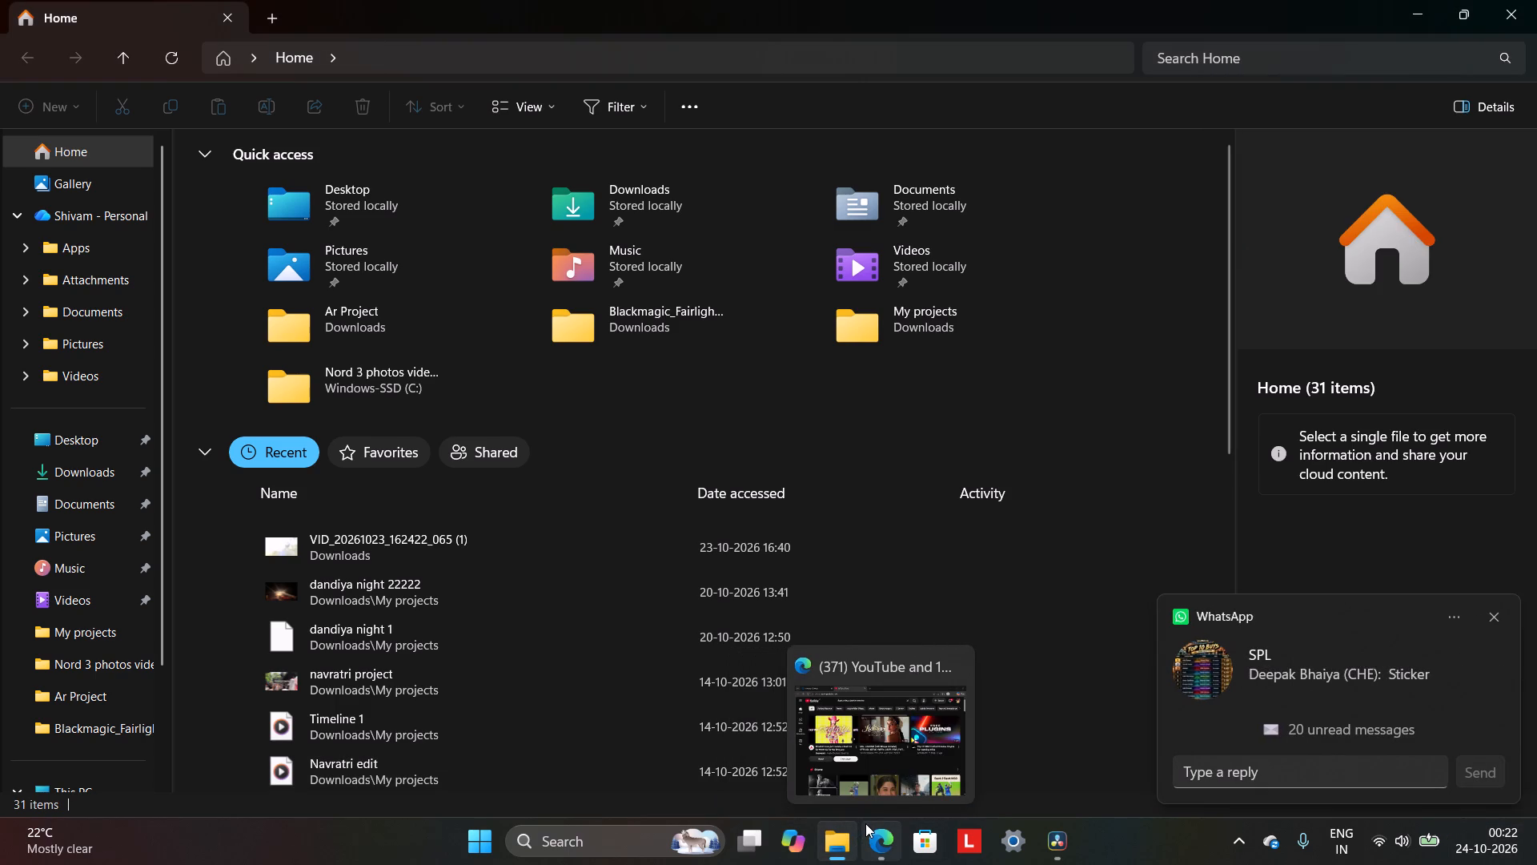
Update and shut down the computer.
click(471, 847)
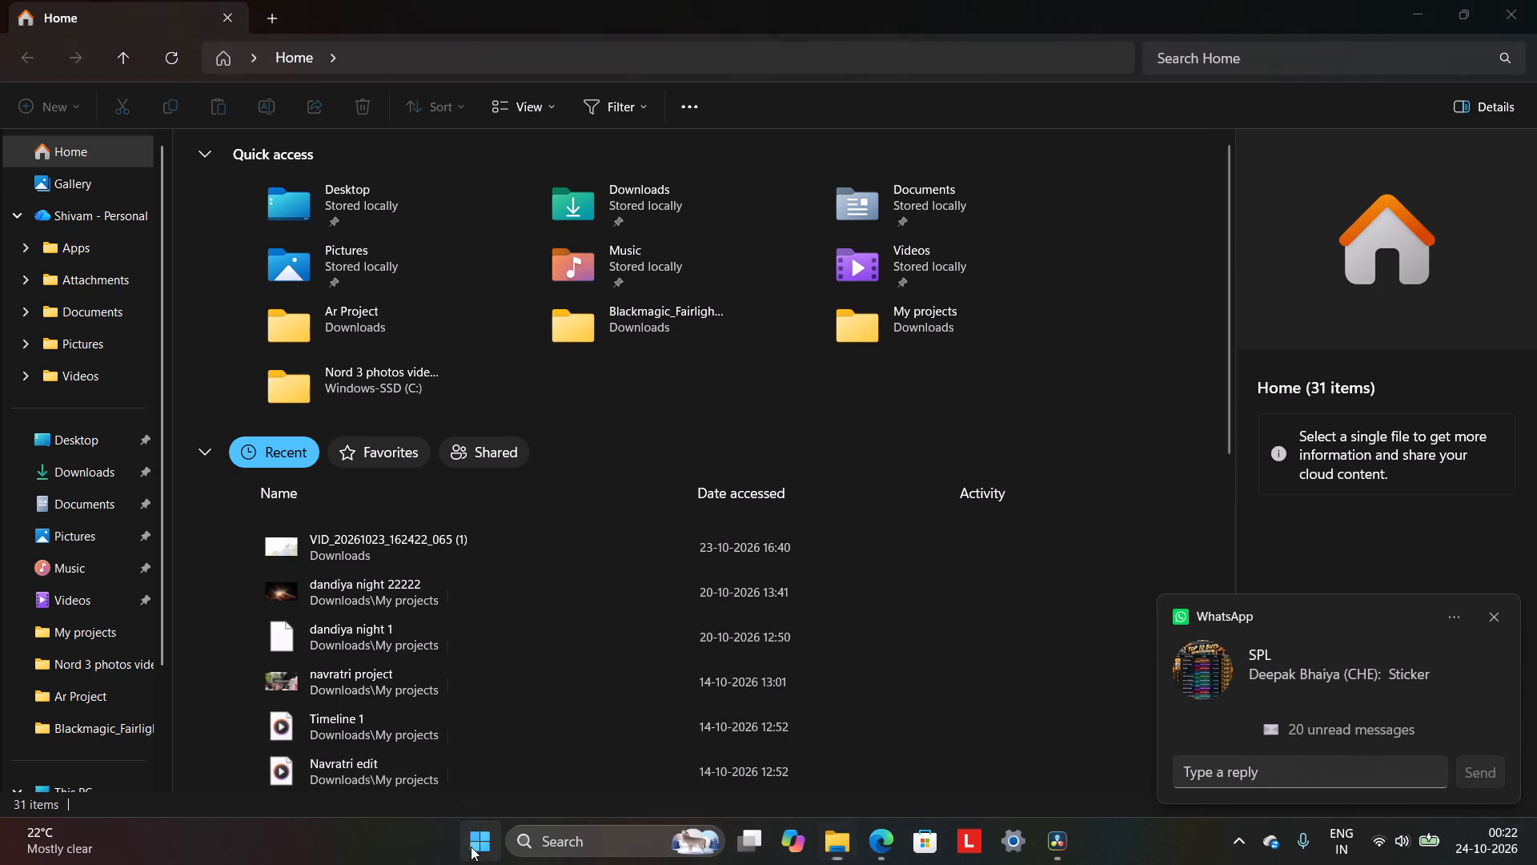
click(1005, 780)
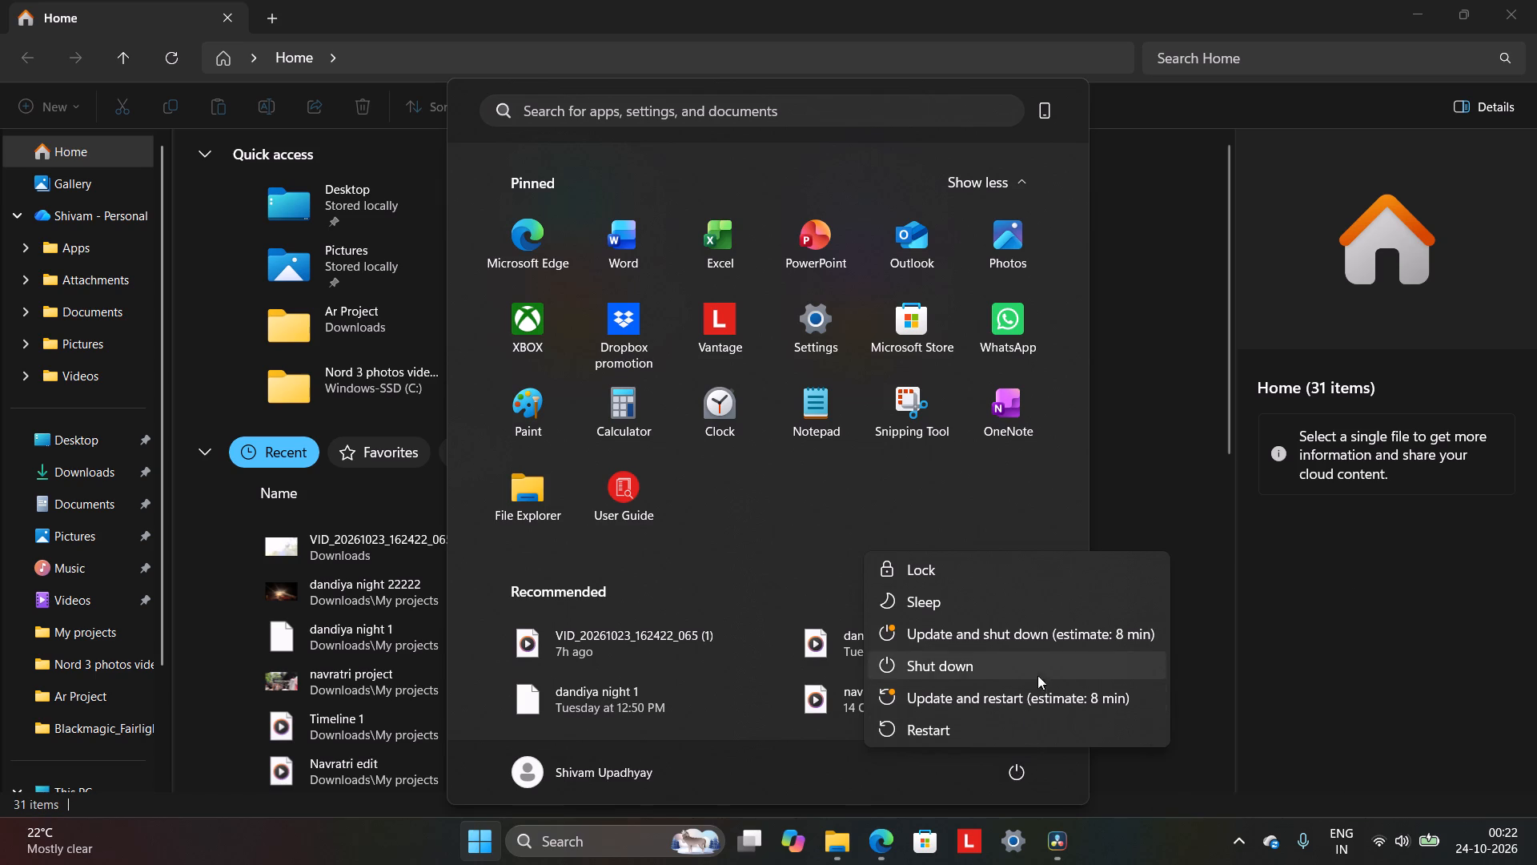
click(1045, 641)
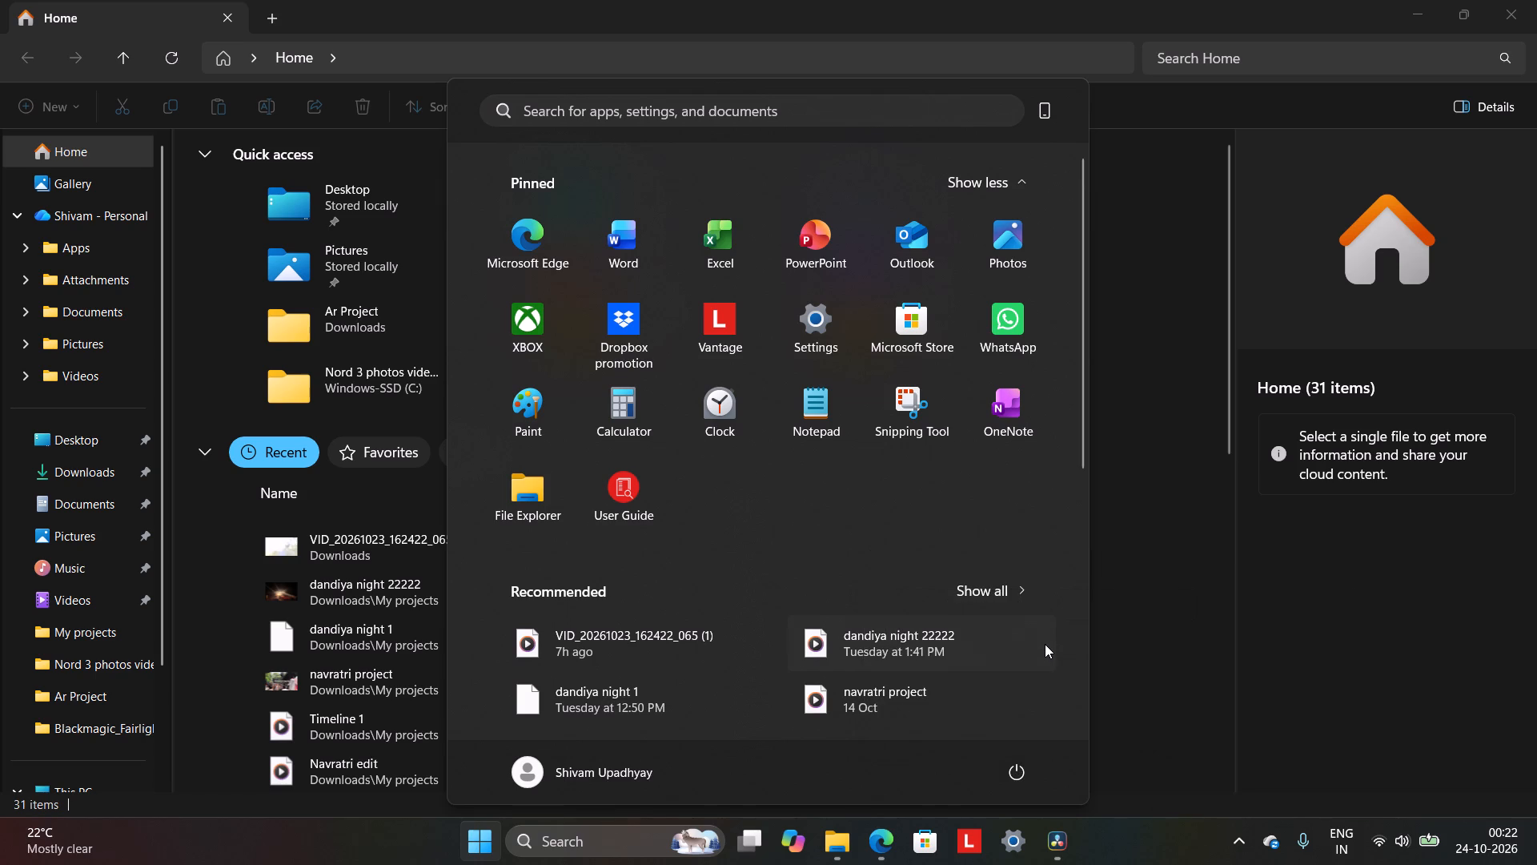